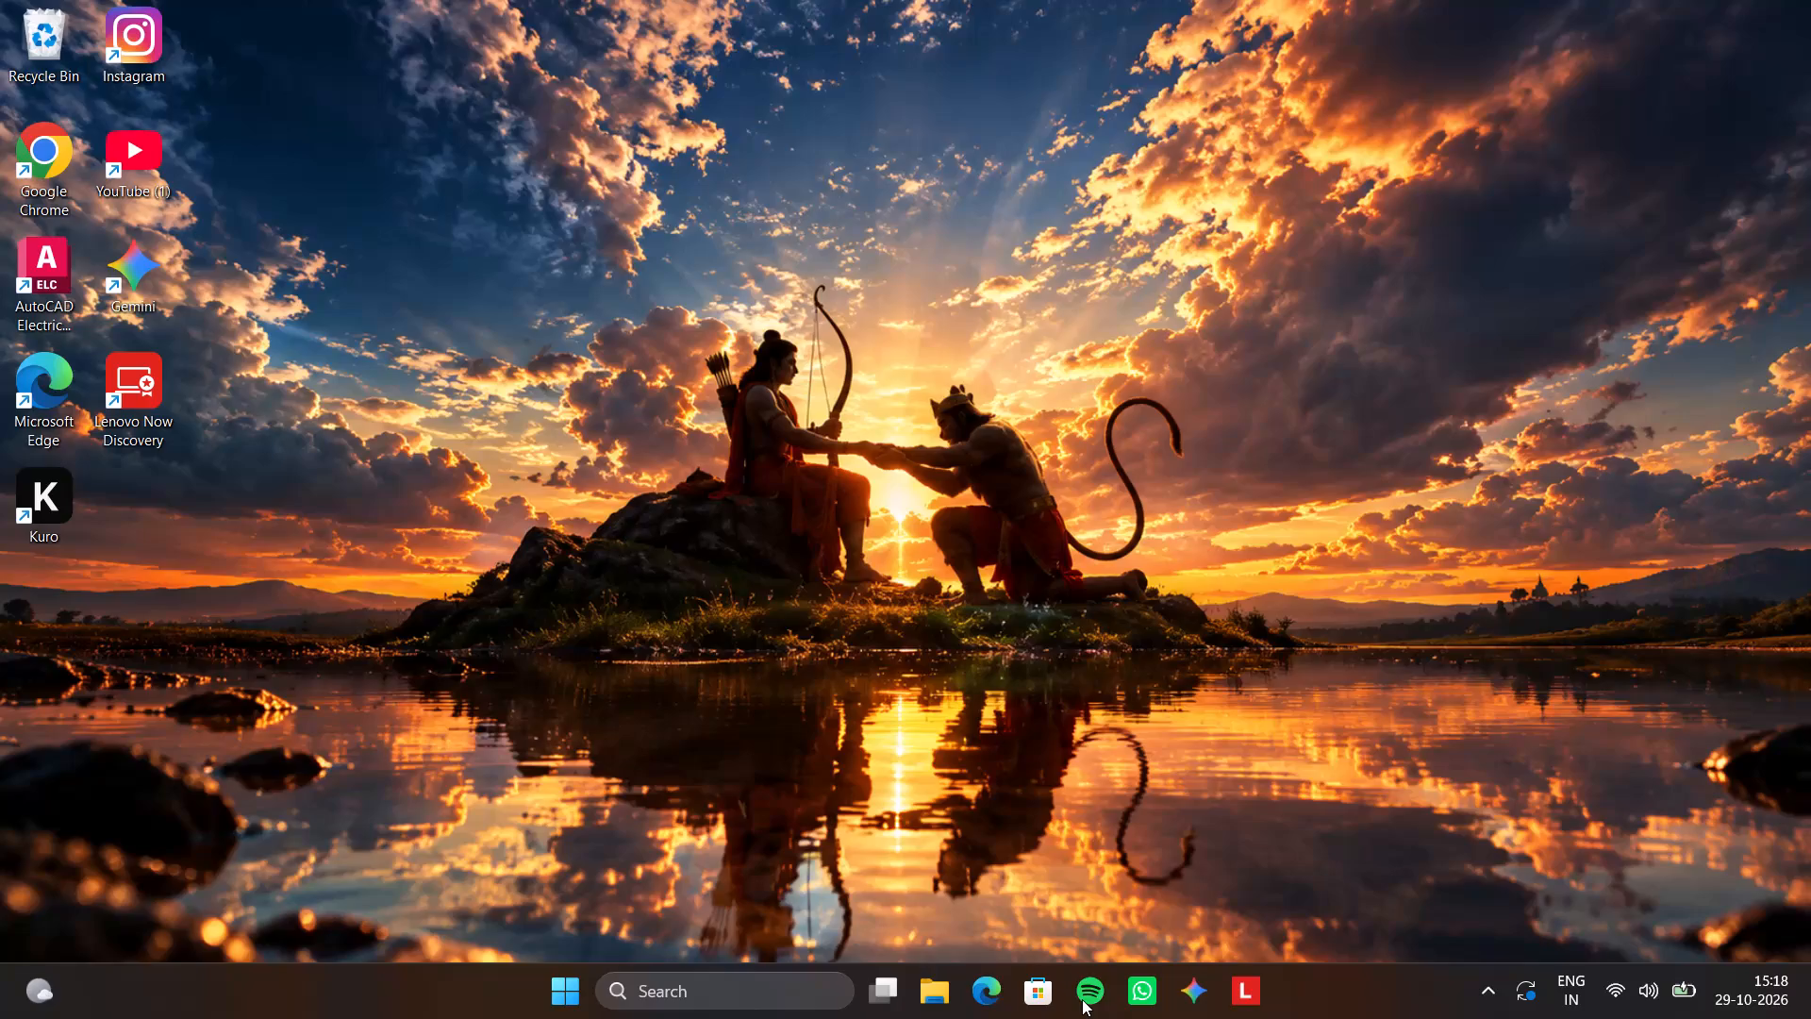
In Spotify, search for "tere liye gulab ve" and play the top-result song Alfaaz.
double_click(1082, 999)
key("VK_185")
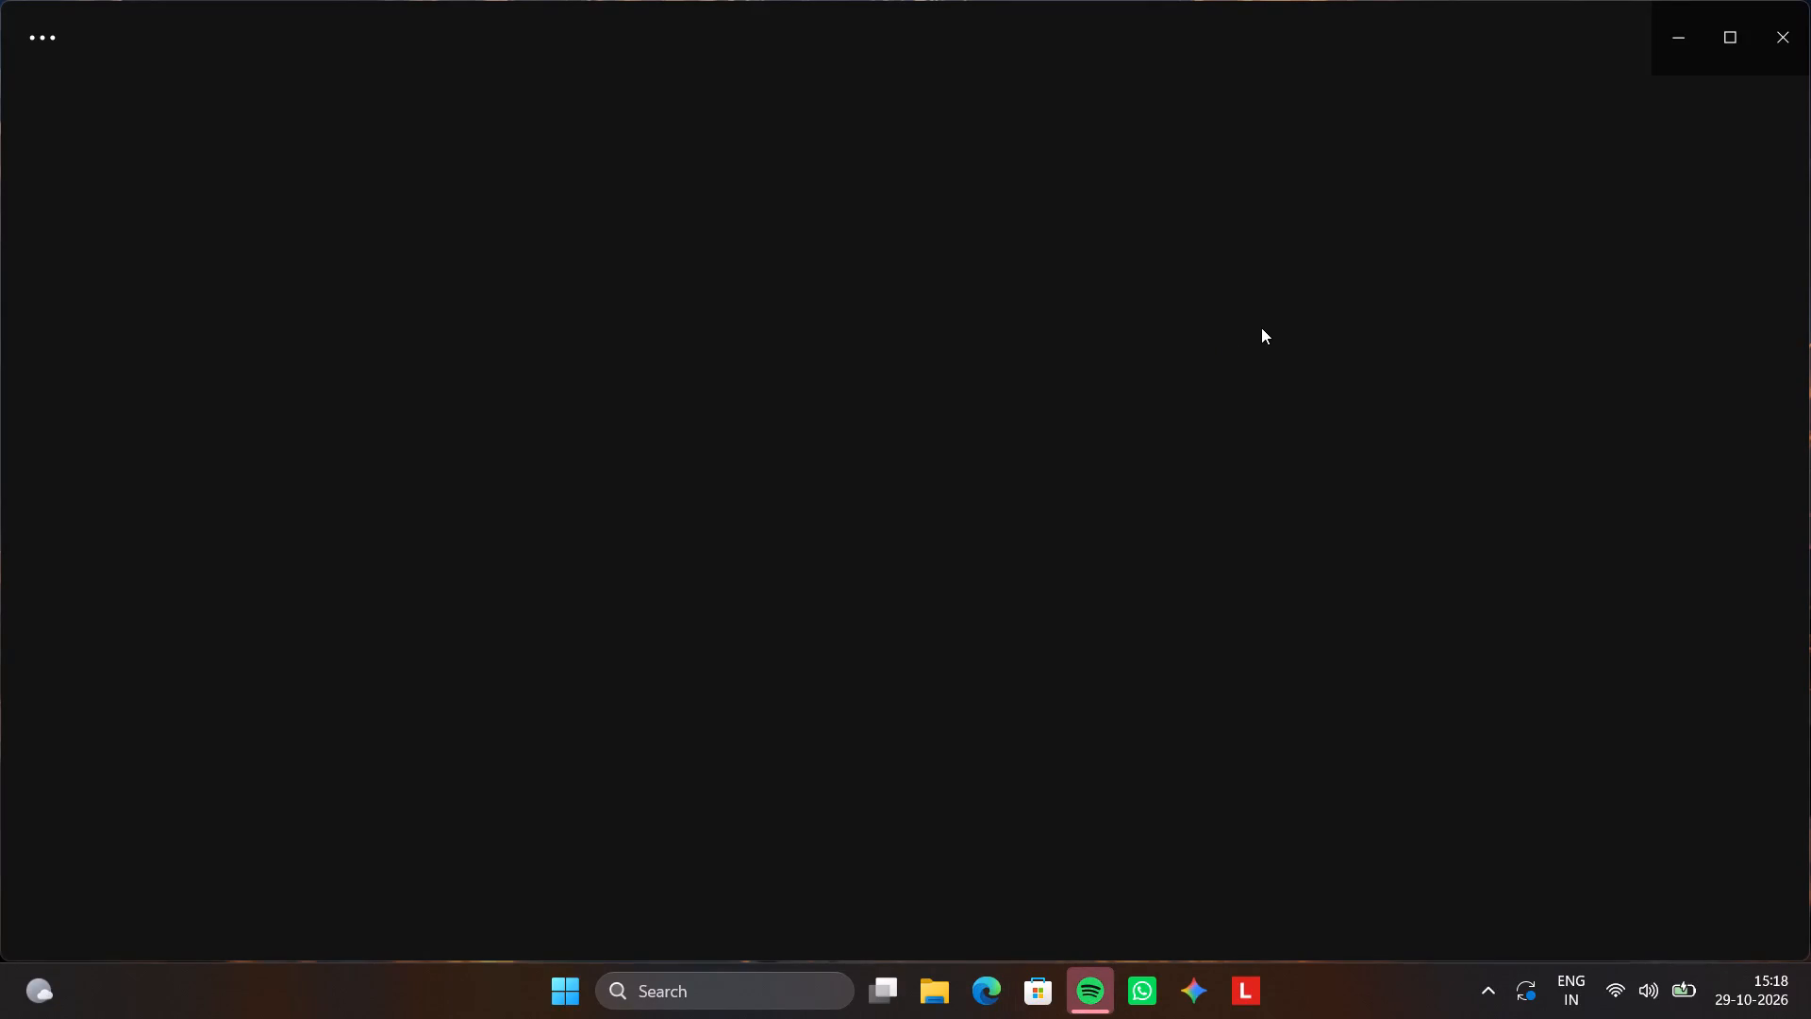
left_click(865, 366)
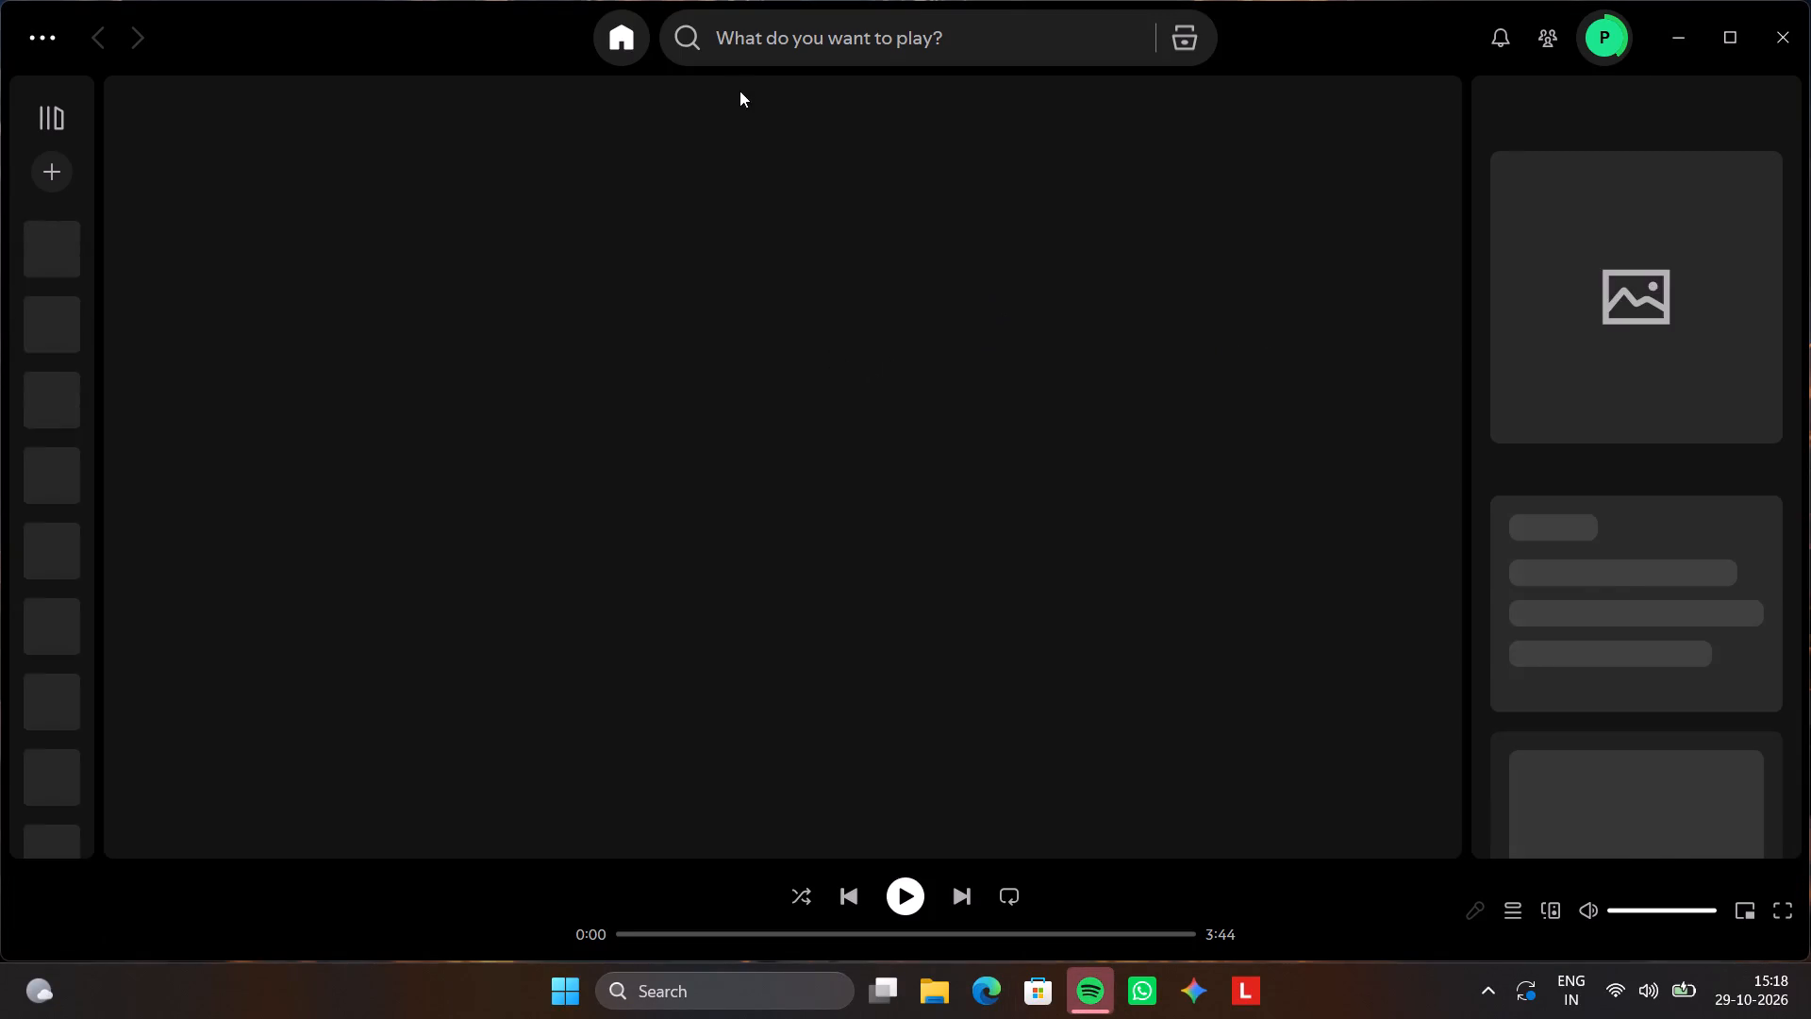
left_click(805, 53)
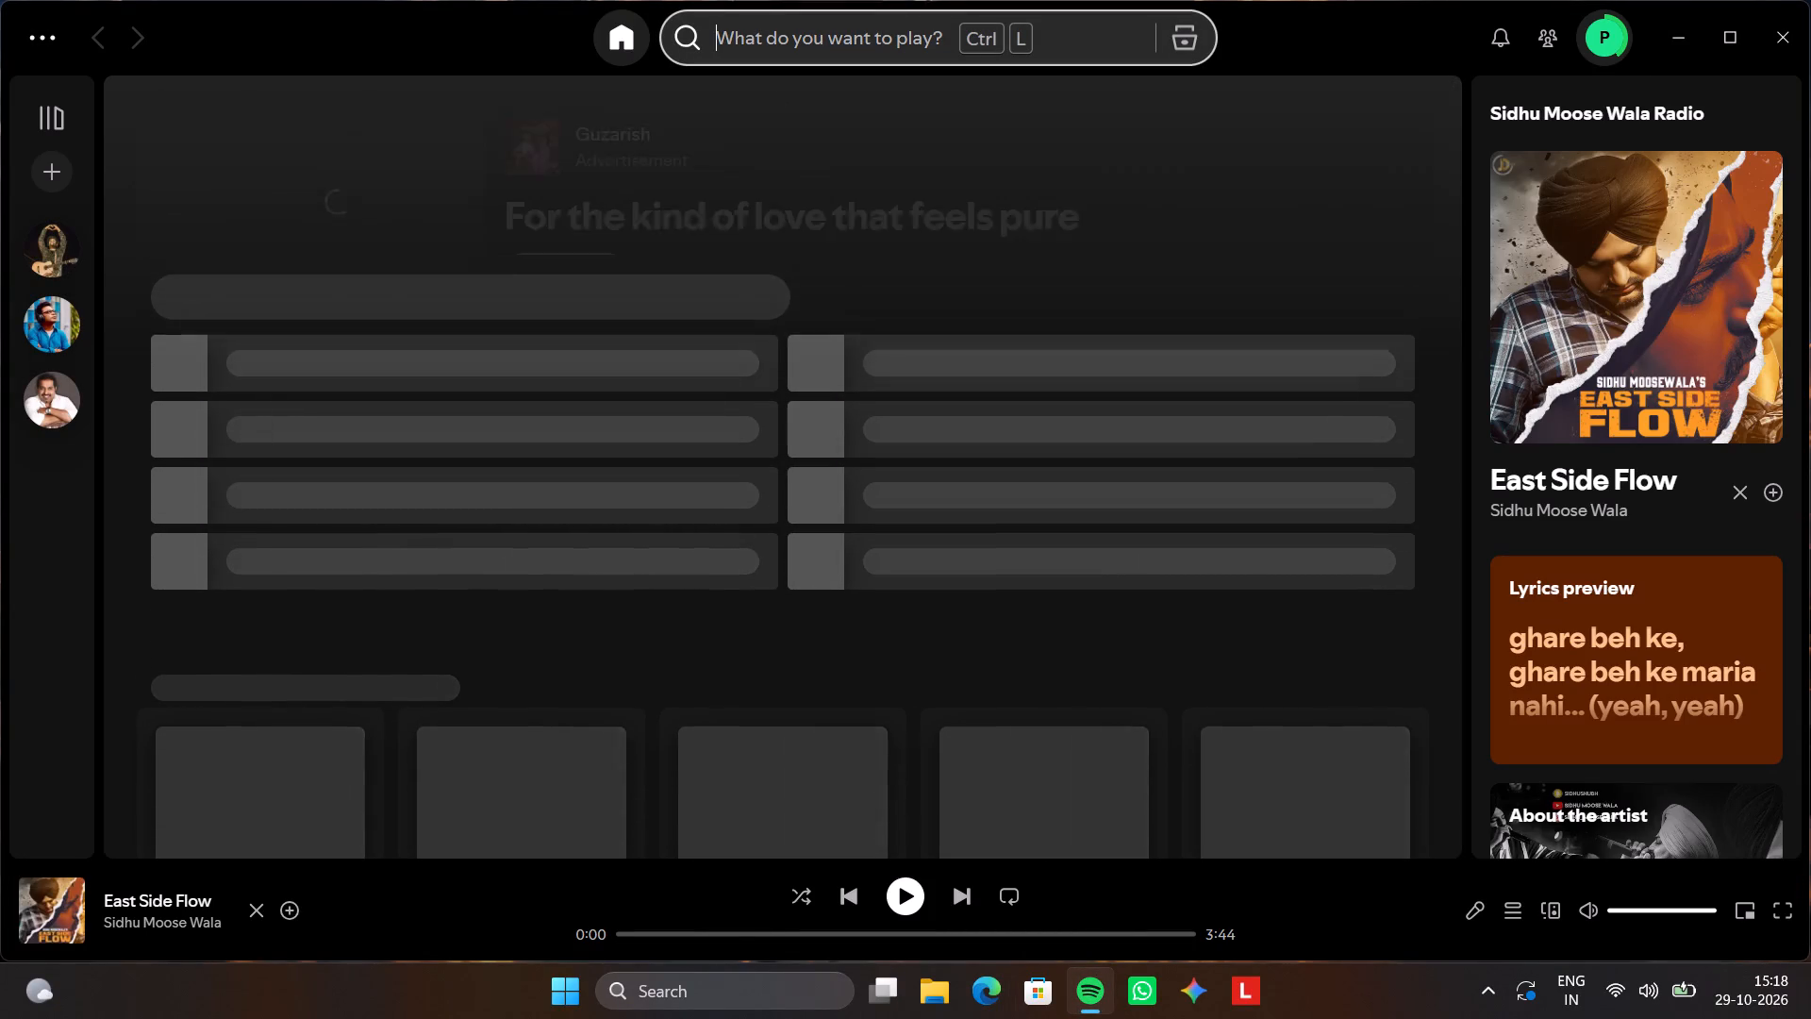
type("tre")
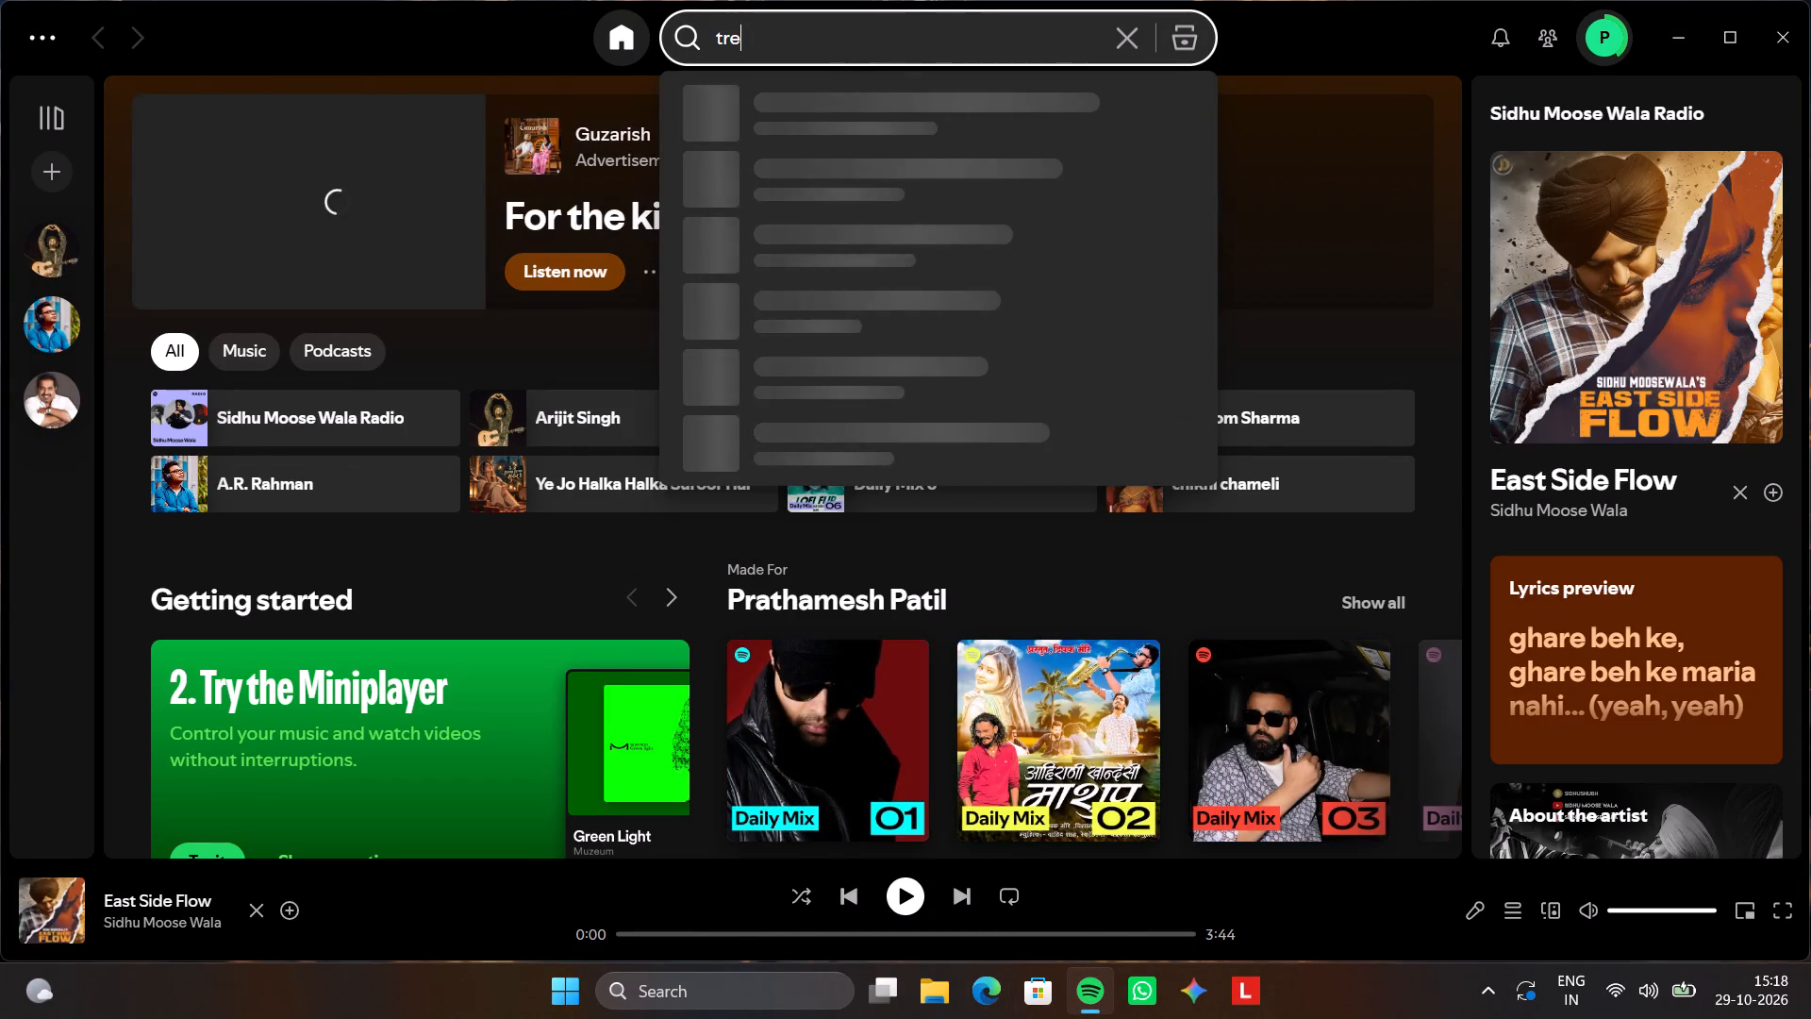
key("BackSpace")
key("BackSpace")
type("ere li")
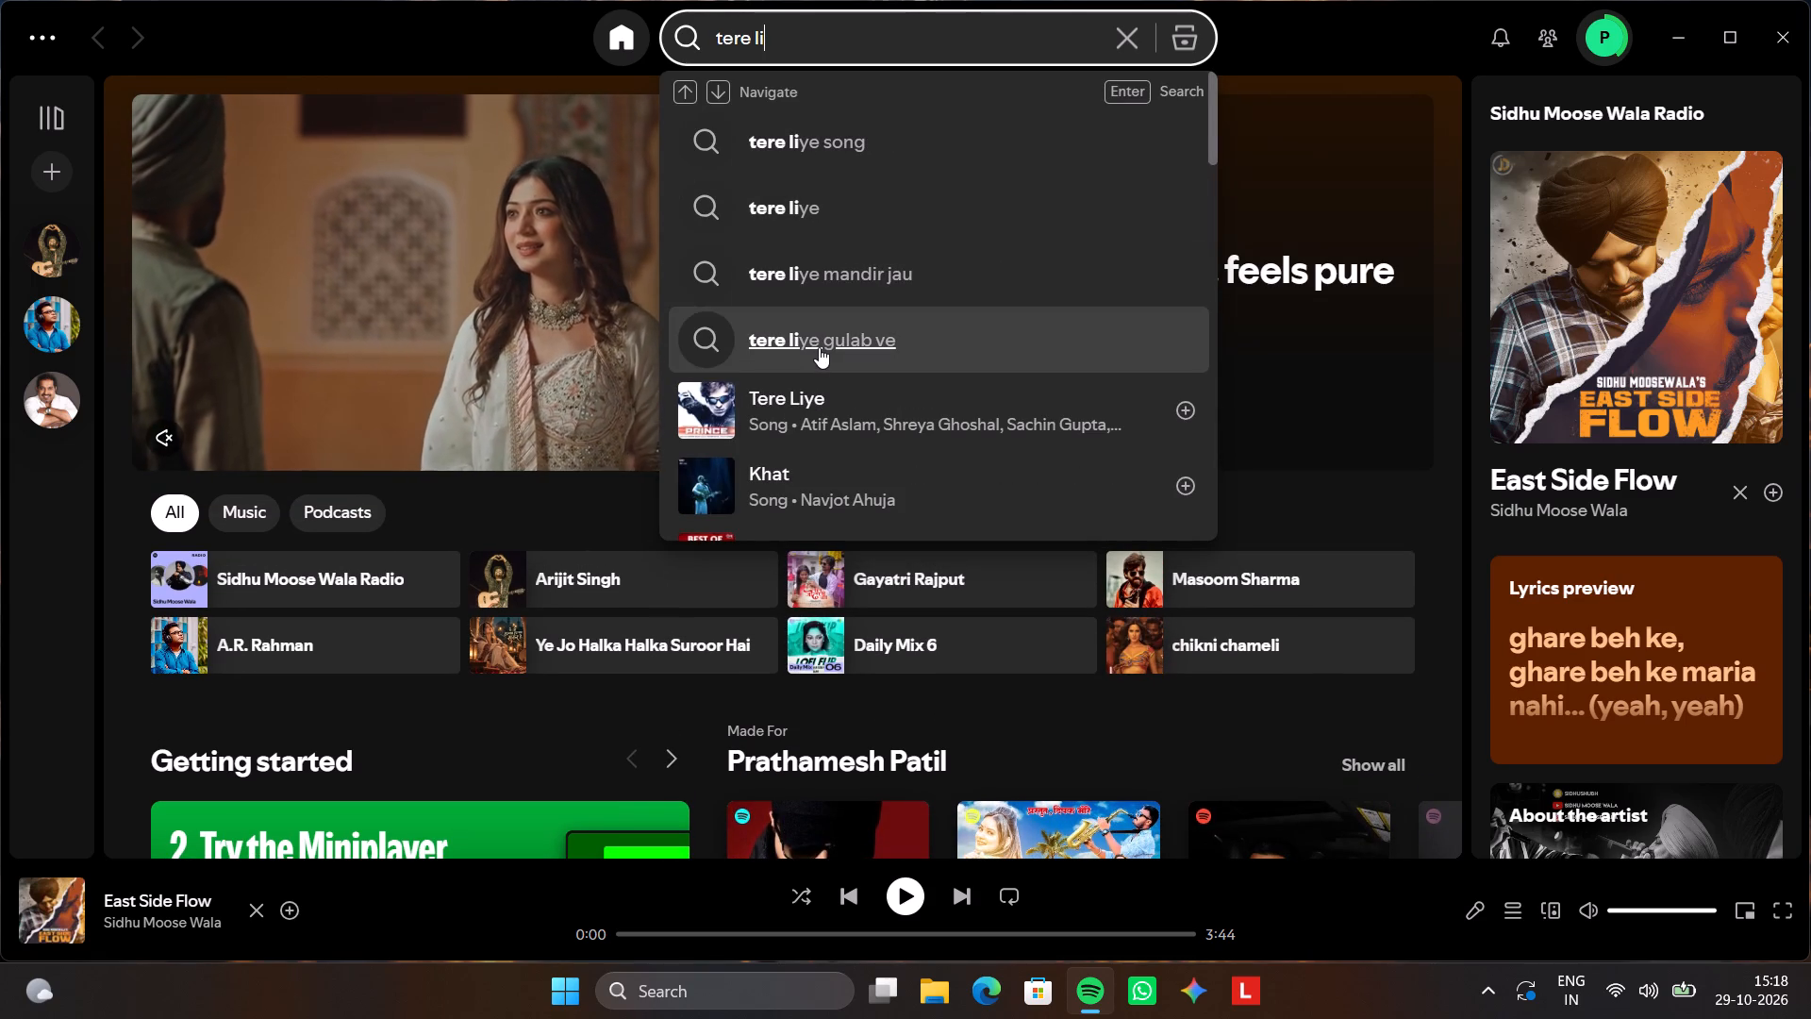
left_click(819, 347)
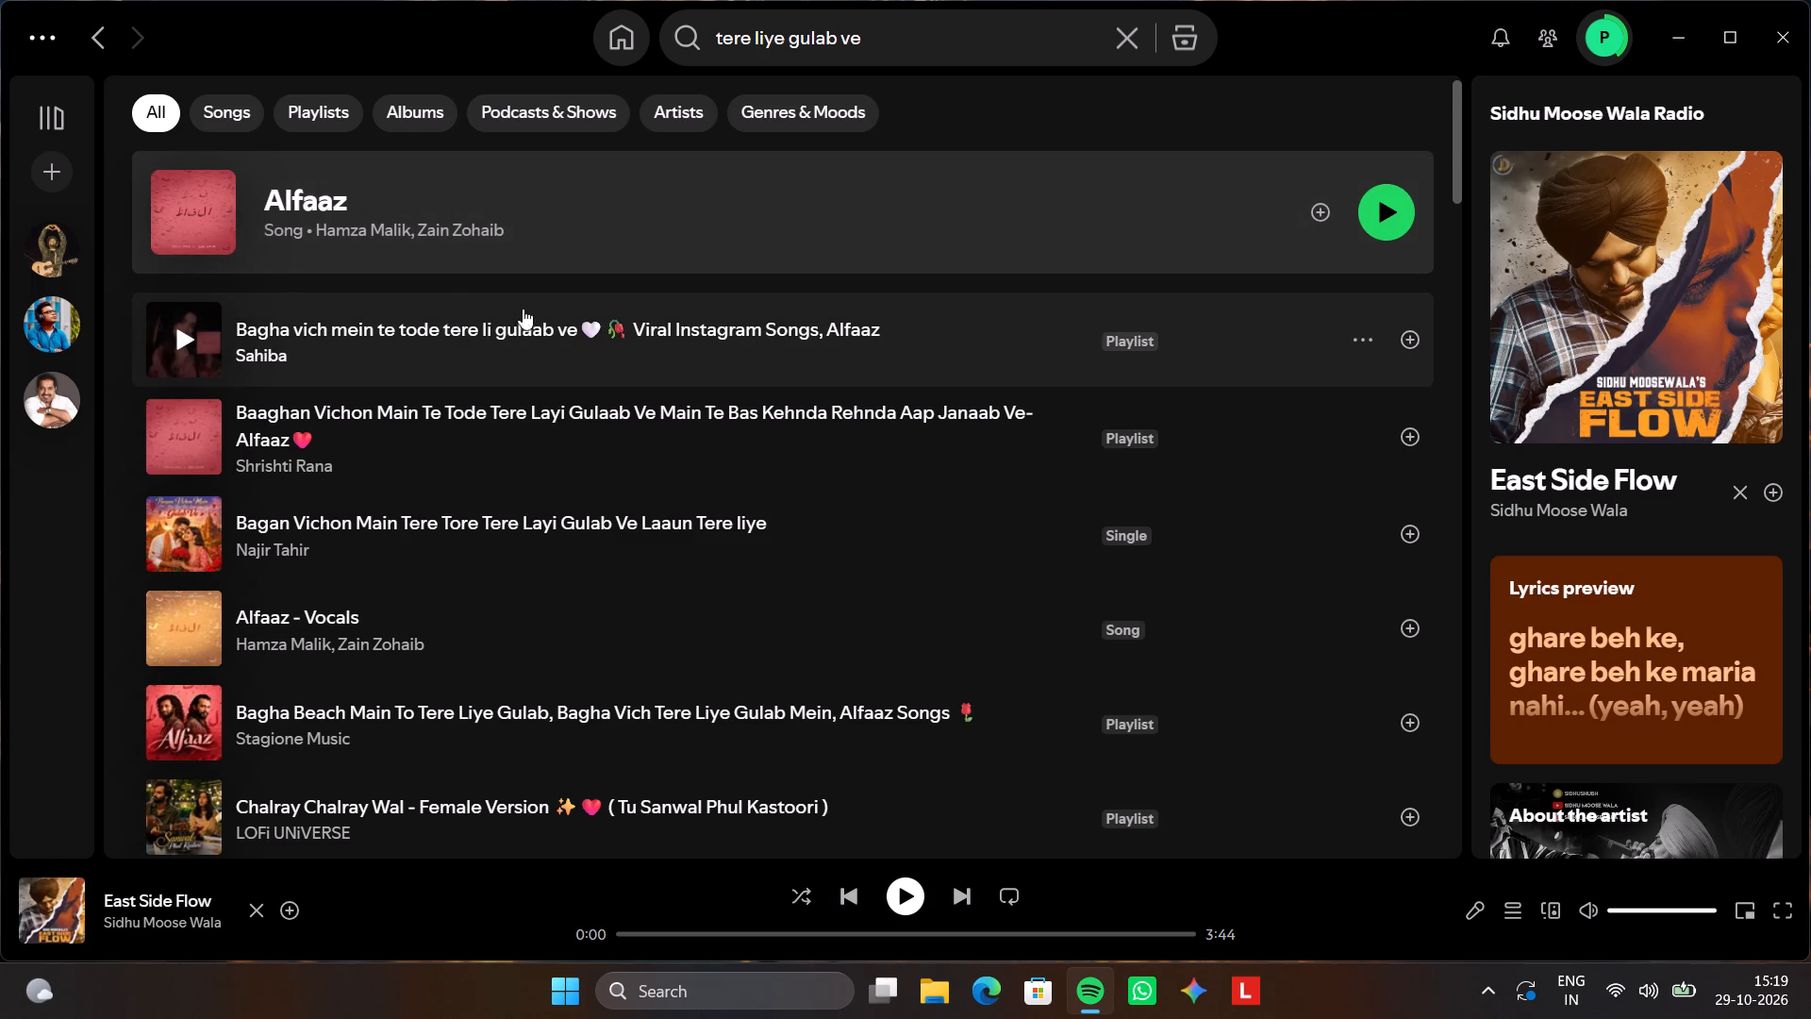
left_click(1387, 229)
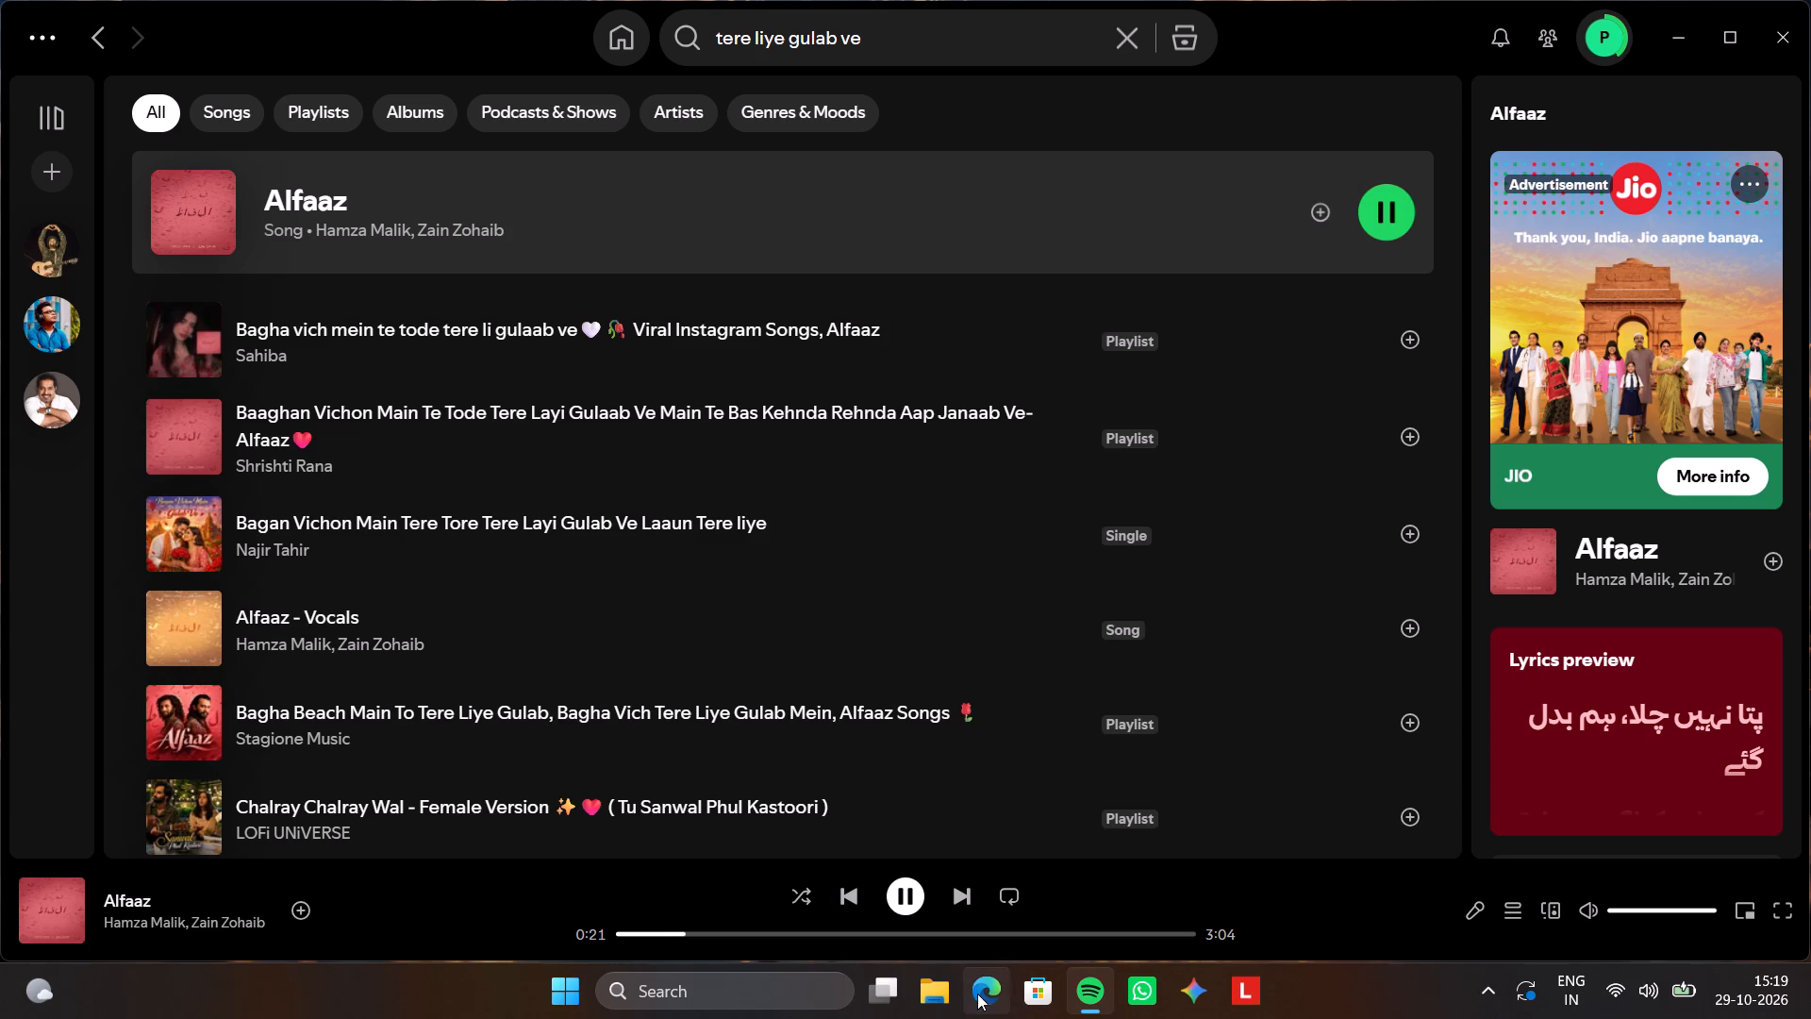
Switch to File Explorer and open the Word document Final Seminar Report Prathamesh from the OneDrive Documents folder.
left_click(942, 999)
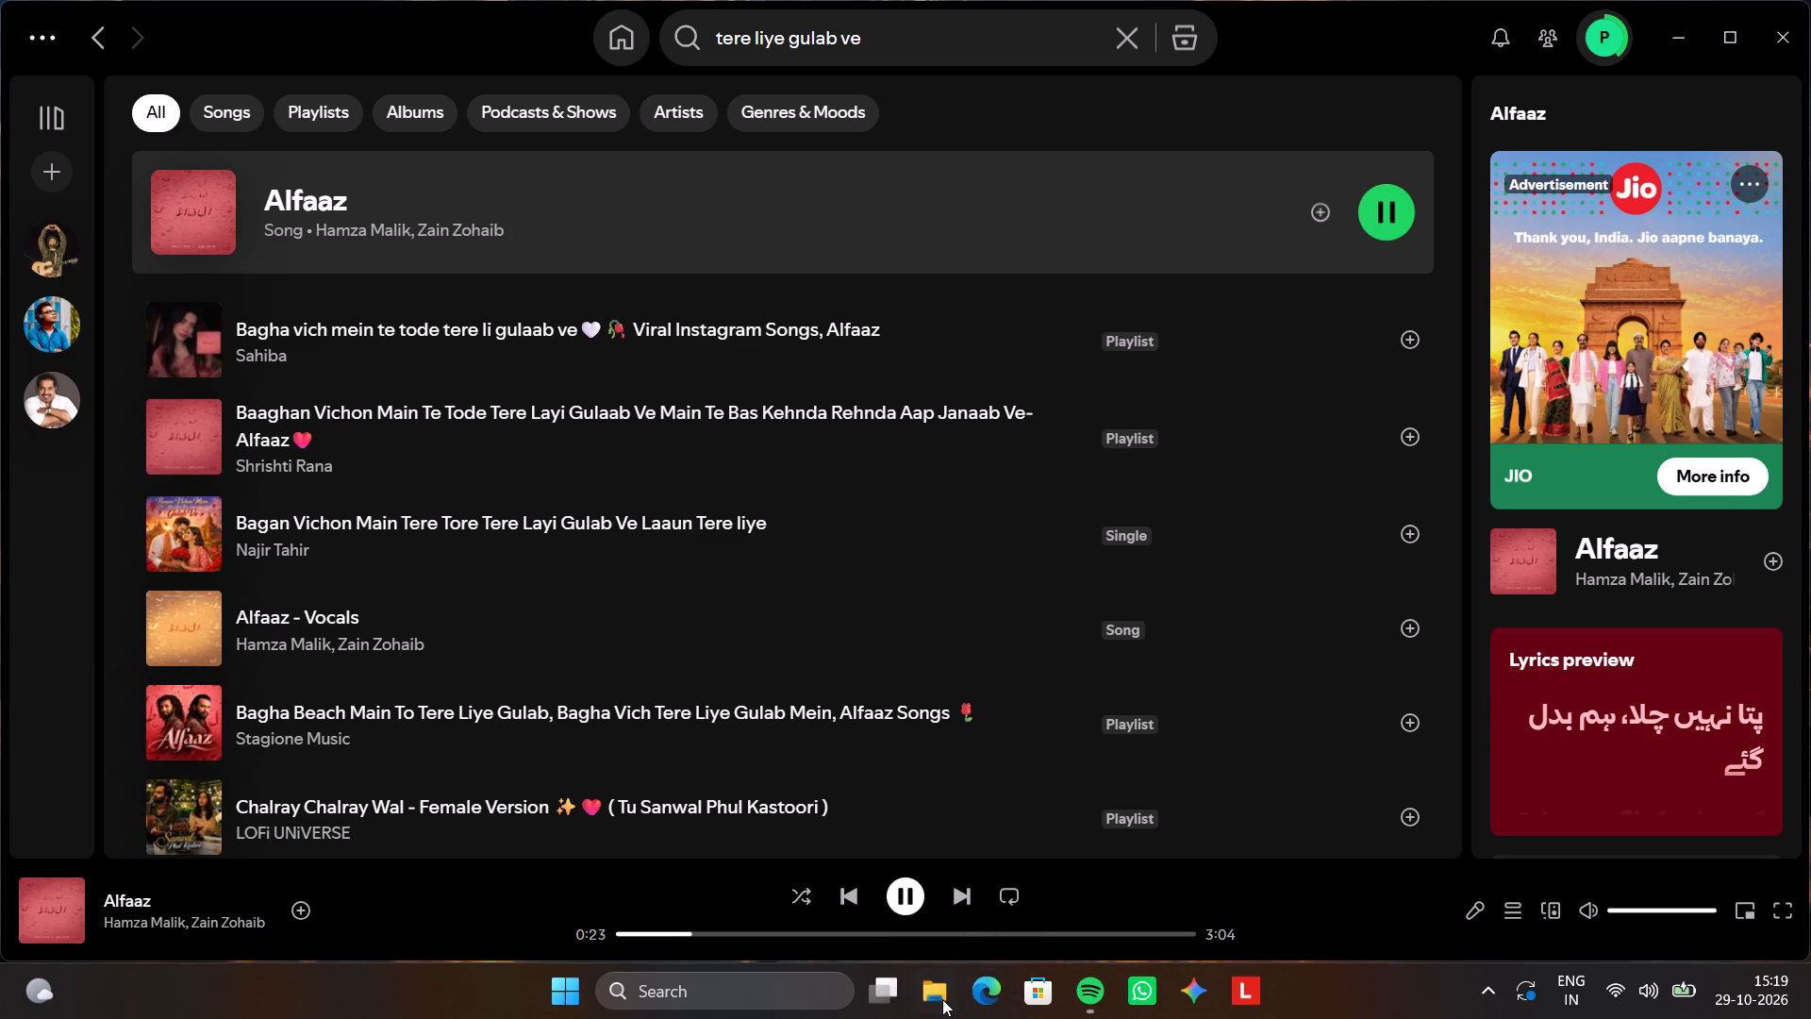
double_click(942, 999)
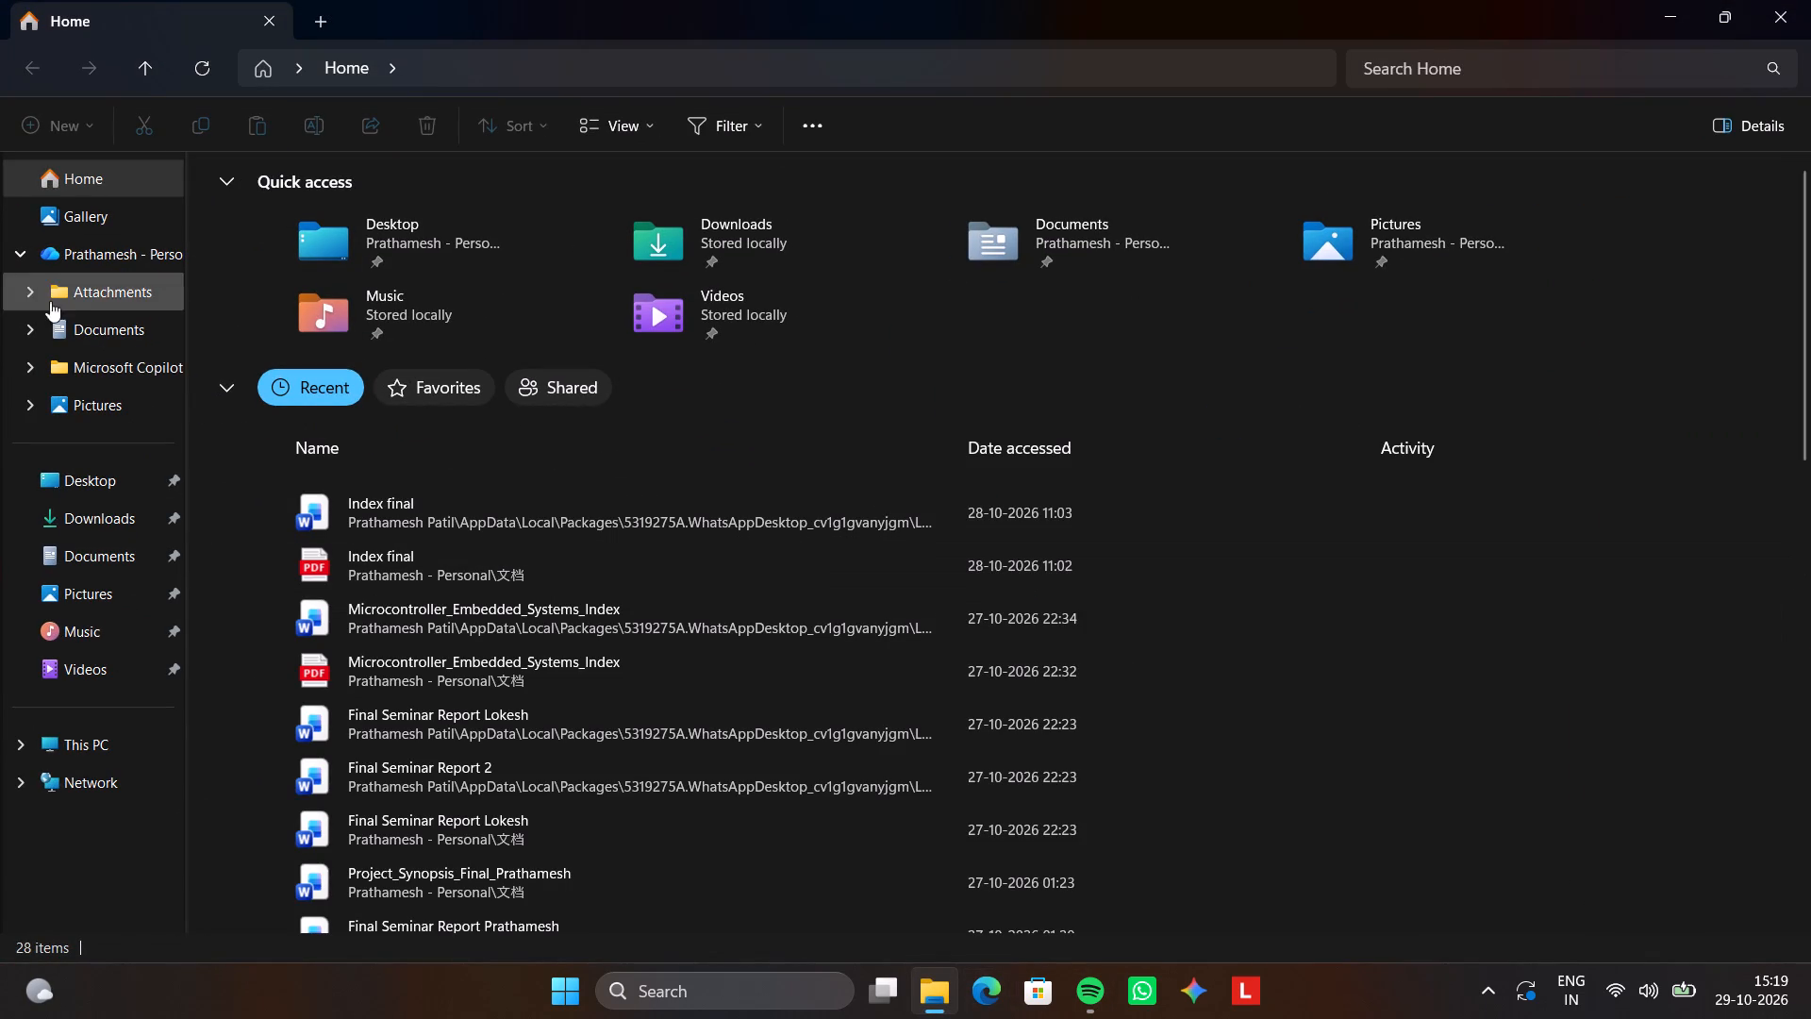
left_click(136, 263)
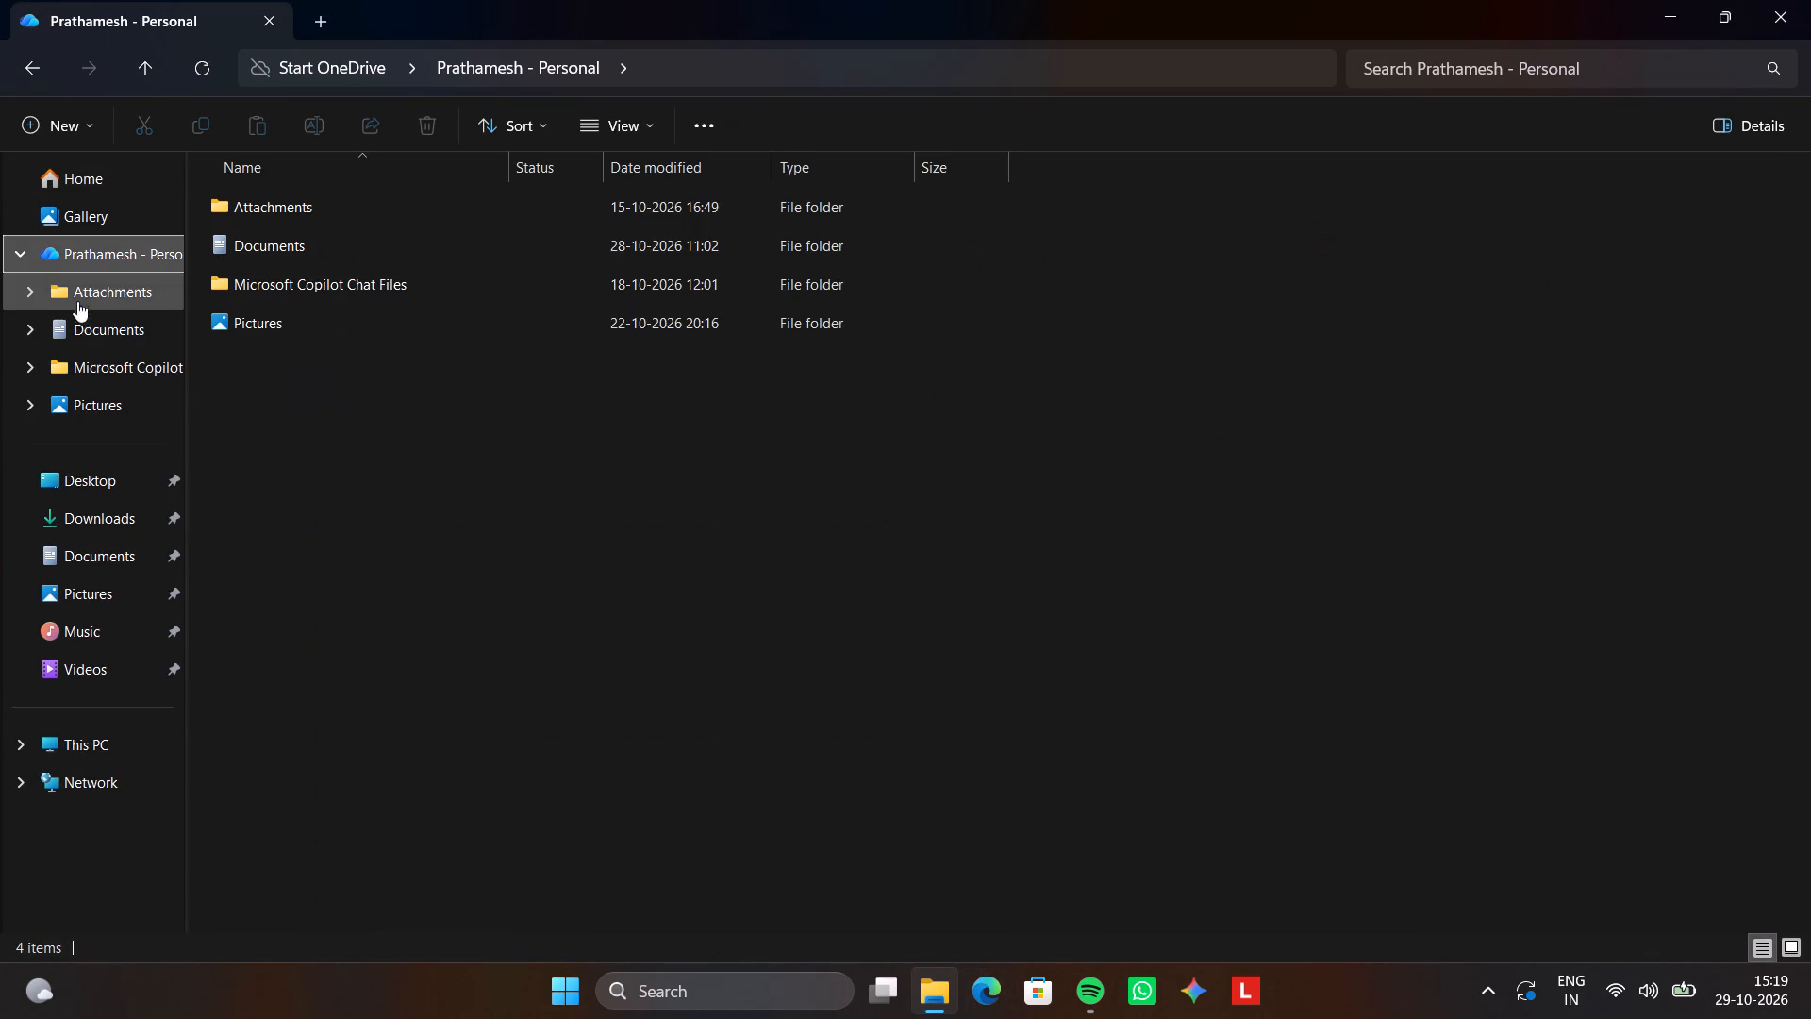
left_click(287, 237)
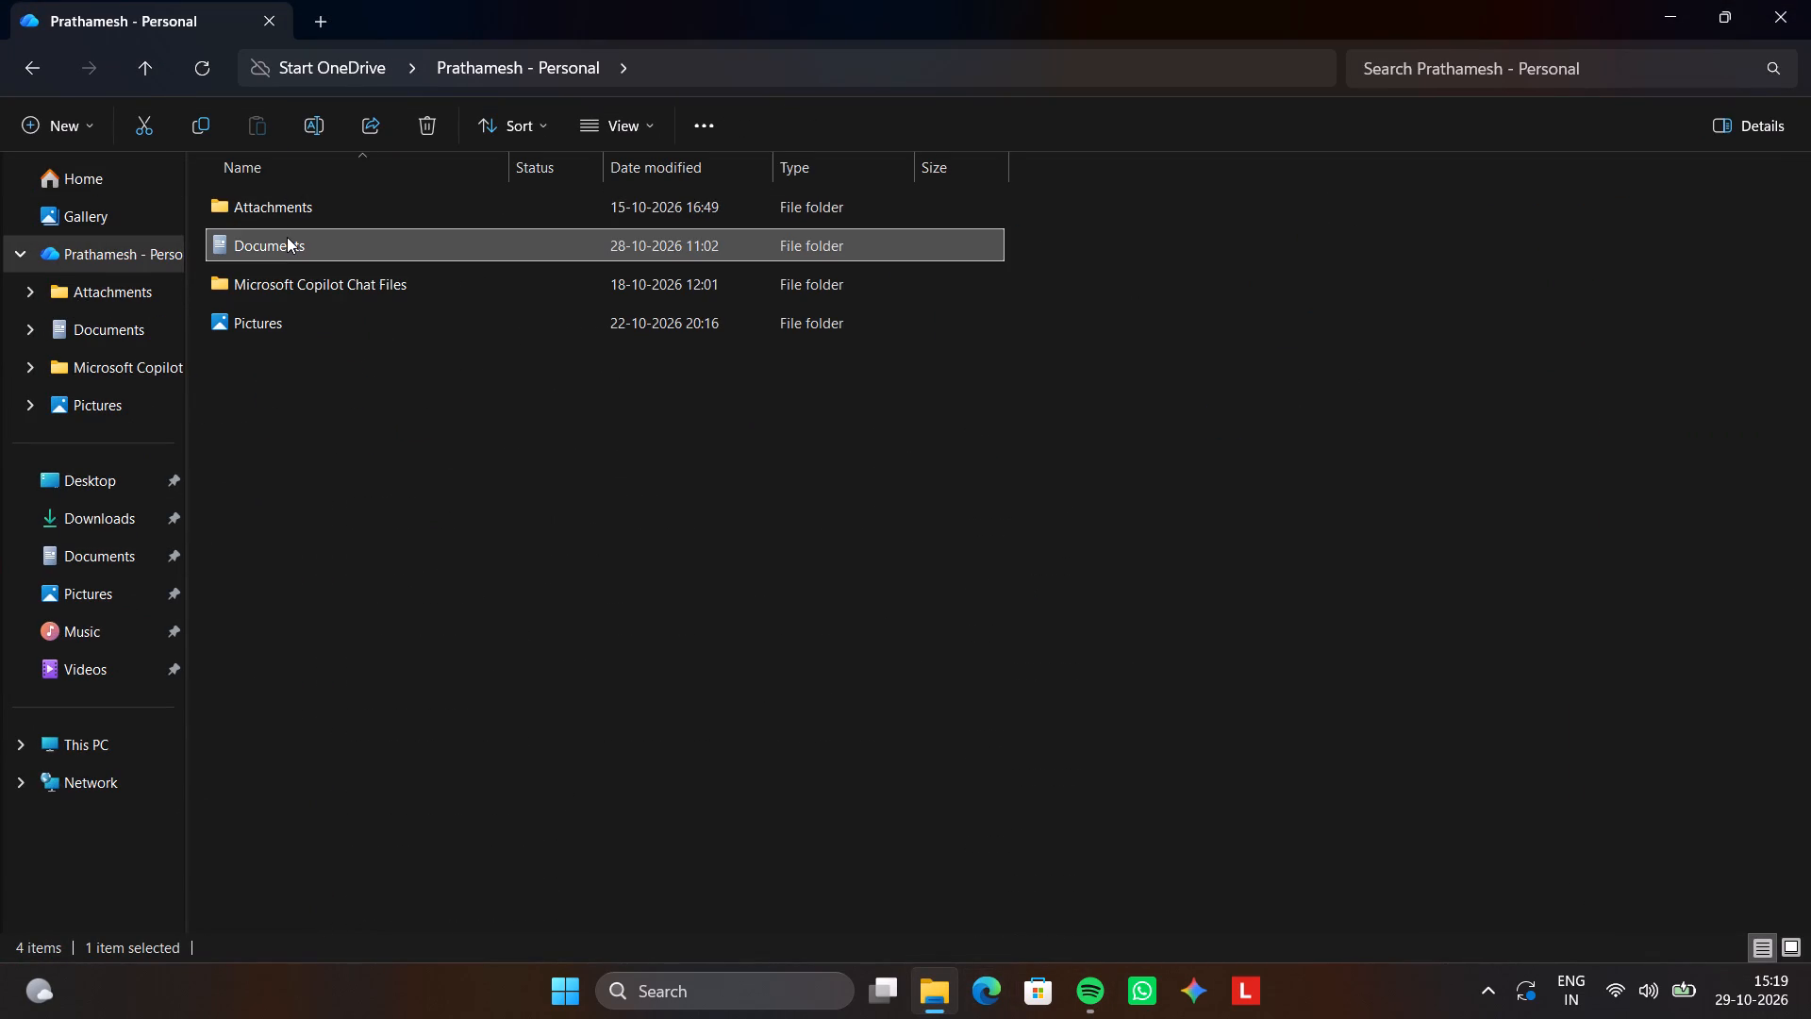
left_click(100, 321)
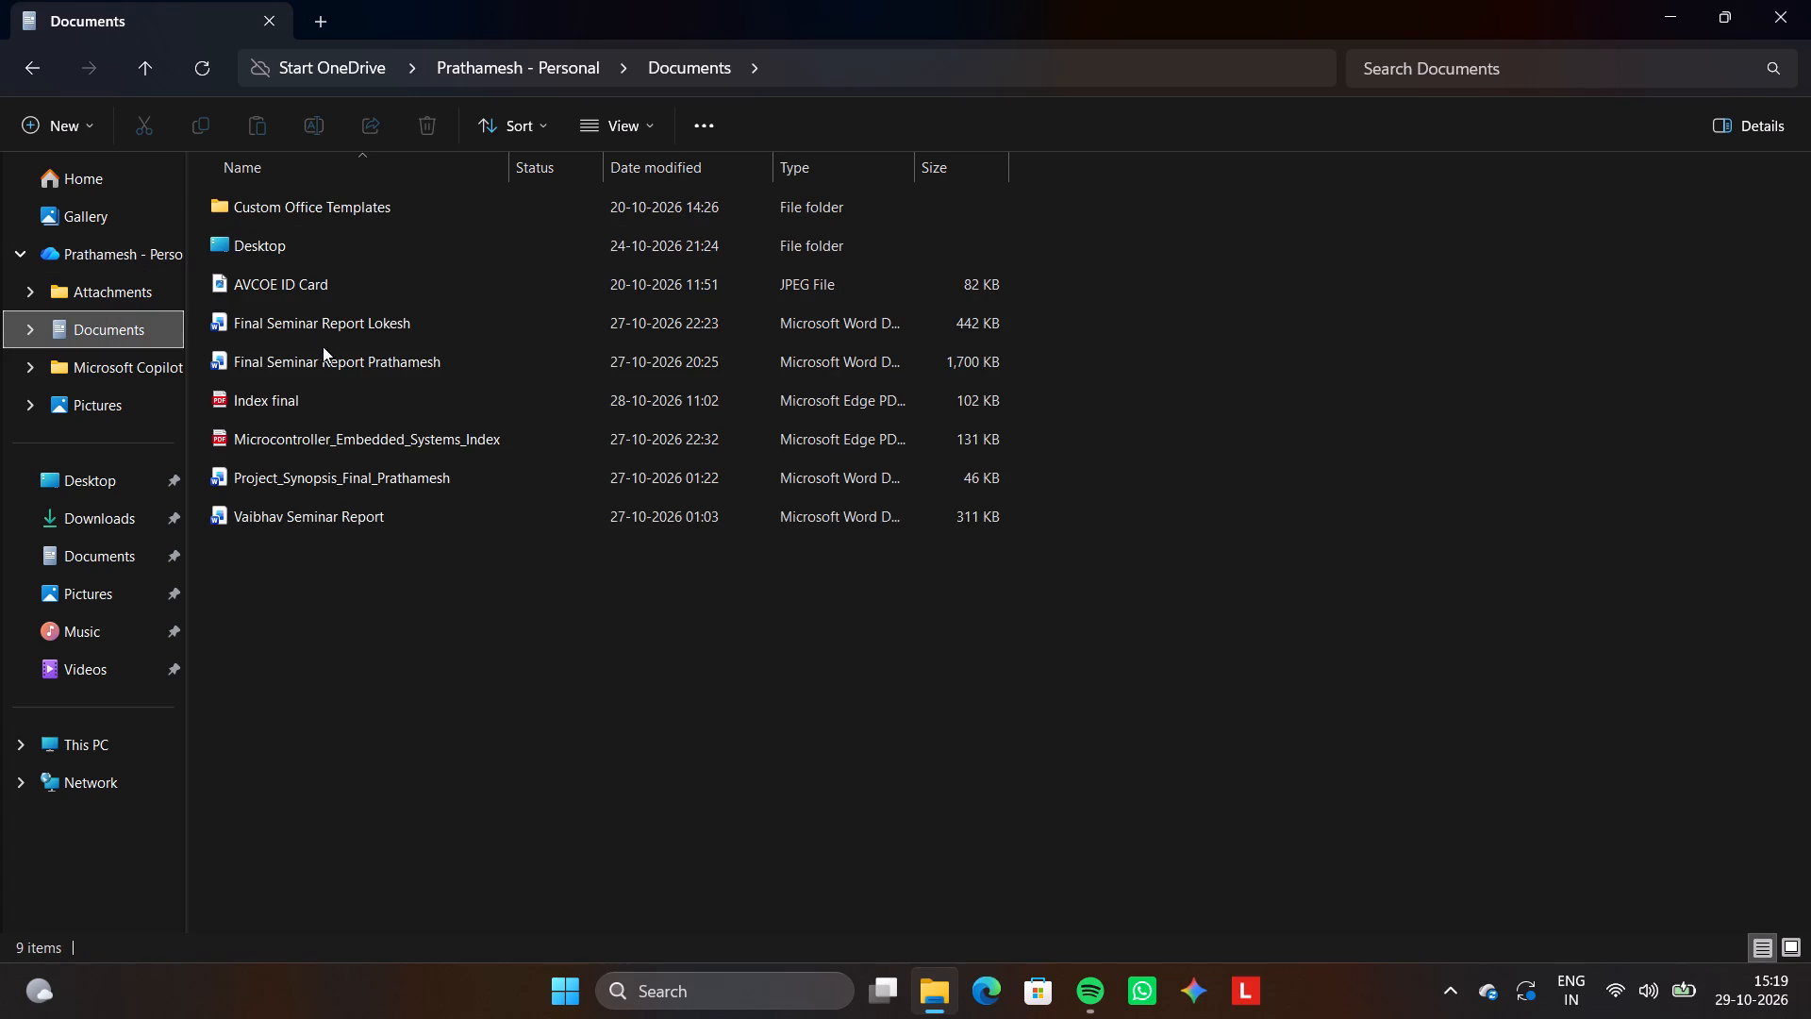
double_click(392, 353)
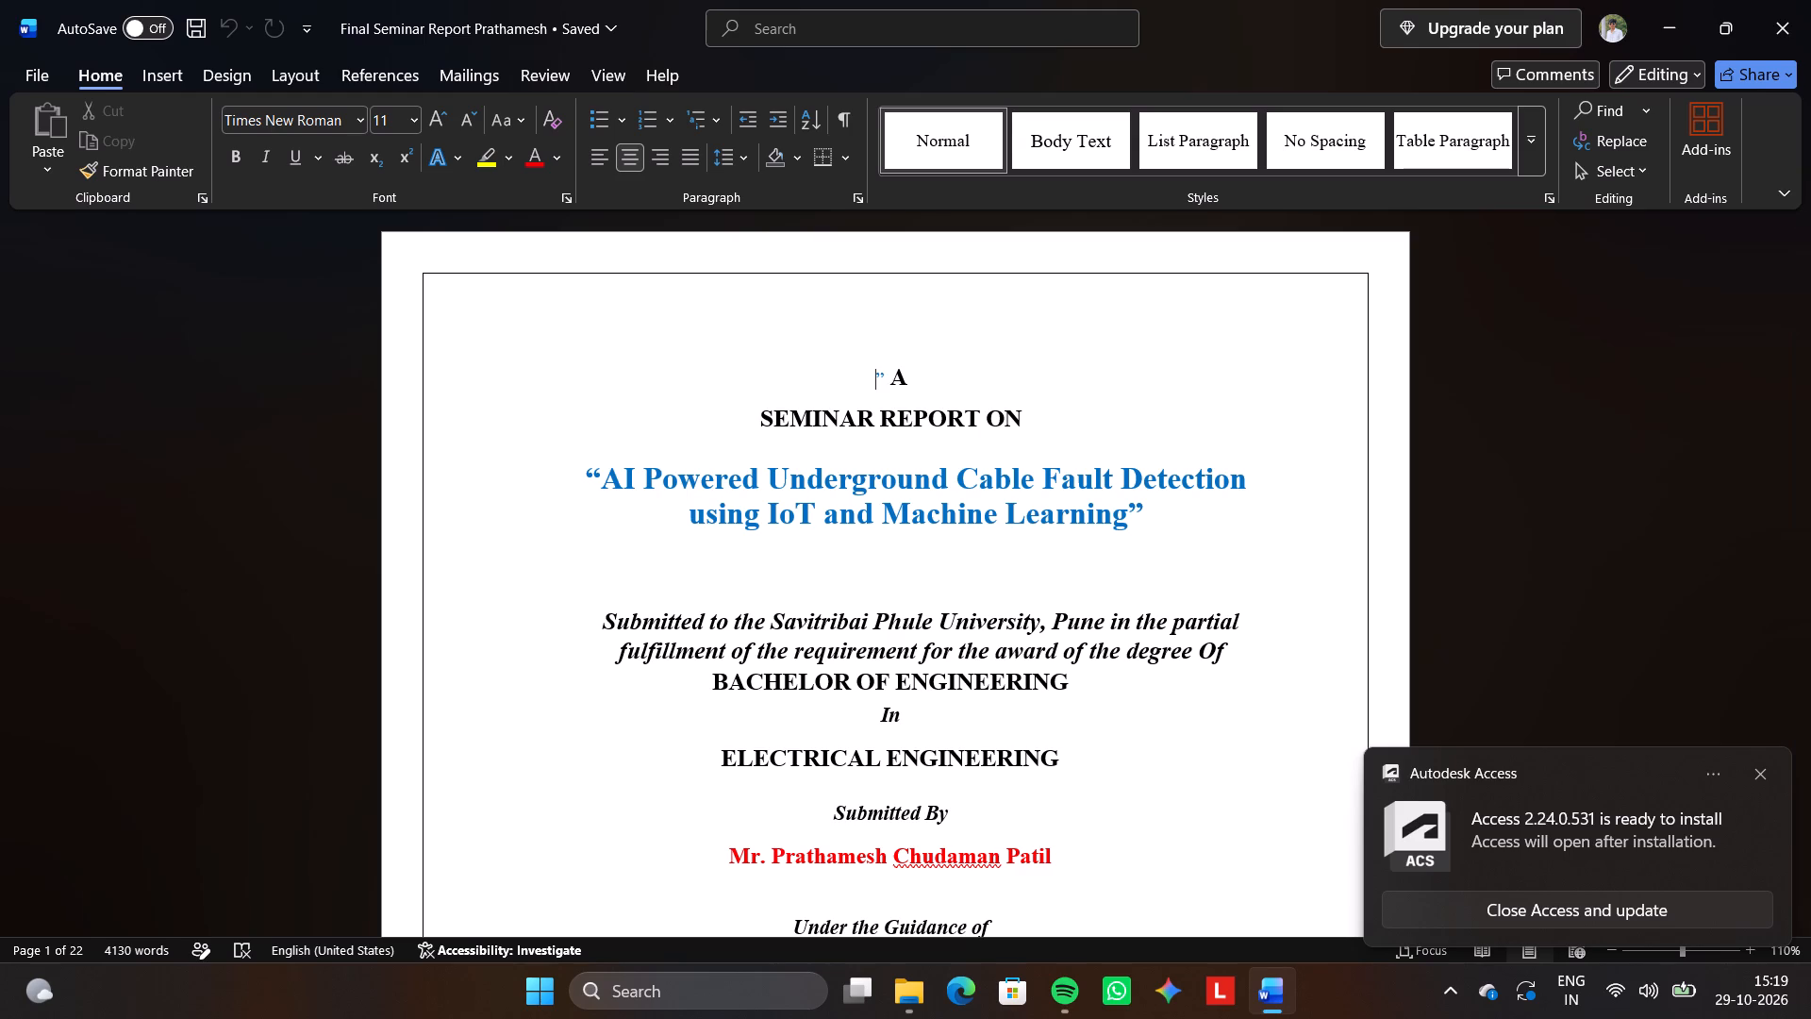
On the report's cover page, move the year 2026-27 onto its own line below the college code 422608.
scroll(448, 356, "down", 1)
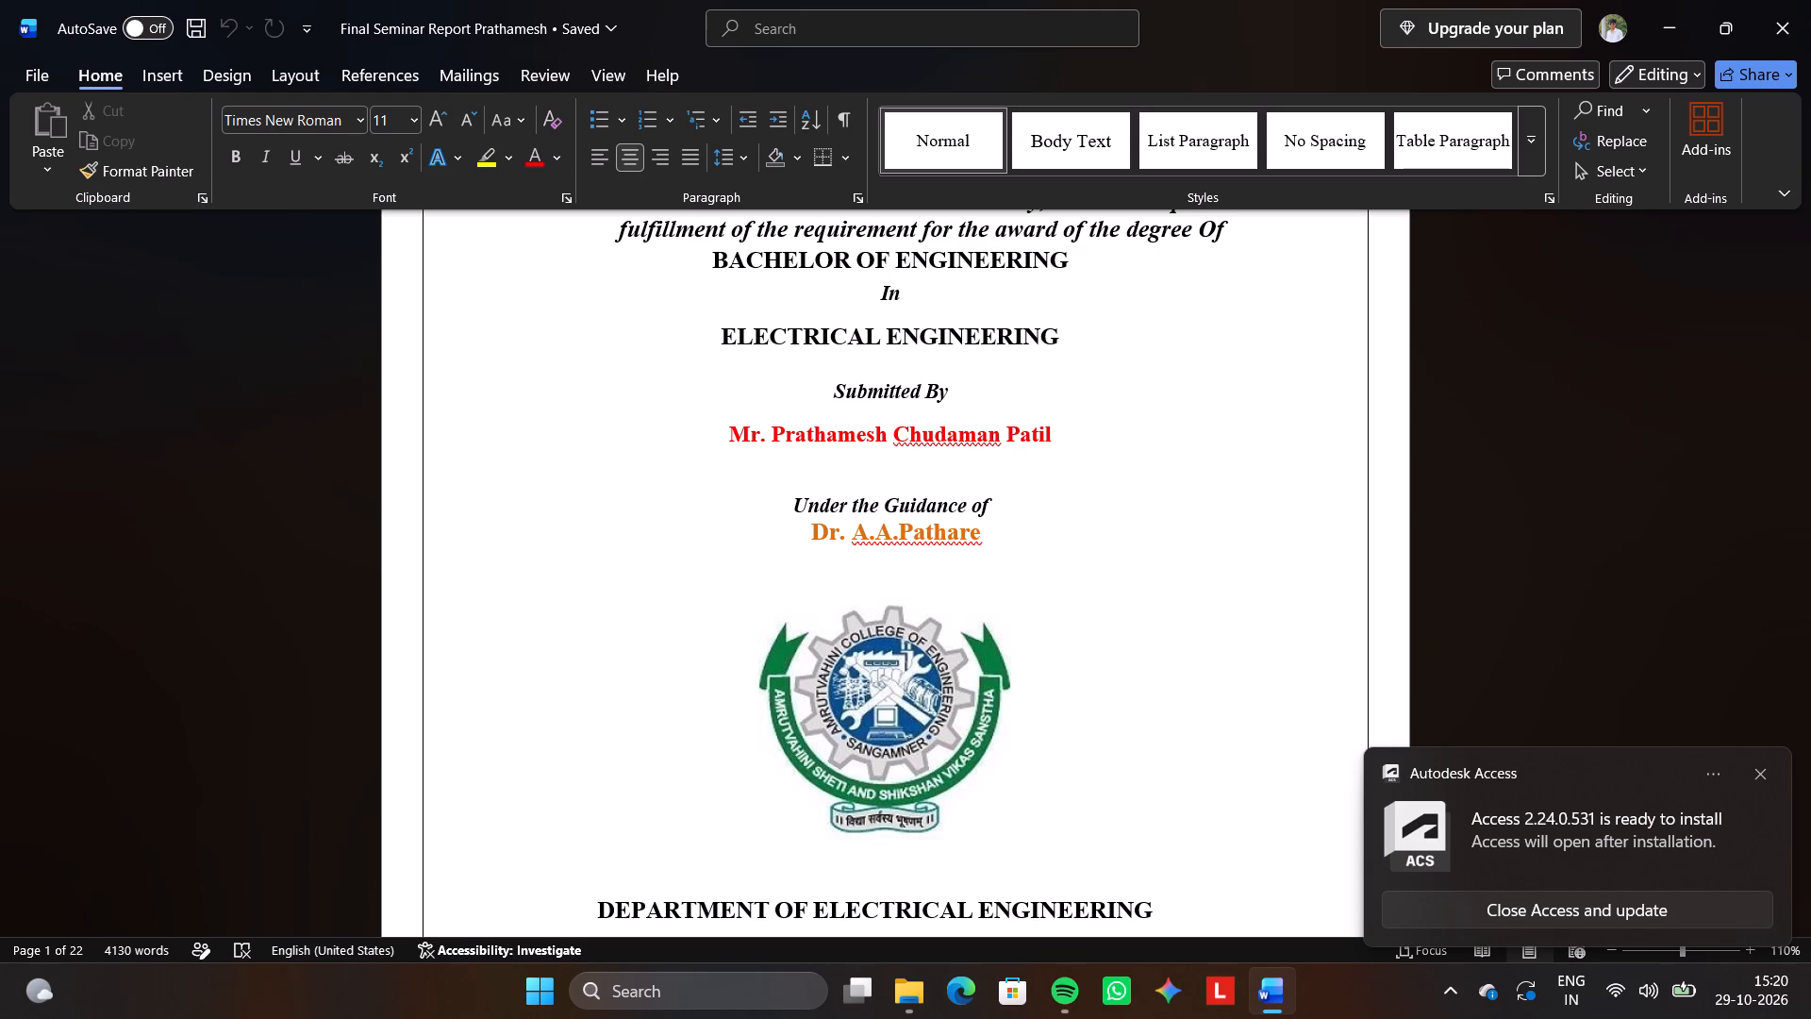
scroll(448, 356, "up", 1)
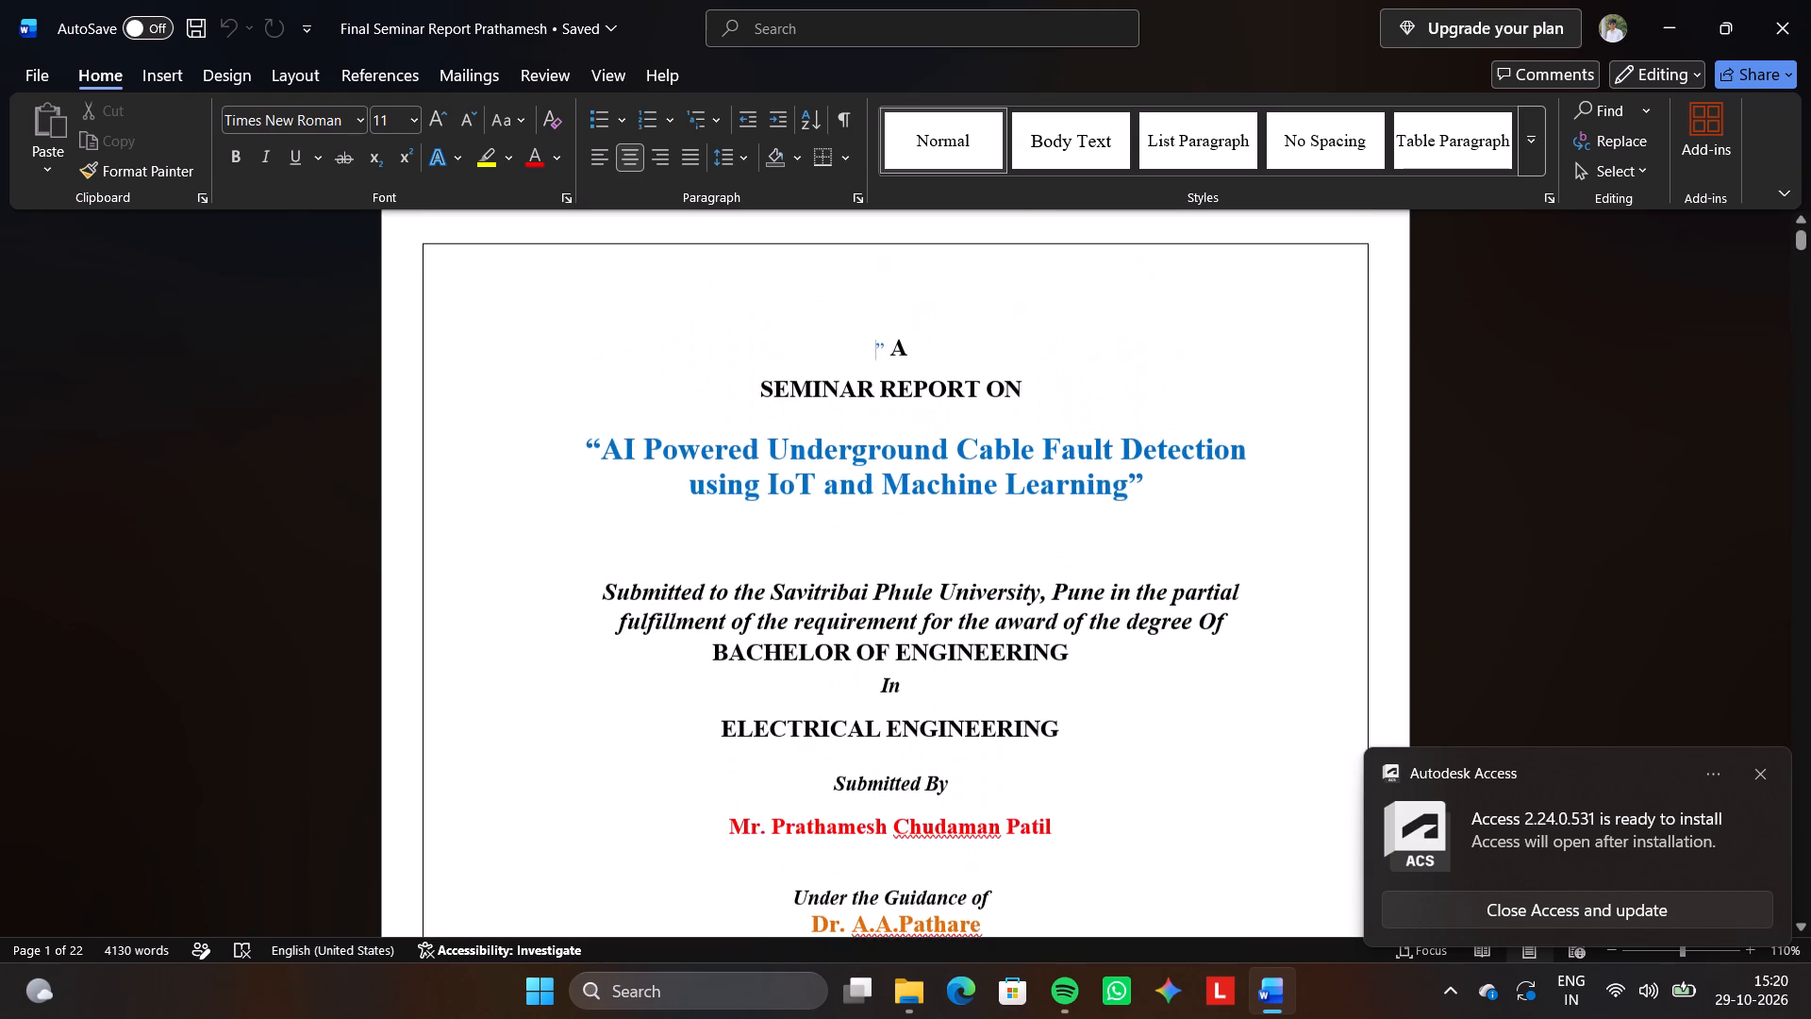
scroll(448, 356, "up", 1)
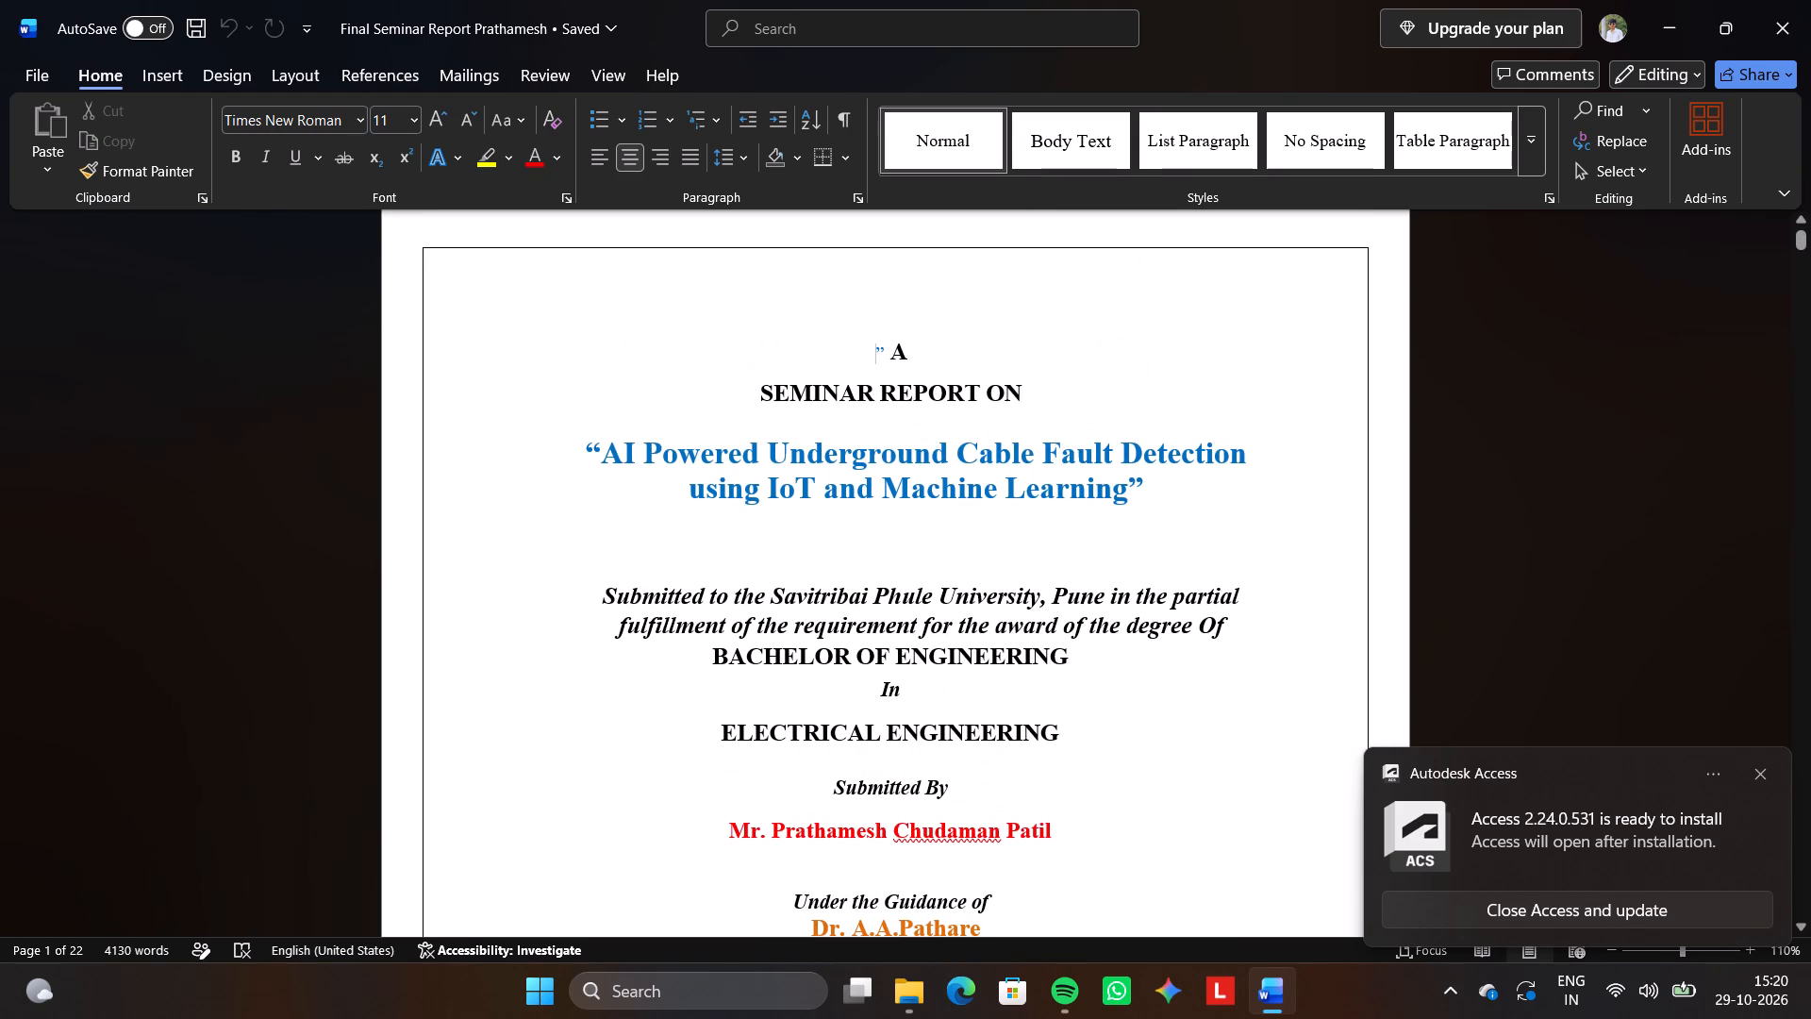
scroll(448, 356, "down", 3)
scroll(448, 356, "up", 1)
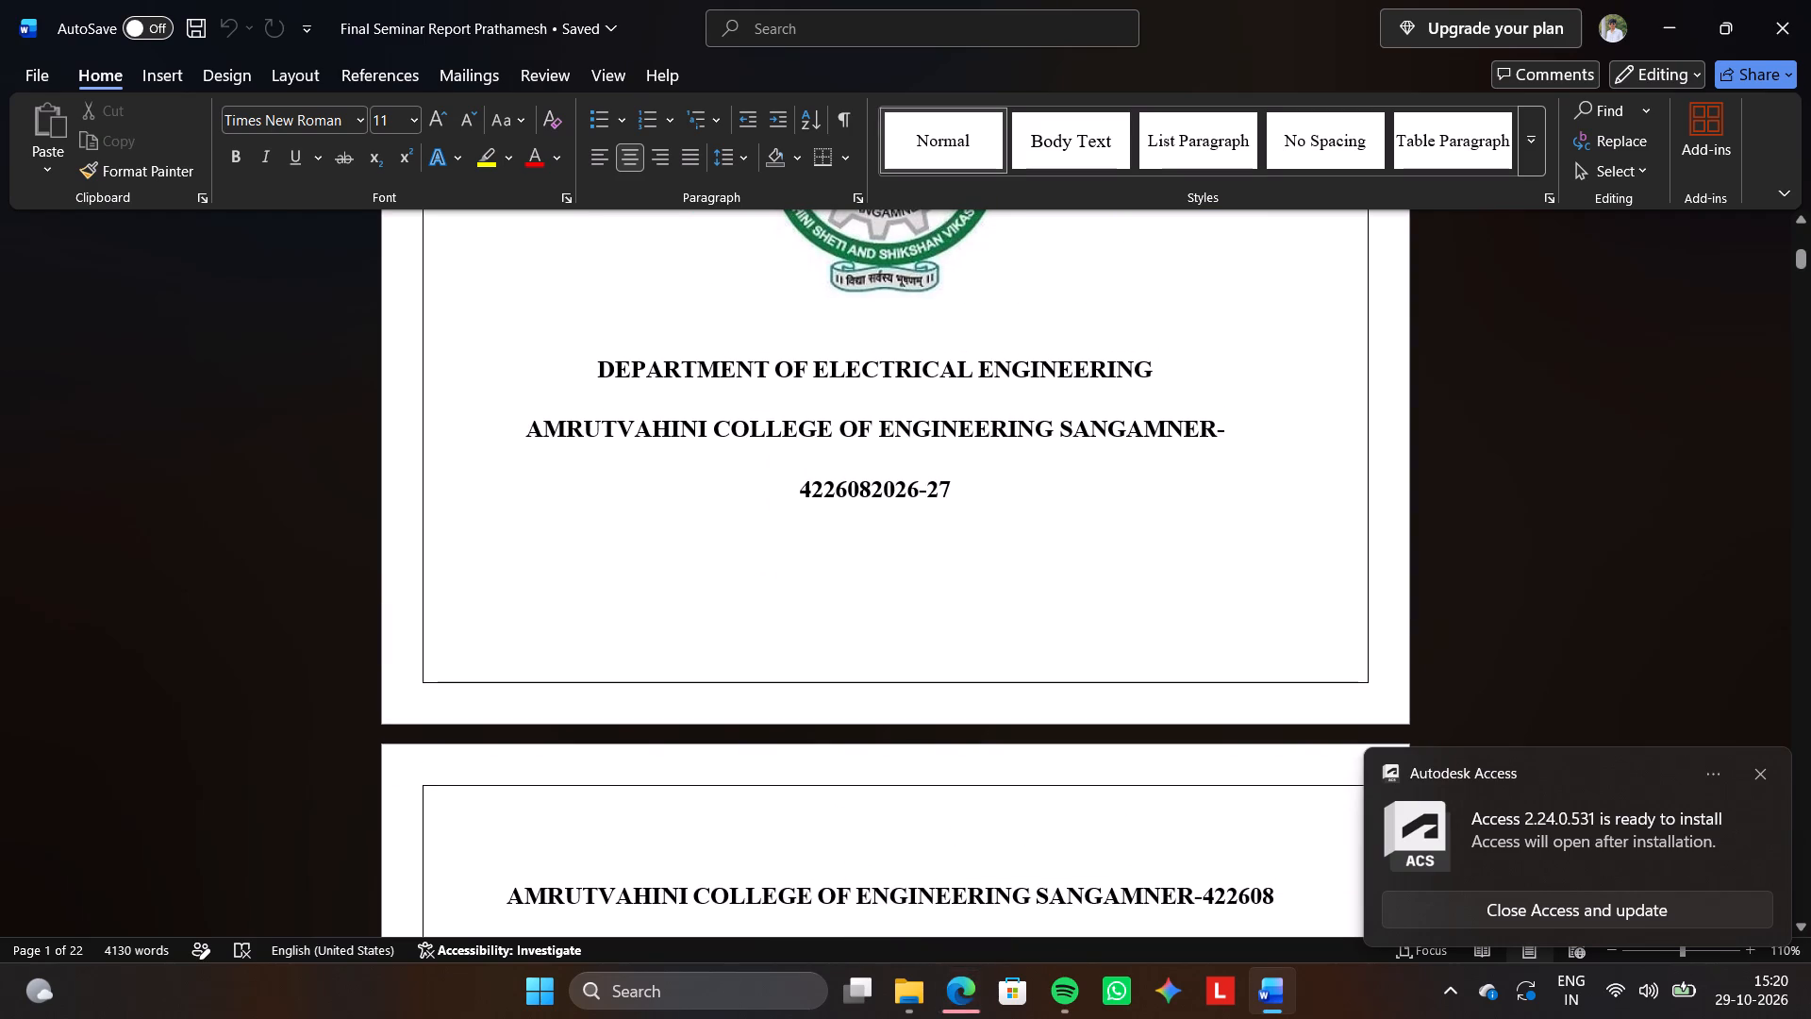
left_click(871, 488)
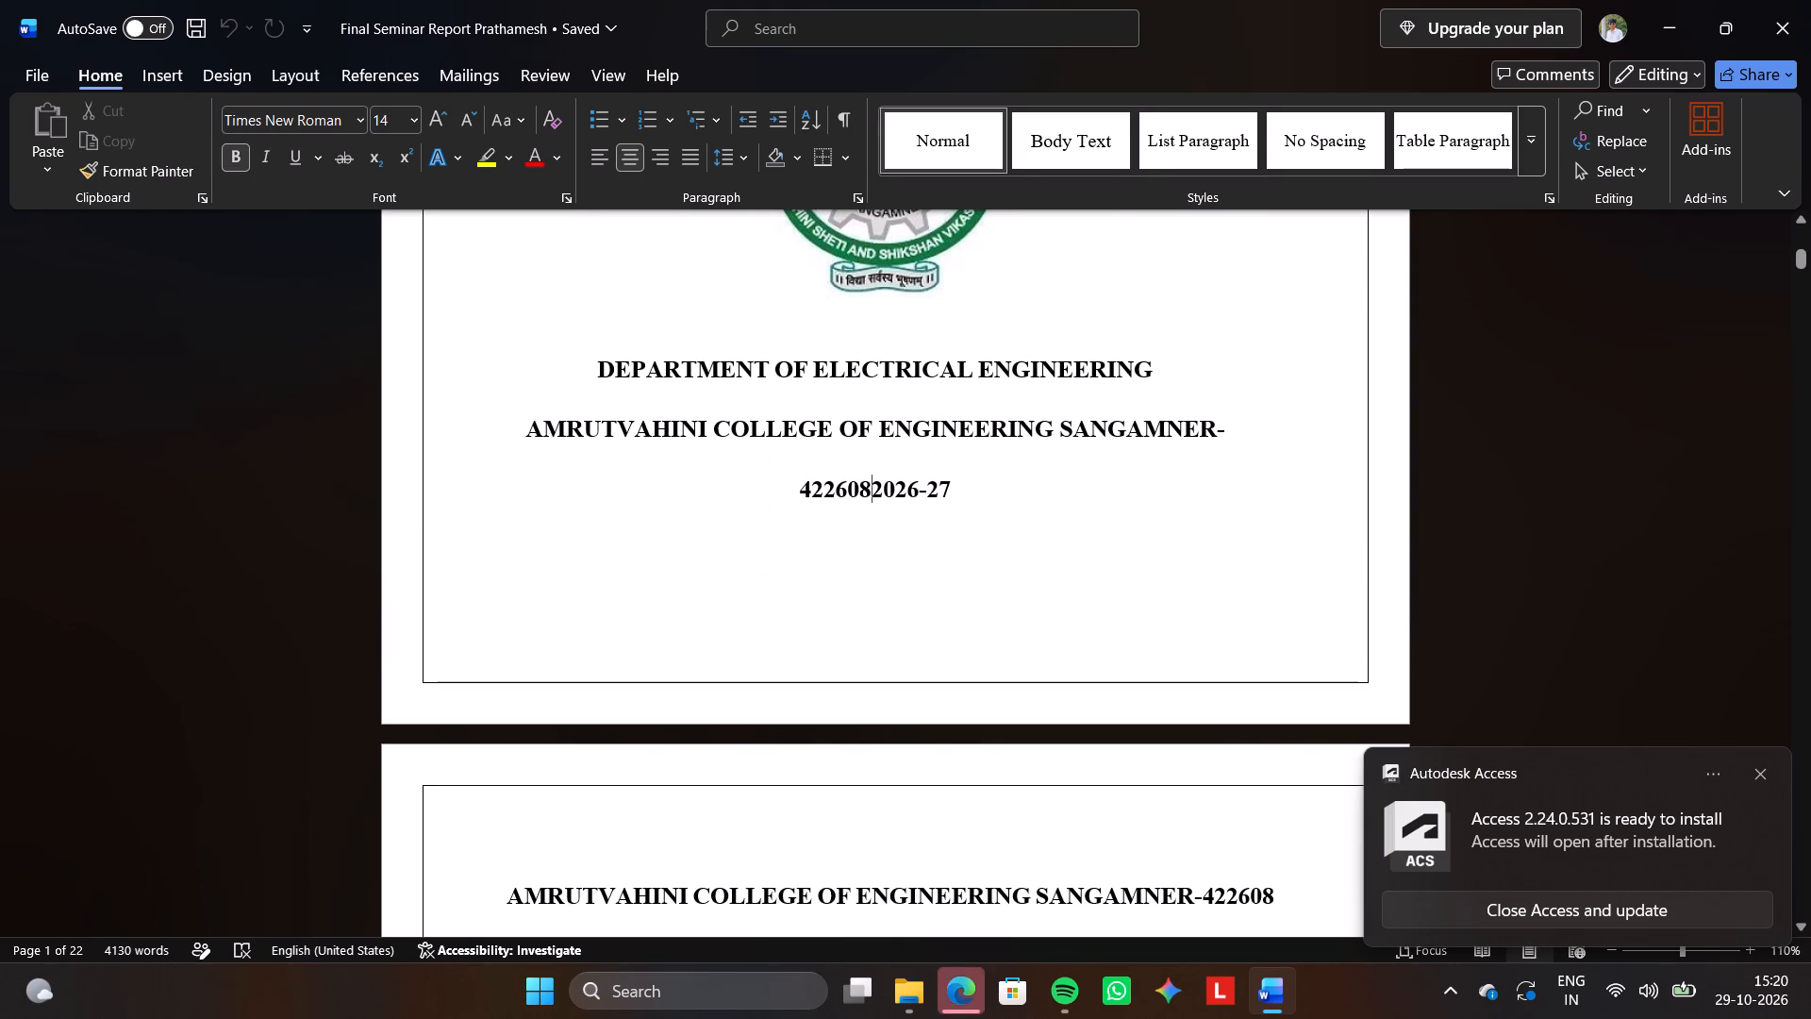
key("Return")
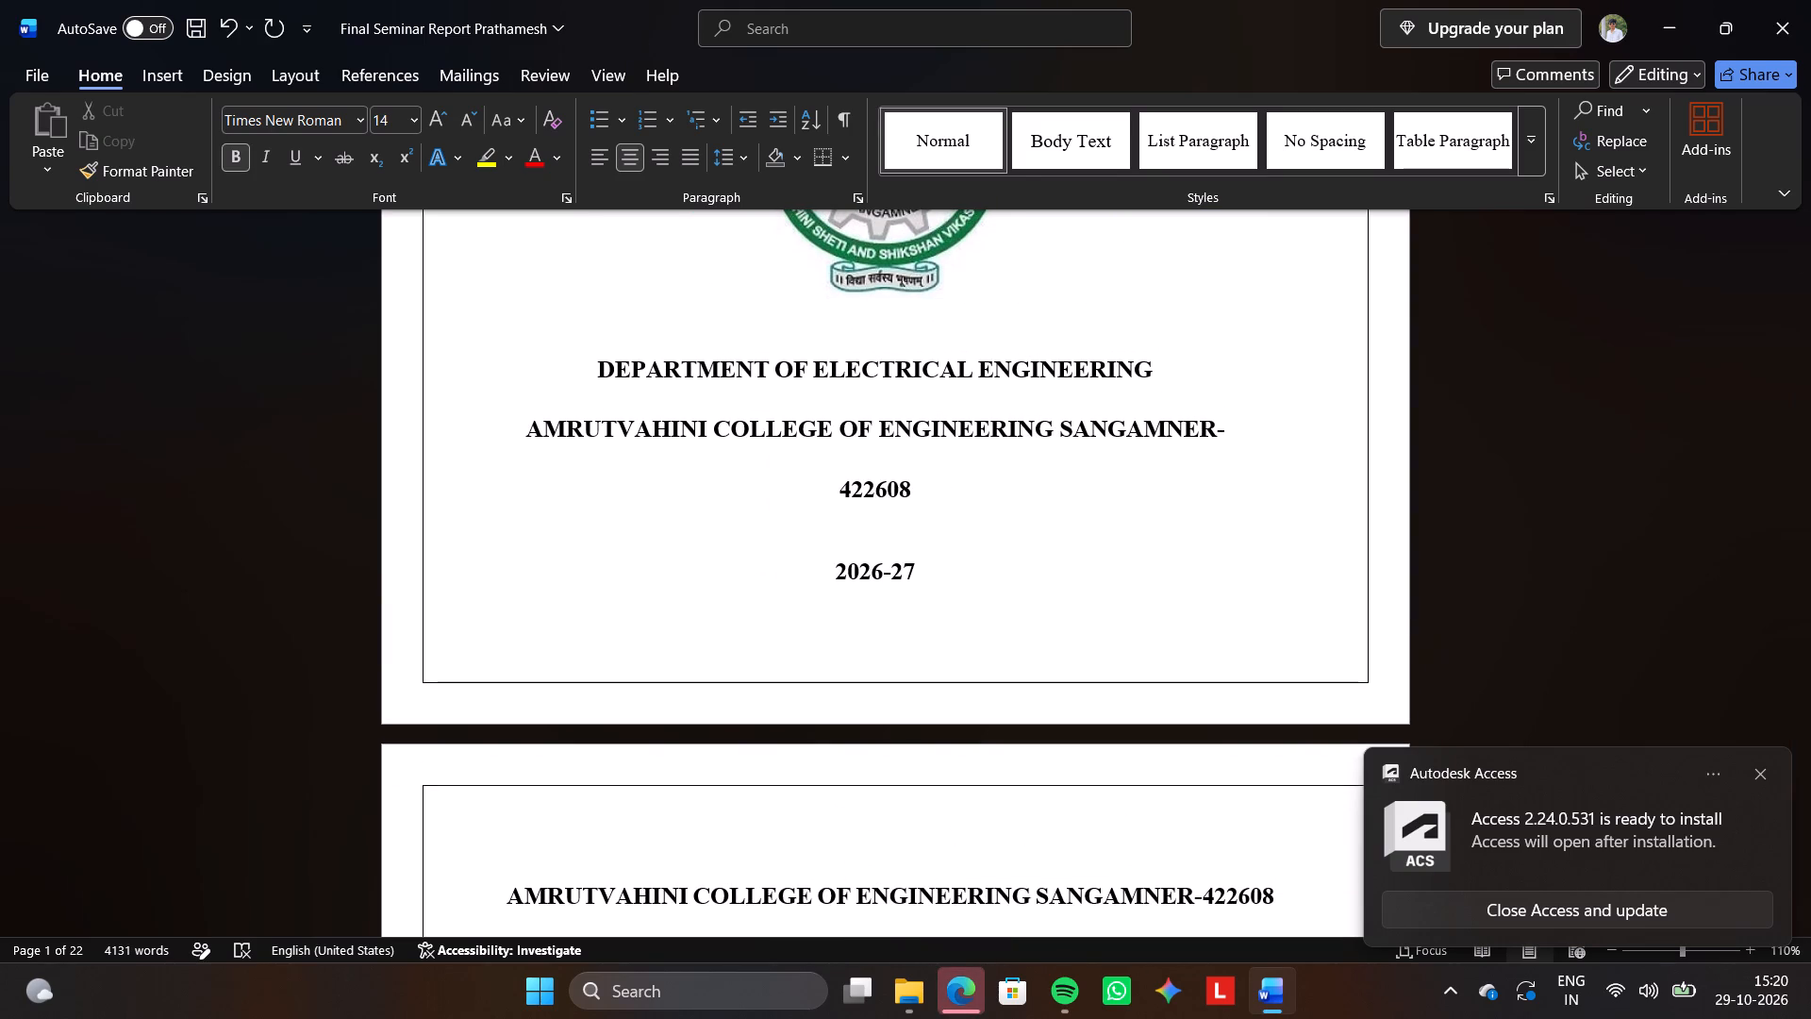
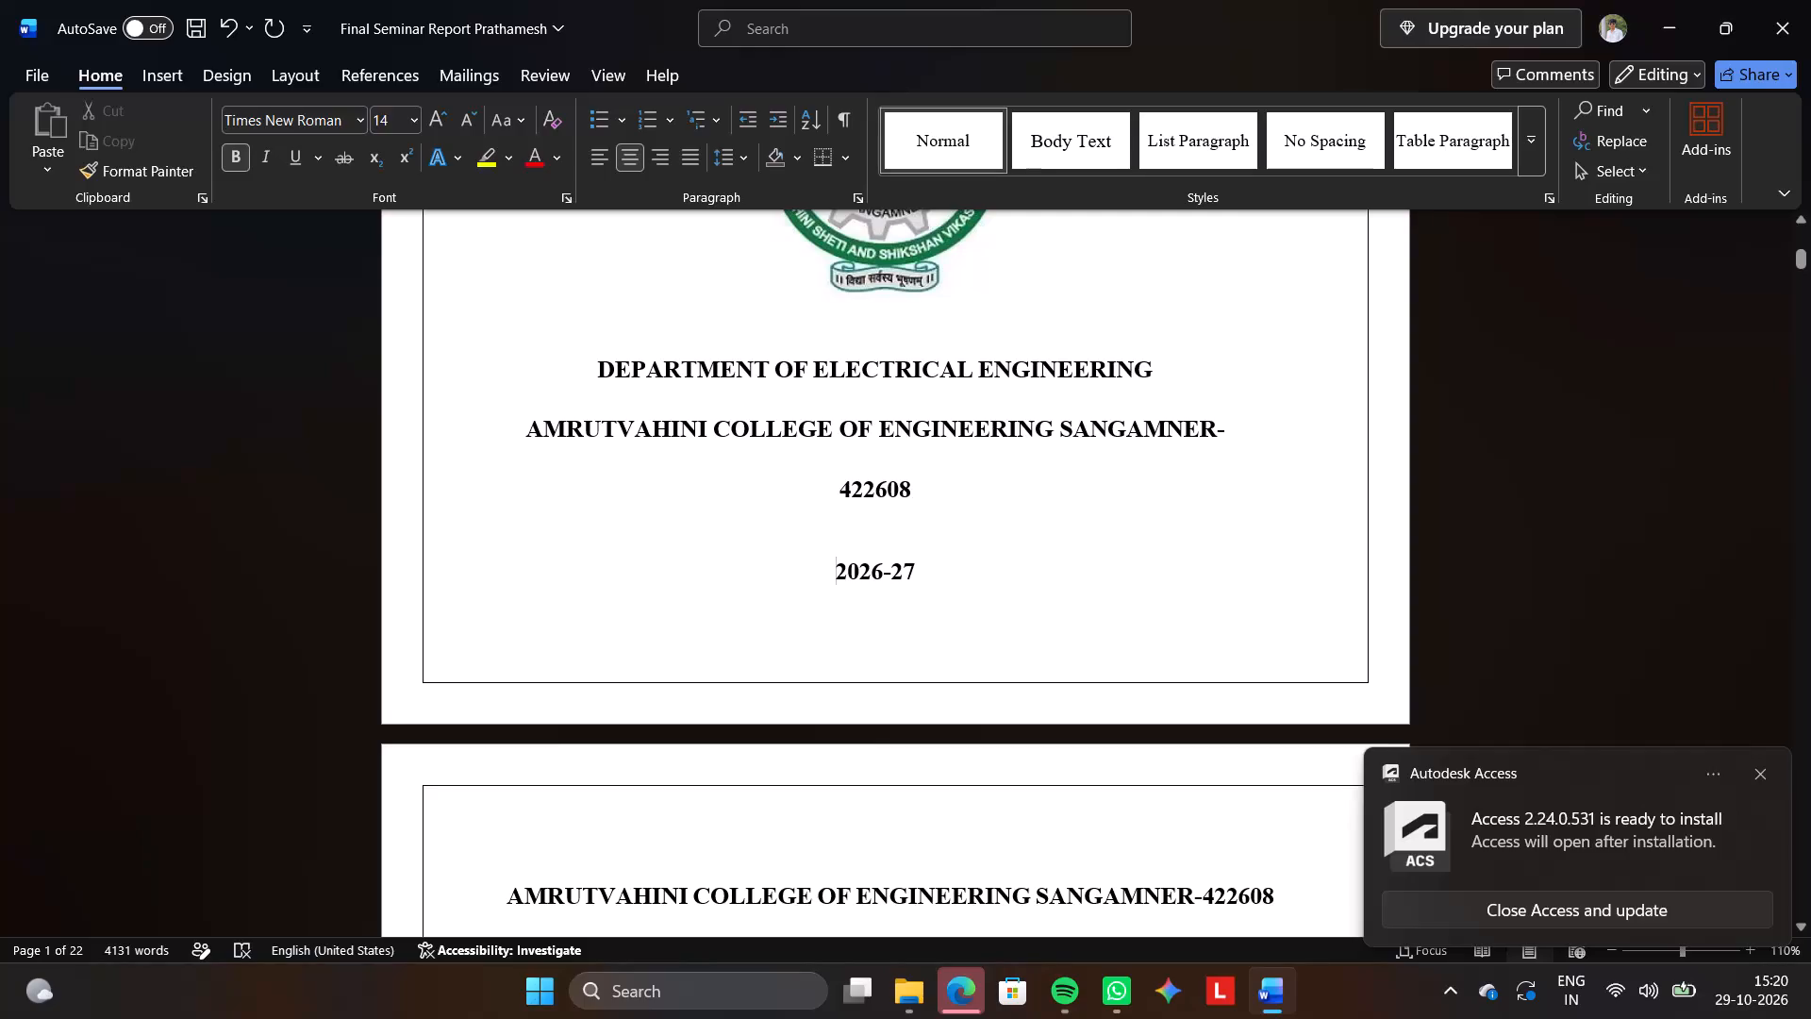
Put the label "Academic Year:" in front of 2026-27 on the cover page.
type("Aca")
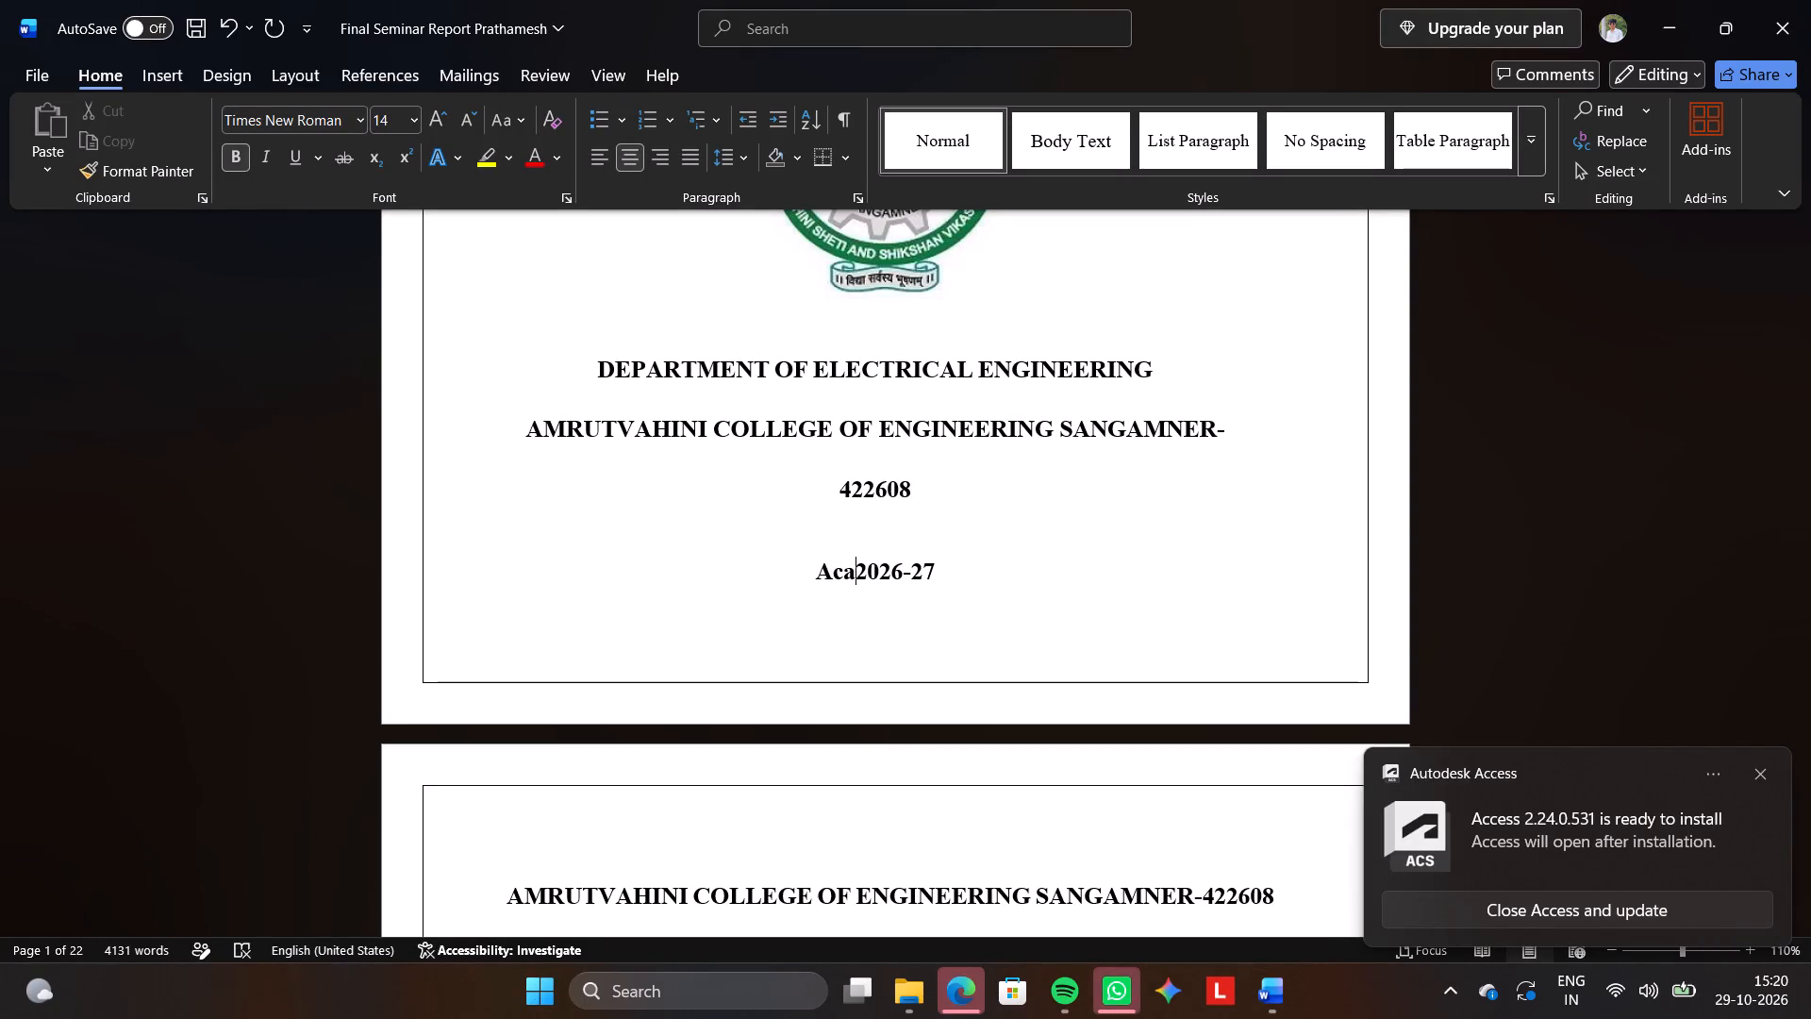
type("demic")
key("space")
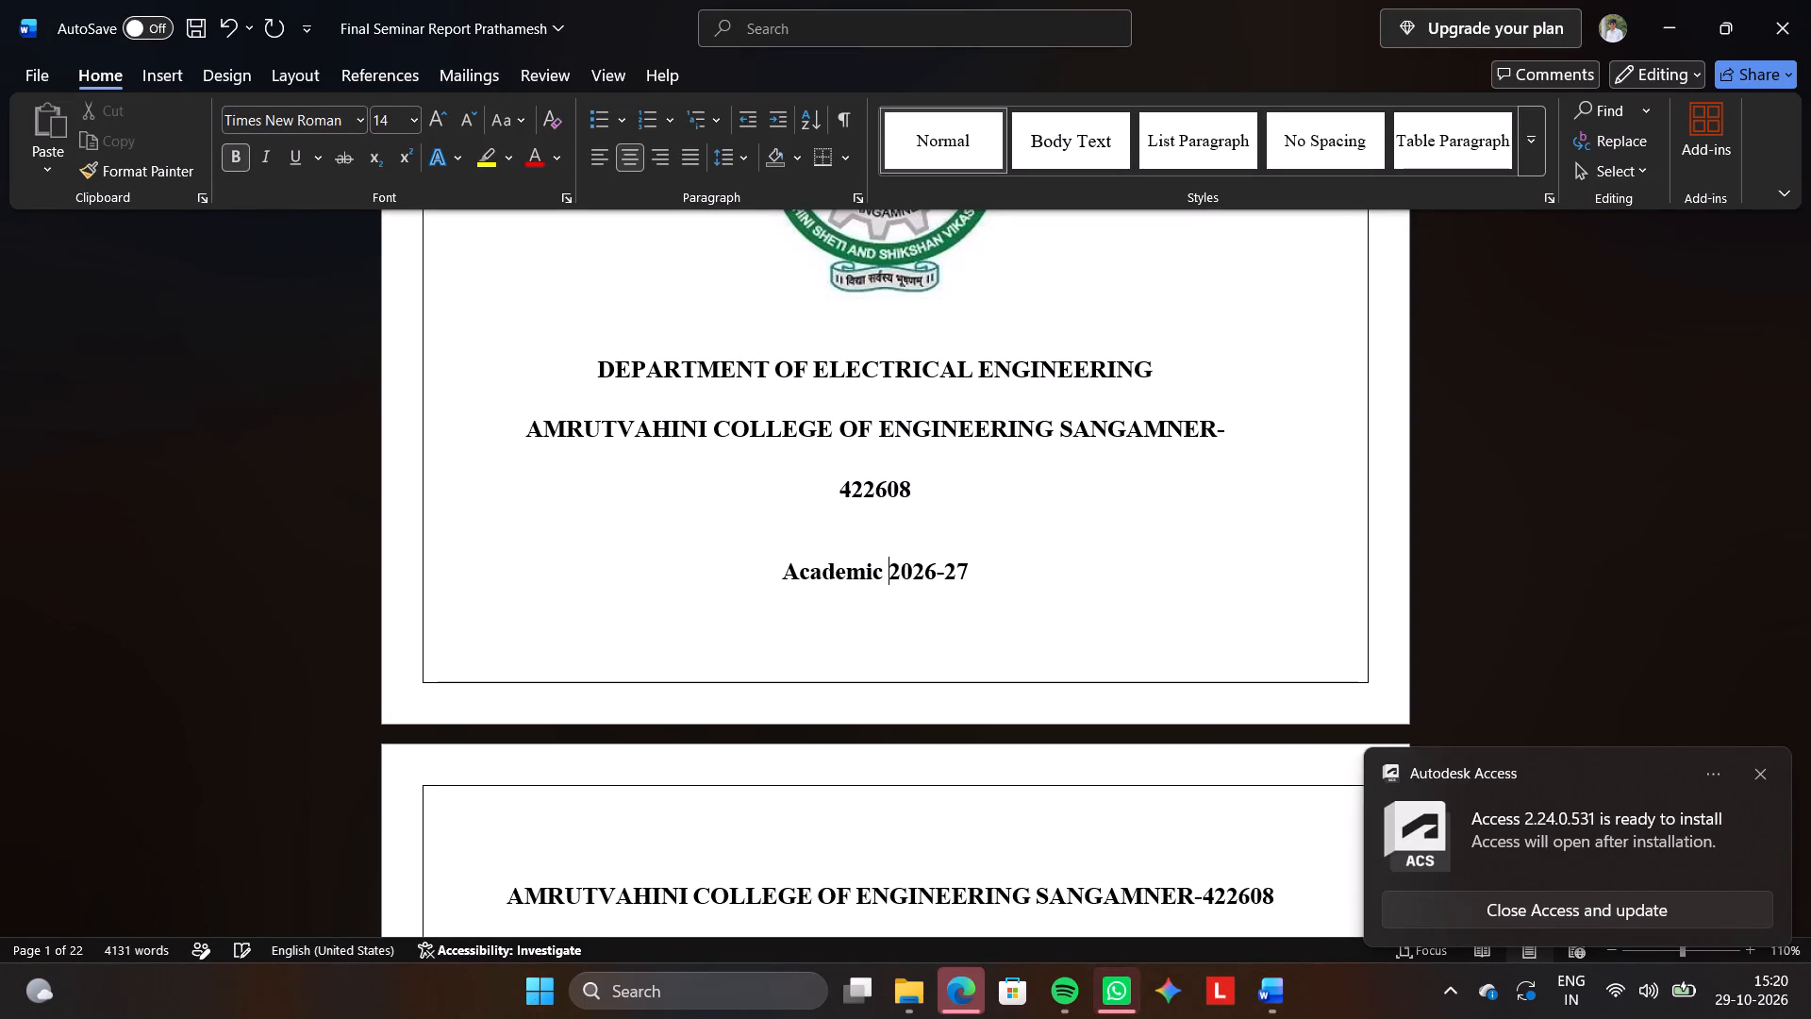
type("Year")
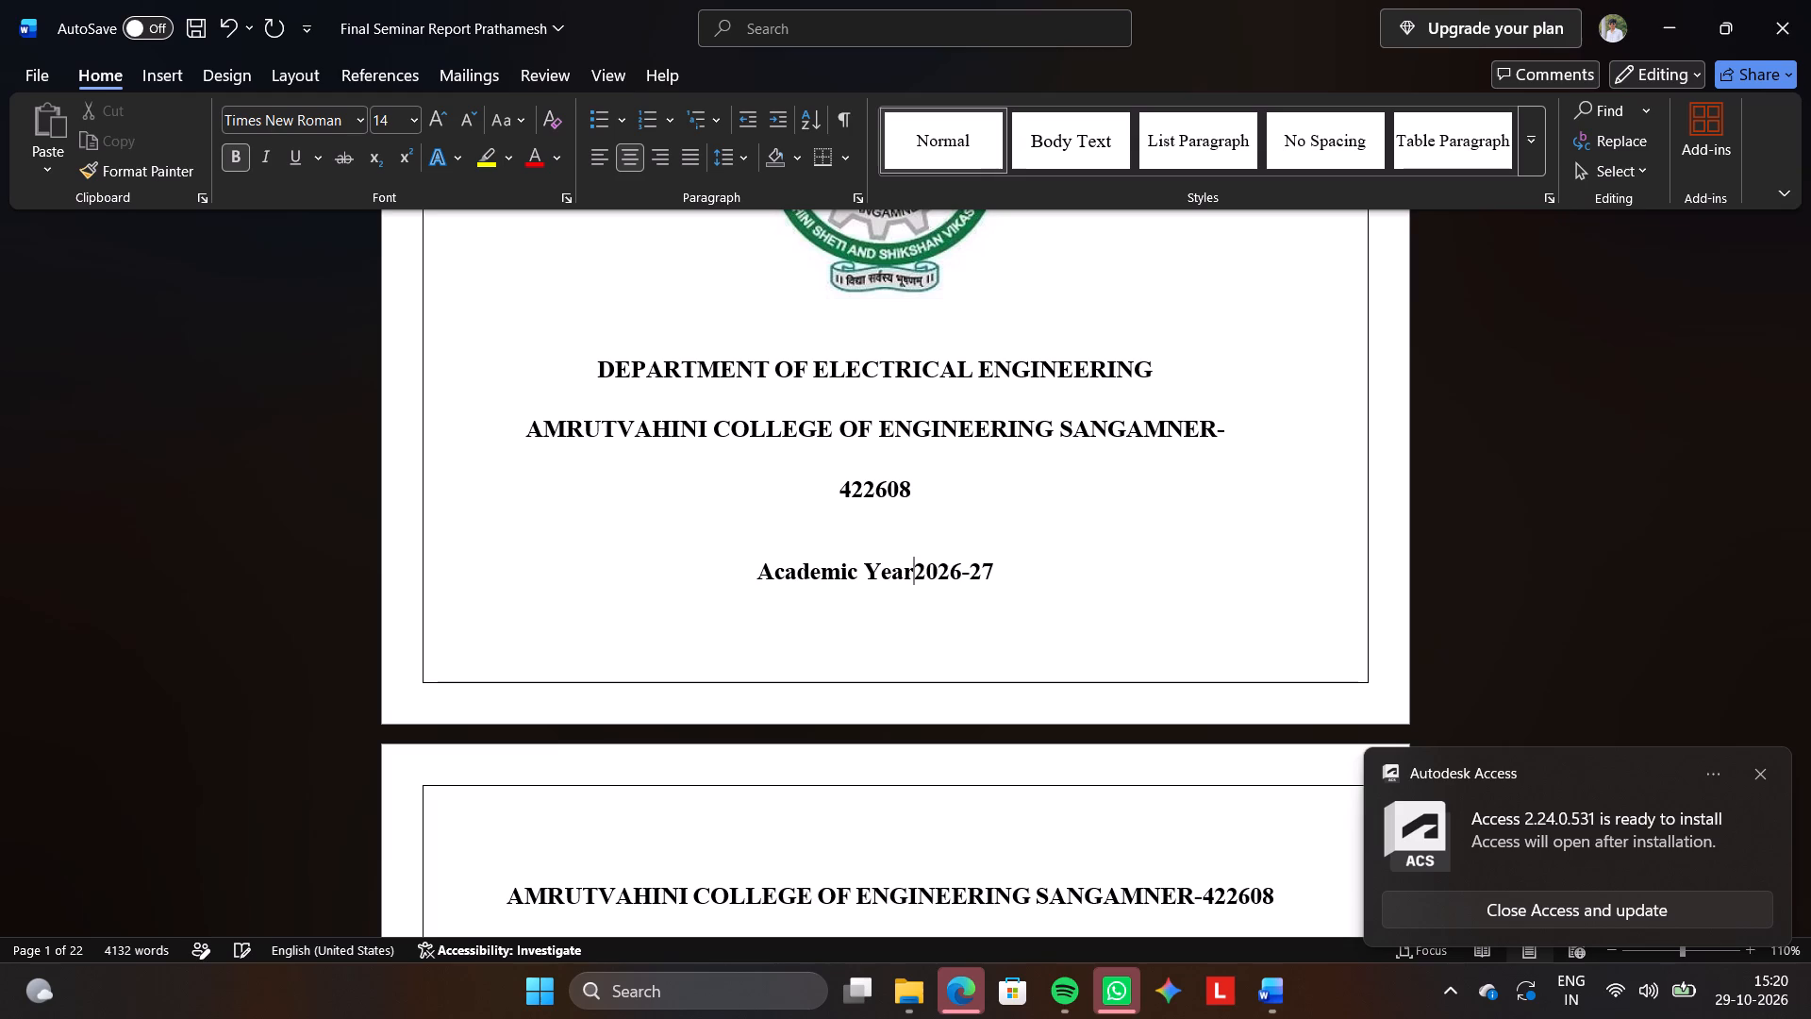
key("space")
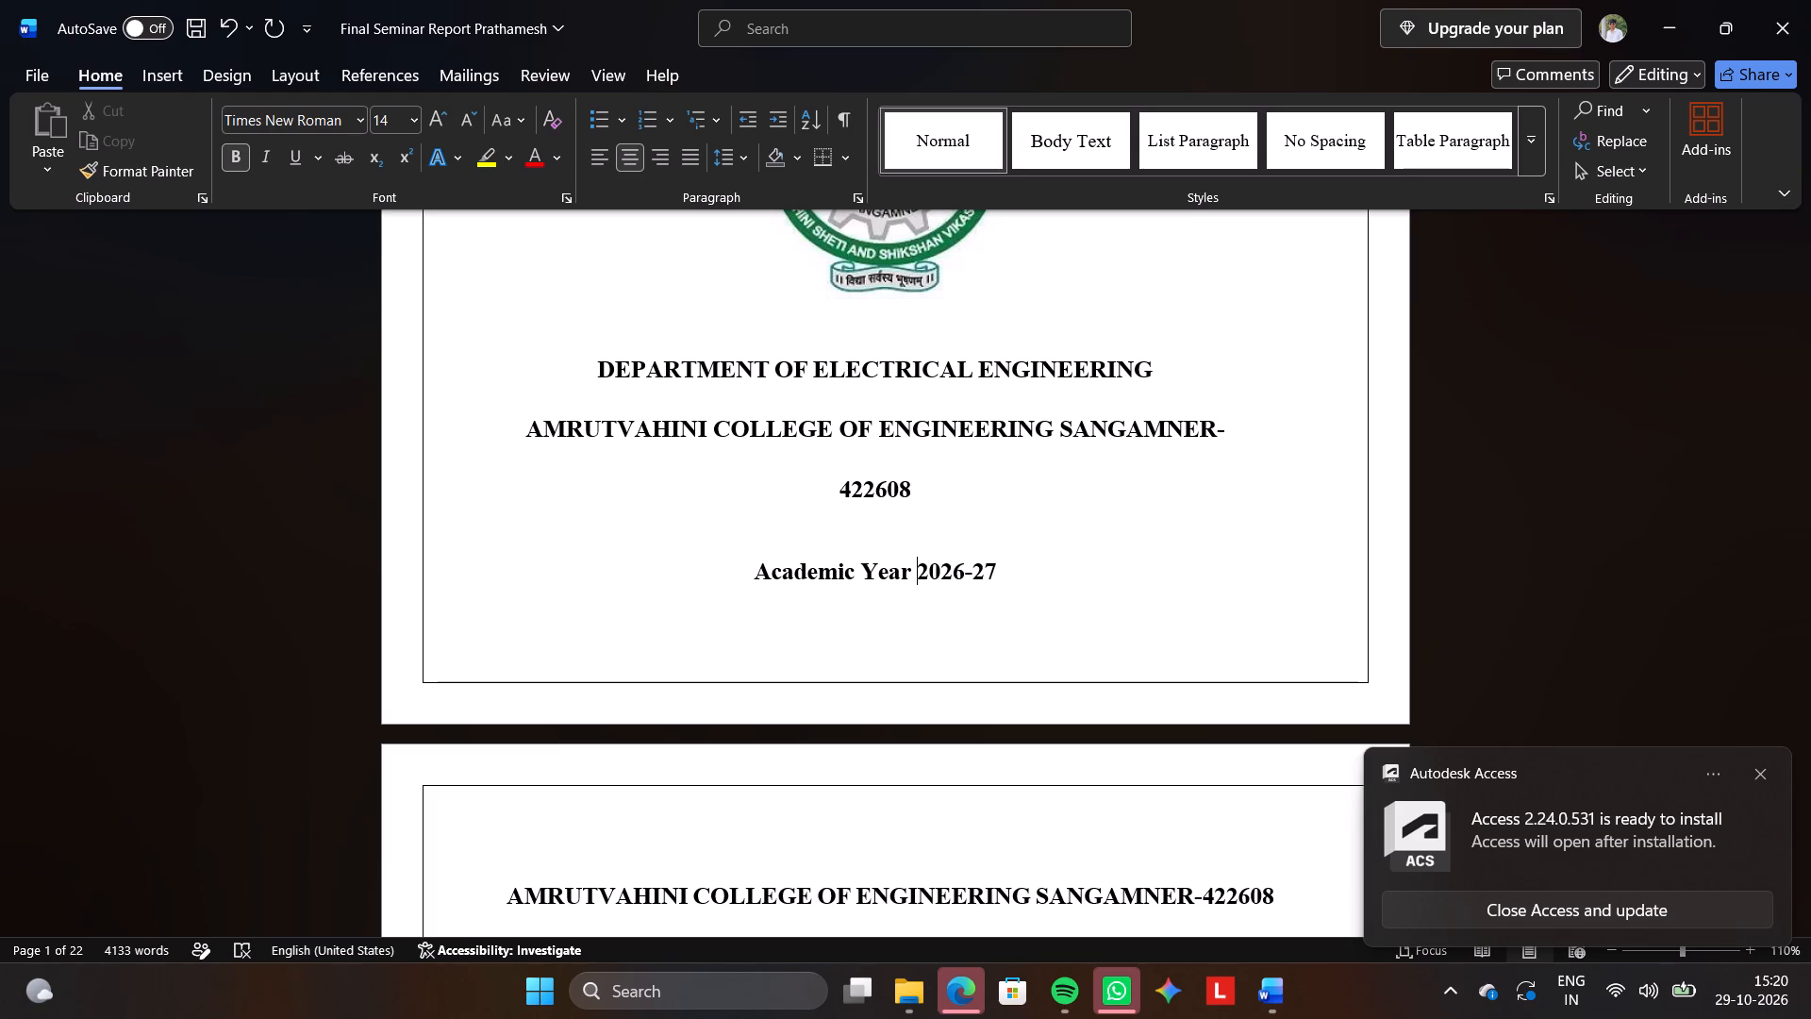
key("BackSpace")
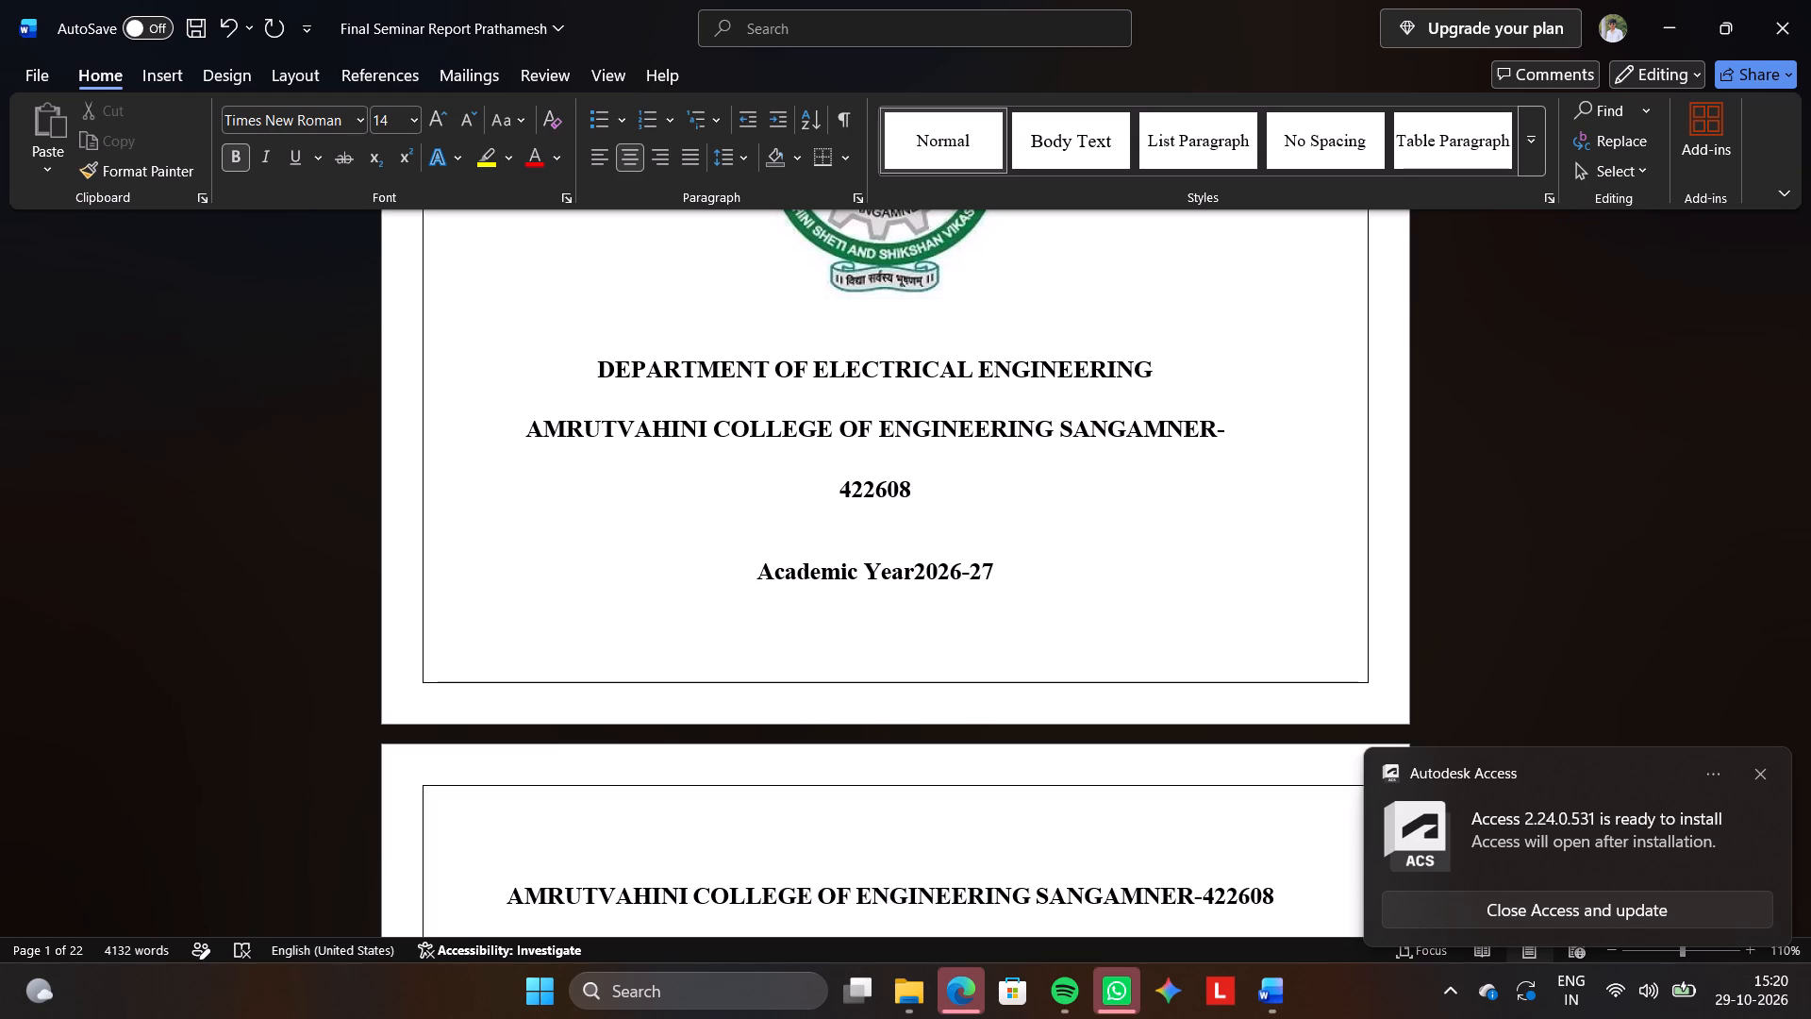
type(":L")
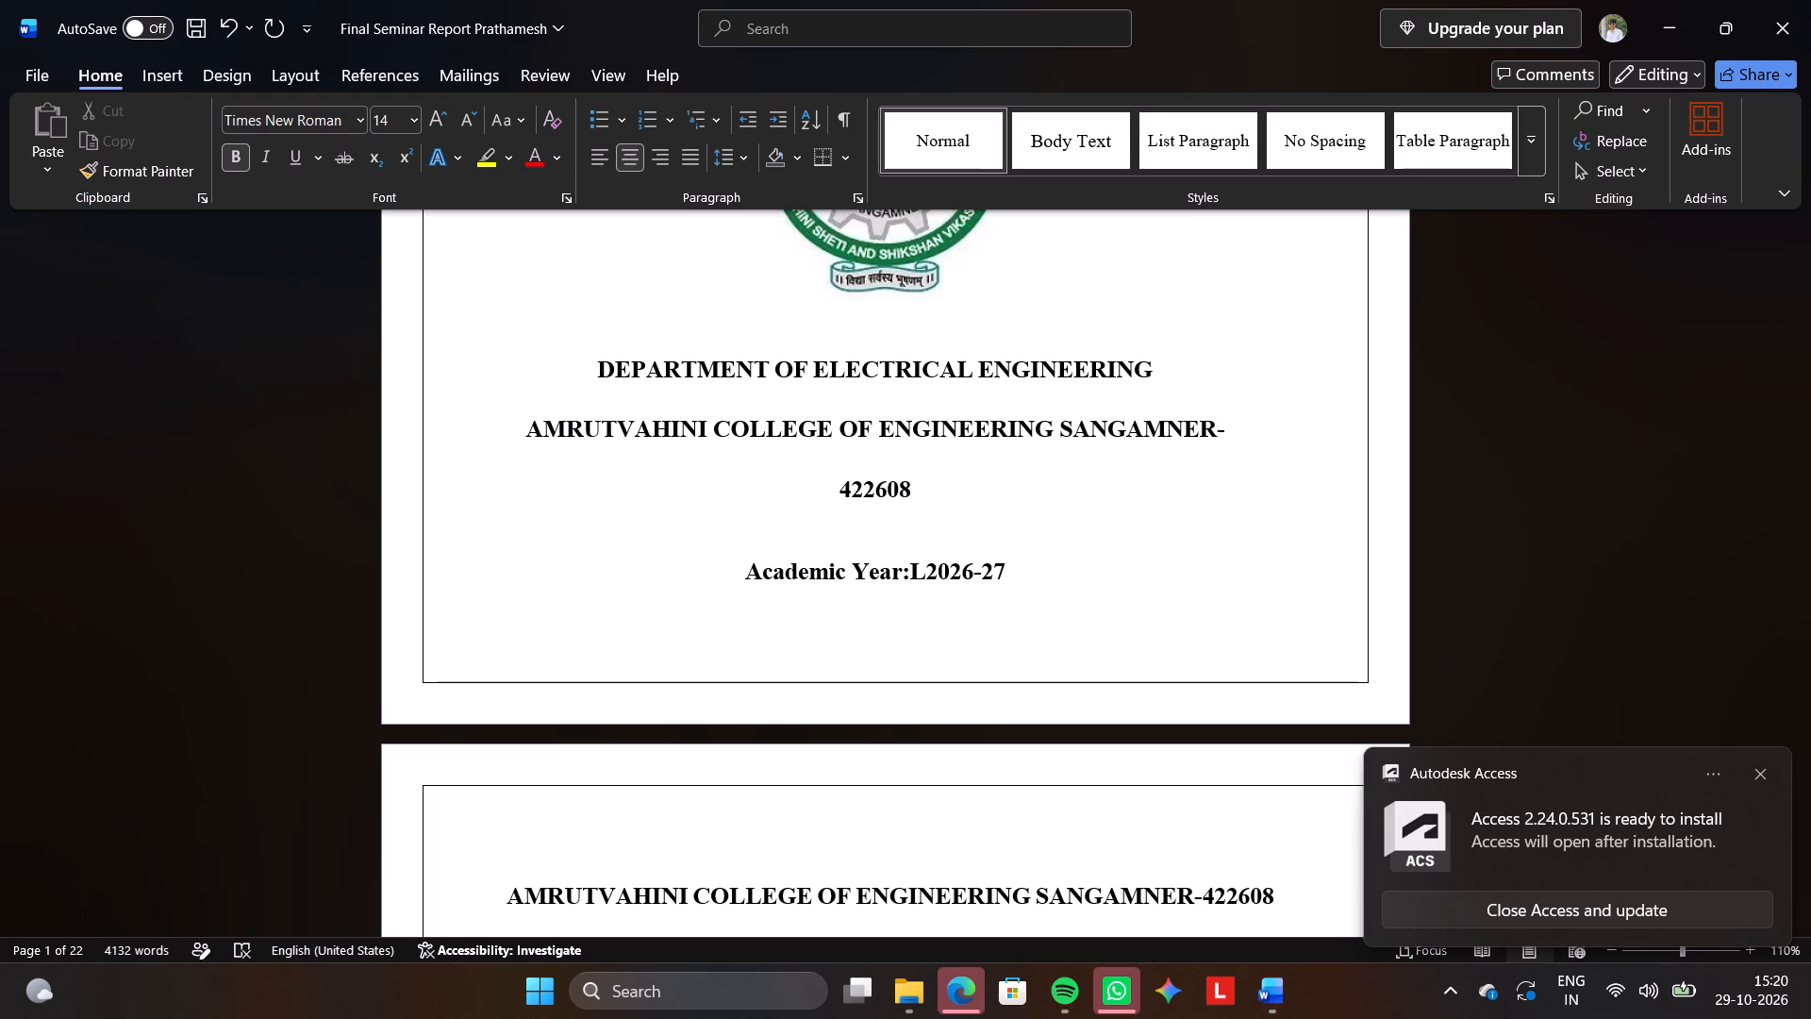
key("BackSpace")
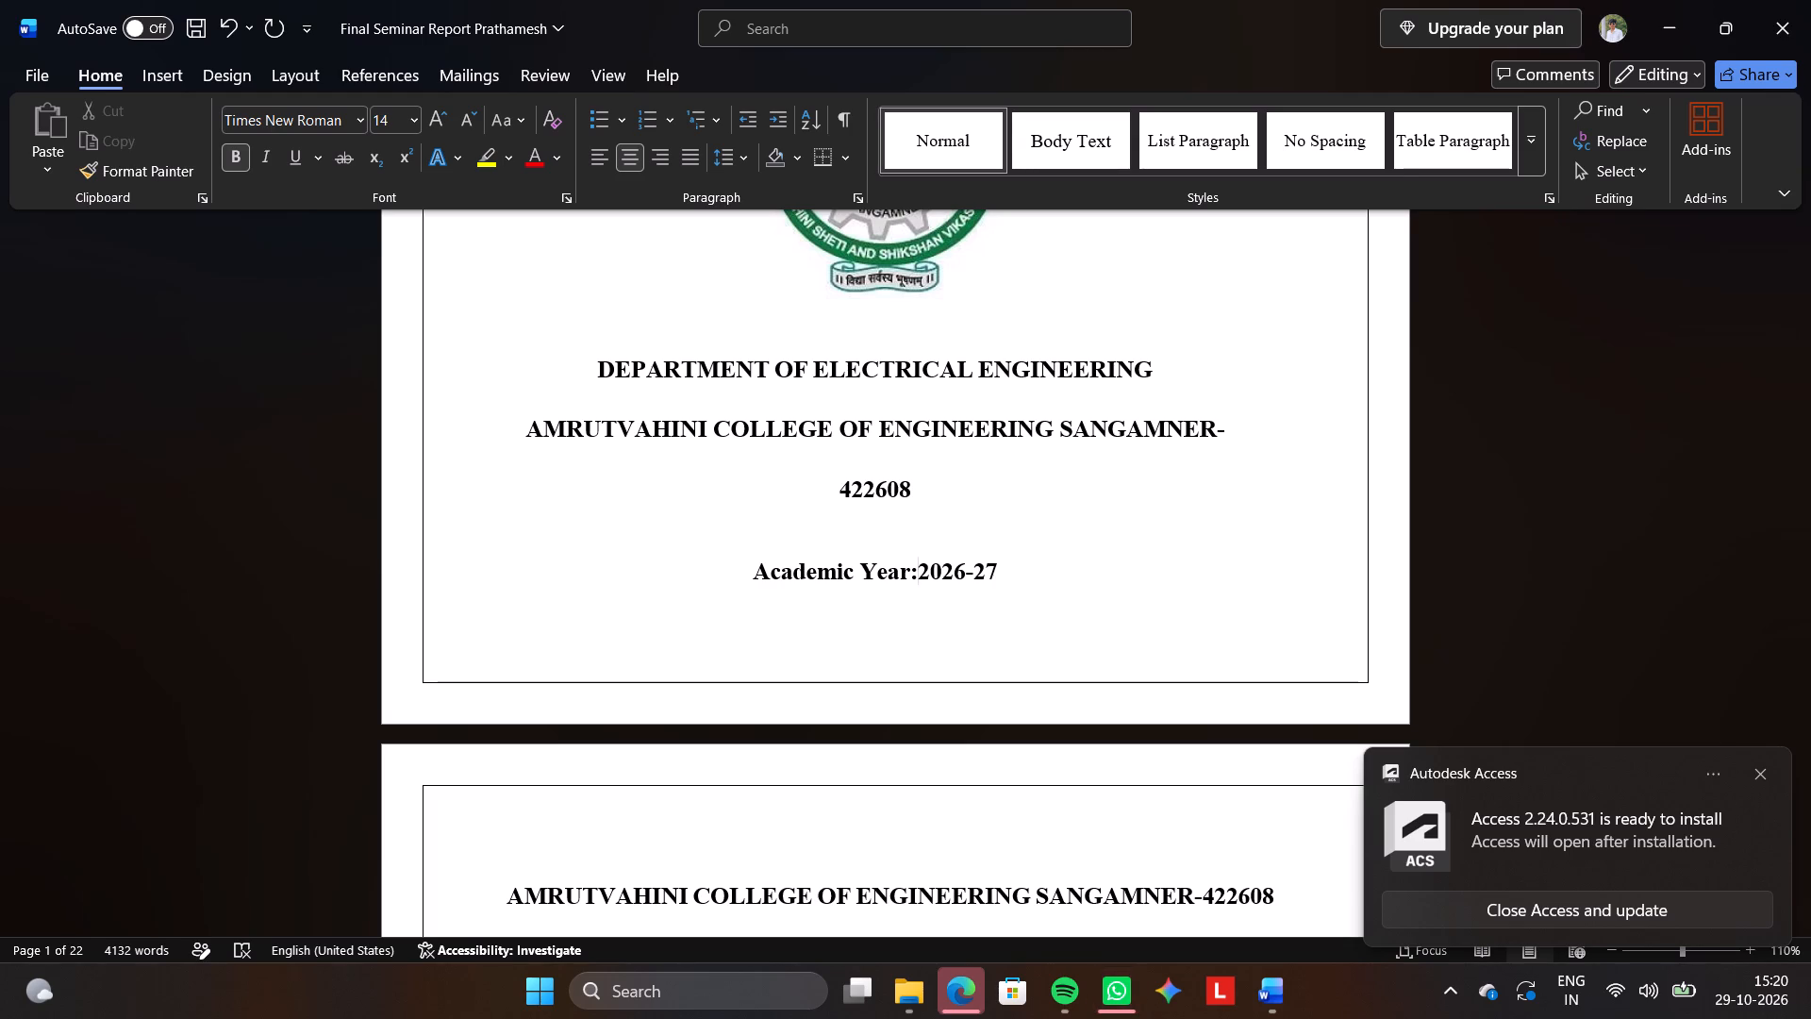
Change the capitalised "Of" after "the degree" to lowercase "of" in the cover page's submission statement.
scroll(803, 577, "up", 2)
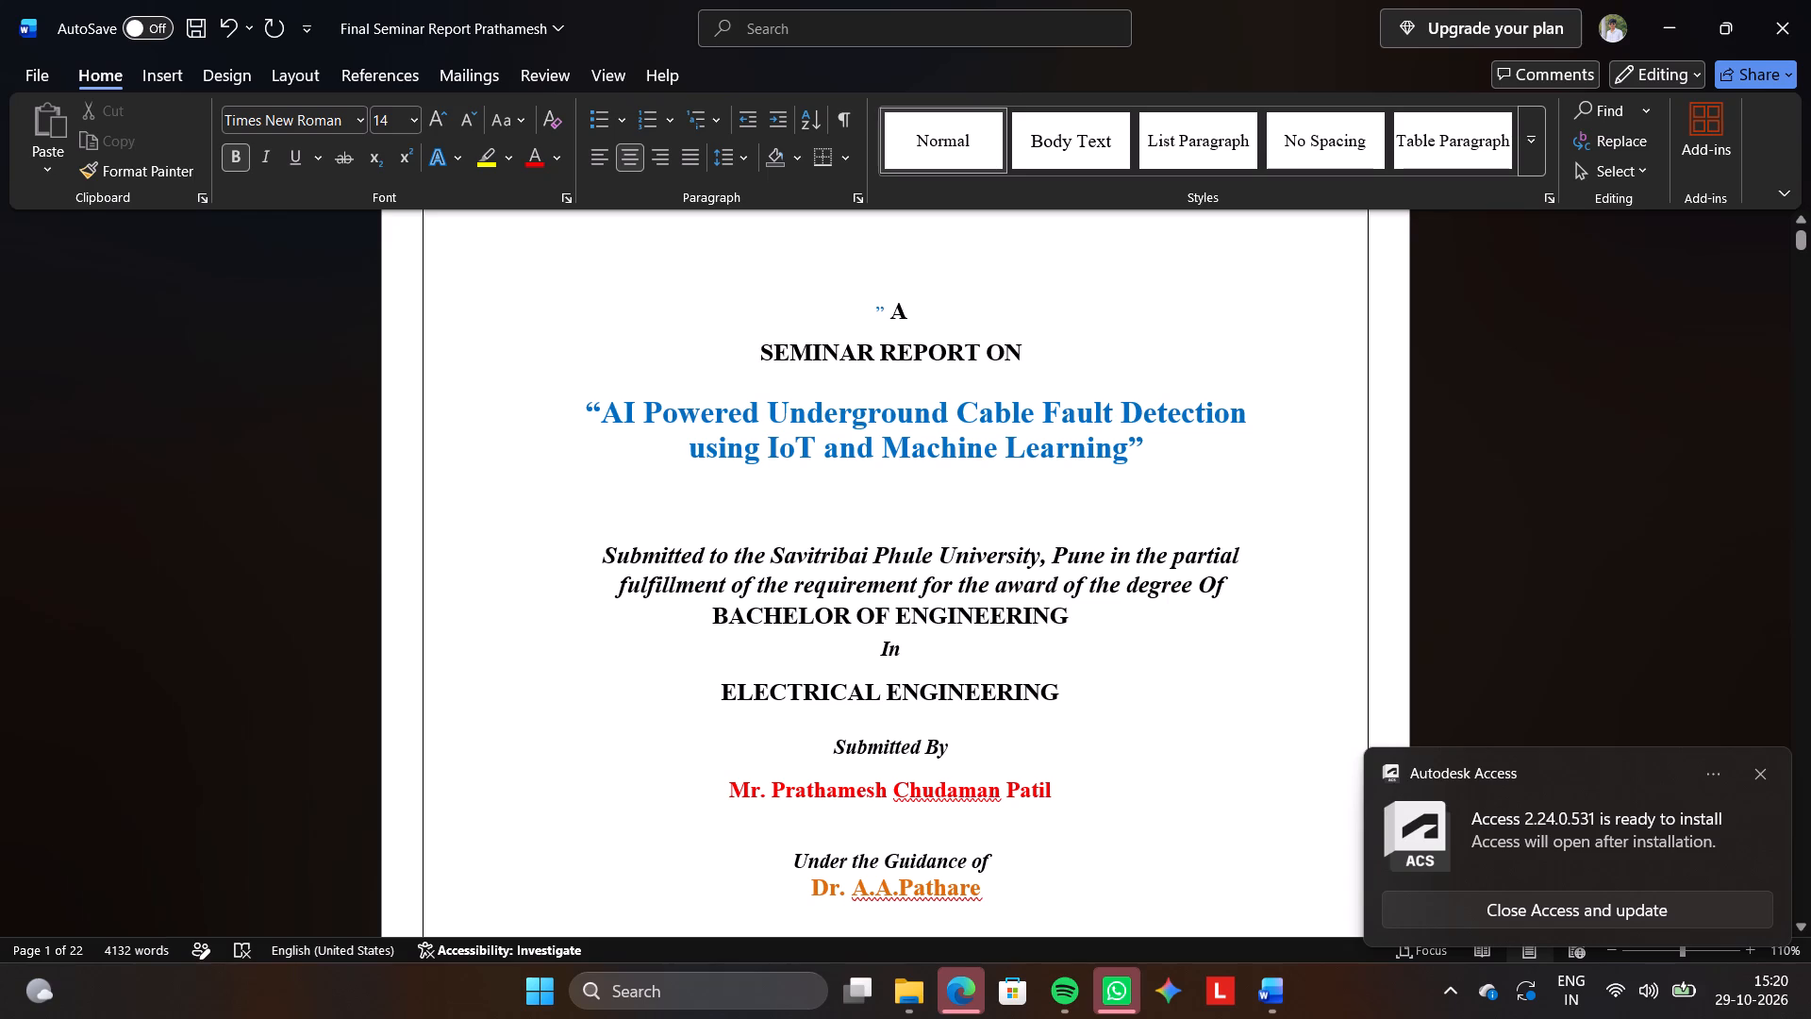
left_click(1216, 591)
key("BackSpace")
key("o")
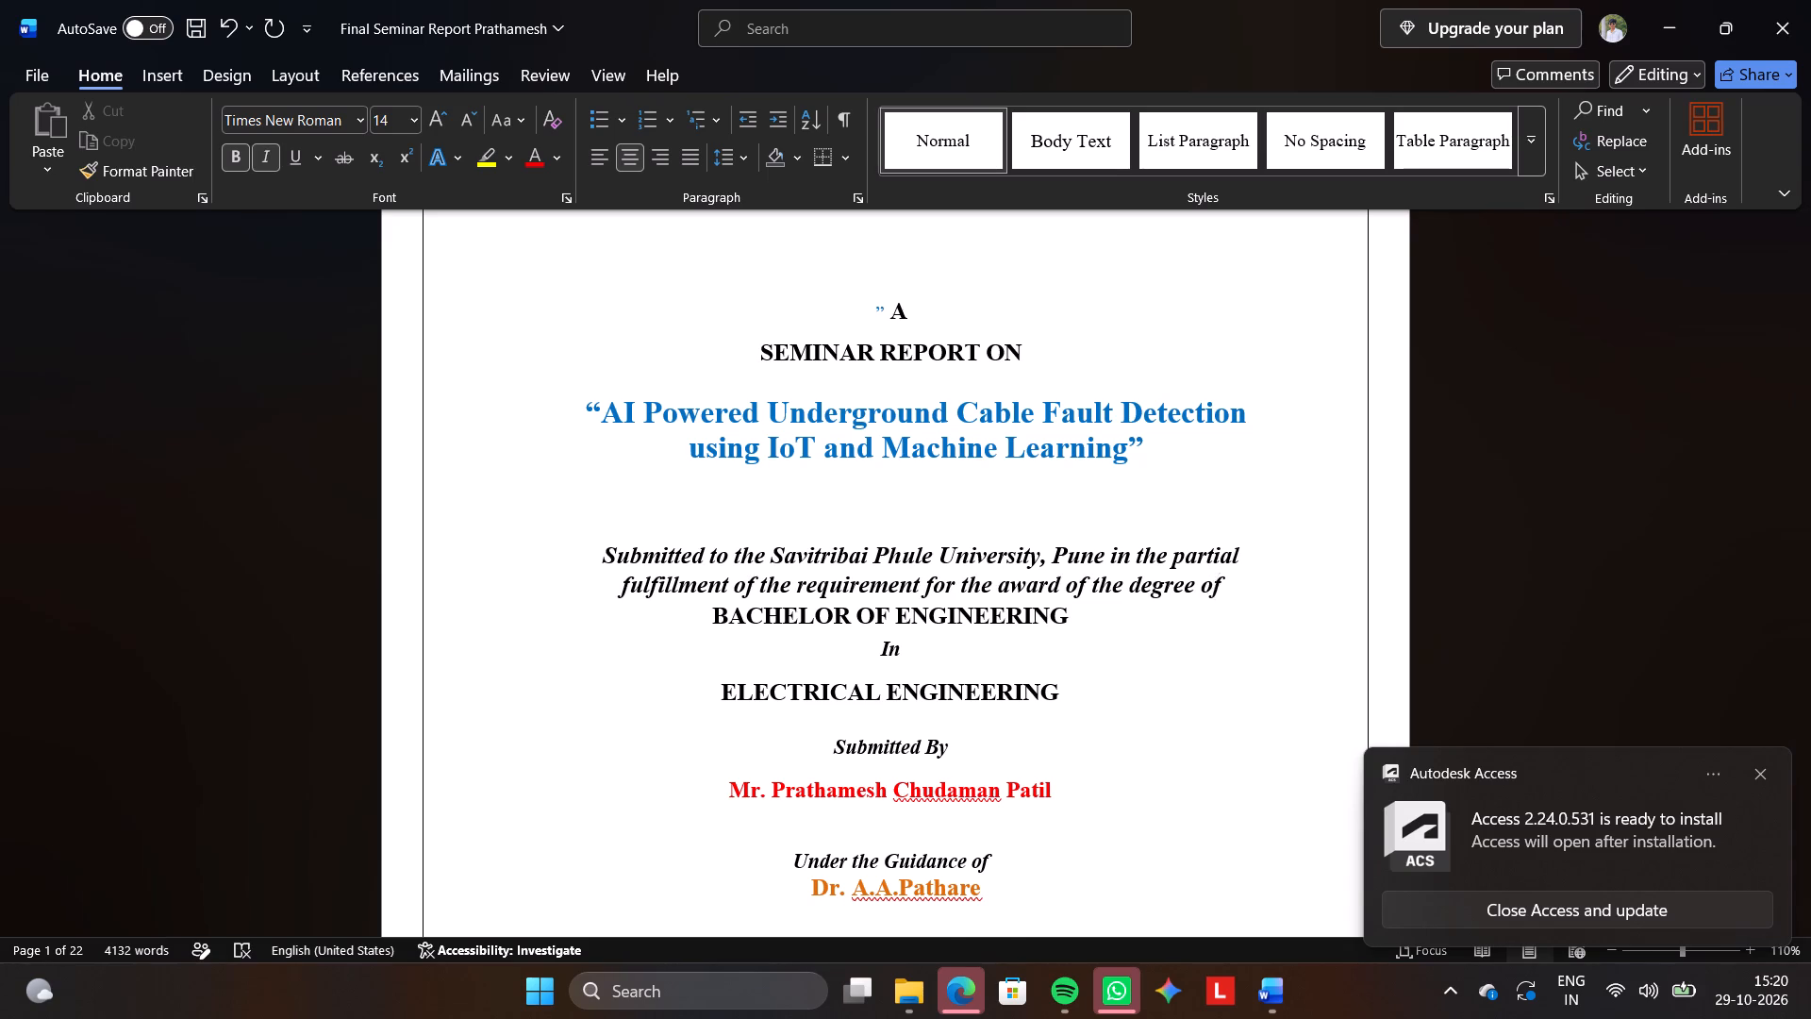
Change the spelling of "fulfillment" to "fulfilment" in the cover page's submission statement.
scroll(1216, 591, "down", 2)
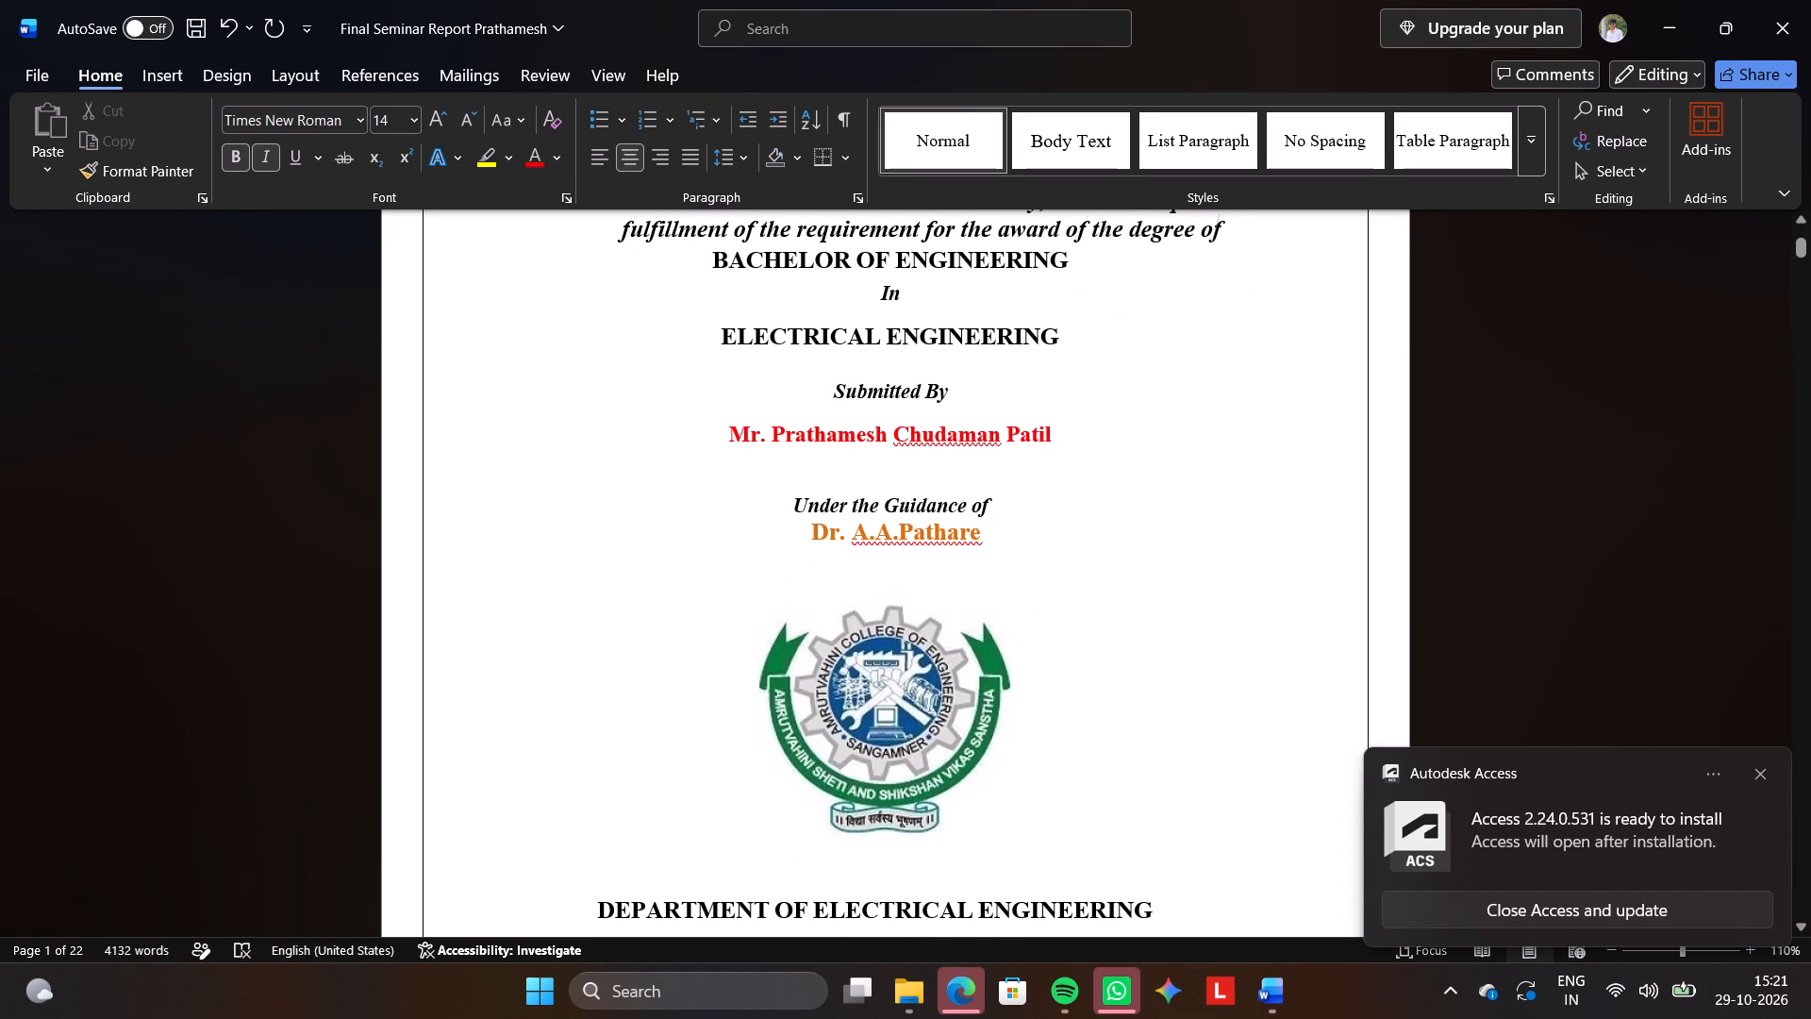
scroll(1216, 591, "up", 1)
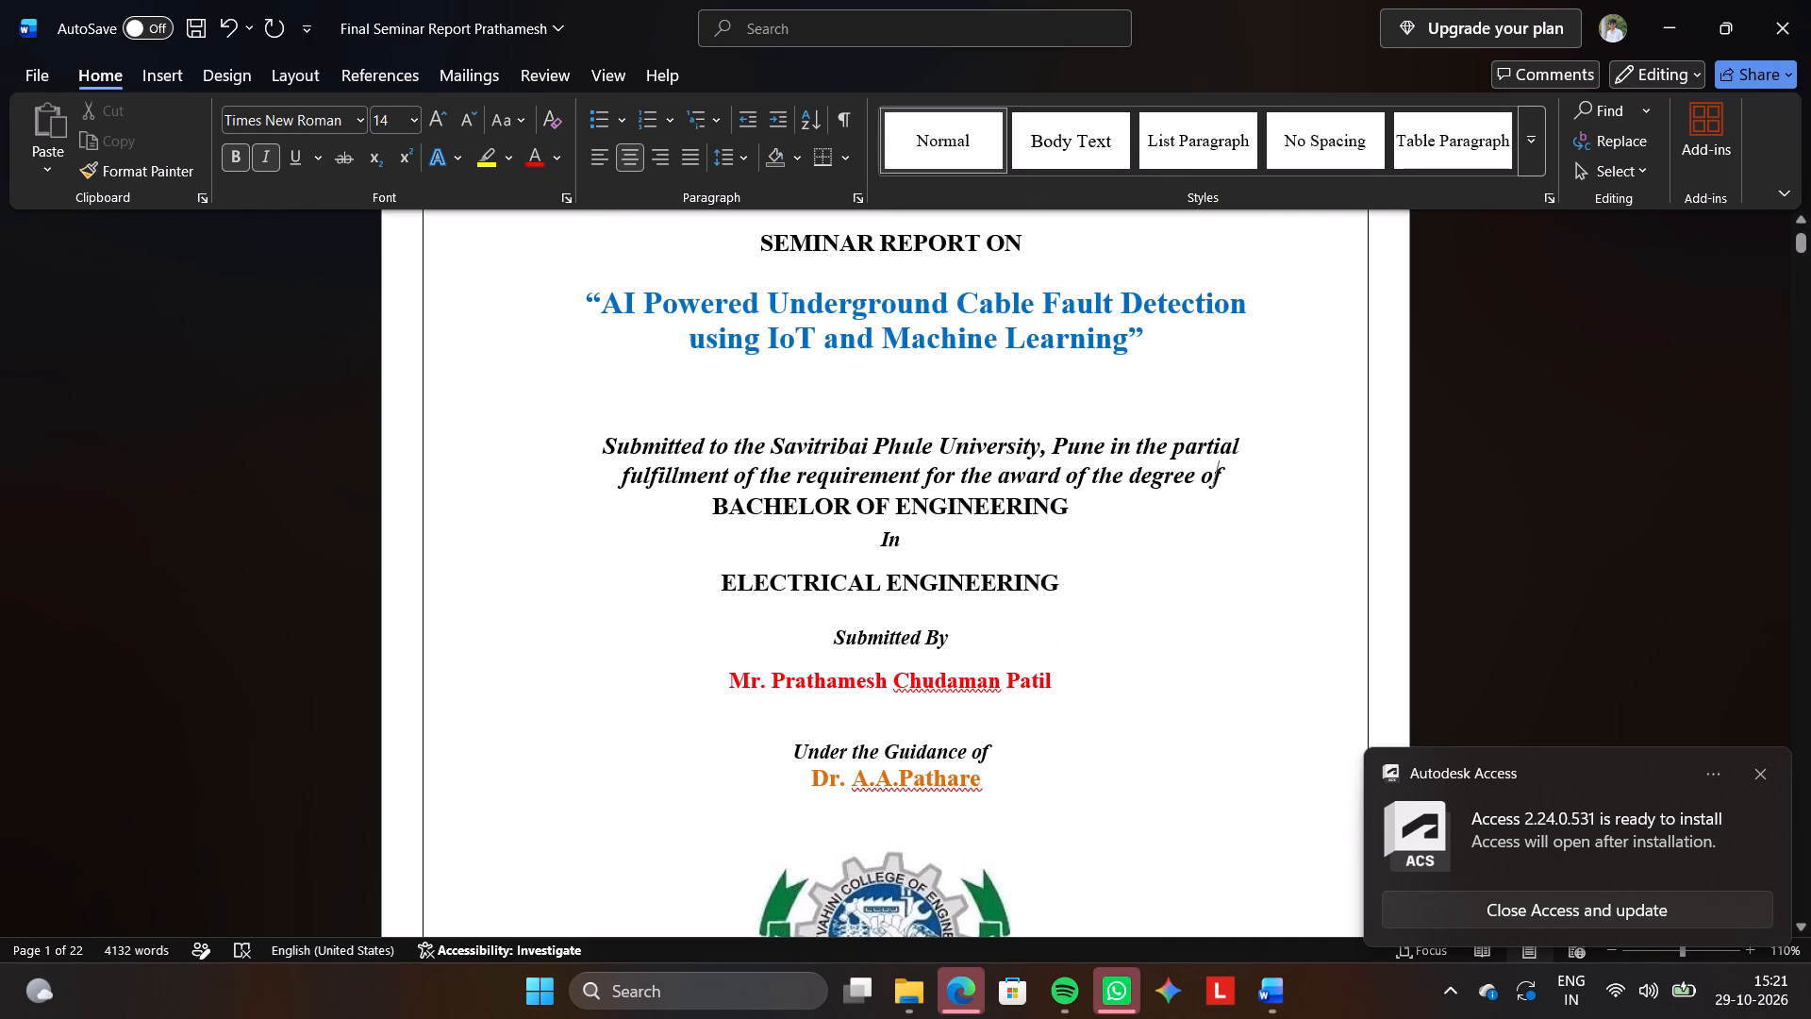
key("VK_185")
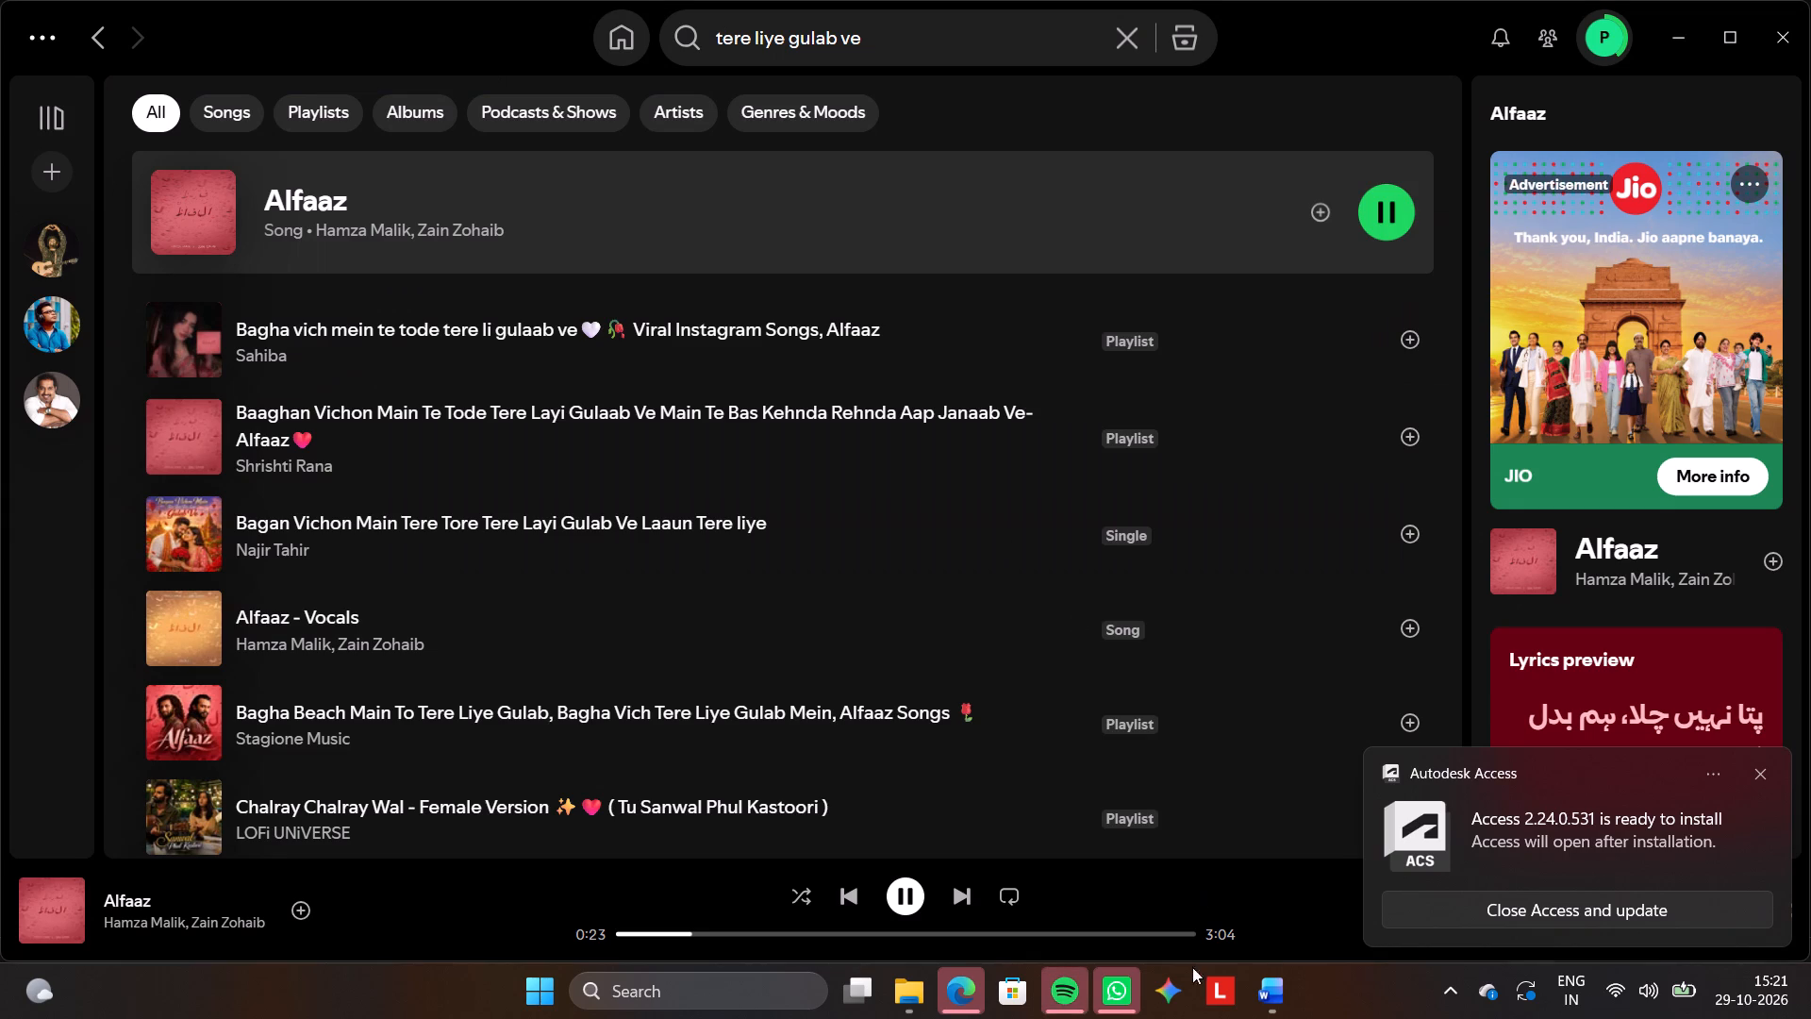
left_click(1279, 1013)
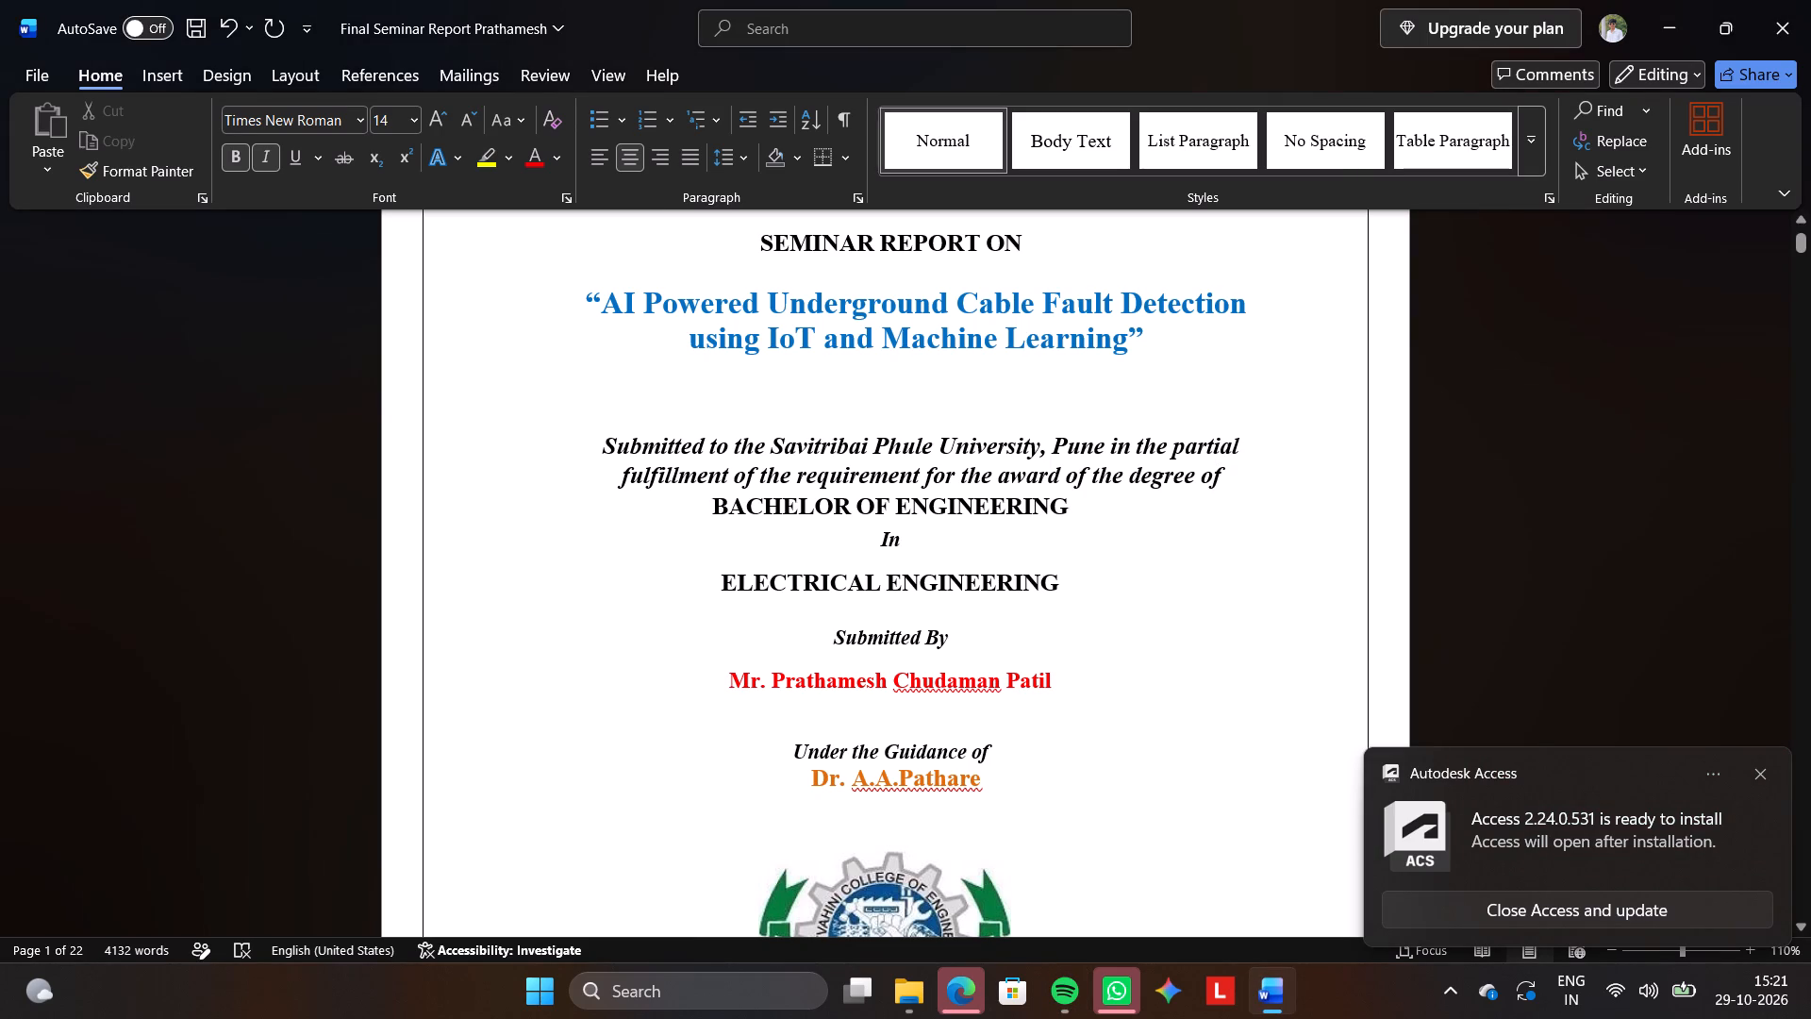
left_click(677, 477)
key("BackSpace")
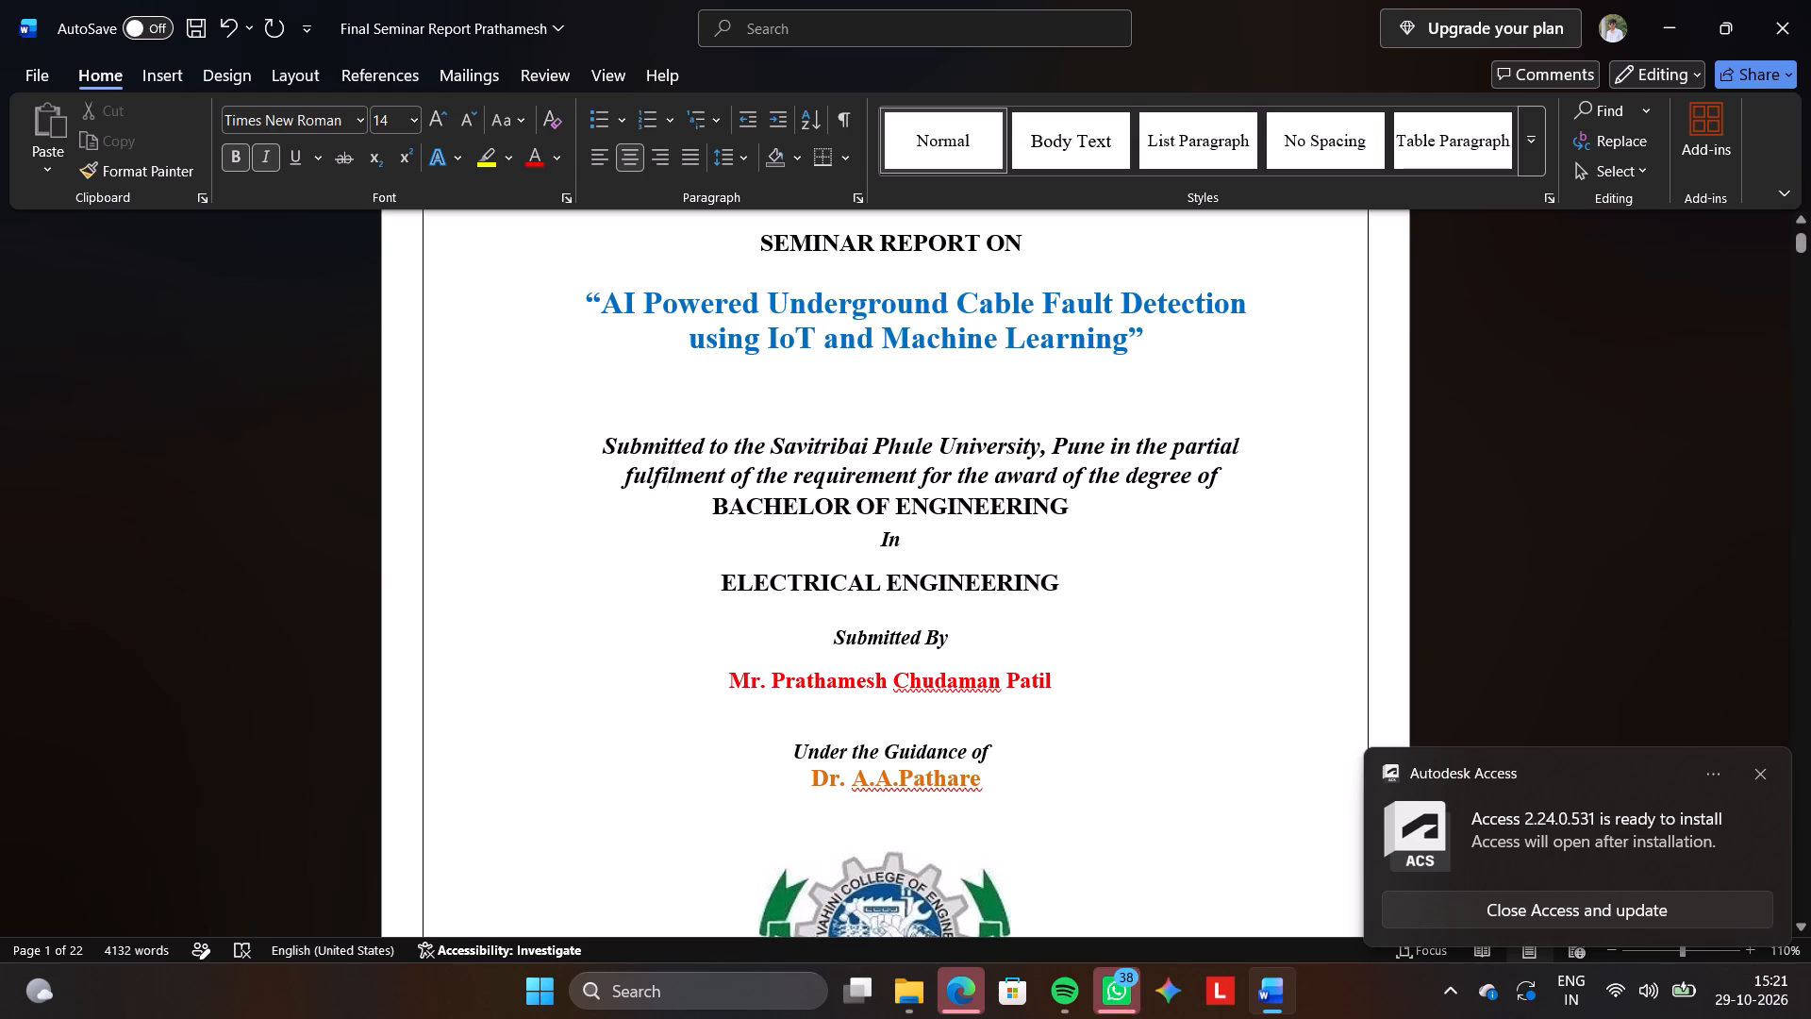
On the college certificate page, insert "been" so the line reads "Has been satisfactorily completed by".
scroll(889, 664, "down", 1)
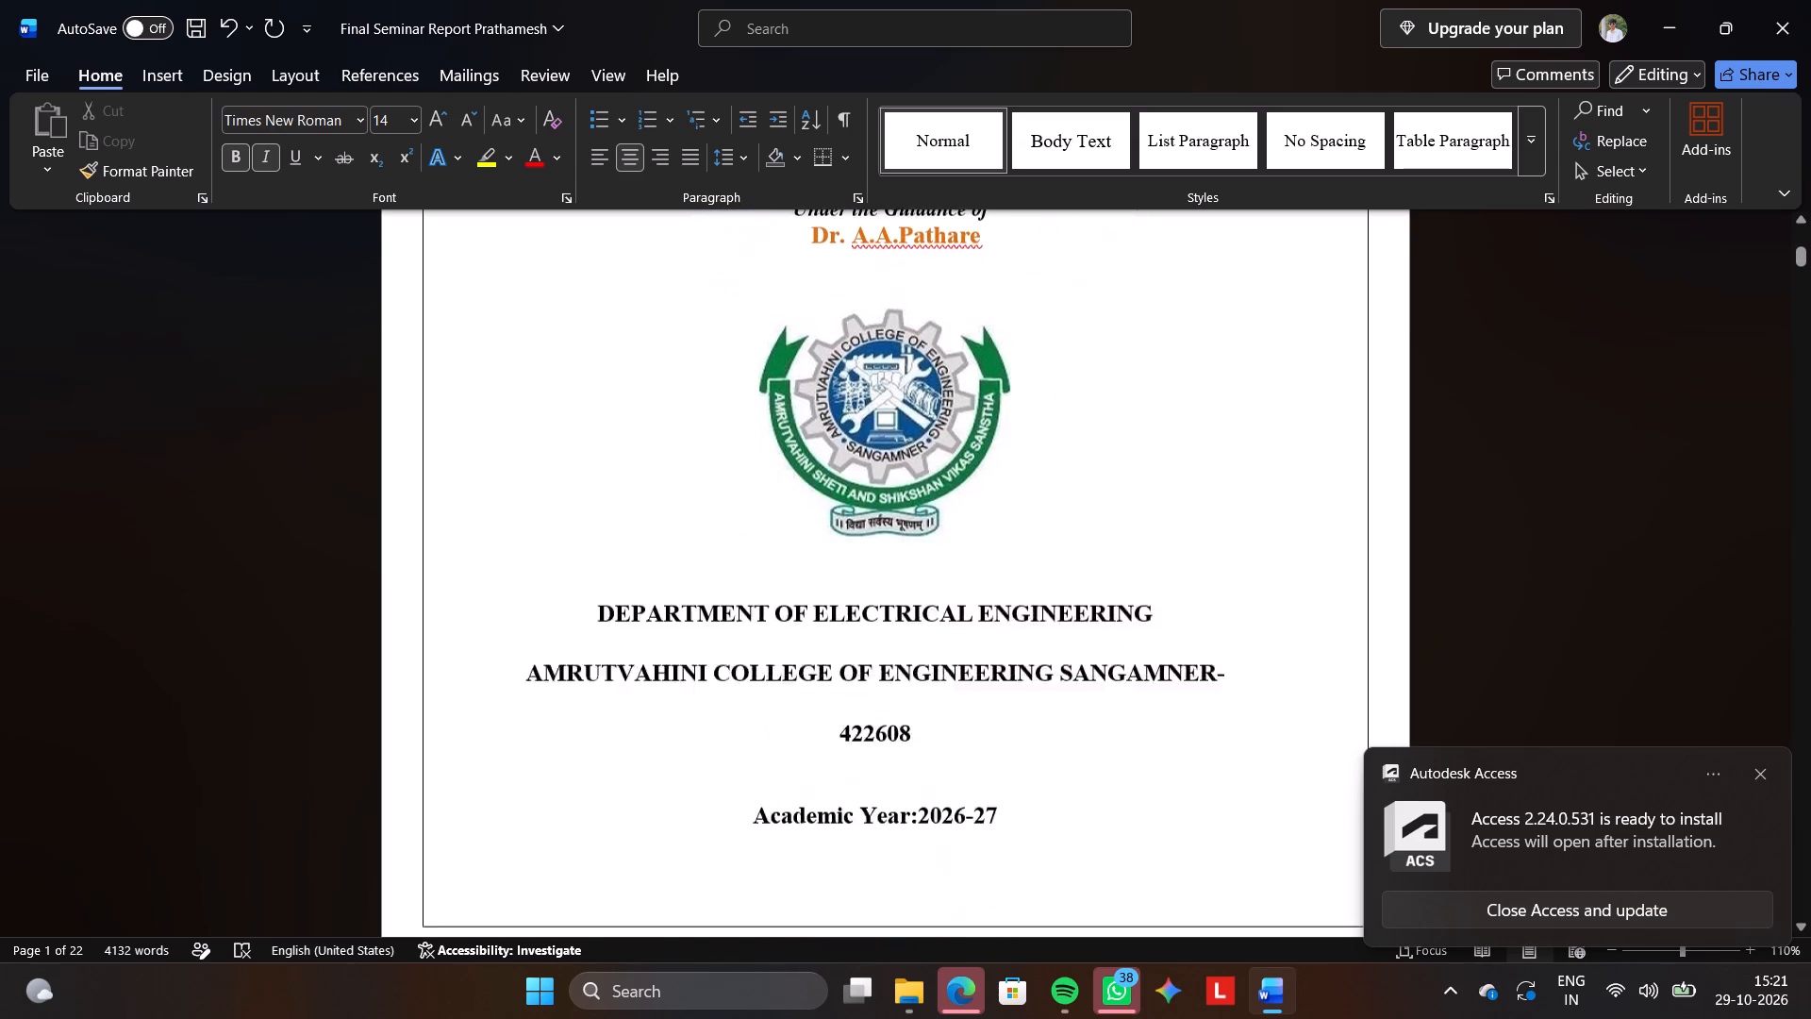
scroll(889, 664, "down", 4)
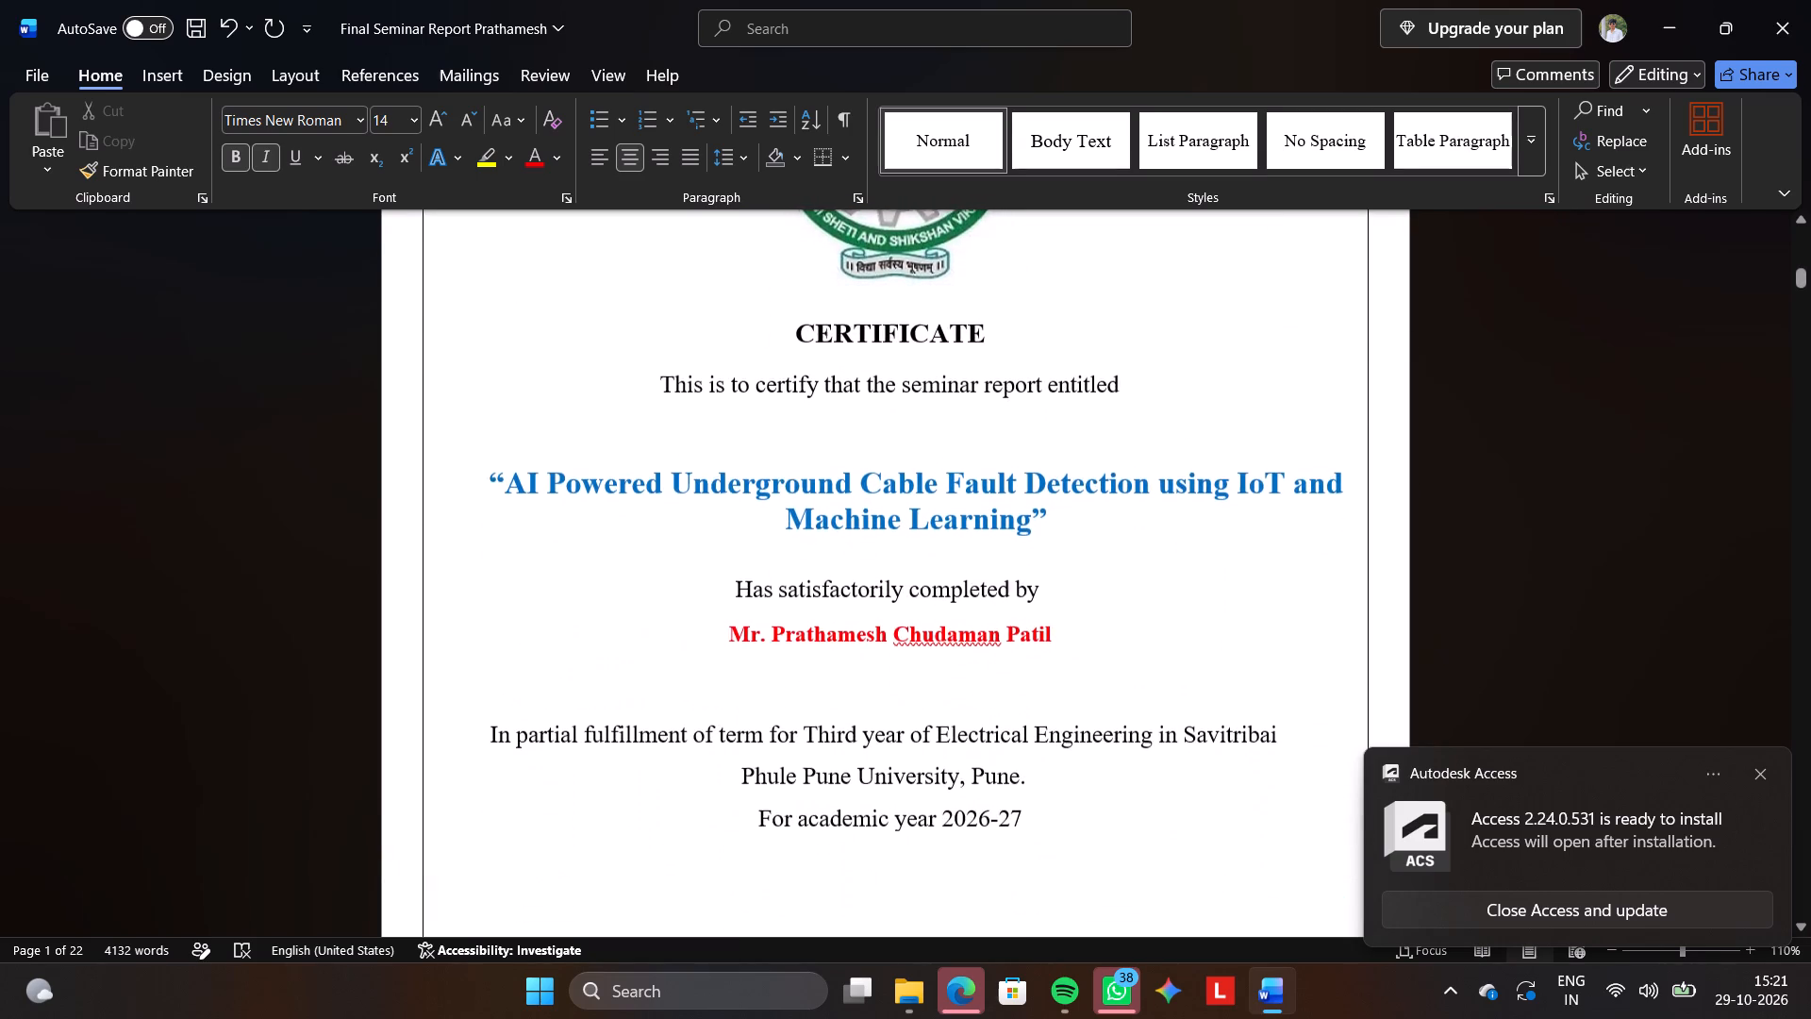
scroll(889, 664, "down", 1)
left_click(773, 572)
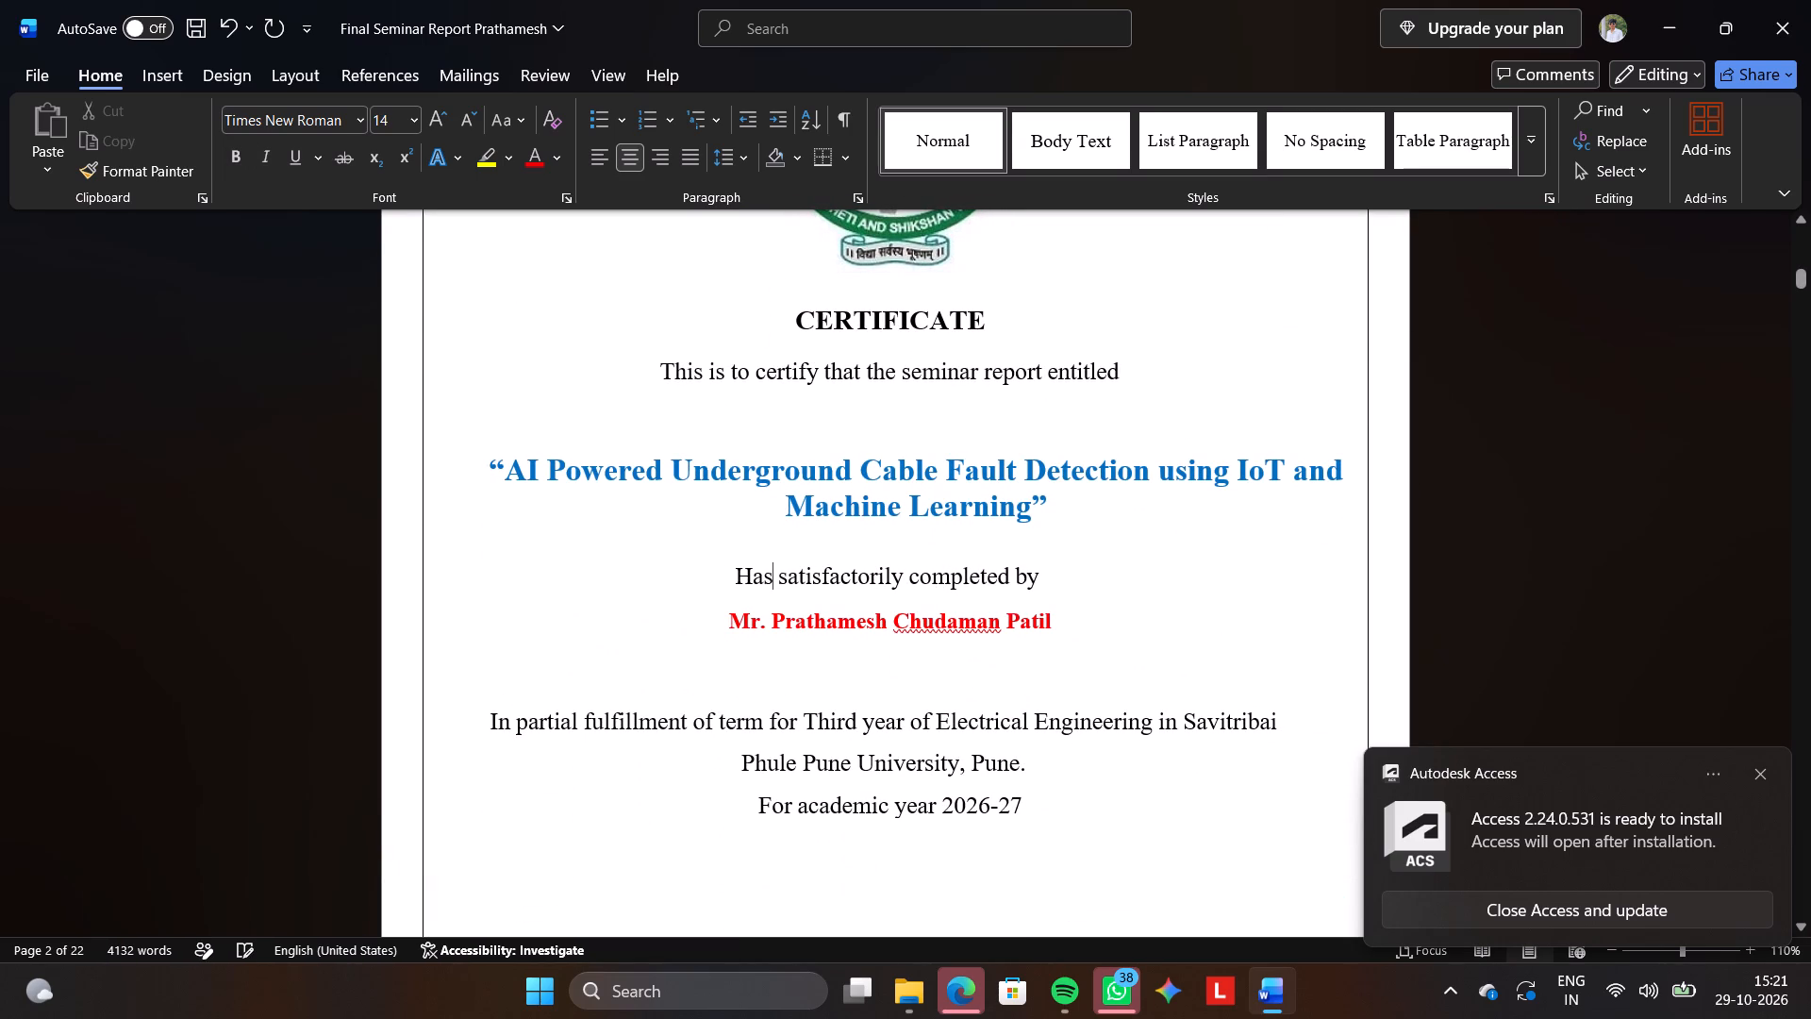
key("space")
key("b")
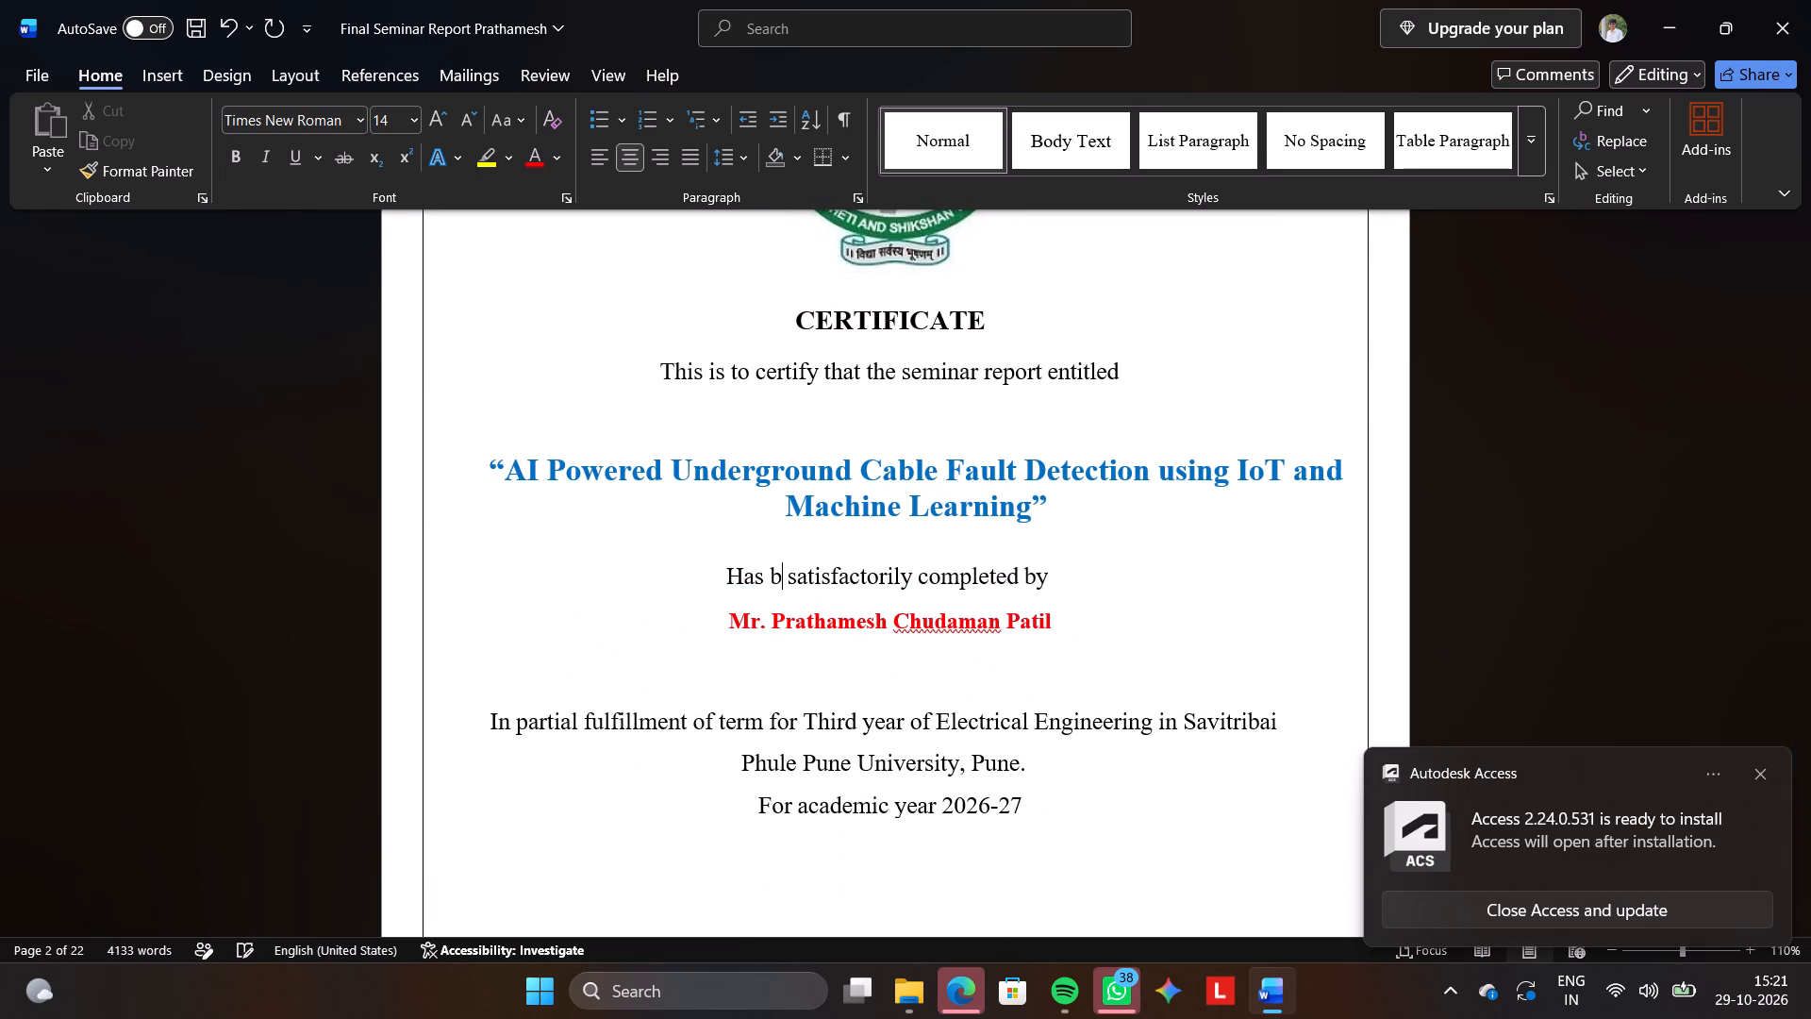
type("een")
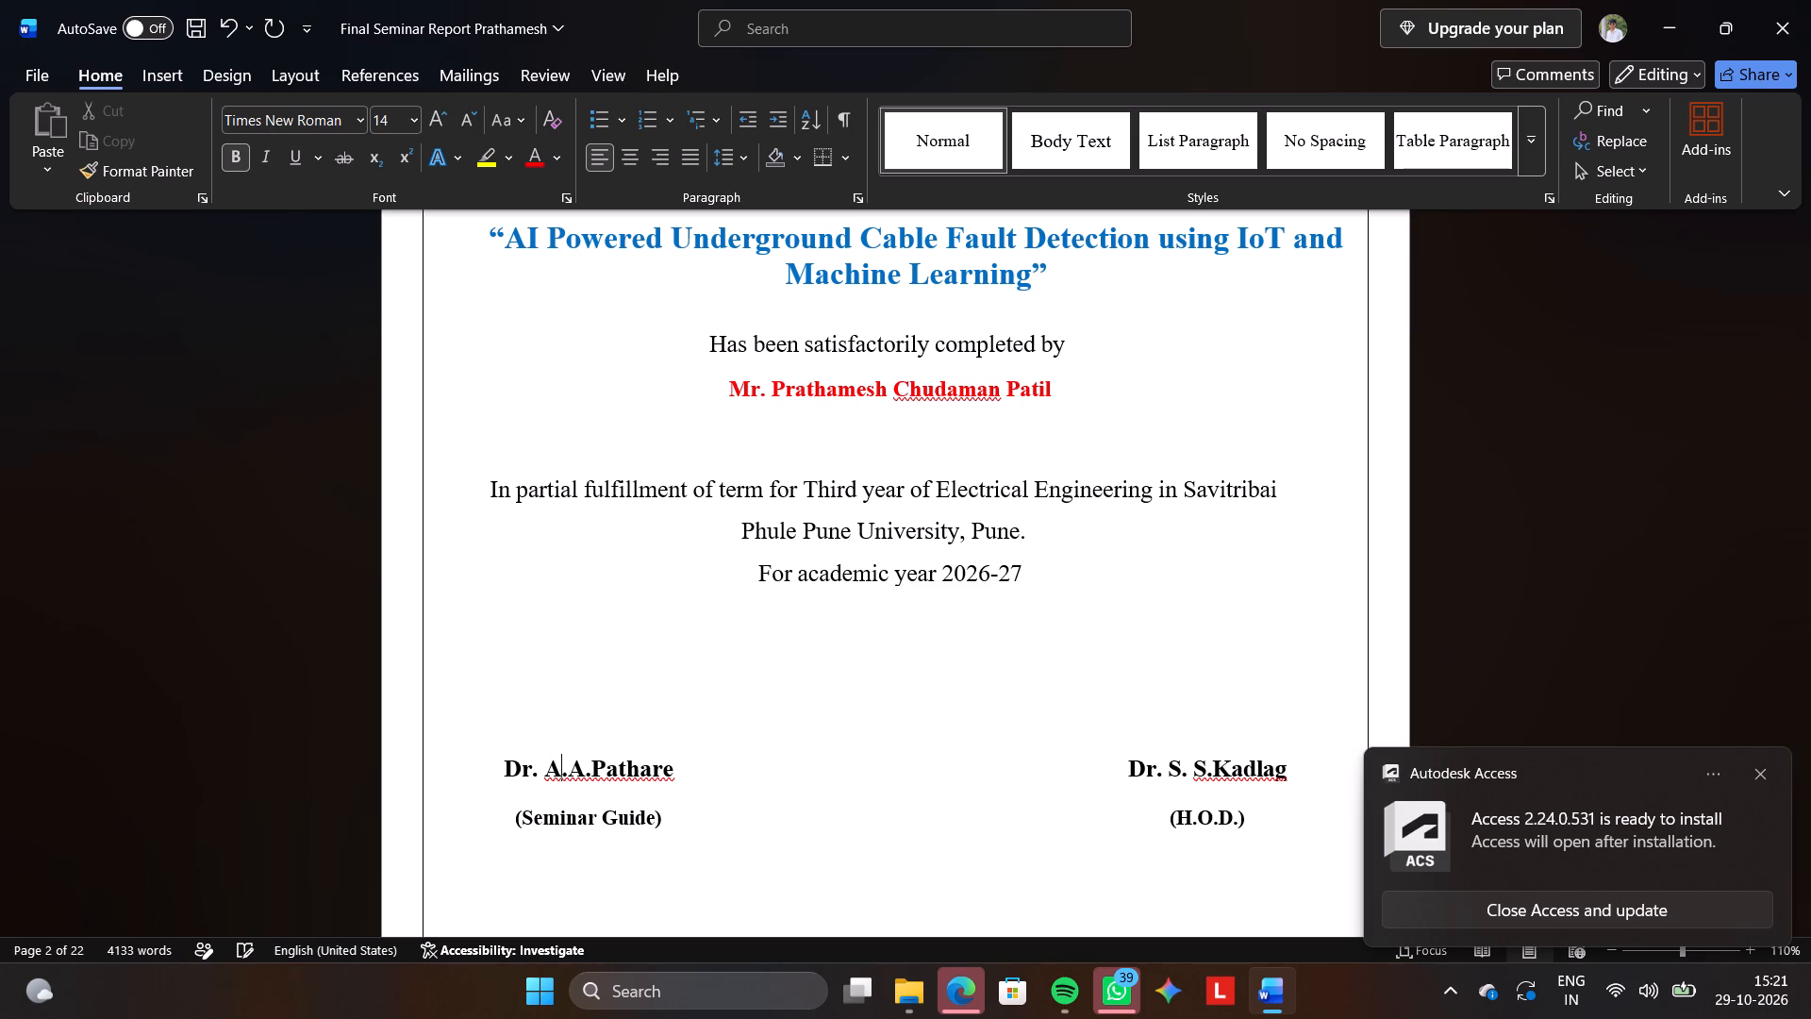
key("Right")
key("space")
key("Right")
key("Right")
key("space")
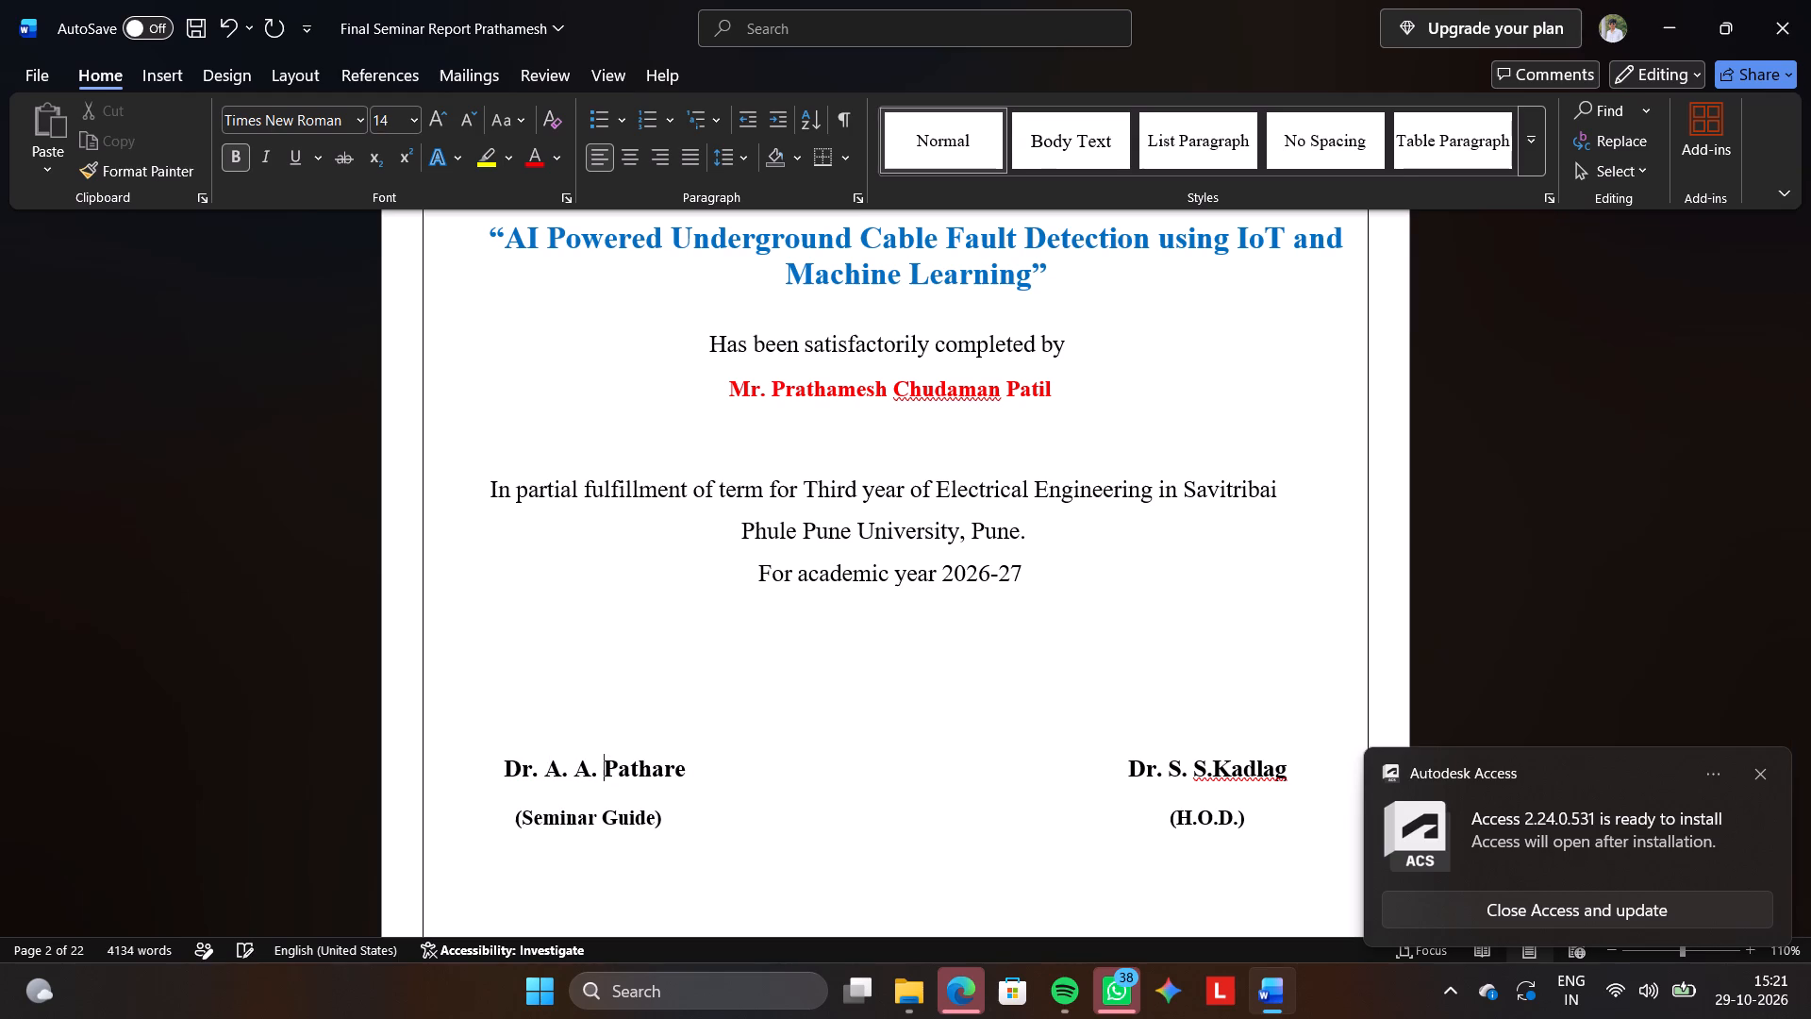
Add the missing space before the surname in the H.O.D.'s name on the same certificate page.
left_click(1212, 778)
key("space")
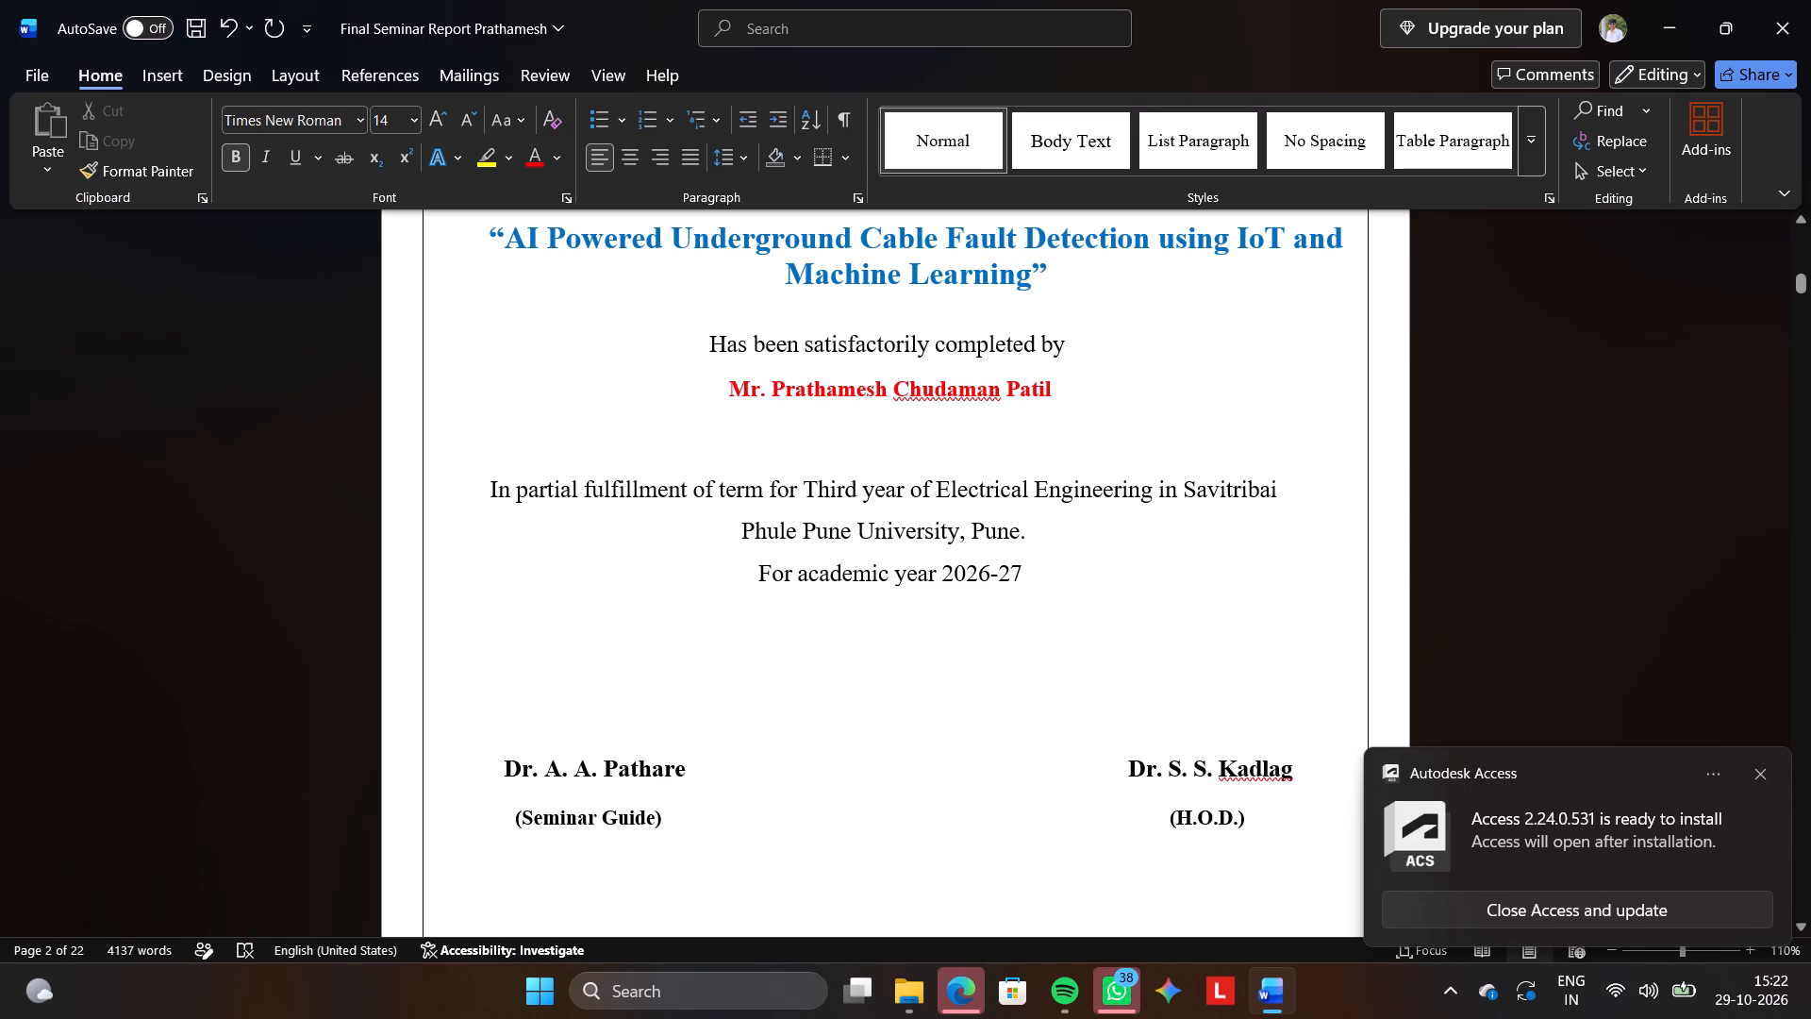
Add the missing spaces after the initials in the guide's name under "Under the Guidance of" on the cover page.
scroll(1149, 602, "up", 3)
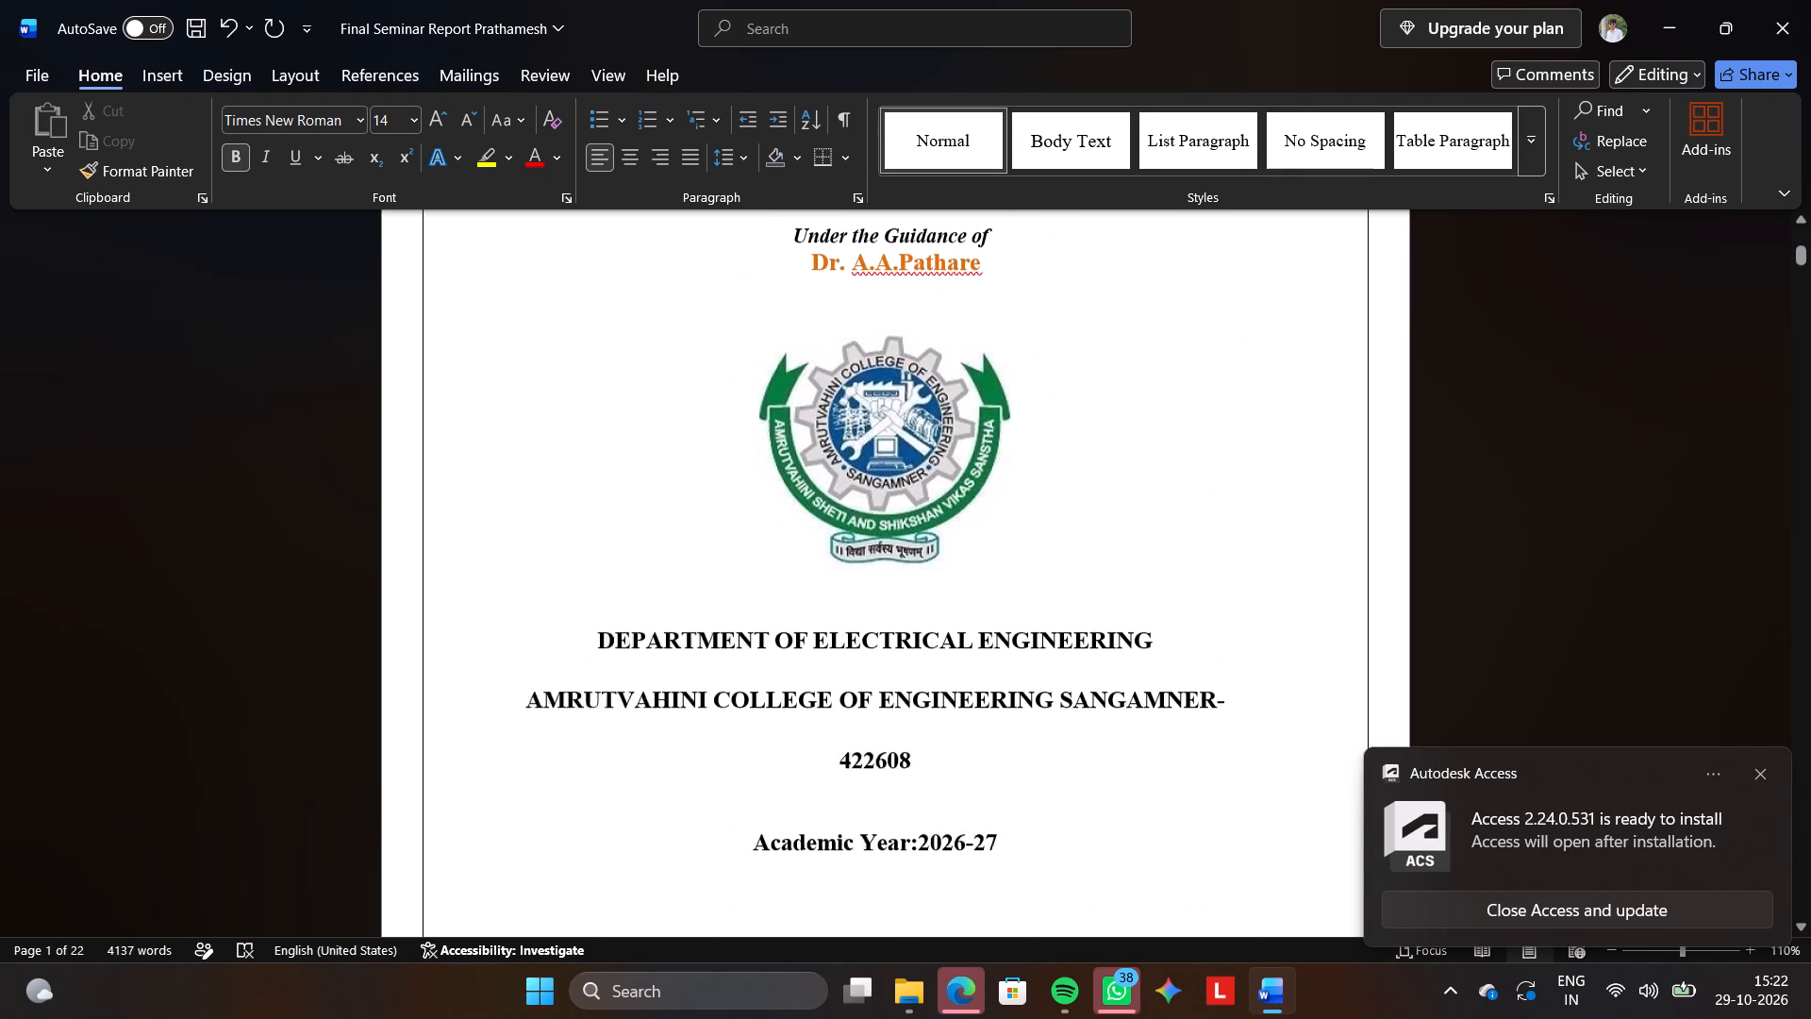
left_click(882, 292)
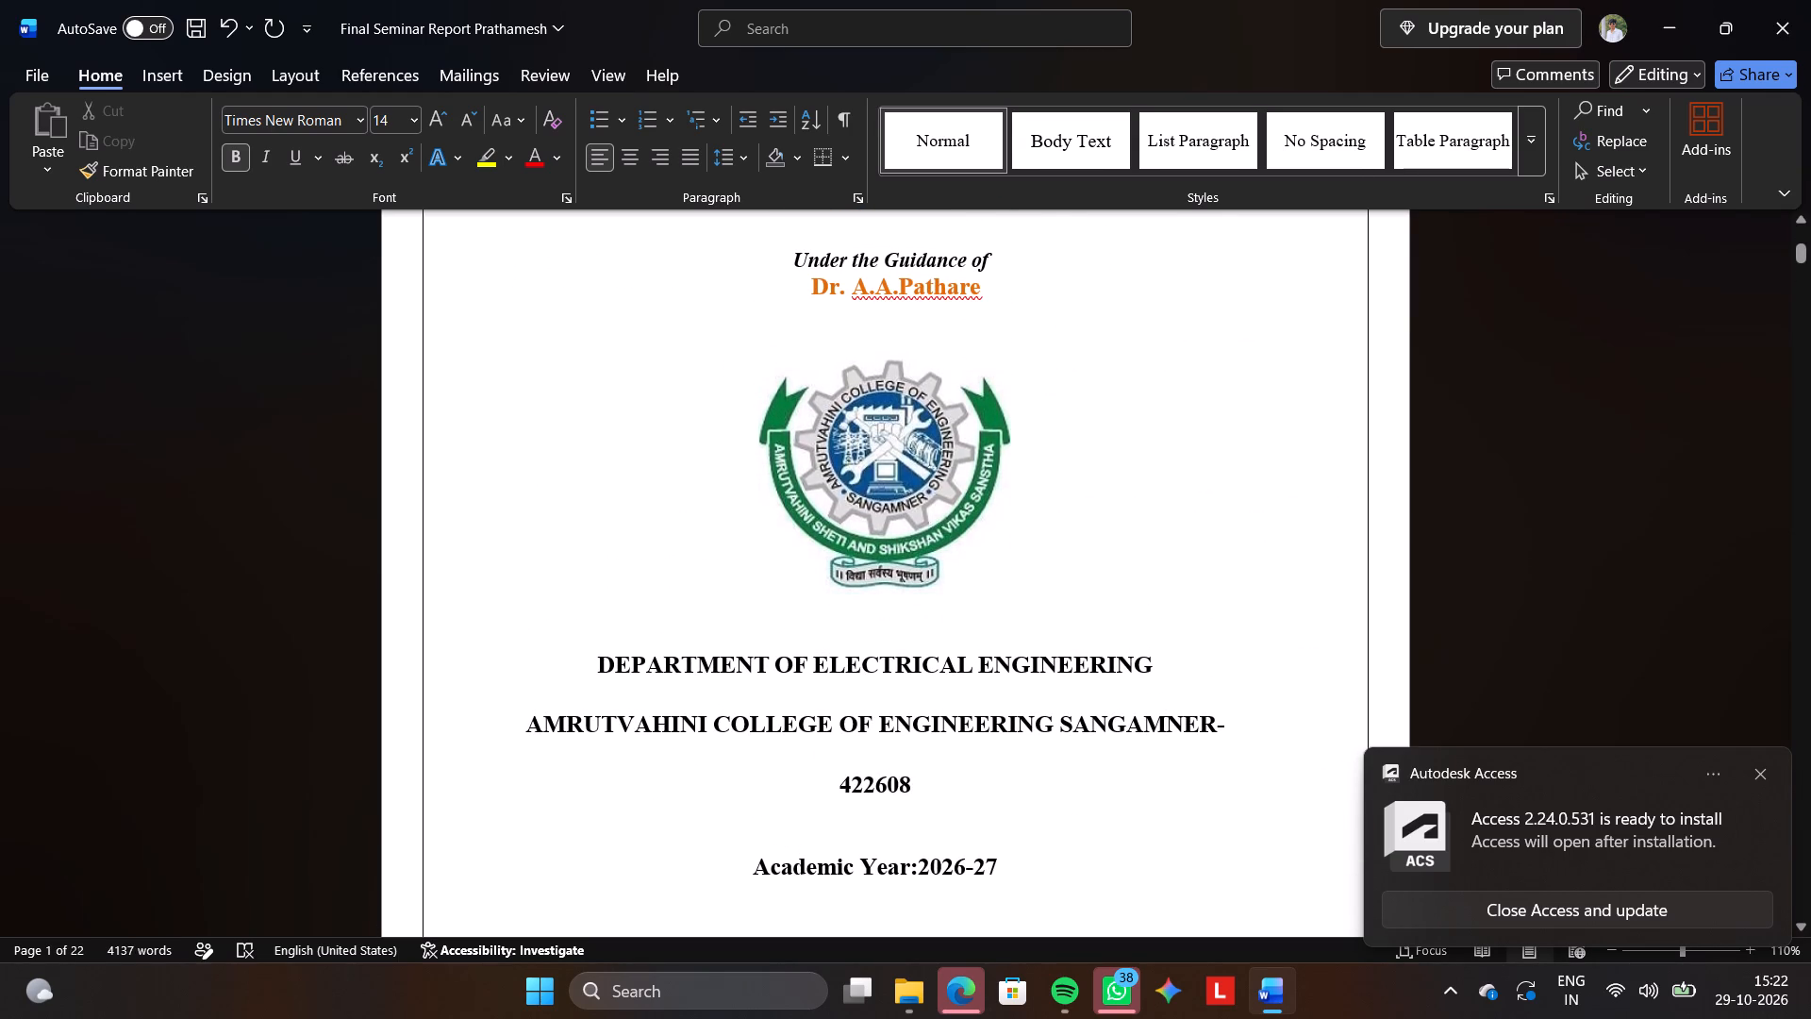
key("space")
key("Right")
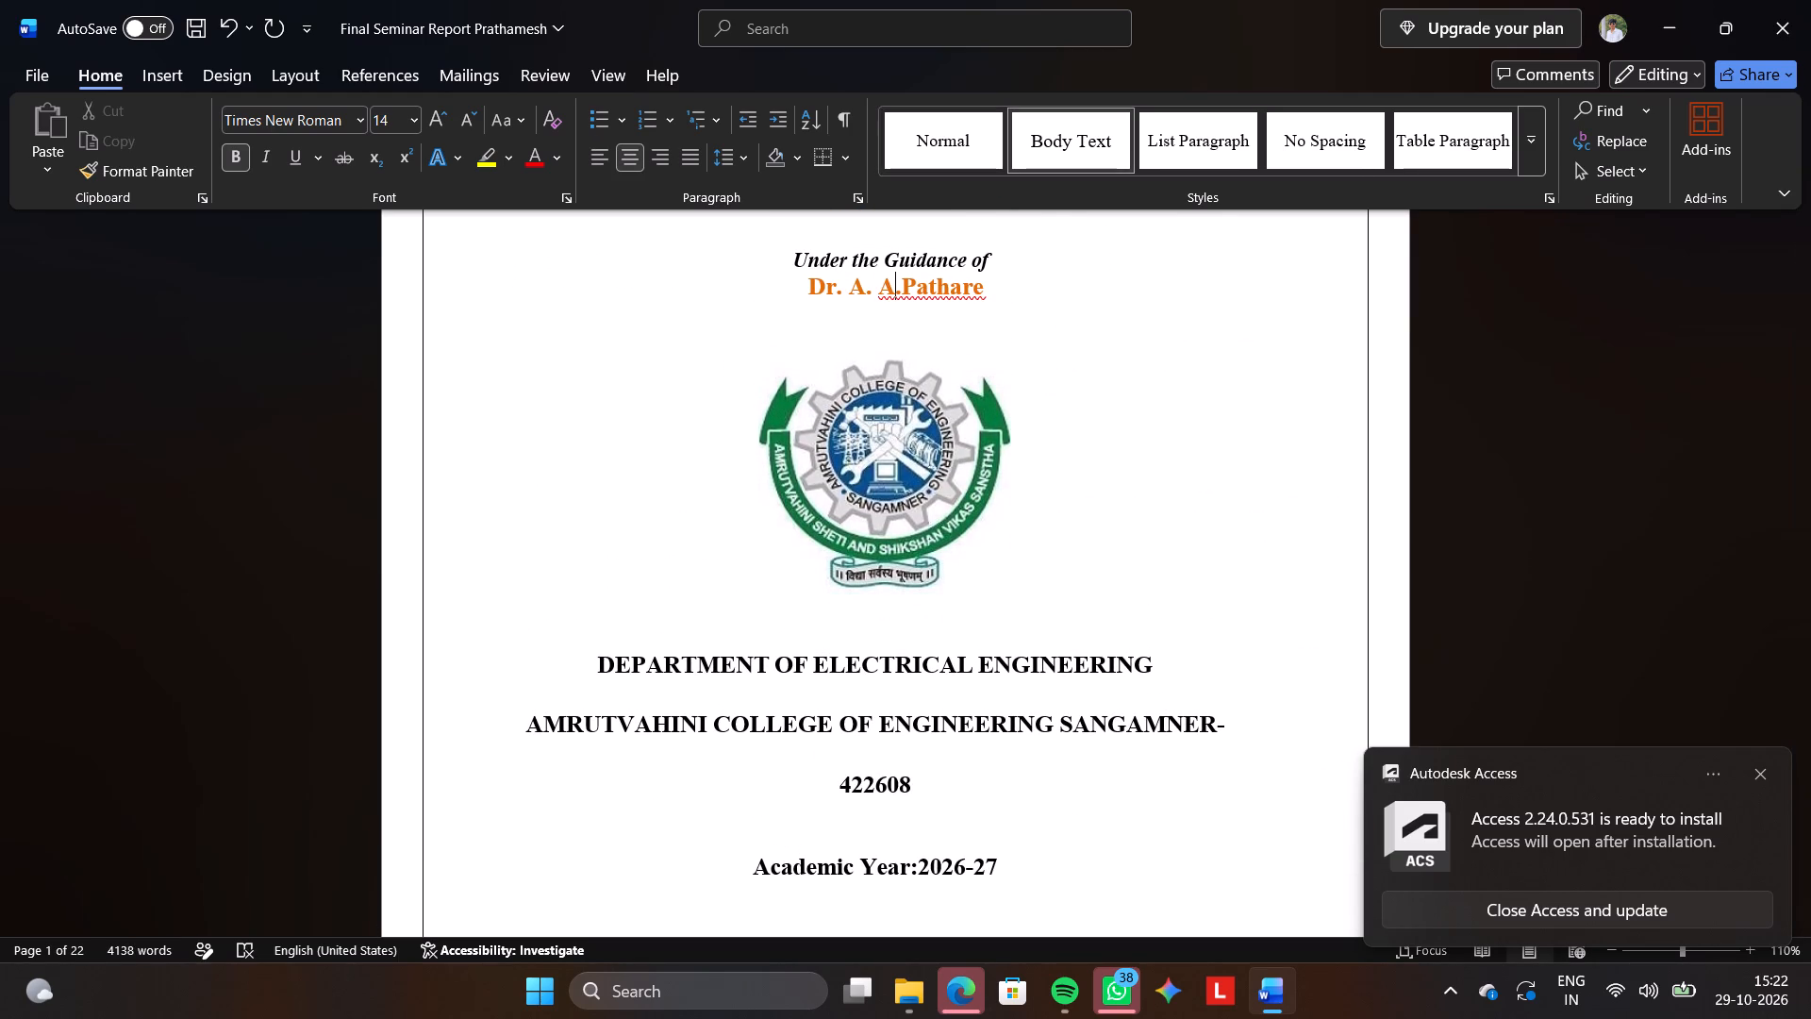
key("Right")
key("space")
Dismiss the Autodesk Access update notification covering part of the document.
scroll(882, 292, "up", 1)
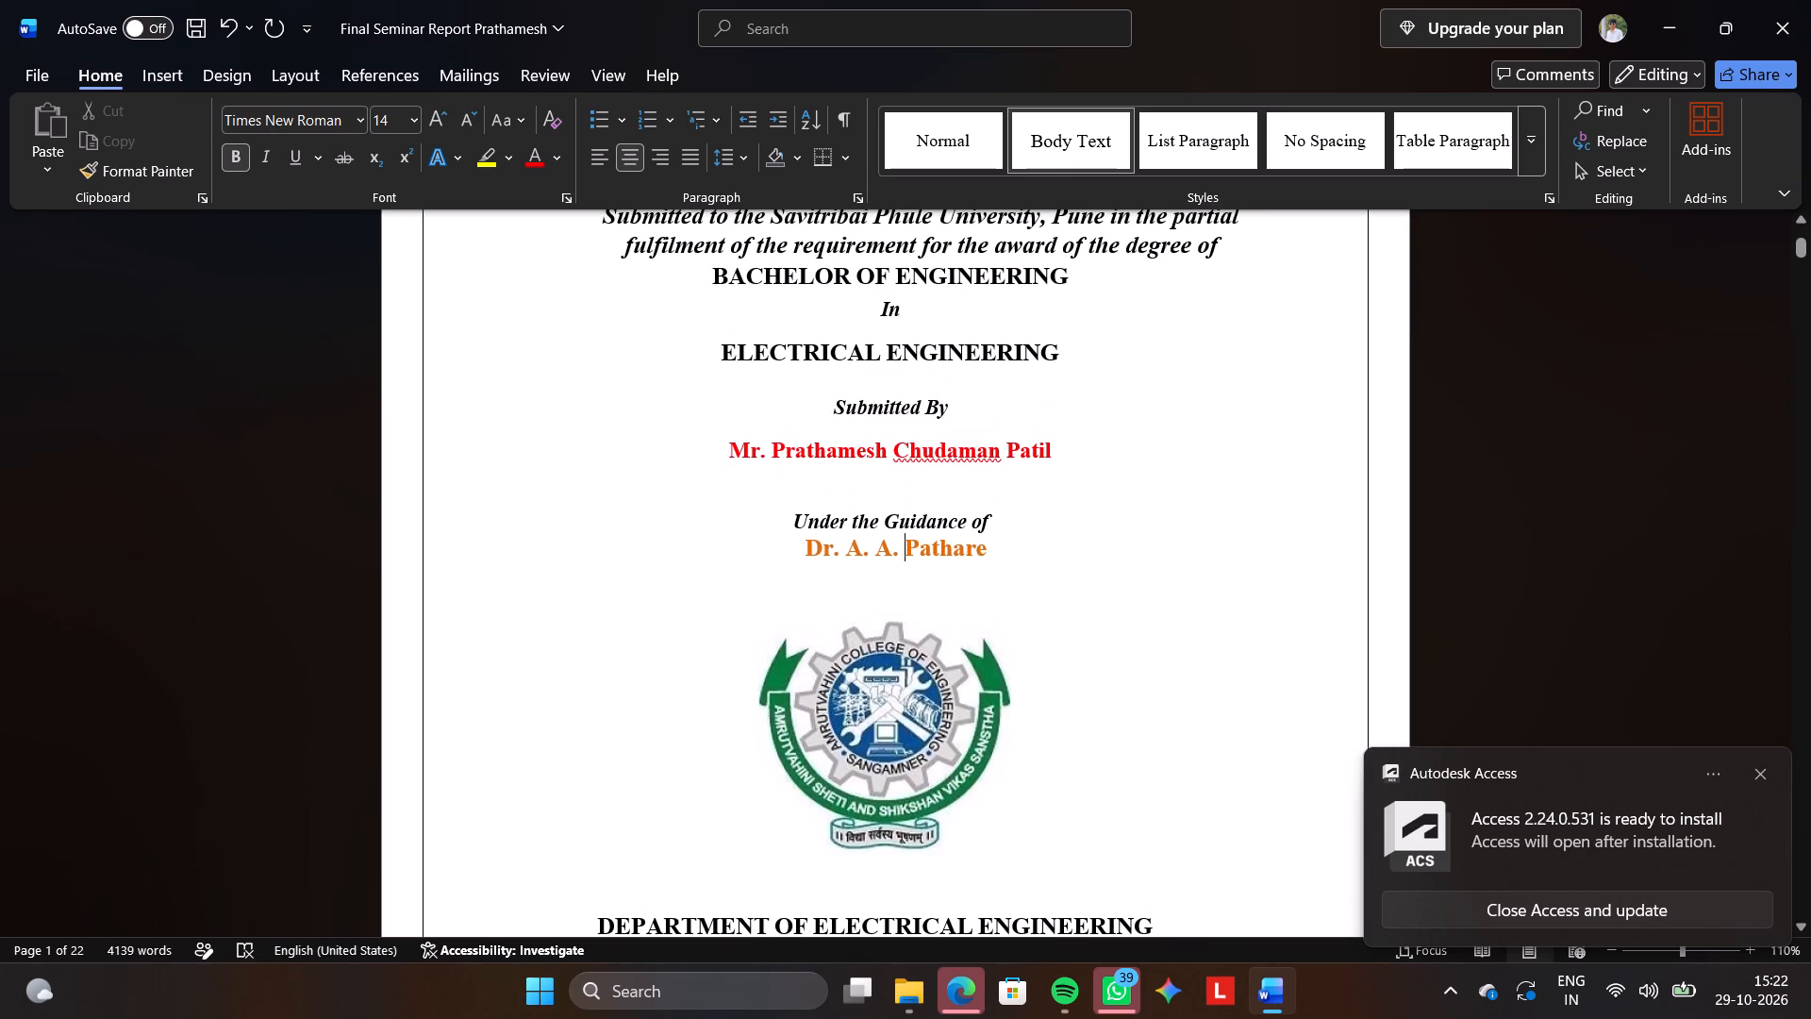
scroll(882, 292, "down", 4)
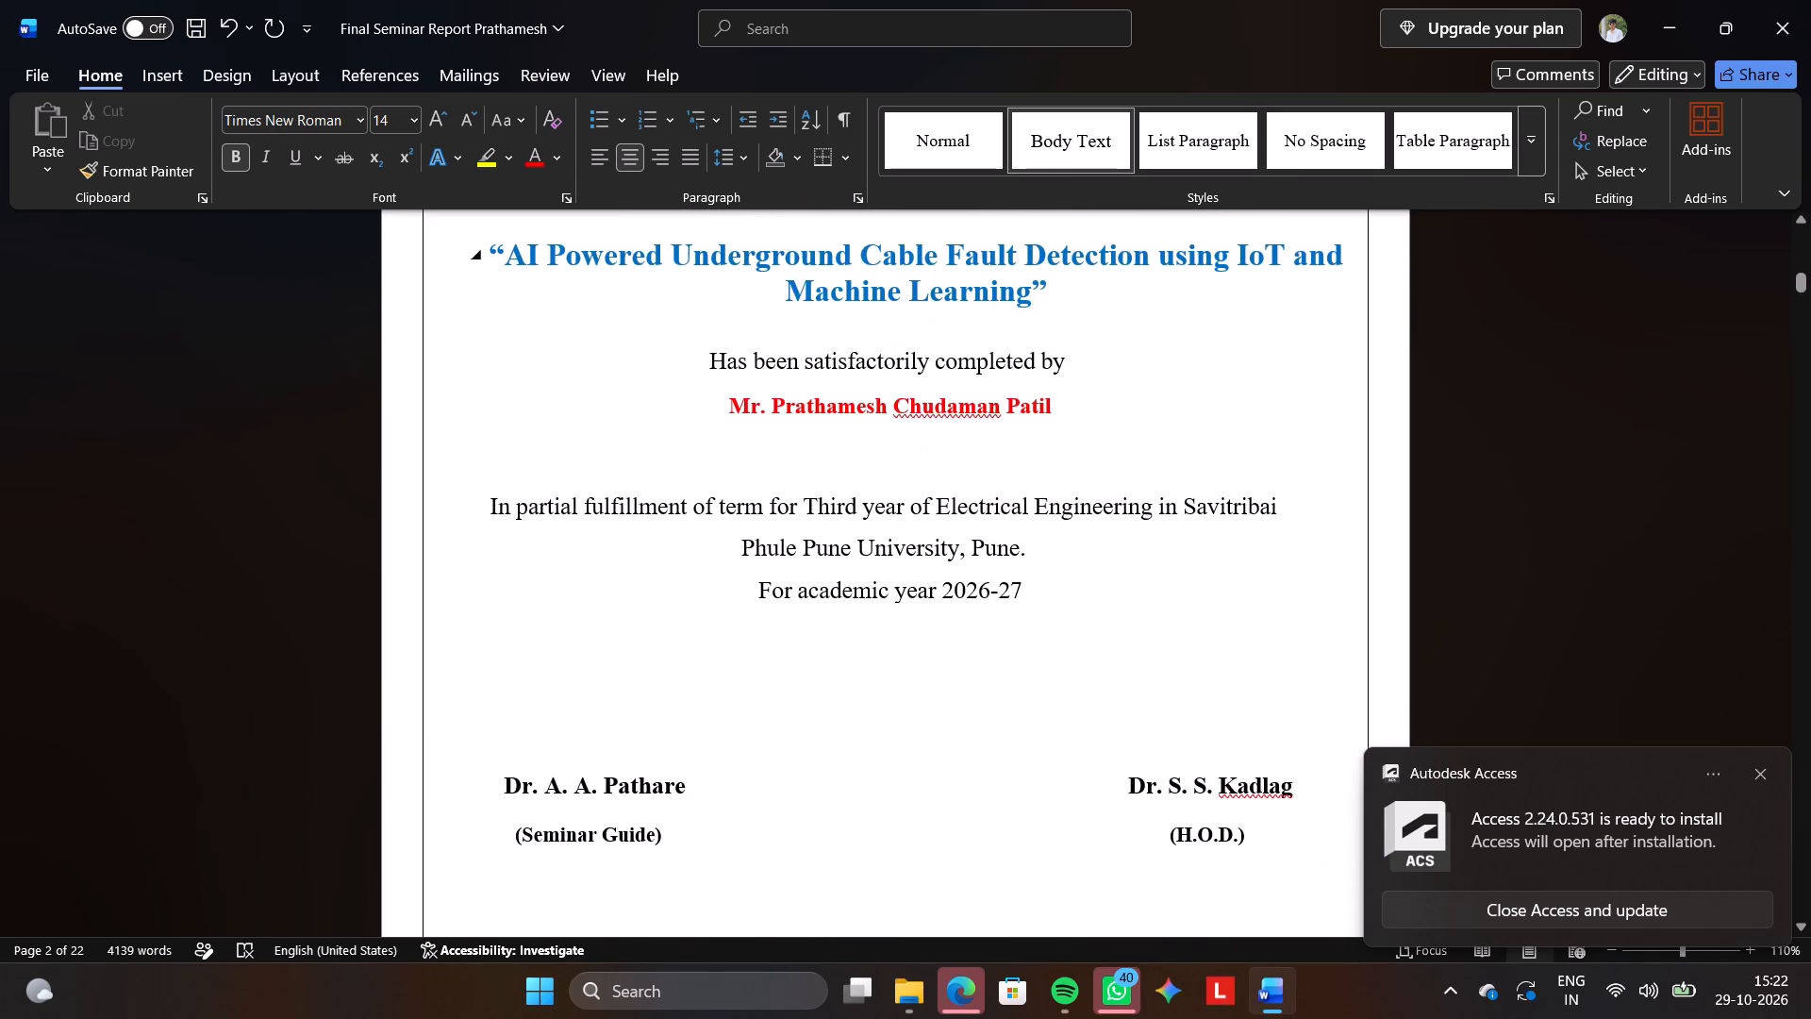
scroll(882, 292, "down", 4)
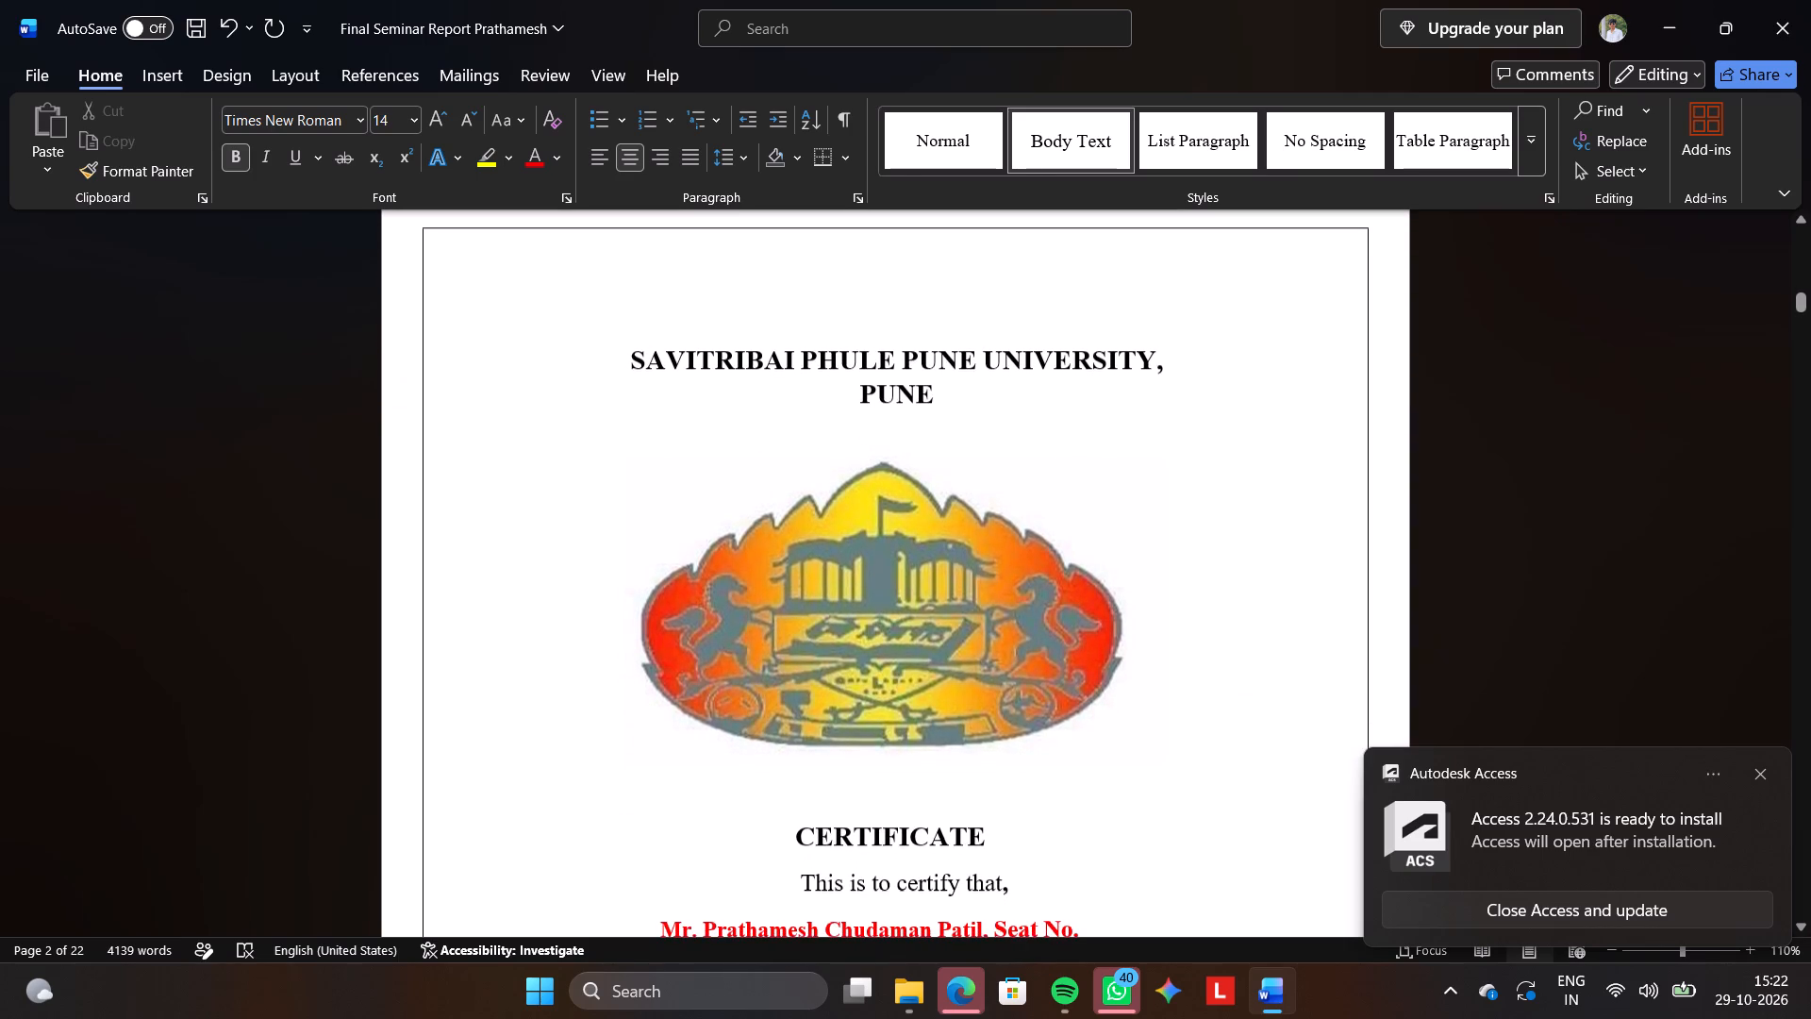
left_click(1763, 766)
Examine the wording and layout of the university certificate page, from its heading to the examiner and department lines.
scroll(1243, 693, "down", 2)
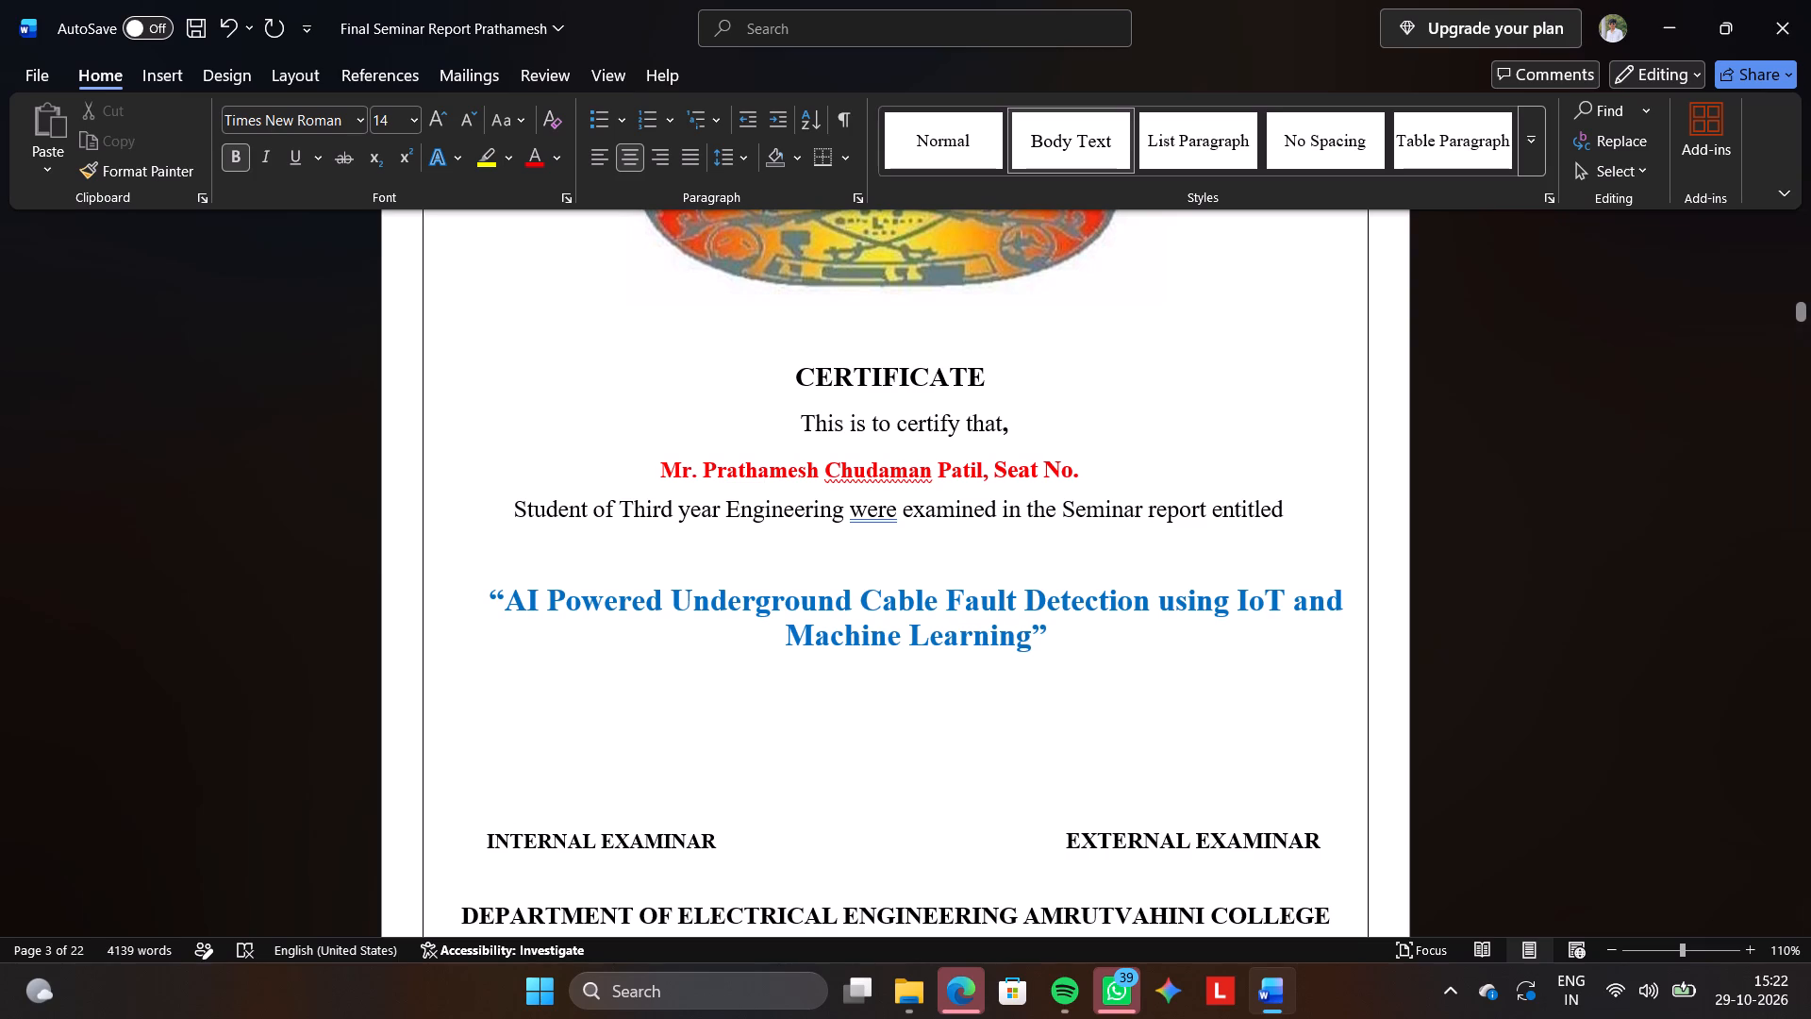
scroll(1243, 693, "up", 1)
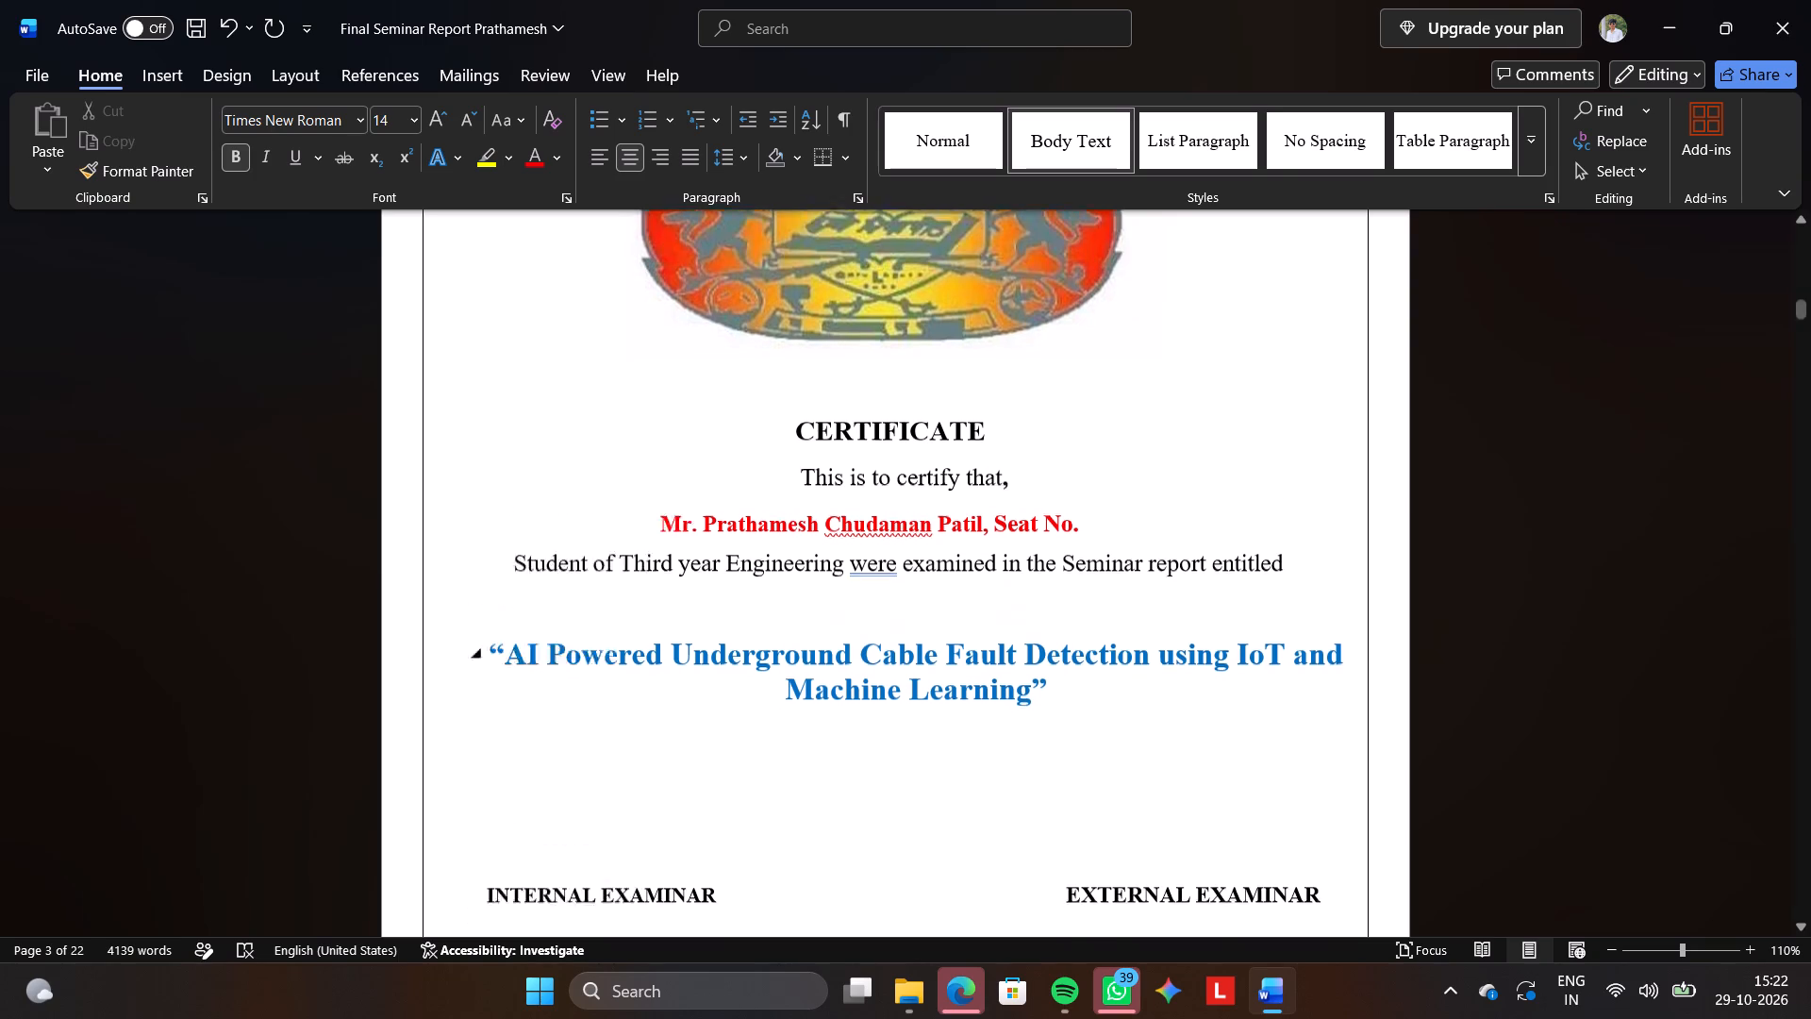
scroll(1243, 693, "up", 1)
scroll(1243, 693, "right", 2)
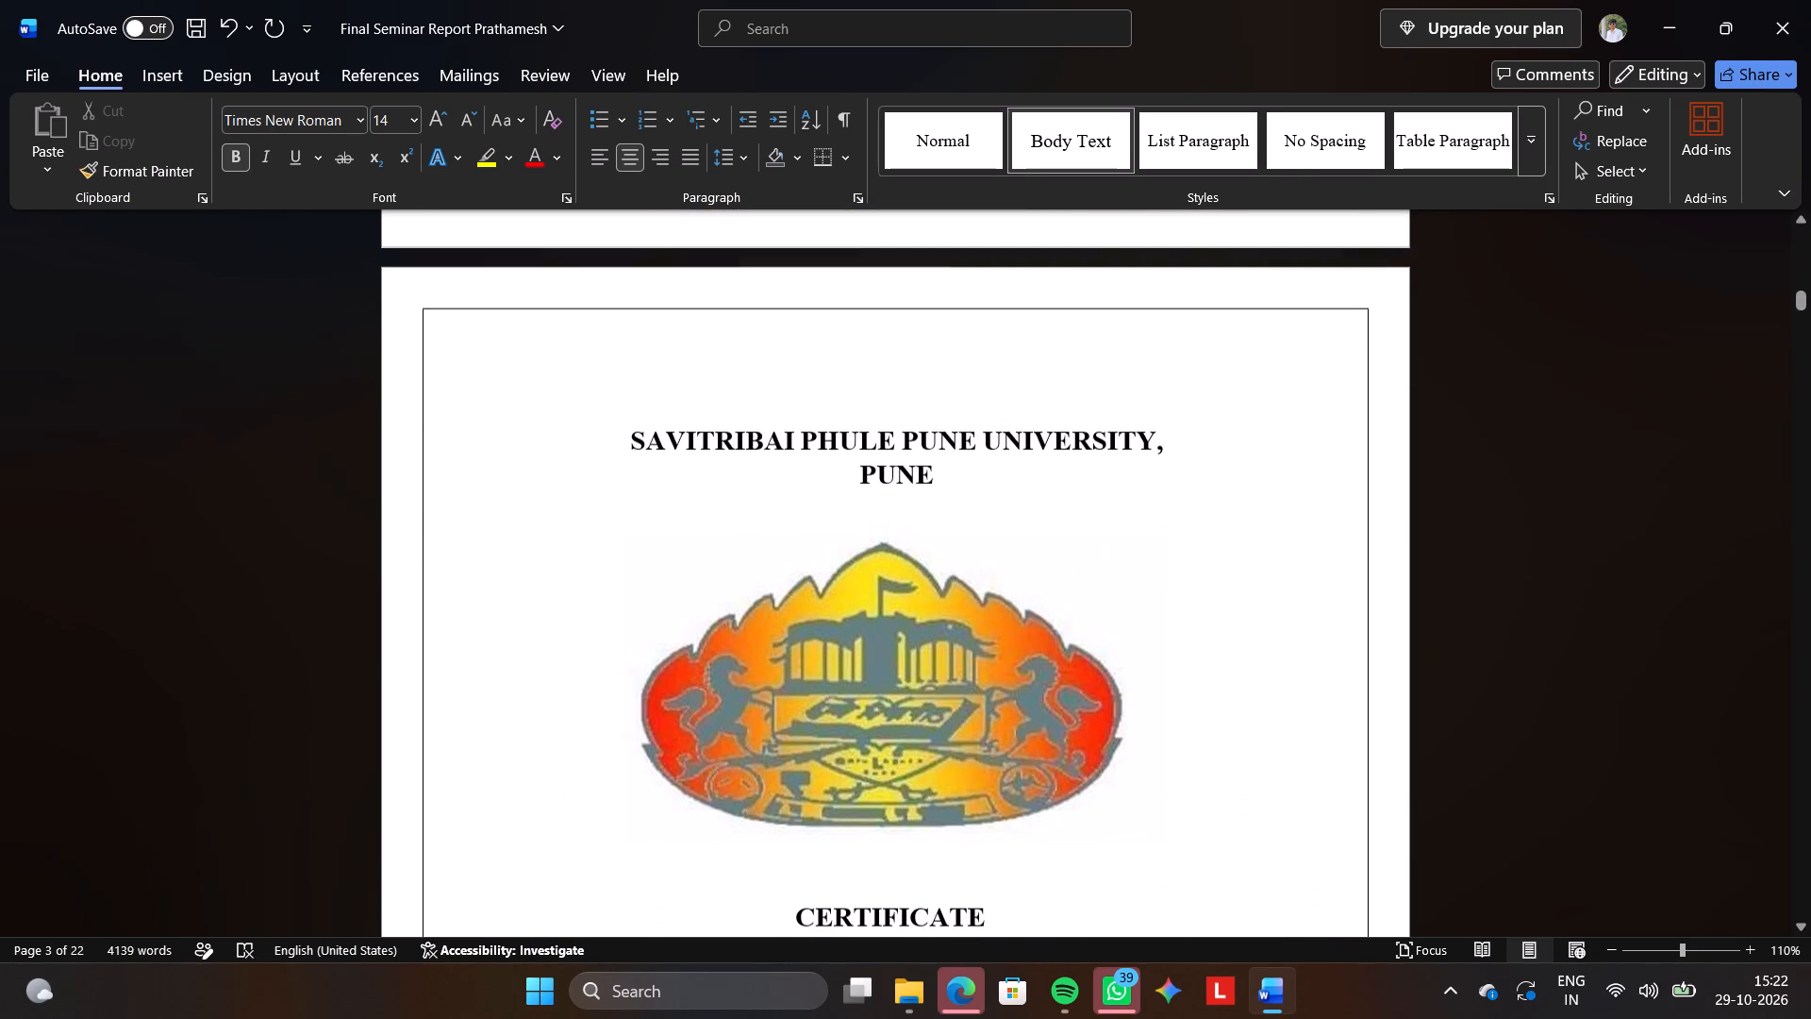
scroll(1243, 693, "right", 1)
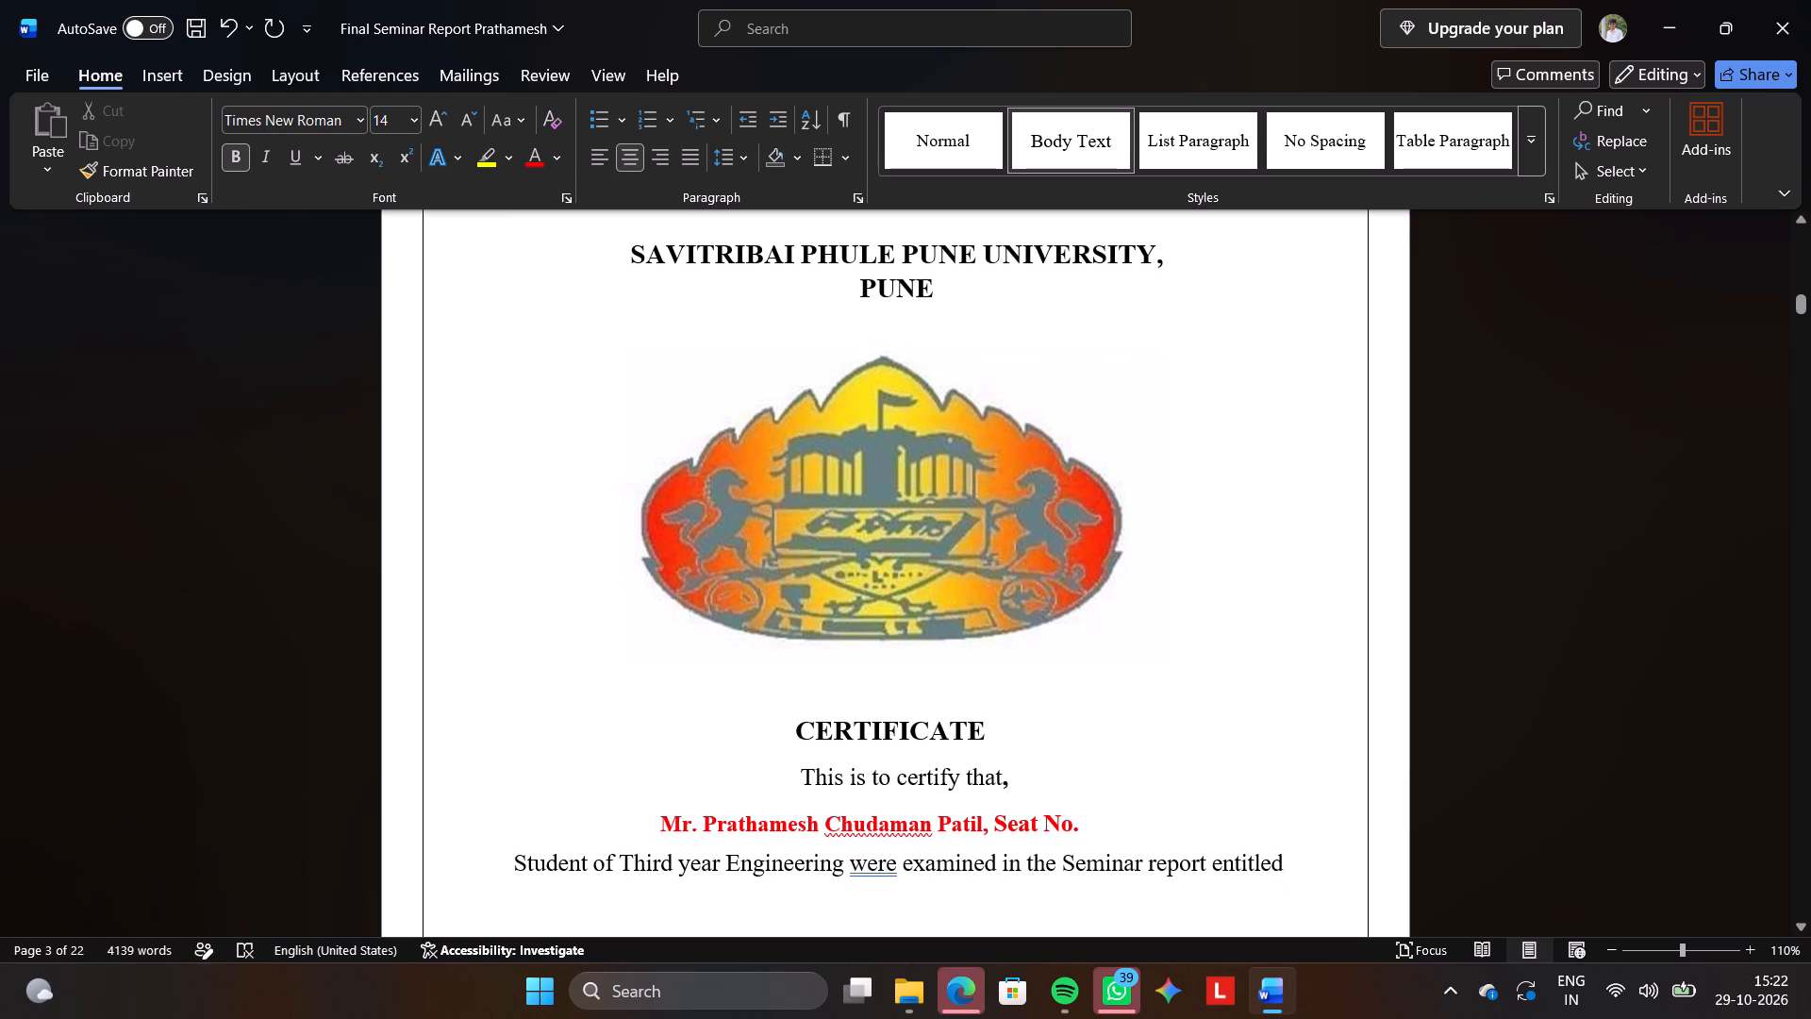
scroll(1243, 693, "down", 1)
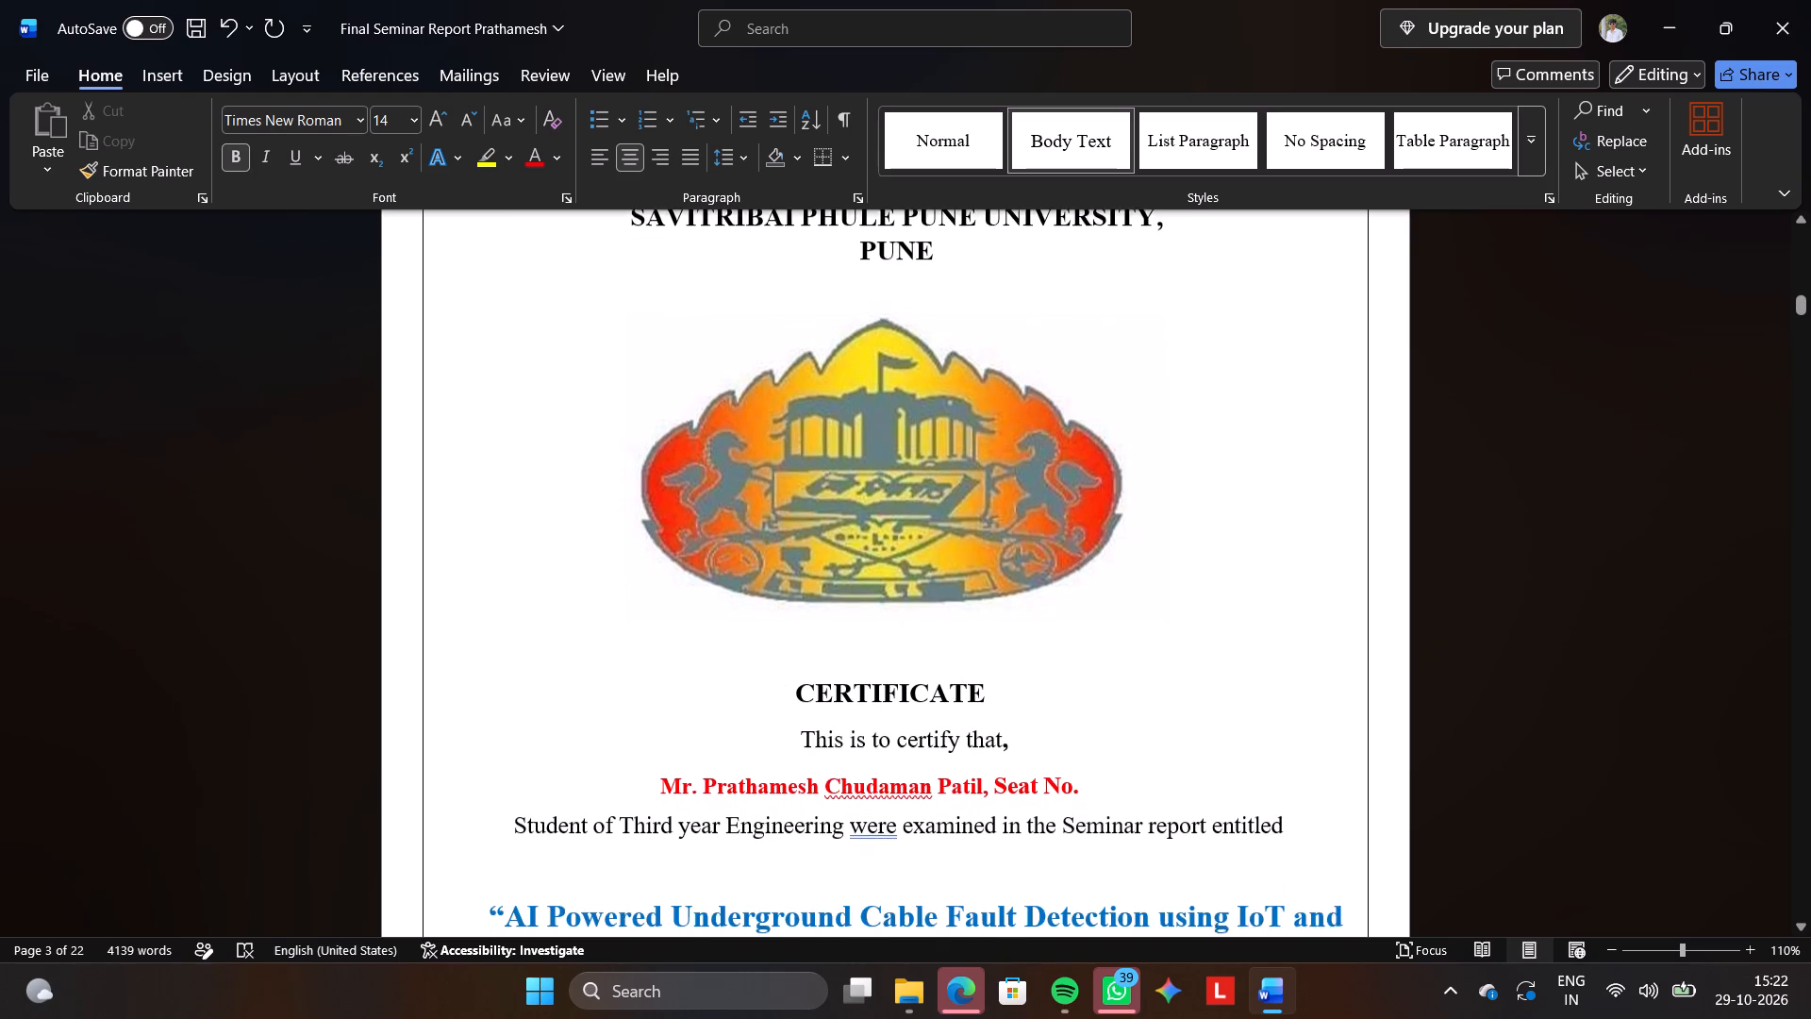
scroll(1243, 693, "down", 1)
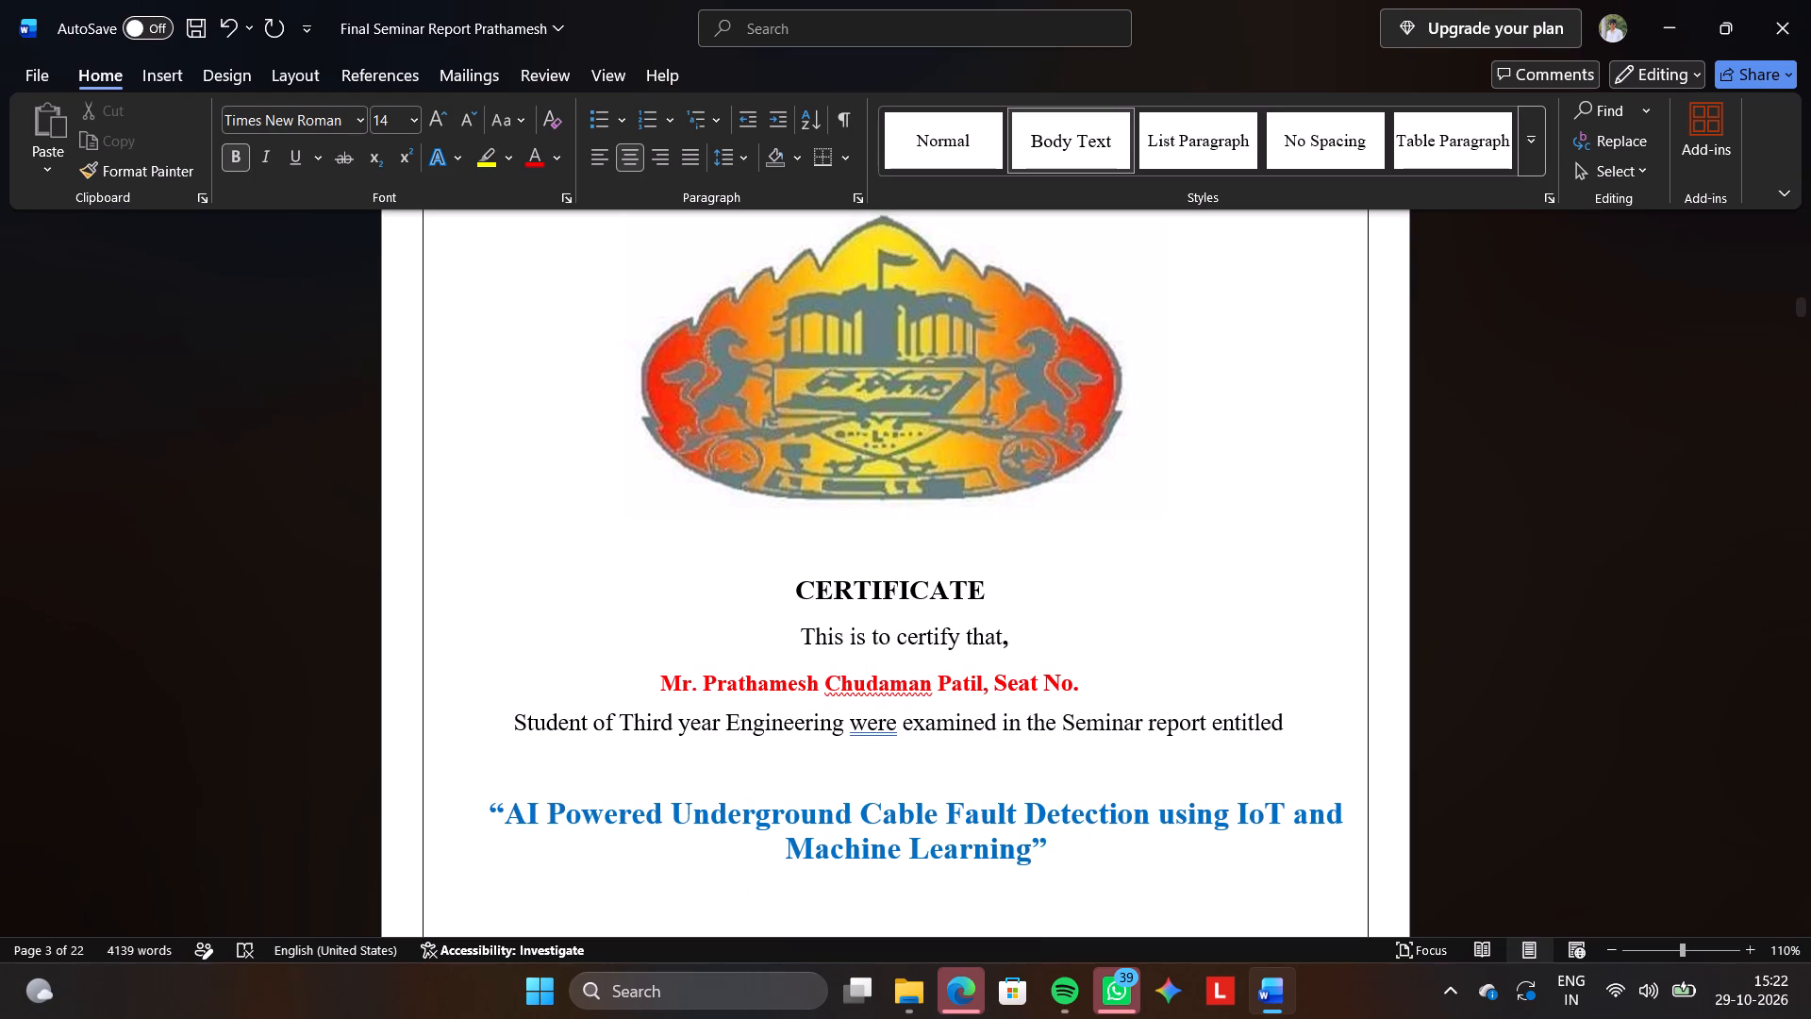
scroll(1243, 693, "down", 1)
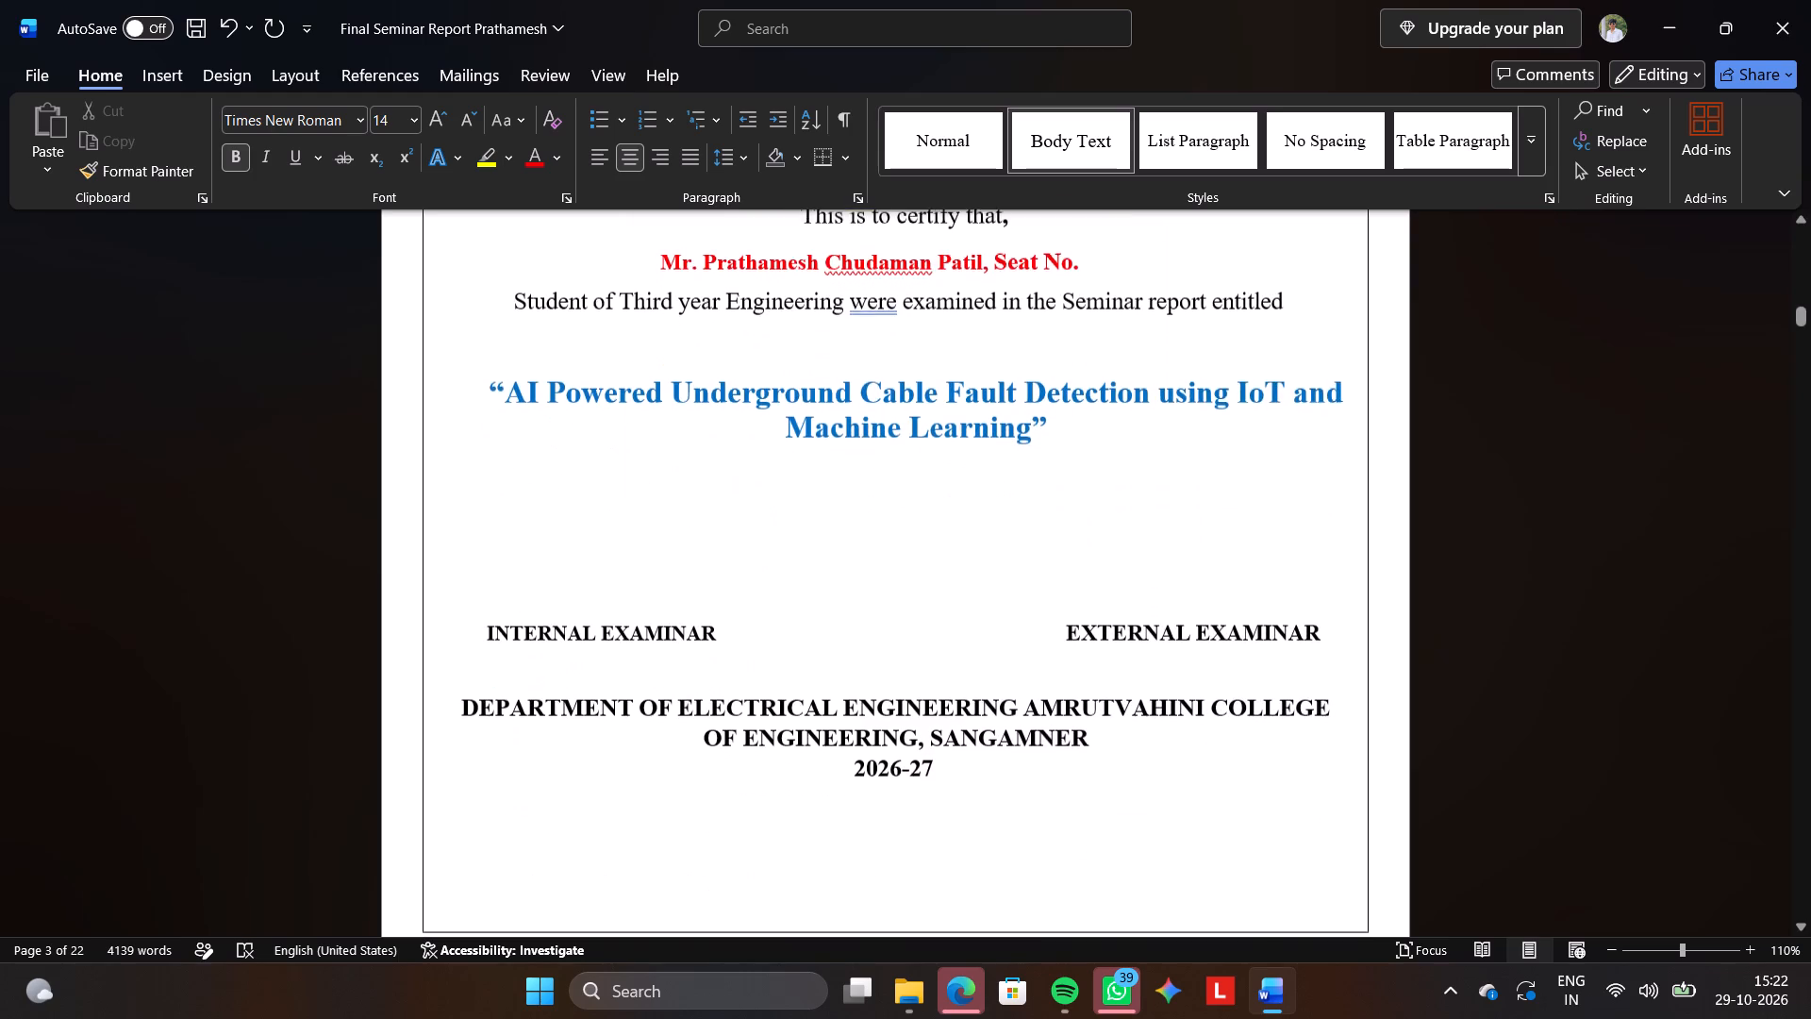
scroll(1243, 693, "down", 3)
scroll(1243, 693, "up", 1)
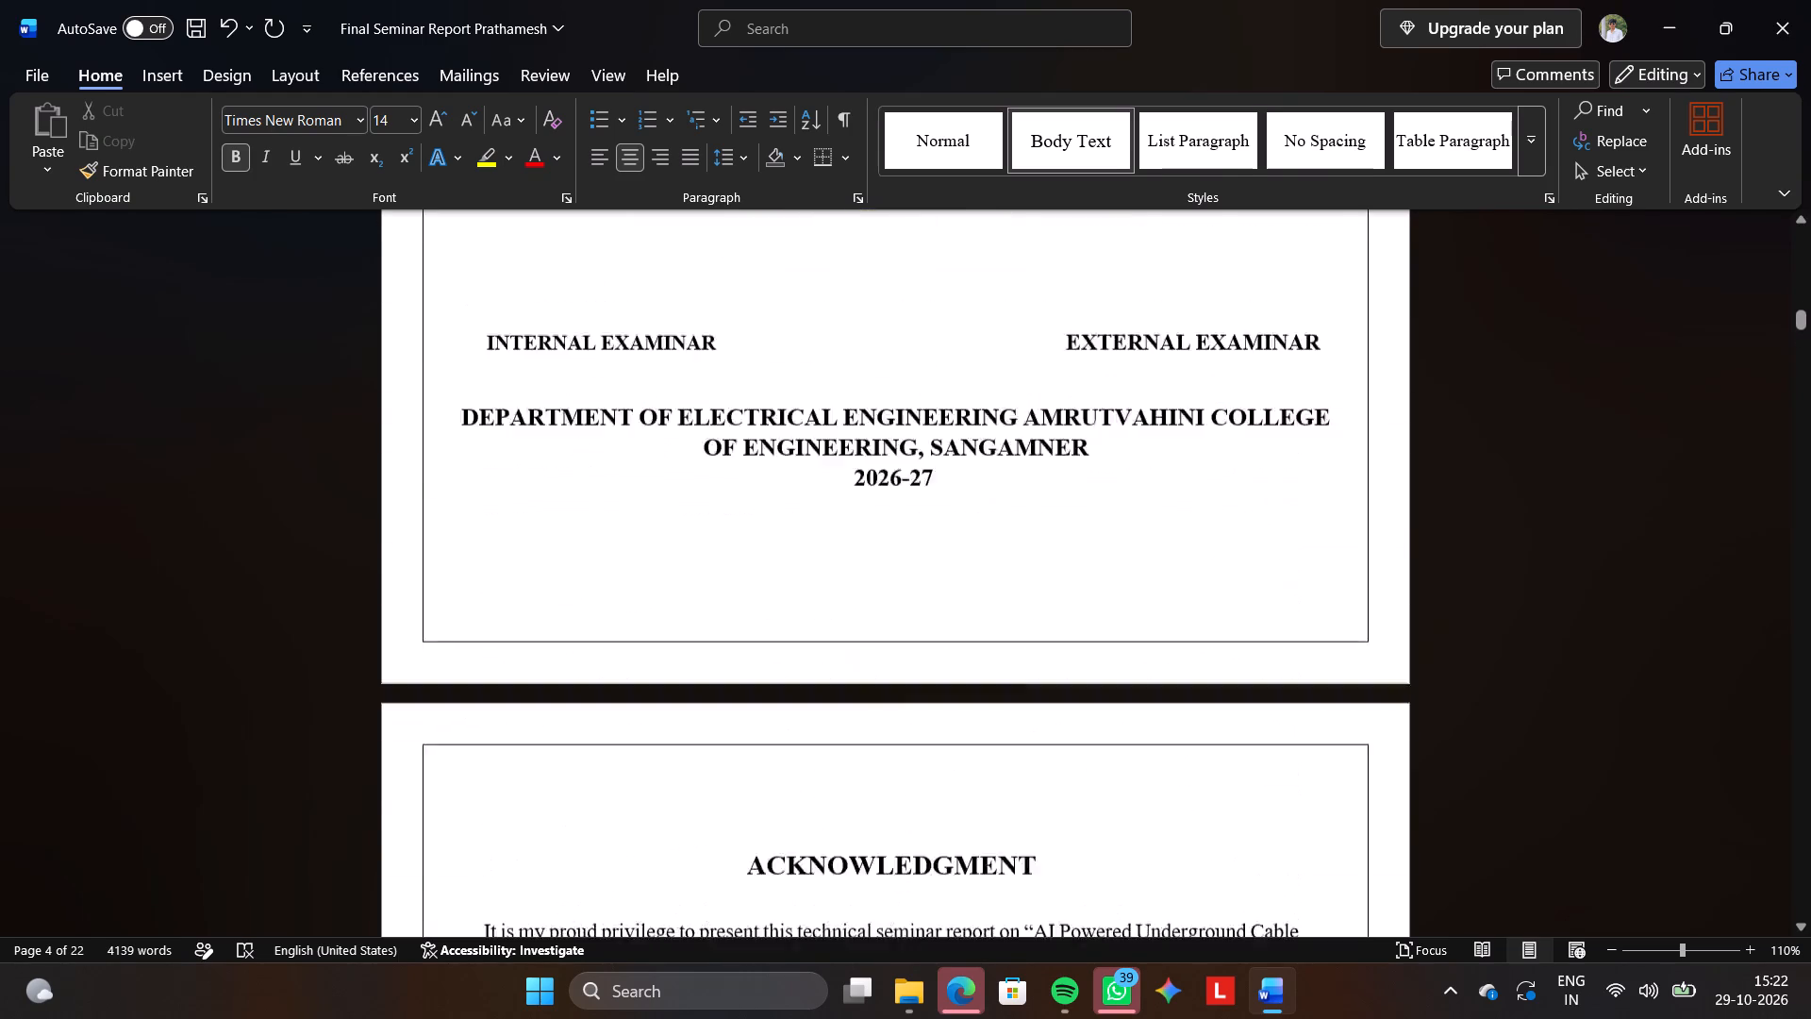
Recheck the college certificate page against the university certificate page, including the wording, signatory names and spacing.
scroll(1243, 693, "up", 4)
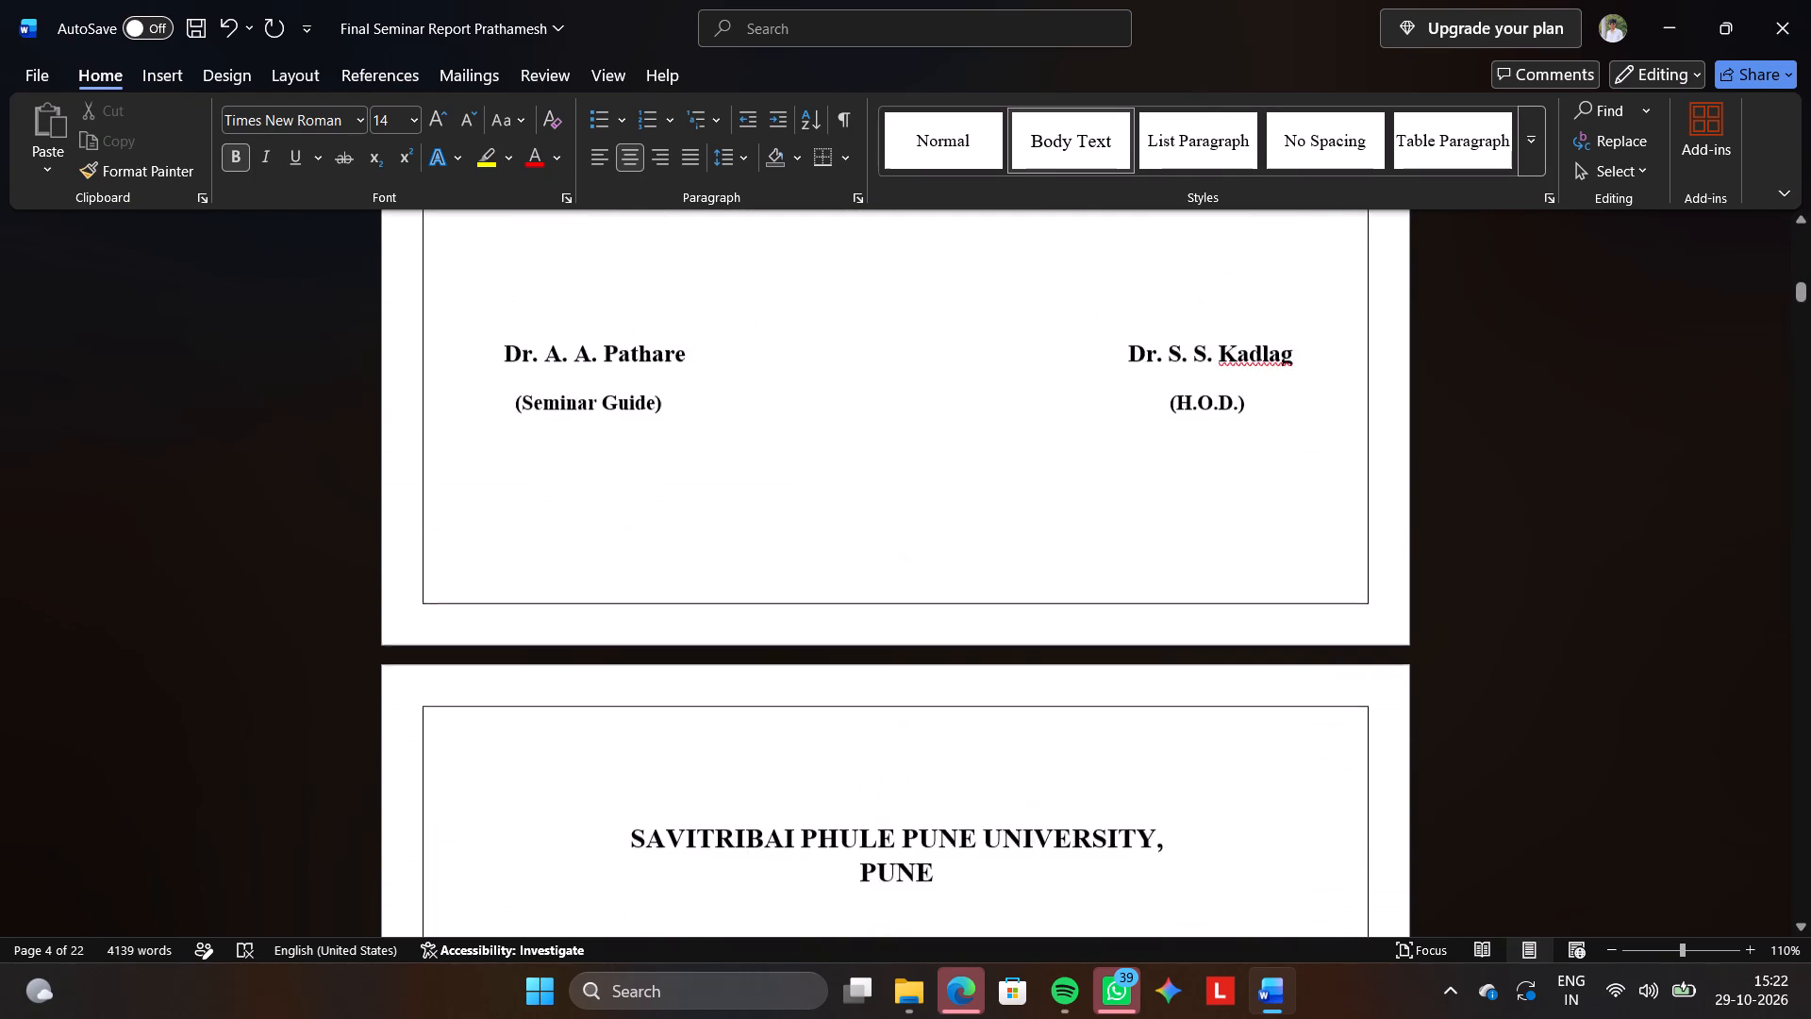
scroll(1243, 693, "up", 2)
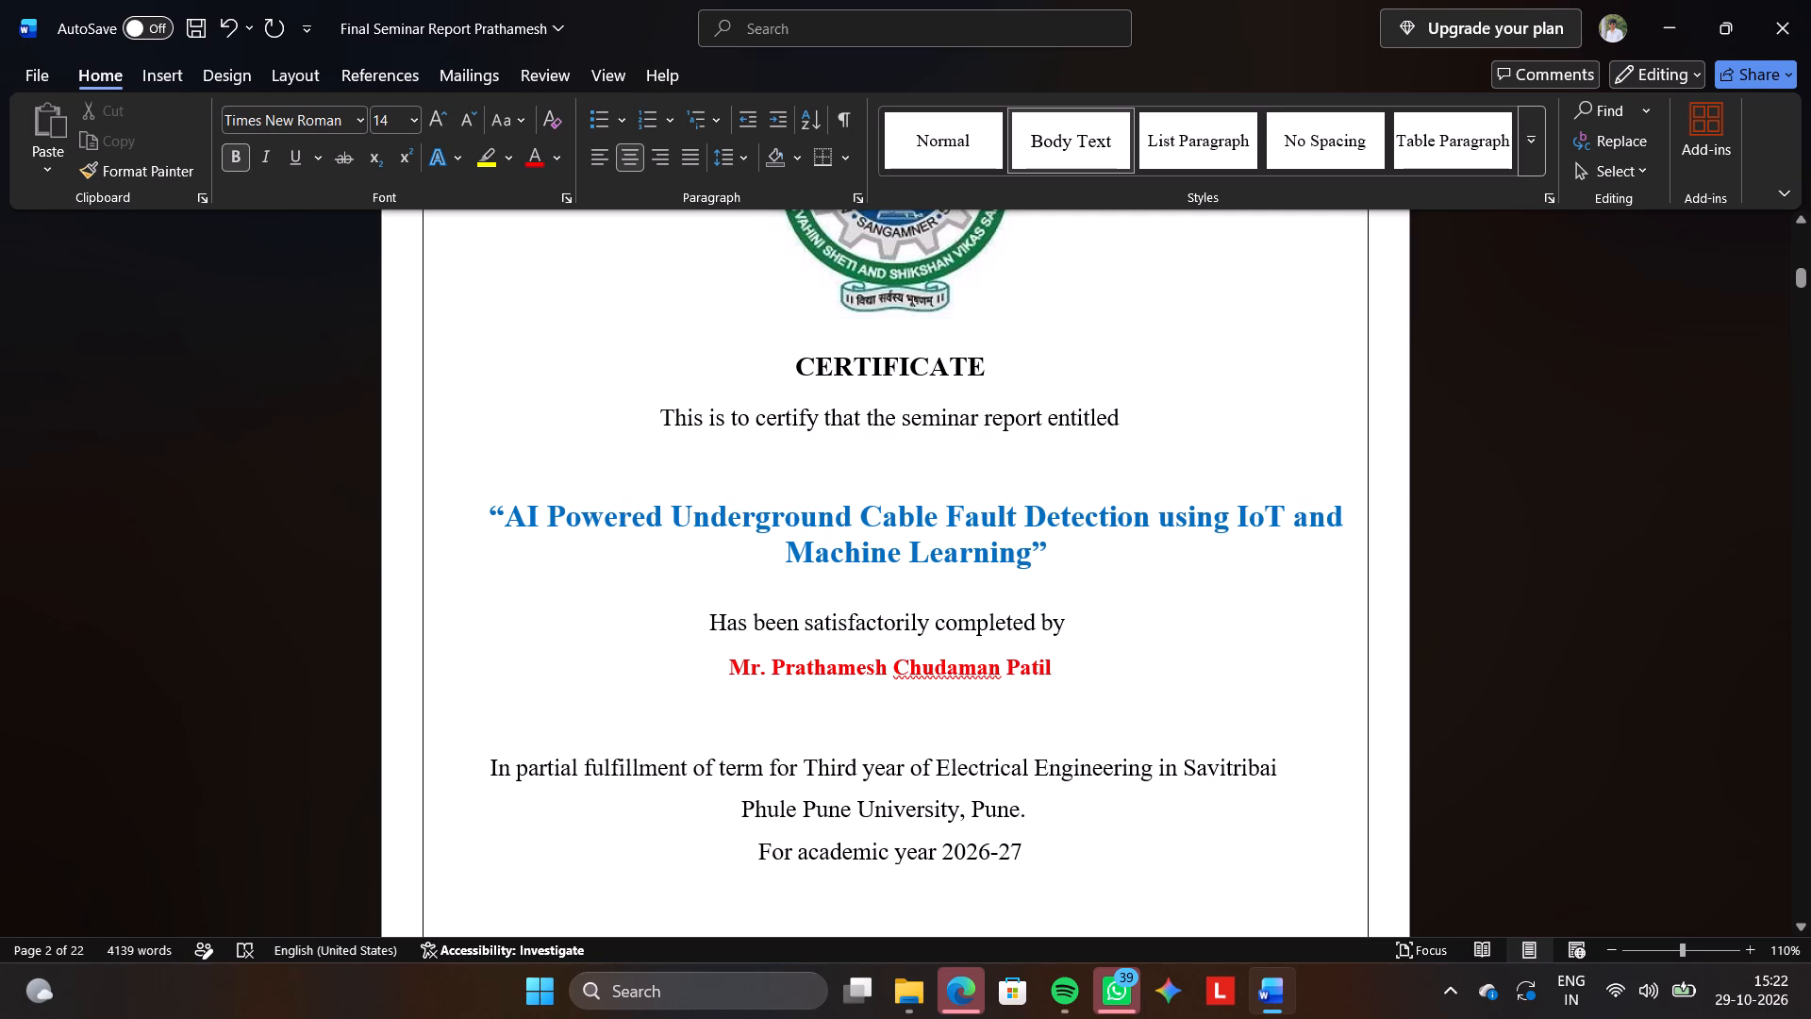
scroll(1243, 693, "right", 1)
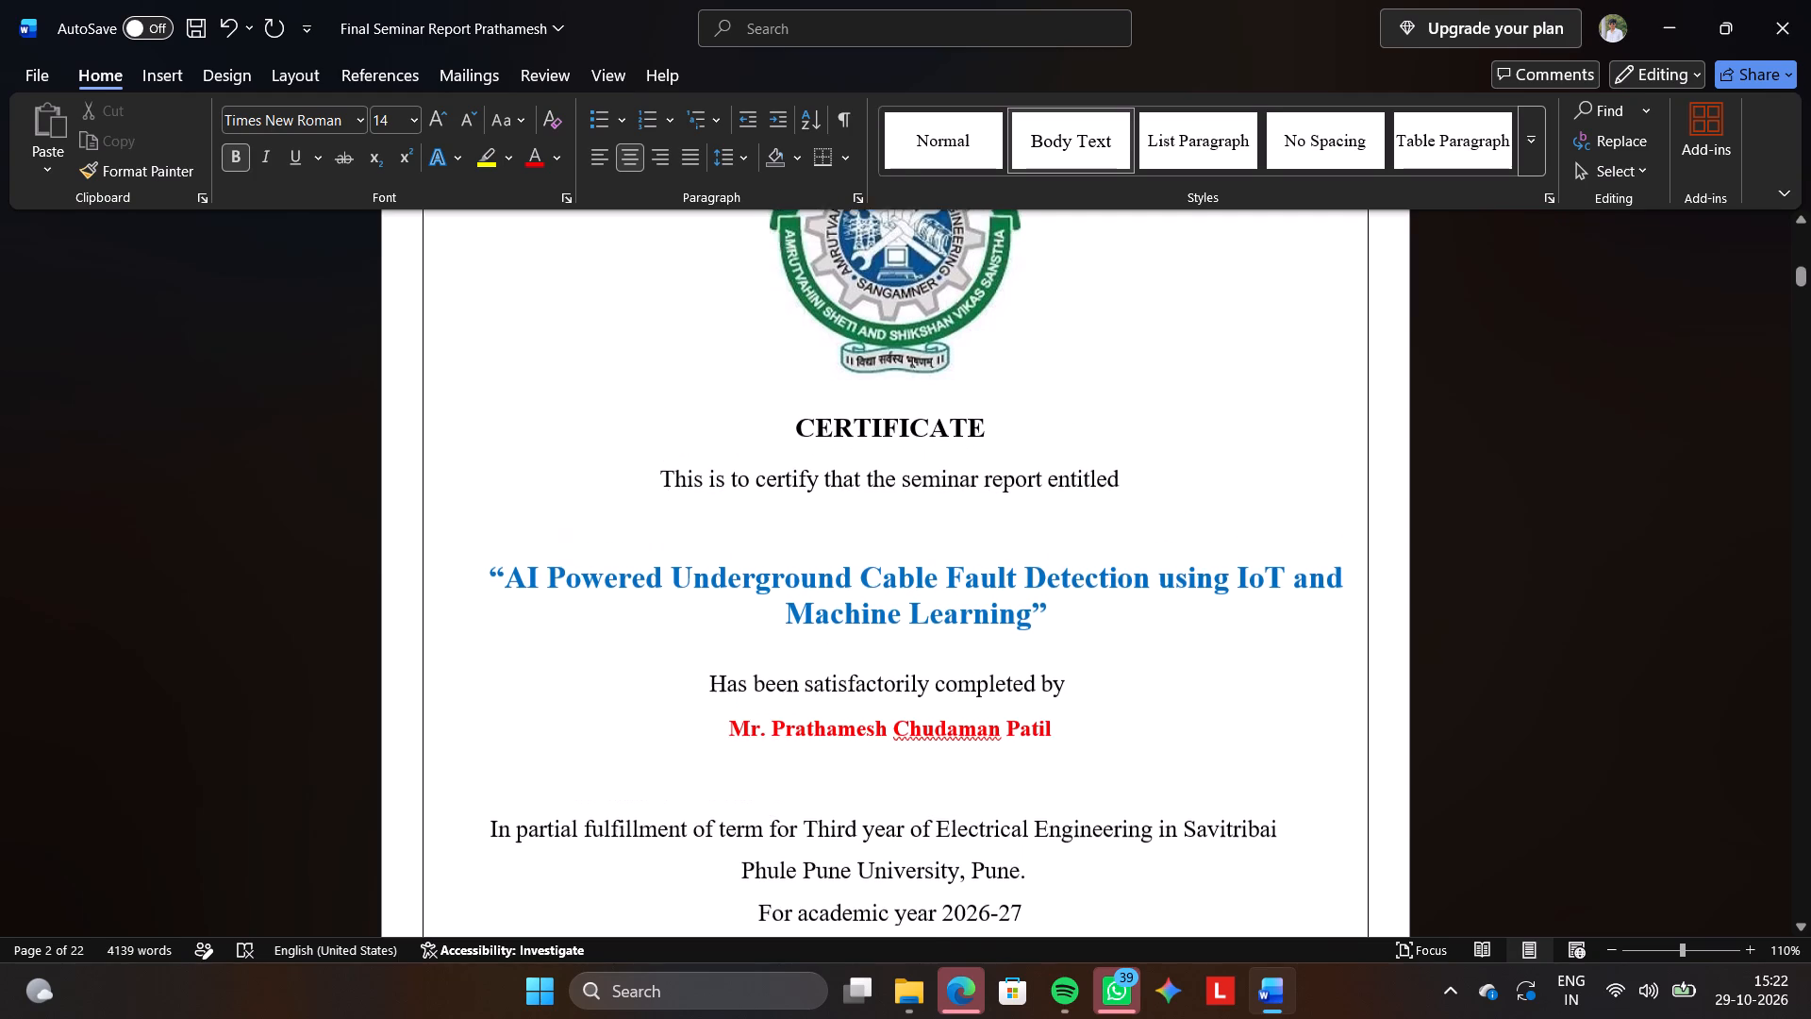
scroll(1243, 693, "right", 2)
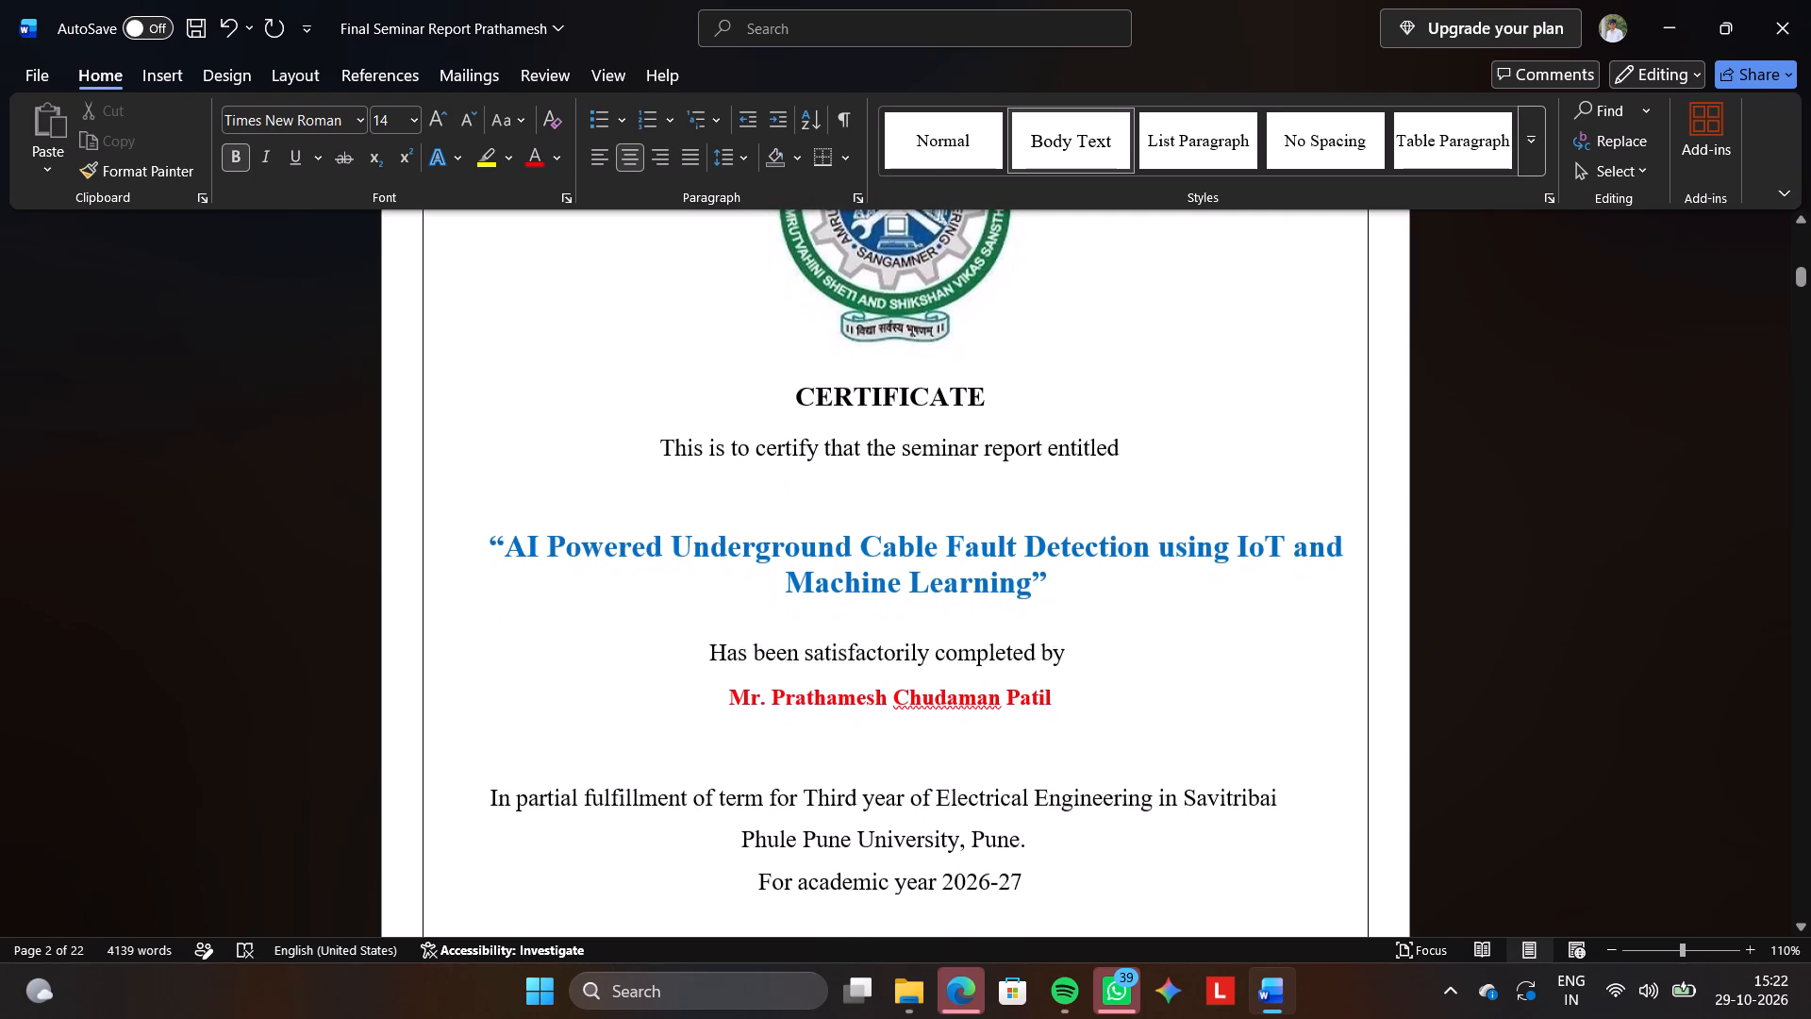
scroll(1243, 693, "right", 1)
scroll(1243, 693, "down", 2)
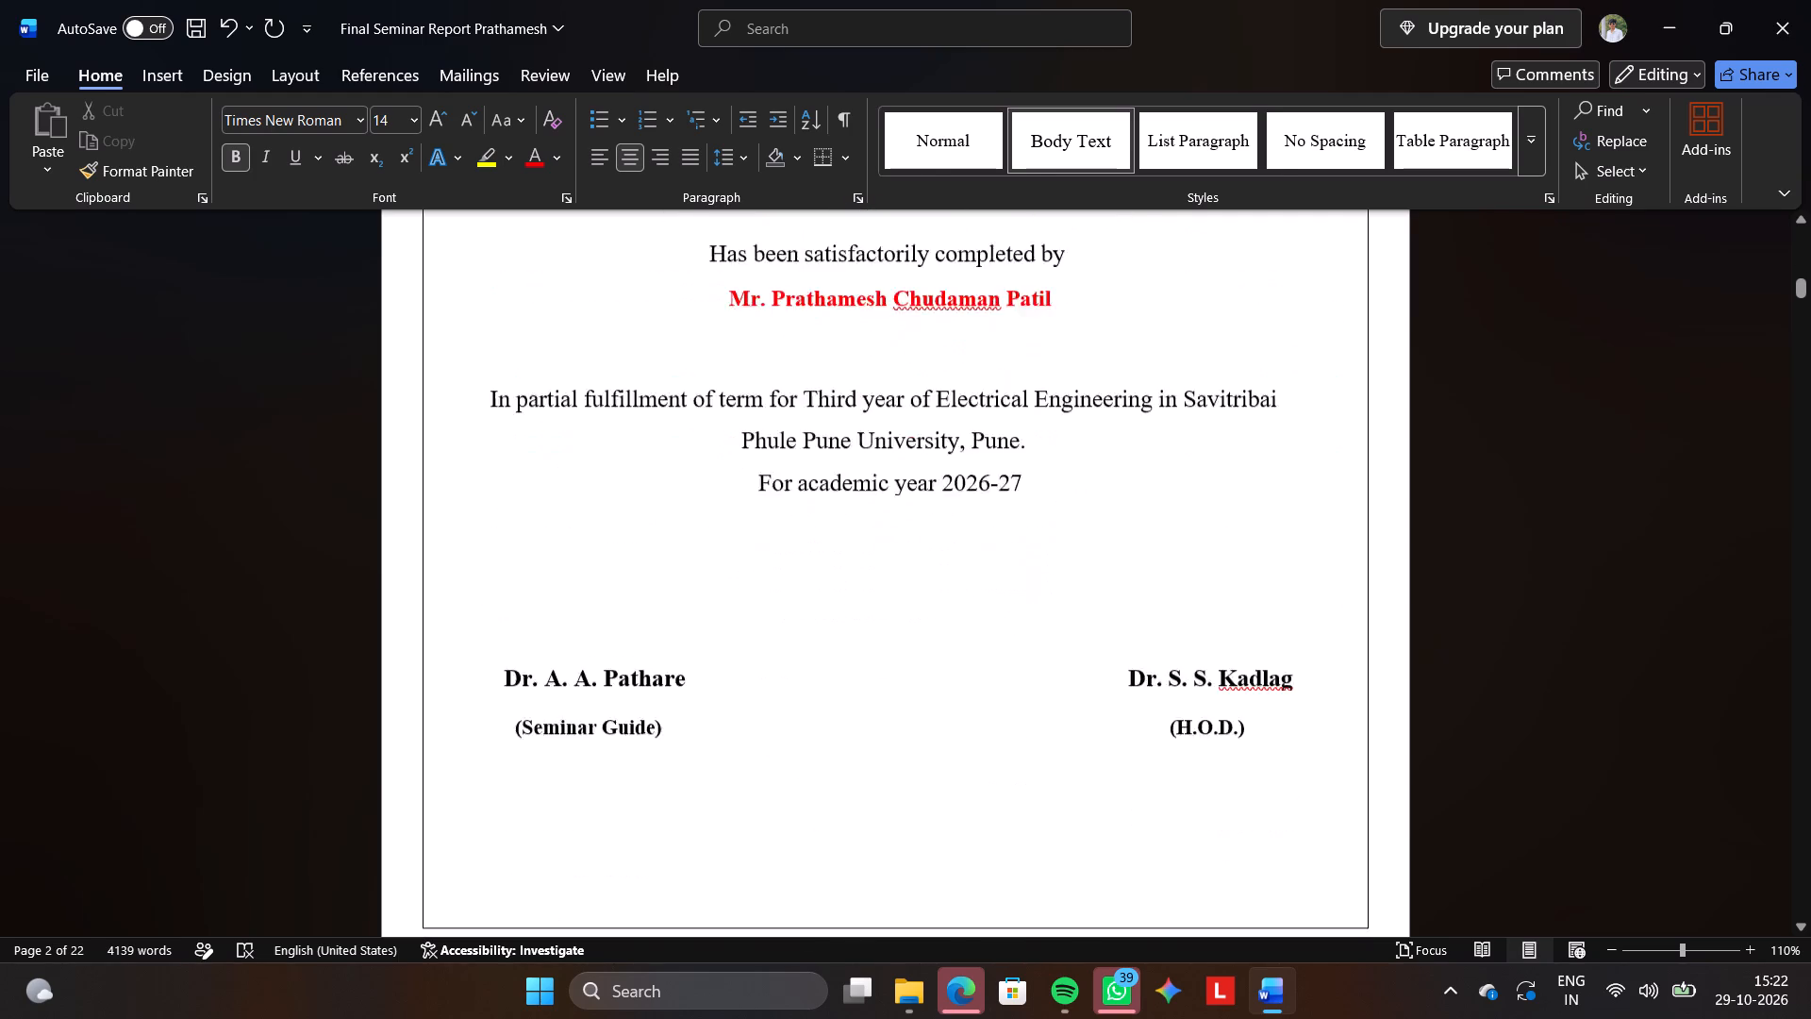
scroll(1243, 693, "down", 2)
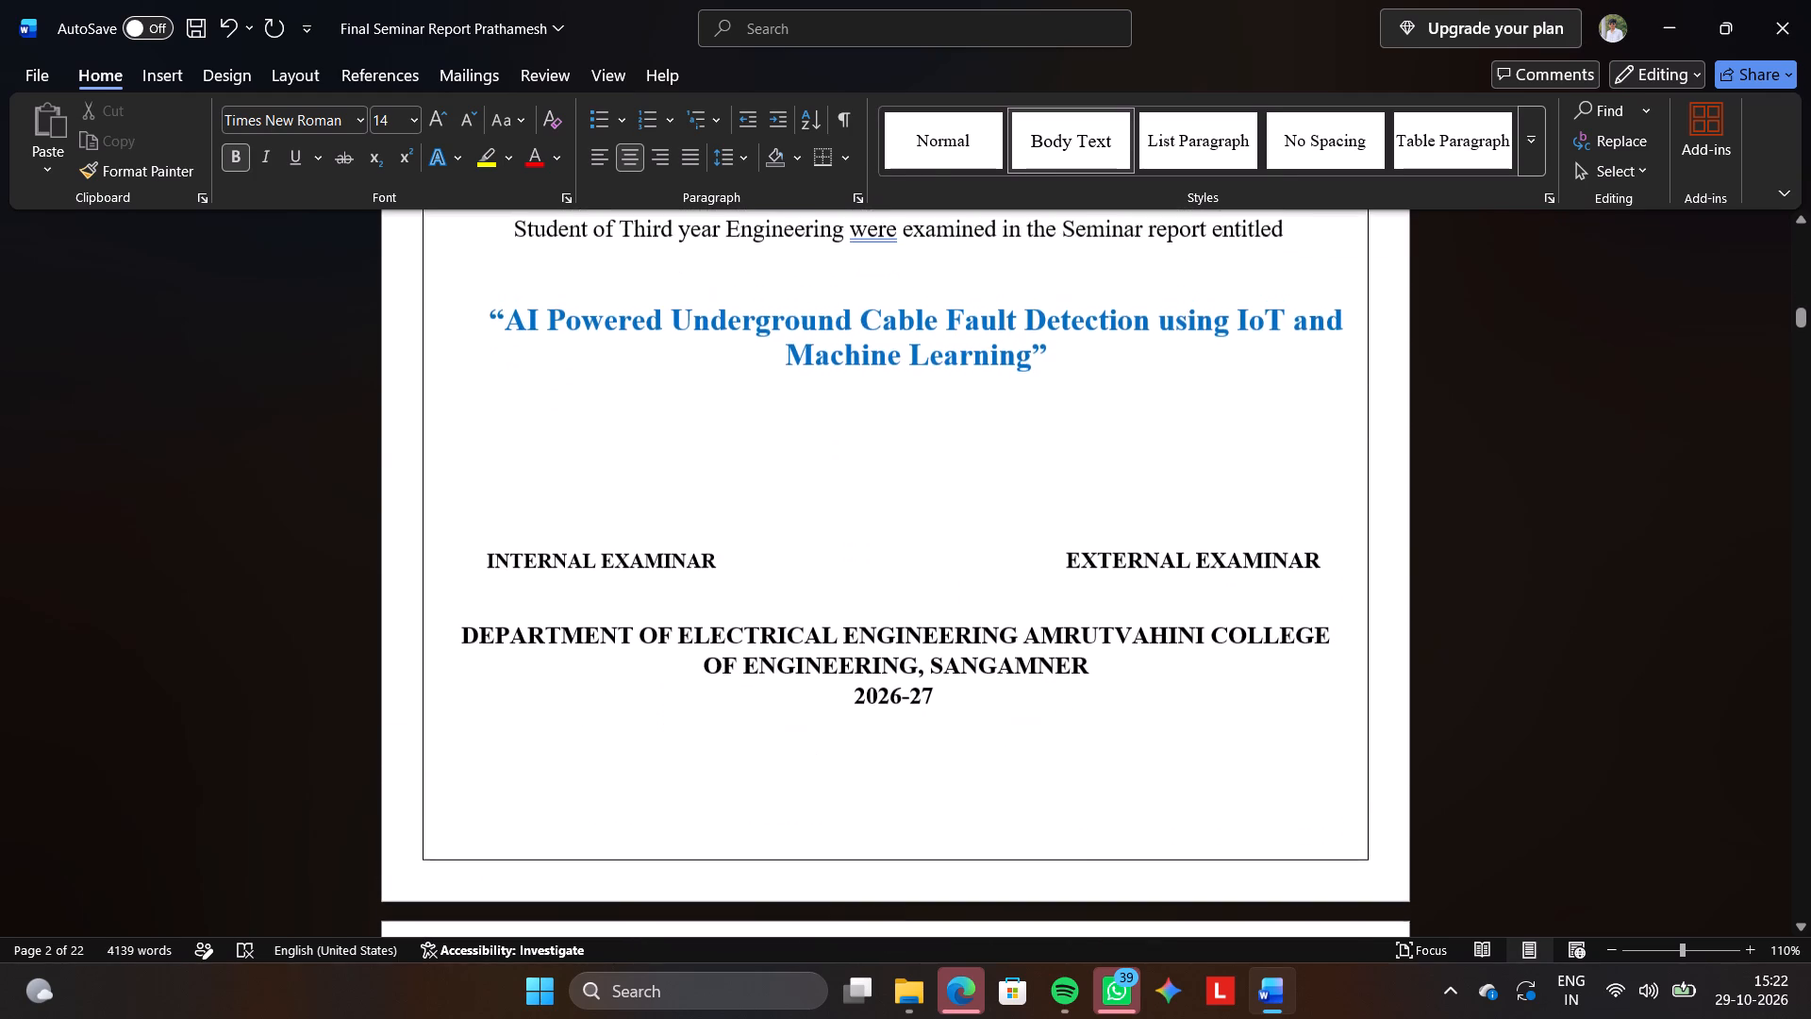
scroll(1243, 693, "down", 2)
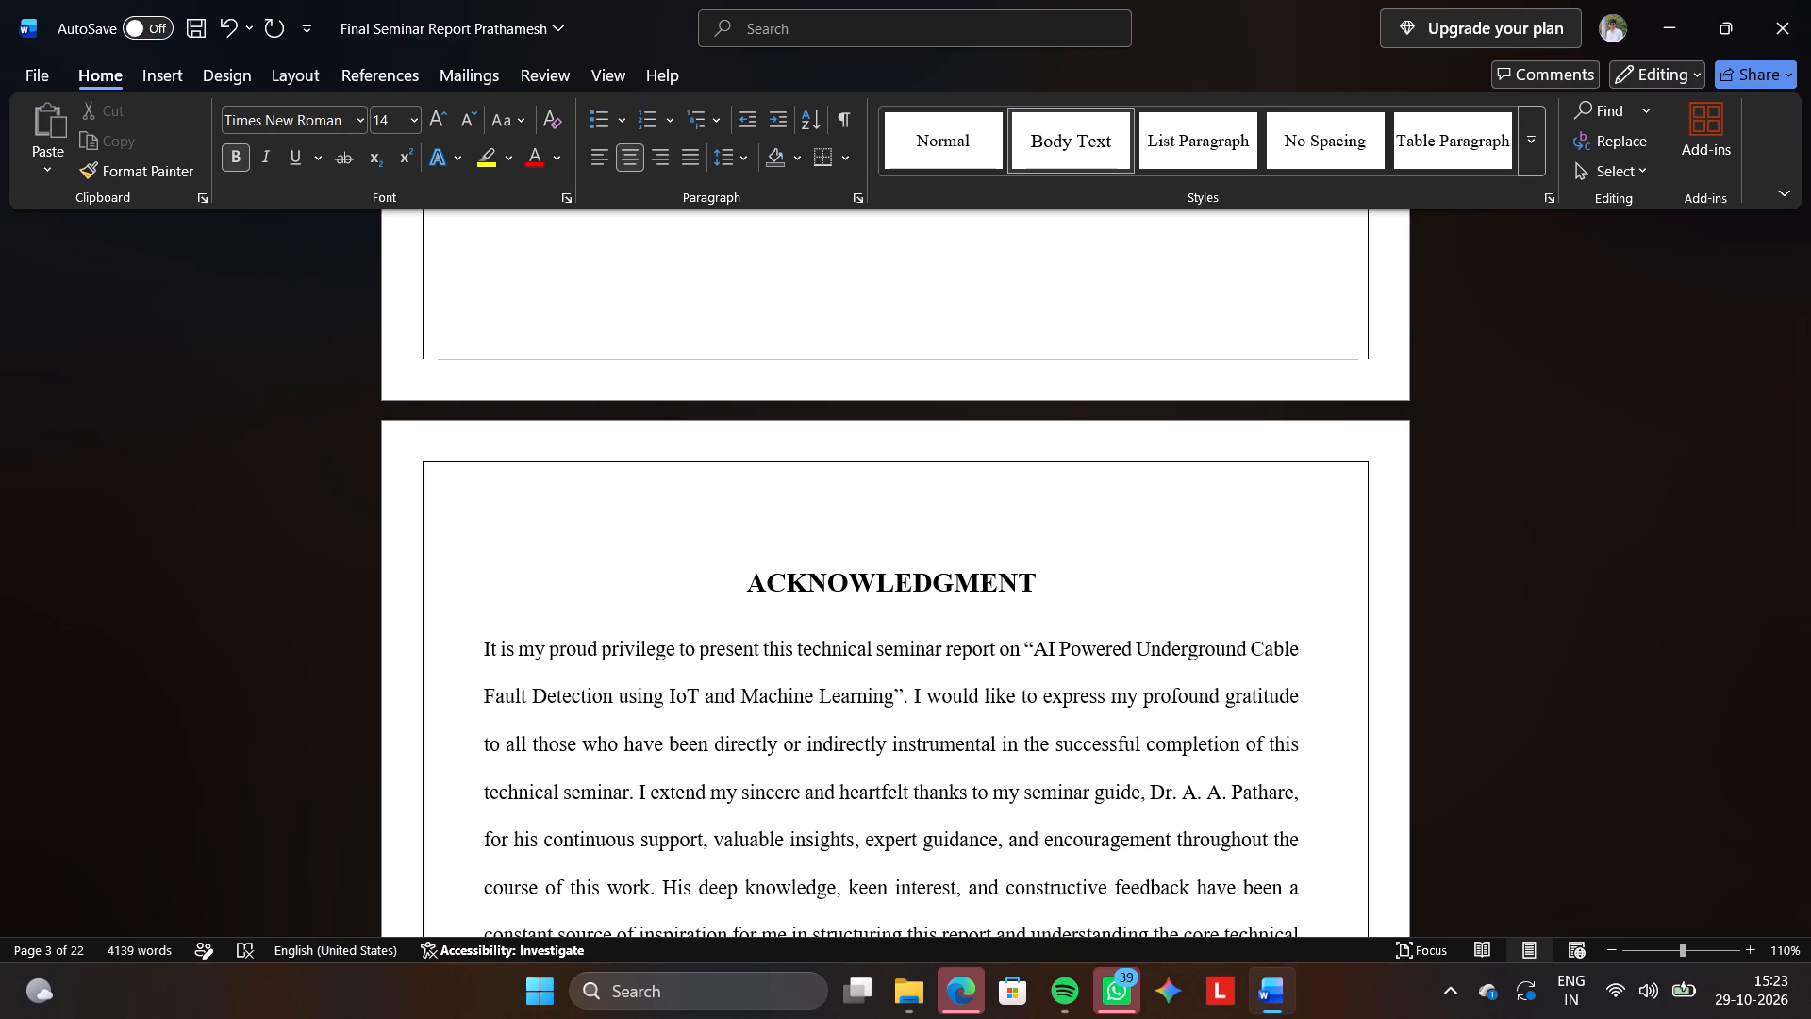
scroll(1243, 693, "up", 2)
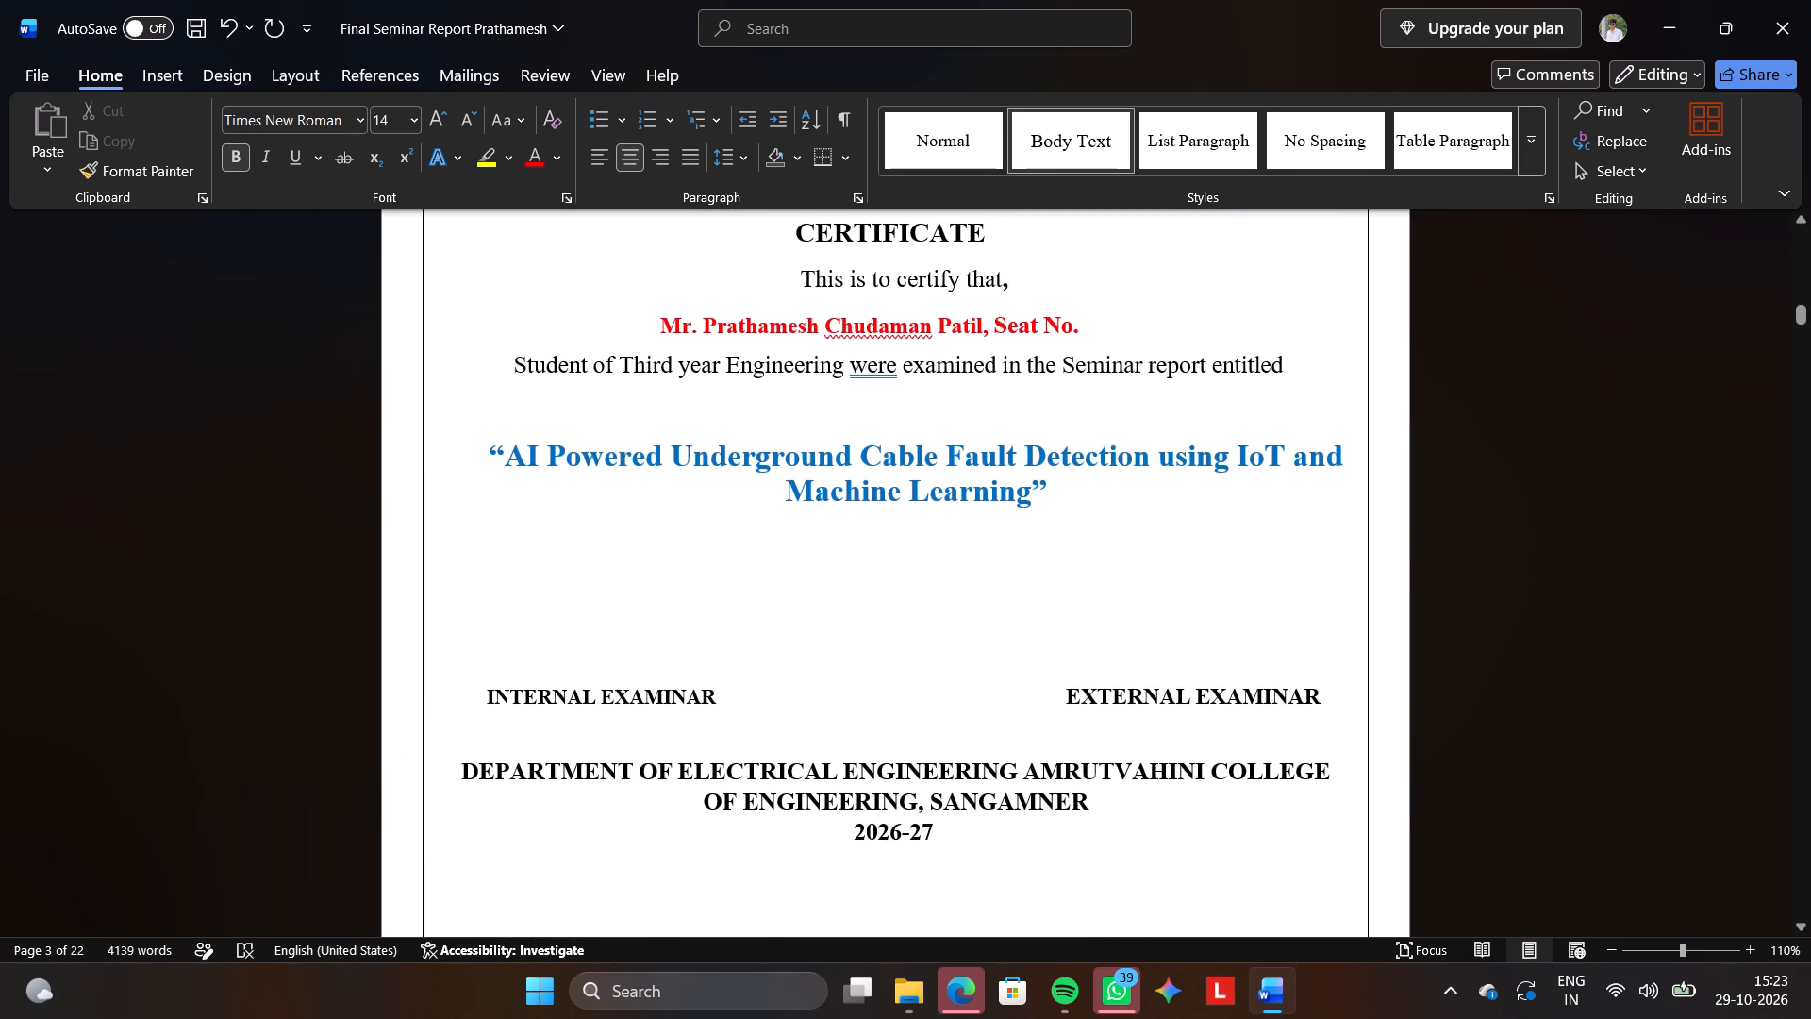
scroll(1243, 693, "up", 3)
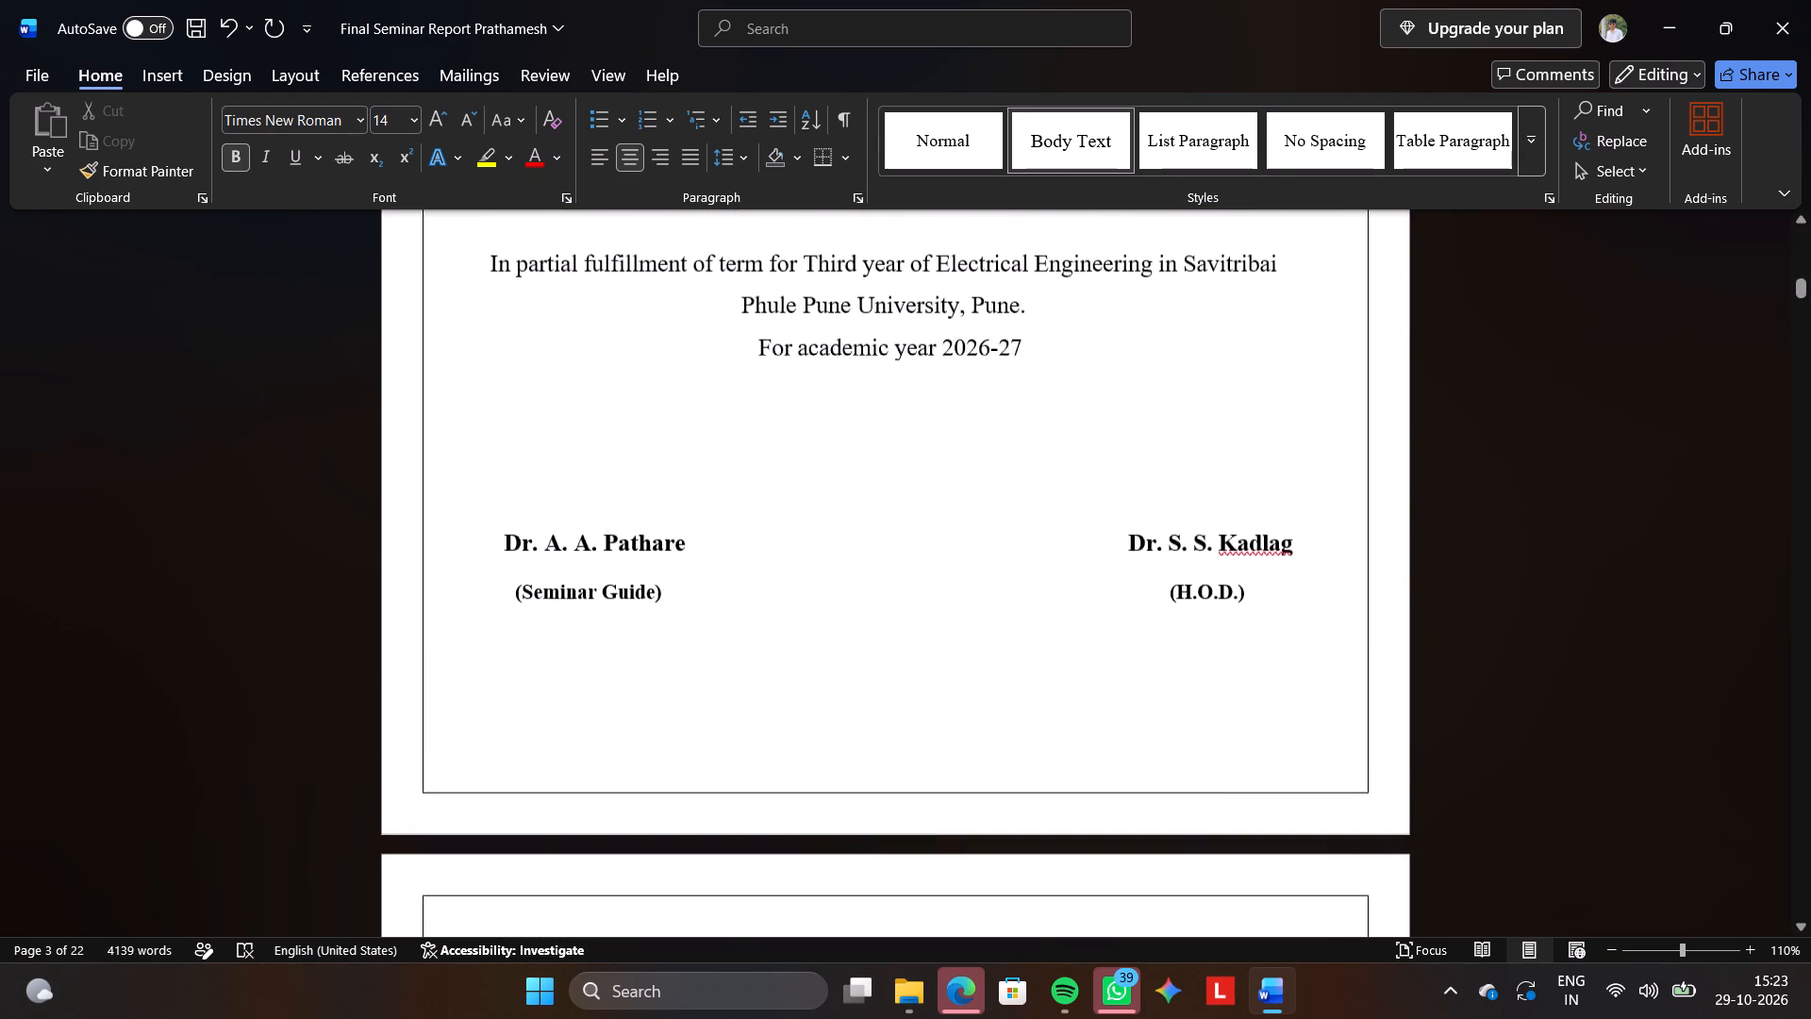
scroll(1243, 693, "up", 2)
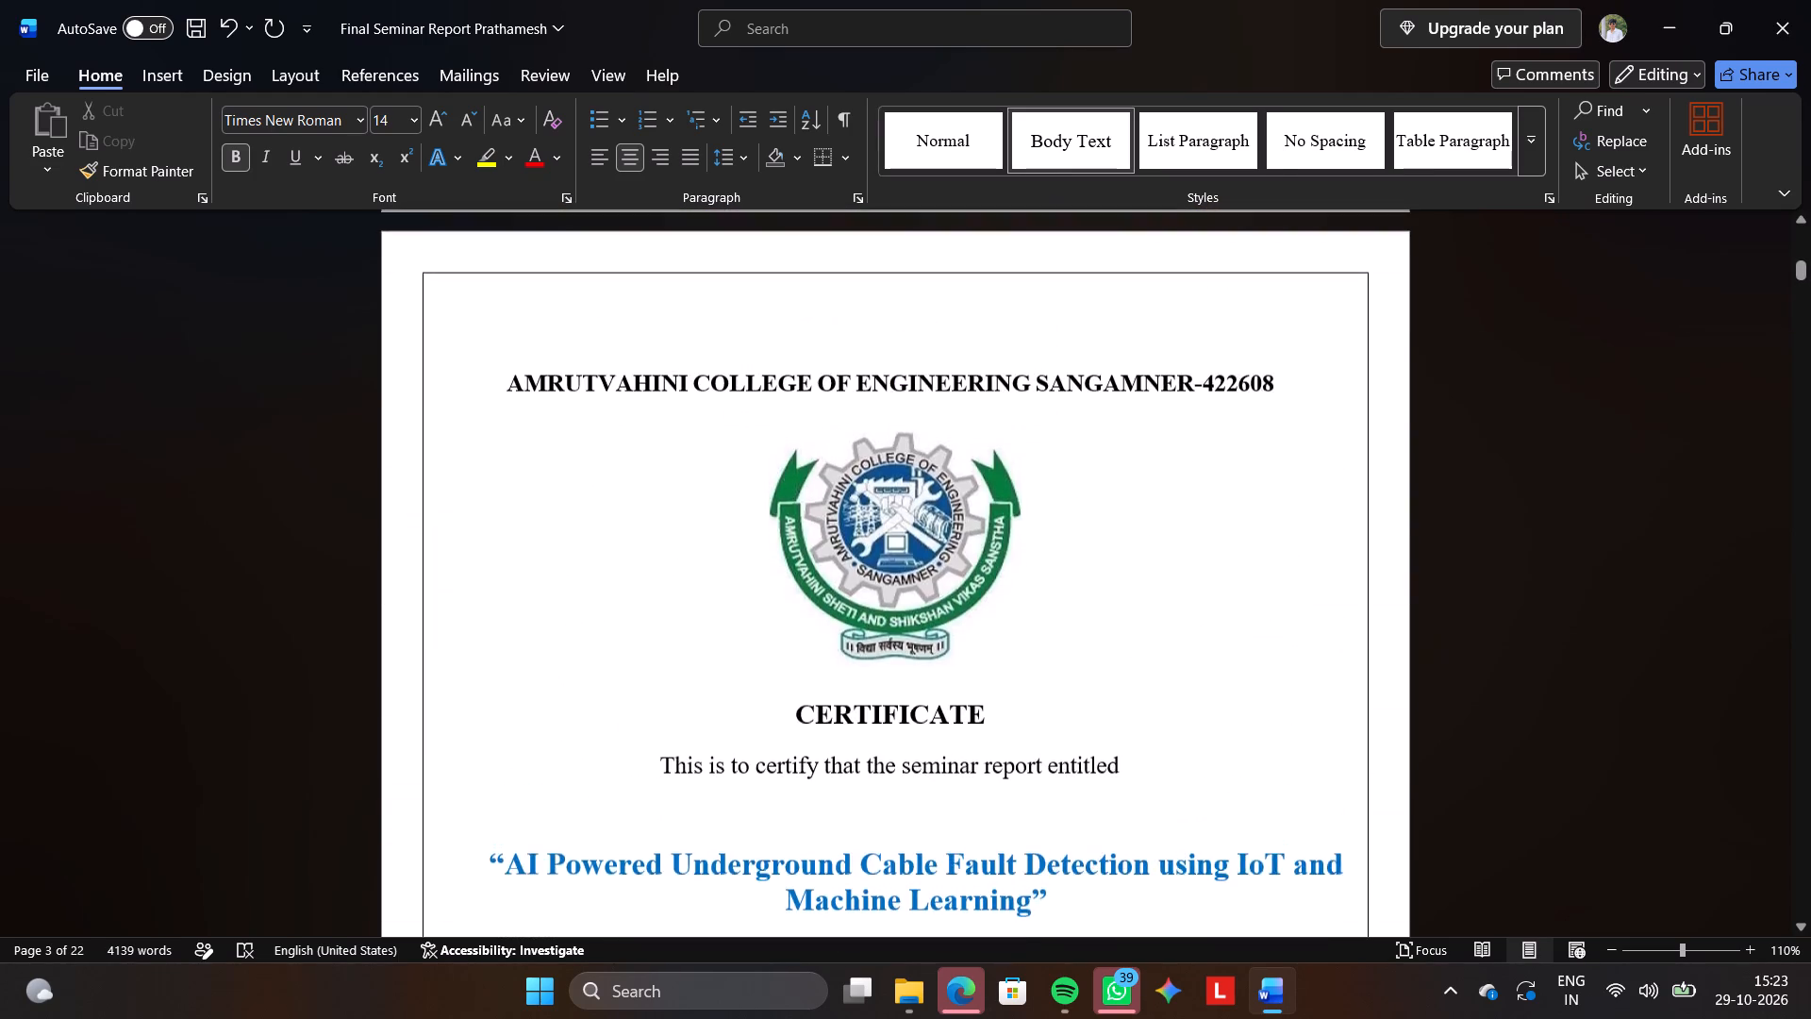
On the cover page, remove one blank line between the blue report title and the "Submitted to the Savitribai Phule University" paragraph.
scroll(1243, 693, "up", 2)
scroll(1243, 693, "down", 1)
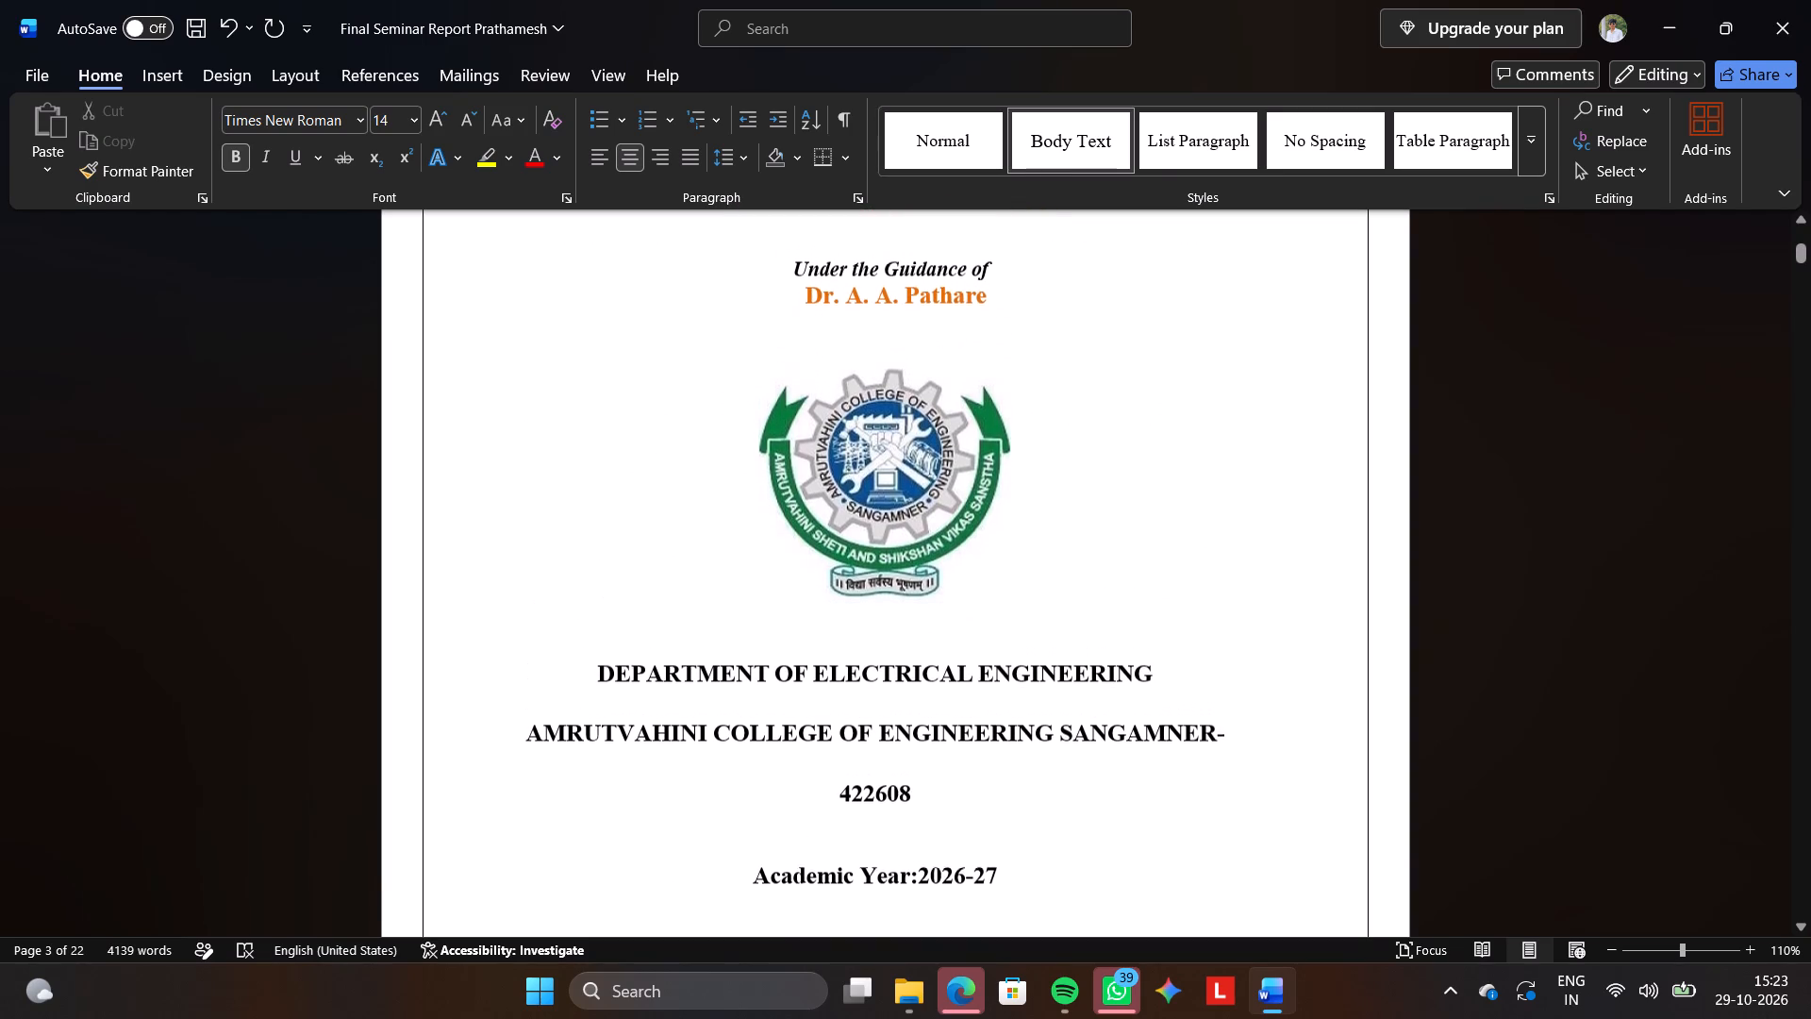
scroll(1243, 693, "up", 1)
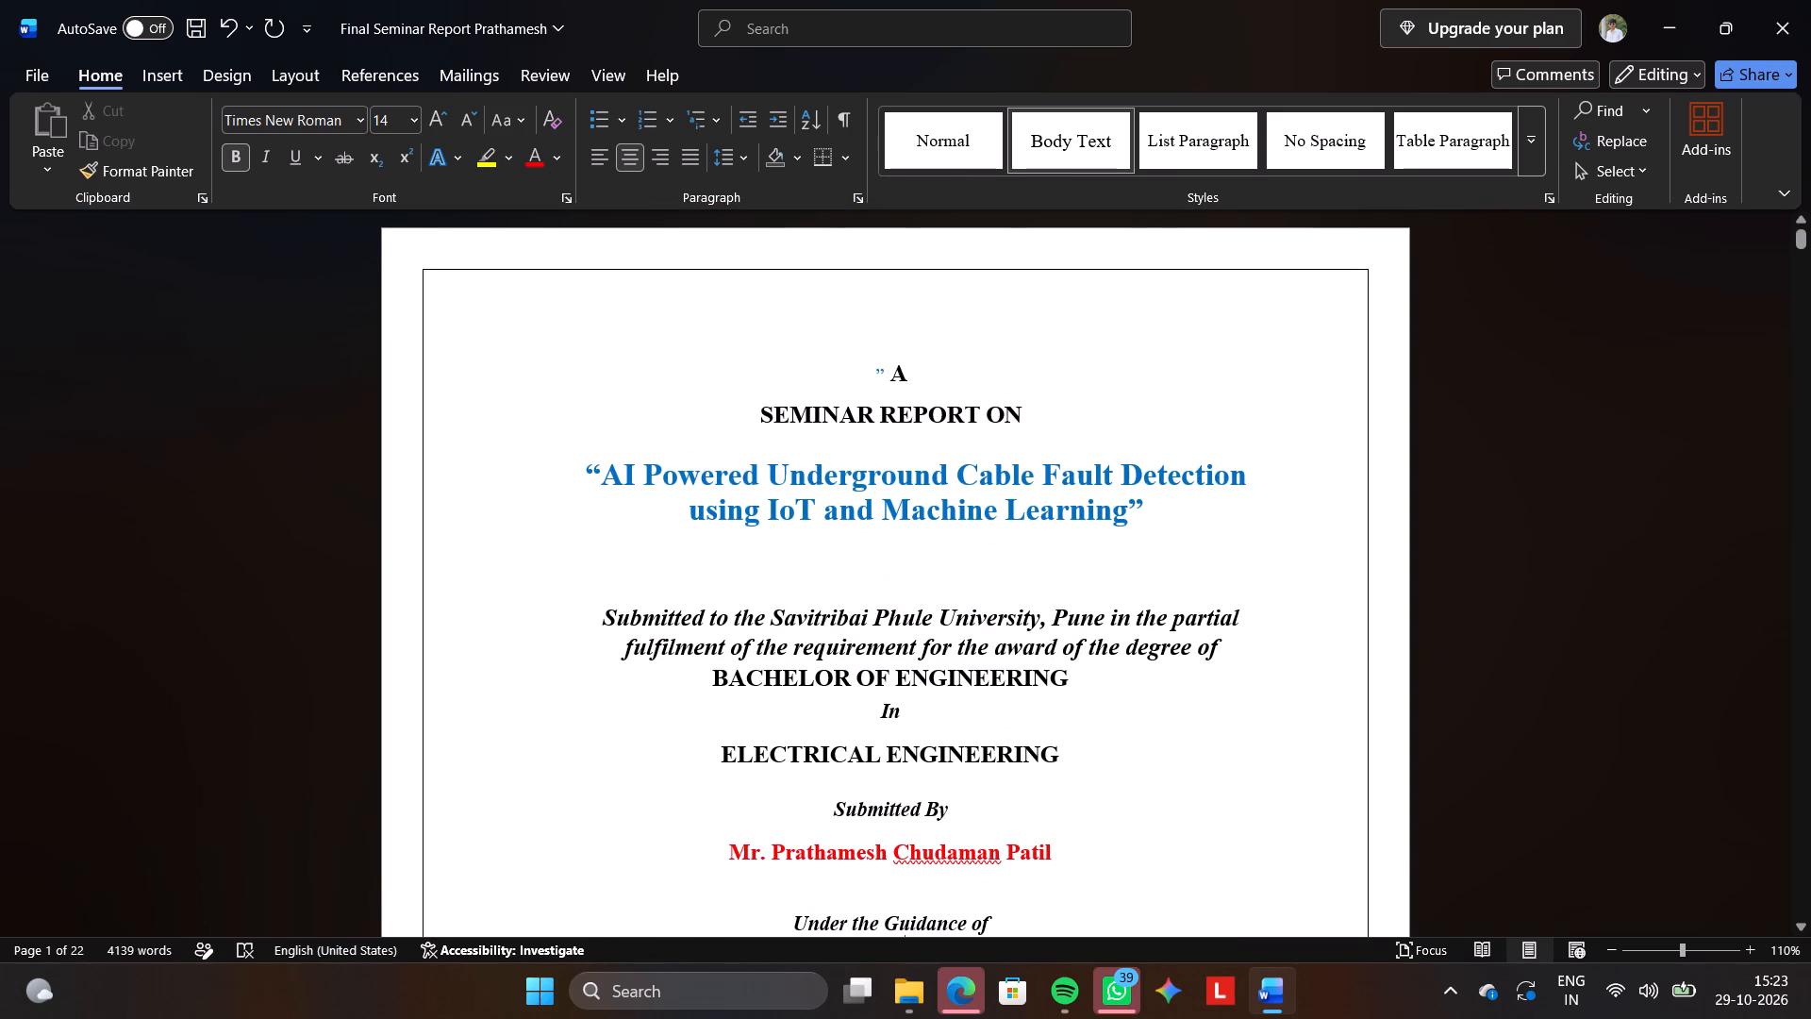
left_click(769, 589)
key("BackSpace")
key("BackSpace")
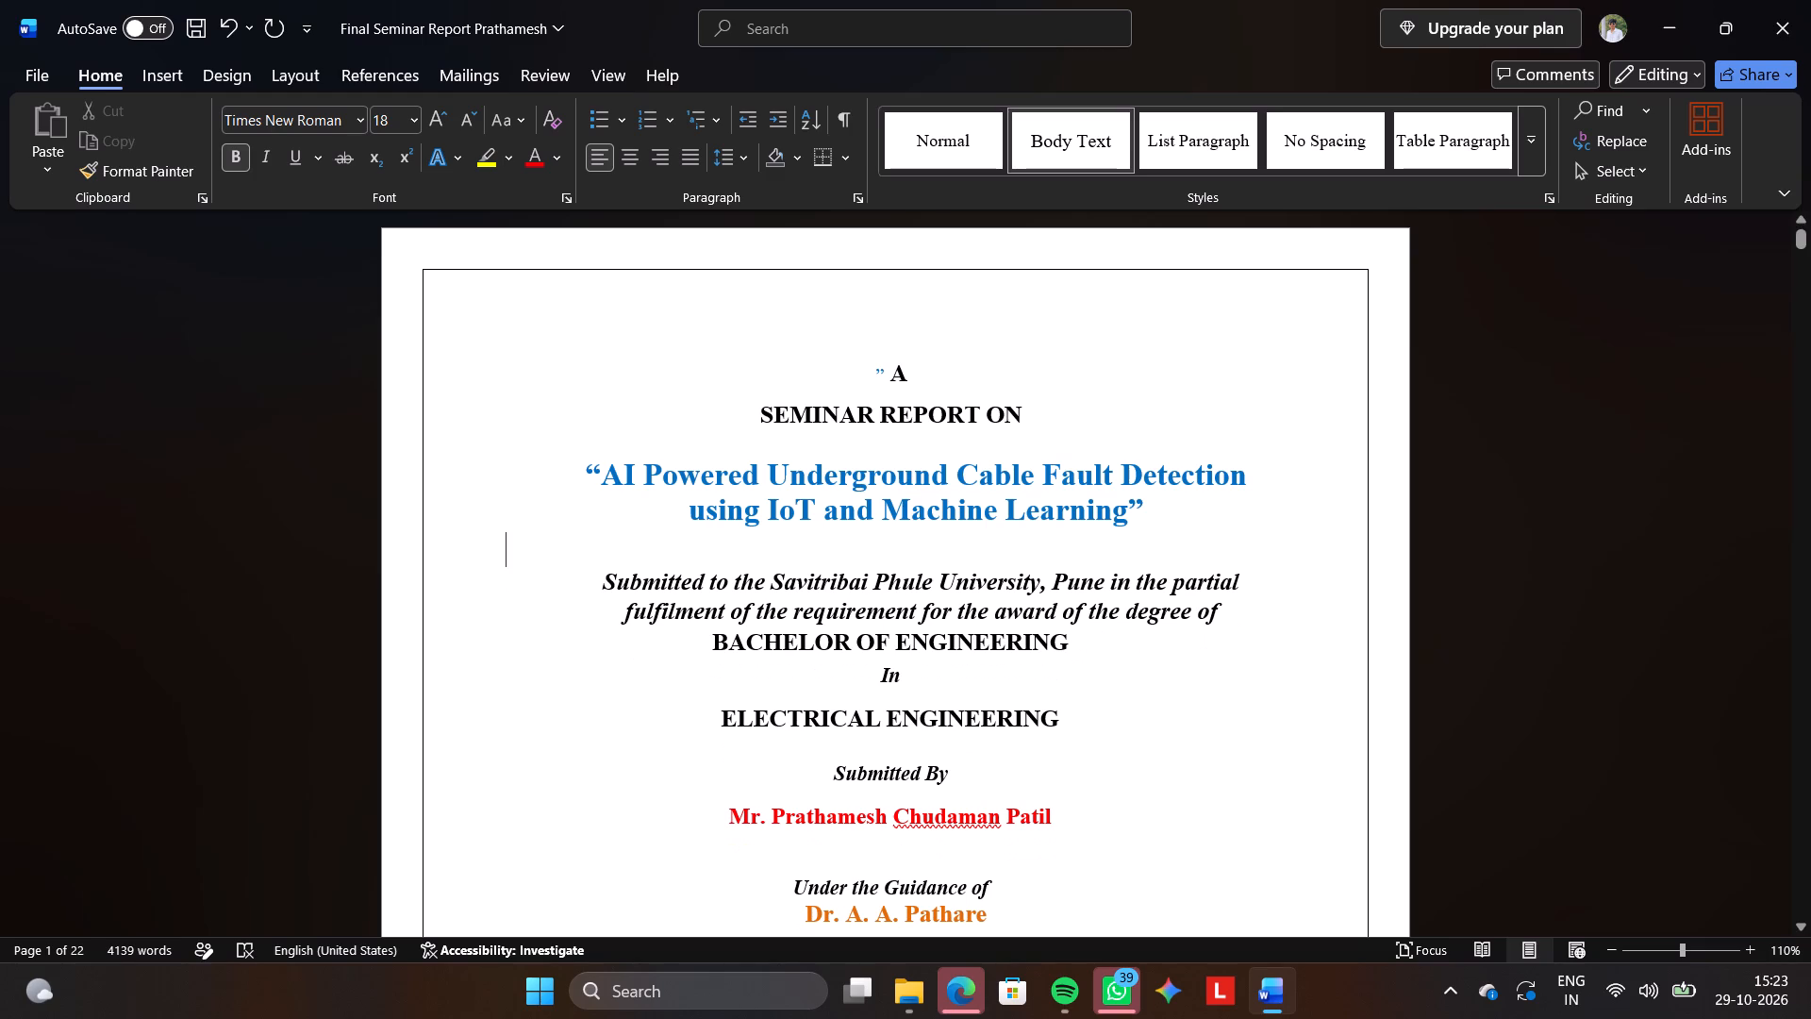
Insert a blank line on the cover page between "the award of the degree of" and "BACHELOR OF ENGINEERING".
left_click(1255, 606)
key("Return")
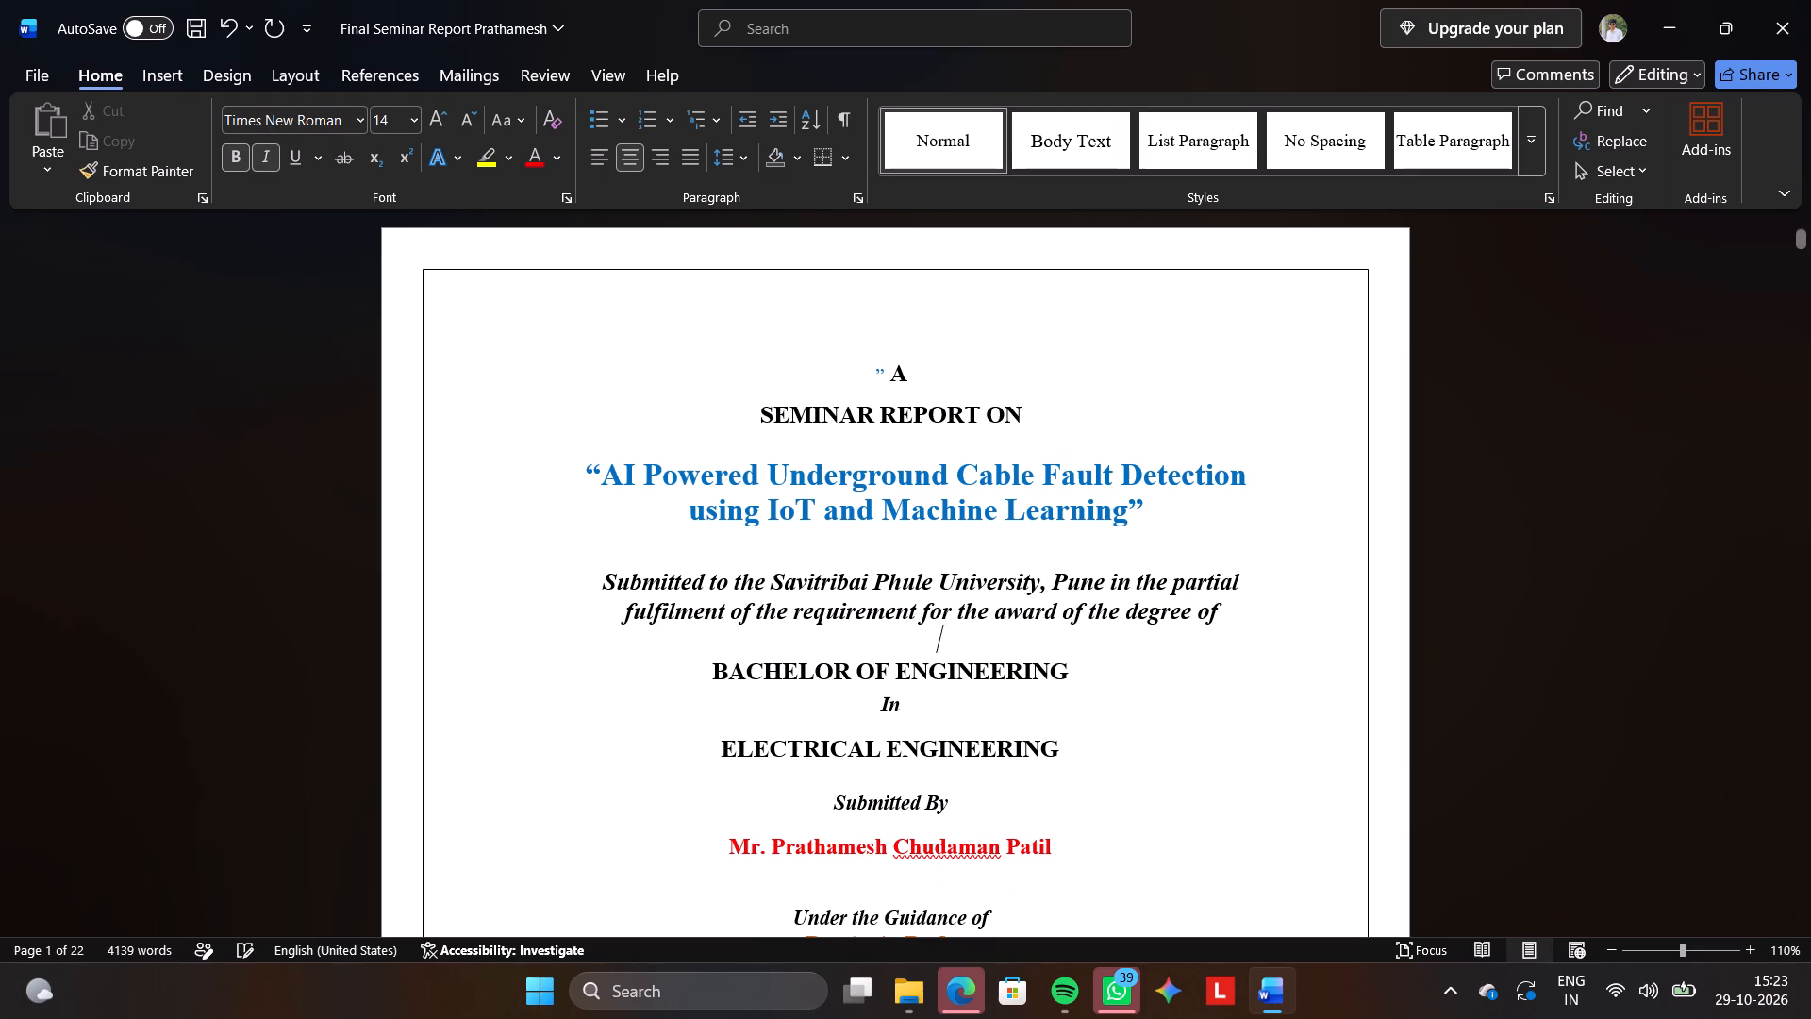
Add the missing opening parenthesis before "T.E. Electrical Engineering)" in the signature at the end of the Acknowledgment.
scroll(1255, 606, "down", 2)
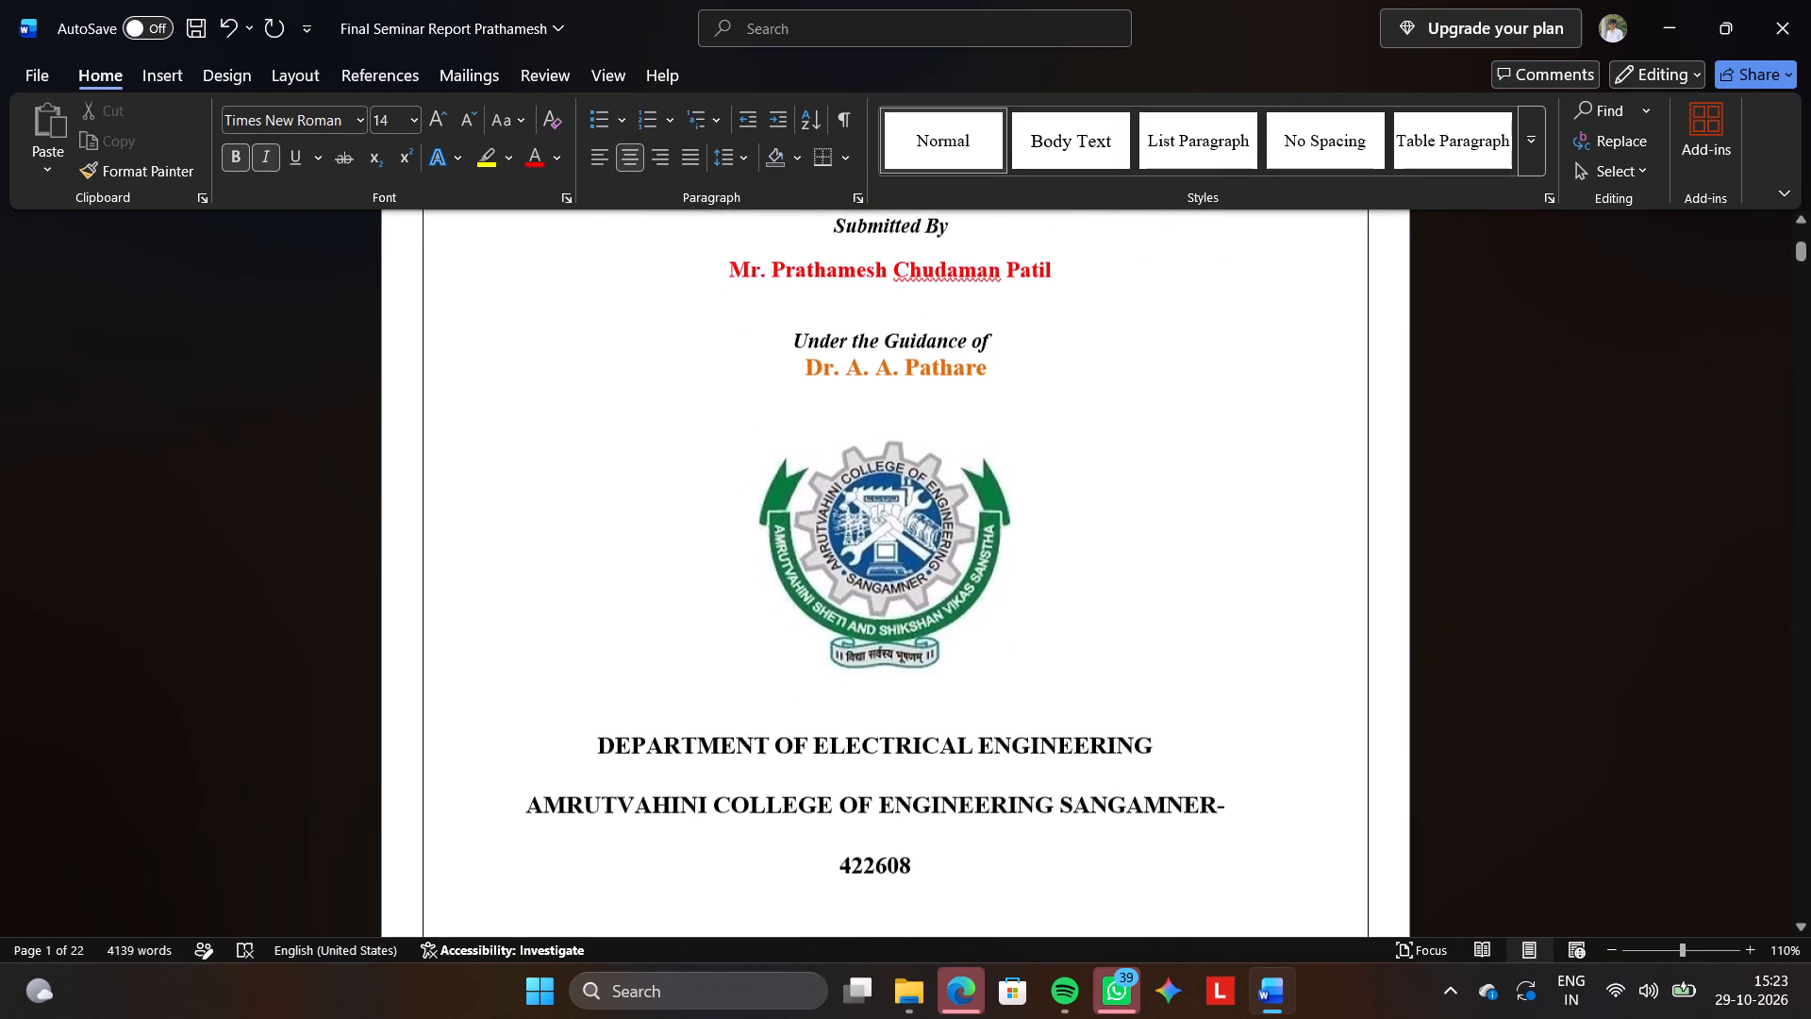
scroll(1255, 606, "down", 4)
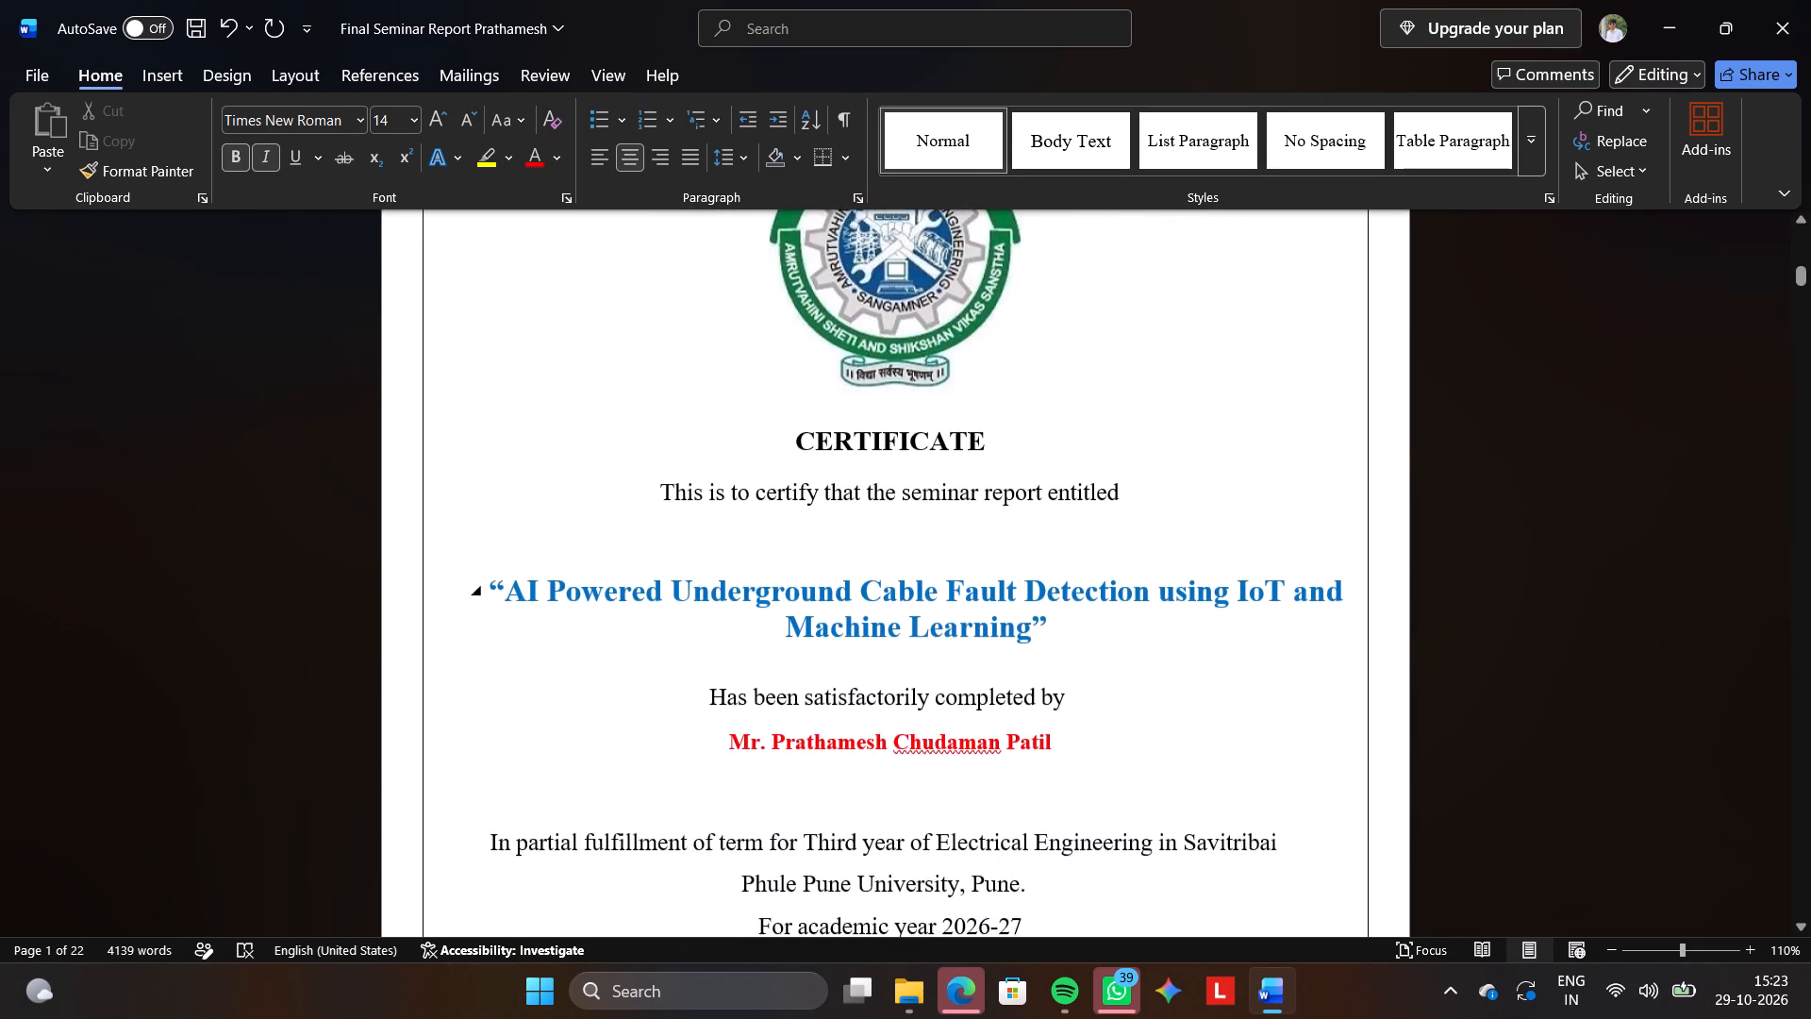
scroll(1255, 606, "down", 2)
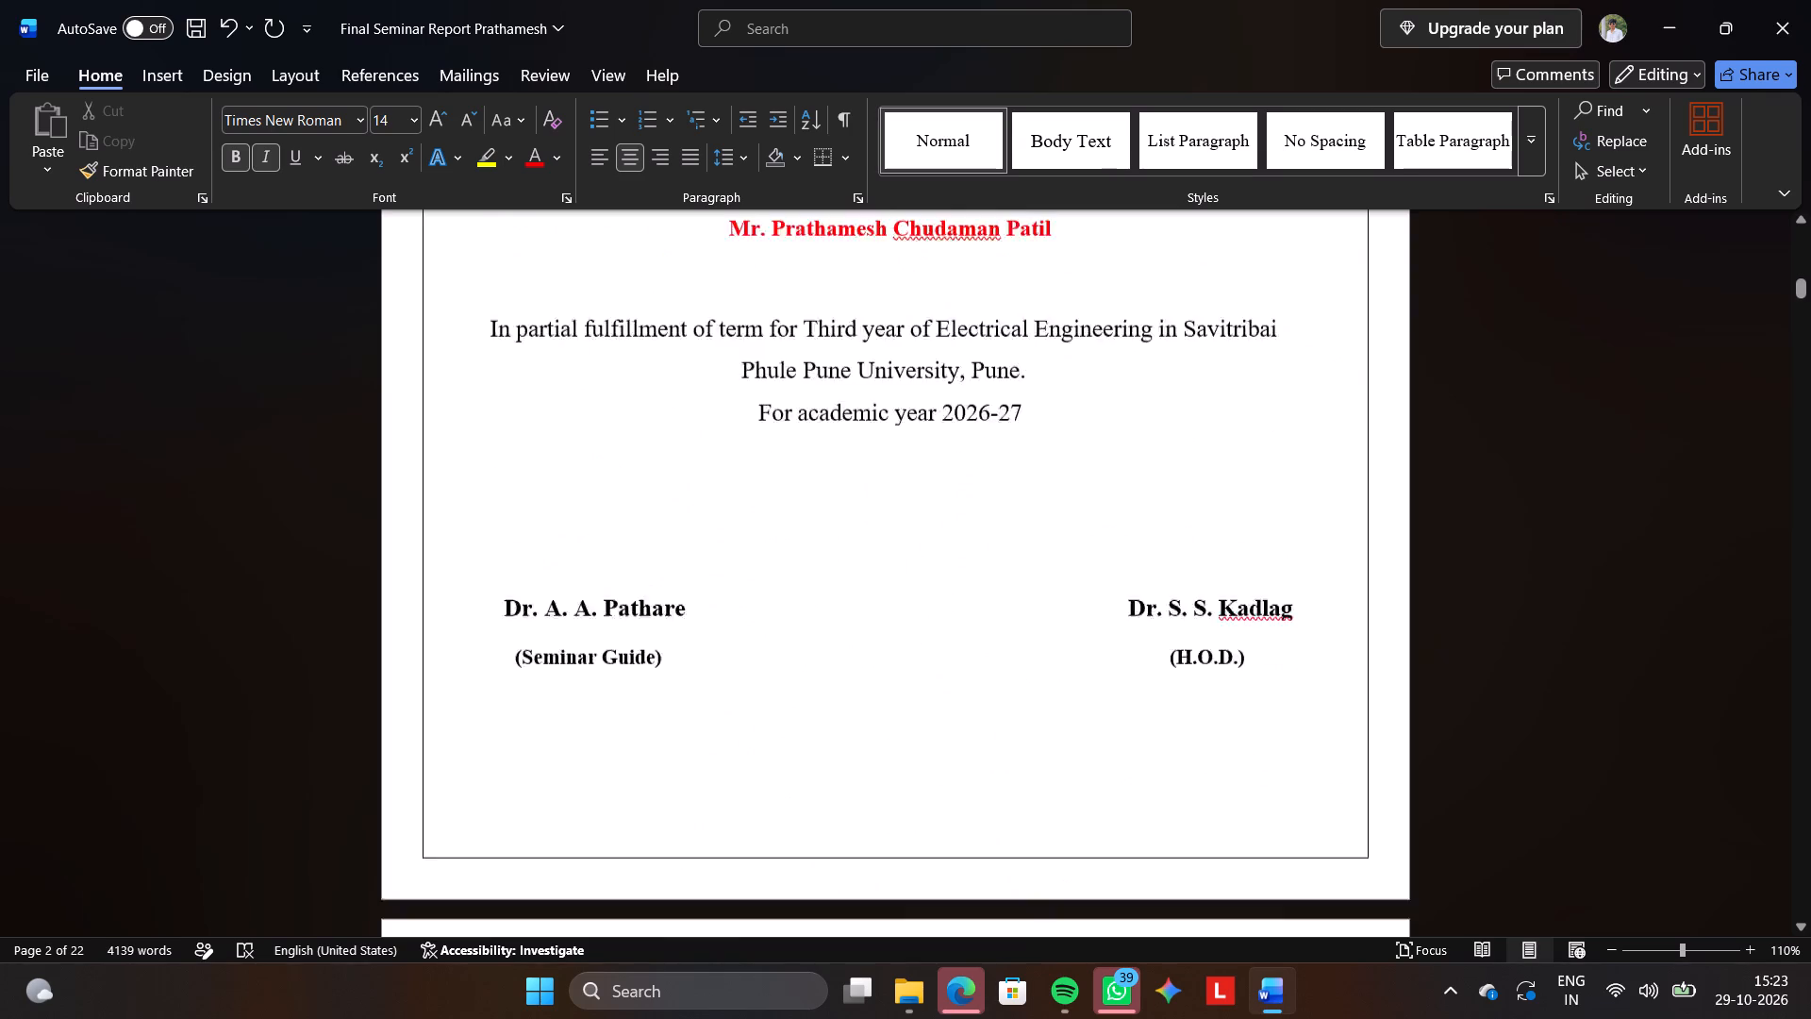
scroll(1255, 606, "down", 3)
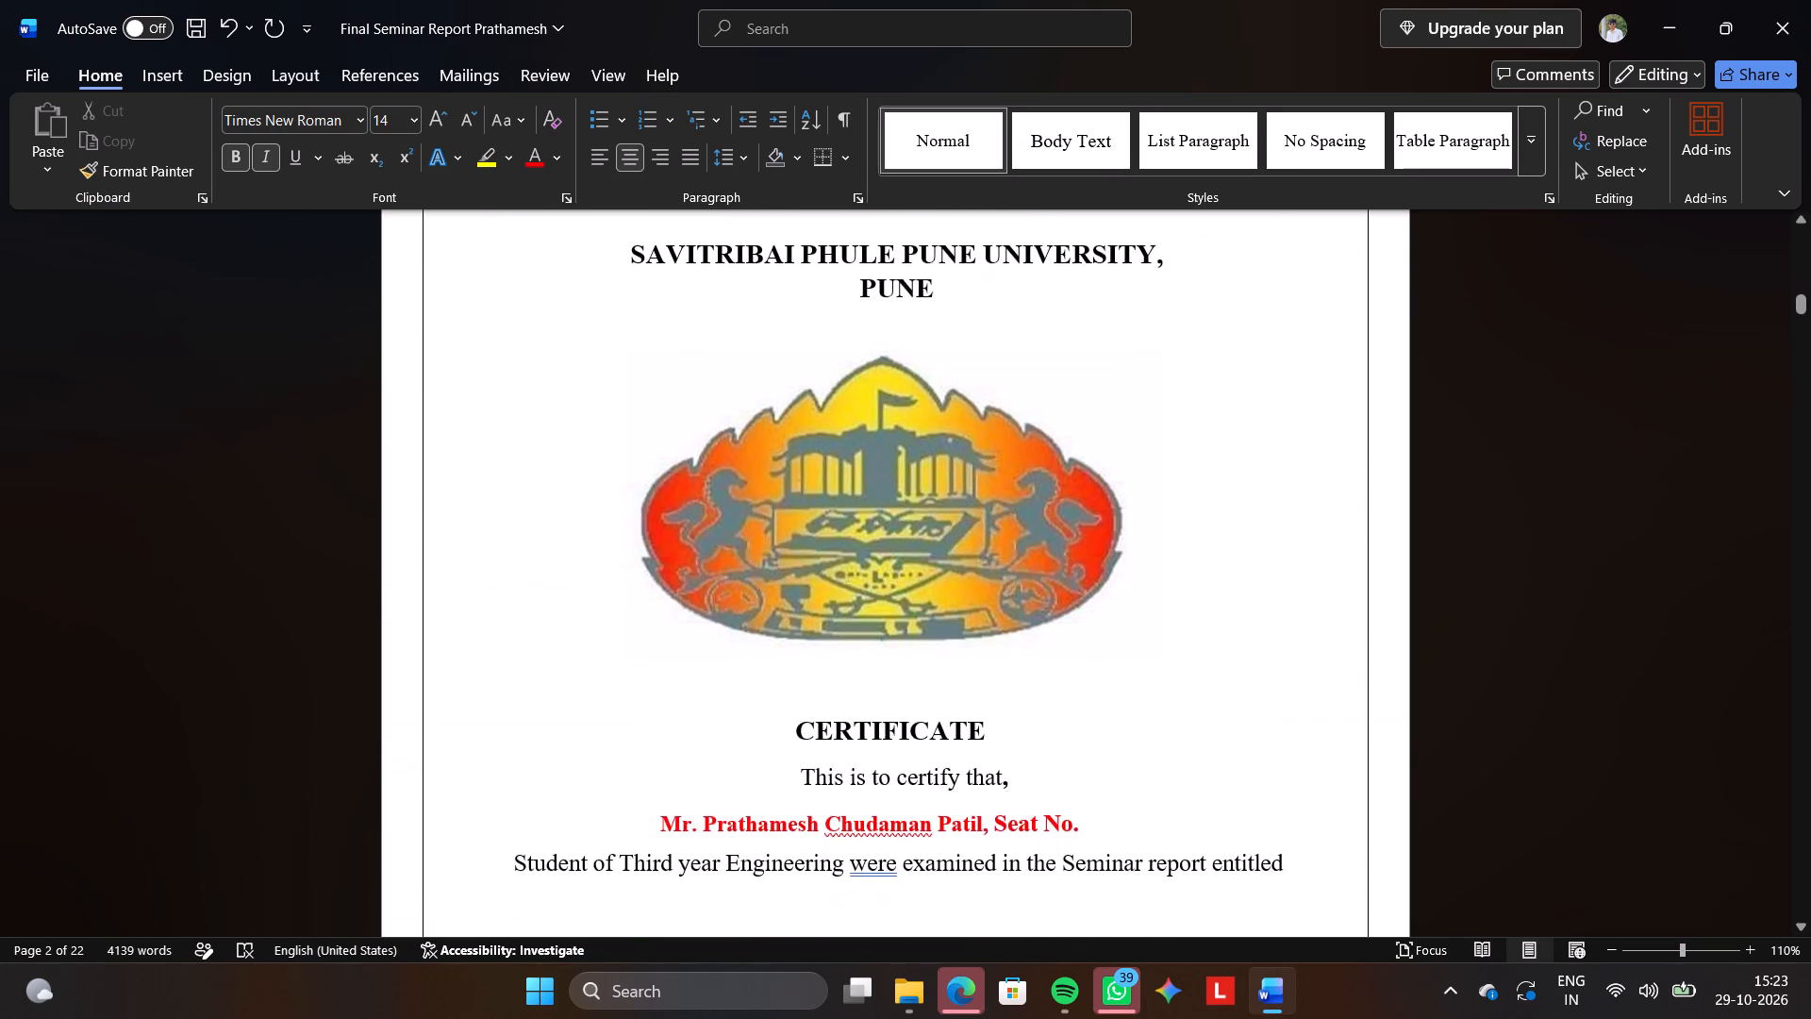
scroll(1255, 606, "down", 4)
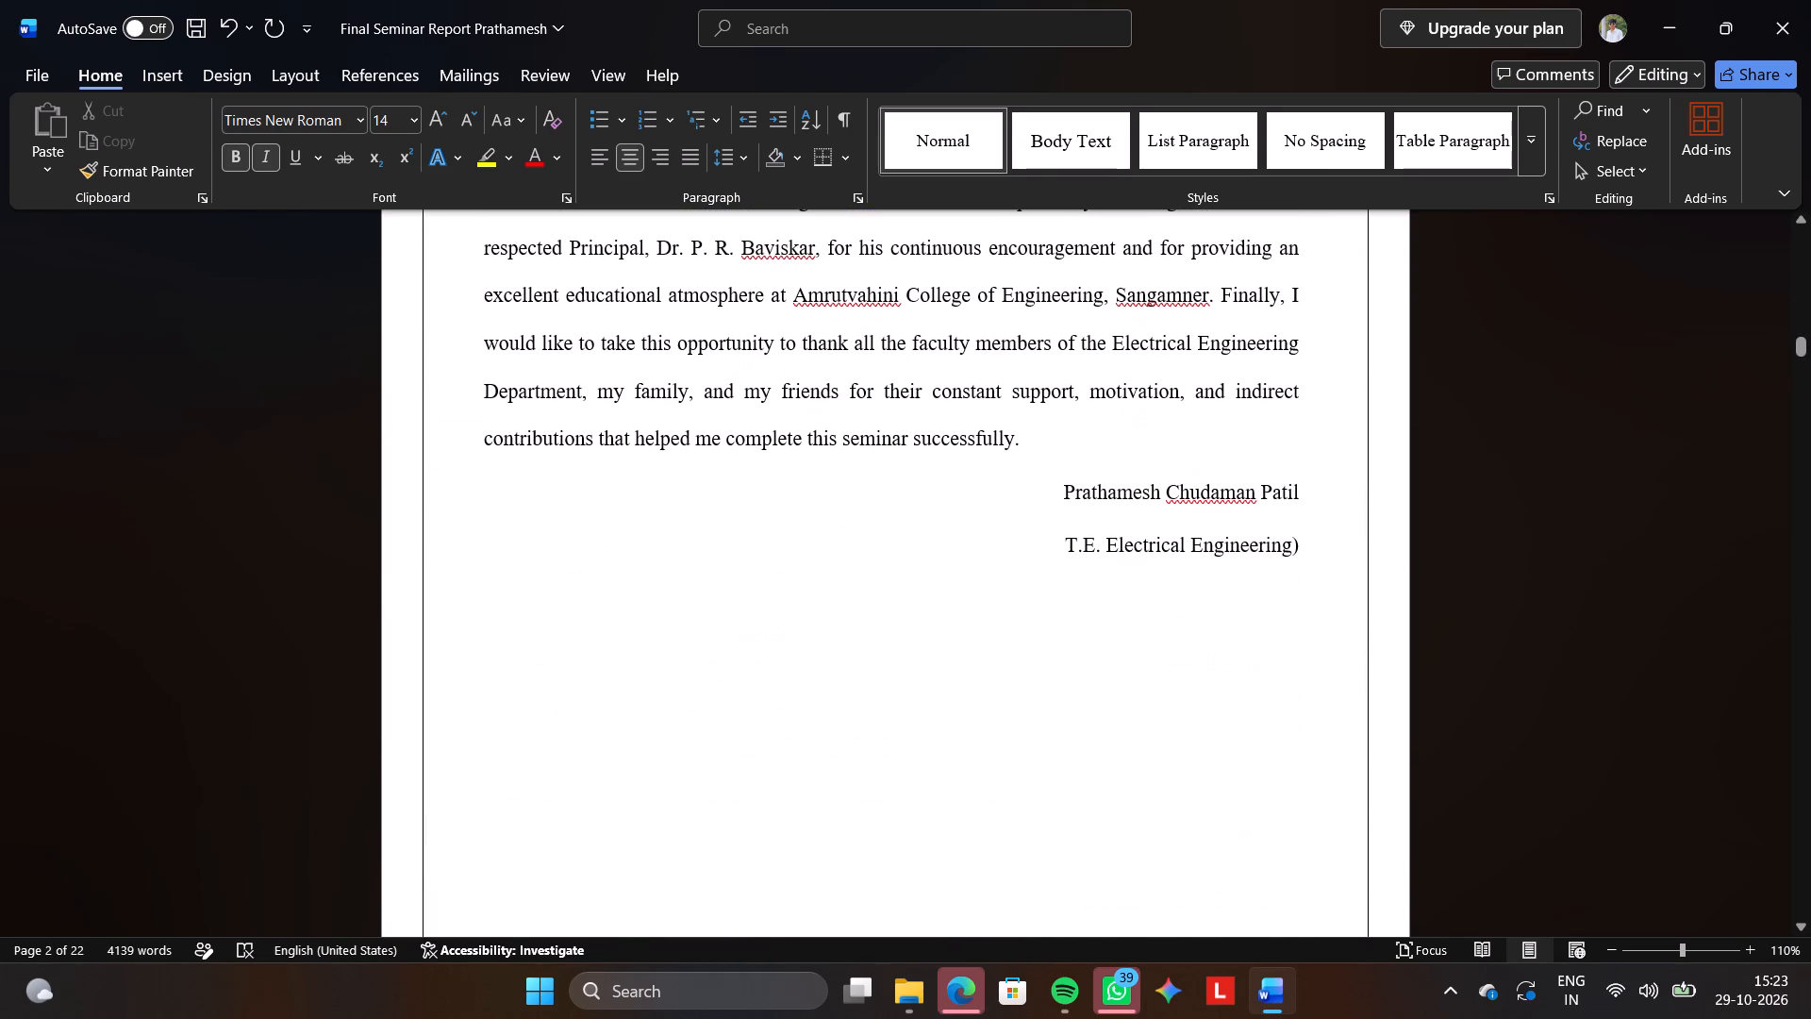
left_click(1055, 560)
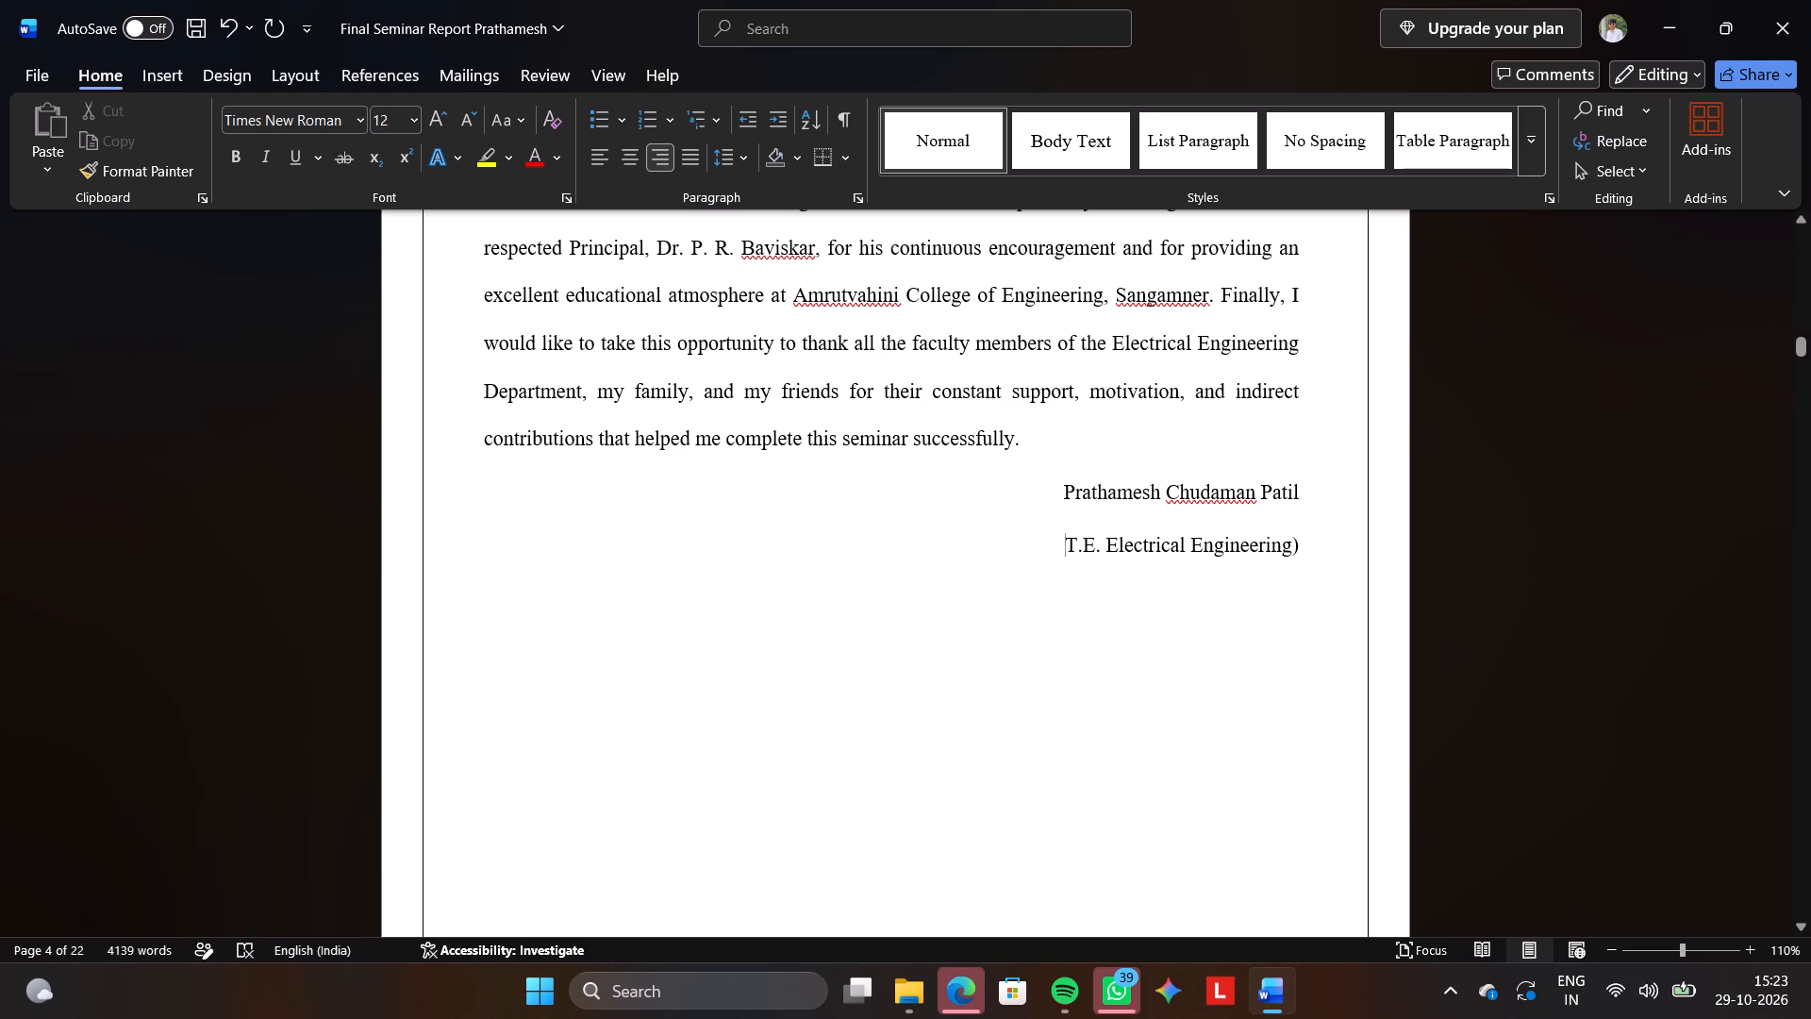
key("shift+parenleft")
In the List of Figures, add a colon after each of the figure numbers Fig 3.1, Fig 3.2 and Fig 3.3.
scroll(1055, 560, "down", 2)
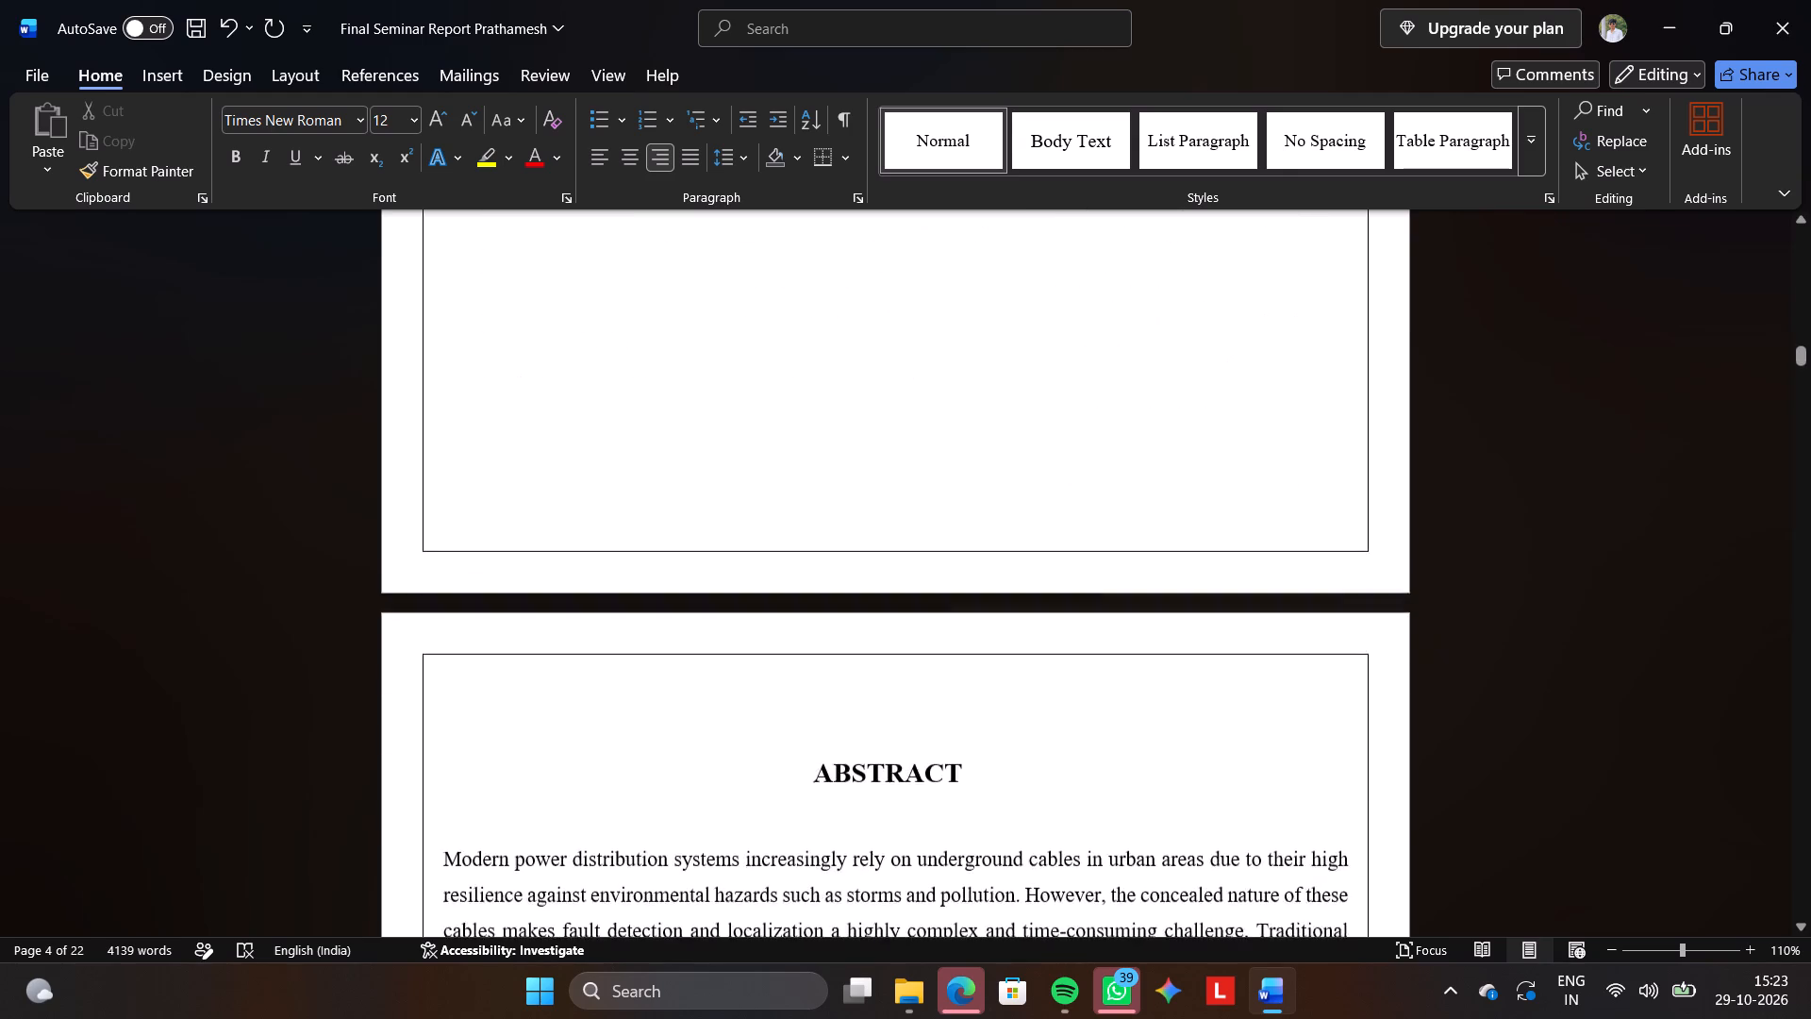
scroll(1055, 560, "down", 5)
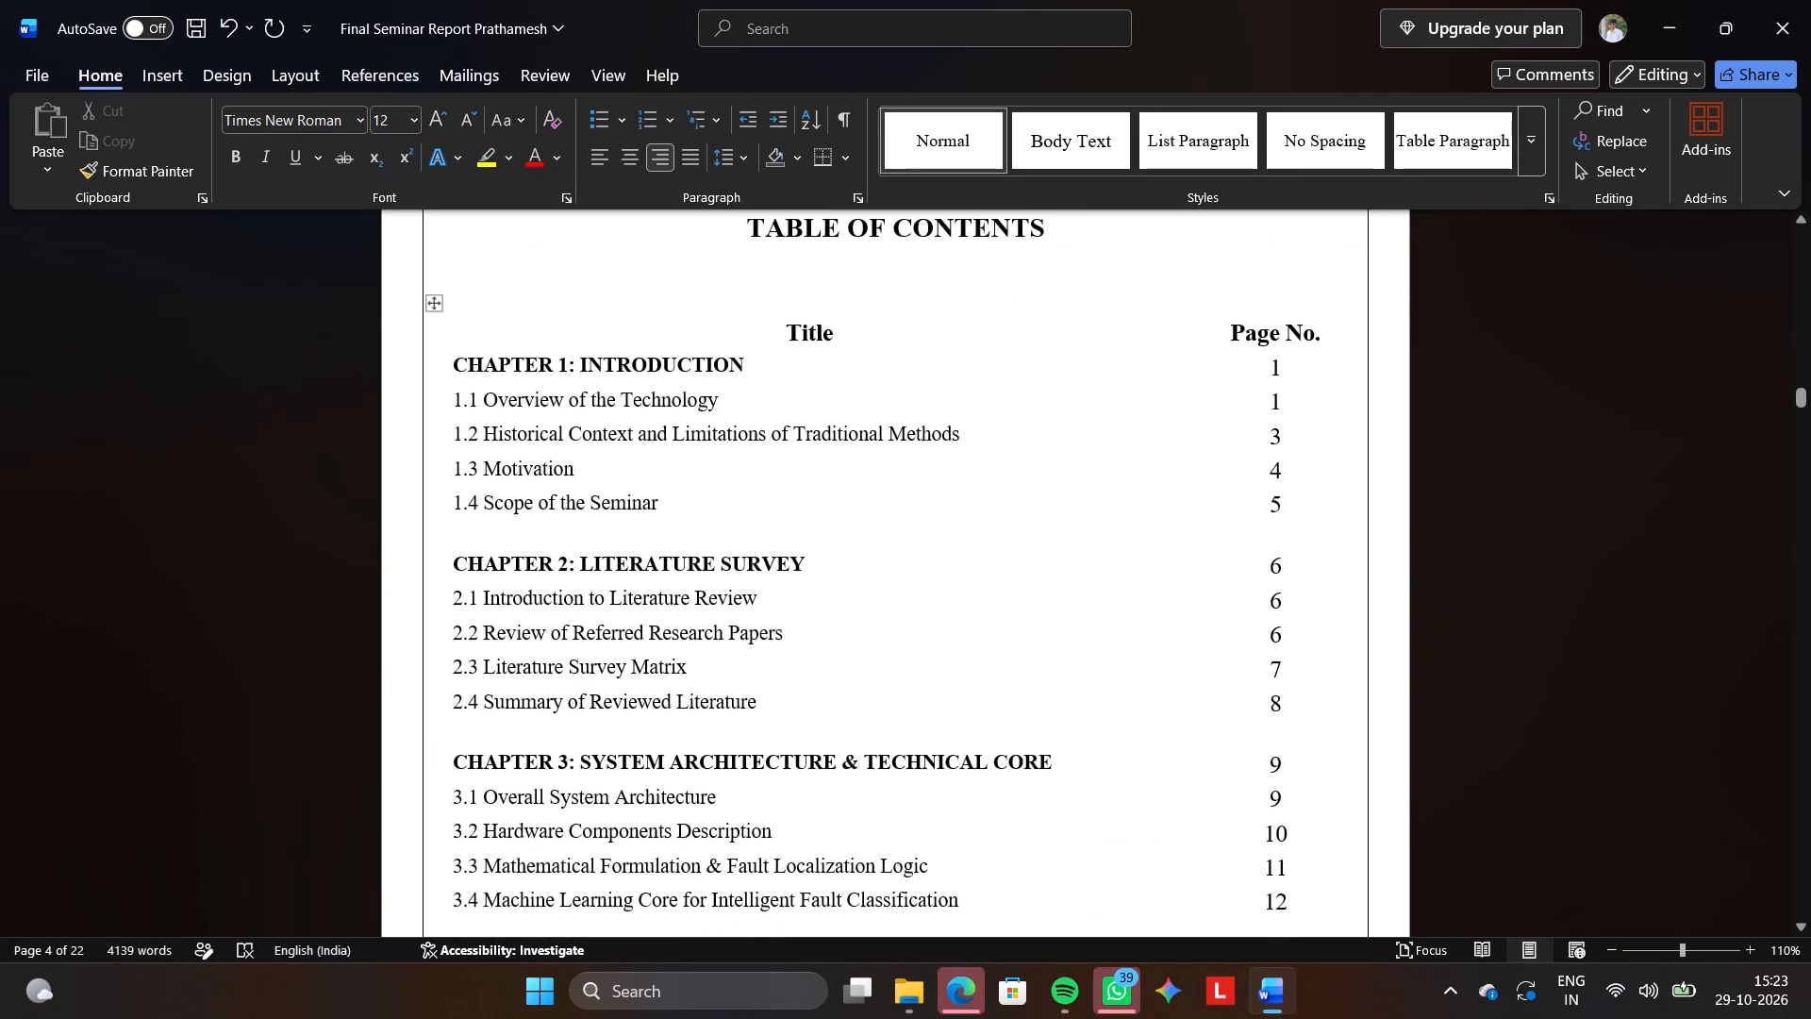
scroll(574, 610, "down", 1)
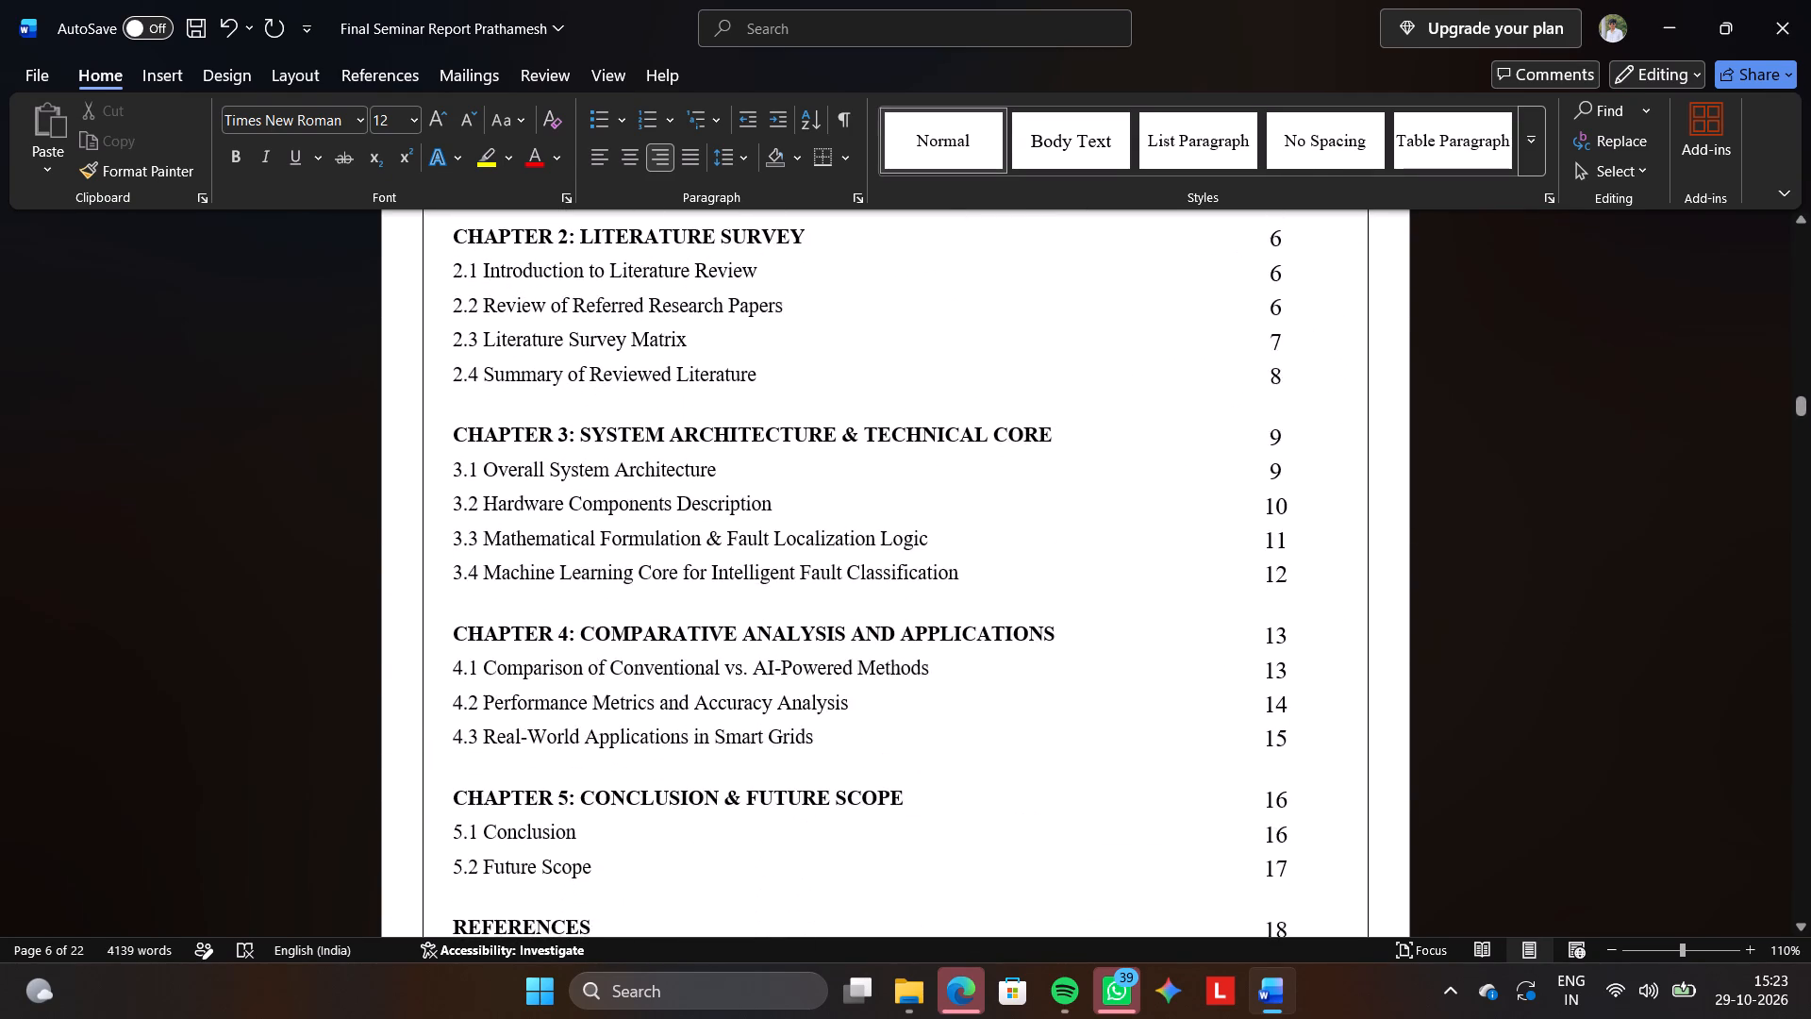
scroll(574, 610, "up", 1)
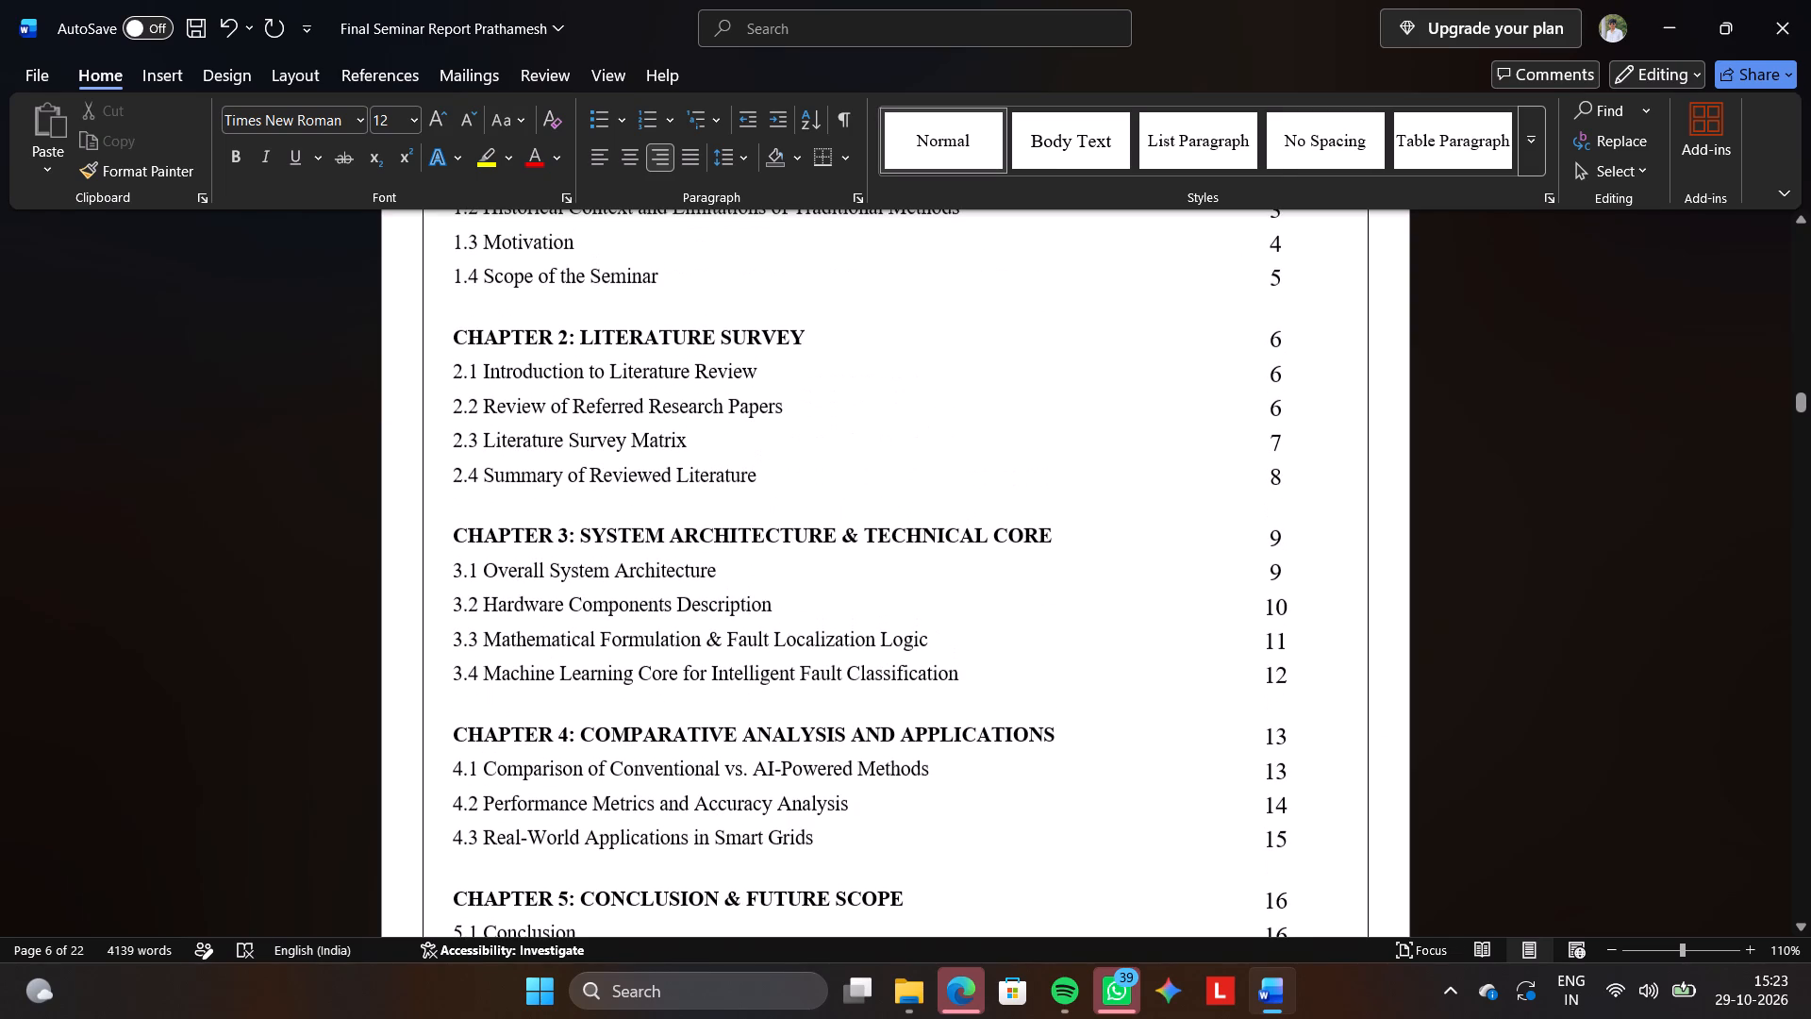
scroll(574, 610, "down", 2)
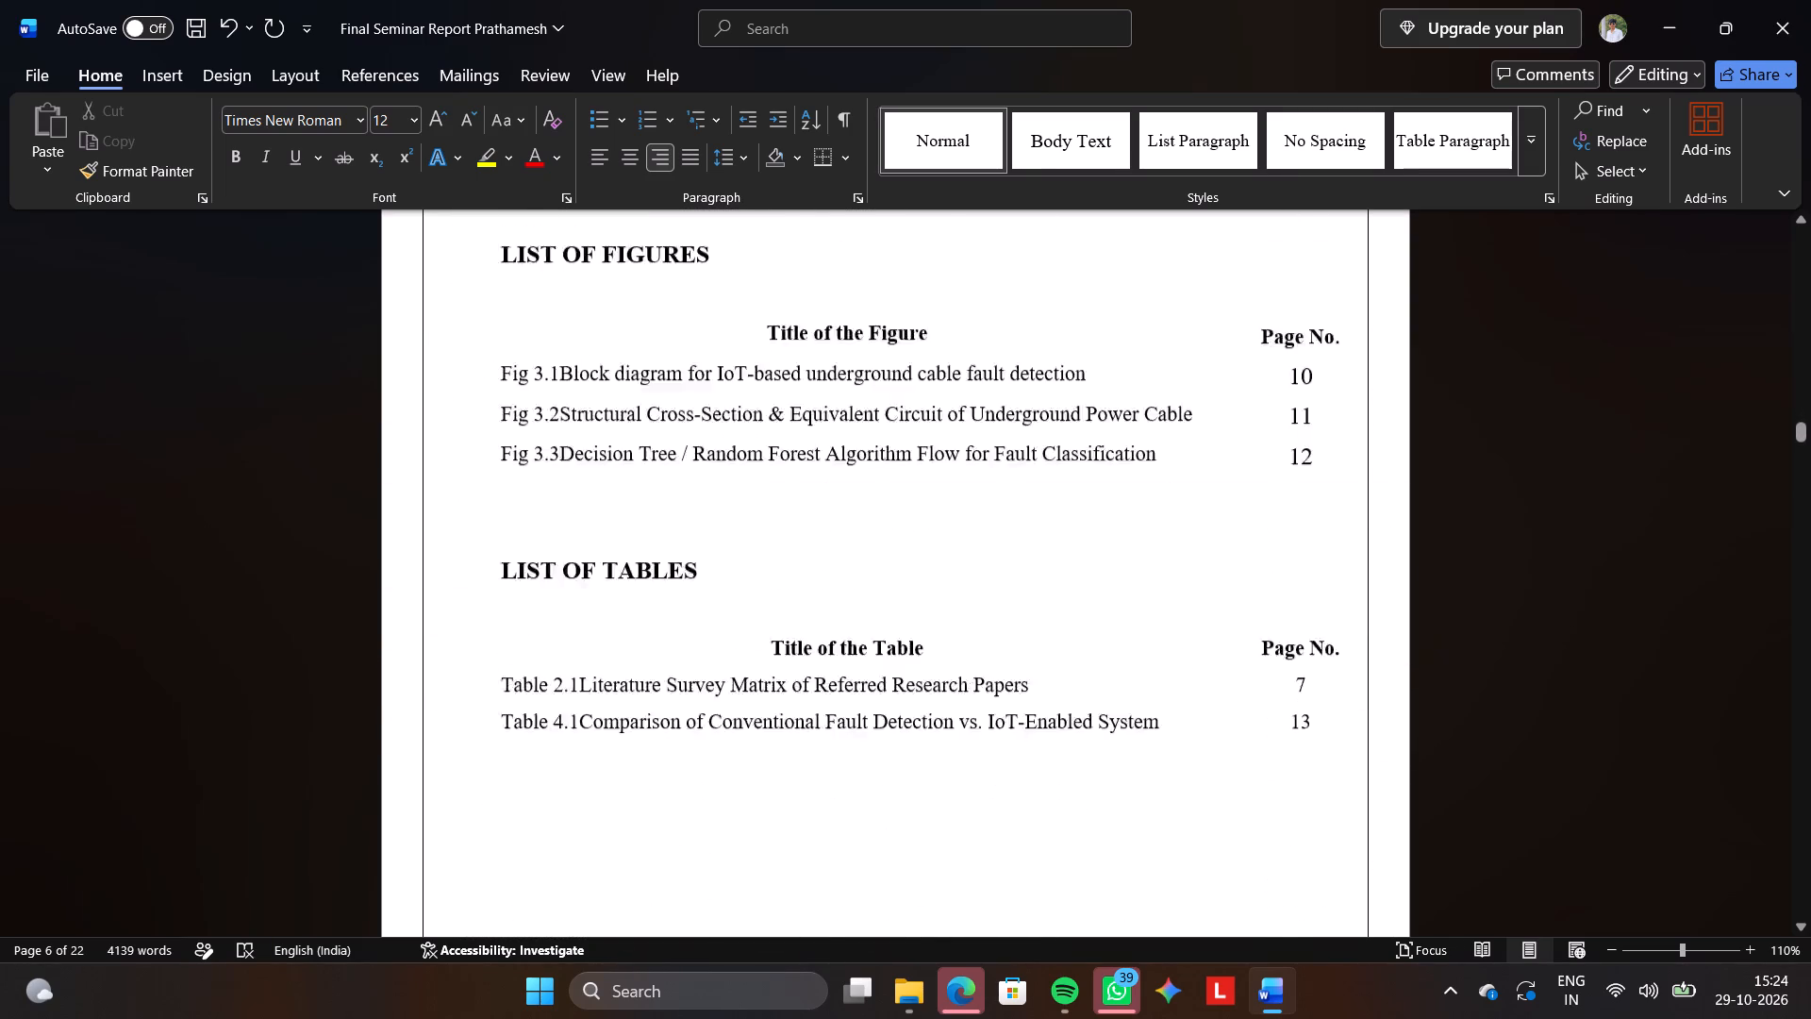
scroll(574, 610, "down", 1)
scroll(574, 610, "up", 1)
left_click(557, 526)
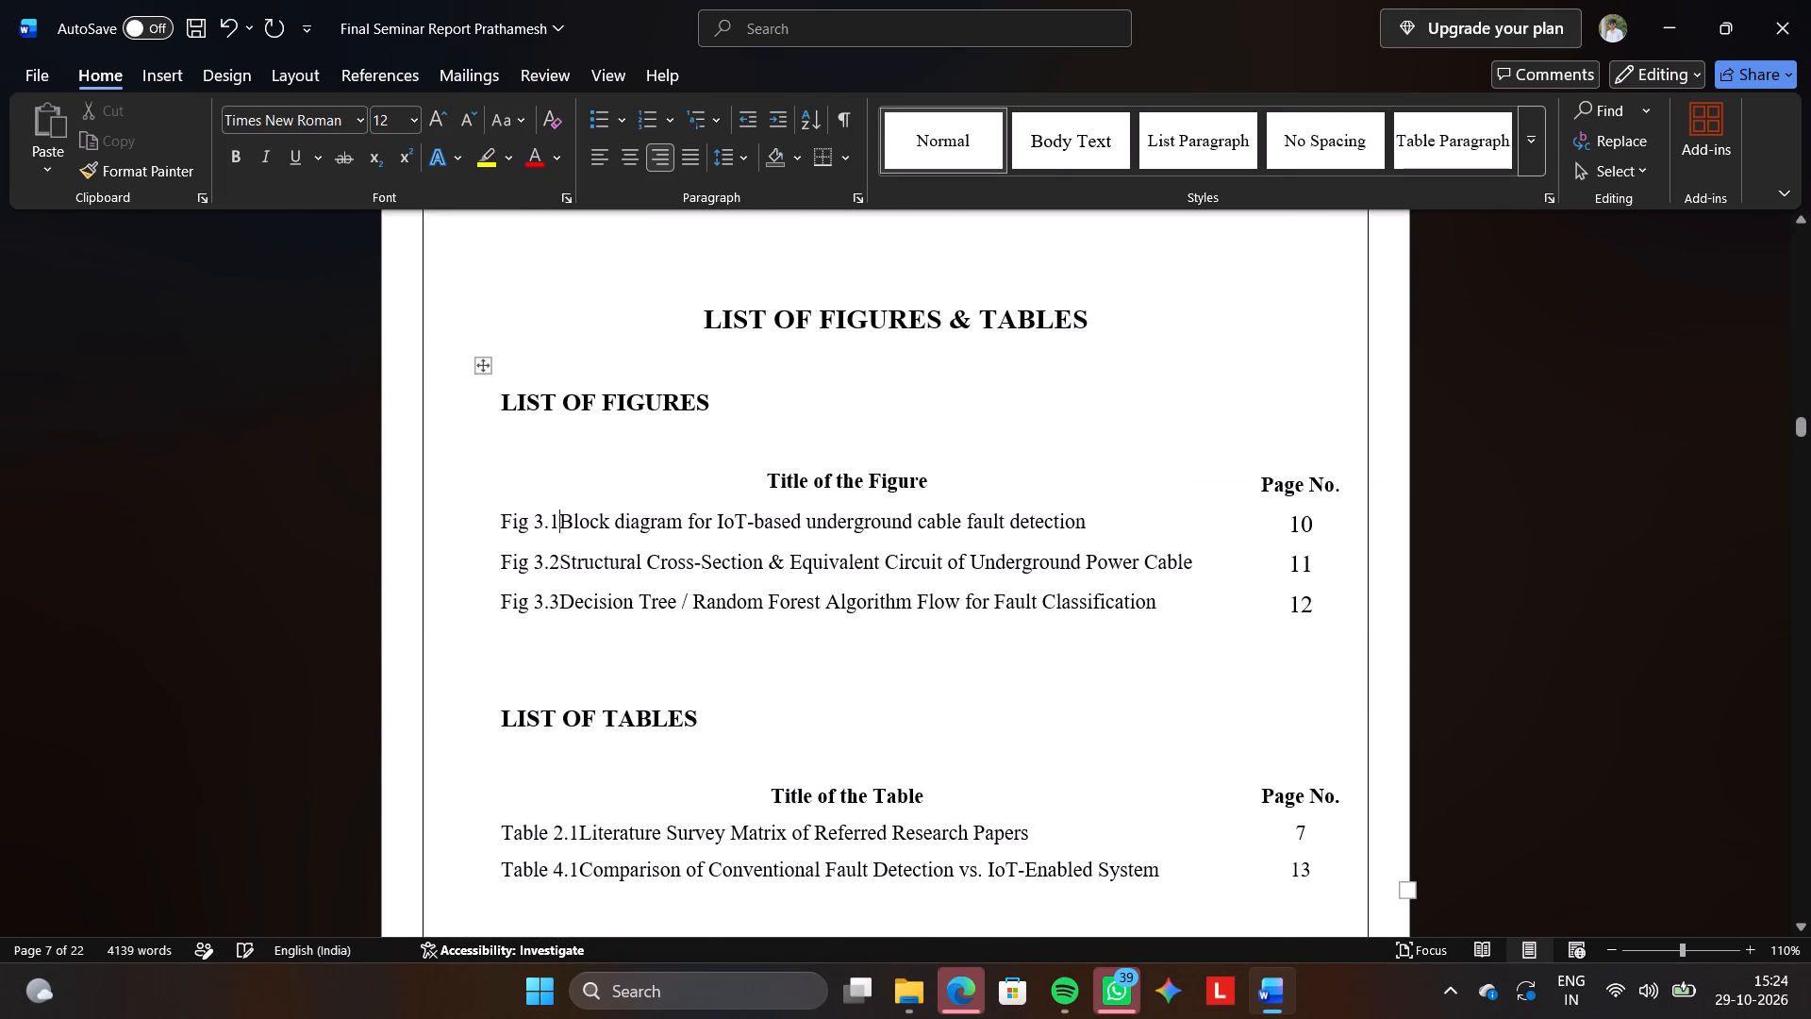
key("shift+colon")
key("Down")
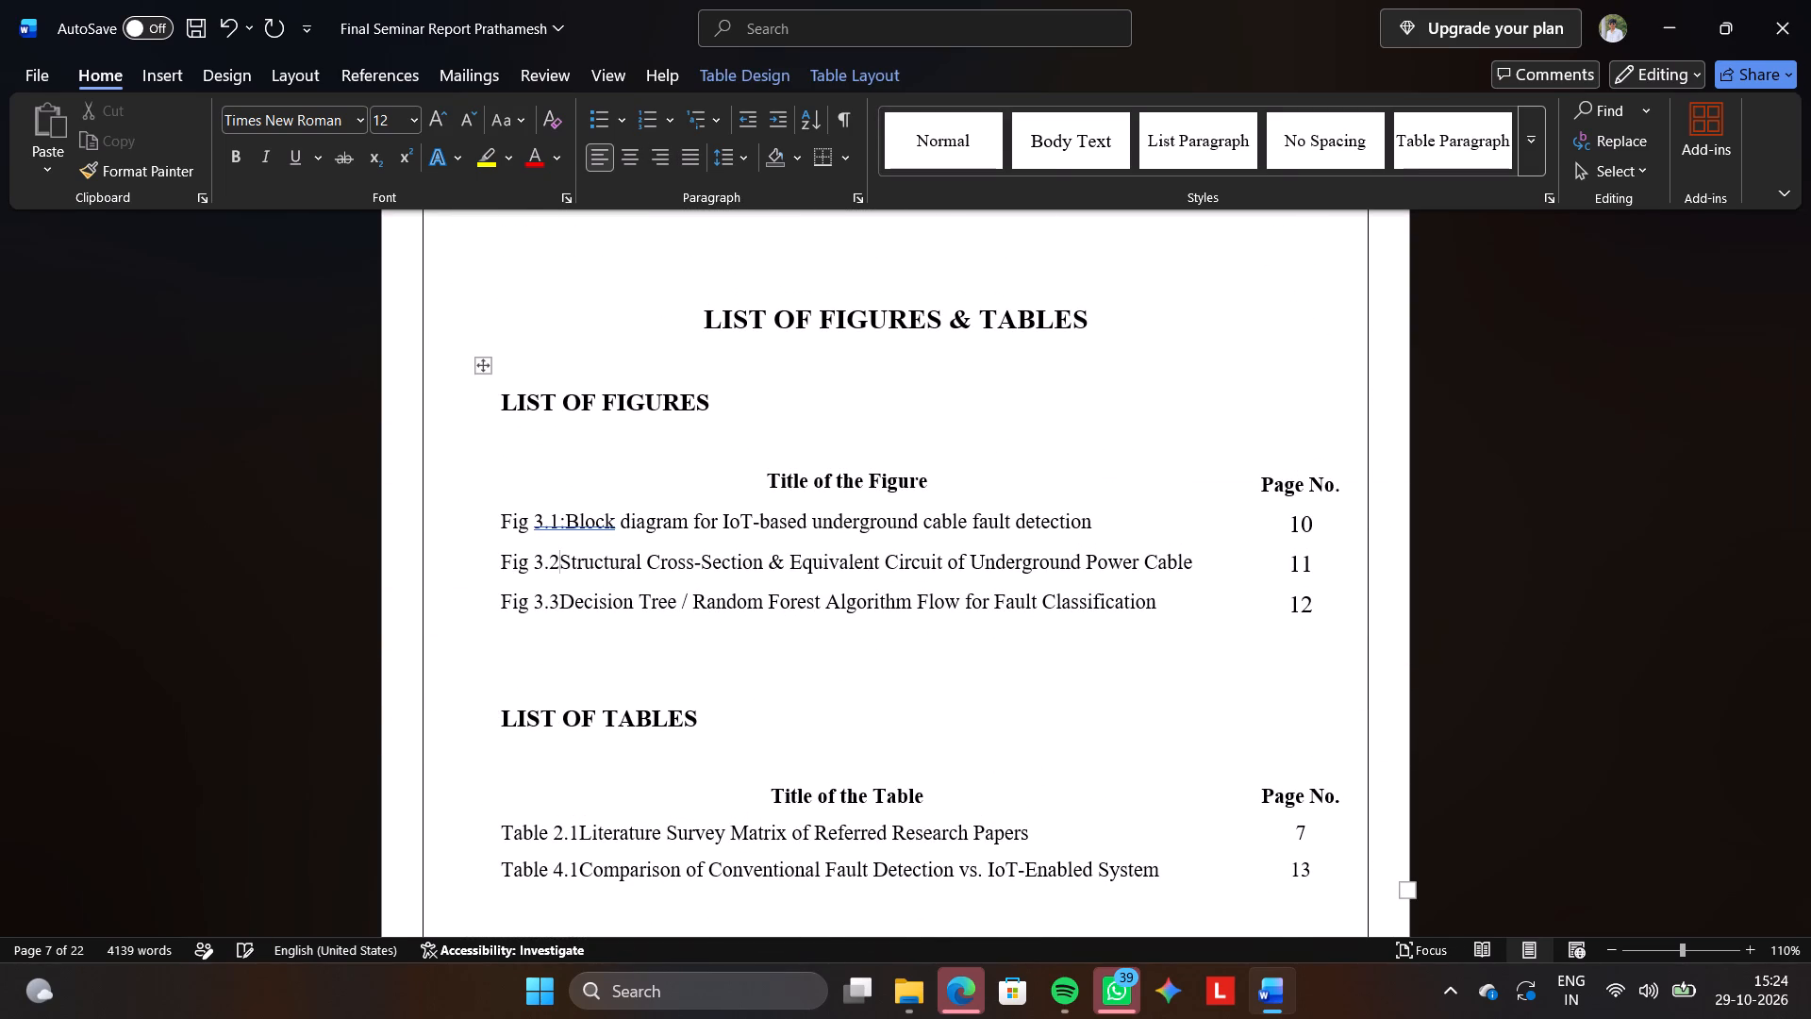
key("shift+colon")
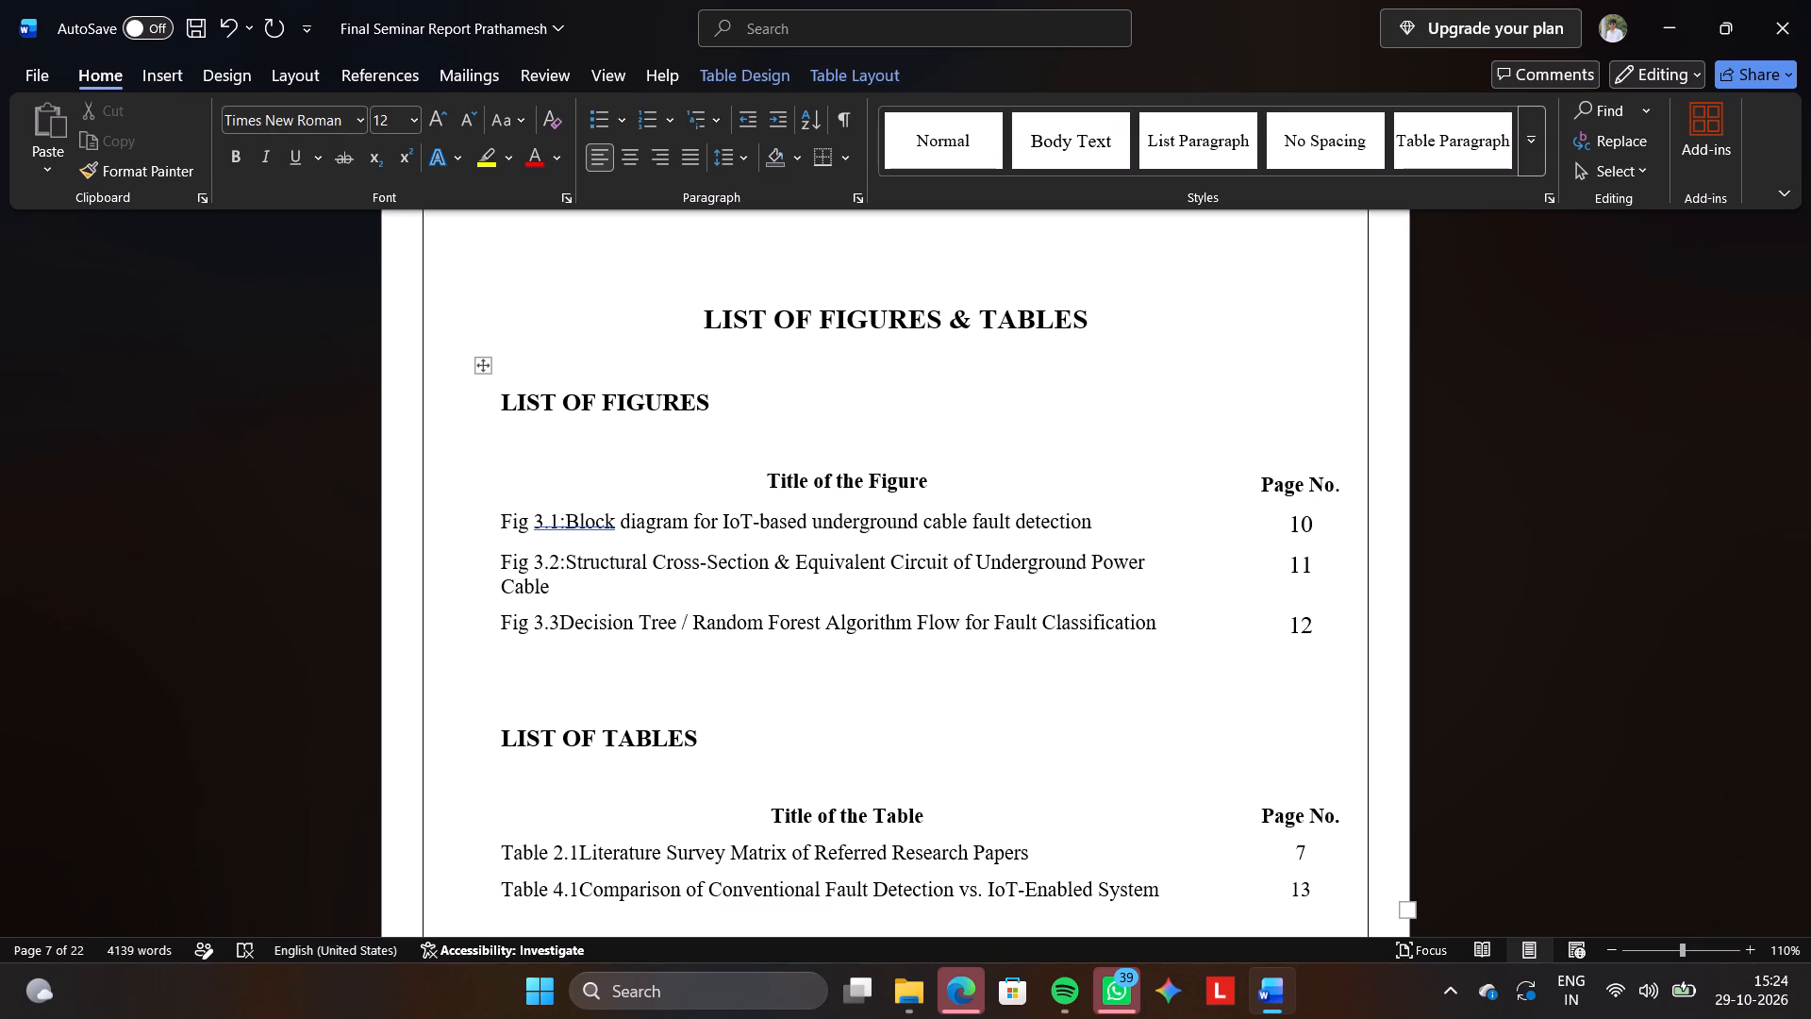
key("Down")
key("Down")
key("shift+colon")
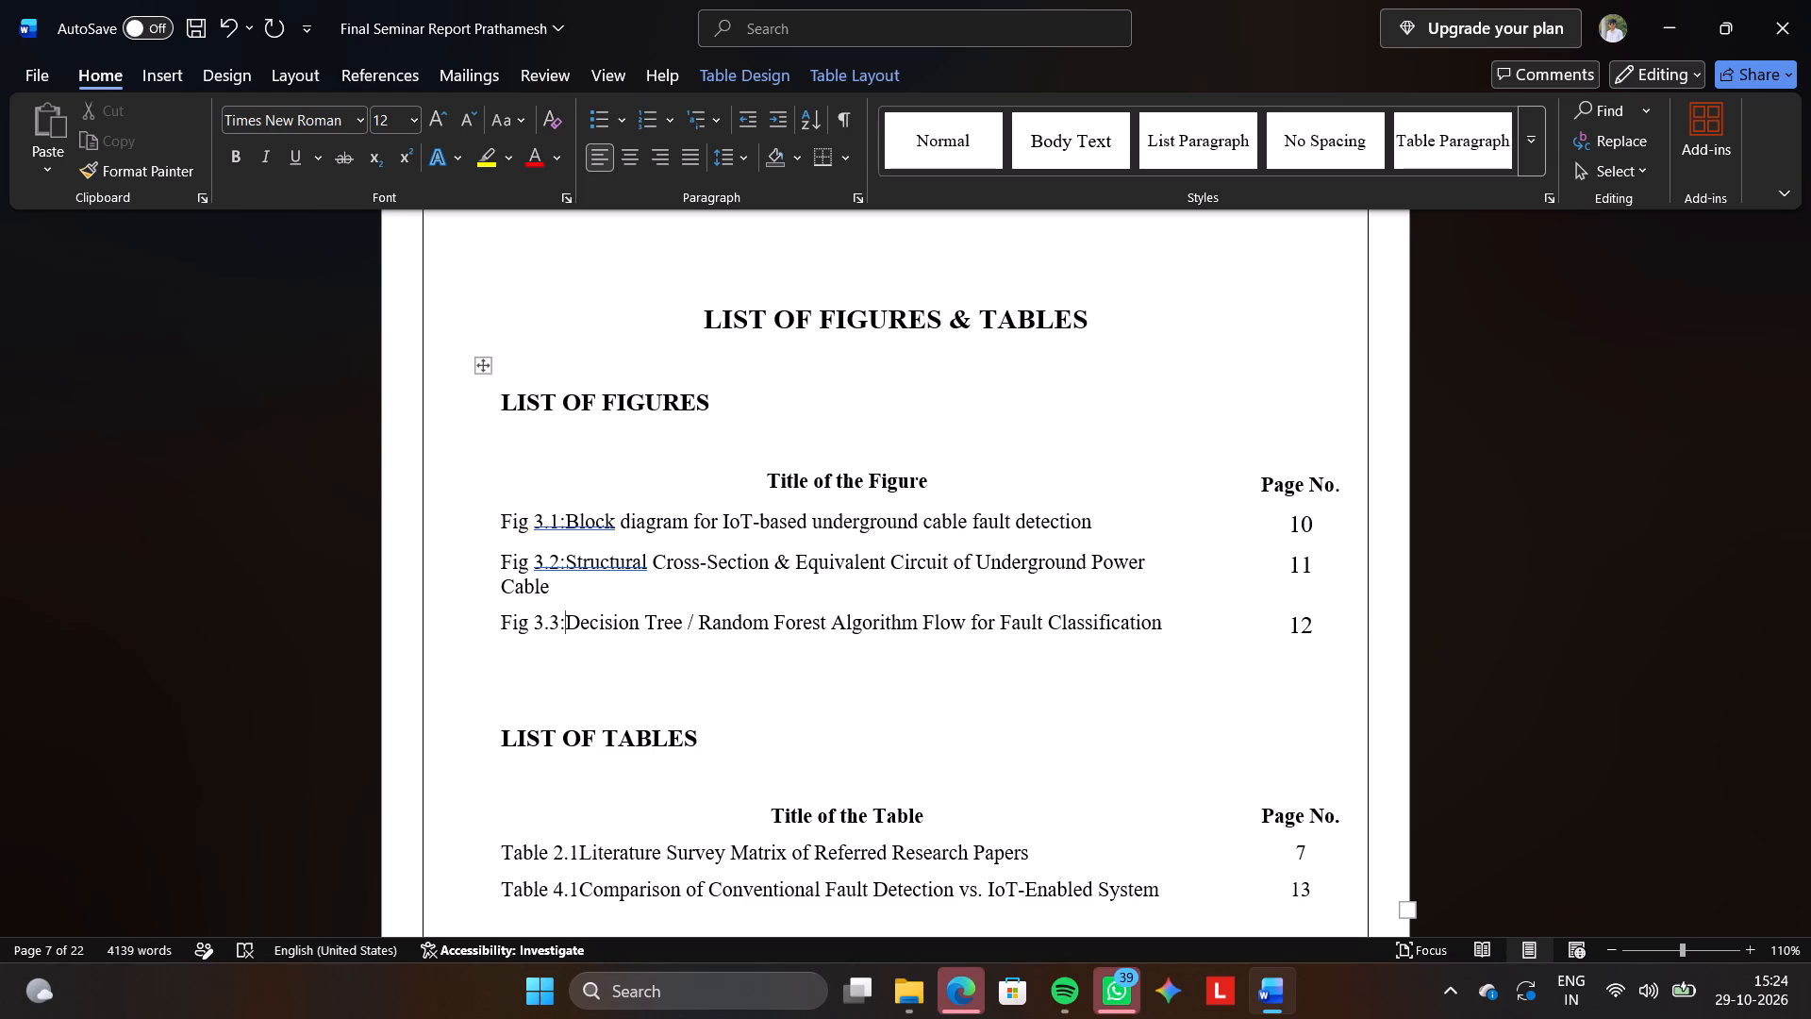
In the List of Tables, add a colon after the table numbers Table 2.1 and Table 4.1.
key("Down")
key("Down")
key("Down")
key("Down")
key("Down")
key("Down")
key("Down")
key("Up")
key("Down")
key("Up")
key("Right")
key("Right")
key("semicolon")
key("Down")
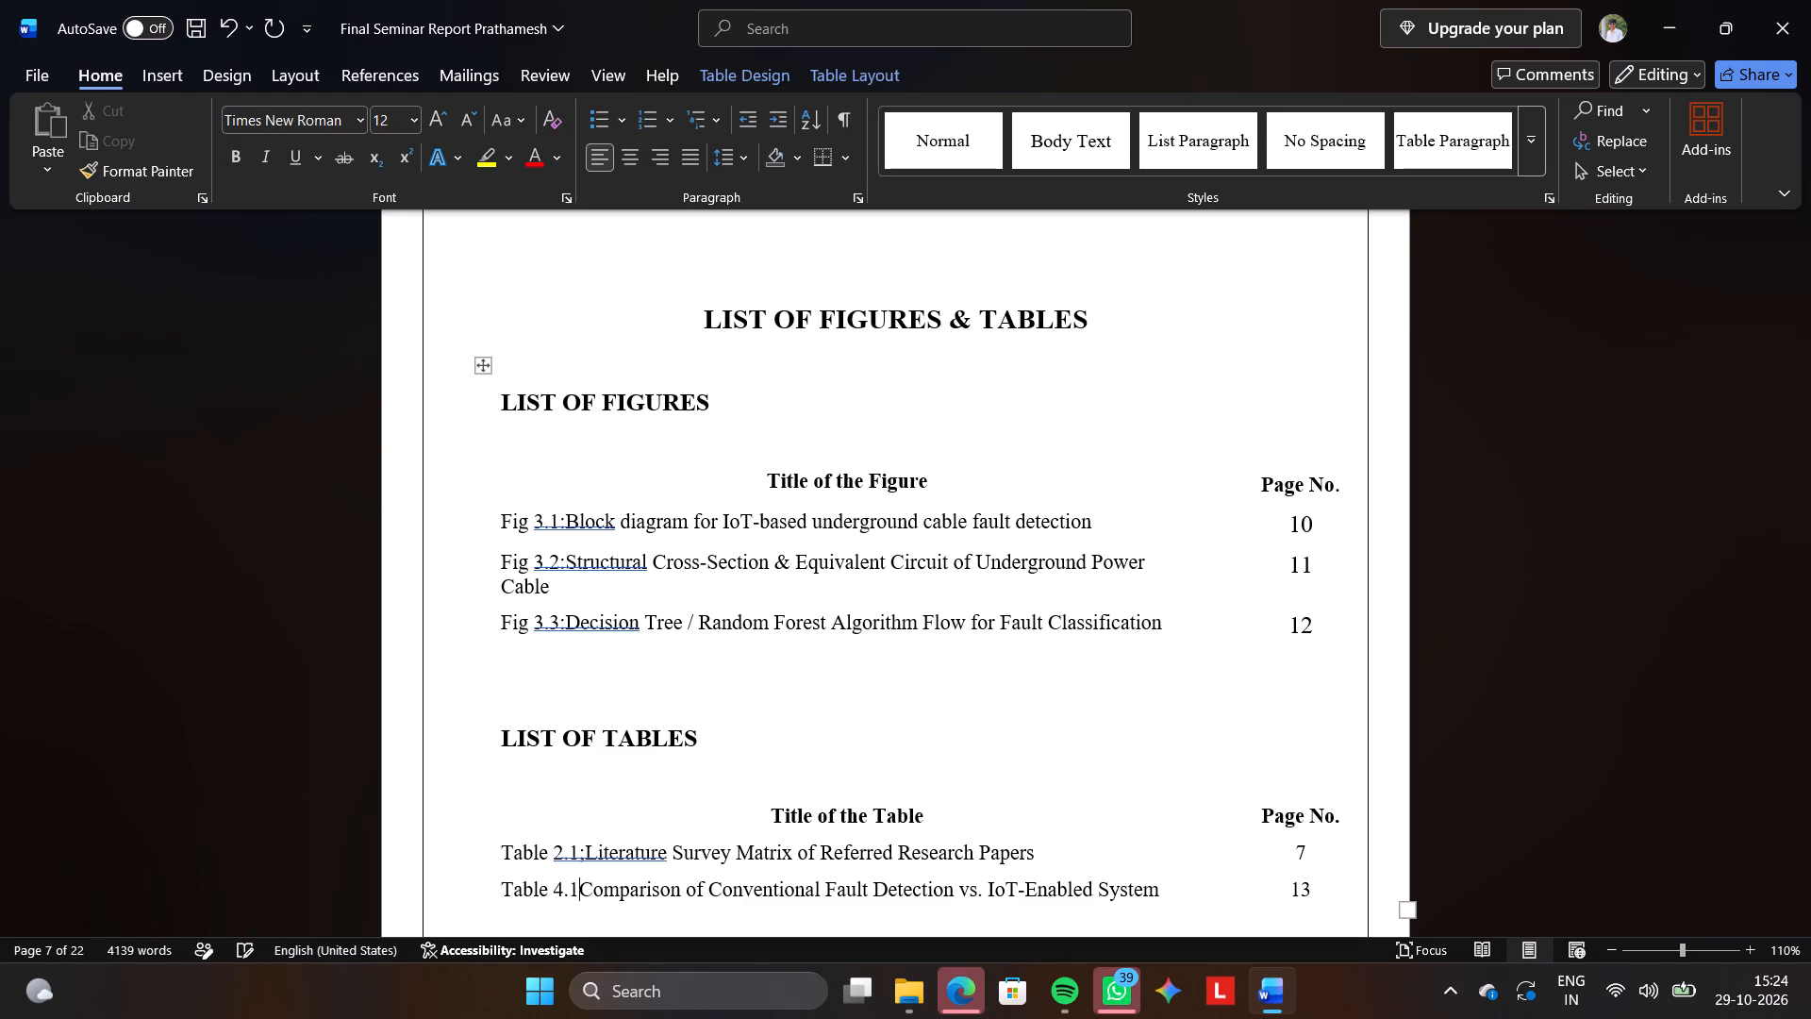
key("Up")
key("BackSpace")
key("shift+colon")
key("Down")
key("shift+quotedbl")
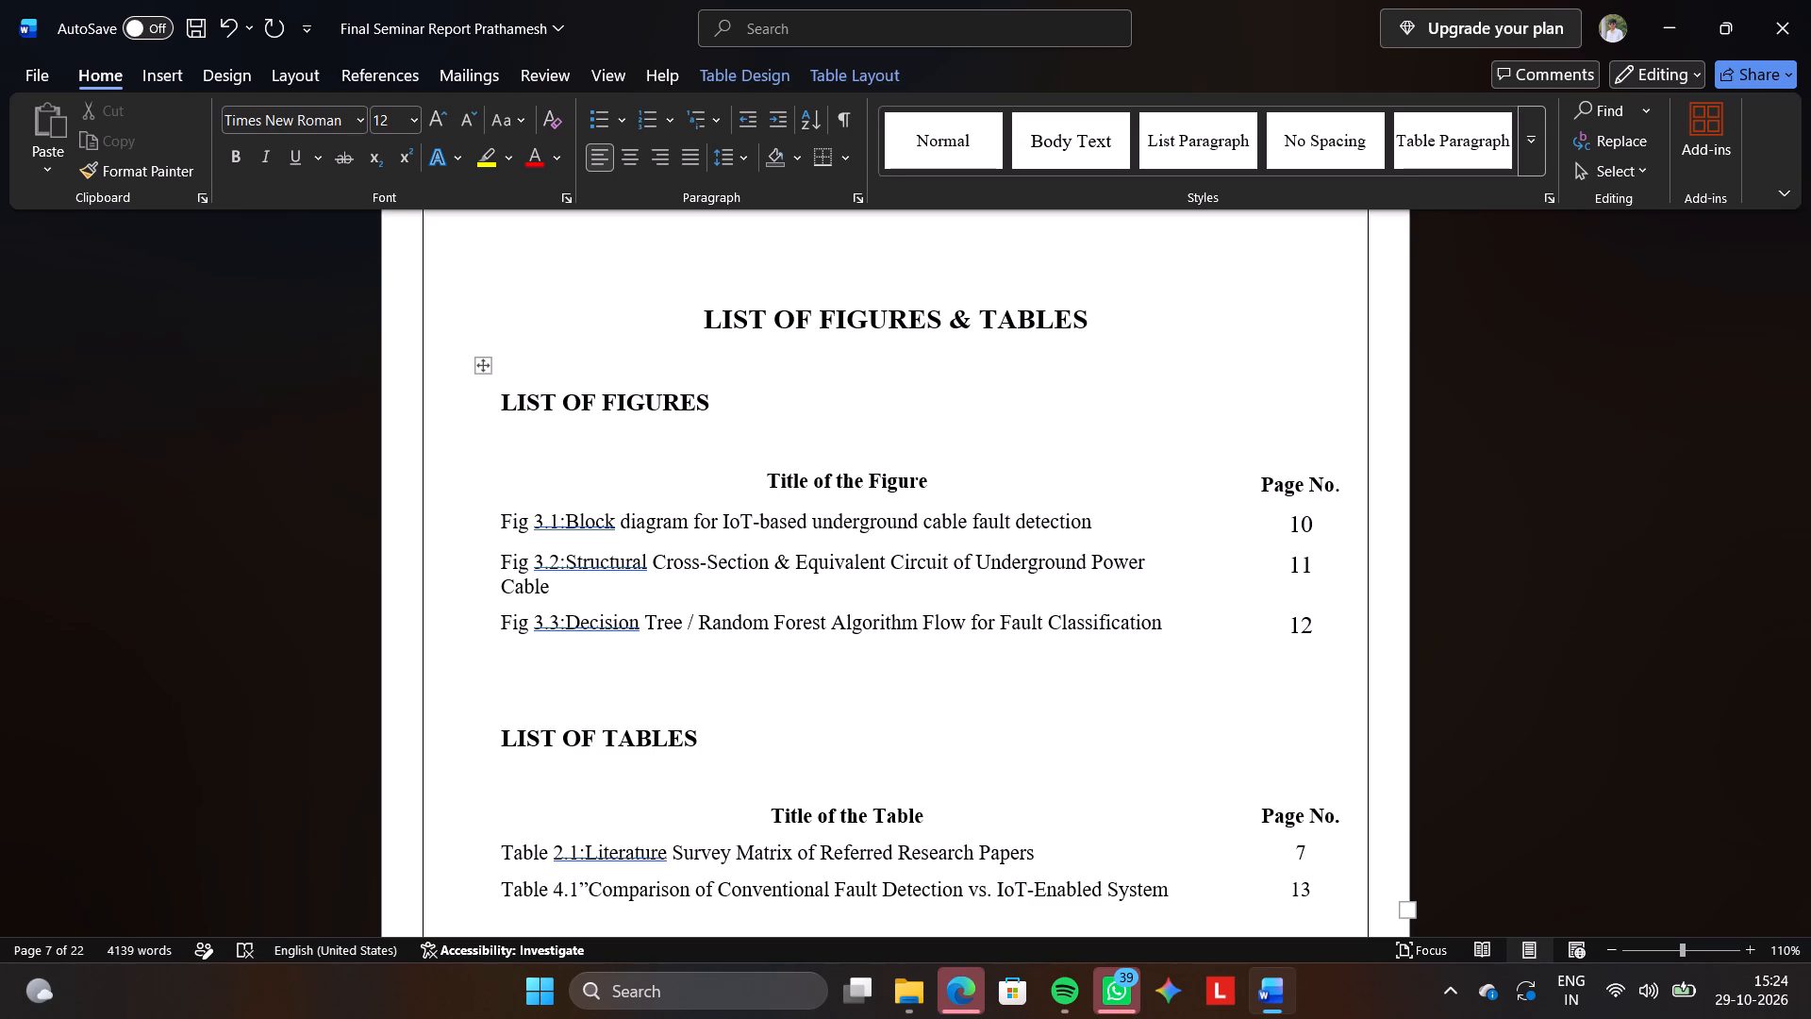
key("BackSpace")
key("shift+colon")
Look through the body chapters from Chapter 1 to the Future Scope section, checking the headings, literature survey table and page layout.
scroll(557, 526, "down", 1)
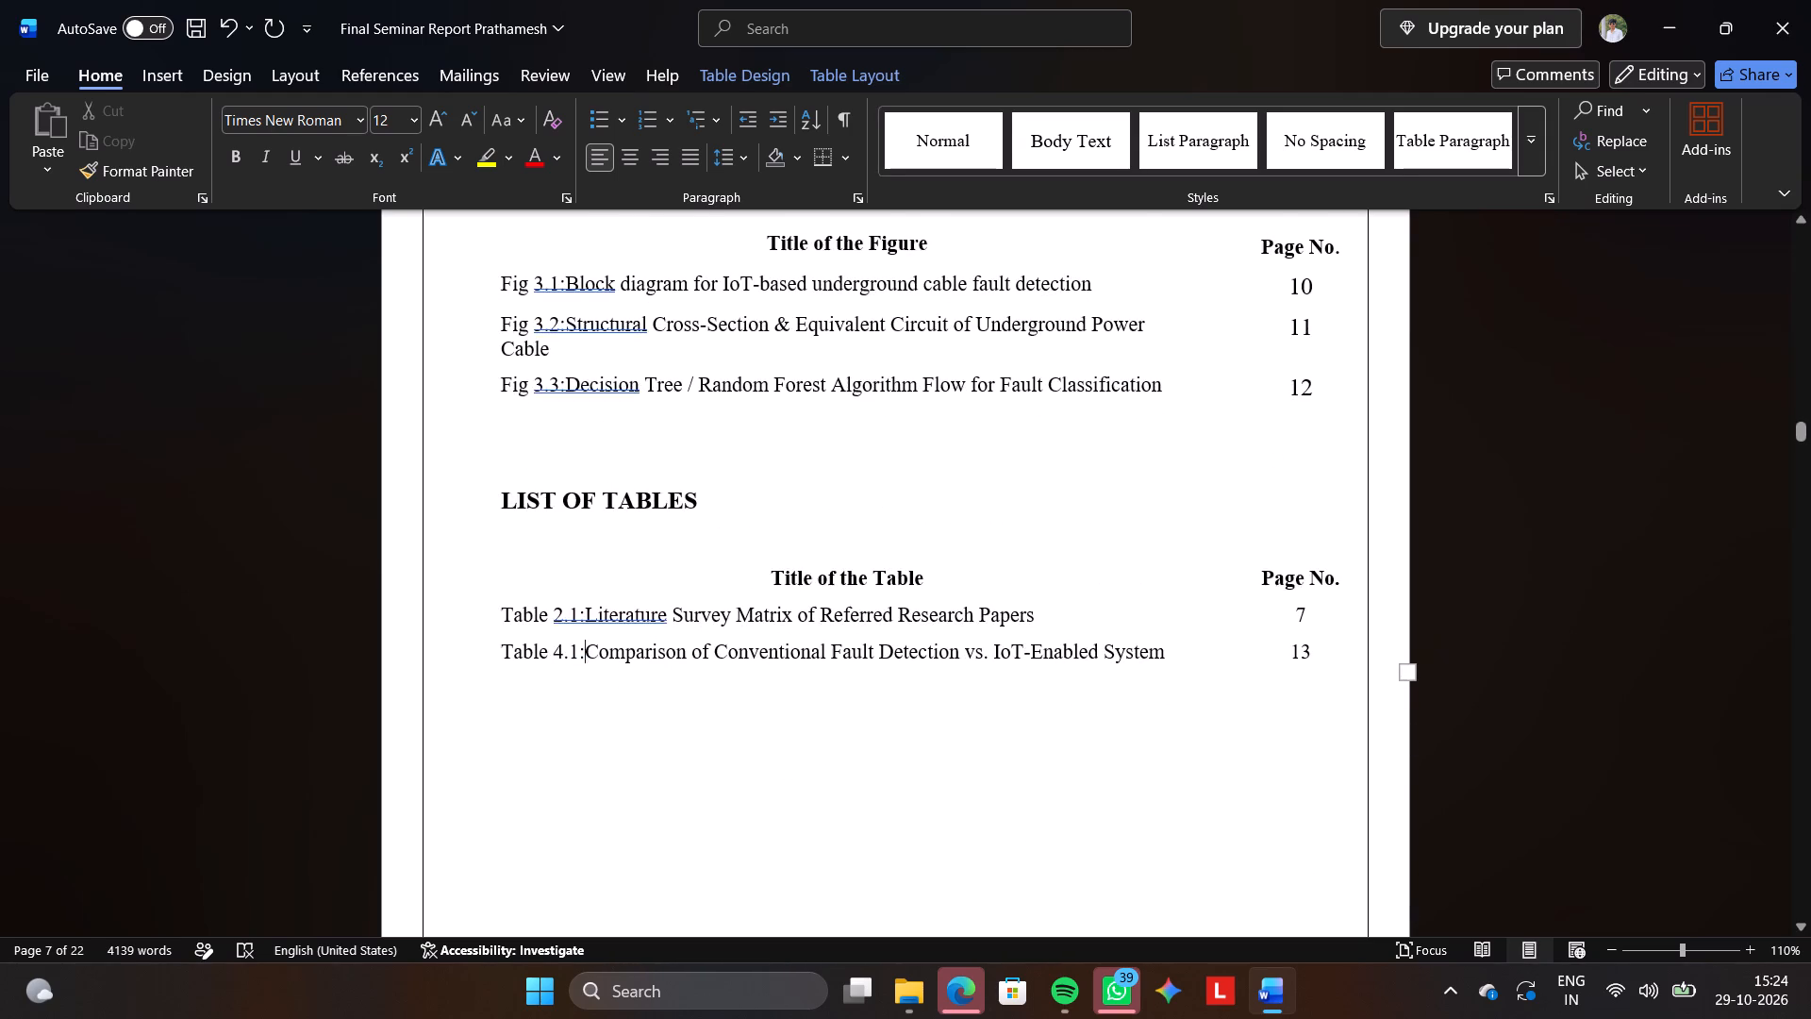
scroll(557, 526, "down", 2)
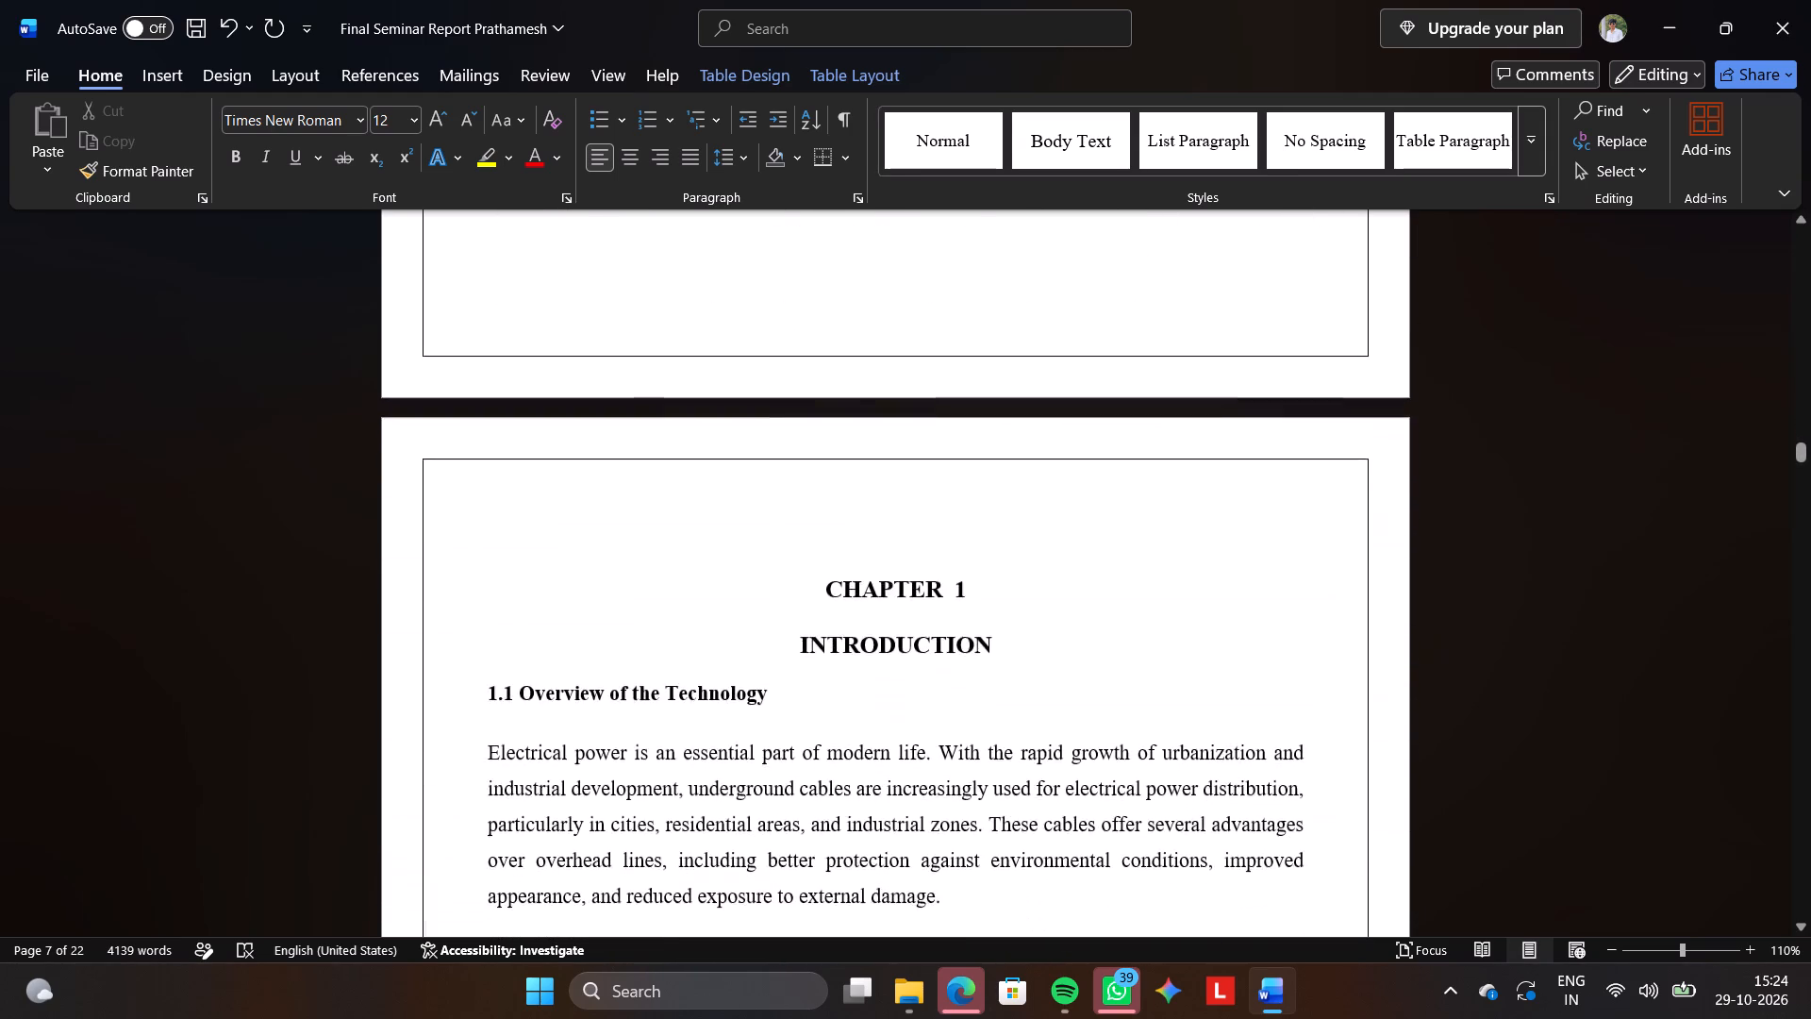
scroll(557, 526, "down", 1)
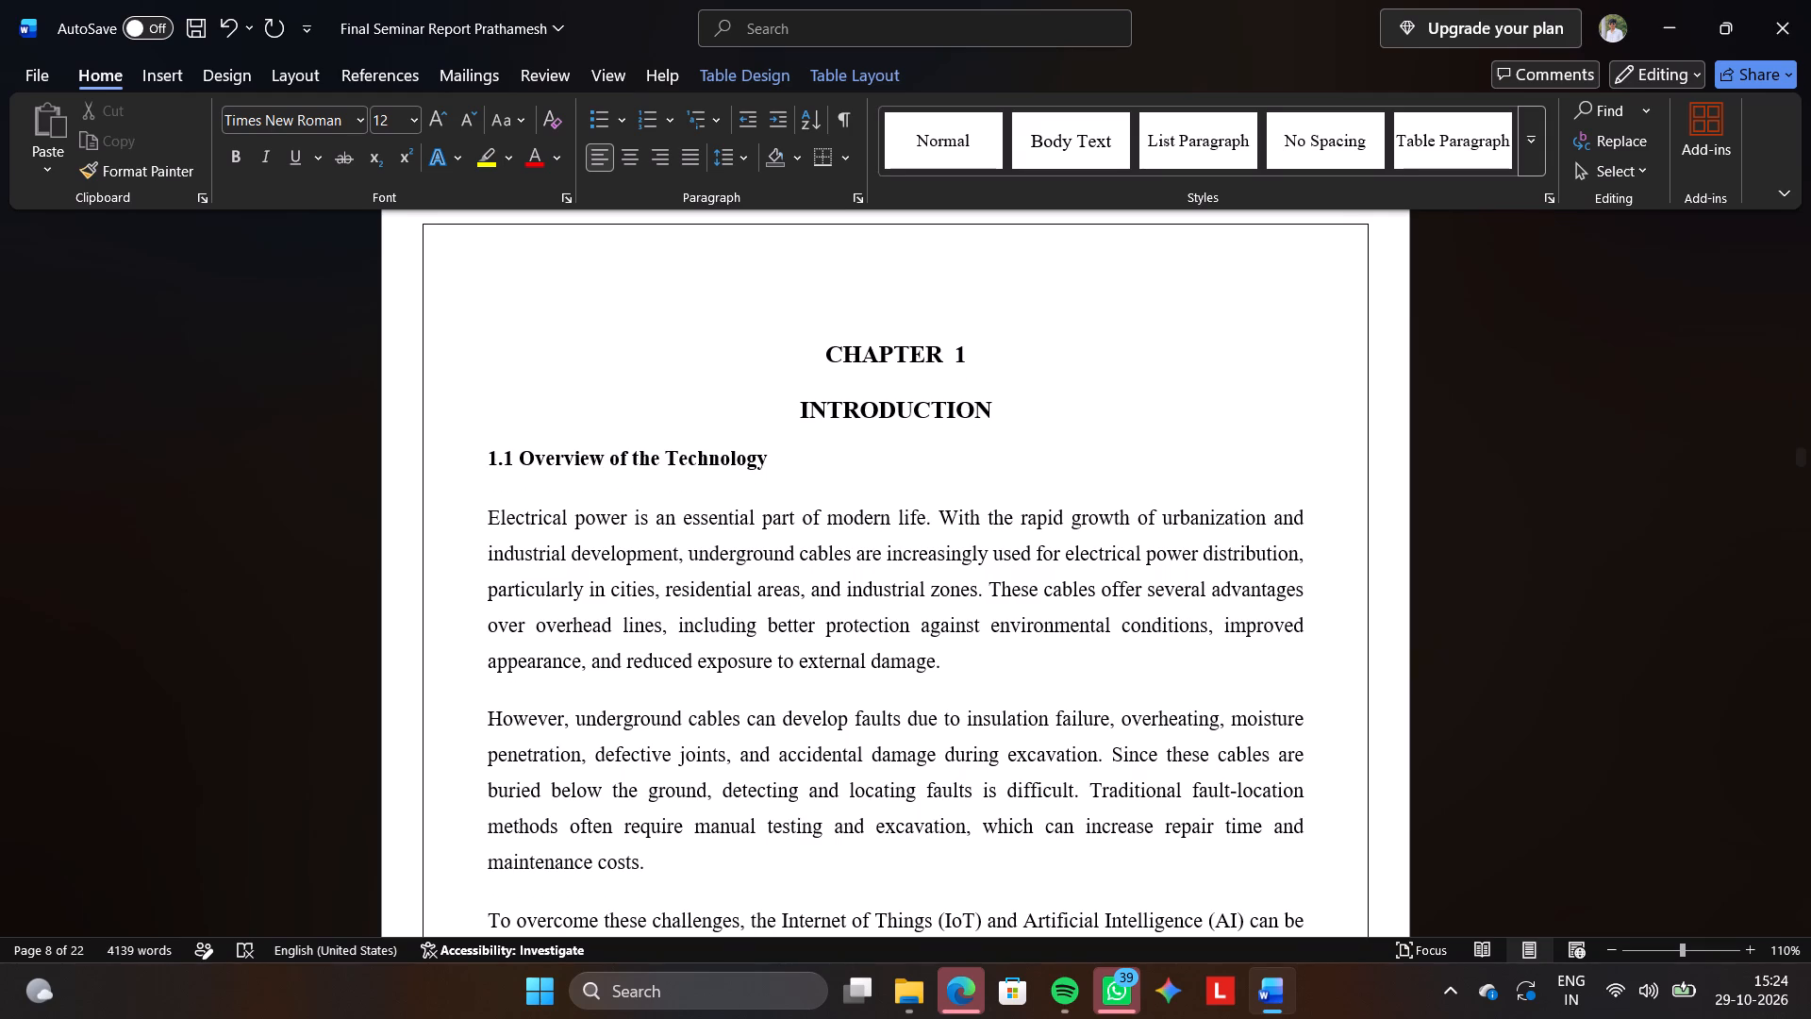
scroll(557, 526, "down", 13)
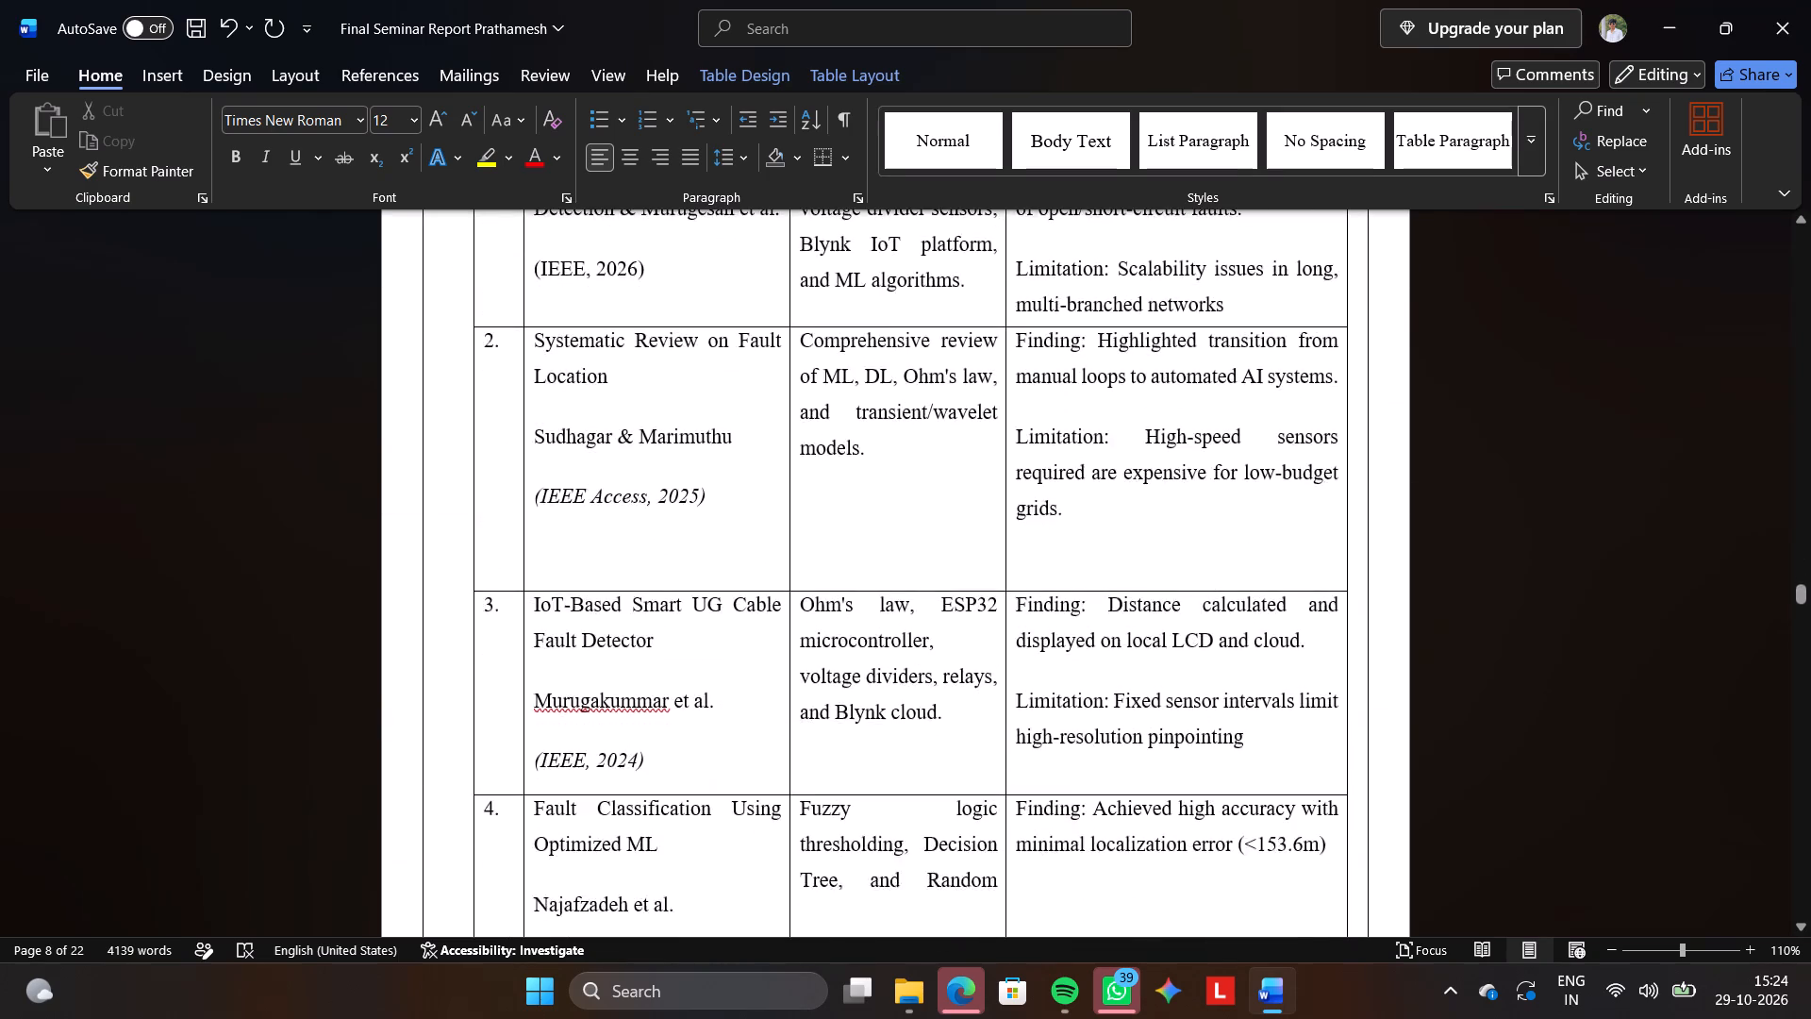
scroll(557, 526, "down", 3)
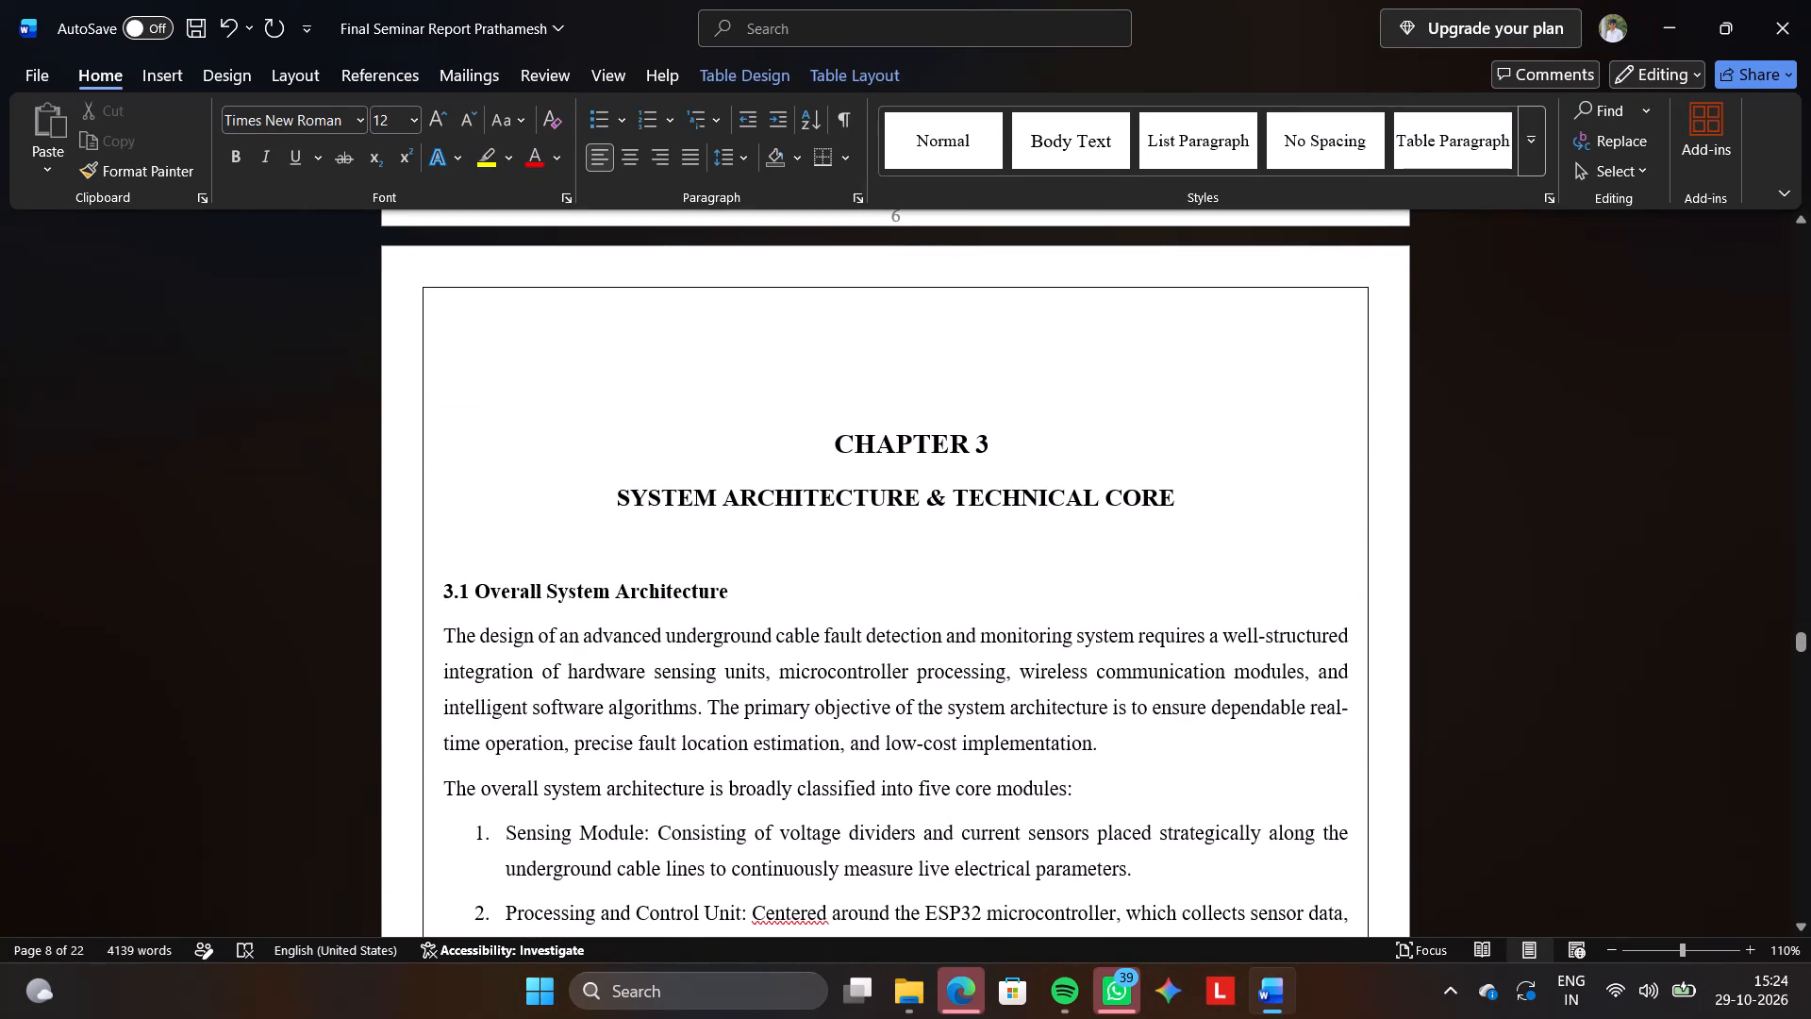
left_click(1799, 636)
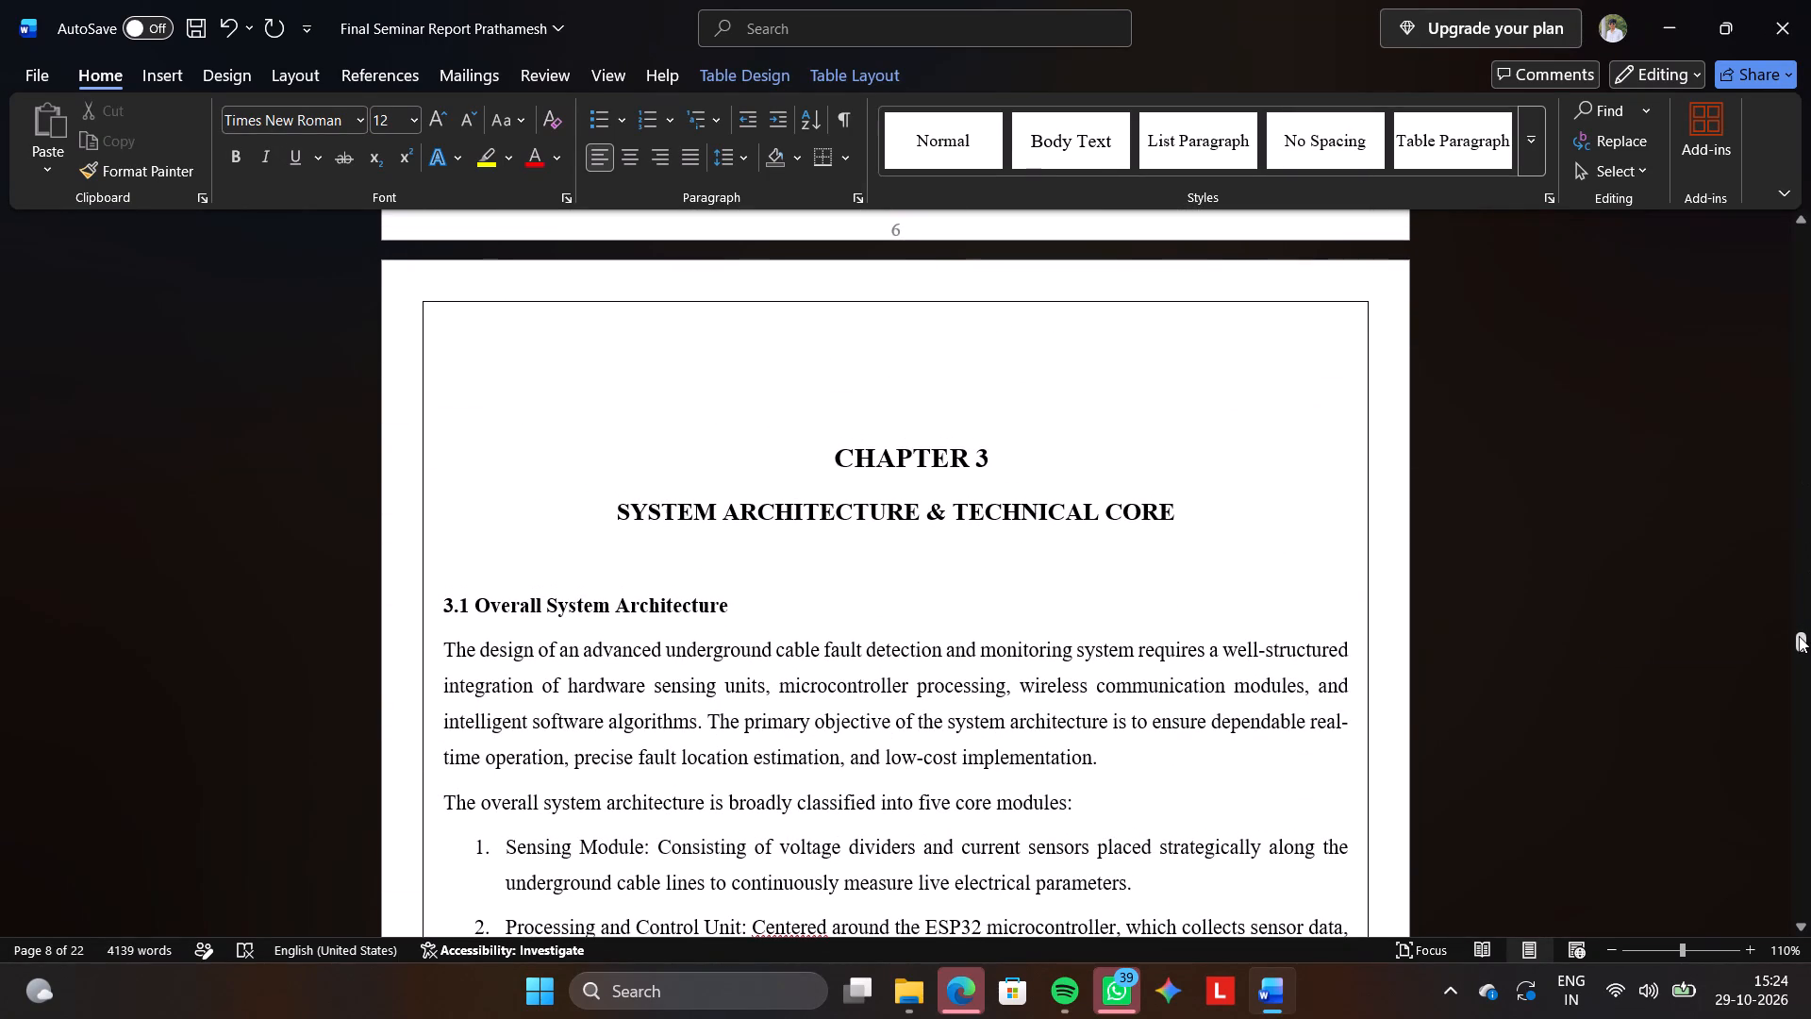
left_click_drag(1799, 636, 1799, 598)
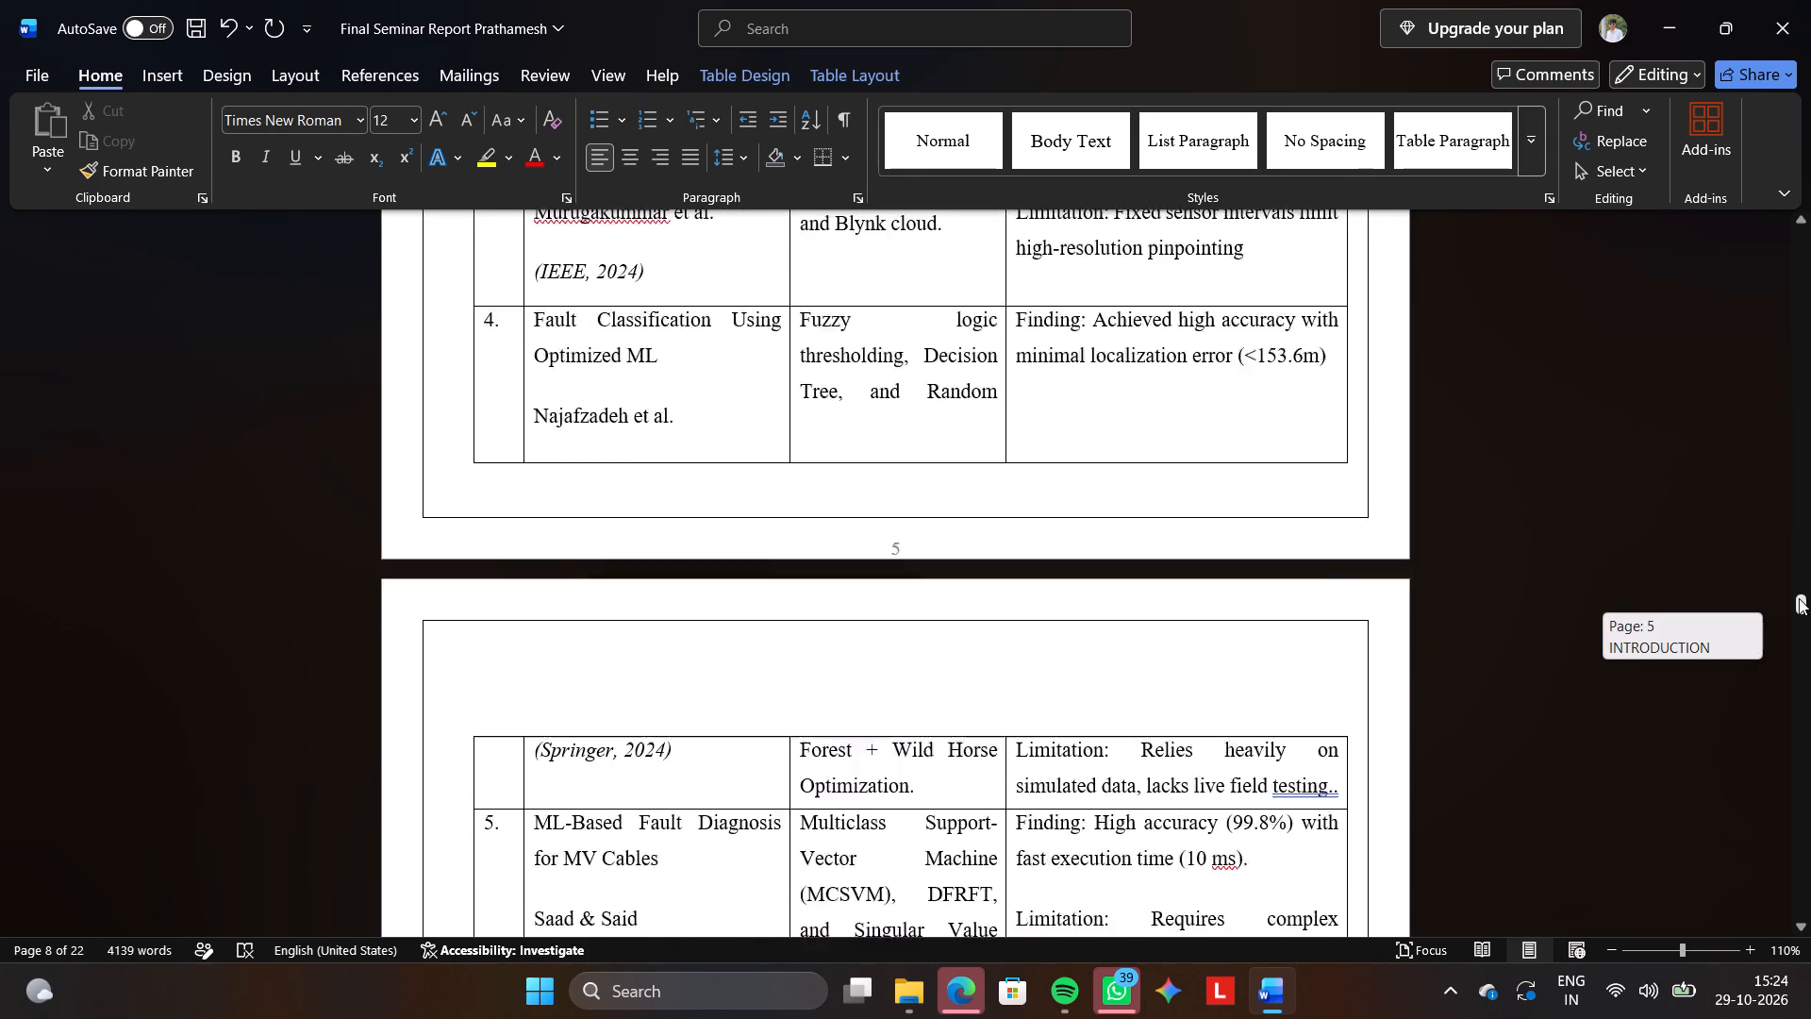
left_click_drag(1799, 598, 1808, 760)
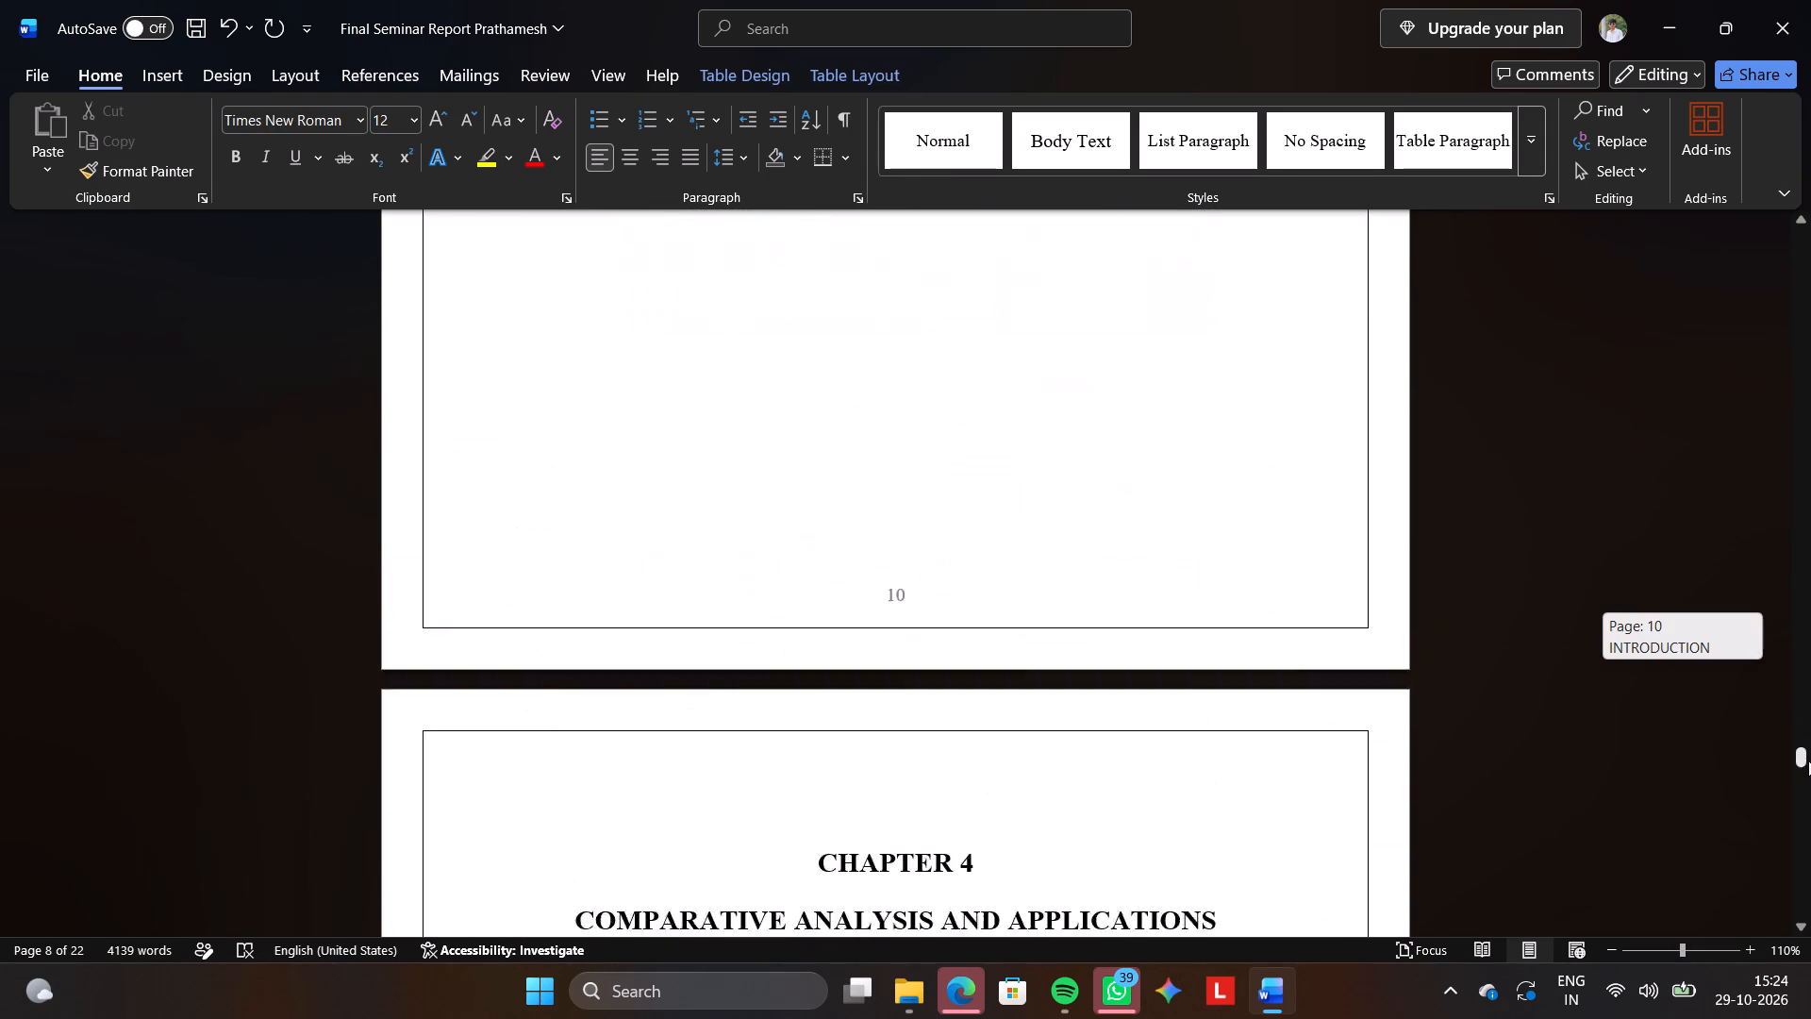
left_click_drag(1808, 760, 1806, 858)
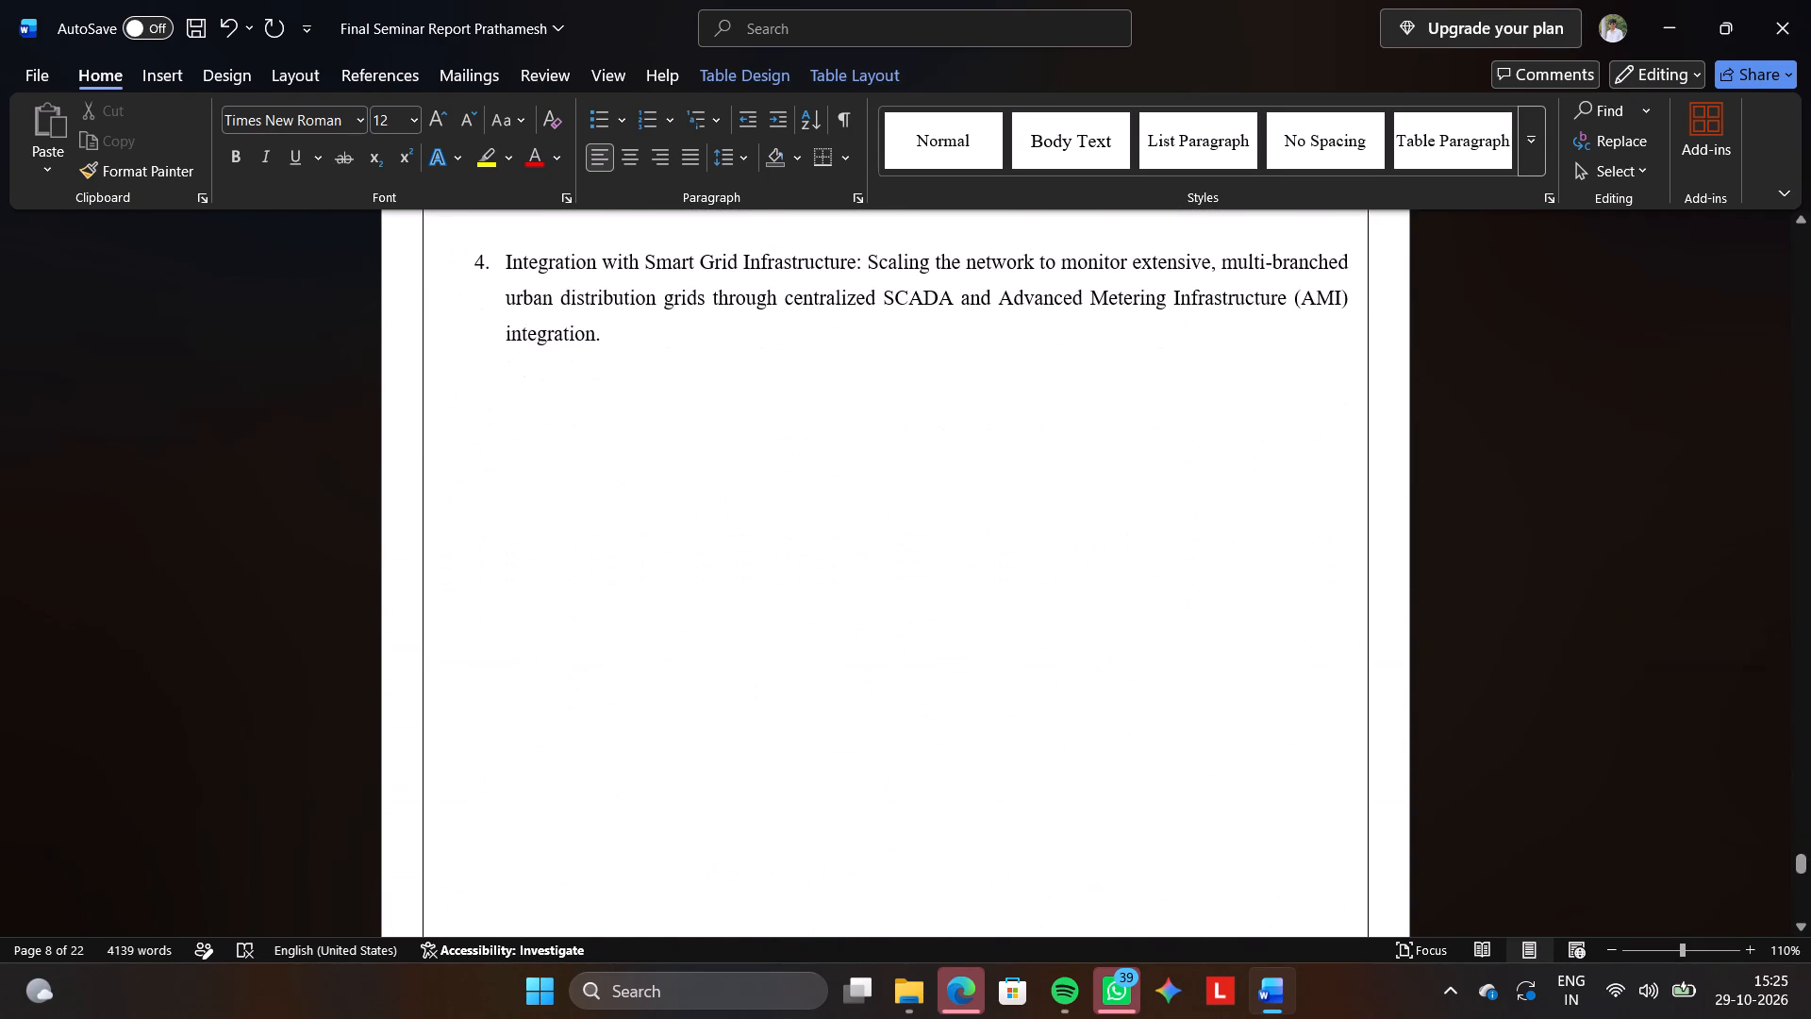
scroll(1310, 648, "down", 5)
scroll(1310, 648, "up", 4)
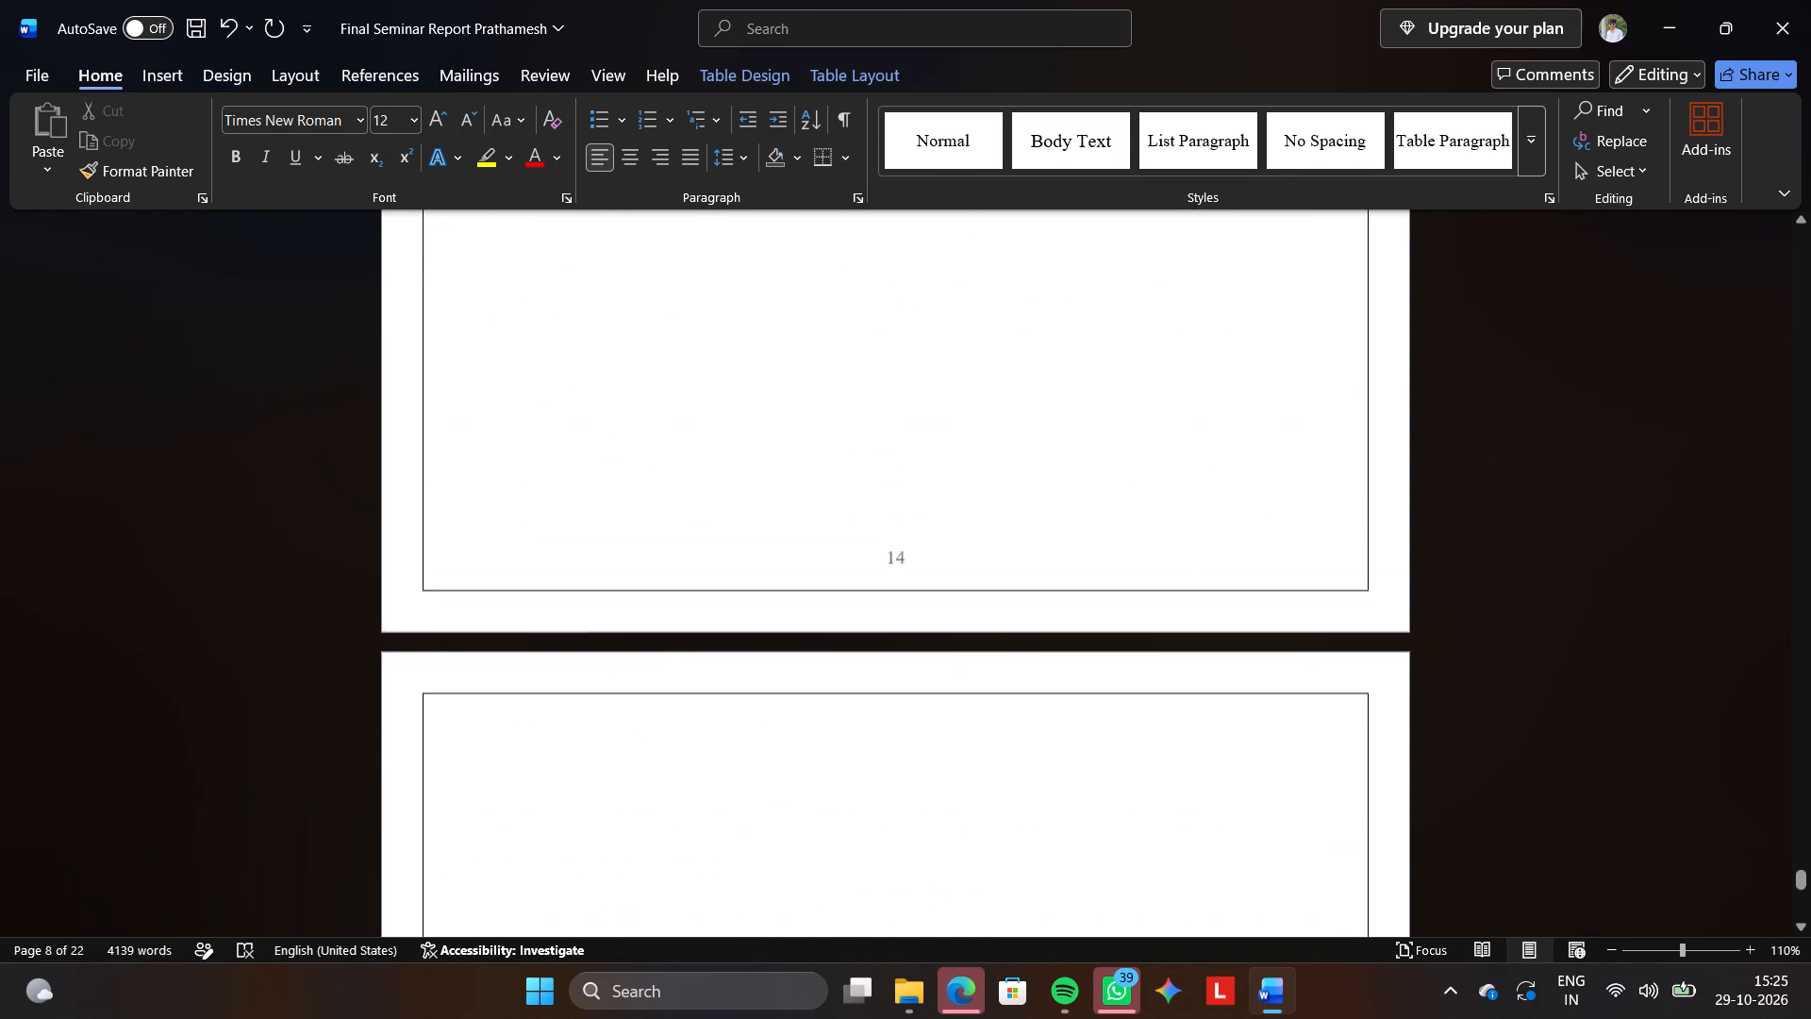
Review the report again from the front matter through Chapter 3, examining the List of Figures & Tables, equations and figure captions.
scroll(1310, 648, "up", 19)
scroll(1310, 648, "down", 1)
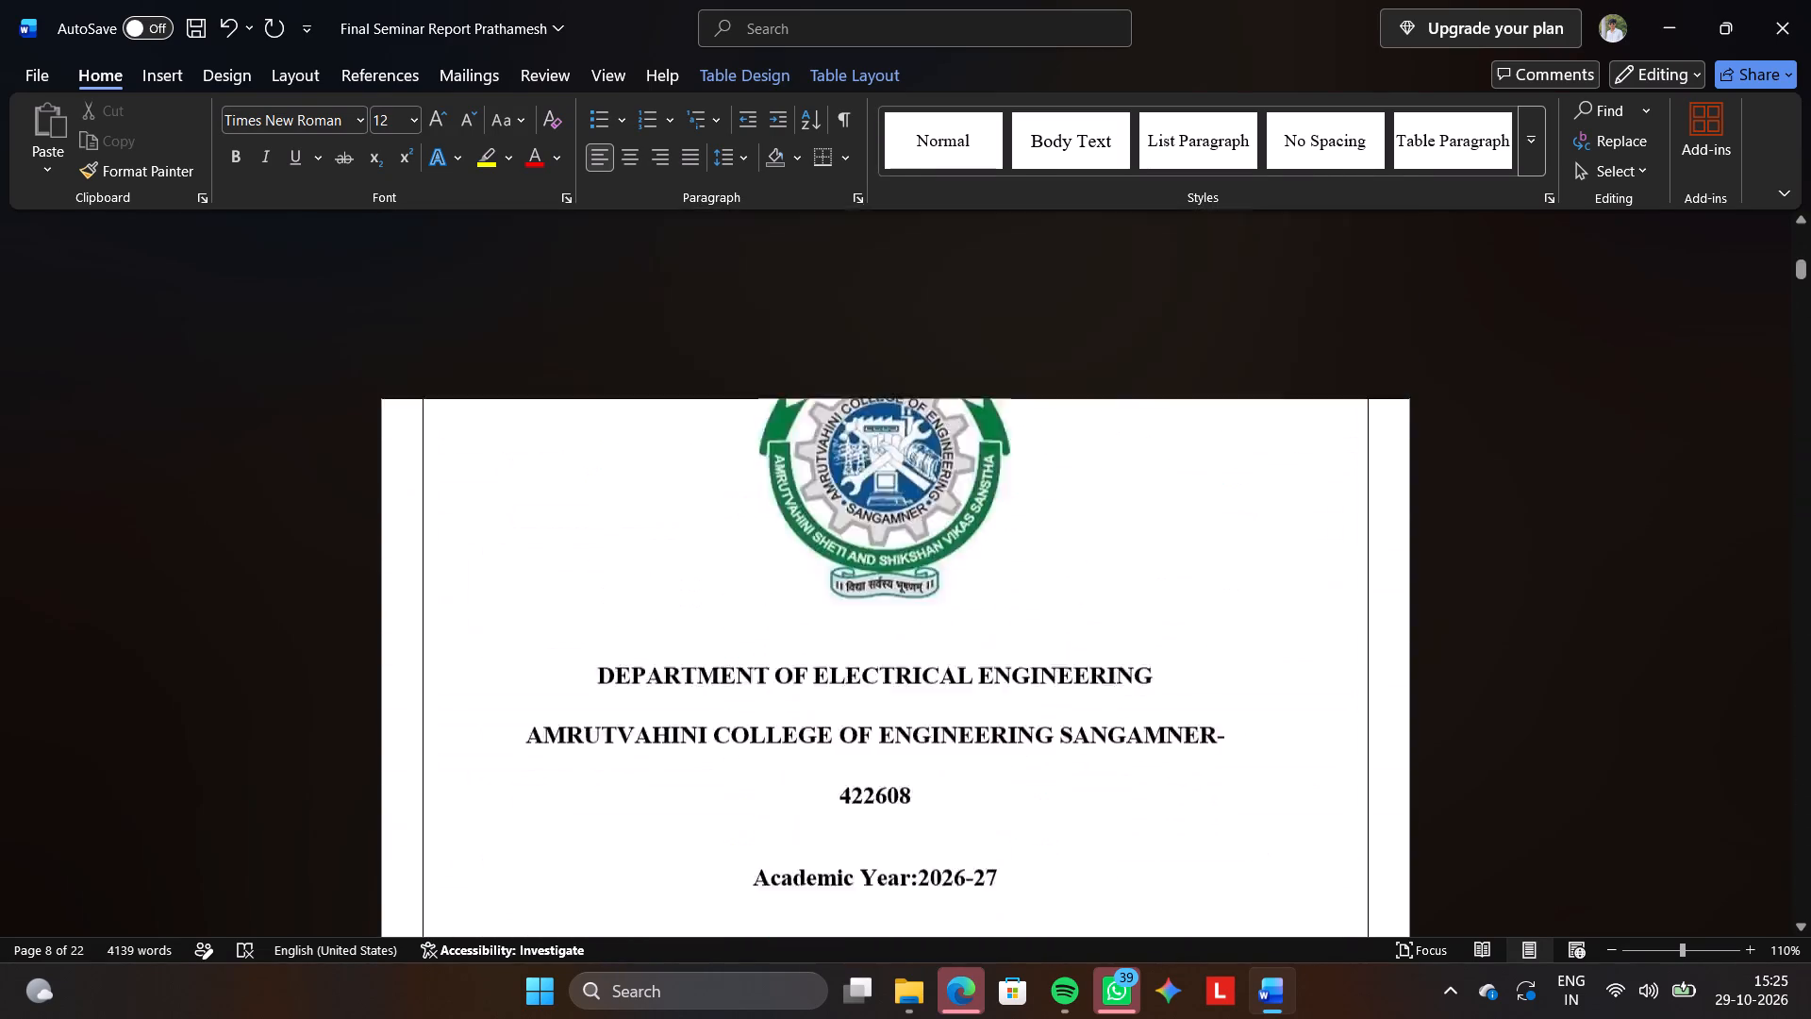
scroll(1310, 648, "down", 18)
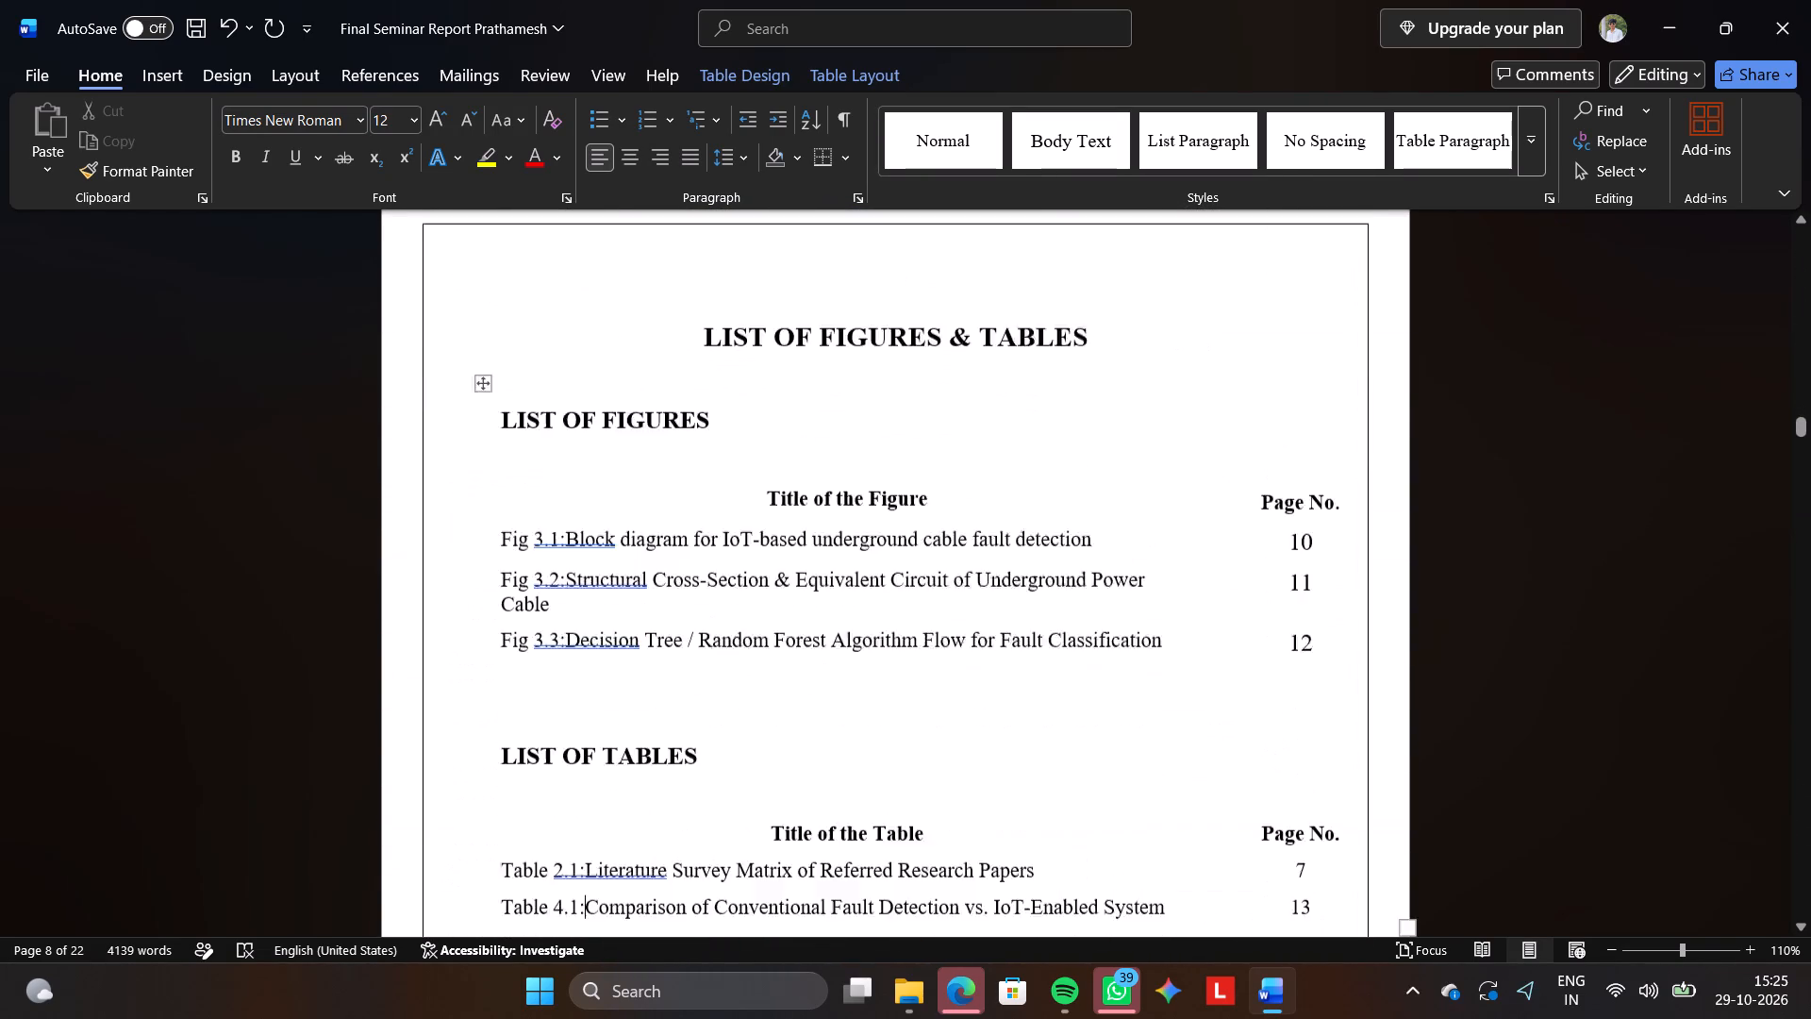
scroll(1310, 648, "down", 20)
scroll(1310, 648, "down", 1)
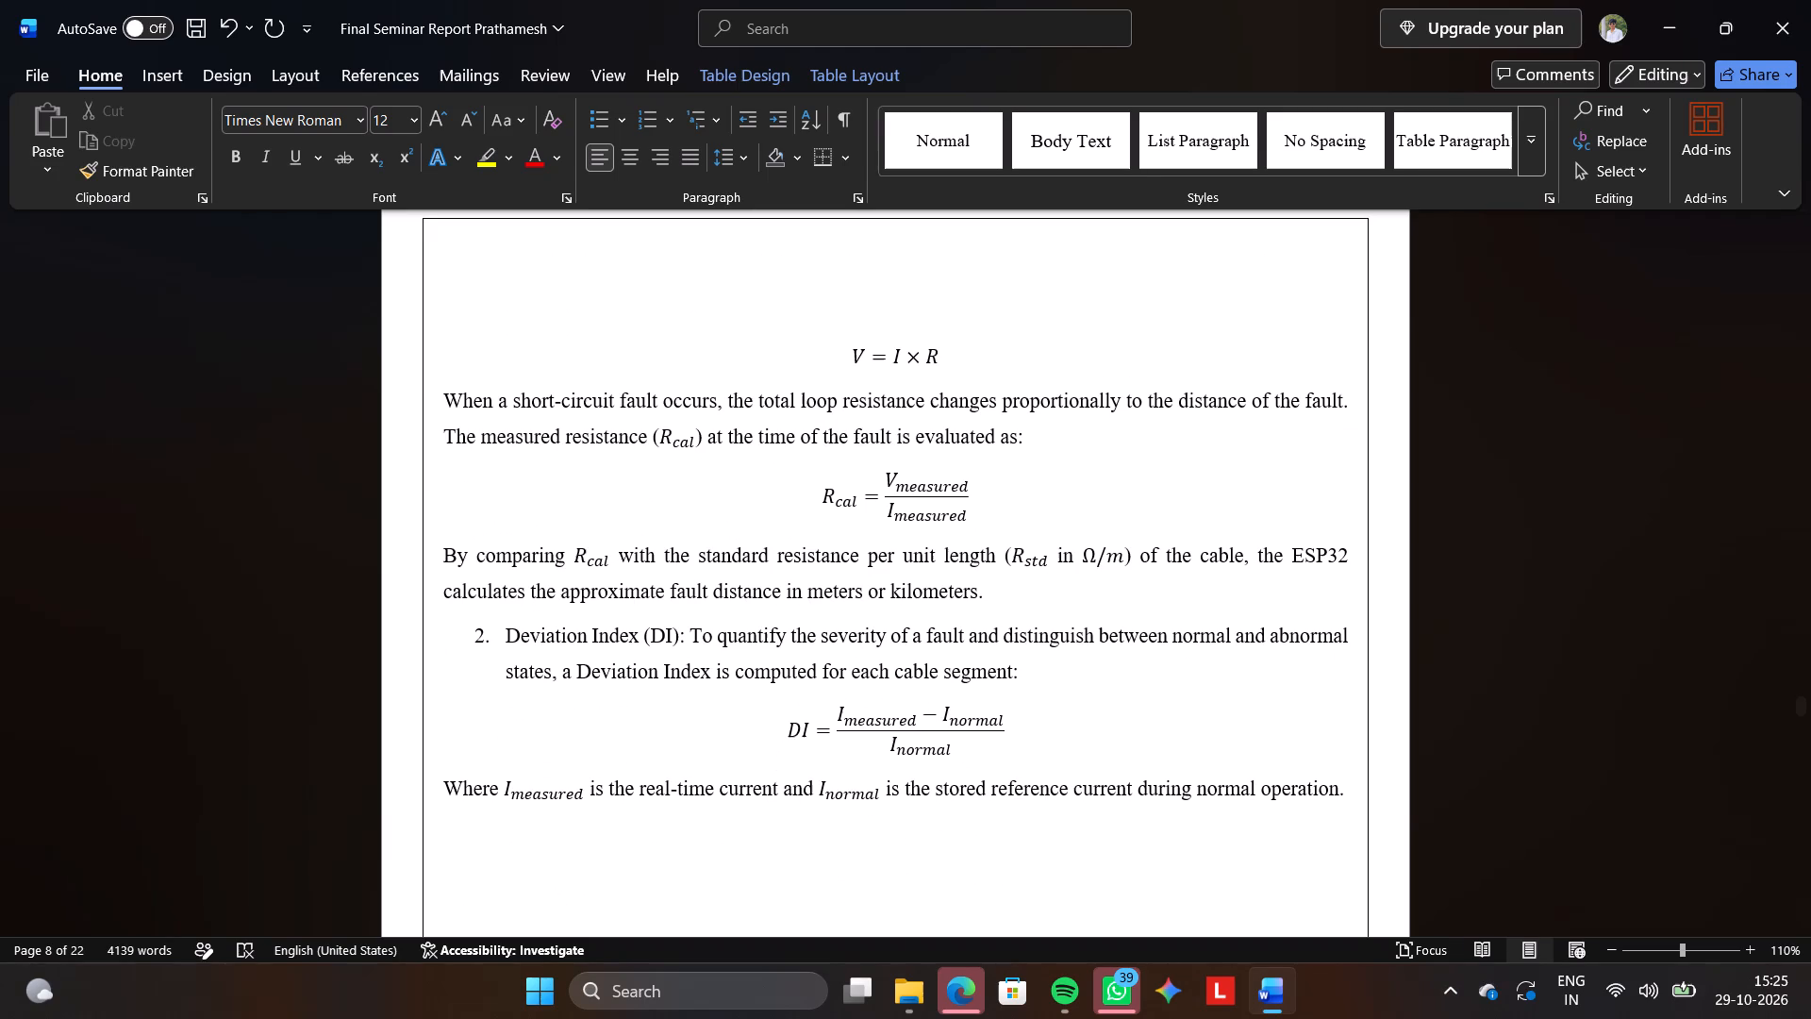
scroll(1310, 648, "down", 2)
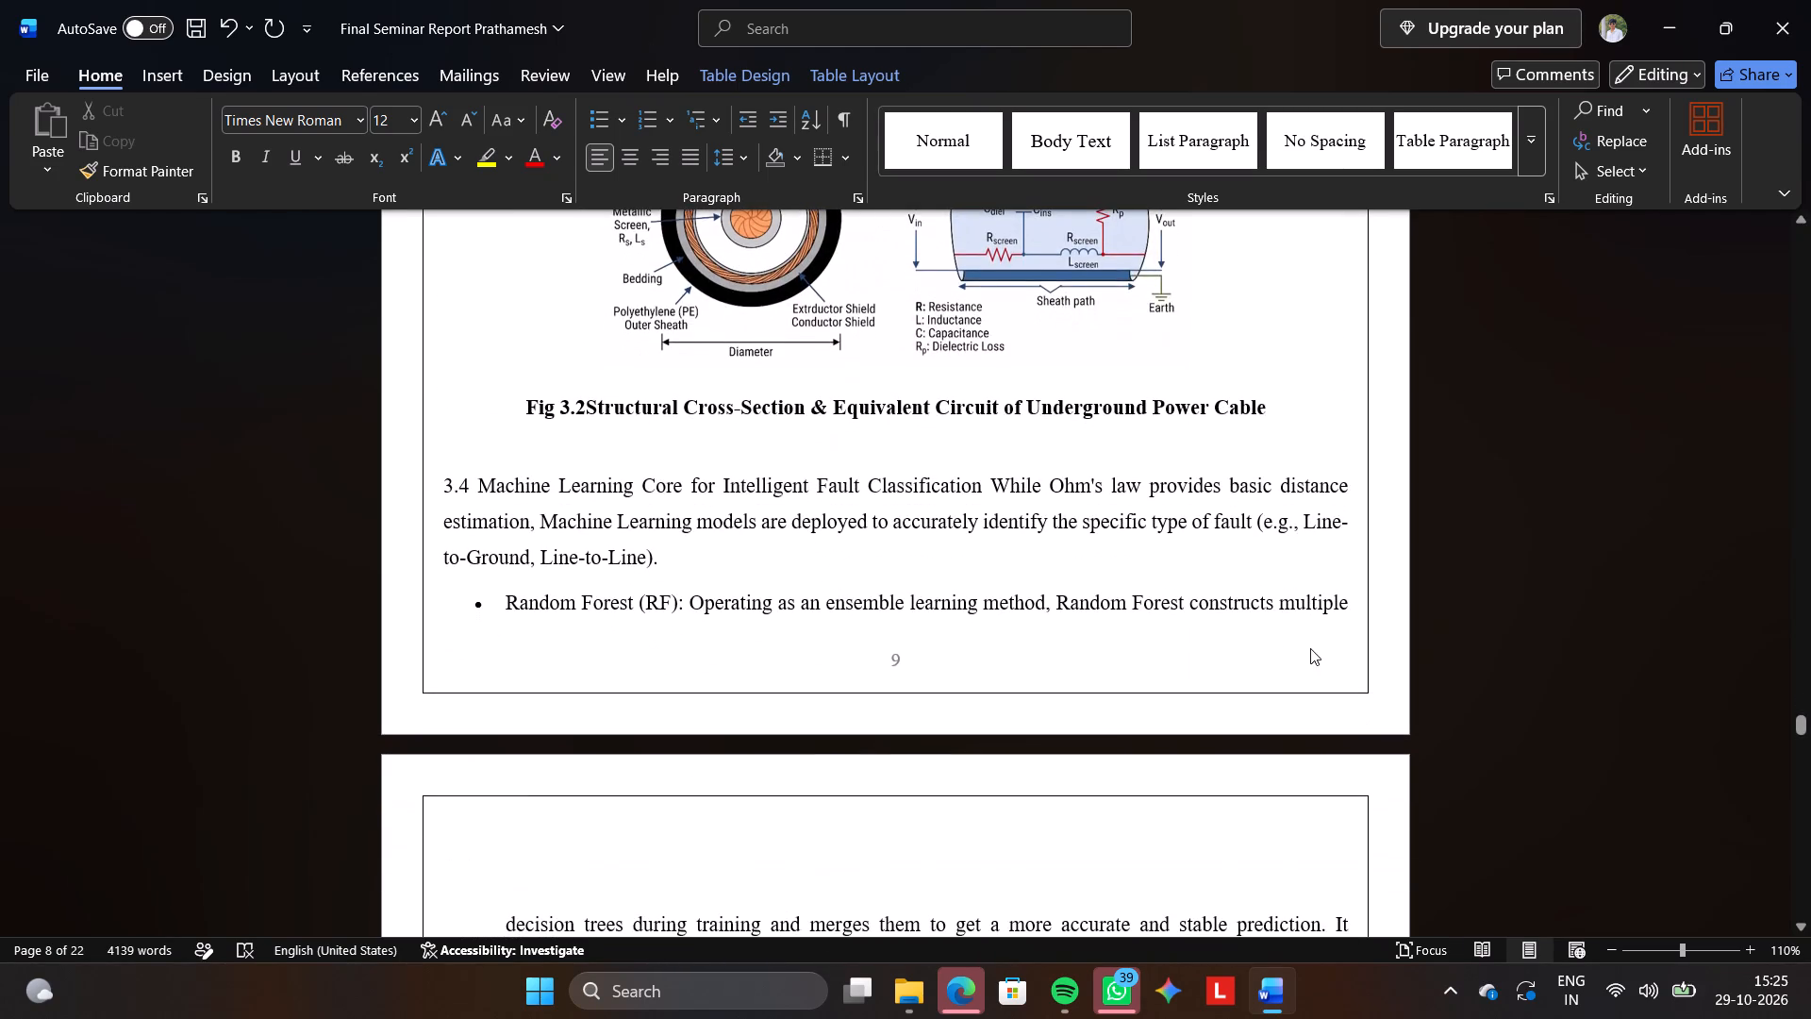
scroll(1310, 648, "down", 1)
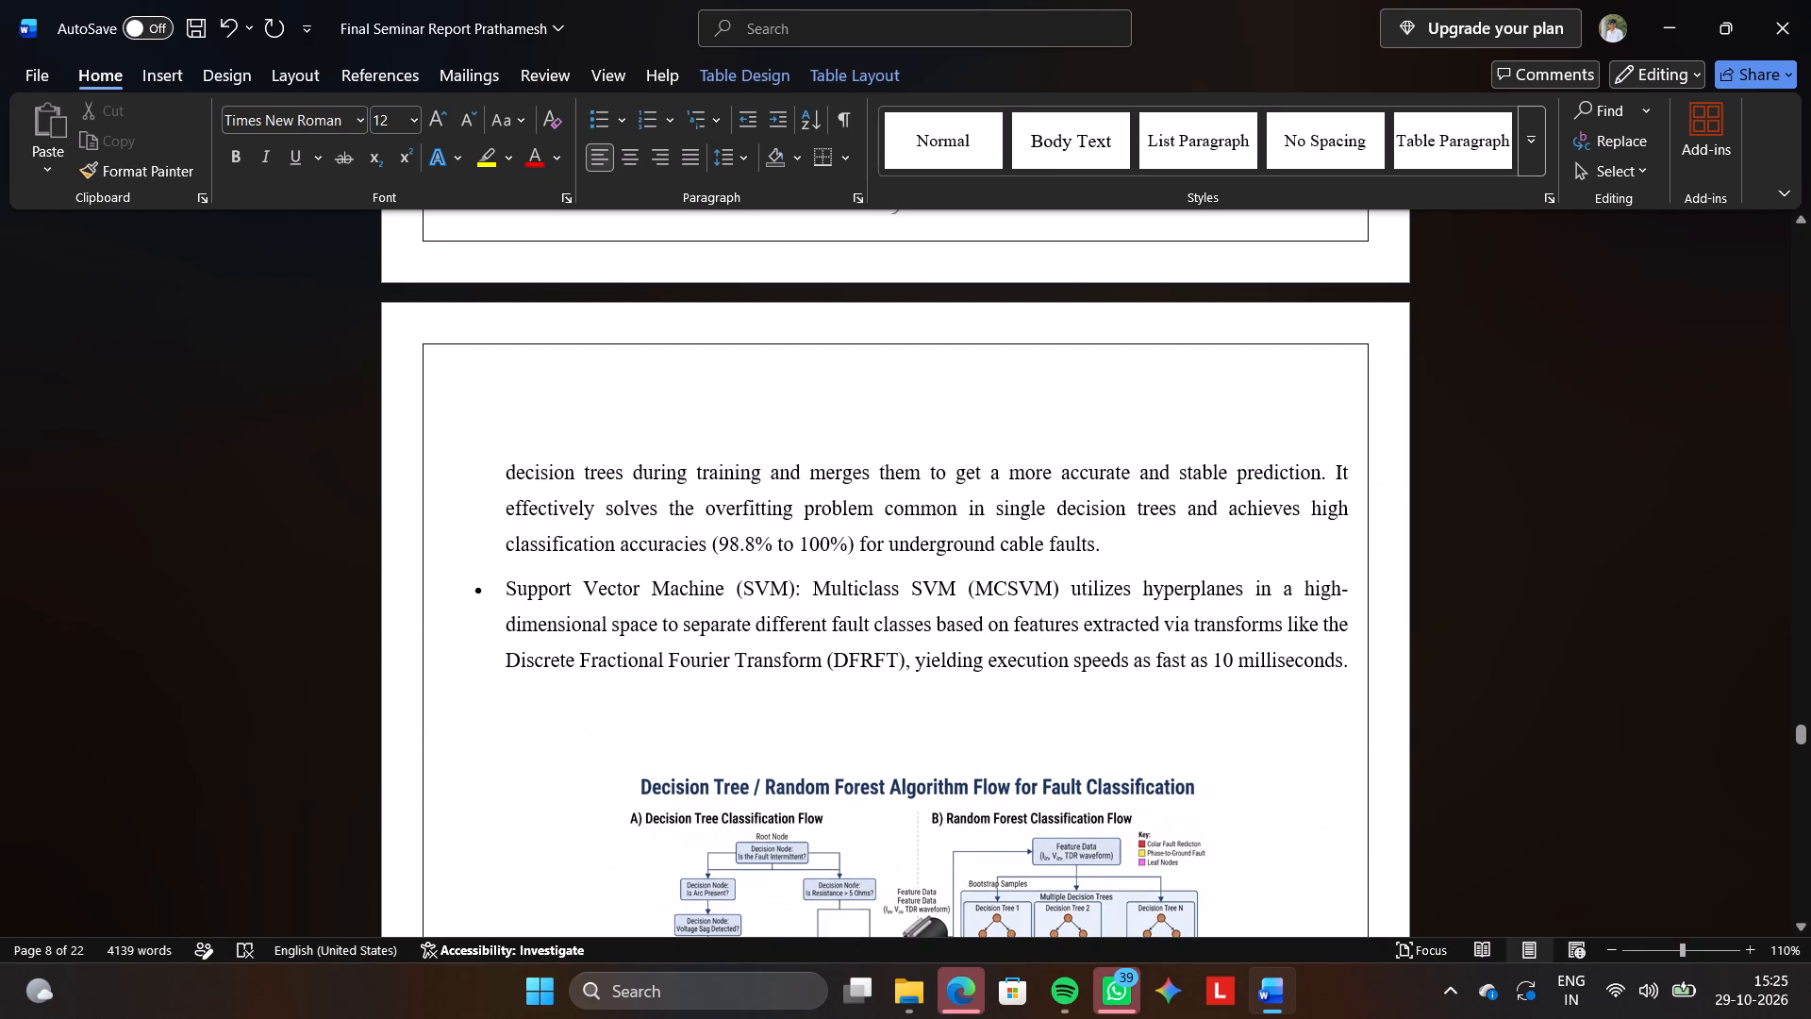
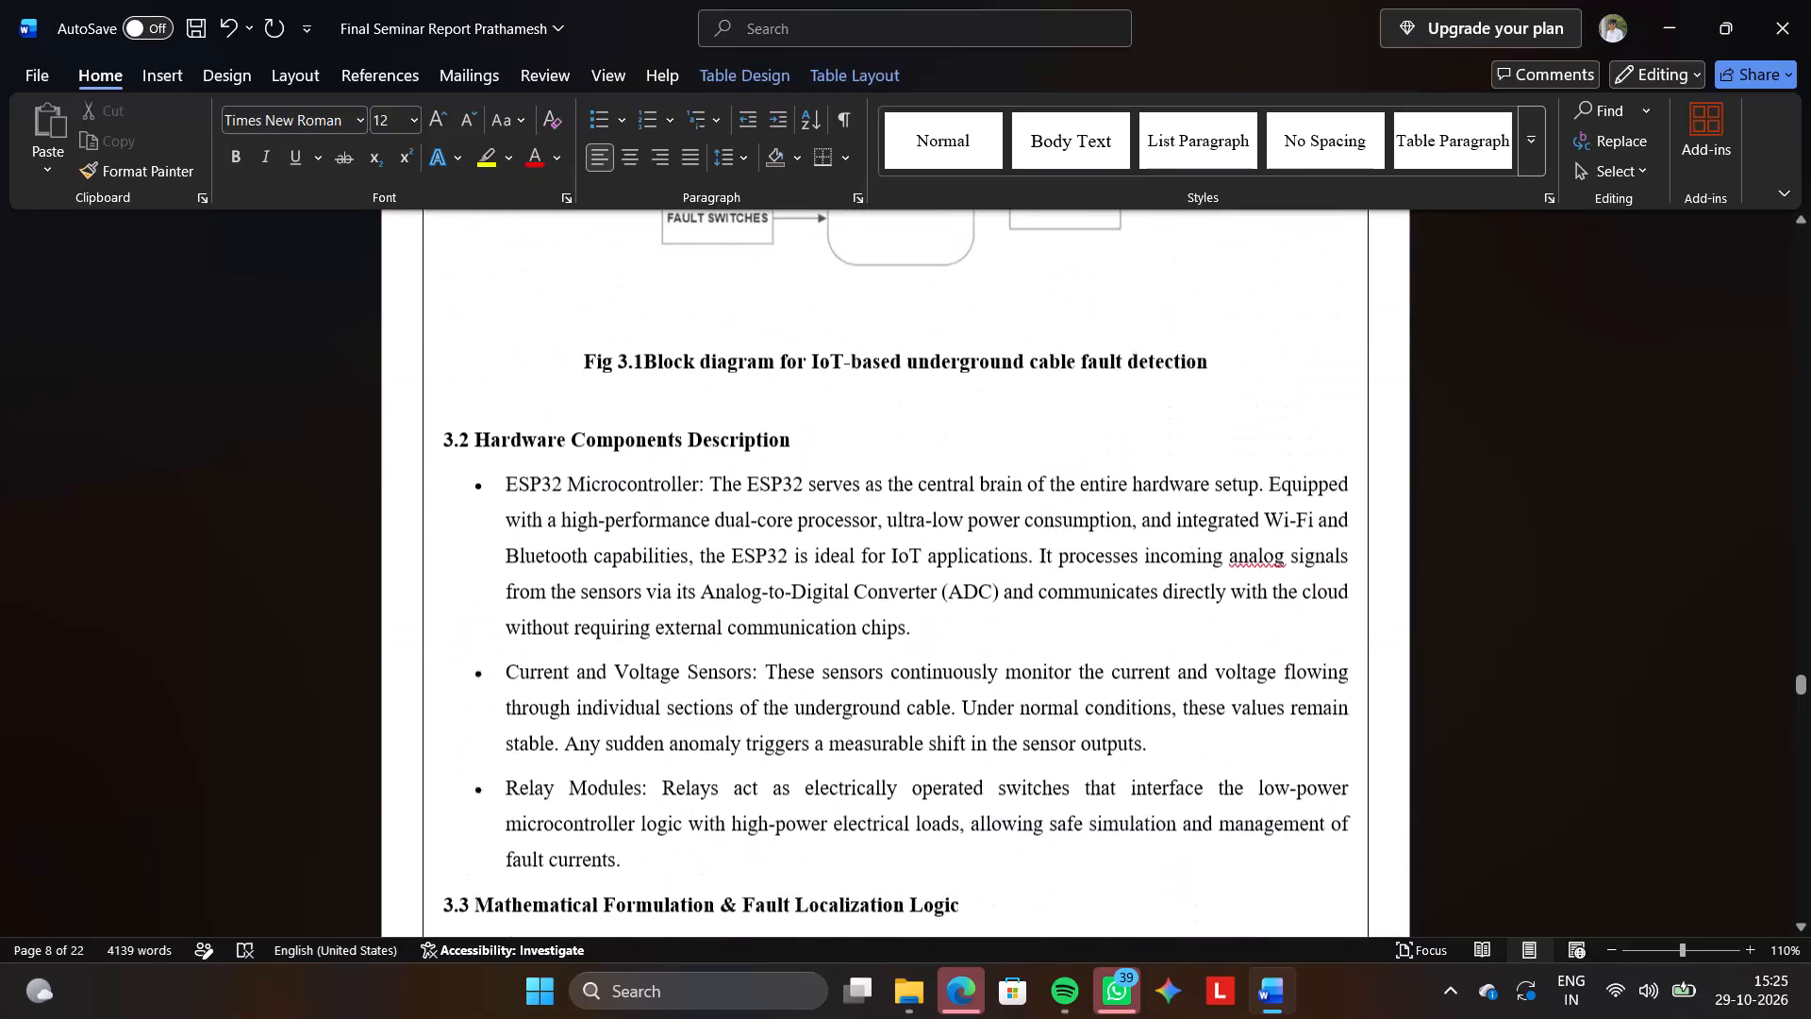
Open custom page margins and set the top and bottom margins to 2.54 cm.
left_click(307, 62)
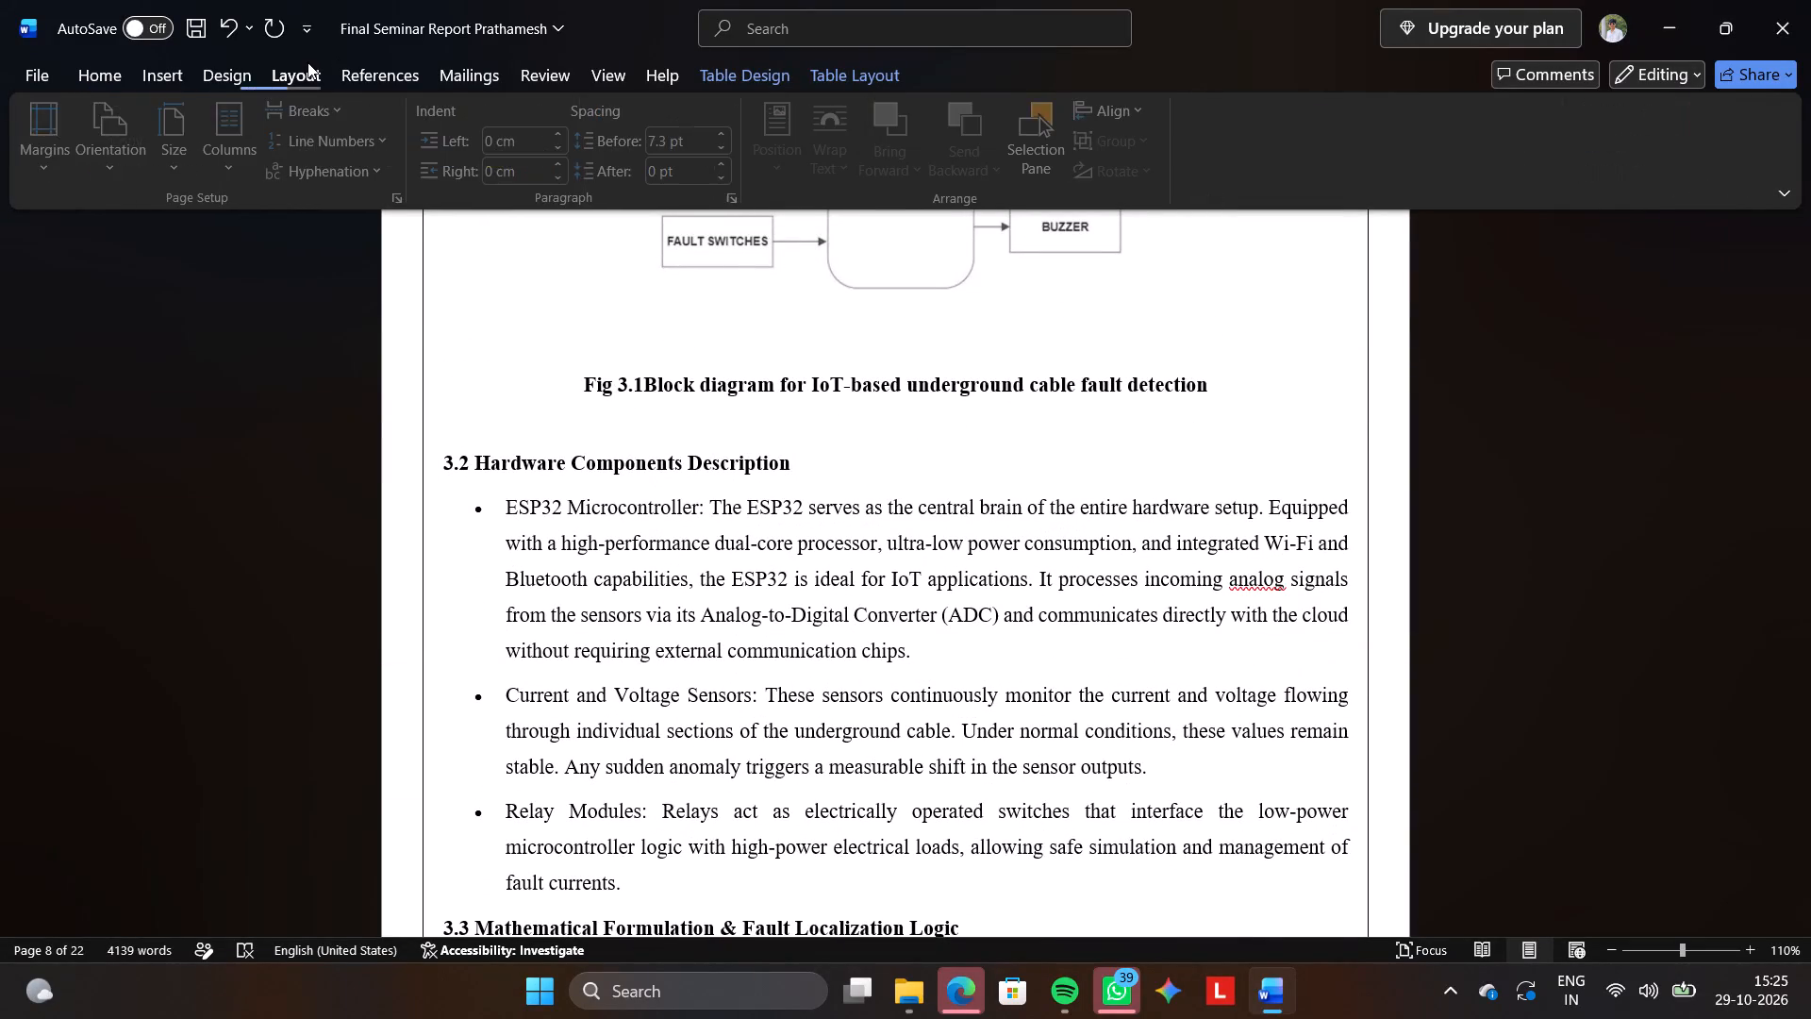
left_click(71, 169)
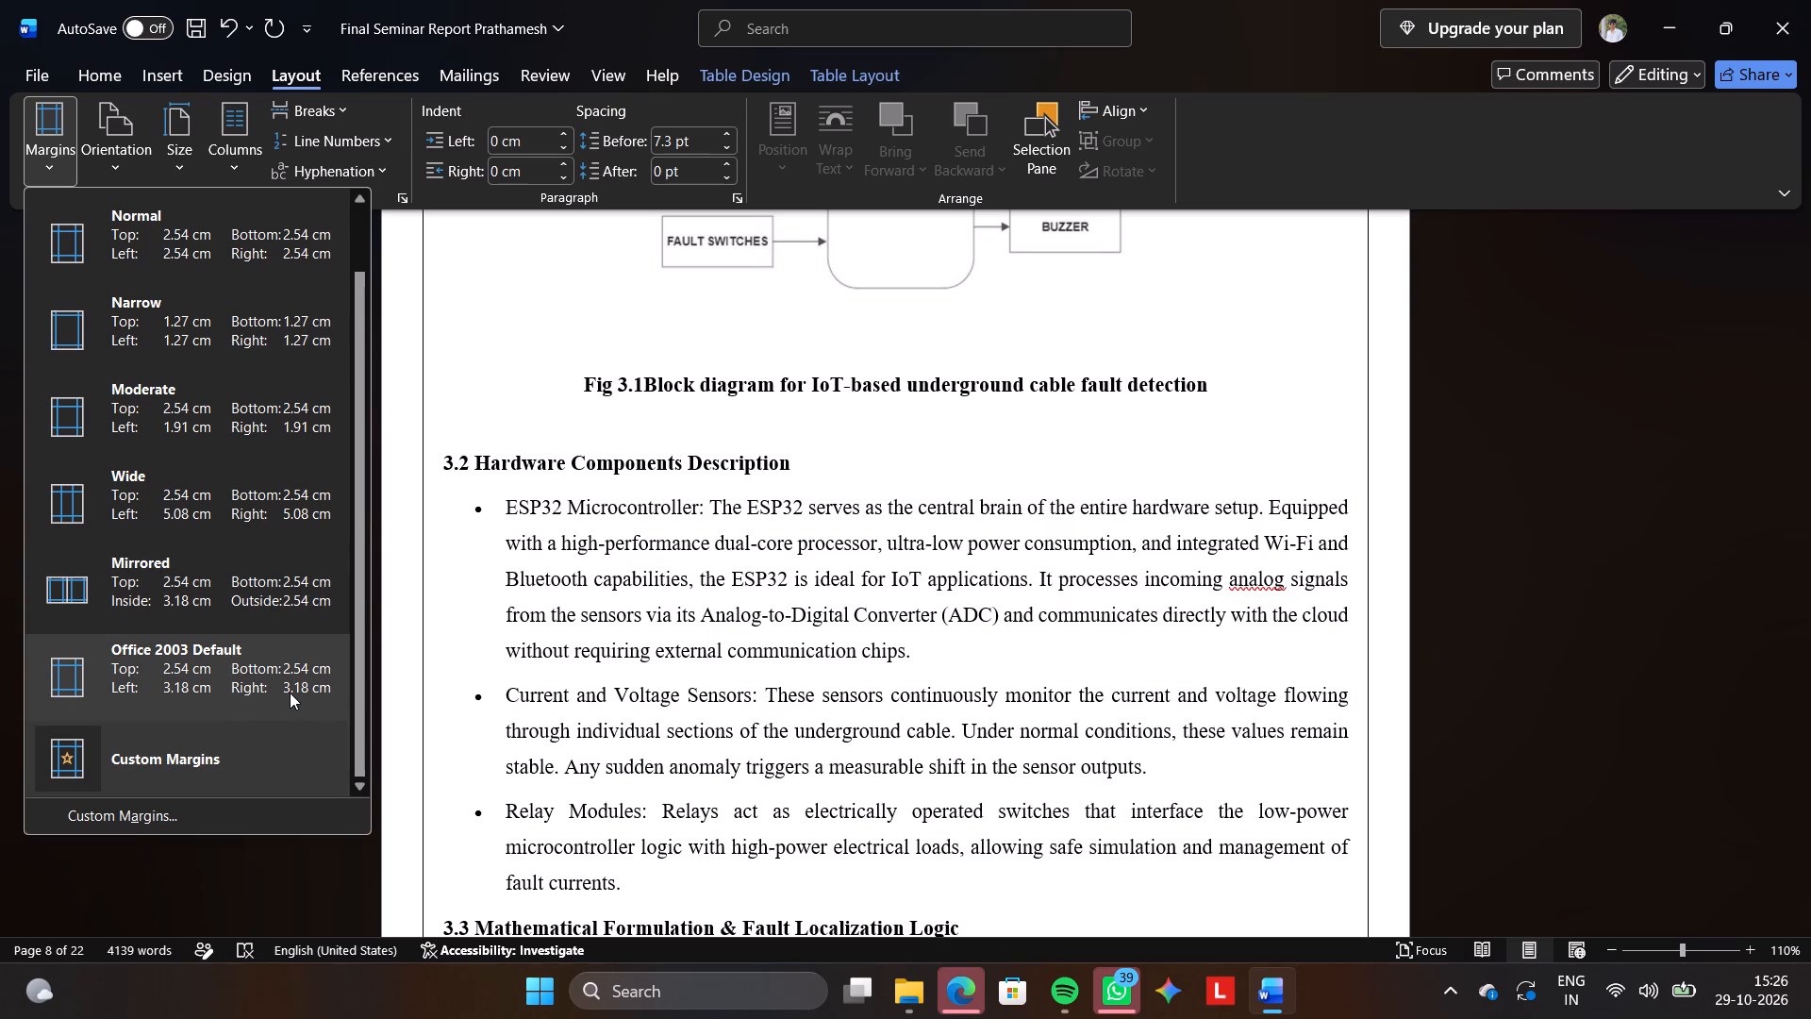
left_click(161, 801)
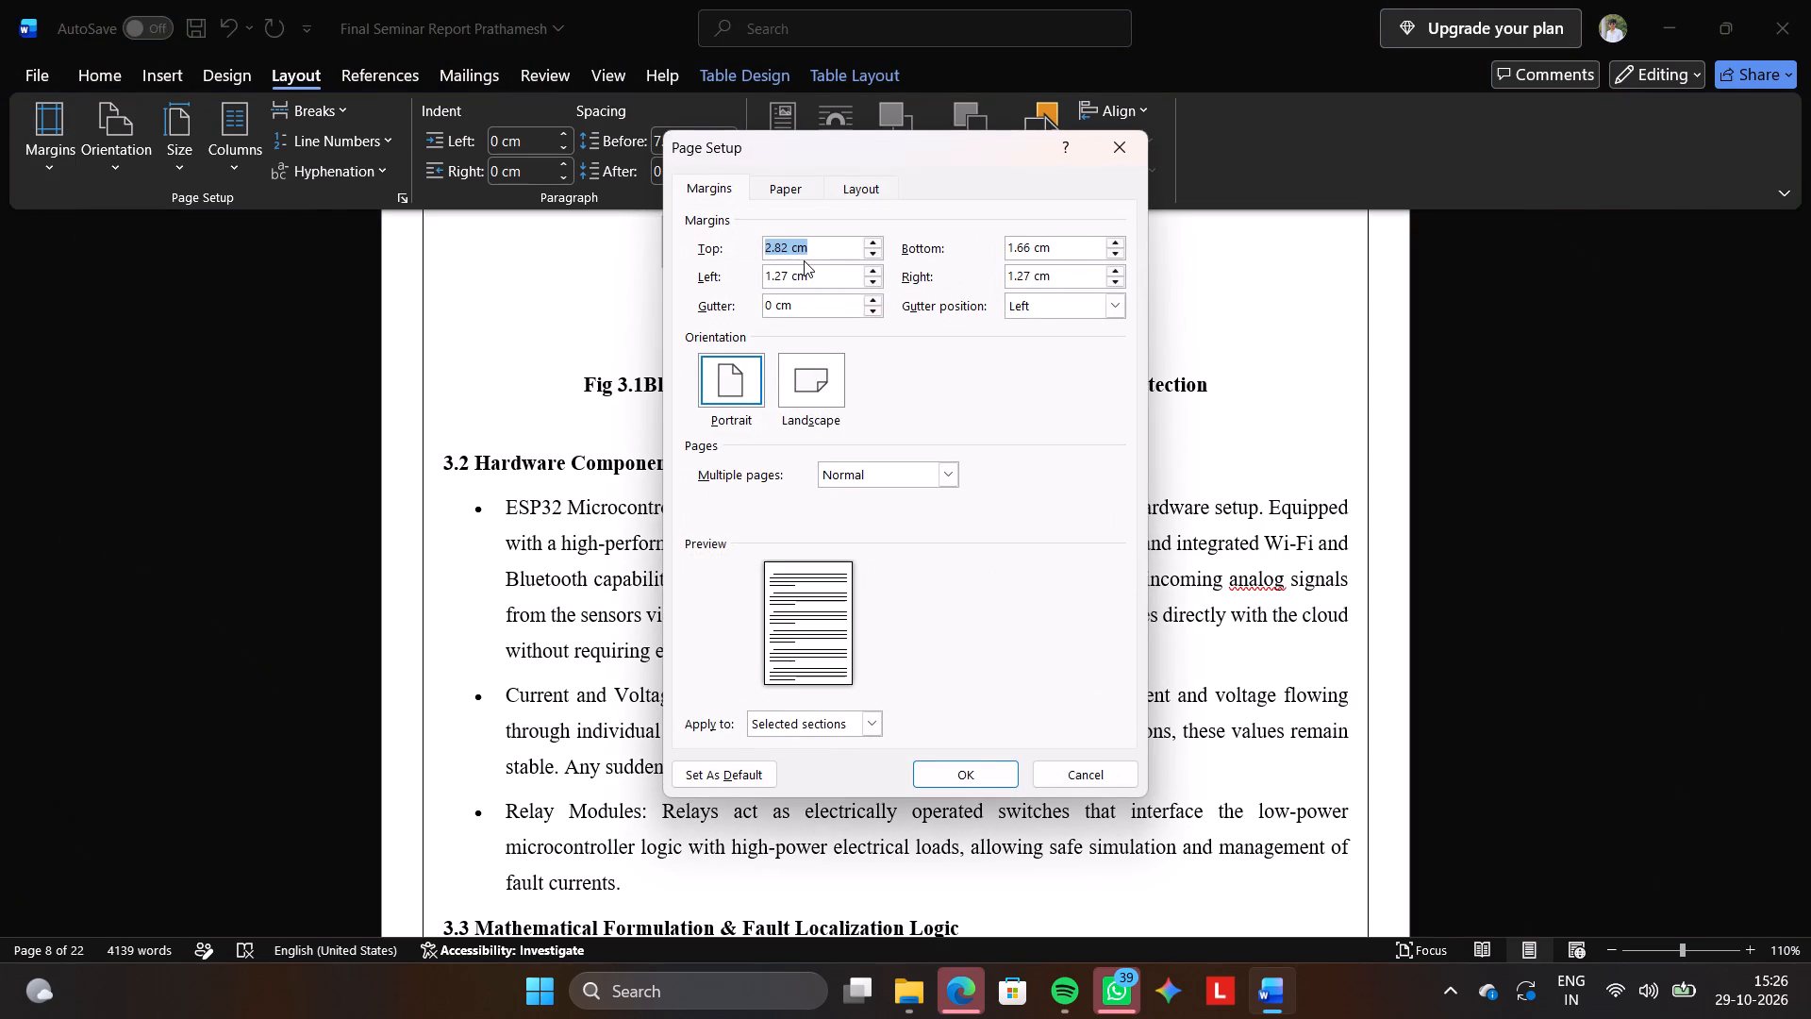
type("2.54")
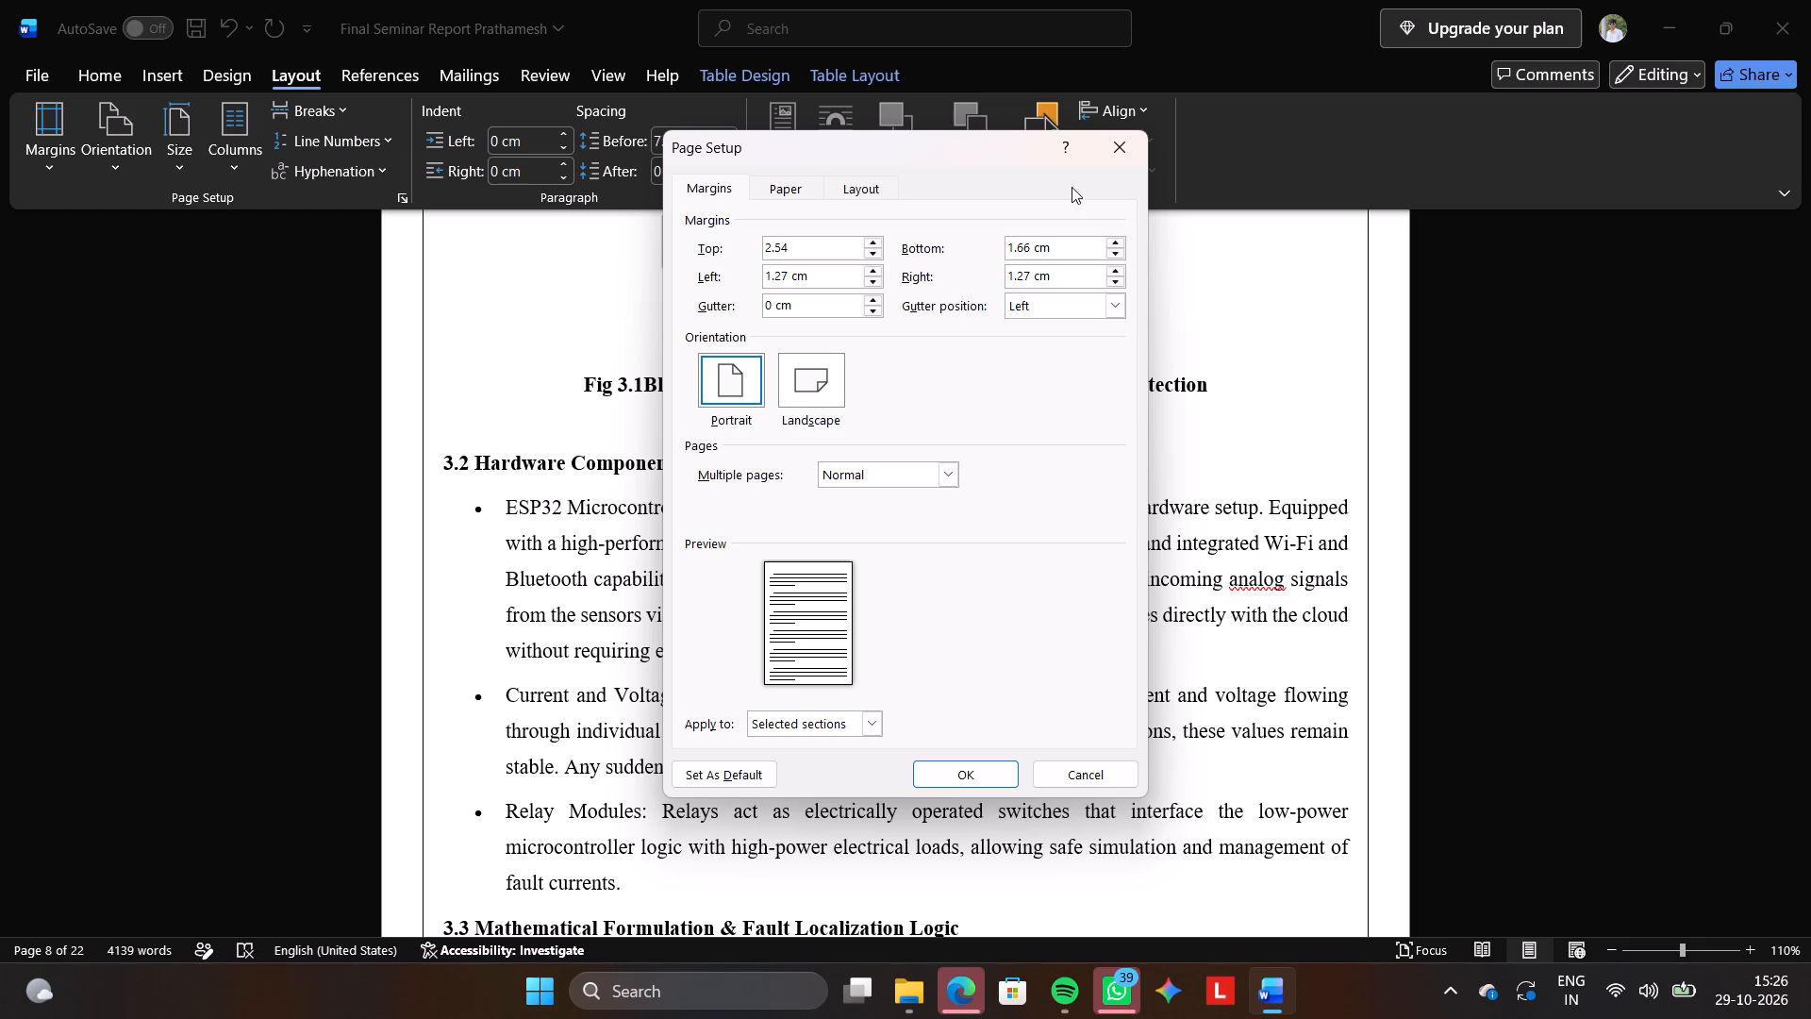
left_click(1051, 255)
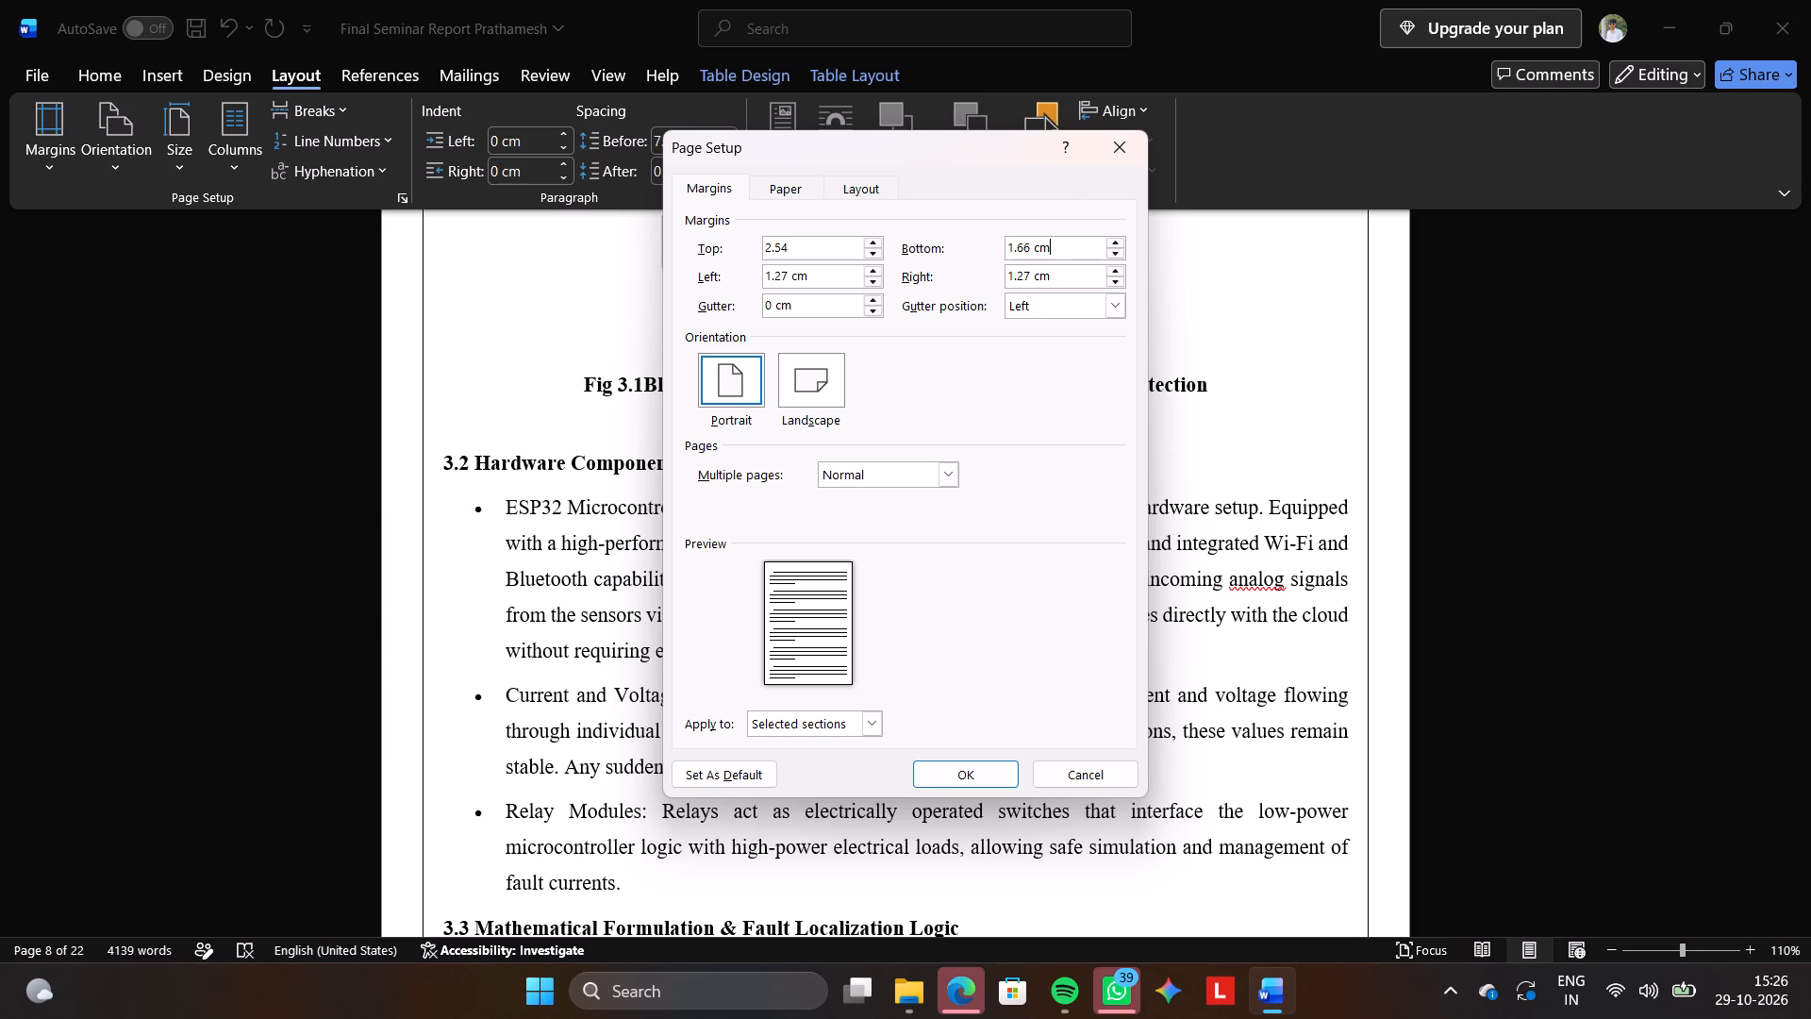
double_click(1051, 255)
triple_click(1051, 255)
triple_click(1051, 255)
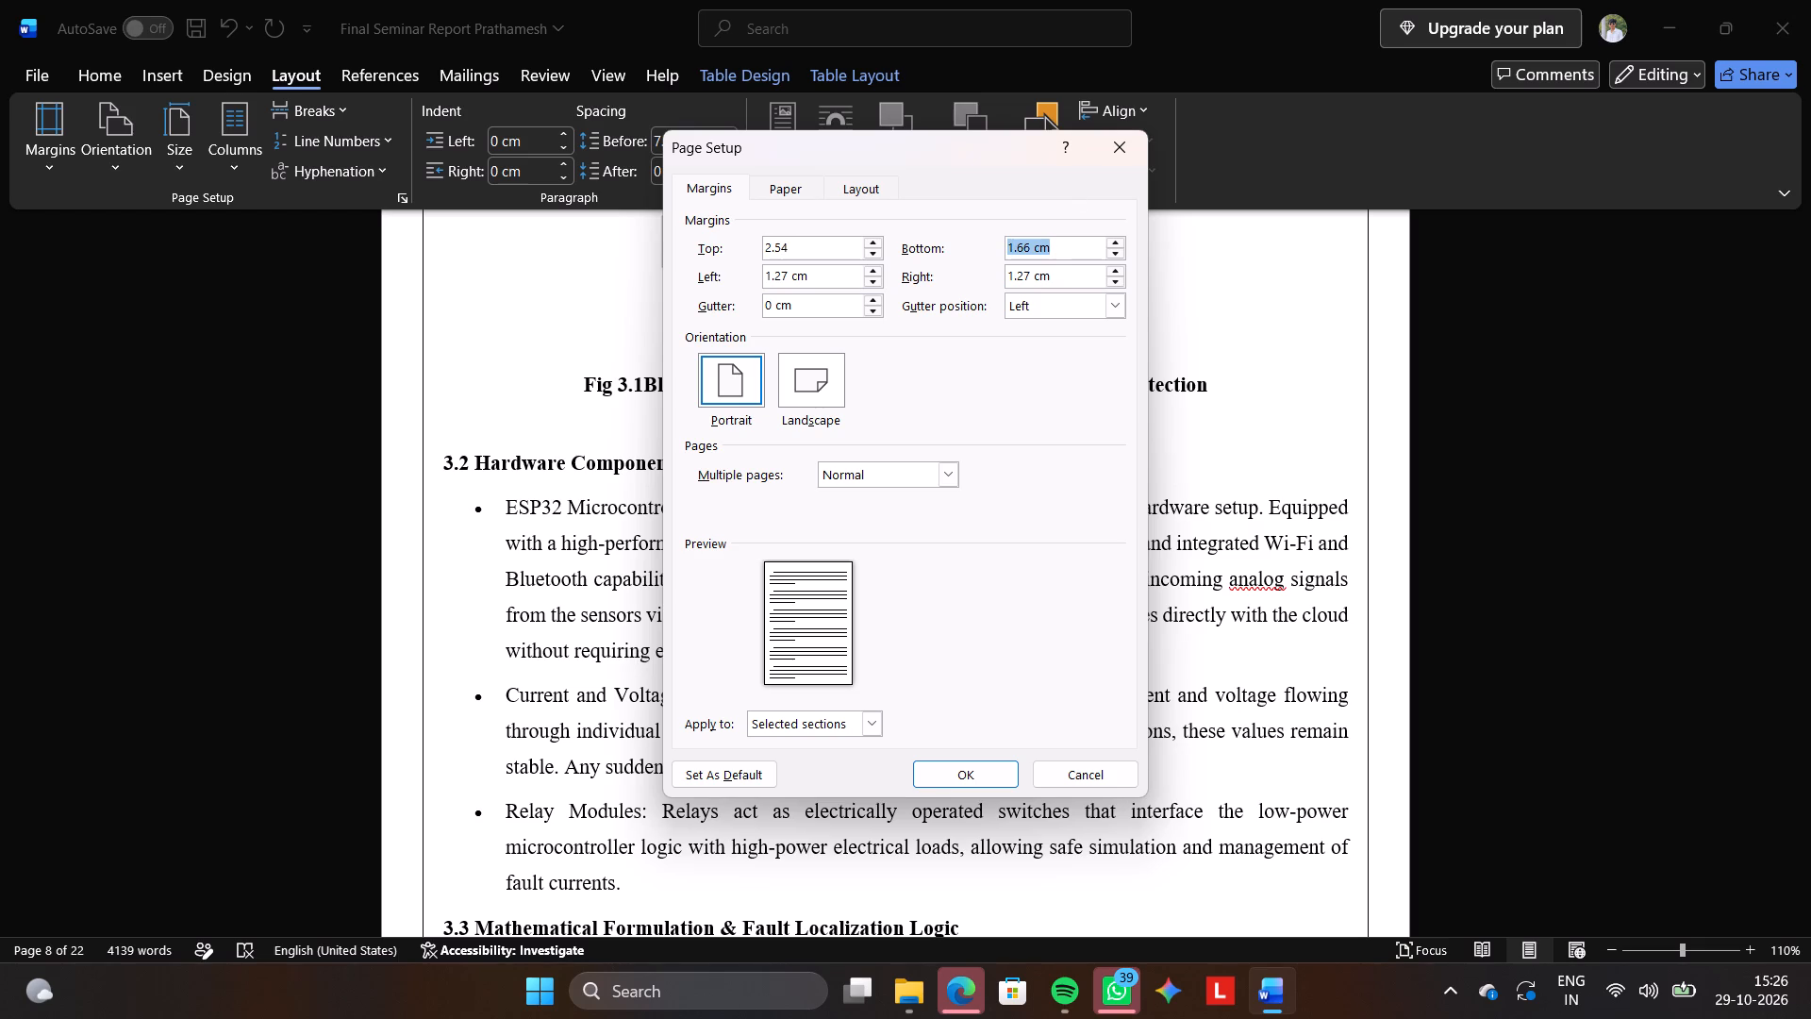
triple_click(1051, 255)
type("2.54")
Set the left margin to 3.81 cm and the right margin to 2.54 cm, applying the margins to the whole document.
left_click(791, 275)
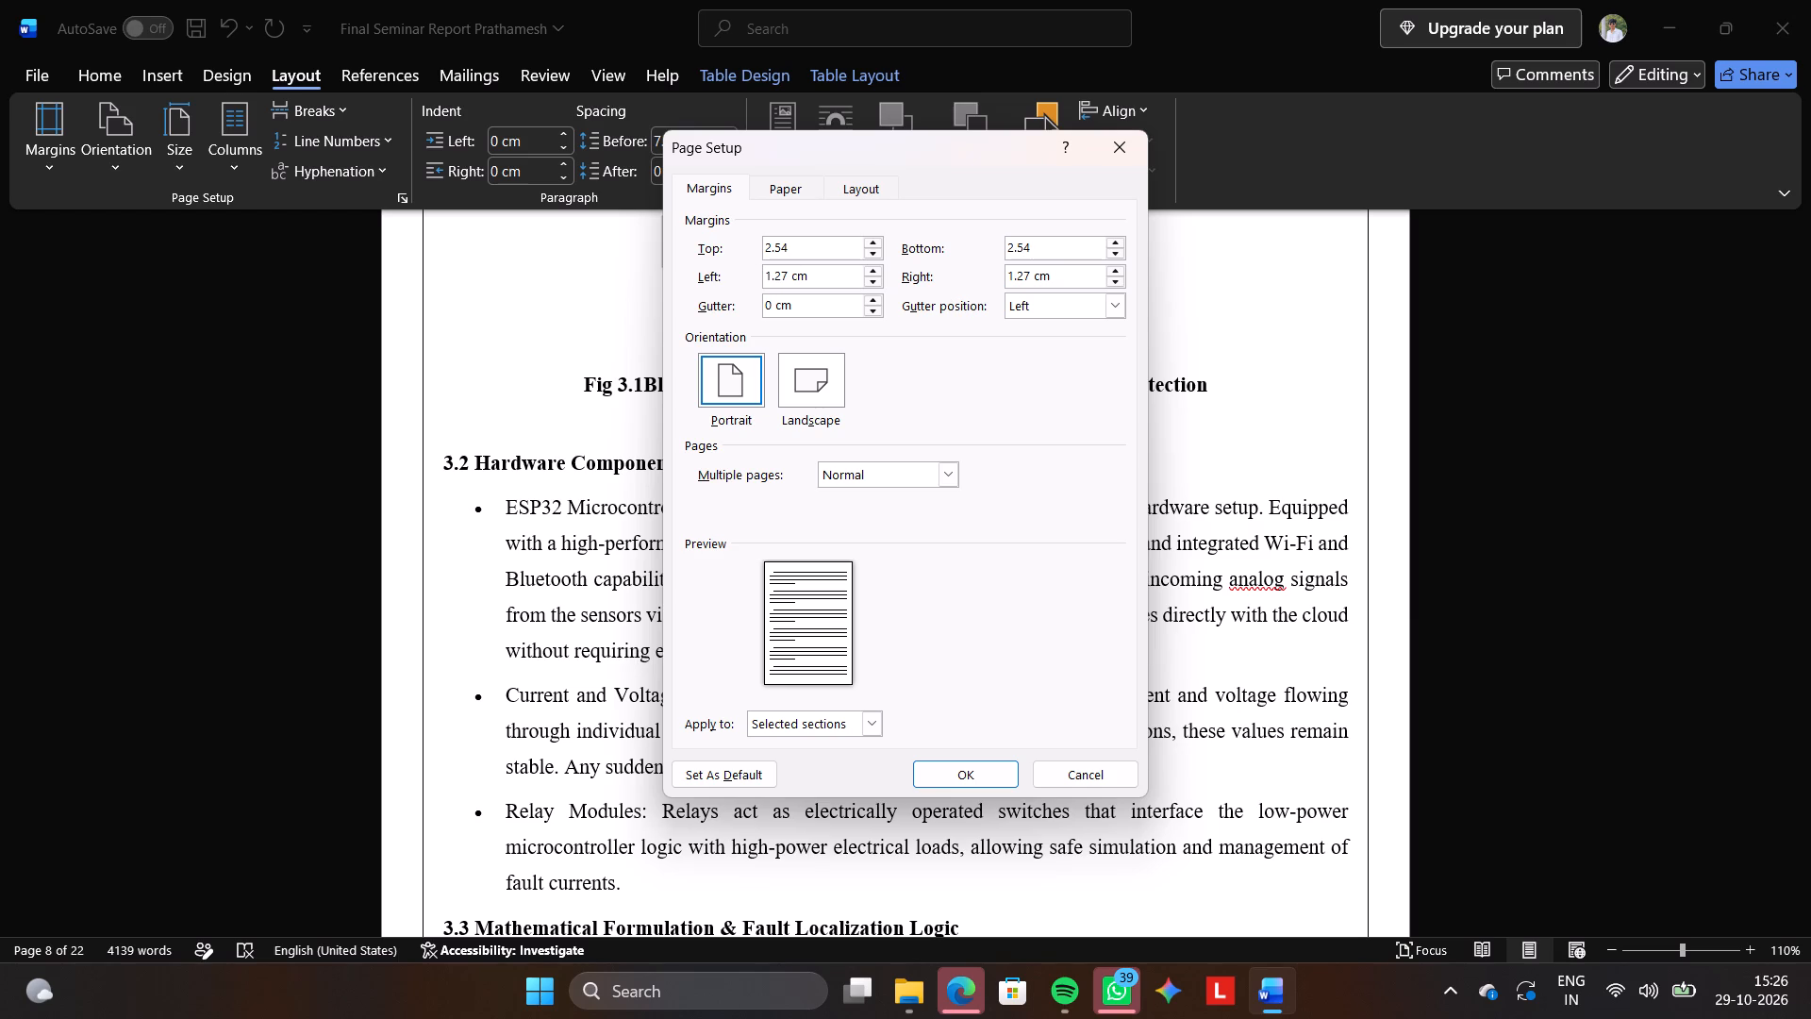
double_click(791, 275)
triple_click(791, 275)
type("3.81")
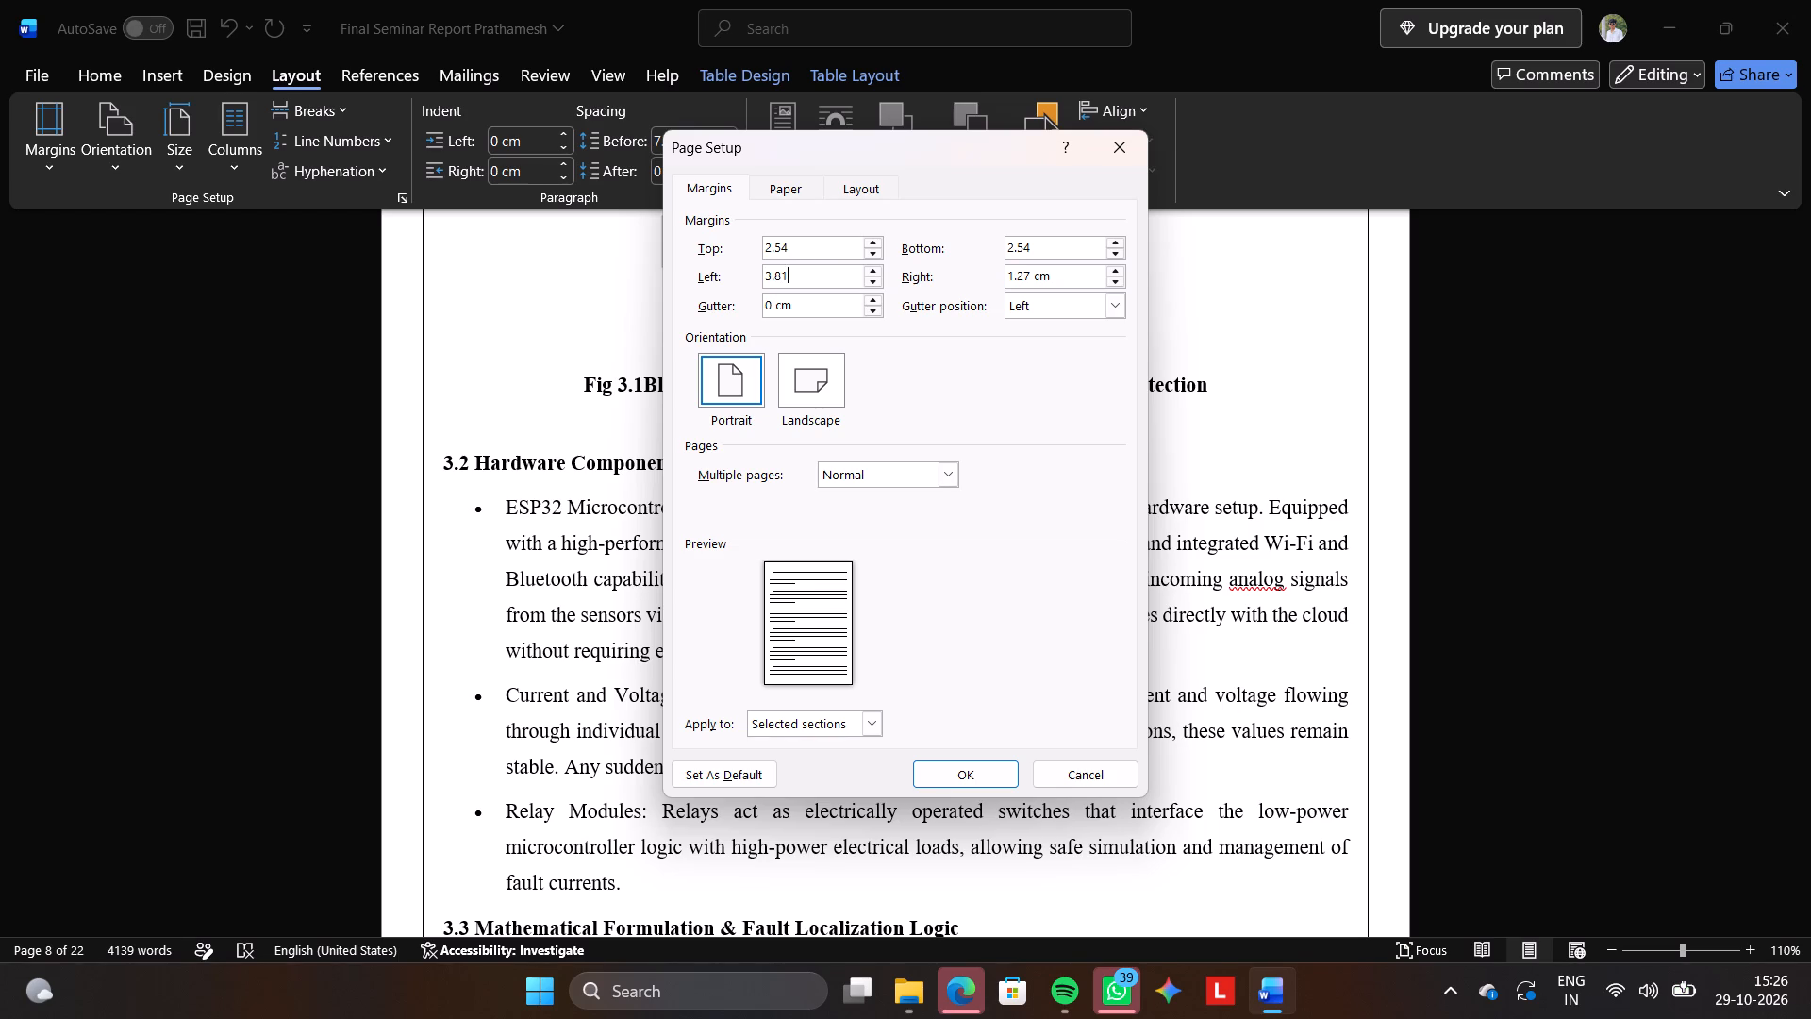
left_click(1021, 272)
double_click(1021, 272)
key("3")
key("BackSpace")
type("2.54")
left_click(872, 725)
left_click(831, 755)
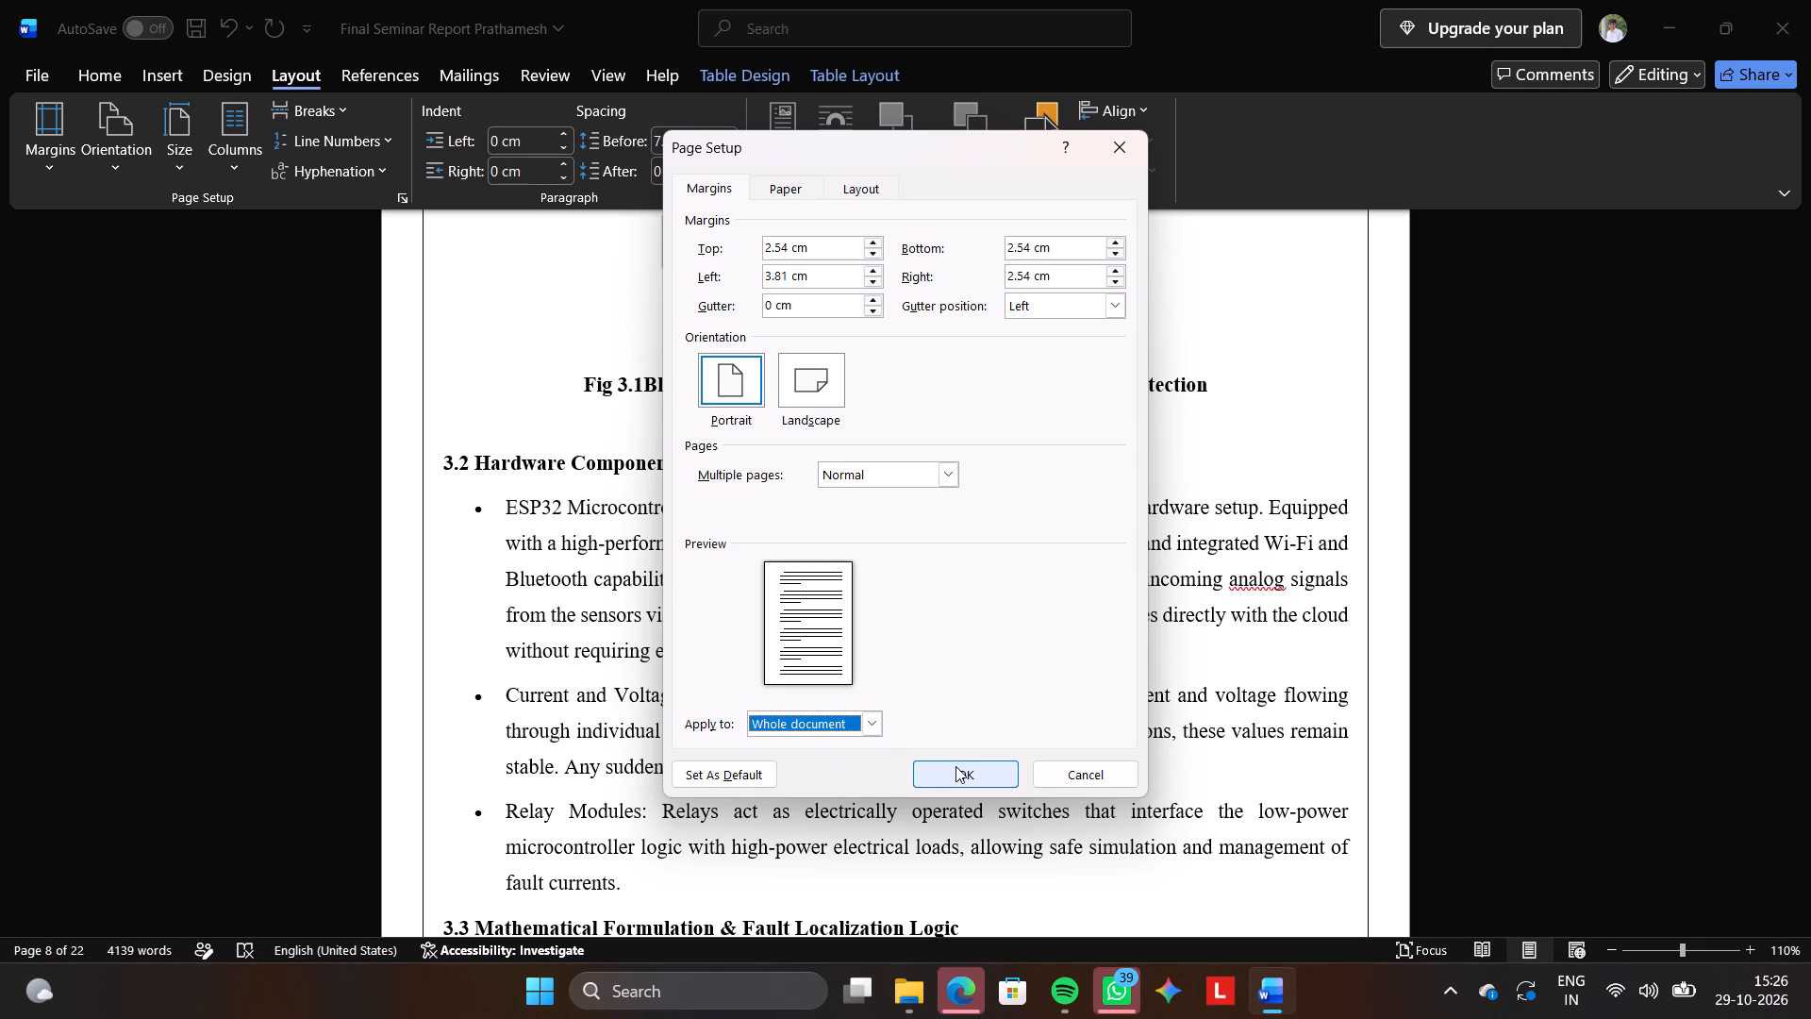
left_click(955, 766)
Look through the table of contents and Chapters 1 and 2 to check the page layout with the new margins.
scroll(955, 766, "up", 2)
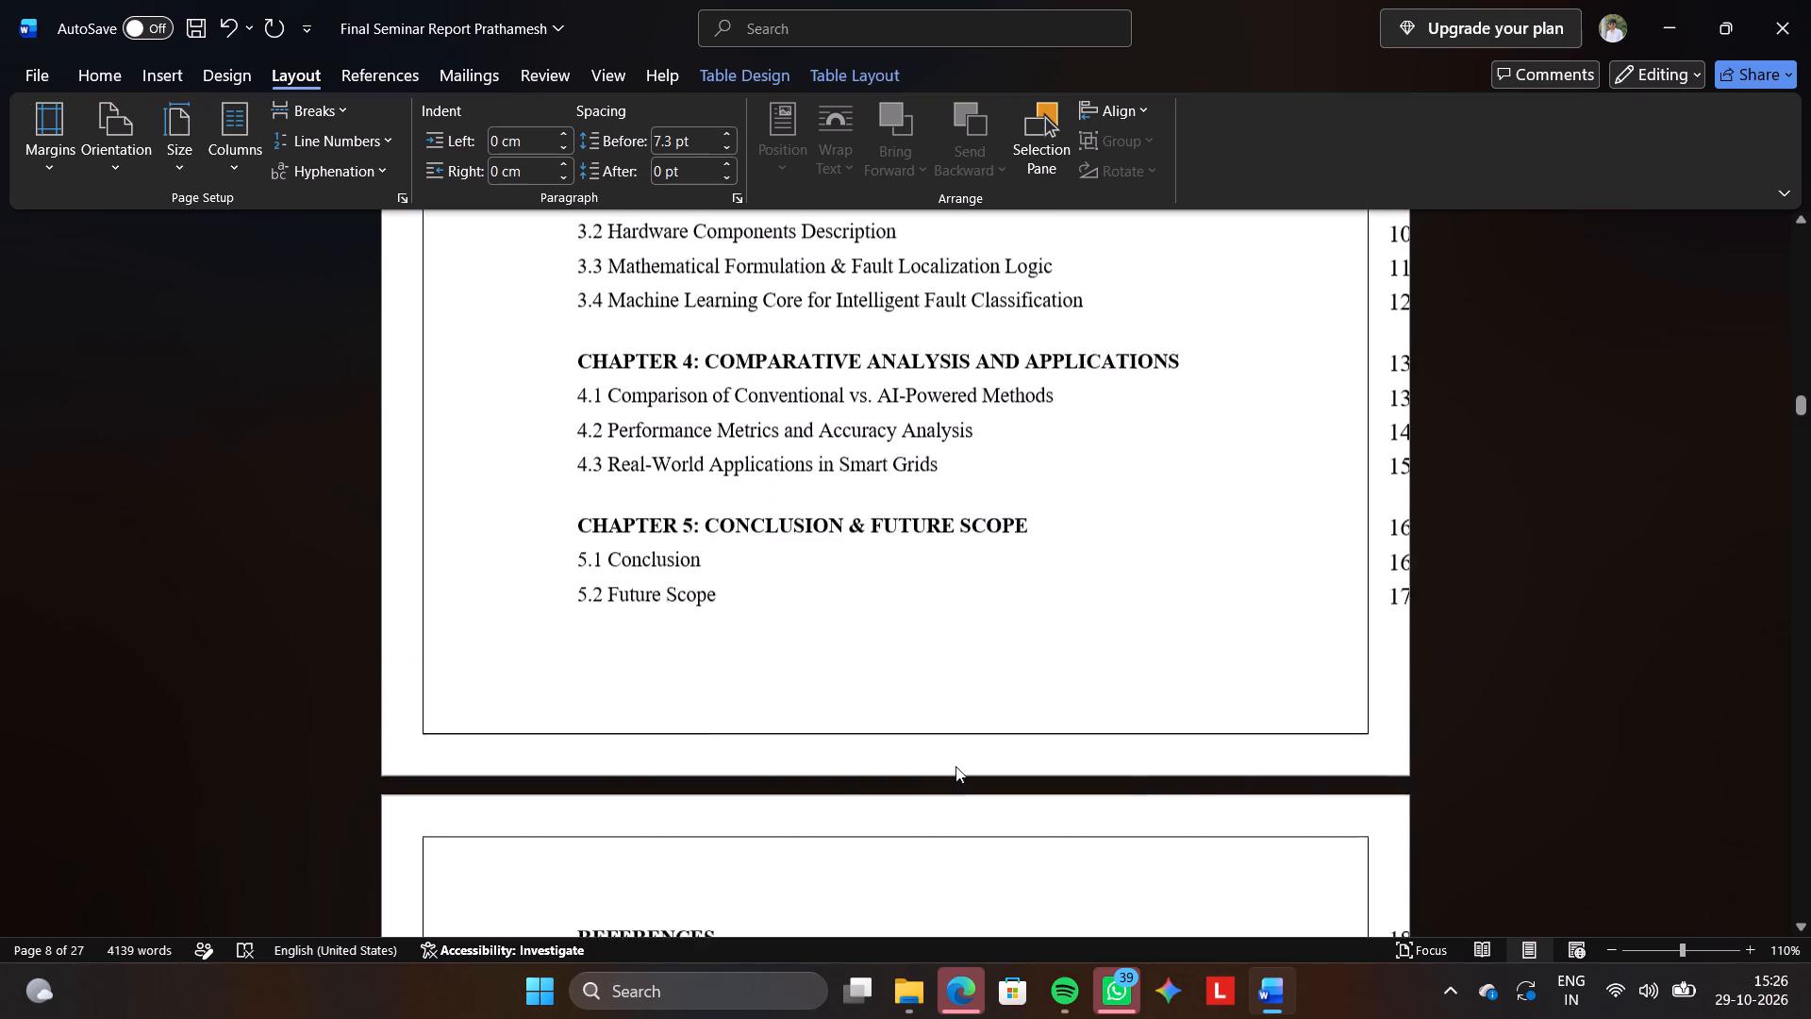
scroll(955, 766, "up", 1)
scroll(955, 766, "down", 4)
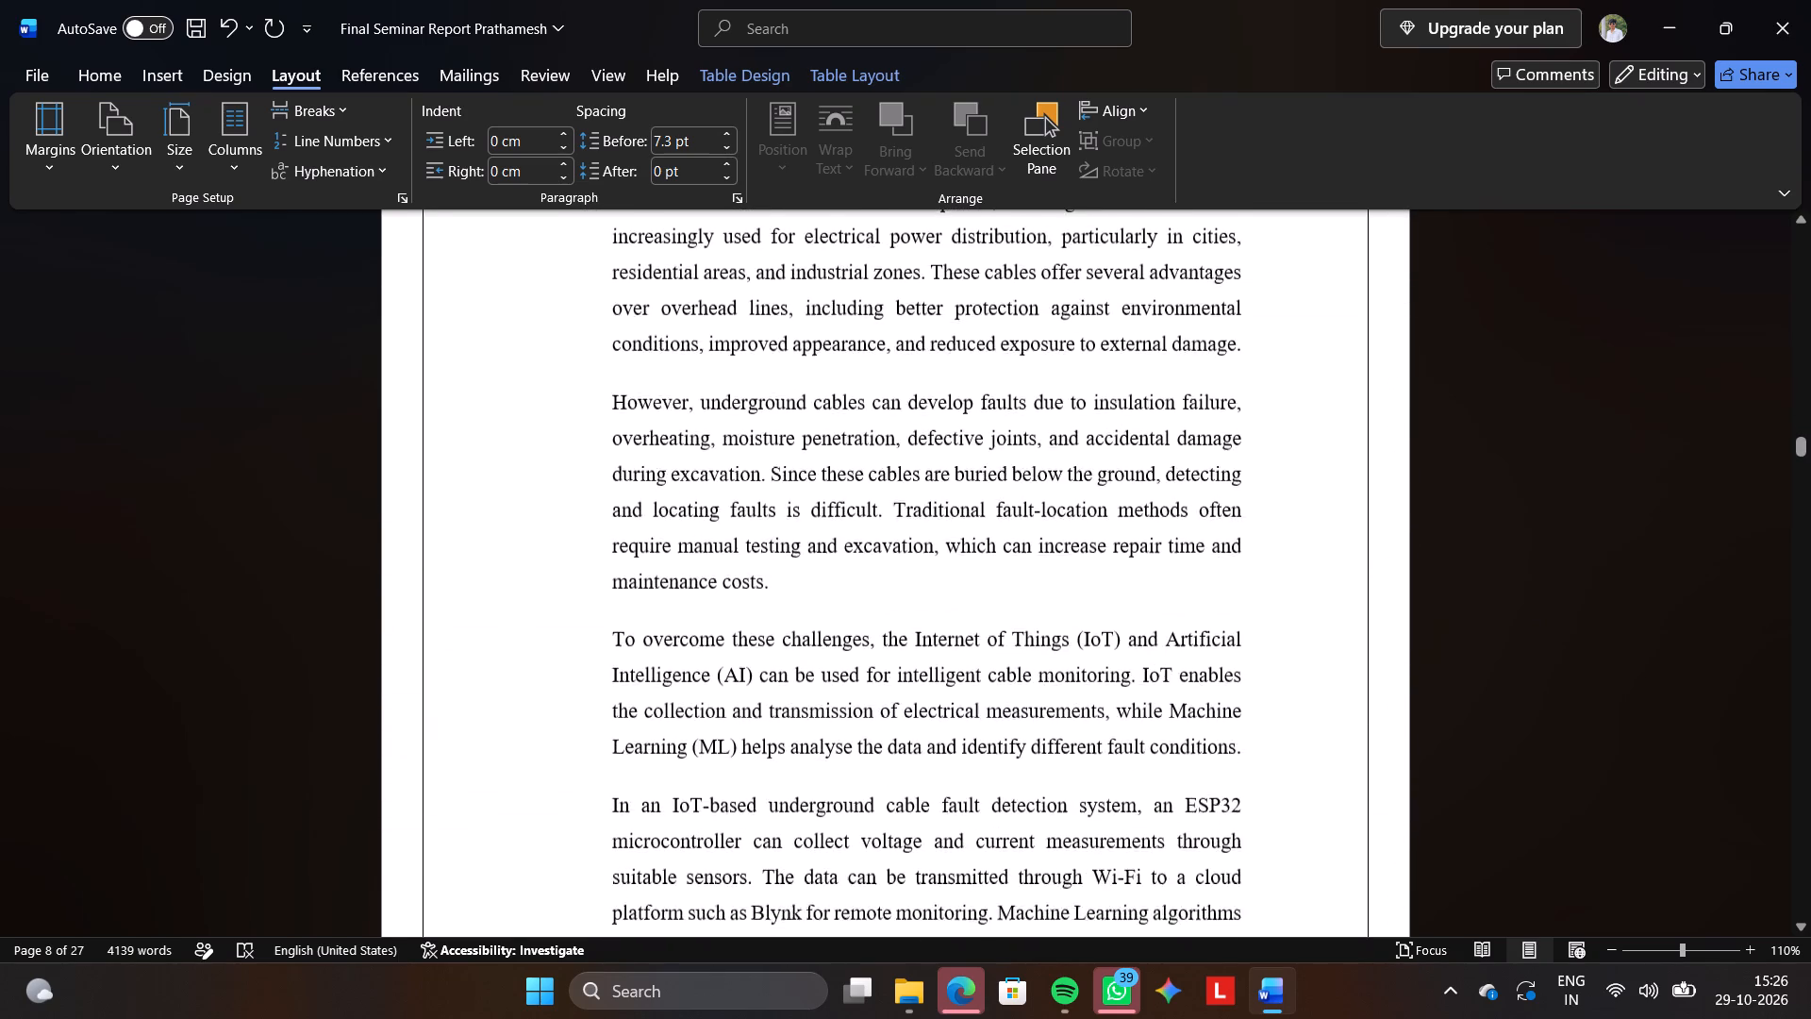
scroll(955, 766, "down", 5)
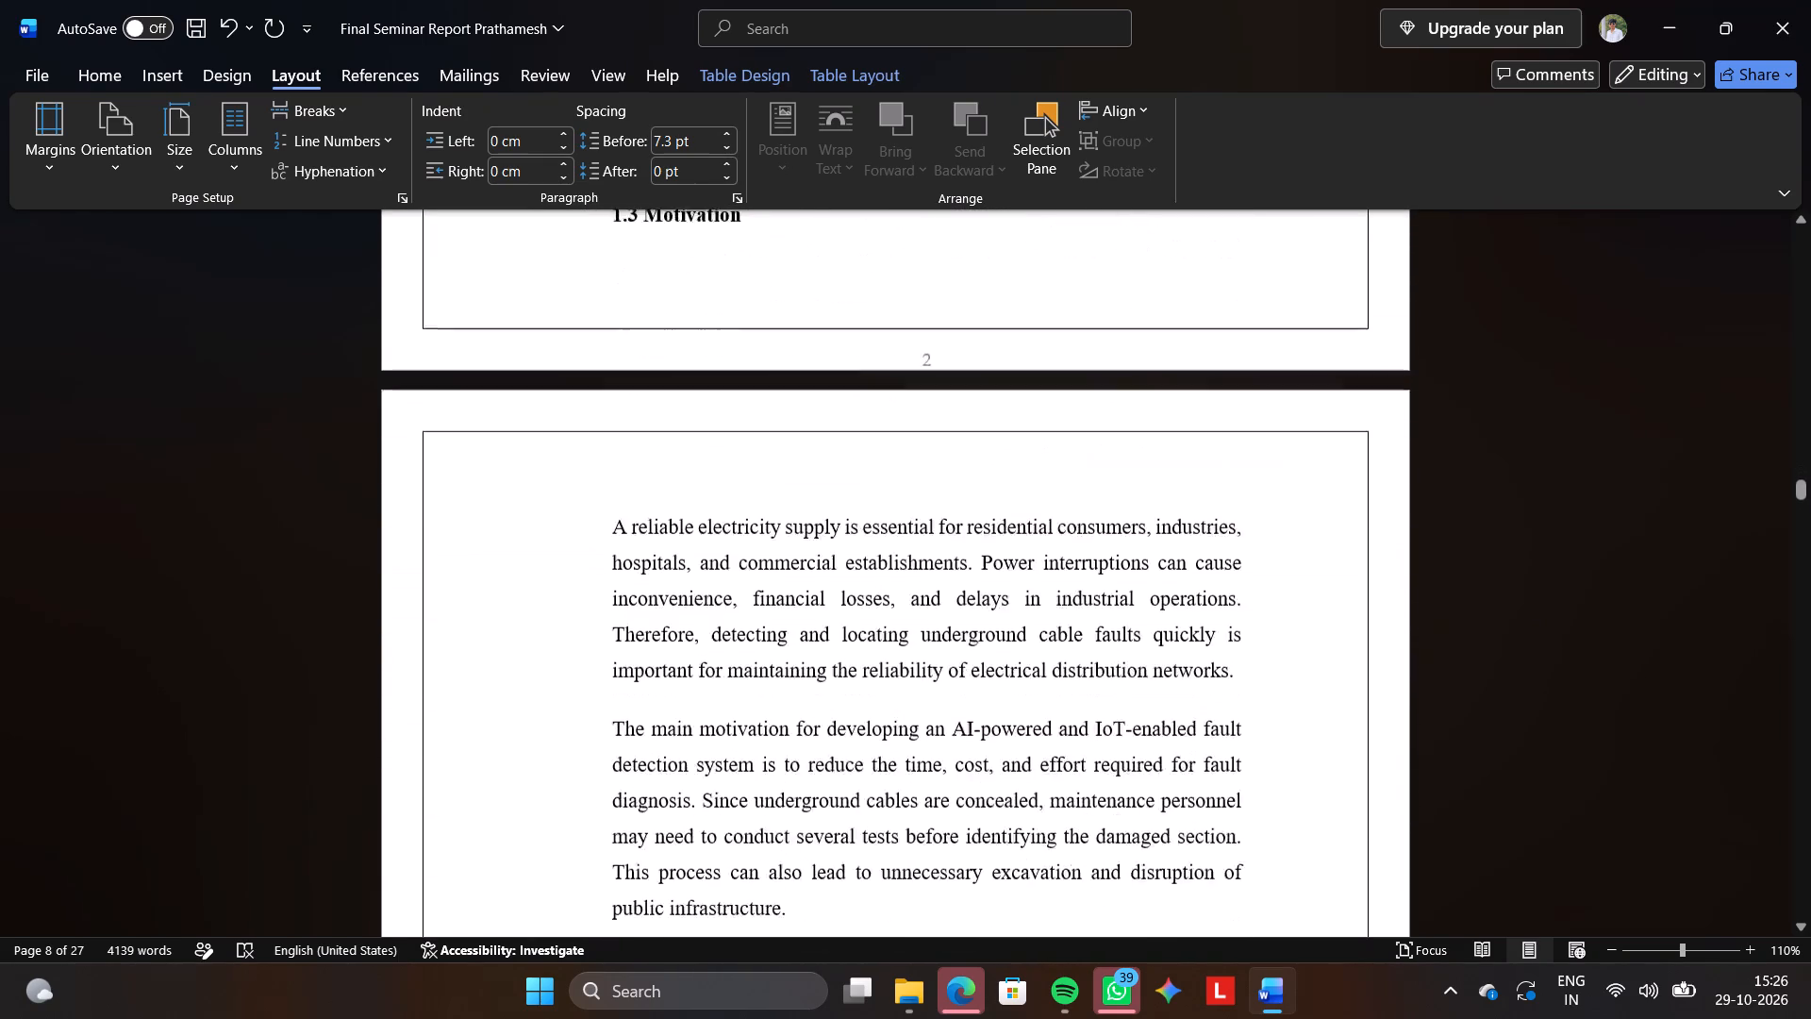
scroll(955, 766, "down", 2)
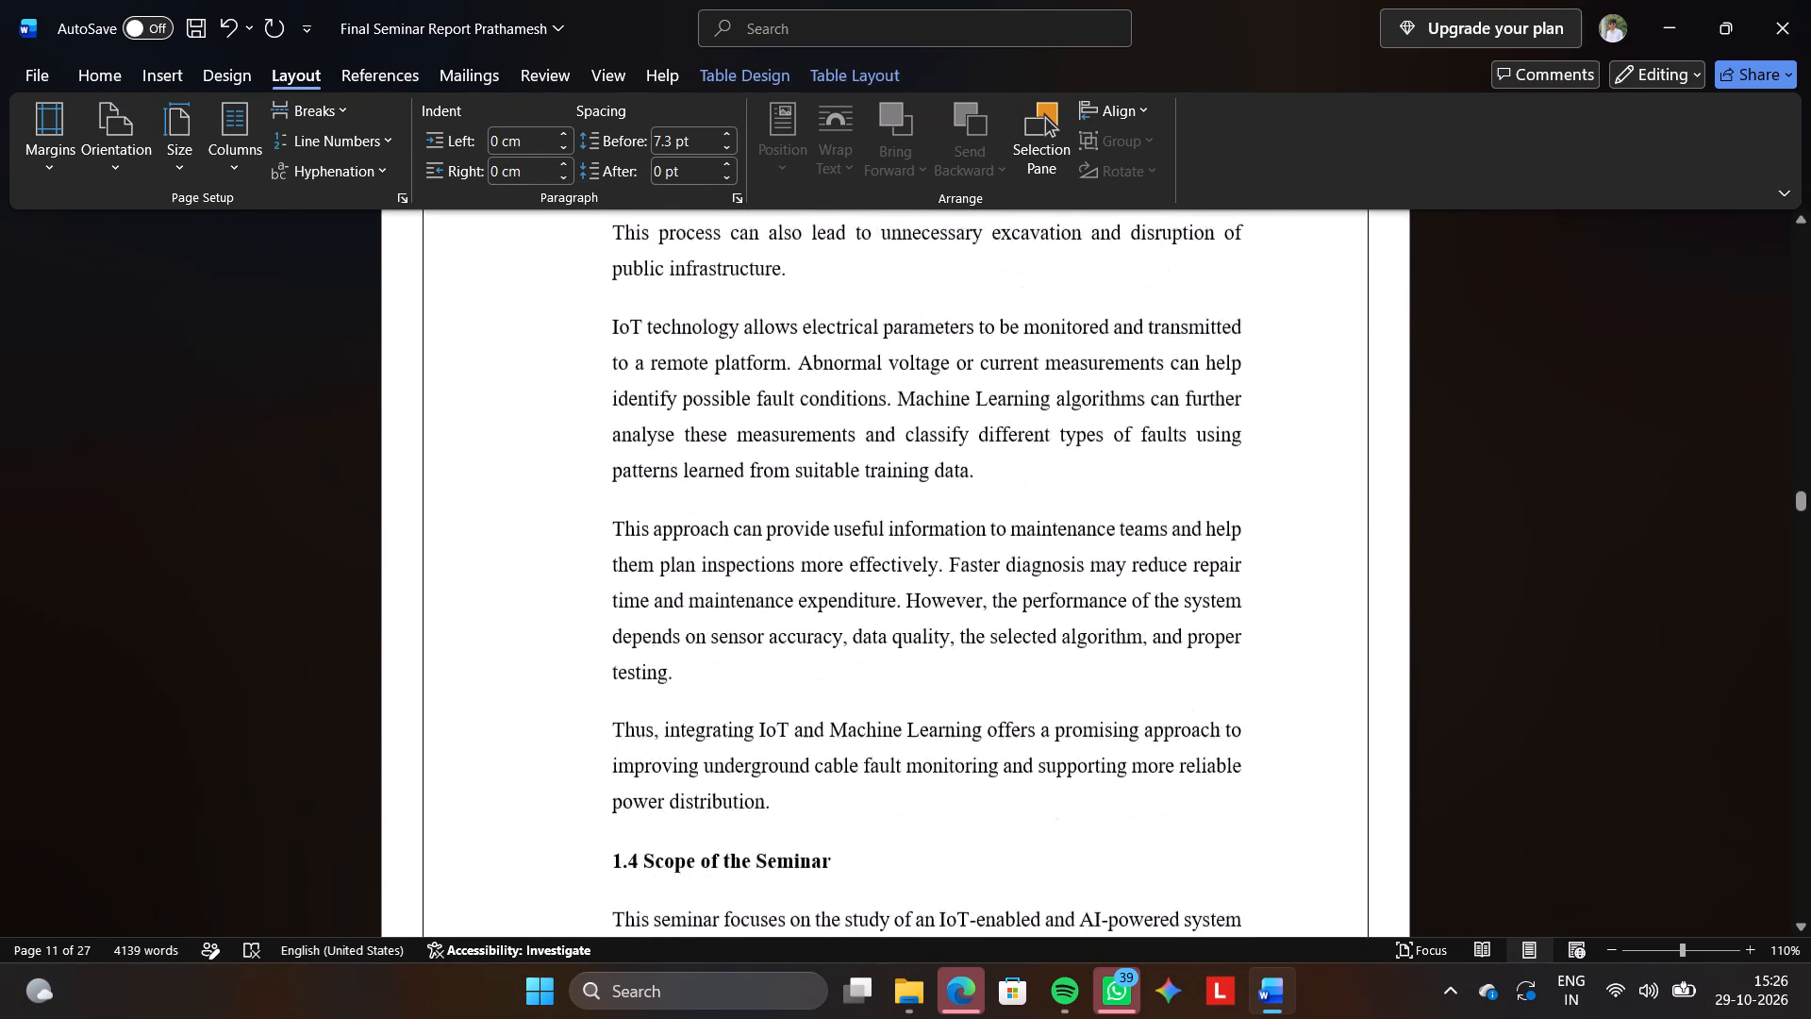
scroll(955, 766, "down", 6)
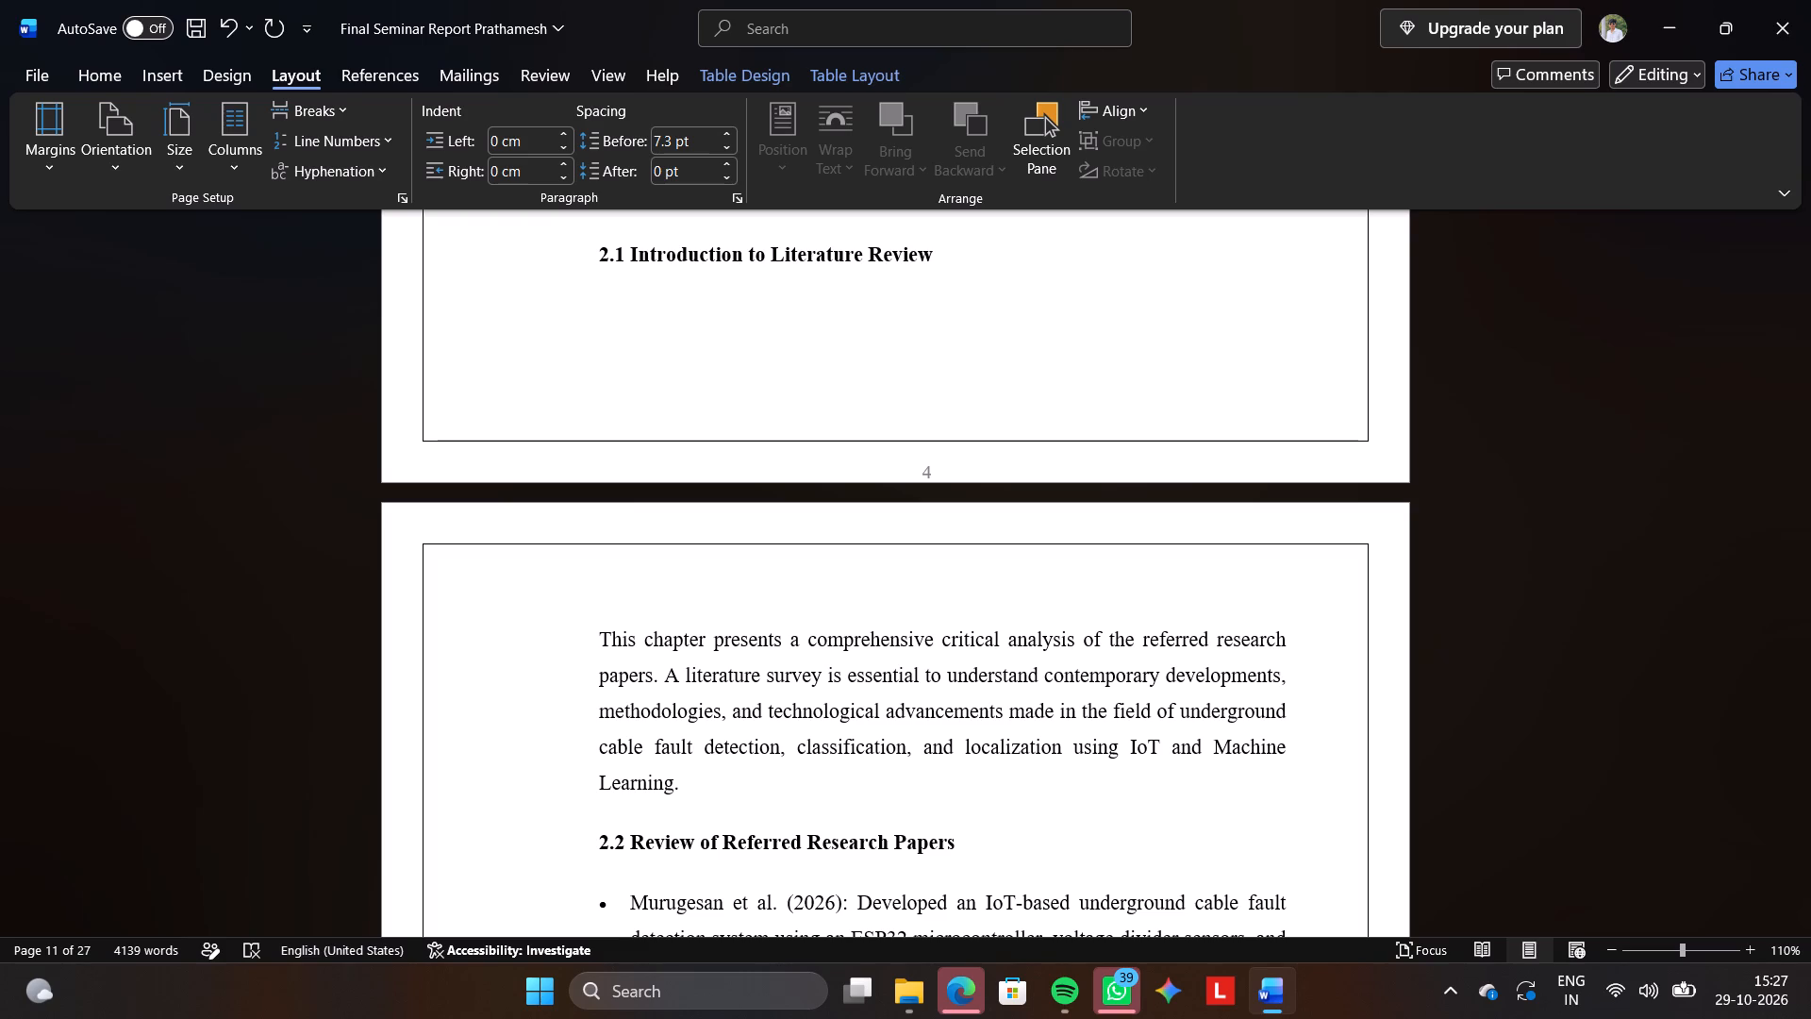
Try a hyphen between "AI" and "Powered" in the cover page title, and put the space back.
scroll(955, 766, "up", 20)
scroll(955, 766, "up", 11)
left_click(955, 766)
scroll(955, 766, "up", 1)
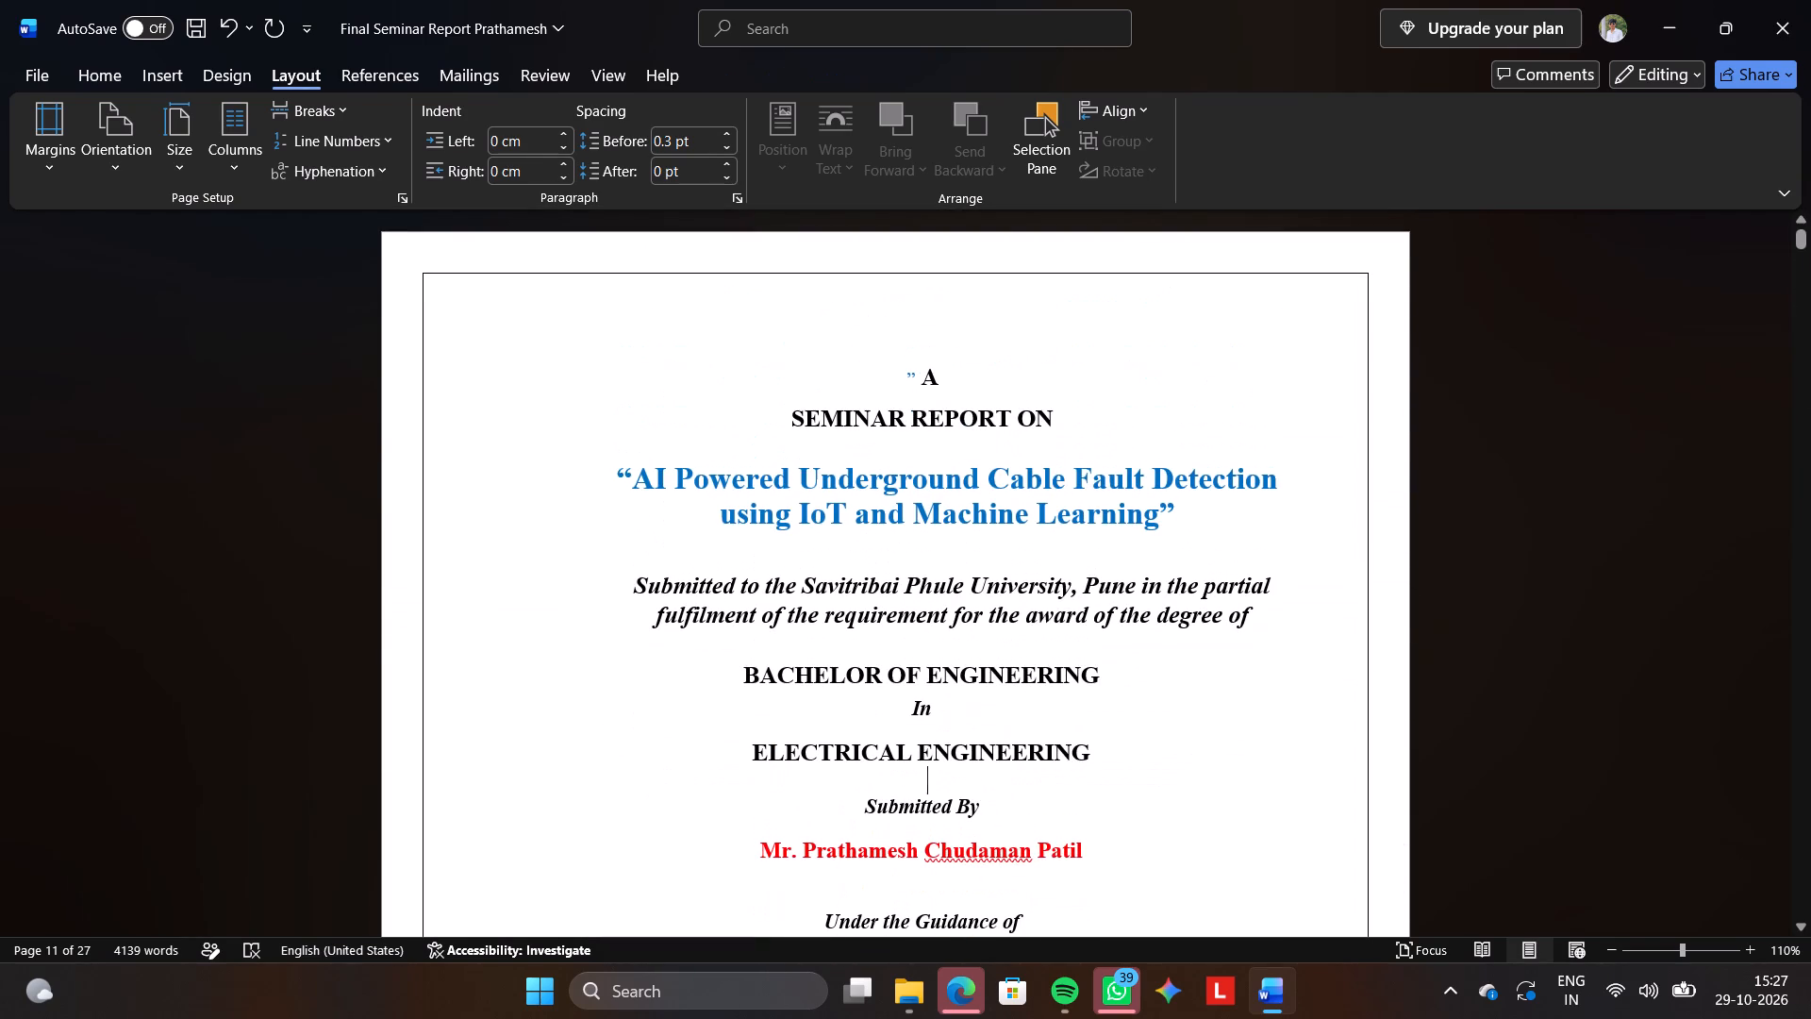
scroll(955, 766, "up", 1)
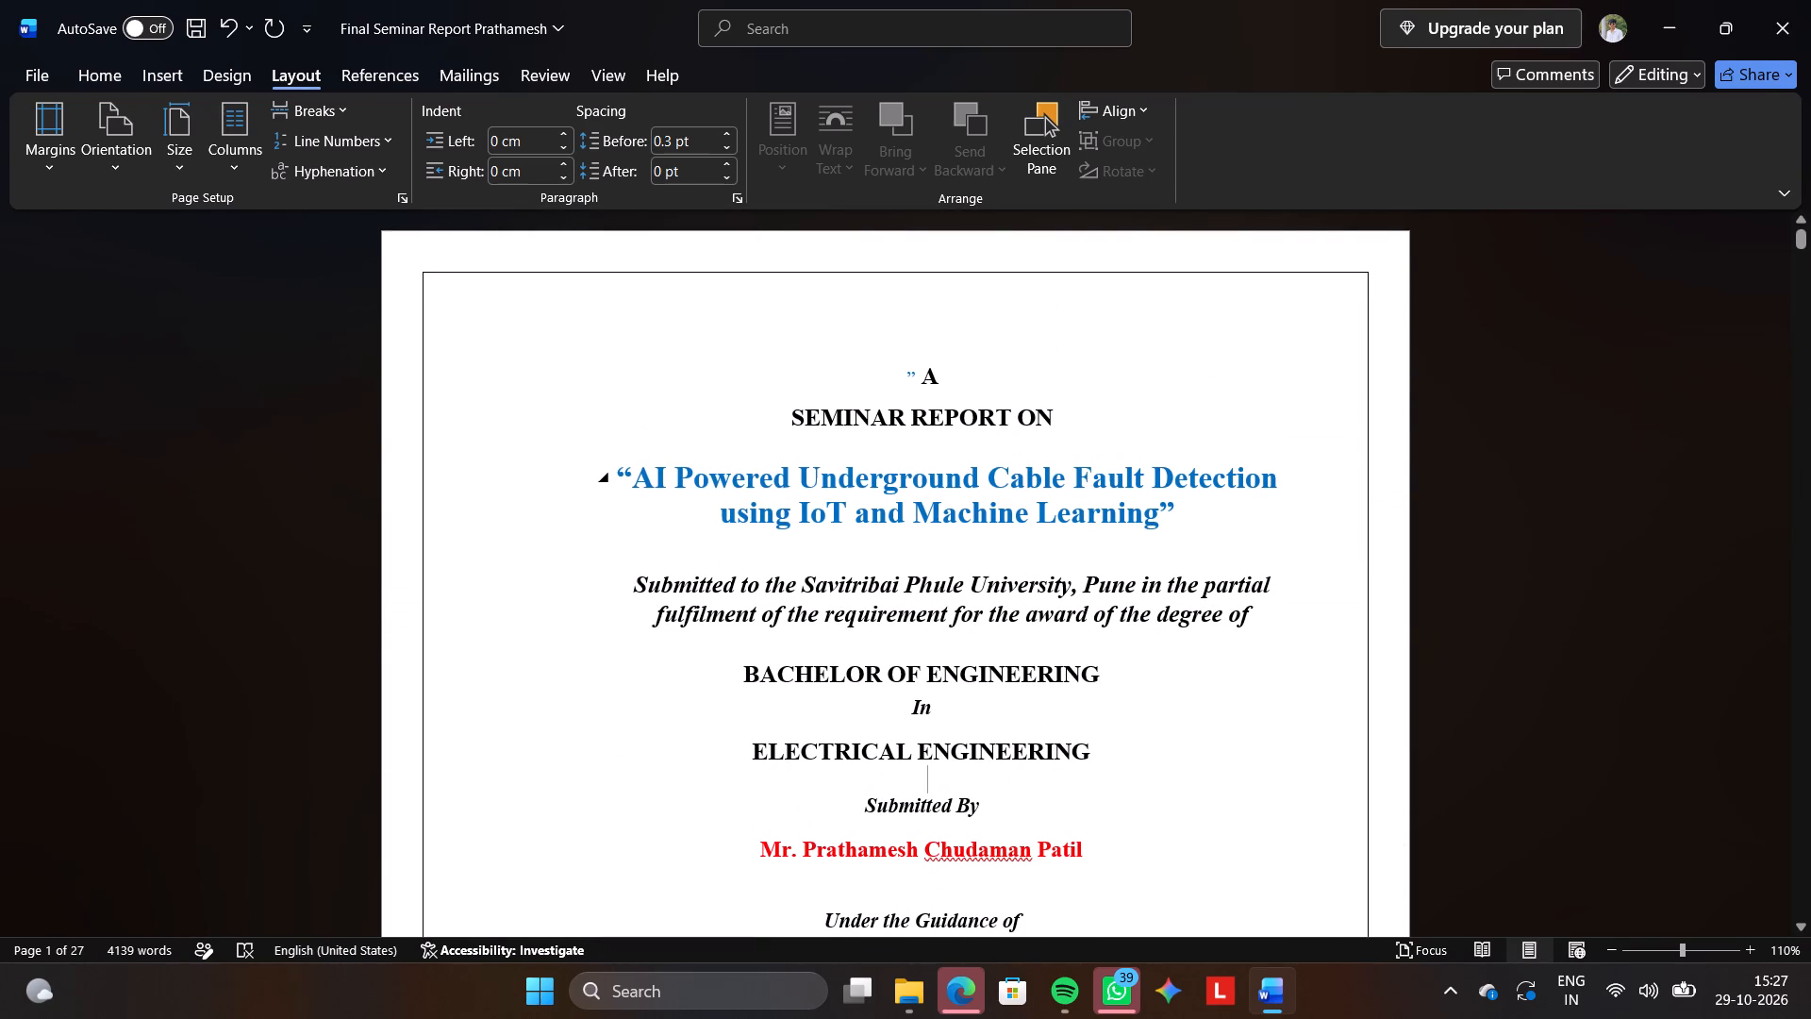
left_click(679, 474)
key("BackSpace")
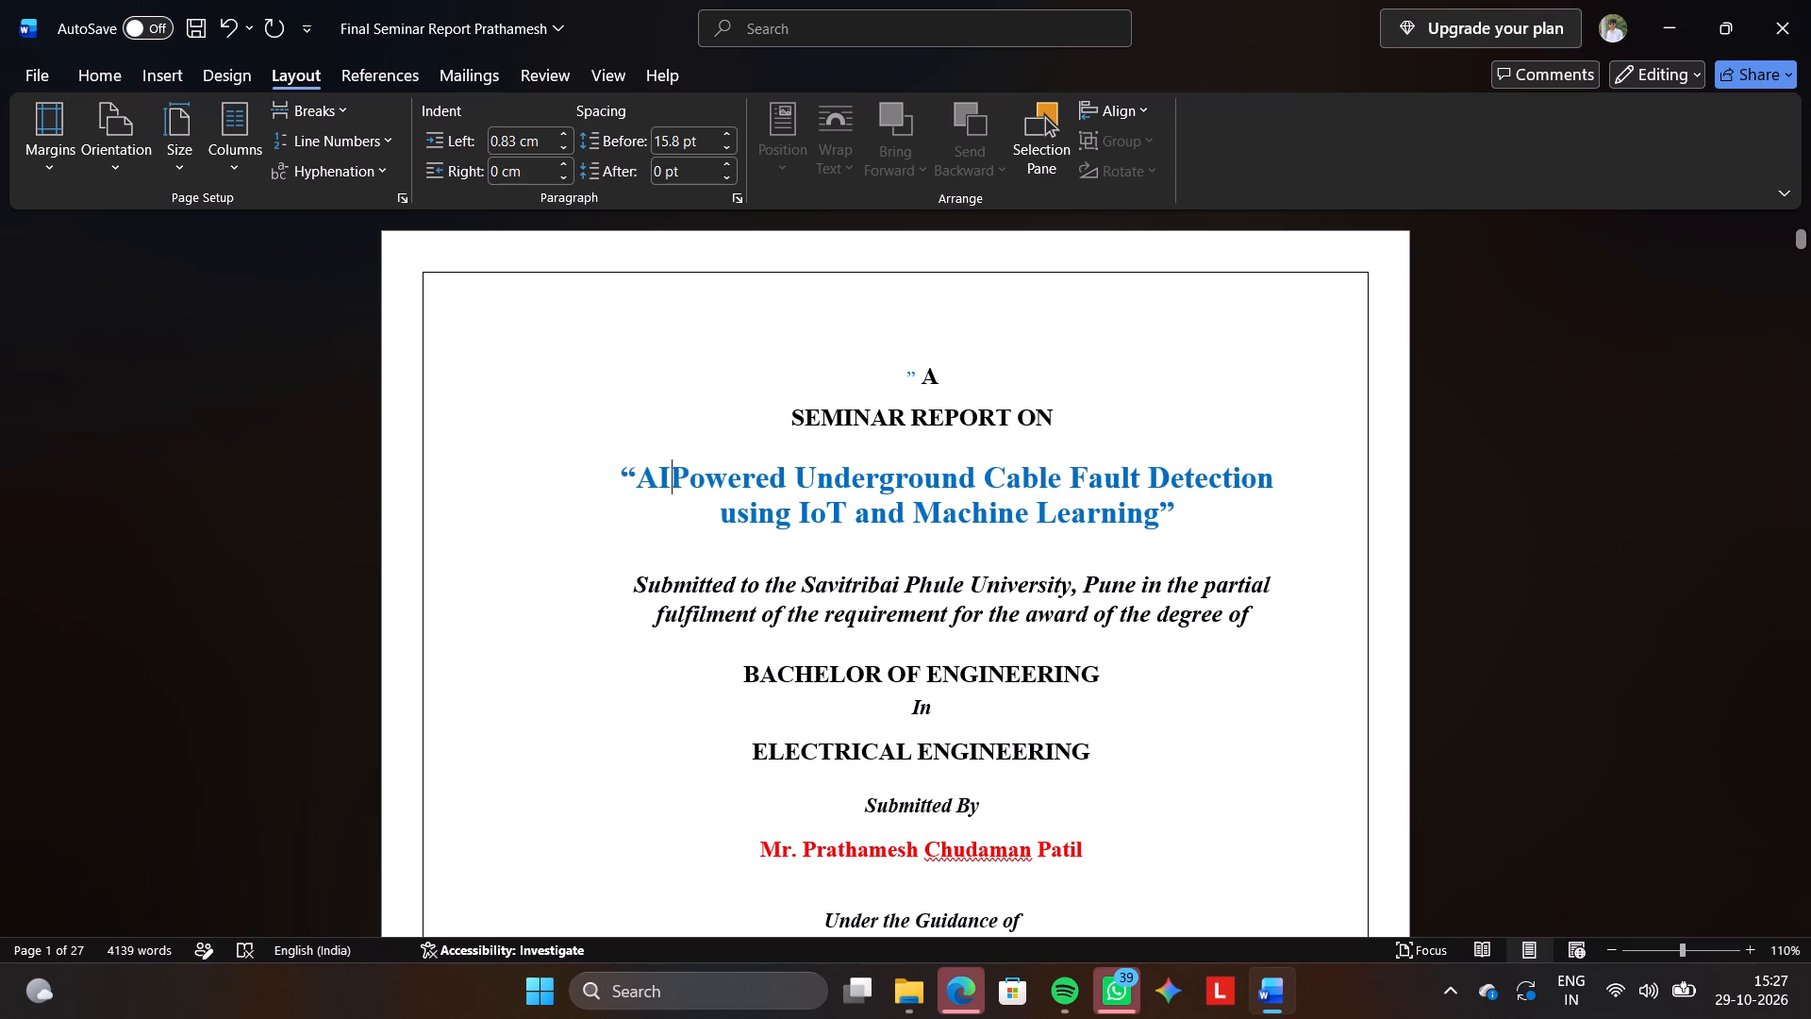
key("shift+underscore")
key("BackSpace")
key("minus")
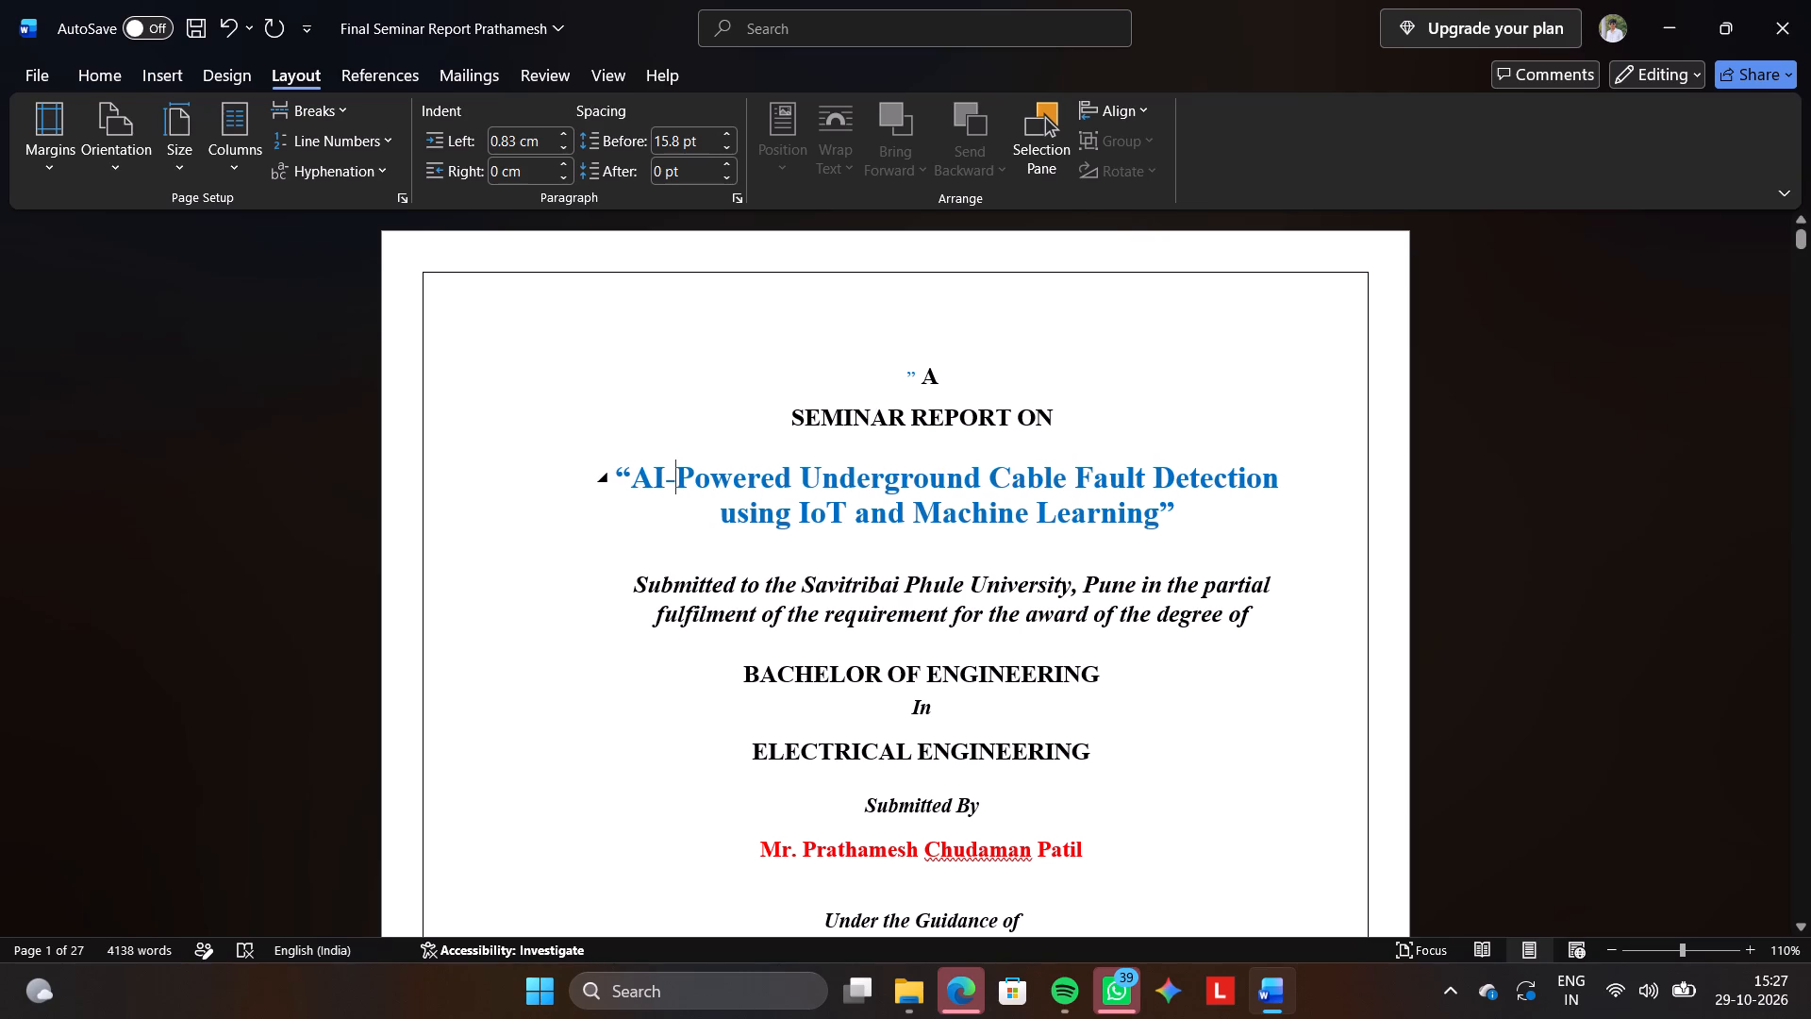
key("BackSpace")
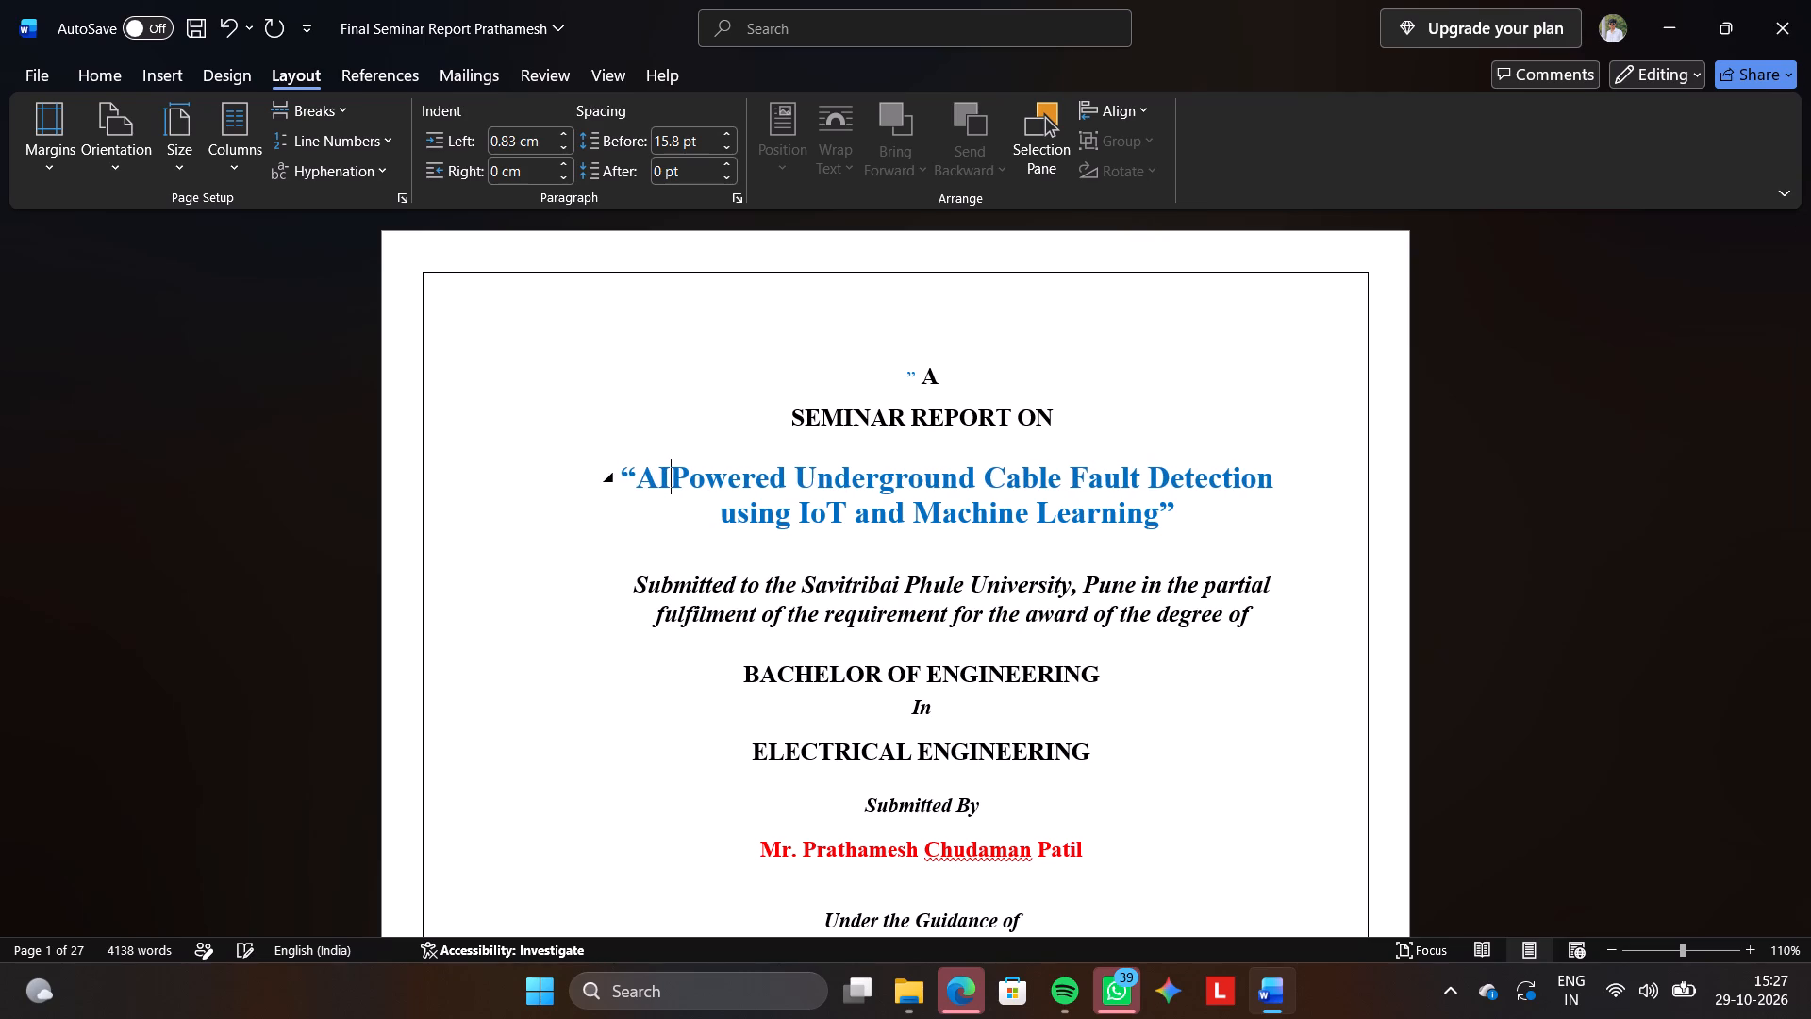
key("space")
Insert "the" on page 2 so the line reads "For the academic year 2026-27".
scroll(730, 498, "down", 1)
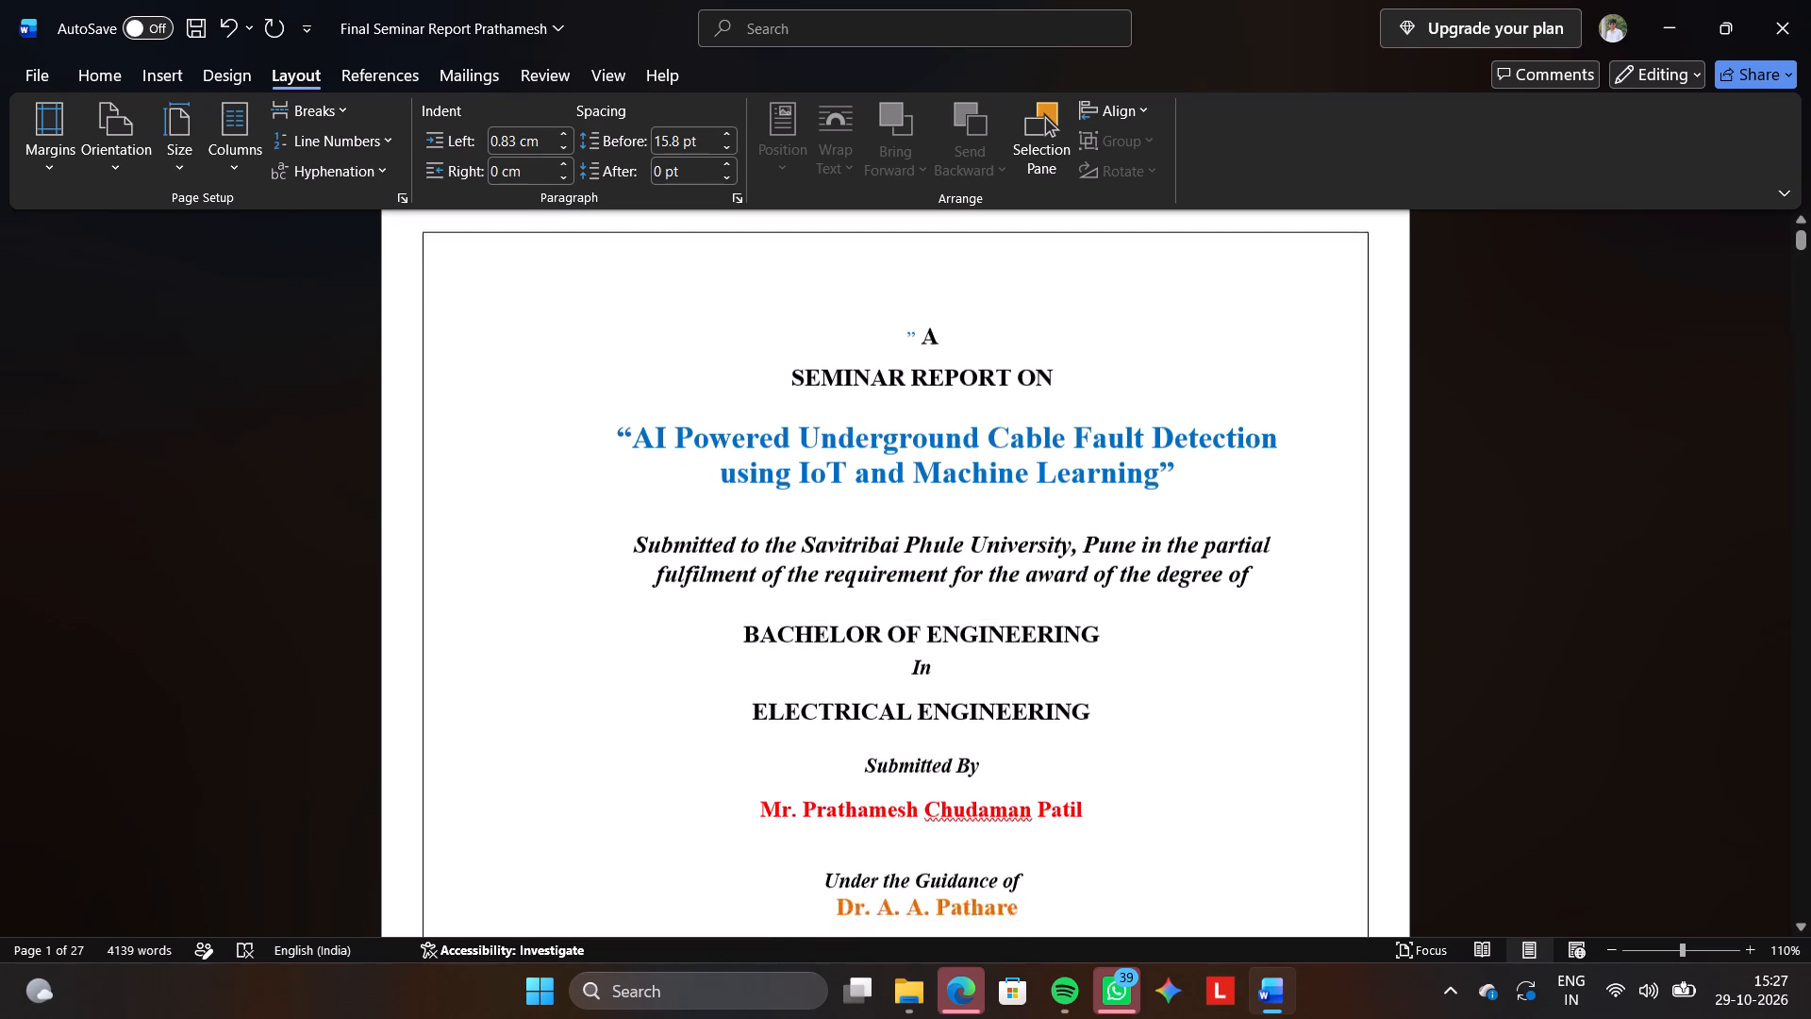
scroll(730, 498, "down", 1)
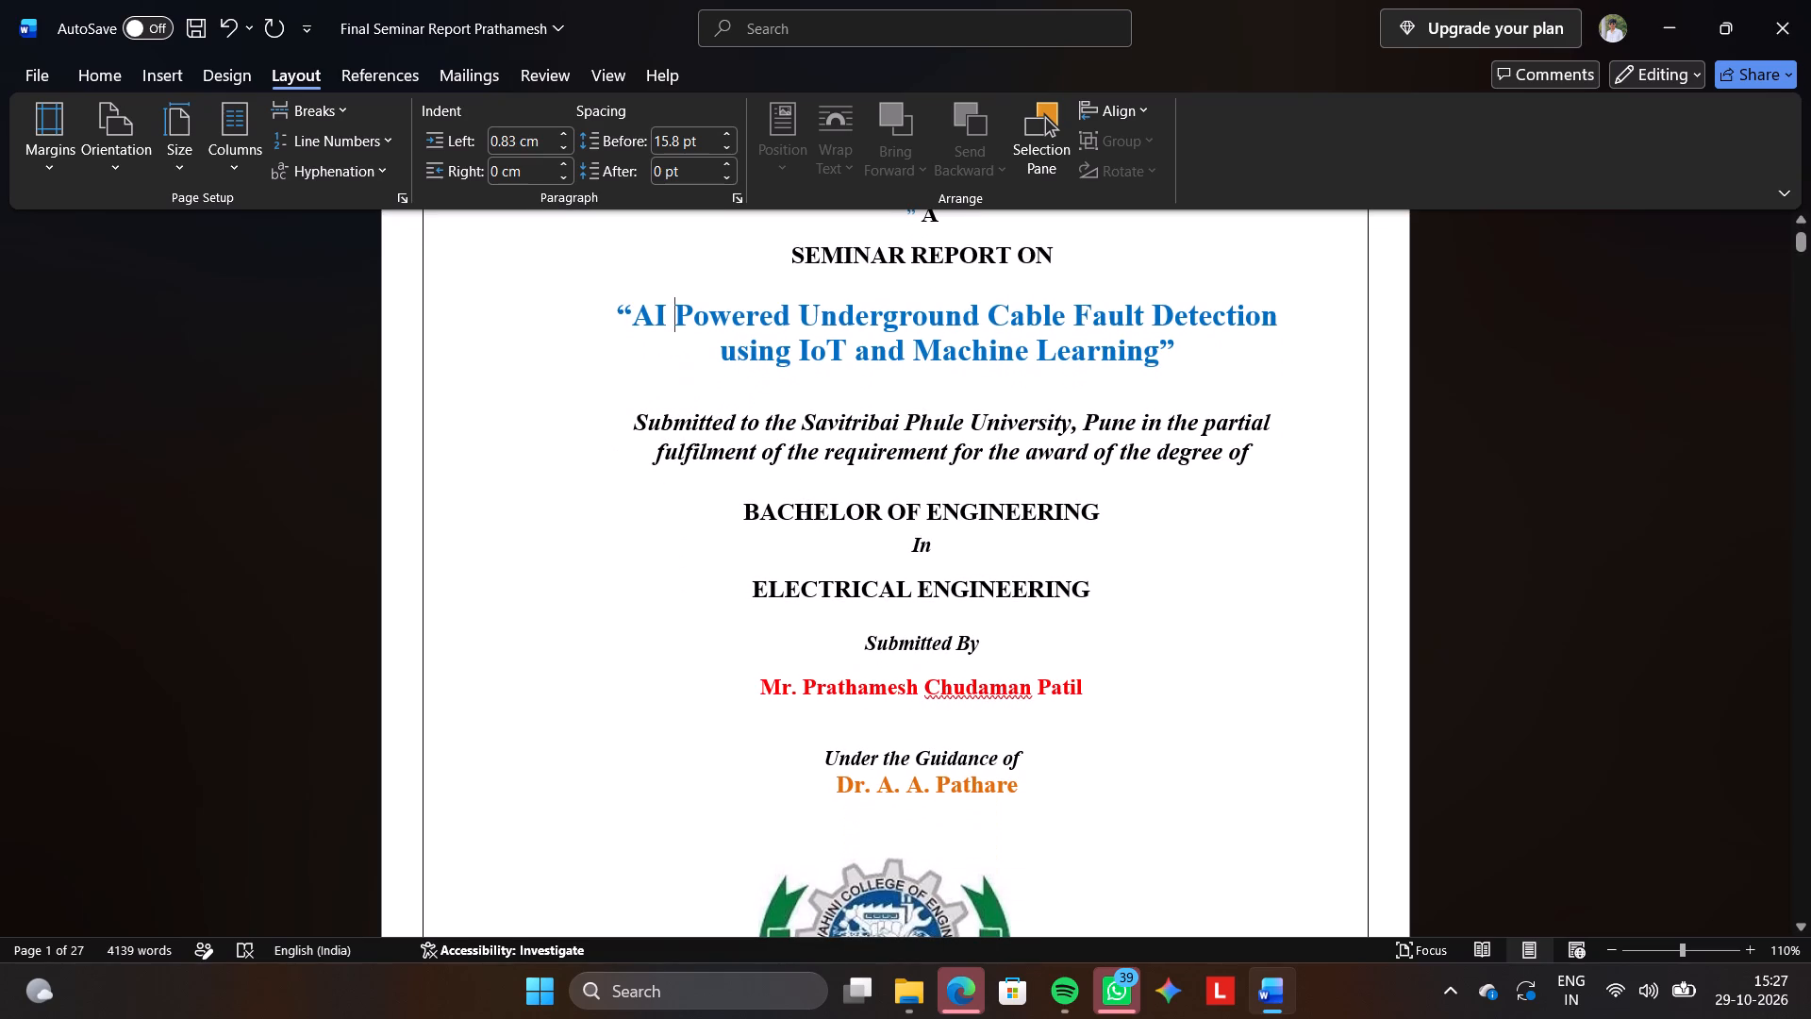
scroll(730, 498, "down", 6)
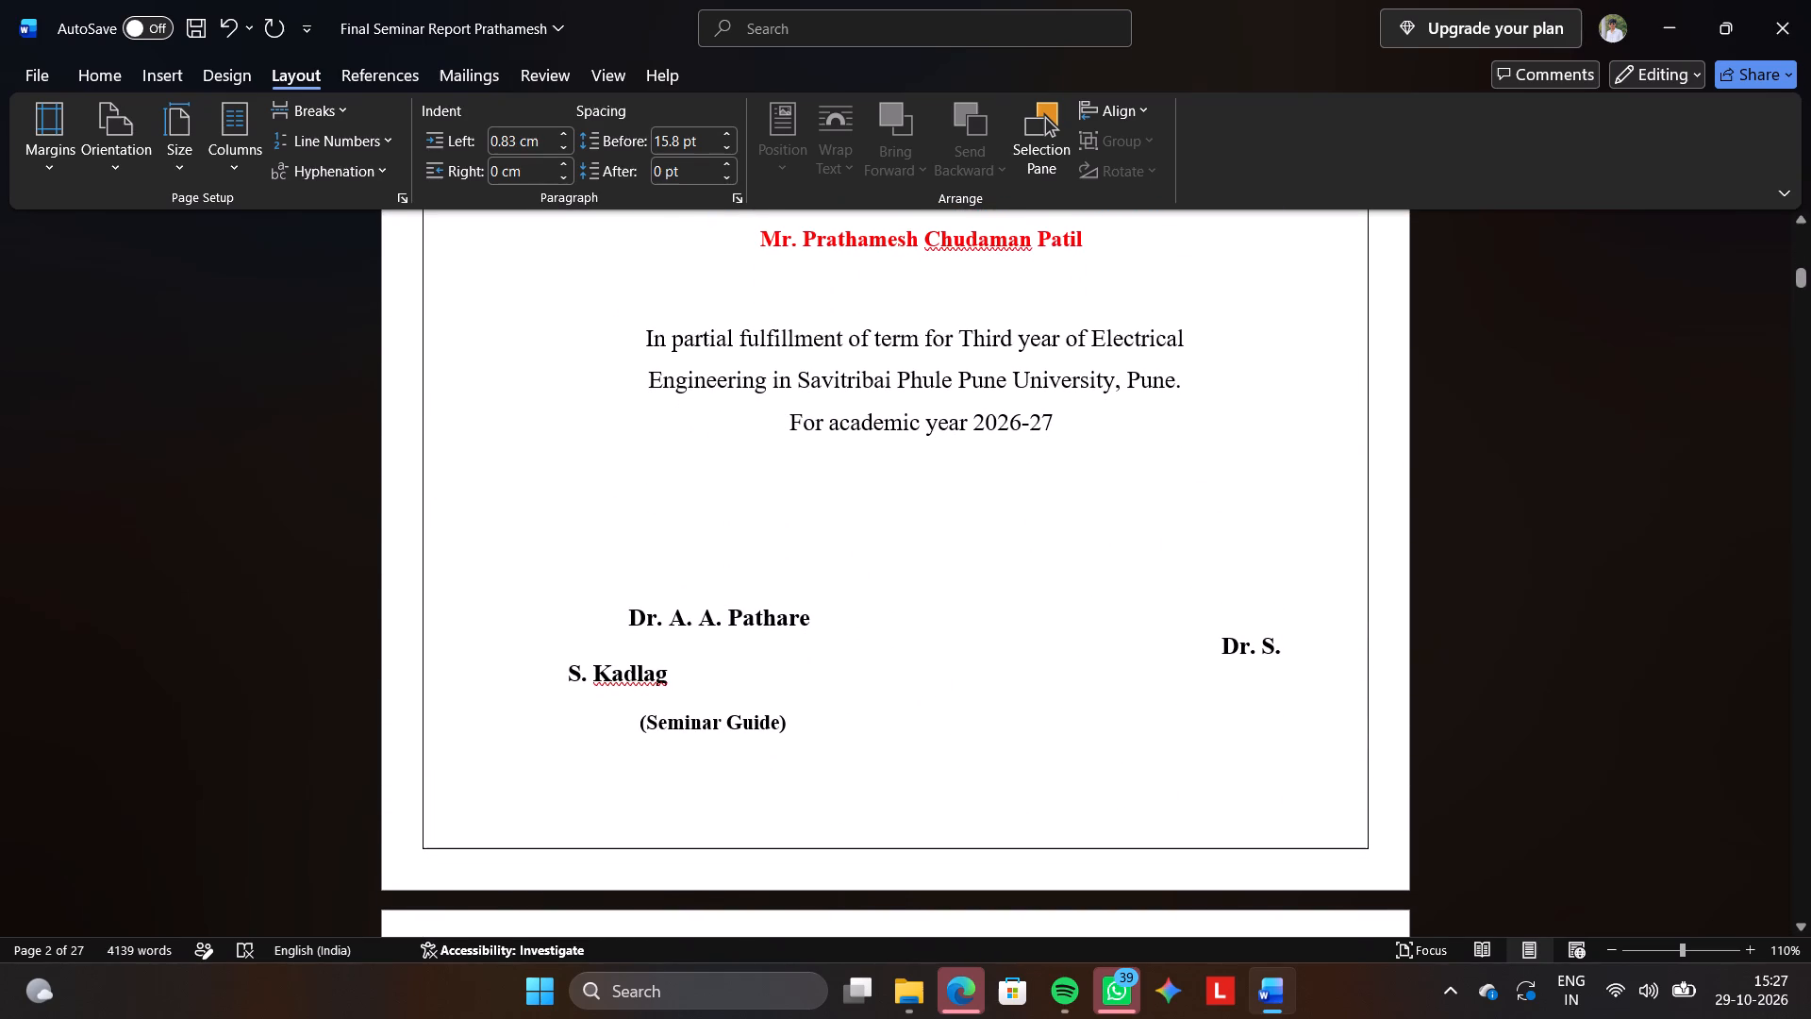
left_click(824, 419)
key("space")
type("the")
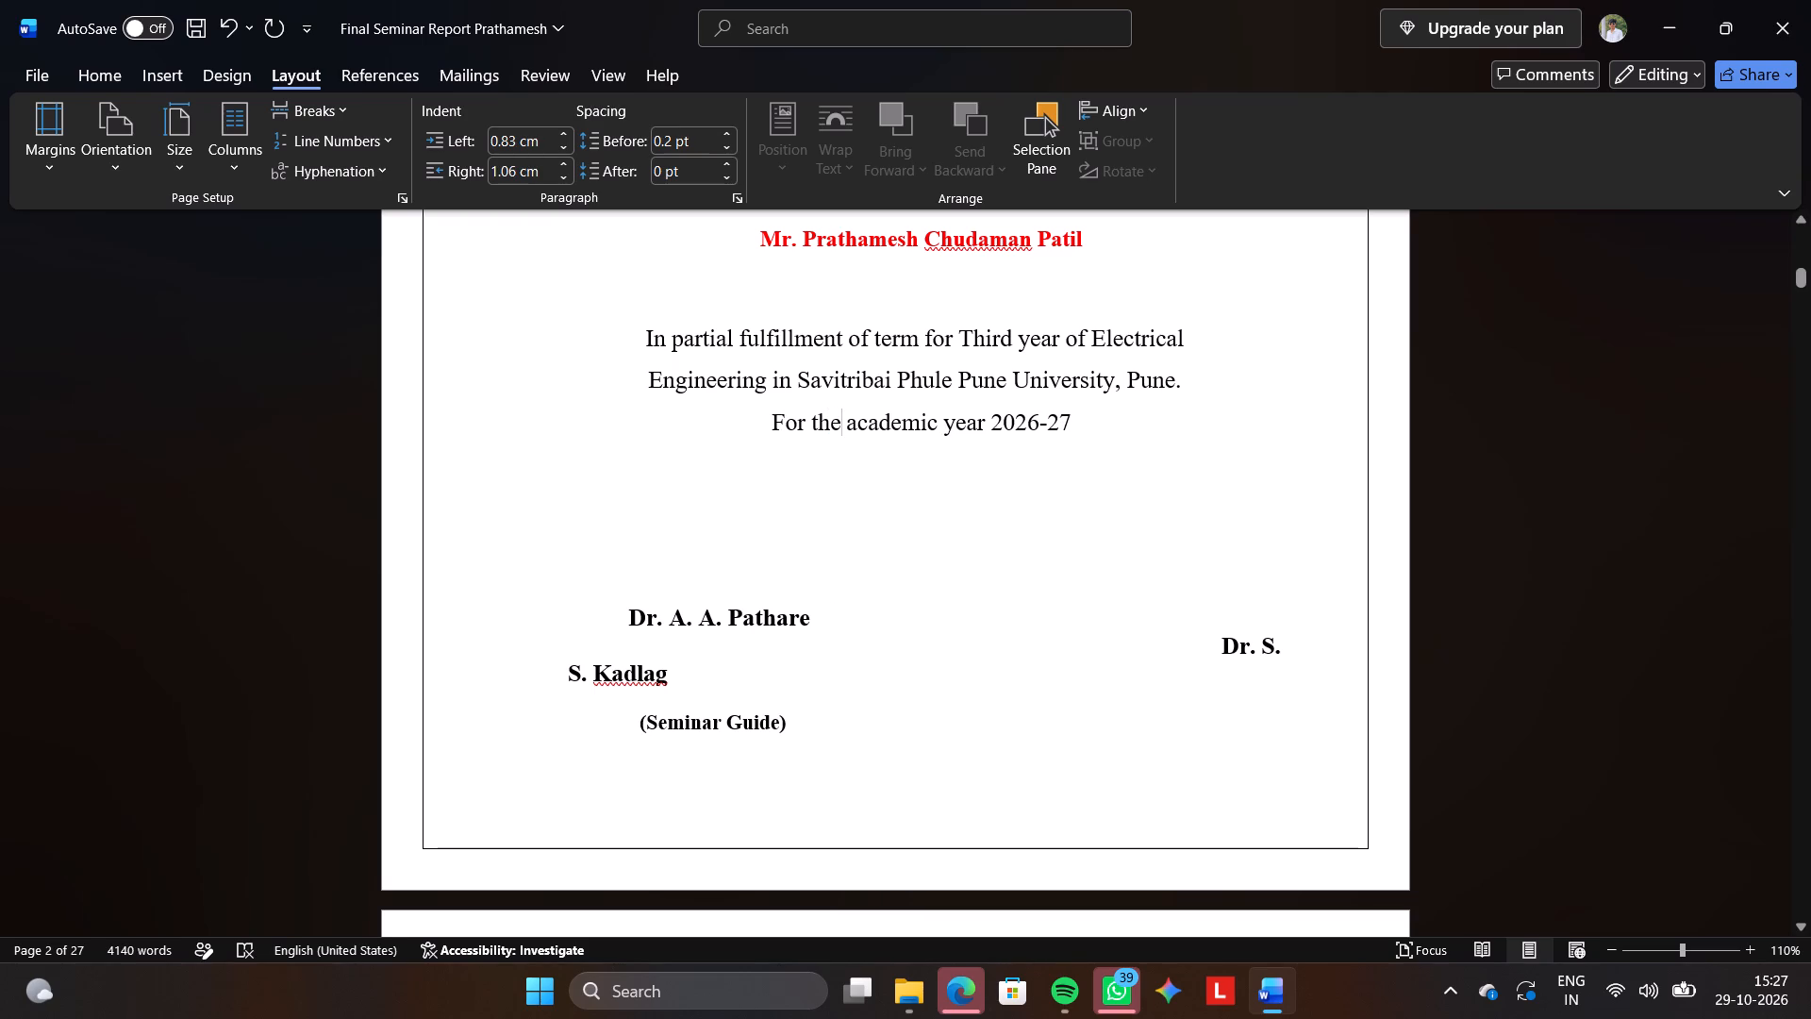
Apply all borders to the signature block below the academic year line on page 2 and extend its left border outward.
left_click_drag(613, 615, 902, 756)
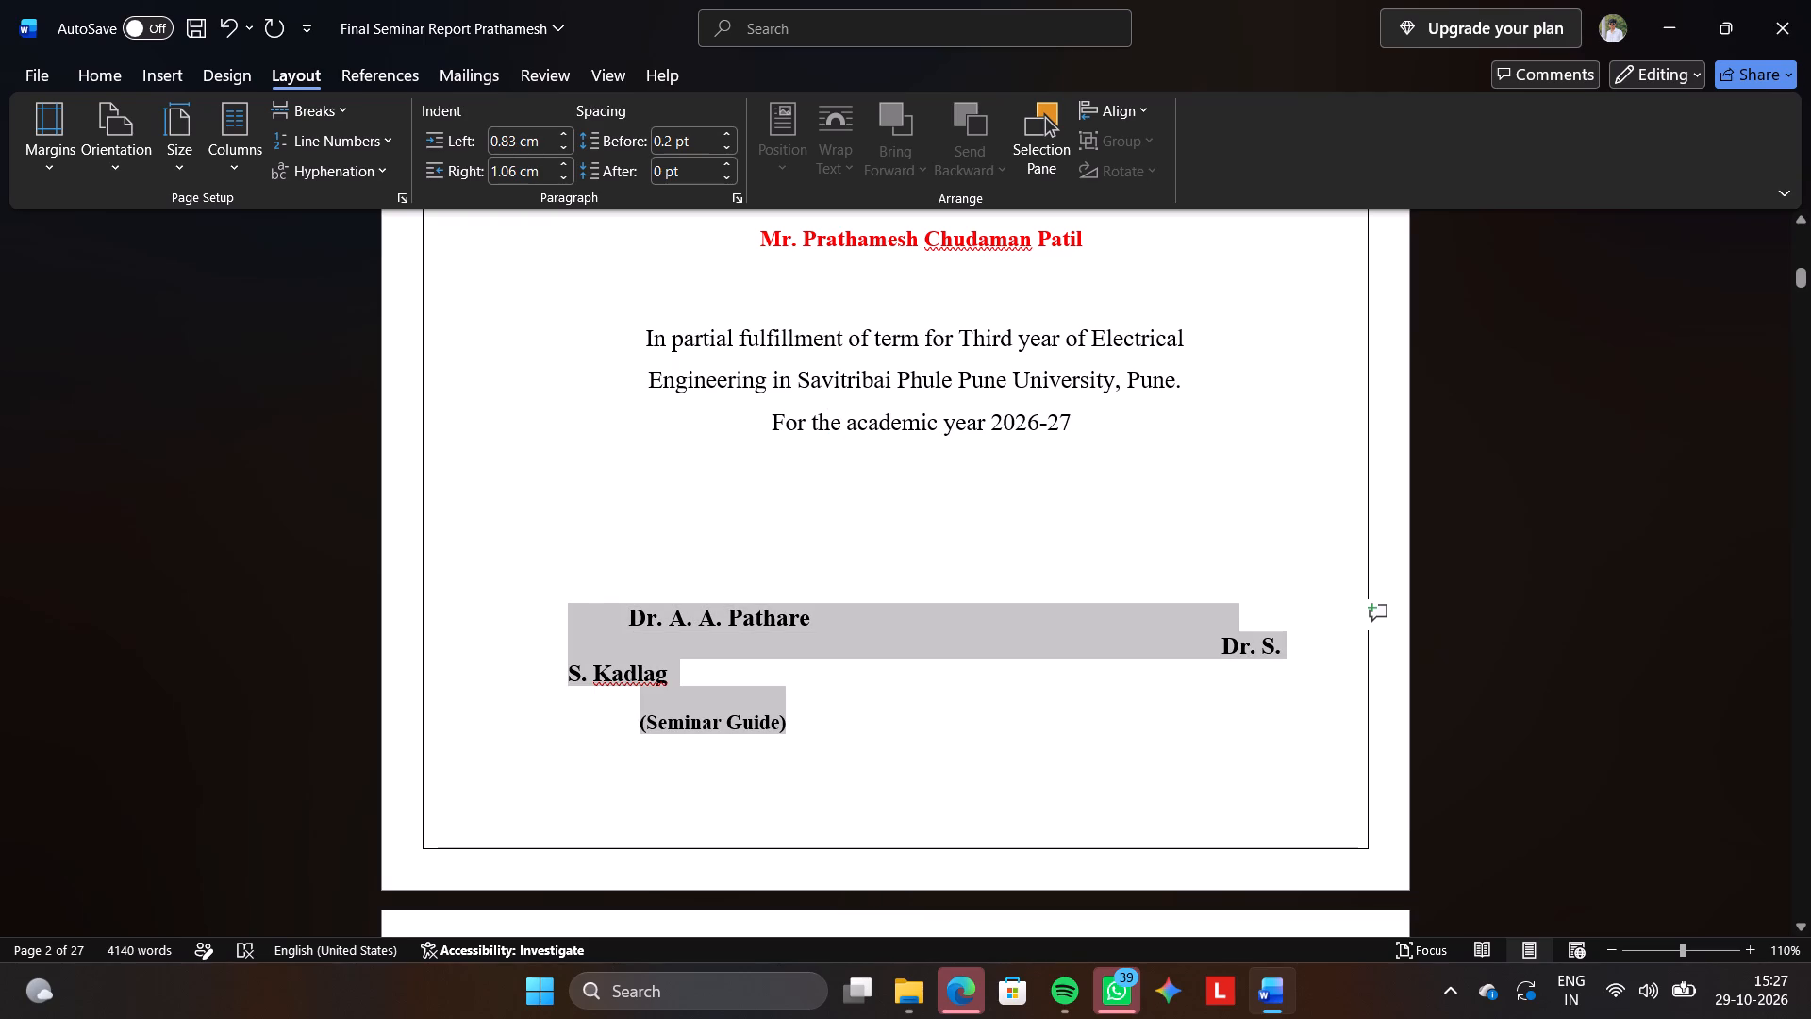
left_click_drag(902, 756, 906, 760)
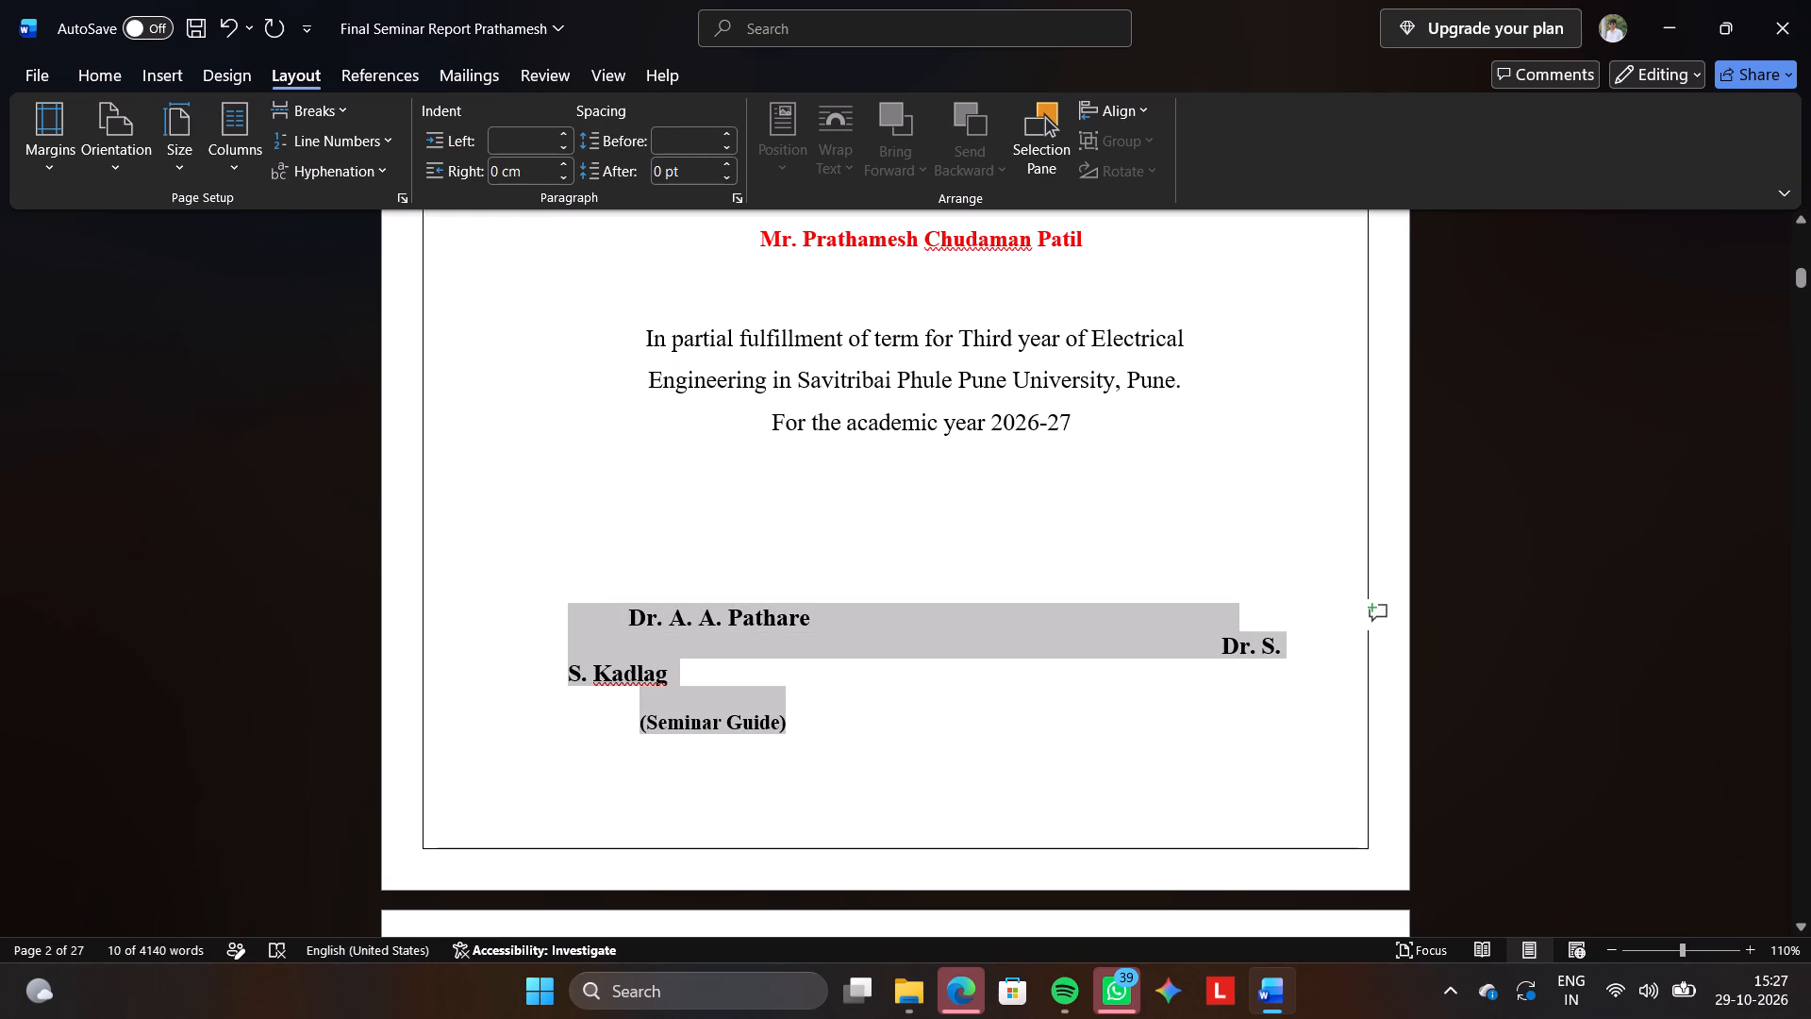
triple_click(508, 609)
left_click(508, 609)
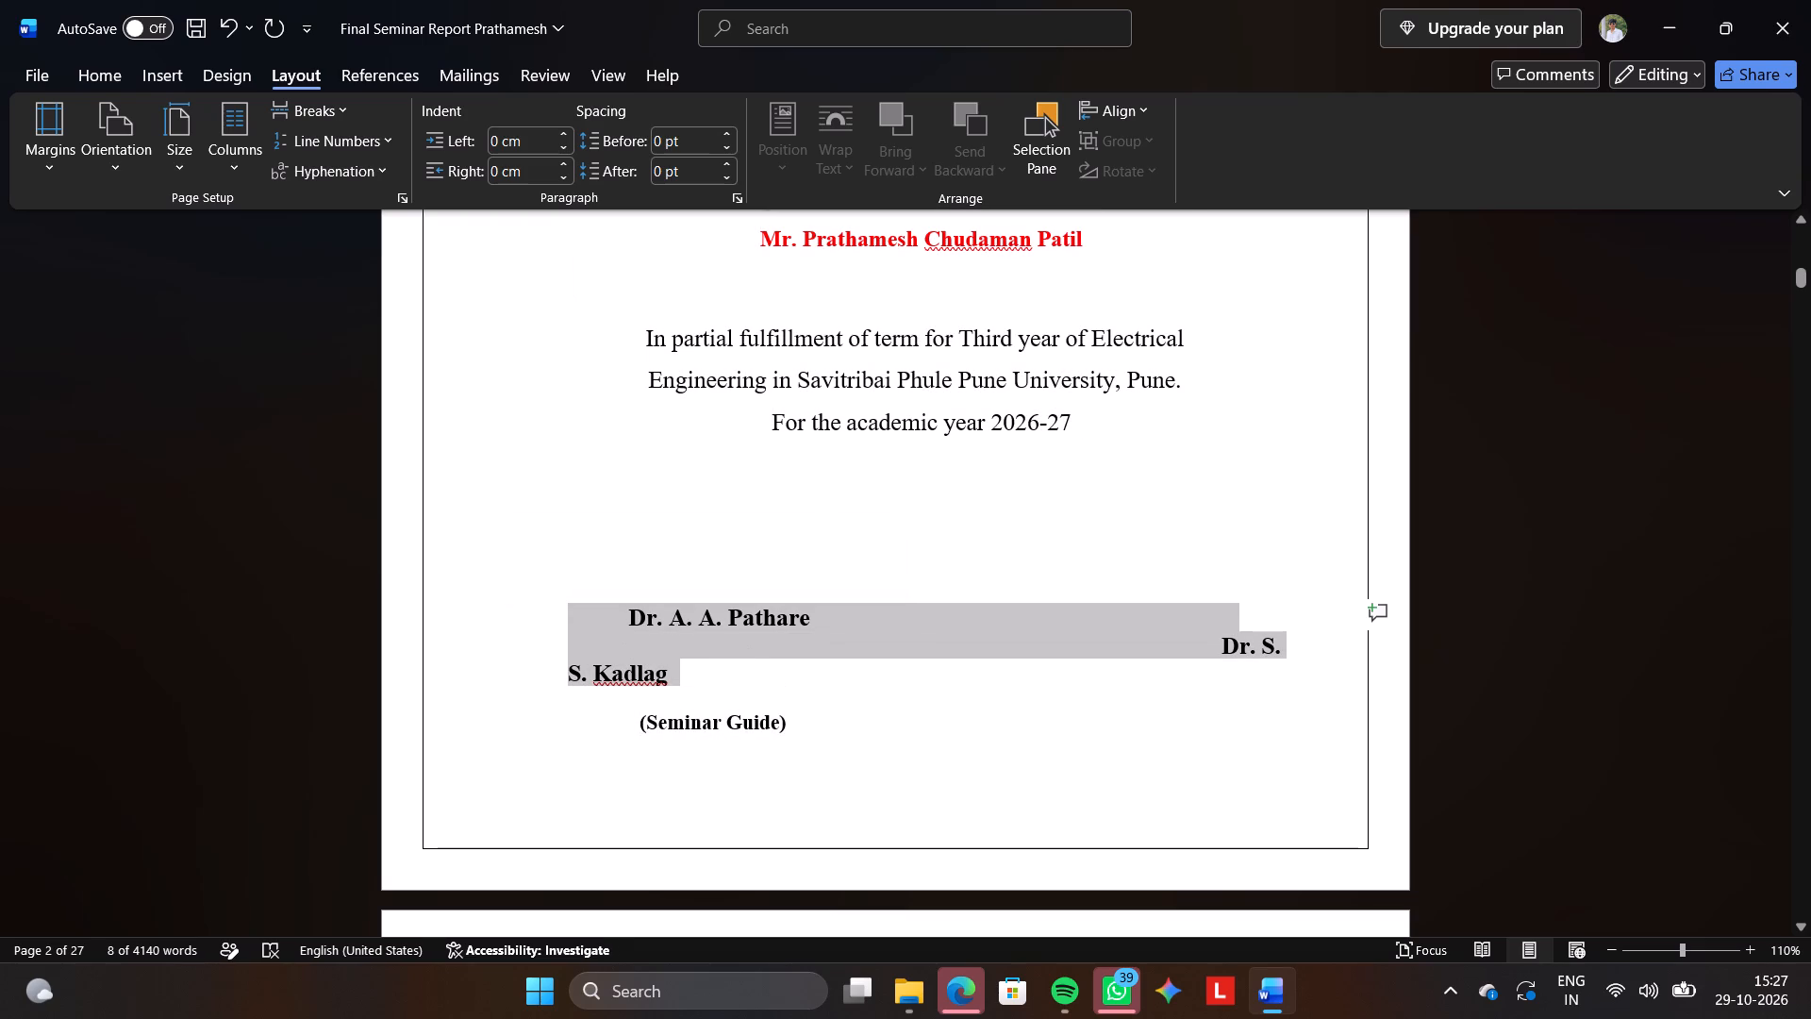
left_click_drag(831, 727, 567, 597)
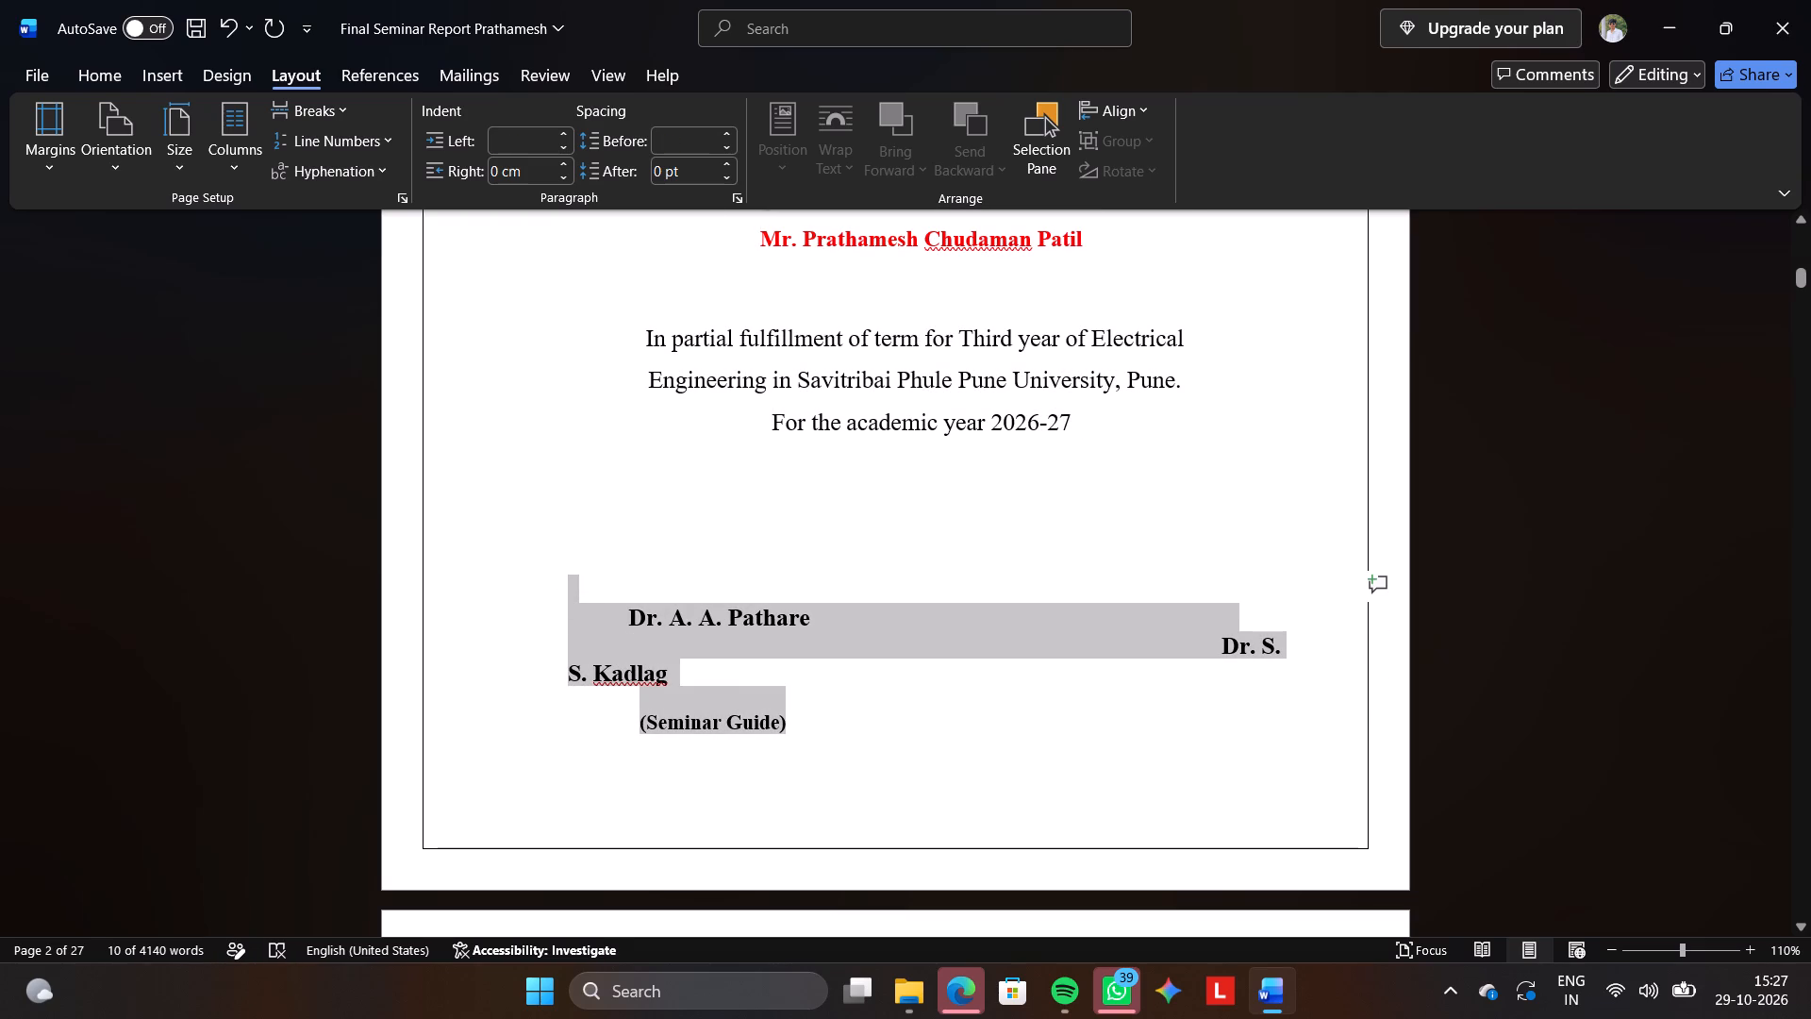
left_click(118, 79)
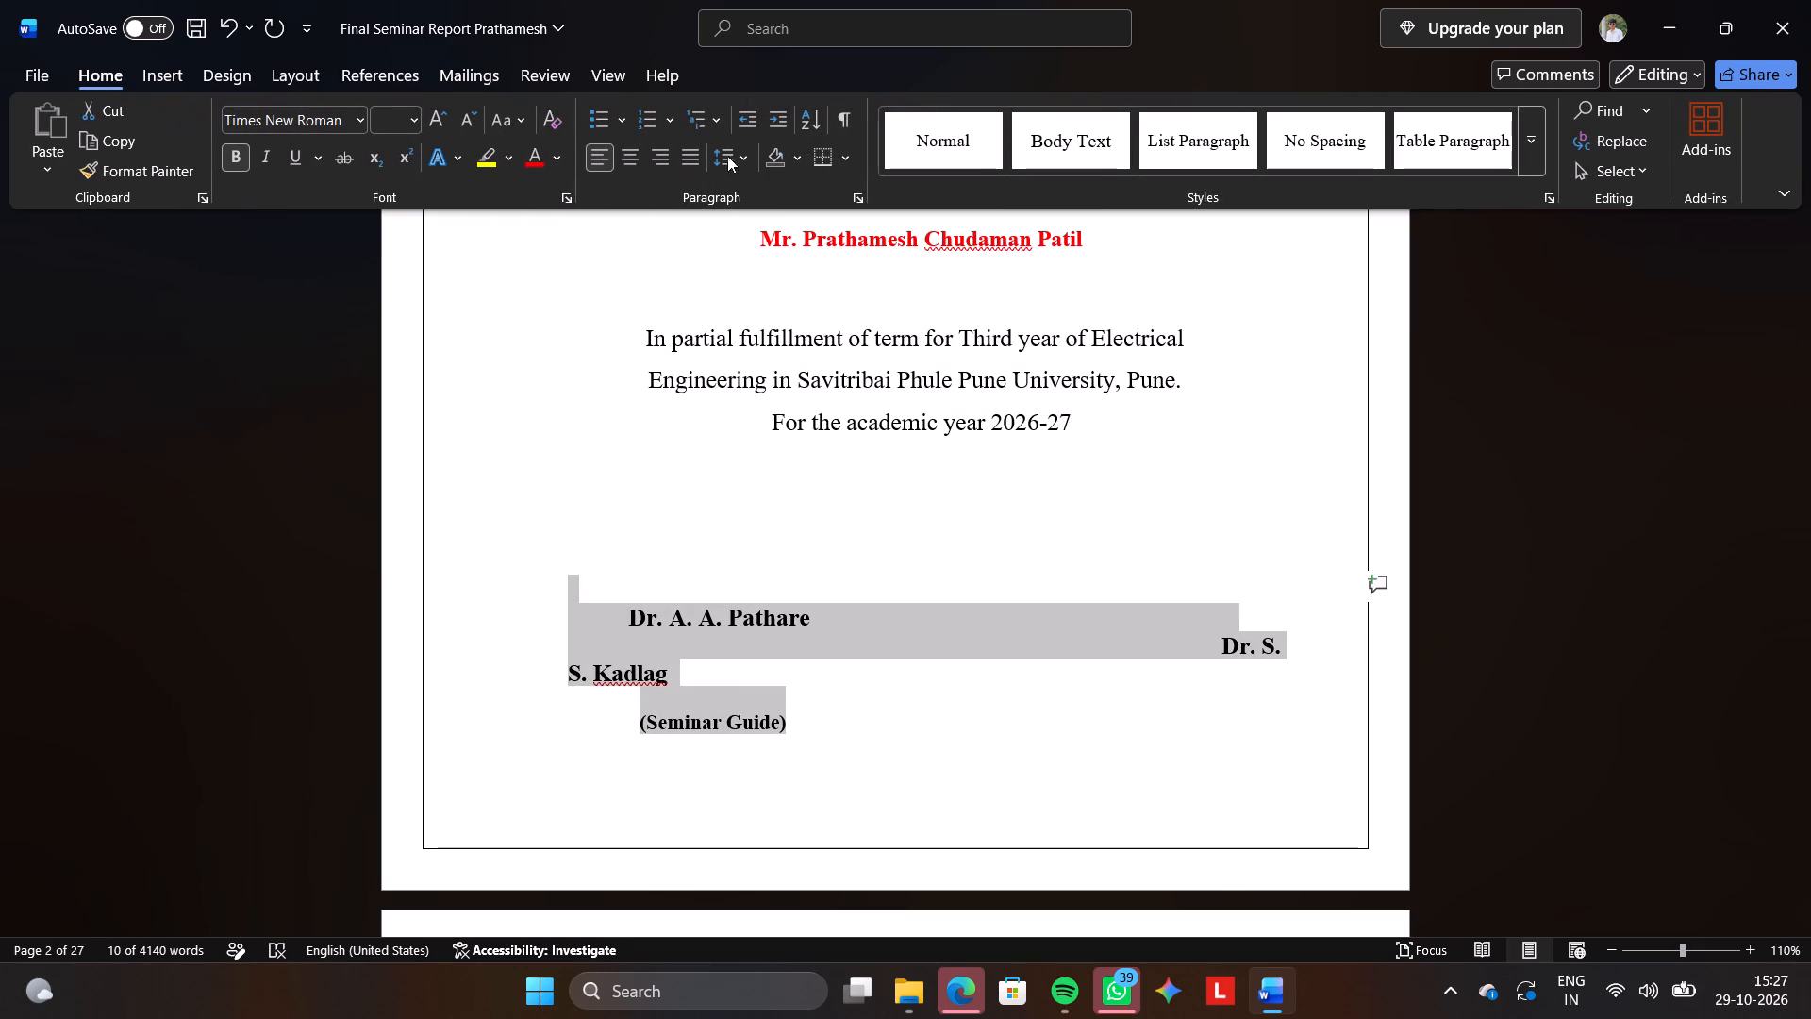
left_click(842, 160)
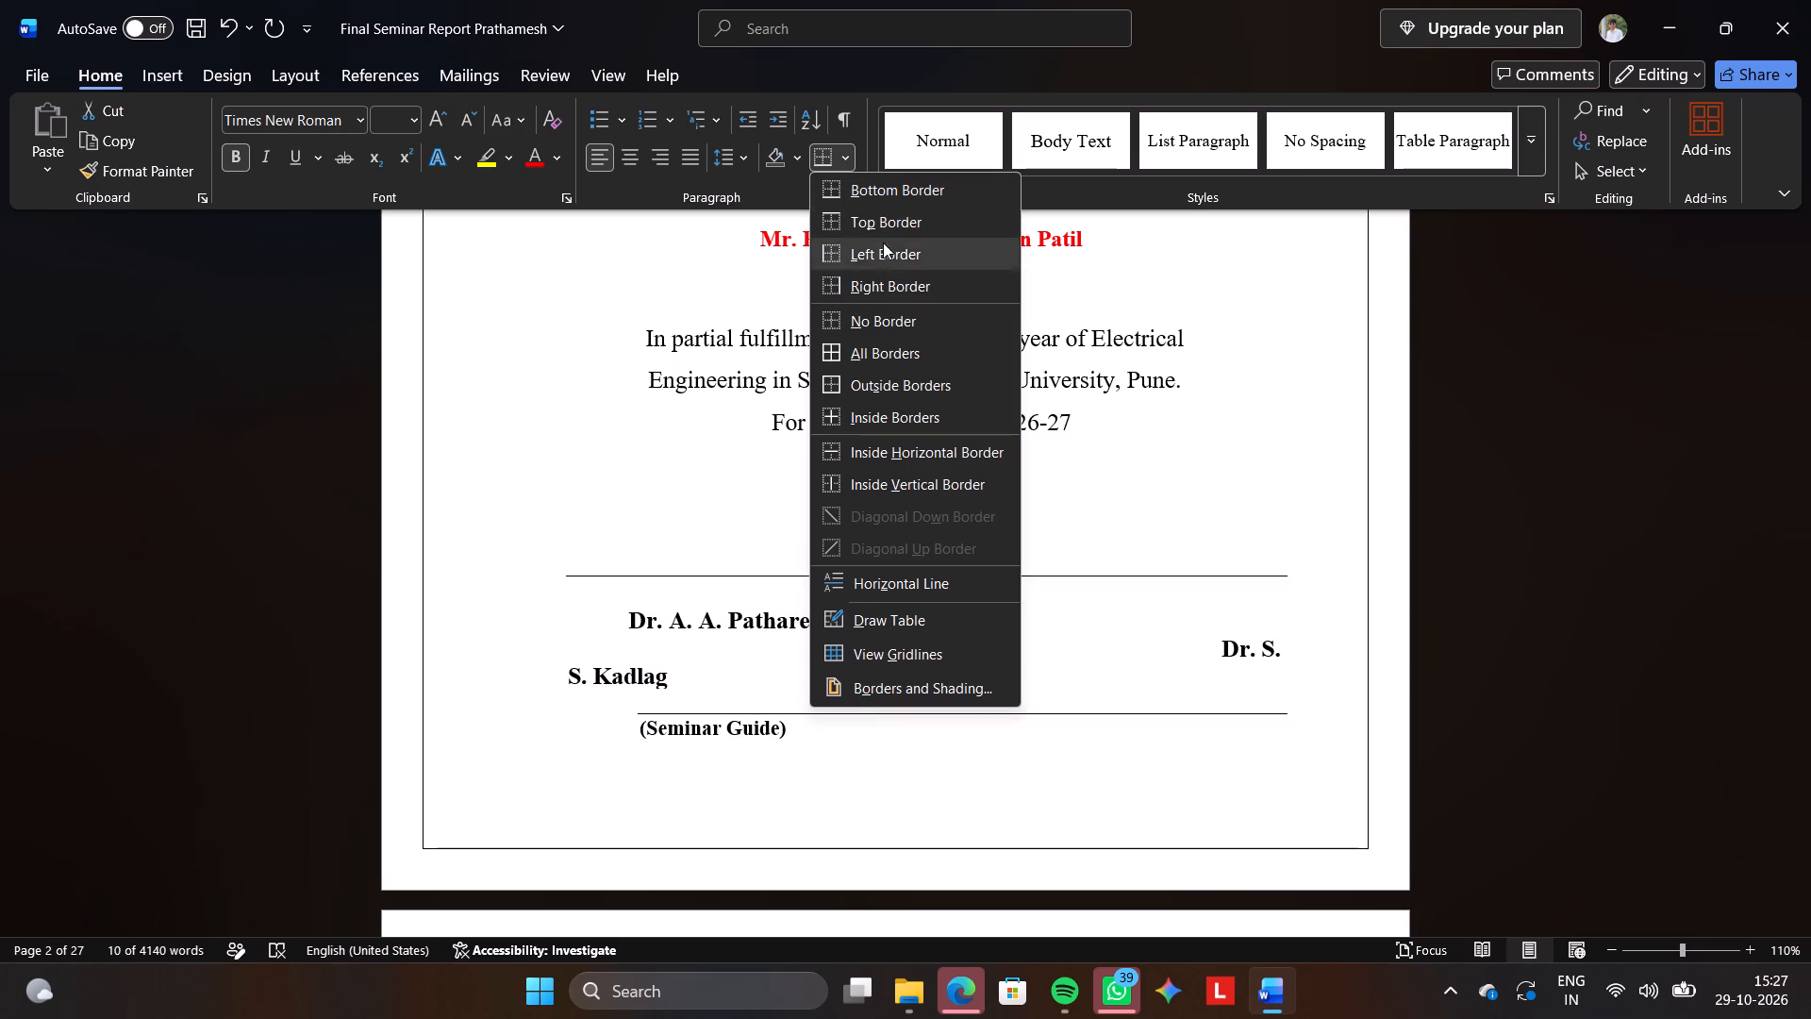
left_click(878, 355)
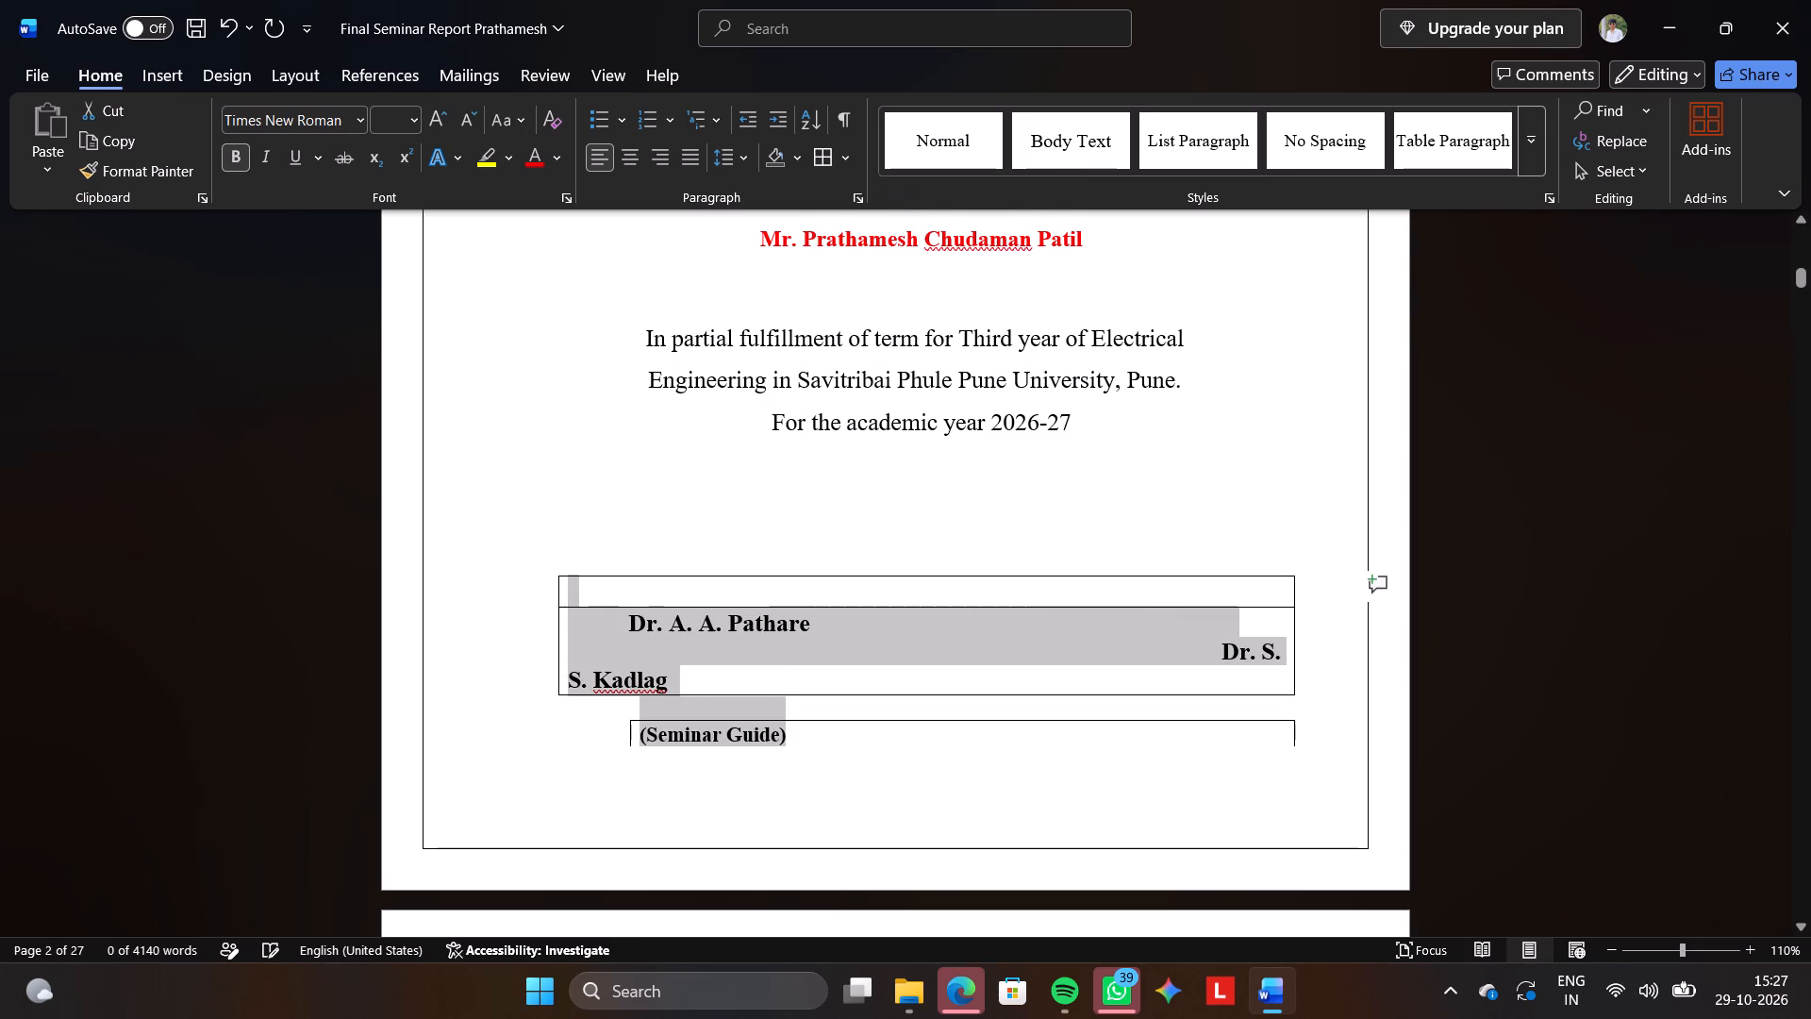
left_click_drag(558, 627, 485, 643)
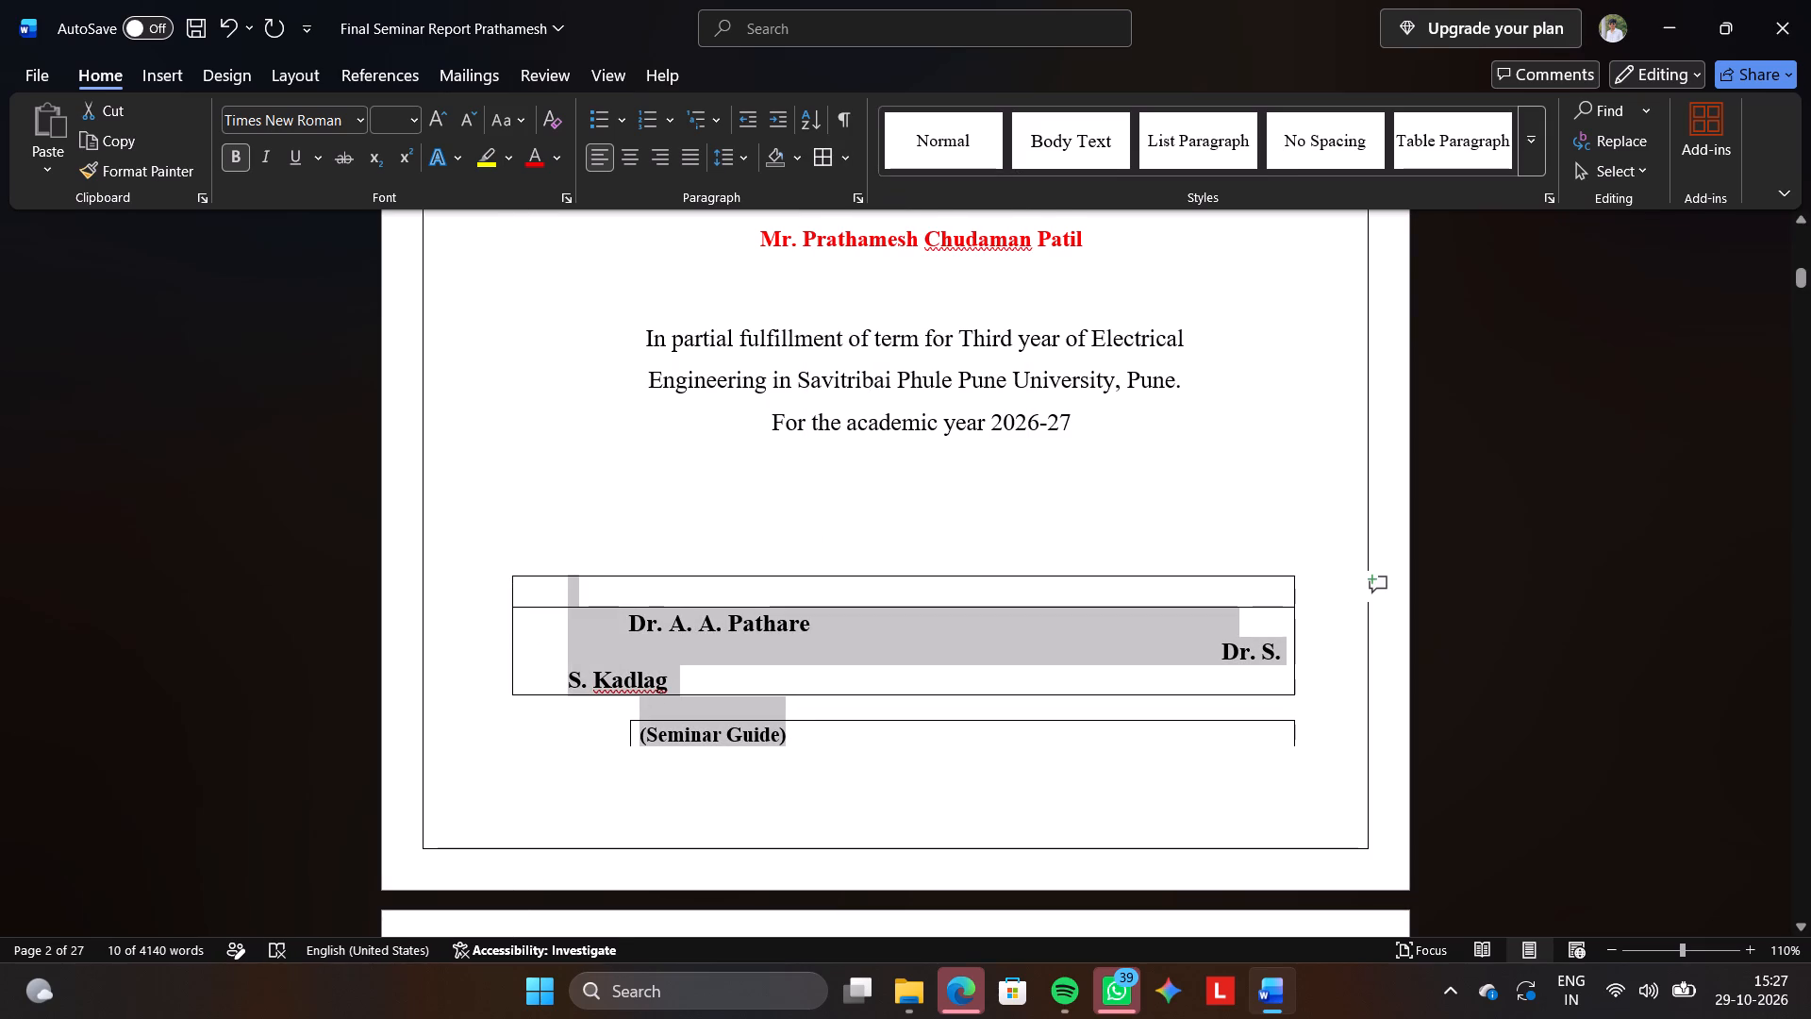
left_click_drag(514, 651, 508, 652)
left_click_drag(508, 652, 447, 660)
Delete the whole bordered signature block from page 2, including the names, the "(Seminar Guide)" line and the "(H.O.D.)" line.
key("BackSpace")
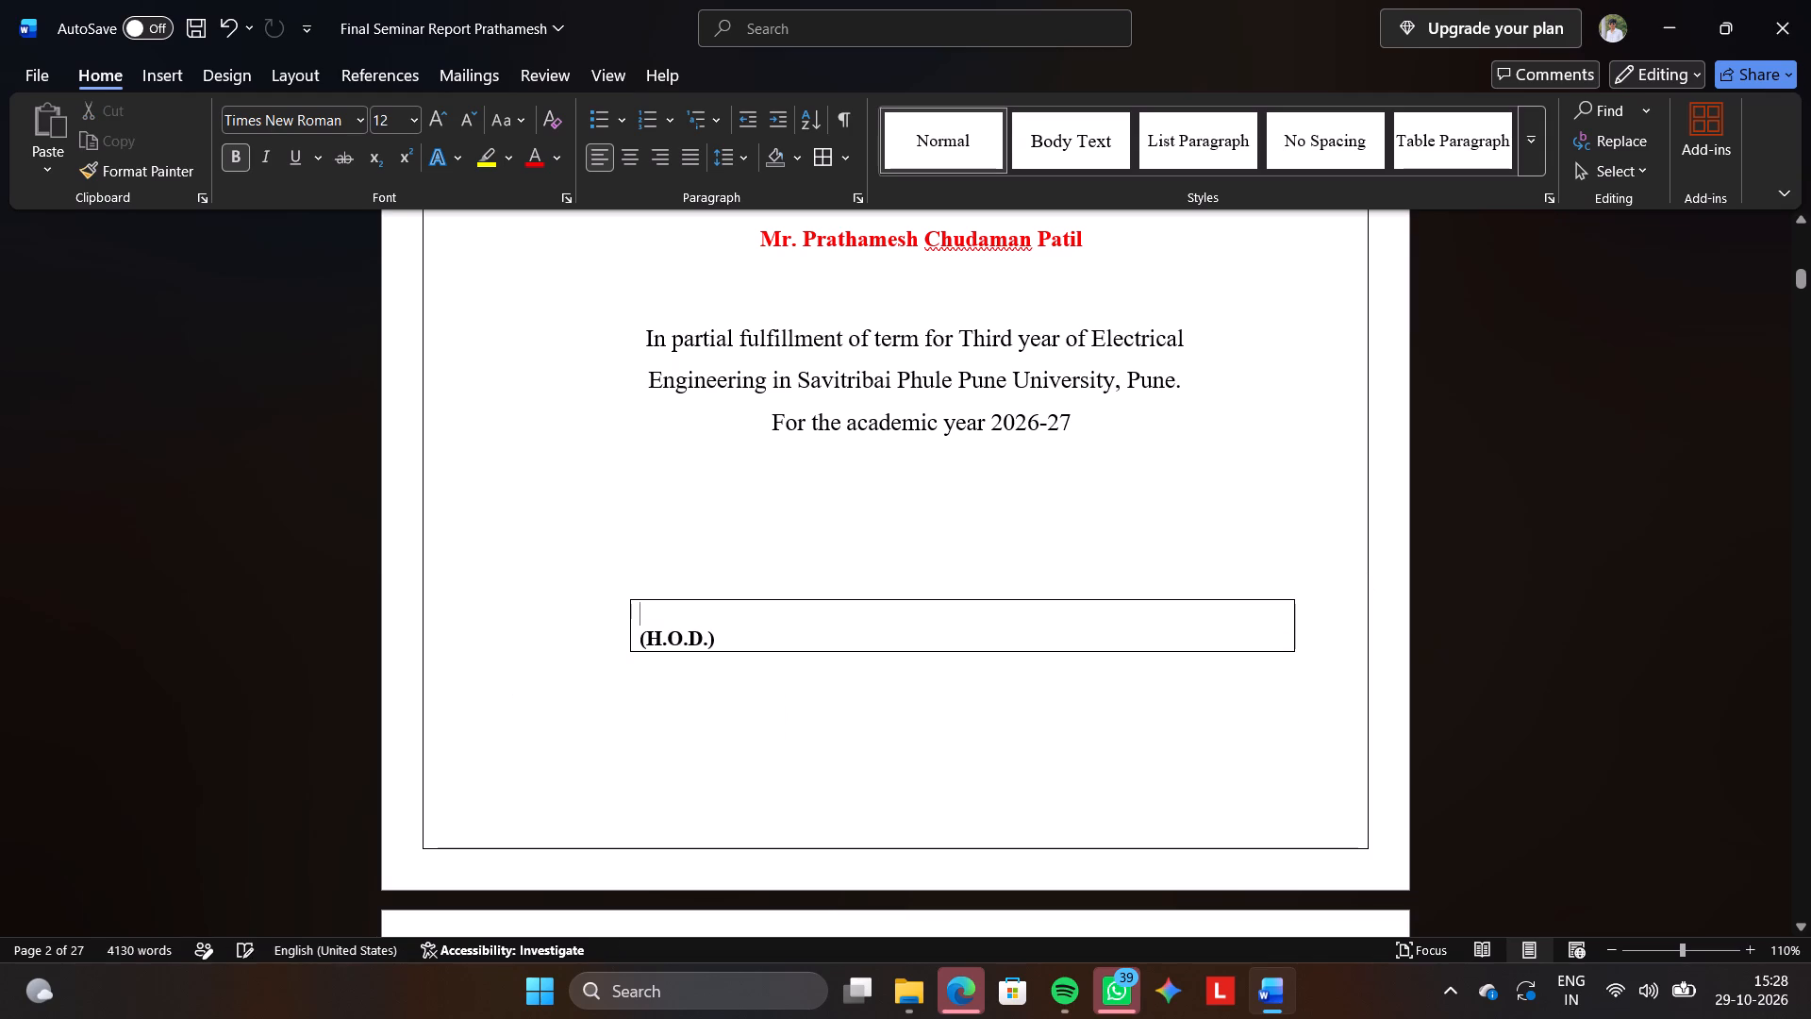
left_click_drag(1155, 705, 1153, 608)
left_click(1153, 608)
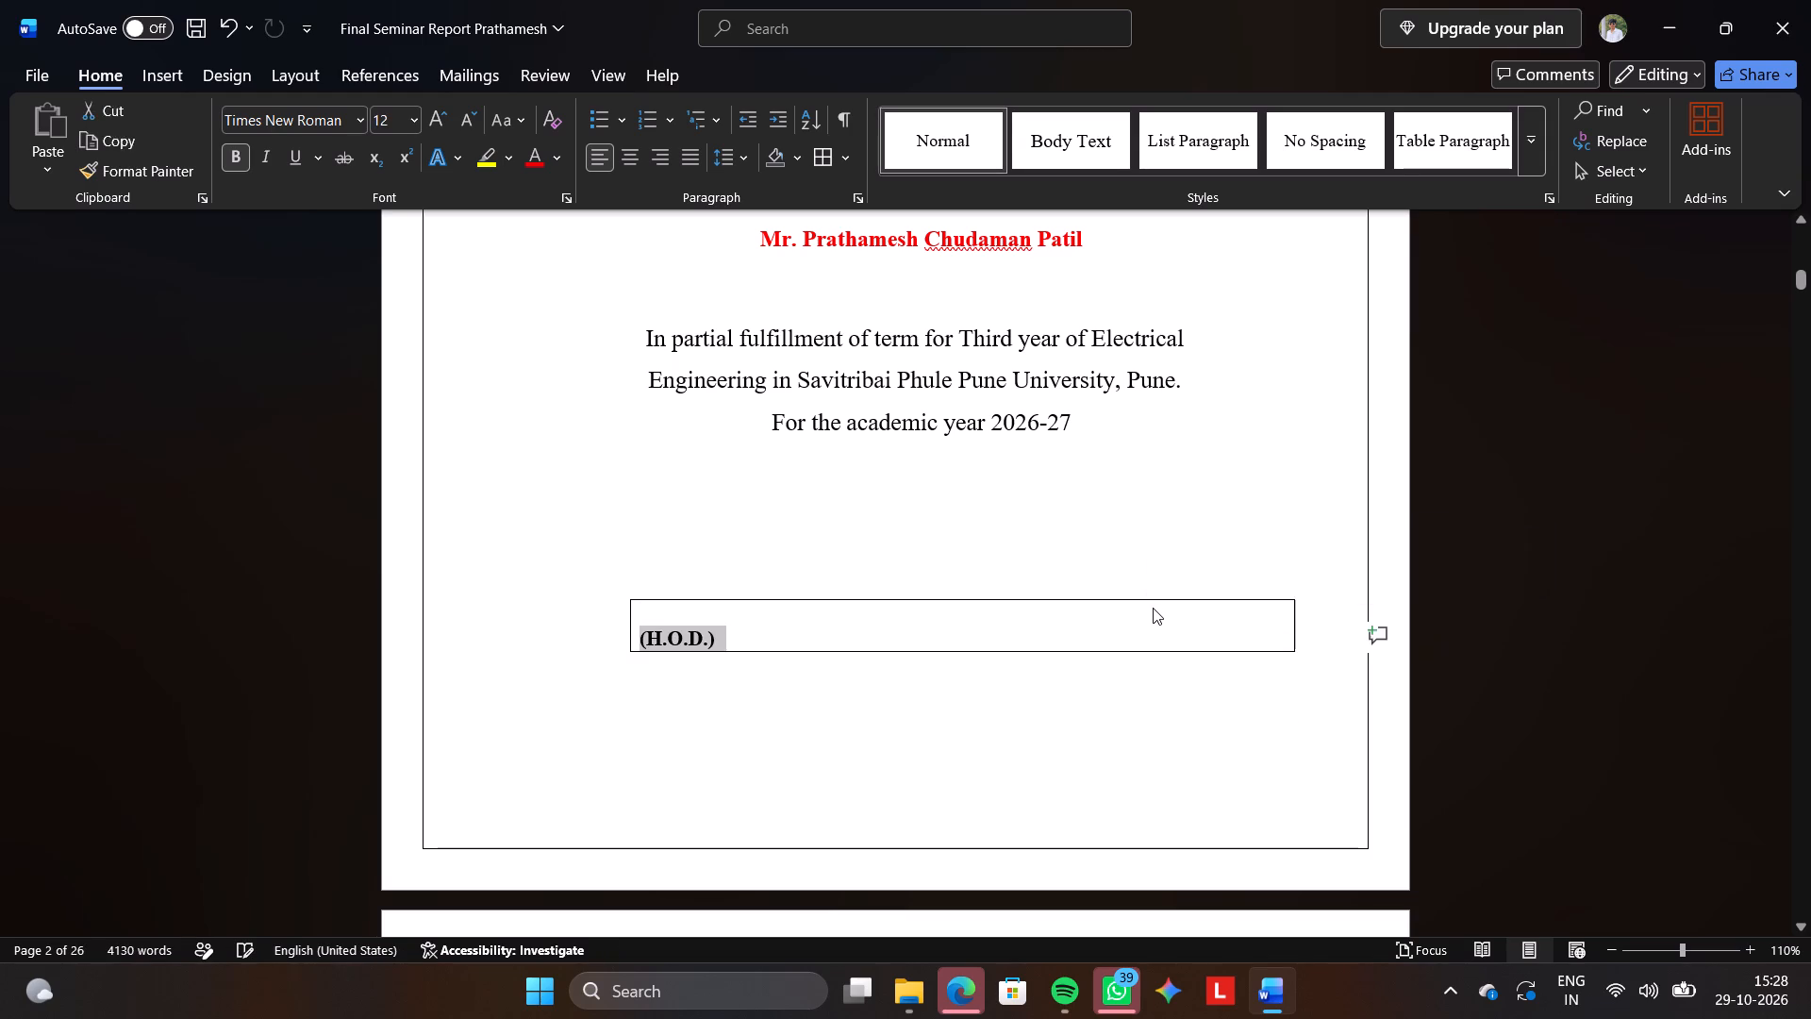
key("BackSpace")
left_click_drag(1246, 637, 1213, 613)
triple_click(1213, 613)
double_click(1213, 613)
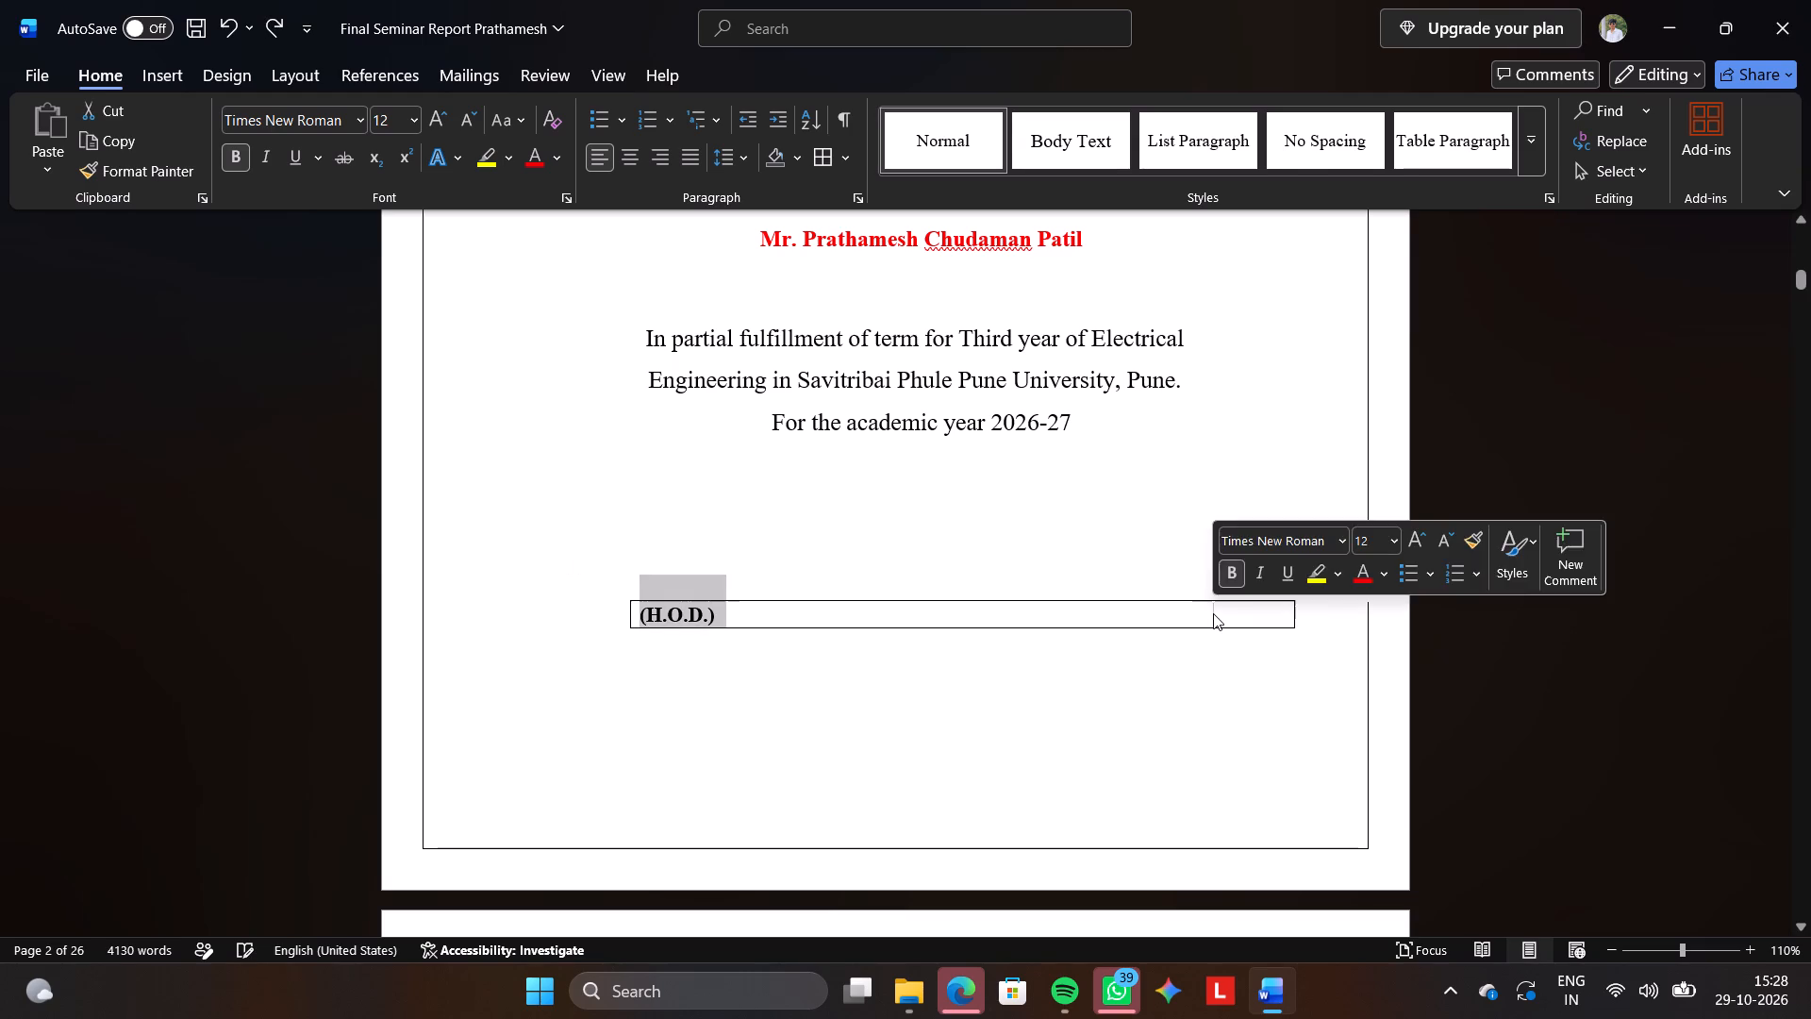
triple_click(1213, 613)
left_click(1213, 613)
left_click(1213, 613)
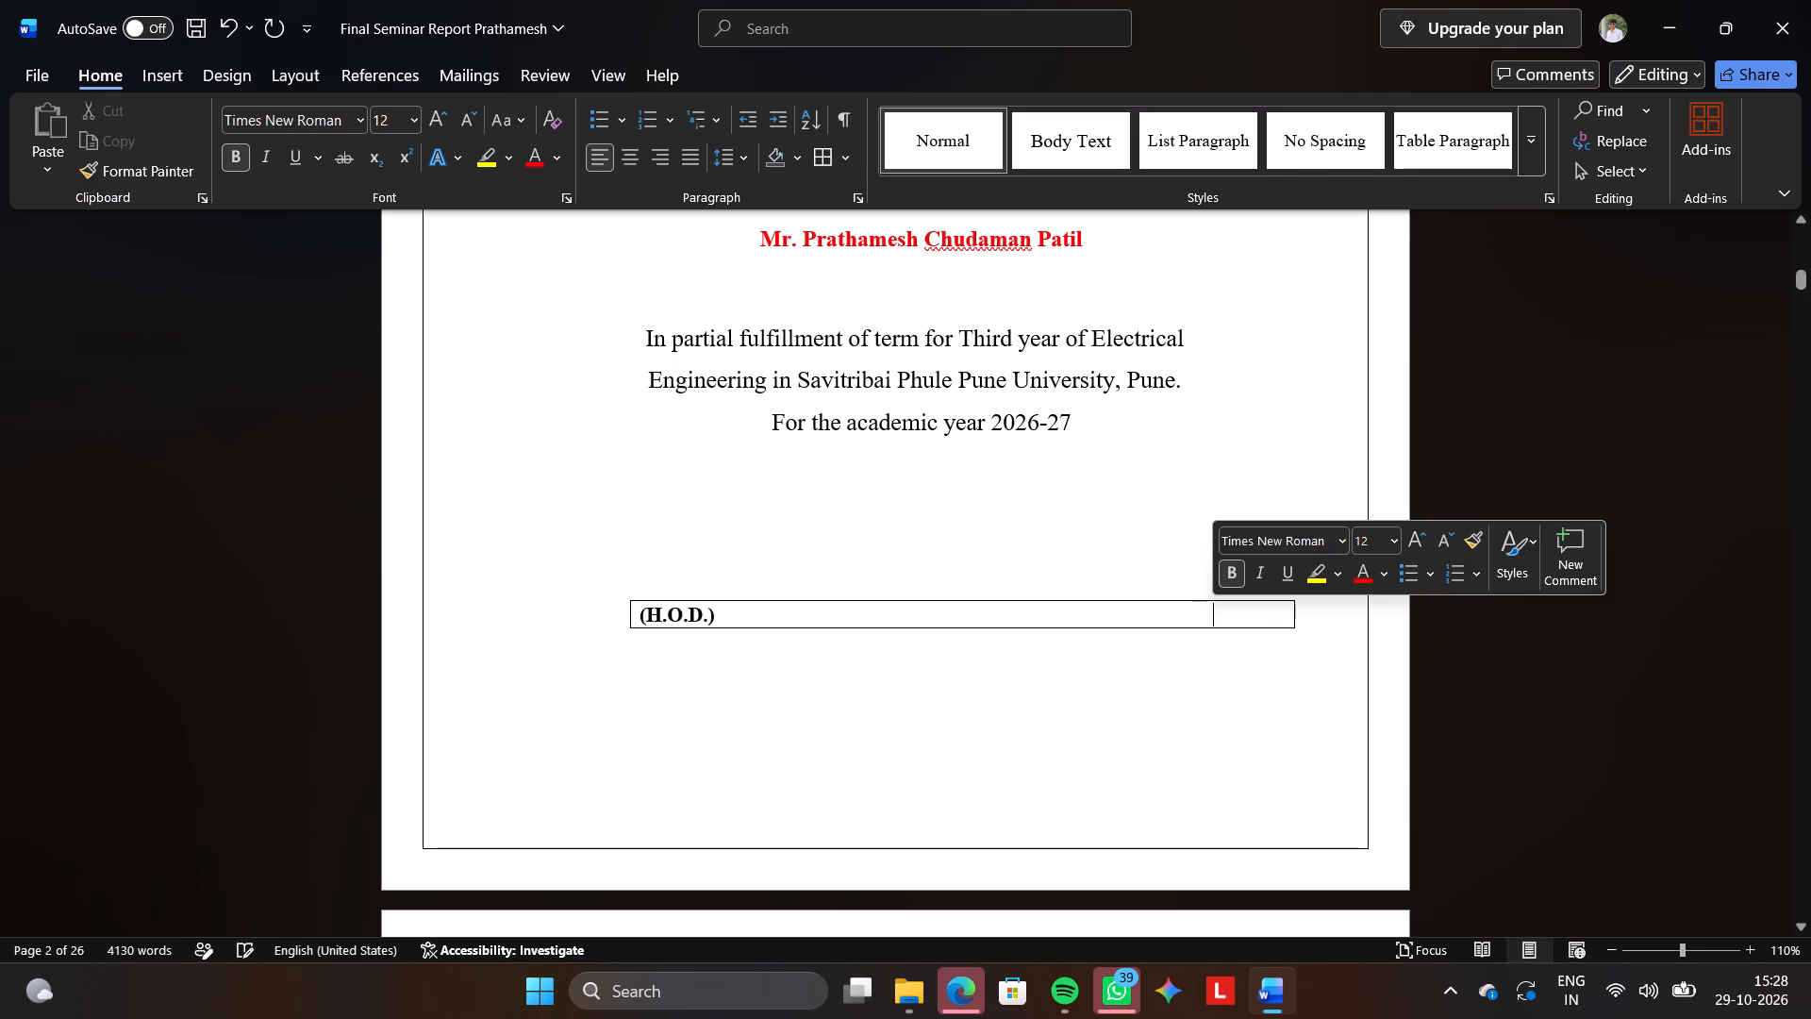
double_click(1213, 613)
triple_click(1213, 613)
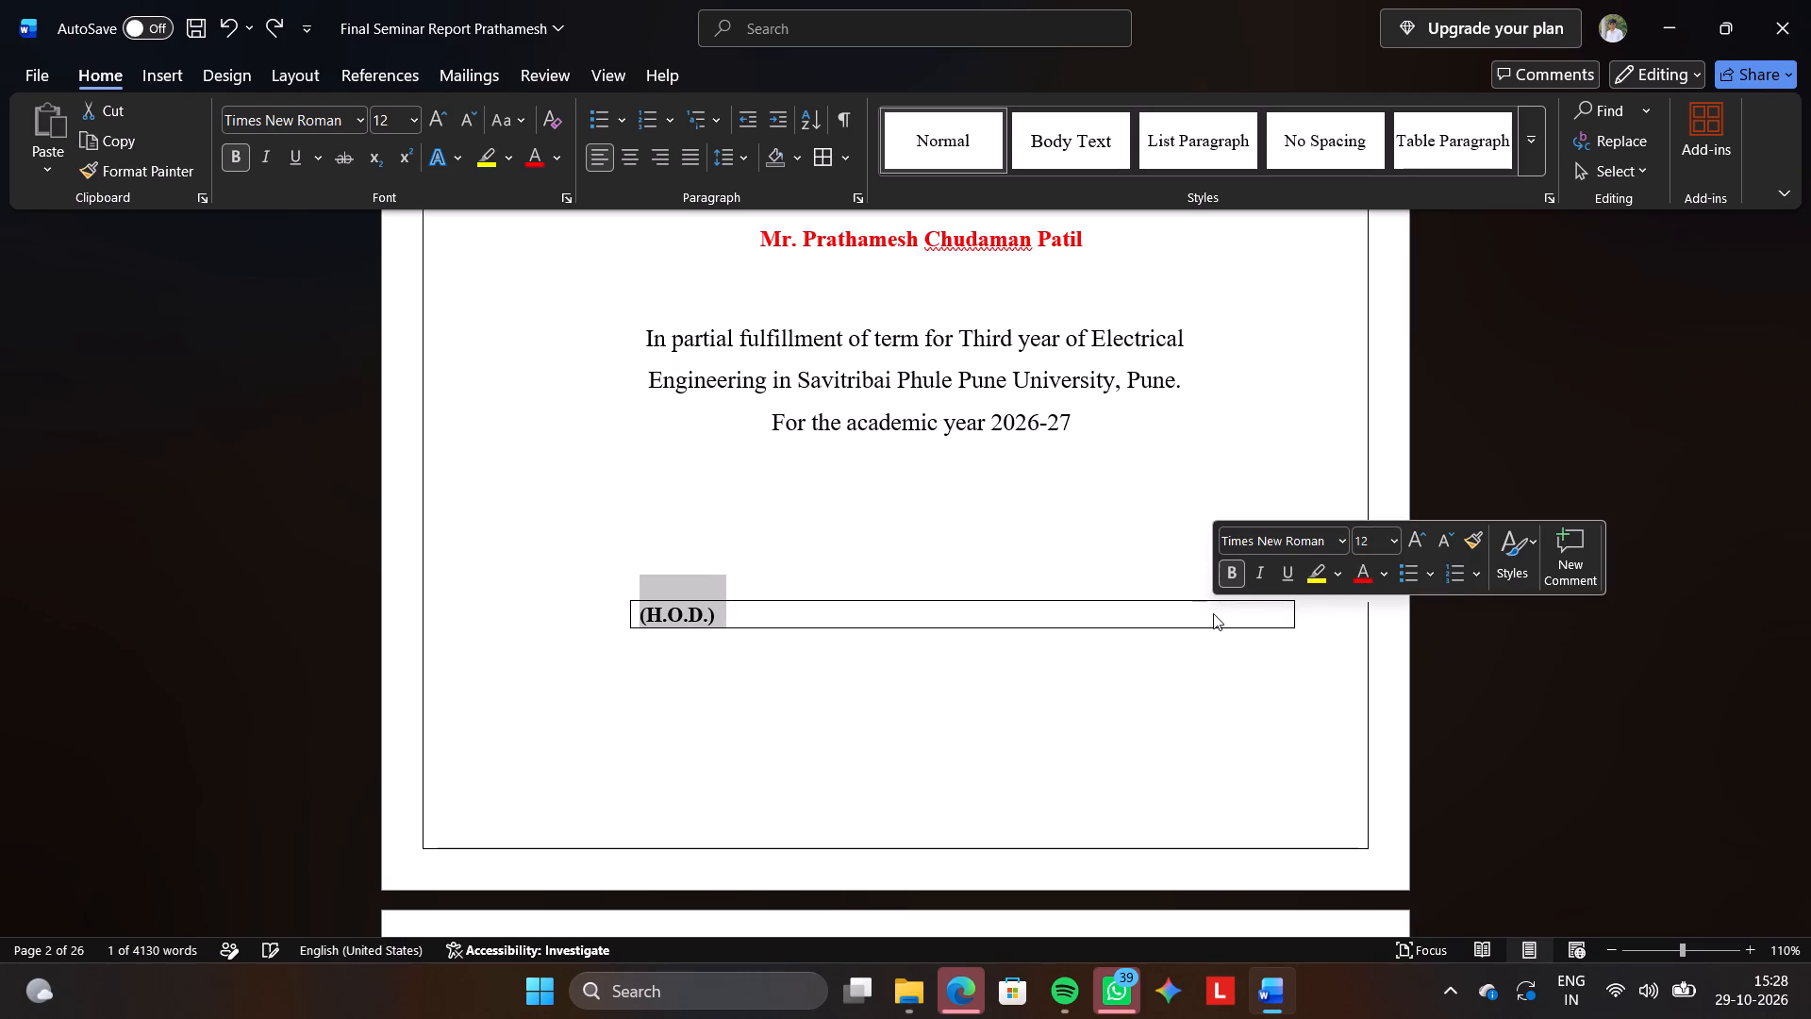
key("BackSpace")
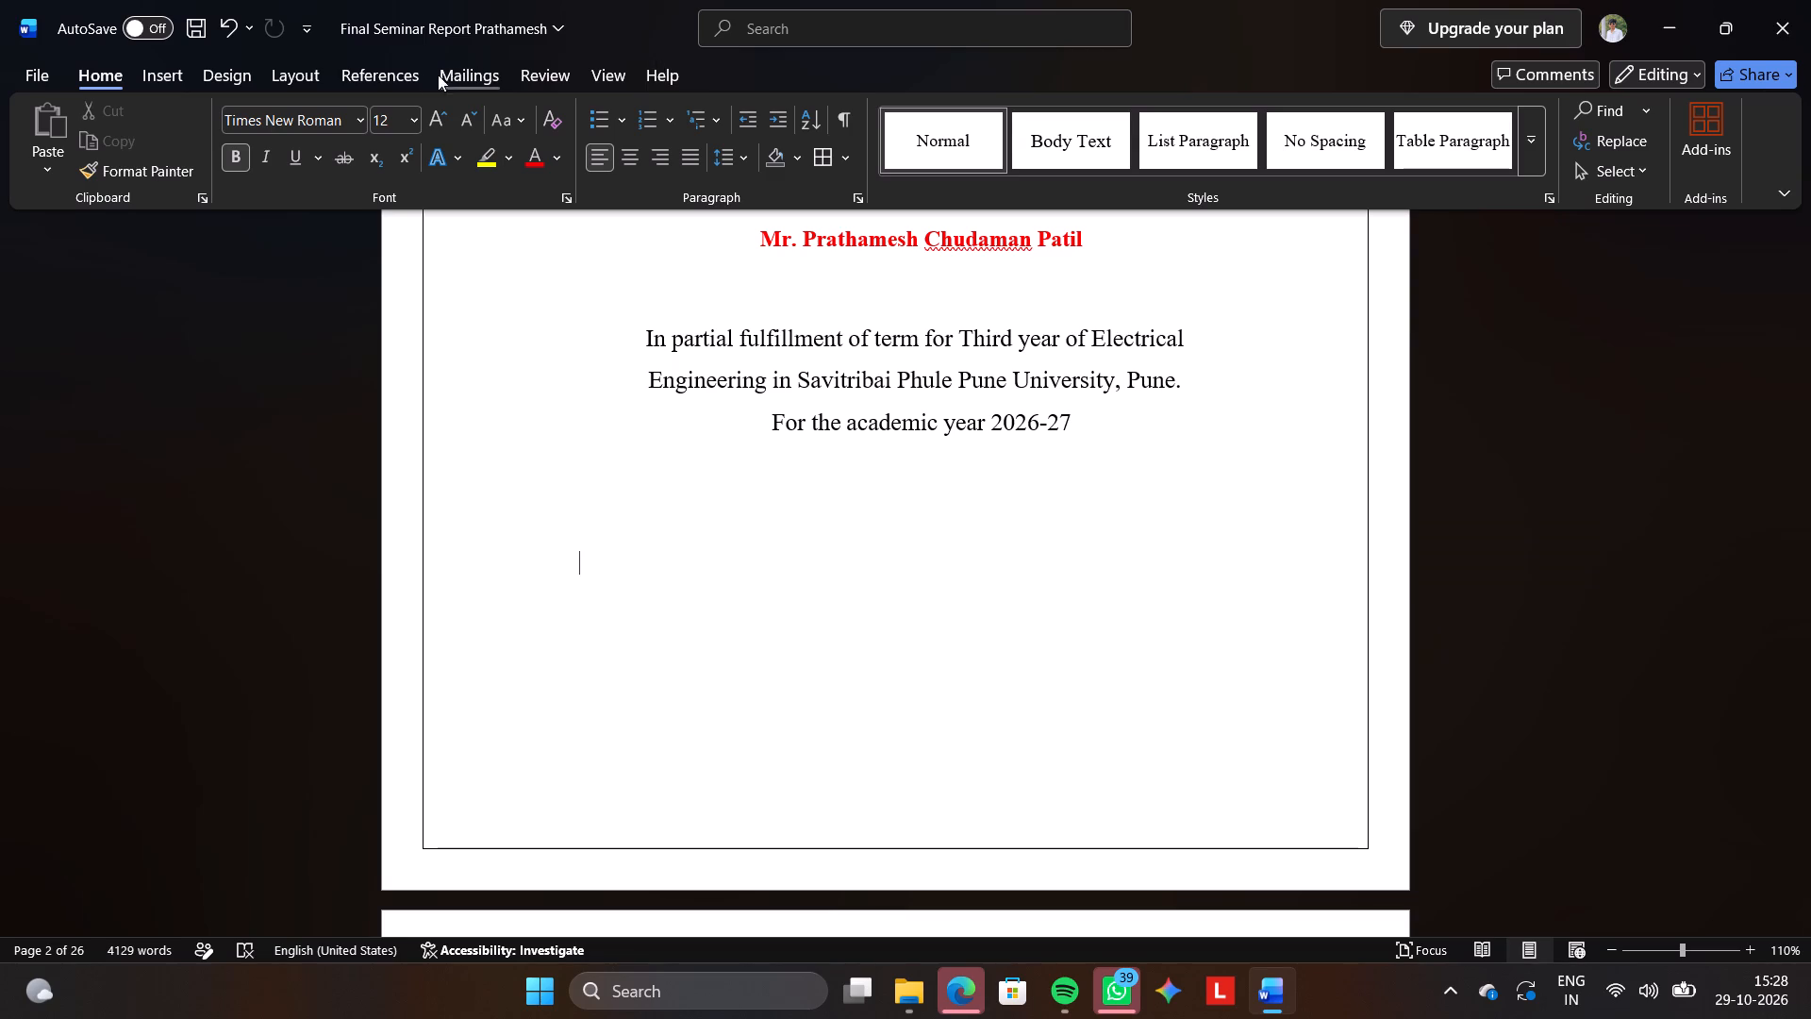
Insert a Simple Text Box where the page 2 signature block was and align its left edge with the left text margin.
left_click(168, 83)
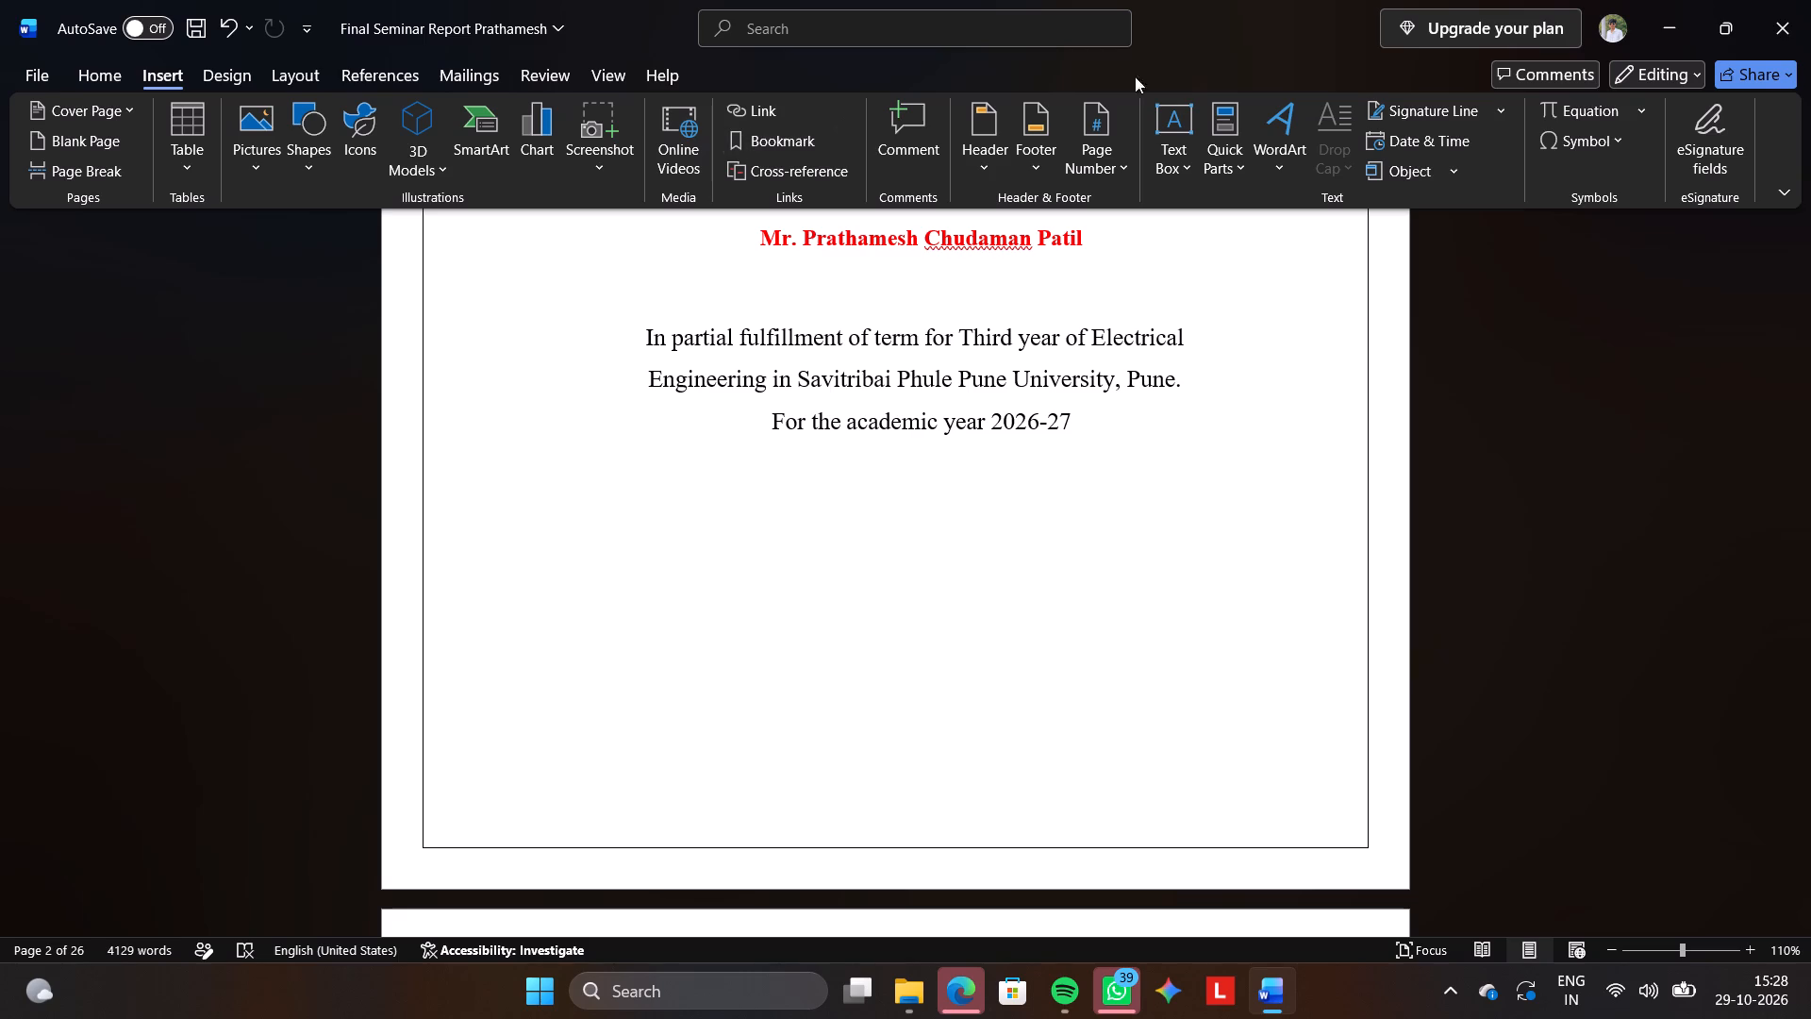
left_click(1173, 165)
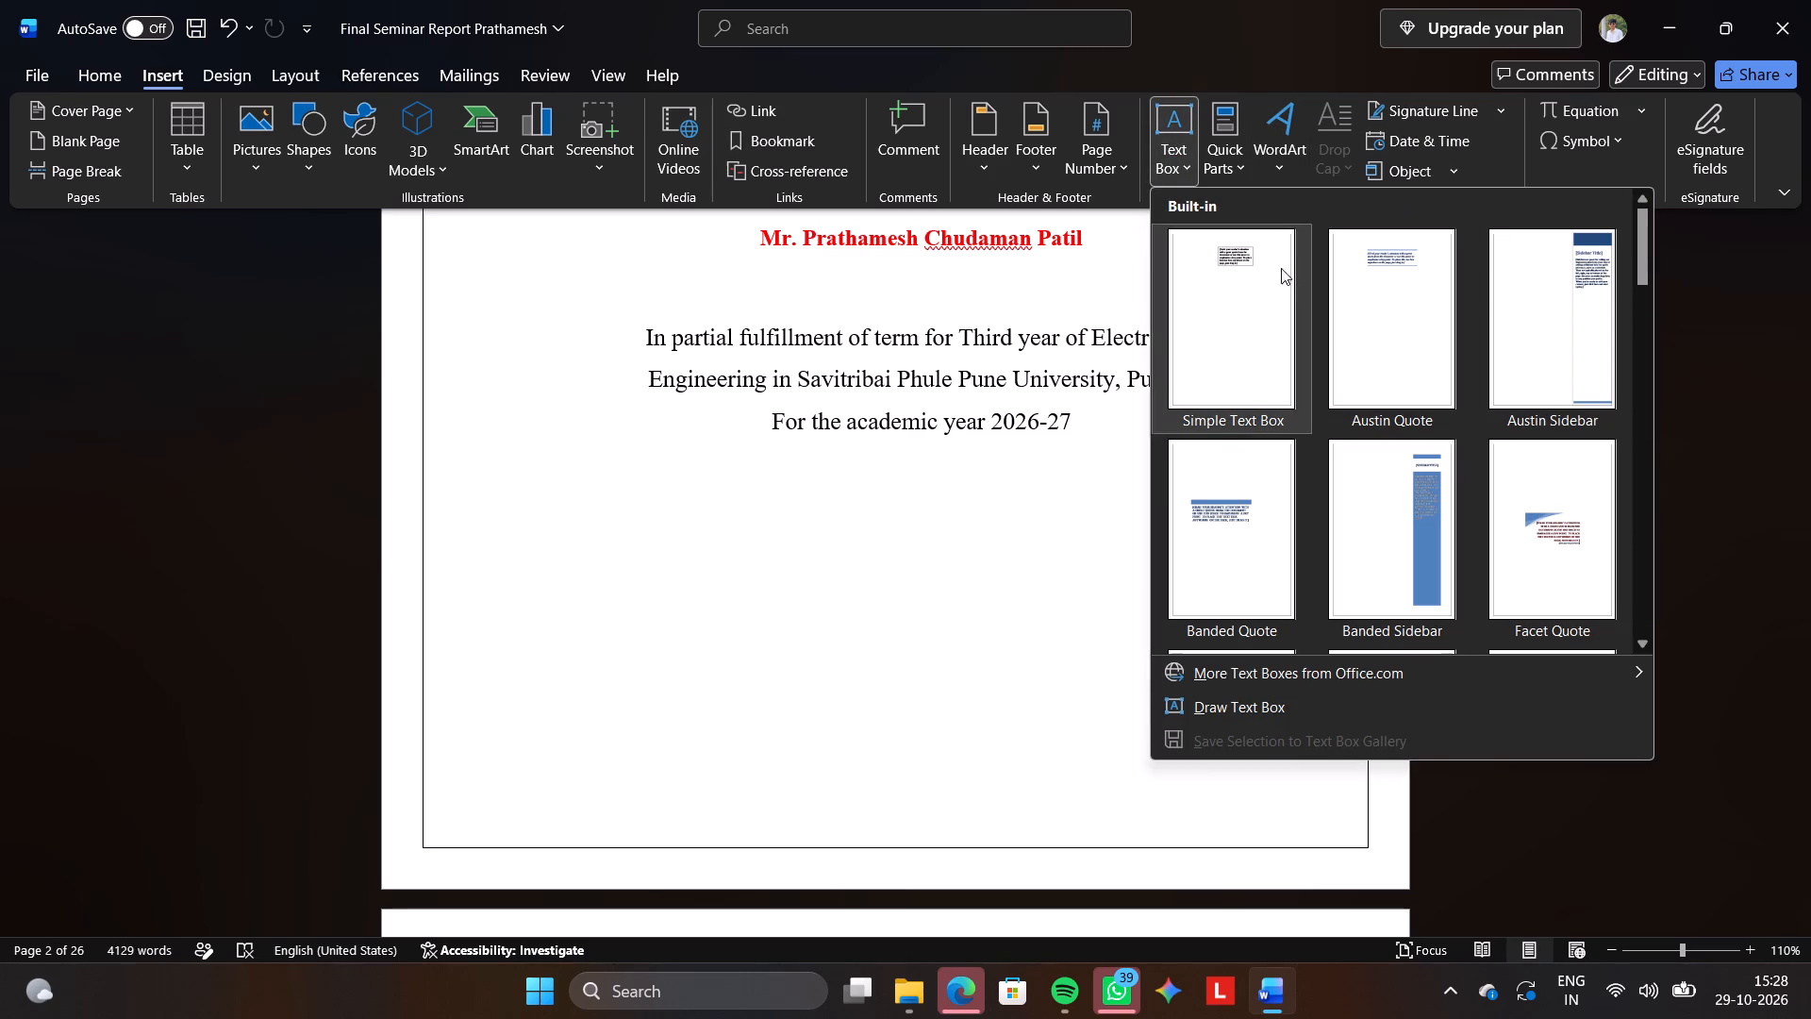
left_click(1259, 296)
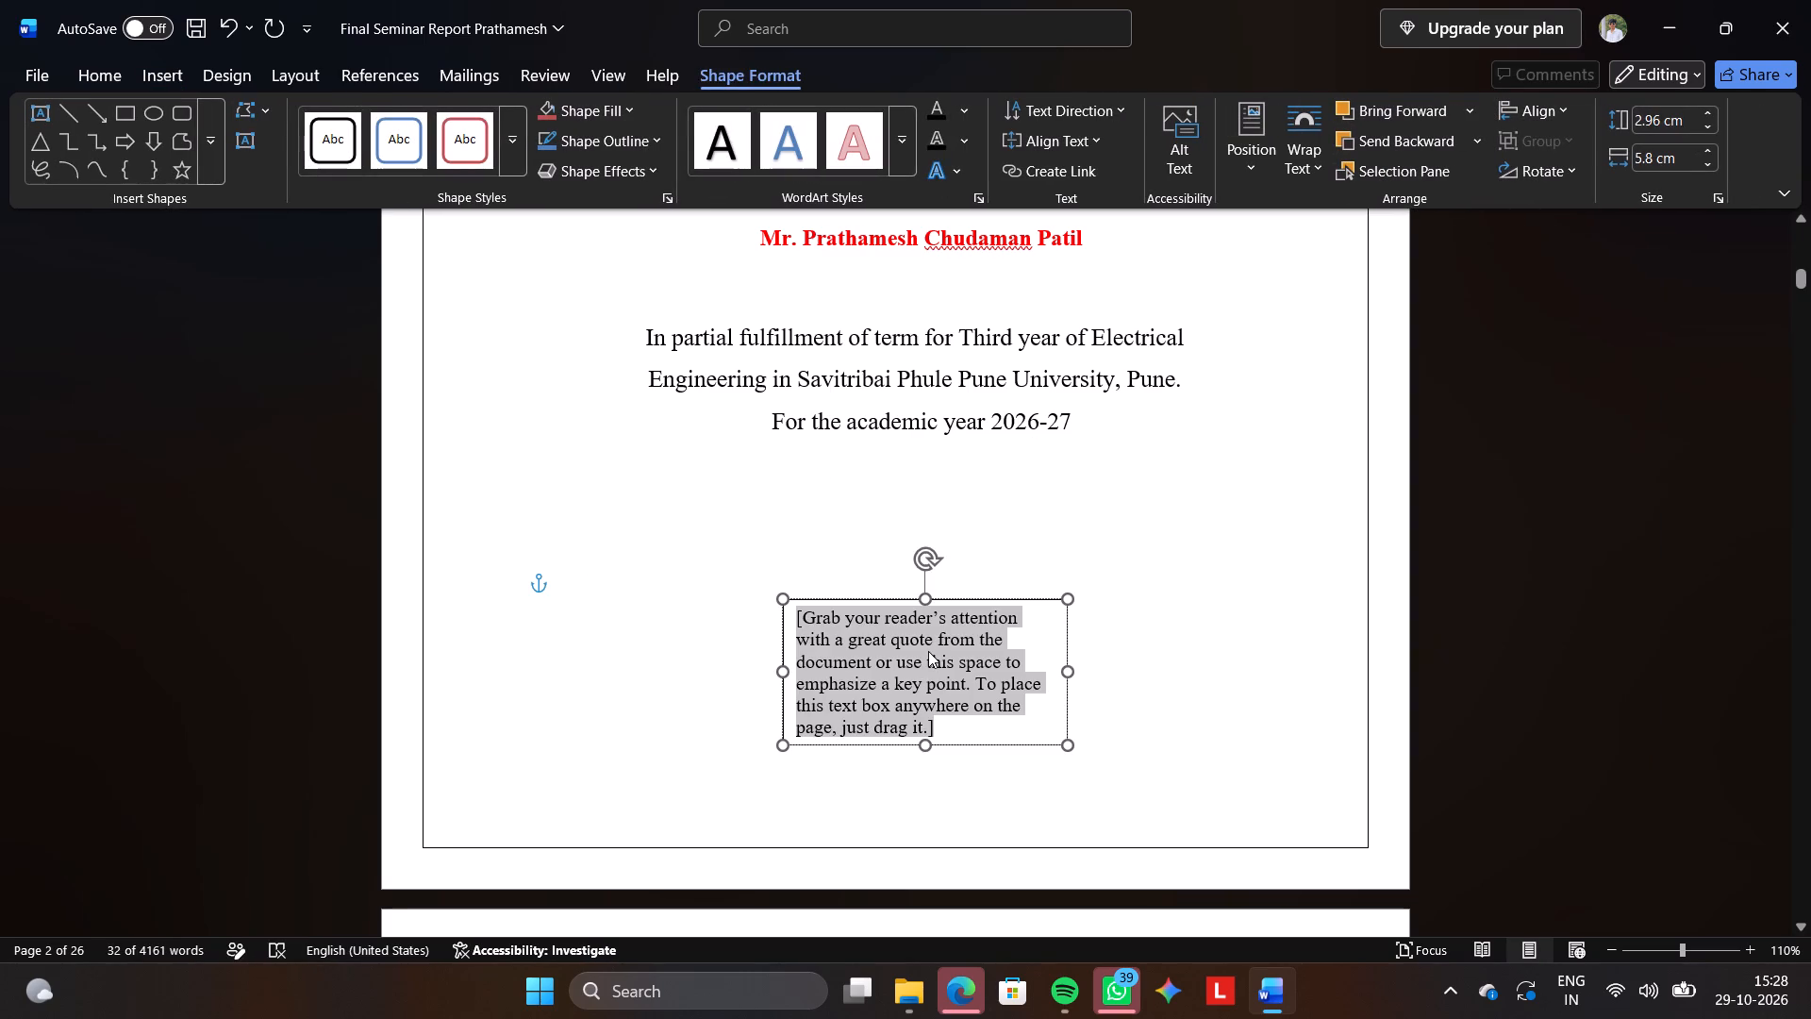
left_click_drag(960, 743, 768, 741)
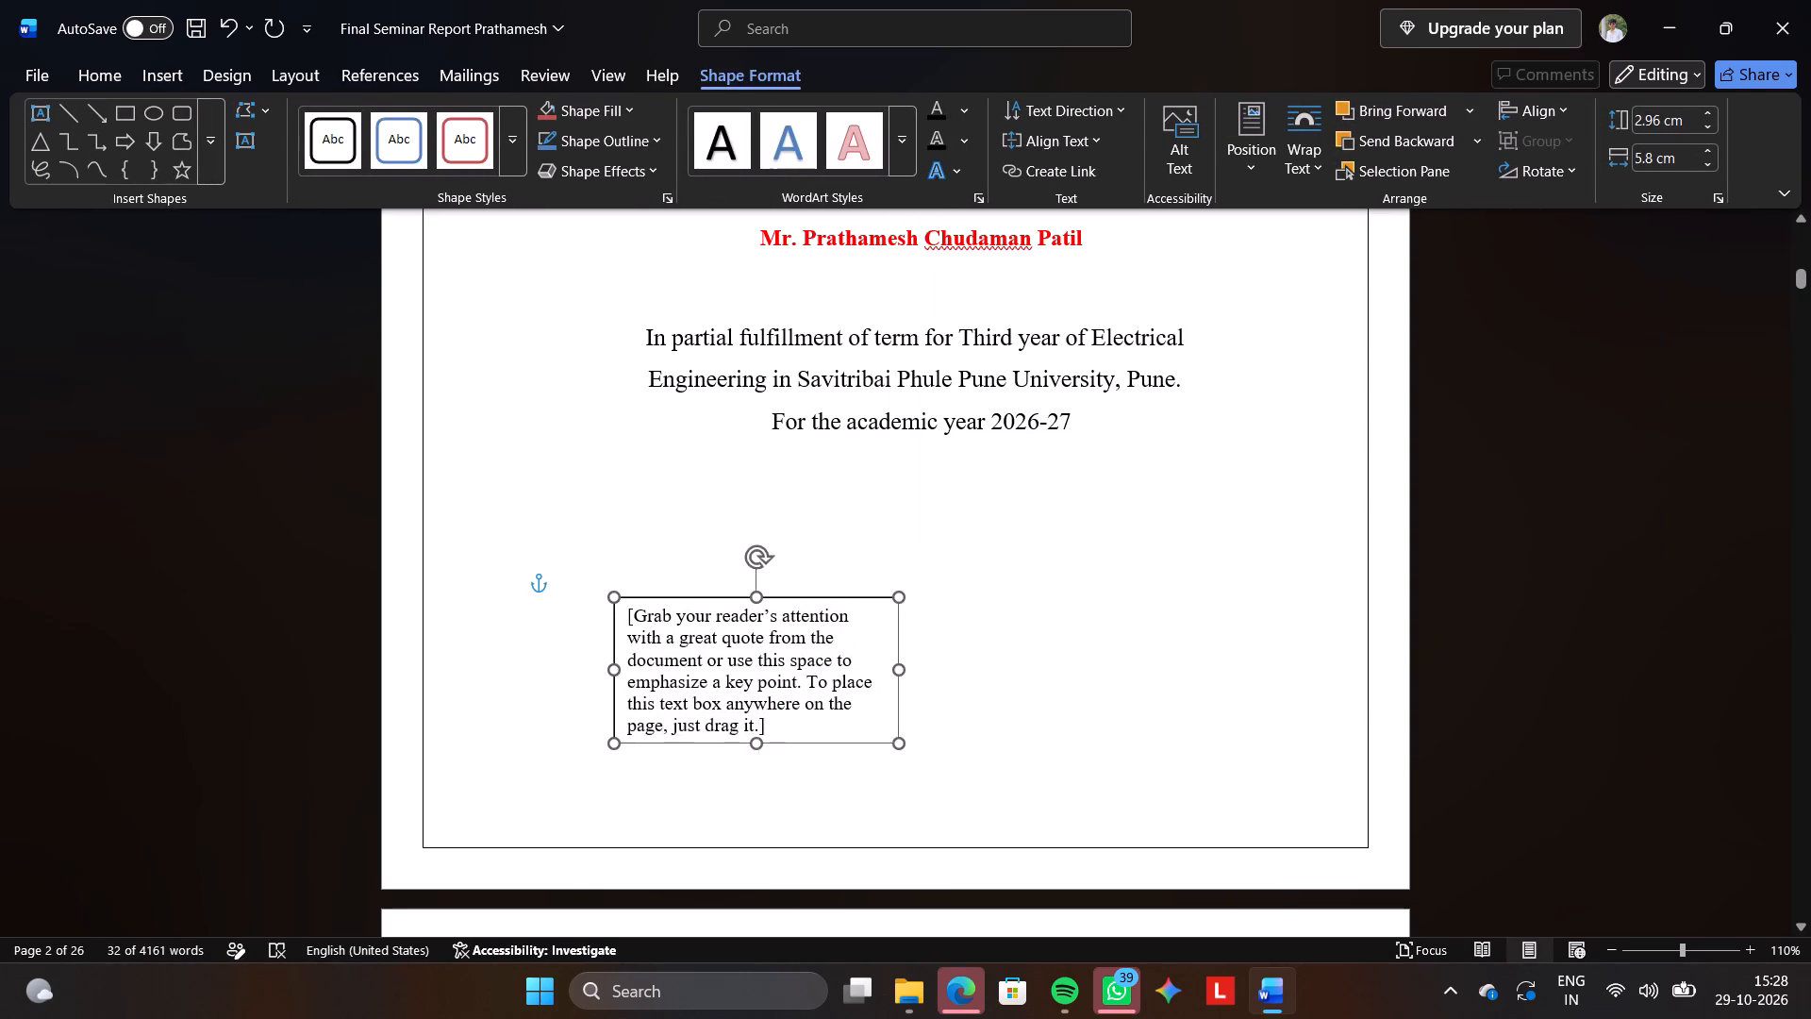
left_click_drag(768, 741, 679, 702)
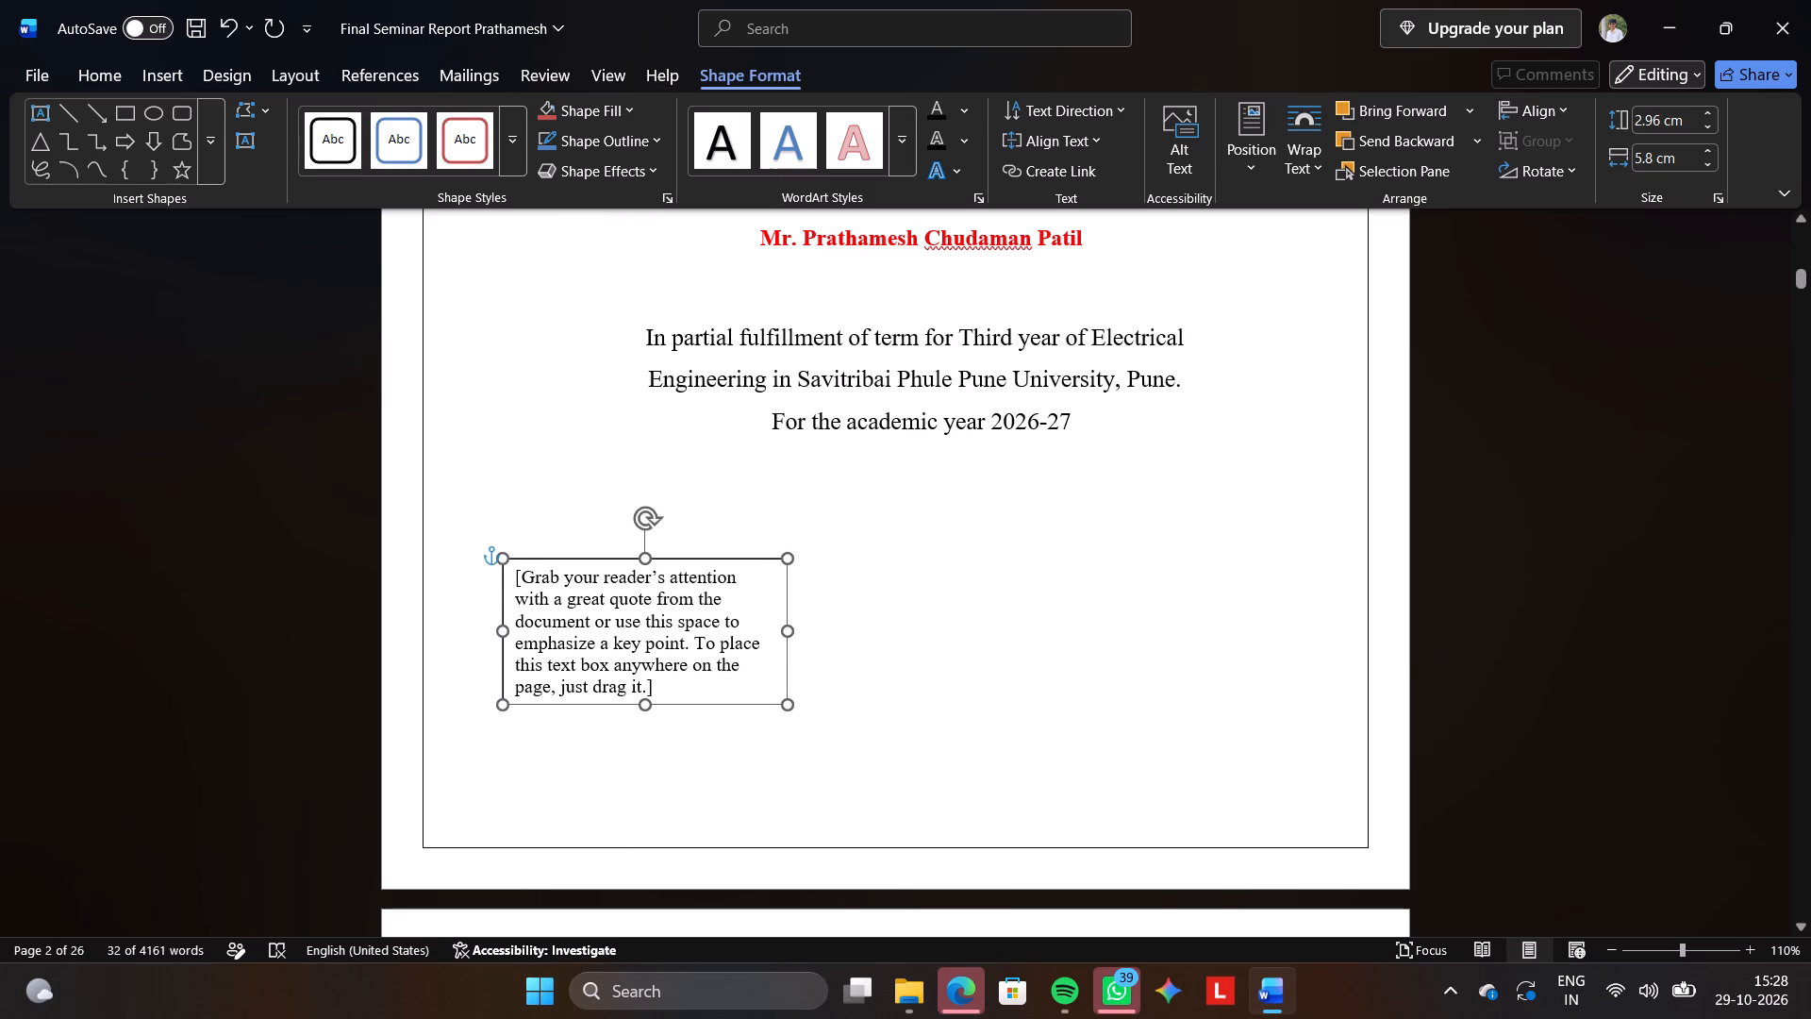
left_click_drag(679, 702, 747, 699)
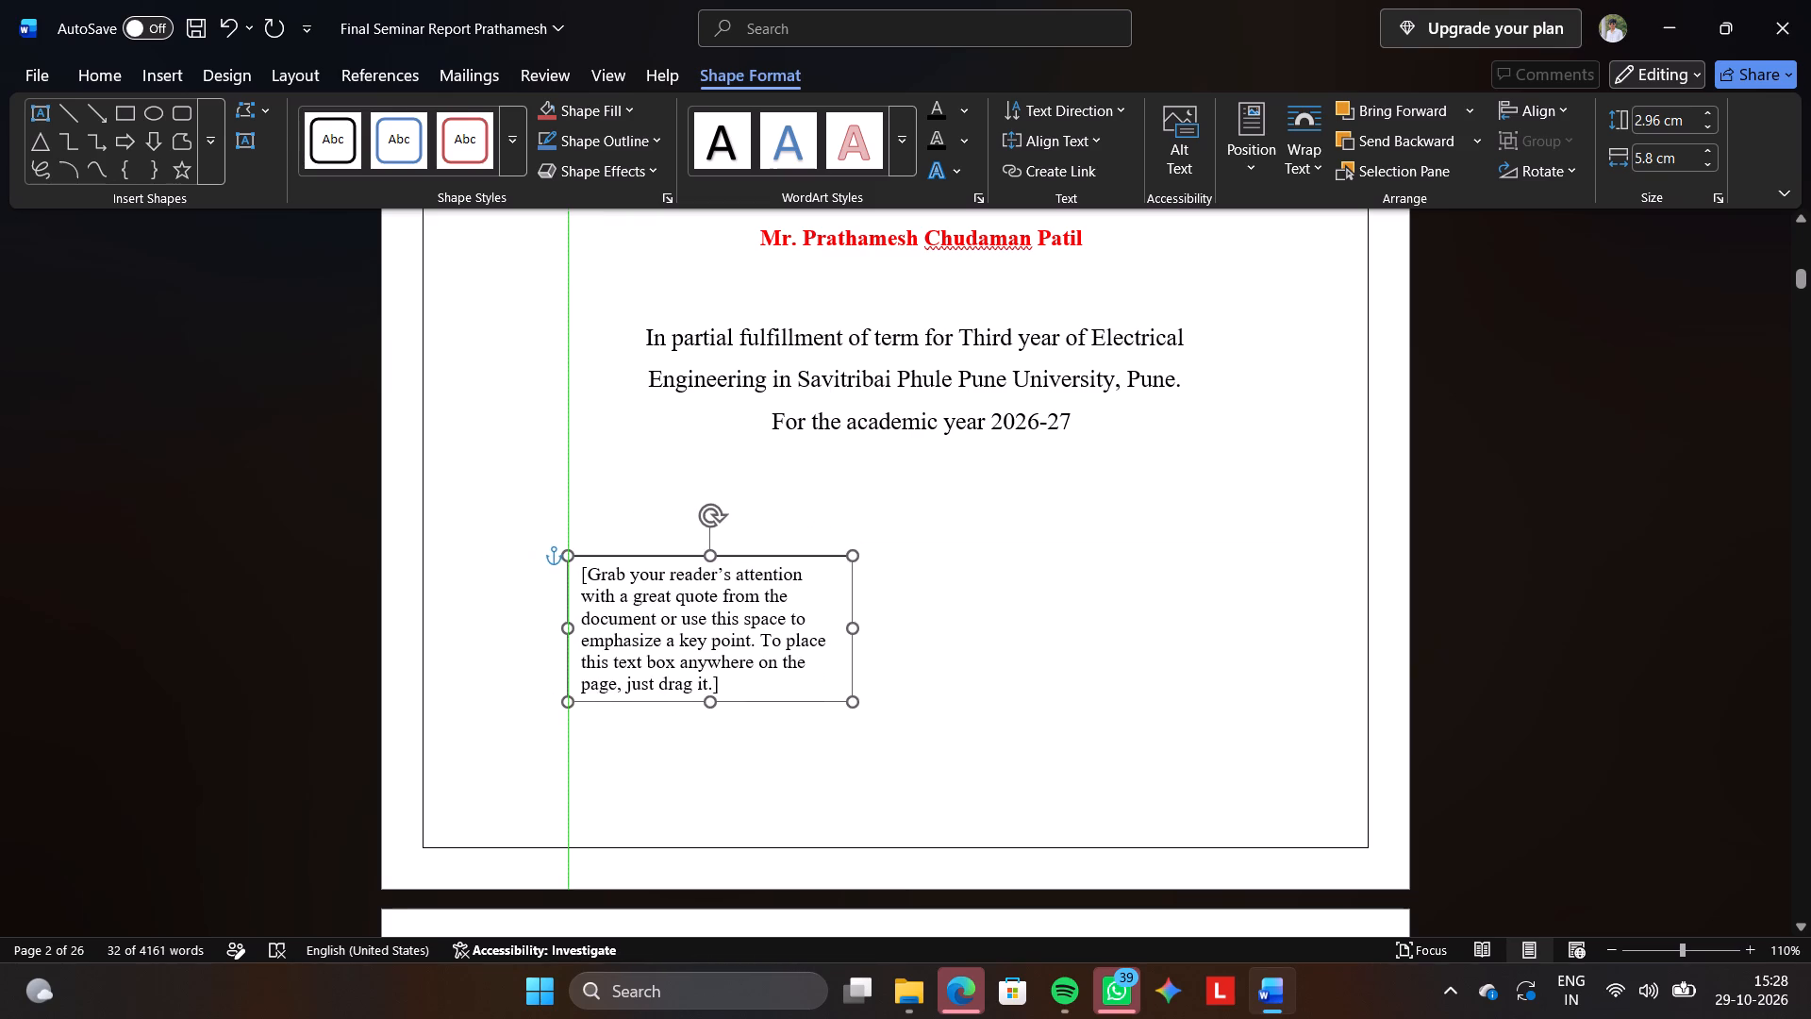
left_click_drag(747, 699, 750, 698)
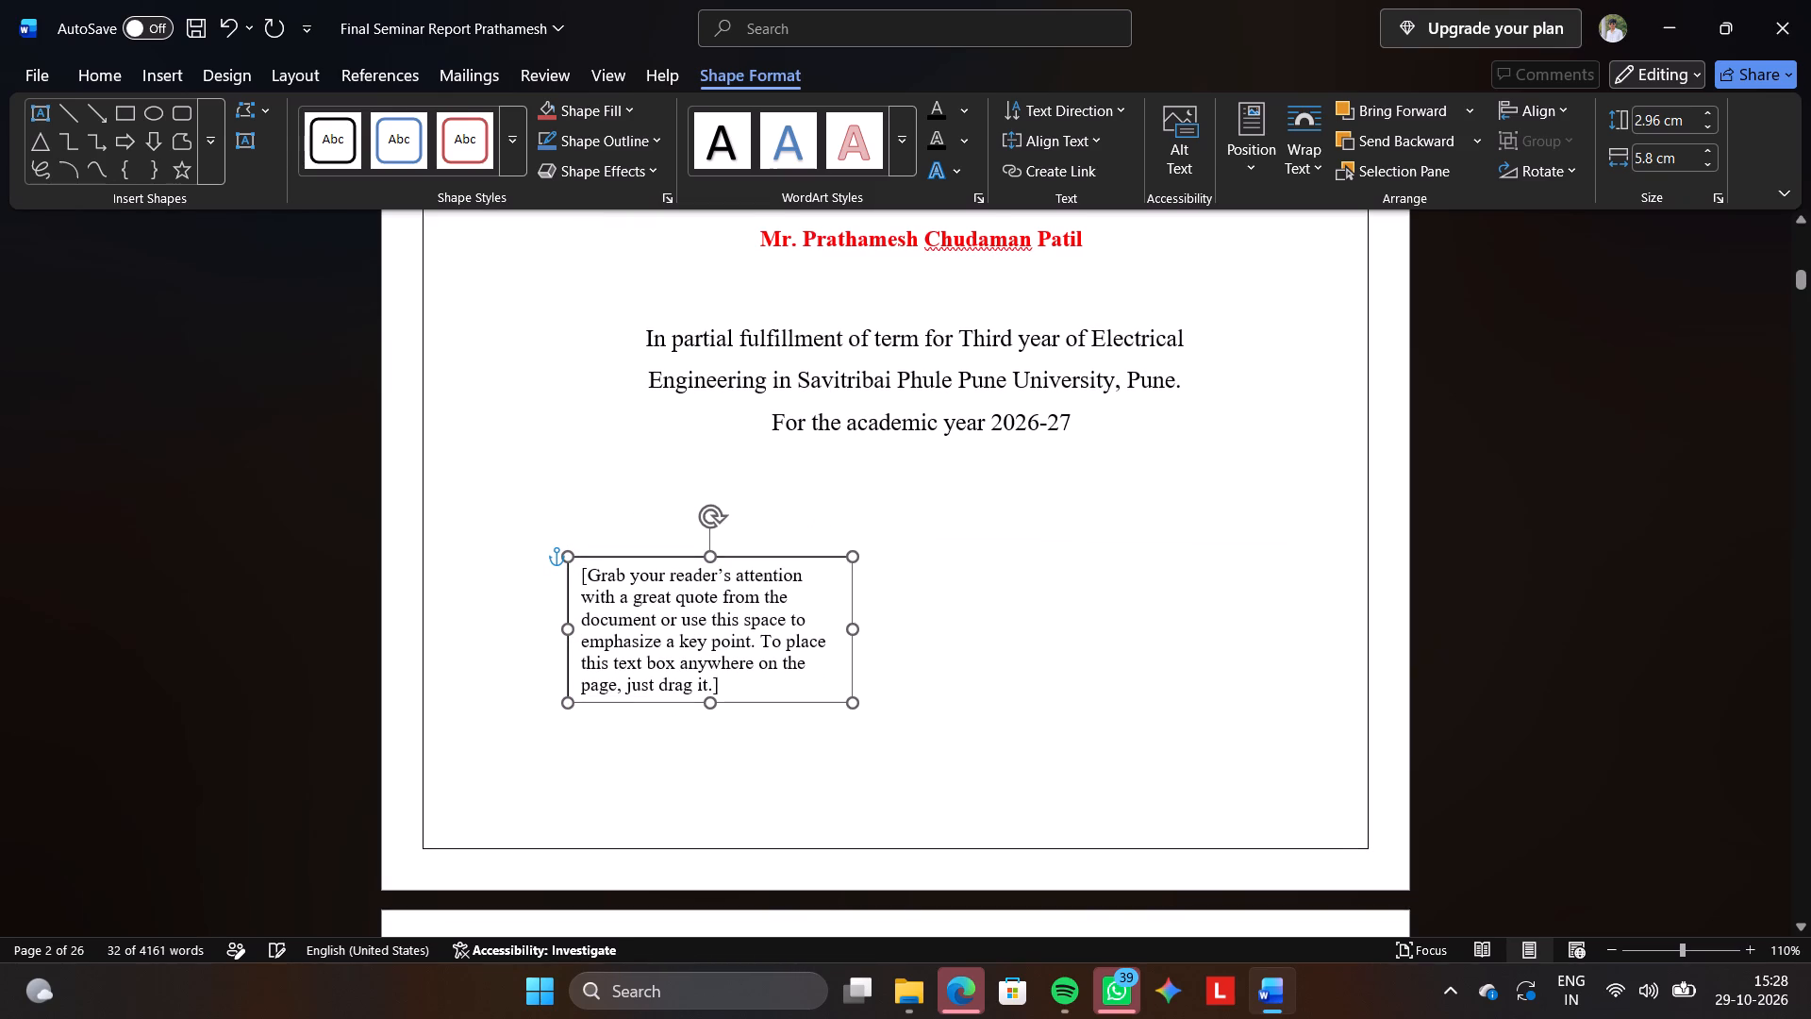
Widen the text box to about 14.61 cm so it spans the text area, and select its placeholder text.
left_click_drag(851, 627, 1171, 560)
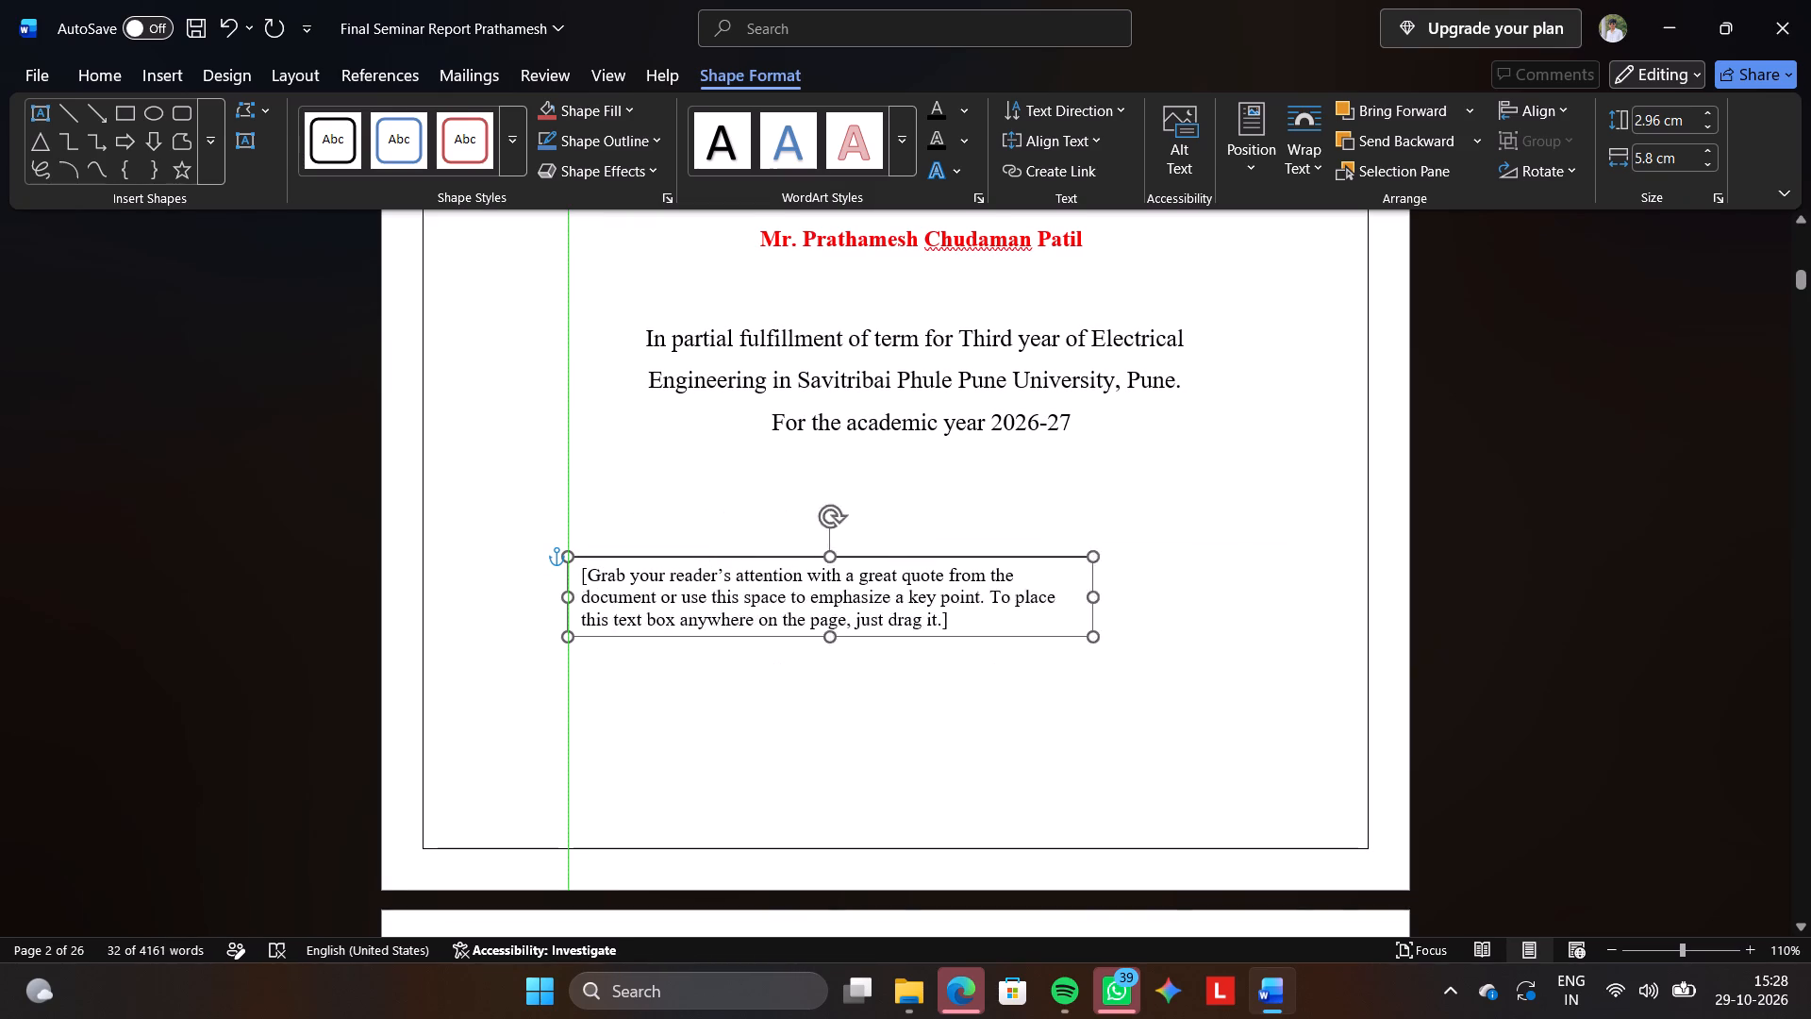
left_click_drag(1171, 560, 1298, 587)
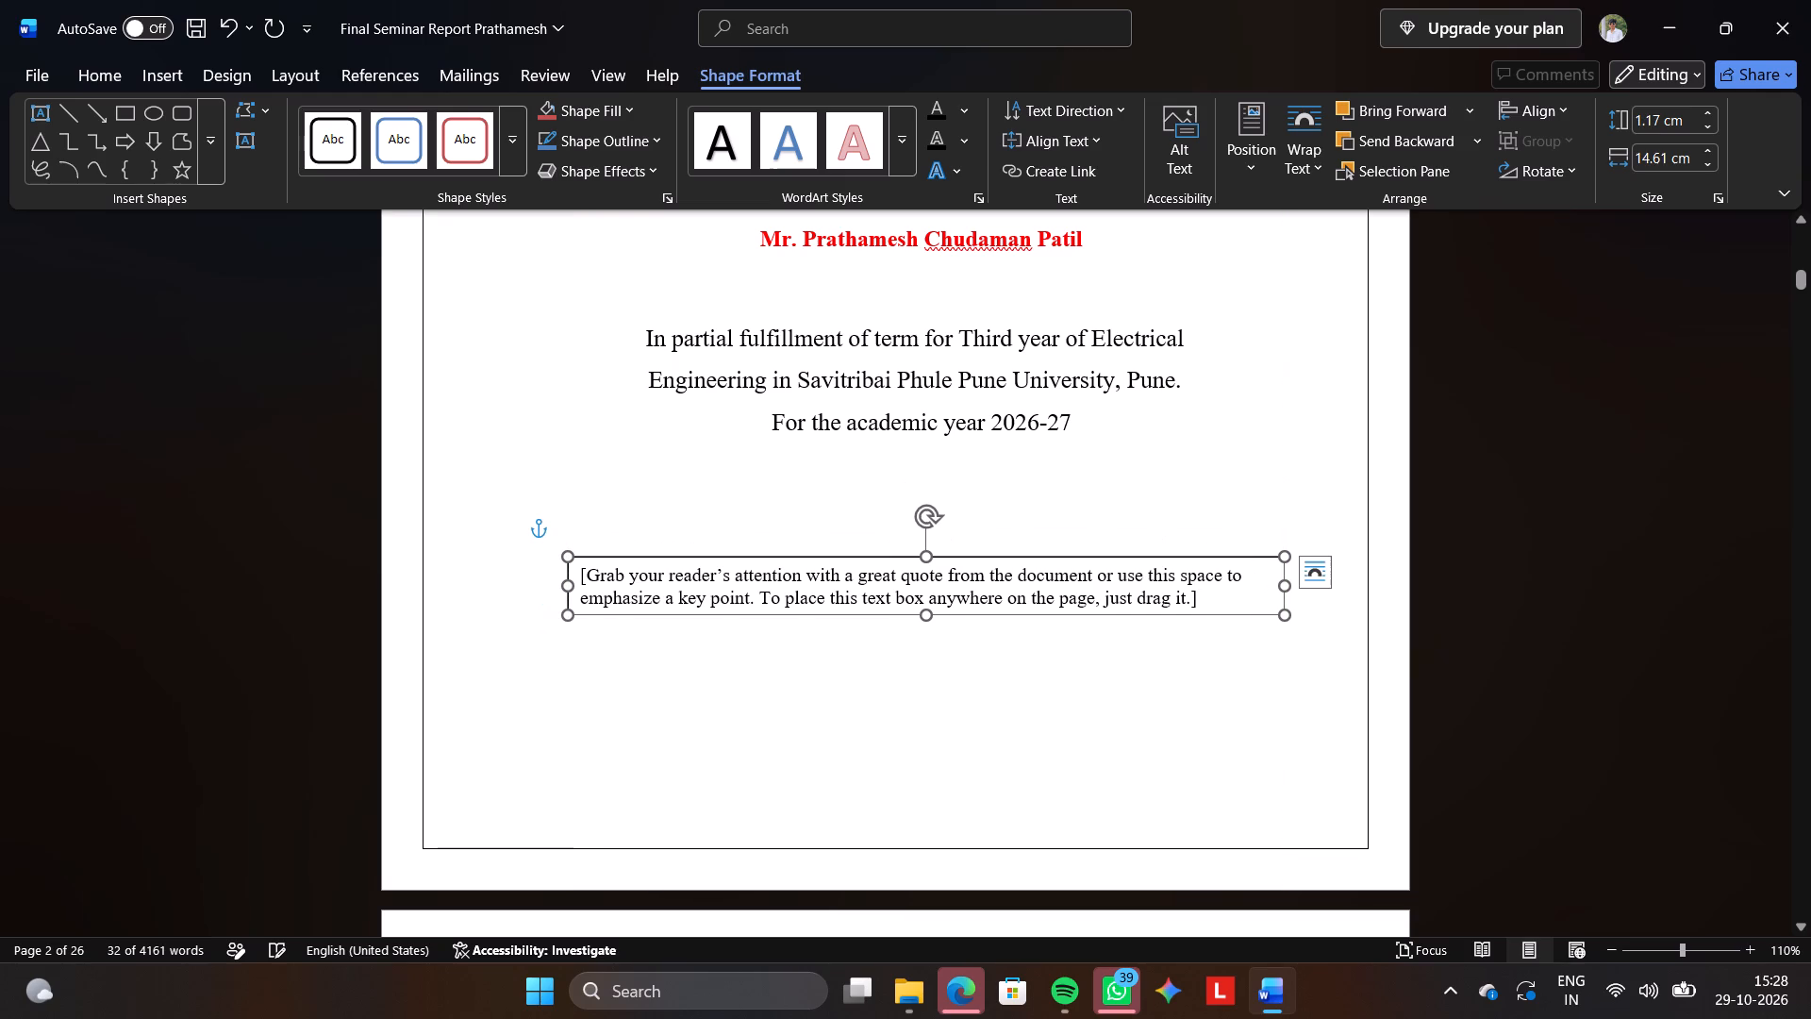
triple_click(1214, 588)
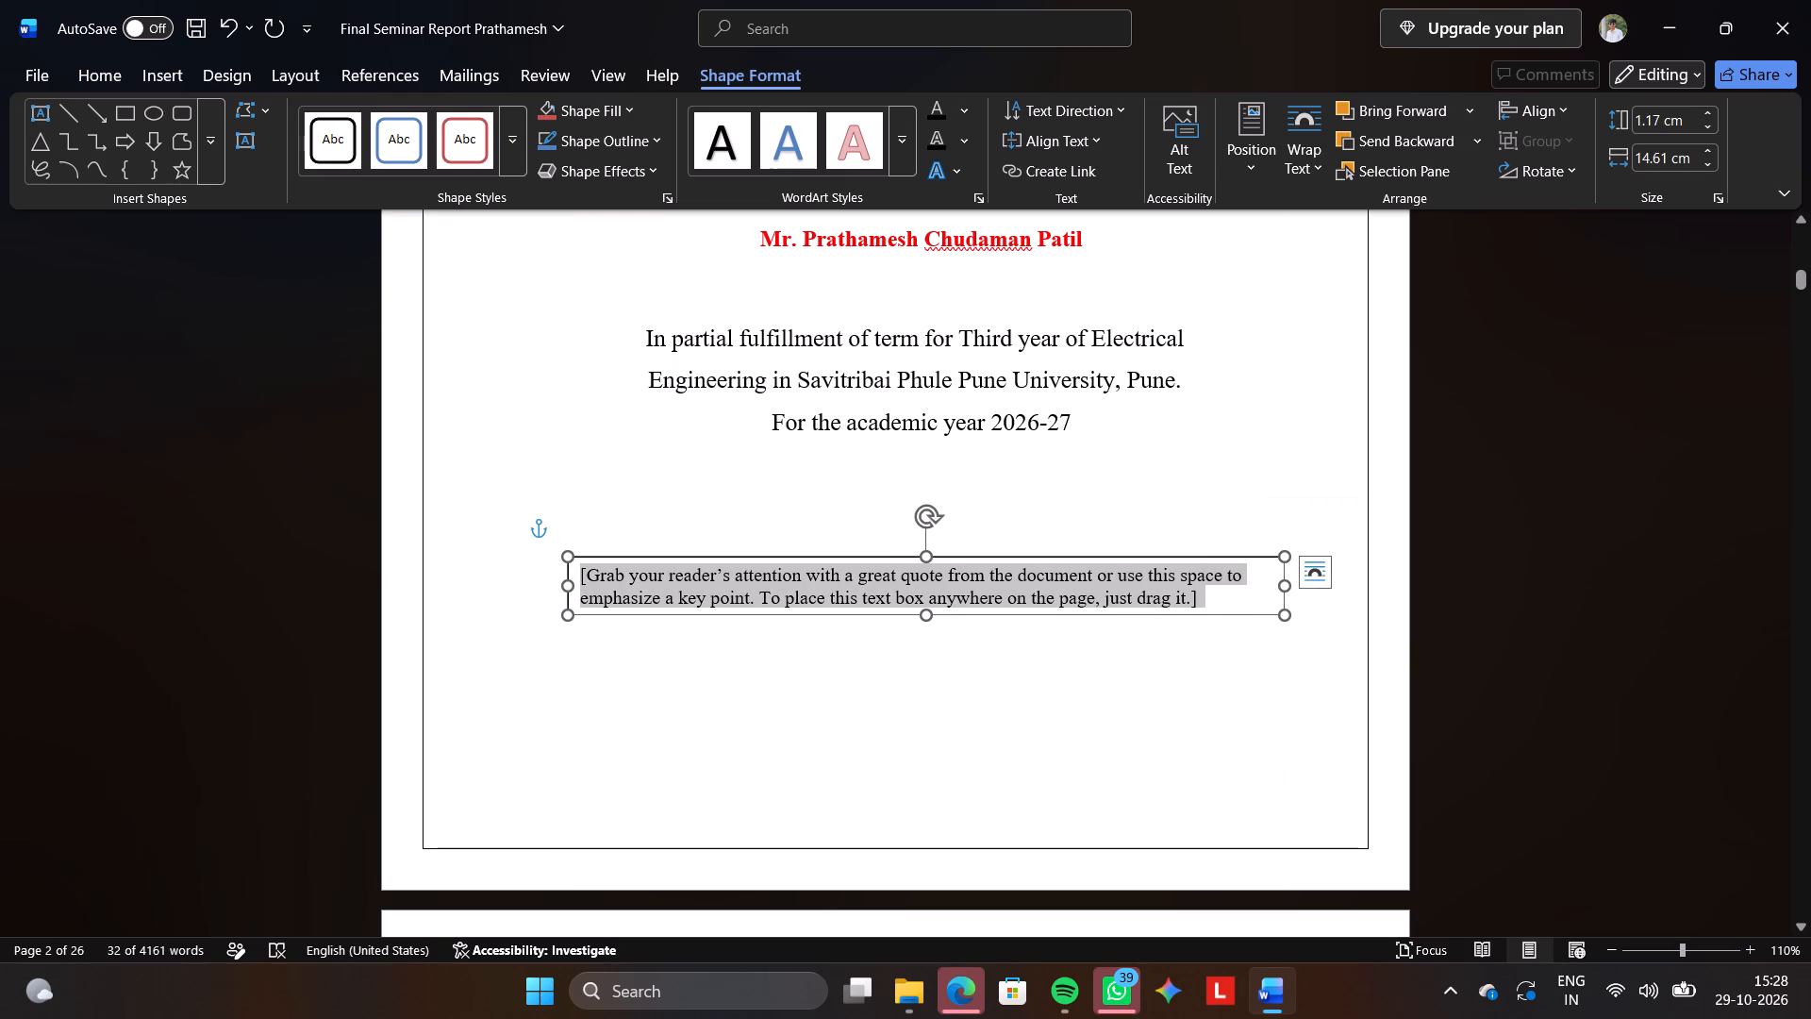
Position the university logo on the page 3 certificate so it is centred between the margins, above the CERTIFICATE heading.
scroll(1060, 558, "up", 3)
scroll(1060, 558, "down", 5)
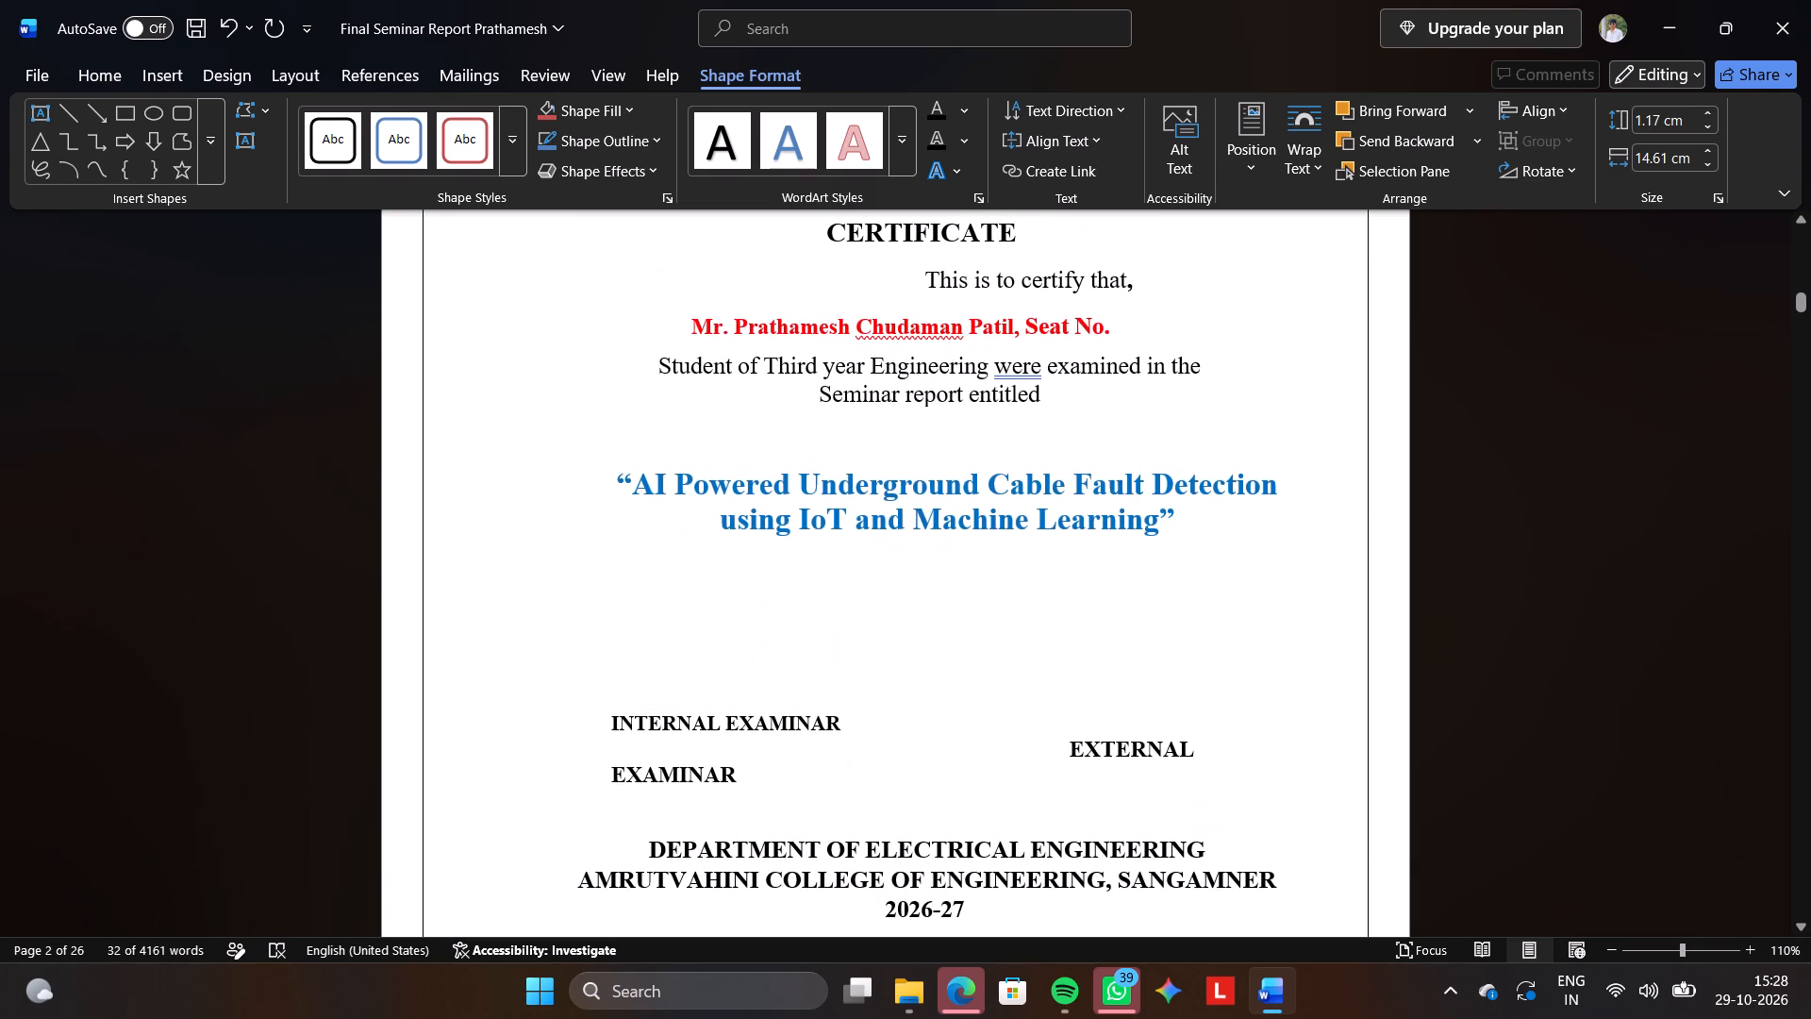
scroll(1060, 558, "up", 1)
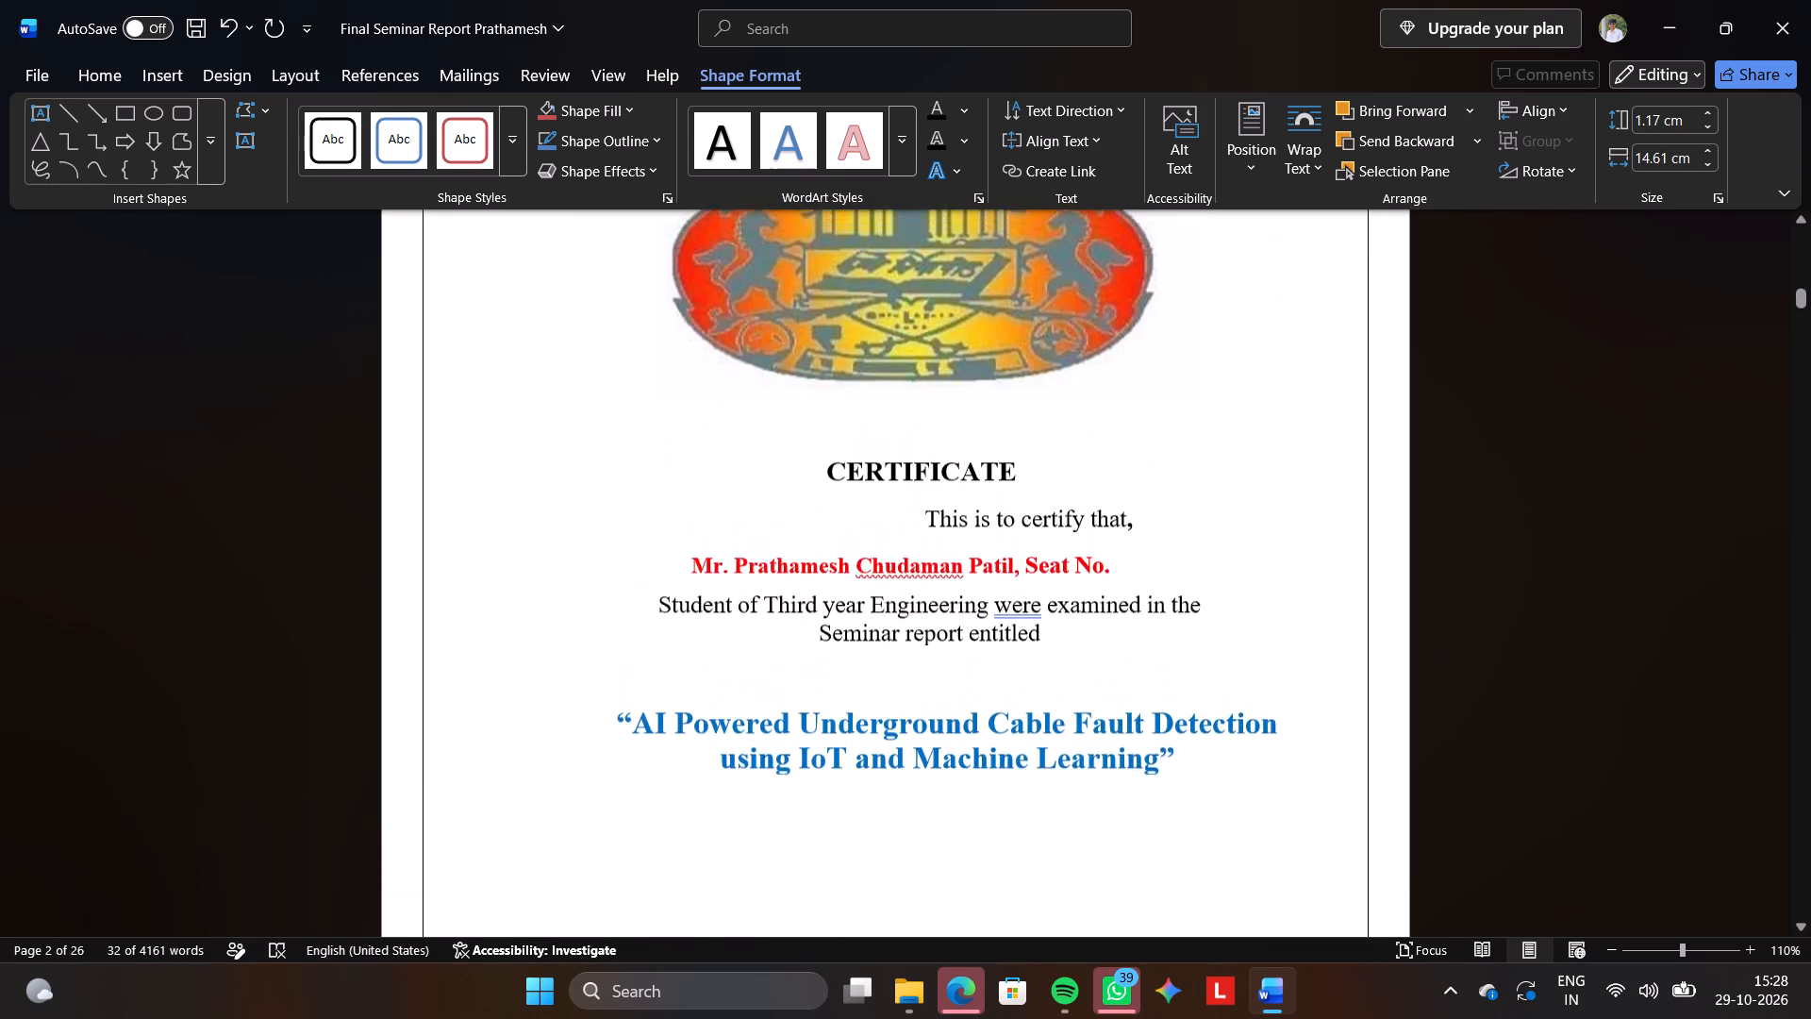
scroll(1060, 558, "up", 2)
left_click(972, 554)
left_click_drag(972, 554, 1014, 551)
left_click_drag(1014, 551, 1042, 553)
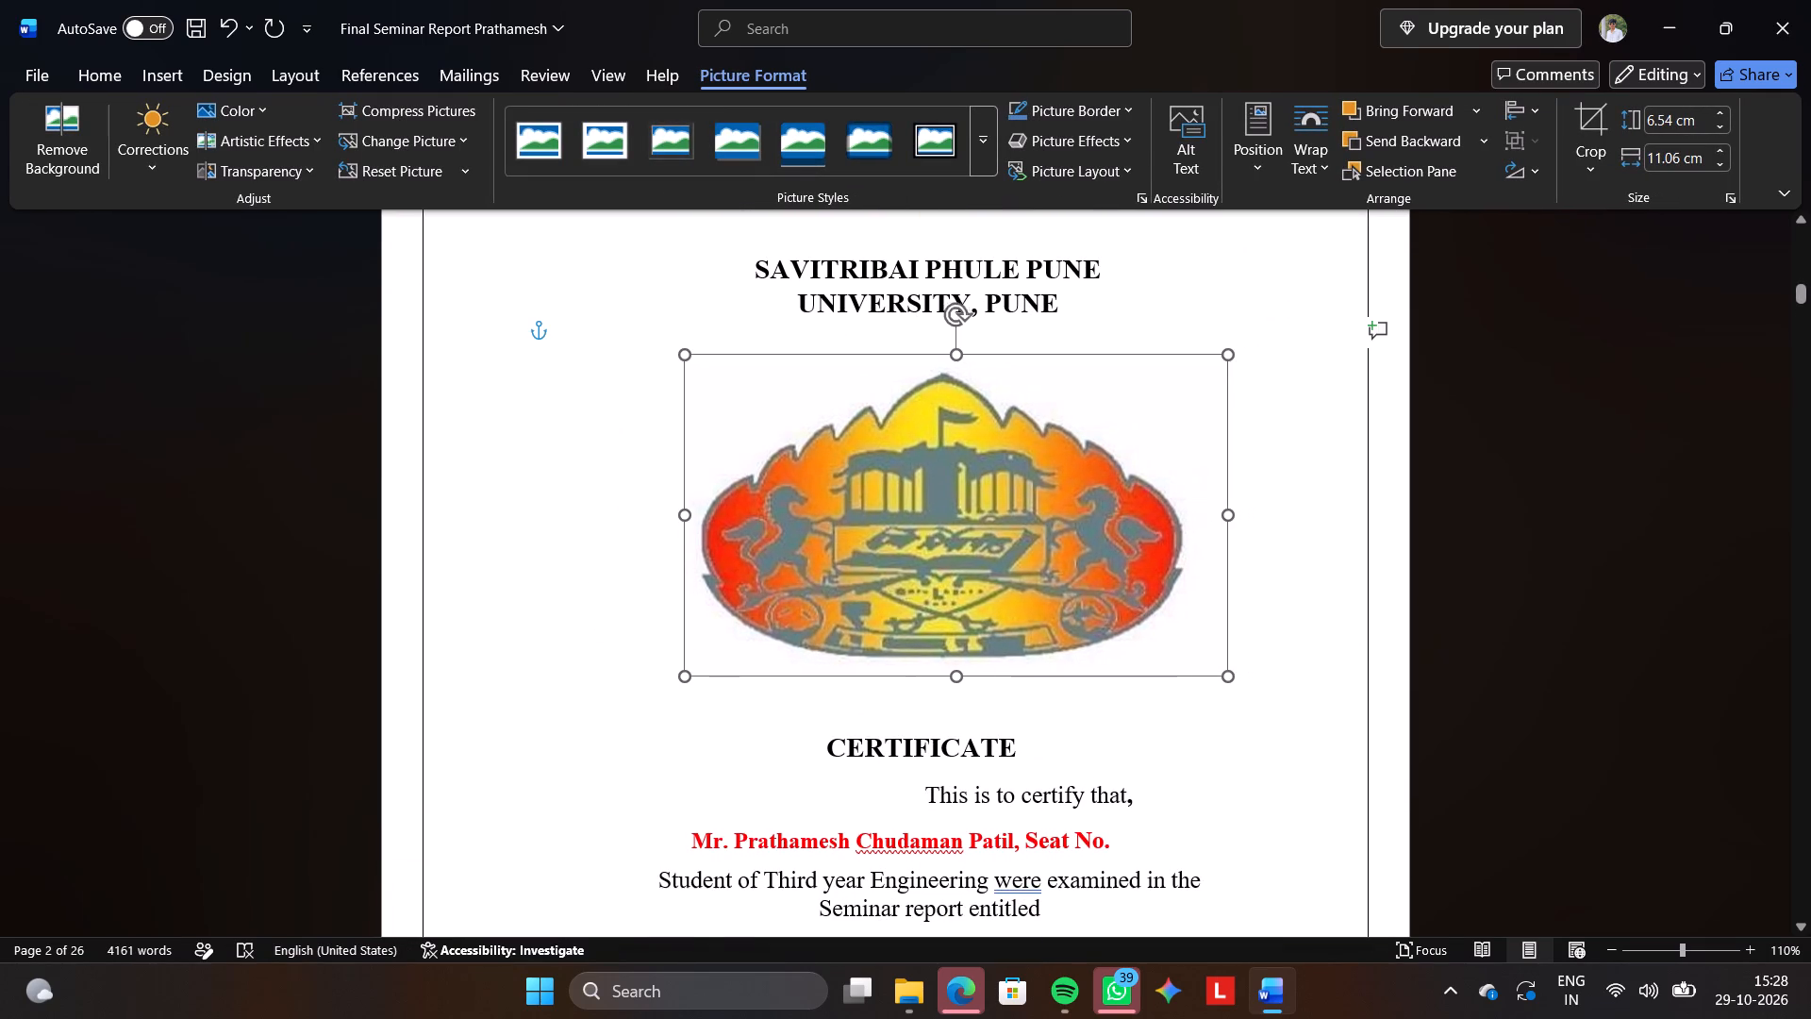
left_click_drag(1042, 553, 1002, 560)
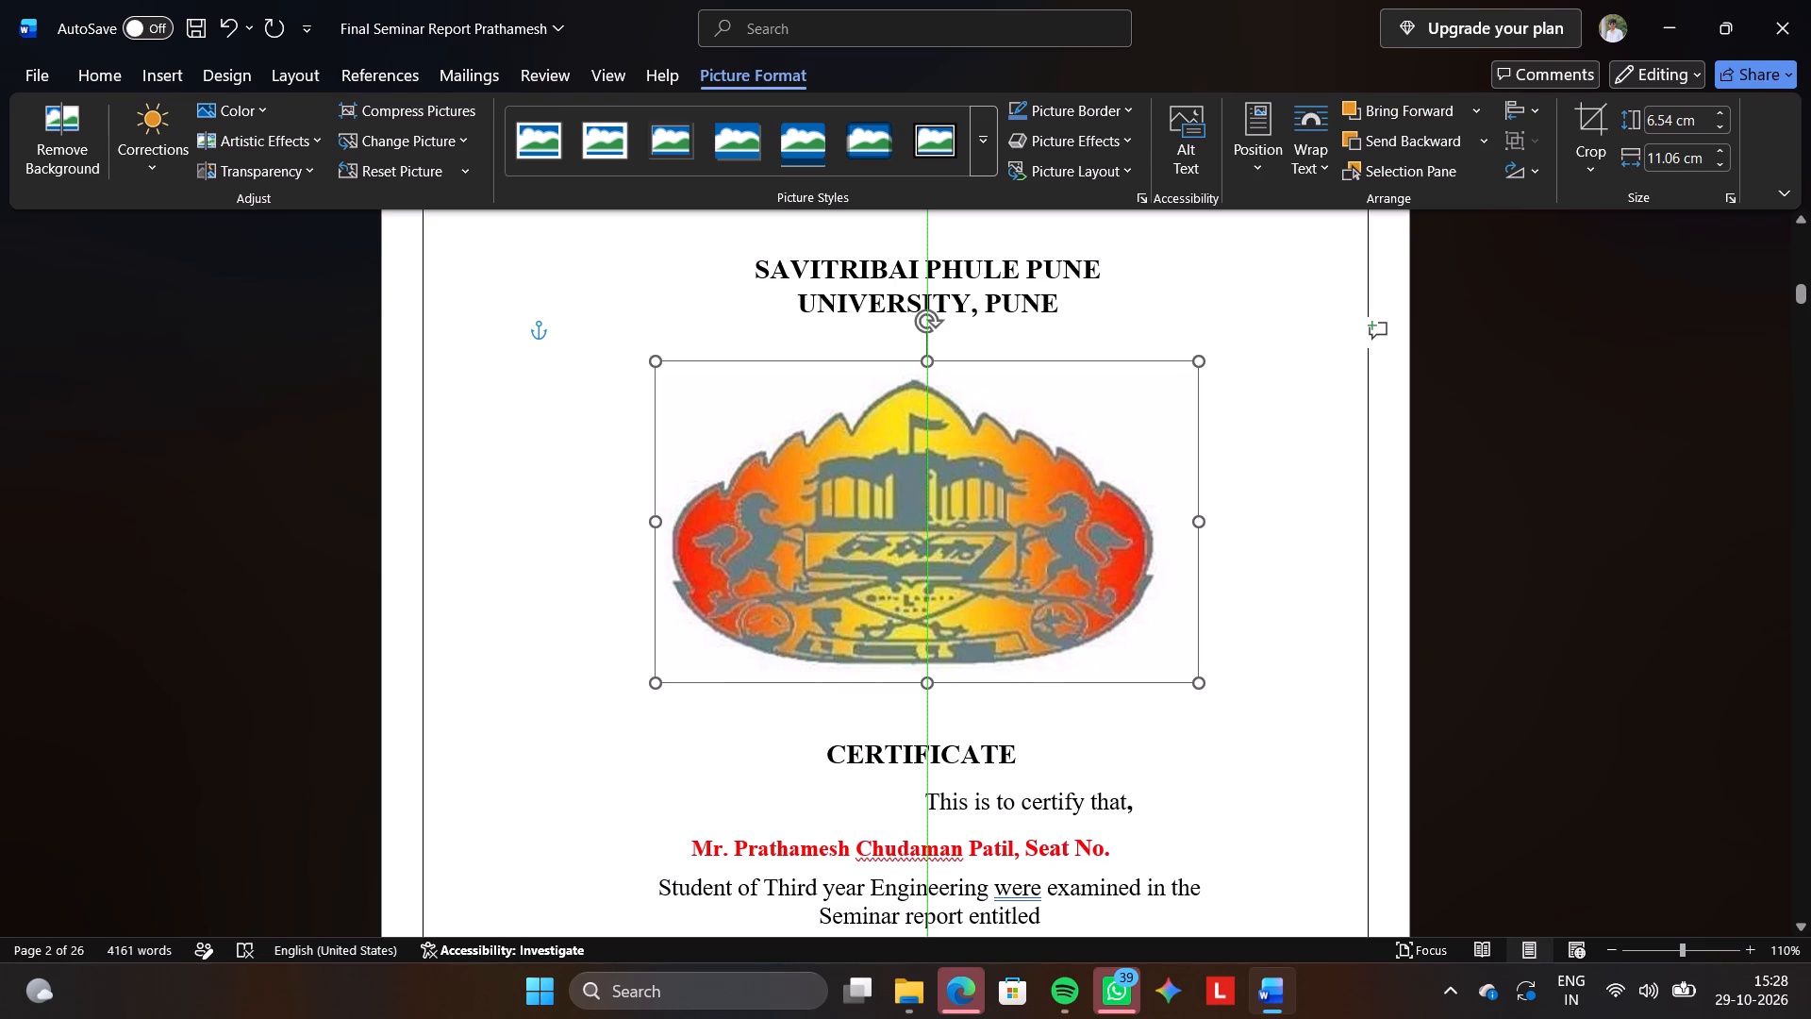
left_click_drag(1002, 560, 1005, 554)
Centre the "This is to certify that," line and the CERTIFICATE heading on page 3.
triple_click(1008, 795)
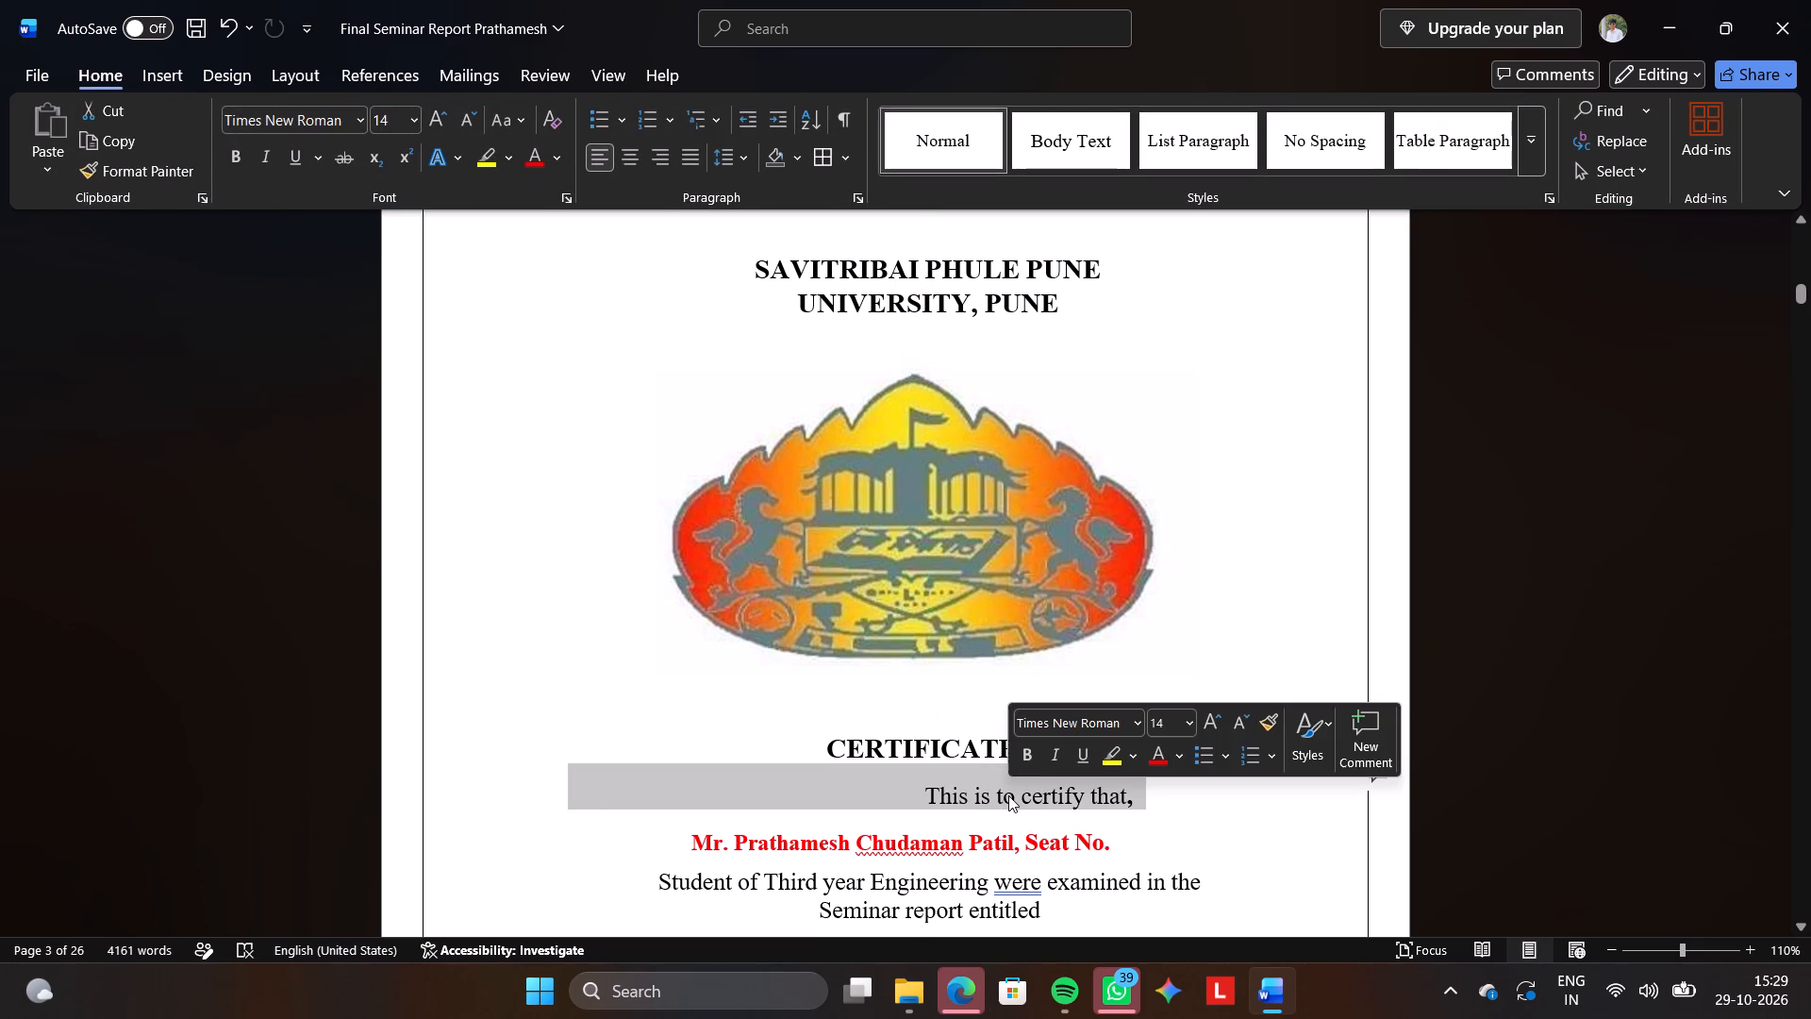
left_click(626, 159)
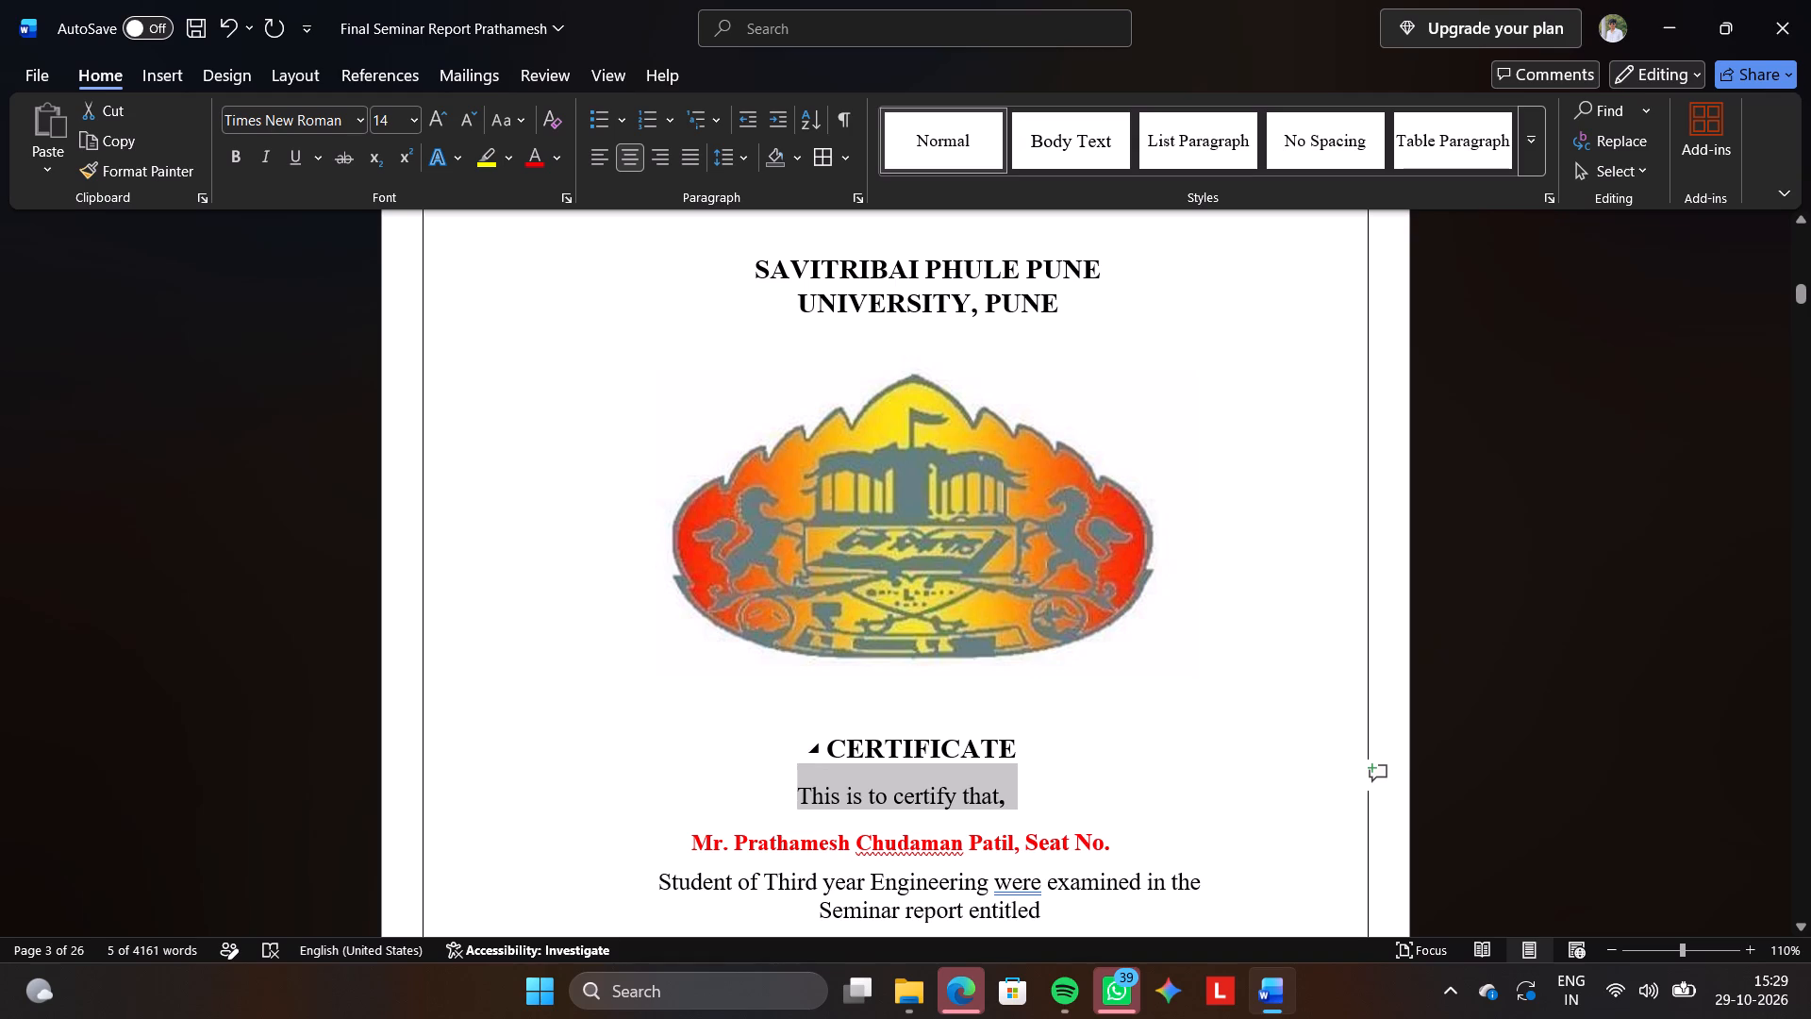
triple_click(863, 750)
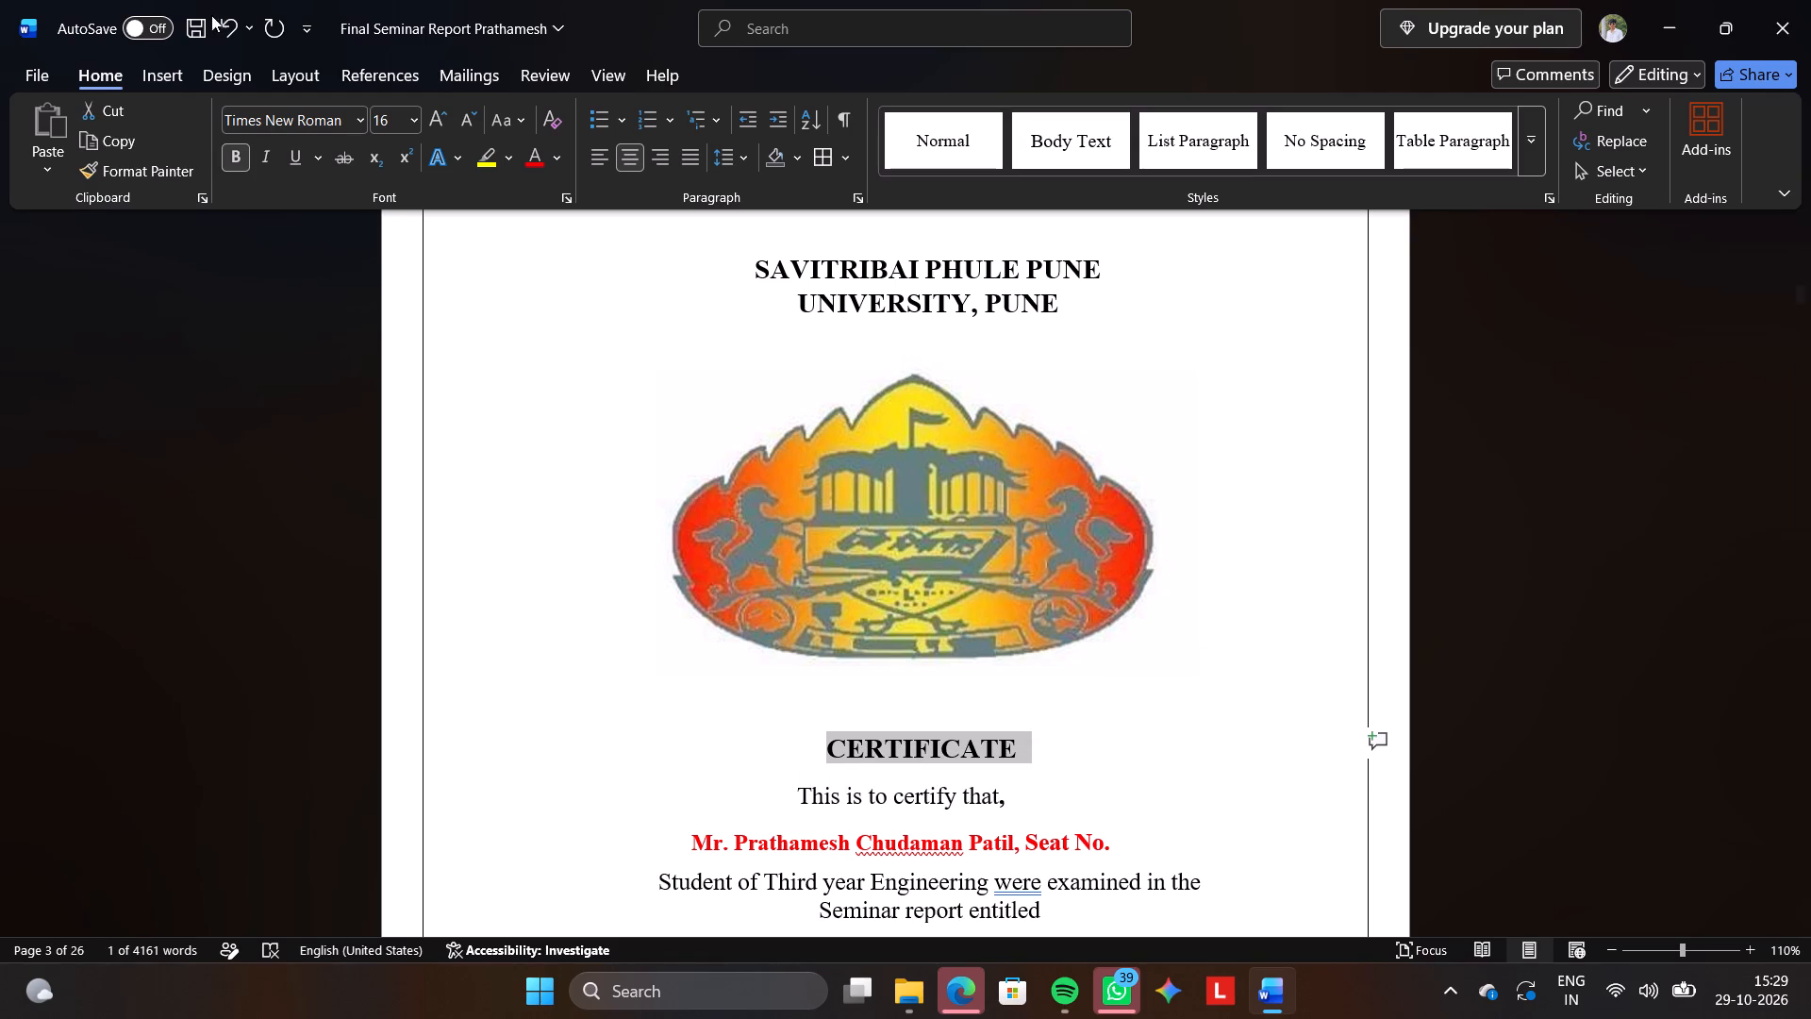
double_click(632, 157)
left_click(699, 735)
scroll(980, 862, "down", 1)
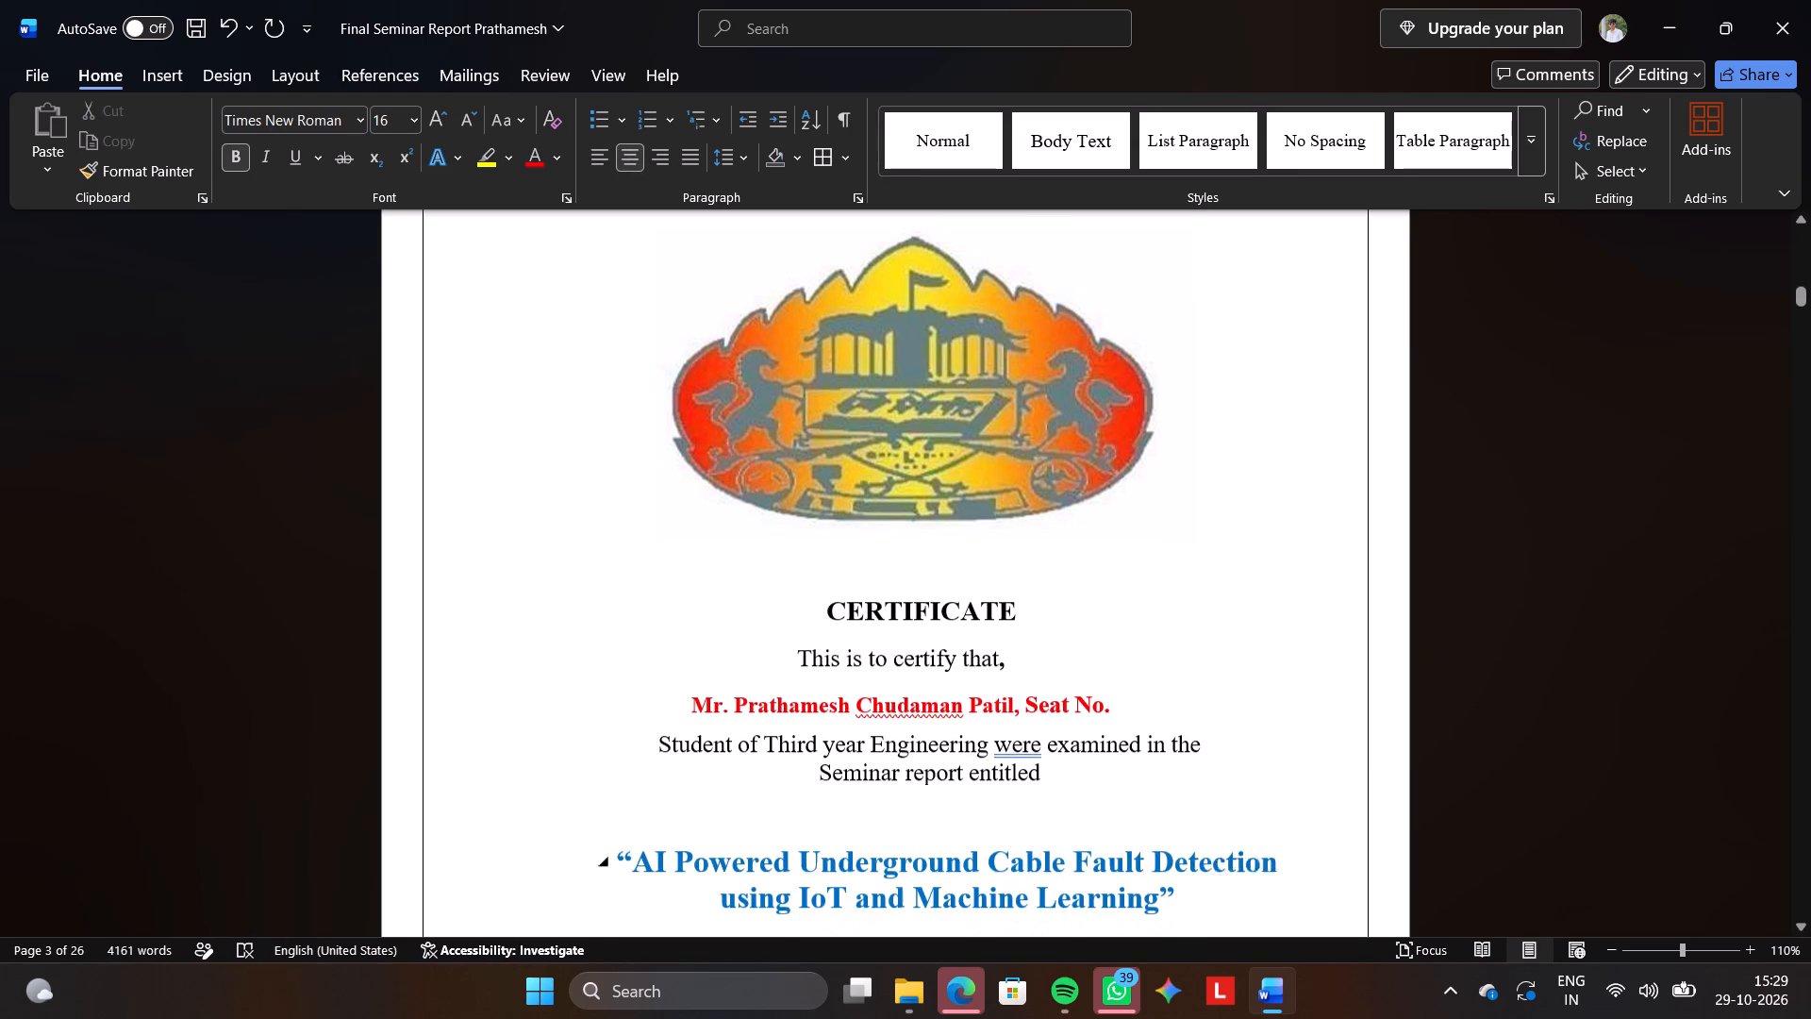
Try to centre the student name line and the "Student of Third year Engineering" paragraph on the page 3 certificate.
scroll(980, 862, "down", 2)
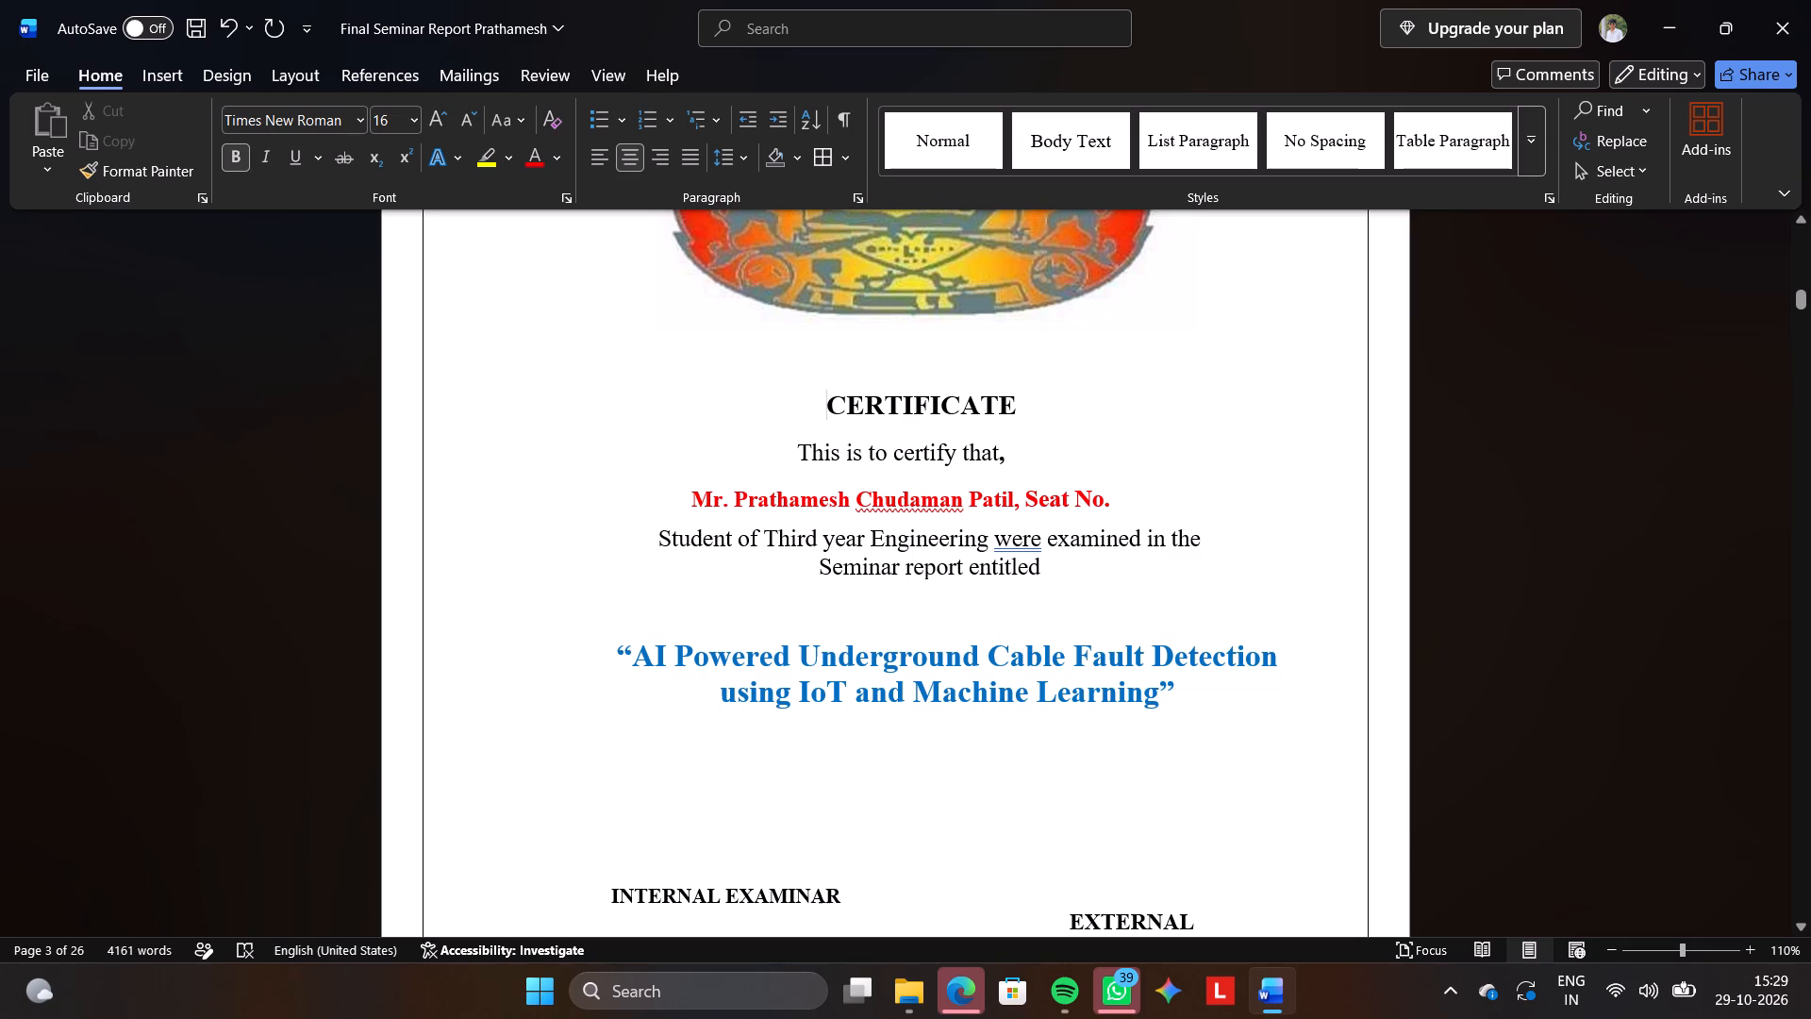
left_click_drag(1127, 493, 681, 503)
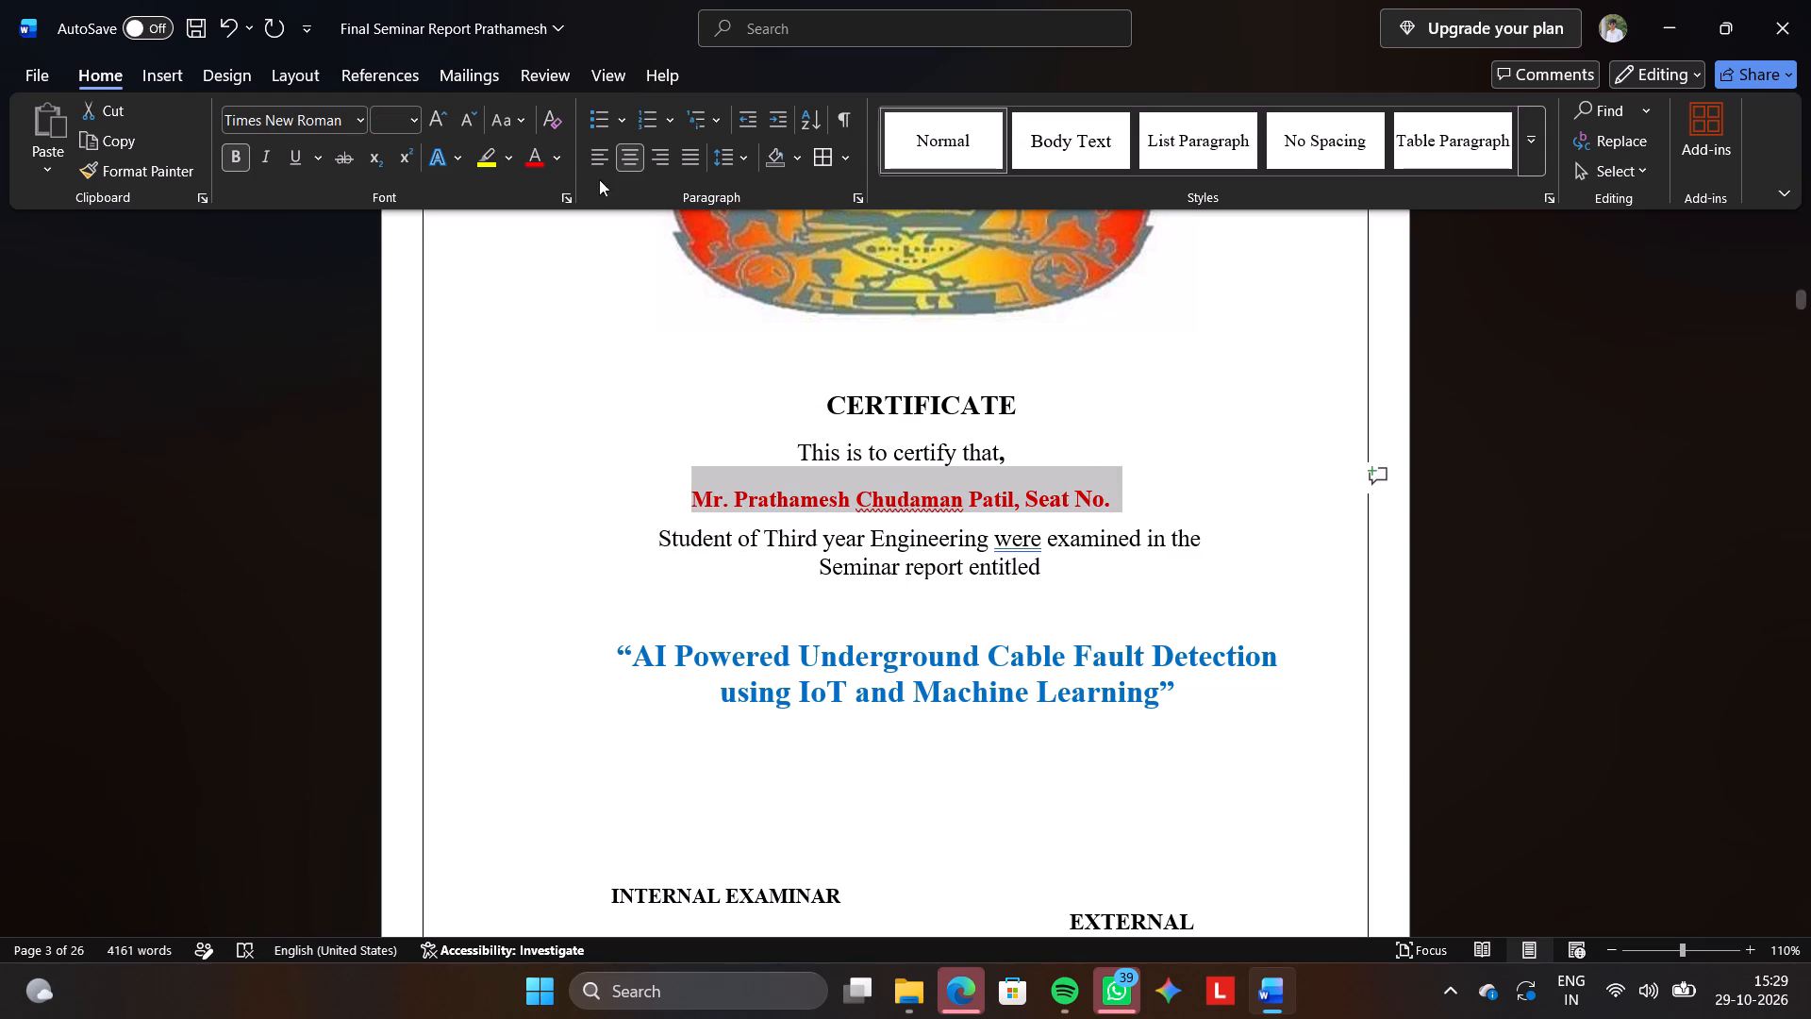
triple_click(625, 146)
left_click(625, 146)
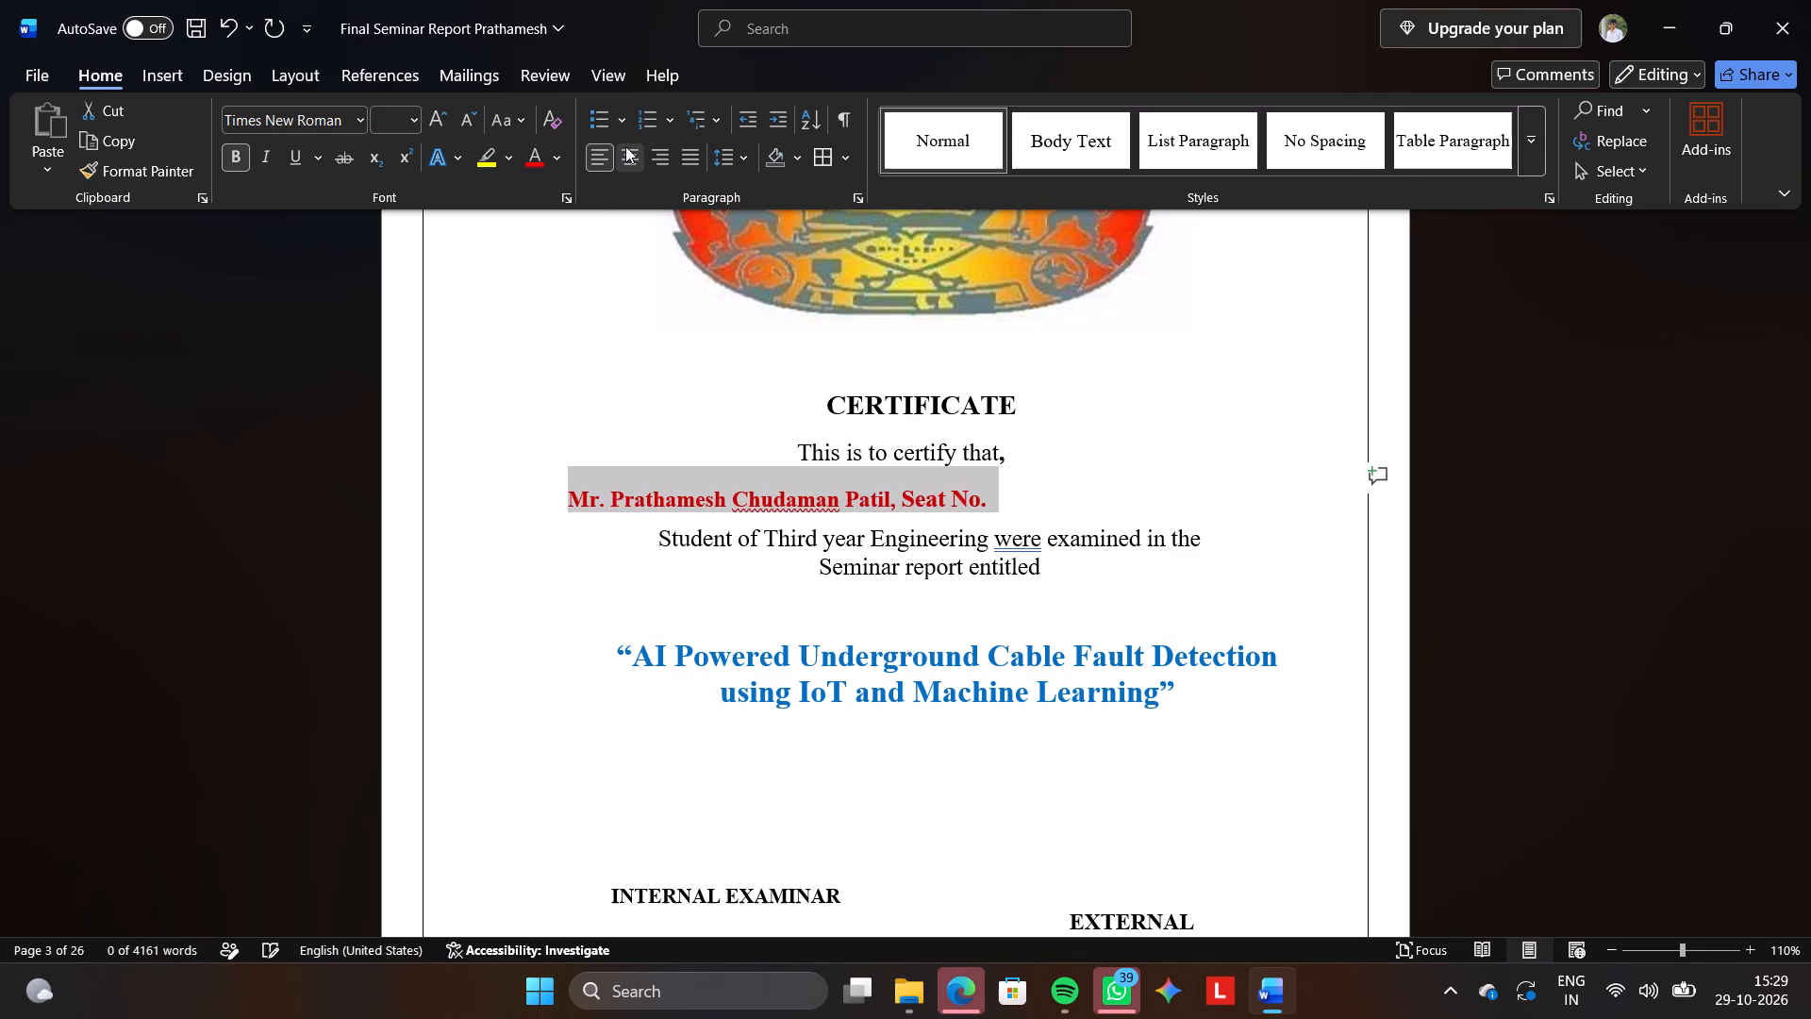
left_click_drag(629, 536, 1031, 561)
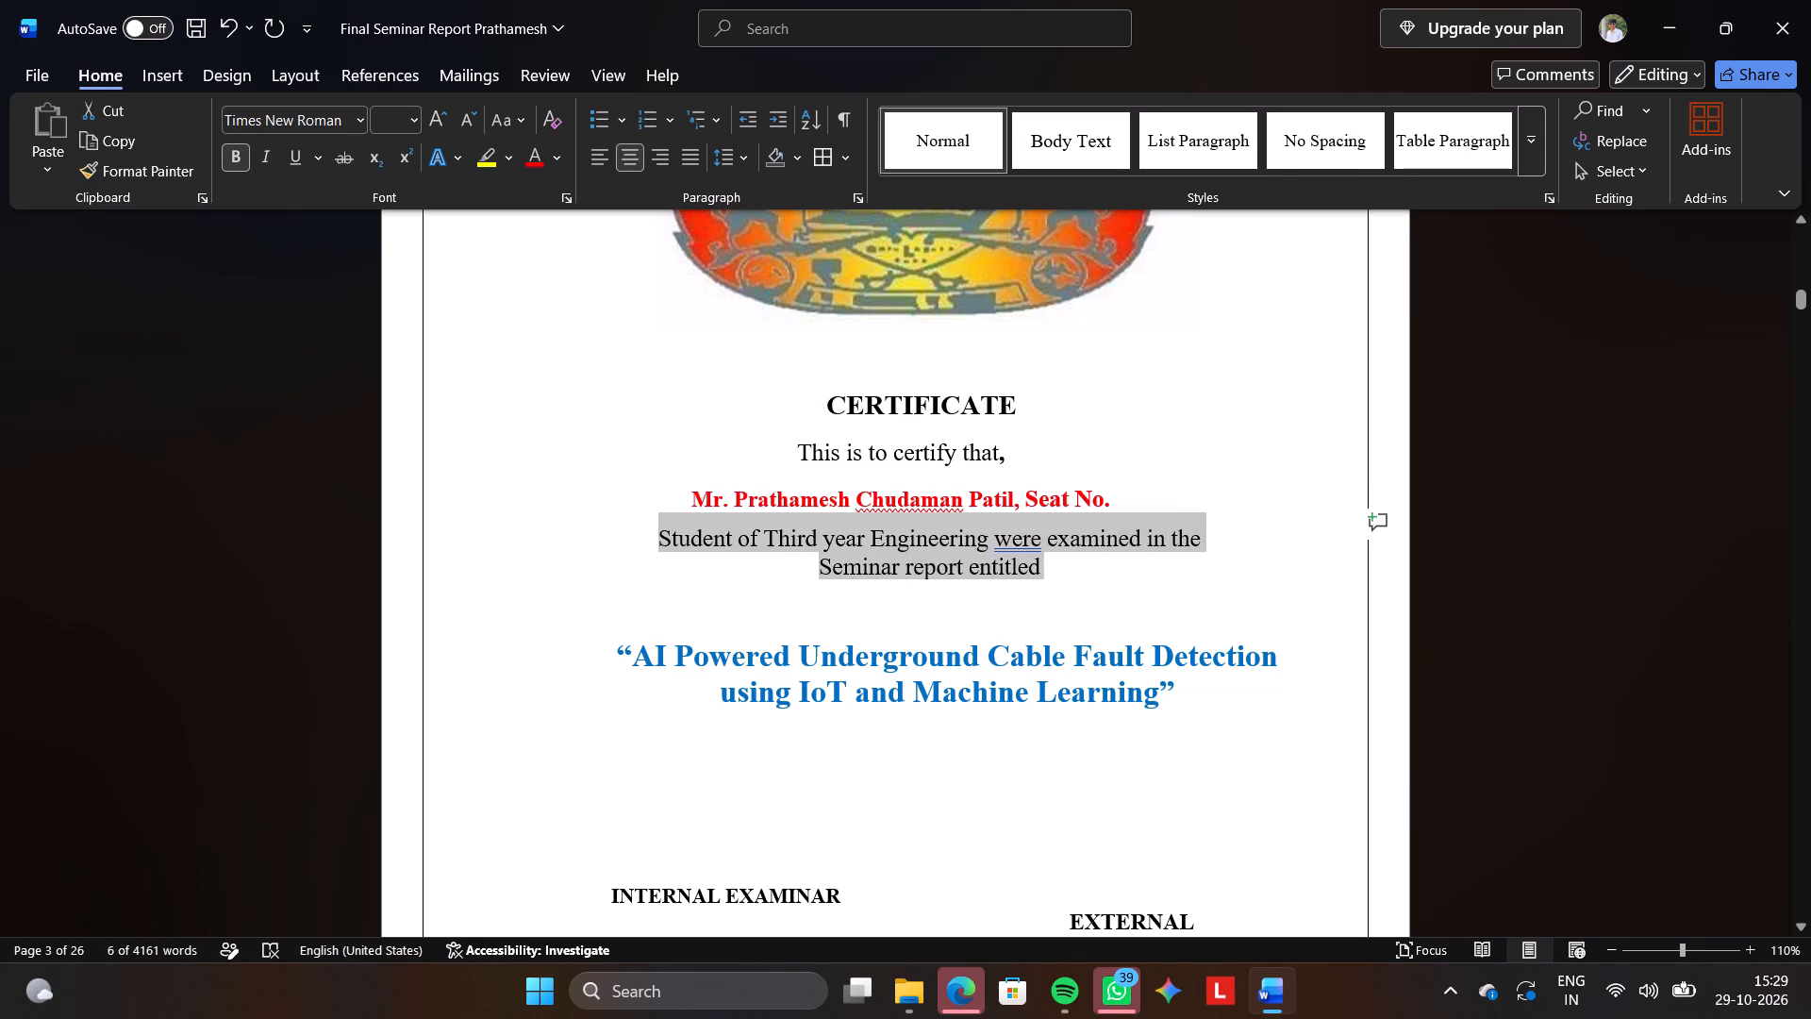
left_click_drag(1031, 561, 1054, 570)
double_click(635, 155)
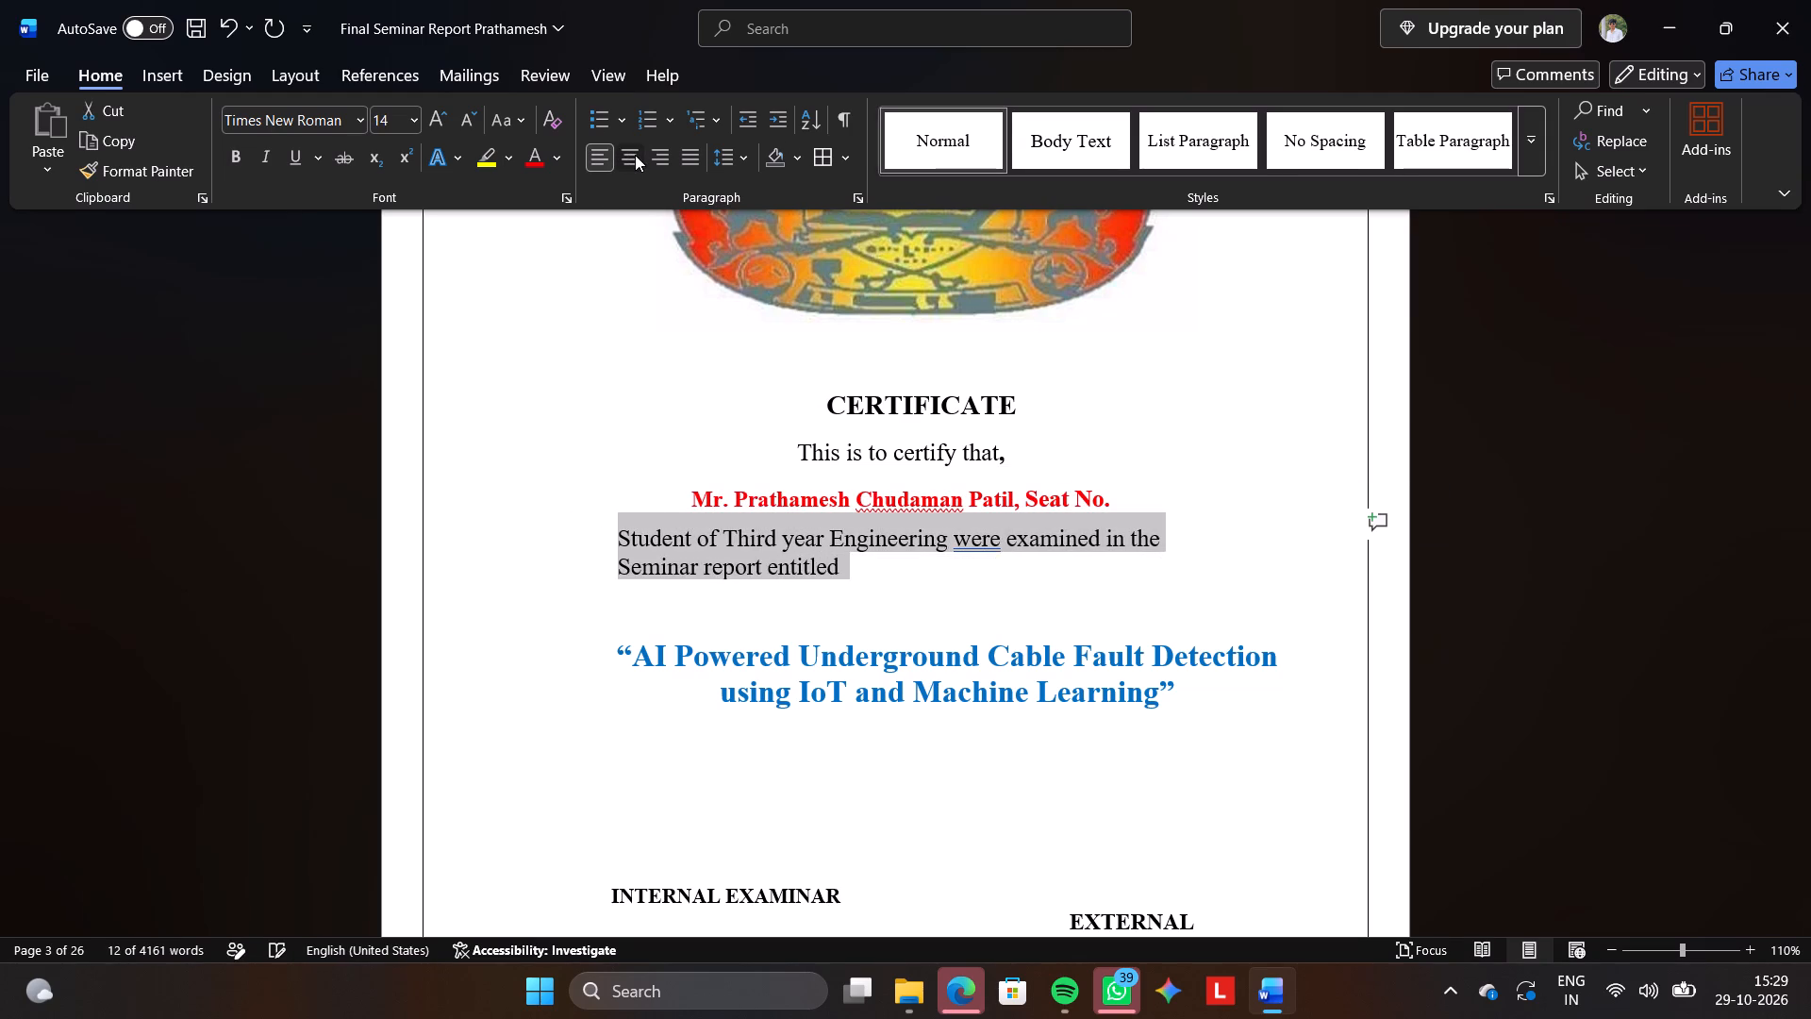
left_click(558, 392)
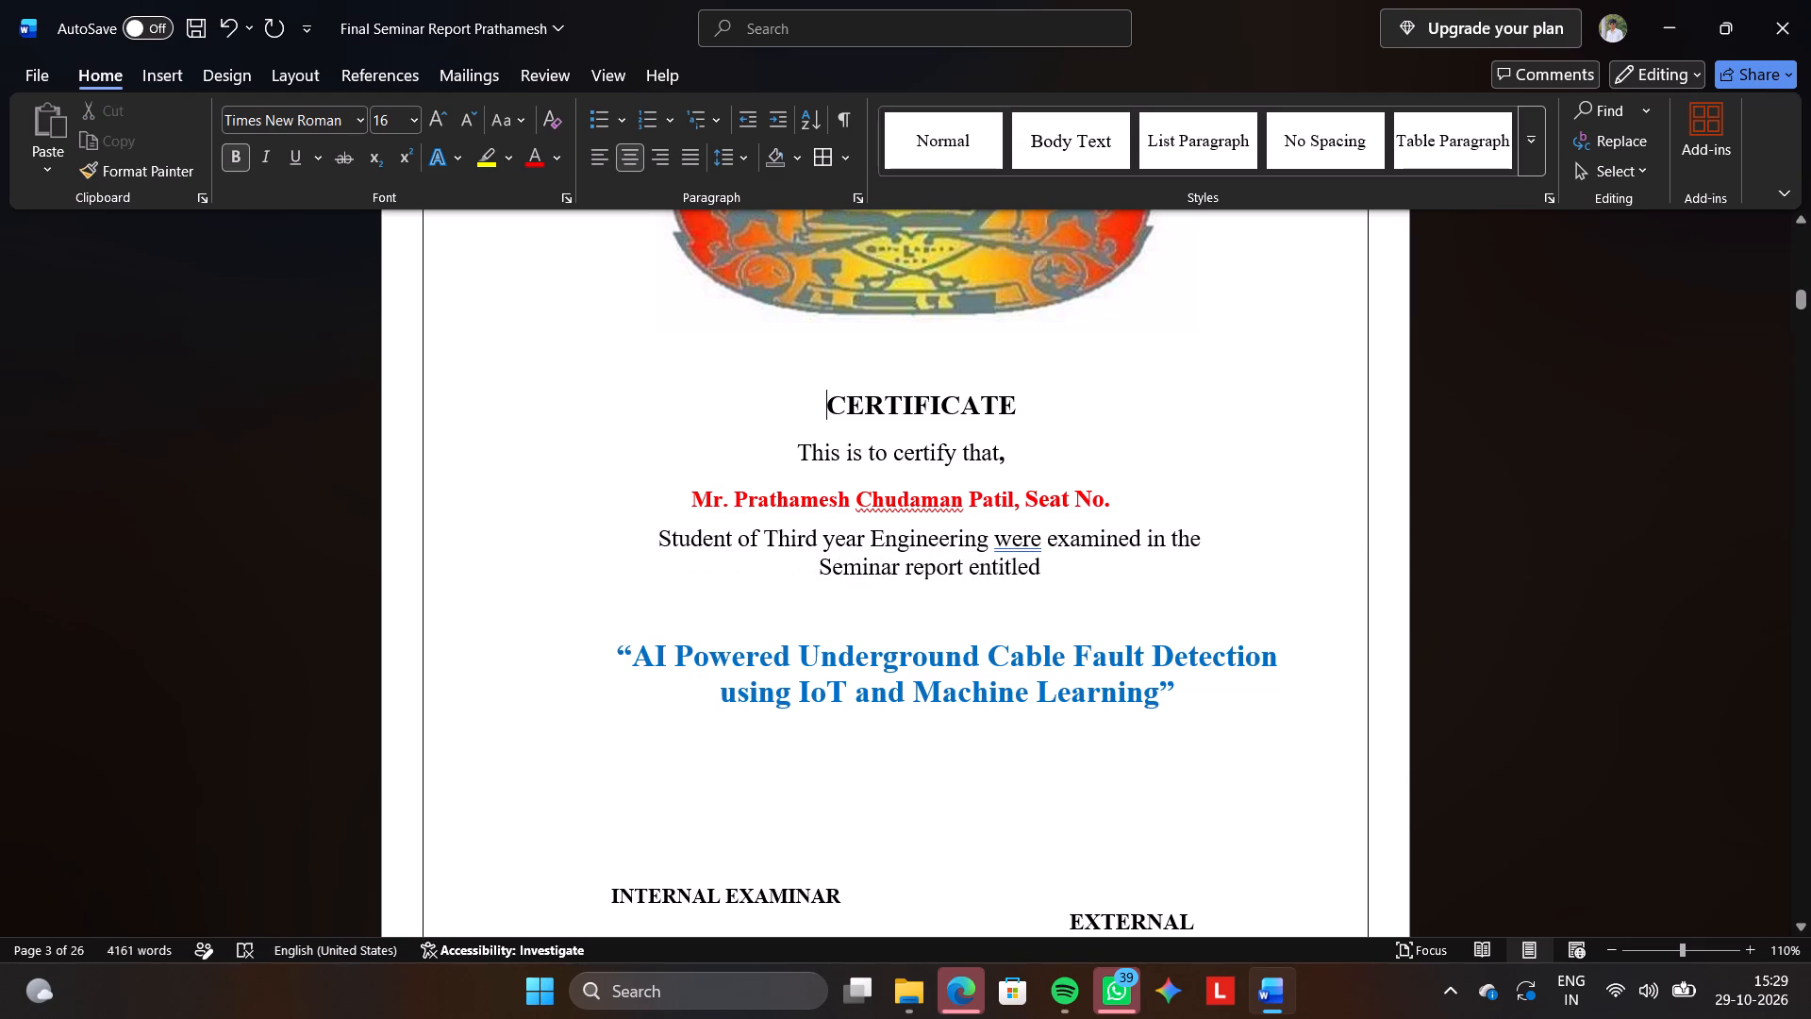
Undo the recent edits back through the certificate layout, text box, title and page margin changes, as far as the list of tables edit.
scroll(558, 392, "up", 4)
scroll(558, 392, "down", 1)
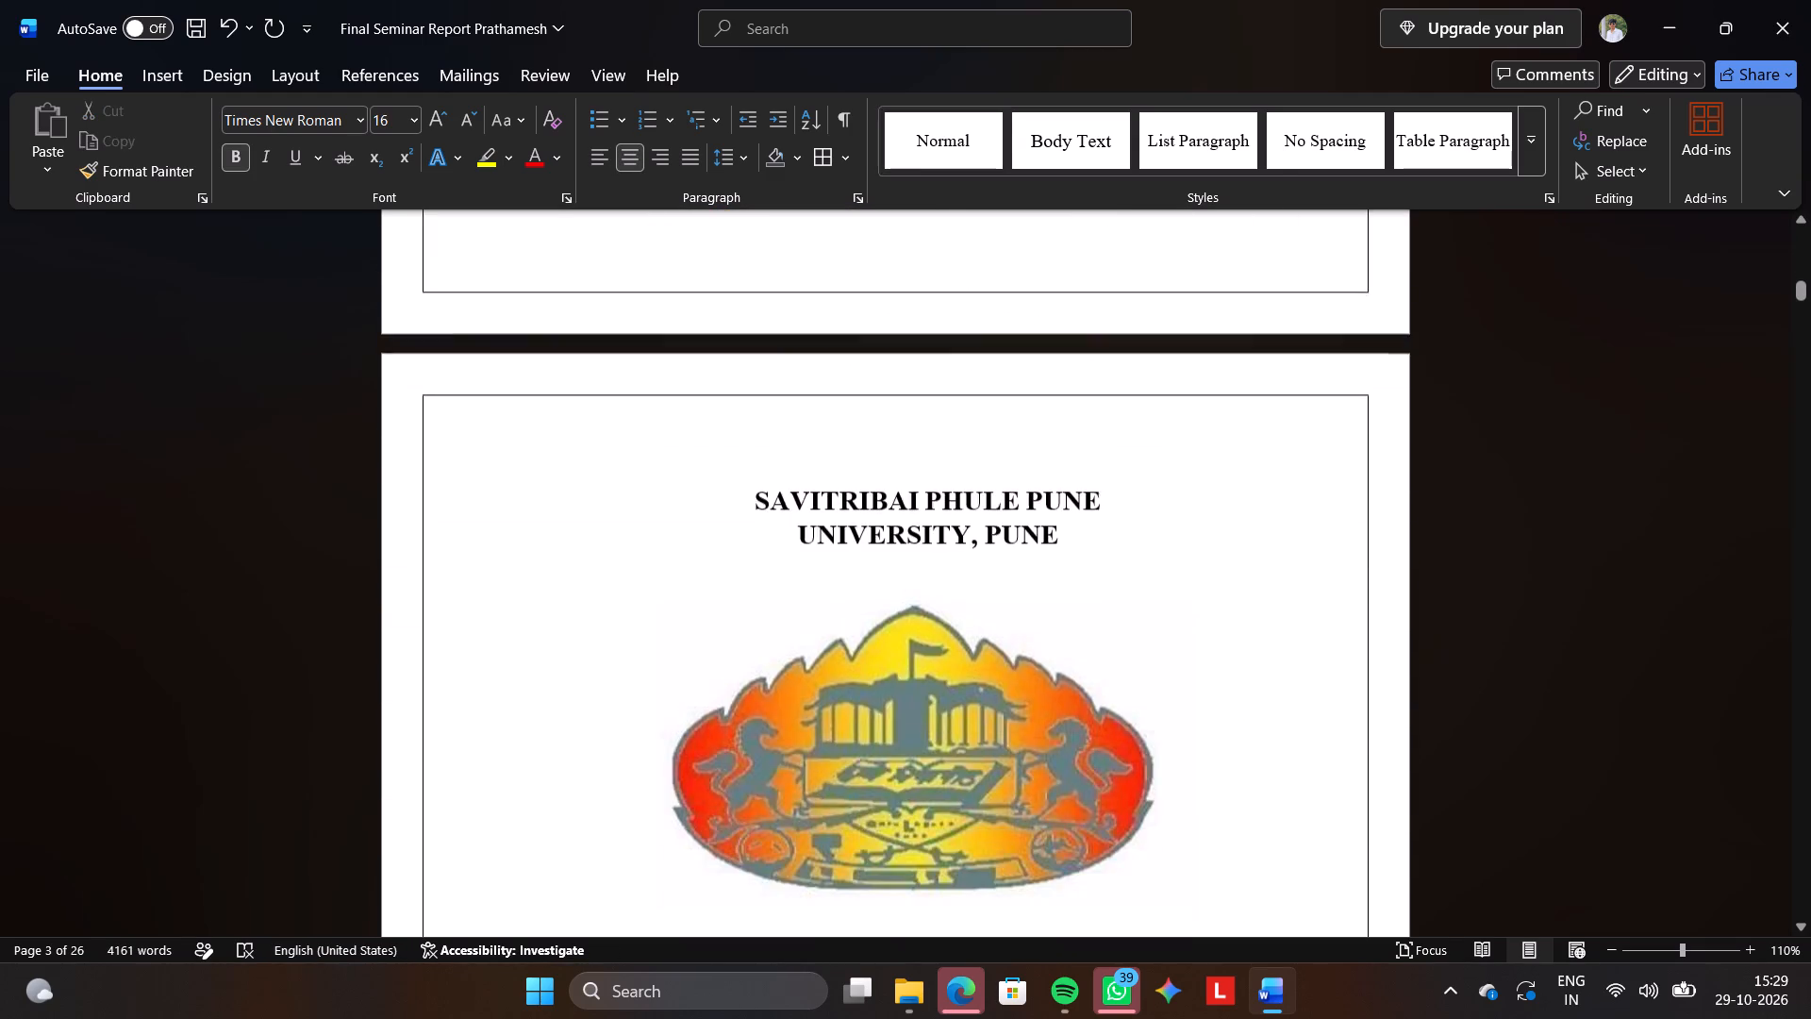
scroll(558, 392, "down", 2)
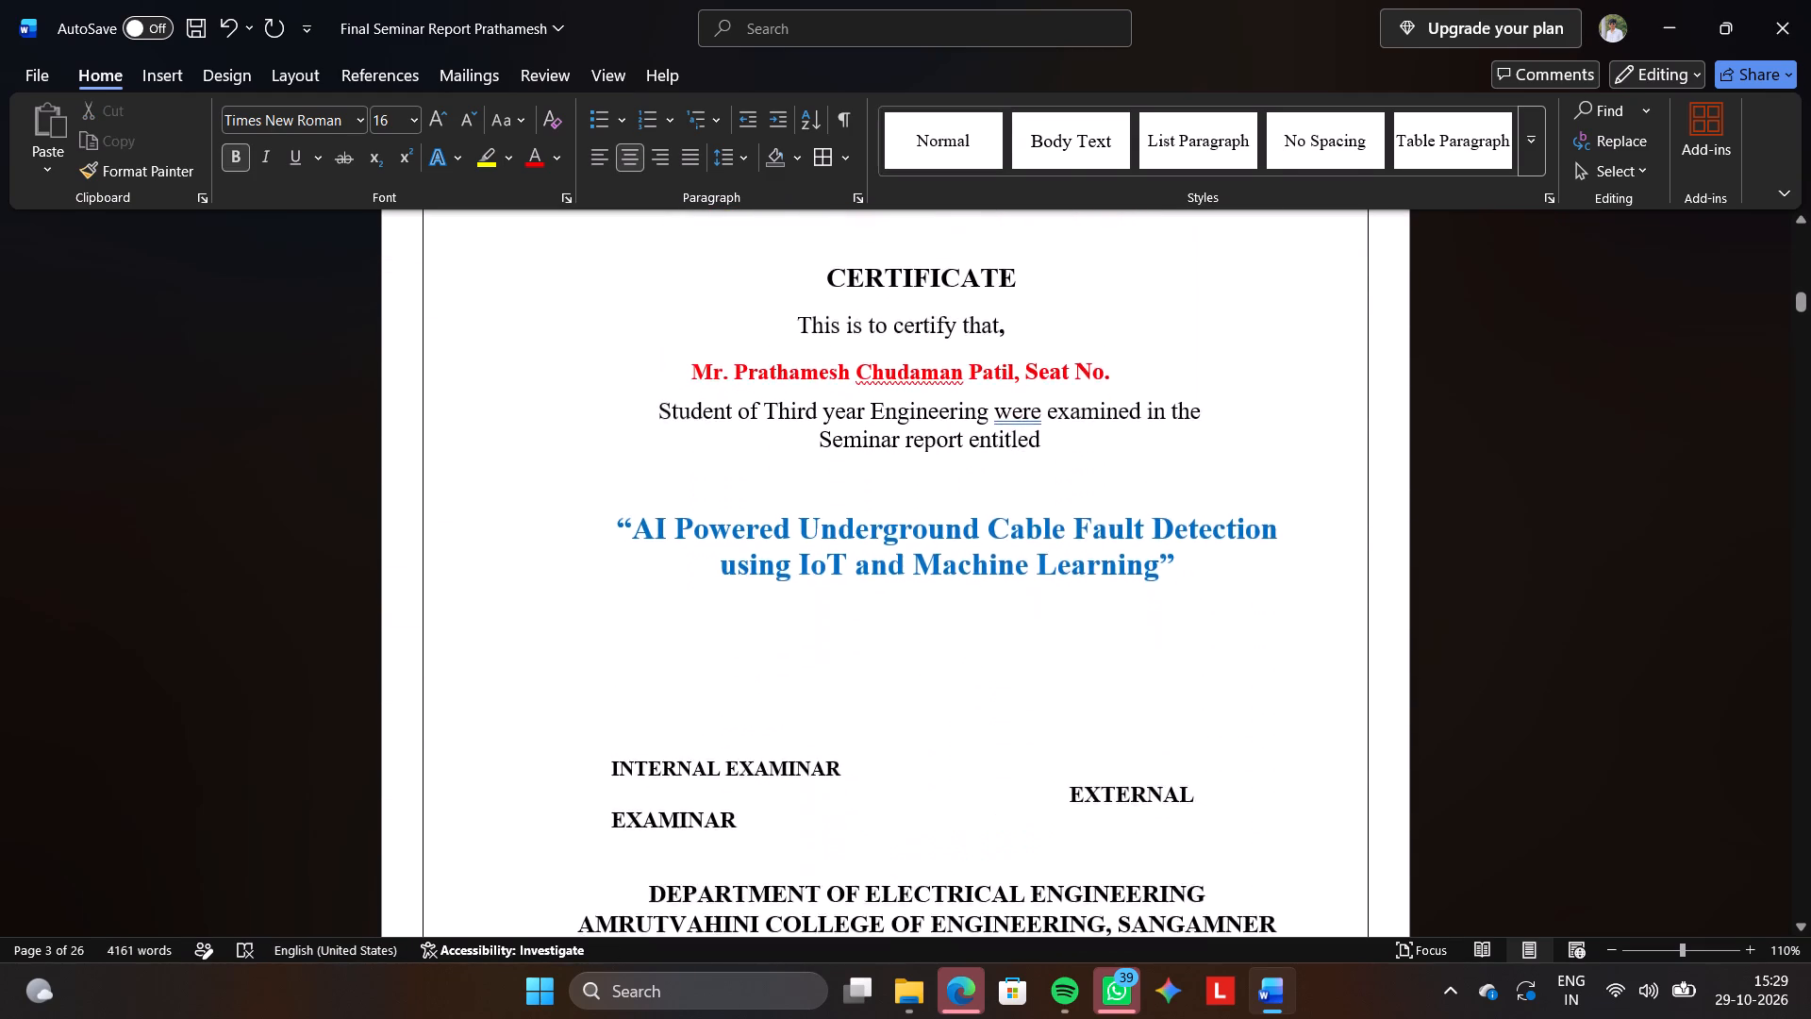
scroll(558, 392, "down", 1)
key("ctrl+z")
key("ctrl+z")
key("ctrl+z")
key("ctrl+z")
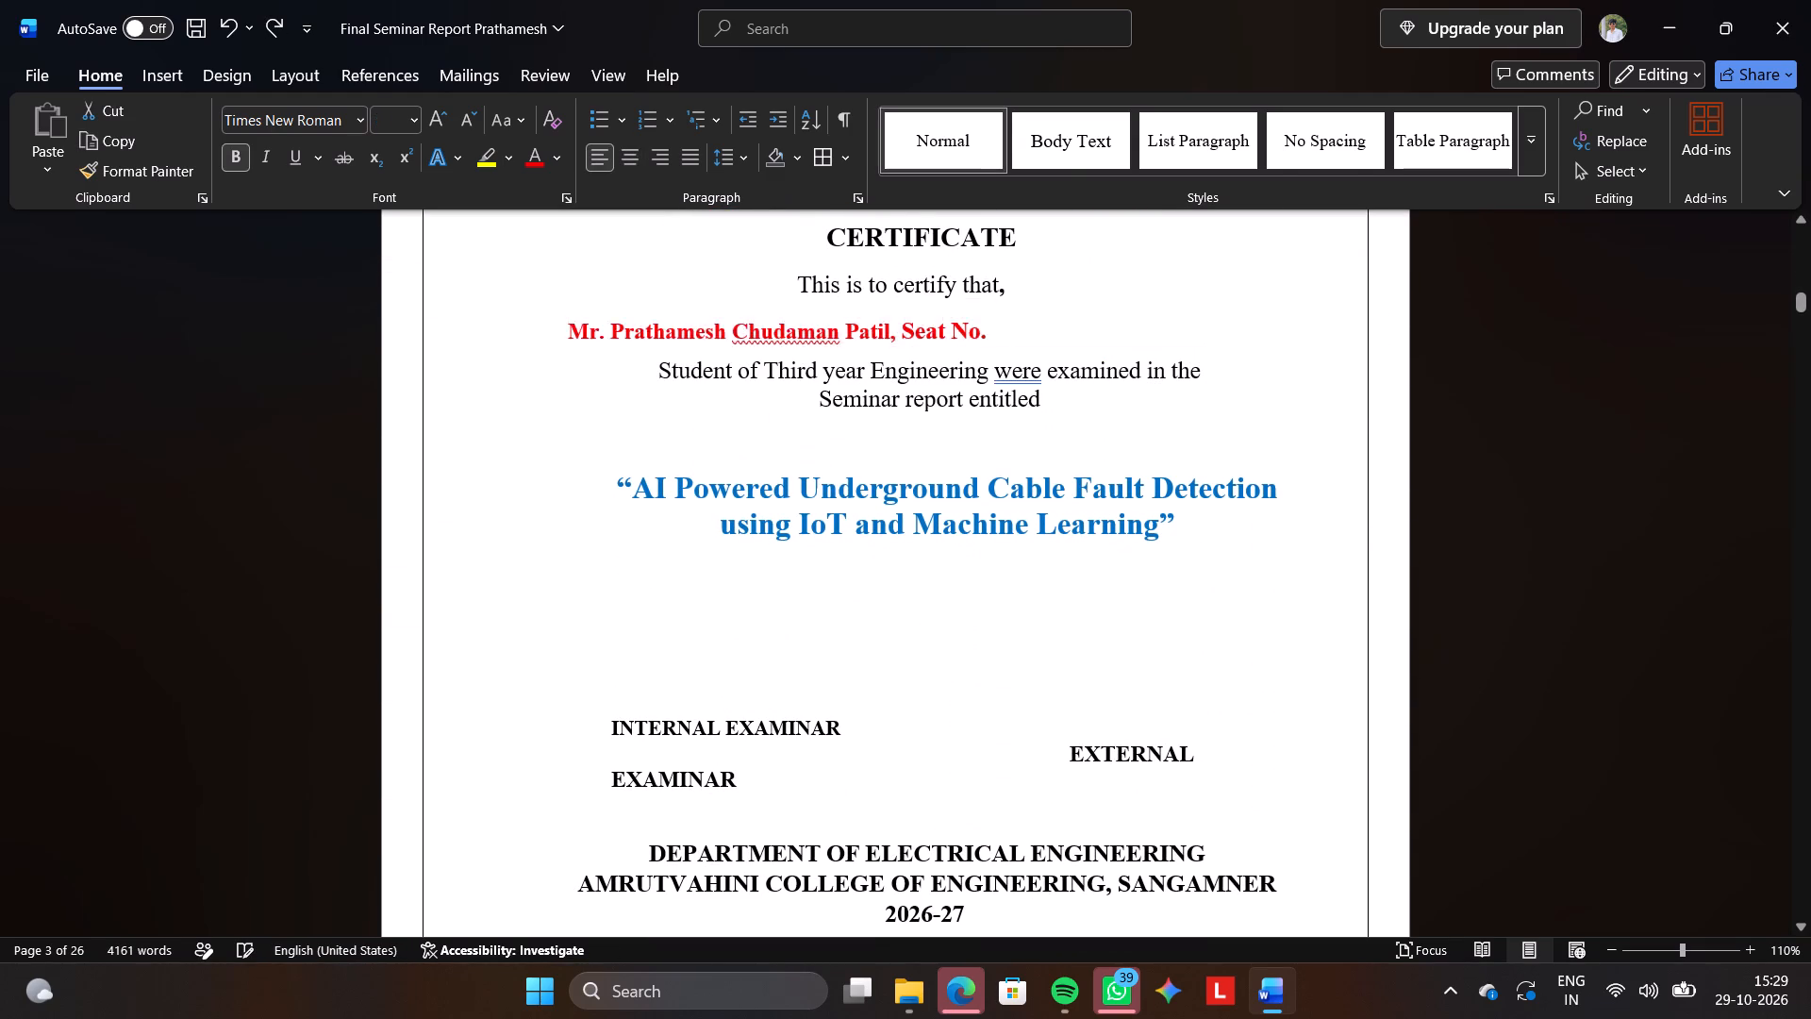
key("ctrl+z")
key("ctrl+z")
key("ctrl+z")
key("ctrl+z")
key("ctrl+z")
key("ctrl+z")
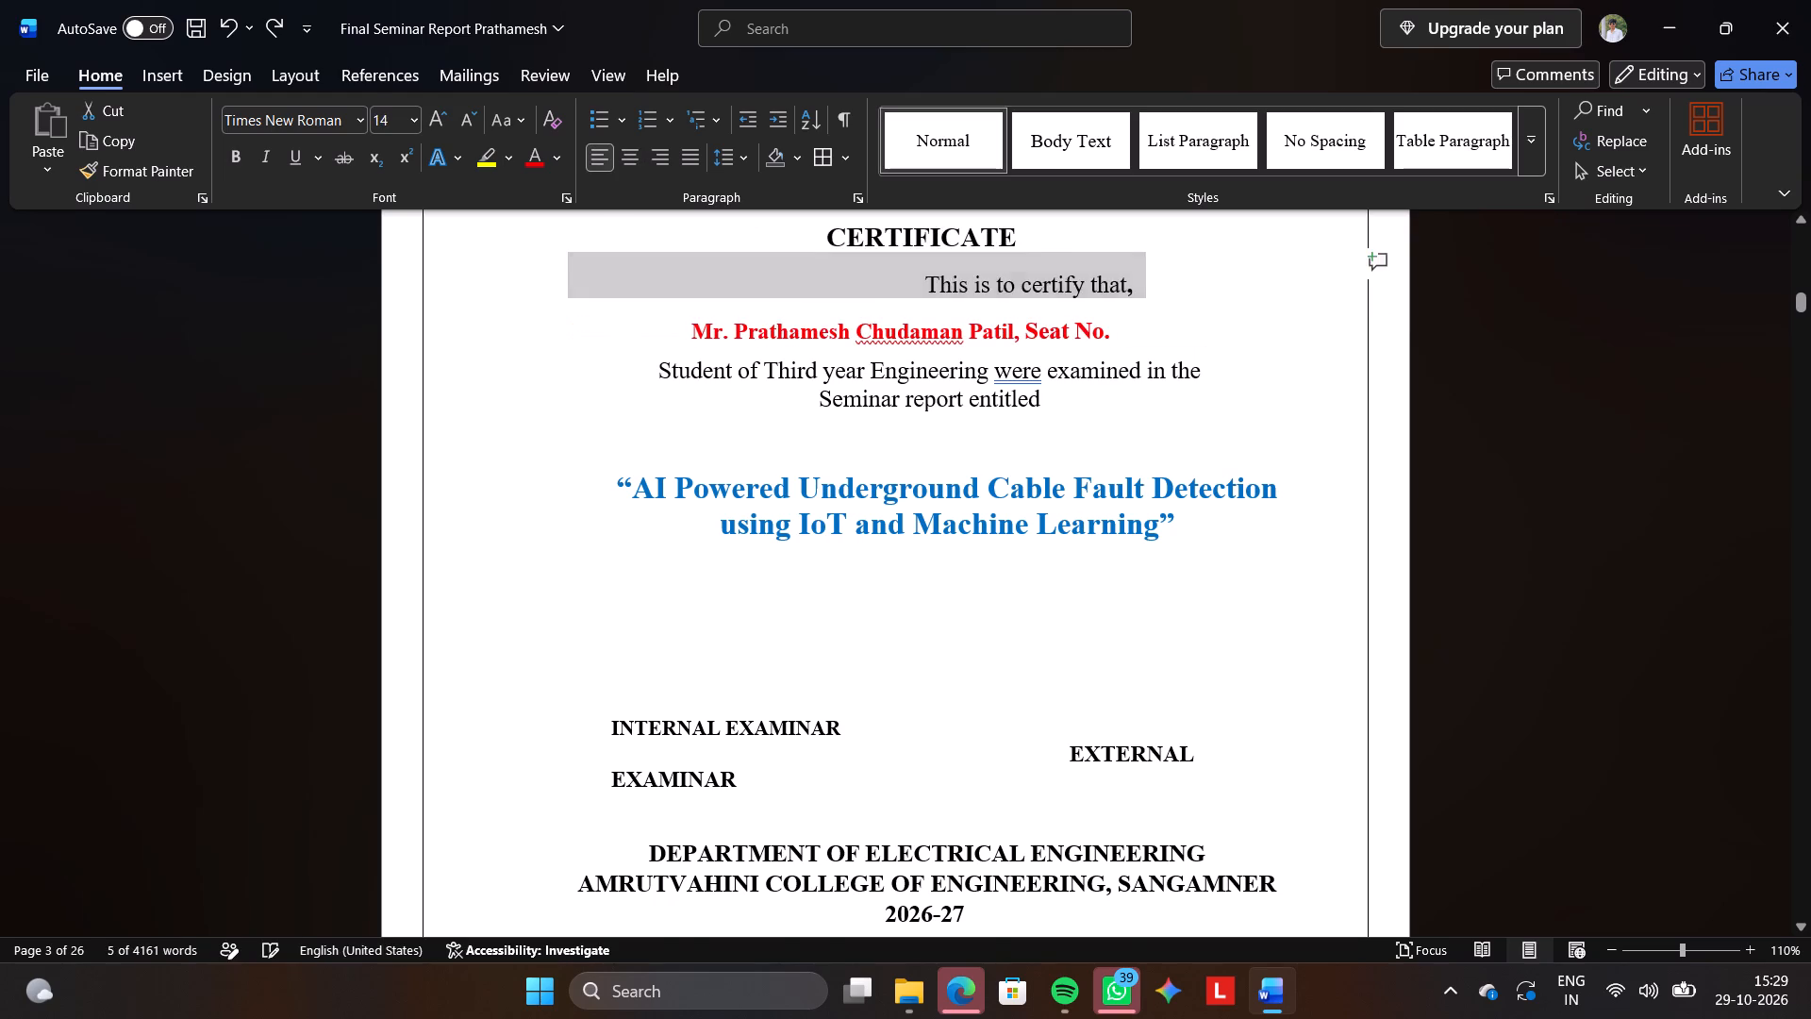
key("ctrl+z")
key("ctrl+z")
key("ctrl+z")
key("ctrl+z")
key("ctrl+z")
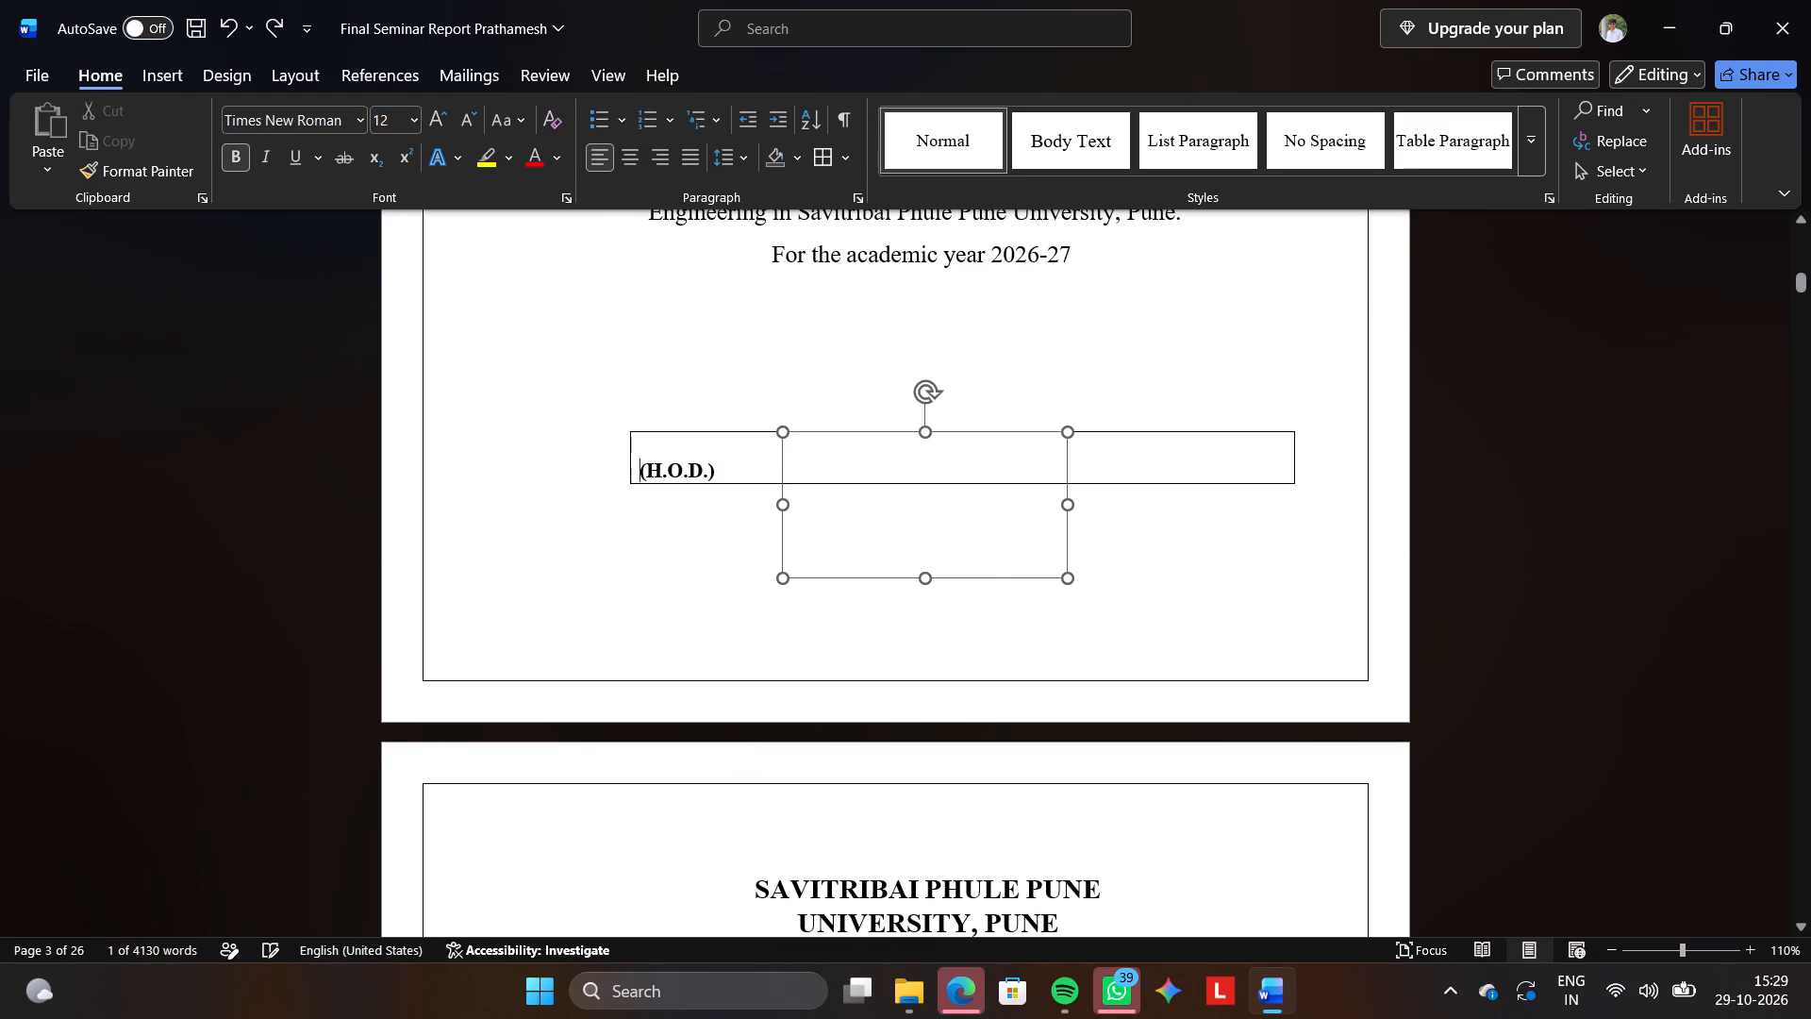
key("ctrl+z")
key("ctrl+z")
key("ctrl+z")
key("ctrl+z")
key("ctrl+z")
key("ctrl+z")
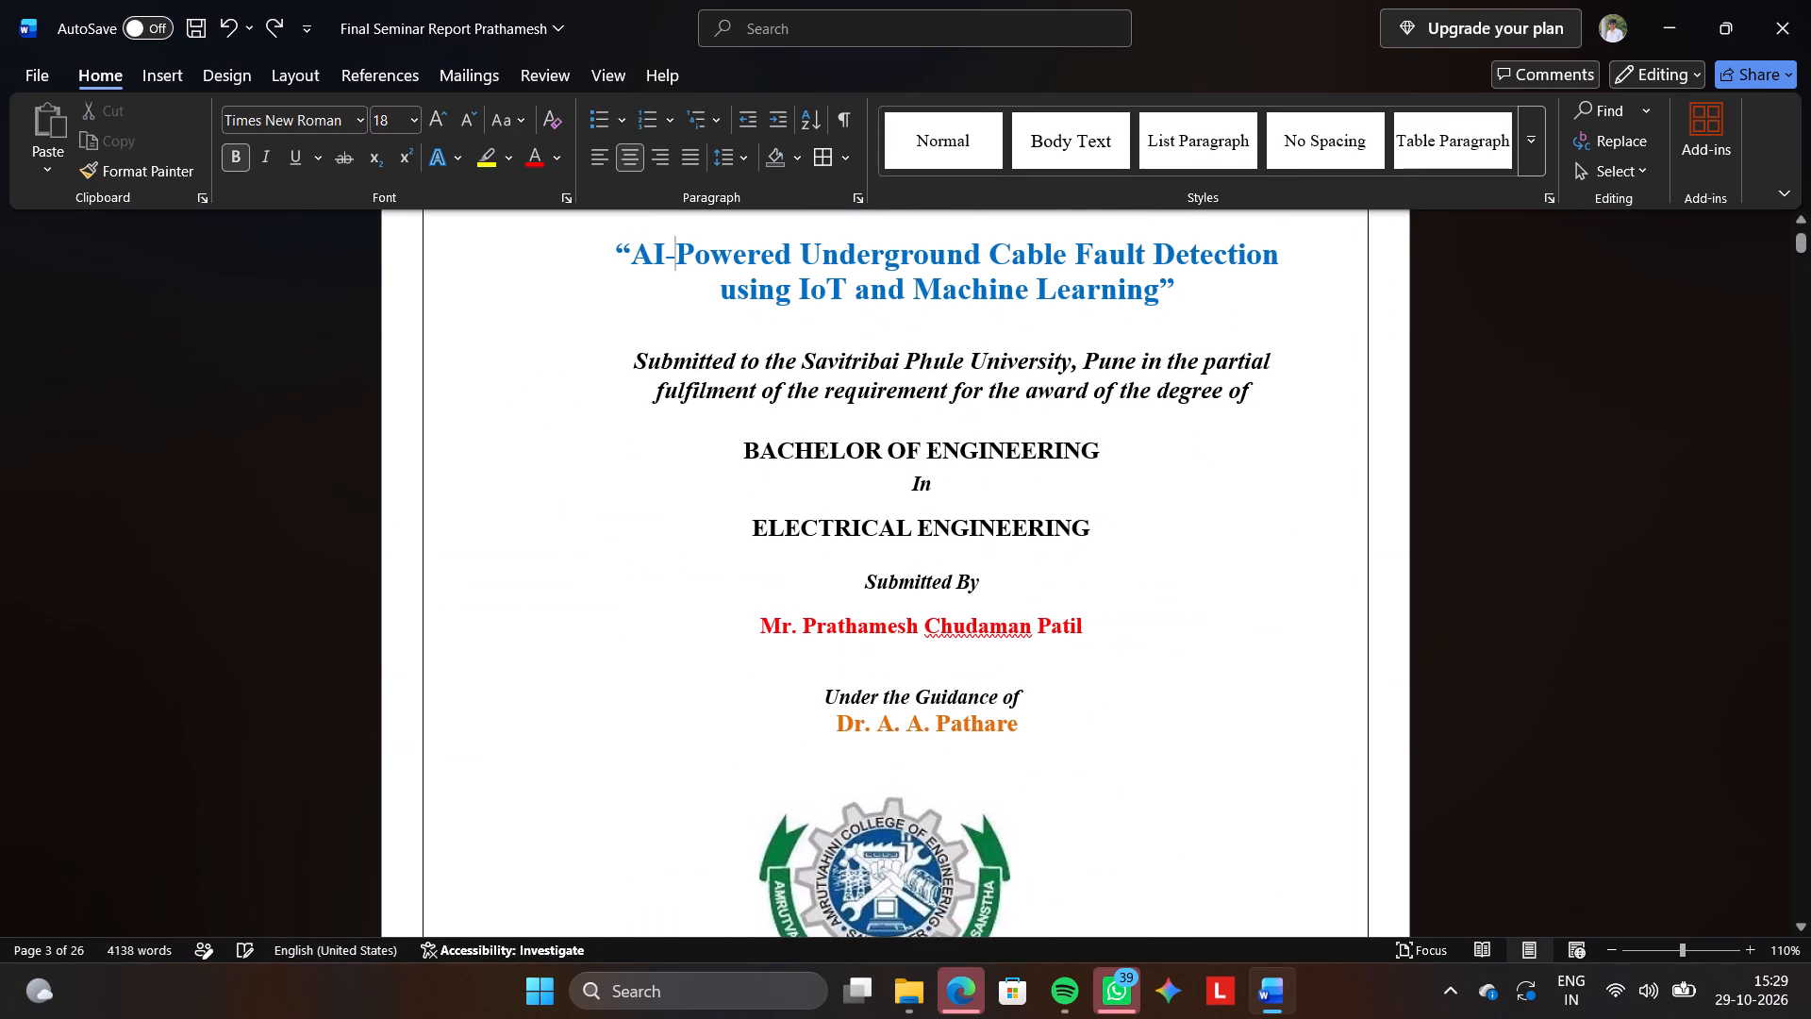
key("ctrl+z")
key("ctrl+z")
key("ctrl+z")
key("ctrl+z")
key("ctrl+z")
key("ctrl+z")
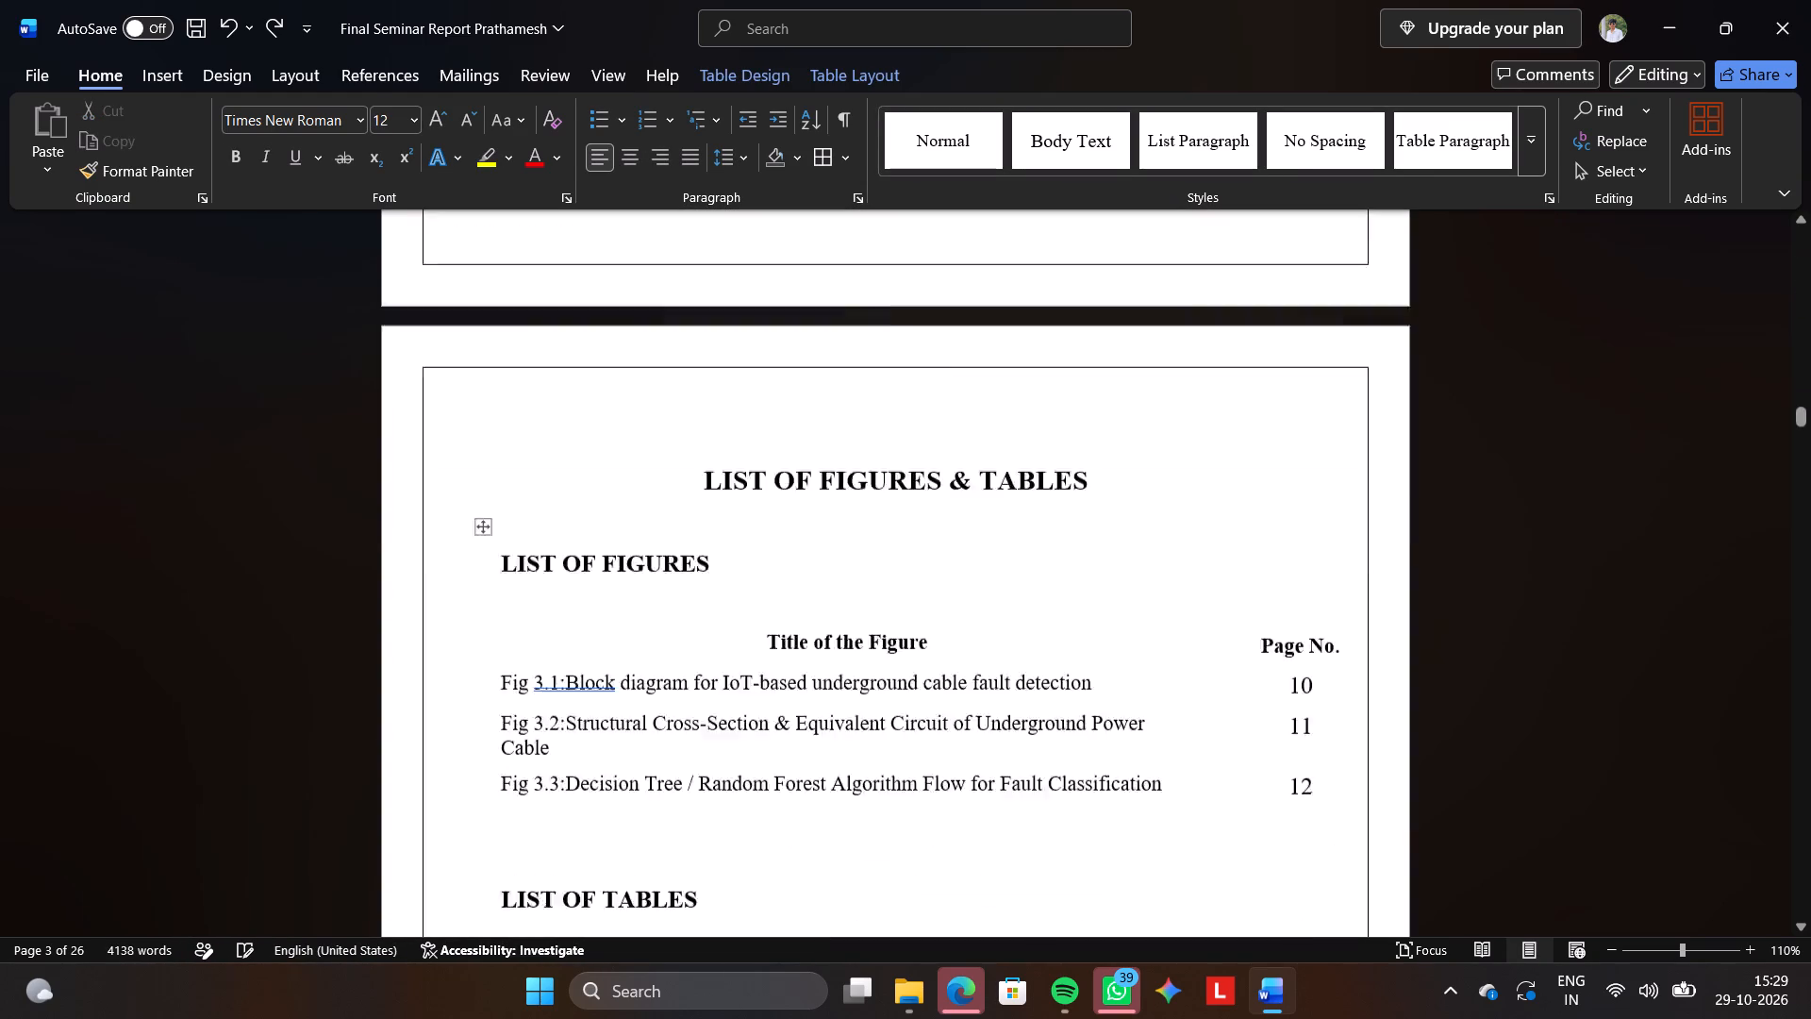
Insert a colon between "Table 4.1" and "Comparison" in the list of tables on page 7.
scroll(558, 392, "down", 1)
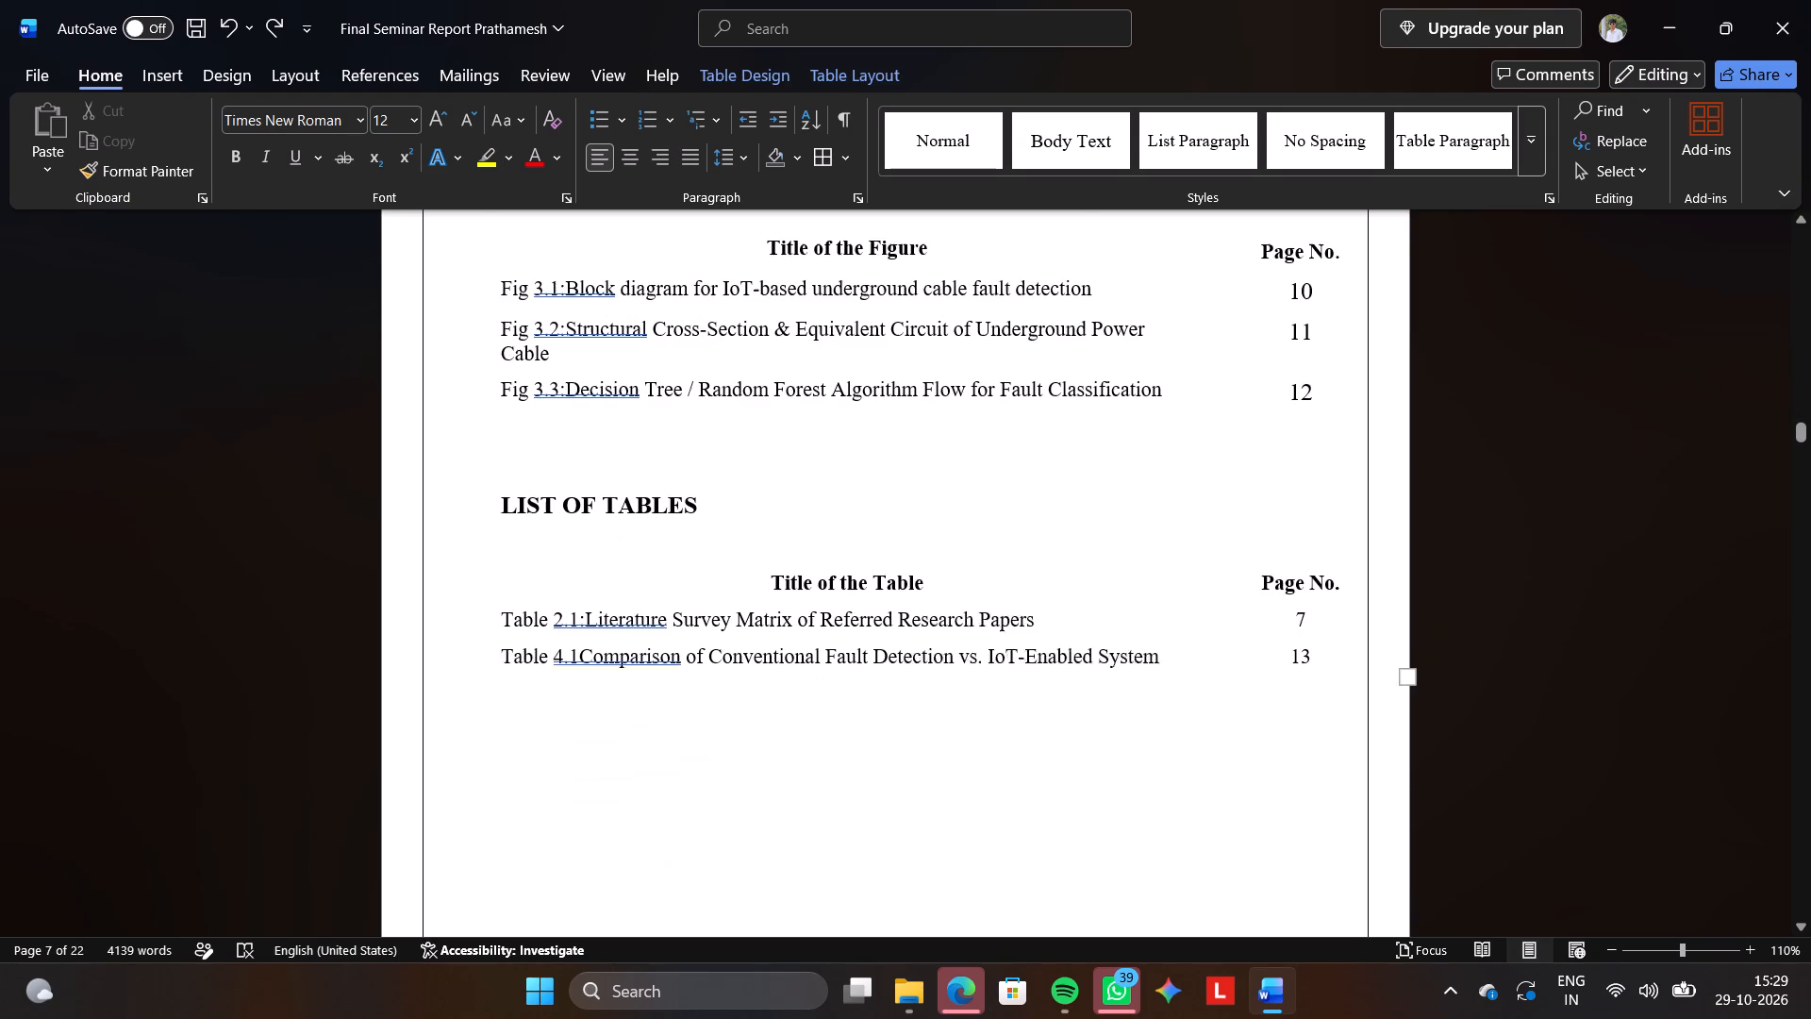
scroll(558, 392, "down", 1)
scroll(558, 392, "up", 1)
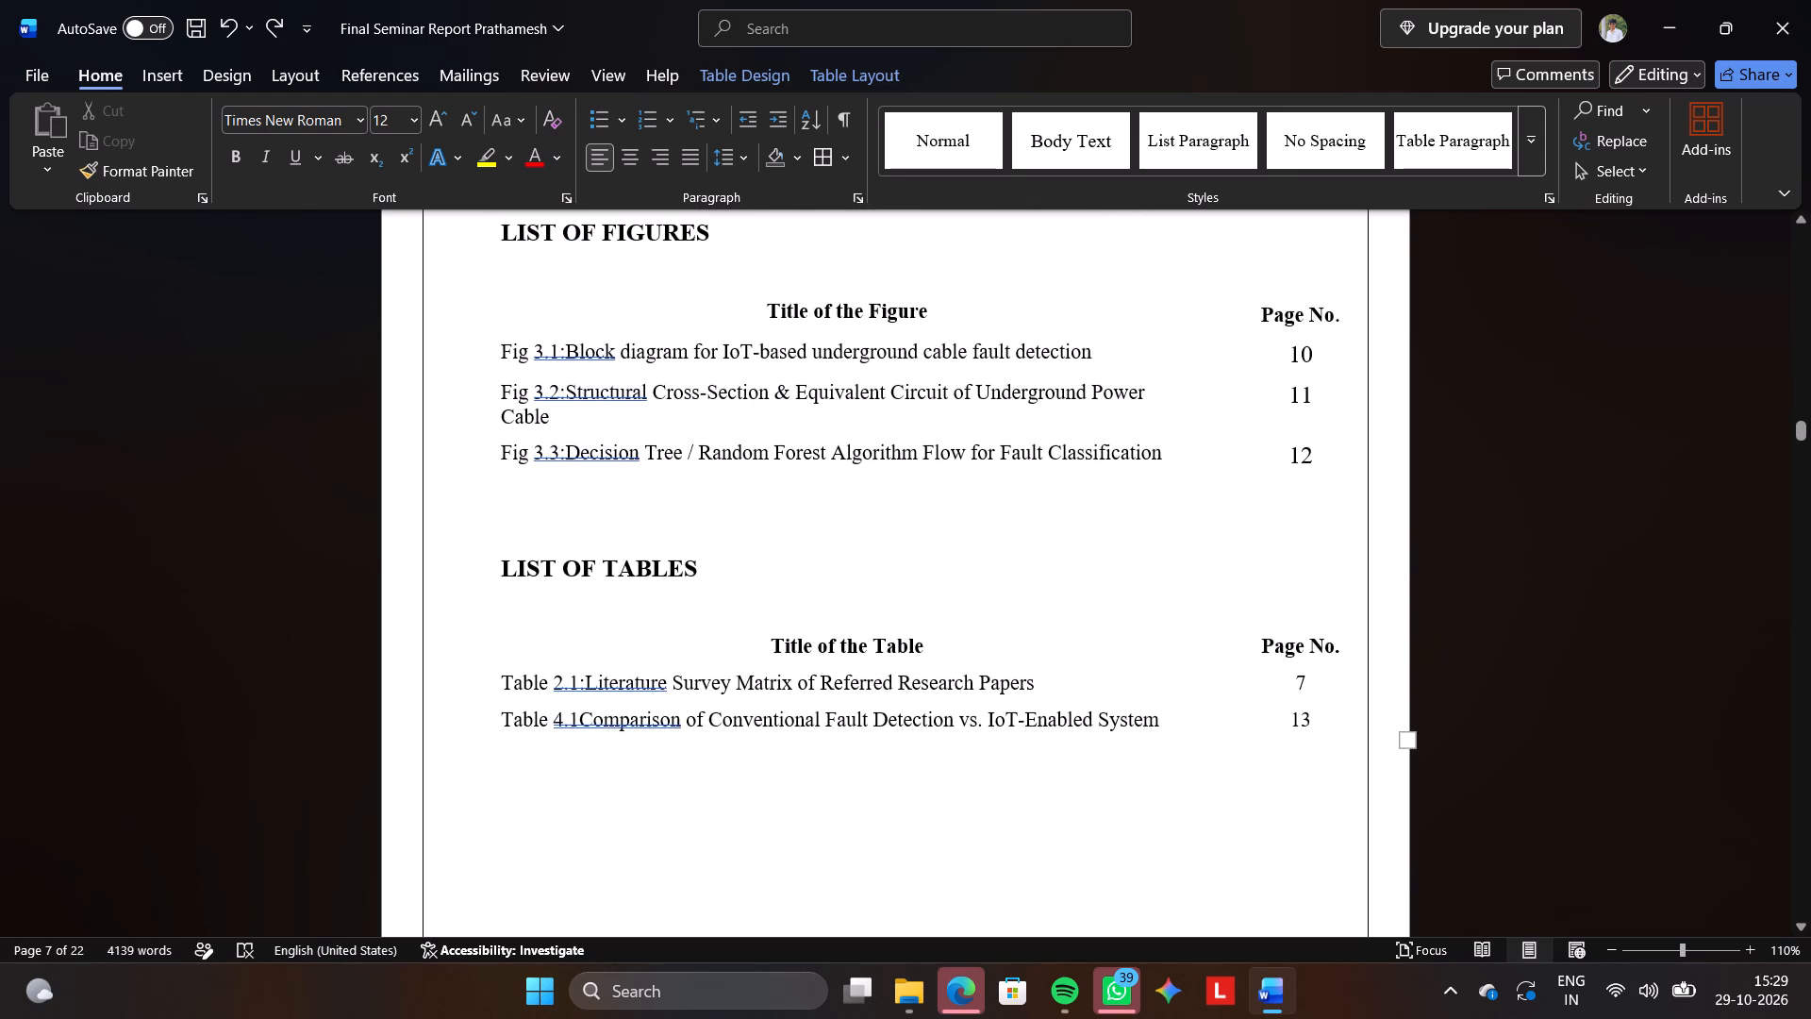
scroll(558, 392, "up", 1)
key("ctrl+semicolon")
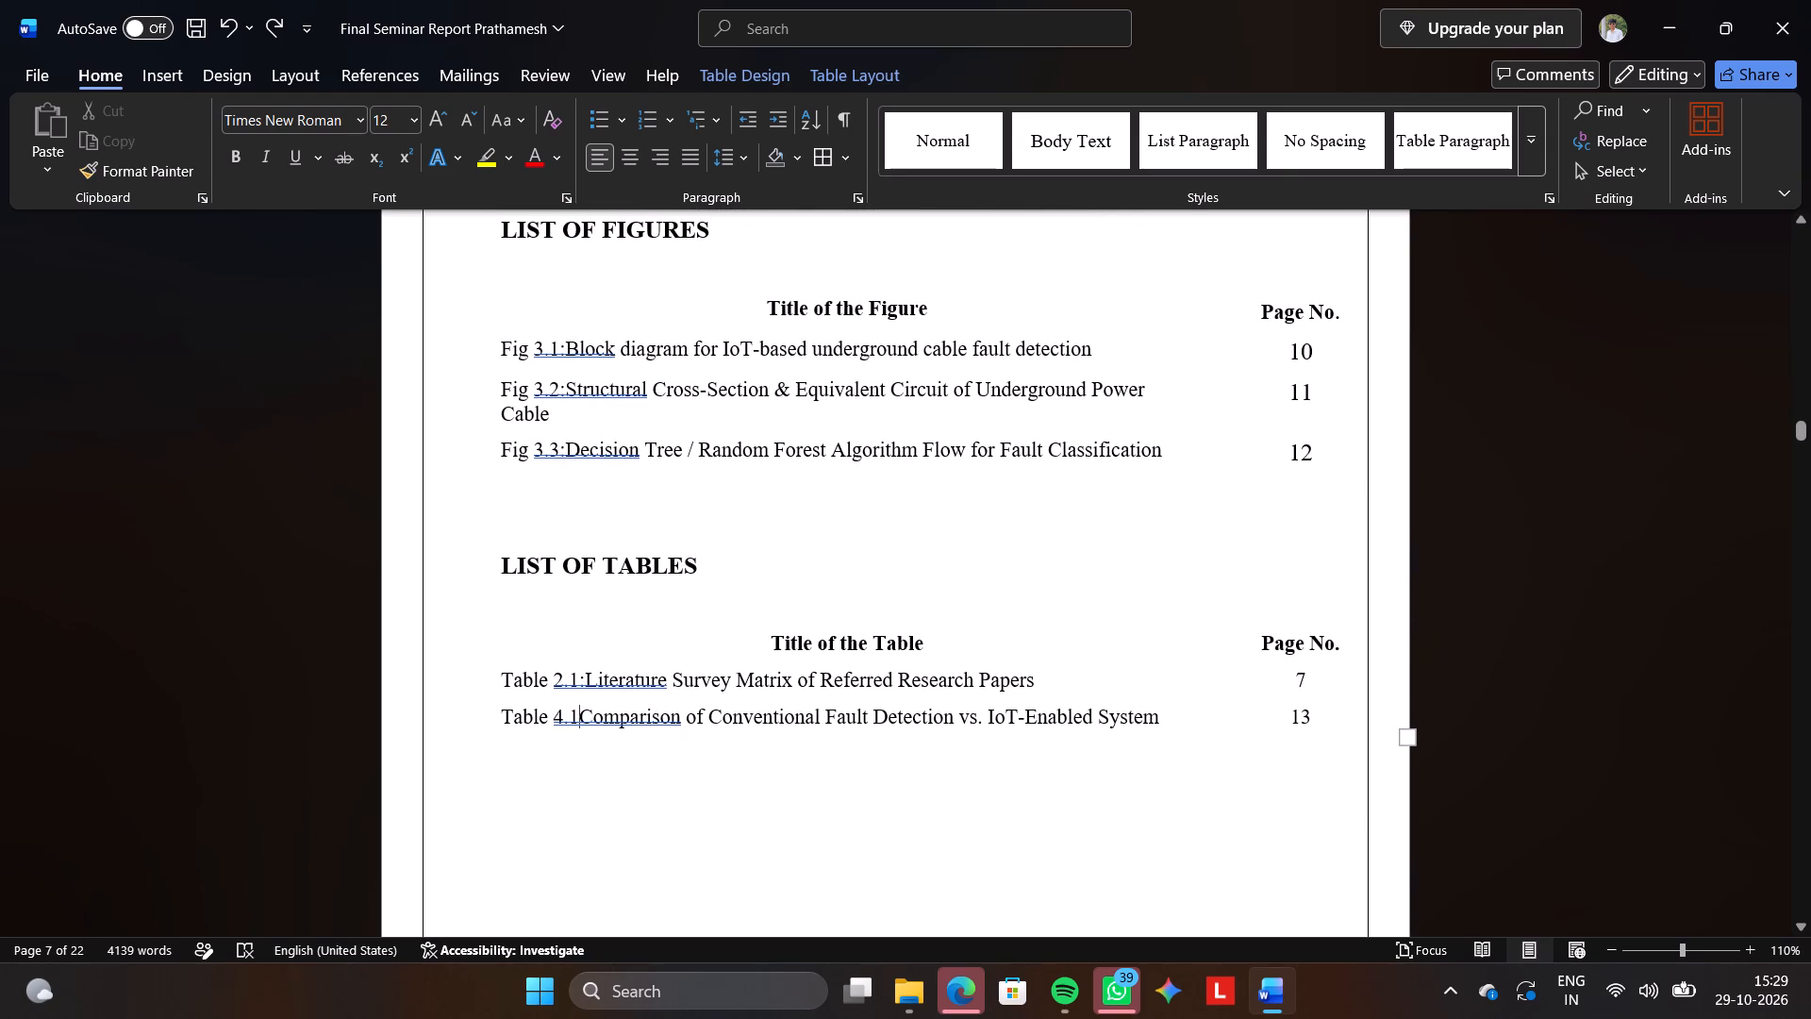
key("shift+colon")
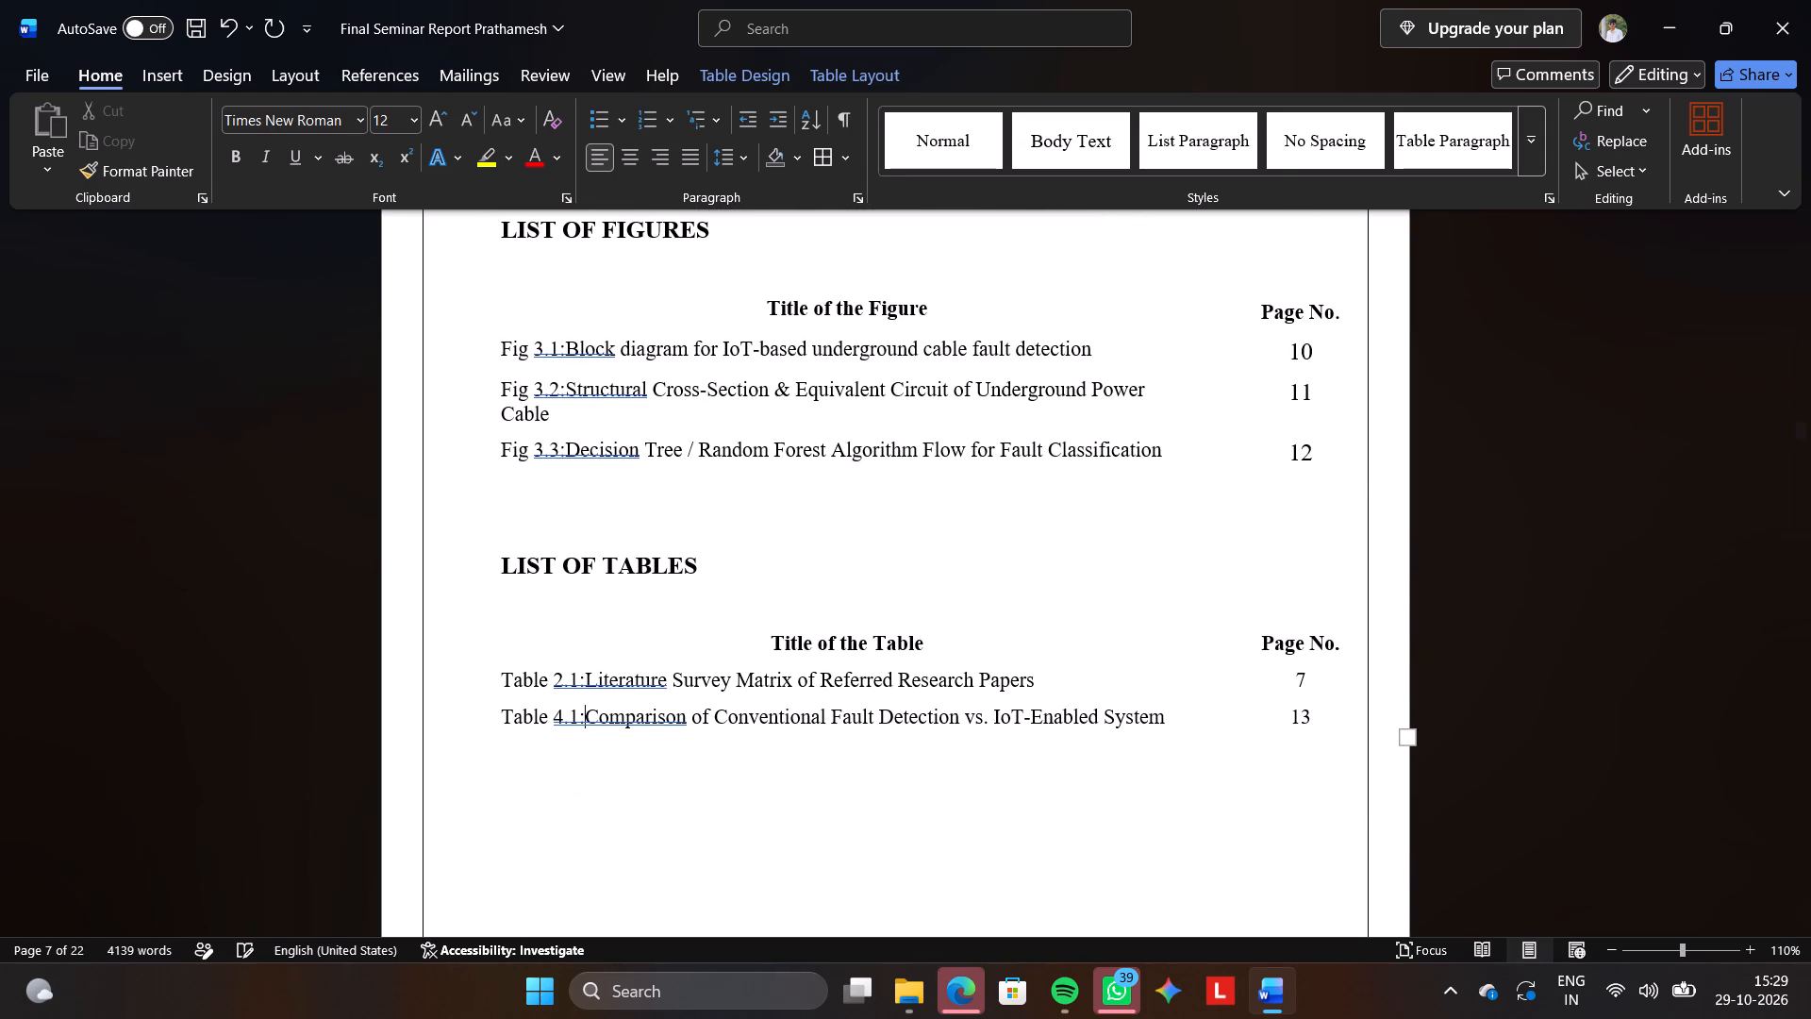
Zoom out to 70% and review the front pages' layout from the table of contents back to the title page.
left_click(558, 392)
scroll(558, 392, "up", 3)
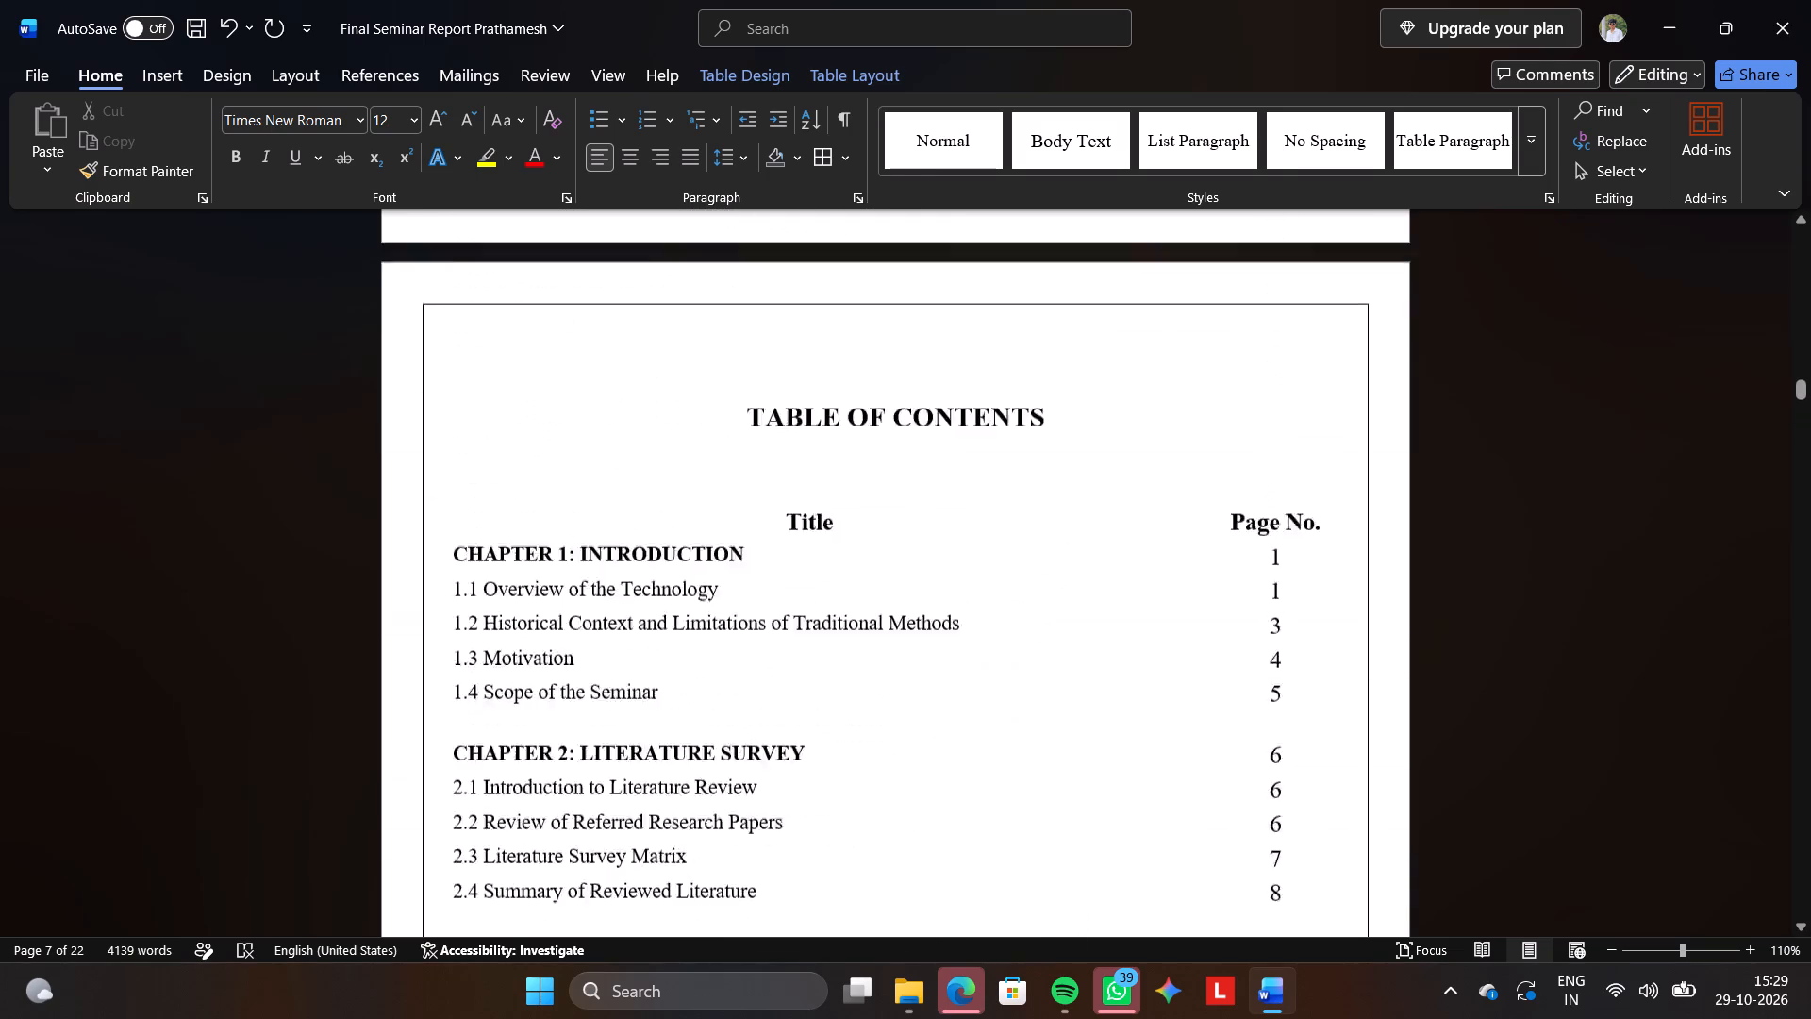
scroll(558, 392, "up", 3)
scroll(558, 392, "down", 1, "ctrl")
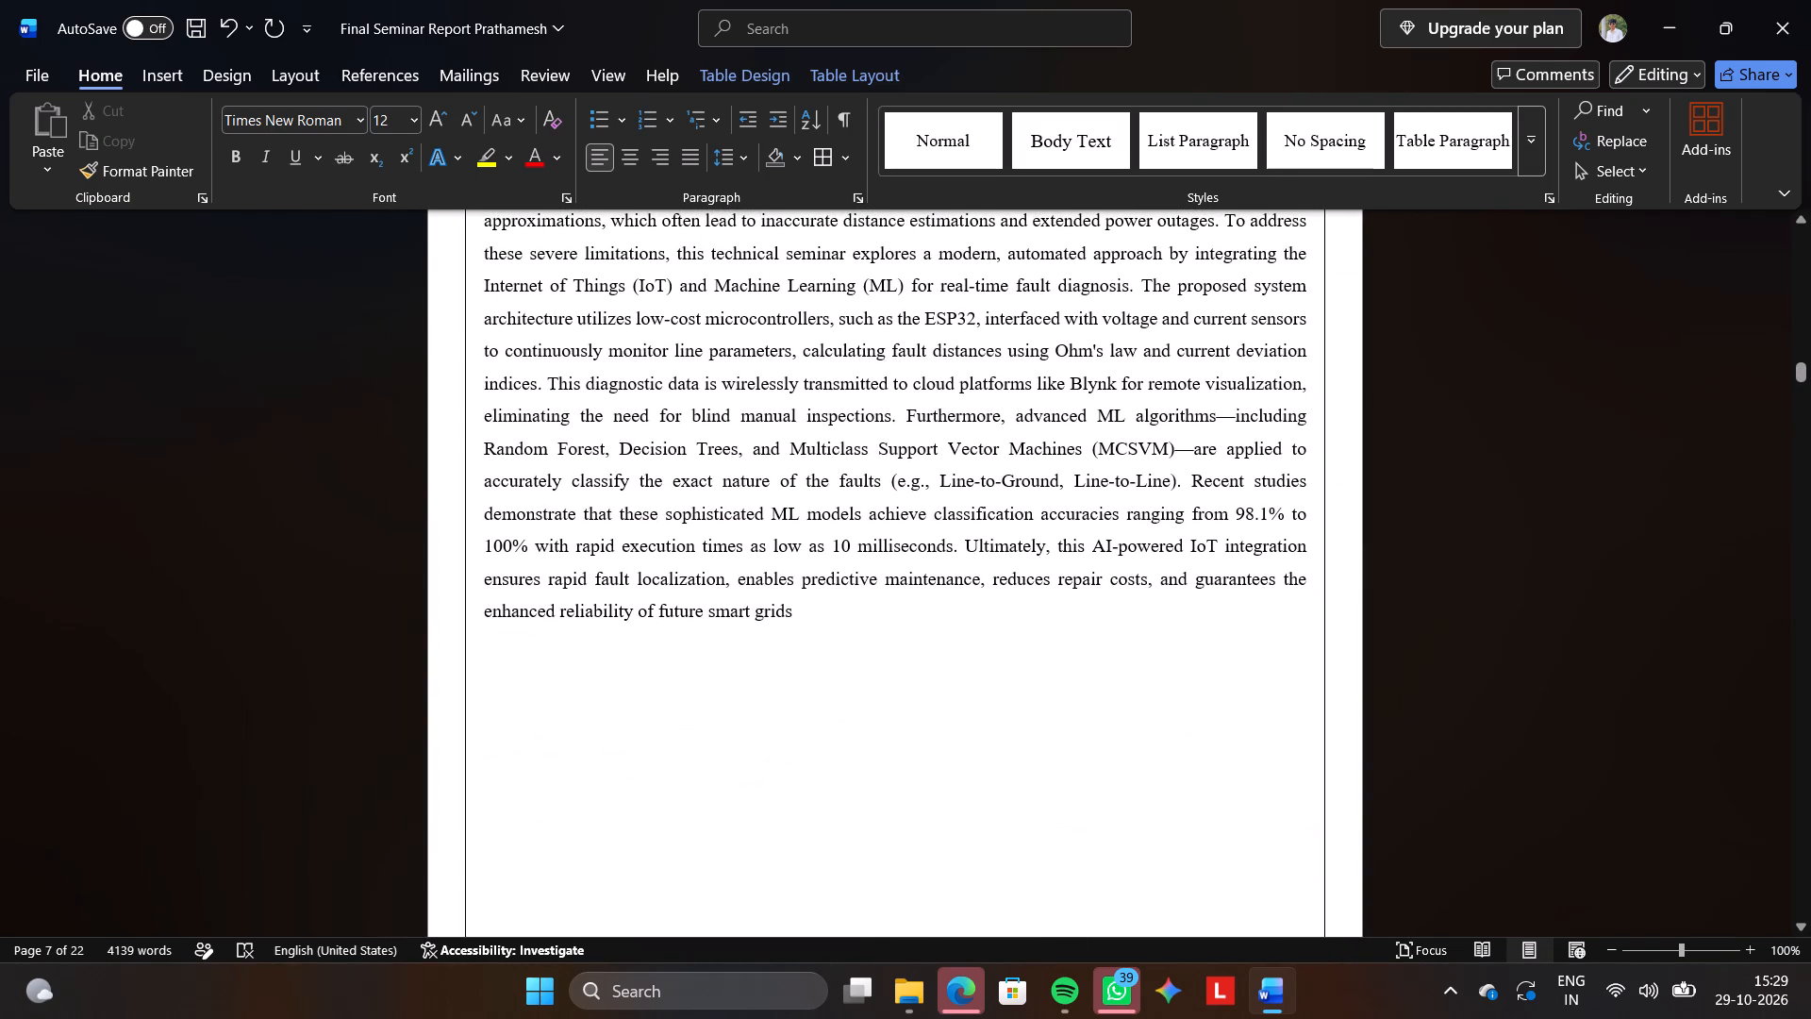
scroll(558, 392, "right", 1)
scroll(675, 489, "down", 3, "ctrl")
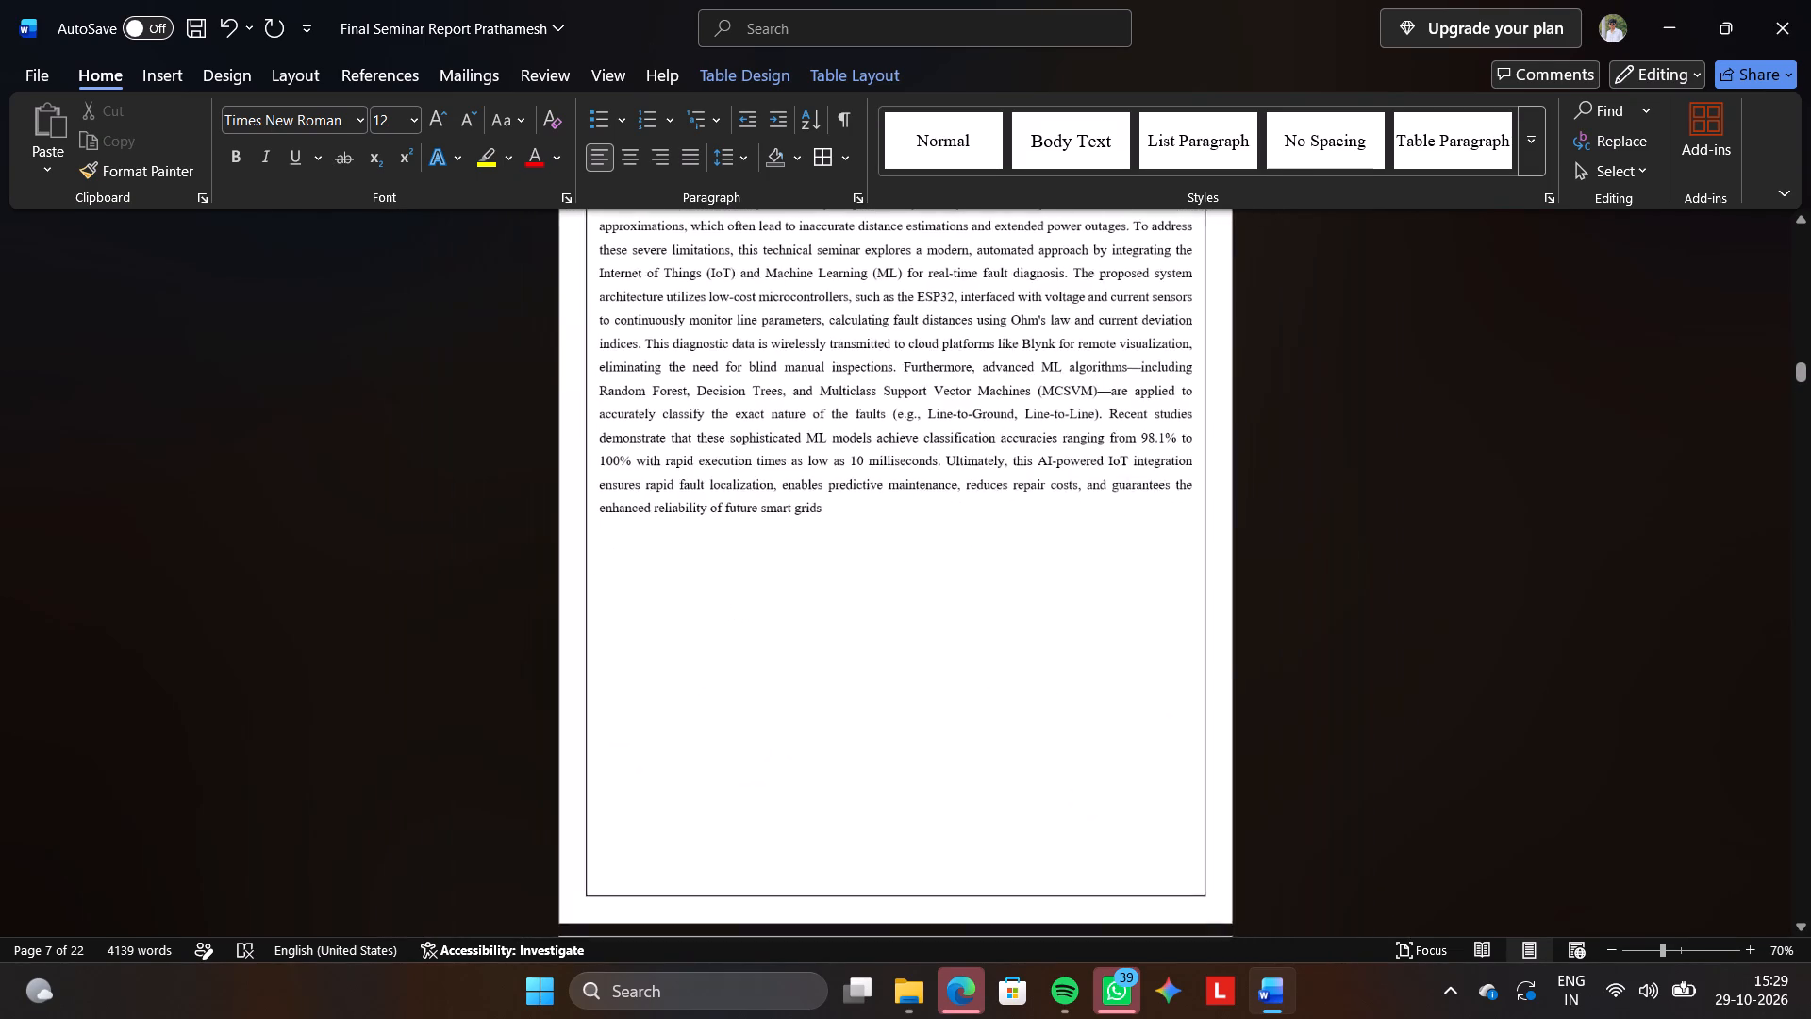
scroll(675, 489, "up", 2)
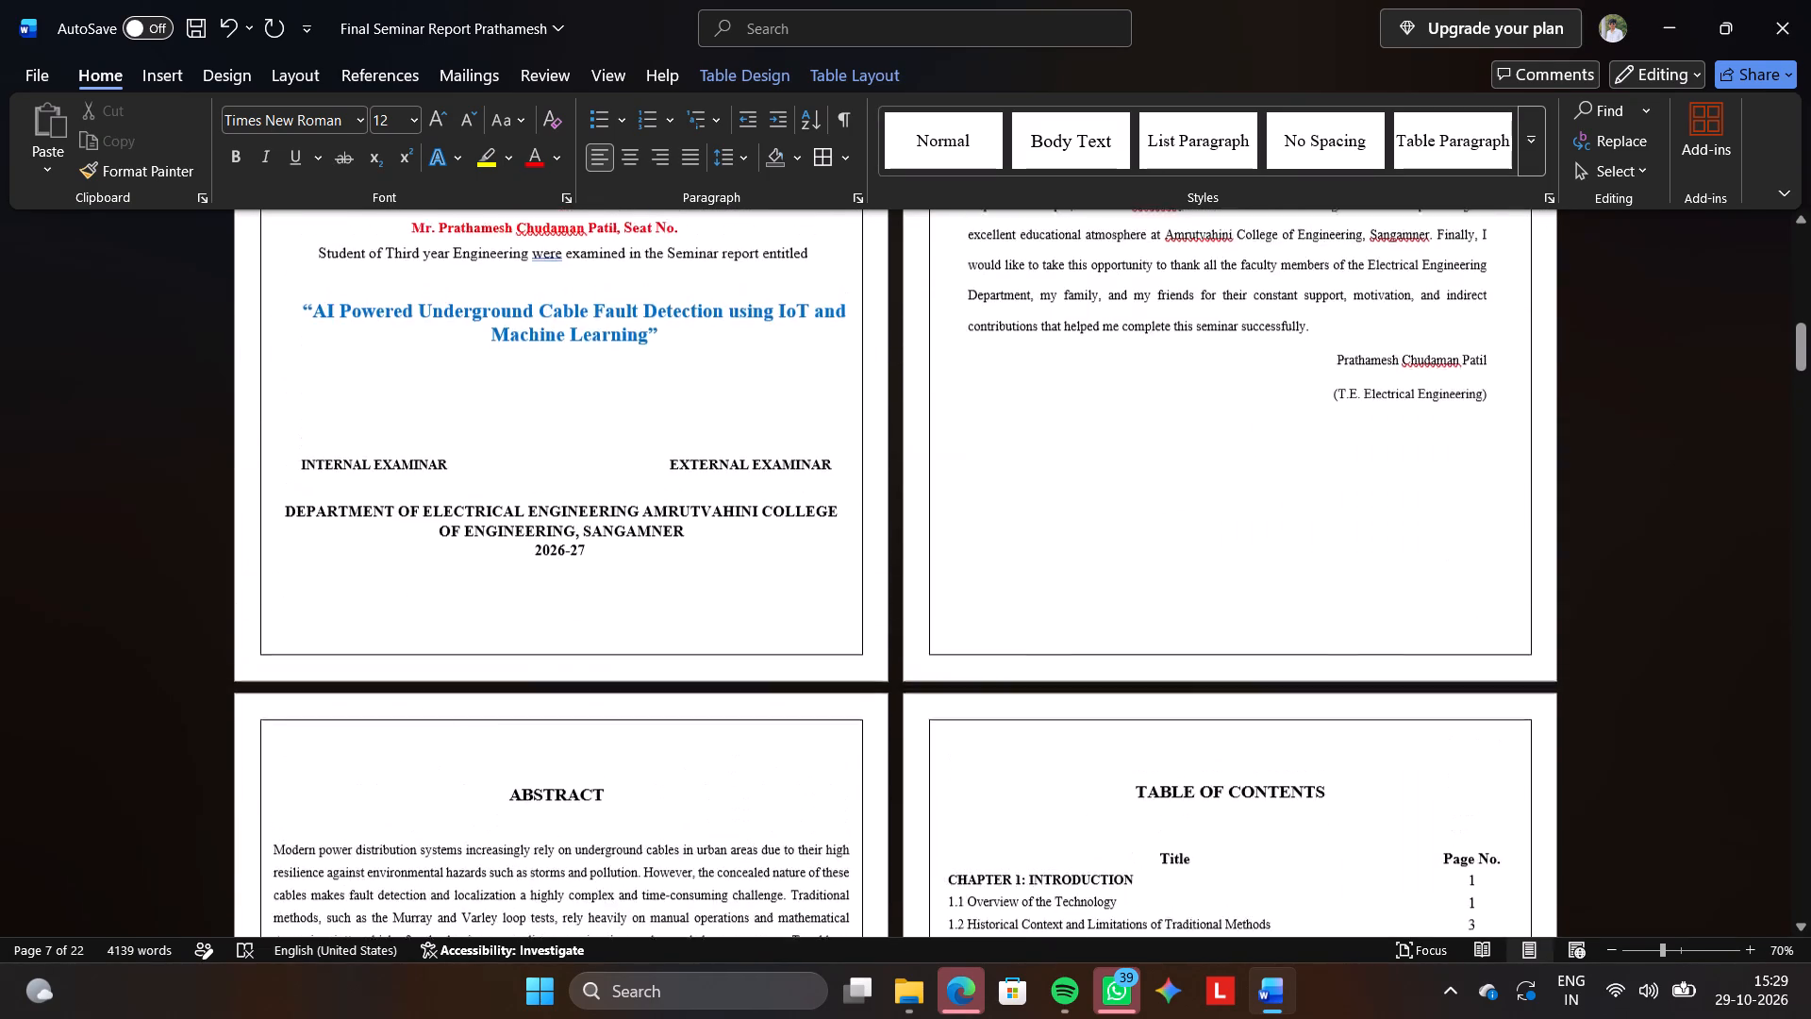
scroll(675, 489, "up", 3)
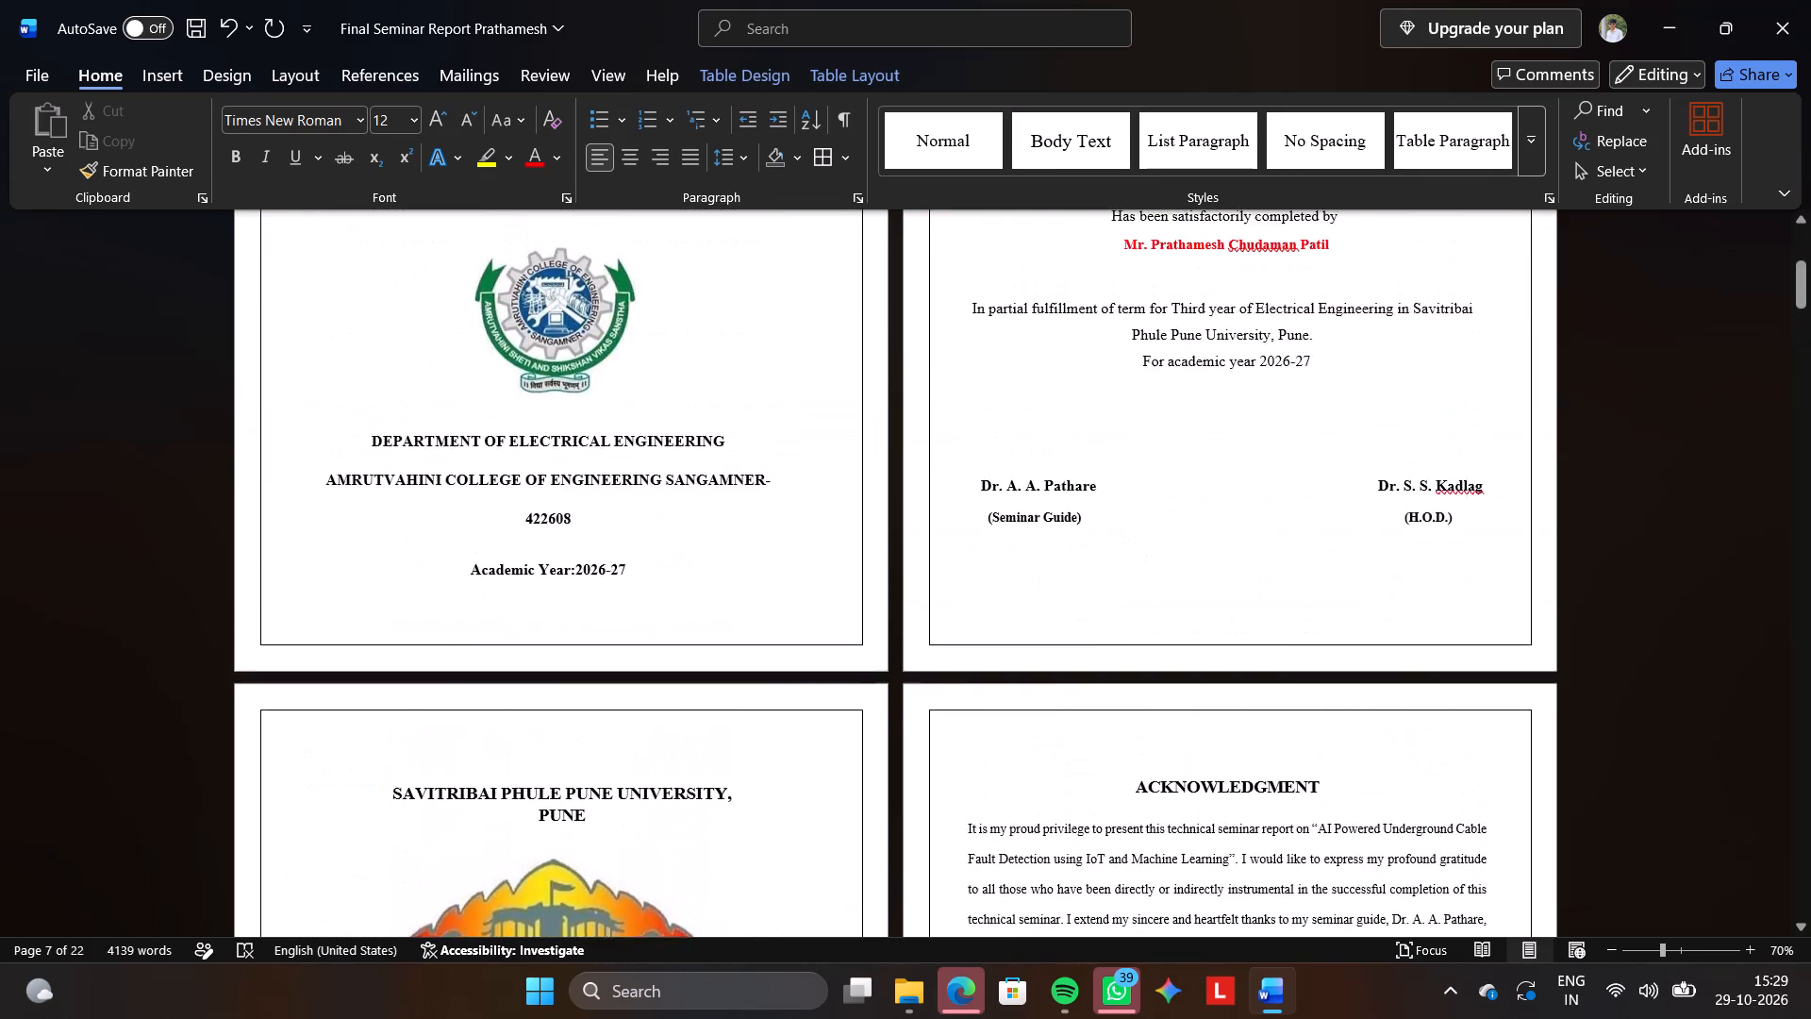
scroll(675, 489, "up", 1)
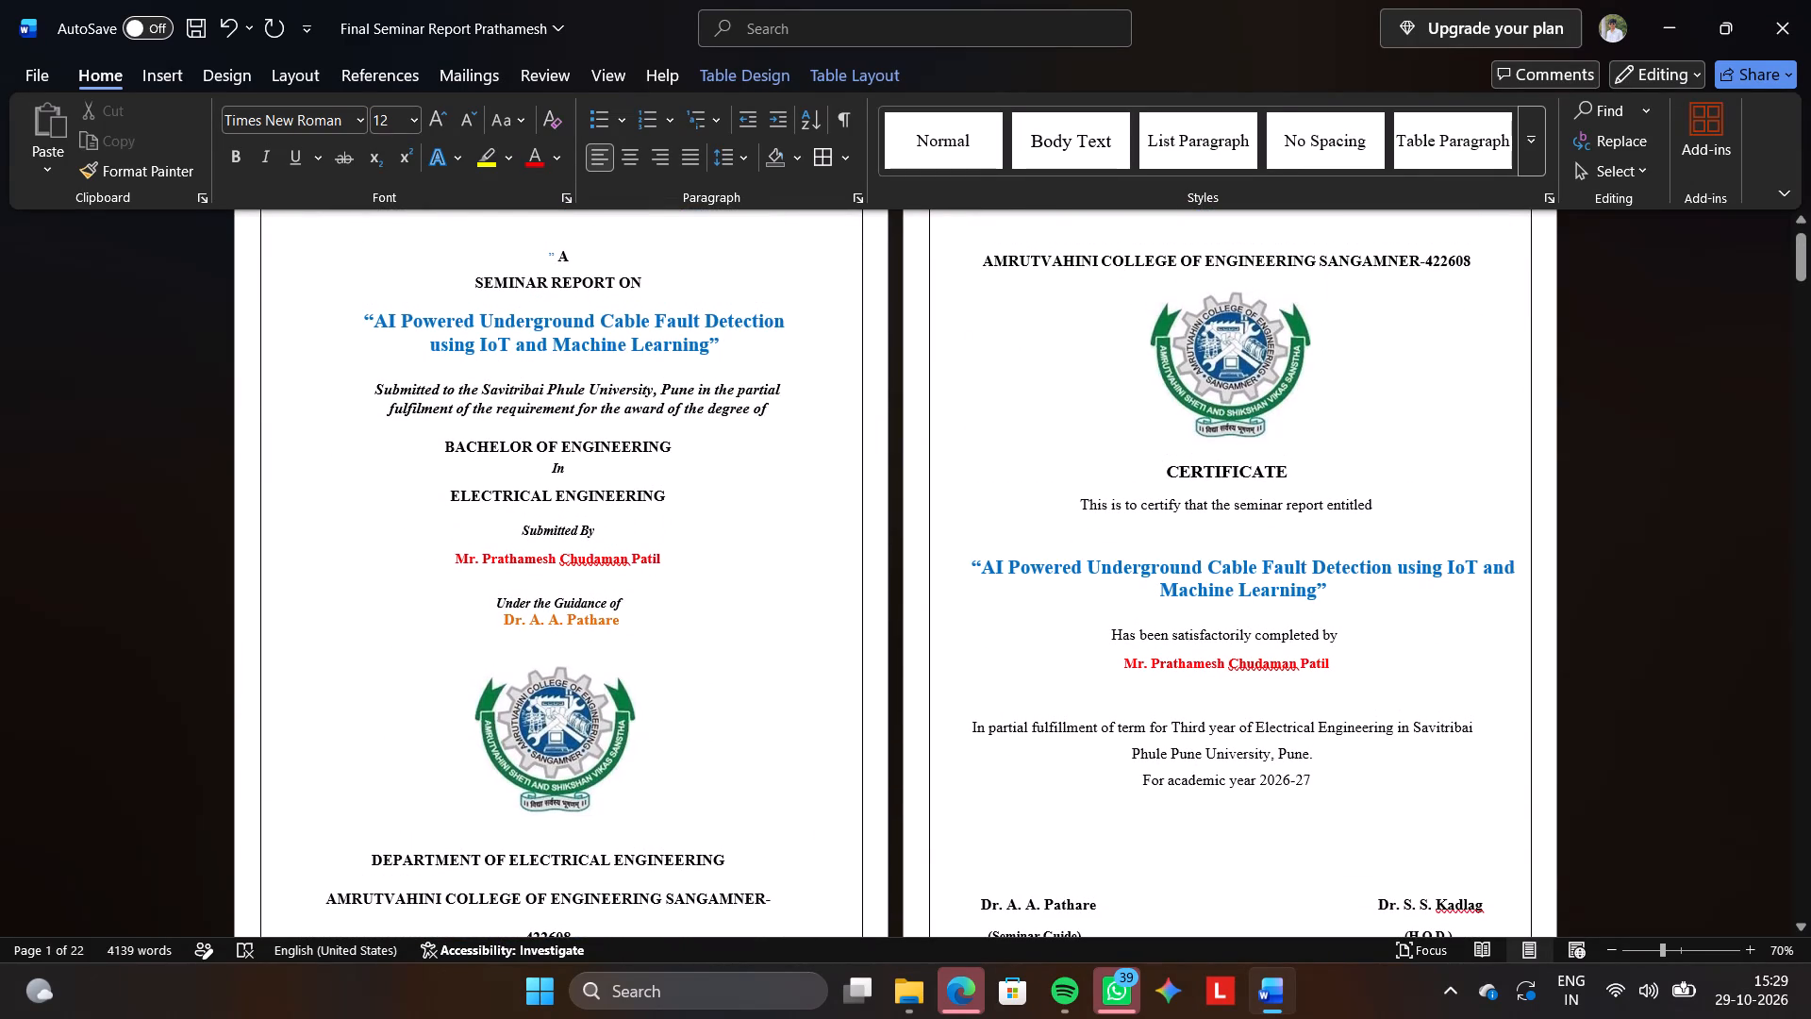
Apply All Borders to the "Submitted to the Savitribai Phule University, Pune…" paragraph on the title page.
left_click(804, 412)
double_click(804, 412)
triple_click(804, 412)
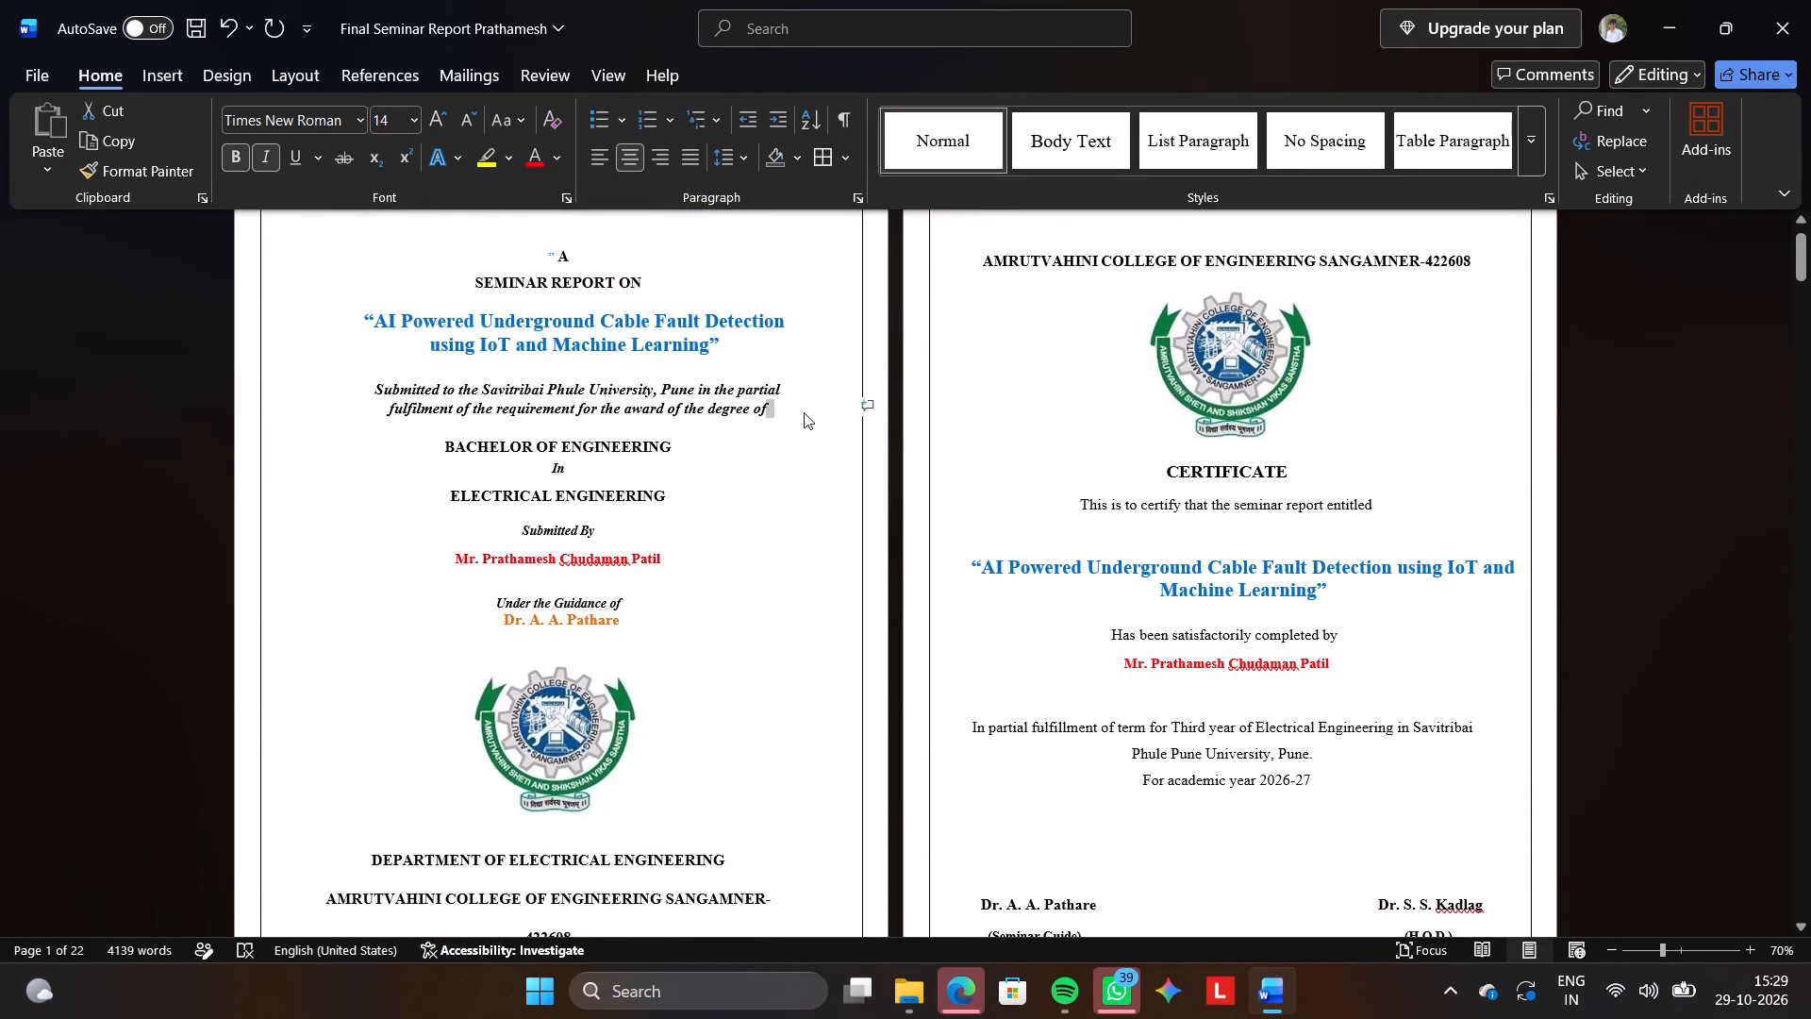
left_click(804, 412)
triple_click(804, 412)
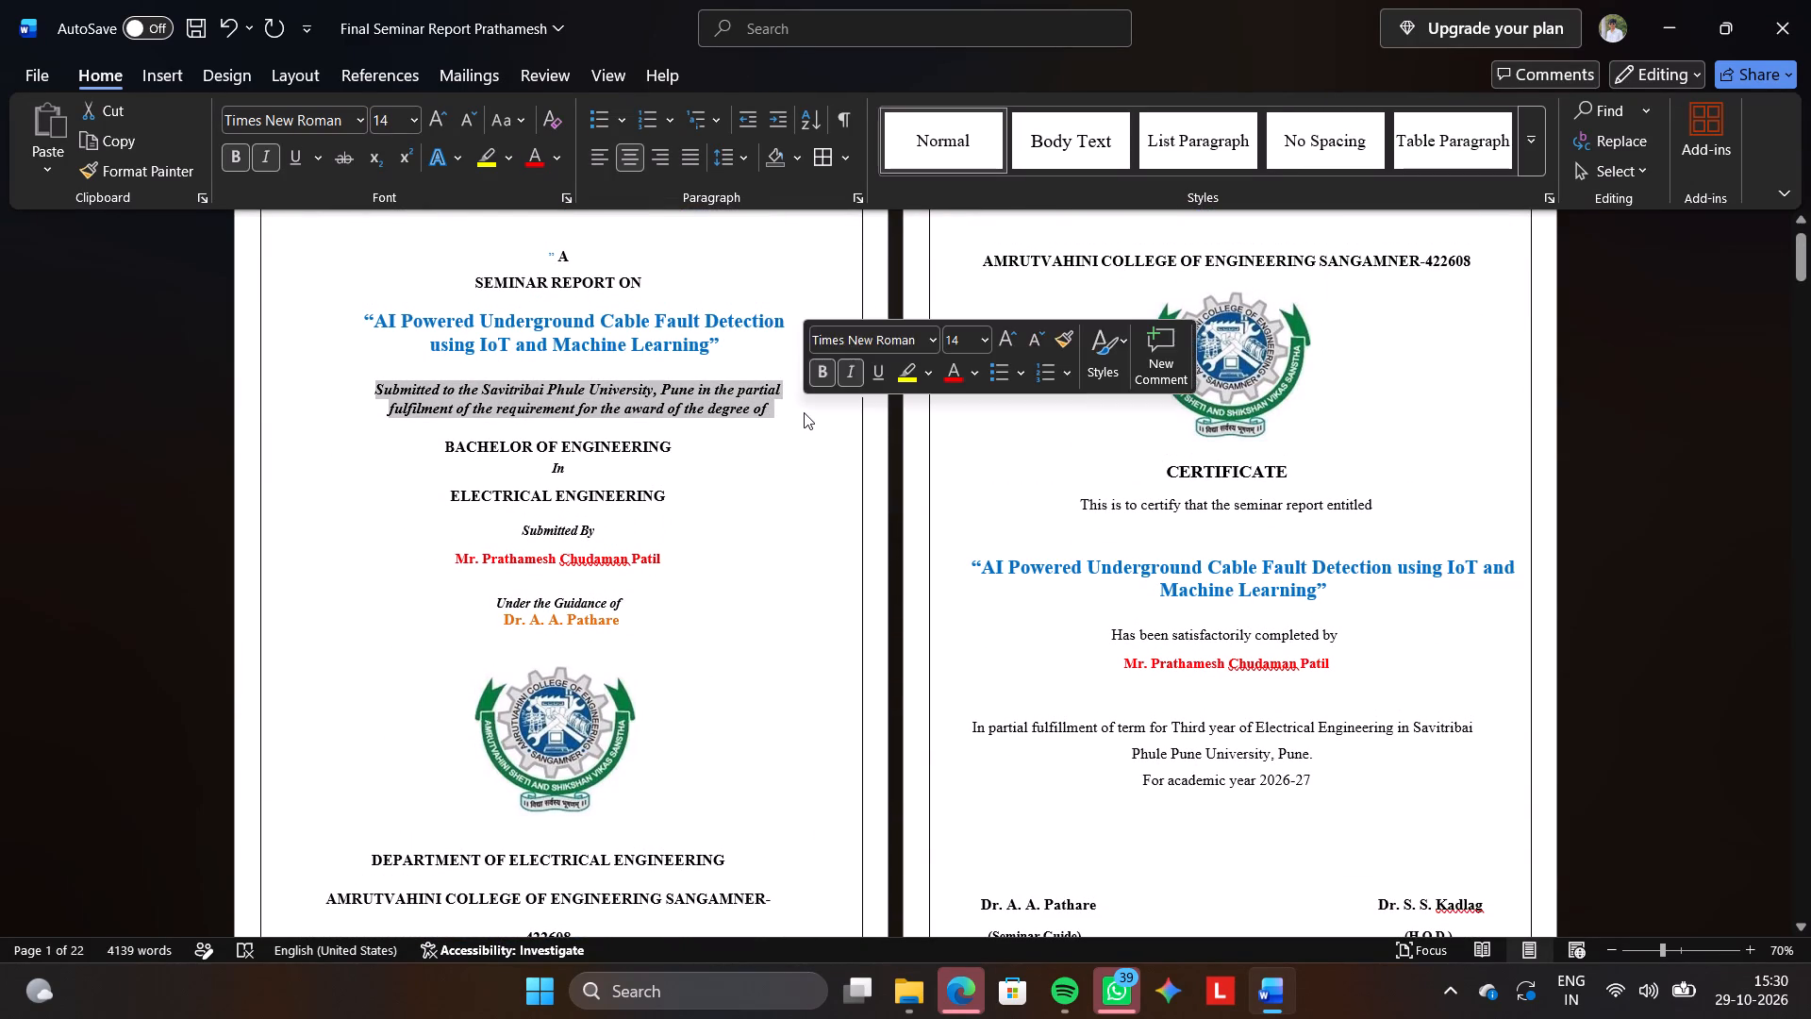
left_click(843, 161)
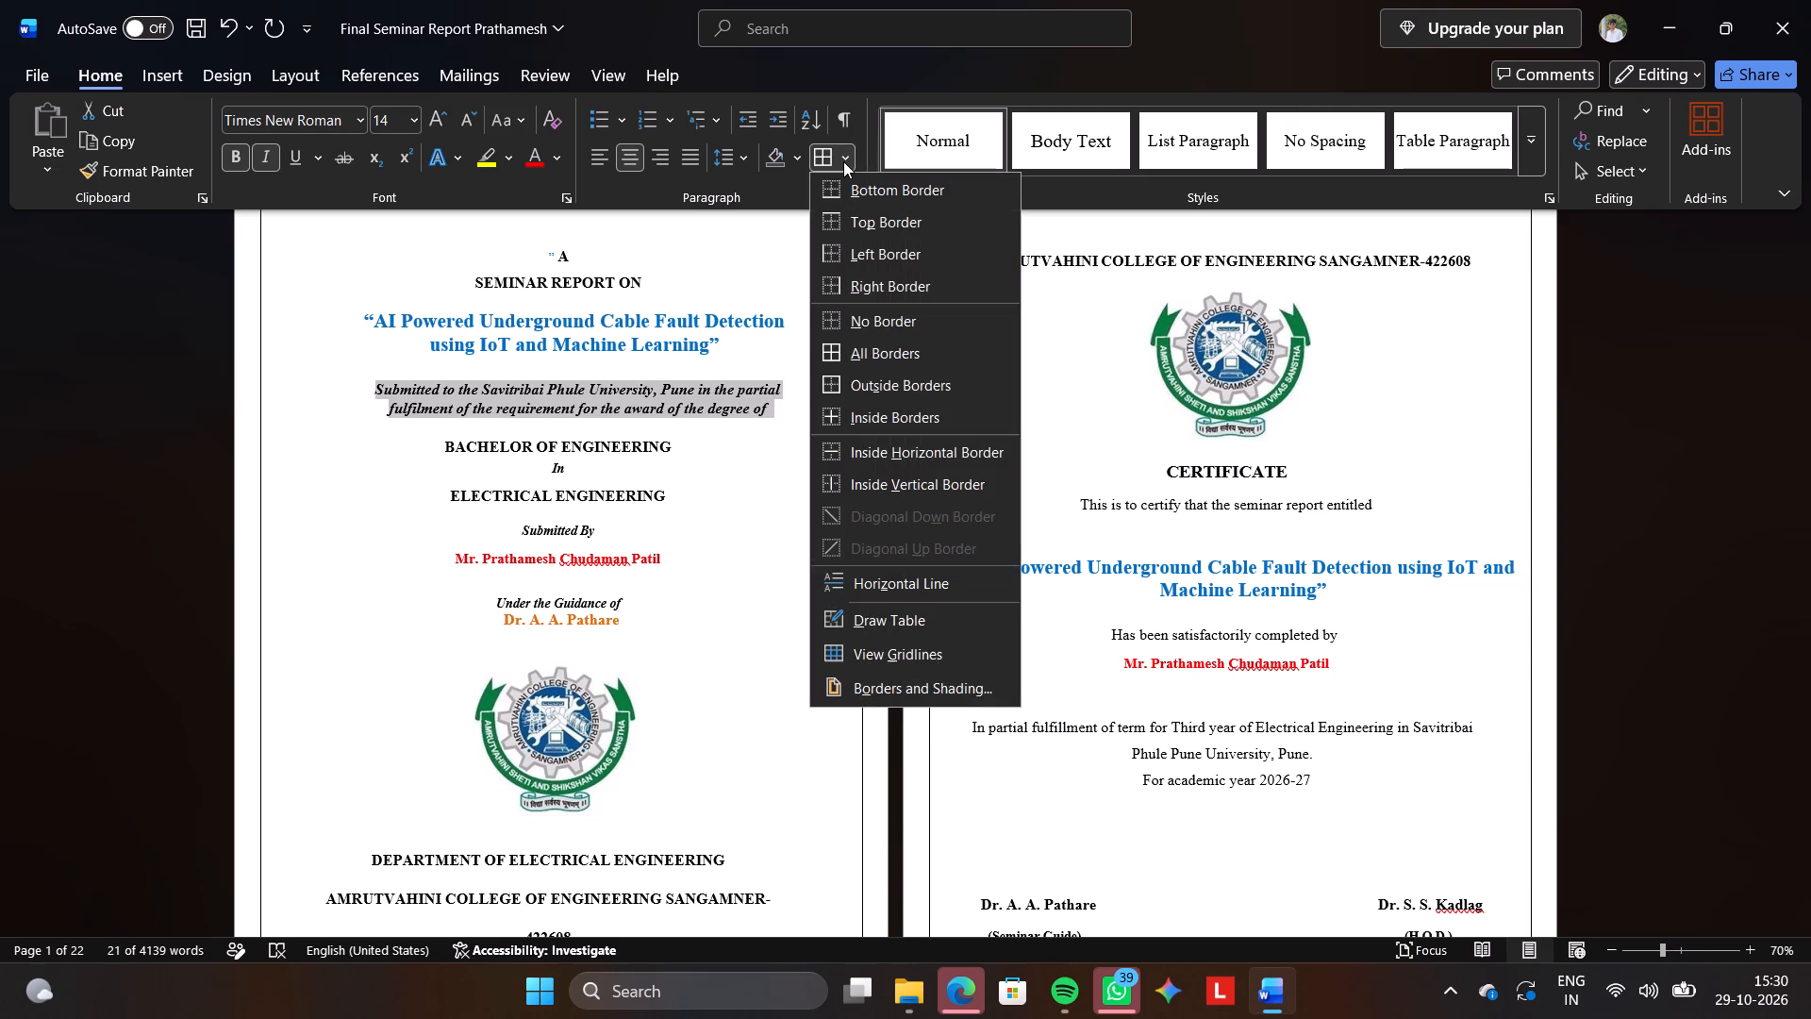
left_click(890, 342)
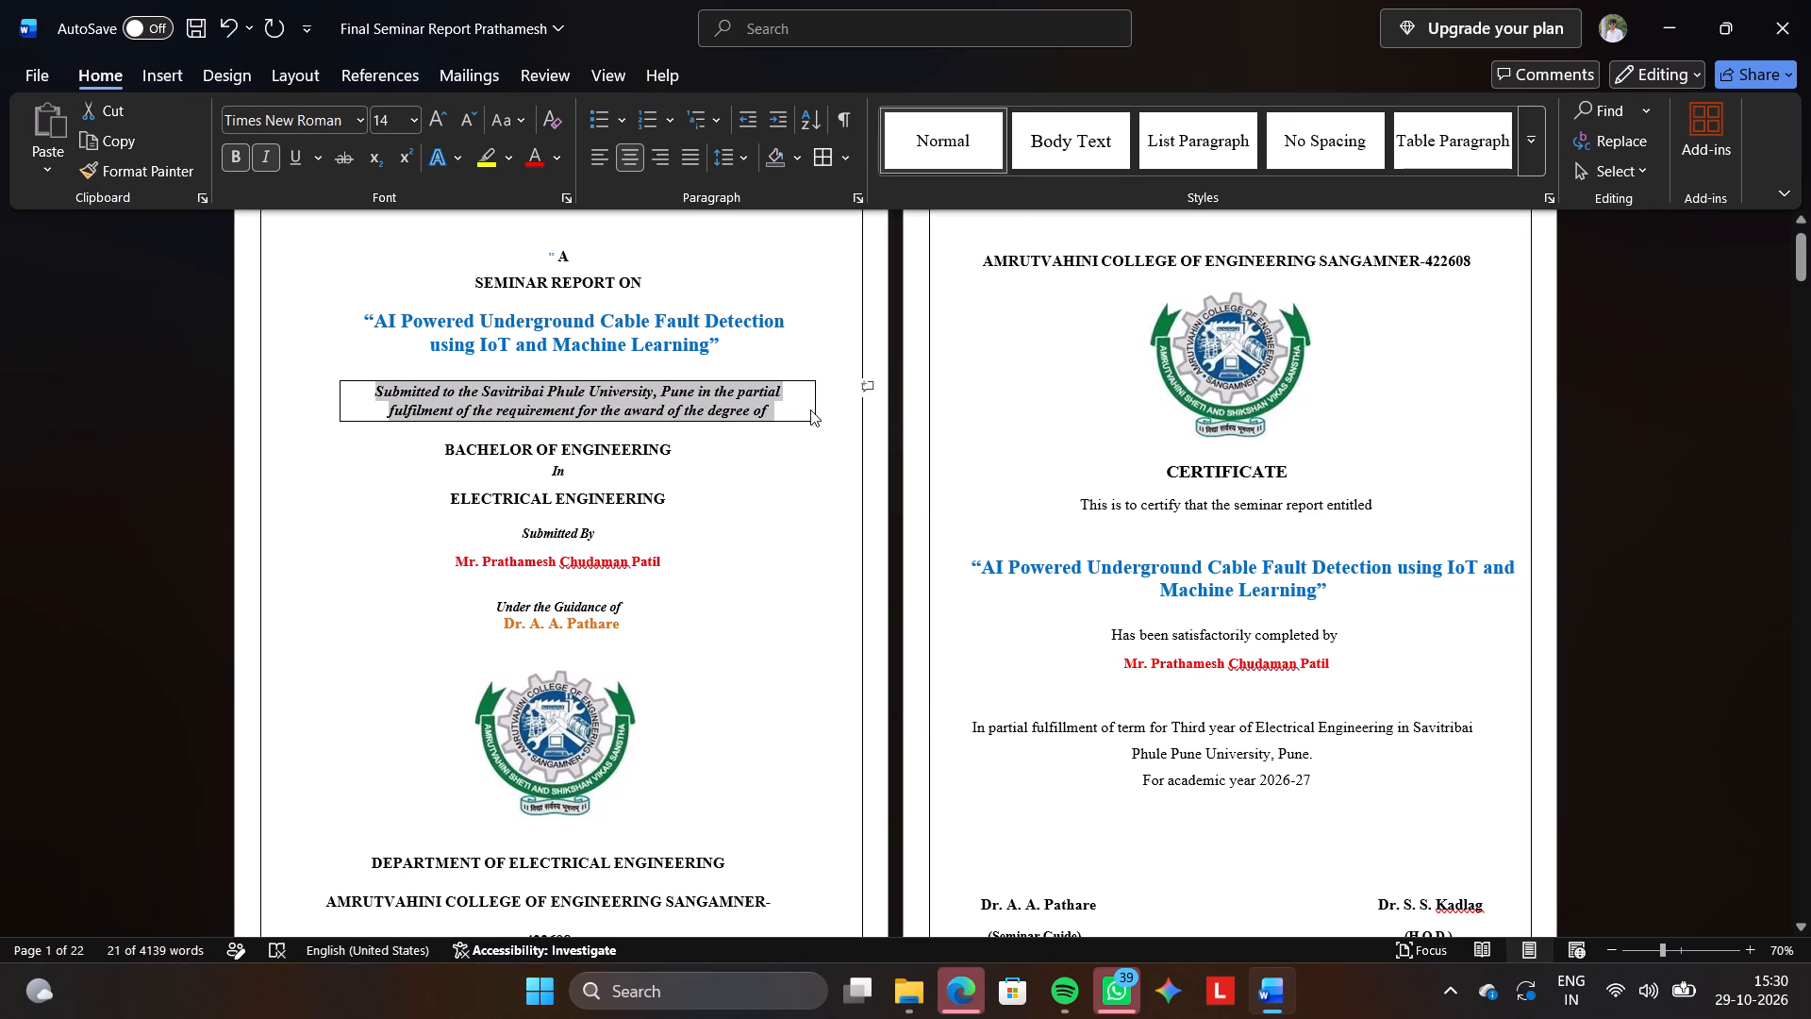
Move the bottom edge of the submission paragraph's border slightly down from its text.
triple_click(801, 407)
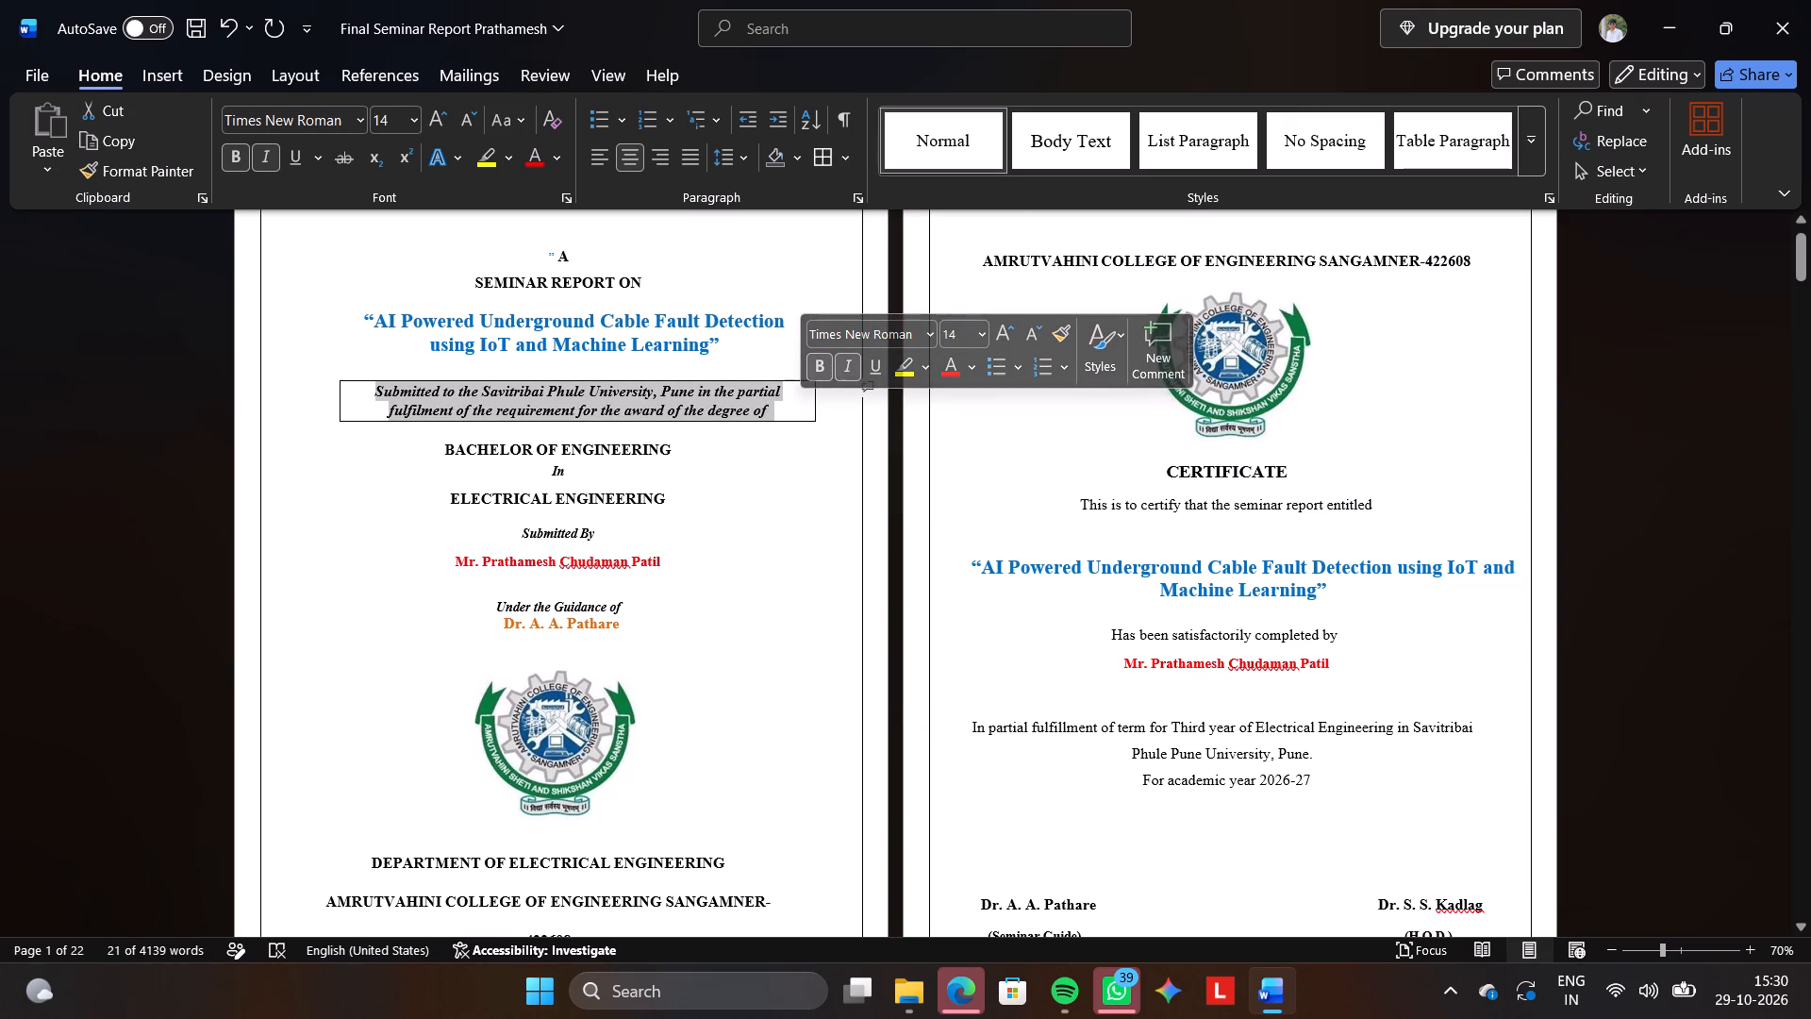
left_click(801, 420)
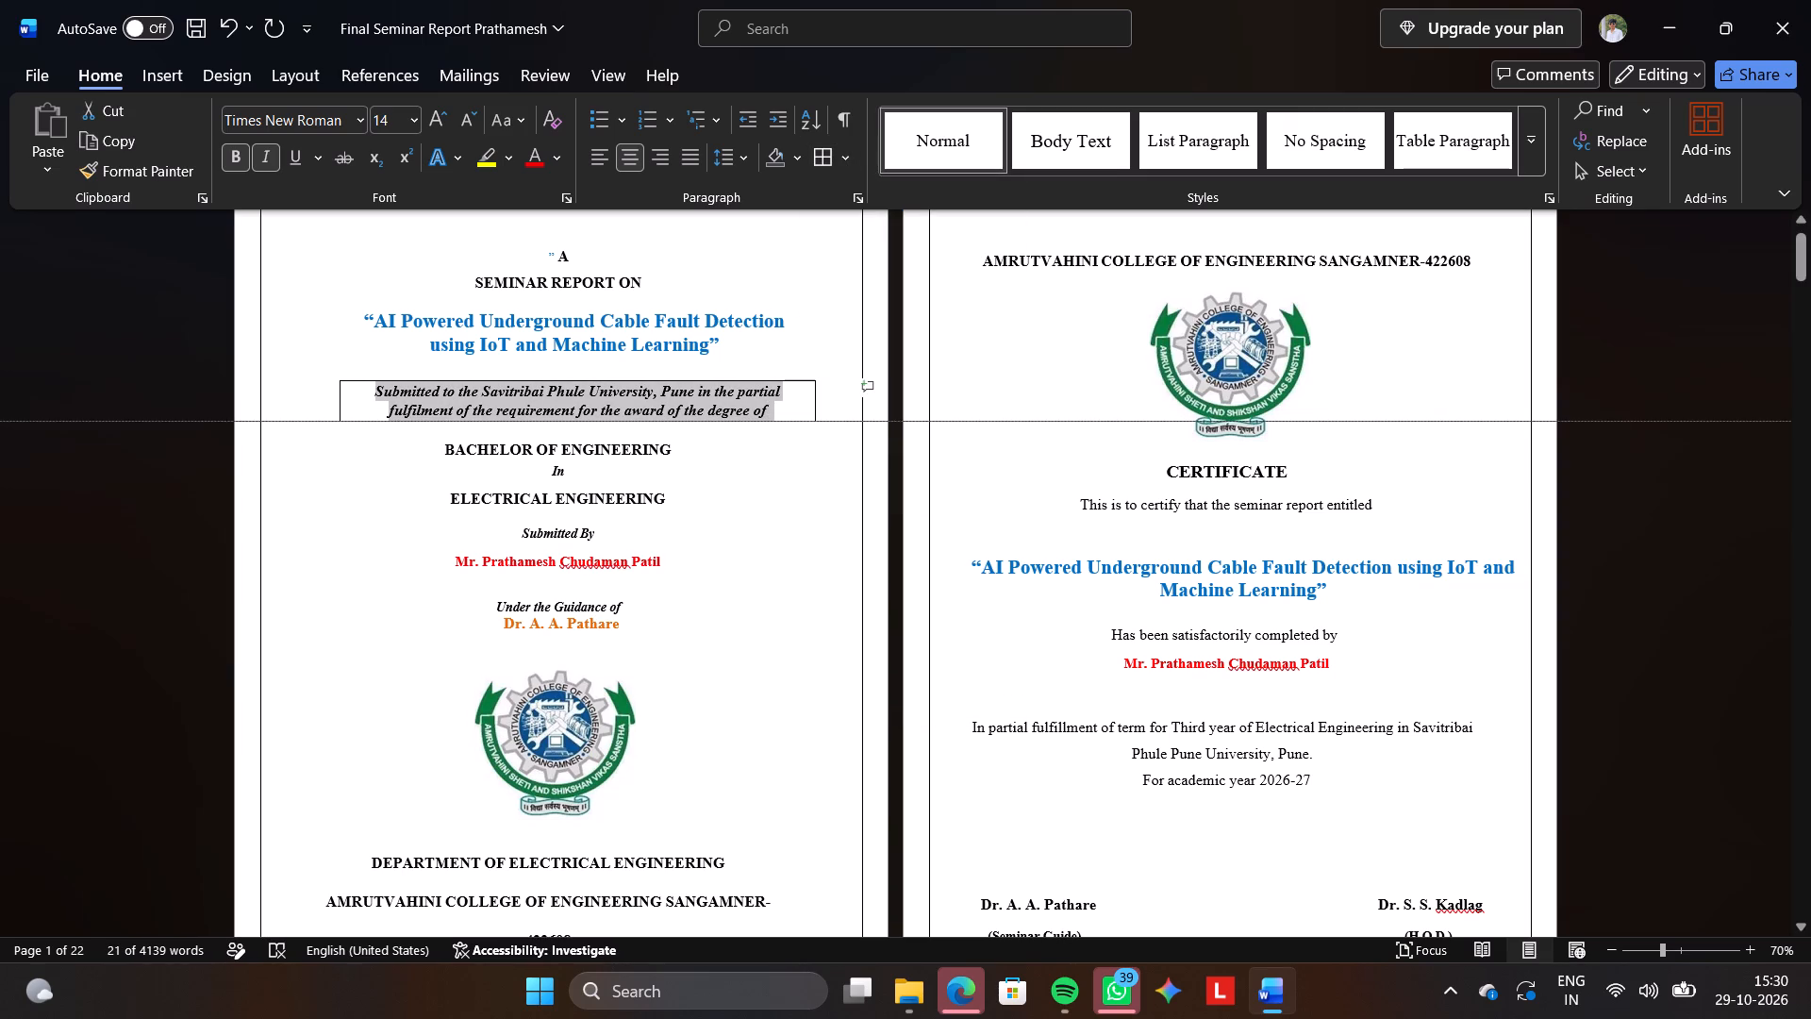
left_click(797, 421)
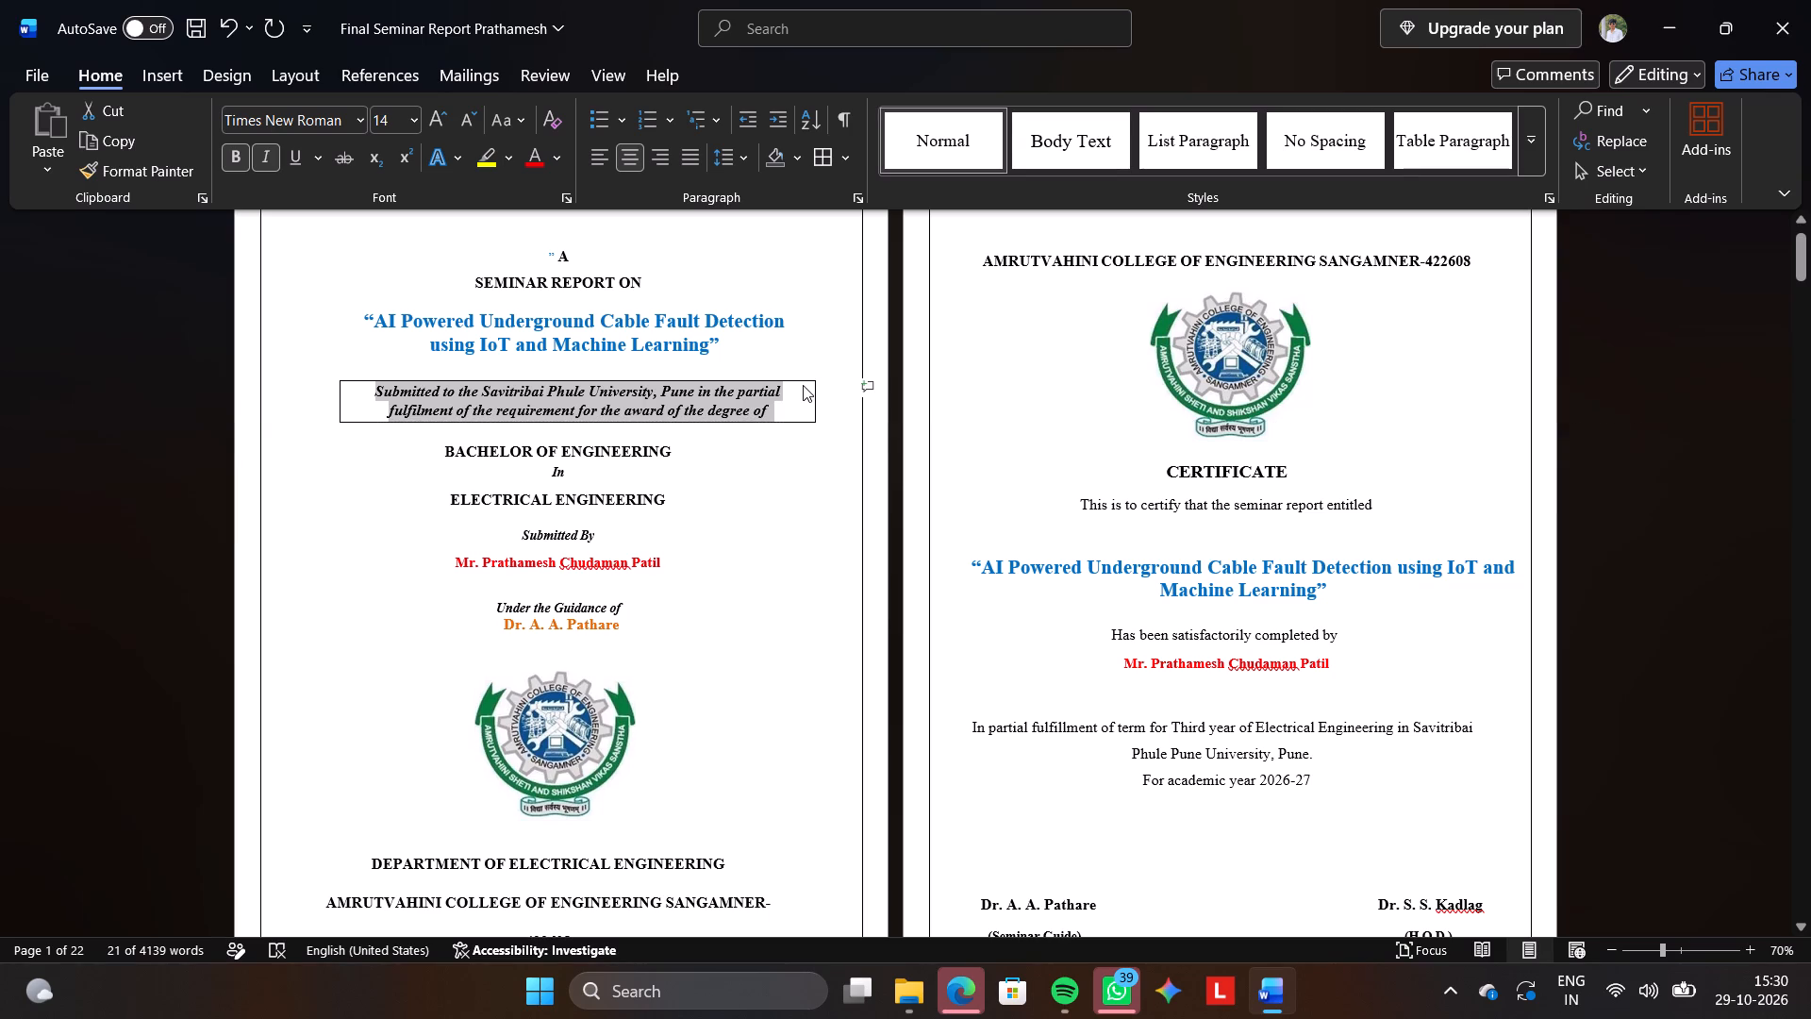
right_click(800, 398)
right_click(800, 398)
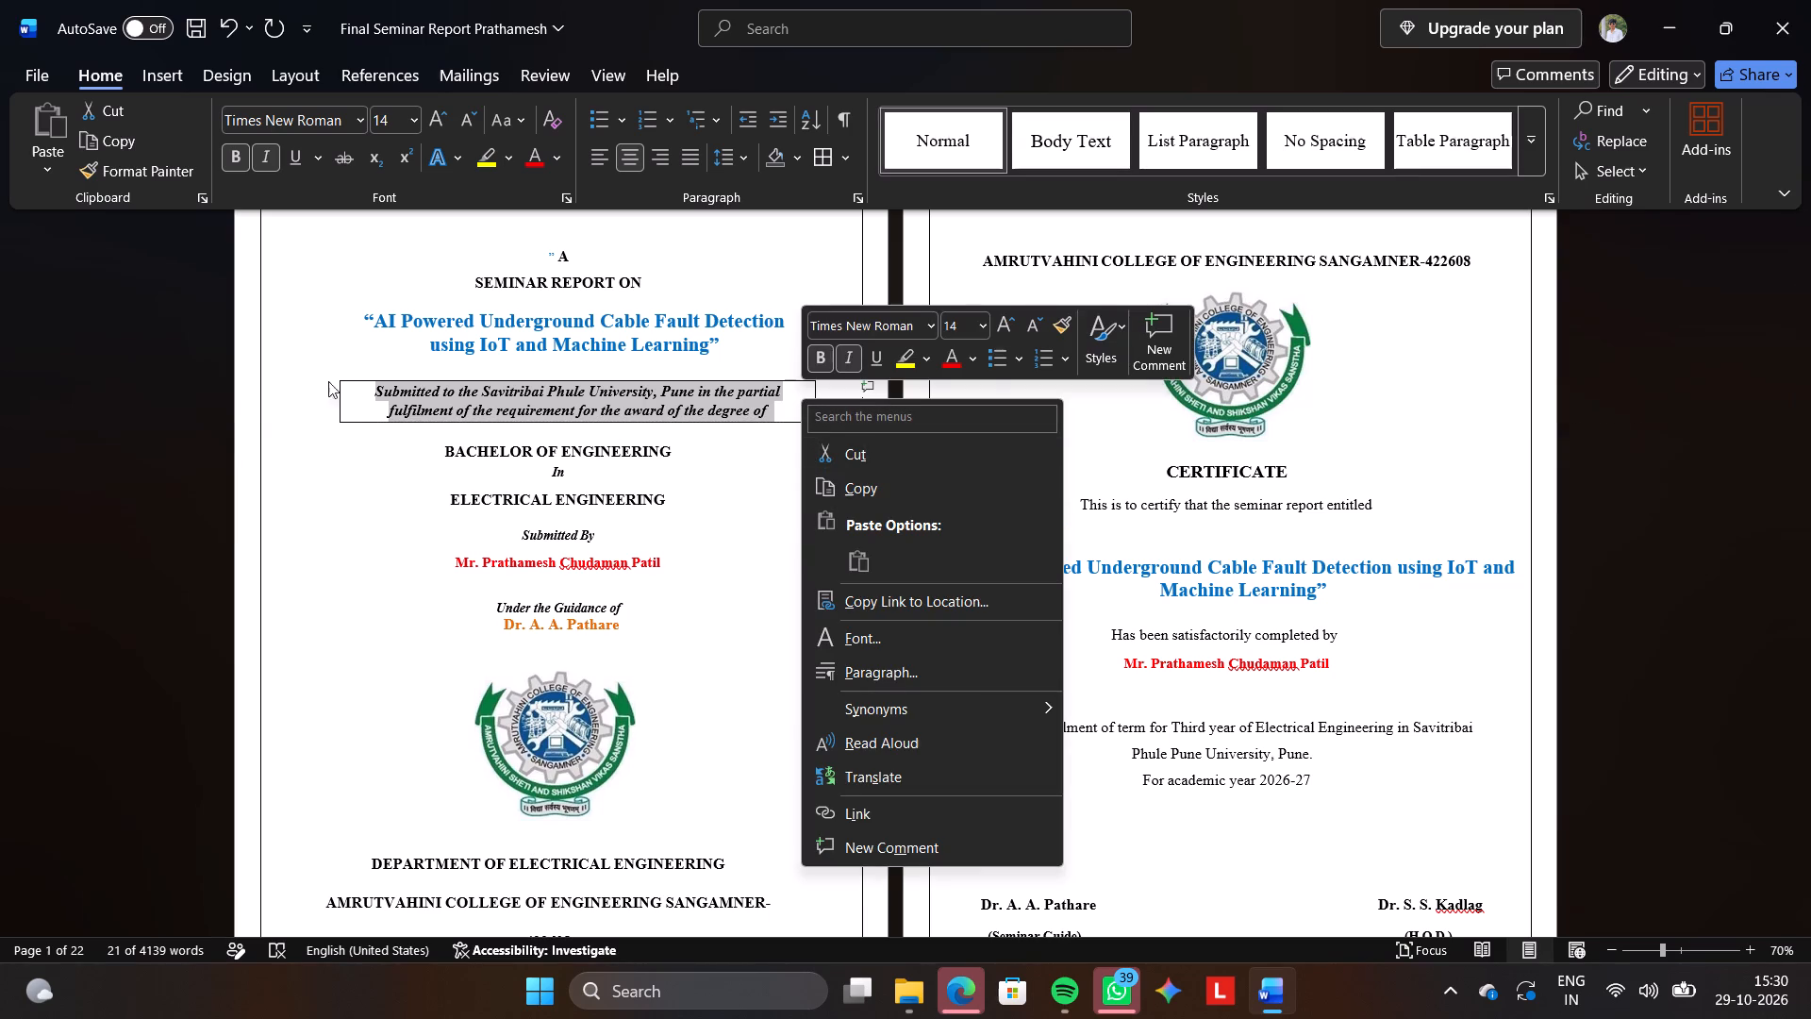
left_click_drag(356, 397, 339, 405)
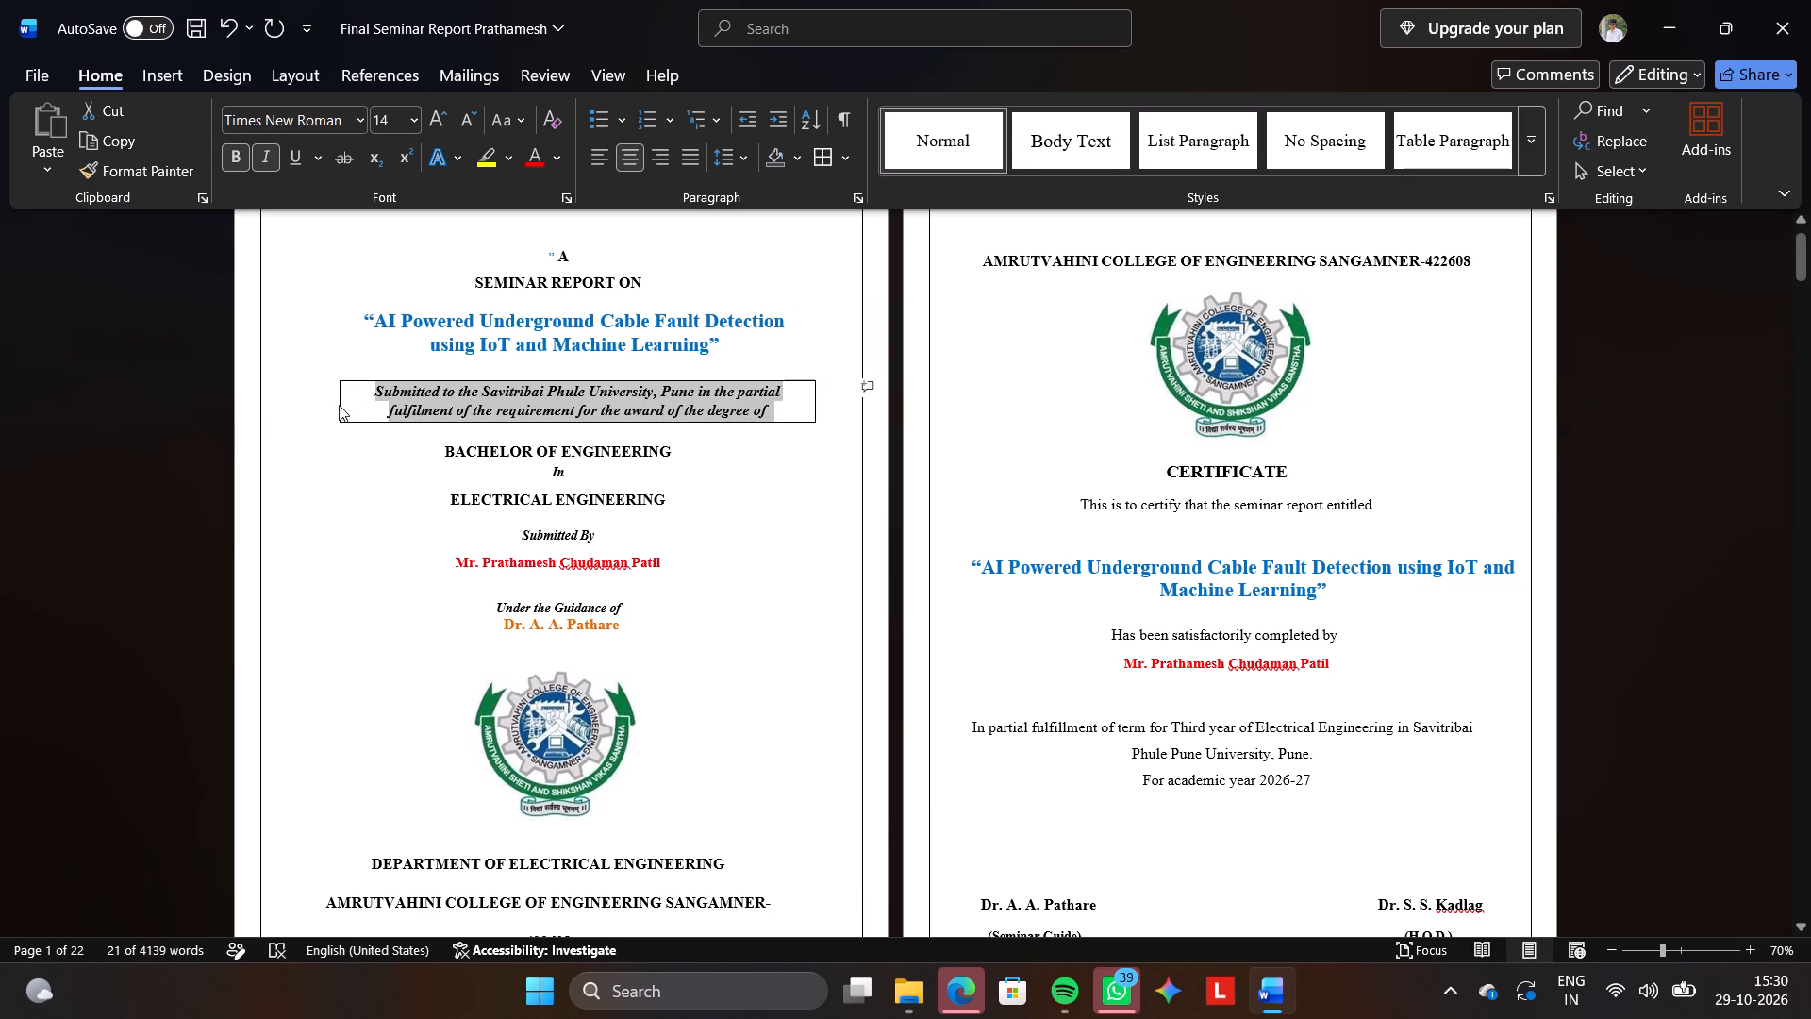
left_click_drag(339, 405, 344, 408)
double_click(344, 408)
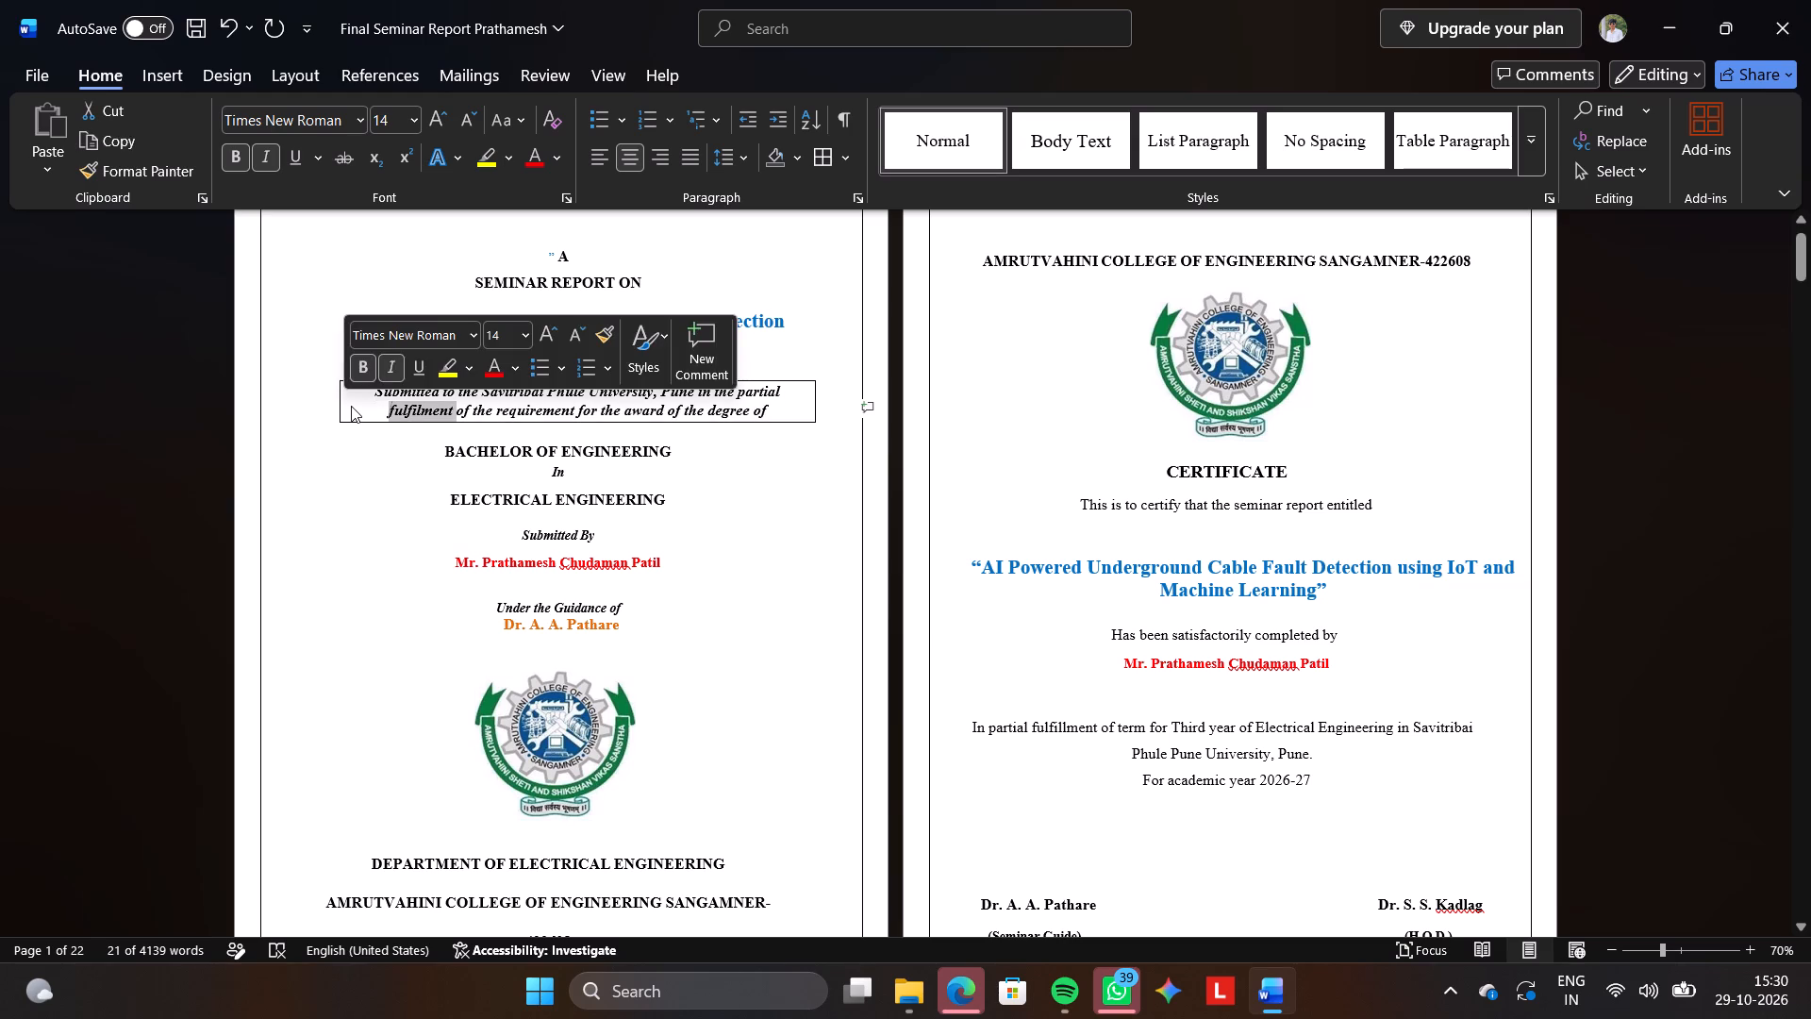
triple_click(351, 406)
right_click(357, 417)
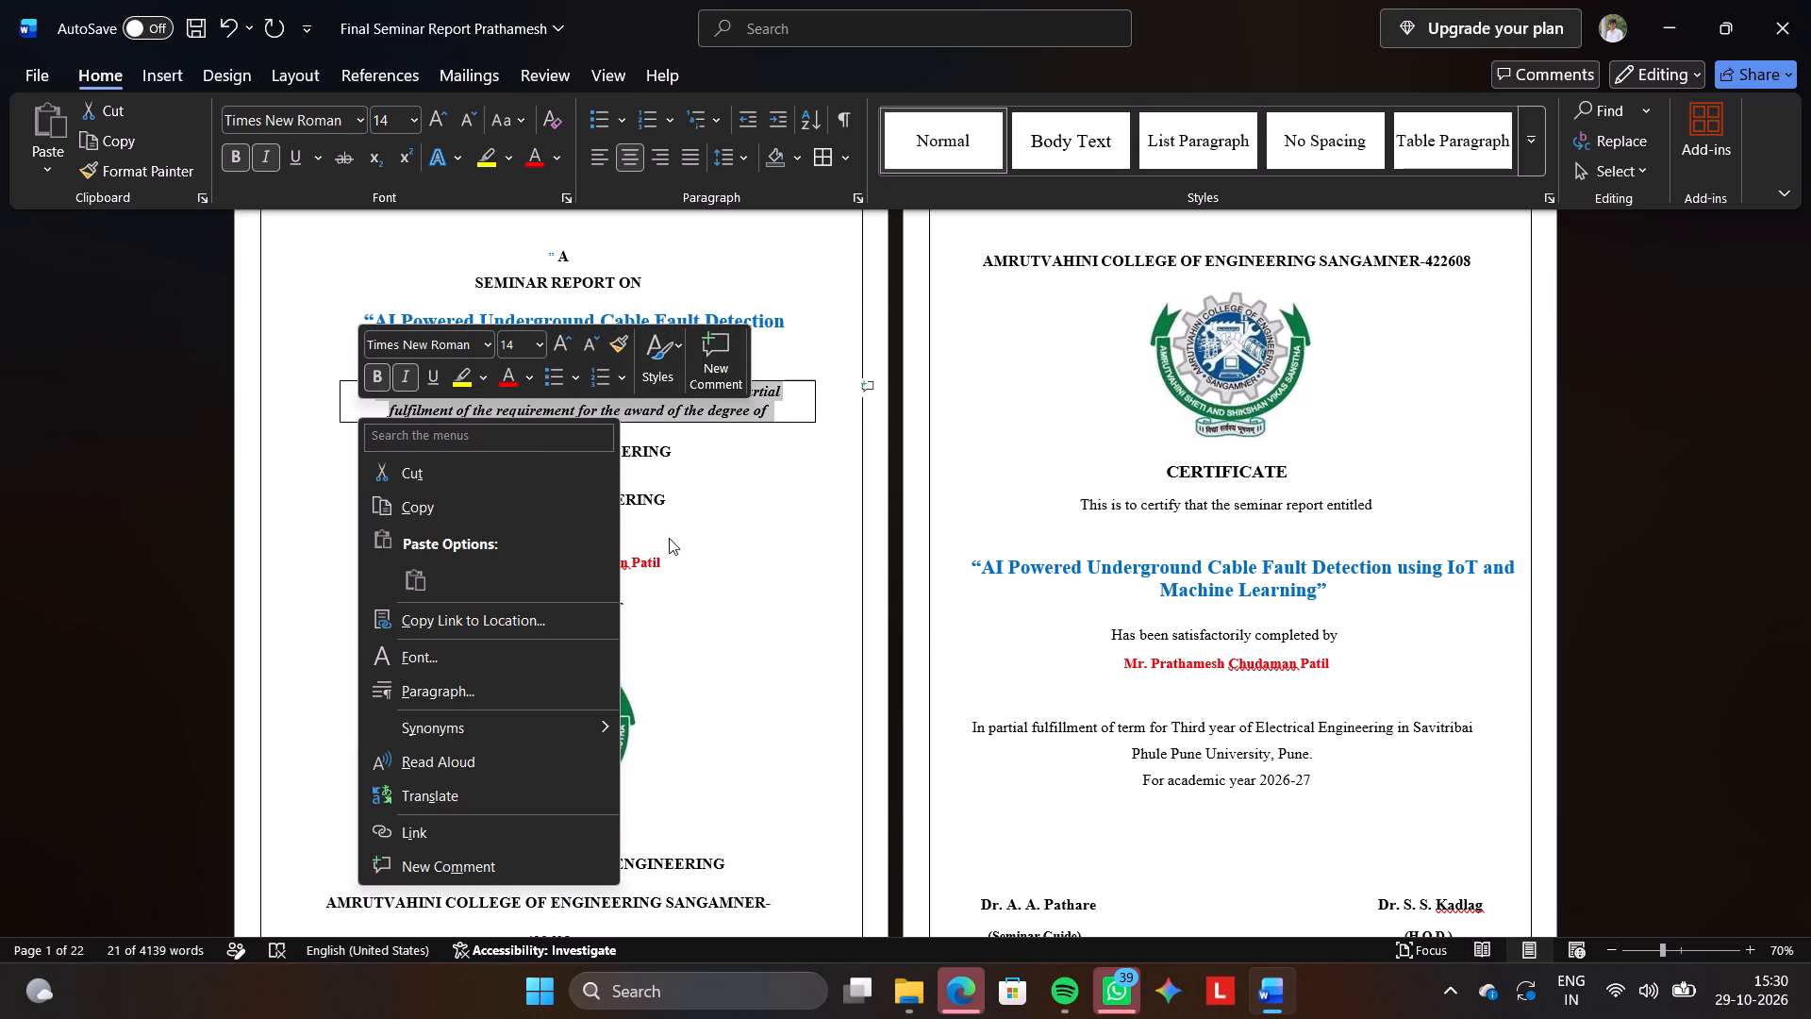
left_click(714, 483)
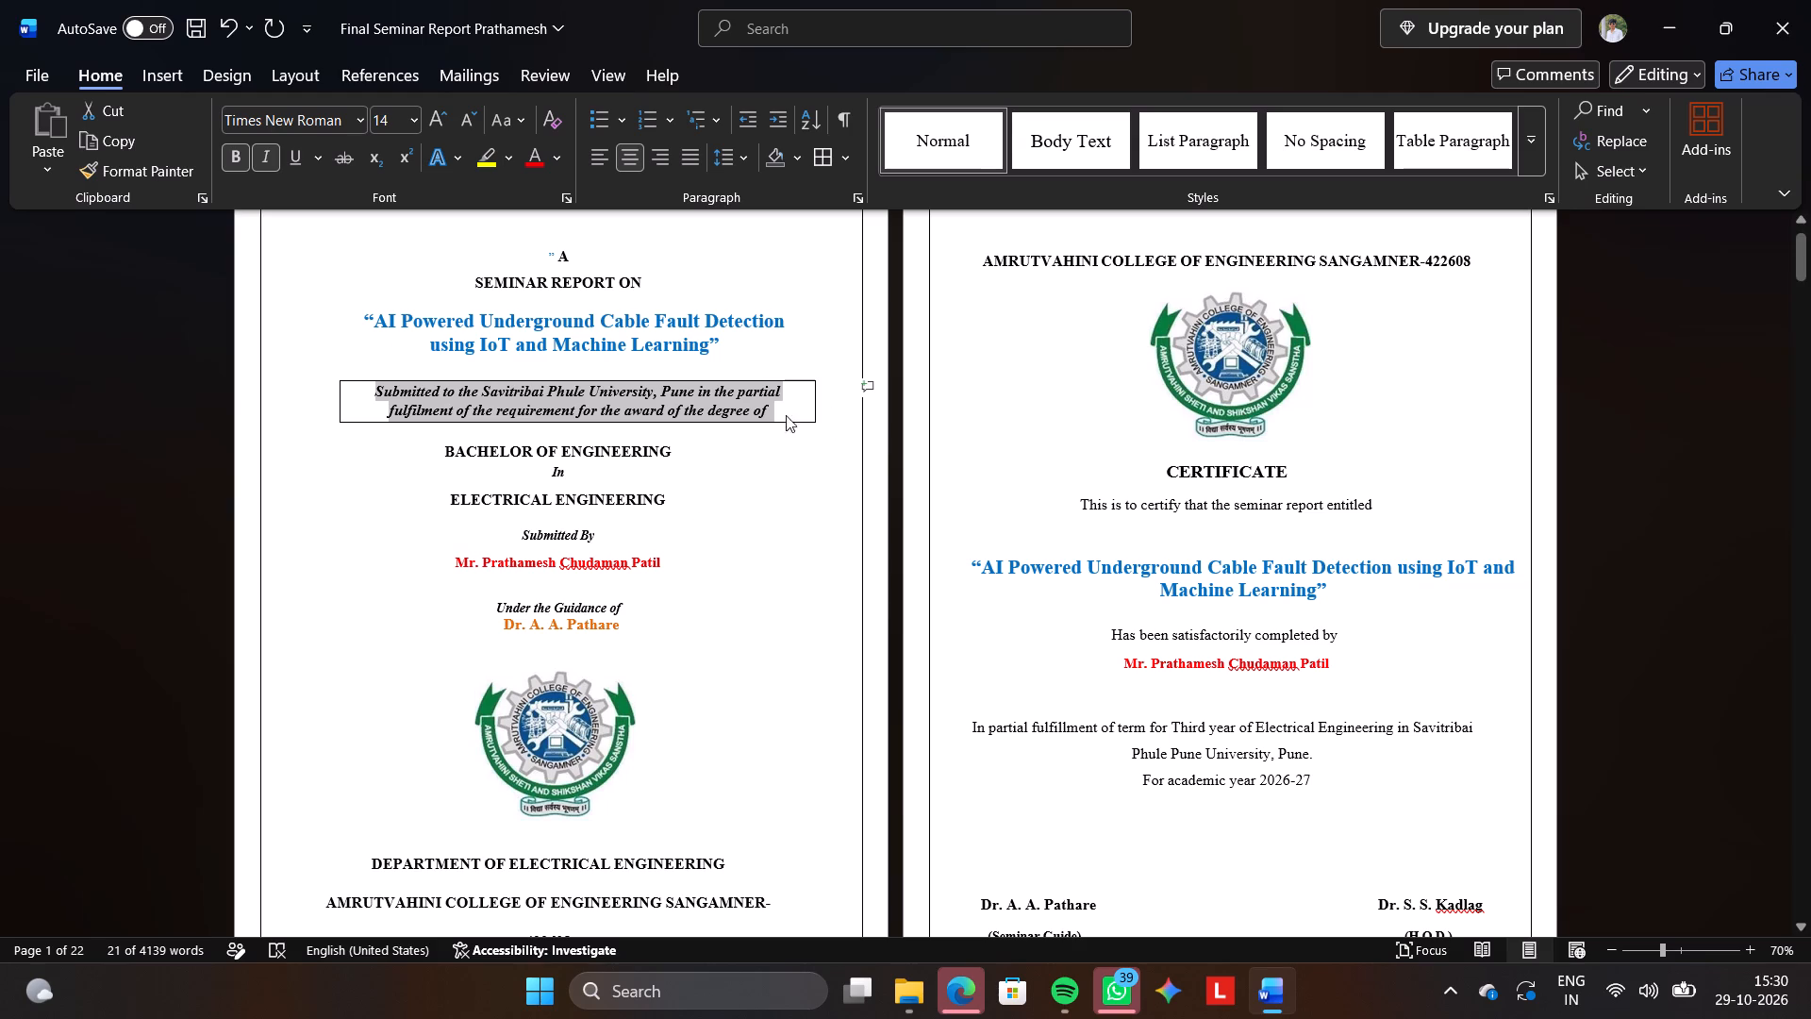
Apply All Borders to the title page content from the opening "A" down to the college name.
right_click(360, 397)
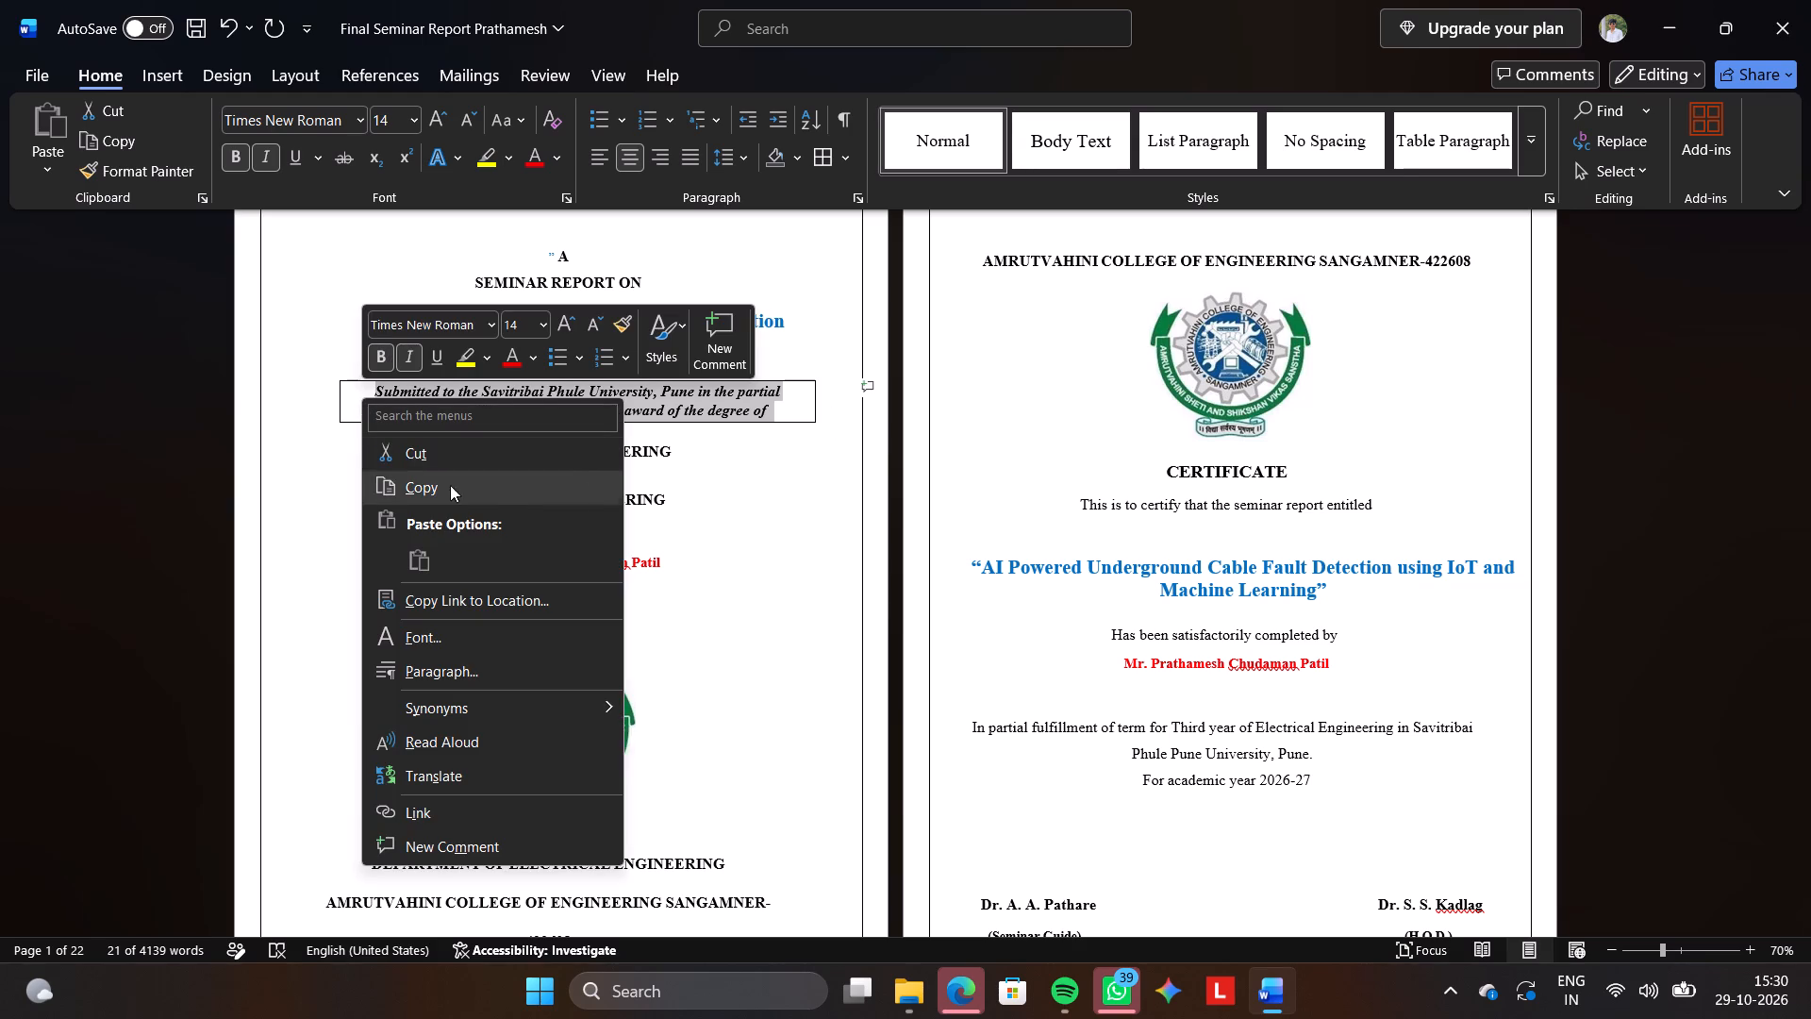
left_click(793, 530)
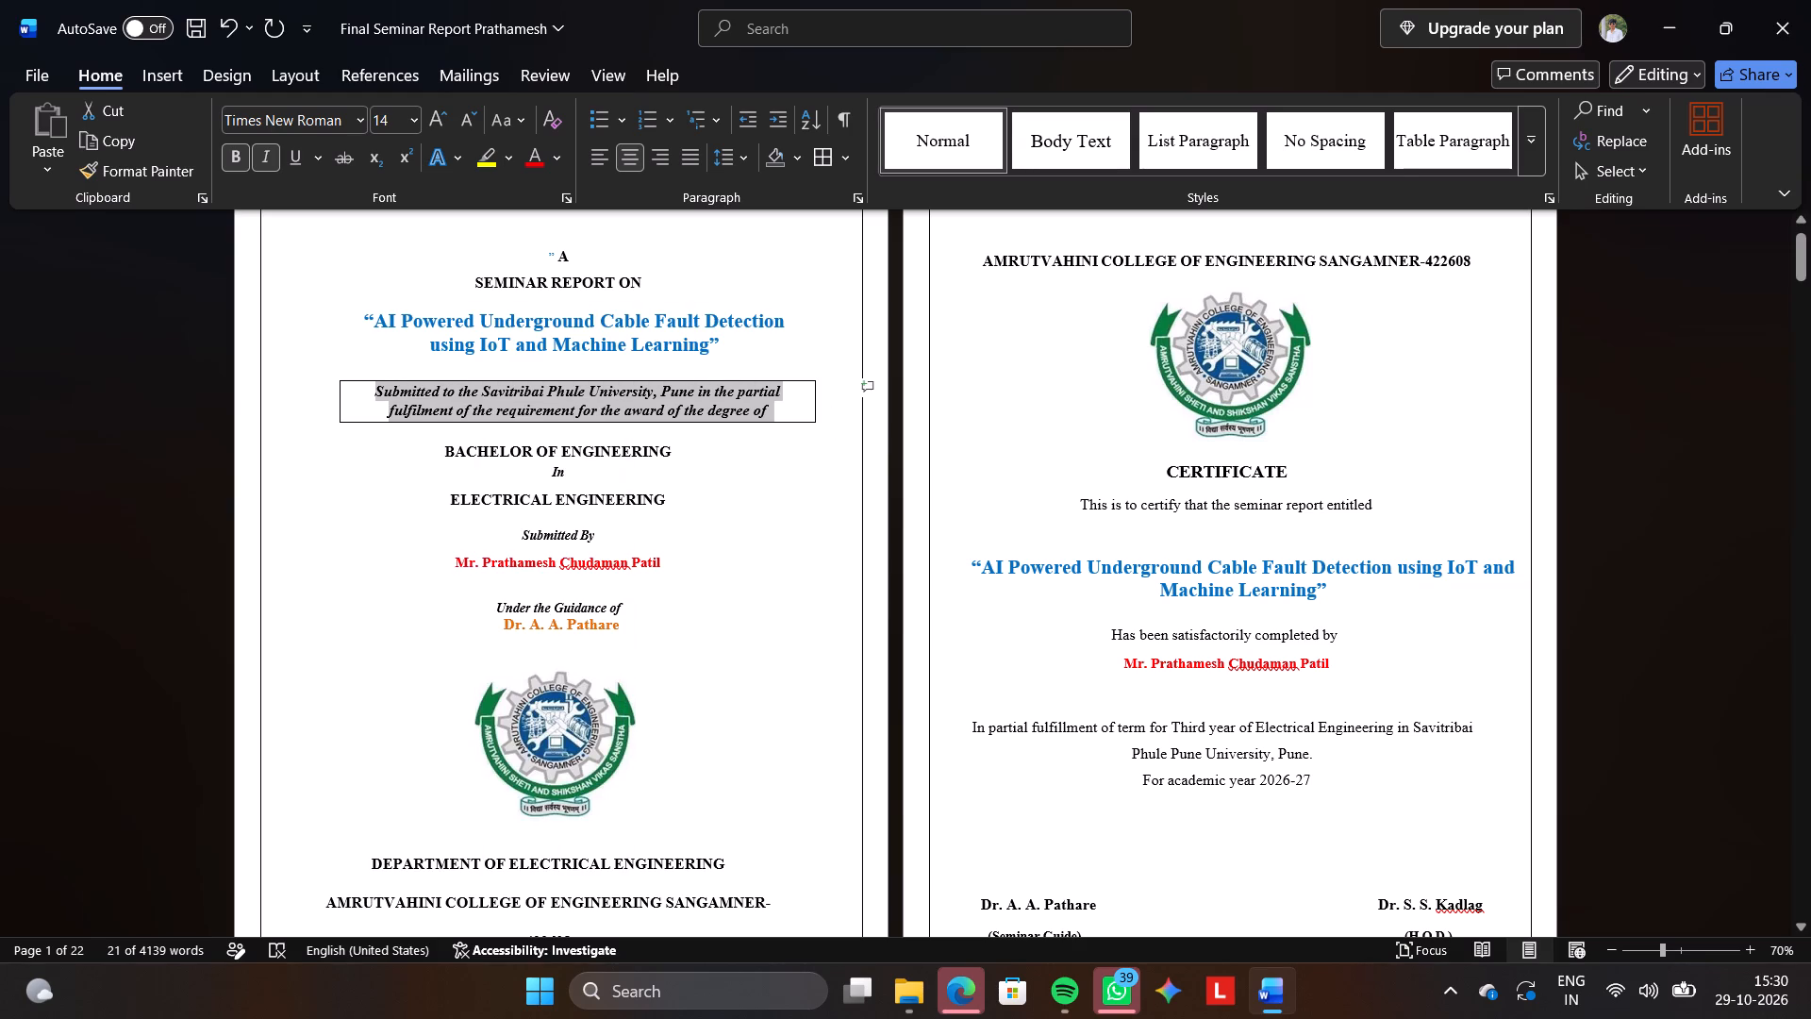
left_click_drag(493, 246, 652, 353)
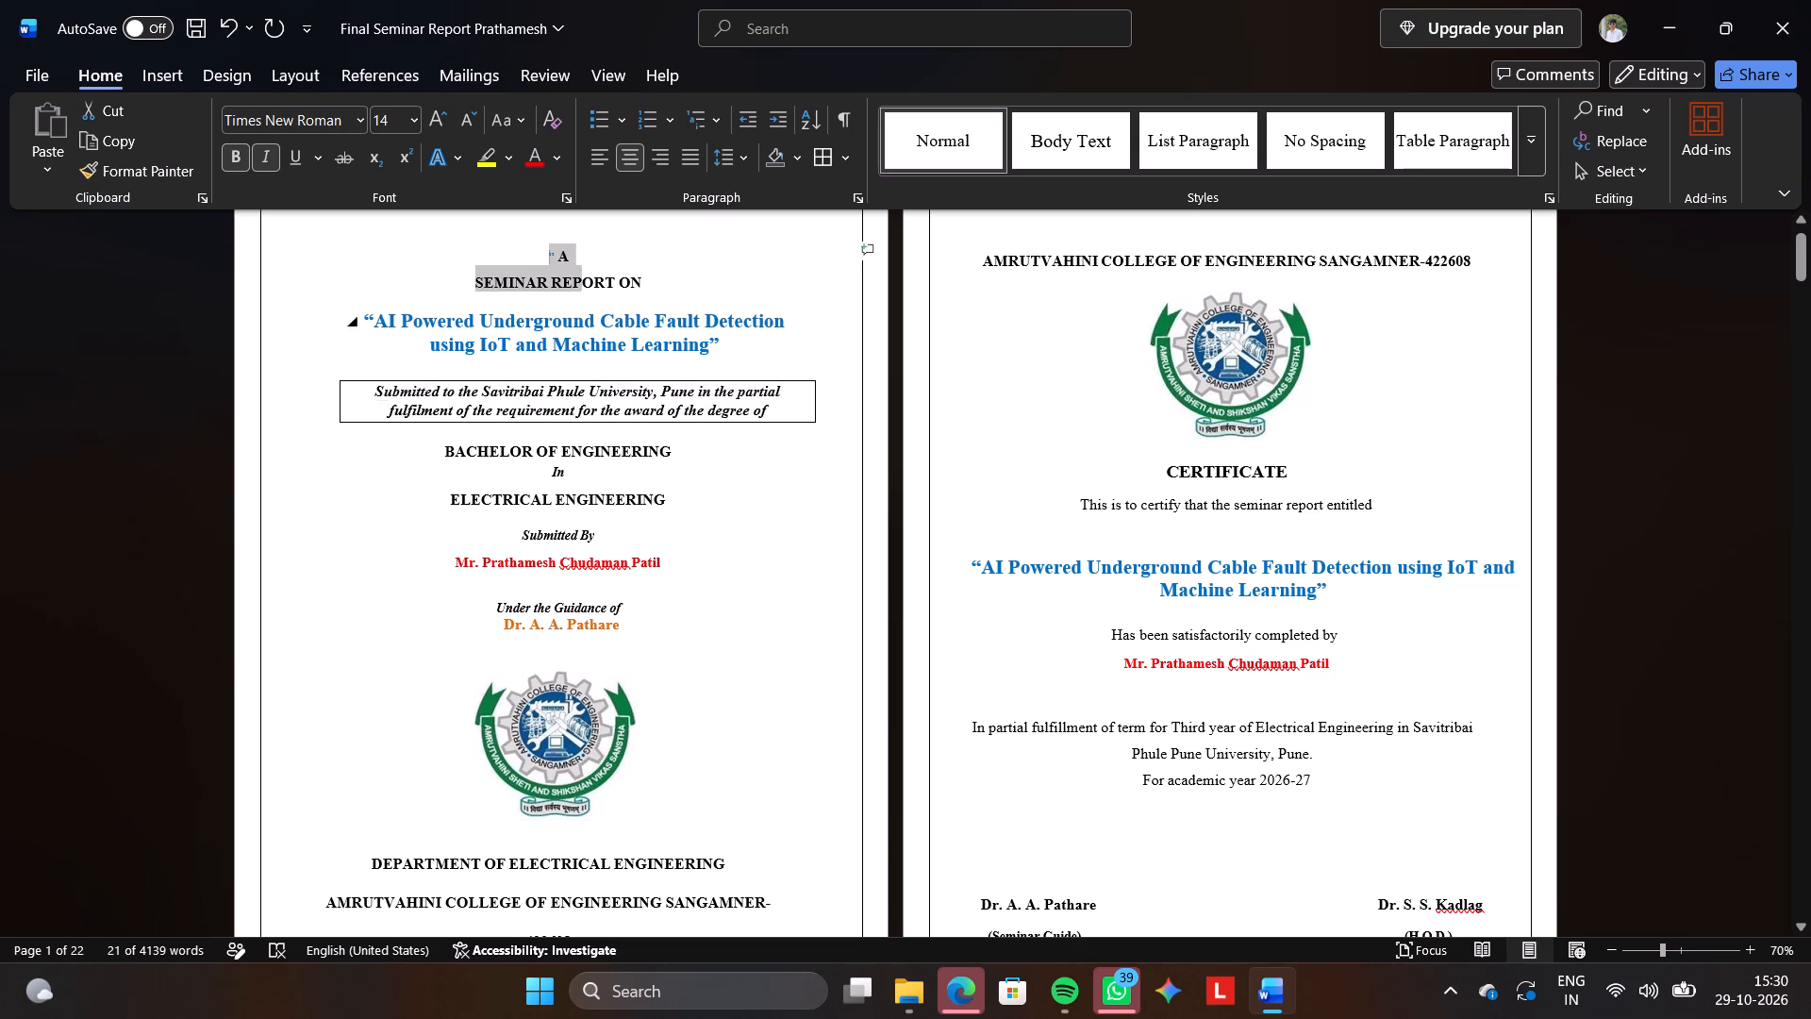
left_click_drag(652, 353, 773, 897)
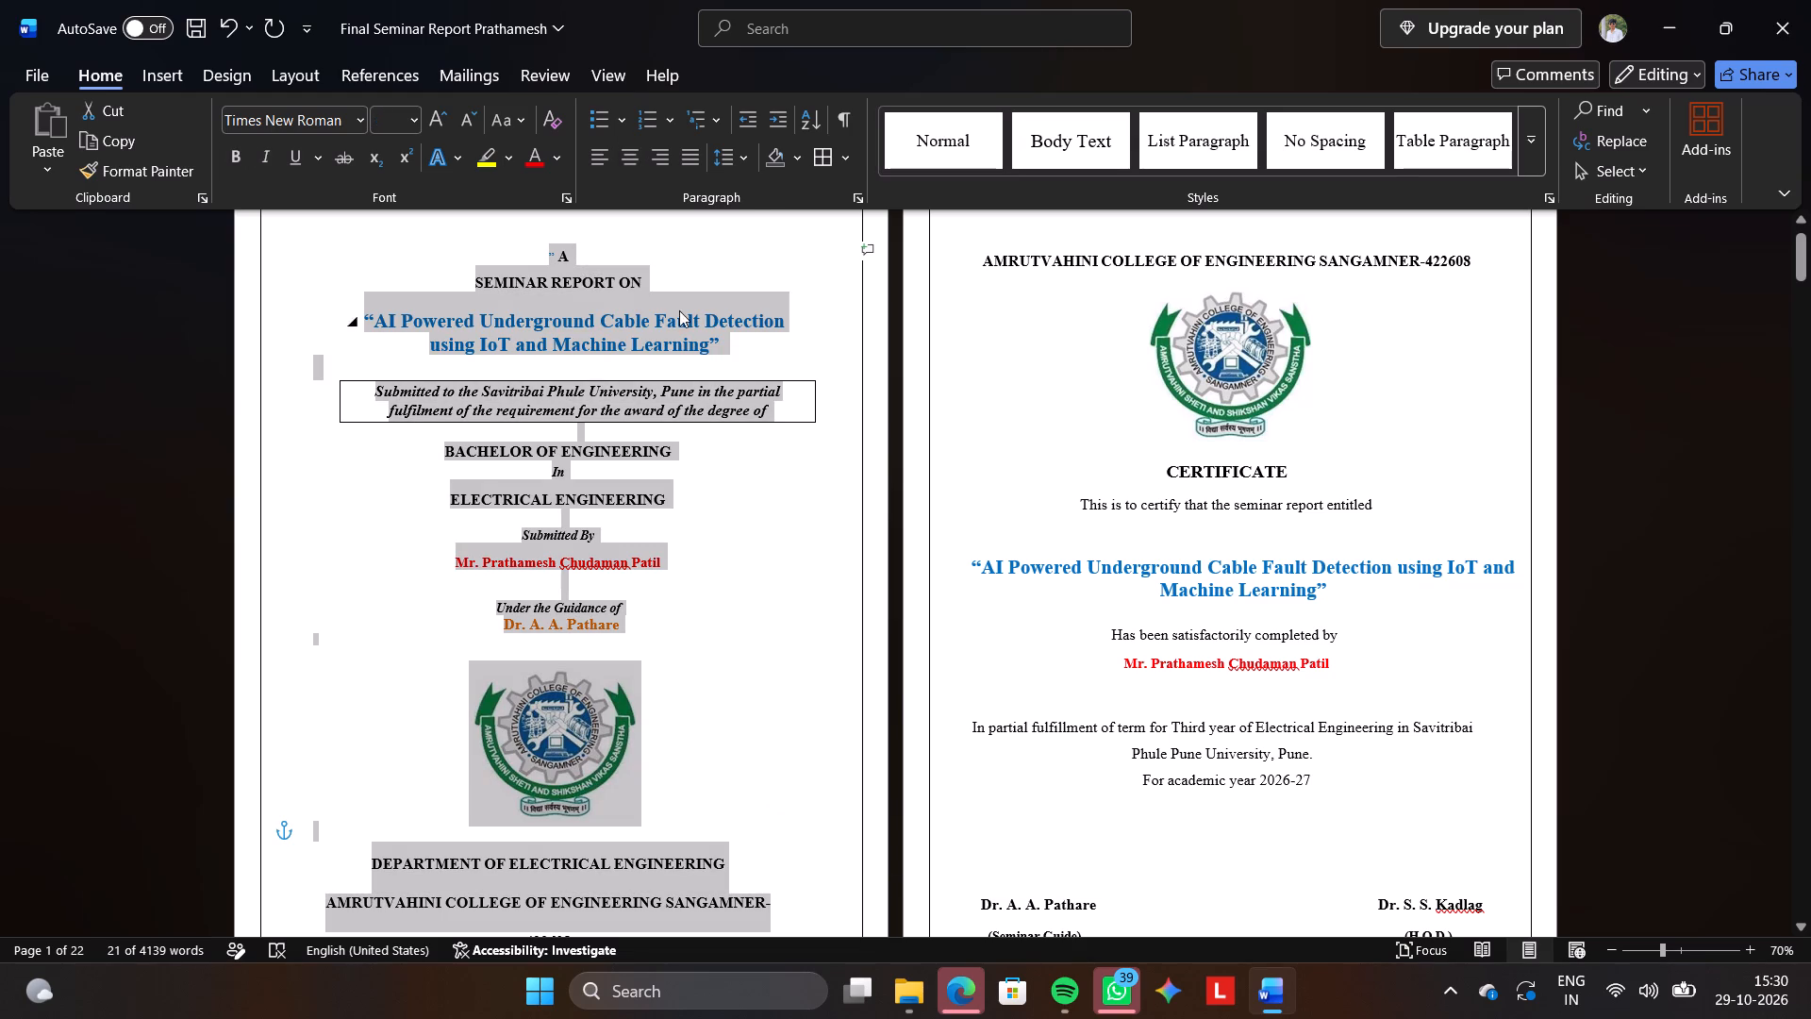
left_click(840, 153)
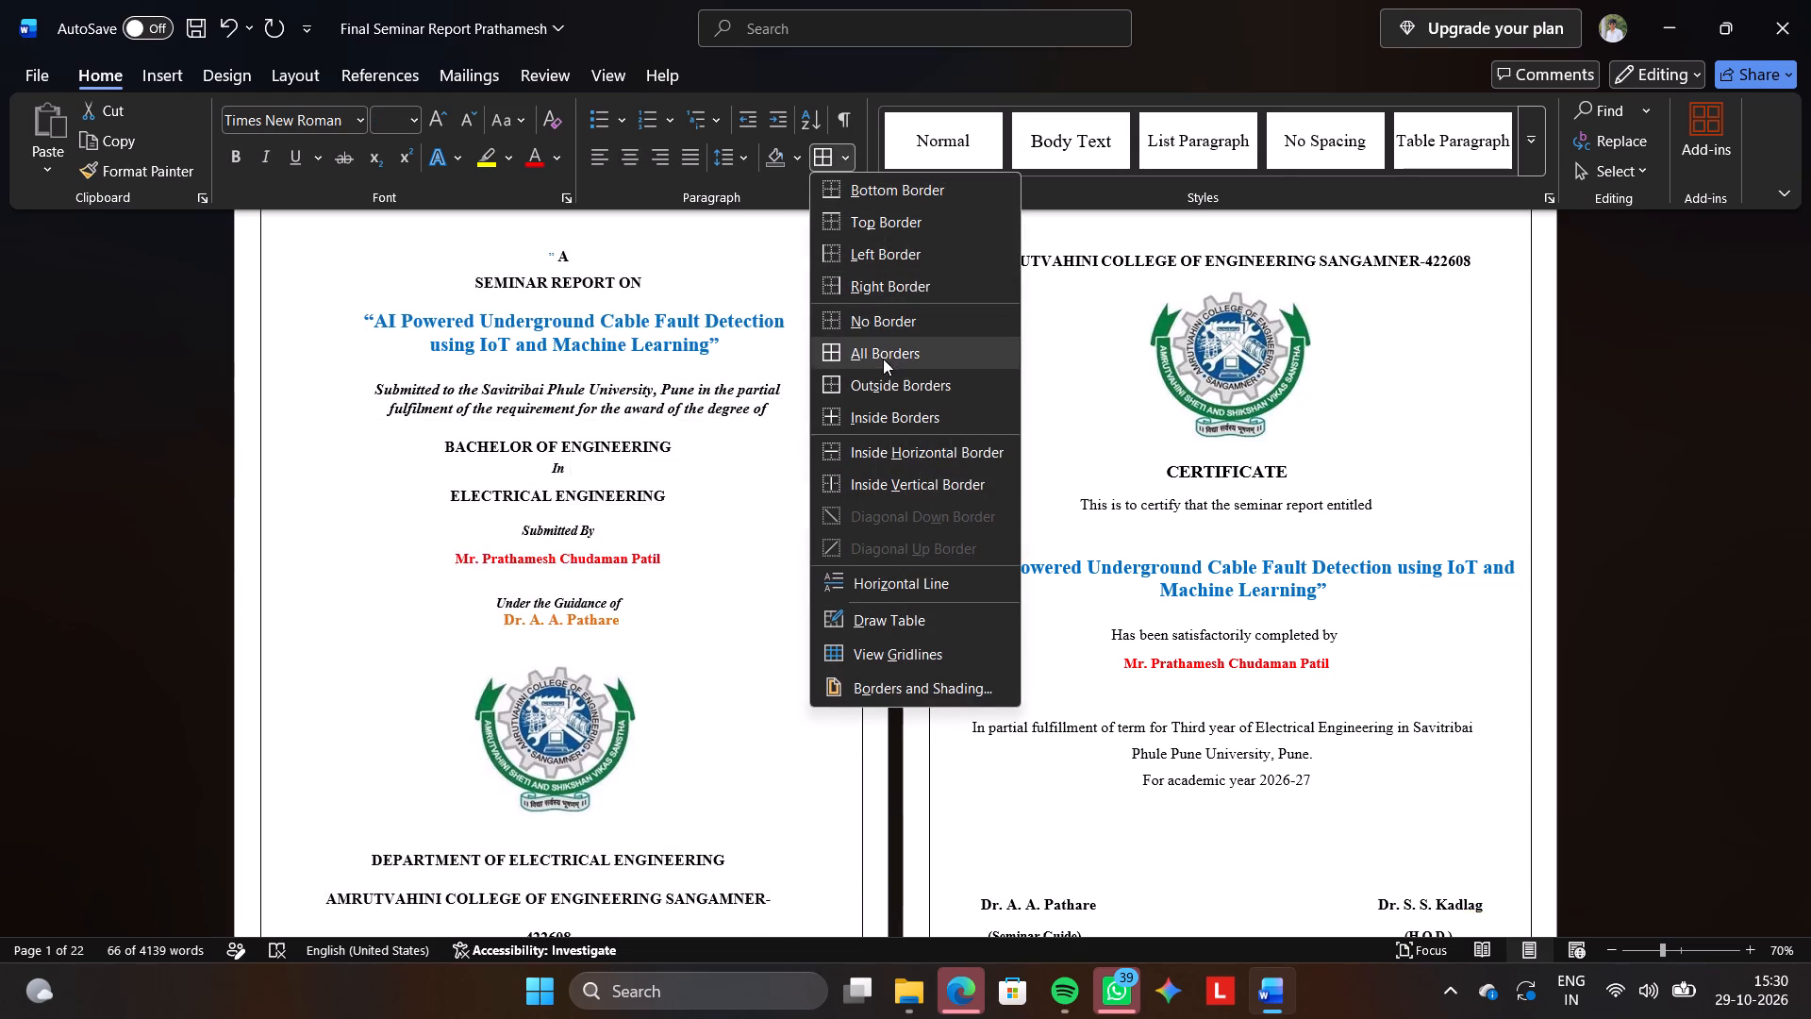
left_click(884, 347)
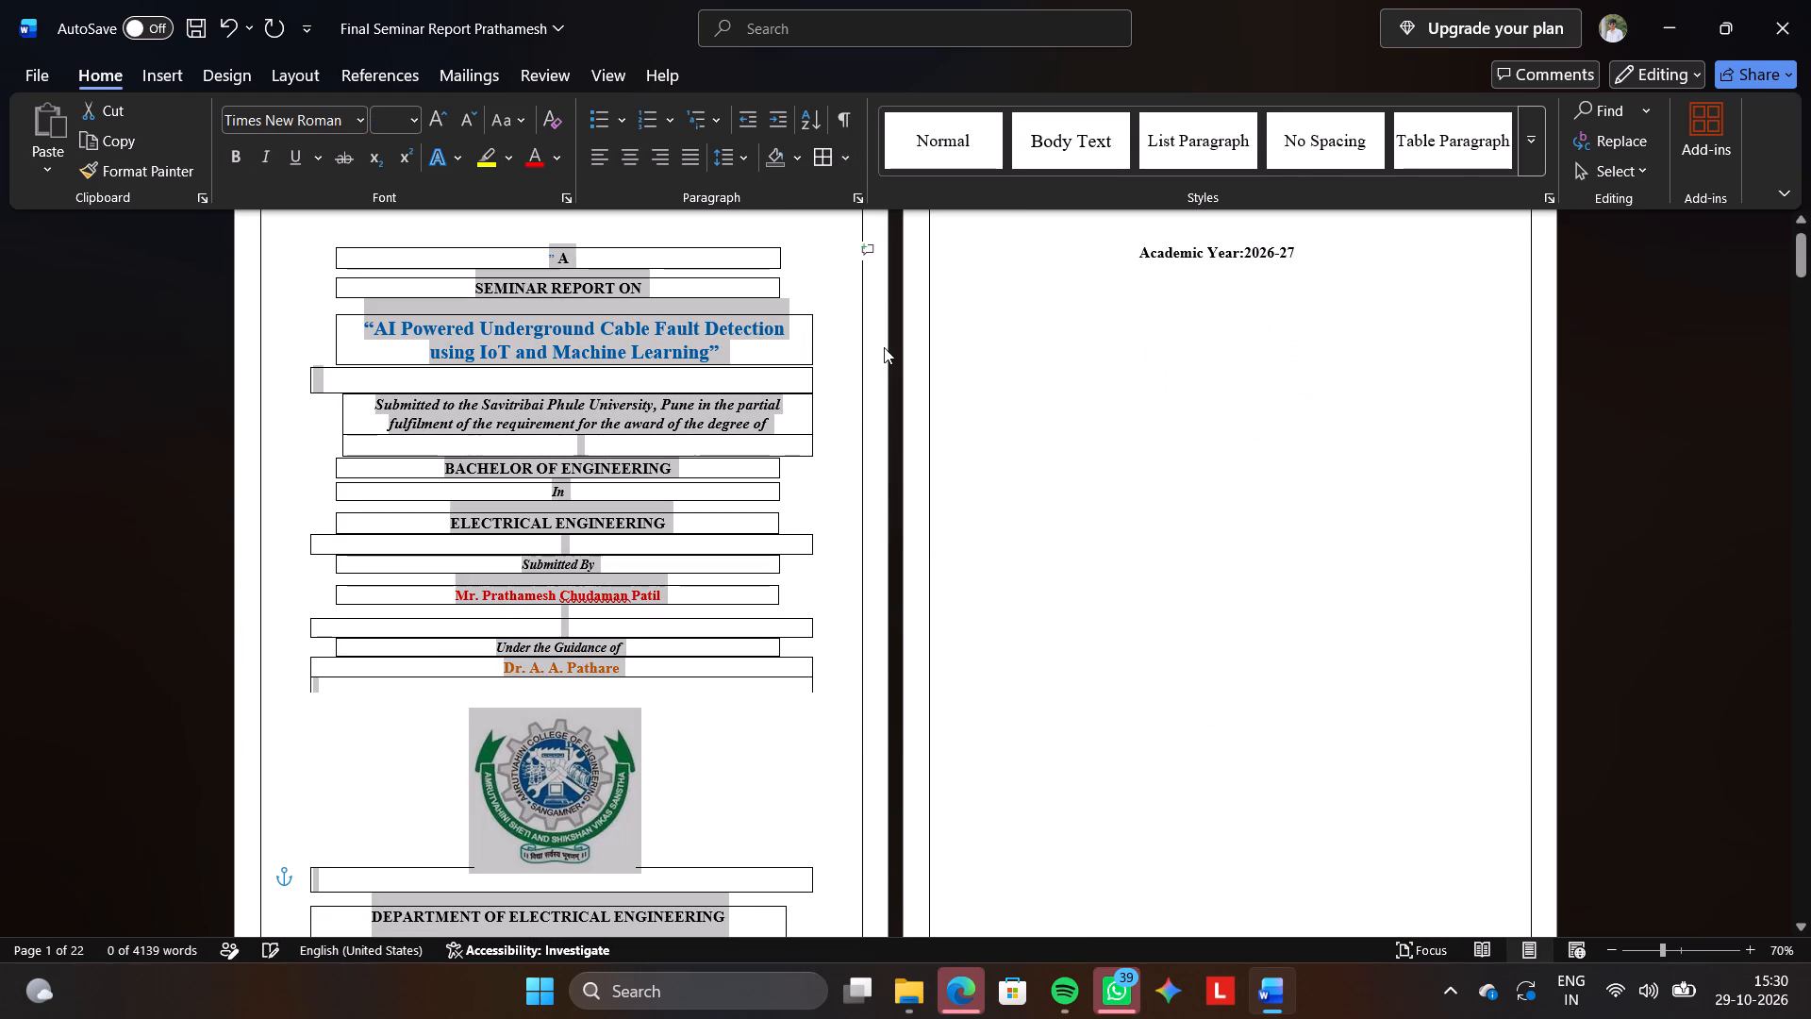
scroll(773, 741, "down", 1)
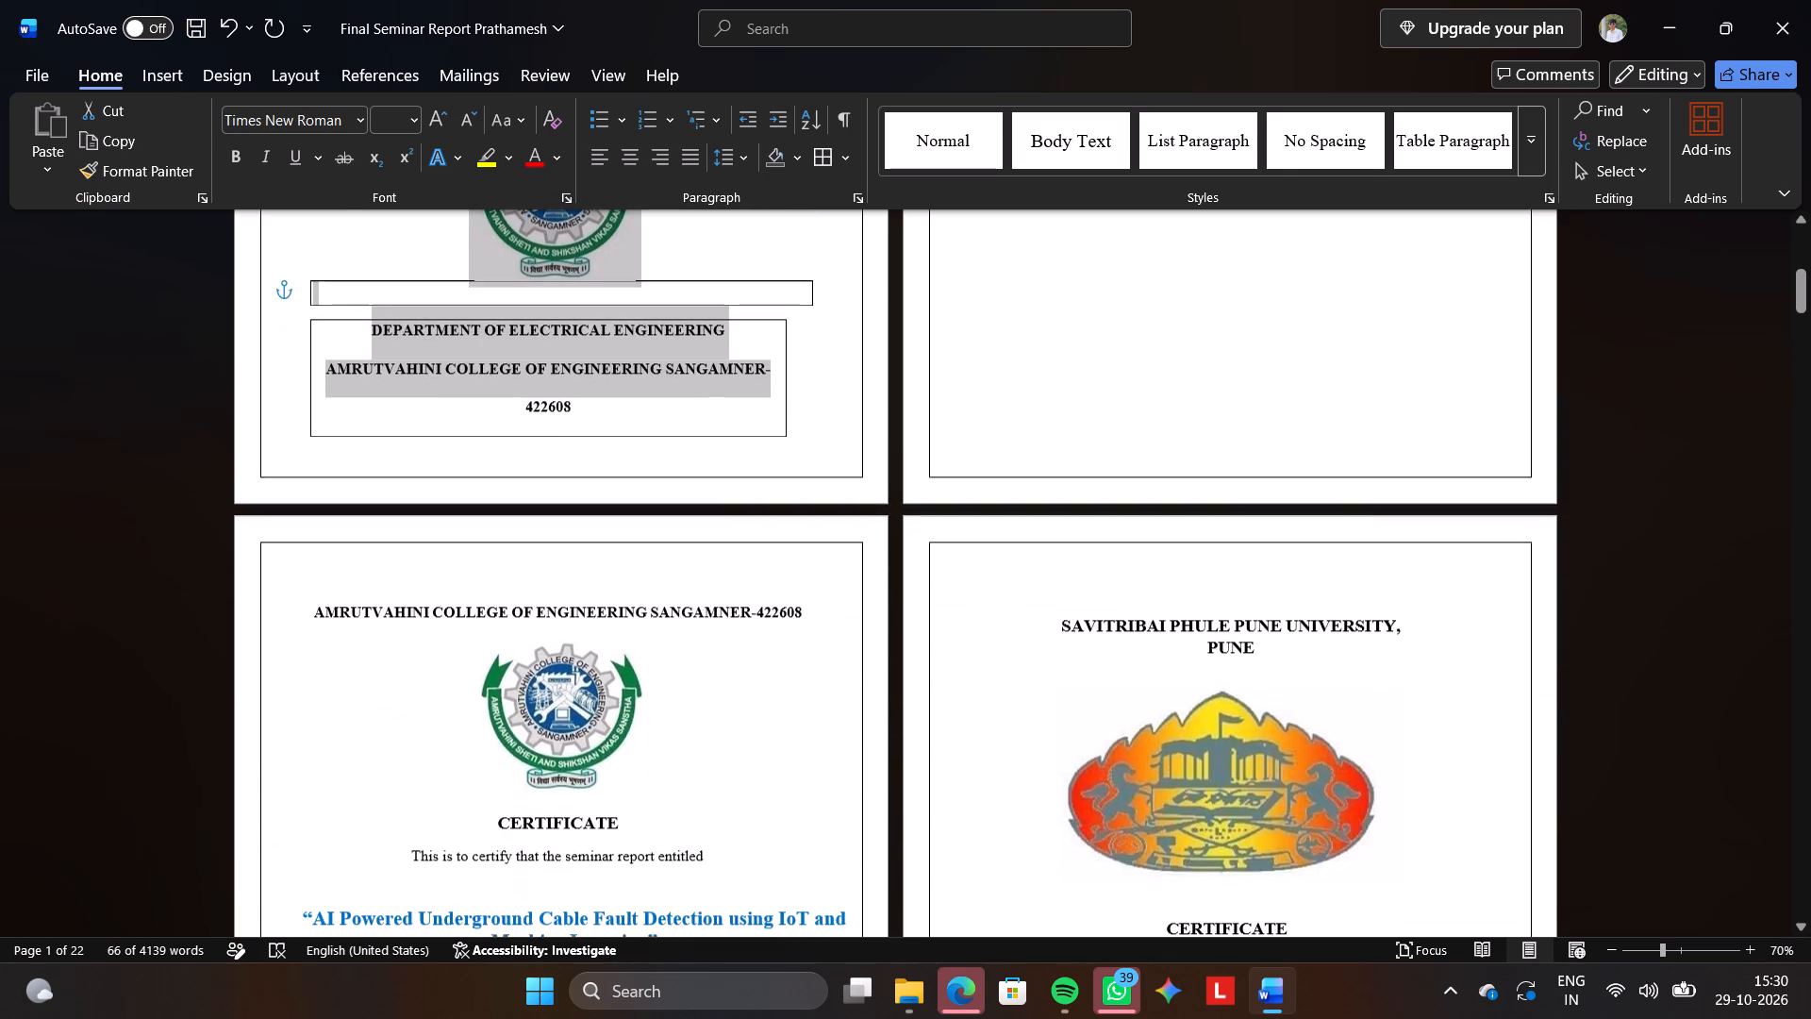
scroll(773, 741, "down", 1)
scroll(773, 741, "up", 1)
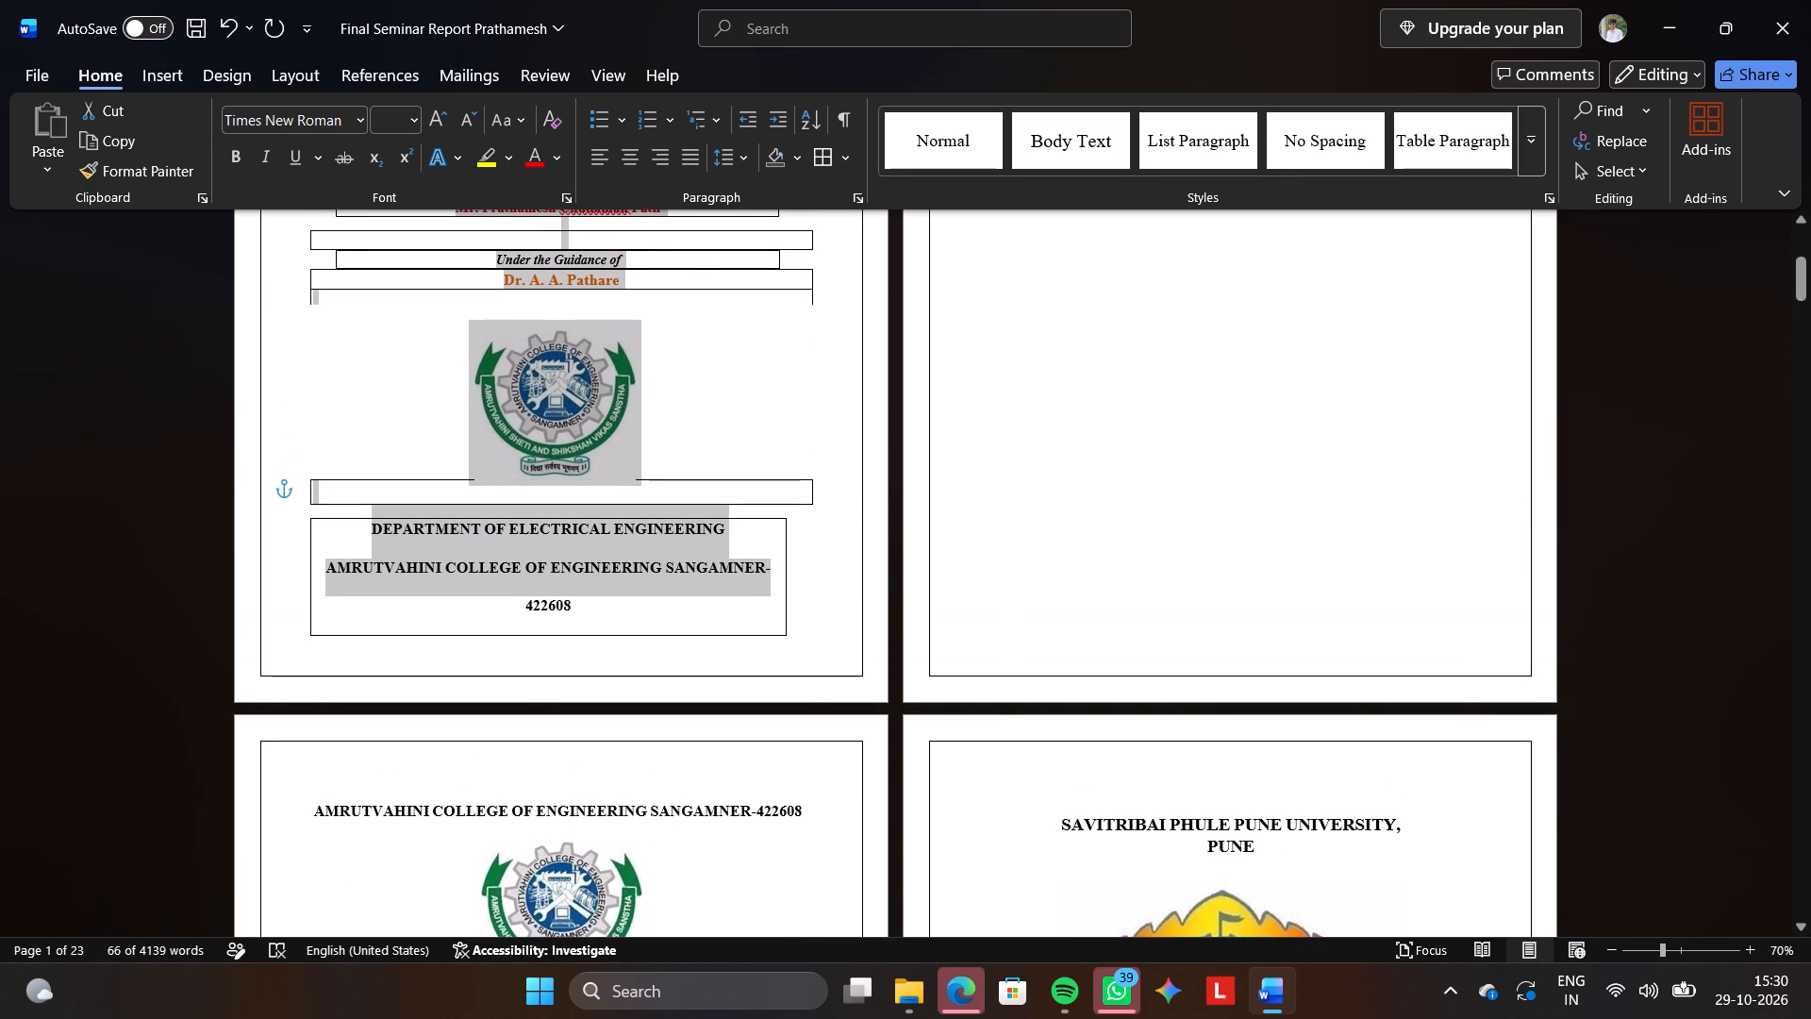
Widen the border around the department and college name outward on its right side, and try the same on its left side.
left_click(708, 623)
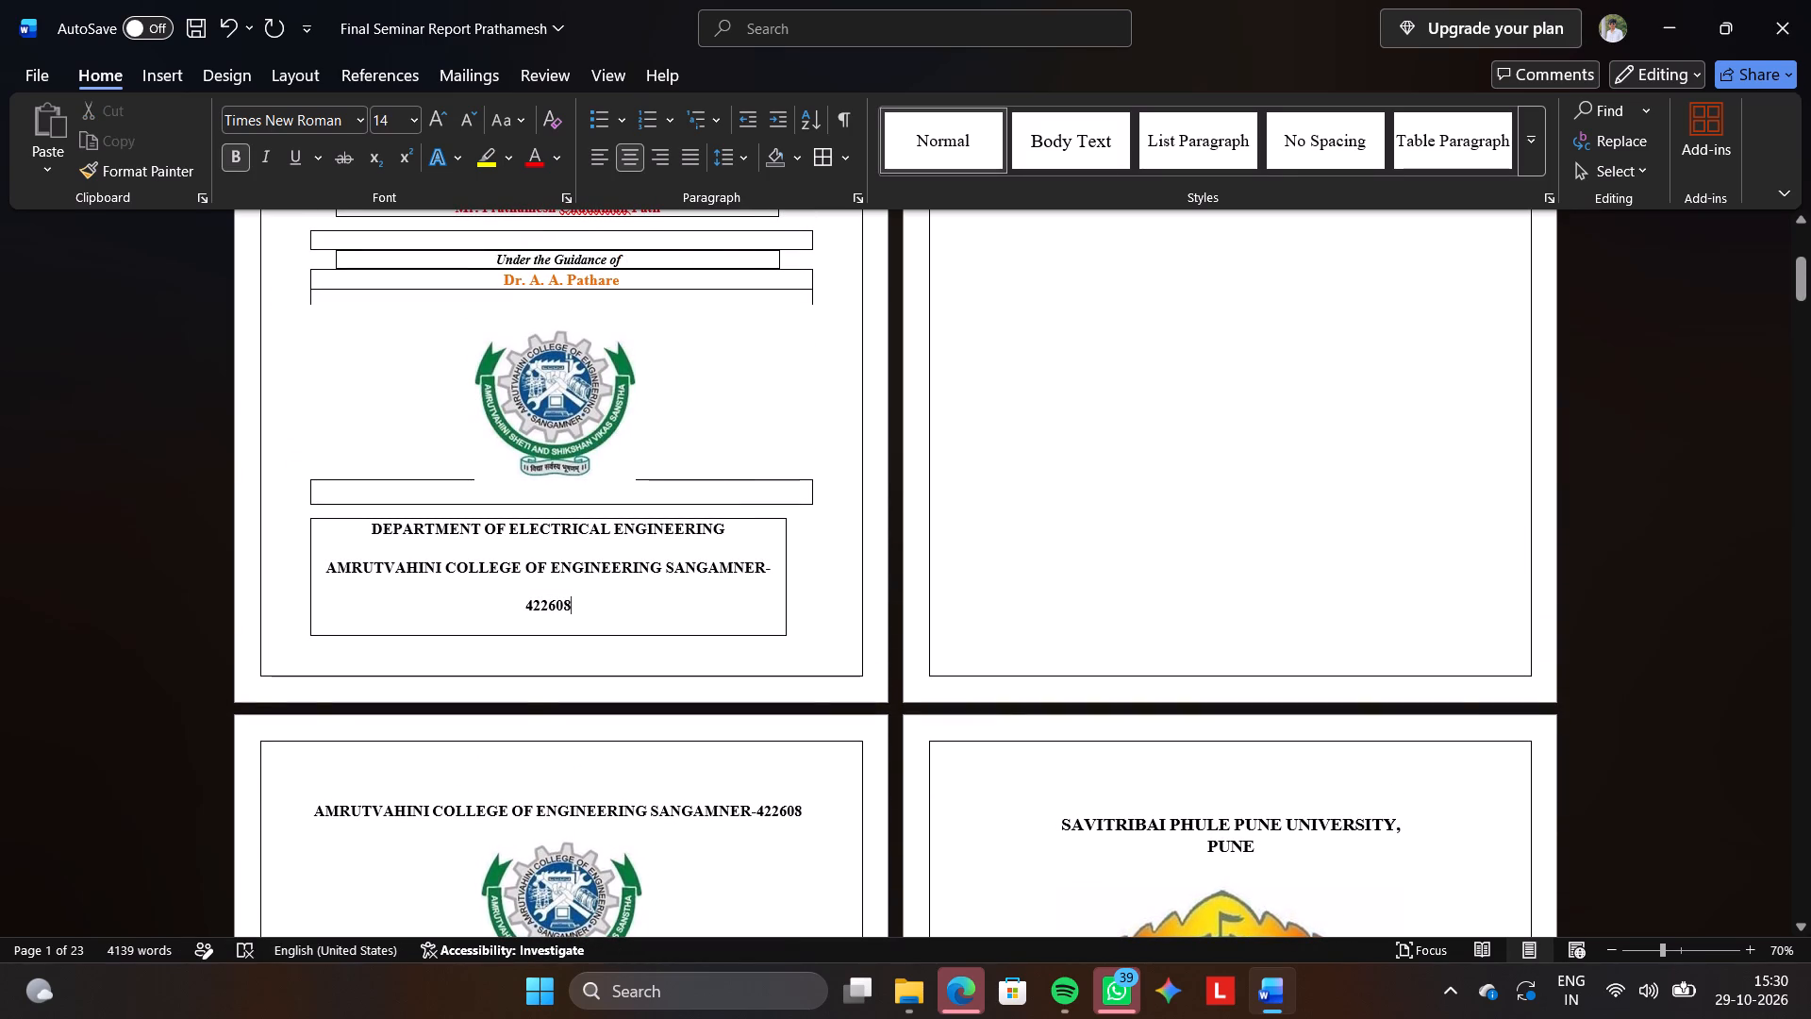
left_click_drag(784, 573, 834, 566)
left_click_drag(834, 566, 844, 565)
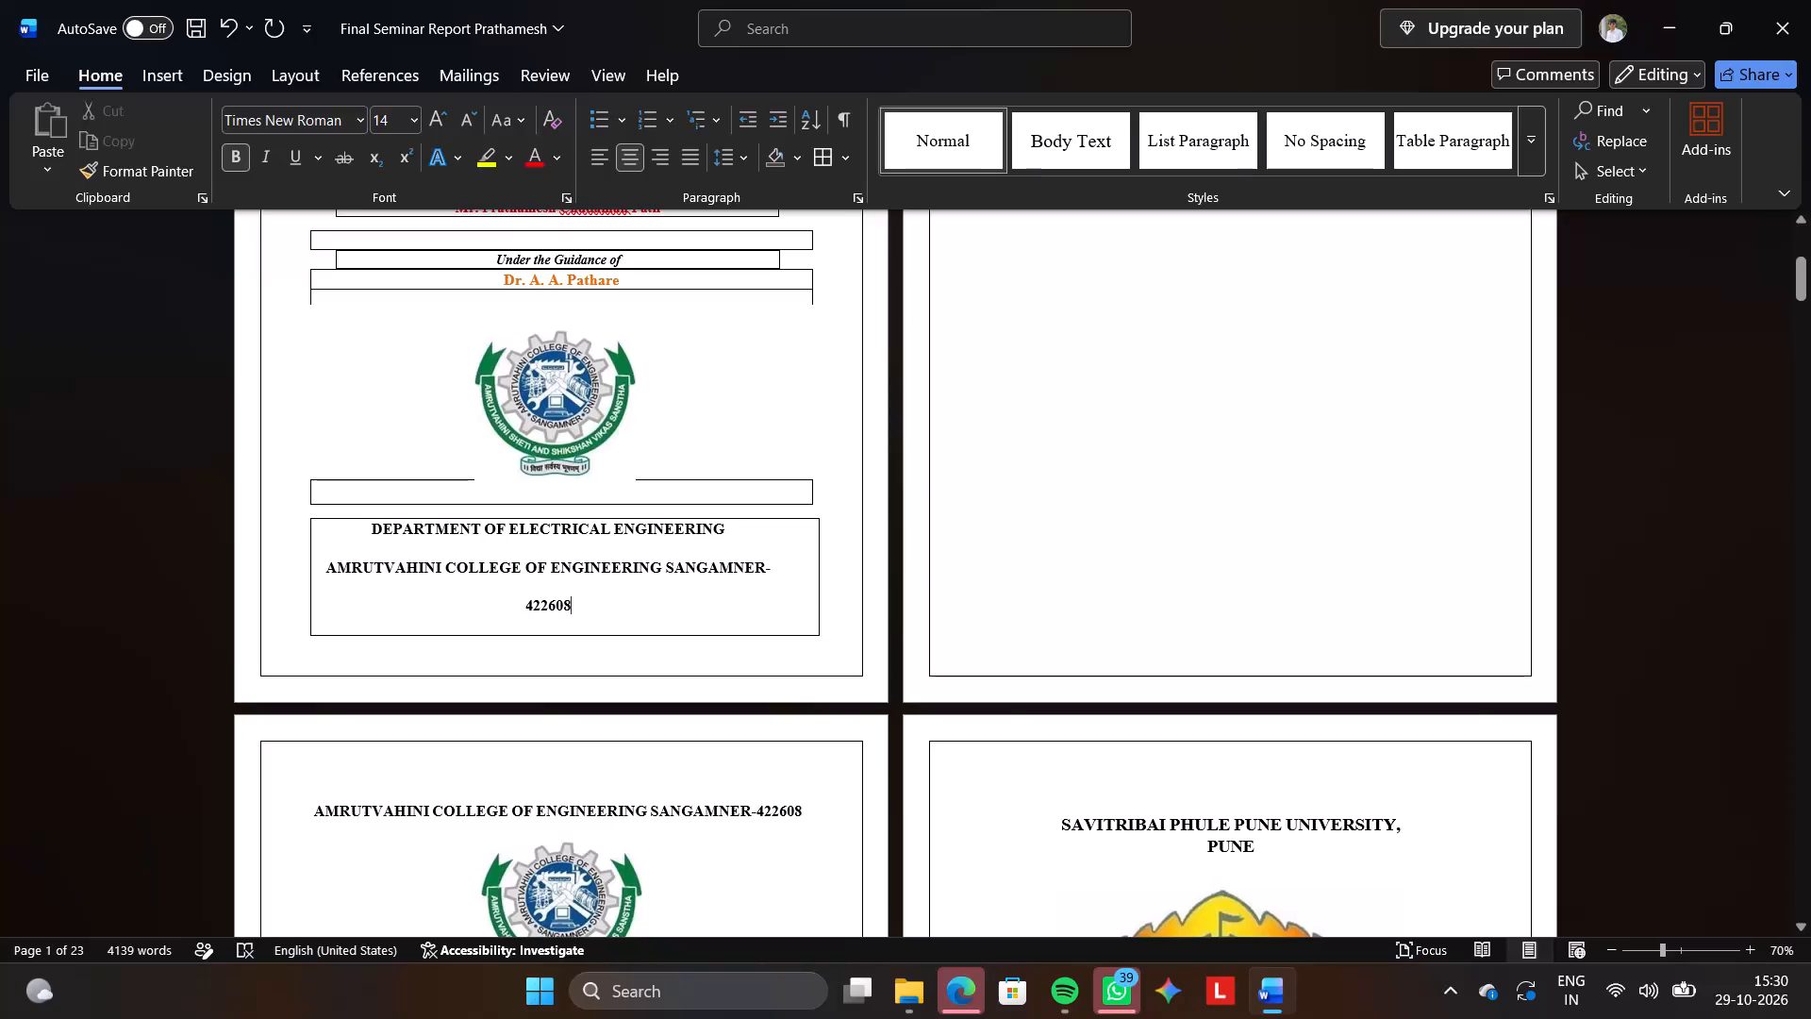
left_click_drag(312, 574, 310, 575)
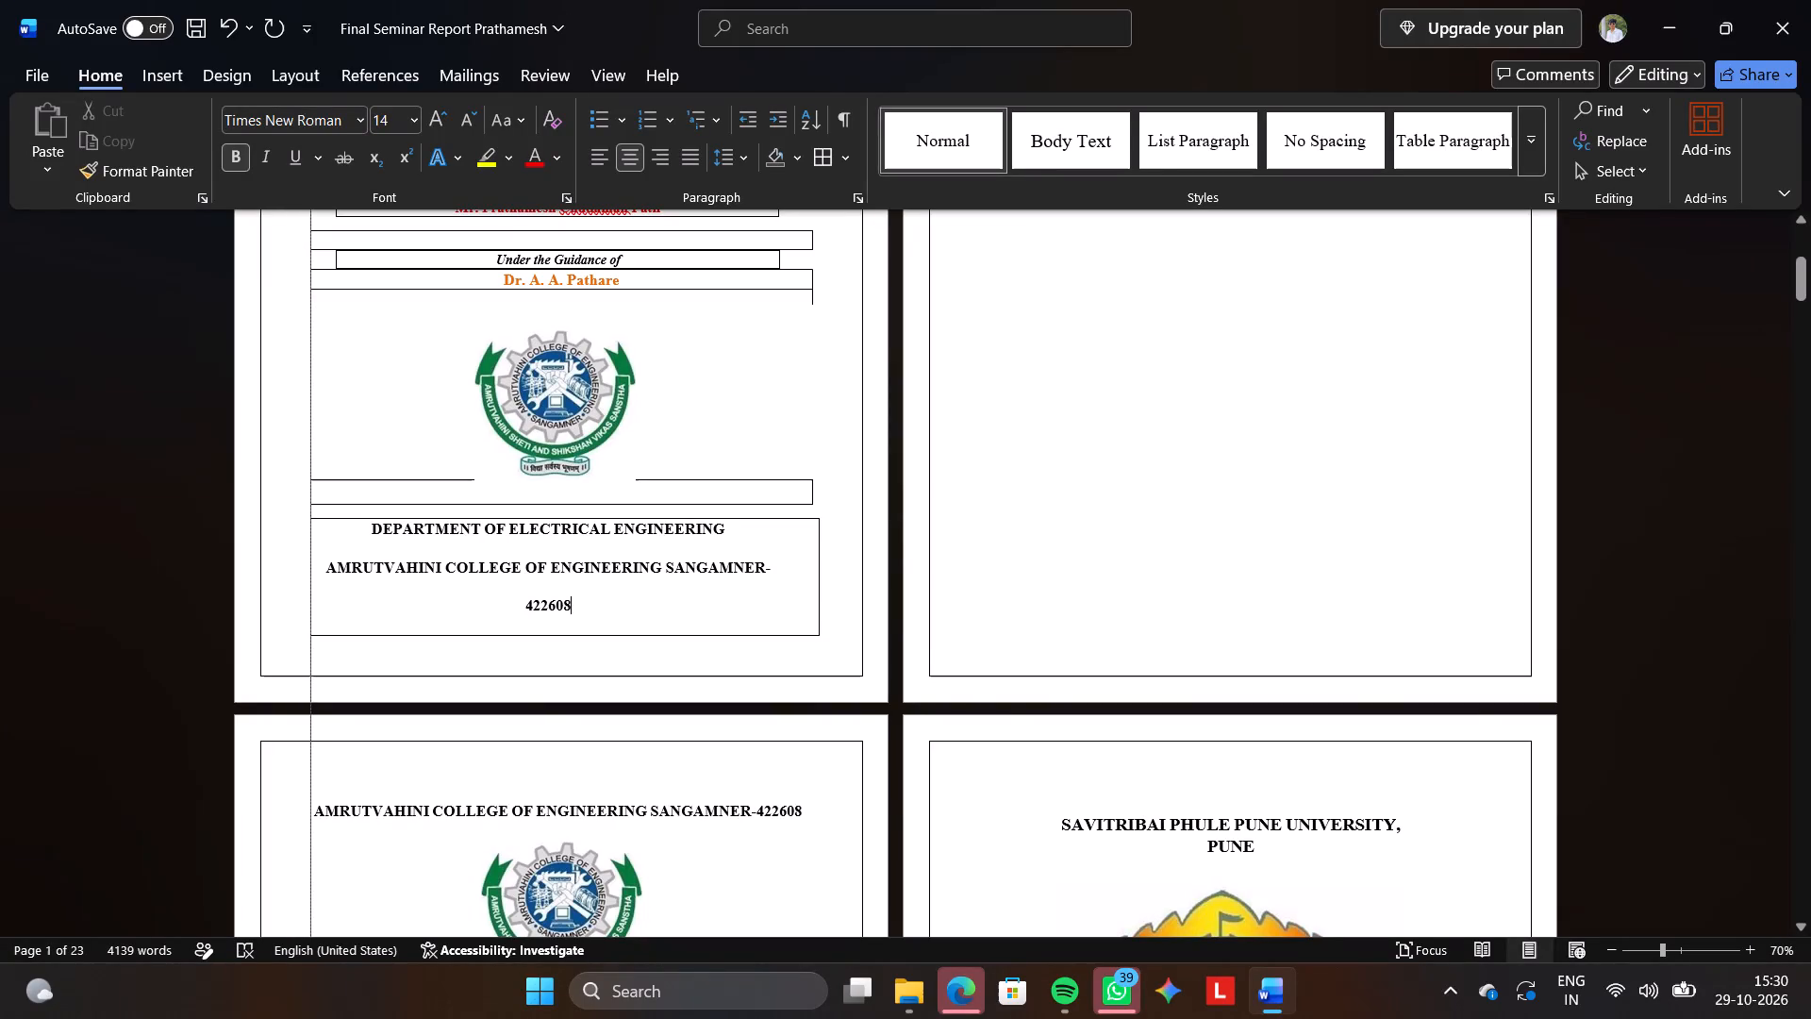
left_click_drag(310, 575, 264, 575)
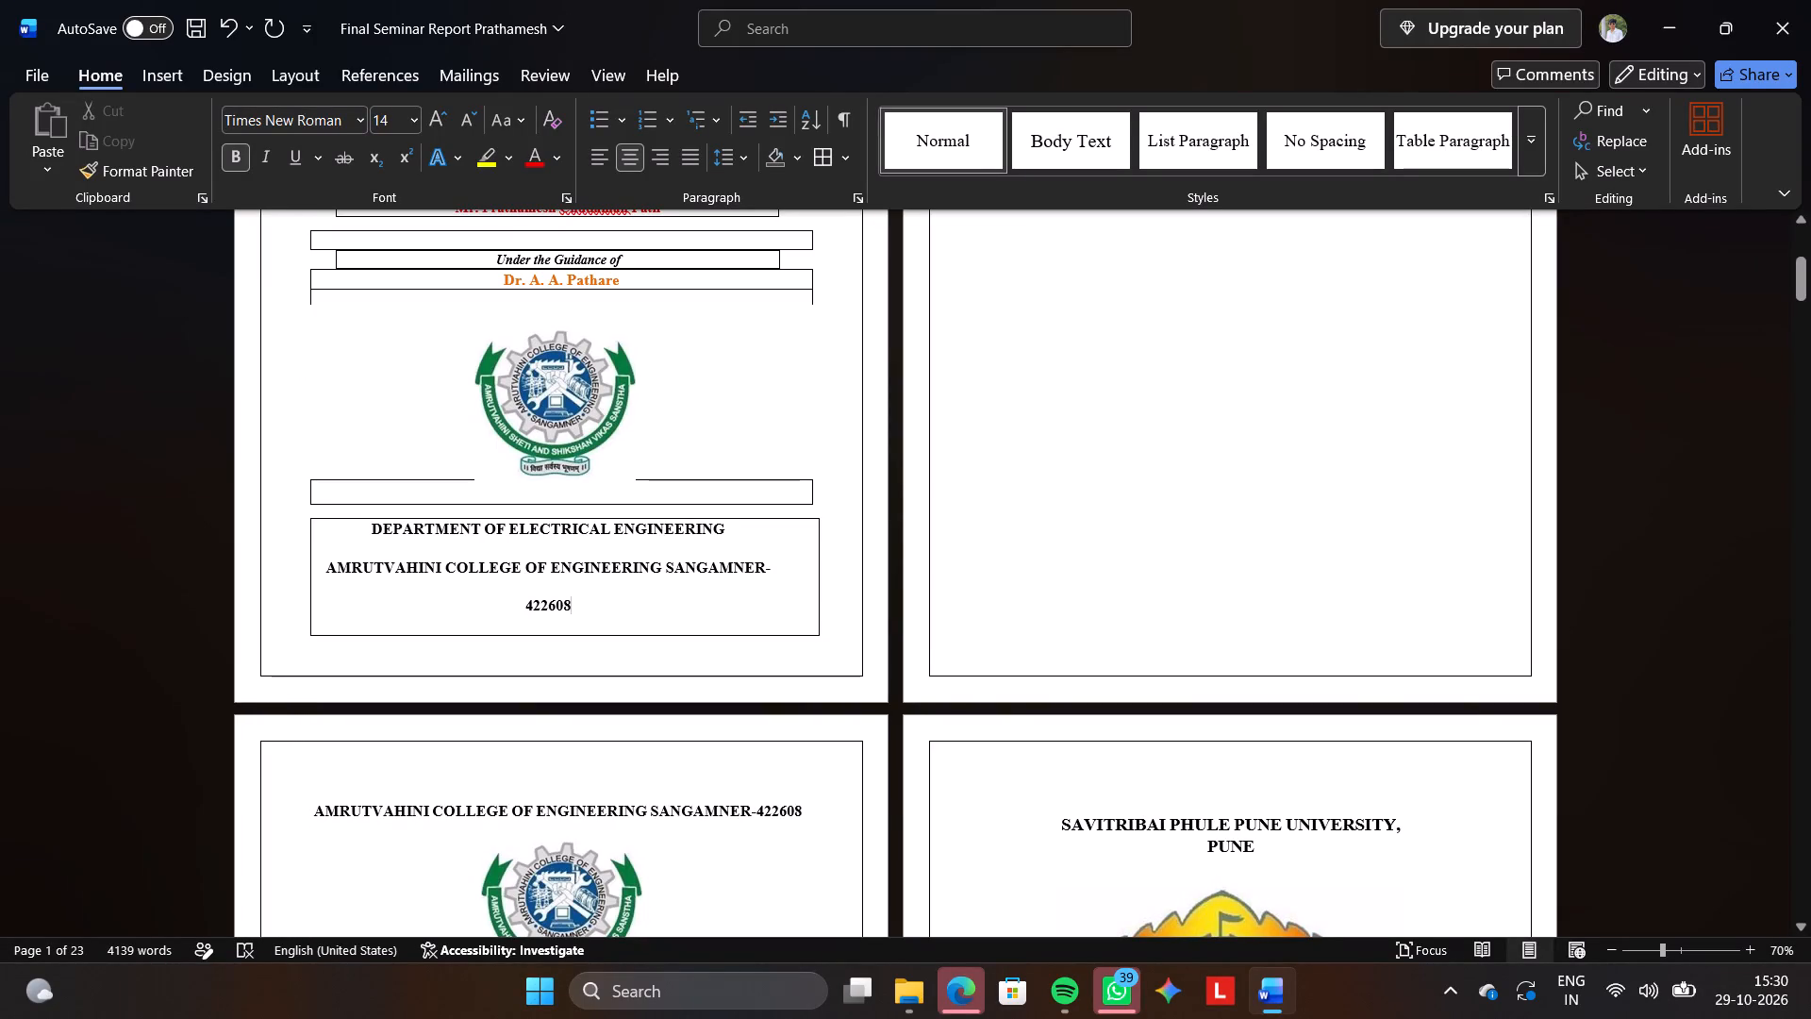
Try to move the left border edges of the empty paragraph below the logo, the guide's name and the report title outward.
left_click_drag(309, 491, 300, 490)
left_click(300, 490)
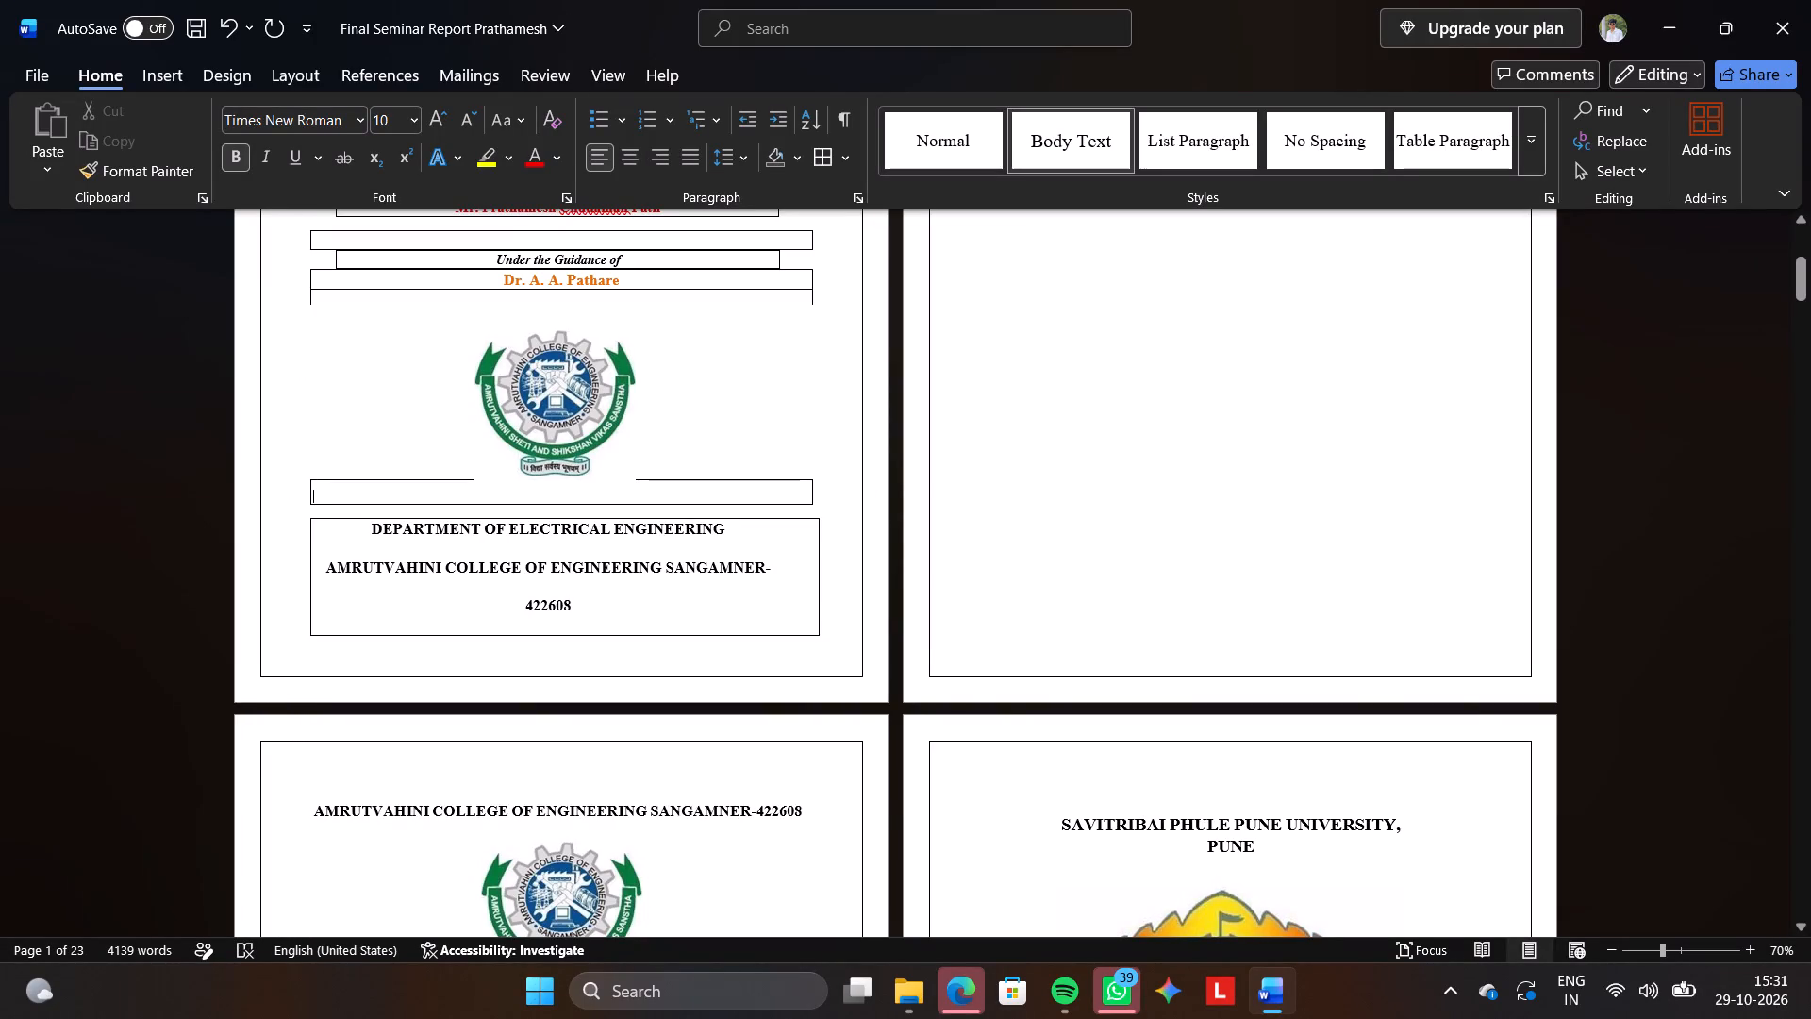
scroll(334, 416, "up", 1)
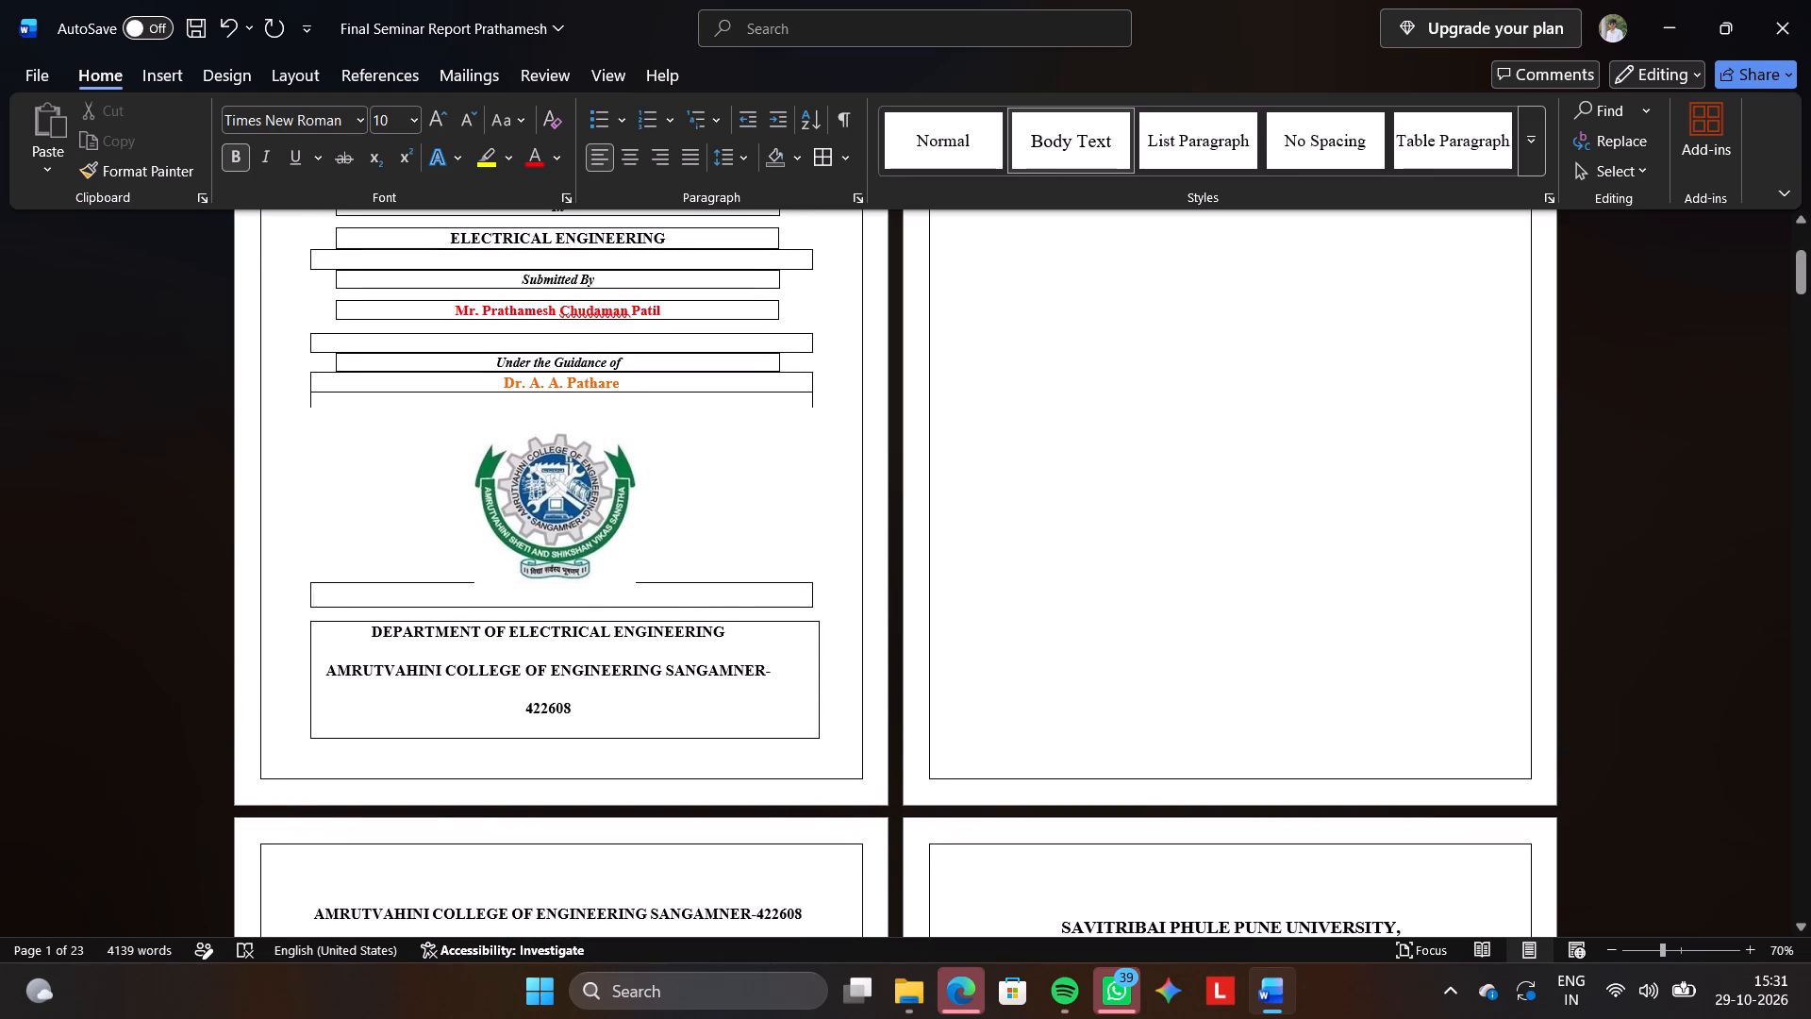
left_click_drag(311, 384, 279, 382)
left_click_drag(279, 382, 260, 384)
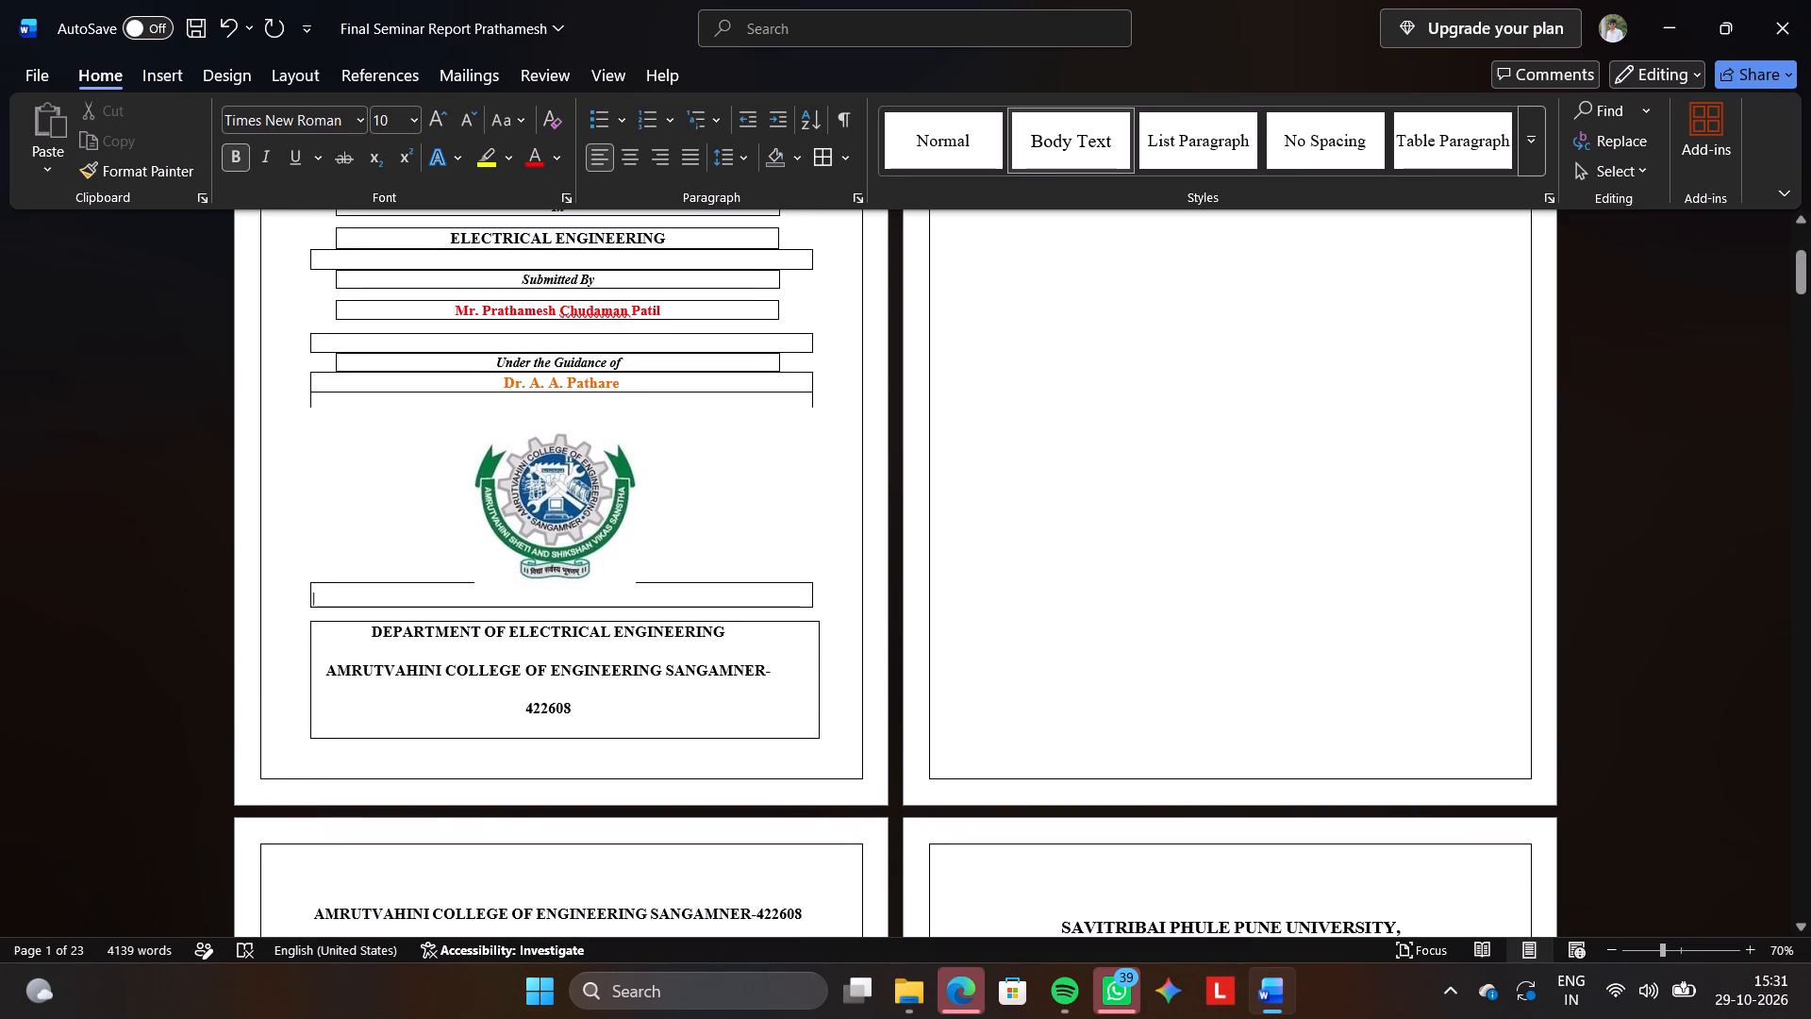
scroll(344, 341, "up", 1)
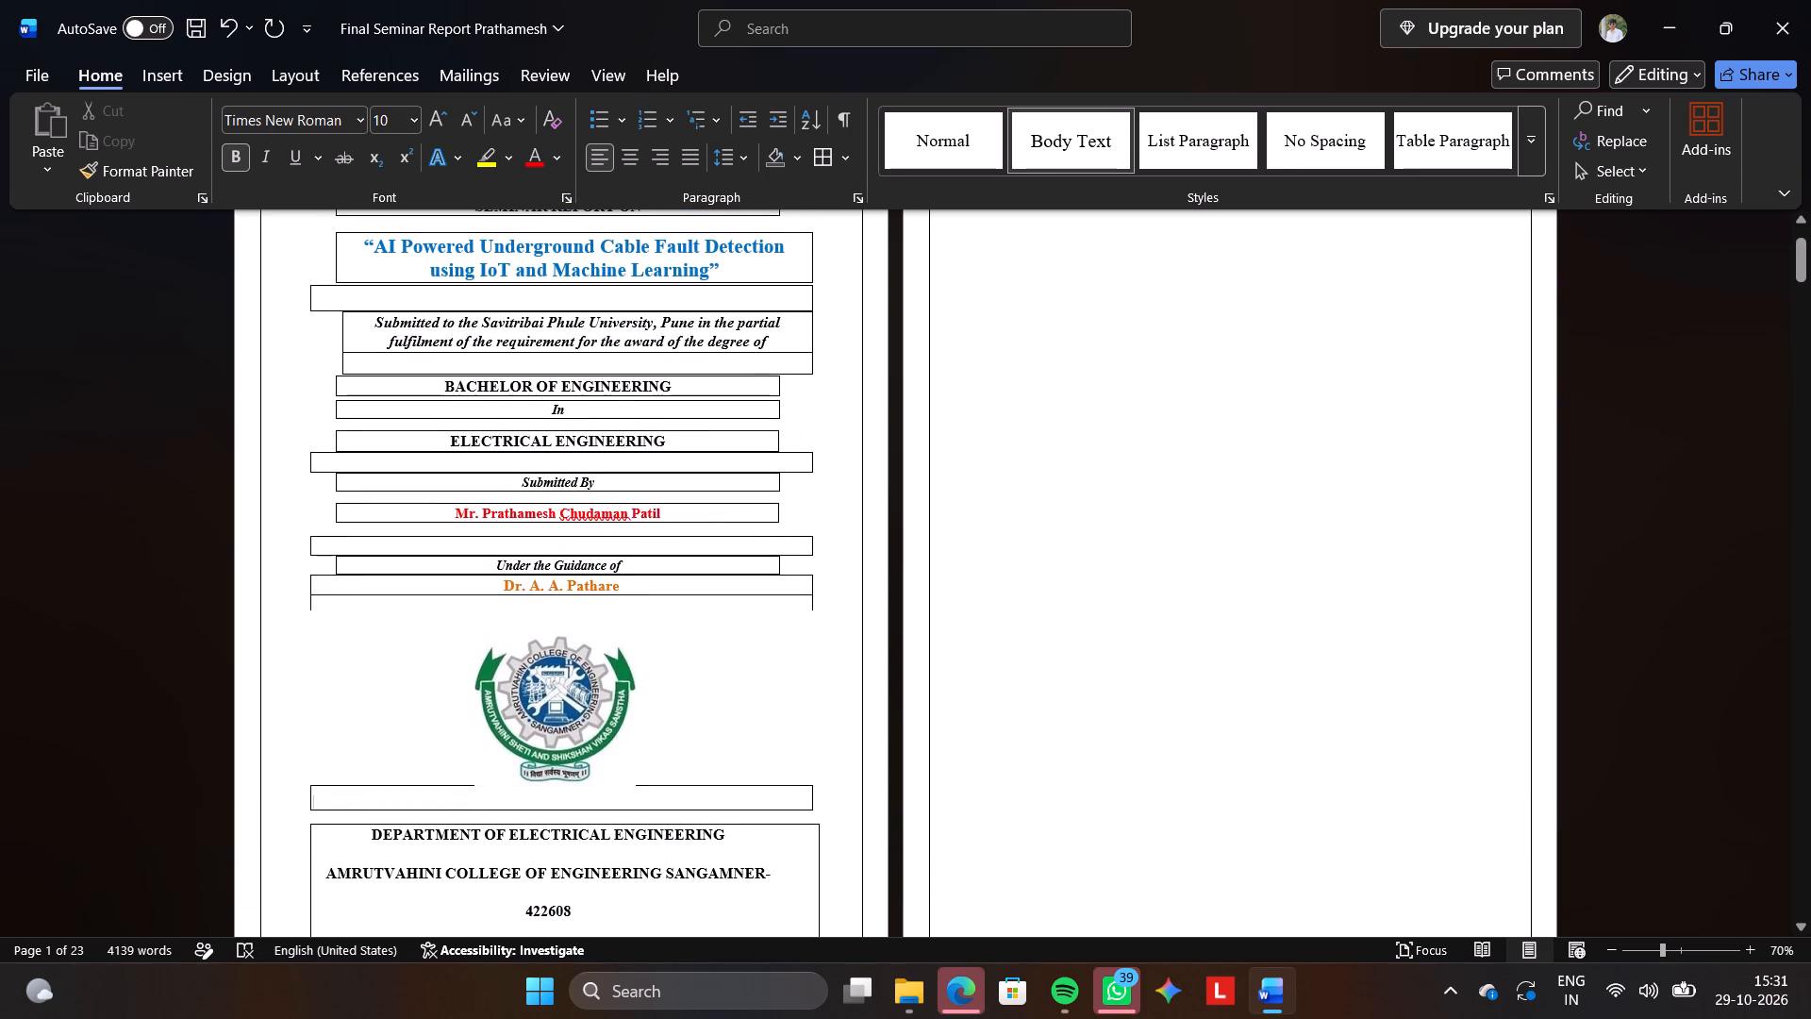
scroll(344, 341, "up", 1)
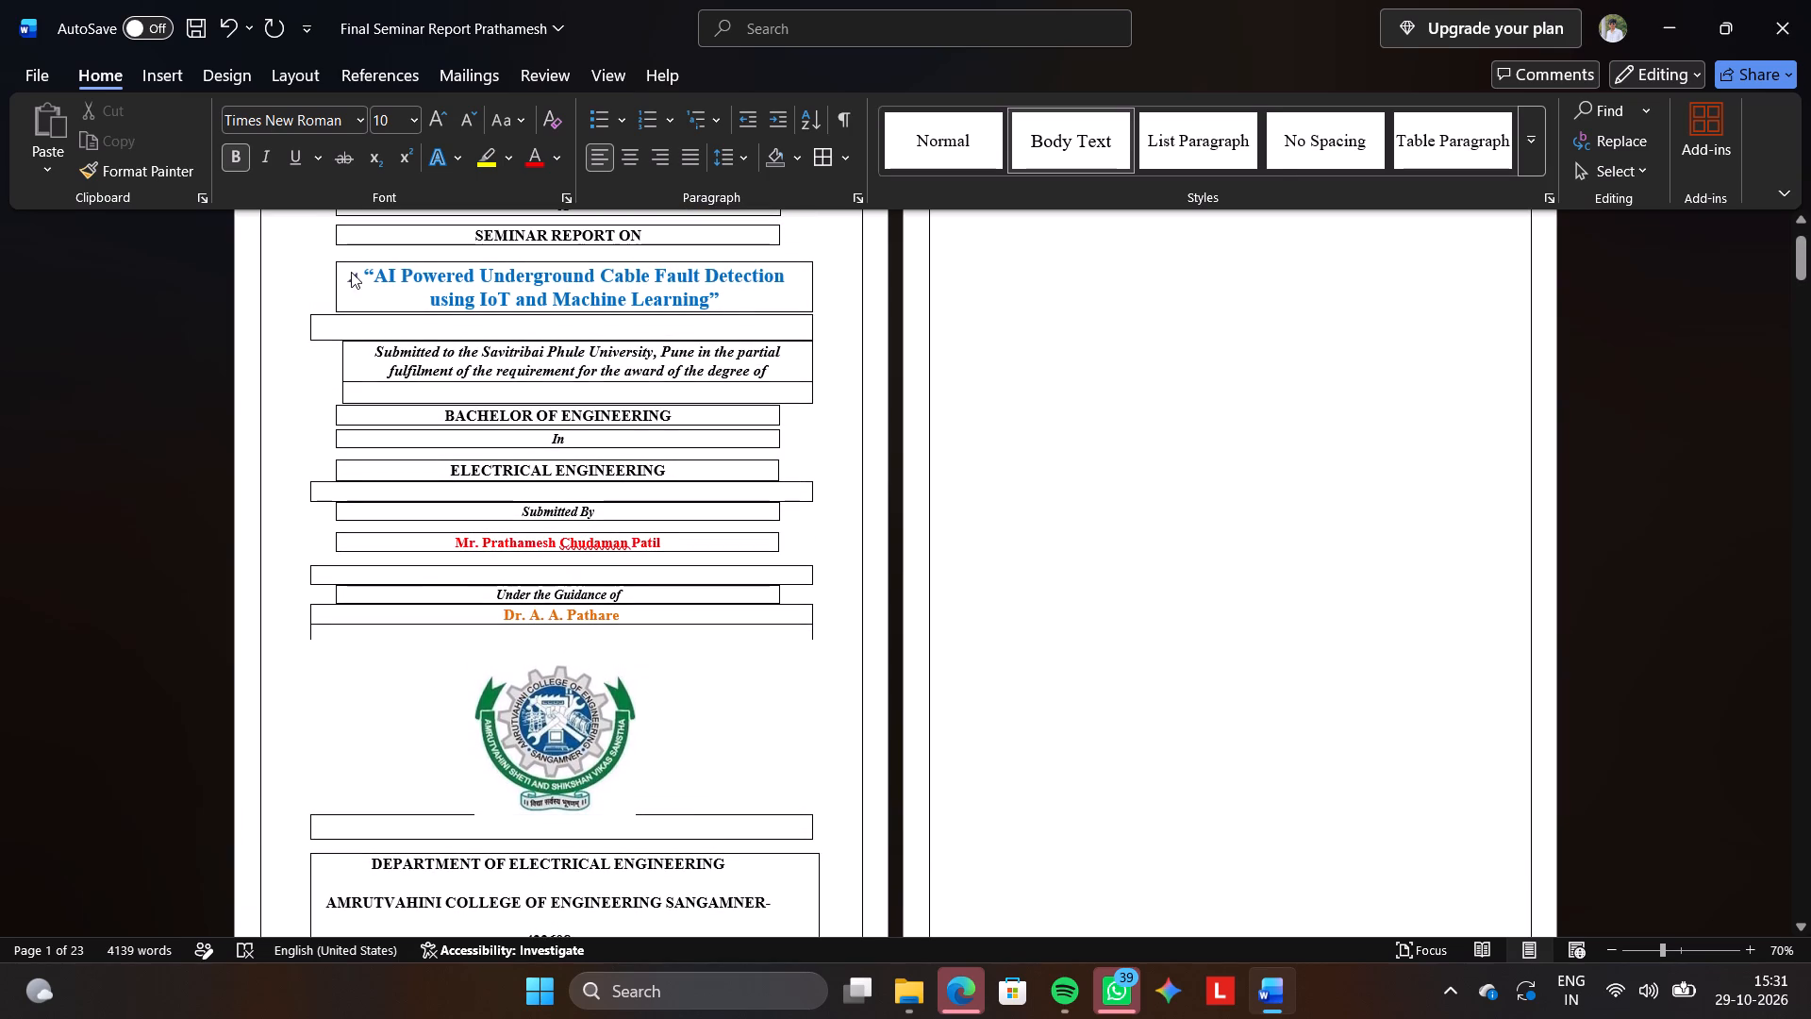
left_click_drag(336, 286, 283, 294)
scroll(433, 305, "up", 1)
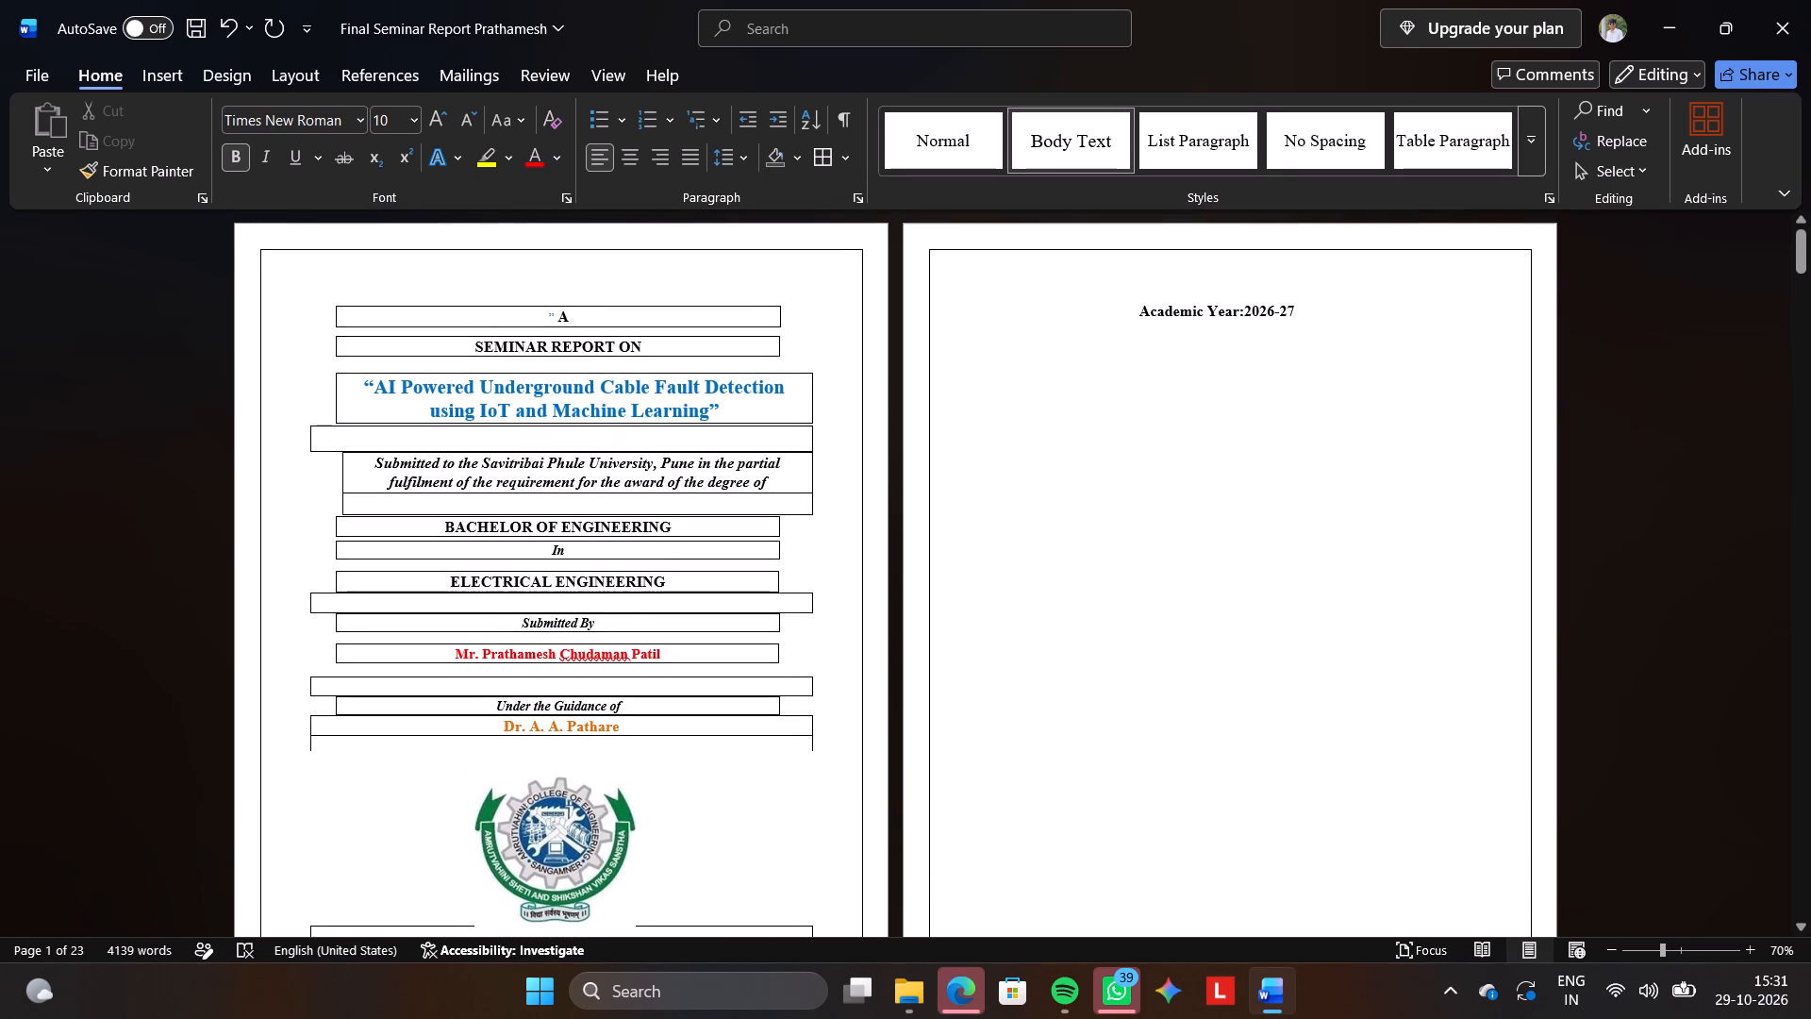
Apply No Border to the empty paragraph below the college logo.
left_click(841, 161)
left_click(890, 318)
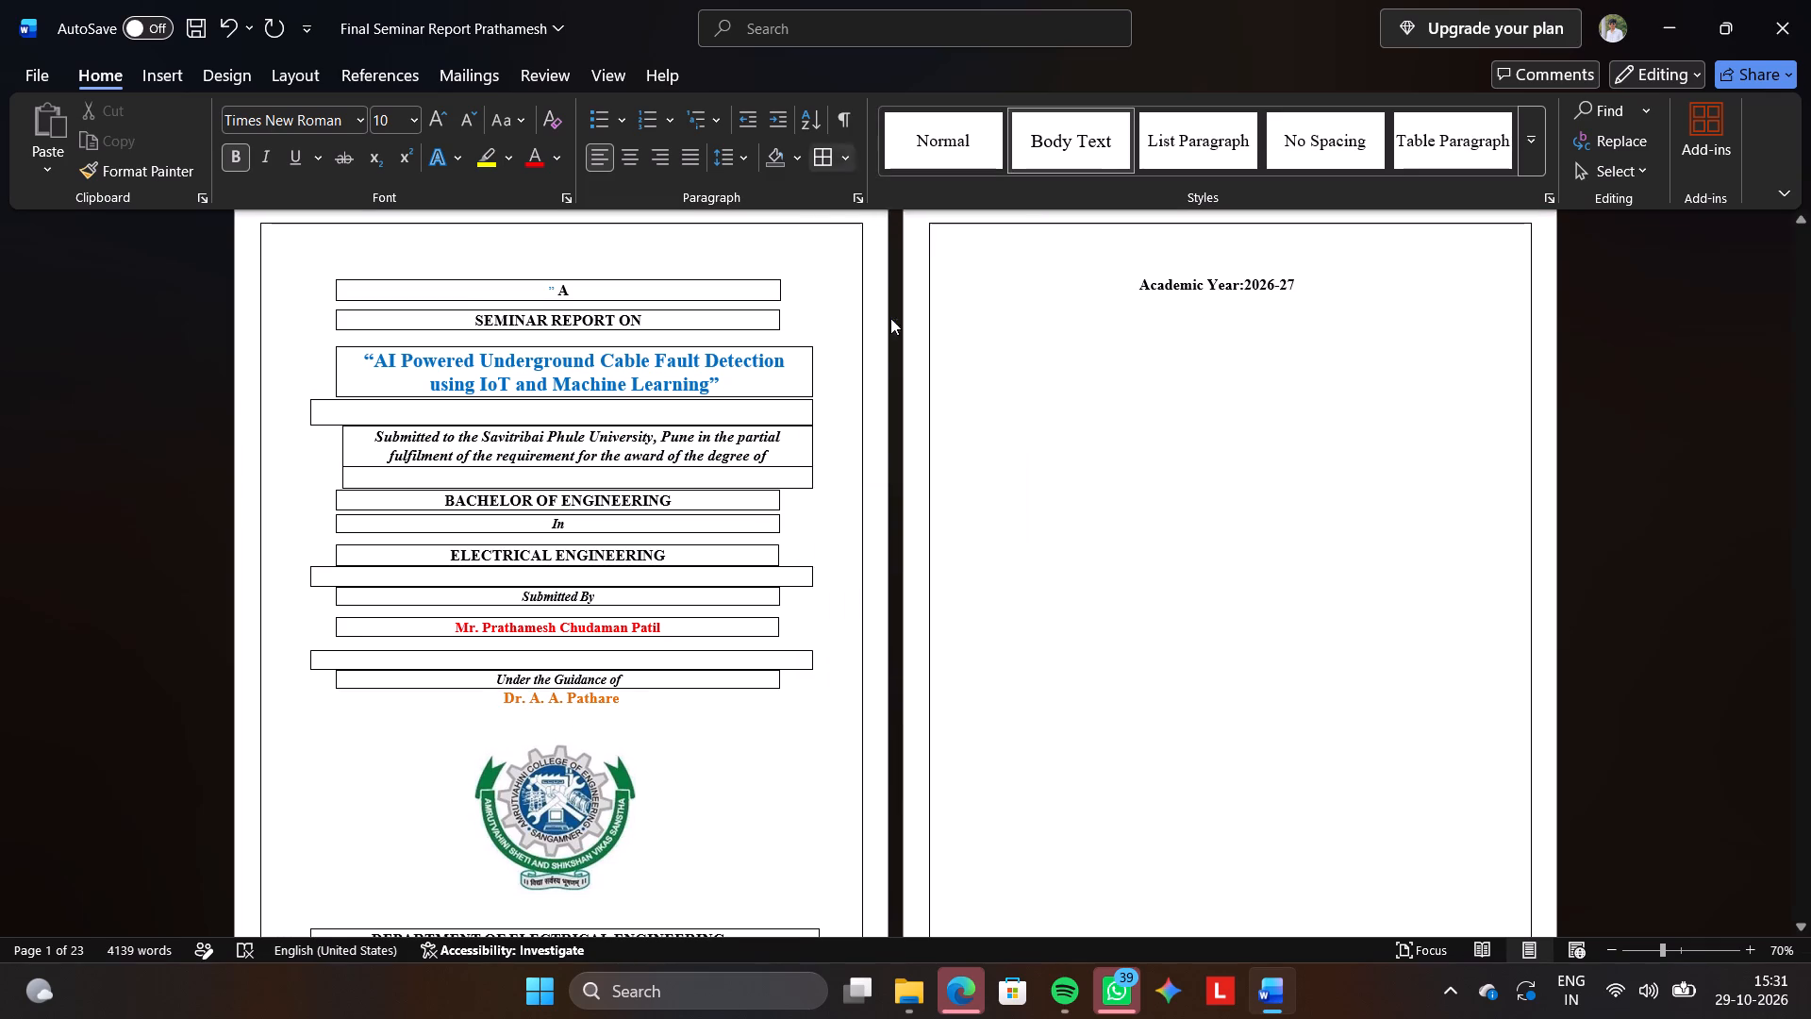
Undo all the title page border changes, keeping the colon after "Table 4.1" in the list of tables.
key("ctrl+z")
key("ctrl+z")
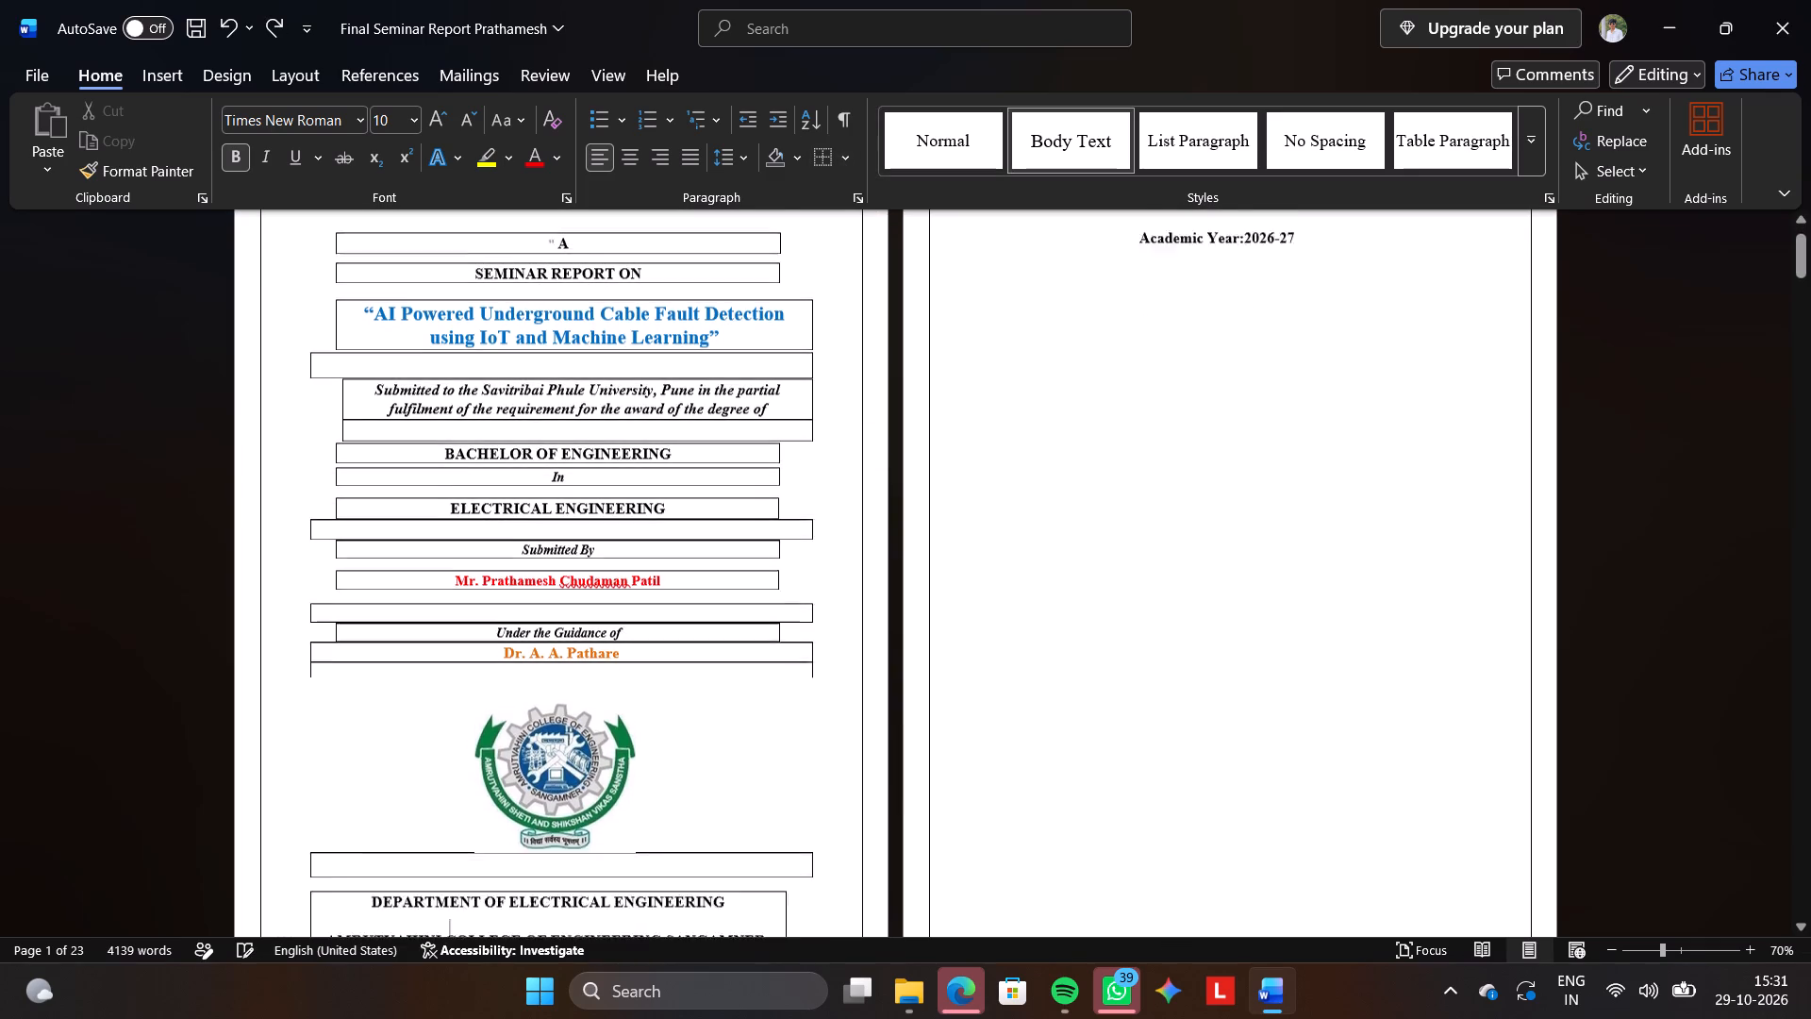
key("ctrl+z")
left_click(791, 643)
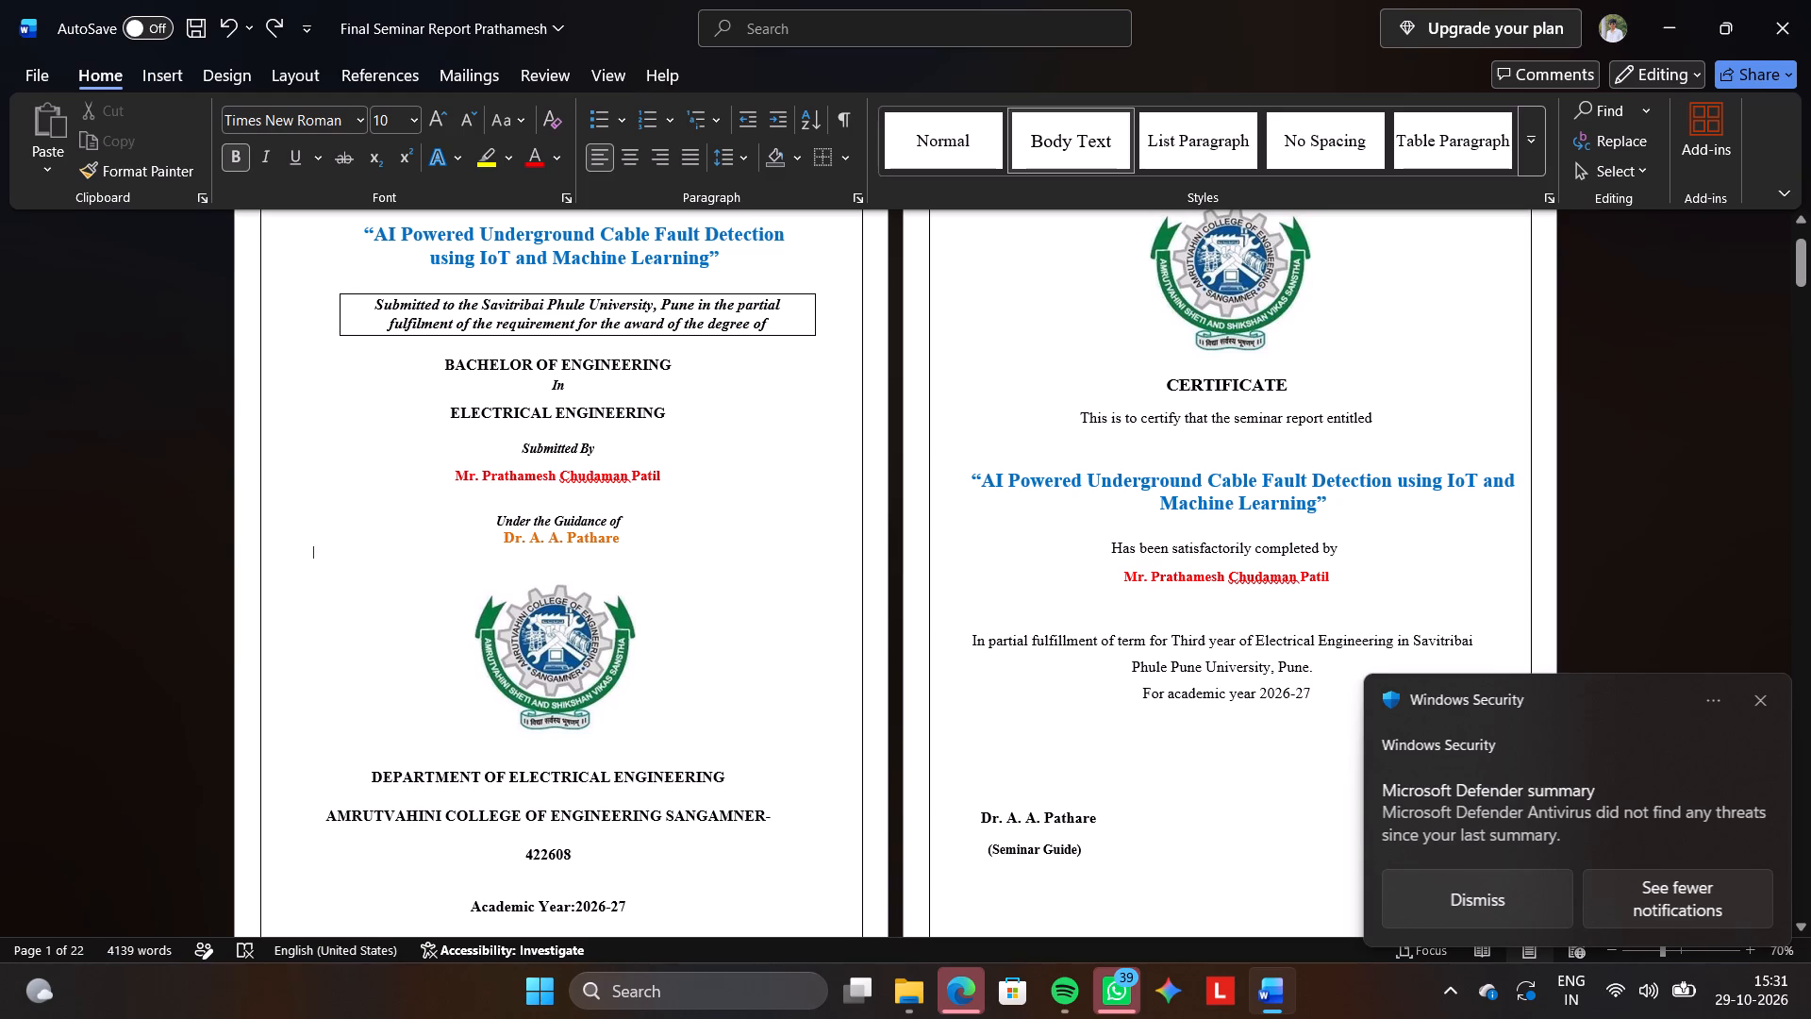
key("ctrl+z")
key("ctrl+z")
key("ctrl+z")
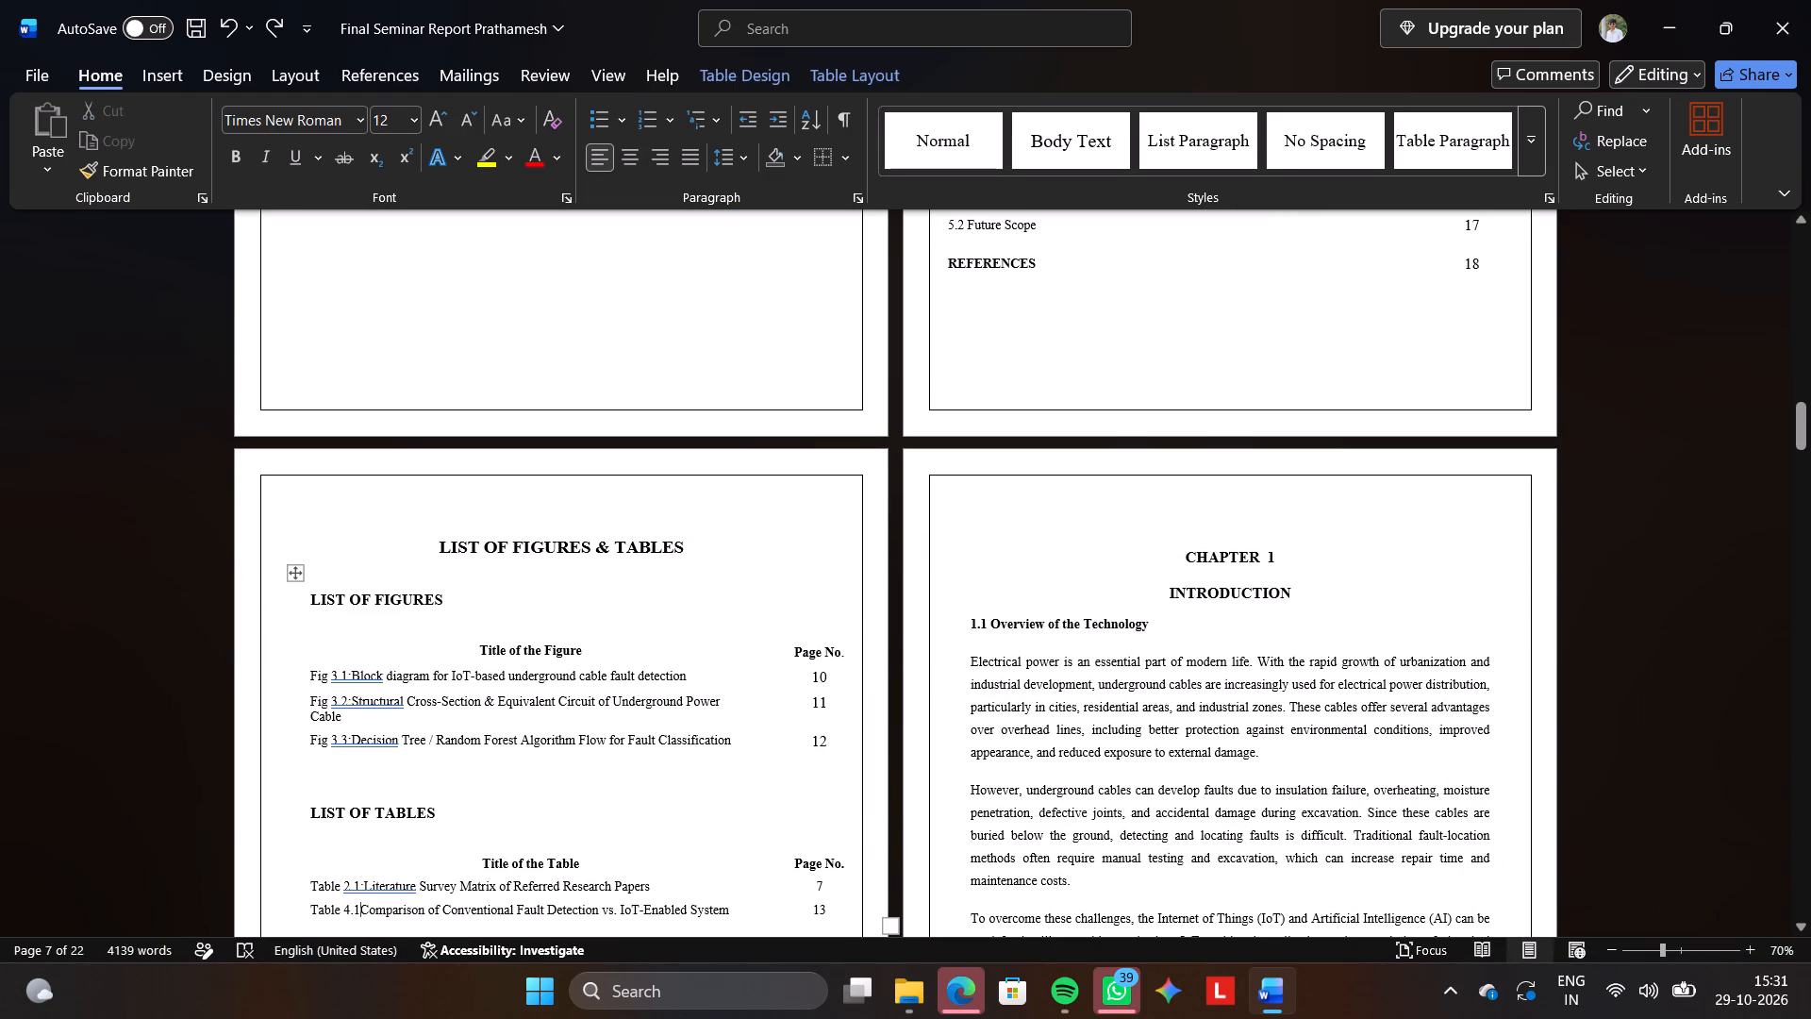
left_click(282, 17)
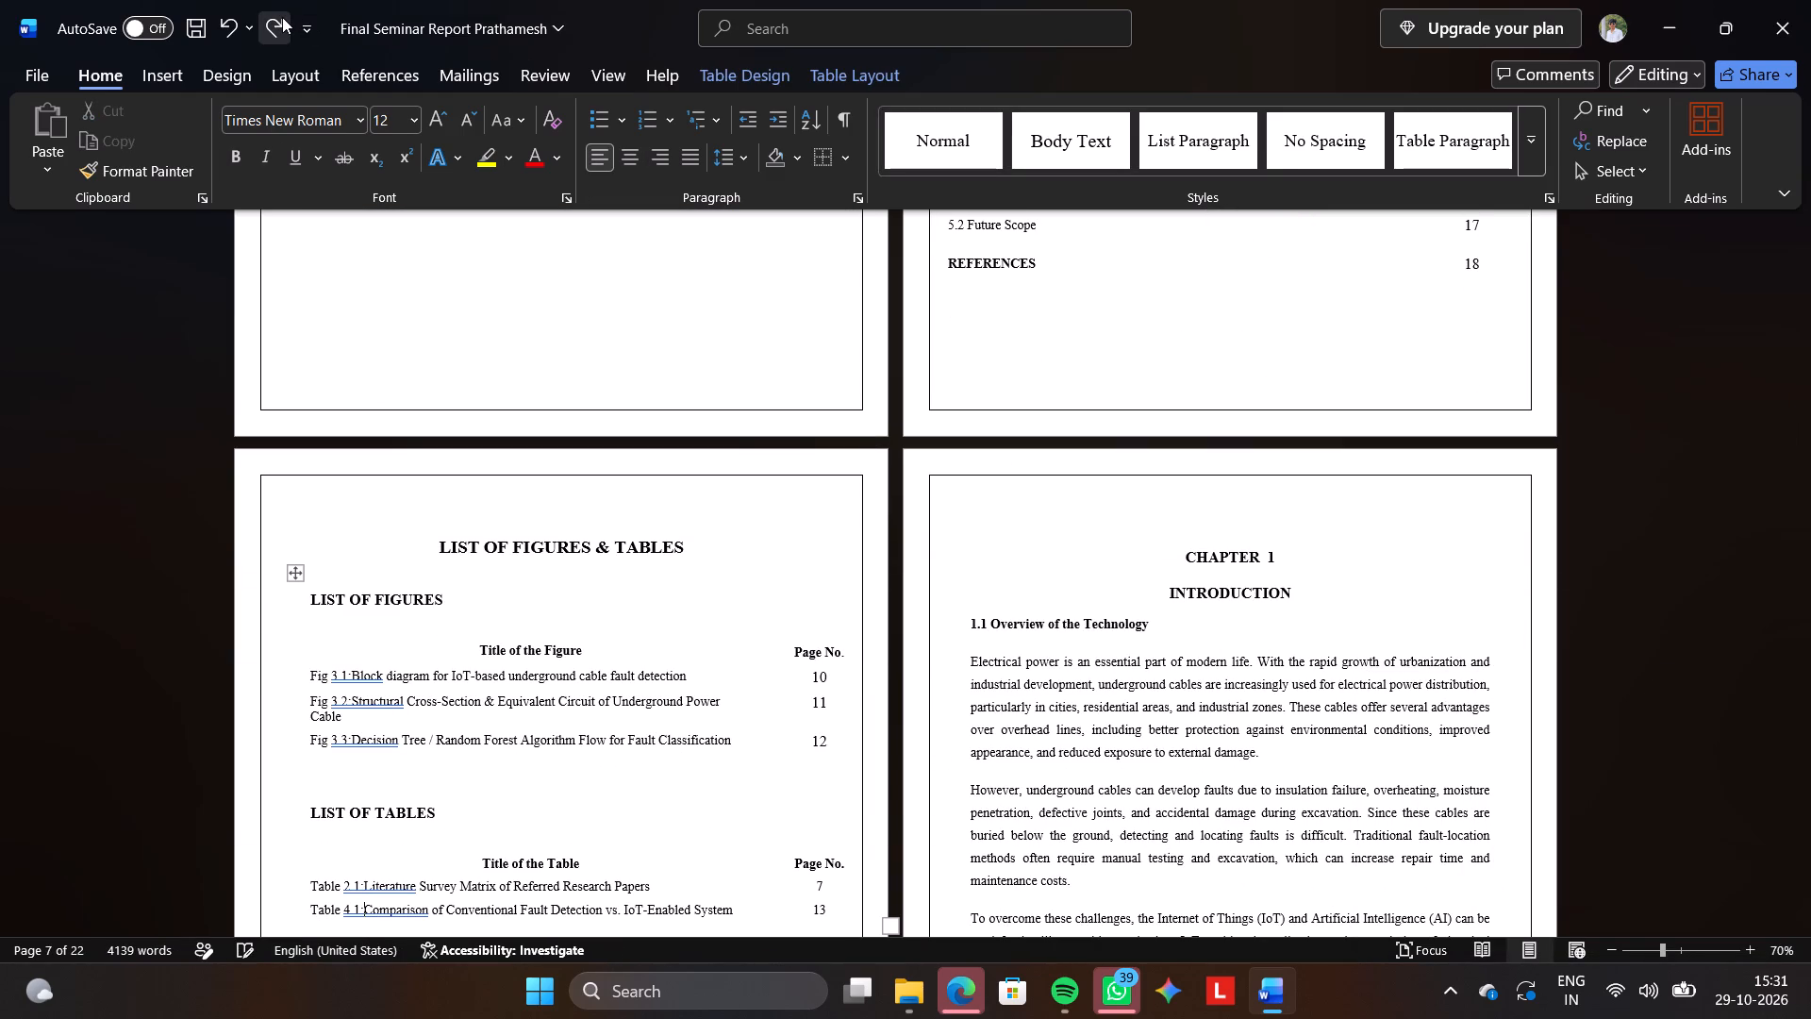
Select the title page text from the opening "A" down to the guide's name.
scroll(460, 263, "up", 9)
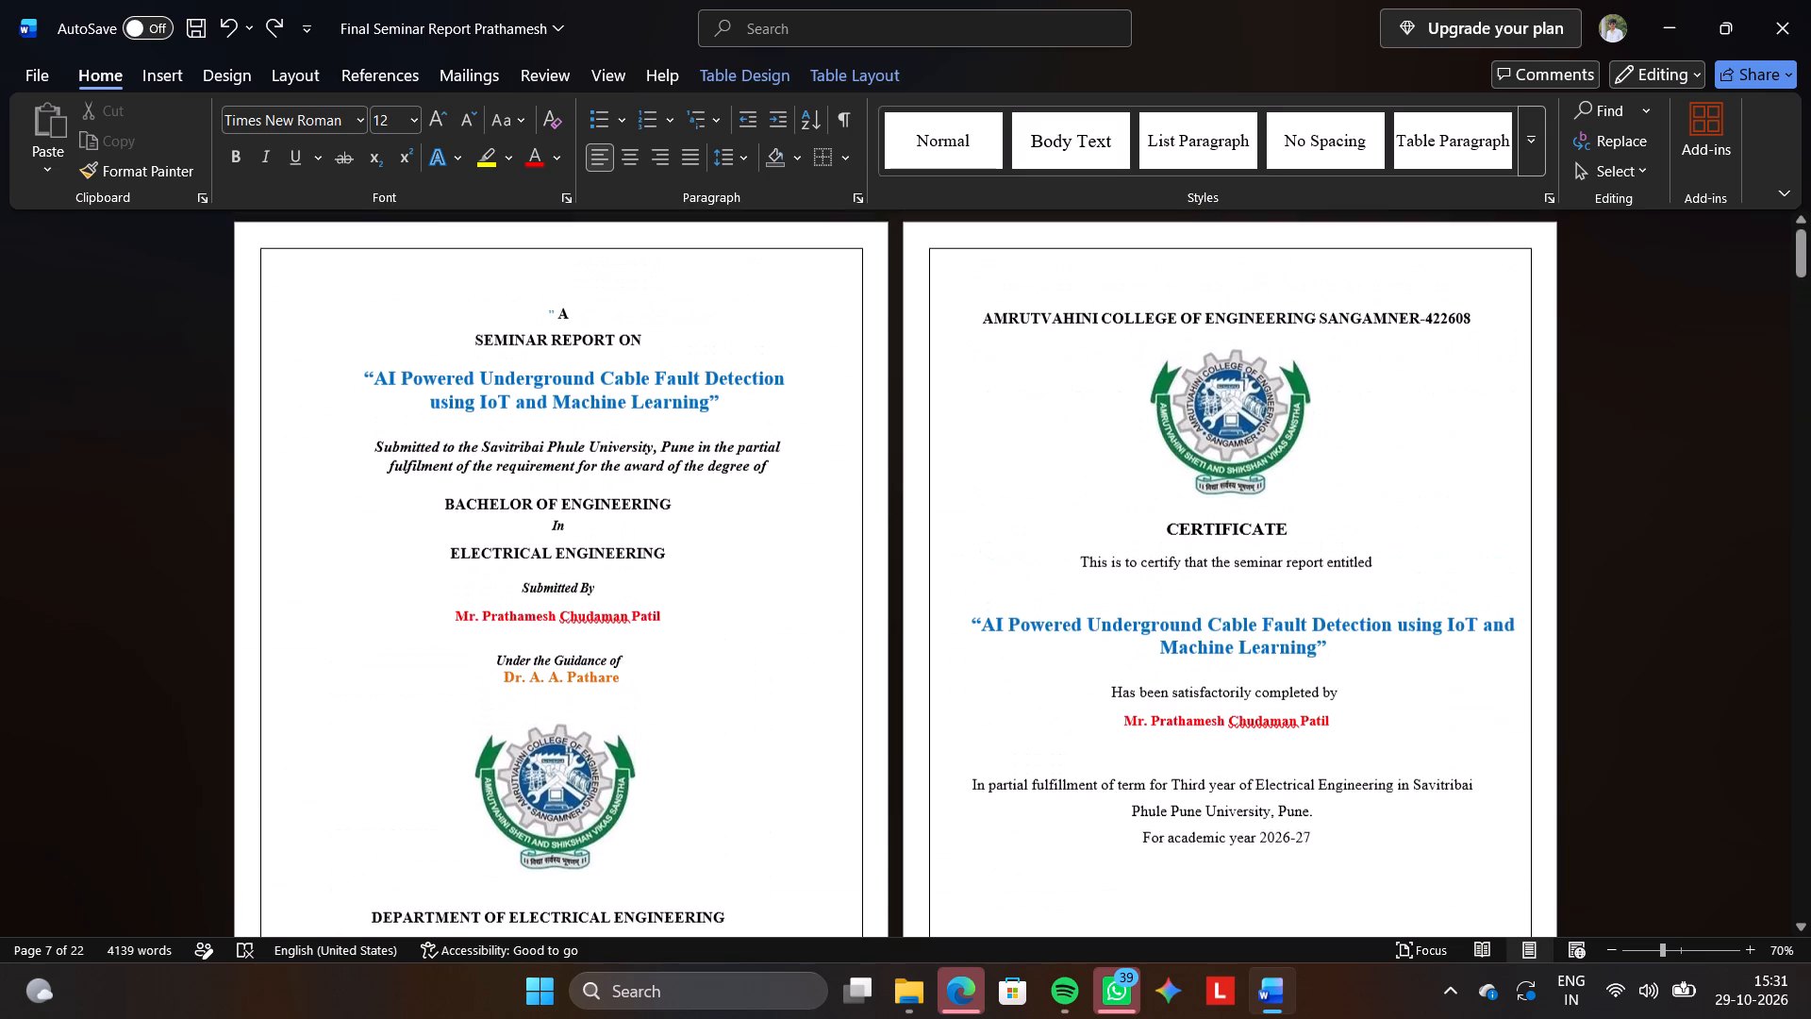
scroll(460, 263, "up", 2)
left_click_drag(460, 263, 596, 353)
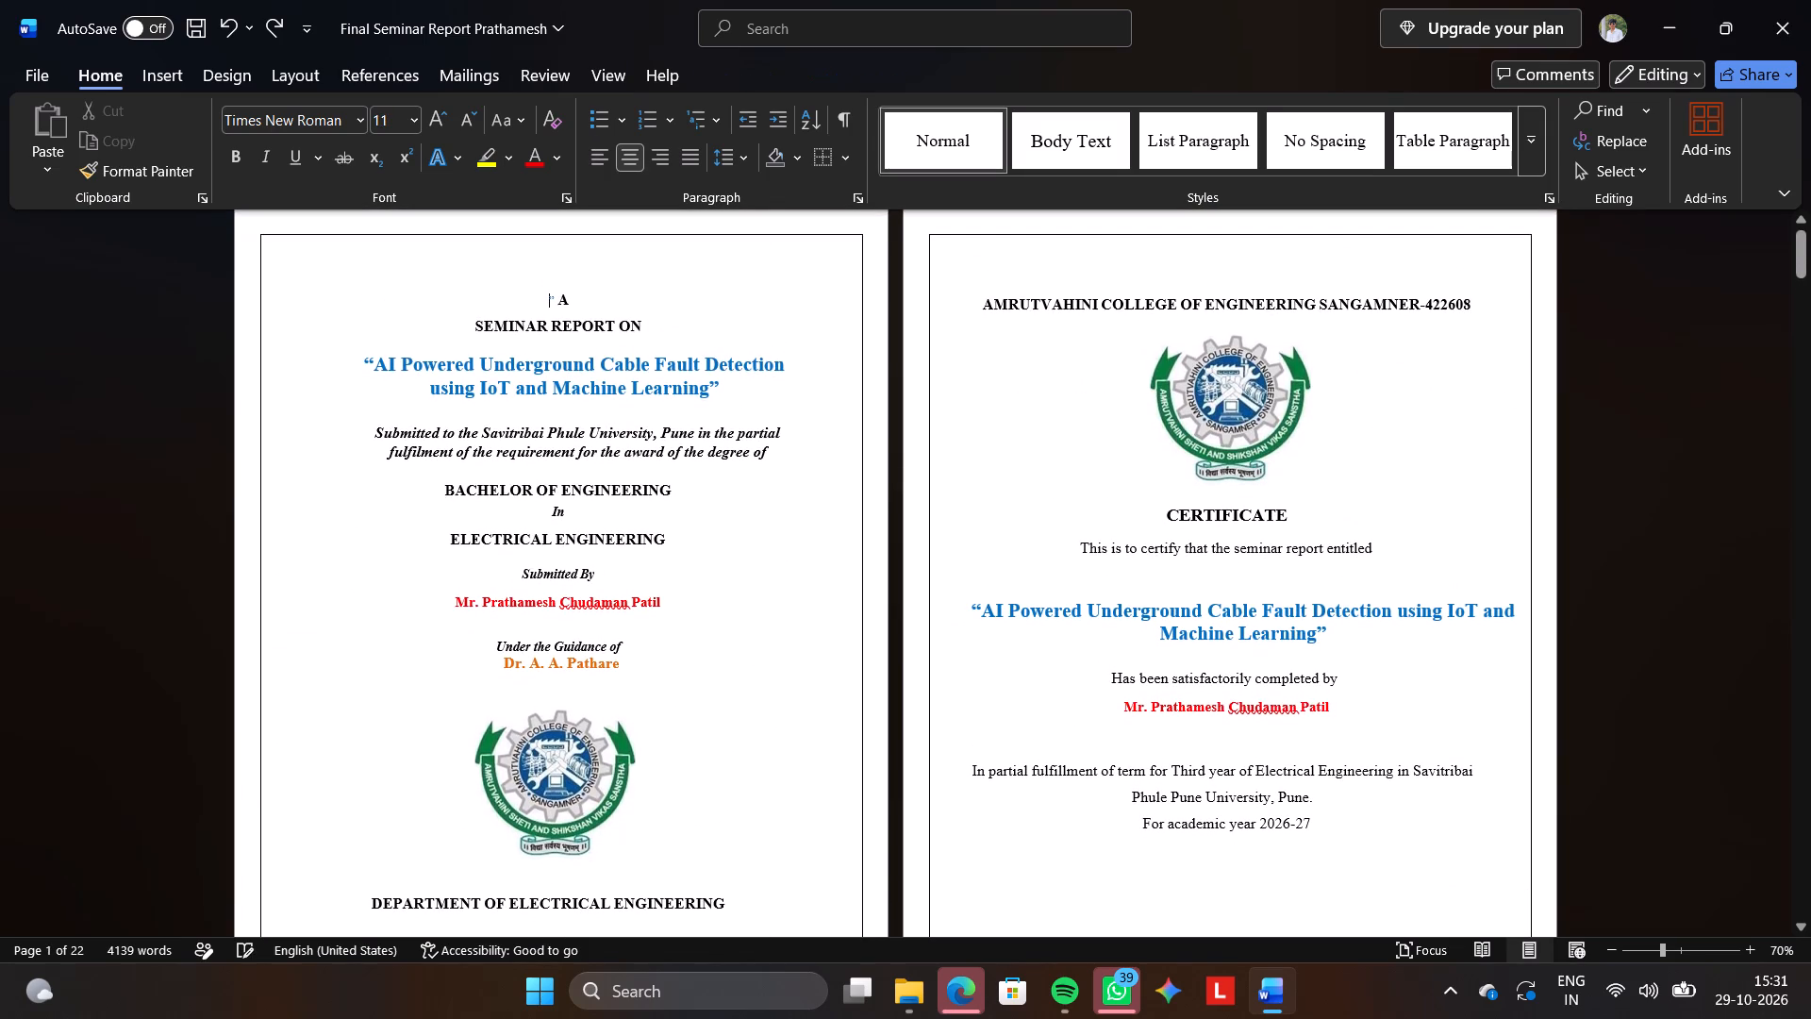
triple_click(602, 332)
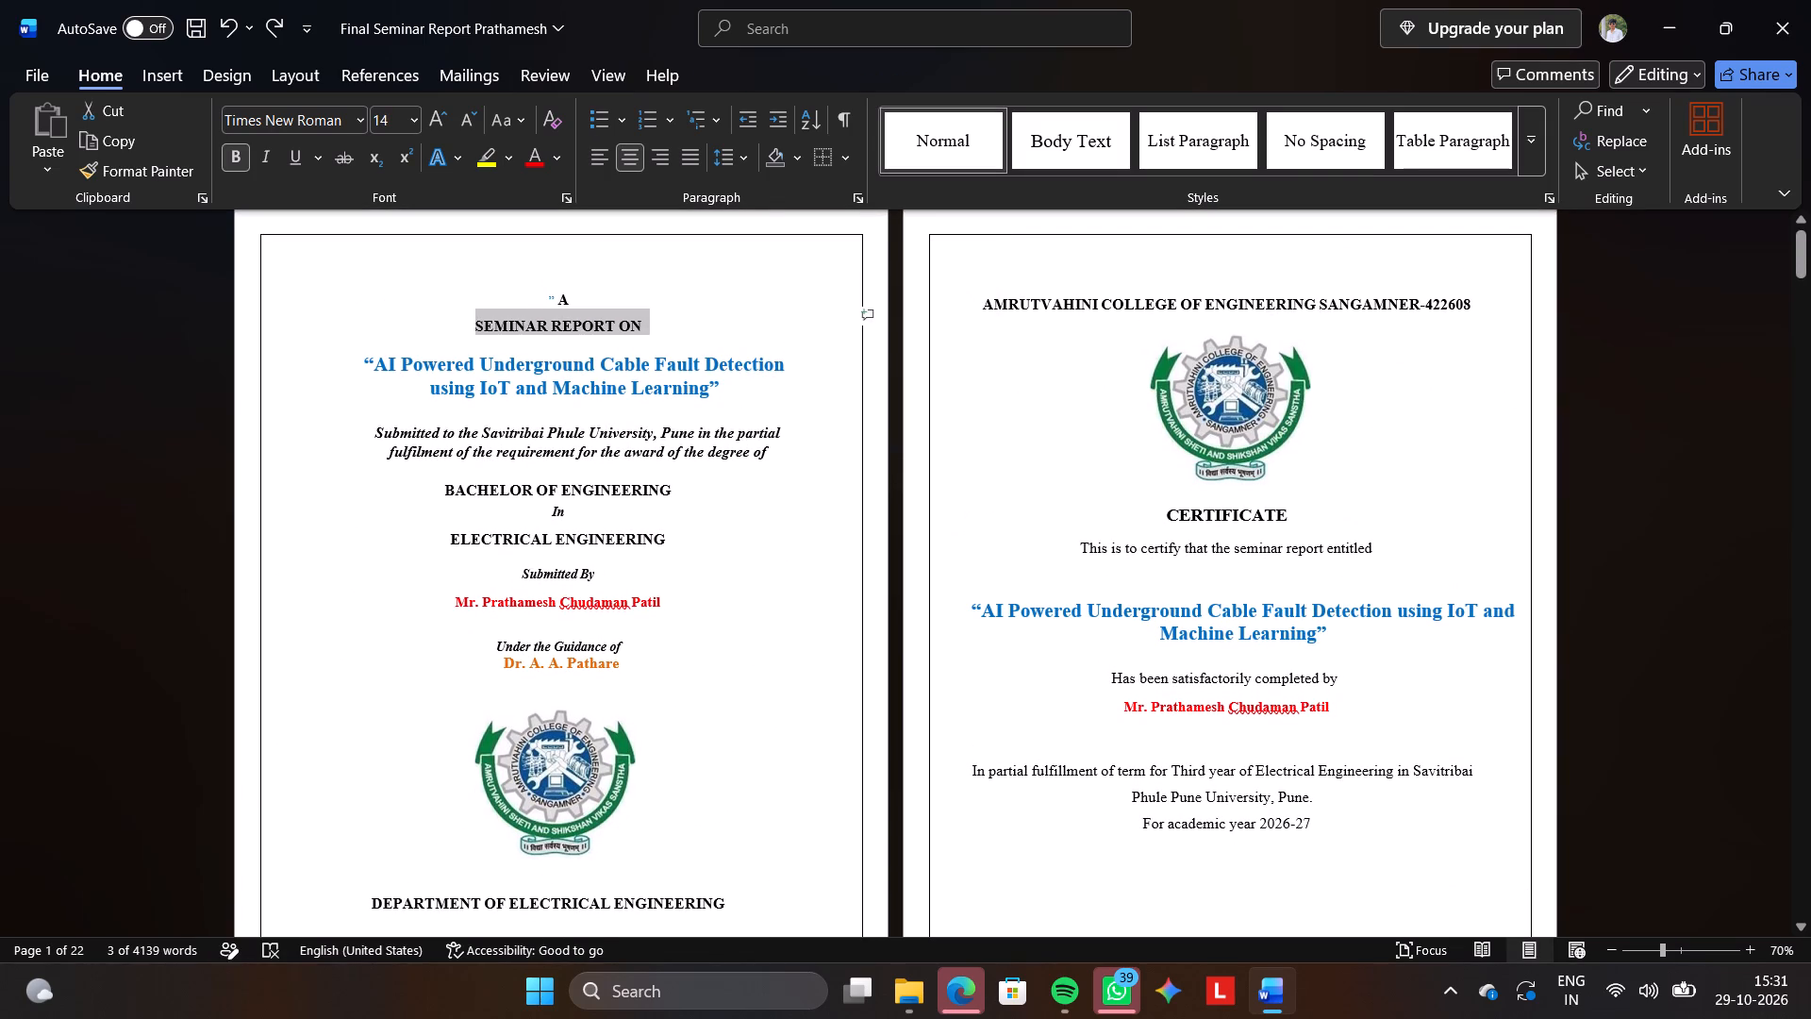
left_click(480, 269)
left_click_drag(480, 269, 745, 739)
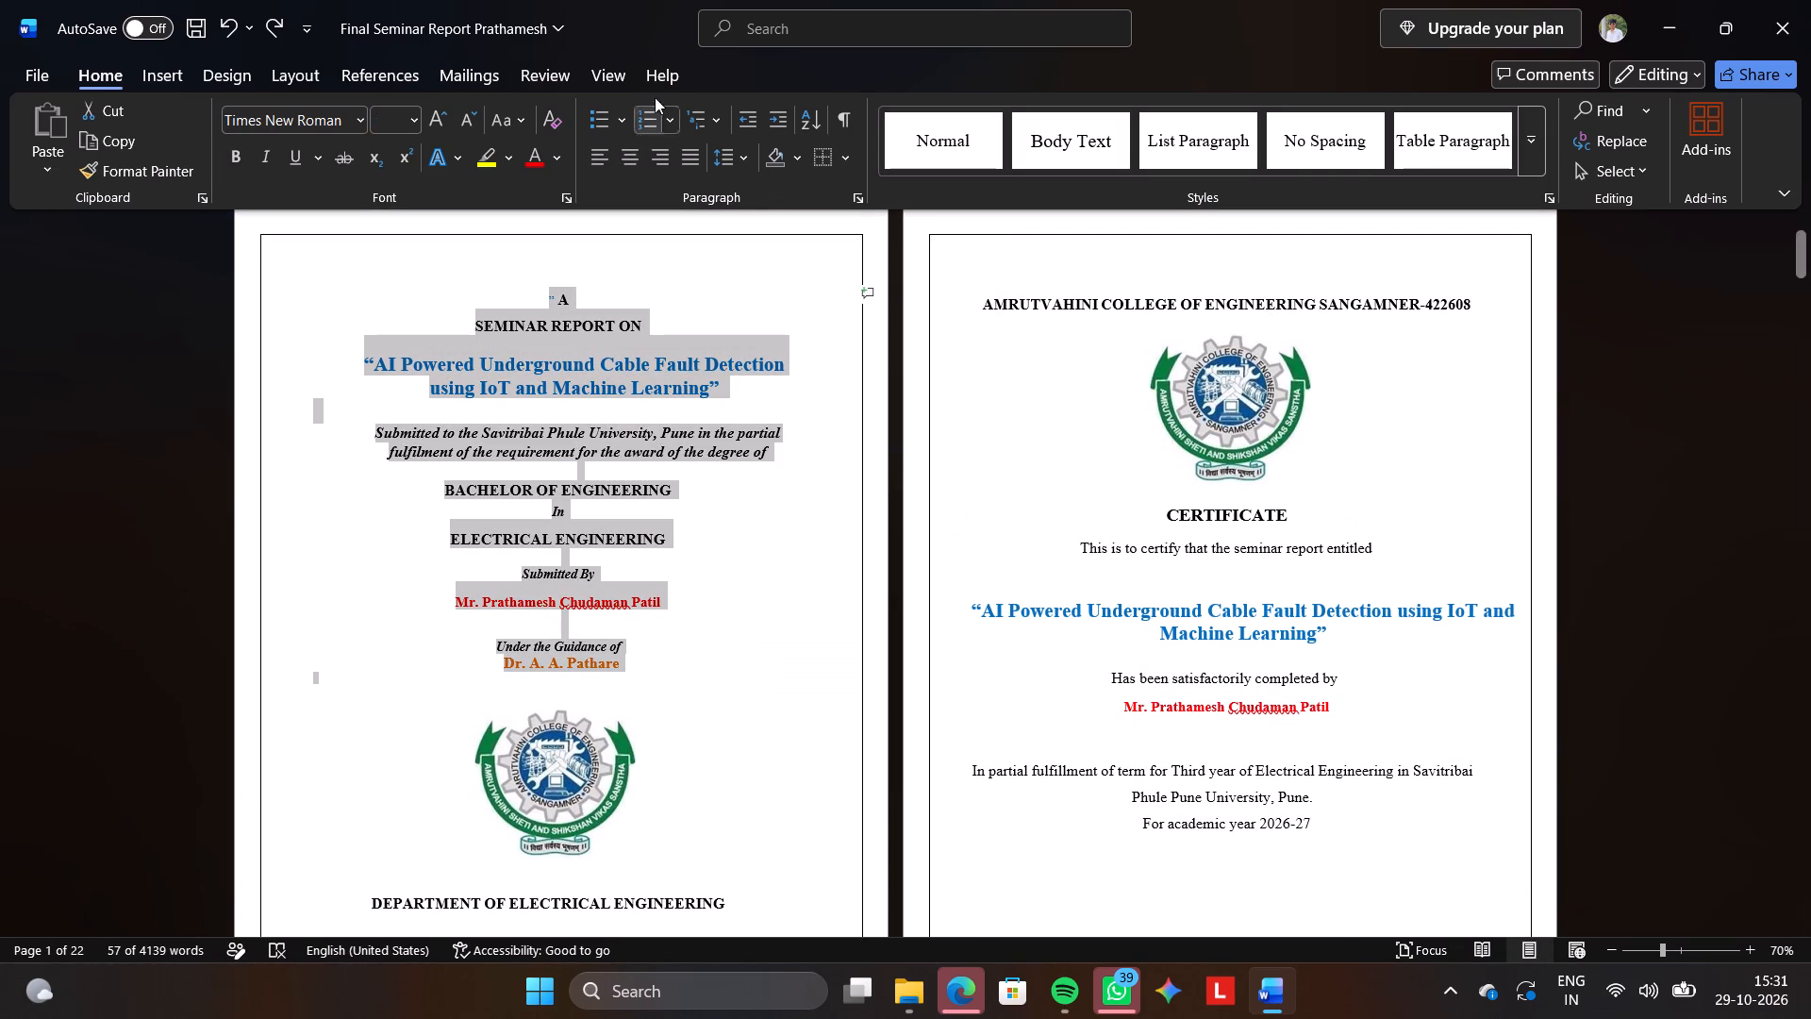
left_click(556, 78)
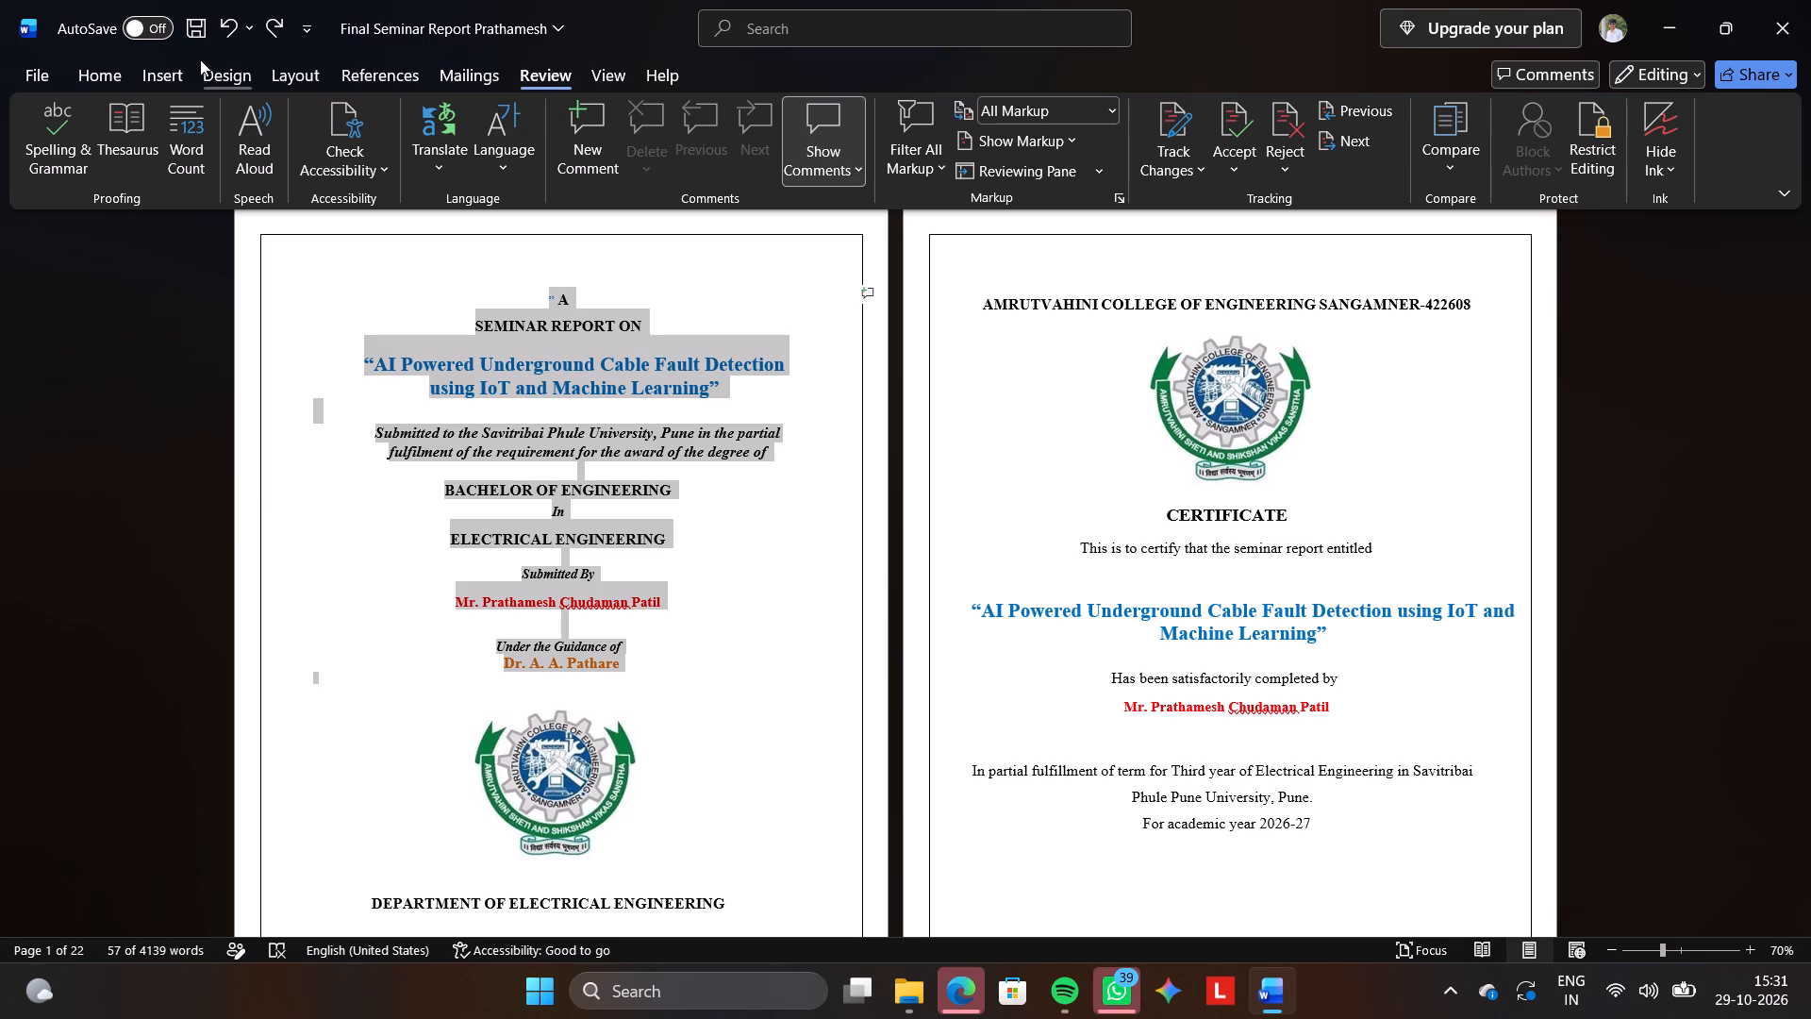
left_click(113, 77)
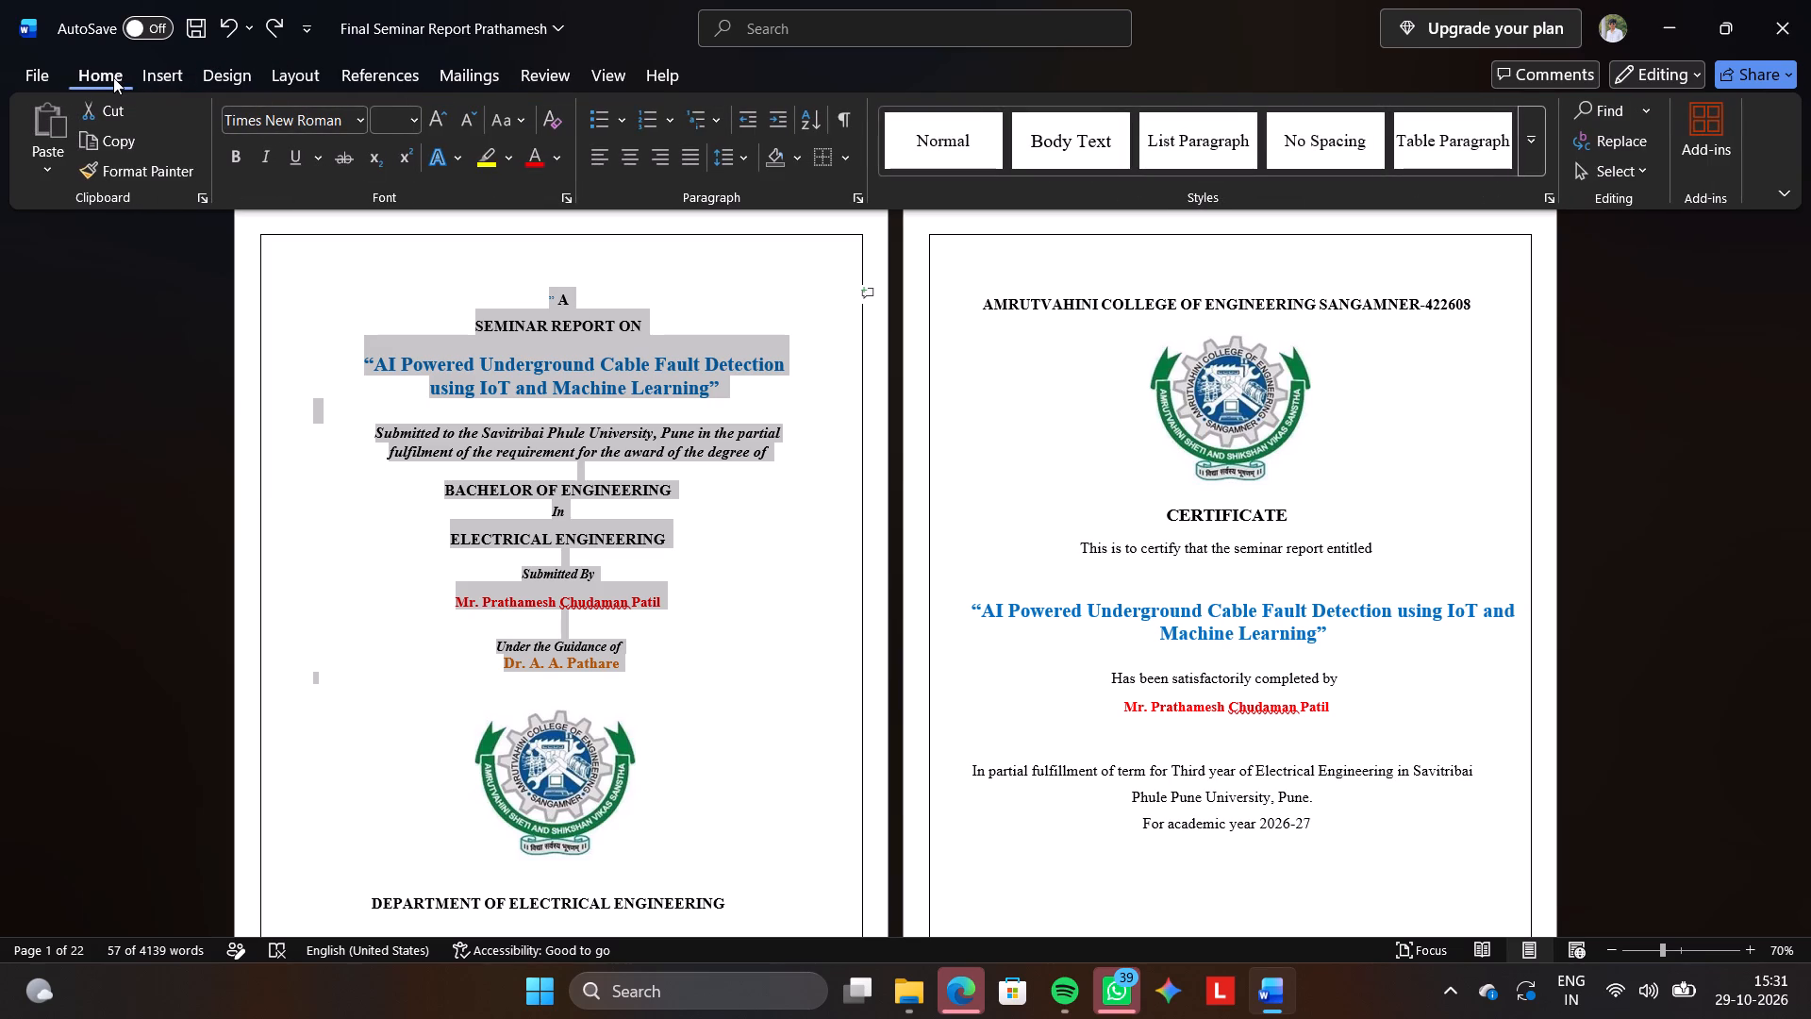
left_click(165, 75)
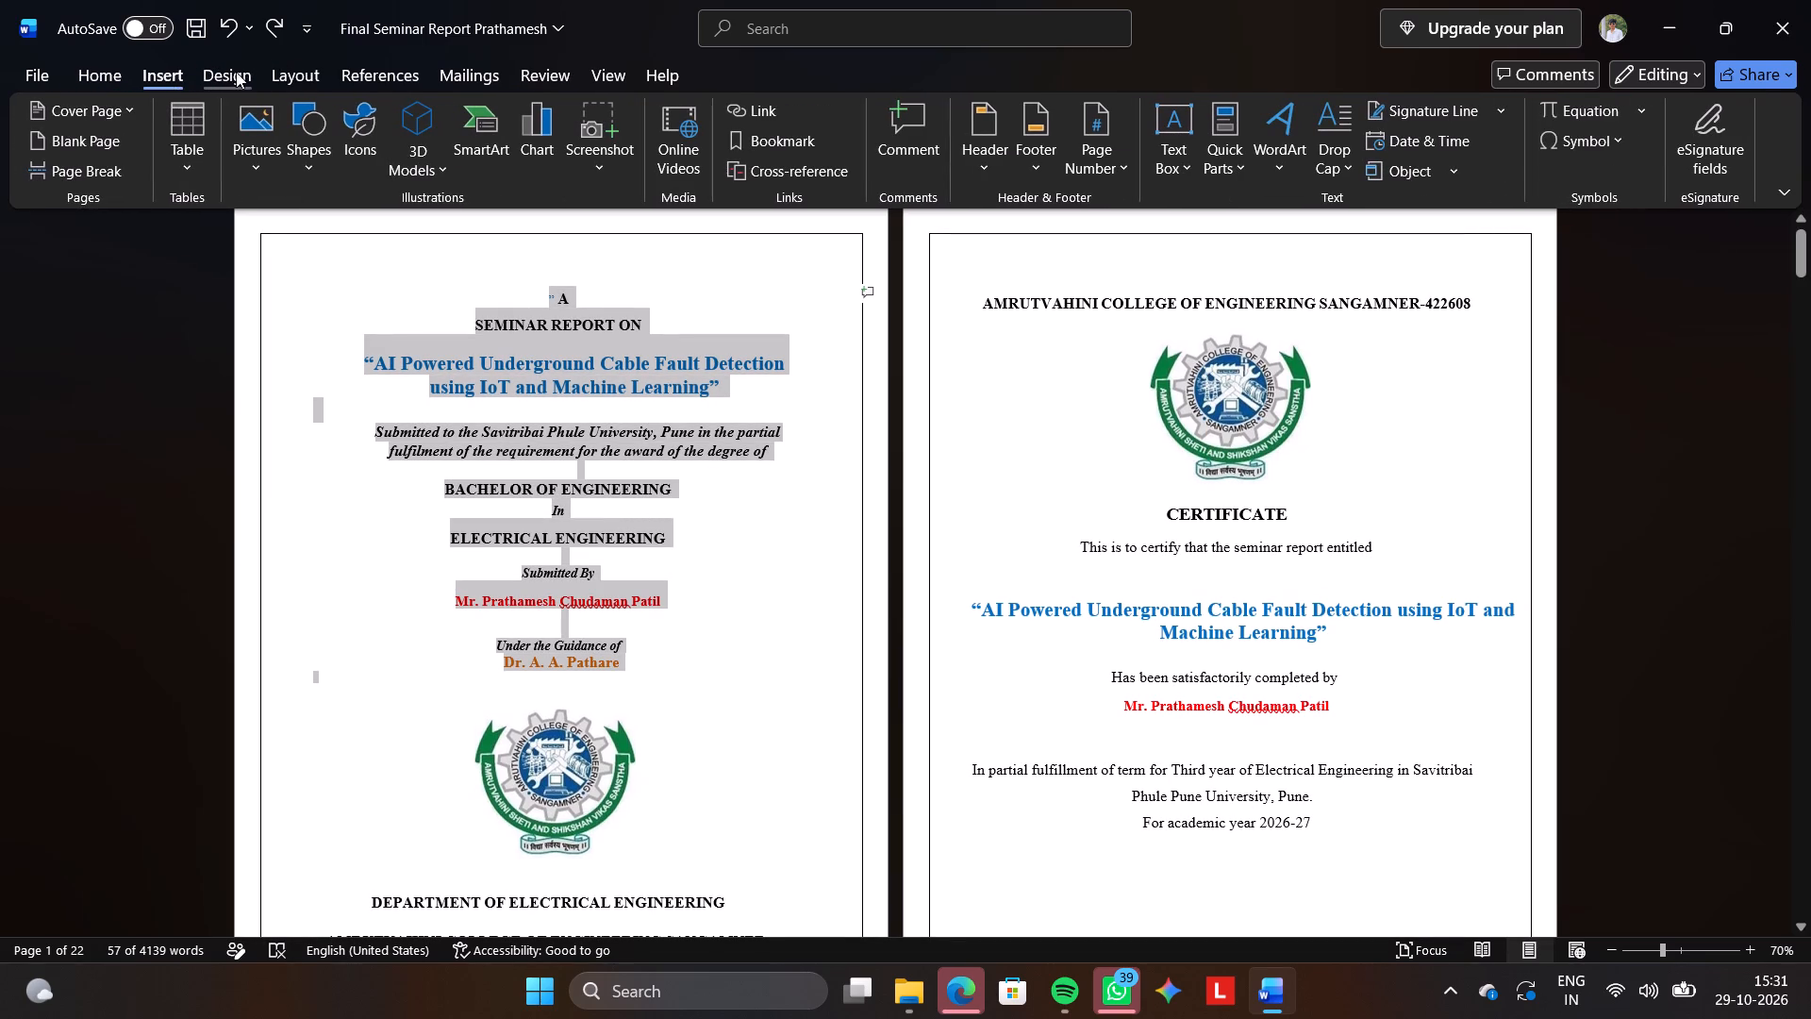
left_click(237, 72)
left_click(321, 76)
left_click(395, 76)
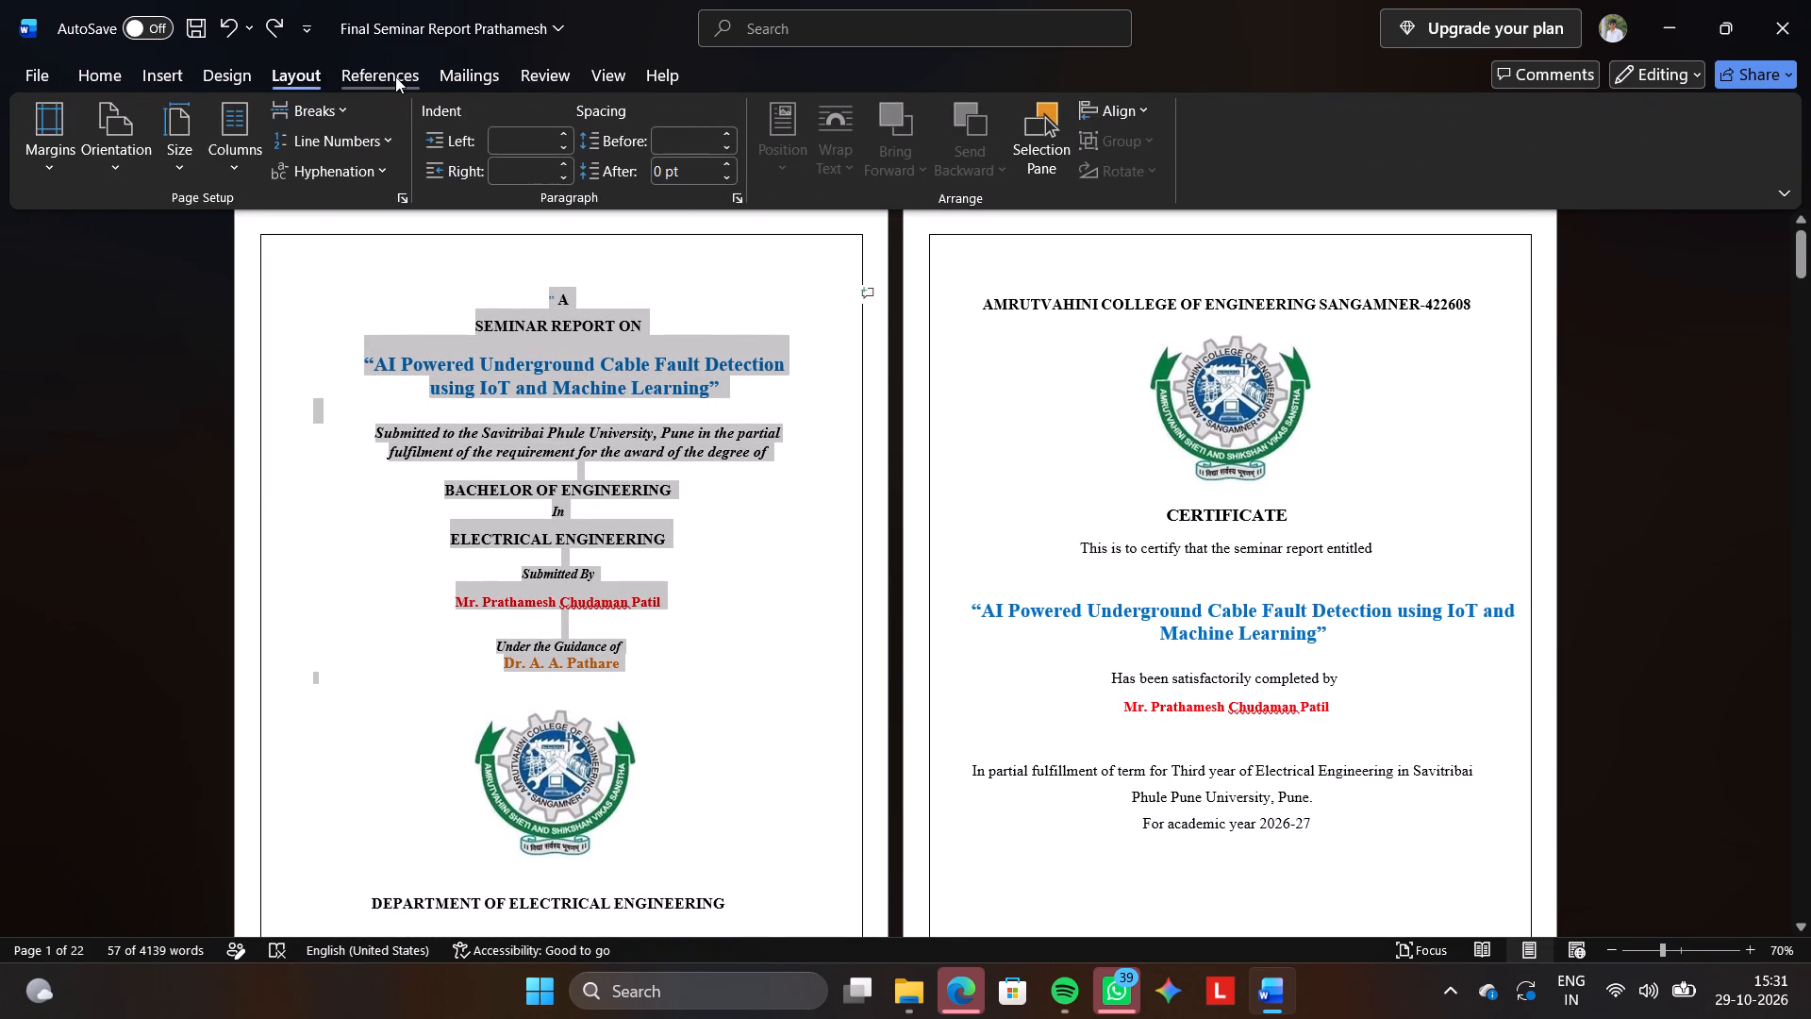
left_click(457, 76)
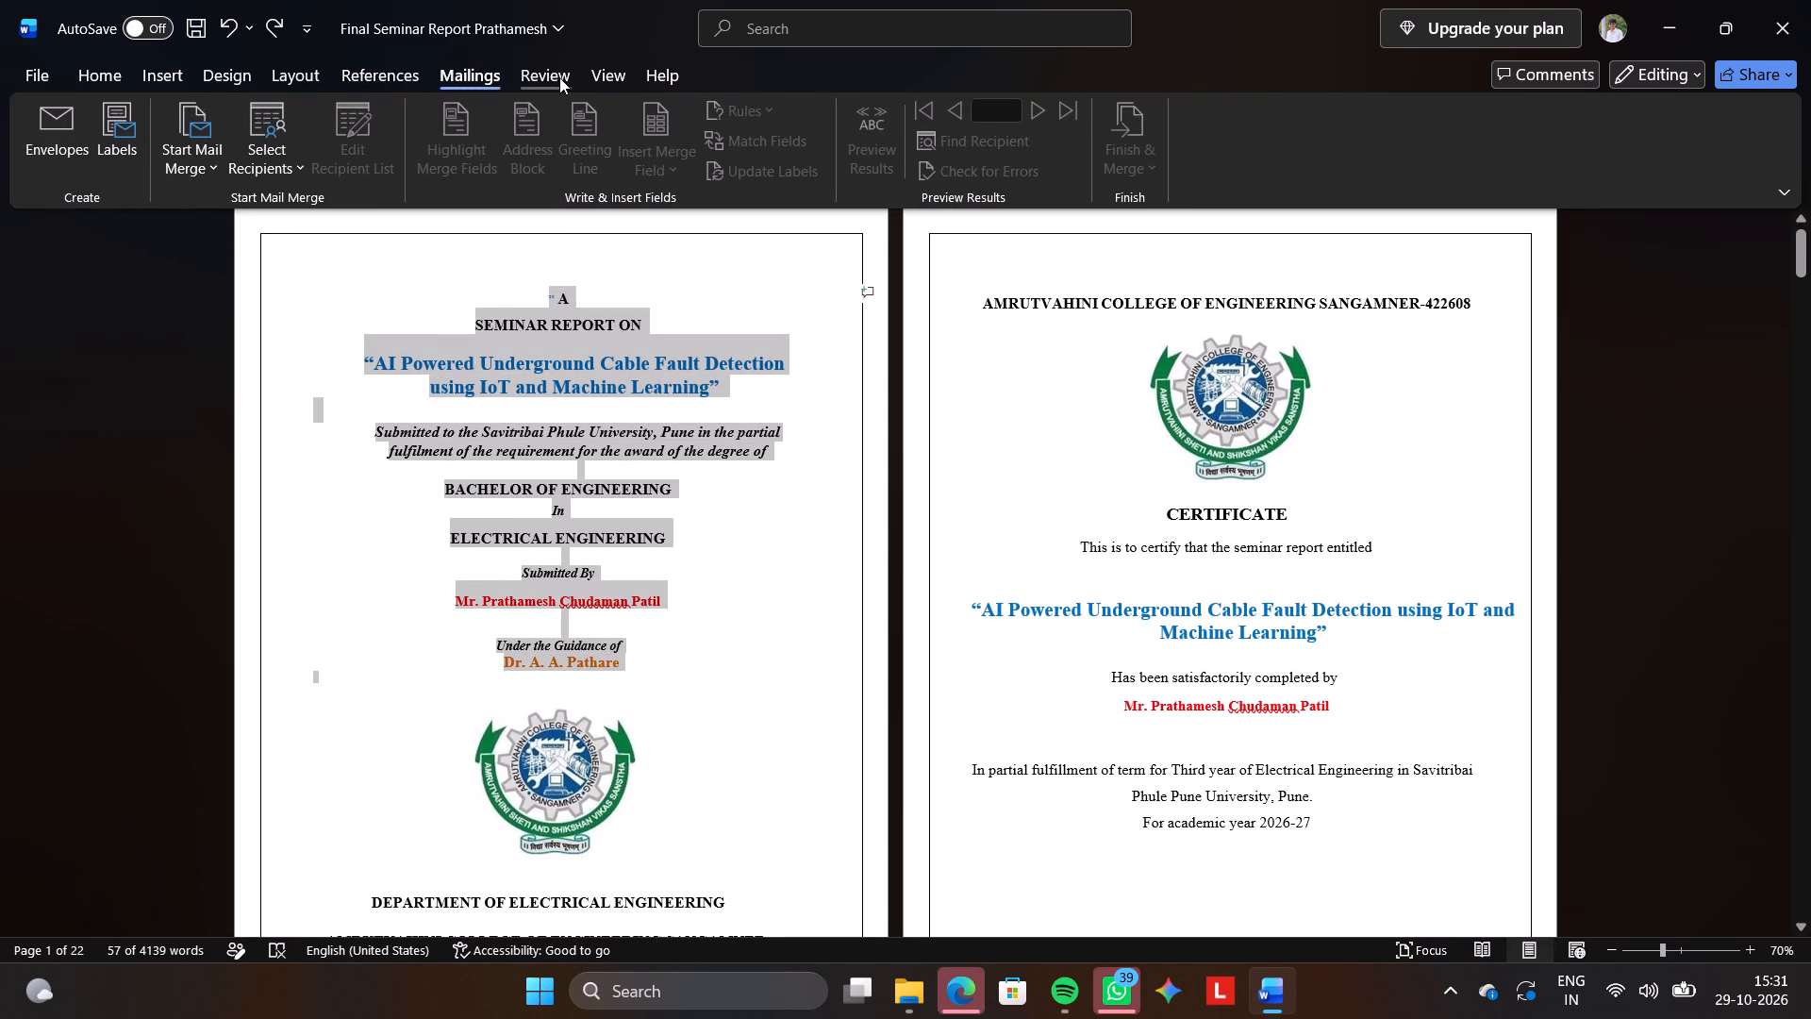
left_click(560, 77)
Open the Thesaurus with the title page text selected.
left_click(136, 144)
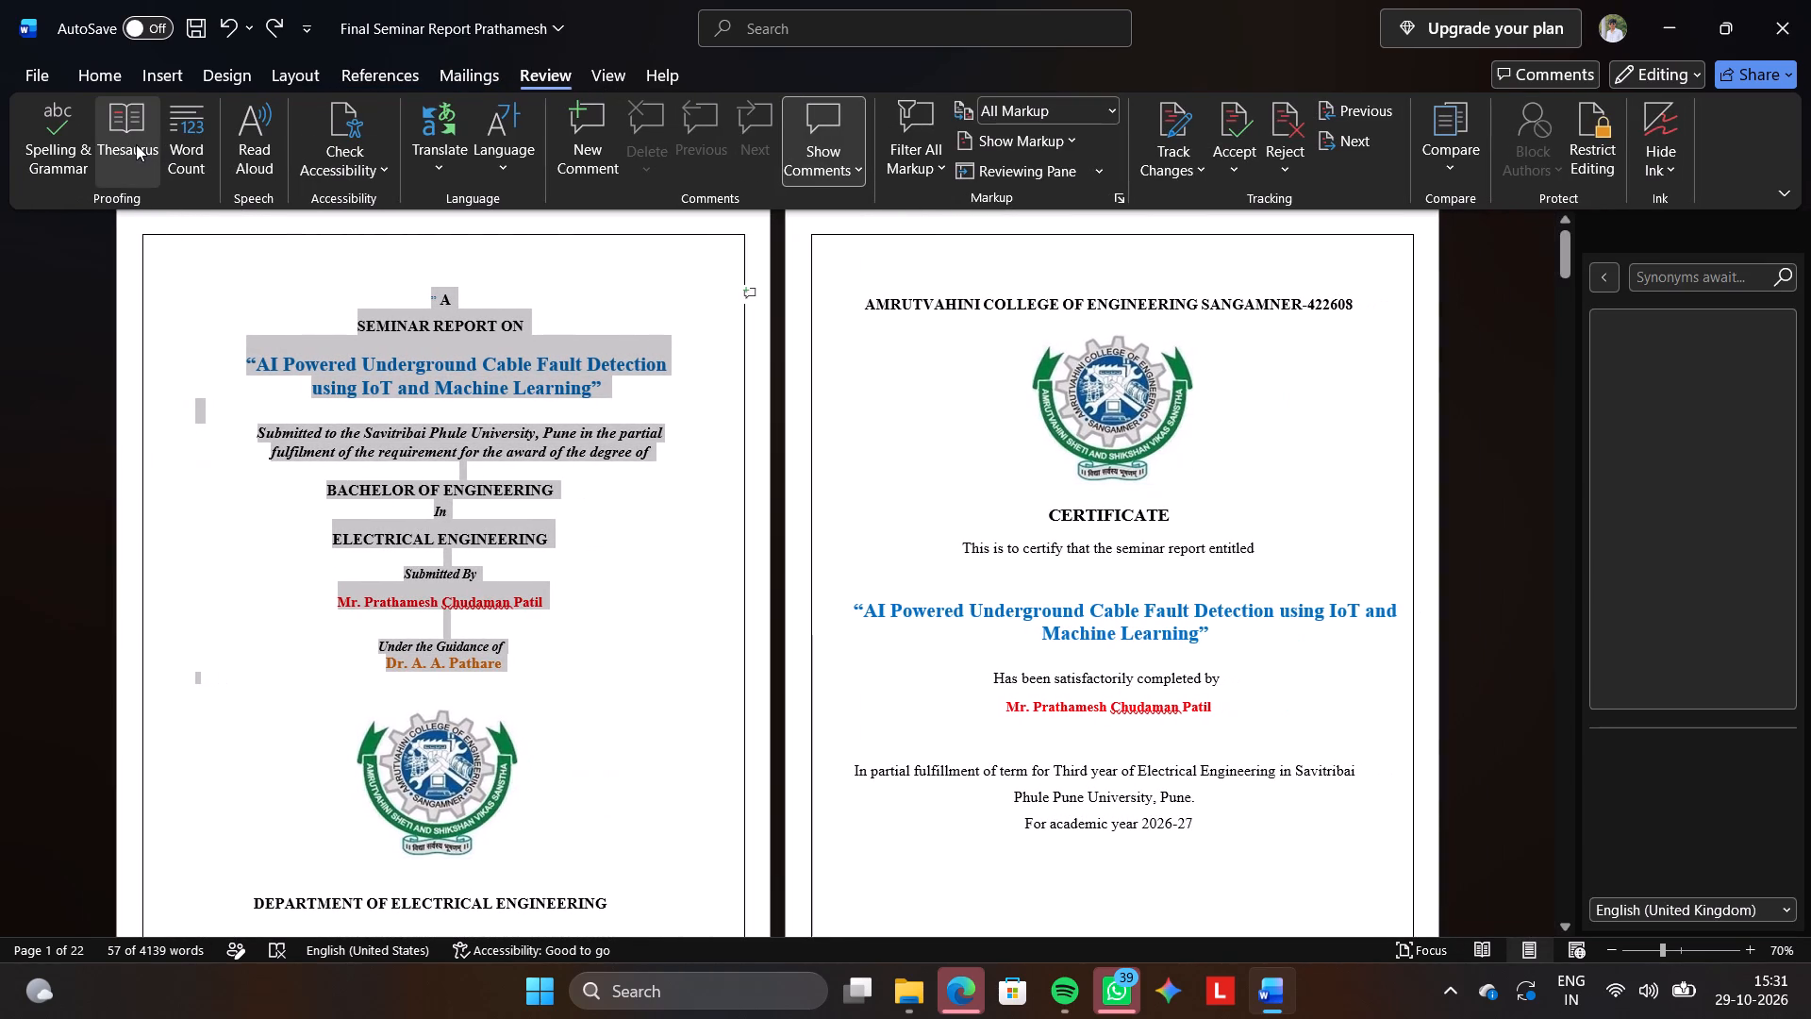
Look up the selected title page text in the Thesaurus, and close the results.
left_click(136, 144)
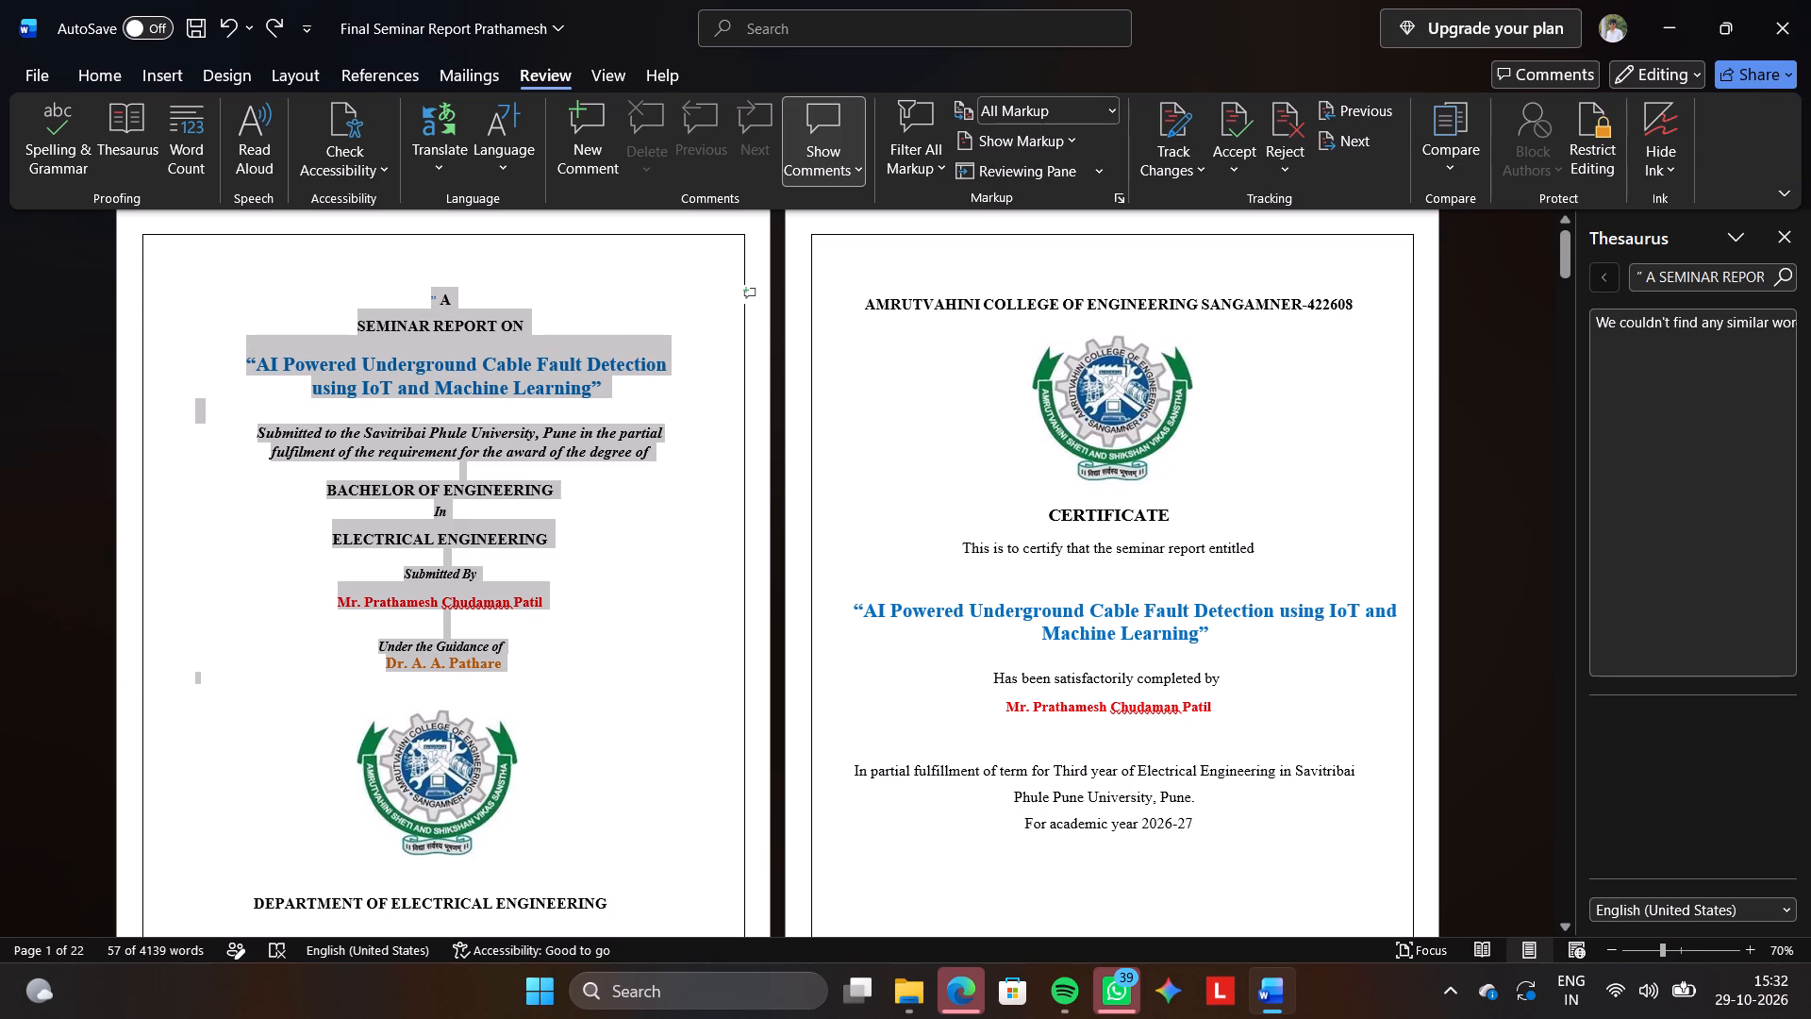
left_click(1786, 235)
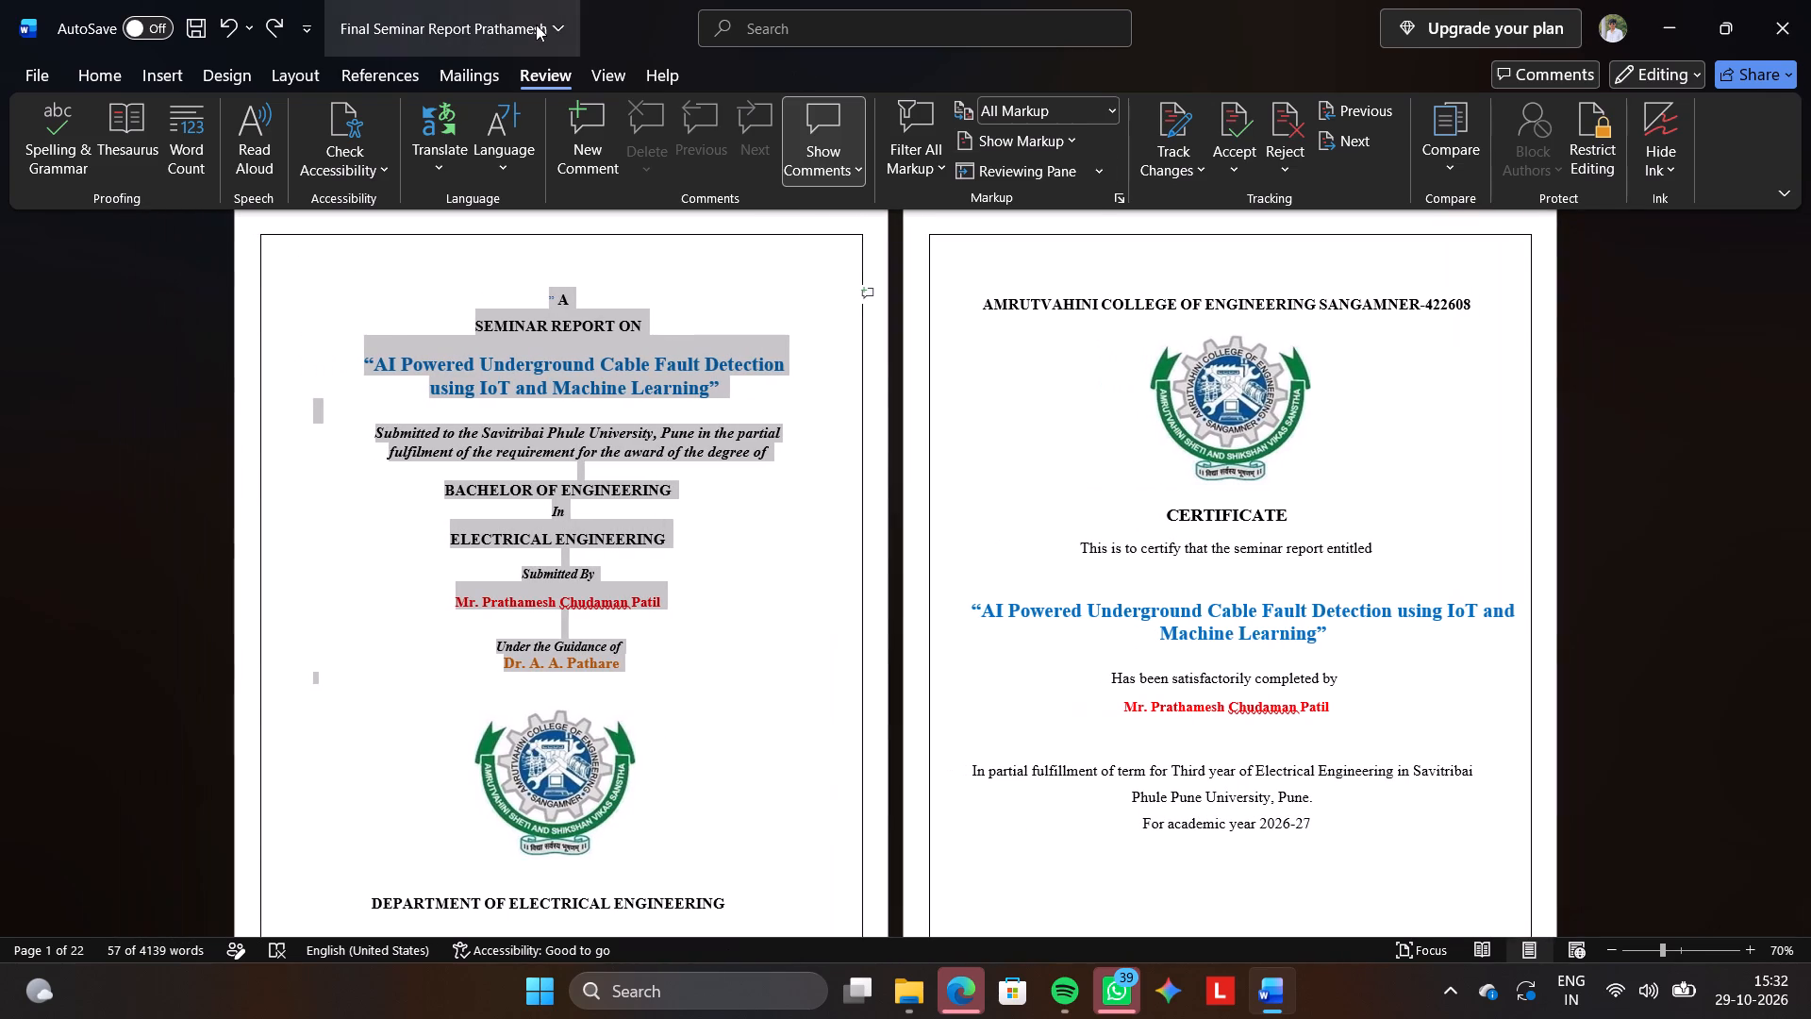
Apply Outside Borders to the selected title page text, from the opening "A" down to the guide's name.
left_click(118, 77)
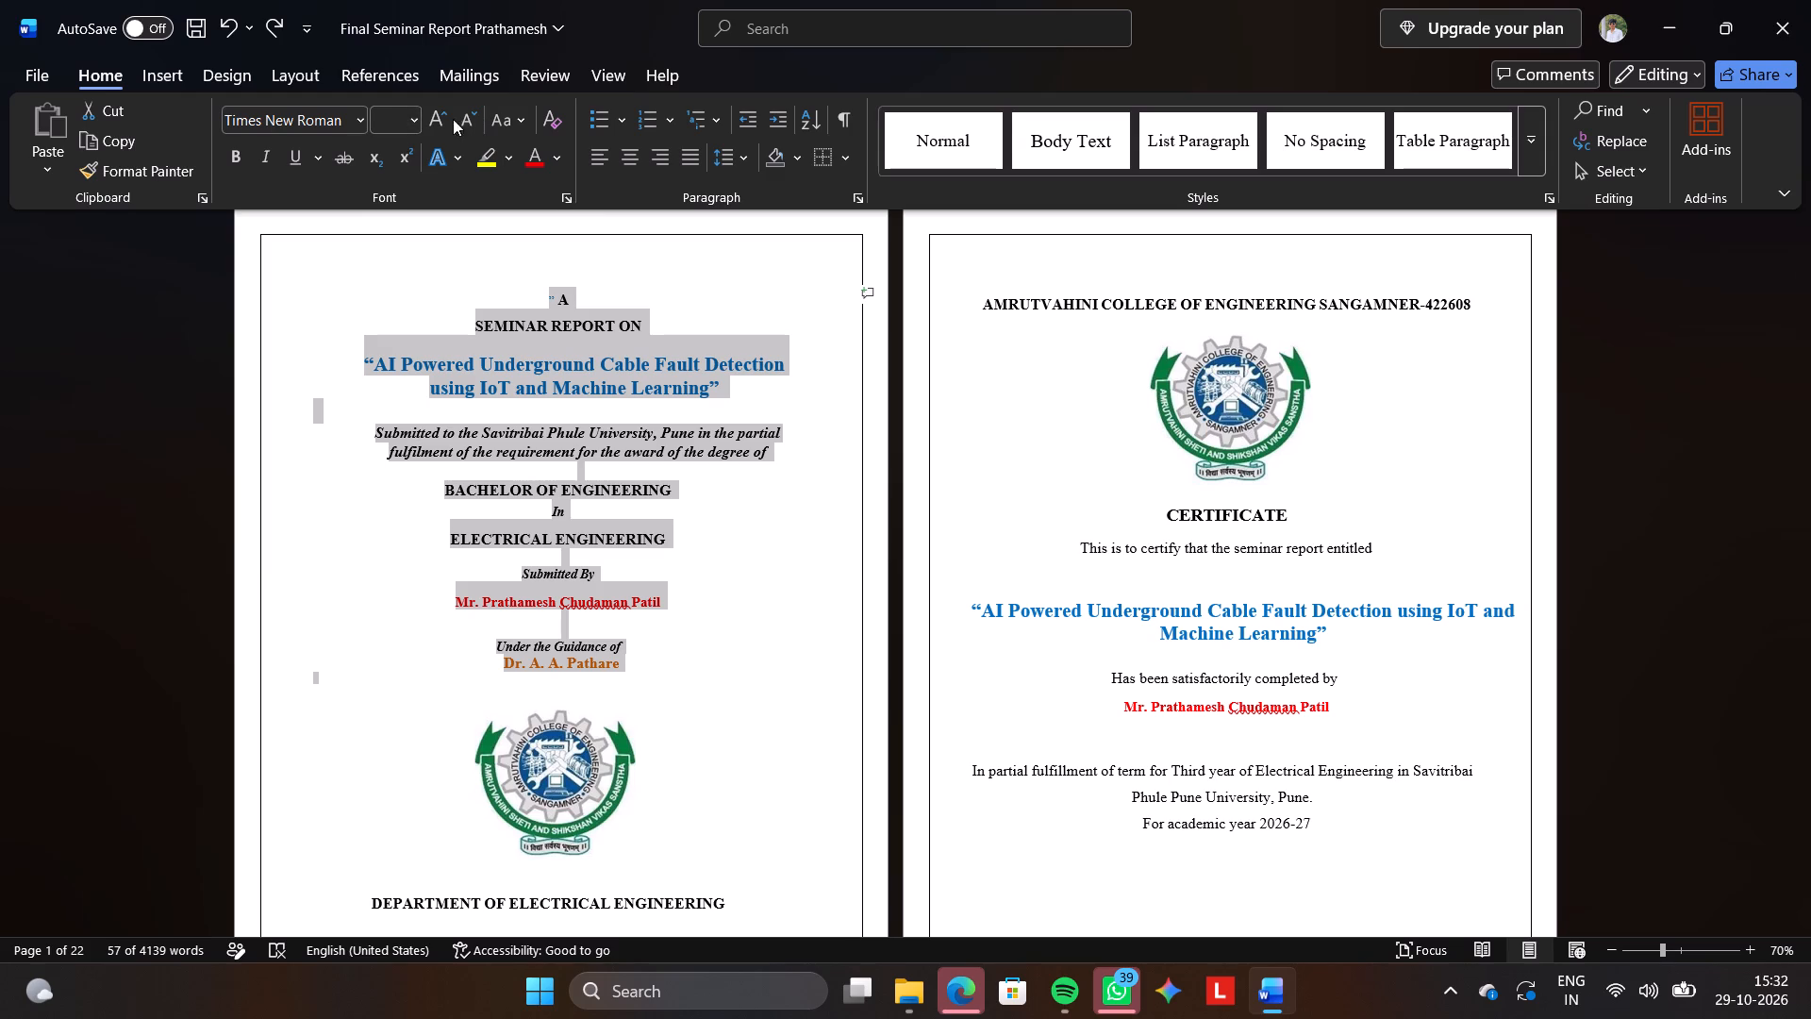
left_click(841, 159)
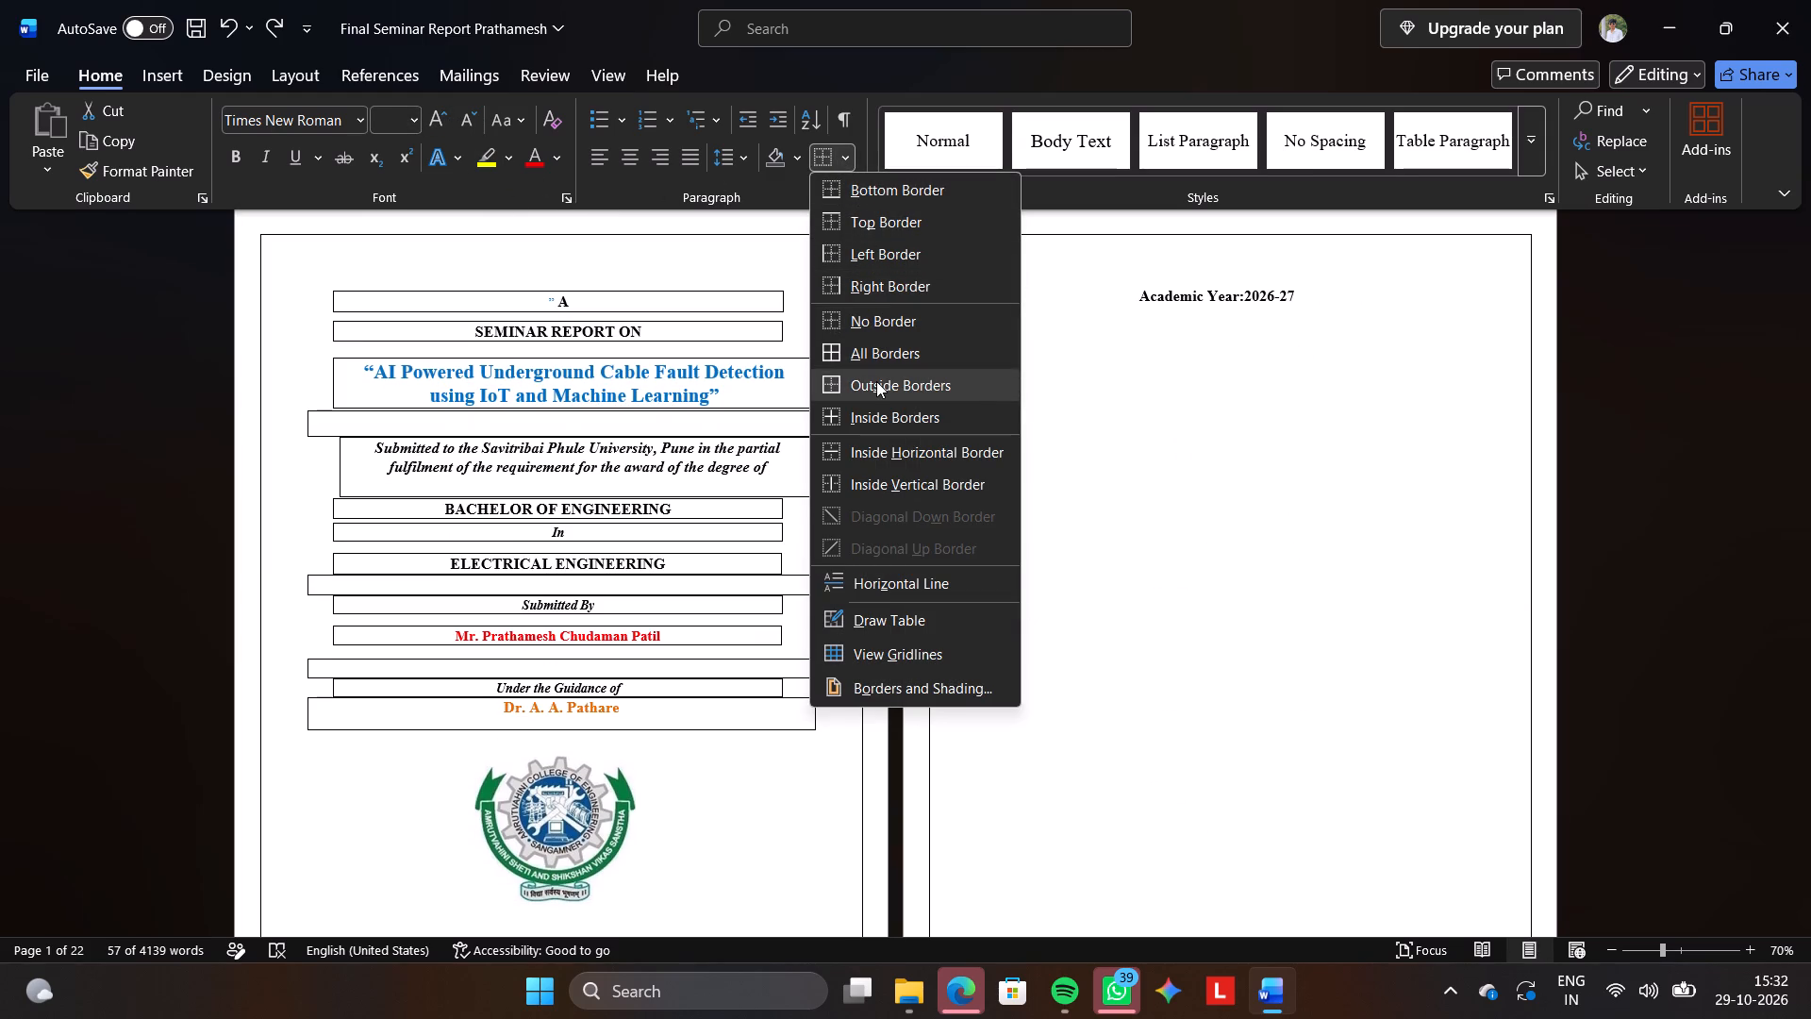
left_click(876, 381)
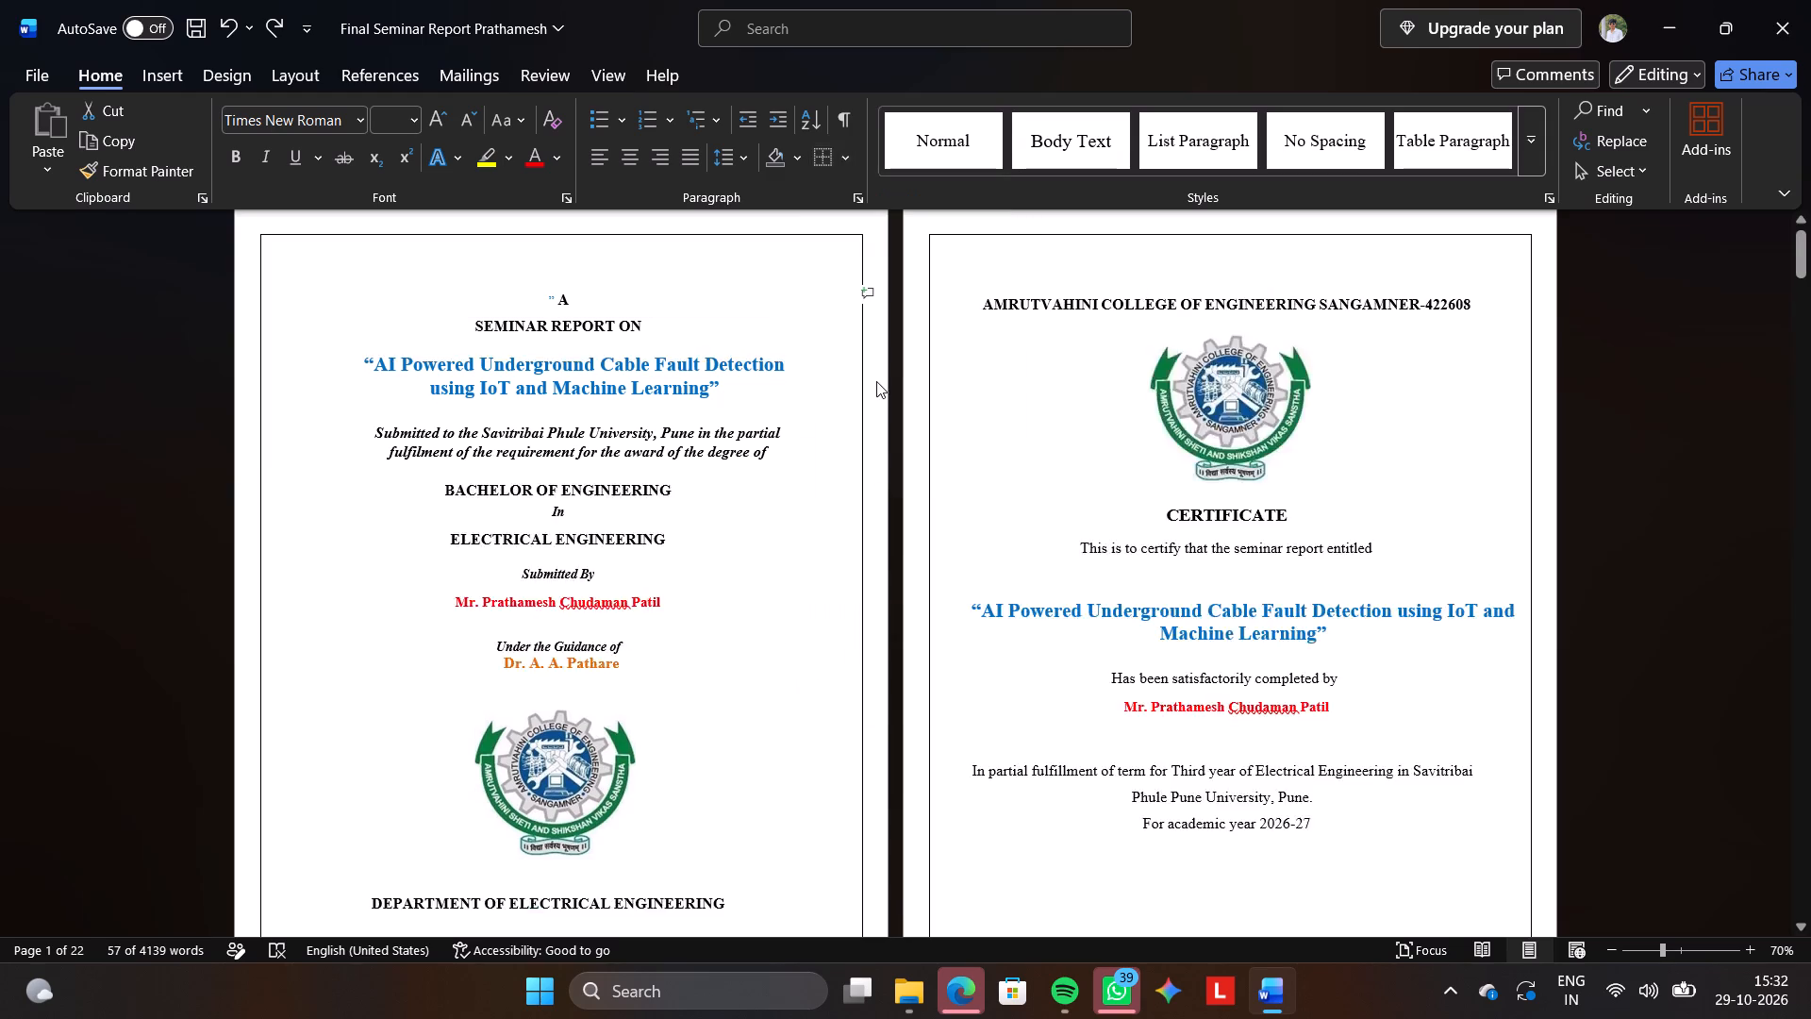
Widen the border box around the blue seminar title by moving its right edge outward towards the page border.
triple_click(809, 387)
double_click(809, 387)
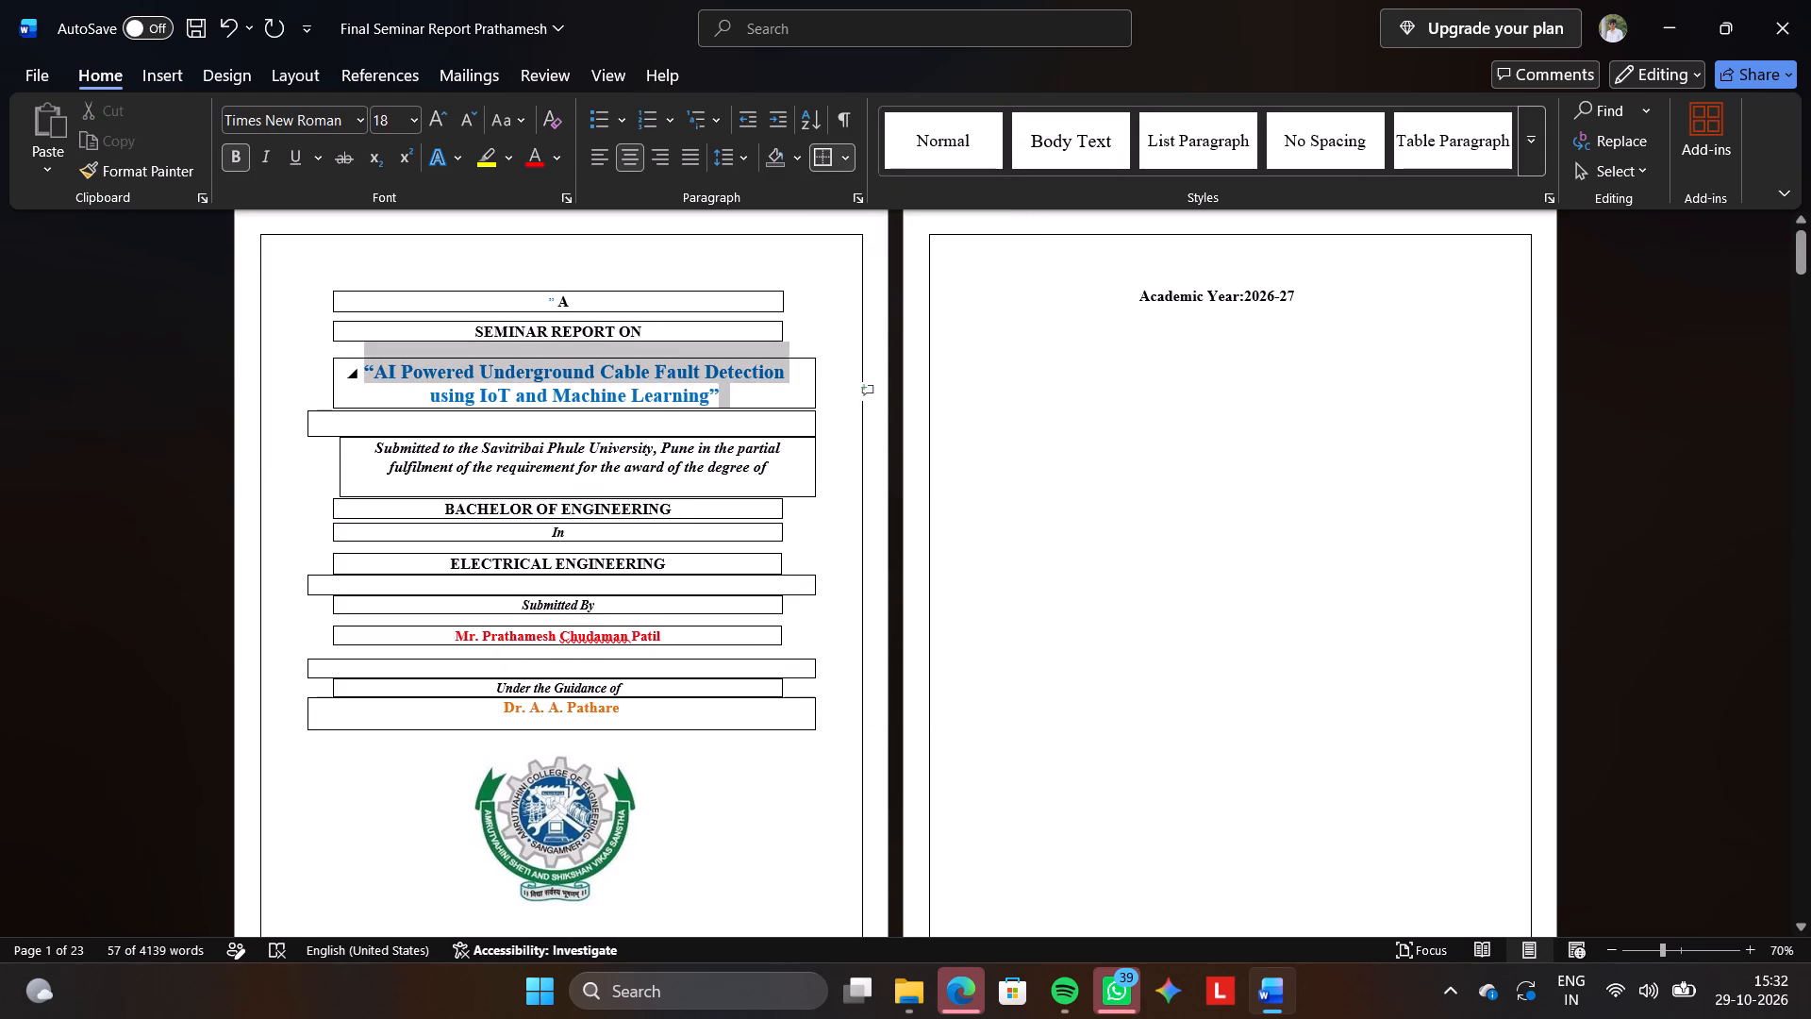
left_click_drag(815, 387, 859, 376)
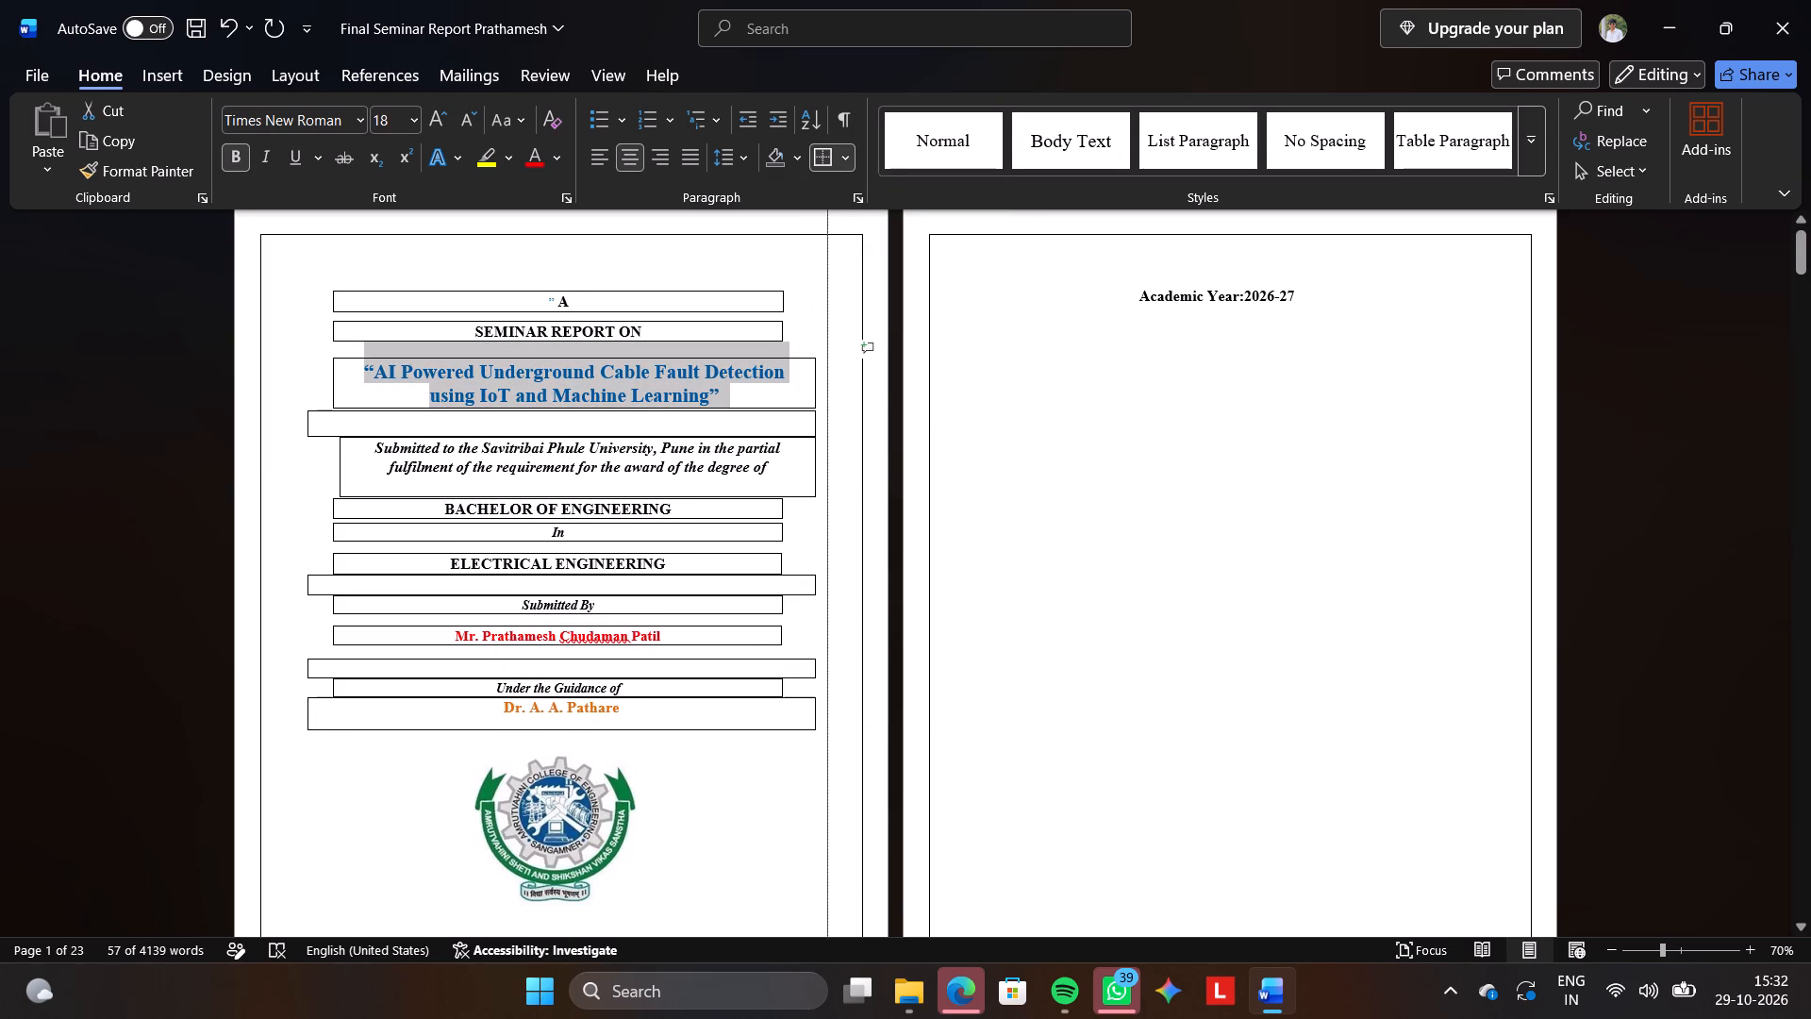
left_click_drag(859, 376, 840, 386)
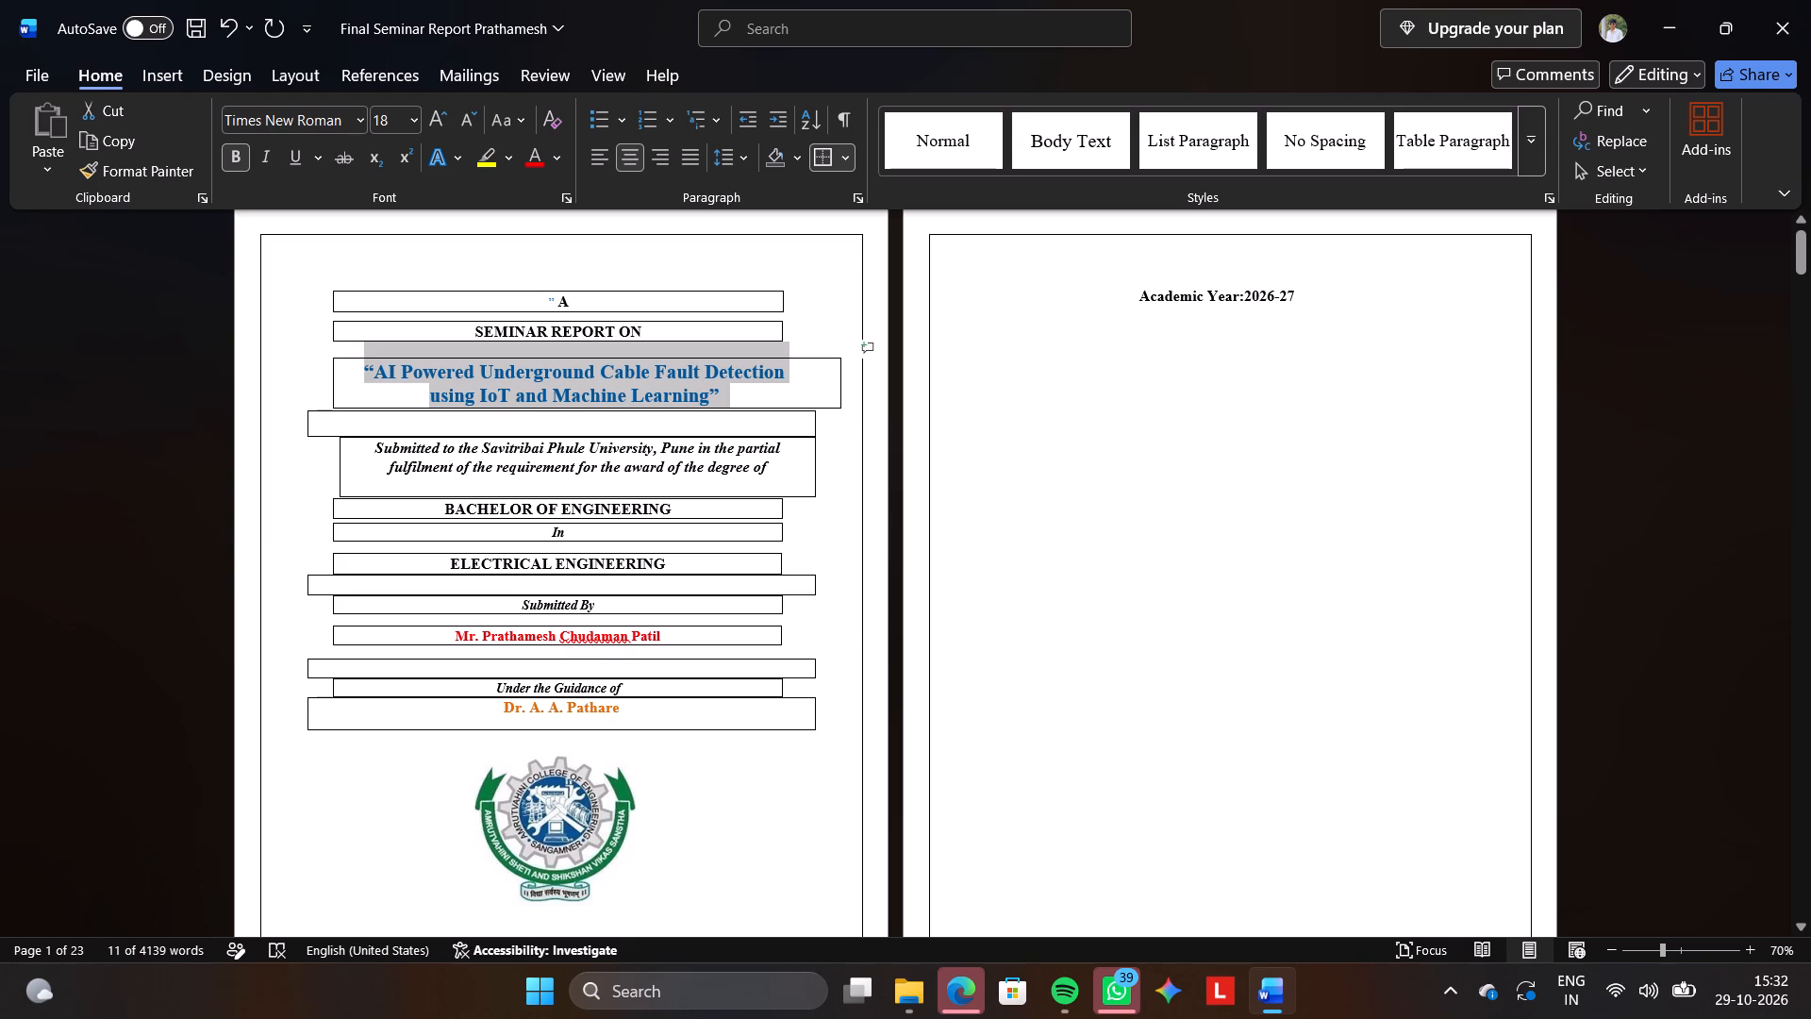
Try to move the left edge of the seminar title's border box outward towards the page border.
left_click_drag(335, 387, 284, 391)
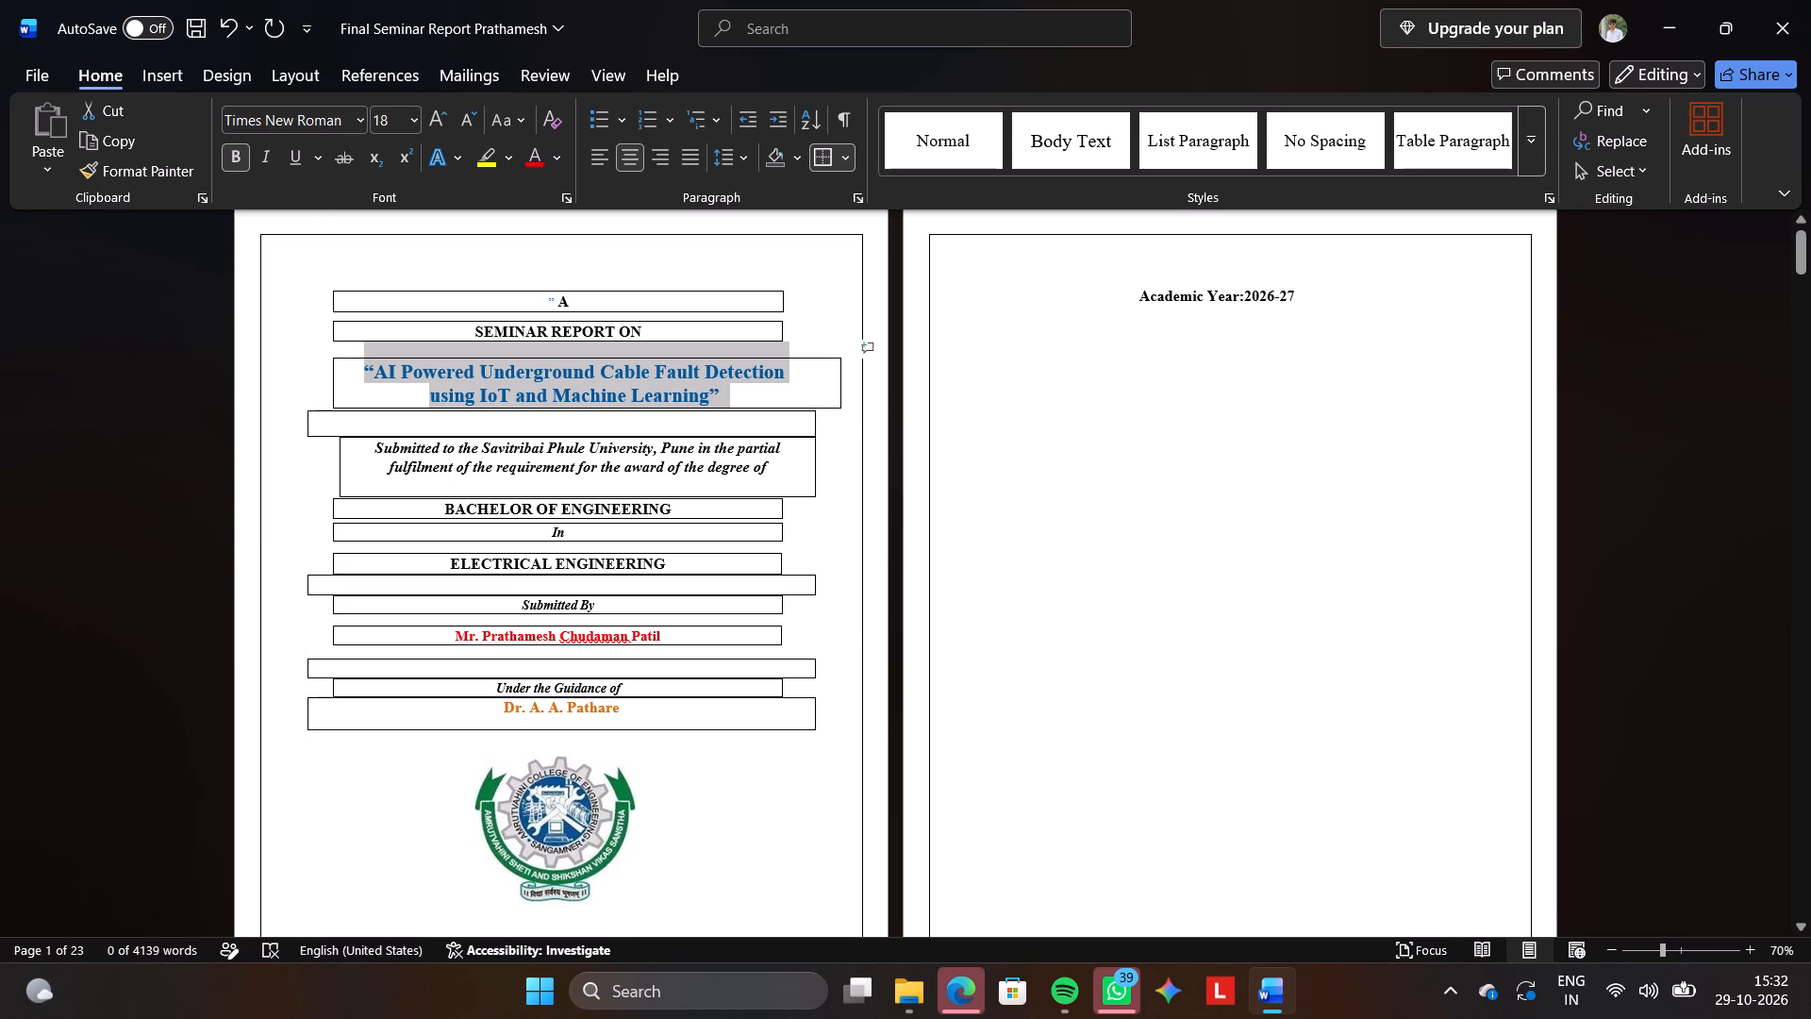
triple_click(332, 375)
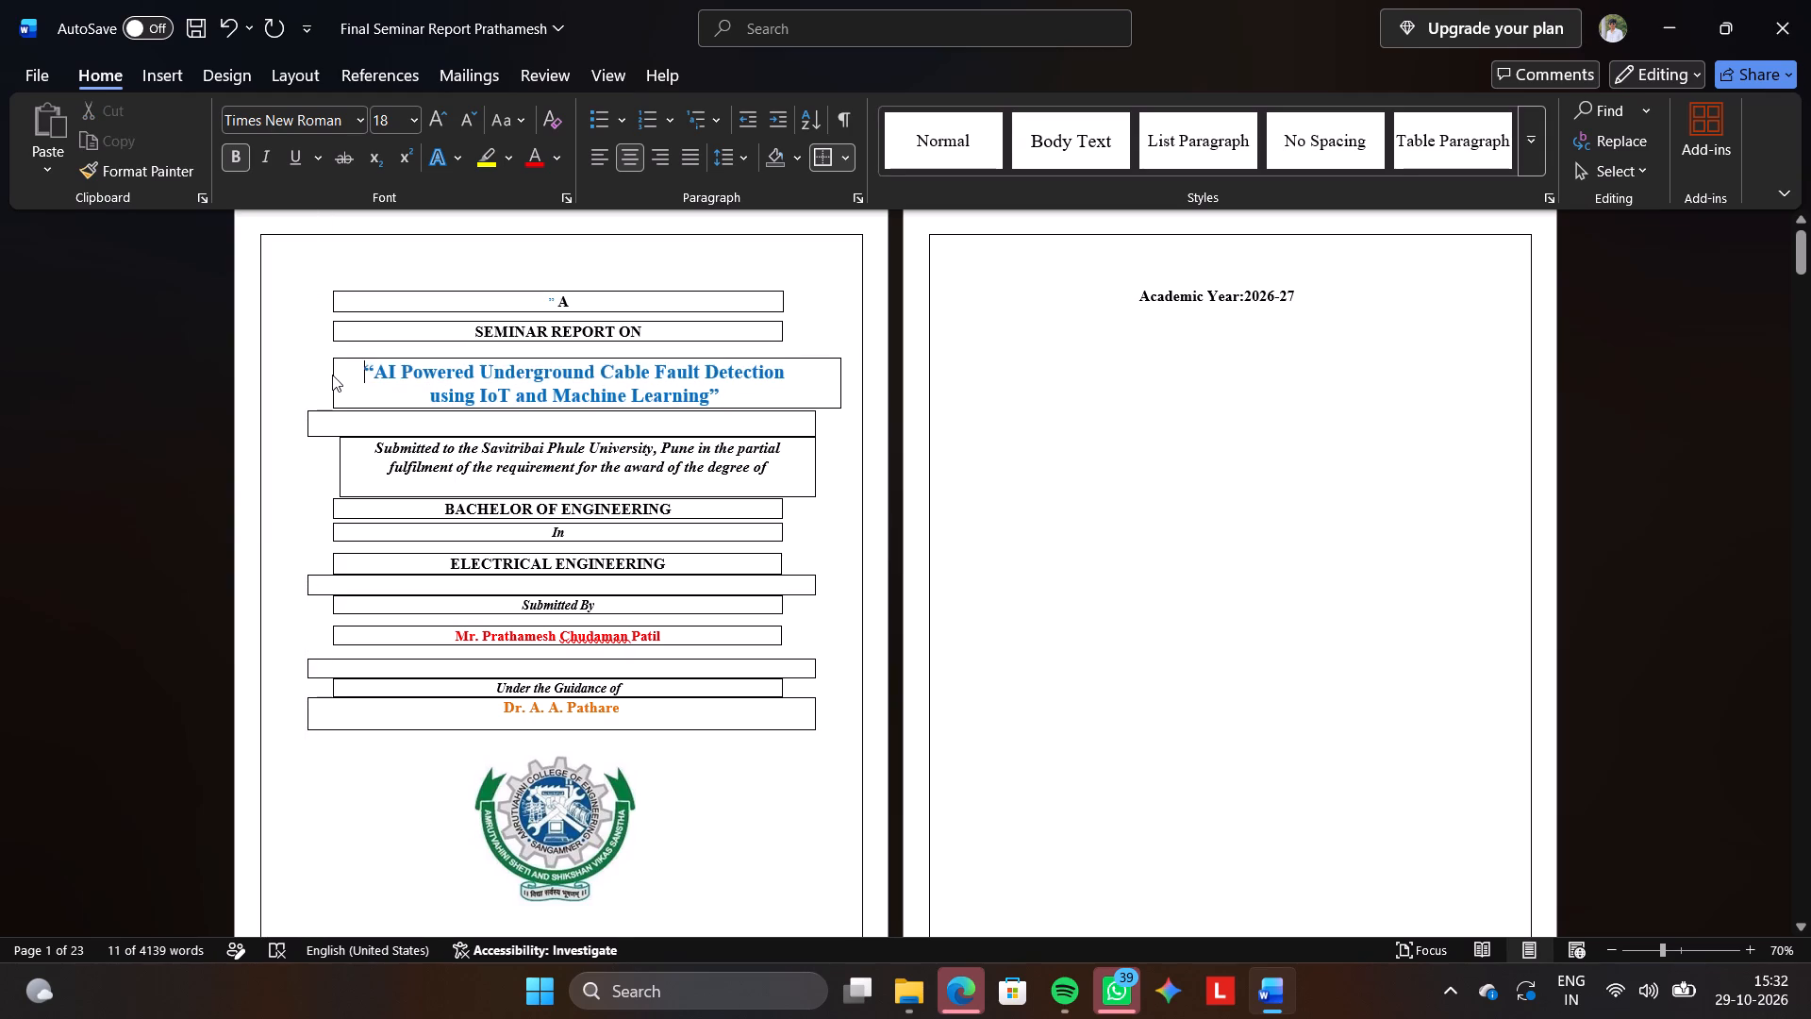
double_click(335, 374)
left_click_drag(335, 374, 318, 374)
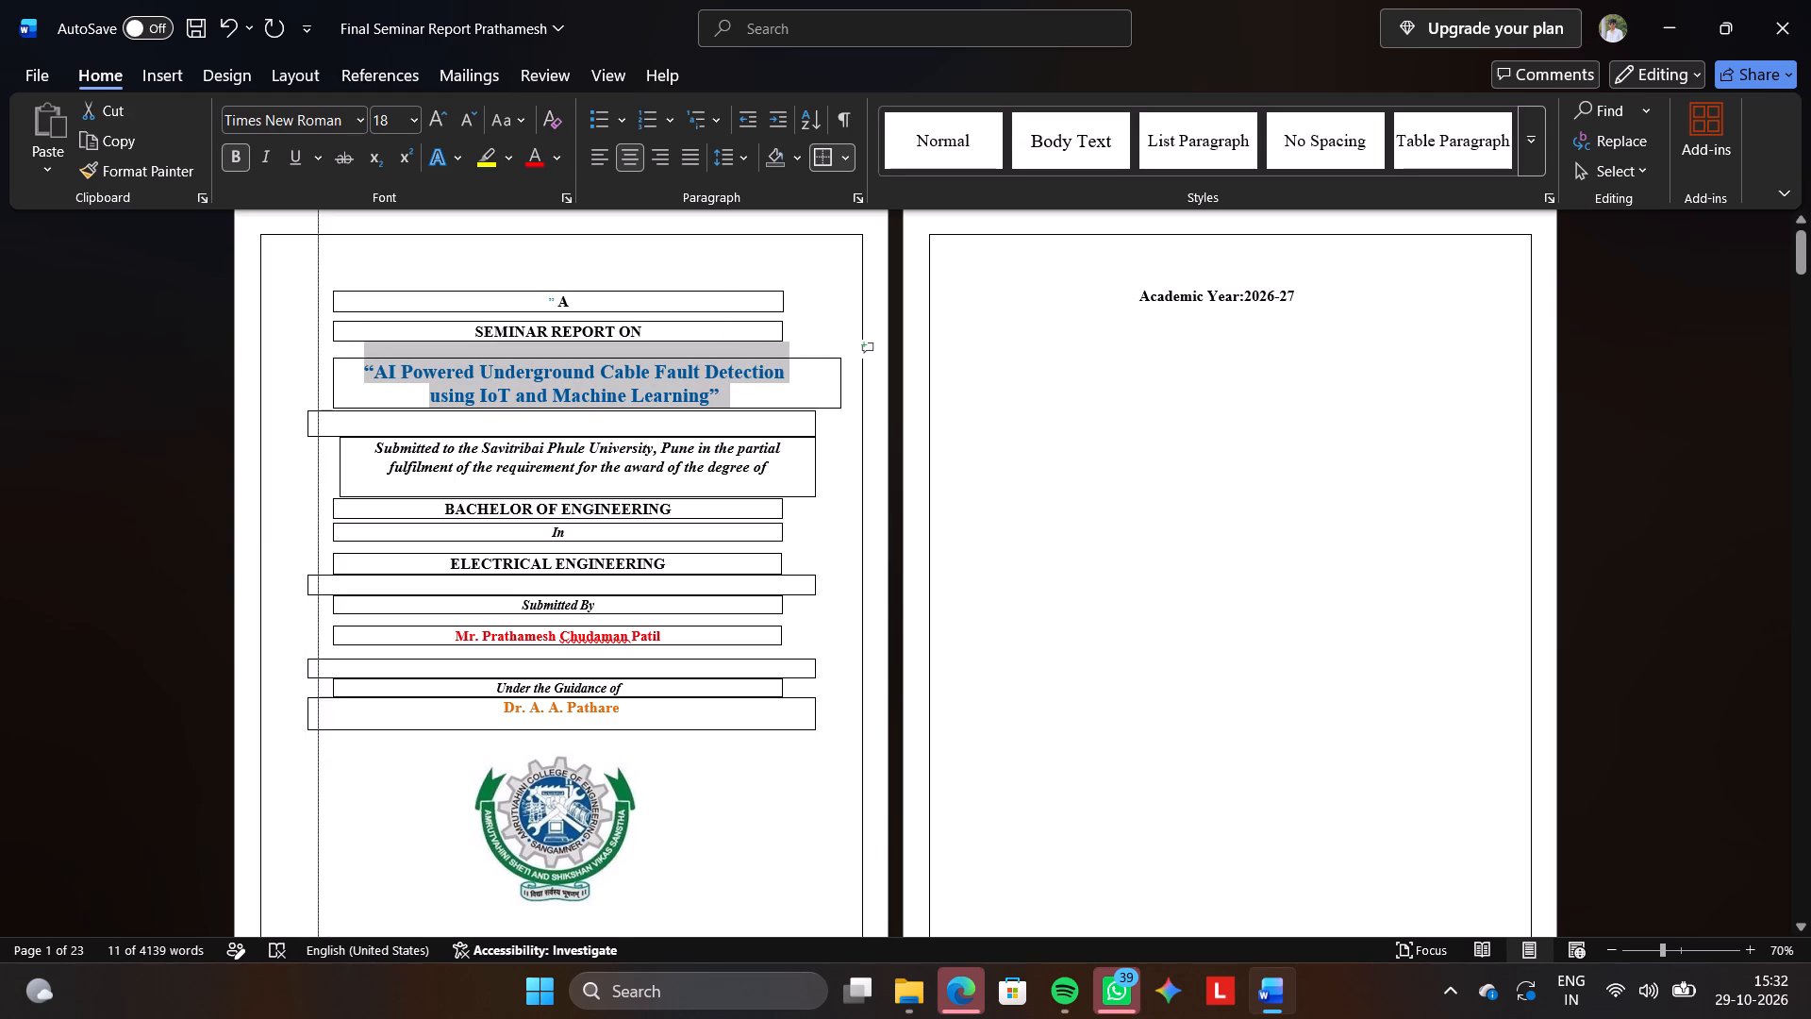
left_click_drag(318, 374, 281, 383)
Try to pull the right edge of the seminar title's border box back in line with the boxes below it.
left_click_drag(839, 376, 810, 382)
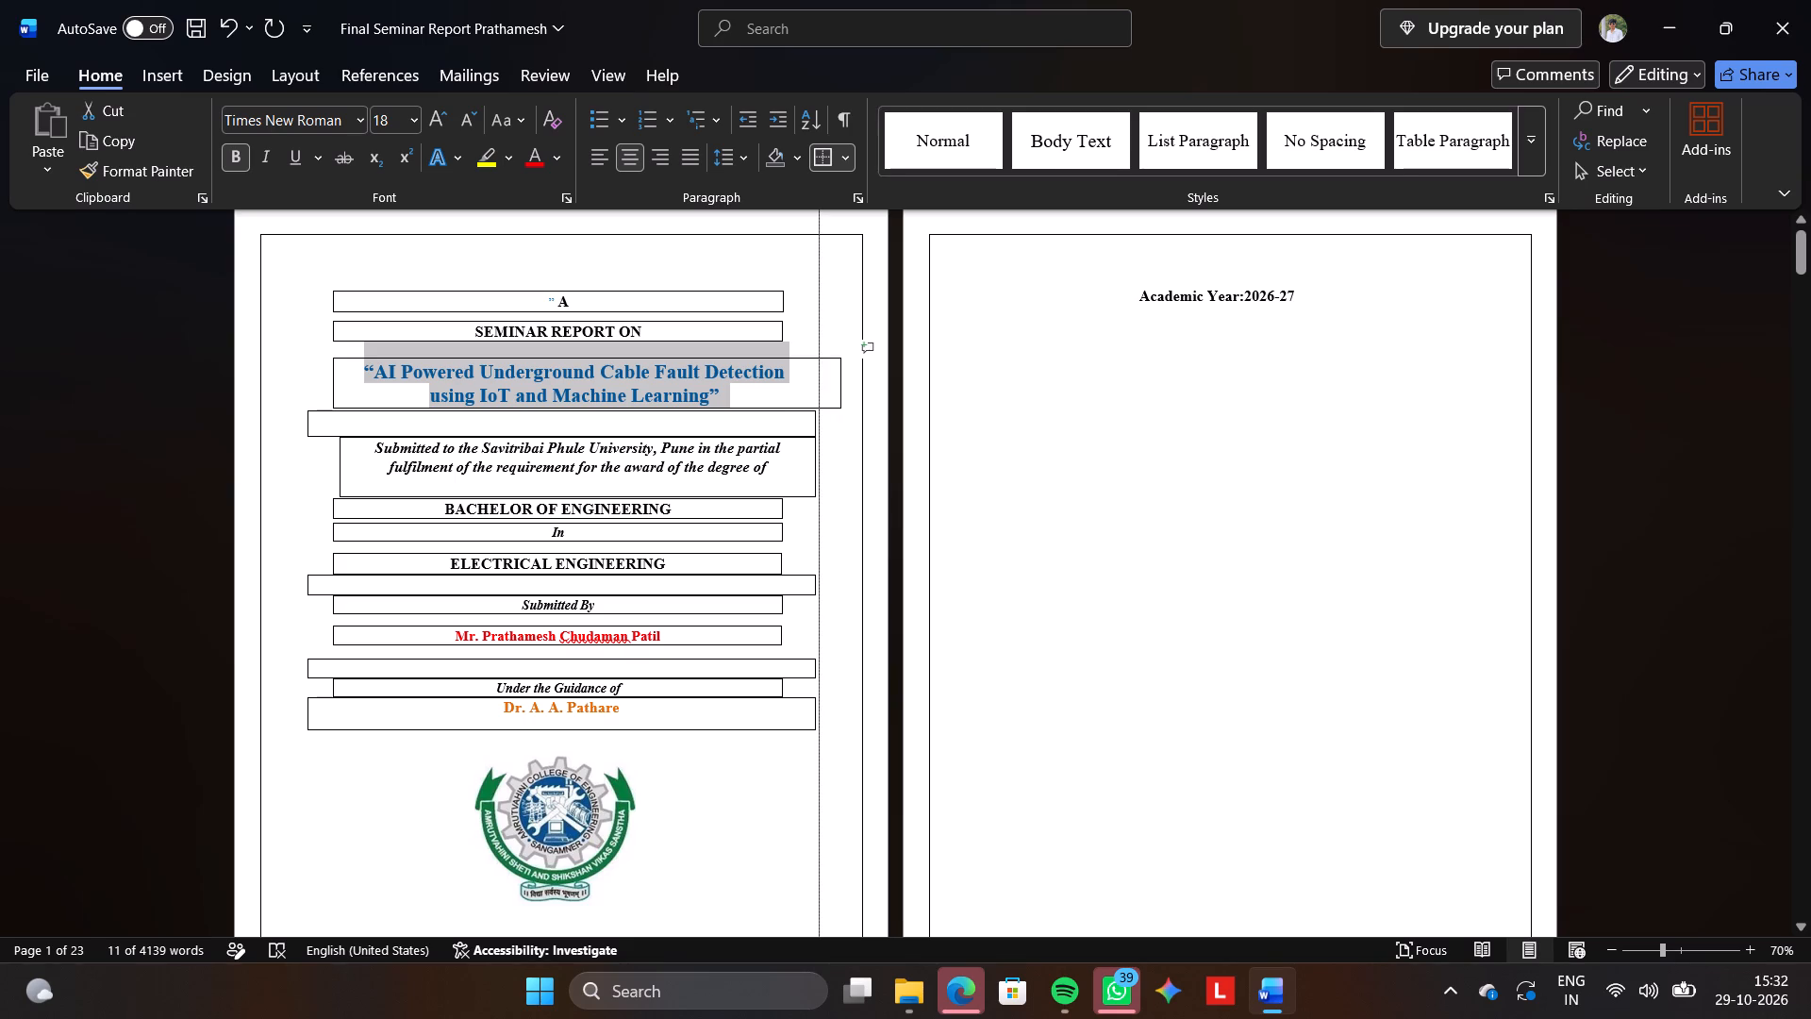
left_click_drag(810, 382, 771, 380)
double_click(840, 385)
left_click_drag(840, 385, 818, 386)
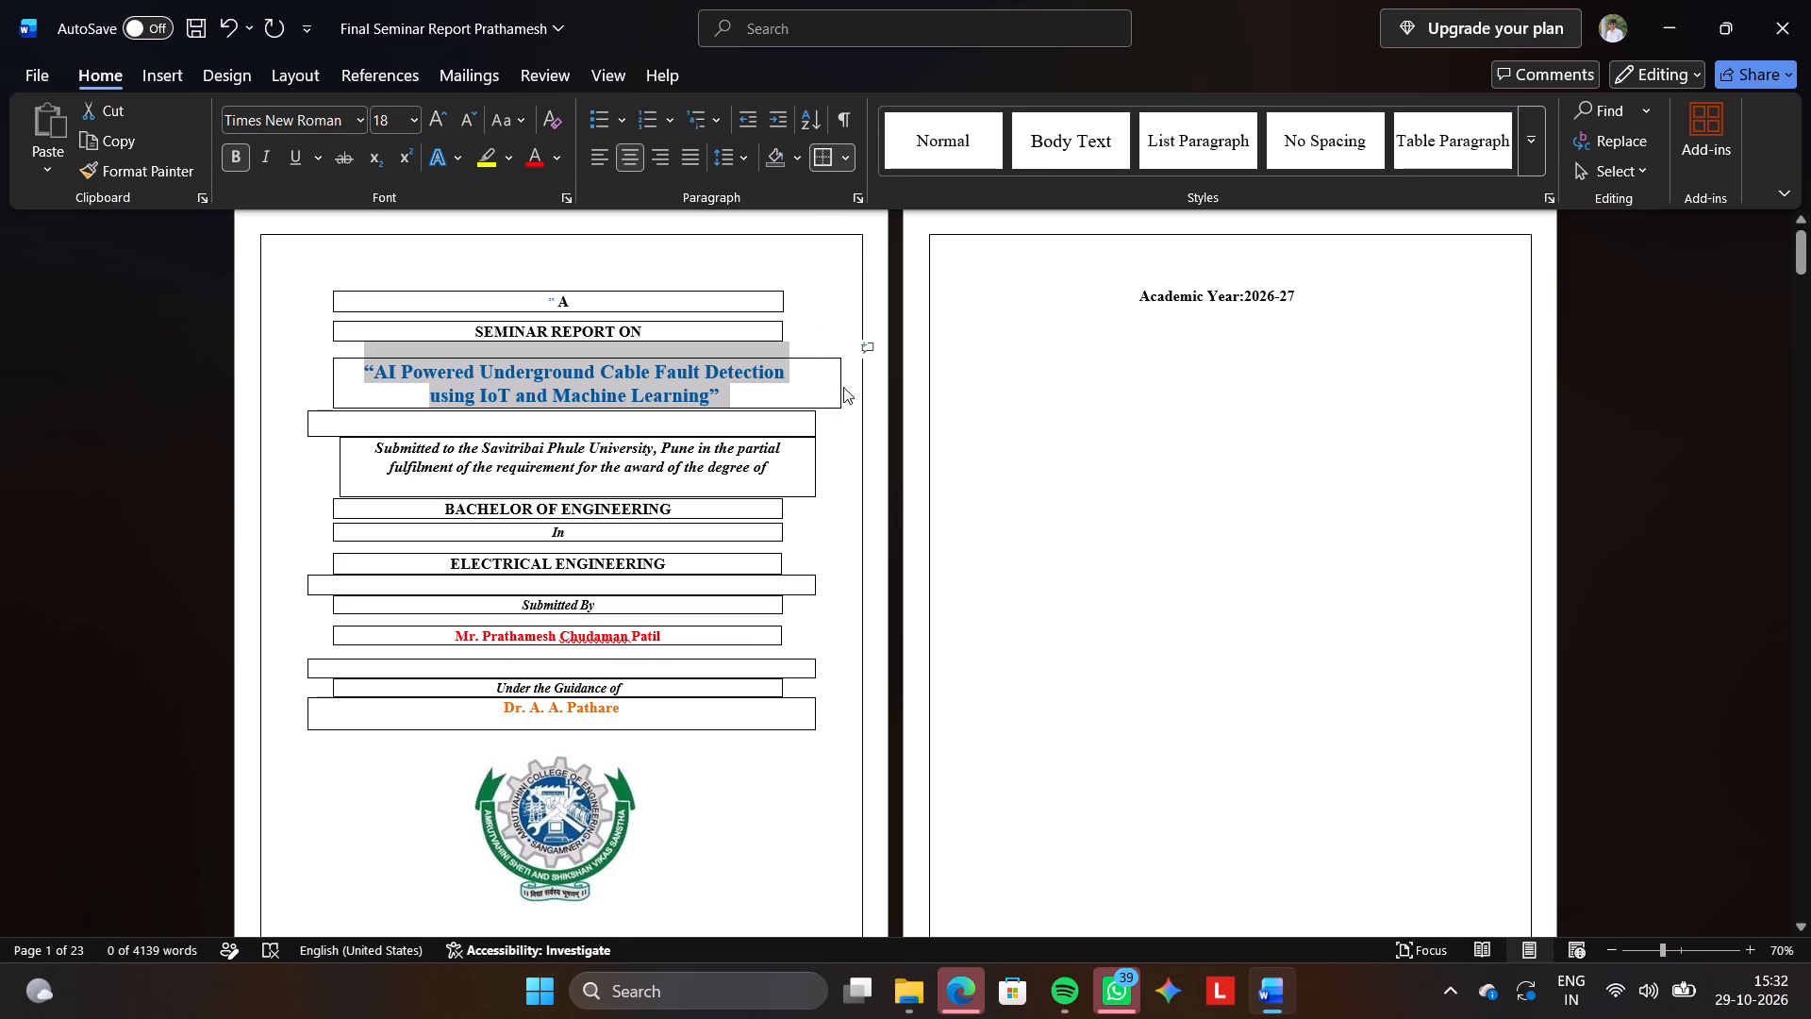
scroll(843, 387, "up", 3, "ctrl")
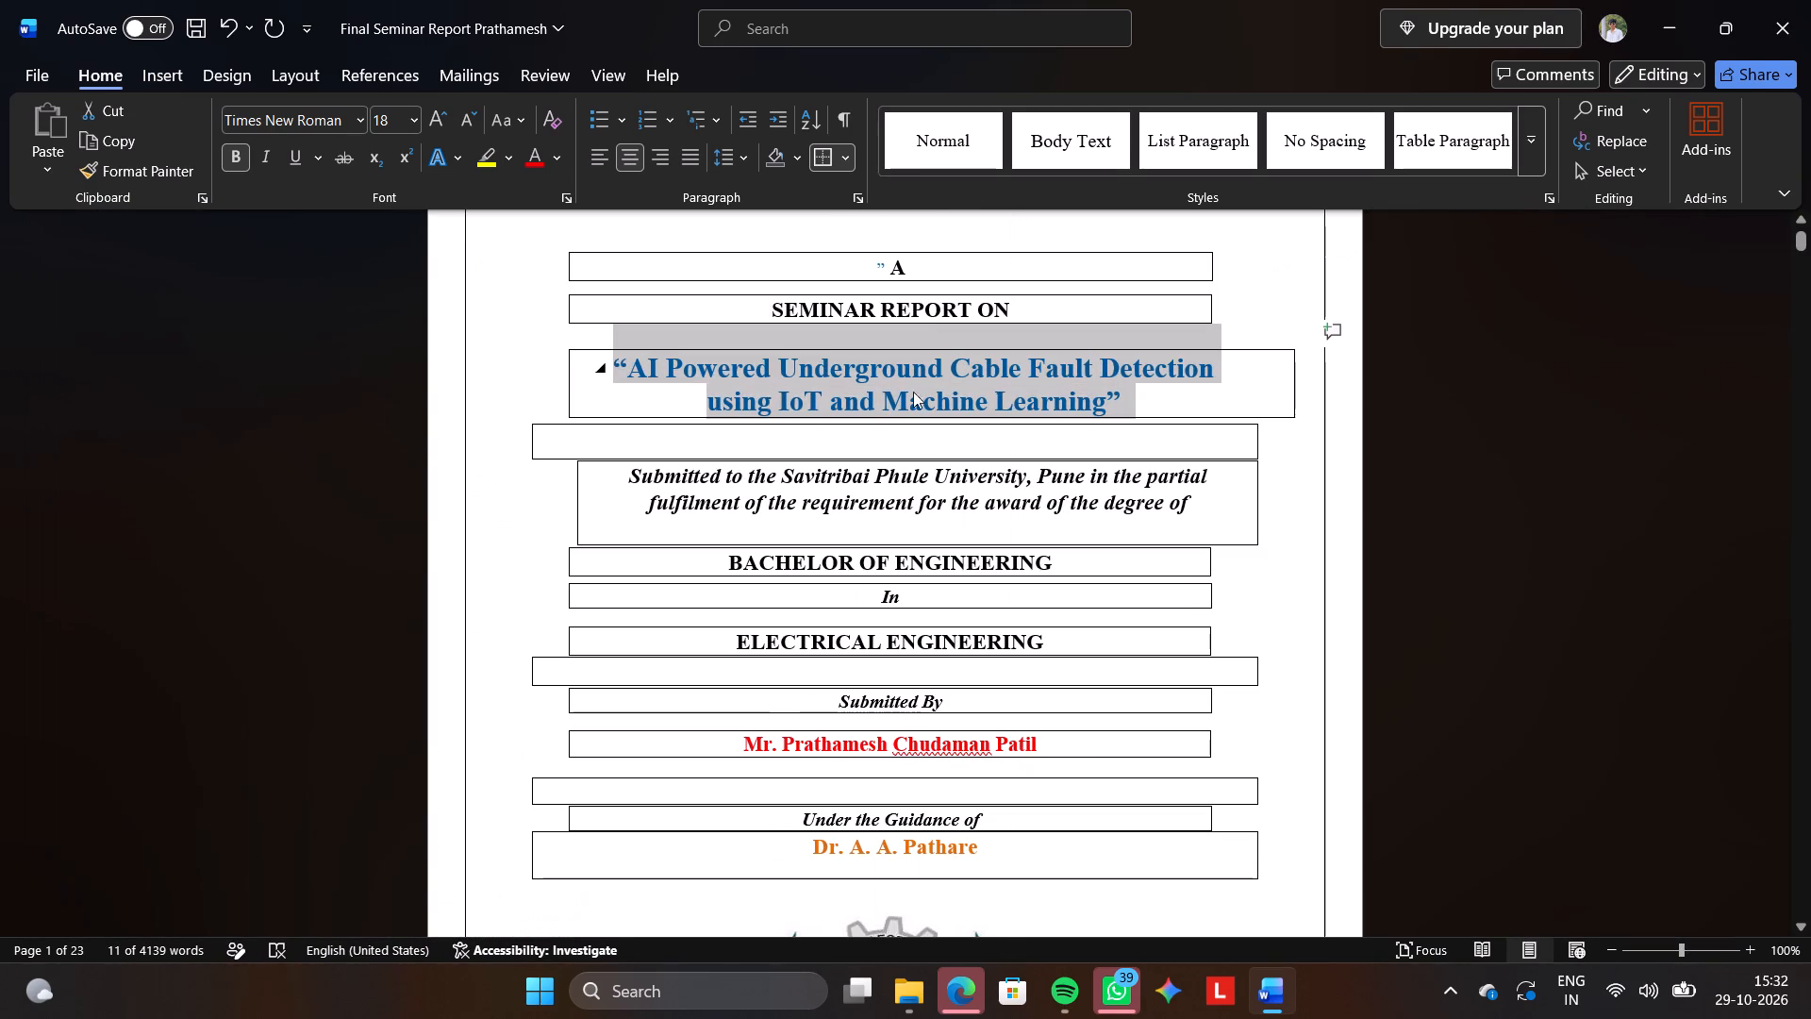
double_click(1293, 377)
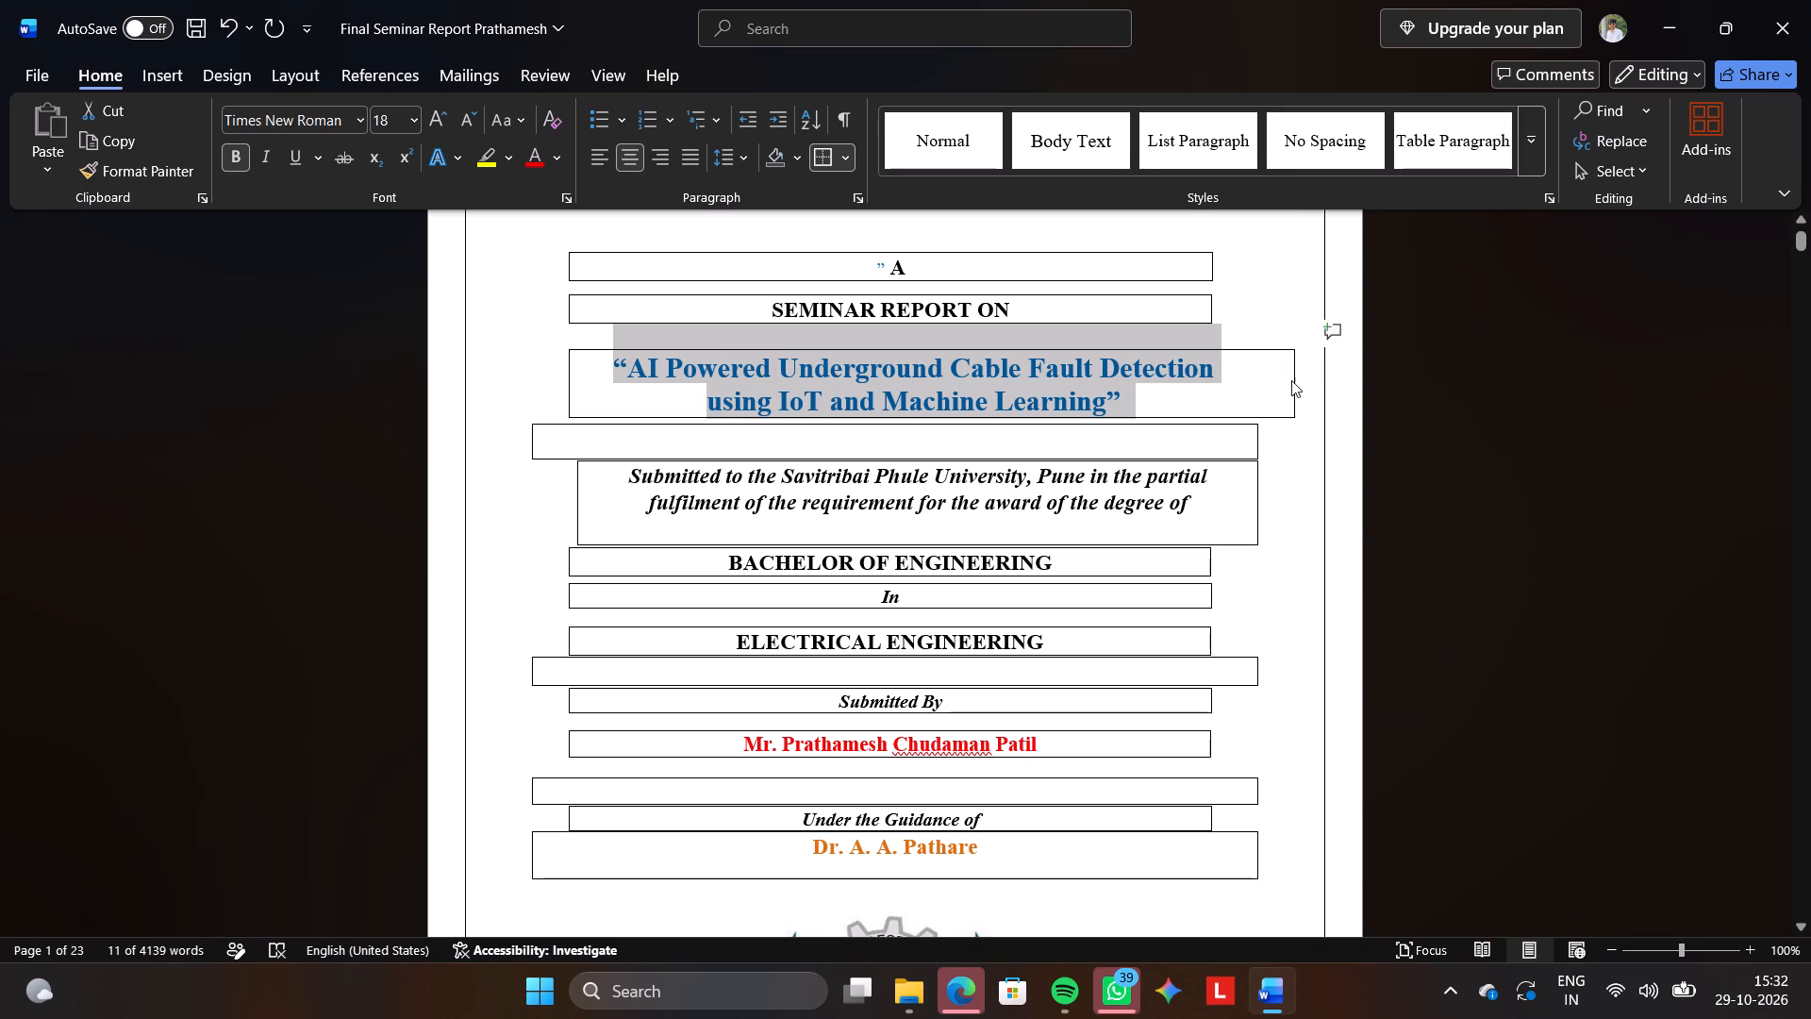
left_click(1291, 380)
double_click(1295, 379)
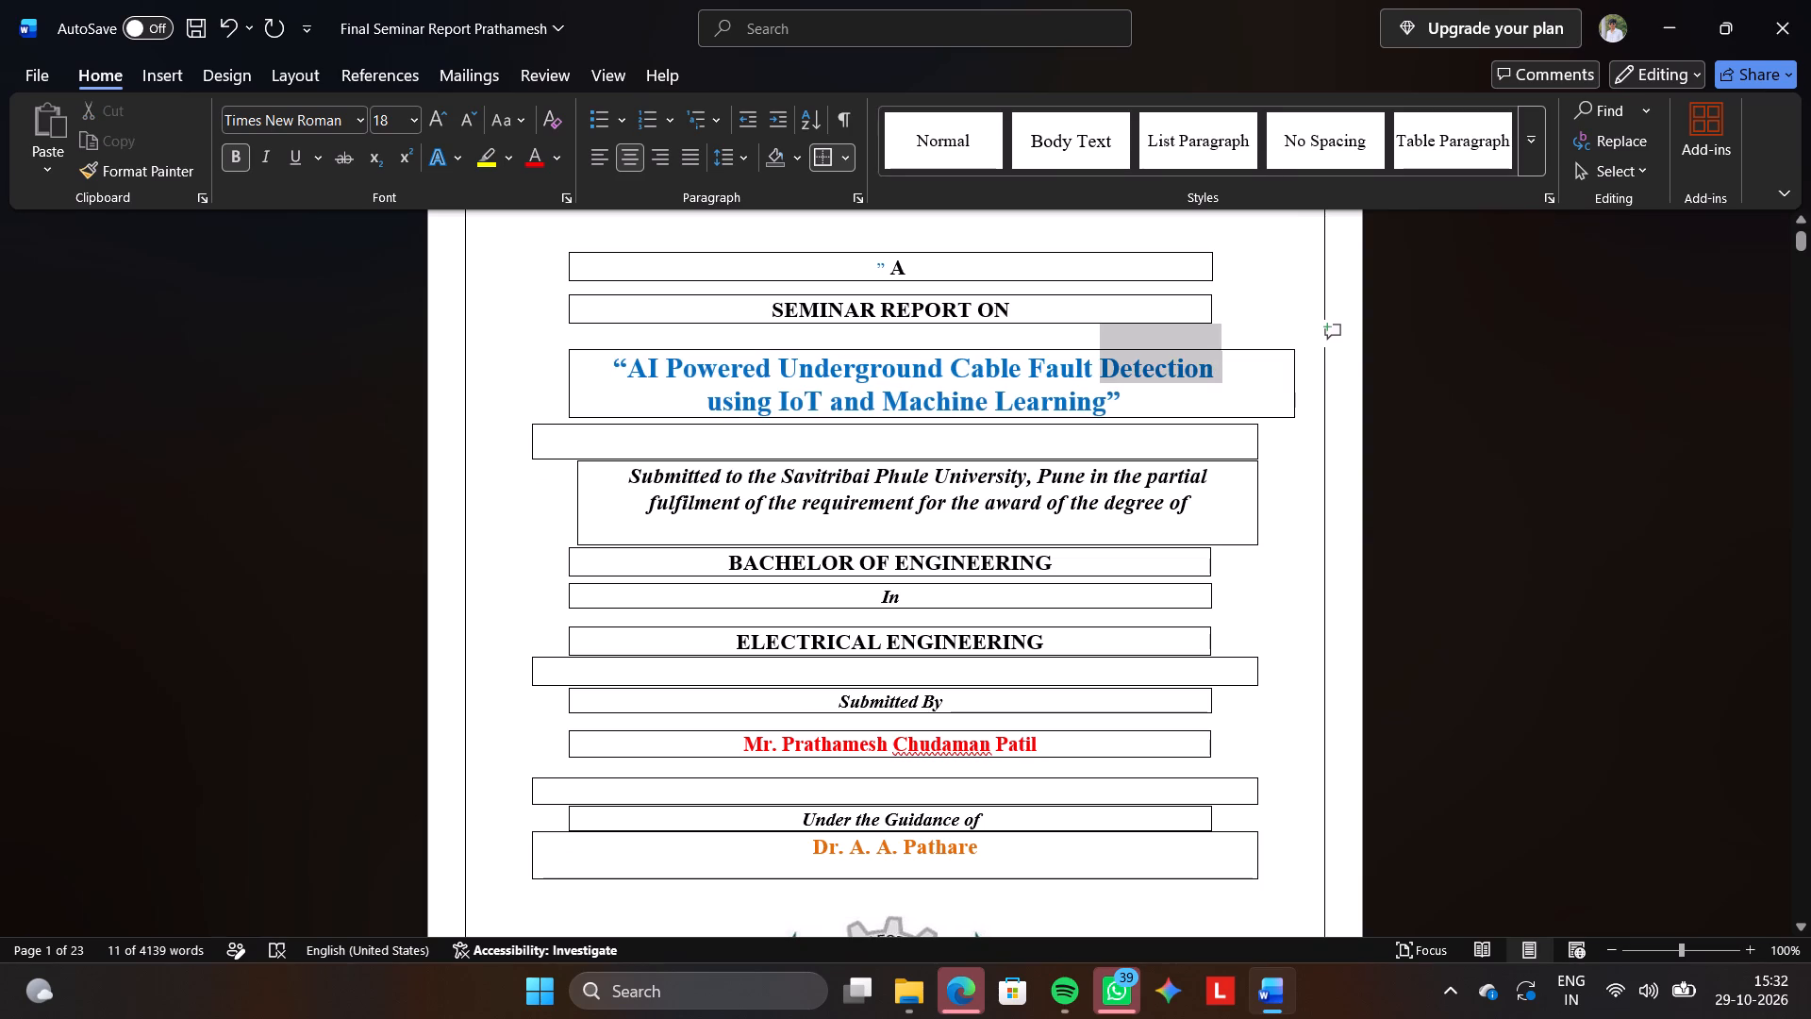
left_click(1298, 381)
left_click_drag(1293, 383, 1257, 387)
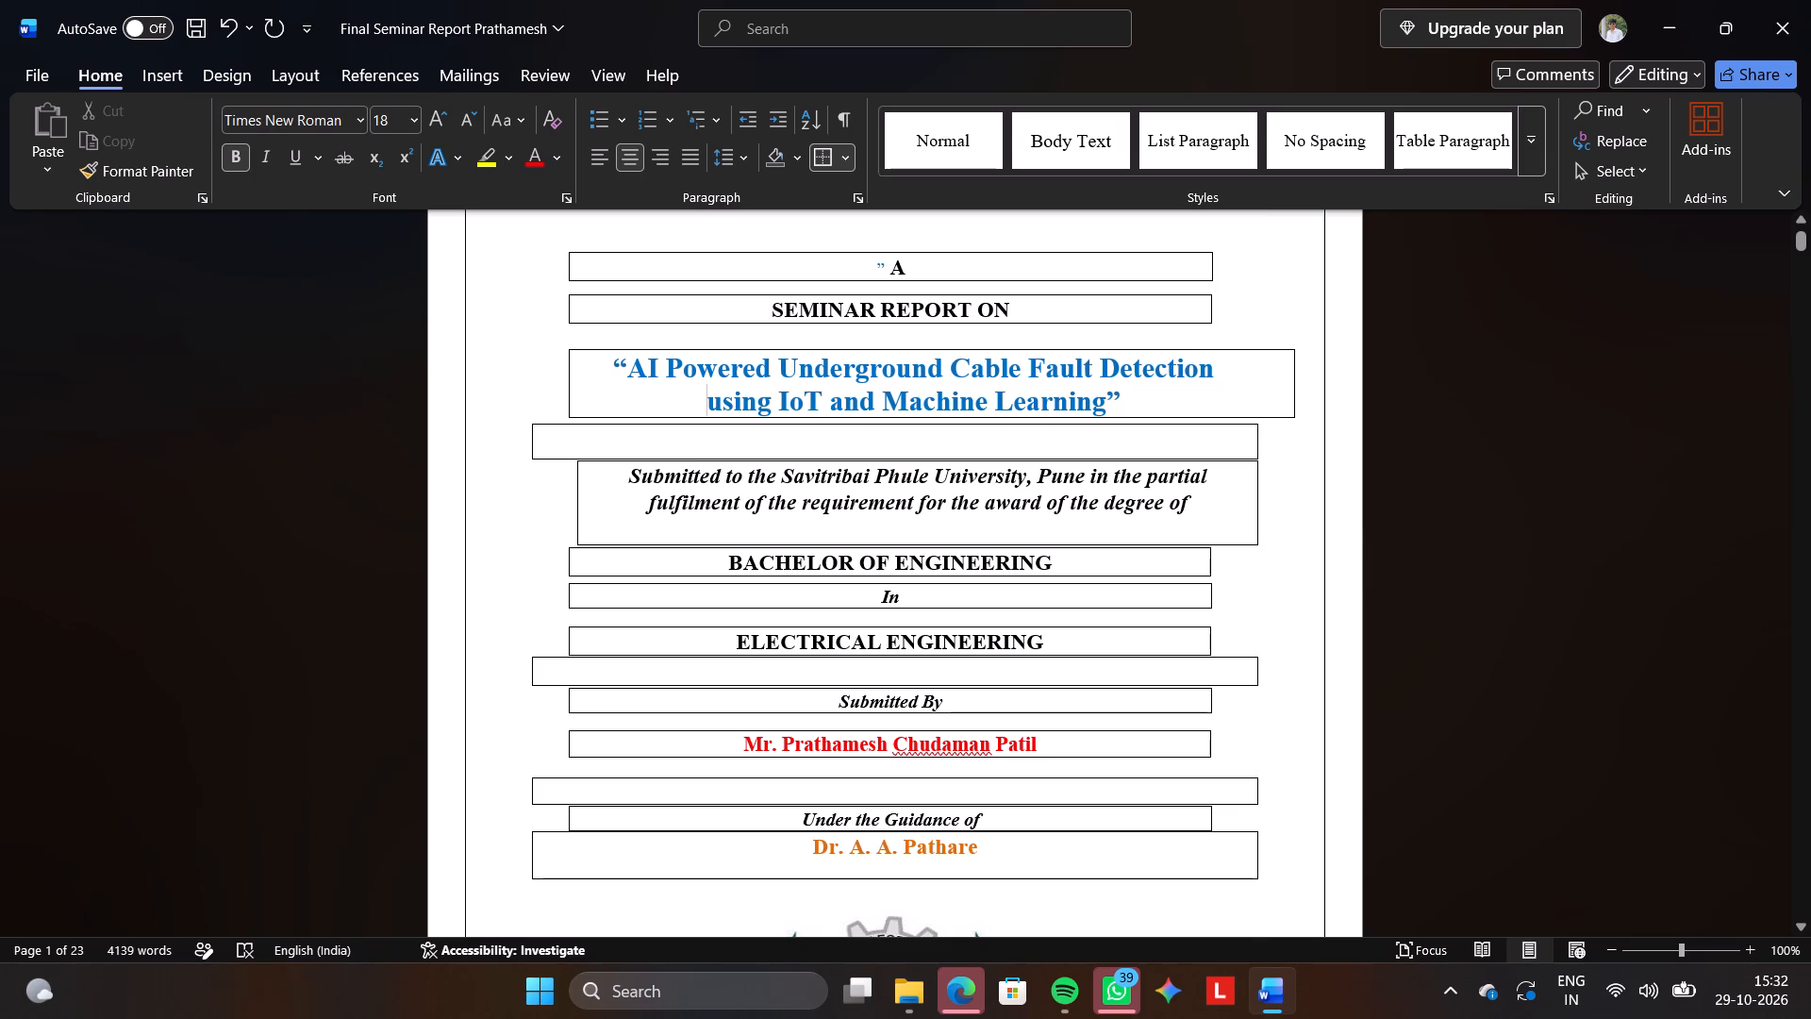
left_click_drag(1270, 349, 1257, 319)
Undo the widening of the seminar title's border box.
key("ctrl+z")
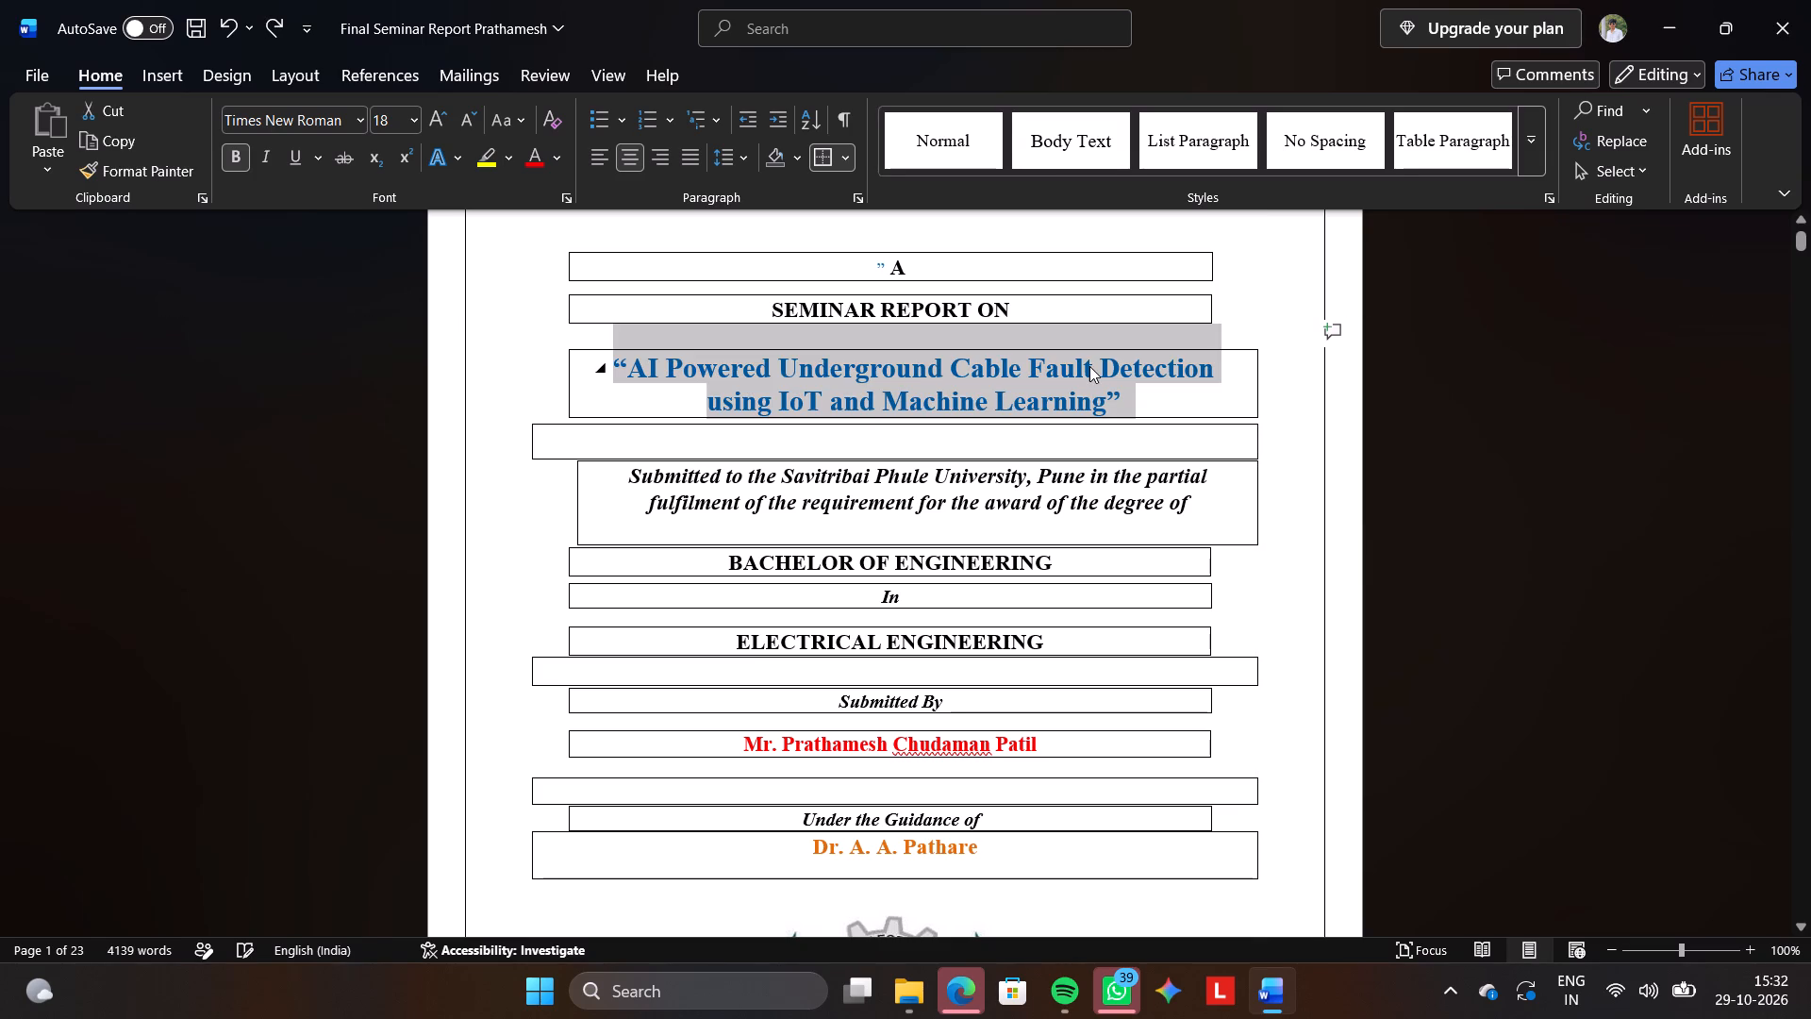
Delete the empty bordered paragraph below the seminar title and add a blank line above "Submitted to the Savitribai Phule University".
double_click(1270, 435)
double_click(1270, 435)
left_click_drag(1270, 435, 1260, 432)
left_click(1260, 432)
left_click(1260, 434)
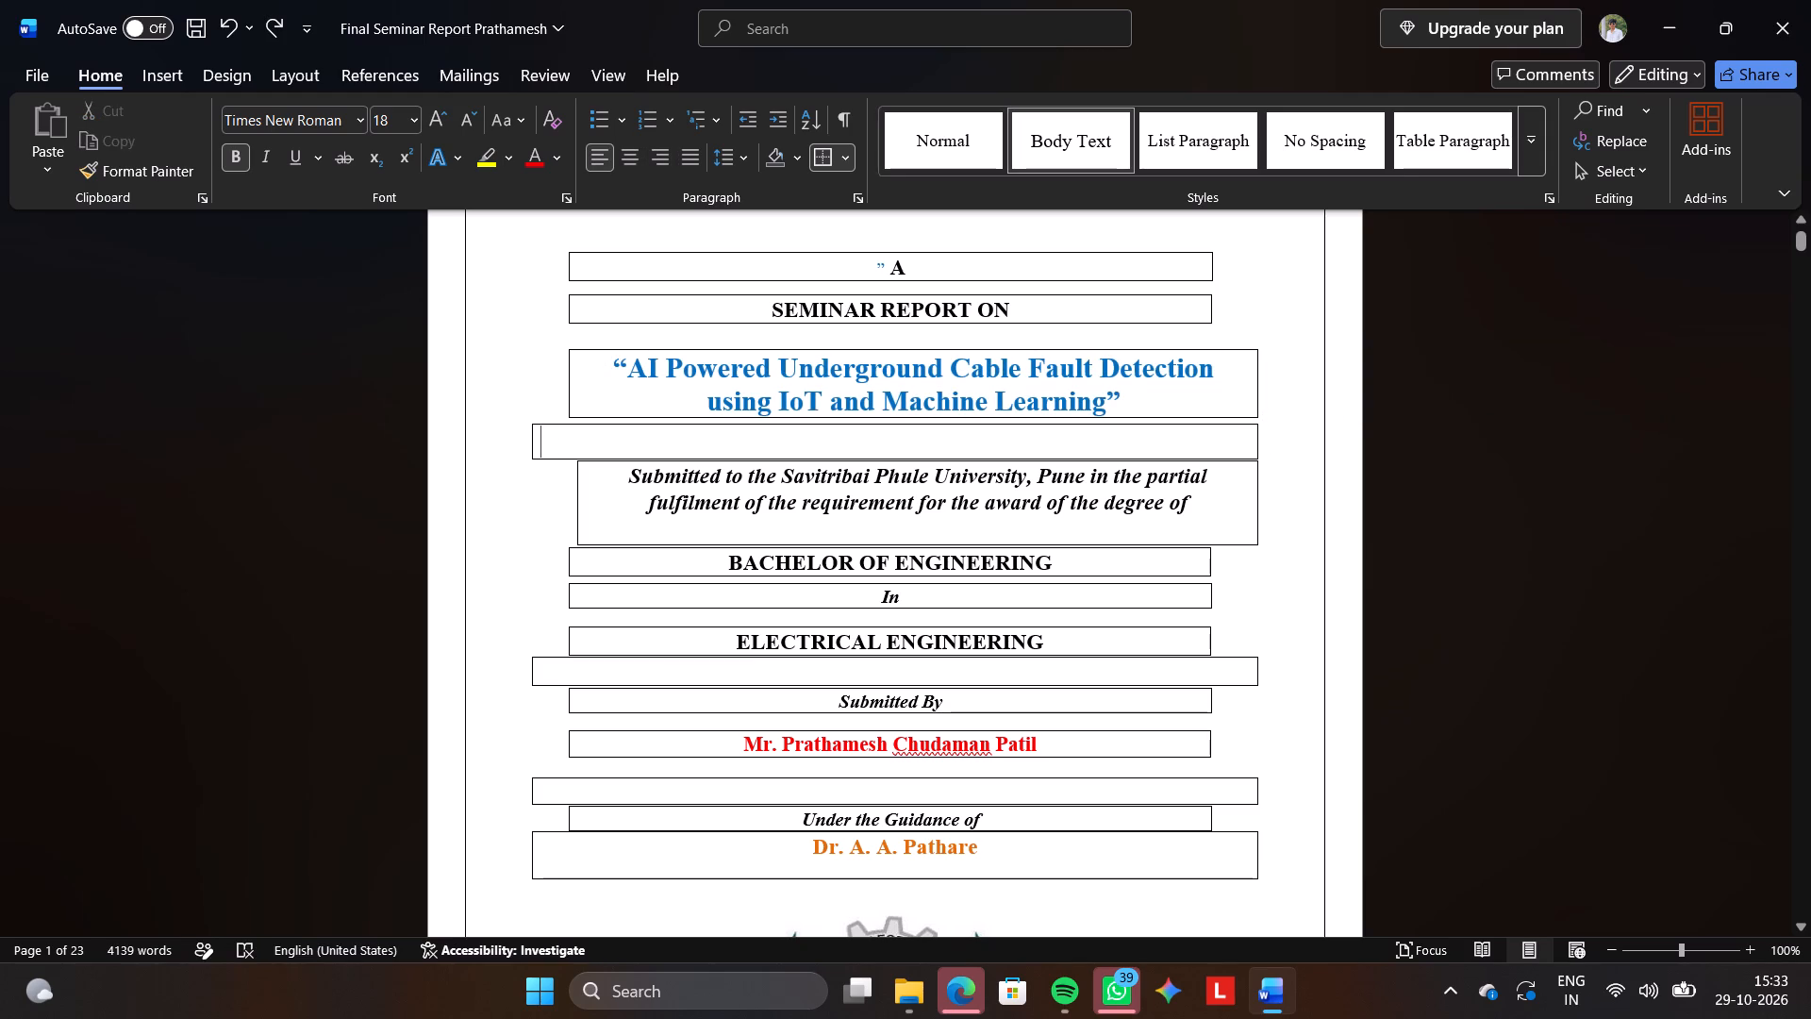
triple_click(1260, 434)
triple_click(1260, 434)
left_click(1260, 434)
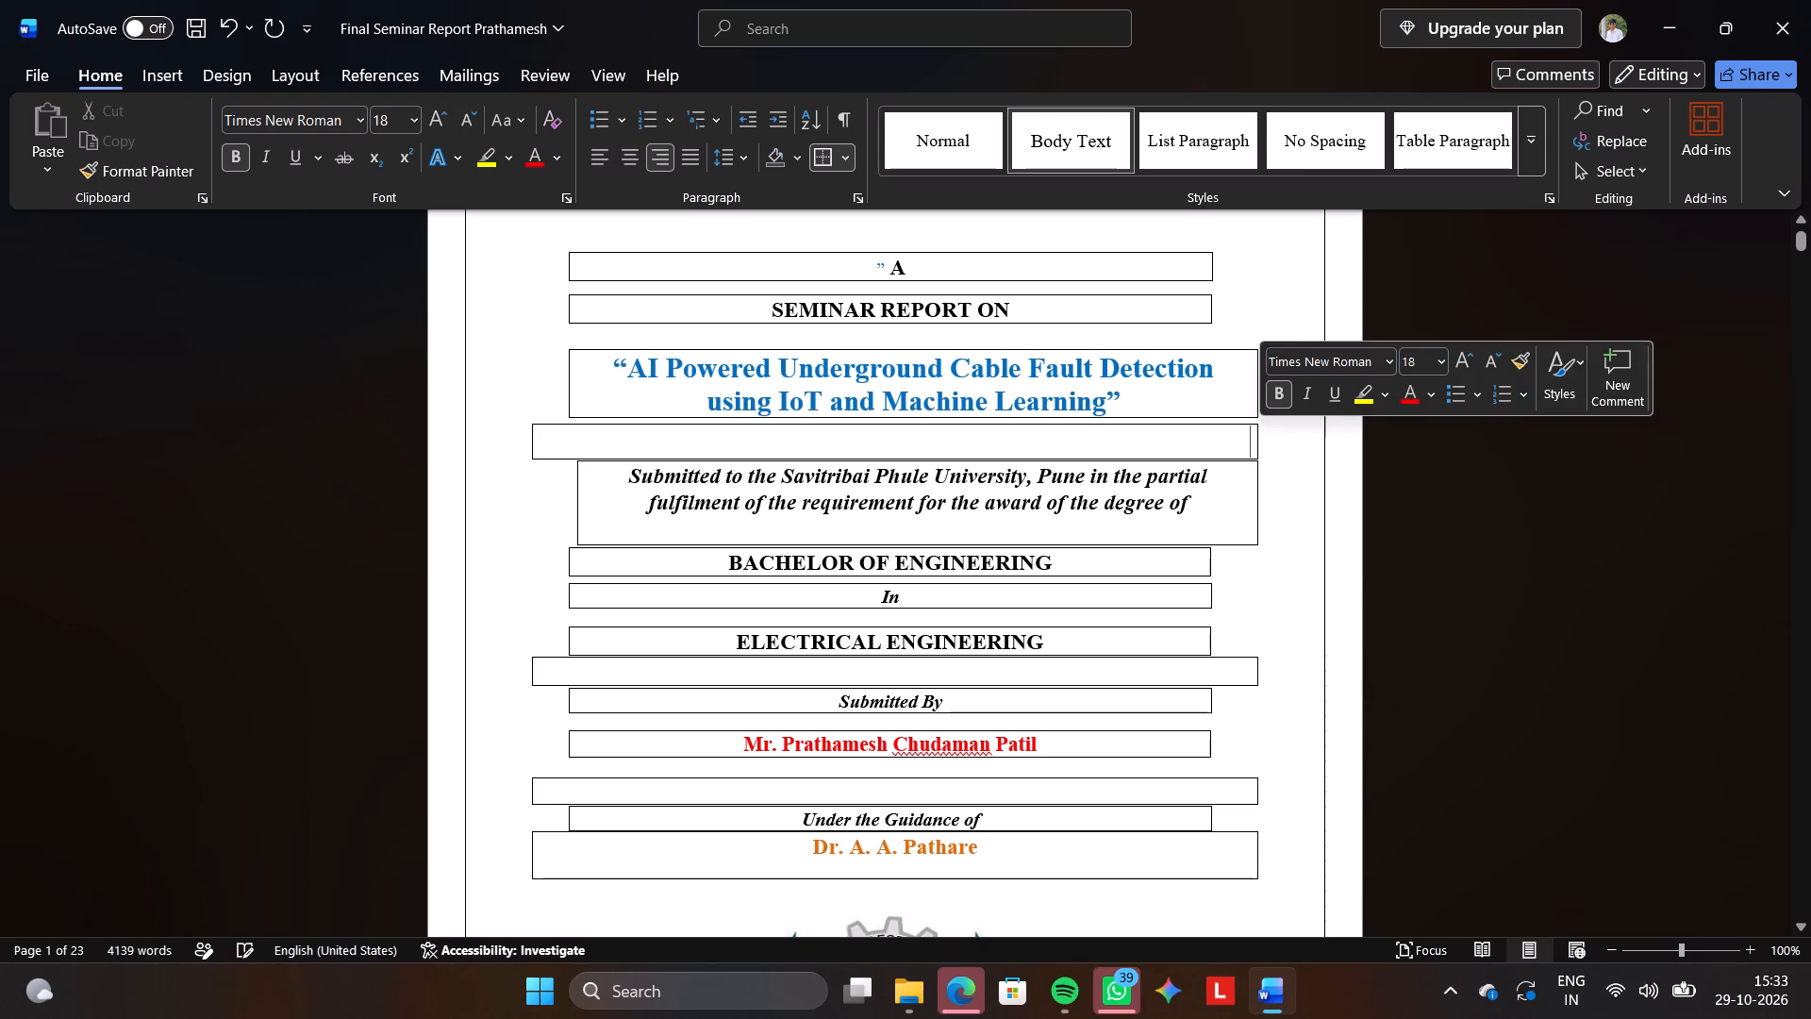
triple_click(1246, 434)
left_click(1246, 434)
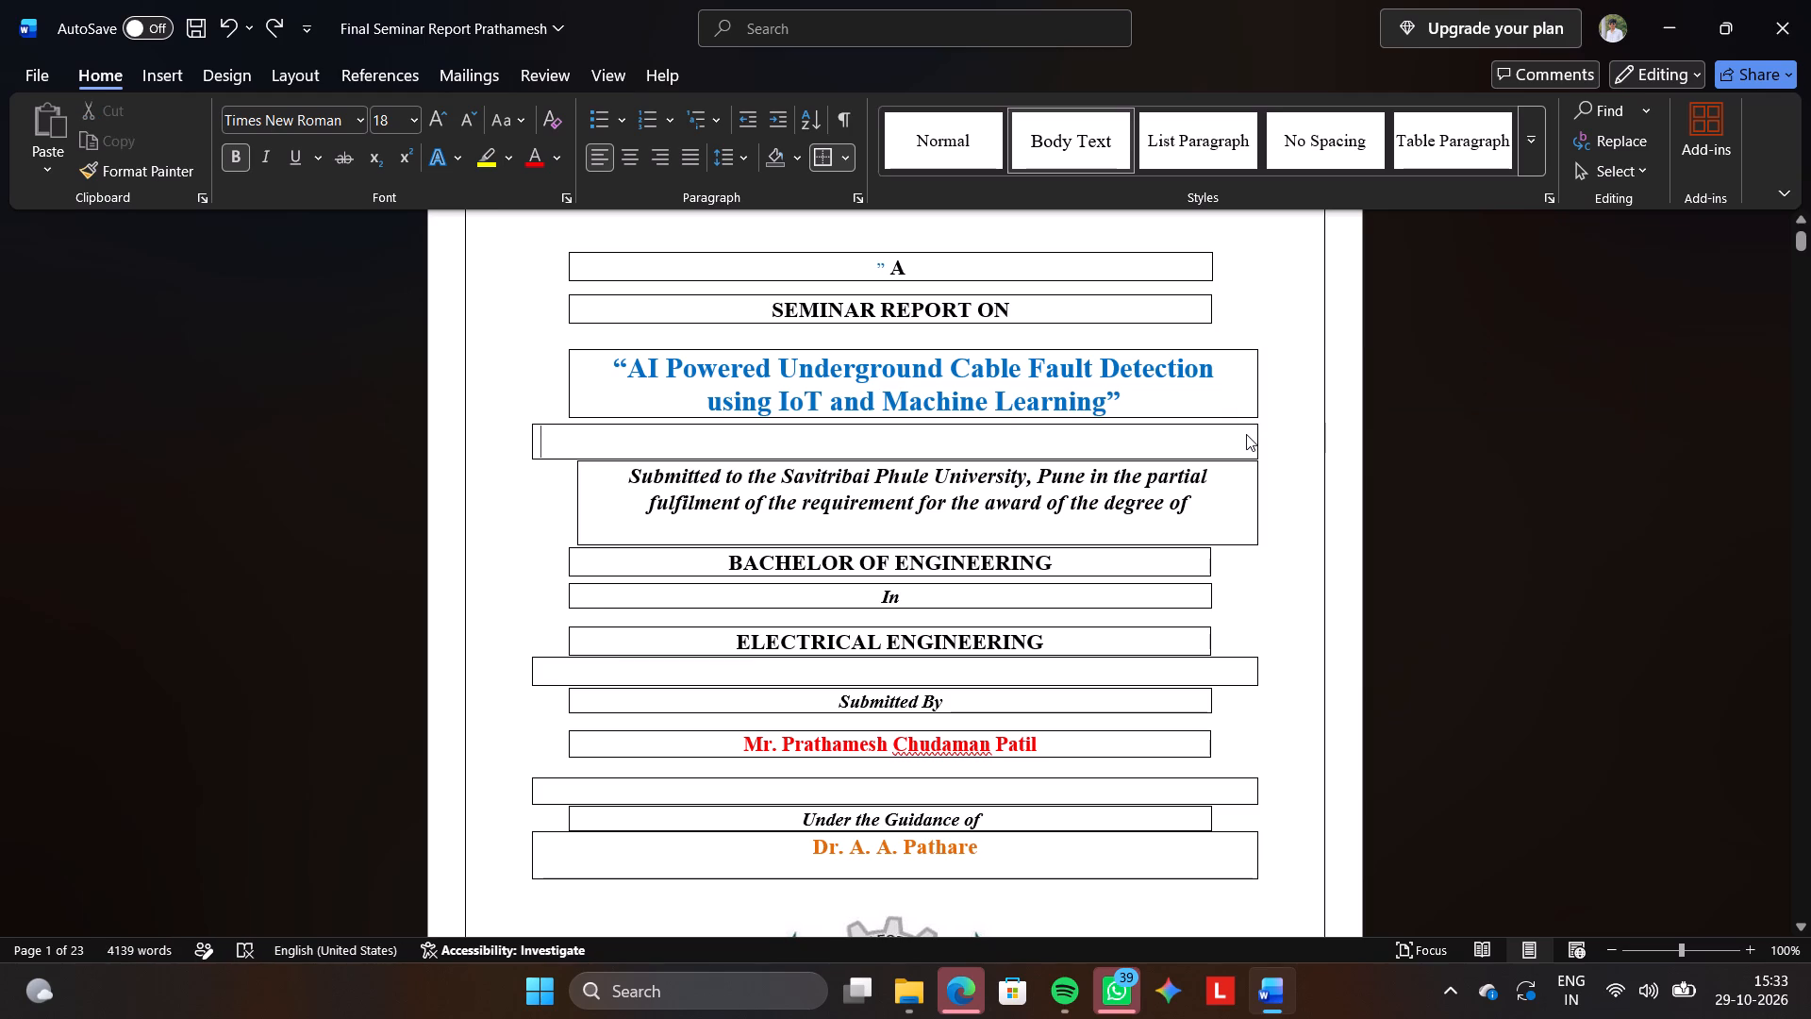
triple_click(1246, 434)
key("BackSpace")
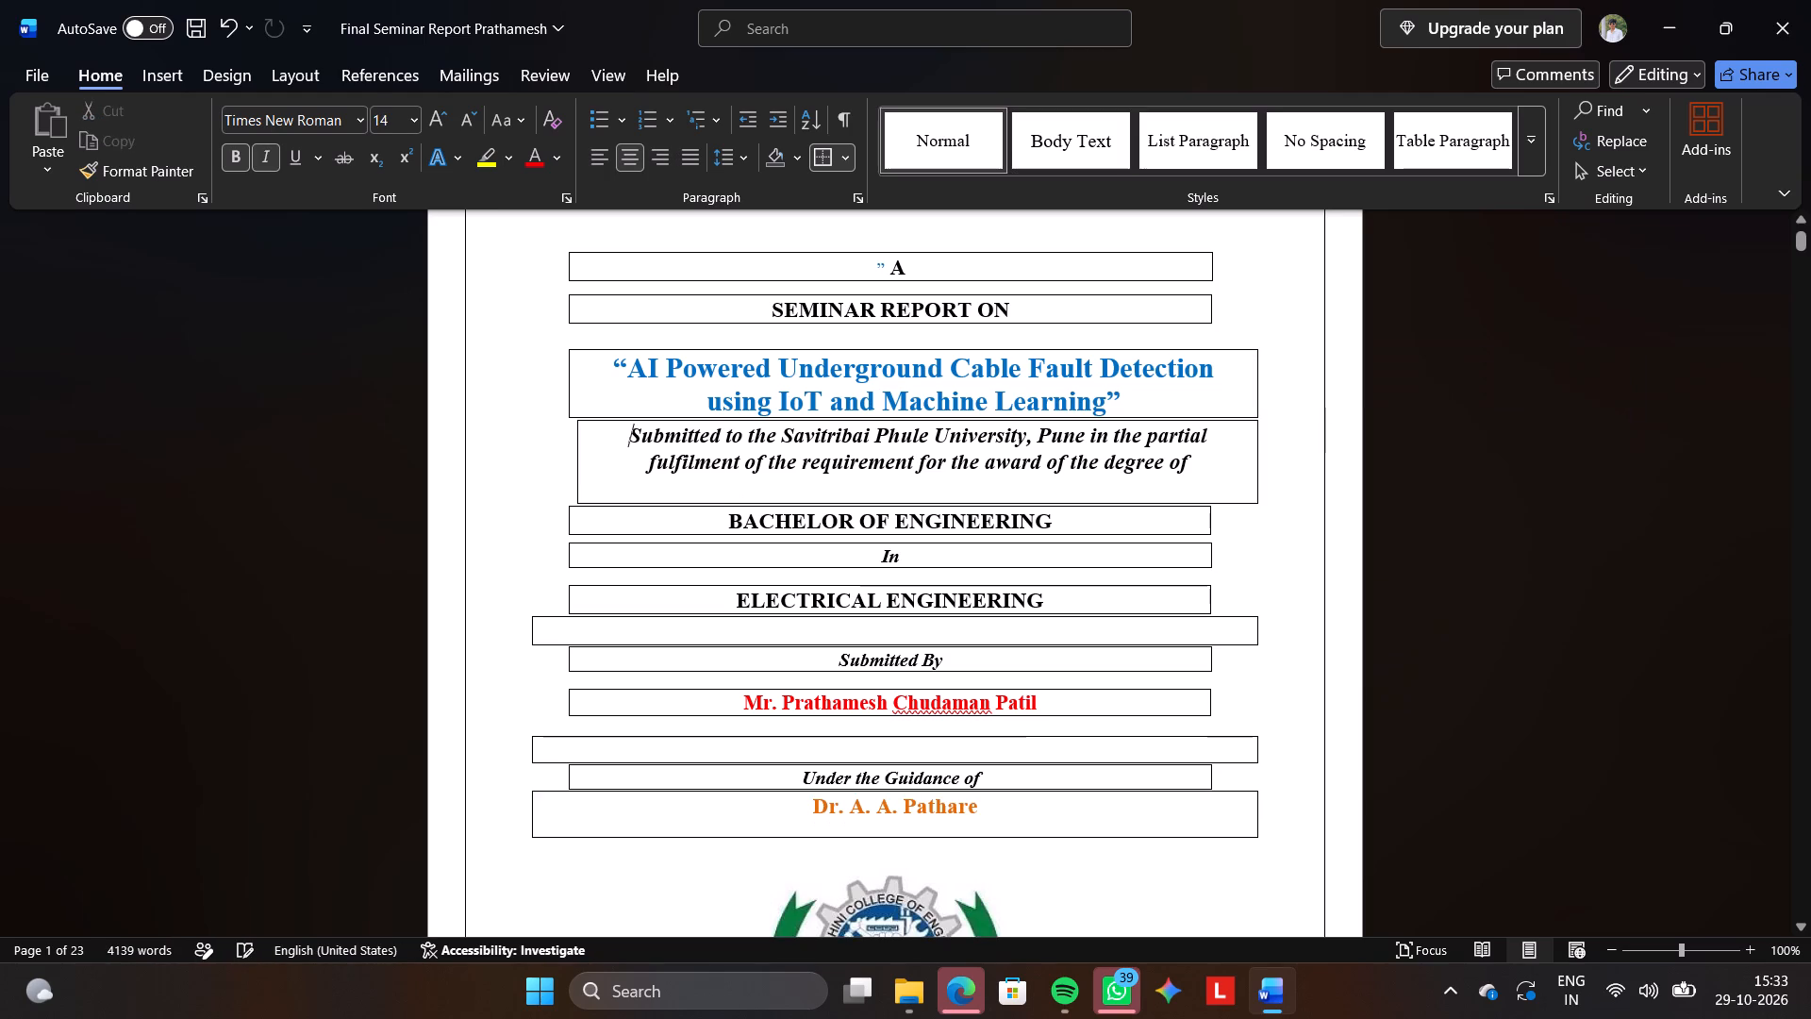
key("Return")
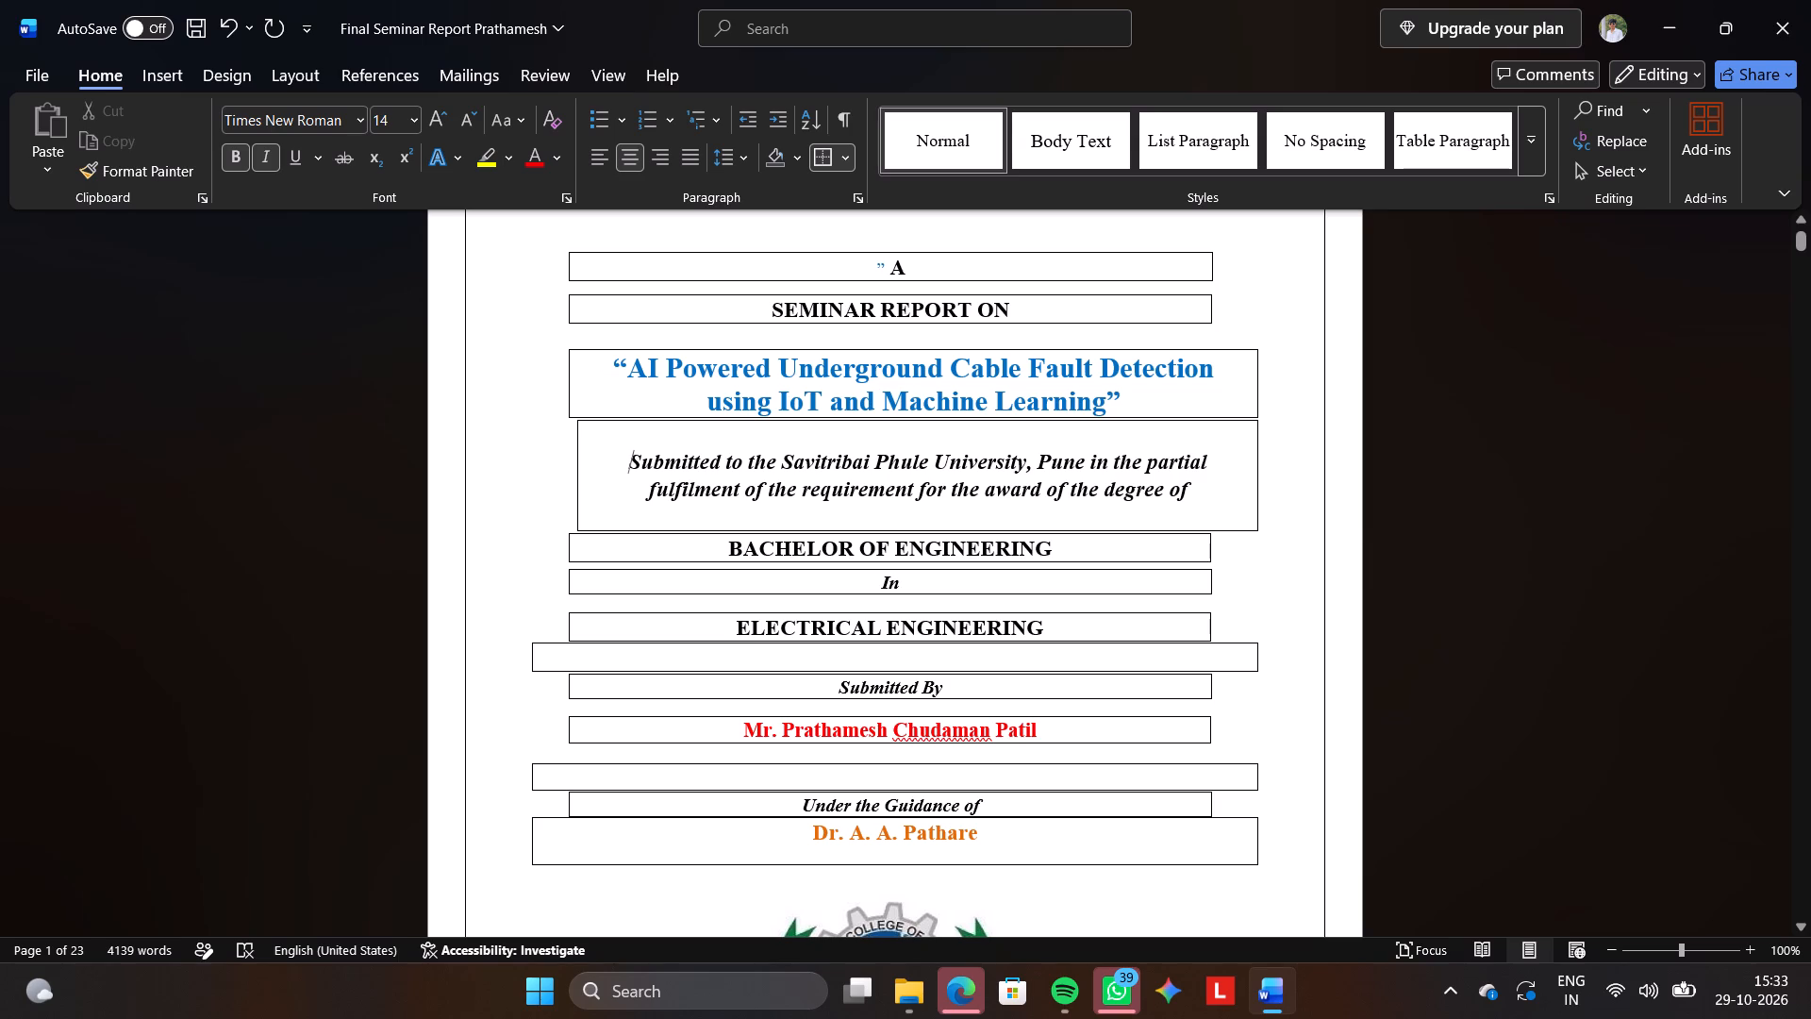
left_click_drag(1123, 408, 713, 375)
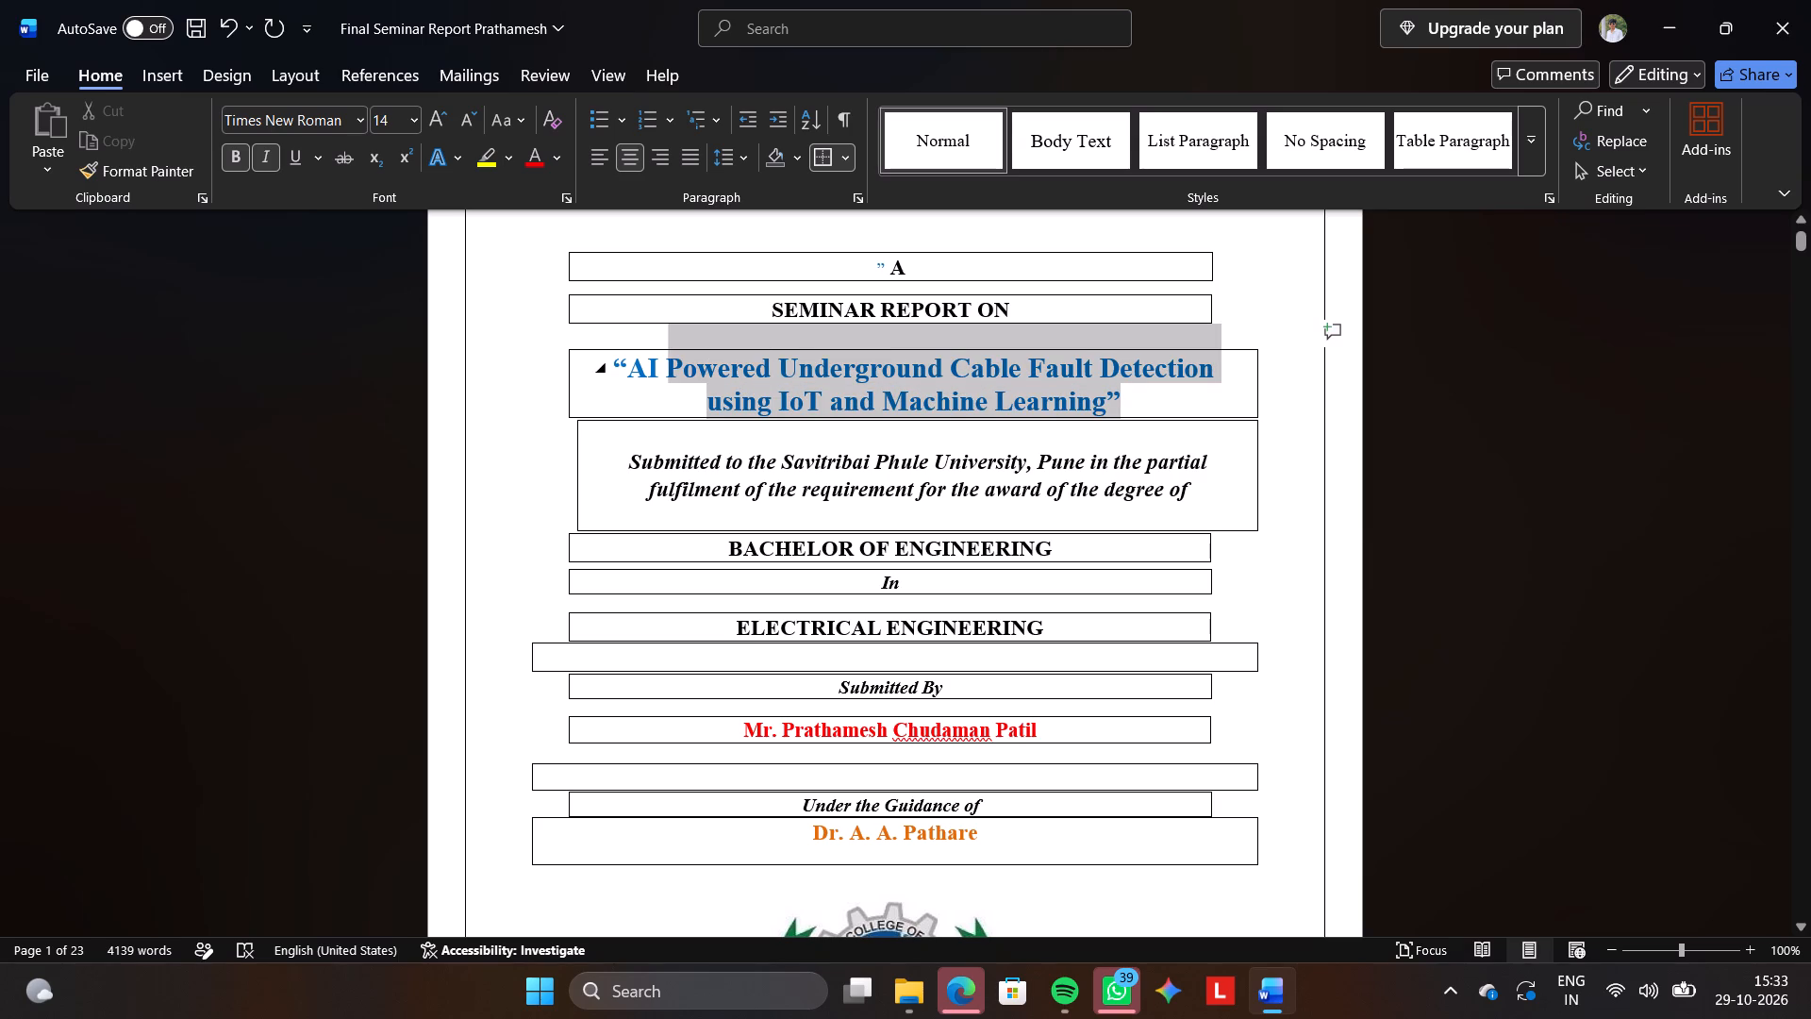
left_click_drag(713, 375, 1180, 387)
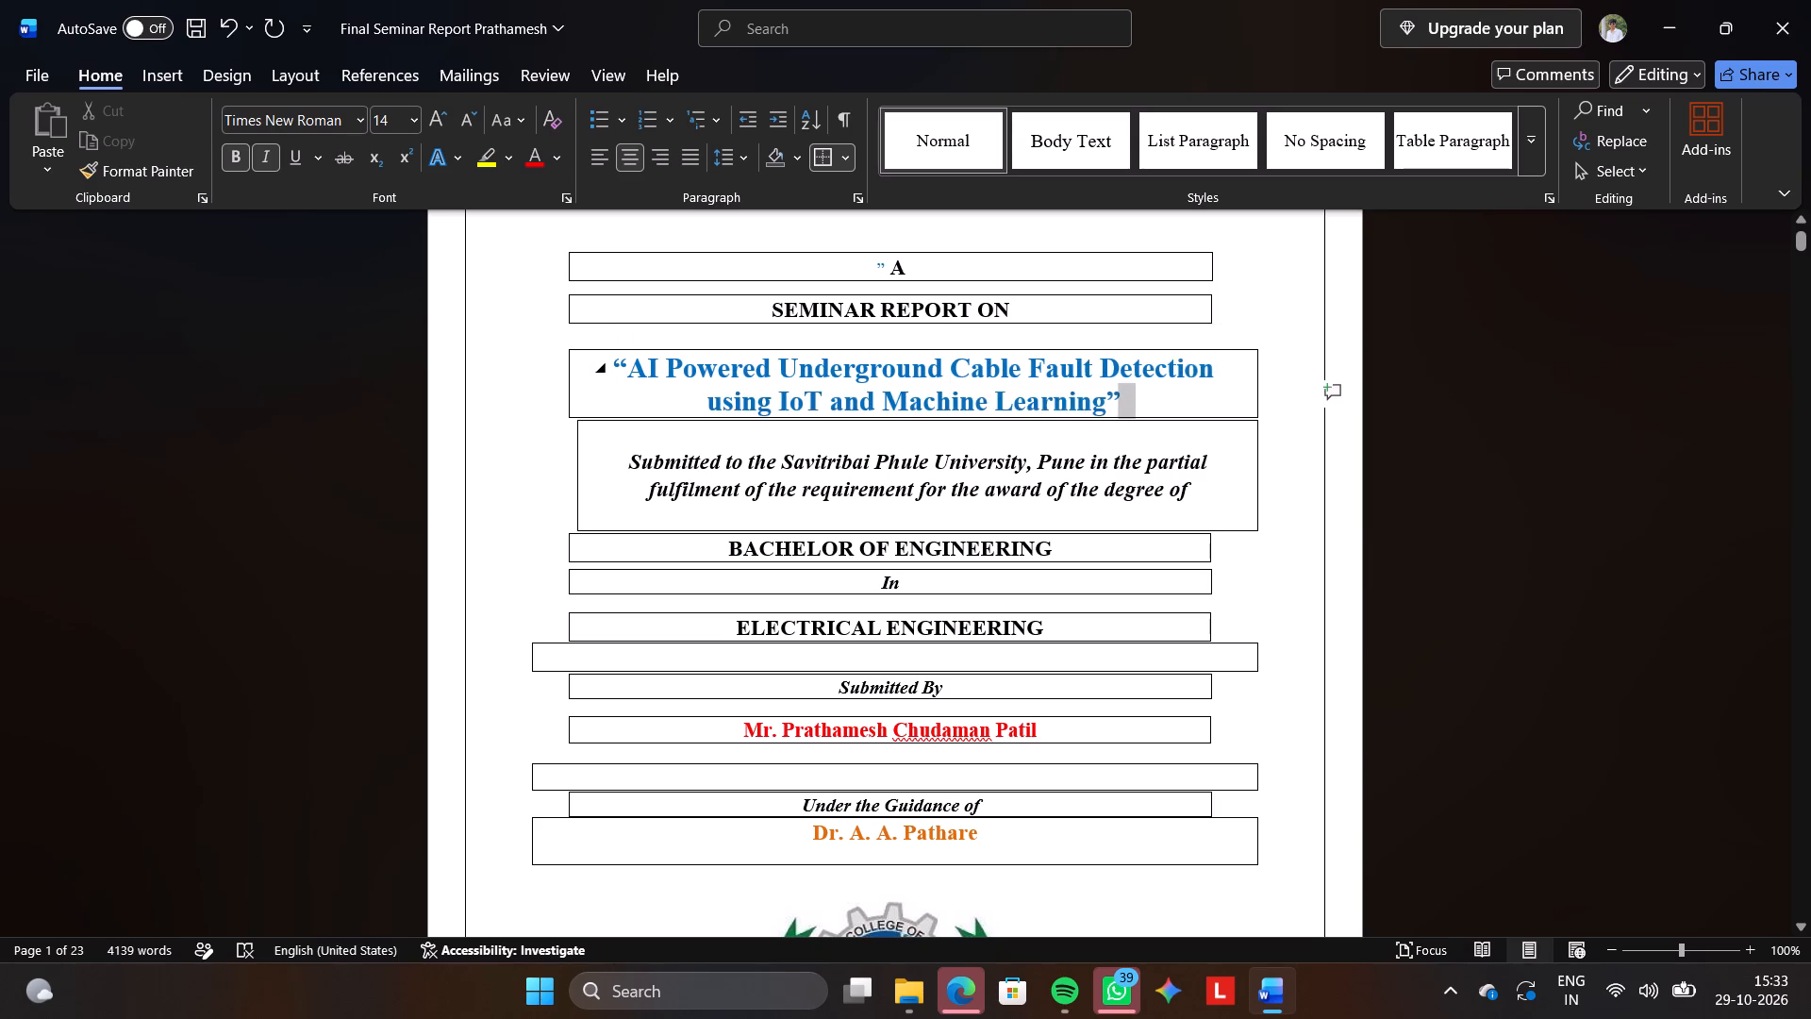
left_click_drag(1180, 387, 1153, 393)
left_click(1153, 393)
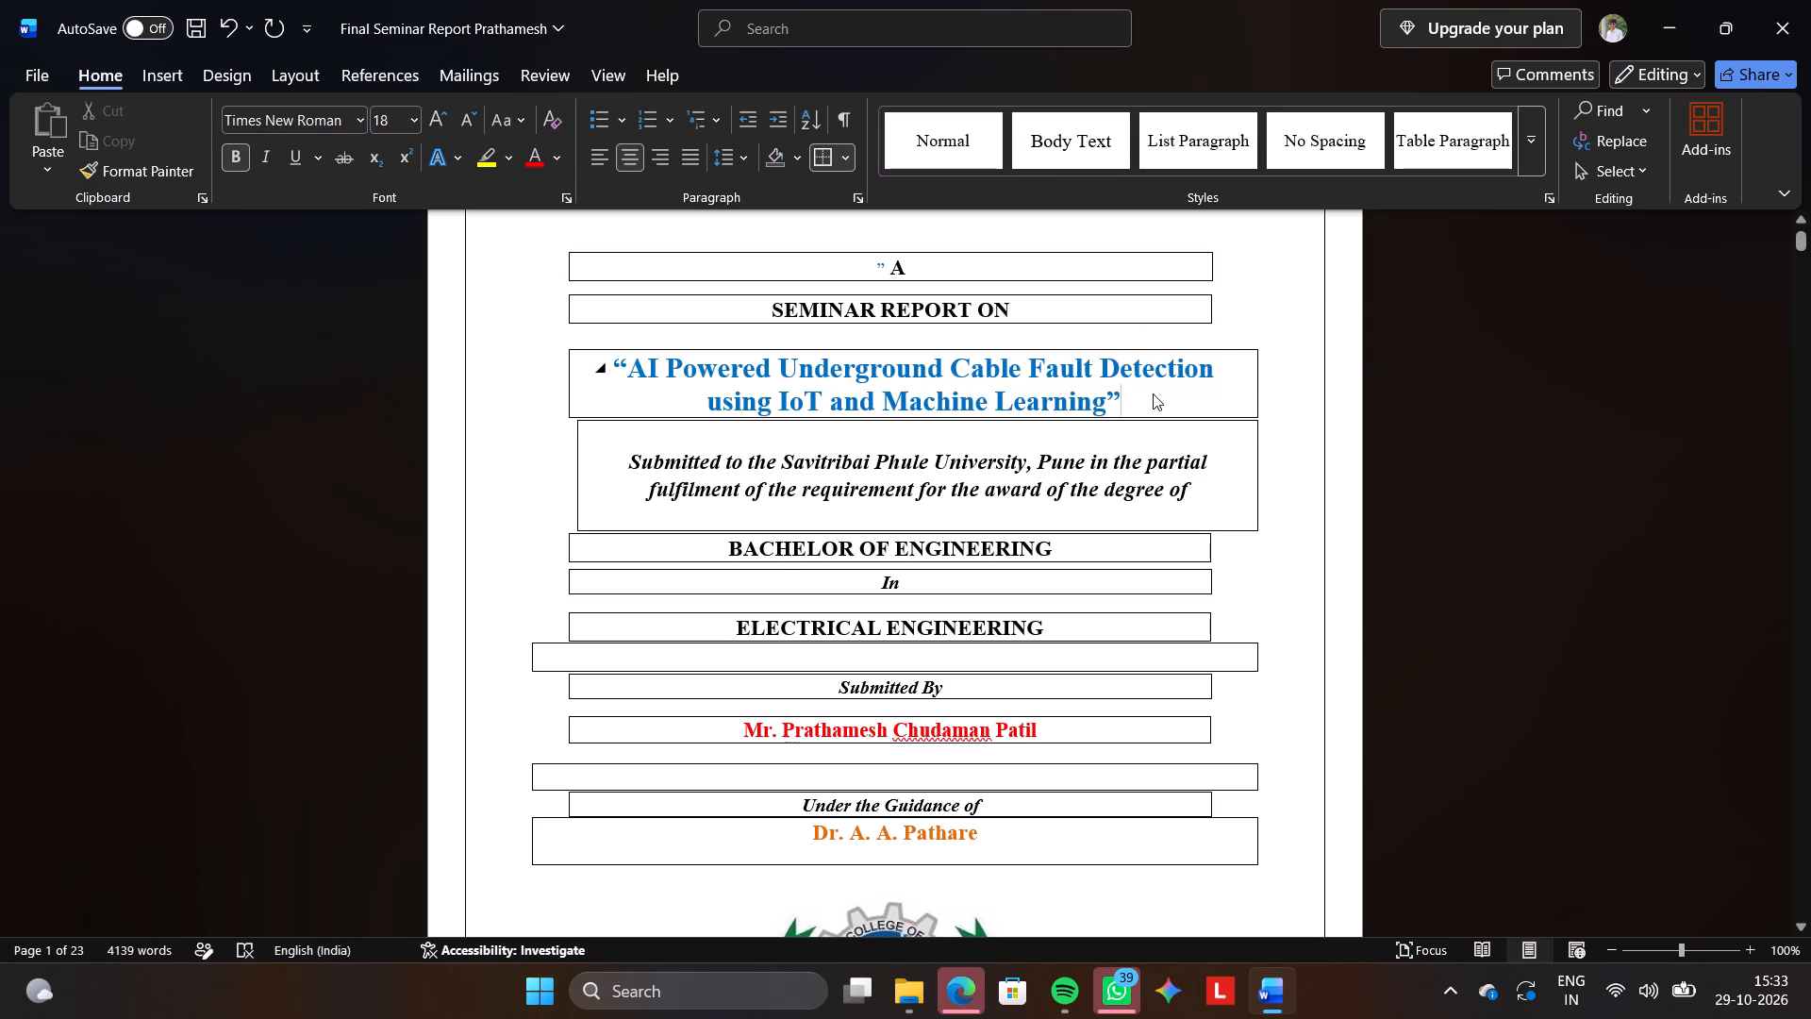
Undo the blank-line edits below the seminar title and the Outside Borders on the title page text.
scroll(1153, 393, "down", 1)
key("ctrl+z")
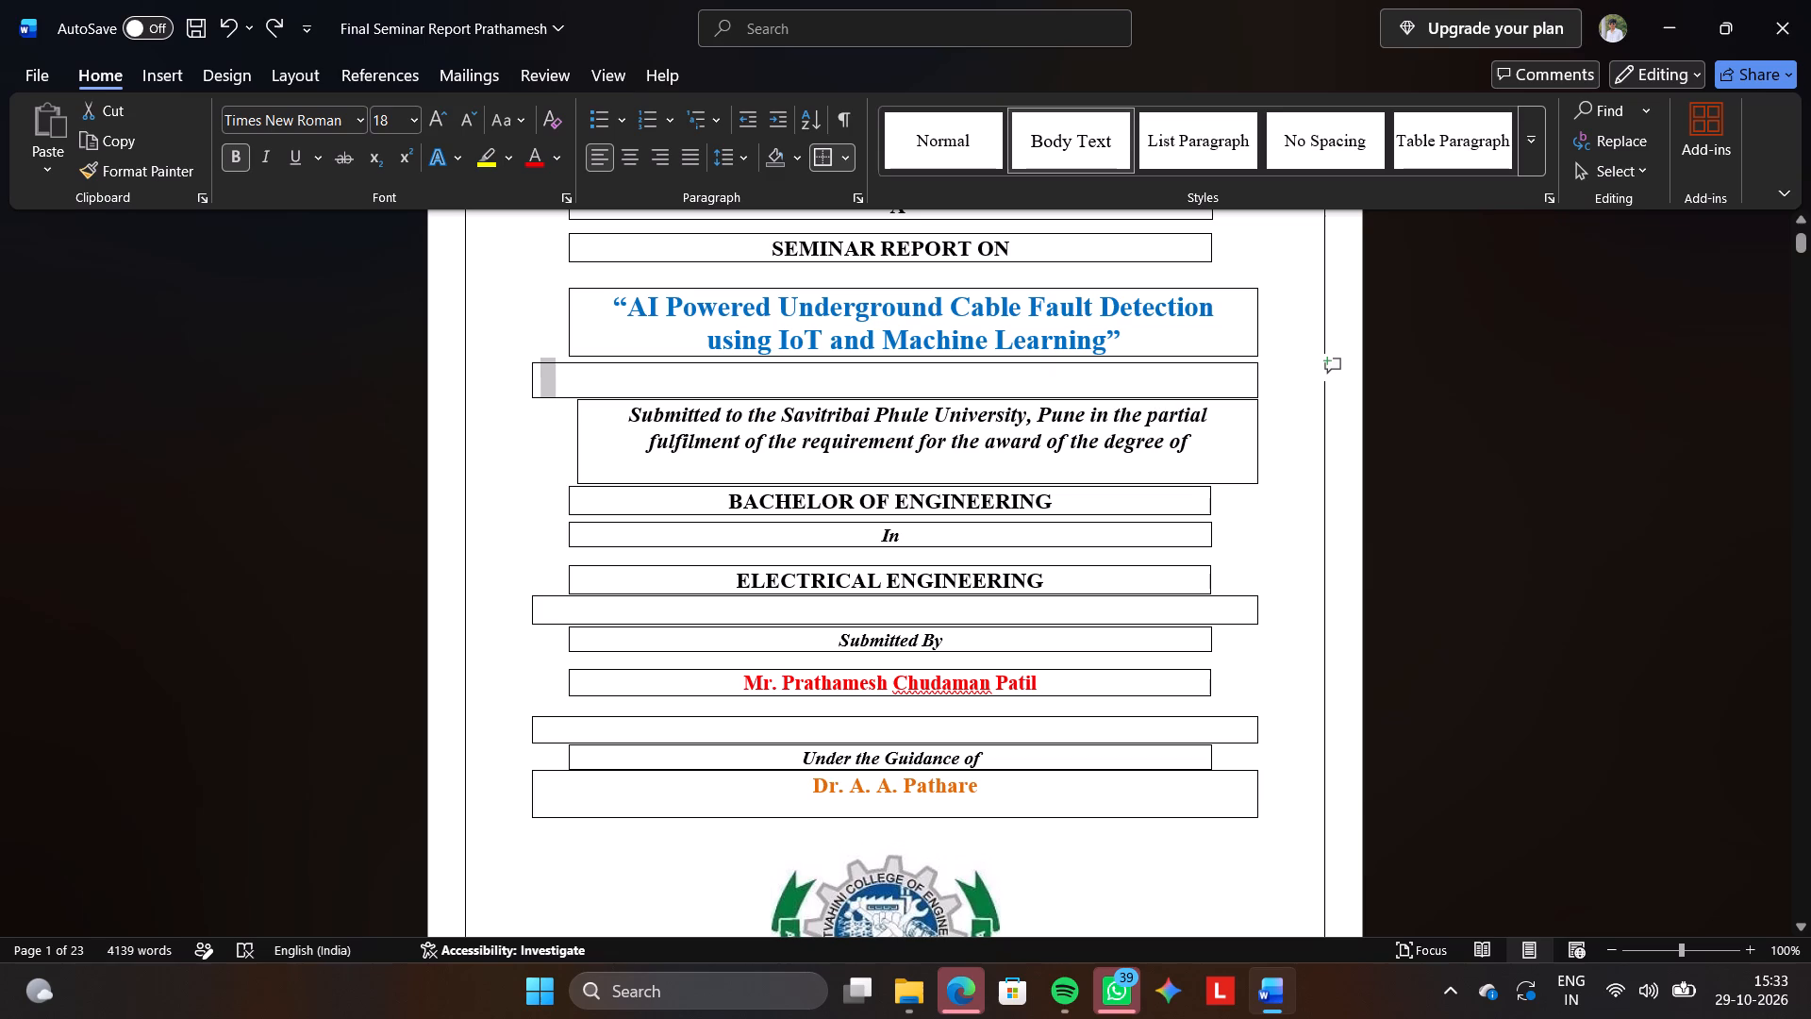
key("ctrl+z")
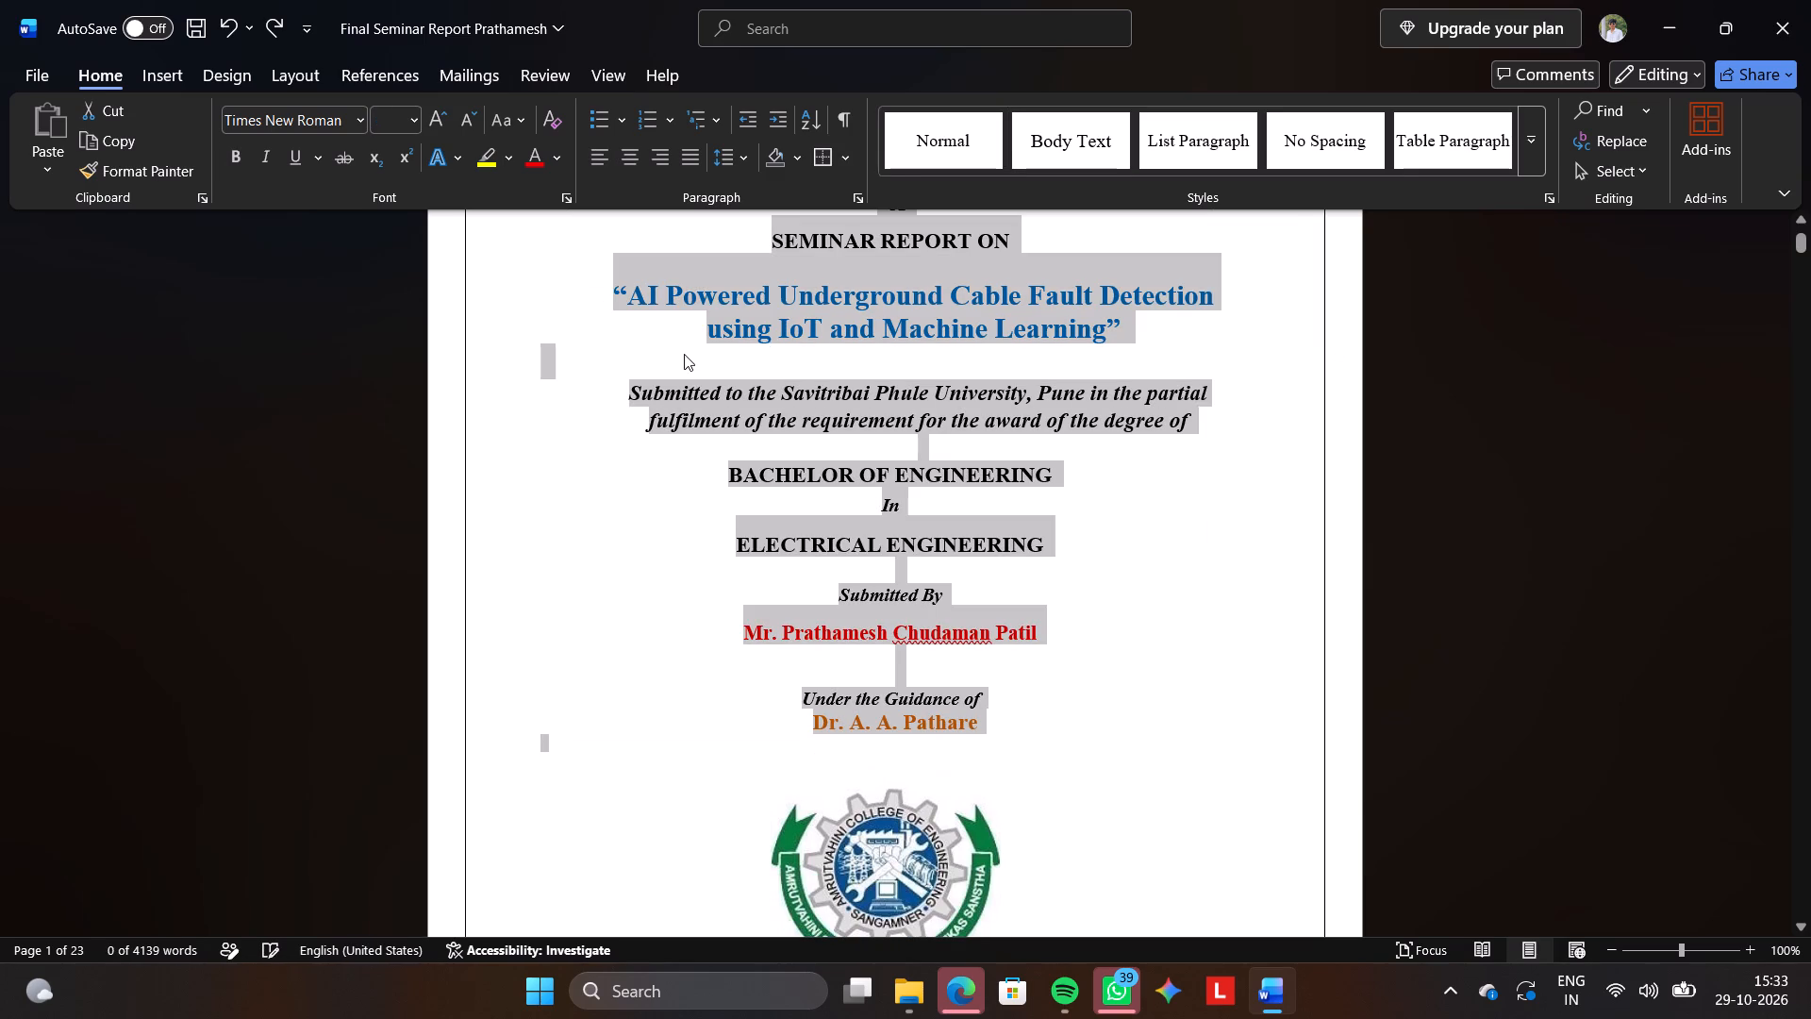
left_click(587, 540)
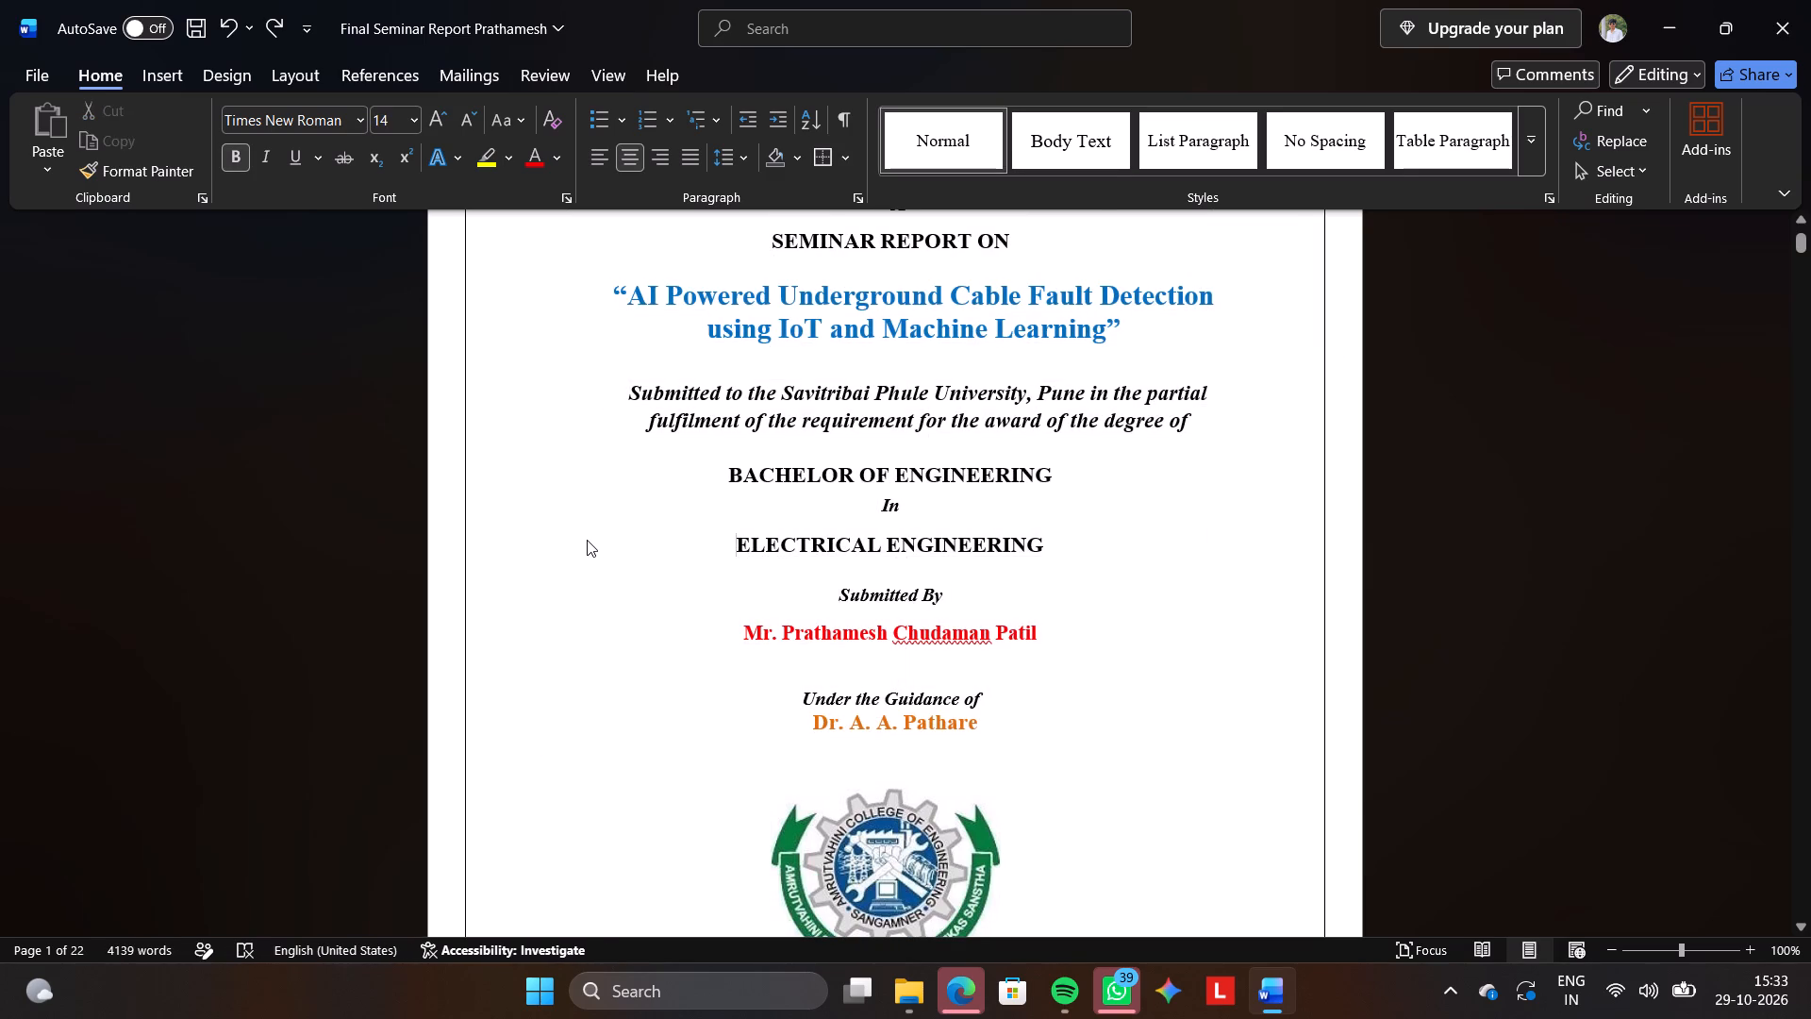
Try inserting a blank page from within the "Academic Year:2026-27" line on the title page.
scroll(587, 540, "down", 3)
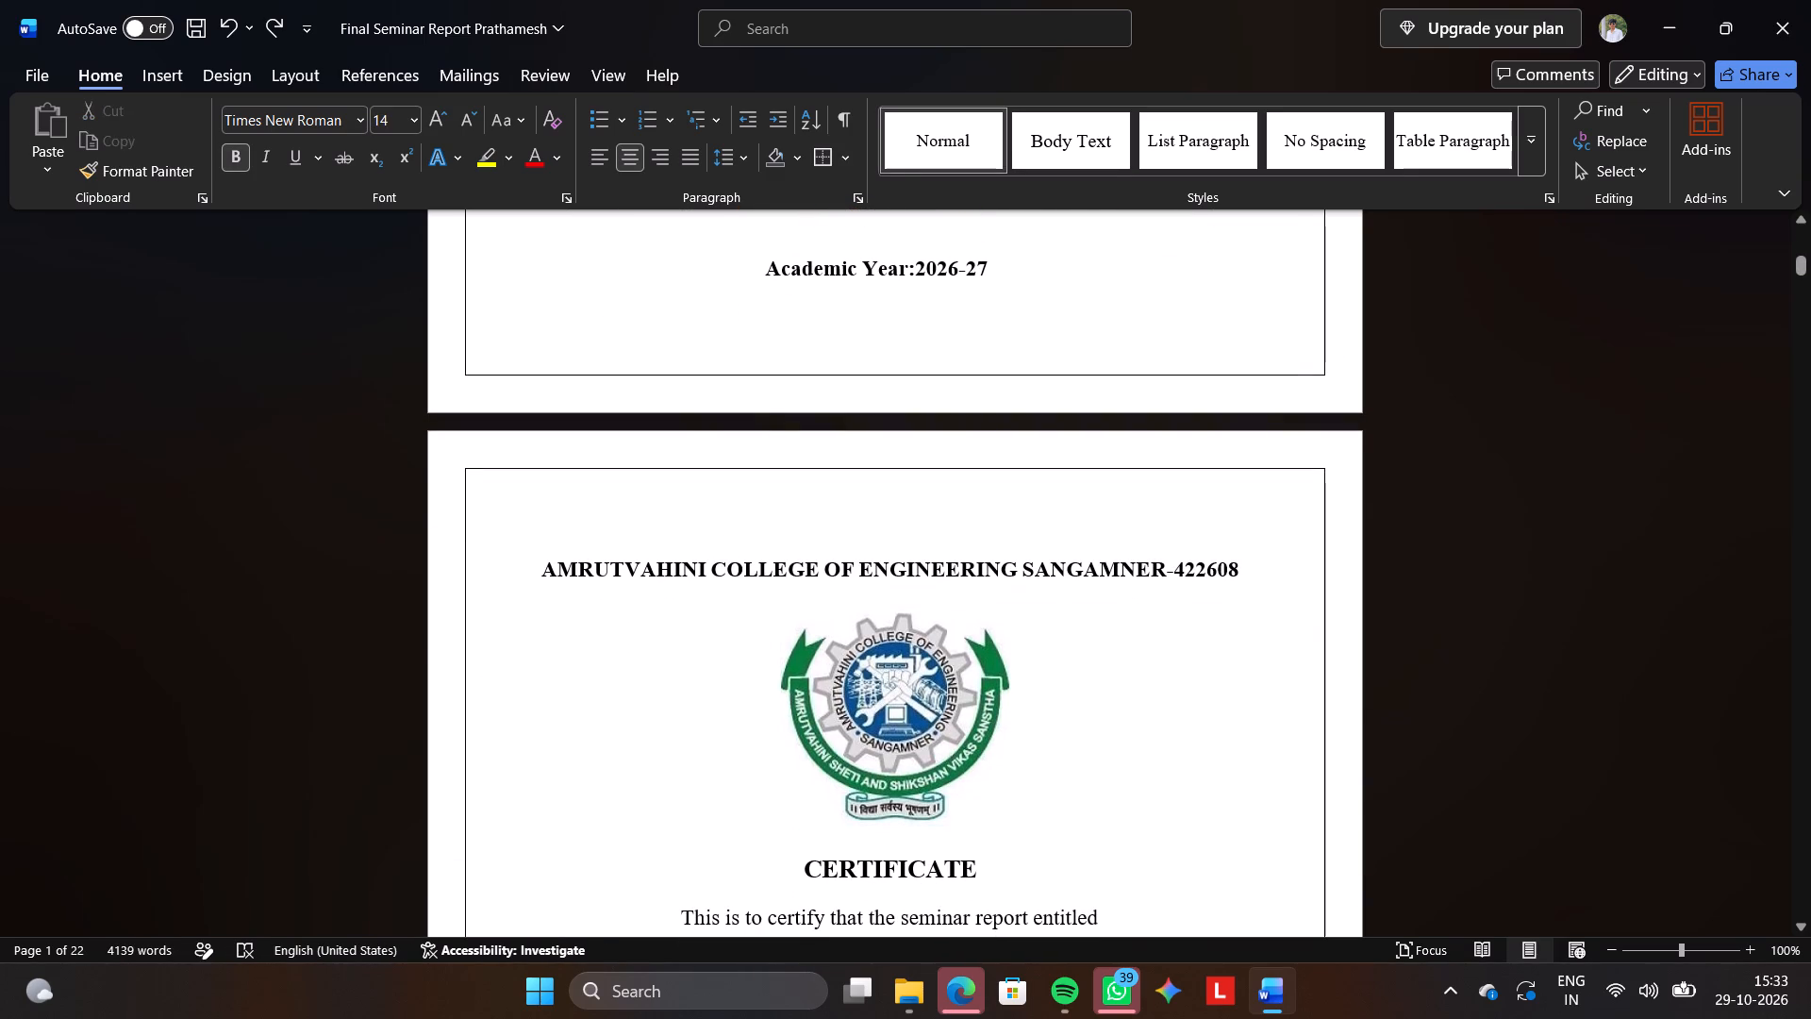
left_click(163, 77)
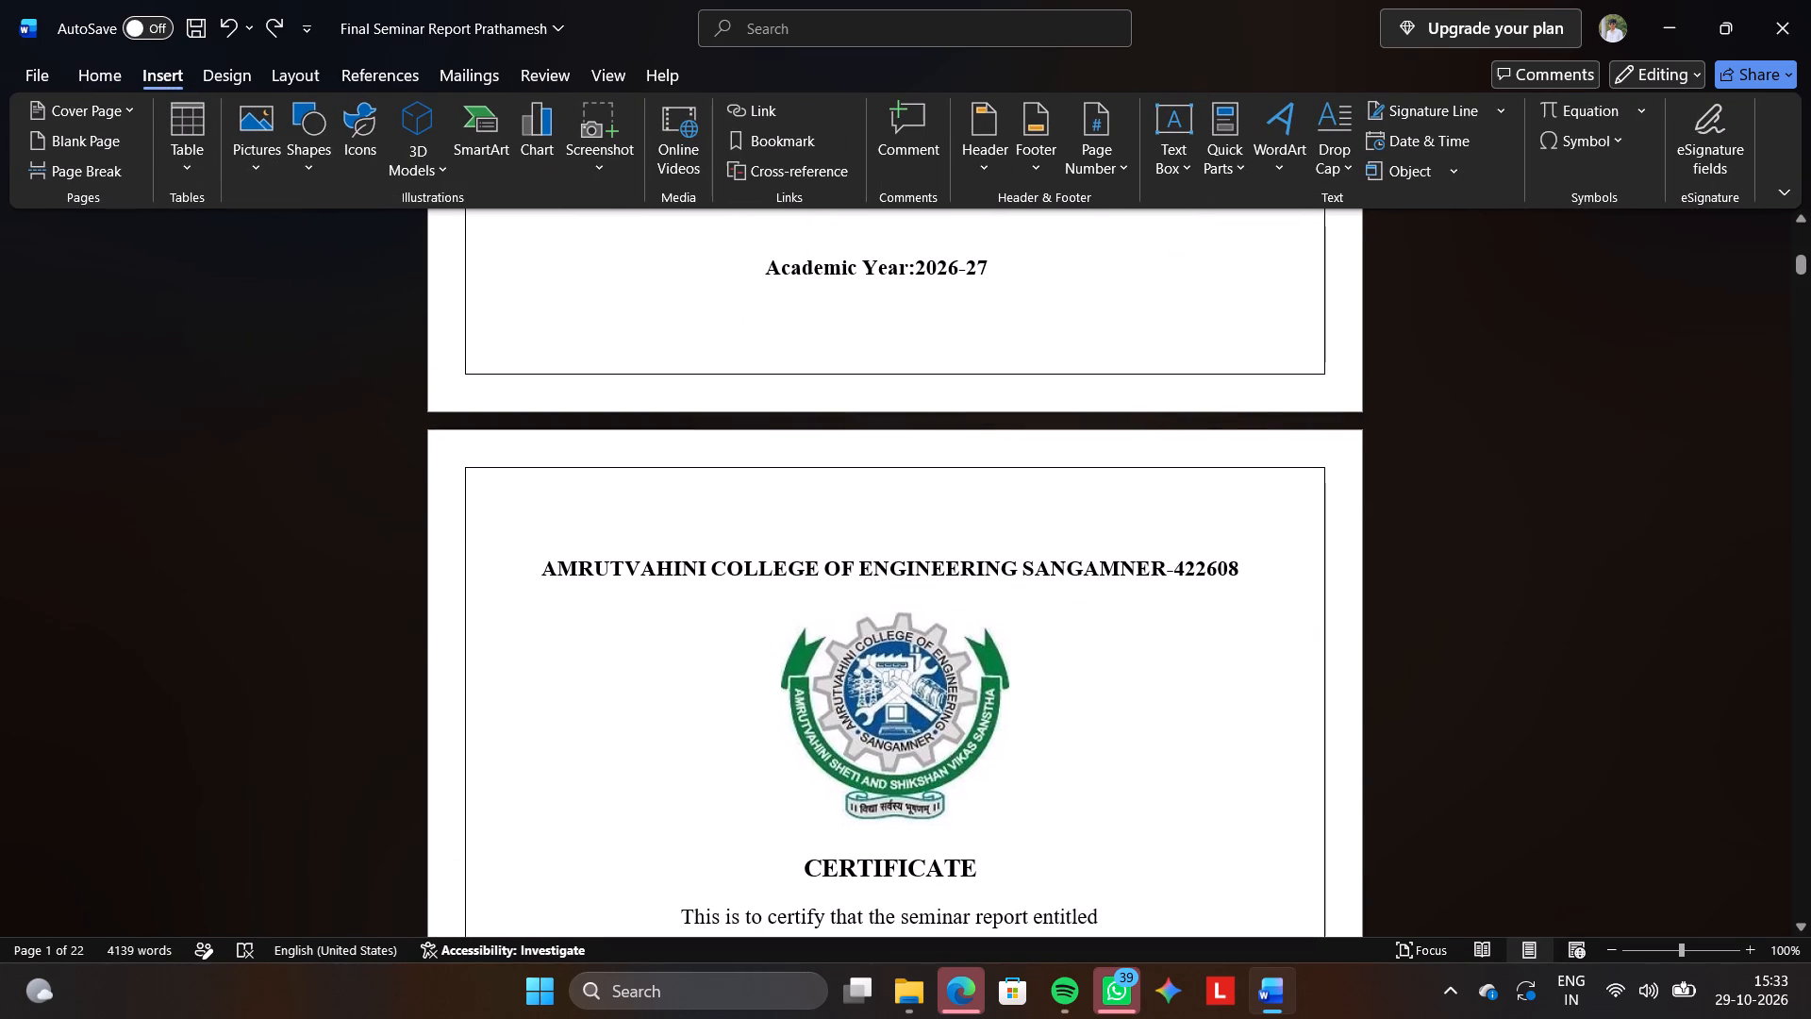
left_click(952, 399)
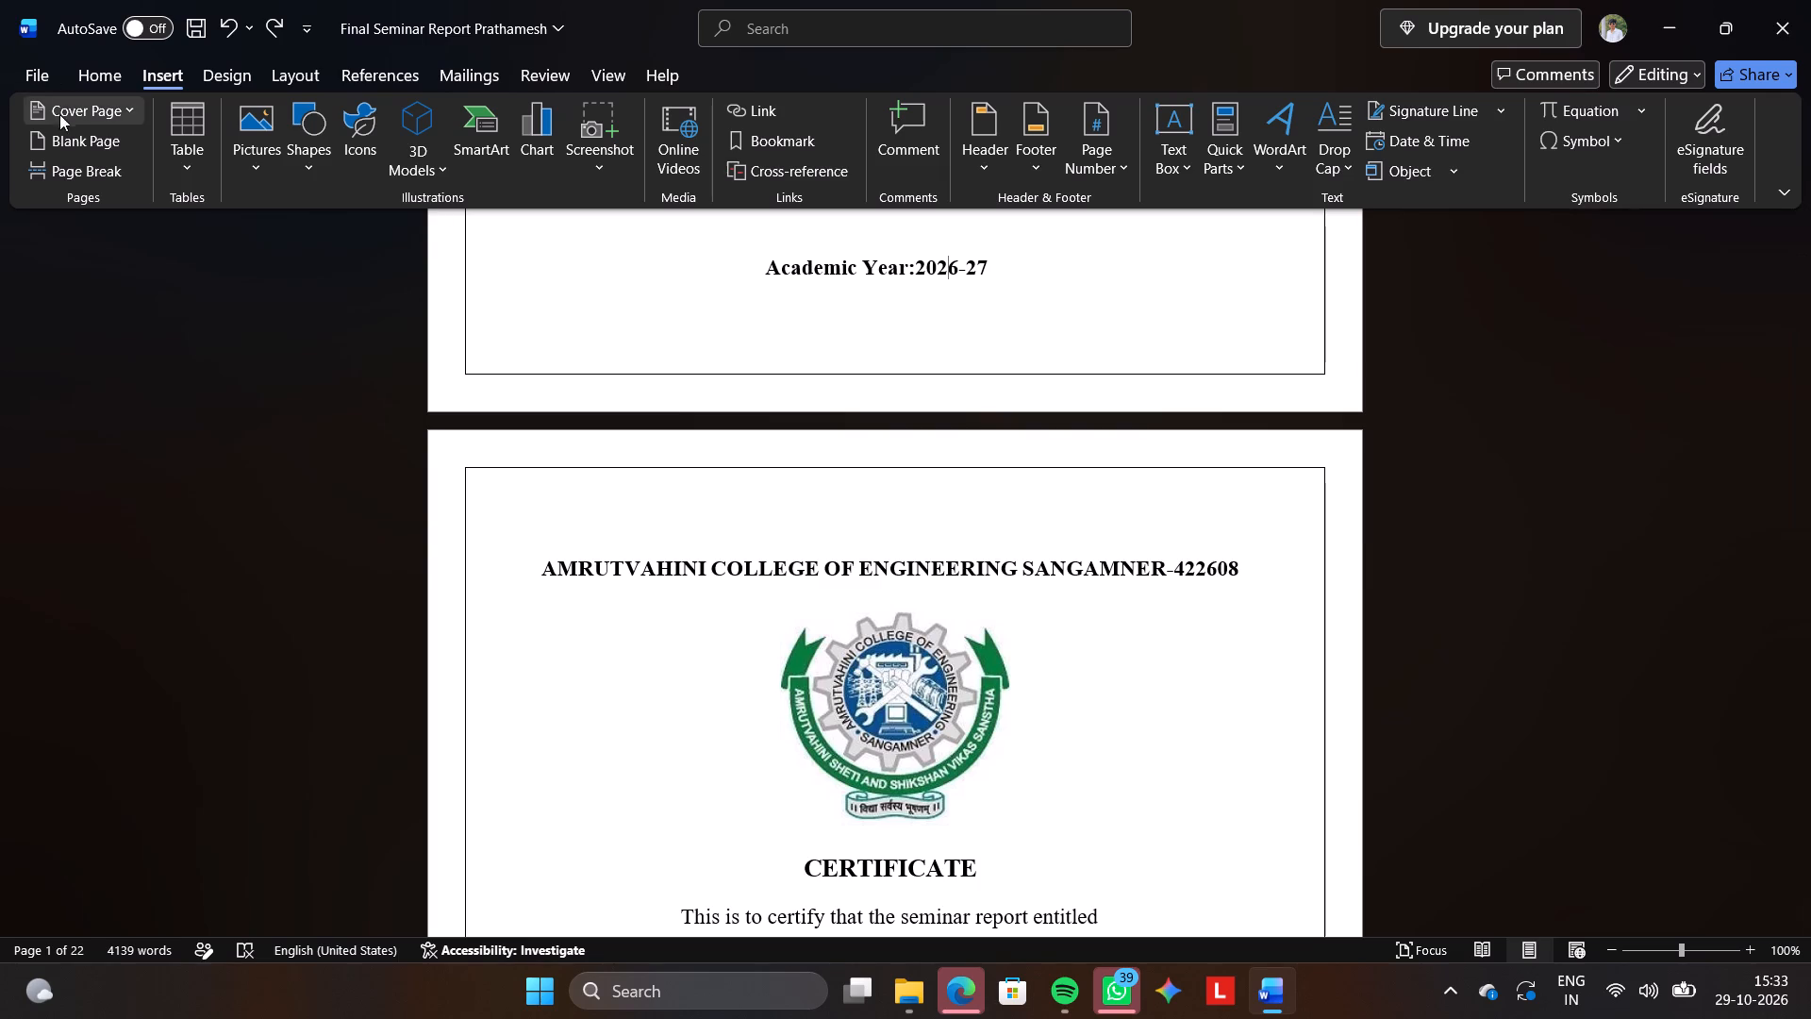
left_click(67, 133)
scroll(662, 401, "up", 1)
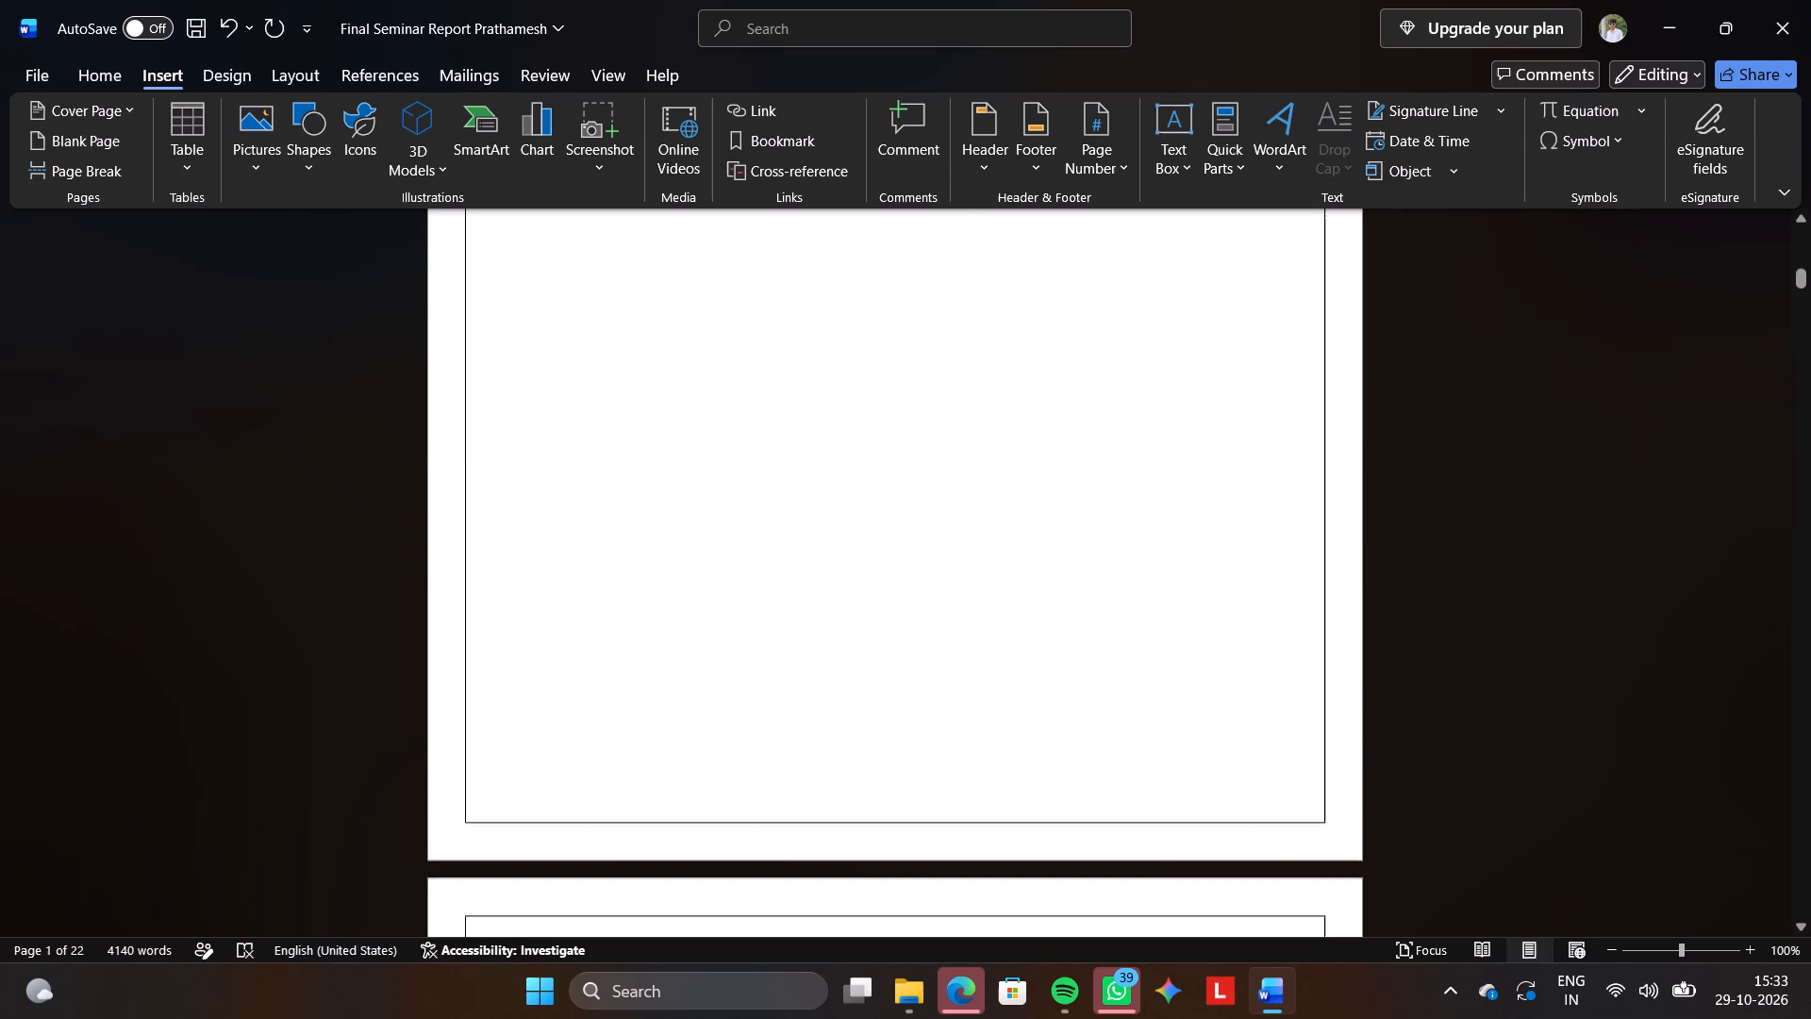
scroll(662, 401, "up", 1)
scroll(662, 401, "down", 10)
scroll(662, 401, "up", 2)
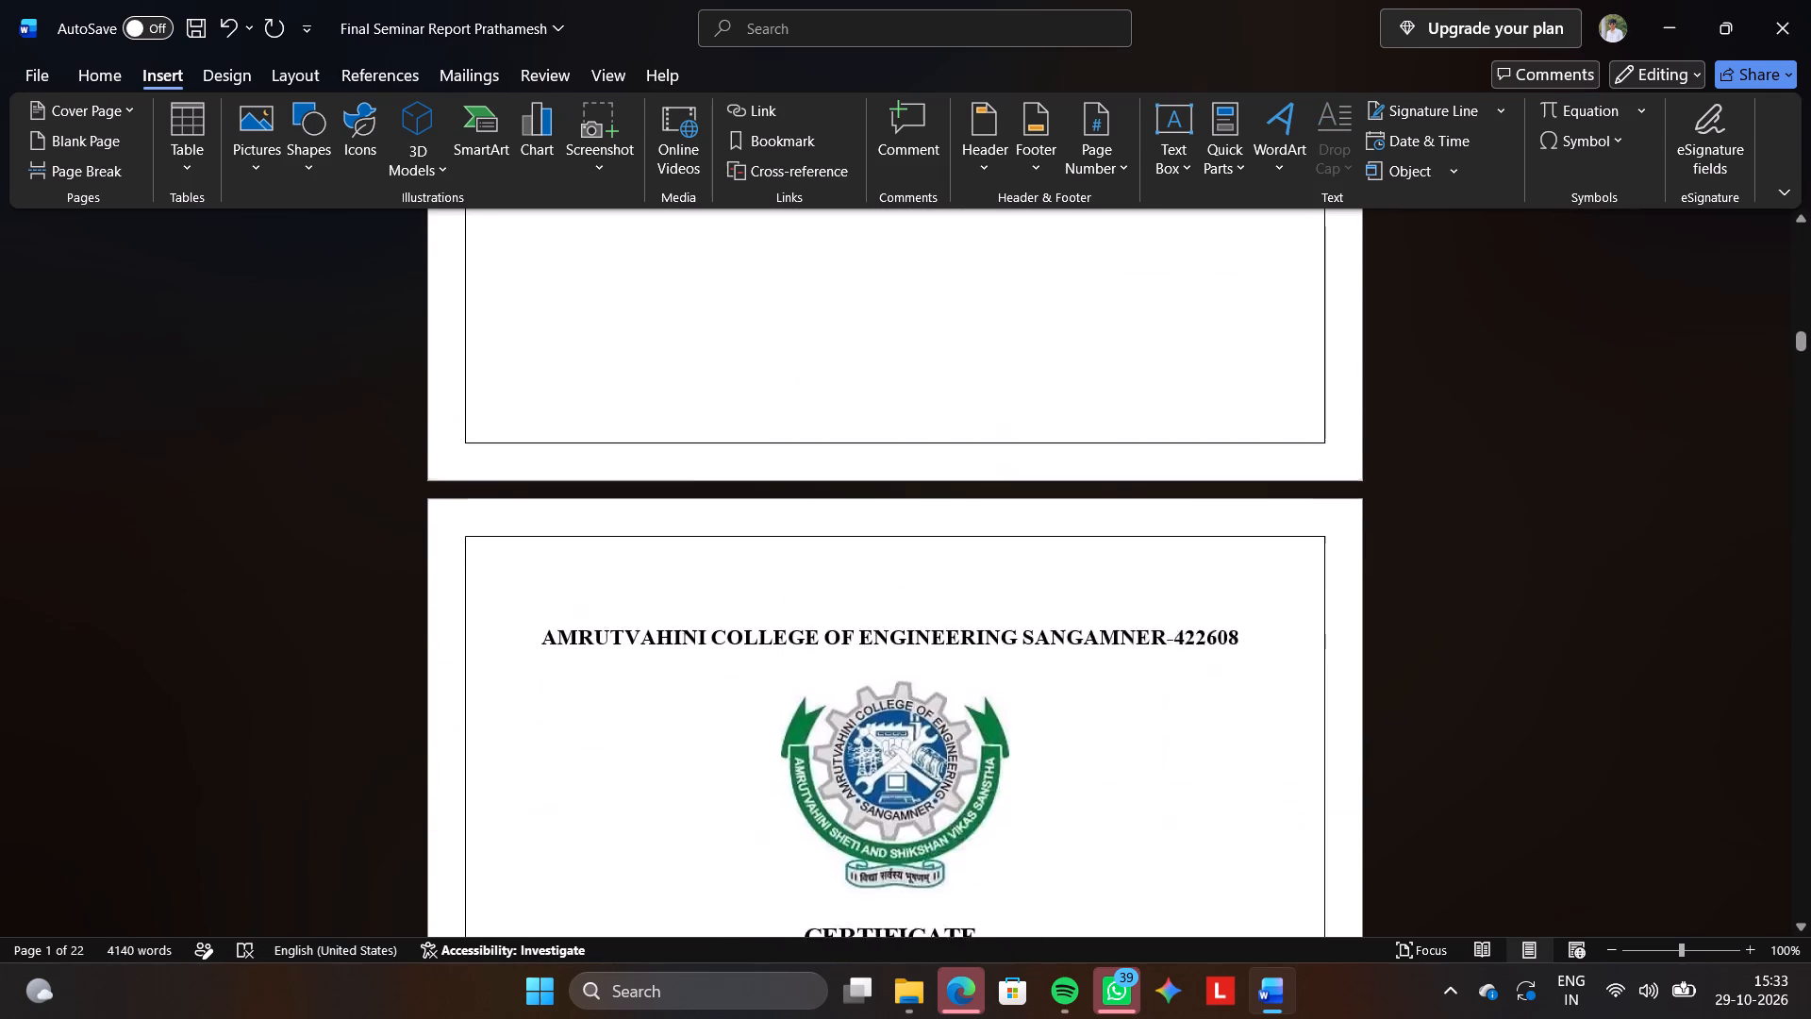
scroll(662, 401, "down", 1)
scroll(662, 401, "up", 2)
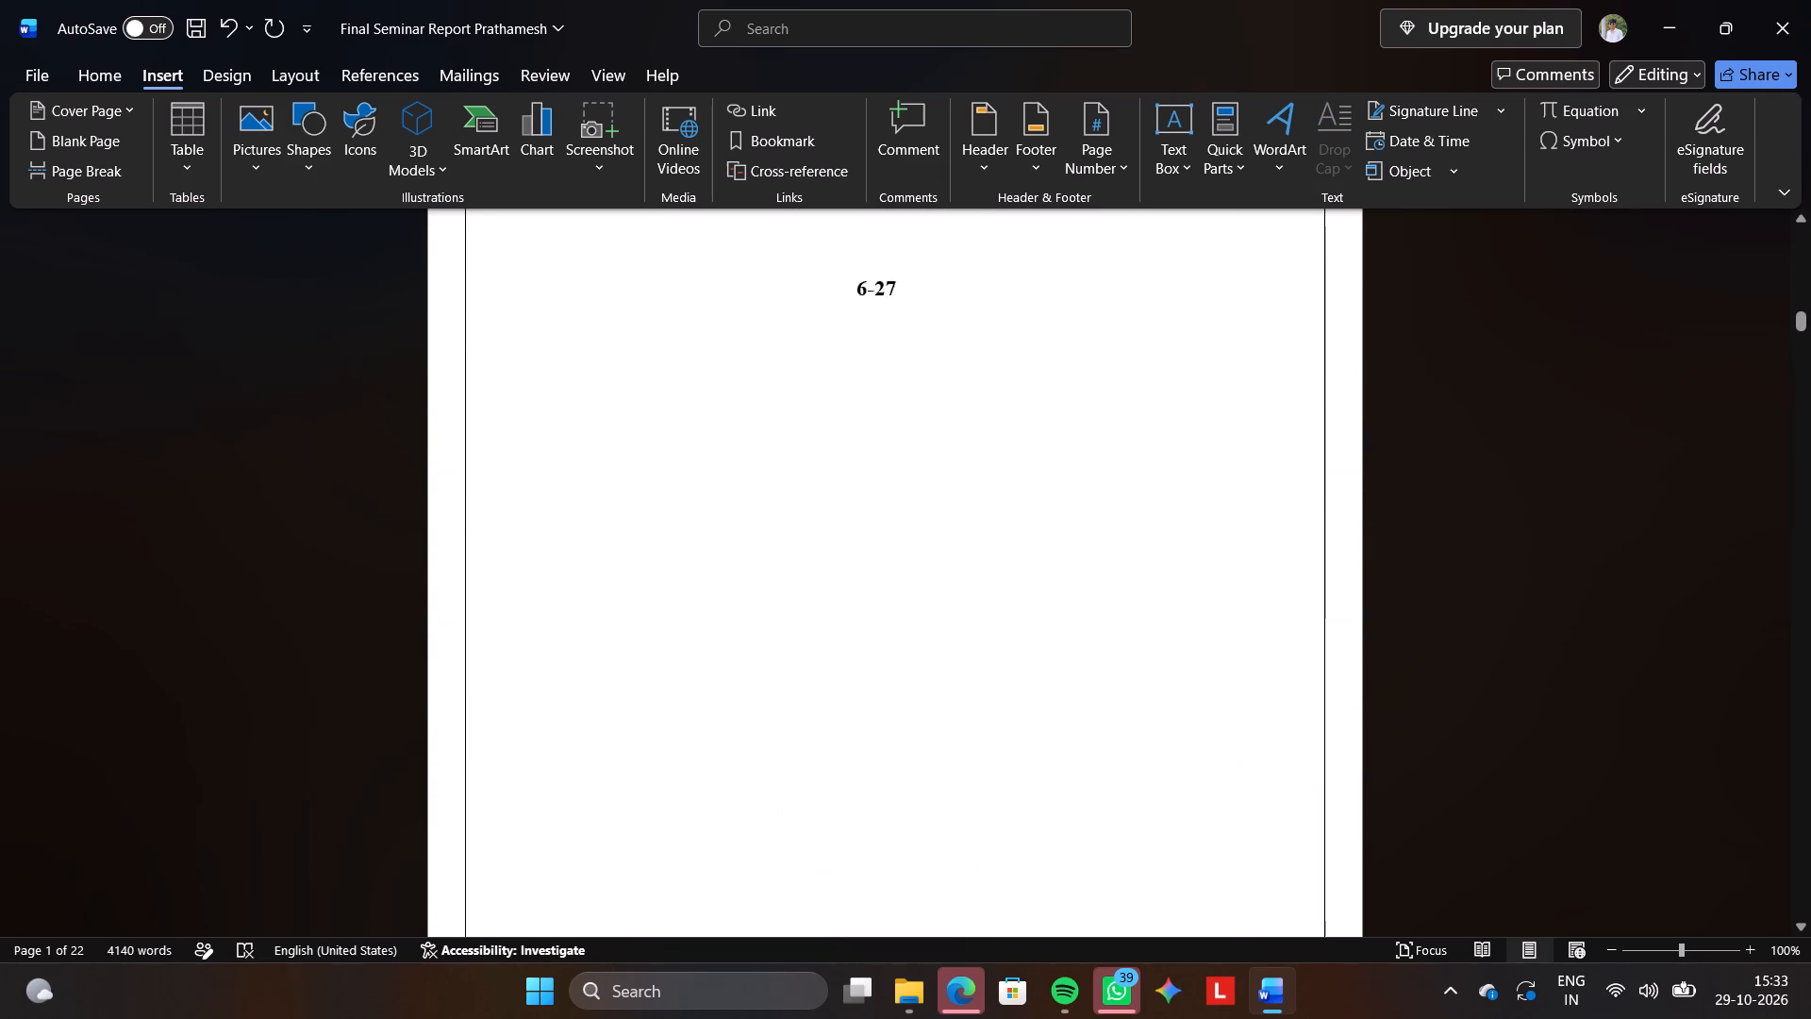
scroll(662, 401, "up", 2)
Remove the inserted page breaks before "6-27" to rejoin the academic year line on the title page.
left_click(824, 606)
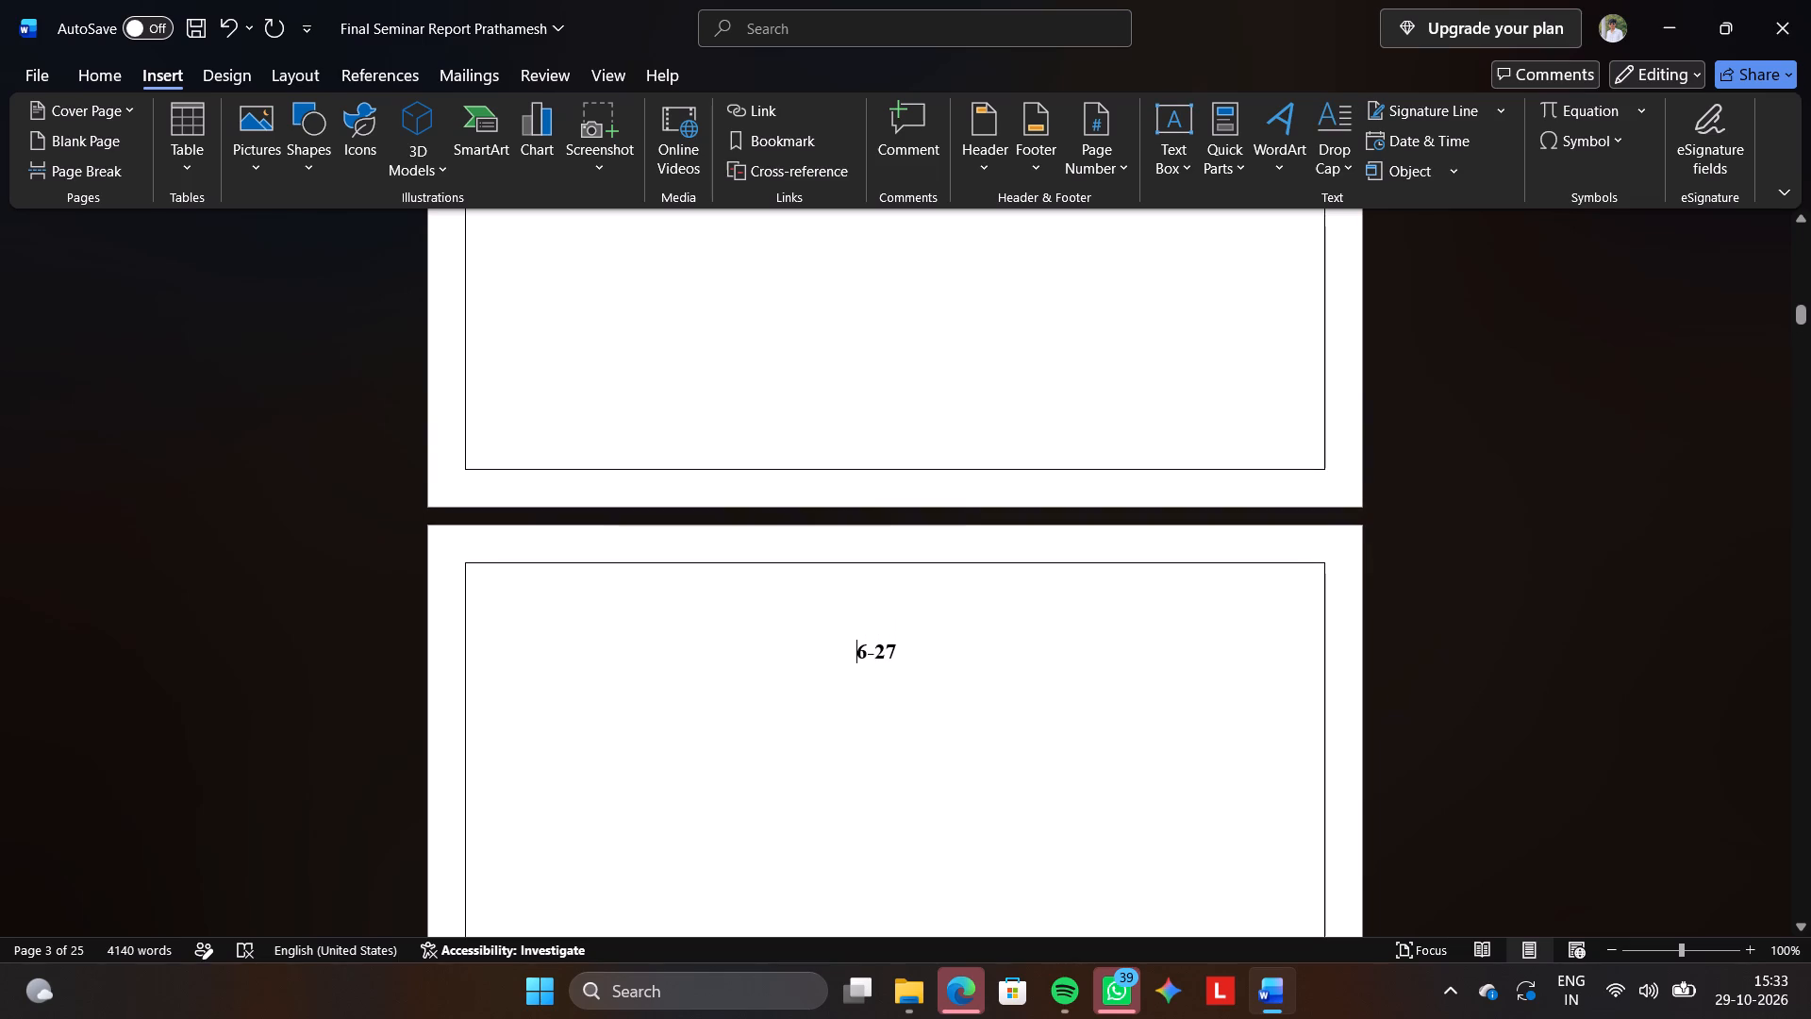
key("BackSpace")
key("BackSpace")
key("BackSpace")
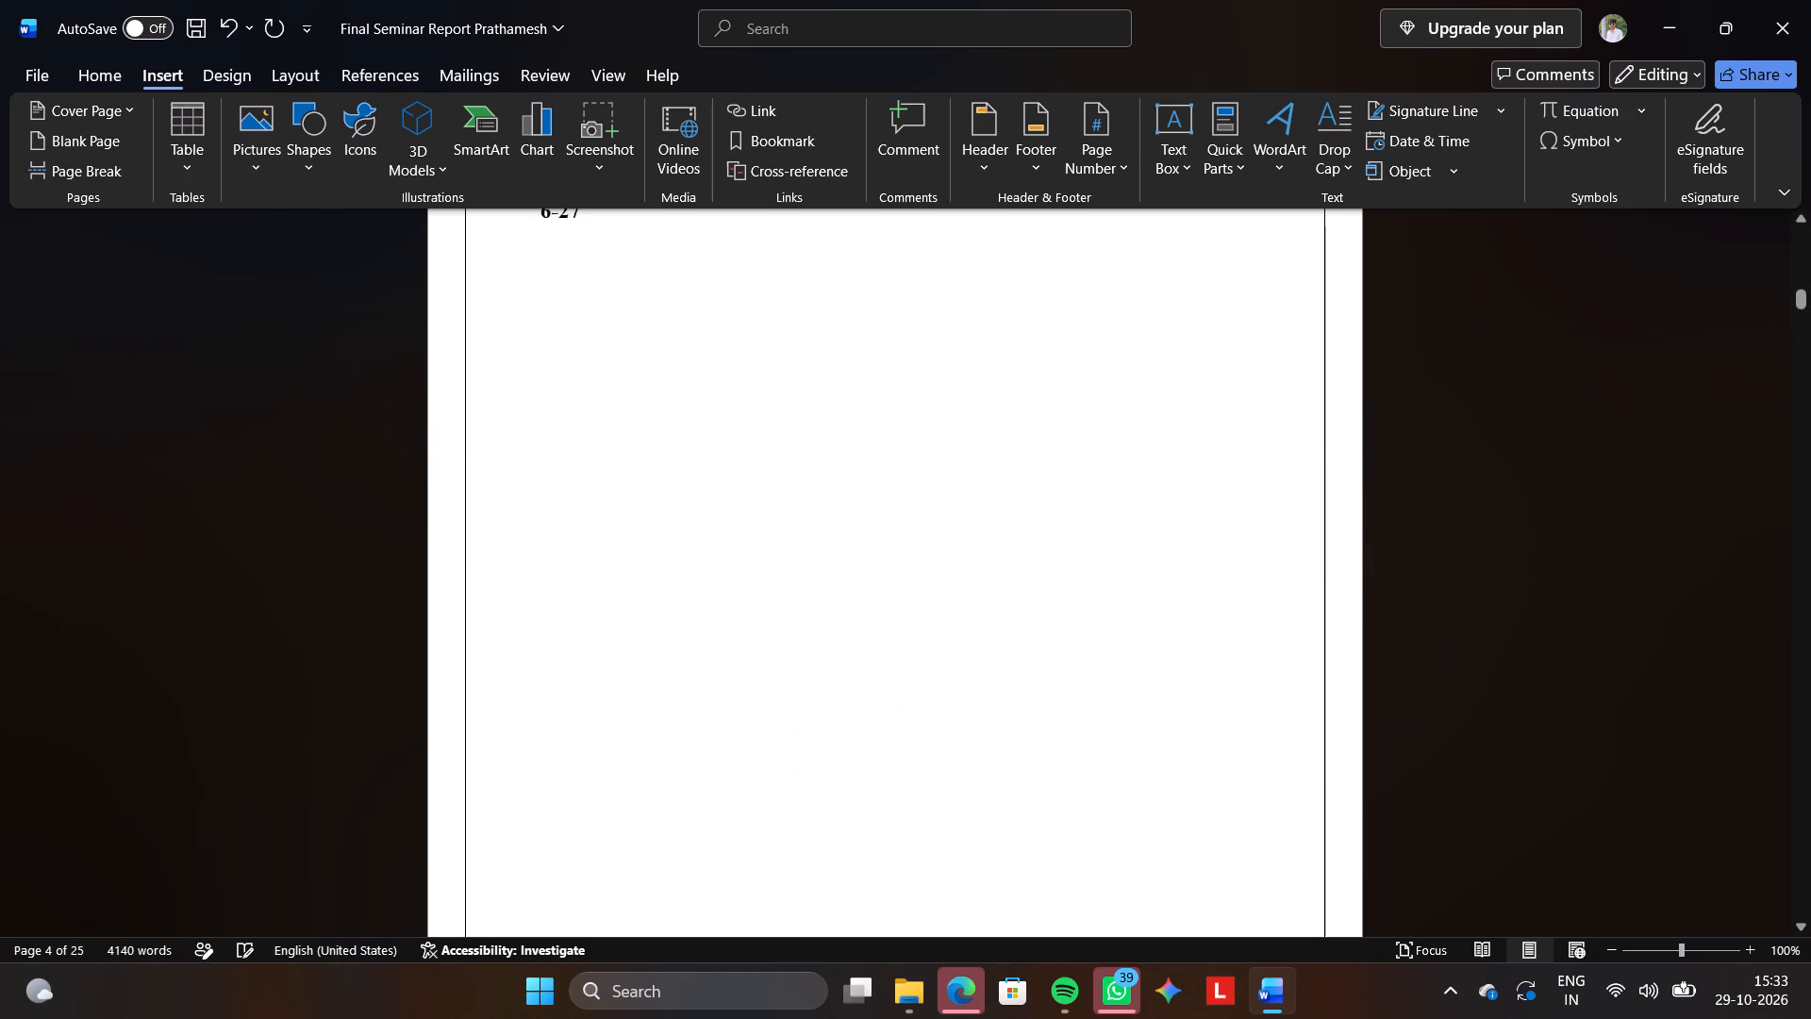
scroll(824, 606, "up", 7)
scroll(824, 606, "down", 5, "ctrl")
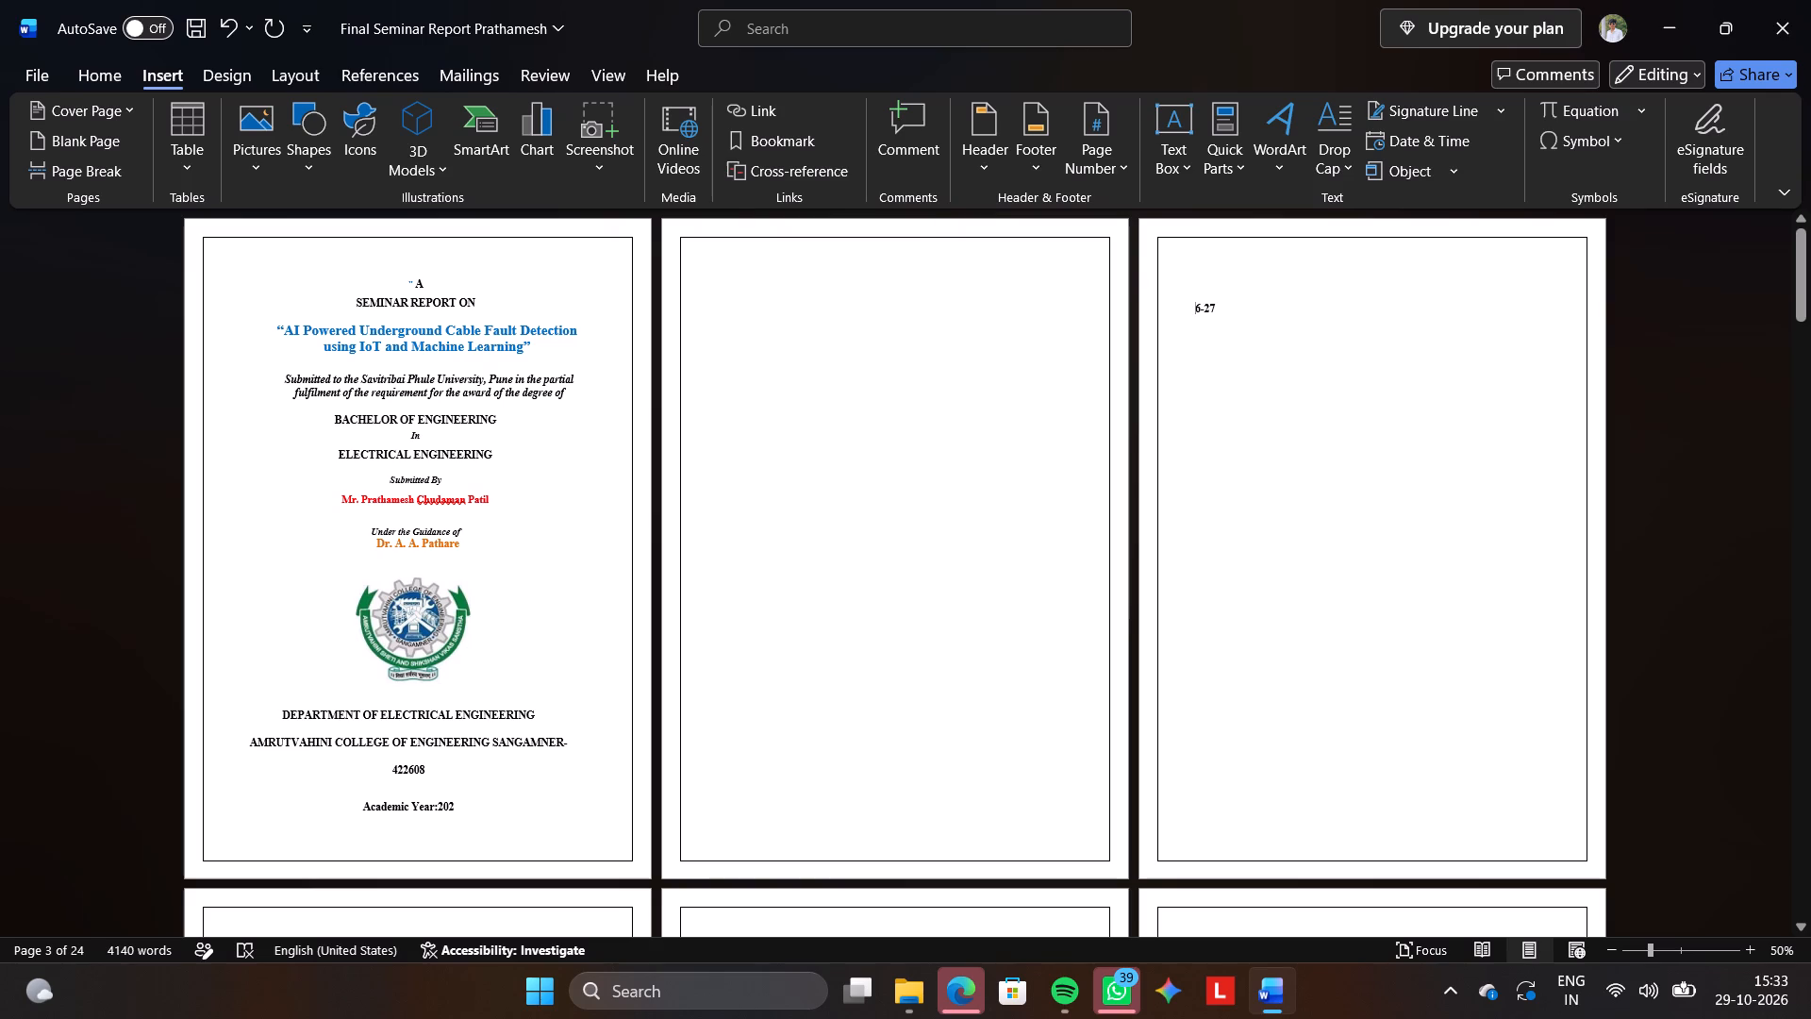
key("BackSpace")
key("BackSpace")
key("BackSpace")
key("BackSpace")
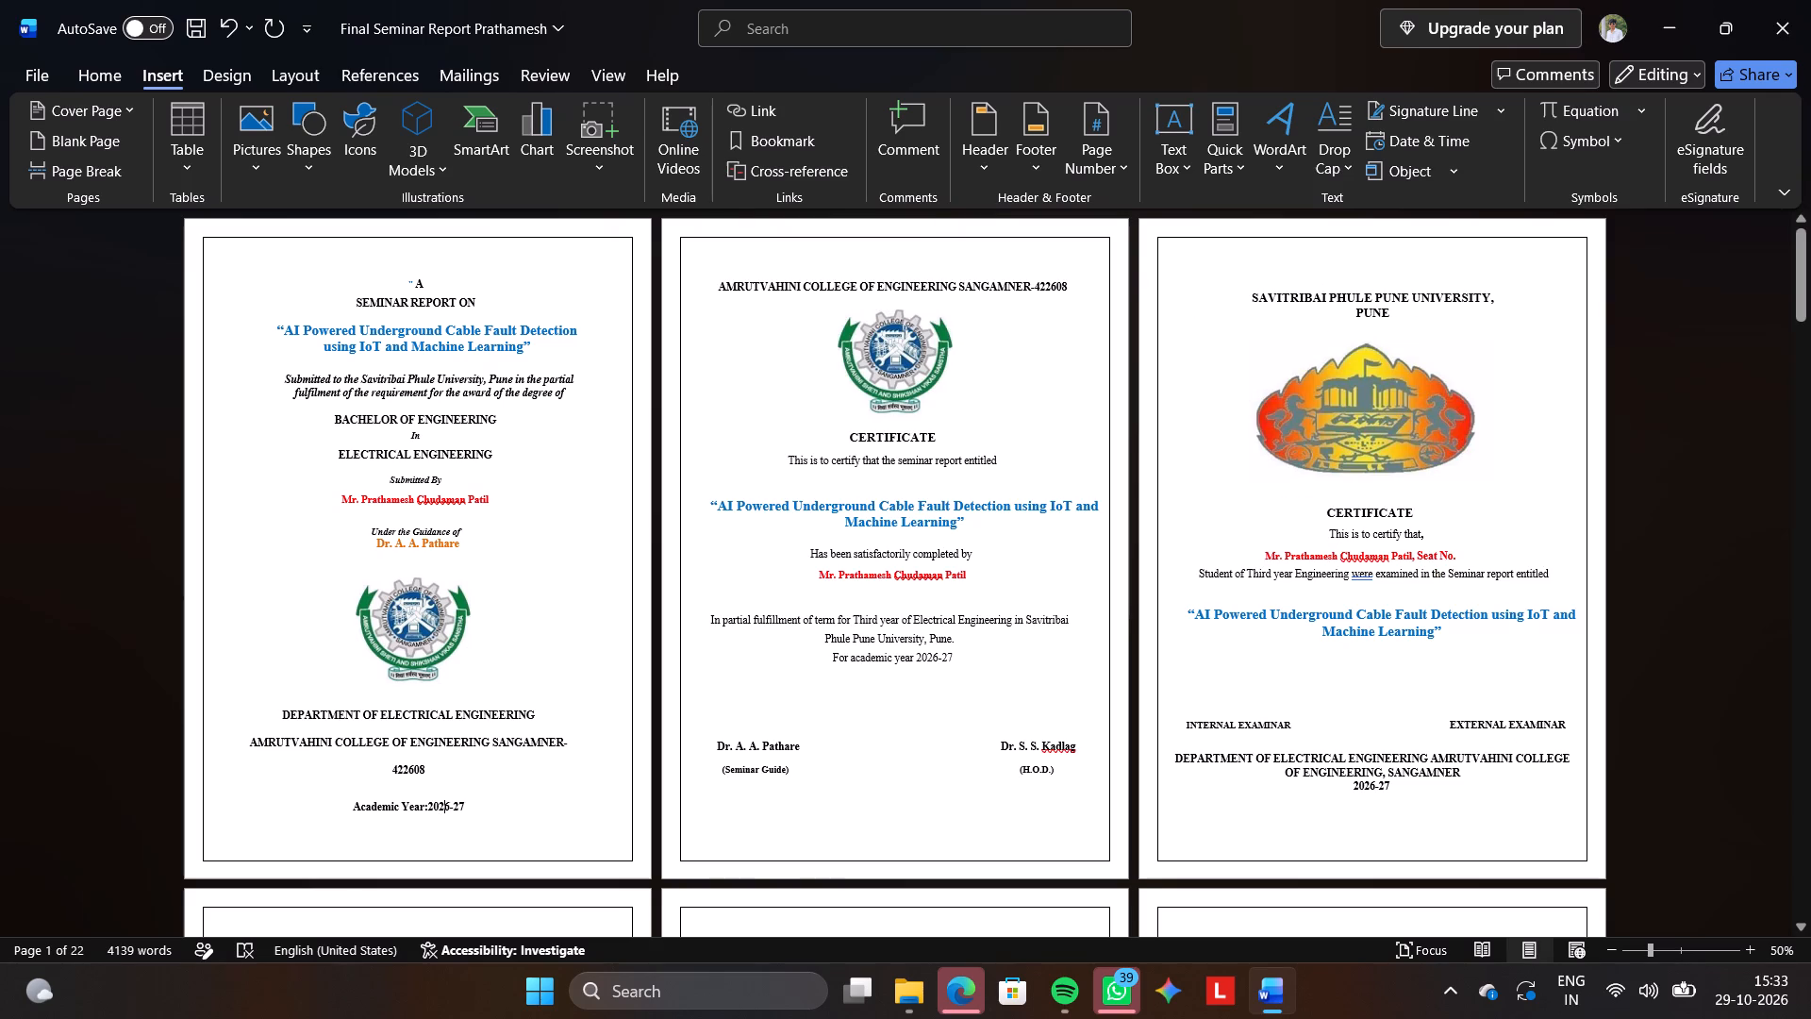
Insert a blank page after the academic year line, between the title page and the college certificate.
left_click(573, 856)
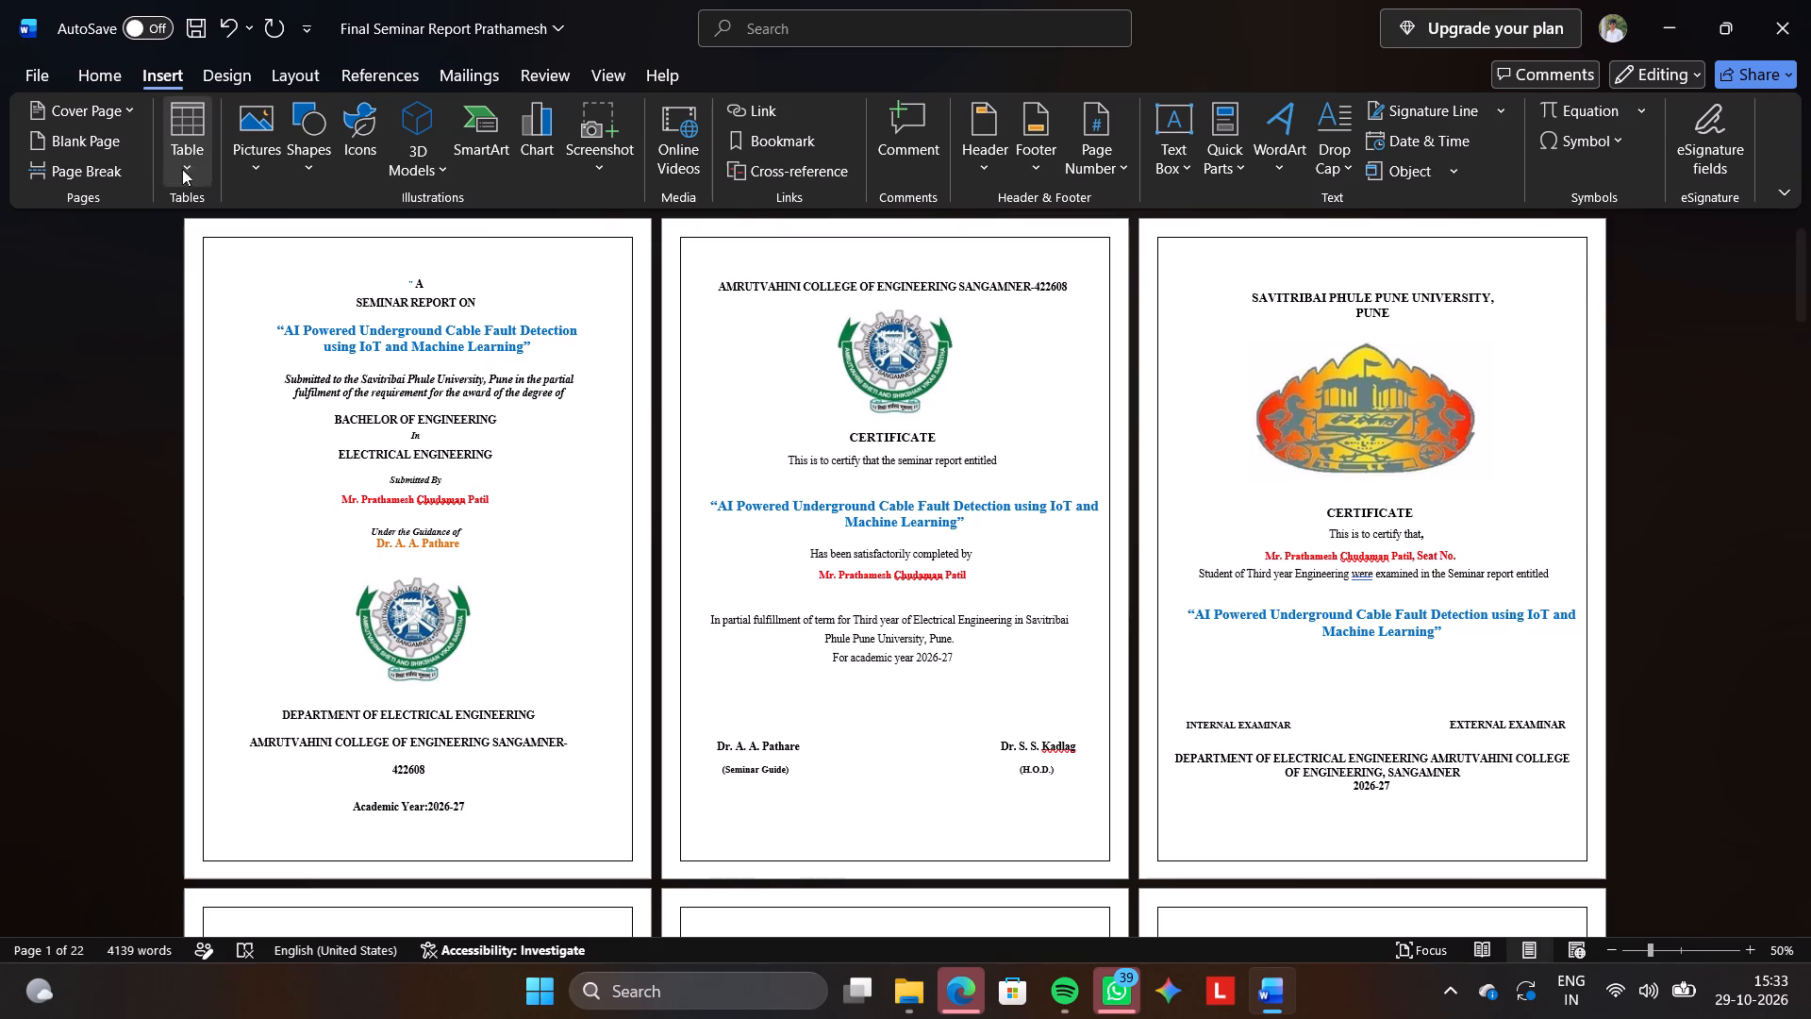
left_click(98, 141)
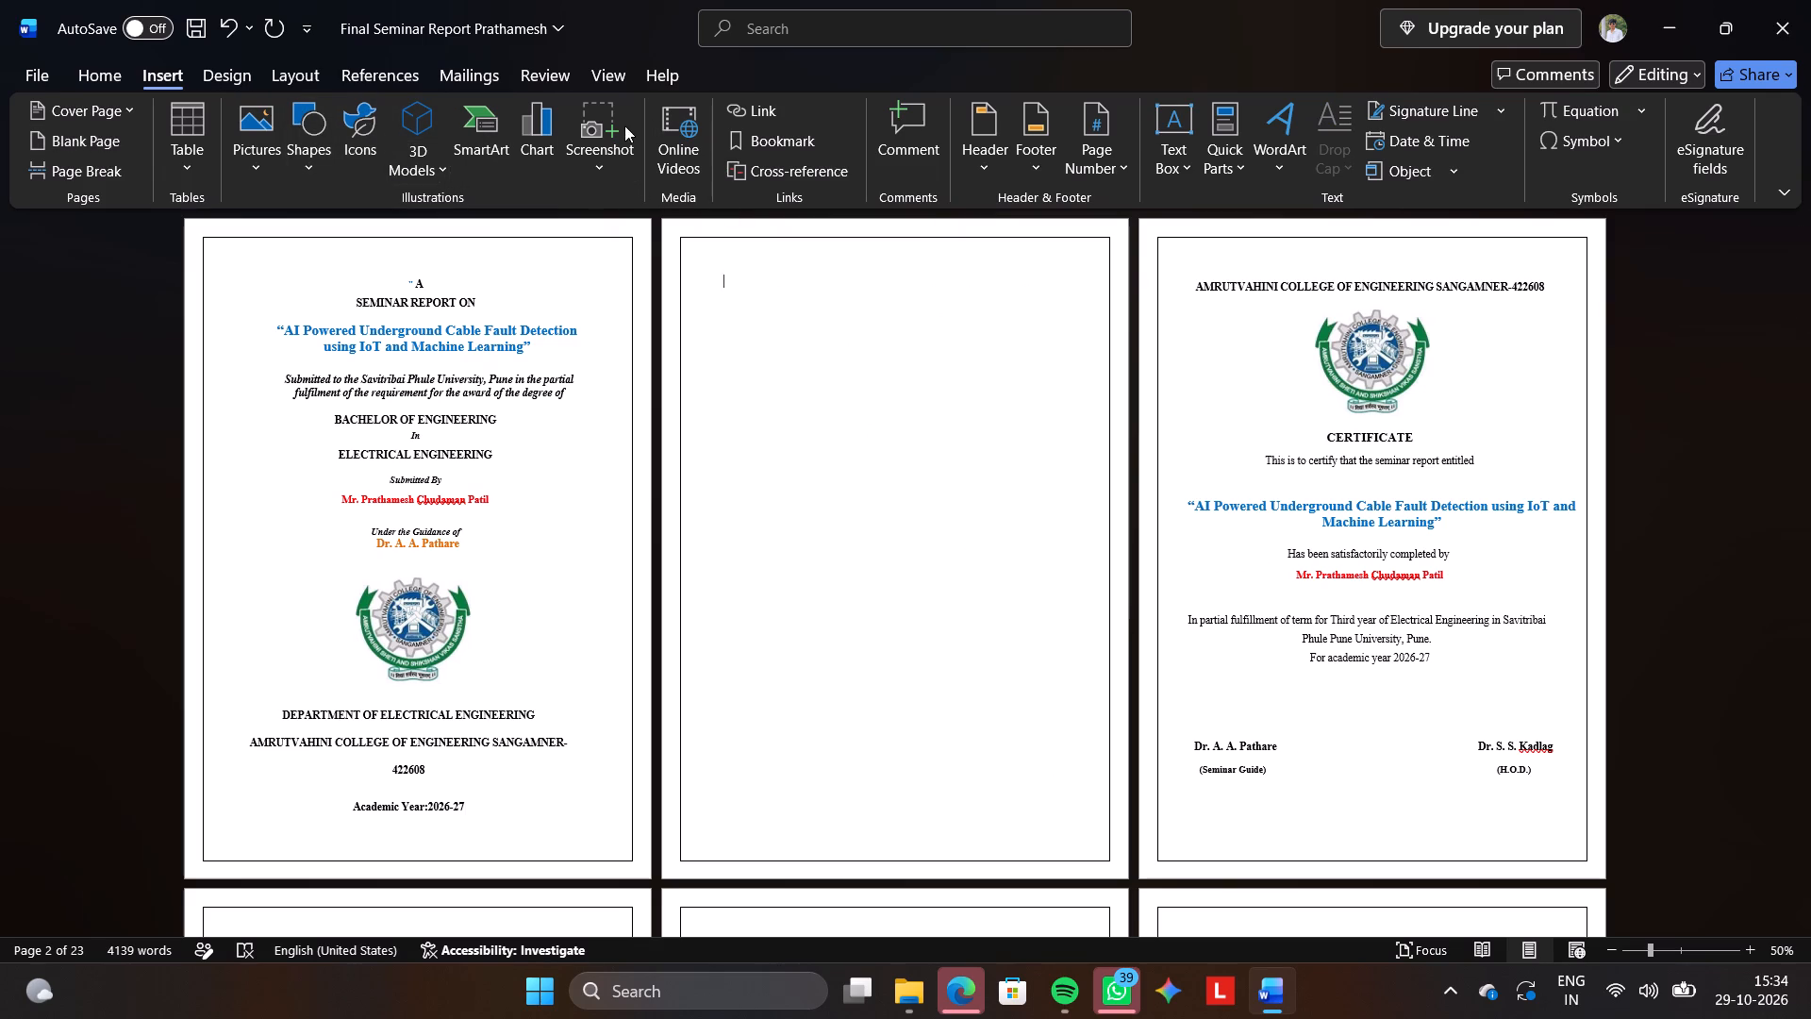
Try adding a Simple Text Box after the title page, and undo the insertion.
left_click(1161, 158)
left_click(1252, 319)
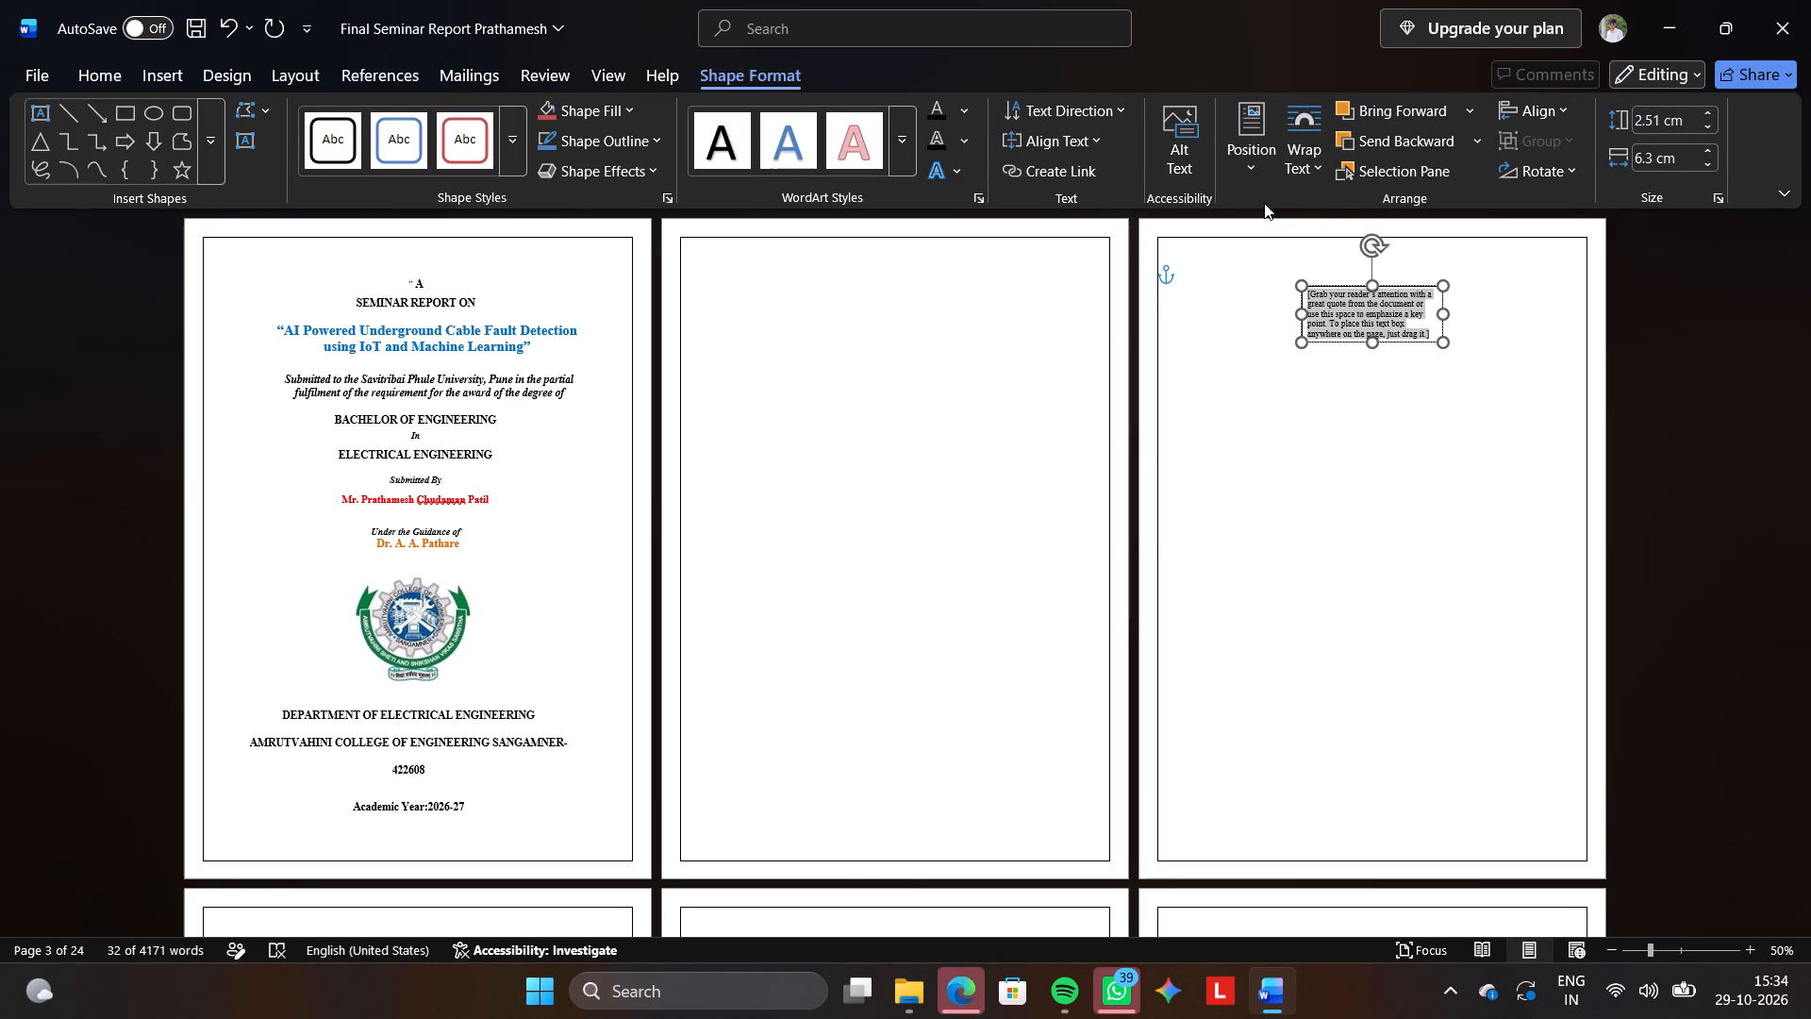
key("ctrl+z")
Insert a Simple Text Box and delete the extra page break so the box sits on the blank second page.
left_click(767, 360)
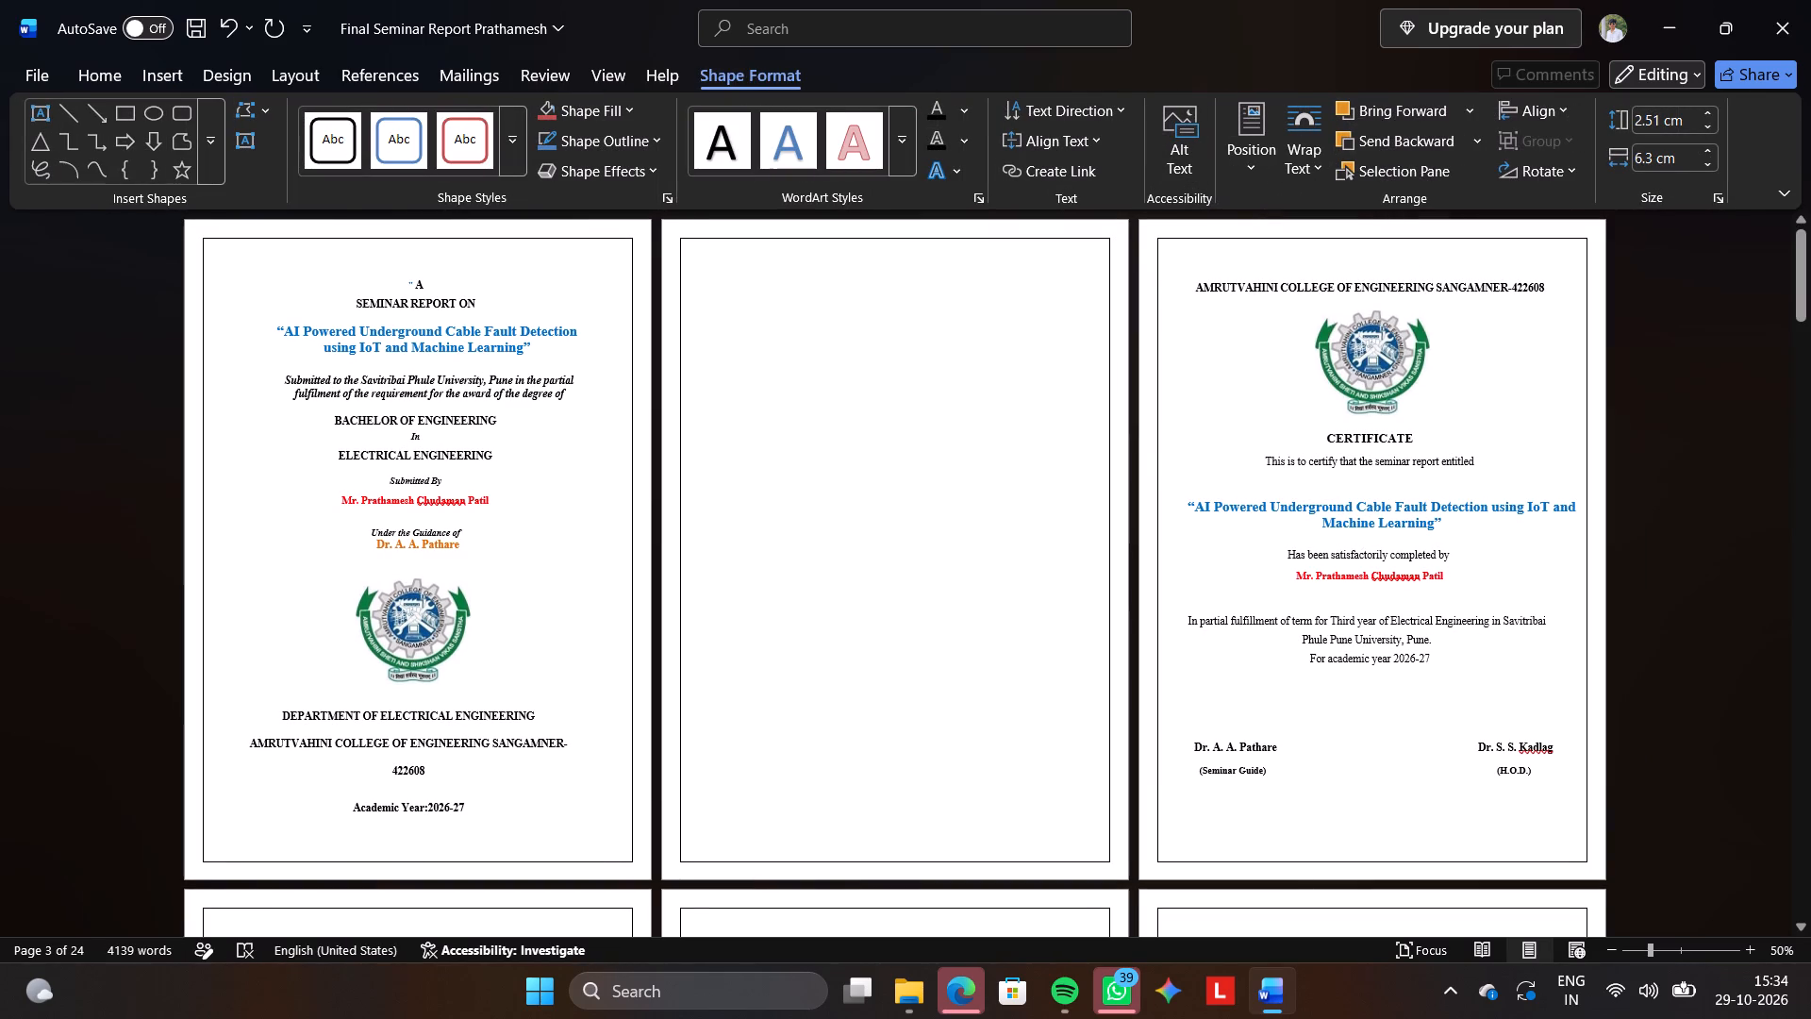
left_click(175, 86)
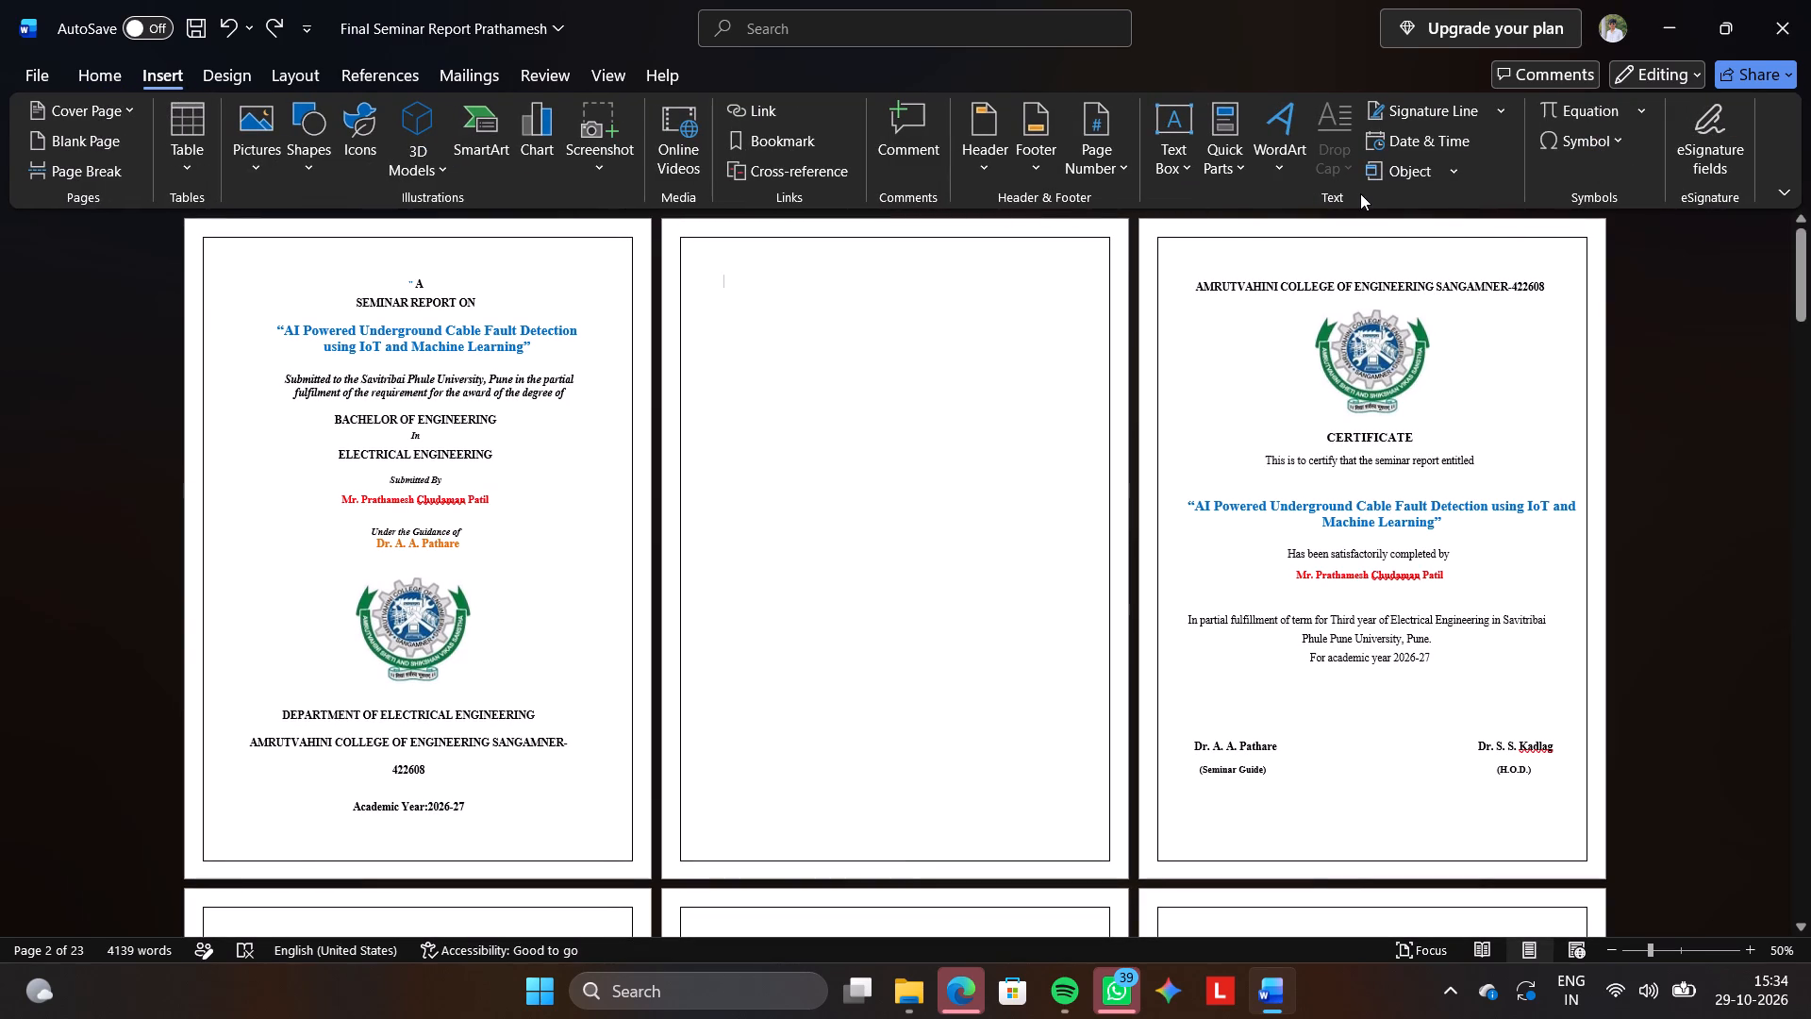
left_click(1187, 166)
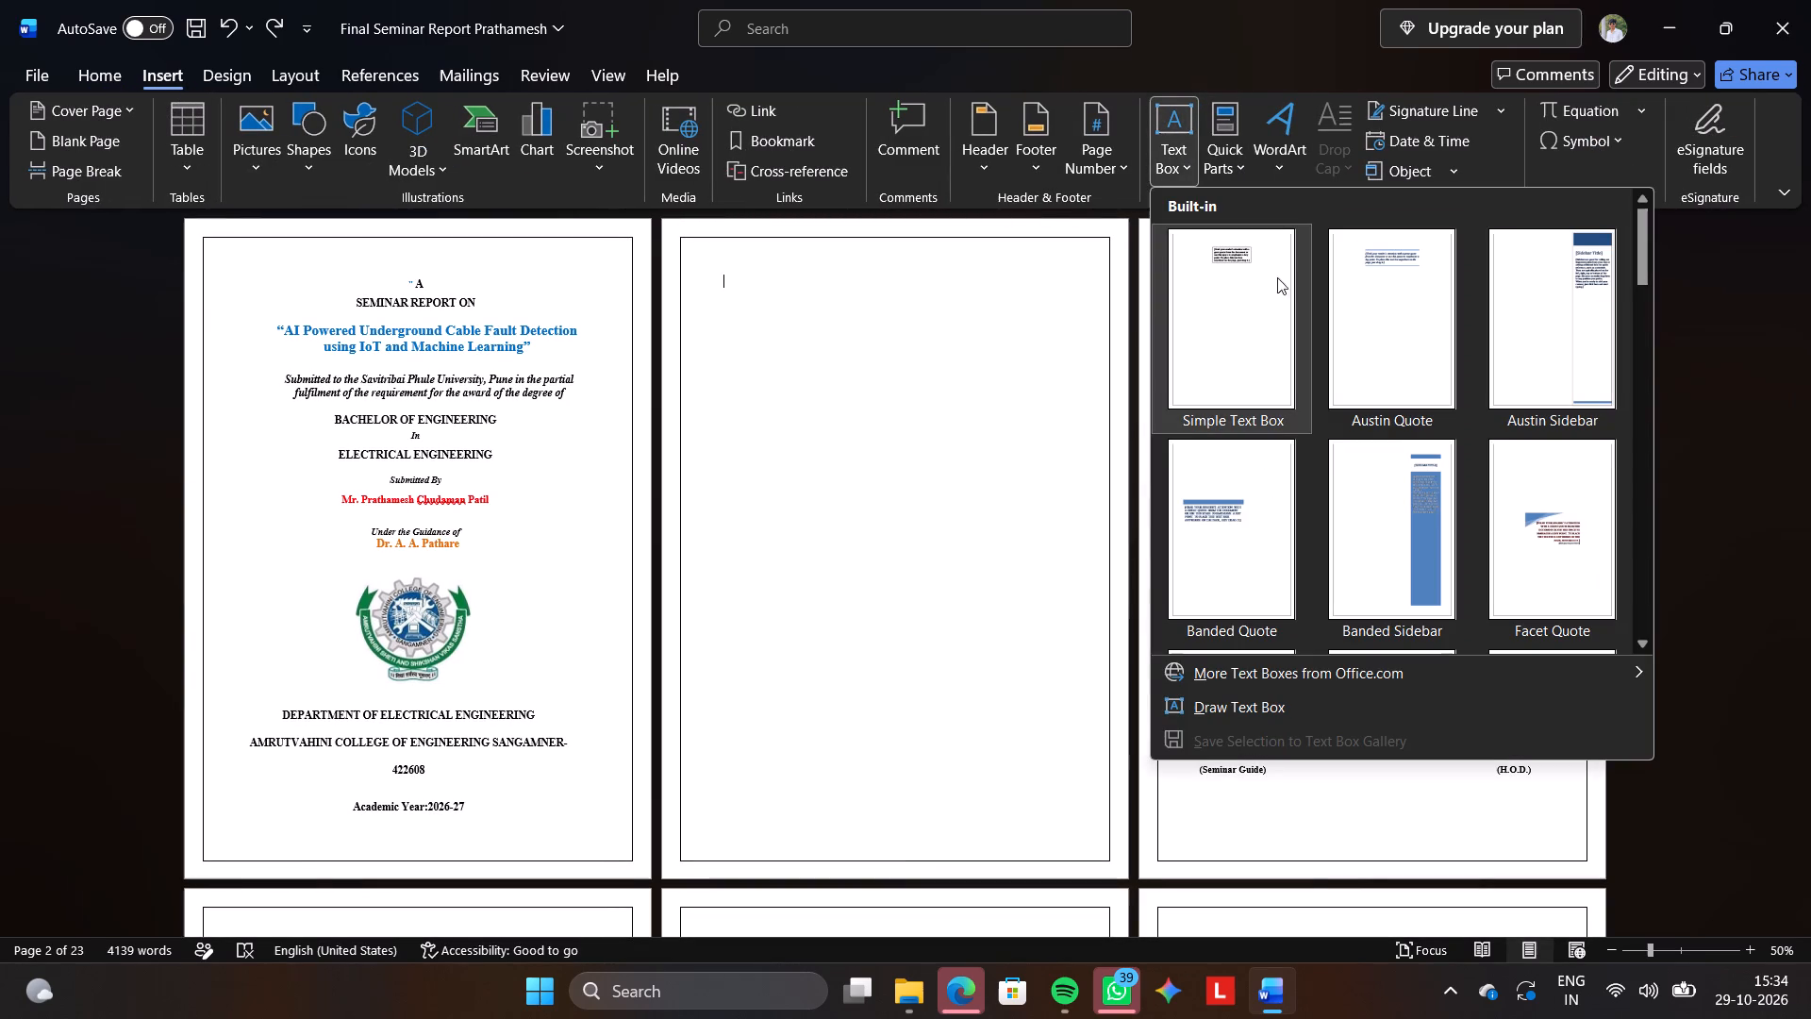
left_click(1265, 296)
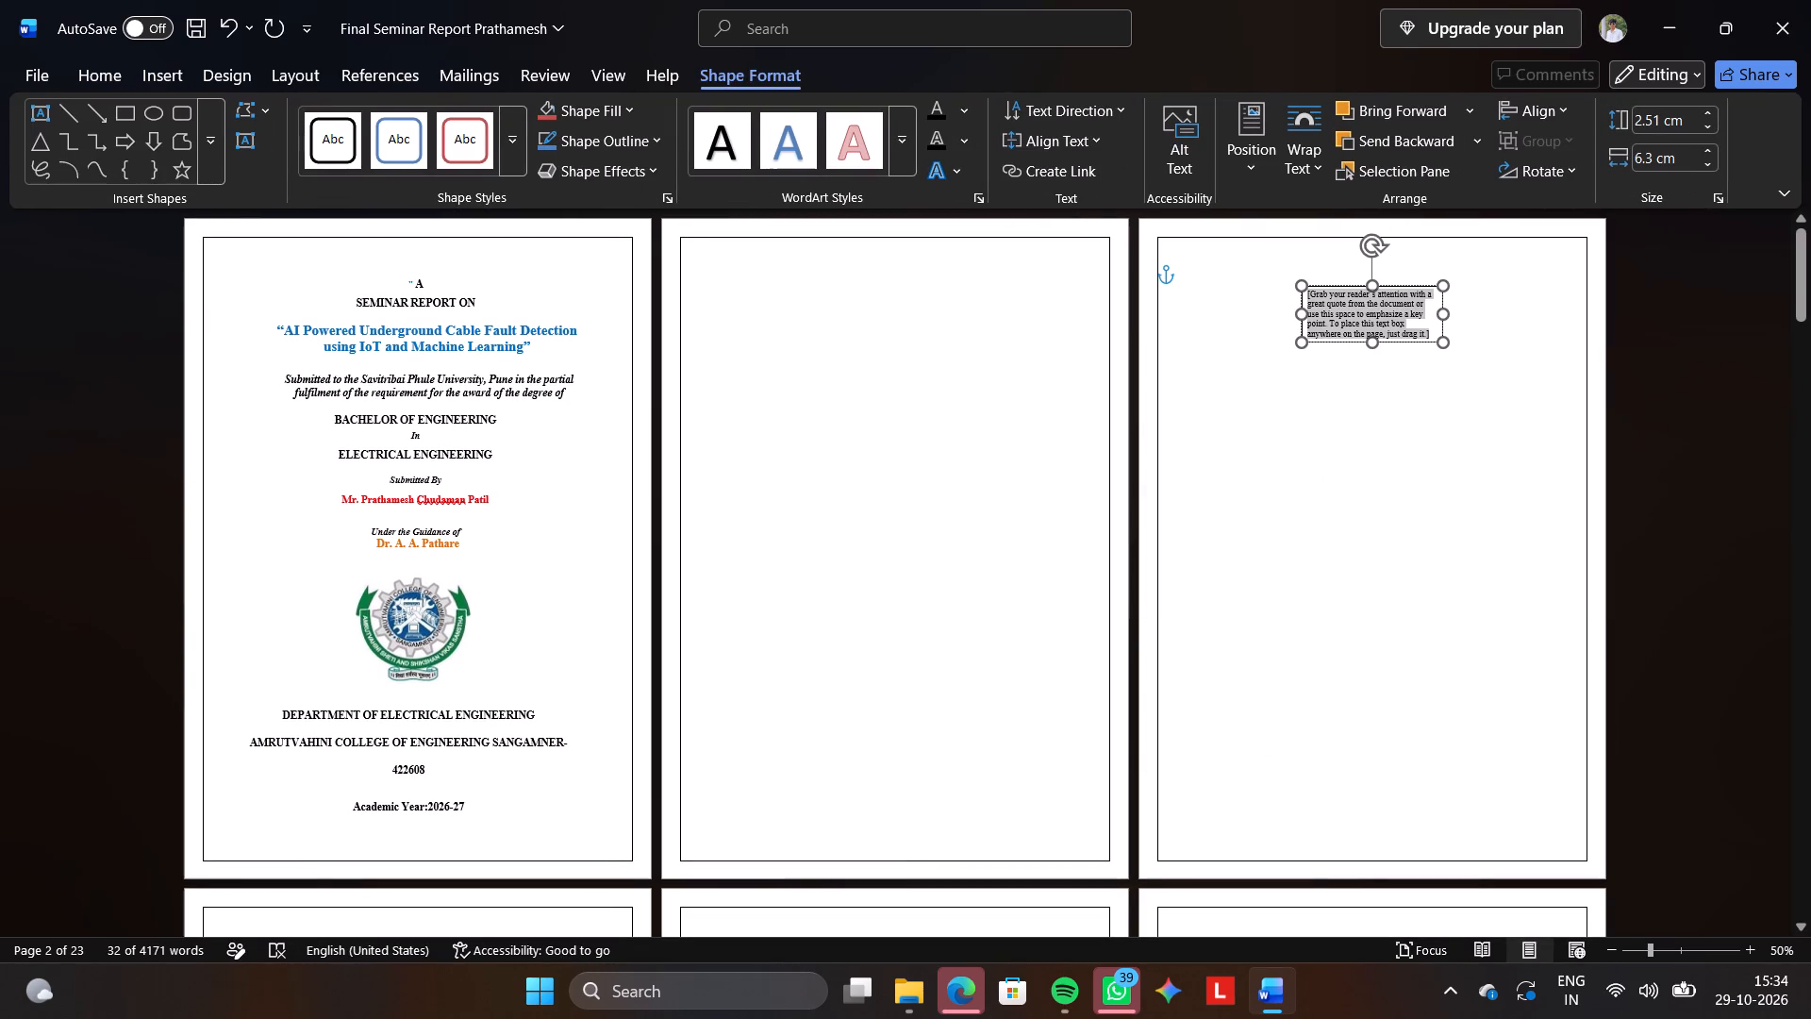
left_click(999, 381)
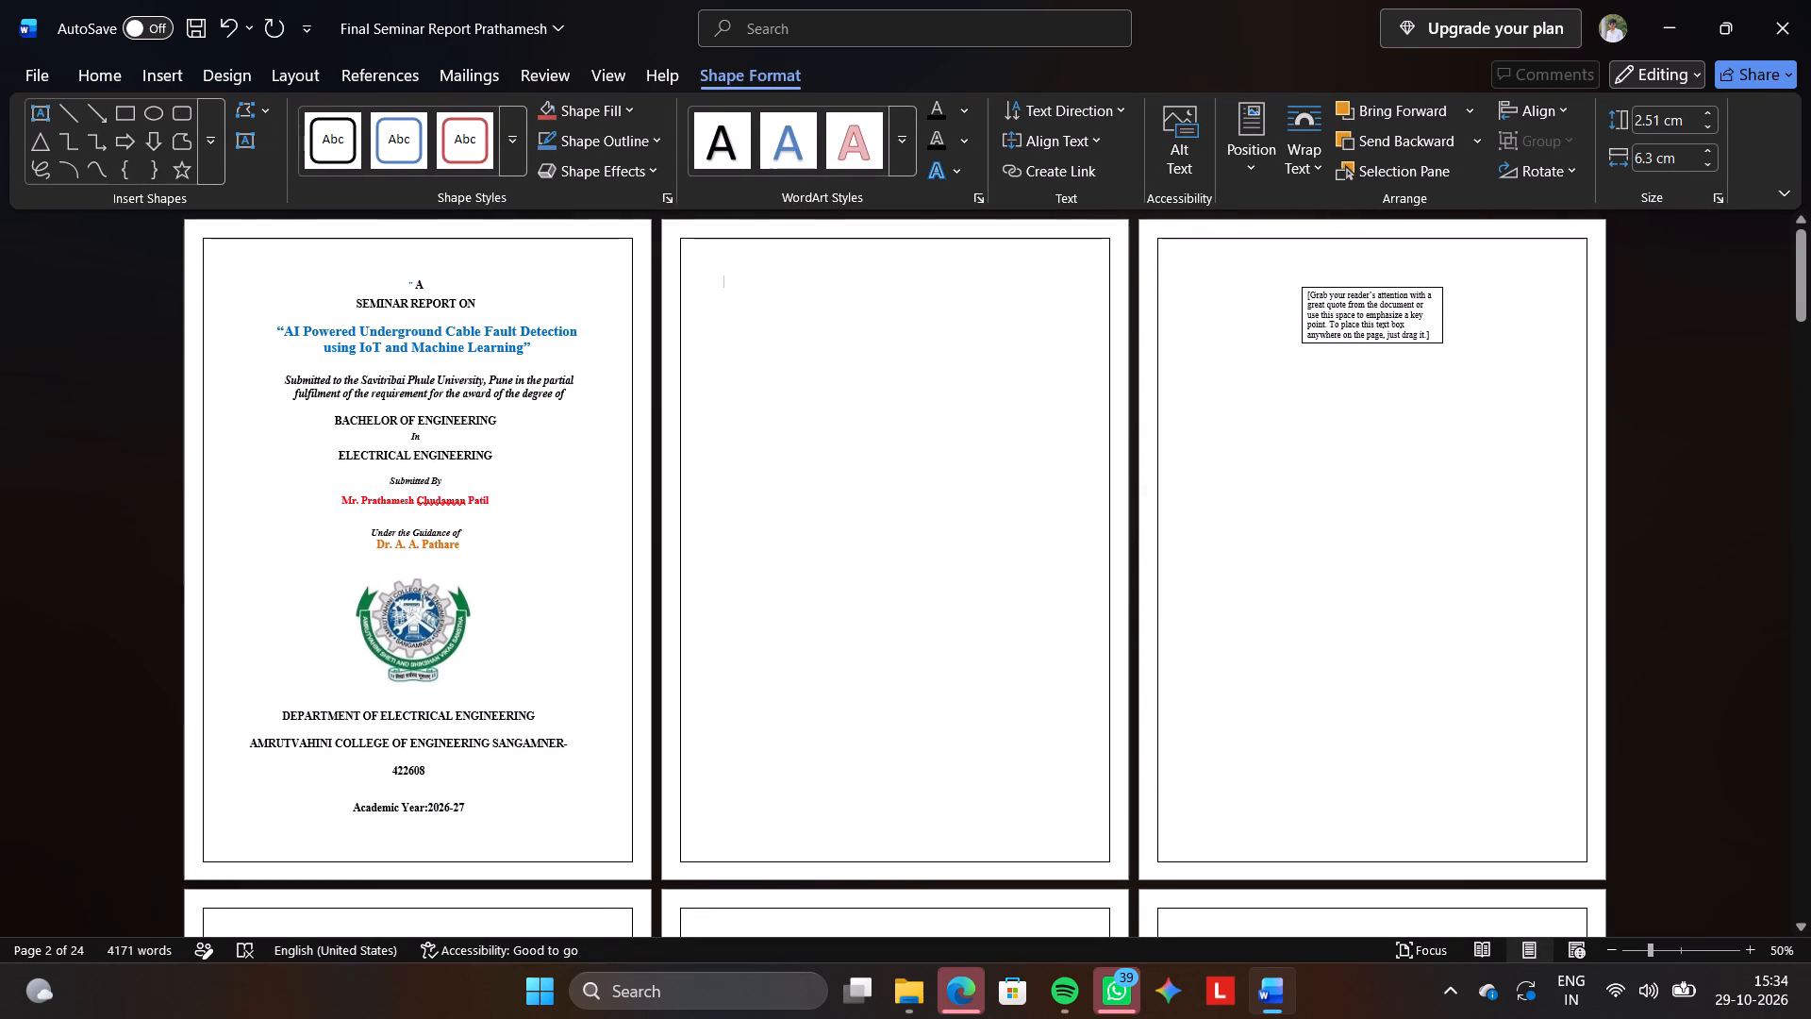
key("BackSpace")
key("BackSpace")
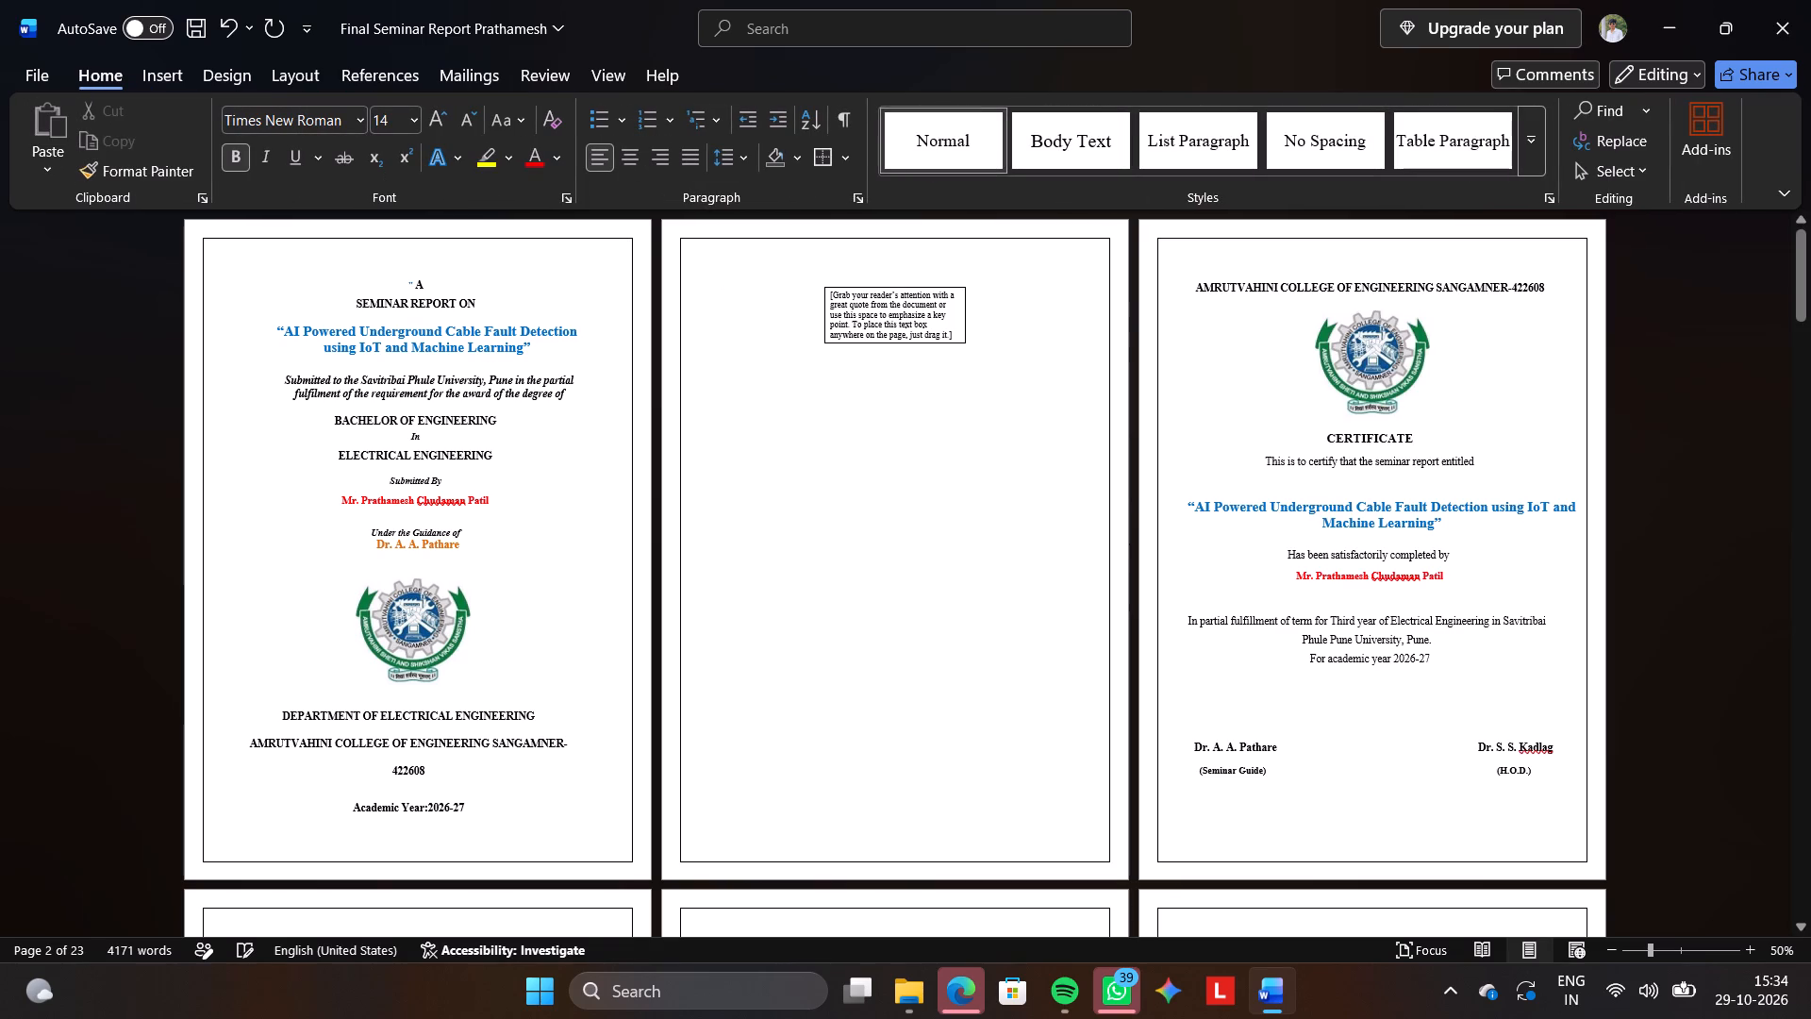
Enlarge the text box to span the page border's width and reach down to its bottom edge.
left_click(886, 295)
left_click_drag(822, 287, 712, 226)
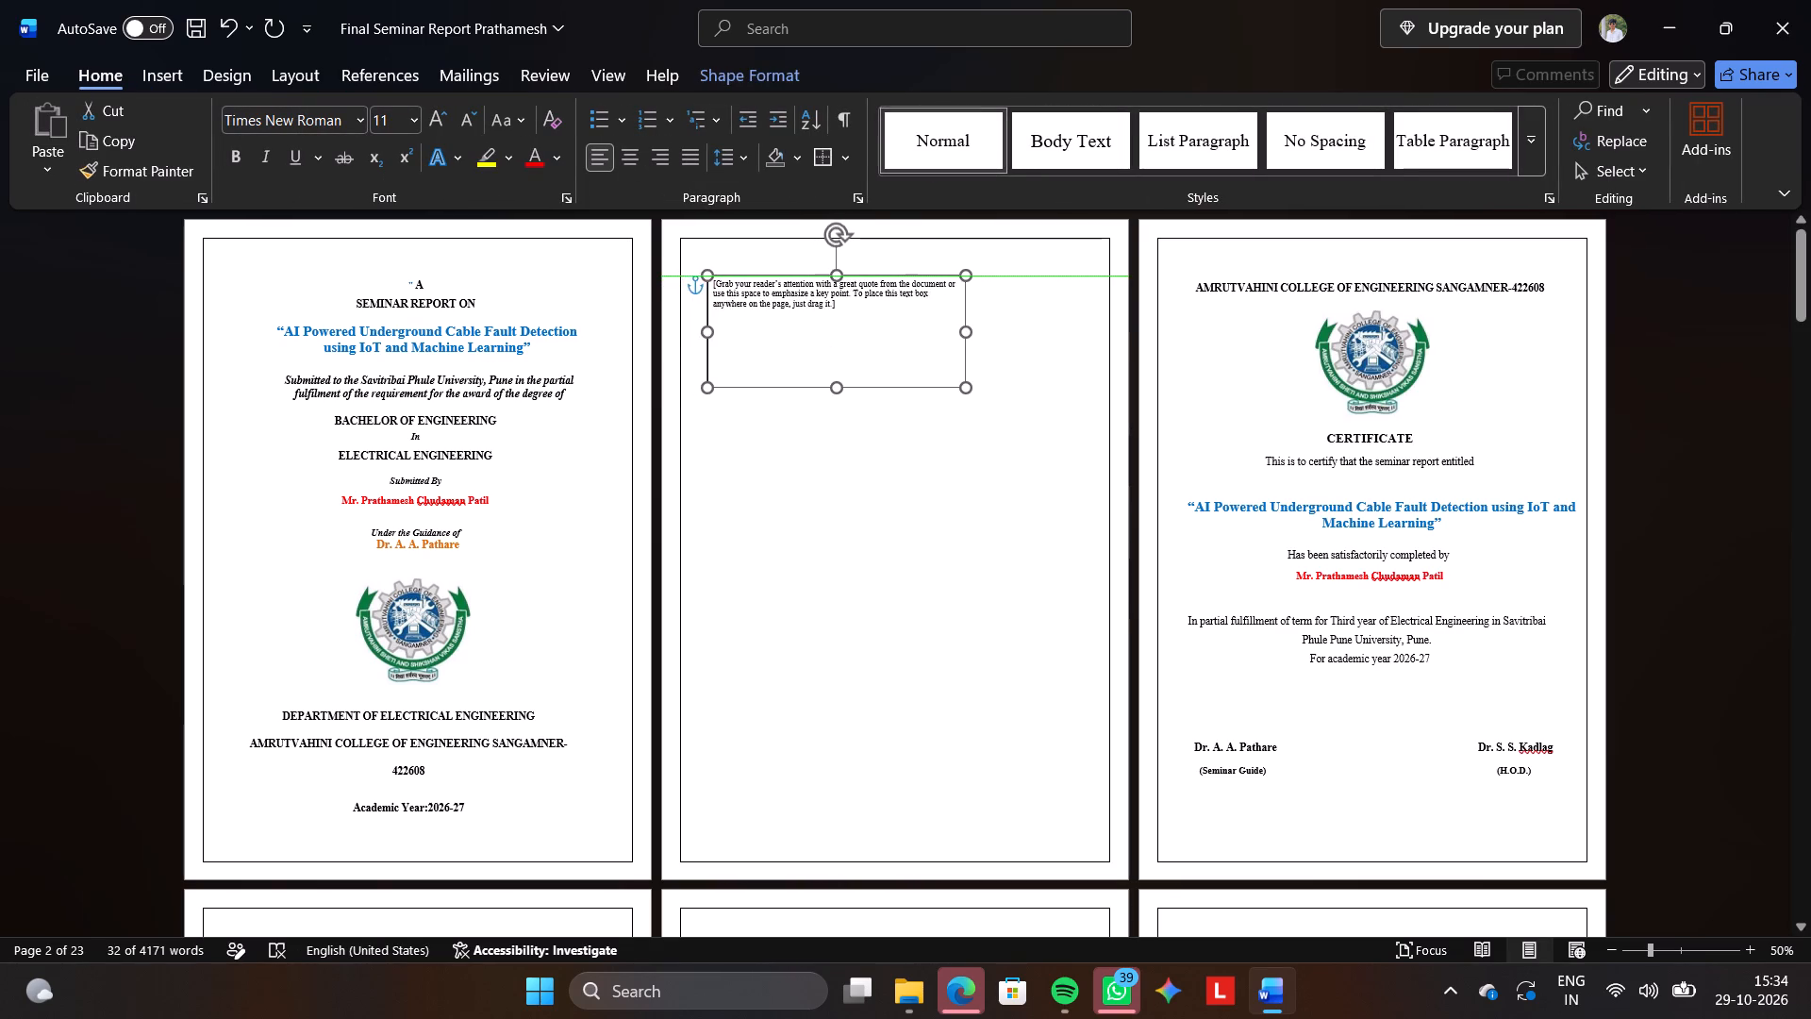
left_click_drag(712, 226, 682, 209)
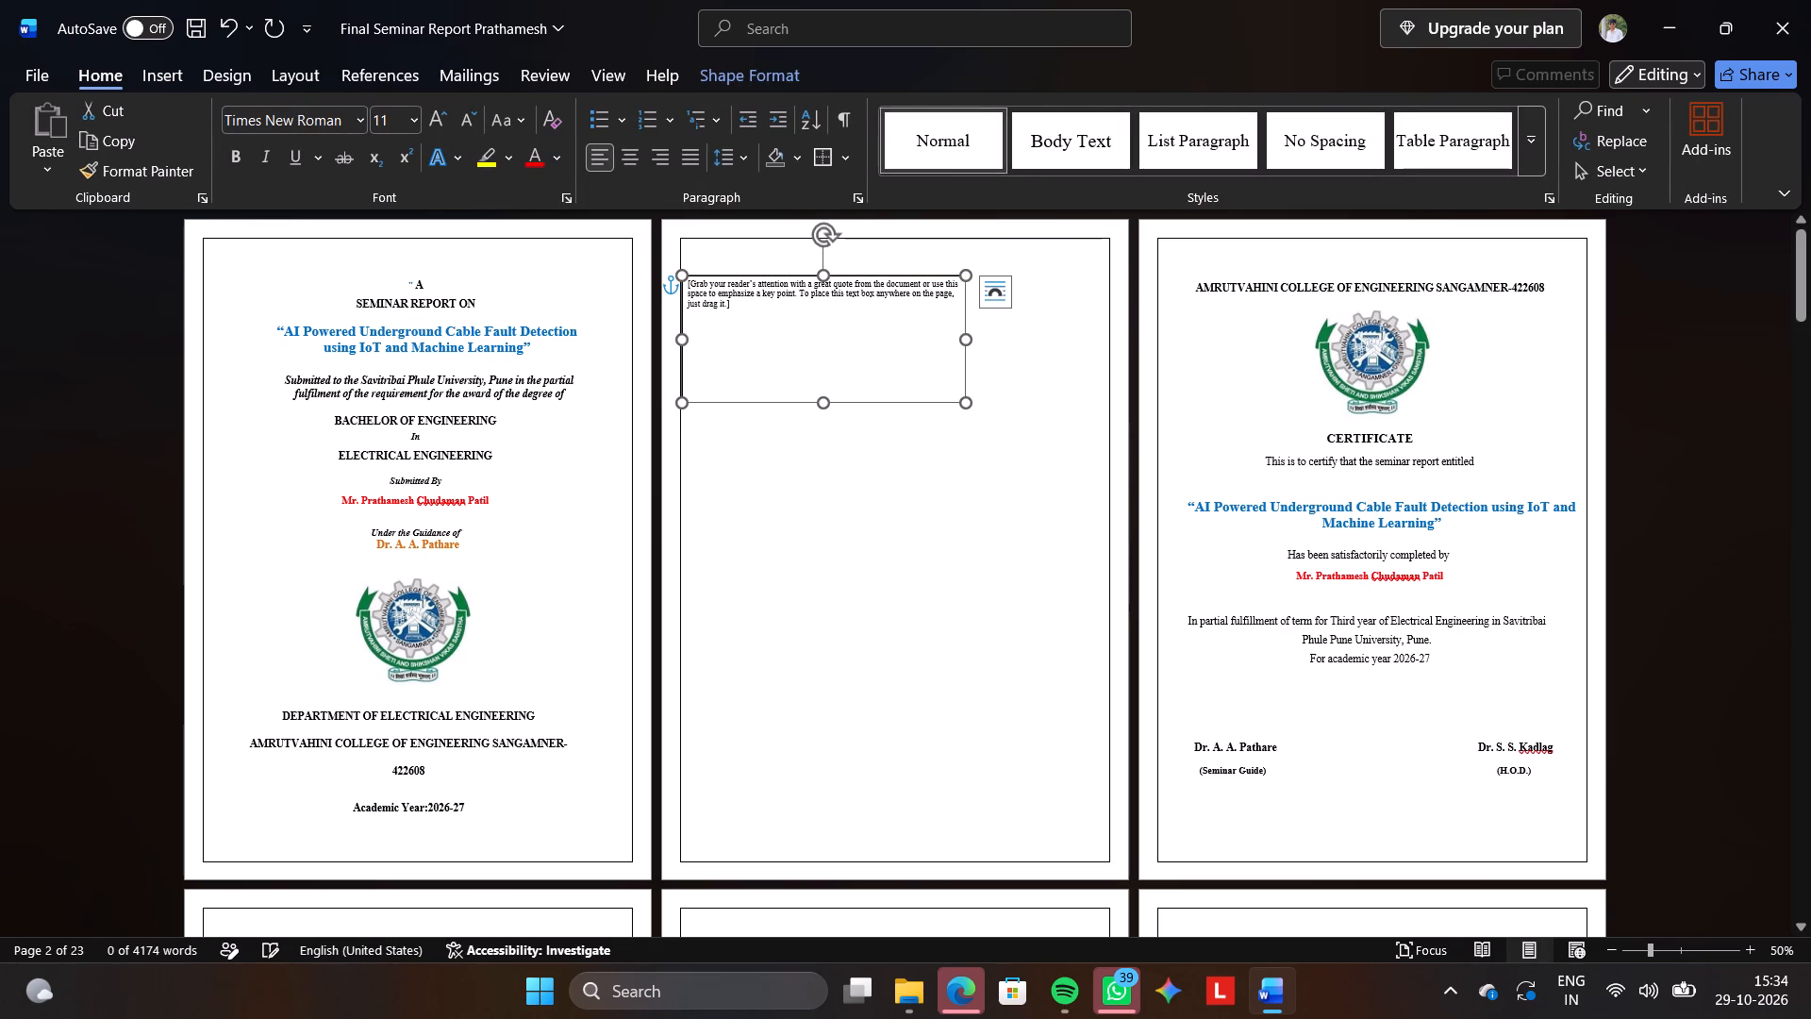
left_click_drag(965, 404, 1114, 846)
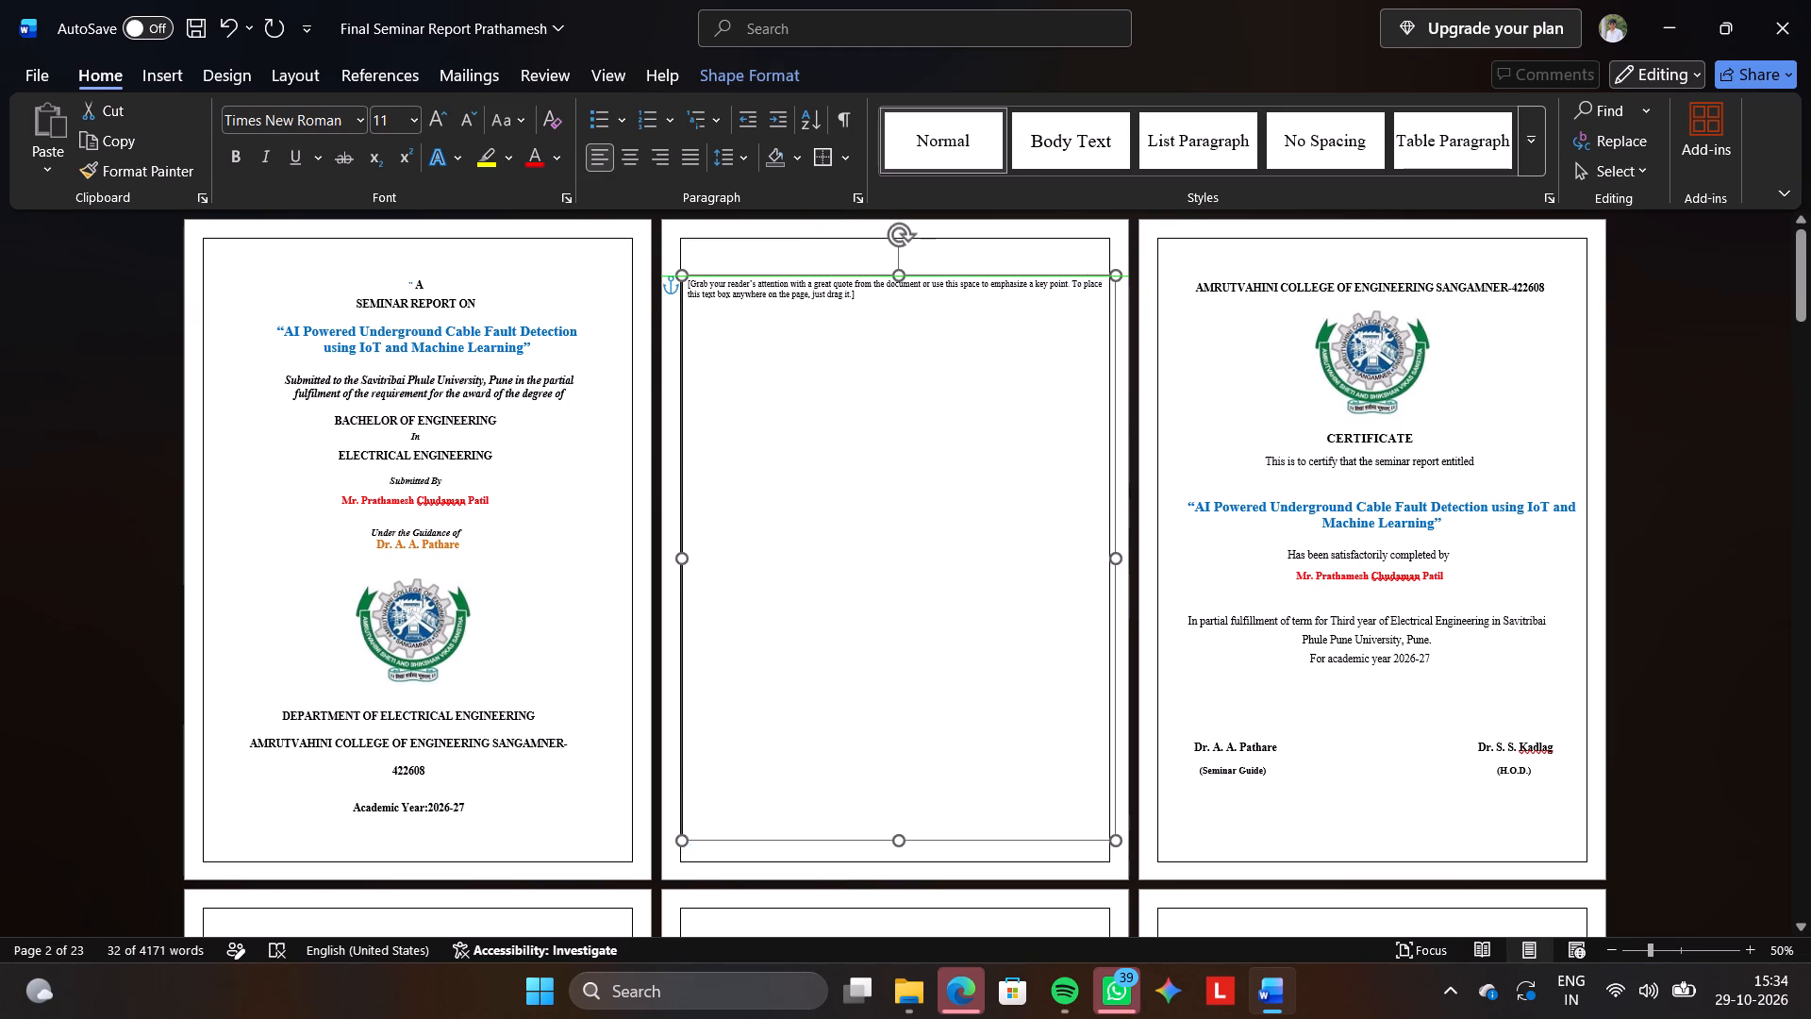
left_click_drag(1114, 846, 1111, 860)
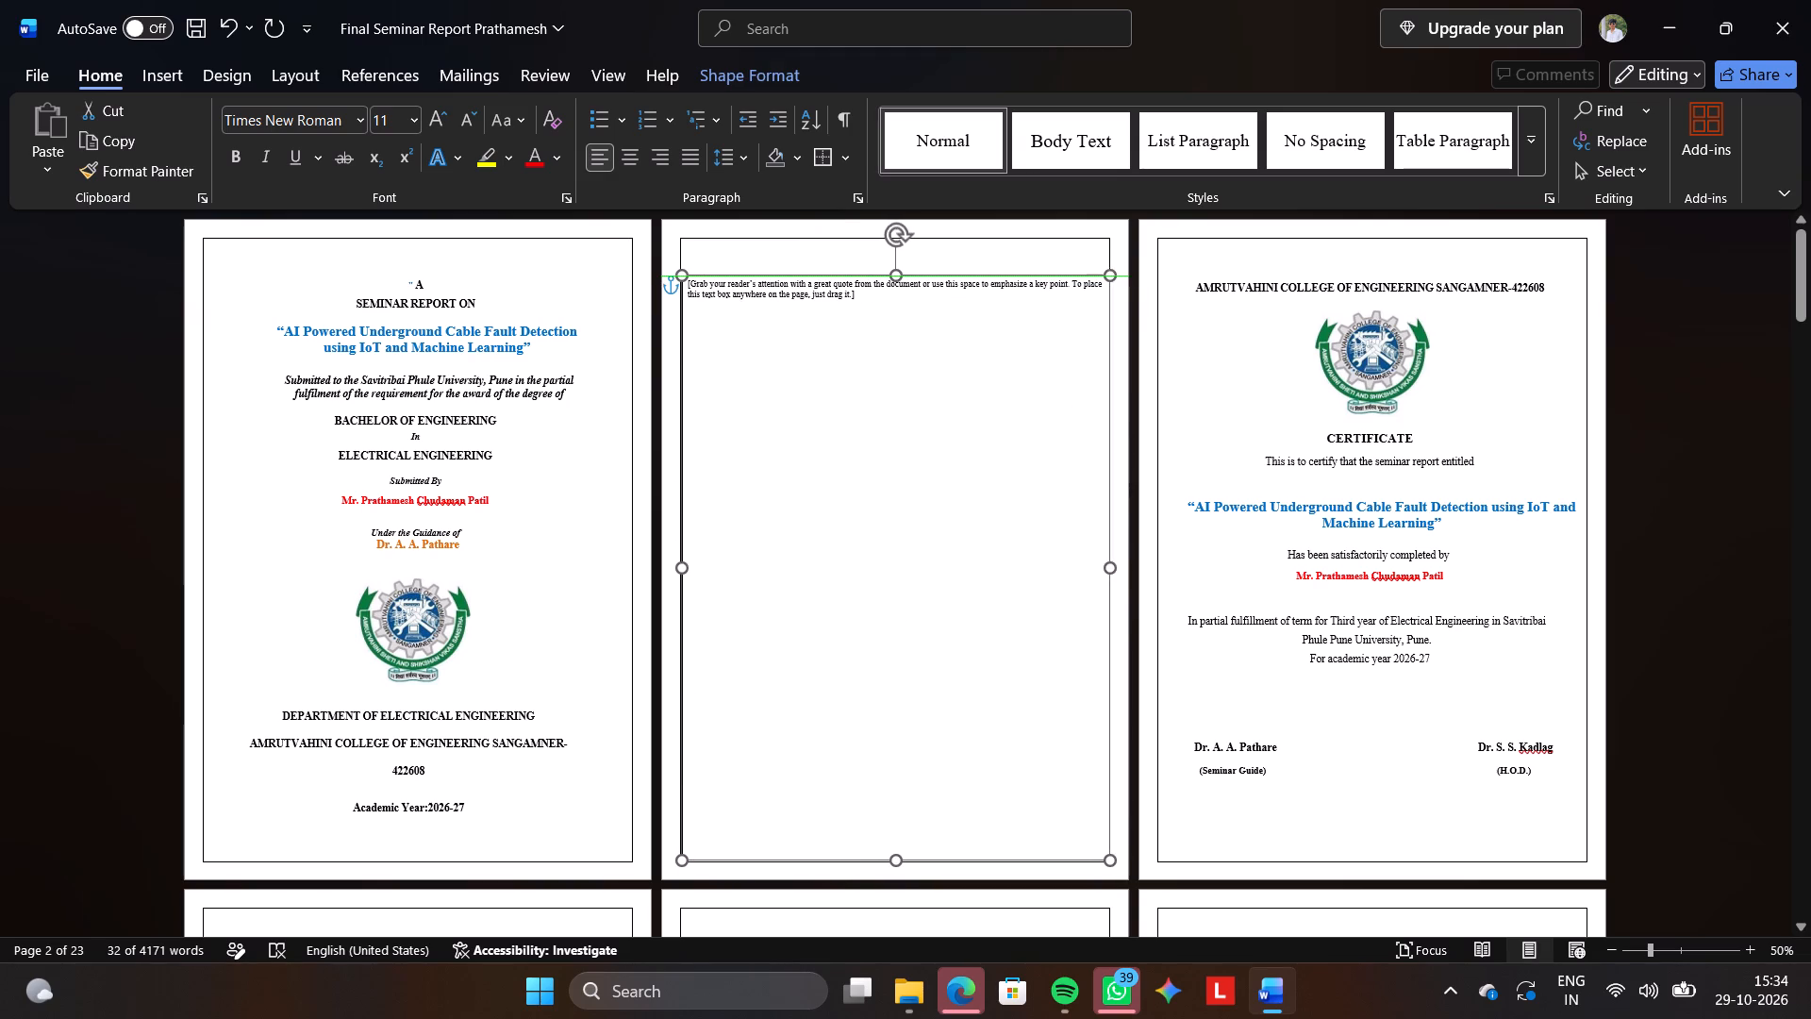
left_click_drag(1111, 860, 1108, 862)
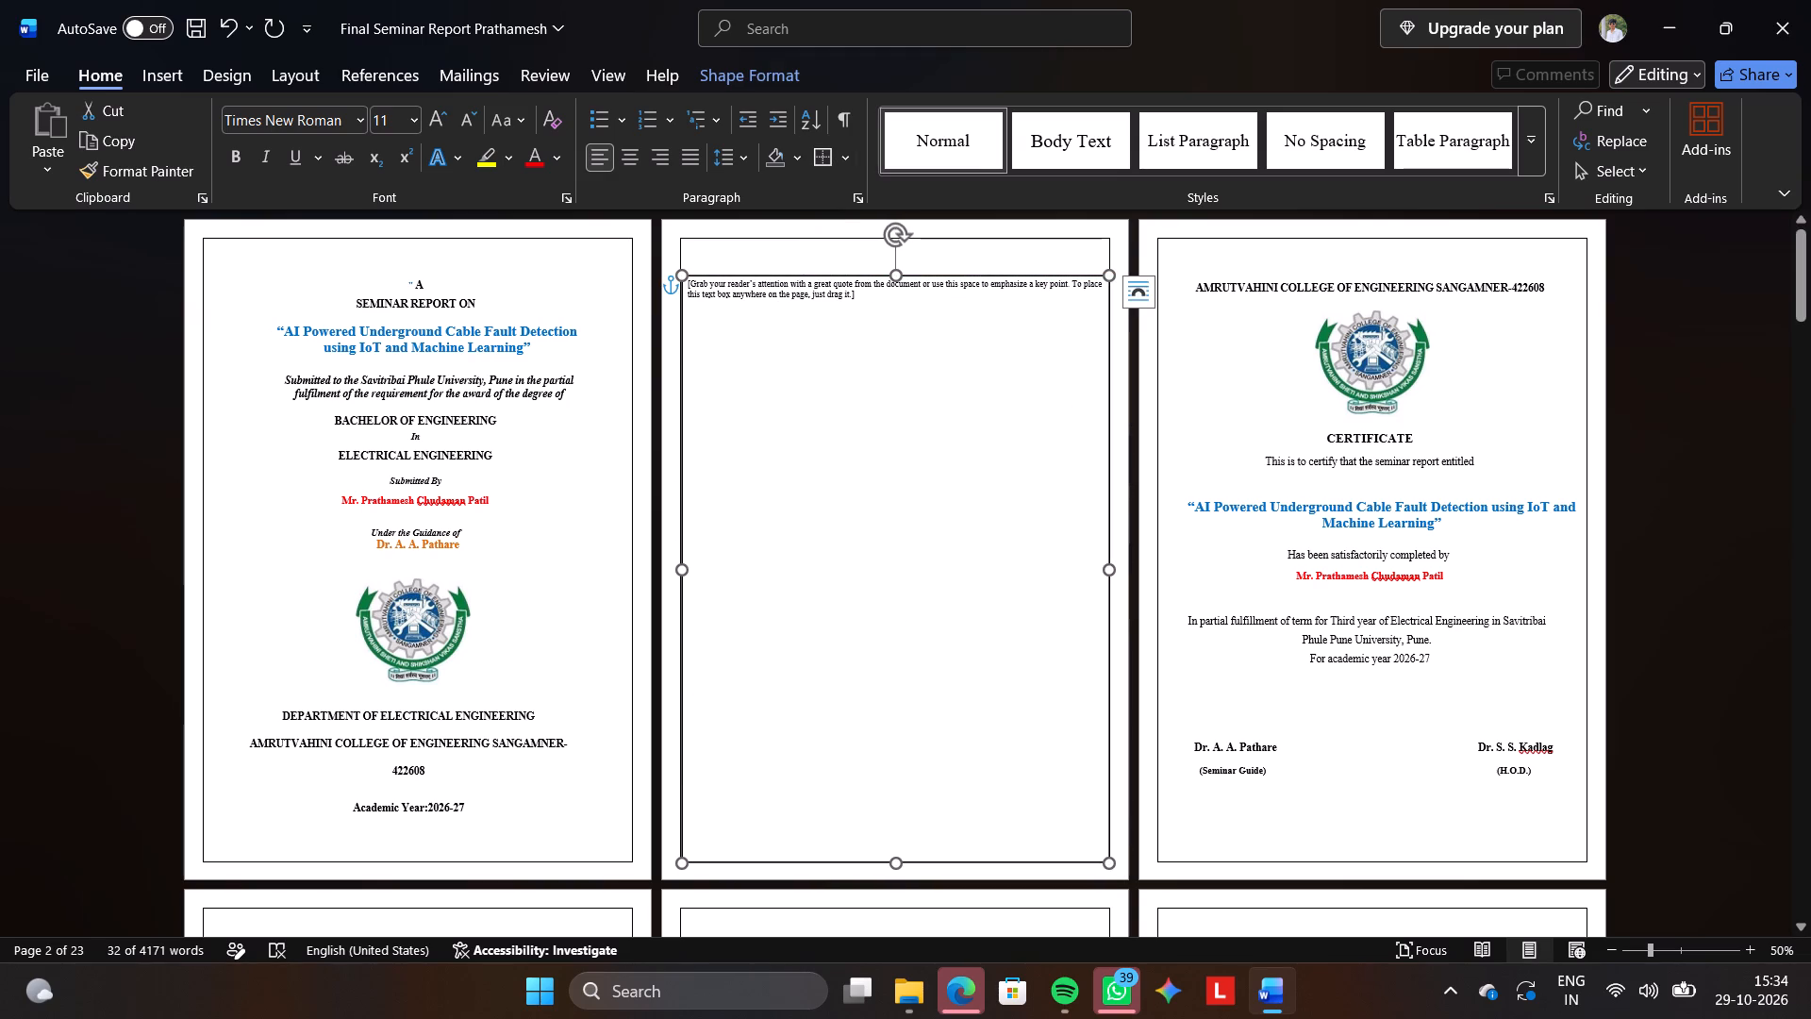
Copy the "A SEMINAR REPORT ON" heading from the title page over the text box's placeholder text.
left_click_drag(400, 279, 488, 306)
key("ctrl+c")
triple_click(907, 290)
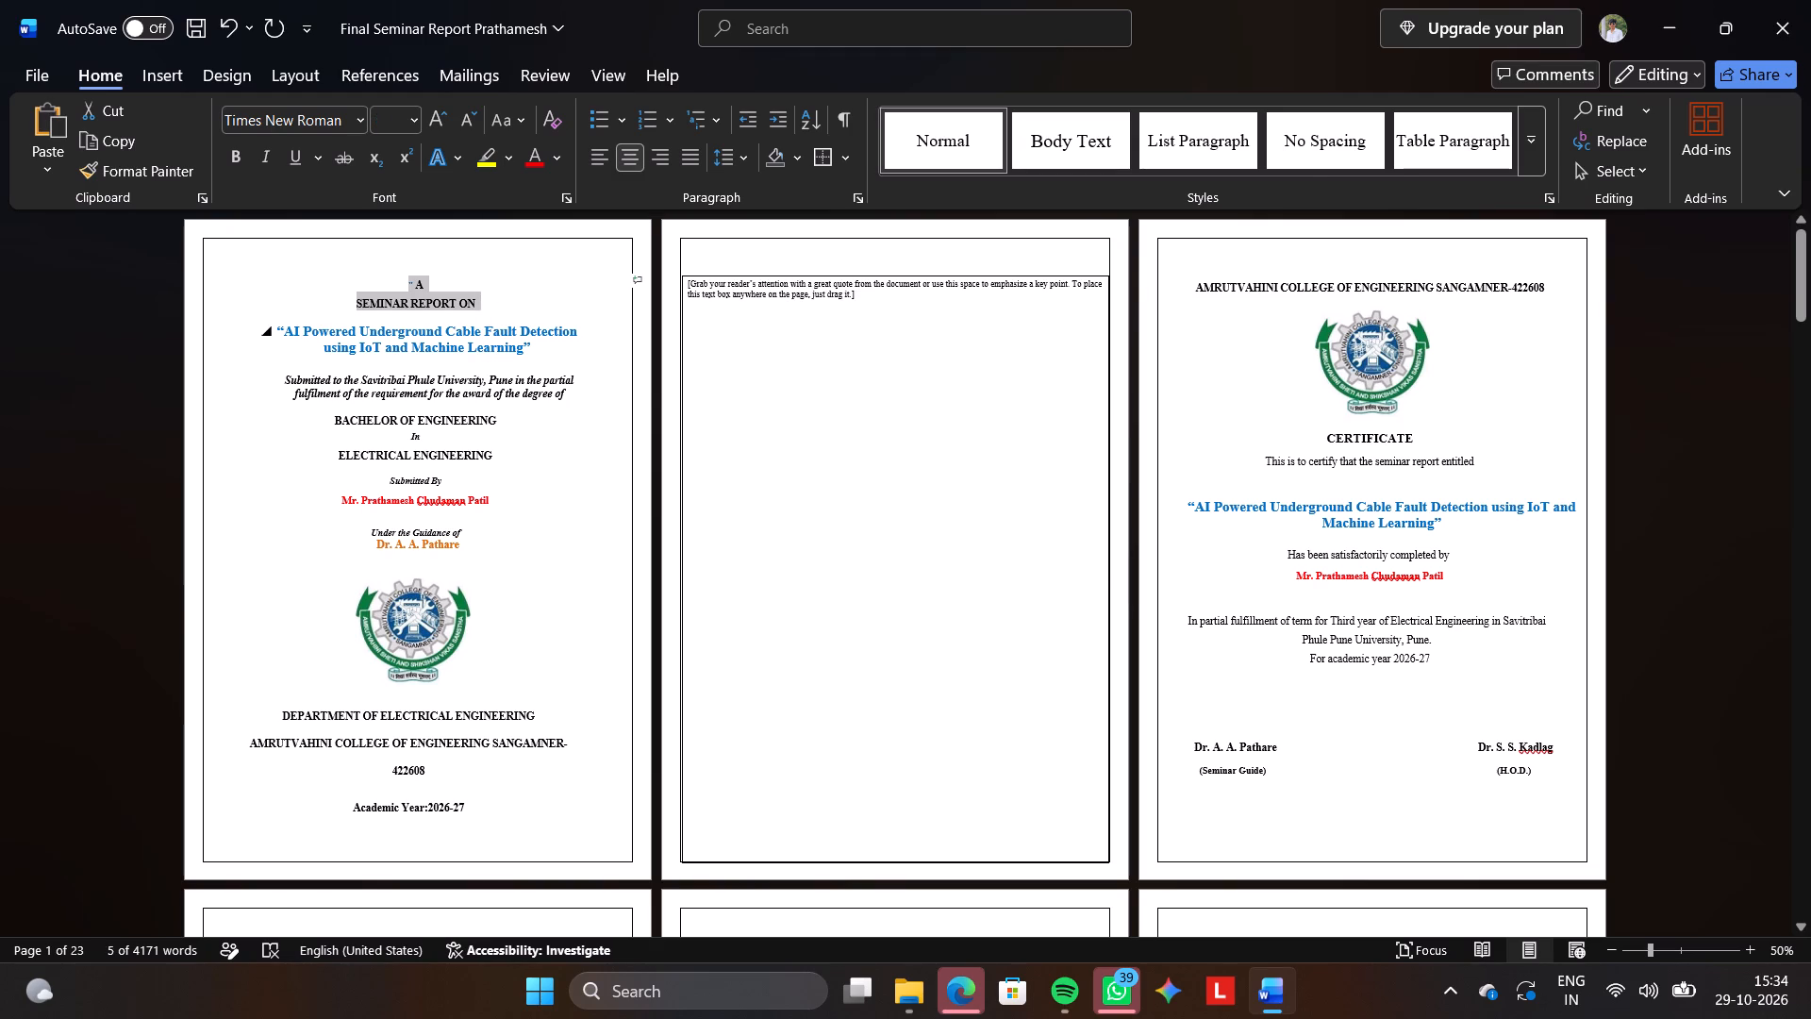
key("ctrl+v")
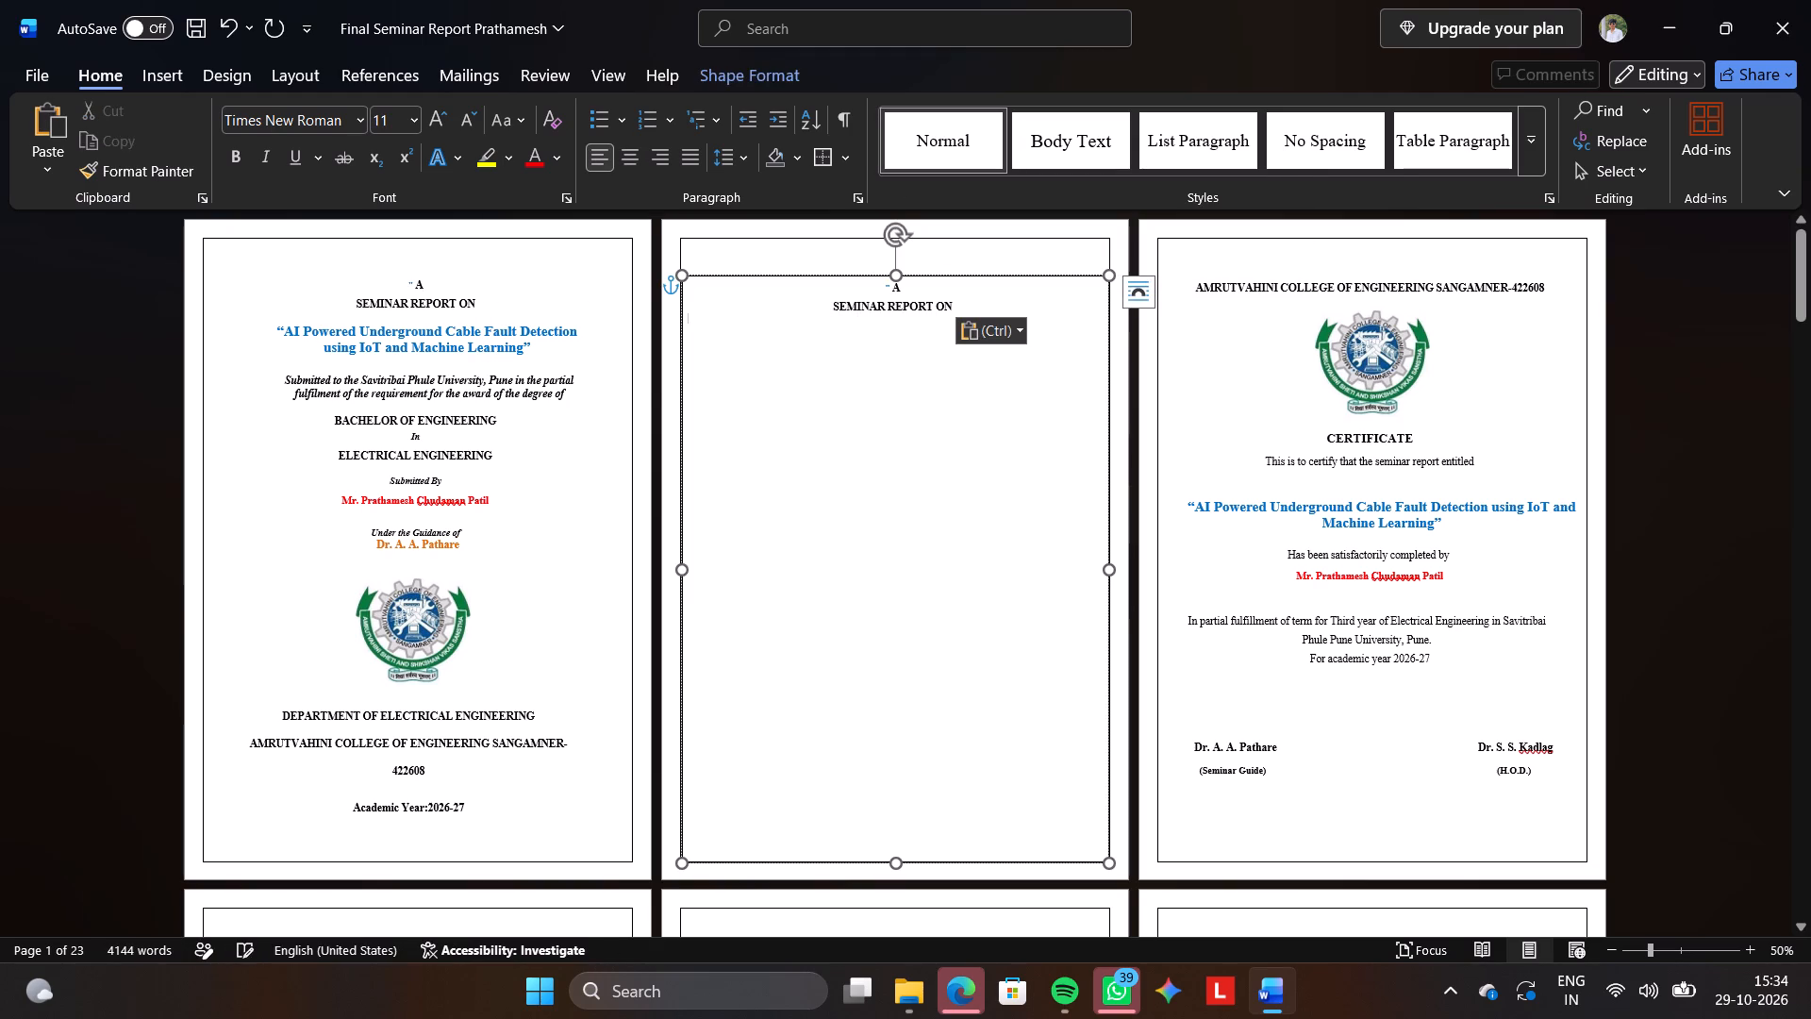
Copy the blue title "AI Powered Underground Cable Fault Detection using IoT and Machine Learning" into the text box below the heading.
left_click_drag(563, 354, 381, 367)
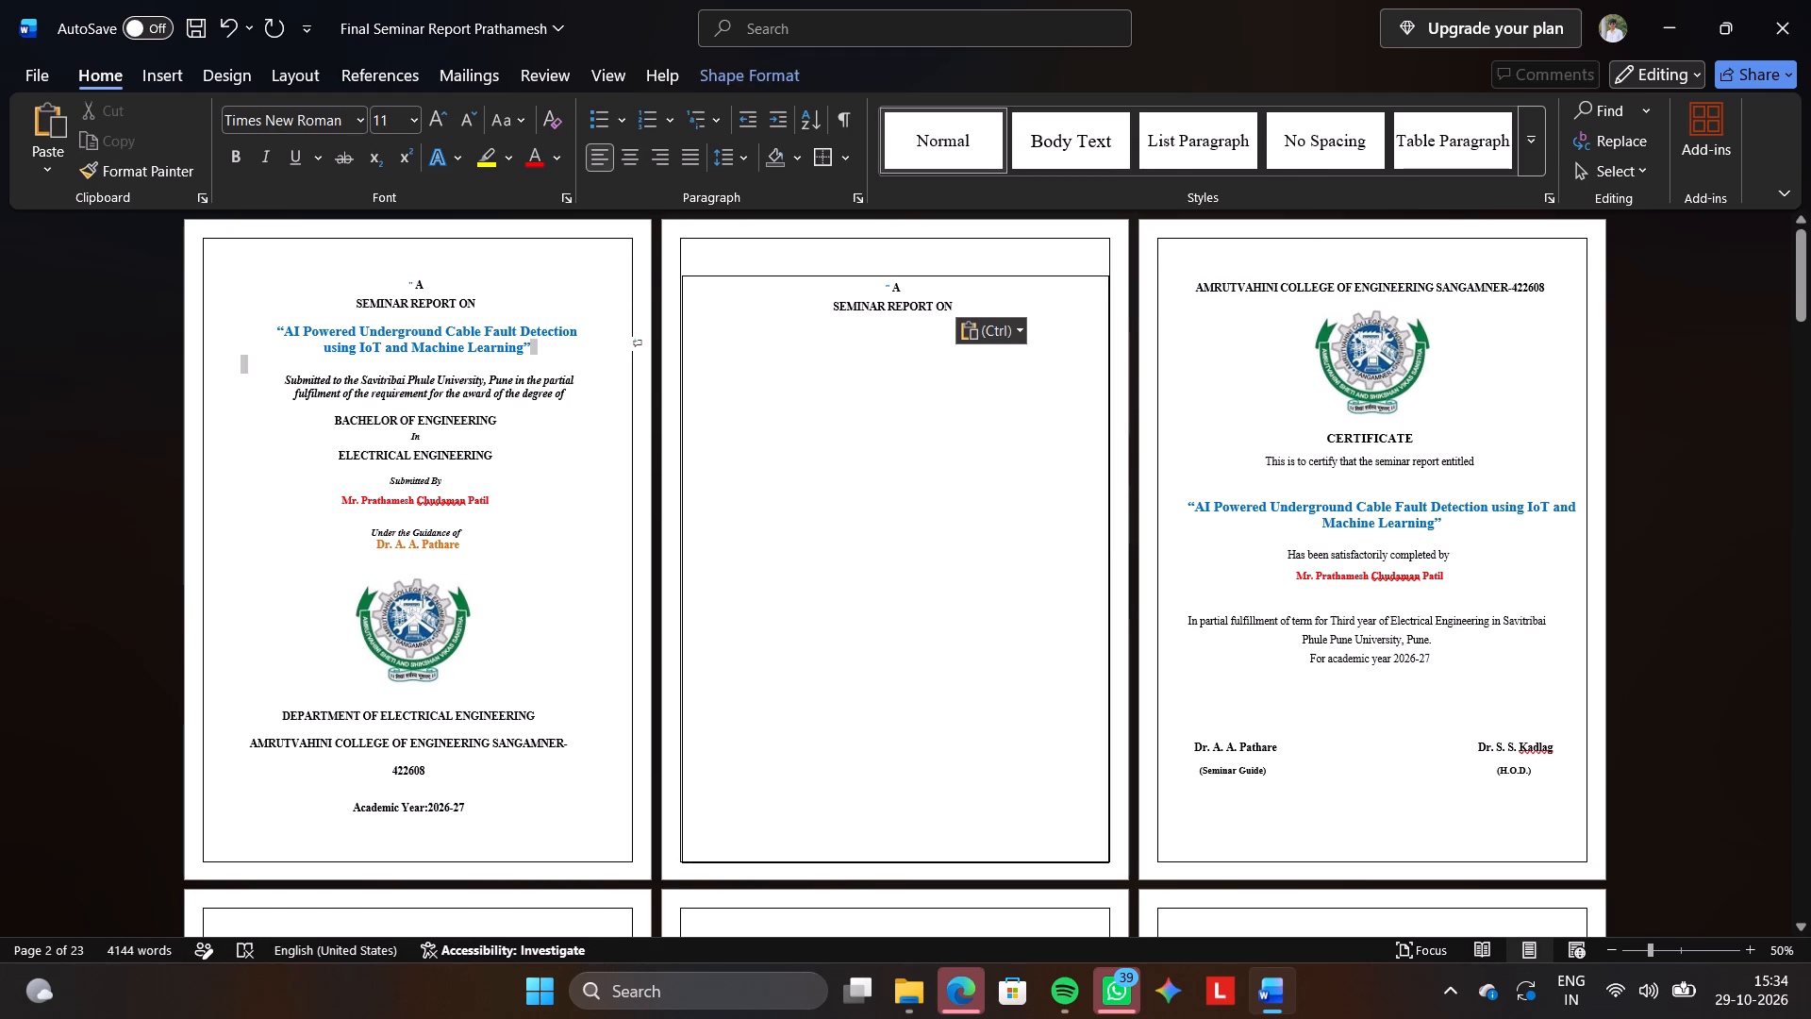
left_click_drag(381, 367, 271, 328)
key("ctrl+c")
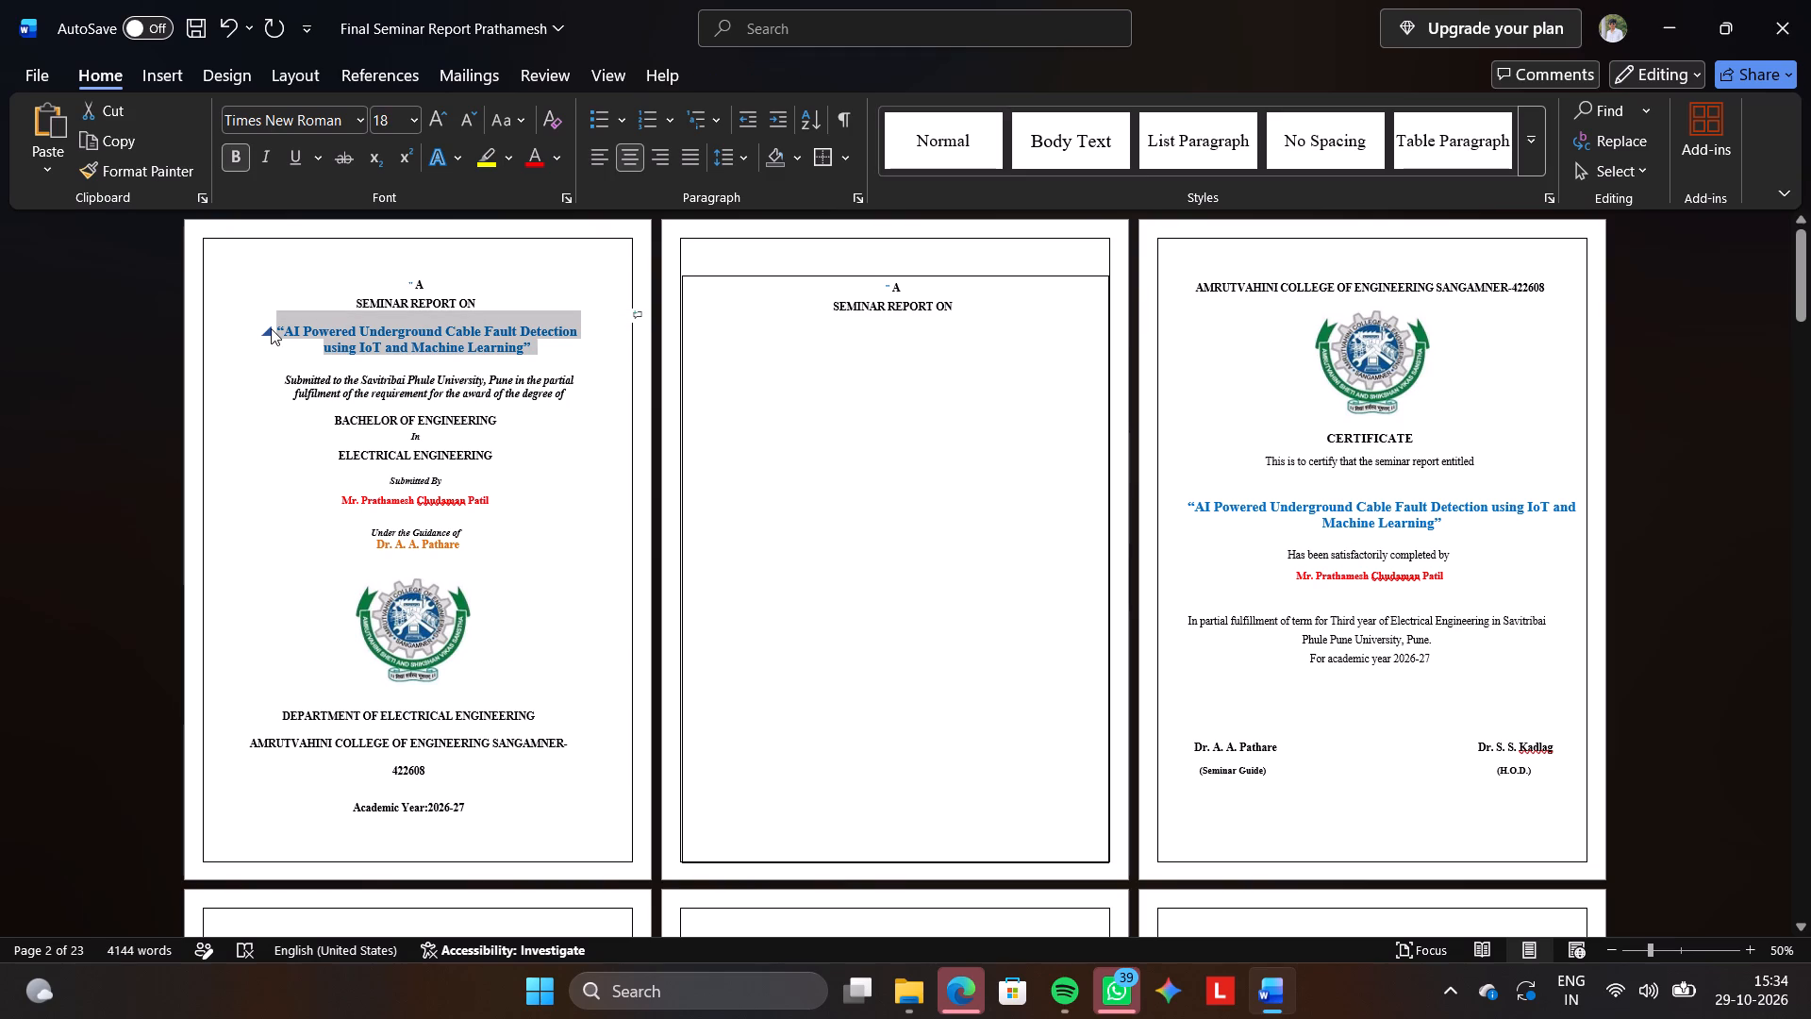
left_click(882, 317)
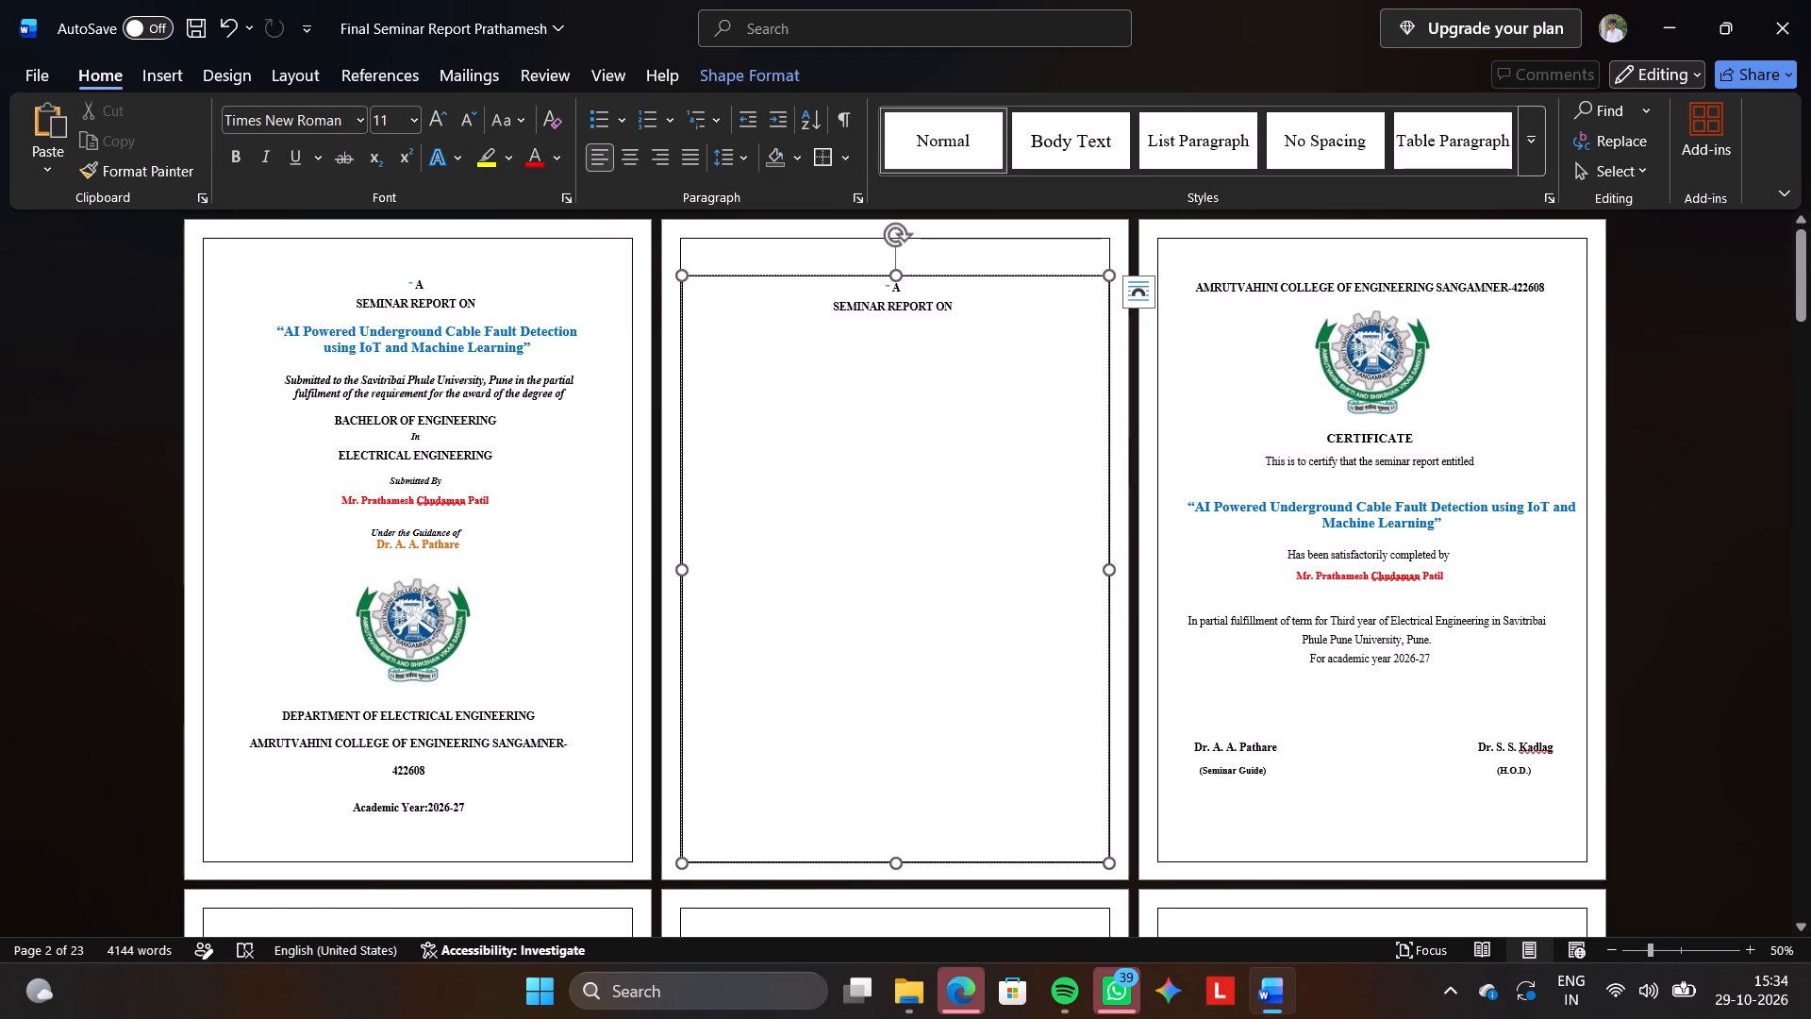
left_click(996, 301)
key("Return")
key("ctrl+v")
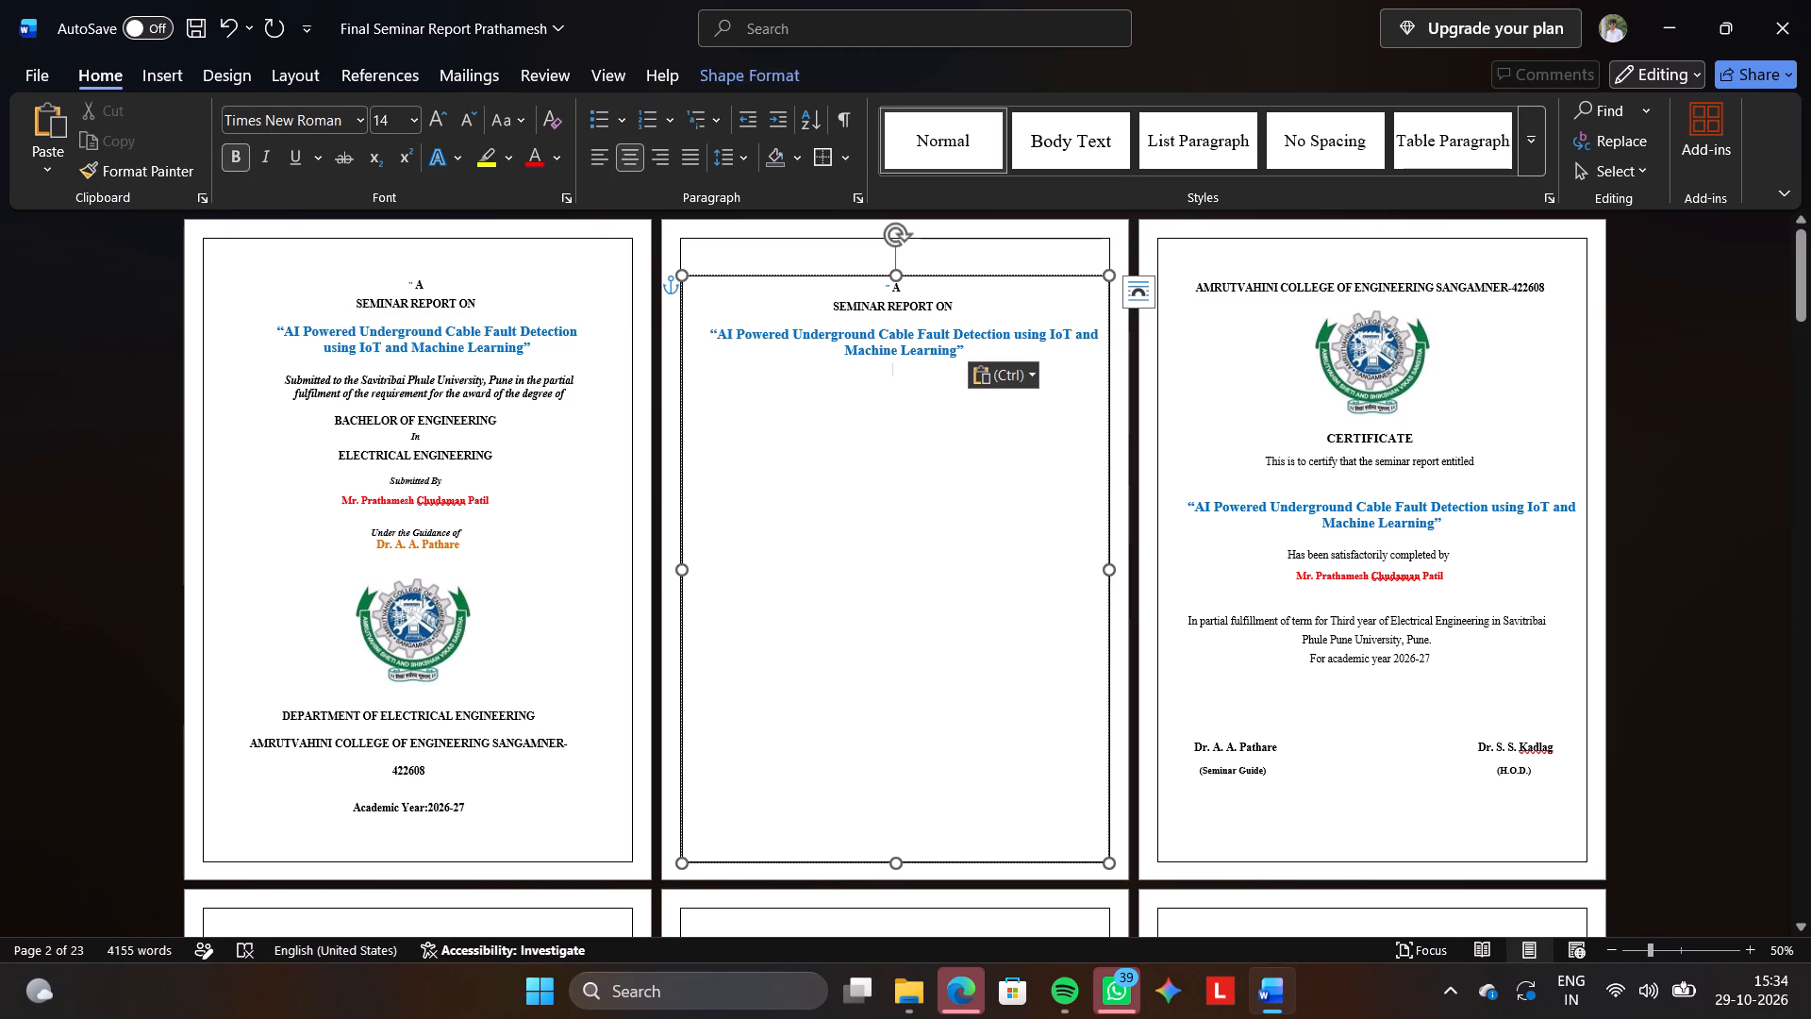
Copy the italic "Submitted to the Savitribai Phule University" statement from the title page into the text box below the title.
left_click_drag(570, 403, 322, 397)
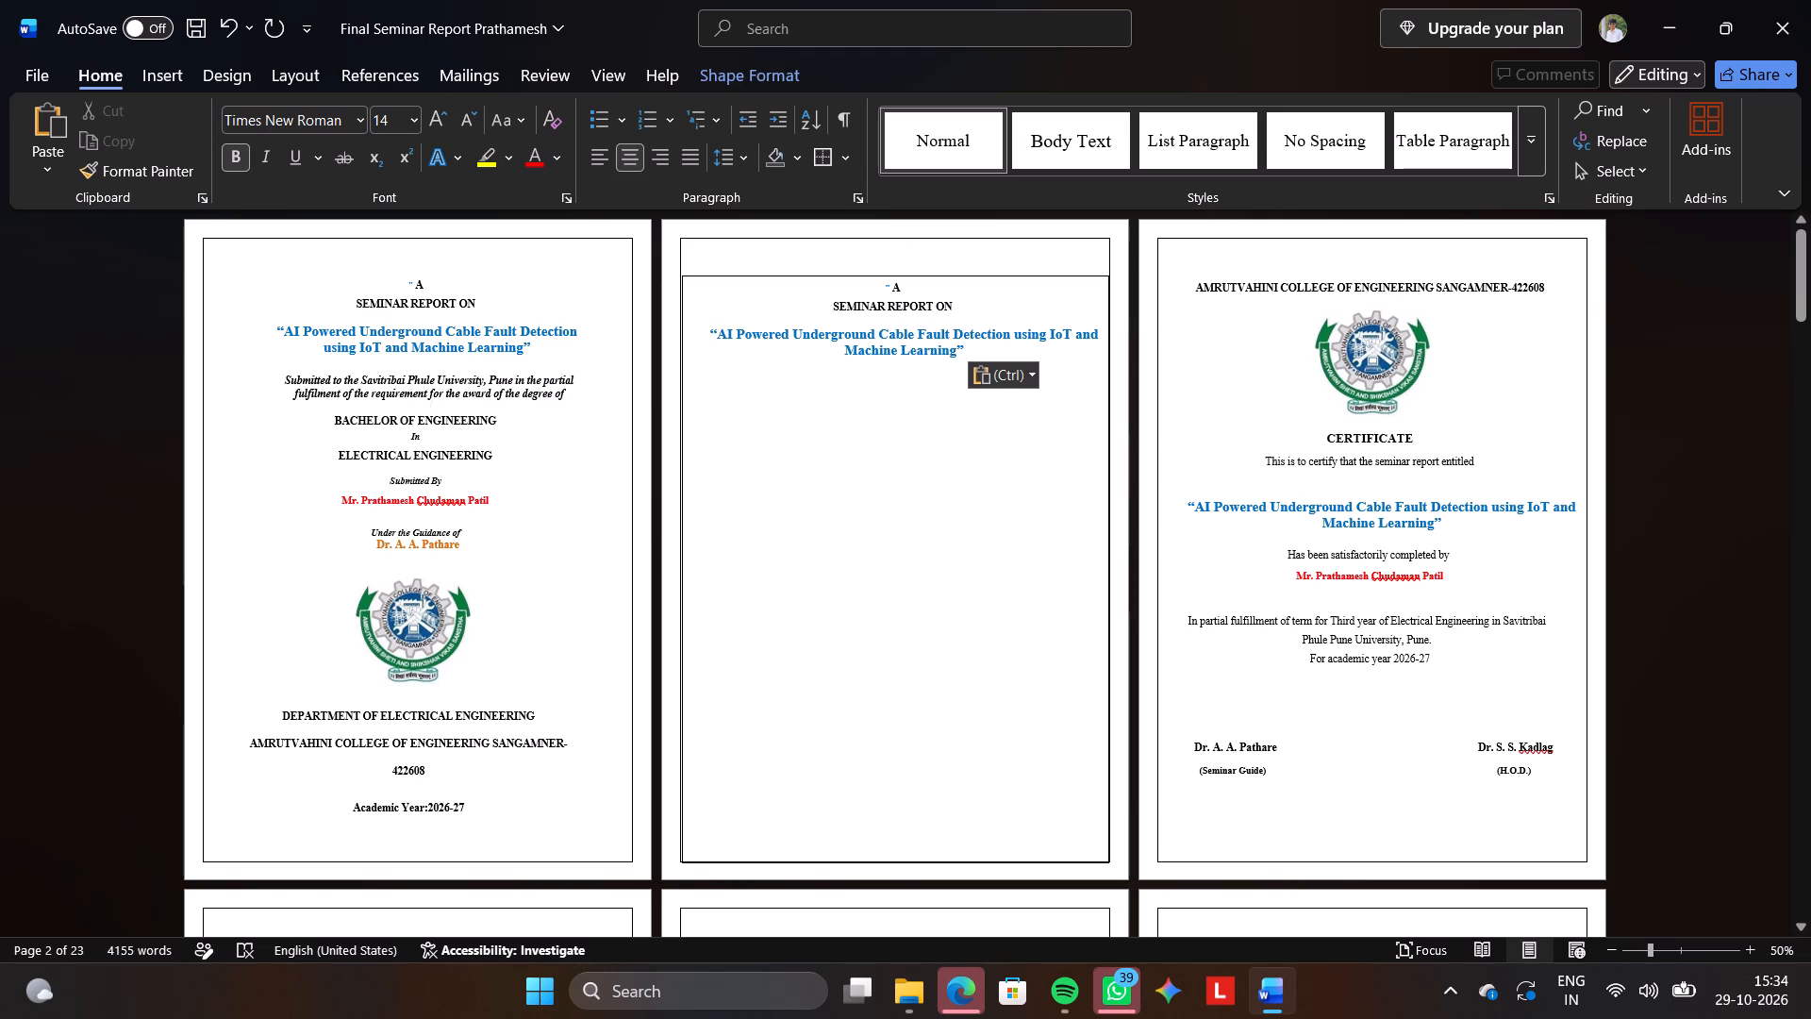
left_click_drag(322, 397, 272, 378)
key("ctrl+c")
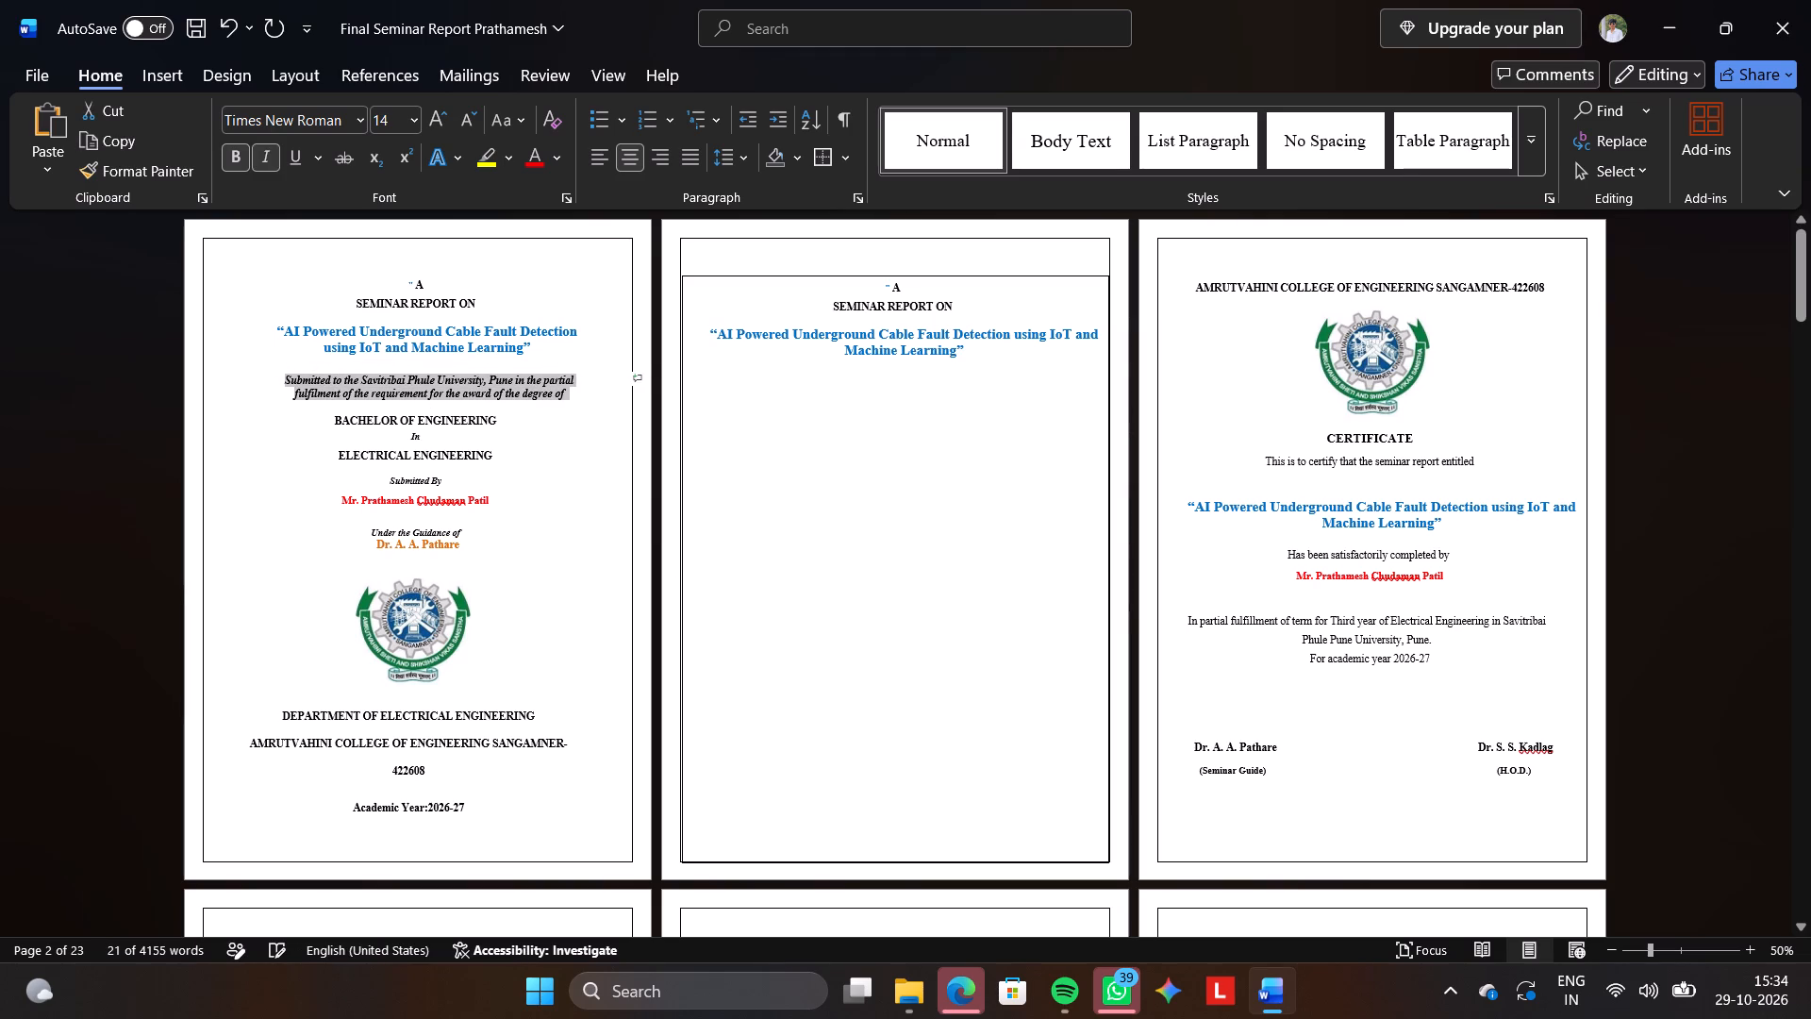
left_click(894, 401)
left_click(894, 401)
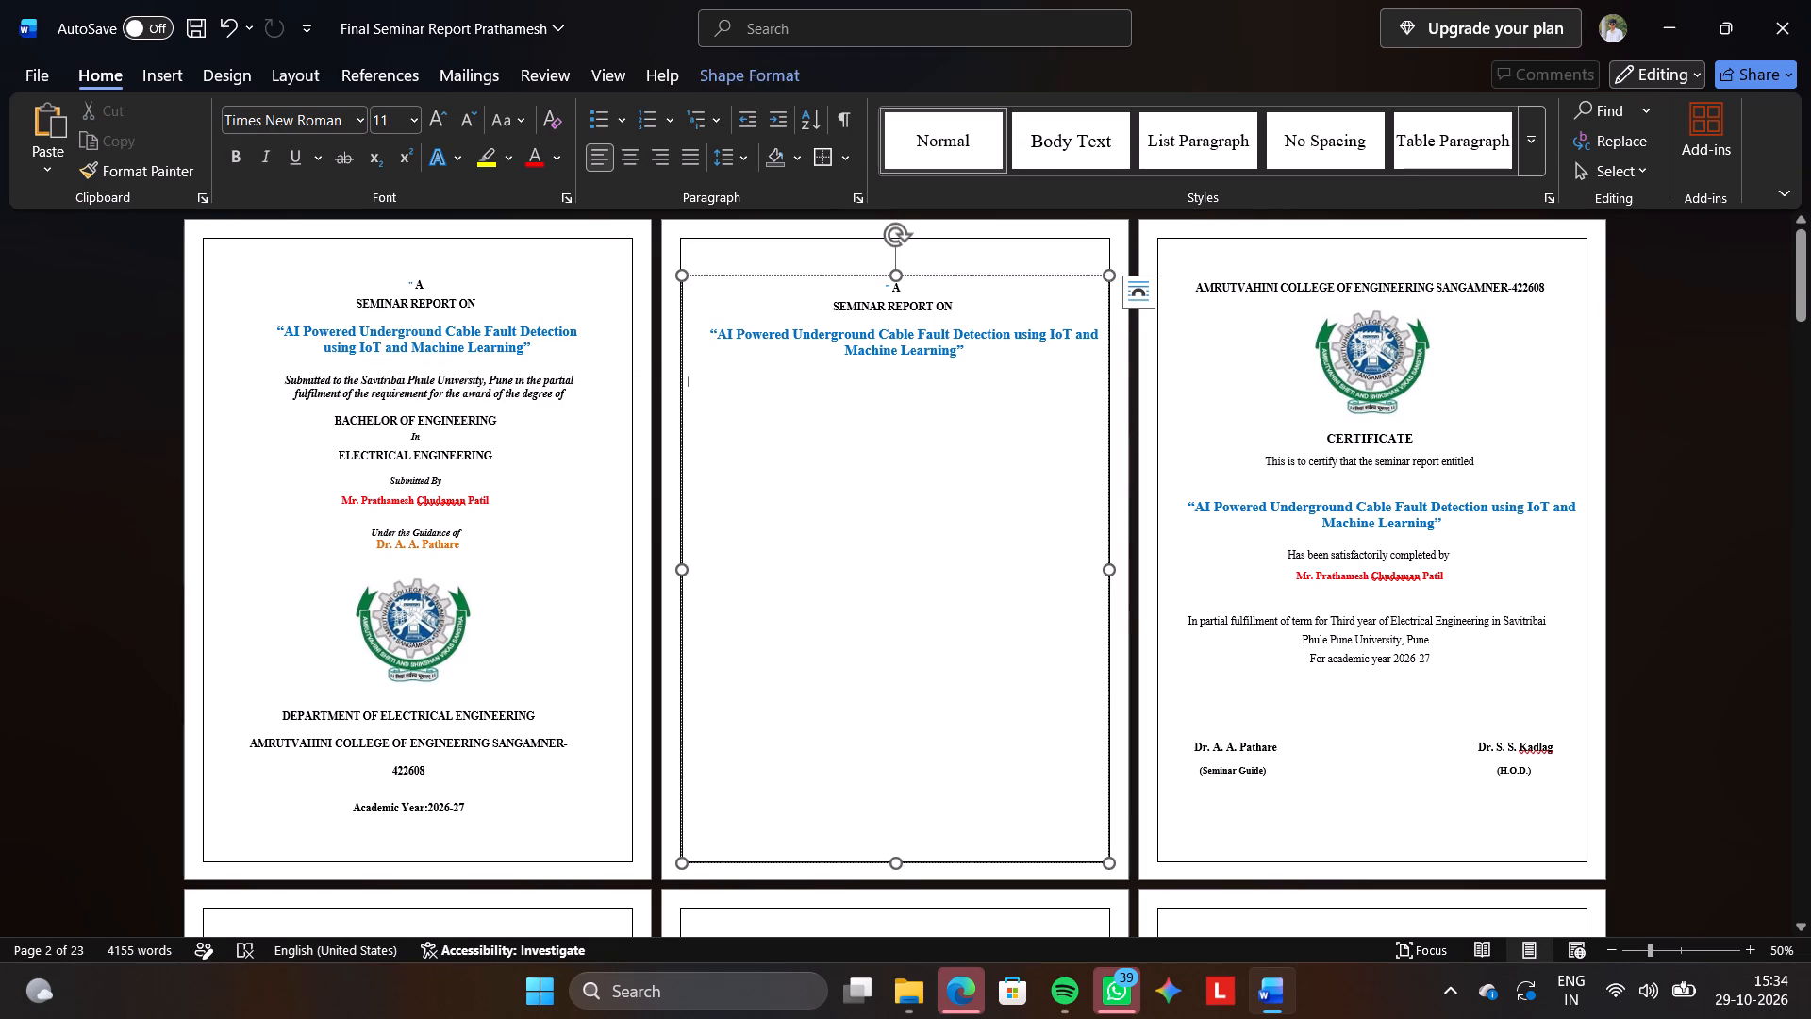
key("ctrl+v")
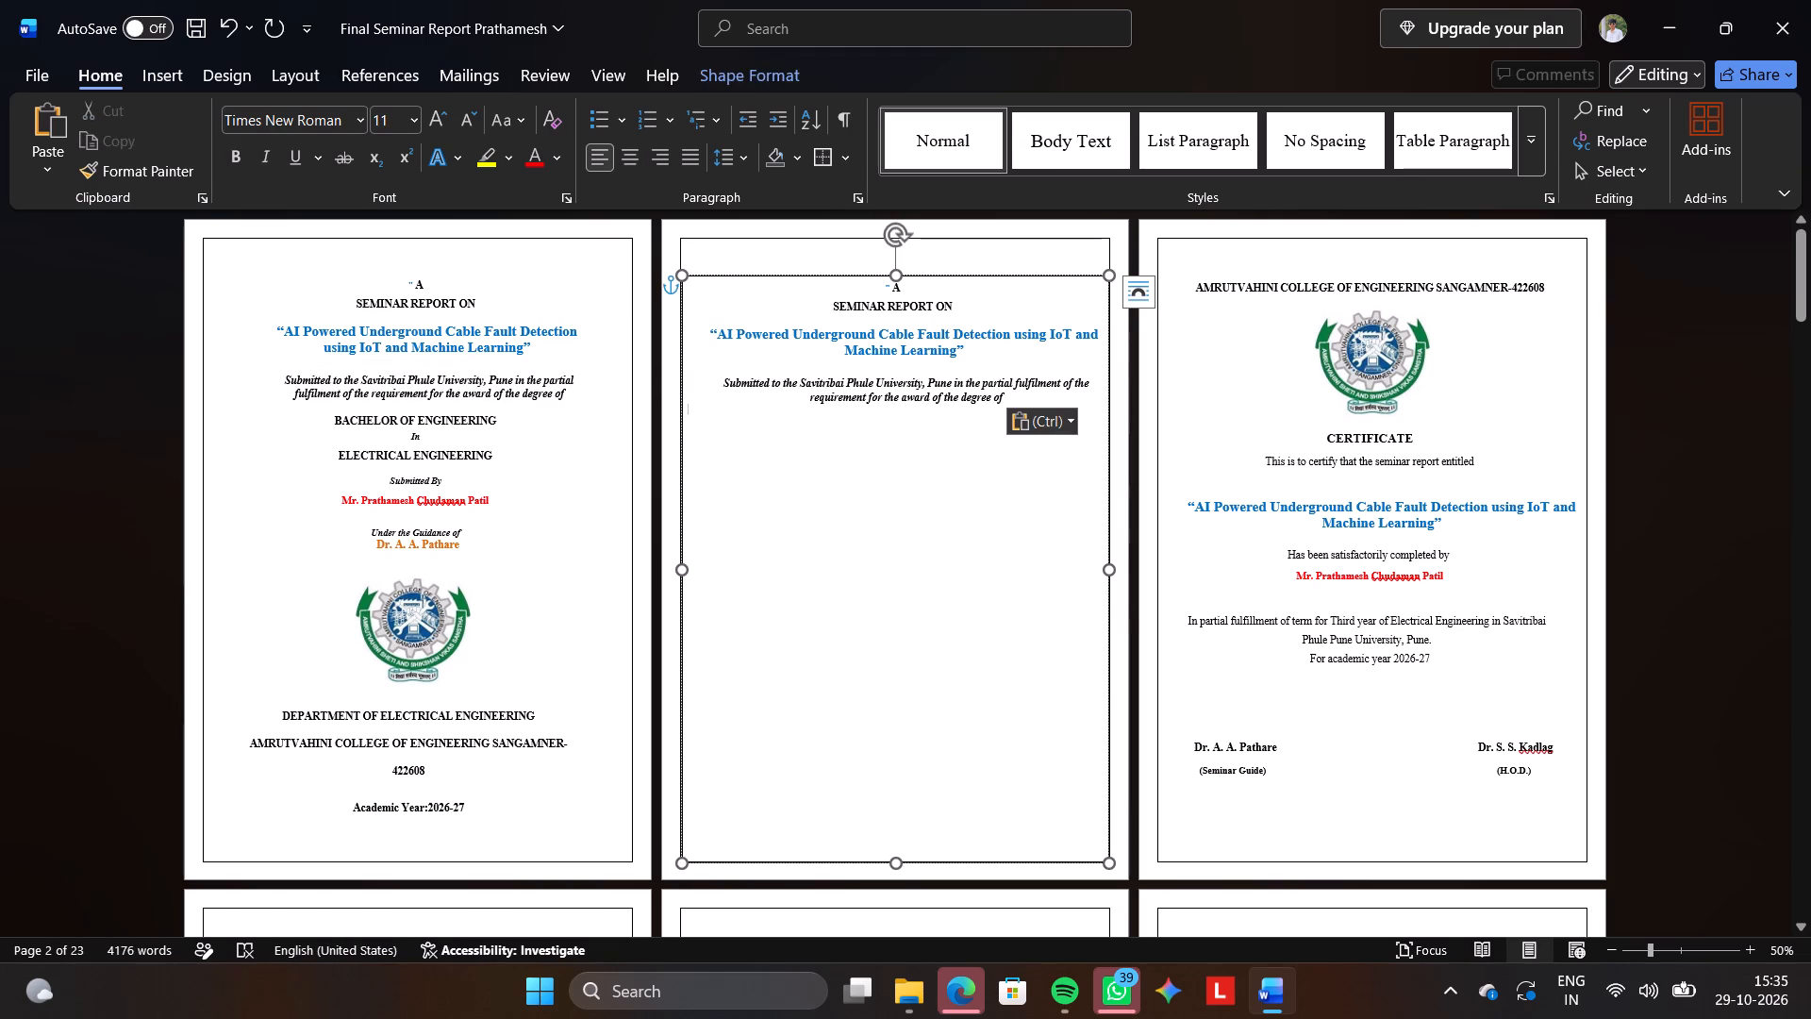
Copy the "BACHELOR OF ENGINEERING In ELECTRICAL ENGINEERING" lines from the title page for the text box.
left_click_drag(509, 462, 373, 431)
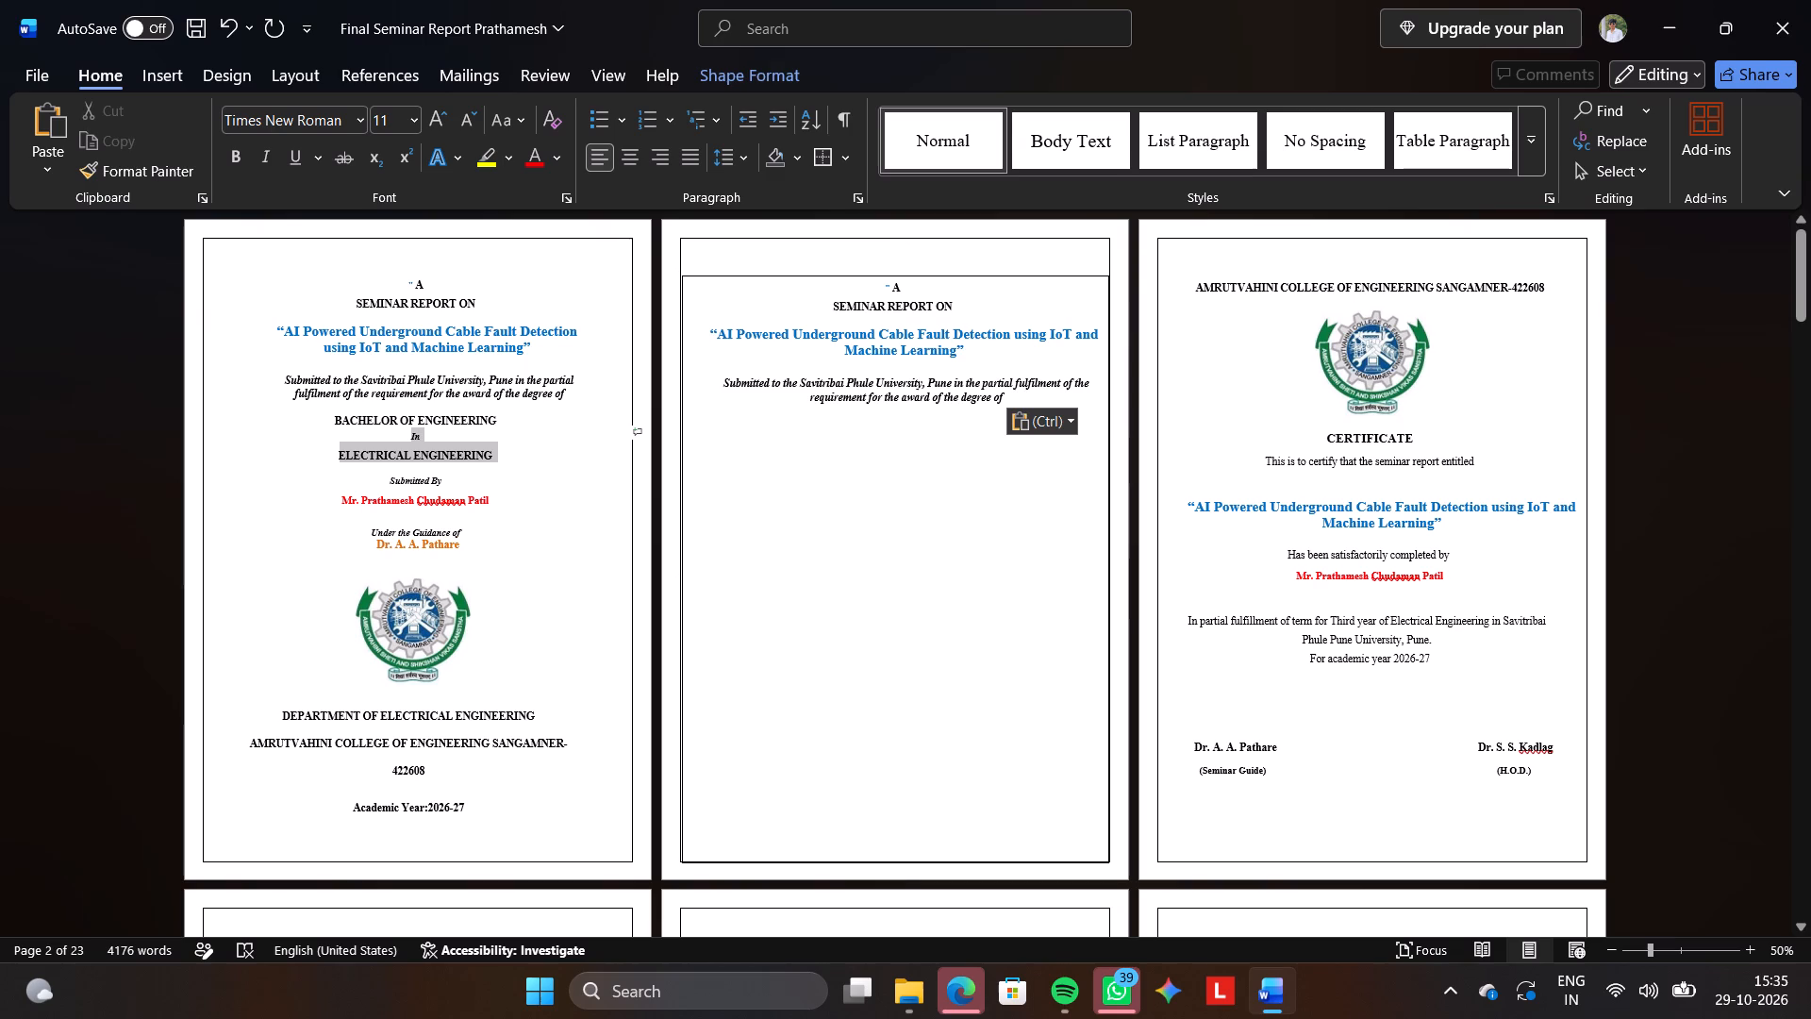
left_click_drag(373, 431, 339, 407)
key("ctrl+c")
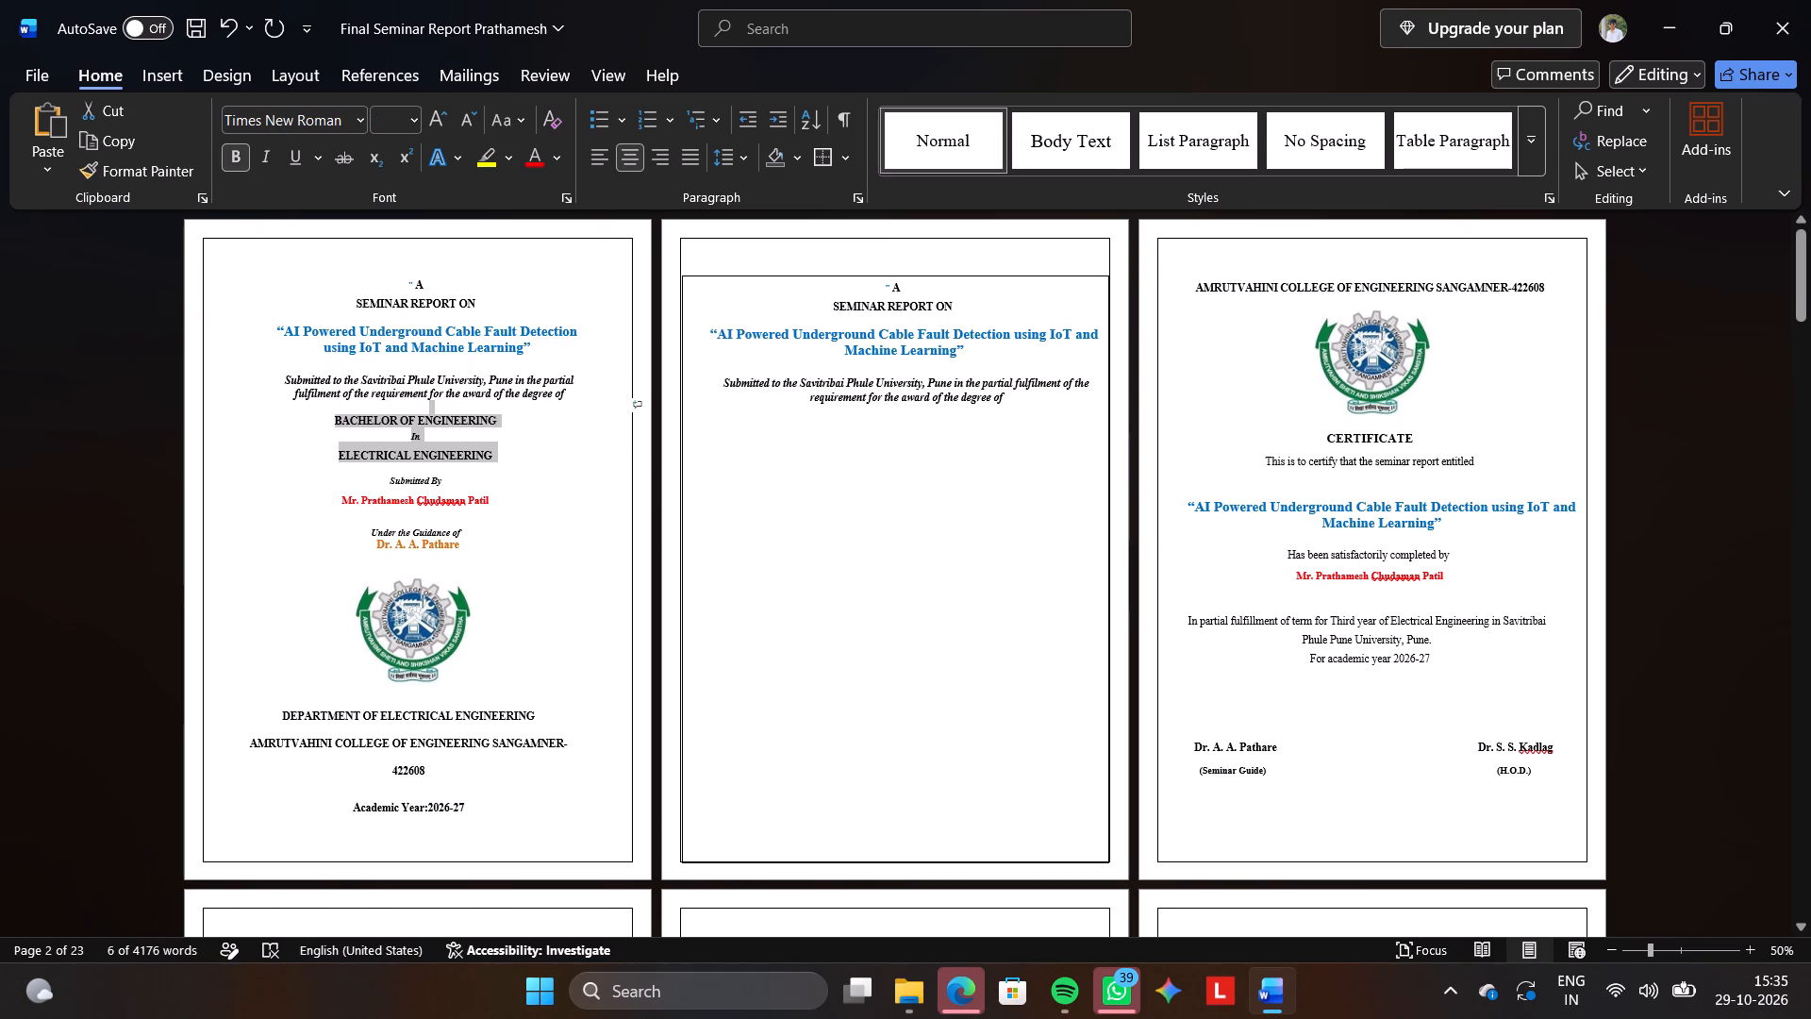
Paste the copied "BACHELOR OF ENGINEERING In ELECTRICAL ENGINEERING" lines into the text box below the italic submission statement.
left_click(903, 455)
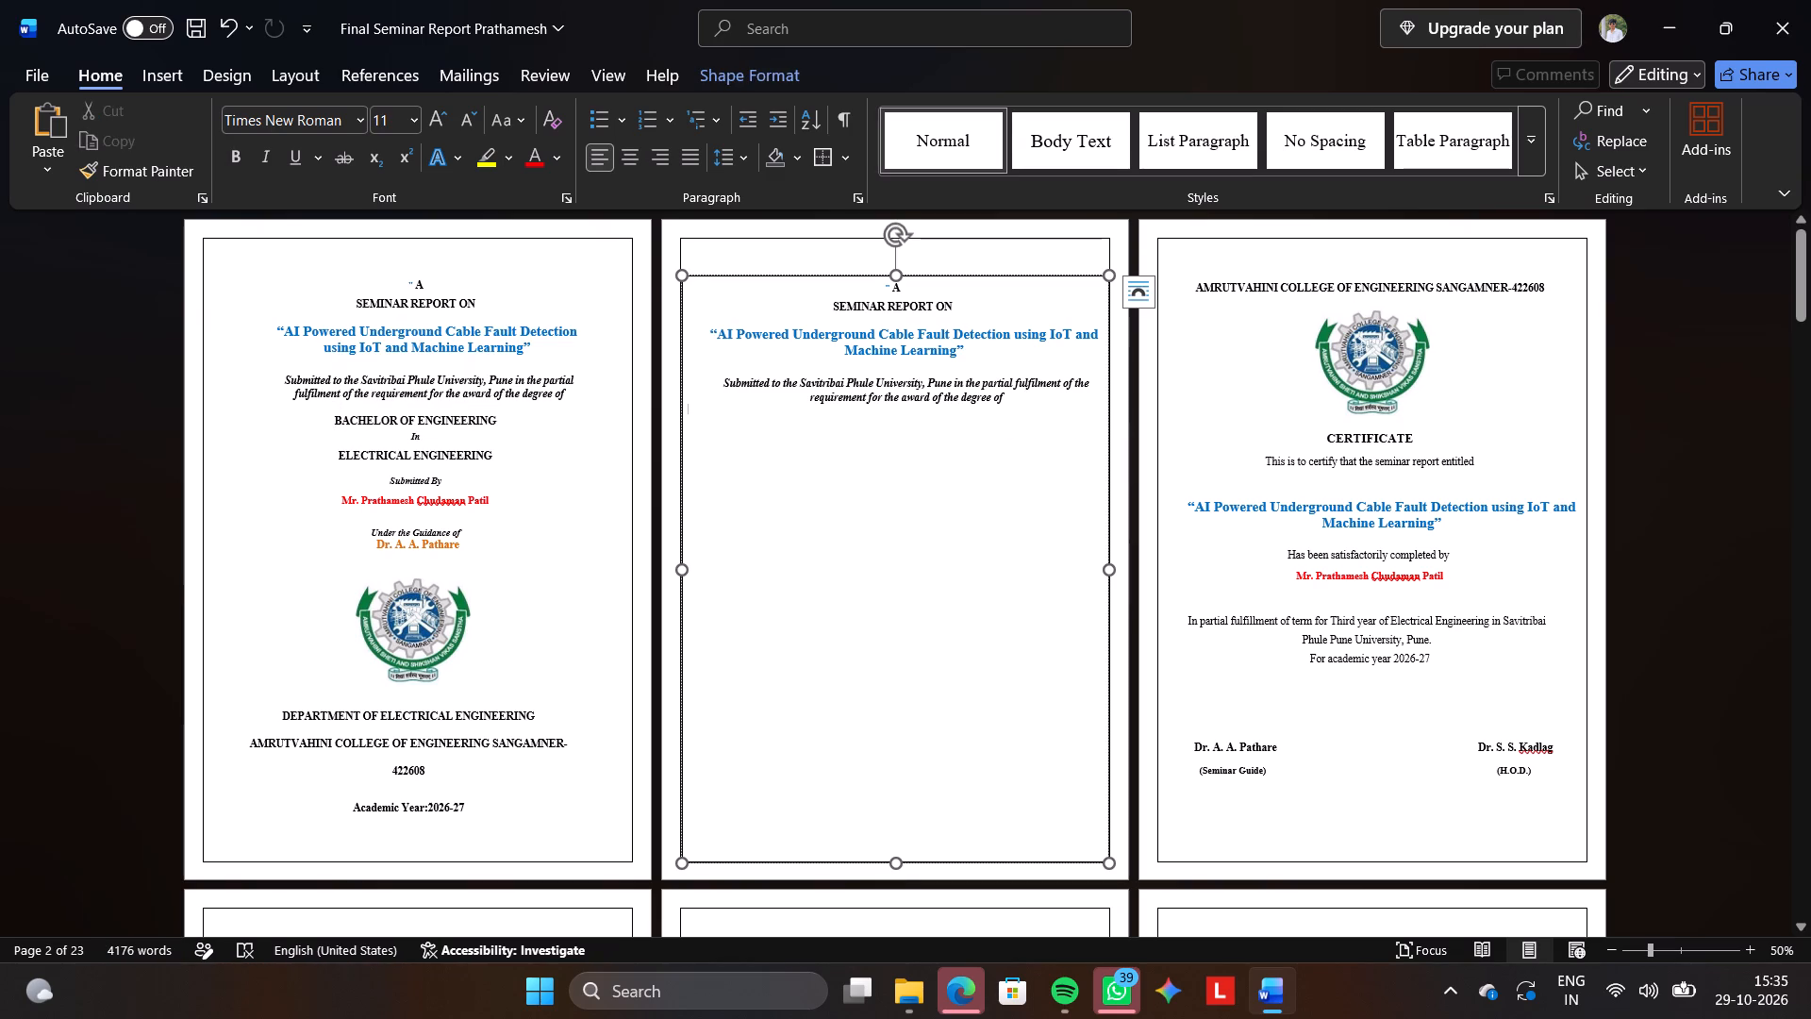
key("ctrl+v")
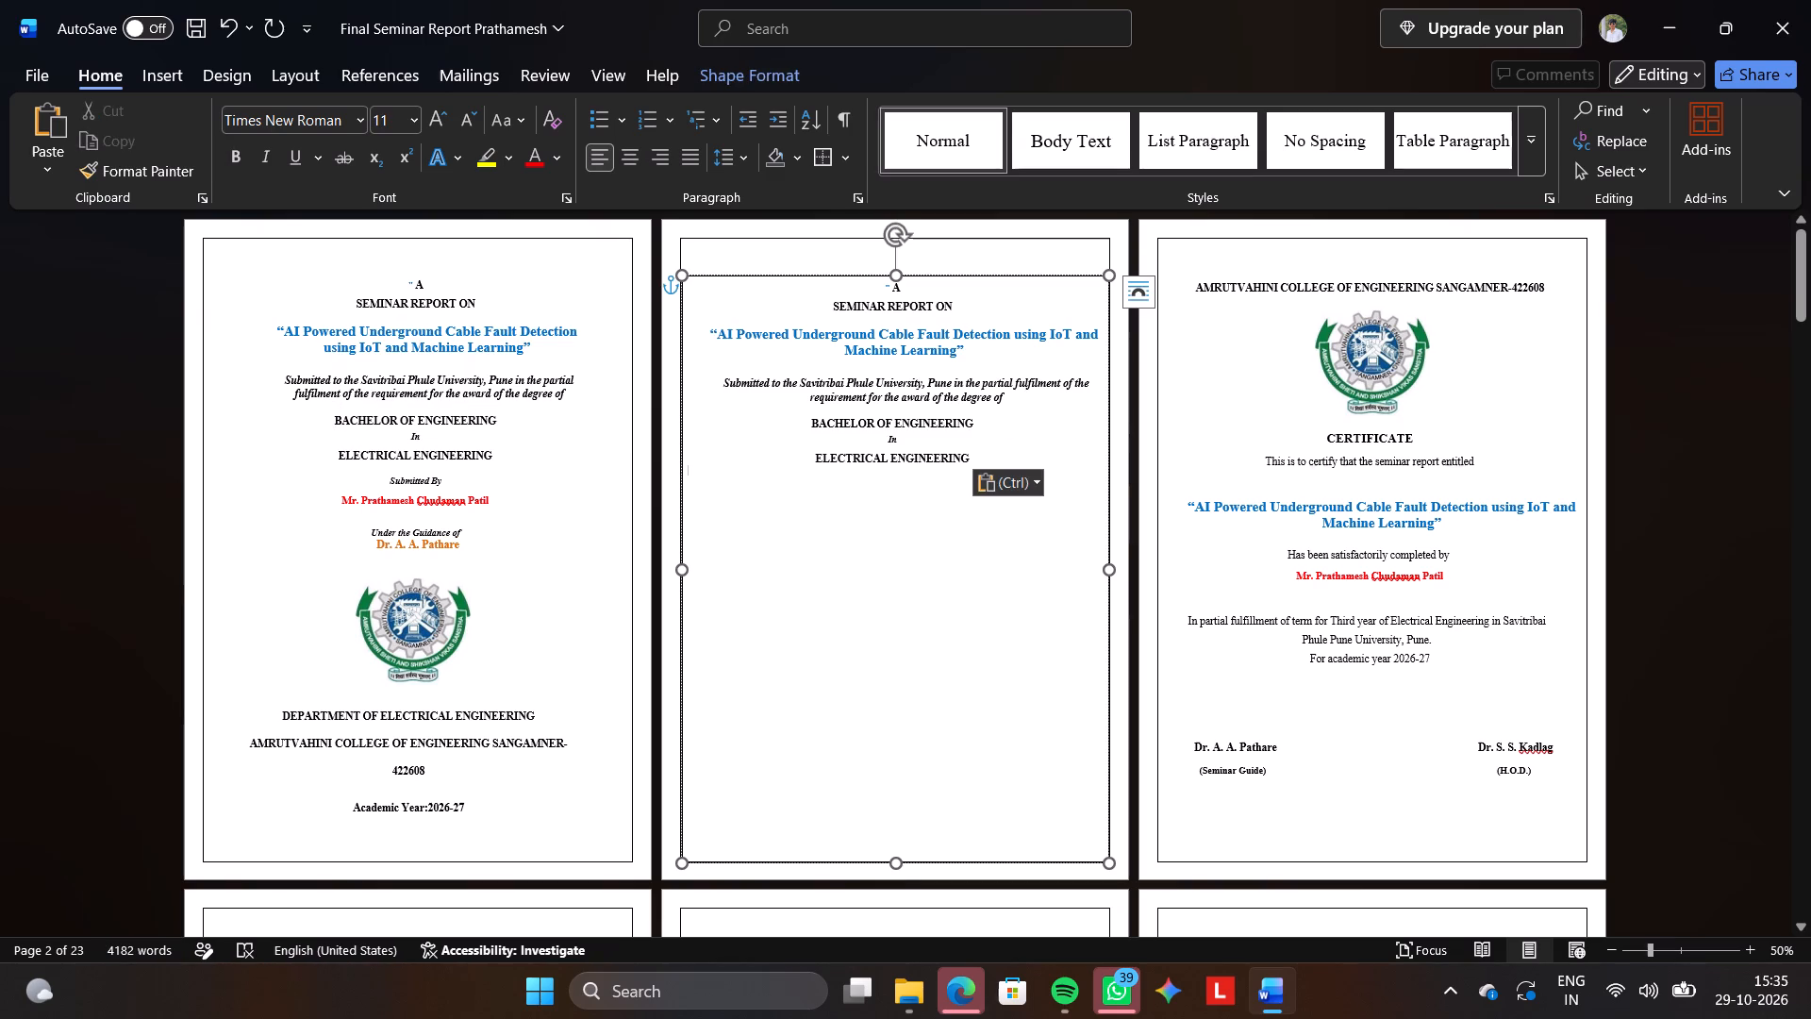
Copy the "Submitted By" line and red student name from the title page below "ELECTRICAL ENGINEERING" in the text box, with a blank line above them.
left_click_drag(507, 513, 374, 480)
key("ctrl+c")
left_click(825, 493)
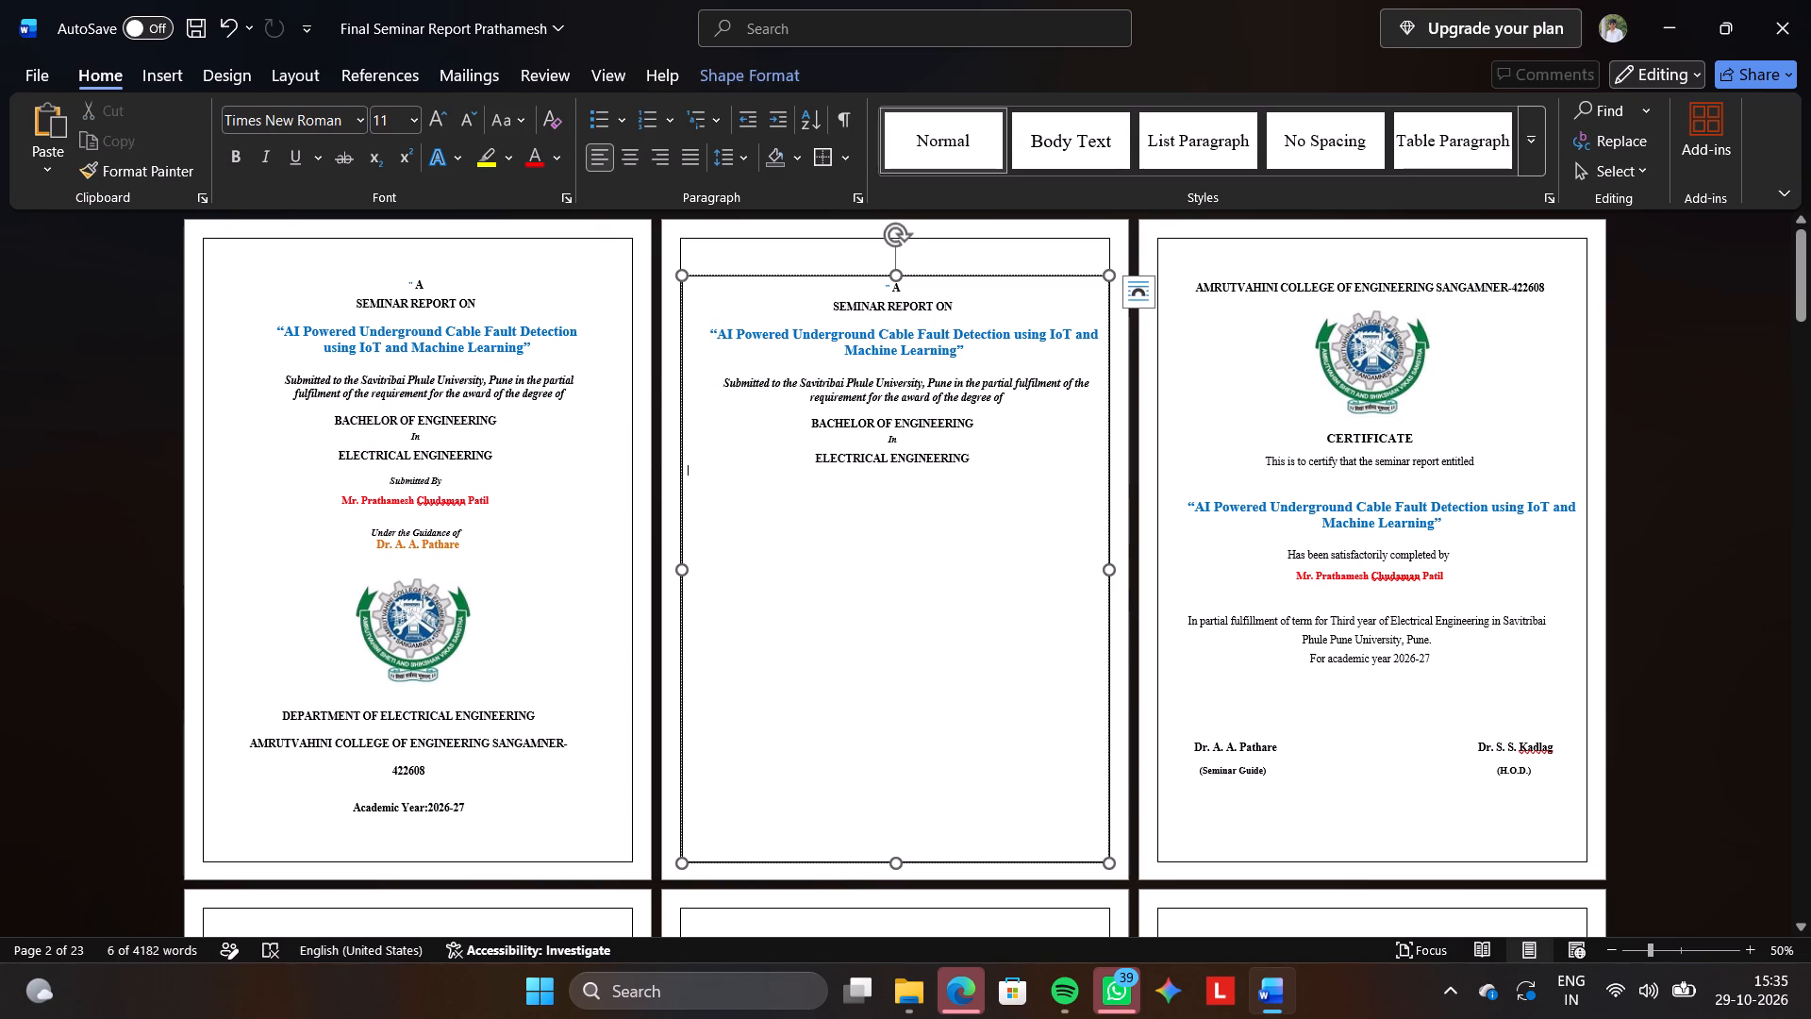
key("ctrl+v")
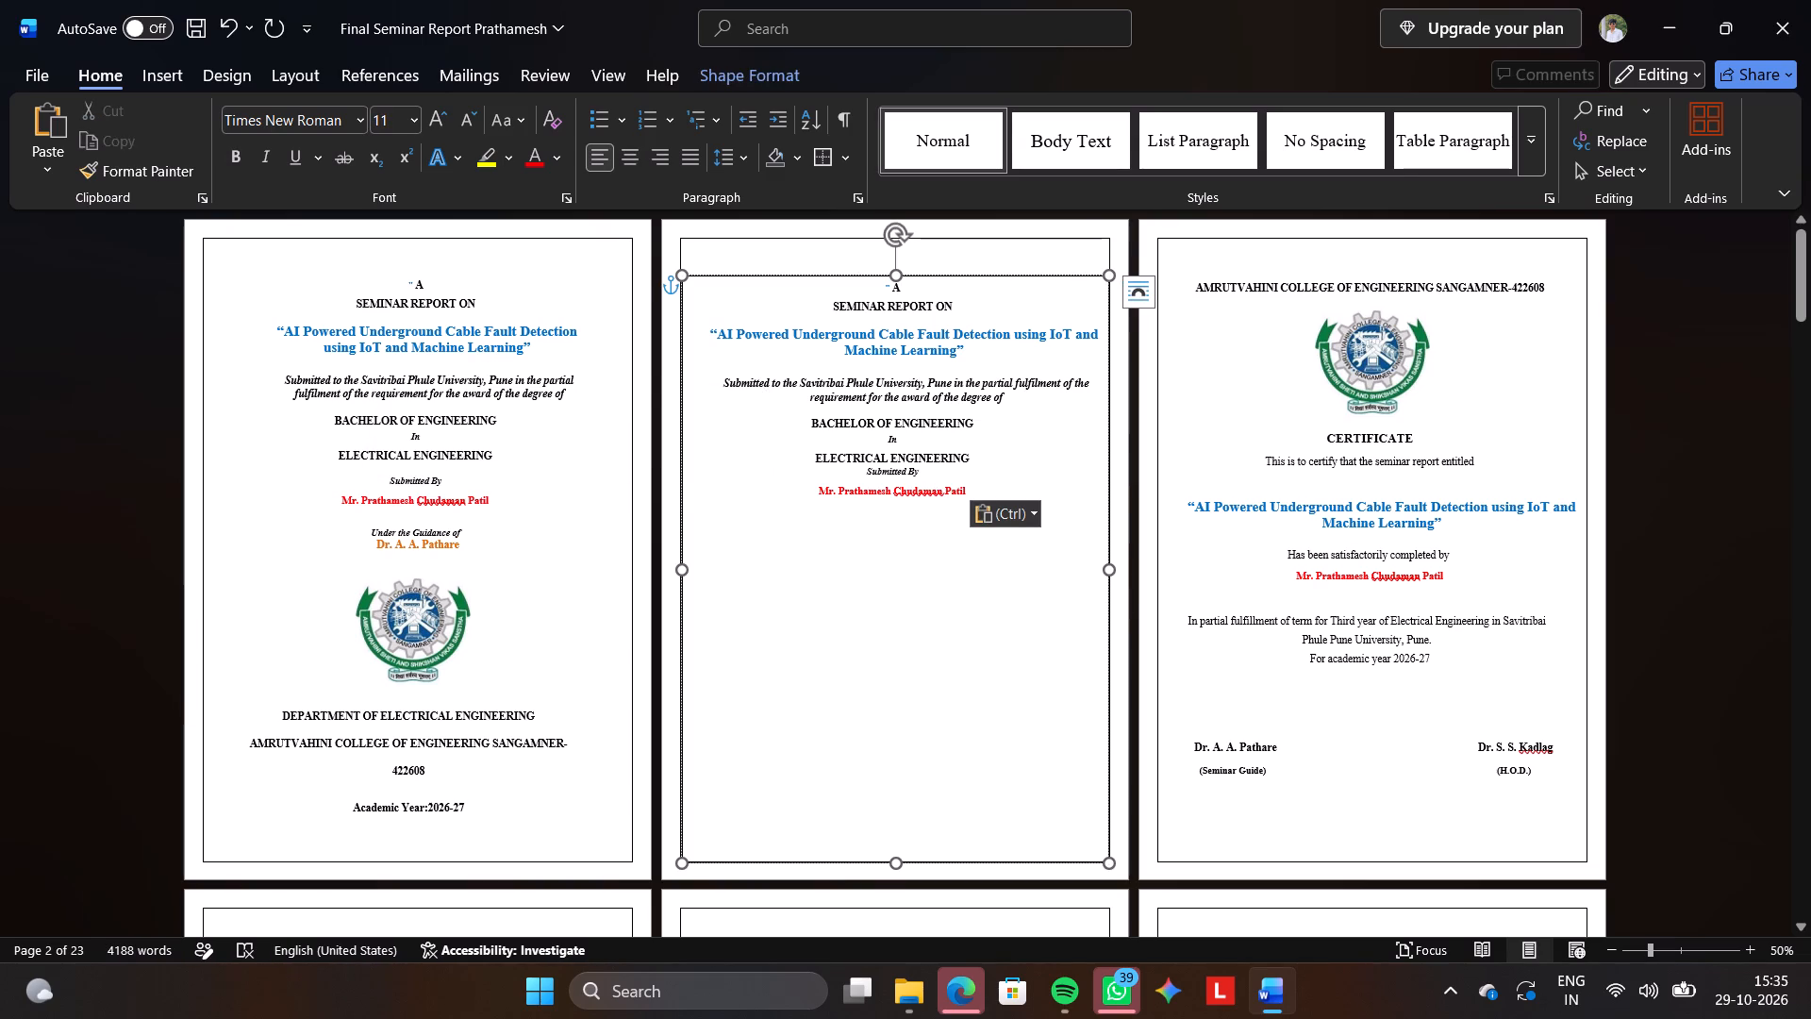
left_click(977, 445)
key("Return")
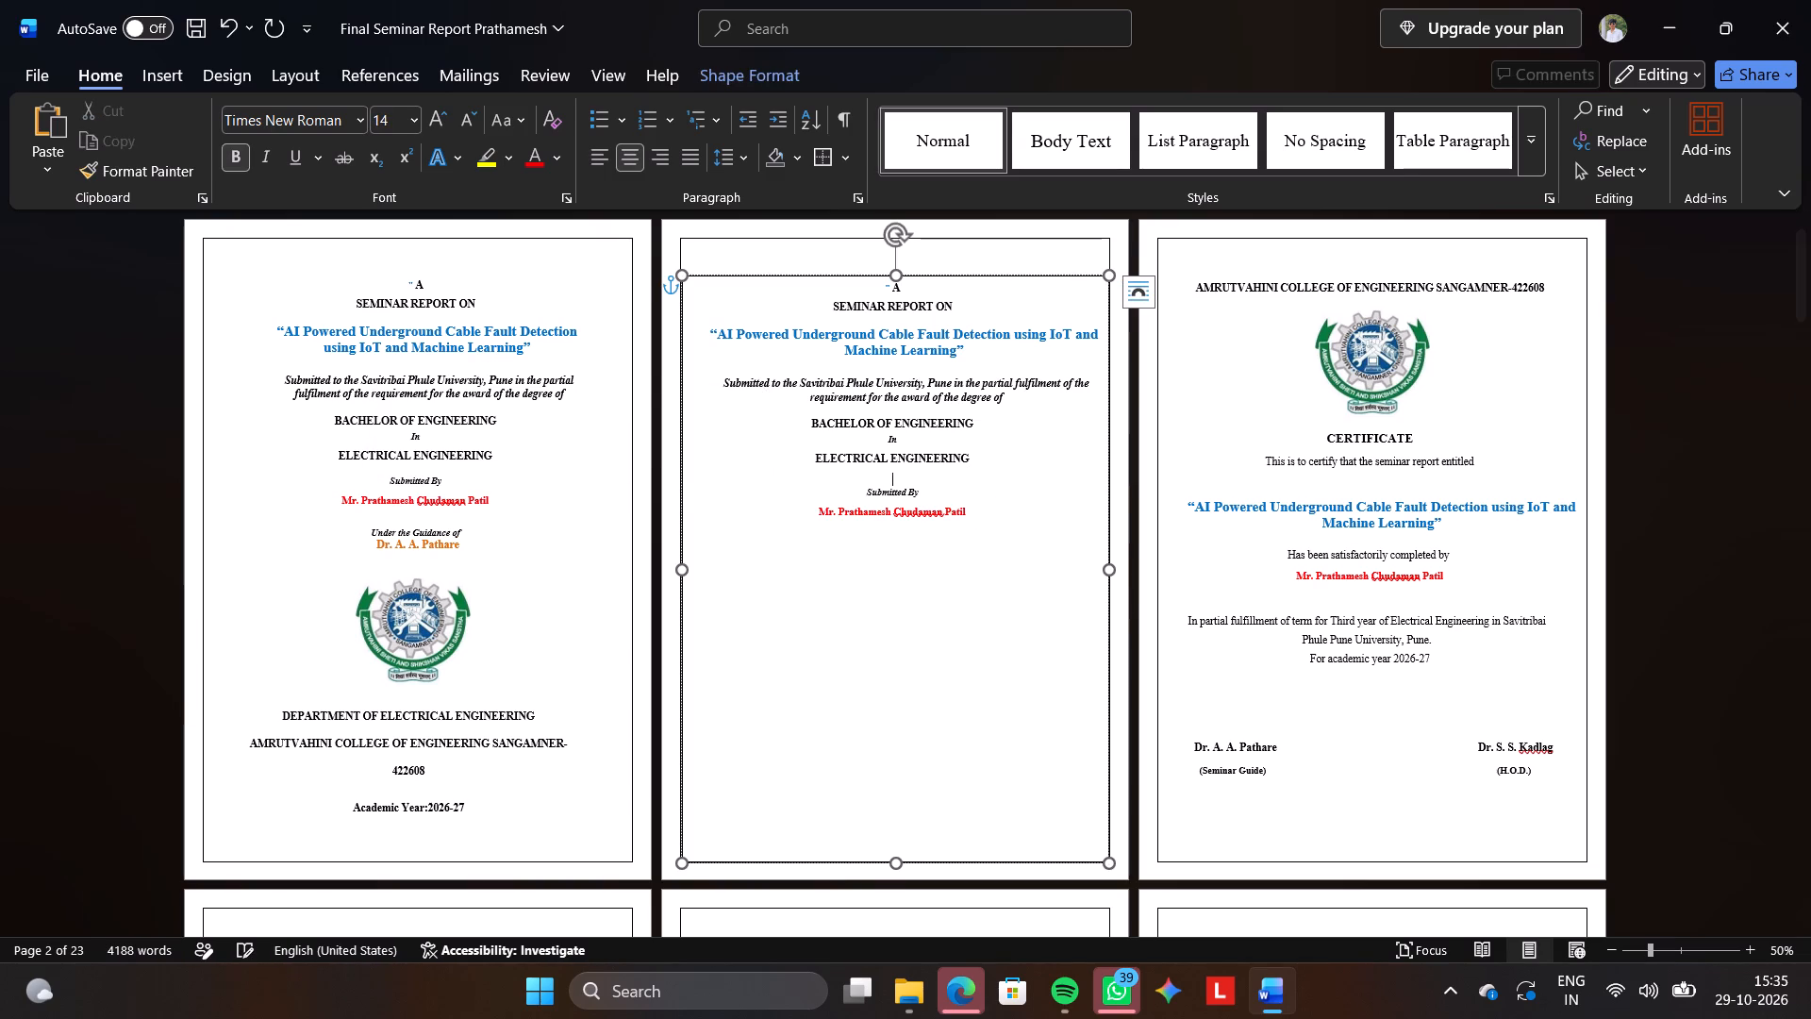
Copy the "Under the Guidance of" line and orange guide name from the title page into the text box below the student name.
left_click_drag(488, 545, 352, 520)
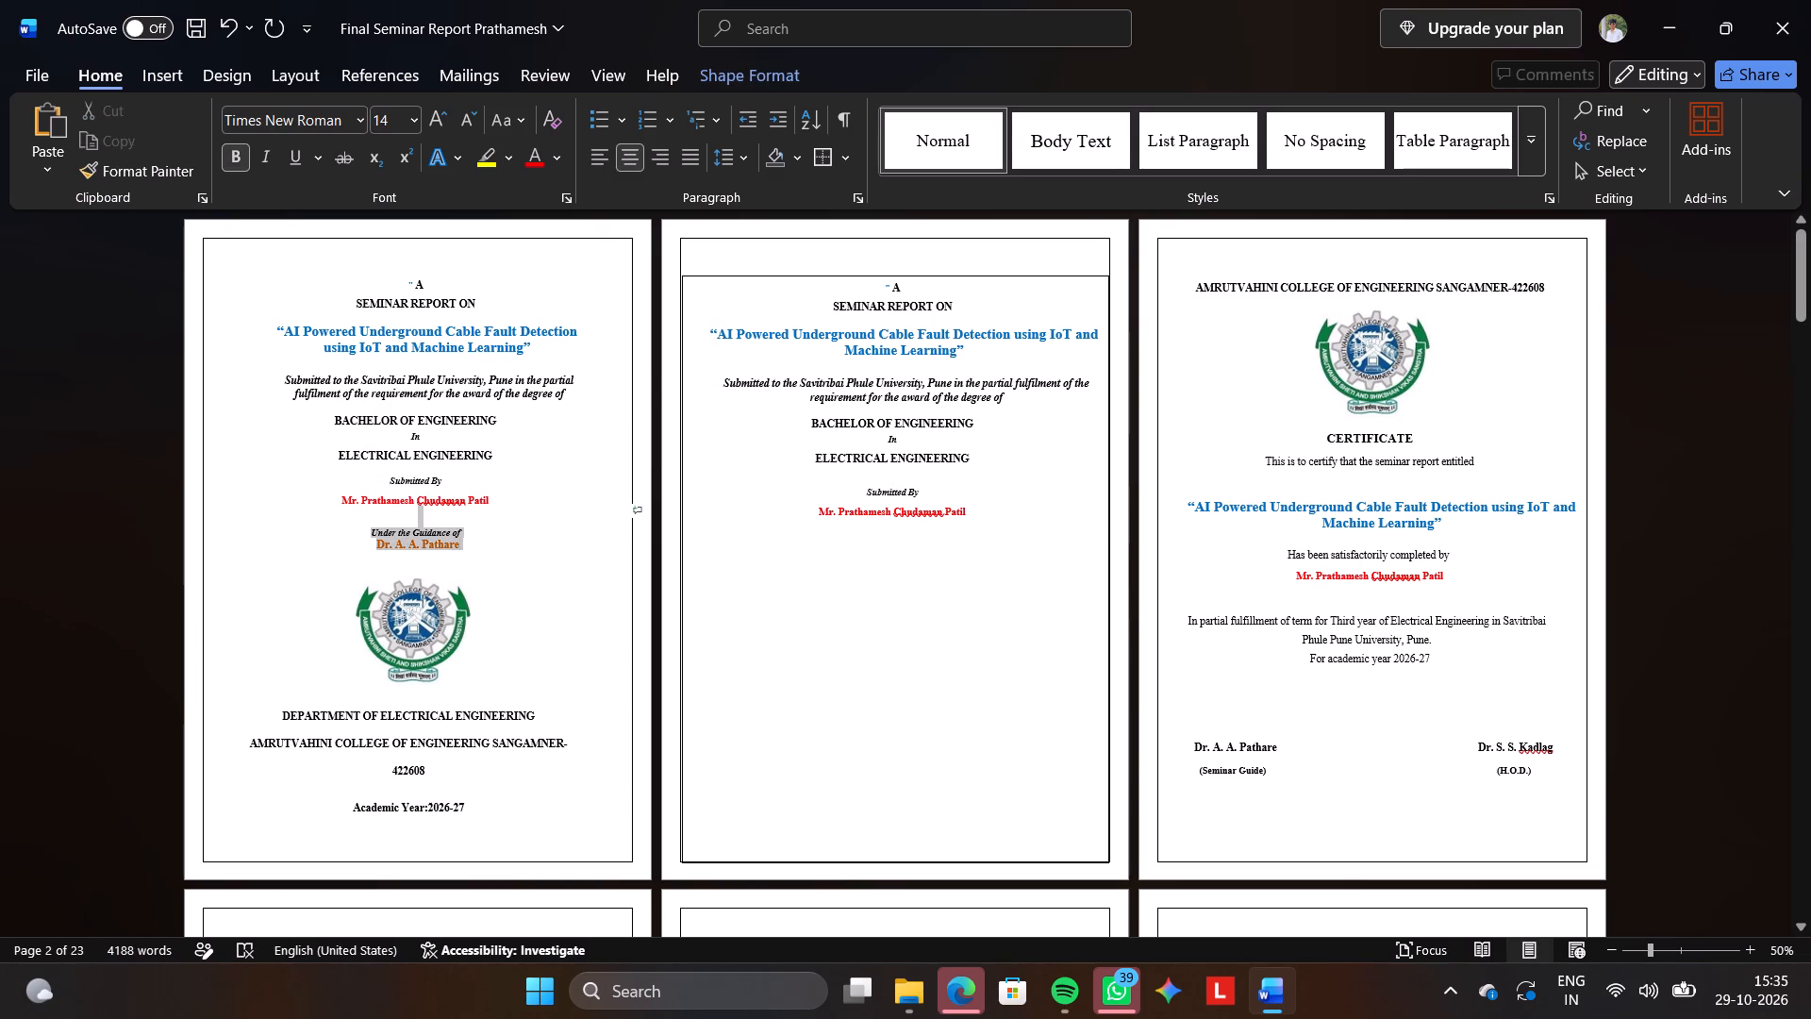
left_click_drag(352, 520, 353, 521)
key("ctrl+c")
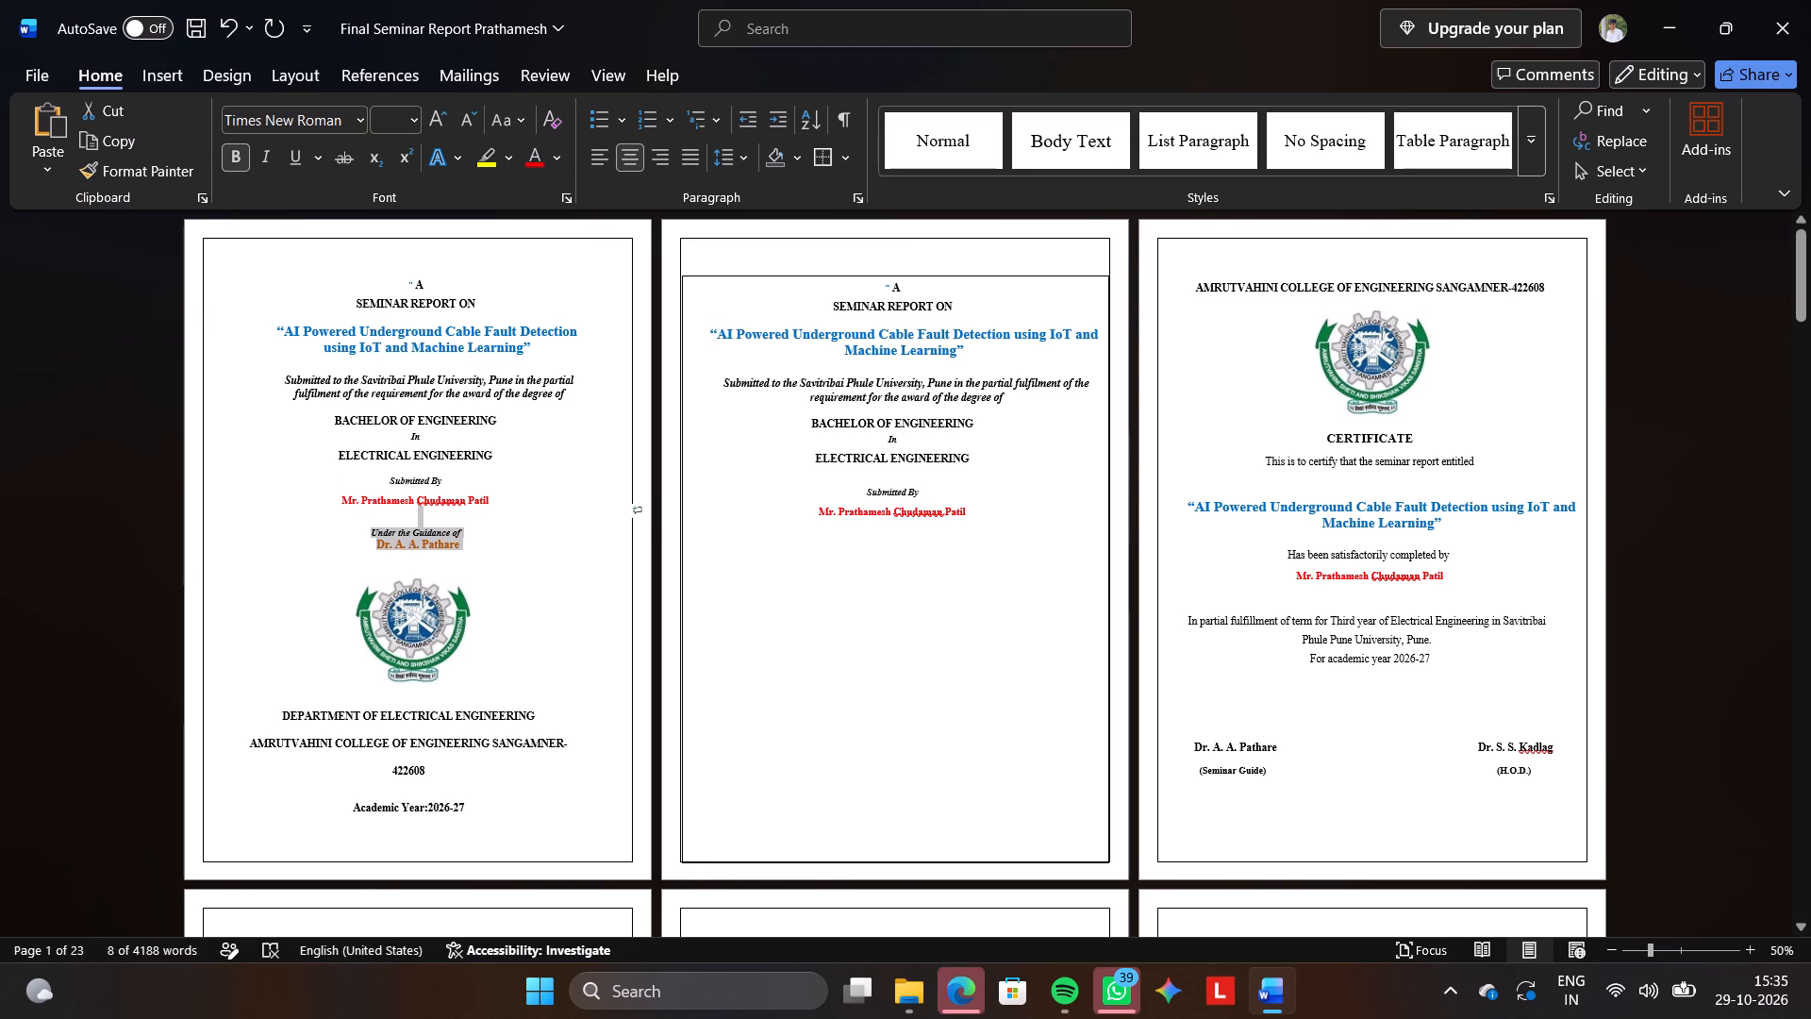
left_click(936, 579)
key("ctrl+v")
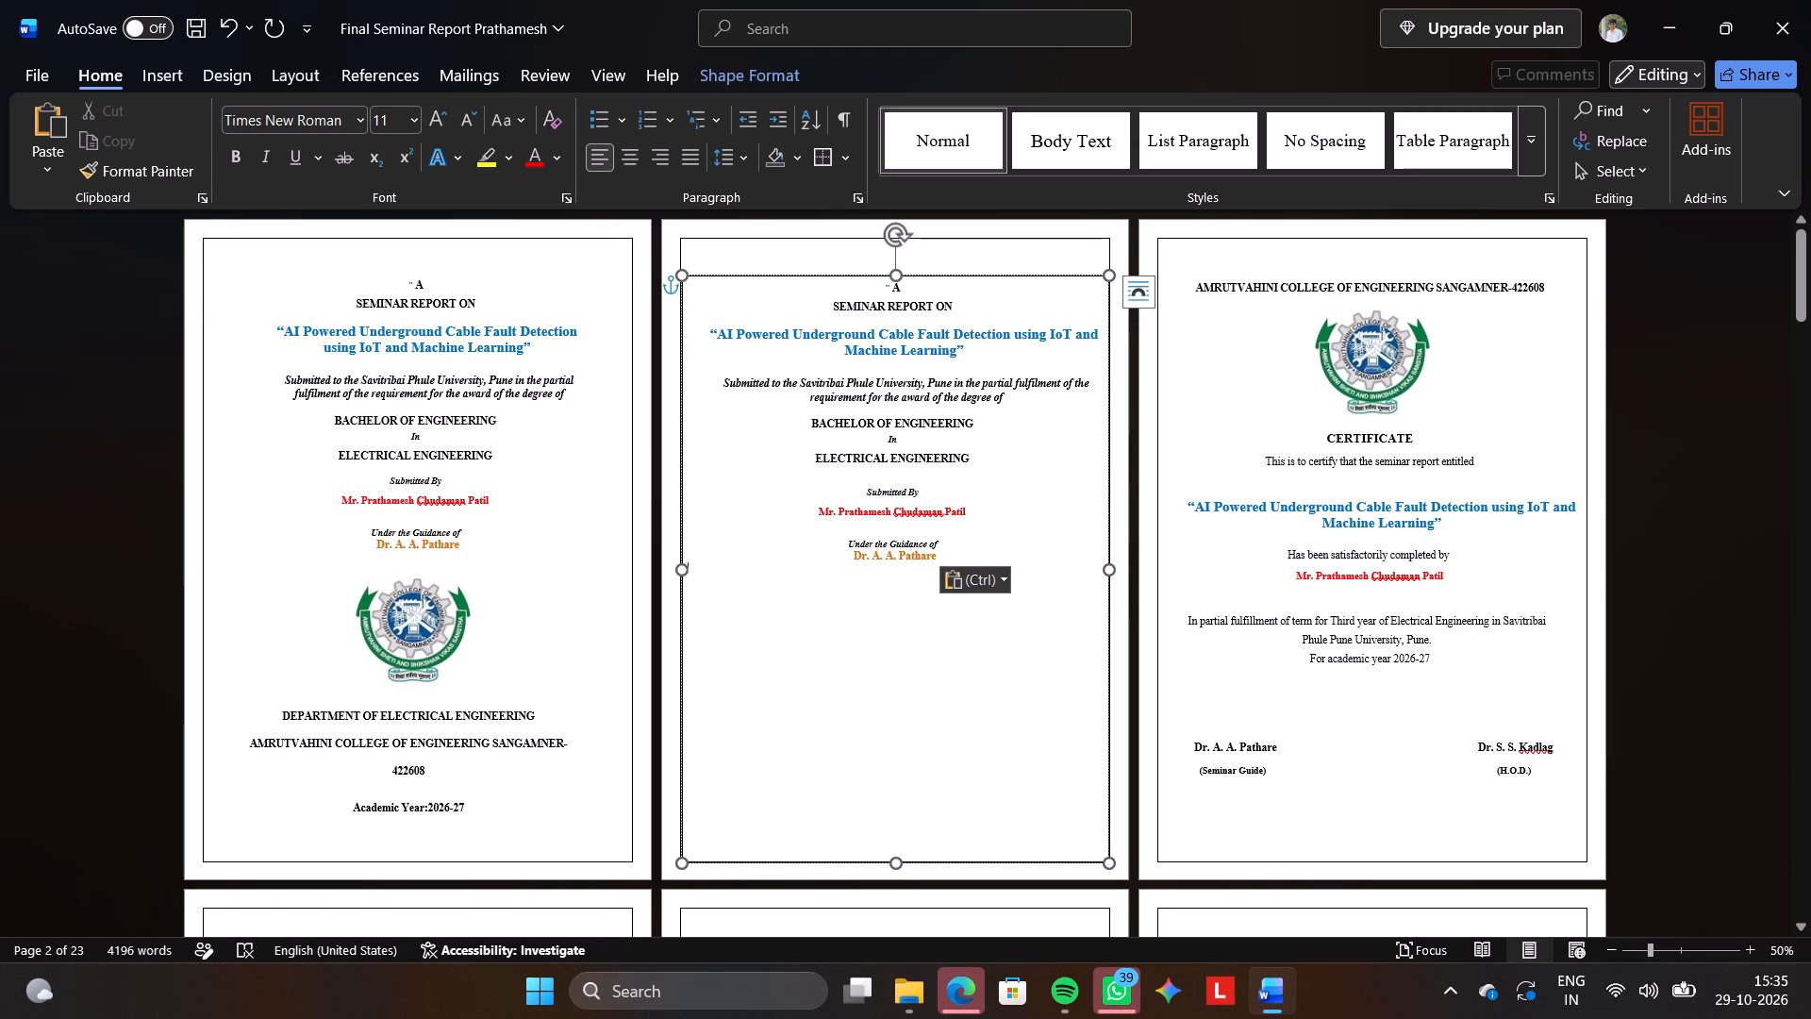
Copy the college logo from the title page into the text box below the guide's name.
left_click(432, 643)
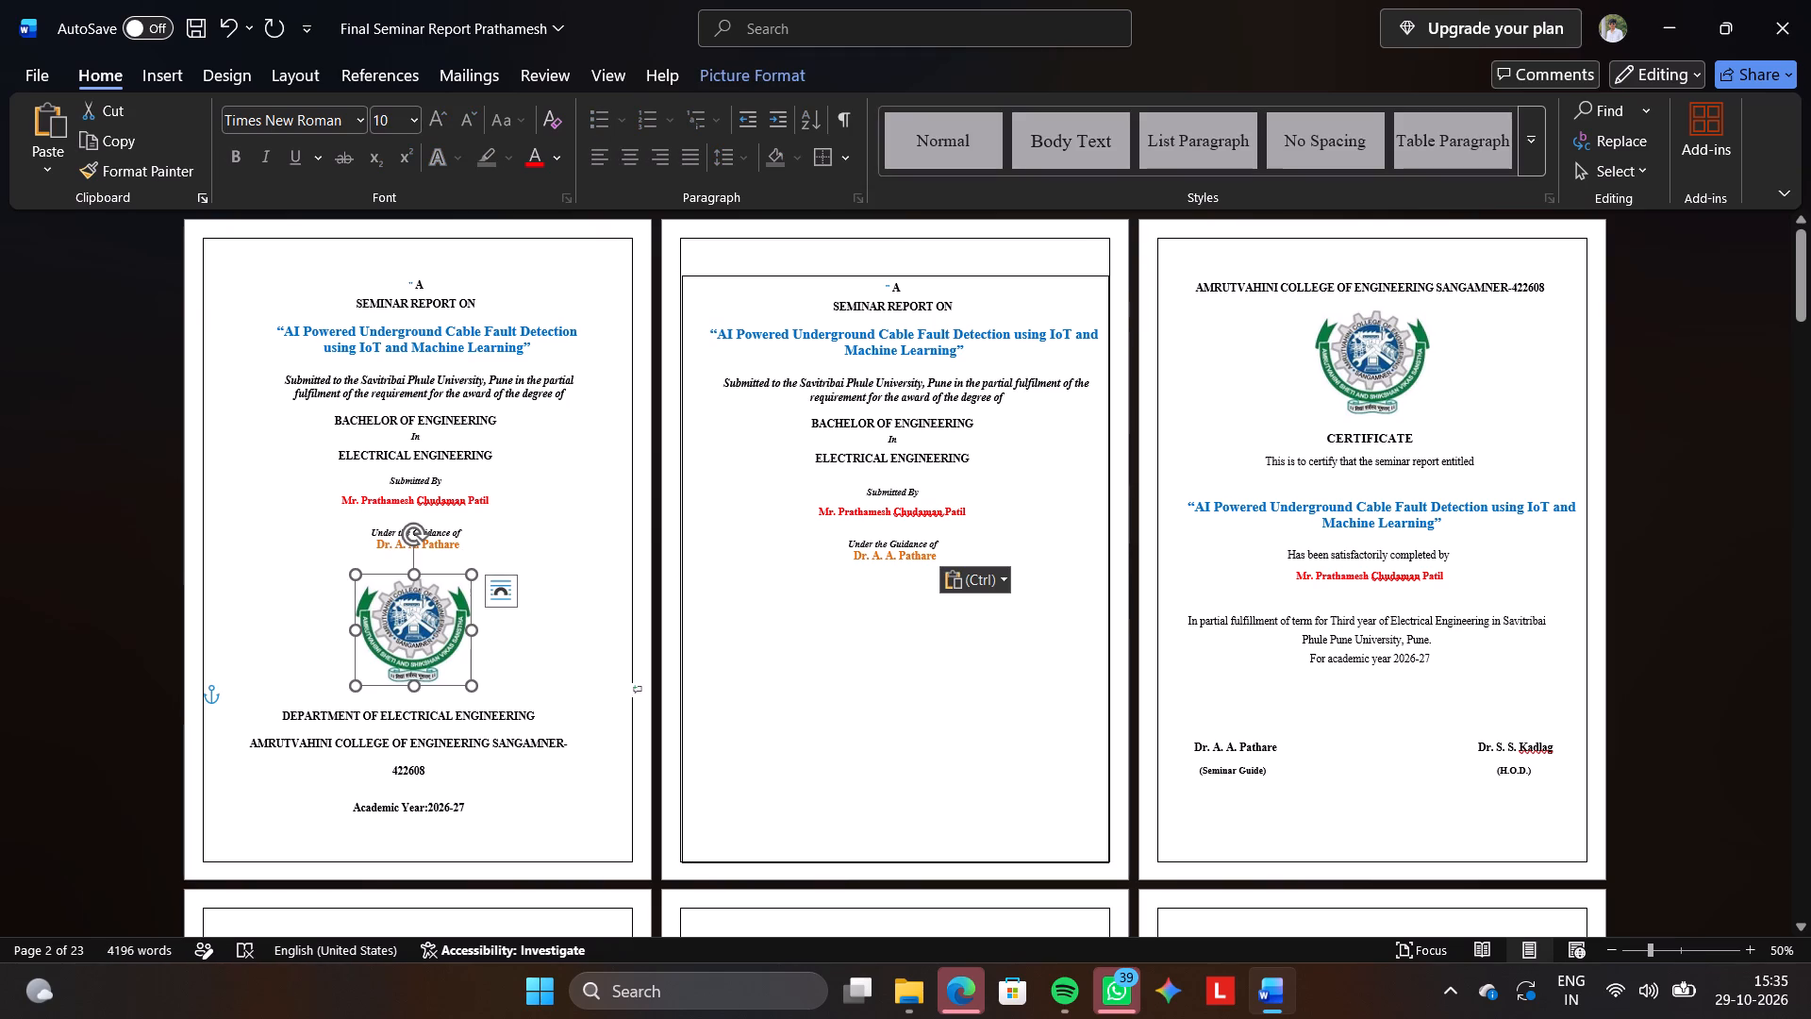
key("ctrl+c")
left_click(895, 636)
key("ctrl+v")
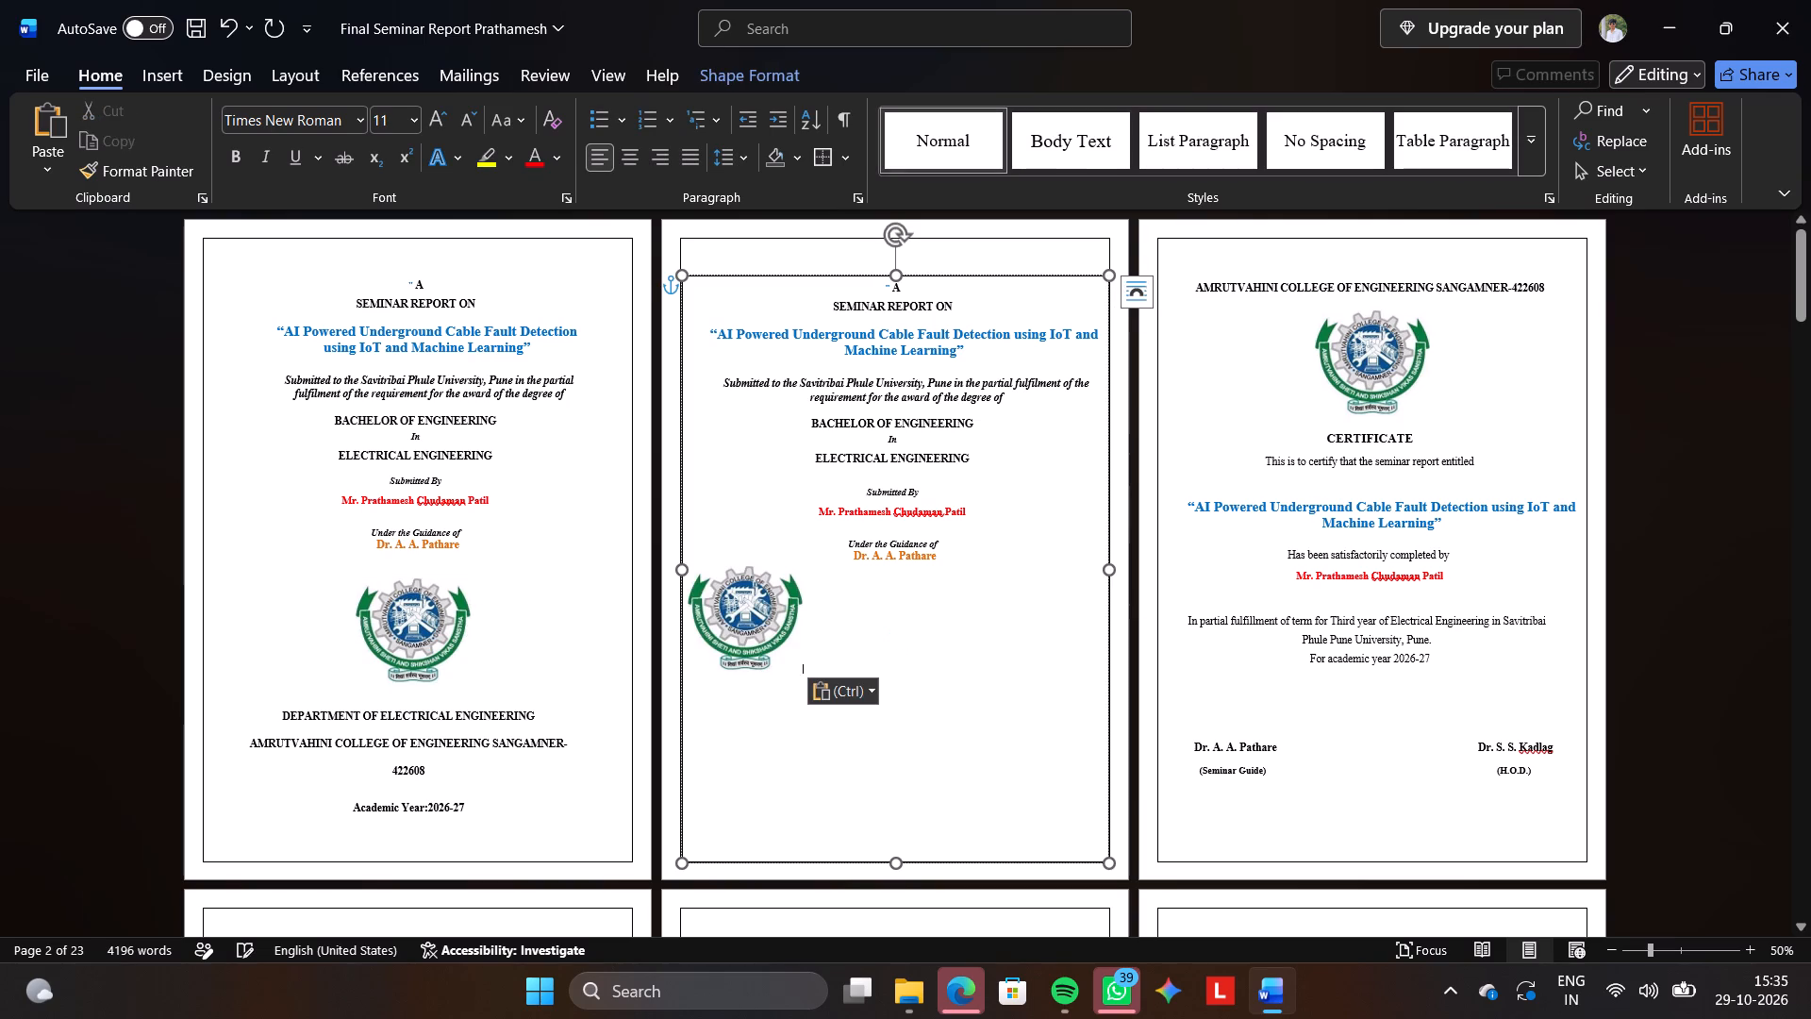
Try to move the pasted college logo toward the middle of the text box.
left_click_drag(749, 623, 736, 605)
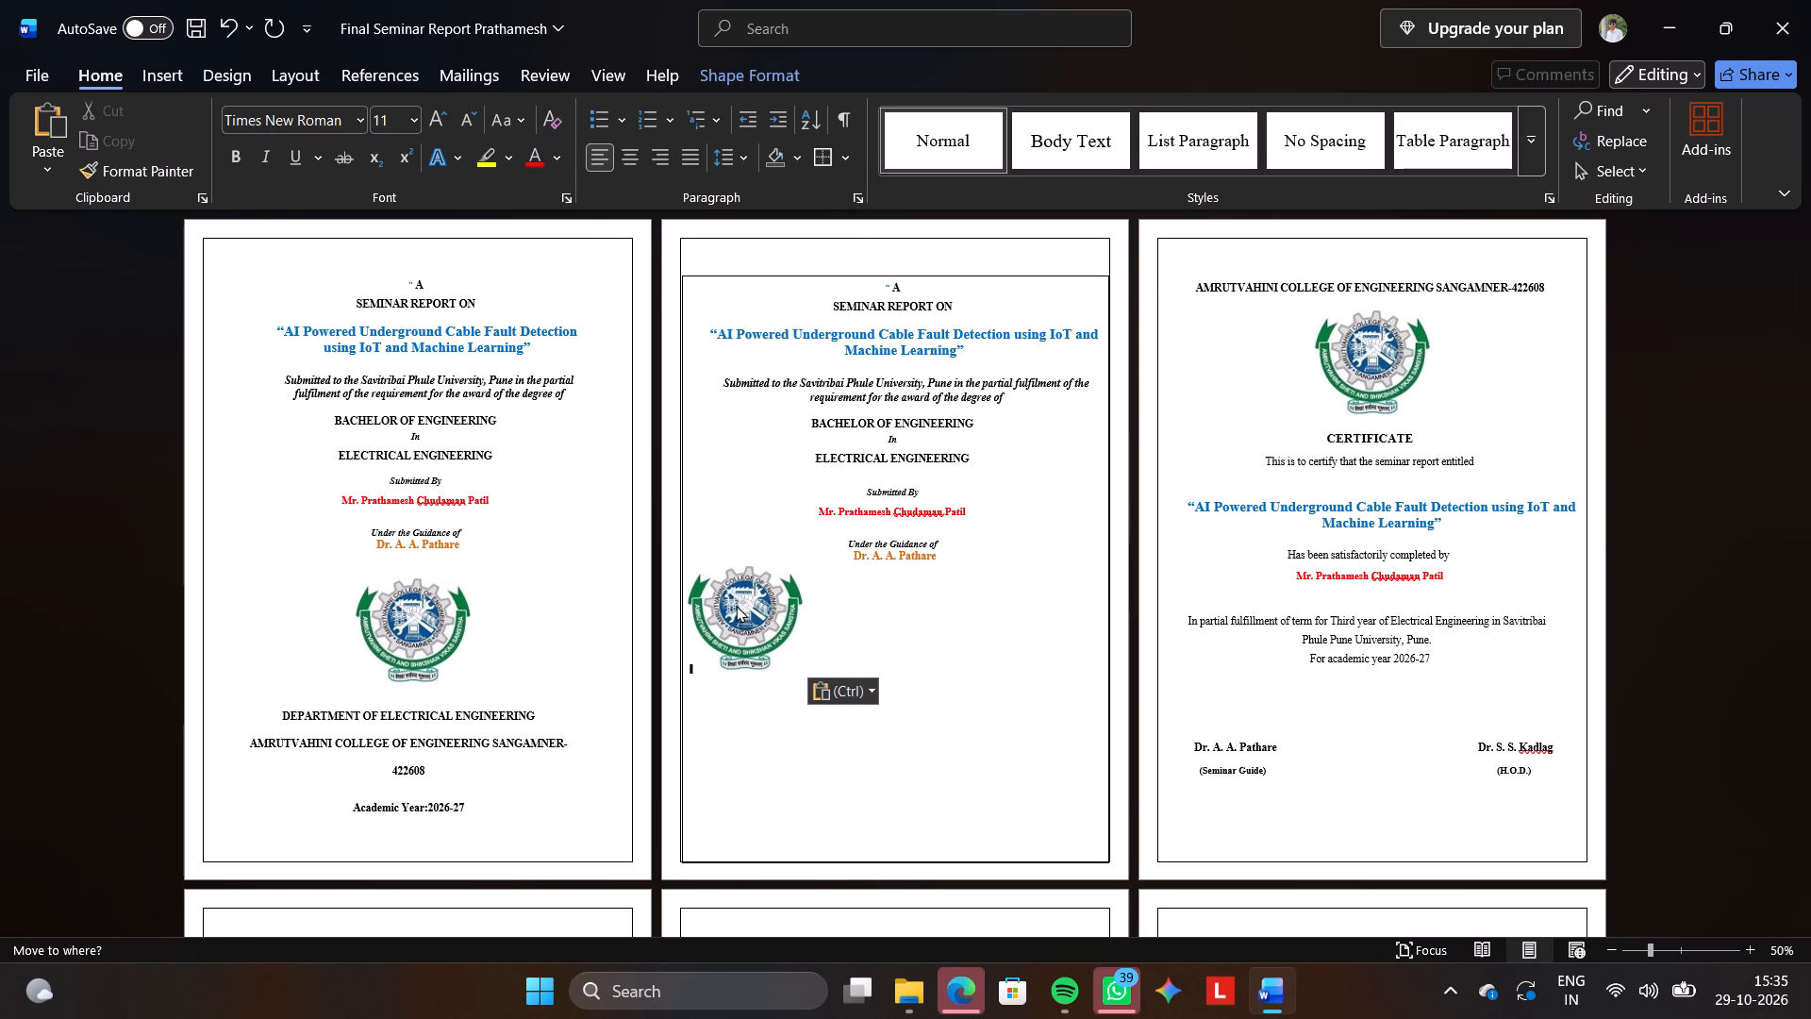
left_click_drag(736, 605, 738, 605)
left_click(738, 605)
left_click_drag(738, 605, 785, 609)
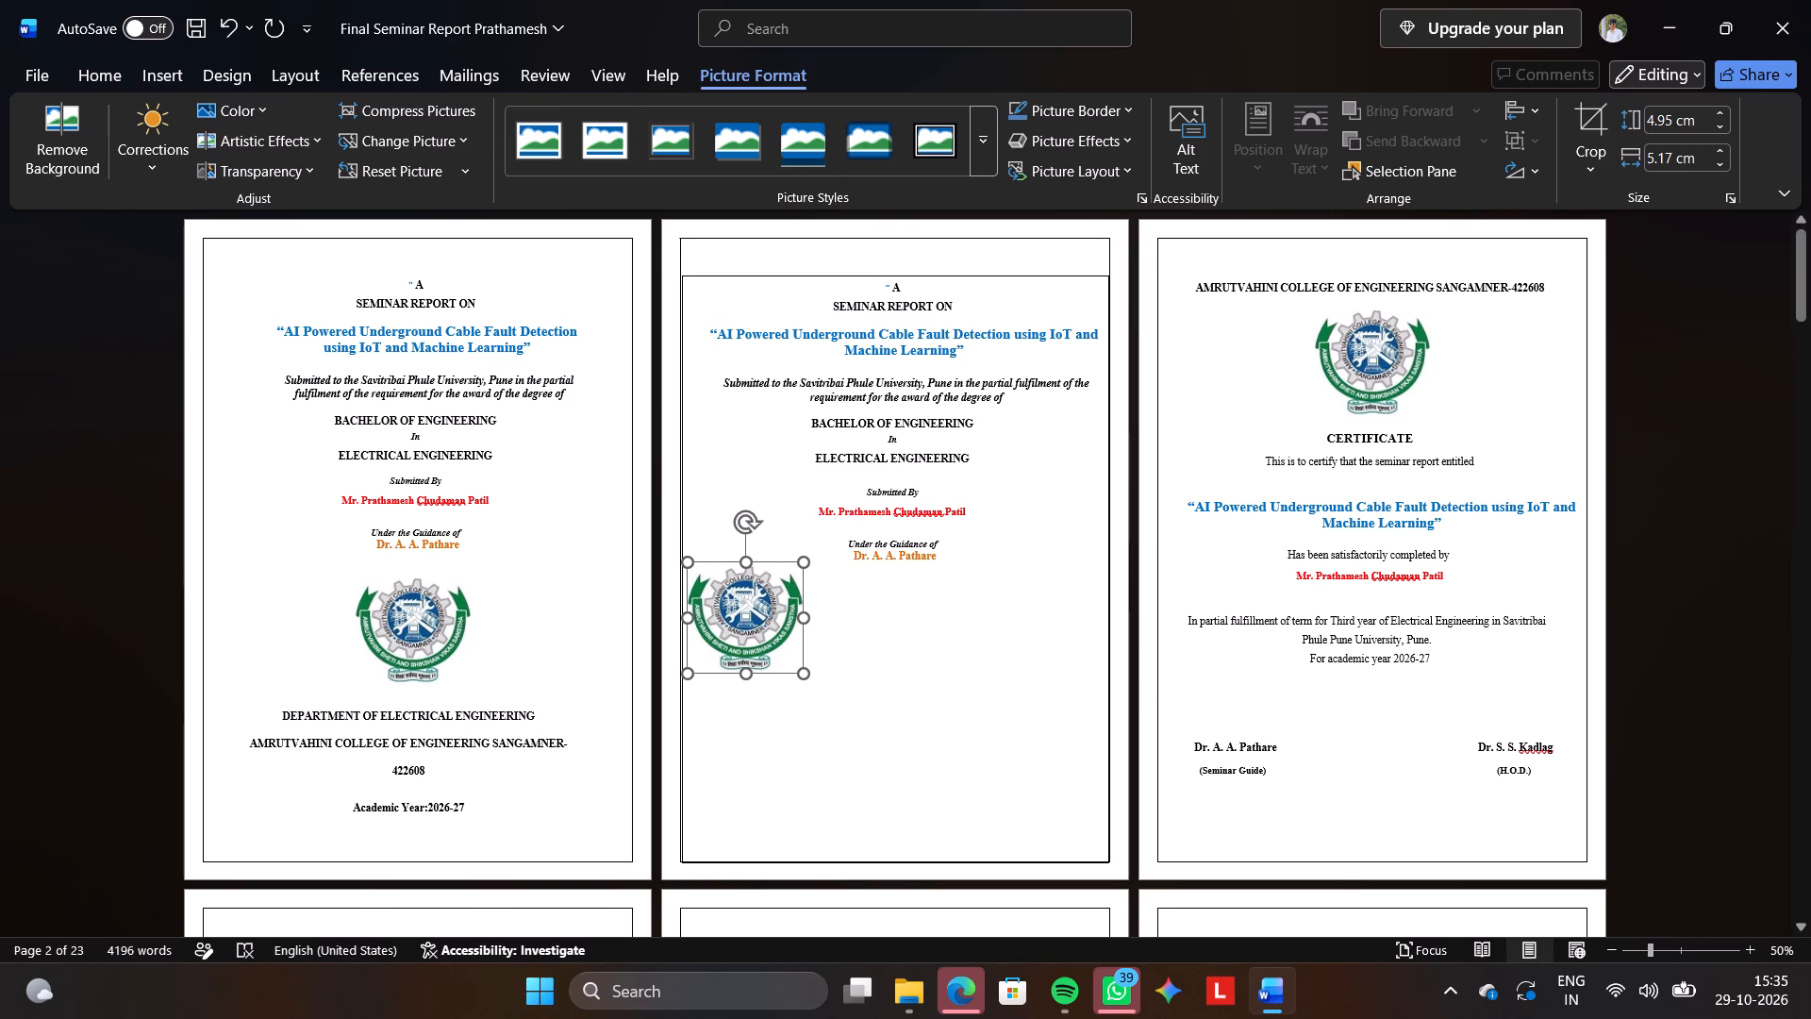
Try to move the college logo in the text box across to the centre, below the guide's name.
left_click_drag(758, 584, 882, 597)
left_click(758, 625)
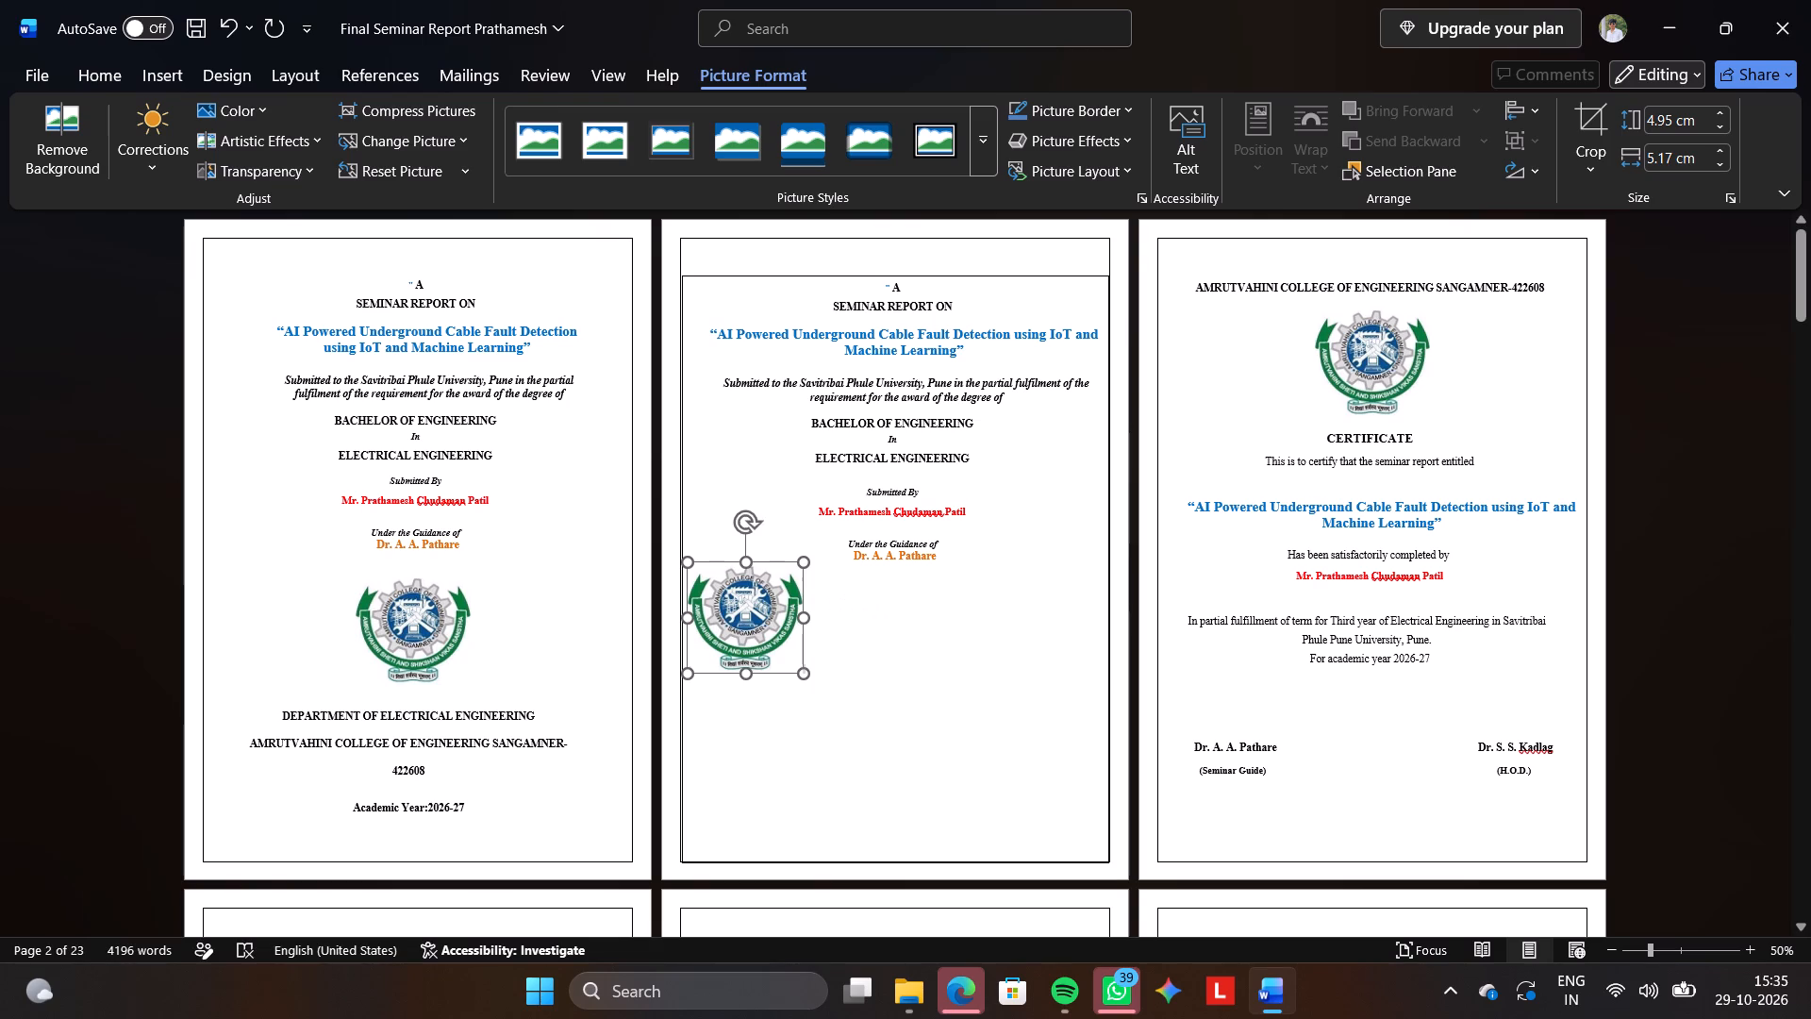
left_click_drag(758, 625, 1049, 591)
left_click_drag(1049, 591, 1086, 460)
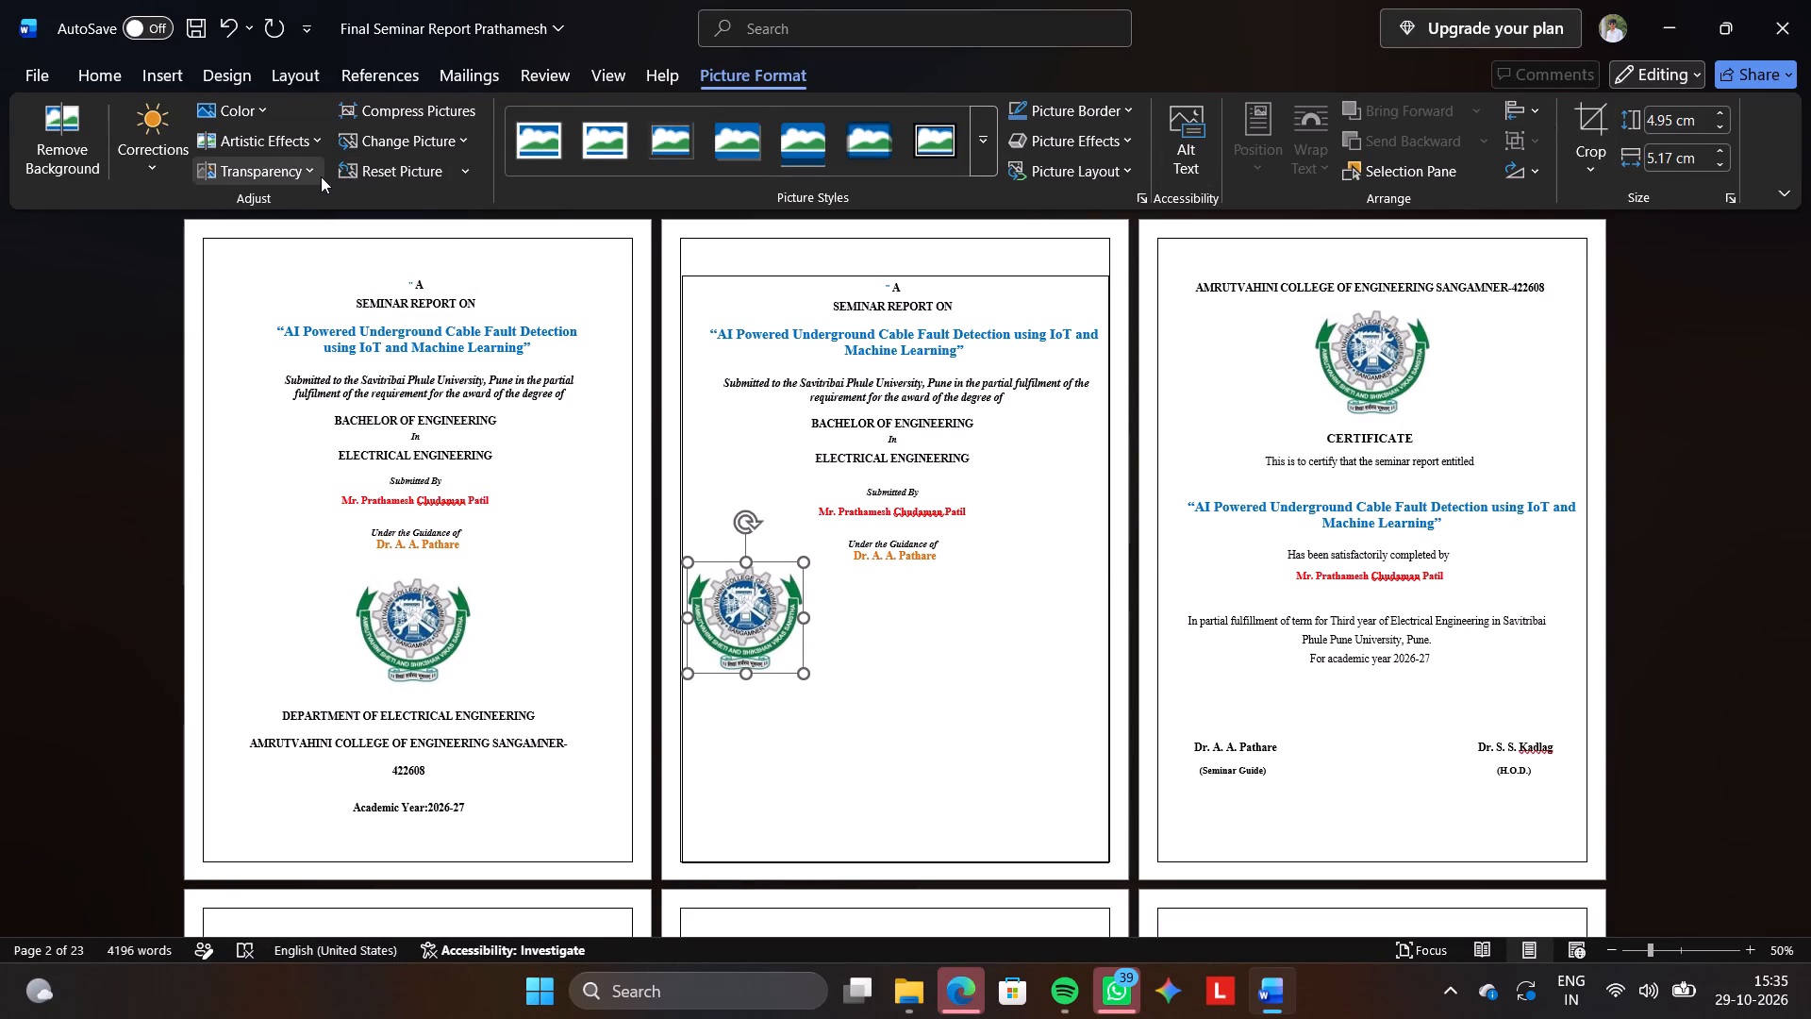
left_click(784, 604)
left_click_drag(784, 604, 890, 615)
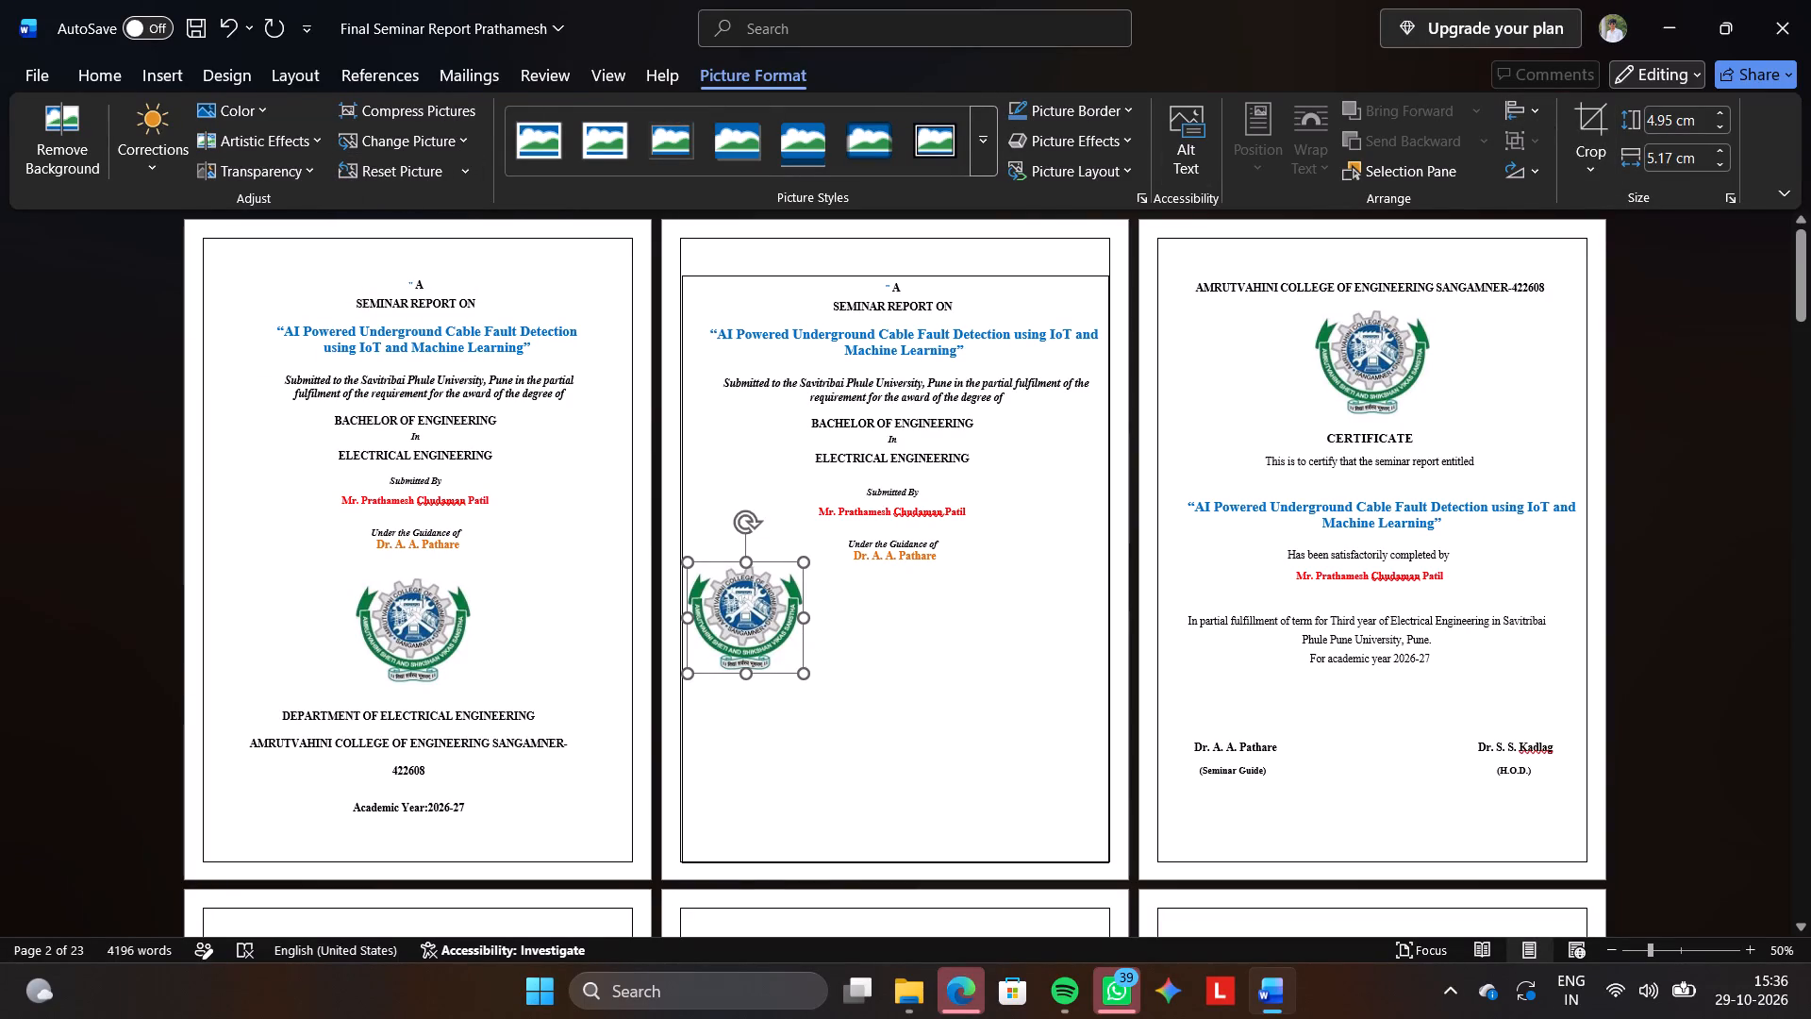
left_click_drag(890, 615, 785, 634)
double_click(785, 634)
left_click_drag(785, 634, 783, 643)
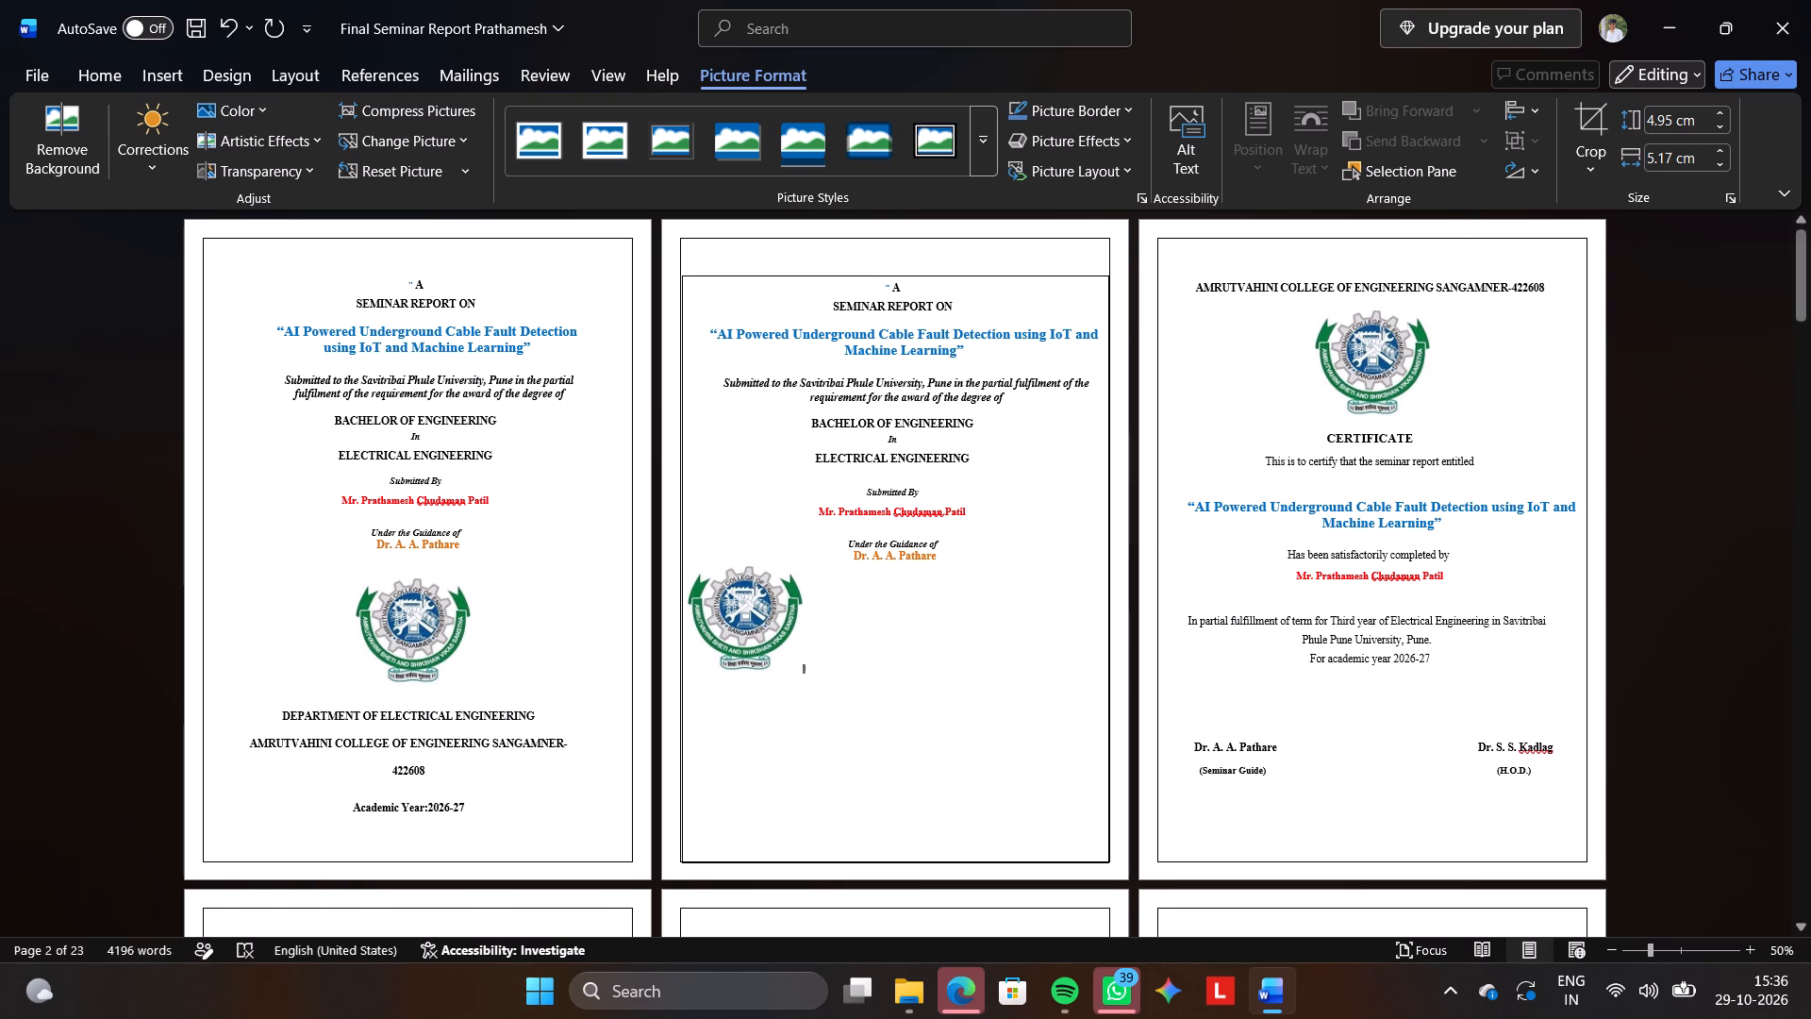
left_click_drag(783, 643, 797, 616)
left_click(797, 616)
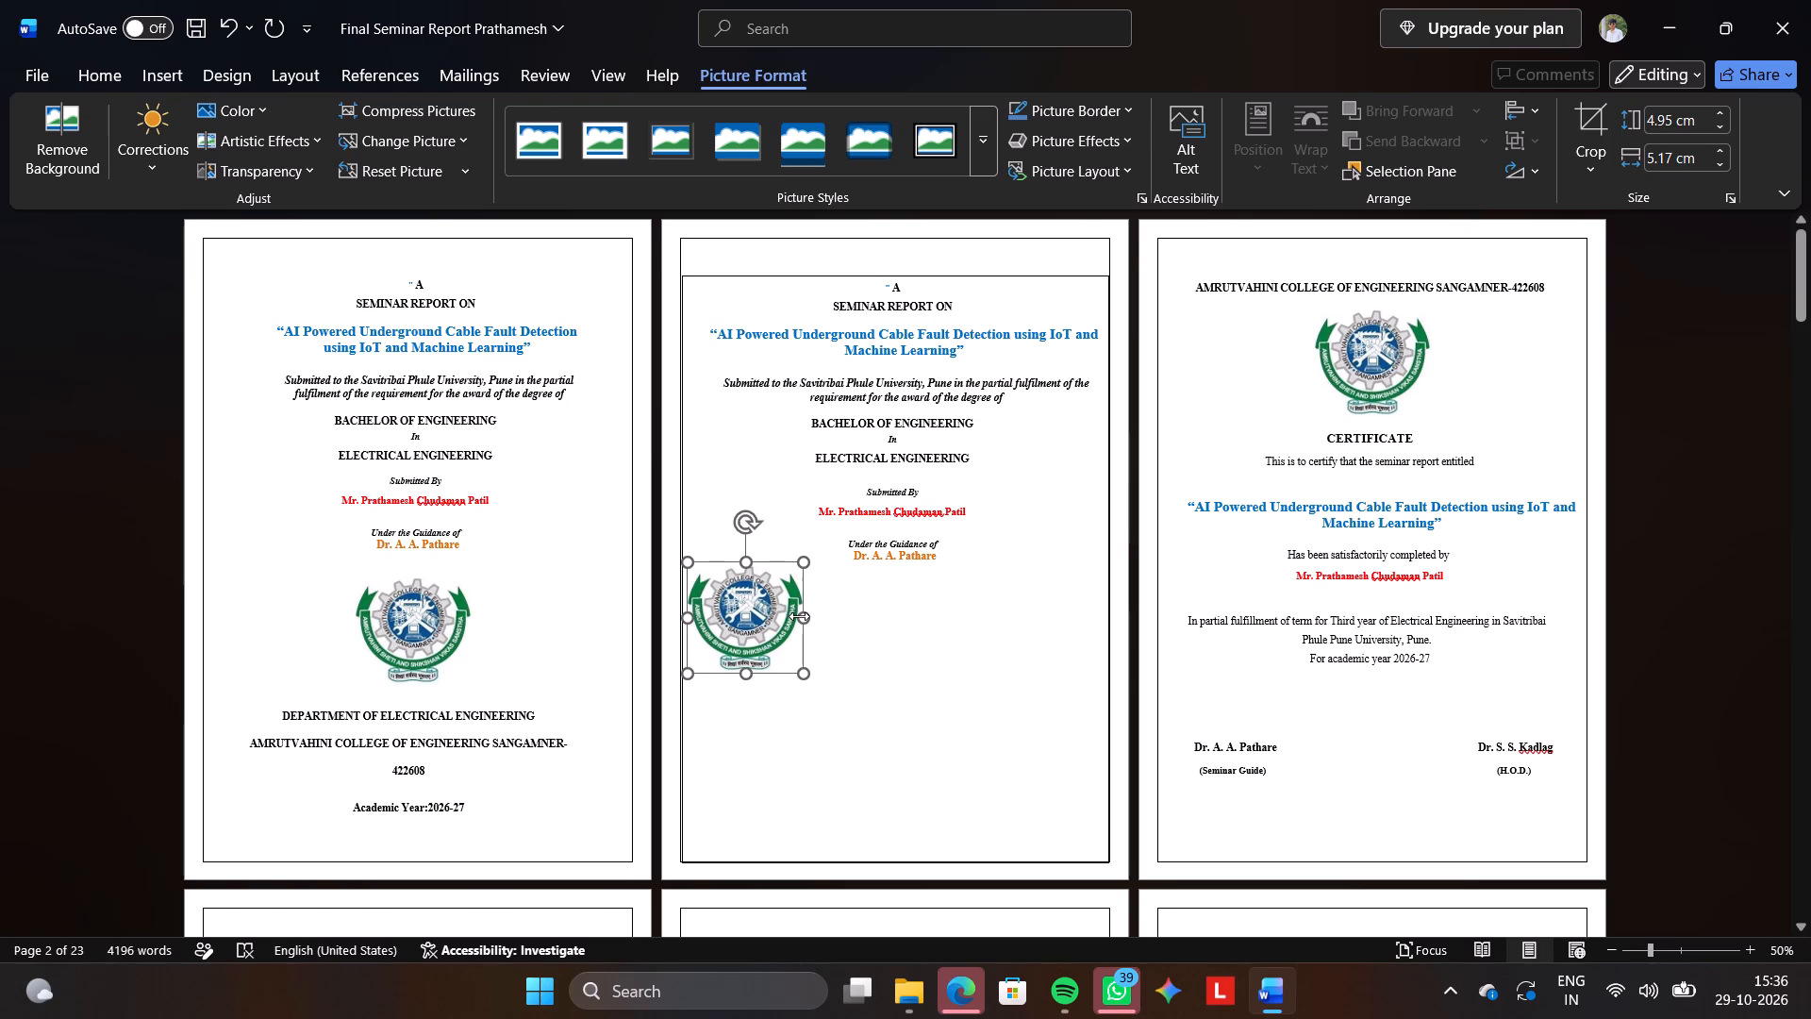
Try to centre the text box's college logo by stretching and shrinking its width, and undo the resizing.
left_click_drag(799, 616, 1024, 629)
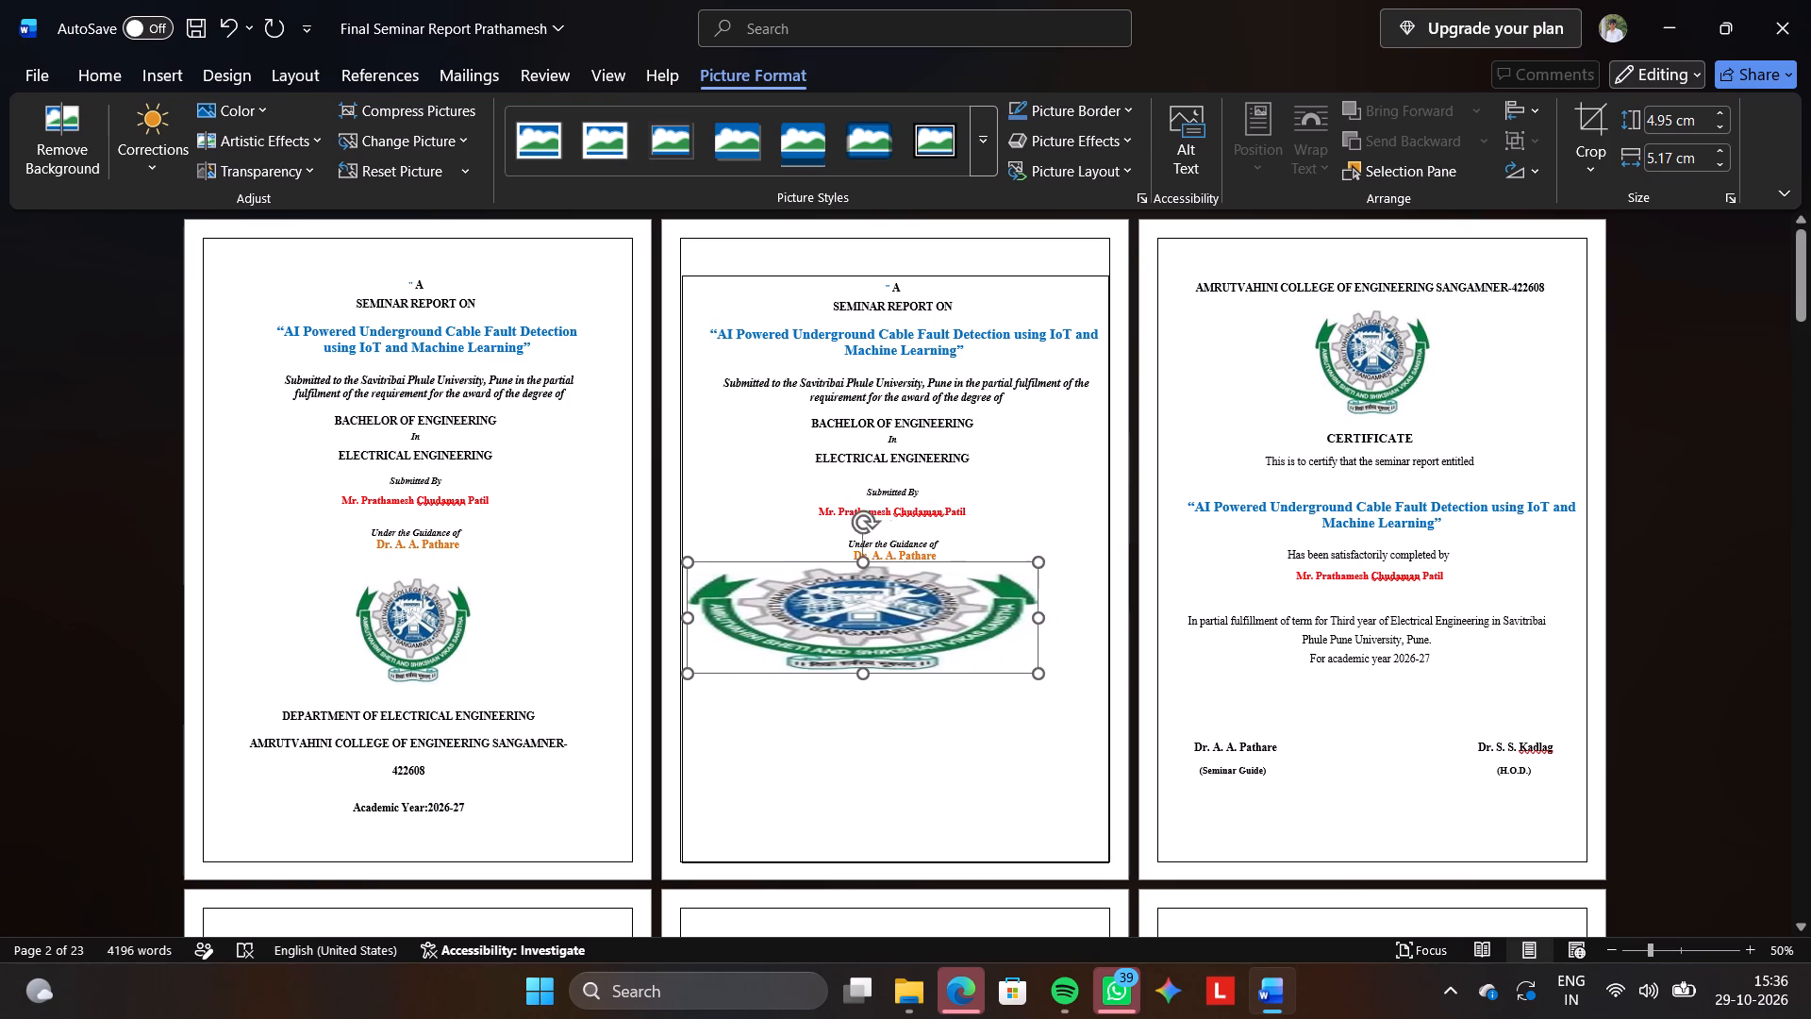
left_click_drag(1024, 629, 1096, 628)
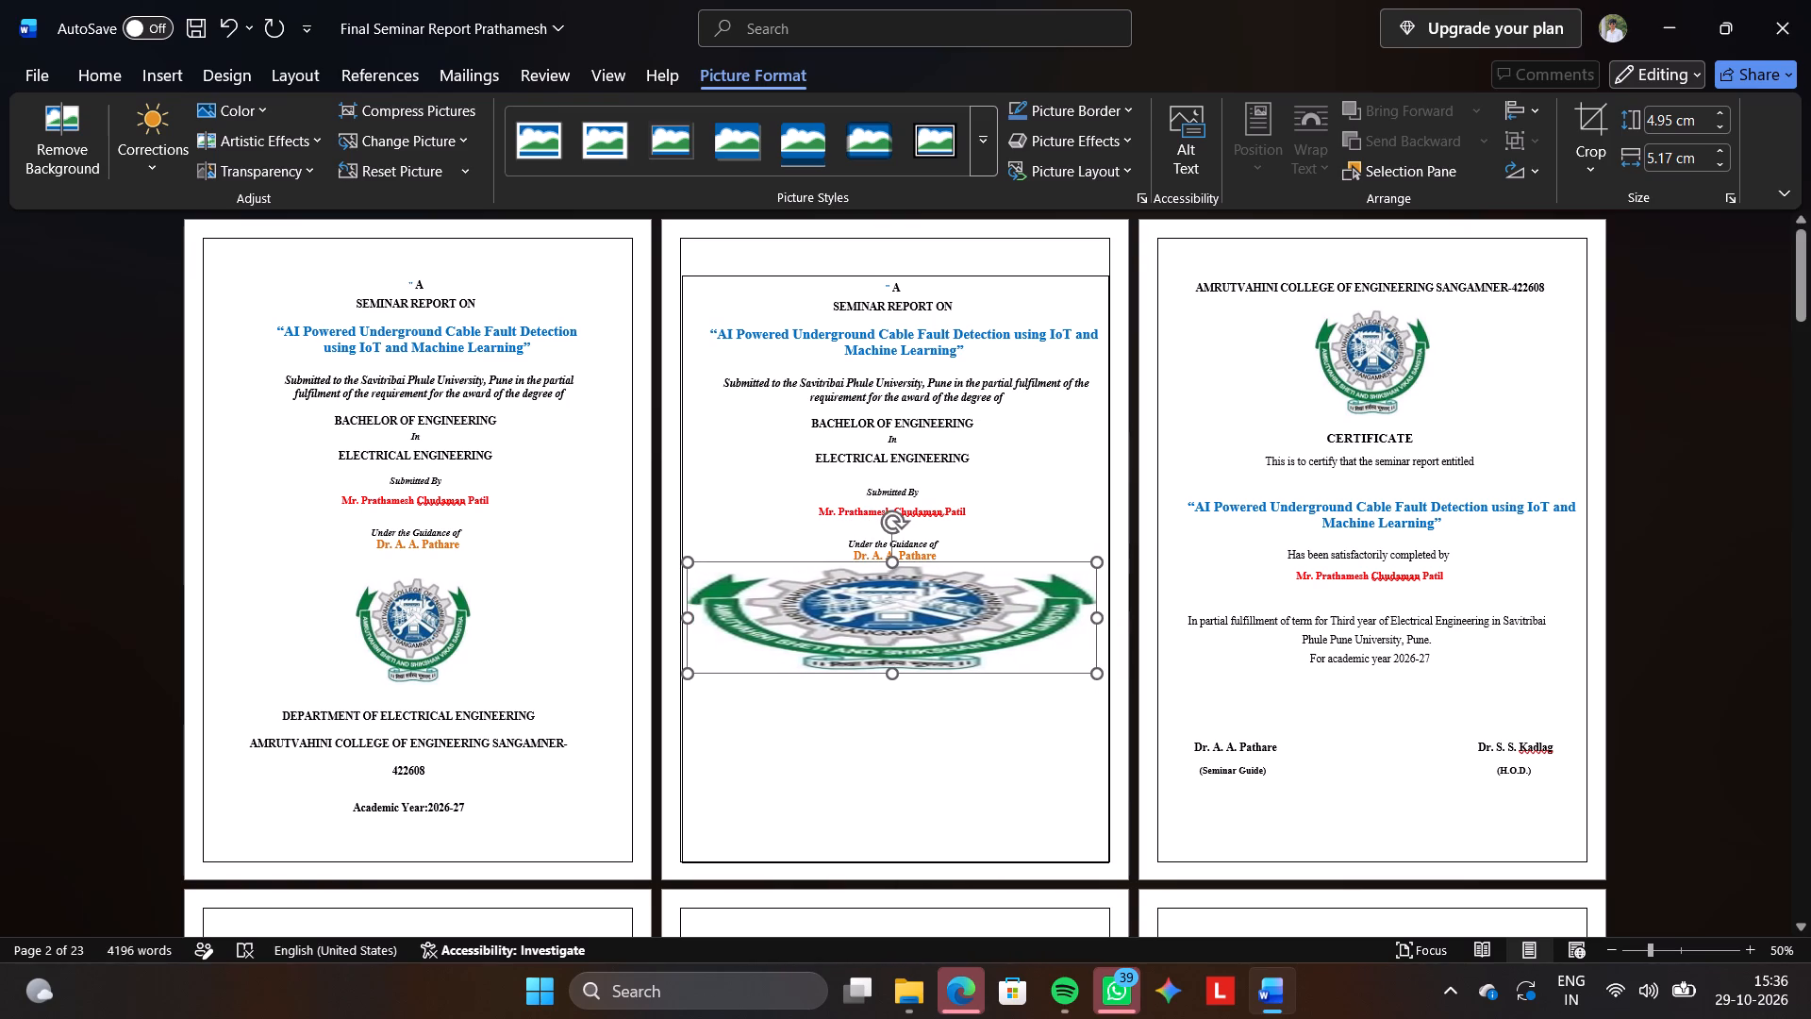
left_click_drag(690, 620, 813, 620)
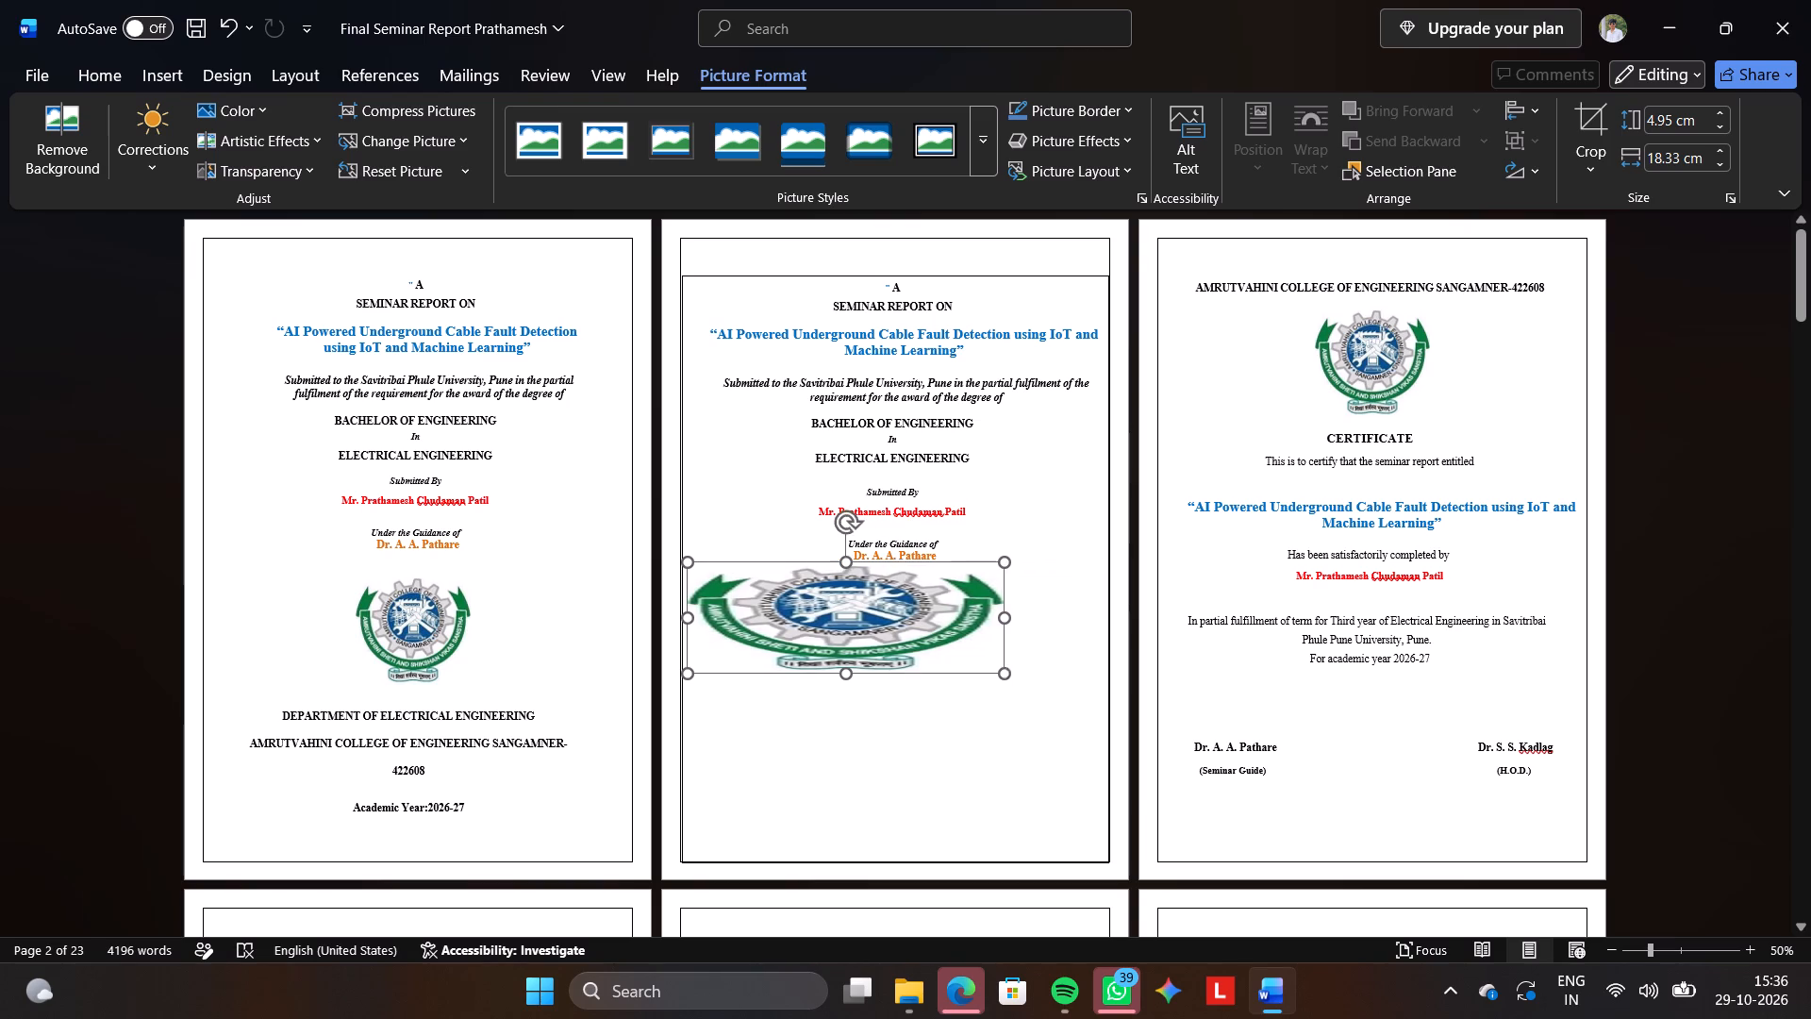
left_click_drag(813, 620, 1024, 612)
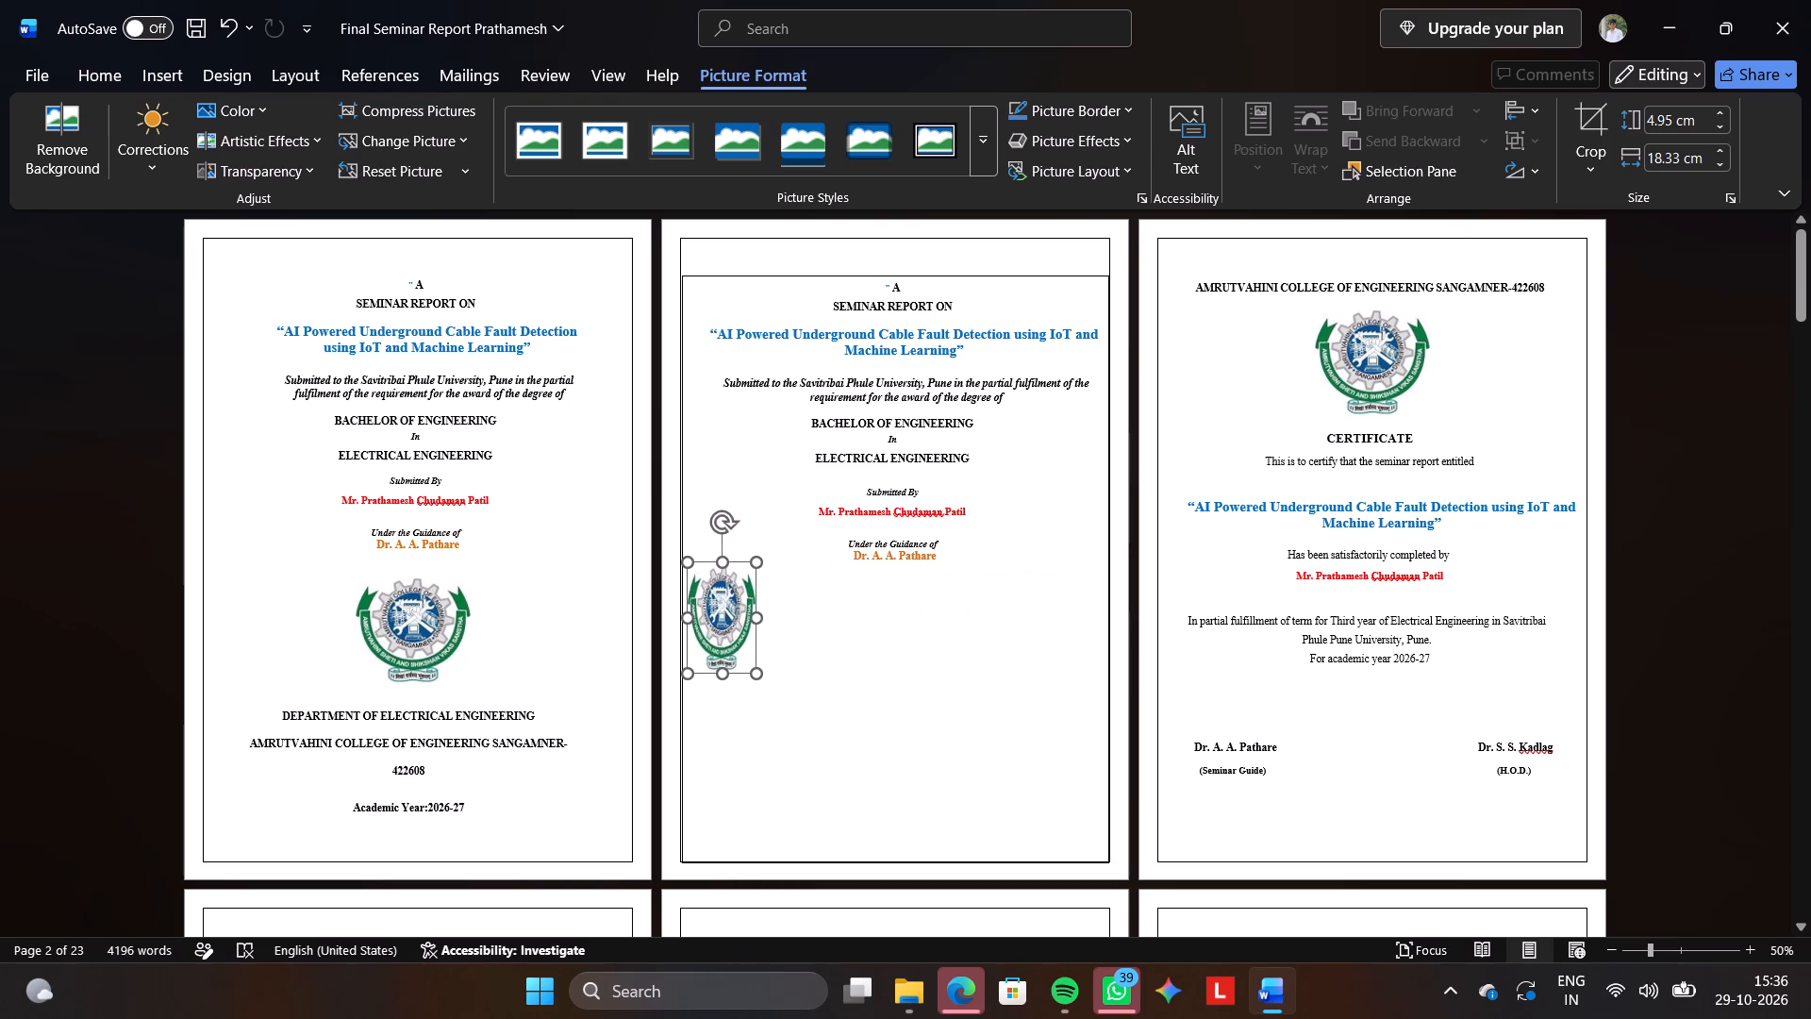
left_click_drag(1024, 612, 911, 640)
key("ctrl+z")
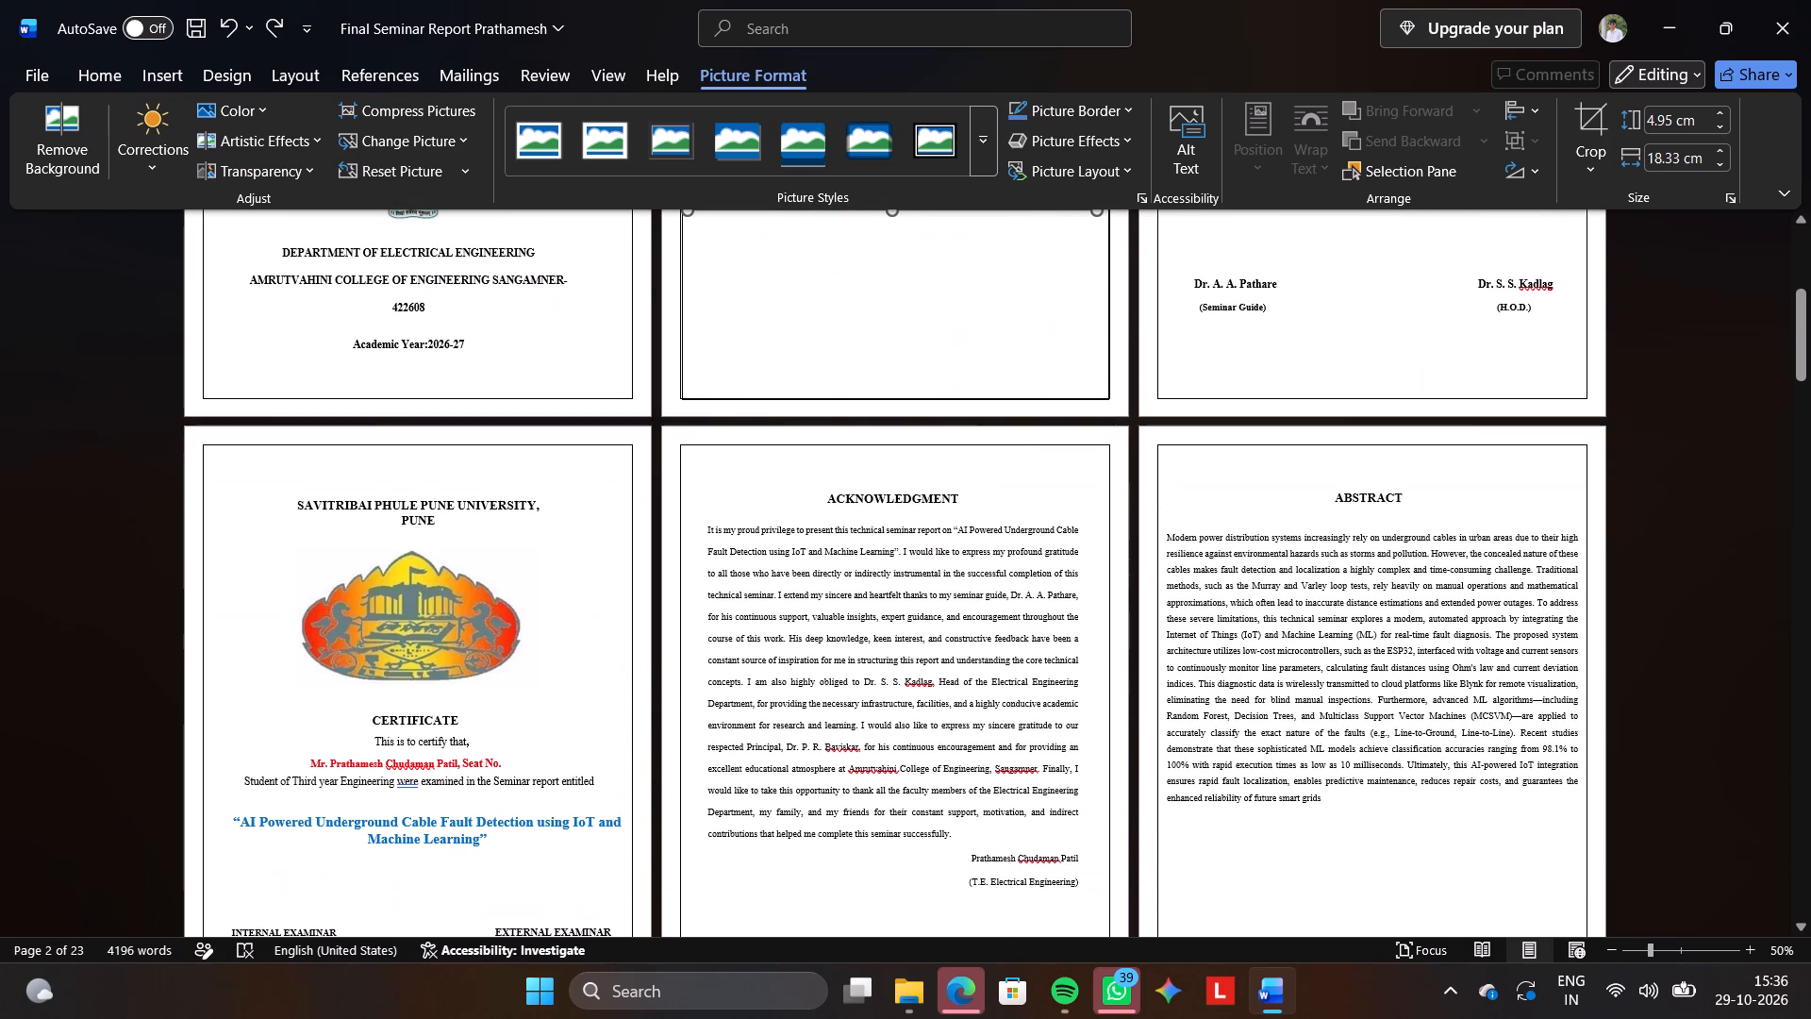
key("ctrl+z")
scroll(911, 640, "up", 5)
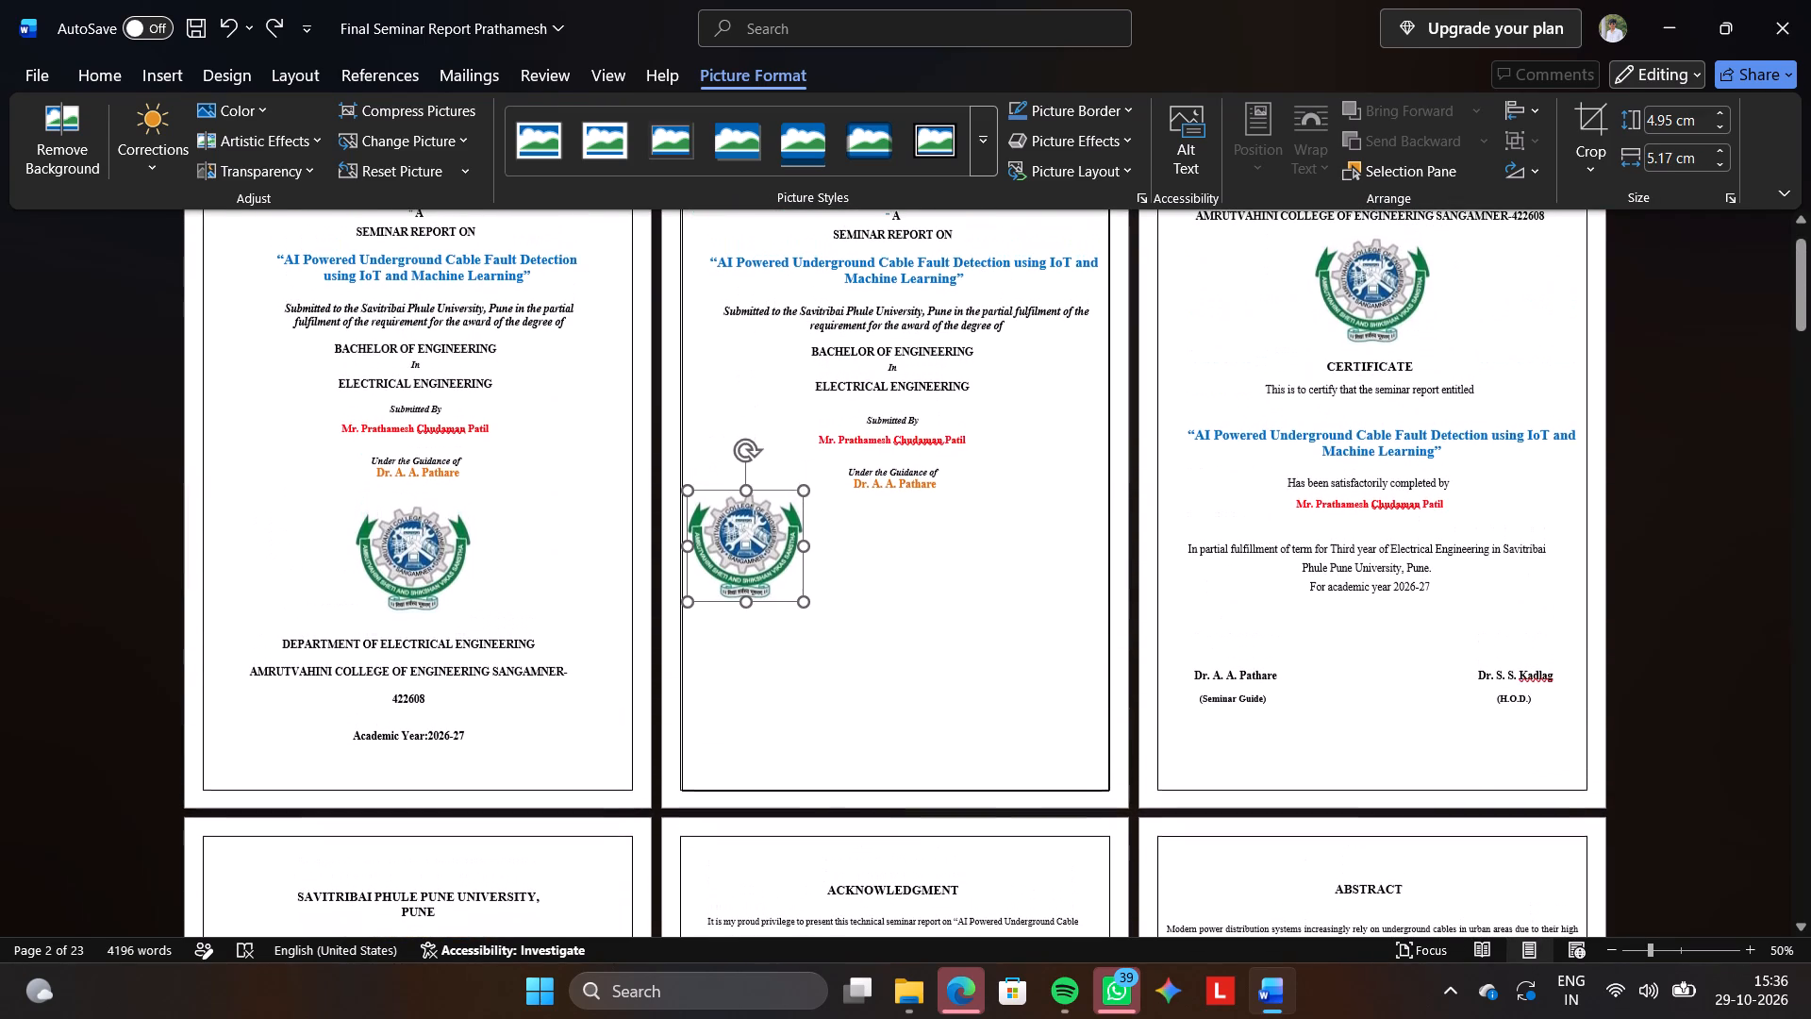
Delete the off-centre college logo from the text box.
left_click(761, 563)
key("BackSpace")
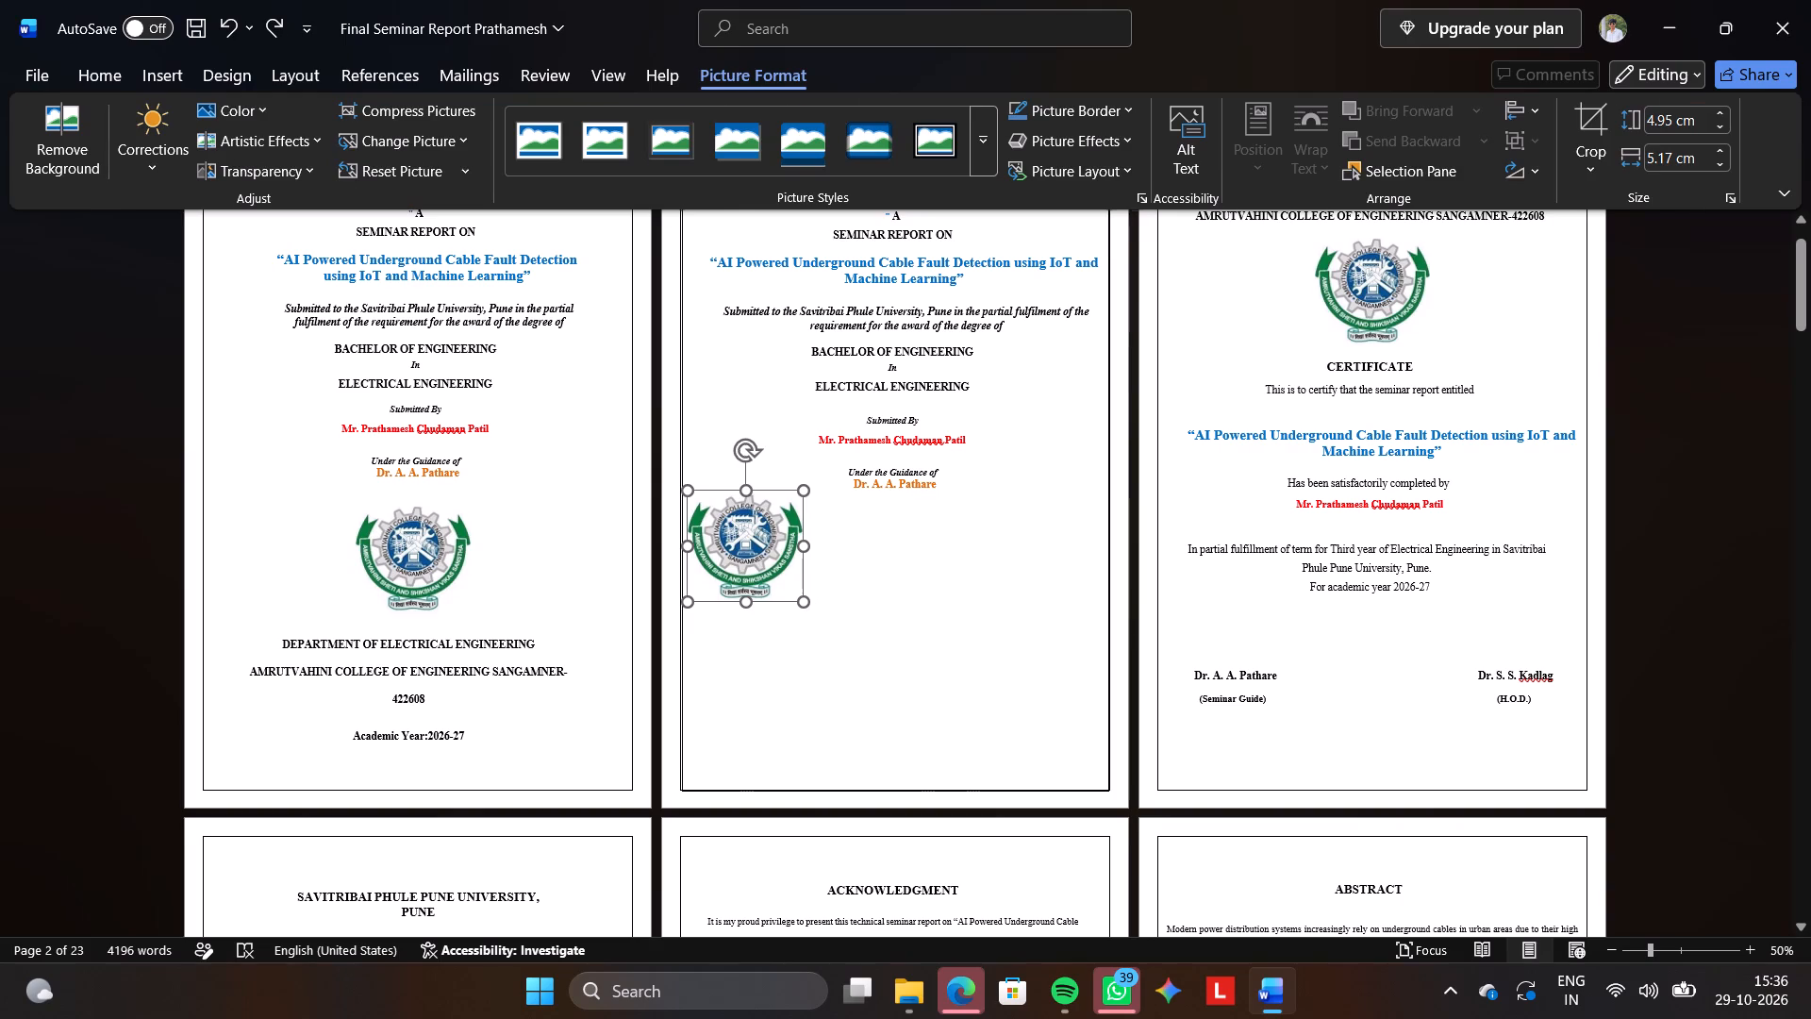
Copy the college logo from the title page and begin indenting the line below the guide's name in the text box with spaces.
left_click(402, 550)
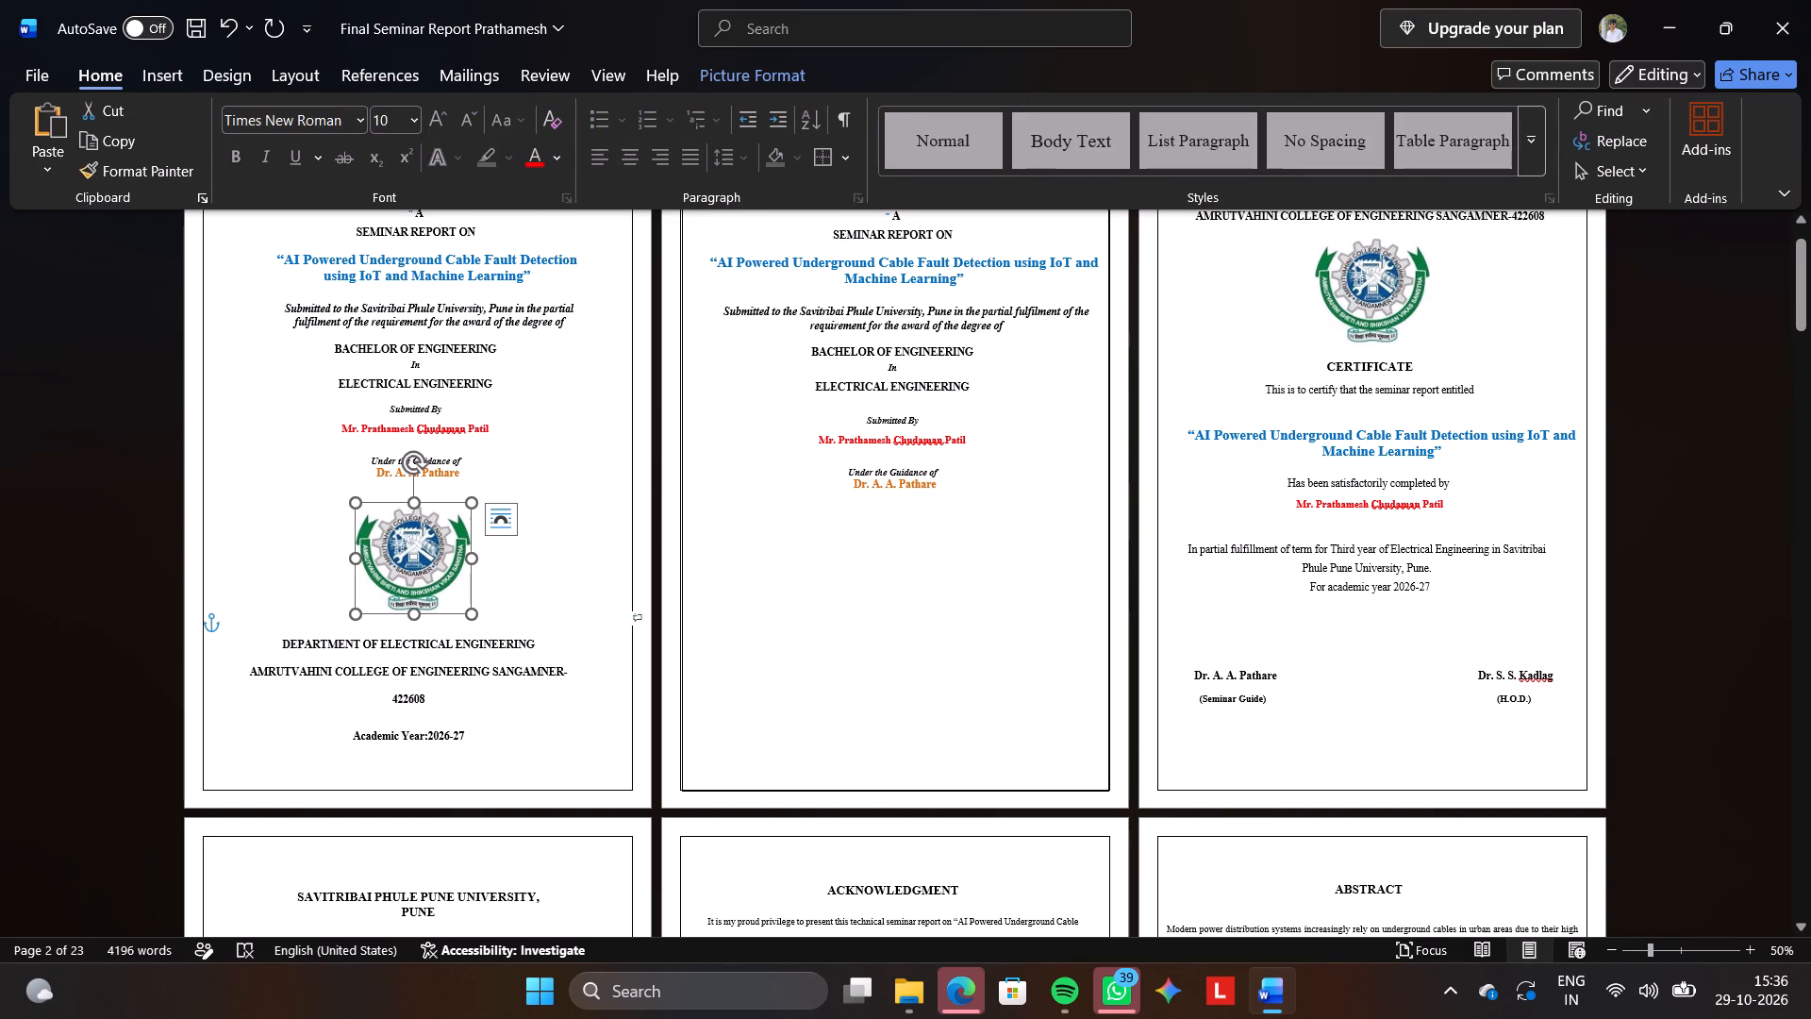
key("ctrl+c")
left_click(905, 535)
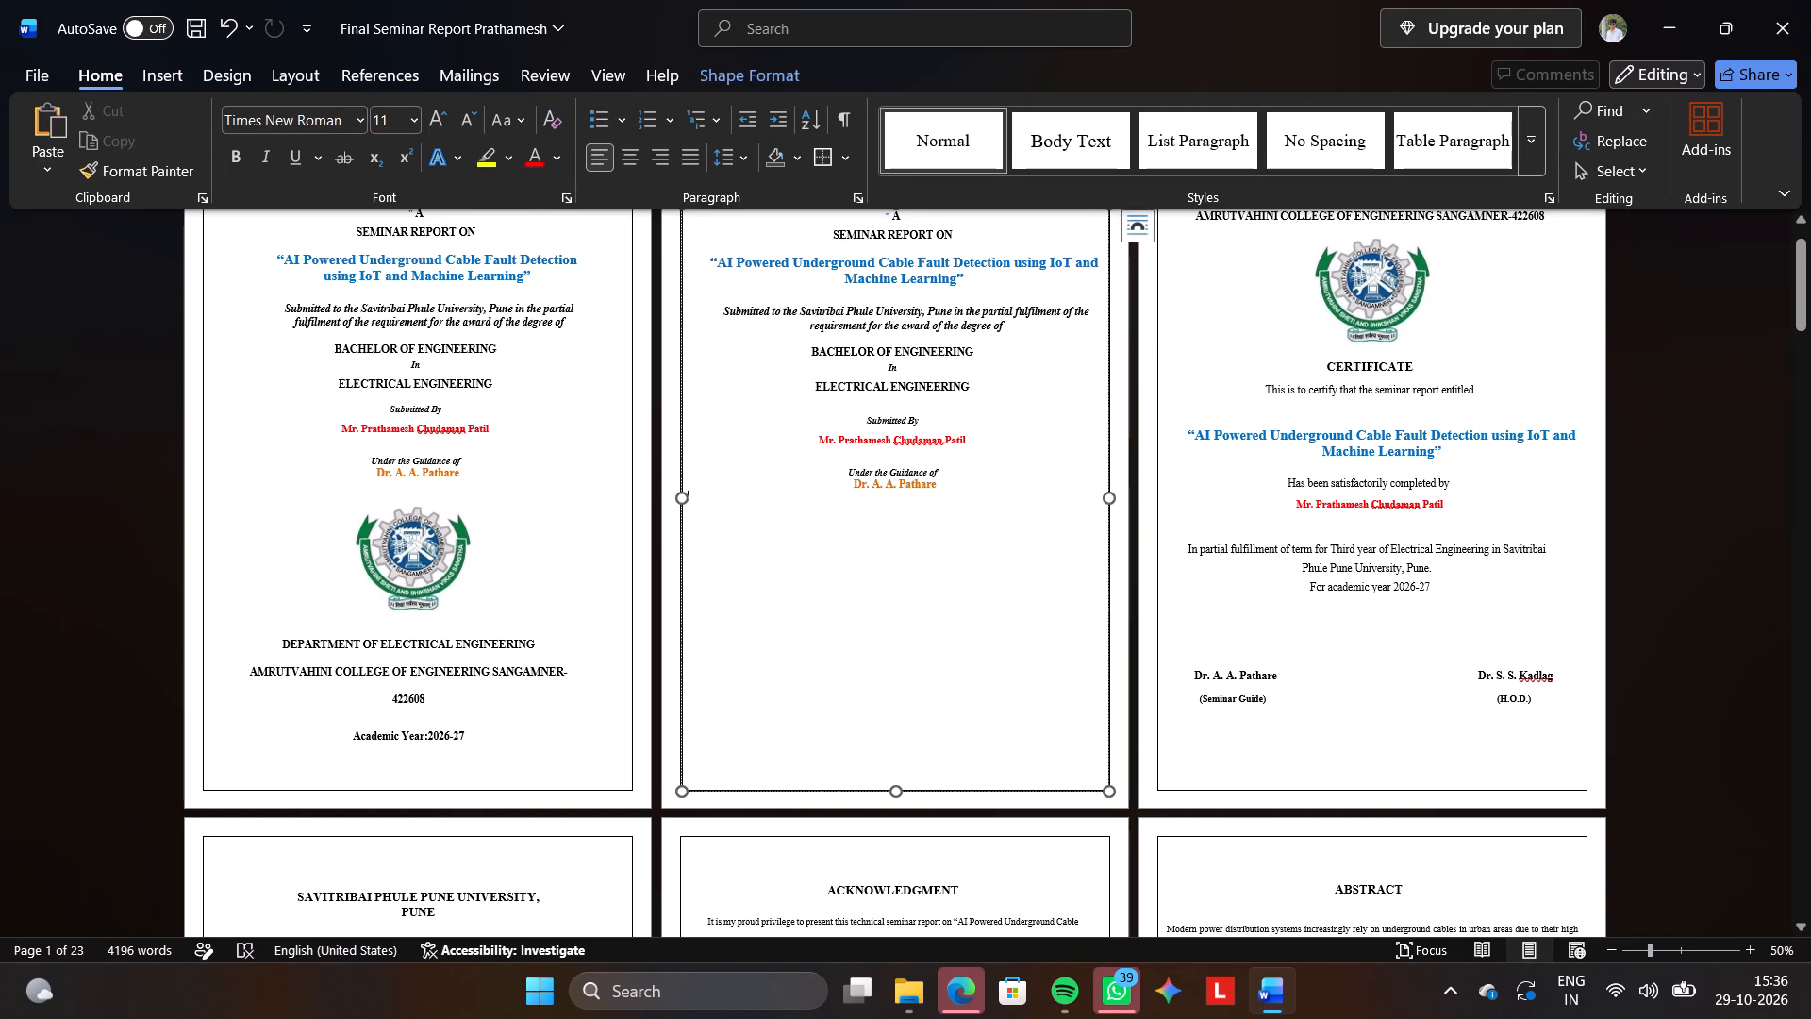
key("space")
key("space")
key("space")
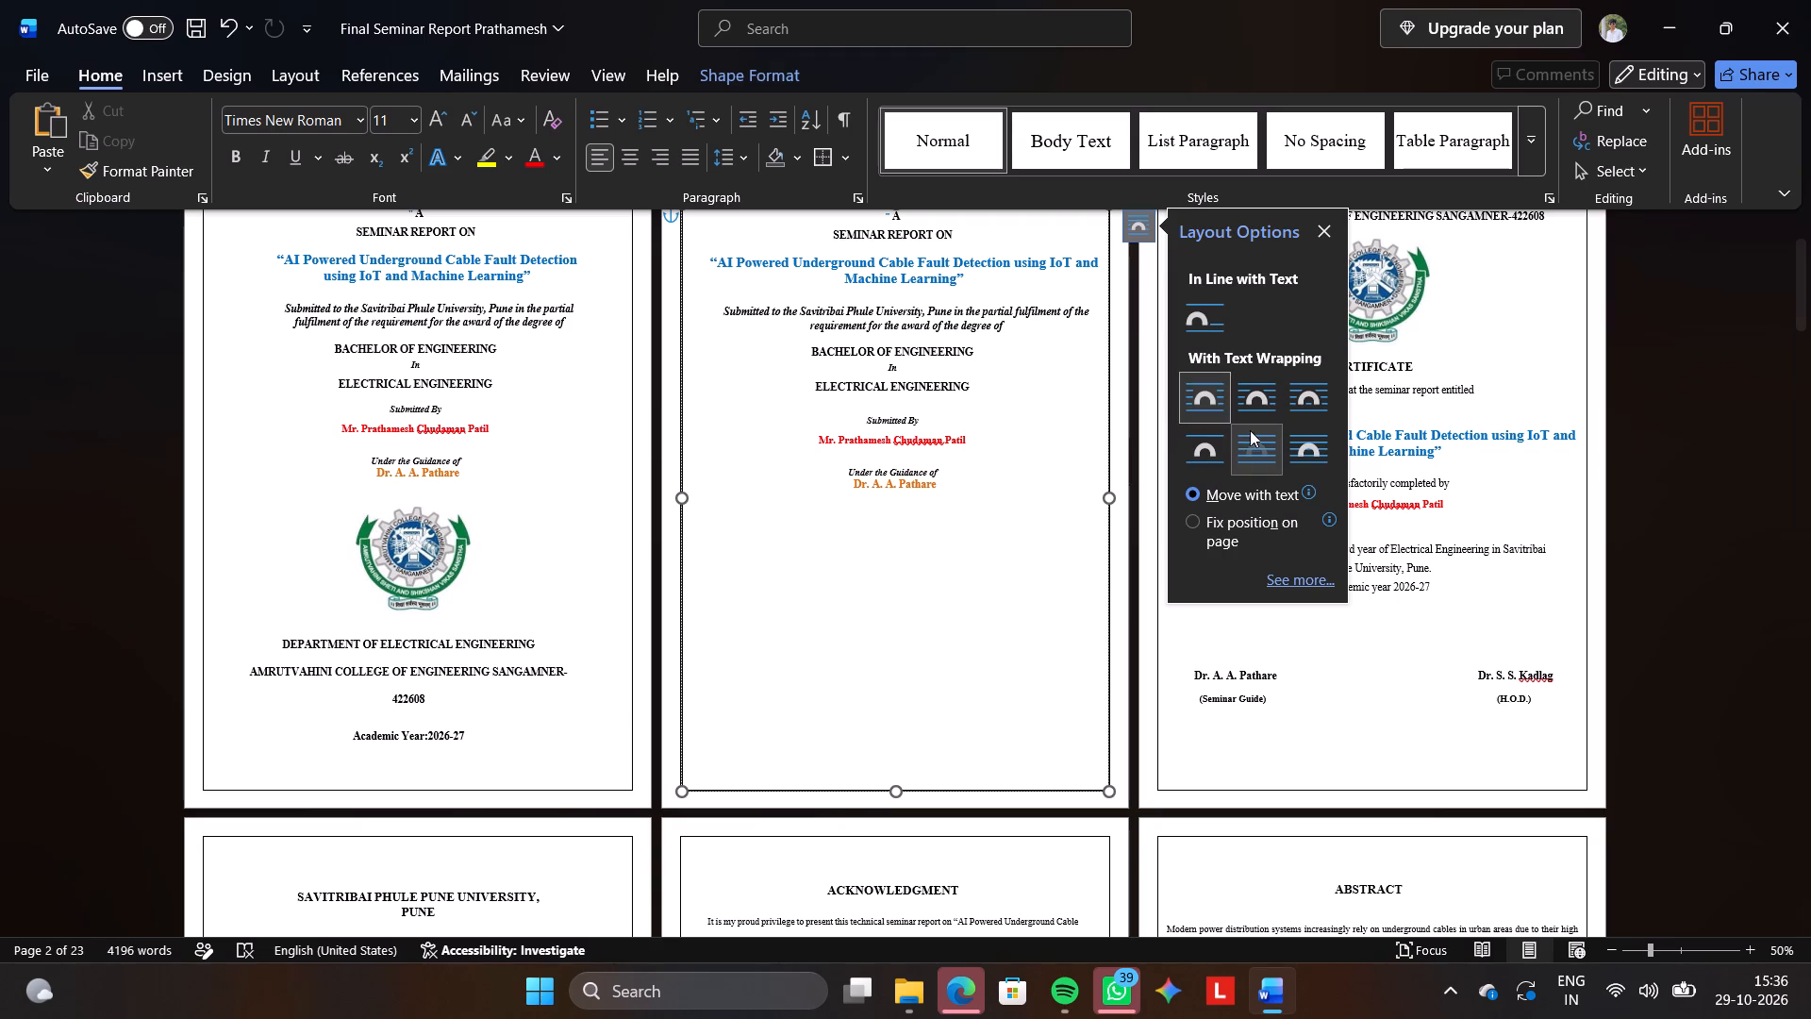
Set the text box's text wrapping to Tight.
left_click(1260, 396)
left_click(1260, 396)
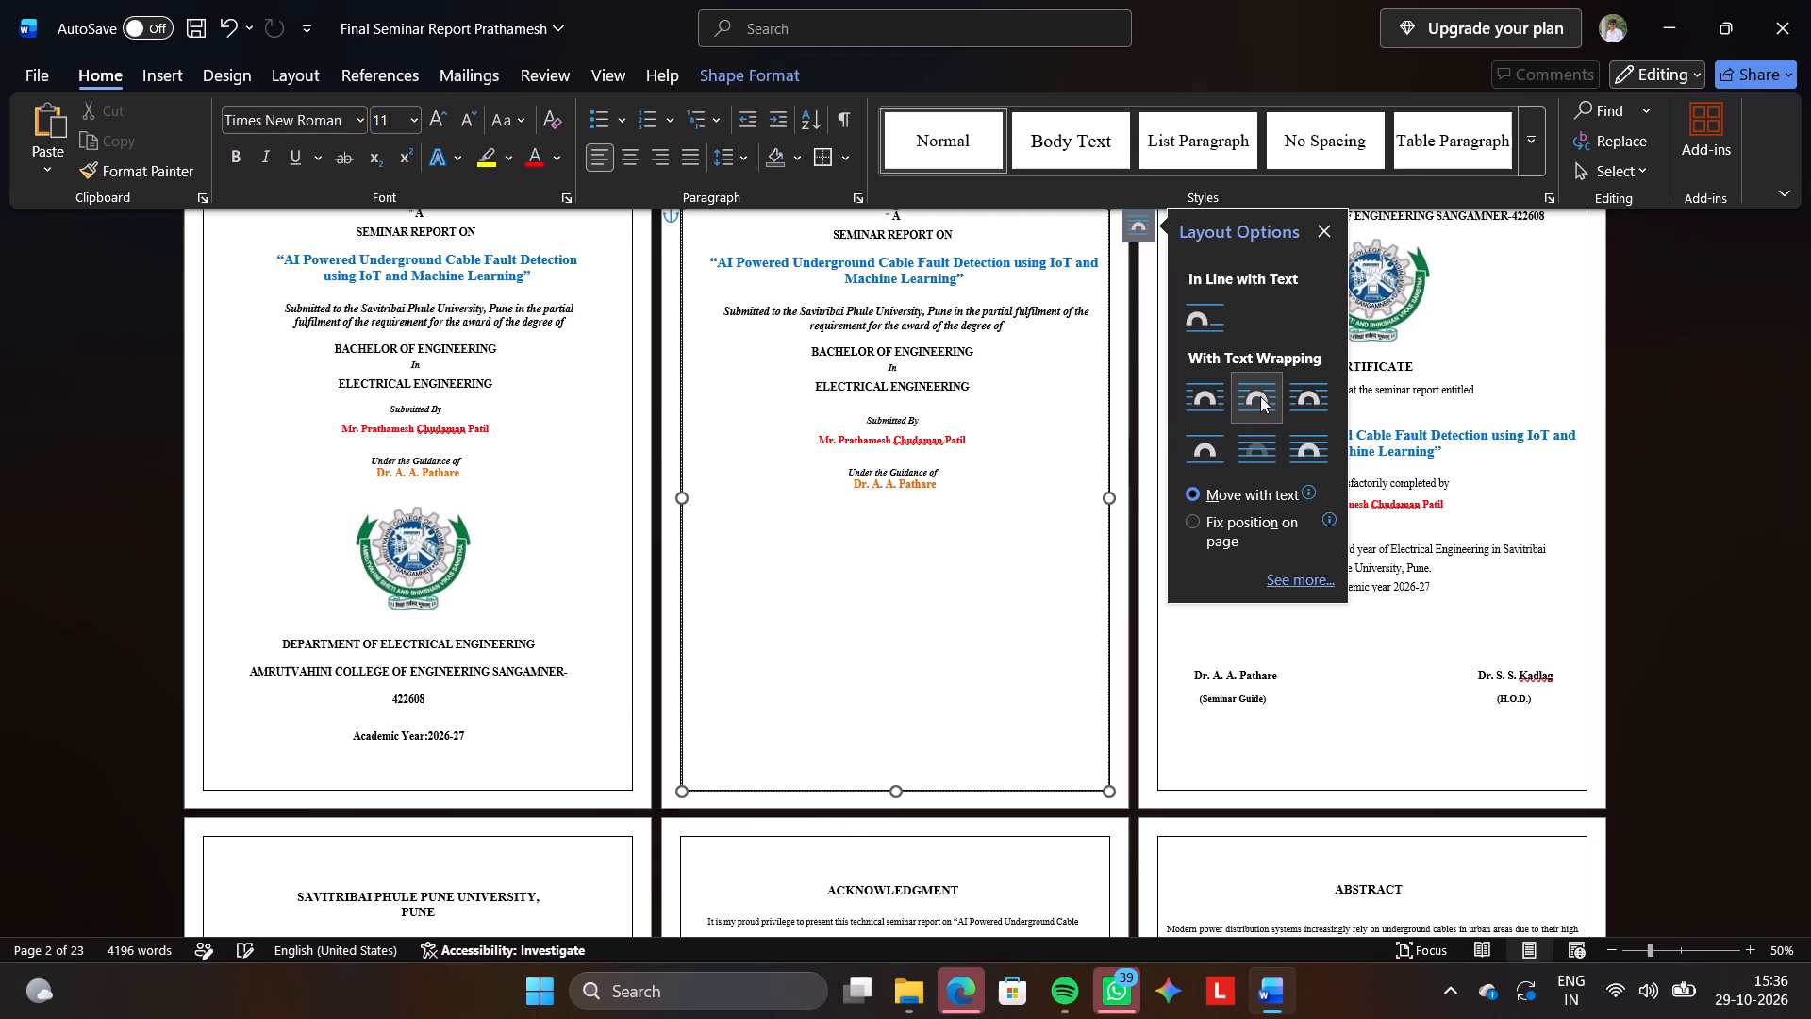
left_click(1058, 517)
left_click(1324, 224)
Indent the line below the guide's name with spaces up to near the text box's centre and paste the college logo there.
key("space")
key("space")
key("space")
key("space")
key("space")
key("space")
key("space")
key("space")
key("space")
key("space")
key("space")
key("space")
key("space")
key("space")
key("space")
key("space")
key("space")
key("space")
key("space")
key("space")
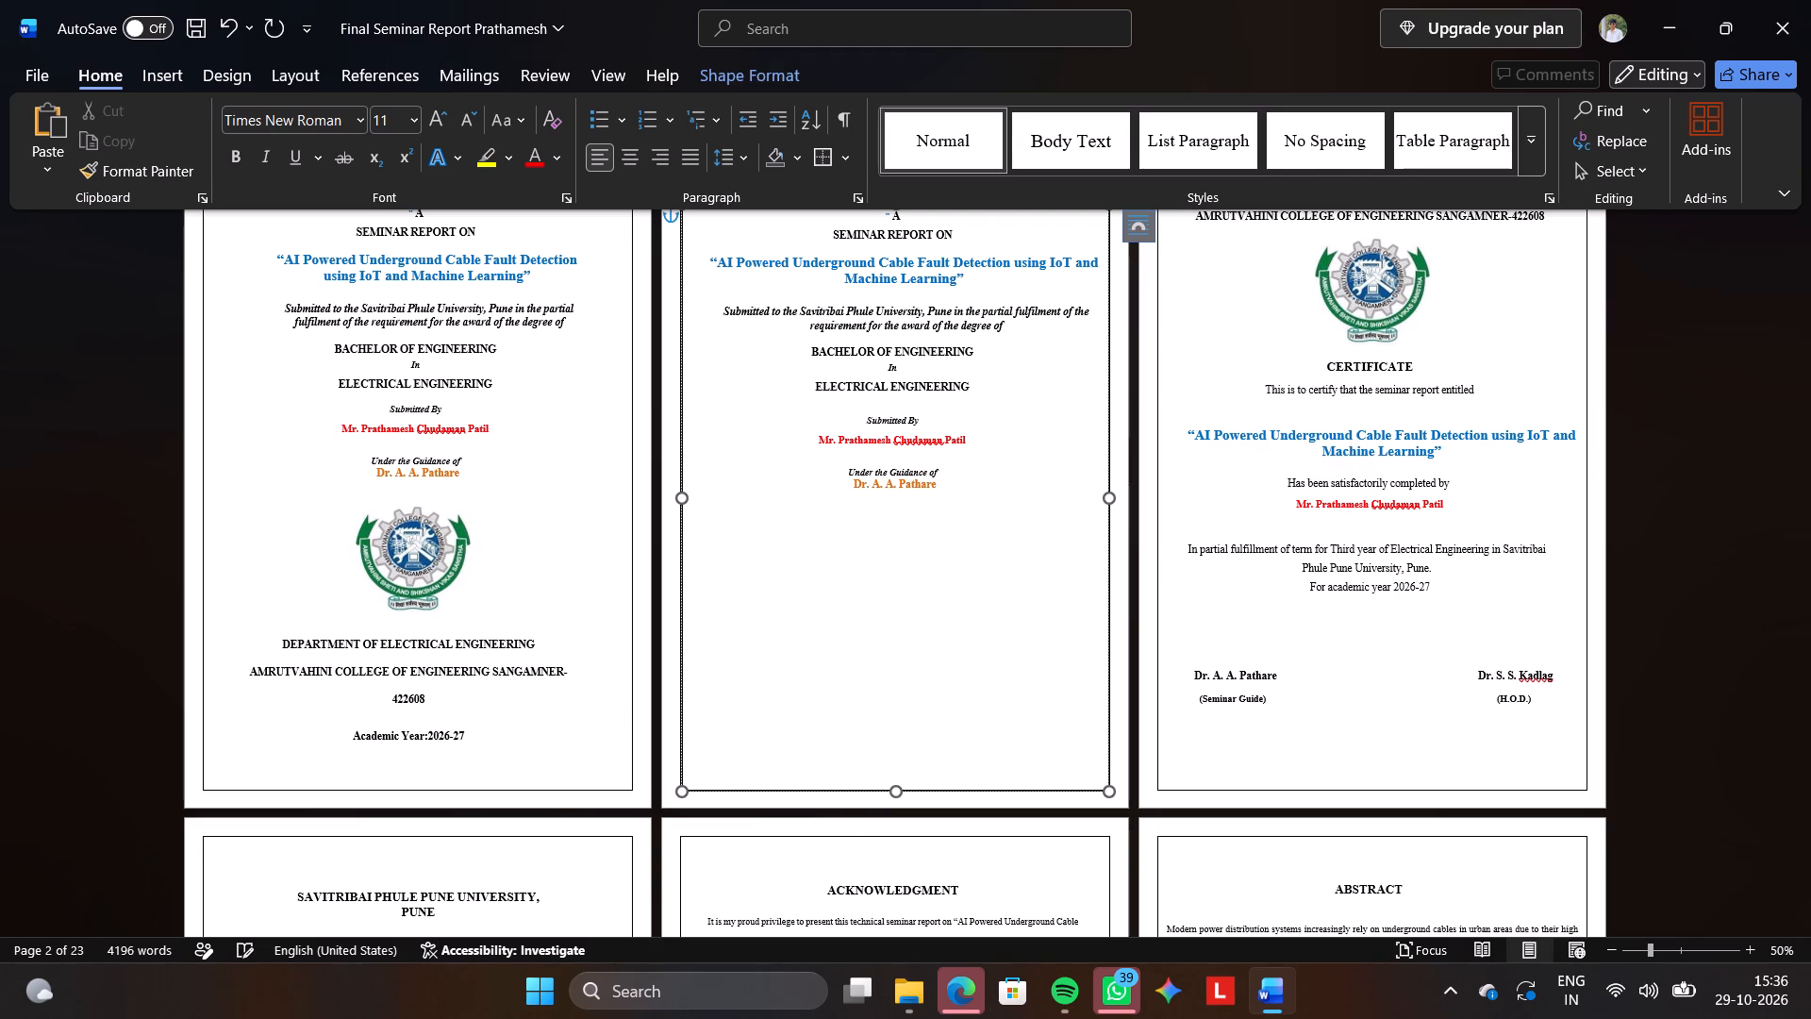
key("space")
key("space")
key("space")
key("space")
key("space")
key("space")
key("space")
key("space")
key("space")
key("space")
key("space")
key("space")
key("space")
key("space")
key("space")
key("space")
key("space")
key("space")
key("ctrl+v")
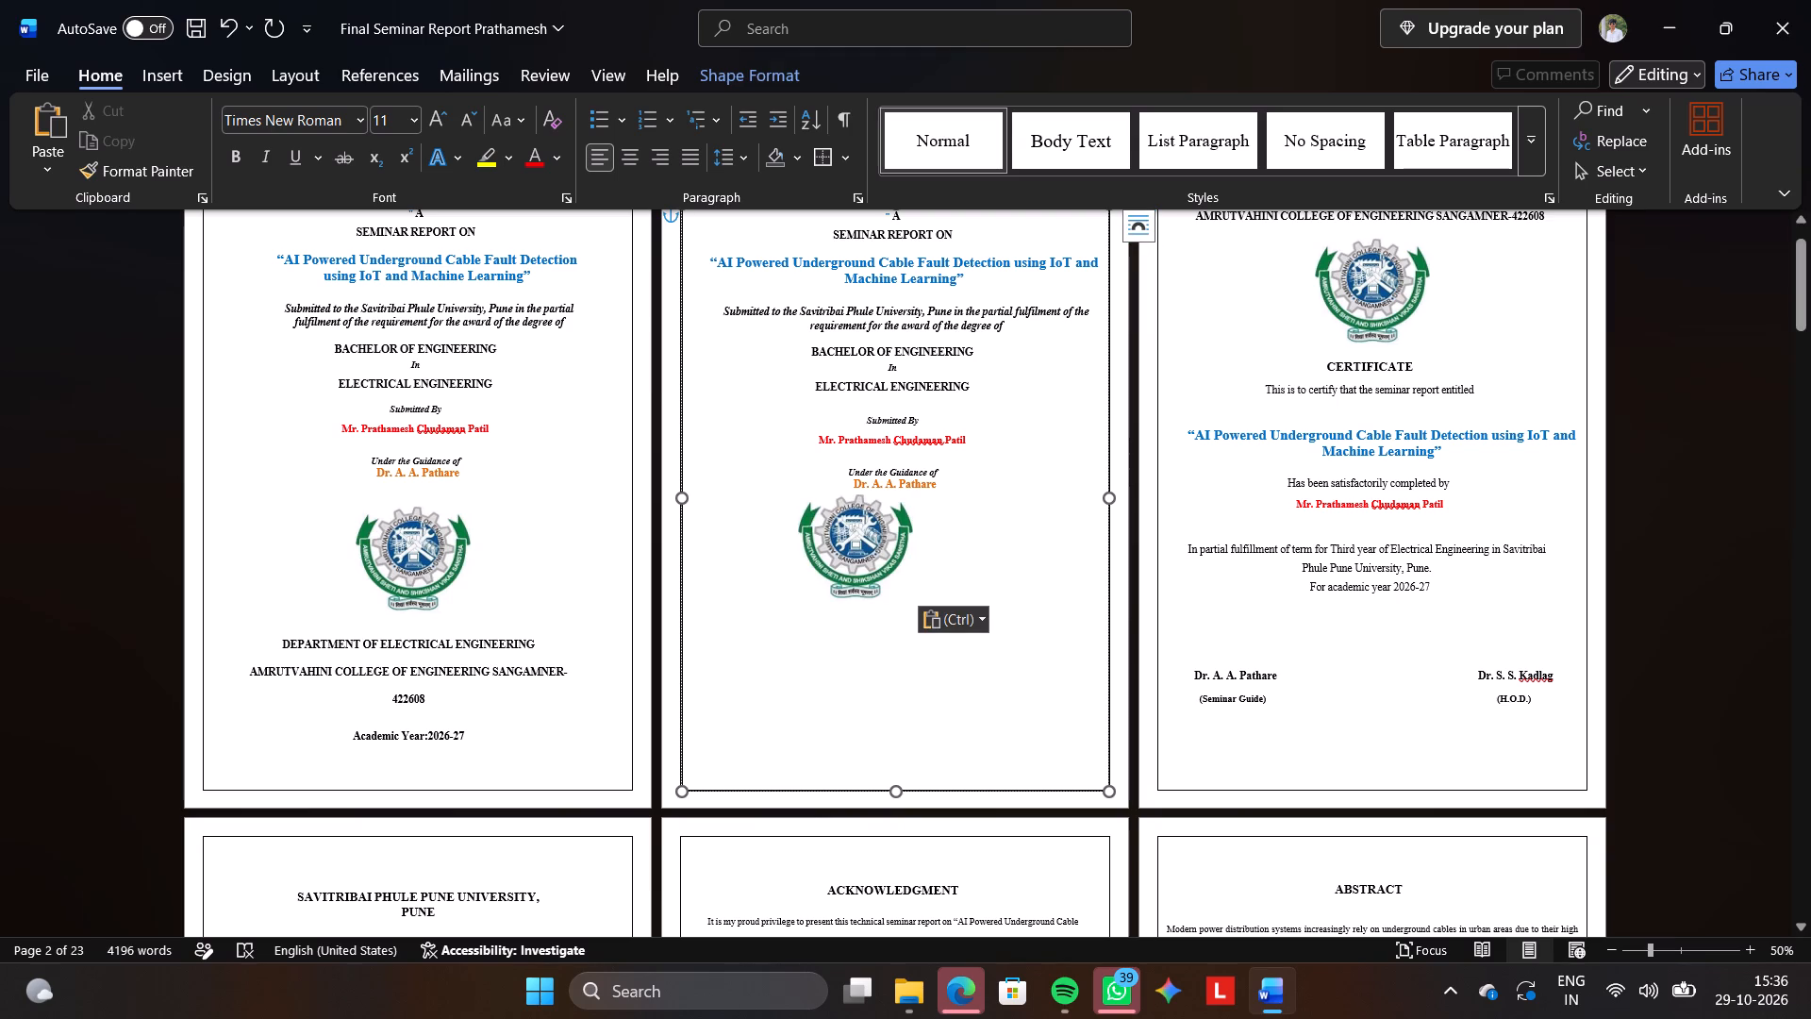
Centre-align the pasted college logo in the text box.
left_click_drag(849, 513, 789, 502)
left_click(789, 502)
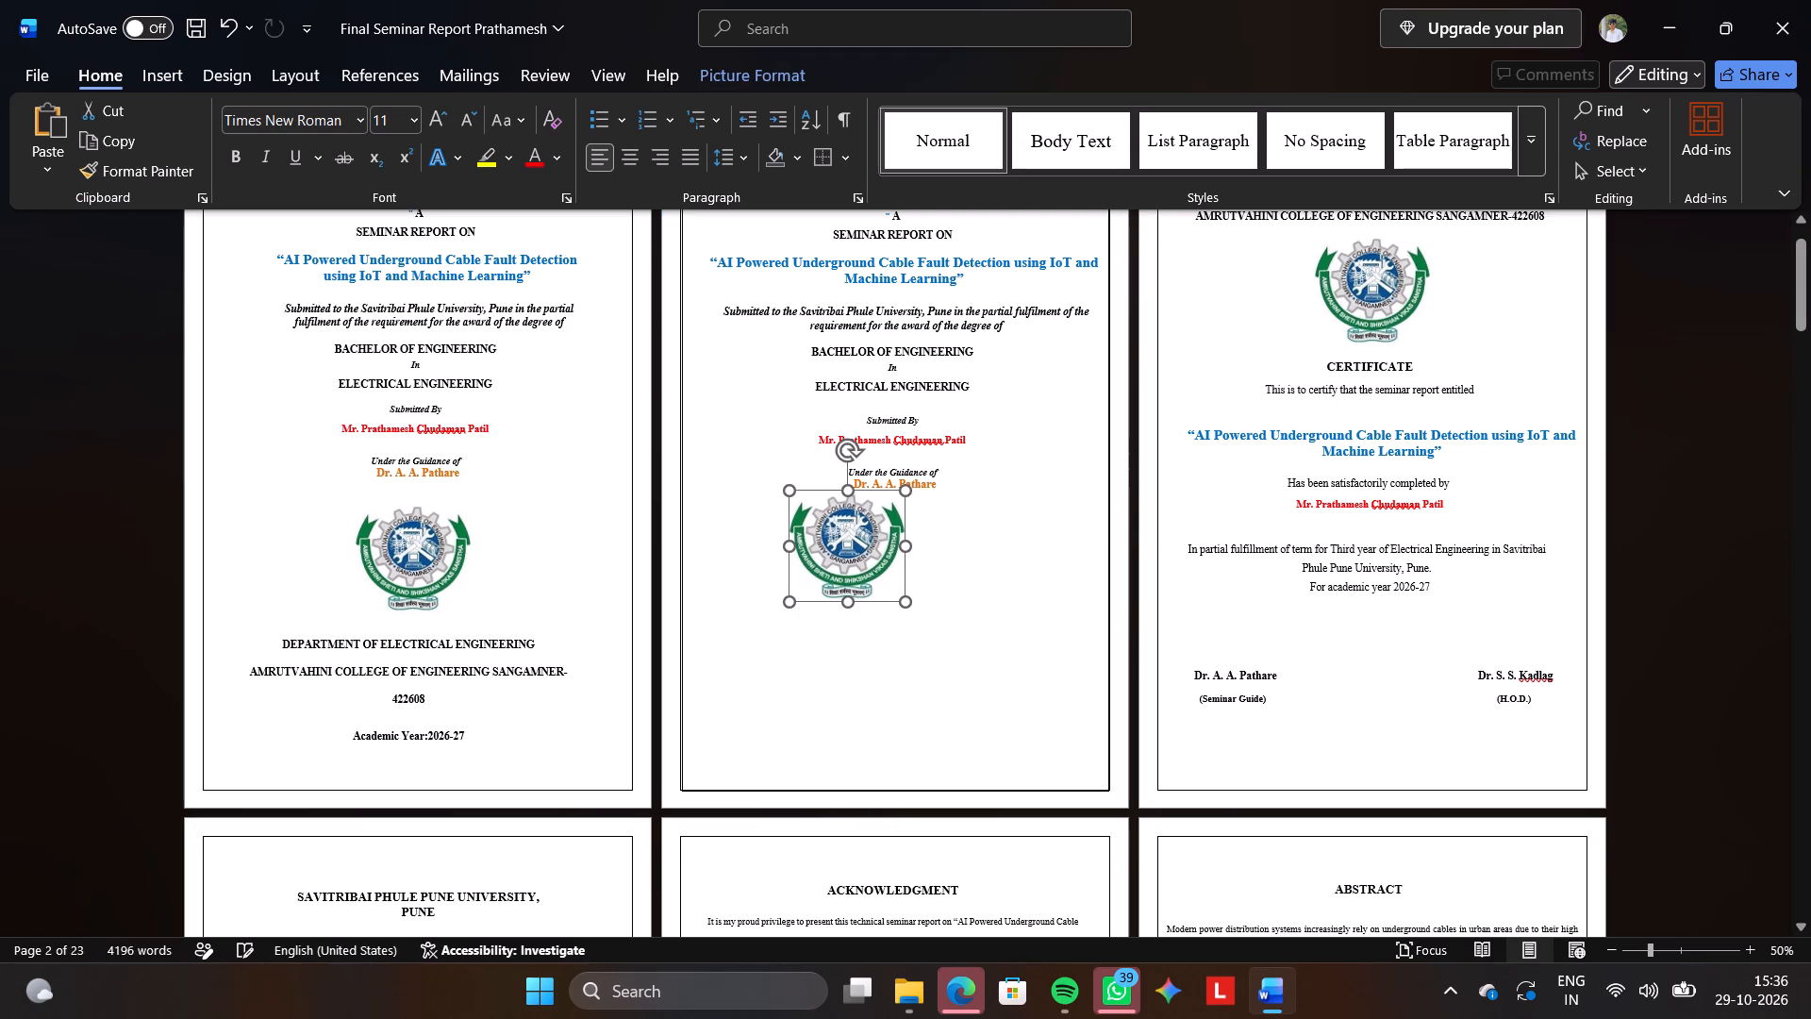
left_click(758, 500)
left_click(832, 524)
left_click(633, 153)
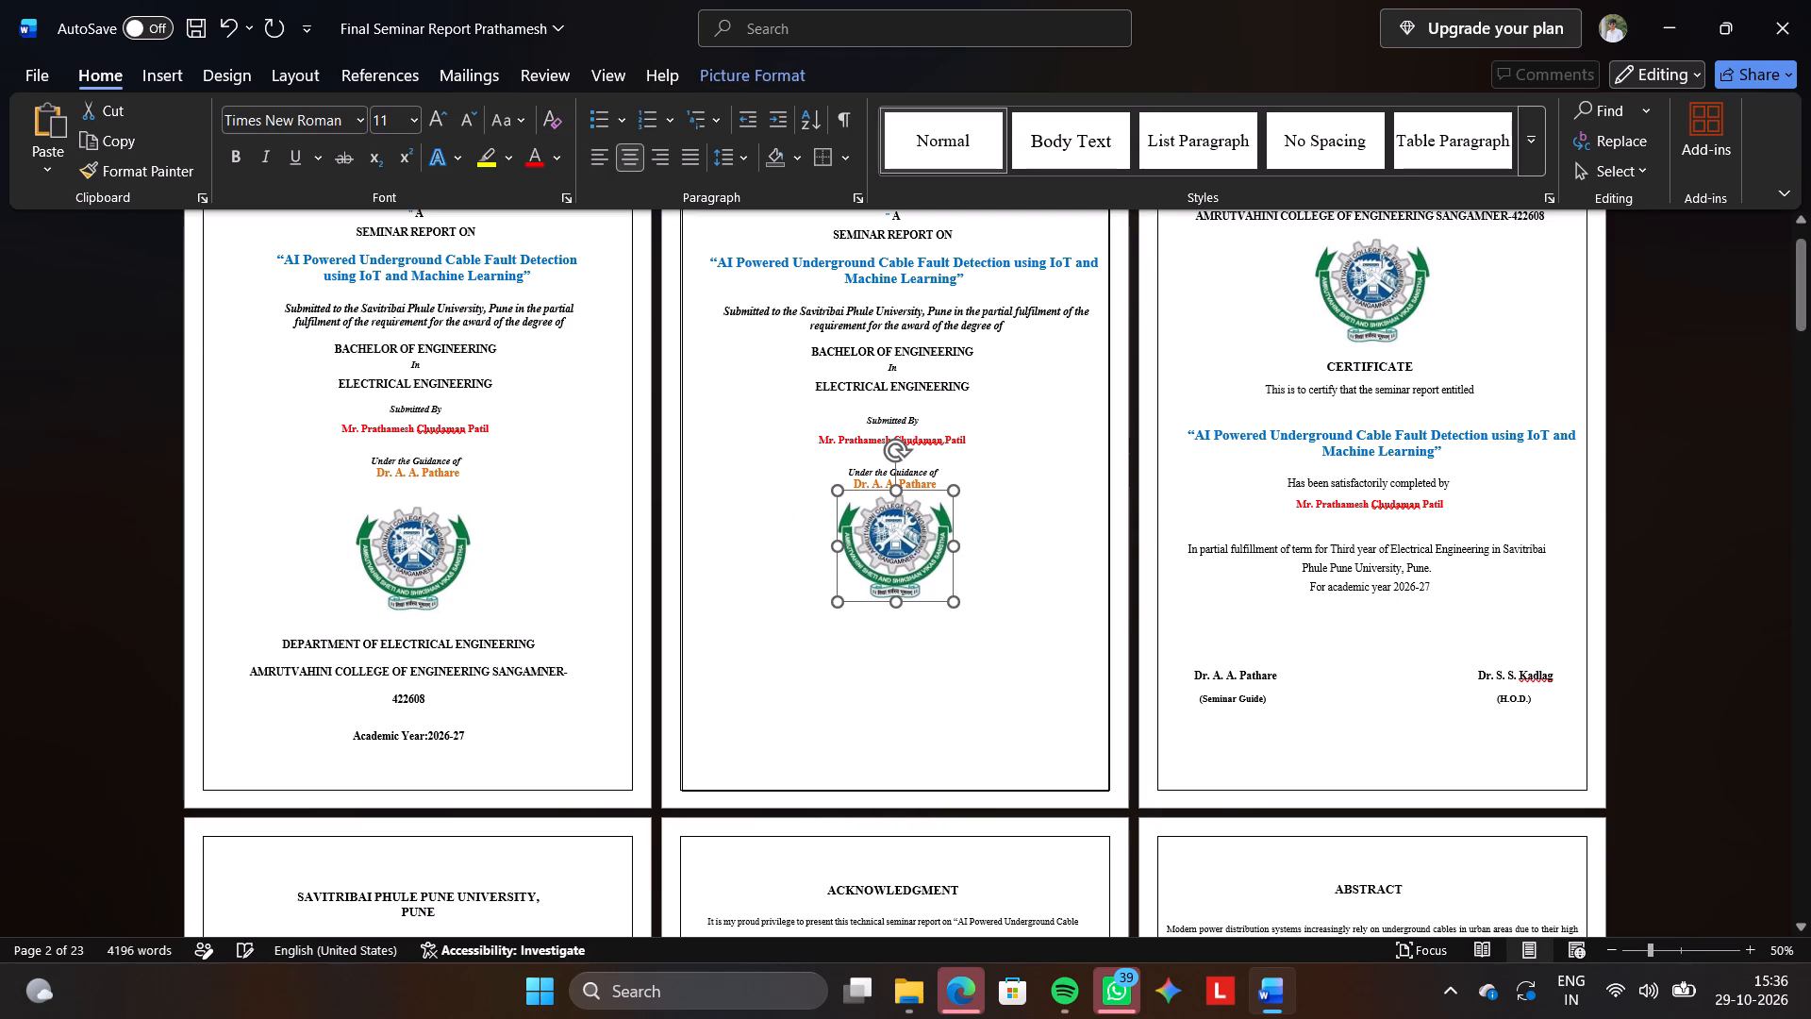
Copy the department, college and "Academic Year:2026-27" lines from the bottom of the title page.
left_click_drag(271, 634, 481, 800)
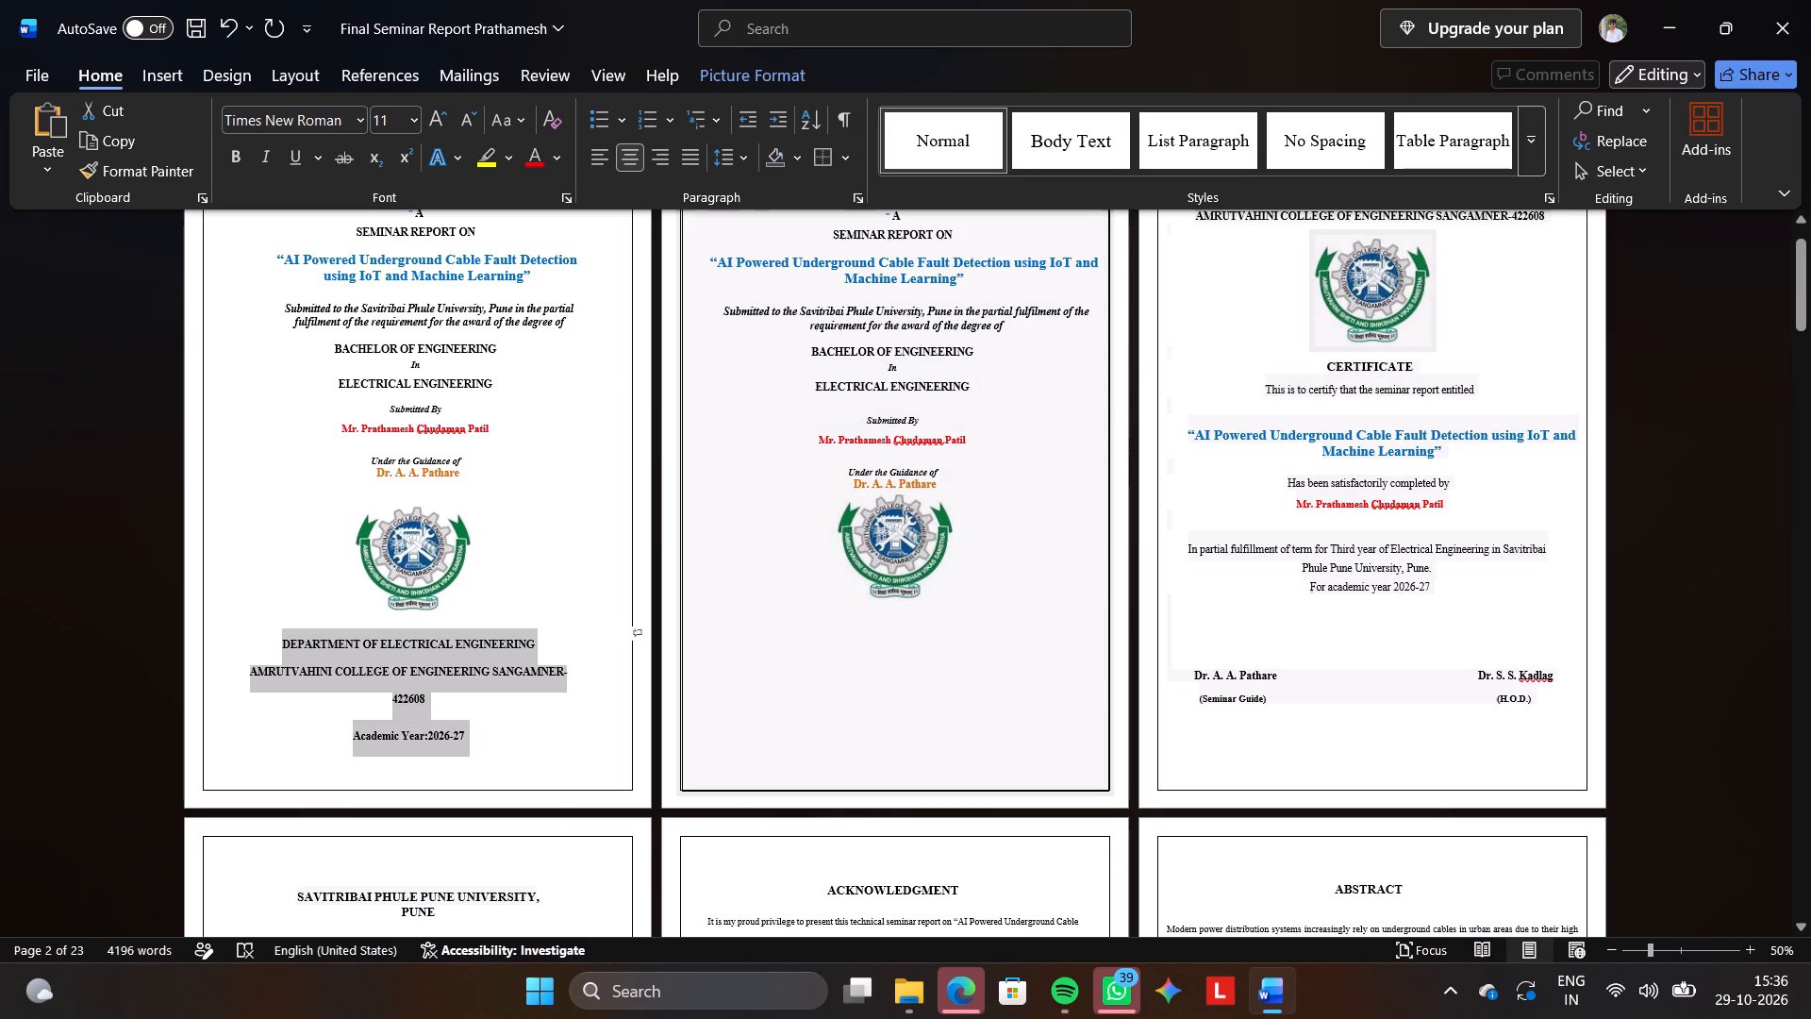
left_click_drag(481, 800, 481, 783)
key("ctrl+c")
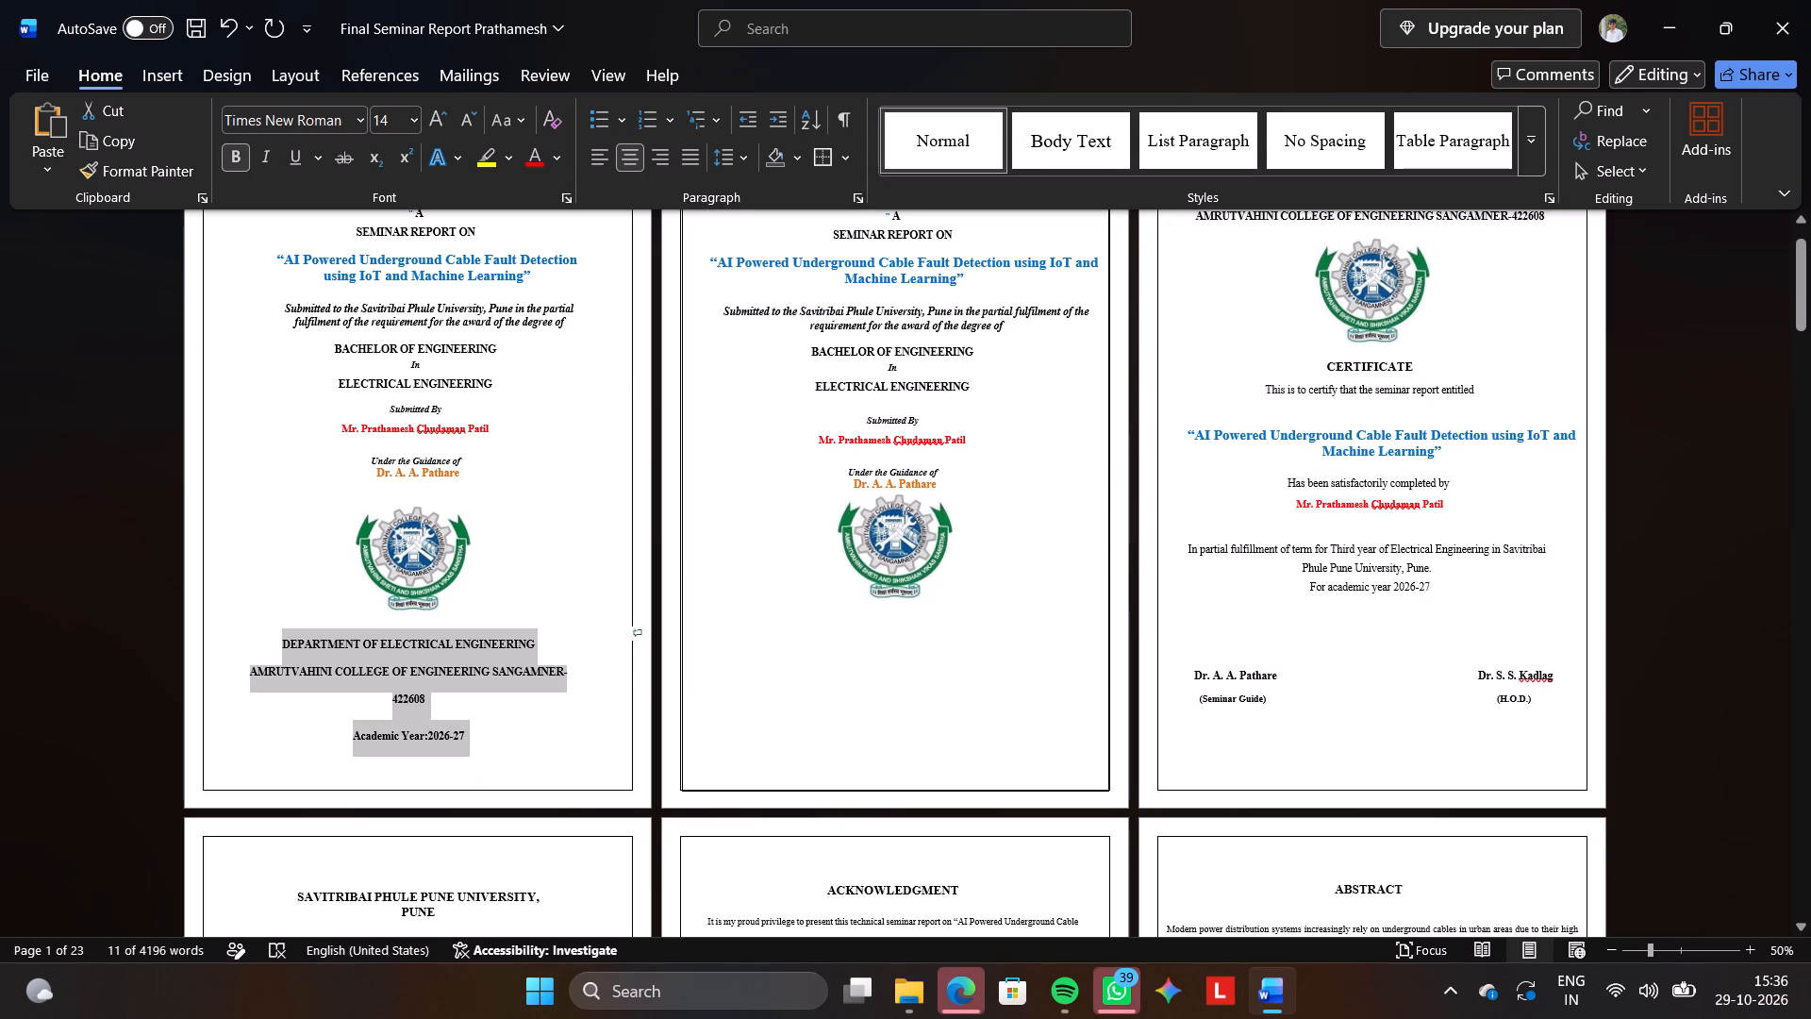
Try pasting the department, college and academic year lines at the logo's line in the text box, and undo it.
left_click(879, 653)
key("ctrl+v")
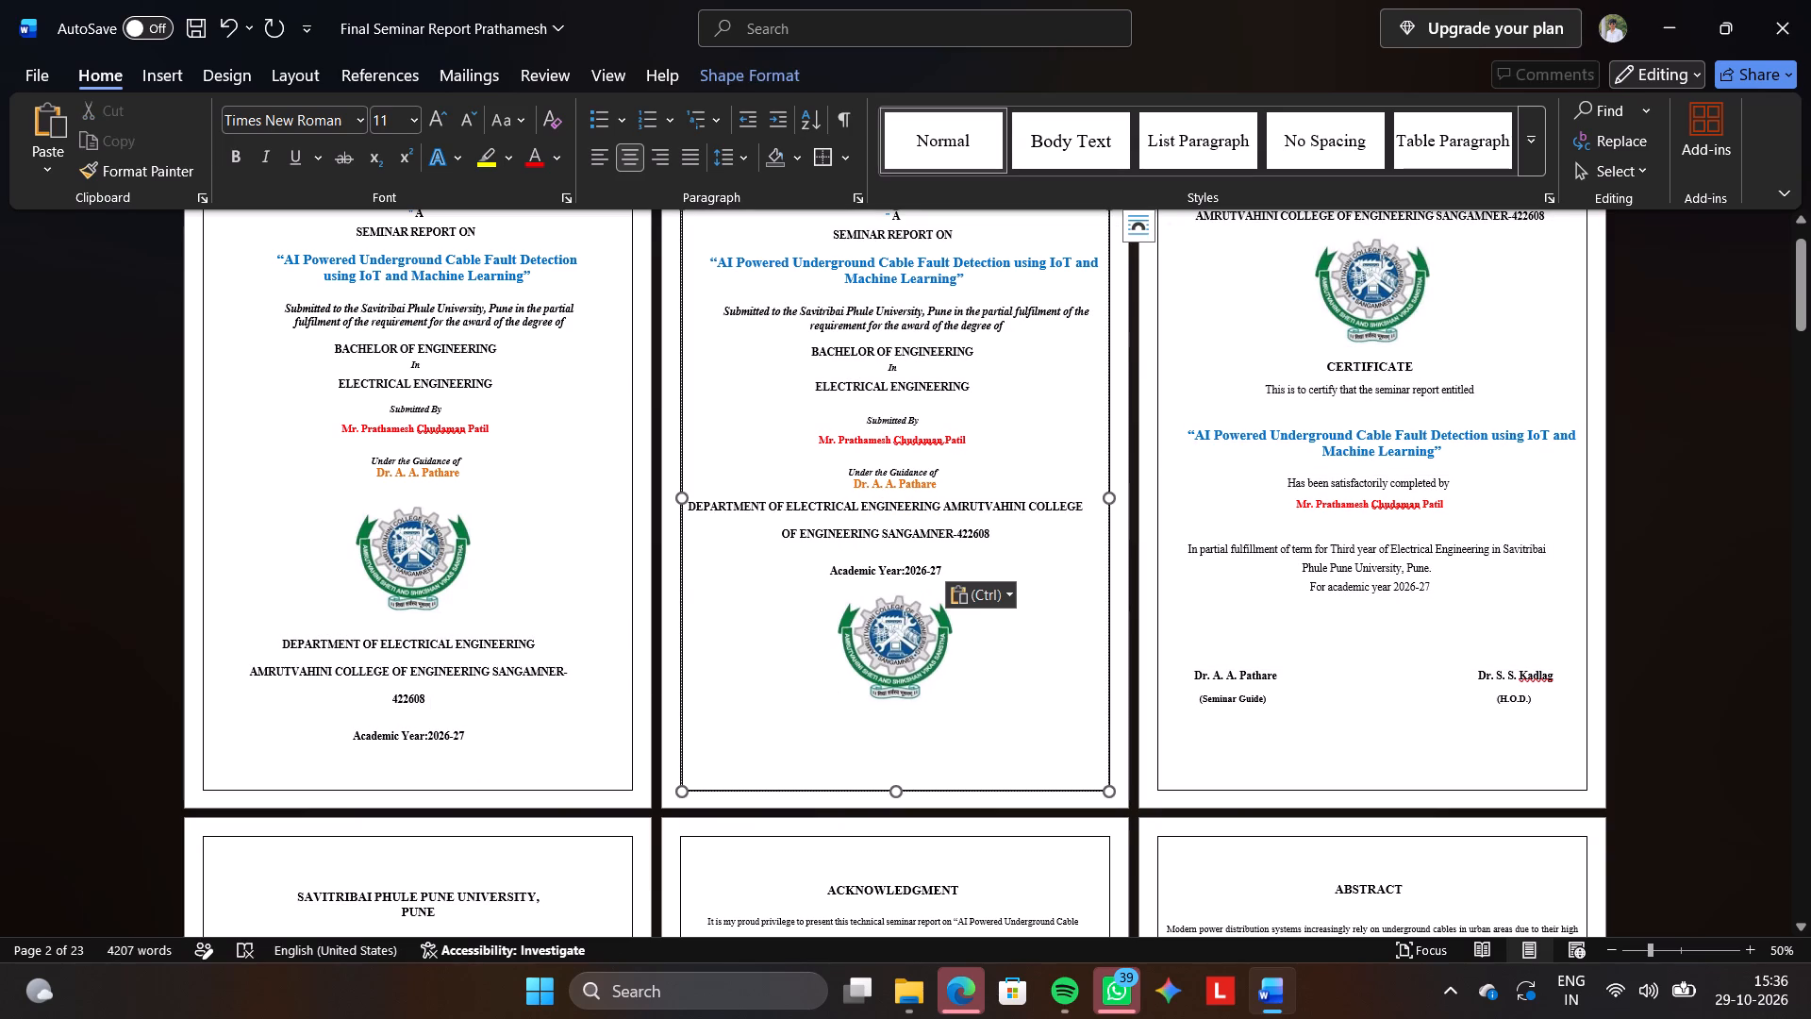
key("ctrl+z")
Paste the department, college and academic year lines below the logo in the text box, with an extra blank line separating them from it.
left_click(968, 616)
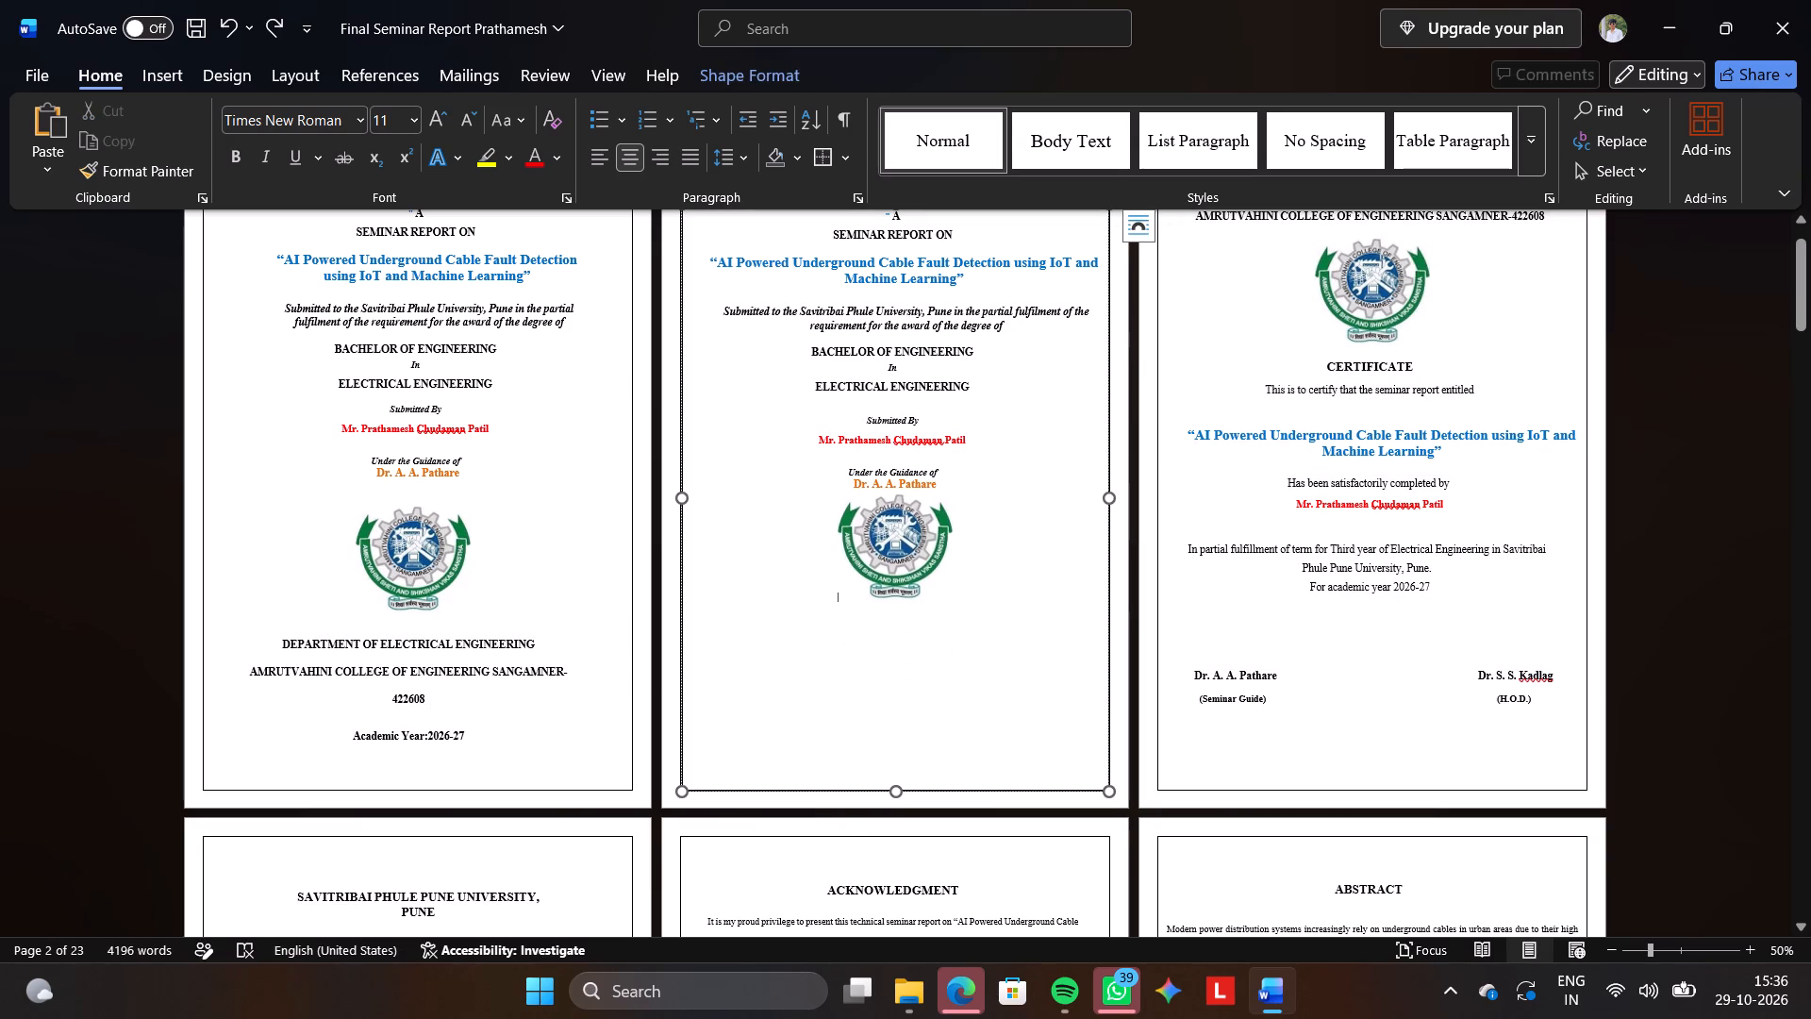
key("Return")
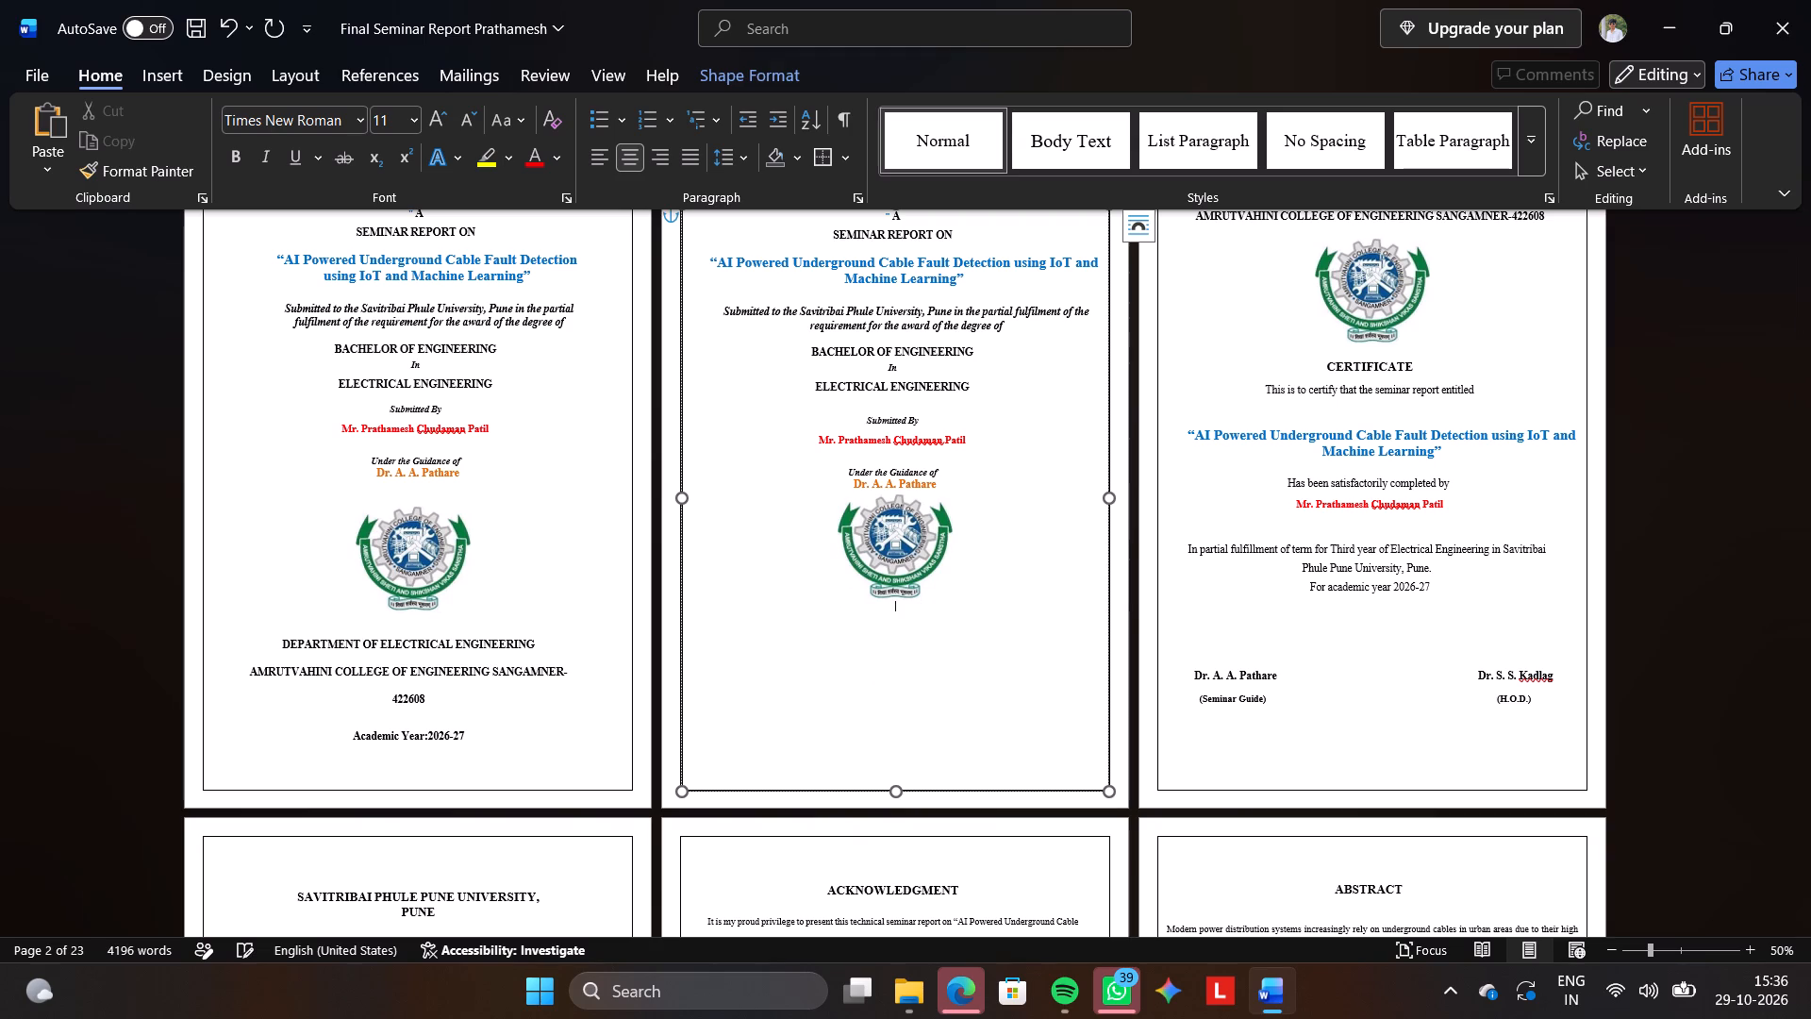
key("ctrl+v")
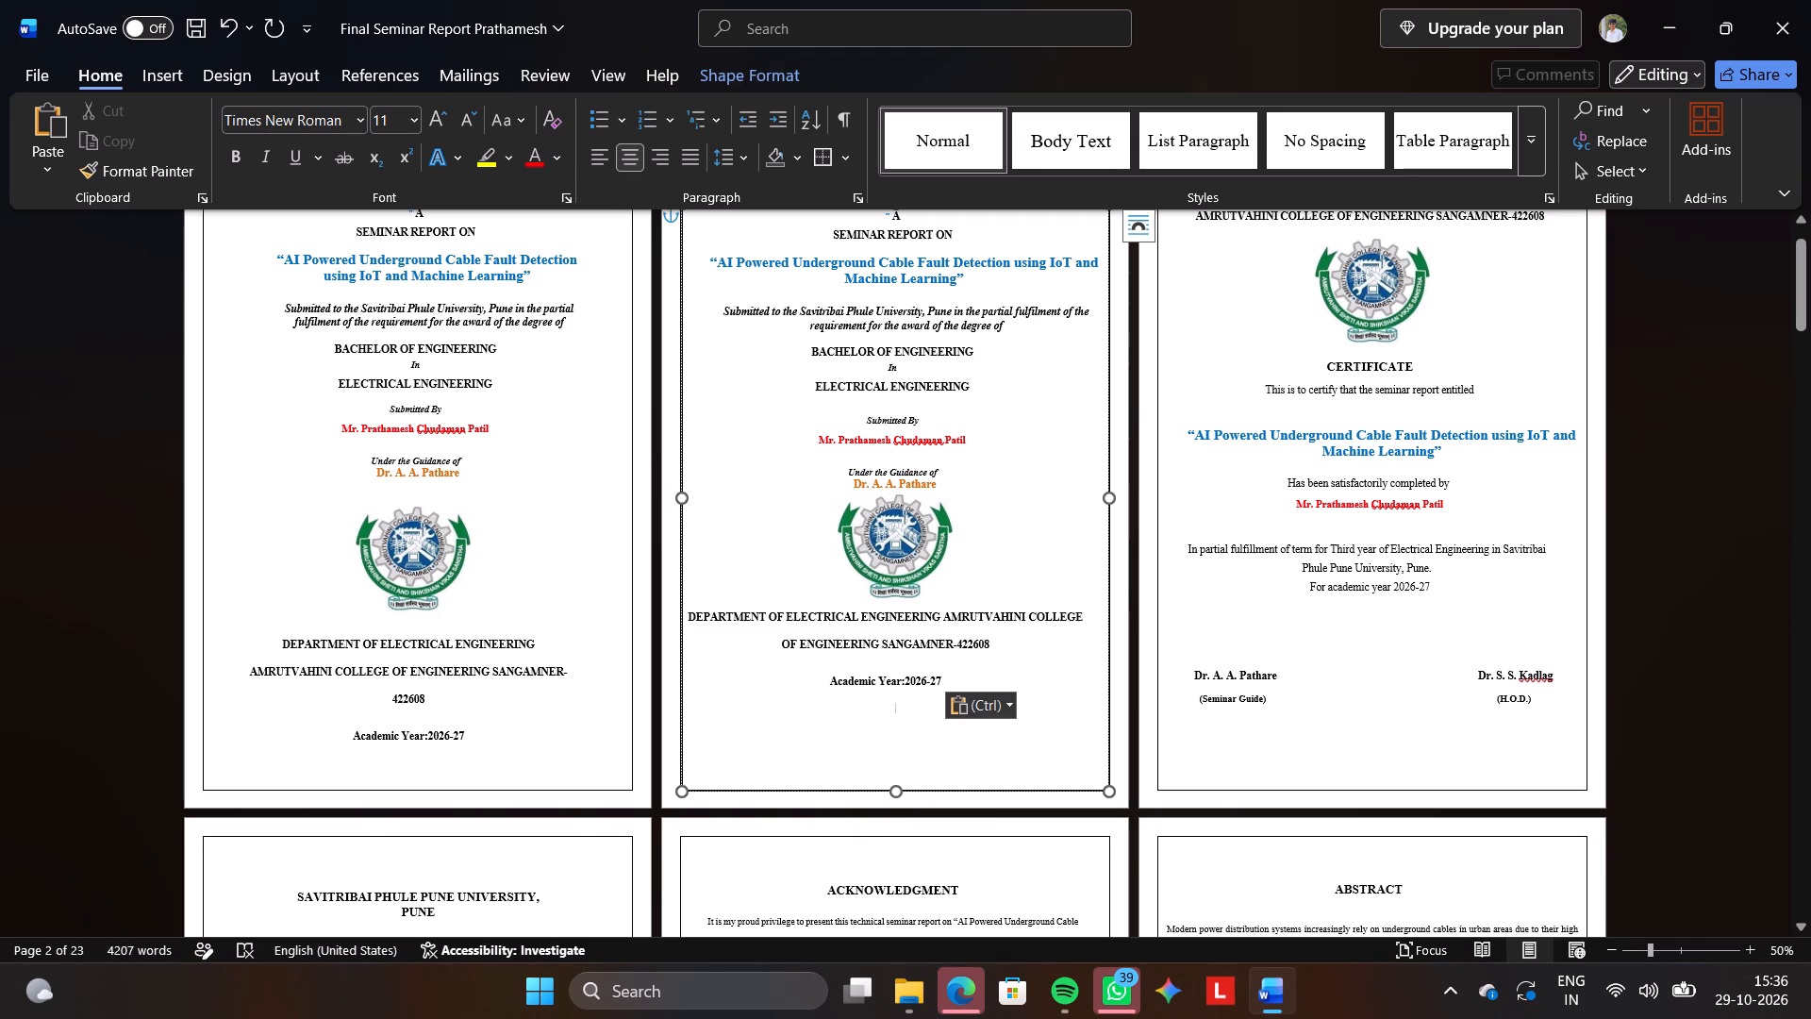
left_click(964, 593)
key("Return")
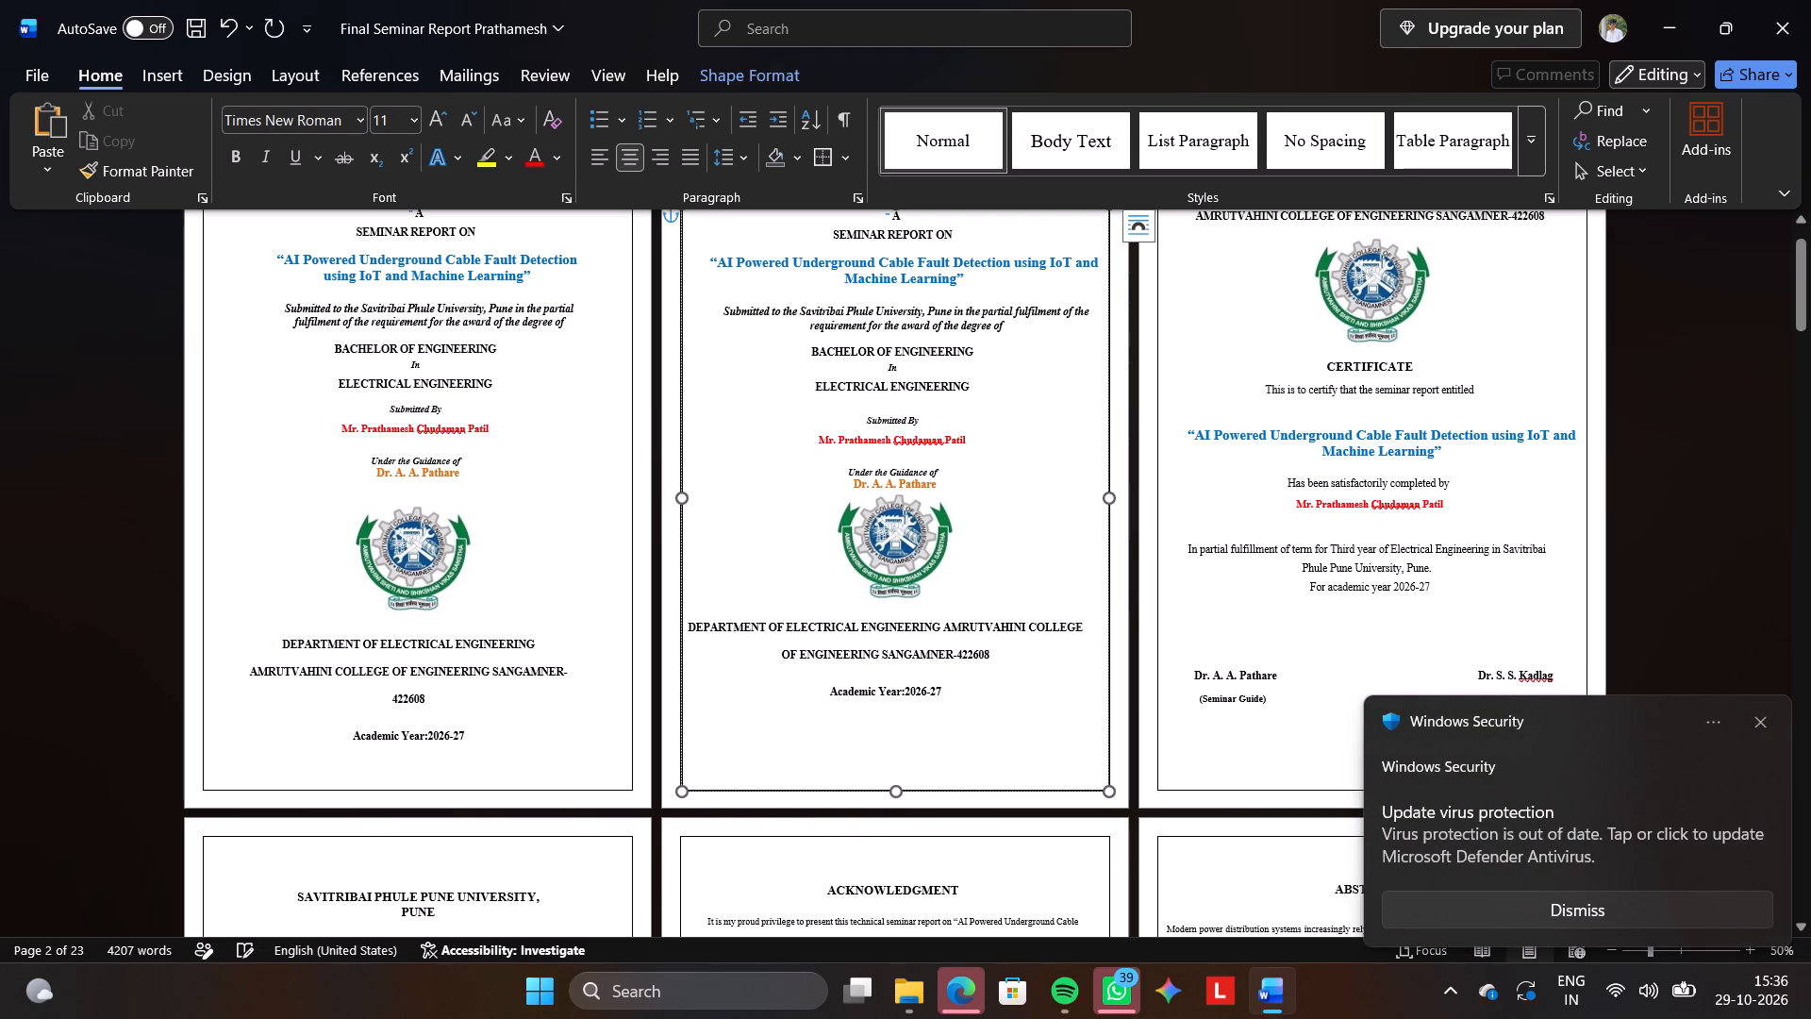
Apply centre alignment to the department, college and academic year lines in the text box.
left_click_drag(693, 618, 1012, 683)
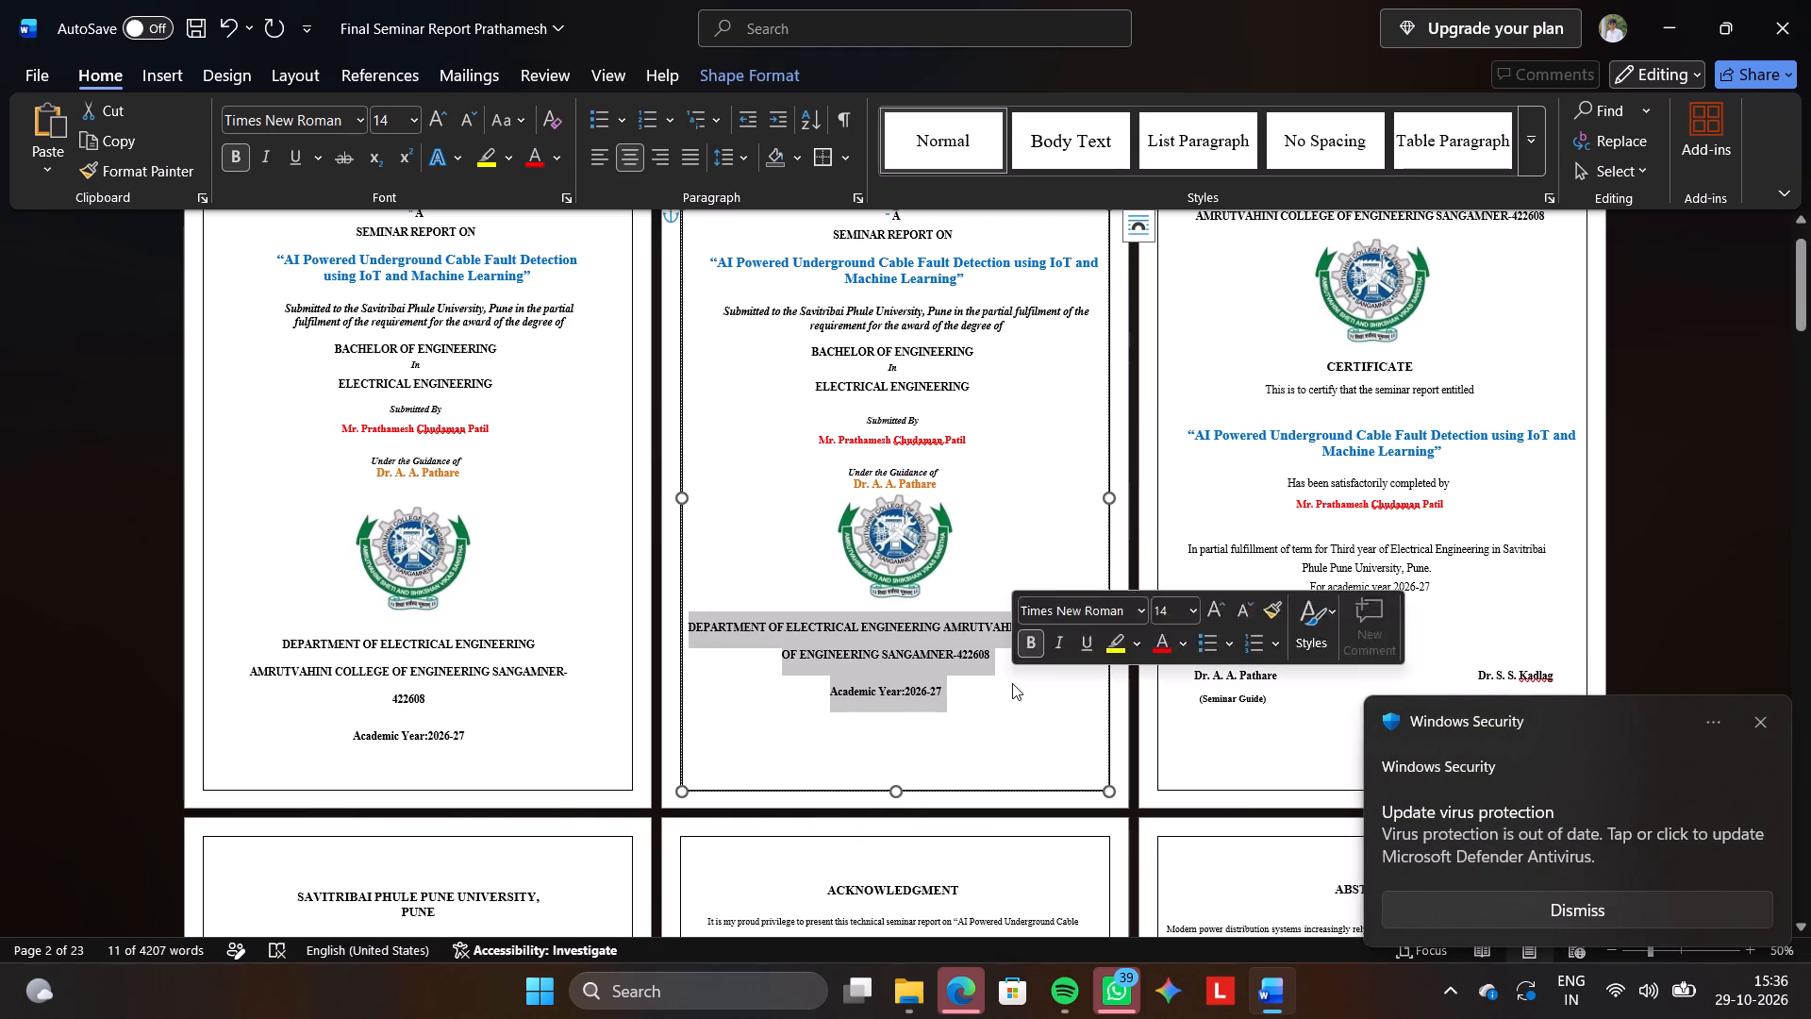
scroll(590, 124, "up", 1, "ctrl")
double_click(628, 158)
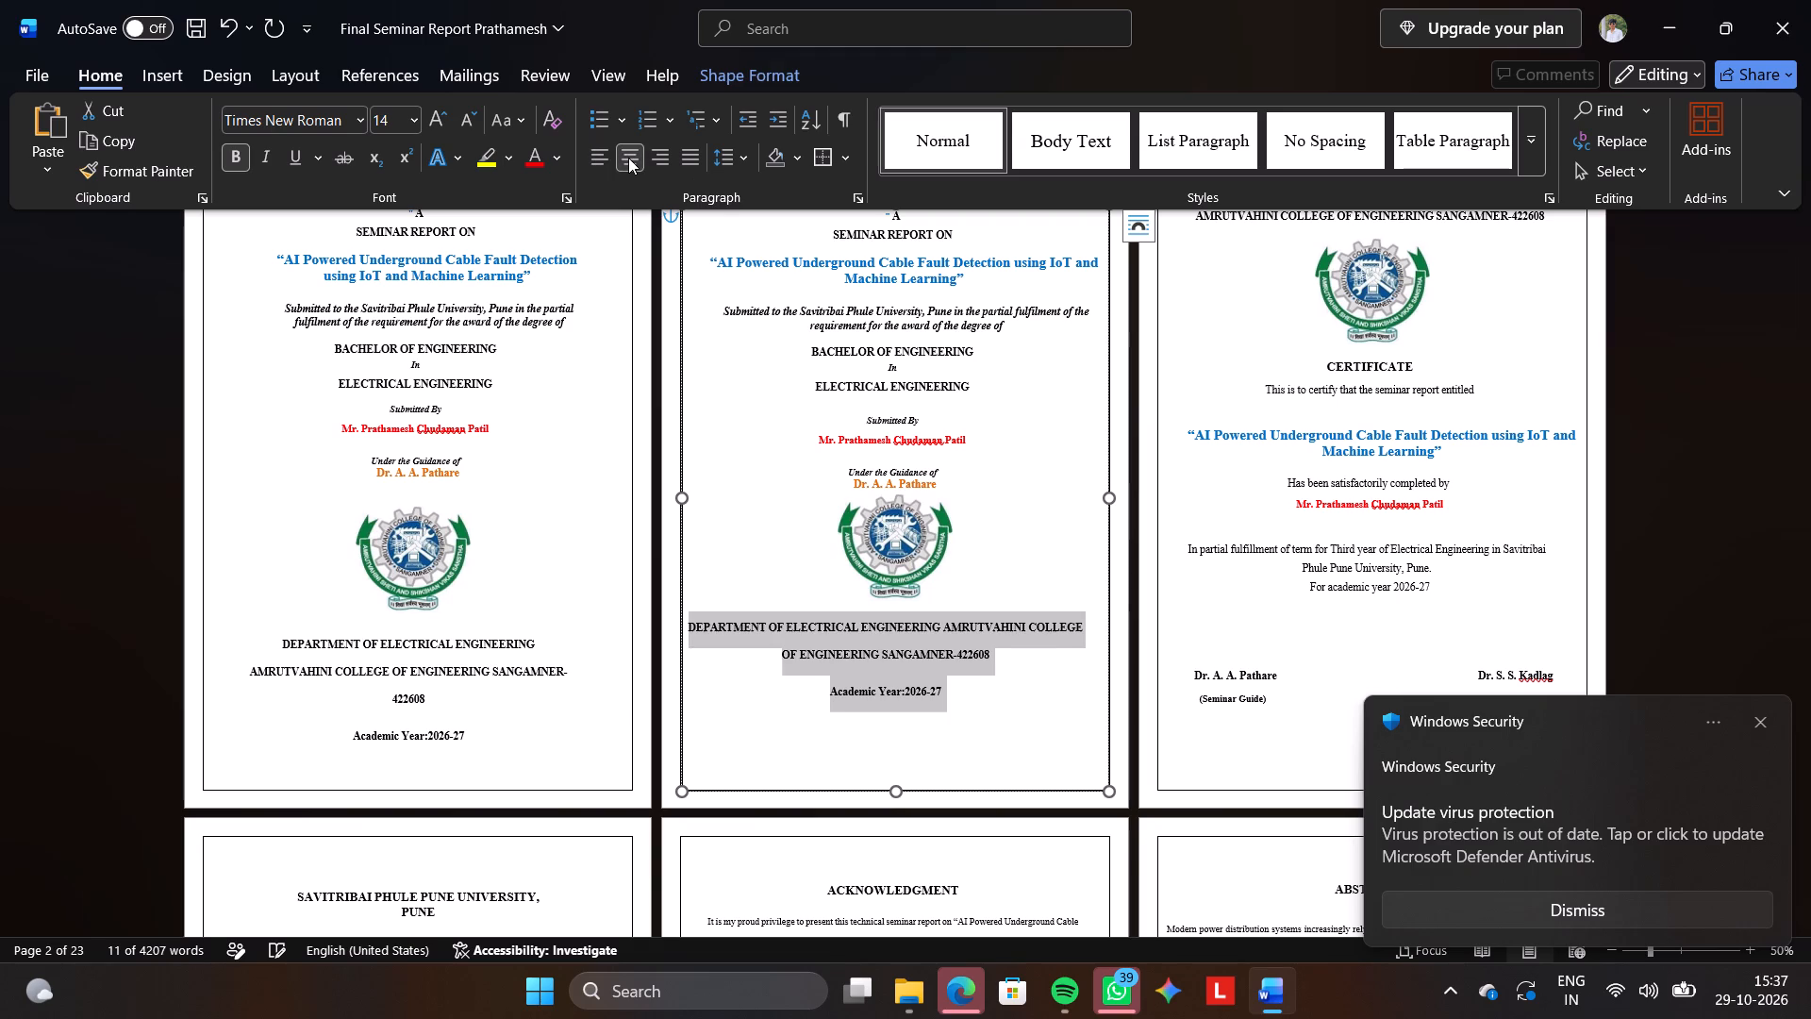
Reapply centre alignment to all the text in page 2's text box, from the top line down to the academic year.
left_click(670, 168)
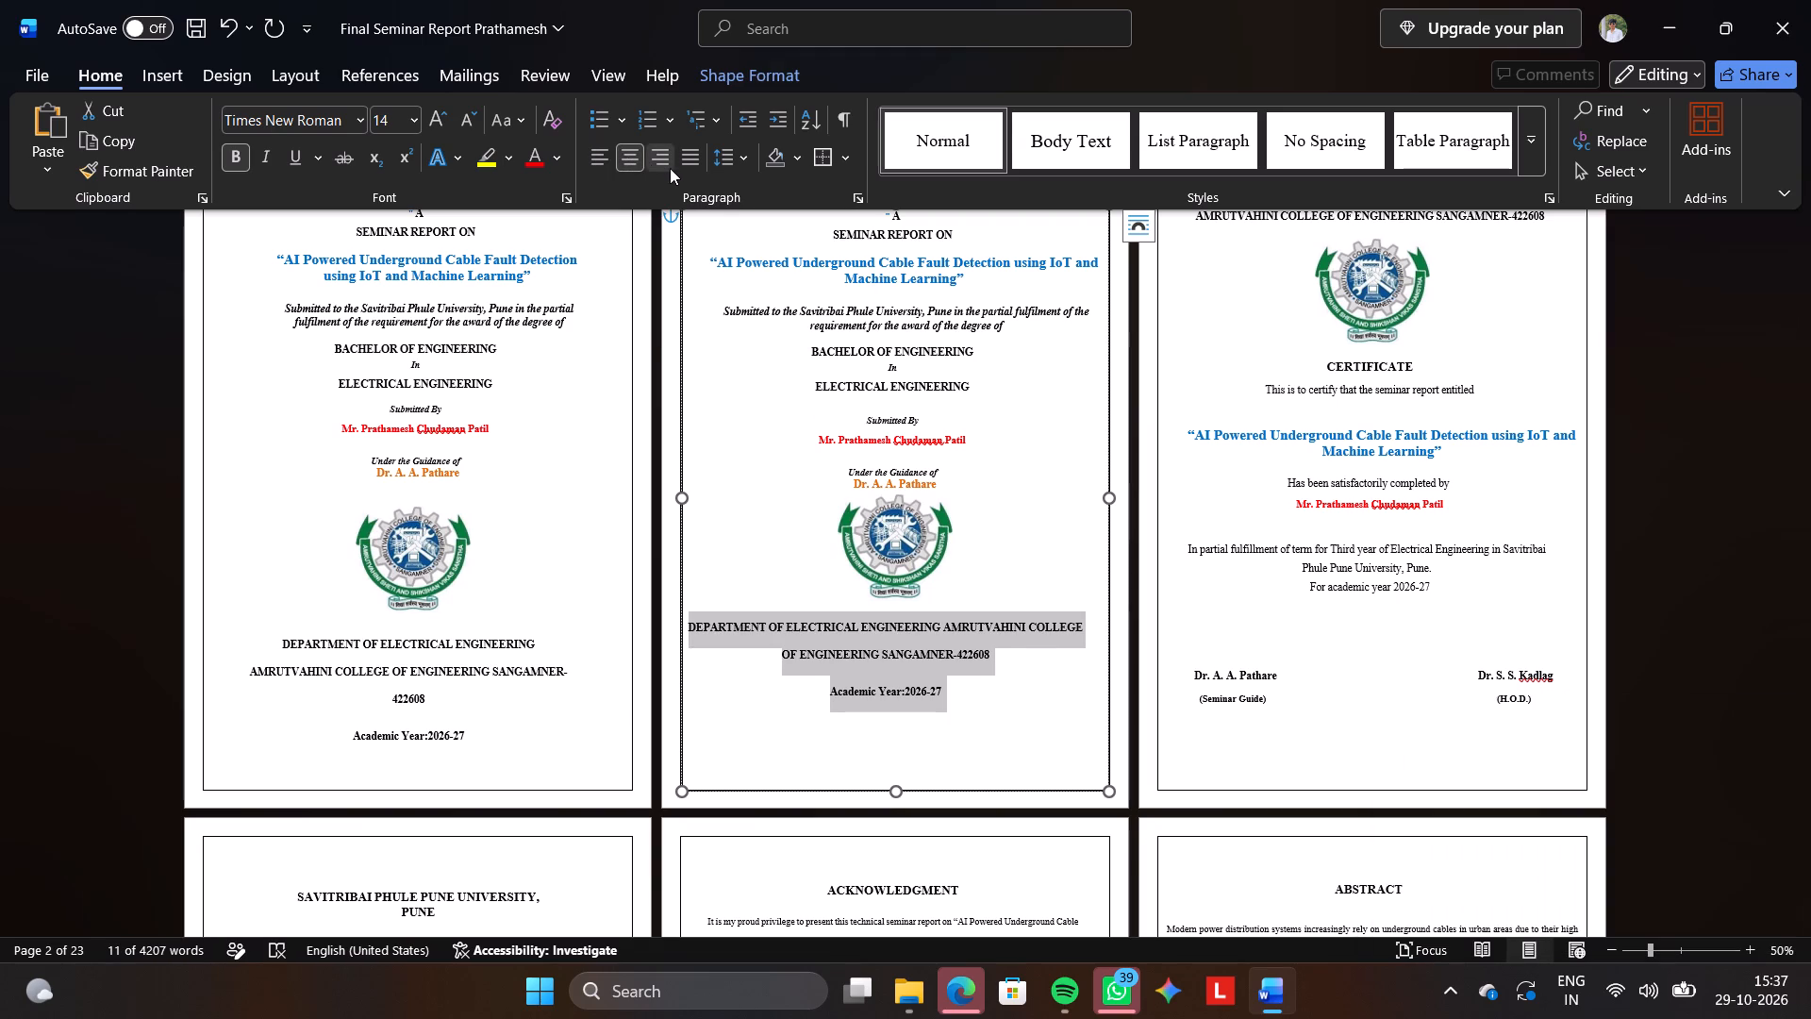
left_click(631, 155)
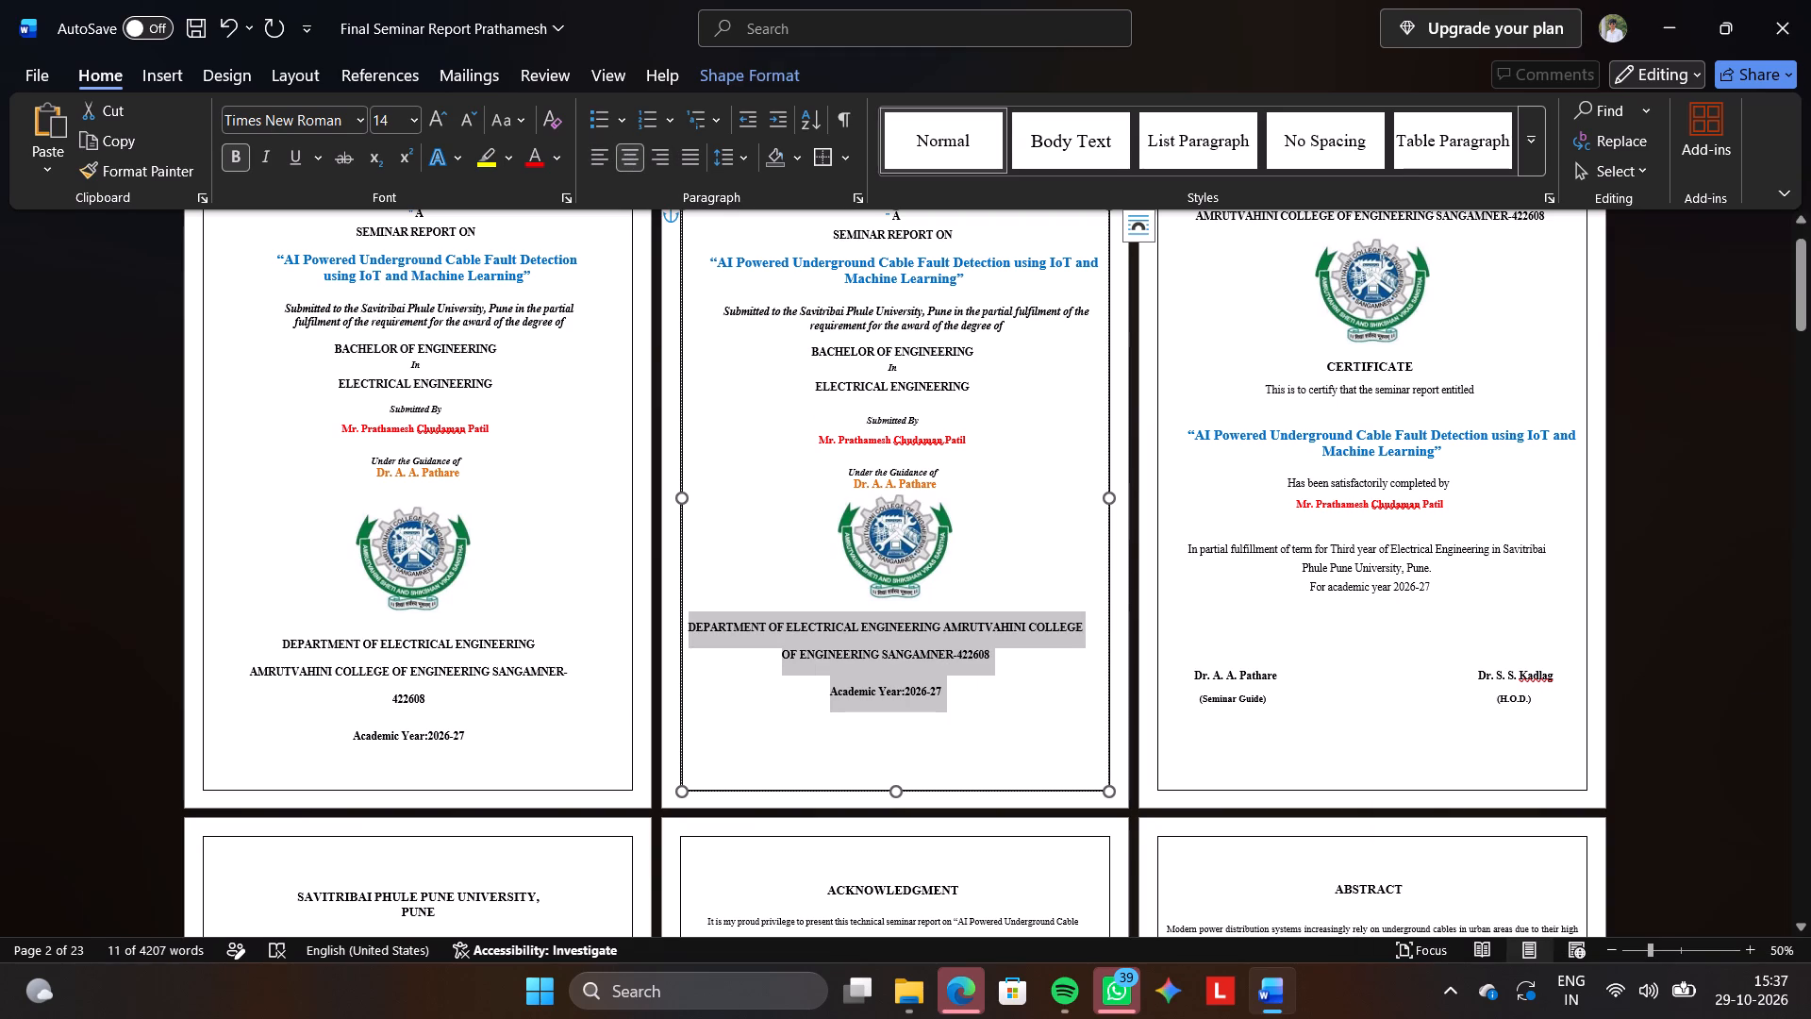
left_click(978, 718)
left_click_drag(978, 718, 797, 361)
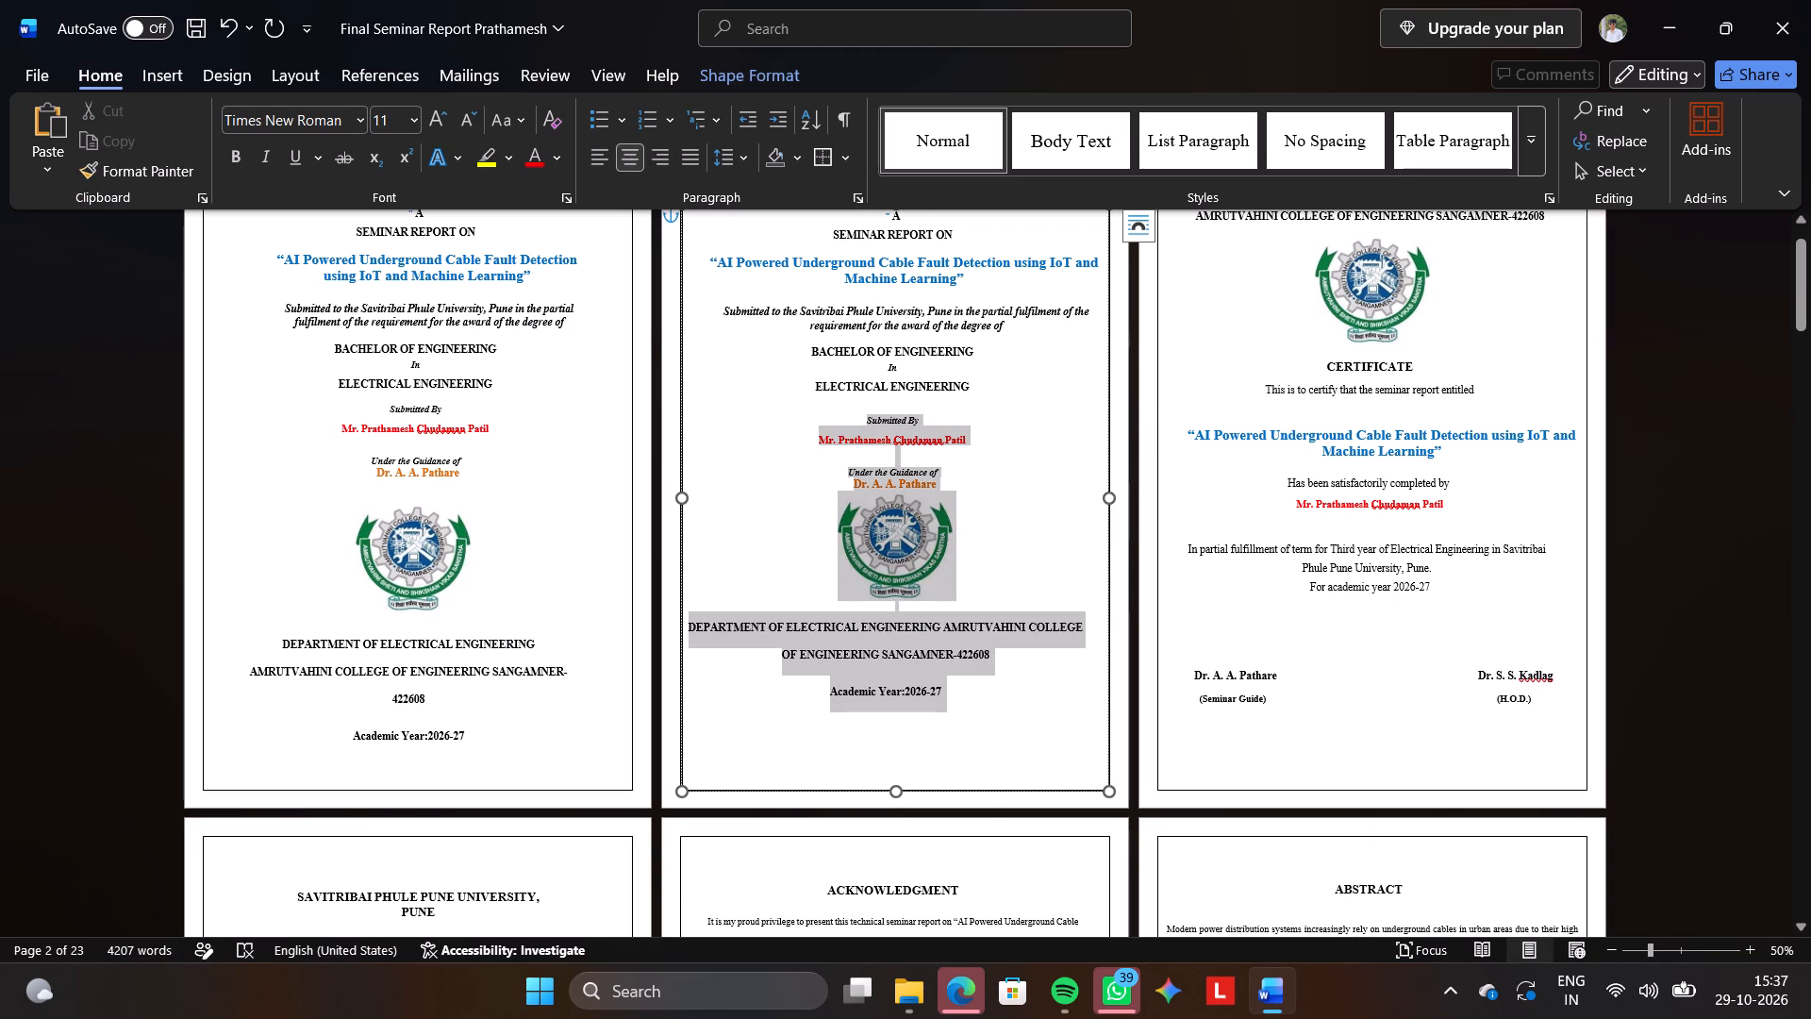
left_click_drag(797, 361, 769, 209)
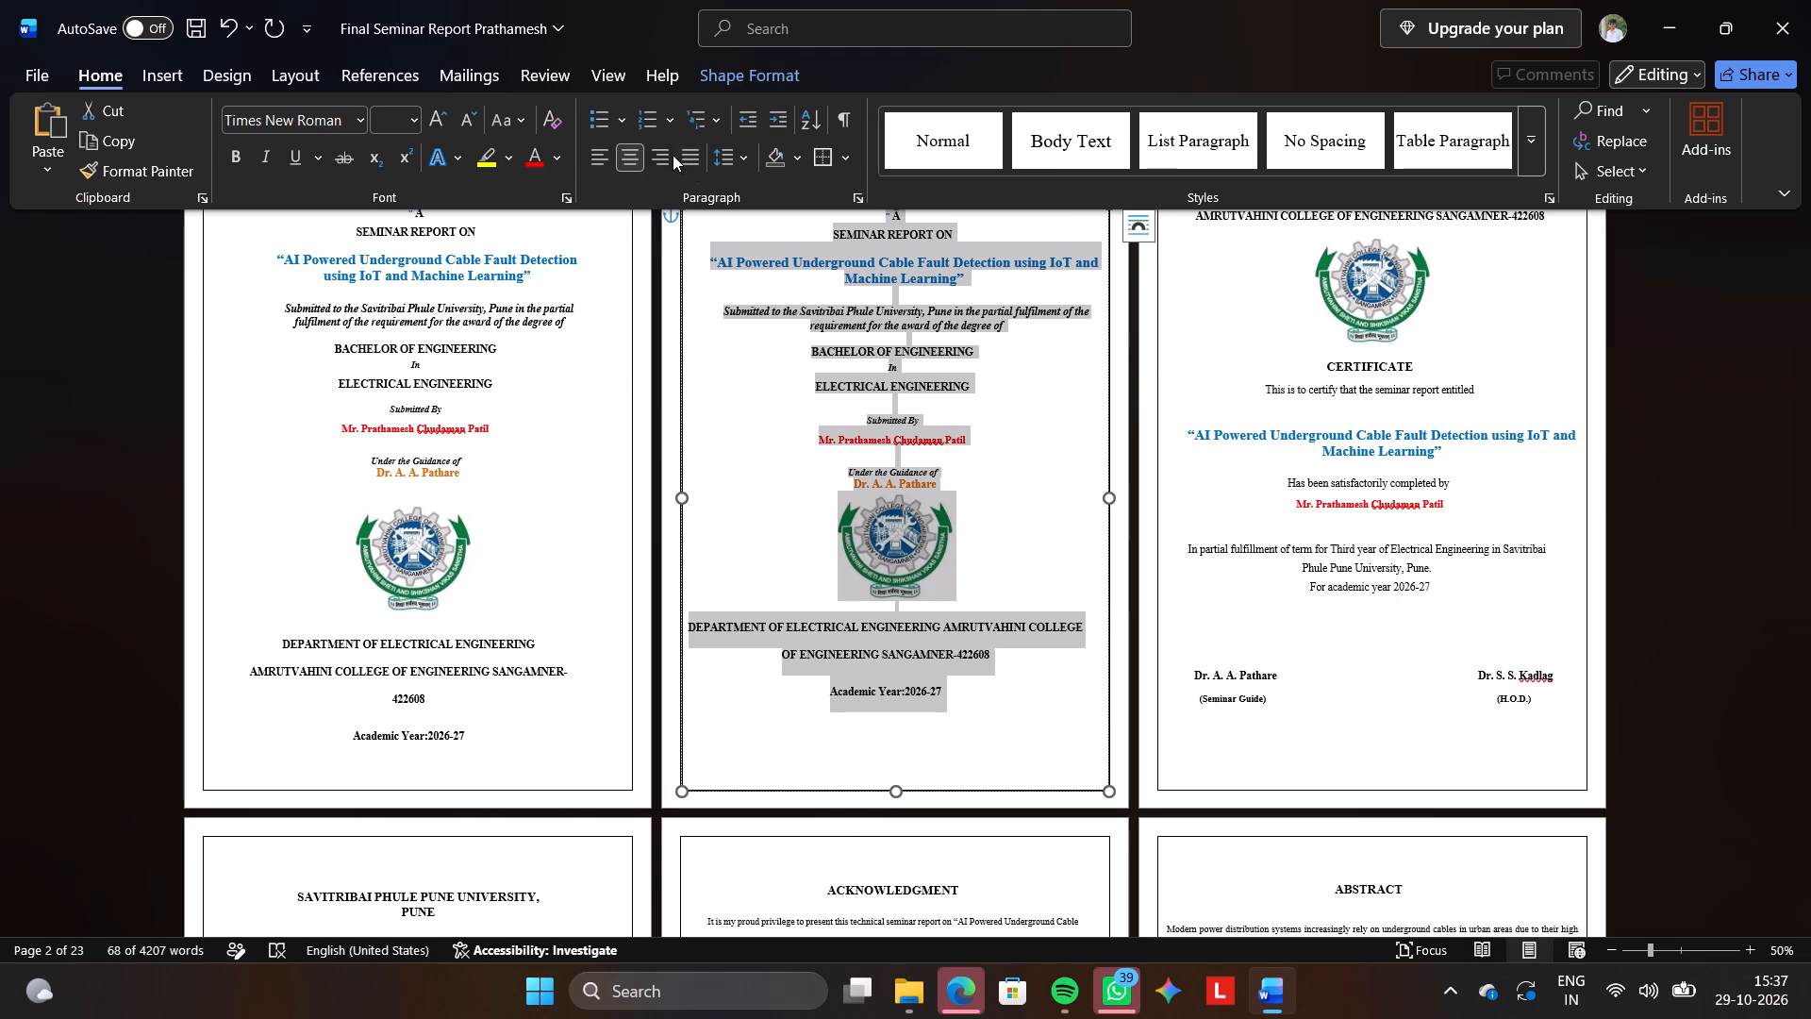
left_click(673, 155)
left_click(635, 158)
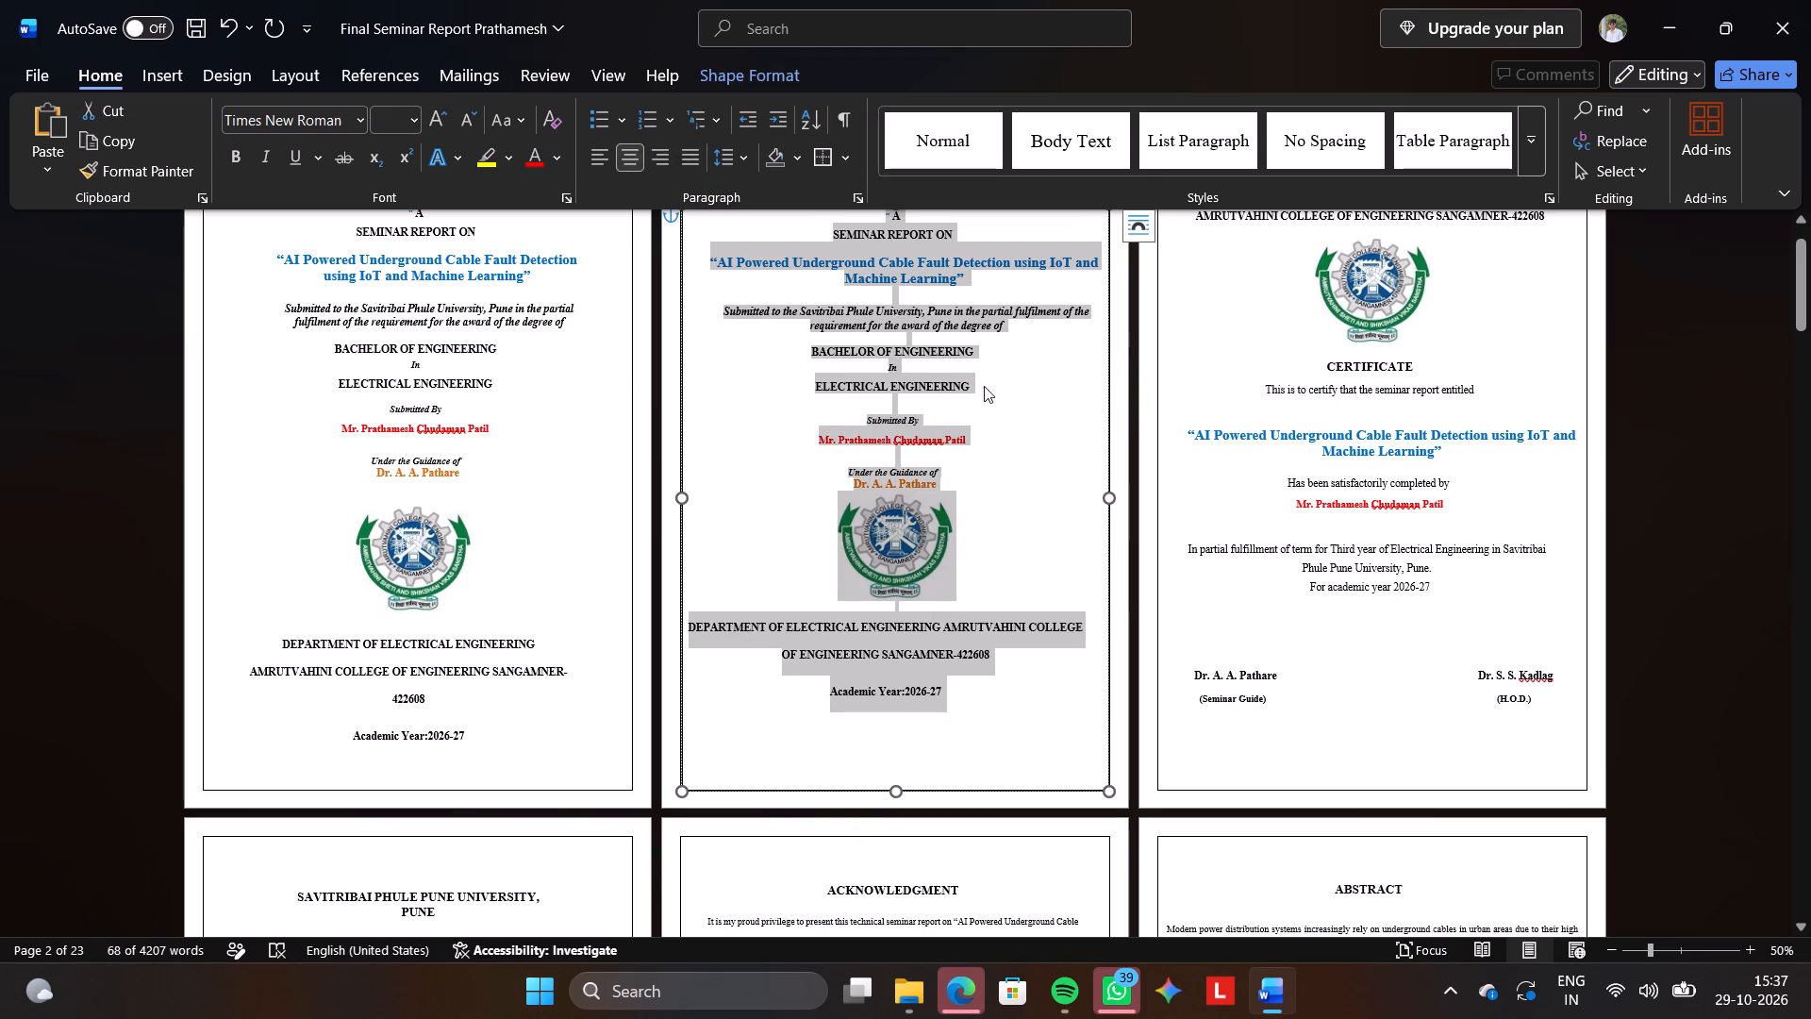
left_click(1023, 404)
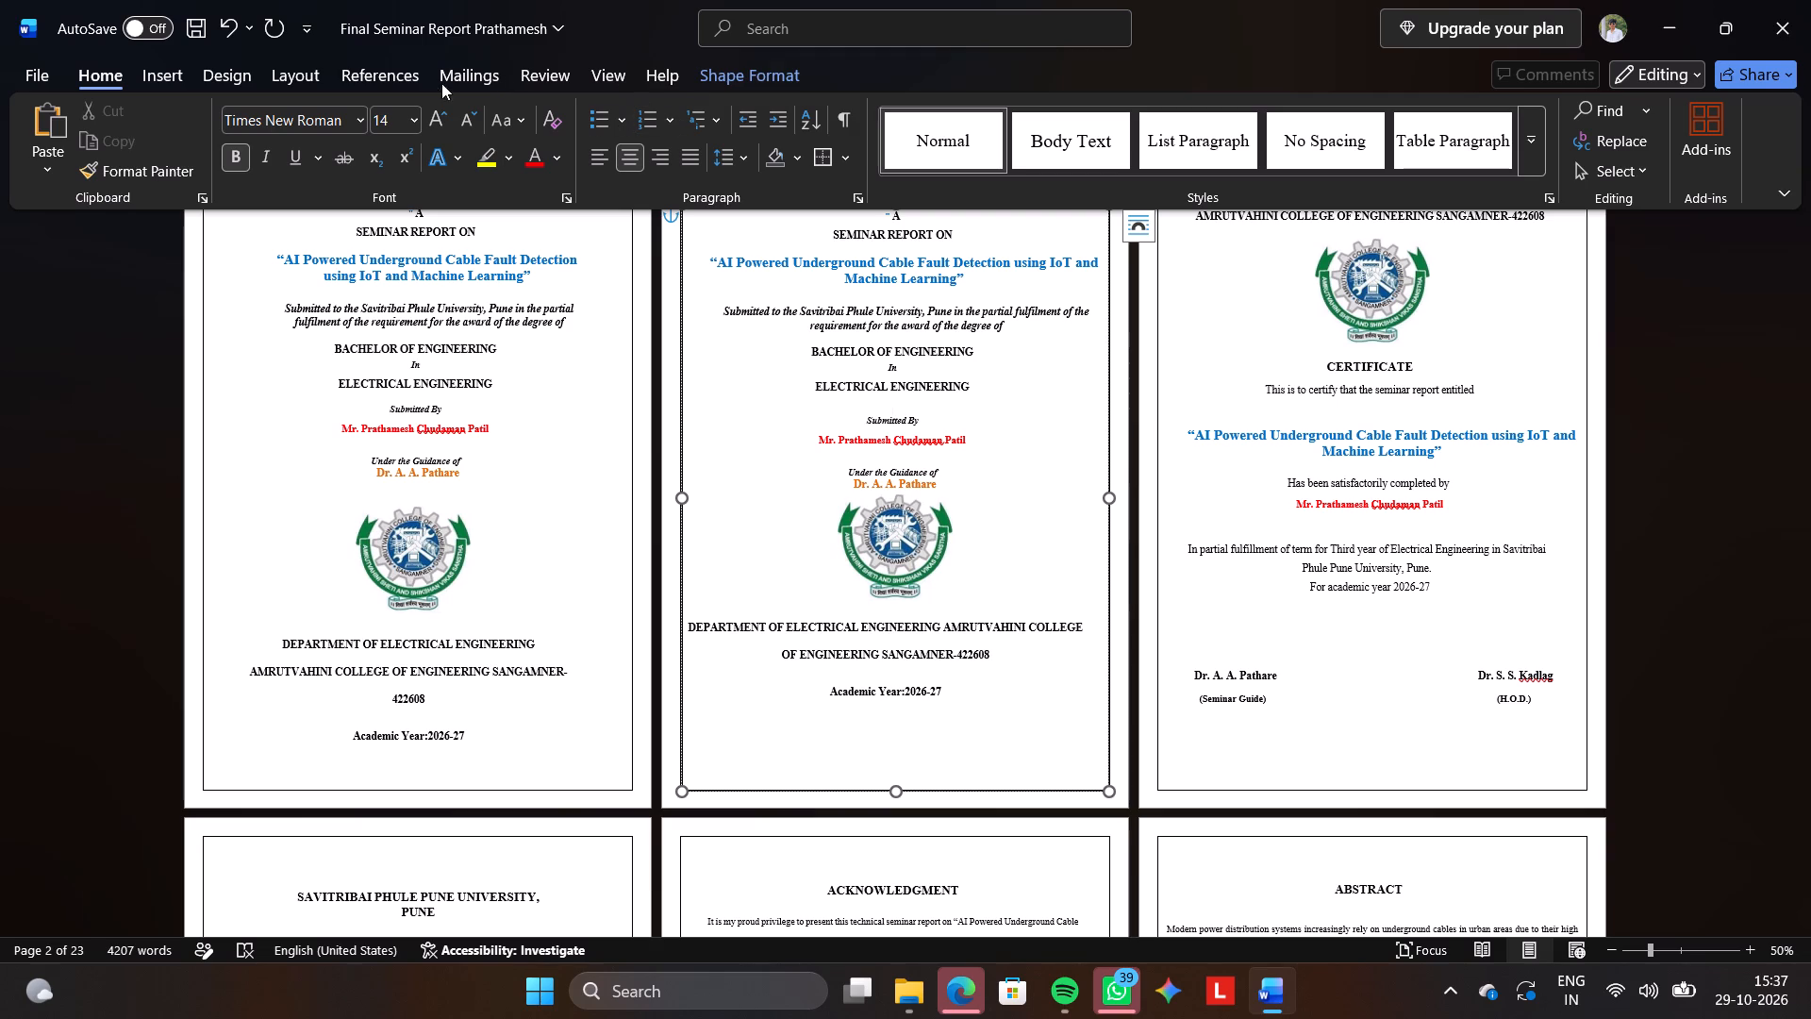
Set the text box on page 2 to have no shape outline.
left_click(719, 83)
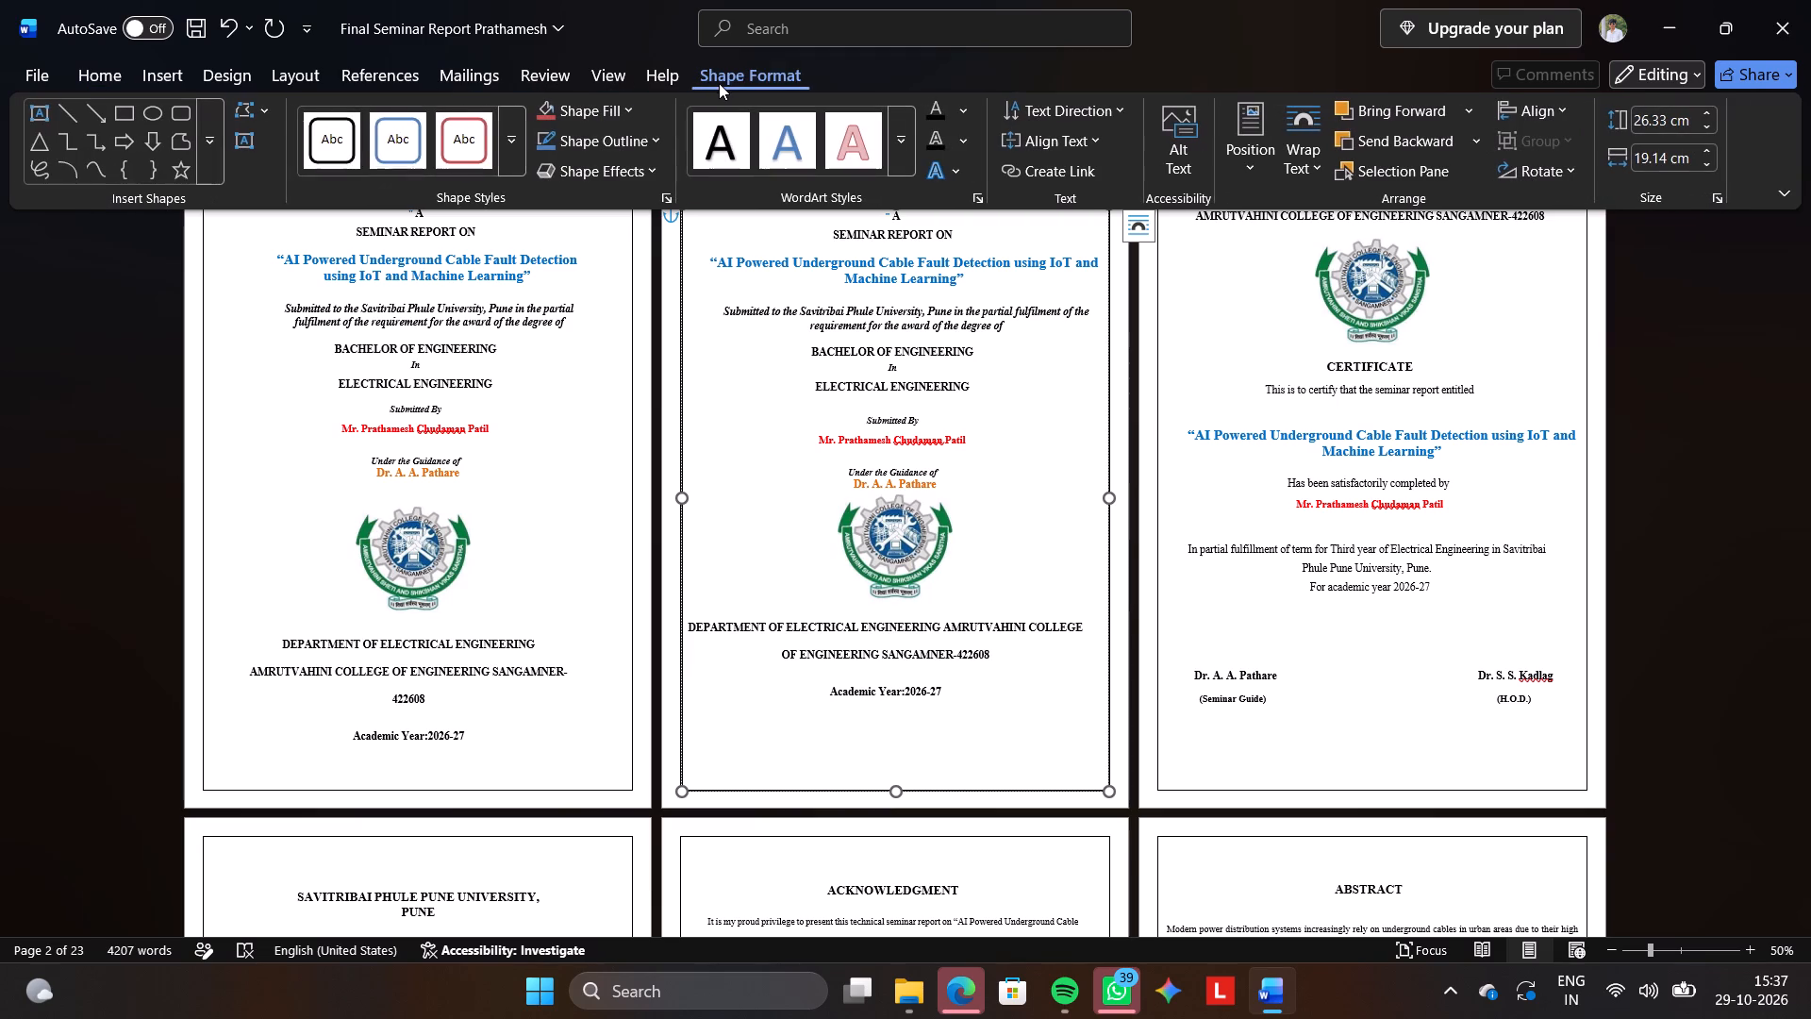
left_click(648, 149)
left_click(587, 544)
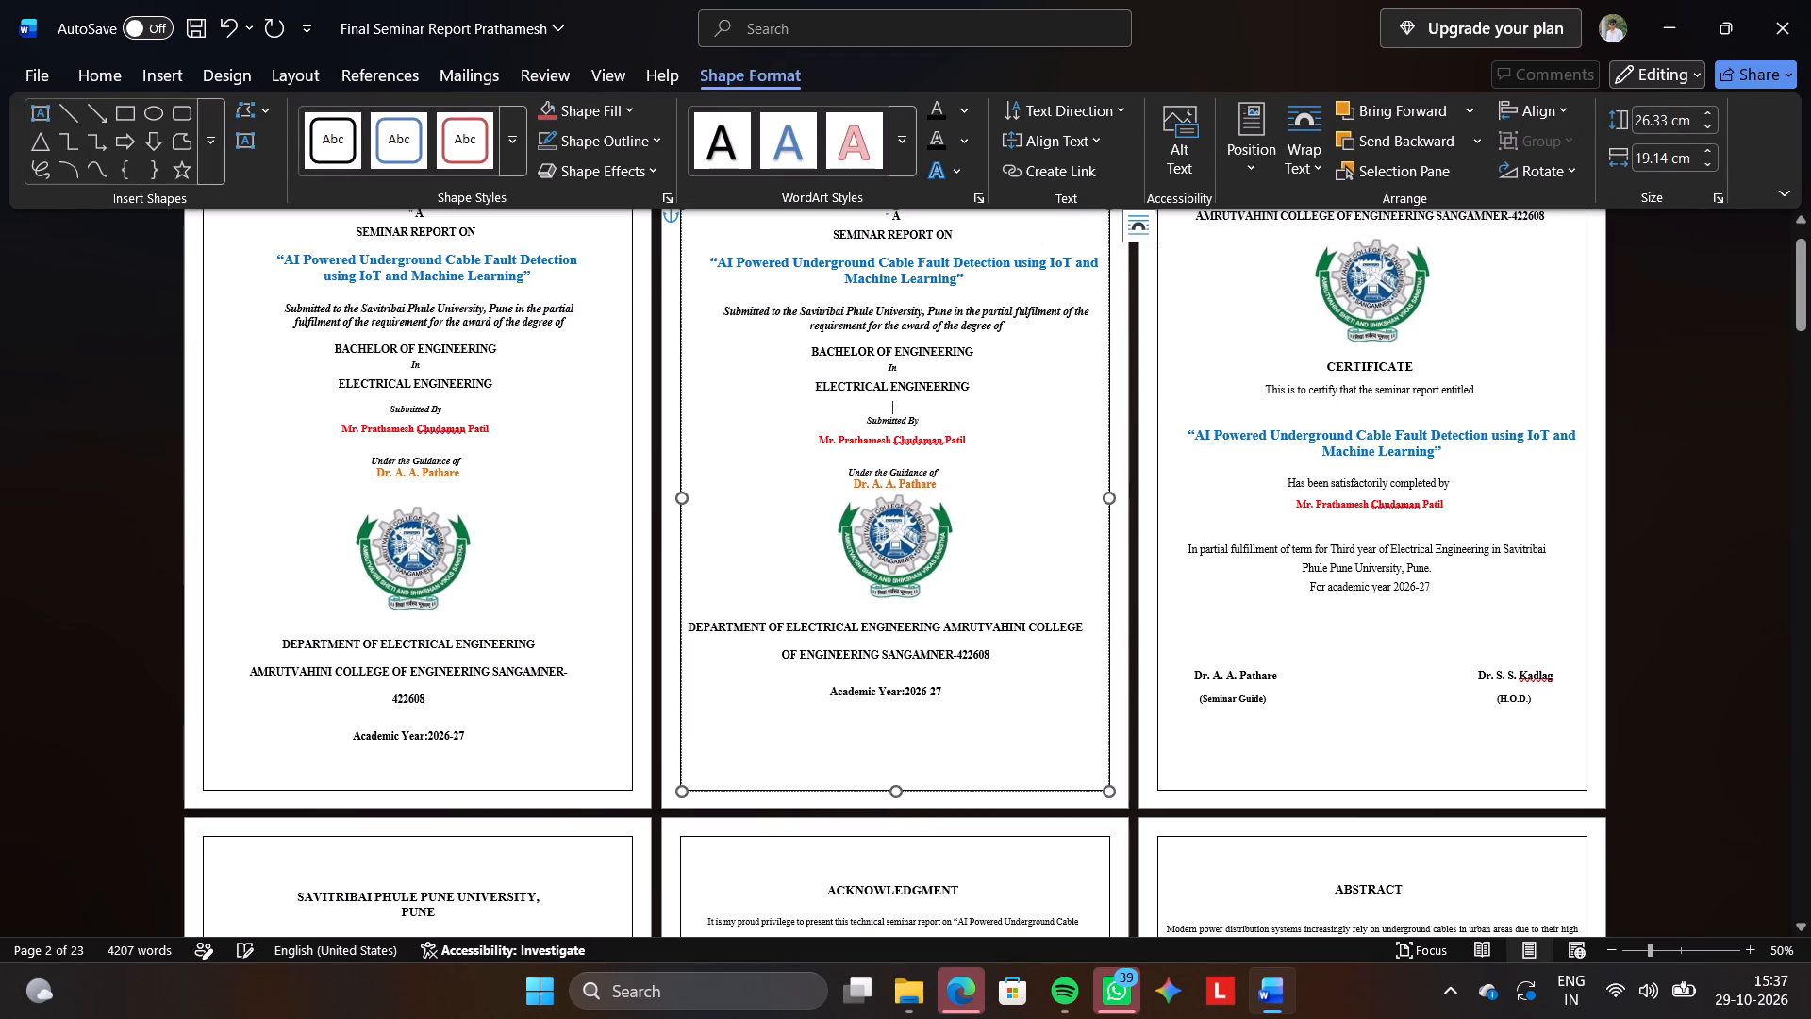
left_click(997, 514)
left_click(997, 514)
left_click(656, 142)
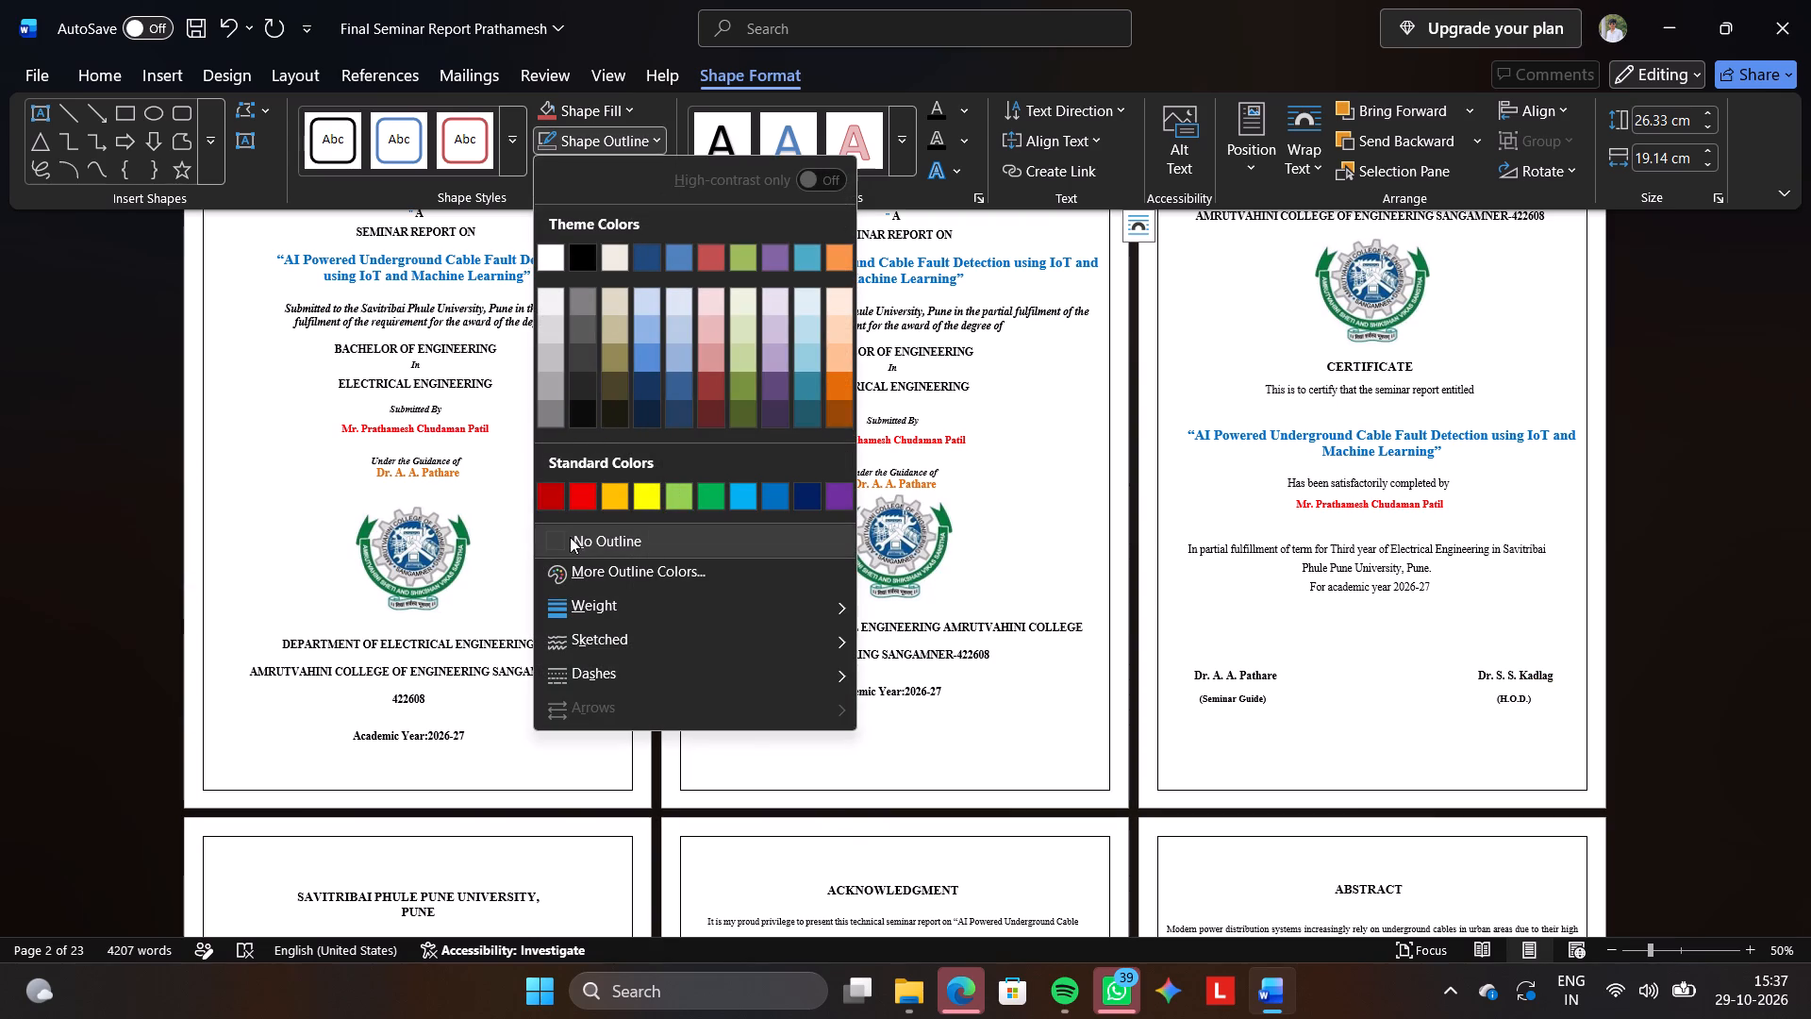
left_click(556, 539)
left_click(768, 526)
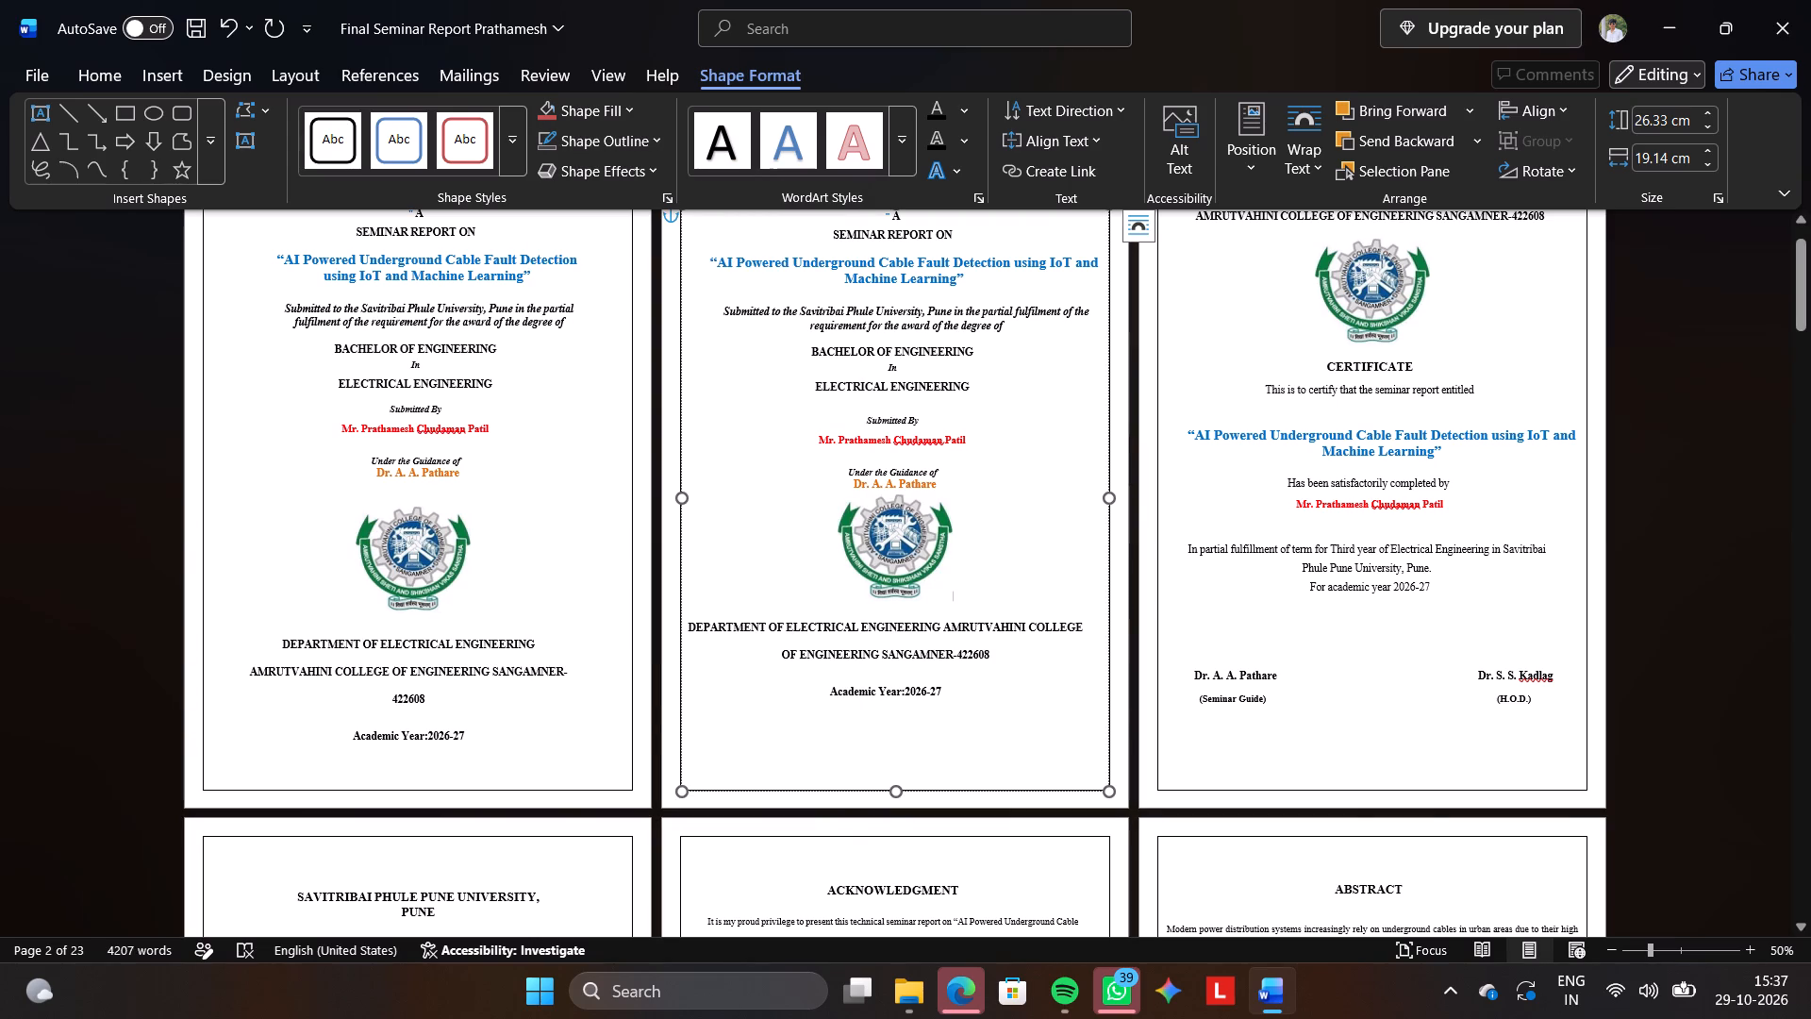
left_click(587, 564)
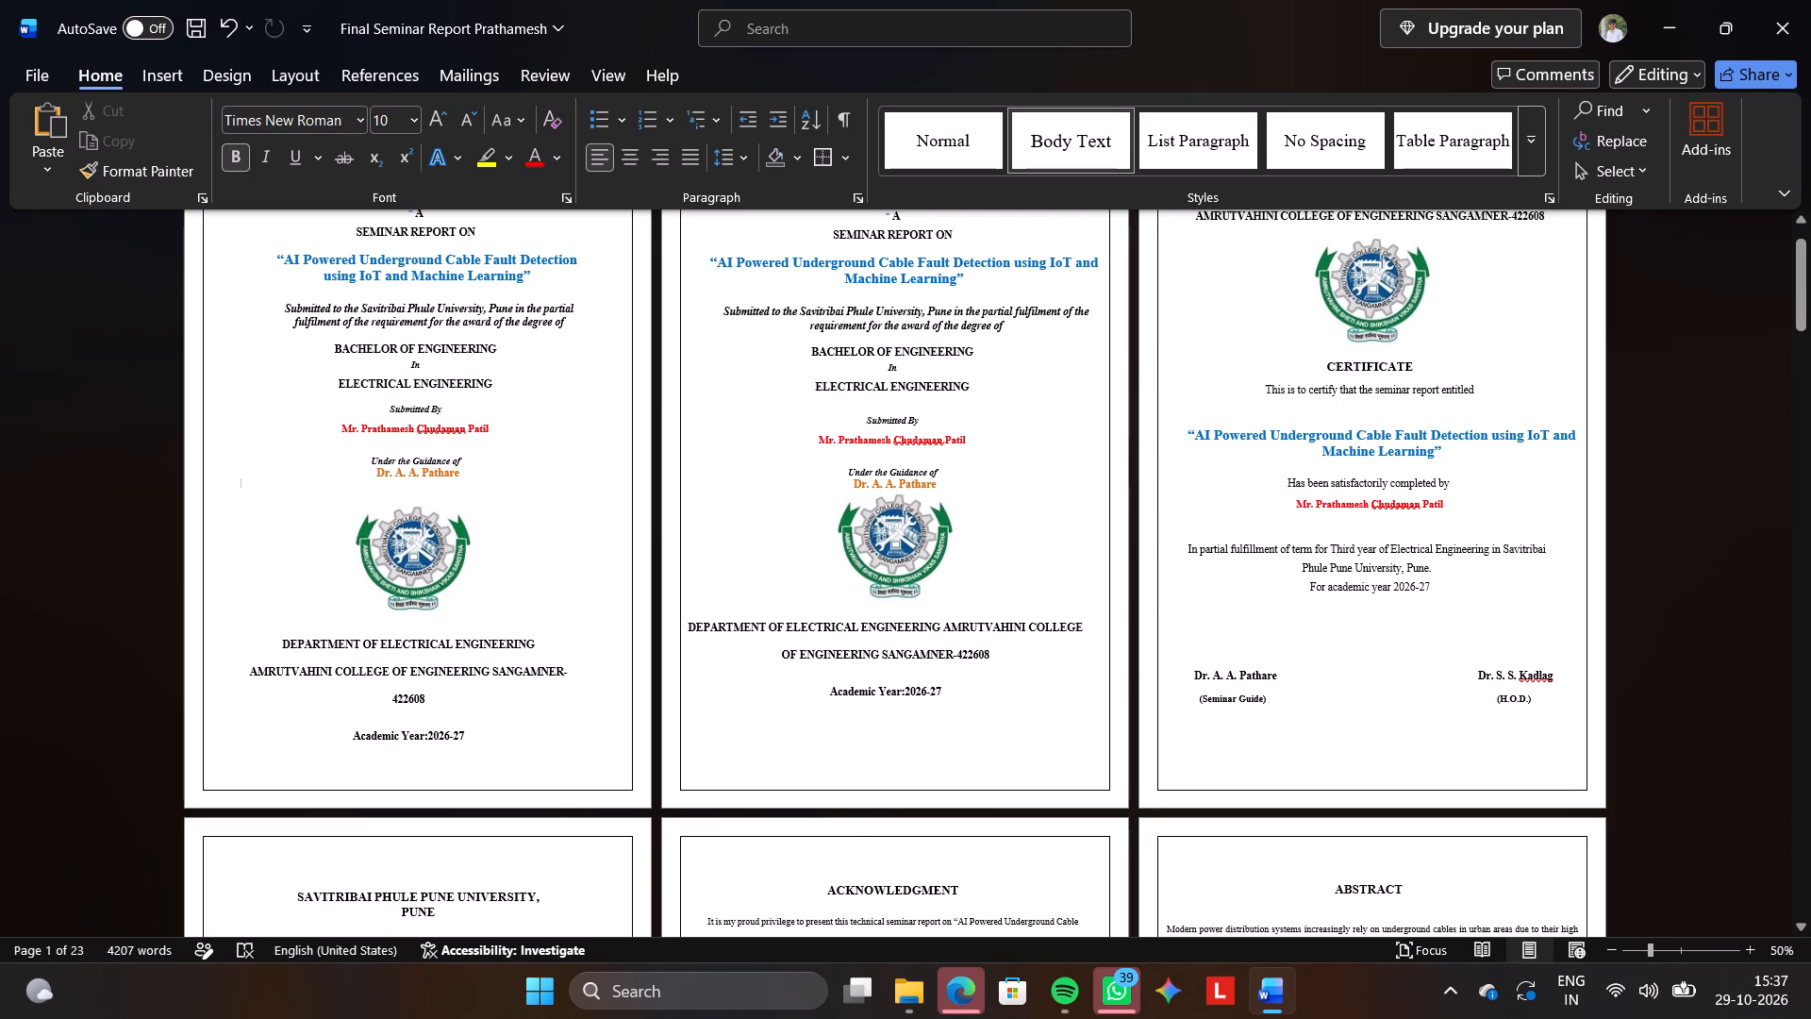
Break the text before "AMRUTVAHINI COLLEGE" in the text box so the college name starts on its own line.
left_click(940, 627)
key("Return")
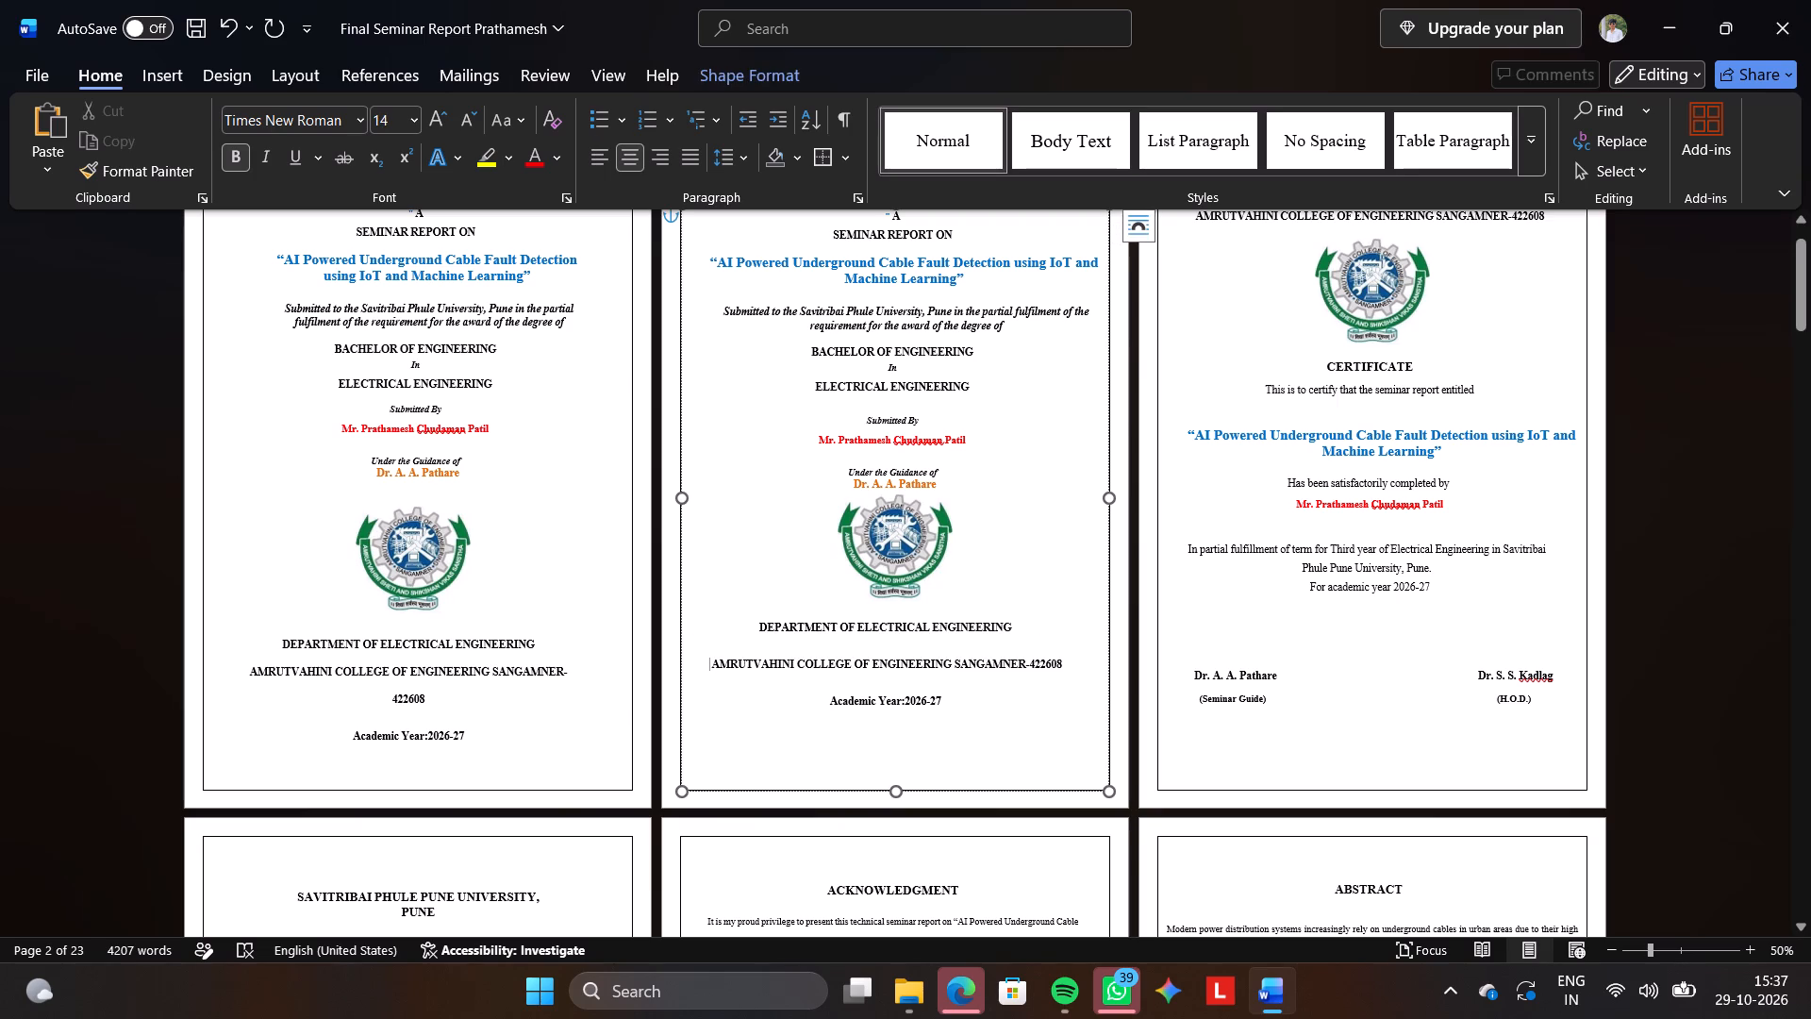
Break the submission statement before "fulfilment" and the blue report title before "using IoT", matching page 1's line splits.
left_click(1012, 313)
key("Right")
key("Return")
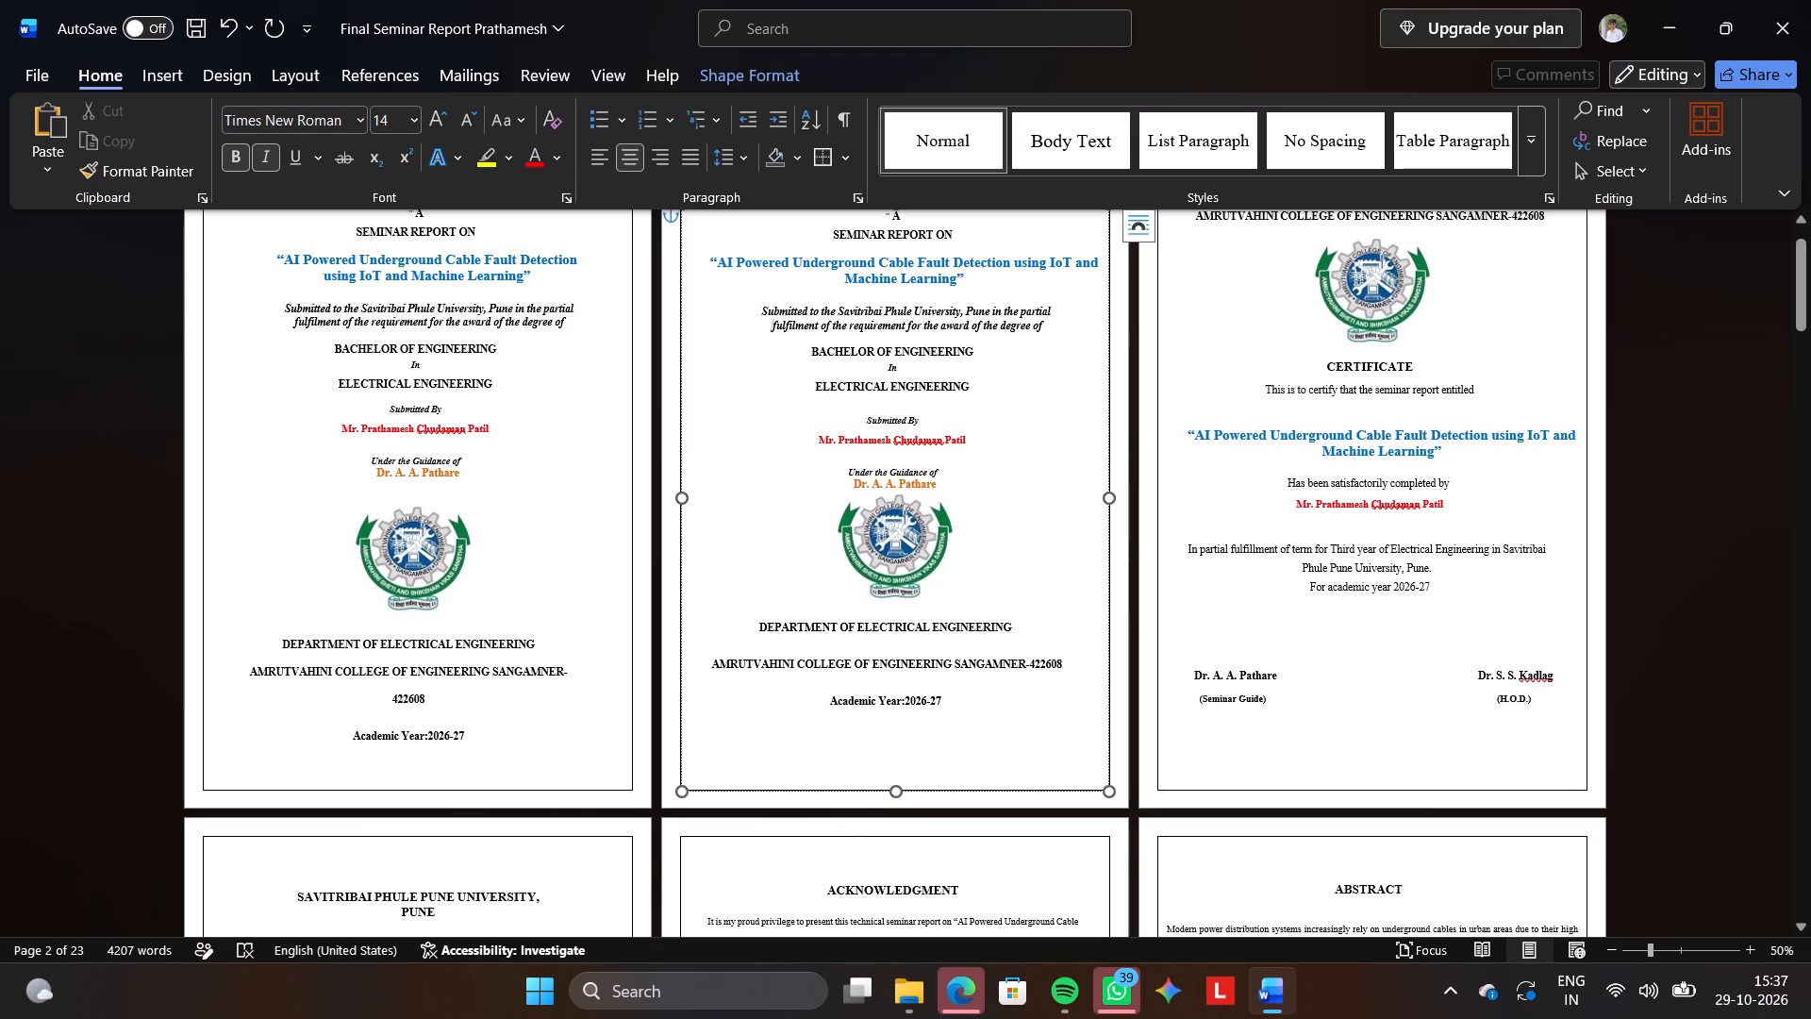
left_click(1007, 260)
key("Return")
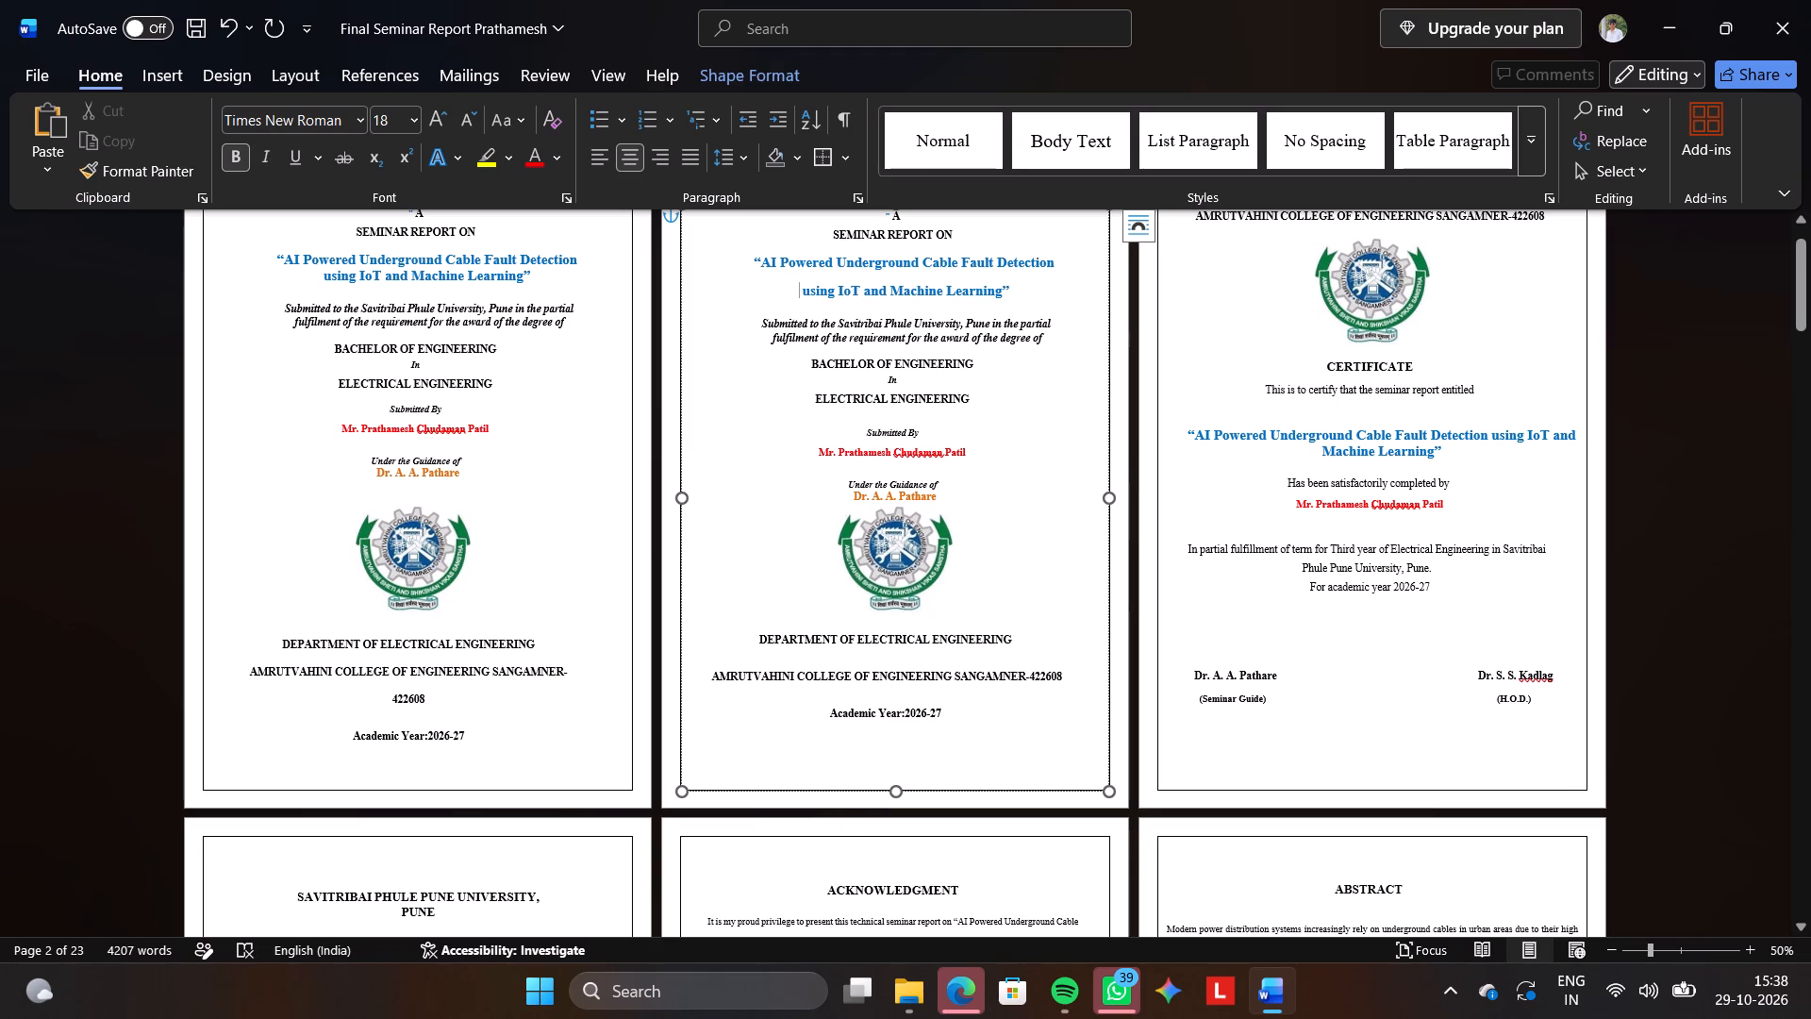
Reapply centre alignment to the submission statement and the Bachelor of Engineering / Electrical Engineering lines in the text box.
left_click_drag(1047, 350, 779, 326)
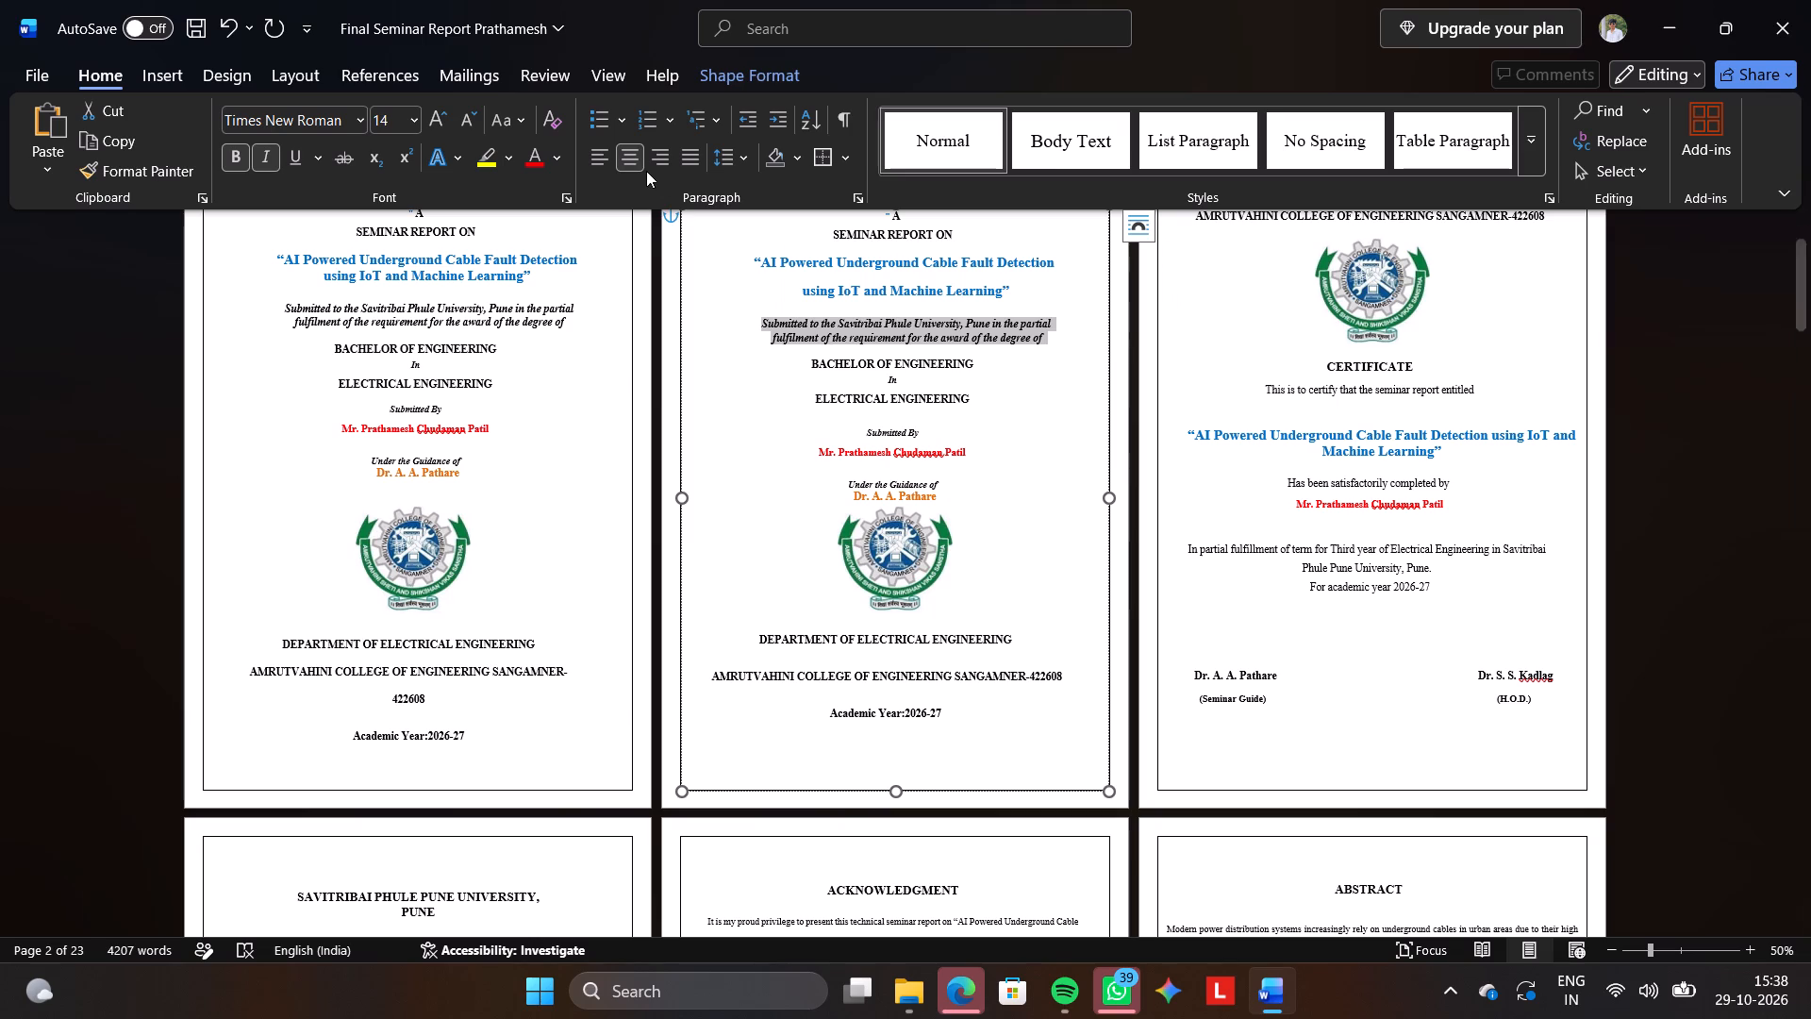
double_click(626, 164)
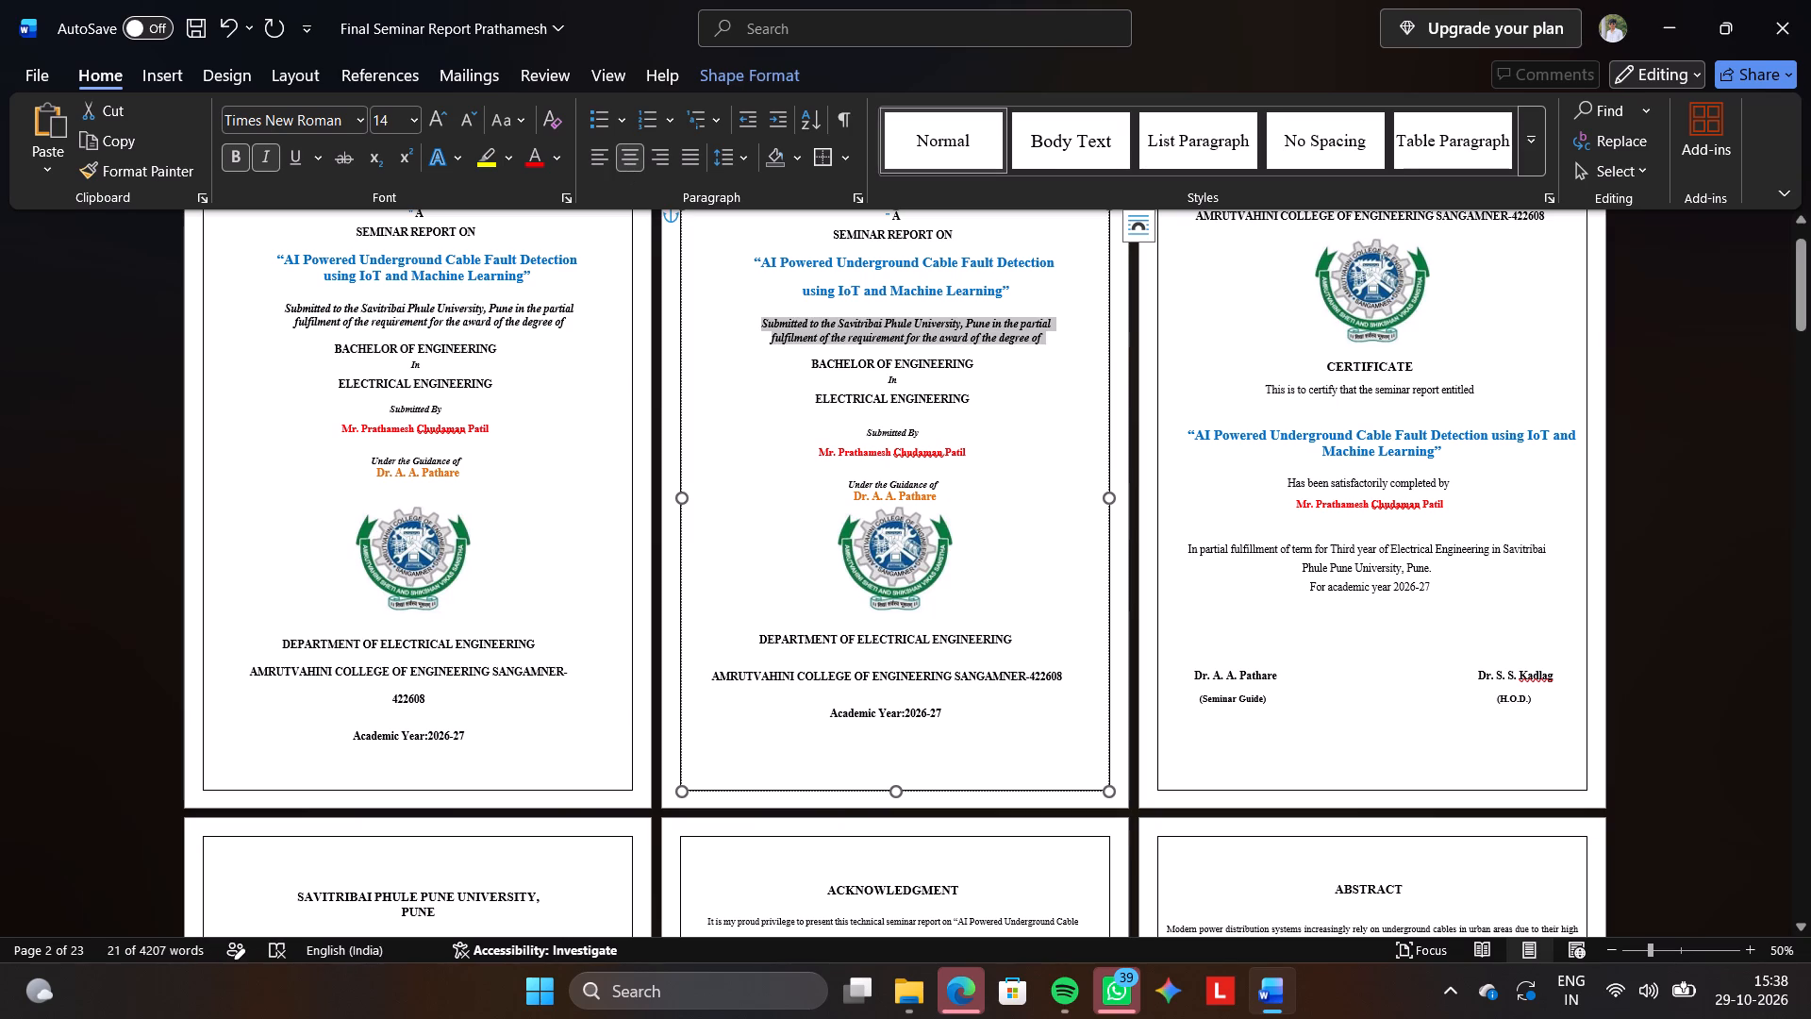
left_click(692, 330)
left_click_drag(801, 360, 934, 411)
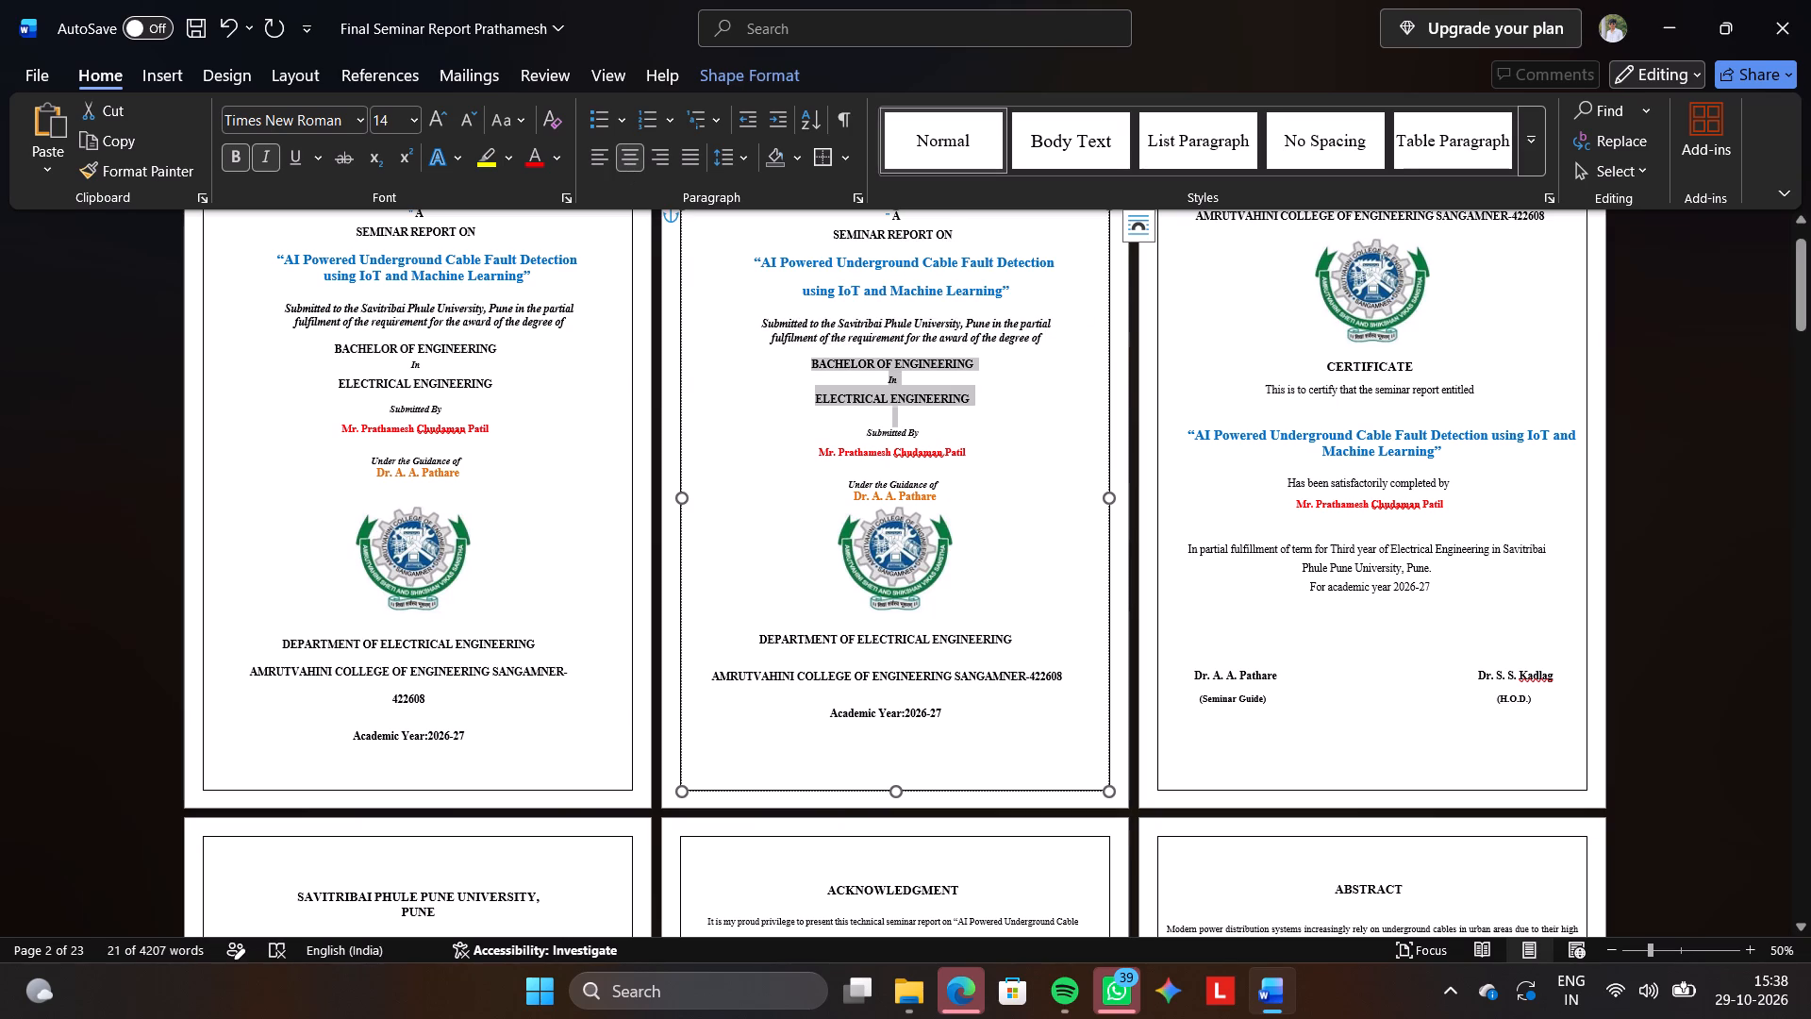
left_click_drag(934, 411, 958, 401)
left_click(635, 158)
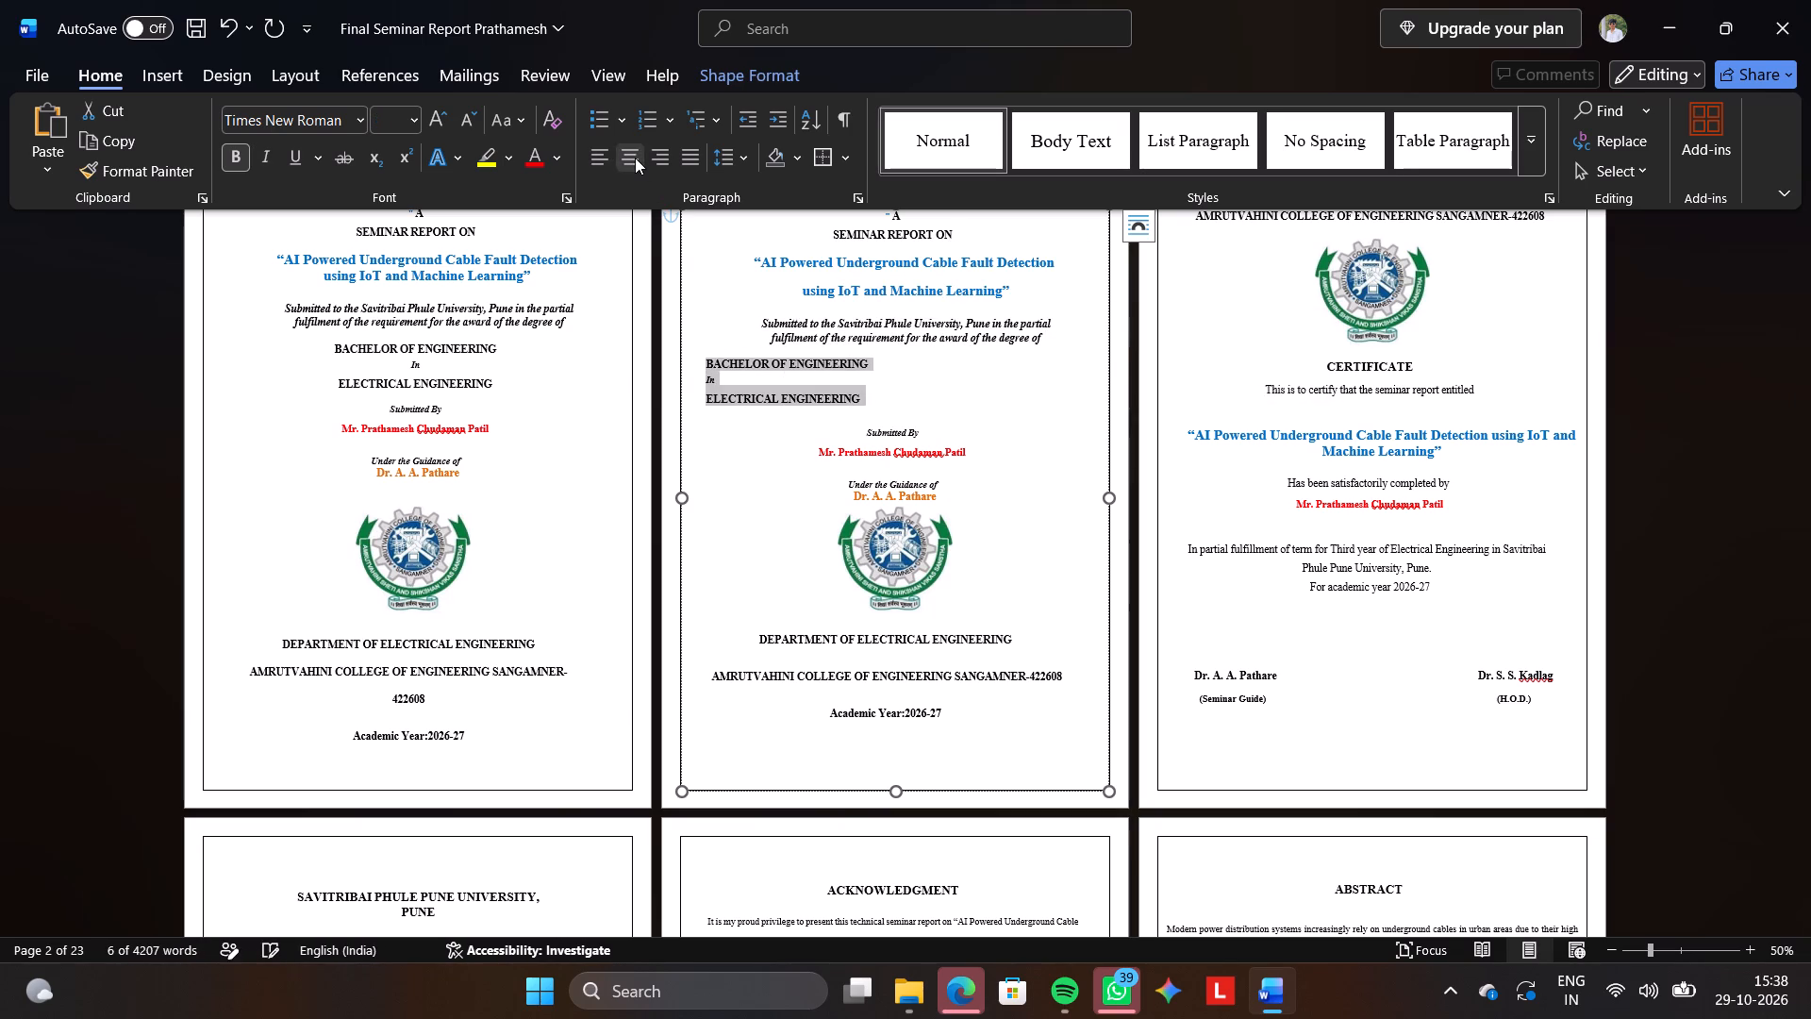
left_click(635, 158)
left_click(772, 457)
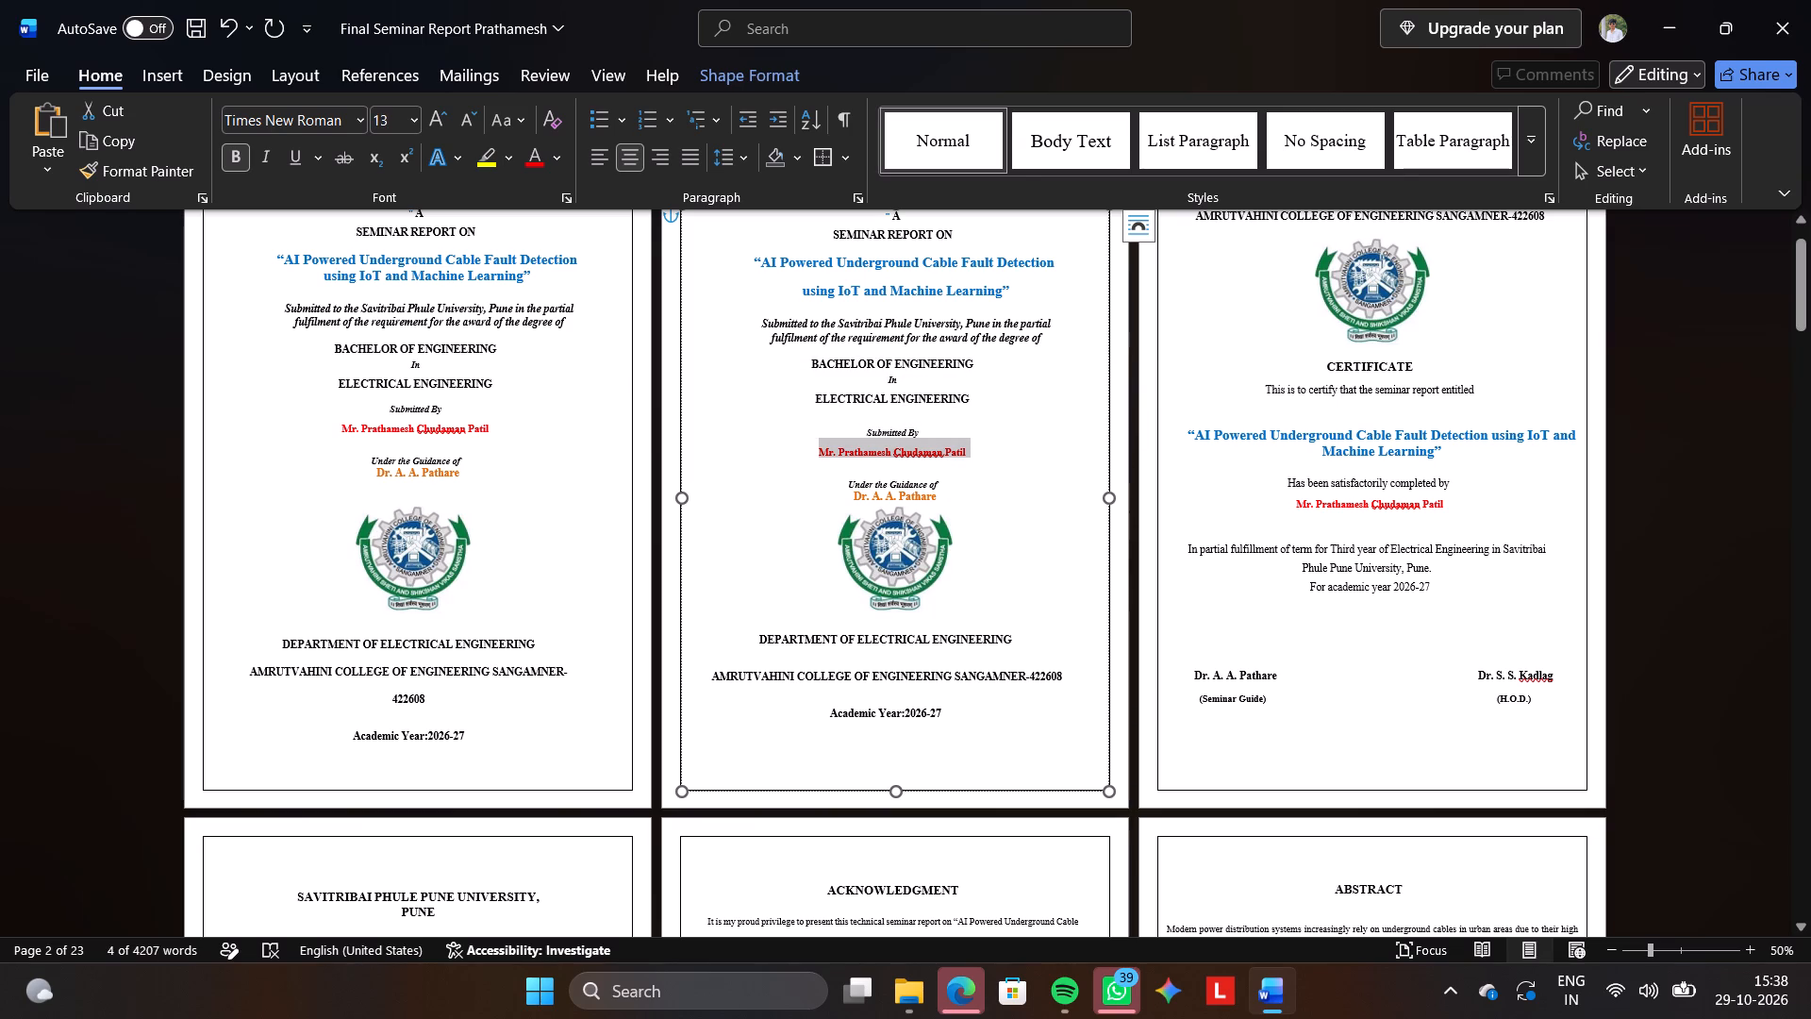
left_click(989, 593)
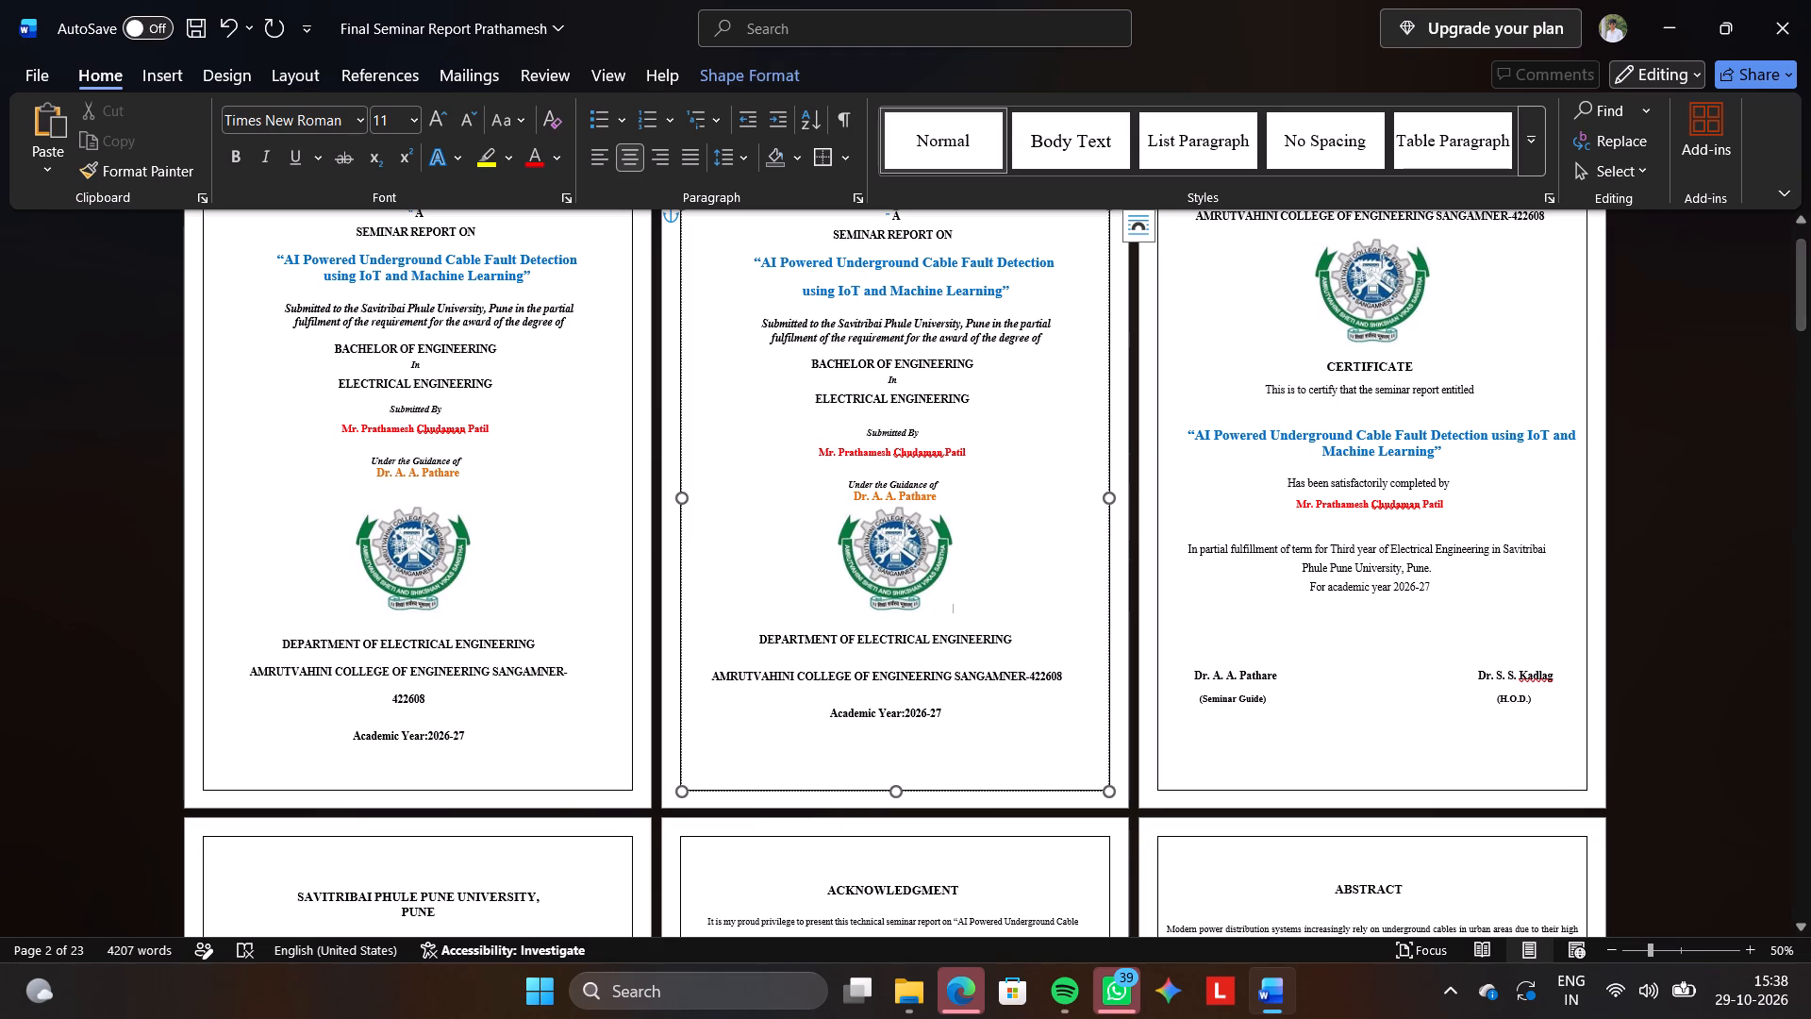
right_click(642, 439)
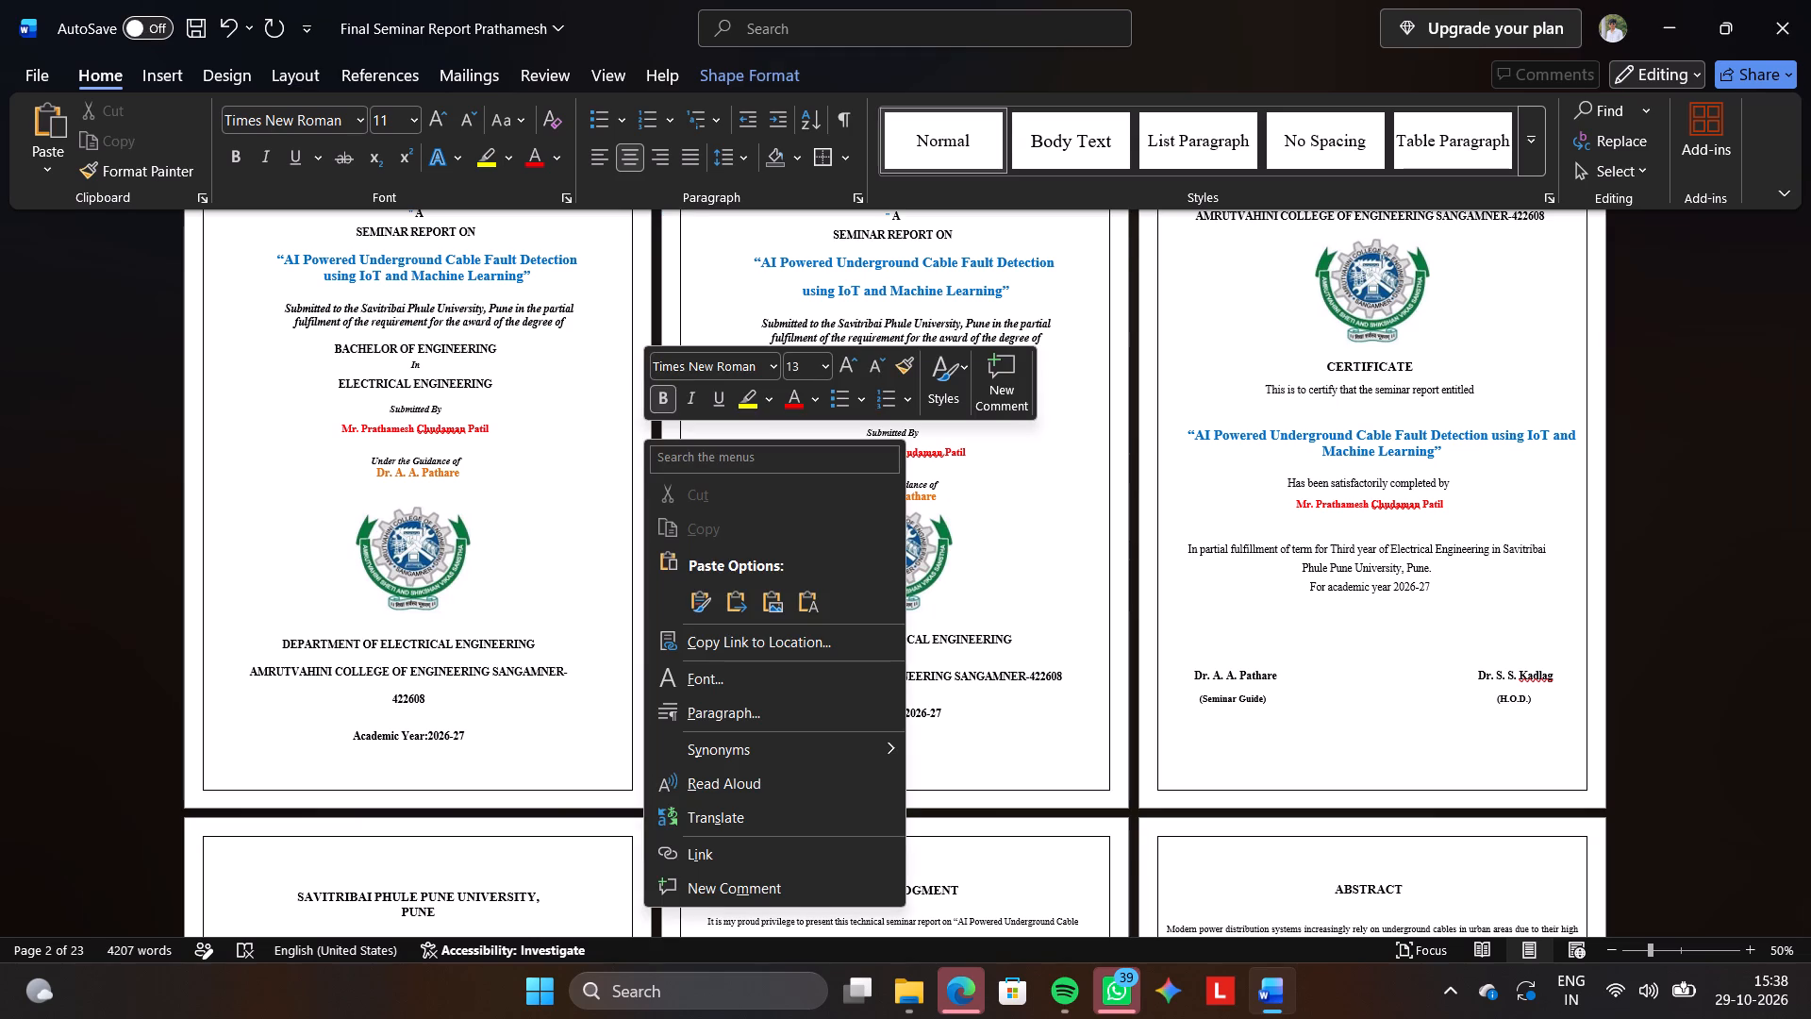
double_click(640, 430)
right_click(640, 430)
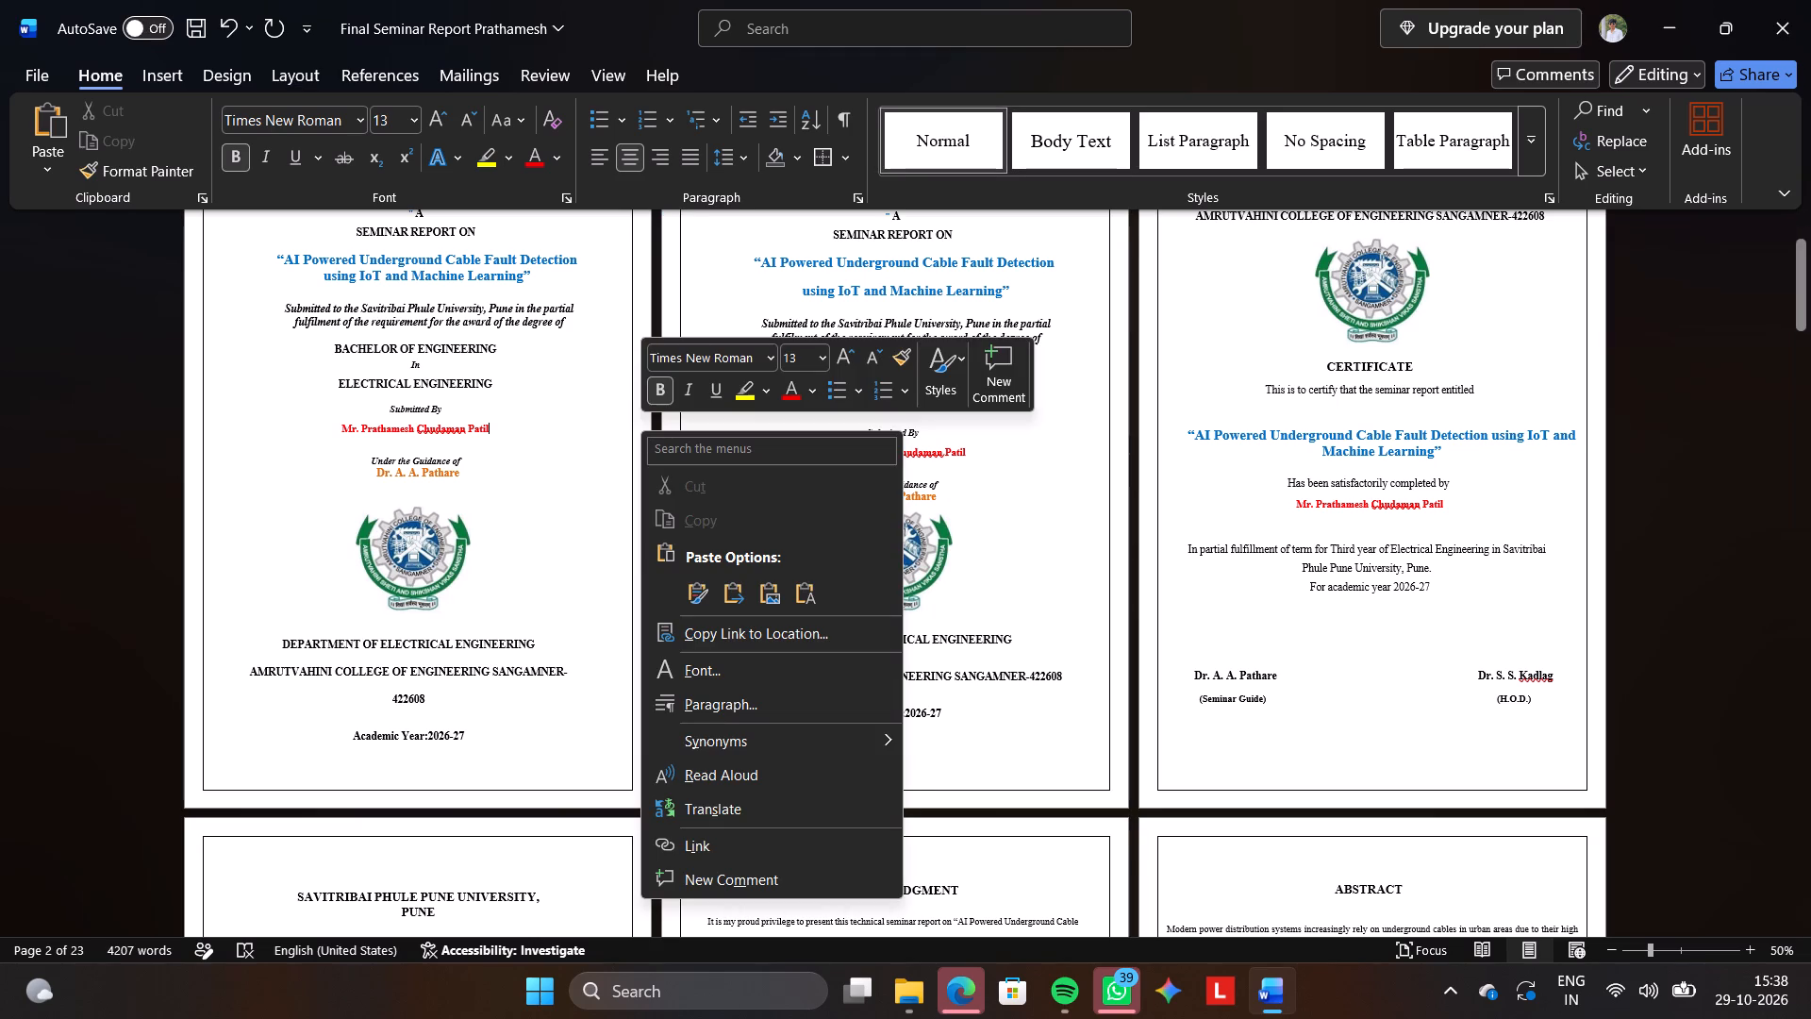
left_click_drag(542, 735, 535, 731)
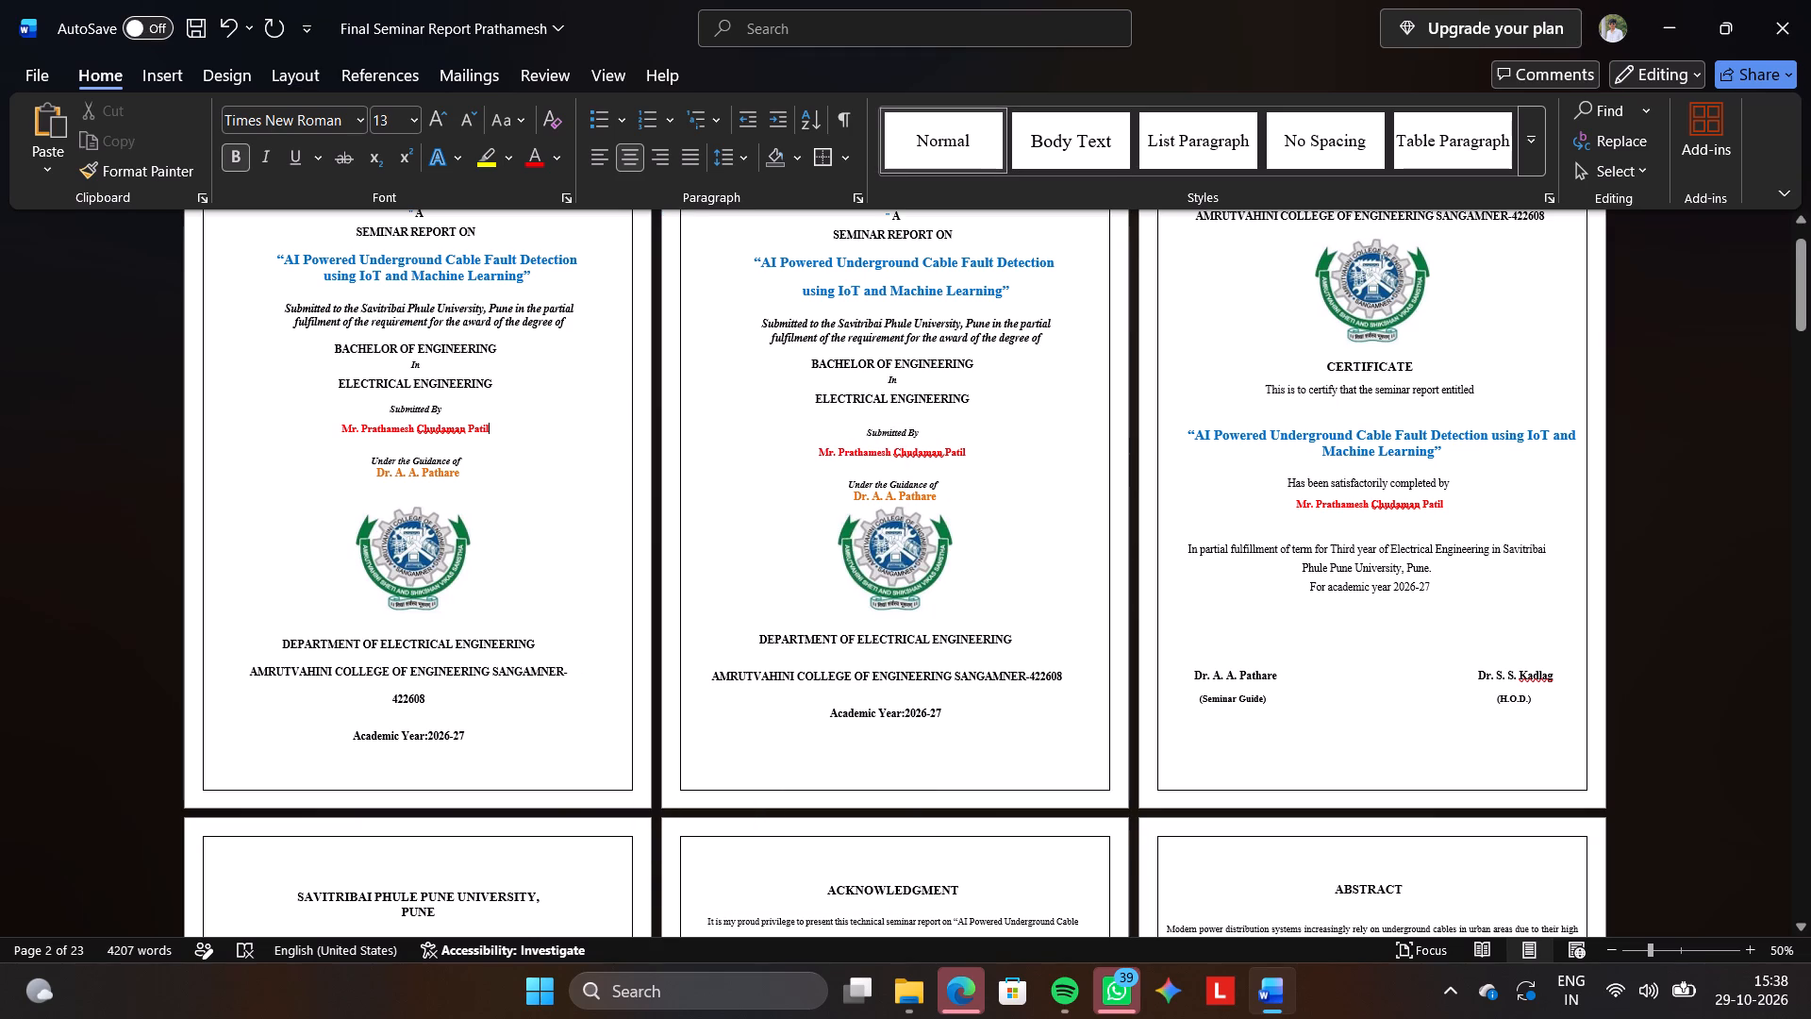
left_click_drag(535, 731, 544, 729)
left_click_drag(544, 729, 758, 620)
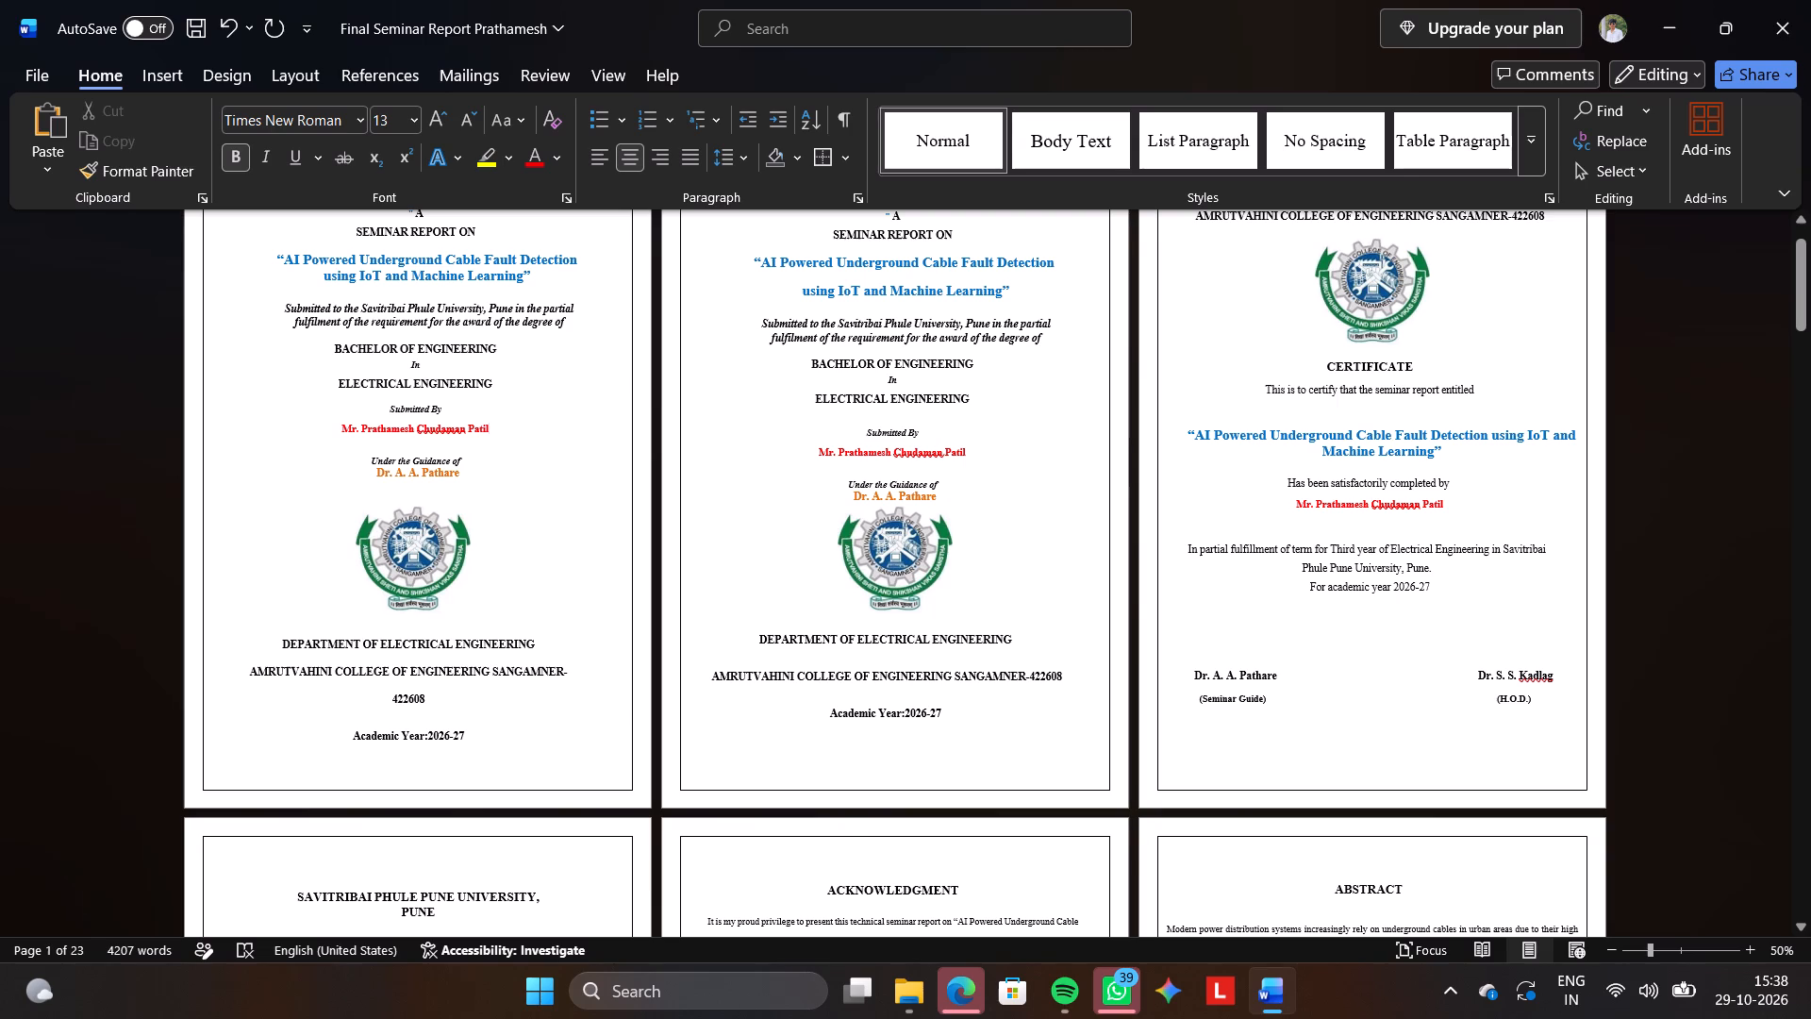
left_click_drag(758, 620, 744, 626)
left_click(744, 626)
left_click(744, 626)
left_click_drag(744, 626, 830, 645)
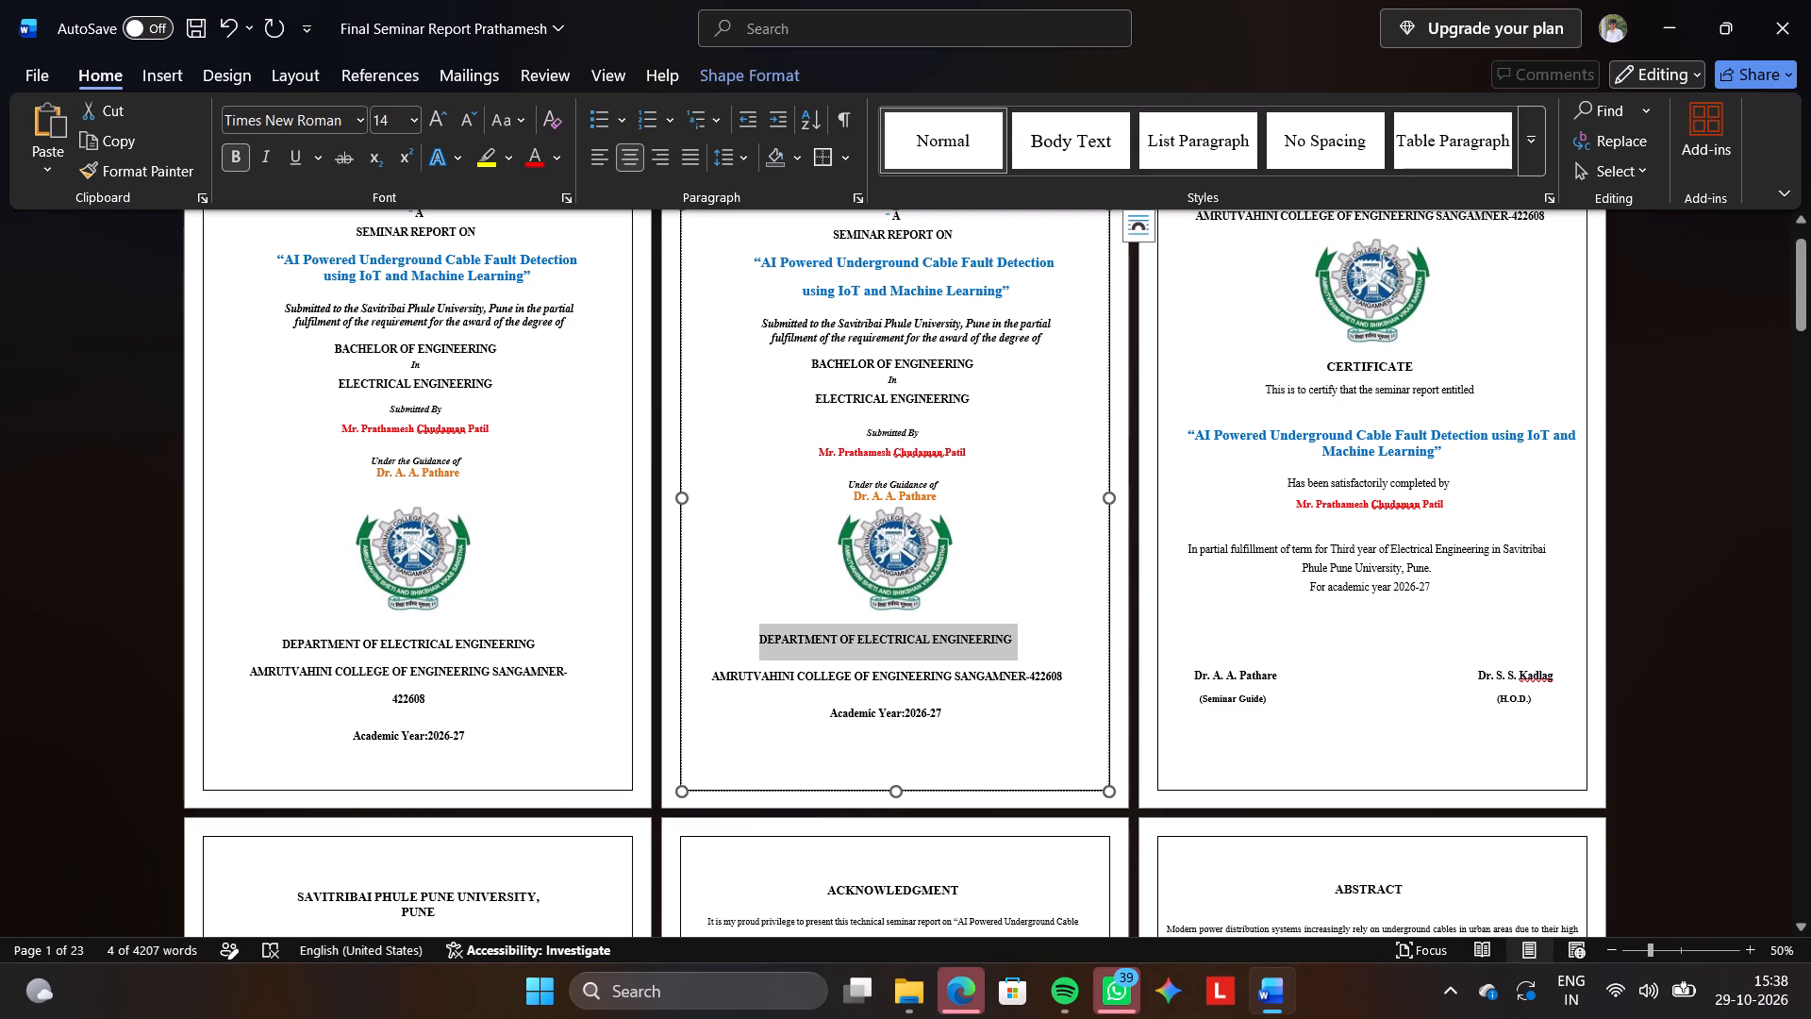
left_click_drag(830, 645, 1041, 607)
Insert two blank lines between the college logo and the department line in page 2's text box.
left_click(1041, 607)
key("Return")
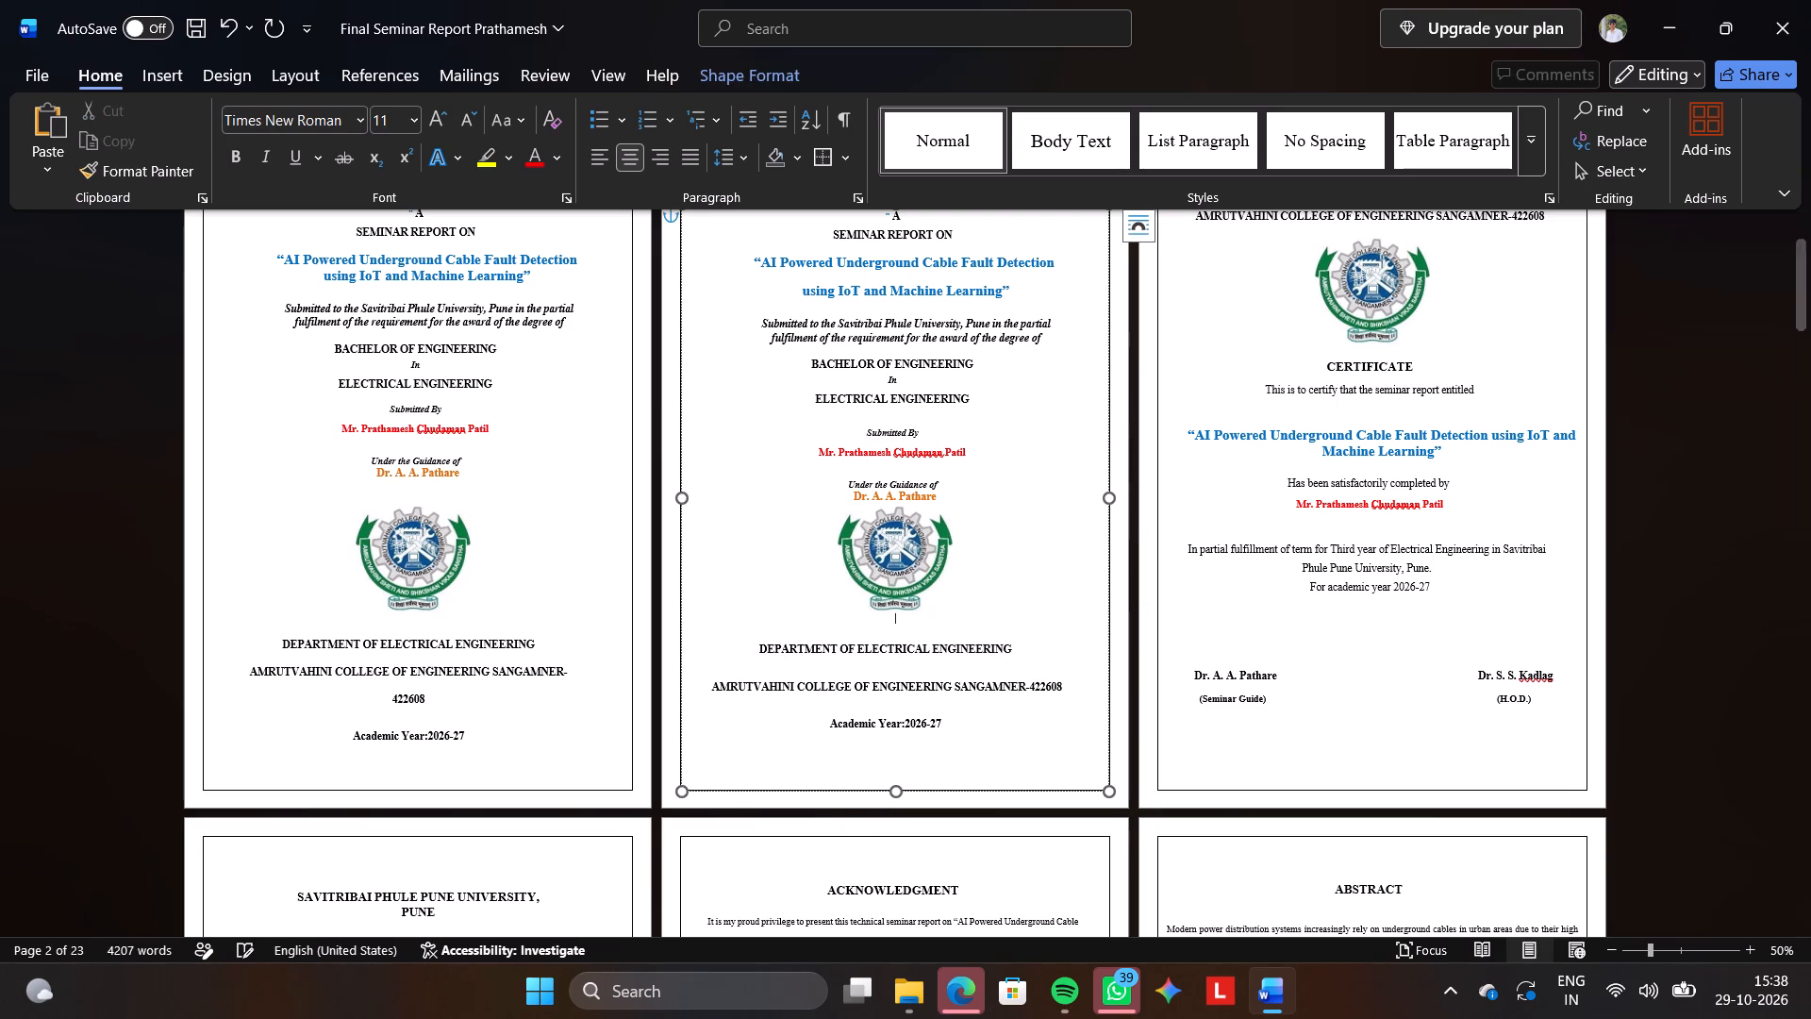
key("Return")
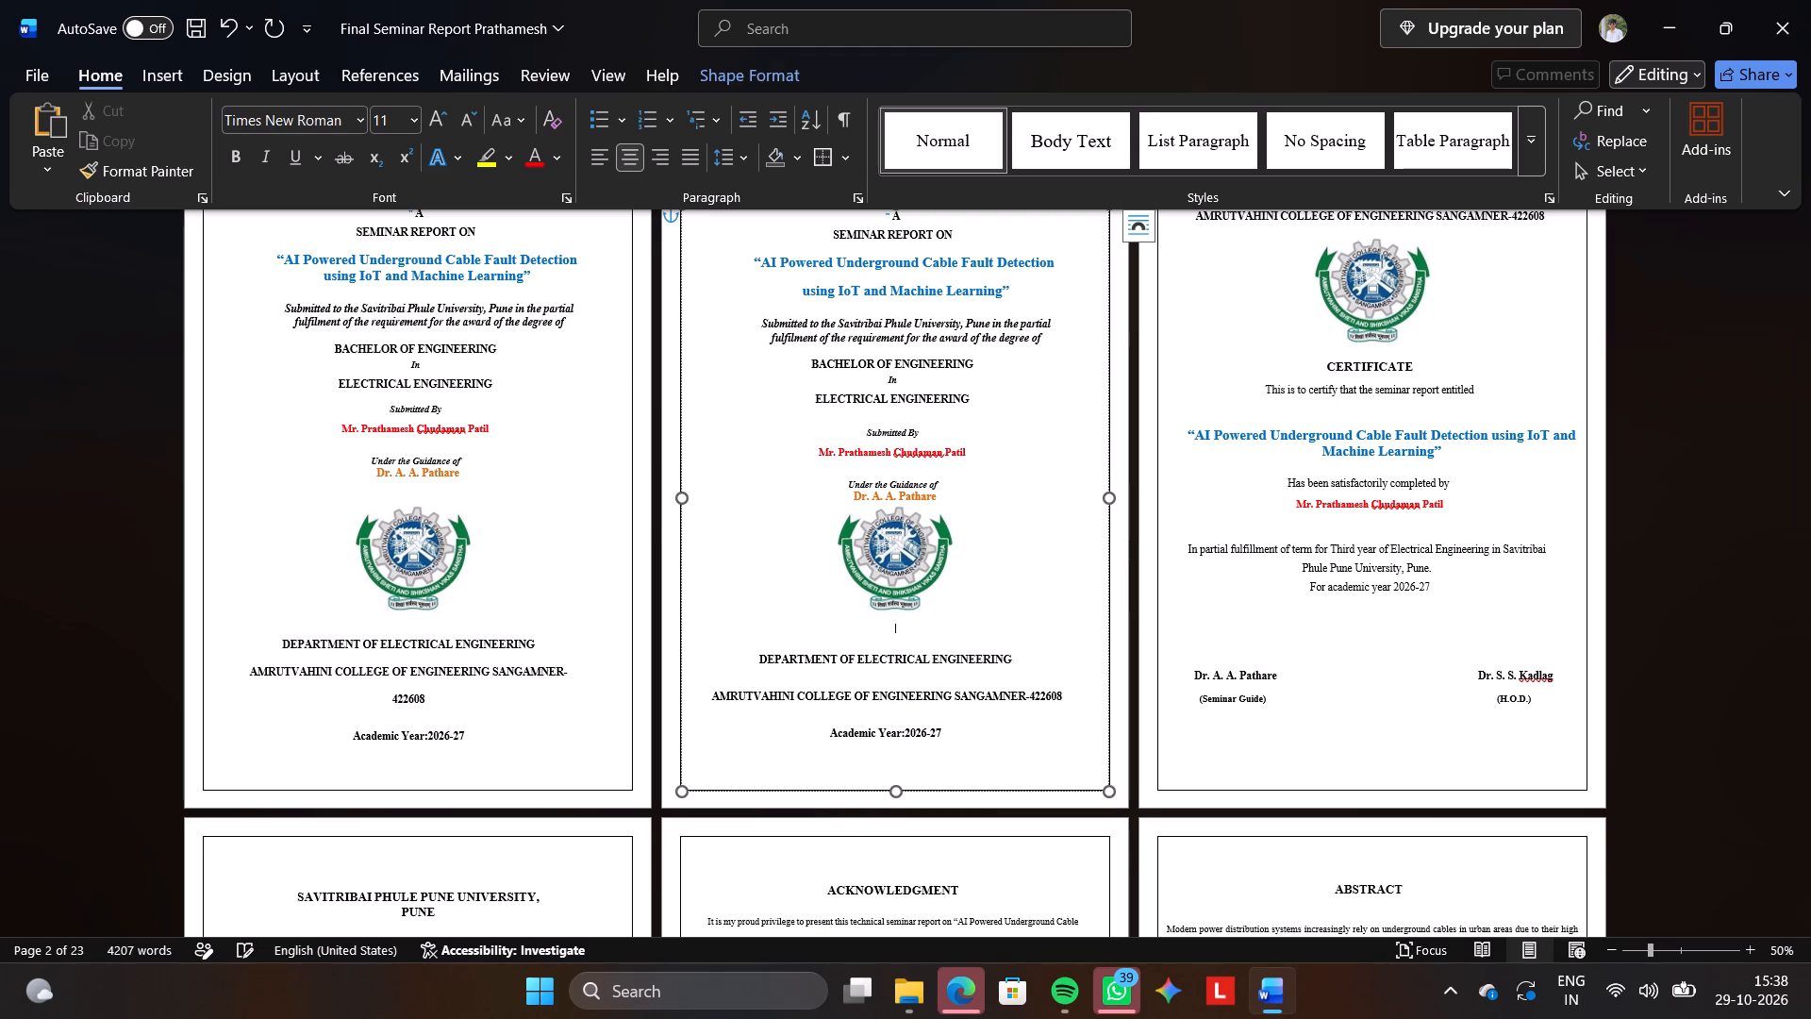
Insert two blank lines between the guide's name and the college logo in page 2's text box.
left_click(1028, 502)
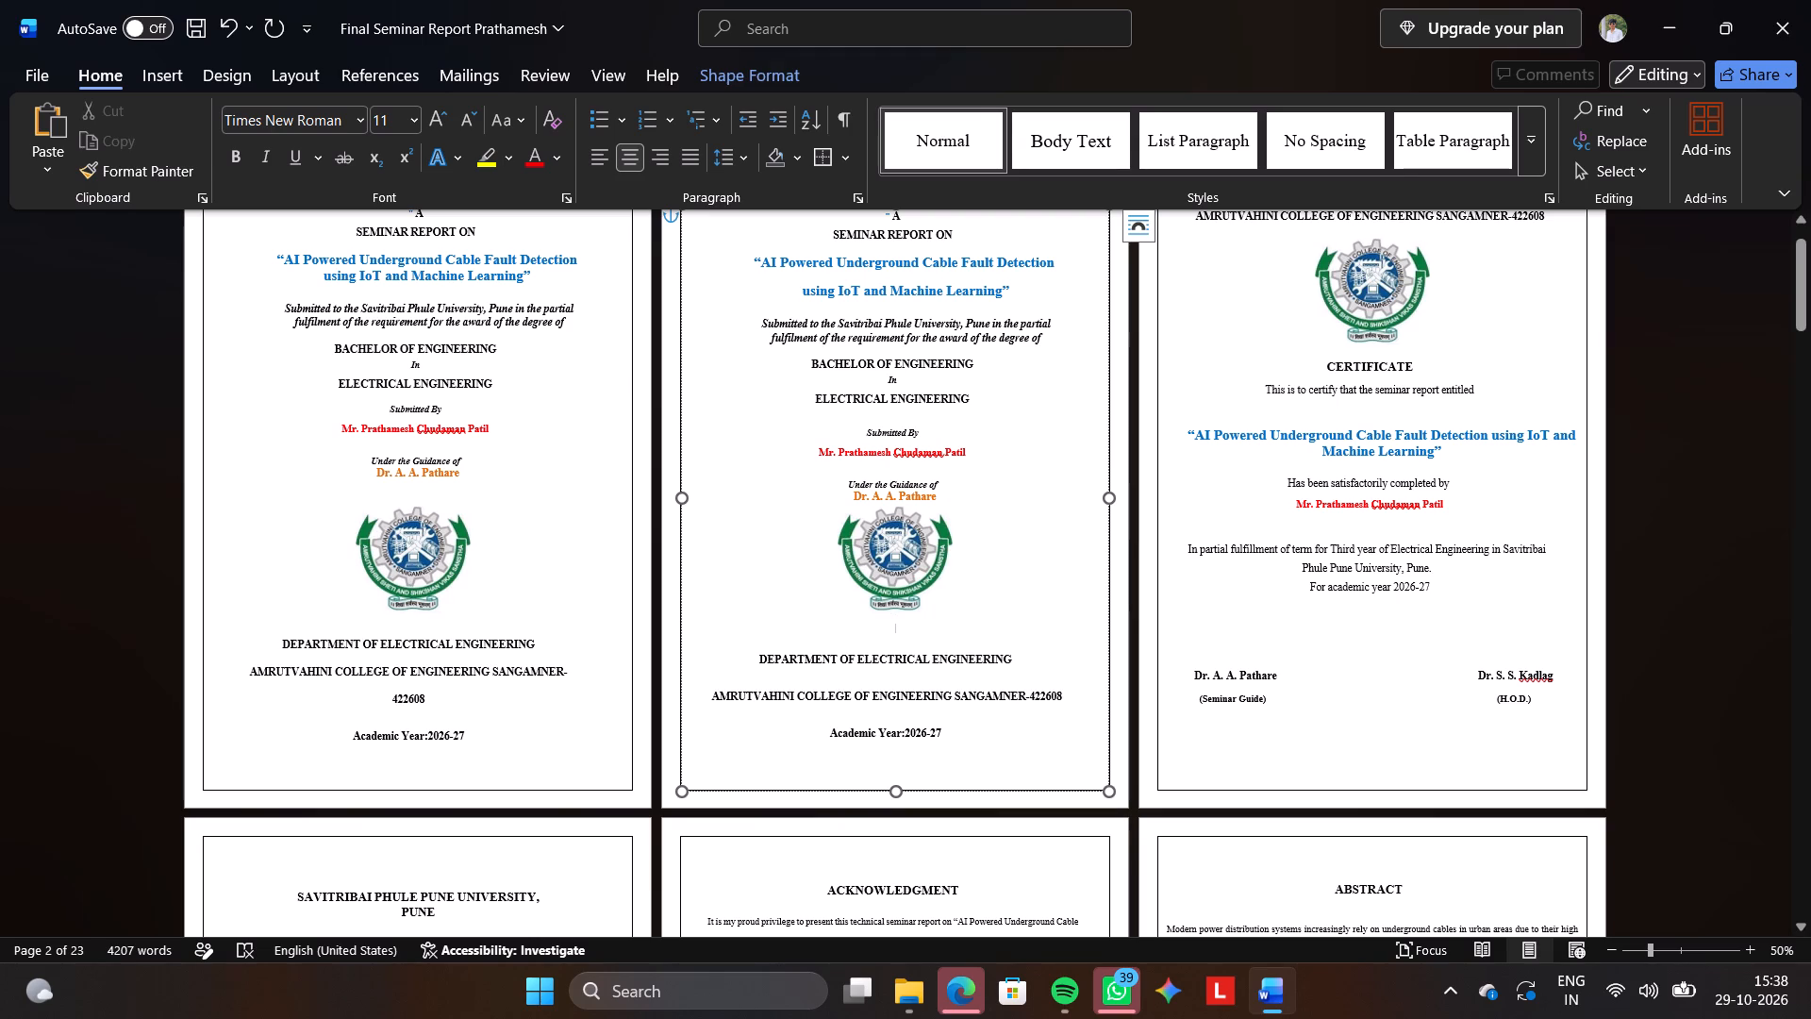
key("Return")
key("Return")
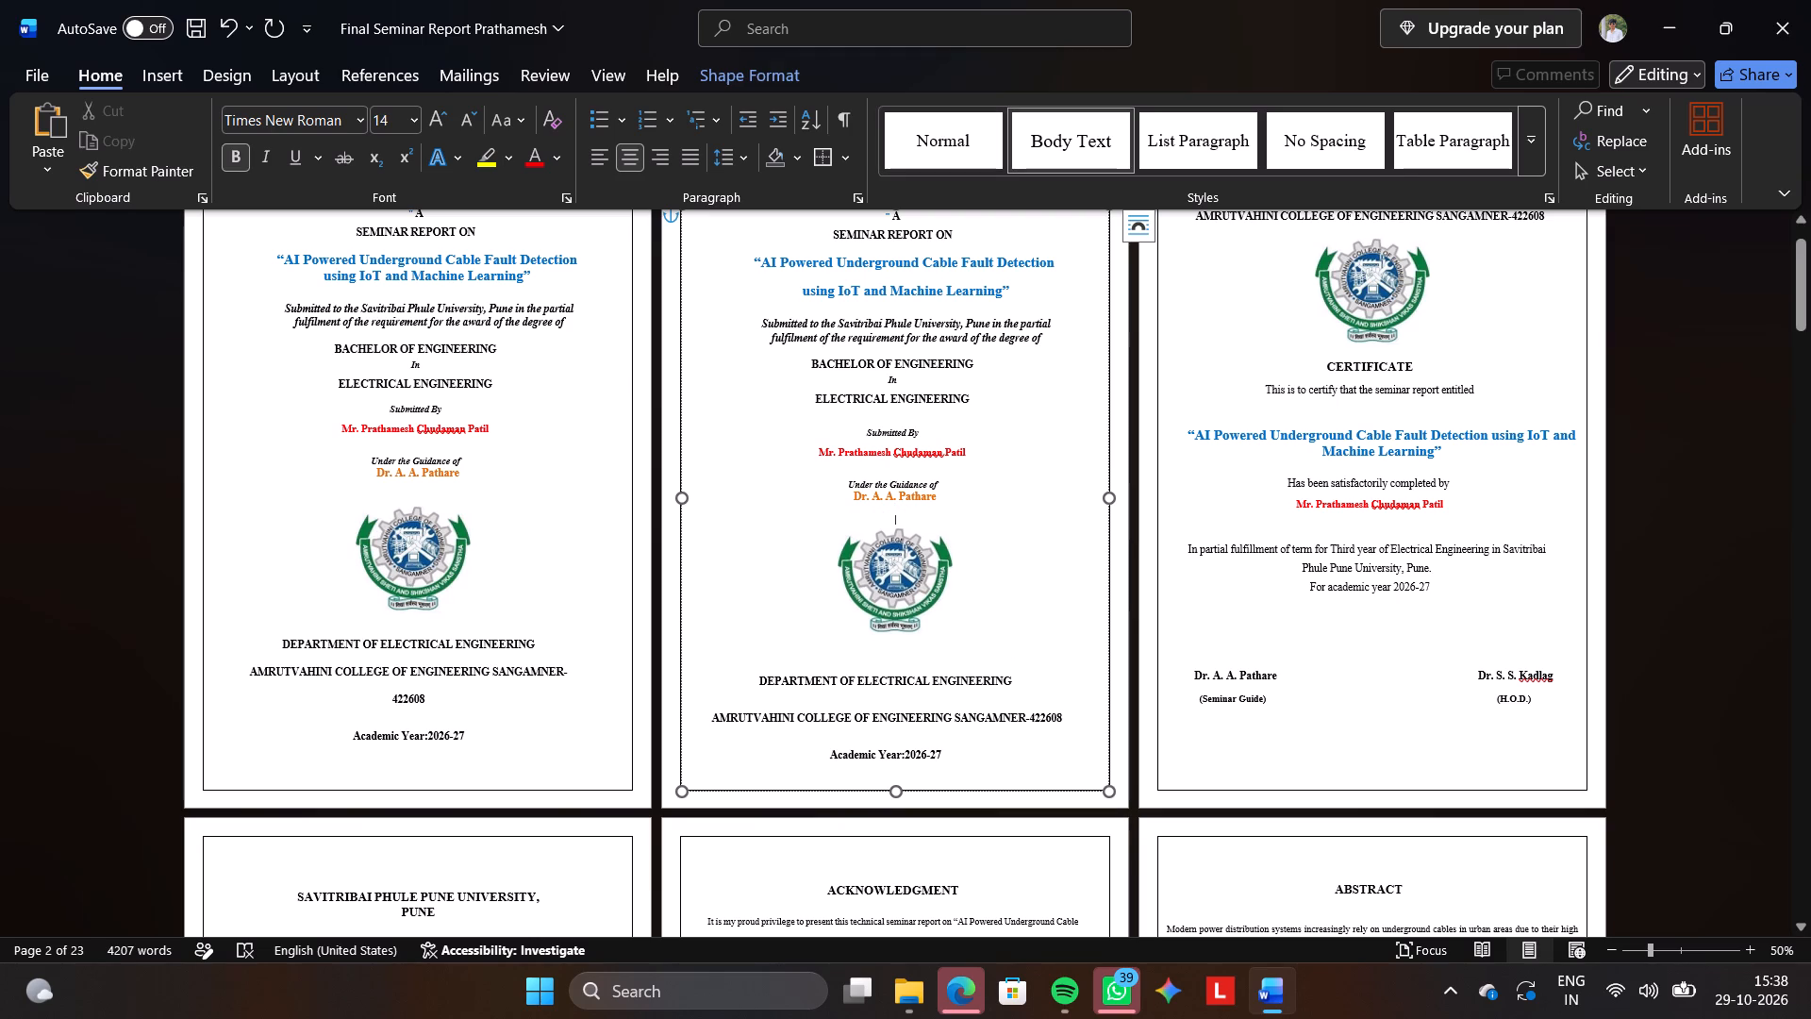
scroll(989, 573, "up", 1)
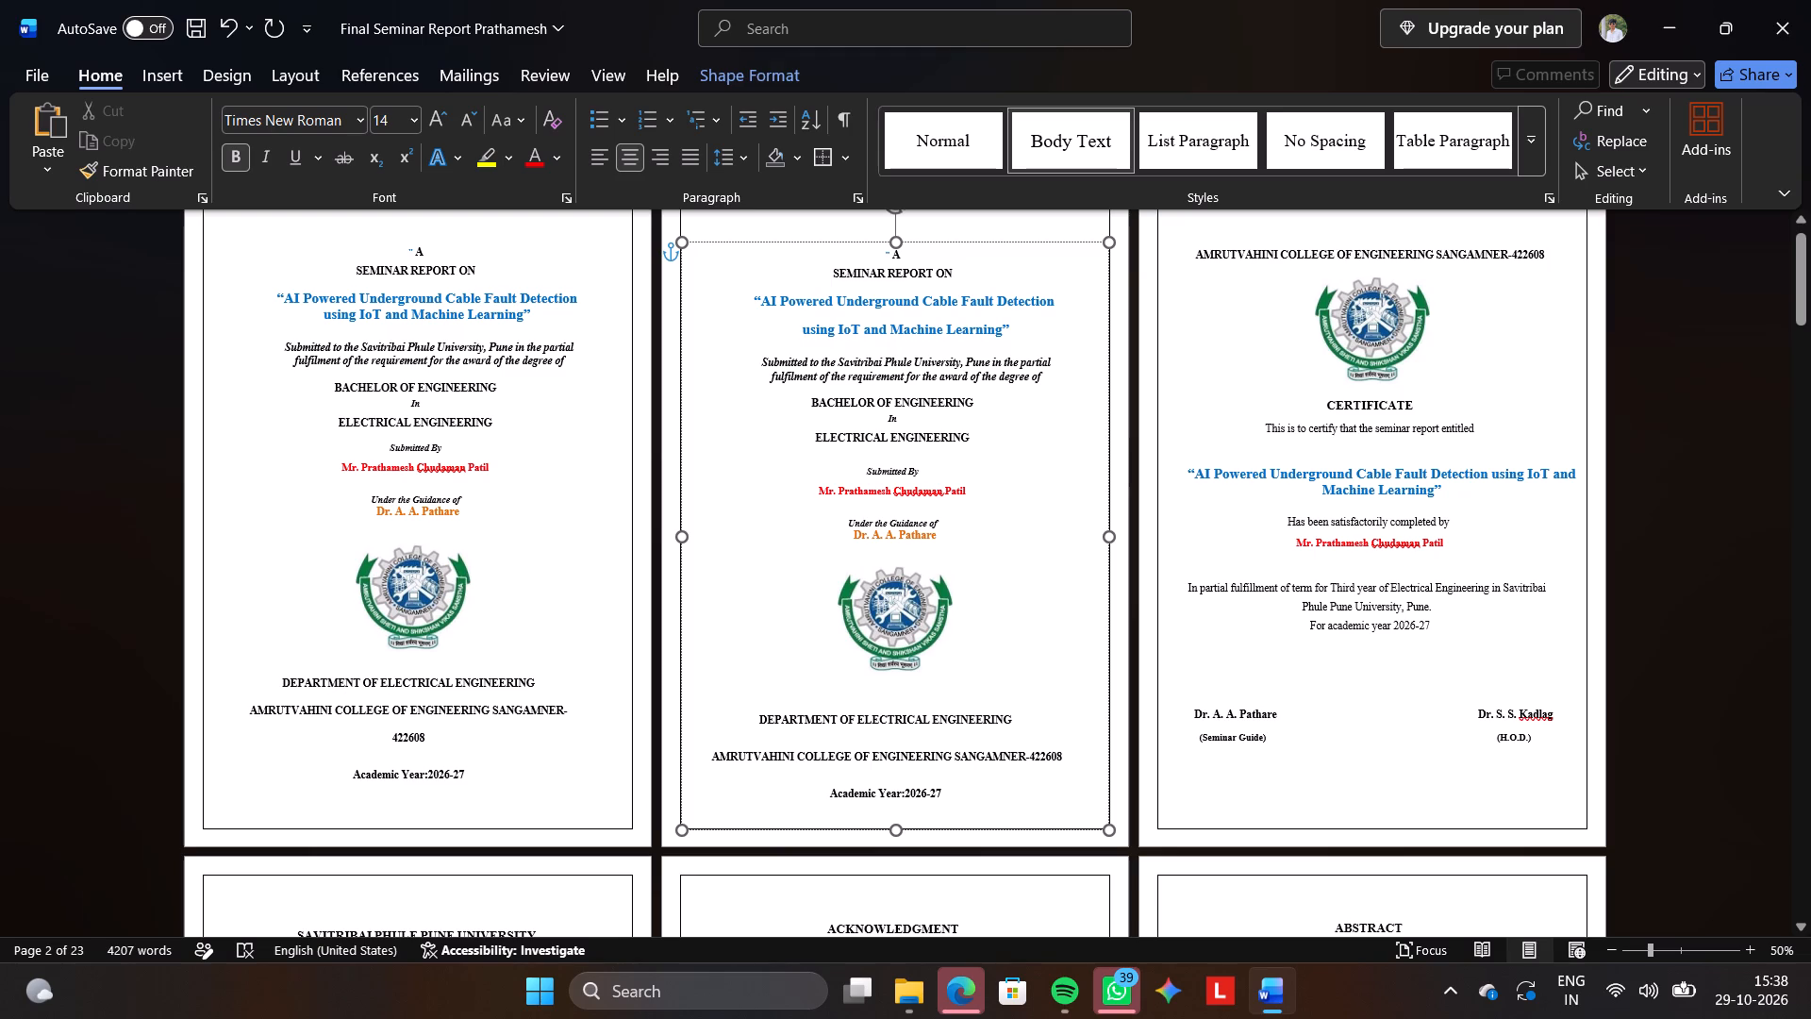
scroll(989, 573, "up", 1)
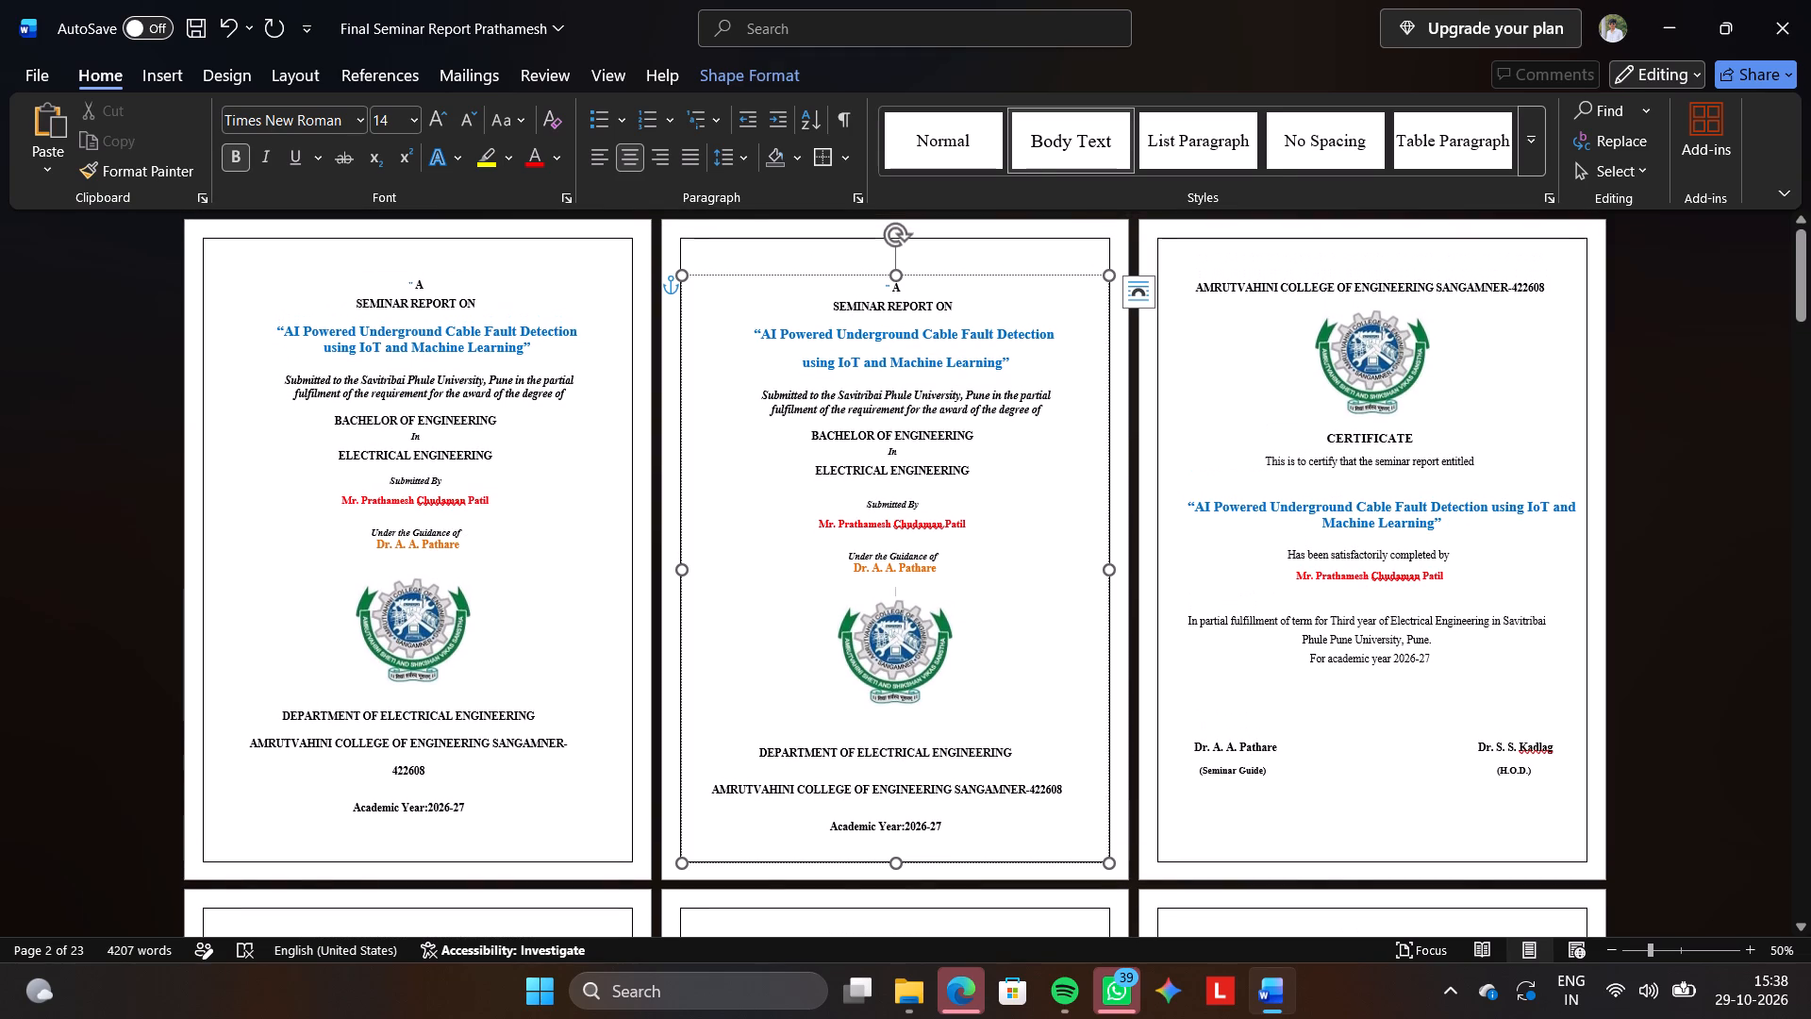
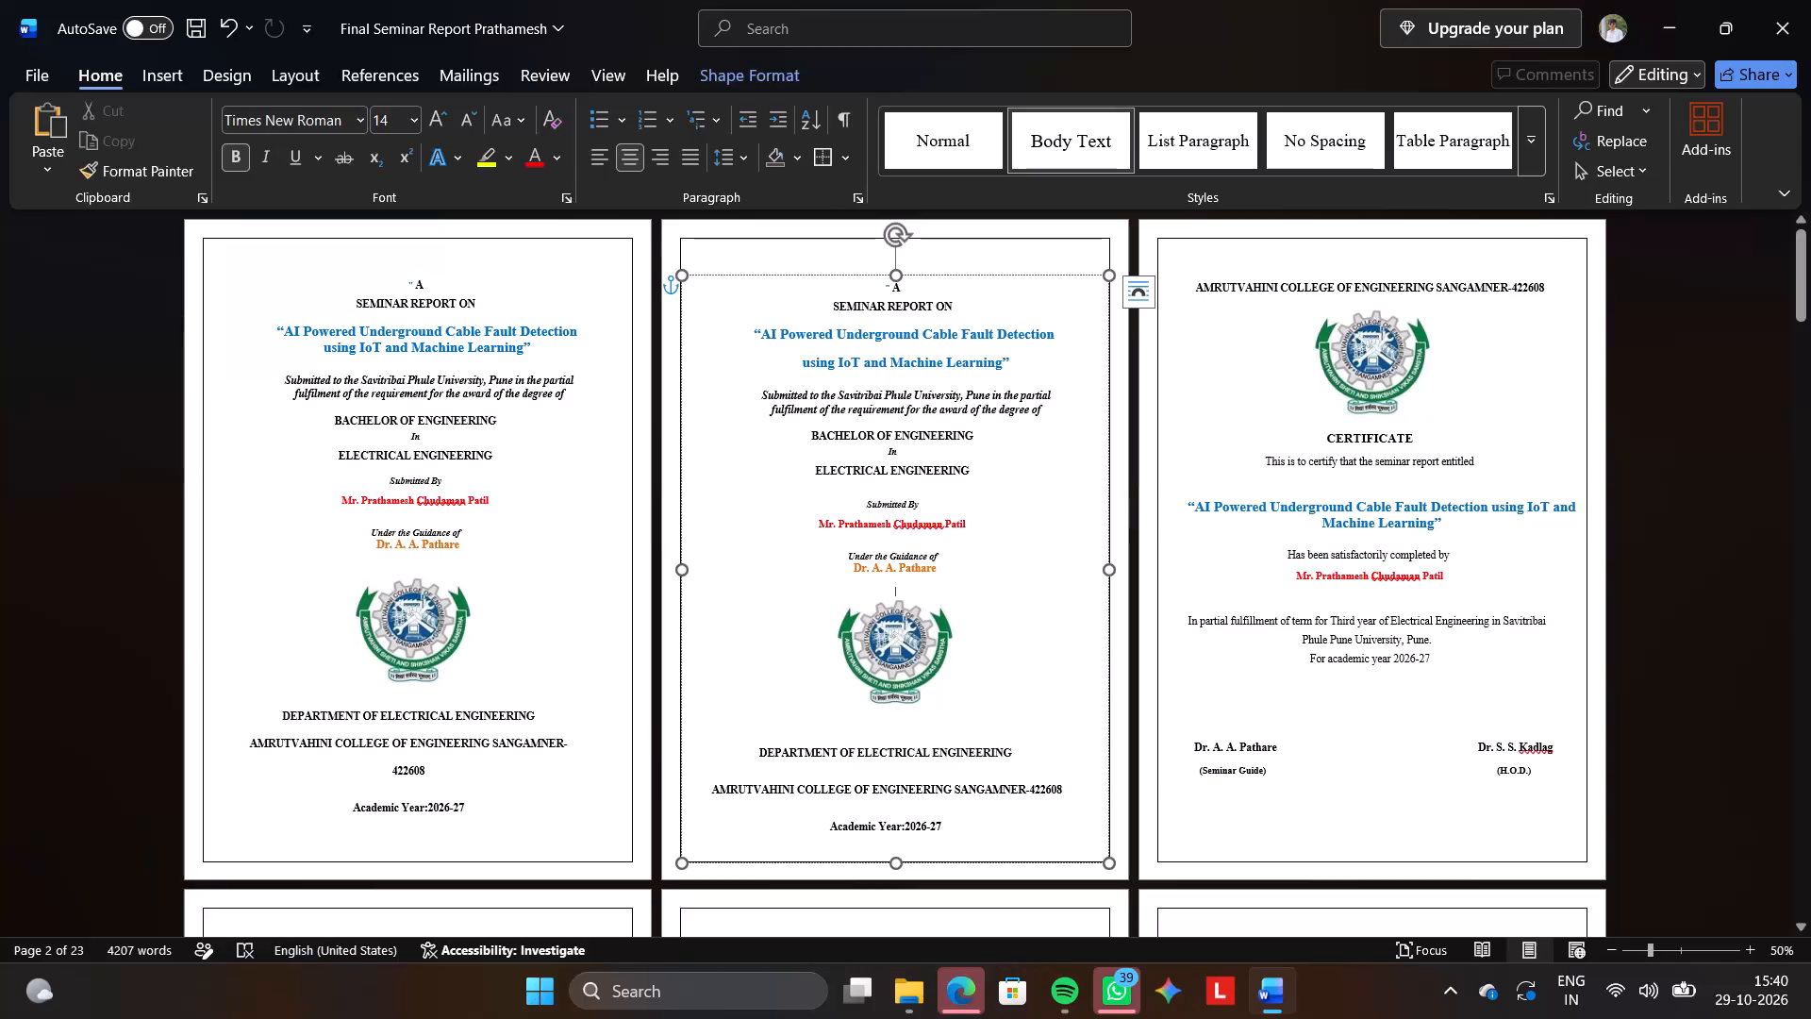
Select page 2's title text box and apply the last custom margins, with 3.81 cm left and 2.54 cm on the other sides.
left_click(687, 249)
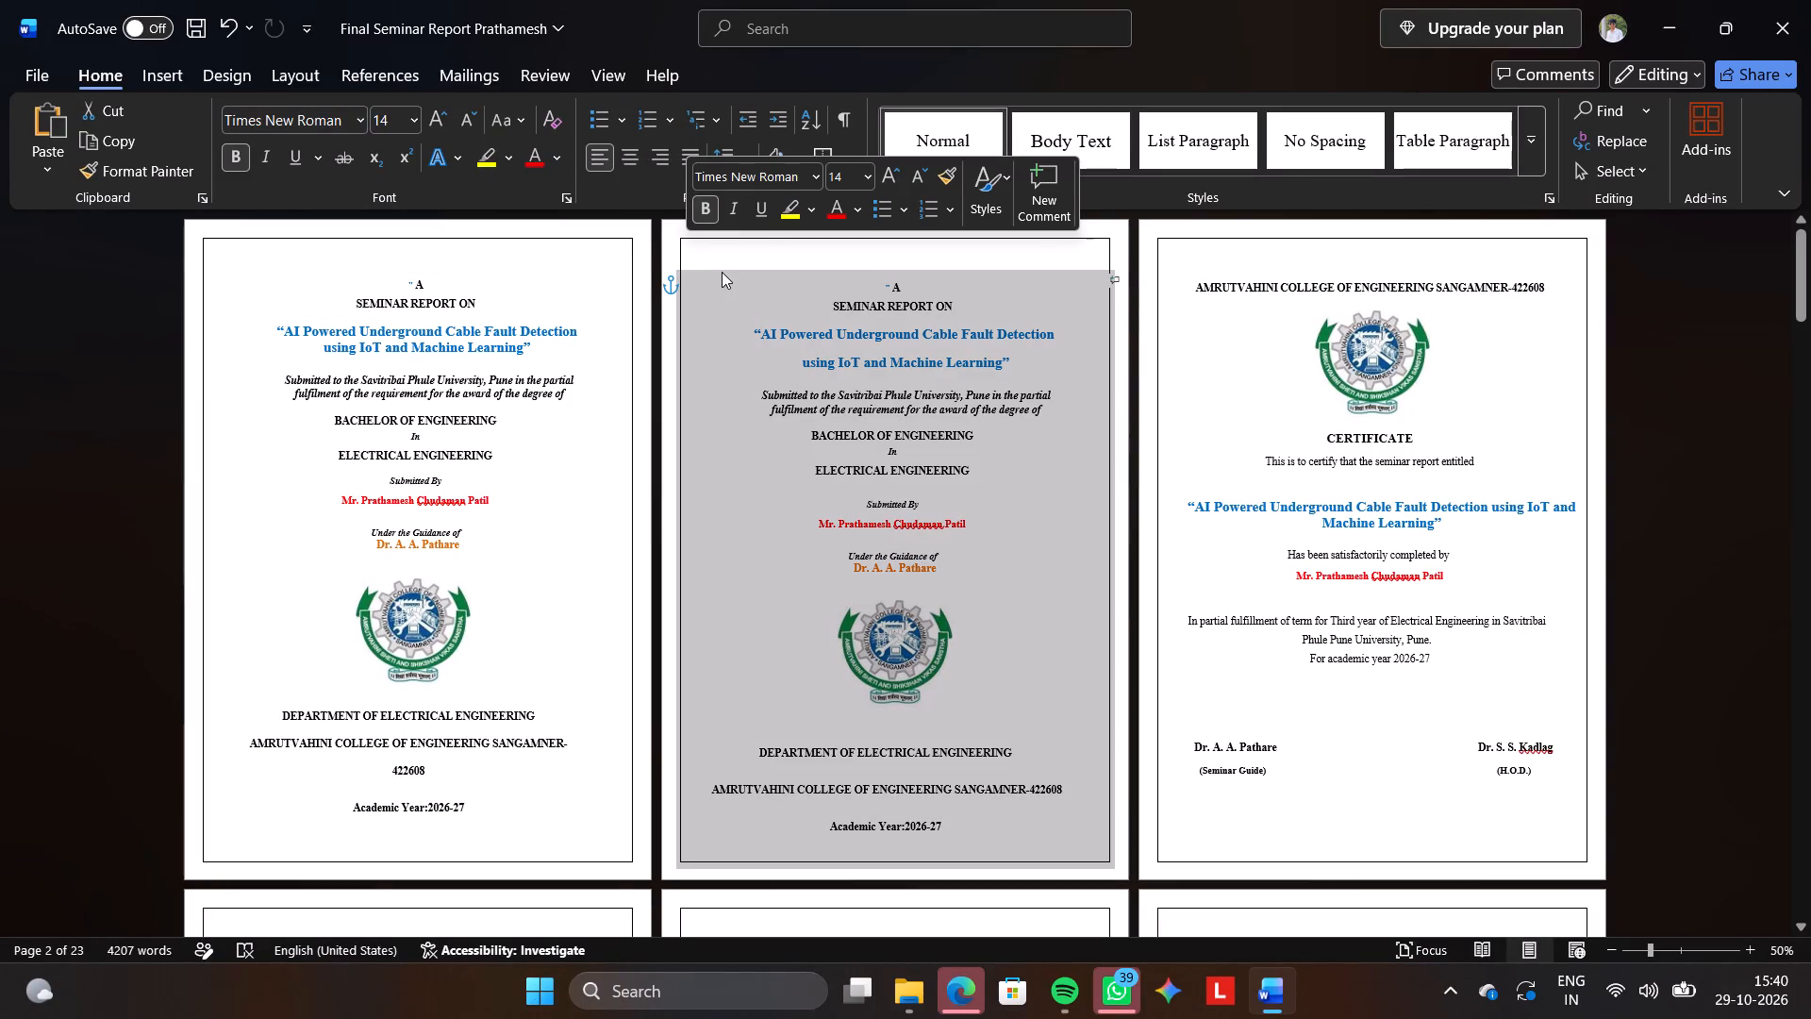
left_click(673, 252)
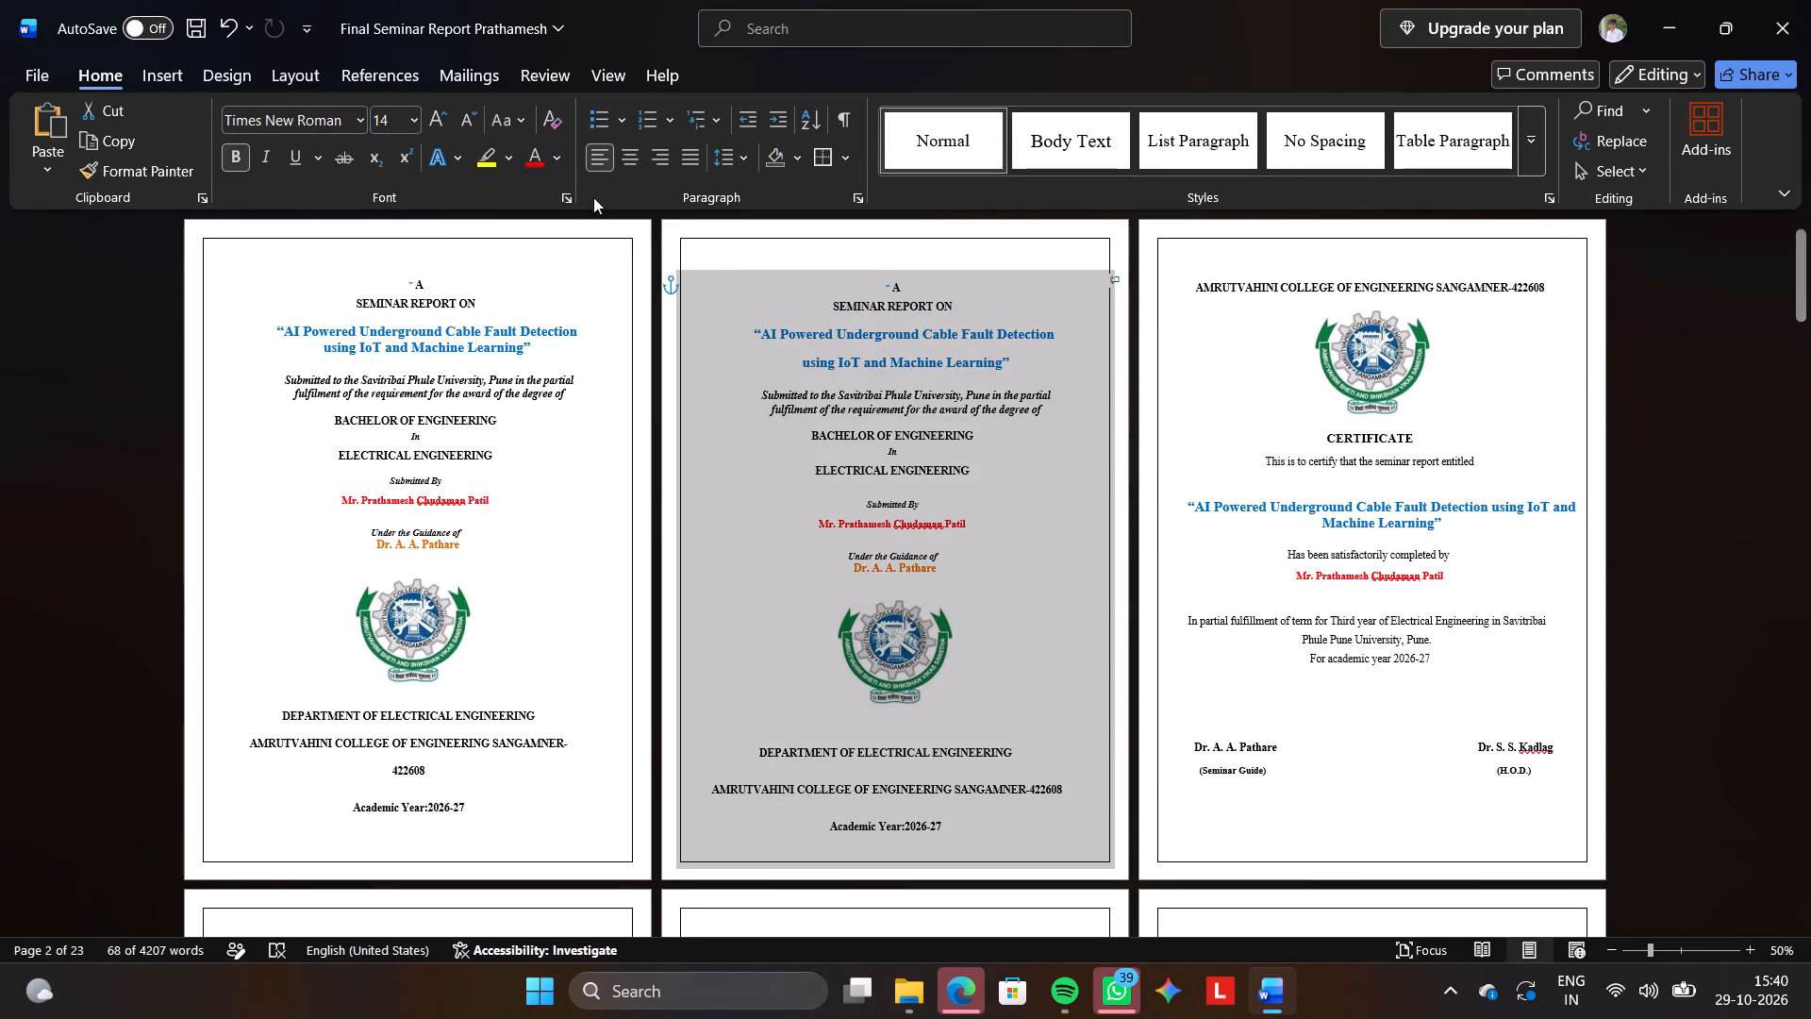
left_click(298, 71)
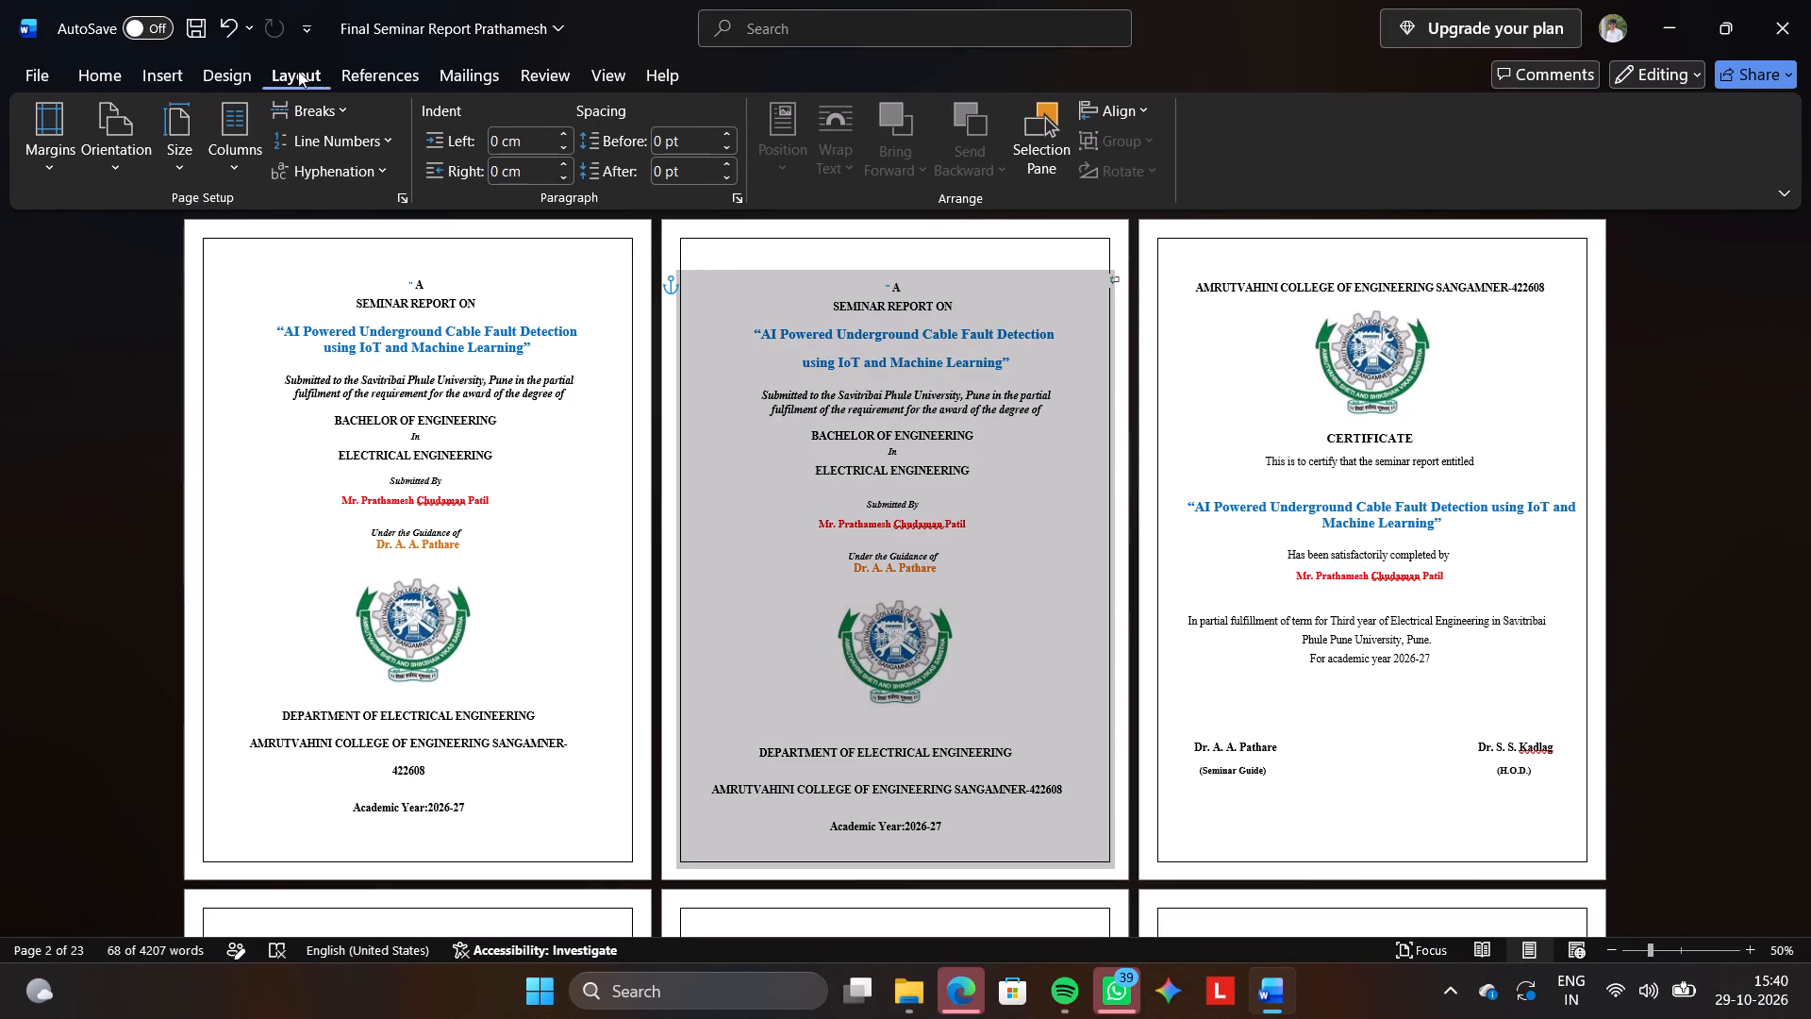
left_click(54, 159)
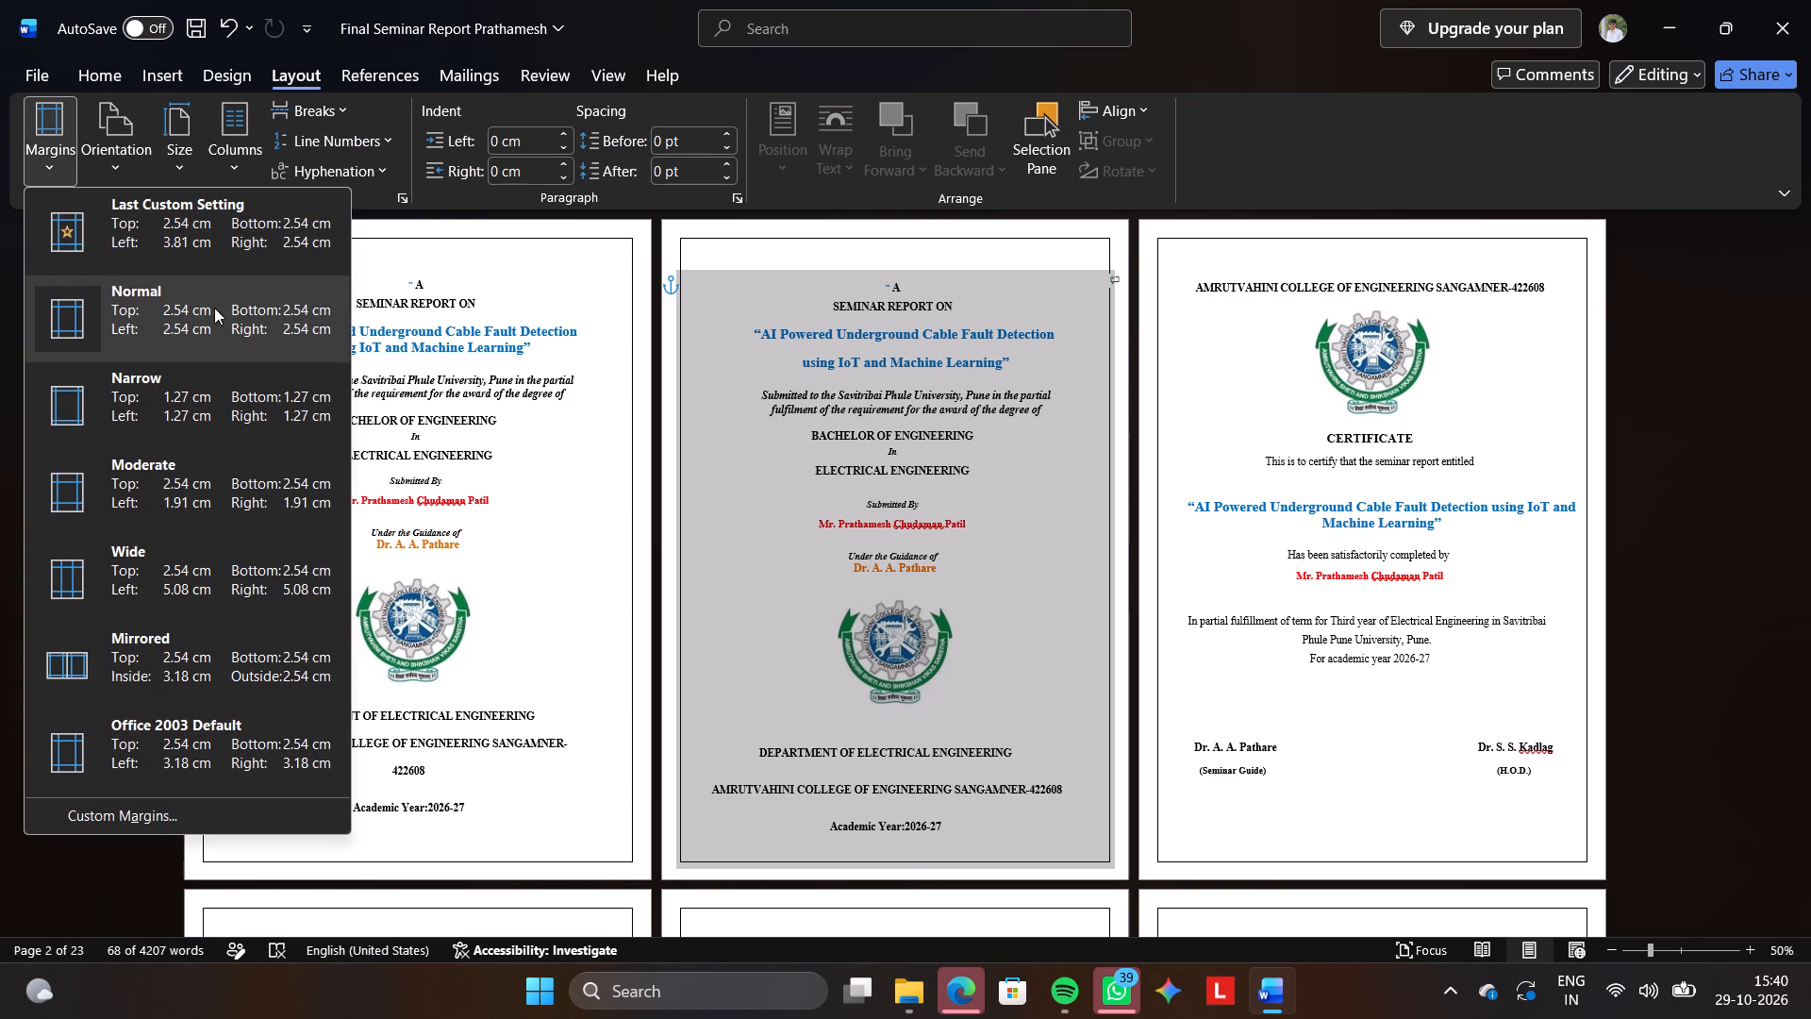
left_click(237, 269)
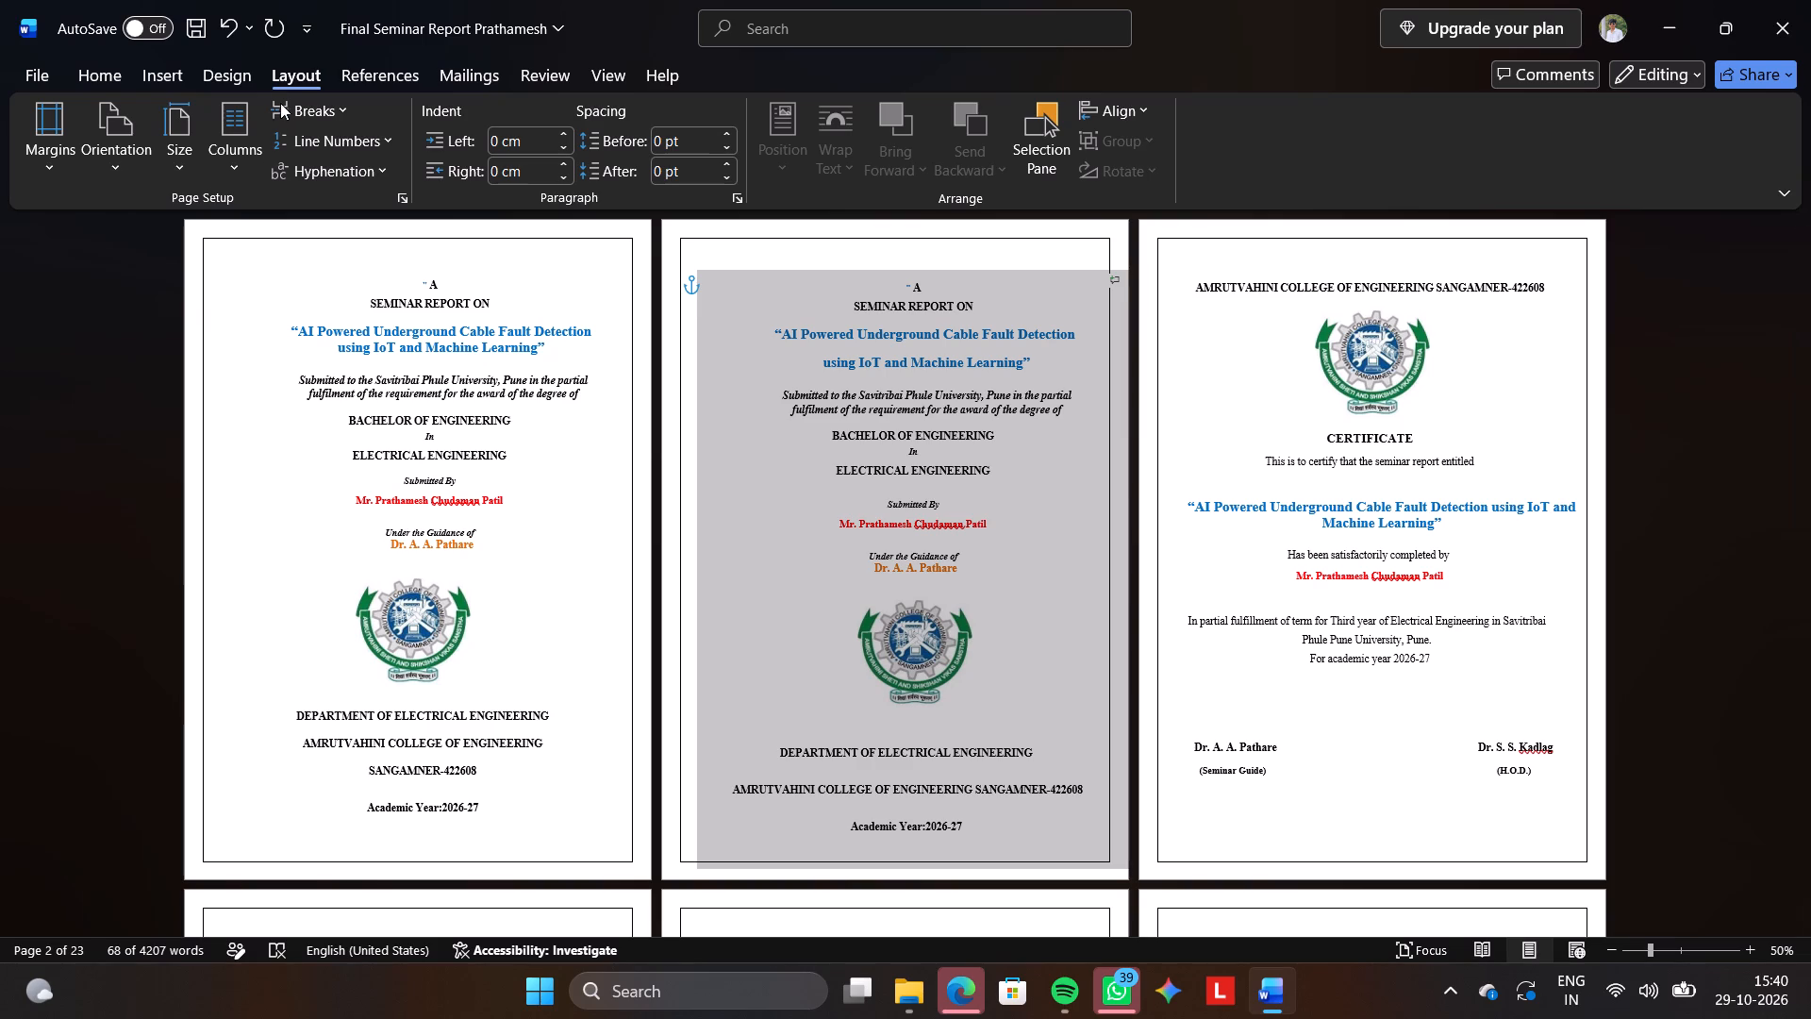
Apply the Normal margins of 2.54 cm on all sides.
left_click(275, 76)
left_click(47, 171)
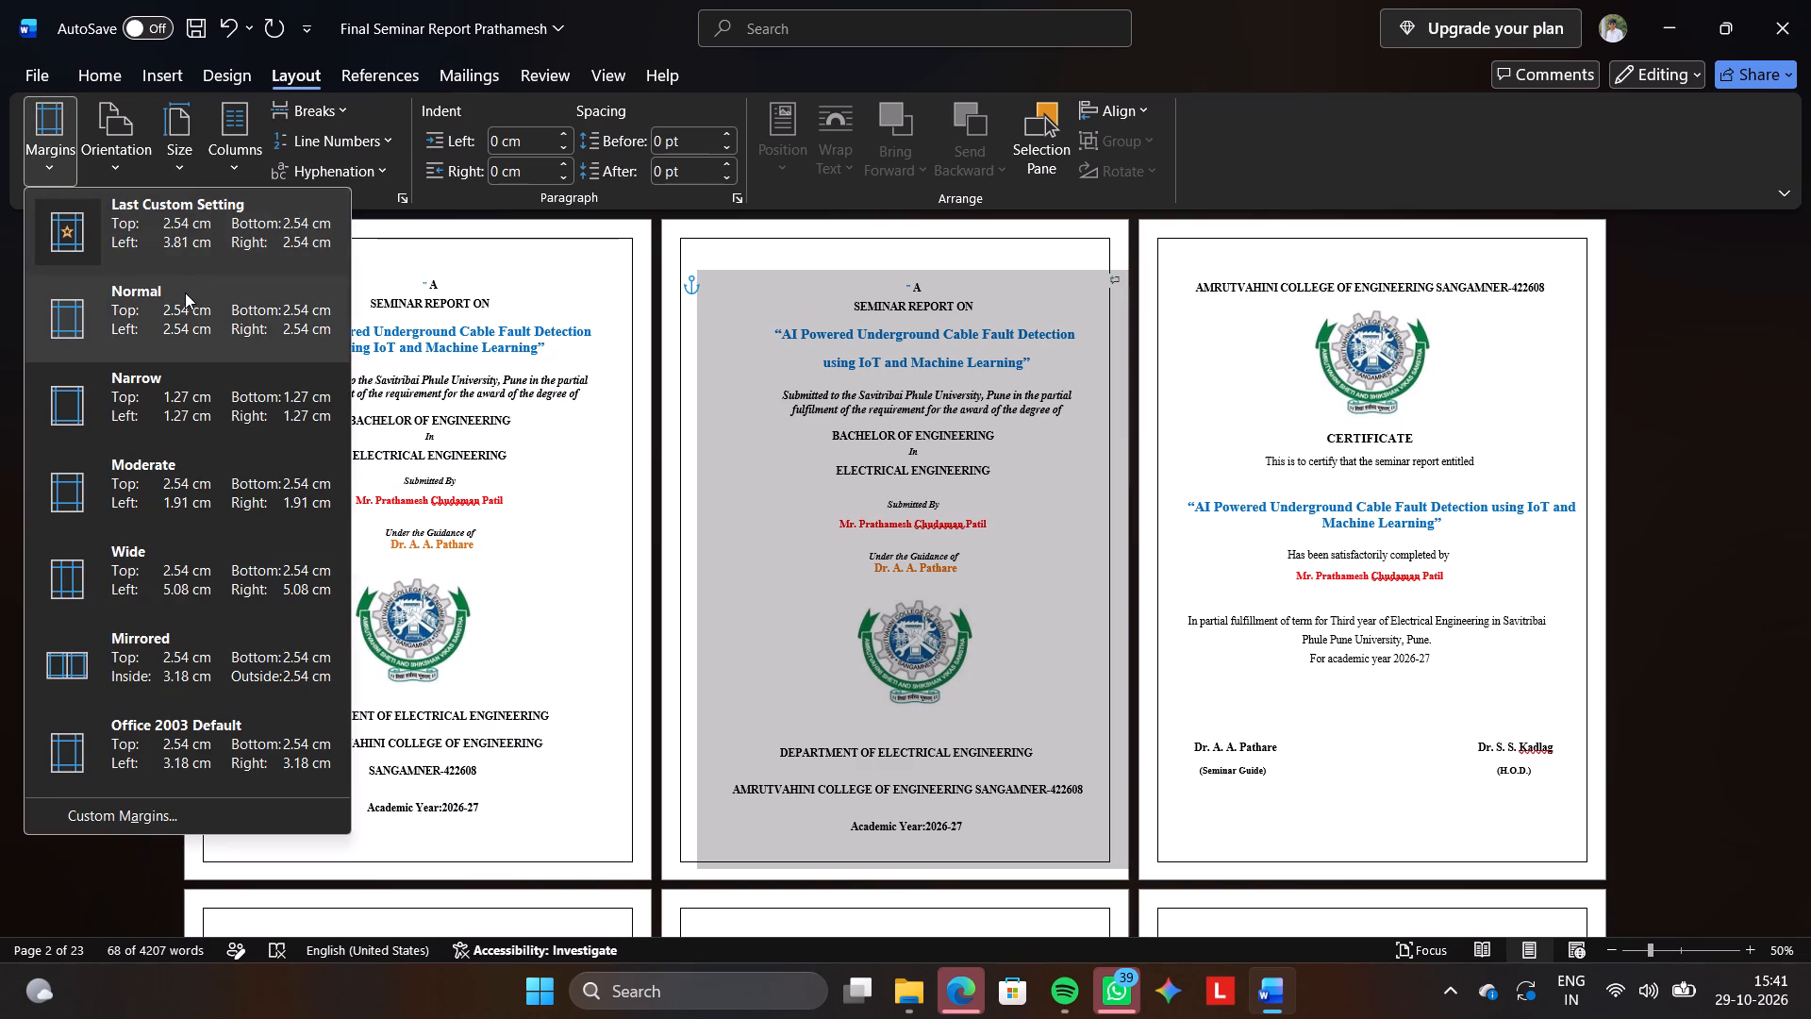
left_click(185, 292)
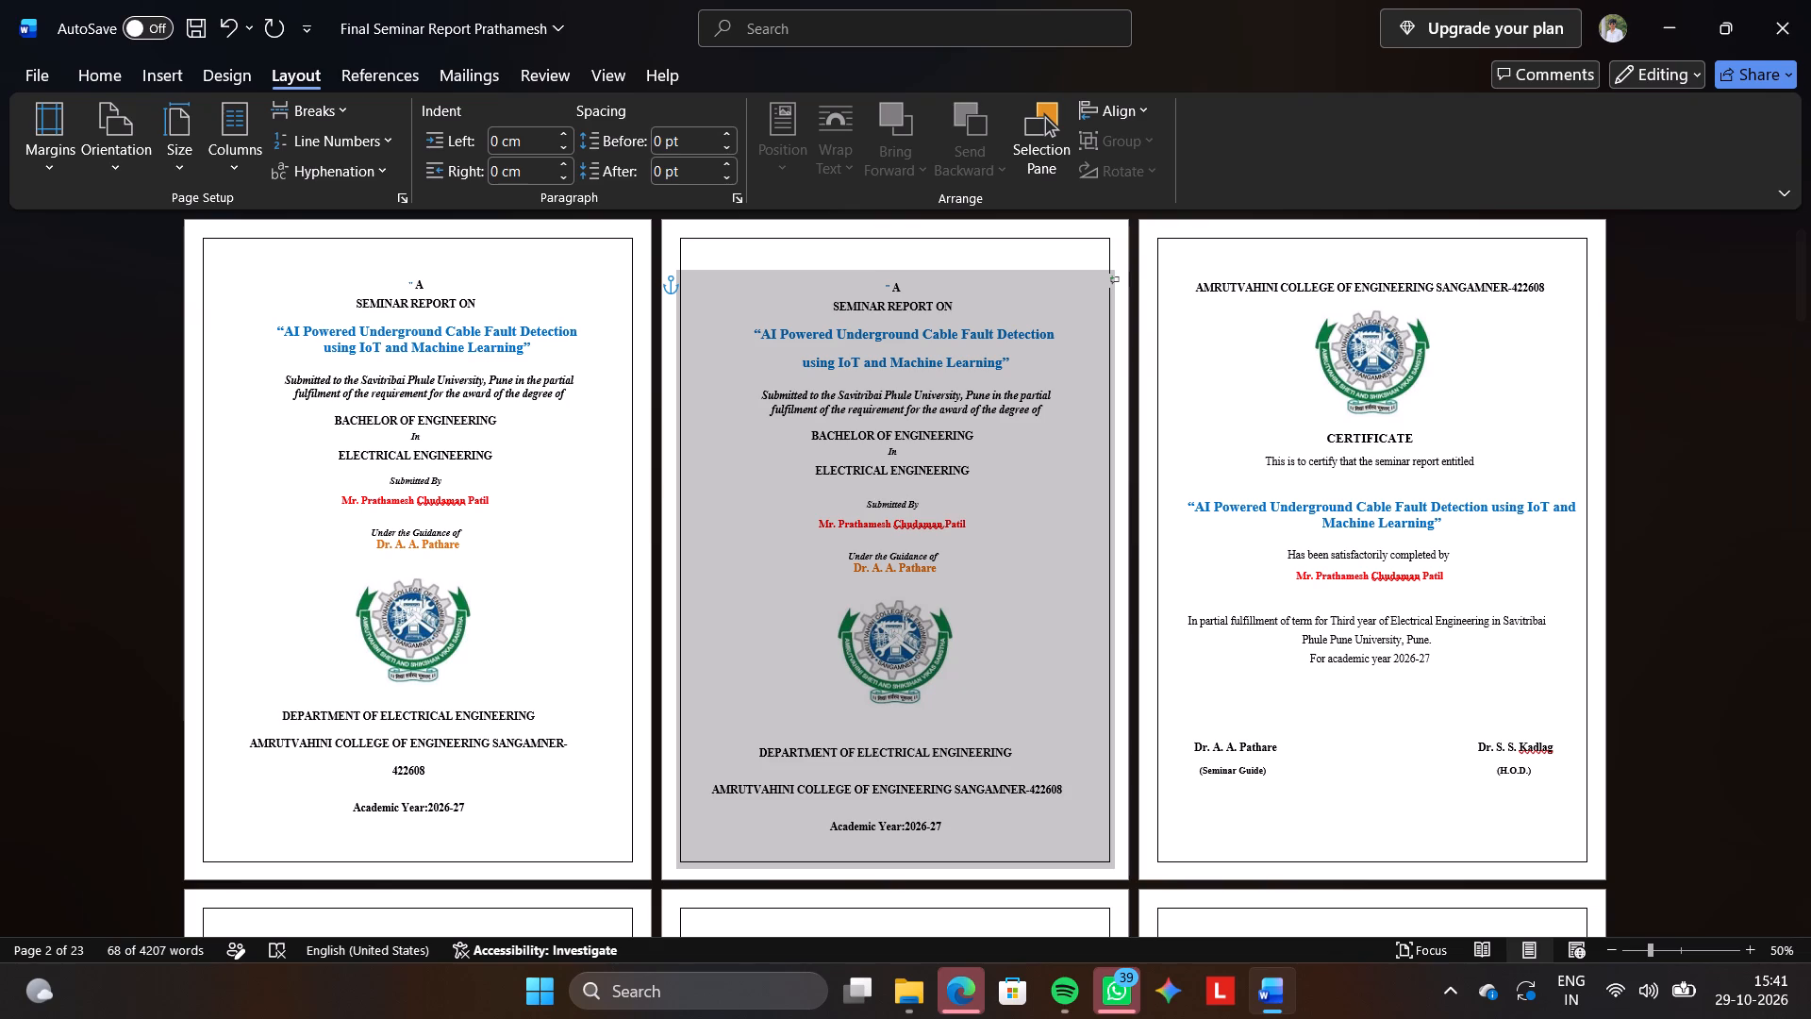
Format the "A" and "SEMINAR REPORT ON" lines in page 2's text box as 14 pt bold.
left_click(905, 388)
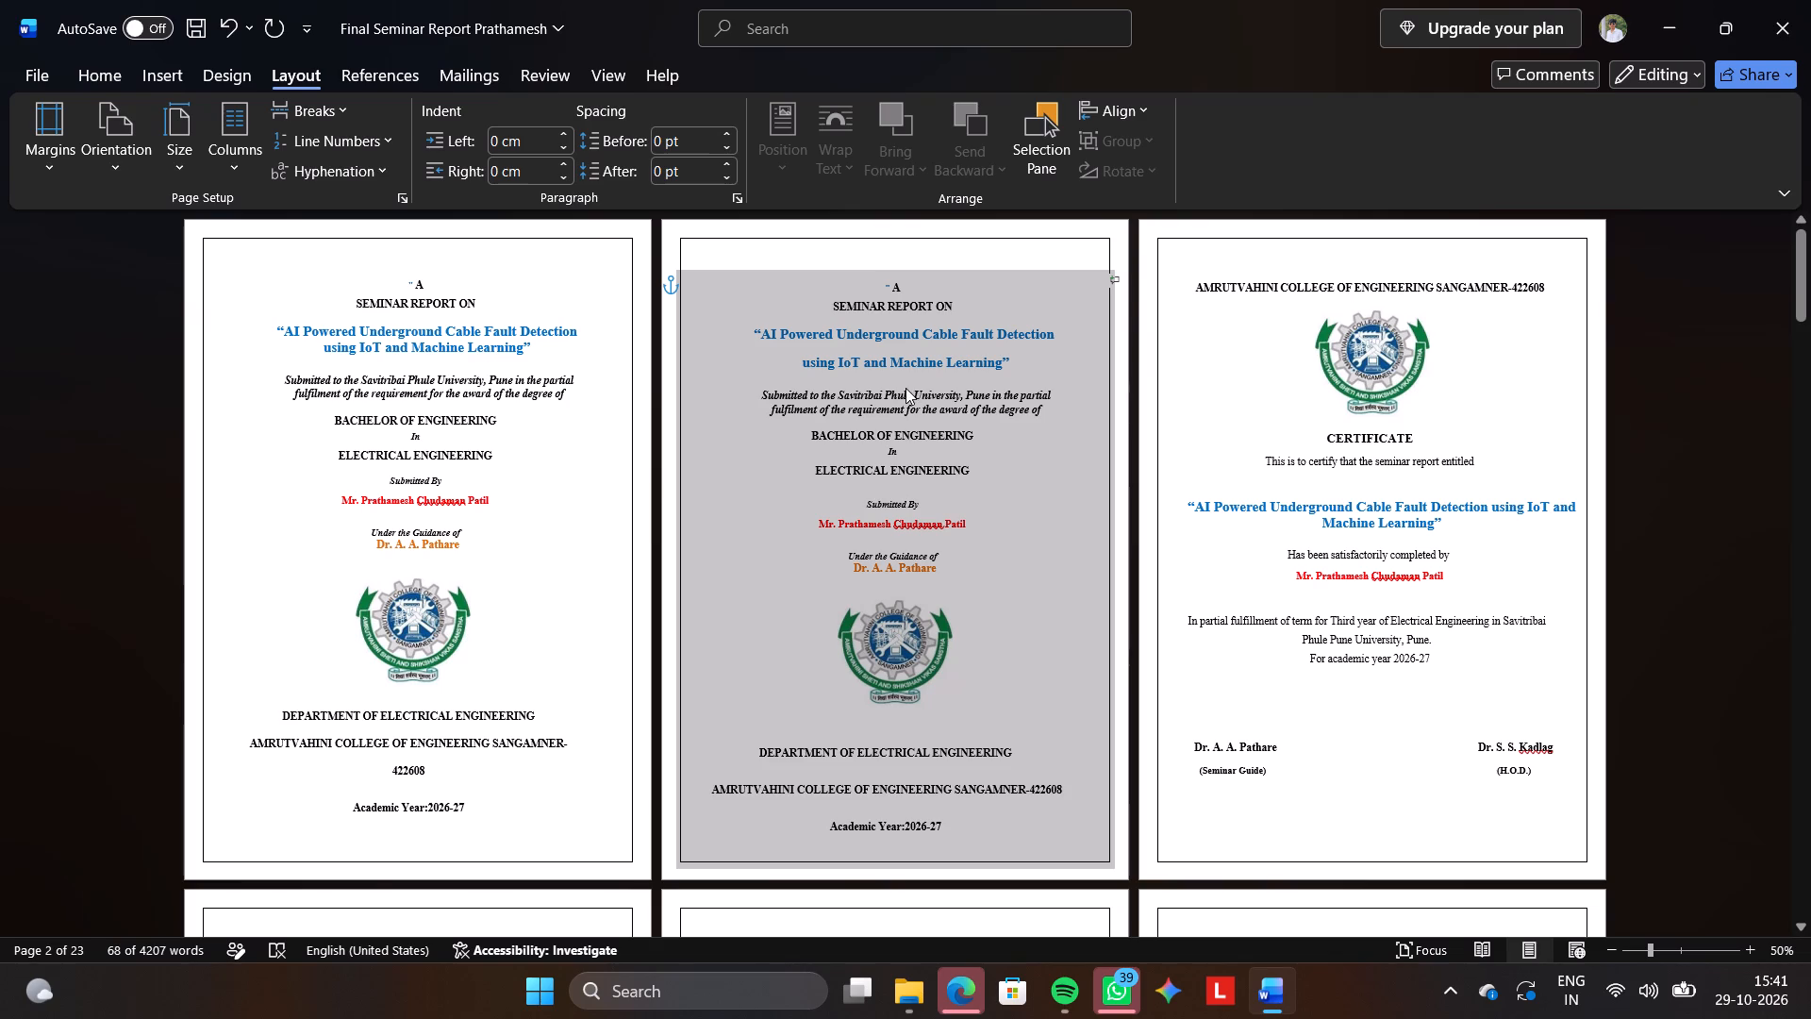
left_click_drag(969, 308, 888, 292)
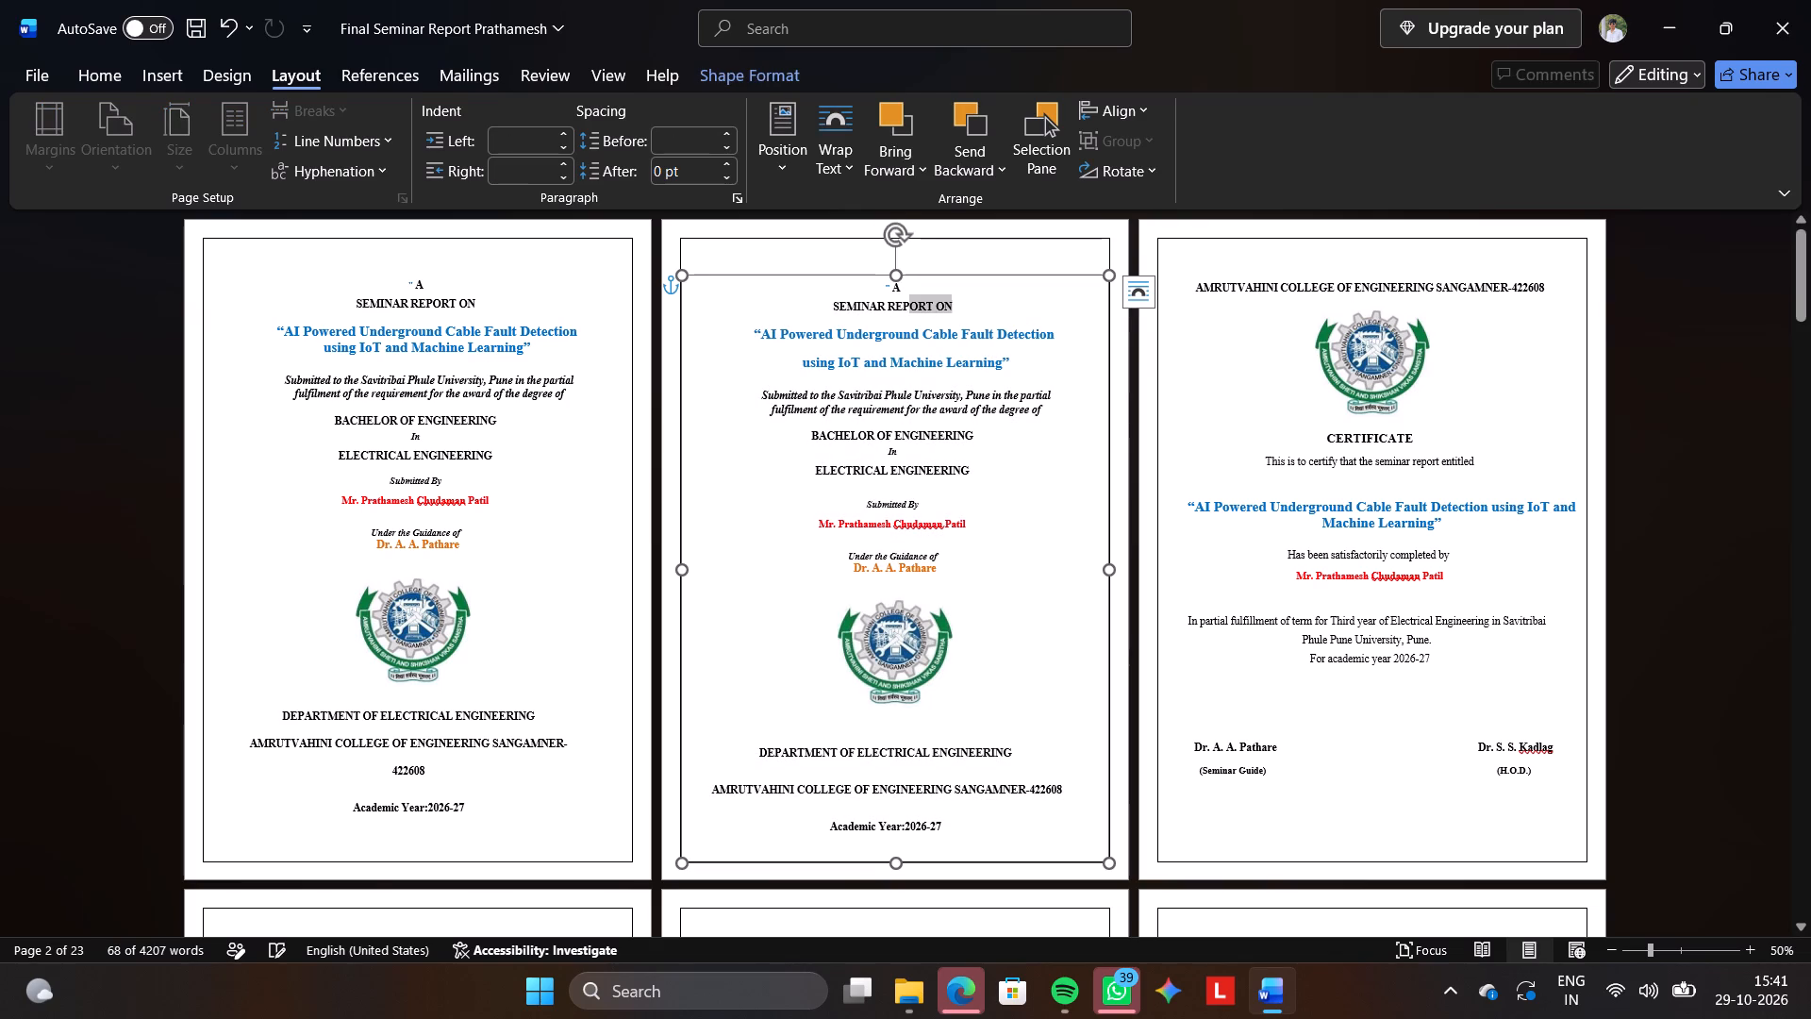
left_click_drag(888, 292, 881, 287)
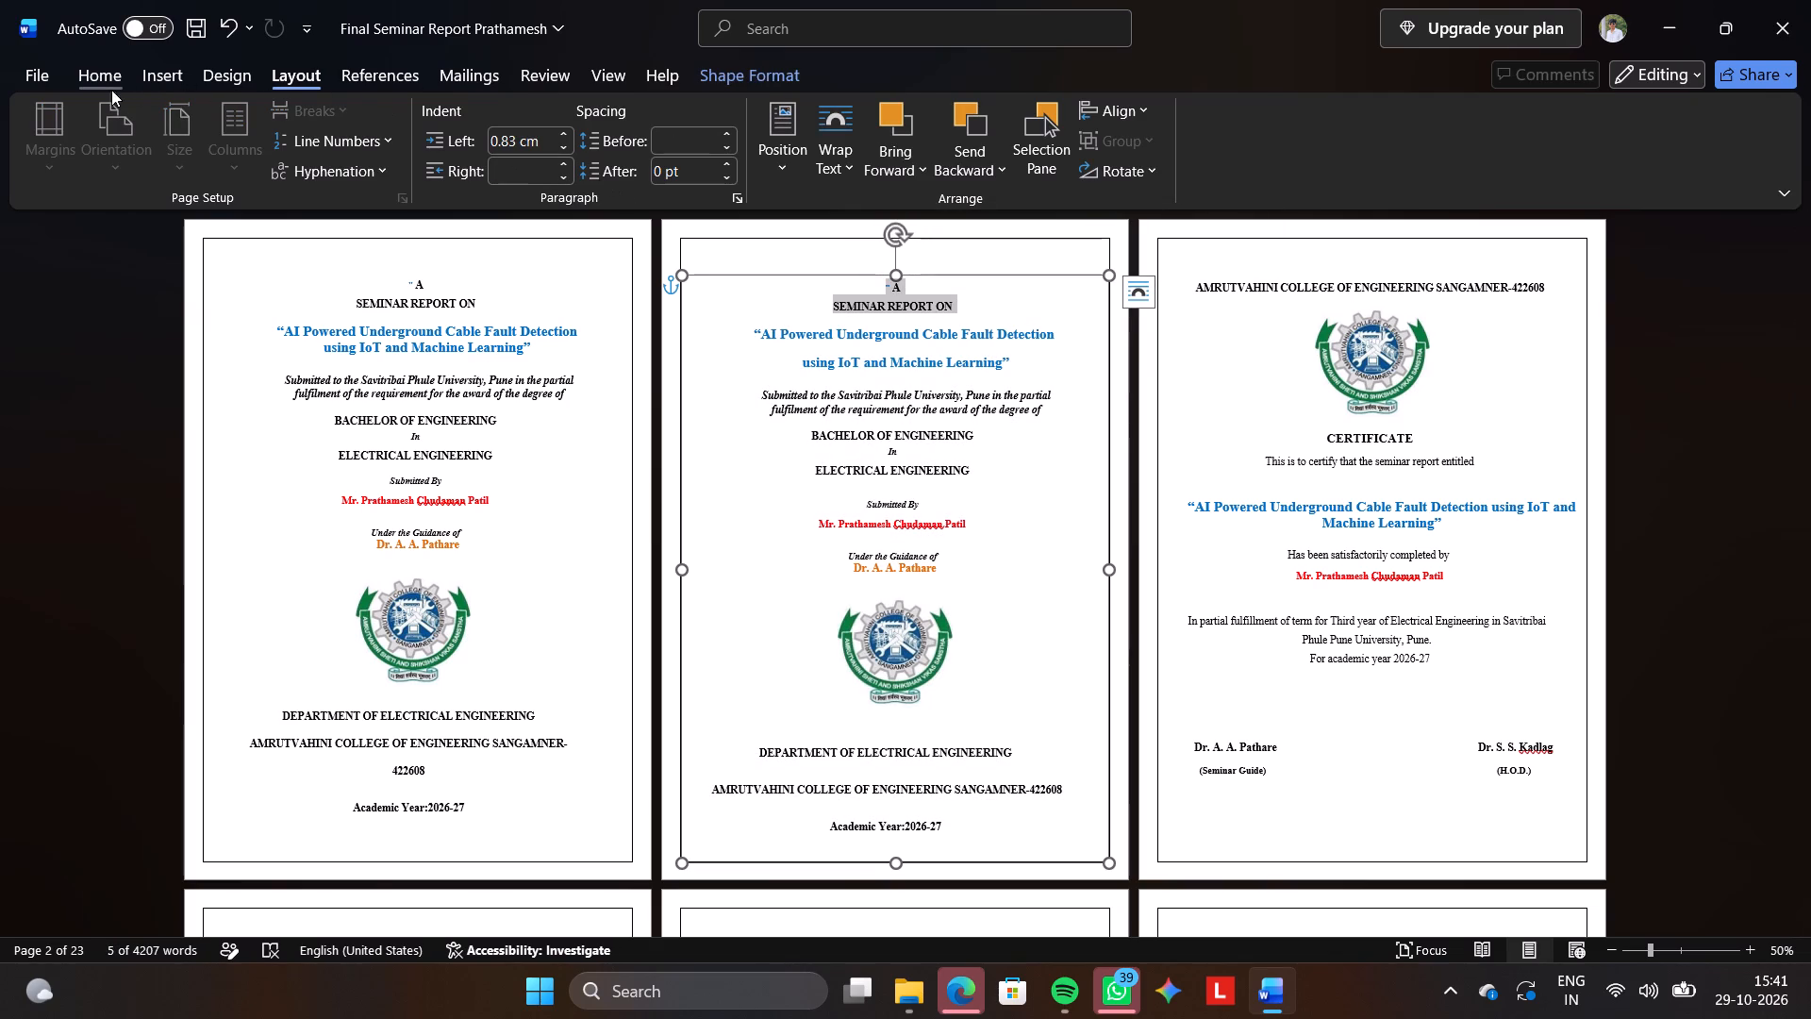
left_click(108, 77)
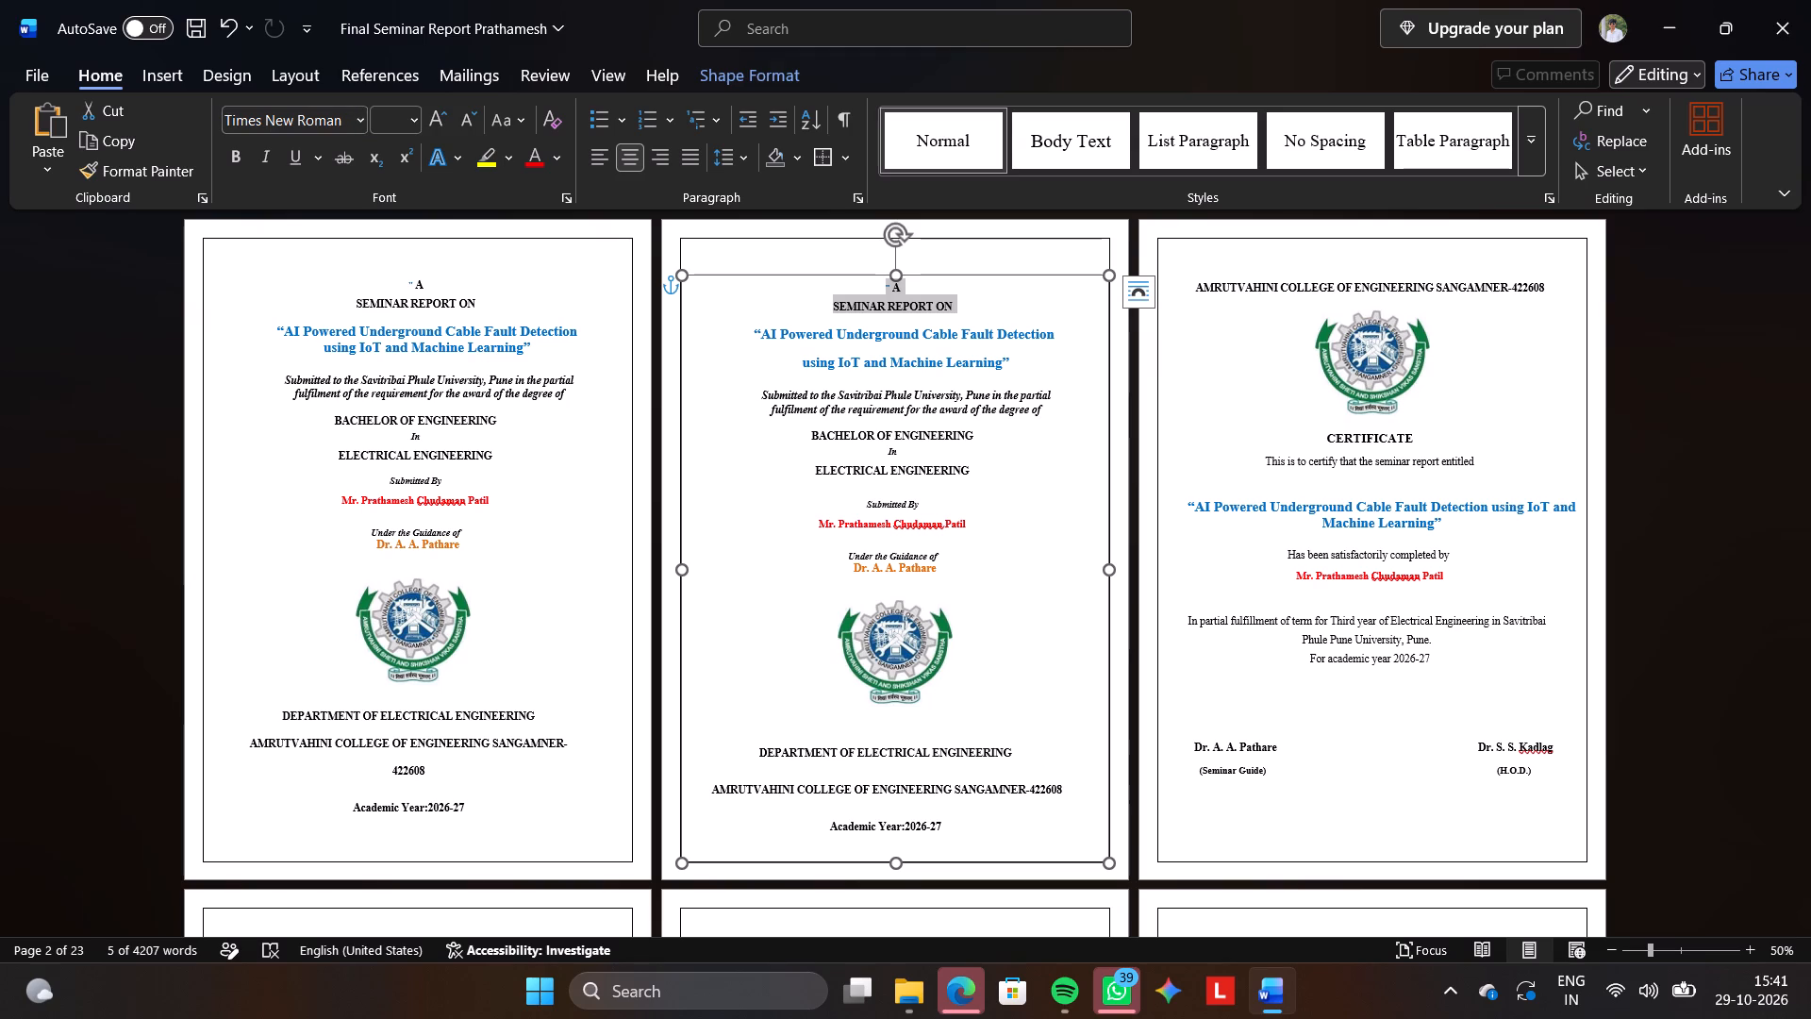
left_click(396, 117)
type("14")
key("Return")
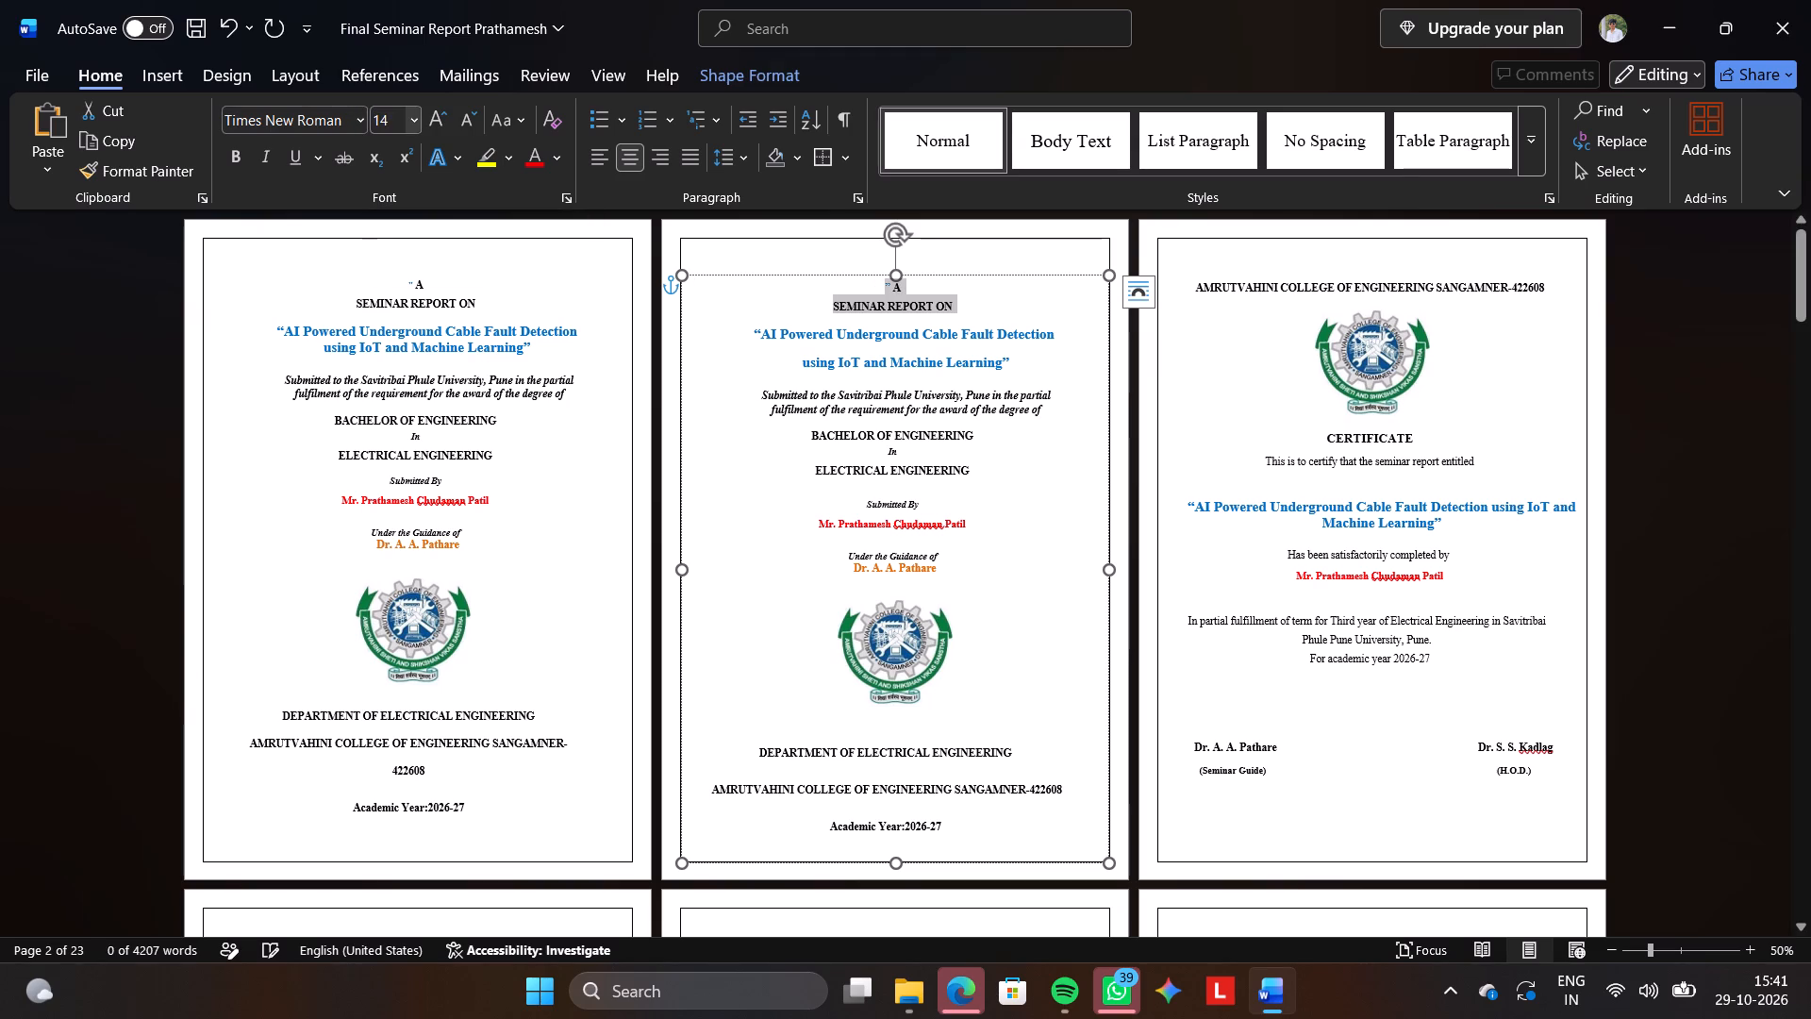
left_click(229, 148)
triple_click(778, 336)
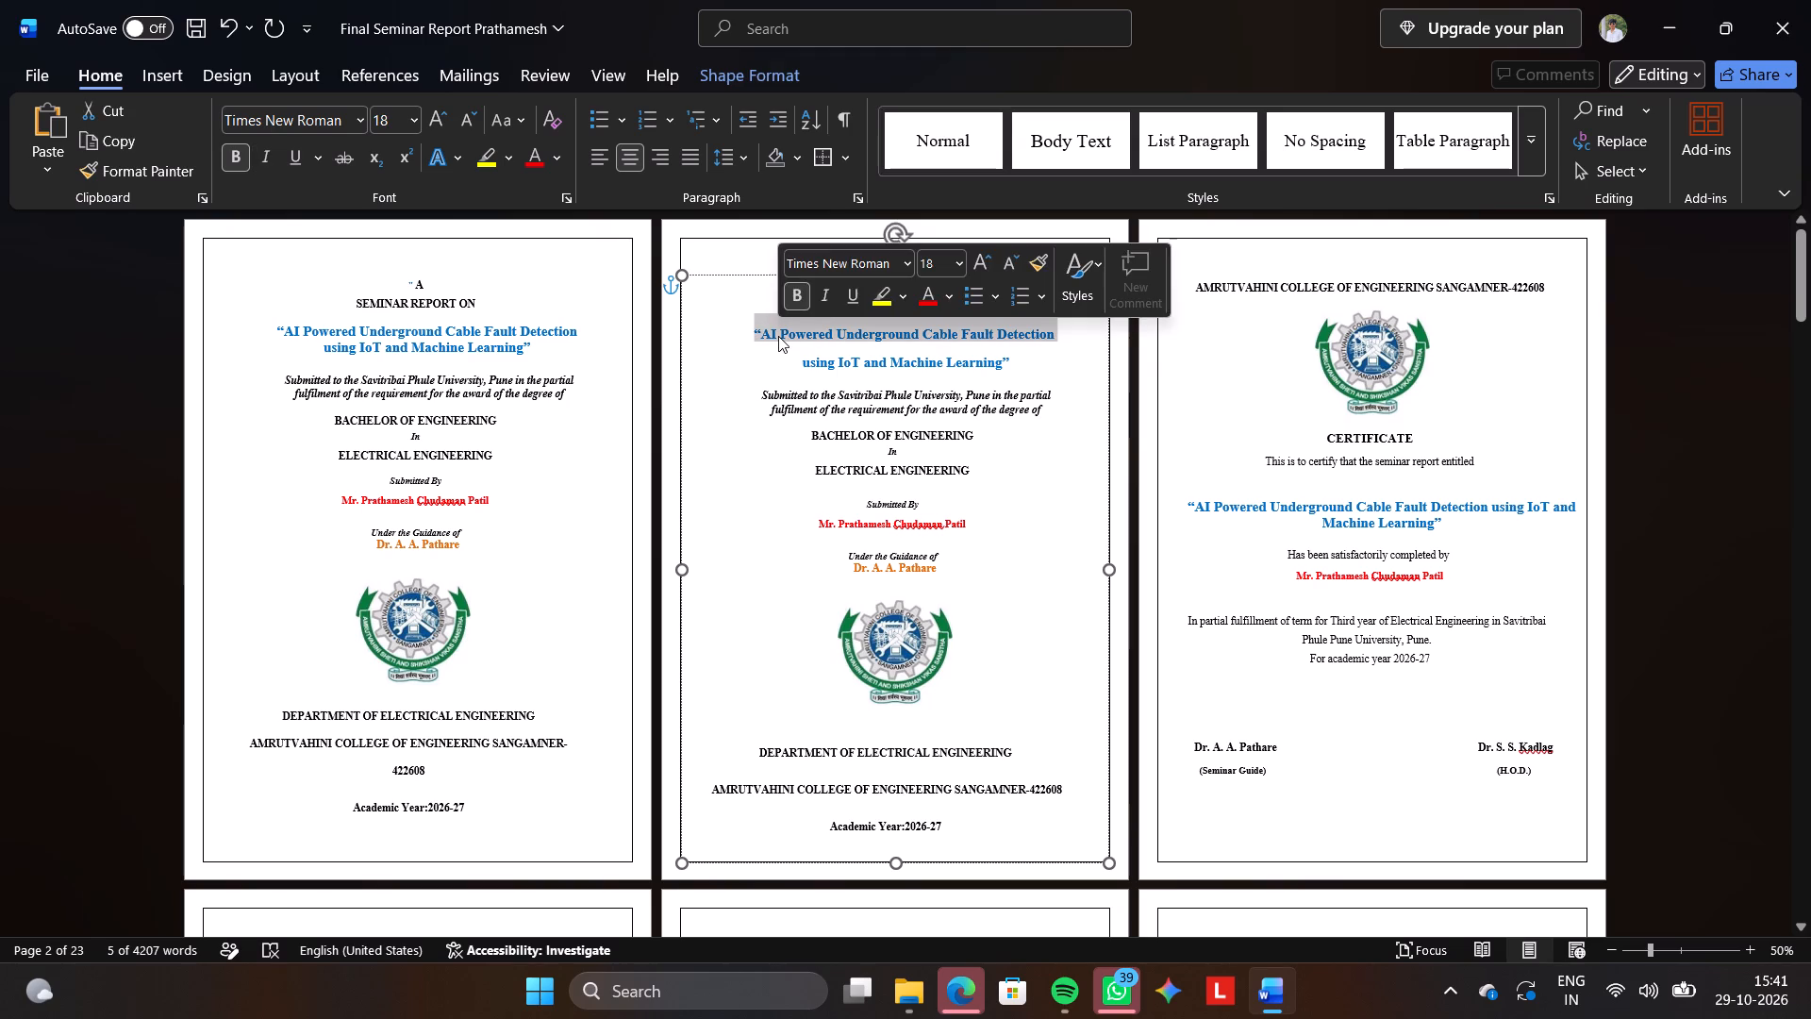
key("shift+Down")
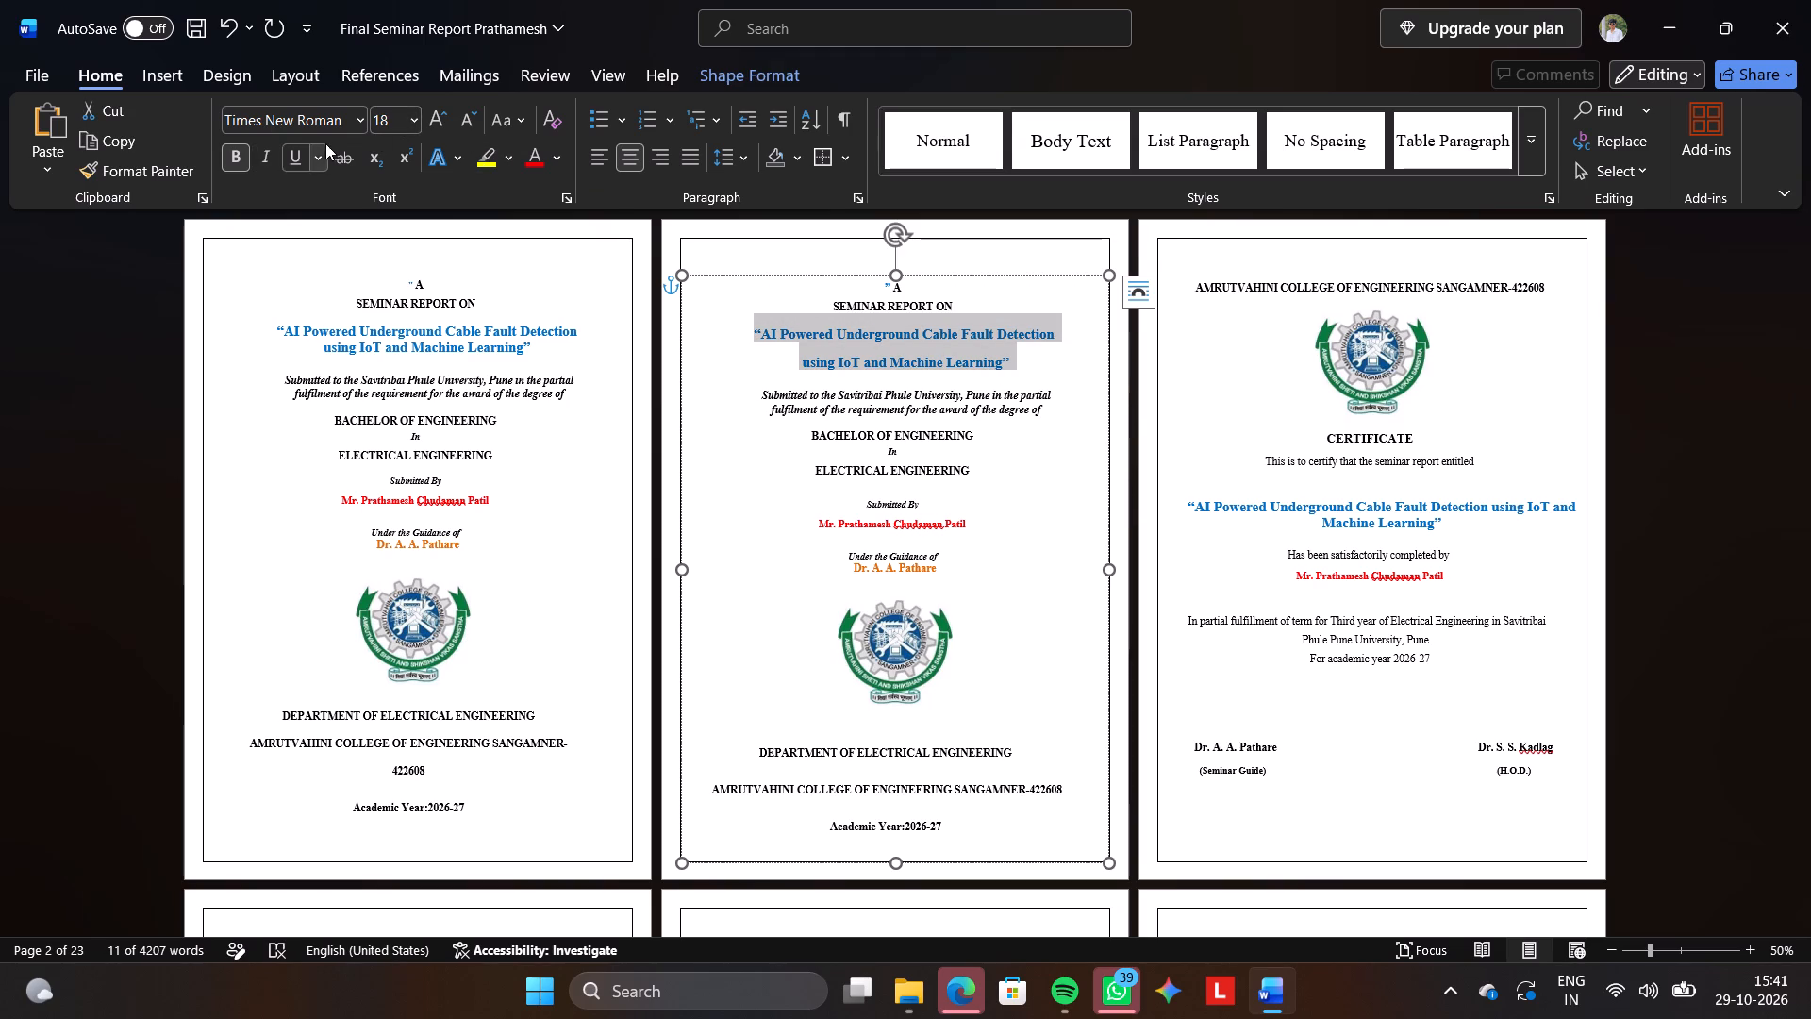
Remove bold from the two-line "Submitted to the Savitribai Phule University" statement in page 2's text box.
double_click(803, 387)
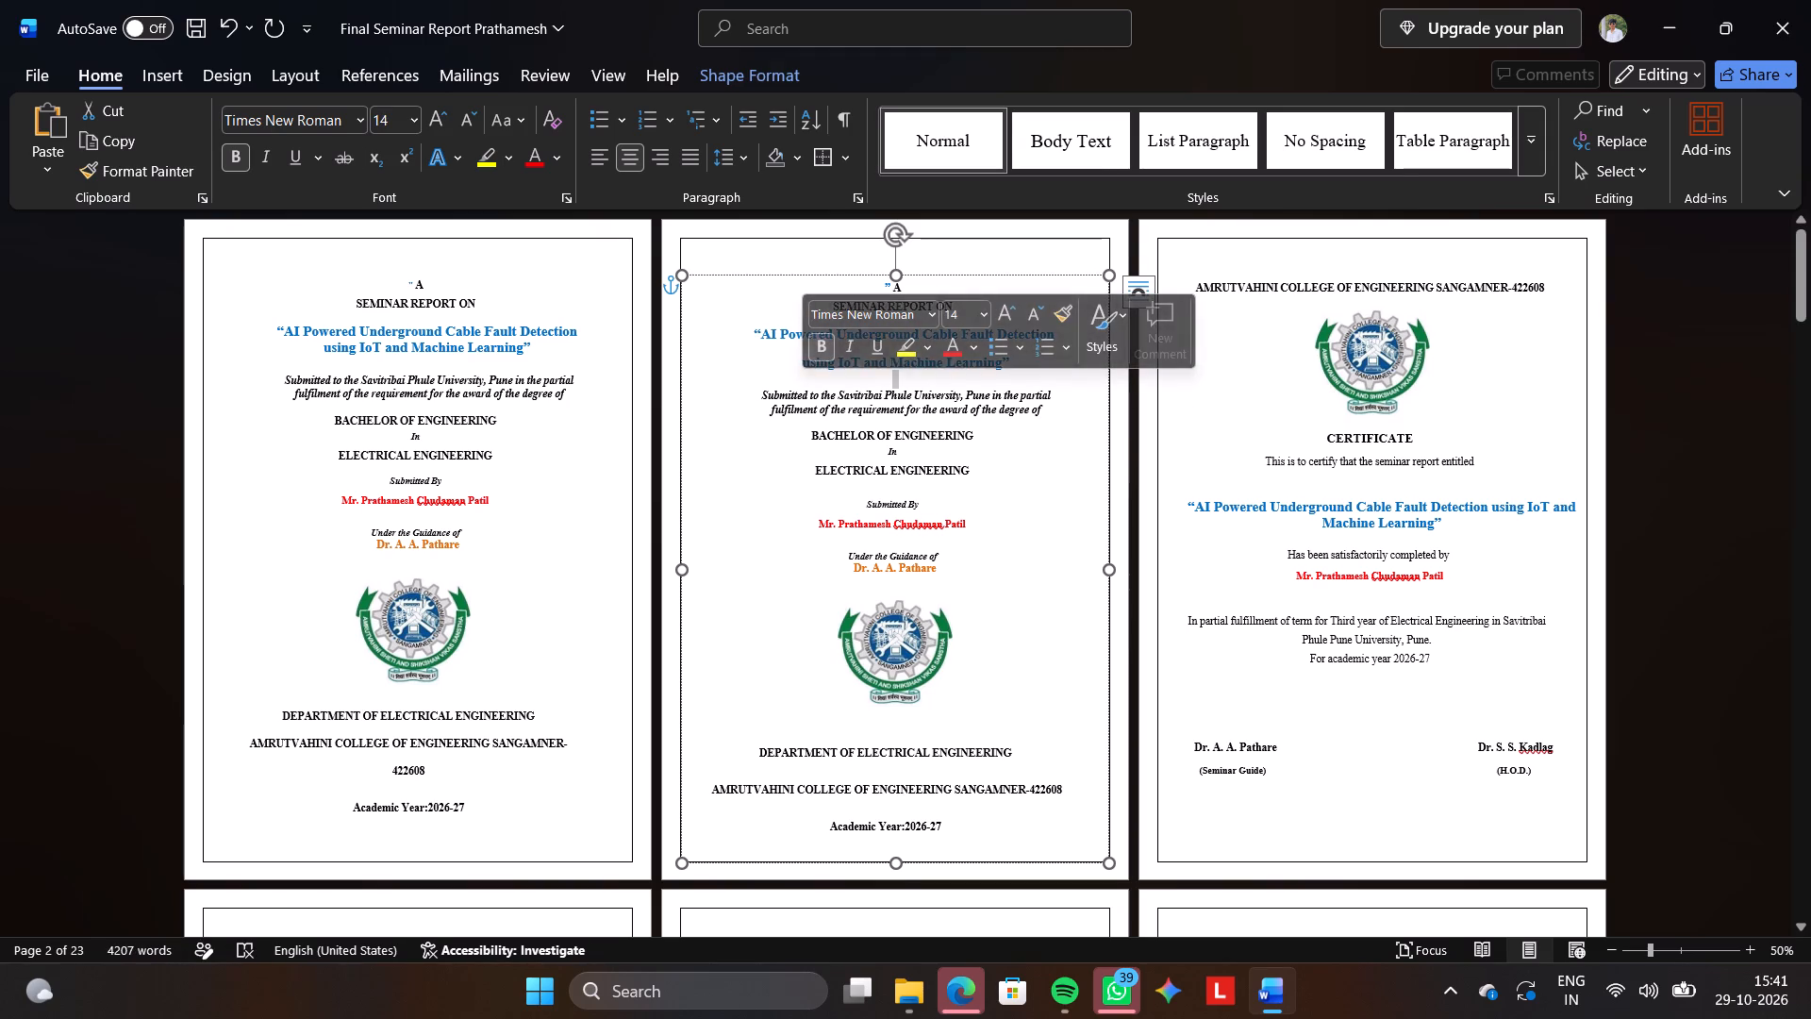
triple_click(790, 402)
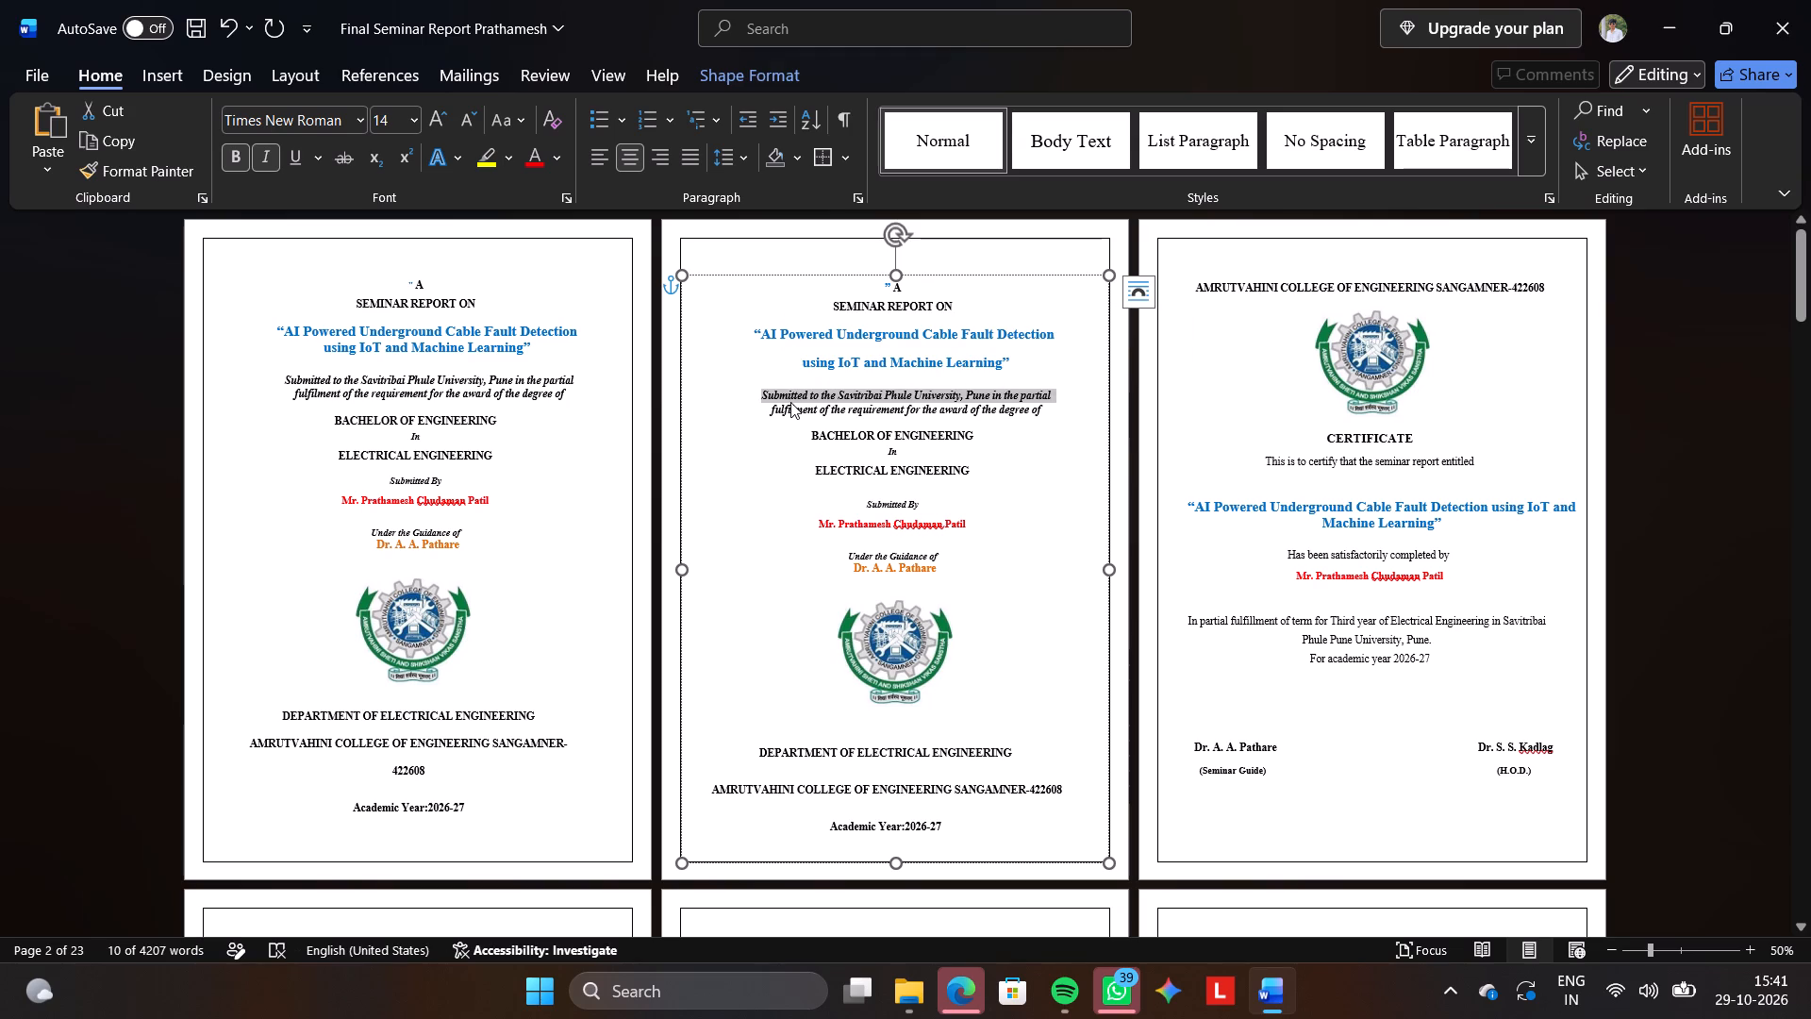
key("shift+Down")
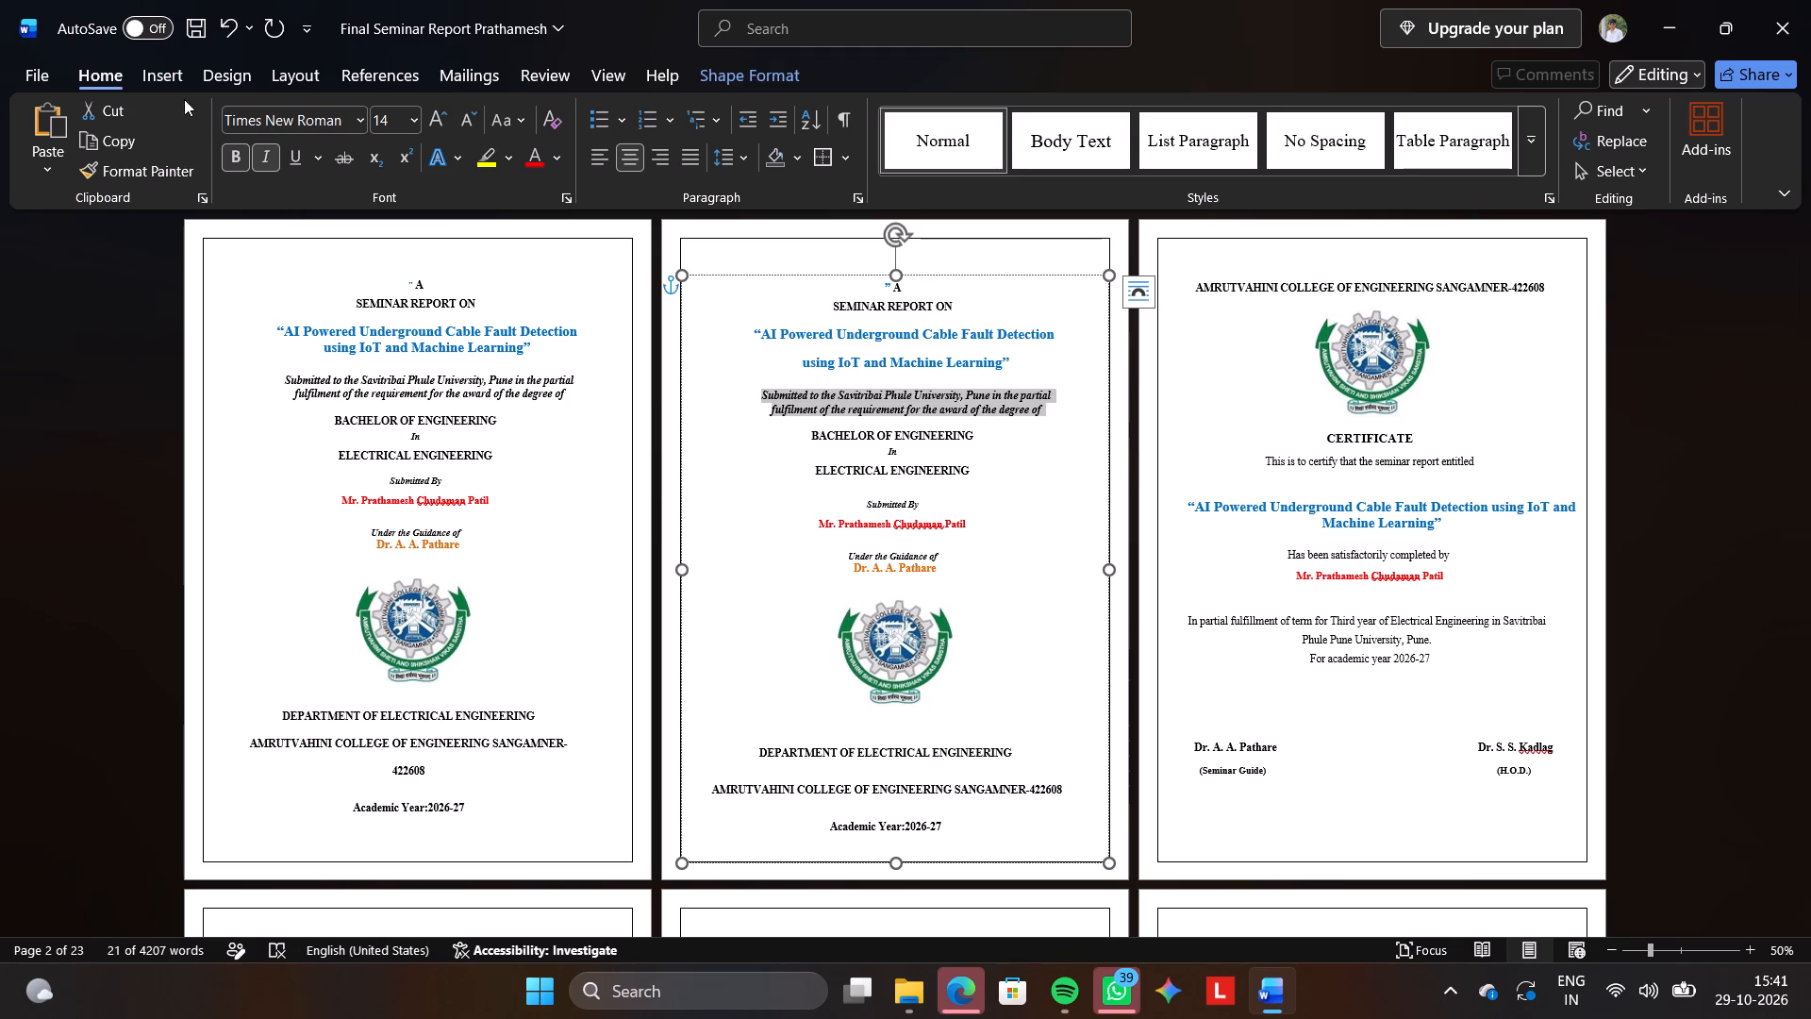
left_click(234, 156)
left_click(793, 501)
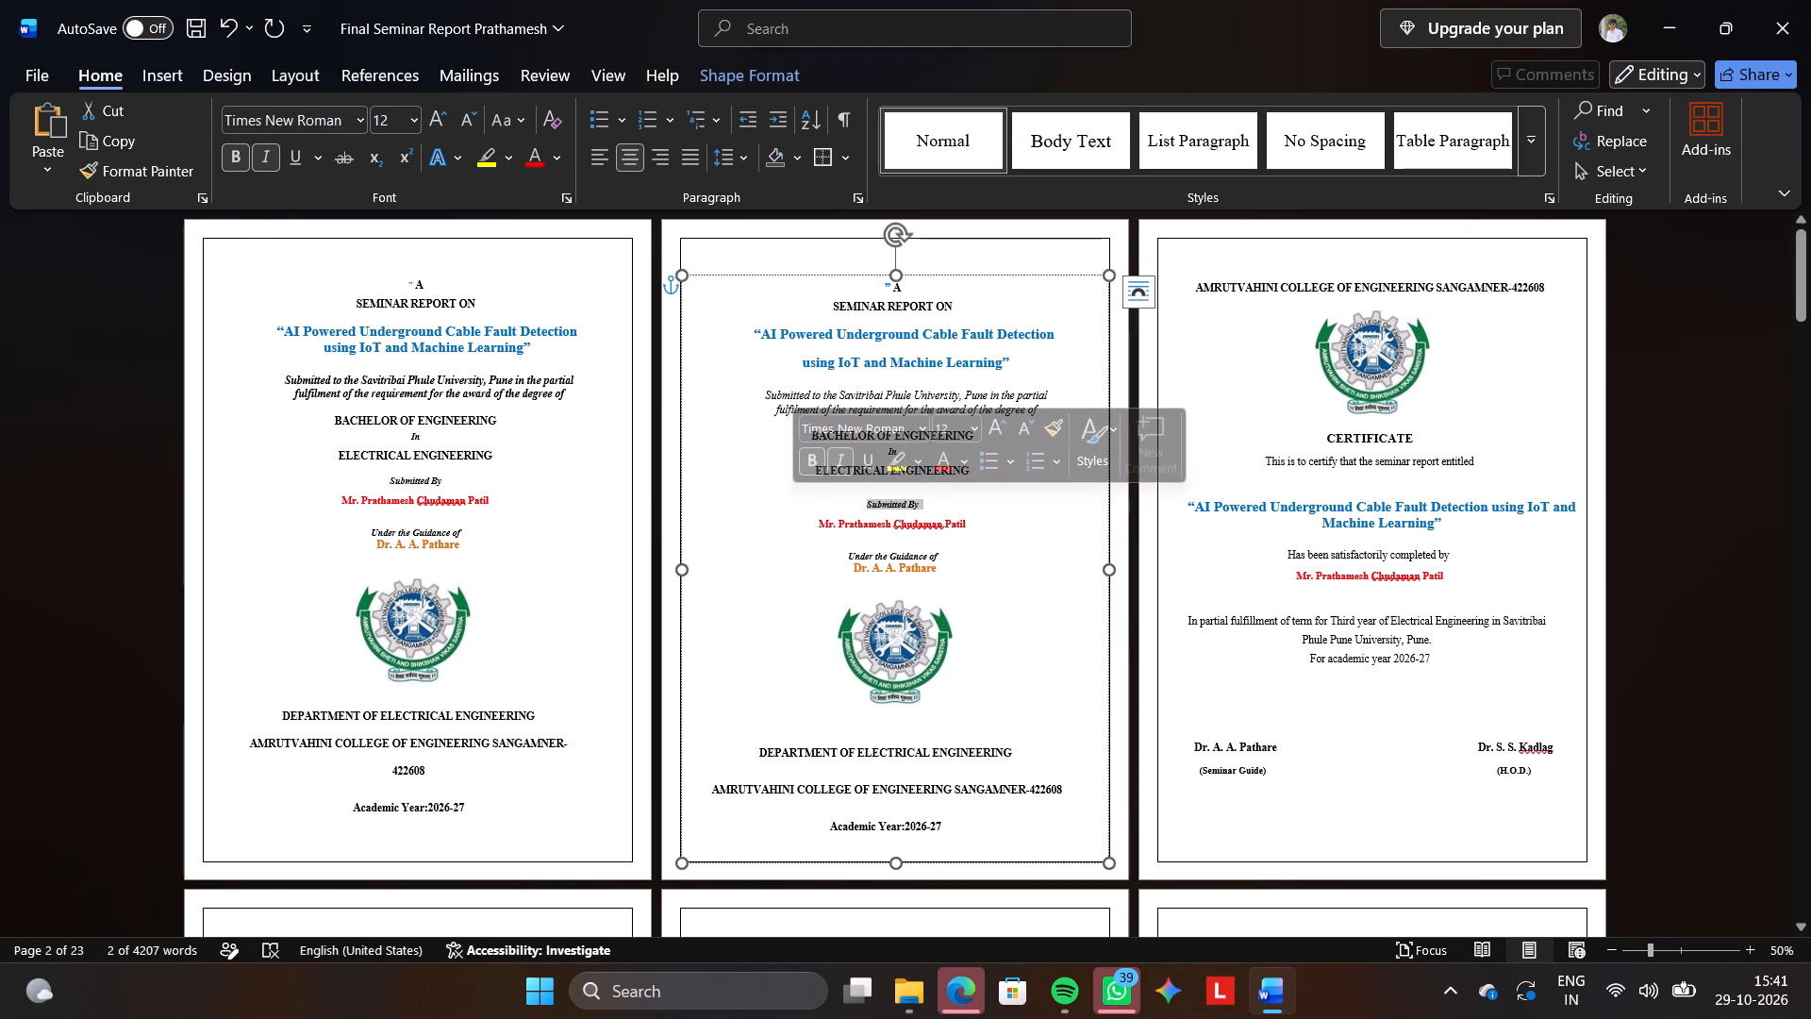
left_click(781, 503)
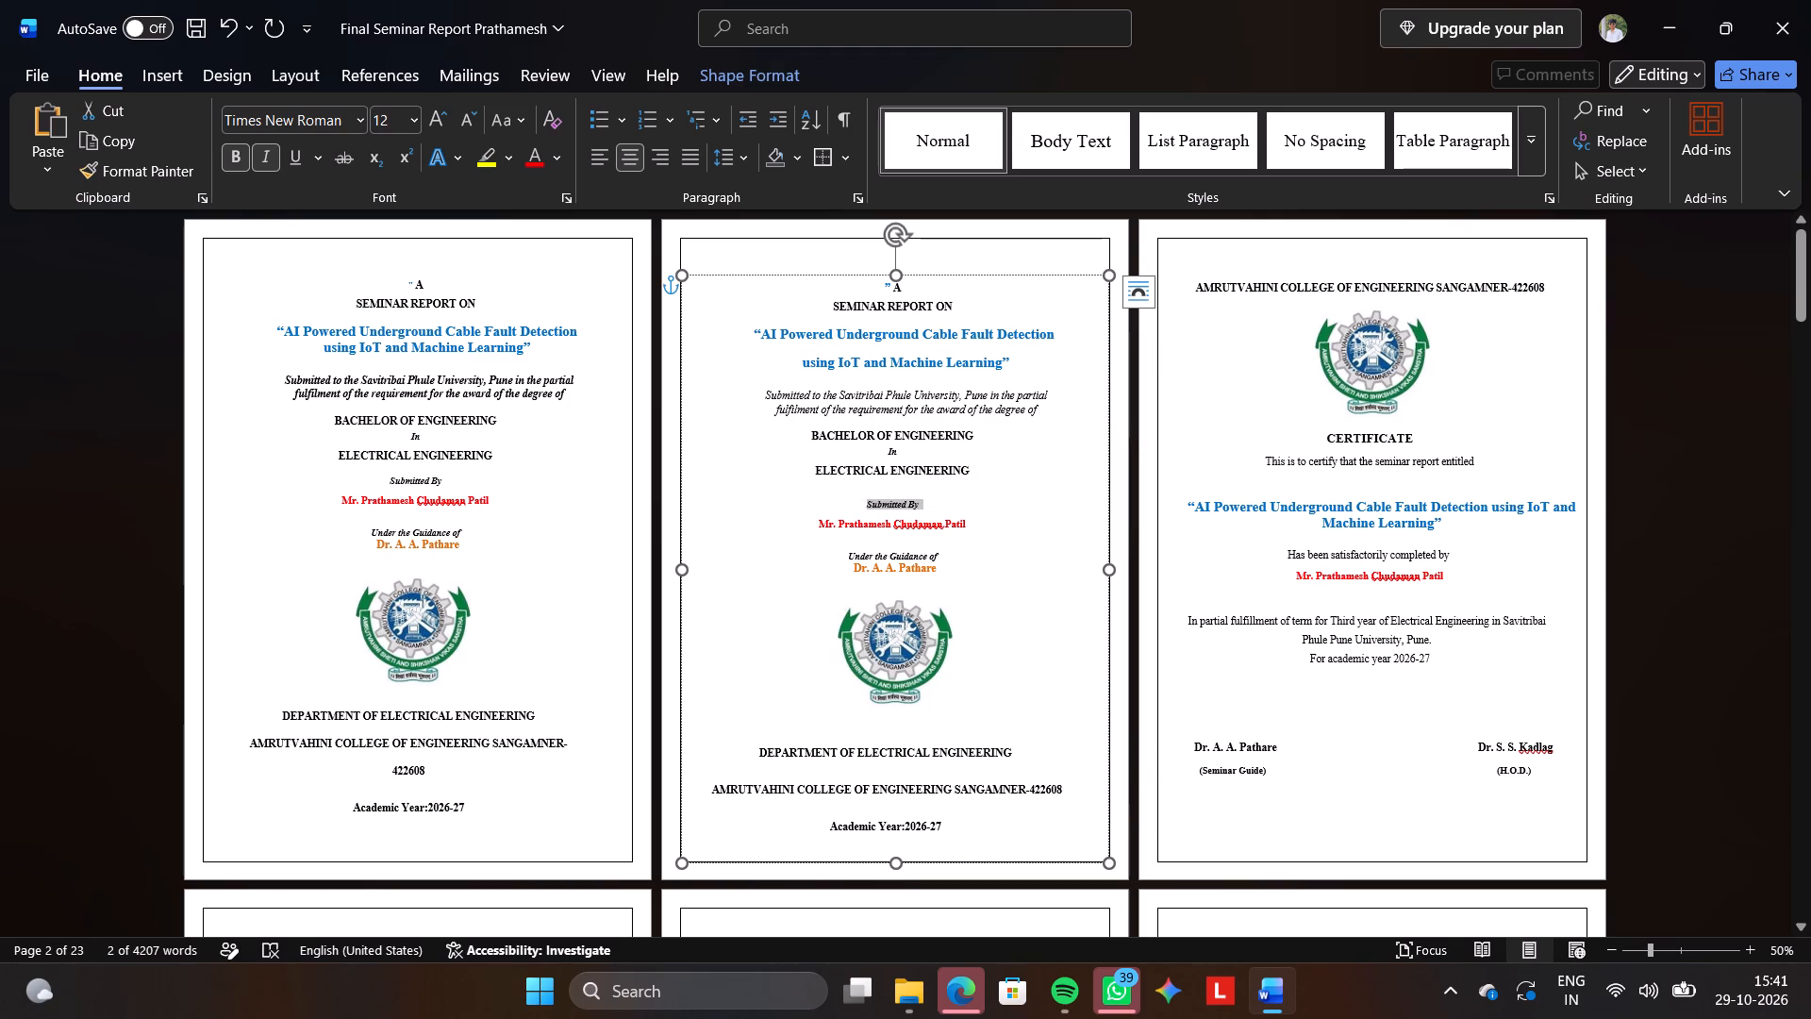
Set the "BACHELOR OF ENGINEERING", "In" and "ELECTRICAL ENGINEERING" lines in page 2's text box to 14 pt.
double_click(834, 432)
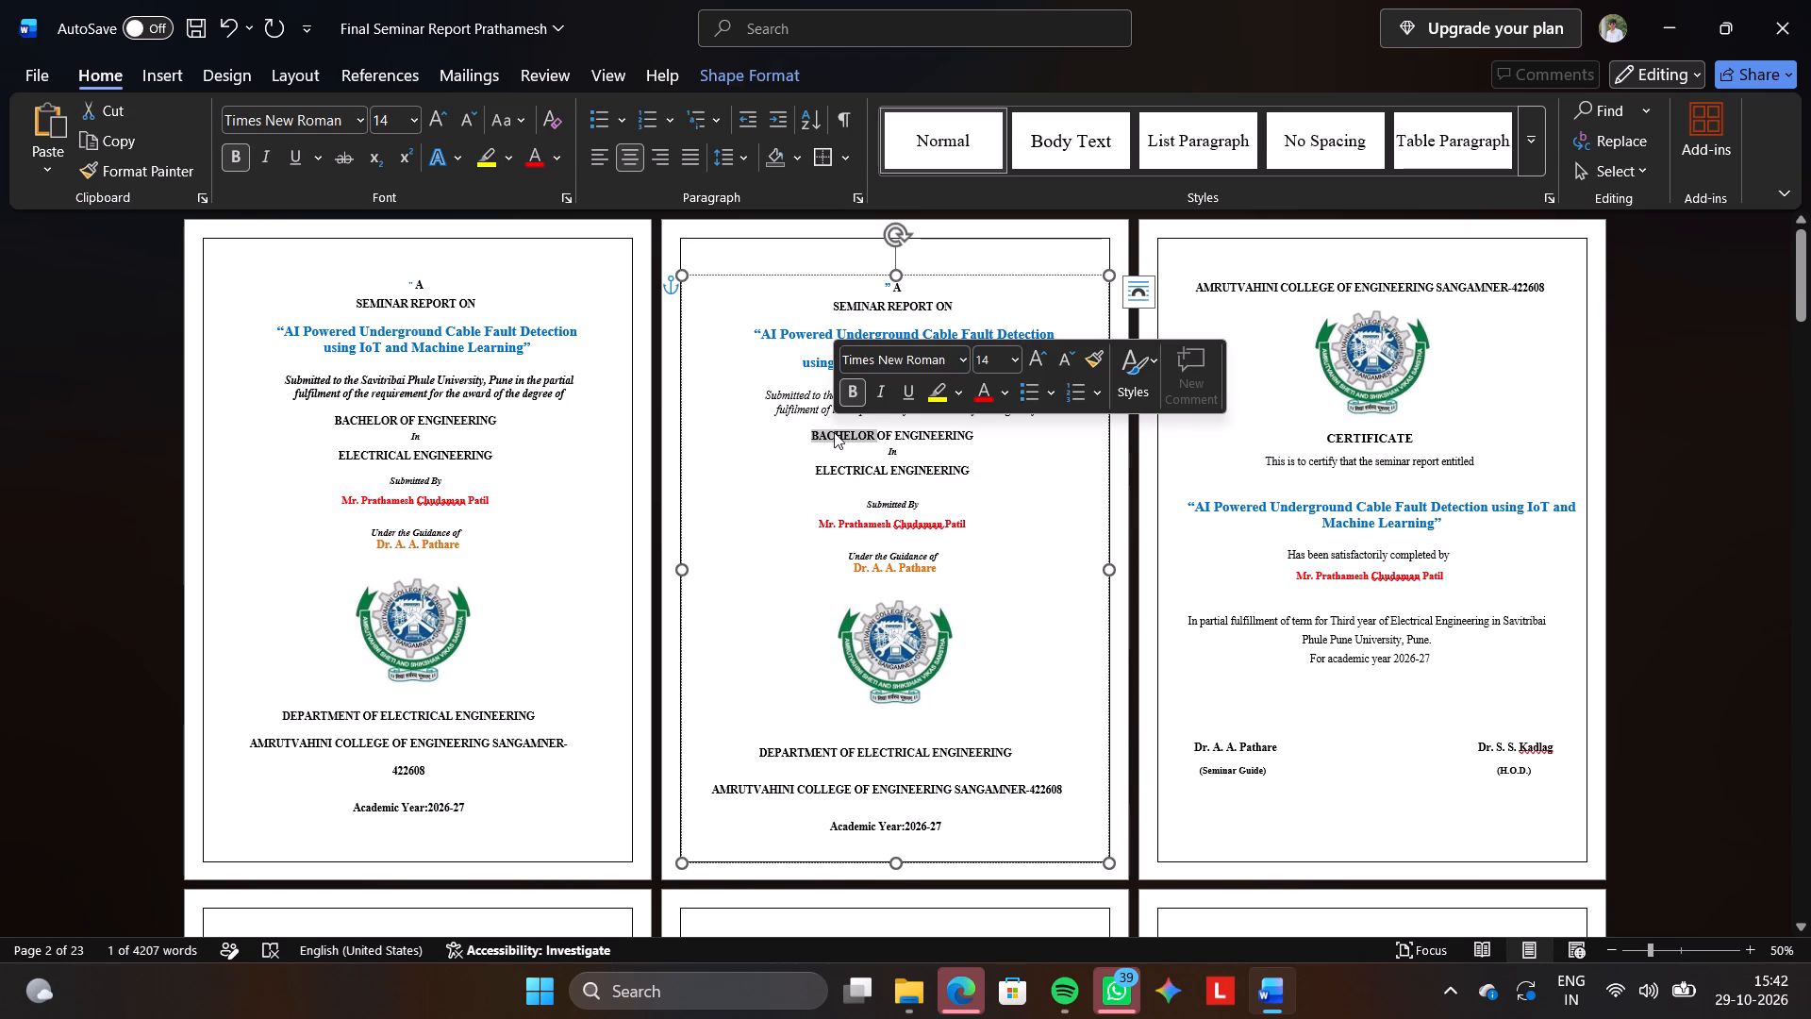
key("shift+Down")
key("shift+Down")
key("shift+Down")
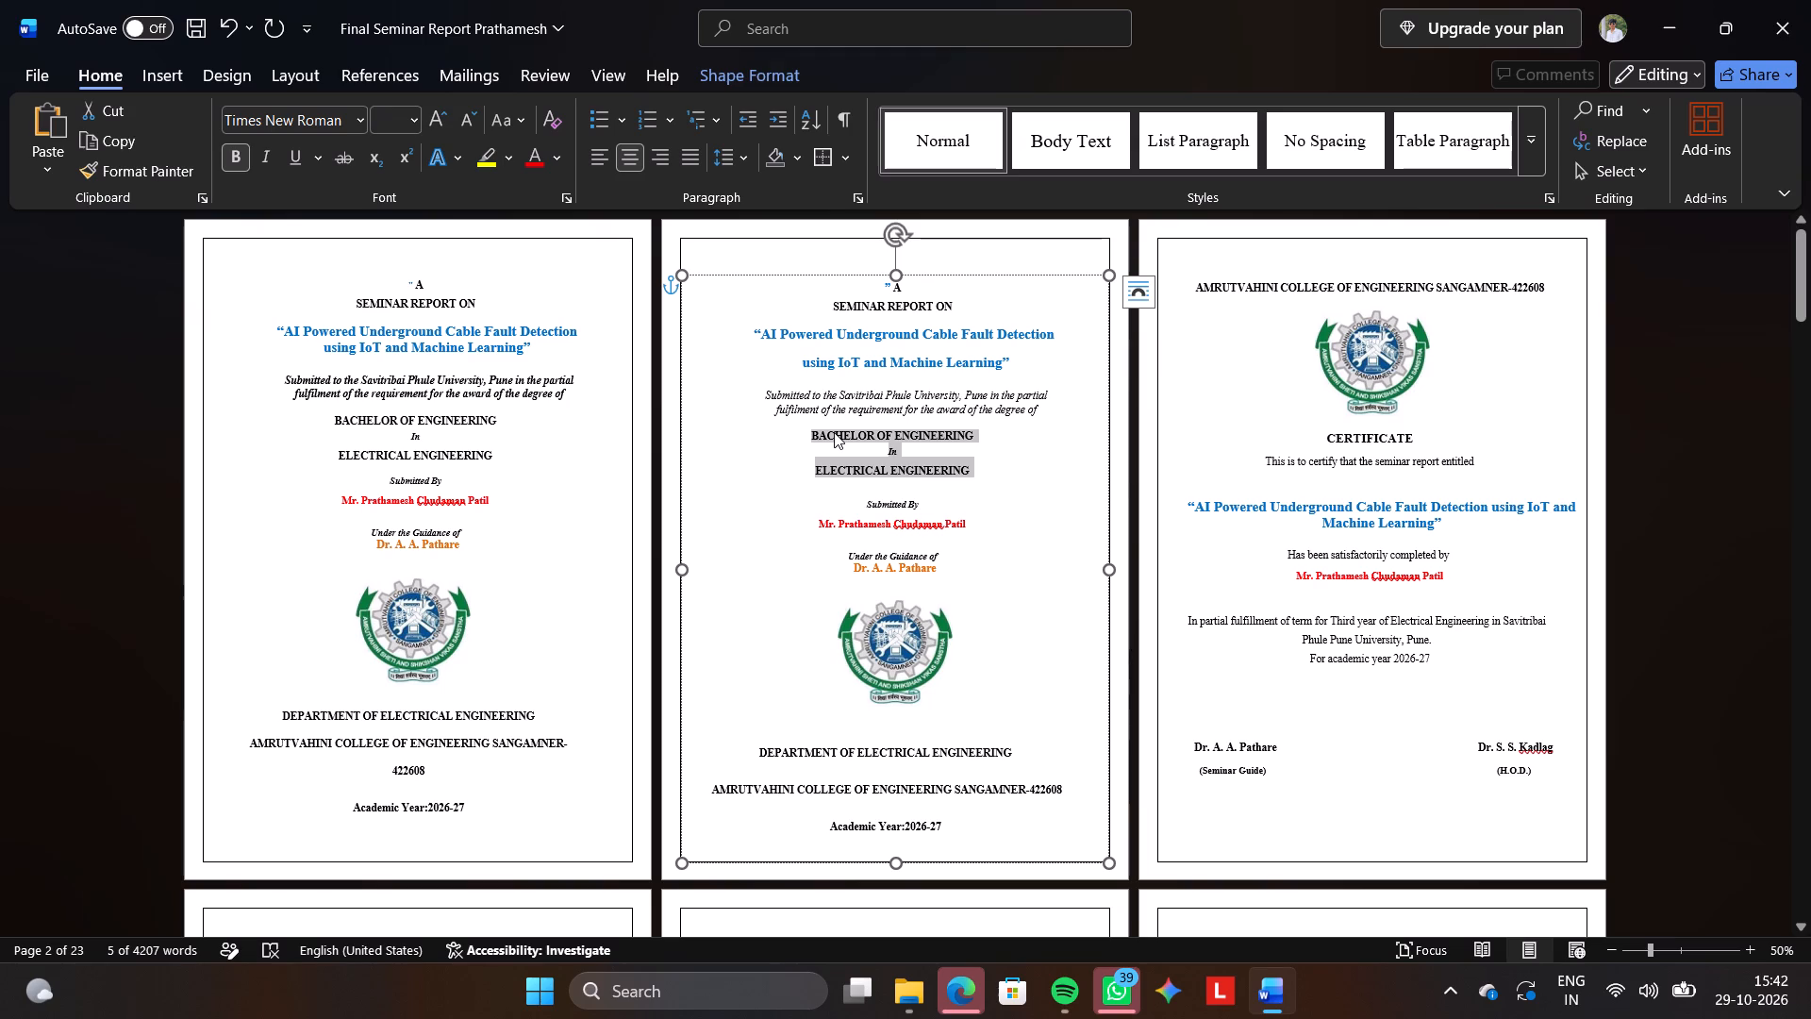
left_click(374, 125)
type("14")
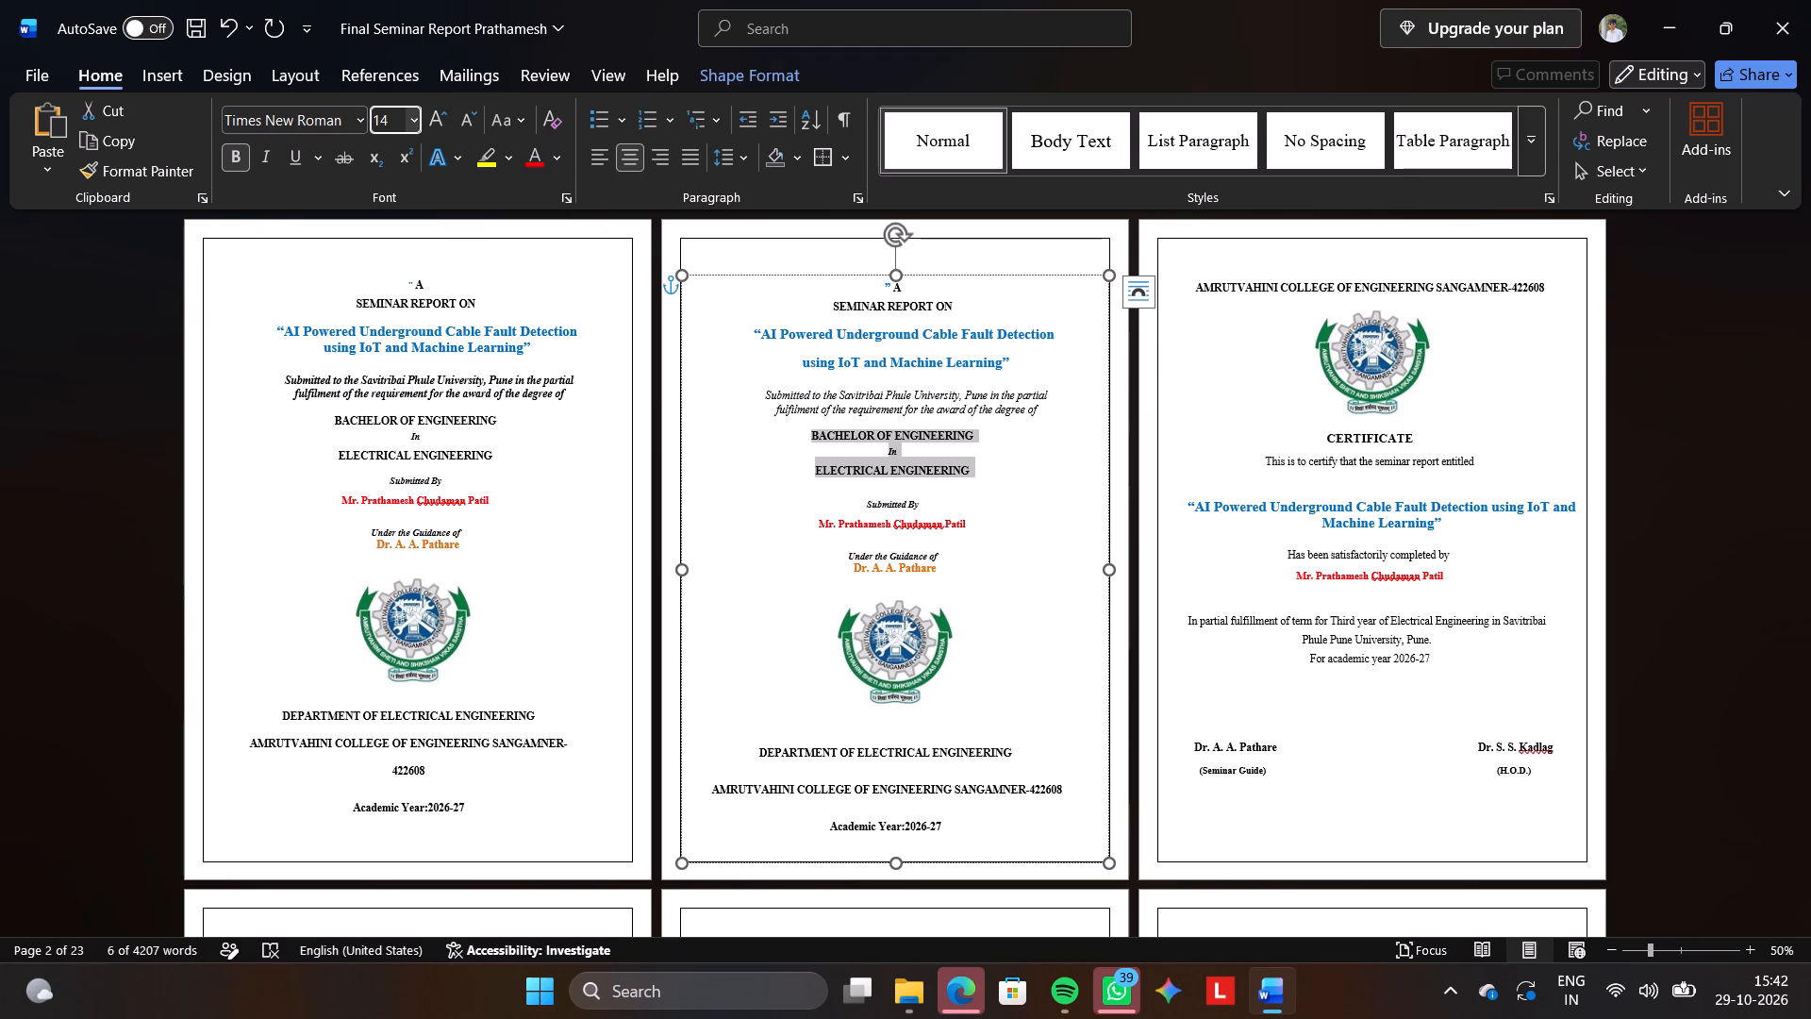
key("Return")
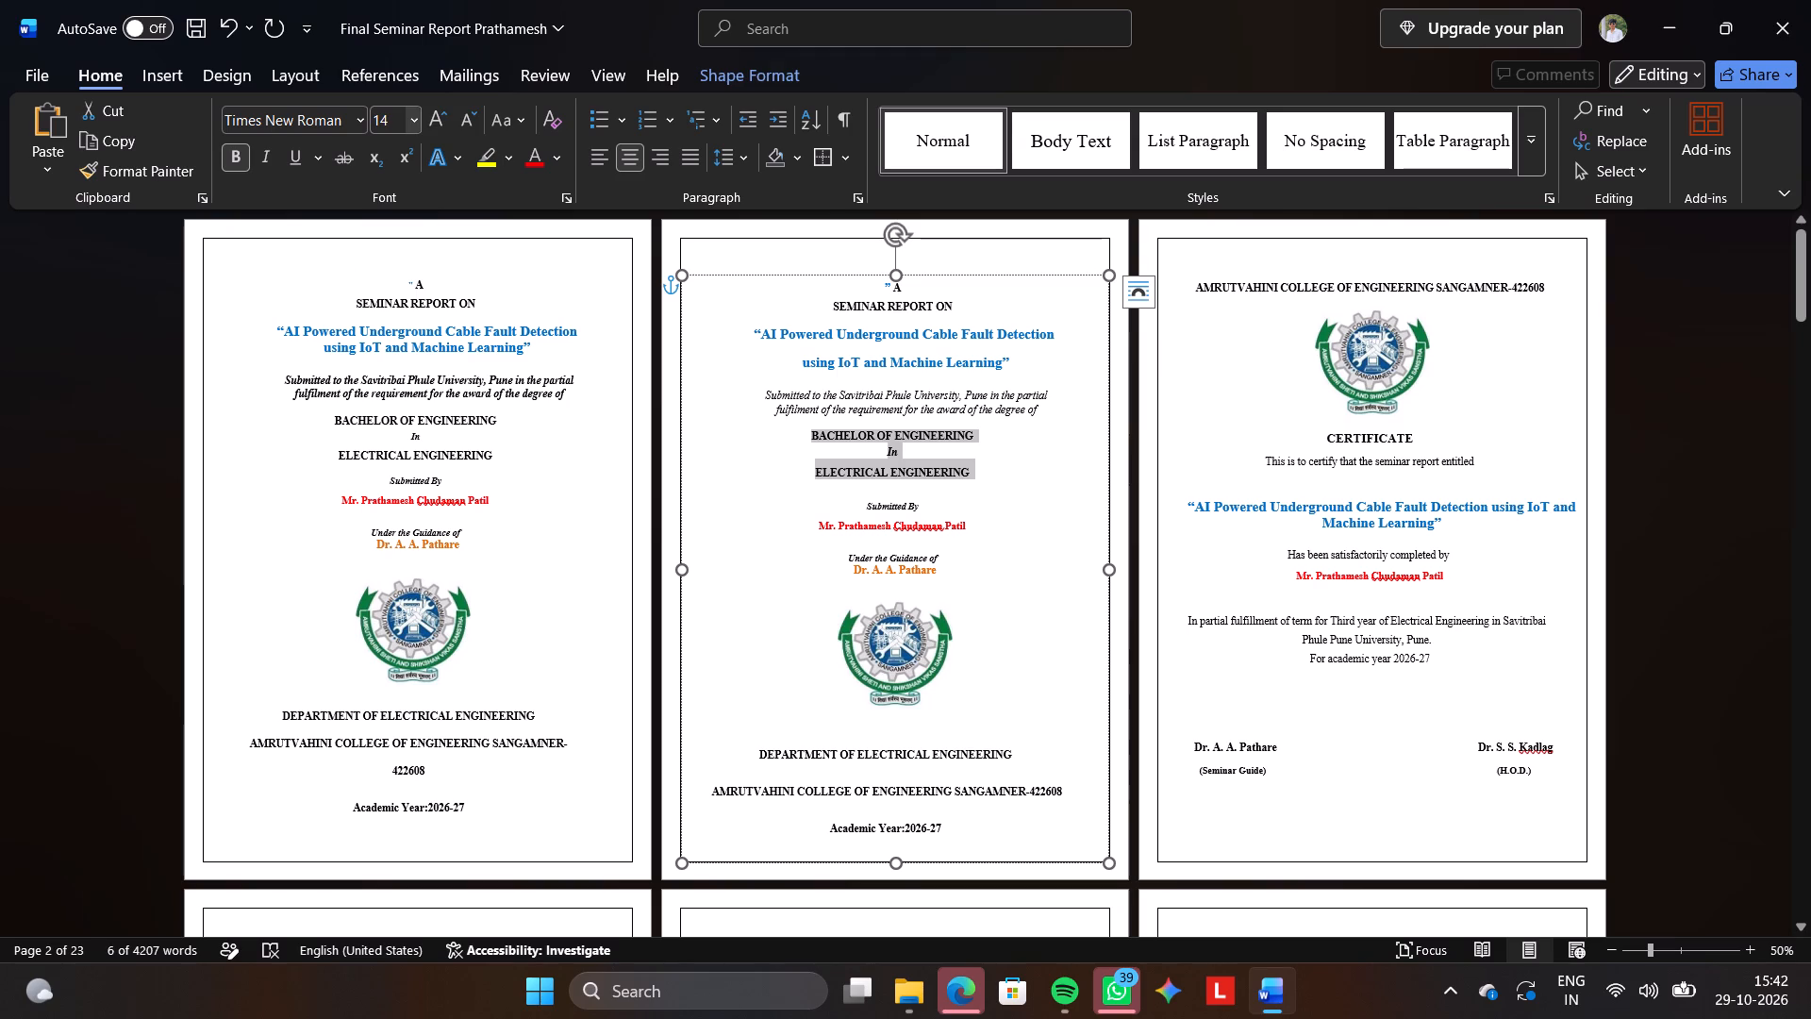
left_click(442, 107)
left_click(470, 108)
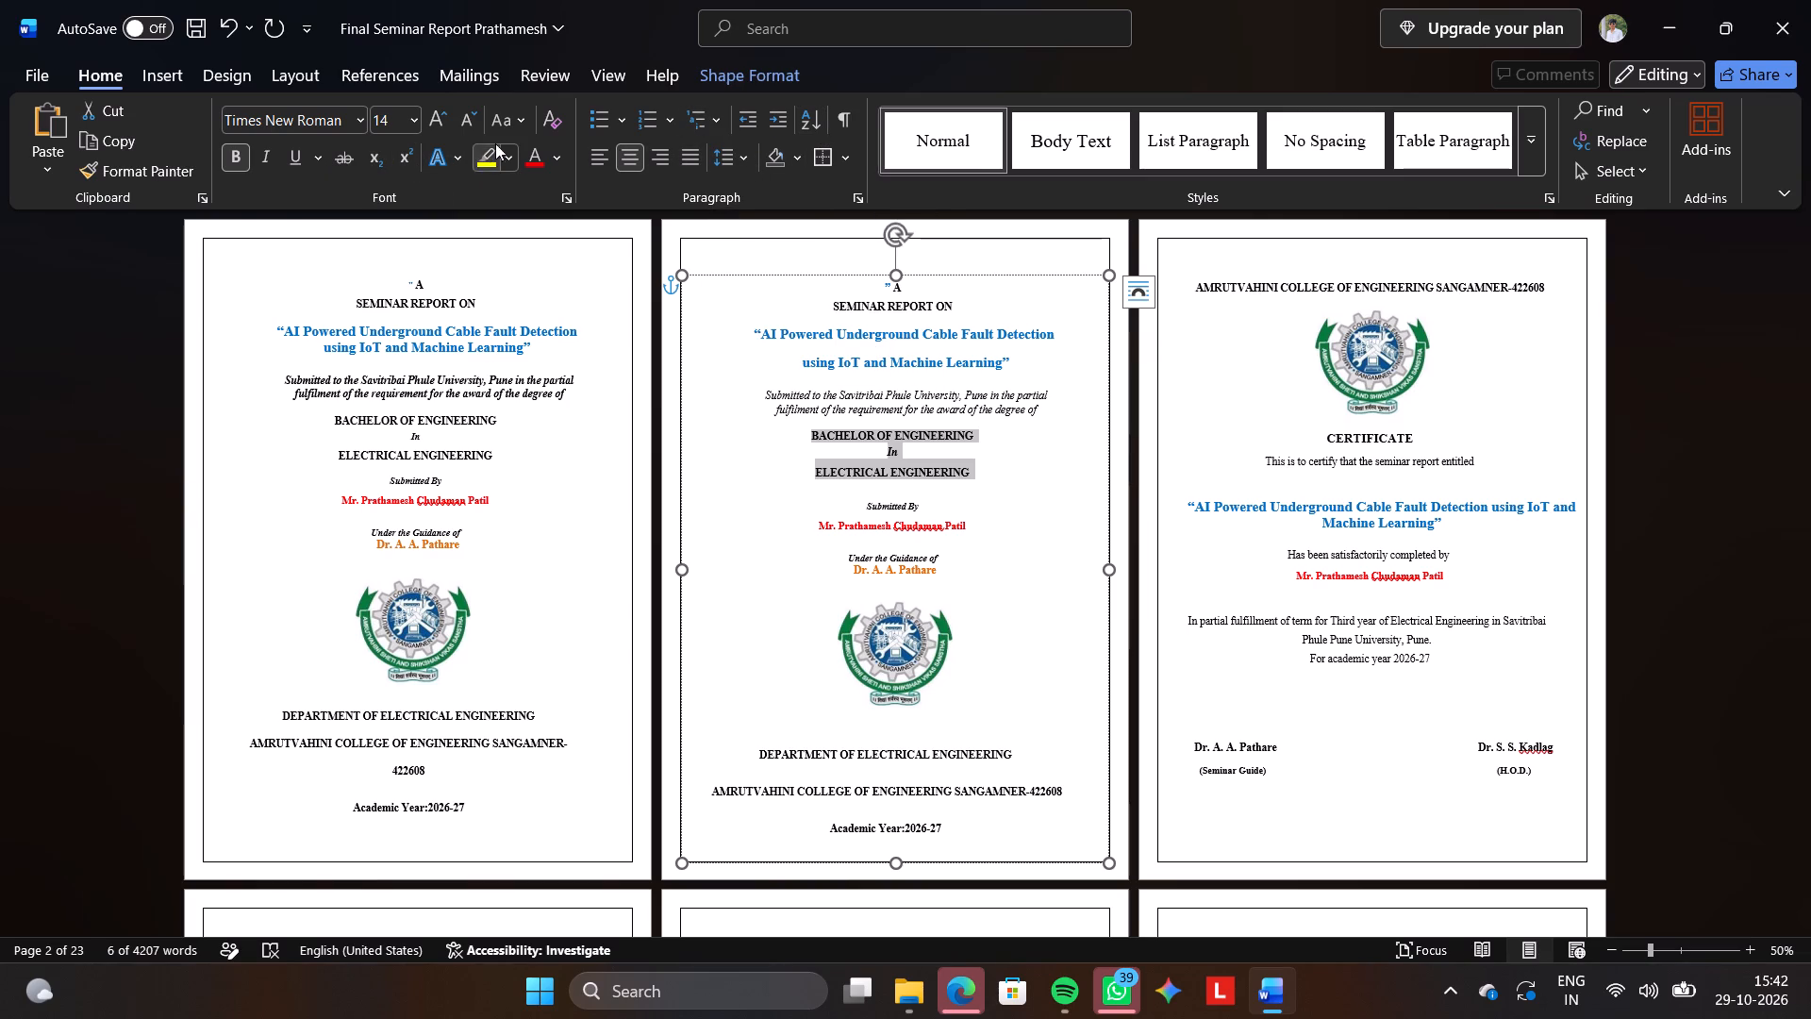
Change the selected degree lines, including "In", to uppercase.
left_click(517, 124)
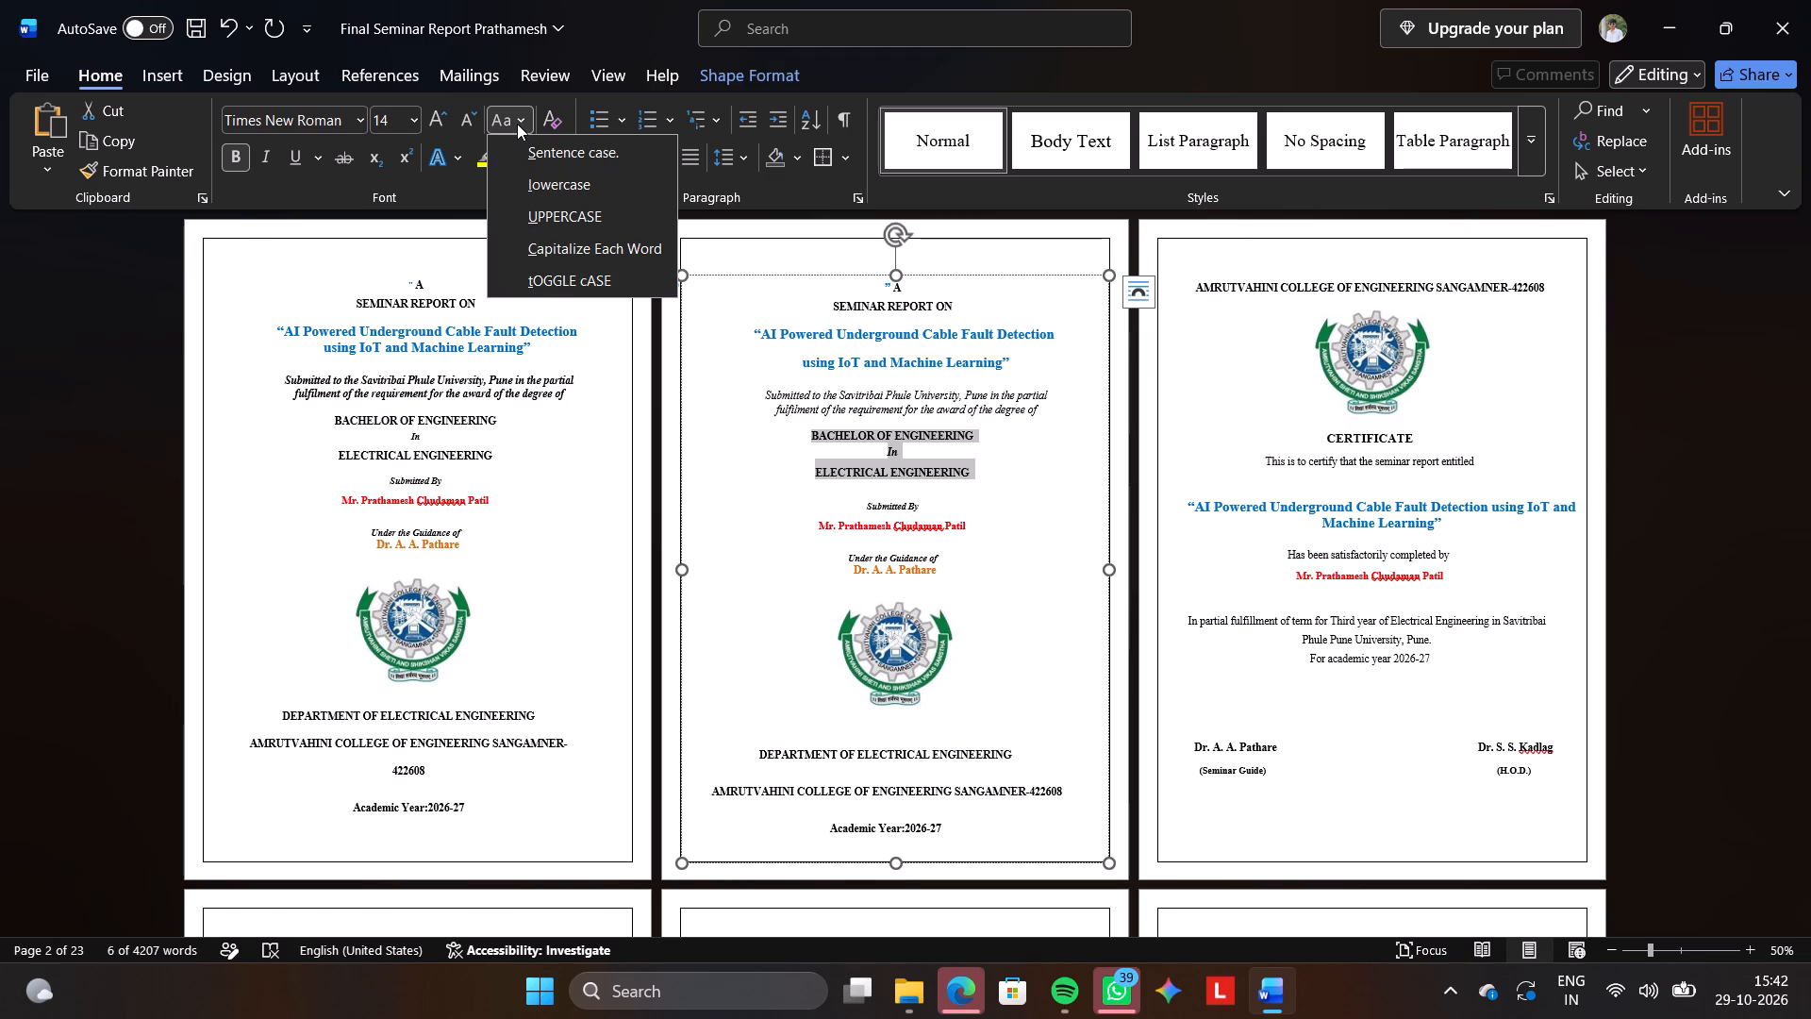
left_click(566, 218)
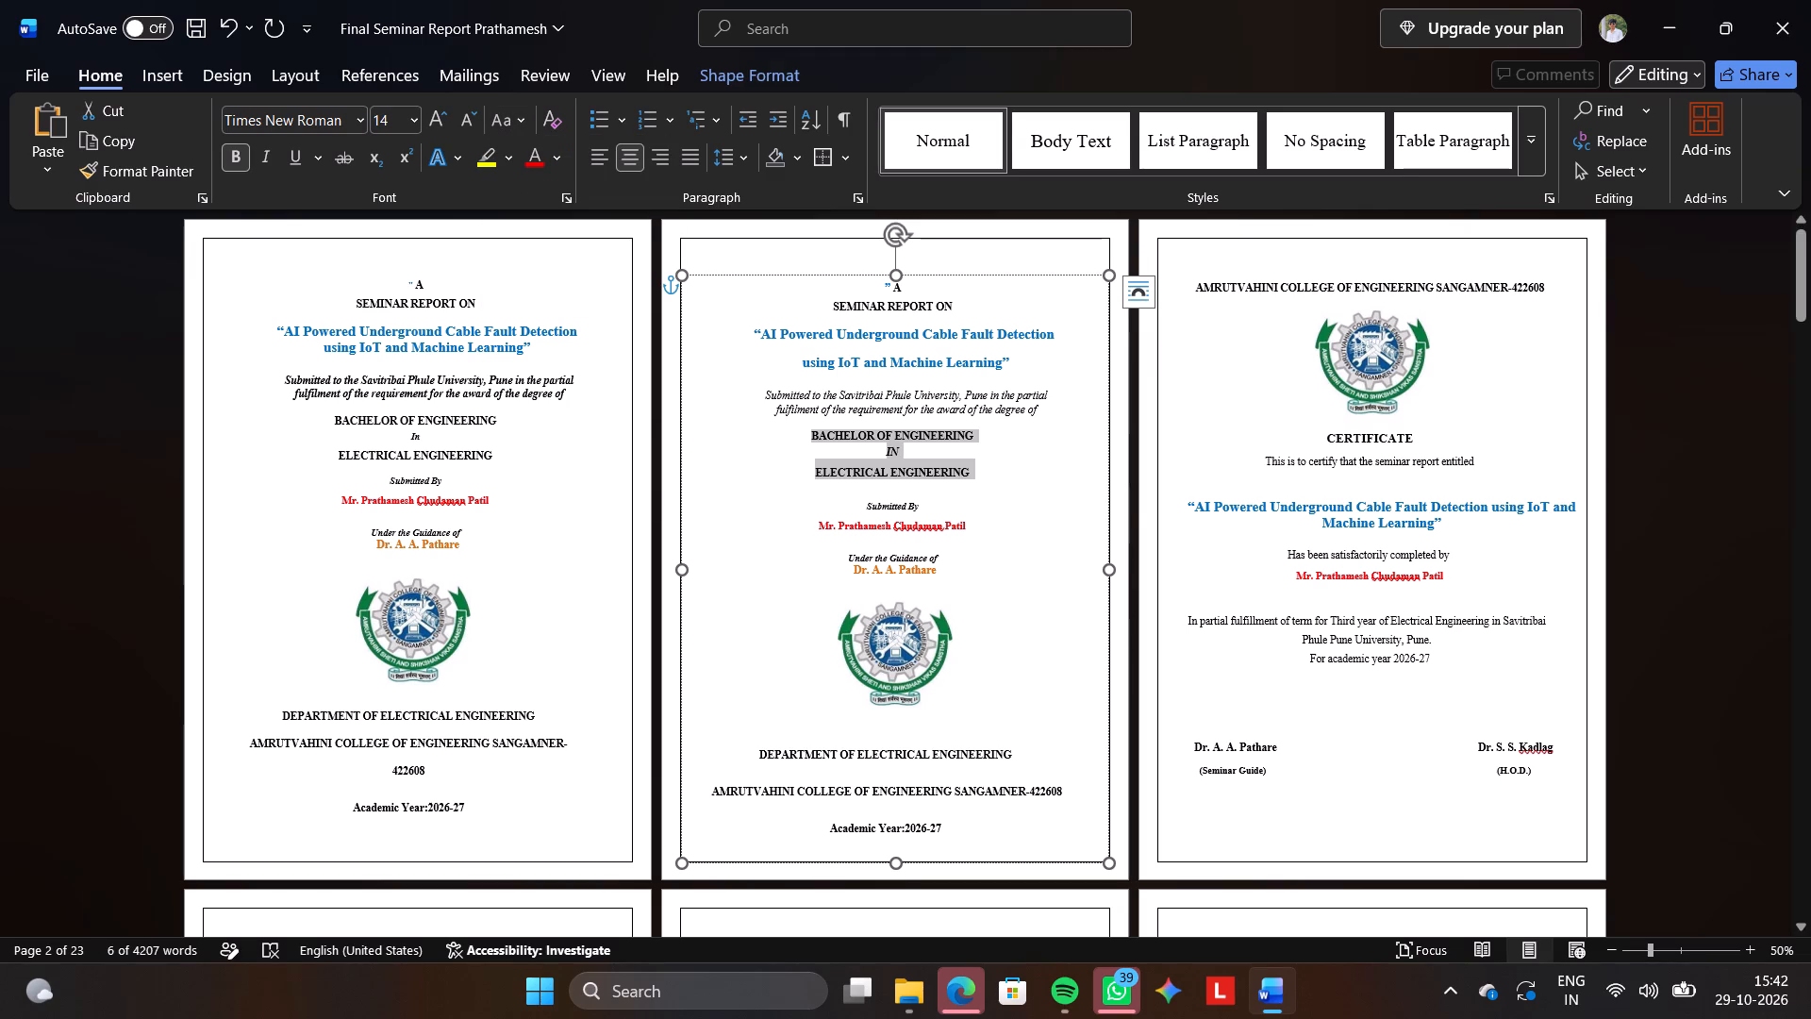
Remove the italic and bold formatting from the "Submitted By" line in page 2's text box.
left_click(791, 531)
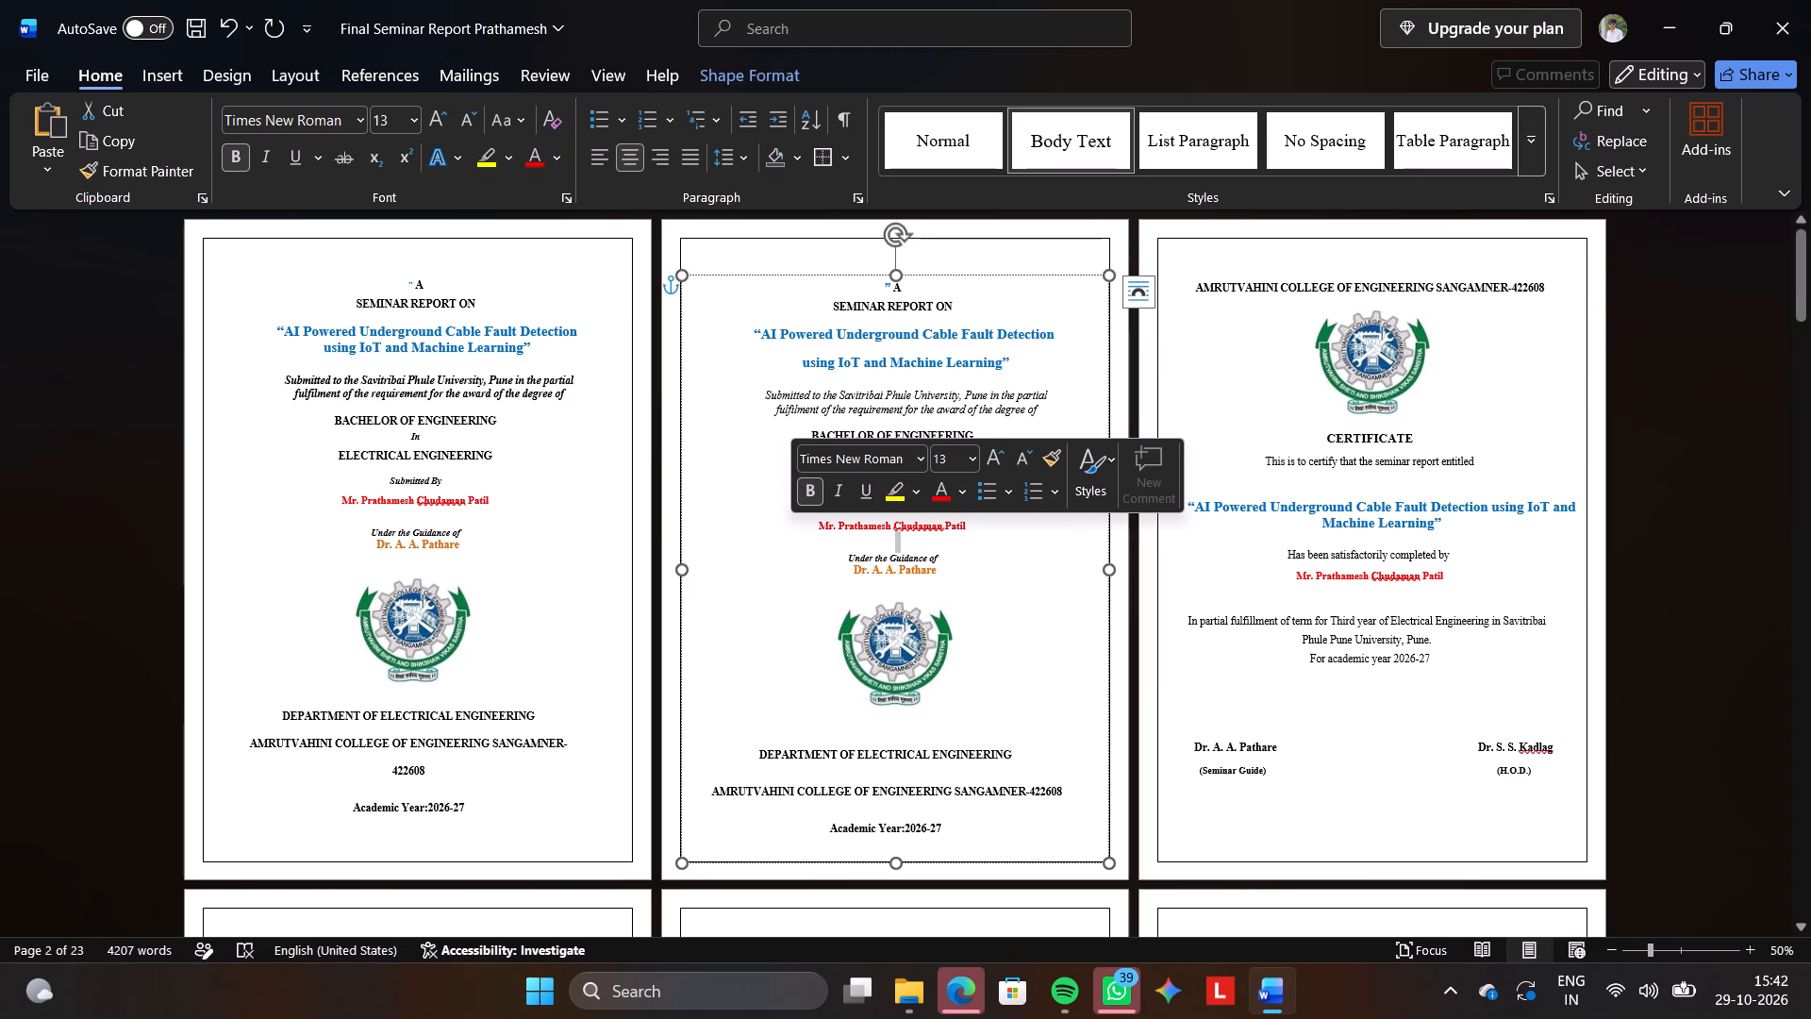
left_click(806, 522)
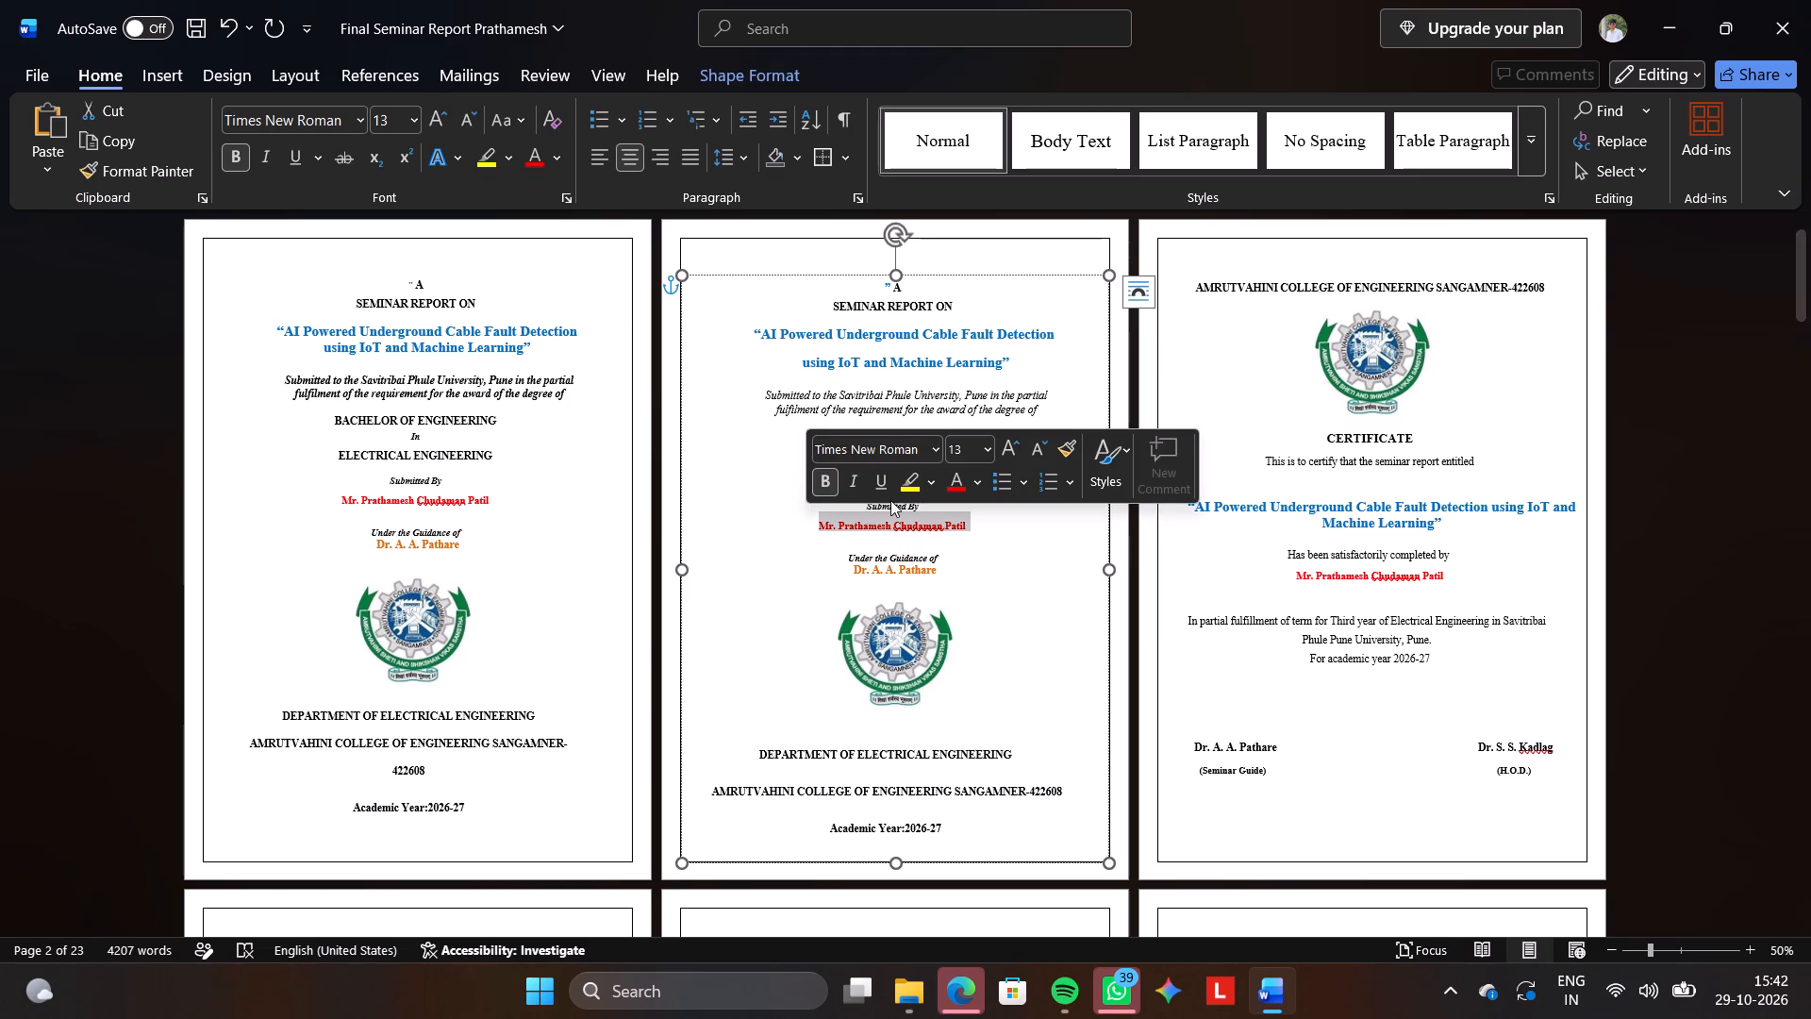
key("shift+Down")
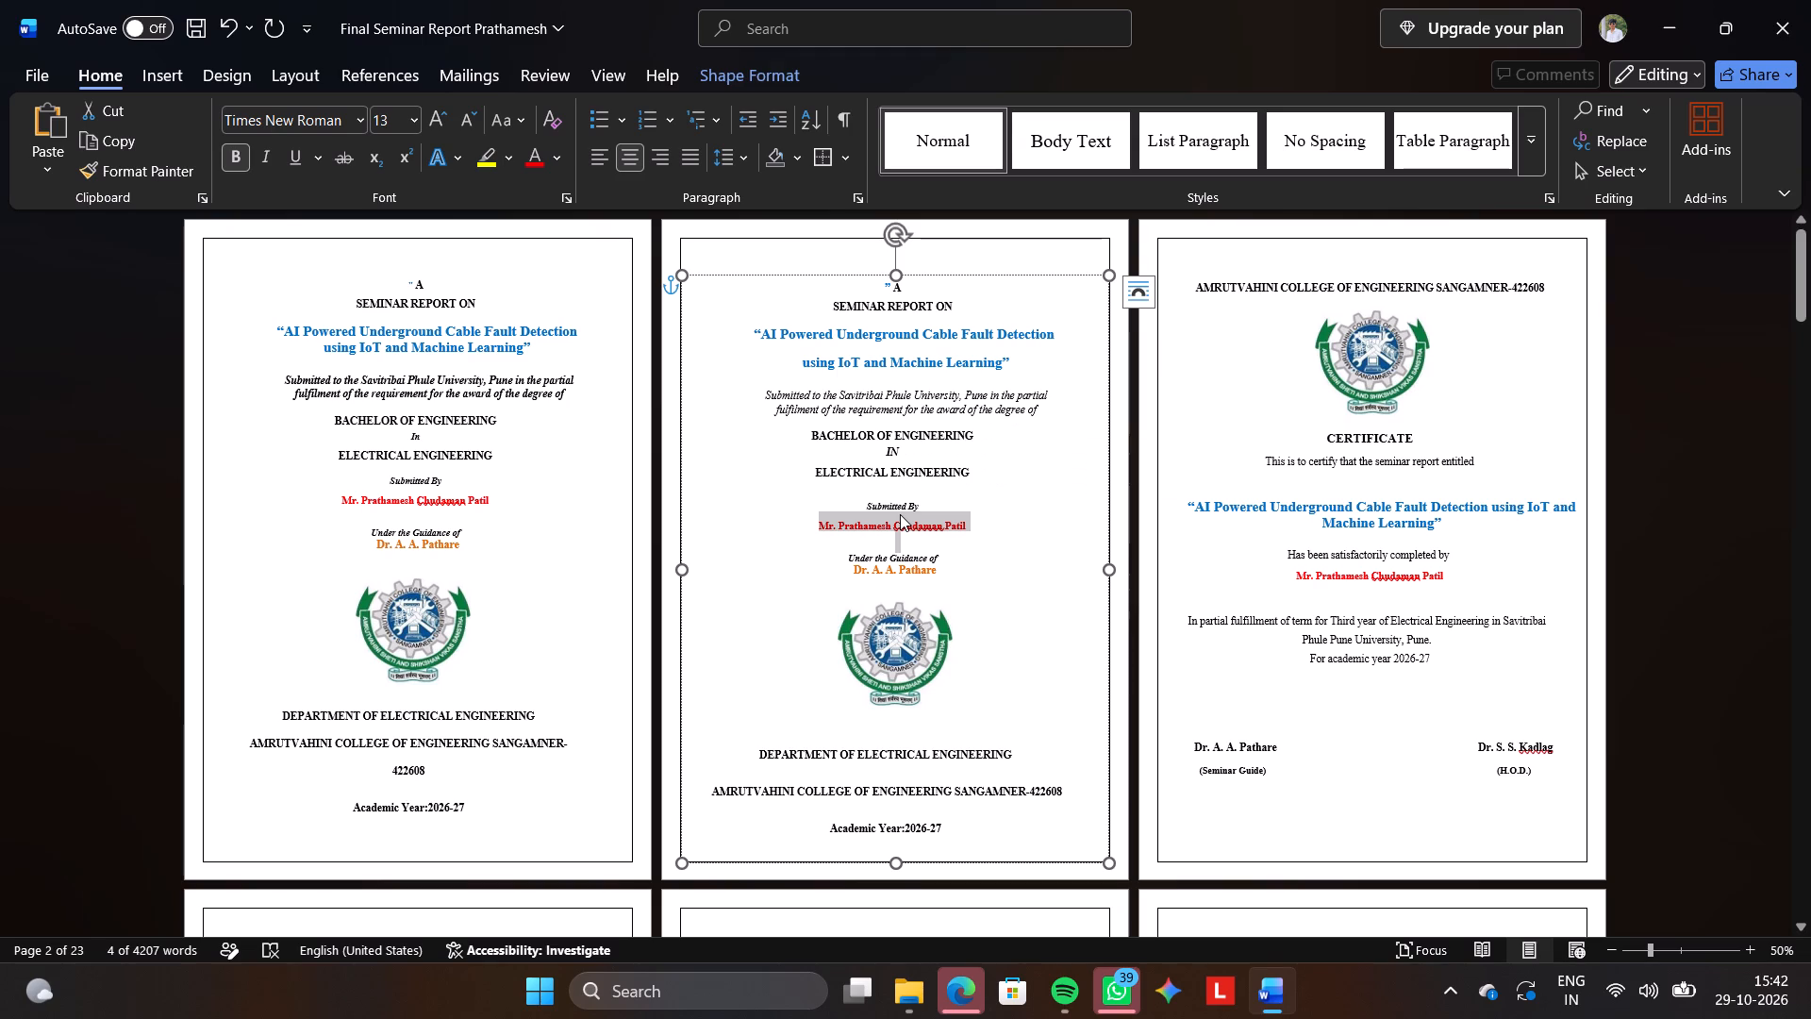
key("shift+Up")
key("shift+Up")
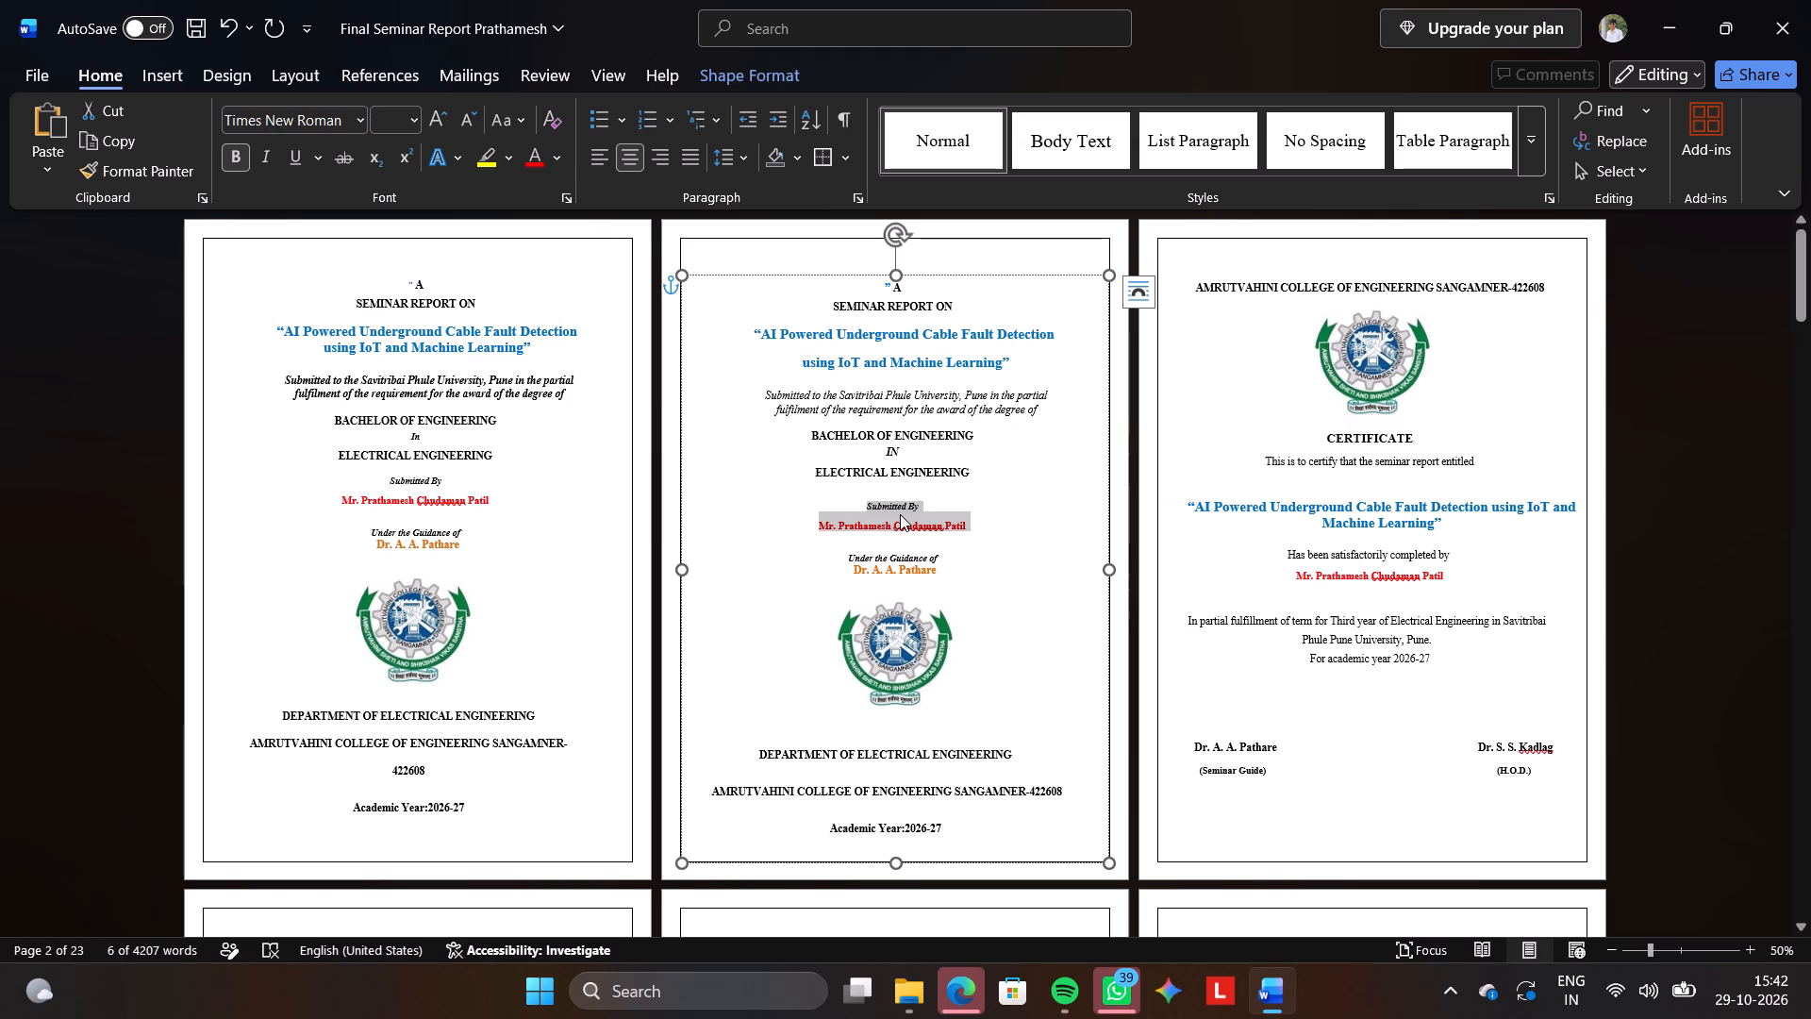
key("shift+Up")
key("shift+Up")
key("shift+Down")
left_click_drag(900, 514, 916, 509)
triple_click(916, 509)
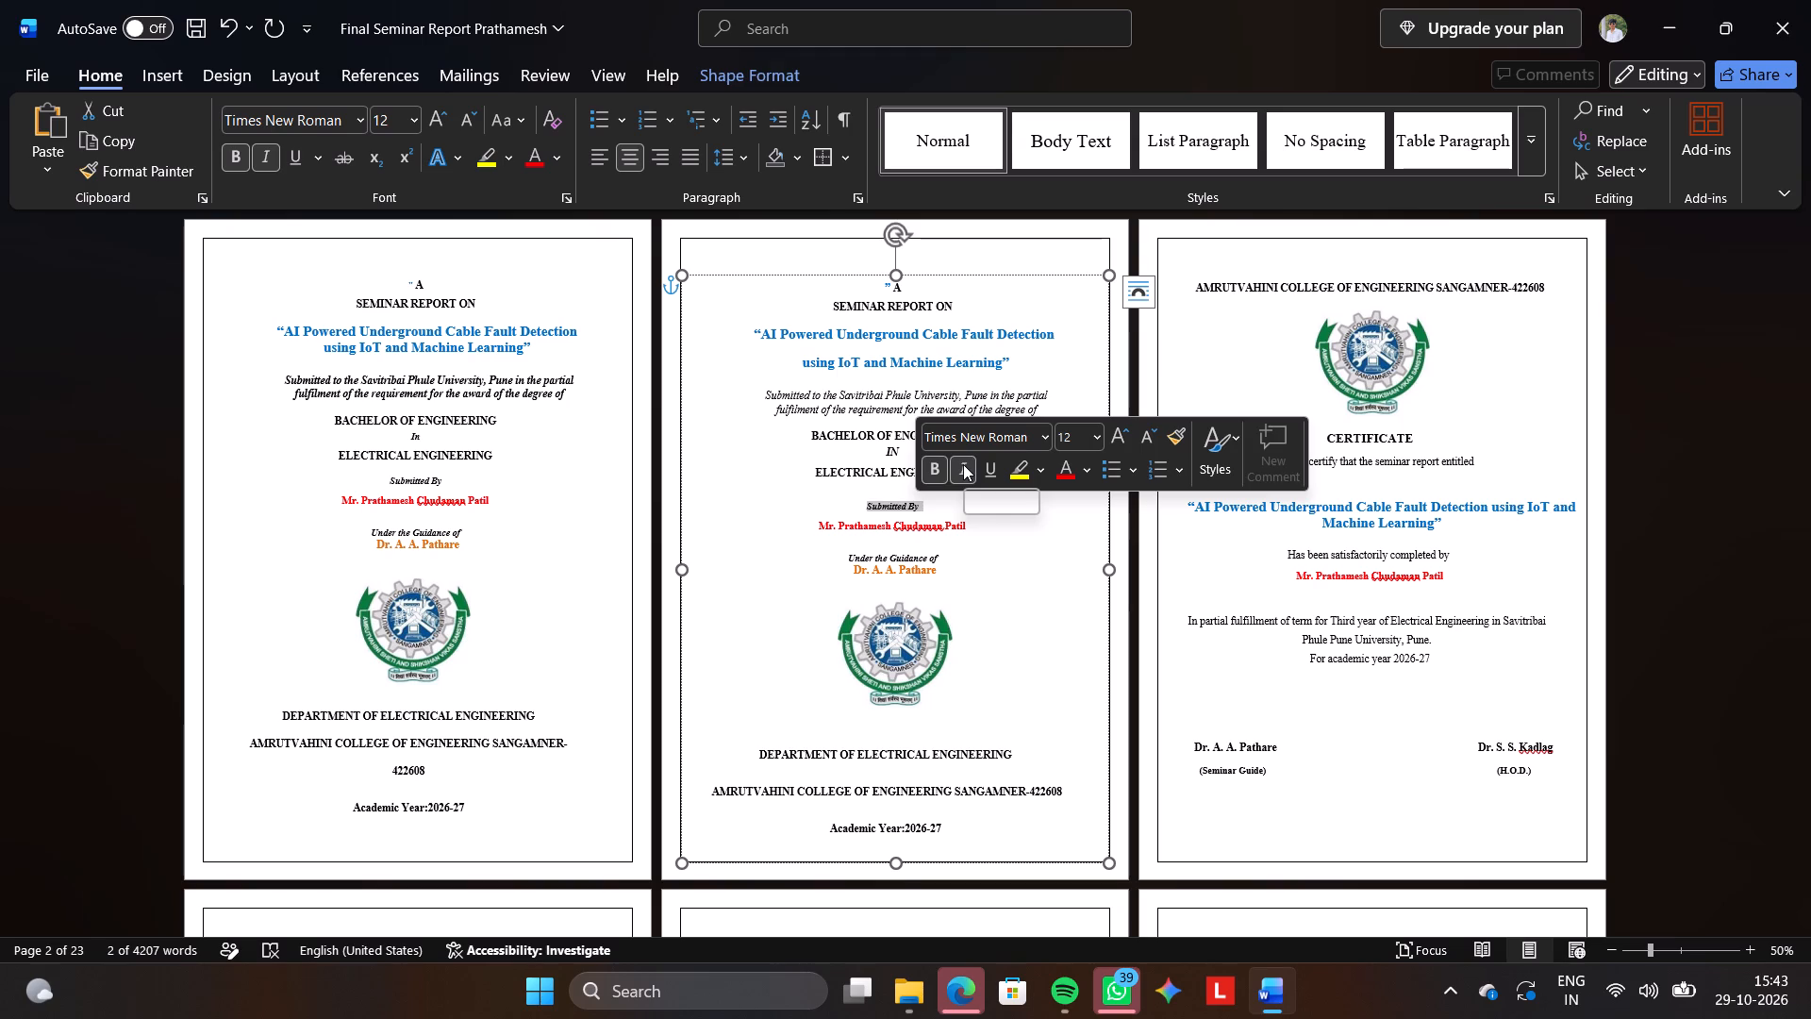
left_click(963, 464)
left_click(934, 467)
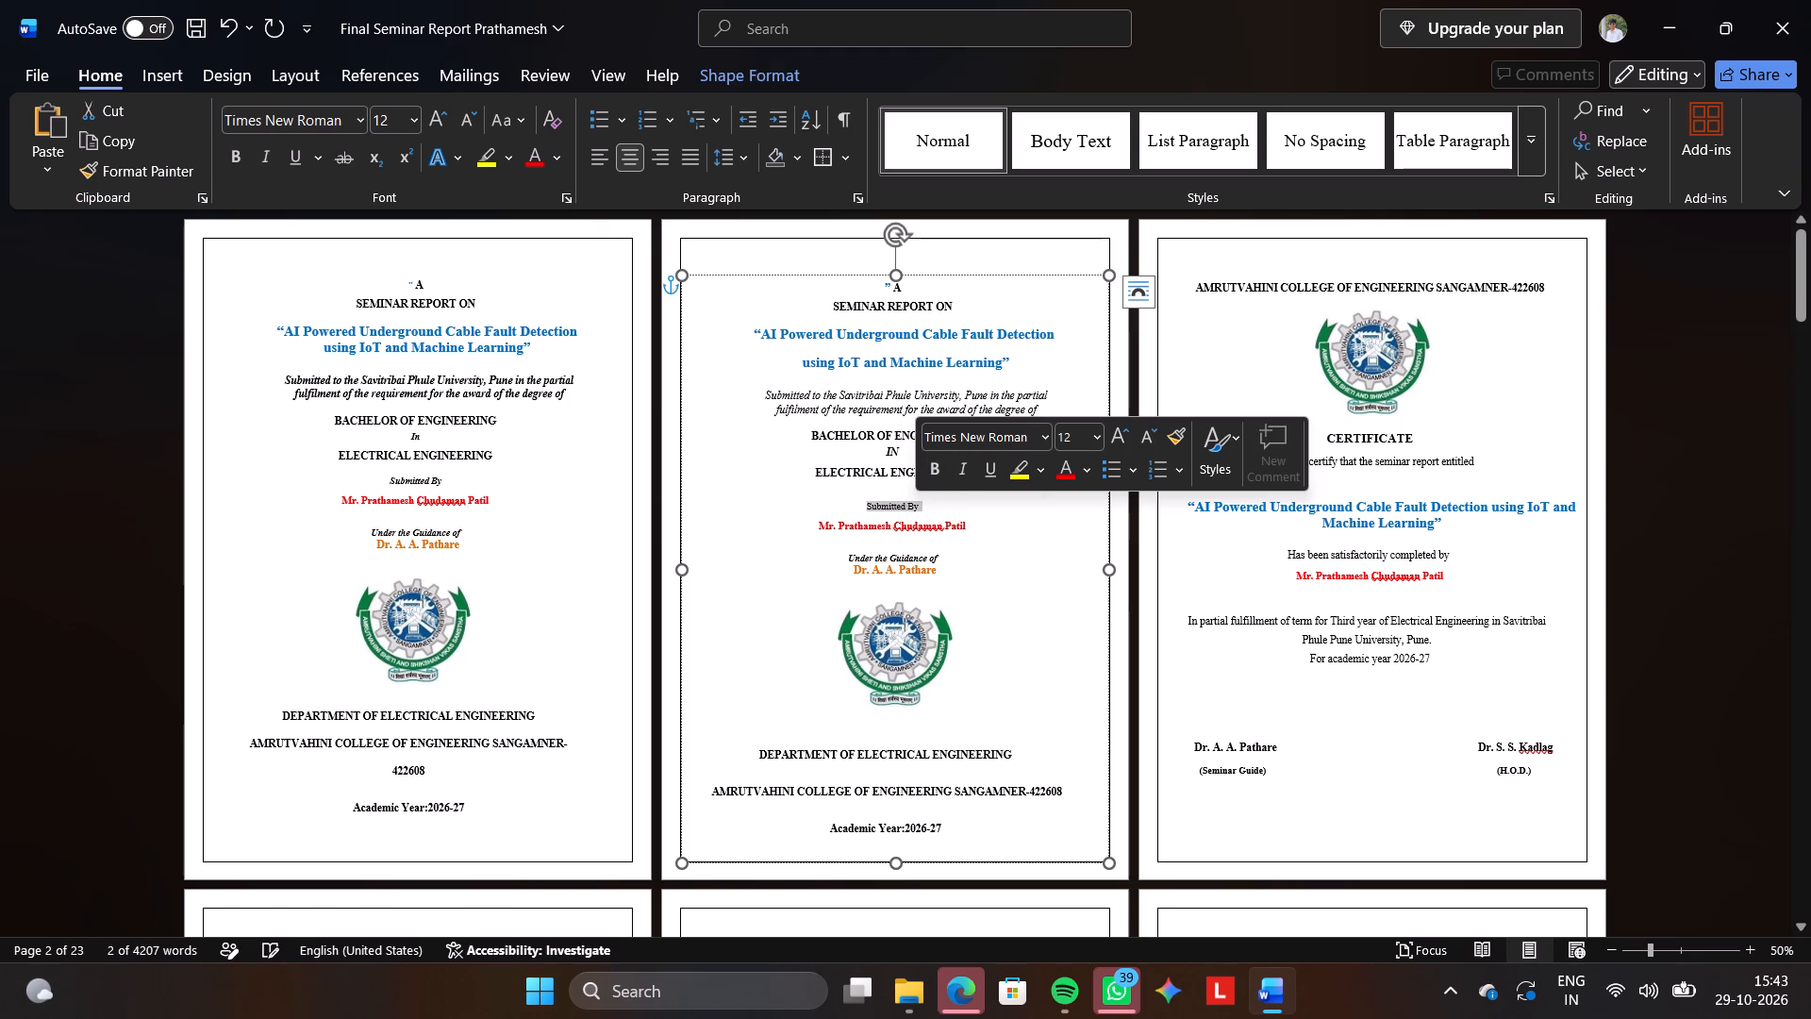
Make the whole "Submitted By" line in page 2's text box bold.
left_click(976, 533)
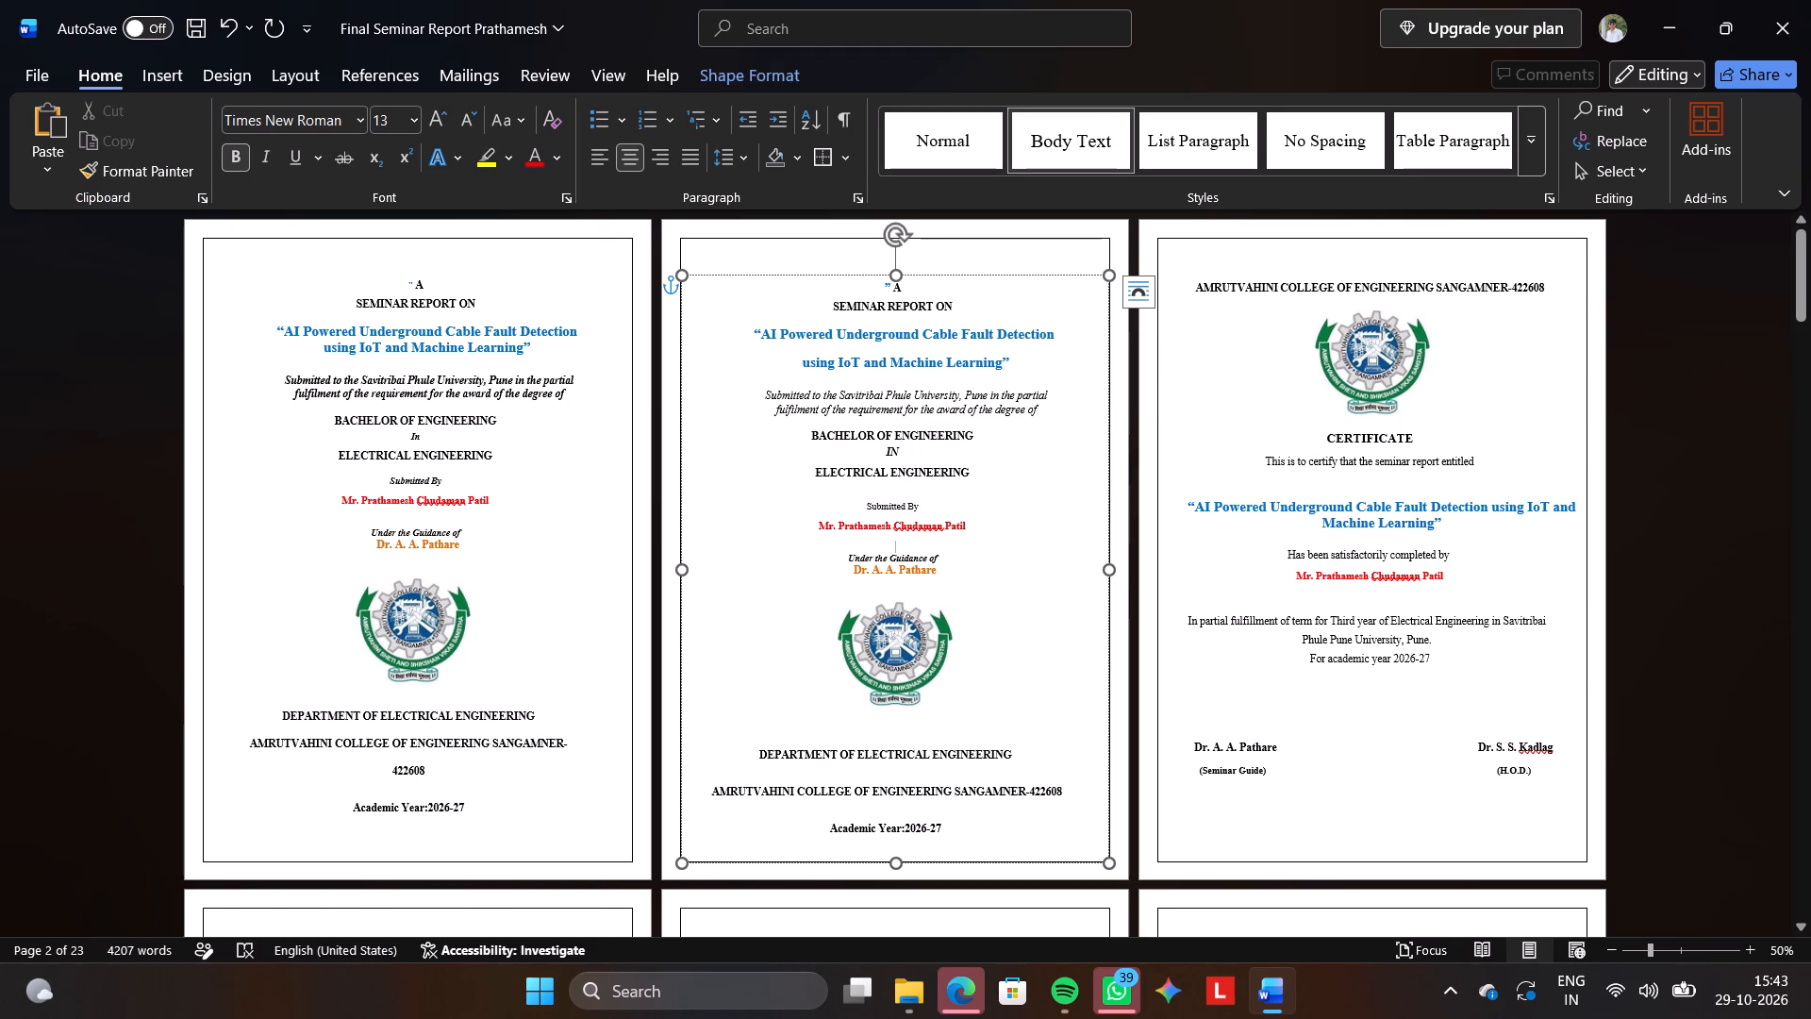
triple_click(903, 509)
left_click_drag(903, 509, 917, 472)
left_click(917, 472)
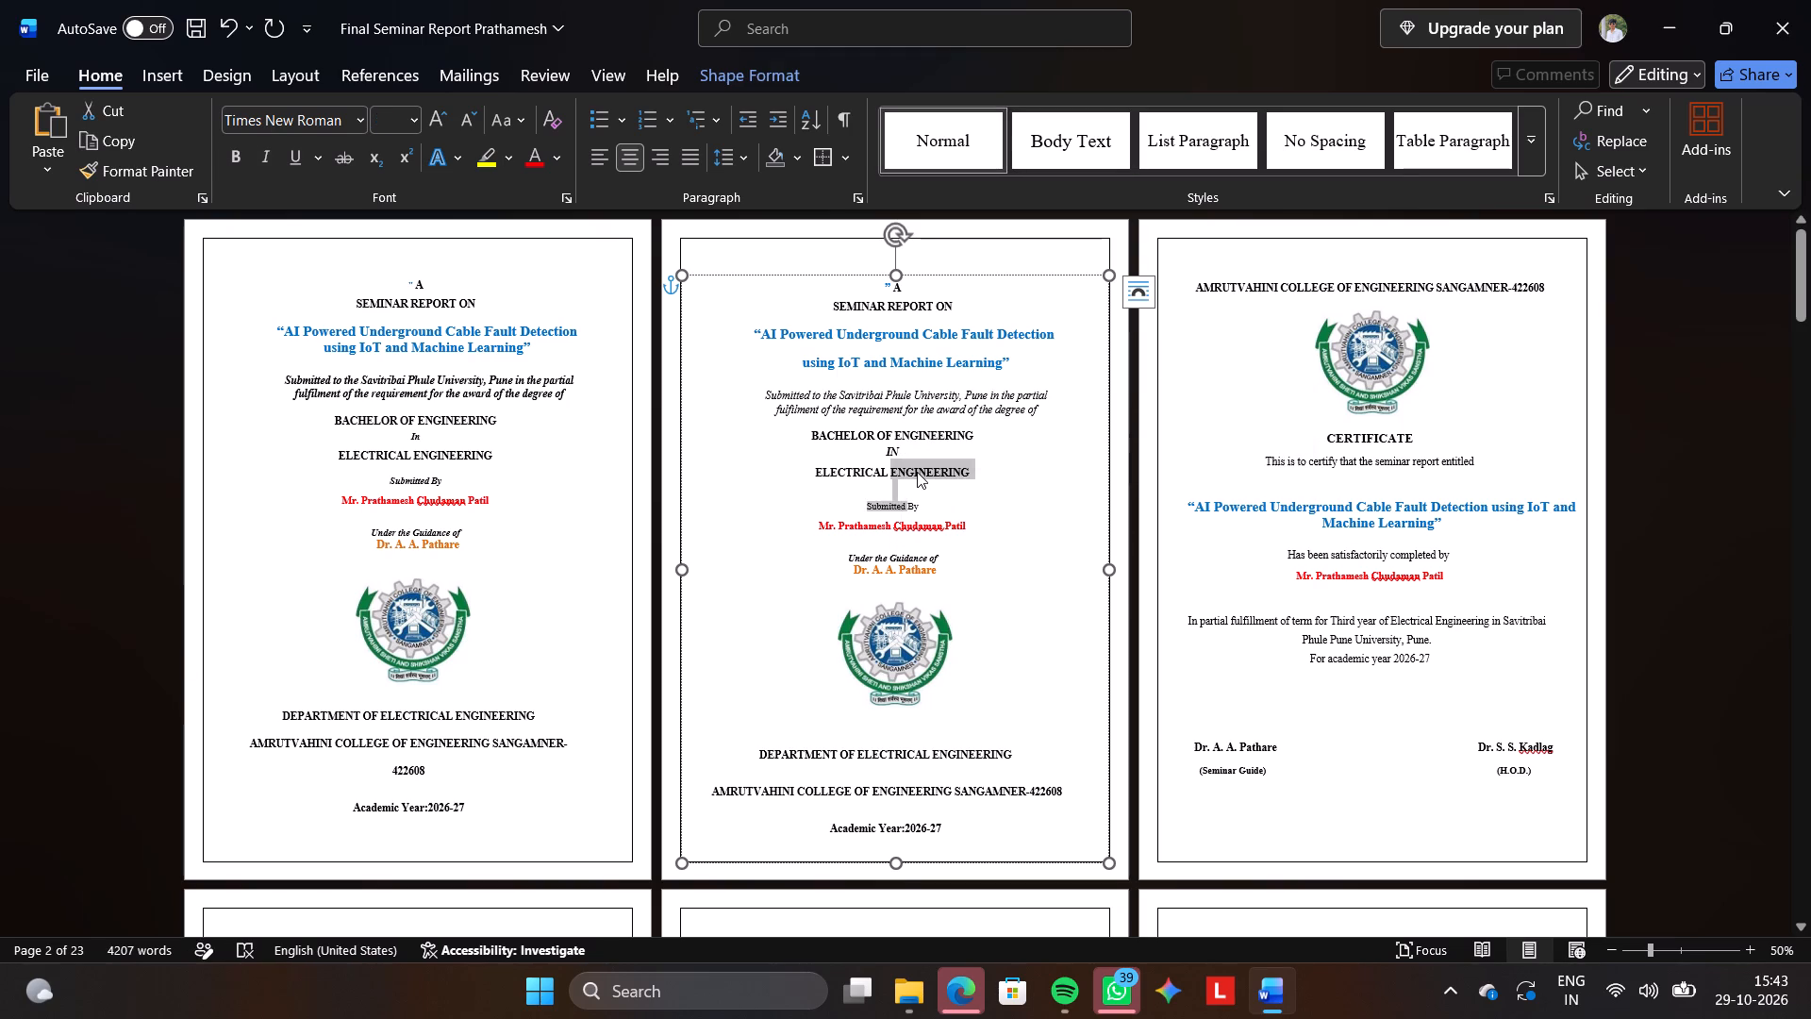
double_click(904, 505)
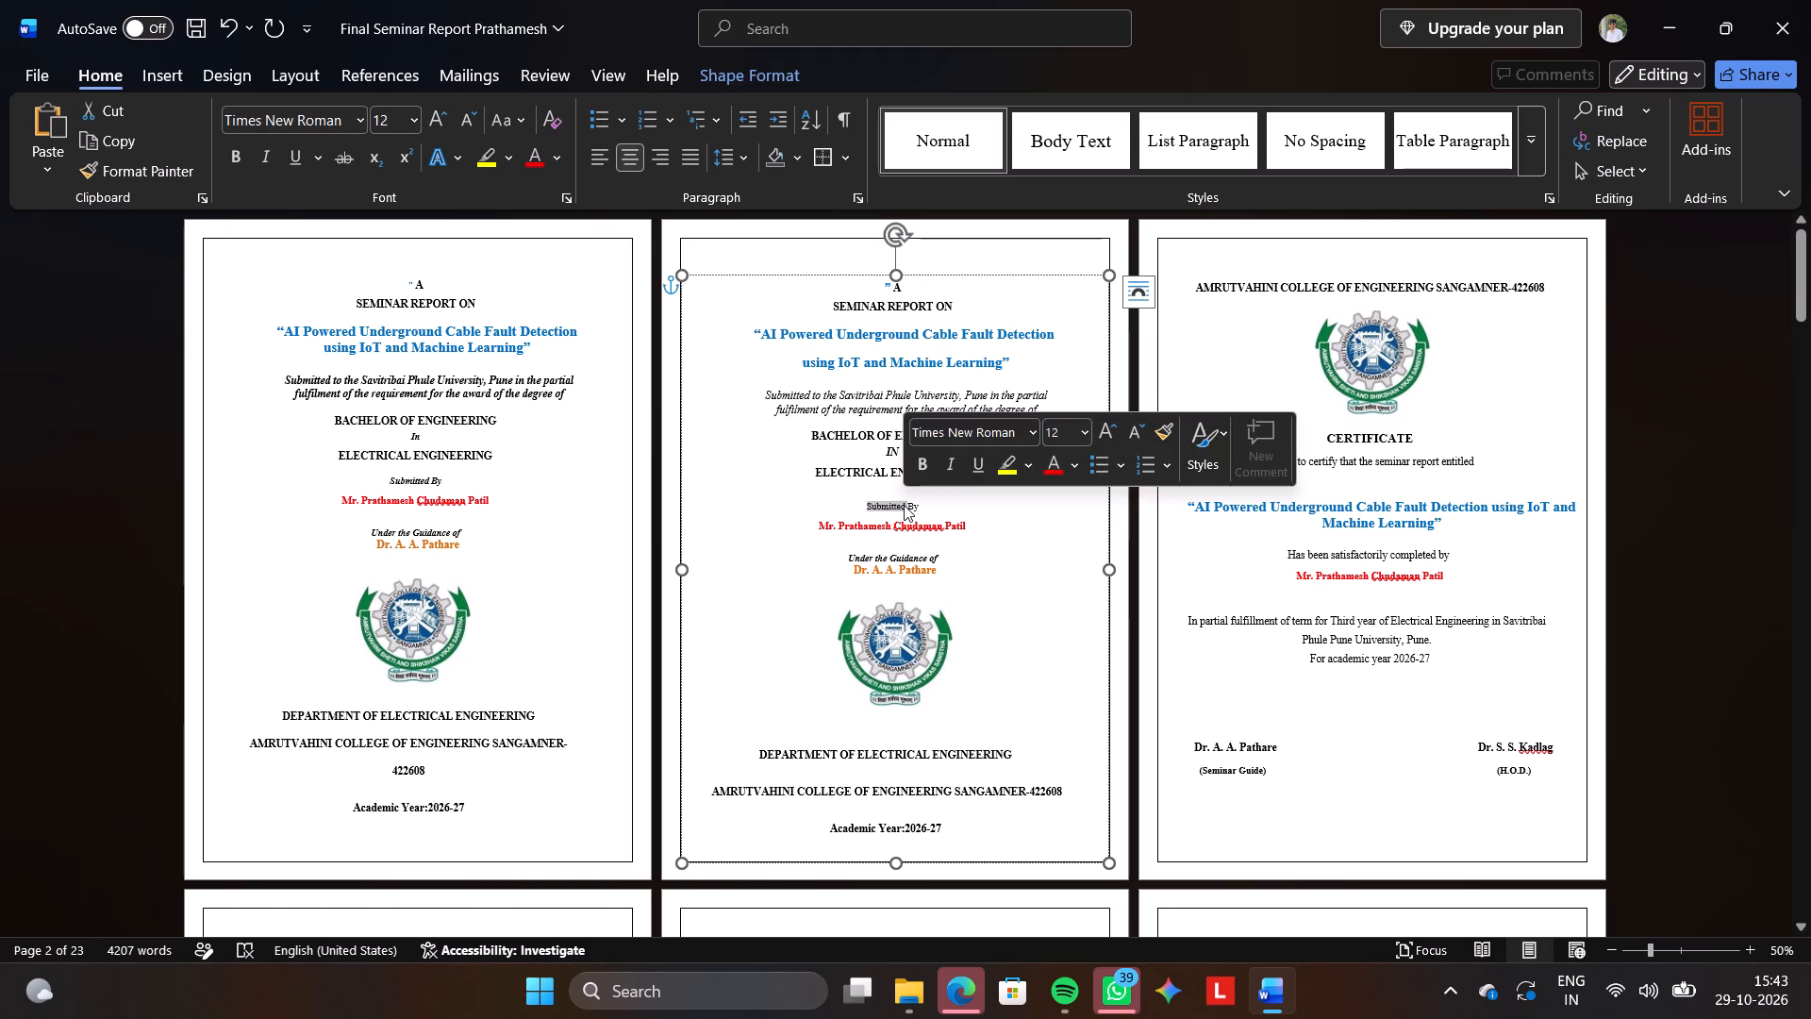
triple_click(904, 505)
left_click(920, 467)
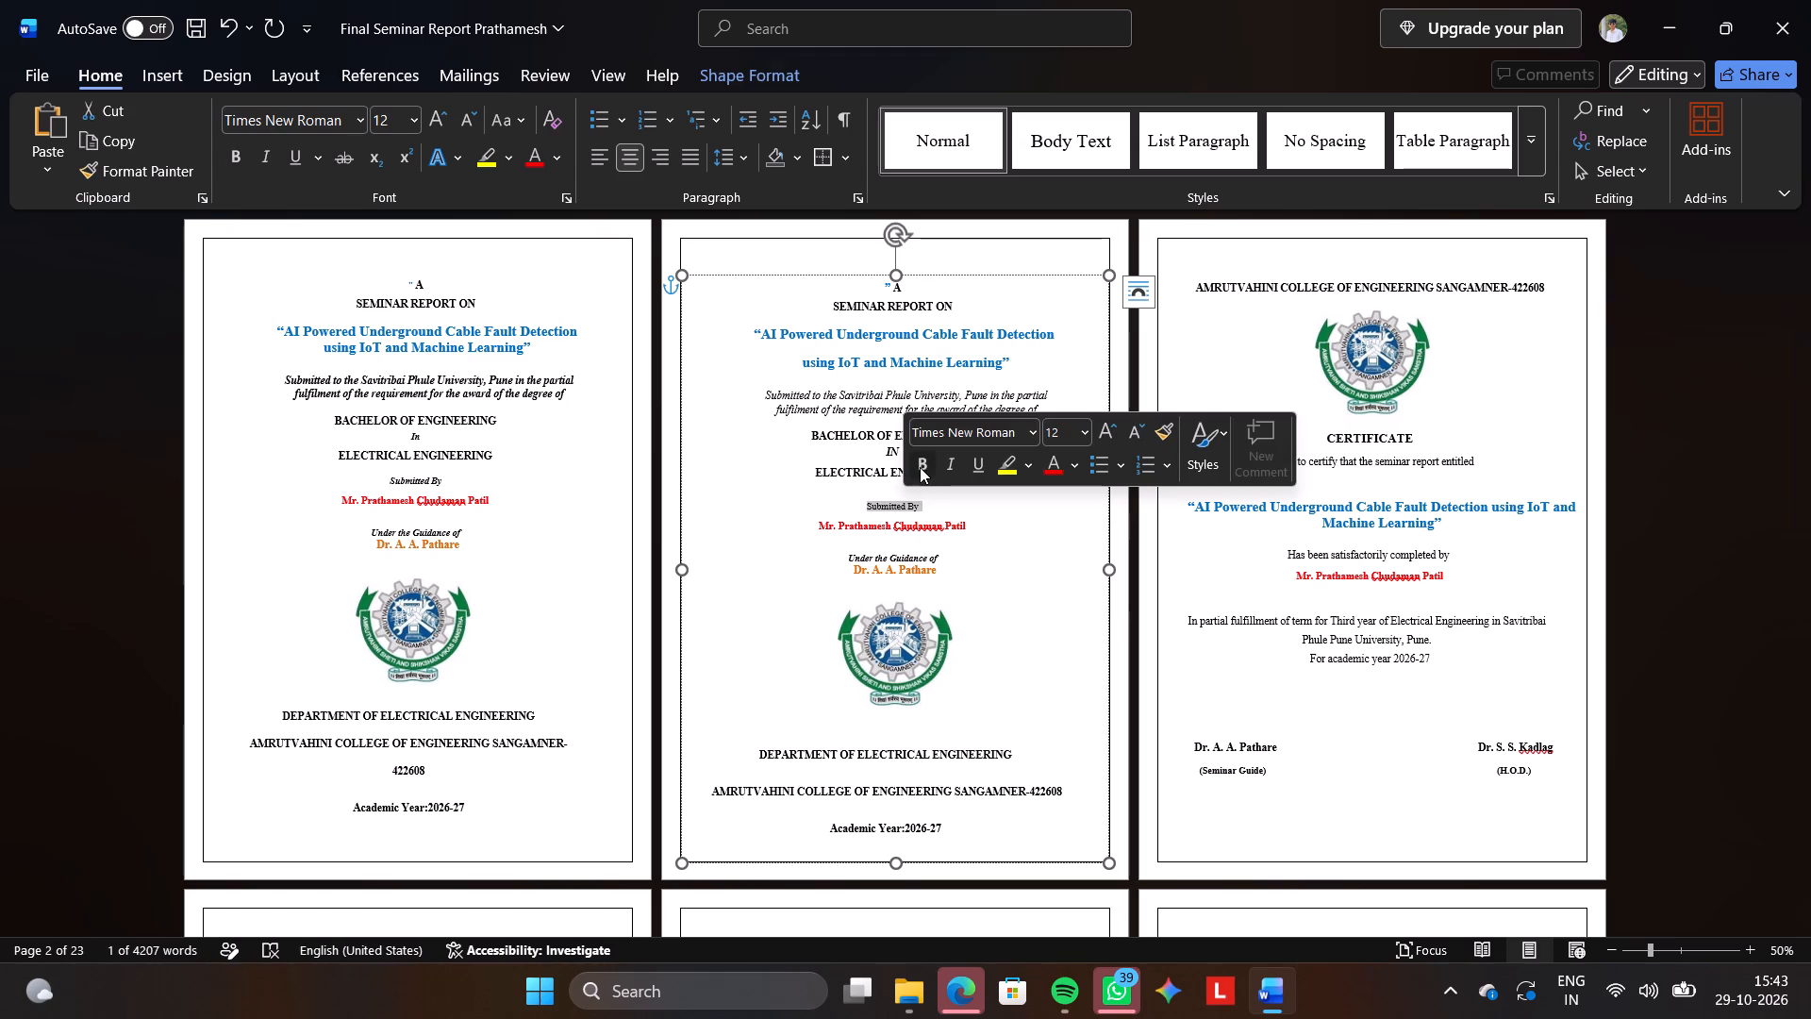
Remove italics from the "Under the Guidance of" line in page 2's text box.
triple_click(926, 561)
left_click(968, 521)
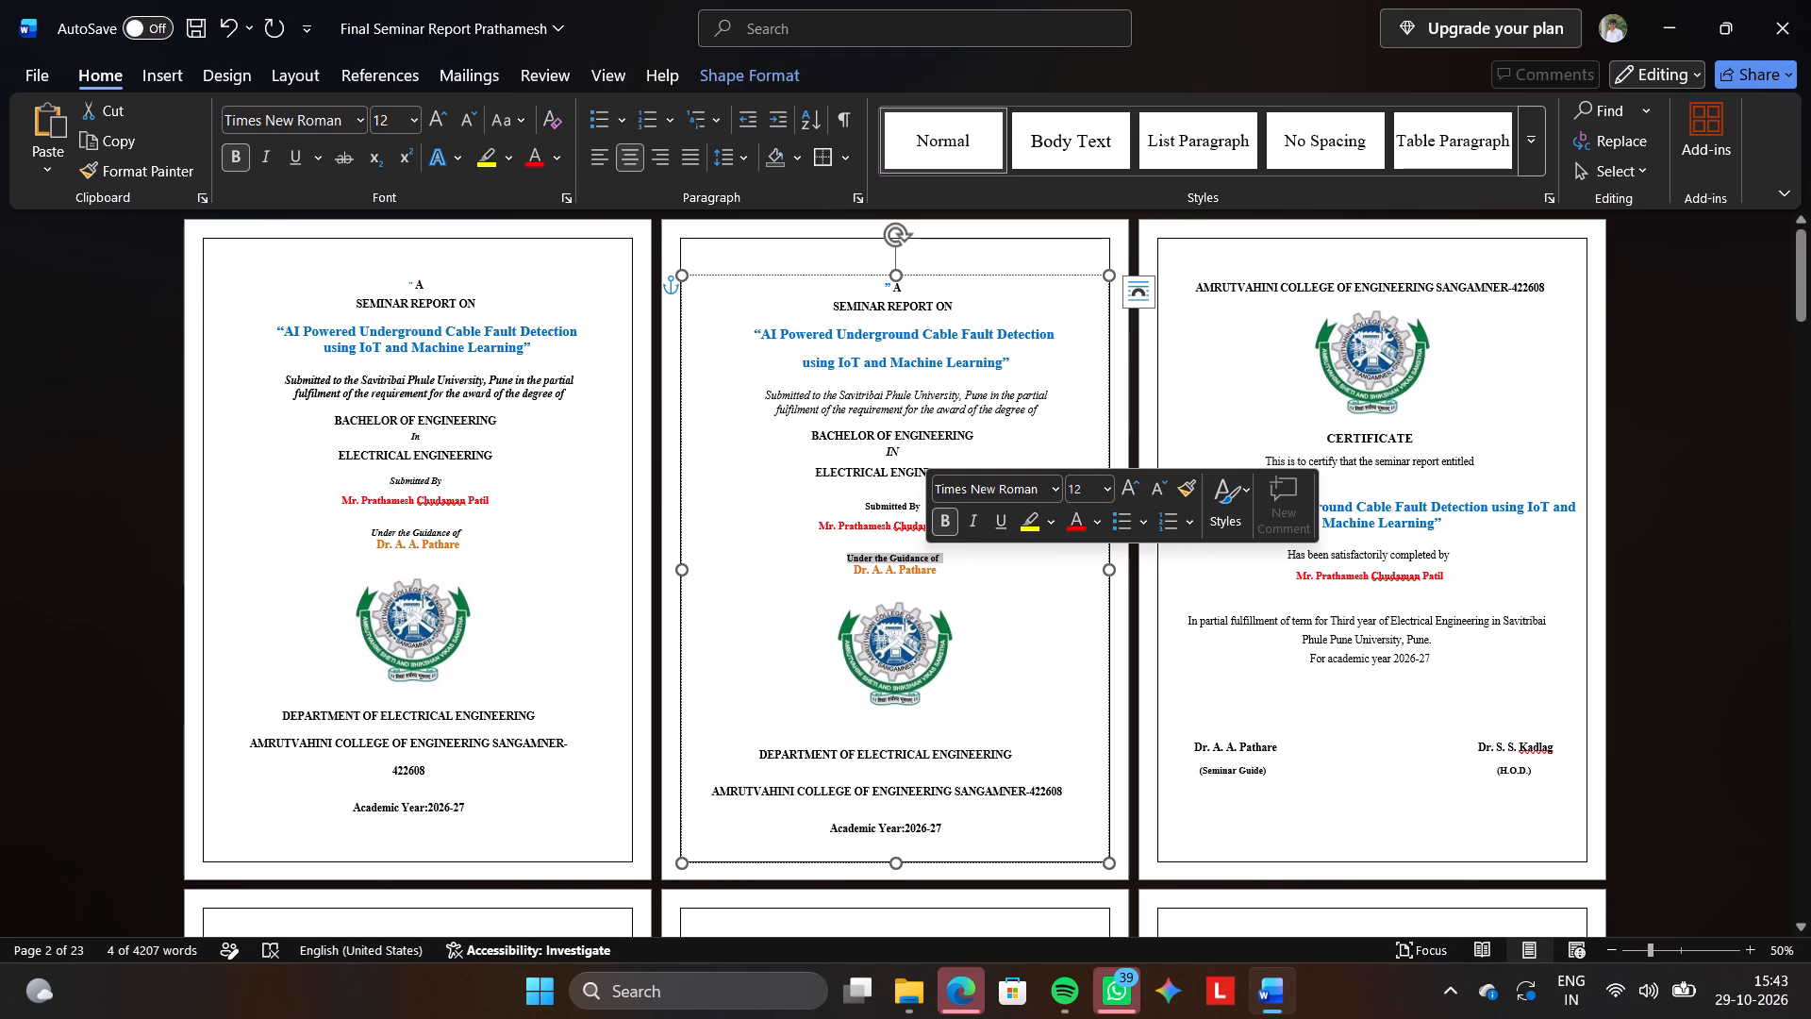
Insert a blank line between "Under the Guidance of" and the guide's name in page 2's text box.
left_click(956, 575)
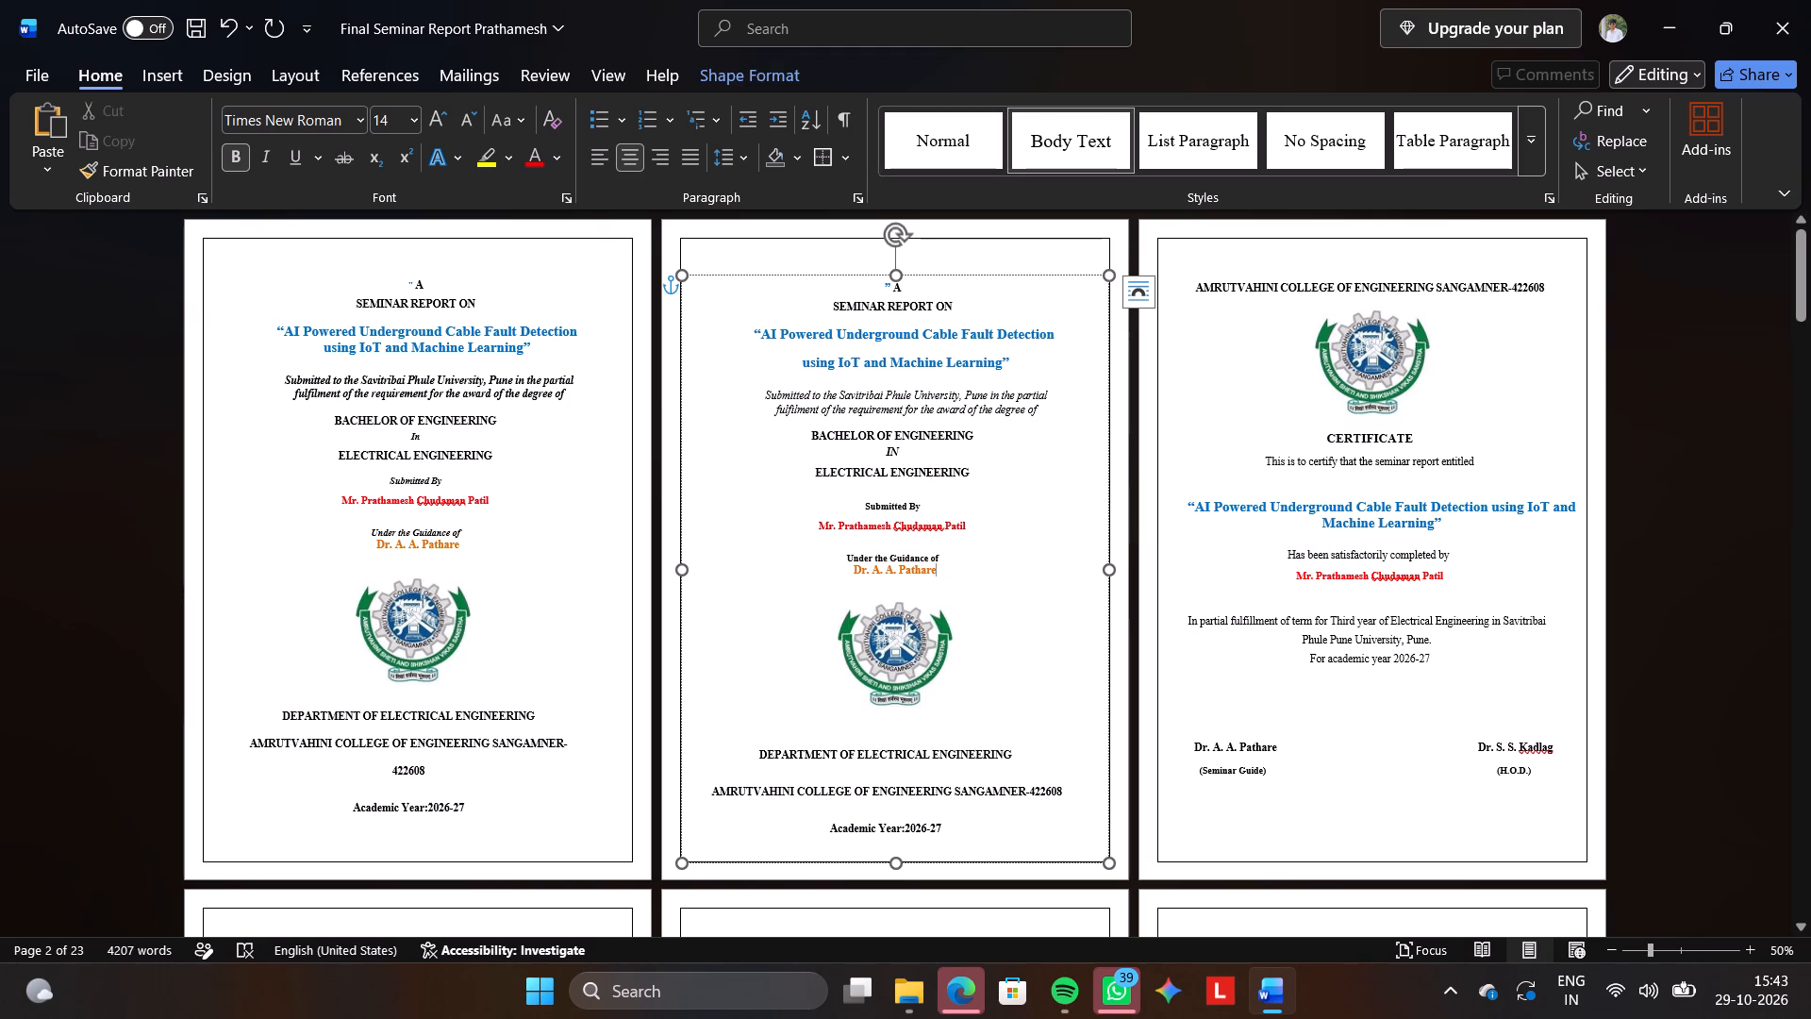
key("Up")
key("Right")
key("Return")
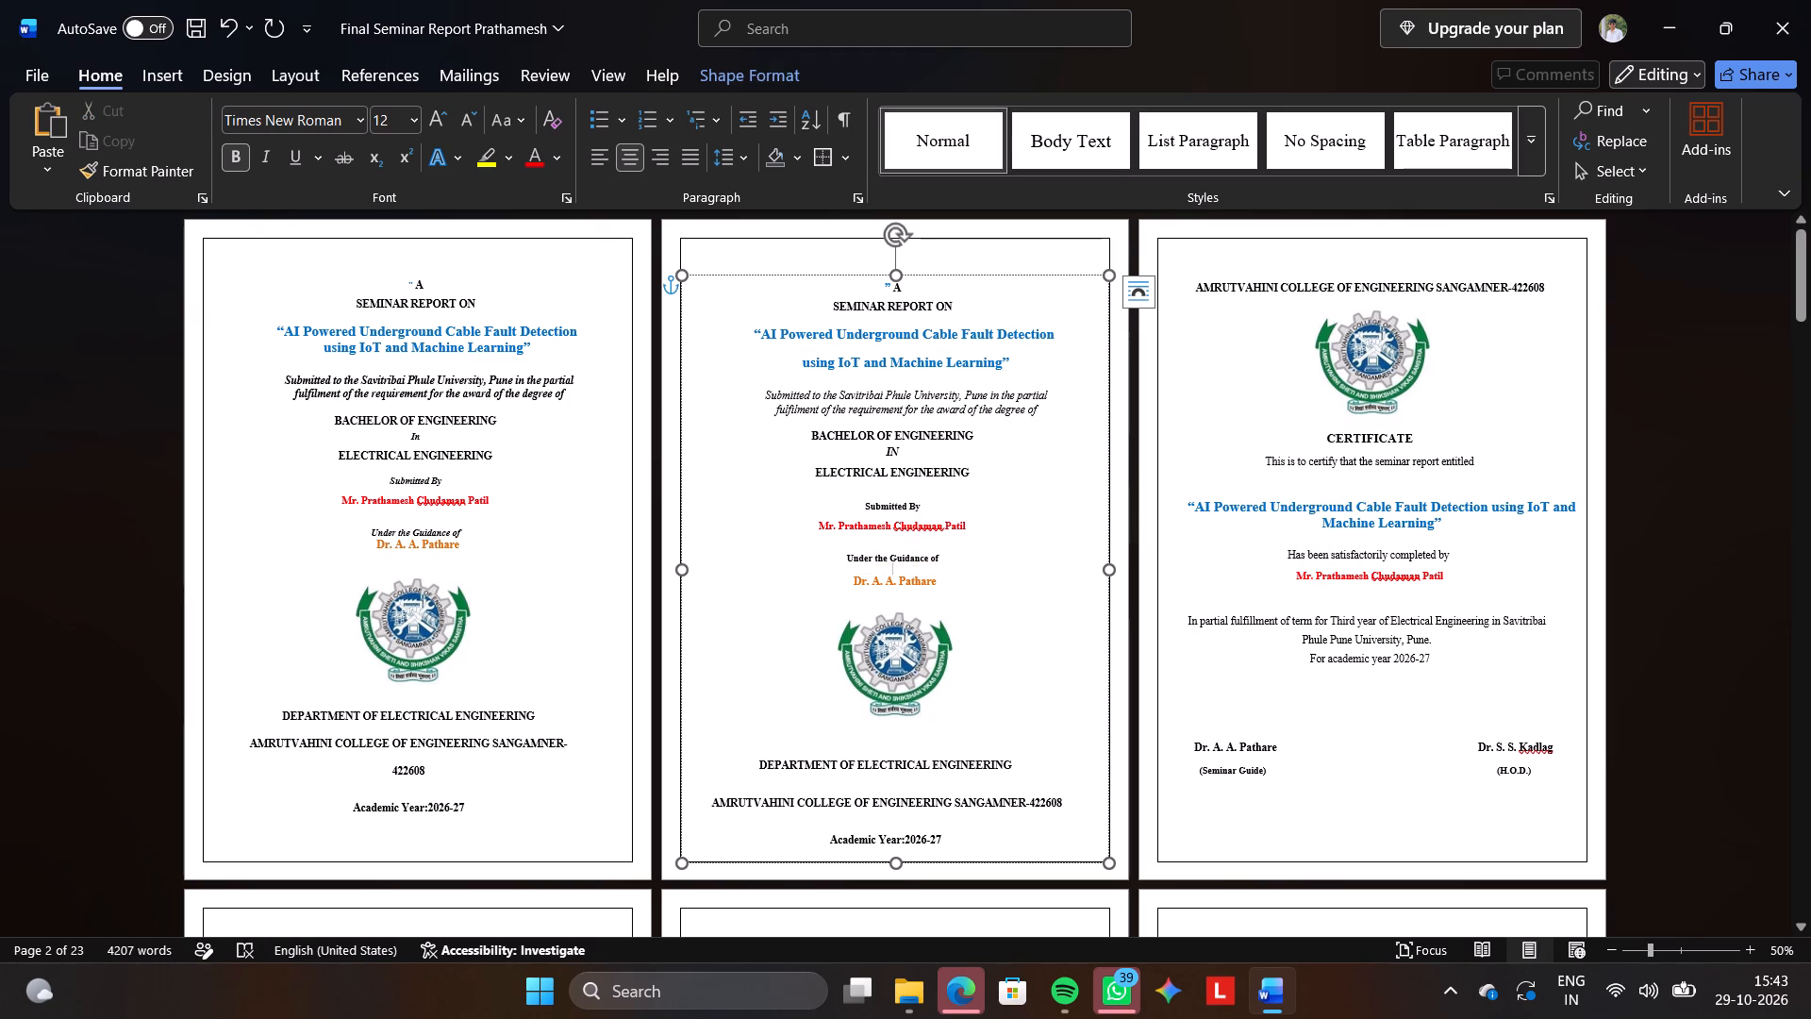
Increase the red student name in page 2's text box to 14 pt.
left_click_drag(936, 587, 851, 584)
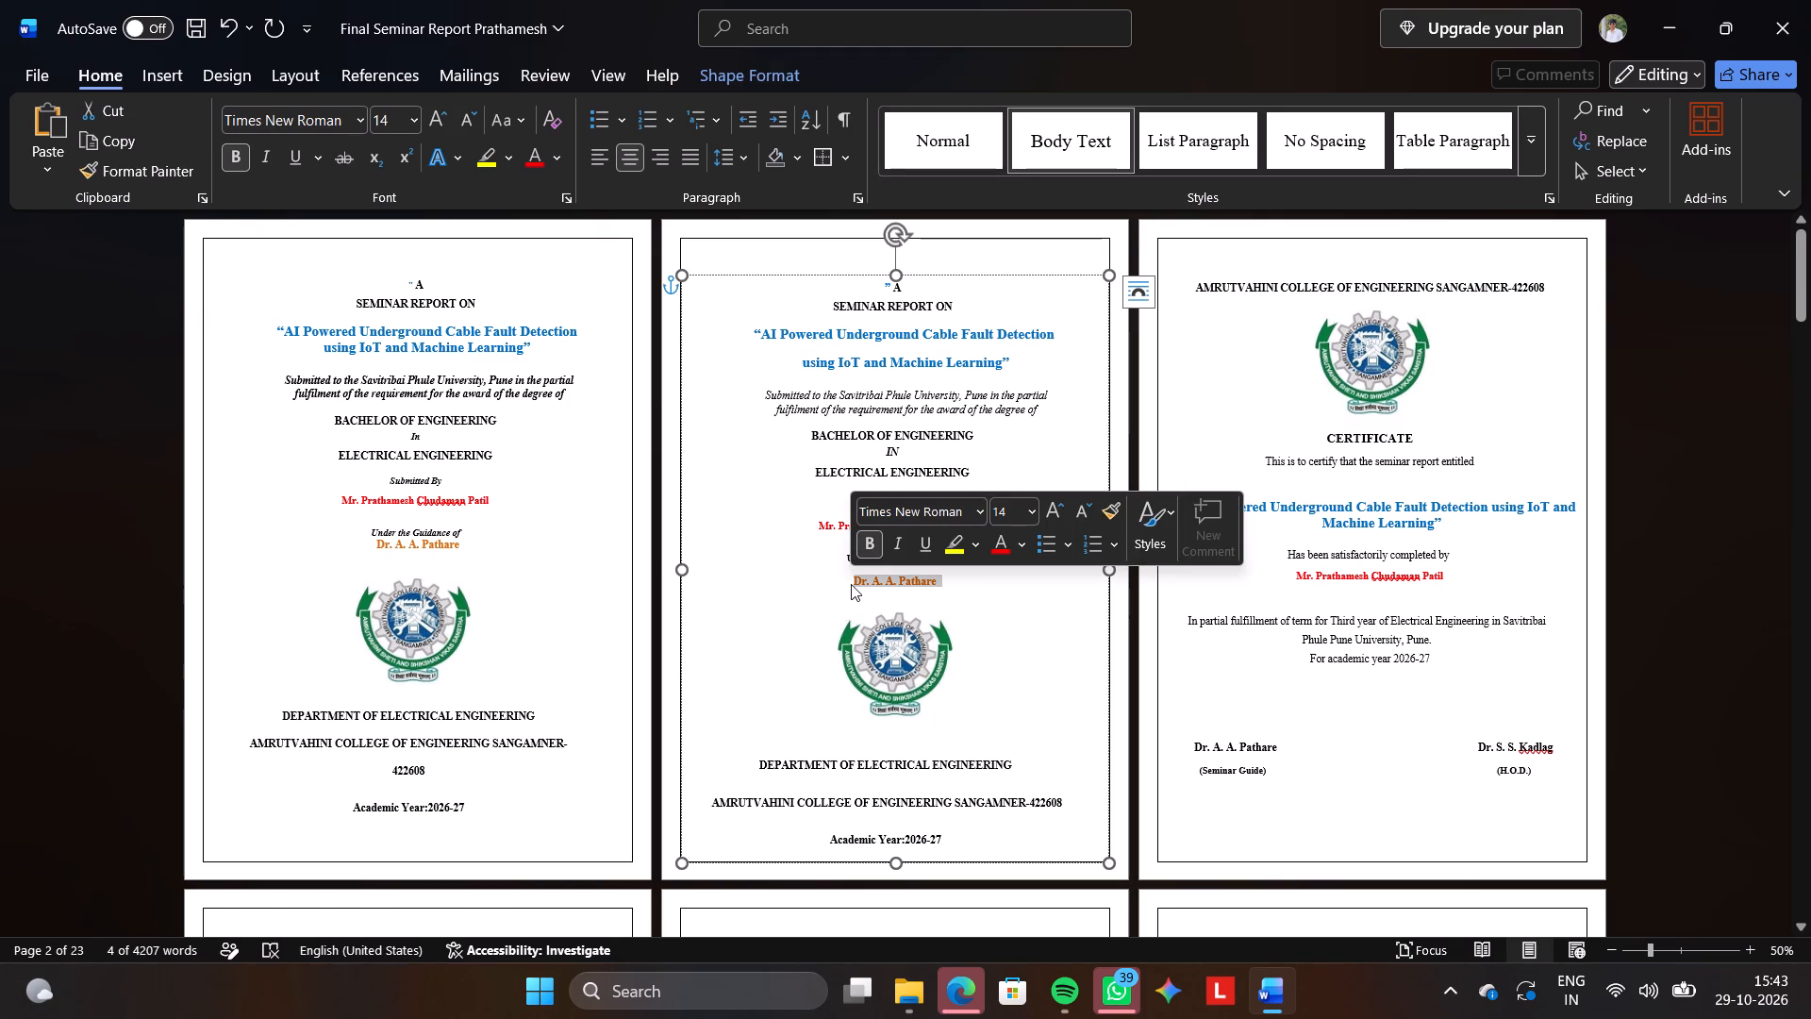
triple_click(830, 519)
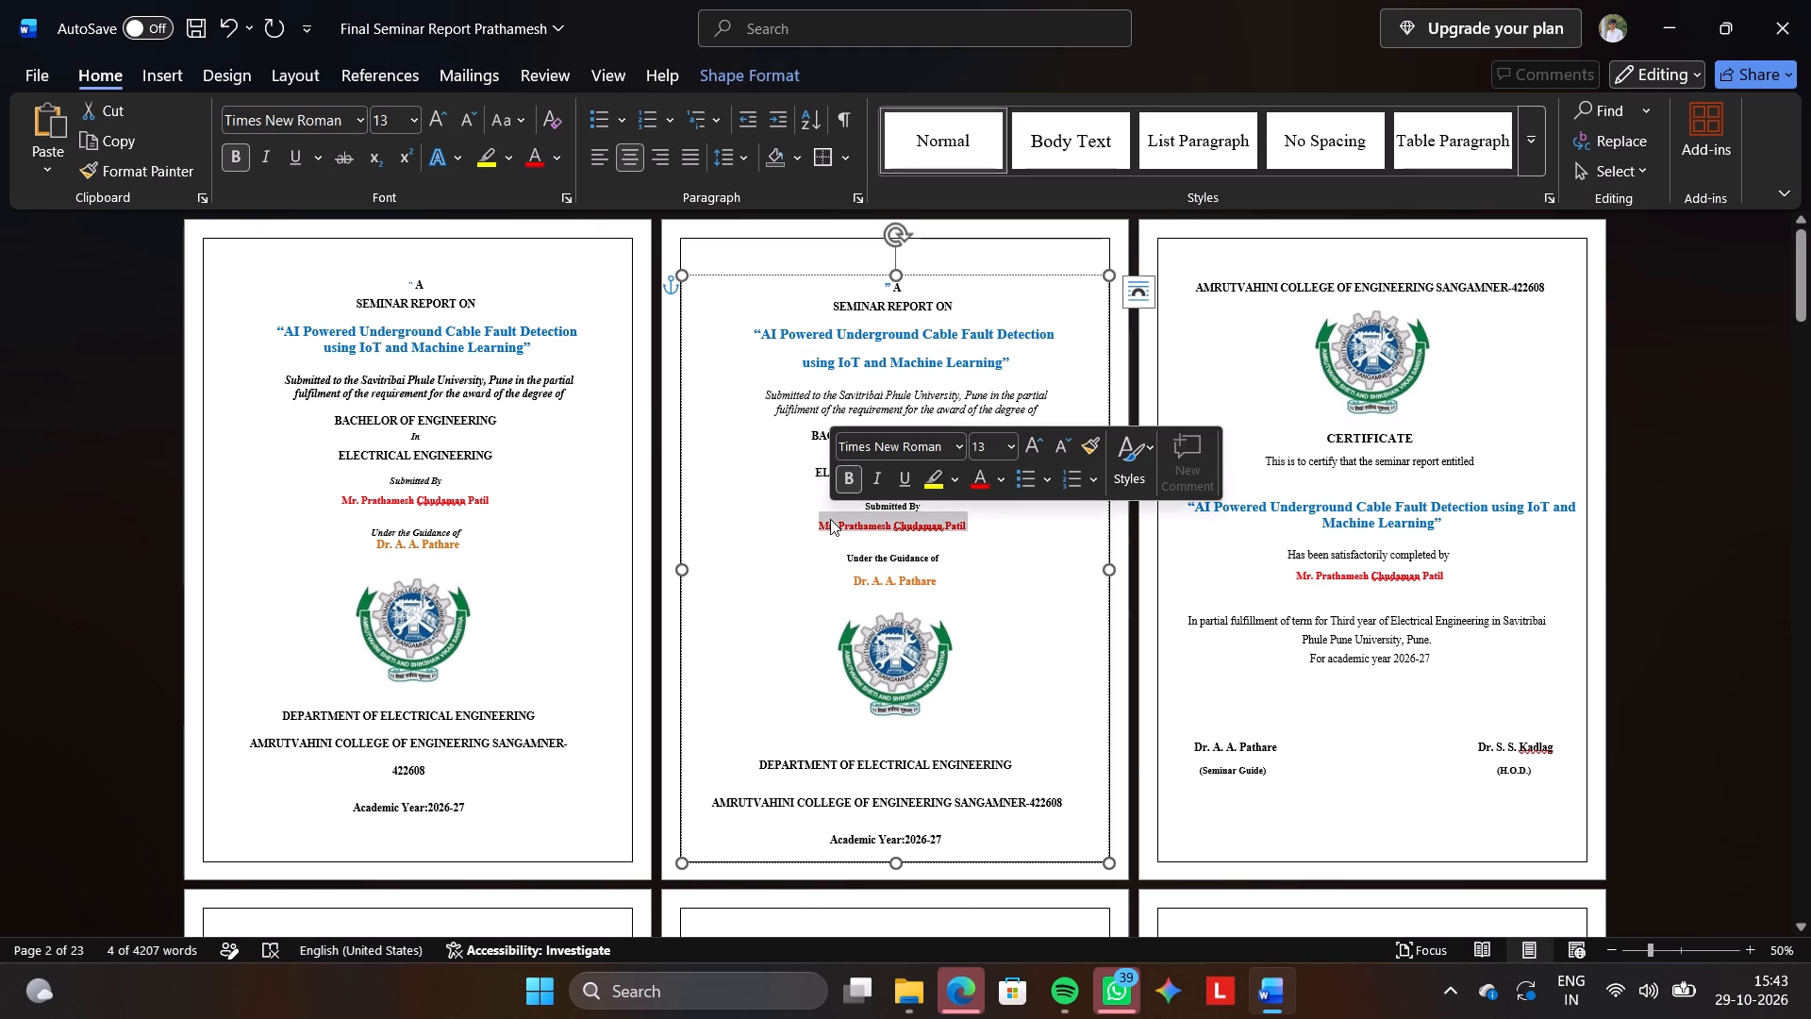
left_click(1030, 444)
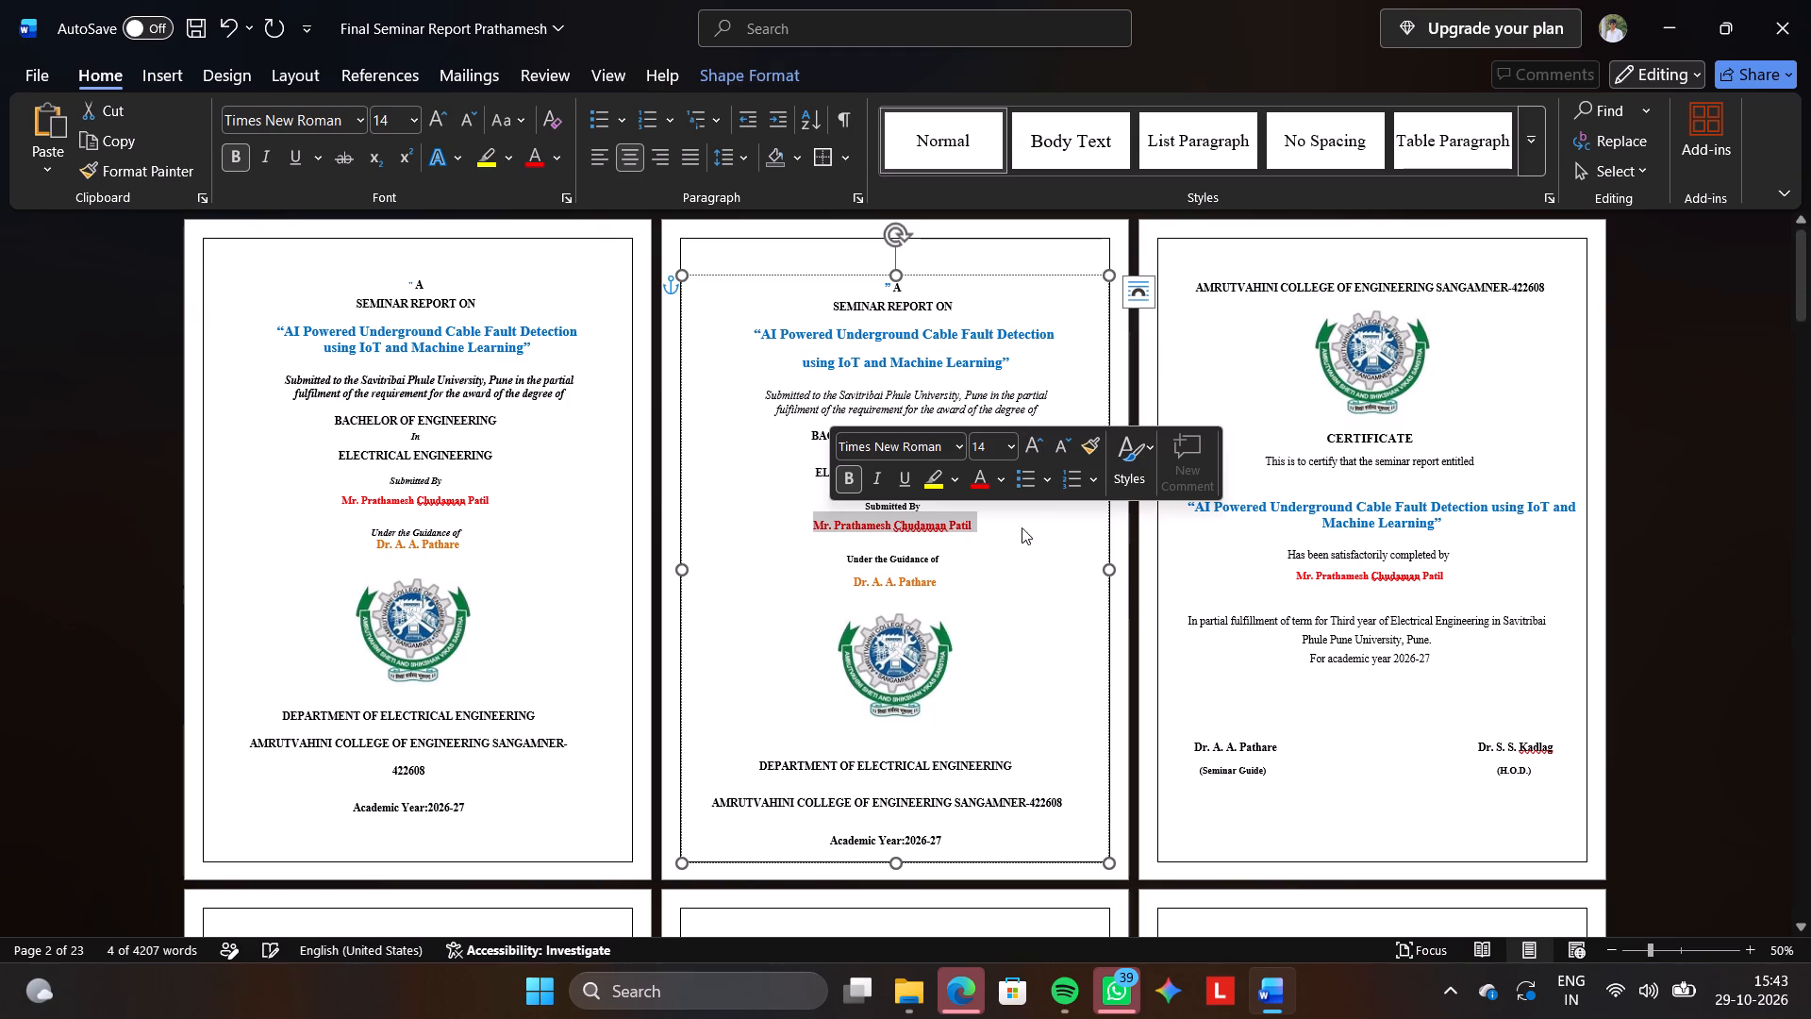
left_click(1020, 534)
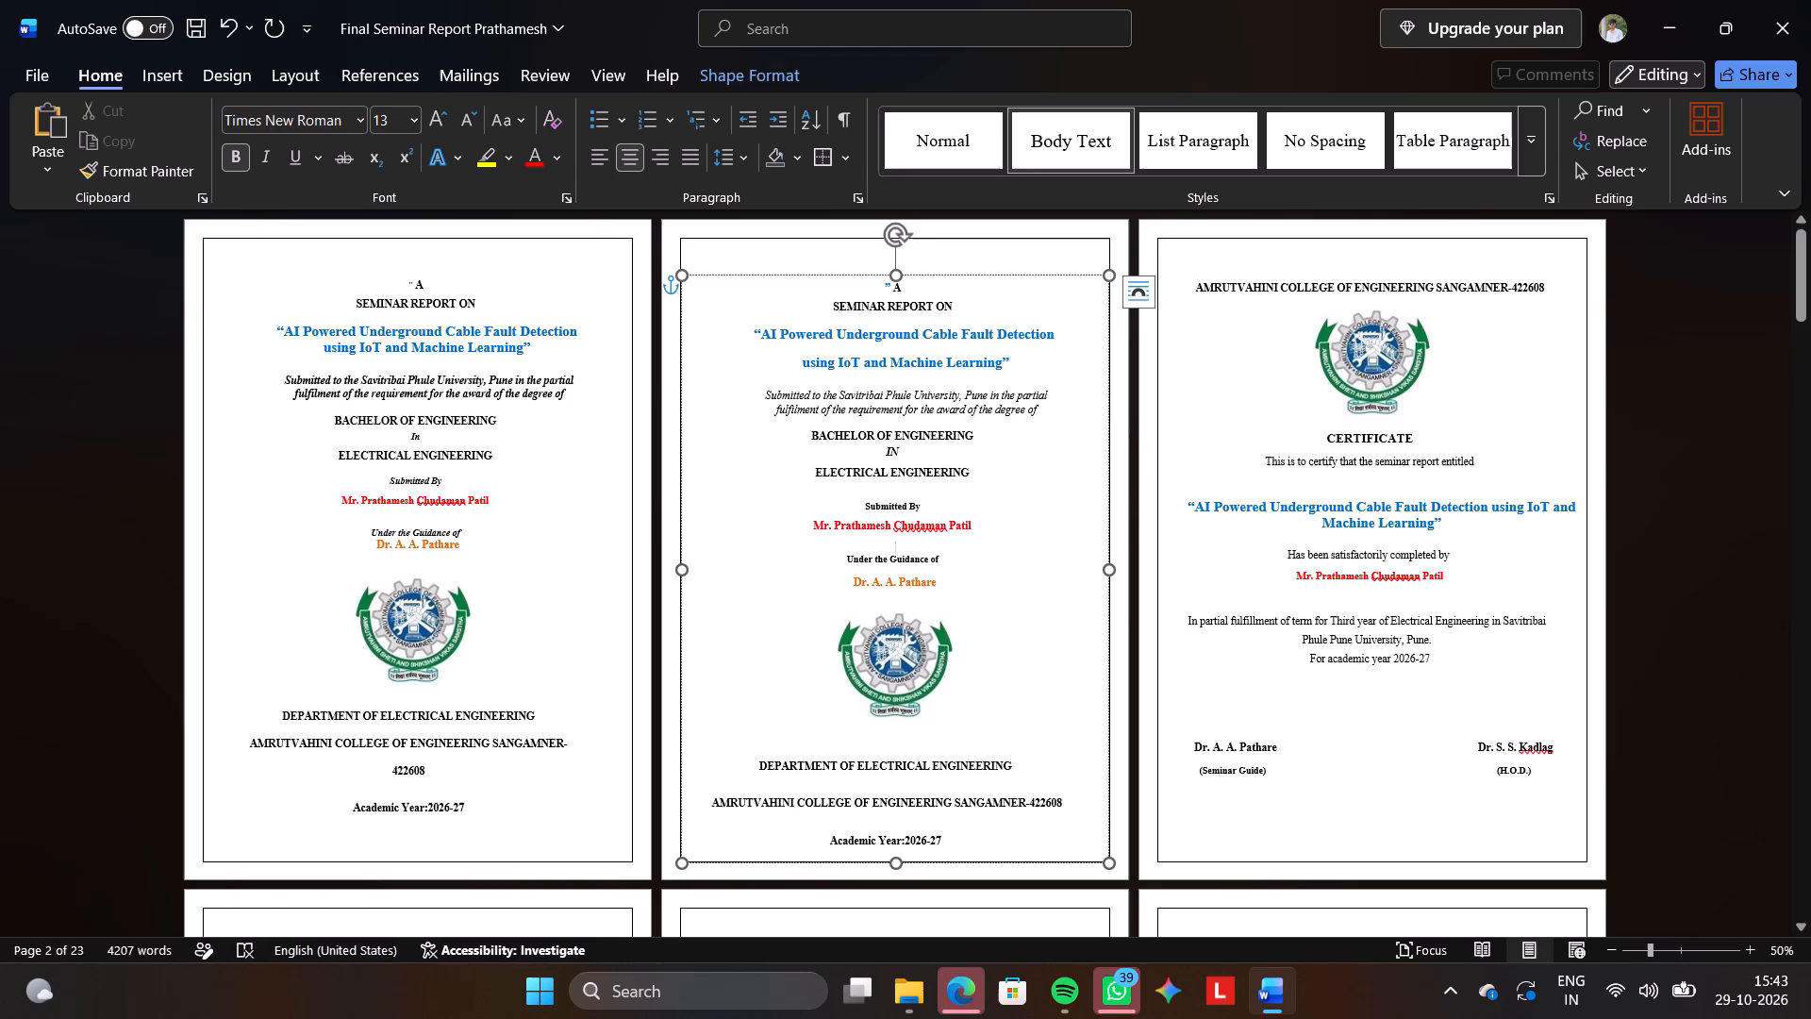
Check the font sizes of the guide's name and the department, college and academic year lines in the text box.
triple_click(926, 585)
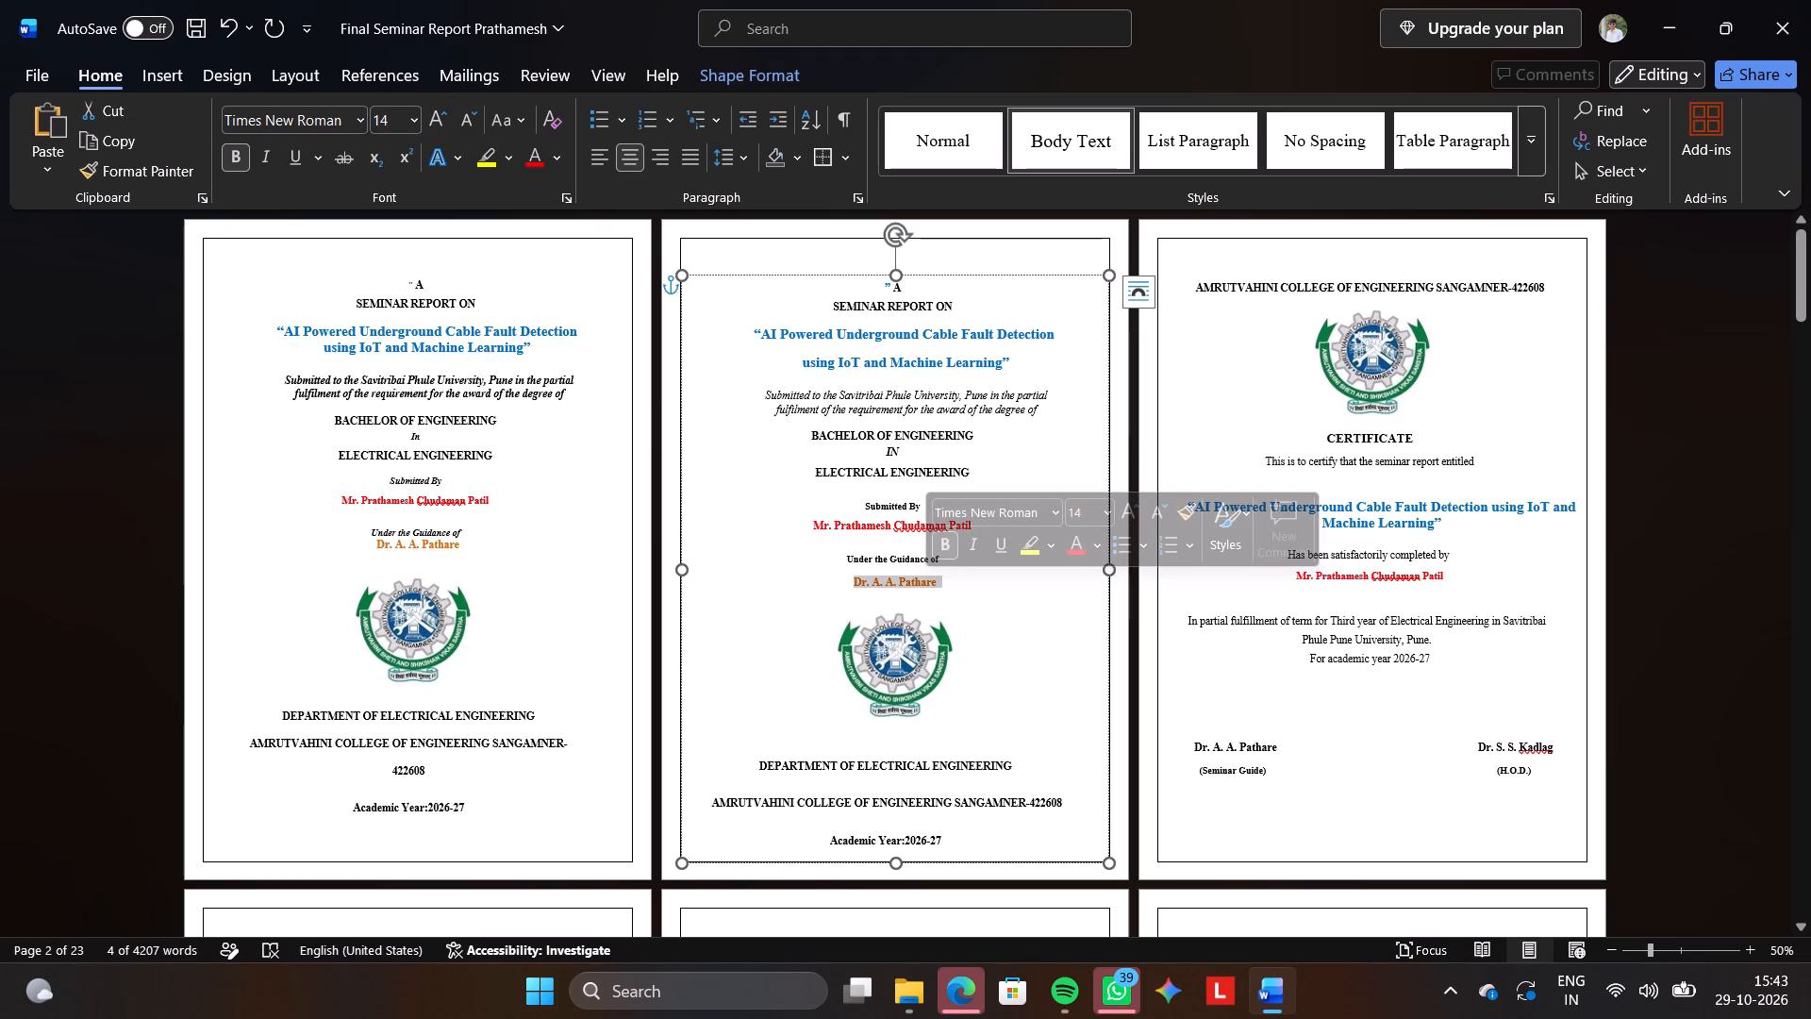
left_click(1018, 627)
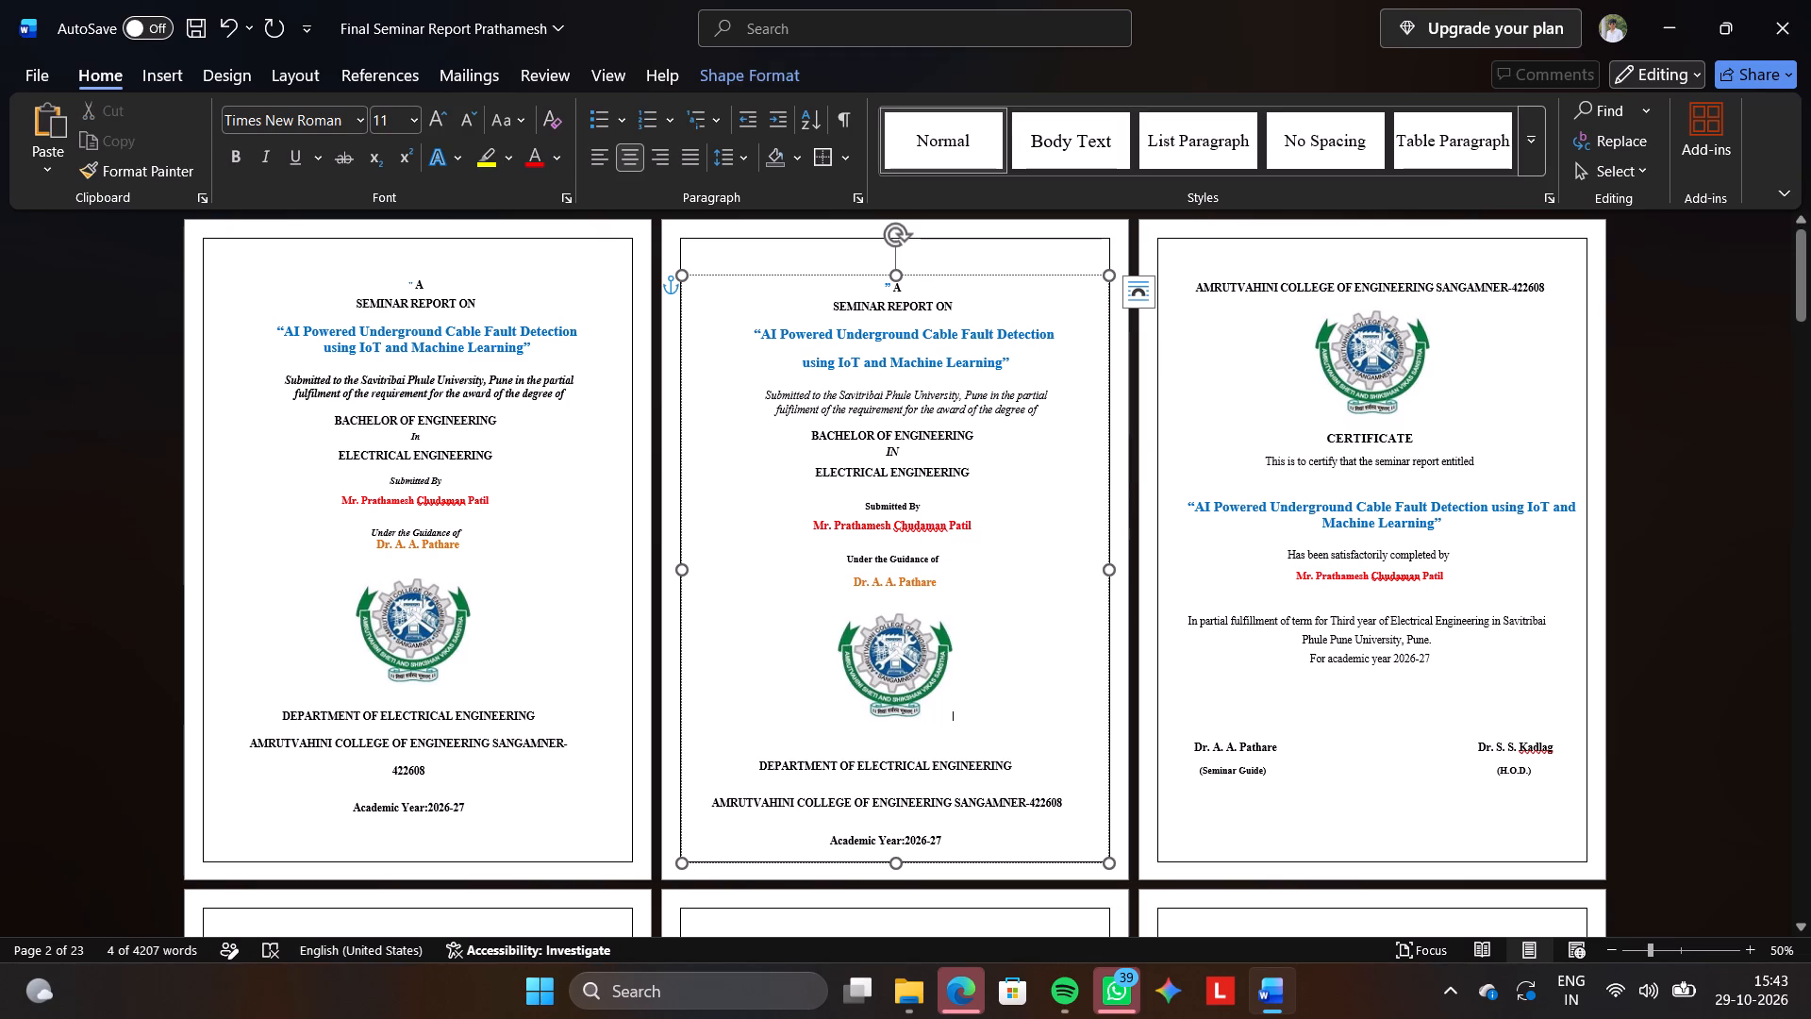
left_click(745, 759)
left_click_drag(745, 759, 973, 794)
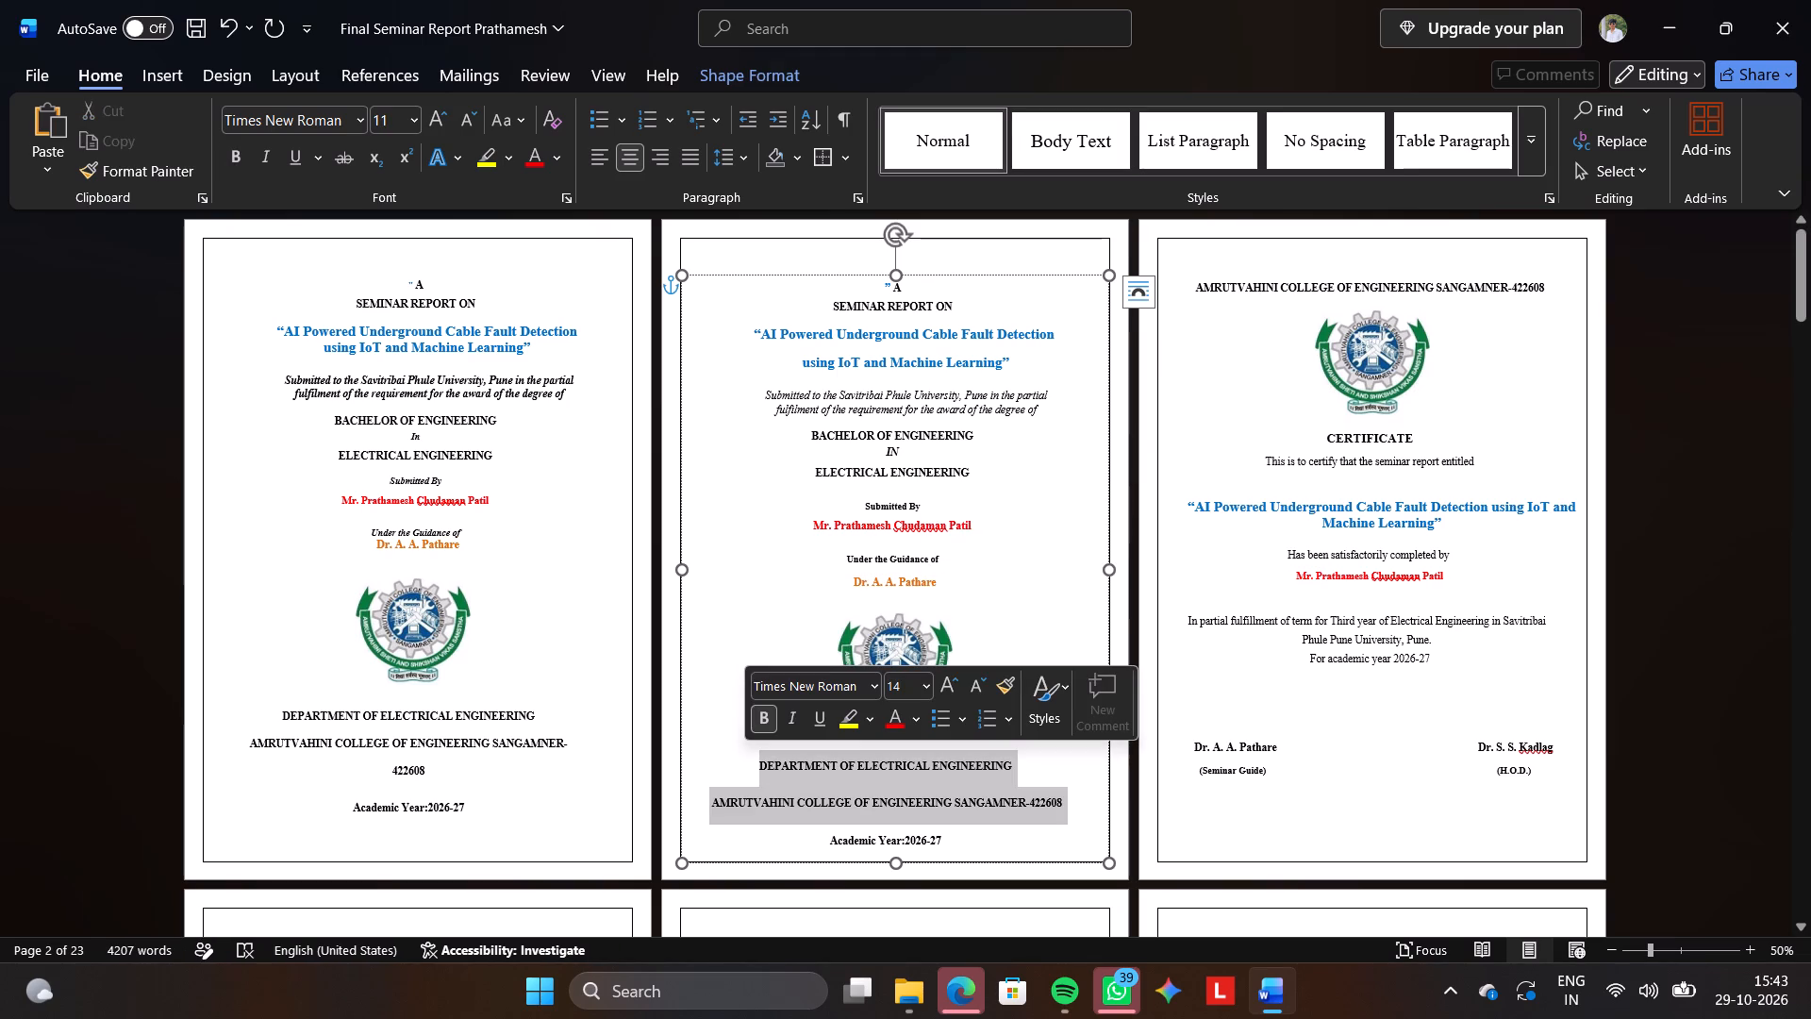
left_click_drag(973, 794, 999, 844)
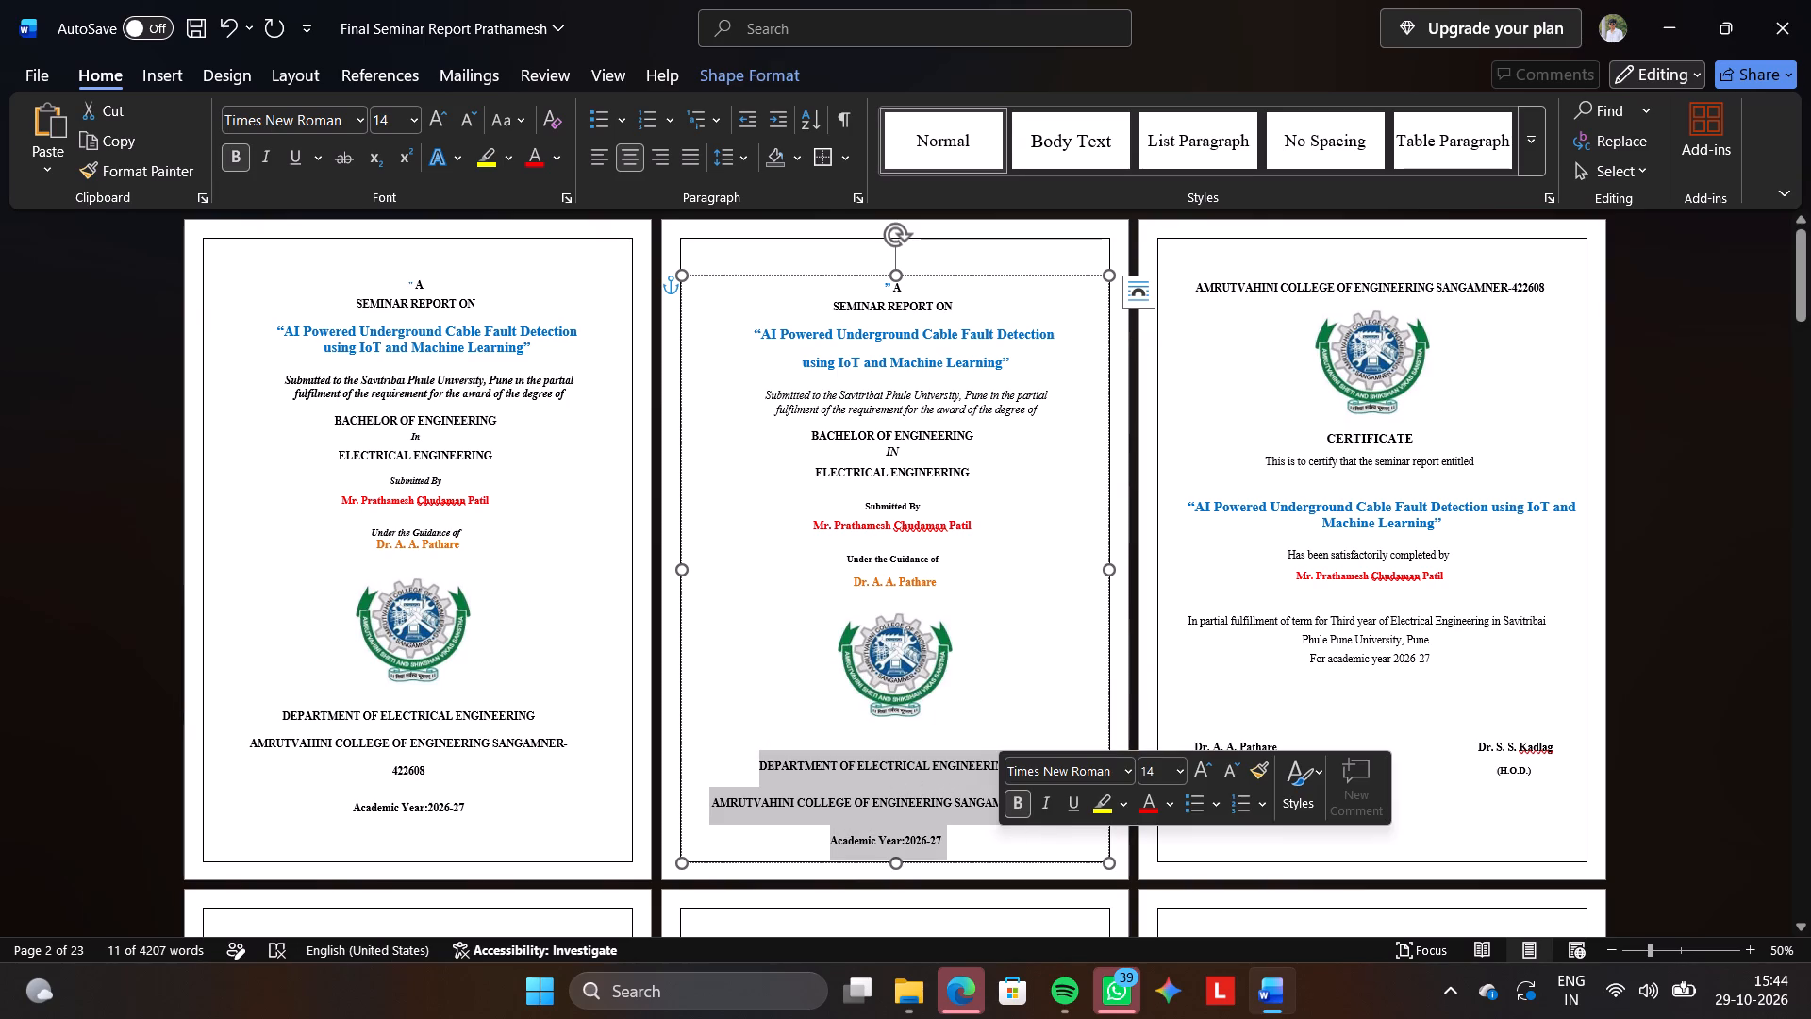
Delete the extra blank lines between the college logo and the department line in page 2's text box.
left_click(926, 744)
key("BackSpace")
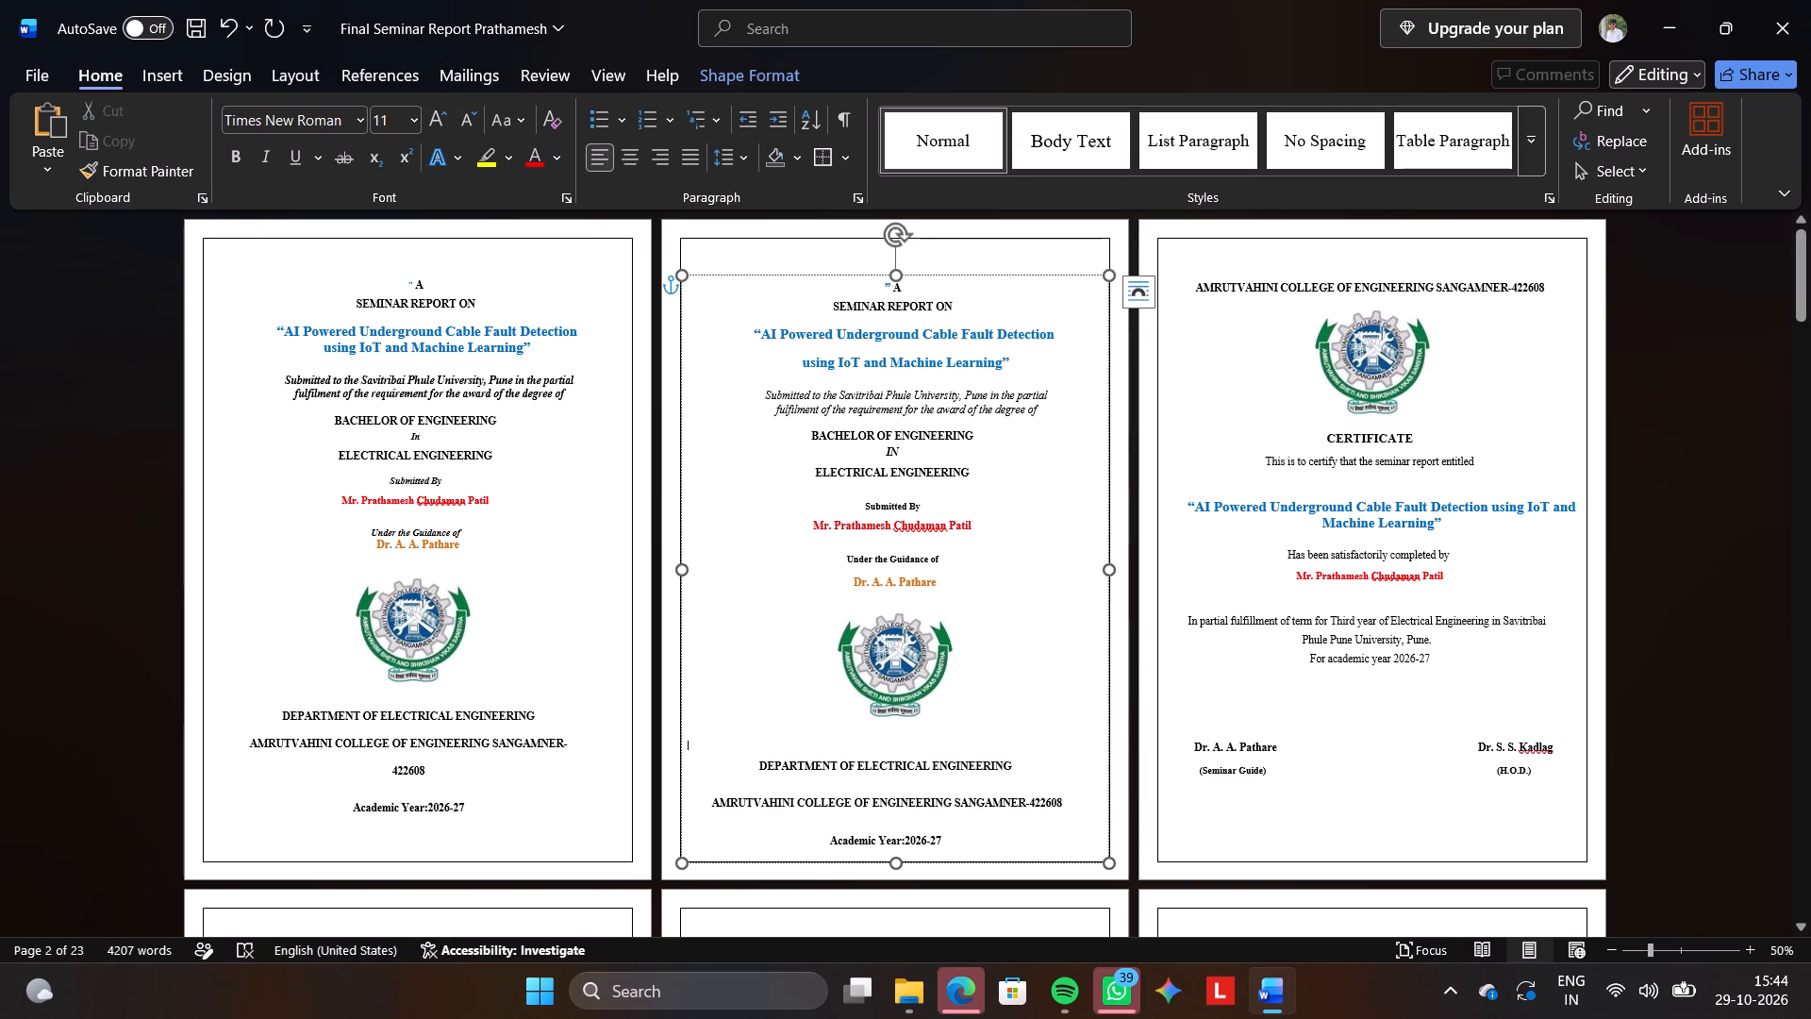
key("BackSpace")
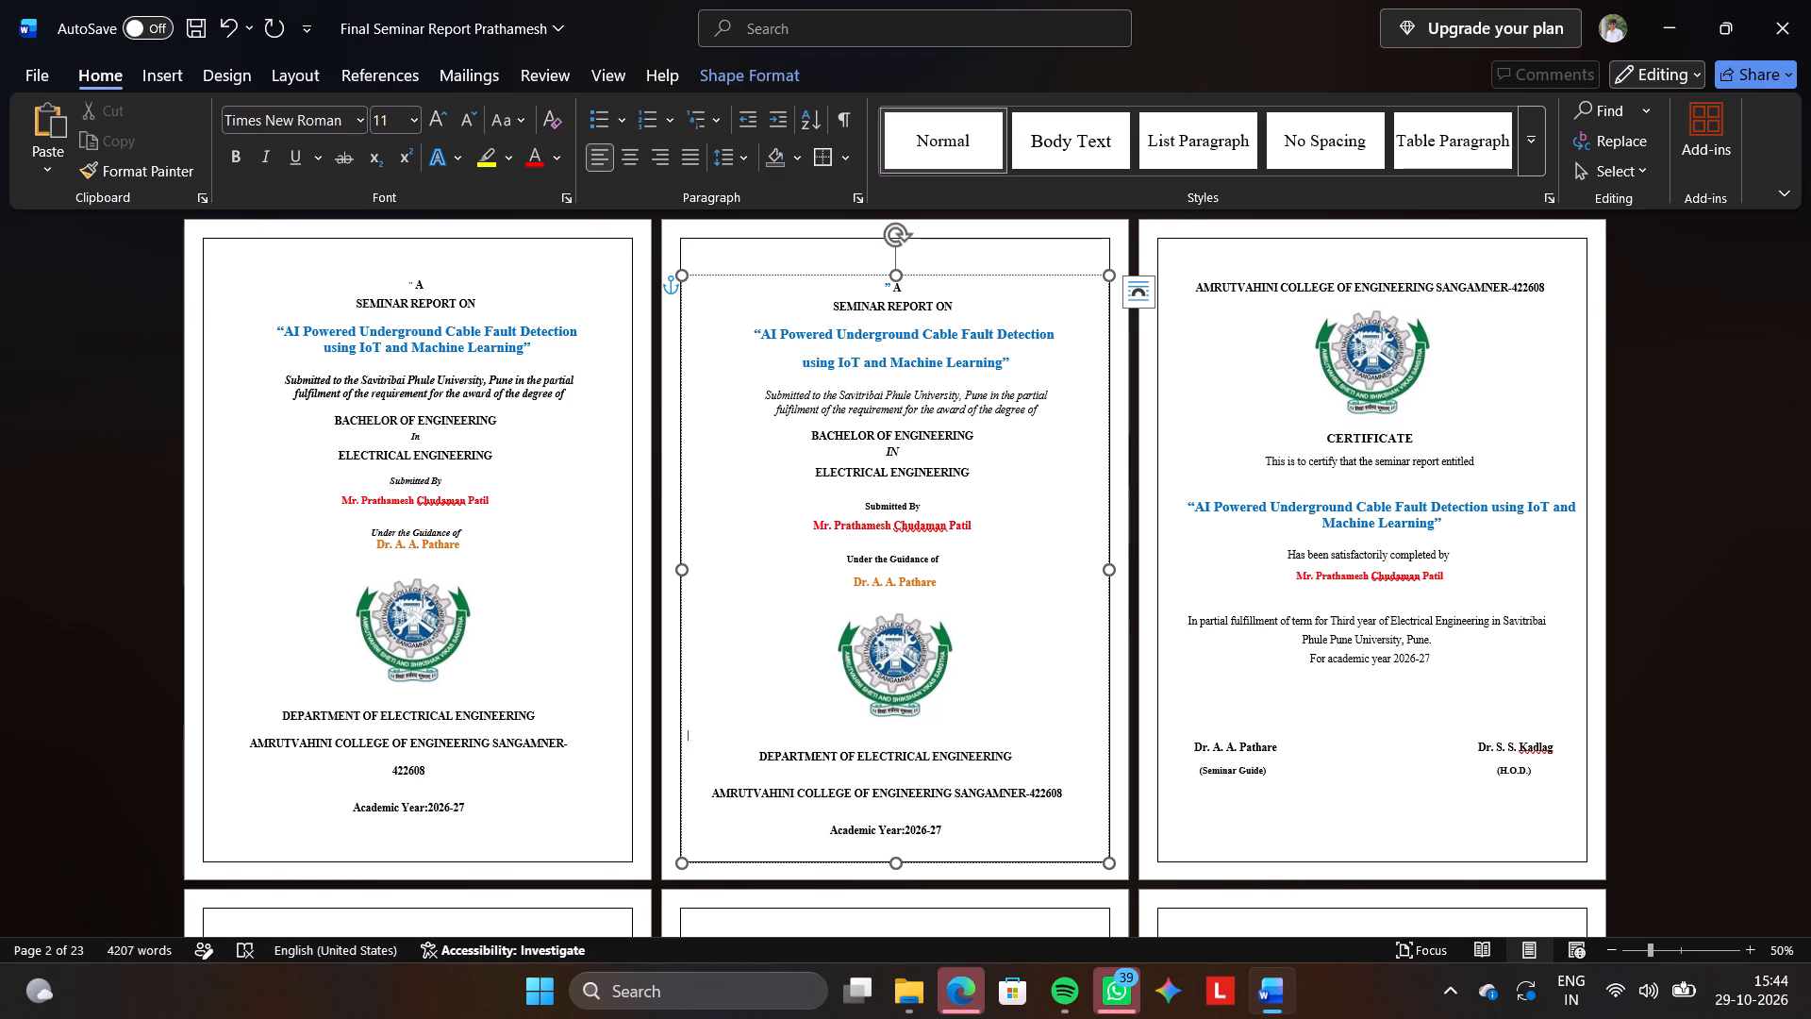
key("BackSpace")
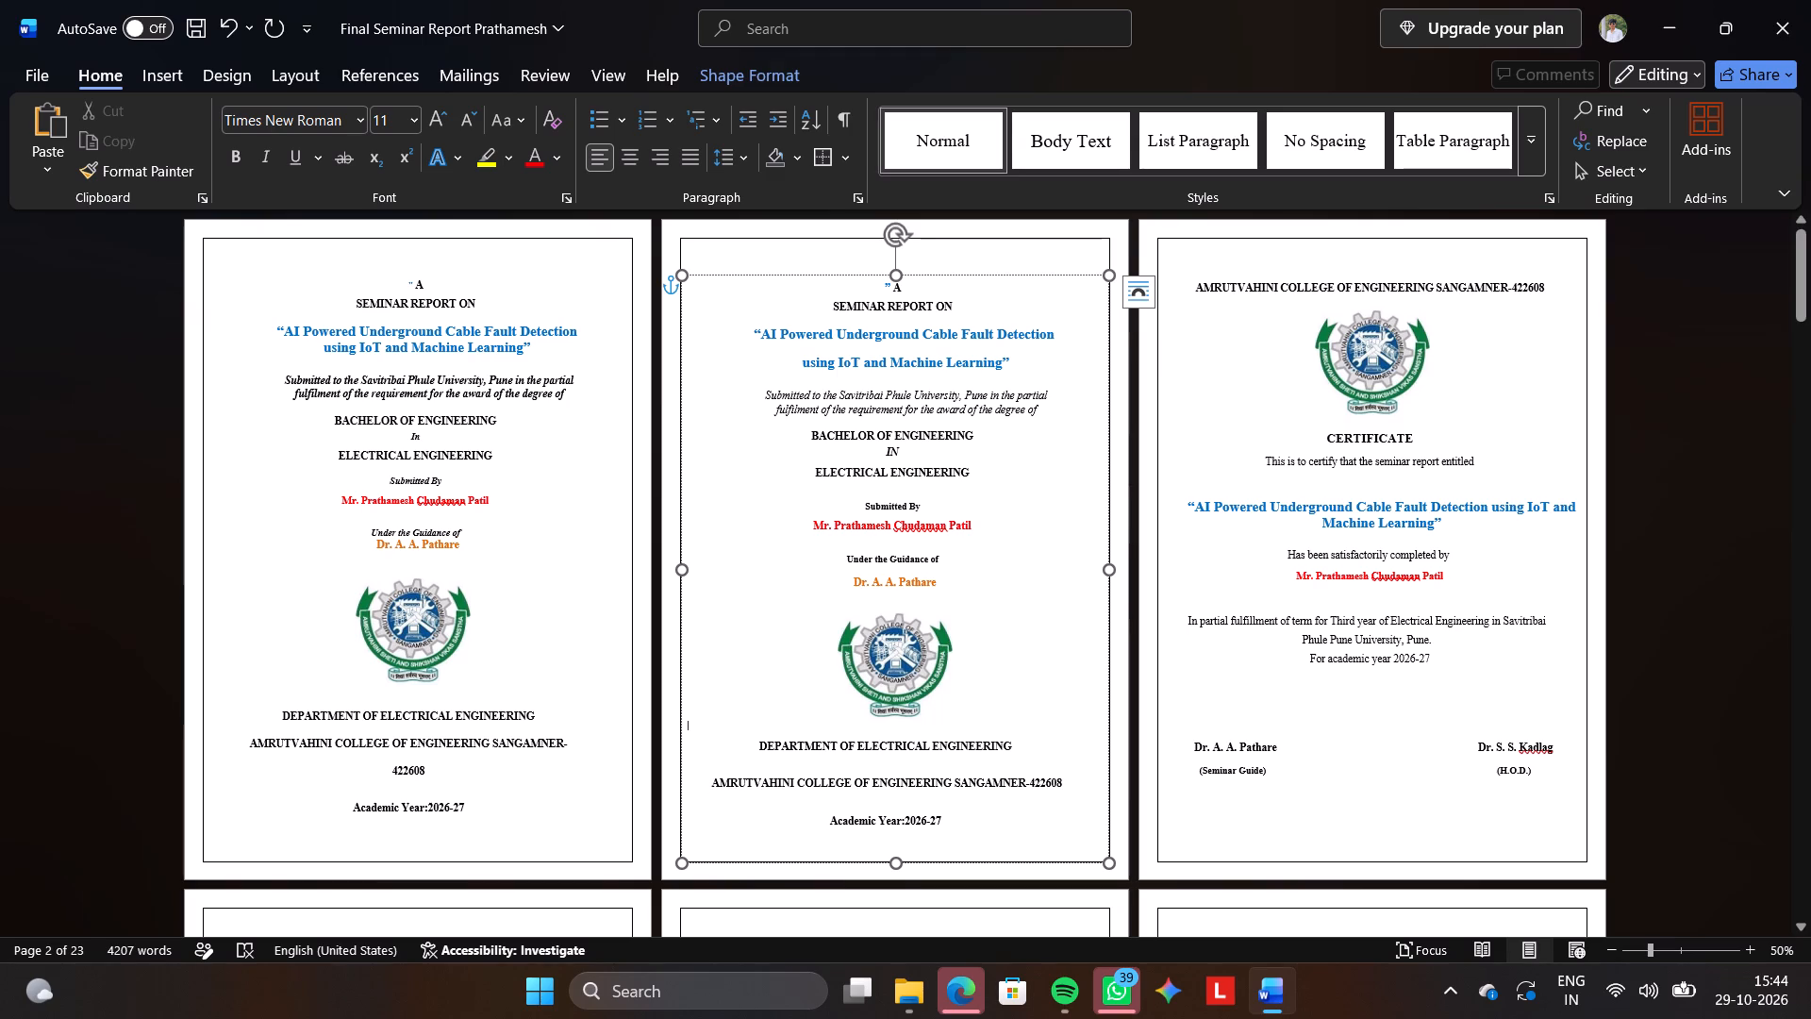
Set the line spacing of "Under the Guidance of" and the guide's name in the text box to 1.0.
left_click_drag(948, 583, 853, 546)
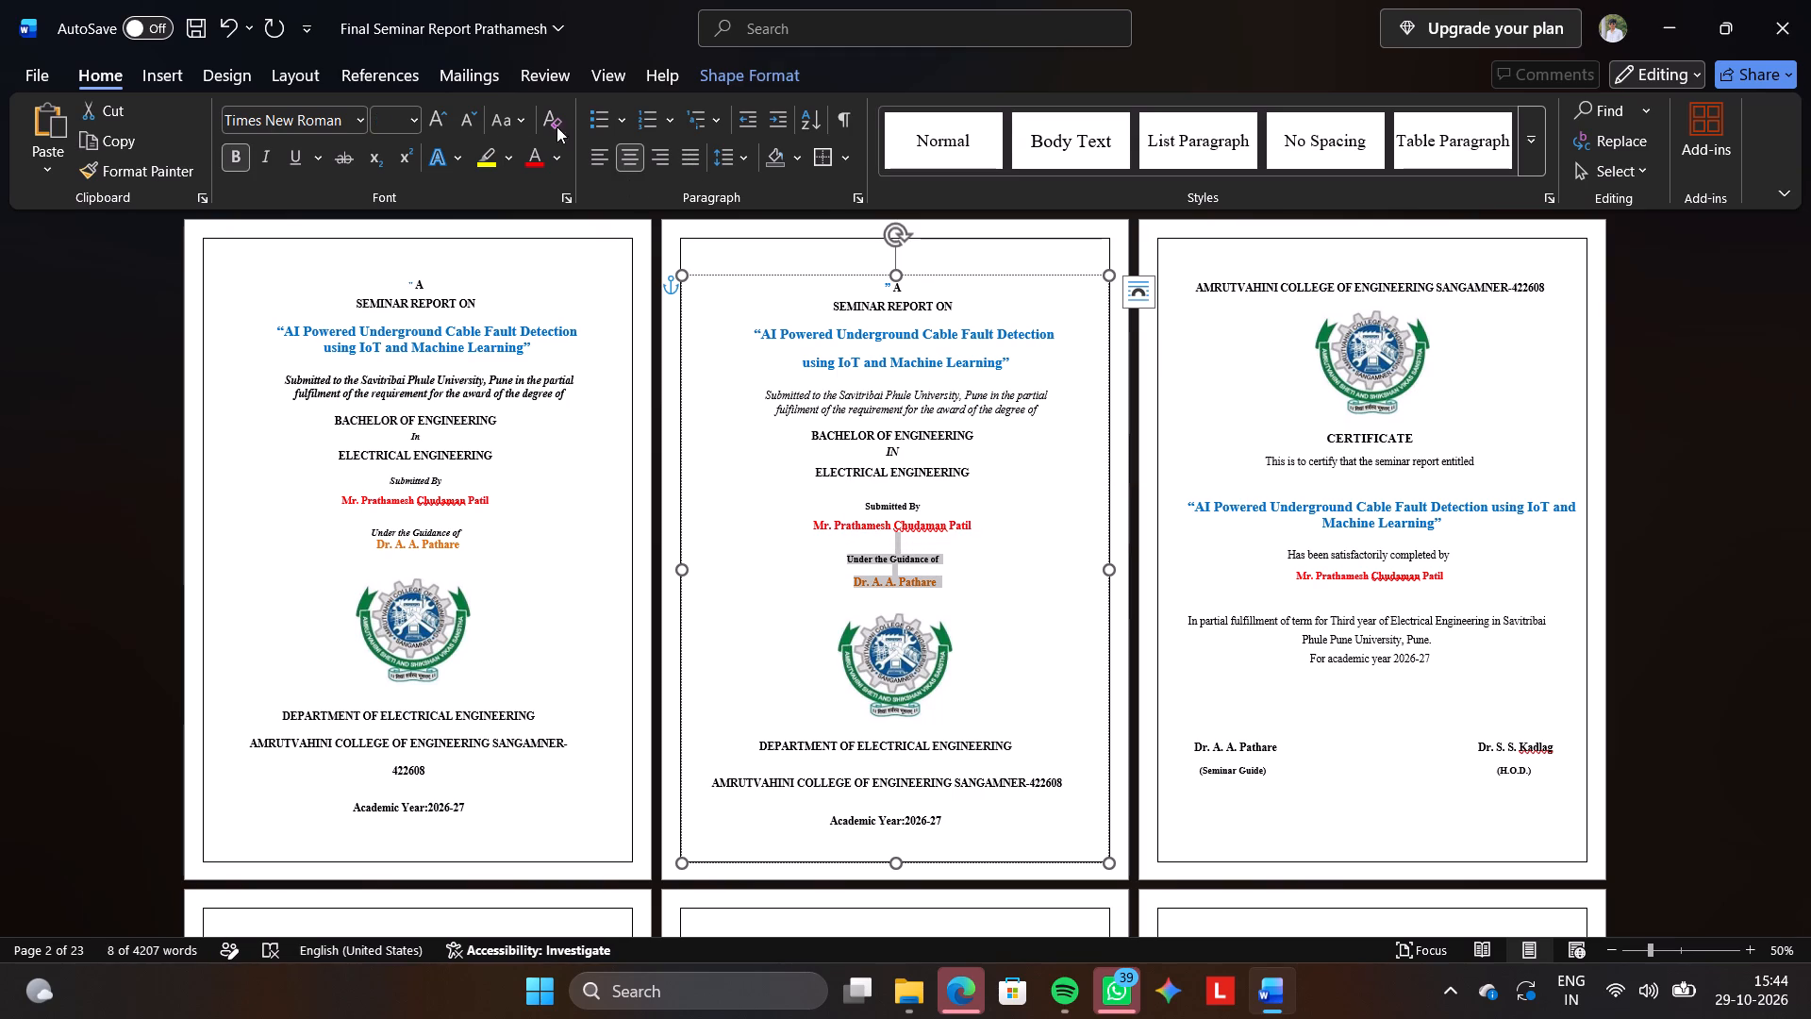
left_click(739, 168)
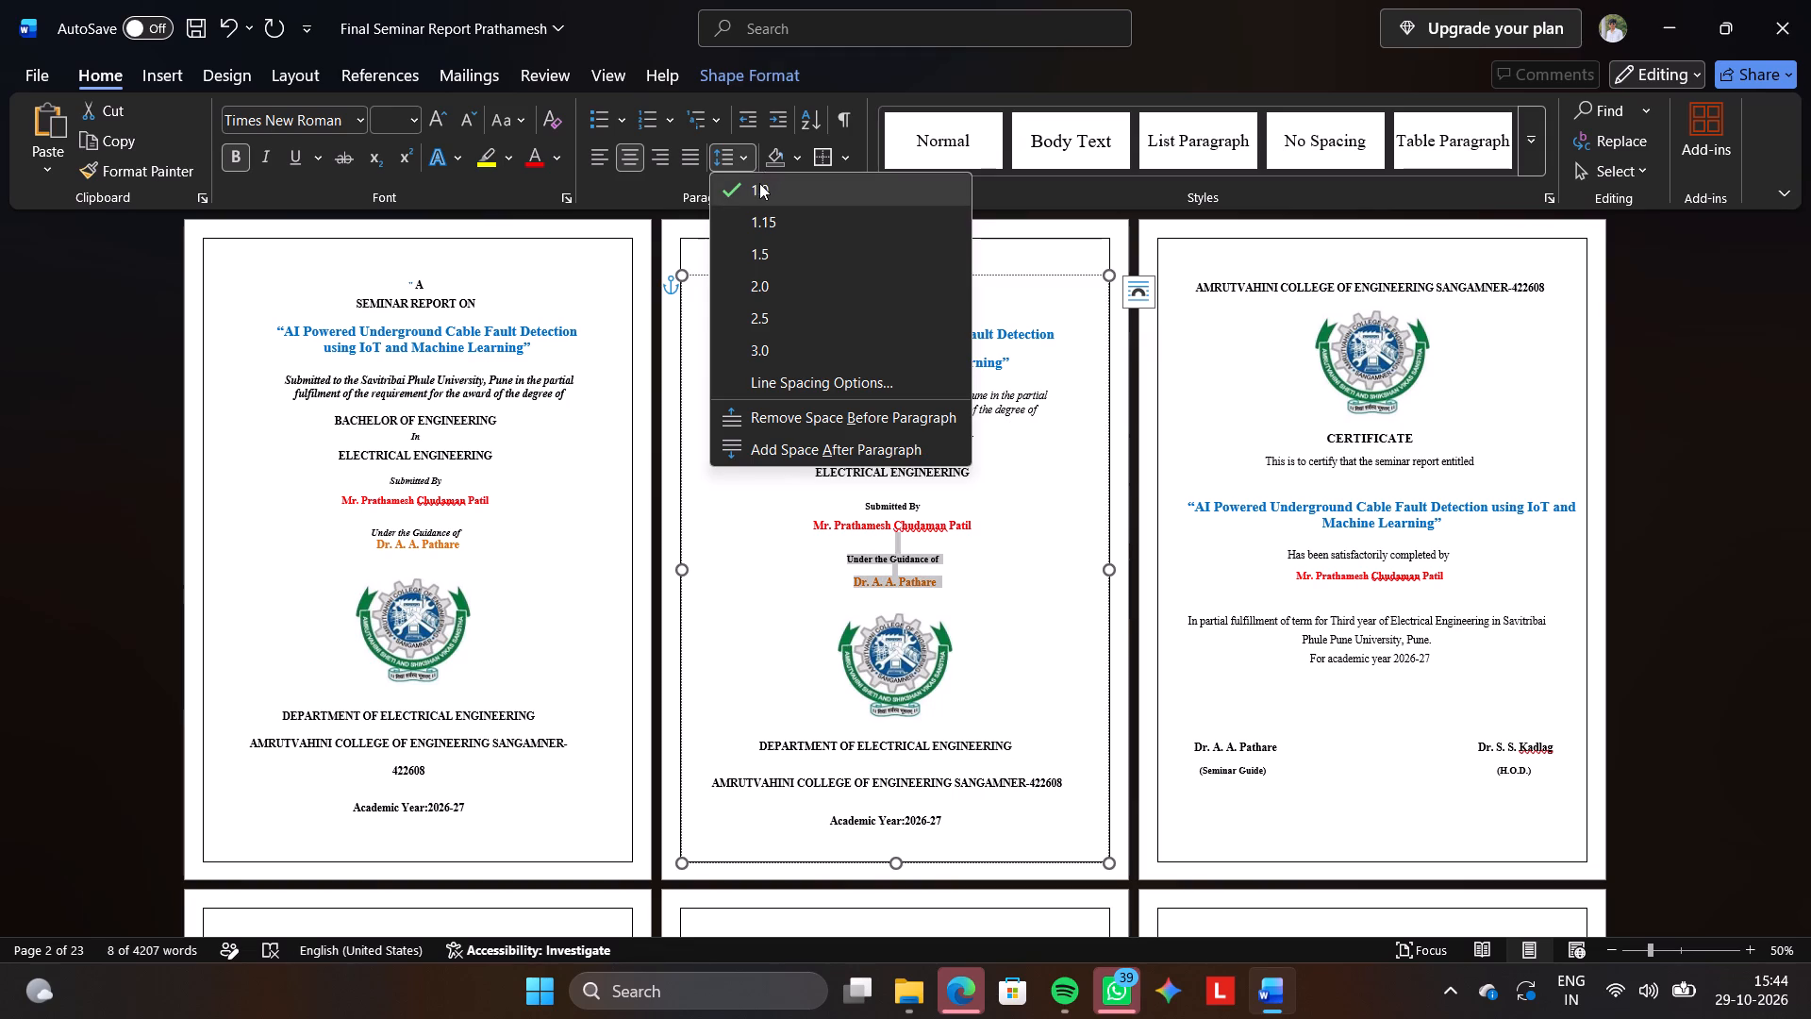
left_click(759, 183)
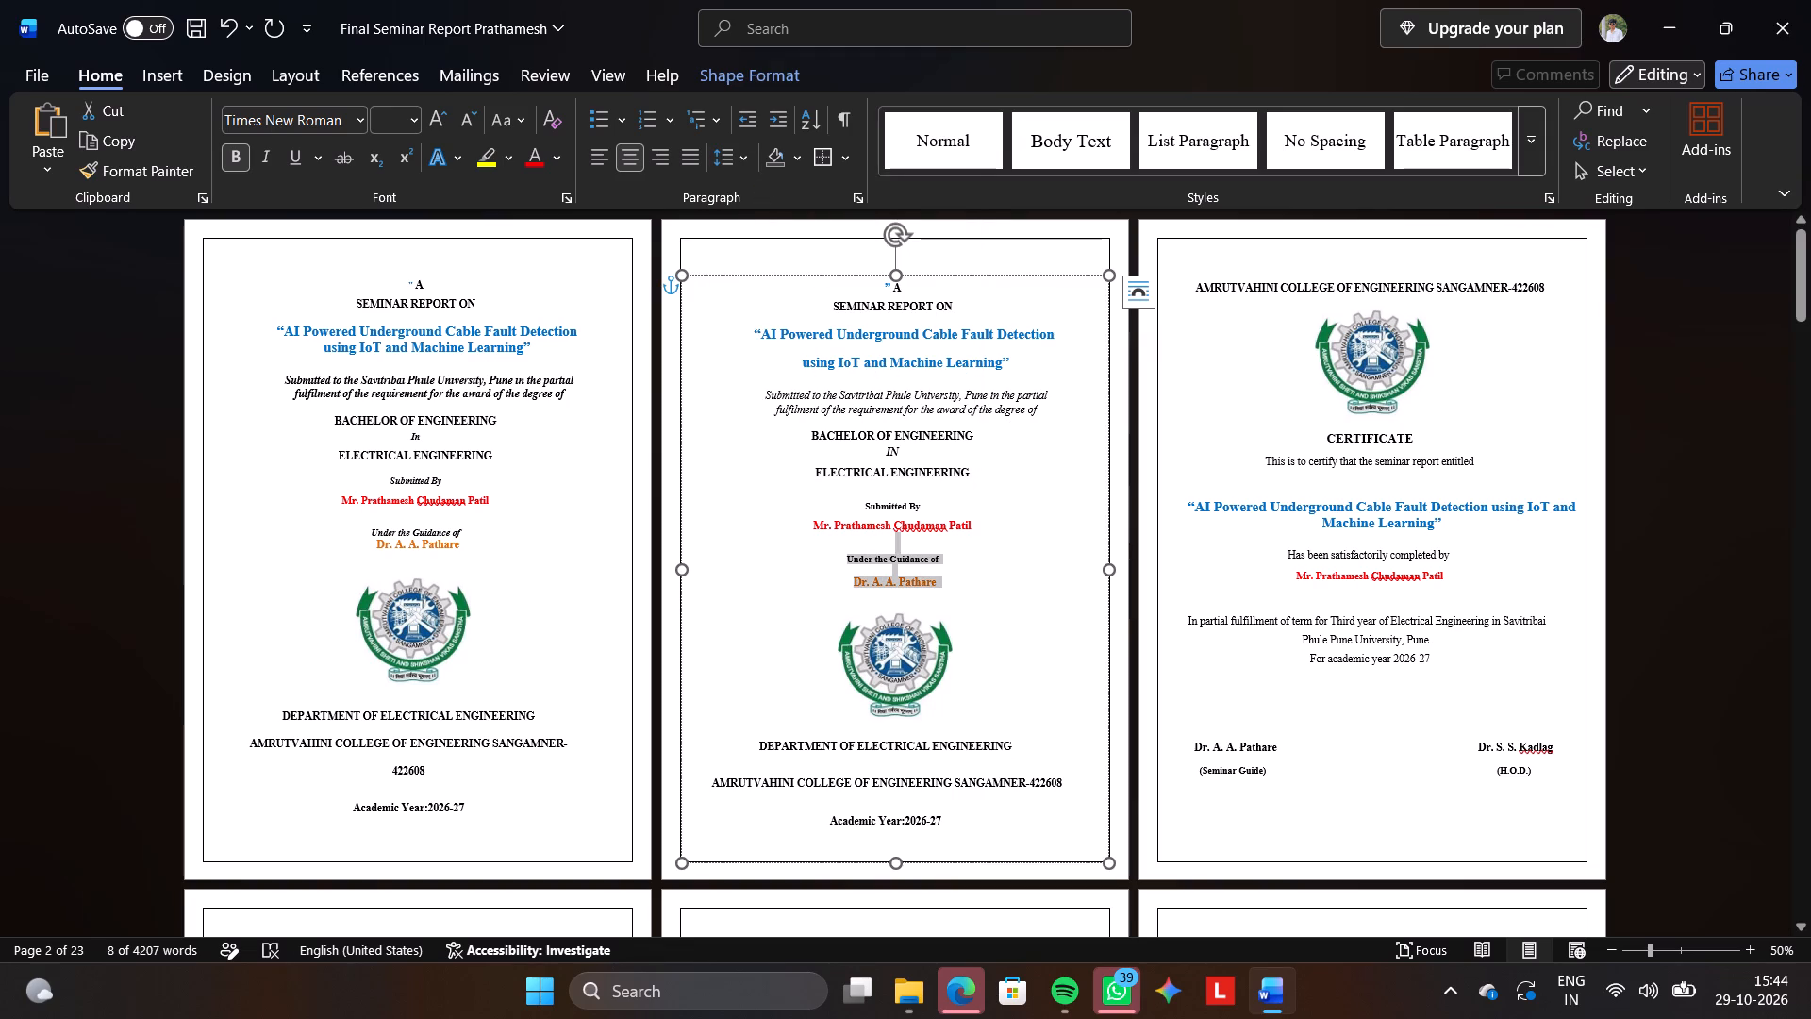
Set the line spacing of page 2's text box content, from "SEMINAR REPORT ON" down to the academic year, to 1.15.
left_click_drag(813, 300, 988, 544)
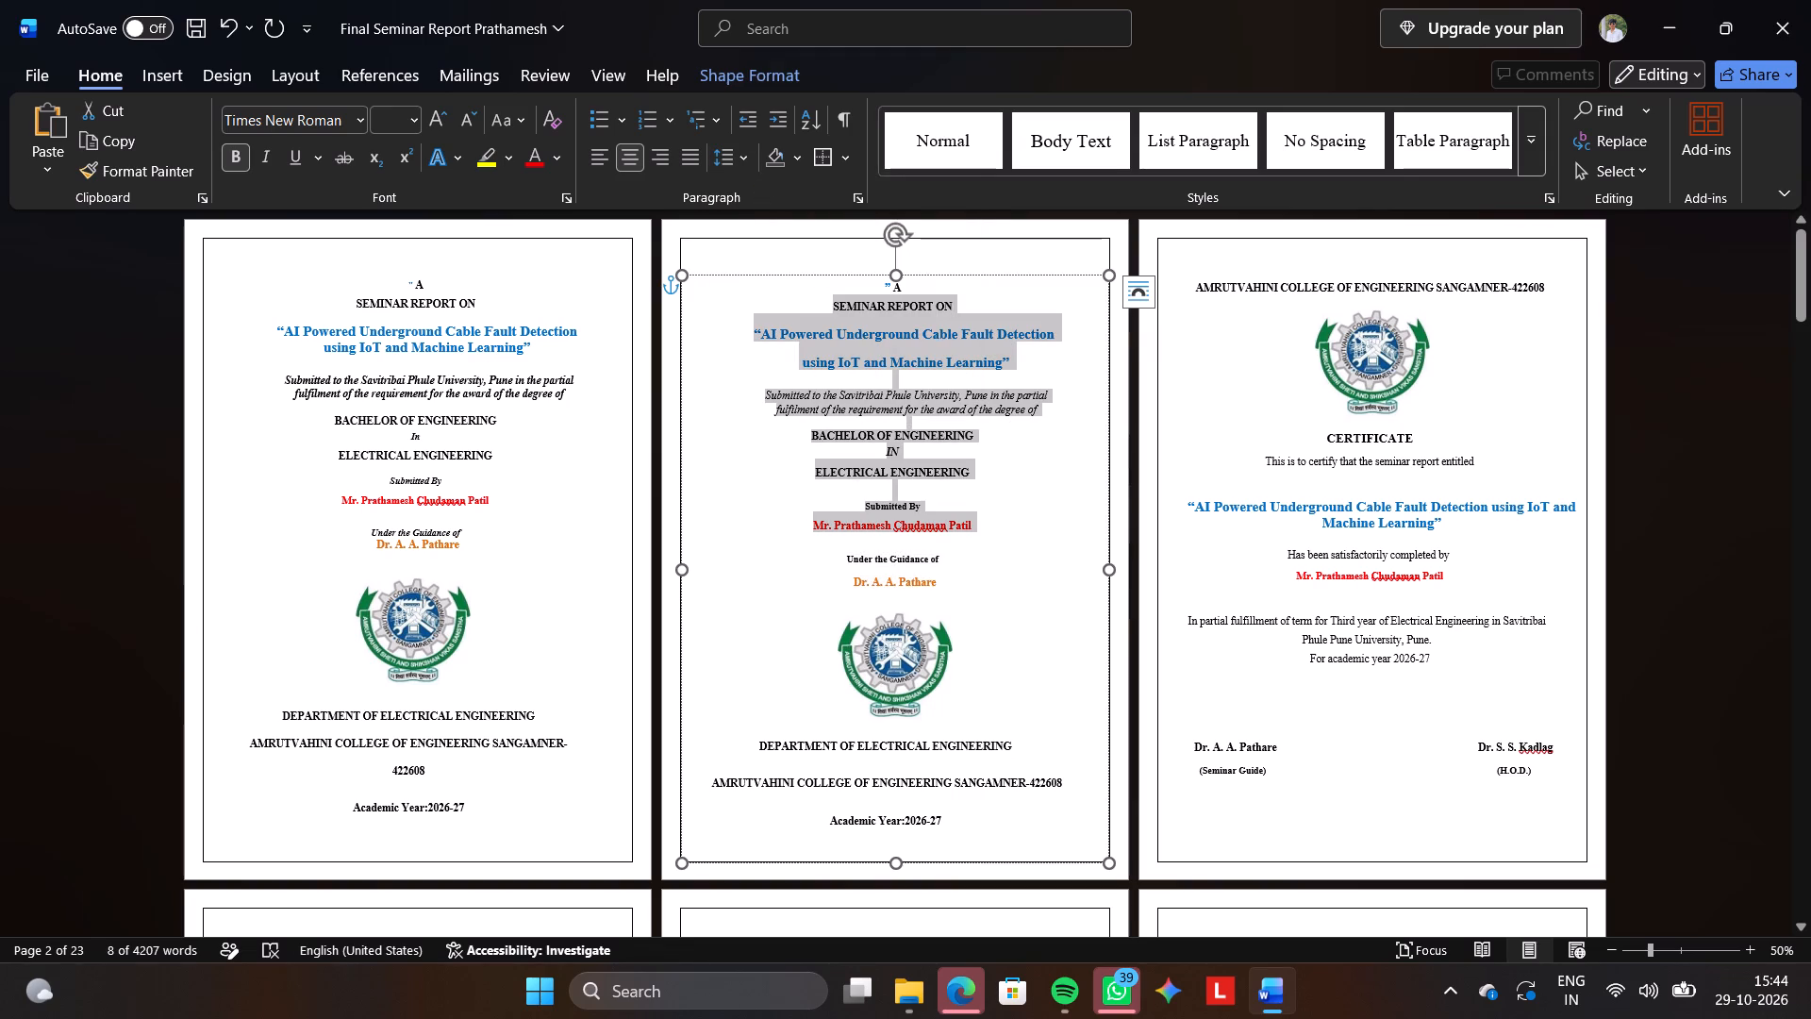
left_click_drag(988, 544, 1020, 828)
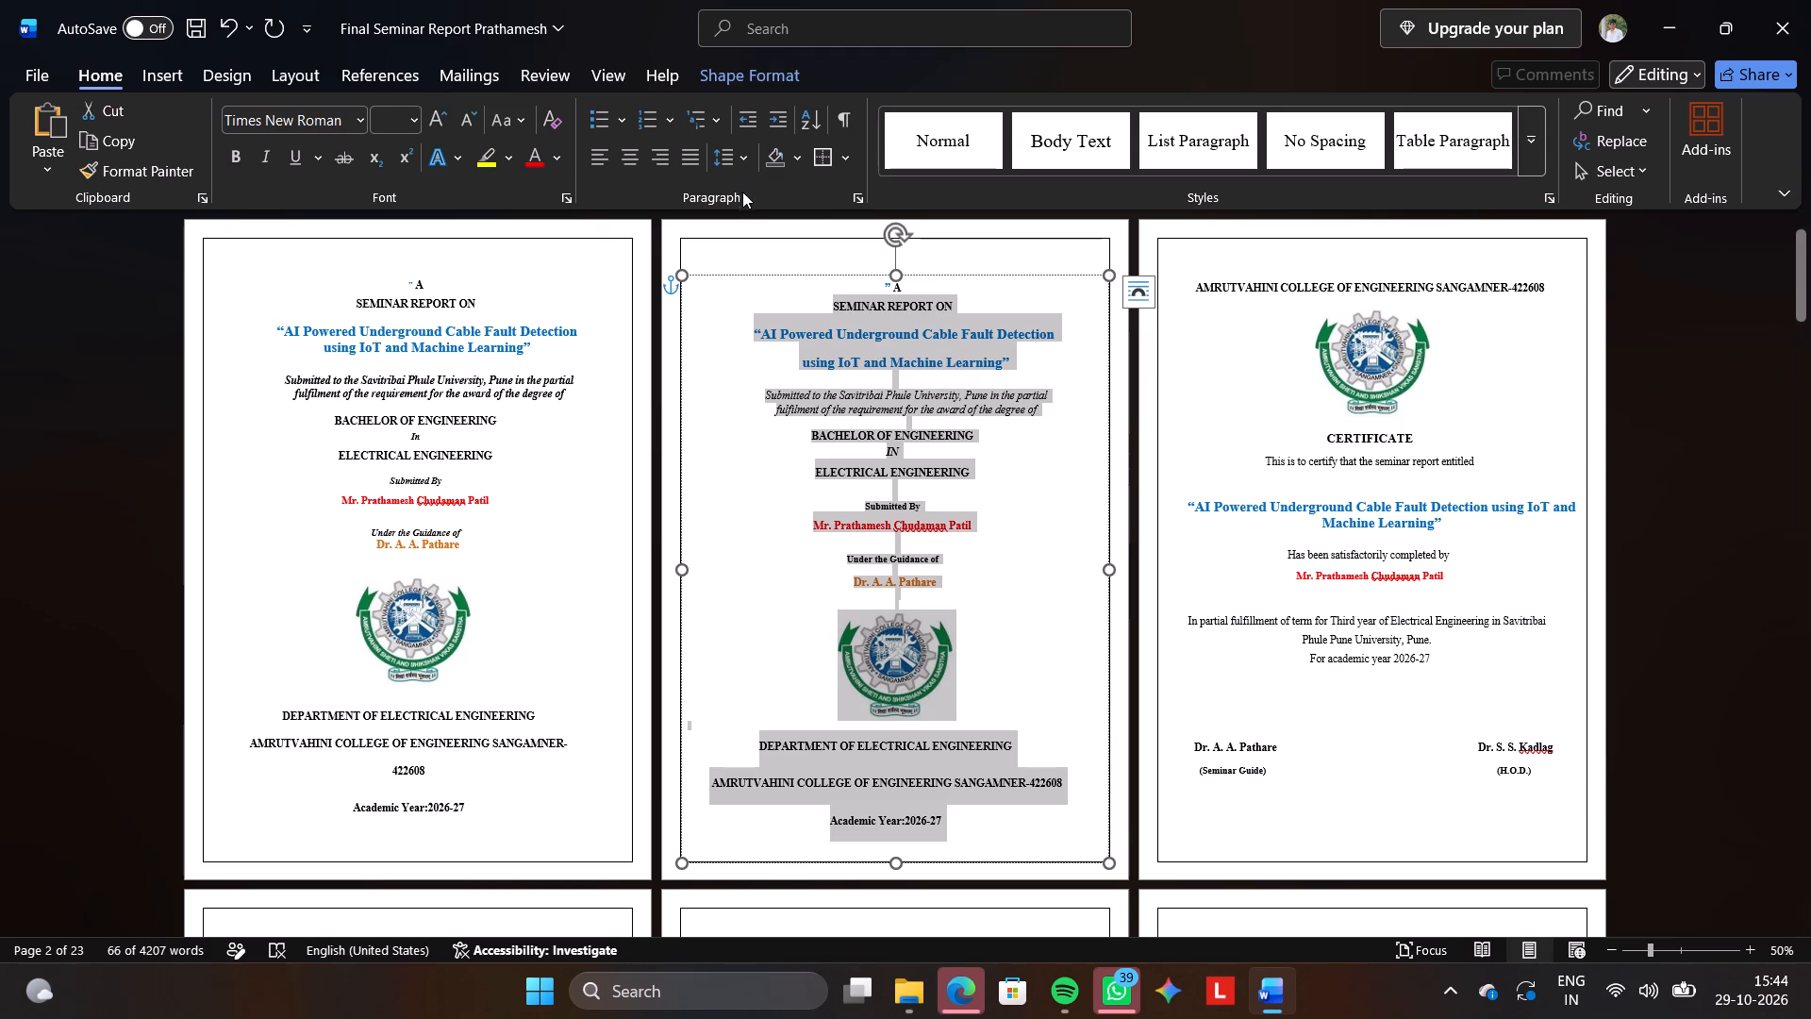
left_click(739, 168)
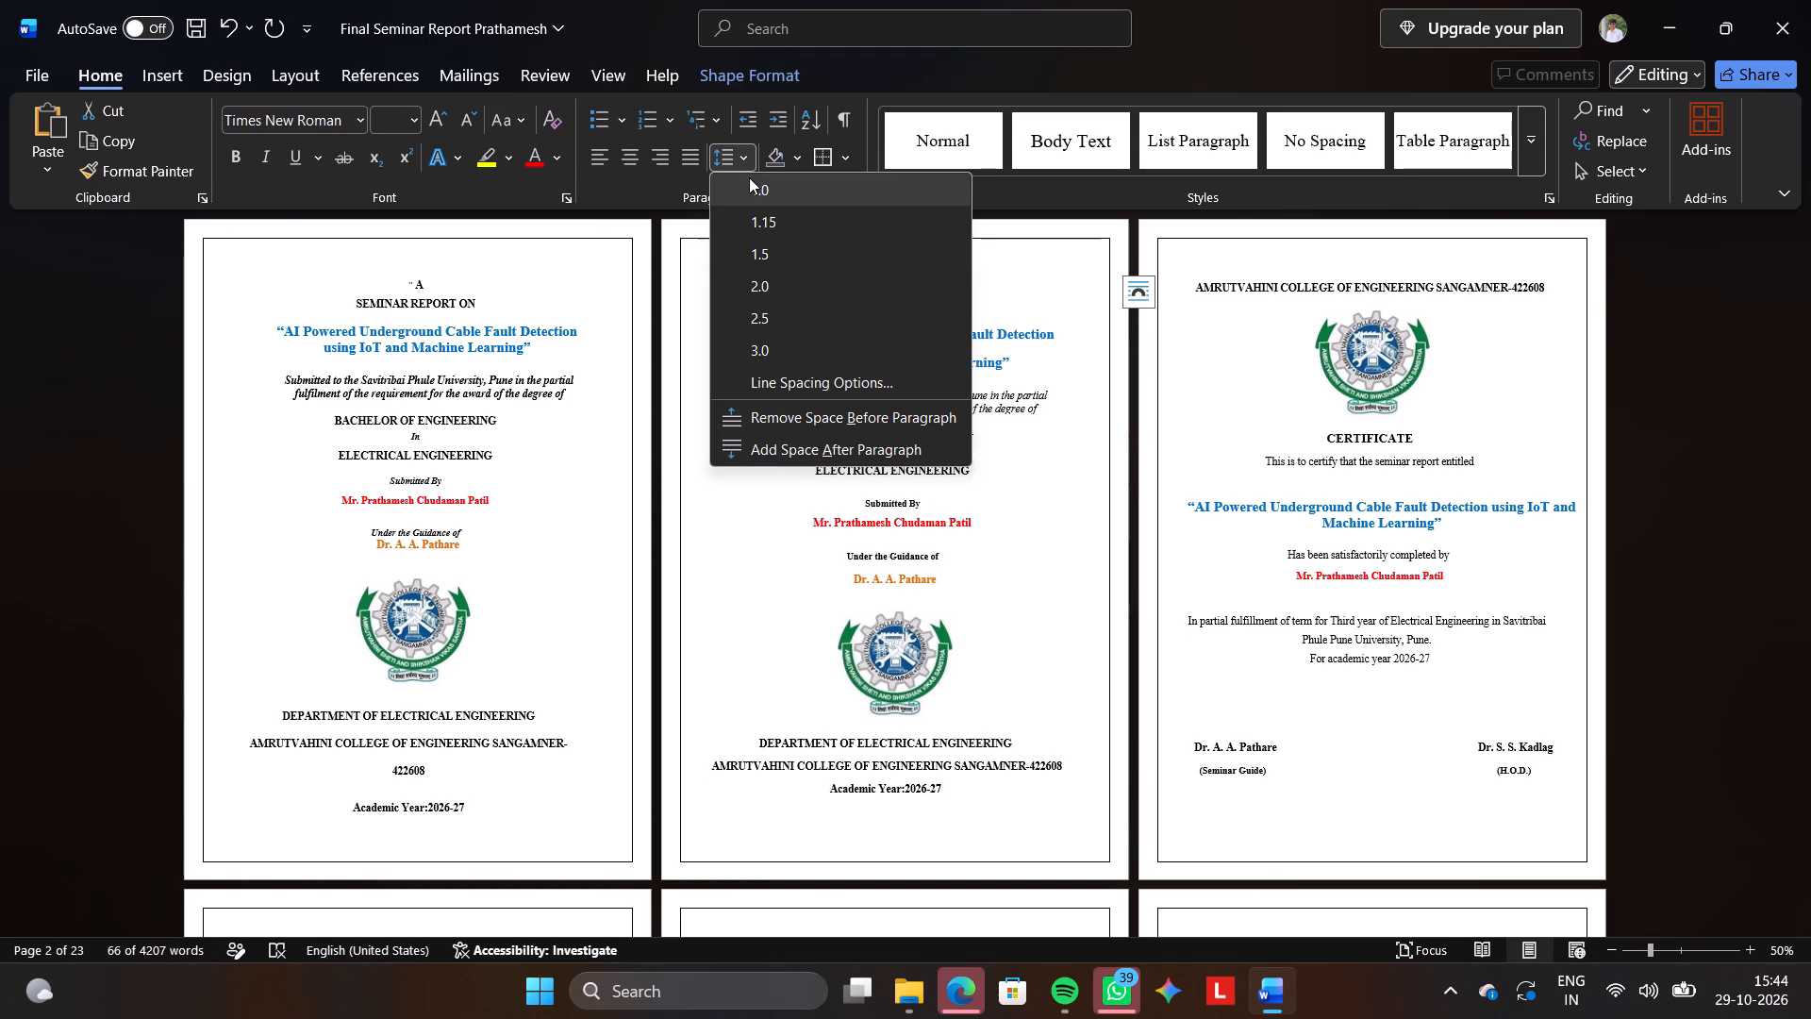
left_click(767, 226)
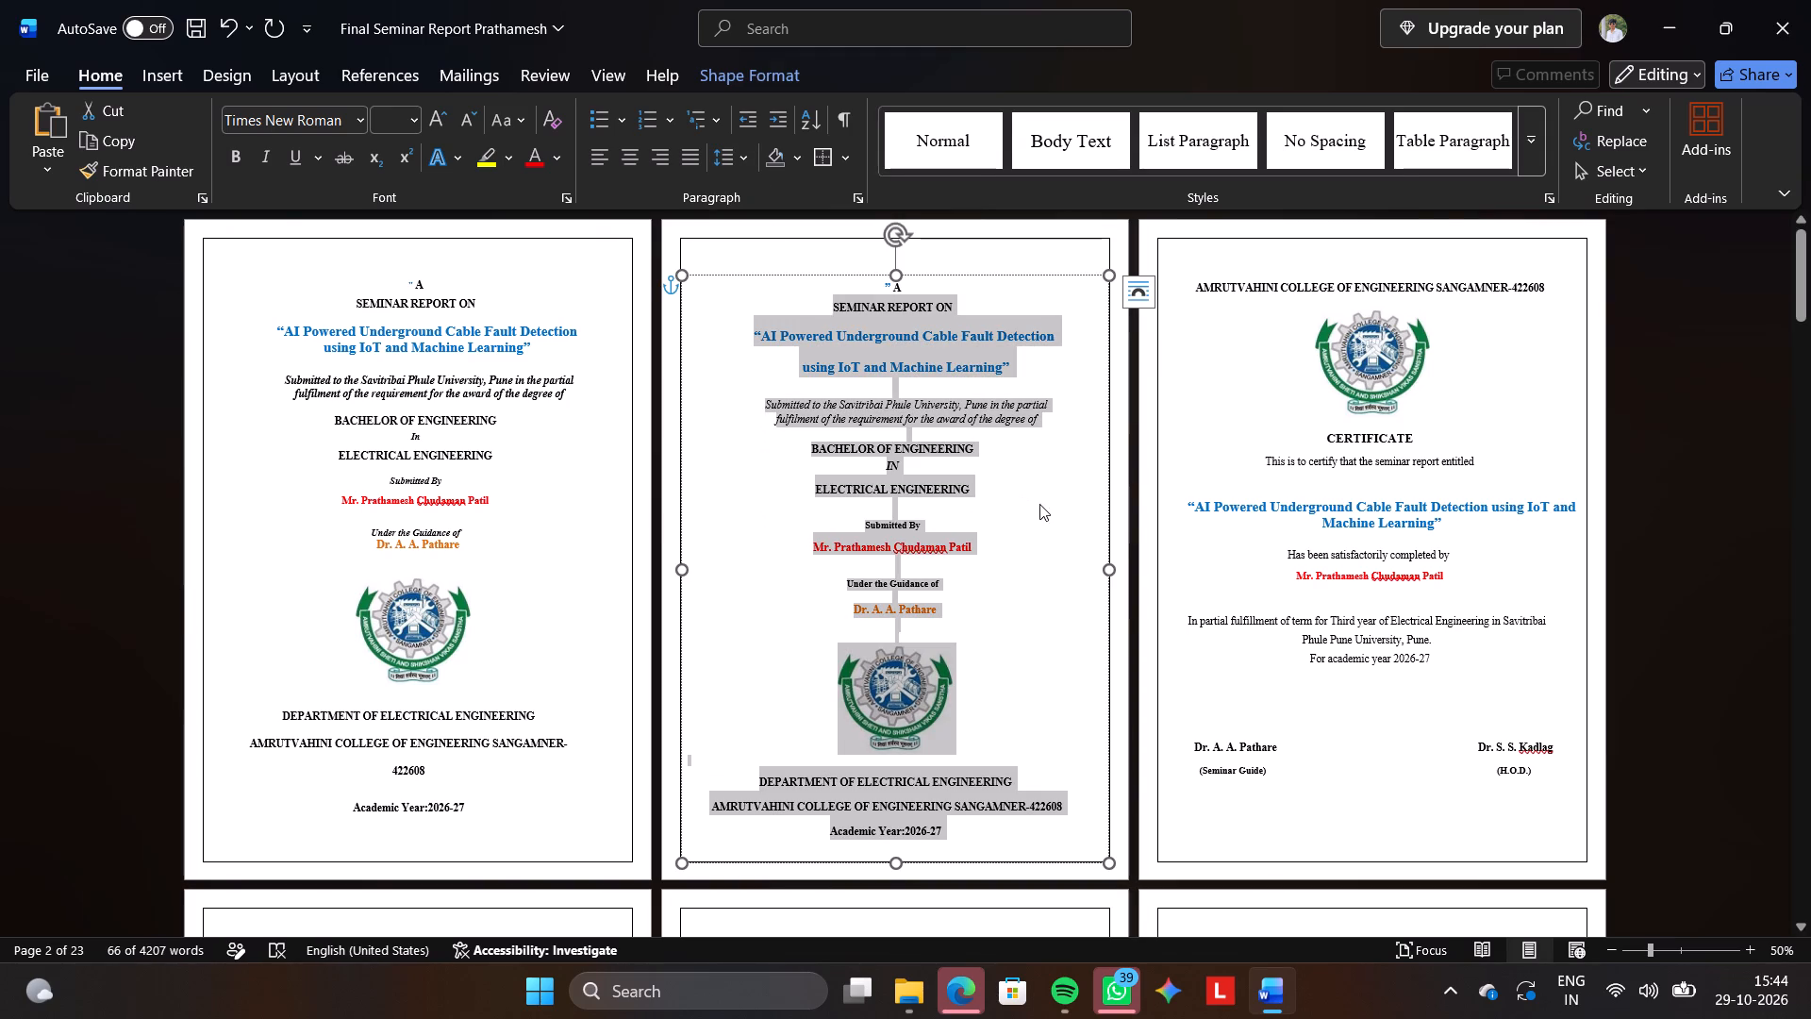
left_click(1039, 504)
Select all content of page 2's text box and apply centre alignment to it.
left_click(818, 292)
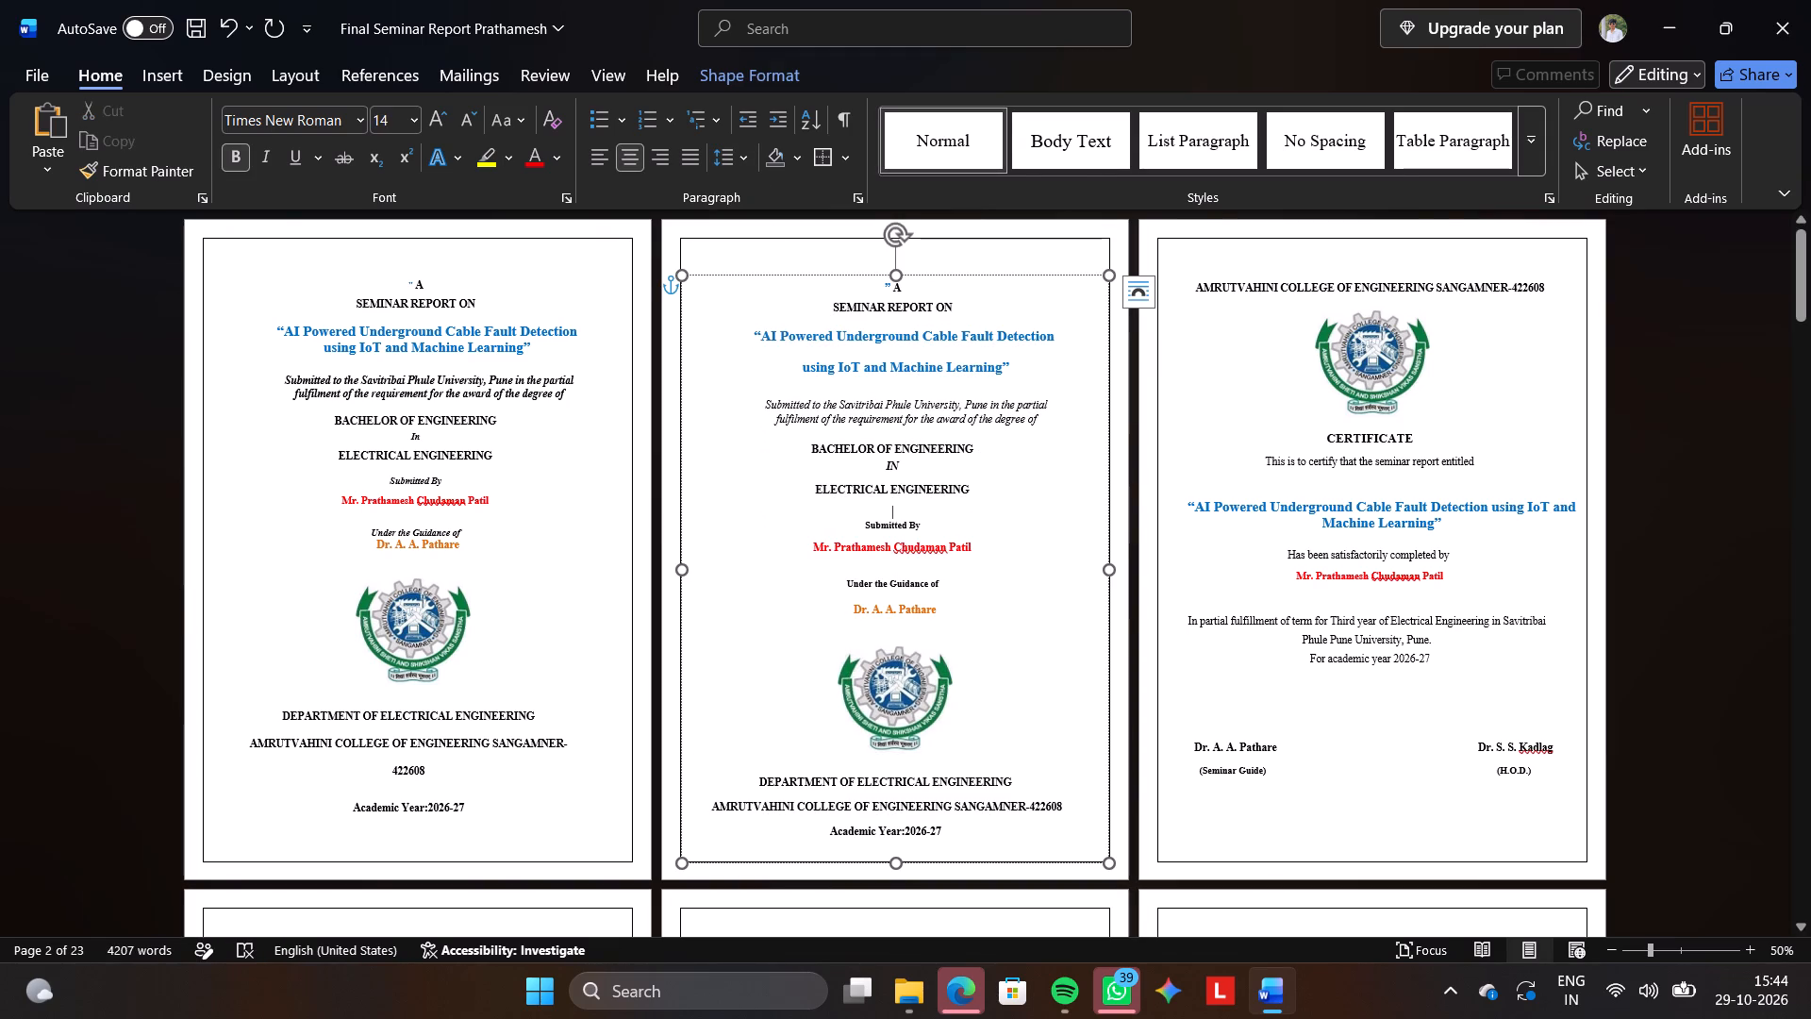
left_click(807, 276)
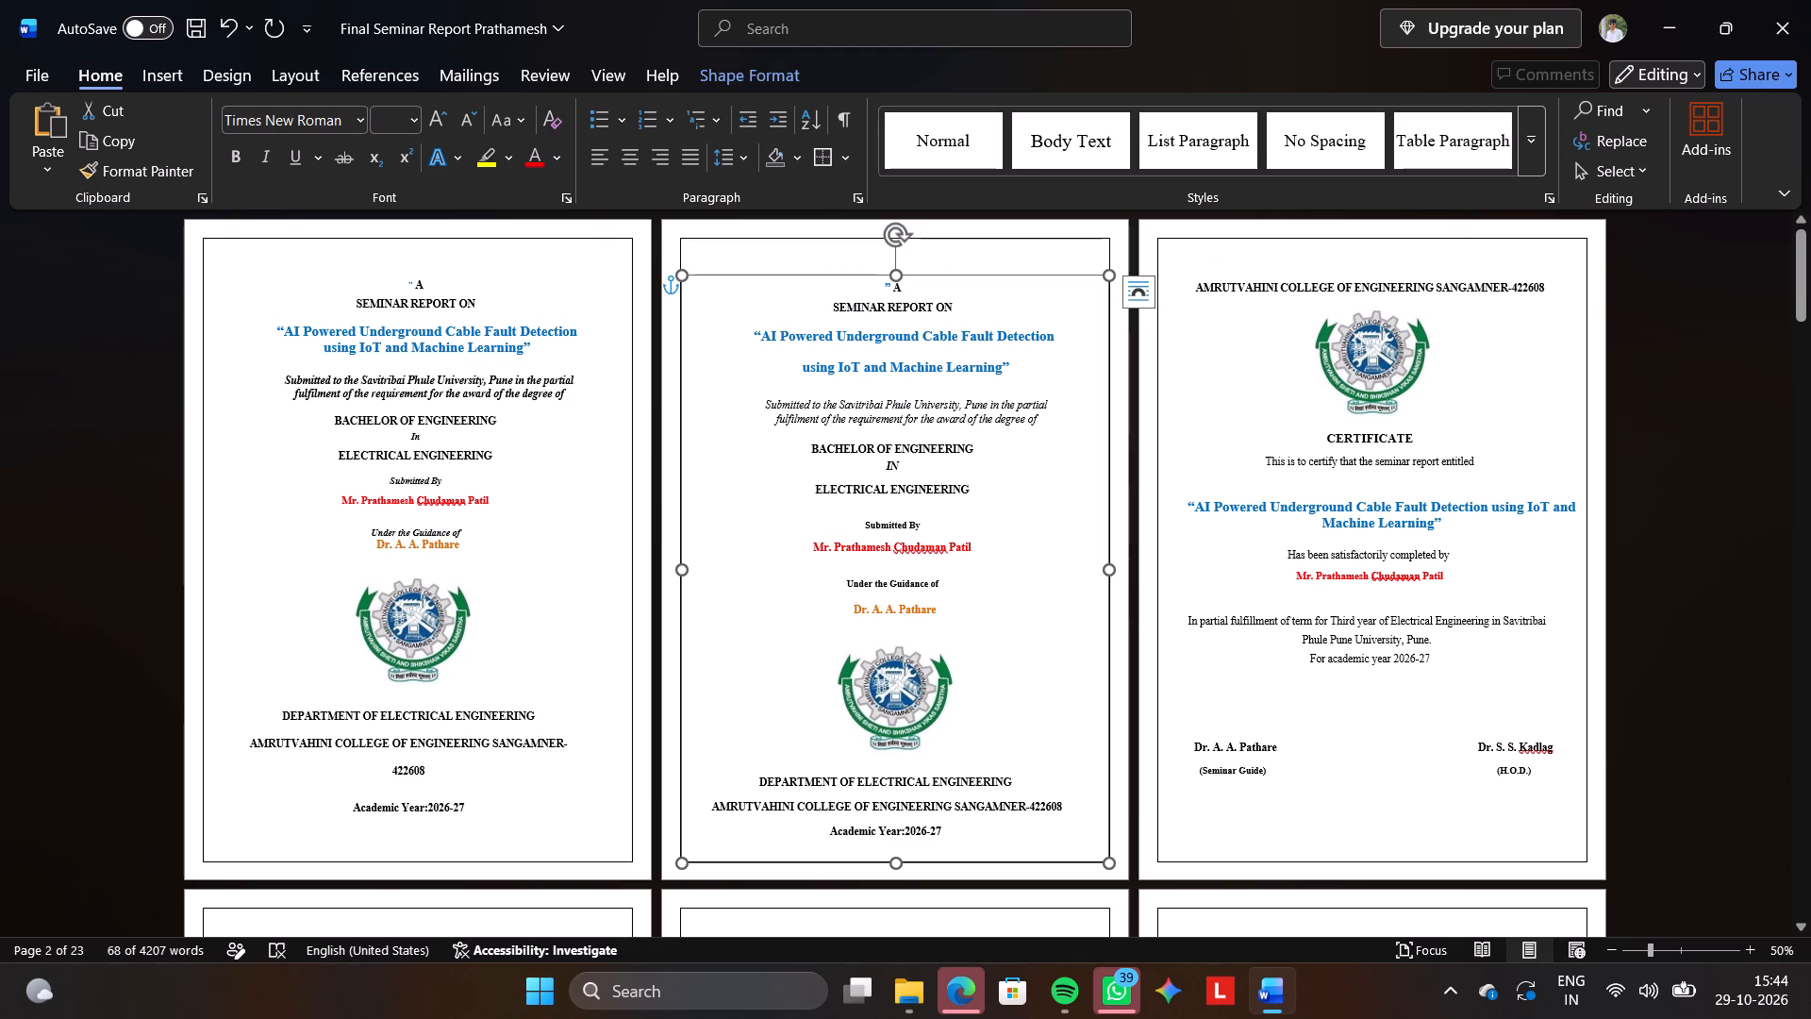
left_click(720, 276)
triple_click(724, 289)
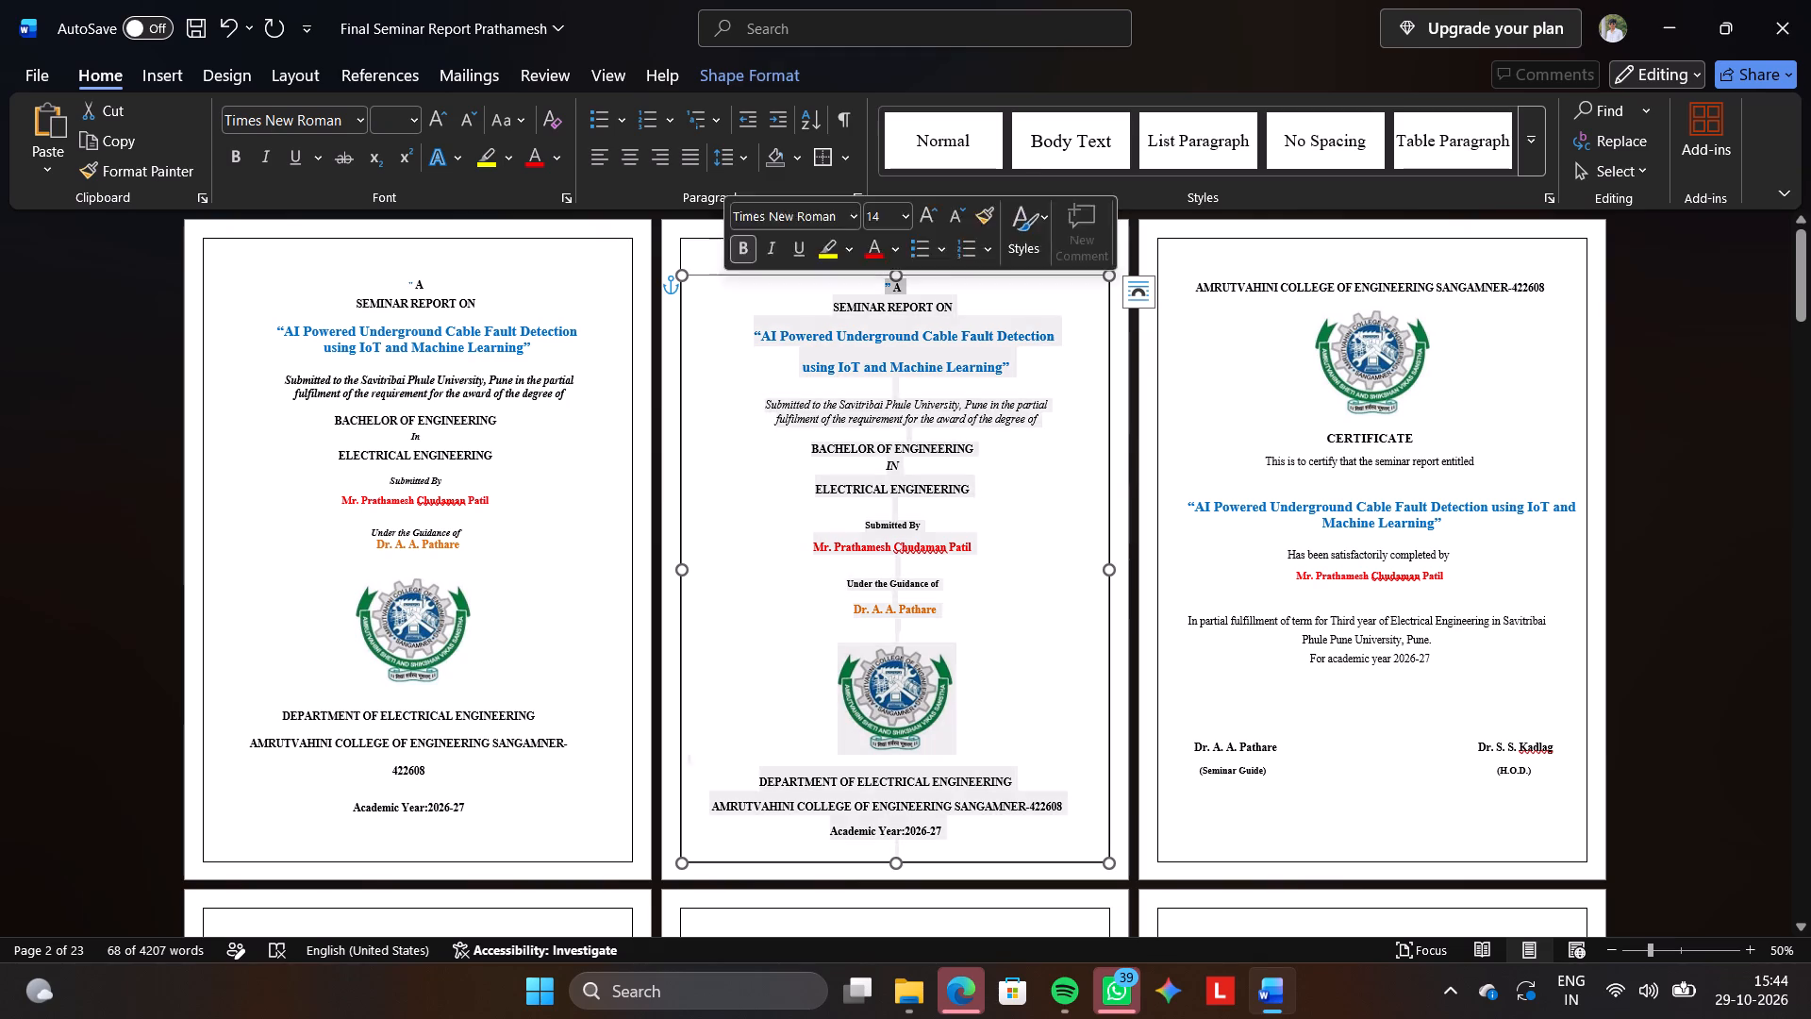
left_click(724, 289)
triple_click(724, 289)
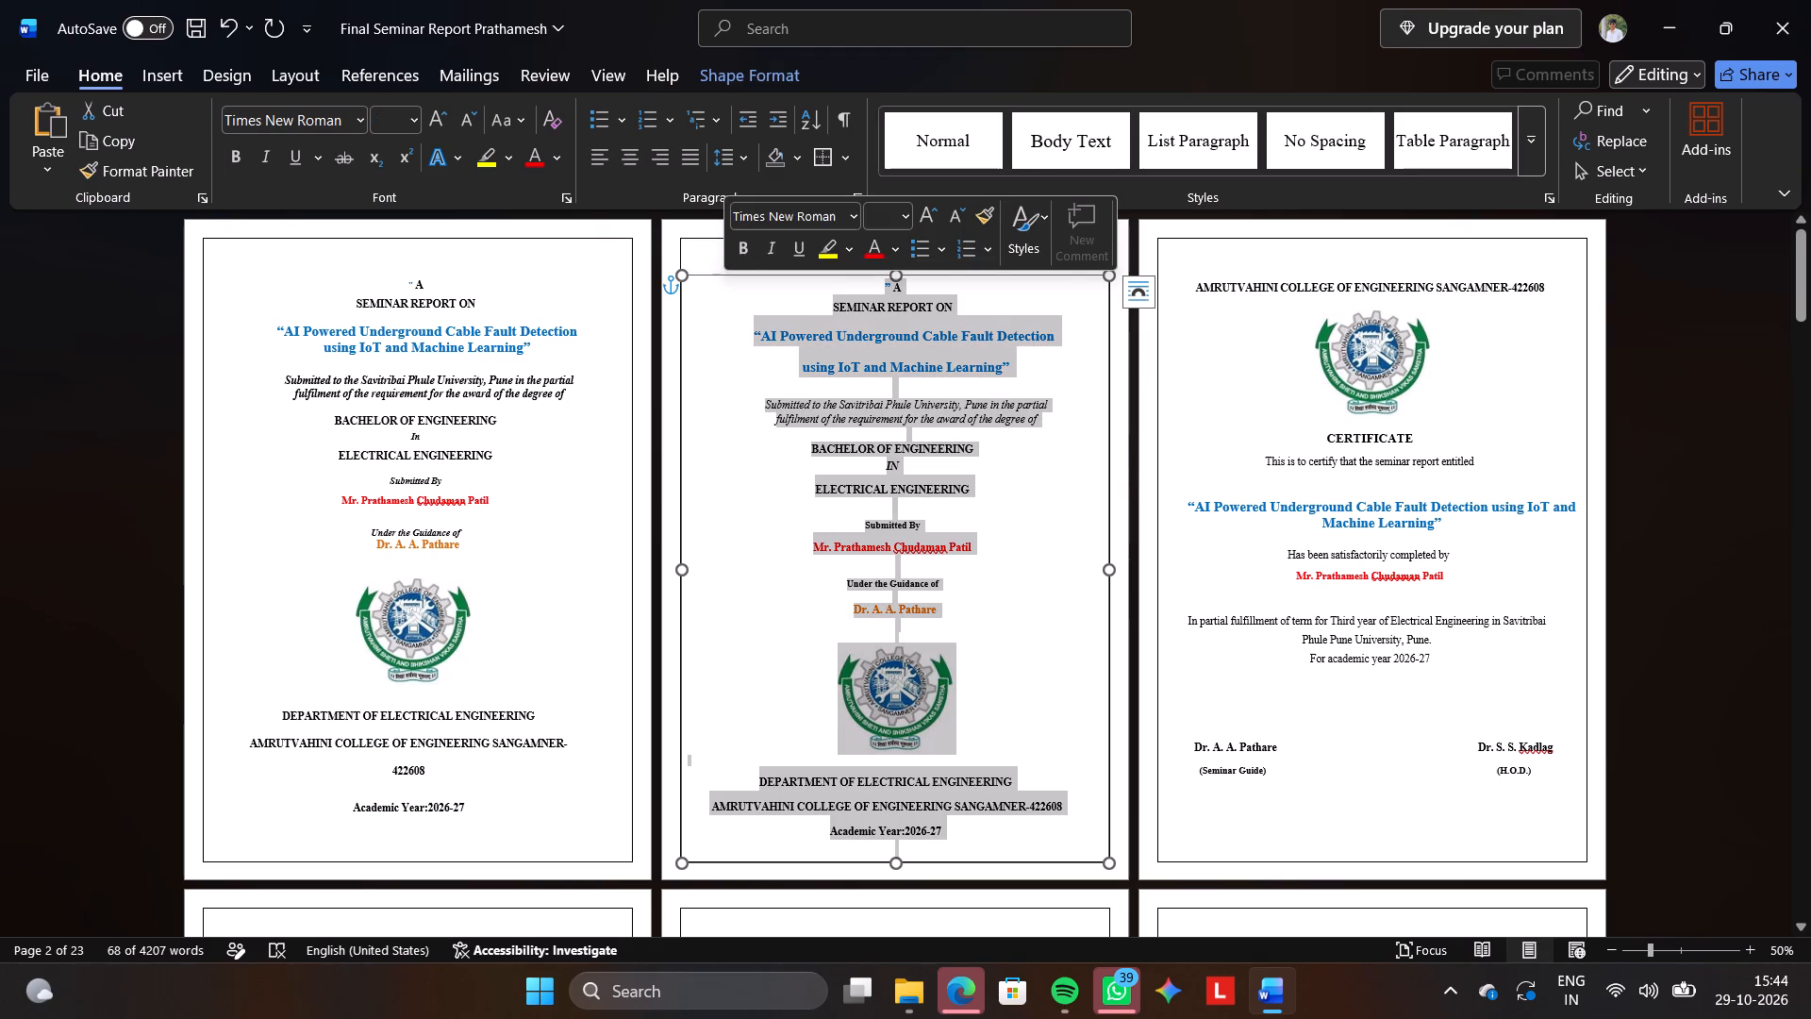
left_click(635, 155)
left_click(635, 155)
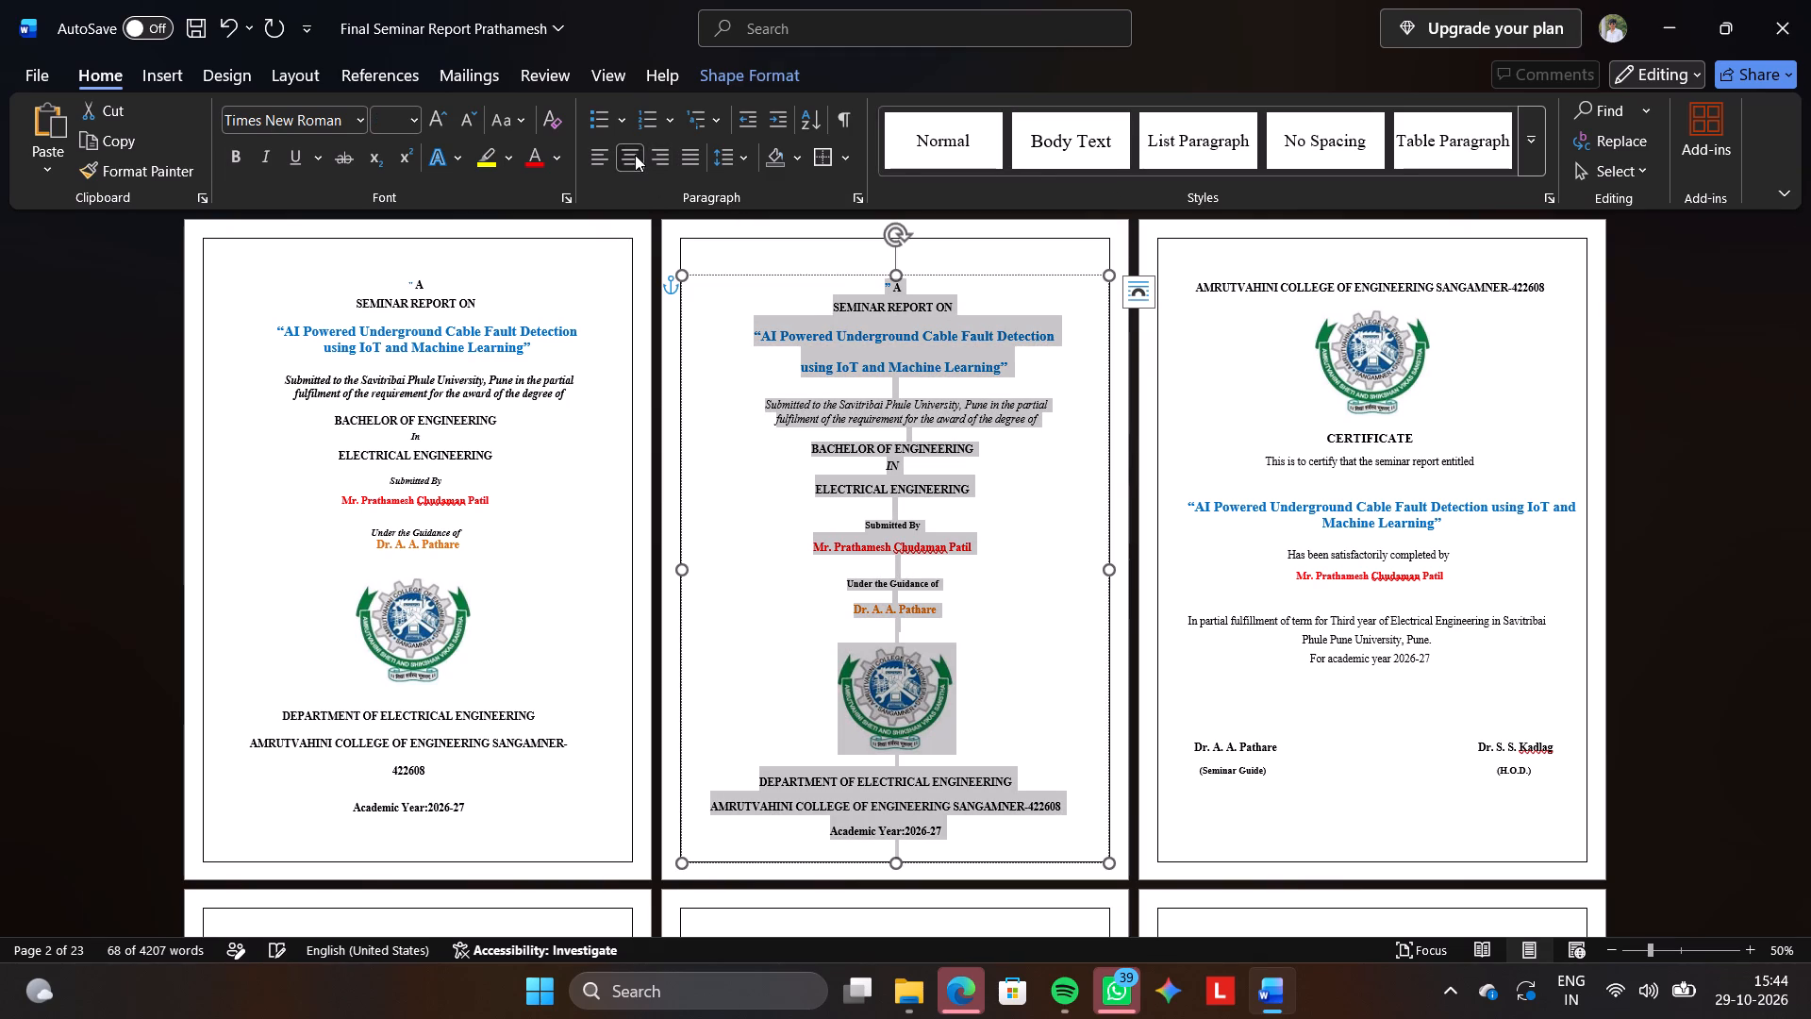
left_click(635, 155)
Reduce the academic year line in page 2's text box to 12 pt.
left_click(737, 468)
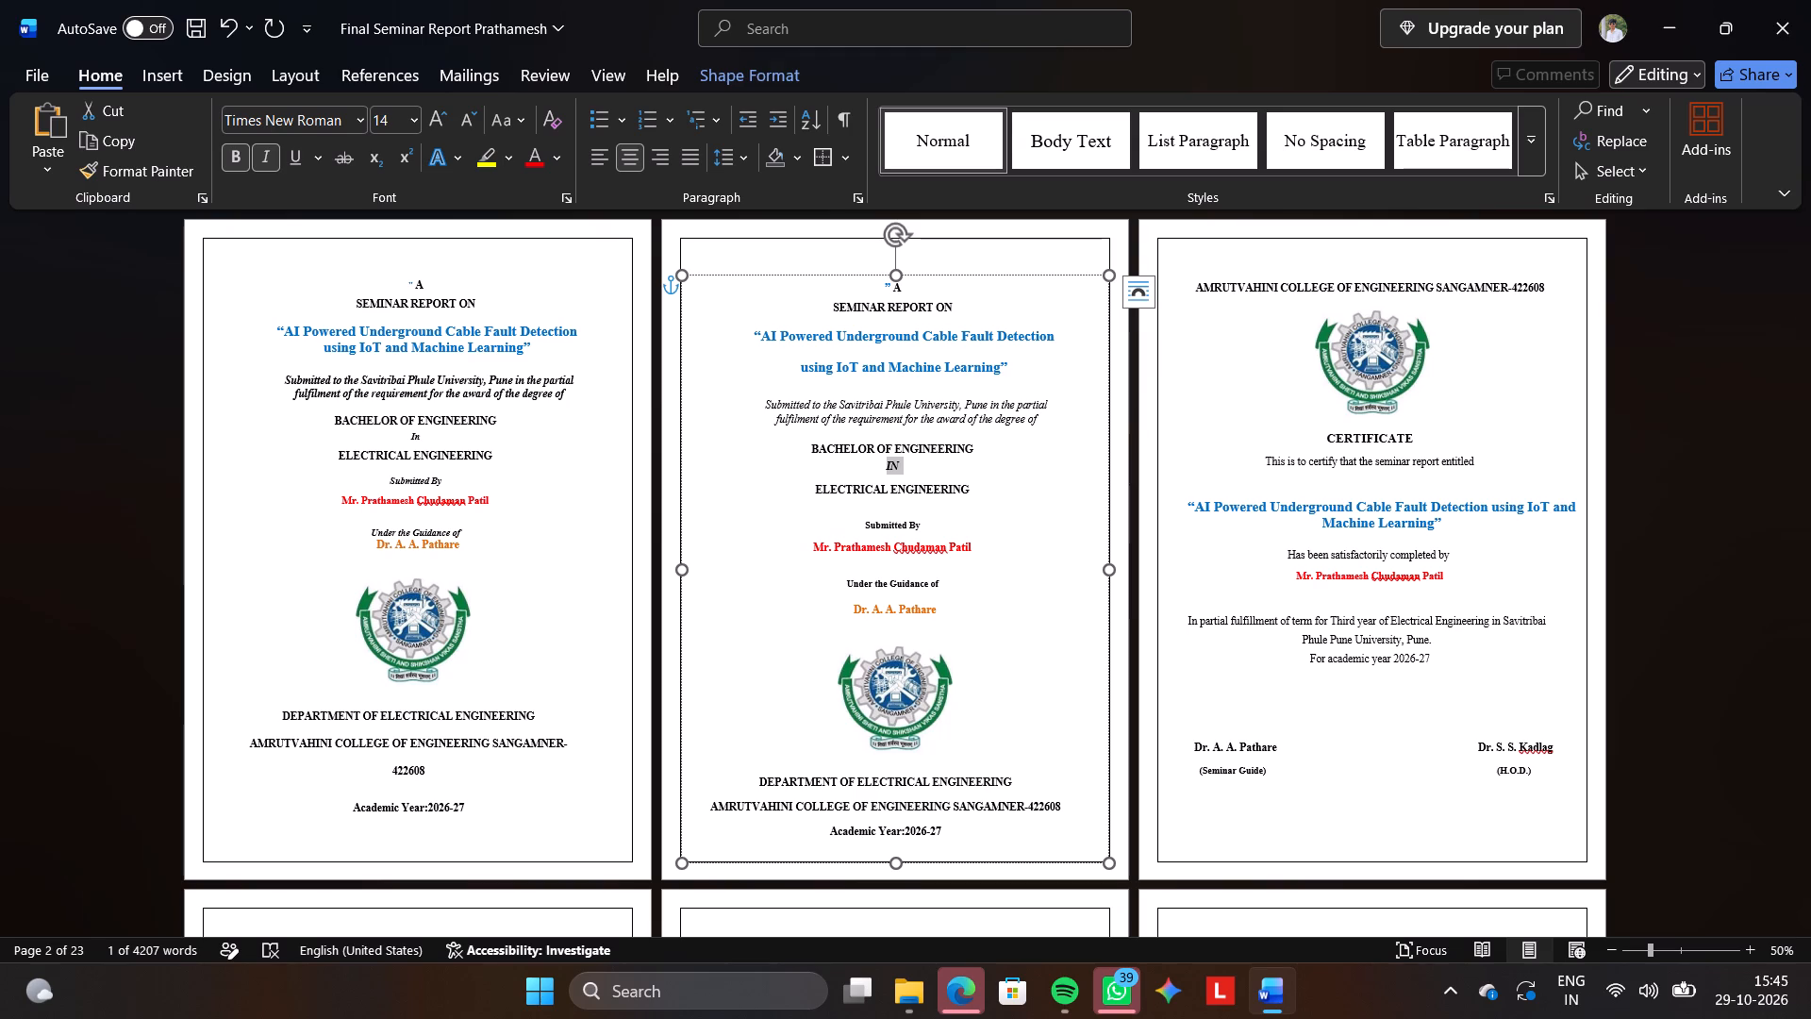
left_click_drag(953, 836, 869, 836)
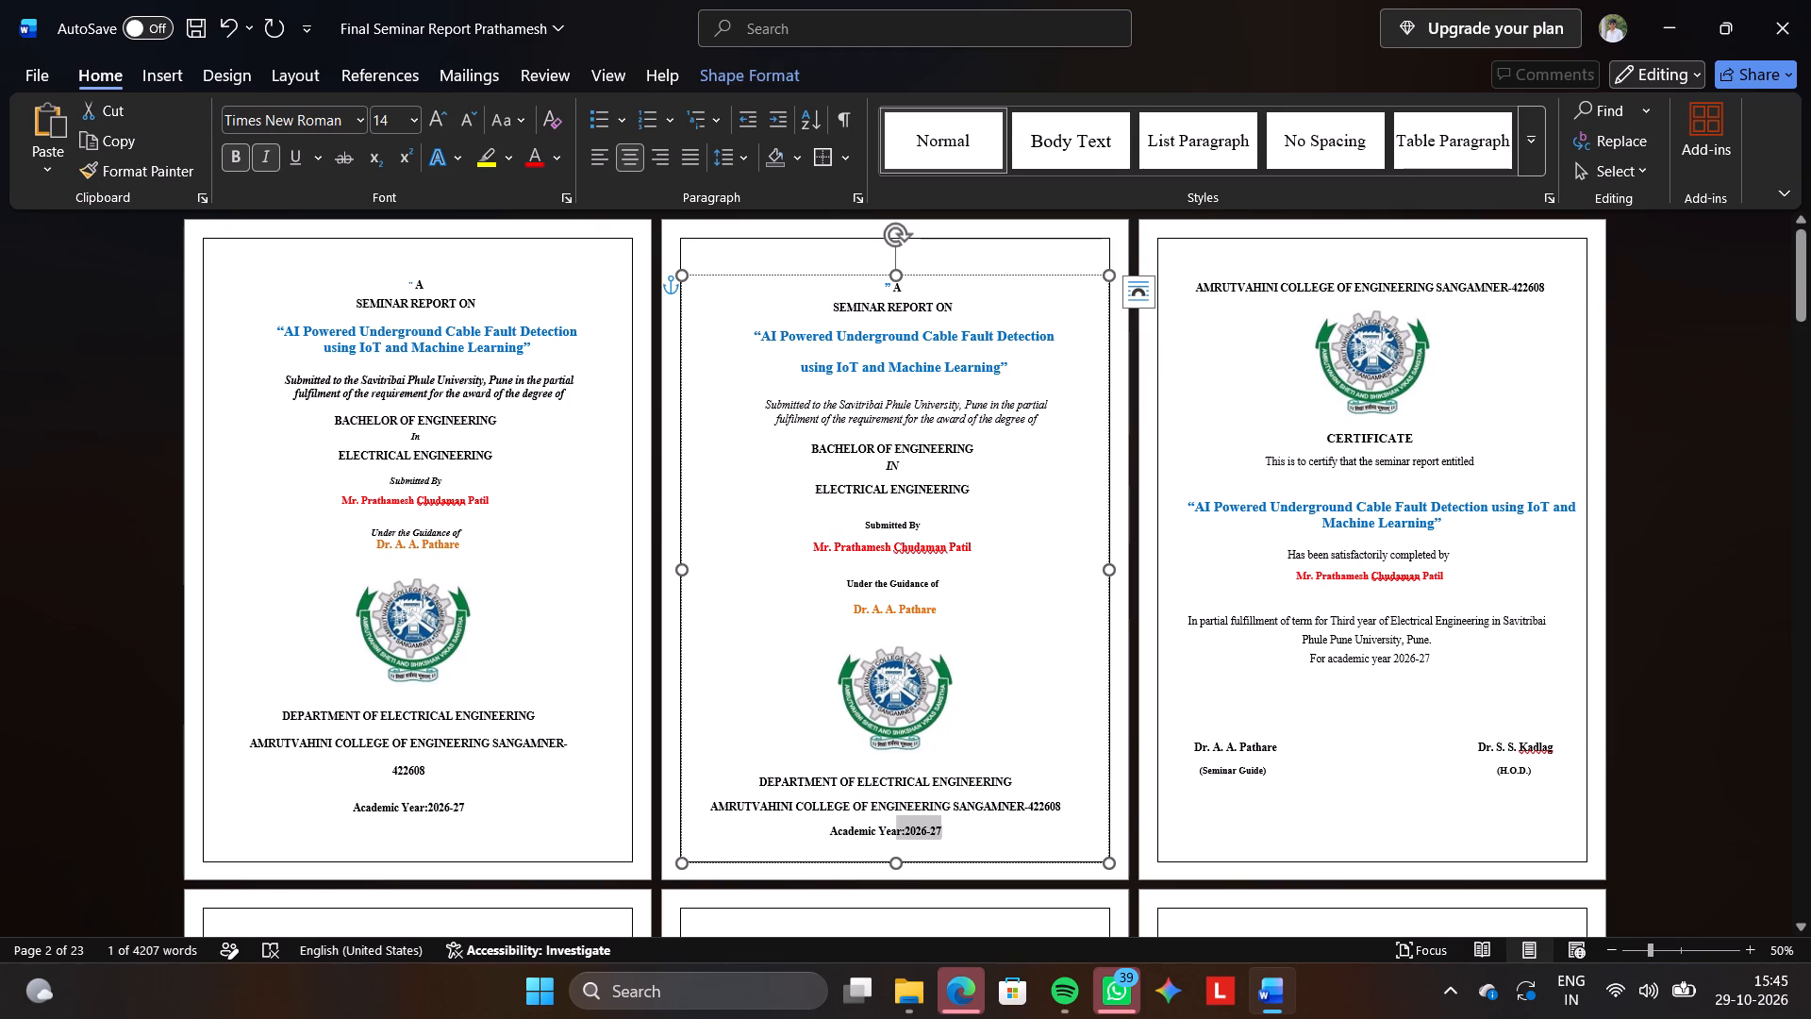
left_click_drag(869, 836, 831, 832)
left_click(467, 118)
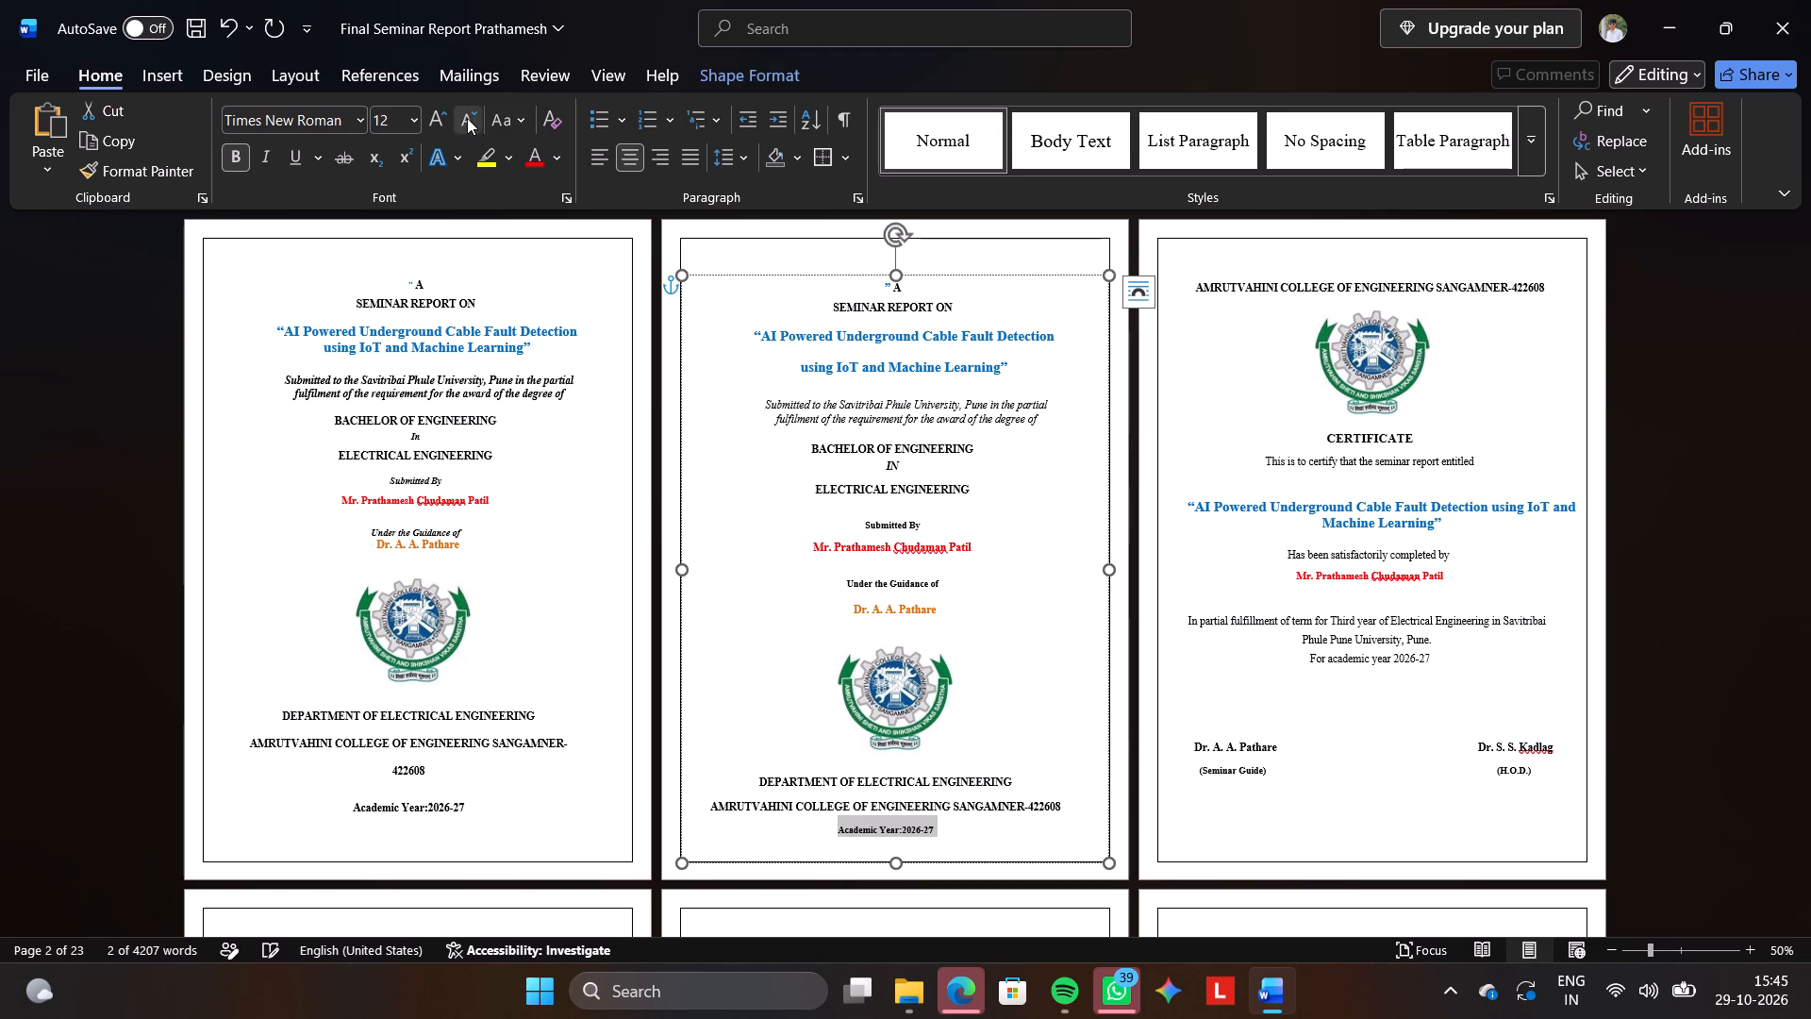
Set the line spacing of "Under the Guidance of" and the guide's name in the text box to 1.0.
left_click(739, 437)
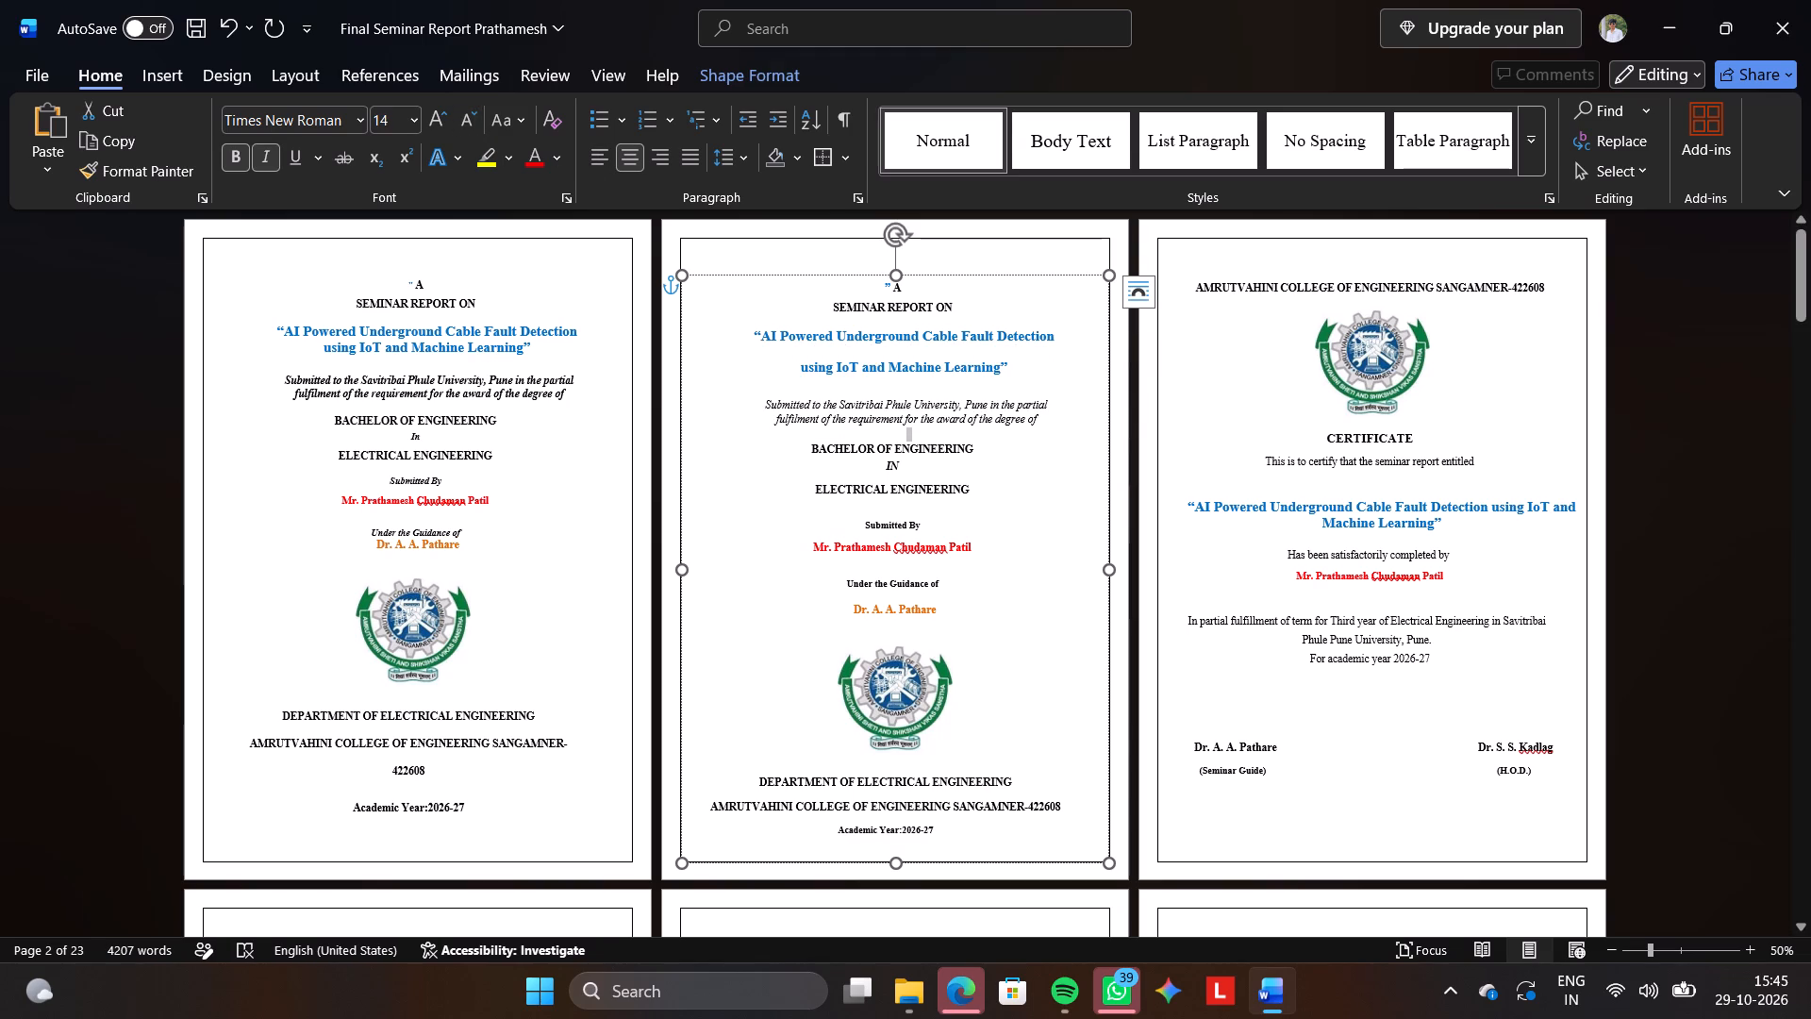
scroll(1007, 624, "down", 1)
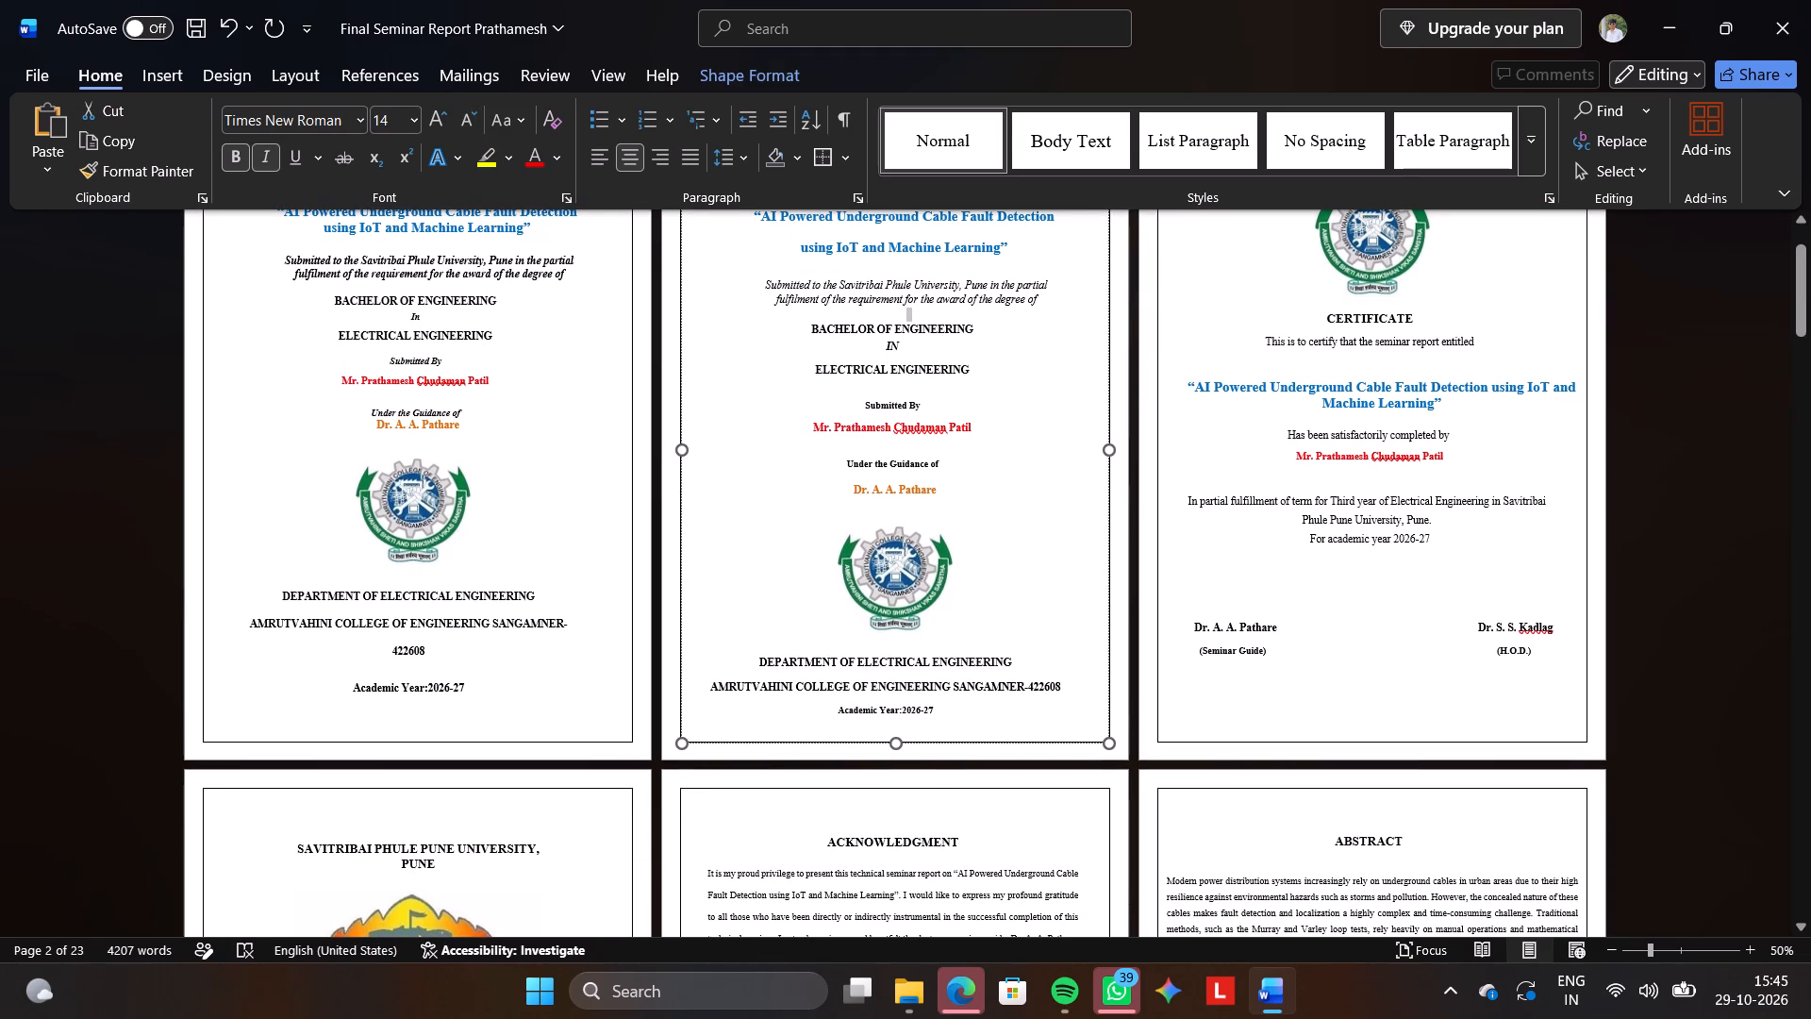
scroll(1007, 624, "up", 1)
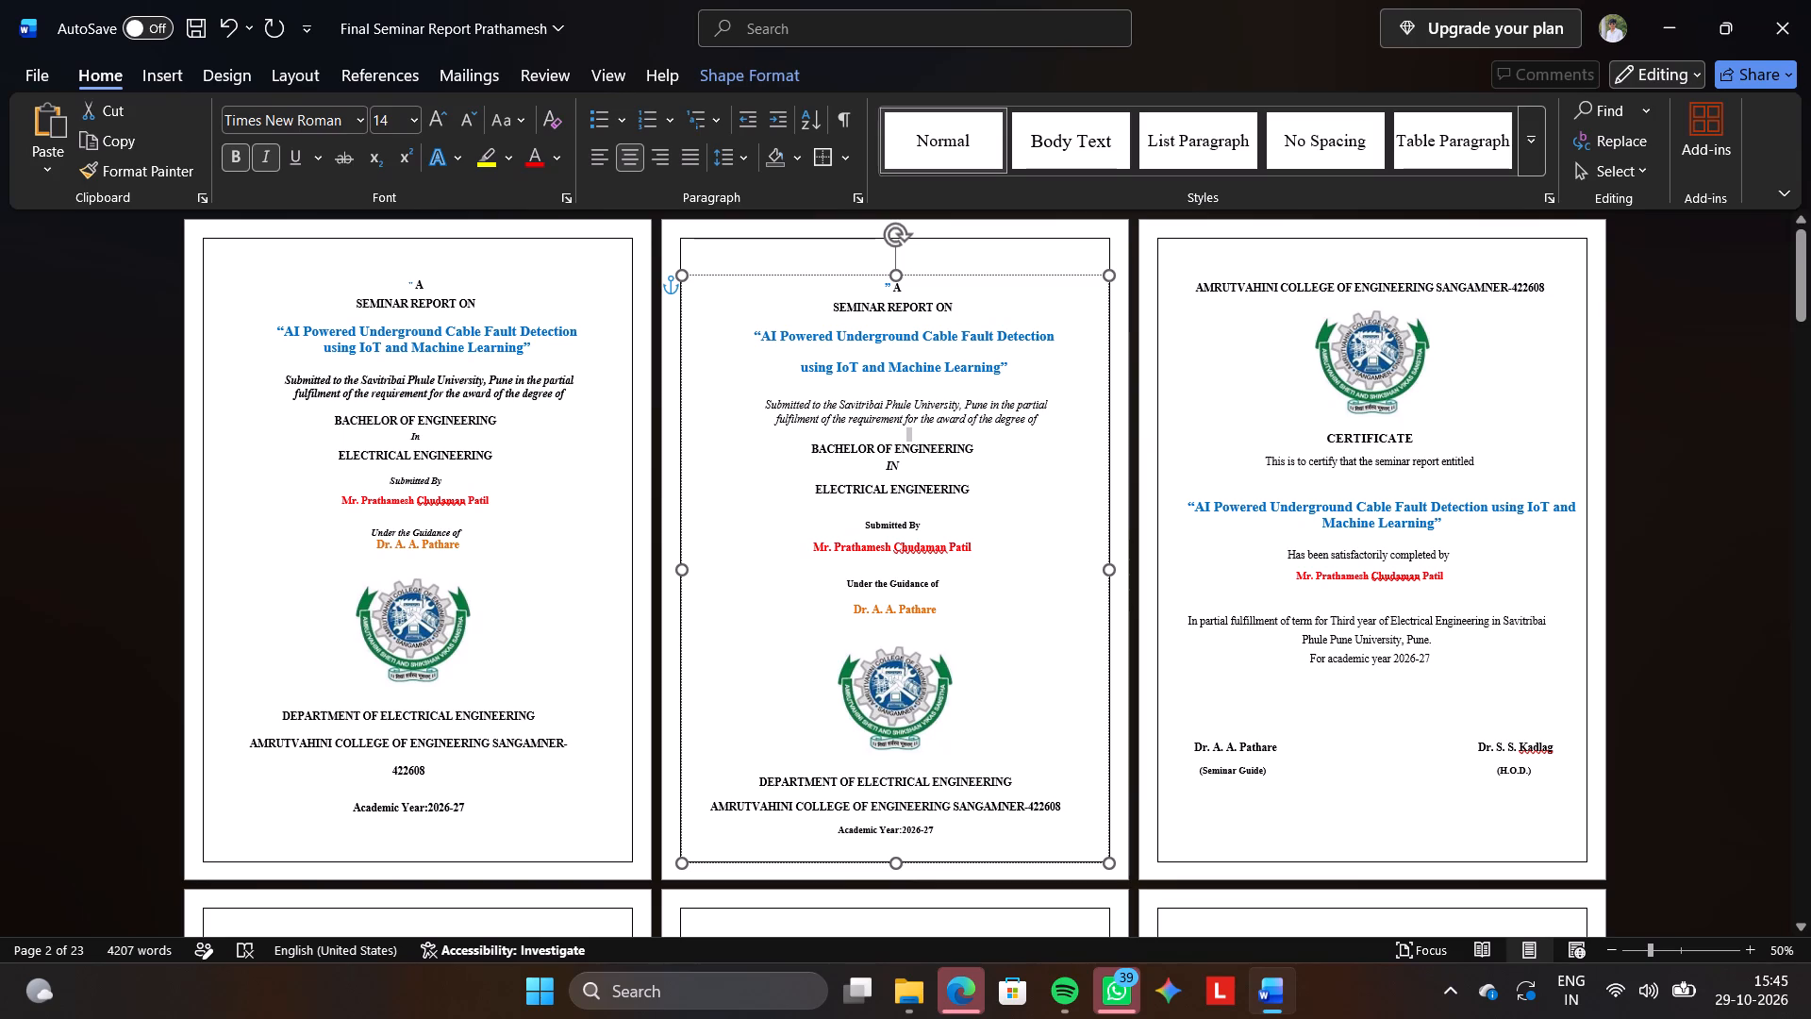
left_click(839, 608)
left_click(839, 608)
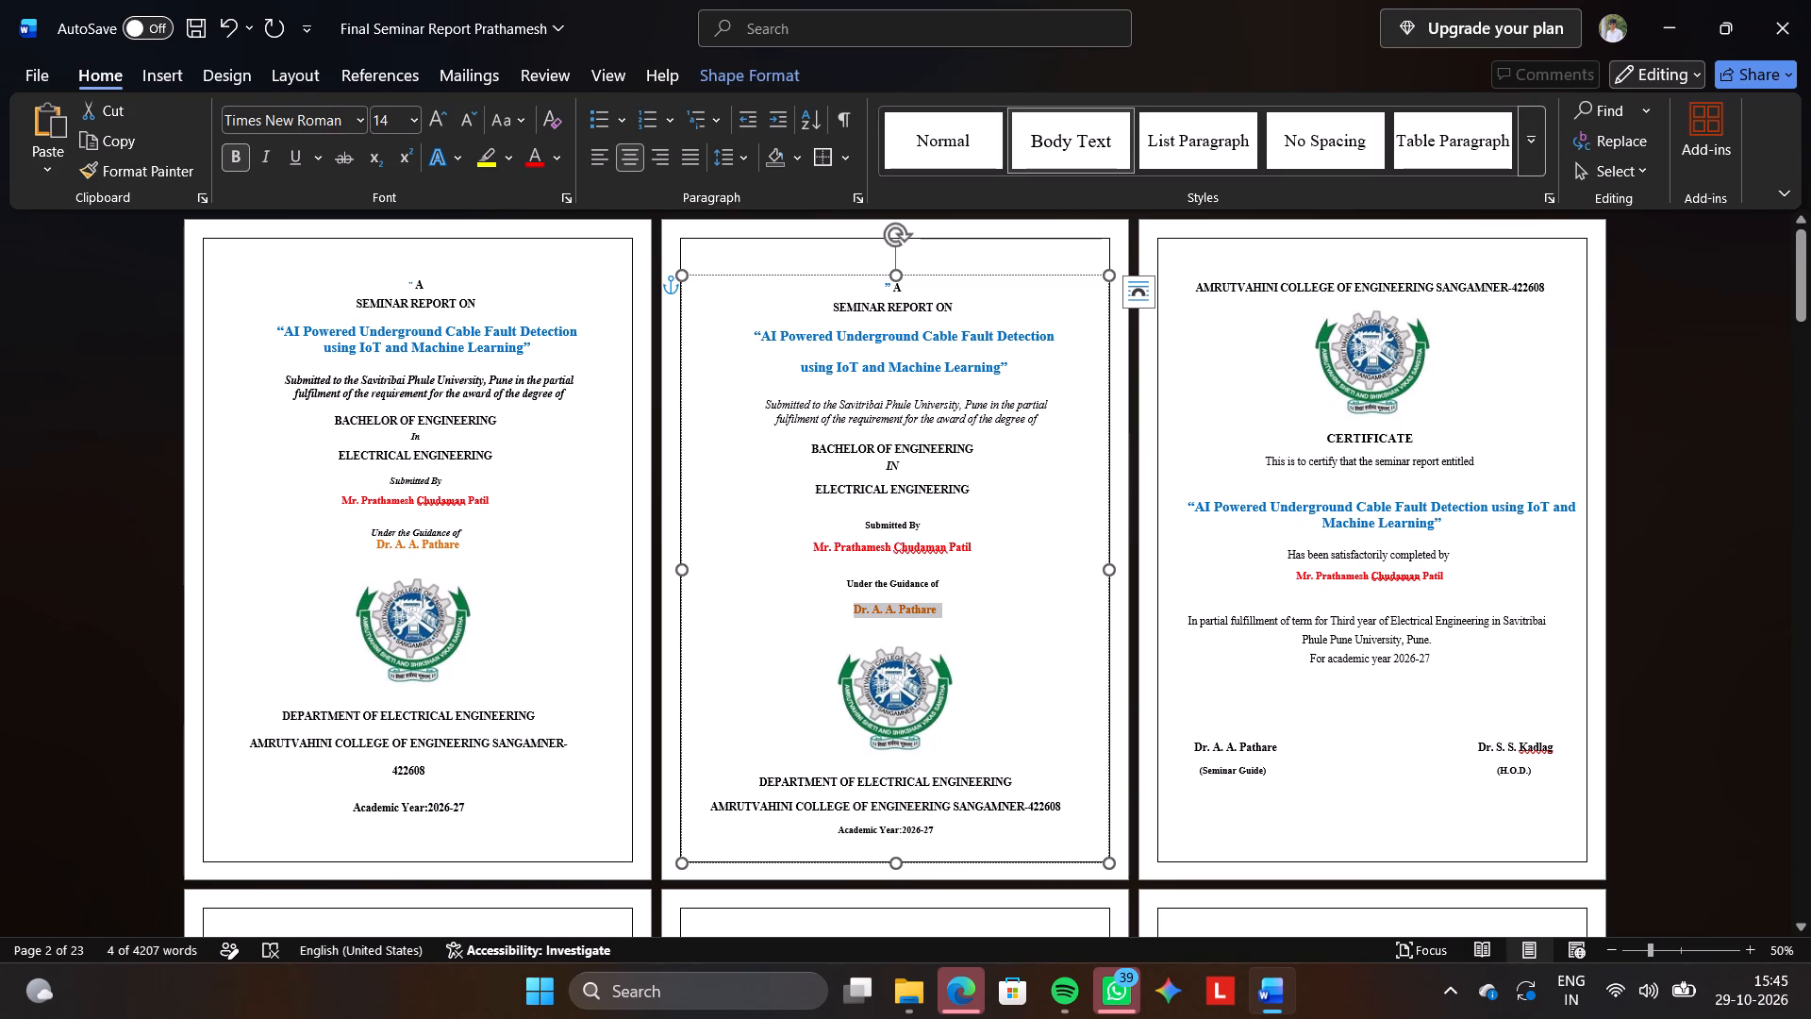
left_click_drag(844, 578, 939, 629)
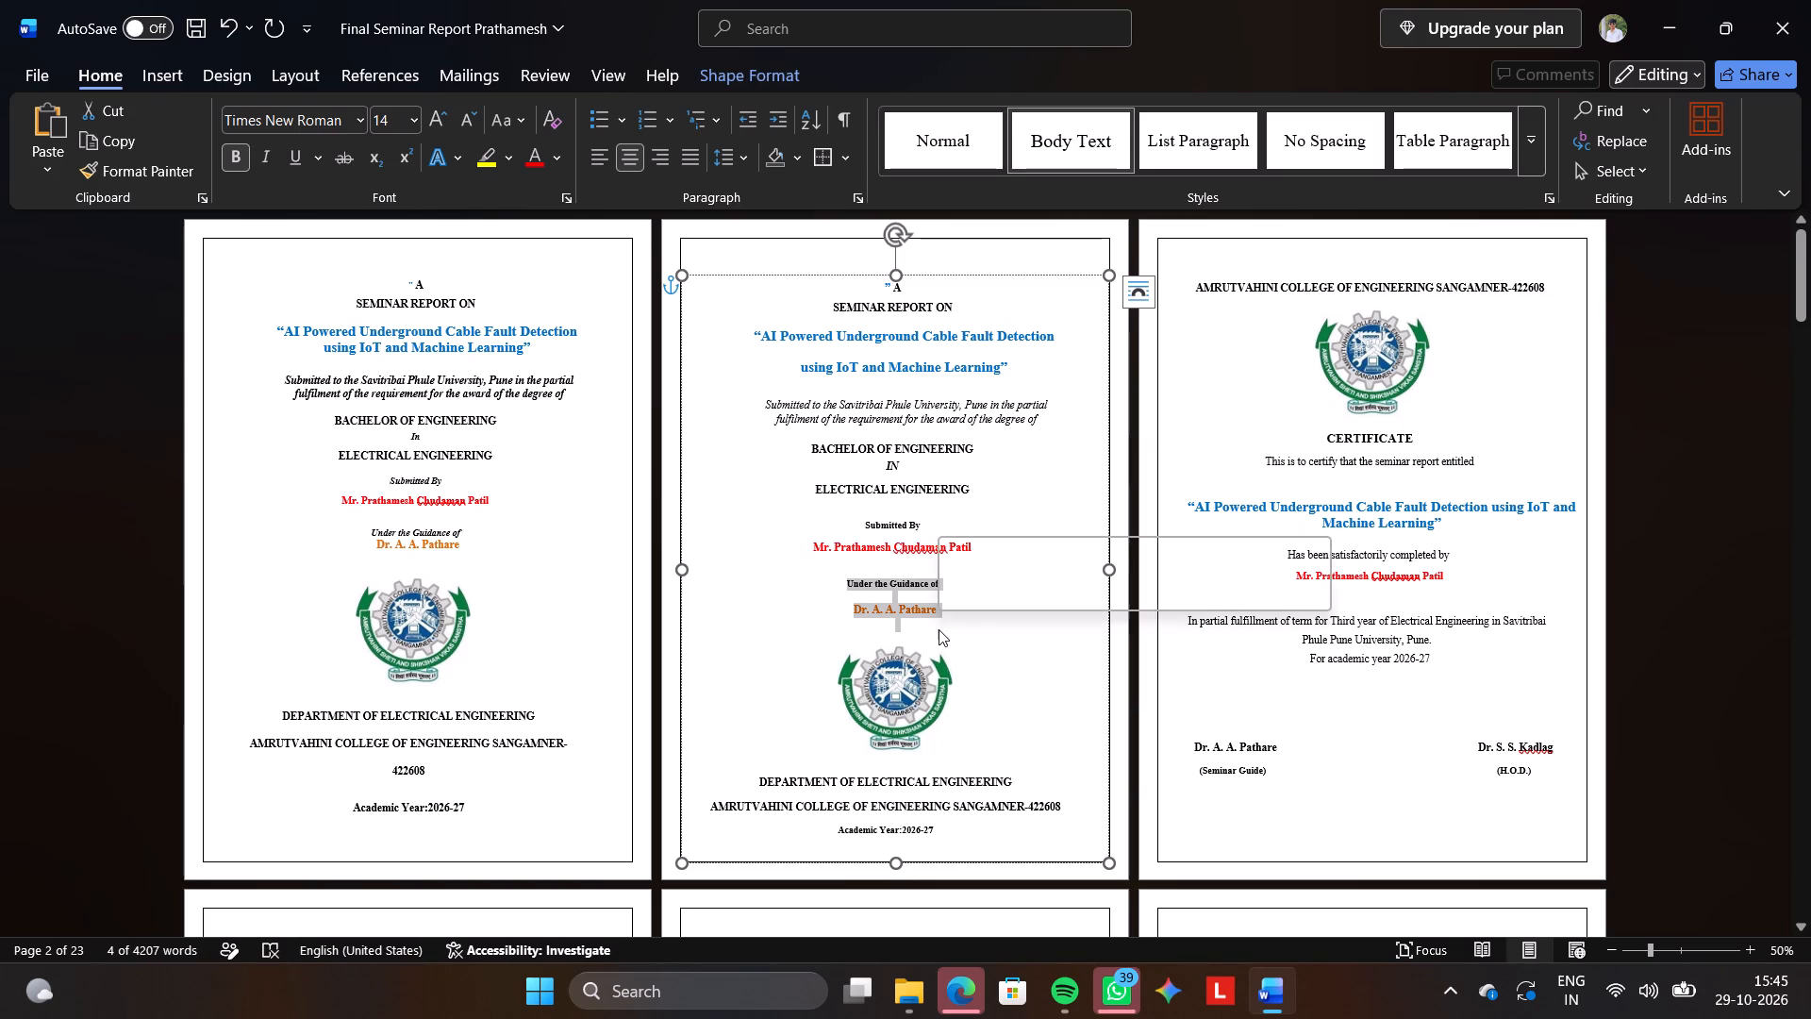
left_click(742, 150)
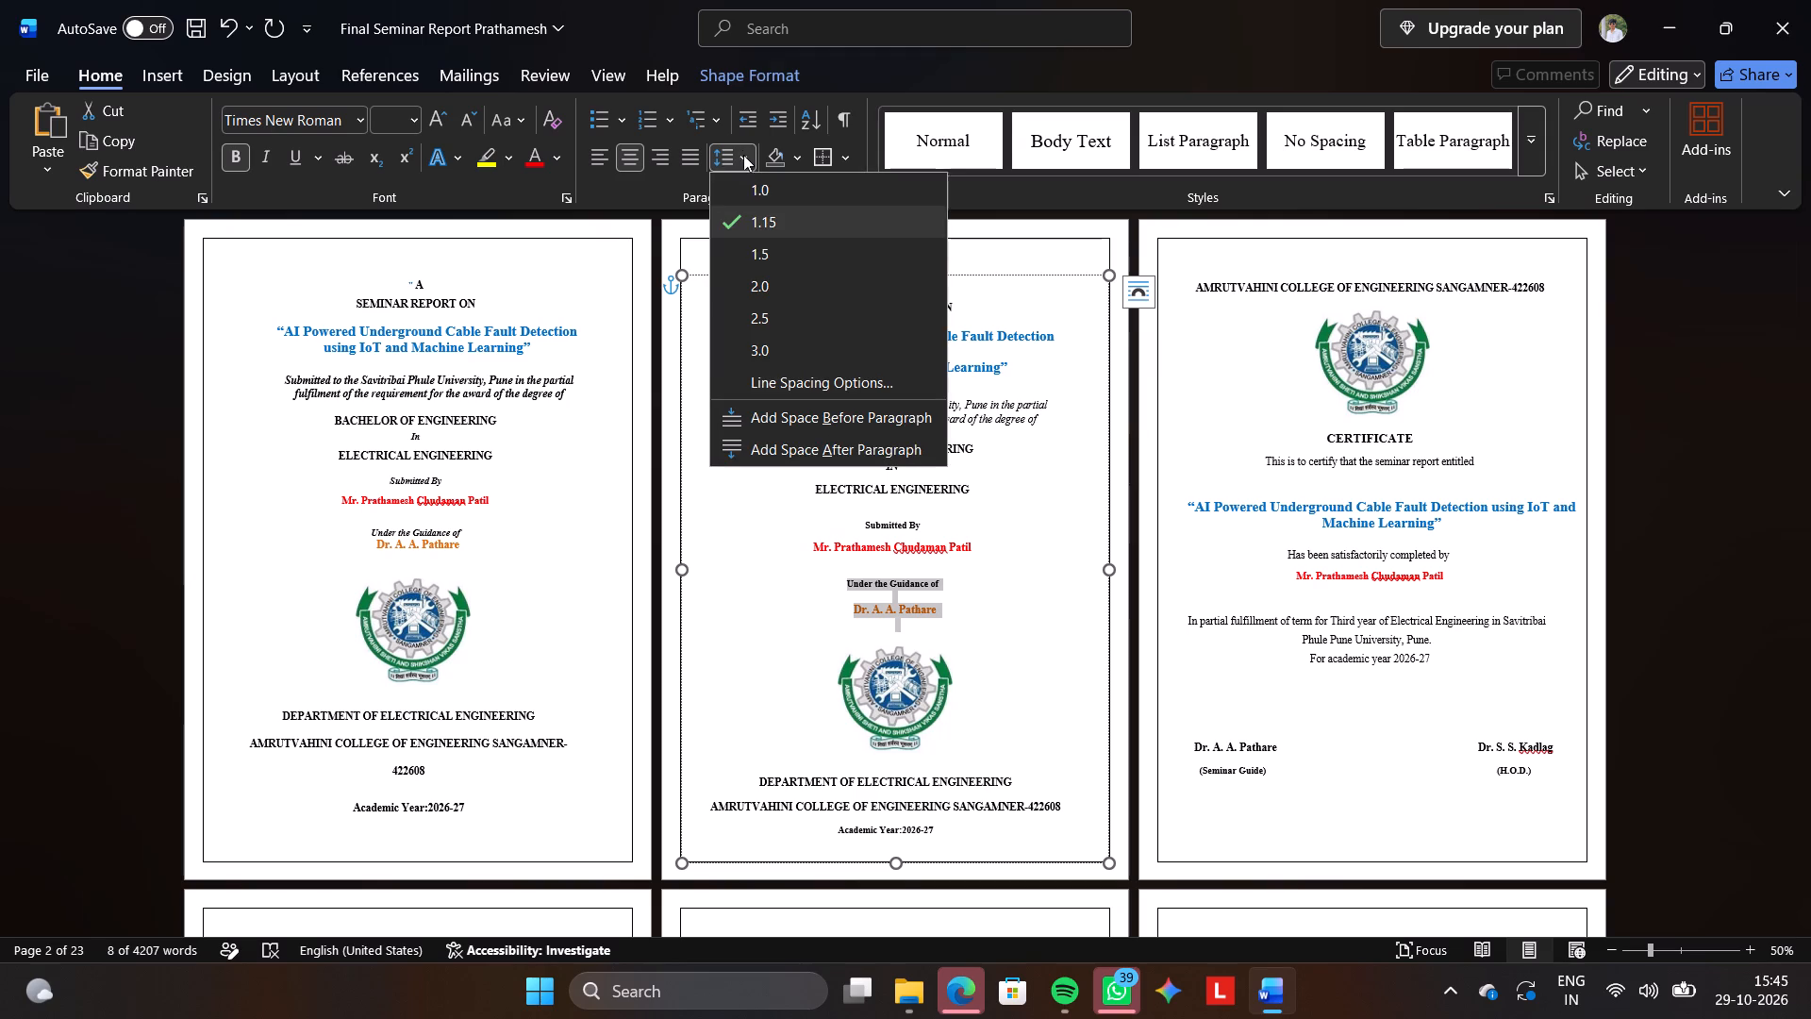
left_click(755, 192)
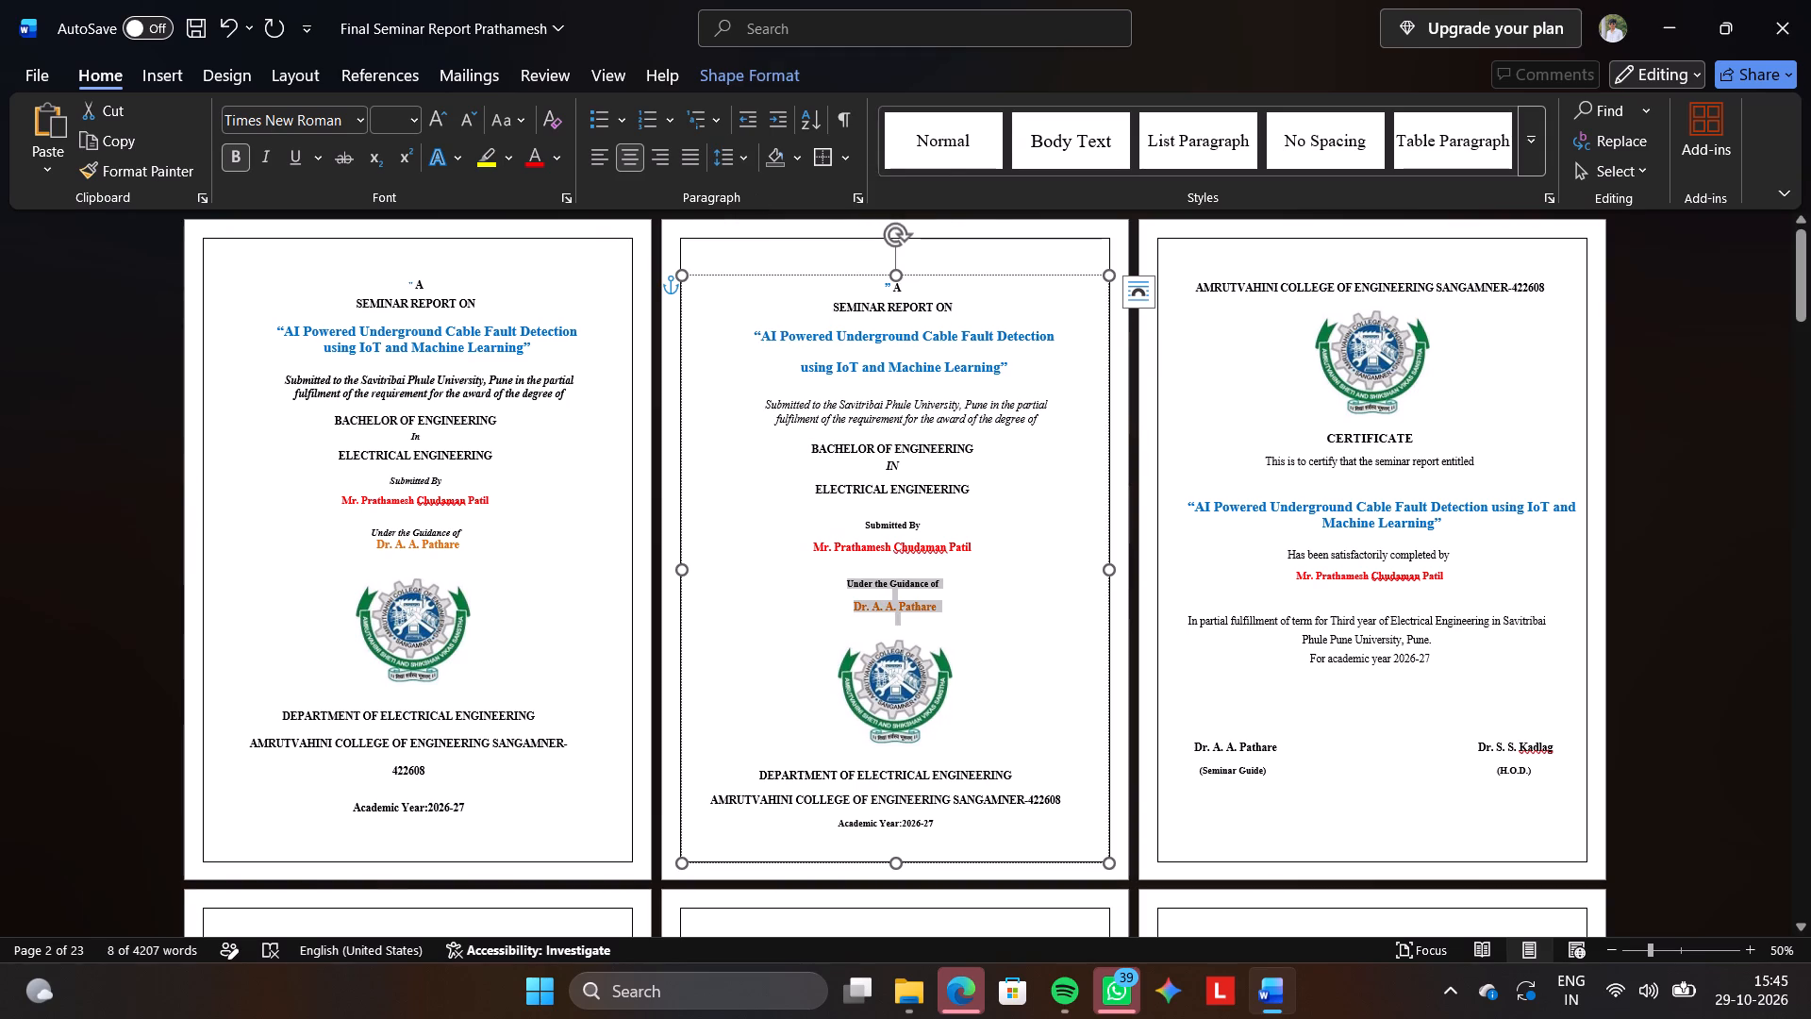
left_click(789, 536)
Delete the blank line between the guide's name and the college logo in page 2's text box.
left_click(1028, 649)
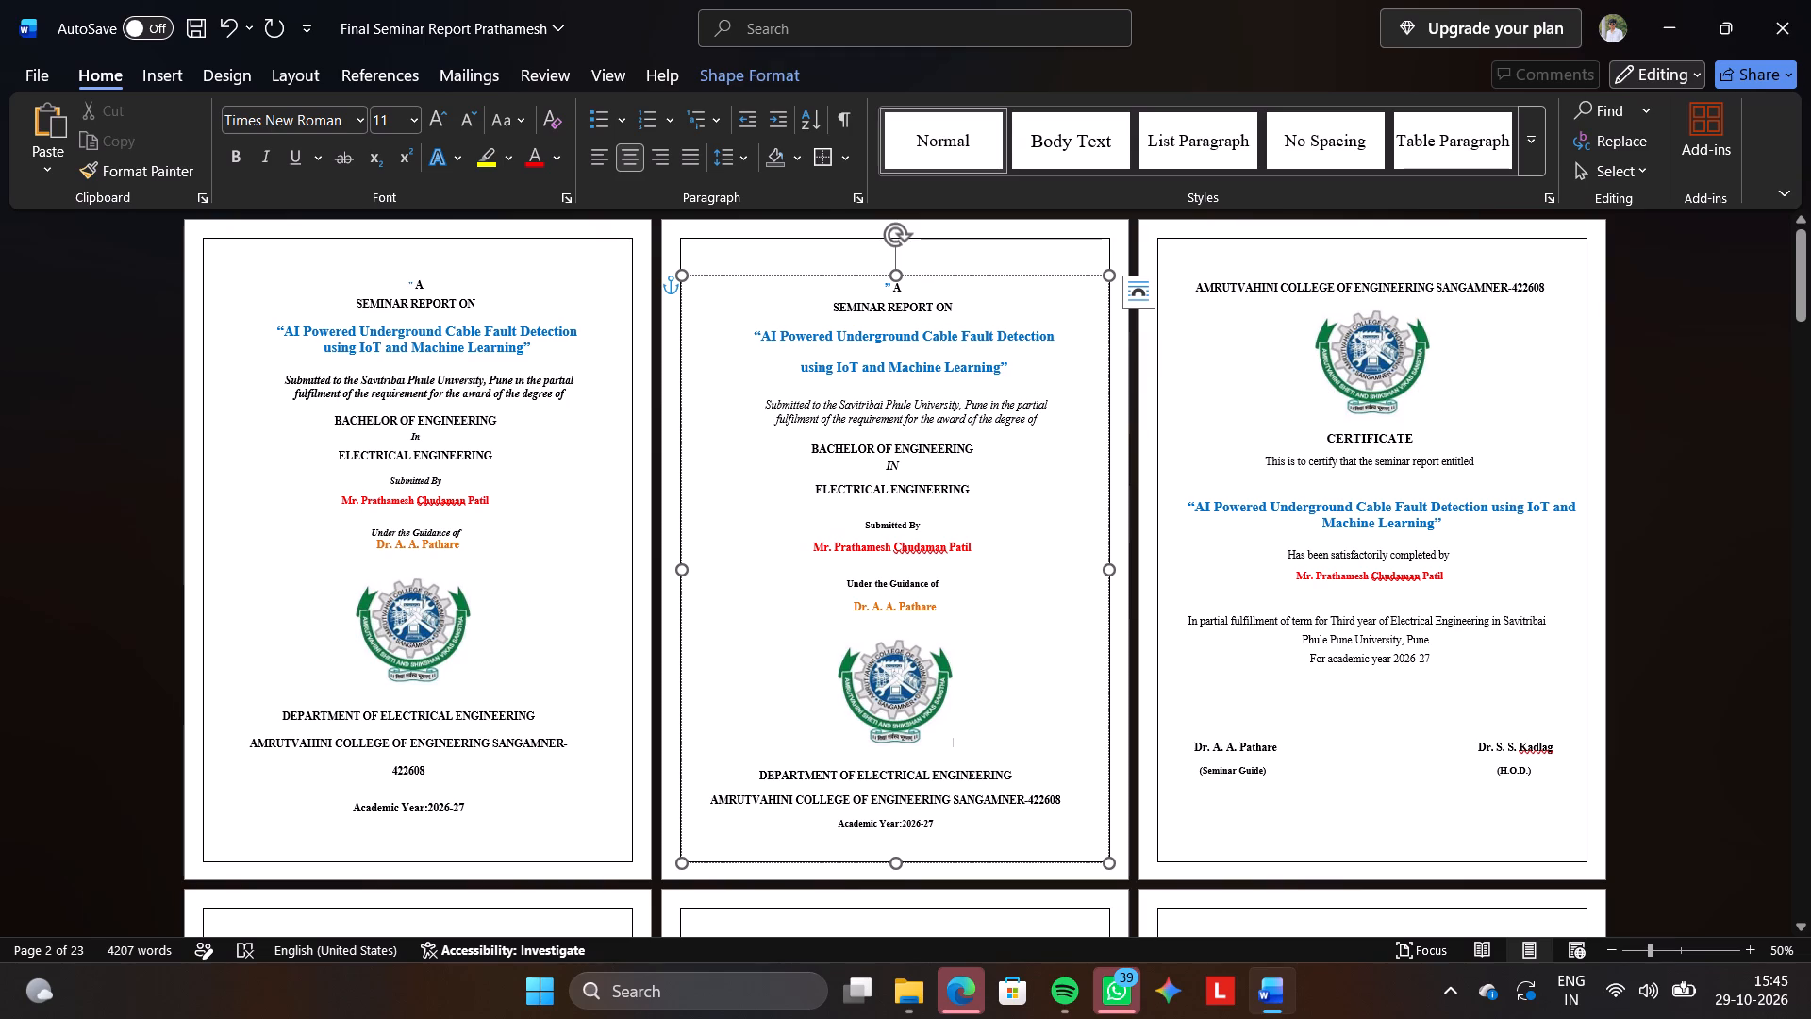
key("Up")
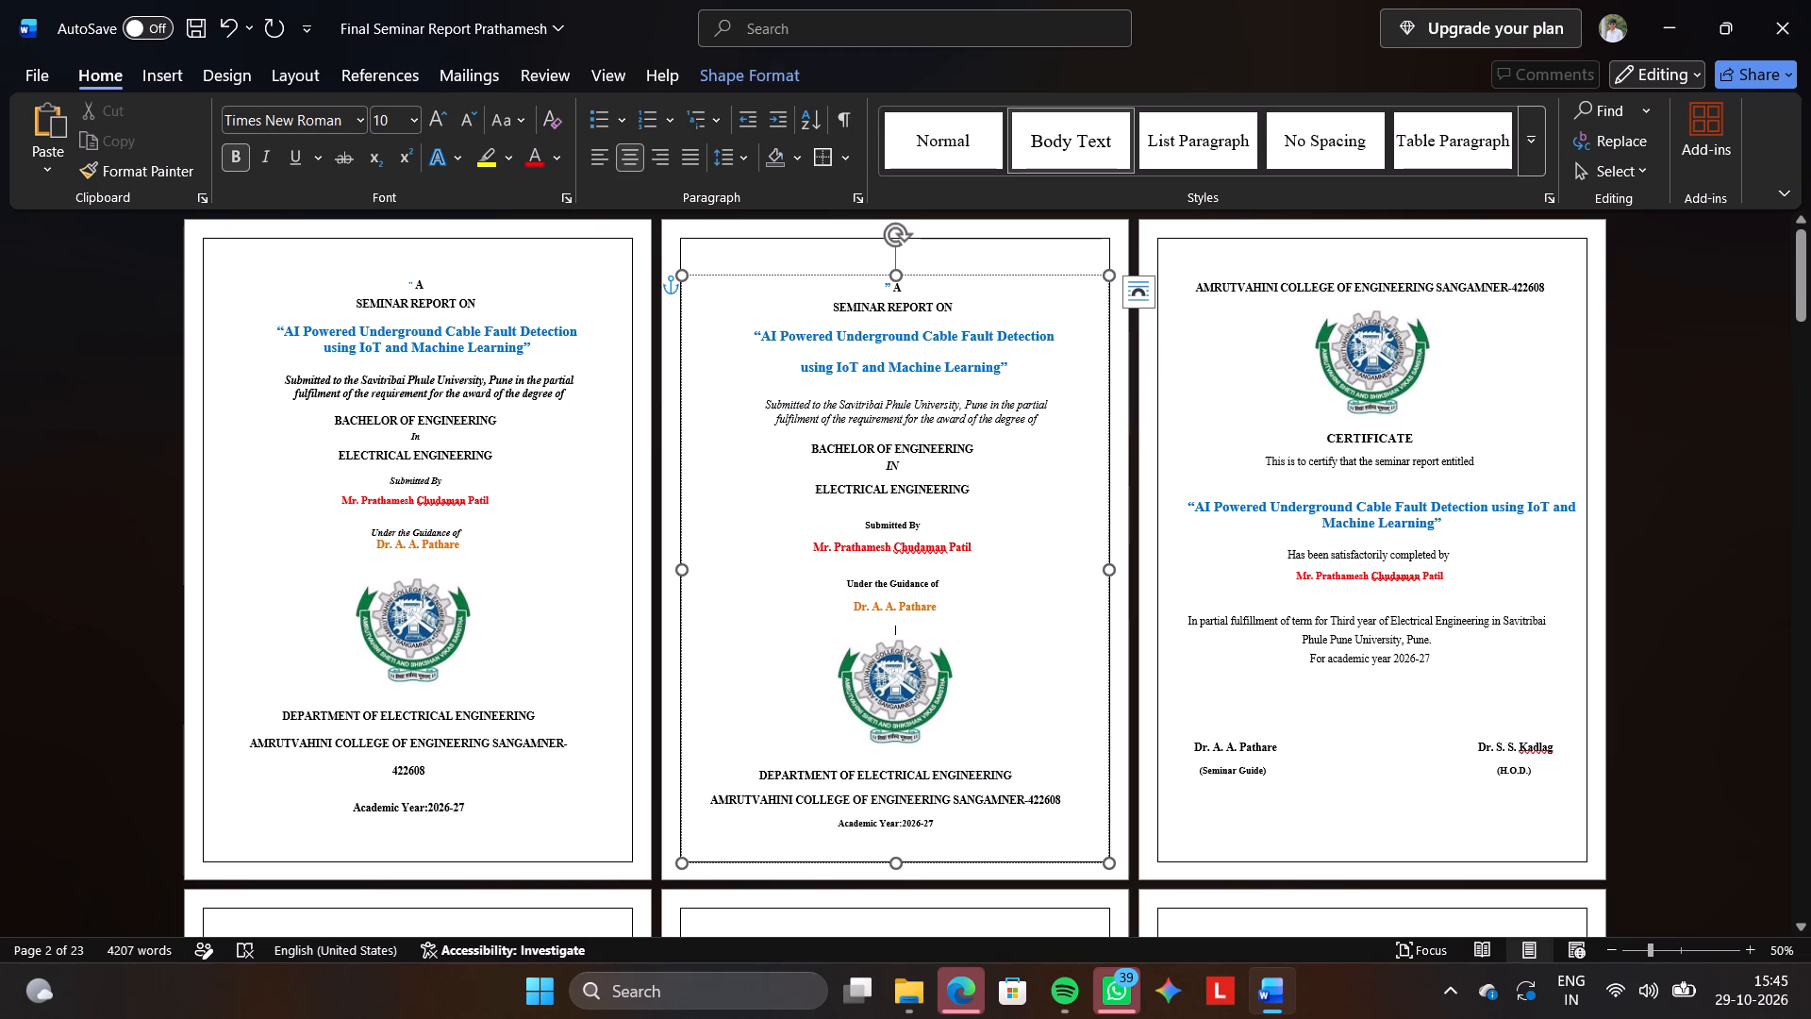
key("BackSpace")
key("BackSpace")
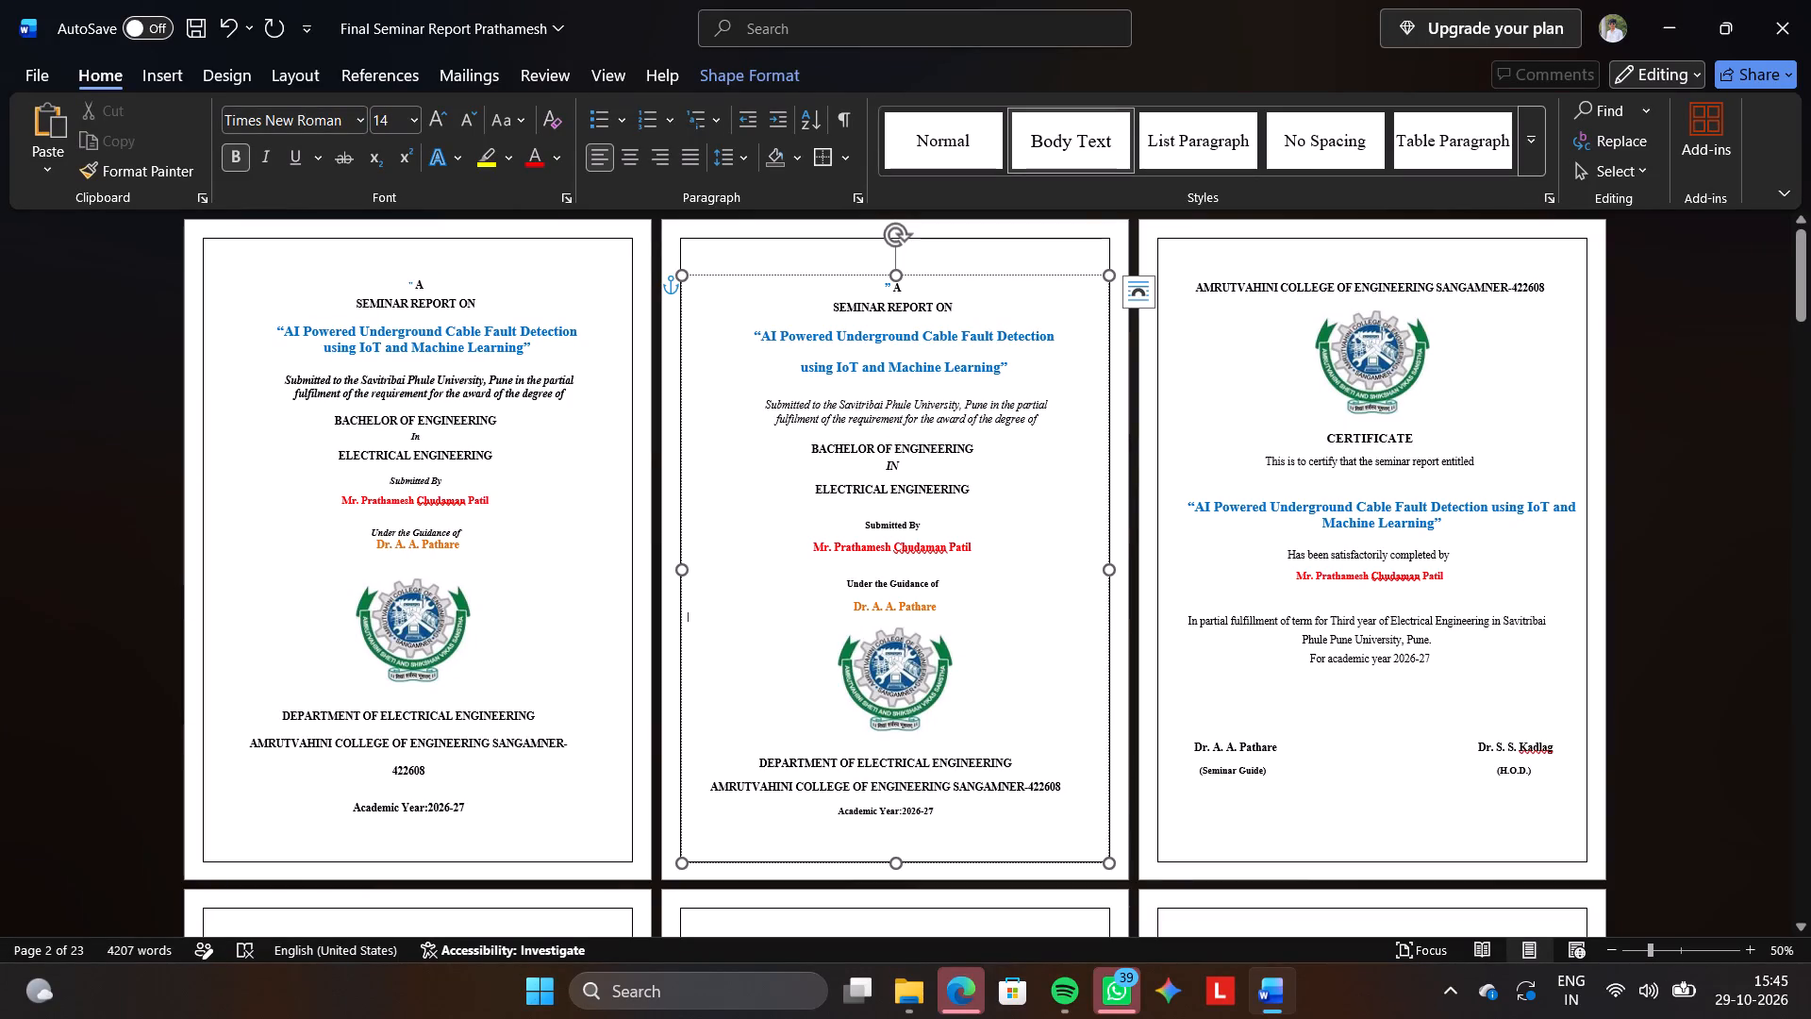
Delete the entire original title page on page 1, leaving the reformatted text box version as the first page.
left_click(635, 326)
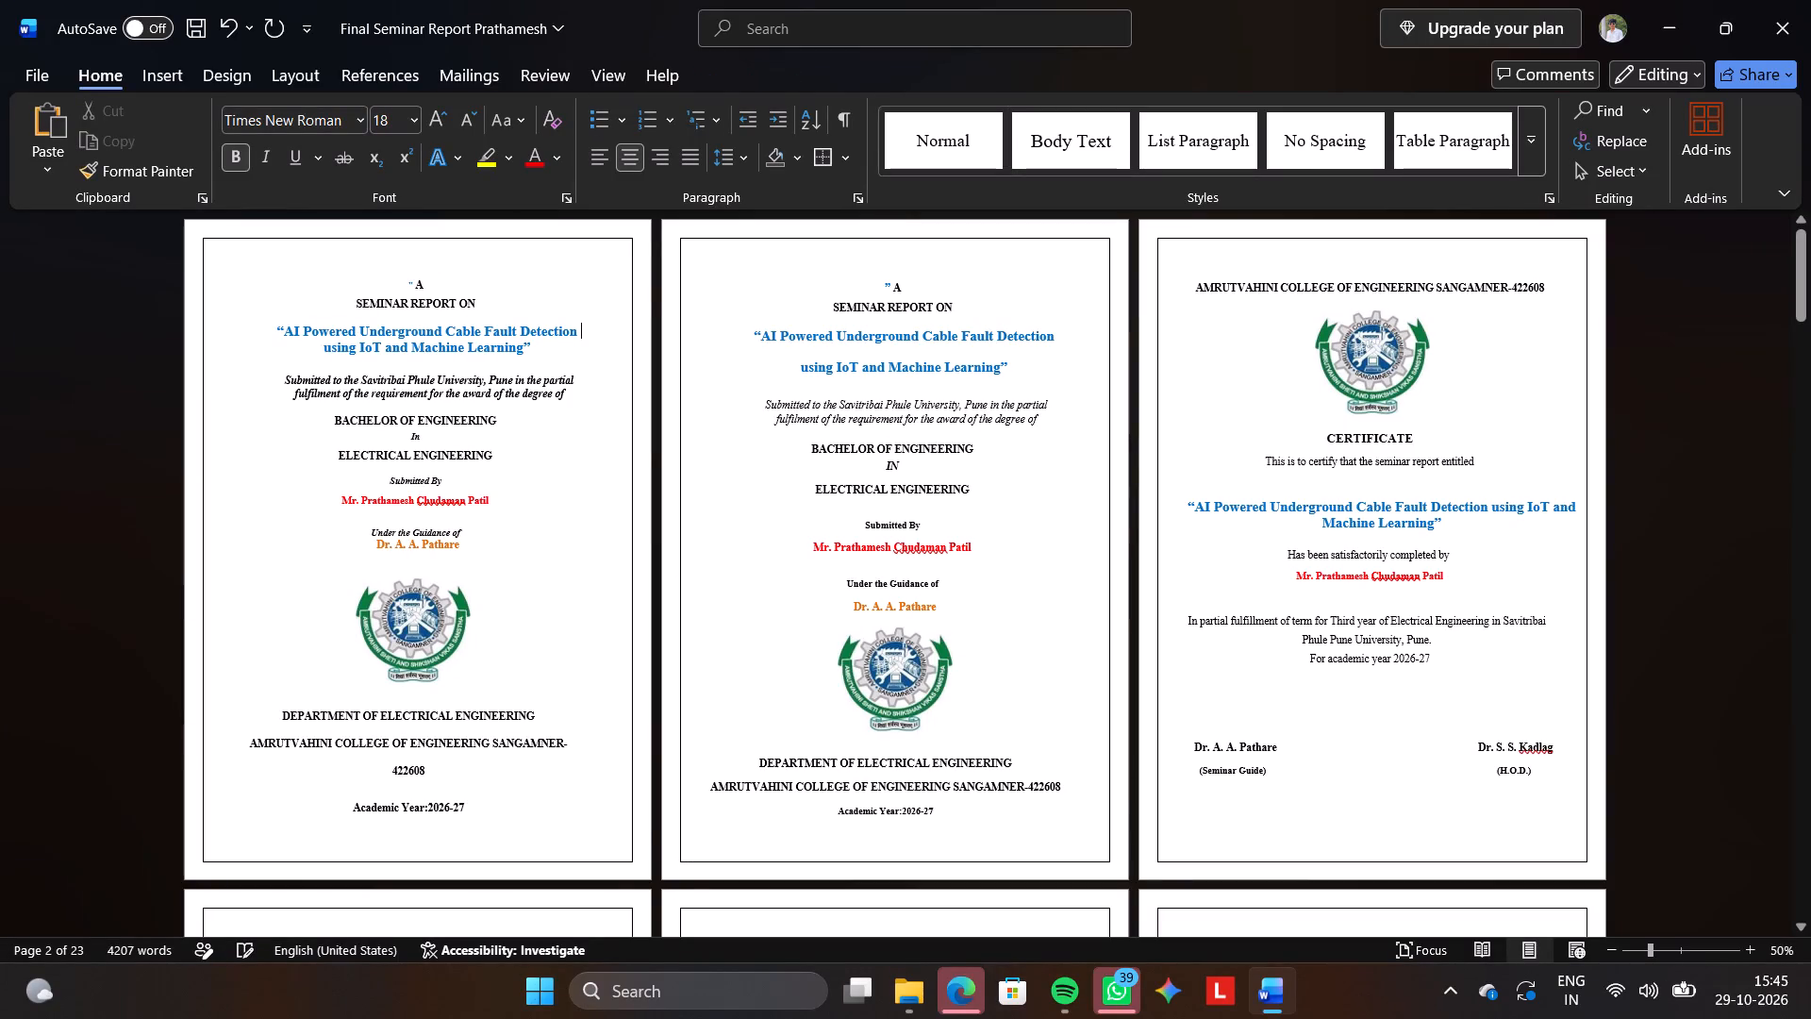
left_click(635, 326)
right_click(635, 326)
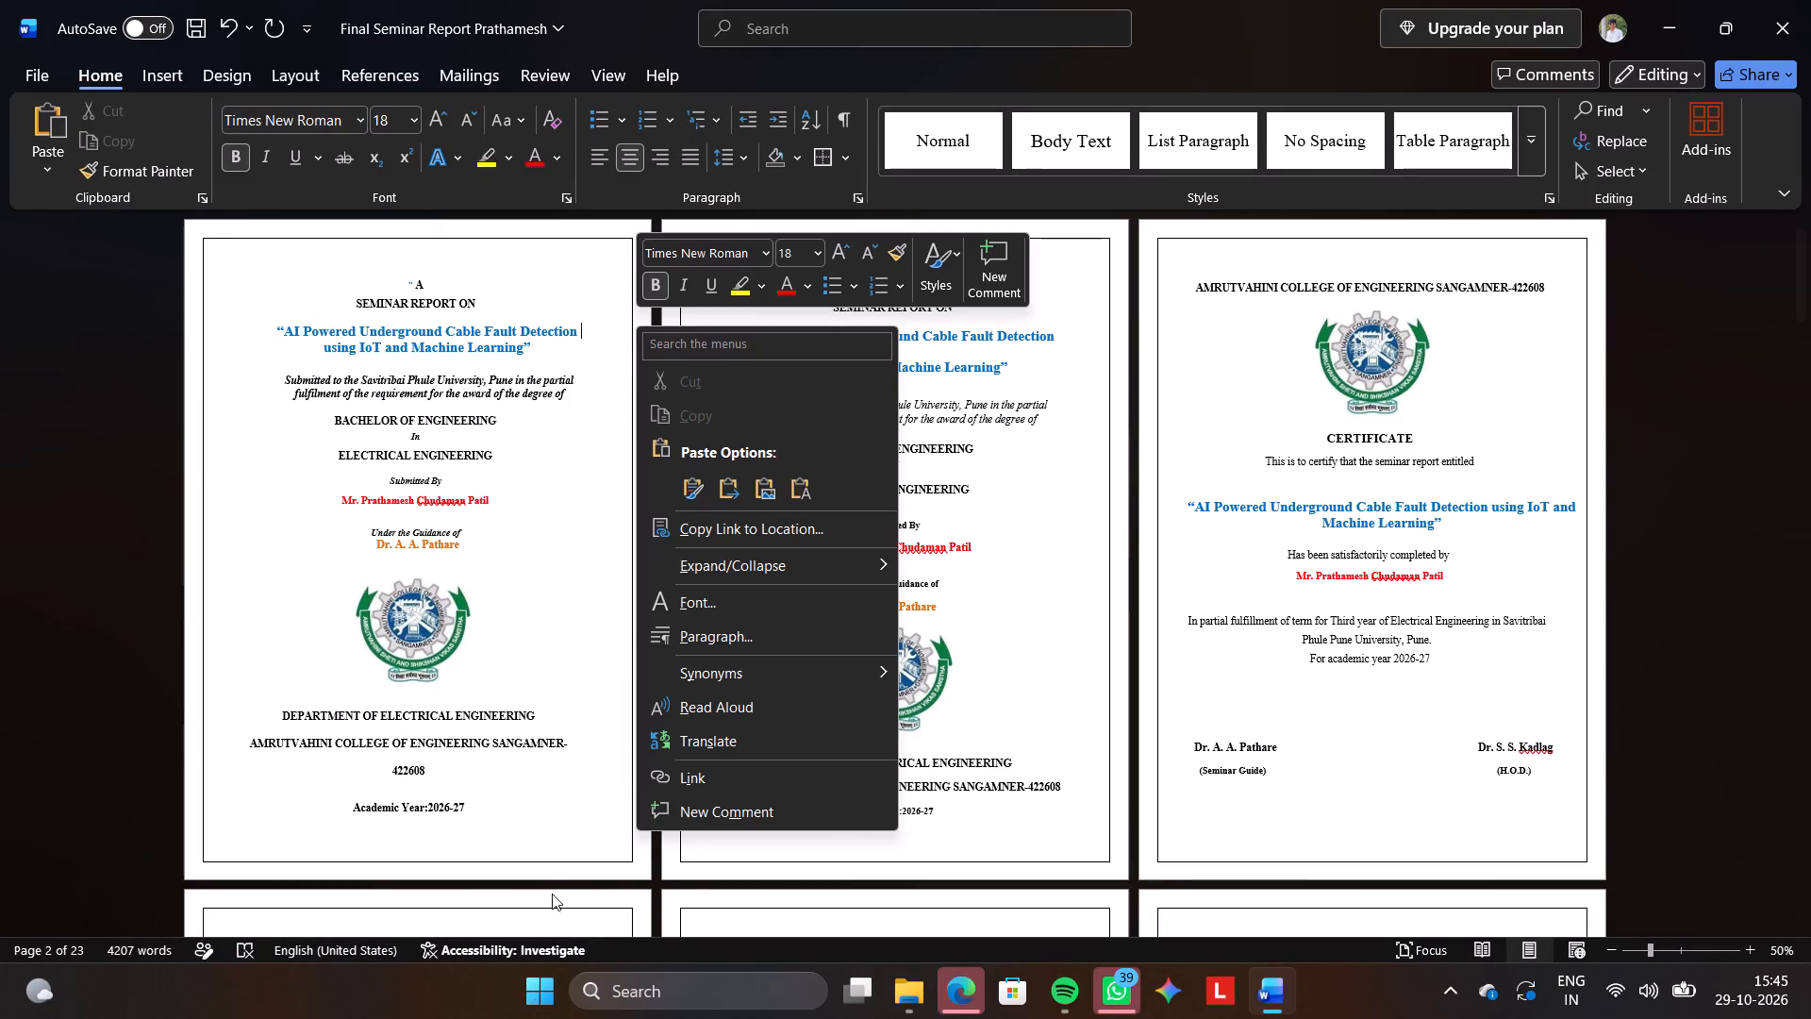
left_click_drag(559, 852, 558, 793)
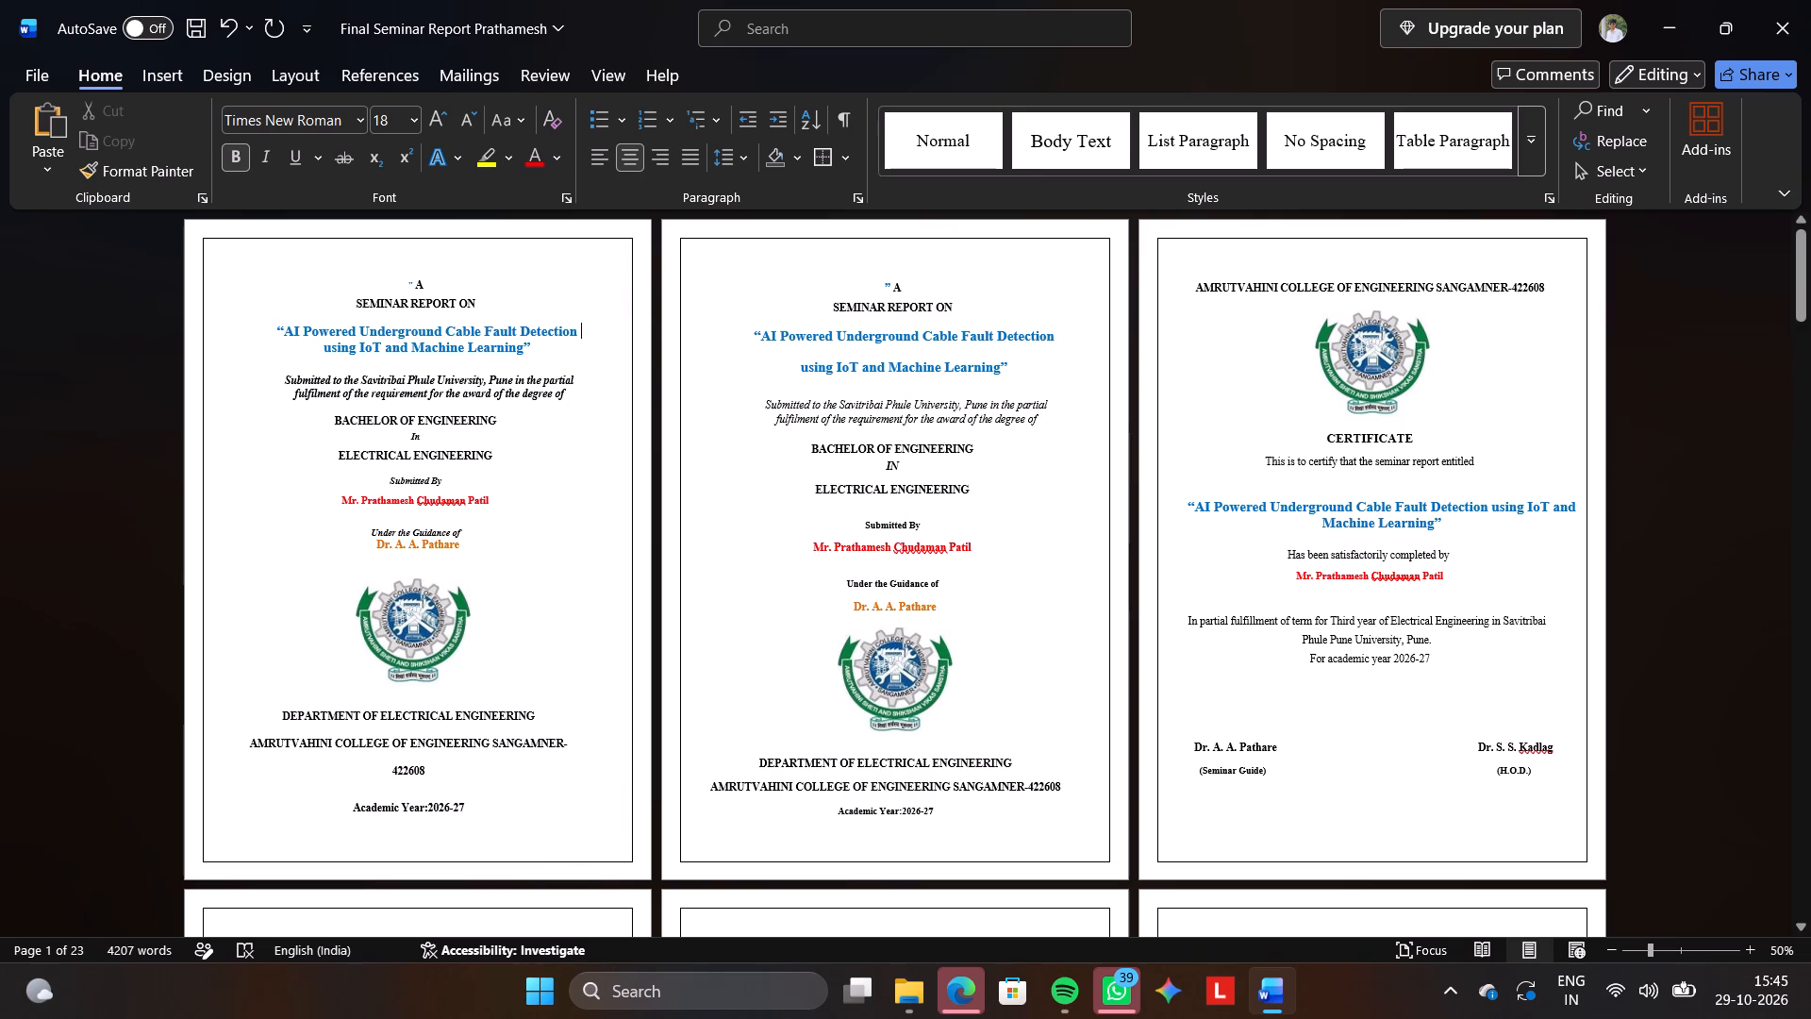
left_click_drag(558, 793, 324, 210)
key("BackSpace")
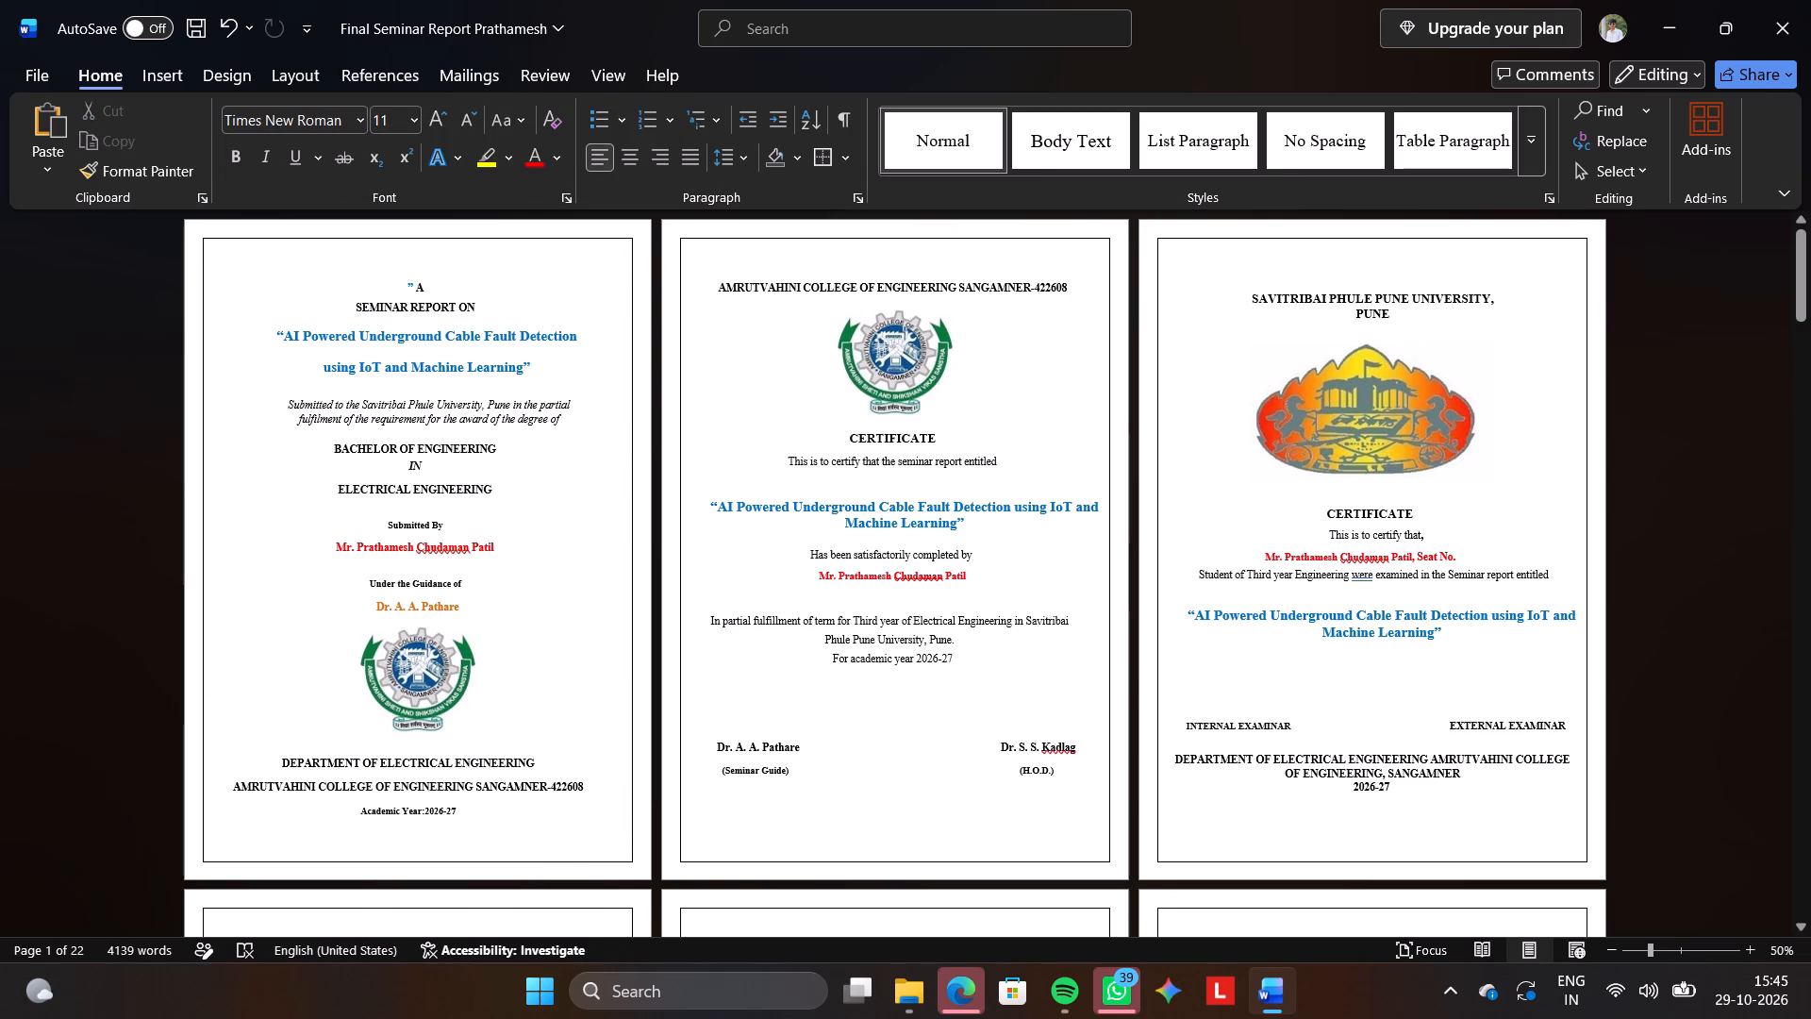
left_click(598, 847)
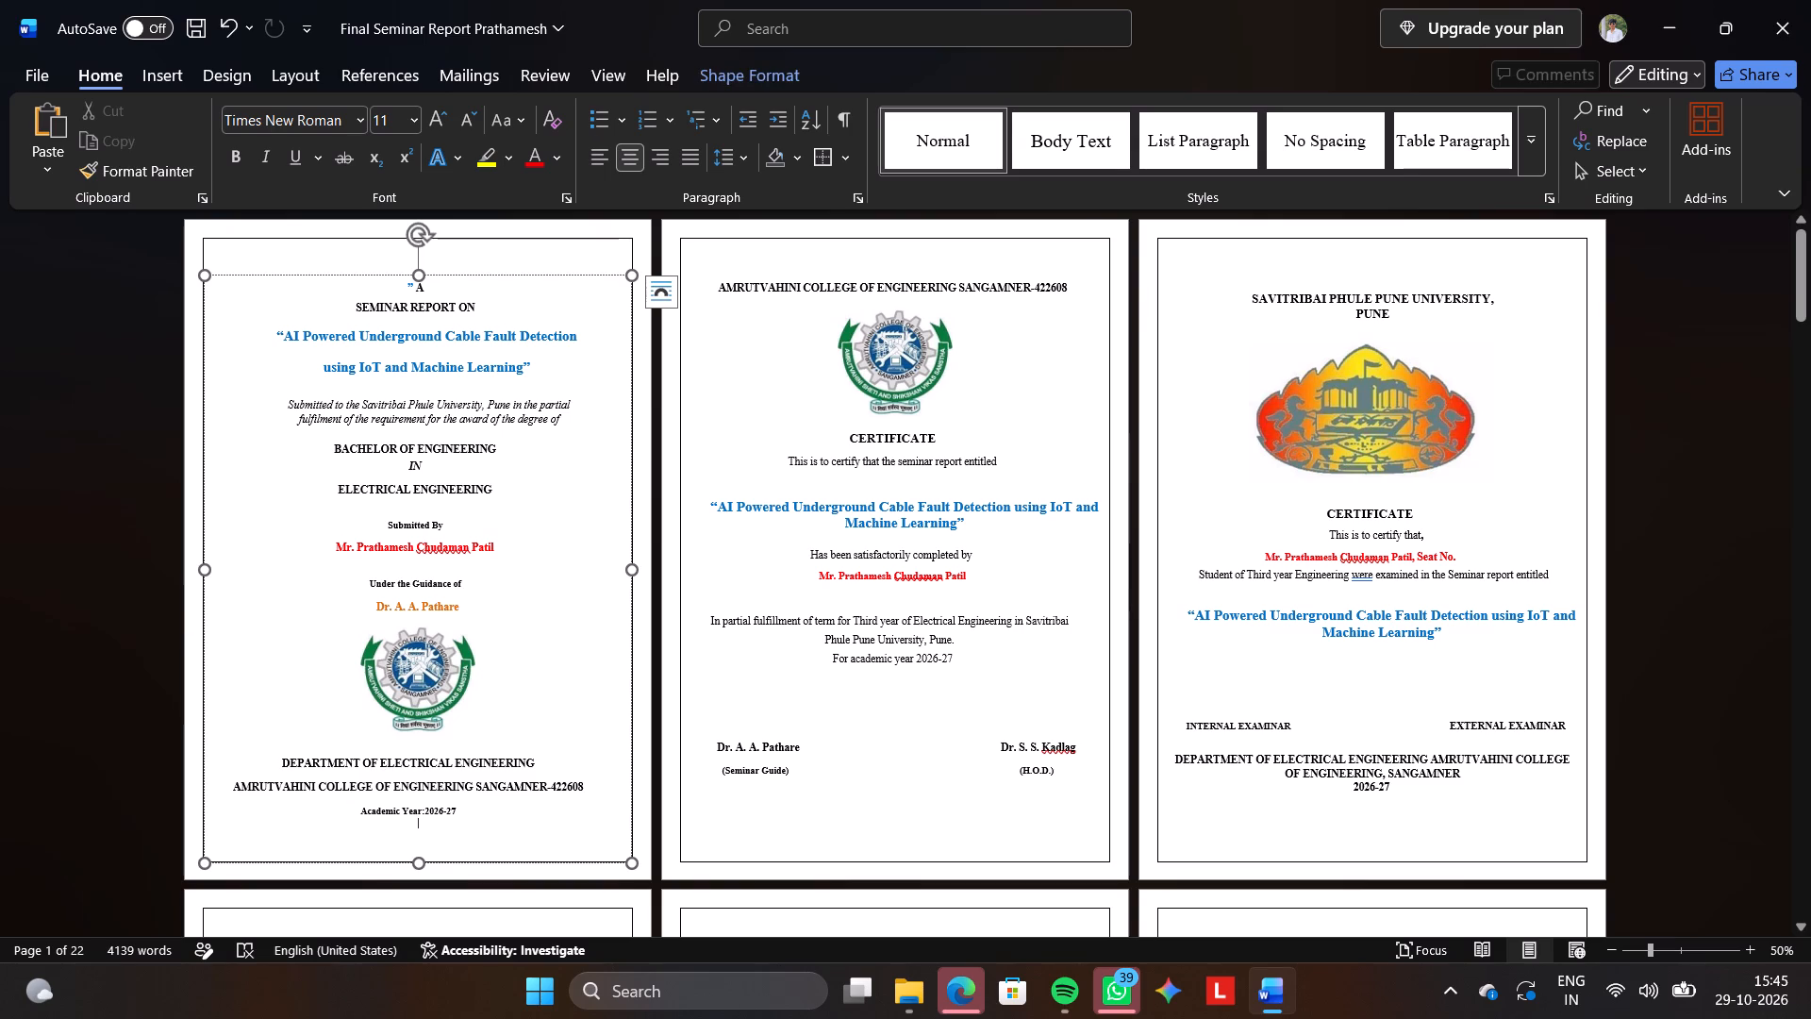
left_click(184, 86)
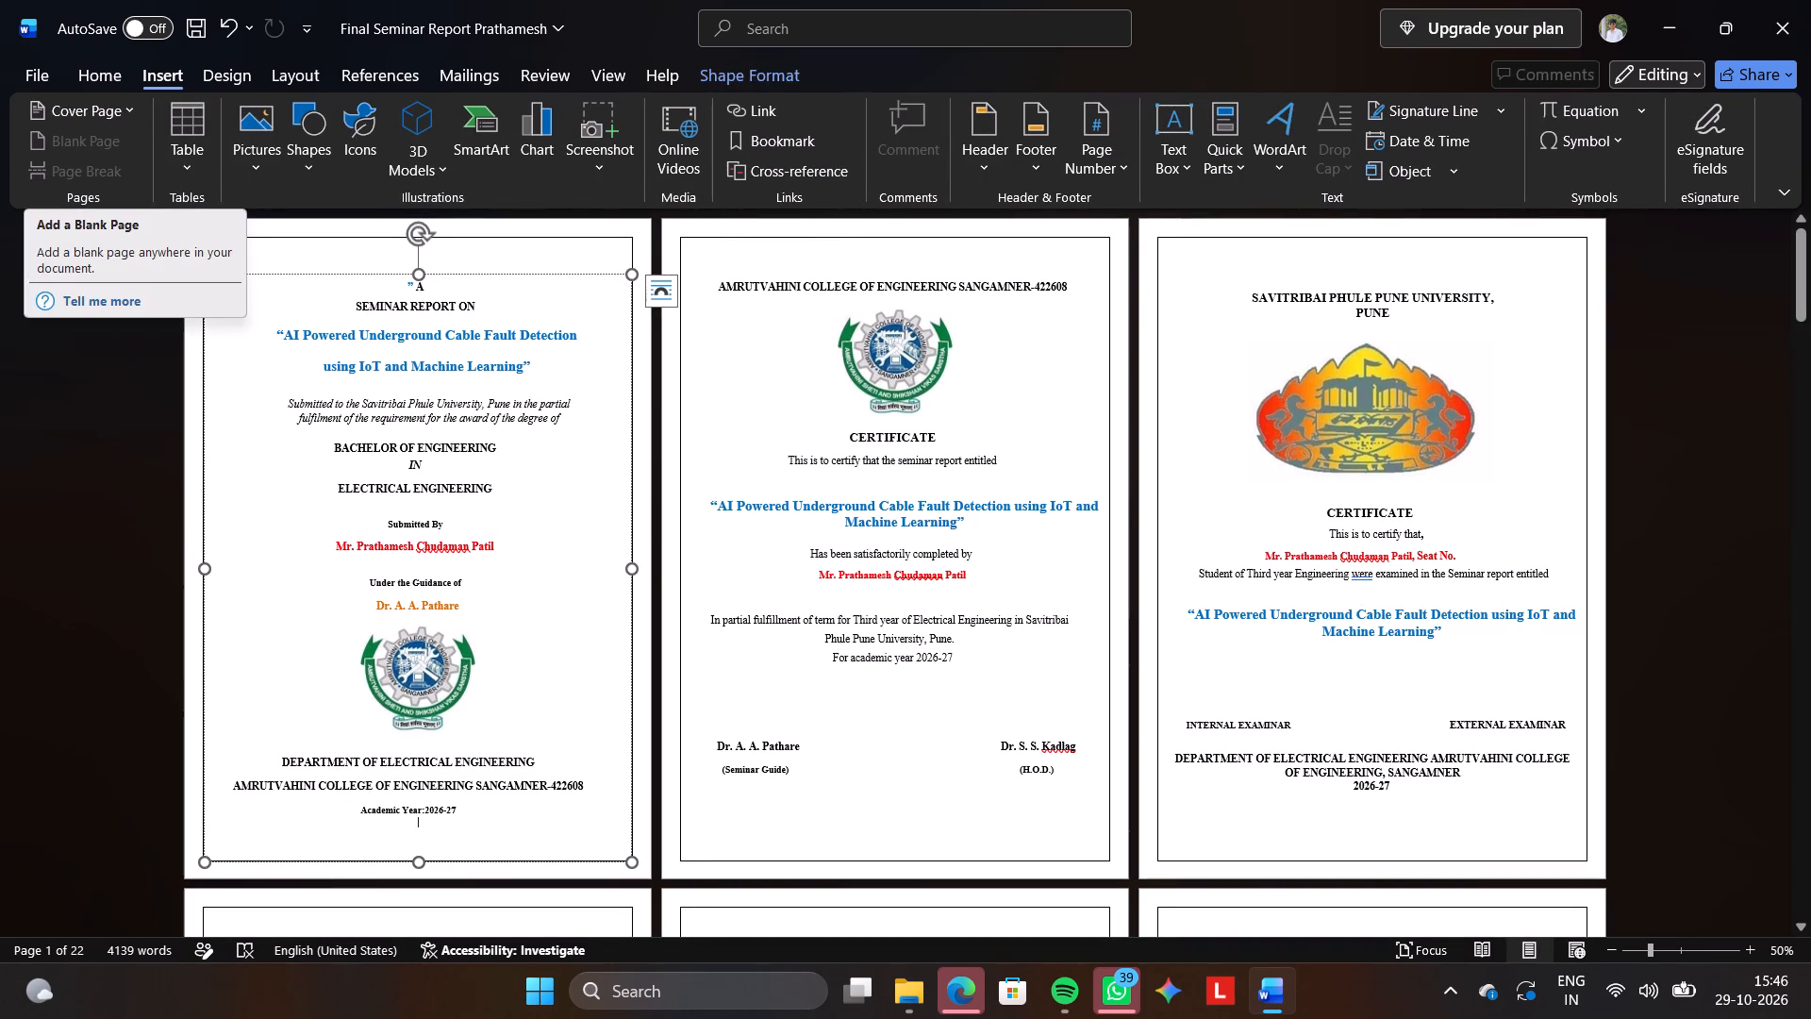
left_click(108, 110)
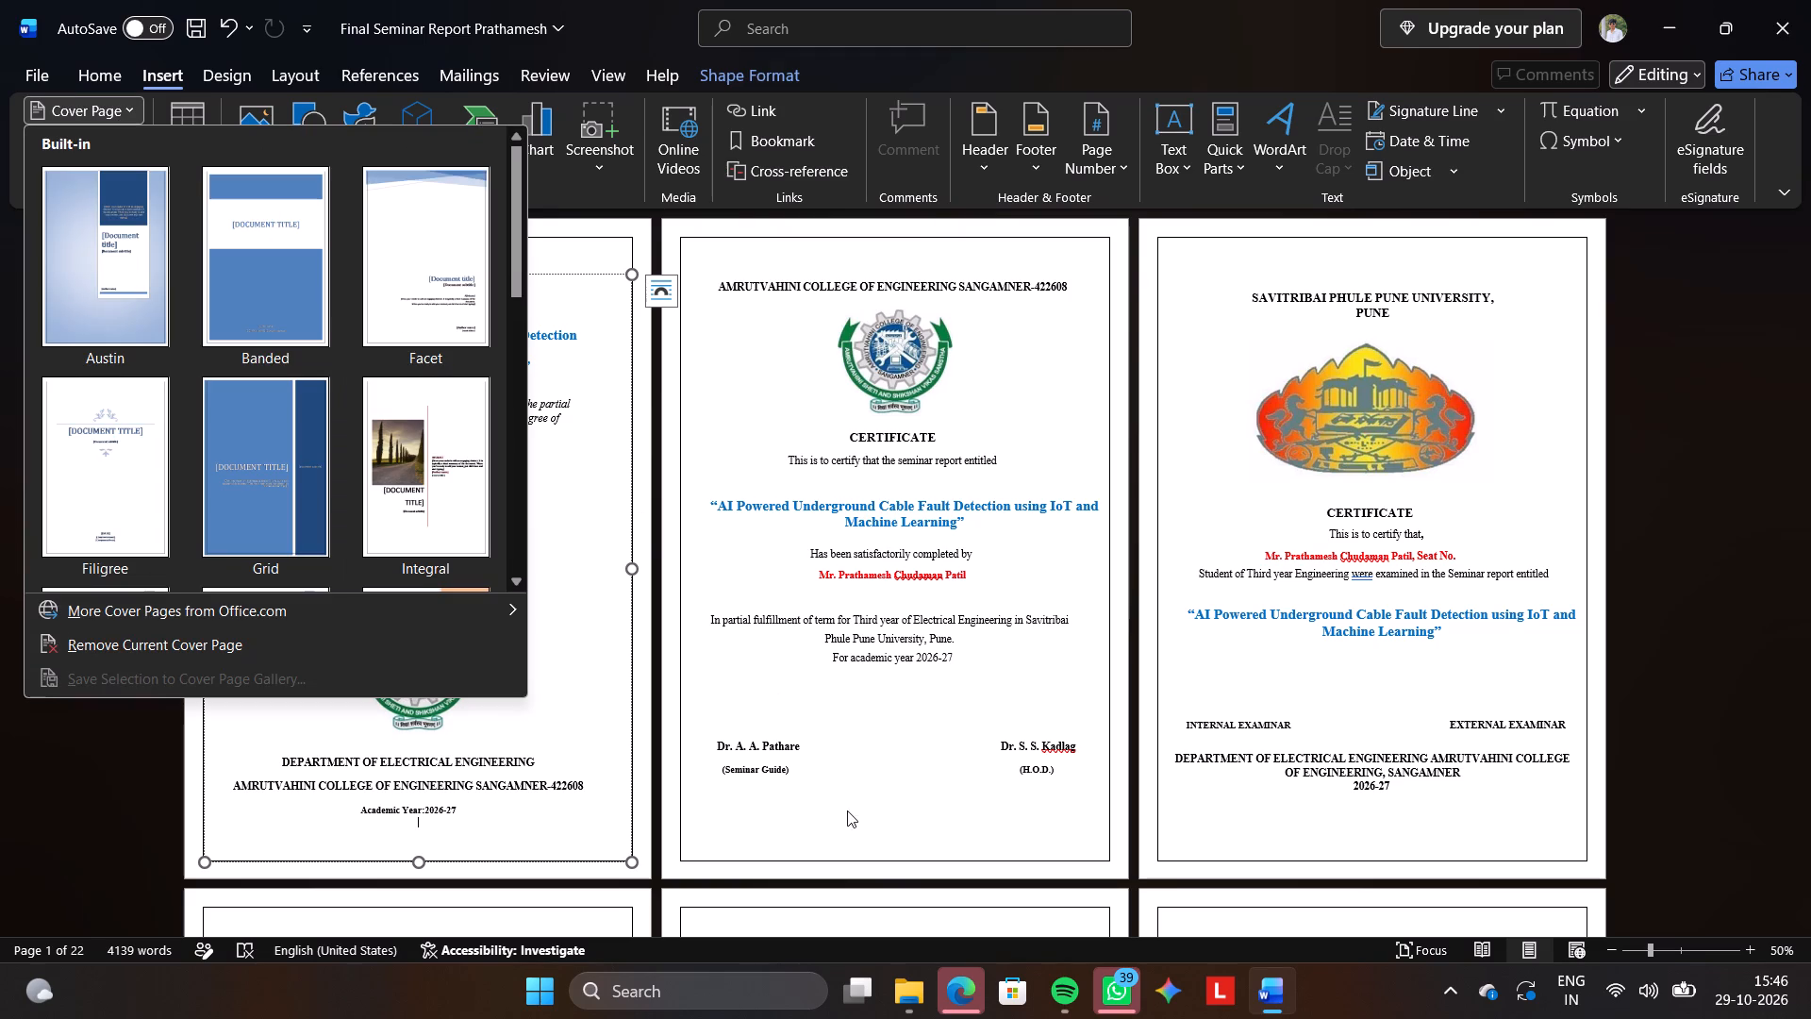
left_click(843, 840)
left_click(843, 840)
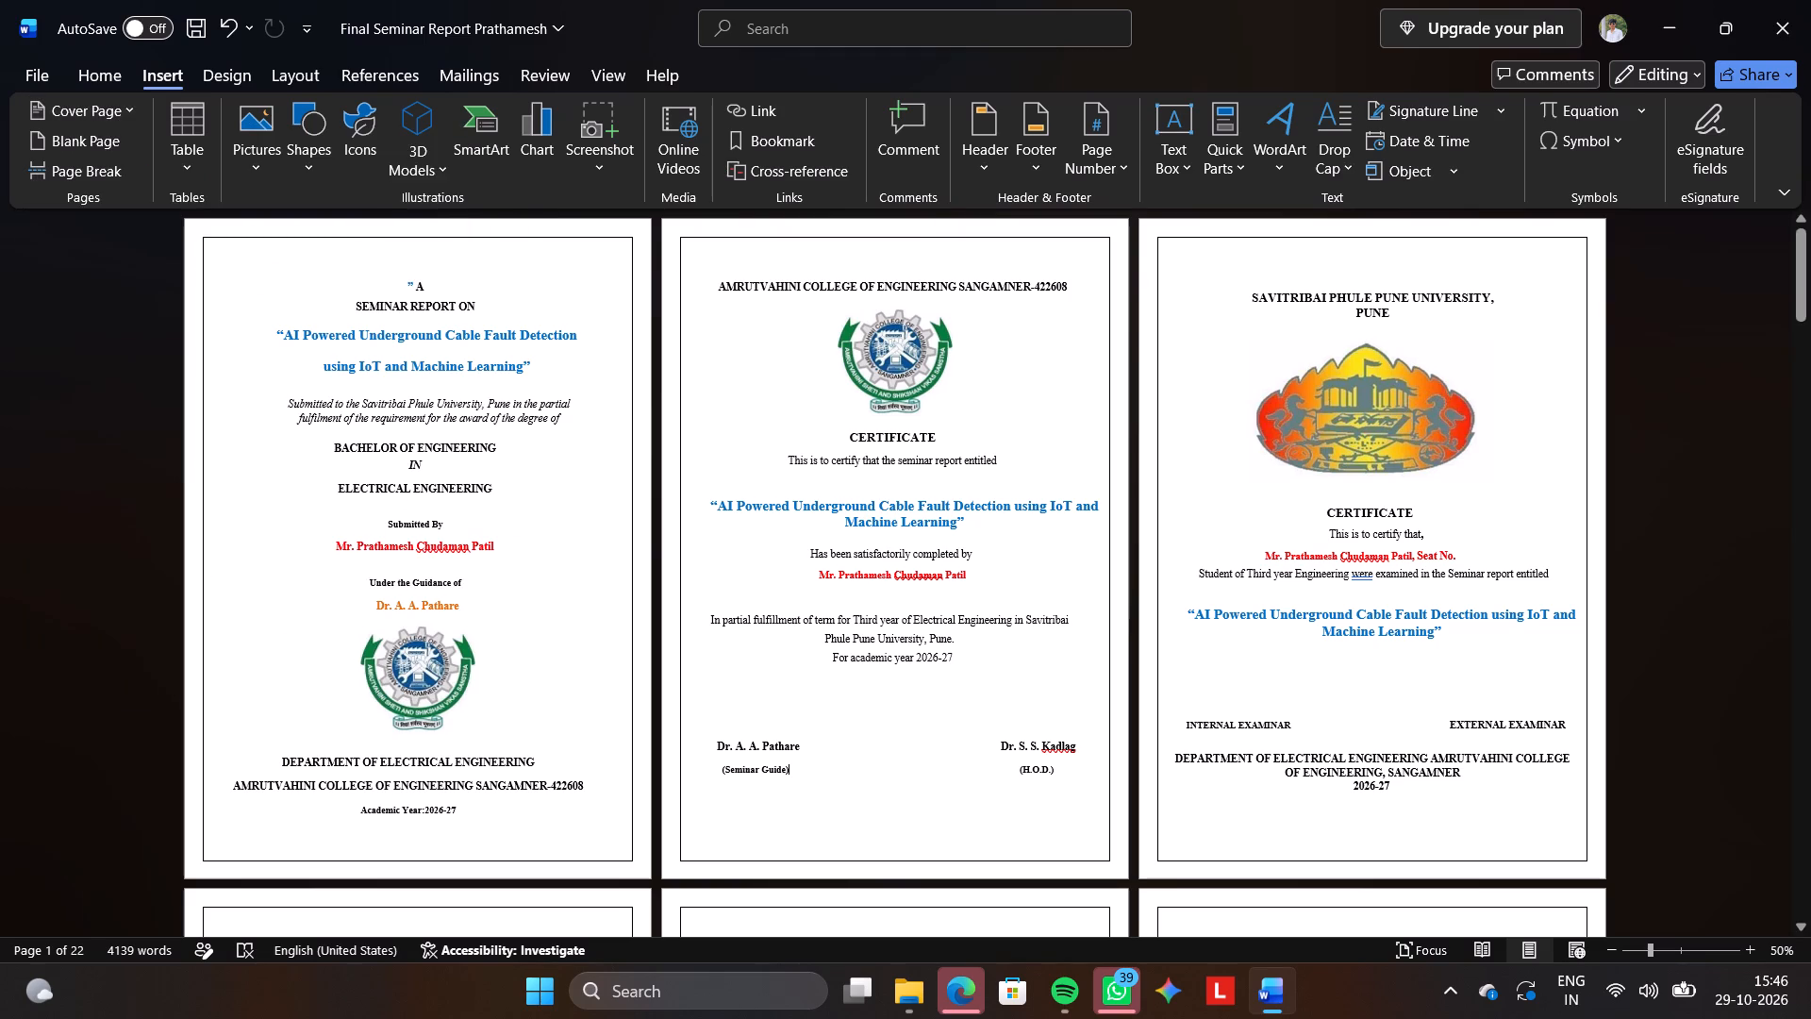
Insert a blank page directly after the college certificate page, below the Seminar Guide and H.O.D. signature lines.
left_click(1096, 789)
left_click(93, 142)
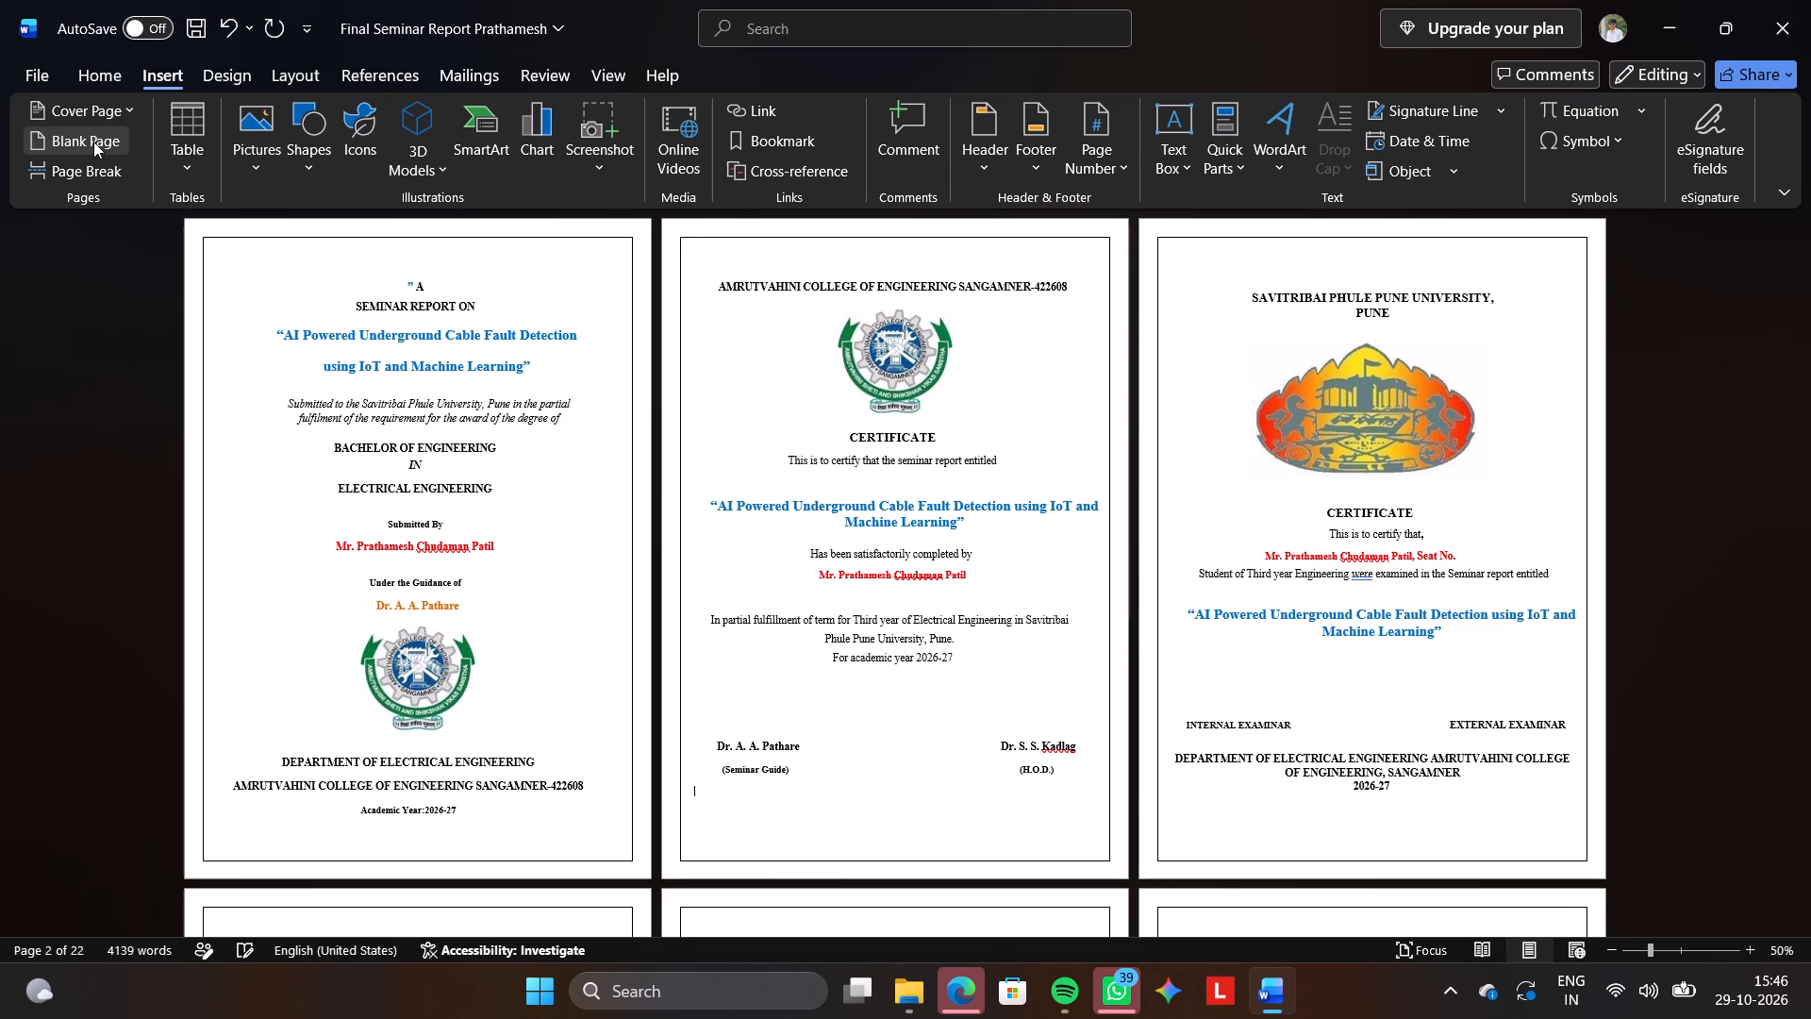
left_click(93, 142)
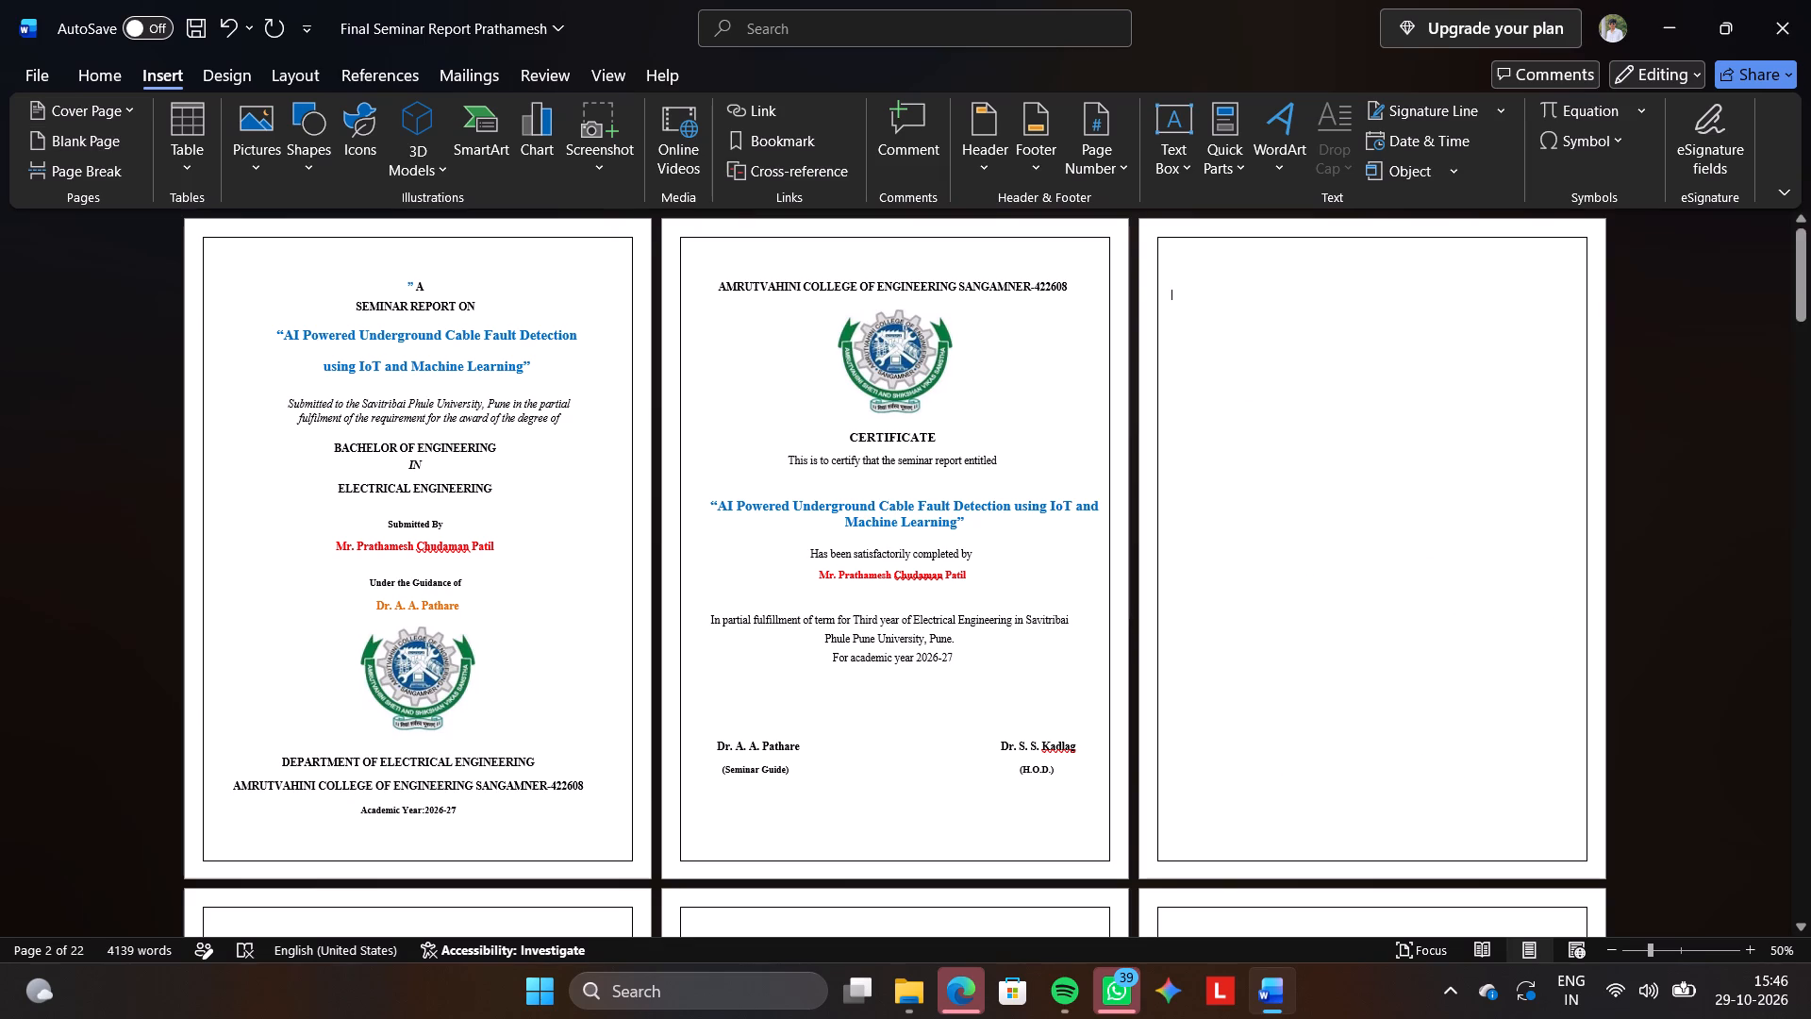
scroll(1092, 414, "down", 1)
scroll(1092, 414, "right", 1)
scroll(1092, 414, "up", 1)
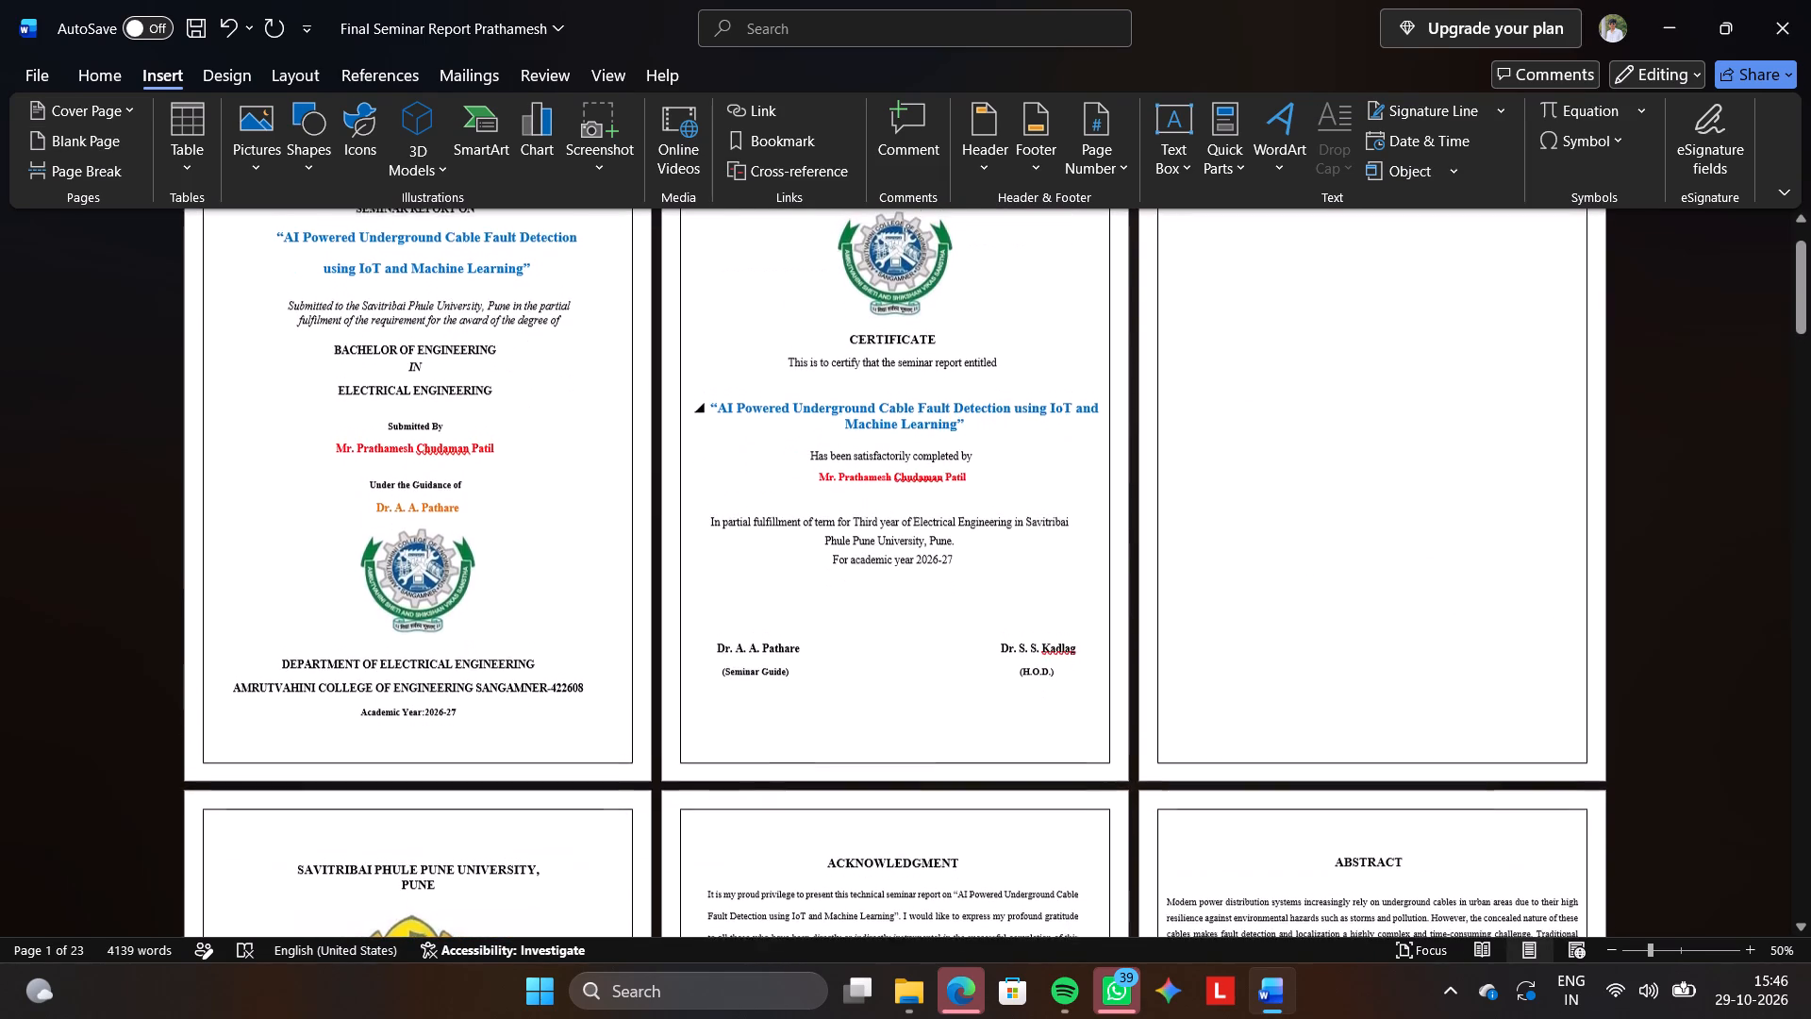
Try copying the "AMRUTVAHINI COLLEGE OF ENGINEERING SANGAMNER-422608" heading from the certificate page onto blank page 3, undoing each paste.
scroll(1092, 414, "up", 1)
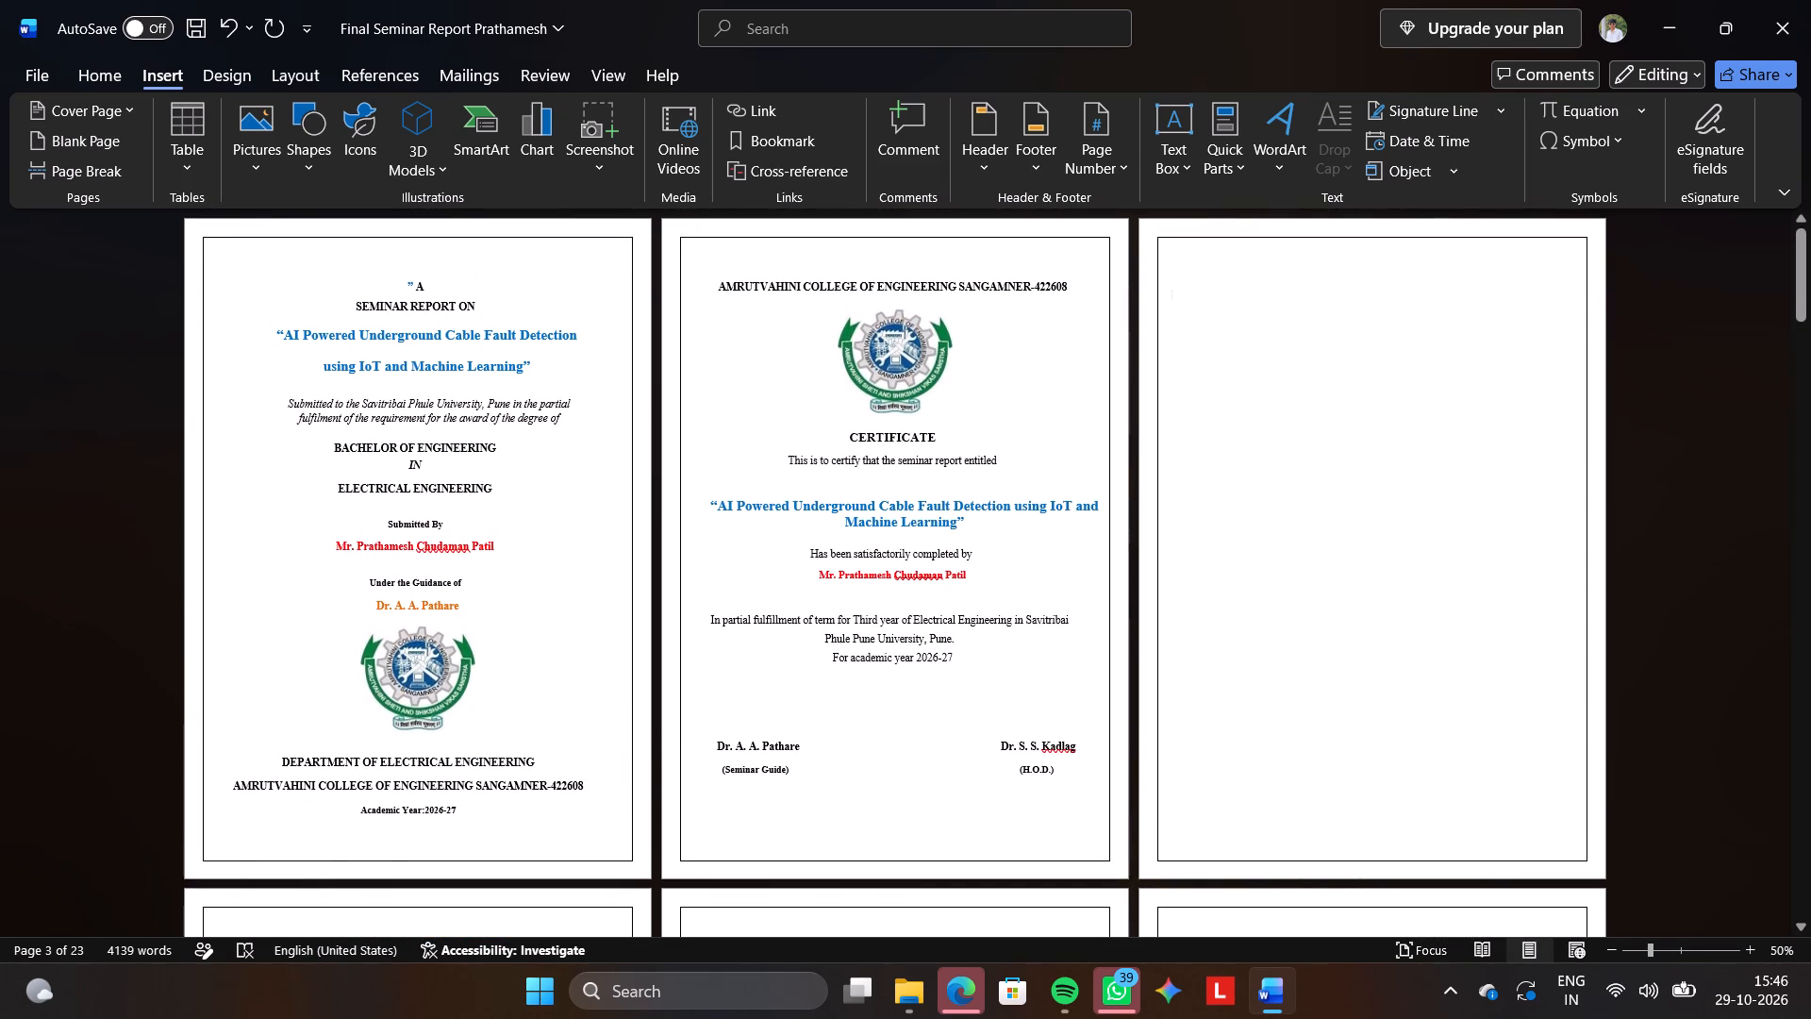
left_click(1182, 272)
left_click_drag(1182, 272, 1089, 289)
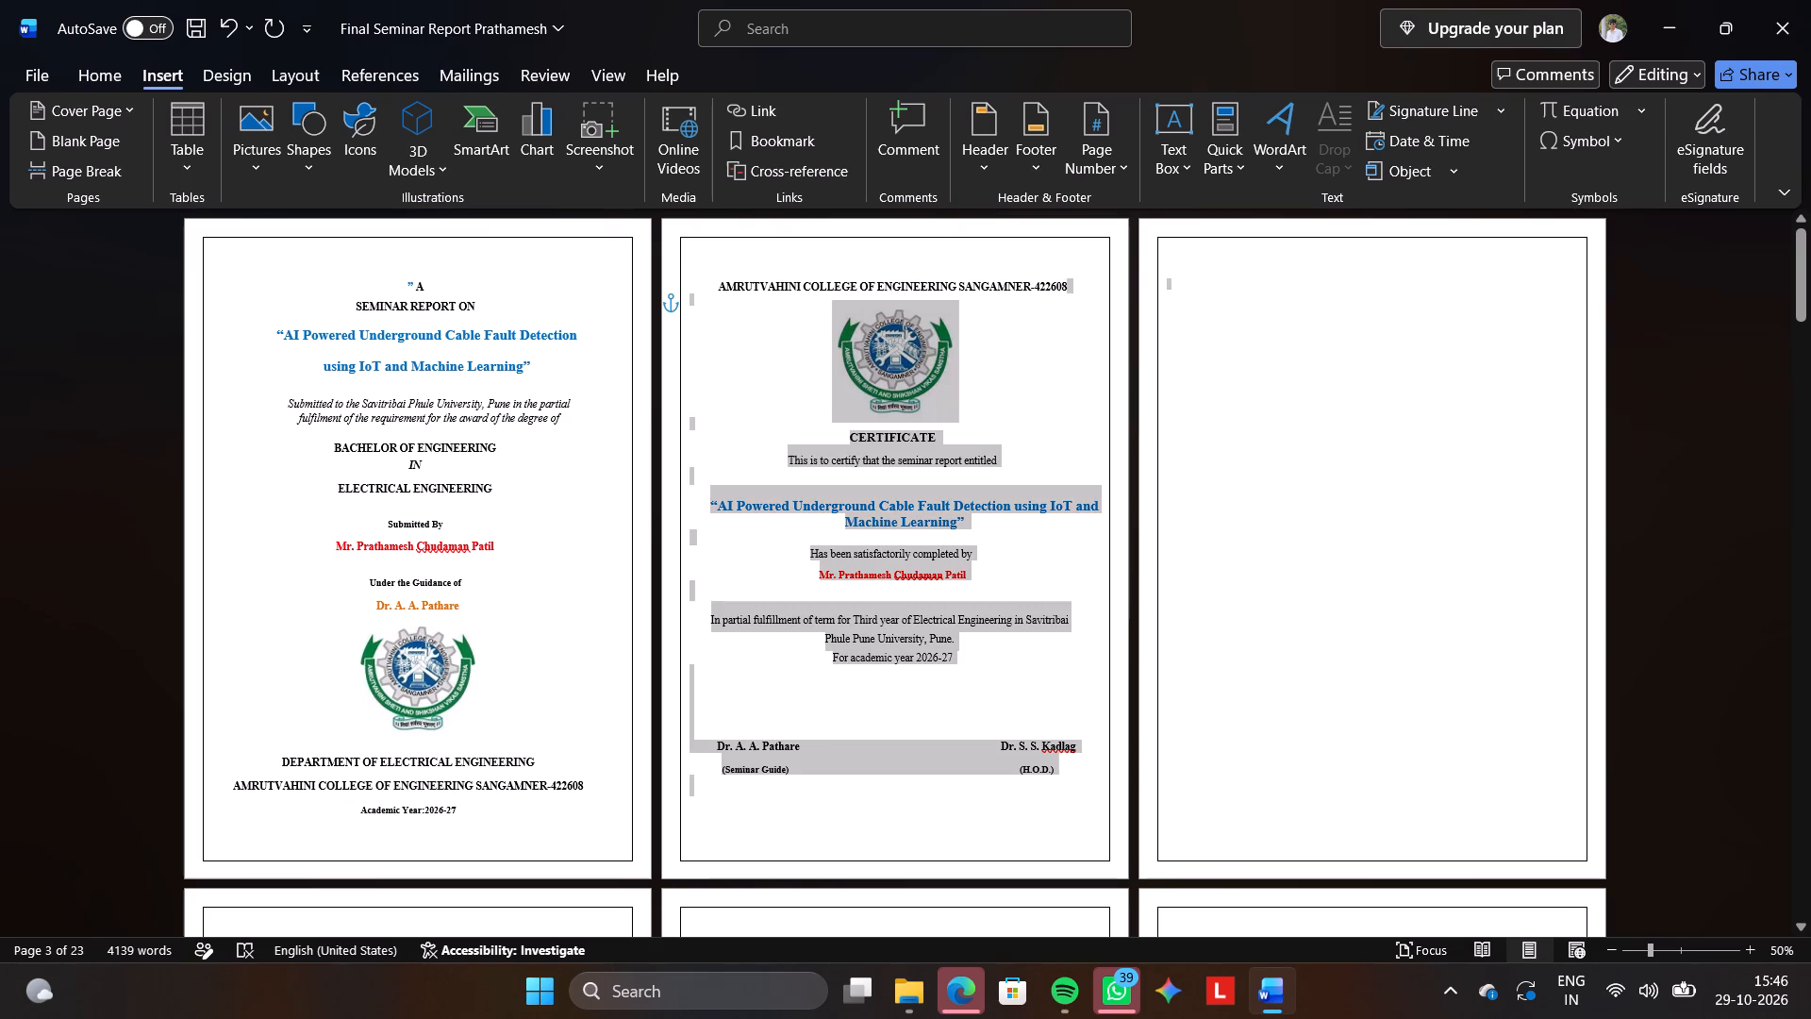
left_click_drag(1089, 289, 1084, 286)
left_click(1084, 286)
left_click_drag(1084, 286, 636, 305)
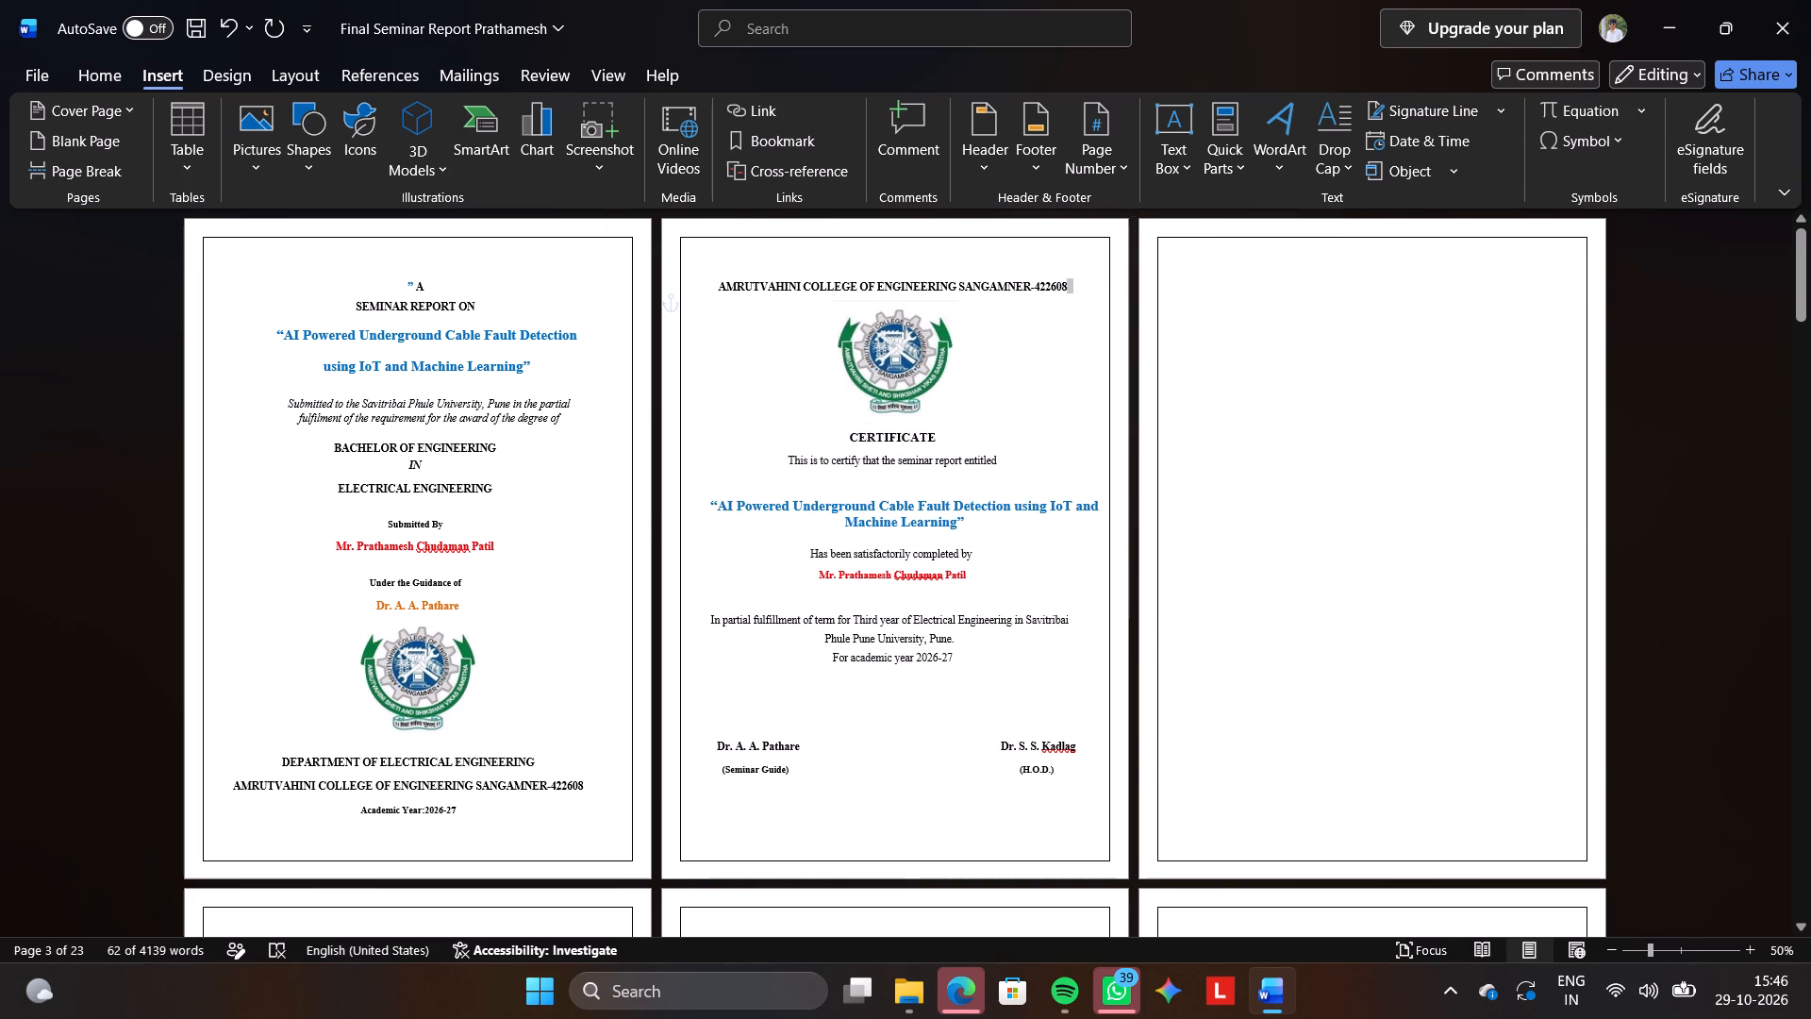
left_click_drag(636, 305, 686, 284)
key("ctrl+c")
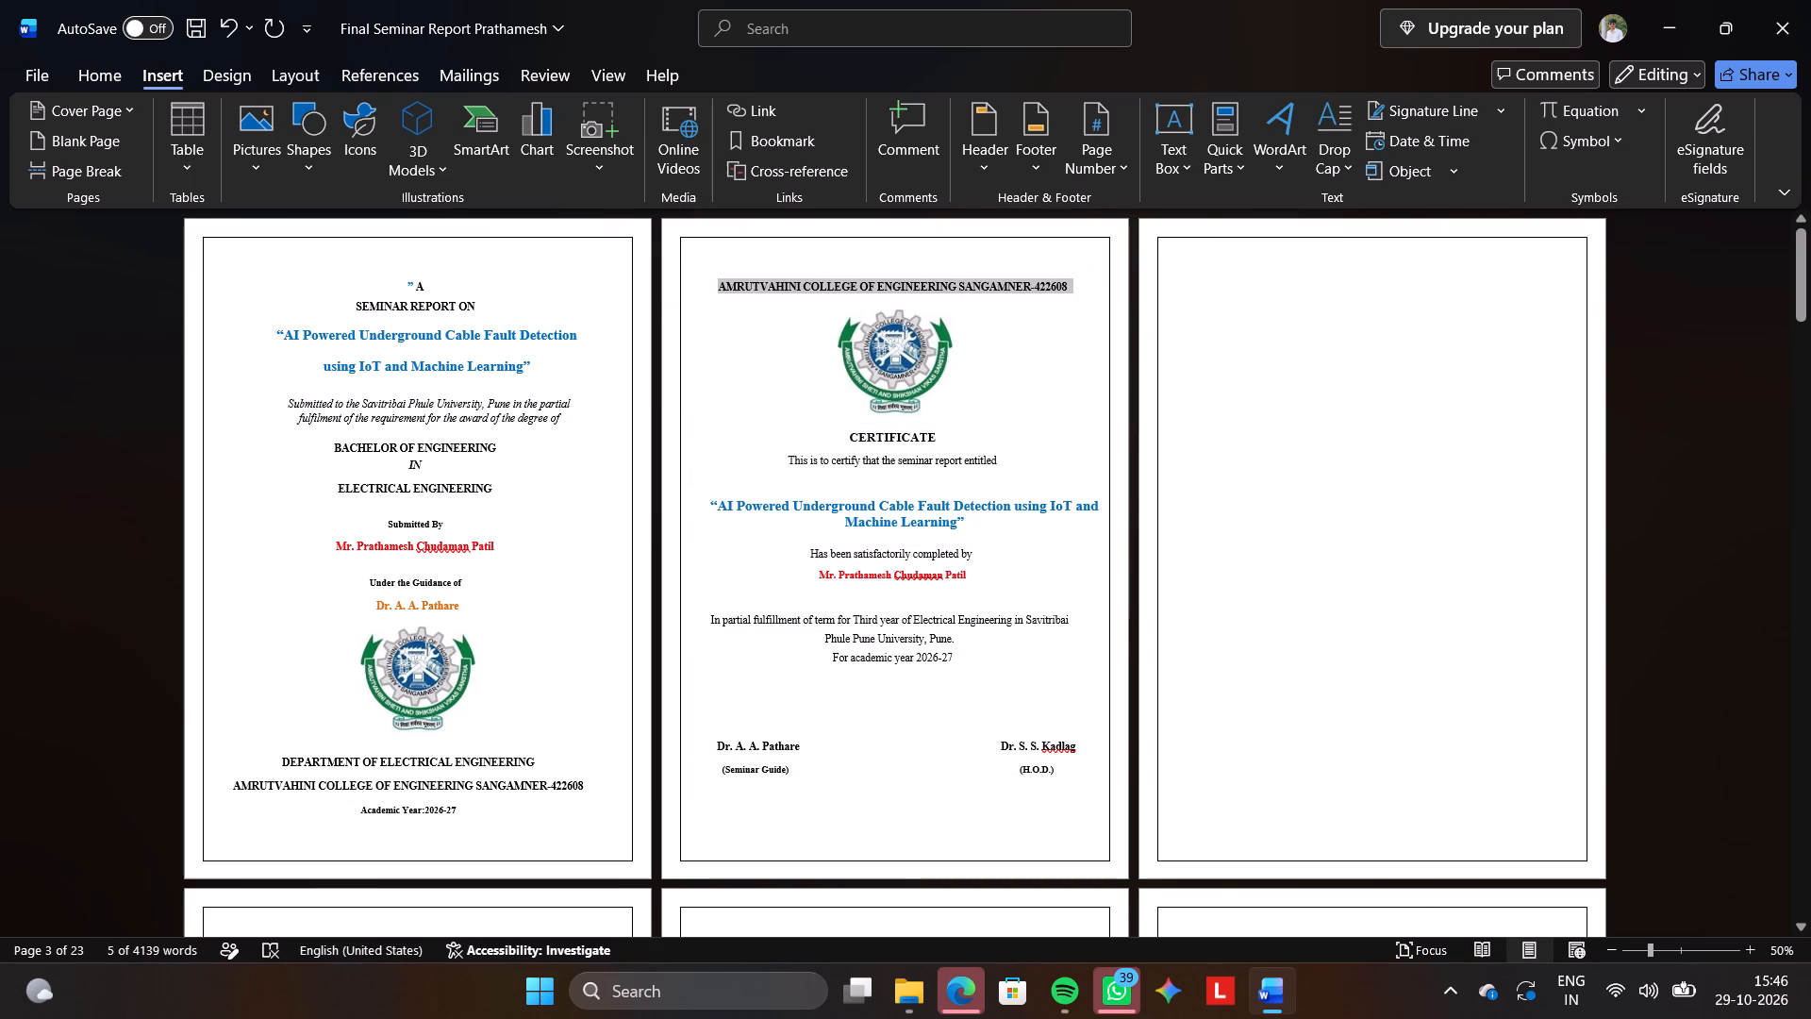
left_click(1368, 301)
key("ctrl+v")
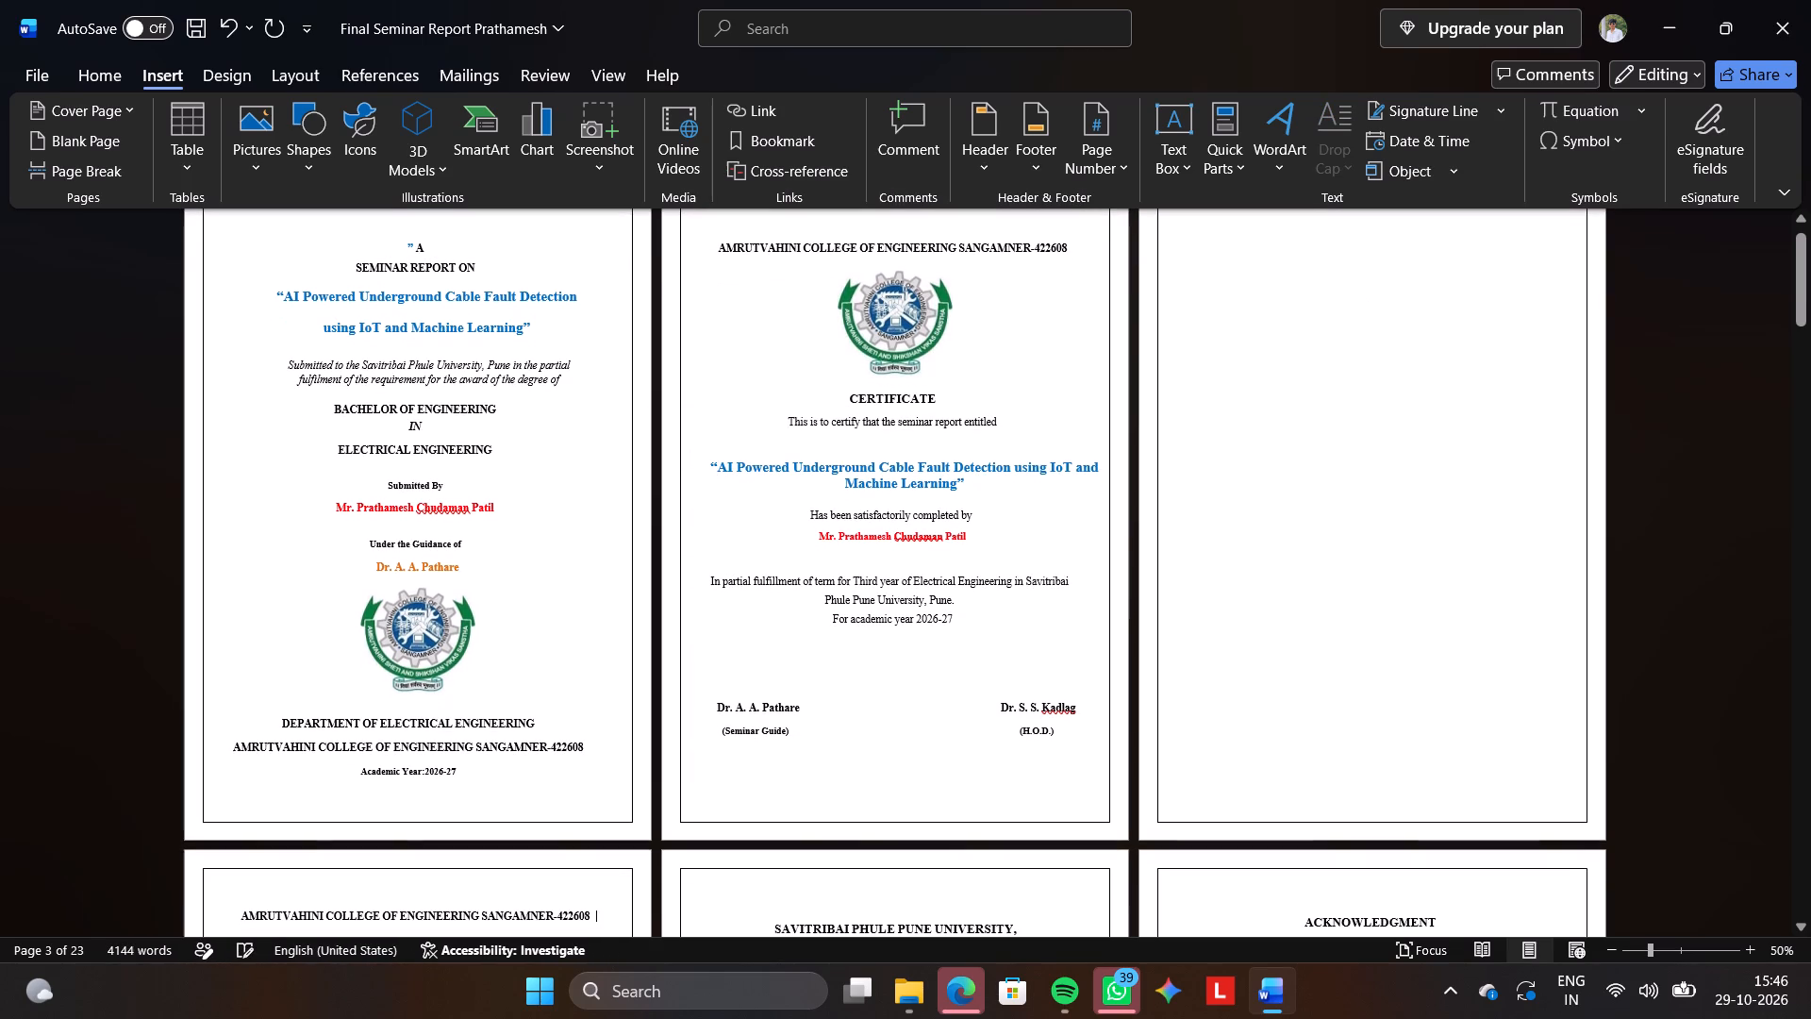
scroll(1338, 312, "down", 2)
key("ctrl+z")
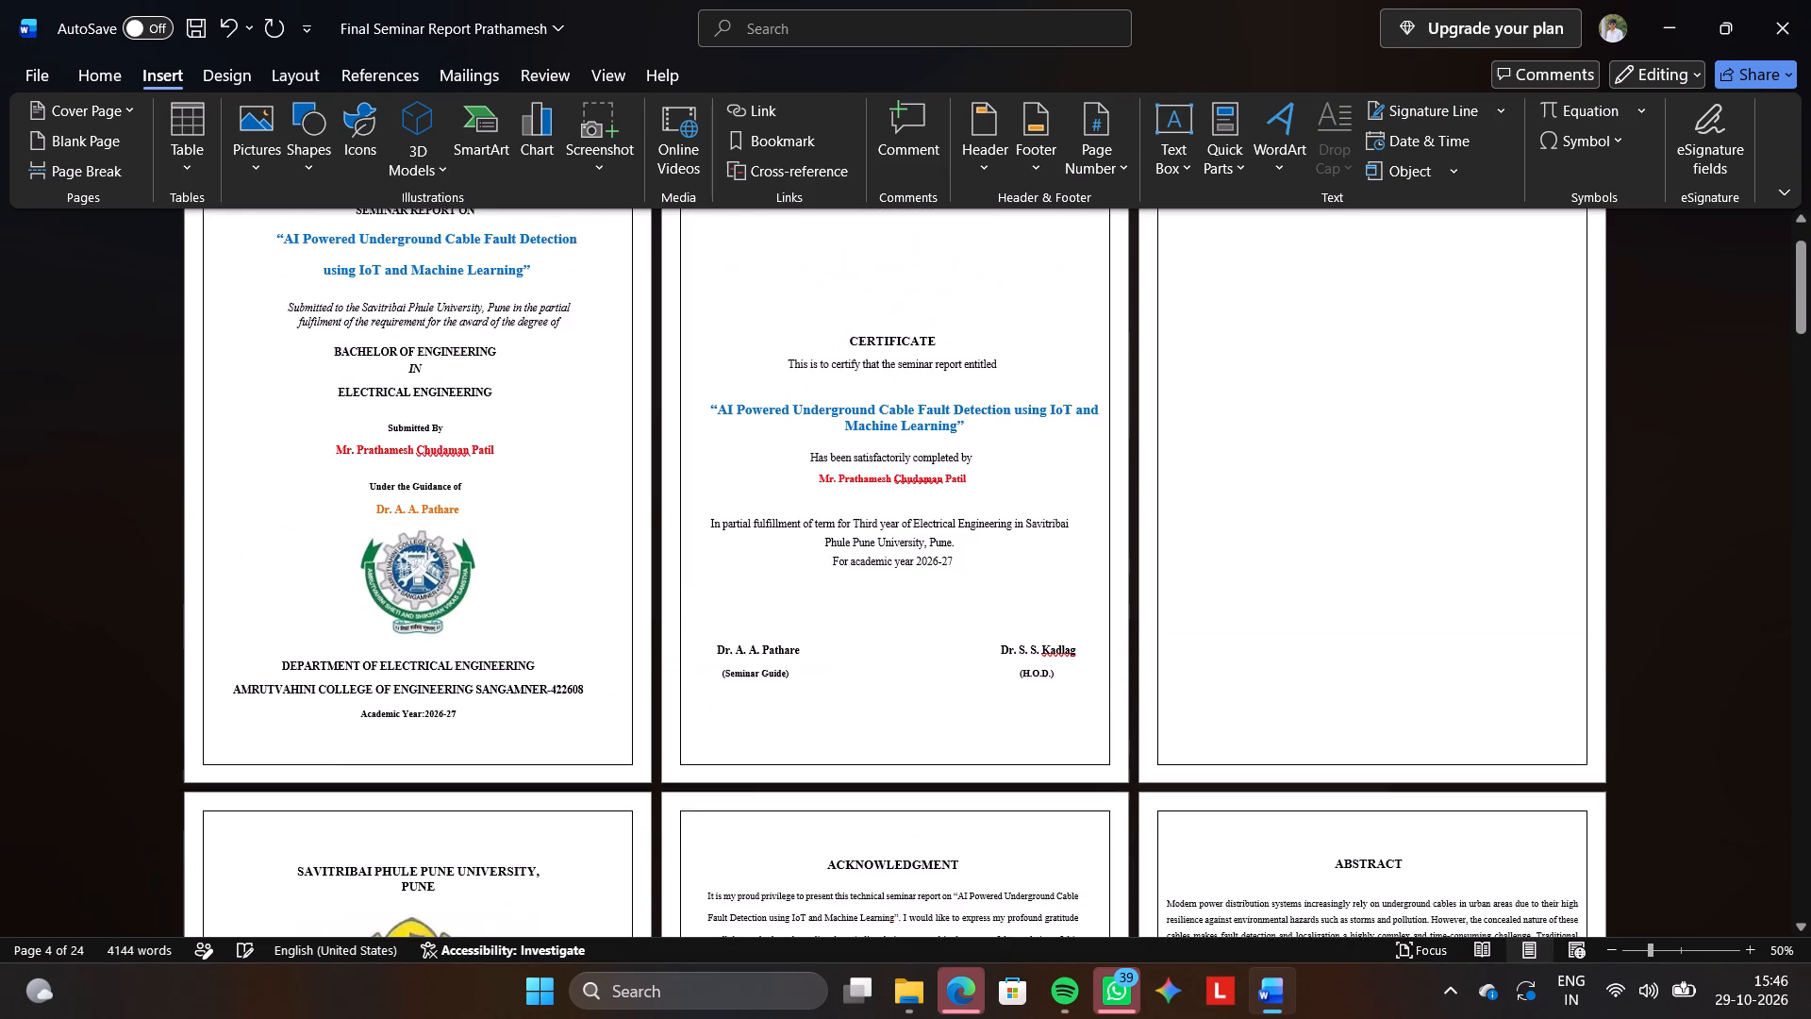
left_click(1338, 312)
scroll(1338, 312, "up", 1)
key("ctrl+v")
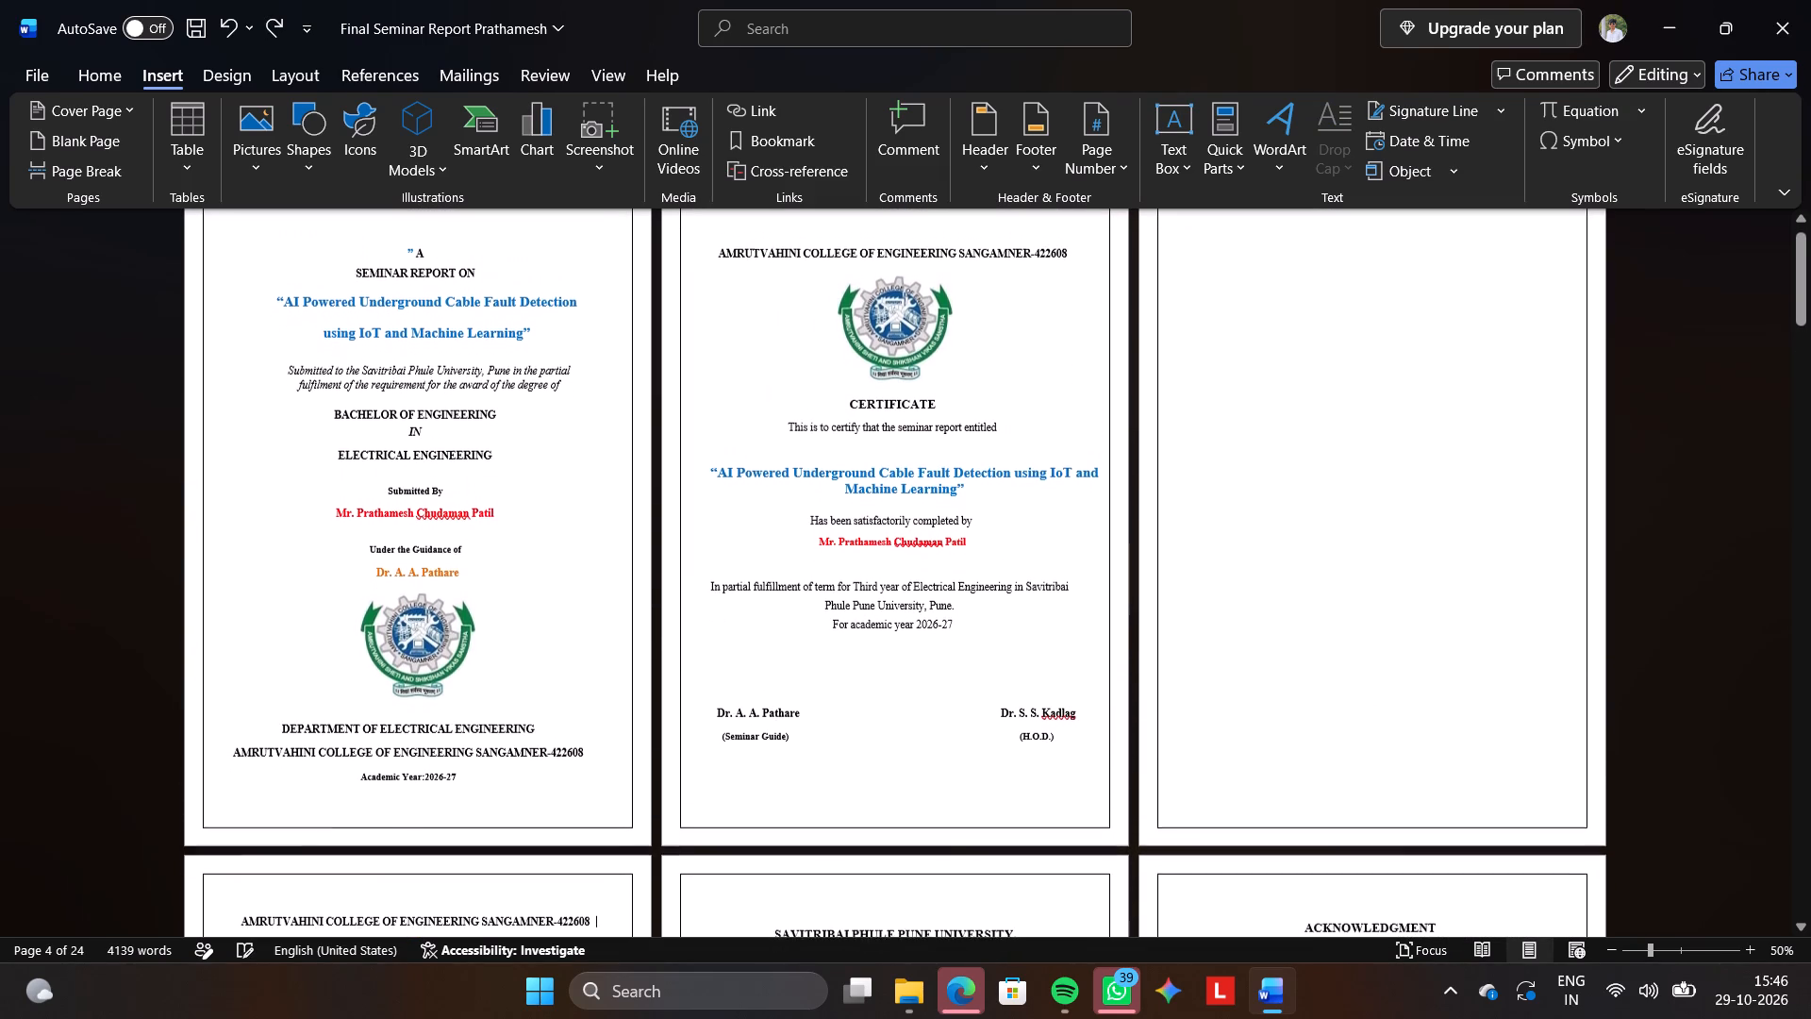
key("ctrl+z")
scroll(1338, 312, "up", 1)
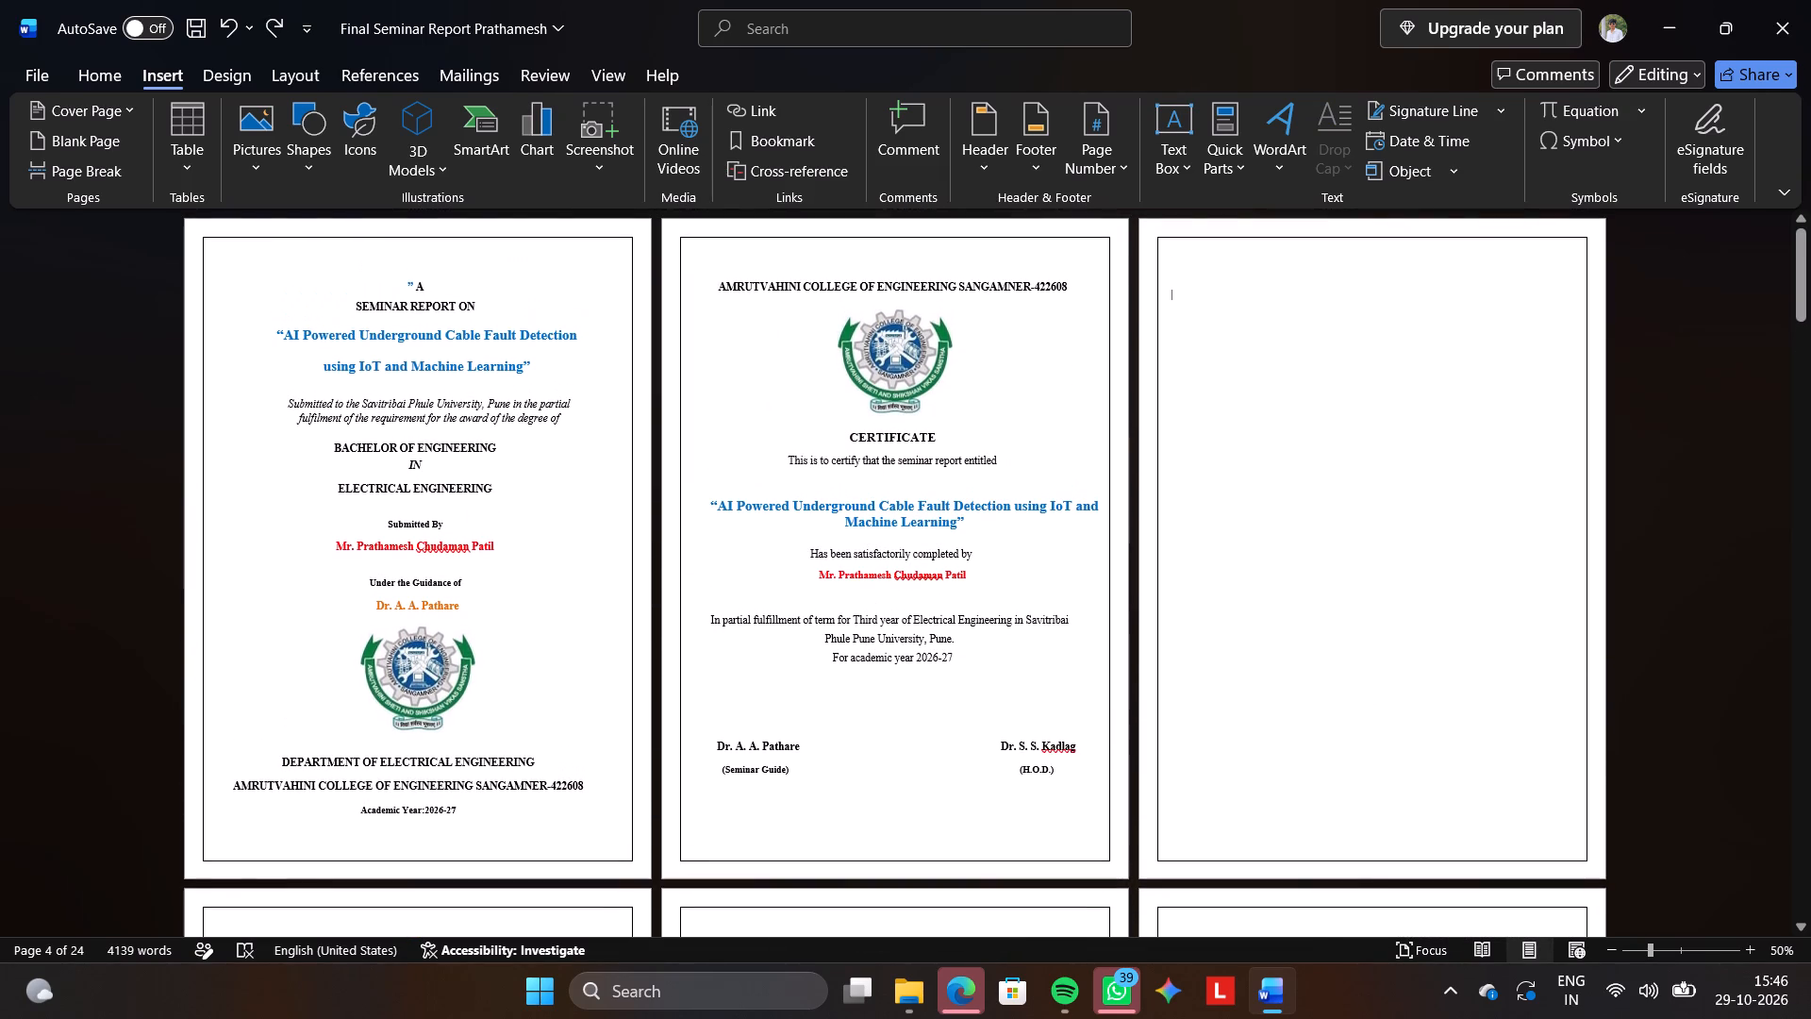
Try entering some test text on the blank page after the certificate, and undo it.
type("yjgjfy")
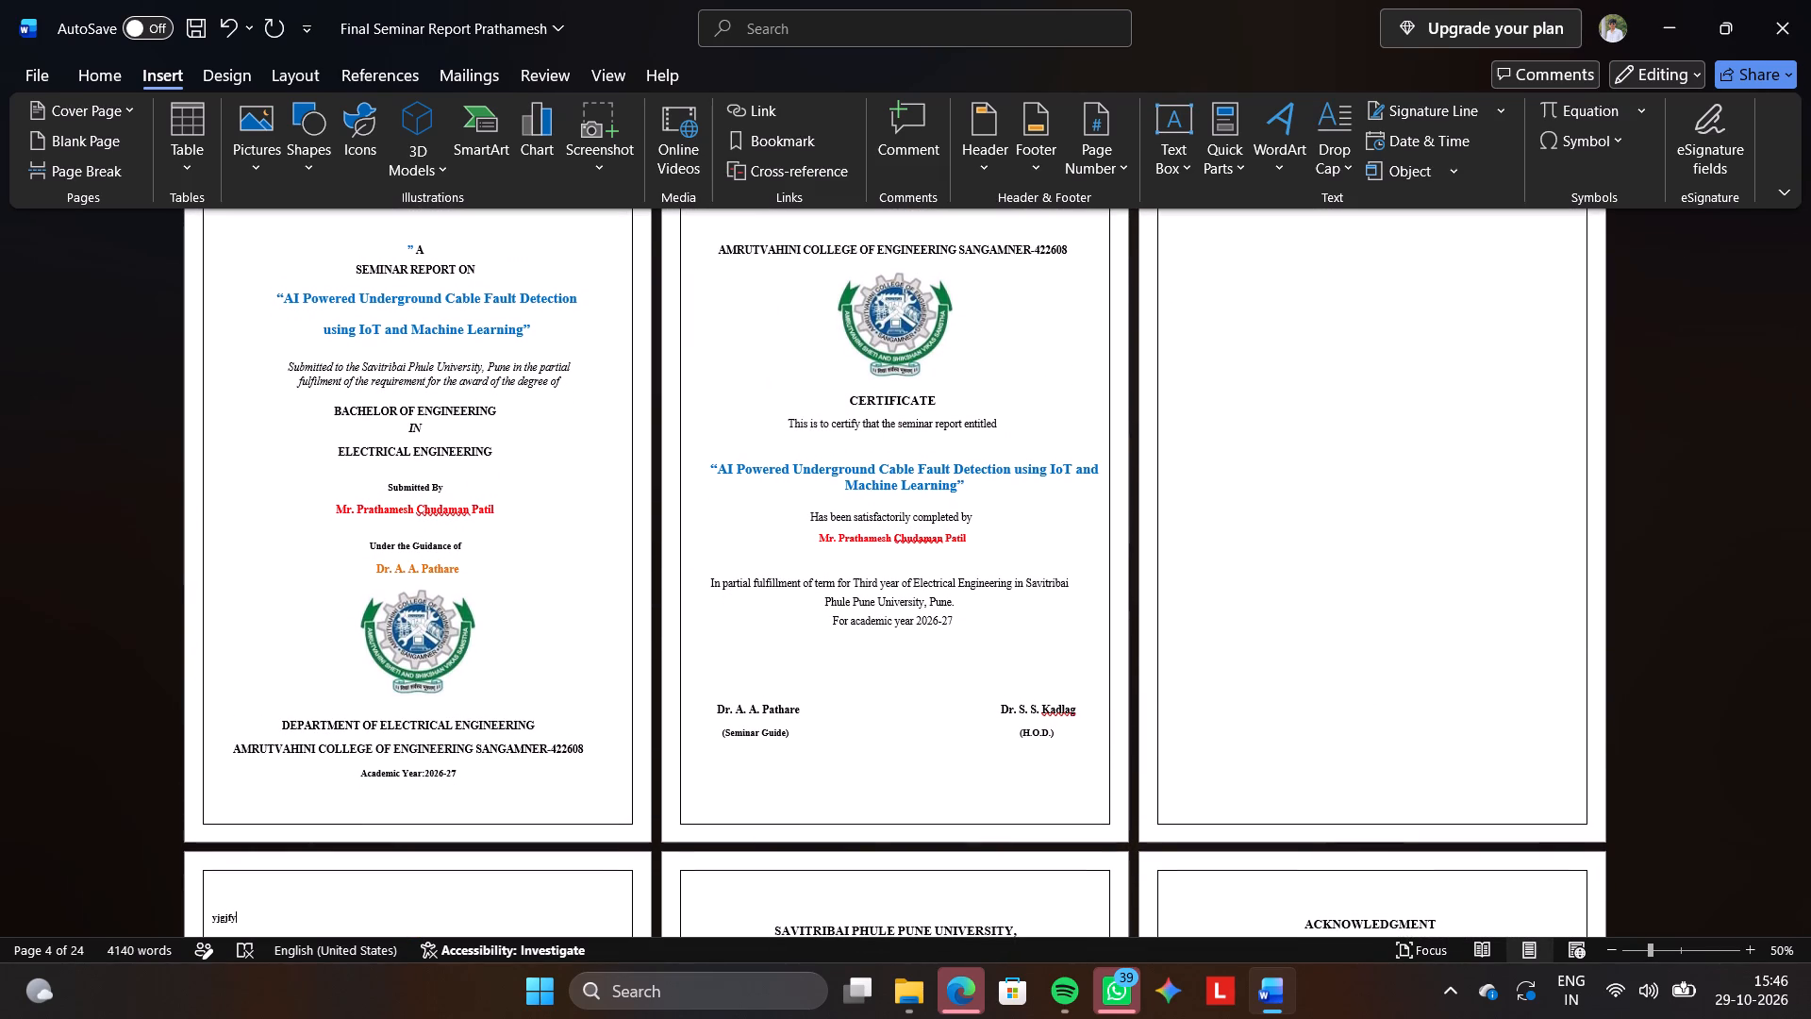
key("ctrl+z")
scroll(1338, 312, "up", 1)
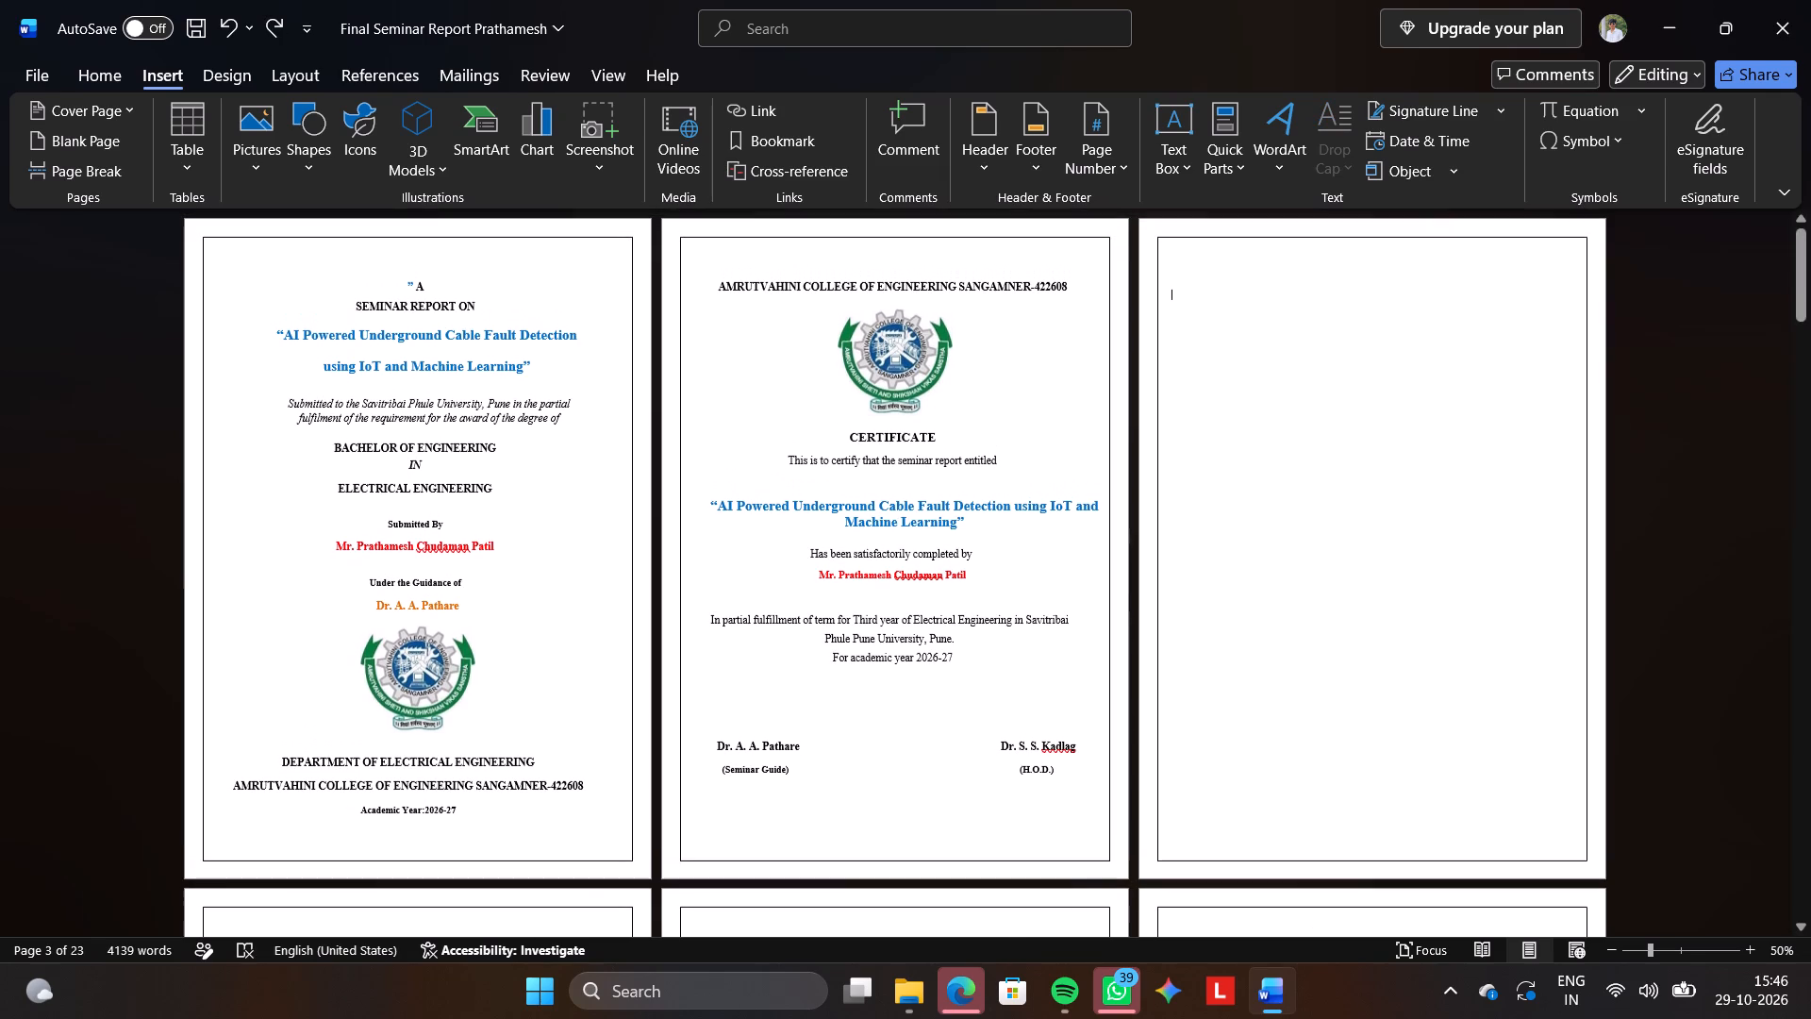
Insert a built-in simple text box with placeholder text after the certificate page.
left_click(1184, 170)
left_click(1221, 275)
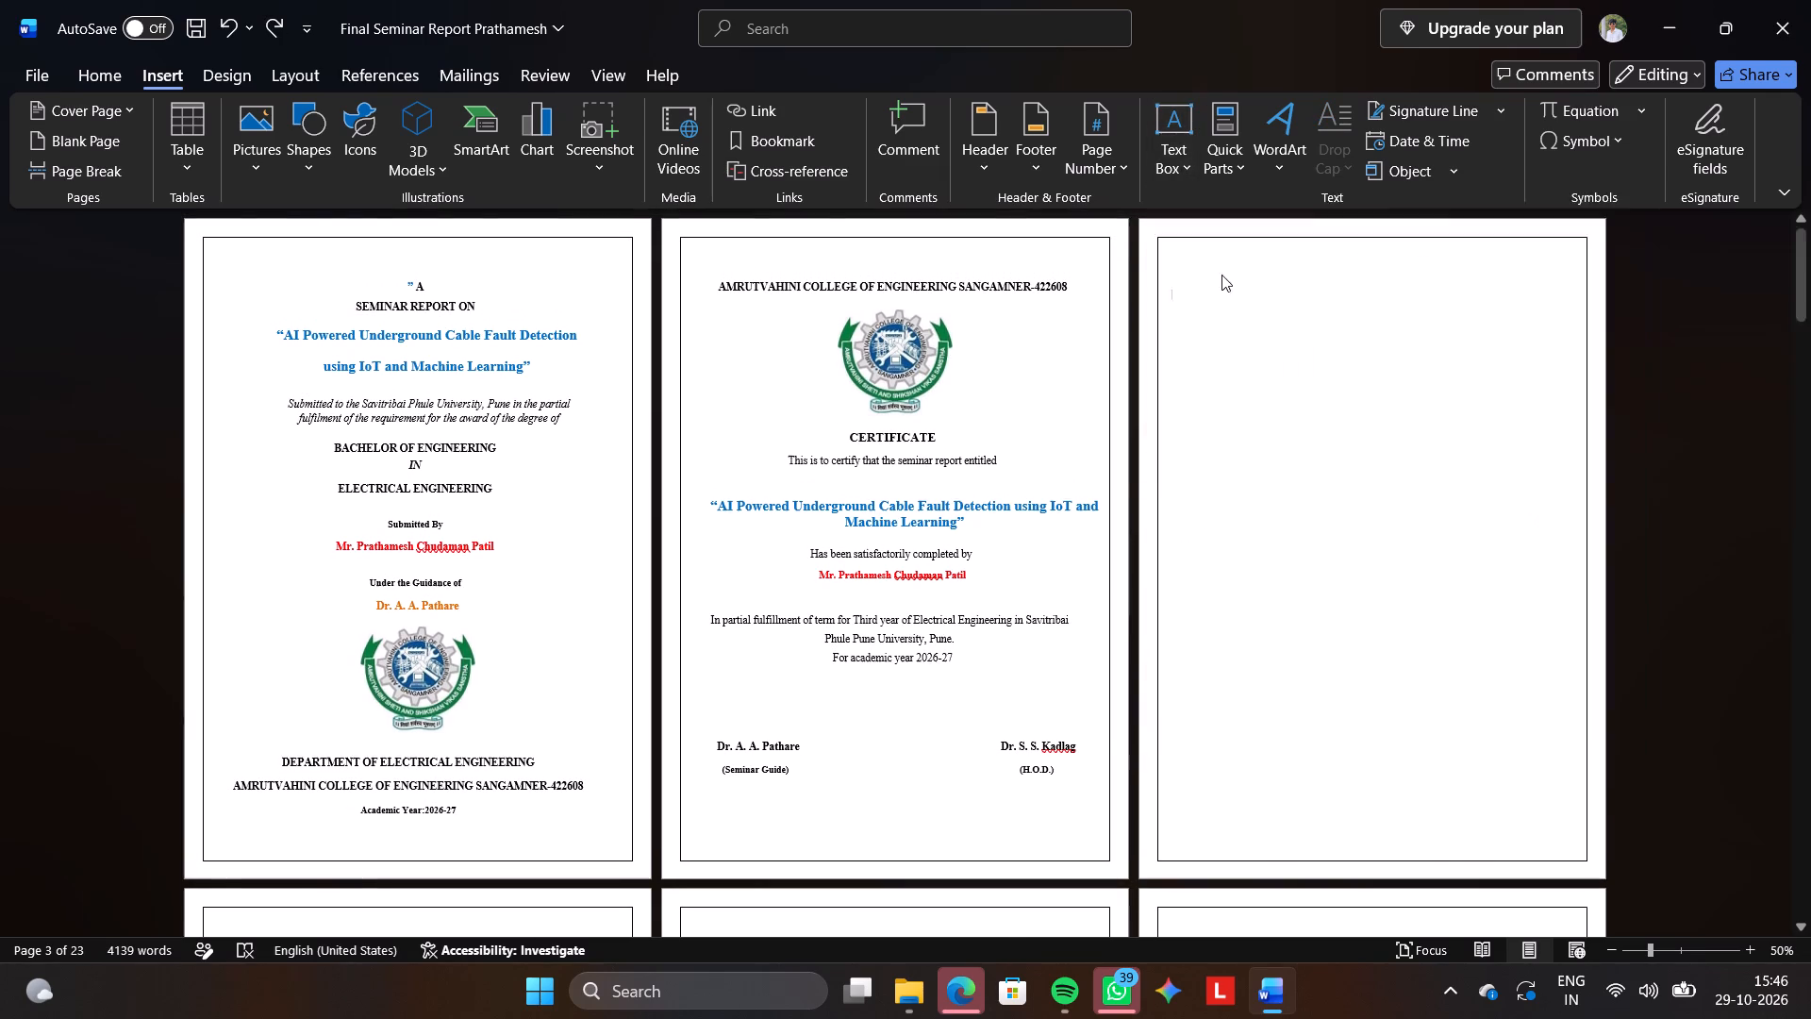
Delete the empty line on page 3 so the new text box moves up from page 4 onto that page.
scroll(680, 378, "up", 1)
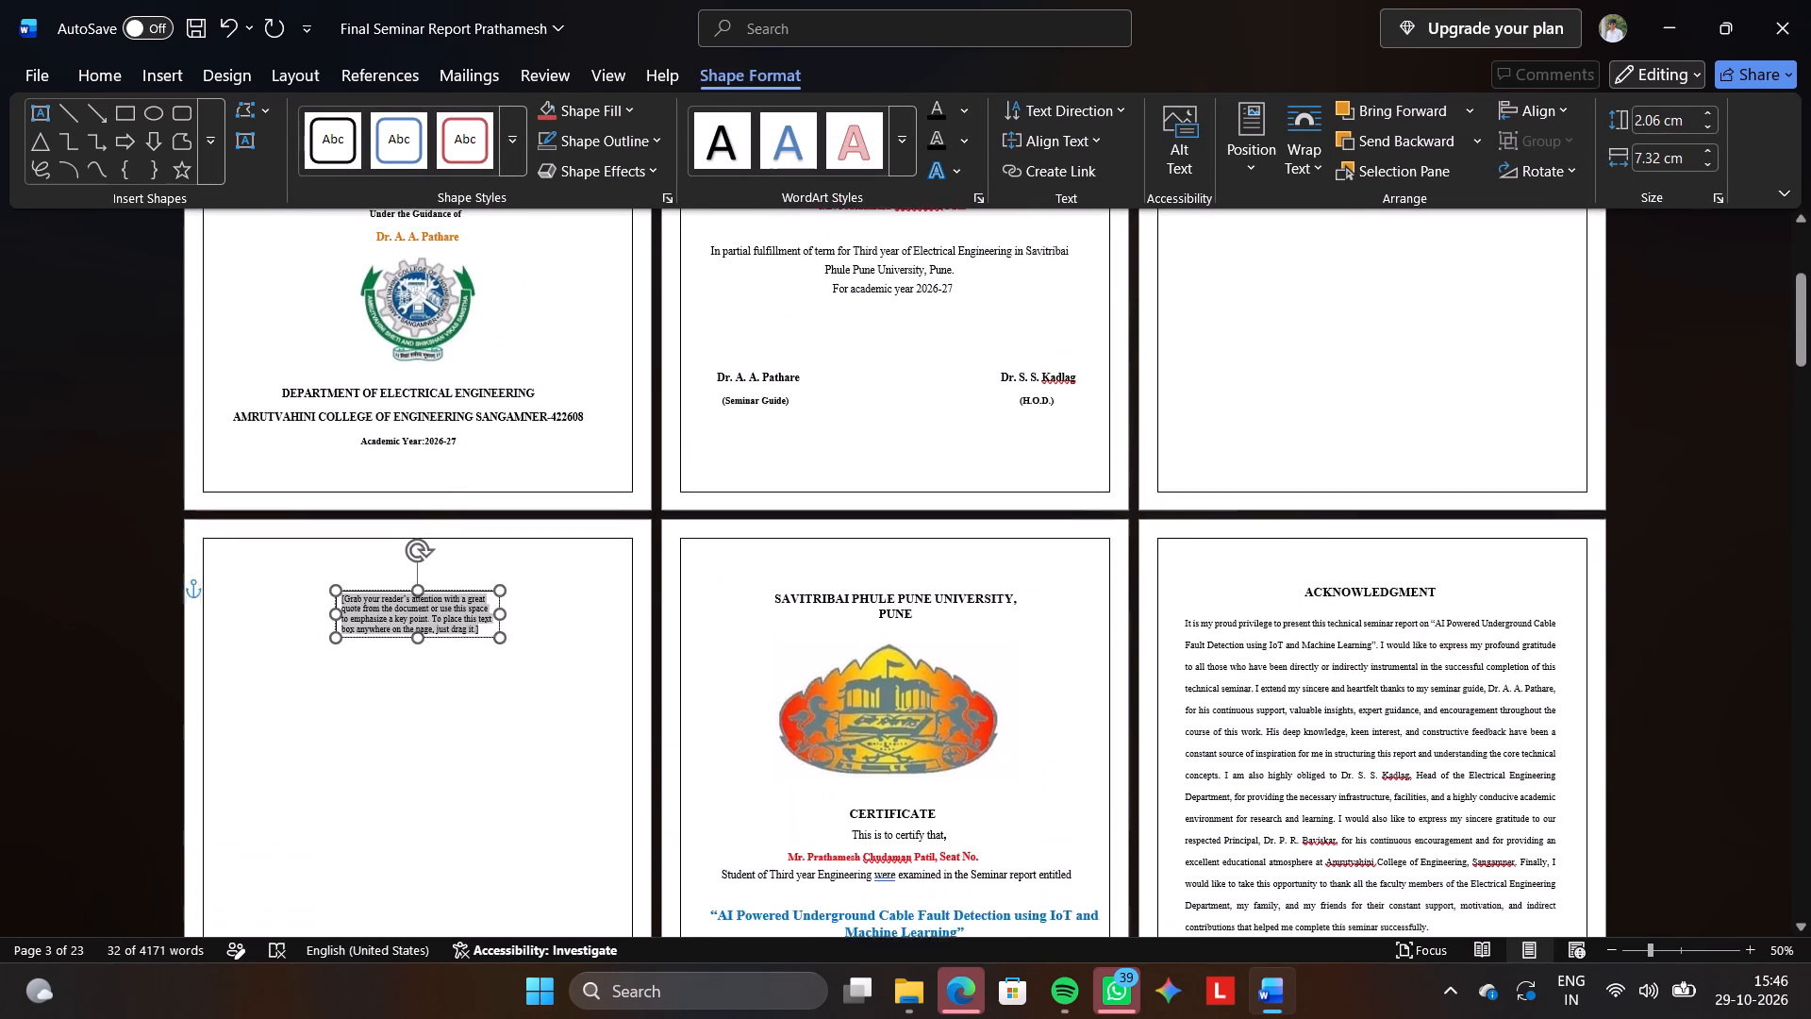
scroll(680, 378, "up", 1)
scroll(1273, 440, "up", 1)
left_click(1273, 440)
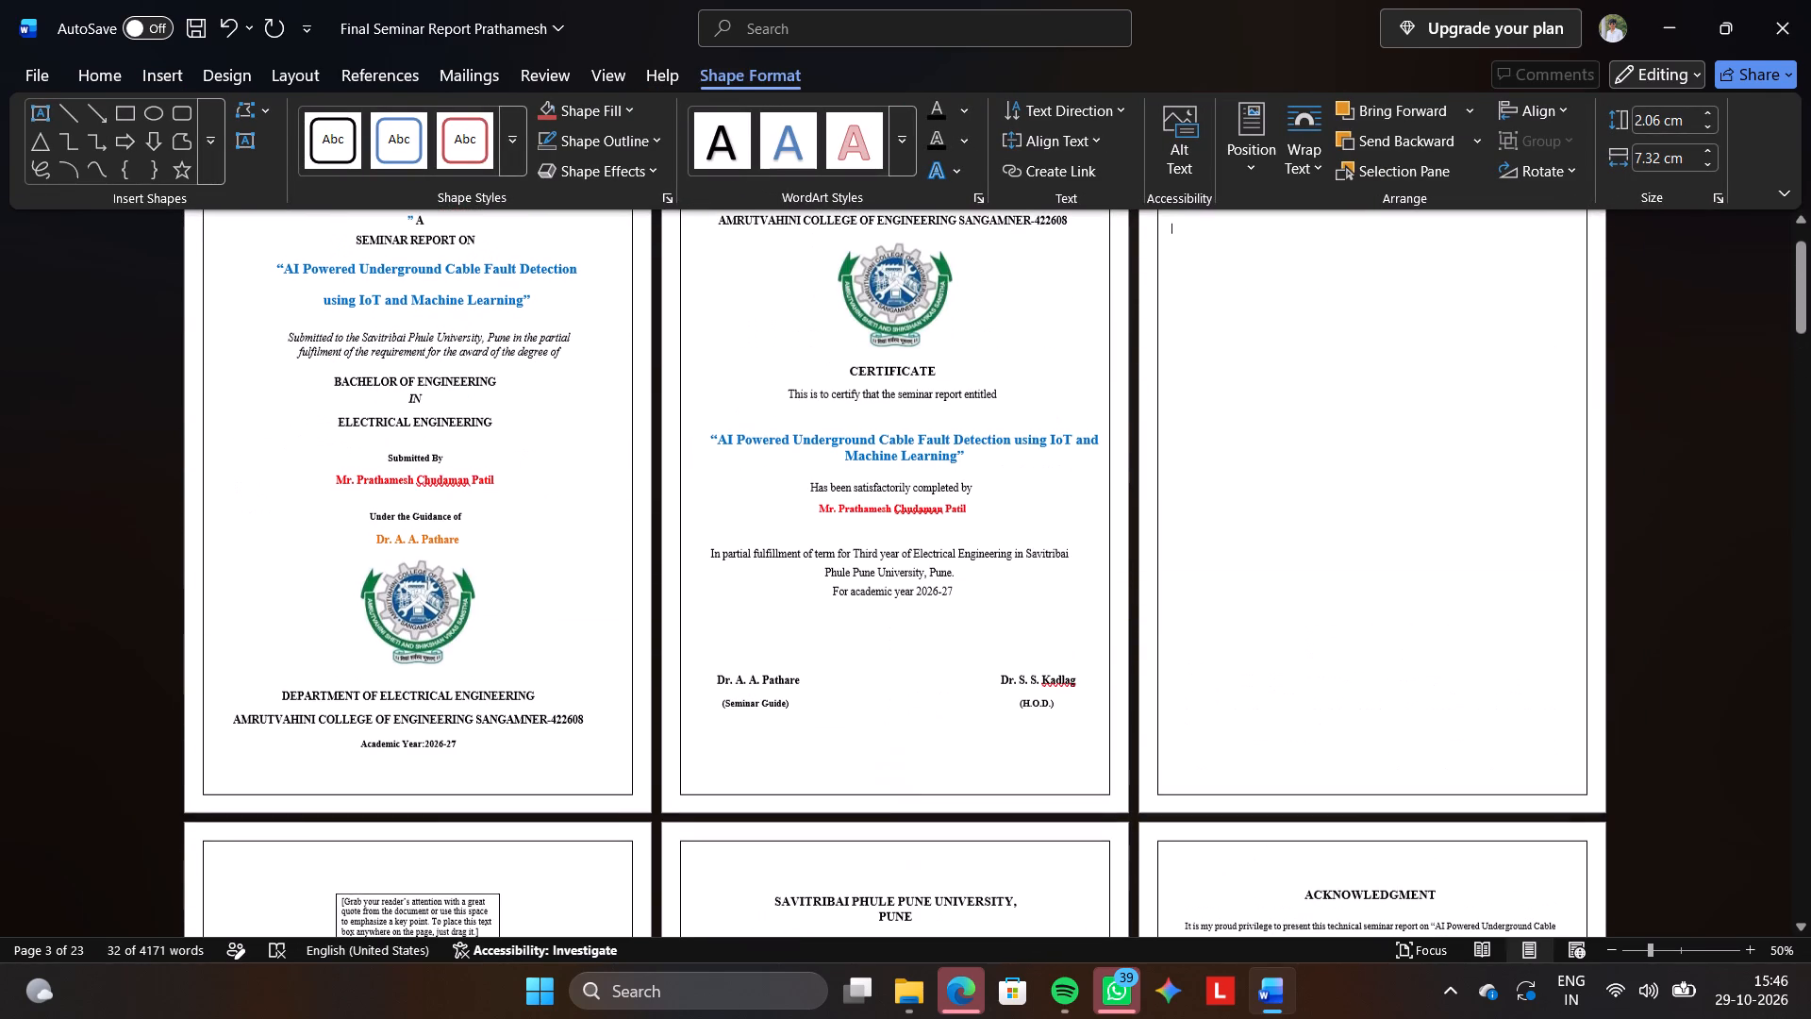
key("BackSpace")
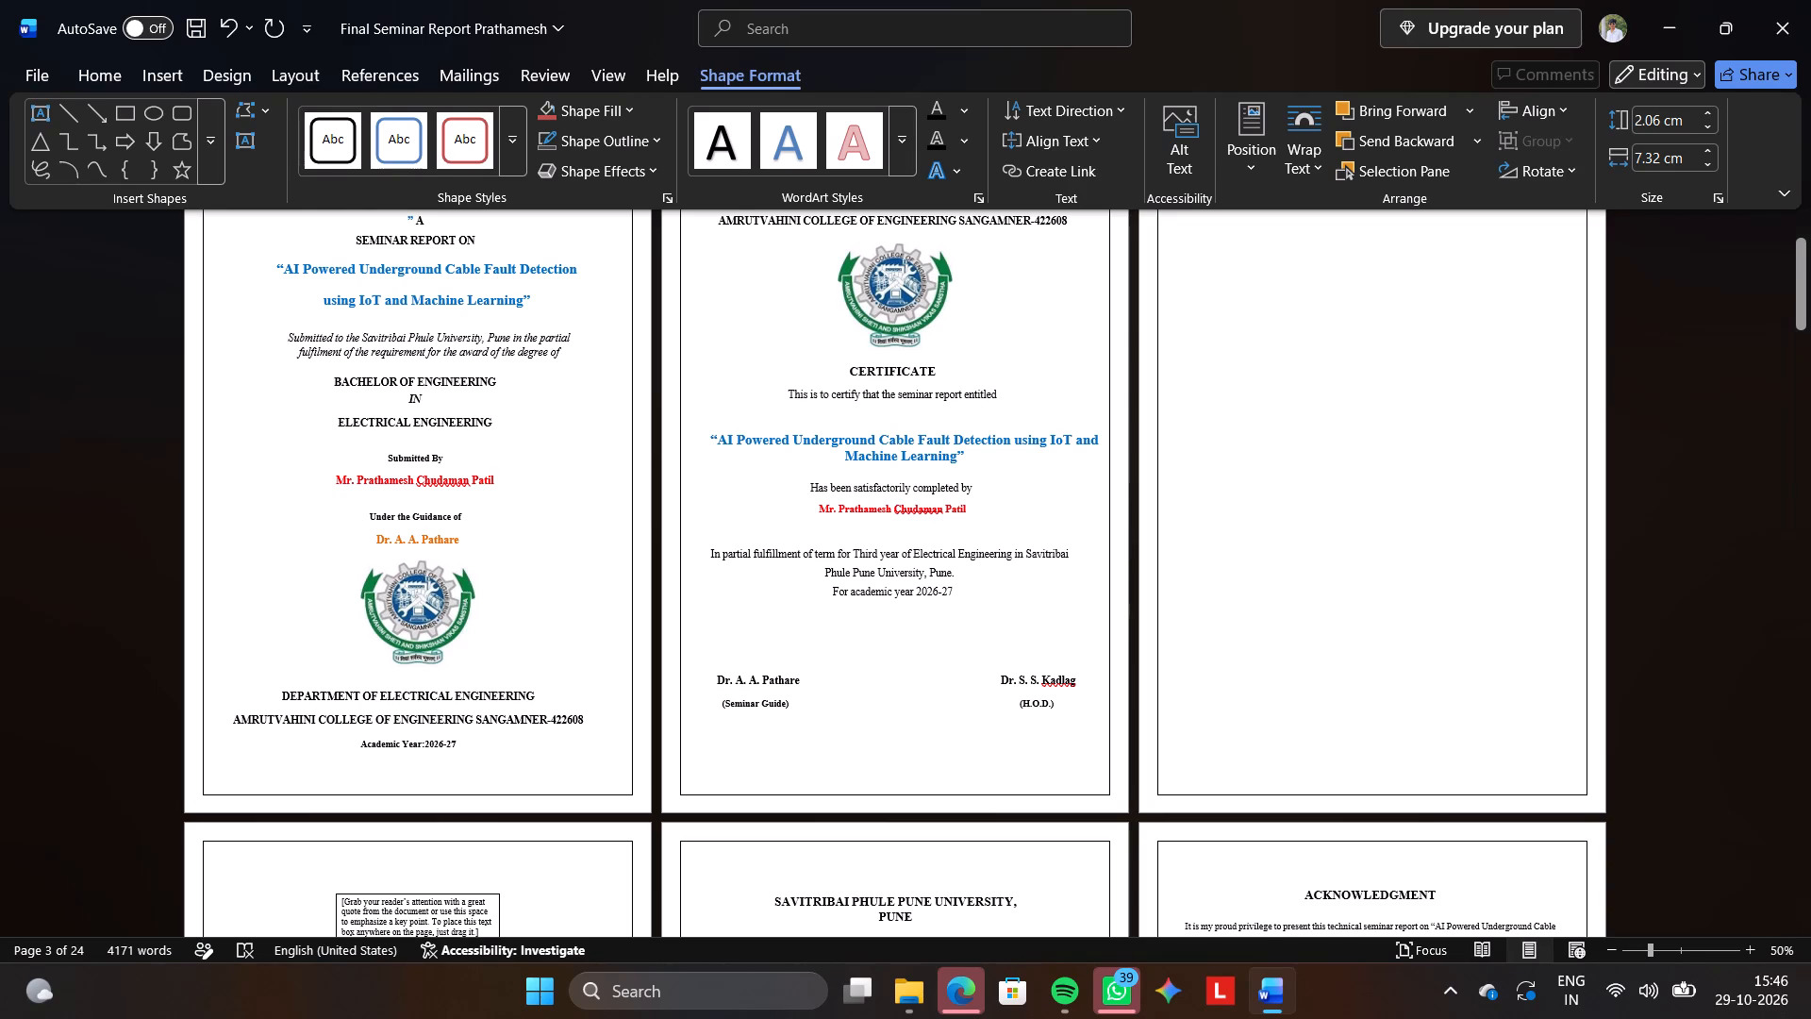
scroll(1273, 440, "right", 1)
scroll(1255, 432, "up", 1)
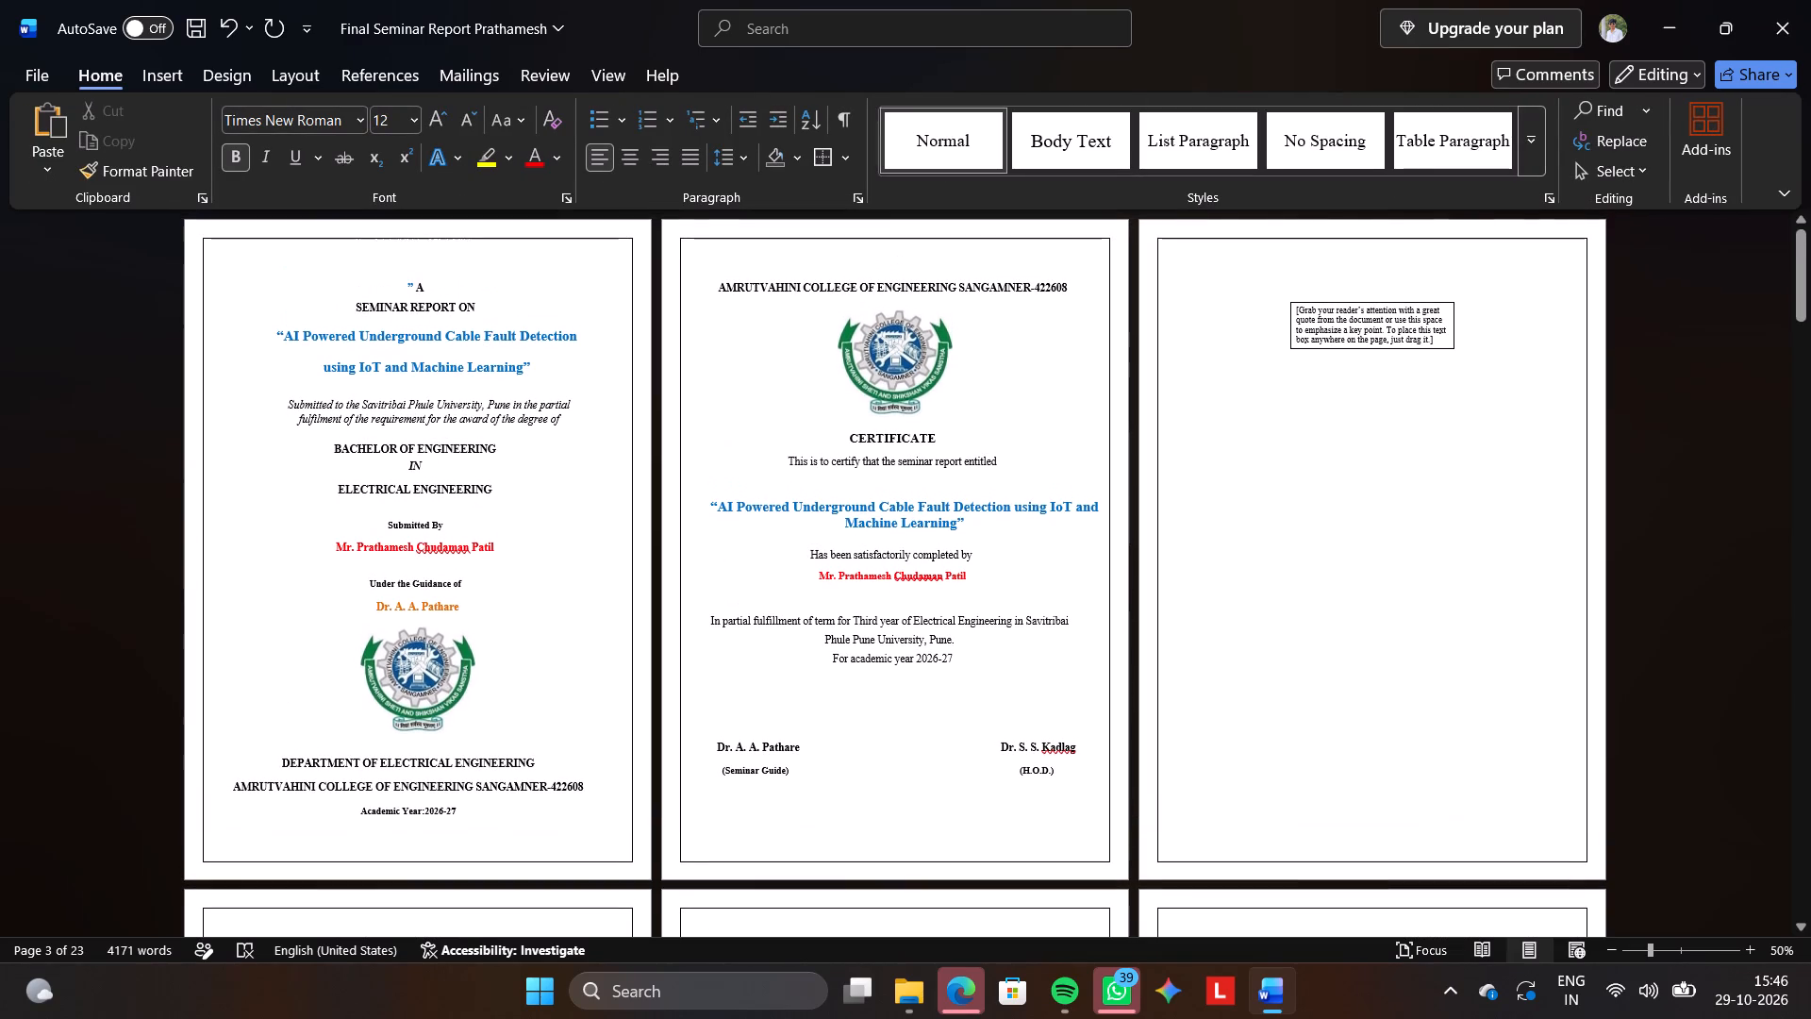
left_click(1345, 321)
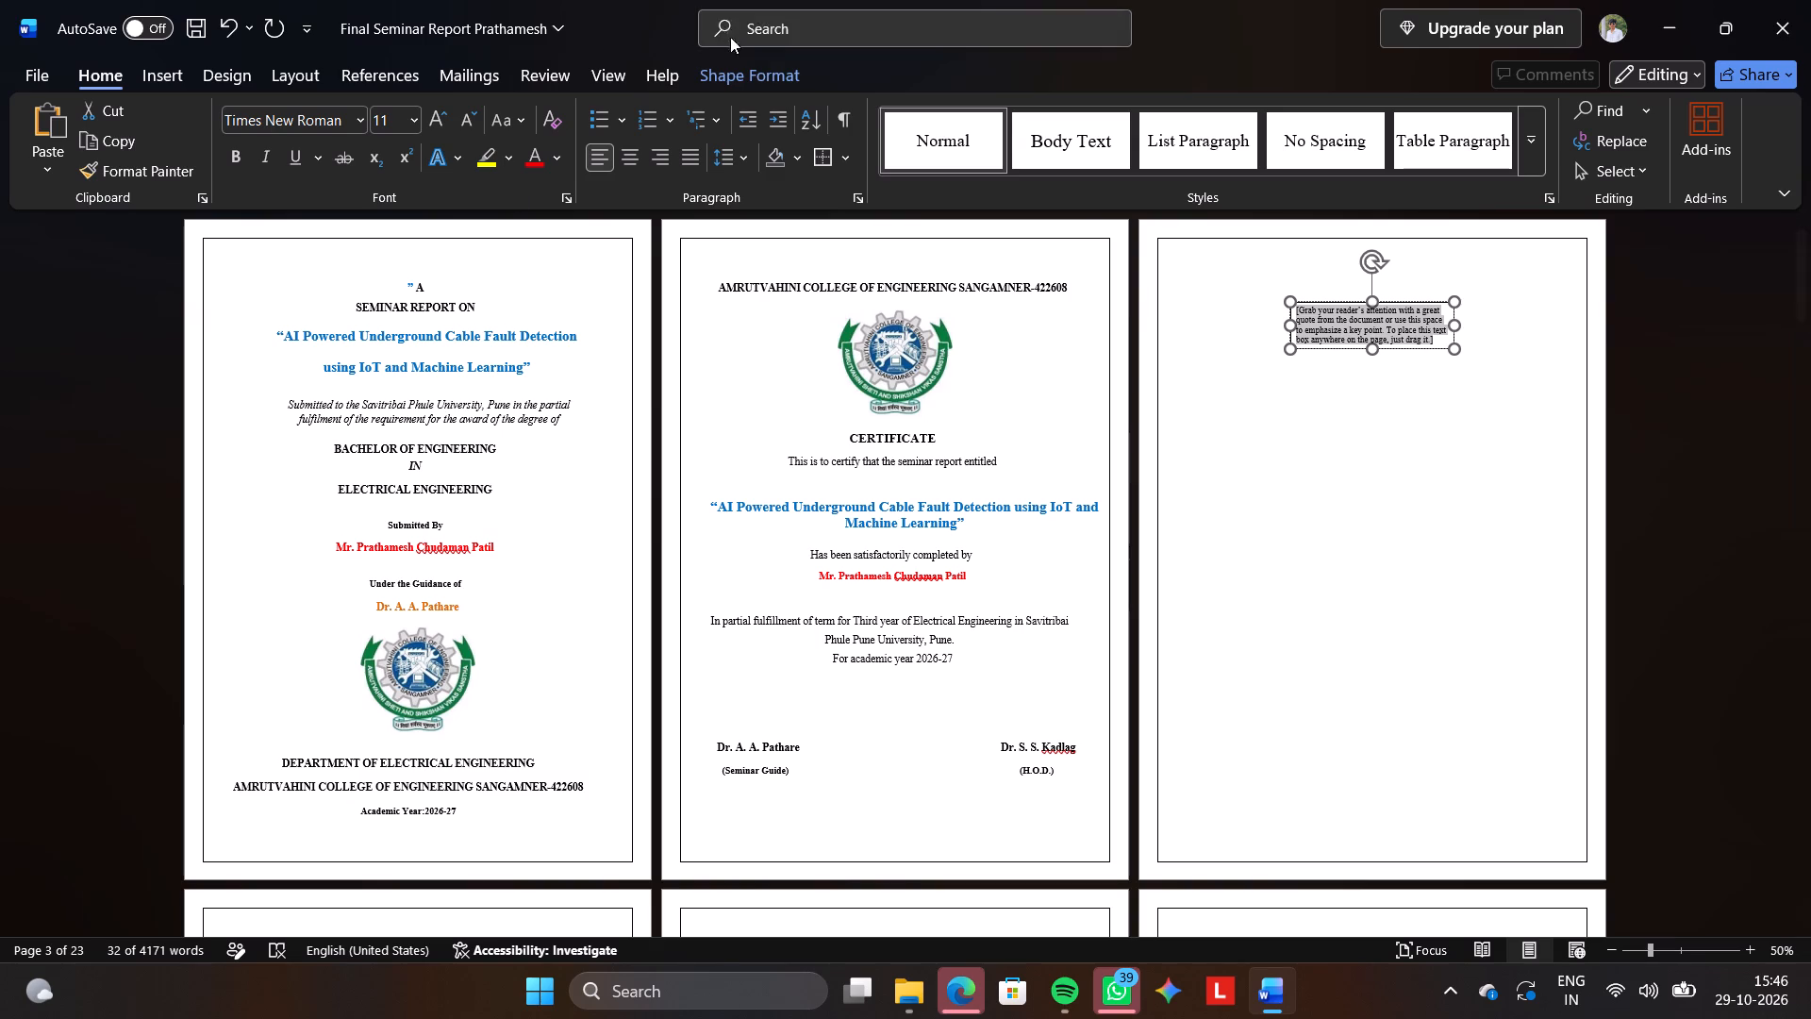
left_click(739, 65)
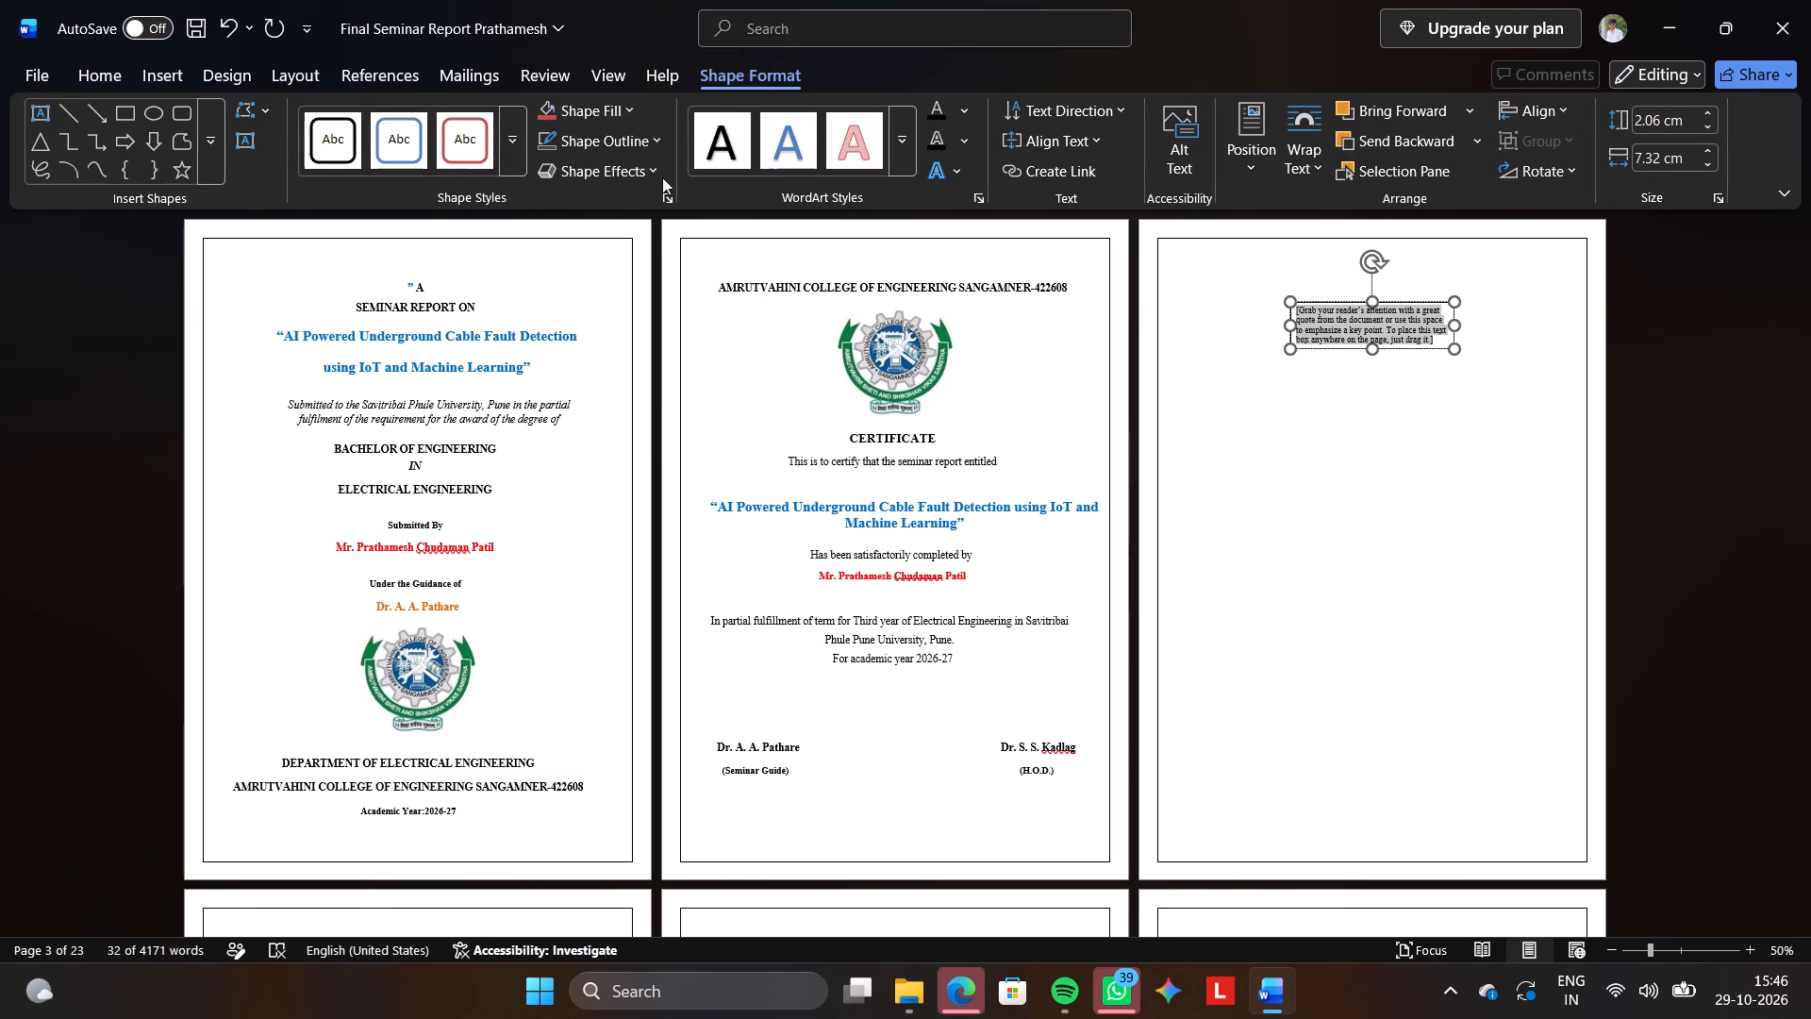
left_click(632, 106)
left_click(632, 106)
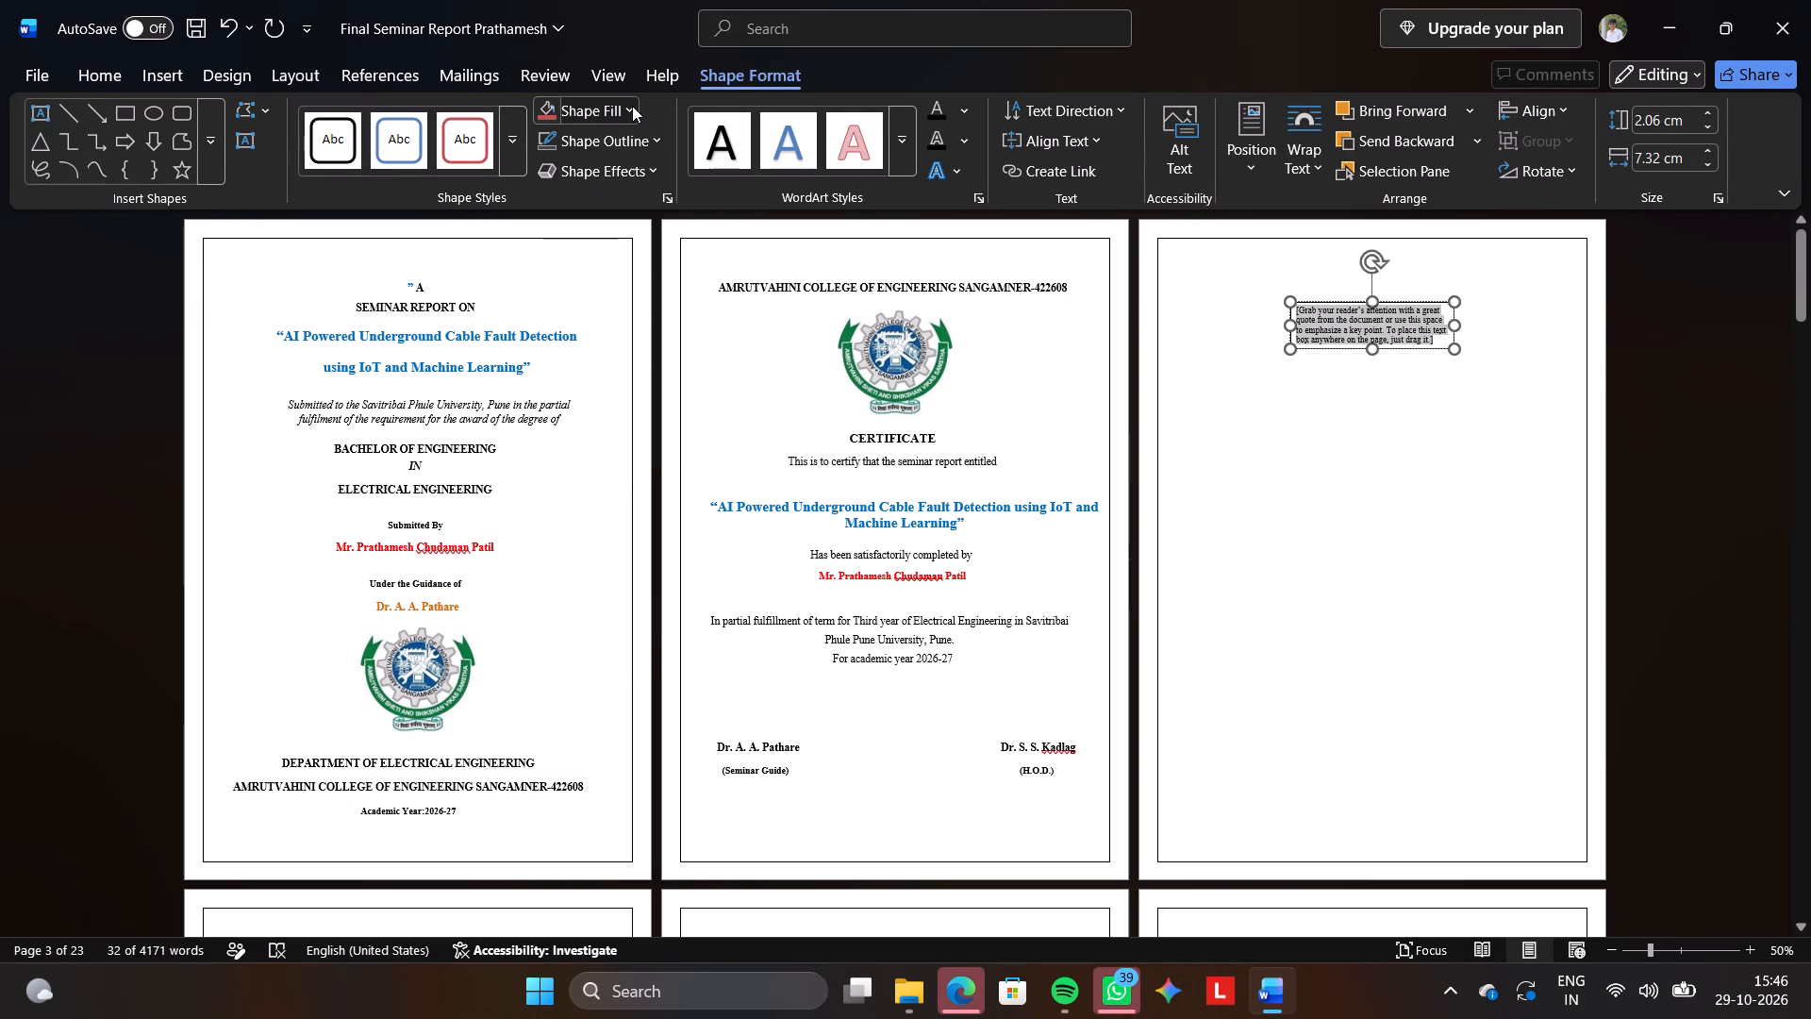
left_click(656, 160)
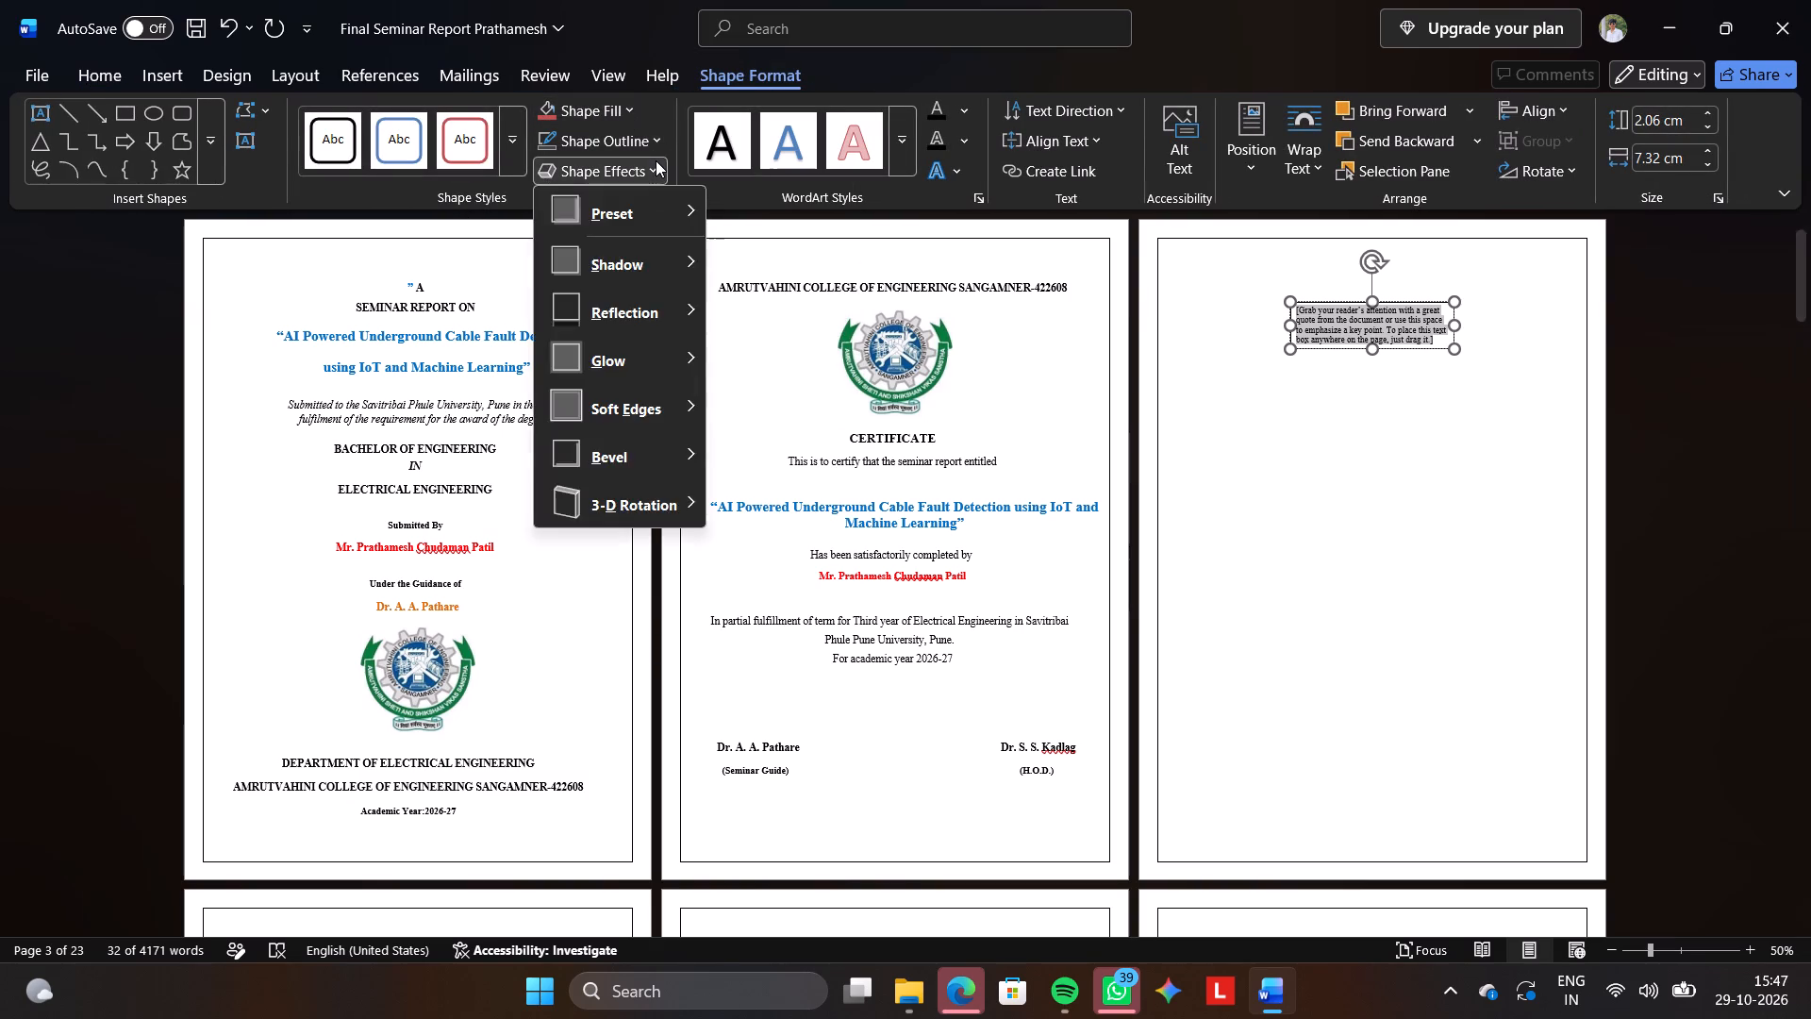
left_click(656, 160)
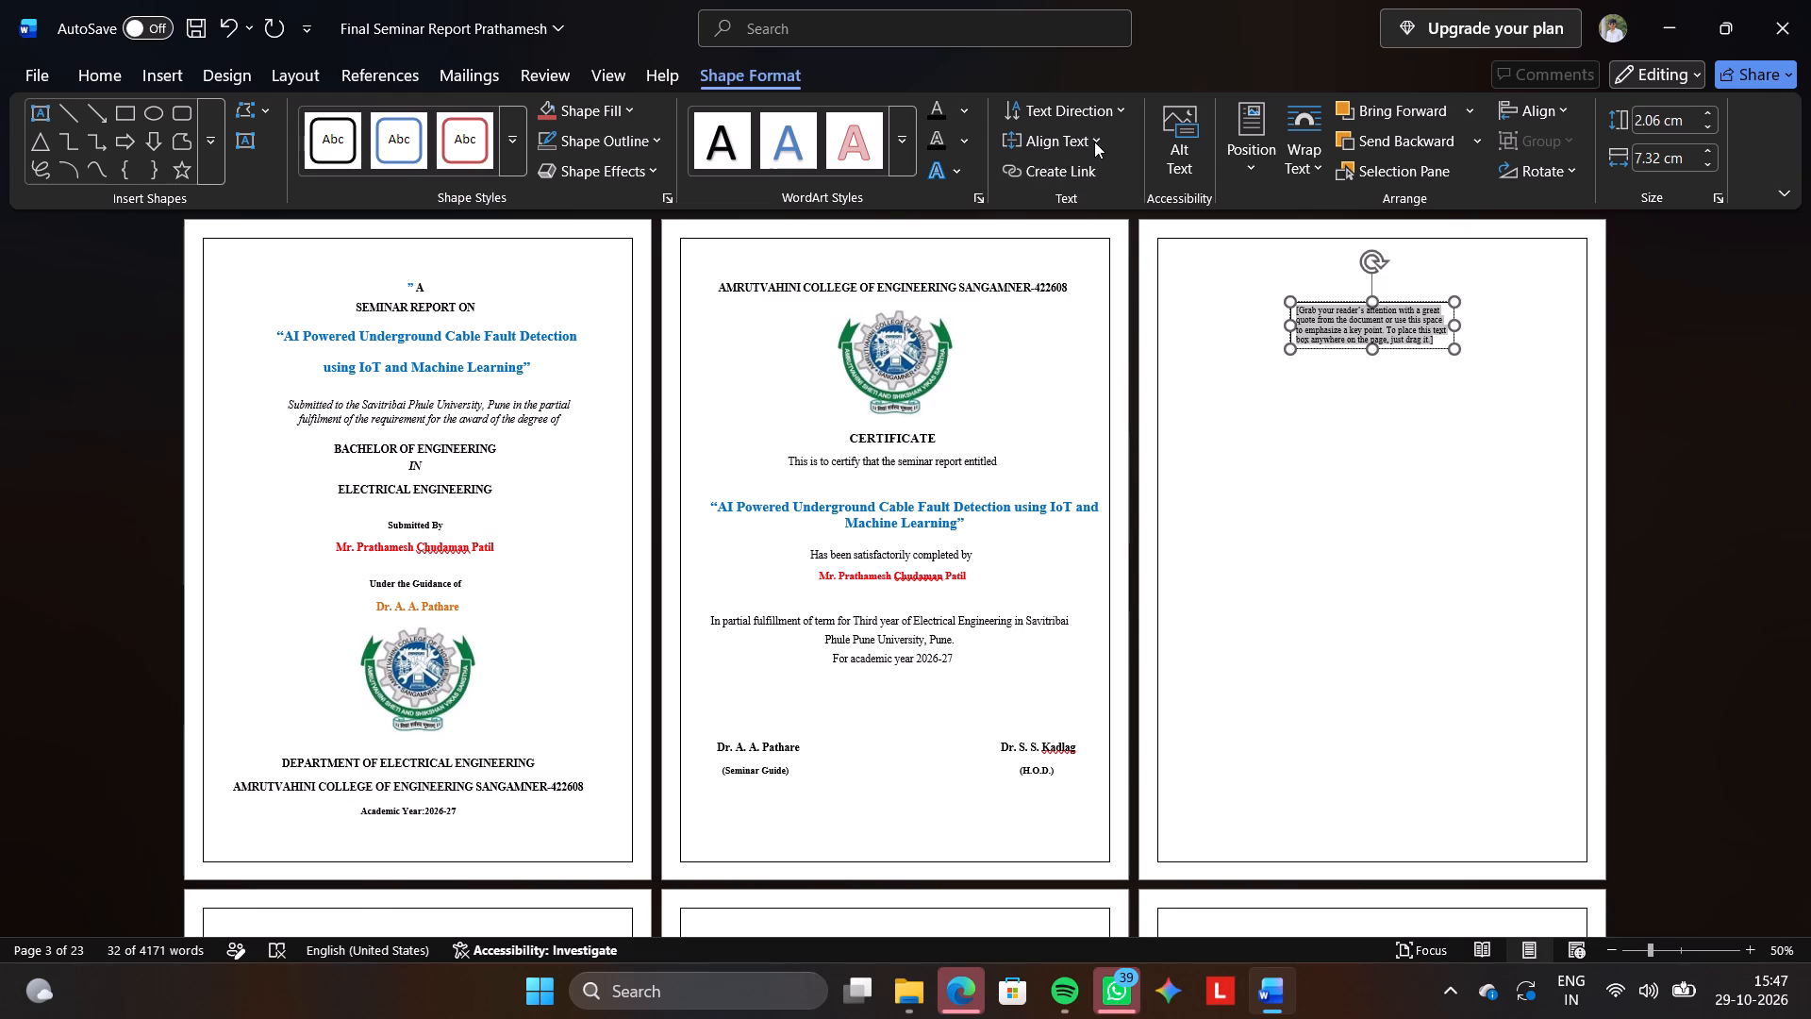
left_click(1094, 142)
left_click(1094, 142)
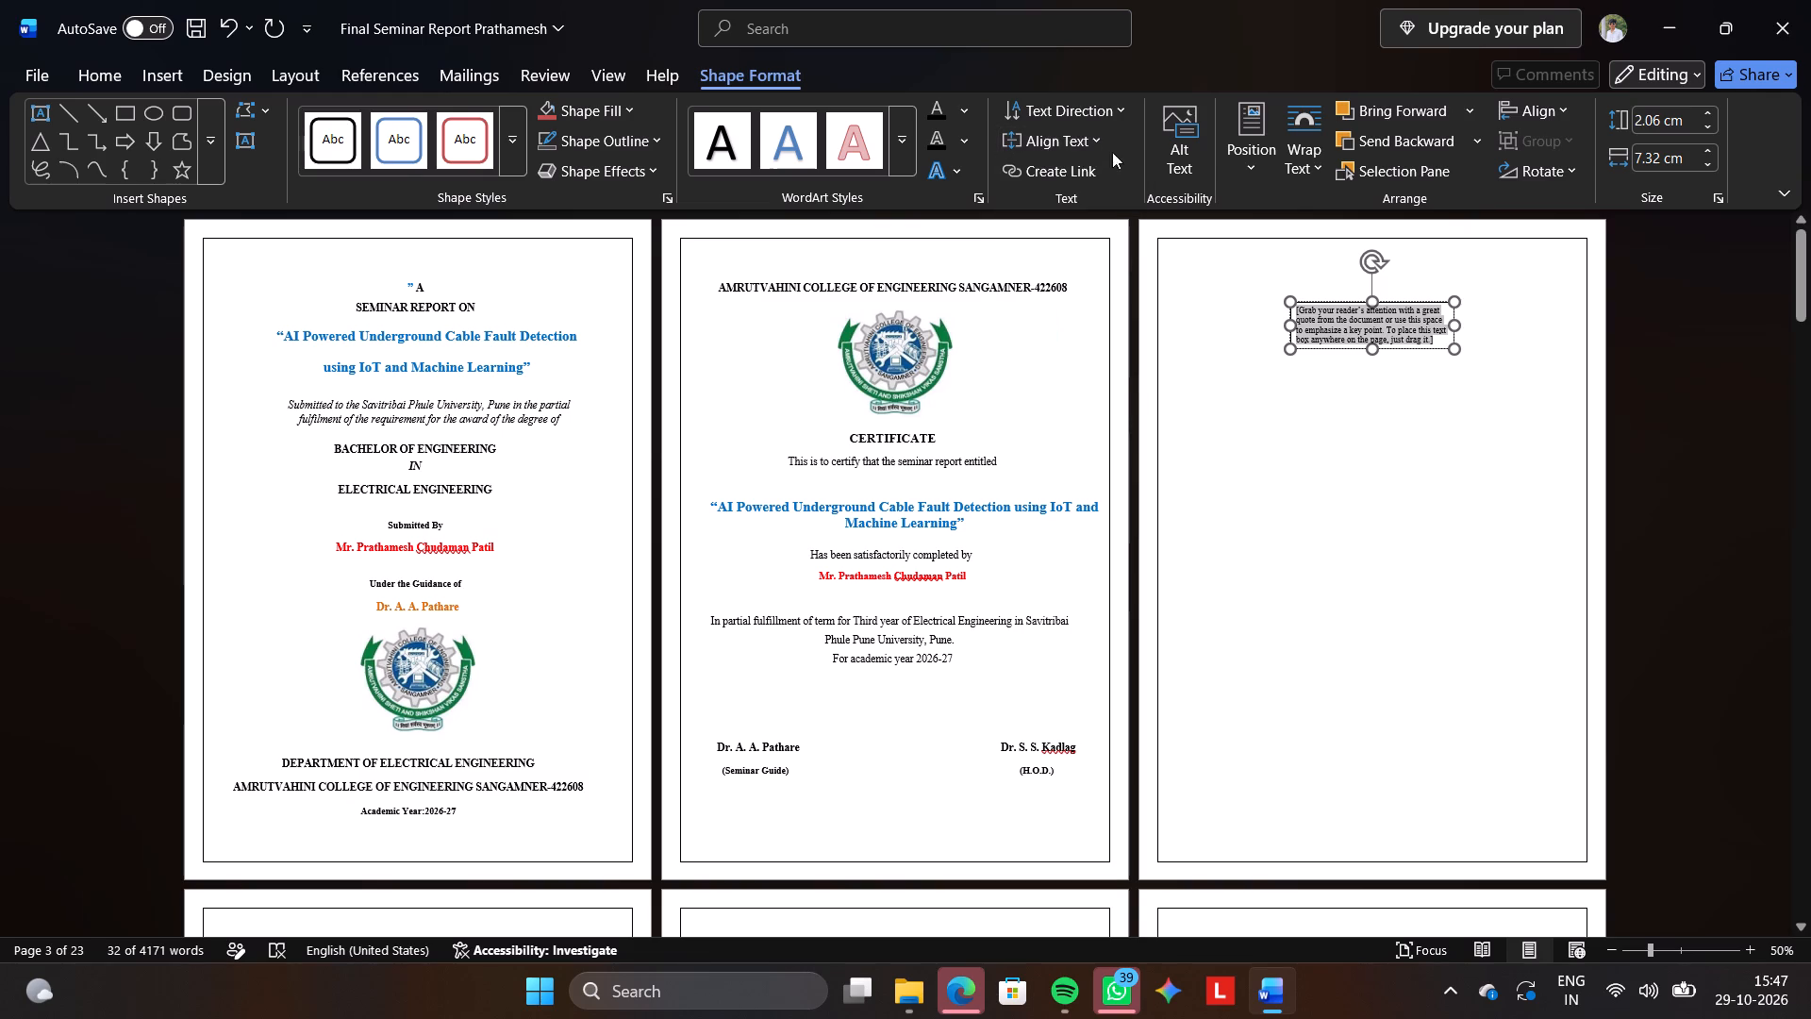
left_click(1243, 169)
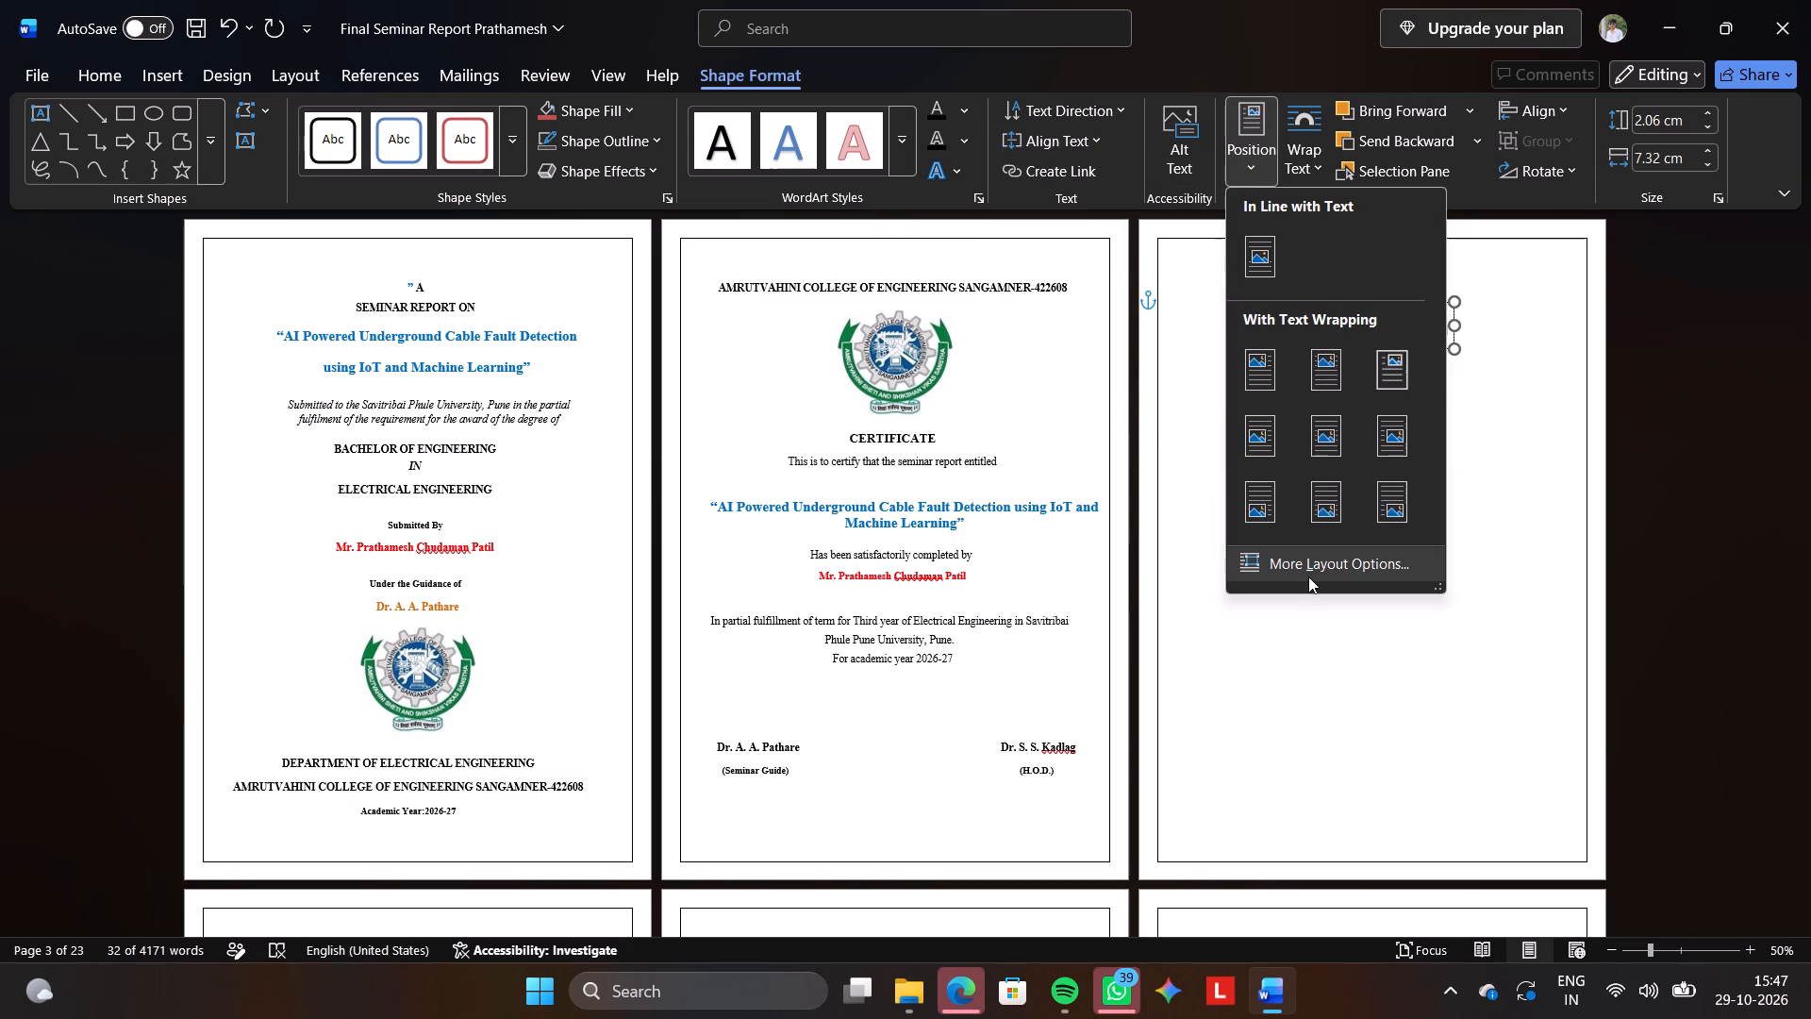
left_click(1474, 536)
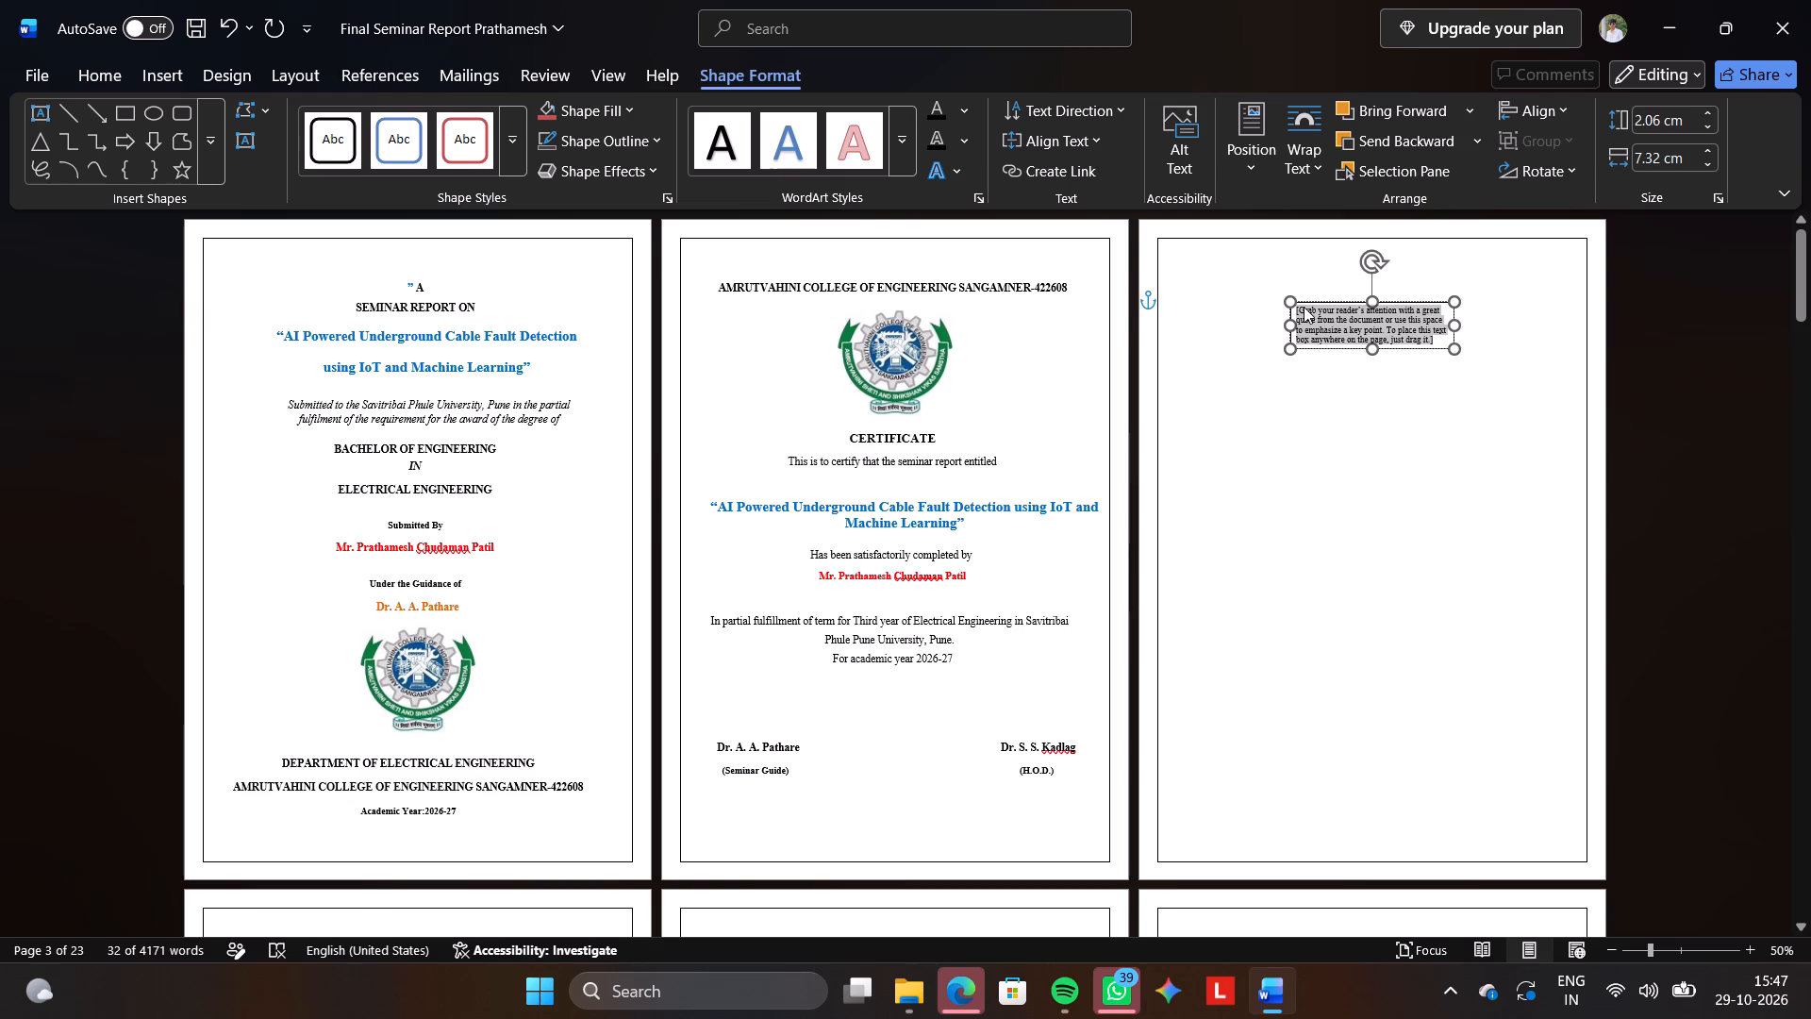
Enlarge the text box on page 3 to span the page border, about 25.7 cm high and 19.2 cm wide.
left_click_drag(1294, 303, 1157, 257)
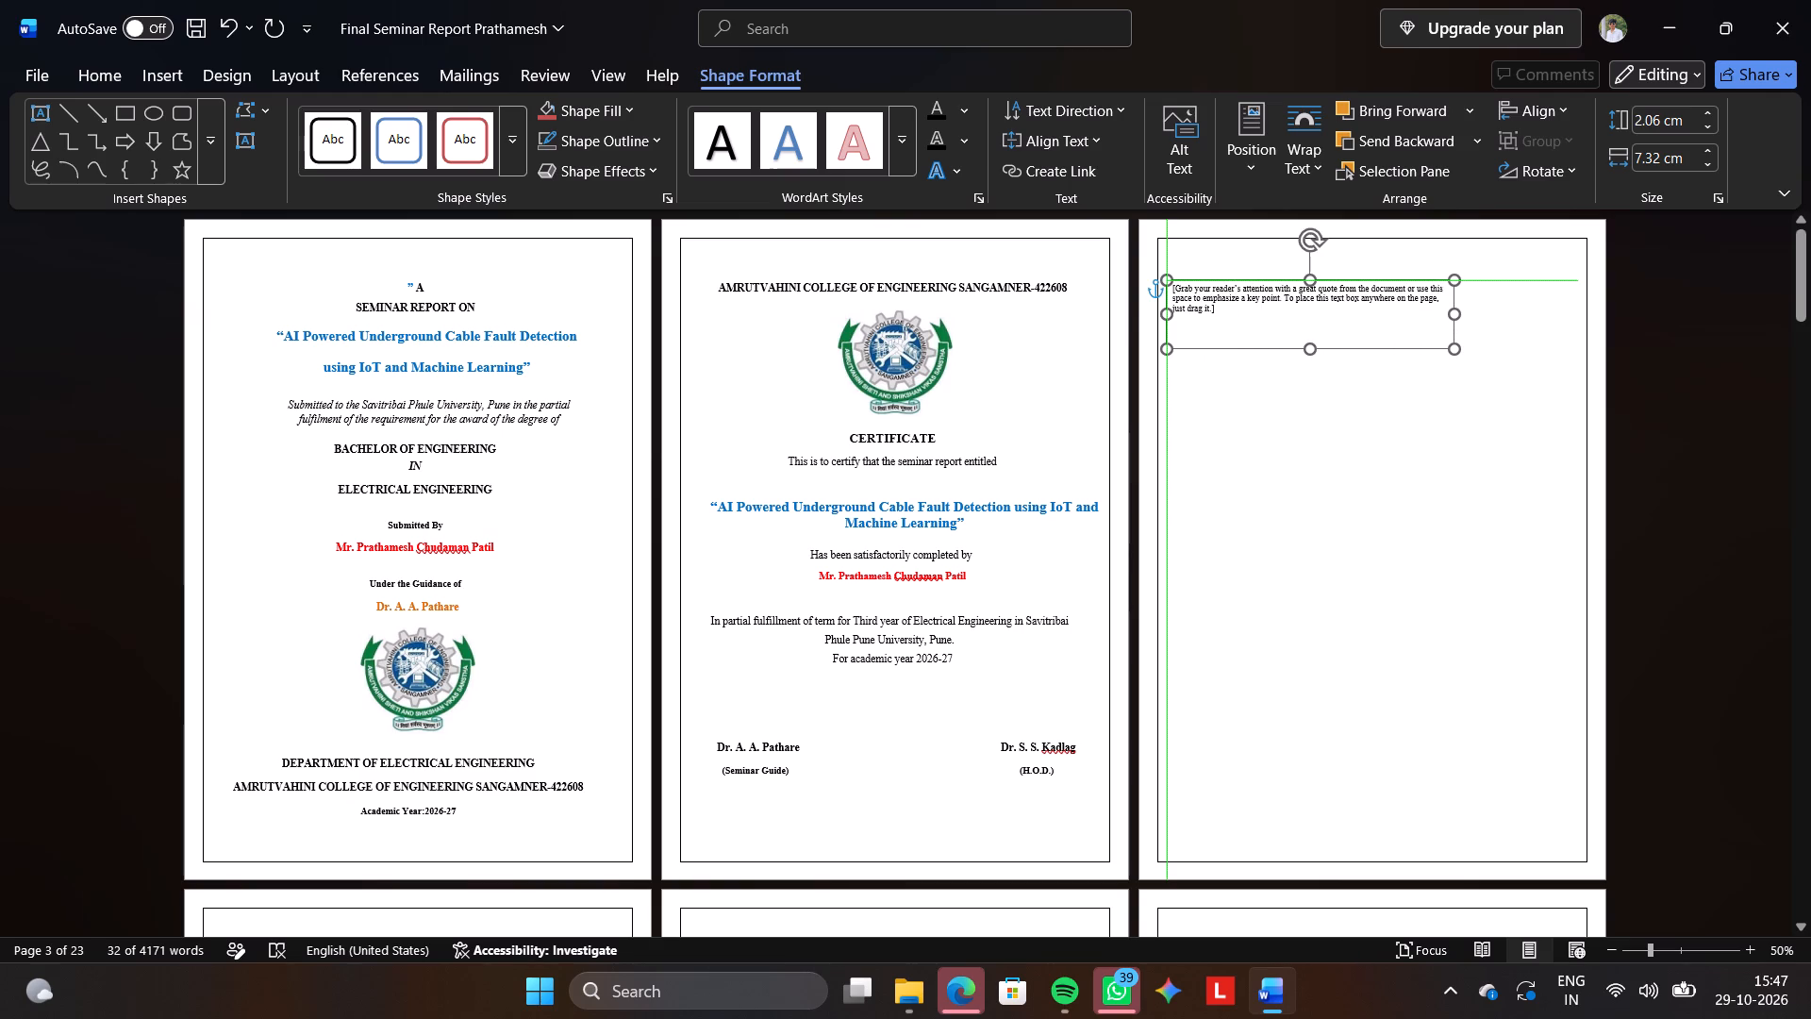
left_click_drag(1157, 257, 1159, 272)
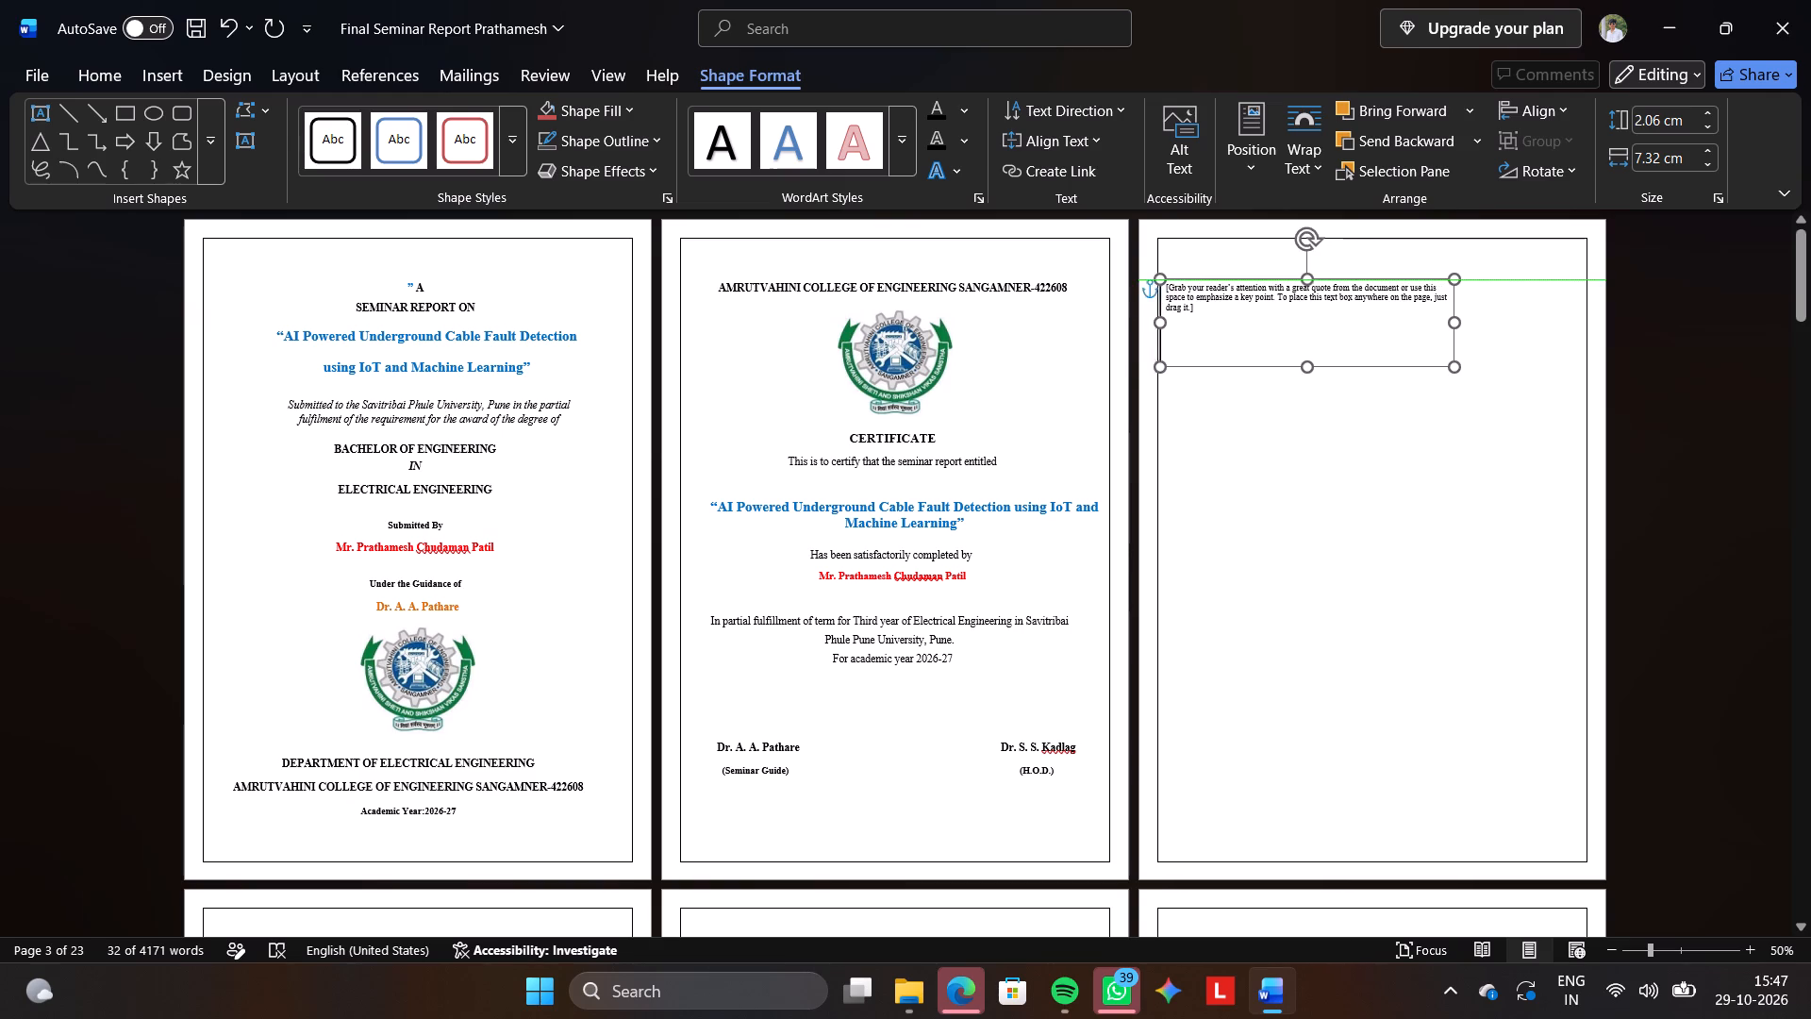
left_click_drag(1159, 272, 1158, 273)
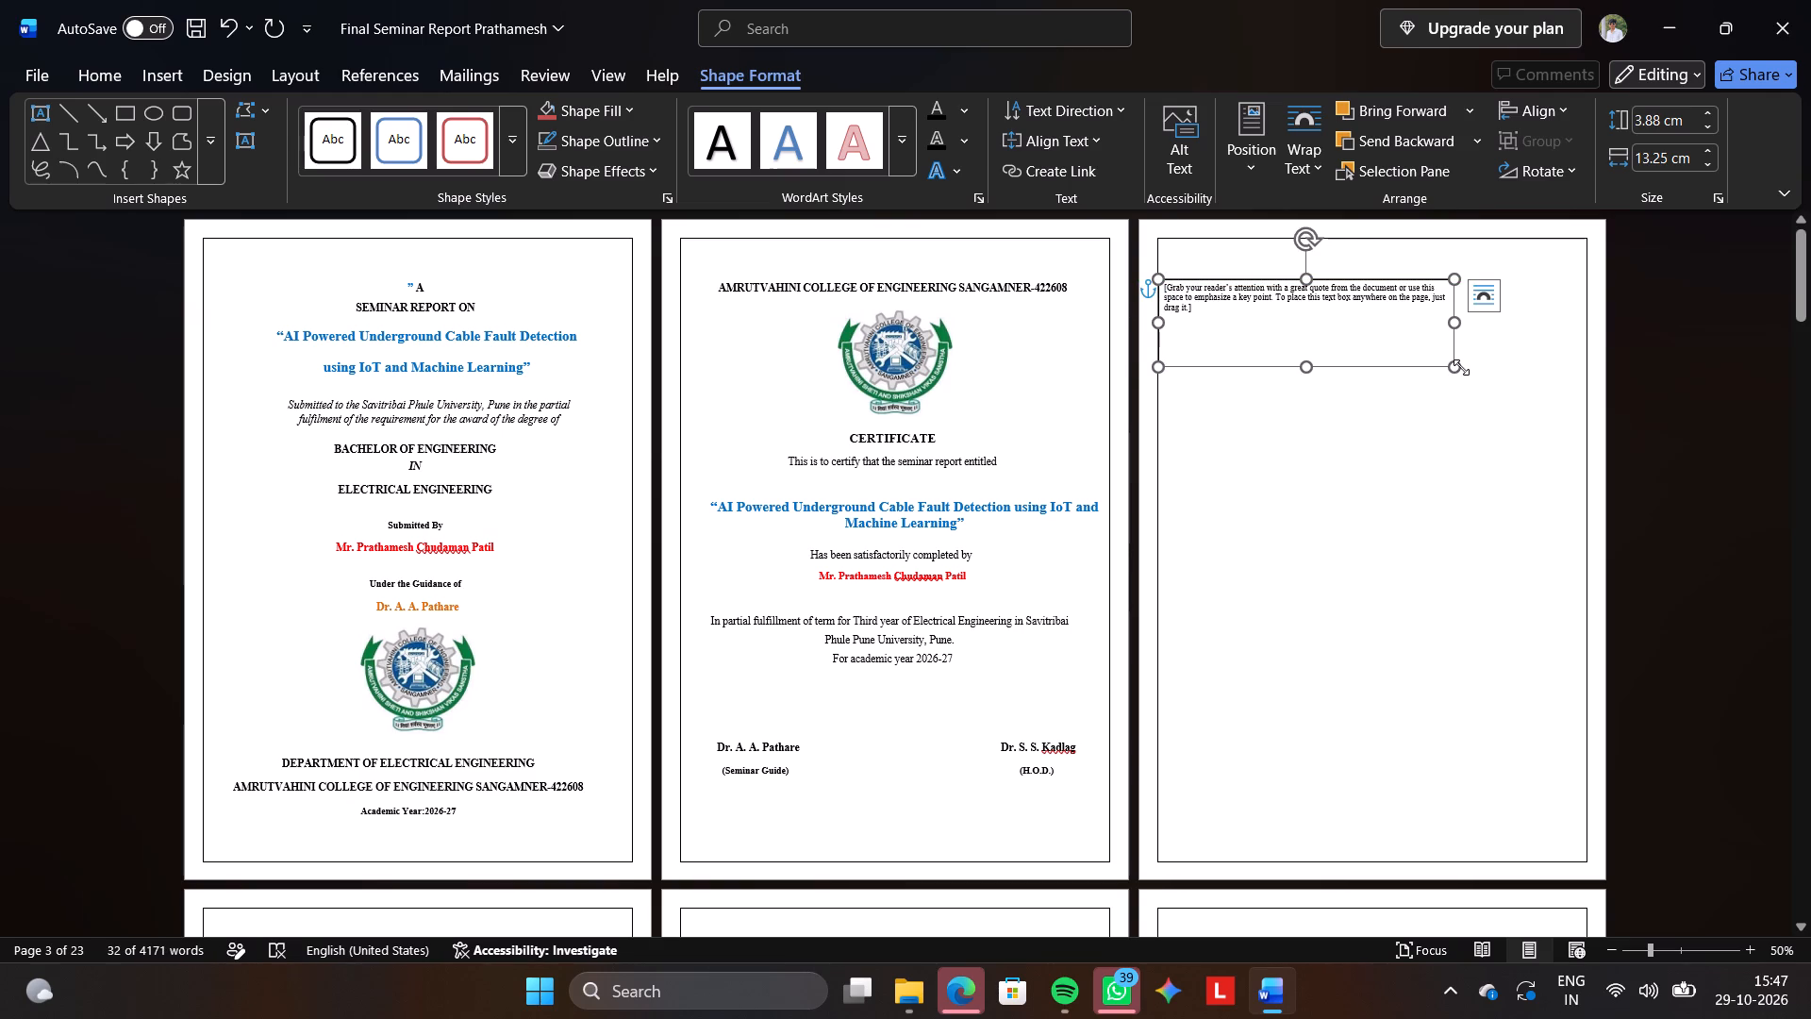
left_click_drag(1461, 367, 1576, 918)
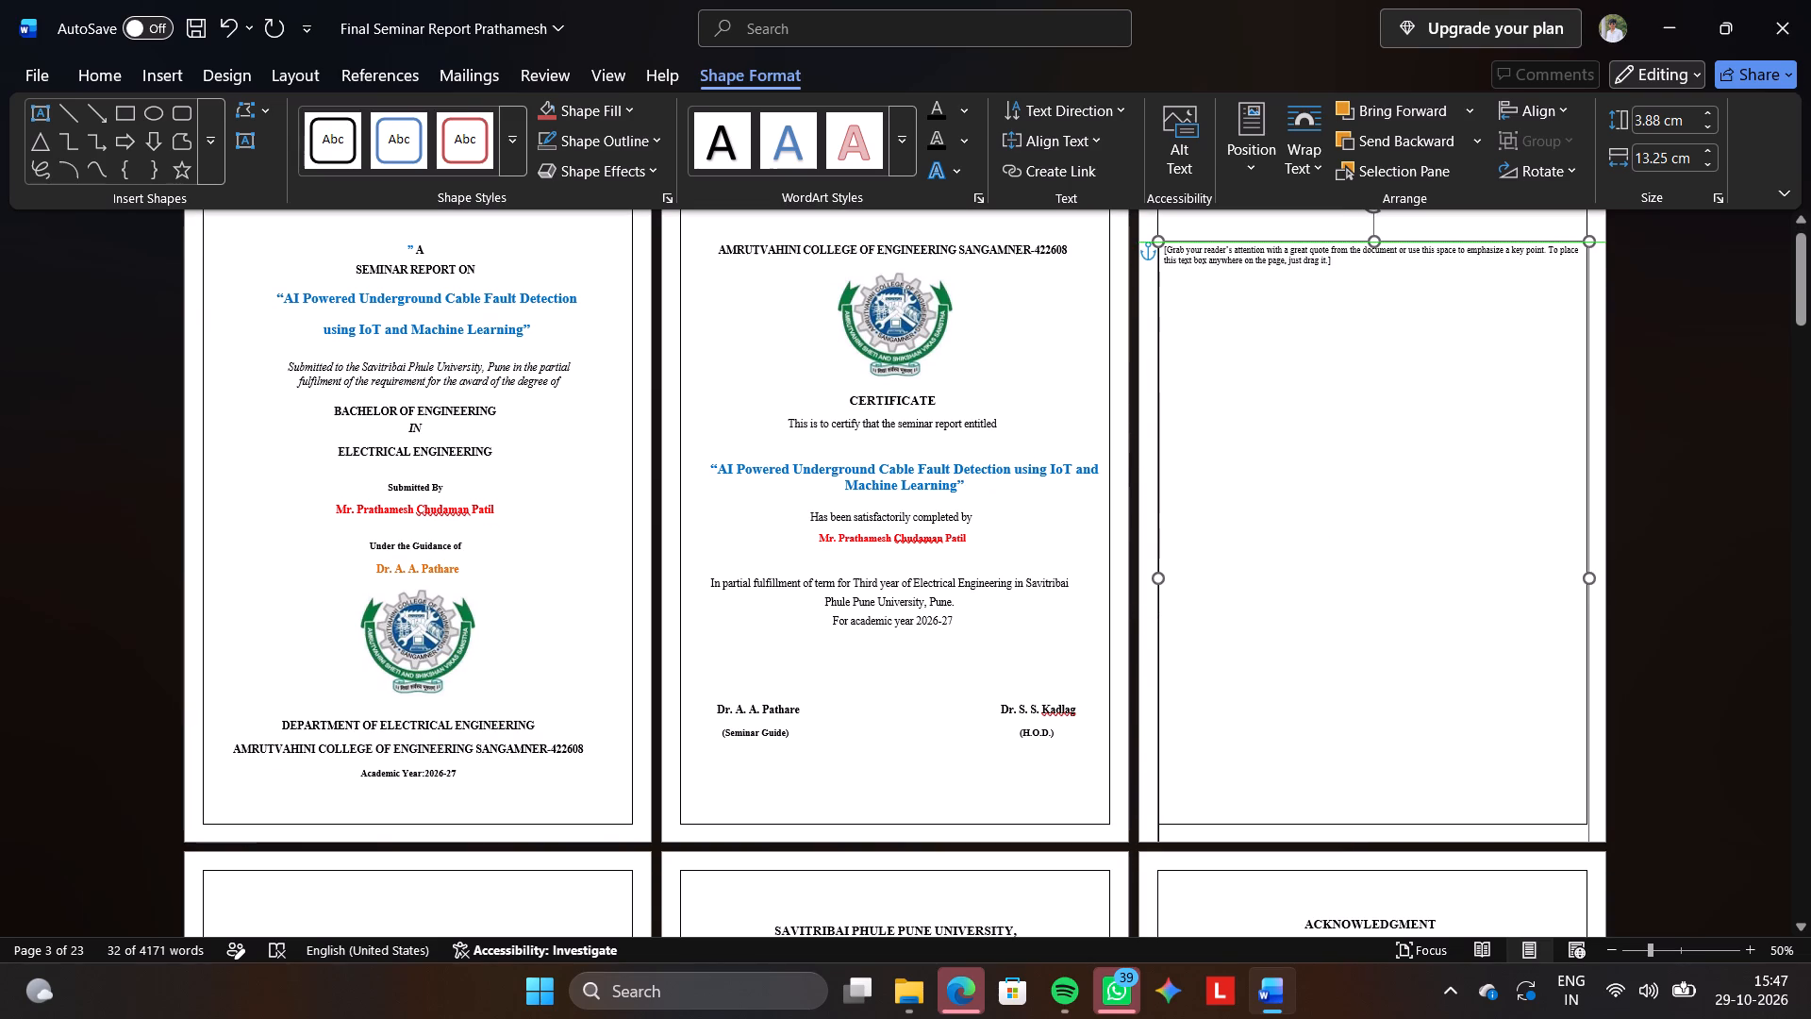
left_click_drag(1576, 918, 1587, 818)
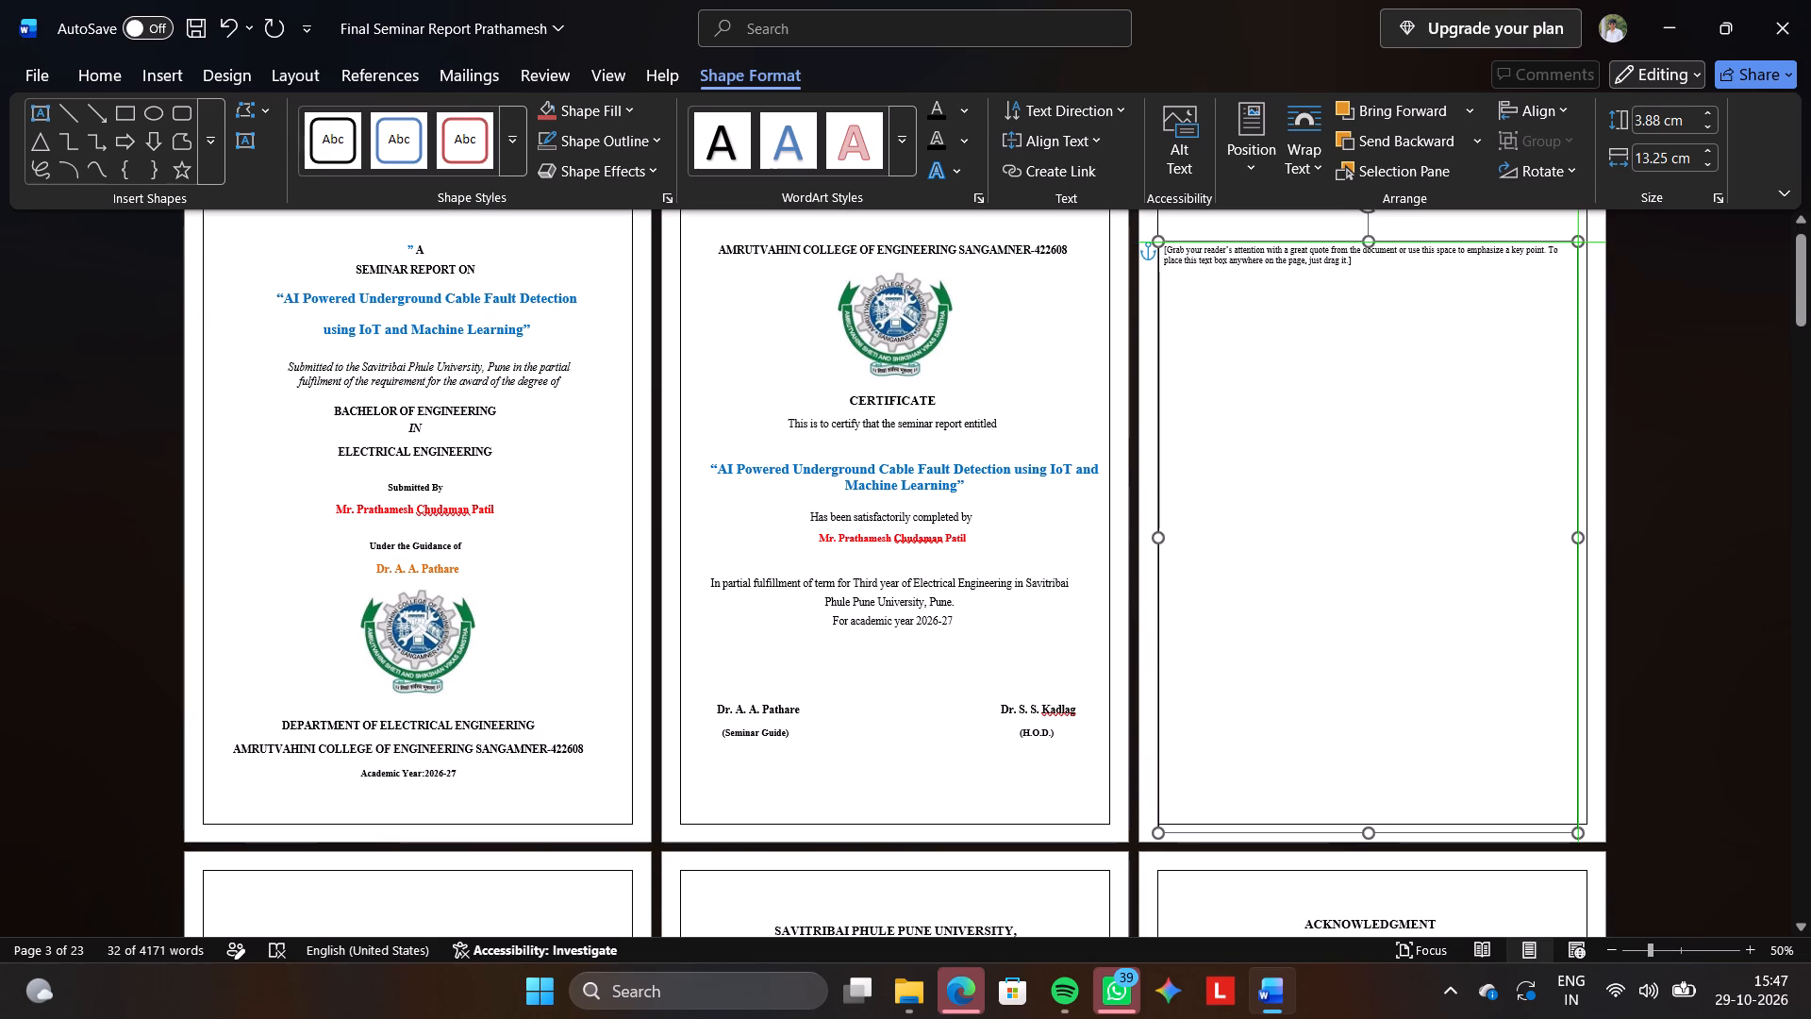
left_click_drag(1587, 818, 1584, 826)
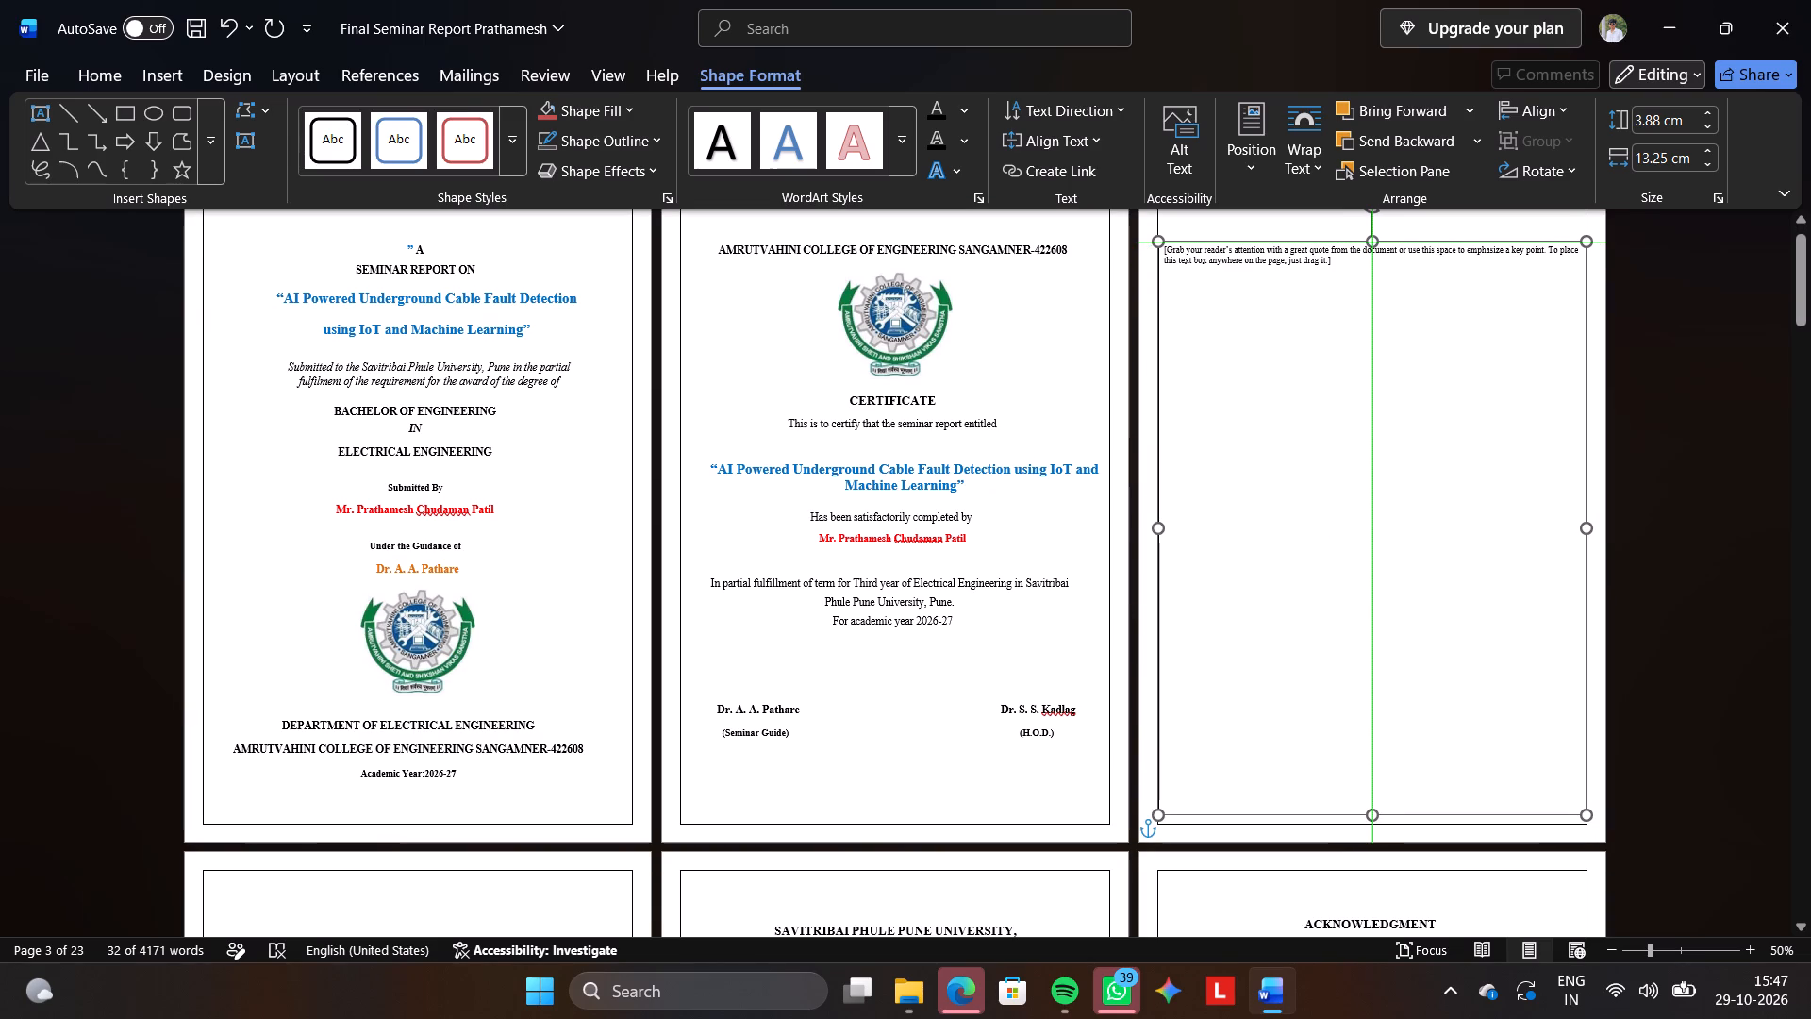
left_click_drag(1584, 826, 1578, 816)
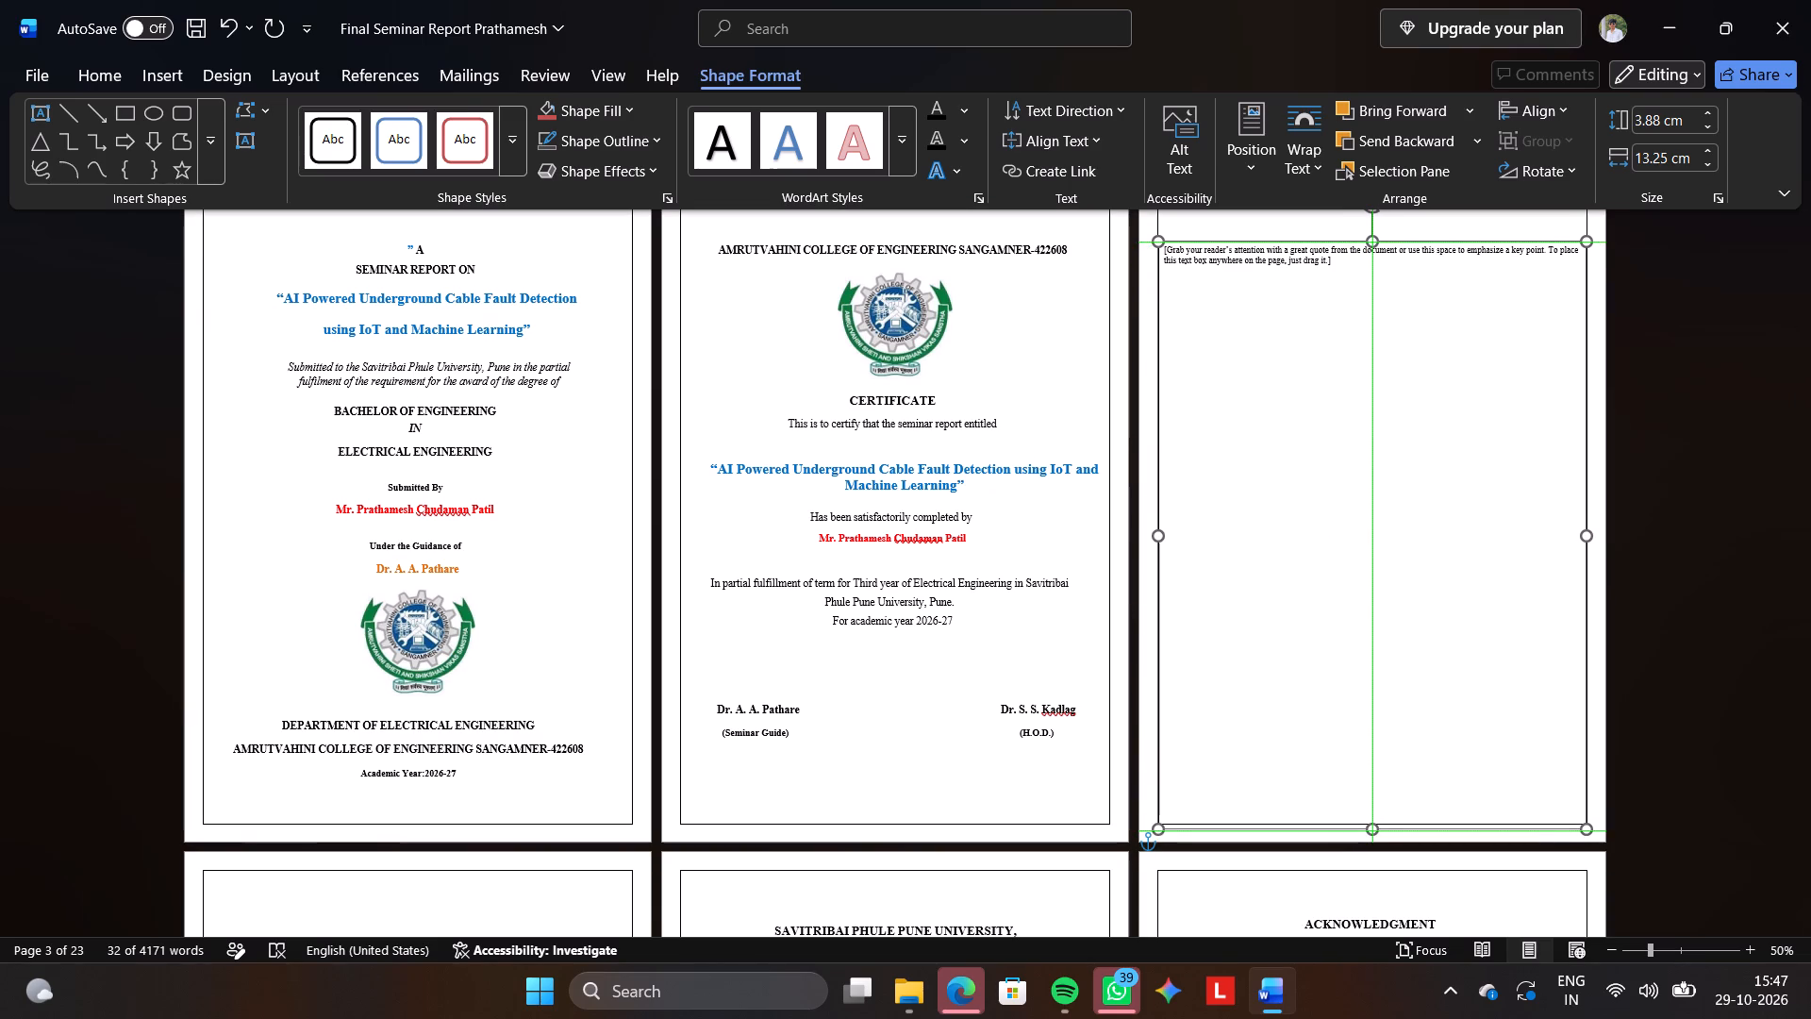
left_click_drag(1578, 816, 1578, 809)
scroll(1507, 642, "up", 1)
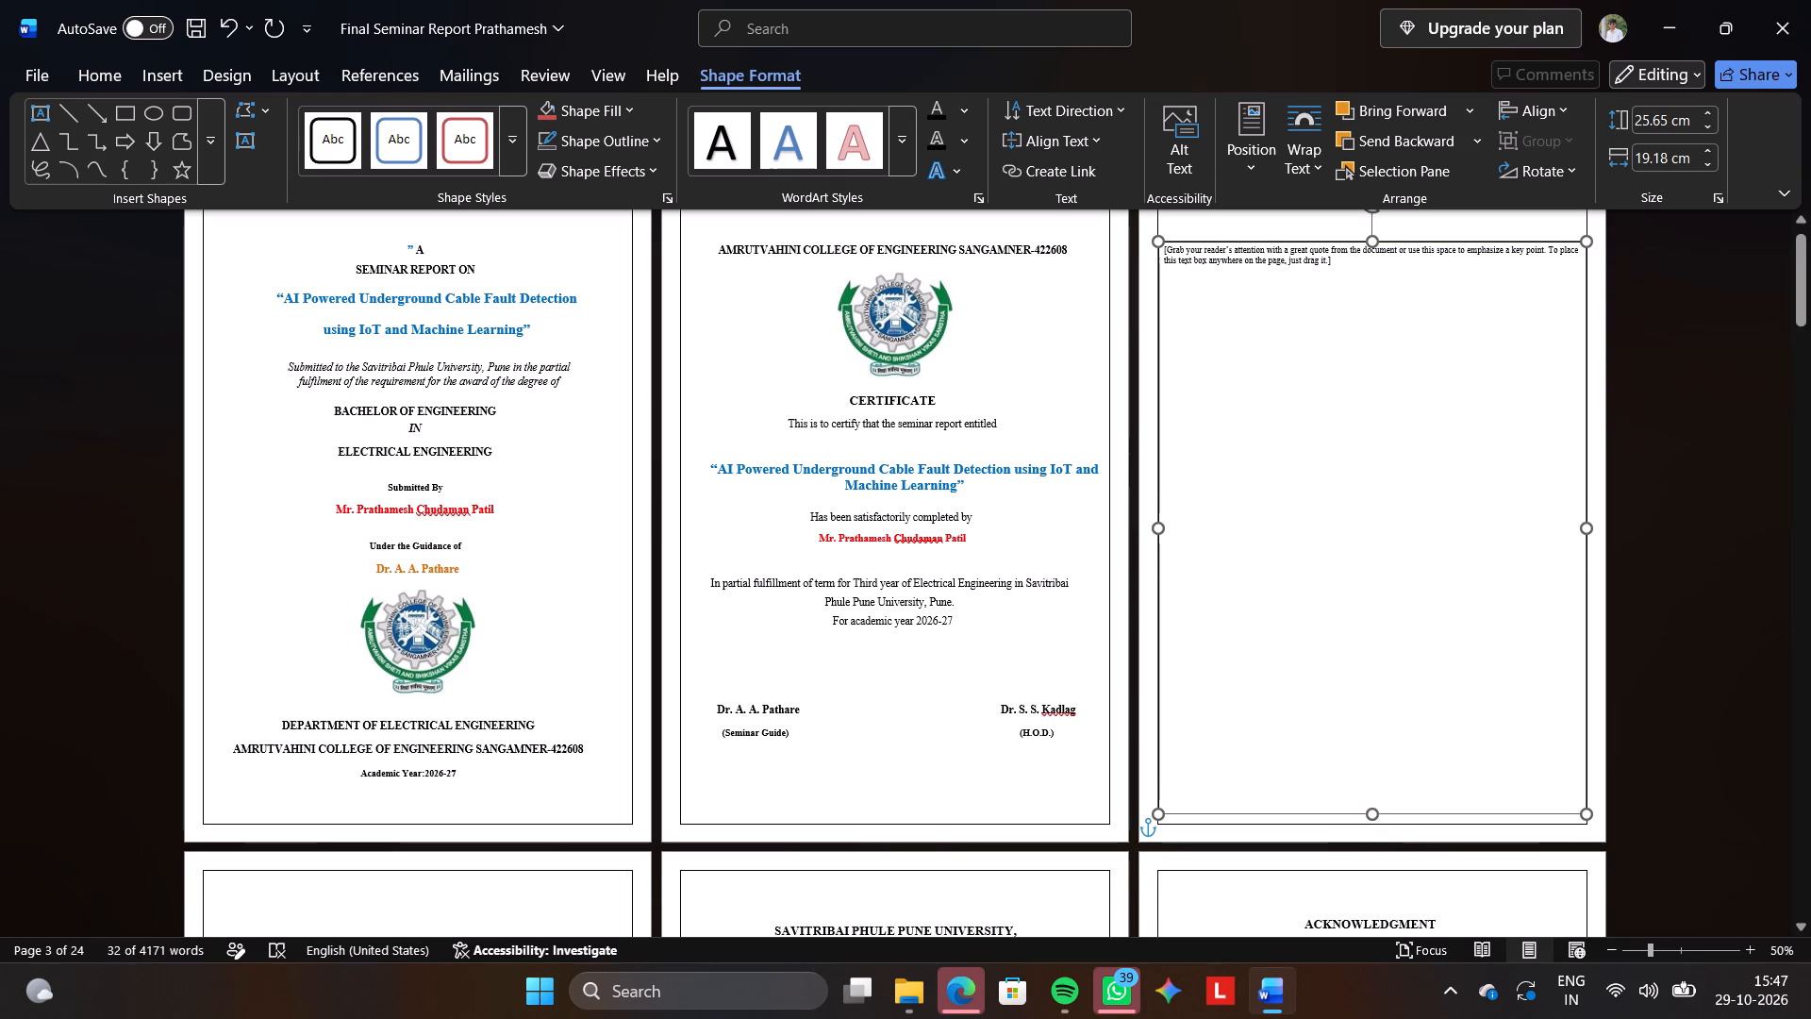
scroll(1507, 642, "up", 1)
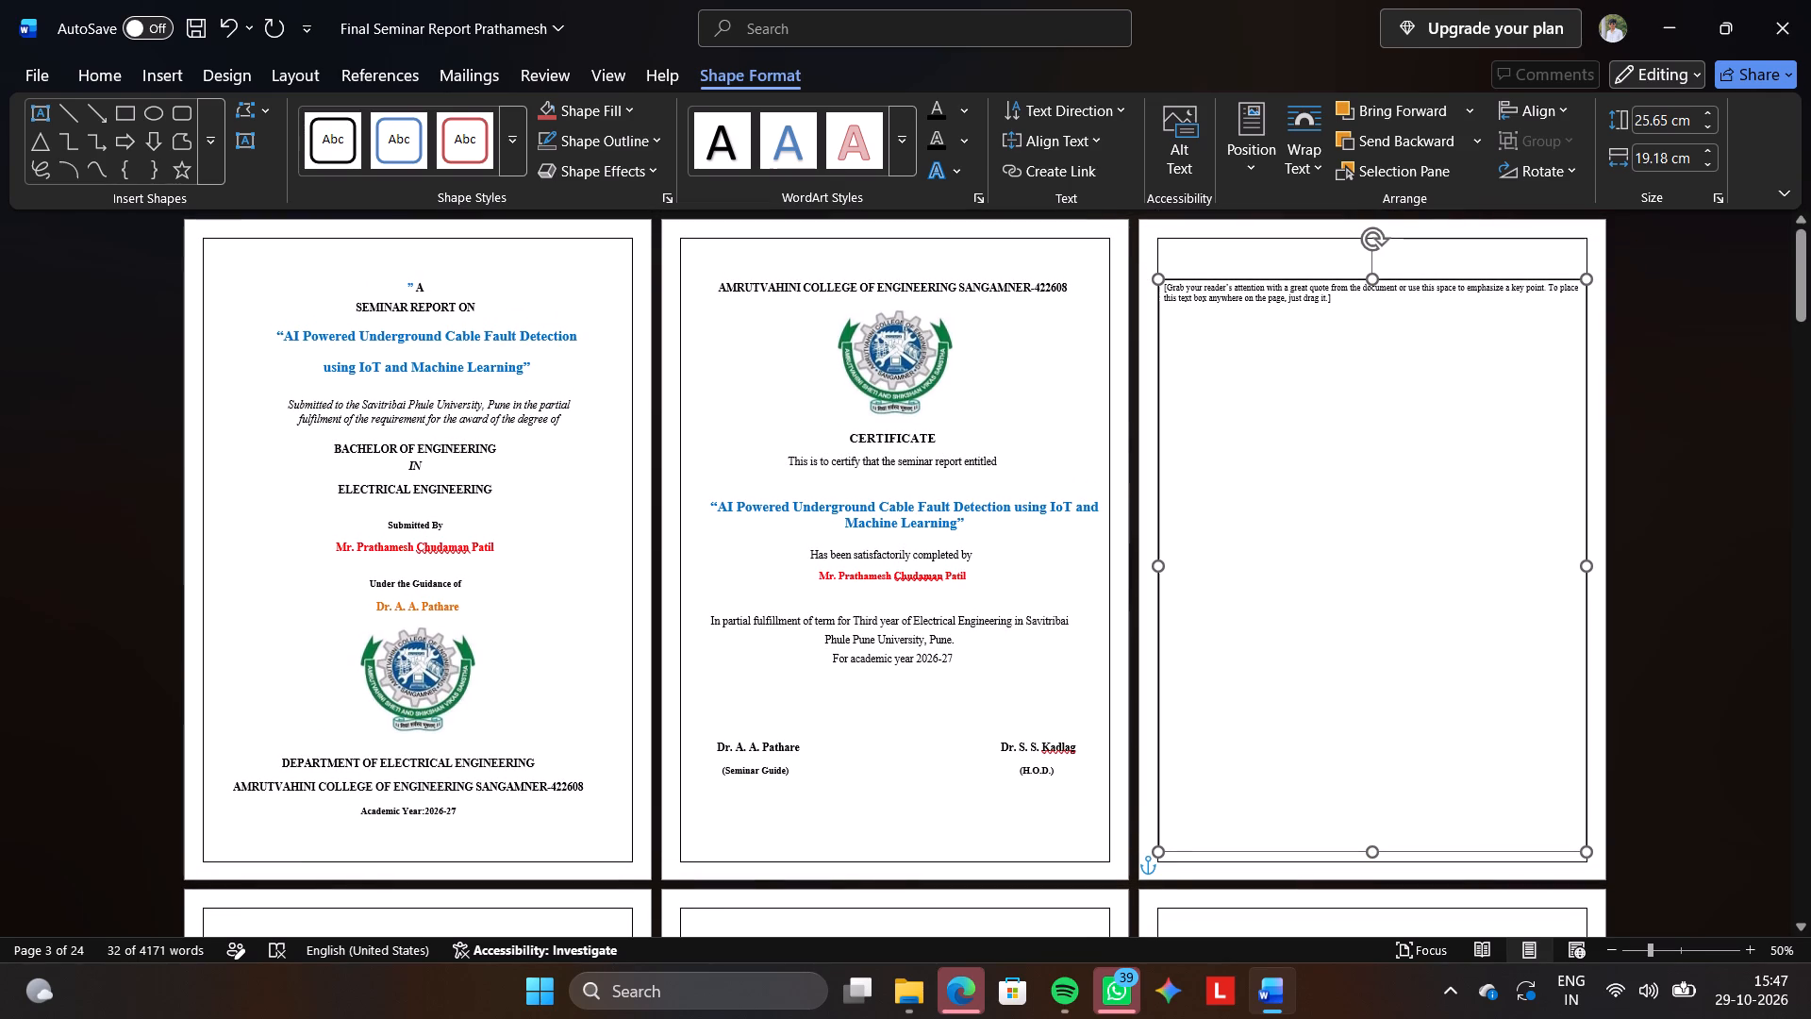
Copy the "AMRUTVAHINI COLLEGE OF ENGINEERING SANGAMNER-422608" heading from the certificate page and paste it over the placeholder text in page 3's text box.
left_click_drag(1063, 286, 710, 279)
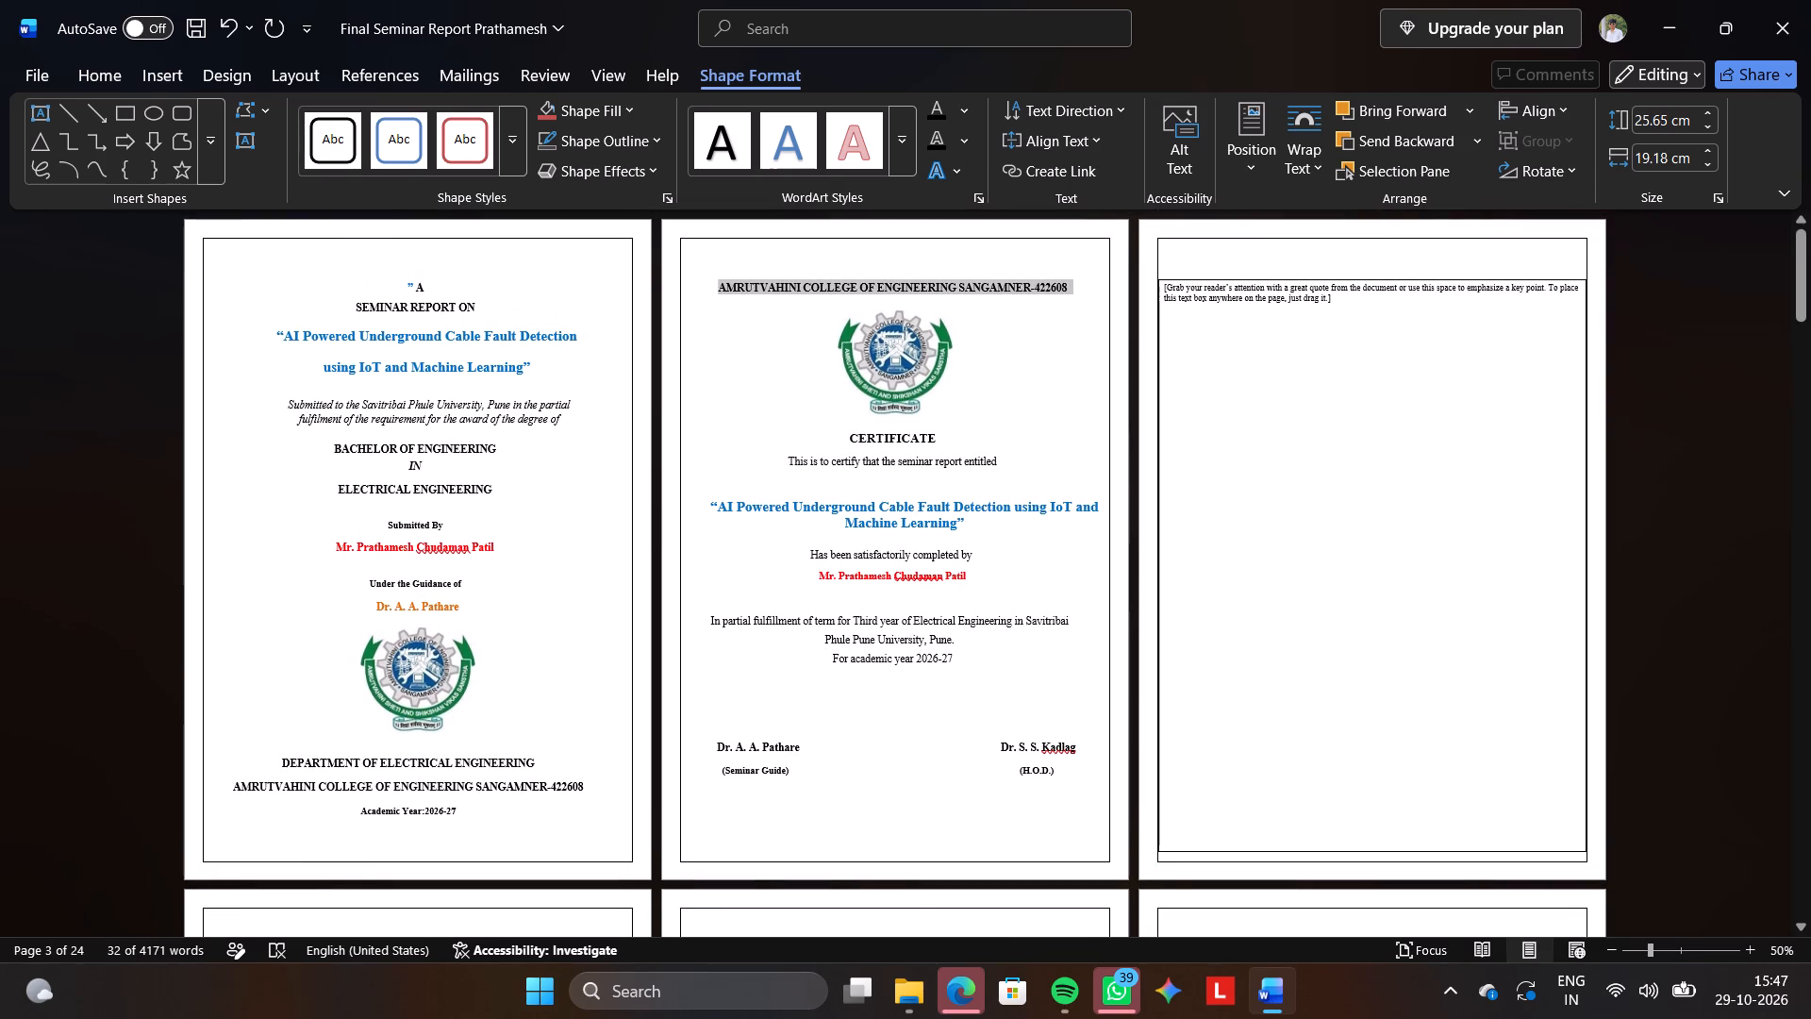
left_click_drag(710, 279, 714, 279)
key("ctrl+c")
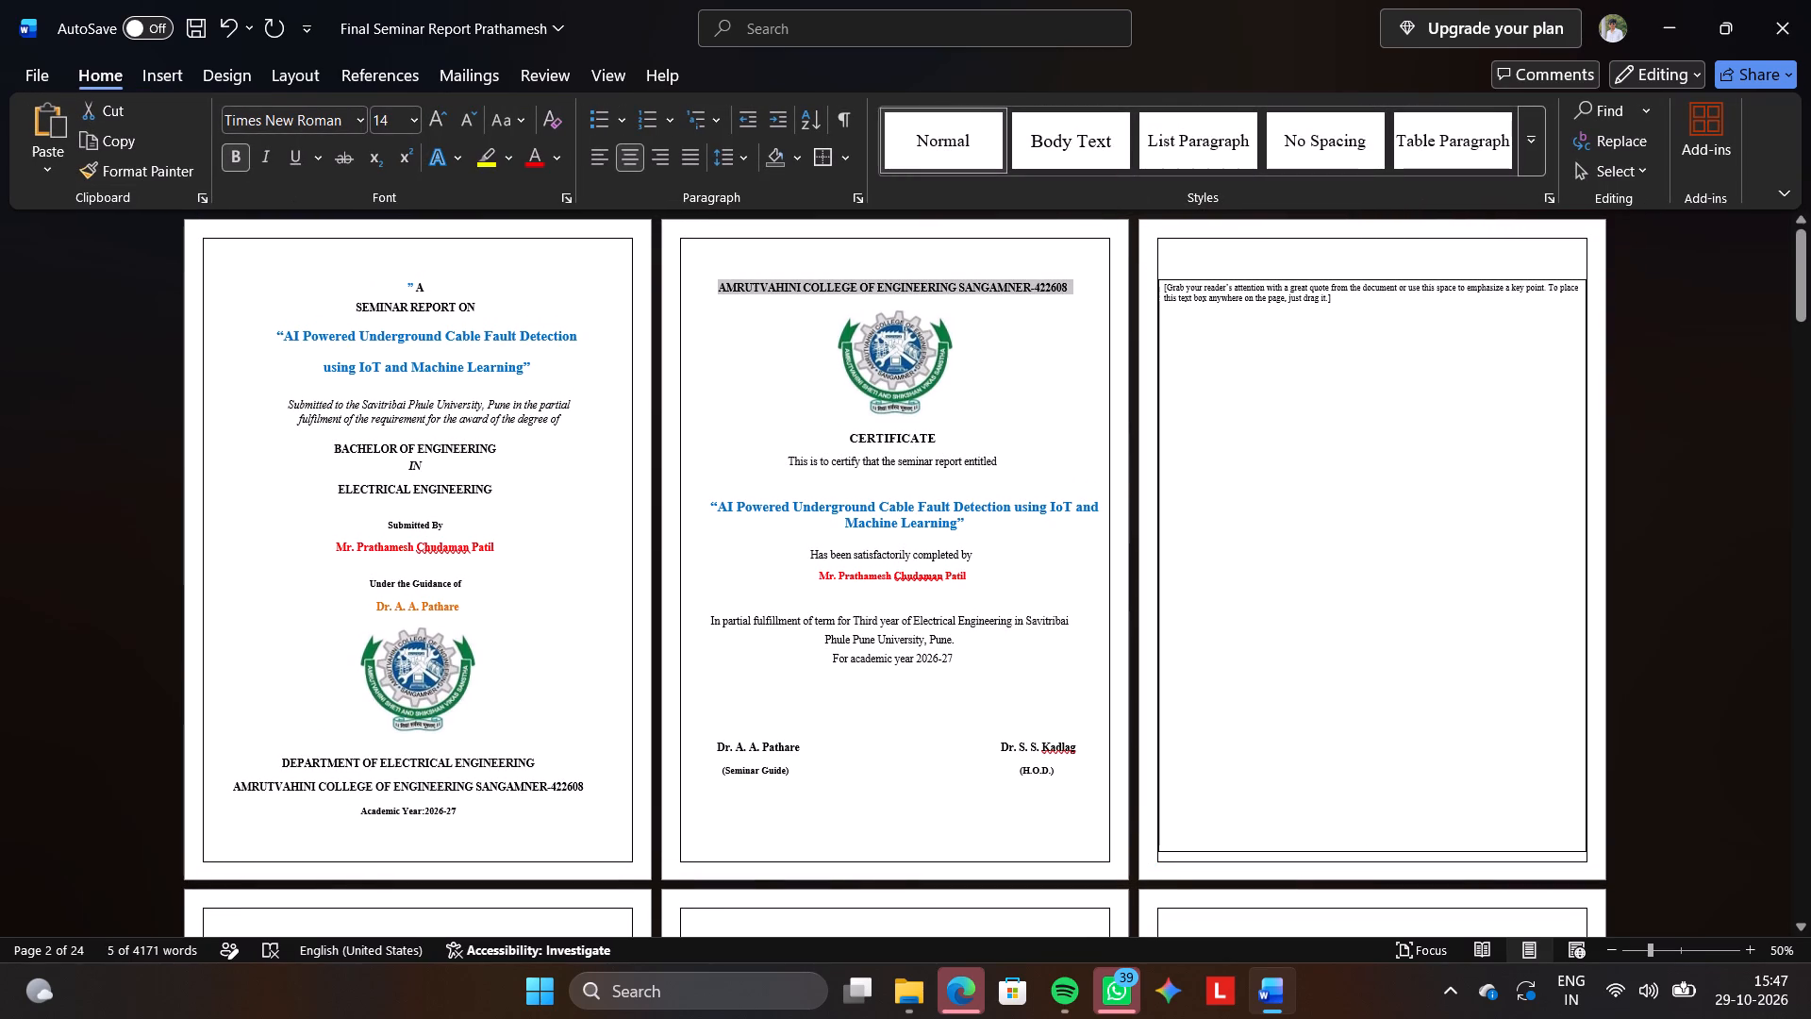
triple_click(1338, 296)
key("ctrl+v")
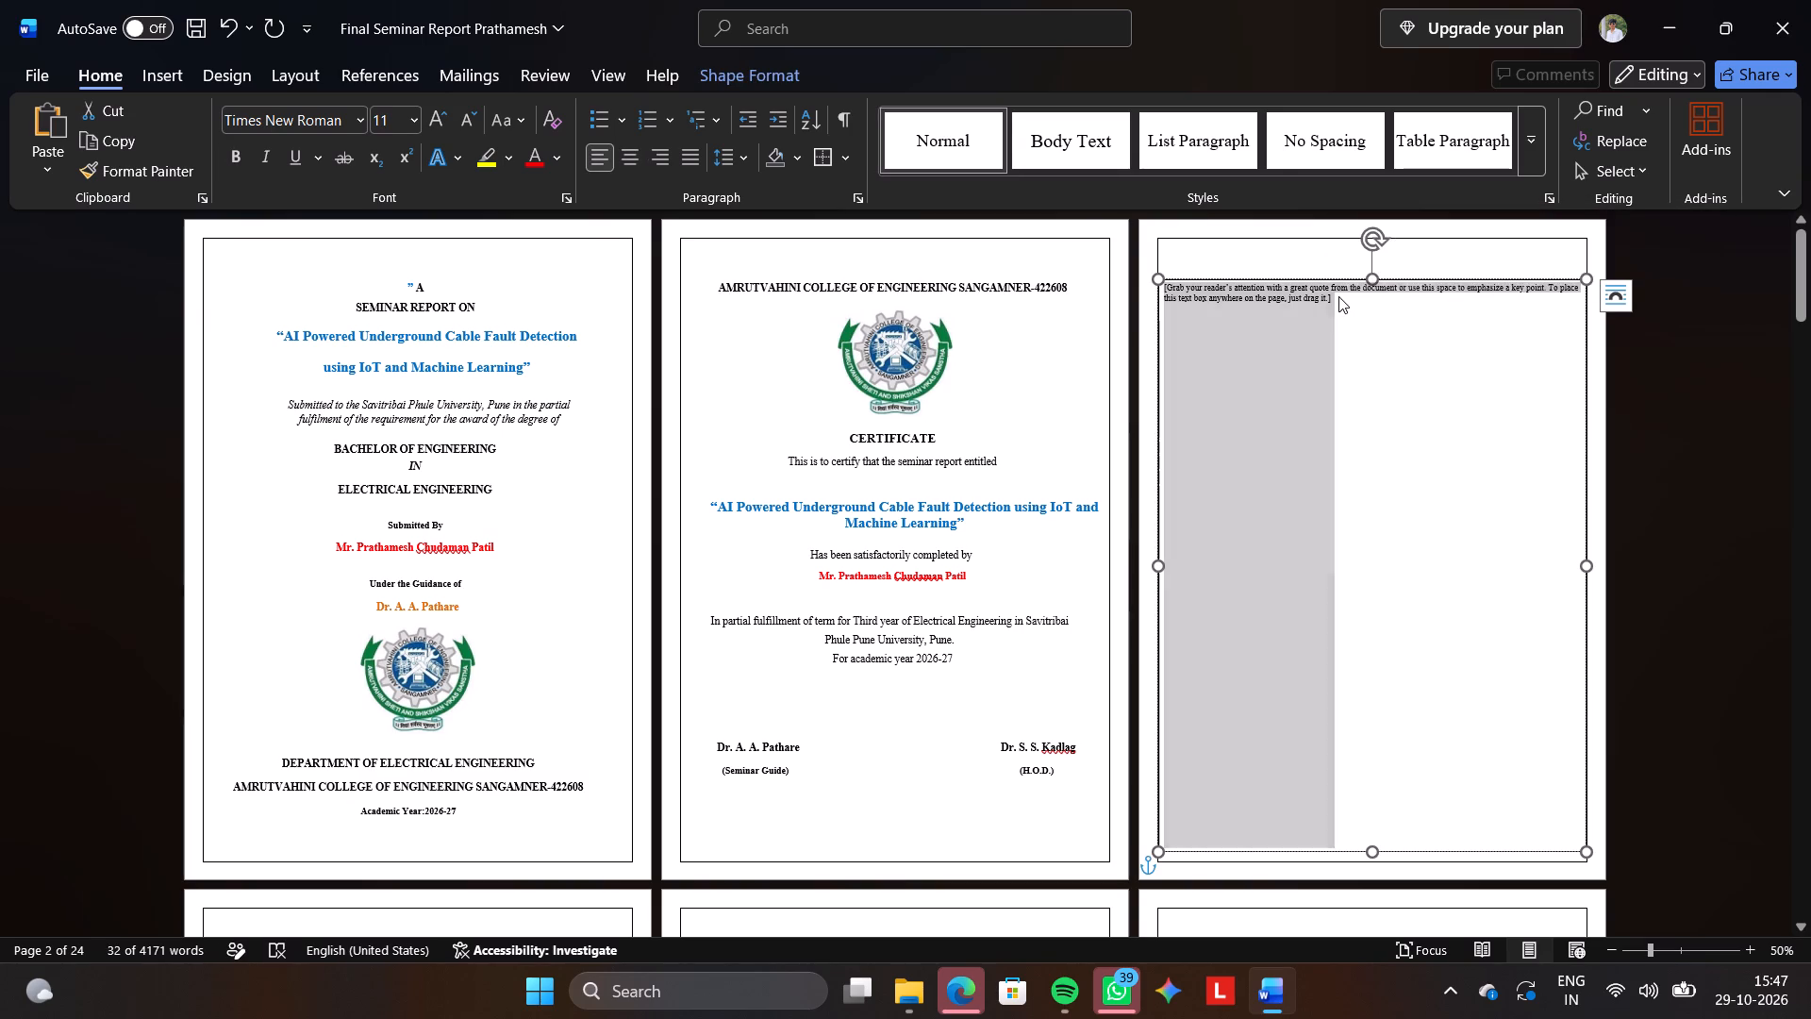
Copy the college logo from the certificate page, paste it below the heading in page 3's text box, and centre it.
left_click(917, 353)
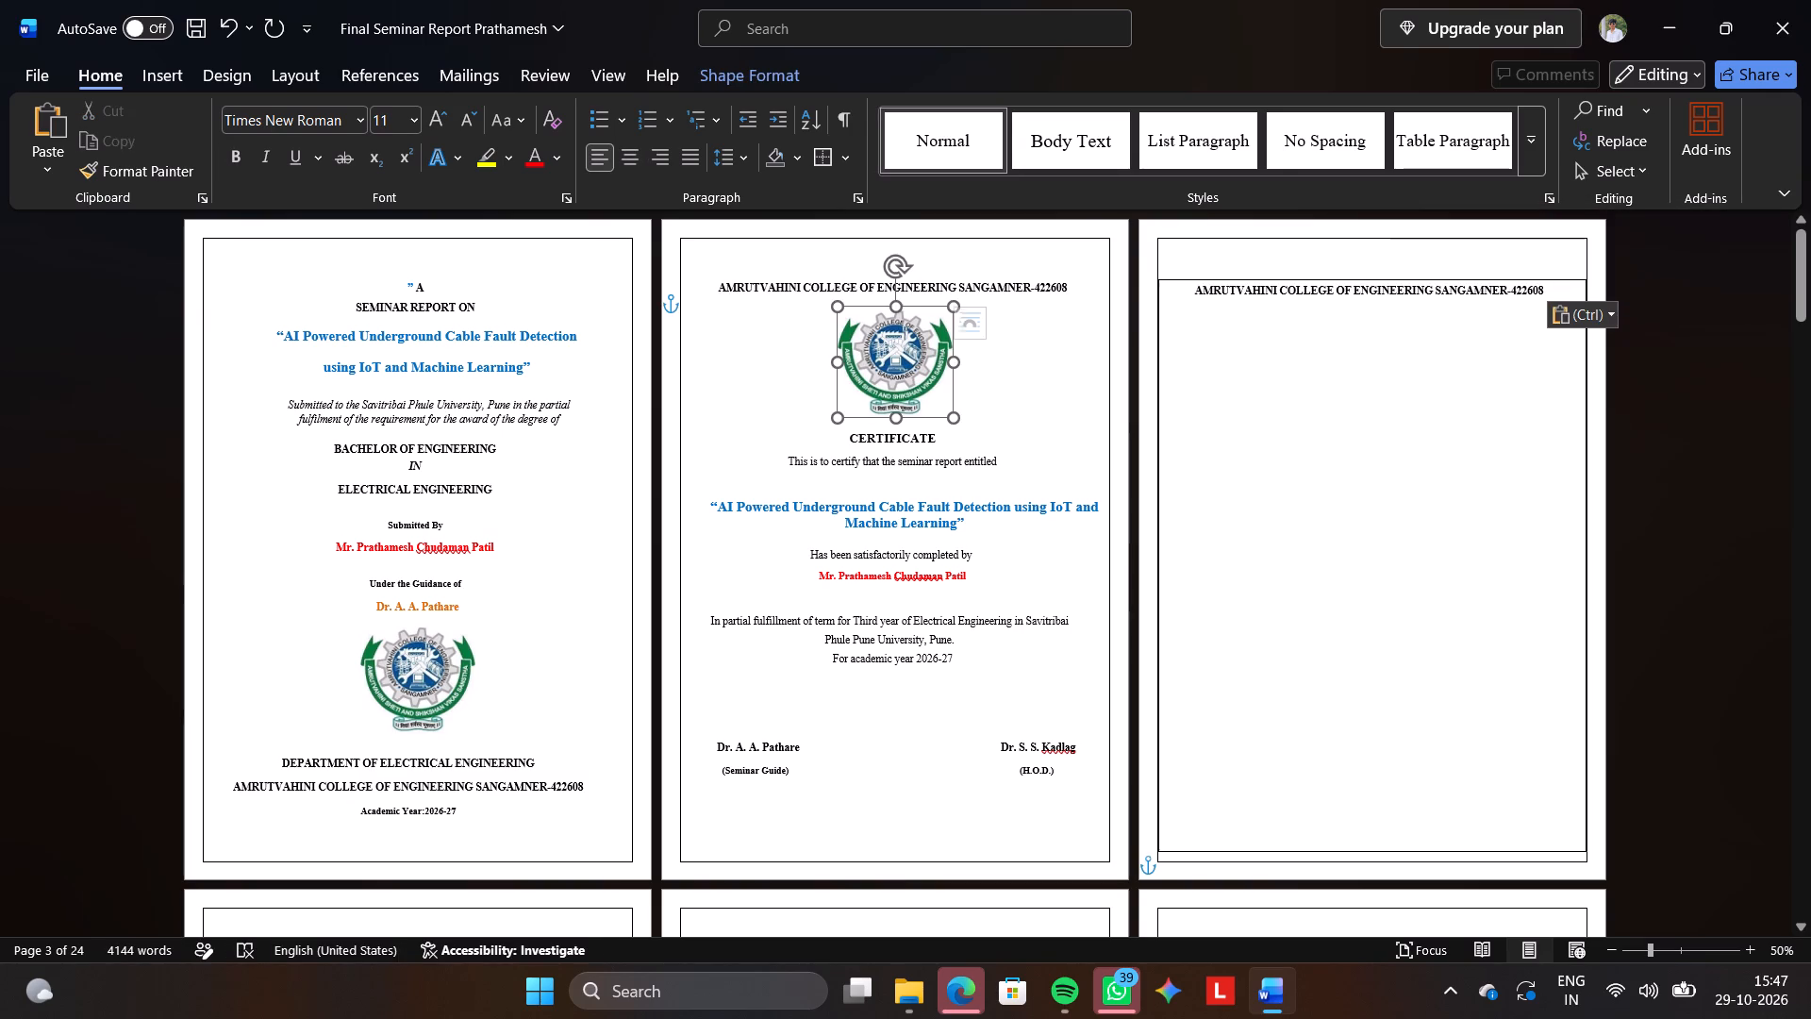
key("ctrl+c")
left_click(1346, 359)
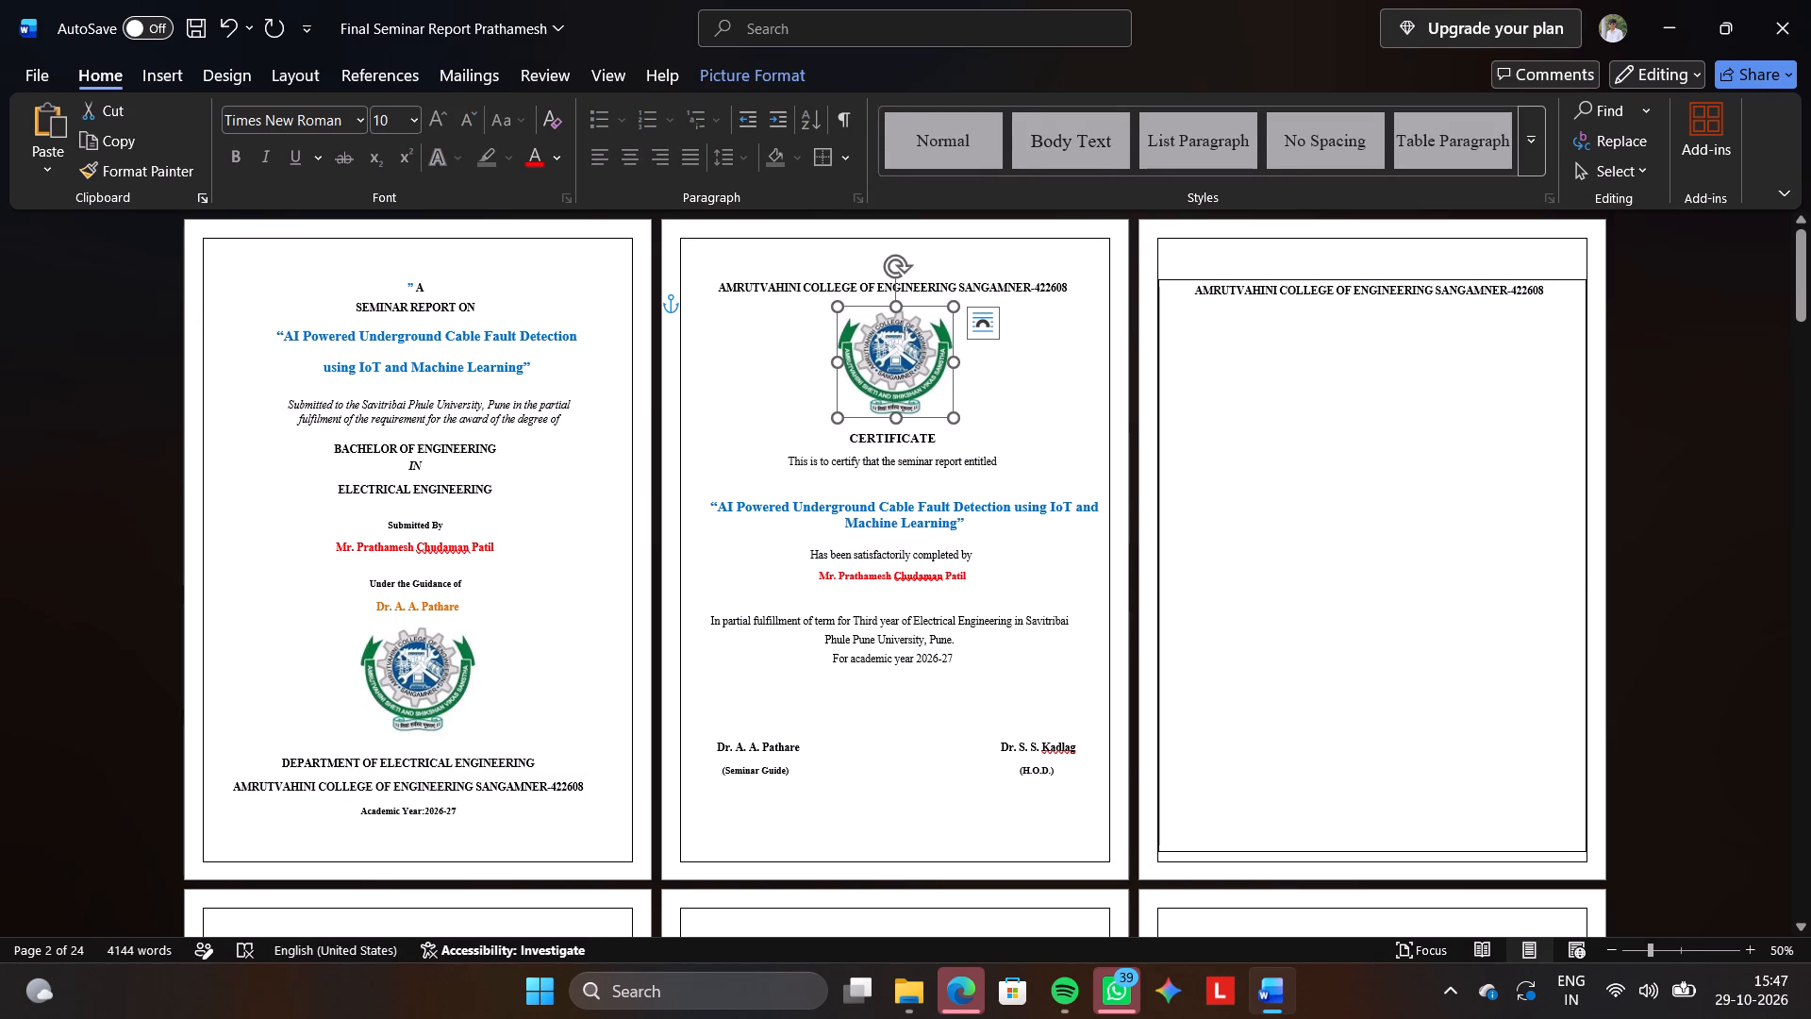
left_click(1295, 326)
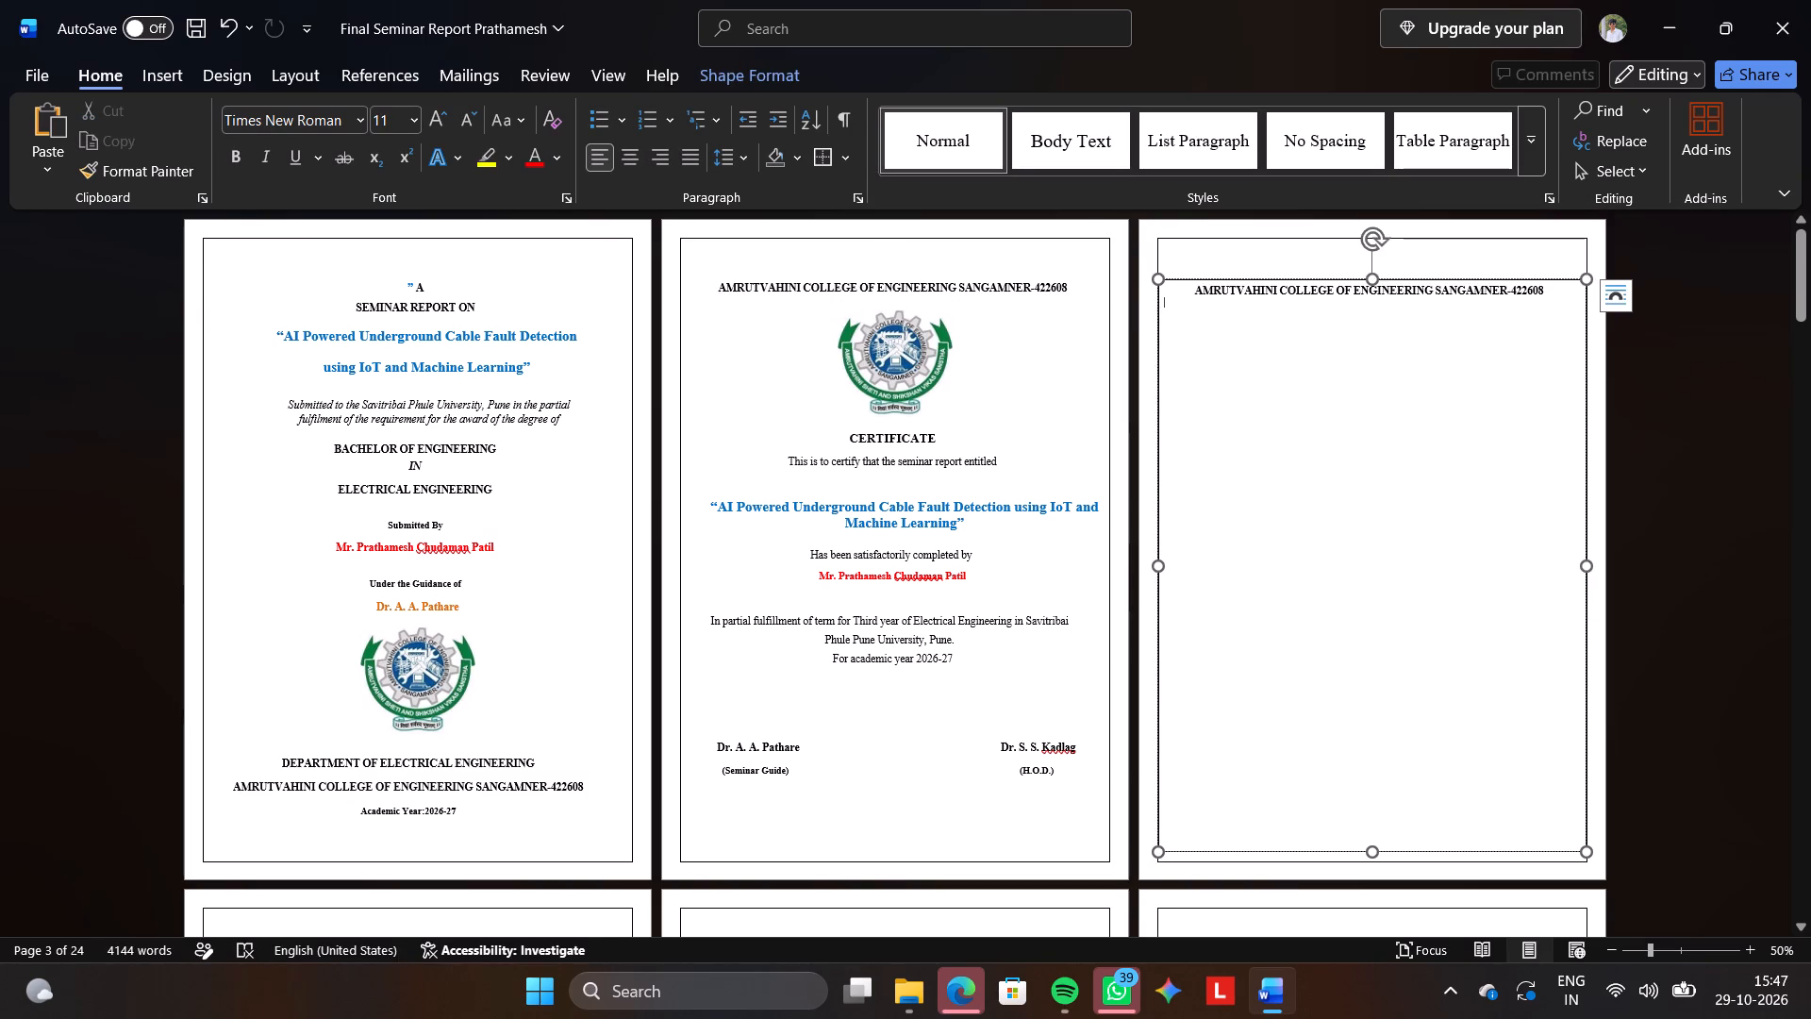
key("ctrl+v")
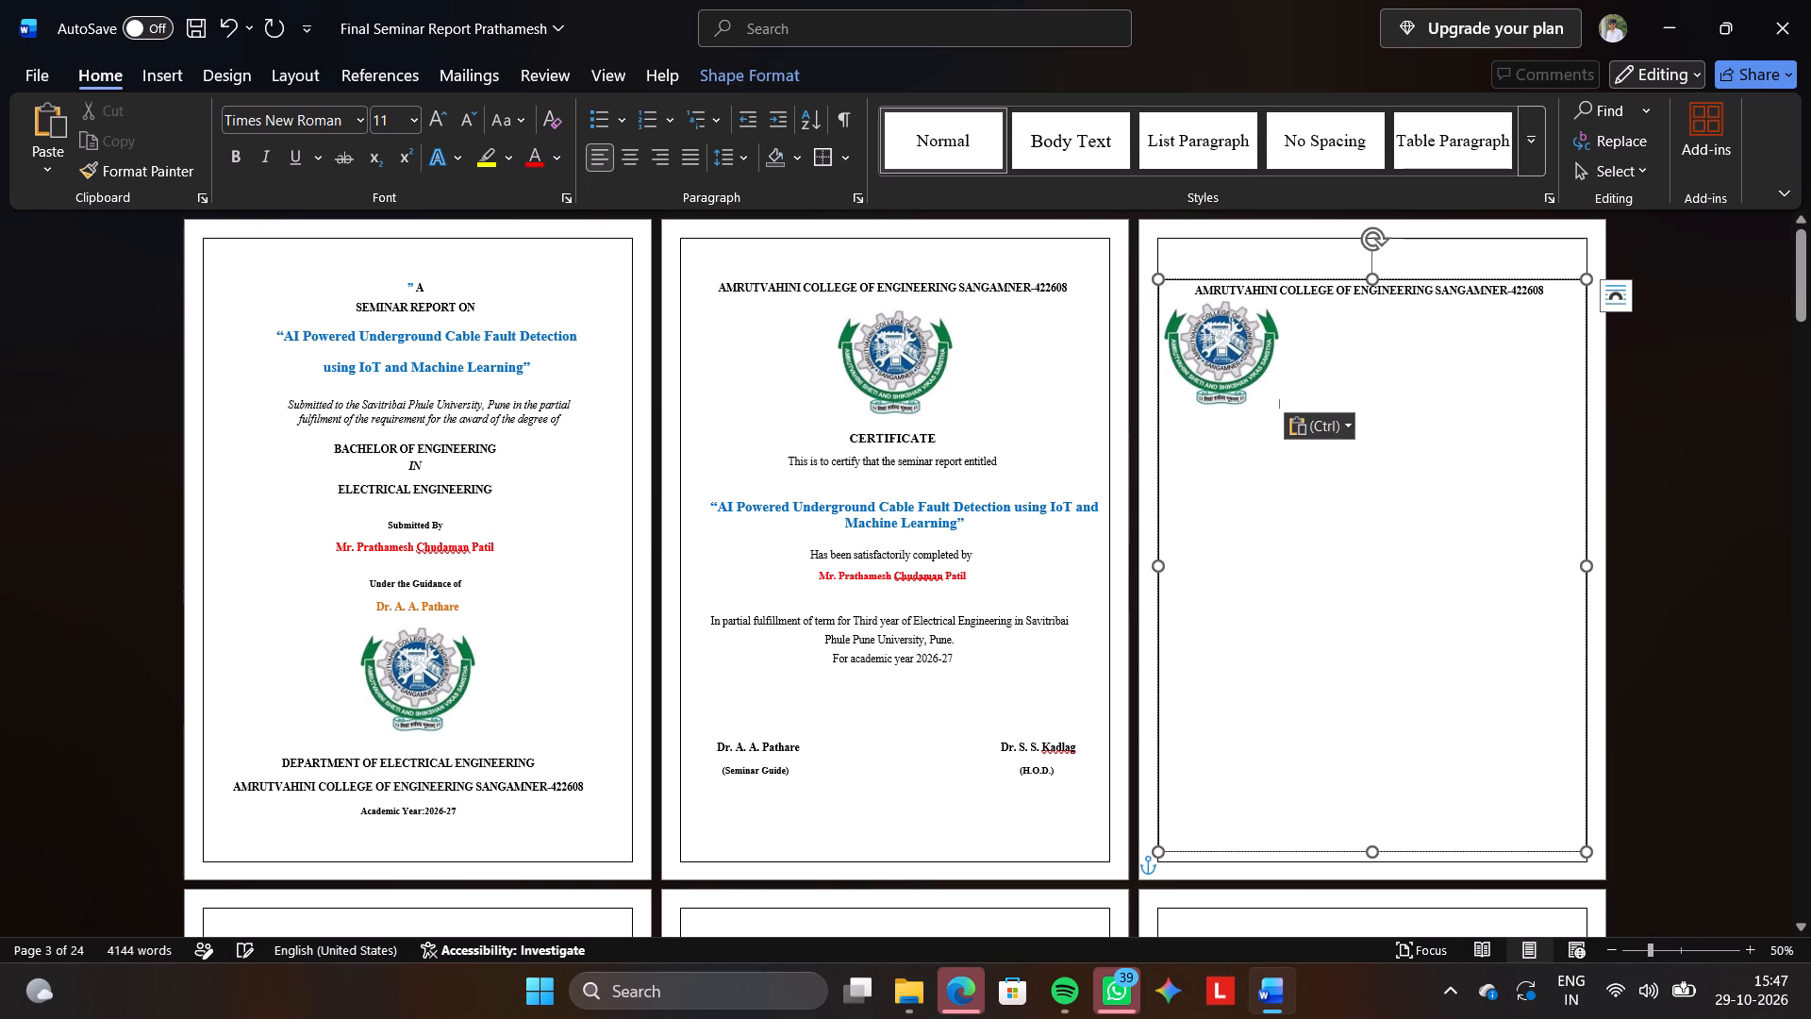
left_click(630, 156)
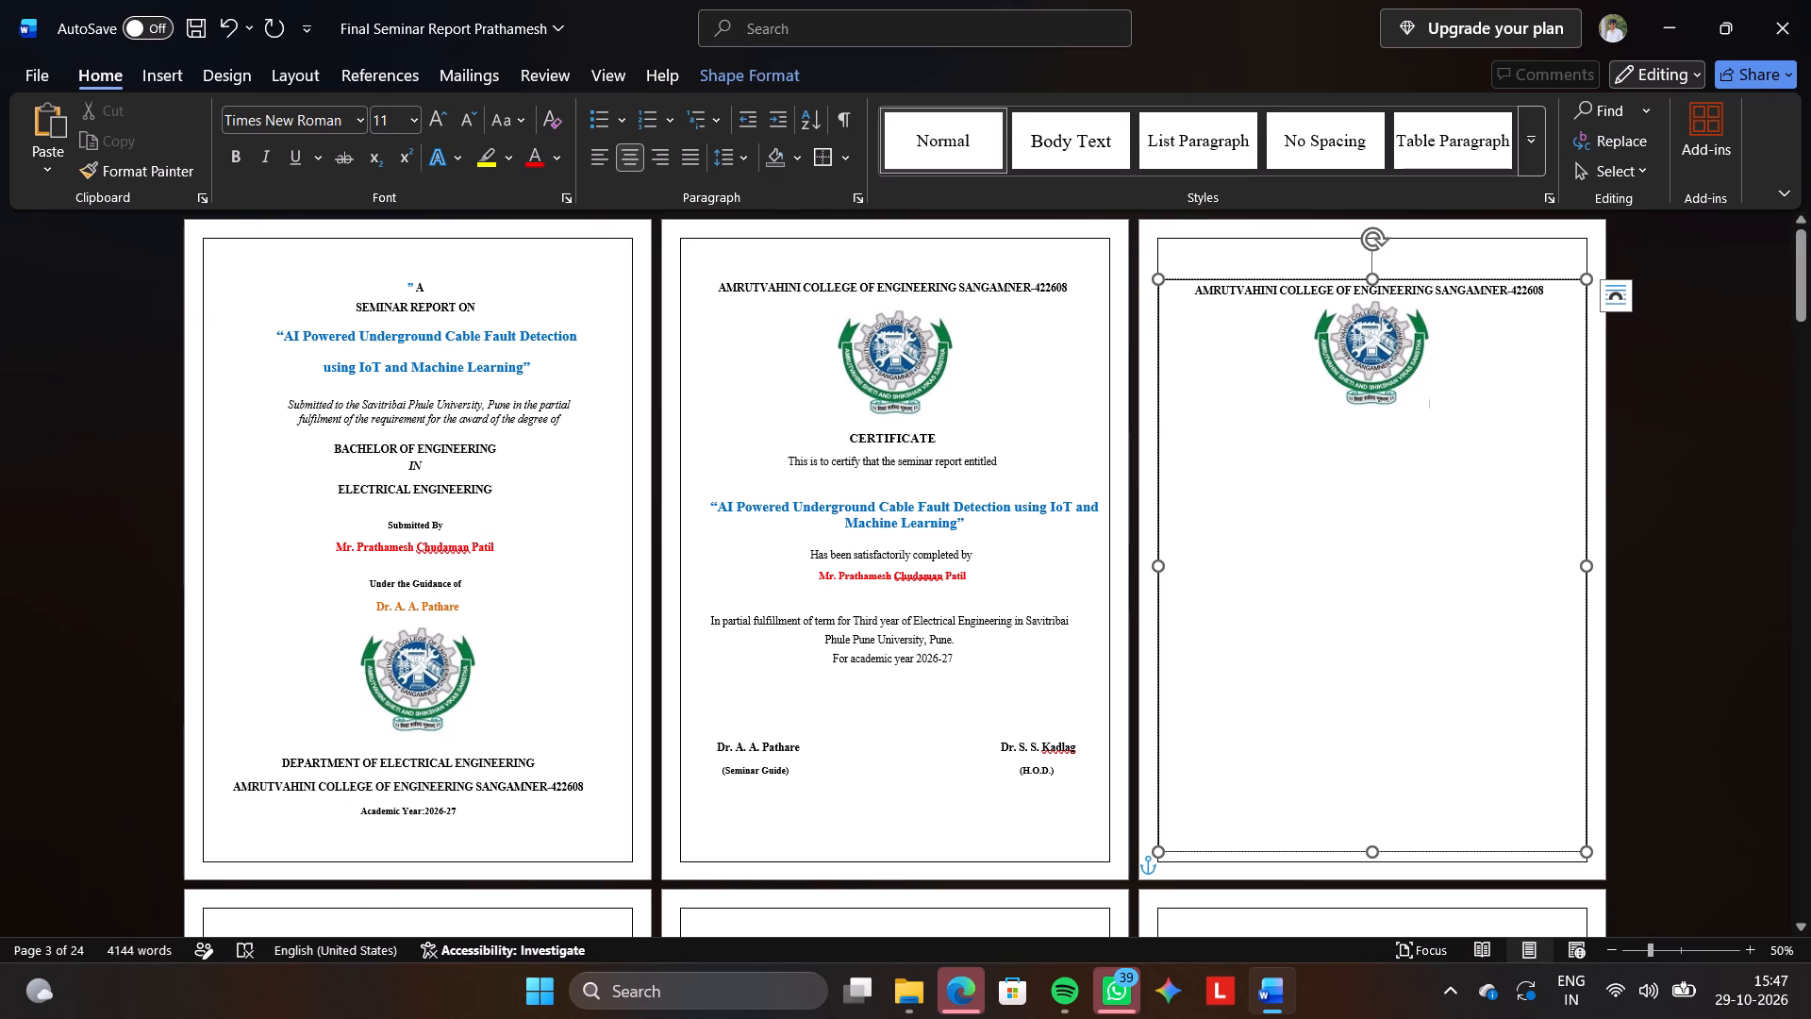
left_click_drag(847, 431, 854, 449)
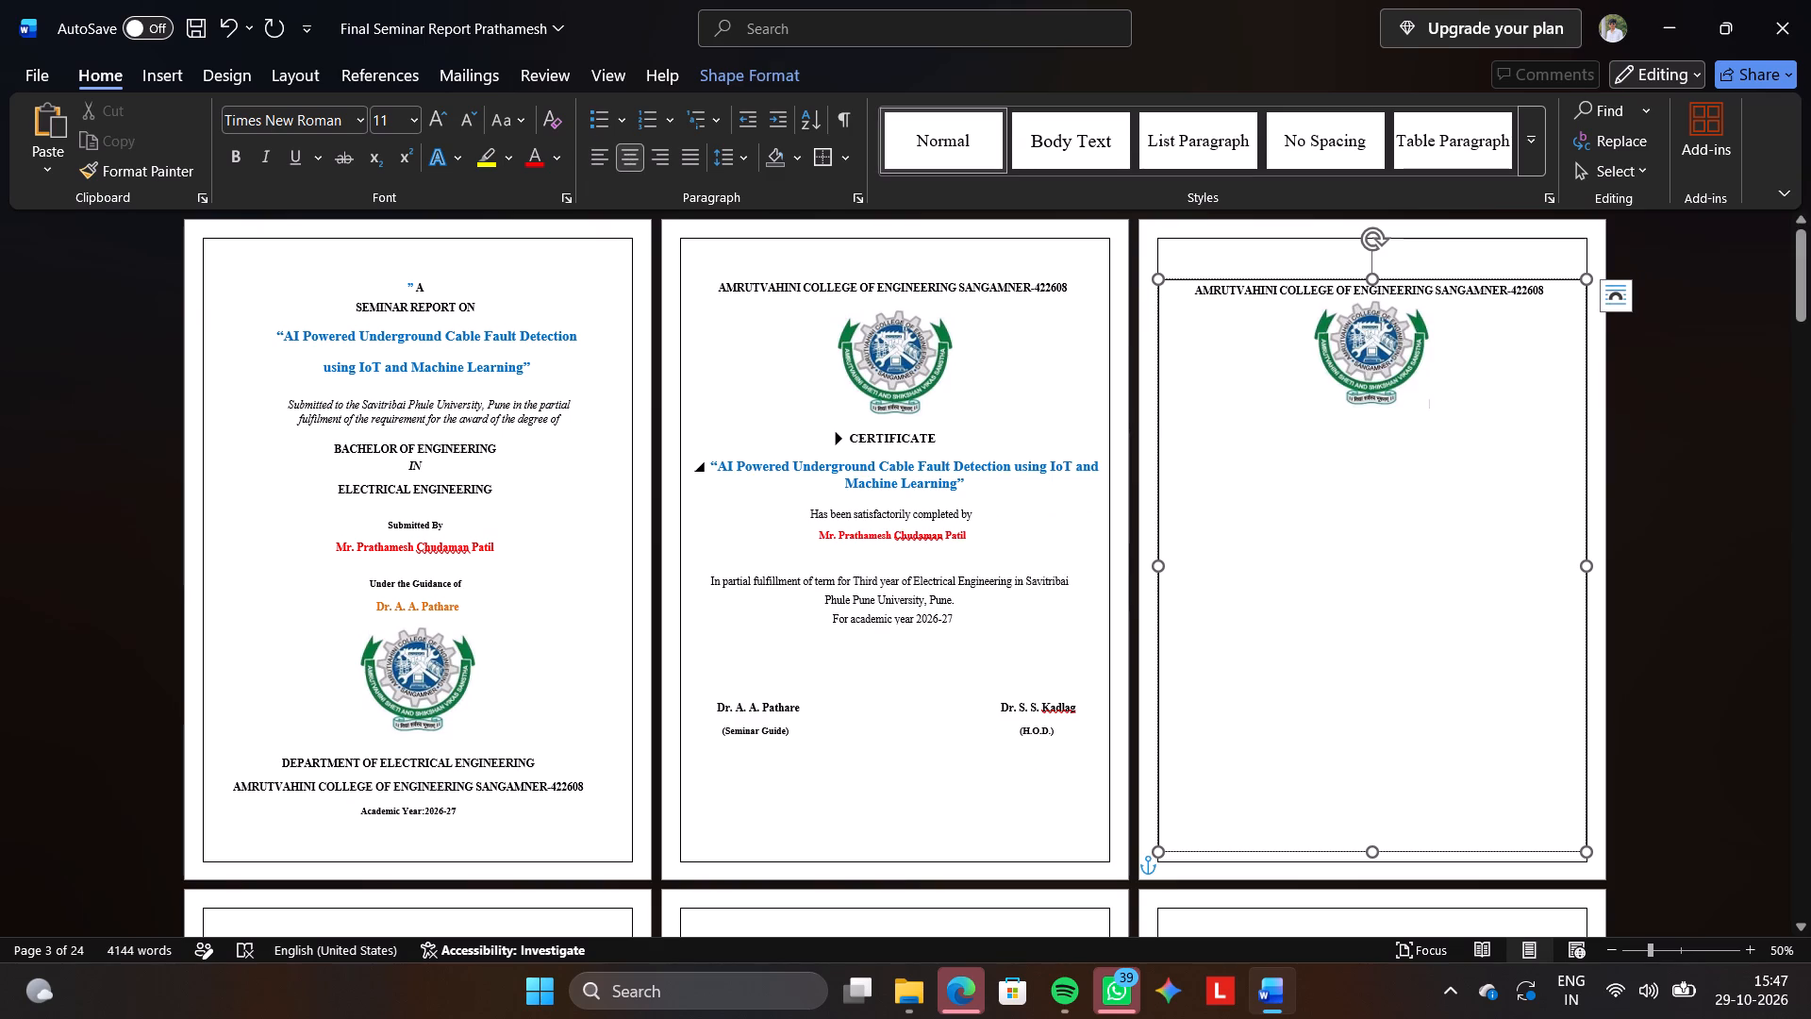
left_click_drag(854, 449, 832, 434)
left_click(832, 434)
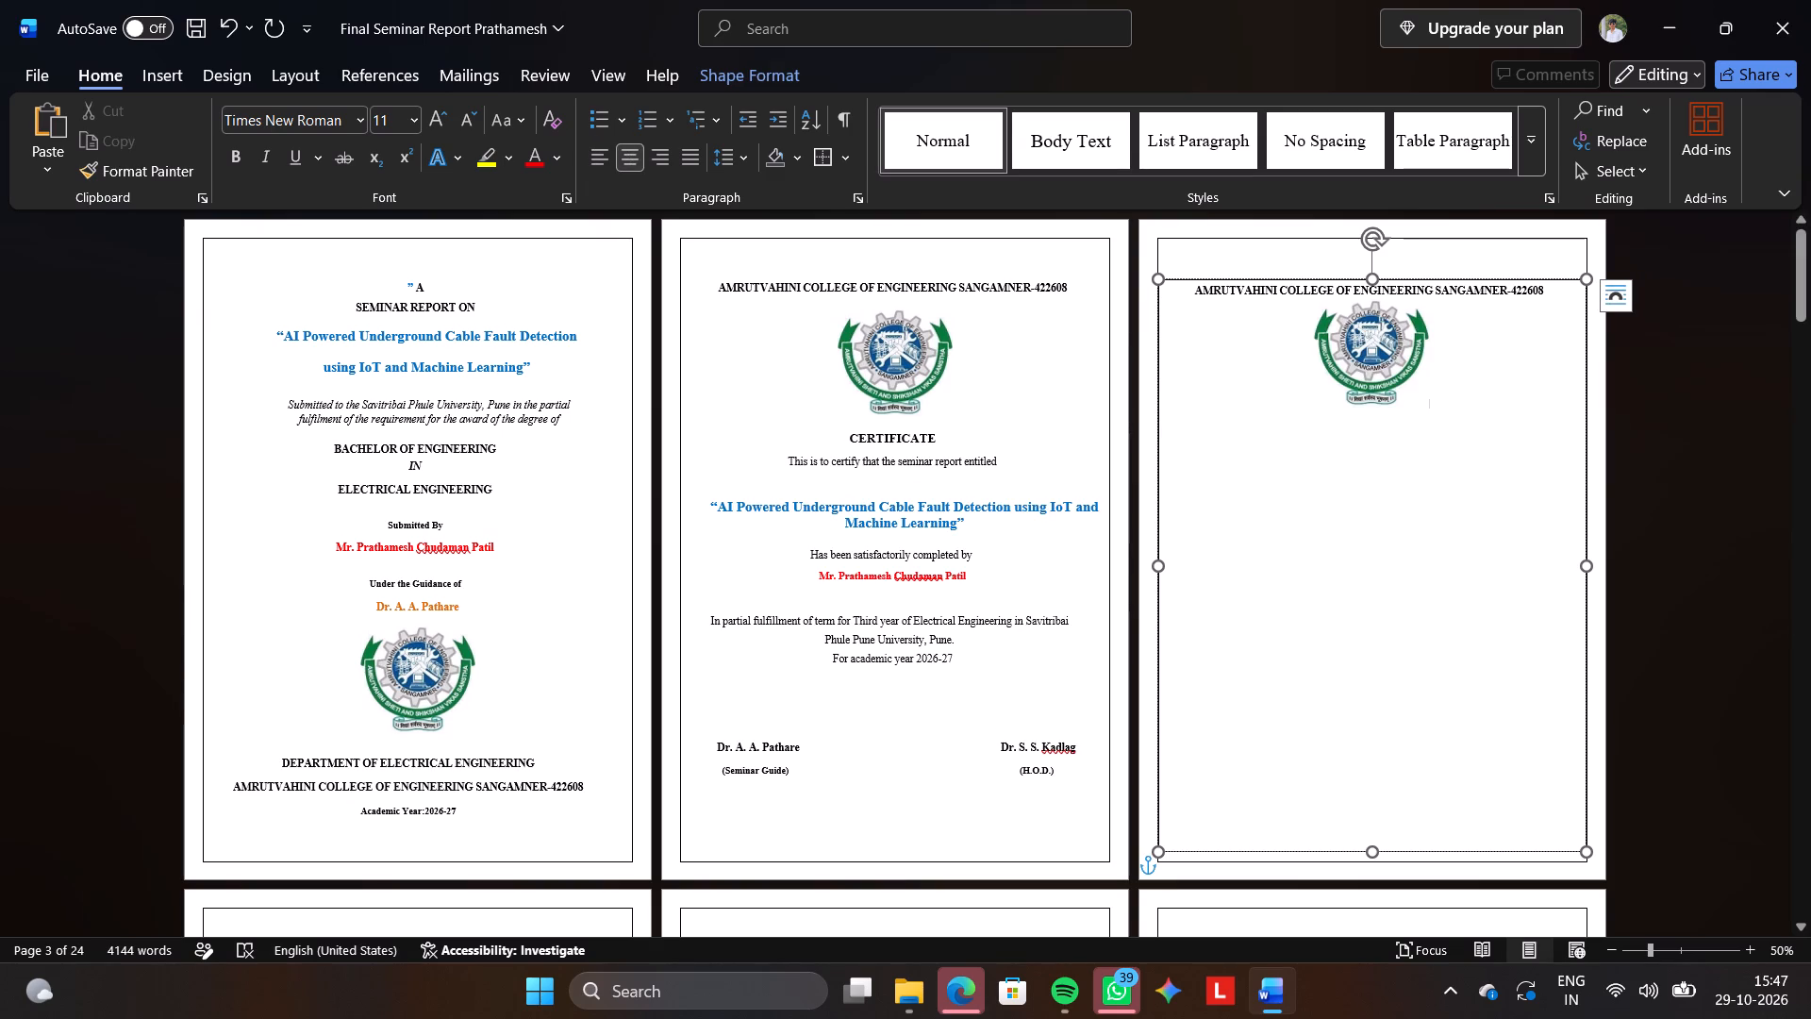
Copy the "CERTIFICATE" heading and "This is to certify that the seminar report entitled" line onto a new line below the logo in page 3's text box.
left_click_drag(1004, 461, 834, 423)
key("ctrl+c")
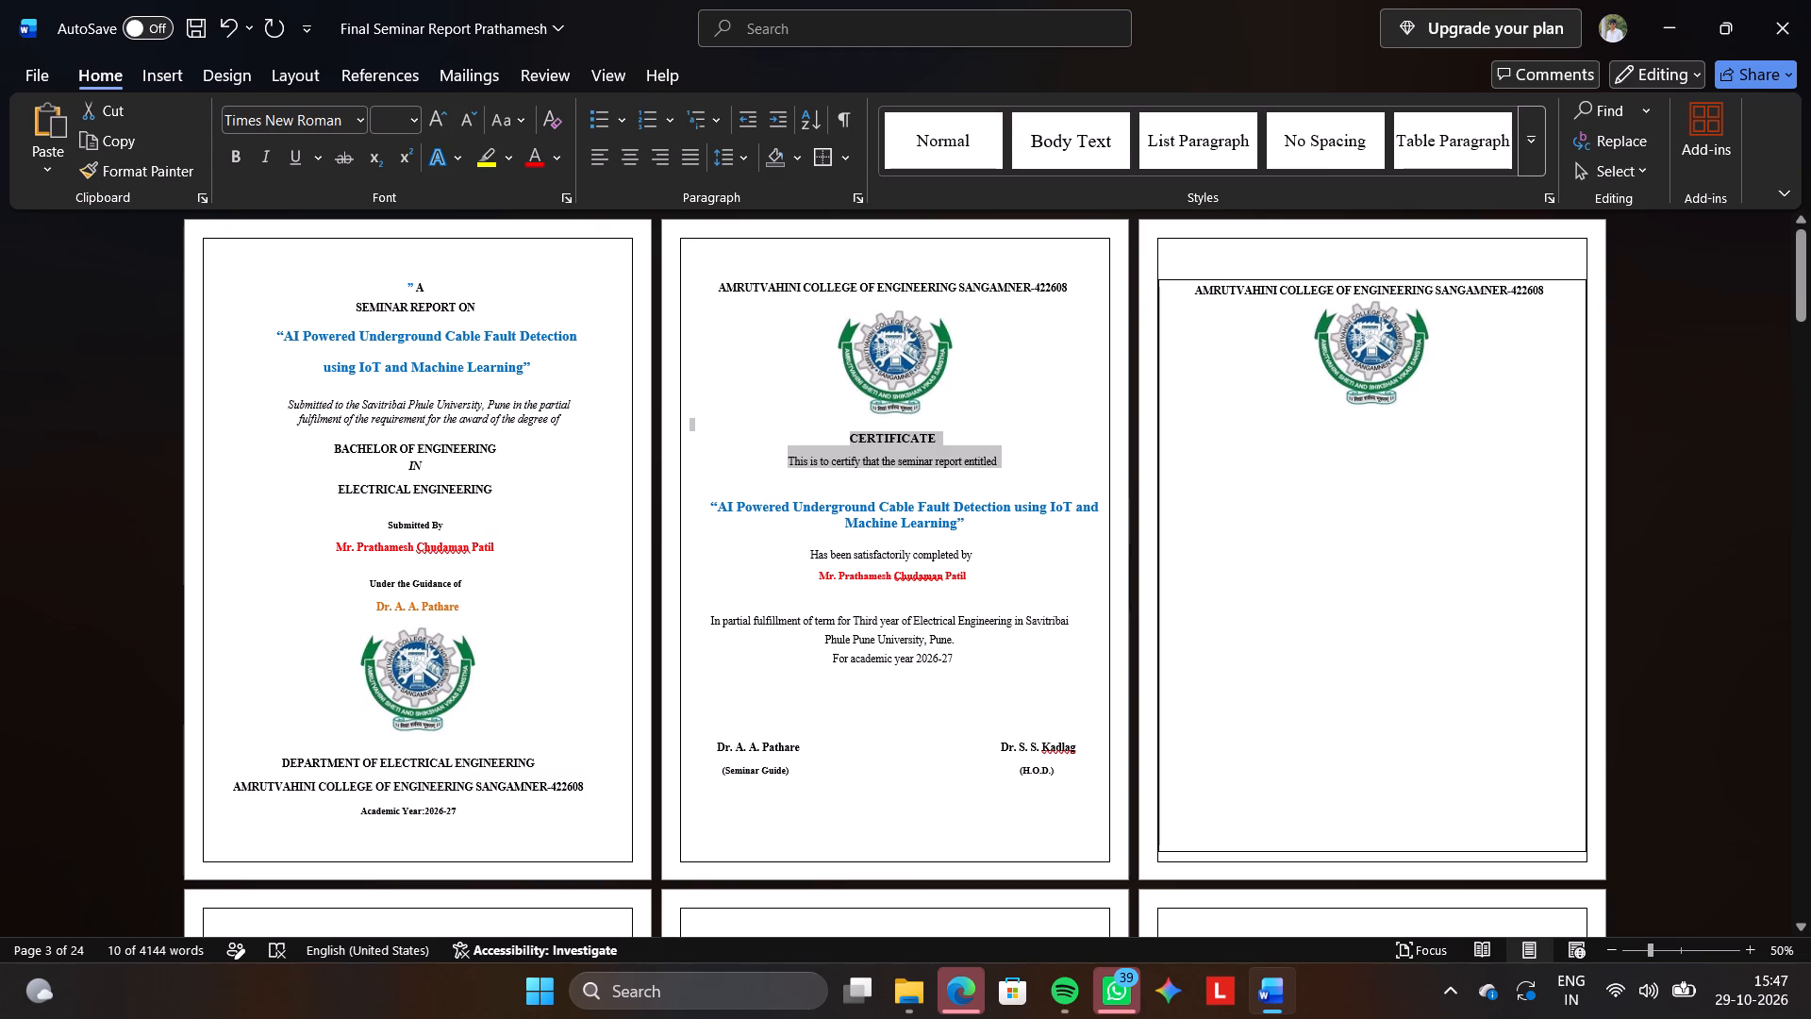
left_click(1421, 467)
key("Return")
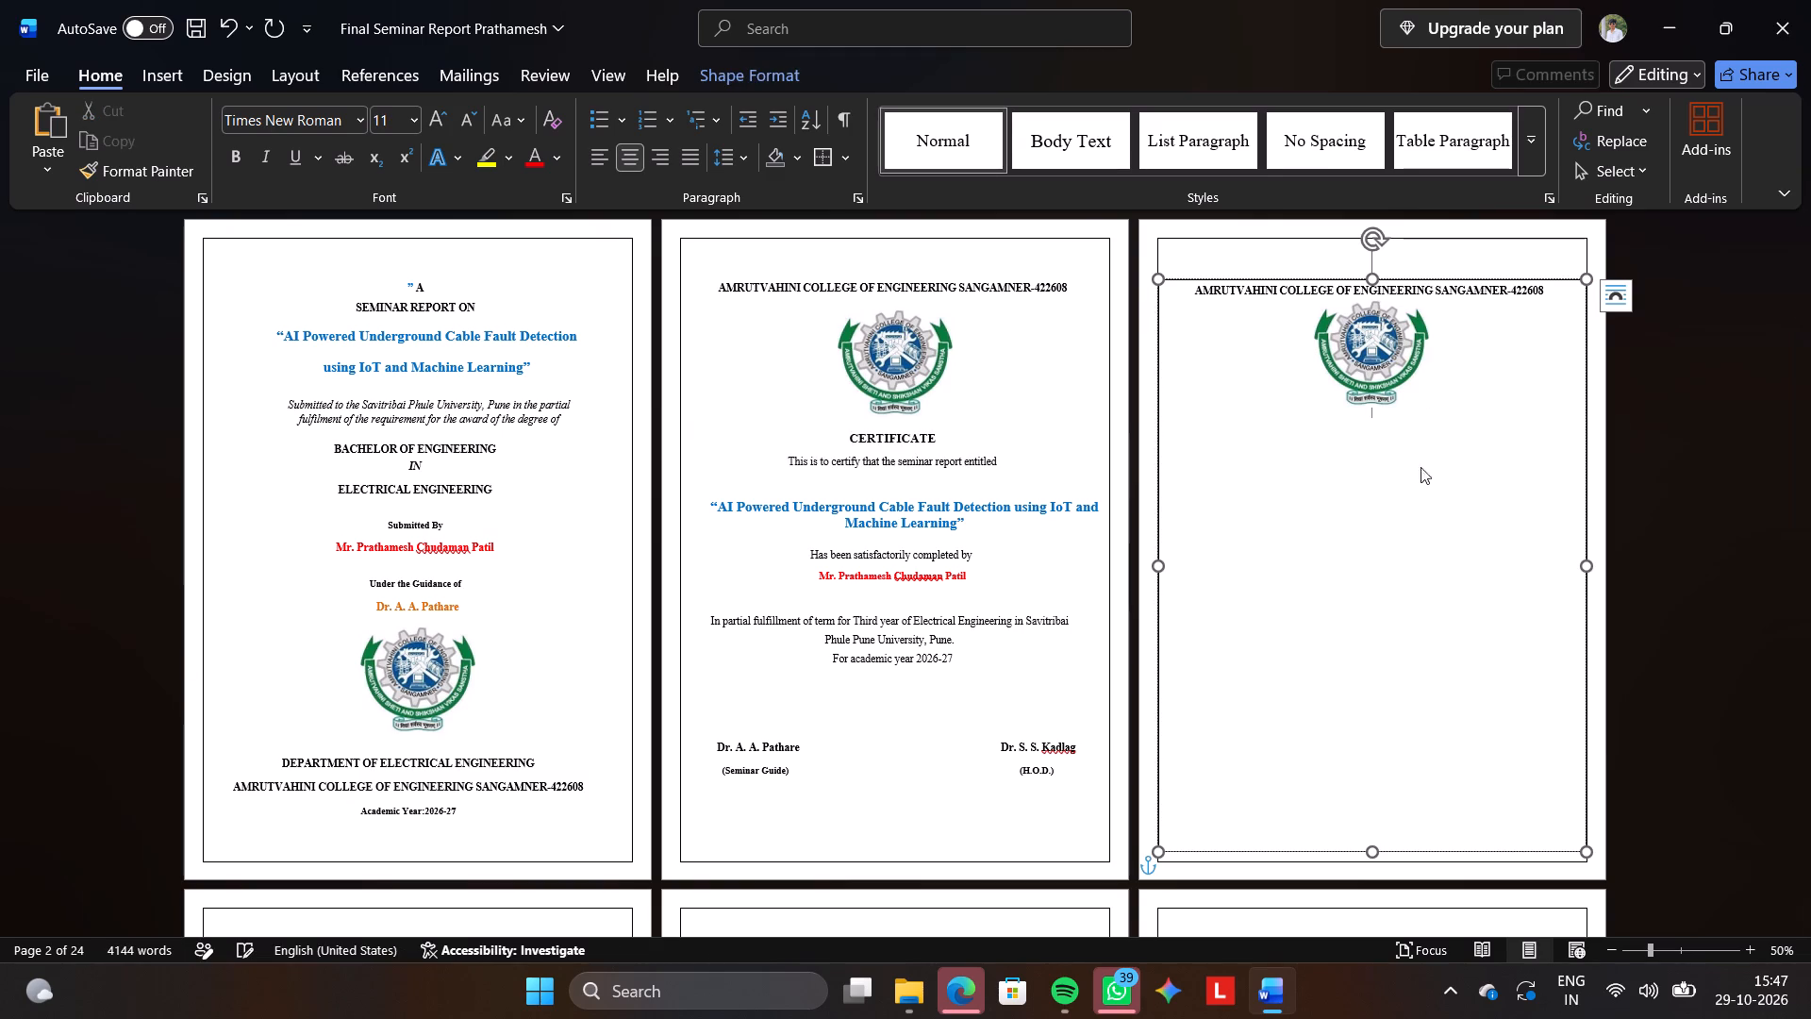
key("ctrl+v")
Copy the blue seminar title "AI Powered Underground Cable Fault Detection using IoT and Machine Learning" onto a new line below the certifying sentence in the text box.
left_click_drag(994, 530, 680, 509)
key("ctrl+c")
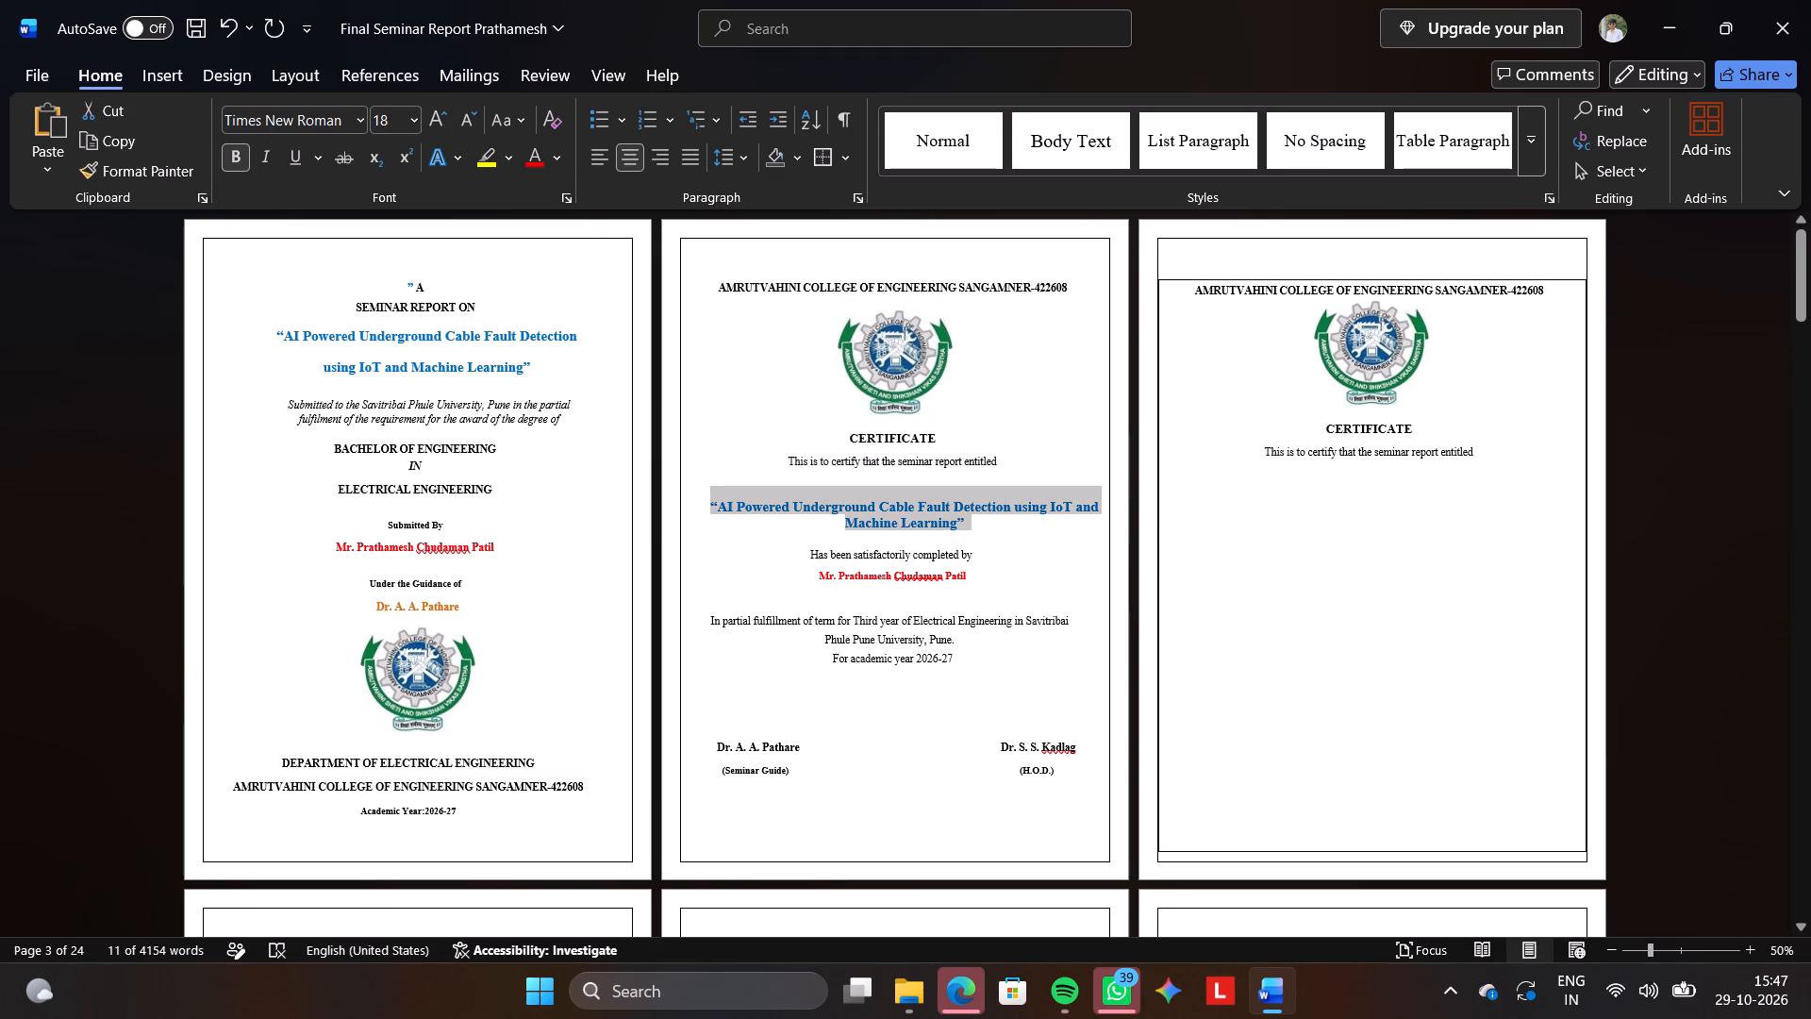
left_click(1419, 514)
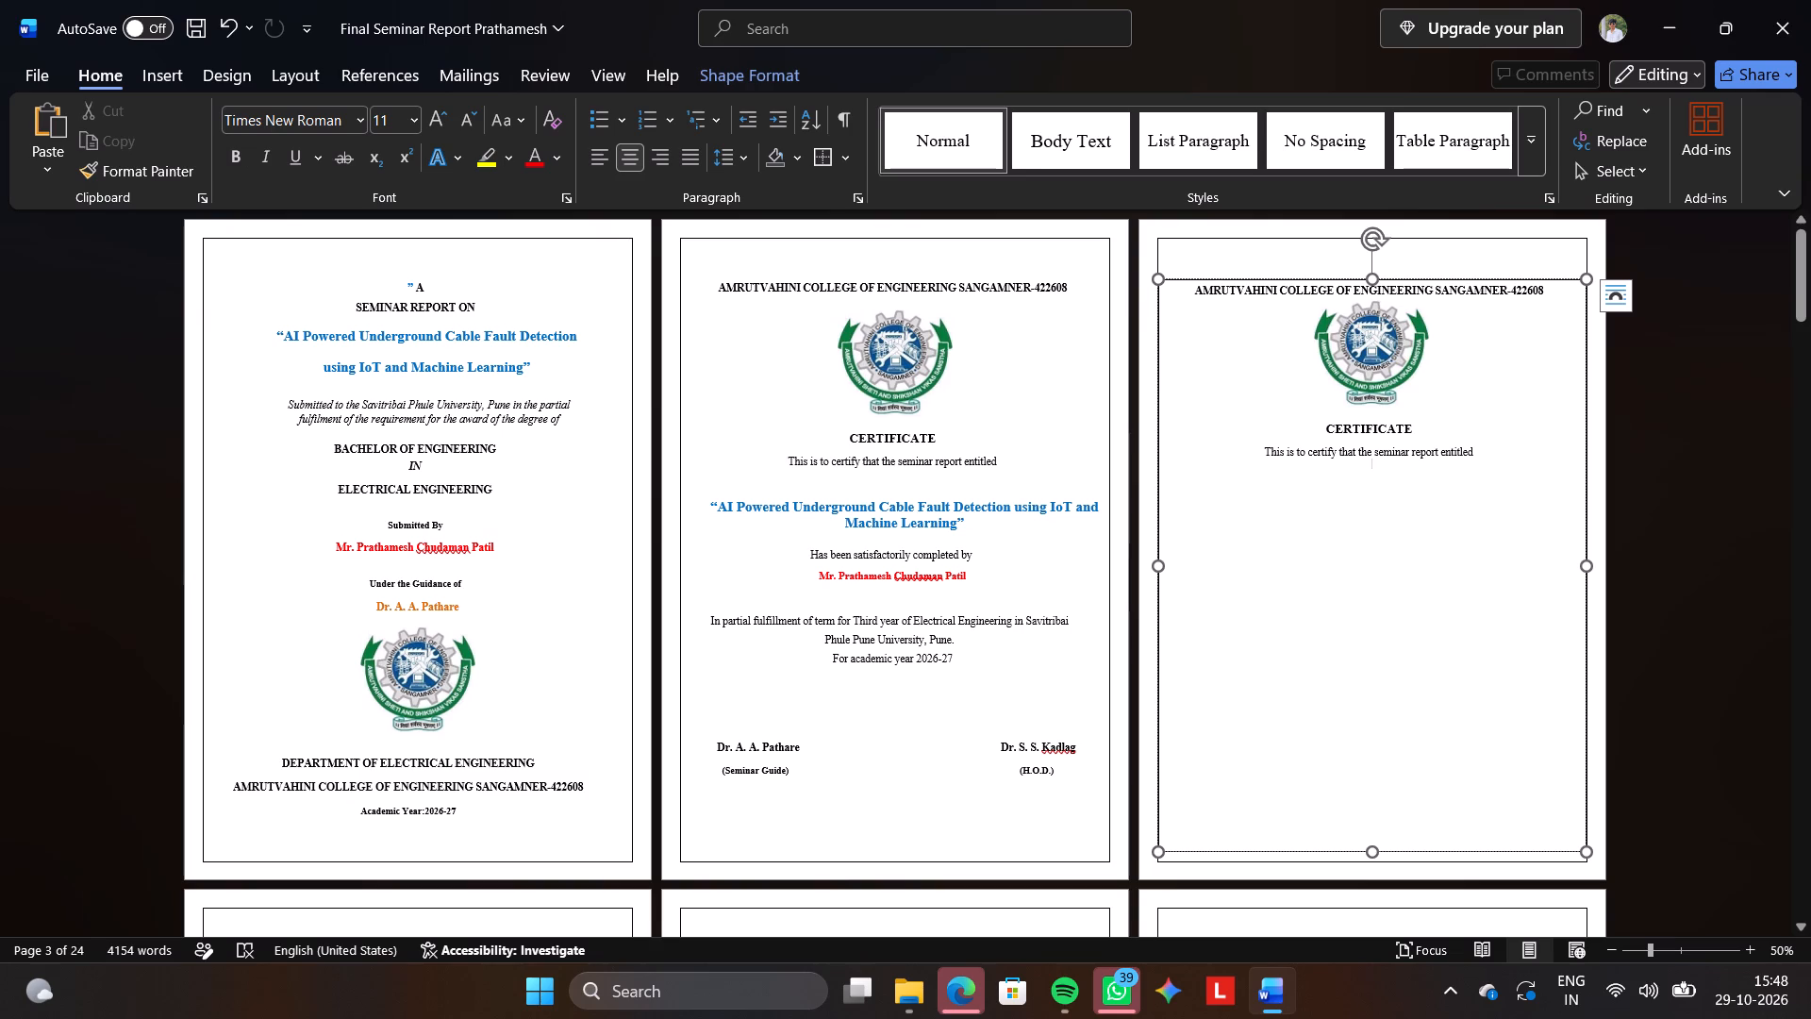
key("Return")
key("ctrl+v")
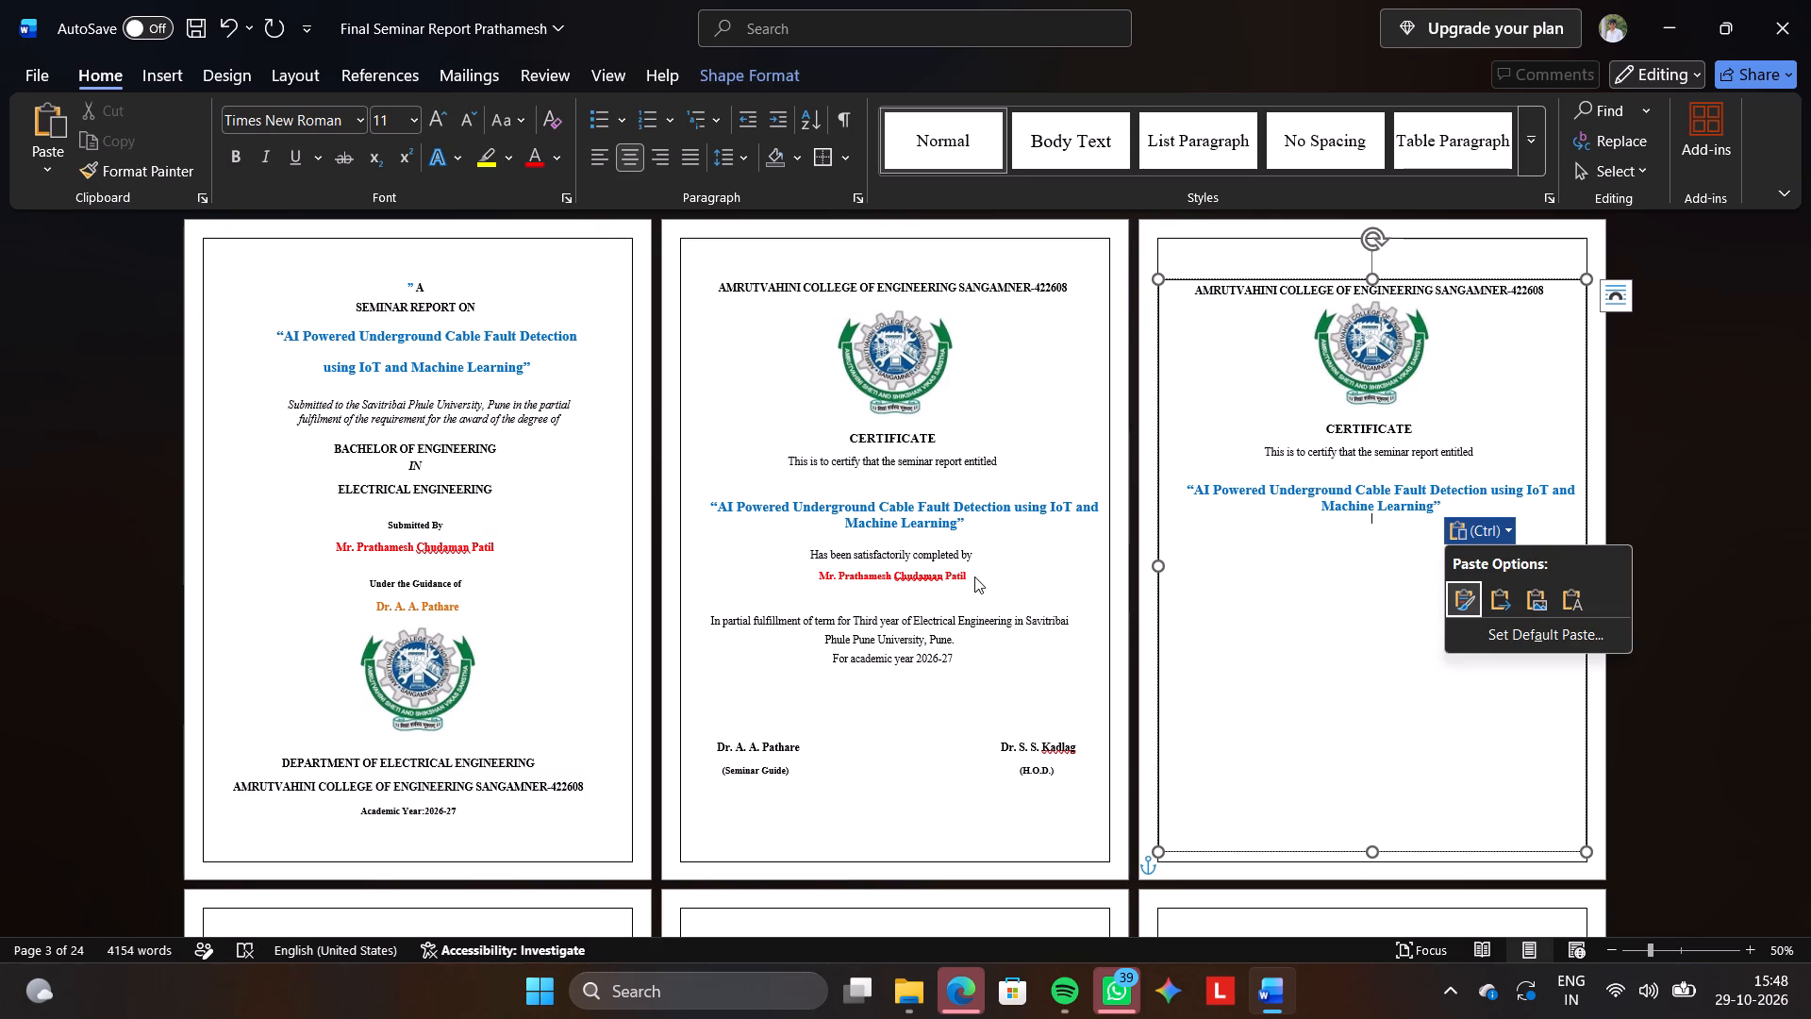
Copy "Has been satisfactorily completed by" and the red student name line from the certificate page to below the title in the text box.
left_click_drag(974, 576, 805, 549)
left_click_drag(805, 549, 1032, 576)
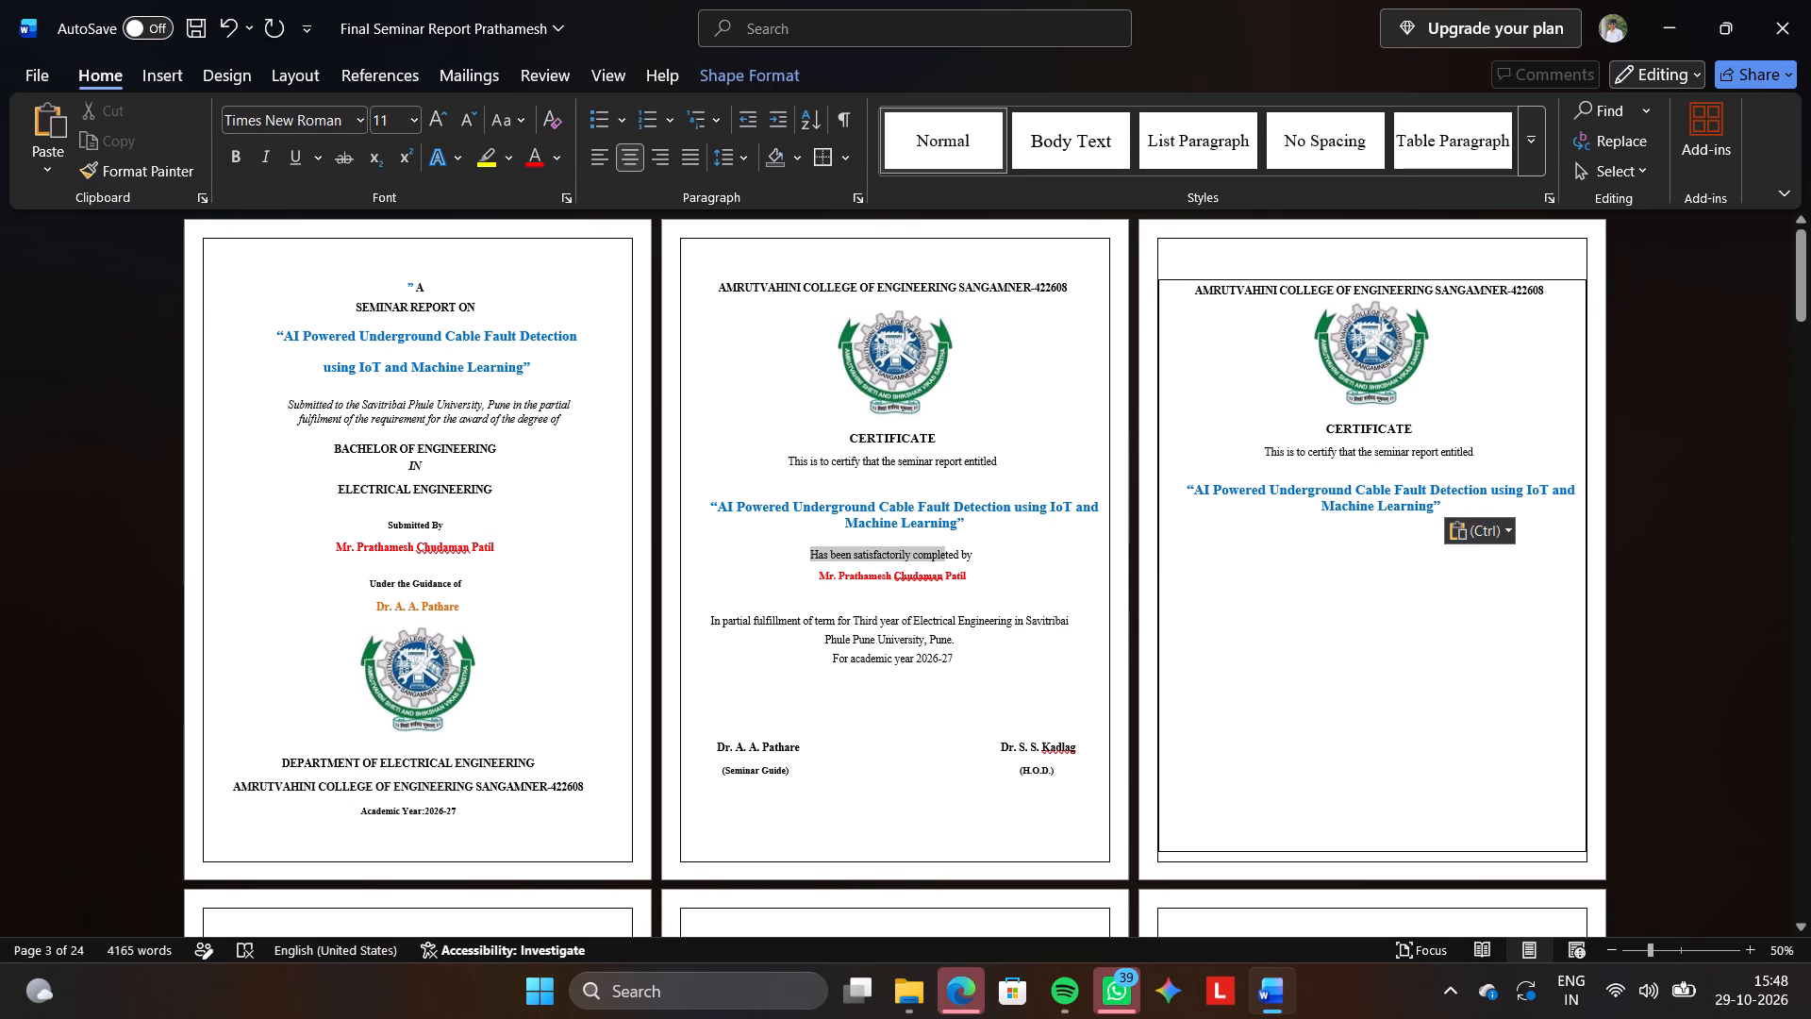
left_click_drag(1032, 576, 1032, 578)
key("ctrl+c")
left_click(1332, 568)
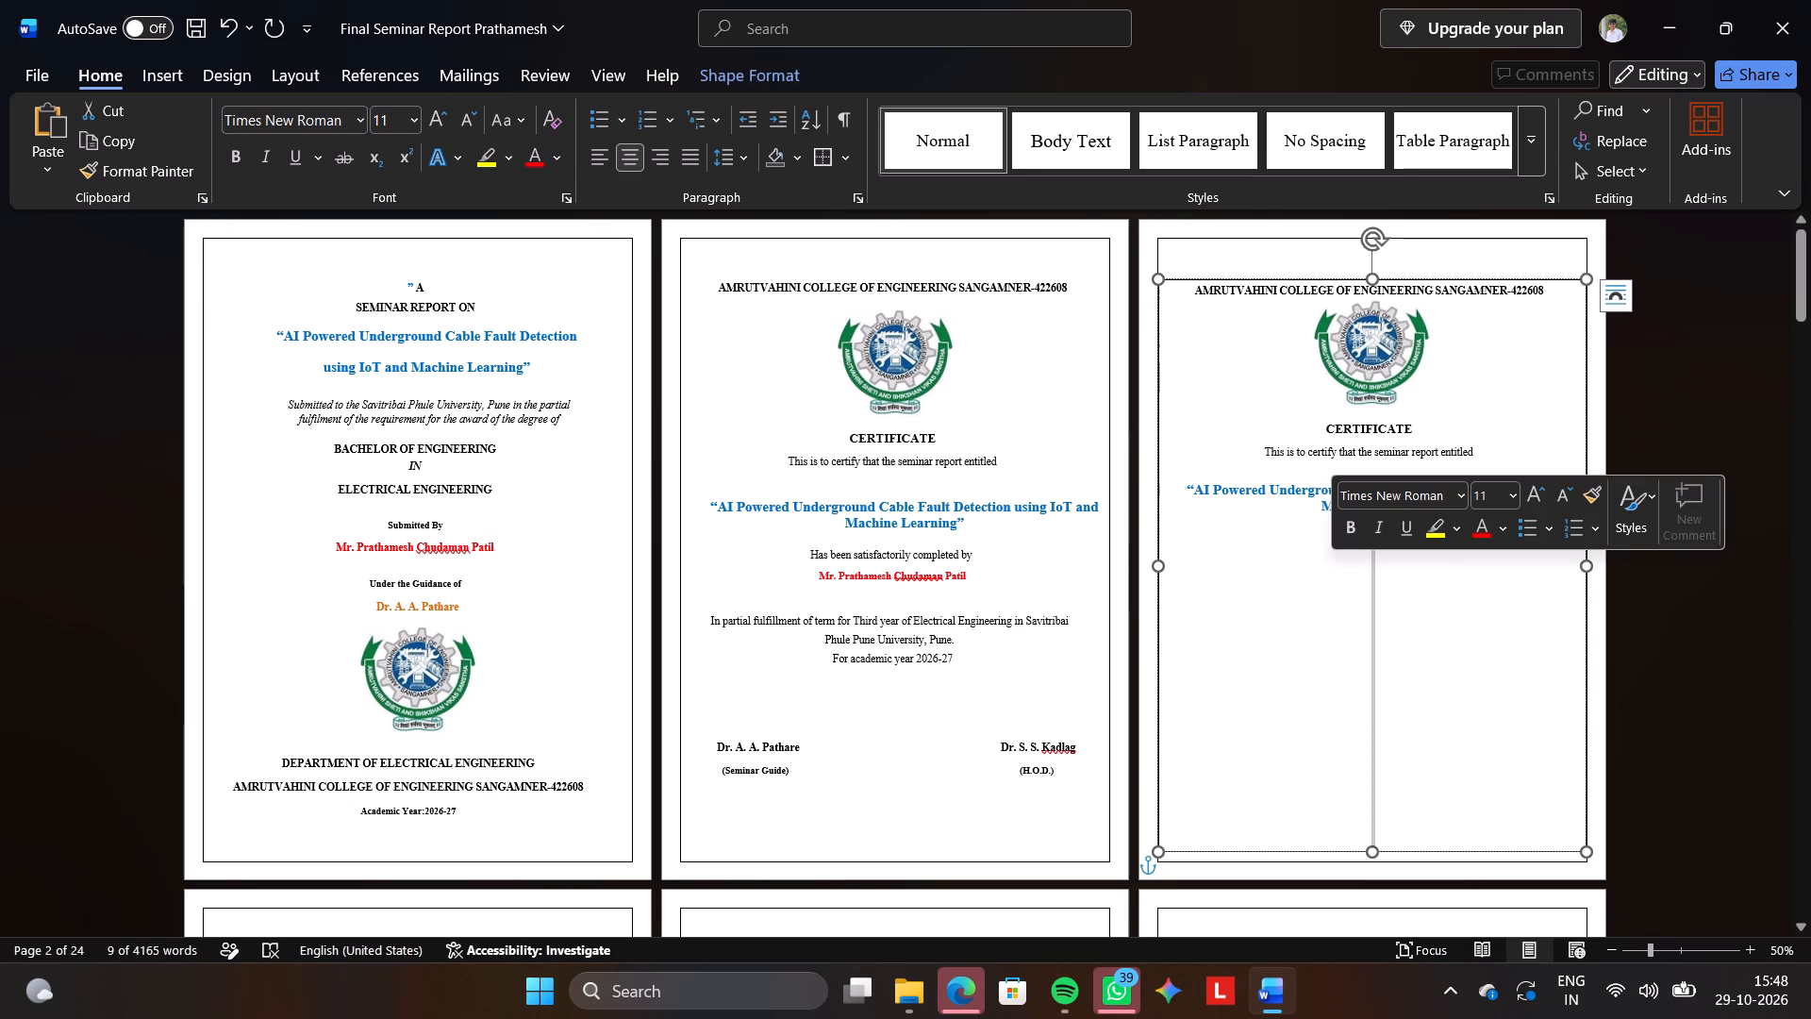
left_click(1405, 576)
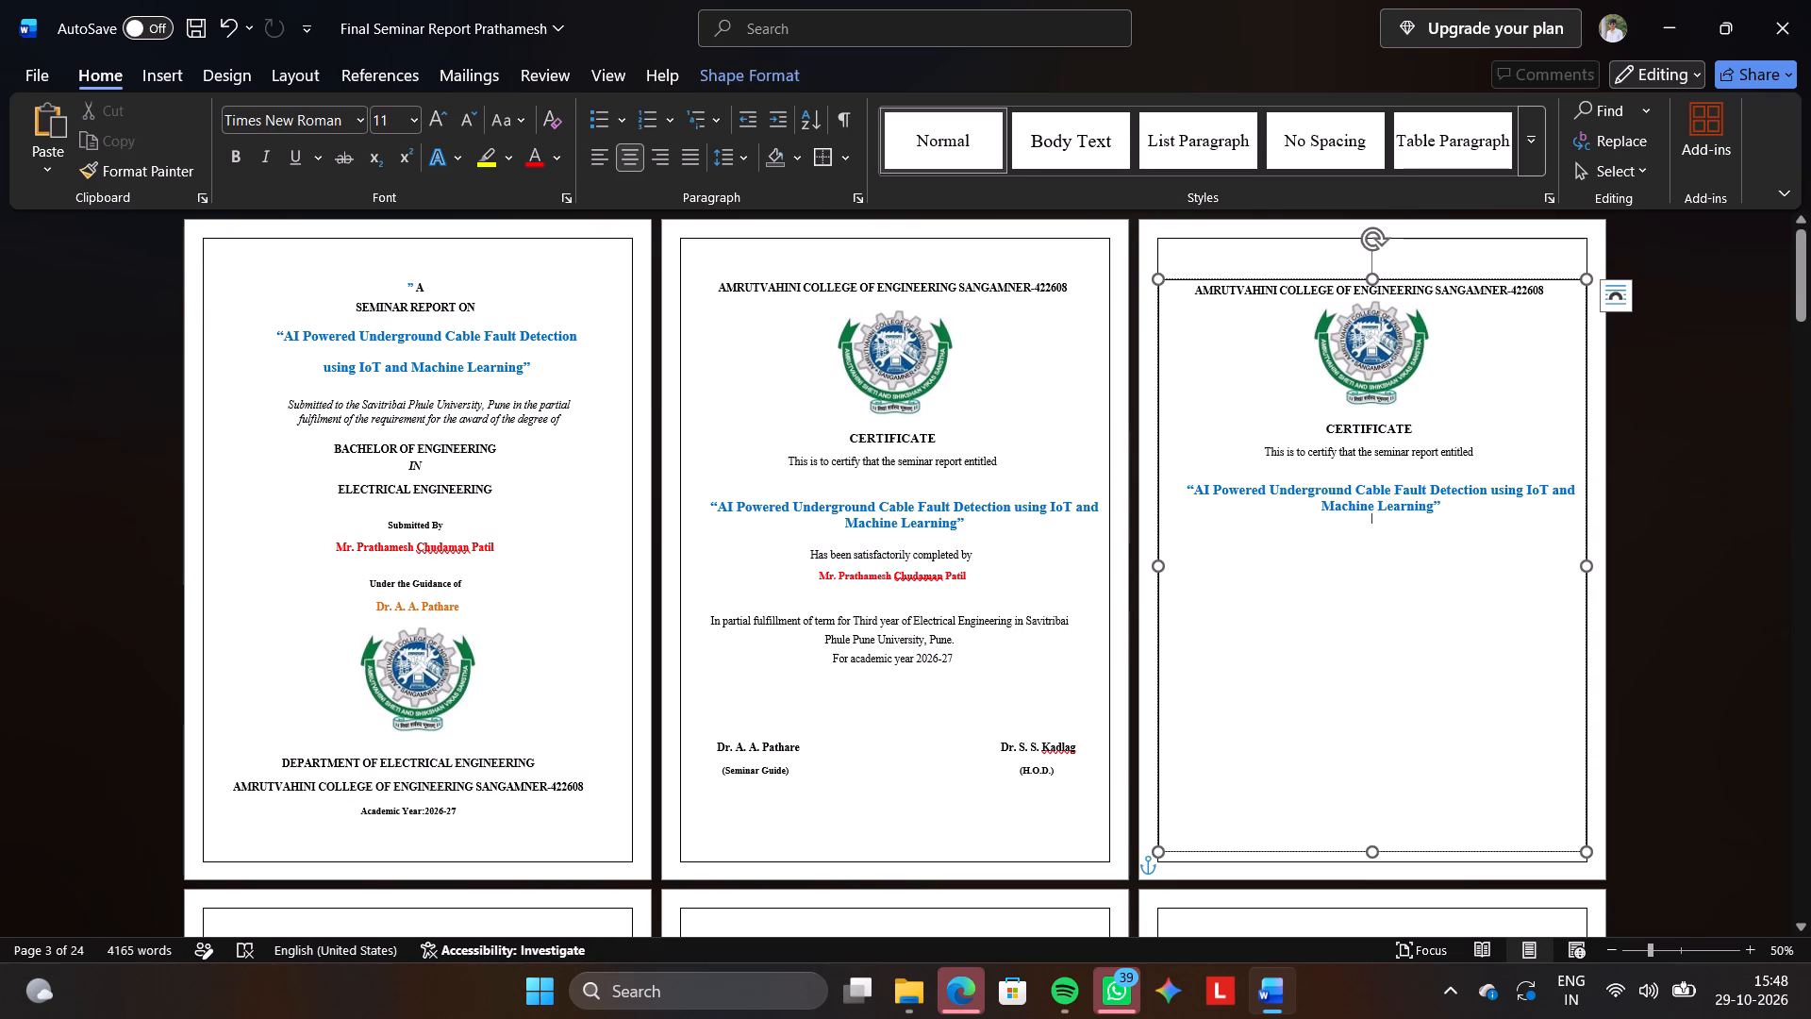
key("ctrl+v")
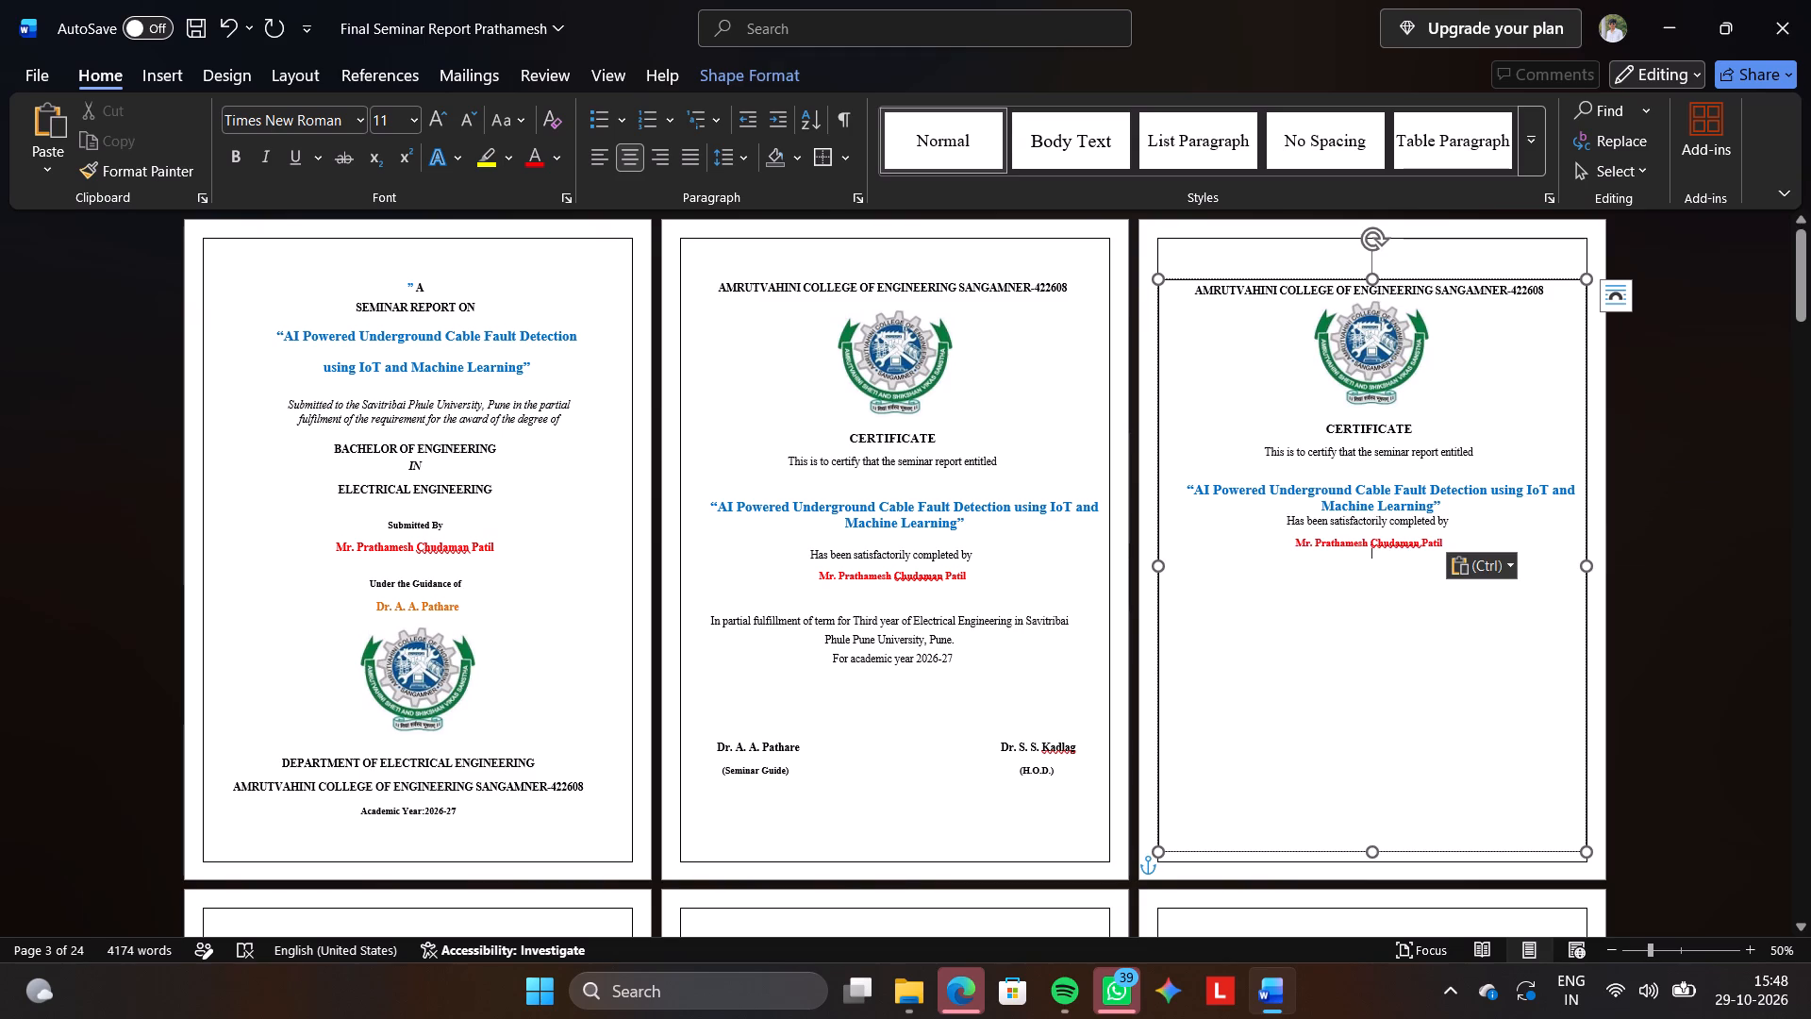
Copy the "In partial fulfillment of term" paragraph through "For academic year 2026-27" to below the student name in the text box.
left_click_drag(969, 677, 706, 630)
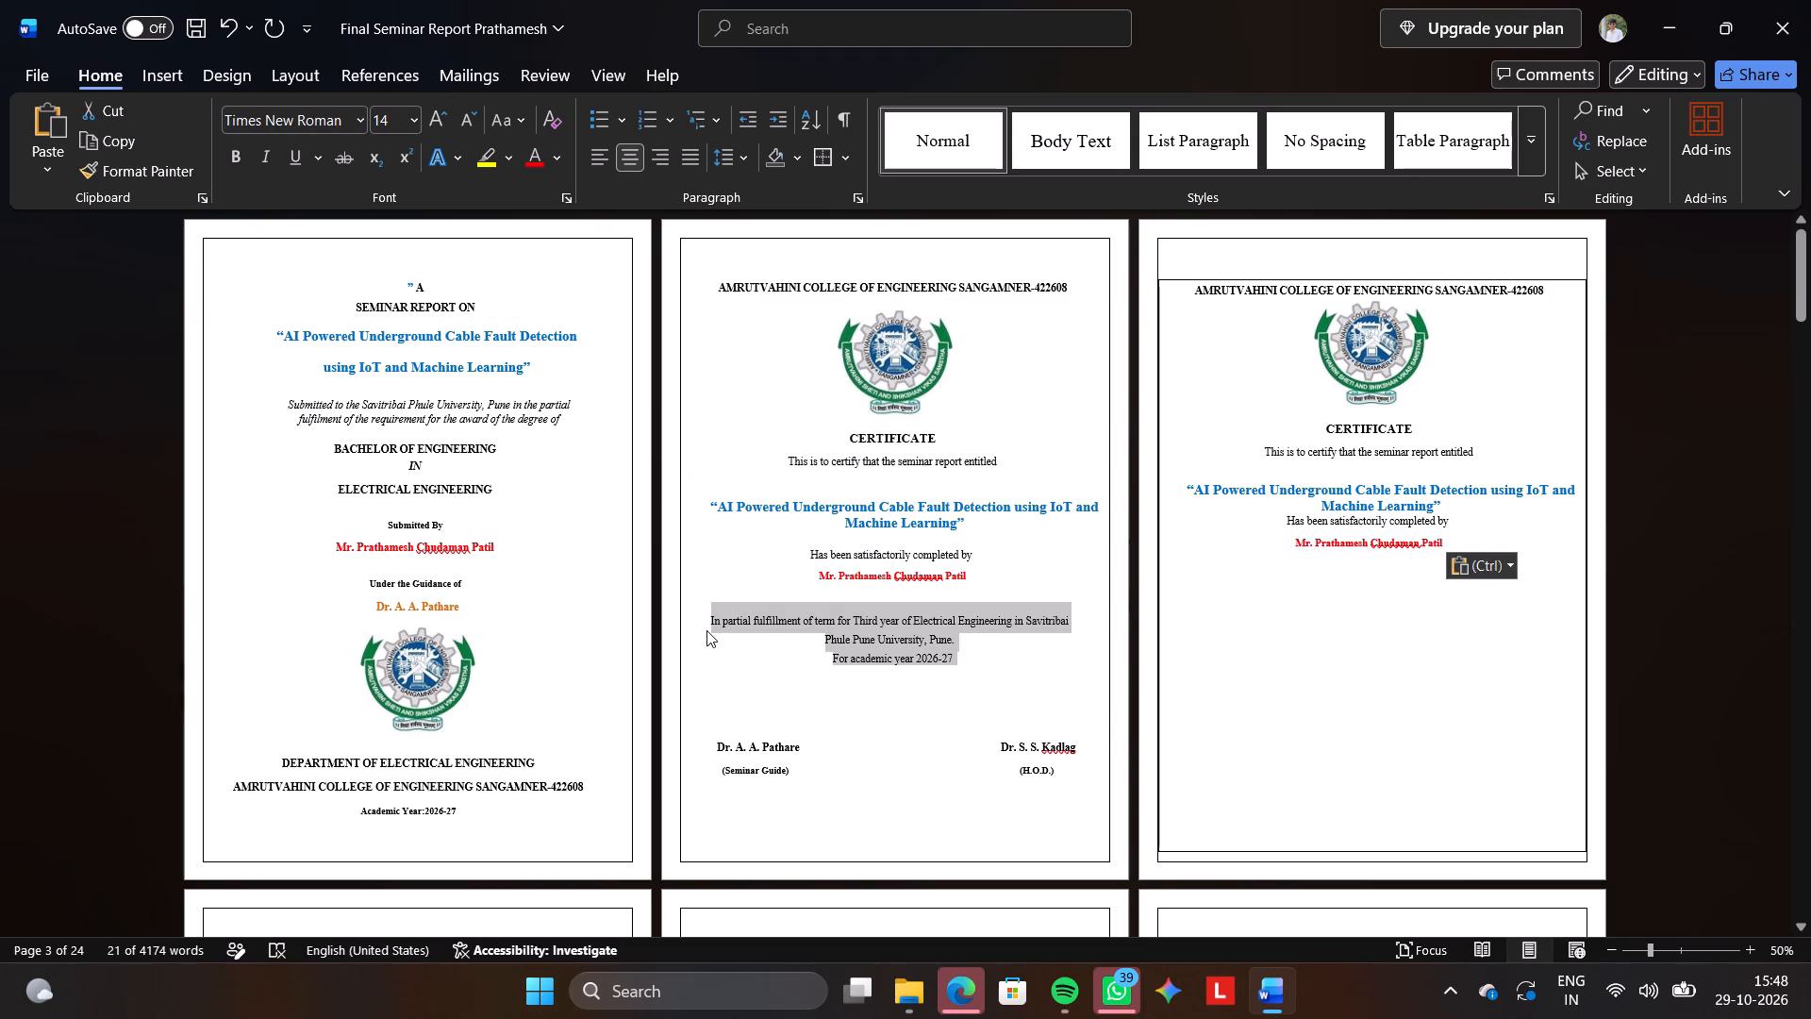
key("ctrl+c")
left_click(1380, 607)
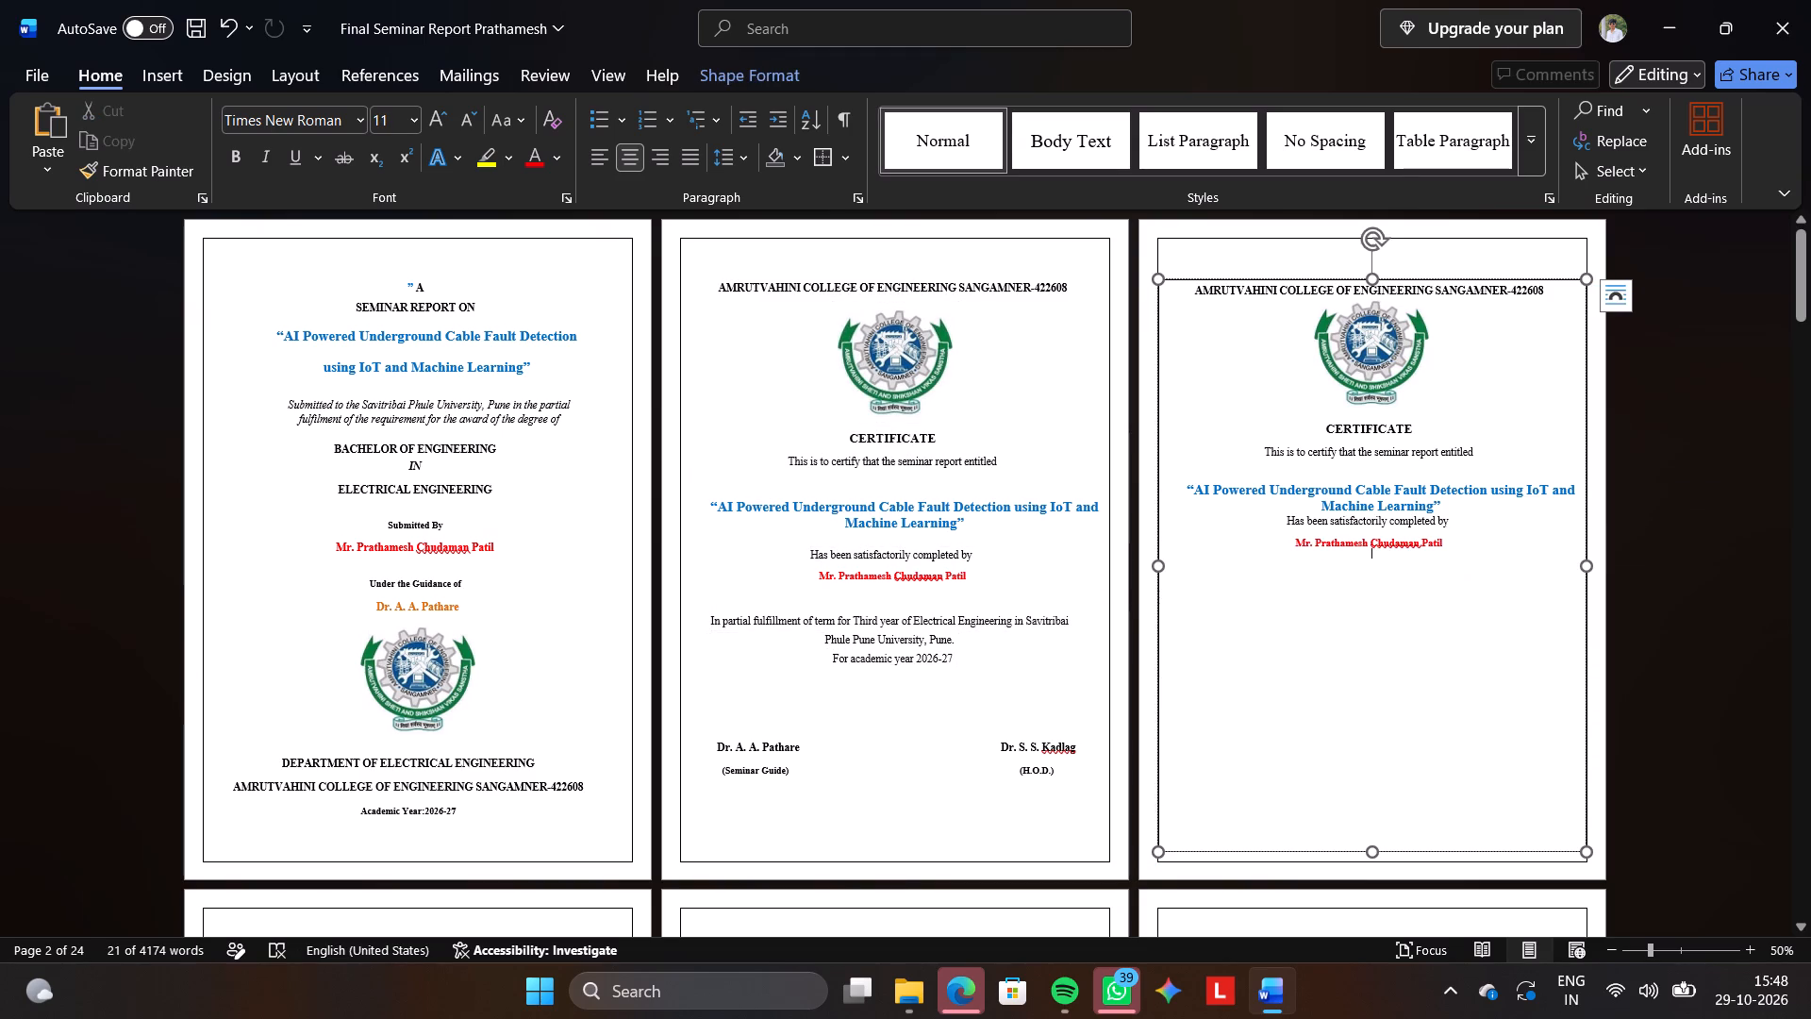
key("ctrl+v")
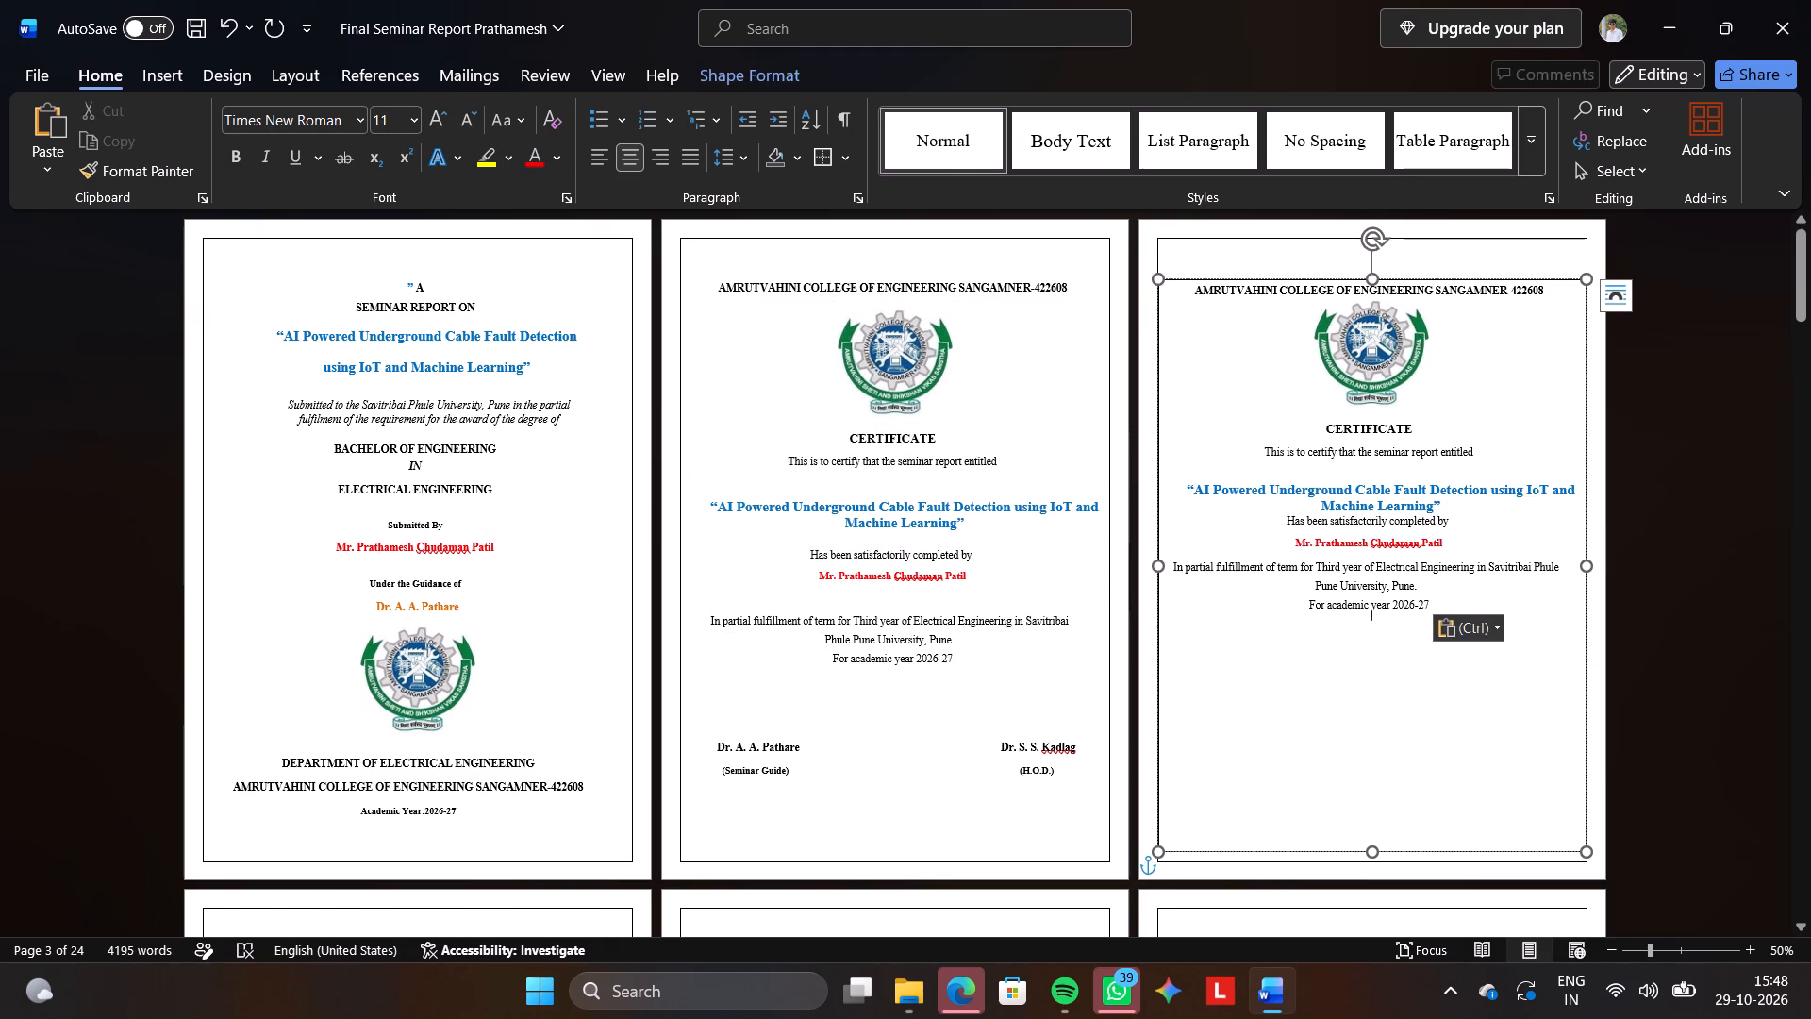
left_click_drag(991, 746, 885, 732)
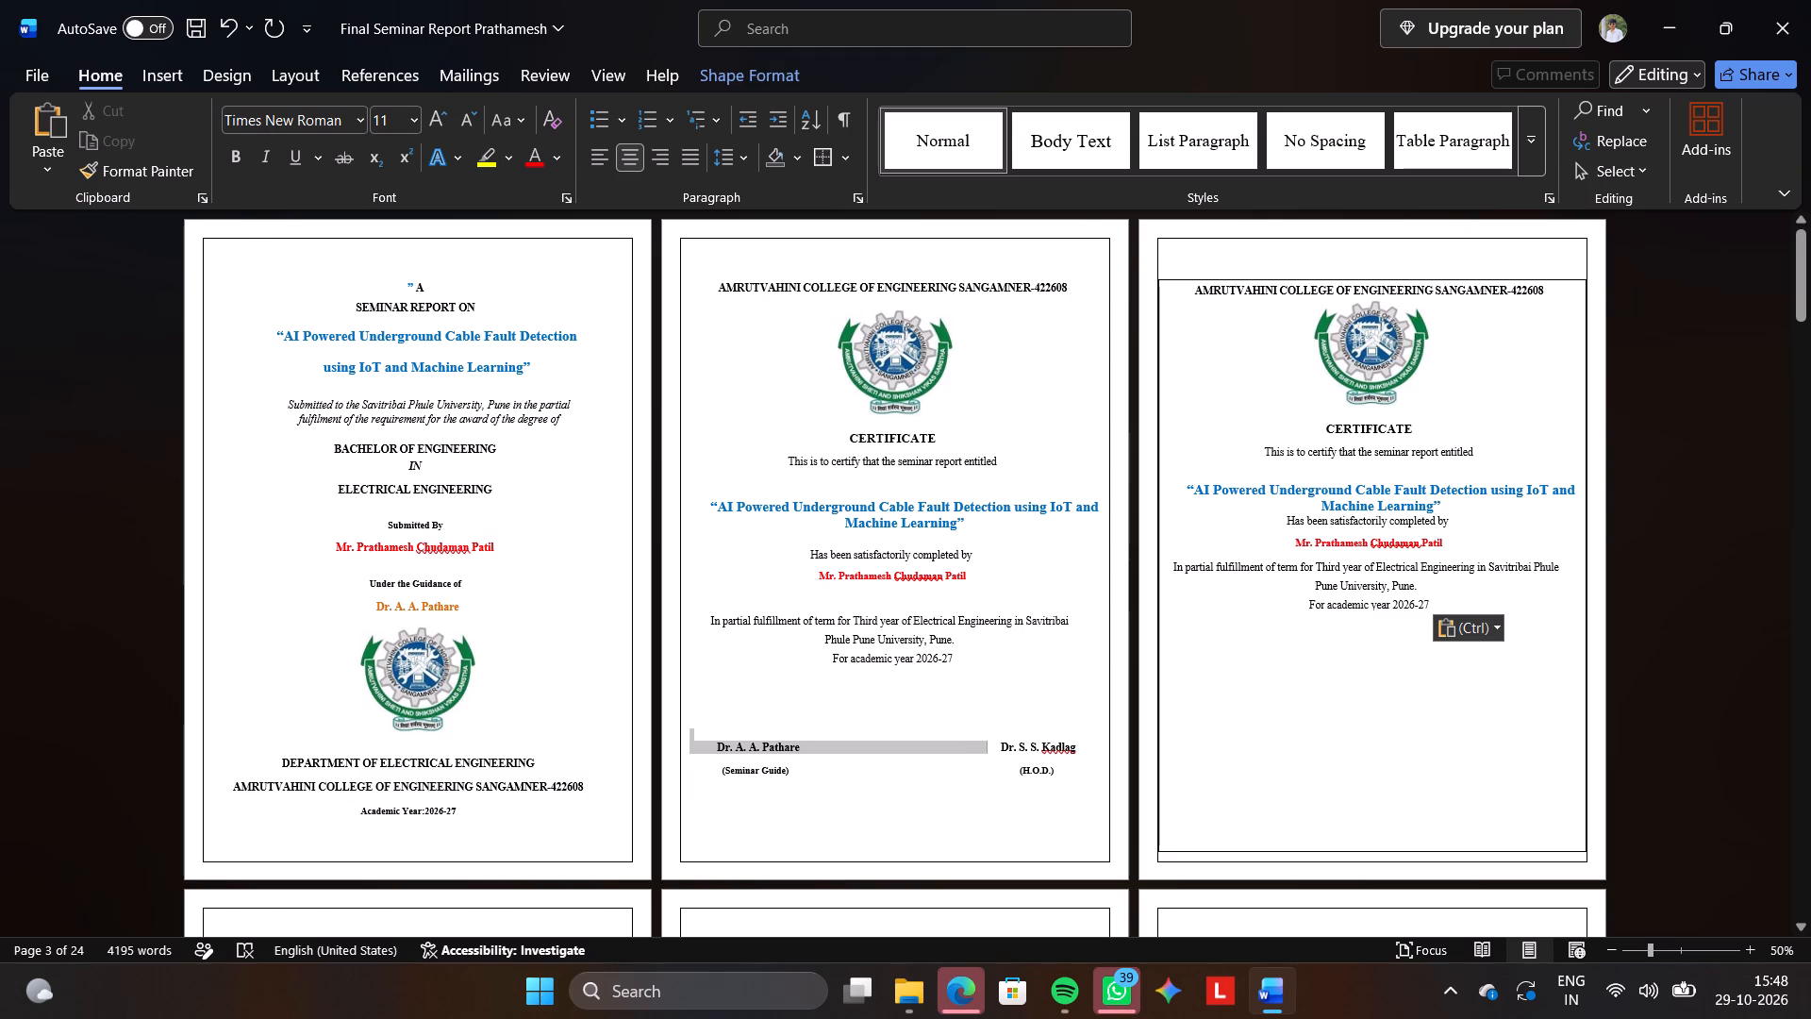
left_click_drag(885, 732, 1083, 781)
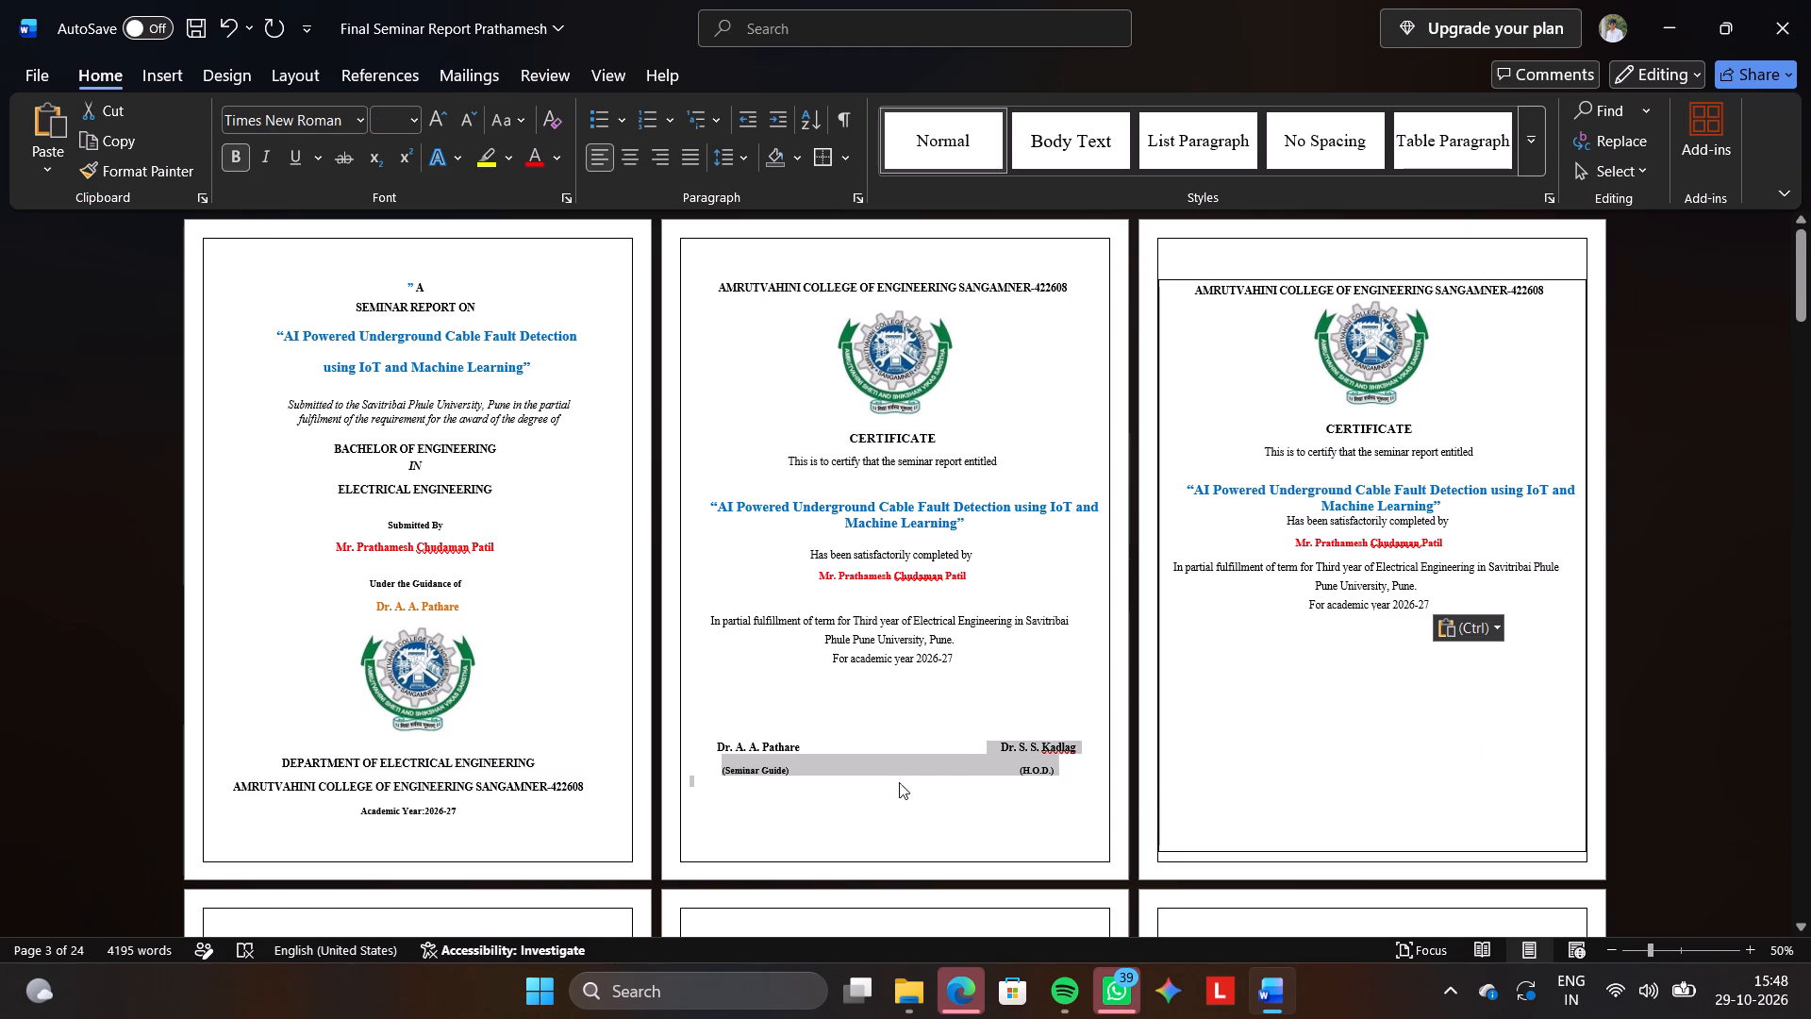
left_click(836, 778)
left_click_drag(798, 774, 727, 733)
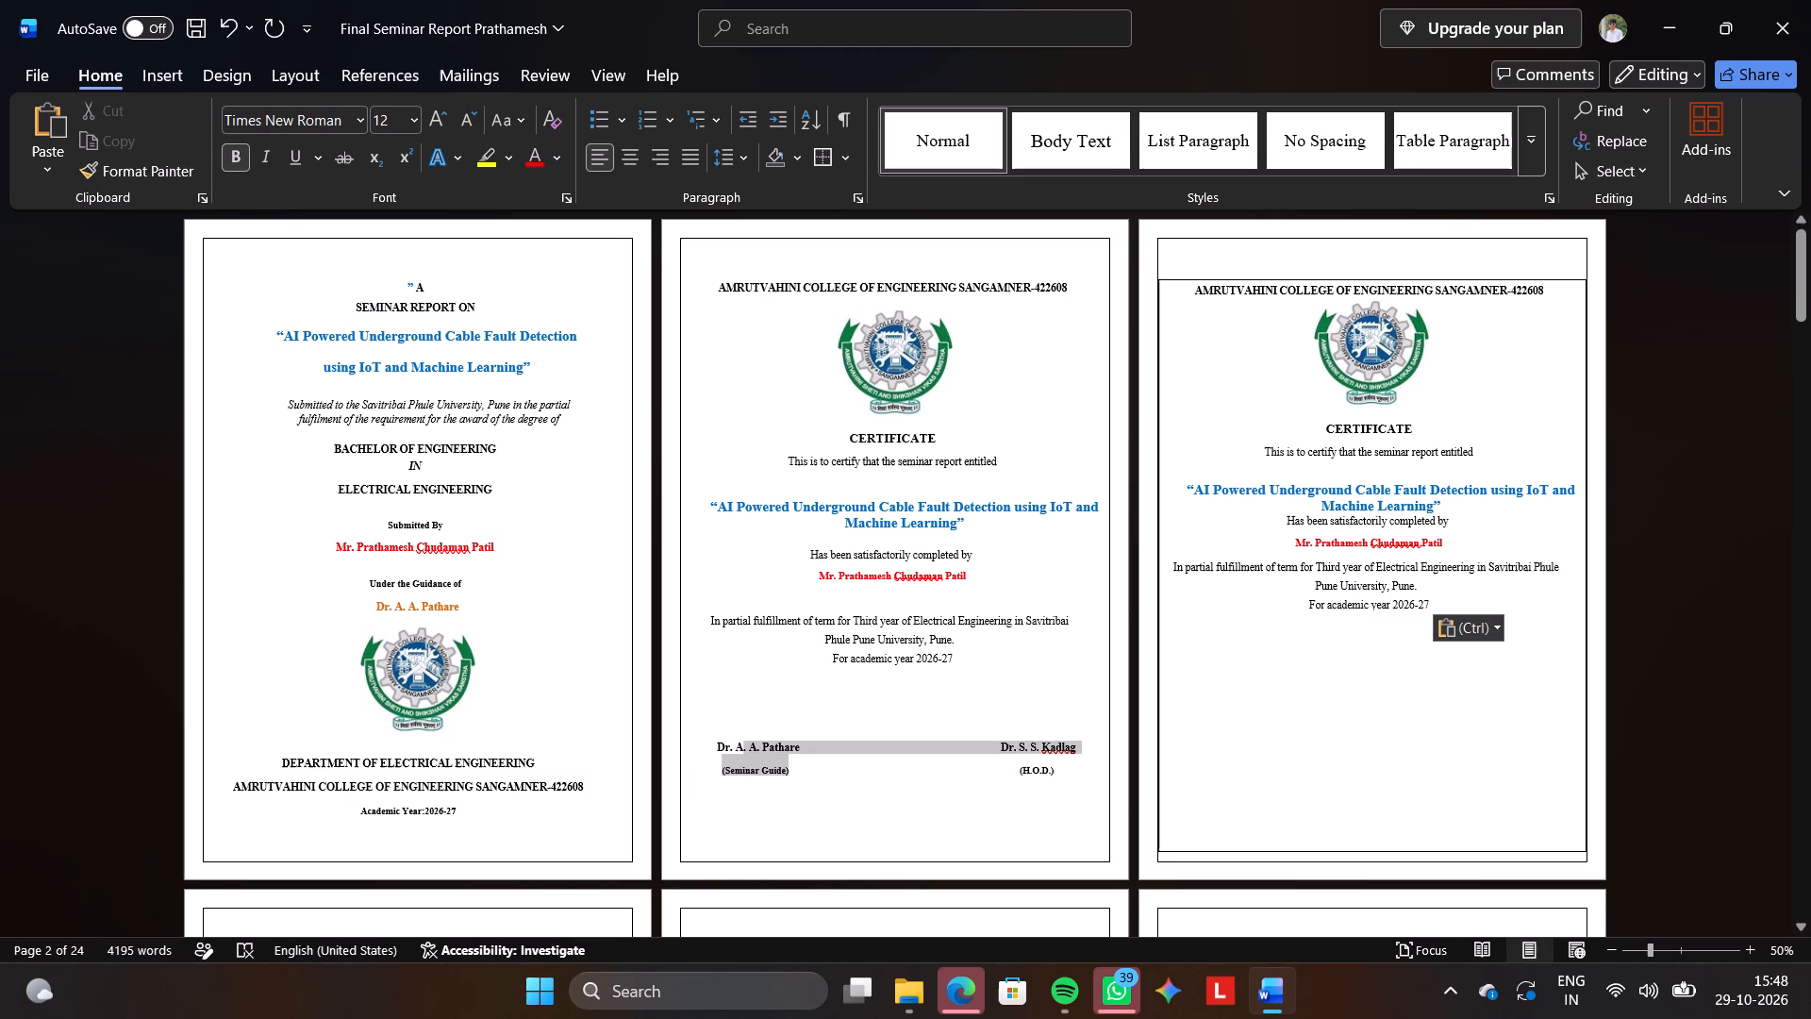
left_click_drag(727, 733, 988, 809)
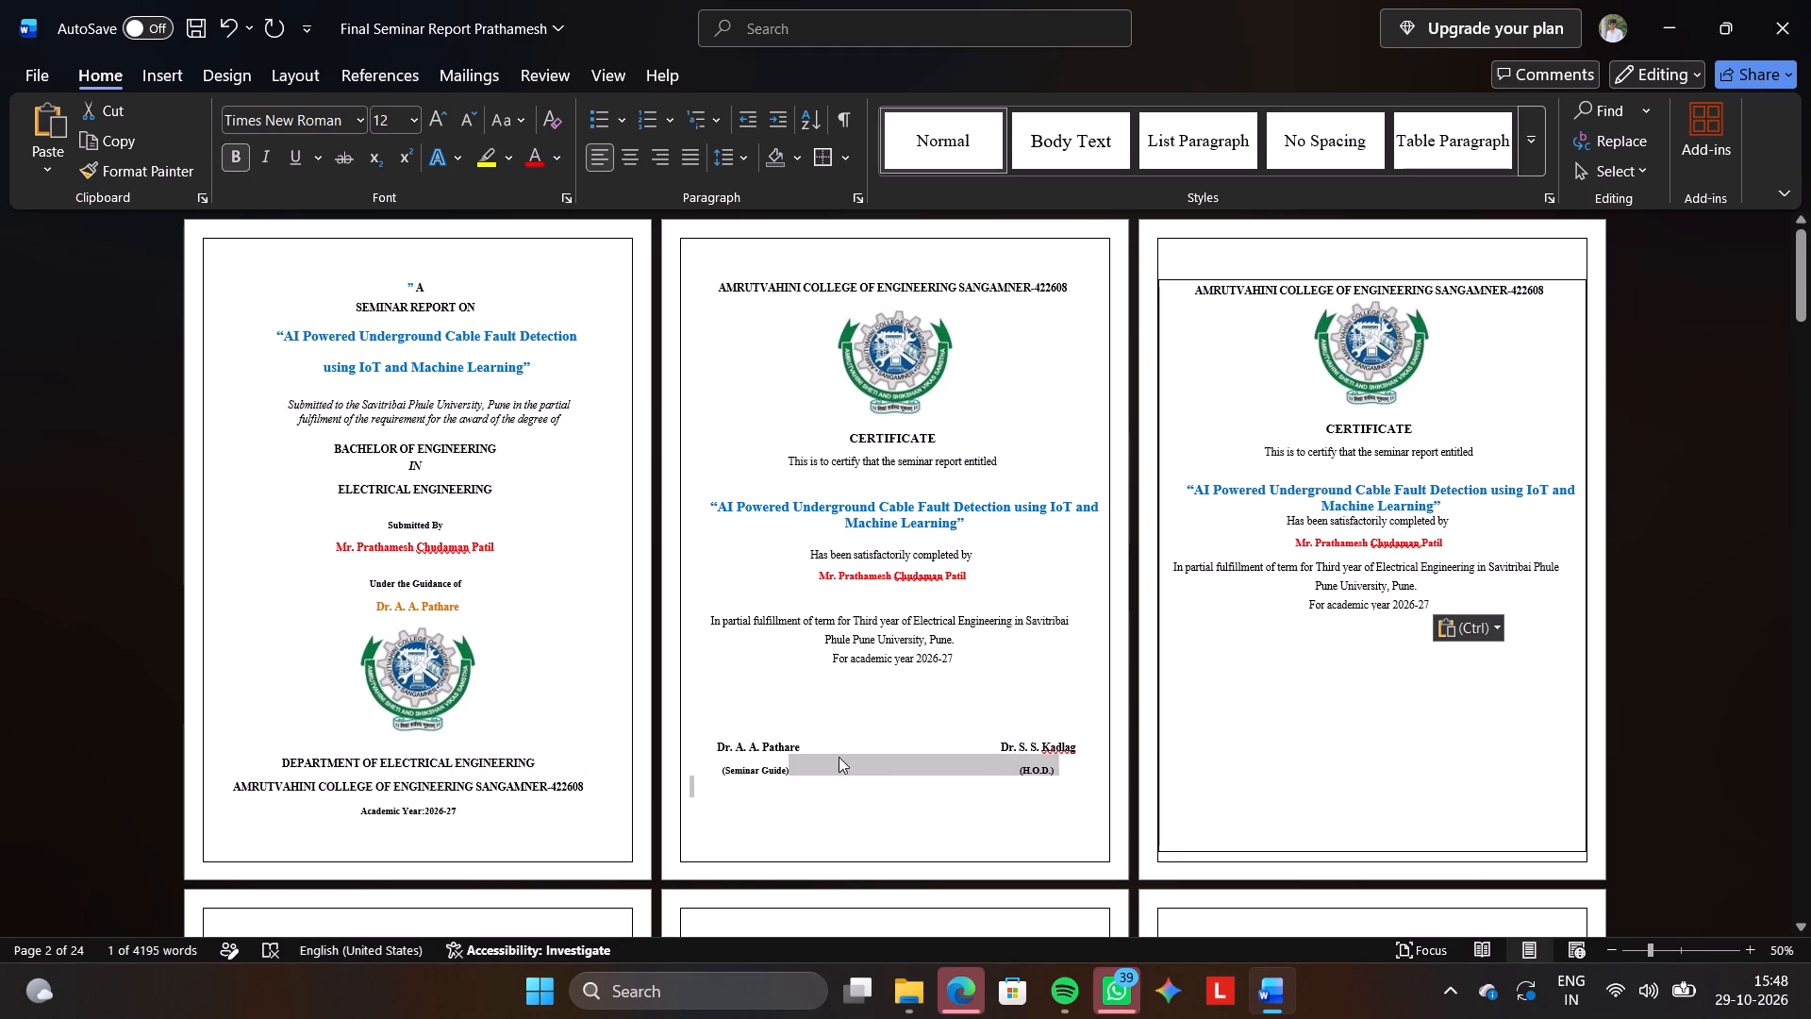
Copy the seminar guide's name from the certificate page to below the academic year line in the text box and left-align it.
left_click_drag(831, 742, 706, 743)
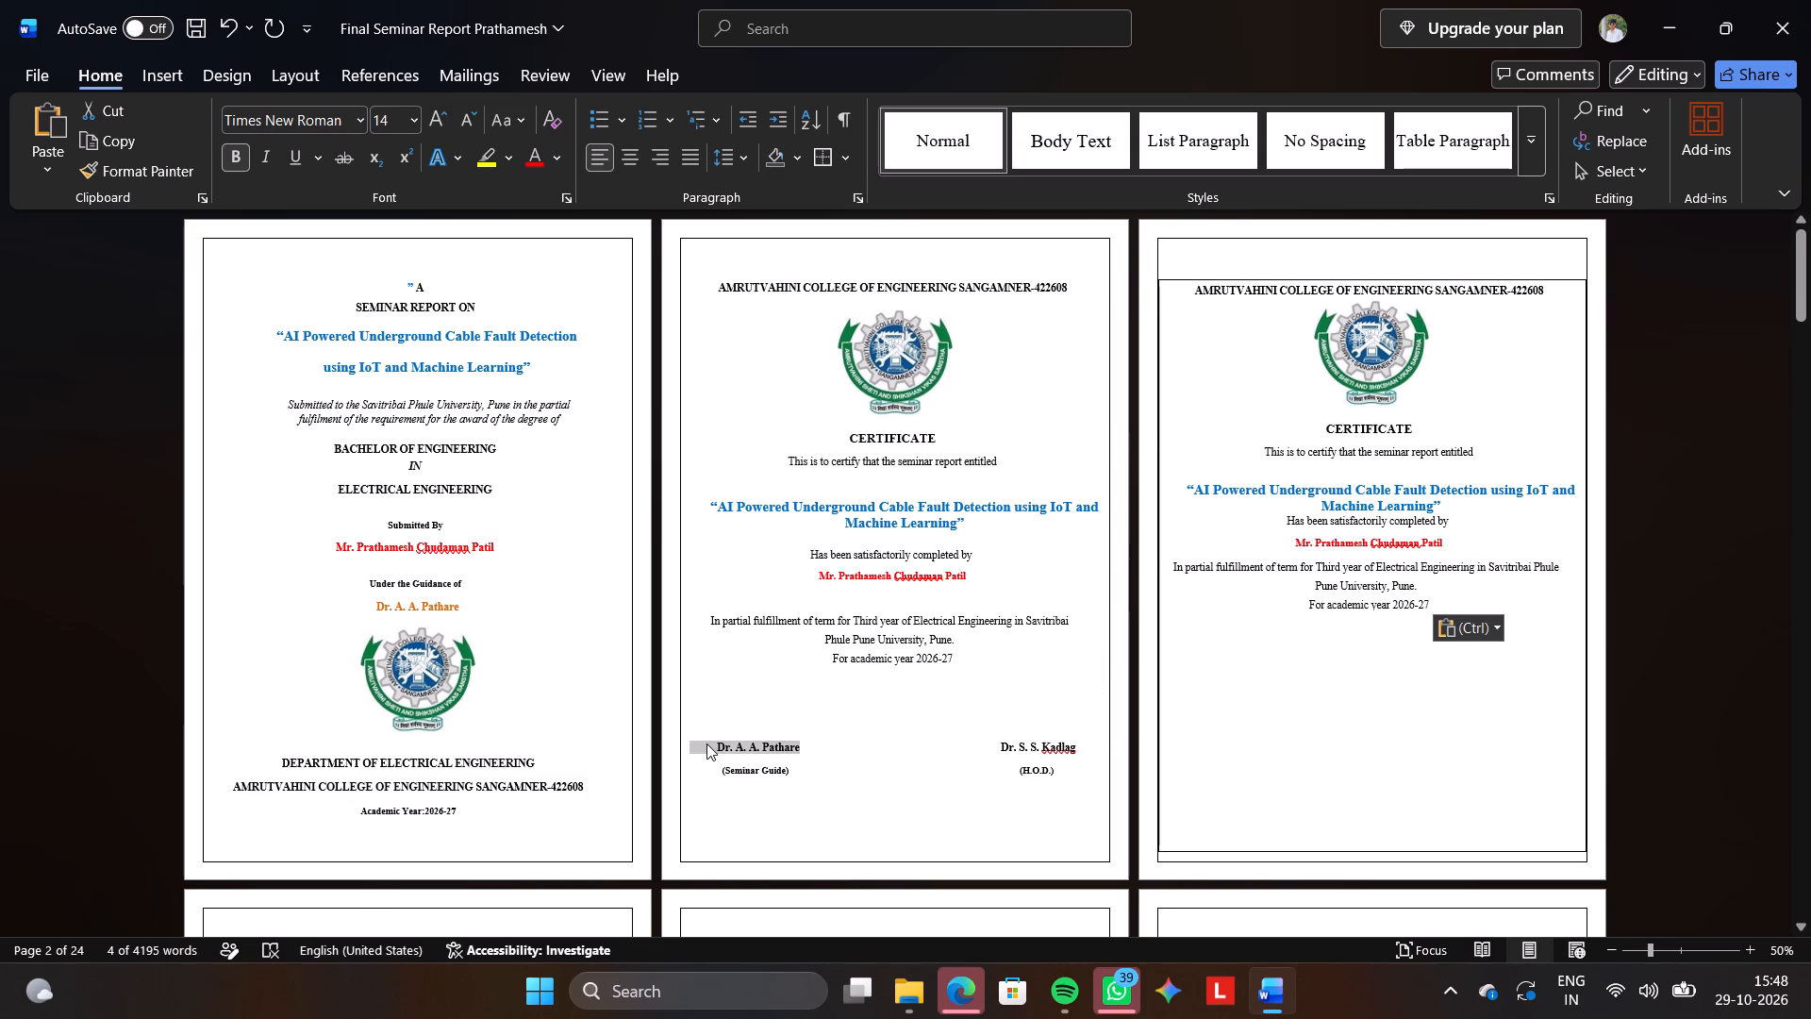
key("ctrl+c")
left_click(1227, 704)
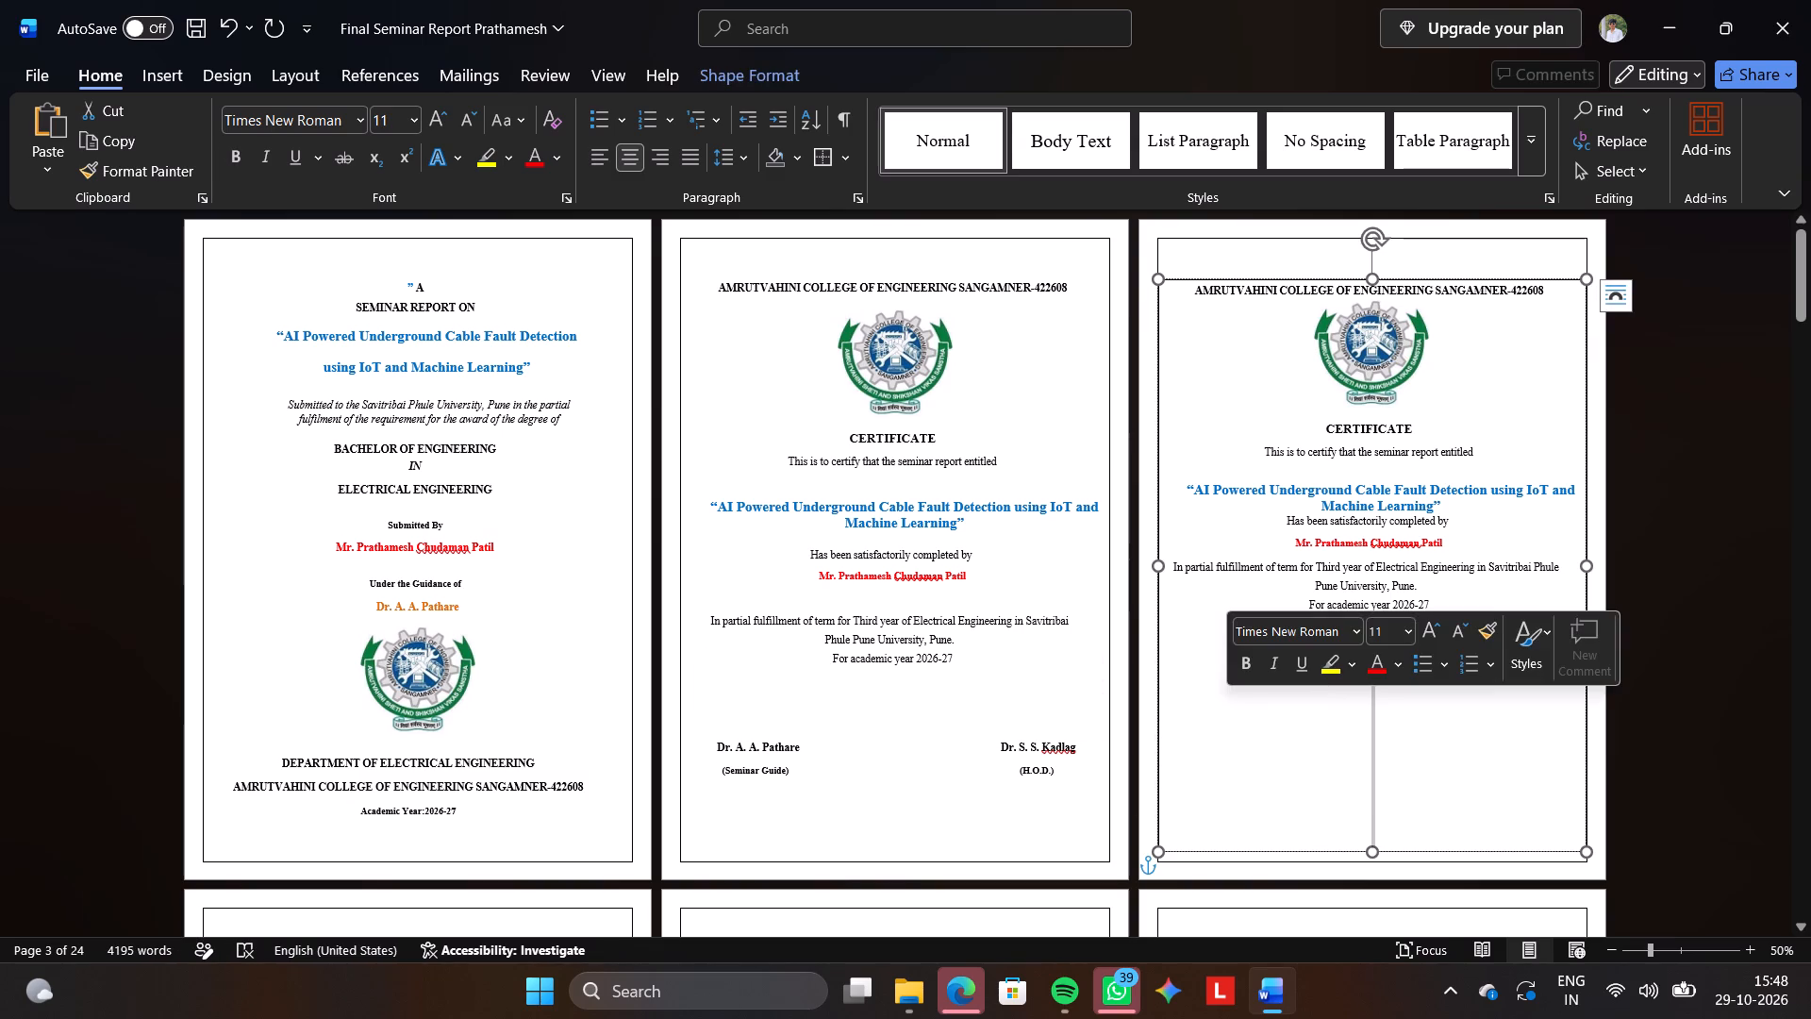
key("ctrl+v")
double_click(1411, 623)
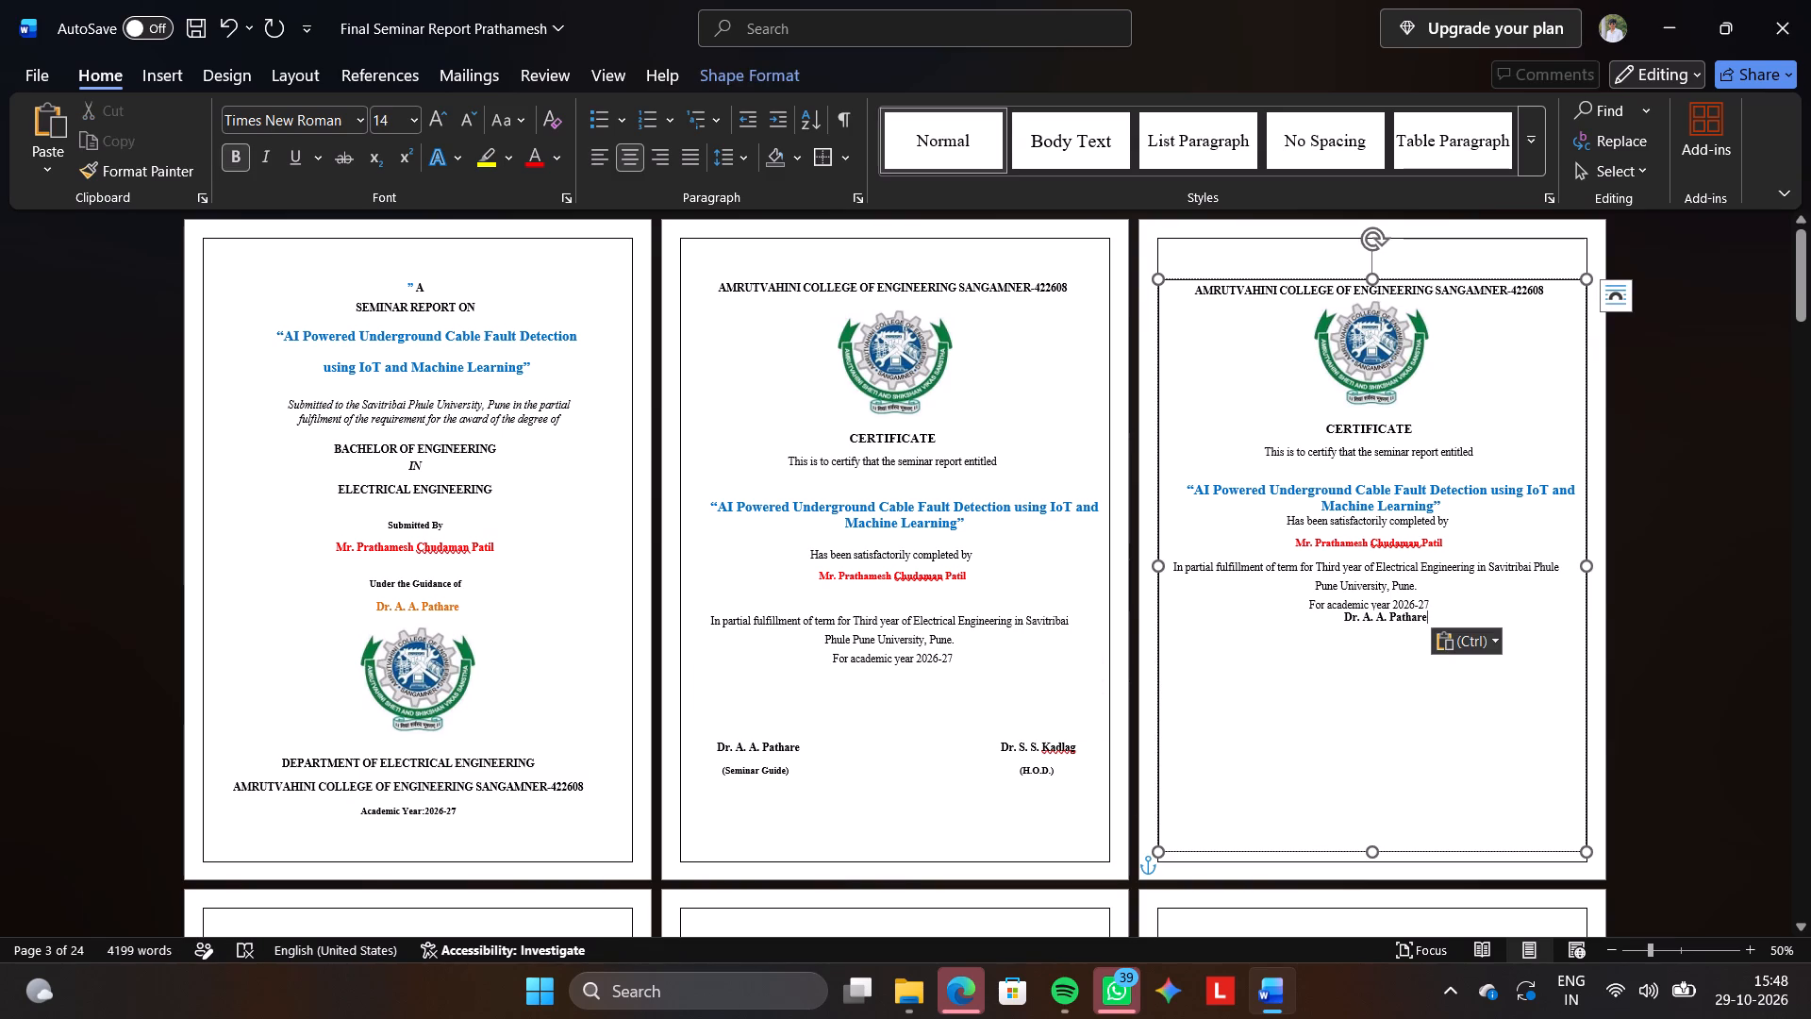
triple_click(1411, 623)
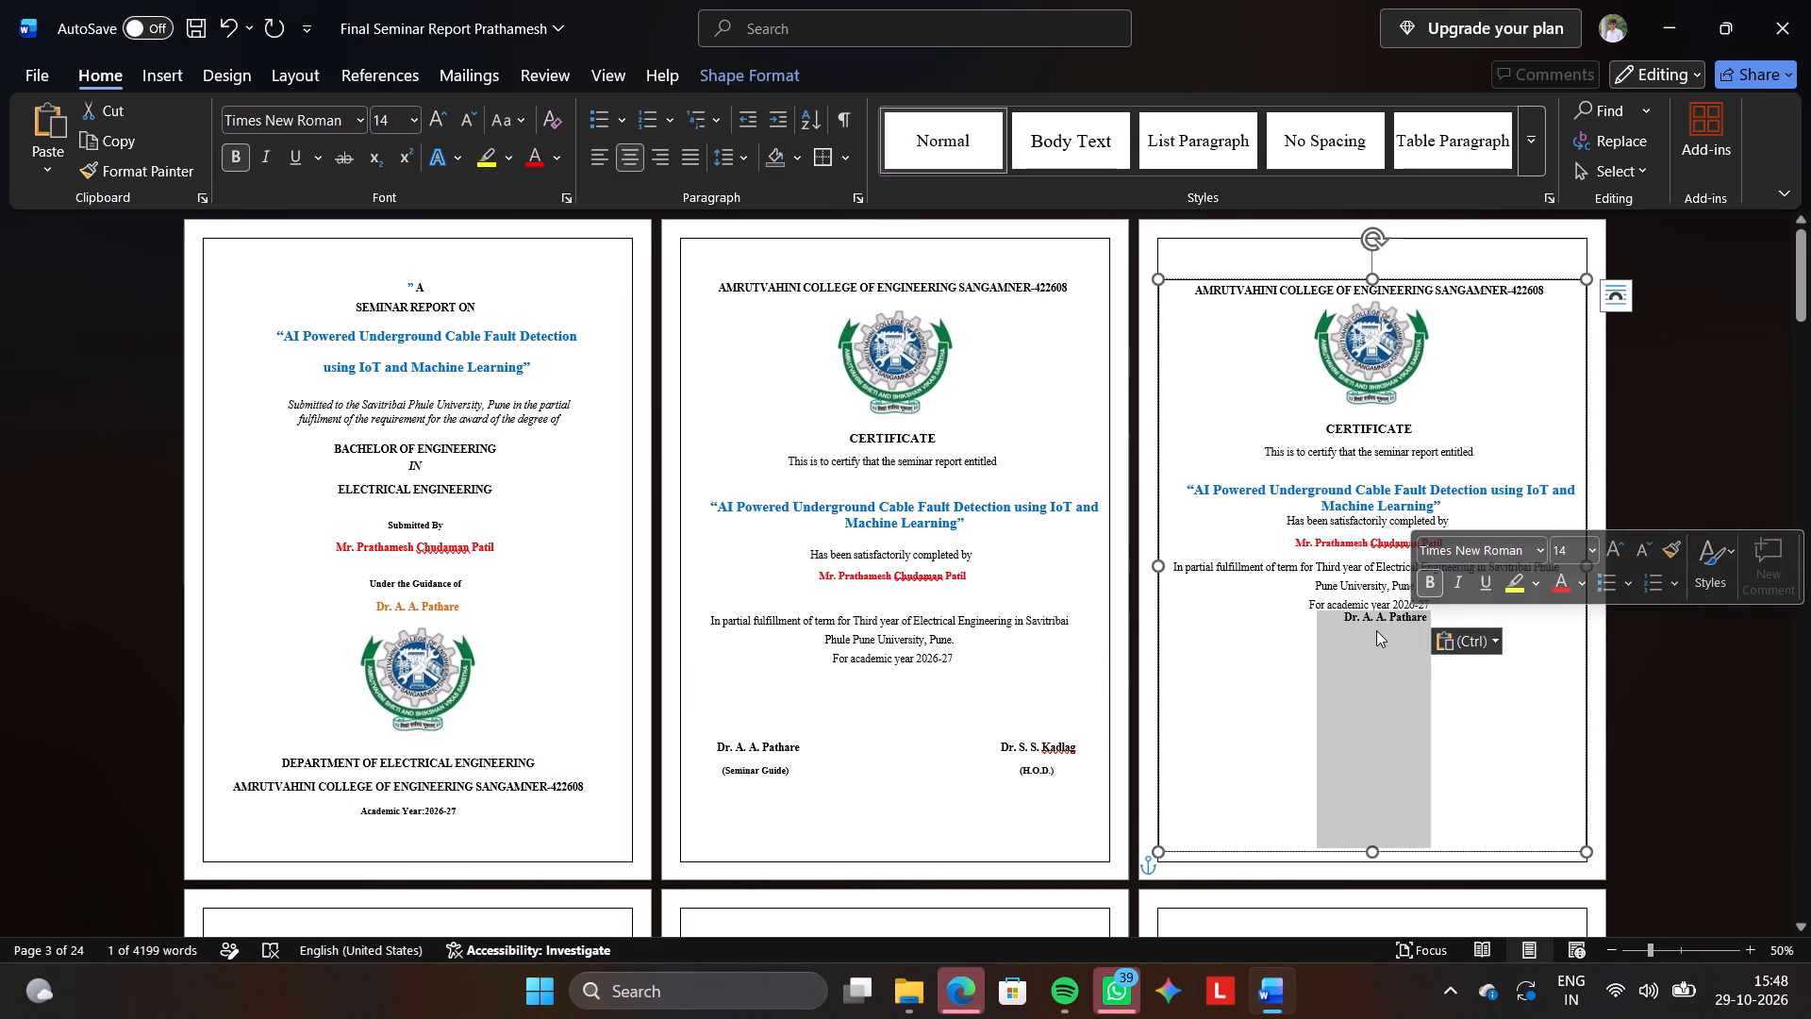
left_click(602, 153)
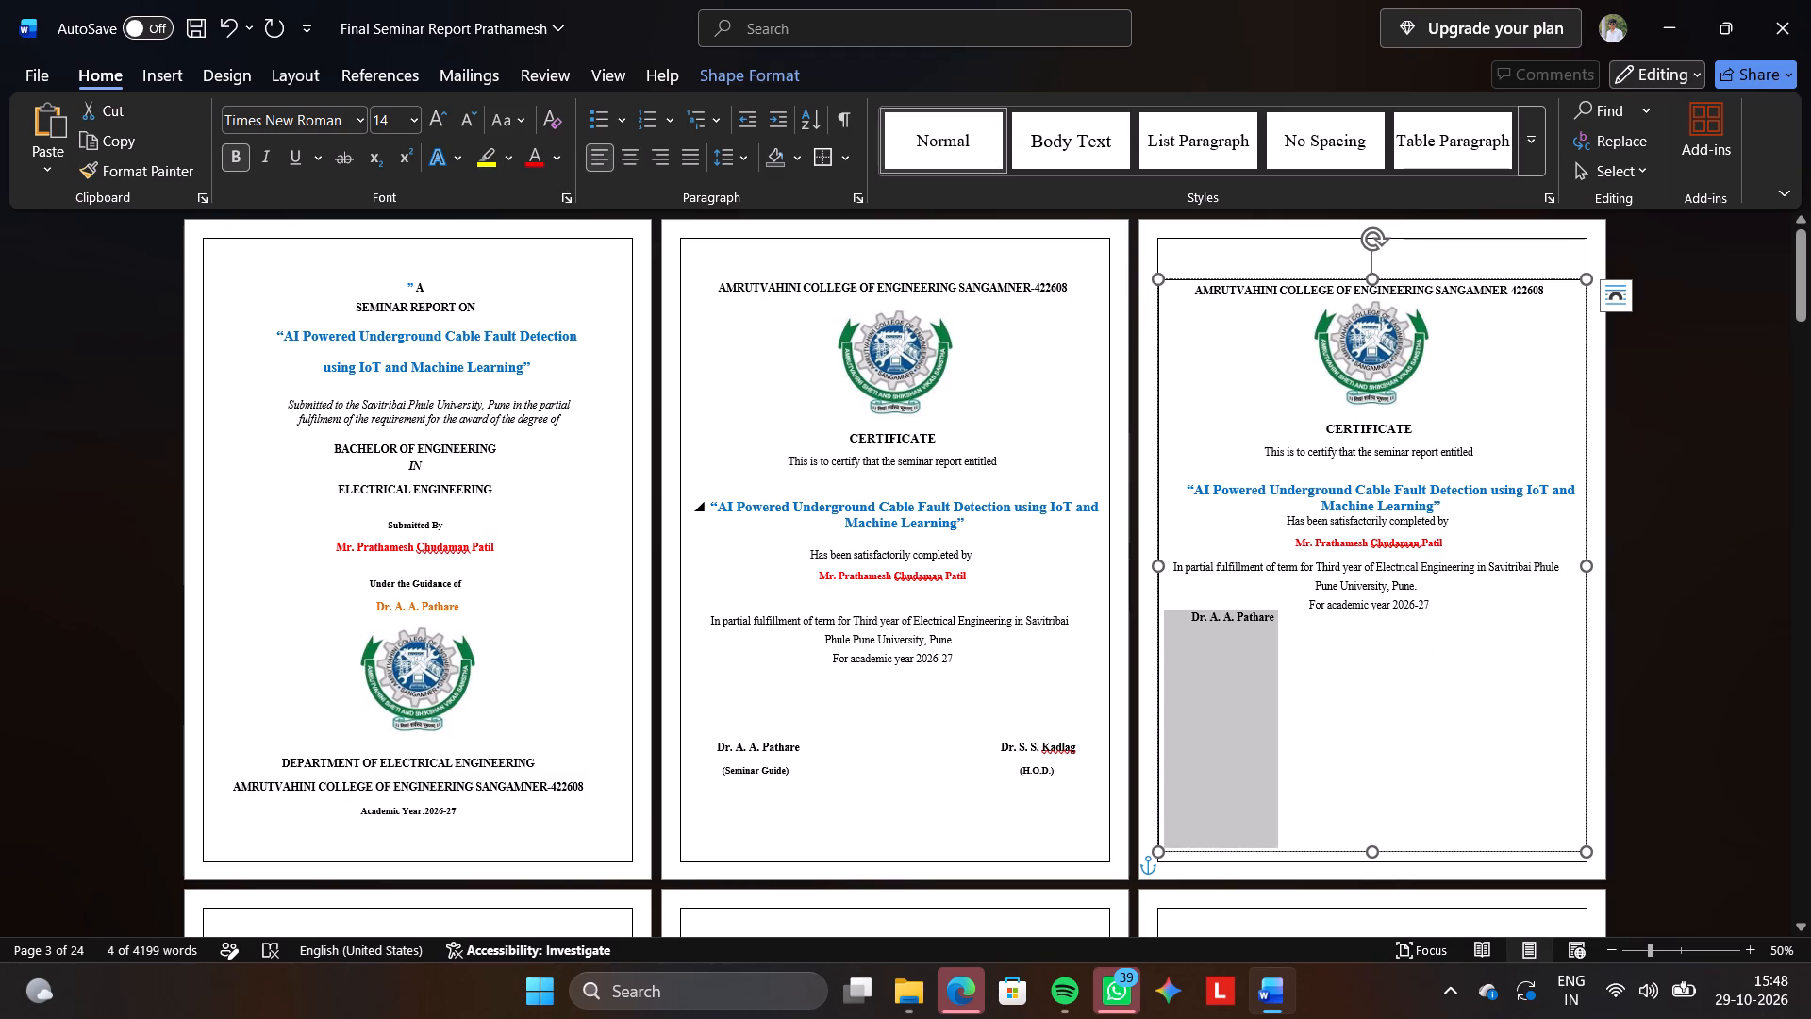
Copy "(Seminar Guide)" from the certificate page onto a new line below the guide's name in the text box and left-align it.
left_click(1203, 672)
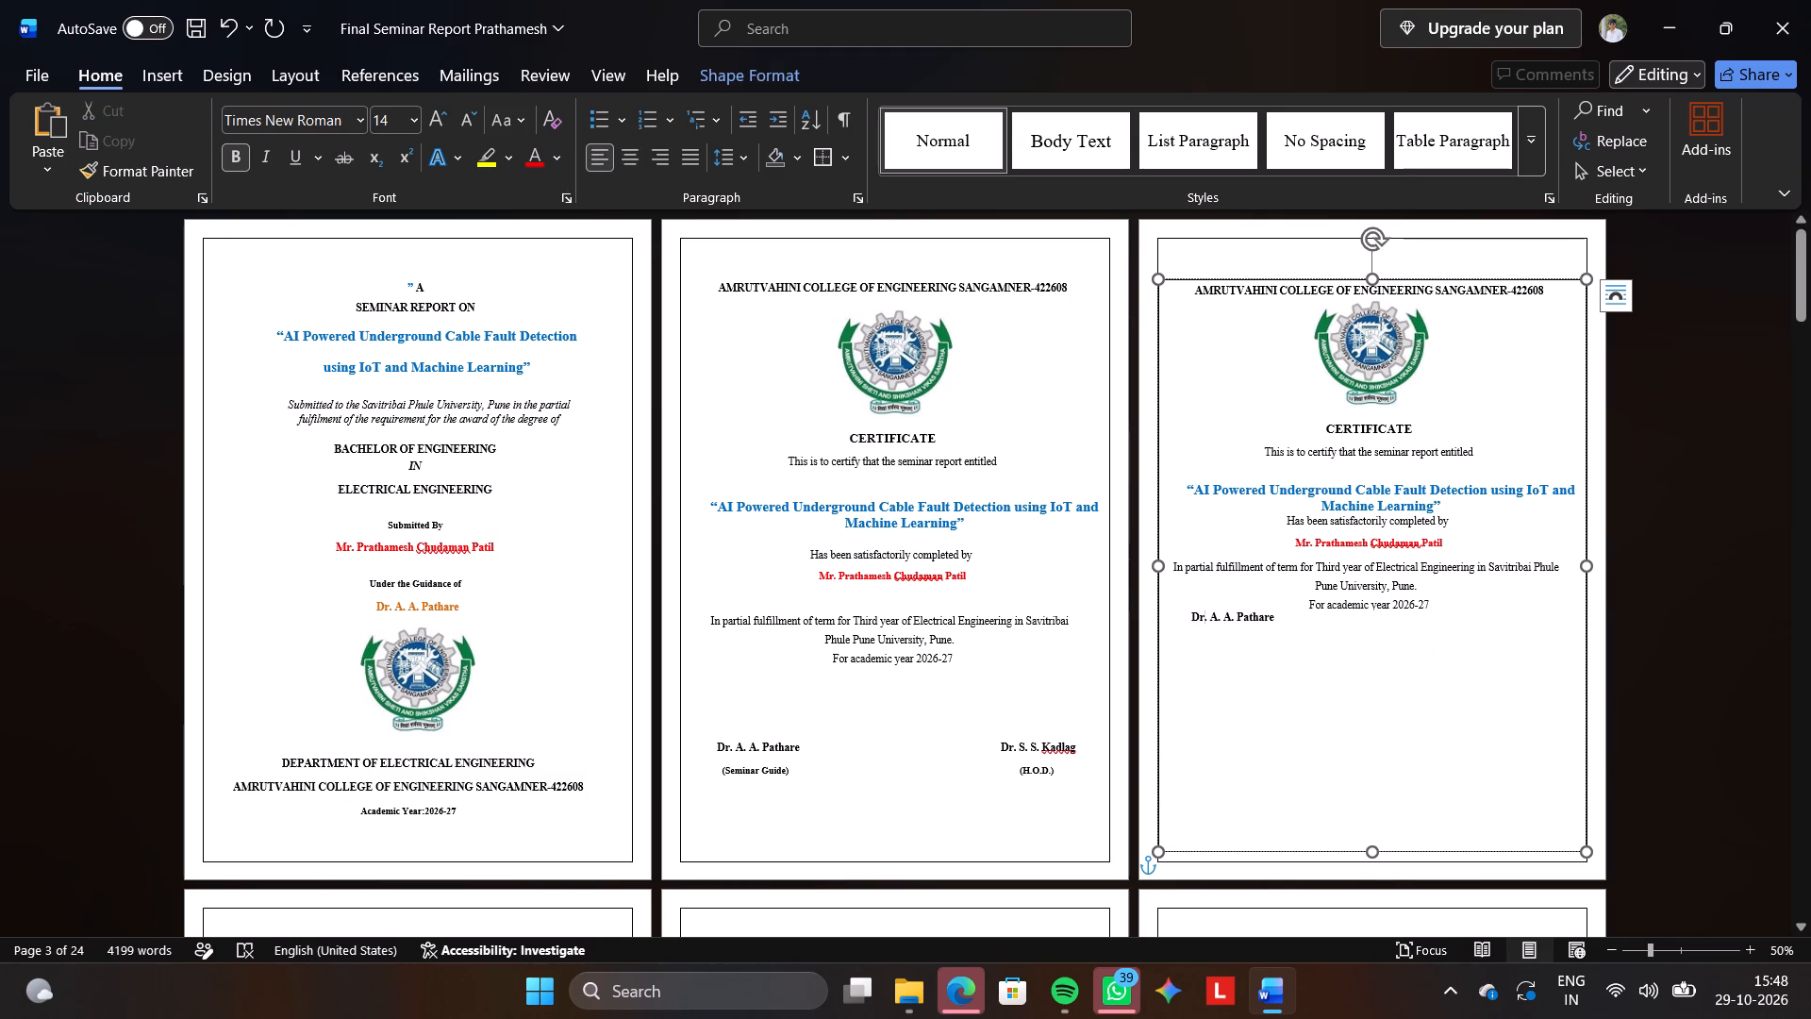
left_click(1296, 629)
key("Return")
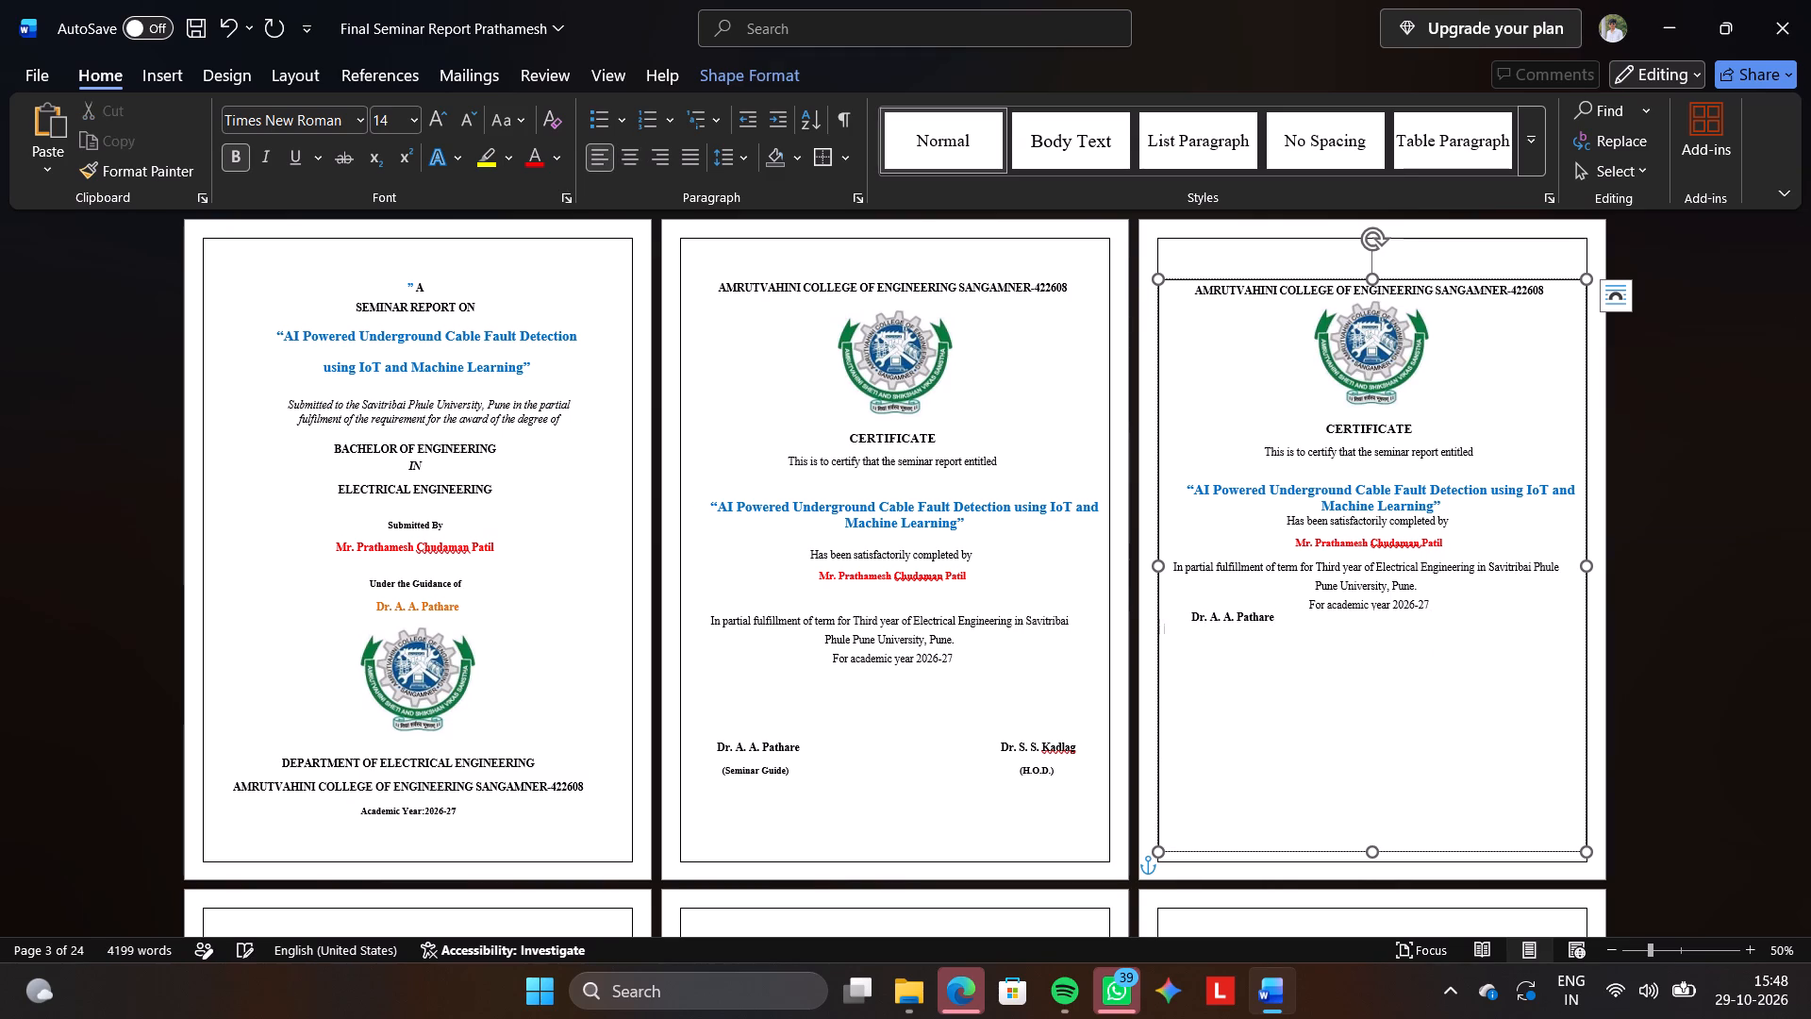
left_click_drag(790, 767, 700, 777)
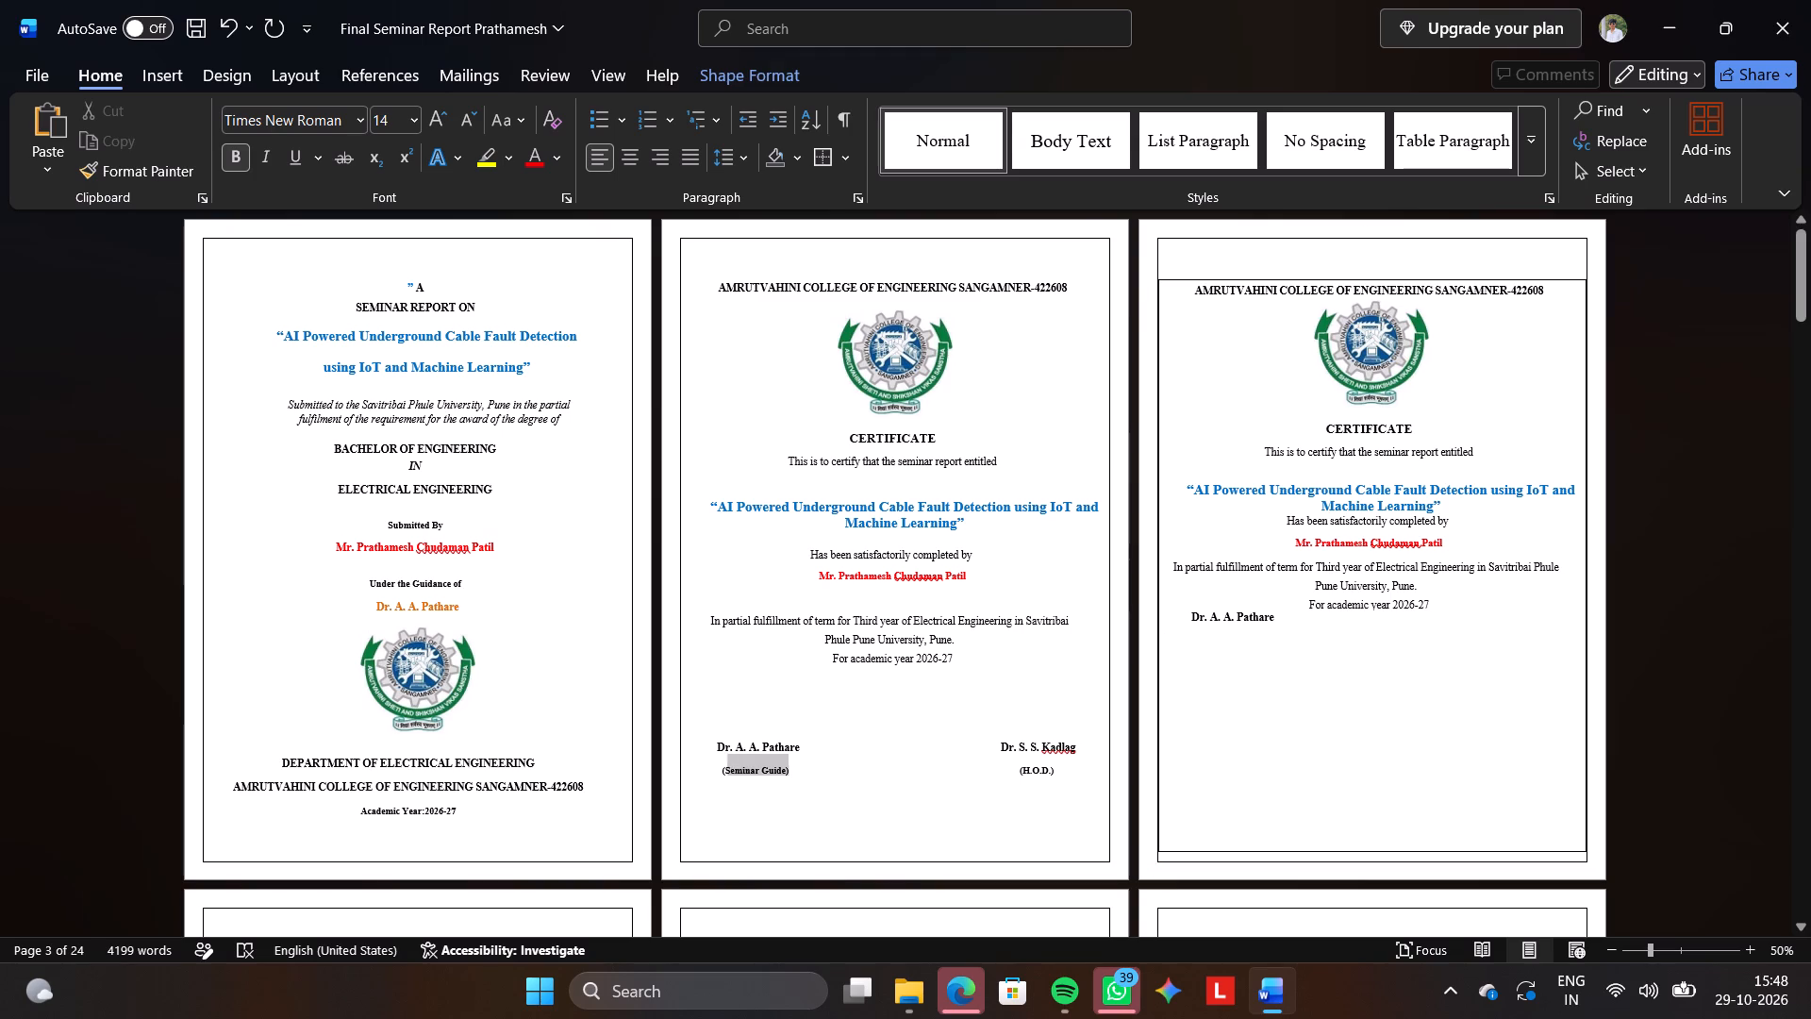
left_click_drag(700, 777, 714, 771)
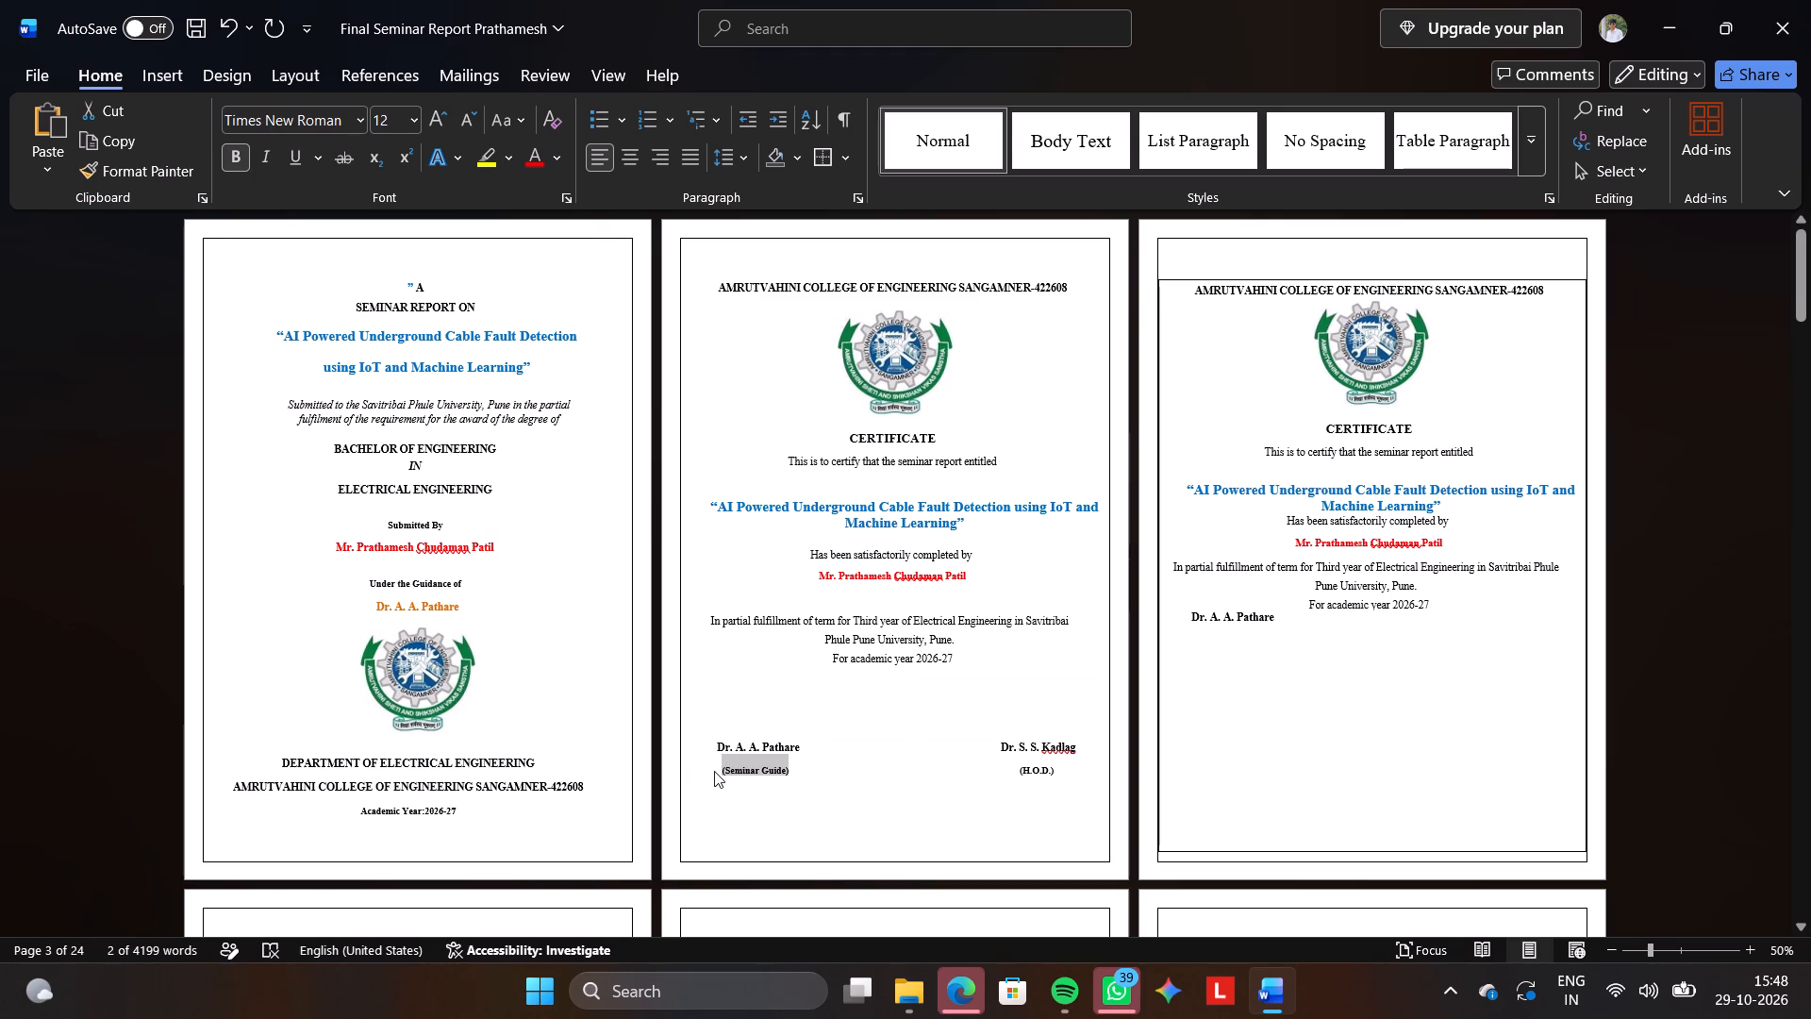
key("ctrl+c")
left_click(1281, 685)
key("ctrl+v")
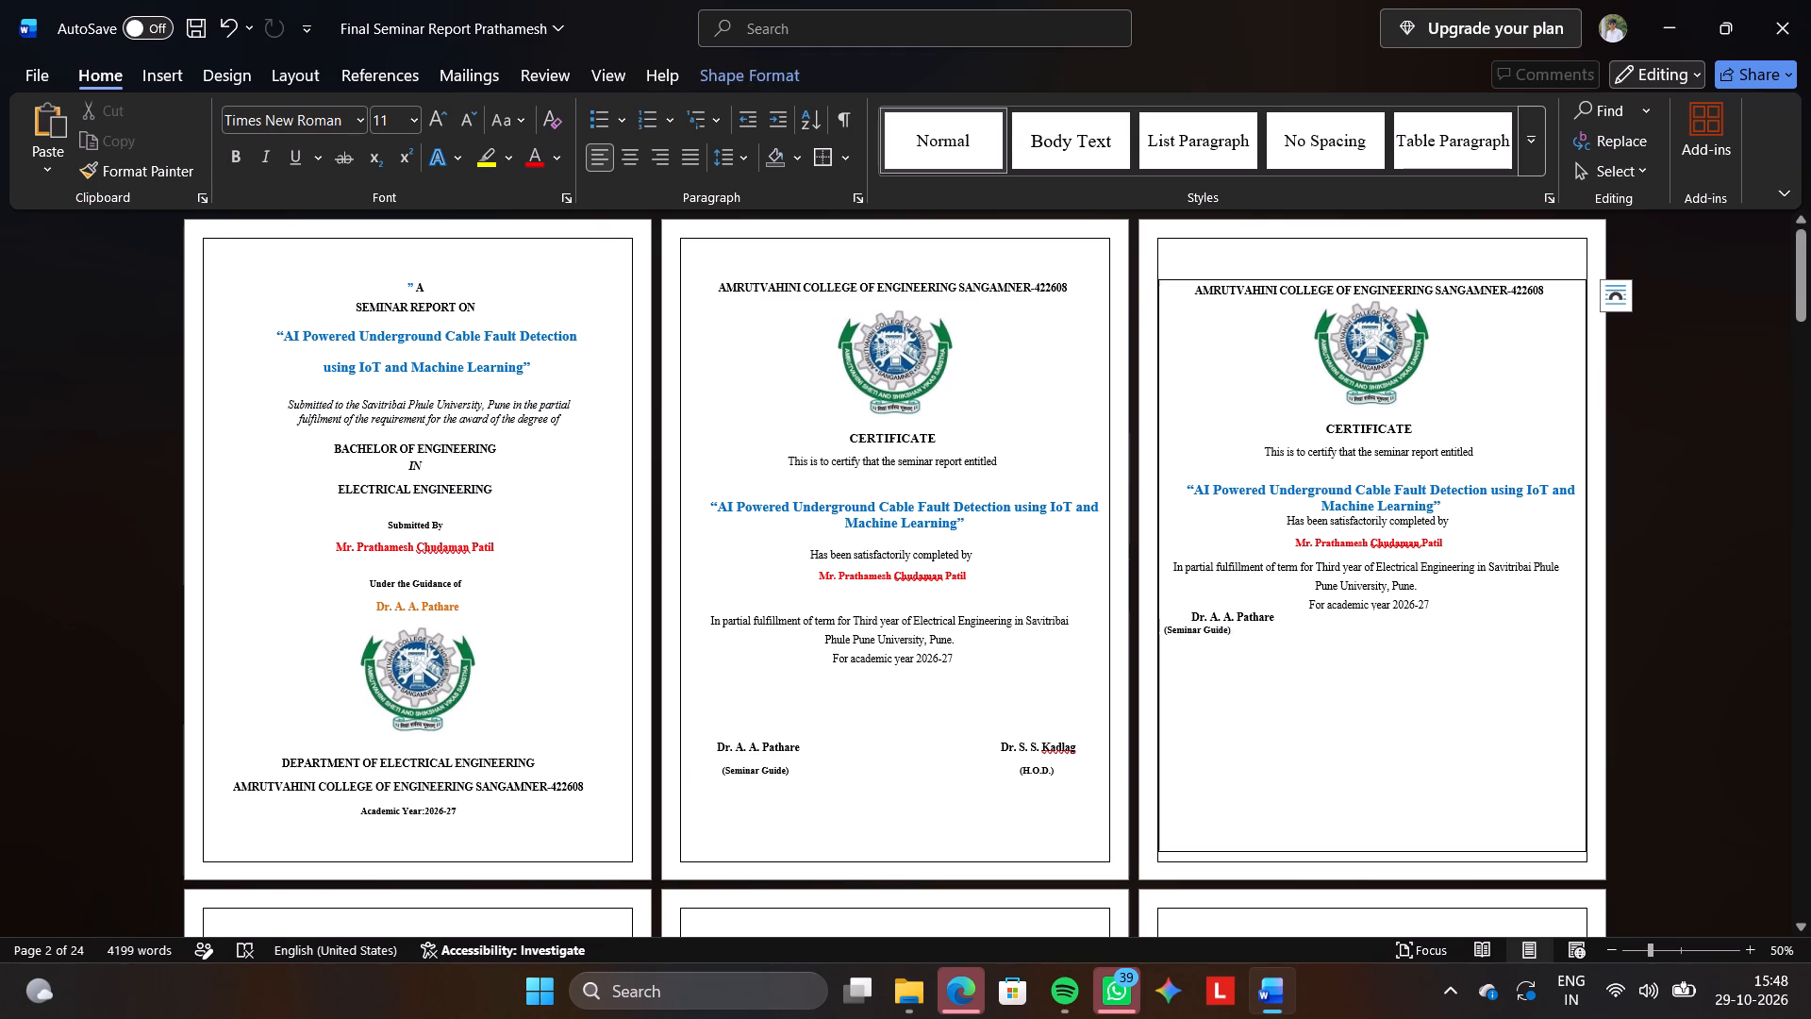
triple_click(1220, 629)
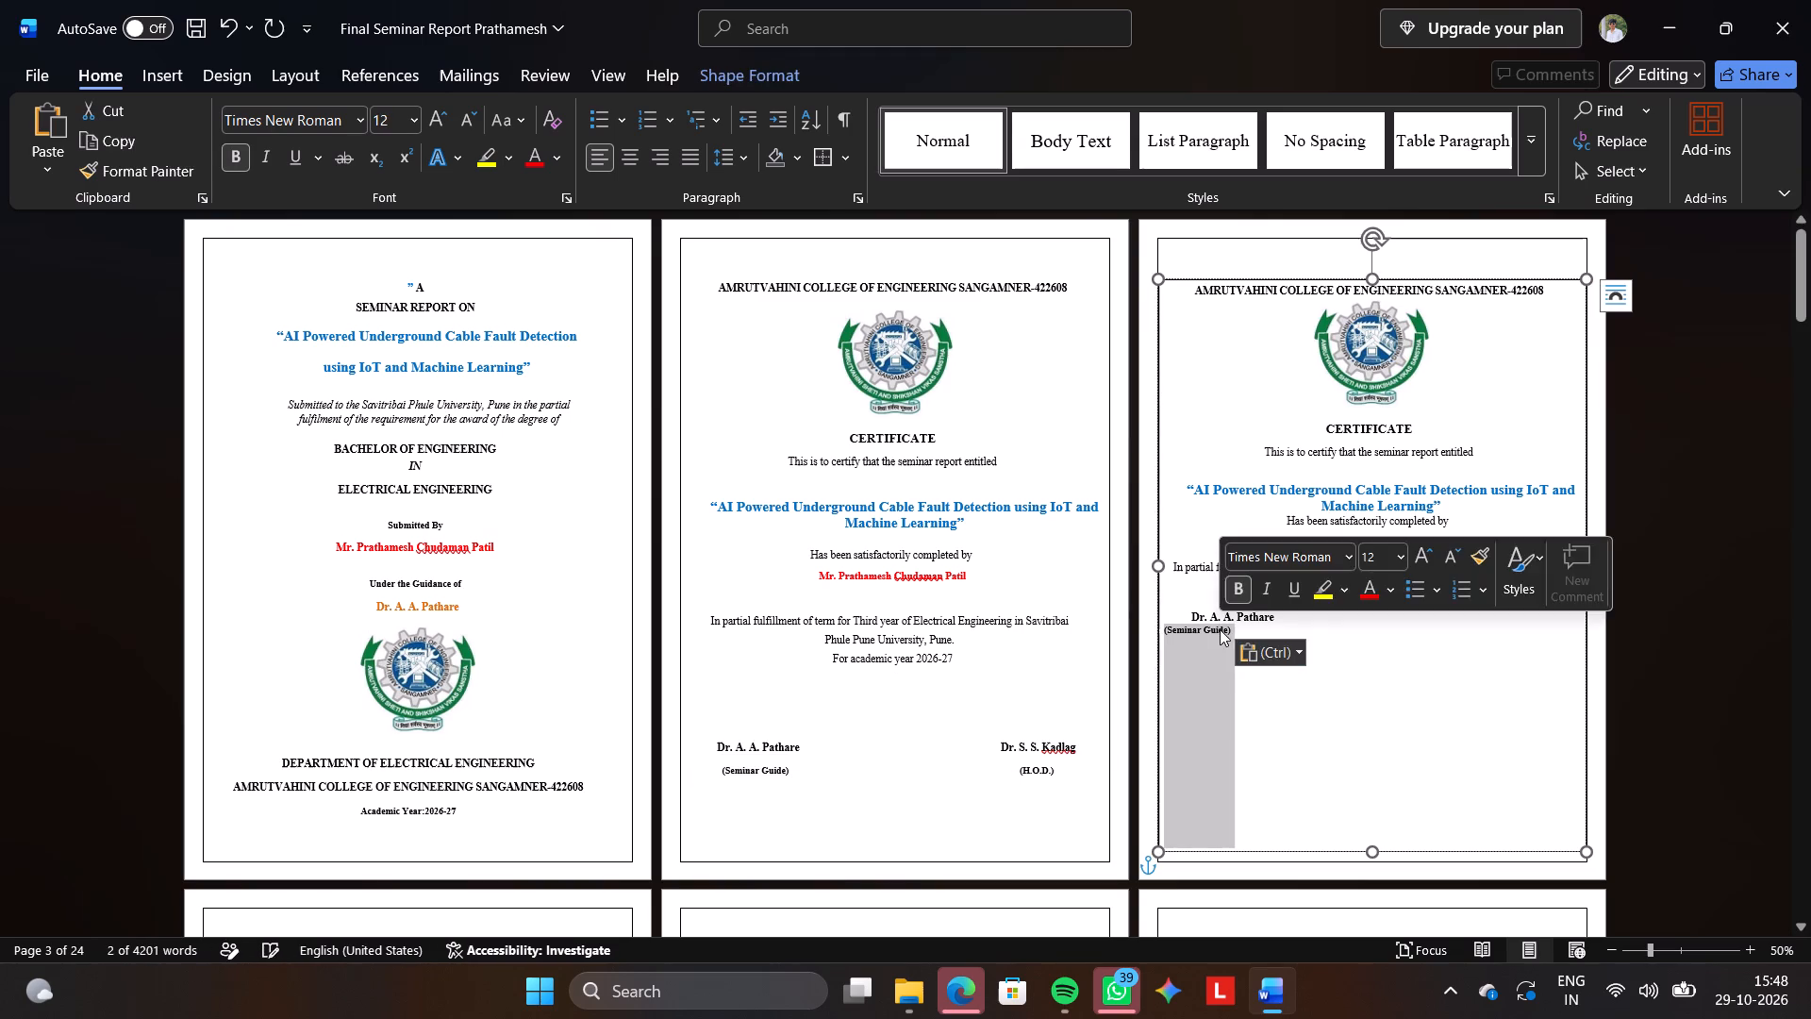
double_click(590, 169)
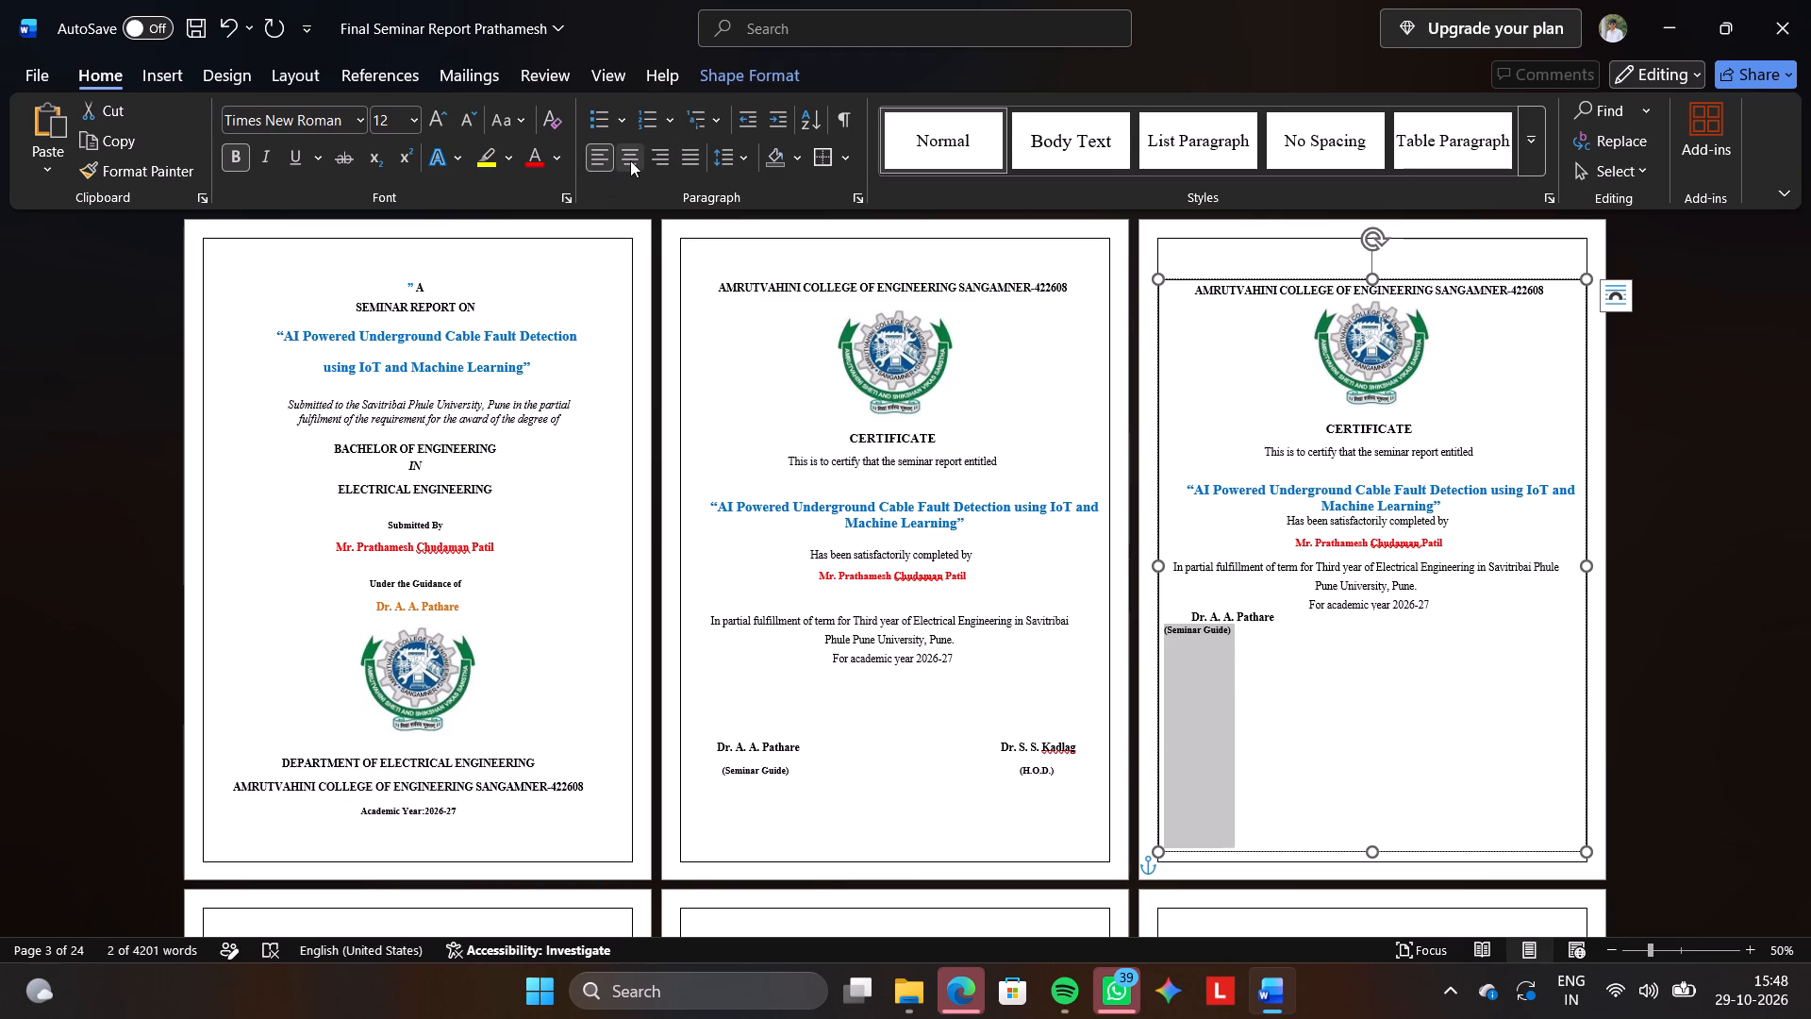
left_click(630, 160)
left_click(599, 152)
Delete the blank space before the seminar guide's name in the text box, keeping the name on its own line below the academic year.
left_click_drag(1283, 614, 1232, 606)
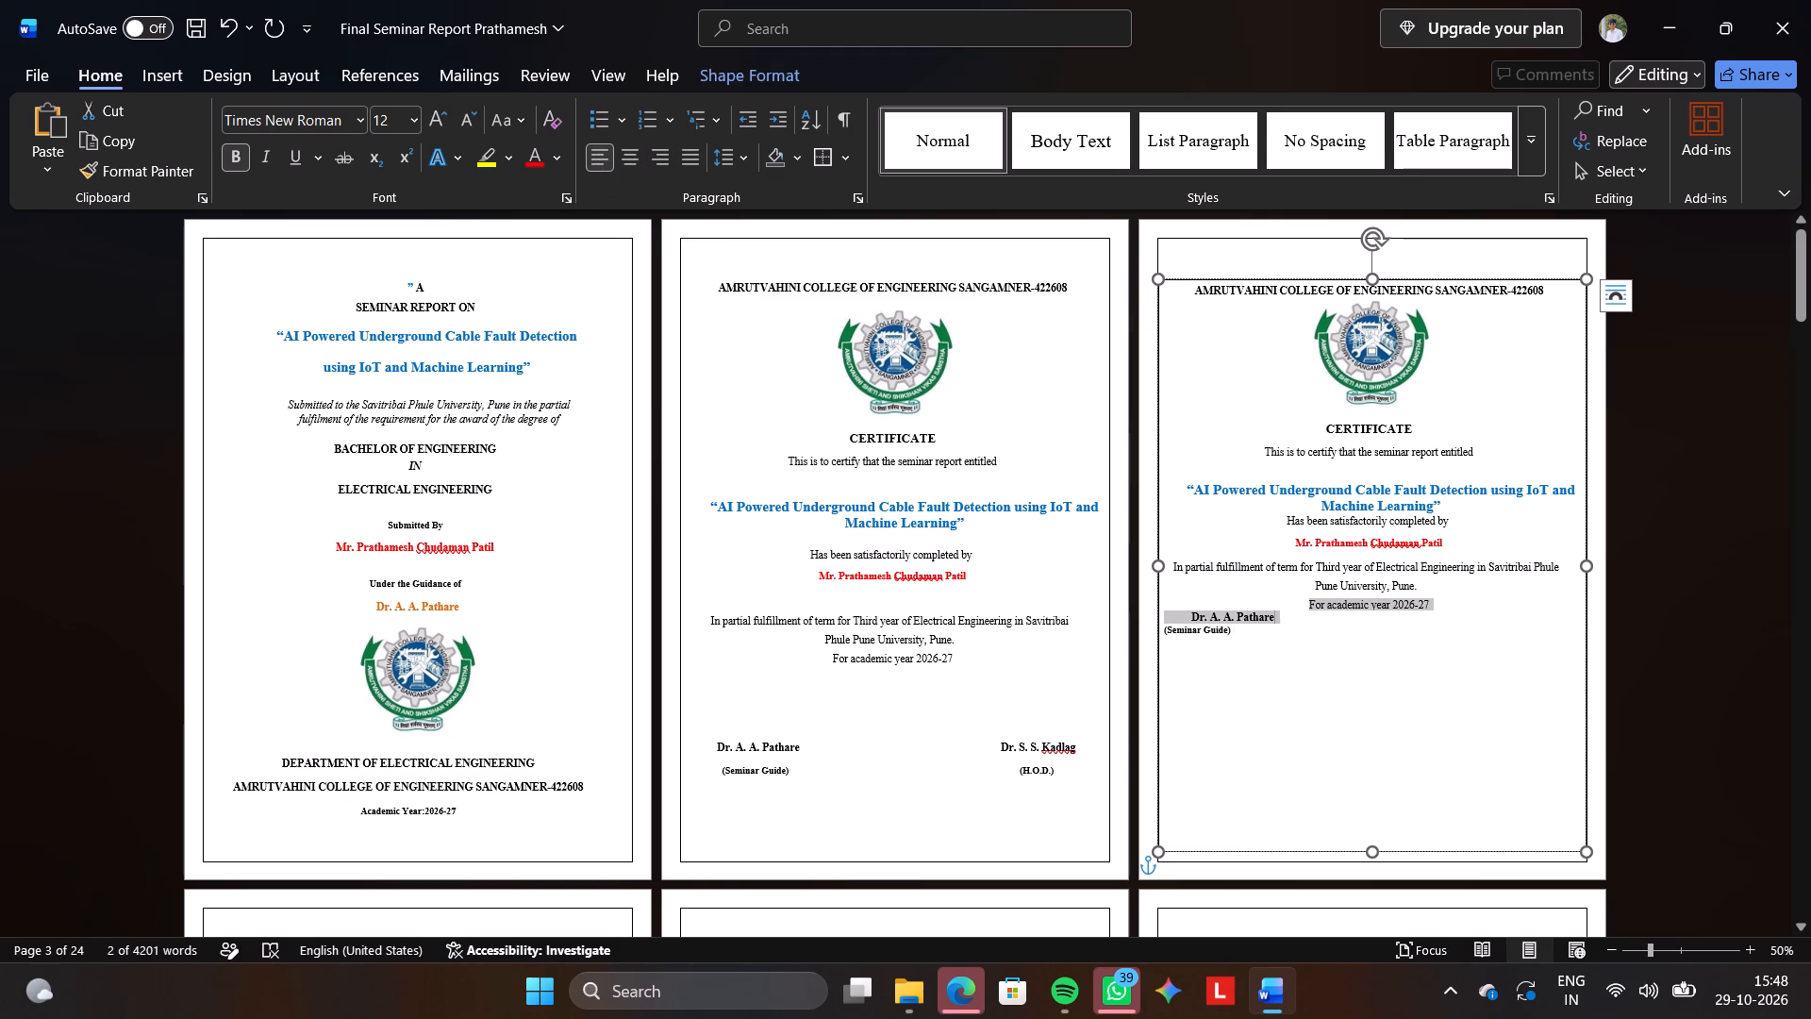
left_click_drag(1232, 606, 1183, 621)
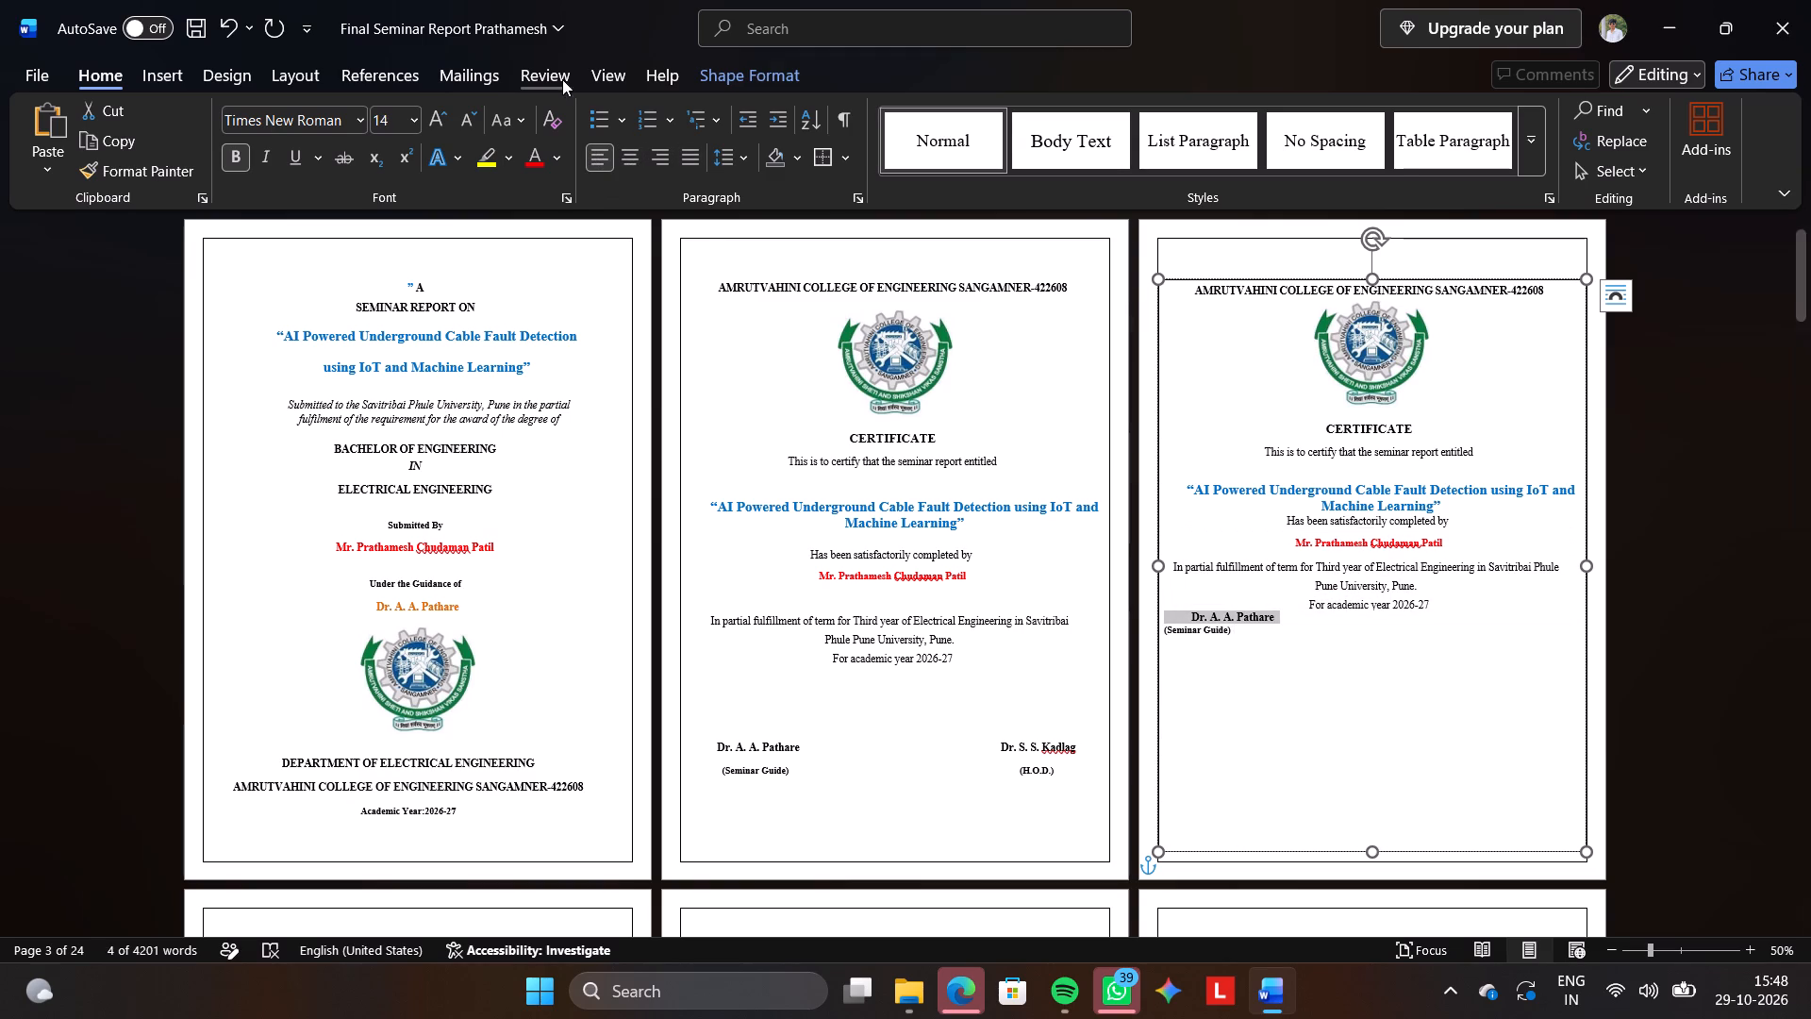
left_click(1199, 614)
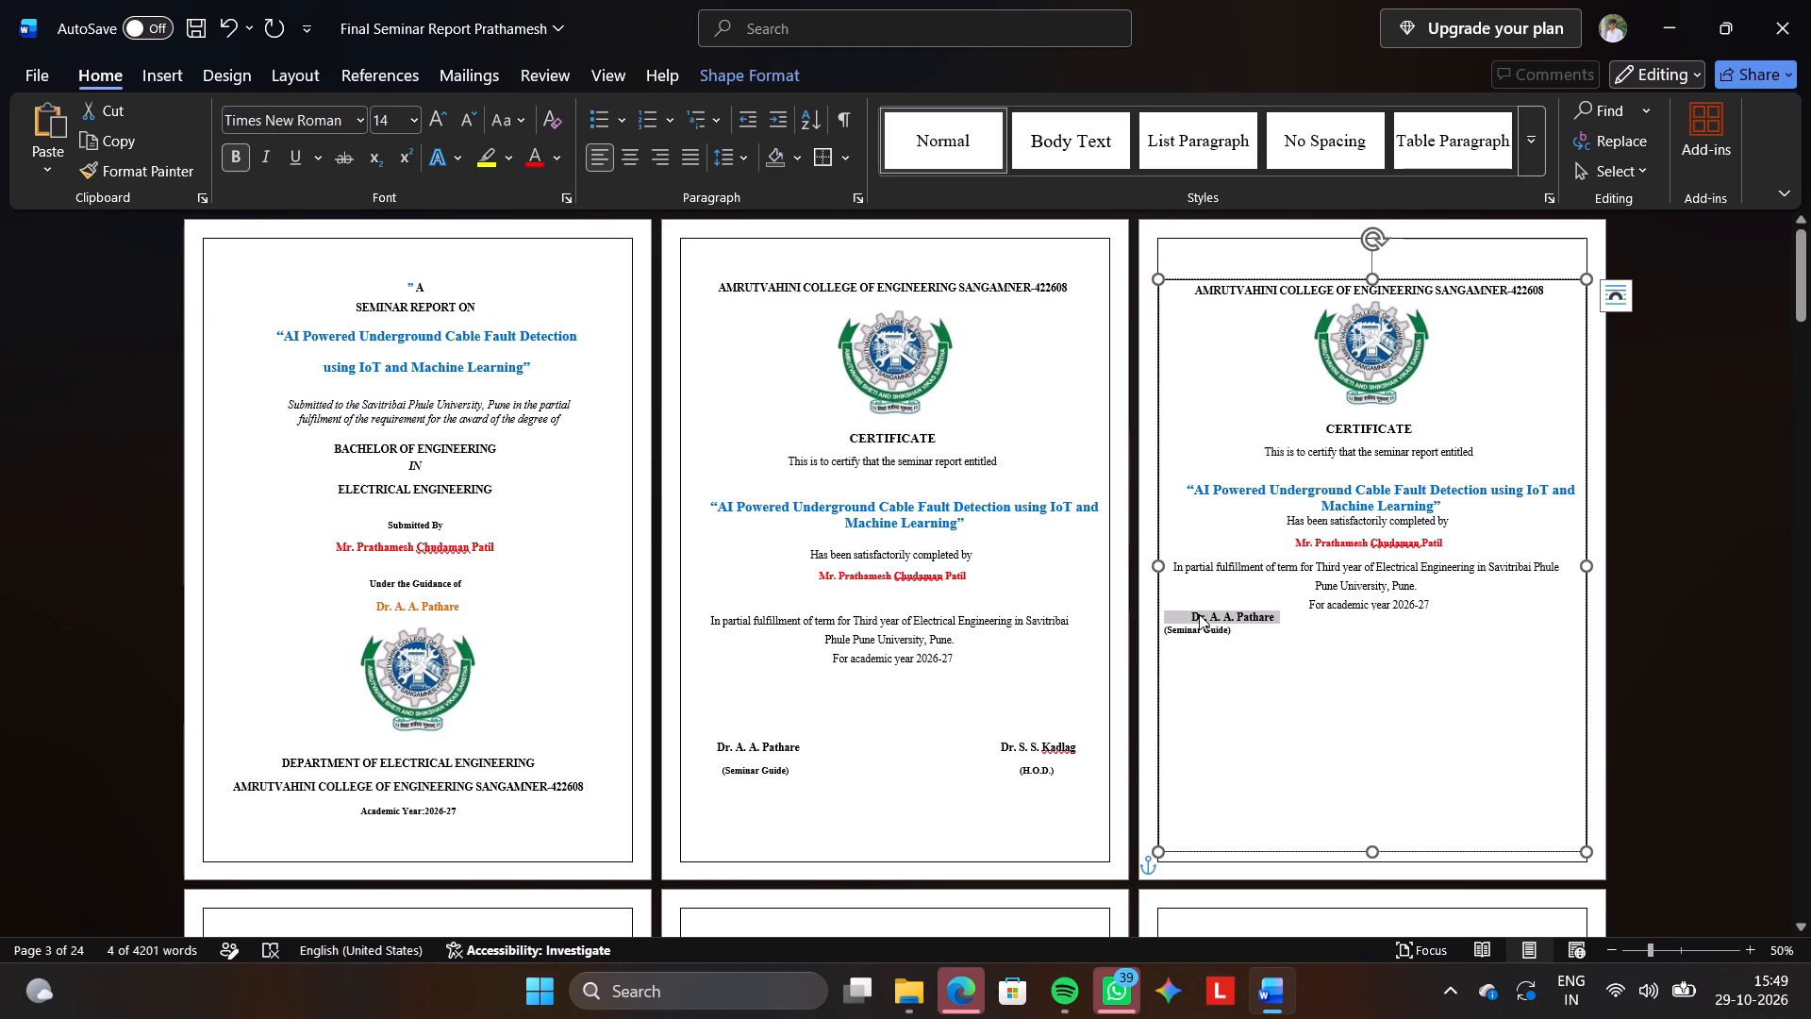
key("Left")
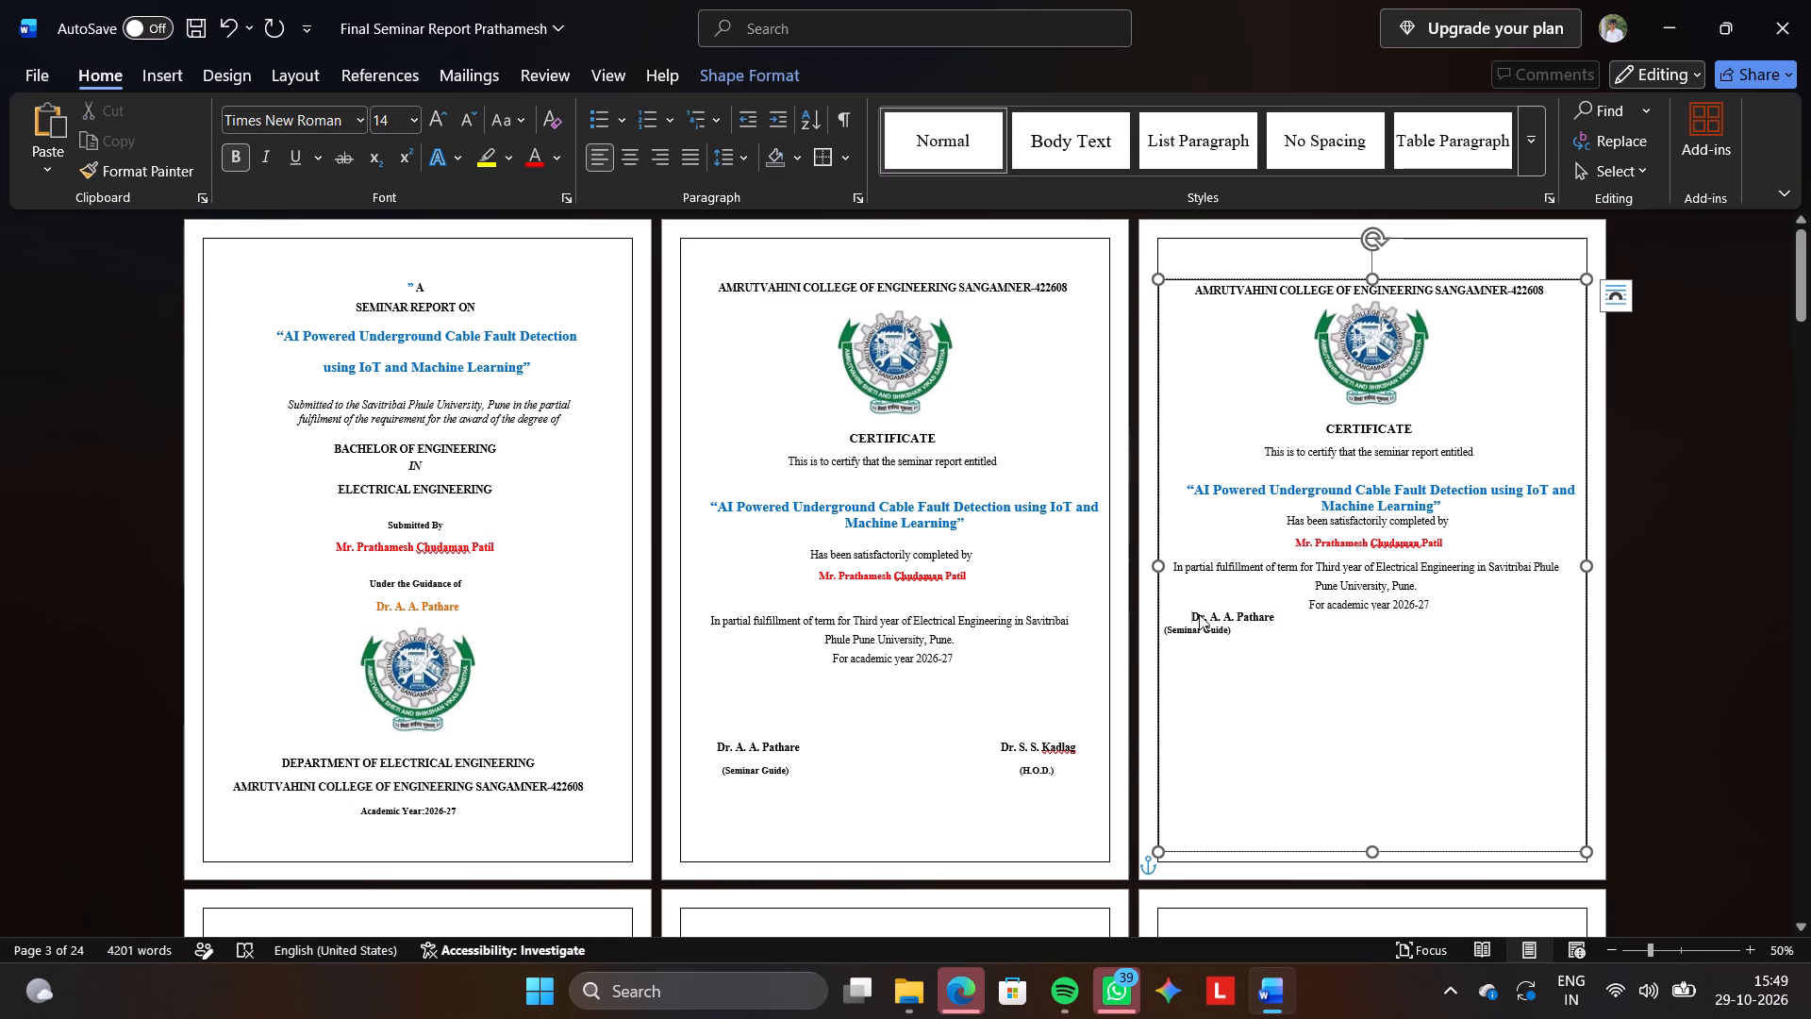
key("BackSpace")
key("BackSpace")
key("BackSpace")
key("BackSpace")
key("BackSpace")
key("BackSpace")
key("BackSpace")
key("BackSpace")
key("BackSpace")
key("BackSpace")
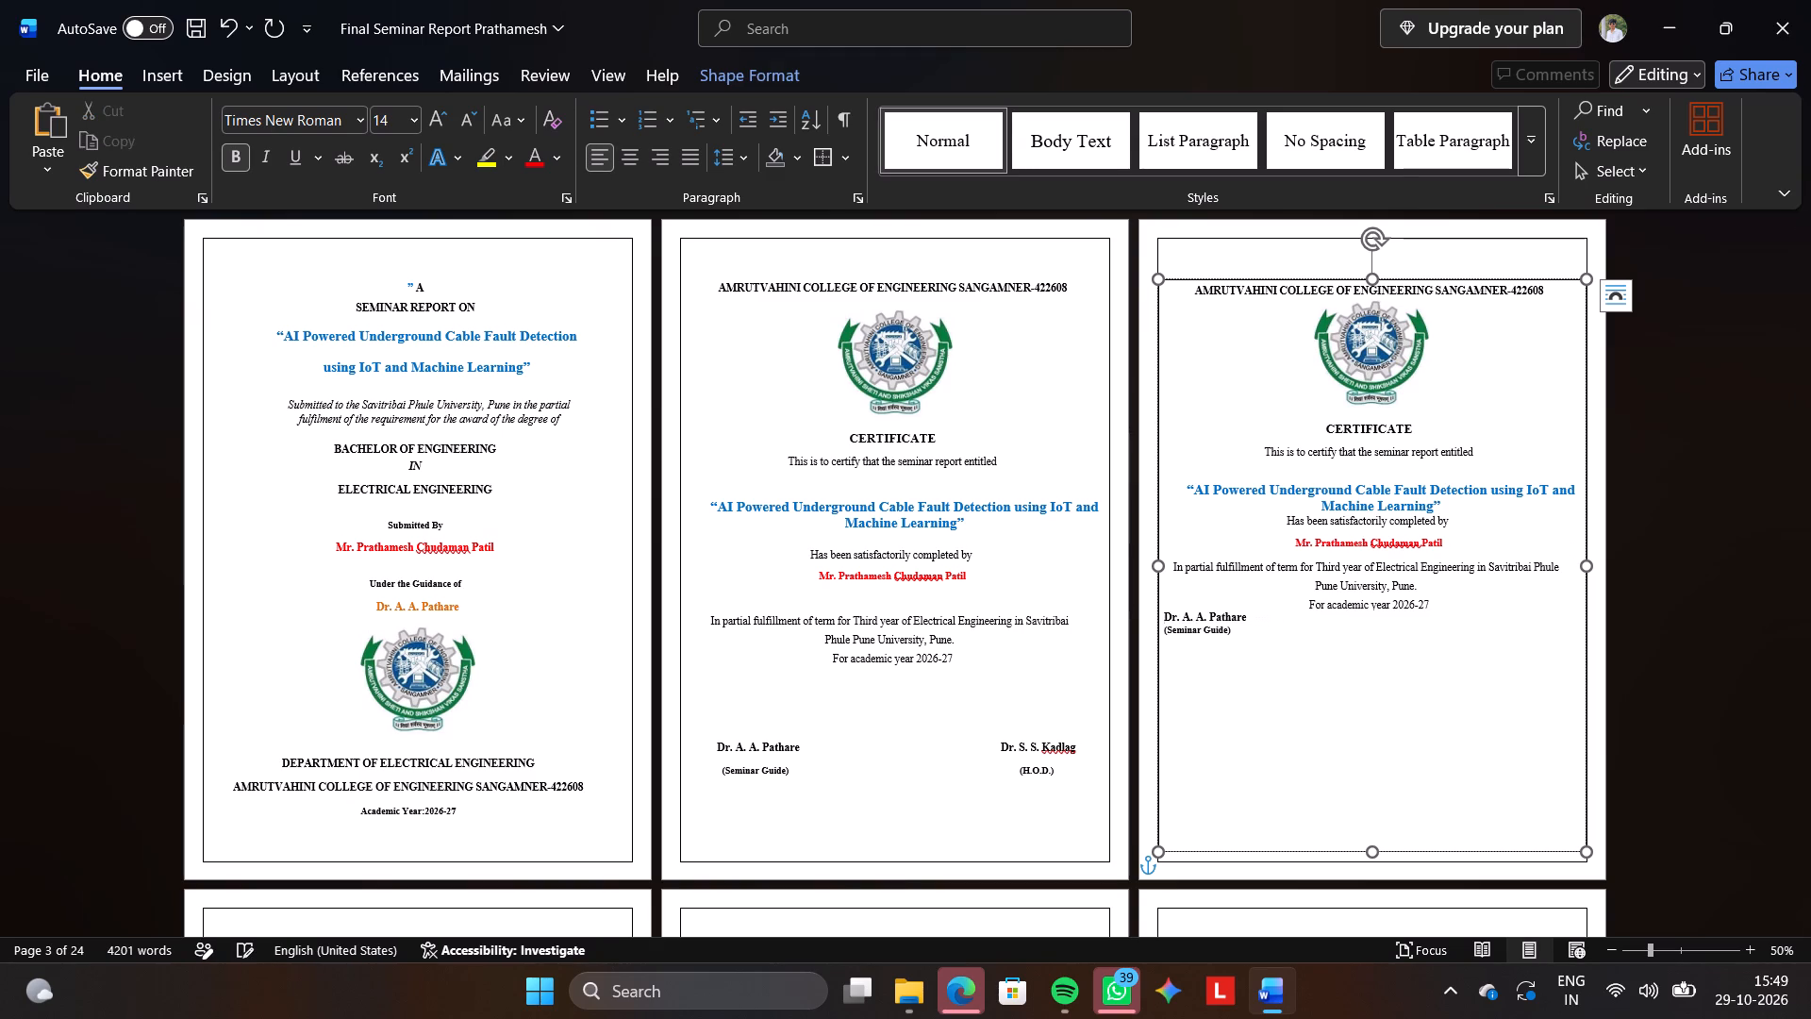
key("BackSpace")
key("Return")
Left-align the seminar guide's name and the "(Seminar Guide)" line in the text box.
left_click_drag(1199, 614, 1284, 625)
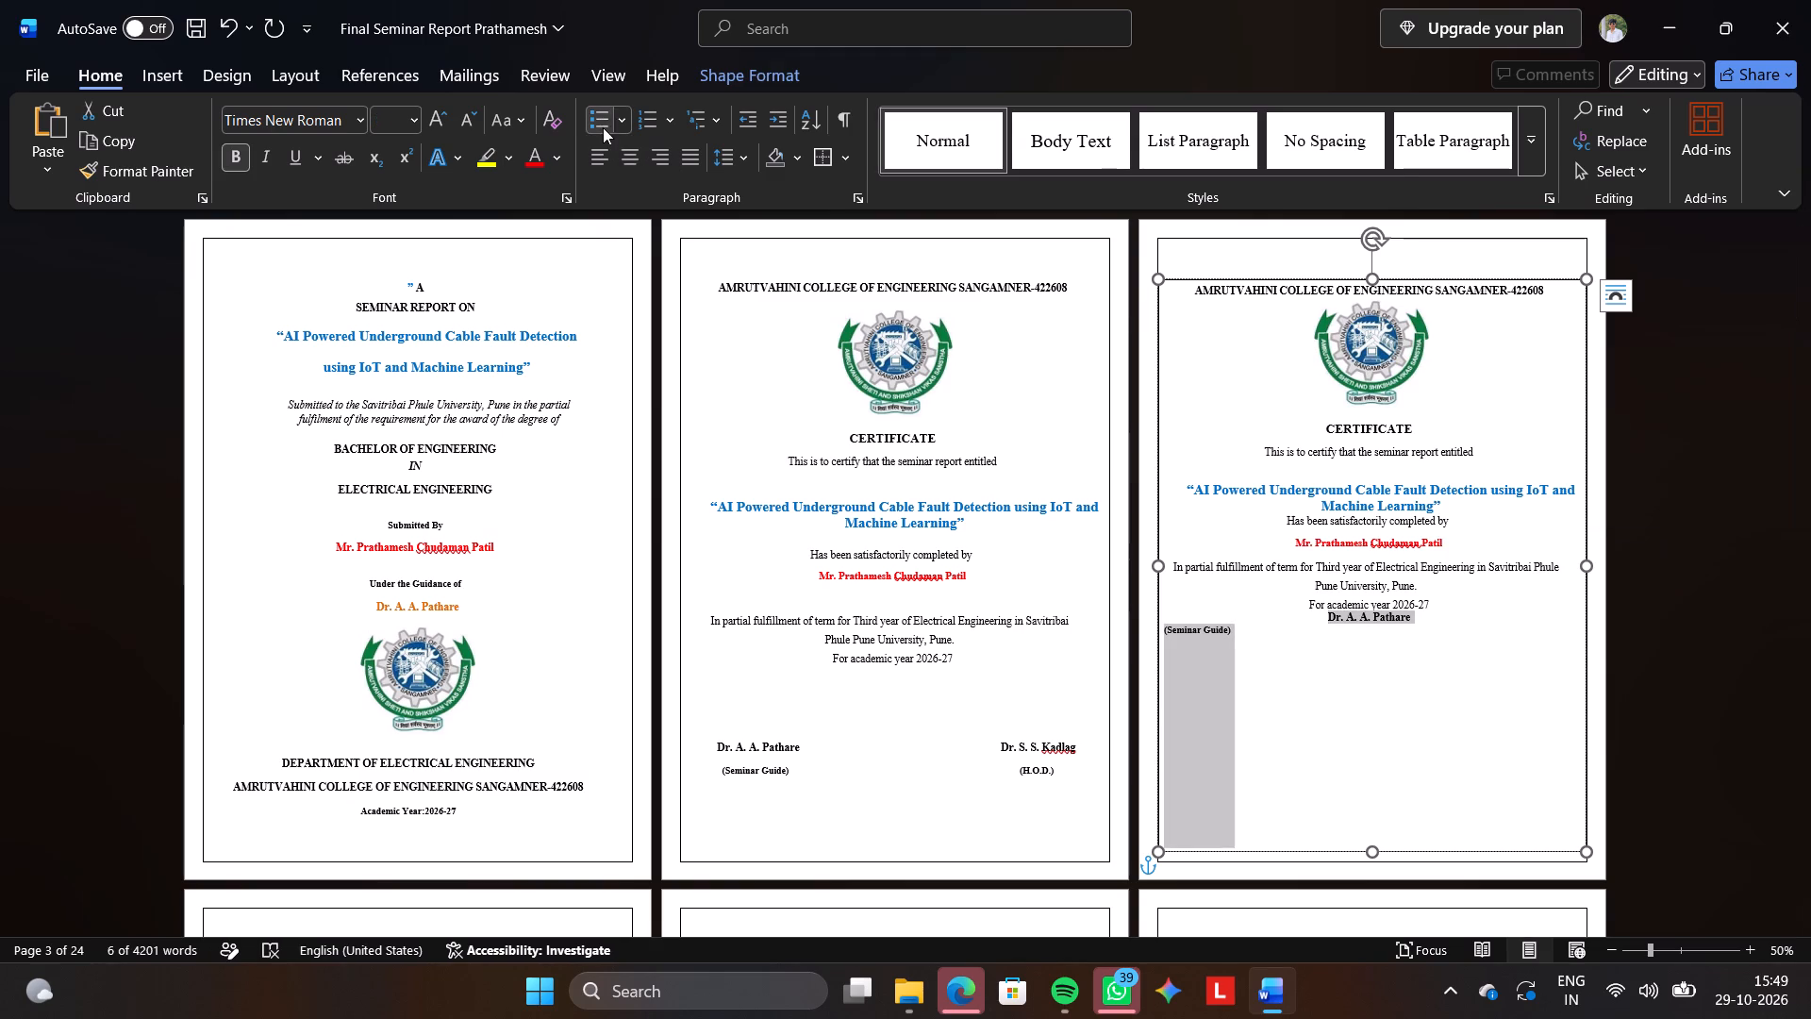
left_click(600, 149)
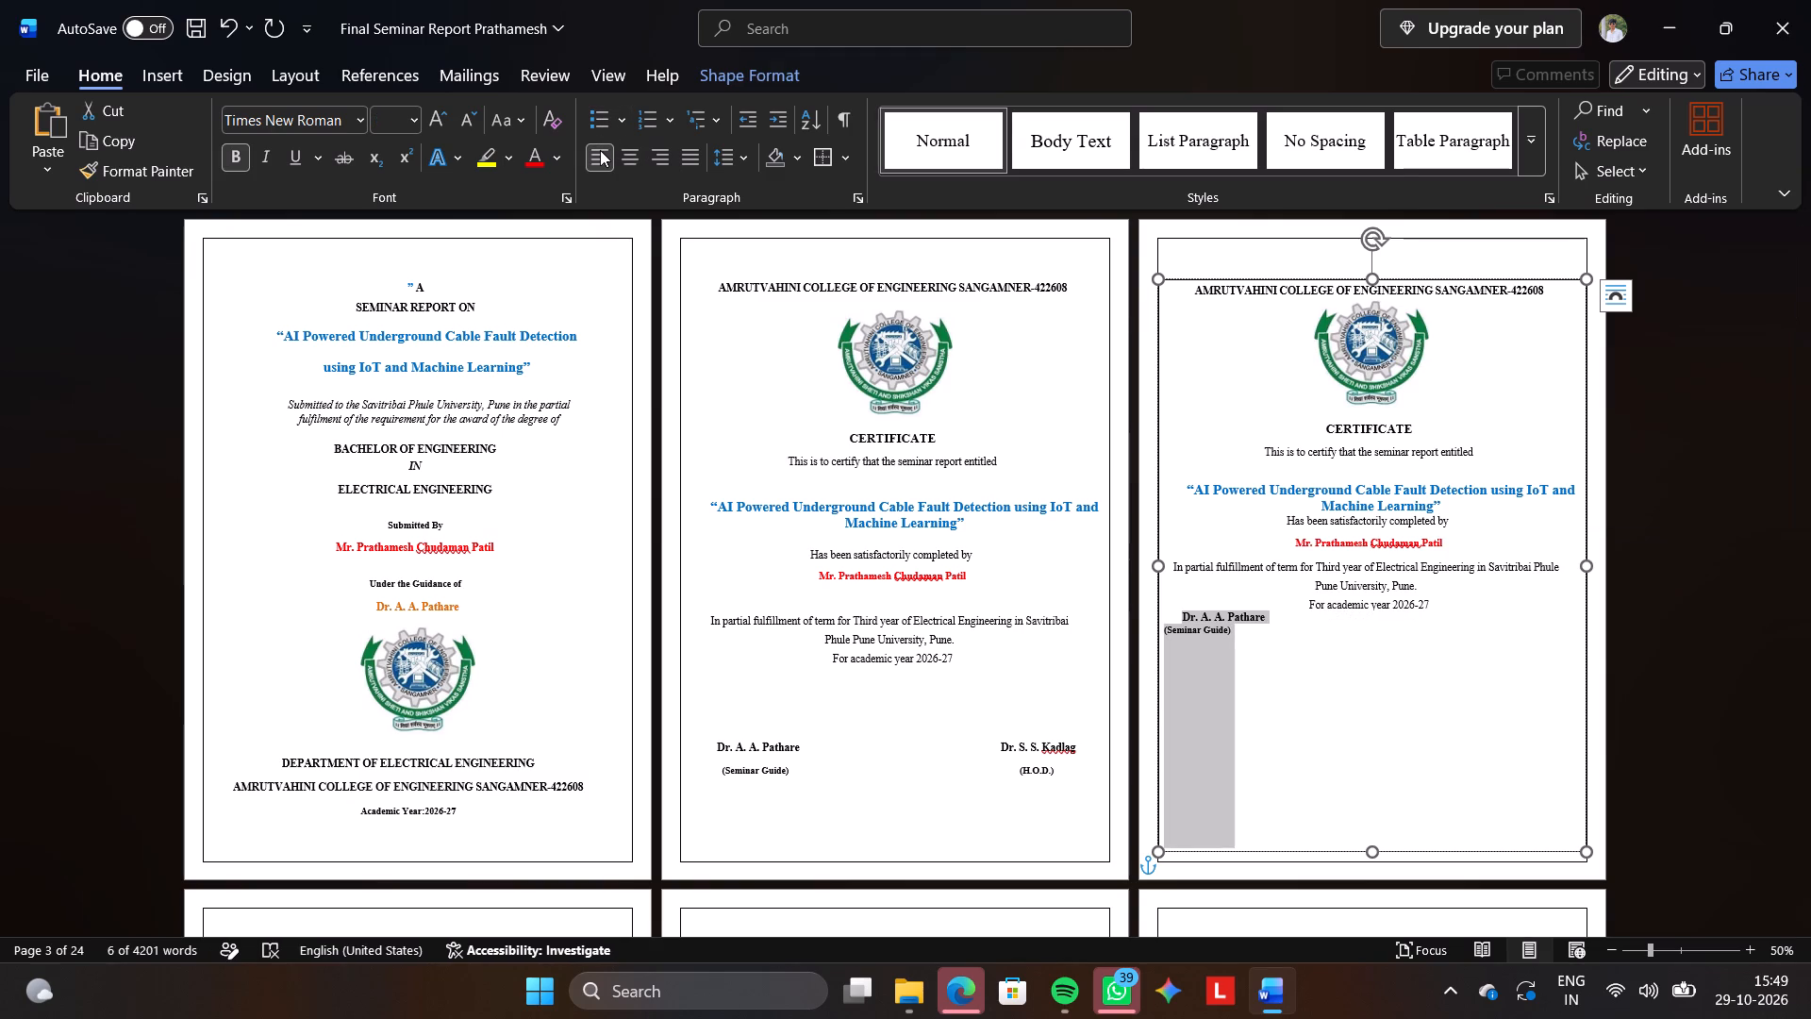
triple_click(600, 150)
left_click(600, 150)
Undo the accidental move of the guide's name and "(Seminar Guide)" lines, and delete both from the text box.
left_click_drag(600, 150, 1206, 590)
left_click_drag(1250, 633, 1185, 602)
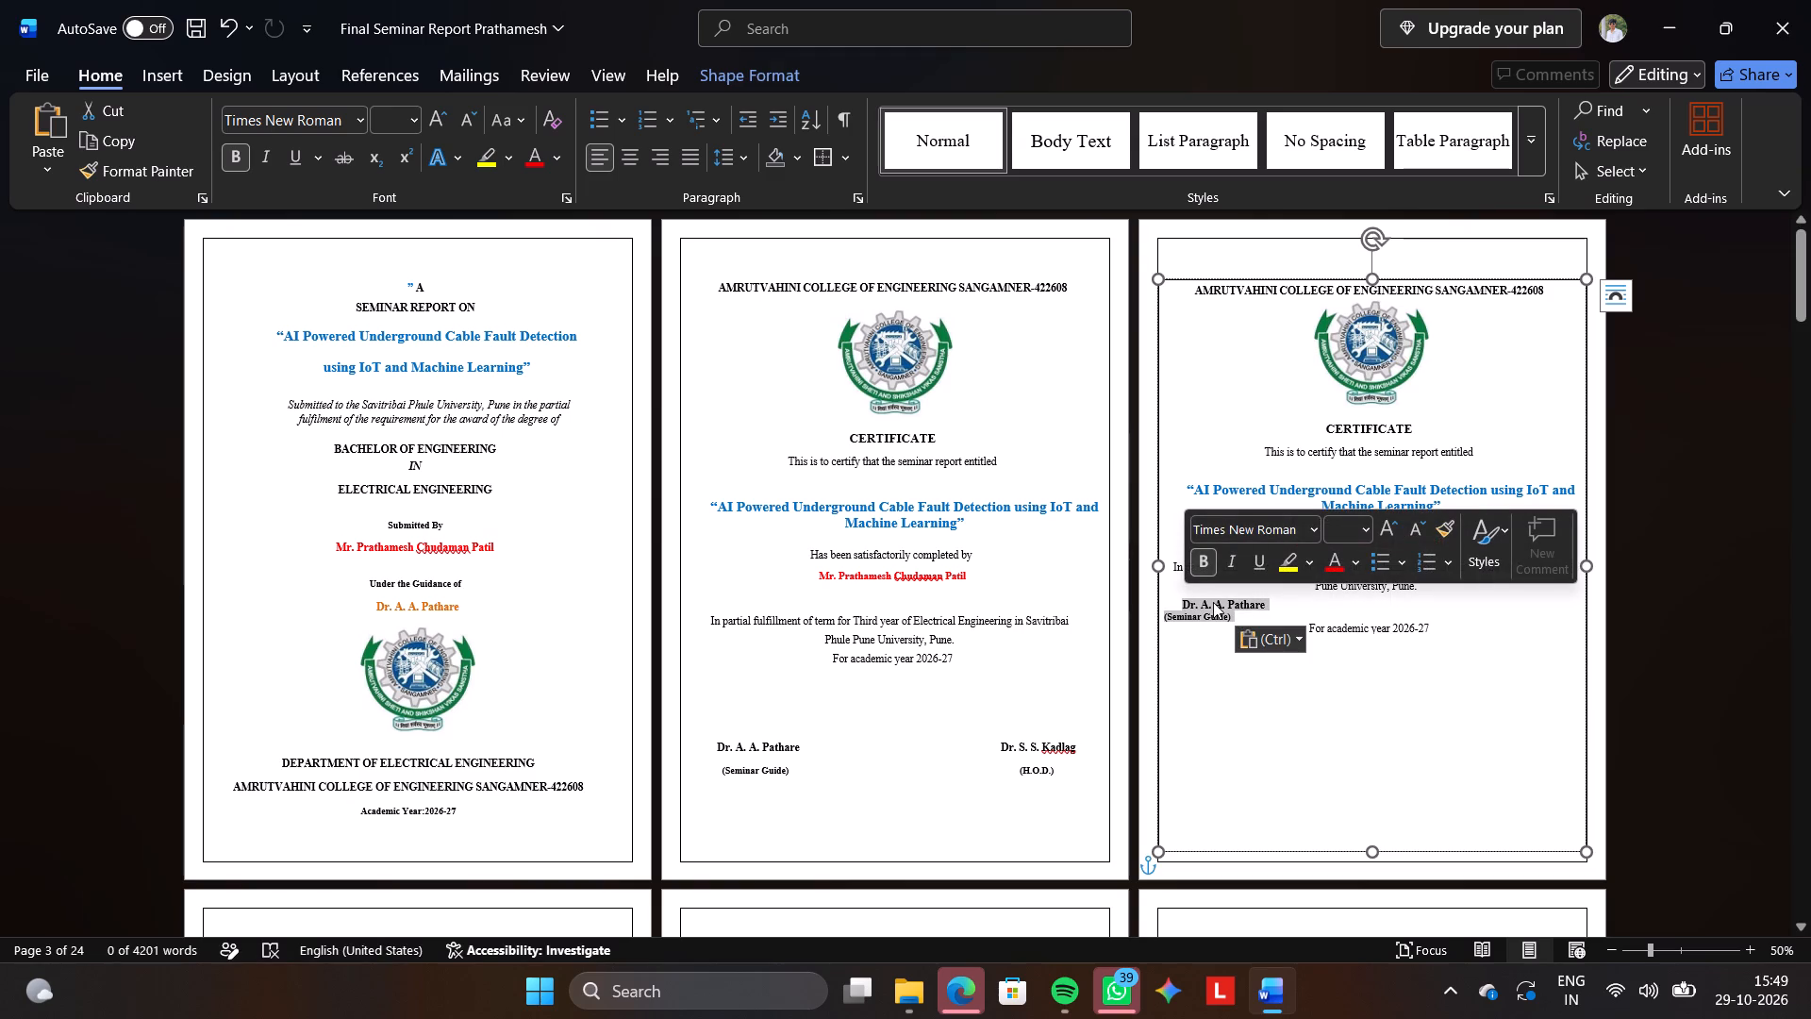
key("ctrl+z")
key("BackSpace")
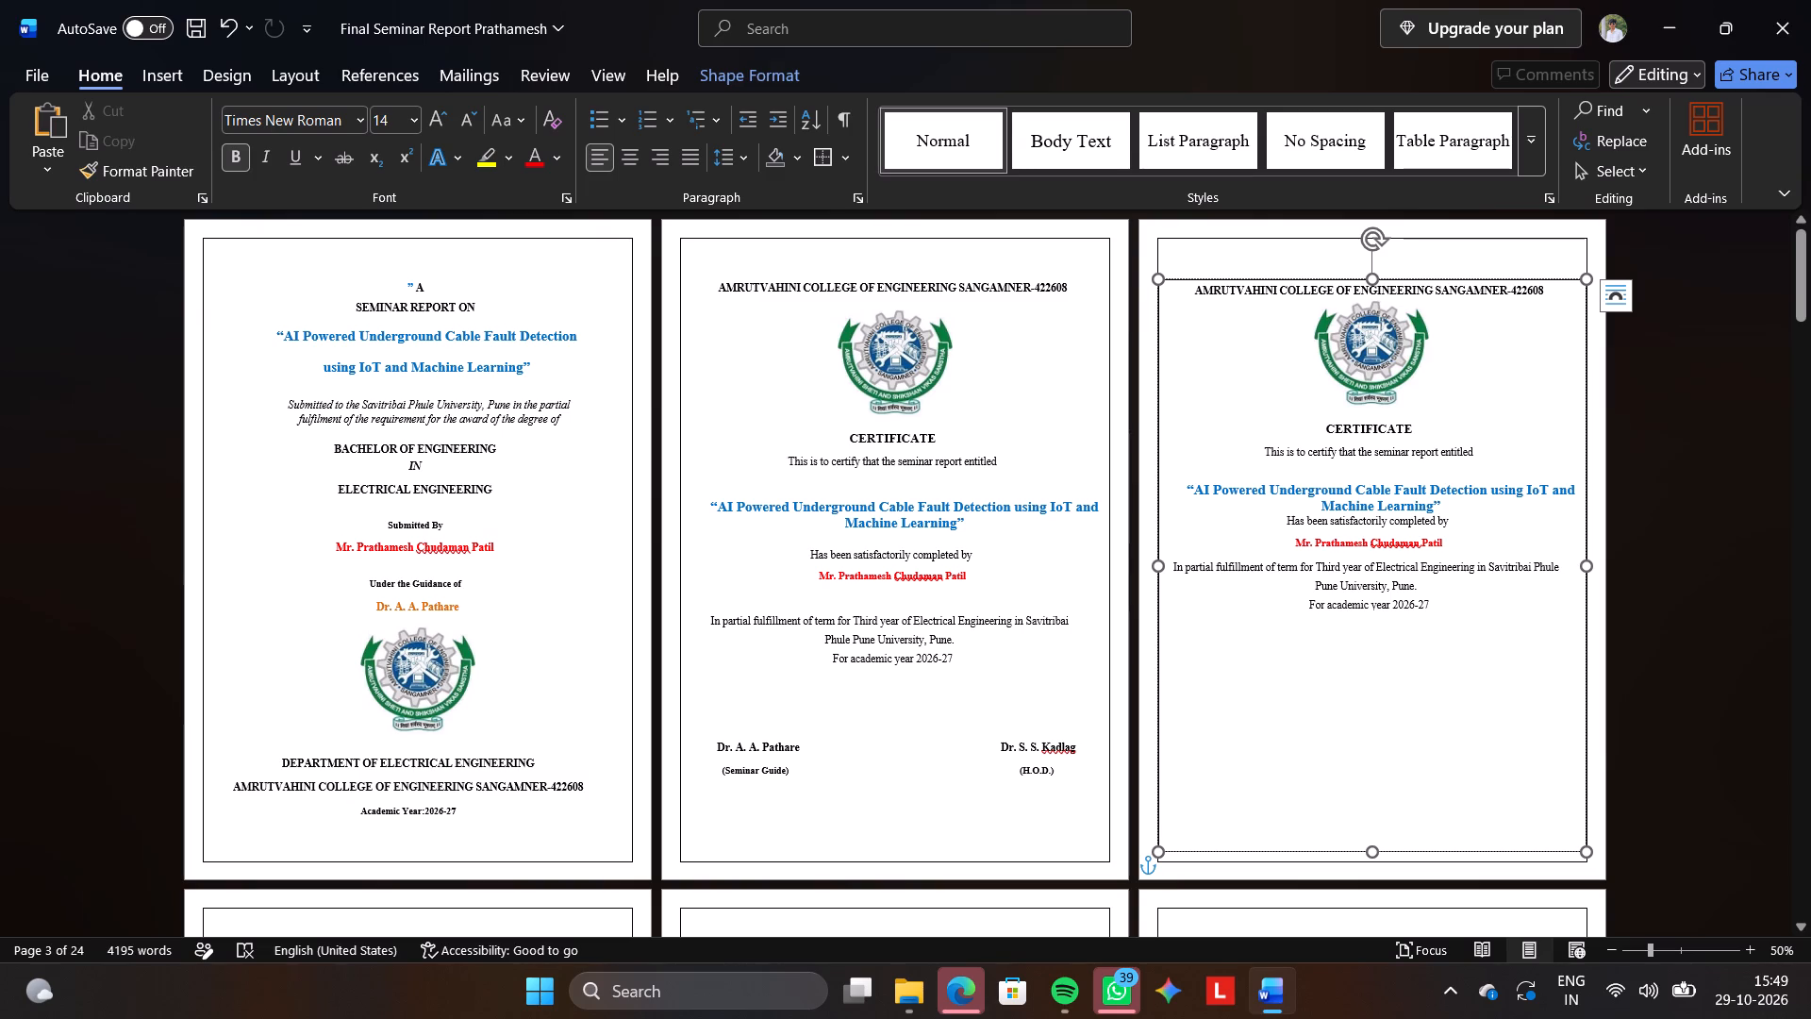
Copy the seminar guide's name from the certificate page's signature line to below "For academic year 2026-27" in the text box.
left_click_drag(372, 606, 481, 607)
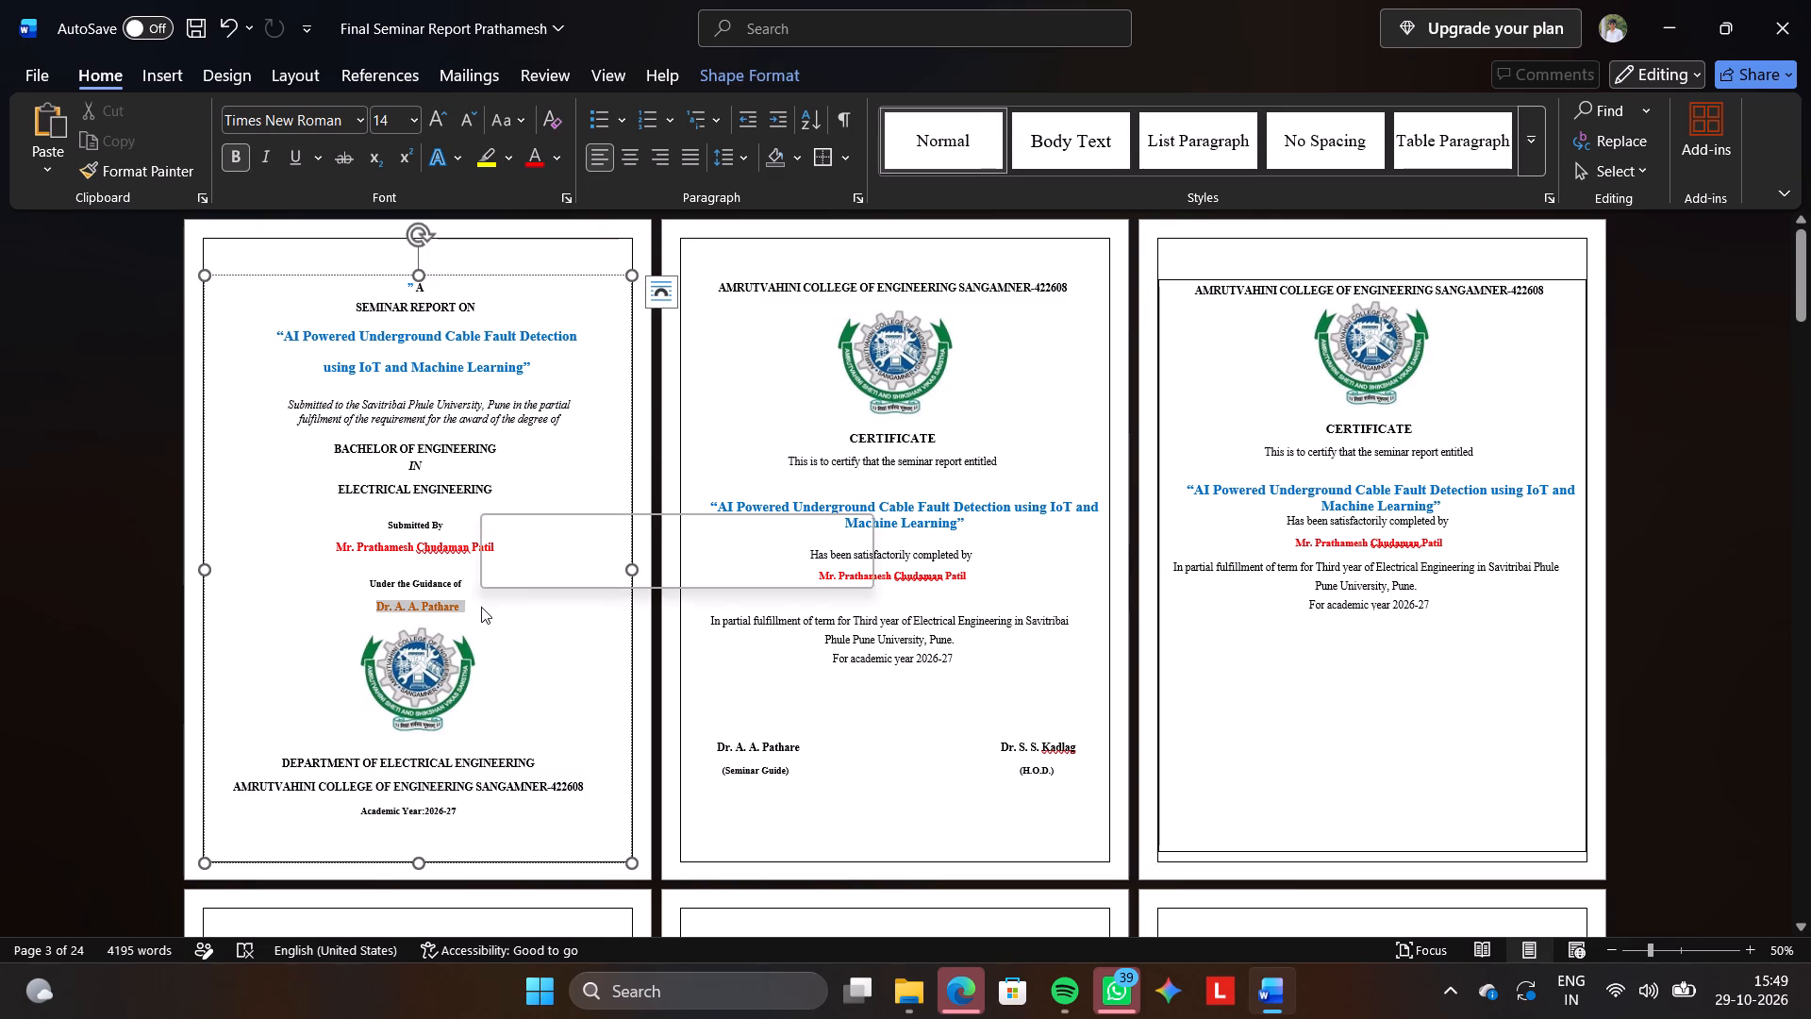
left_click_drag(704, 742, 822, 744)
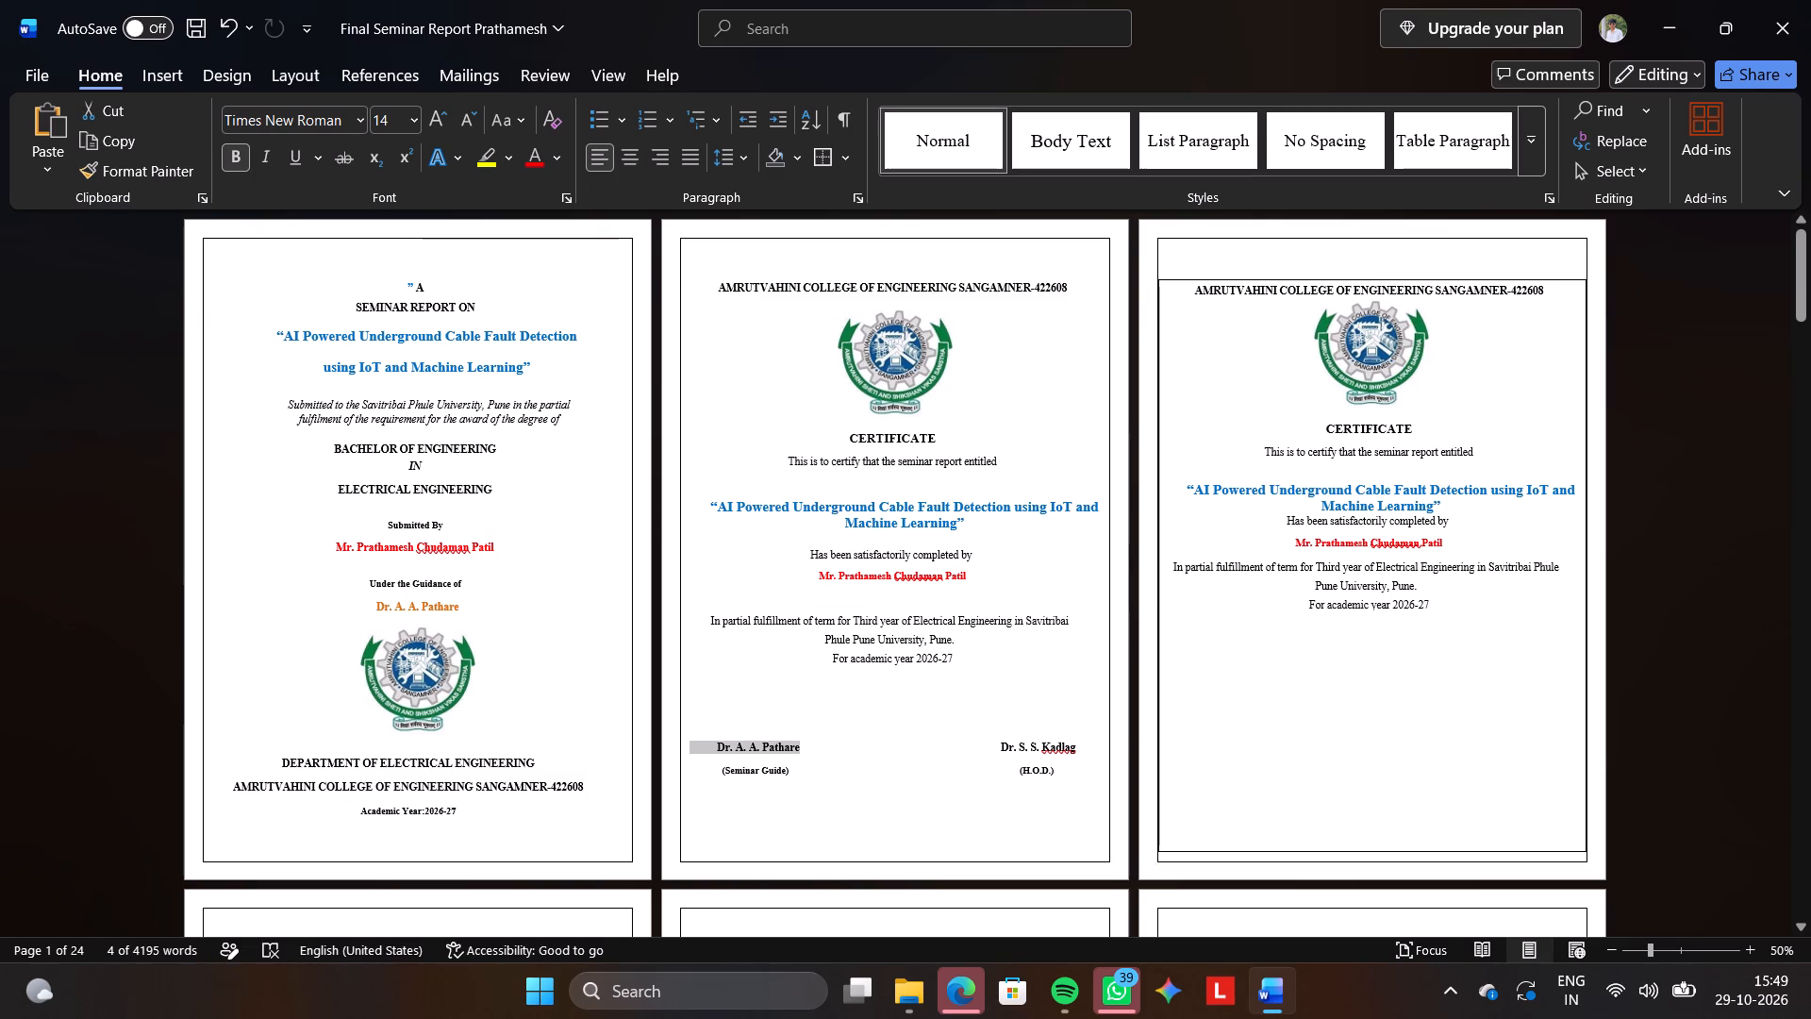
key("ctrl+x")
key("ctrl+z")
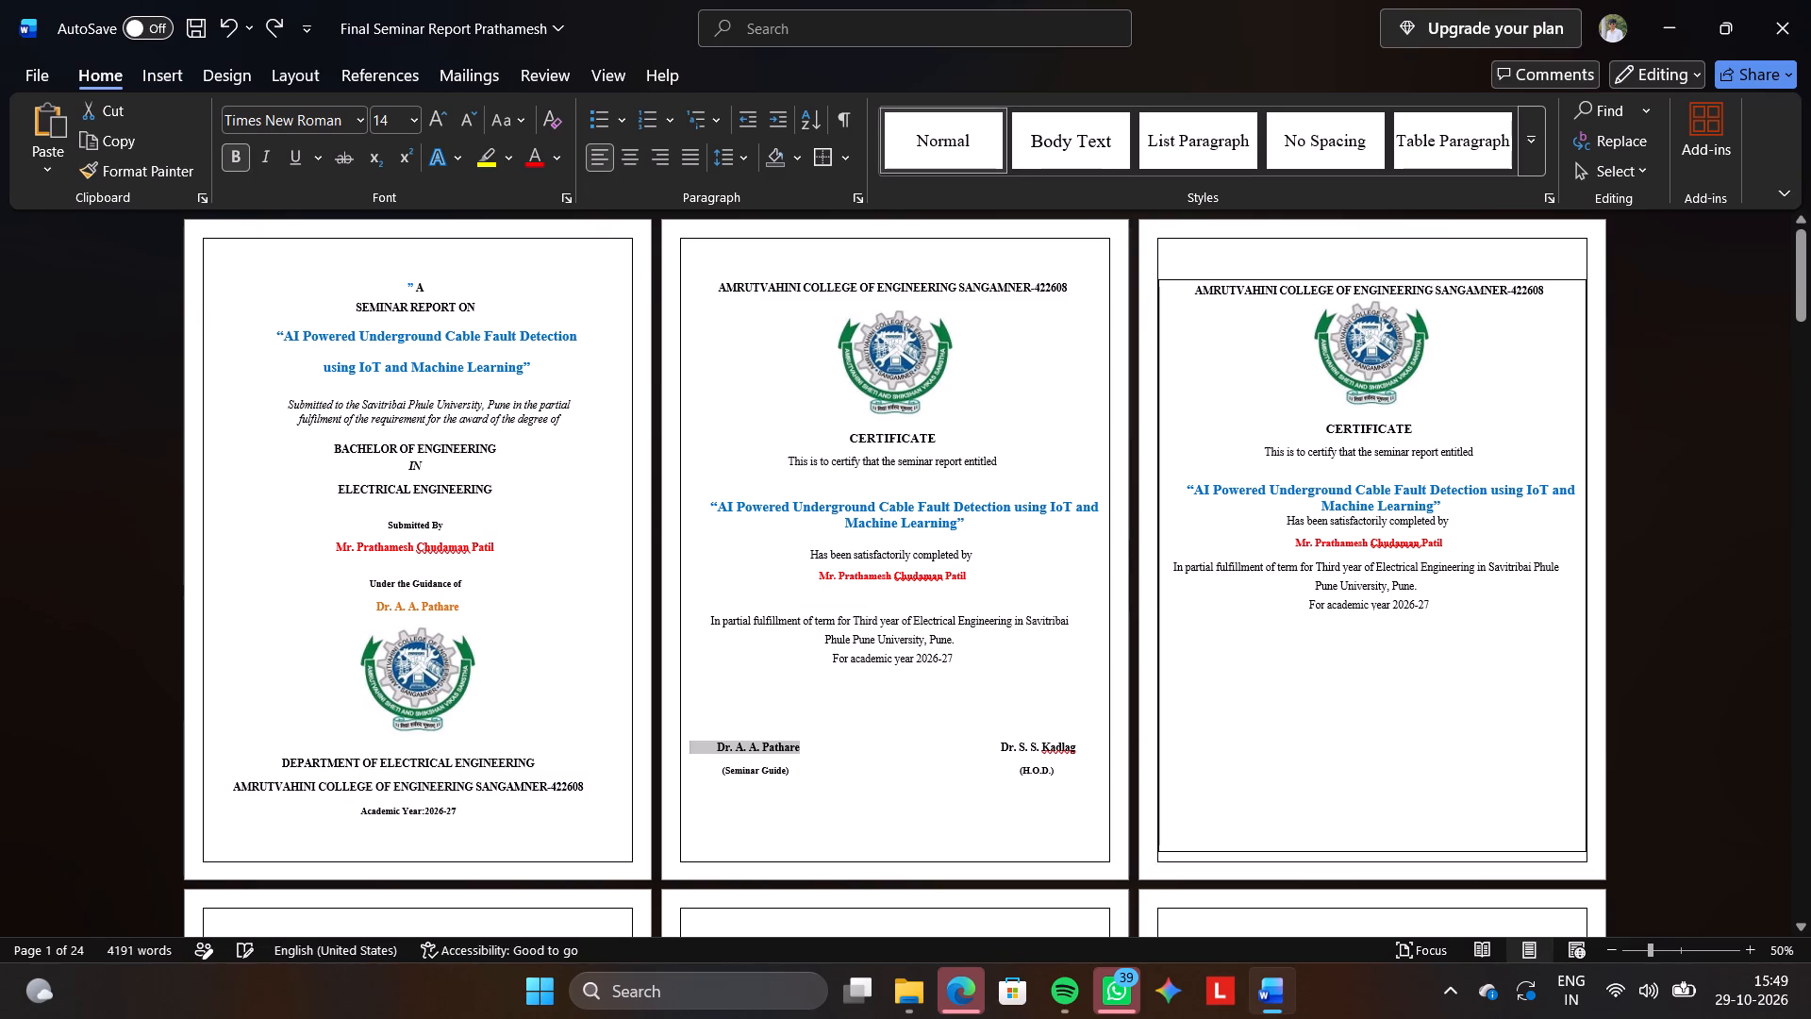
key("ctrl+c")
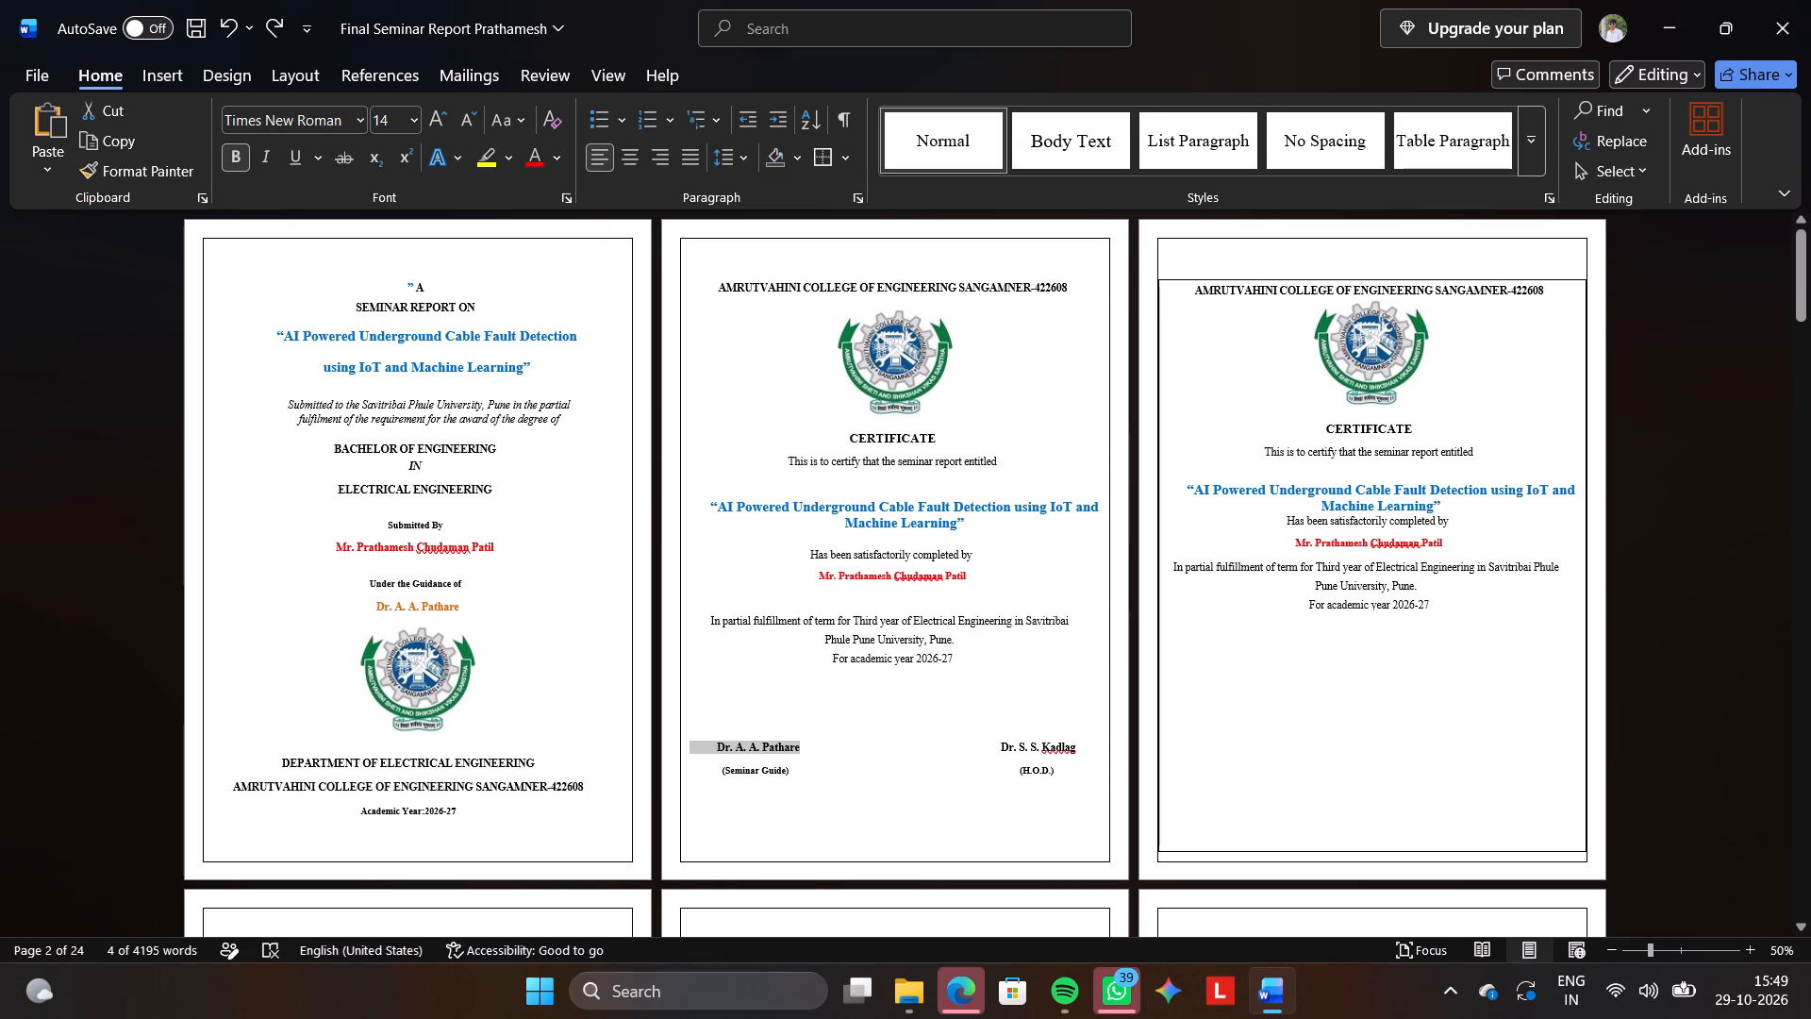
left_click(1211, 675)
key("ctrl+v")
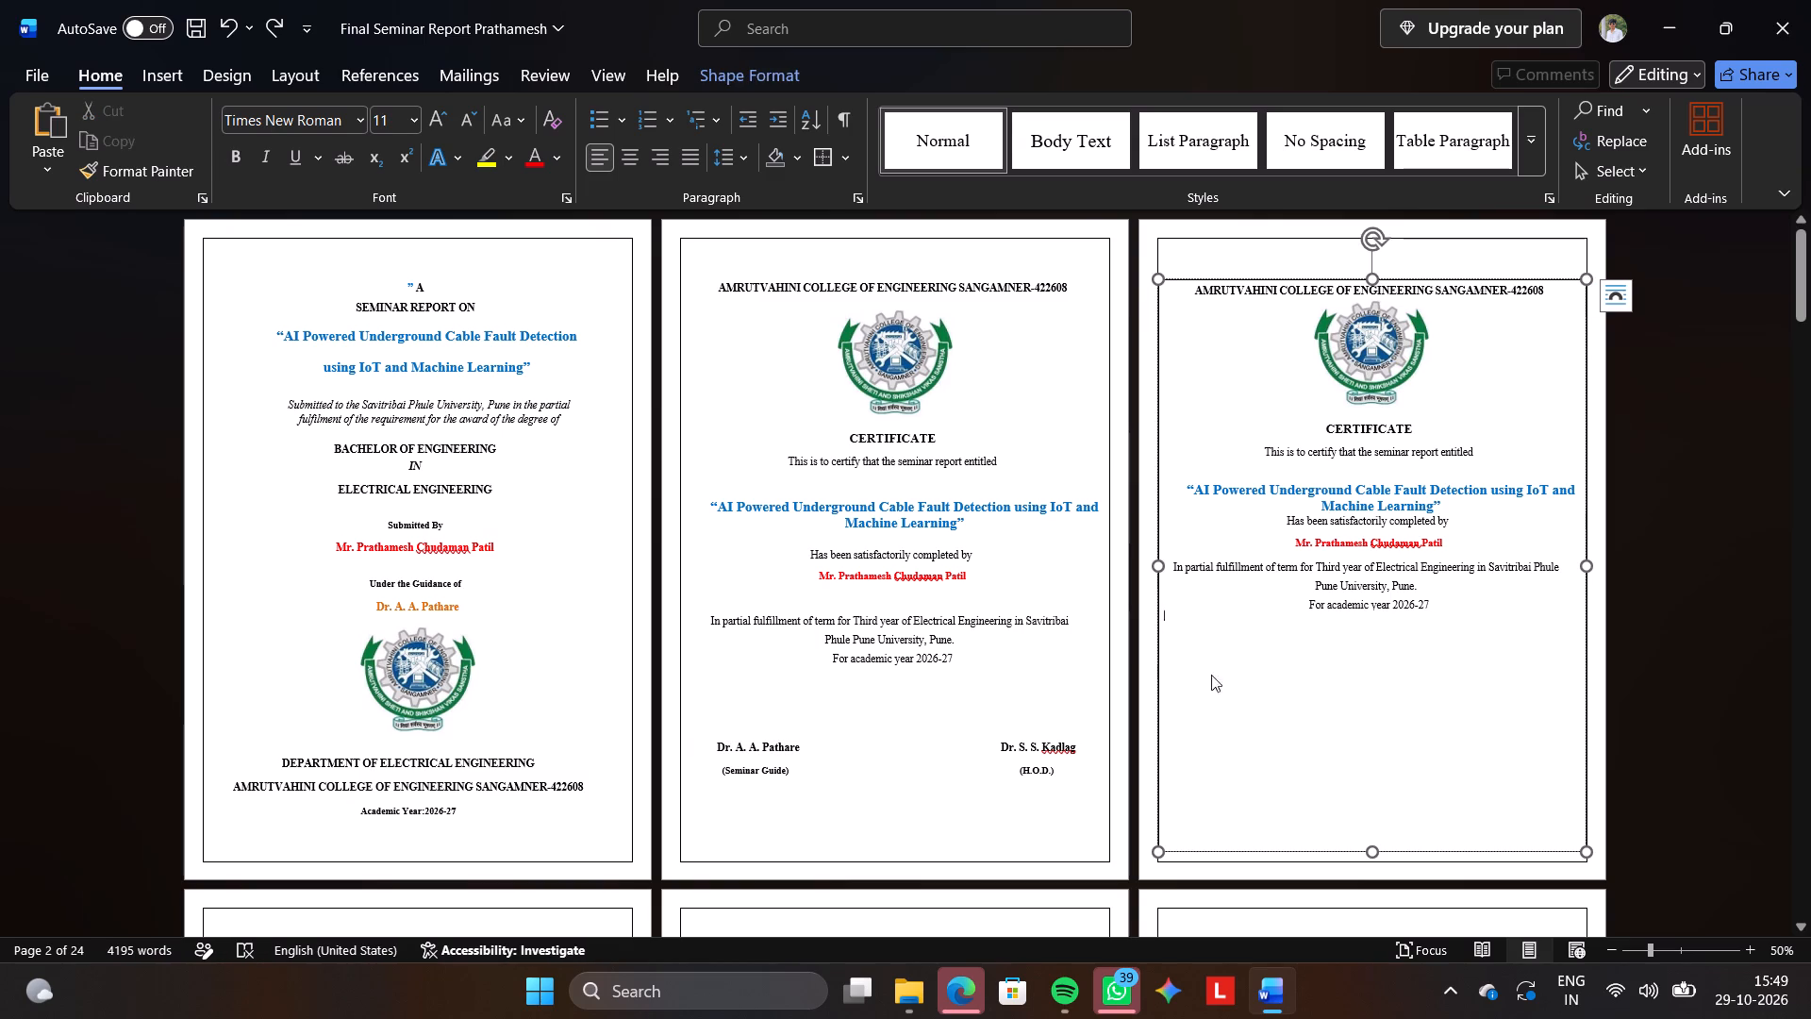
Copy "(Seminar Guide)" from the certificate page to after the guide's name in the text box, separated by a space.
left_click_drag(823, 774, 721, 783)
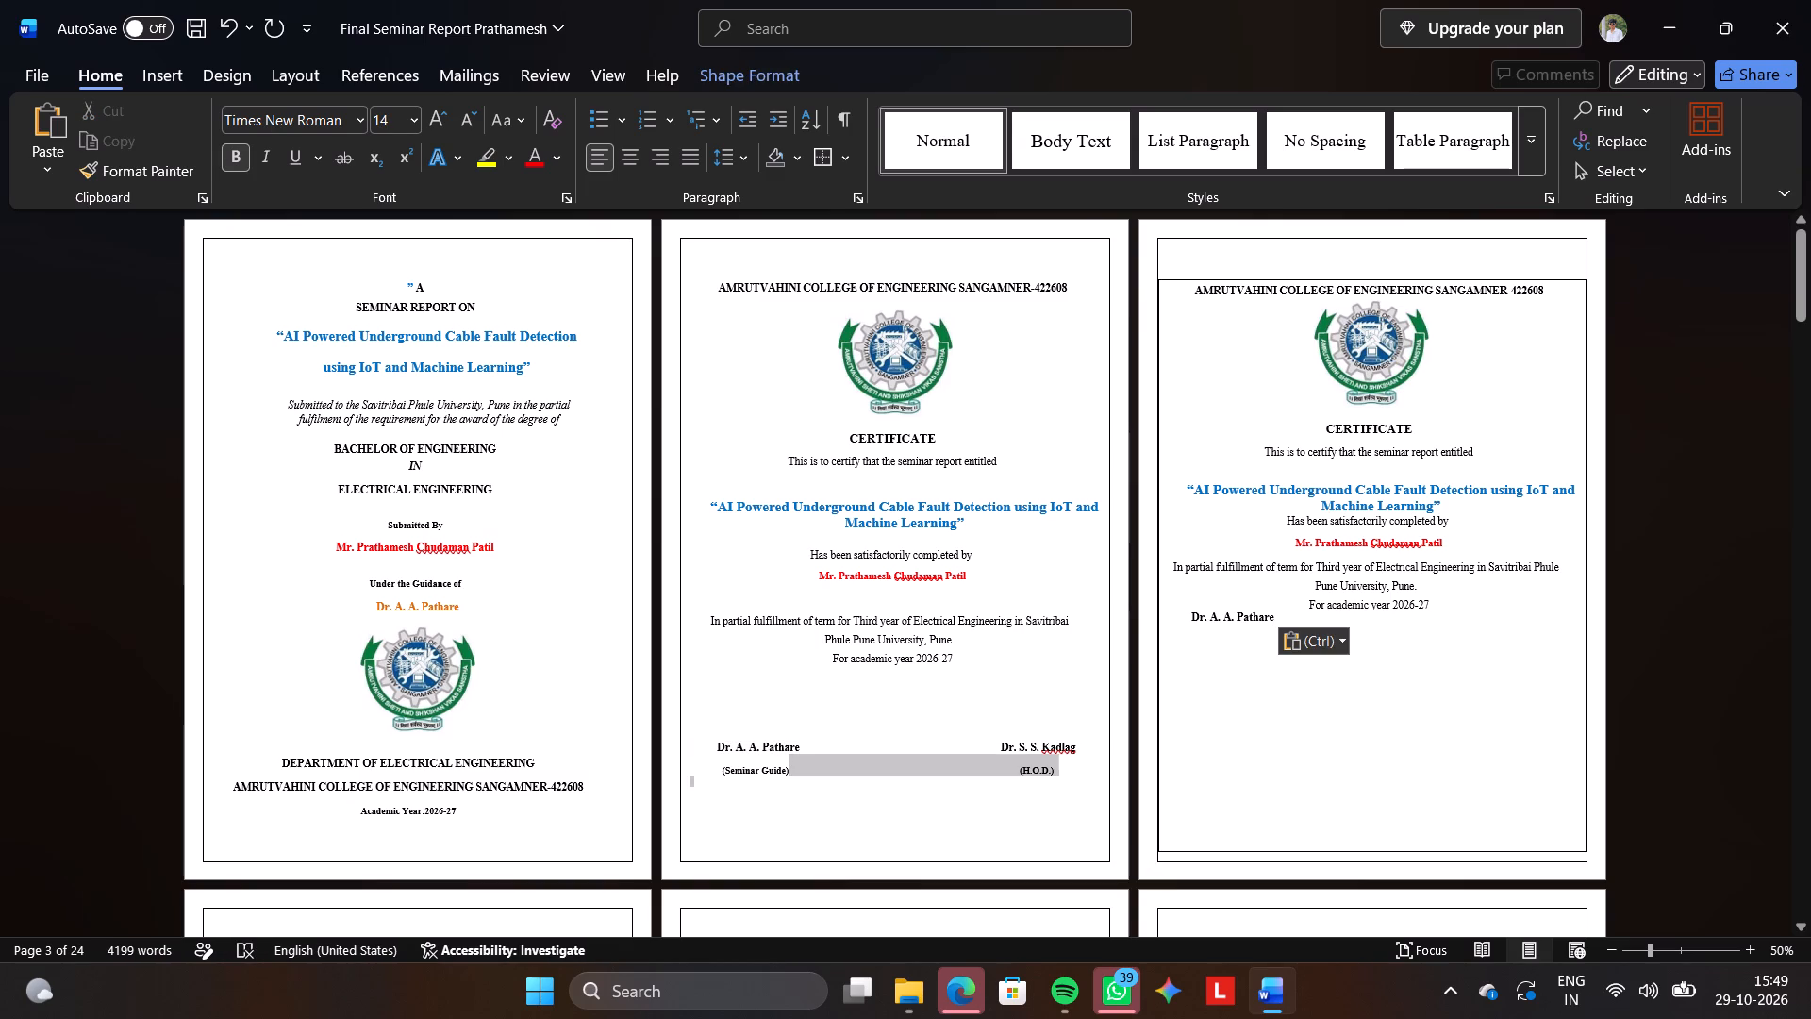
left_click_drag(721, 783, 706, 772)
key("ctrl+c")
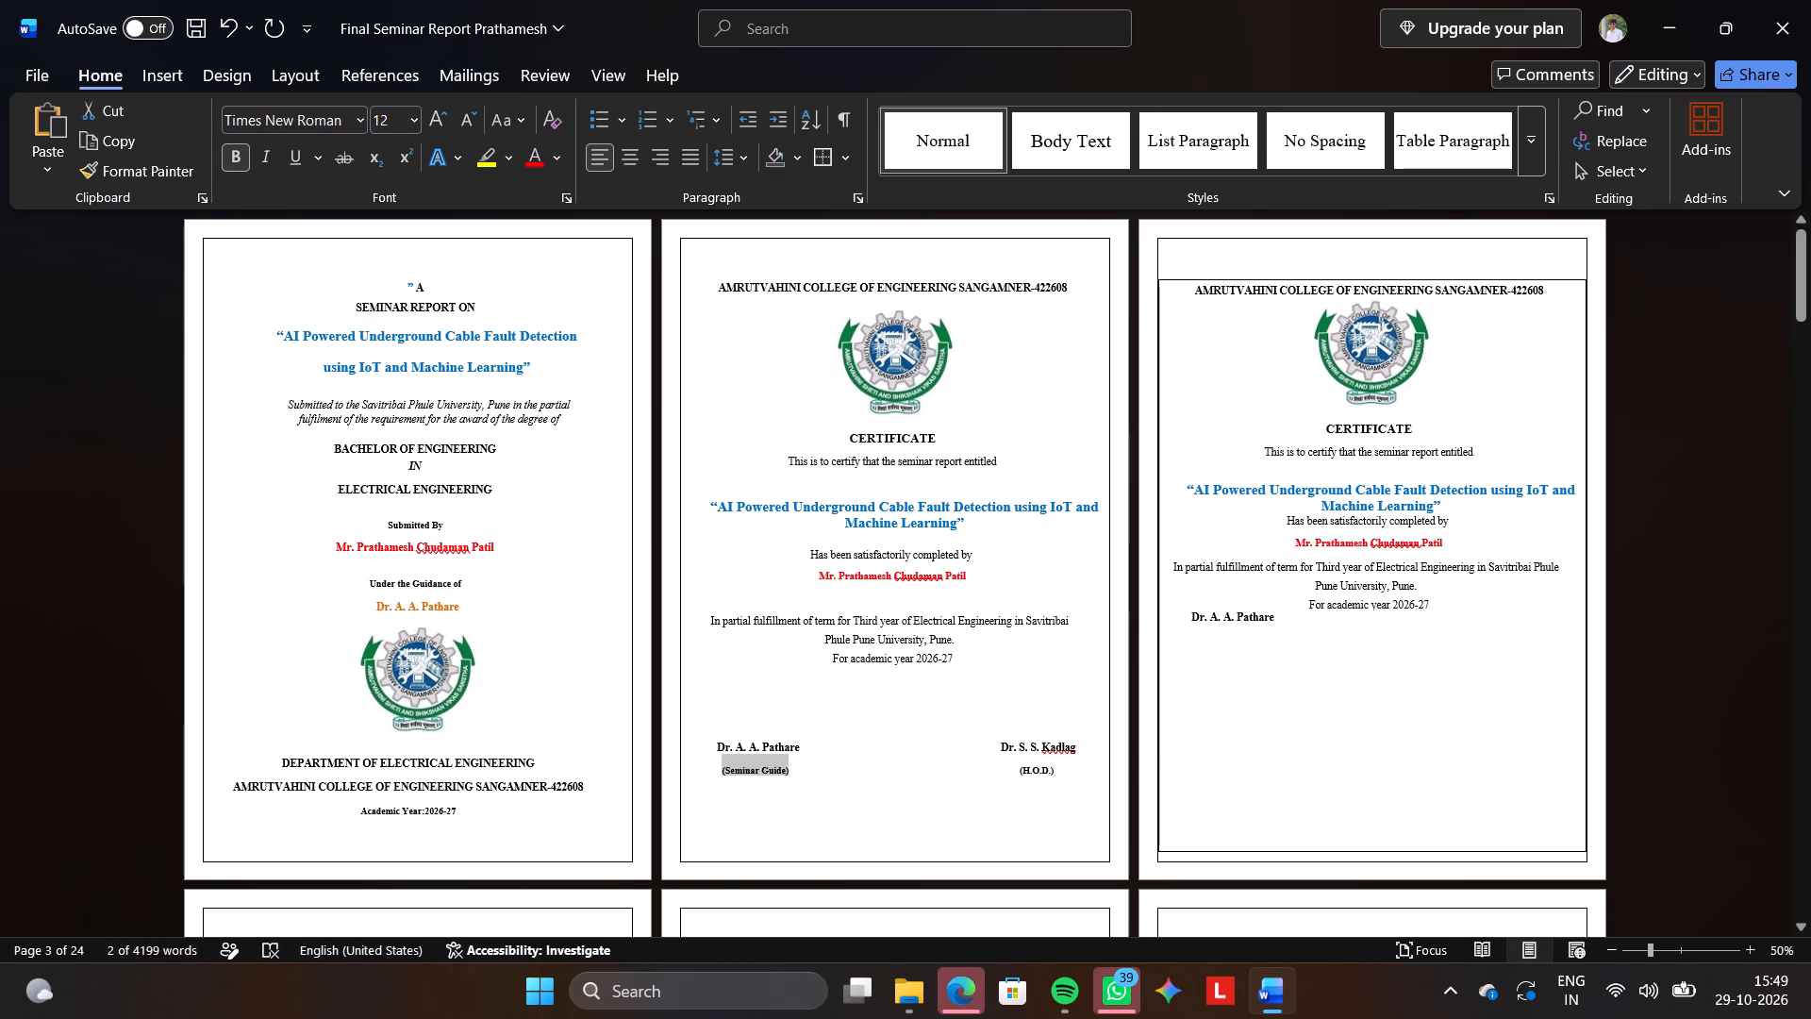
left_click(1278, 623)
key("space")
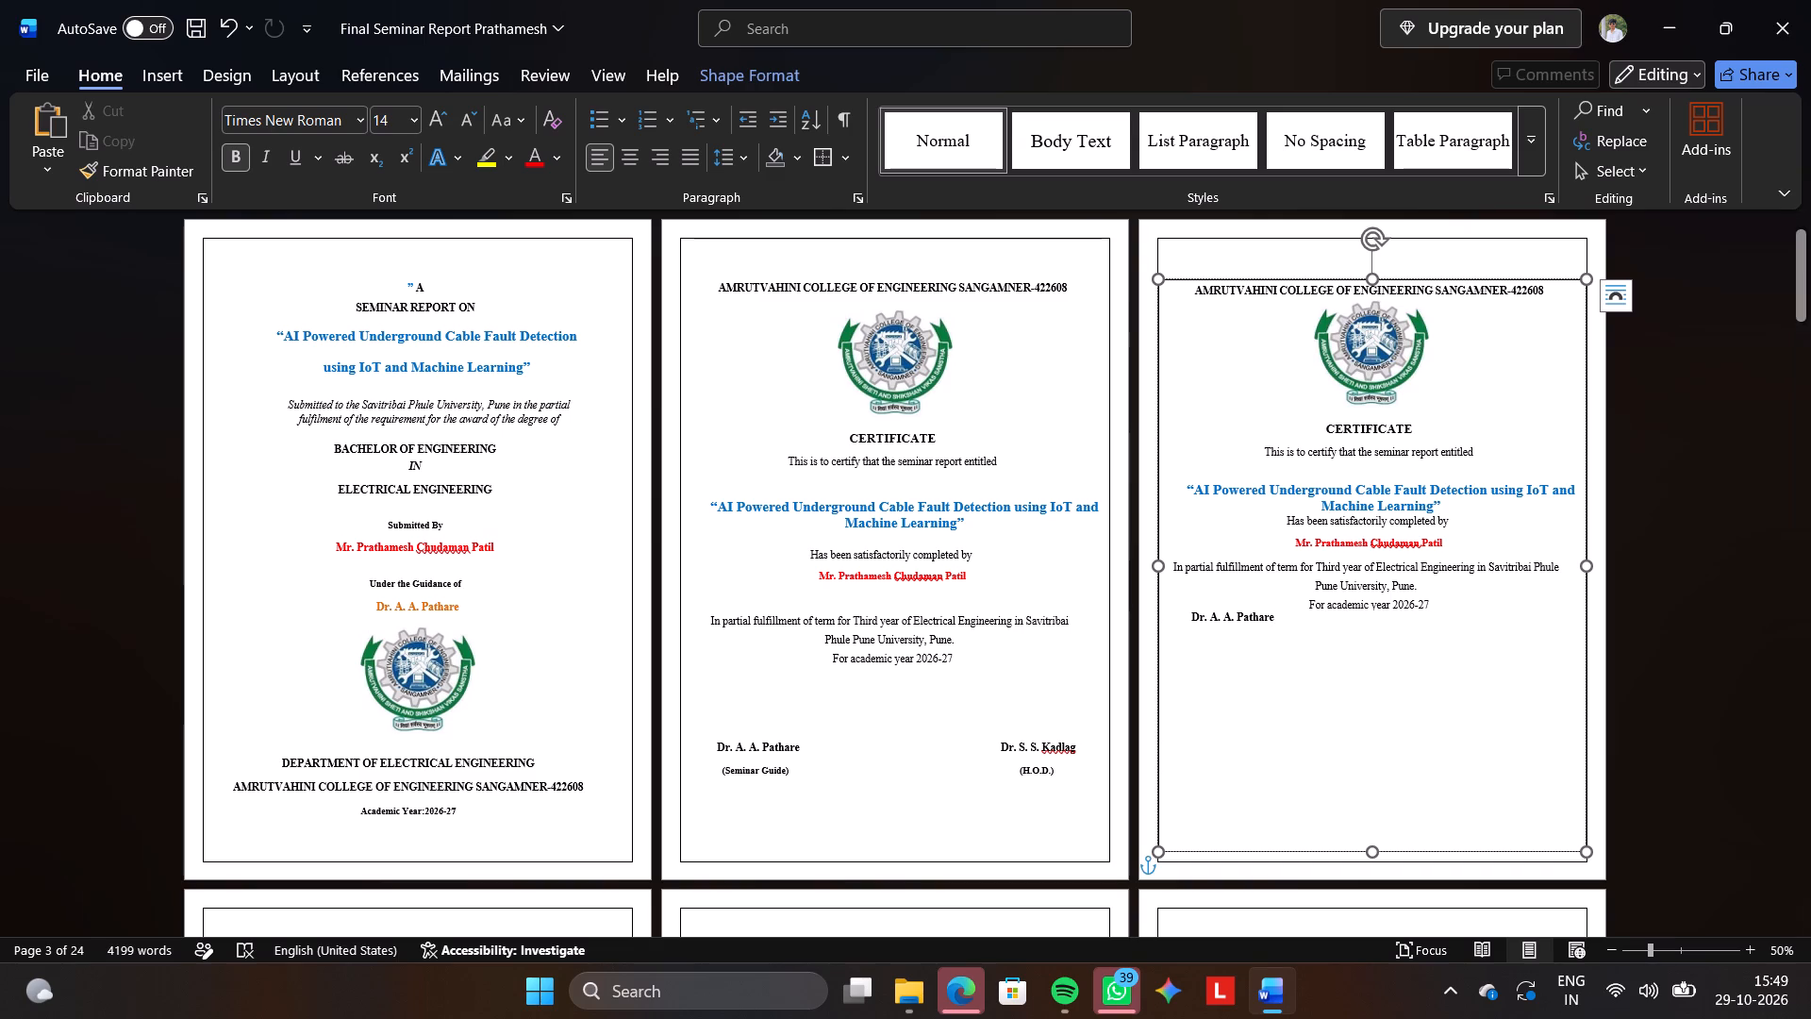
key("ctrl+v")
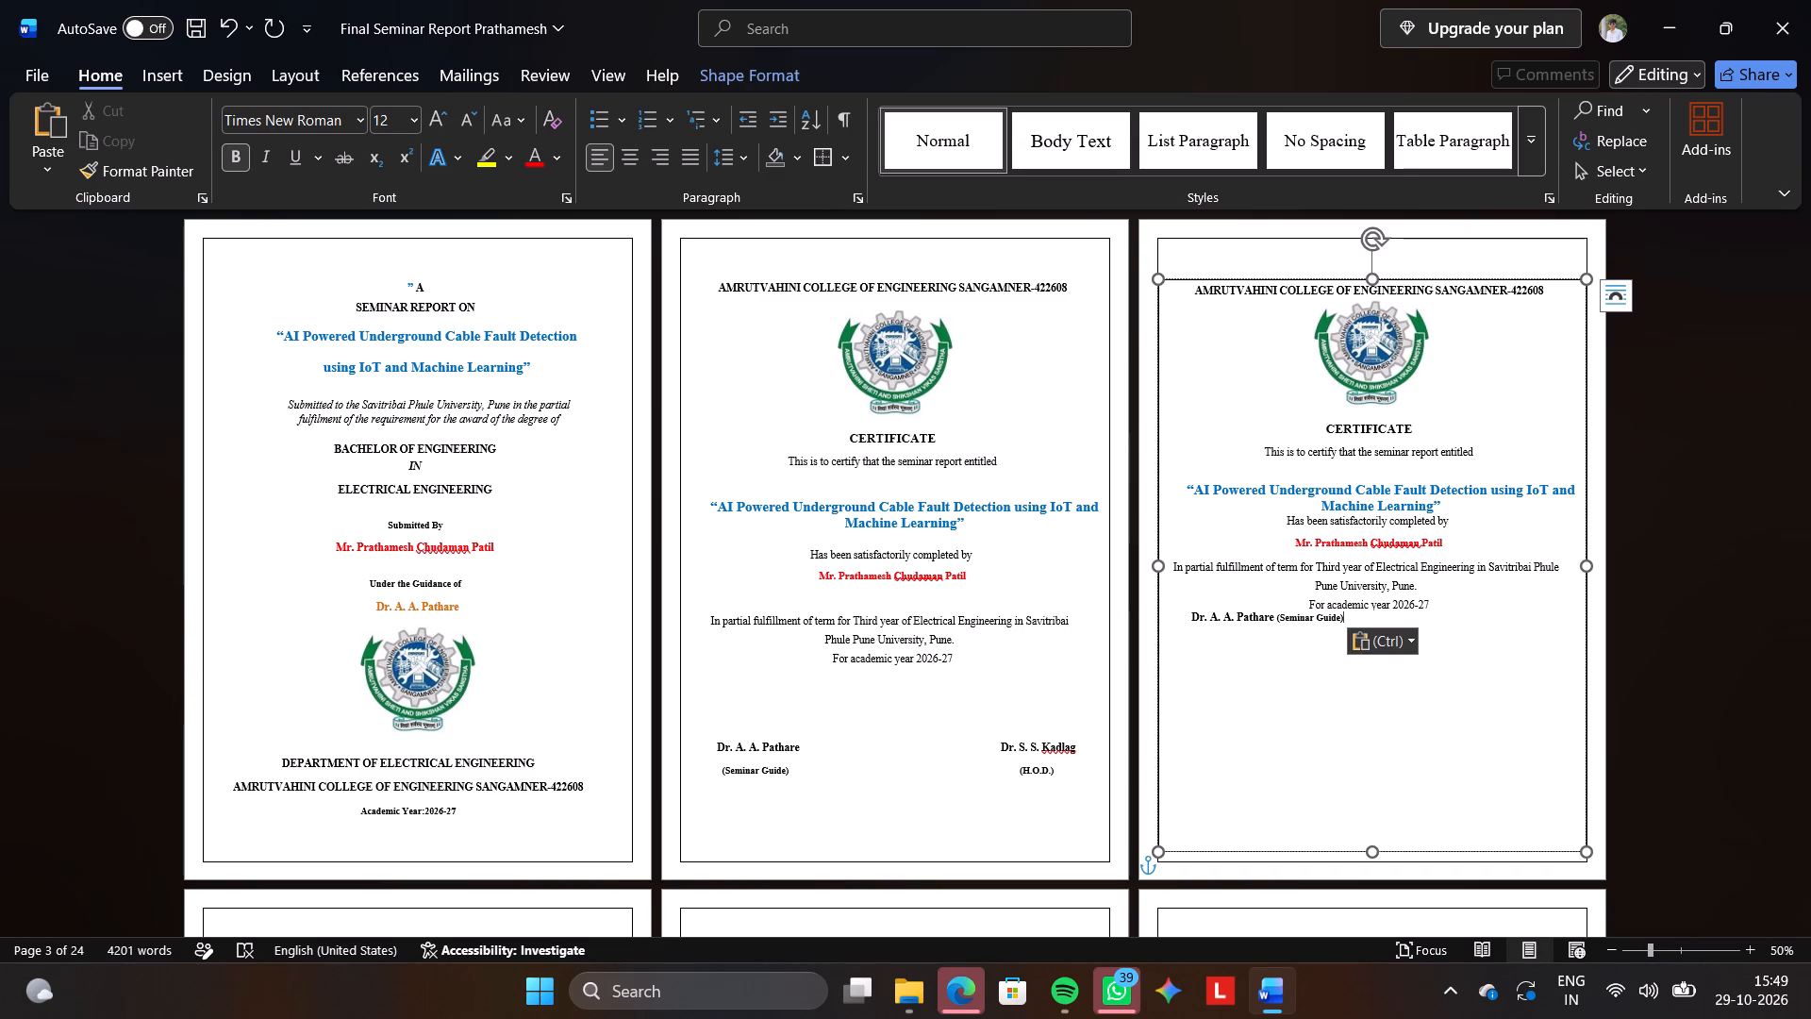
Break the line after the guide's name so that "(Seminar Guide)" sits on its own line beneath it.
key("Left")
key("Left")
key("Left")
key("Left")
key("Left")
key("Left")
key("Left")
key("Left")
key("Left")
key("Left")
key("Left")
key("Left")
key("Left")
key("Left")
key("Left")
key("Left")
key("Return")
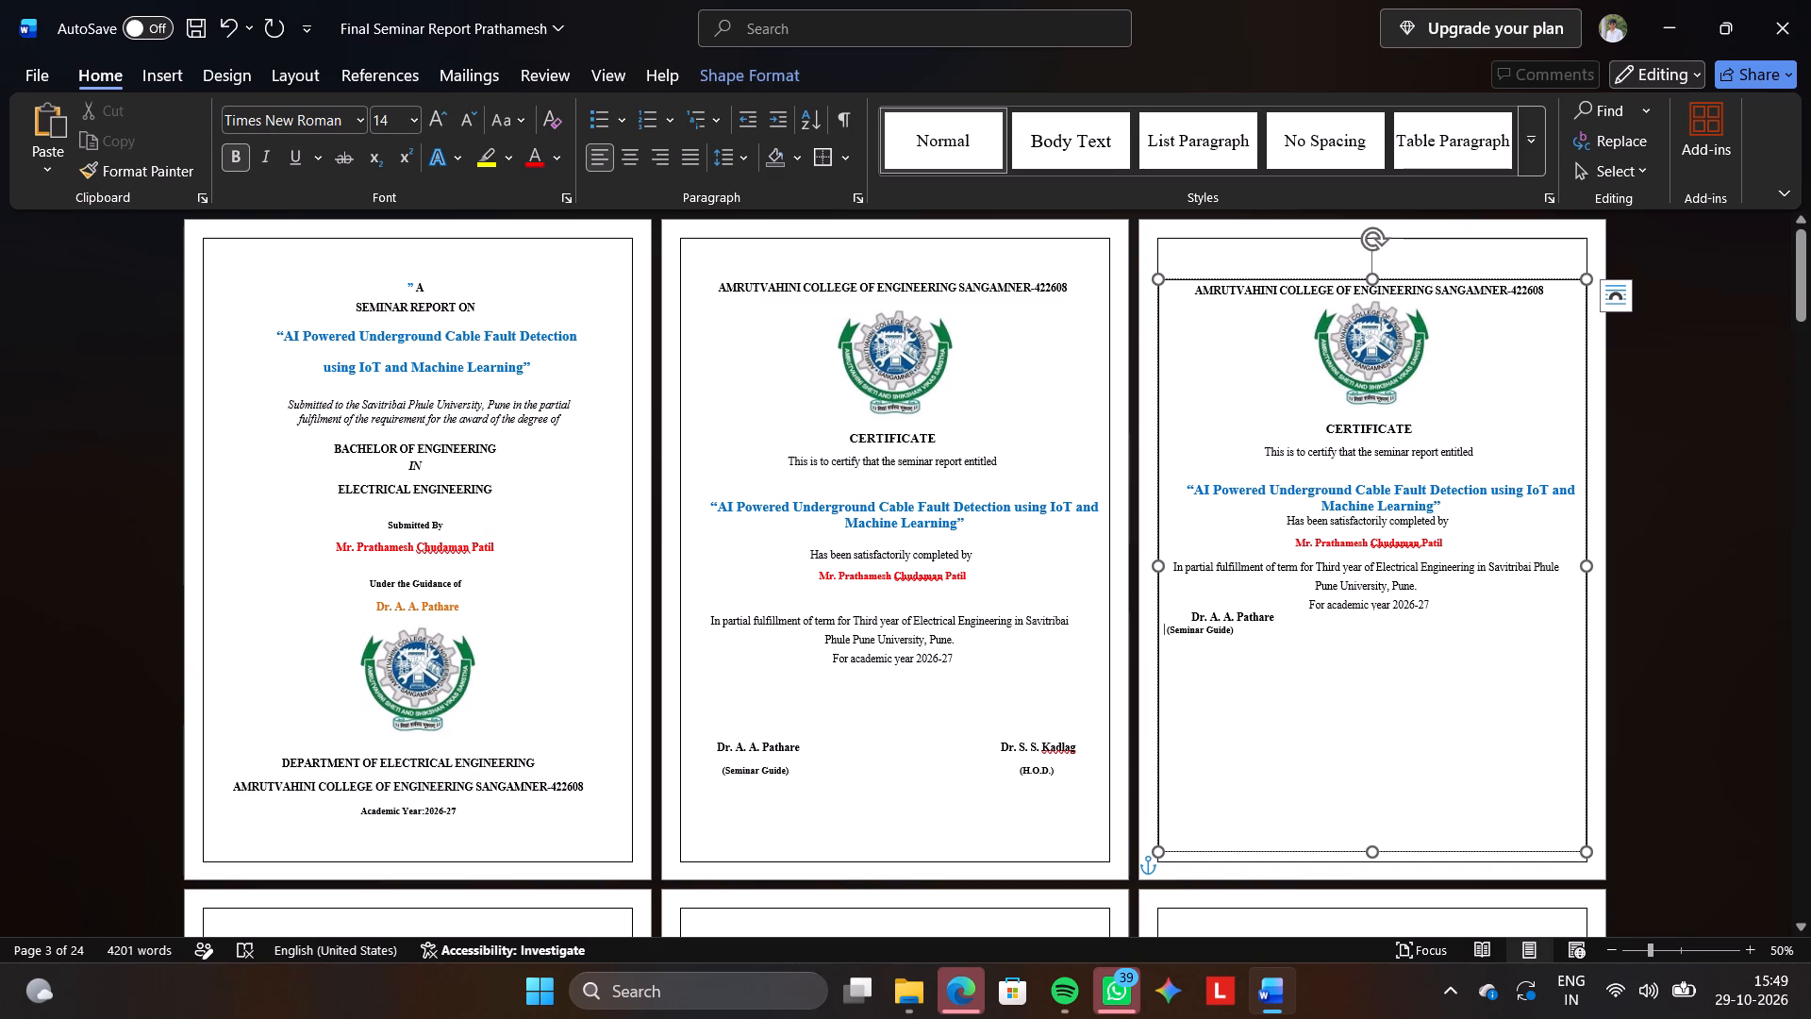
Remove the blank space before the seminar guide's name so that it starts flush at the text box's left margin.
key("Up")
key("Right")
key("Right")
key("Right")
key("Right")
key("Right")
key("Right")
key("Right")
key("Right")
key("Right")
key("Right")
key("ctrl+Tab")
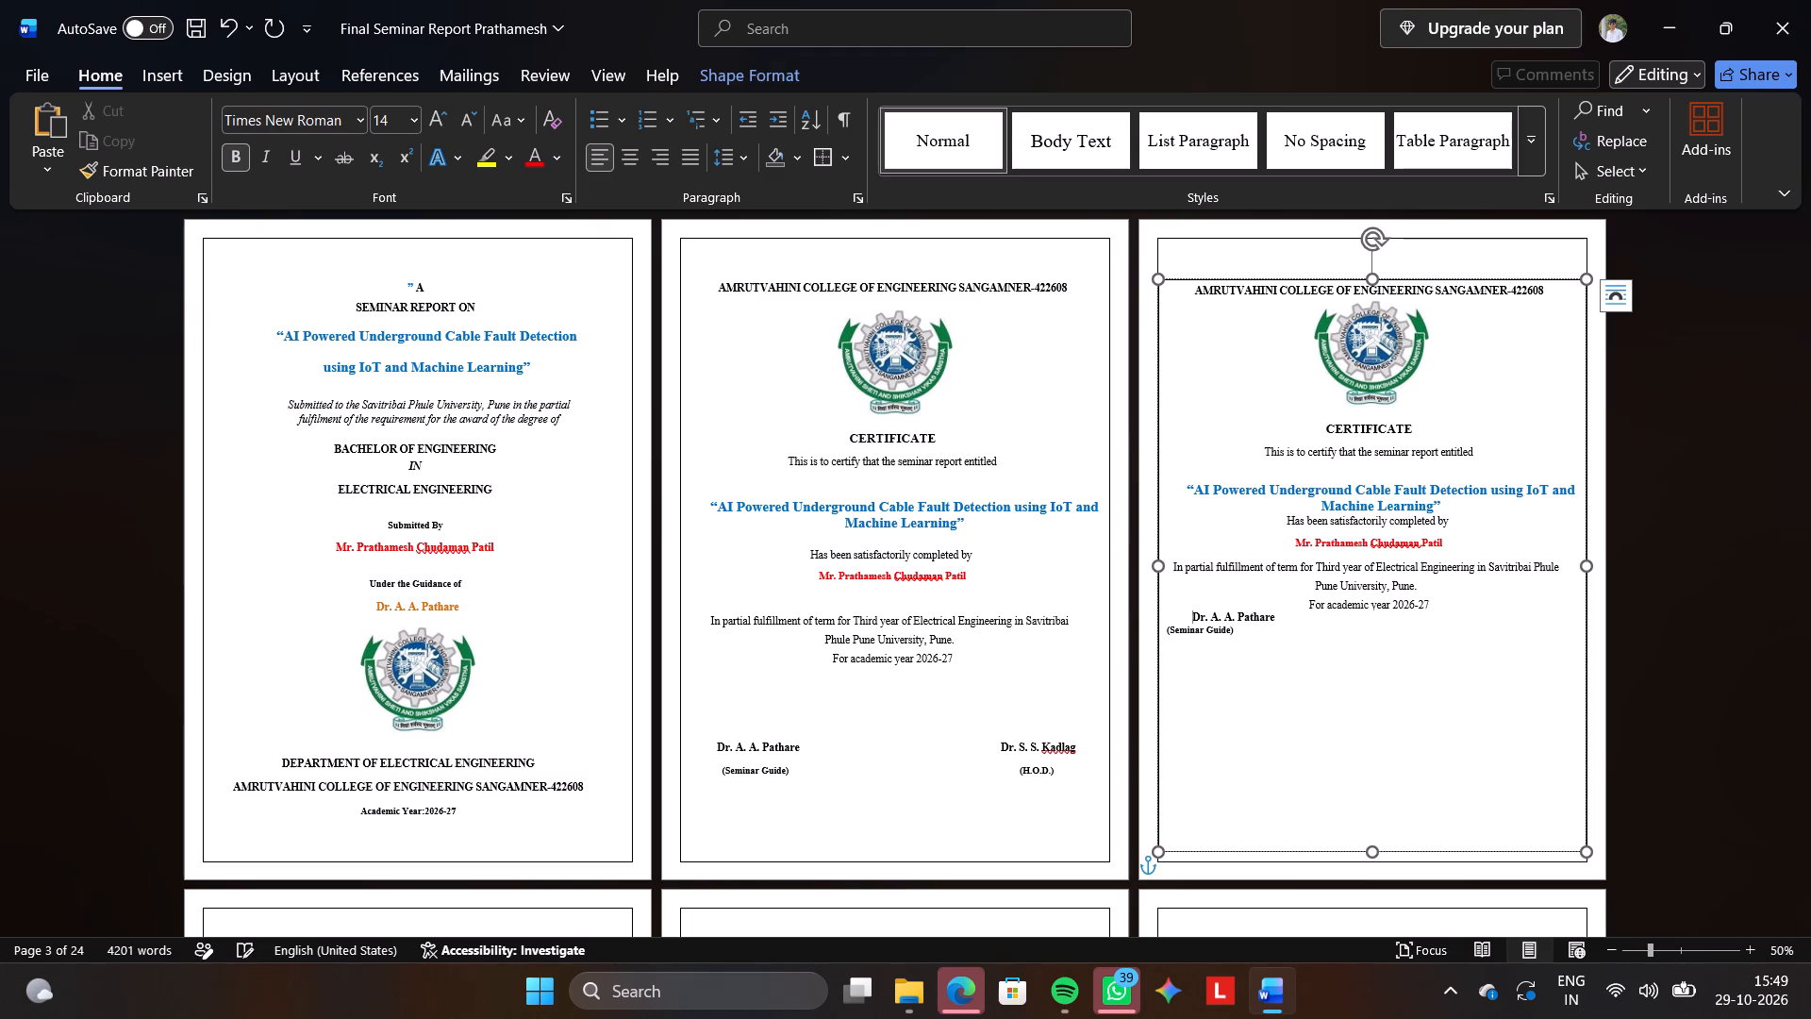
key("ctrl+Tab")
key("BackSpace")
key("BackSpace")
key("BackSpace")
key("ctrl+BackSpace")
Remove the blank space before "(Seminar Guide)" in page 3's text box so that it starts flush at the left margin.
key("Down")
key("Right")
key("ctrl+BackSpace")
key("Right")
key("shift+BackSpace")
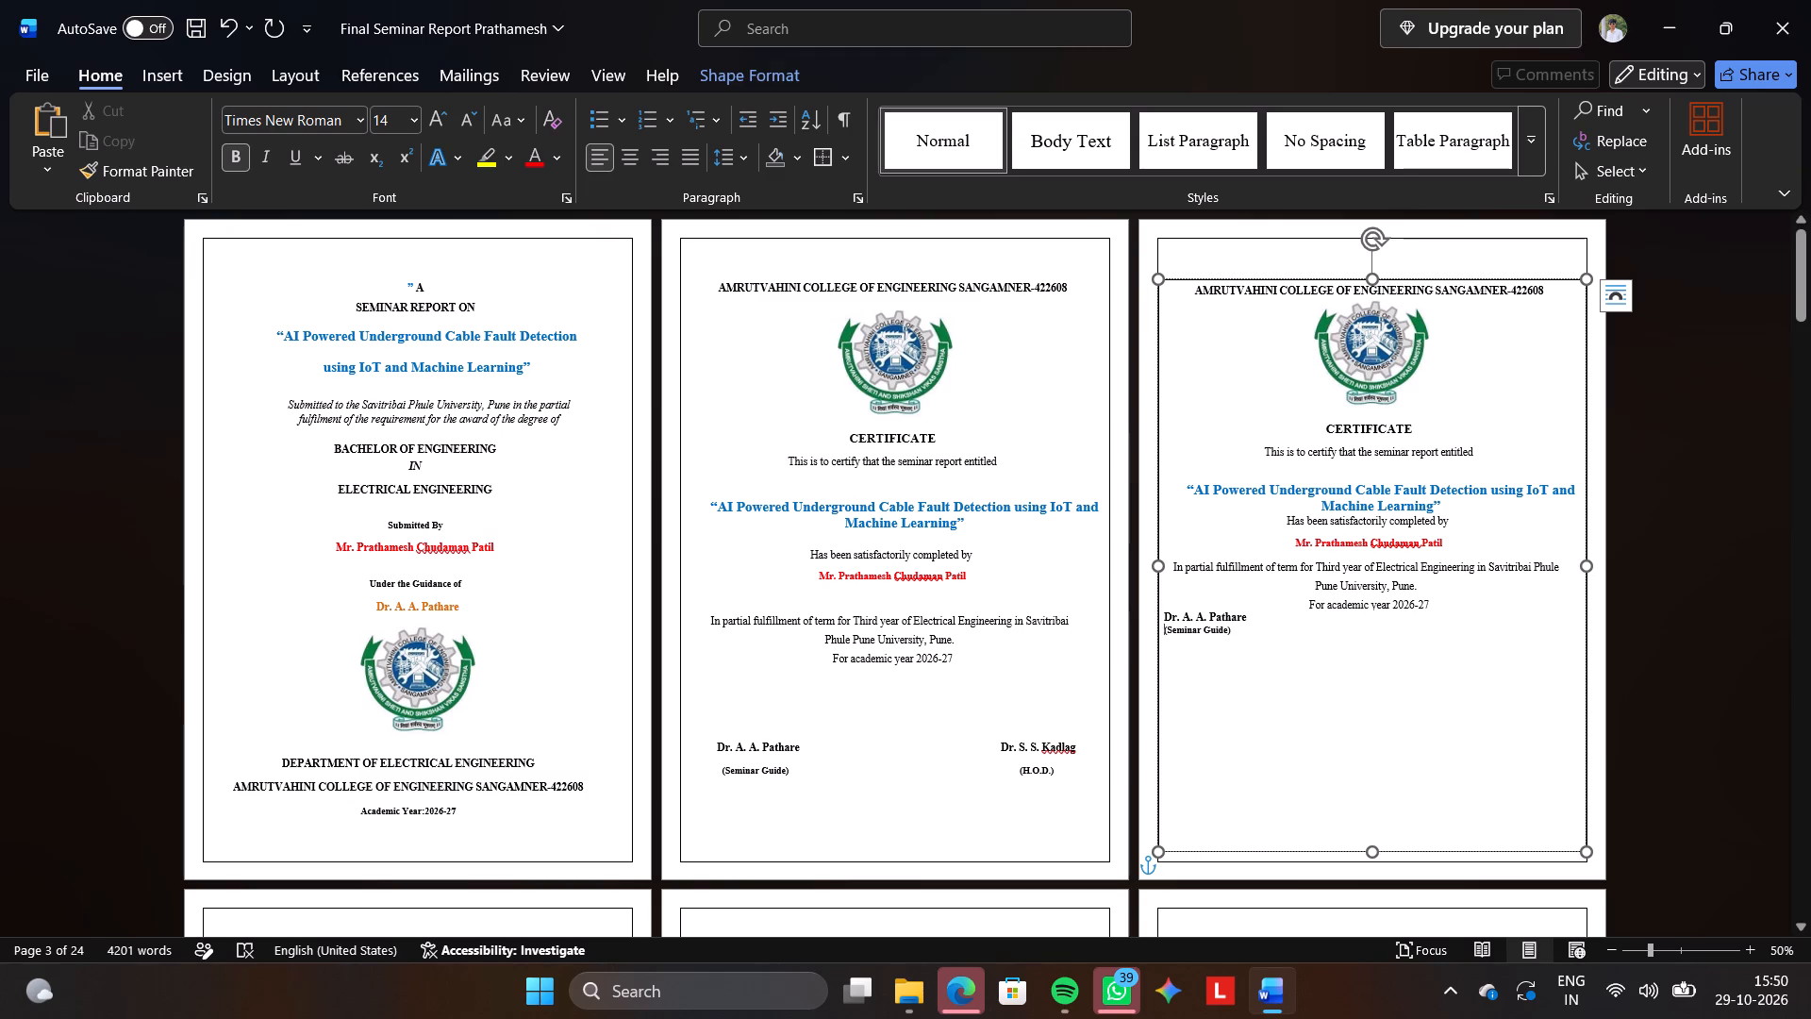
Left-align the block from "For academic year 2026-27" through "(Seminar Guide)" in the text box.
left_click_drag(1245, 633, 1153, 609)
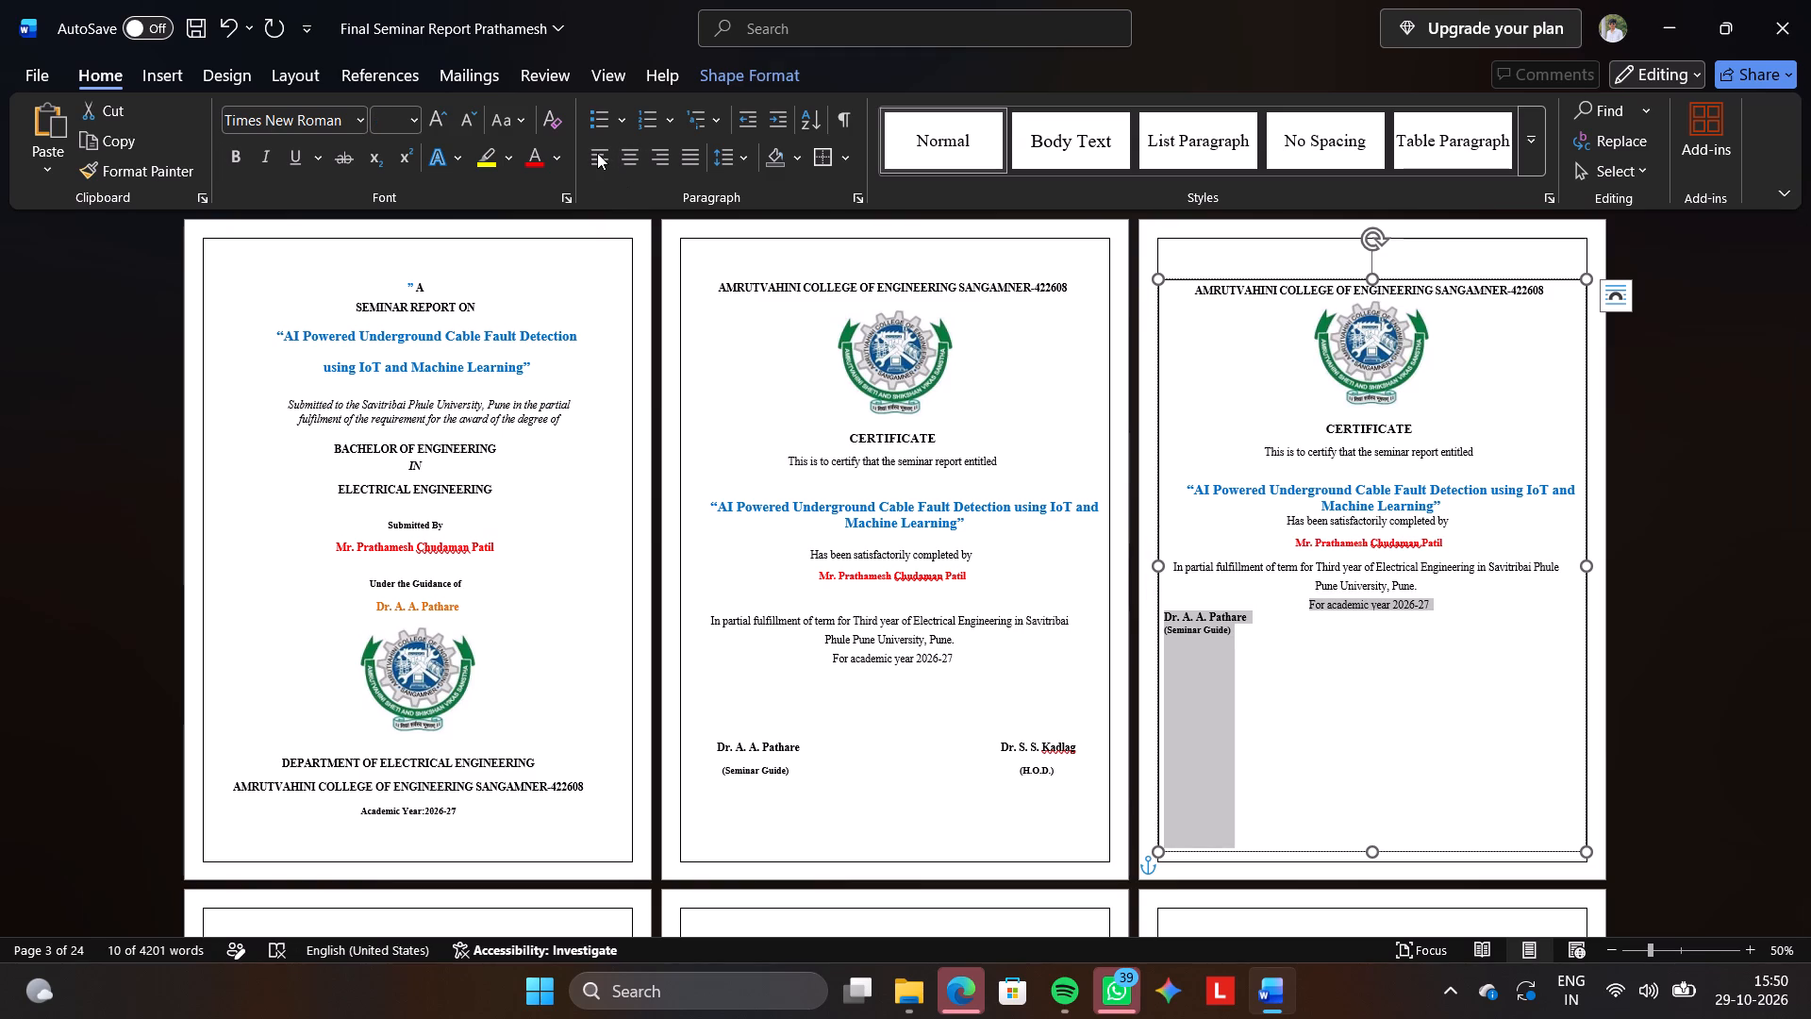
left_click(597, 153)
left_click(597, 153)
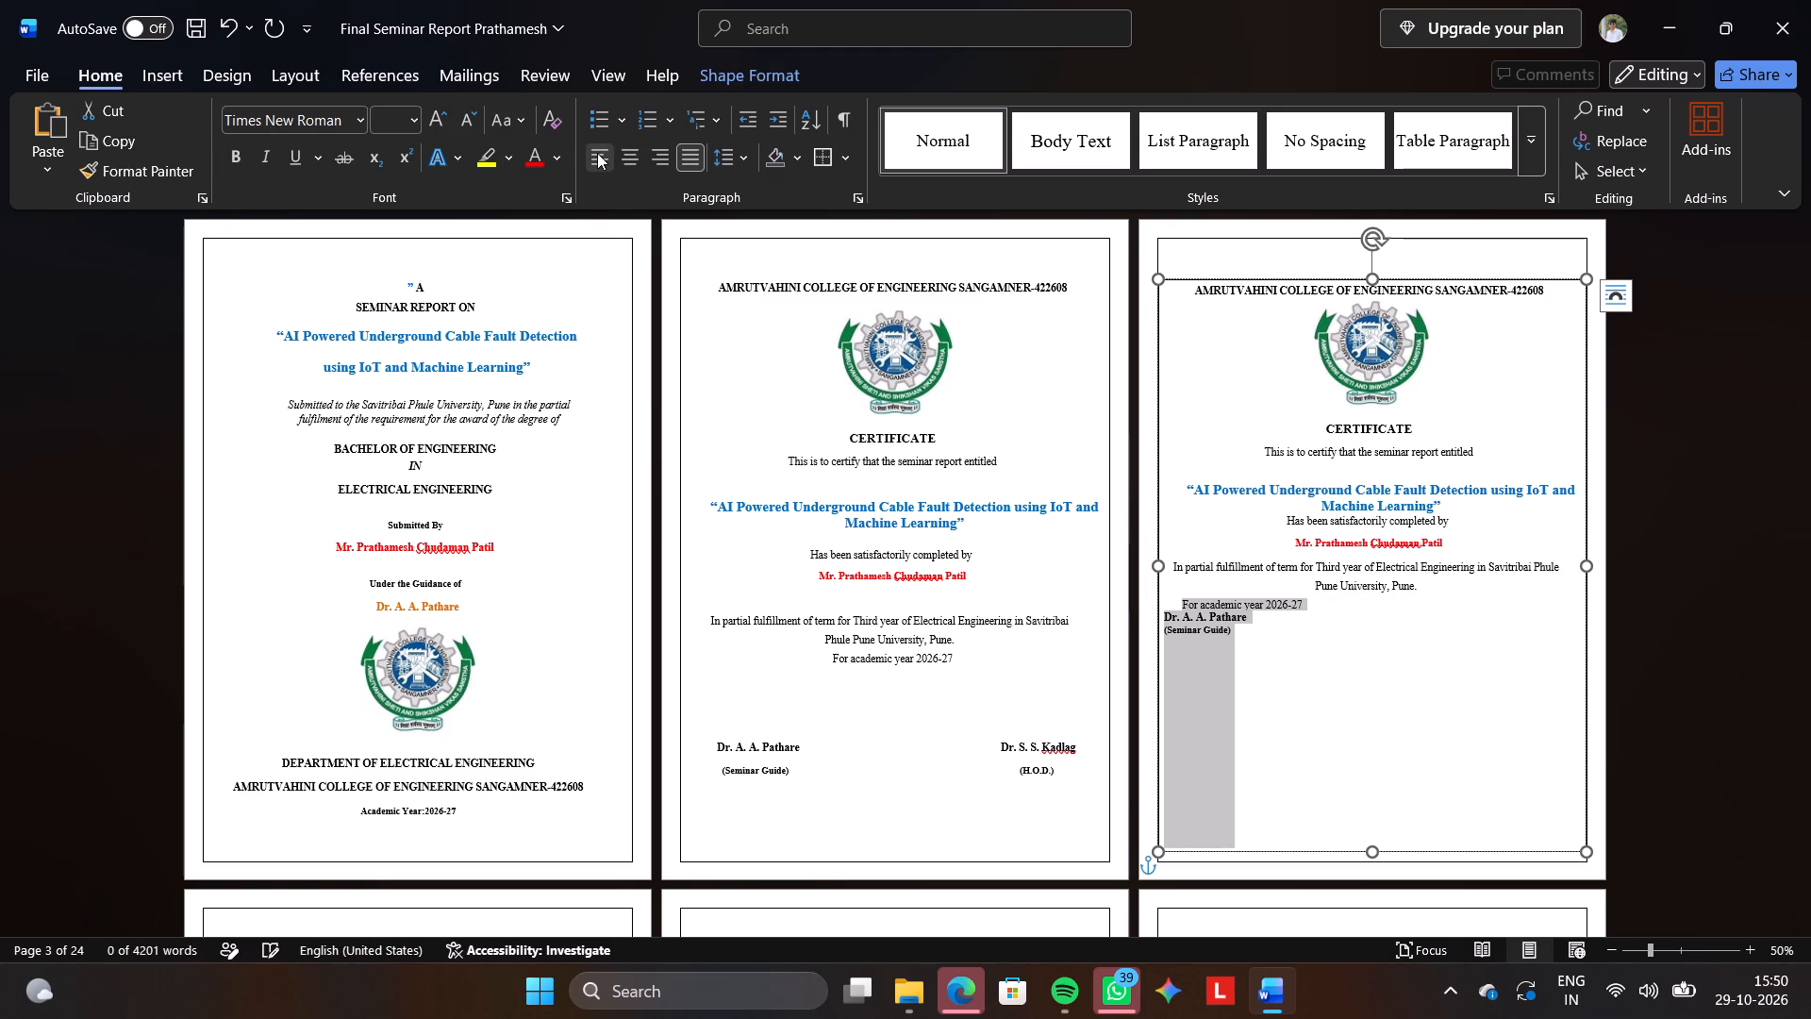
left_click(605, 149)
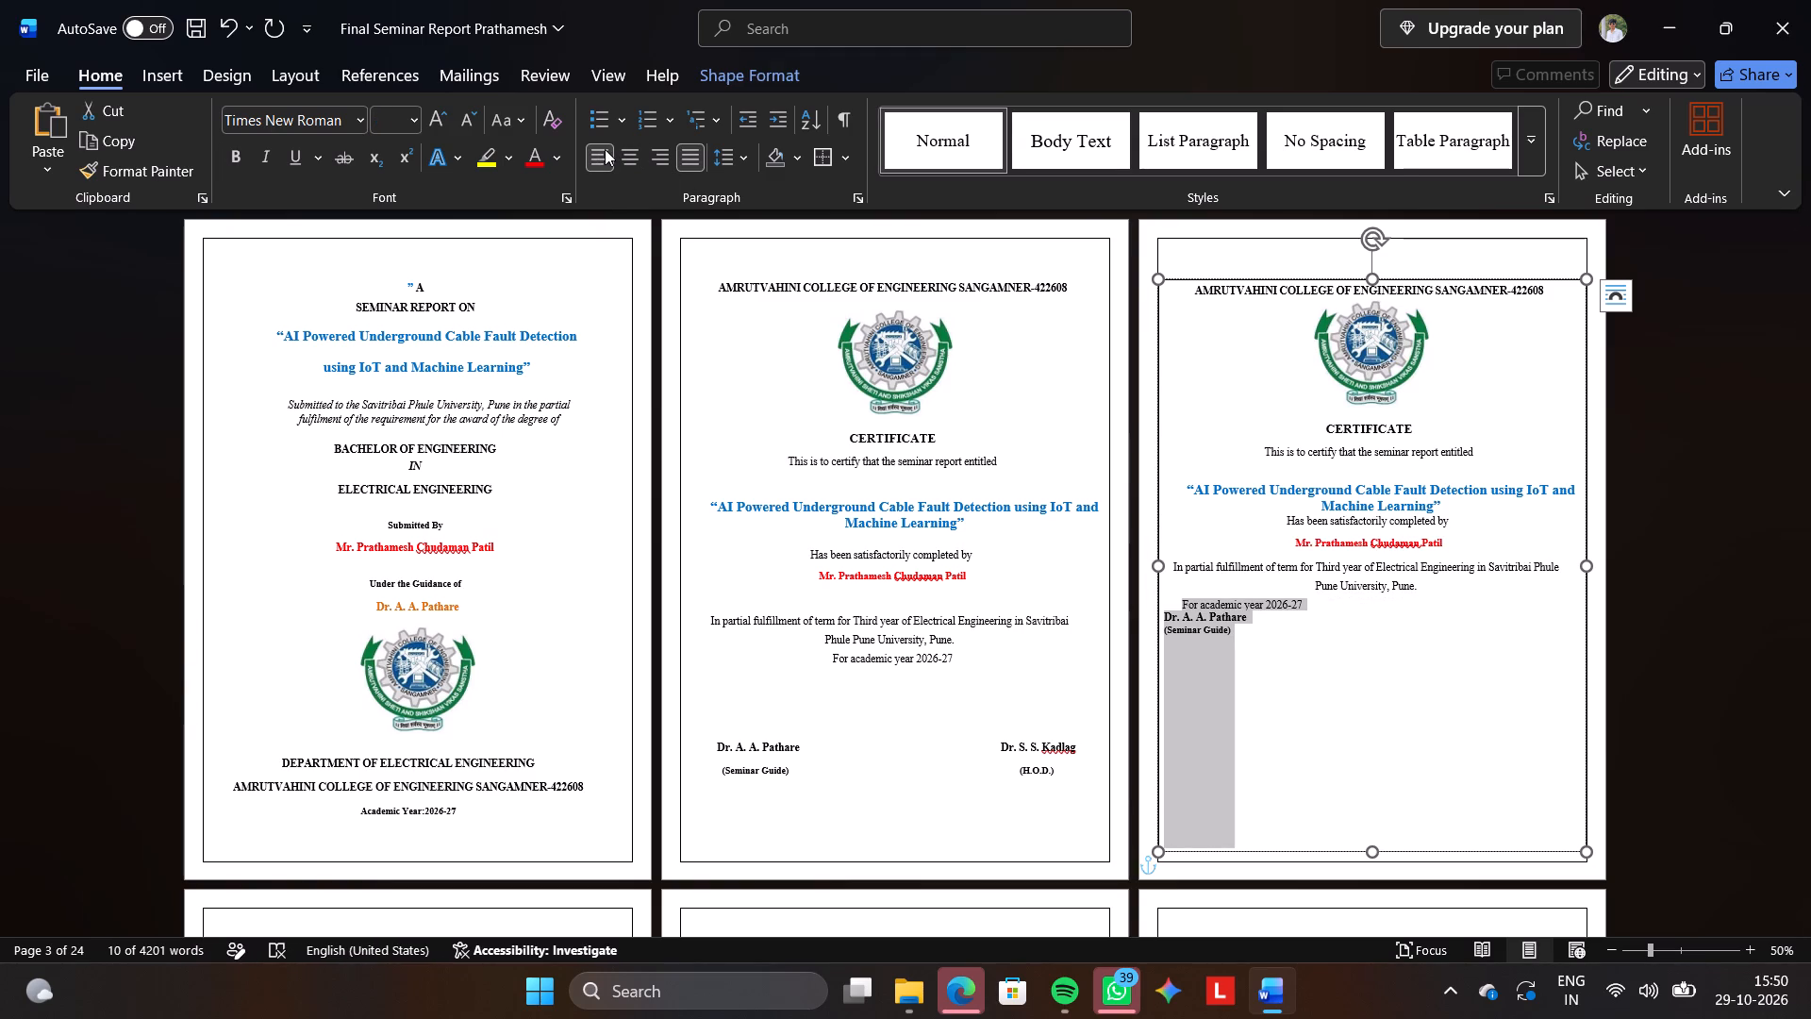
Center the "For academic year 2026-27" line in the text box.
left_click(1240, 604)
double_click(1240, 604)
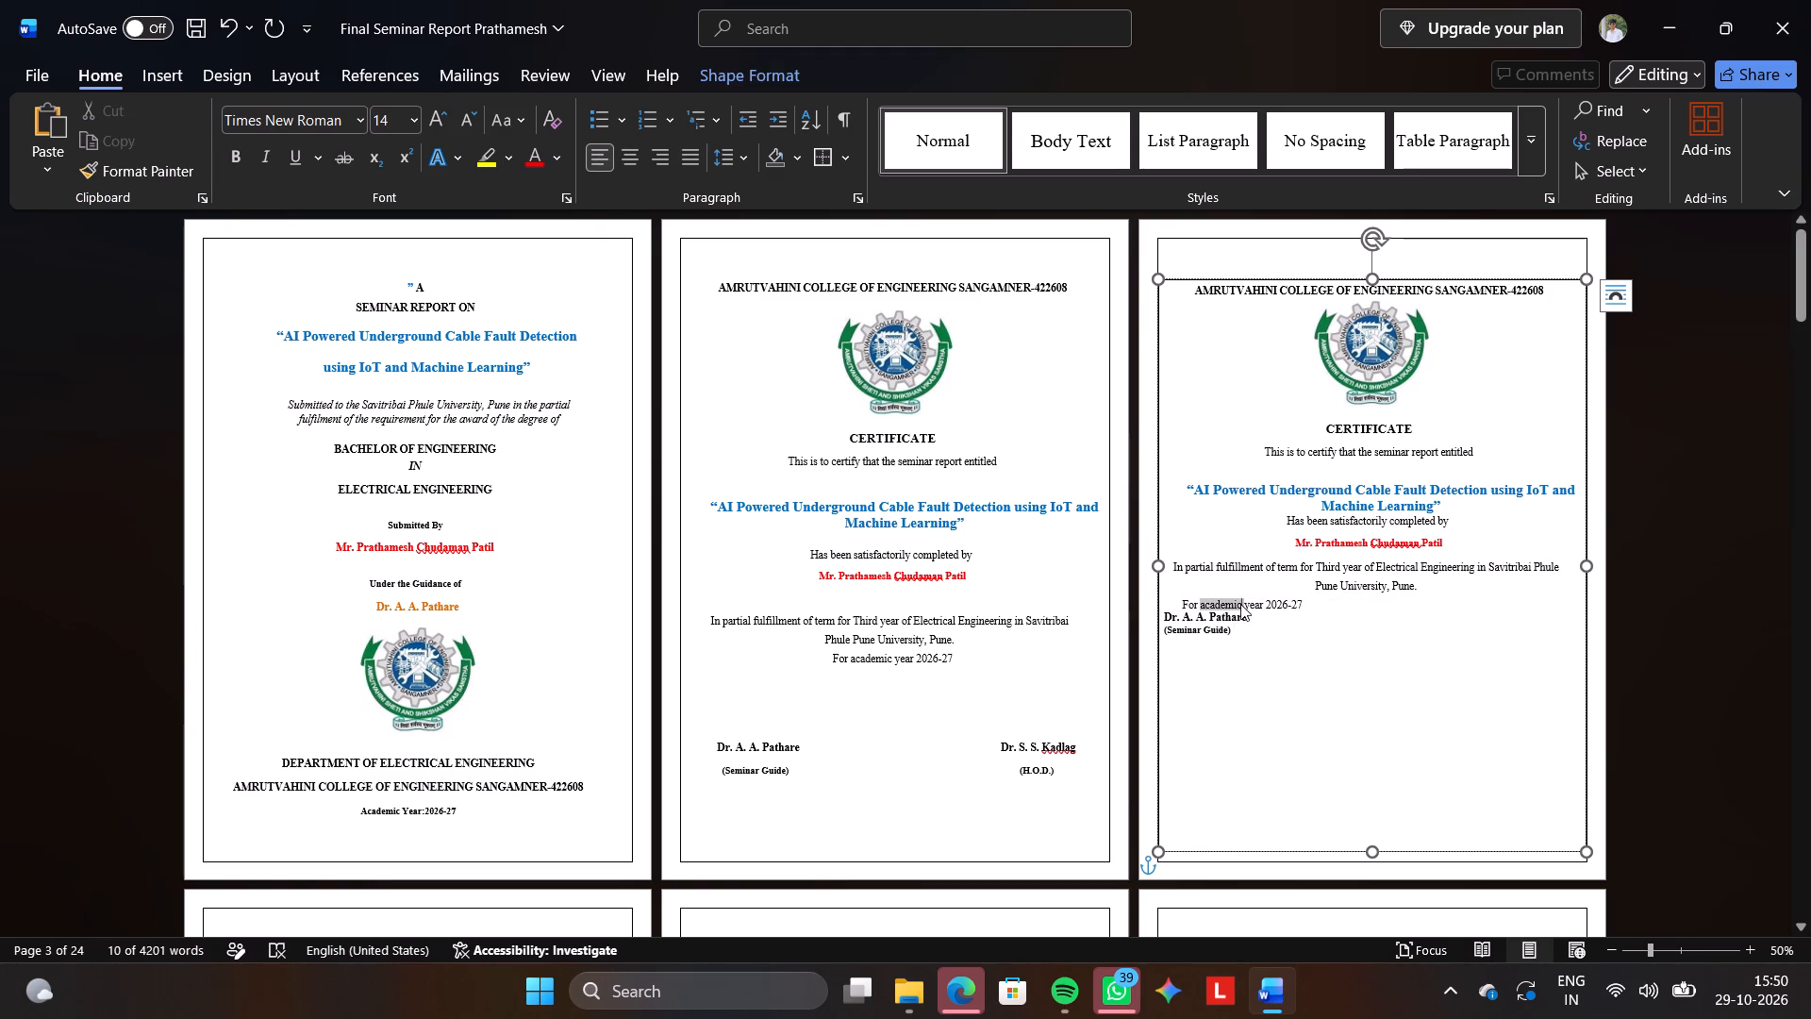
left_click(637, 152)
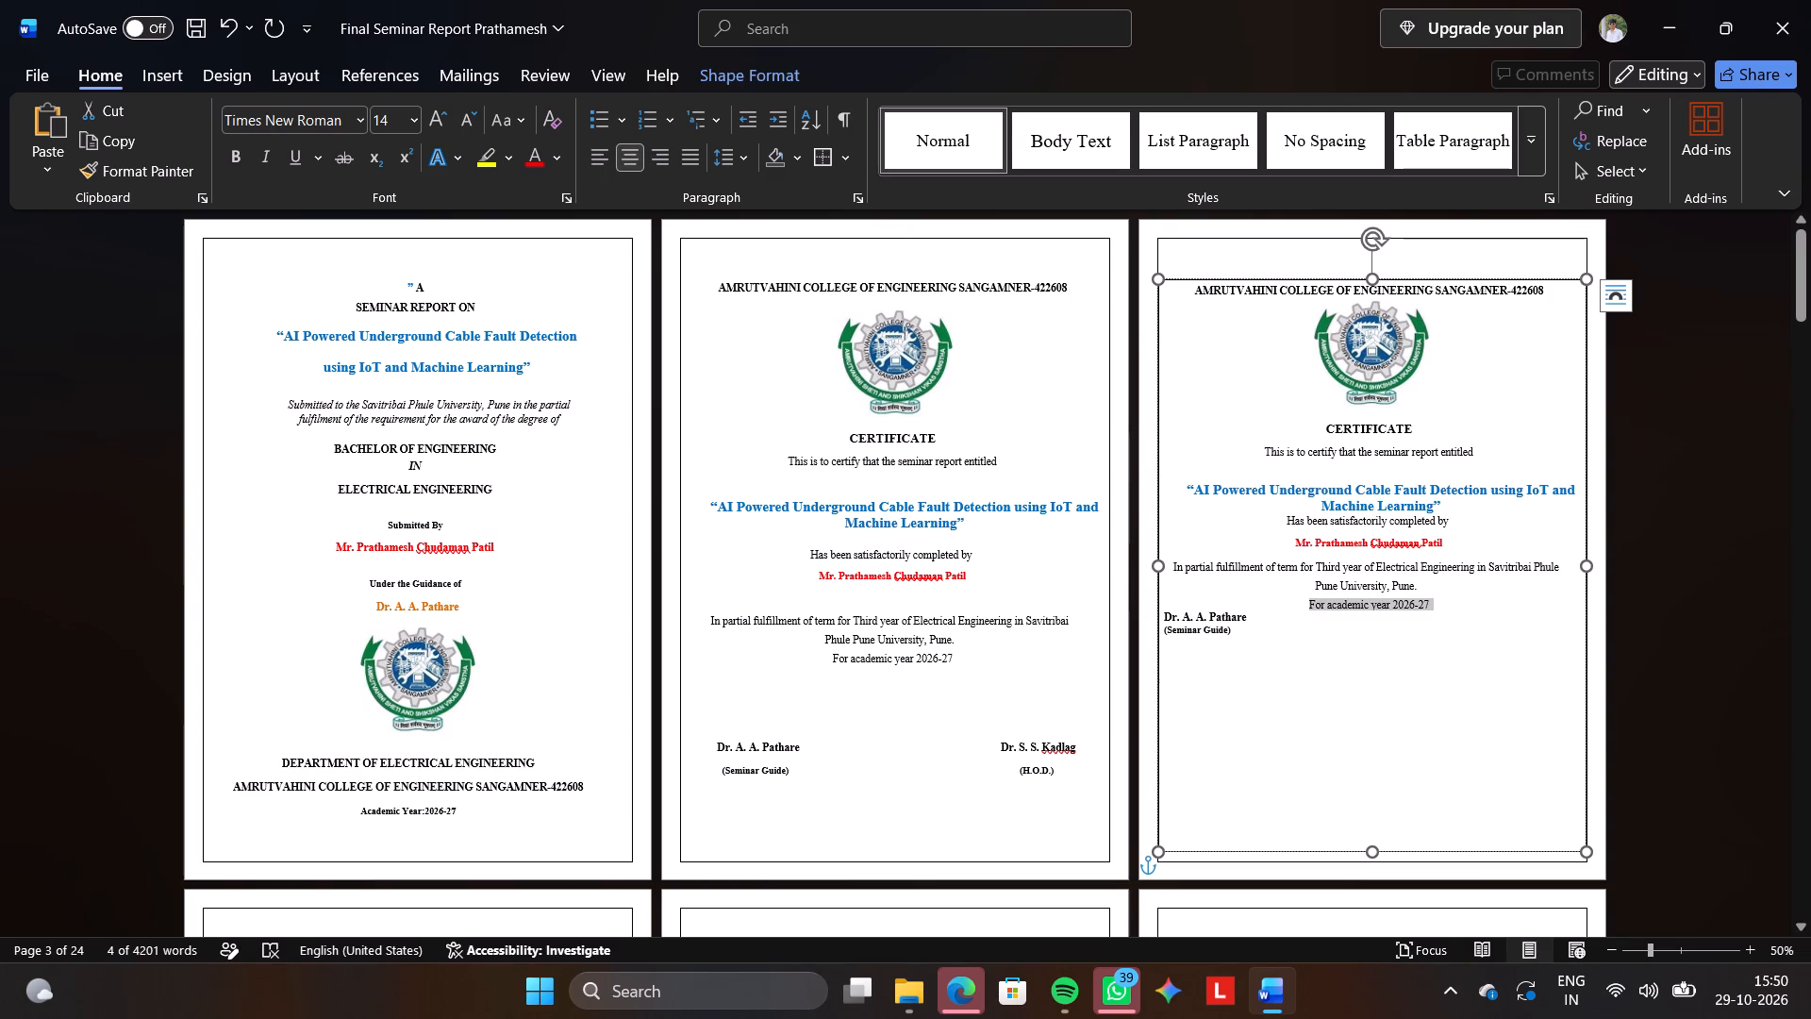
Copy the H.O.D.'s name from page 2's signature line to after the seminar guide's name in the text box, on the same line with a gap between.
left_click(1240, 661)
left_click(1325, 626)
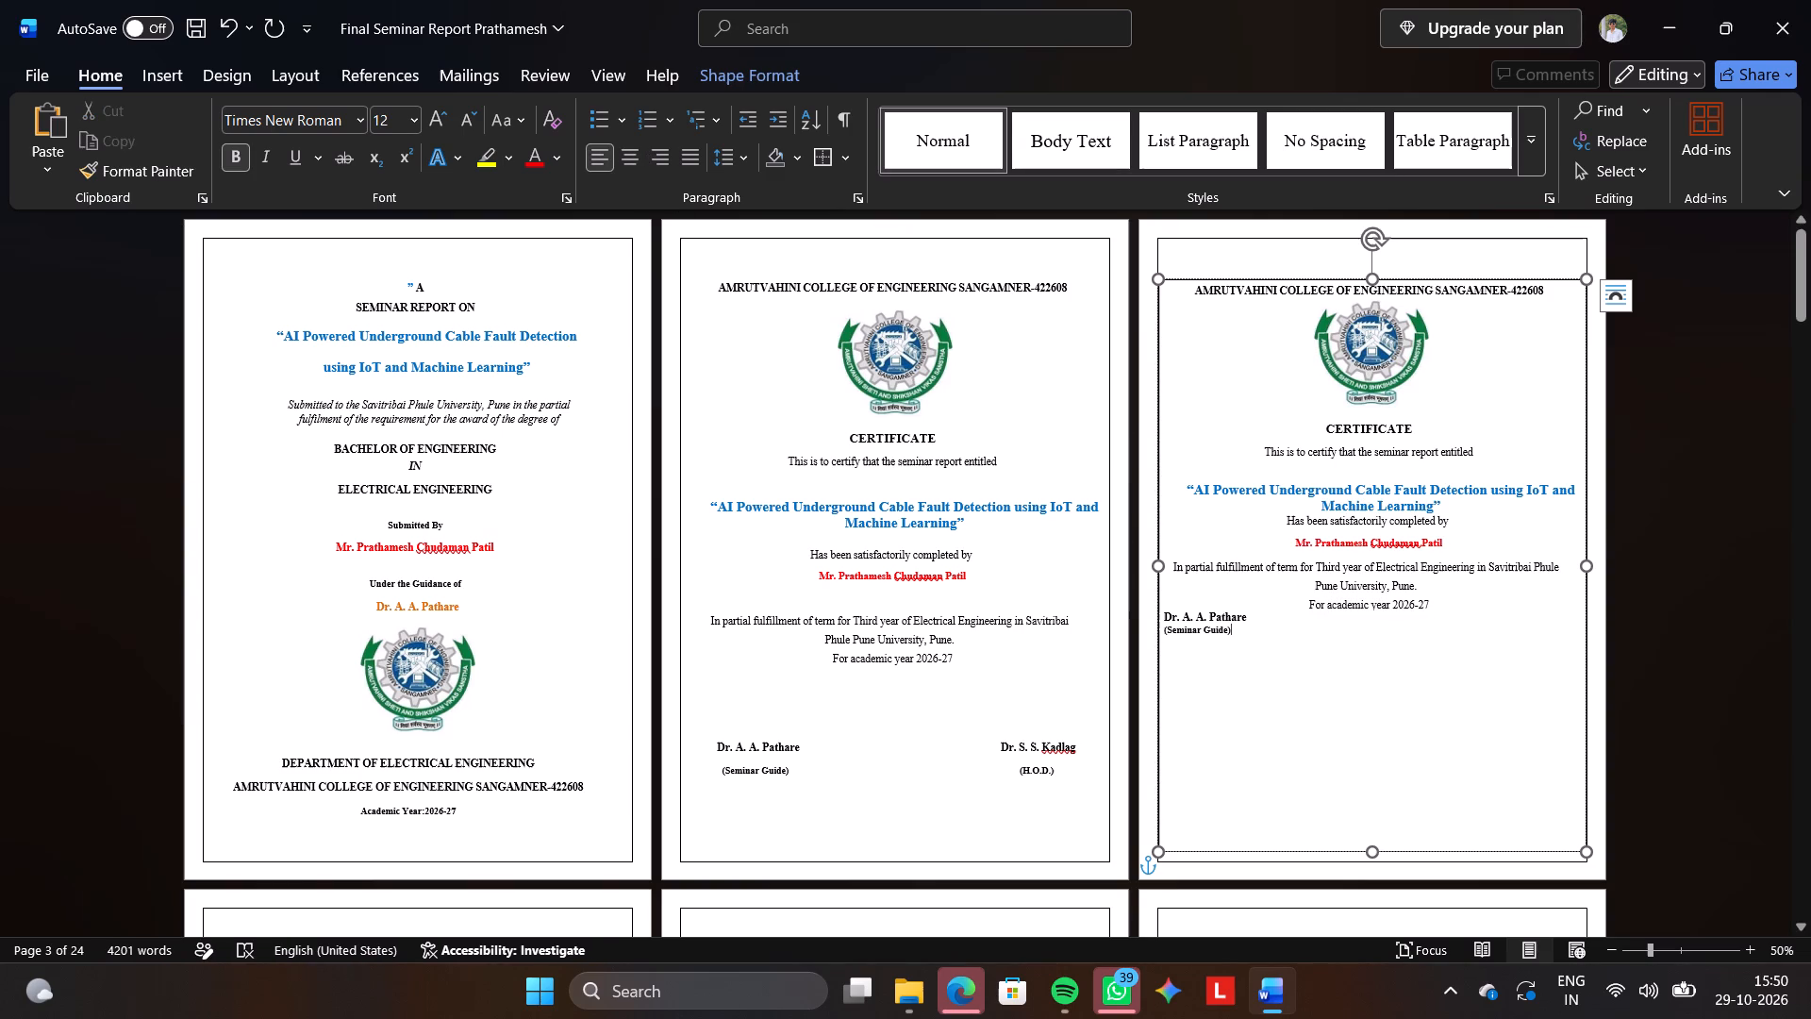
left_click(1325, 626)
left_click(1289, 611)
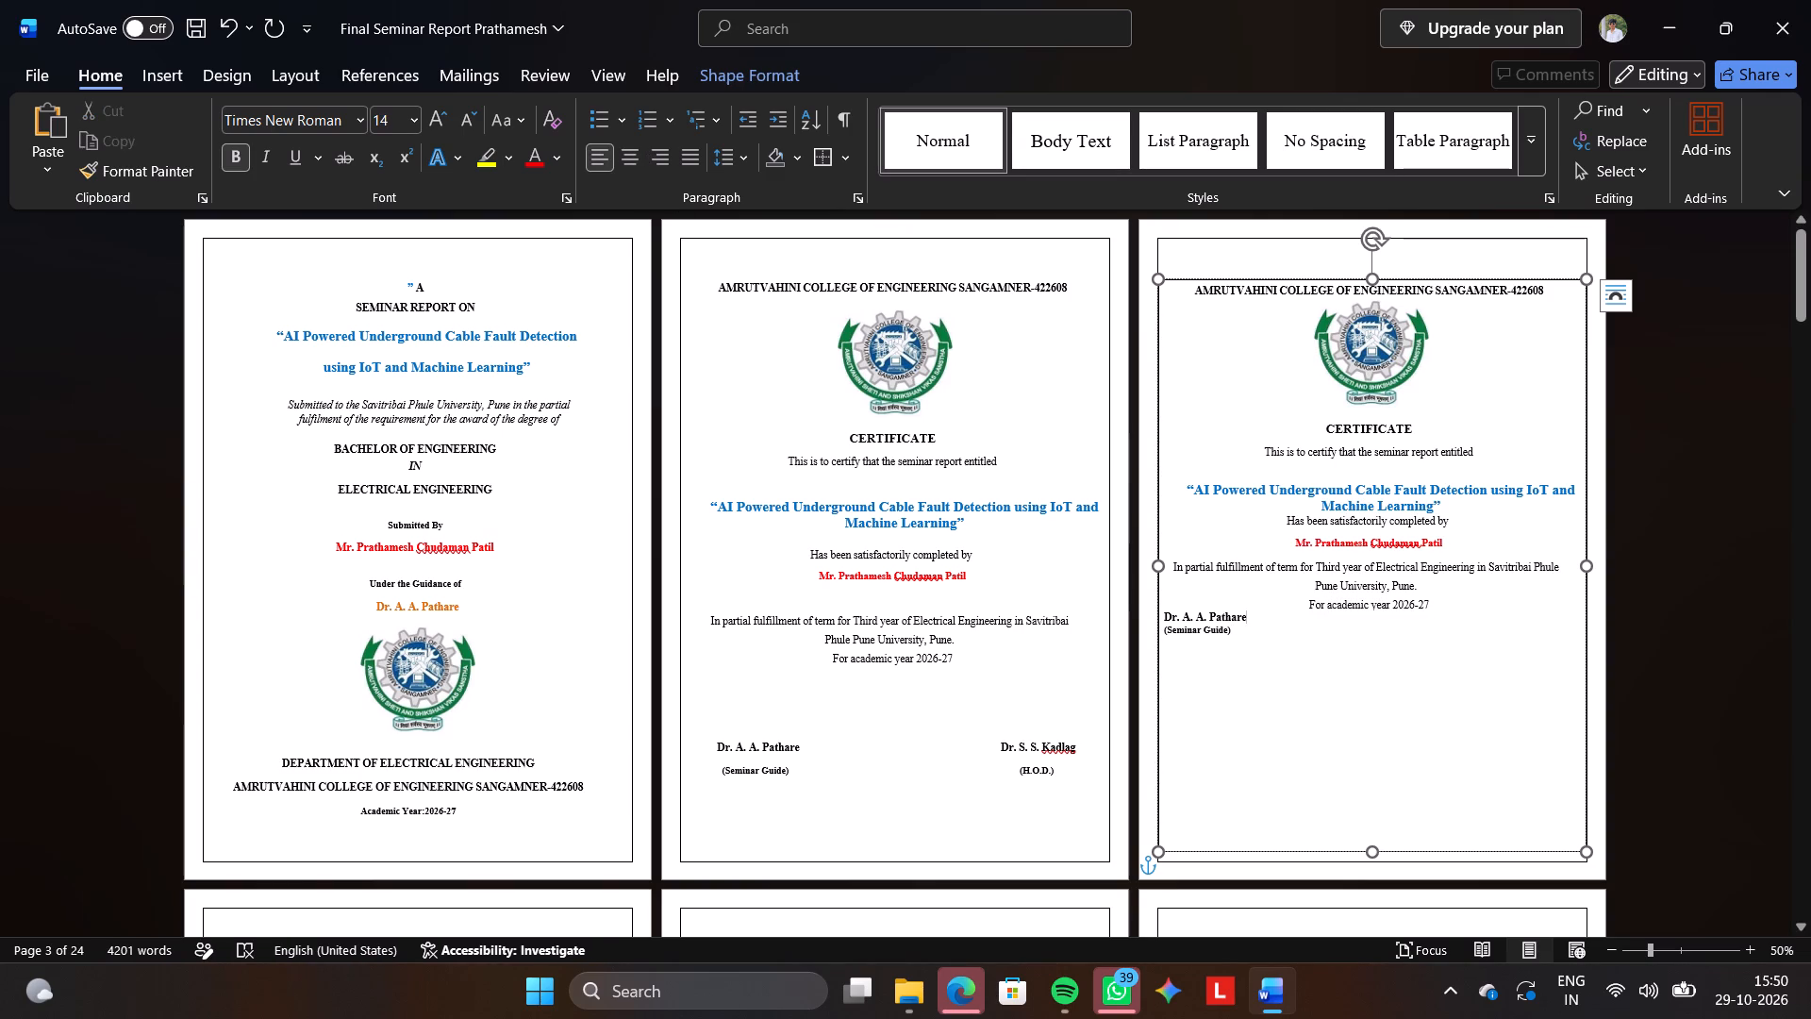
key("space")
left_click_drag(991, 740, 1080, 747)
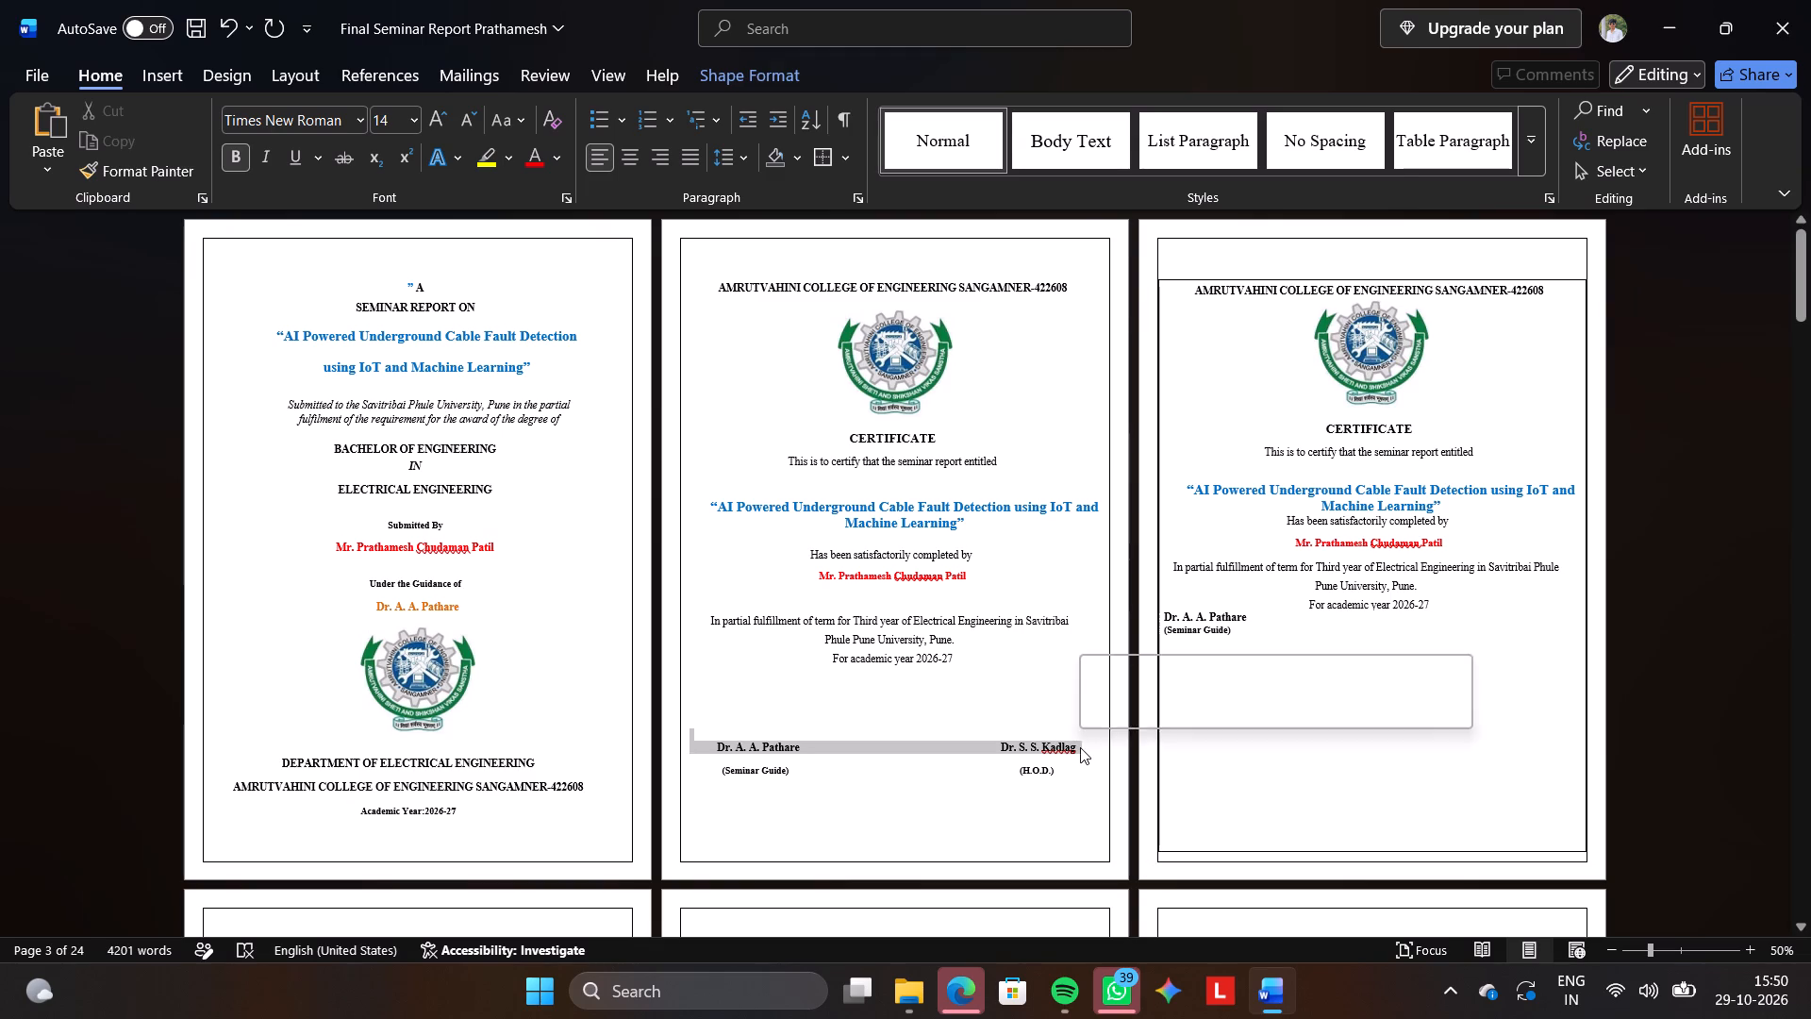
double_click(1080, 747)
left_click_drag(1080, 747, 995, 747)
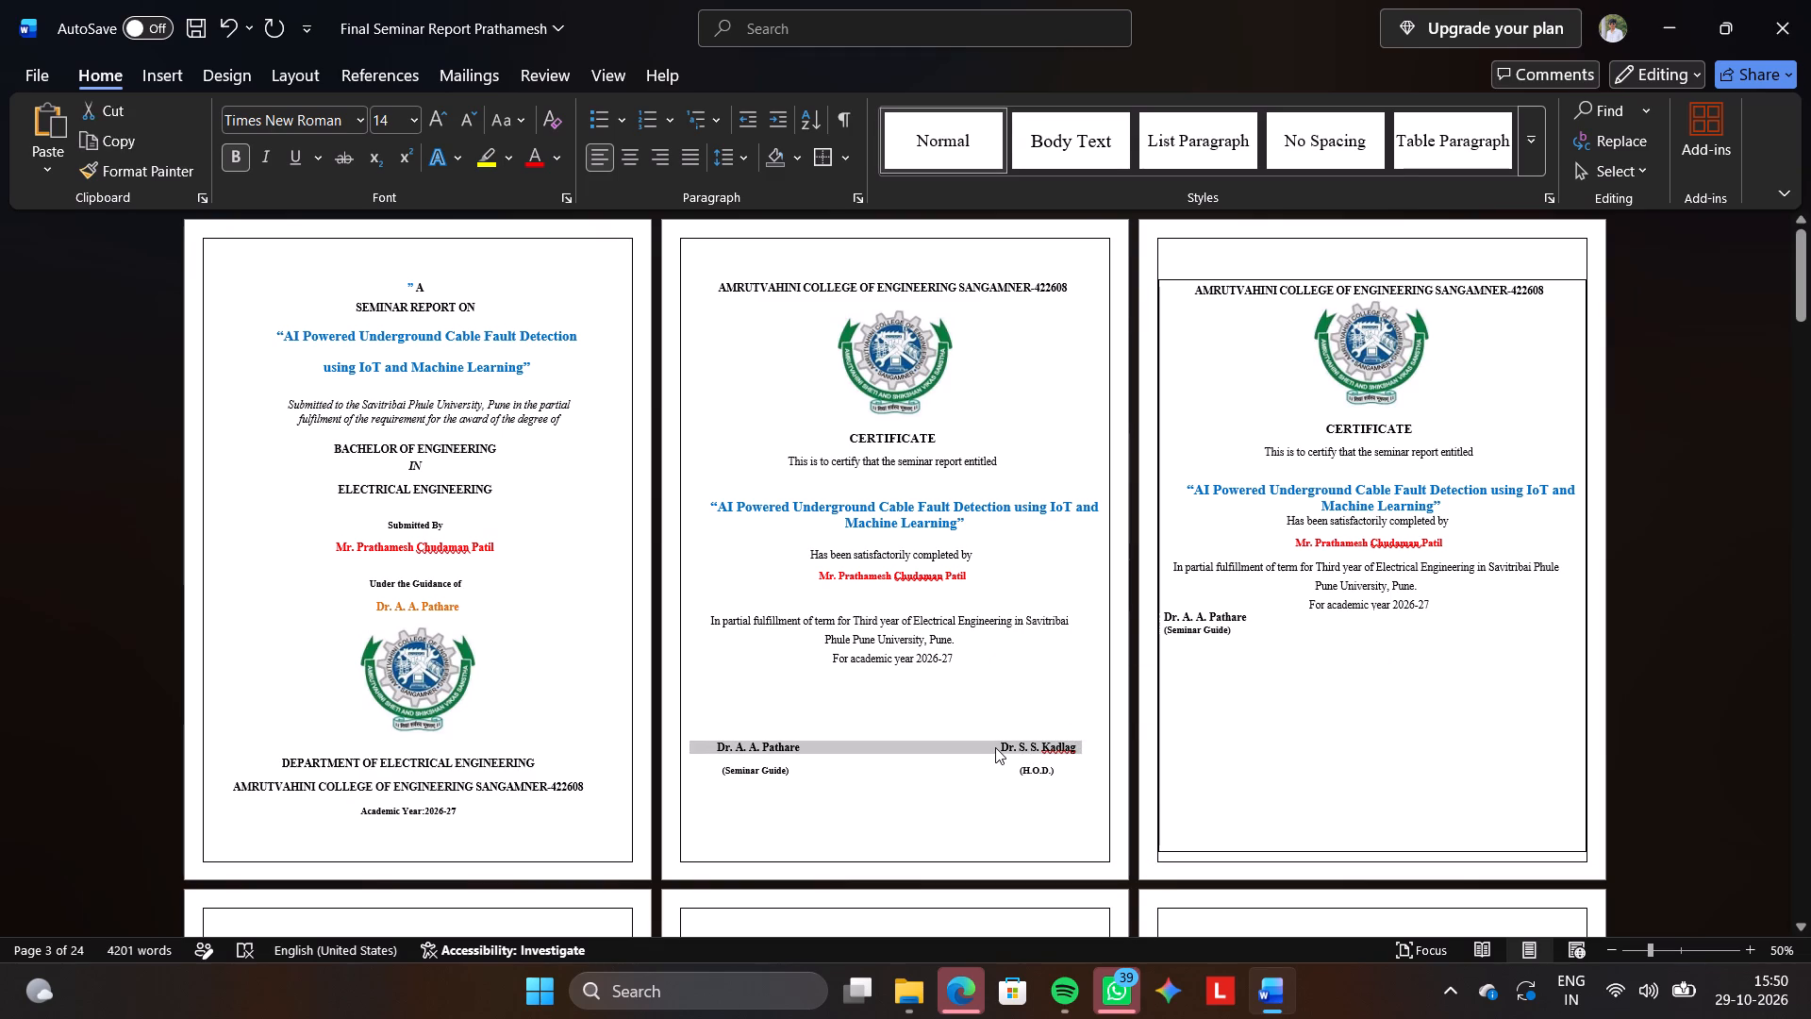
left_click(995, 747)
left_click_drag(995, 747, 1075, 742)
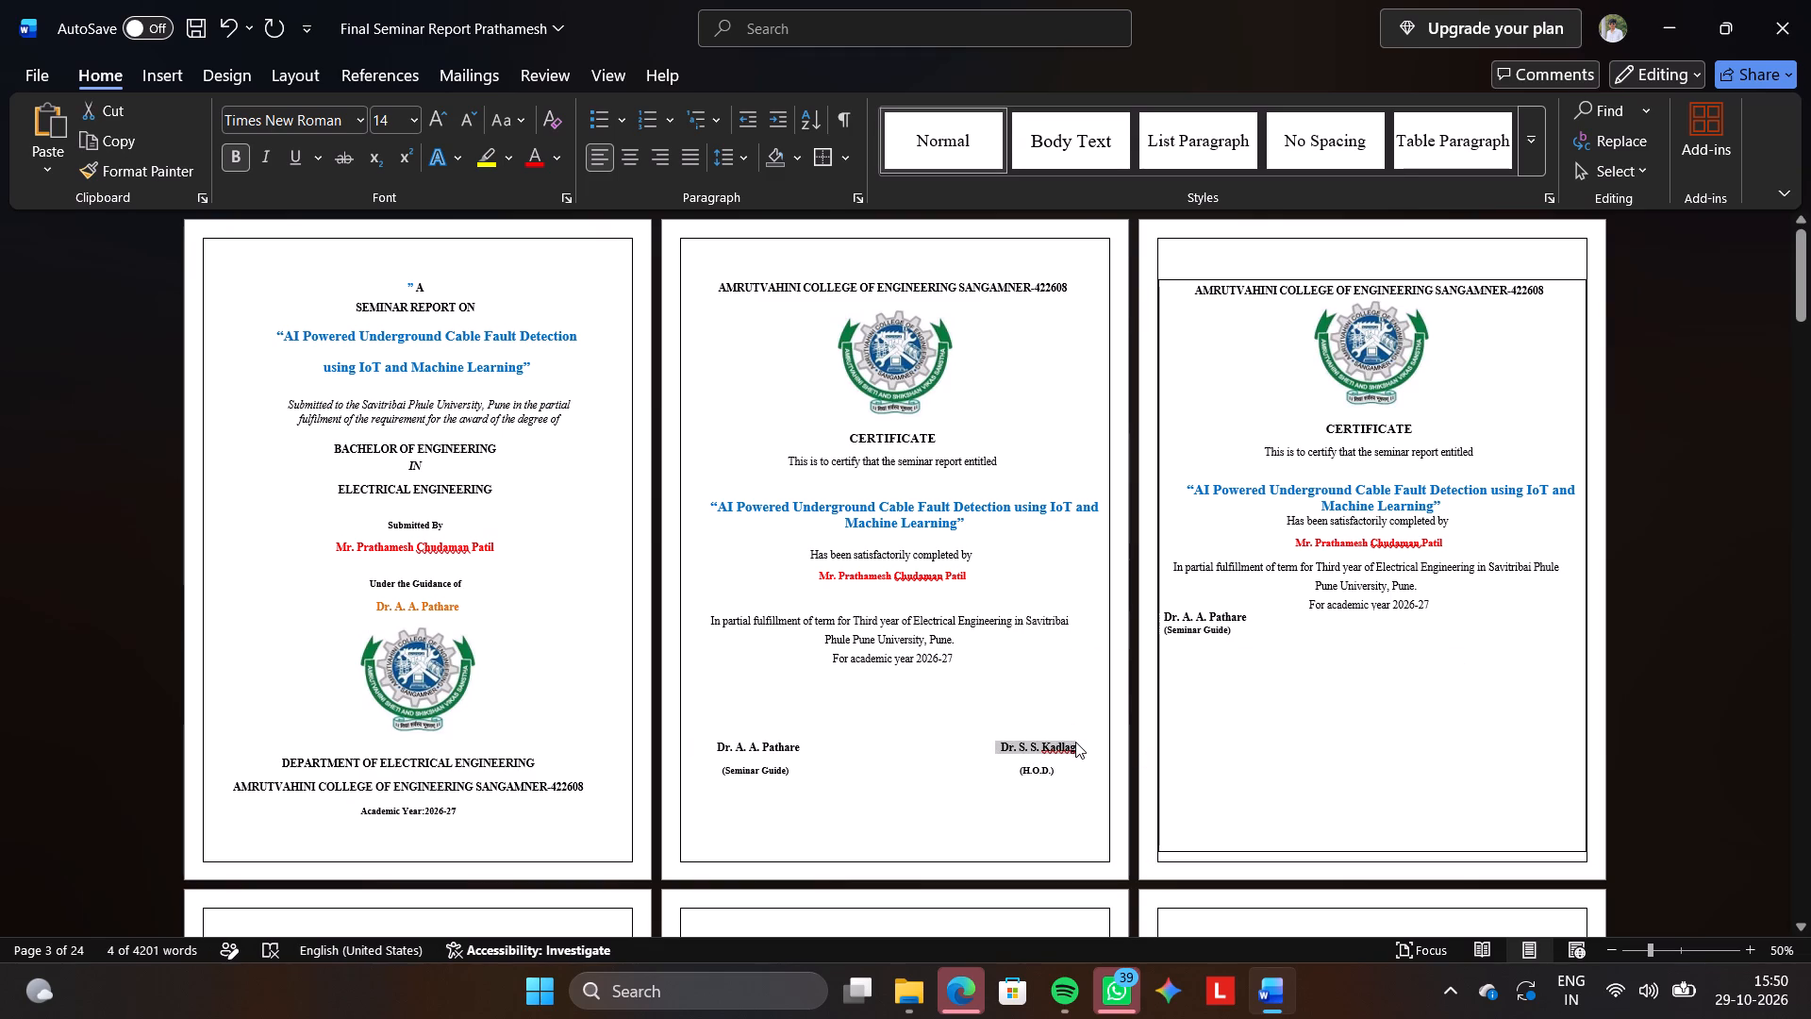
key("ctrl+c")
left_click(1290, 613)
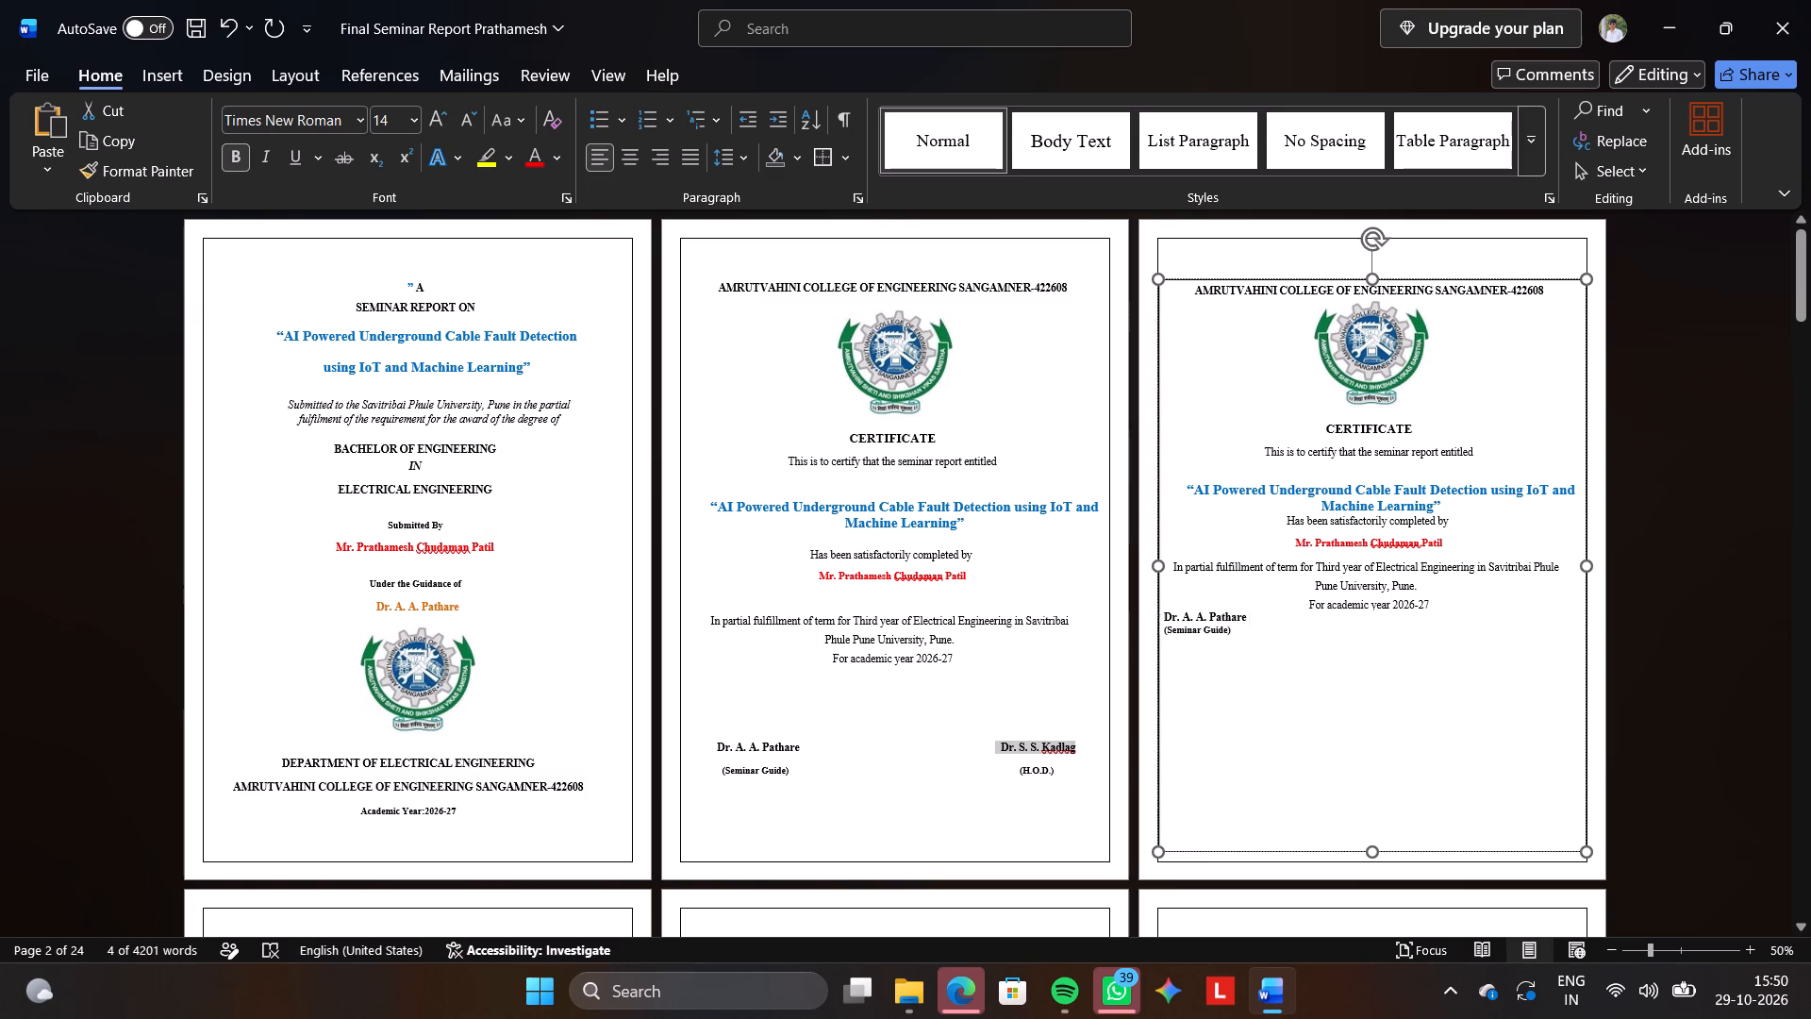
key("ctrl+v")
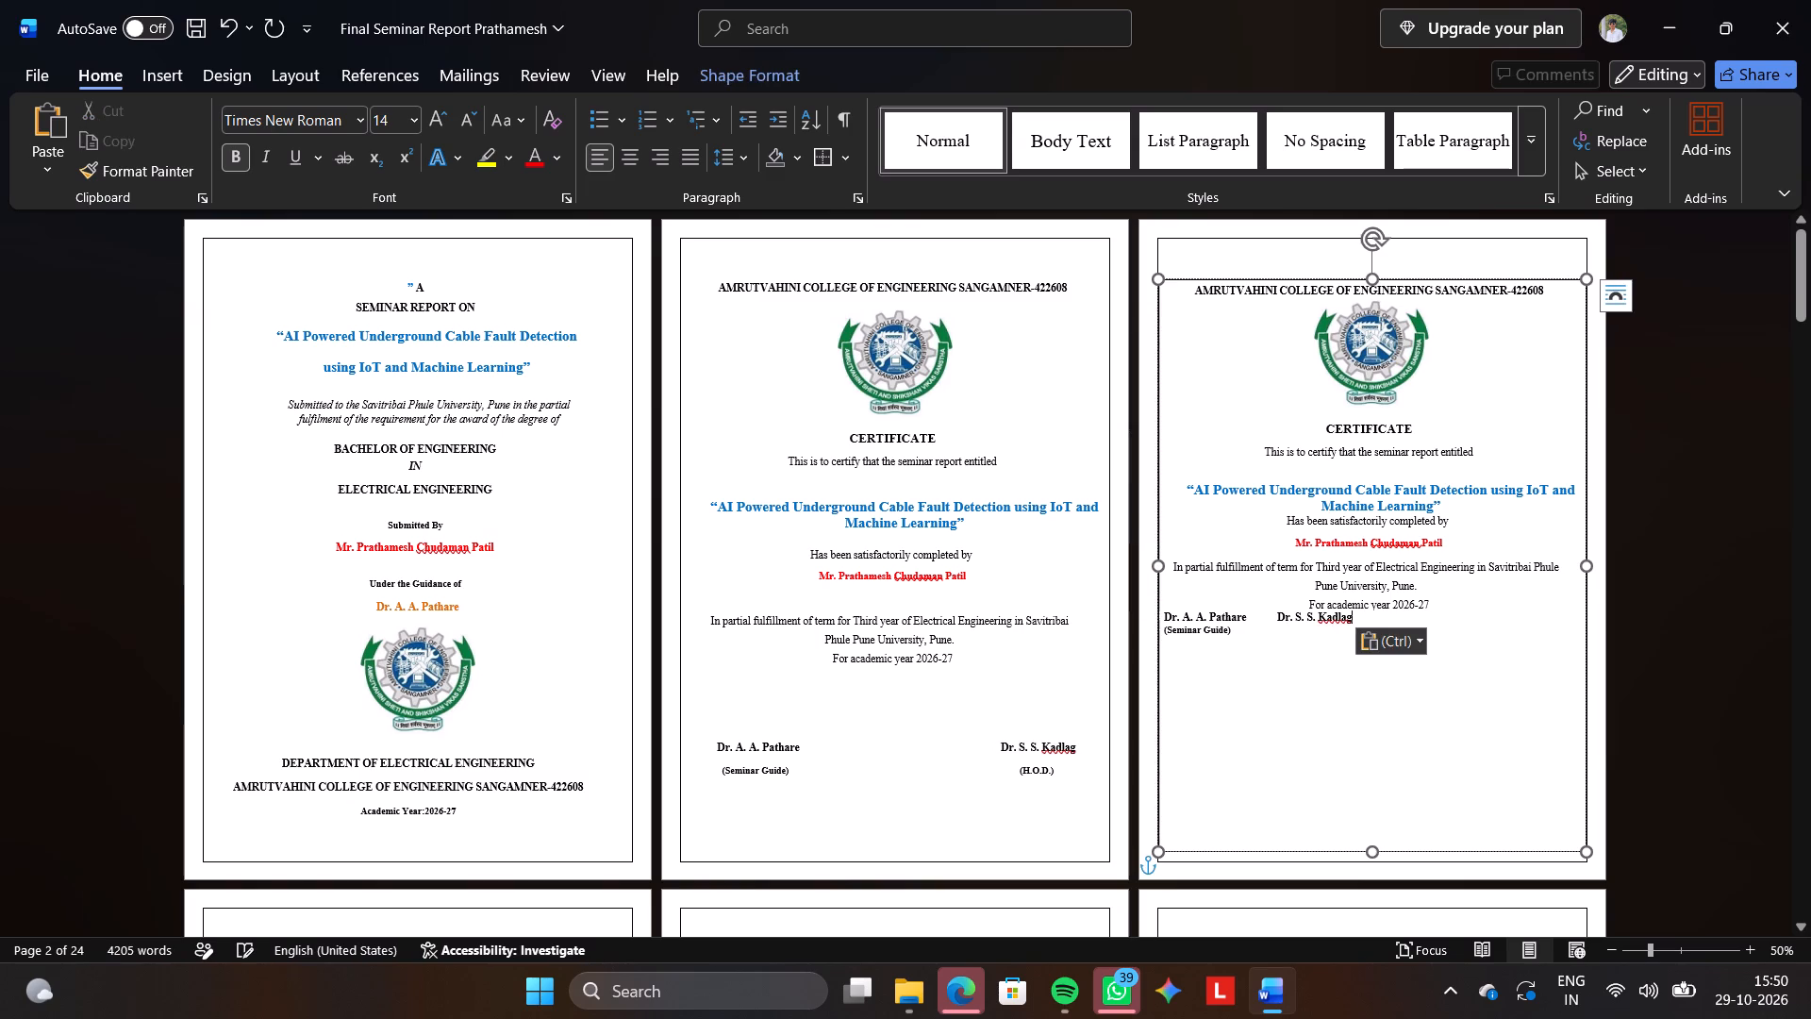
key("Return")
key("BackSpace")
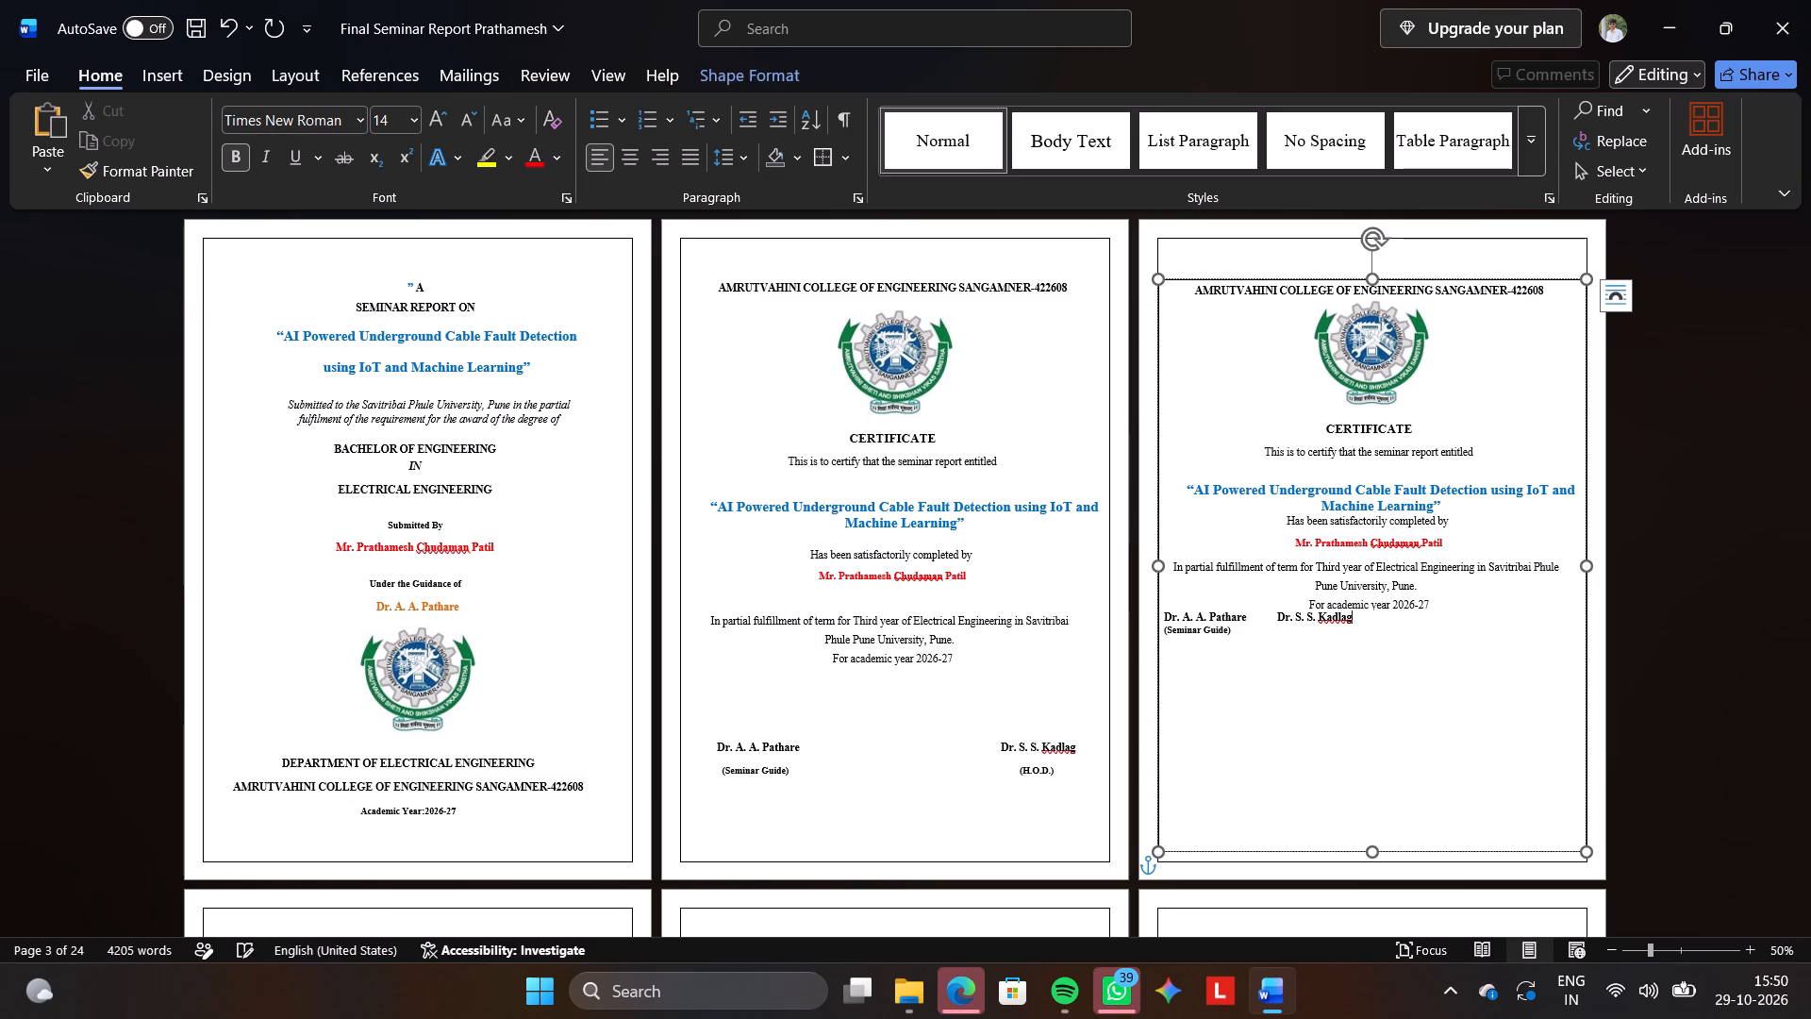
Add about 15 spaces after "(Seminar Guide)" in the text box to reach the start of the H.O.D.'s name above.
left_click(1277, 633)
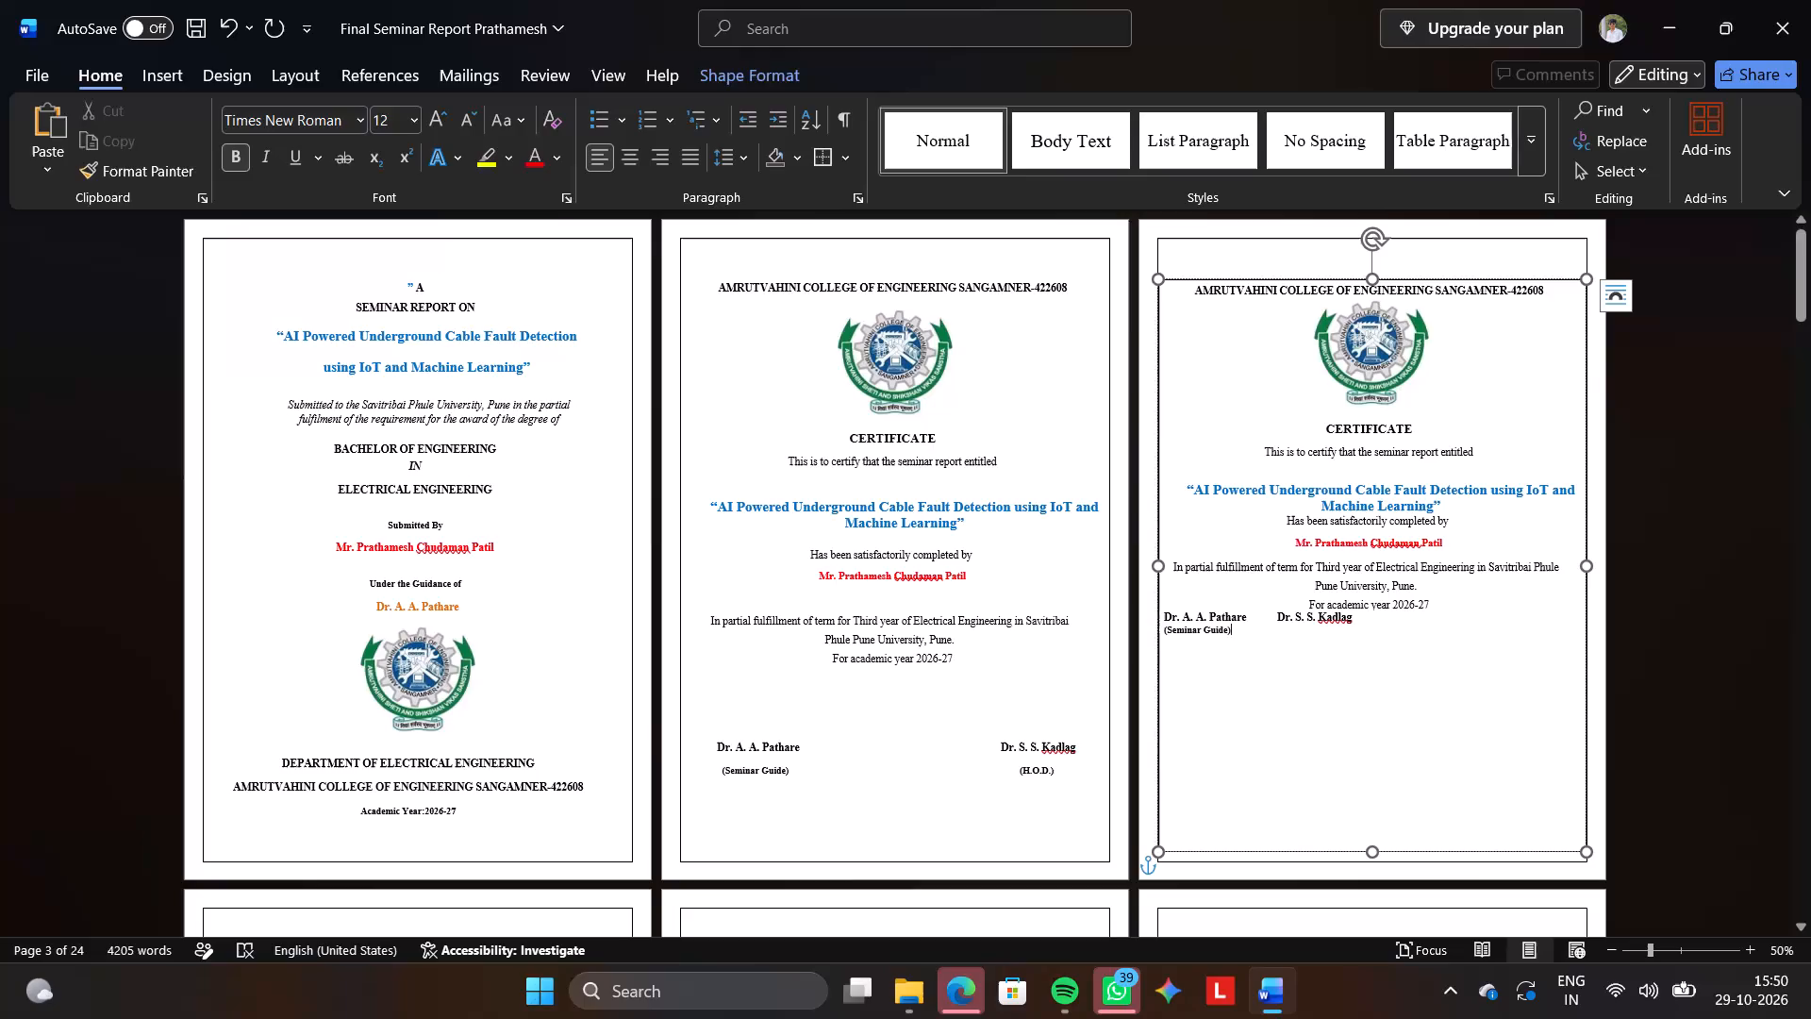
key("space")
key("space")
key("space")
key("space")
key("space")
key("space")
key("space")
key("space")
key("space")
key("space")
key("space")
key("space")
key("space")
key("space")
key("space")
key("space")
key("space")
key("space")
key("space")
key("space")
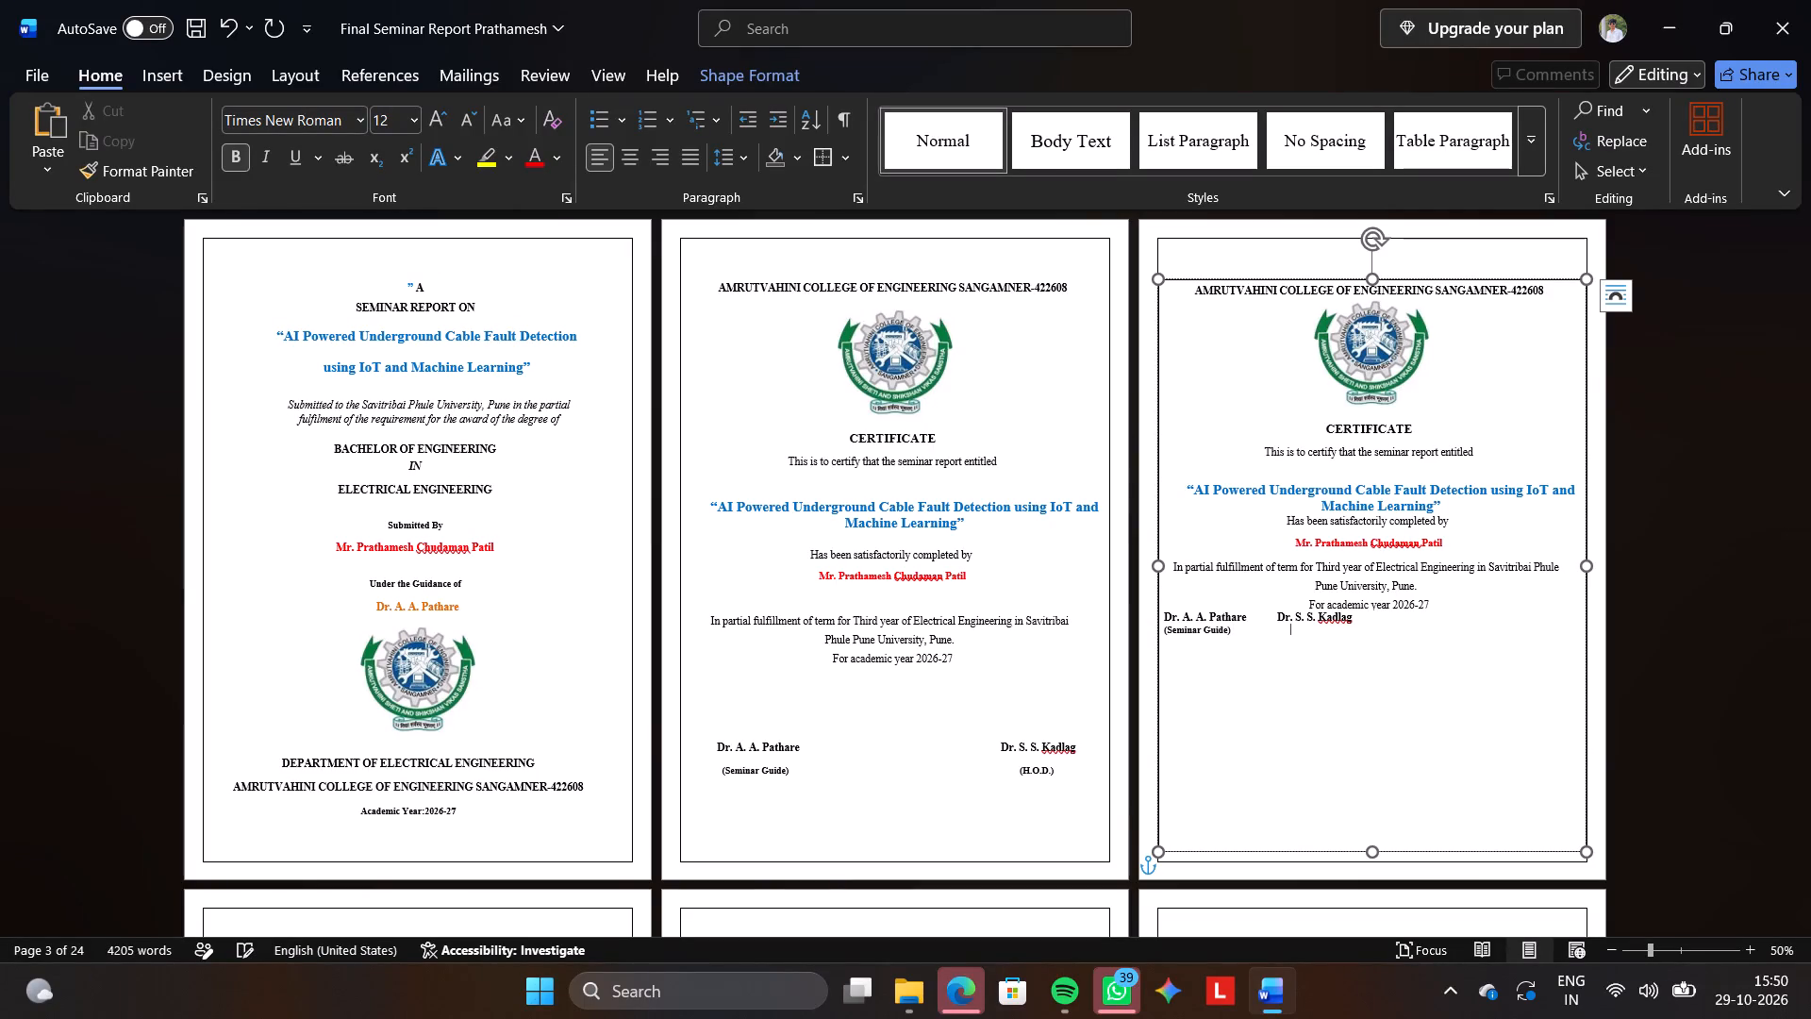
key("BackSpace")
key("BackSpace")
key("BackSpace")
key("BackSpace")
key("BackSpace")
Copy "(H.O.D.)" from page 2's certificate to beneath the H.O.D.'s name in the text box.
left_click_drag(1072, 770, 992, 772)
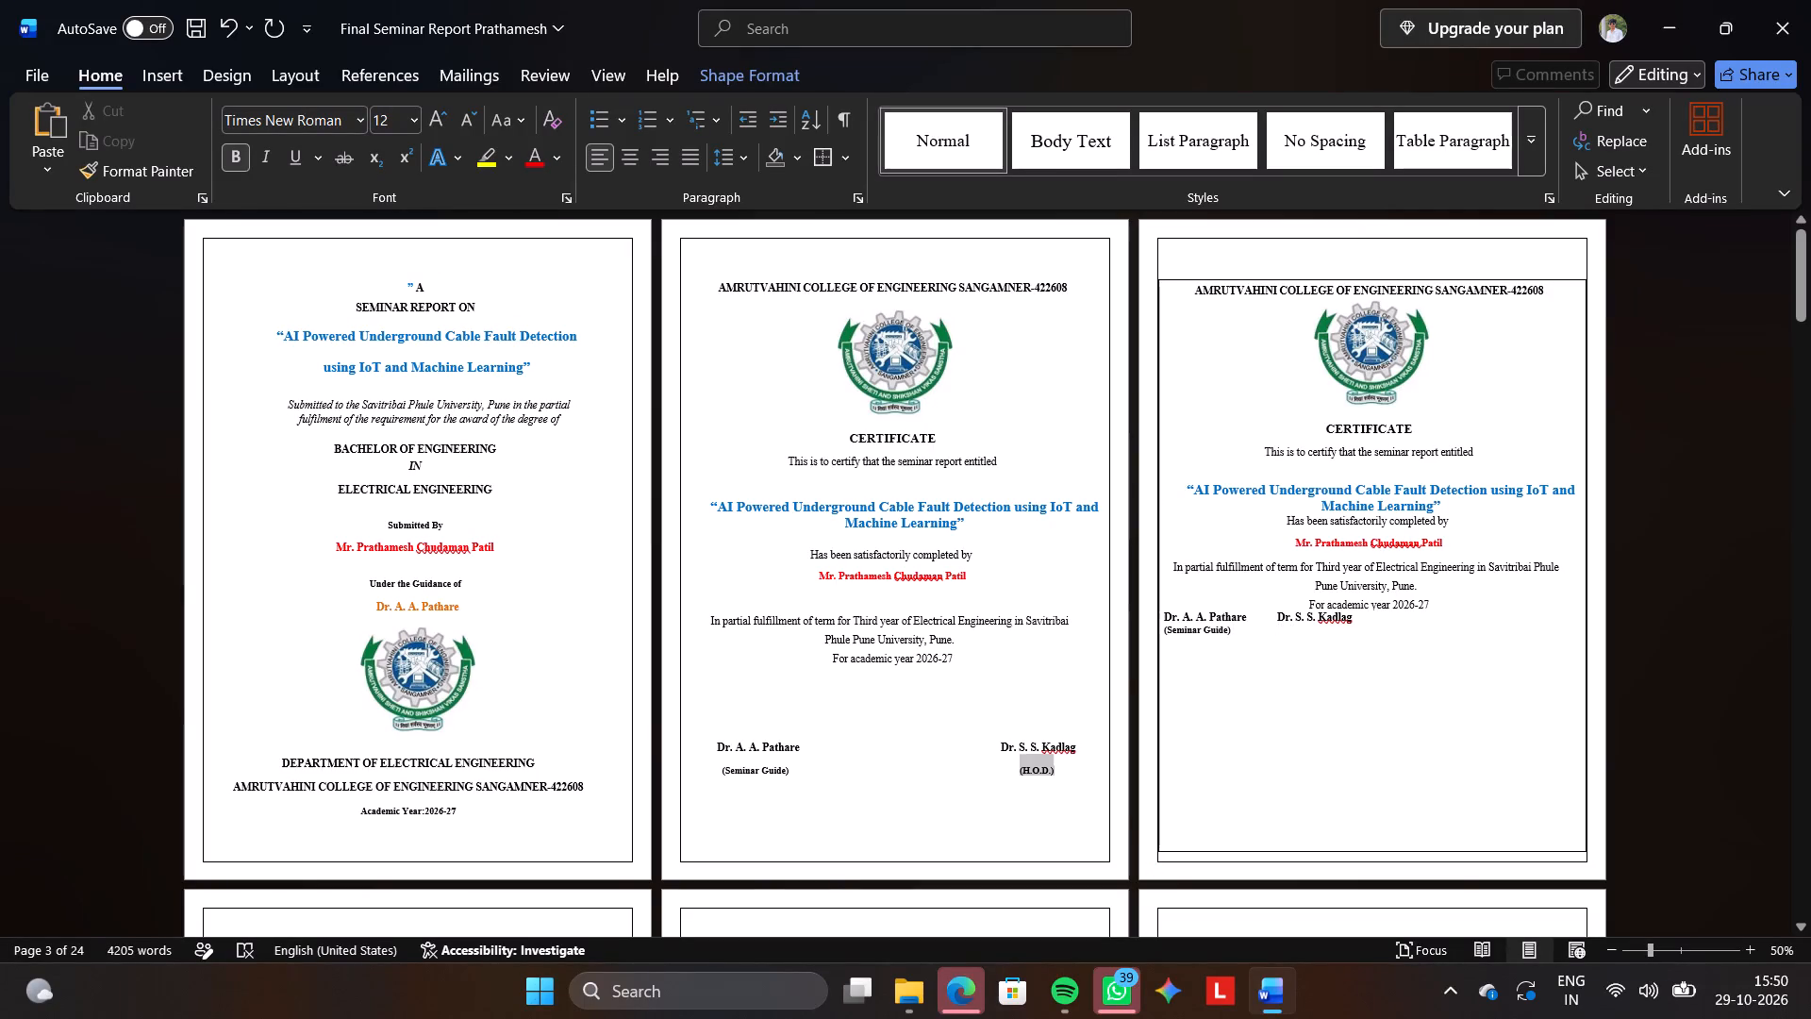
left_click_drag(992, 772, 983, 771)
key("ctrl+c")
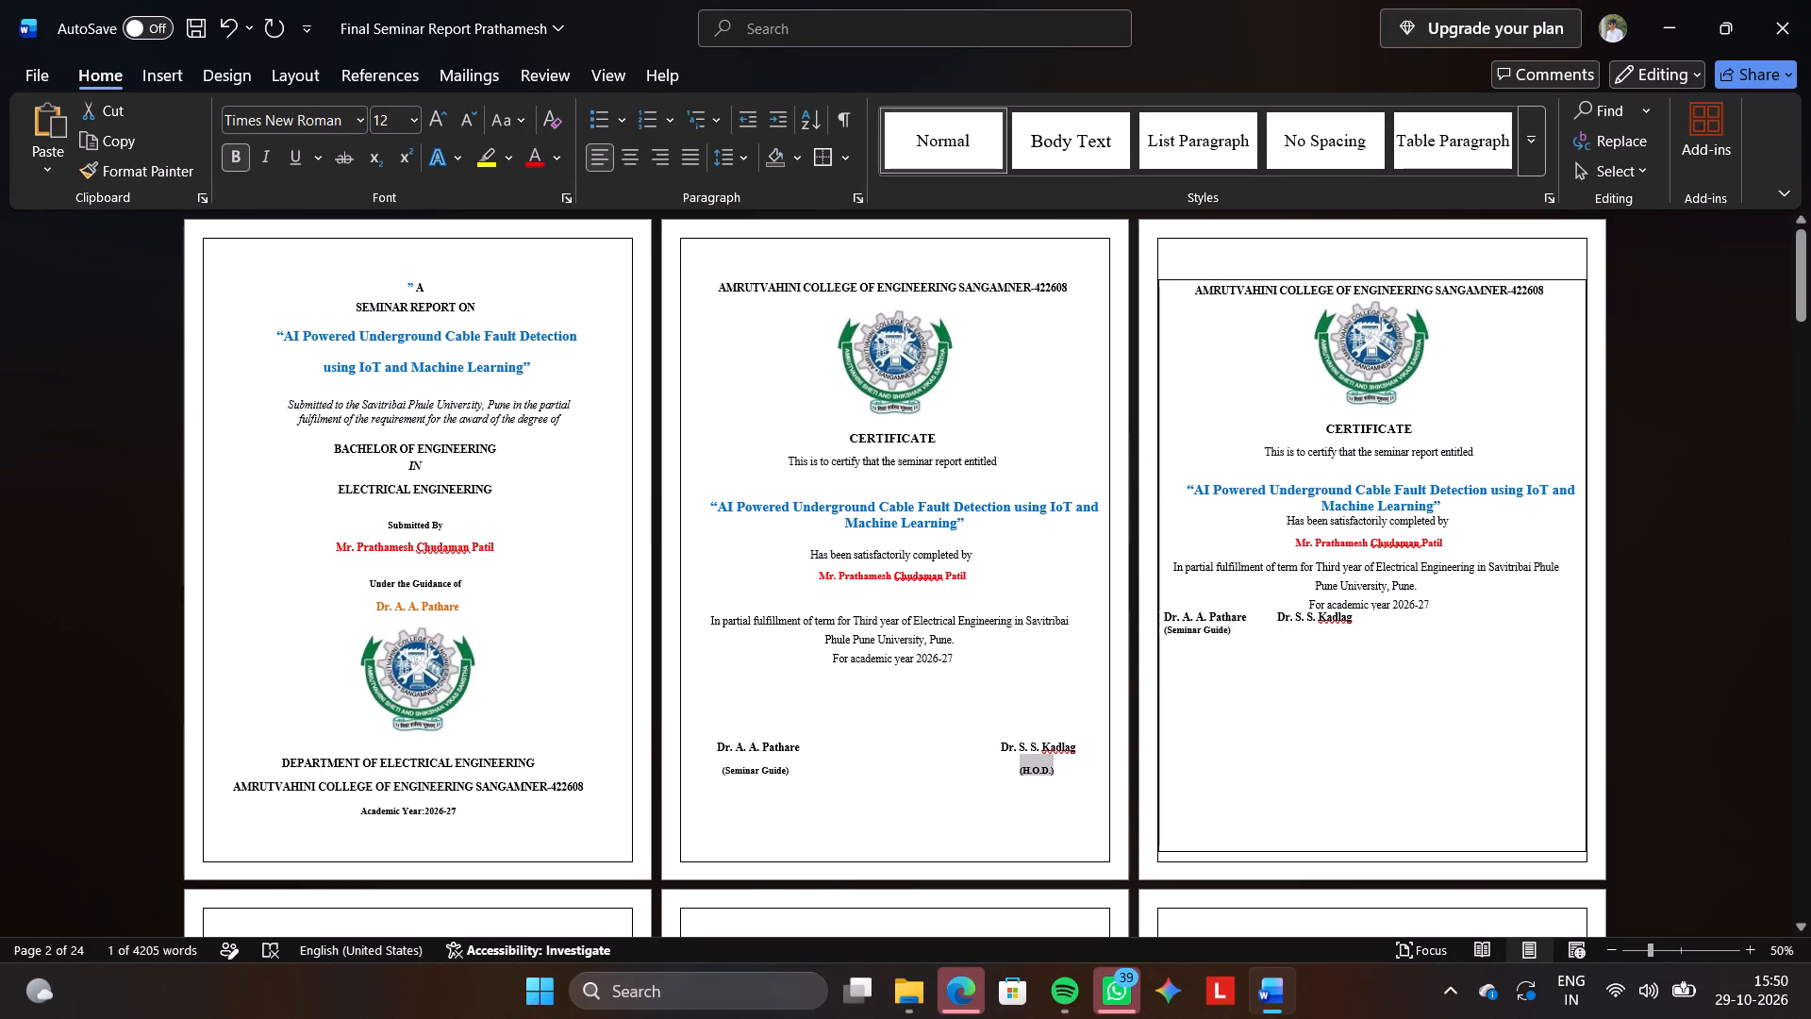
left_click(1285, 622)
left_click(1286, 638)
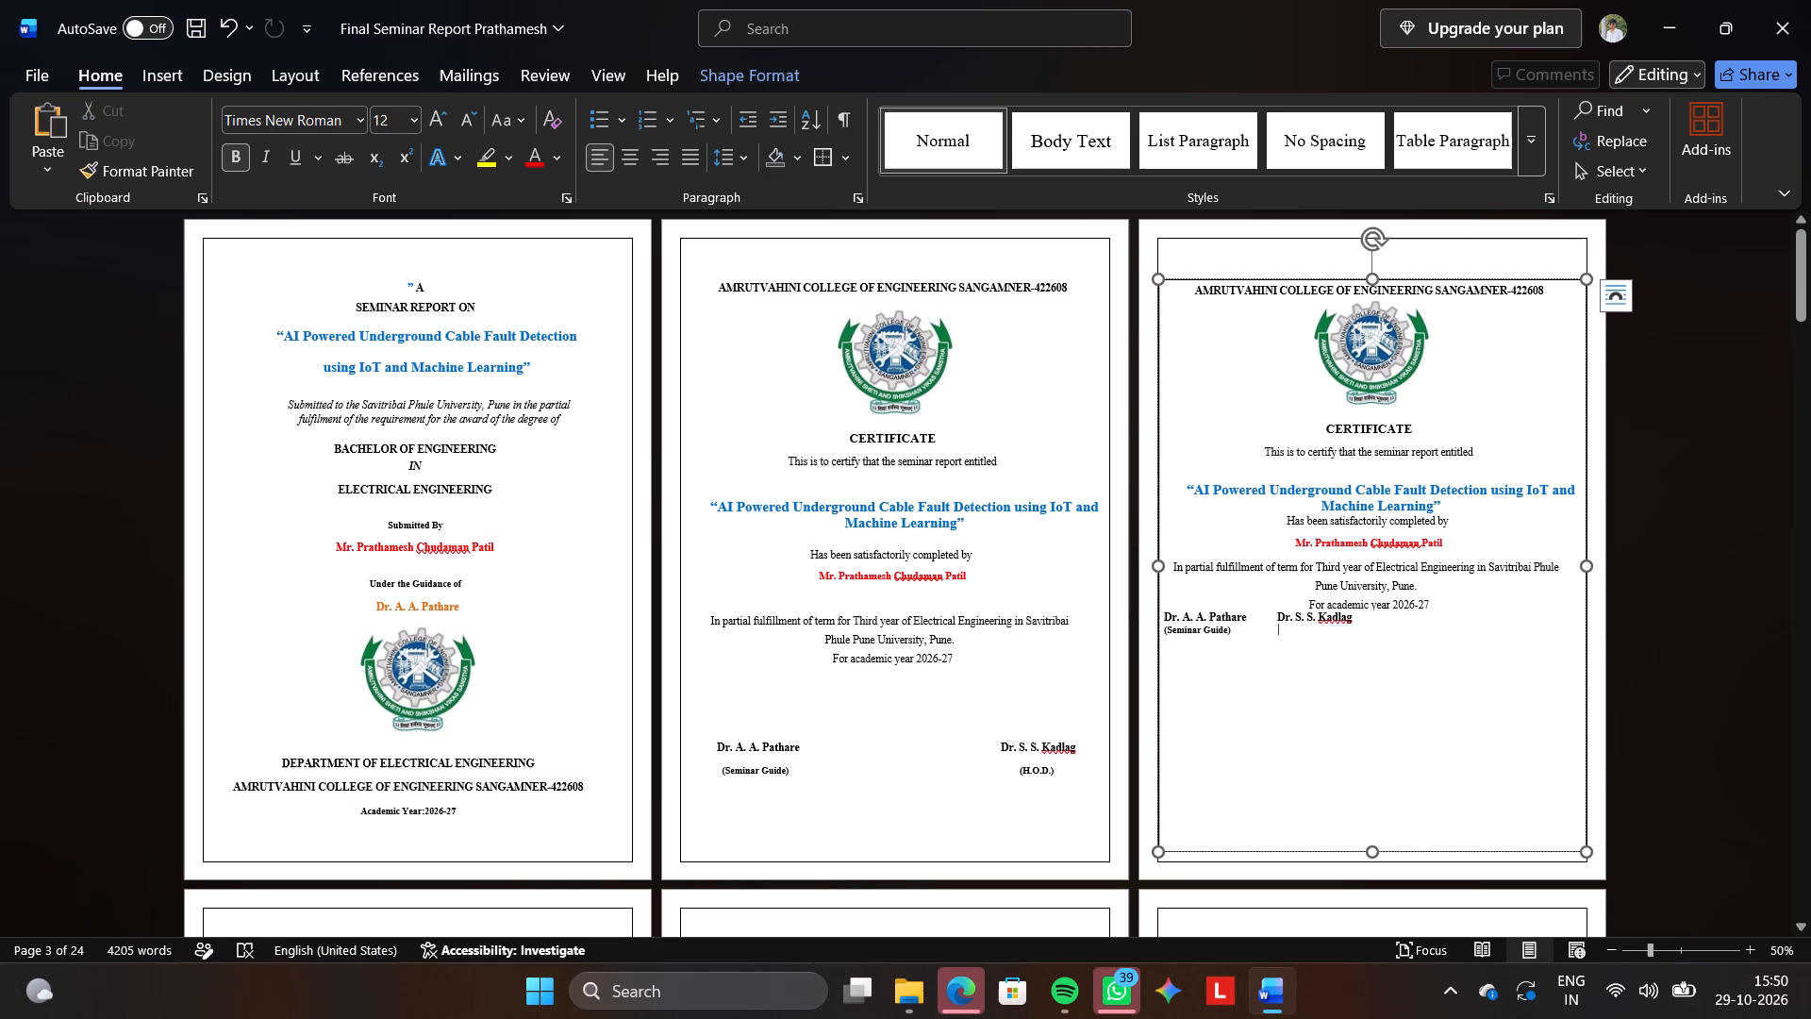
key("ctrl+v")
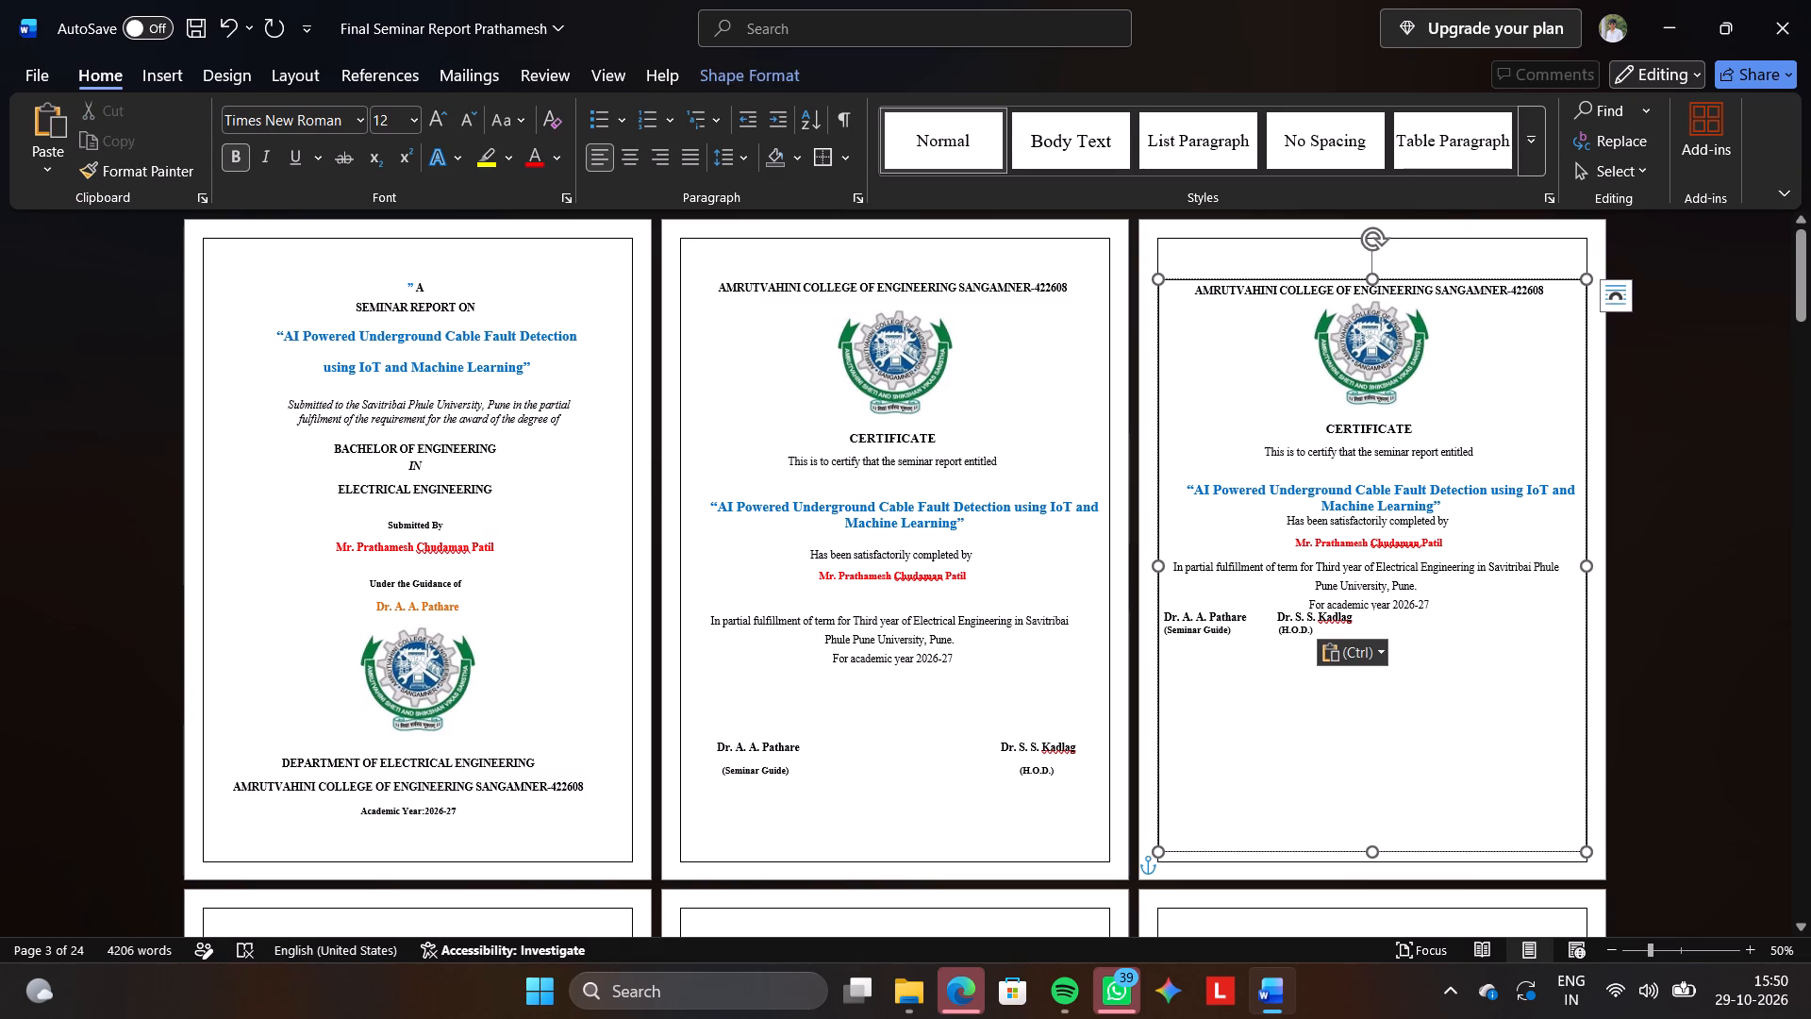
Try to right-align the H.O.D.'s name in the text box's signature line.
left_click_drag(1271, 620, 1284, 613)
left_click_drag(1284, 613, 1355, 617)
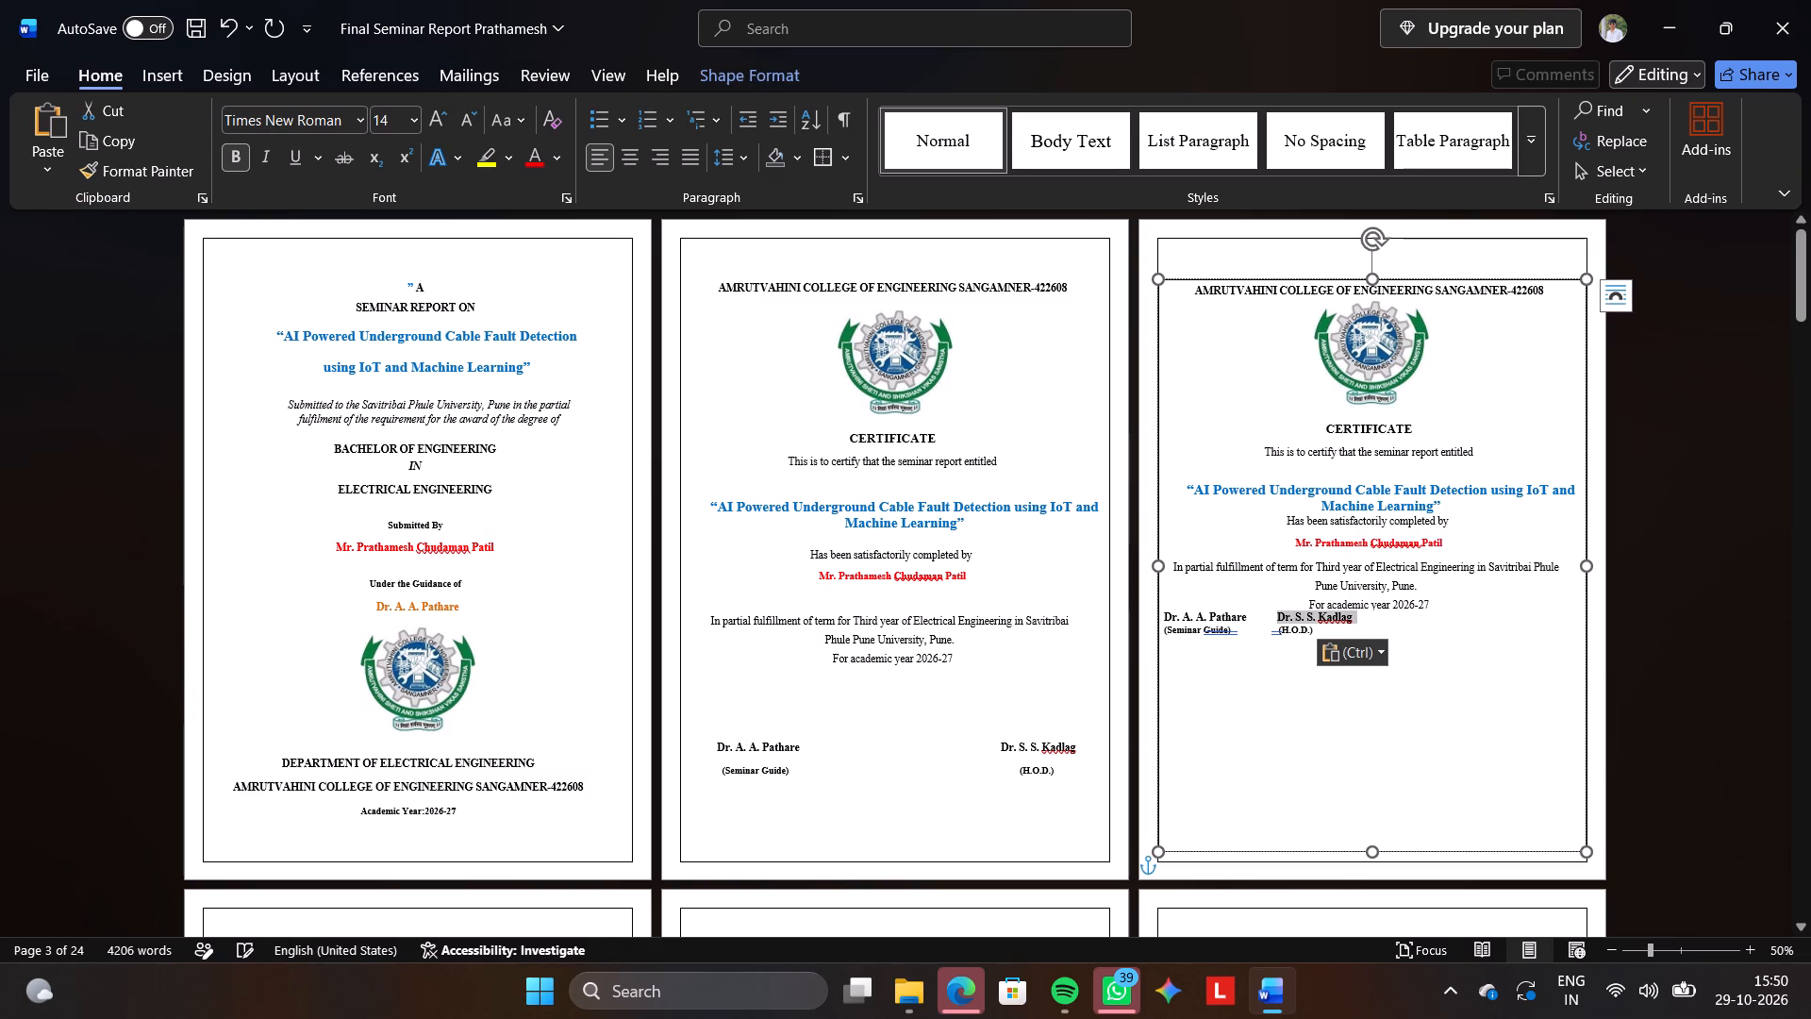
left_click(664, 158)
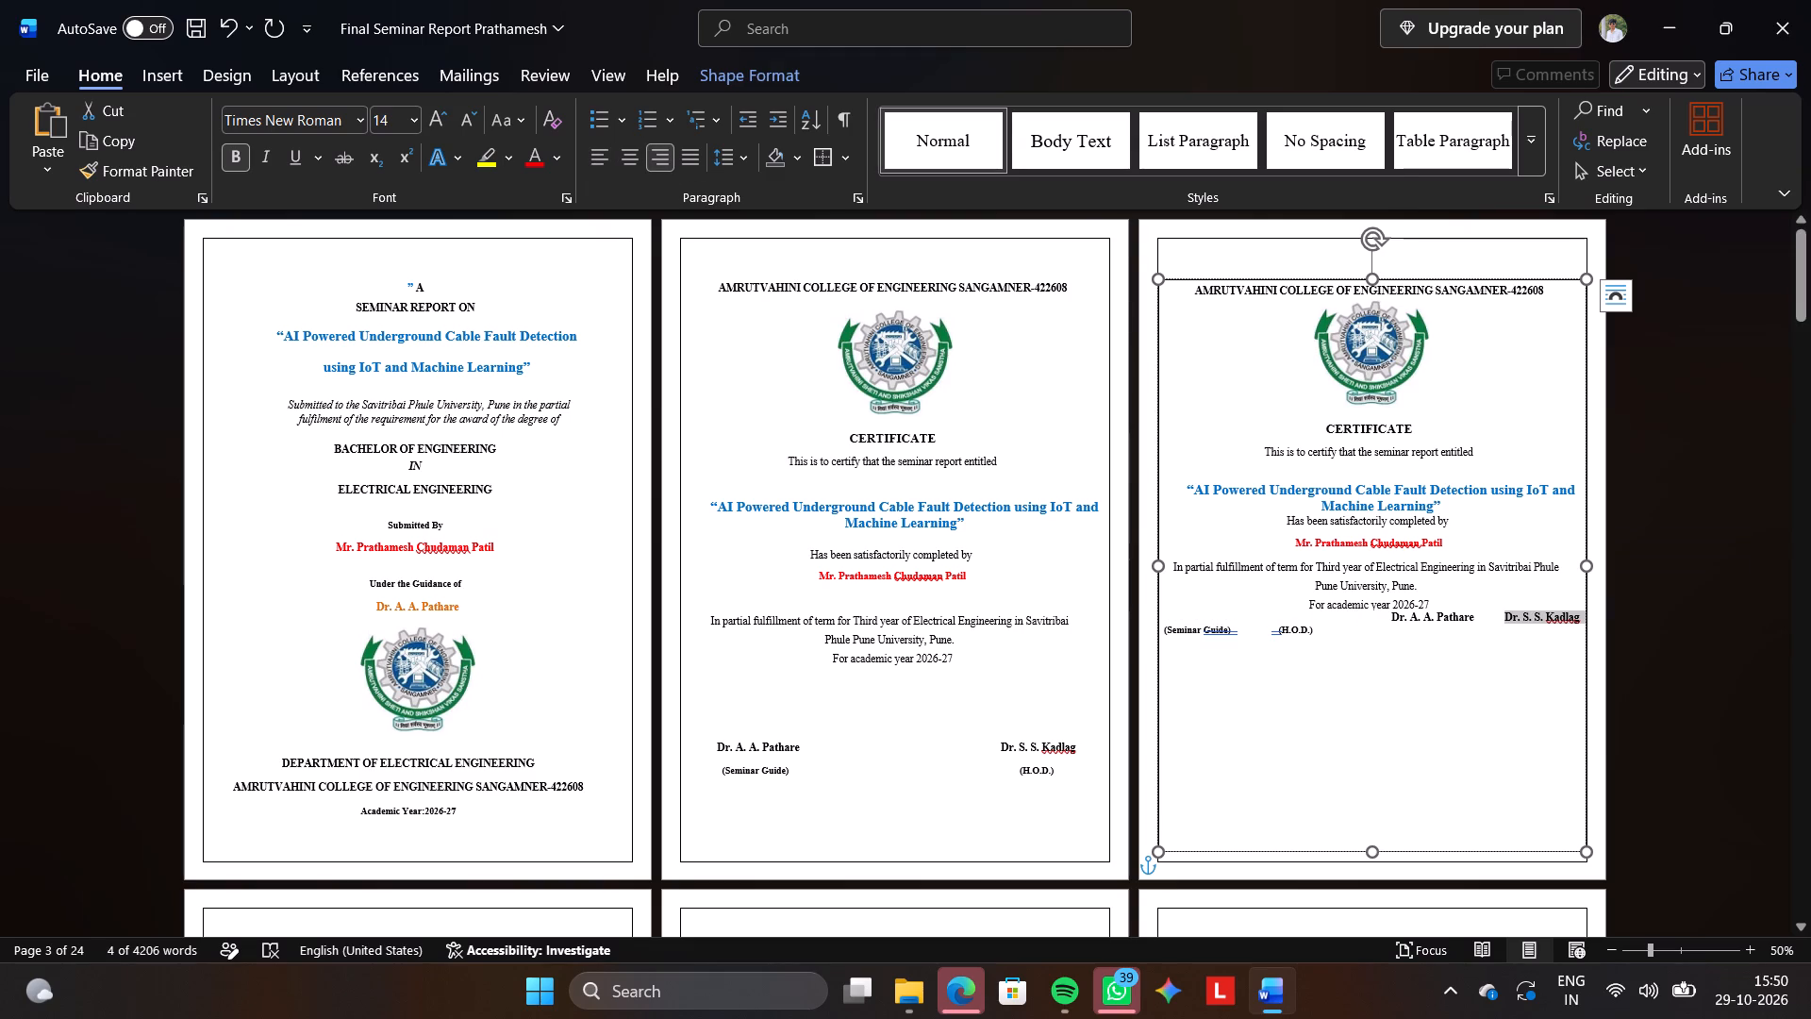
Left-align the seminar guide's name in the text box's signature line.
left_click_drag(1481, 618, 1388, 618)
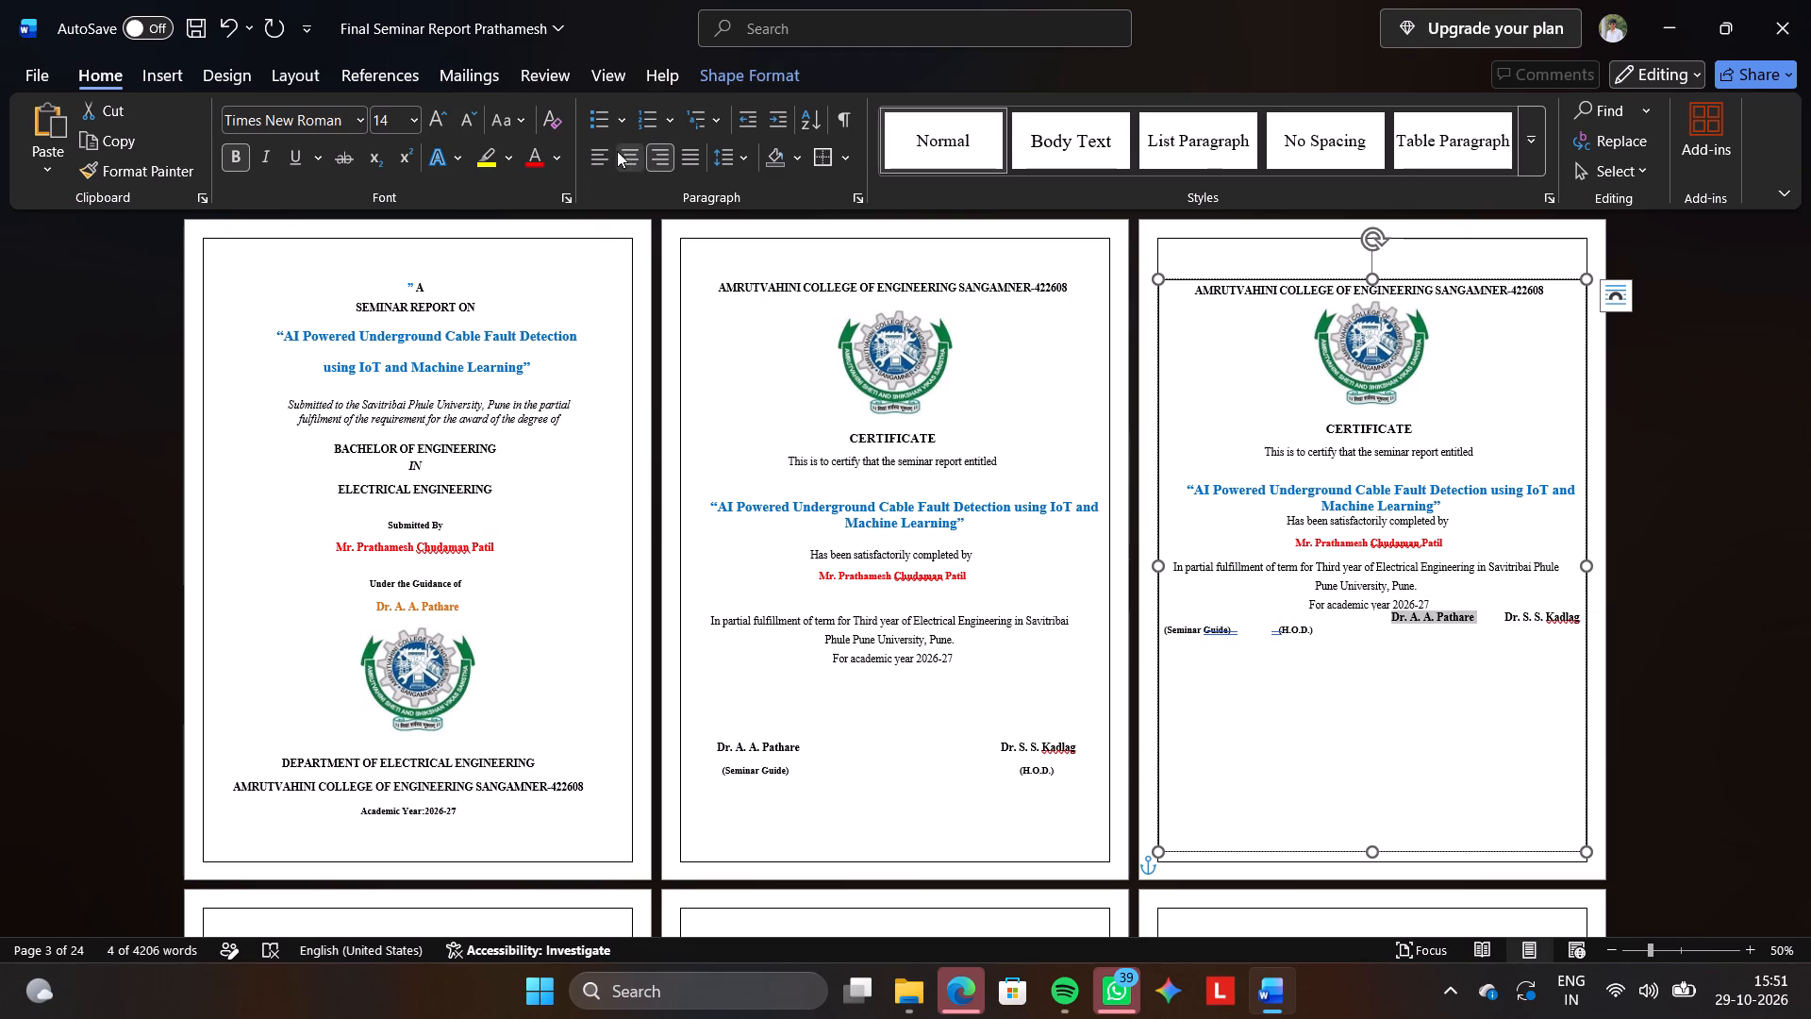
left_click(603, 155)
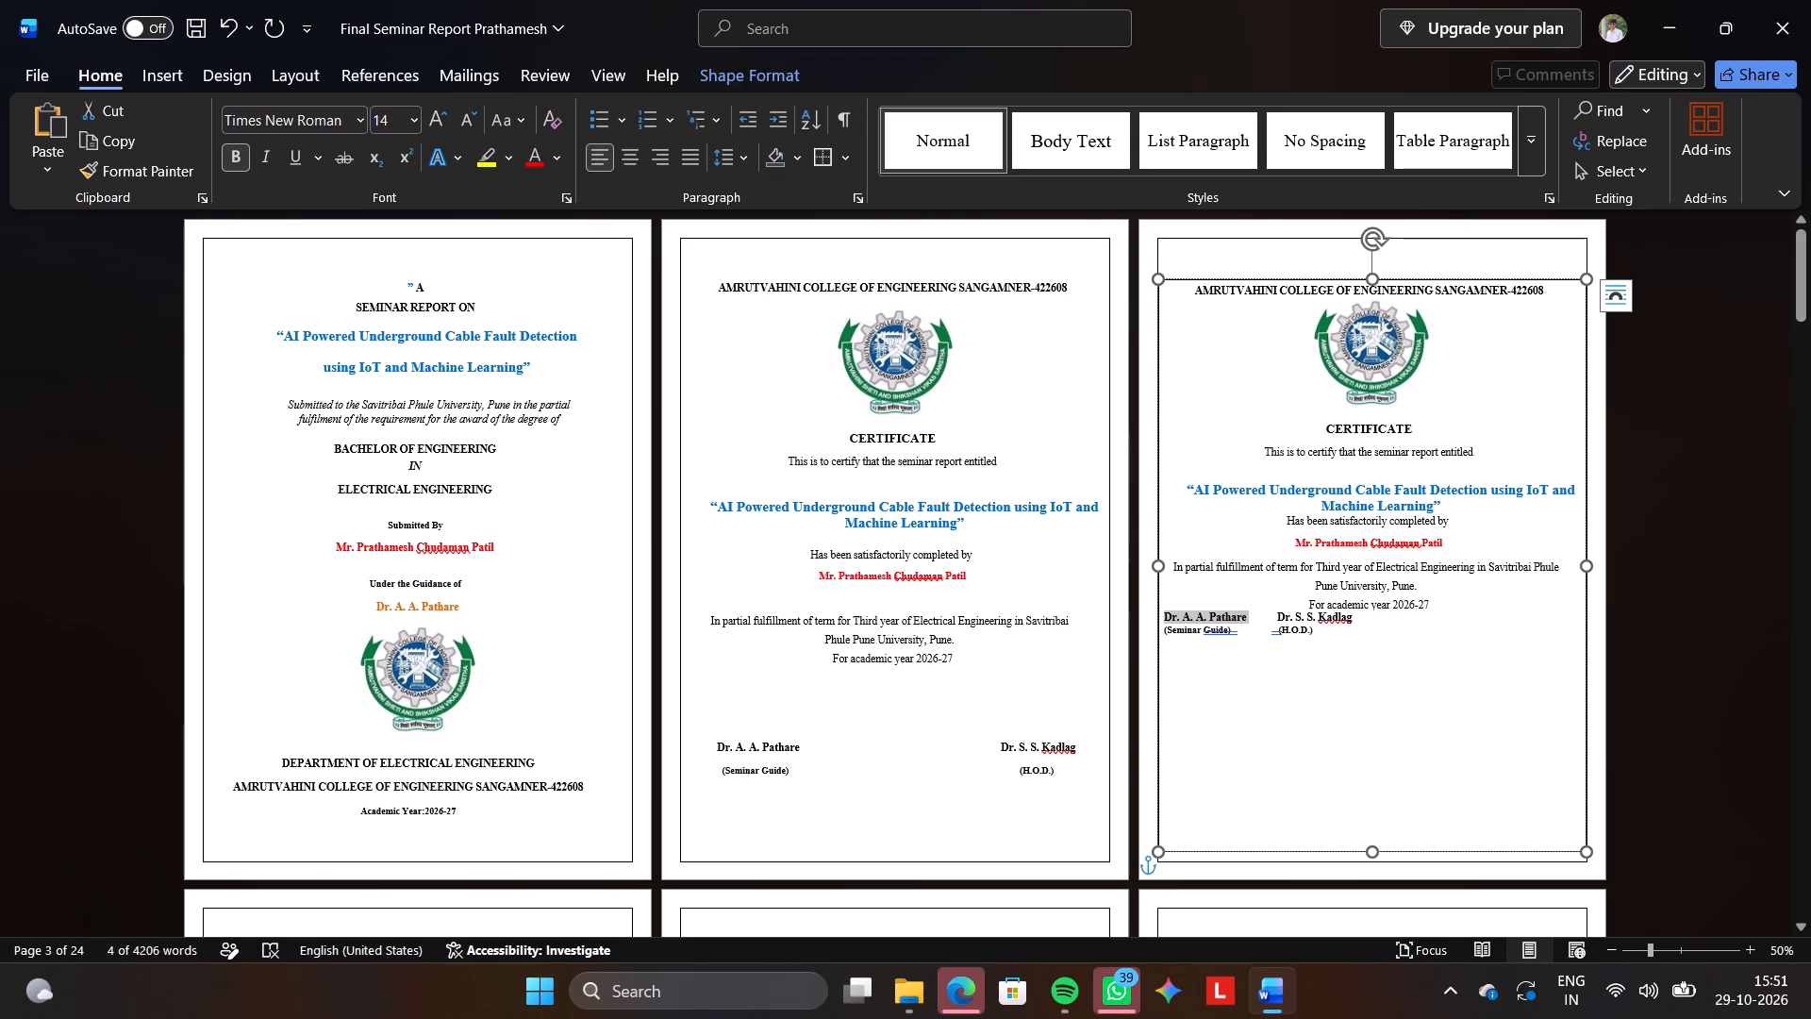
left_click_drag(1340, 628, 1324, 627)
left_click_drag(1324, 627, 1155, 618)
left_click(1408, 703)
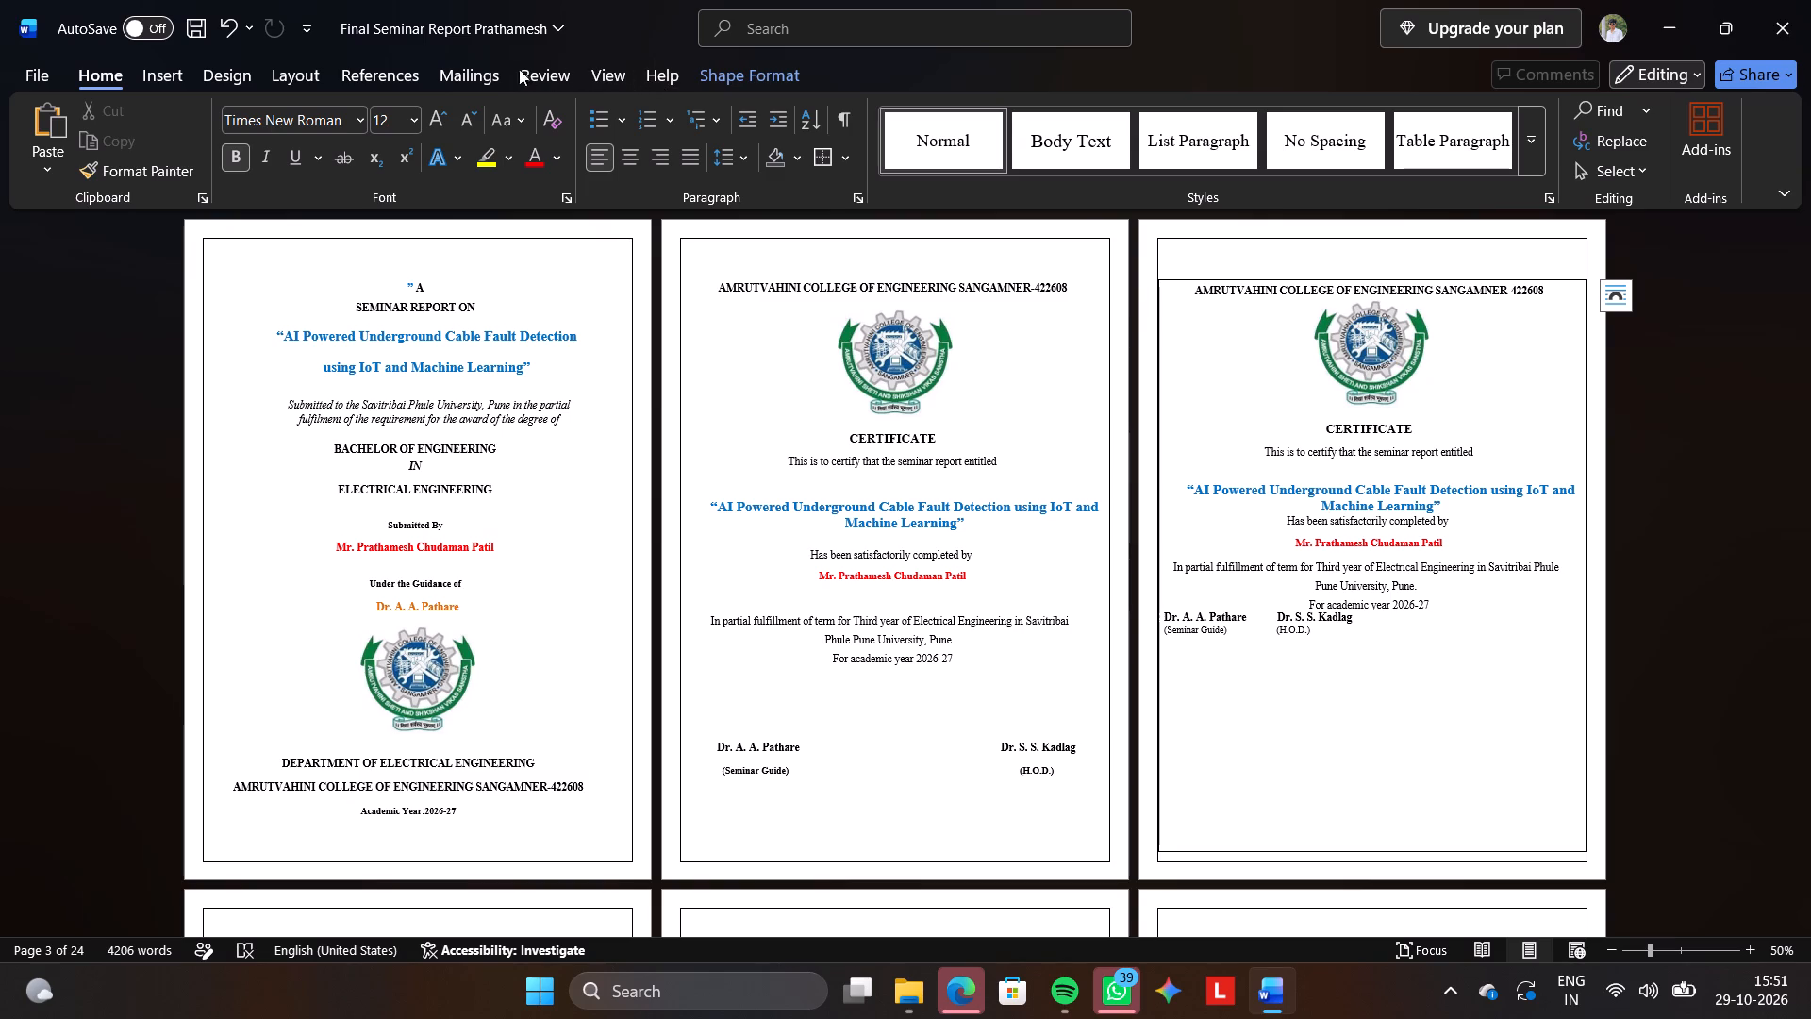
Draw a new text box about 3.18 cm high and 4.83 cm wide below the signature lines on page 3's certificate.
left_click(173, 81)
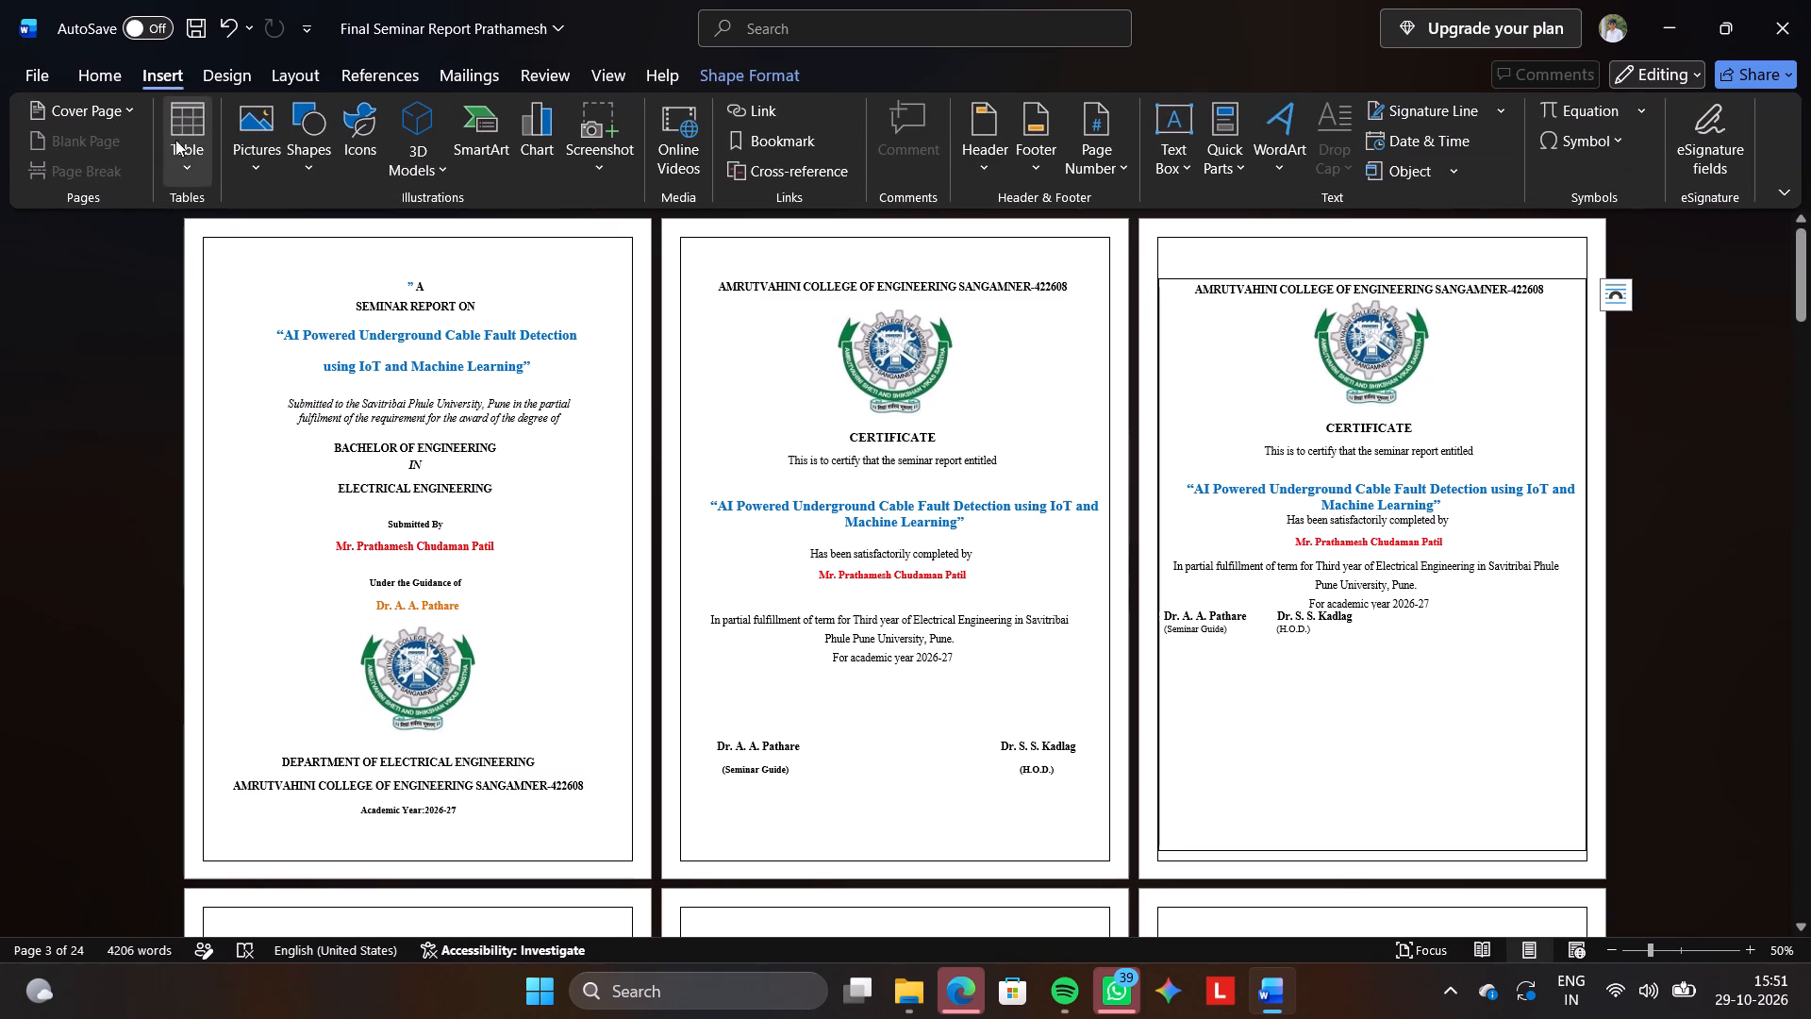
left_click(1170, 160)
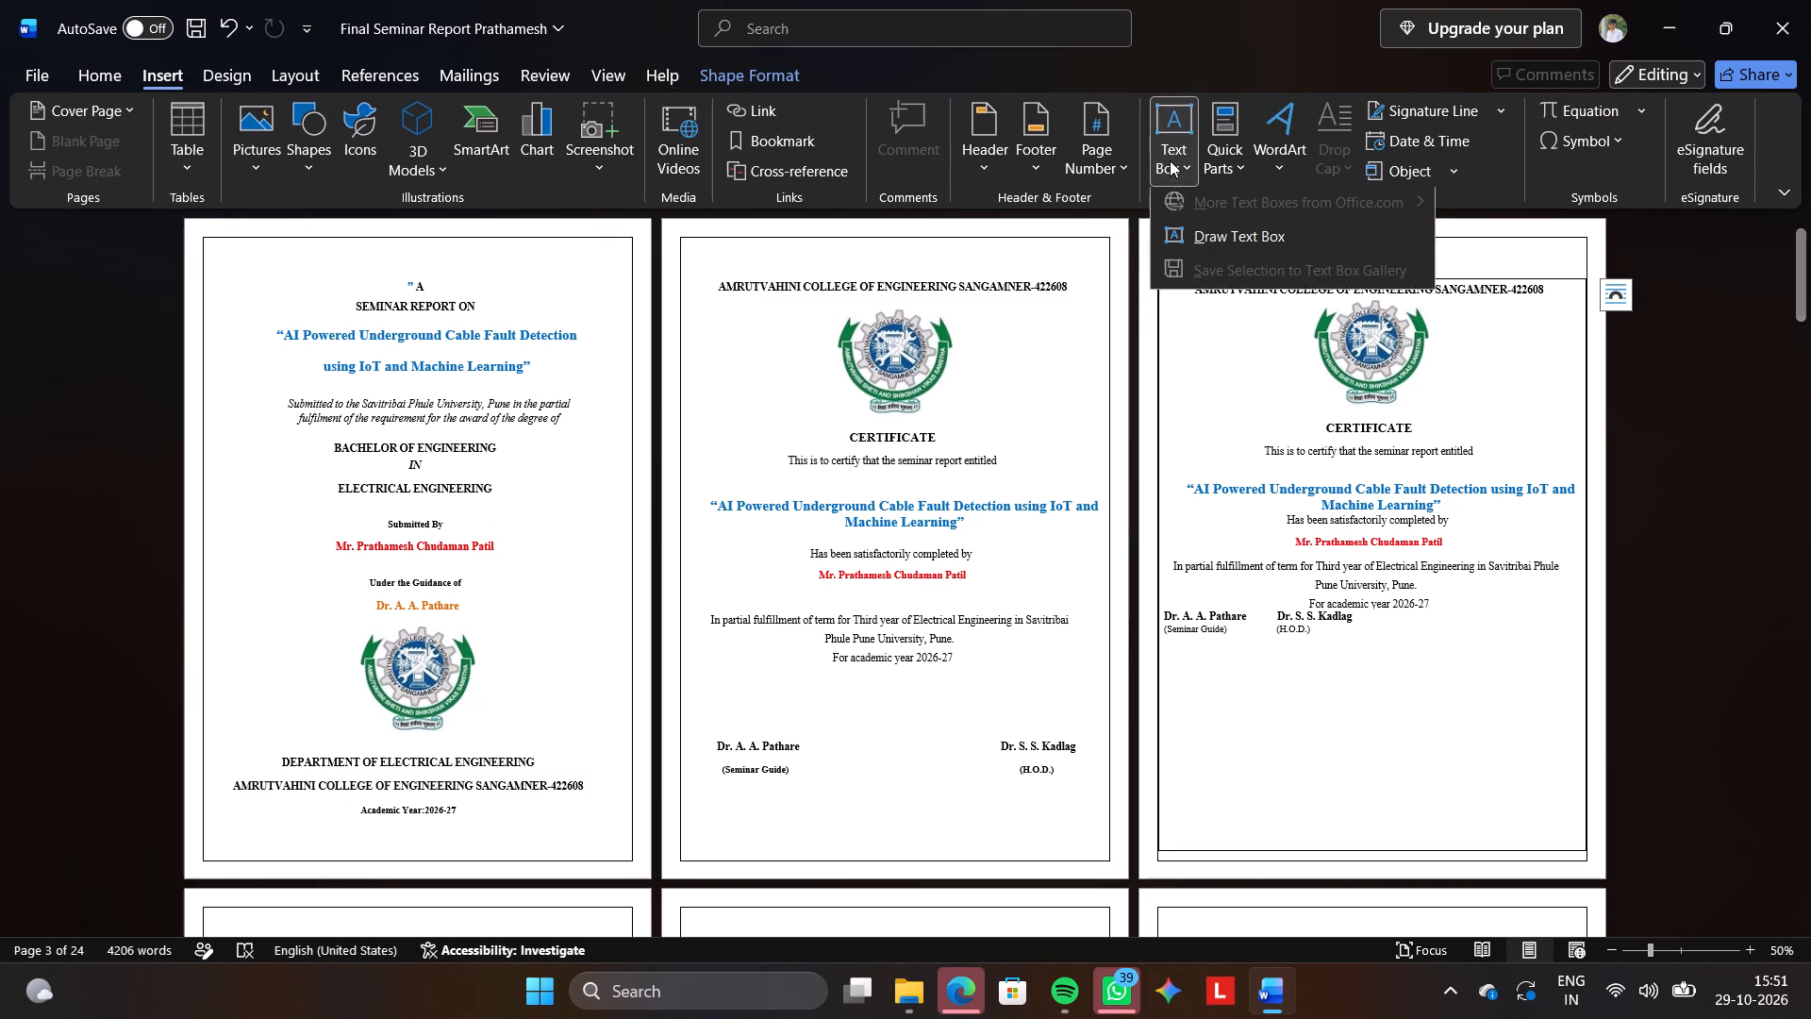
left_click(1182, 168)
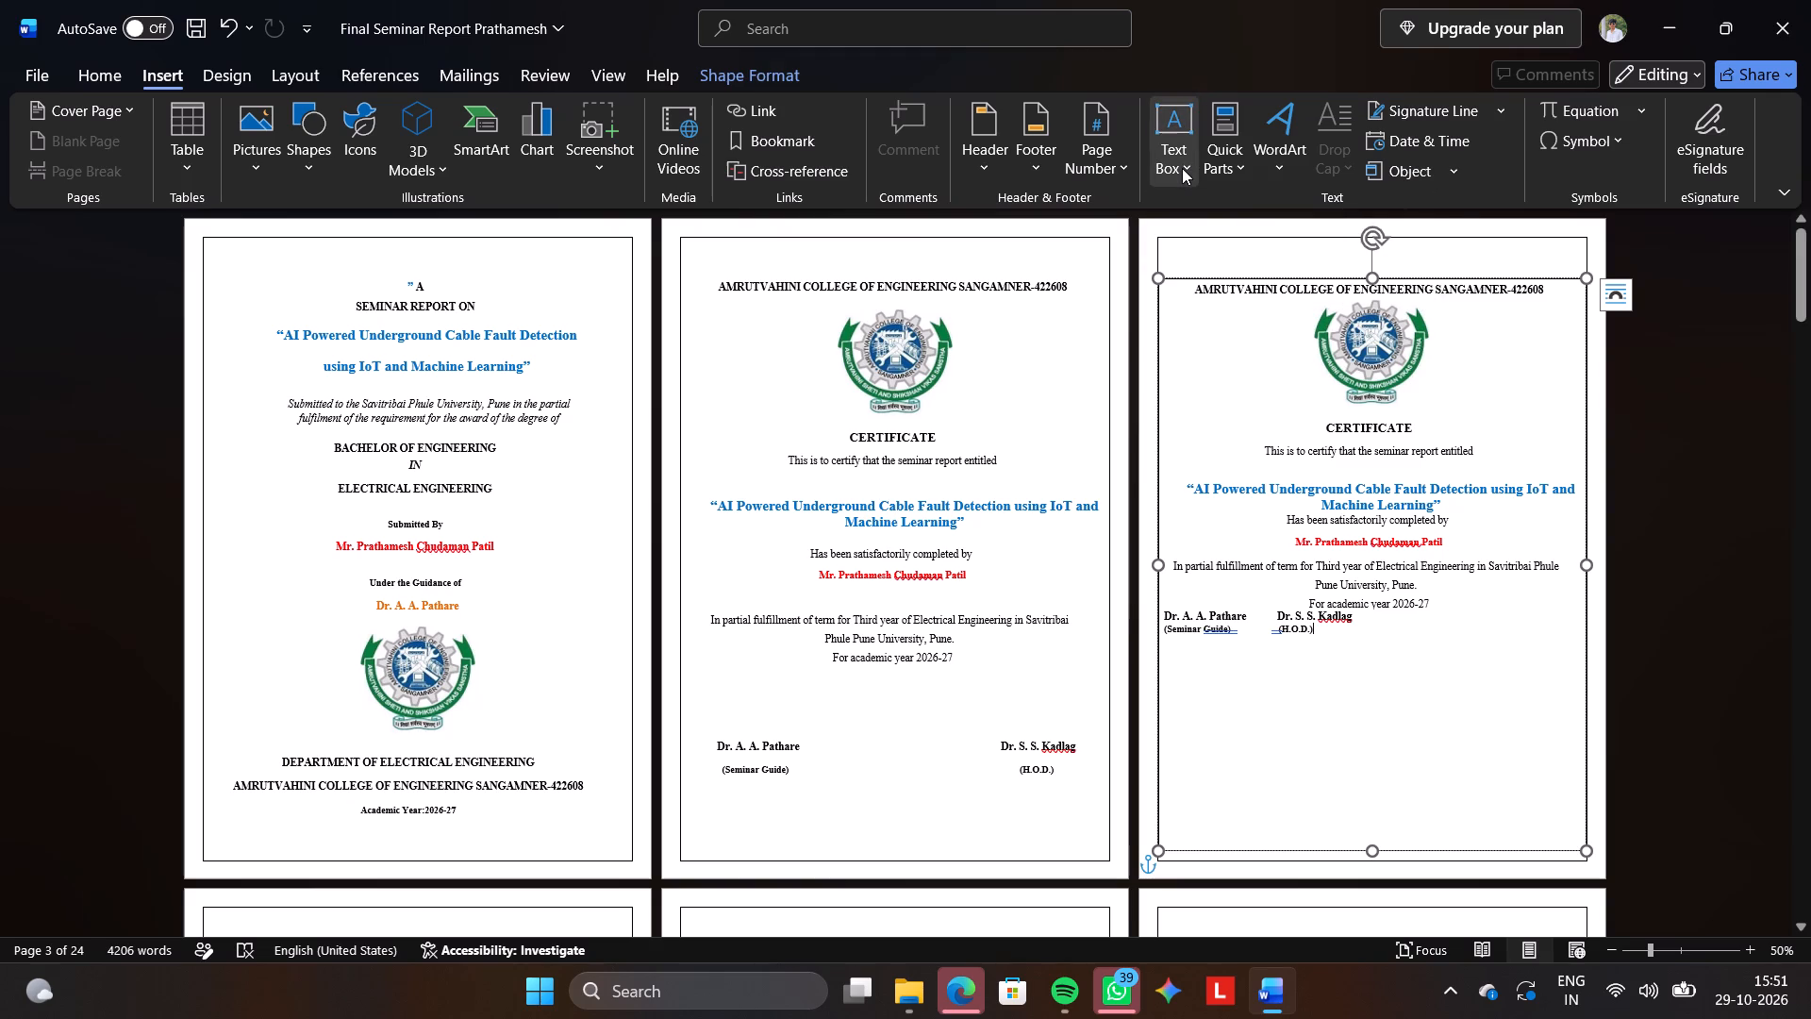
left_click(1182, 168)
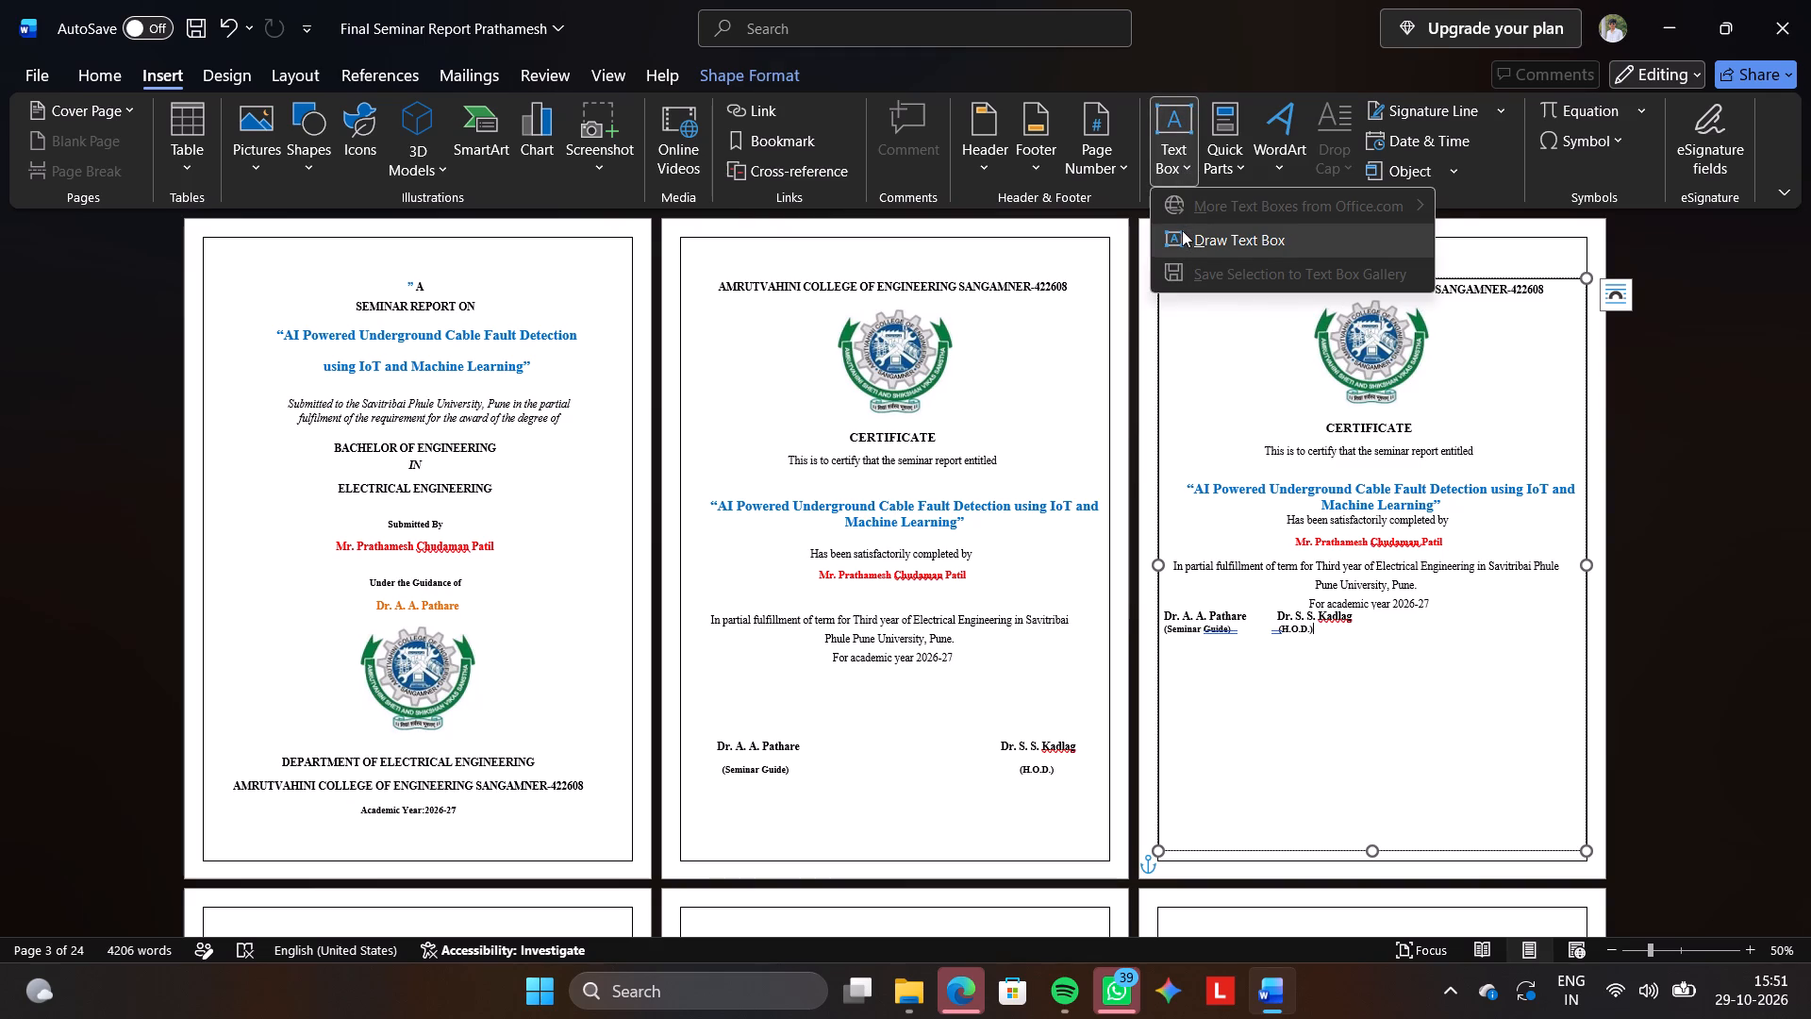
left_click(1182, 230)
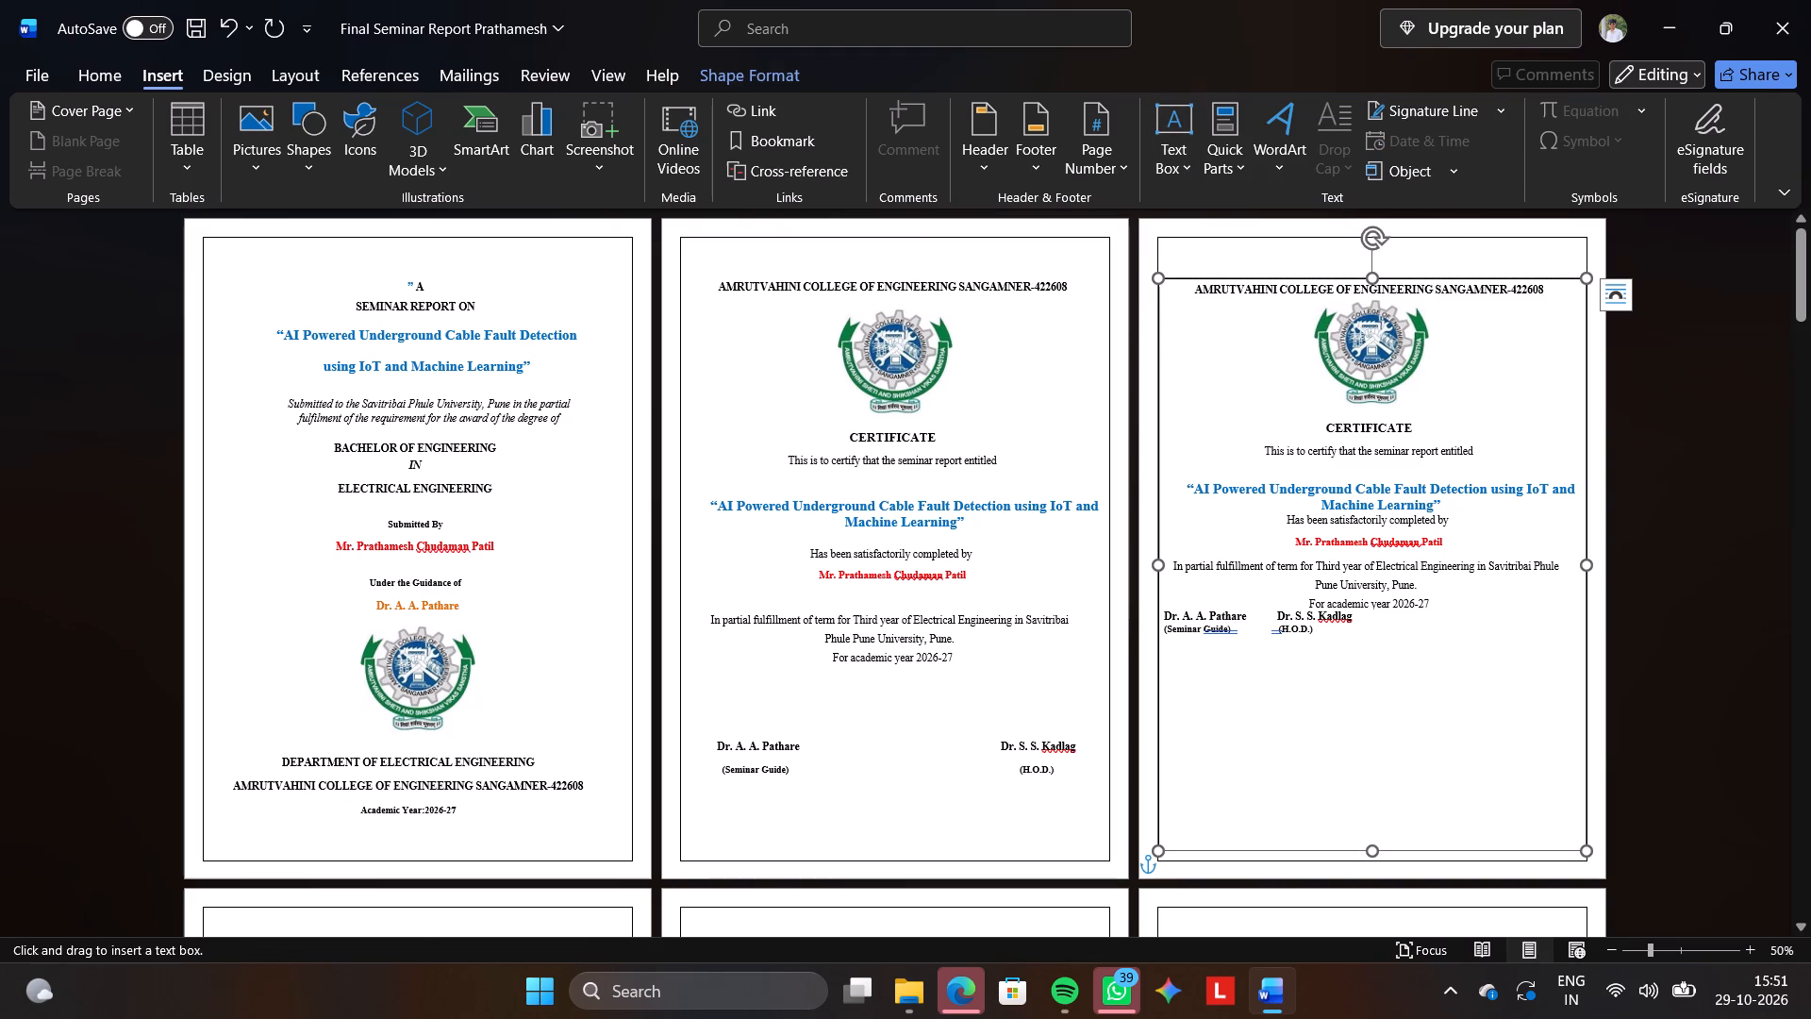
left_click_drag(1372, 641, 1480, 711)
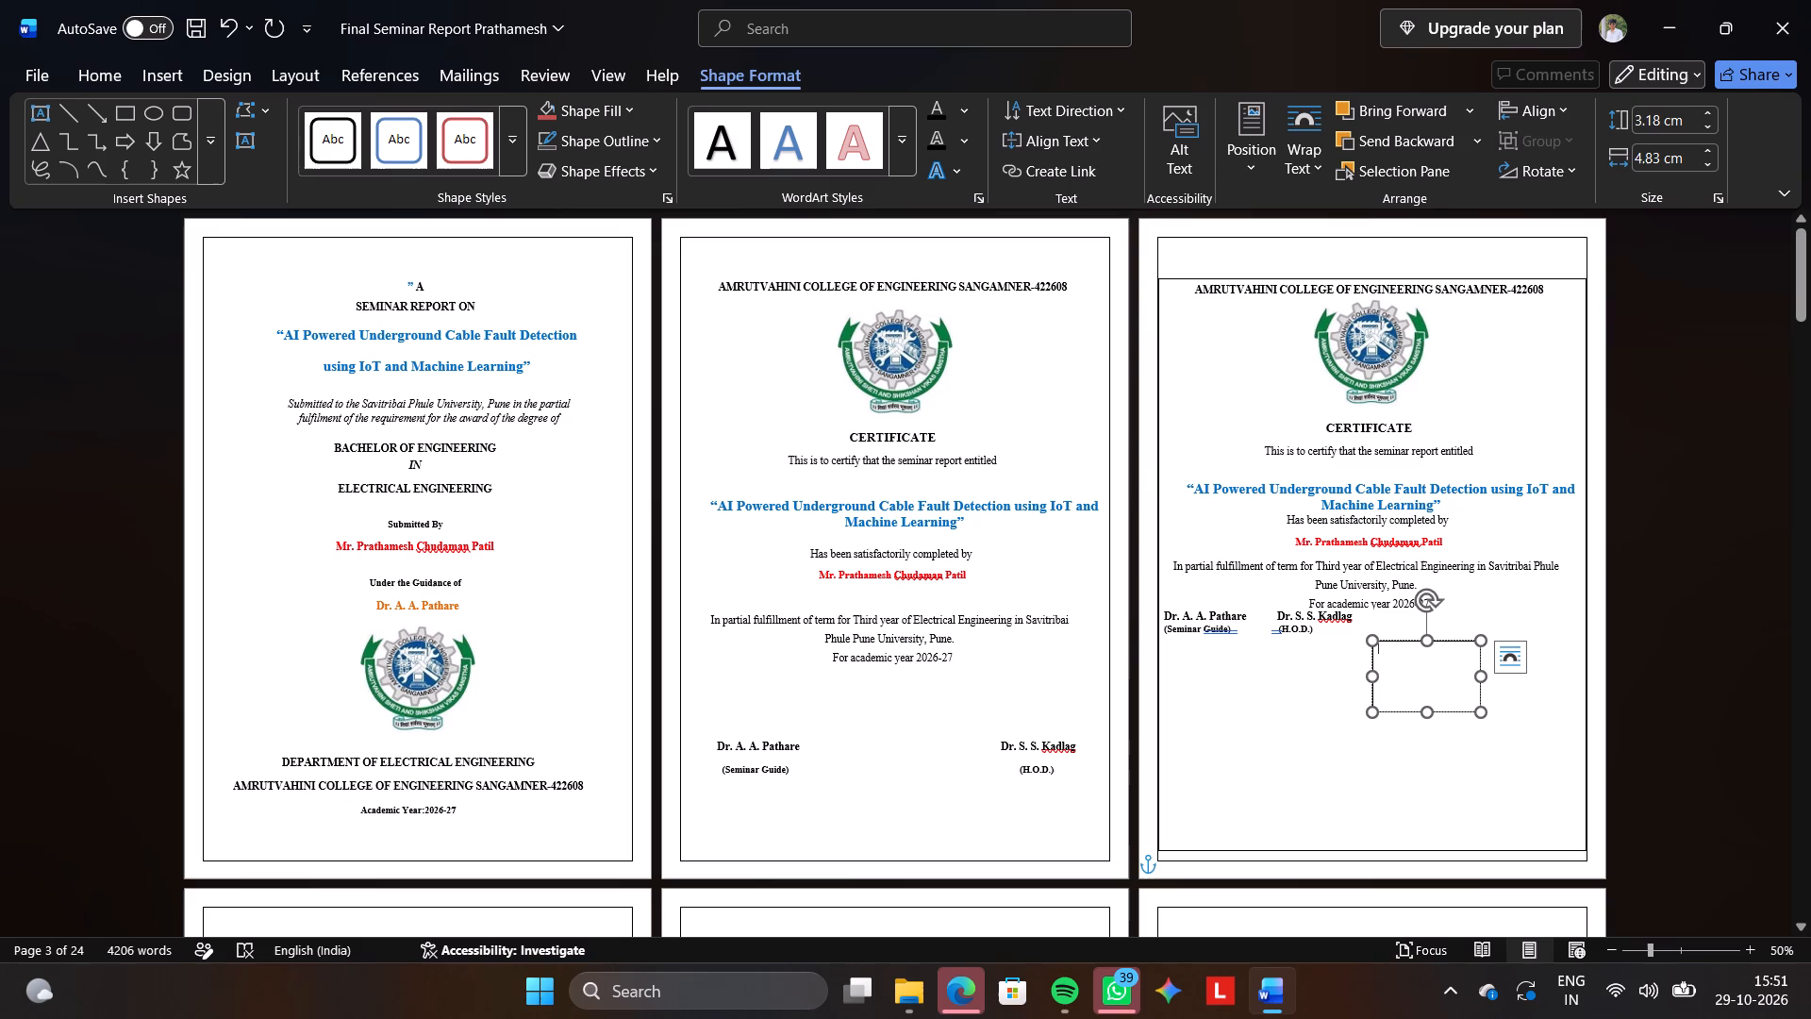
Copy both signature names and their role labels from the certificate's large text box into the new small text box.
left_click_drag(1165, 604, 1285, 643)
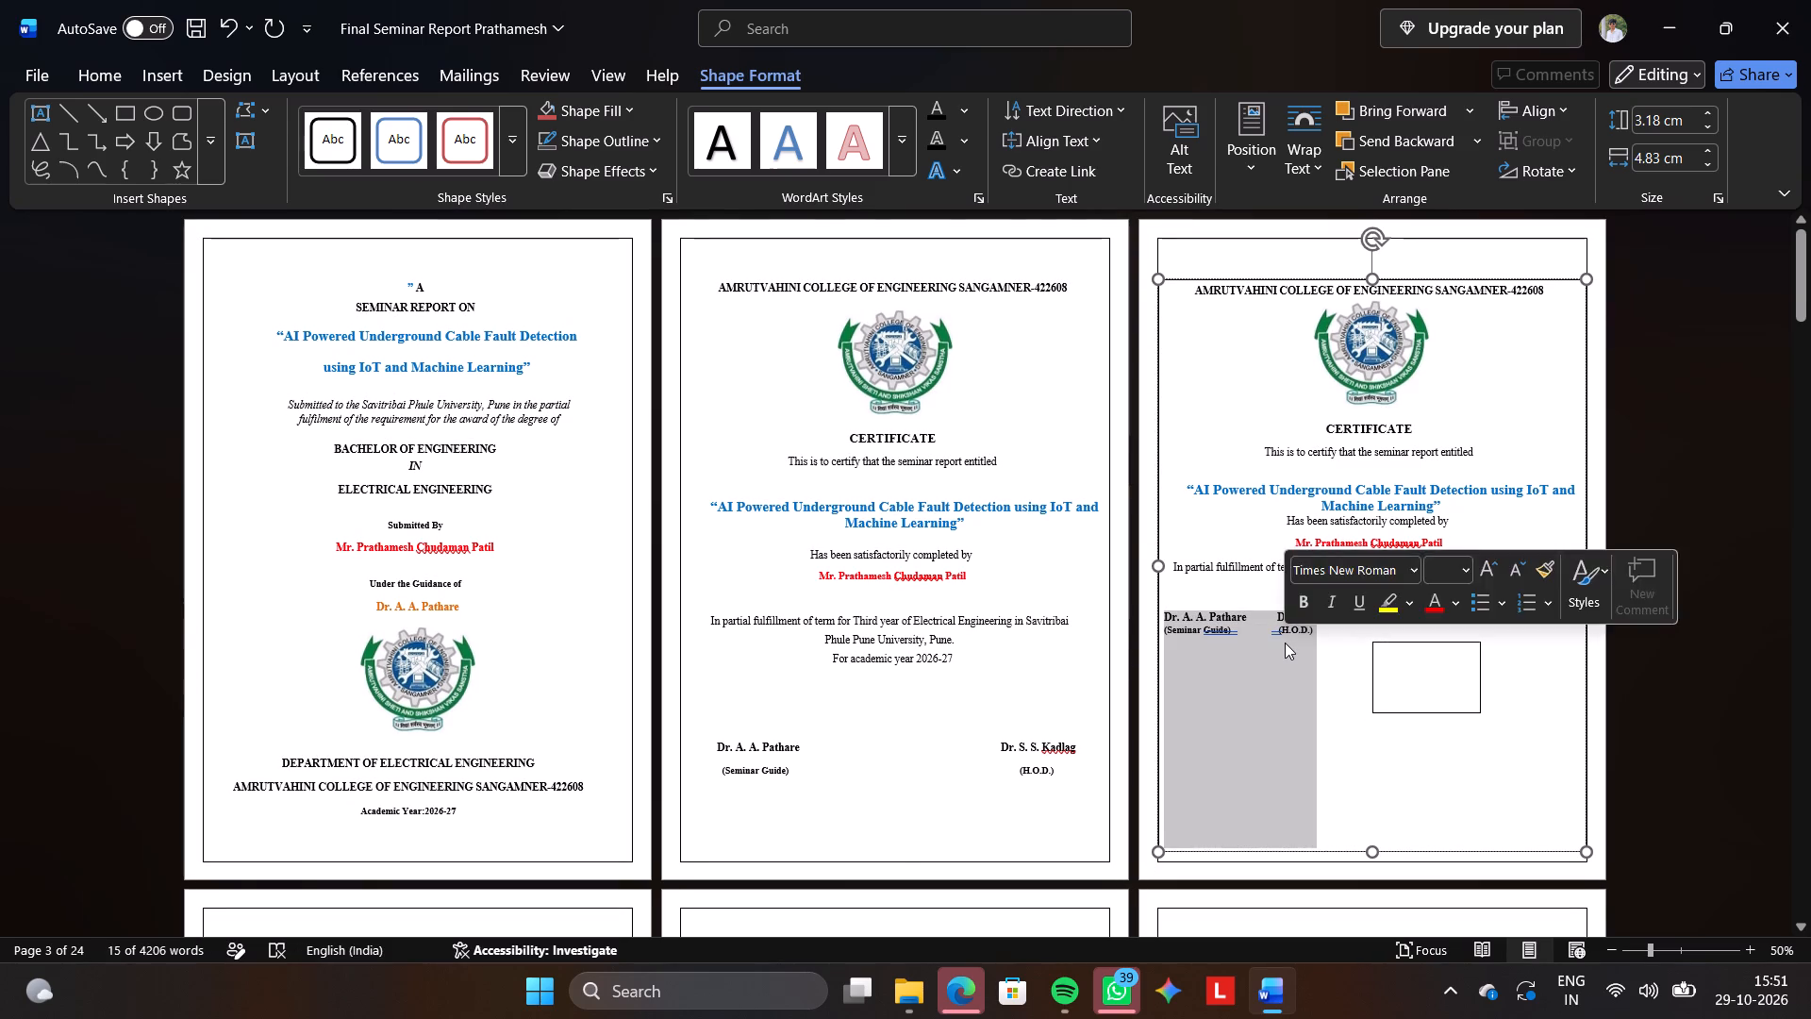
left_click(1285, 643)
left_click_drag(1285, 643, 1316, 640)
left_click(1316, 640)
left_click_drag(1316, 640, 1297, 634)
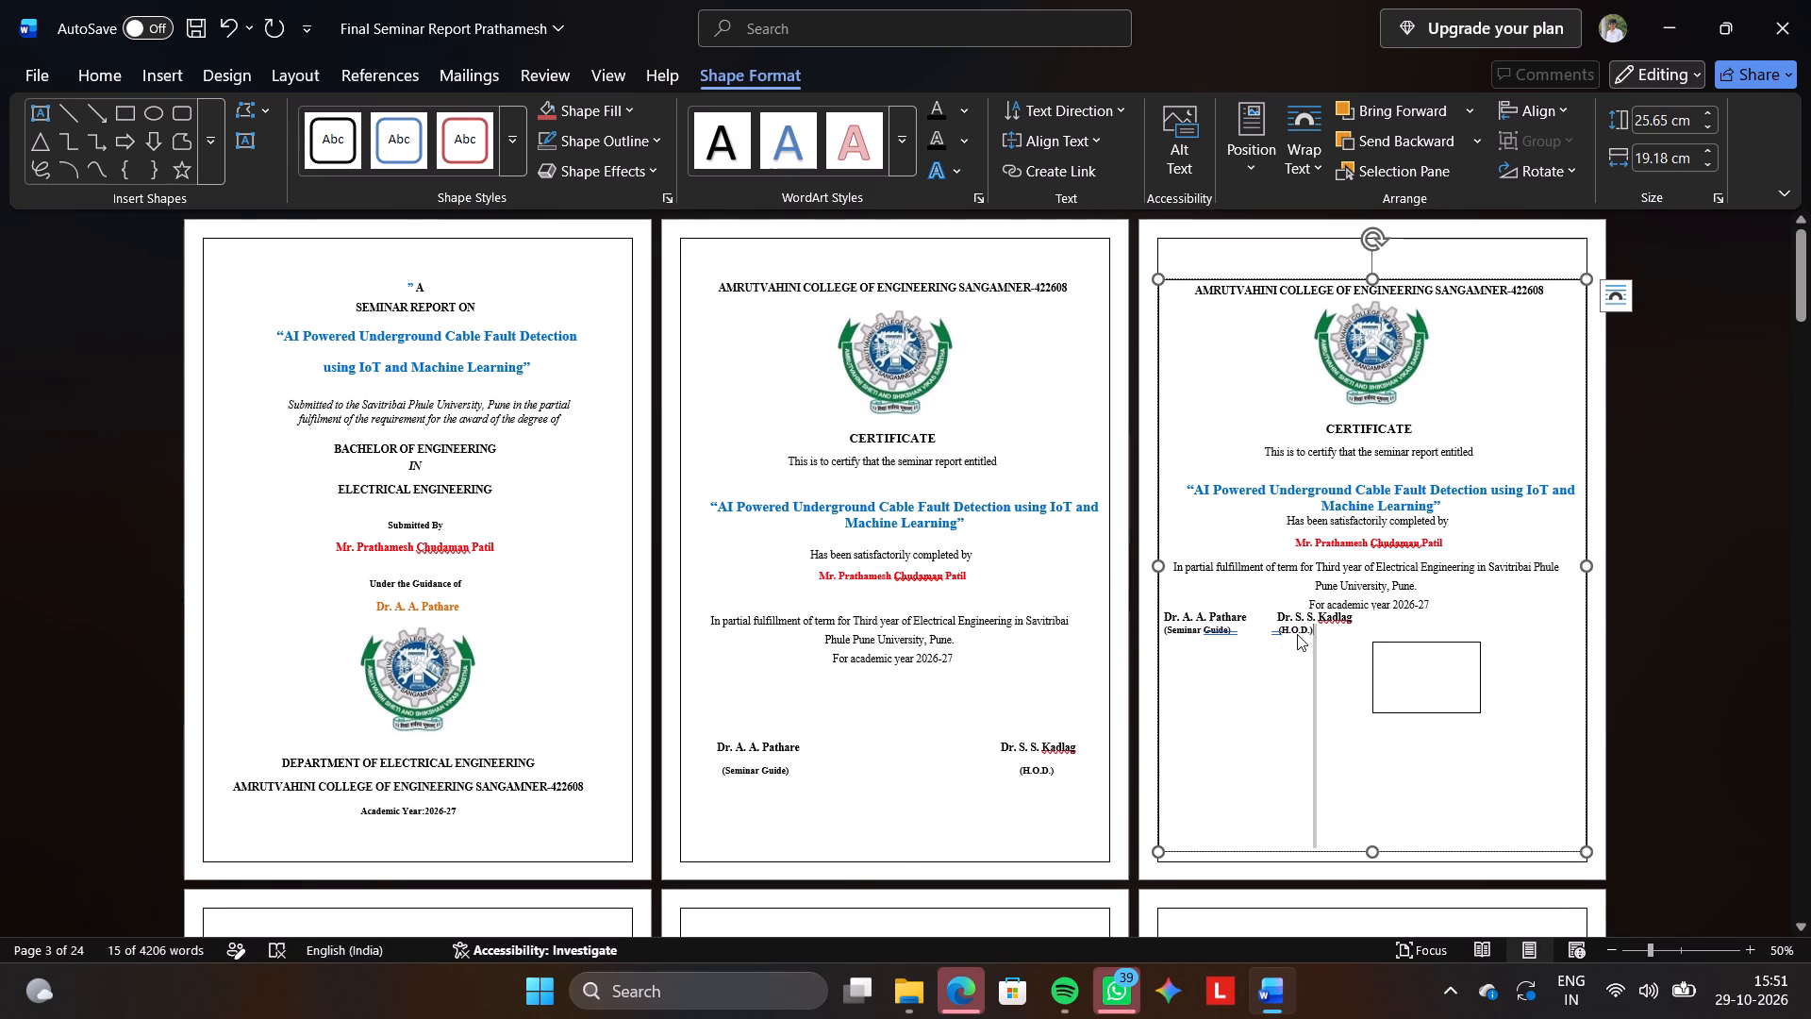
left_click_drag(1297, 634, 1155, 613)
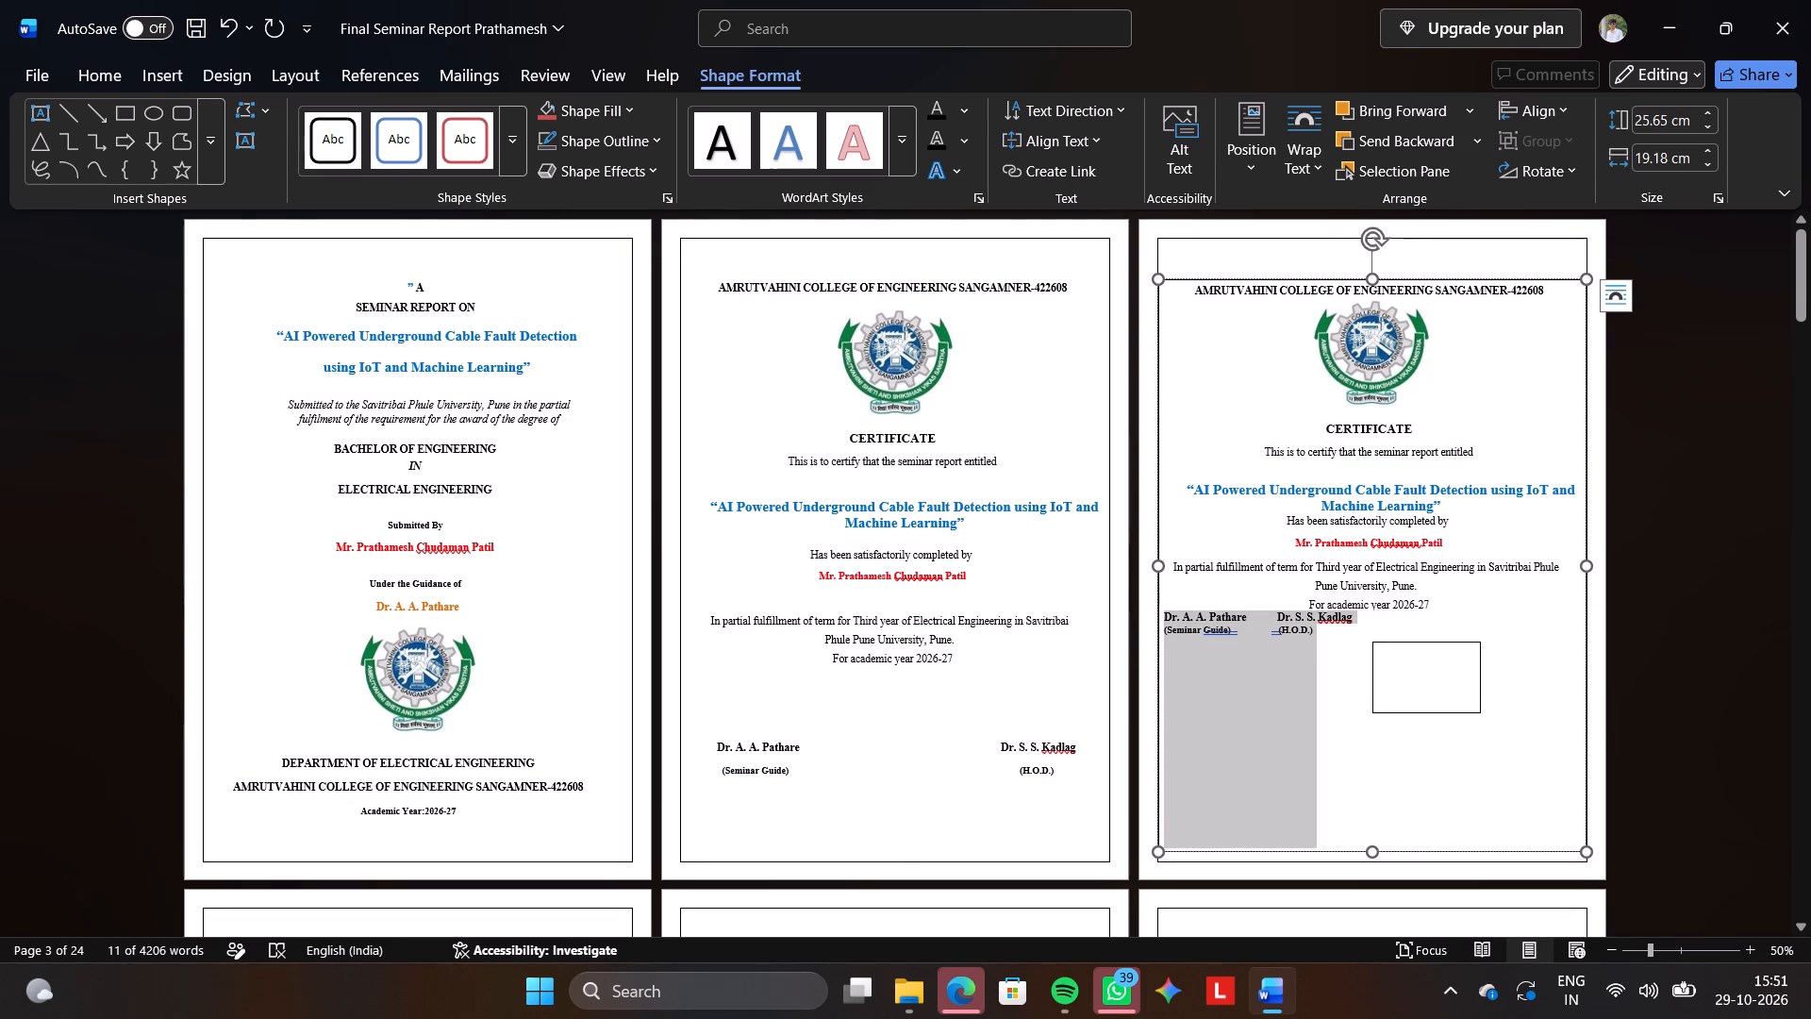
key("ctrl+c")
left_click(1439, 671)
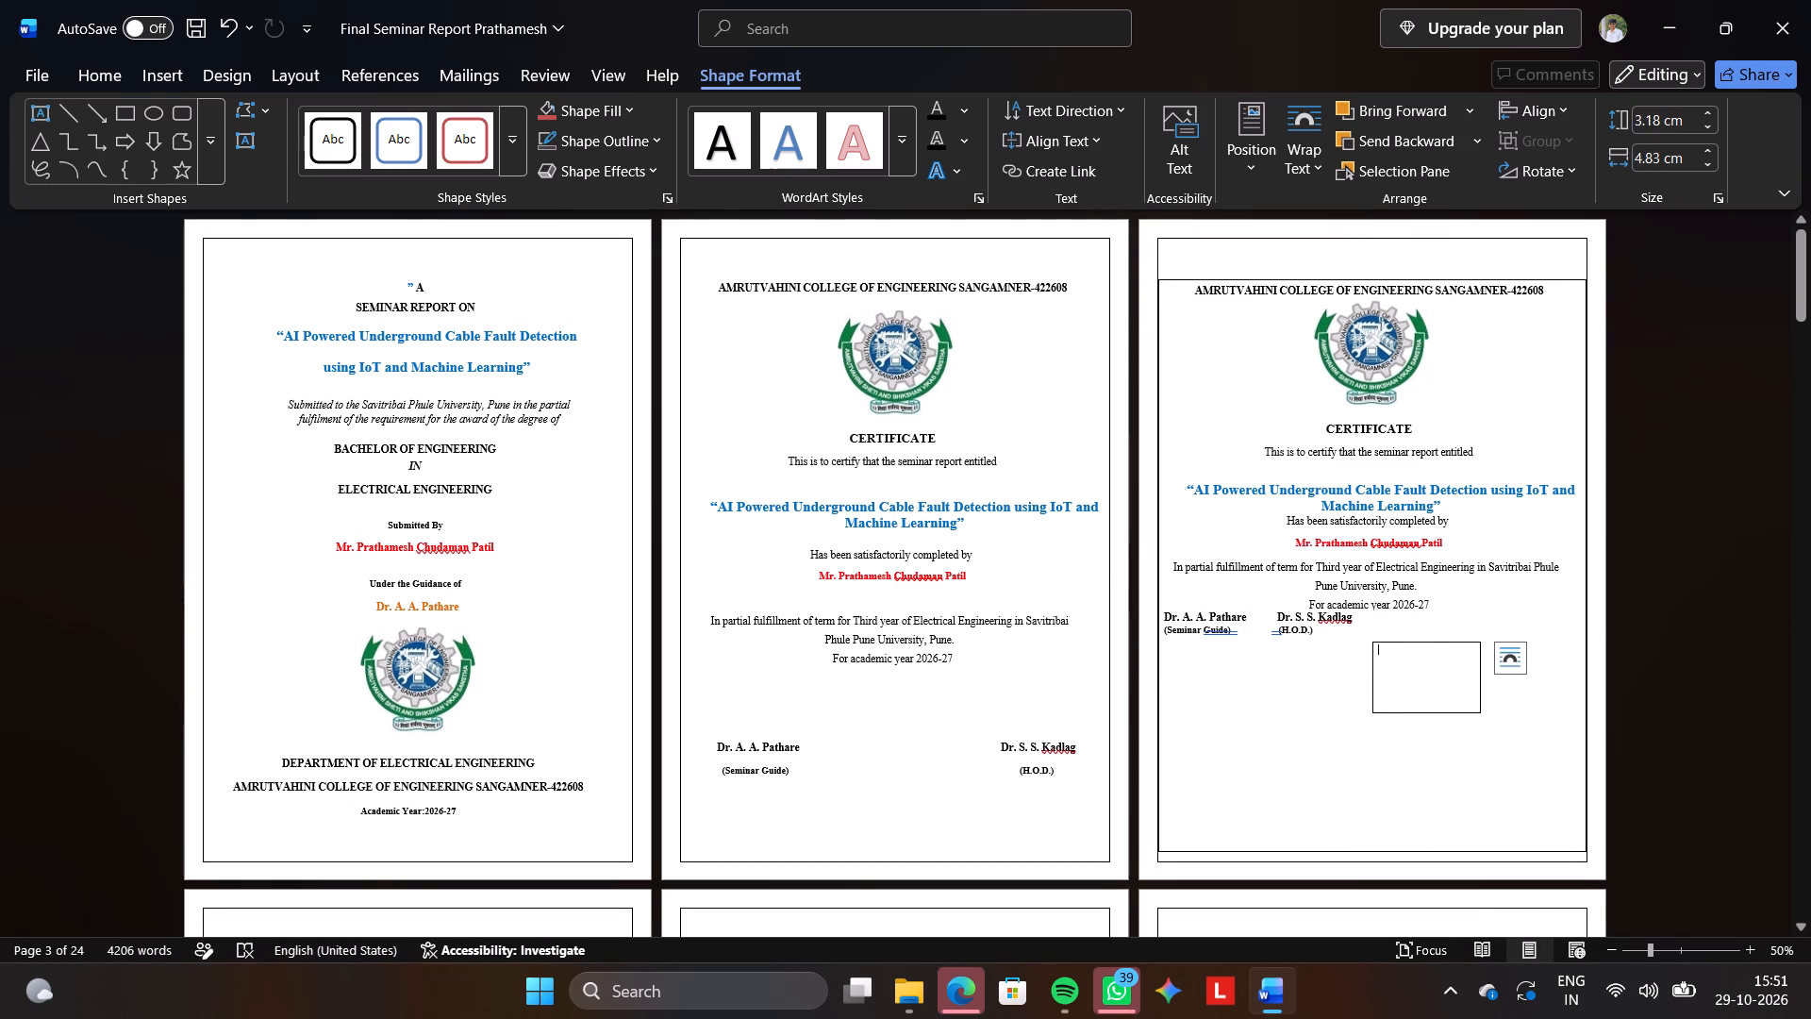
key("ctrl+v")
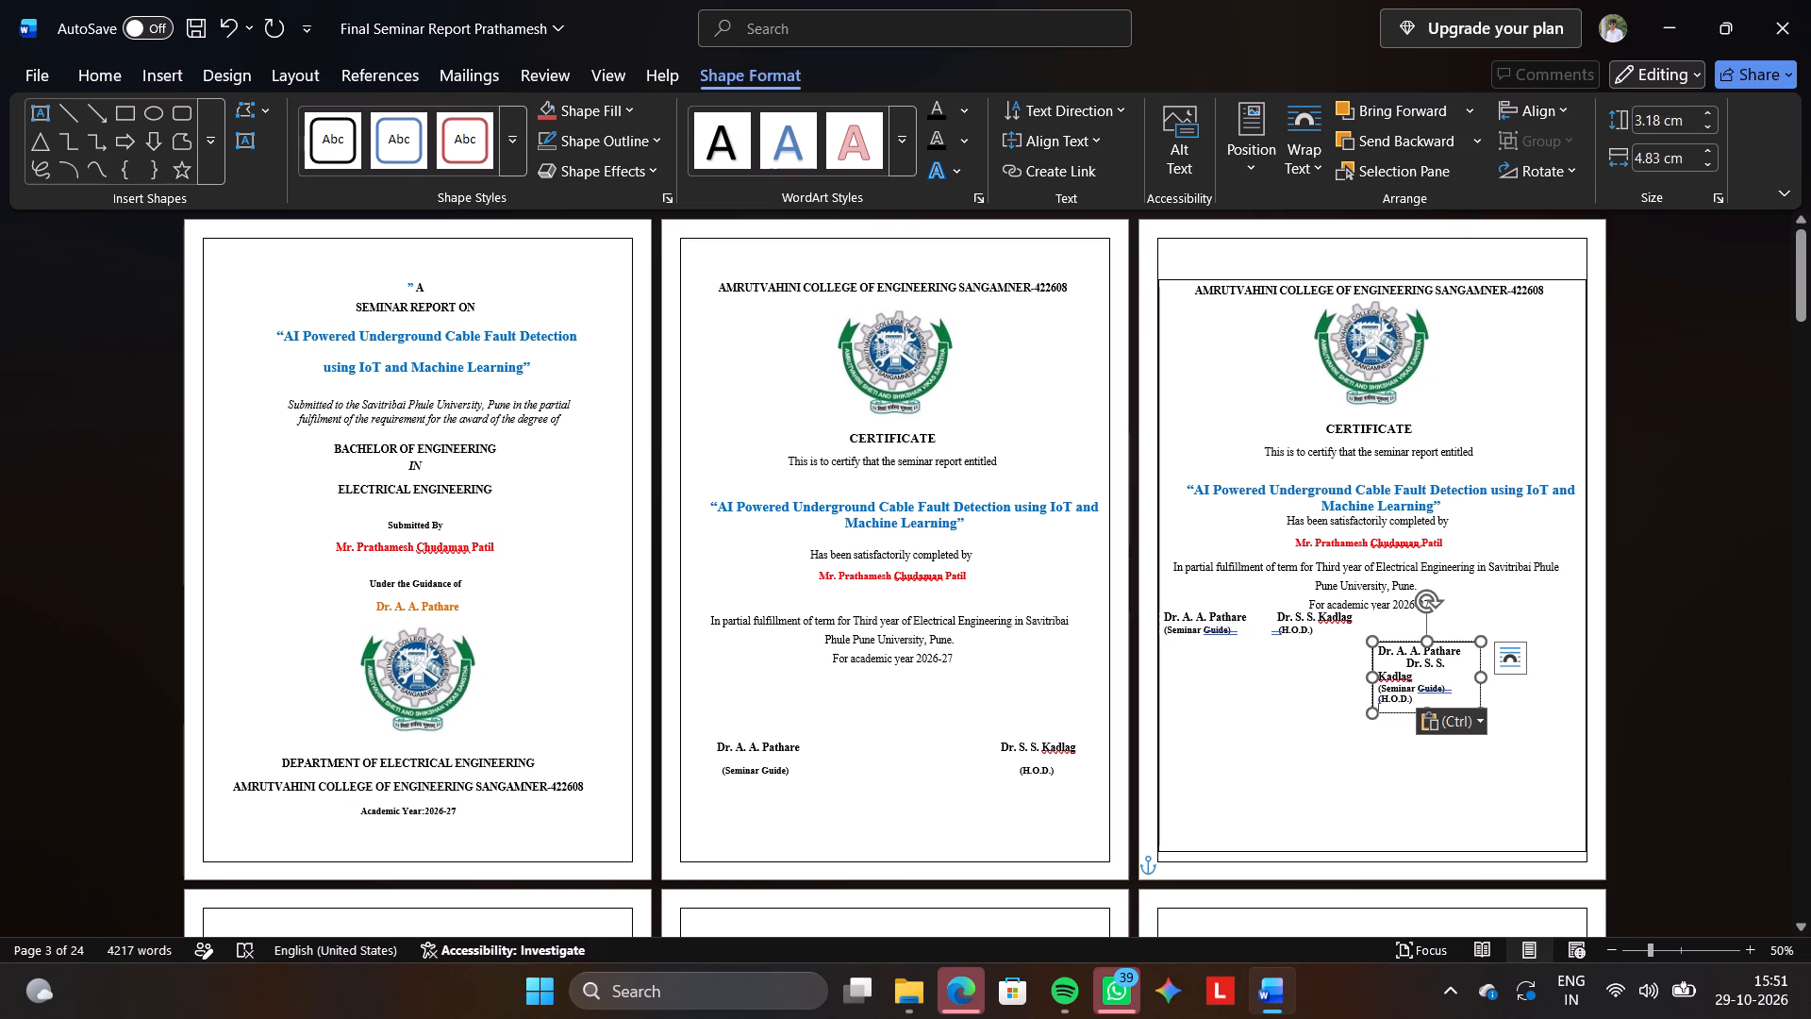
Delete "(H.O.D.)", "(Seminar Guide)" and the H.O.D.'s surname from the small text box.
left_click(1449, 704)
key("shift+BackSpace")
key("shift+BackSpace")
key("ctrl+BackSpace")
key("ctrl+BackSpace")
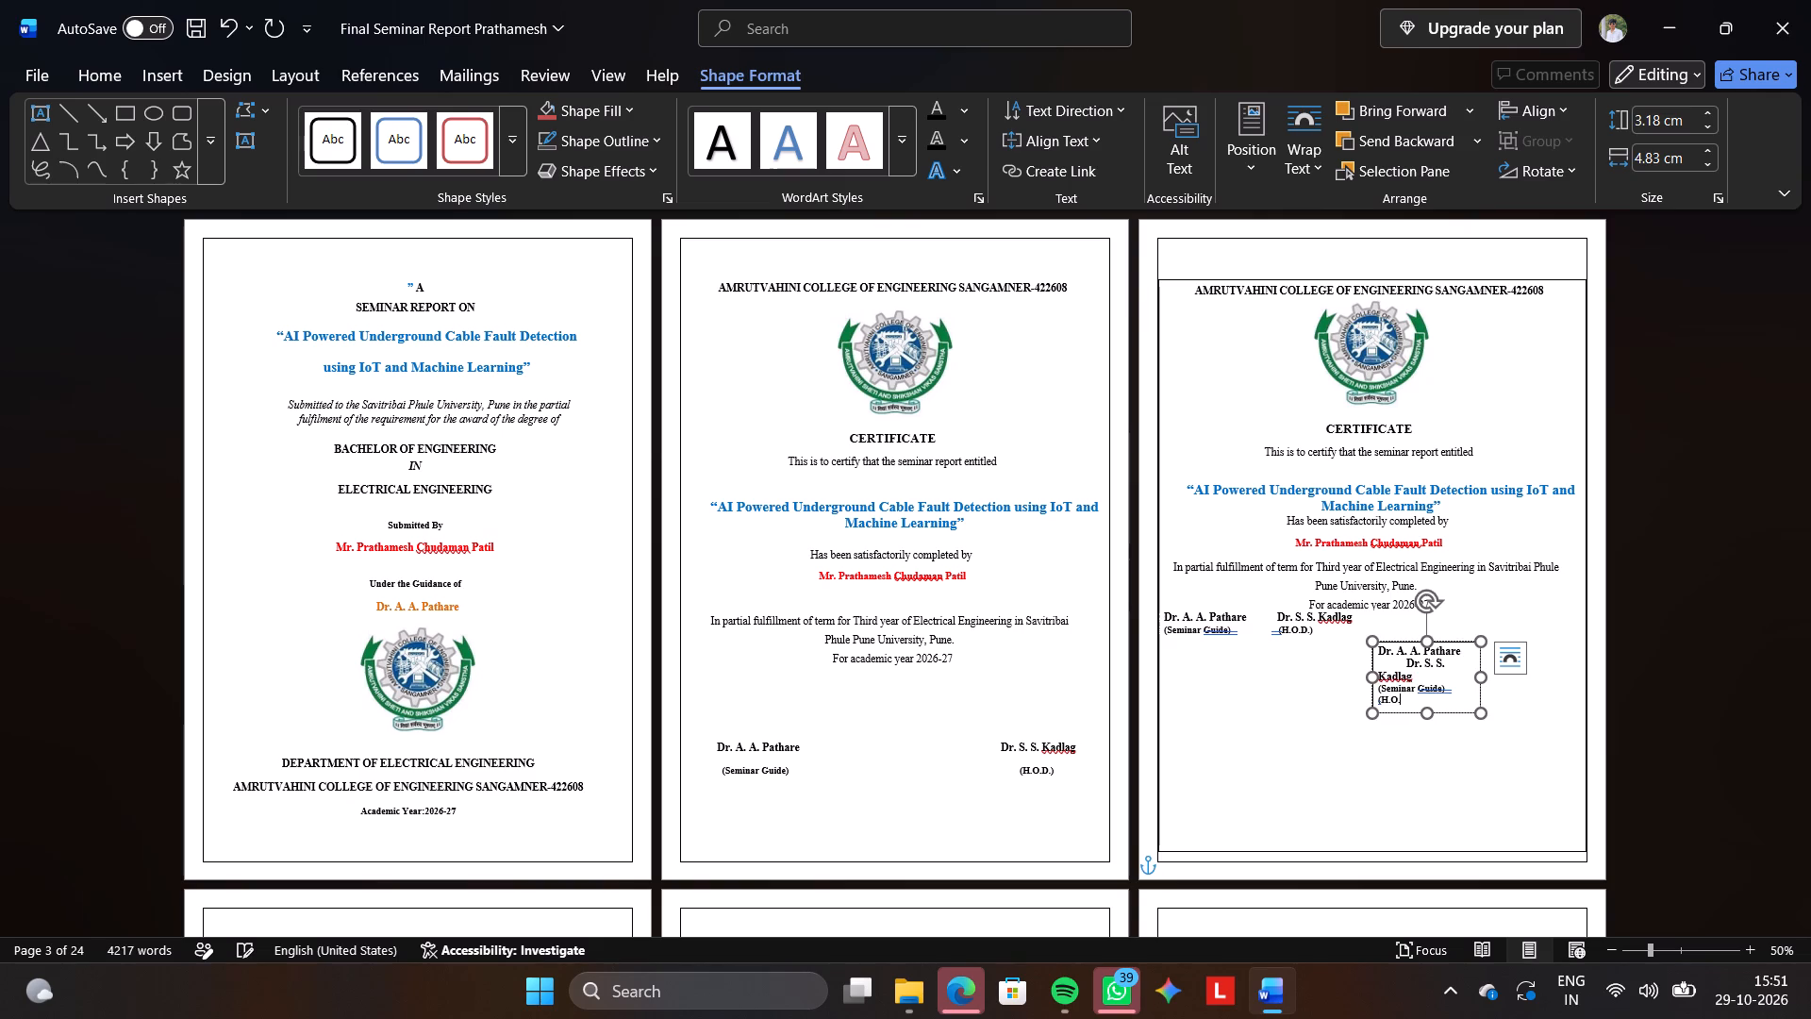
key("ctrl+BackSpace")
key("shift+BackSpace")
key("shift+BackSpace")
key("shift+BackSpace")
key("shift+BackSpace")
key("shift+BackSpace")
key("shift+BackSpace")
key("shift+BackSpace")
key("ctrl+BackSpace")
key("ctrl+BackSpace")
key("ctrl+BackSpace")
key("ctrl+BackSpace")
key("ctrl+BackSpace")
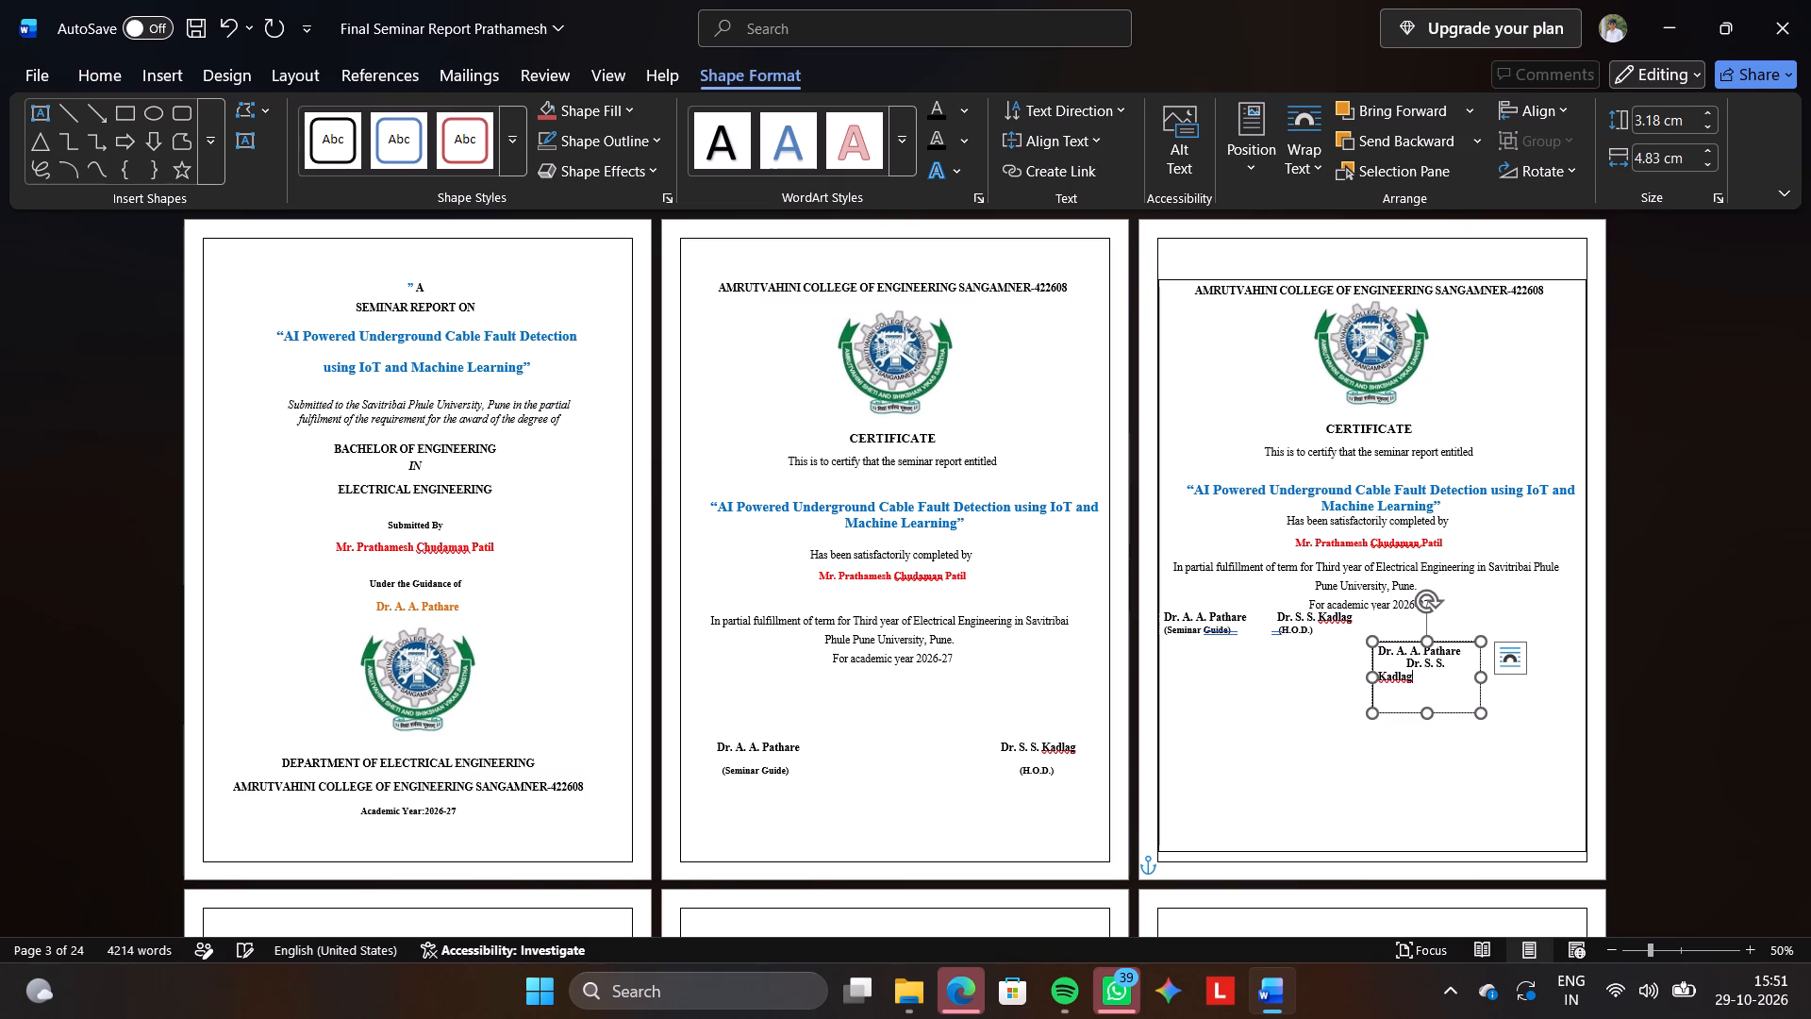
key("ctrl+BackSpace")
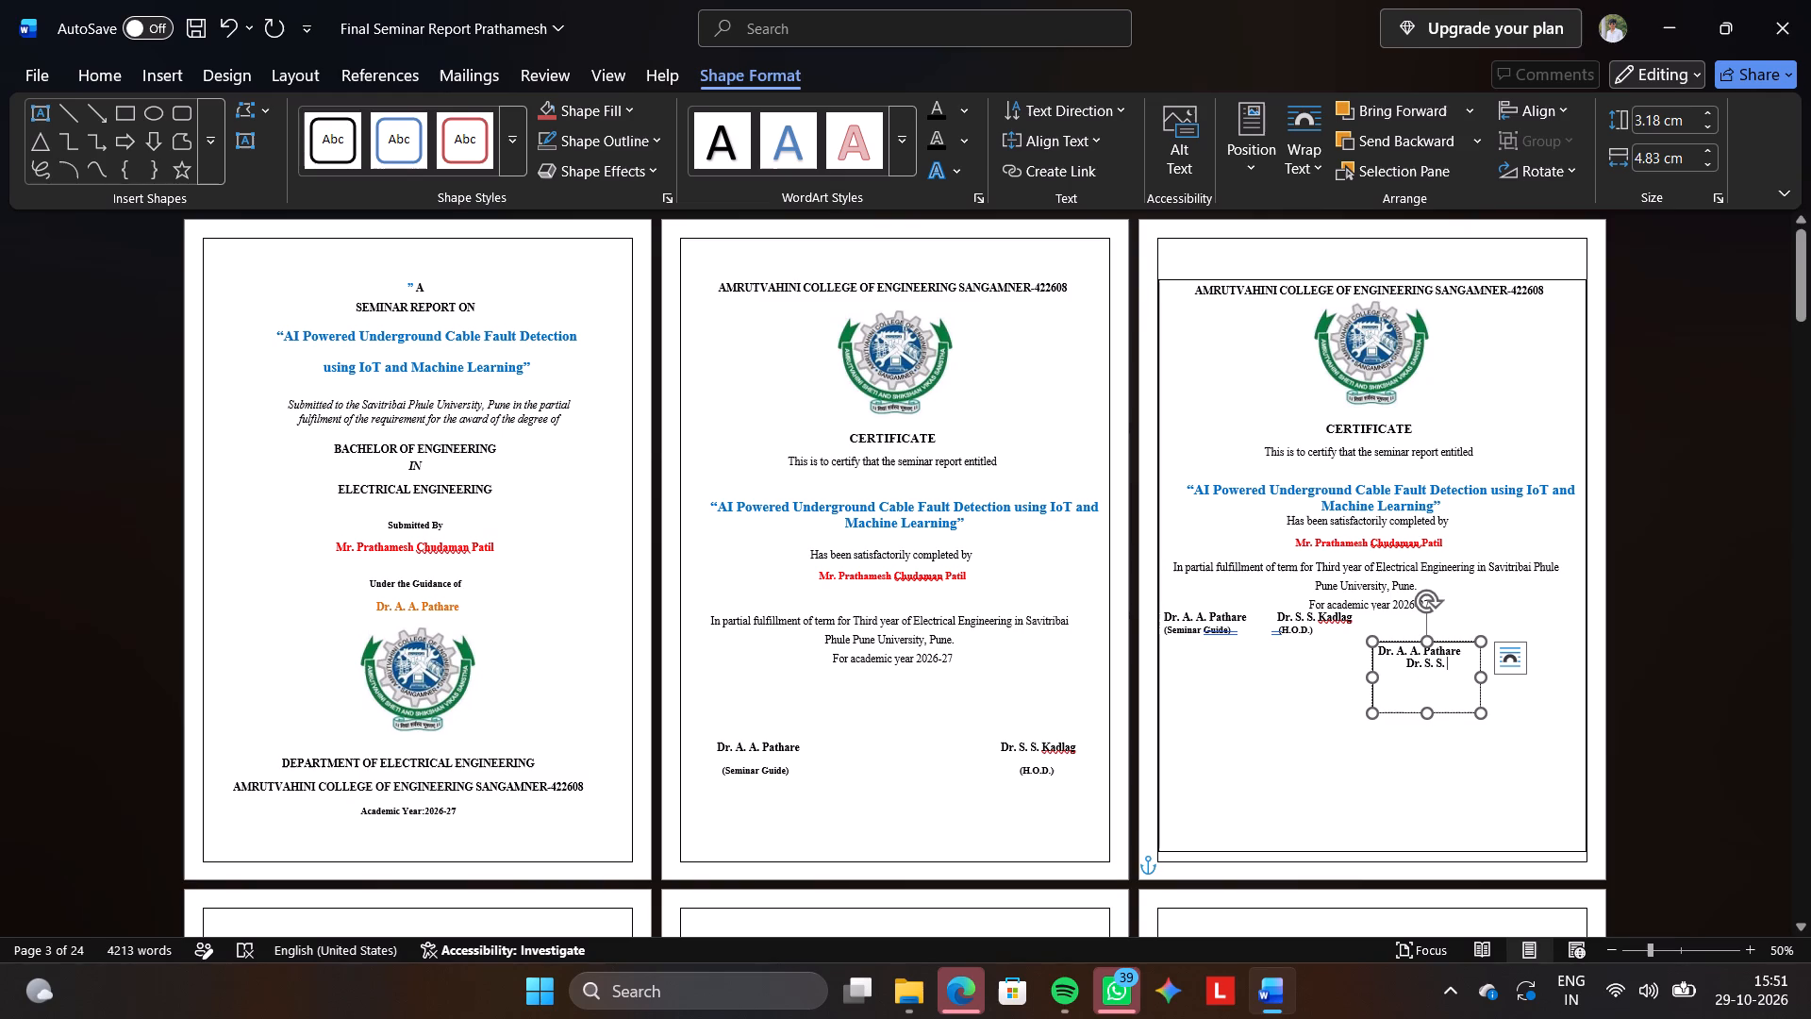
Move the small text box beneath the seminar guide's signature line and reduce its height to about 1.61 cm.
left_click_drag(1449, 711, 1238, 728)
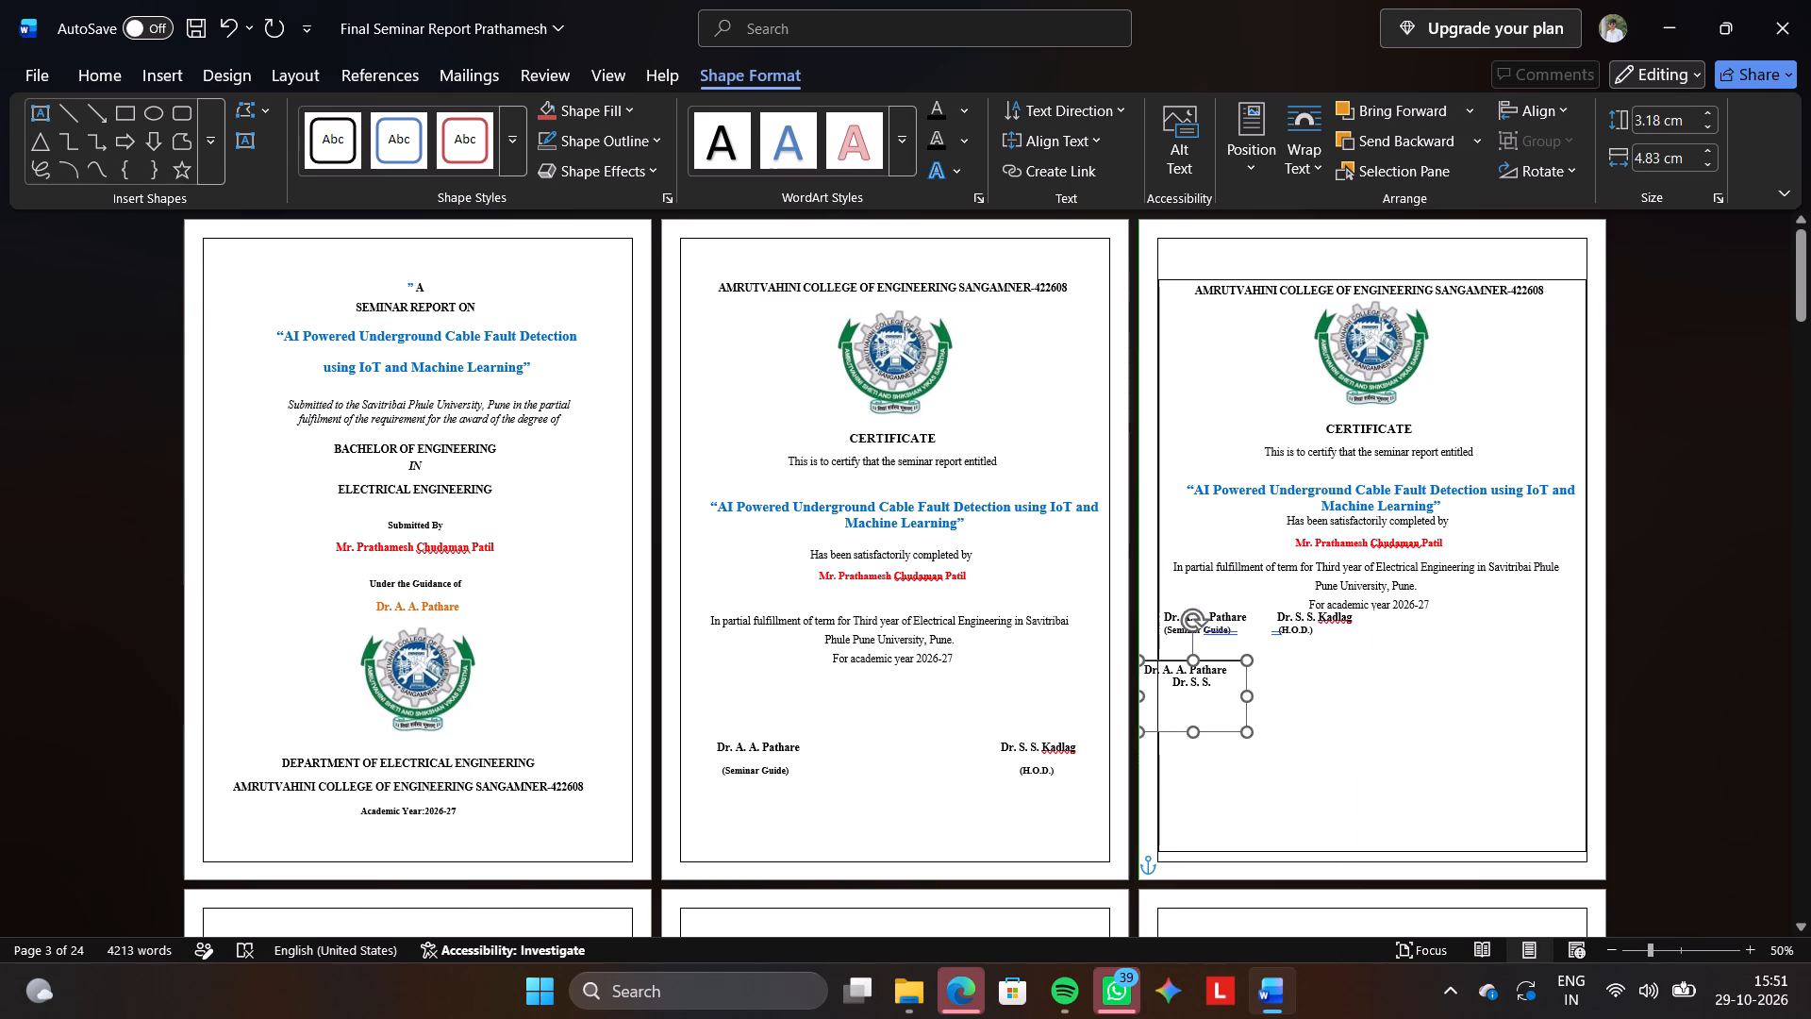
left_click_drag(1238, 728, 1234, 718)
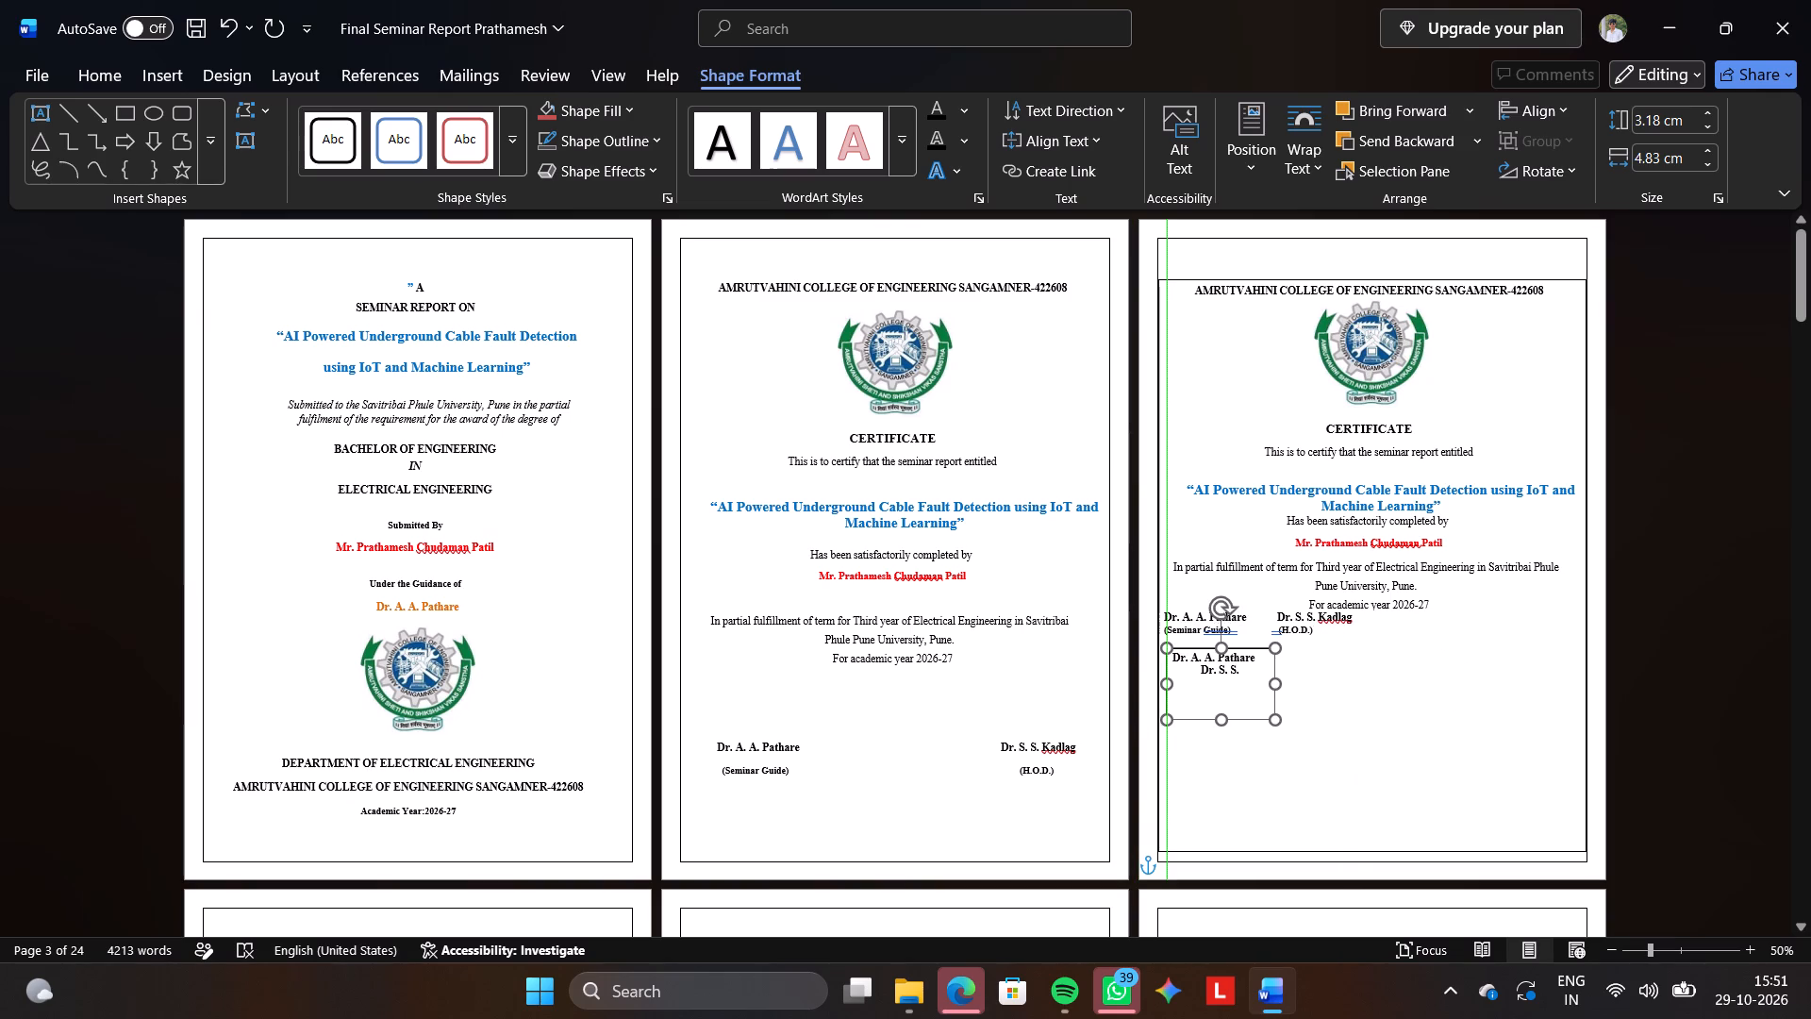
left_click_drag(1234, 718, 1232, 716)
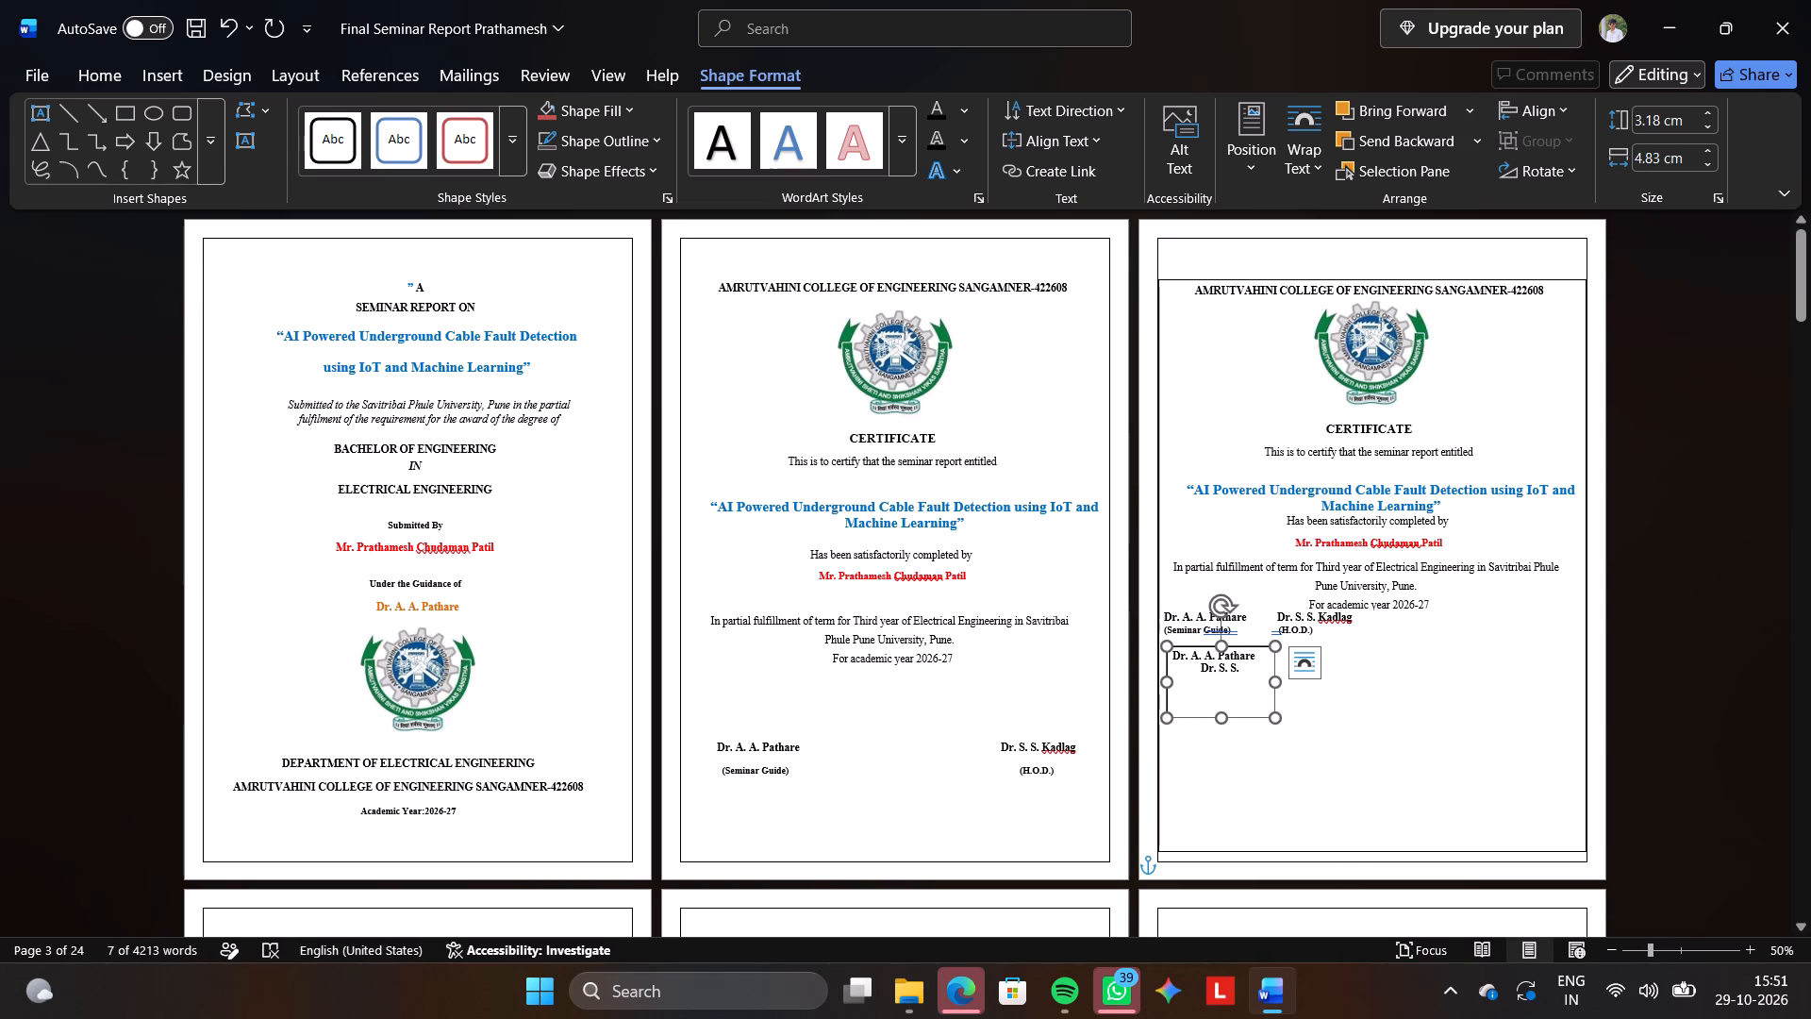
left_click(1234, 695)
left_click_drag(1215, 720, 1217, 682)
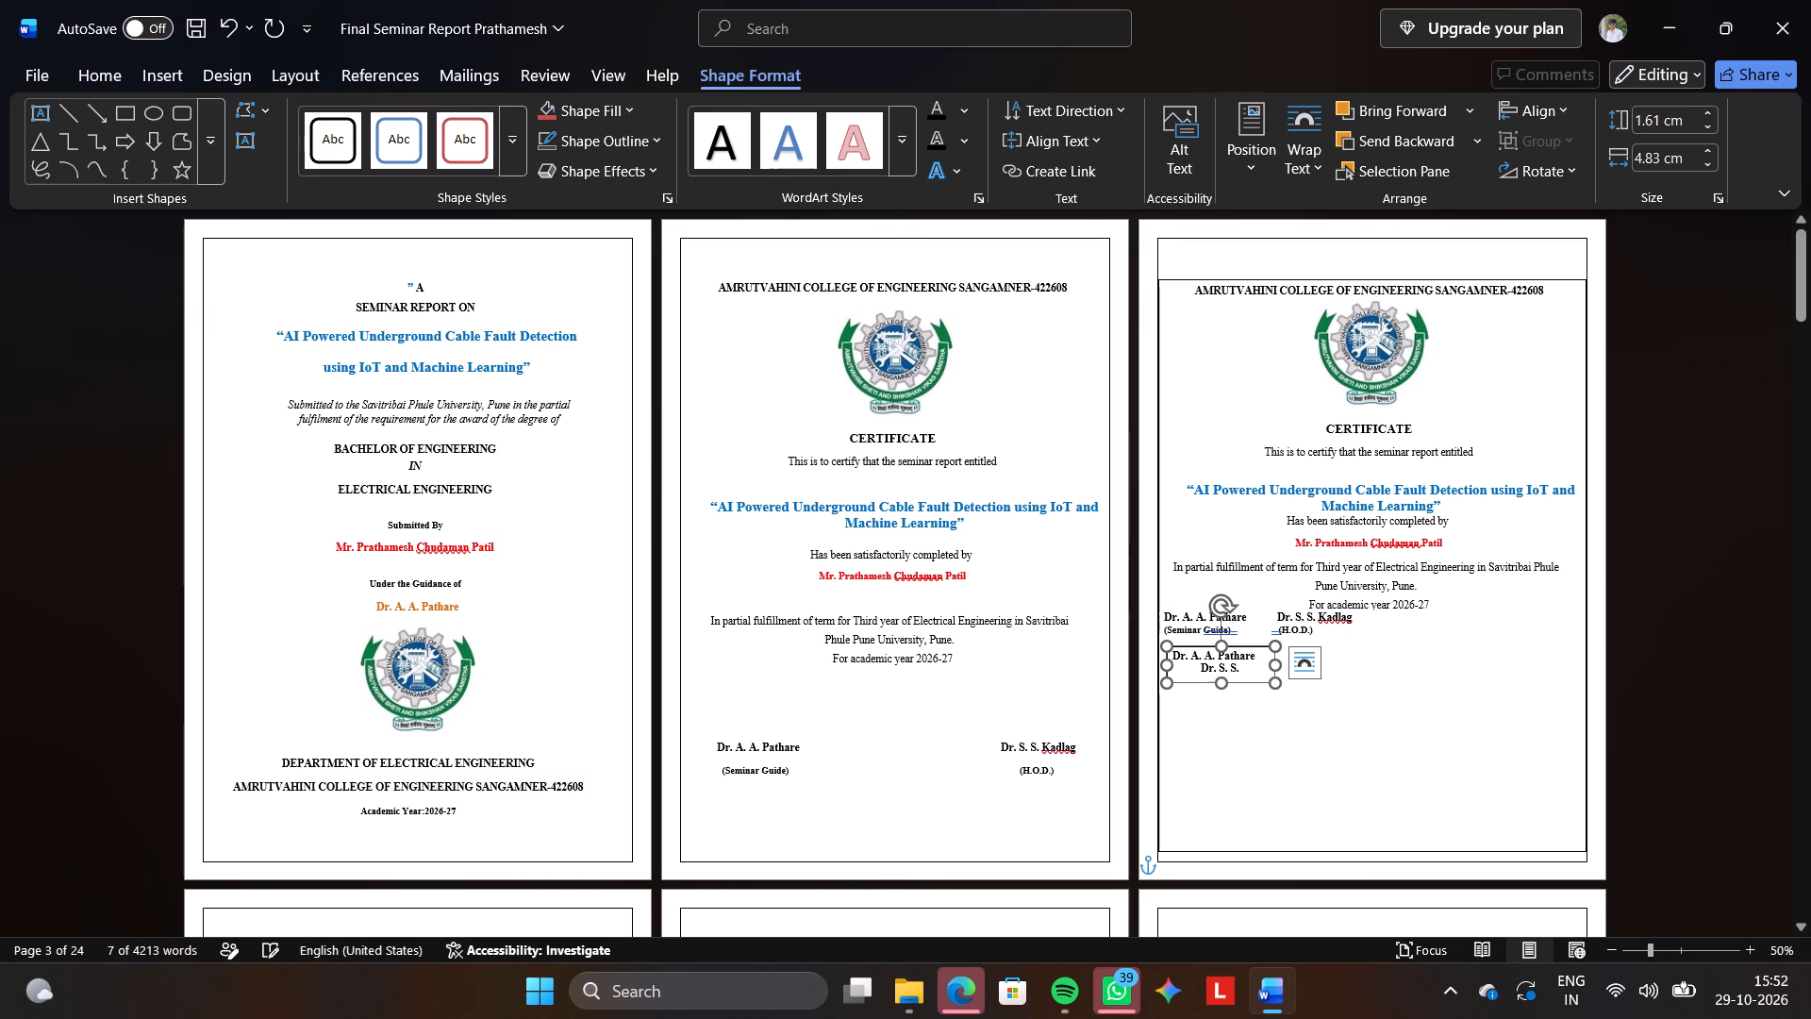
Paste the copied signature lines after the remaining text in the small text box.
left_click(1241, 678)
left_click(1254, 670)
key("ctrl+c")
key("ctrl+v")
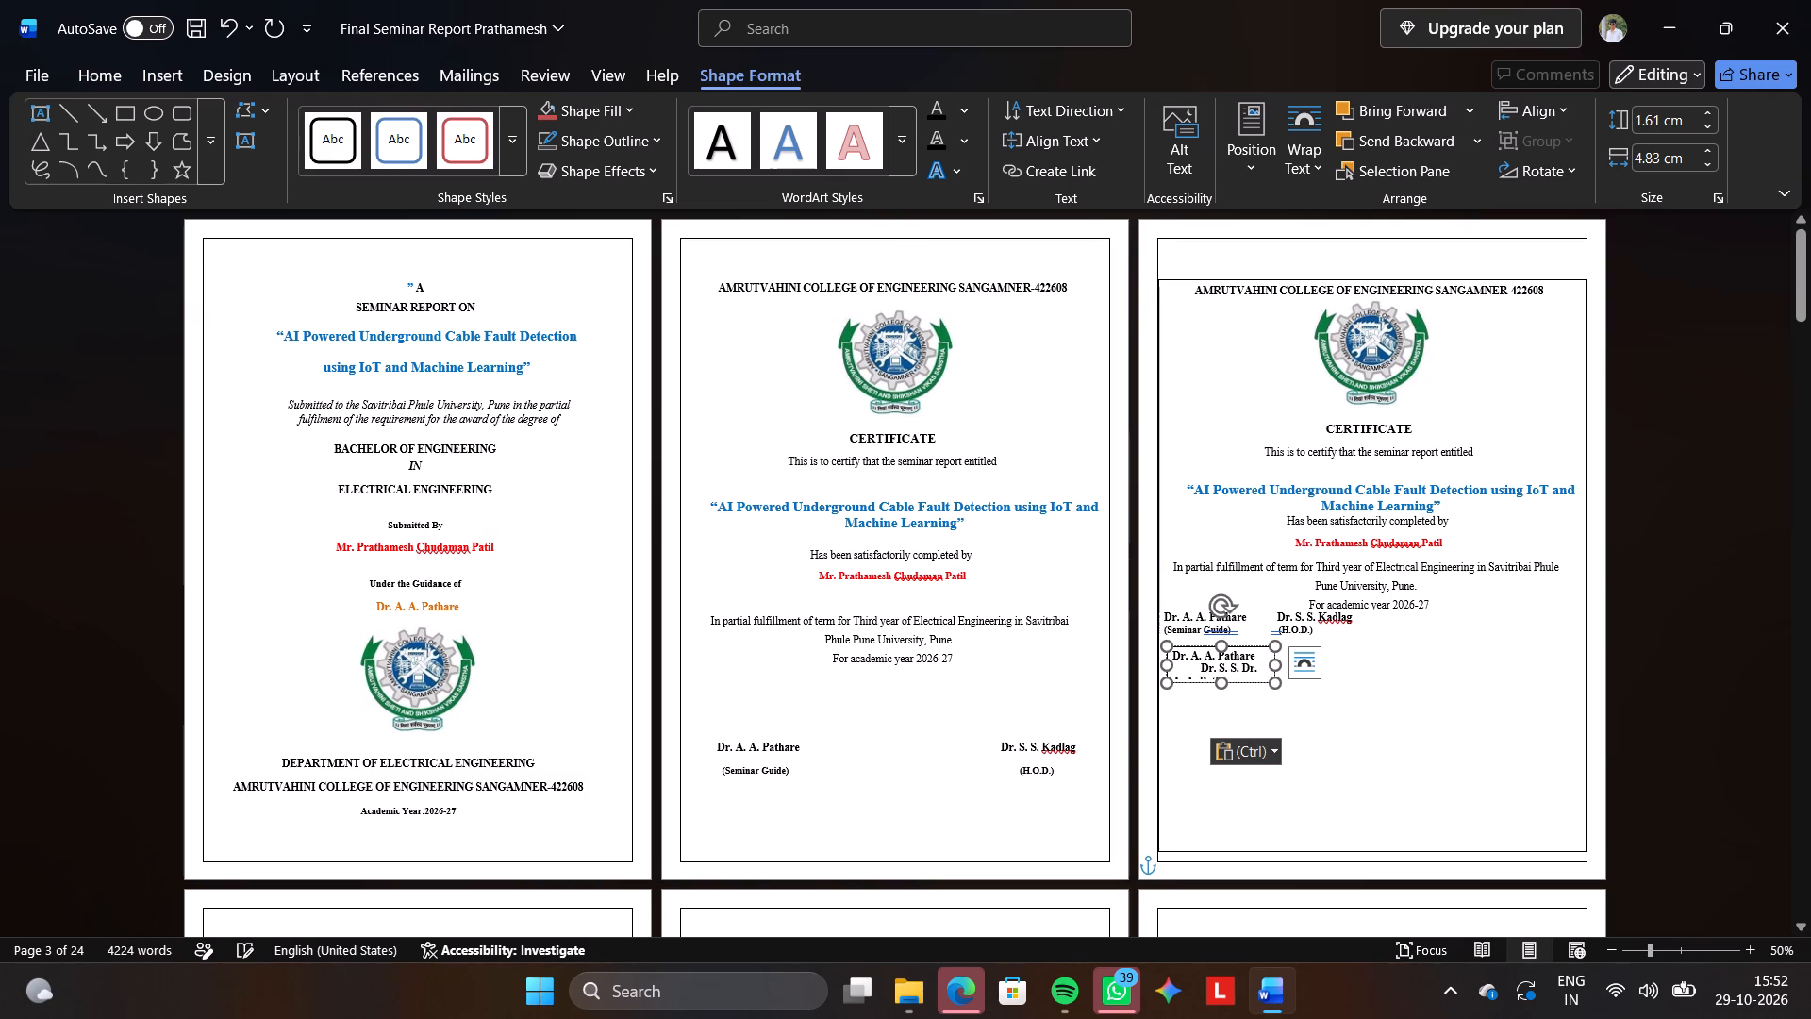
Shift the small text box slightly away from the signature line and place a duplicate near the certificate's bottom-right corner.
left_click_drag(1255, 680, 1299, 711)
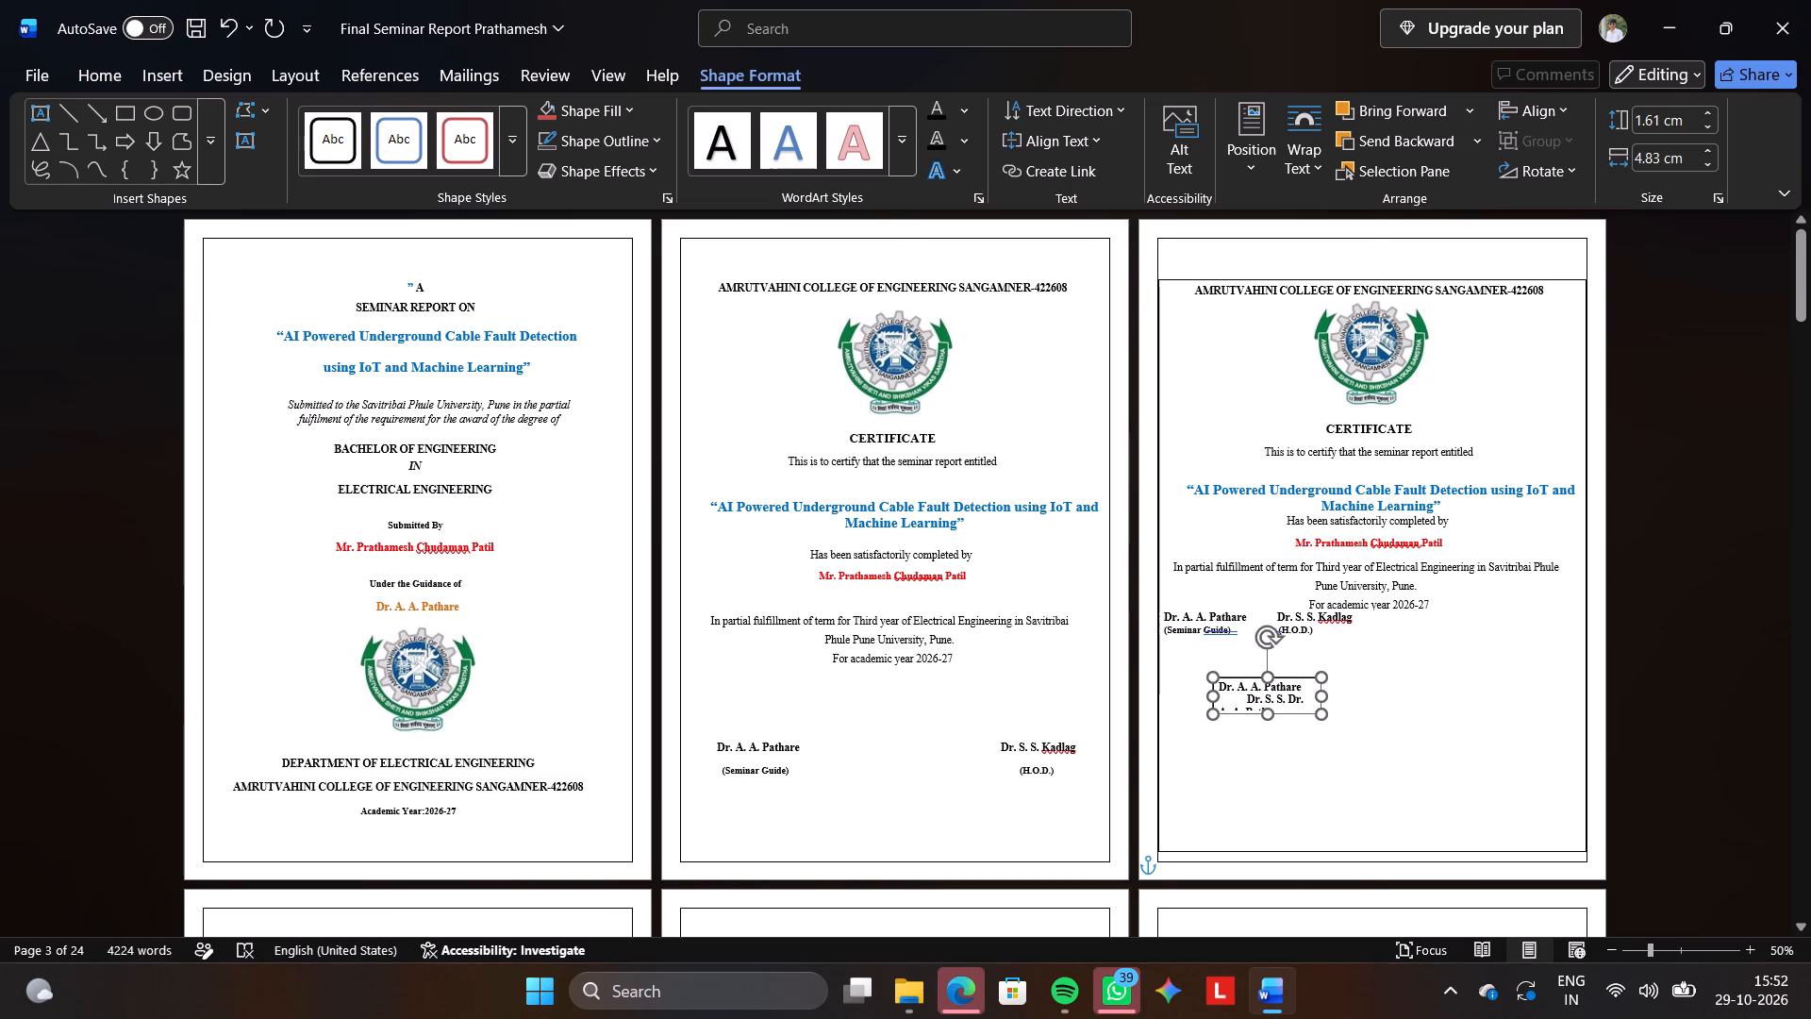
left_click_drag(1299, 711, 1301, 712)
key("ctrl+c")
key("ctrl+v")
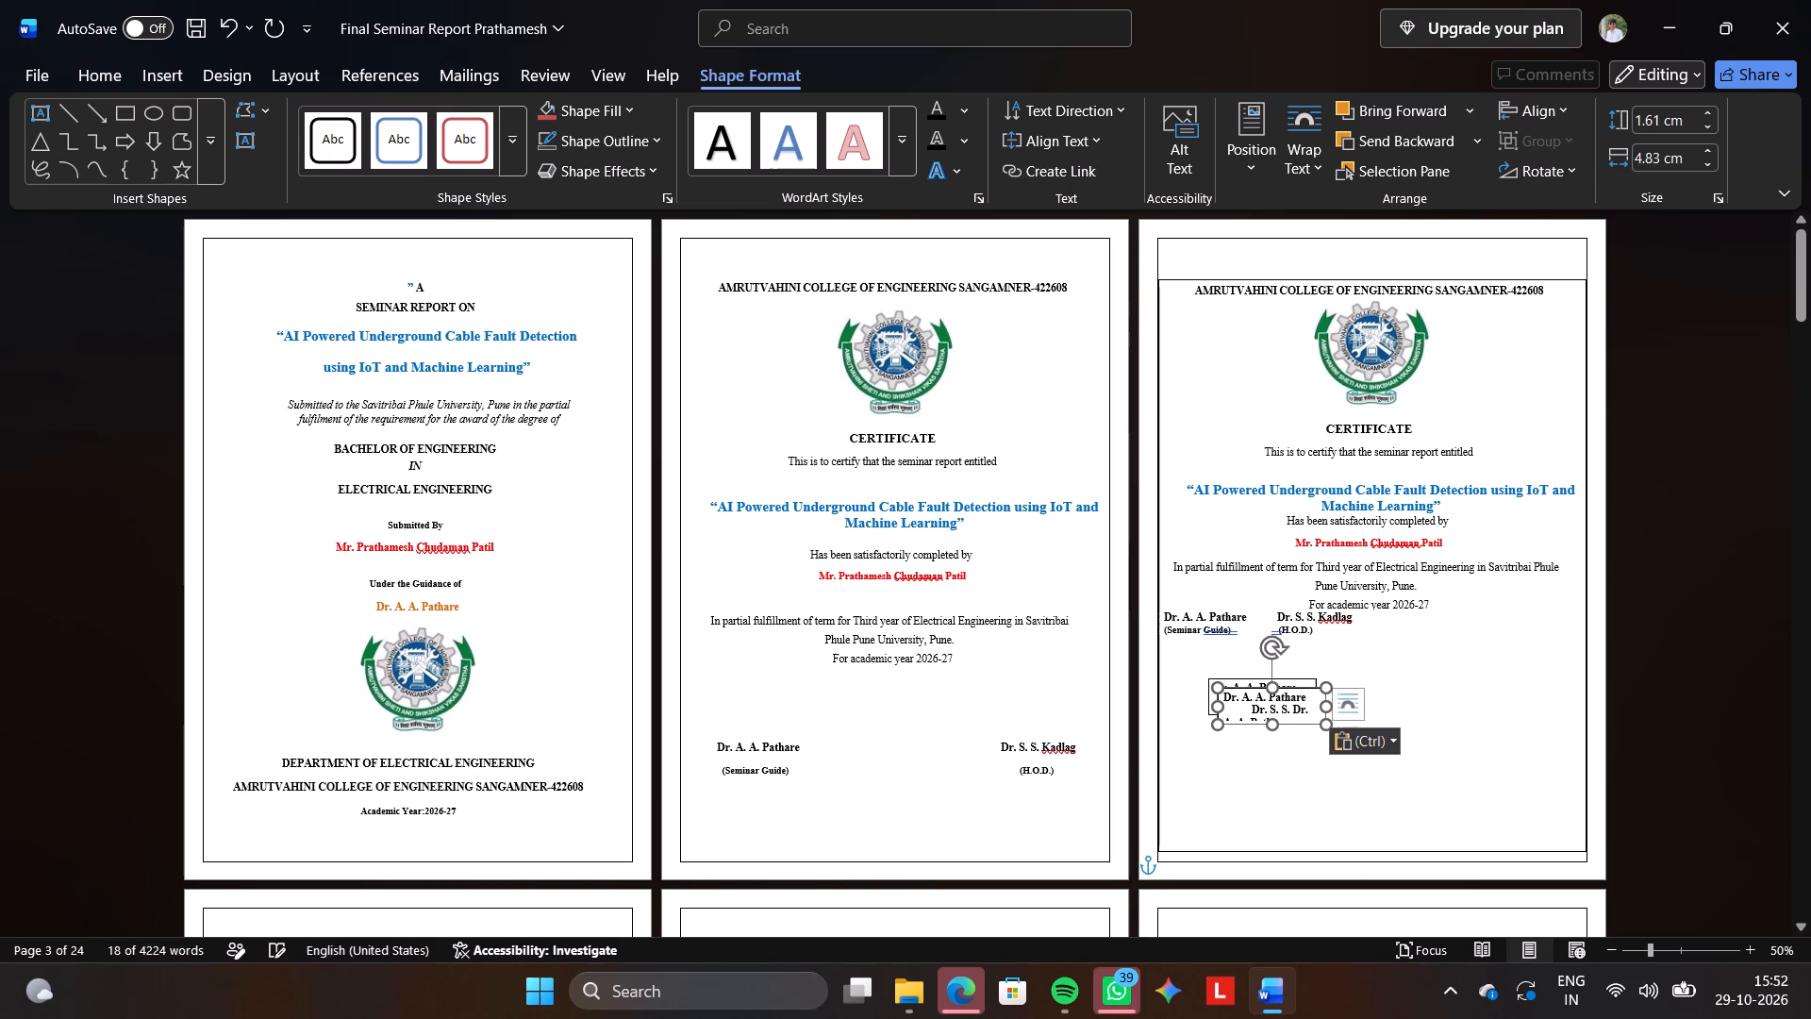
left_click_drag(1309, 721, 1377, 700)
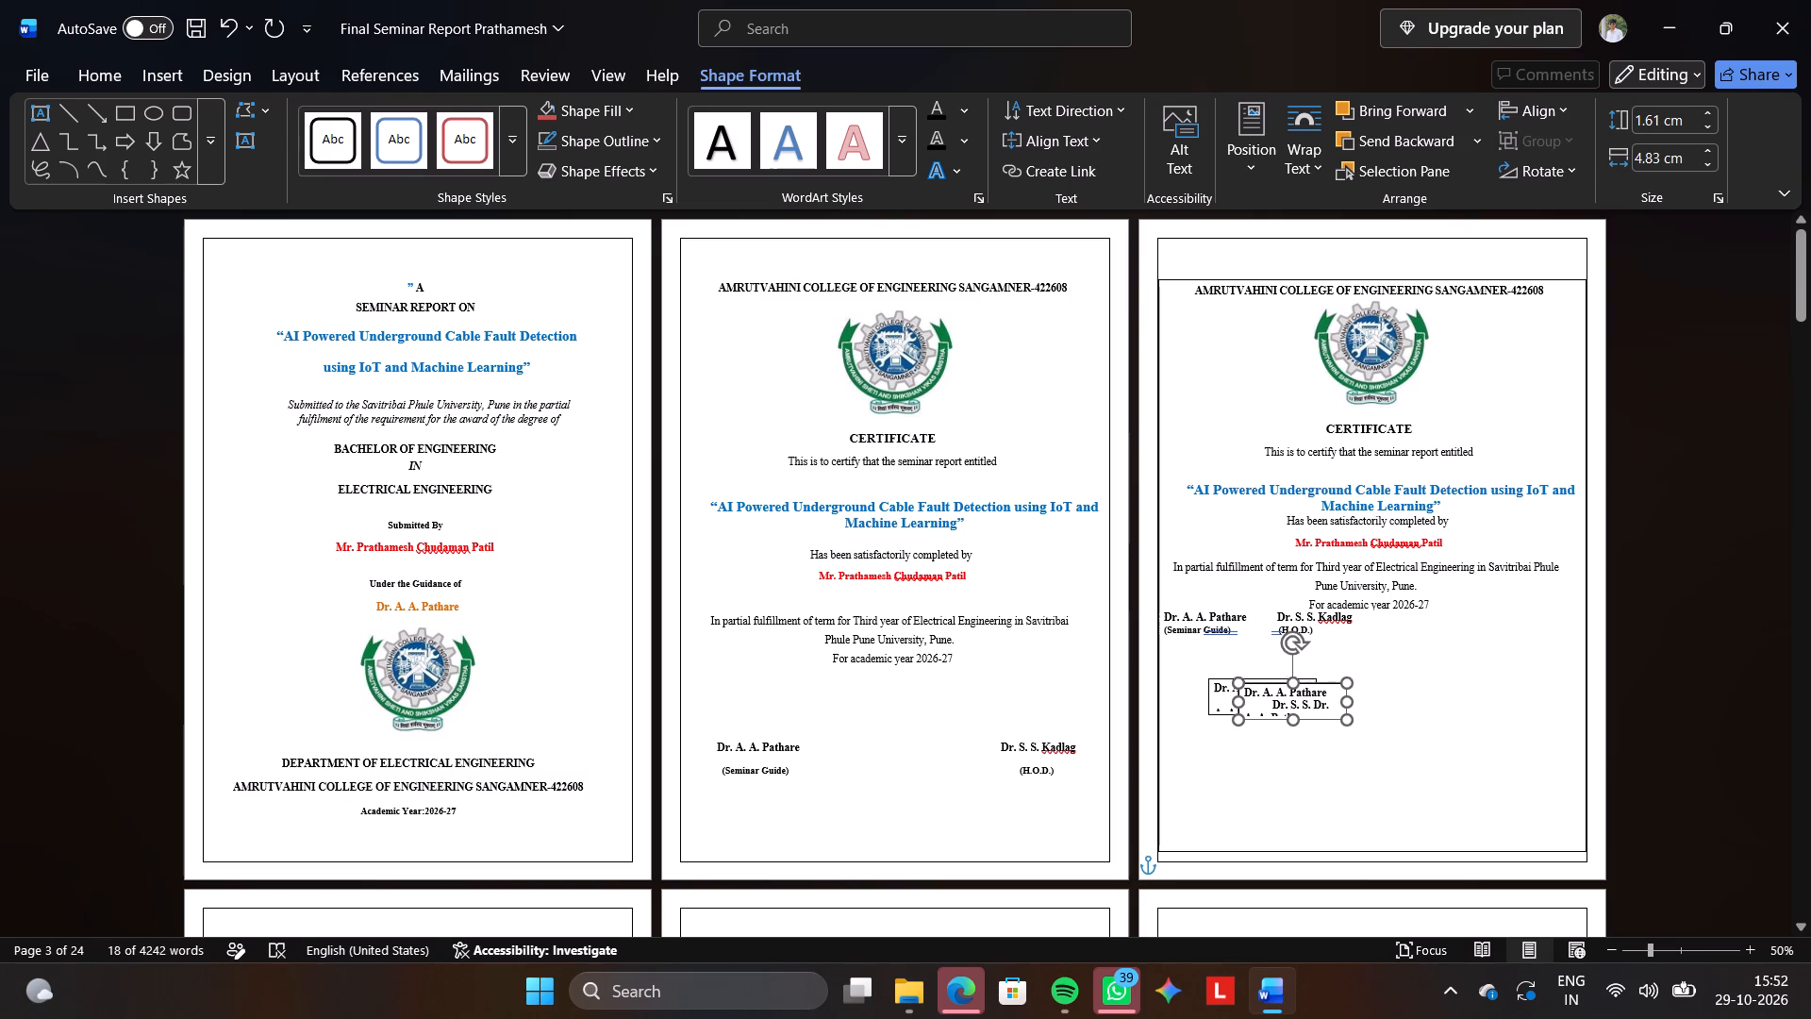
left_click_drag(1377, 700, 1567, 802)
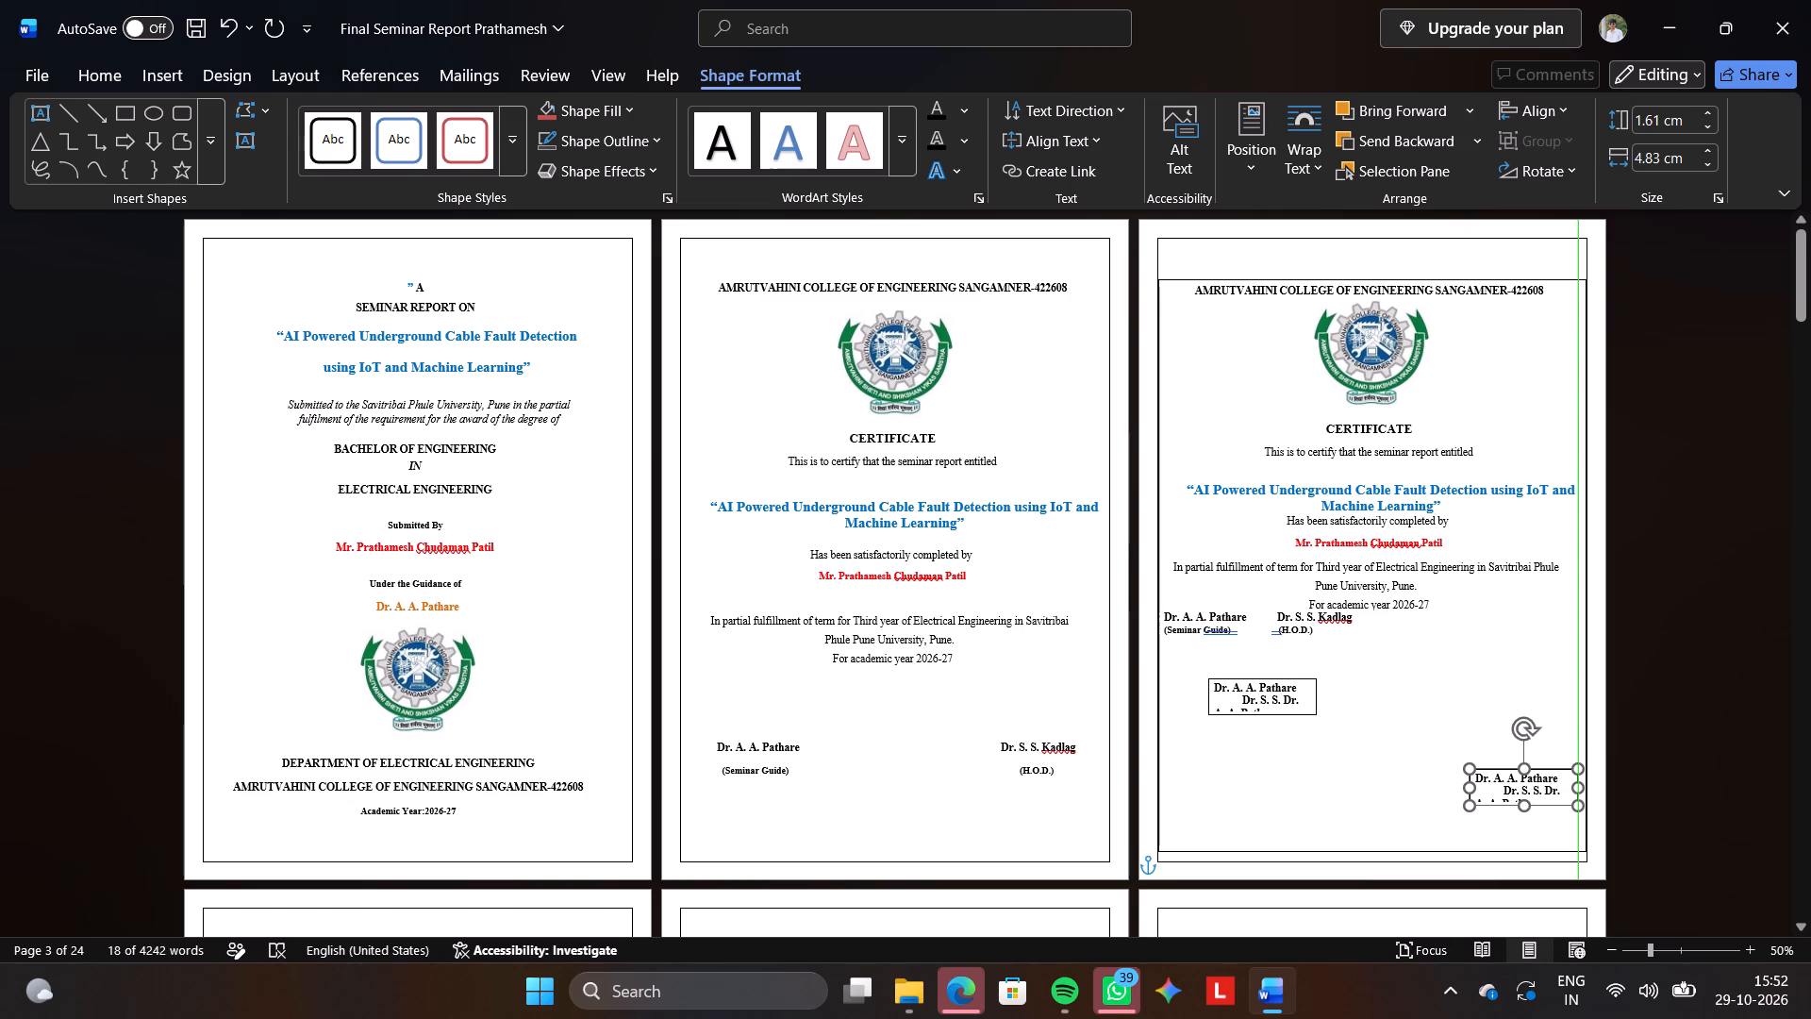
left_click_drag(1567, 802, 1570, 803)
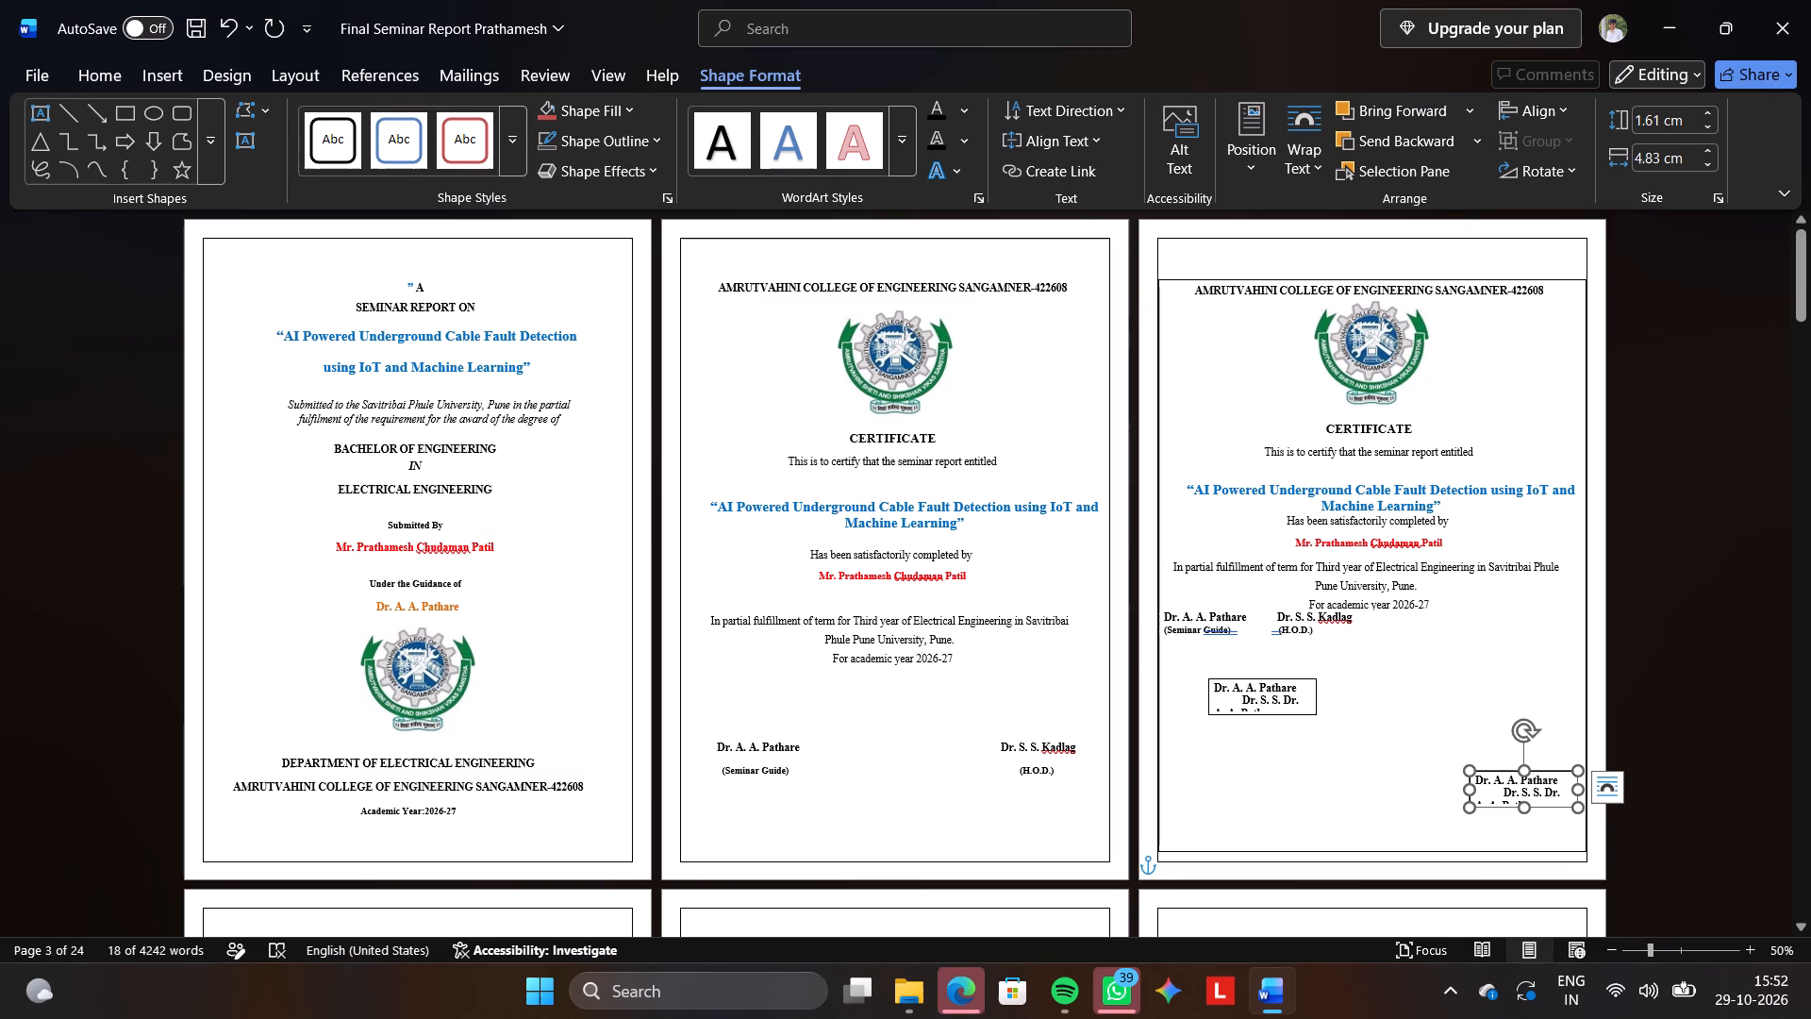
Extend the original small text box downward to a height of about 4.36 cm.
left_click_drag(1276, 717, 1262, 716)
left_click_drag(1262, 716, 1252, 704)
left_click(1252, 704)
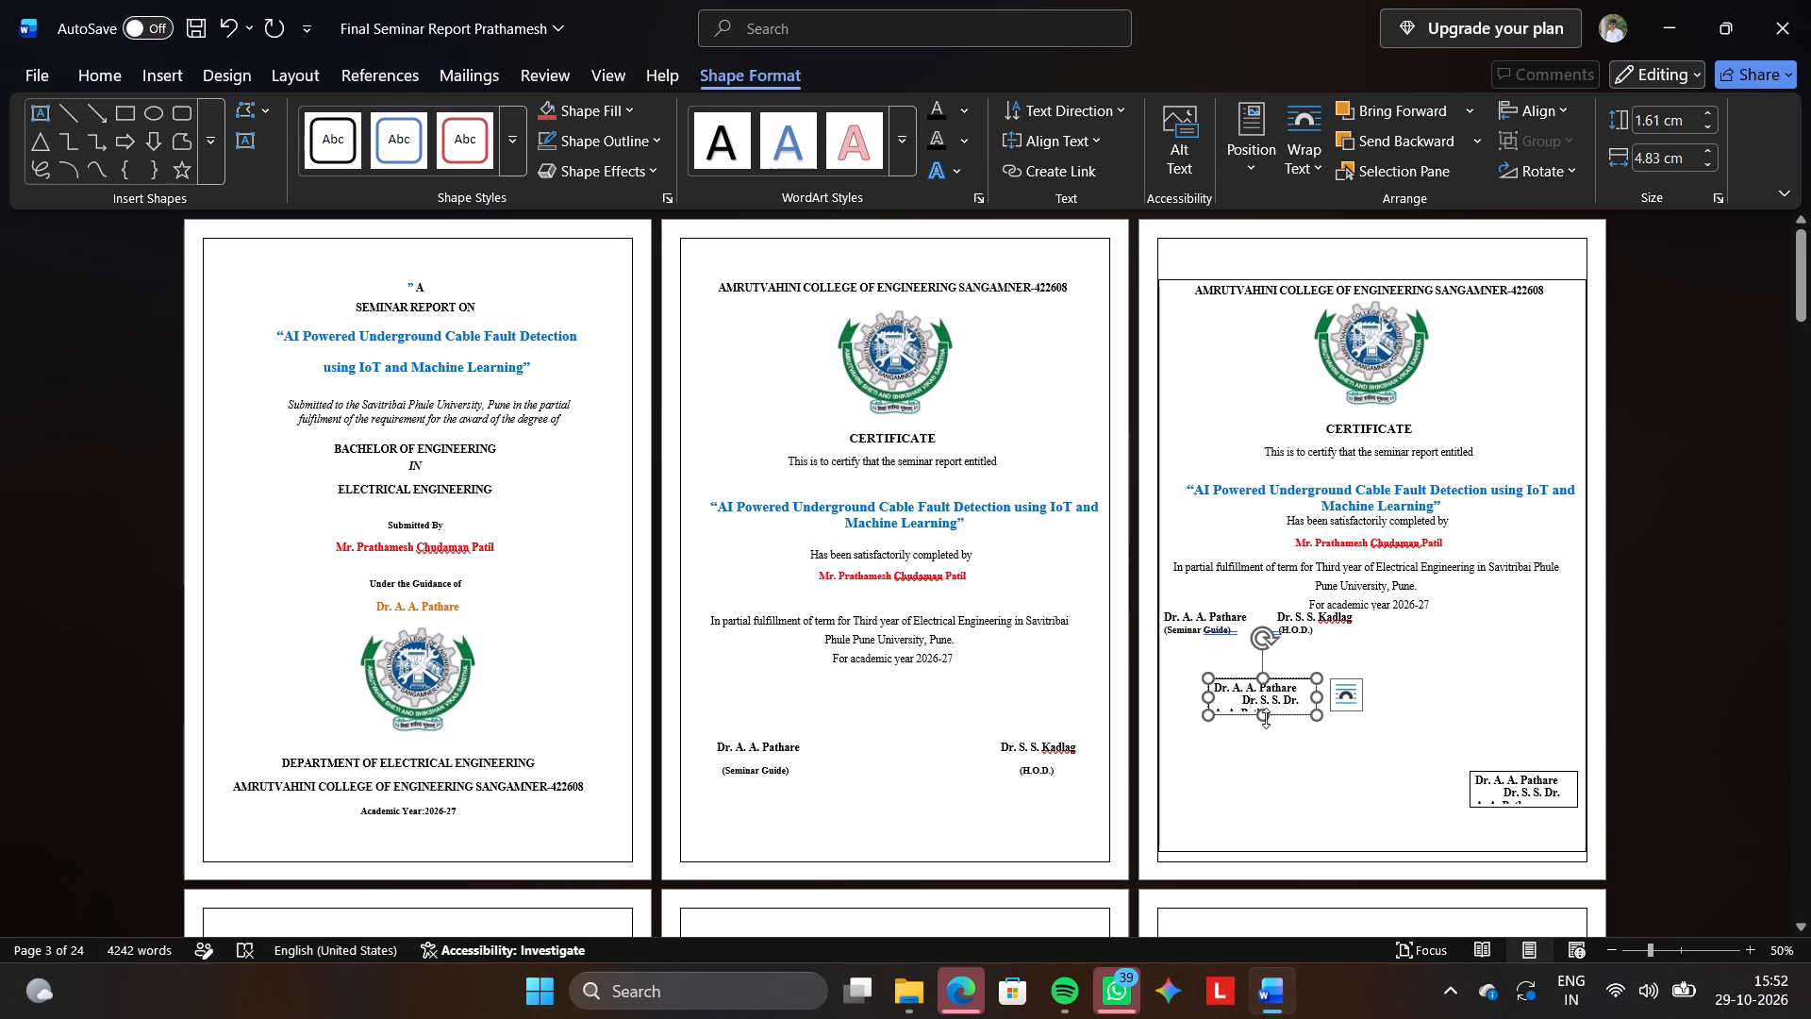
left_click_drag(1265, 718, 1266, 777)
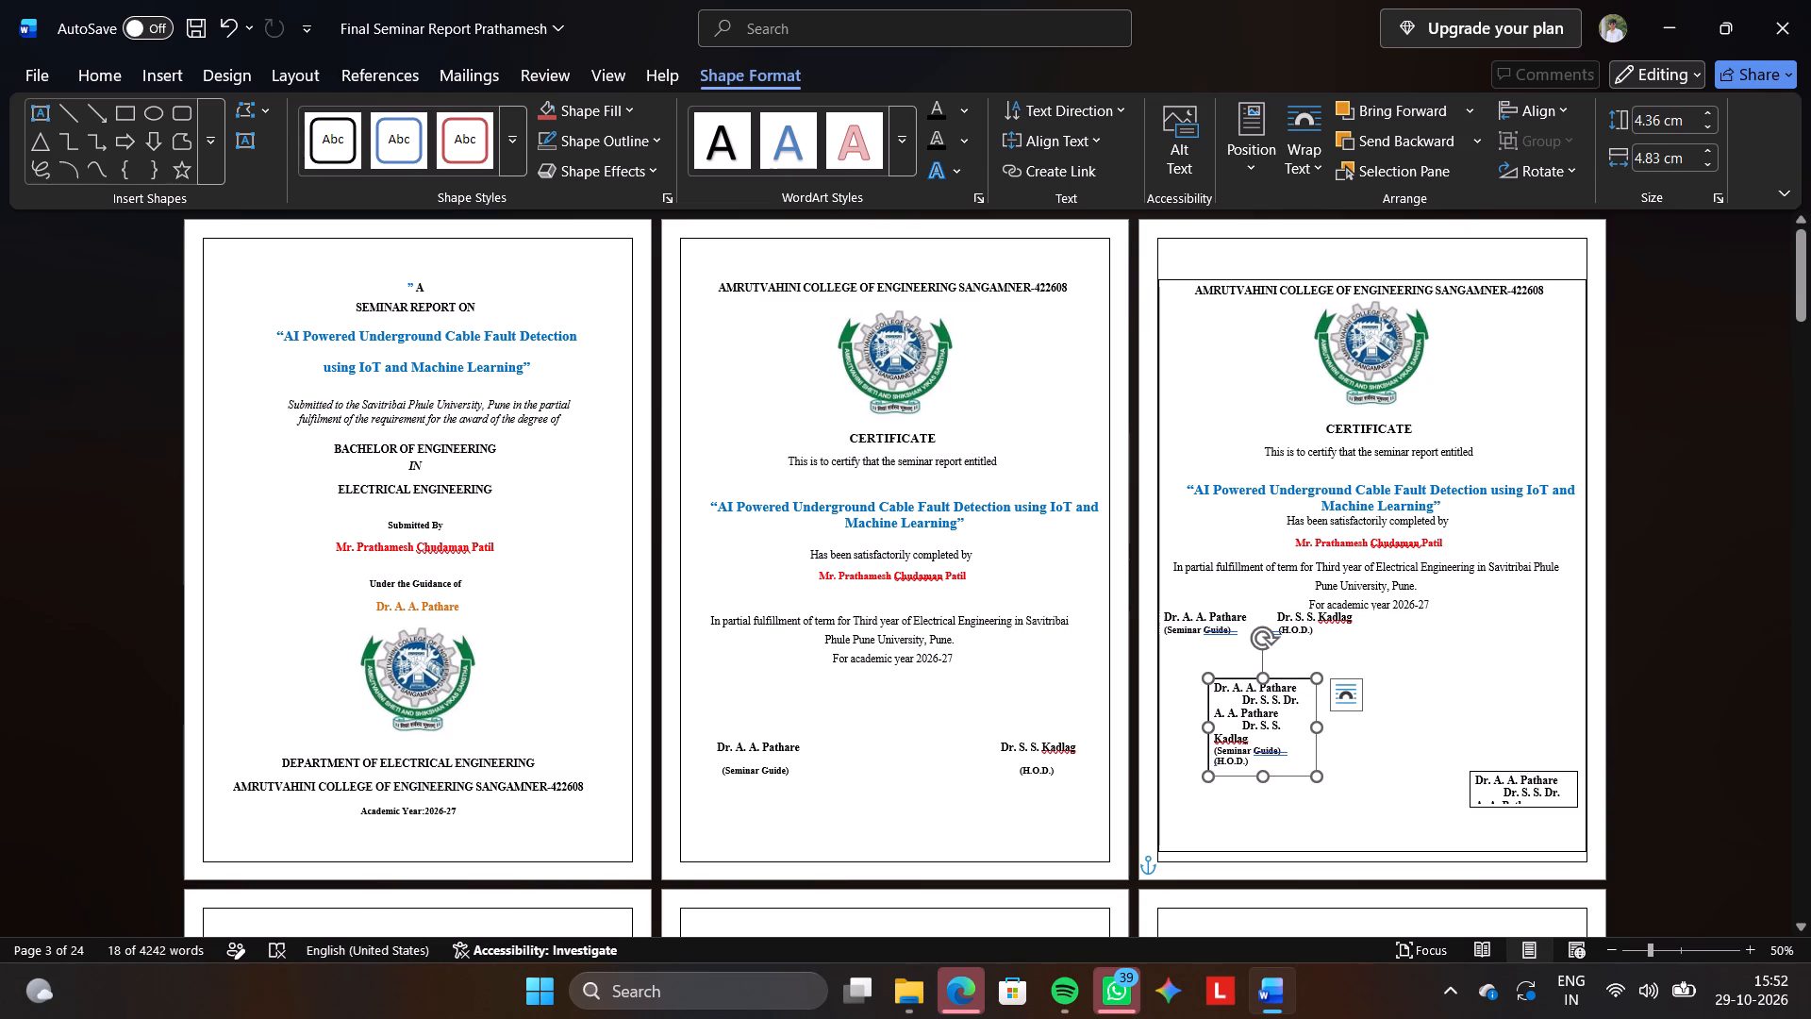
Delete the H.O.D. details and duplicated names from the original small box, keeping the guide's name and "(Seminar Guide)".
left_click(1274, 742)
left_click_drag(1274, 742, 1225, 713)
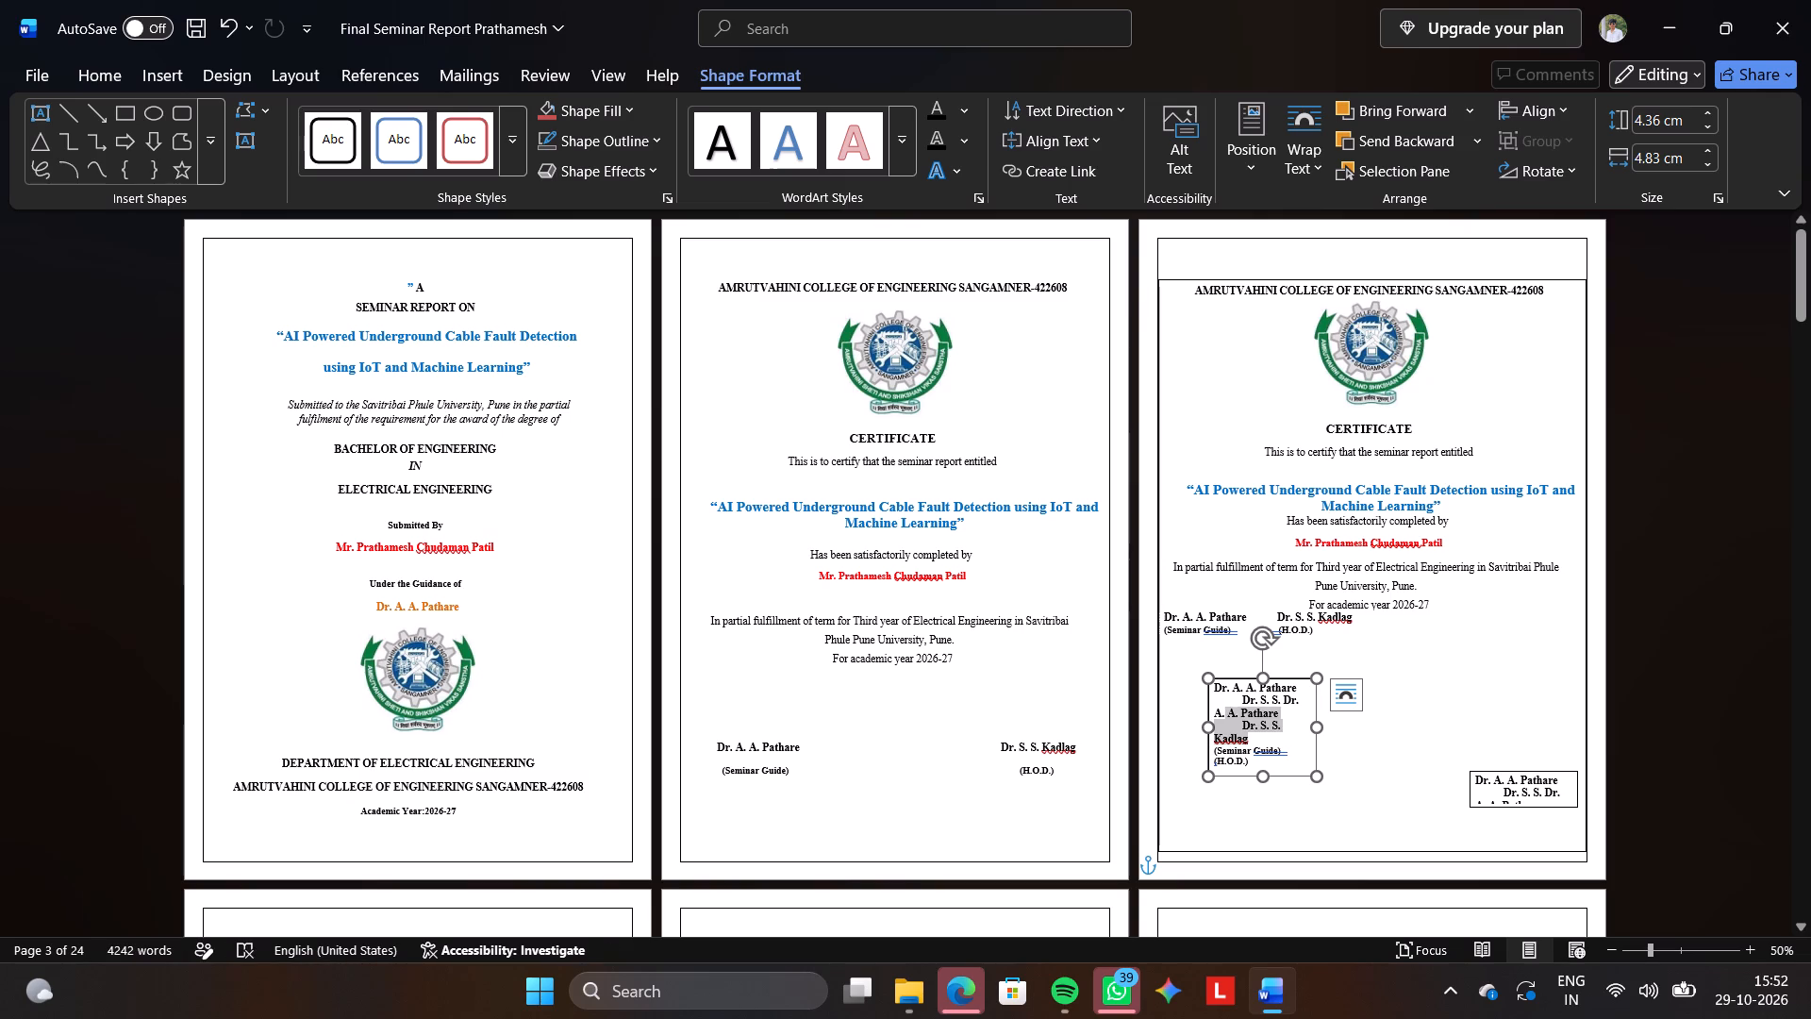
left_click_drag(1225, 713, 1232, 703)
key("BackSpace")
left_click(1265, 729)
left_click_drag(1265, 729, 1207, 720)
left_click_drag(1207, 720, 1206, 720)
key("BackSpace")
Shorten the guide's text box from its bottom edge to fit closely around its text.
left_click_drag(1265, 777, 1263, 732)
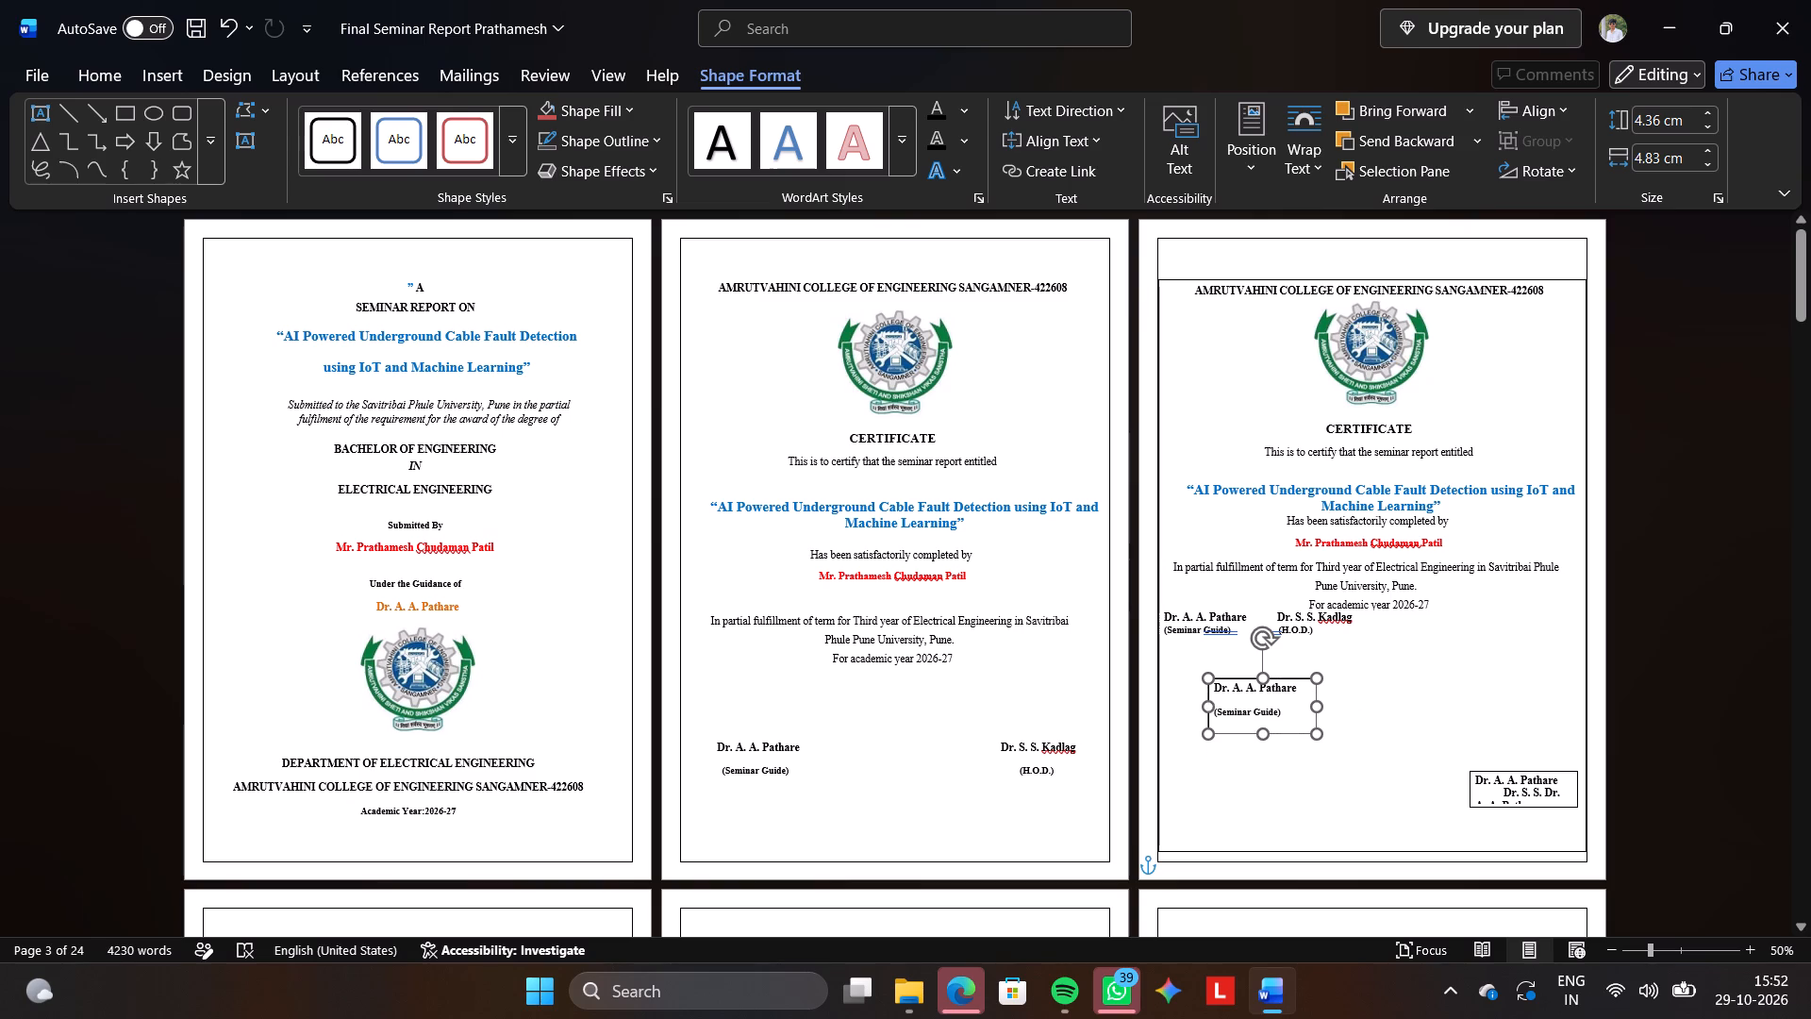
Shorten the guide's text box from its bottom edge to a height of about 1.99 cm.
left_click_drag(1263, 732, 1263, 723)
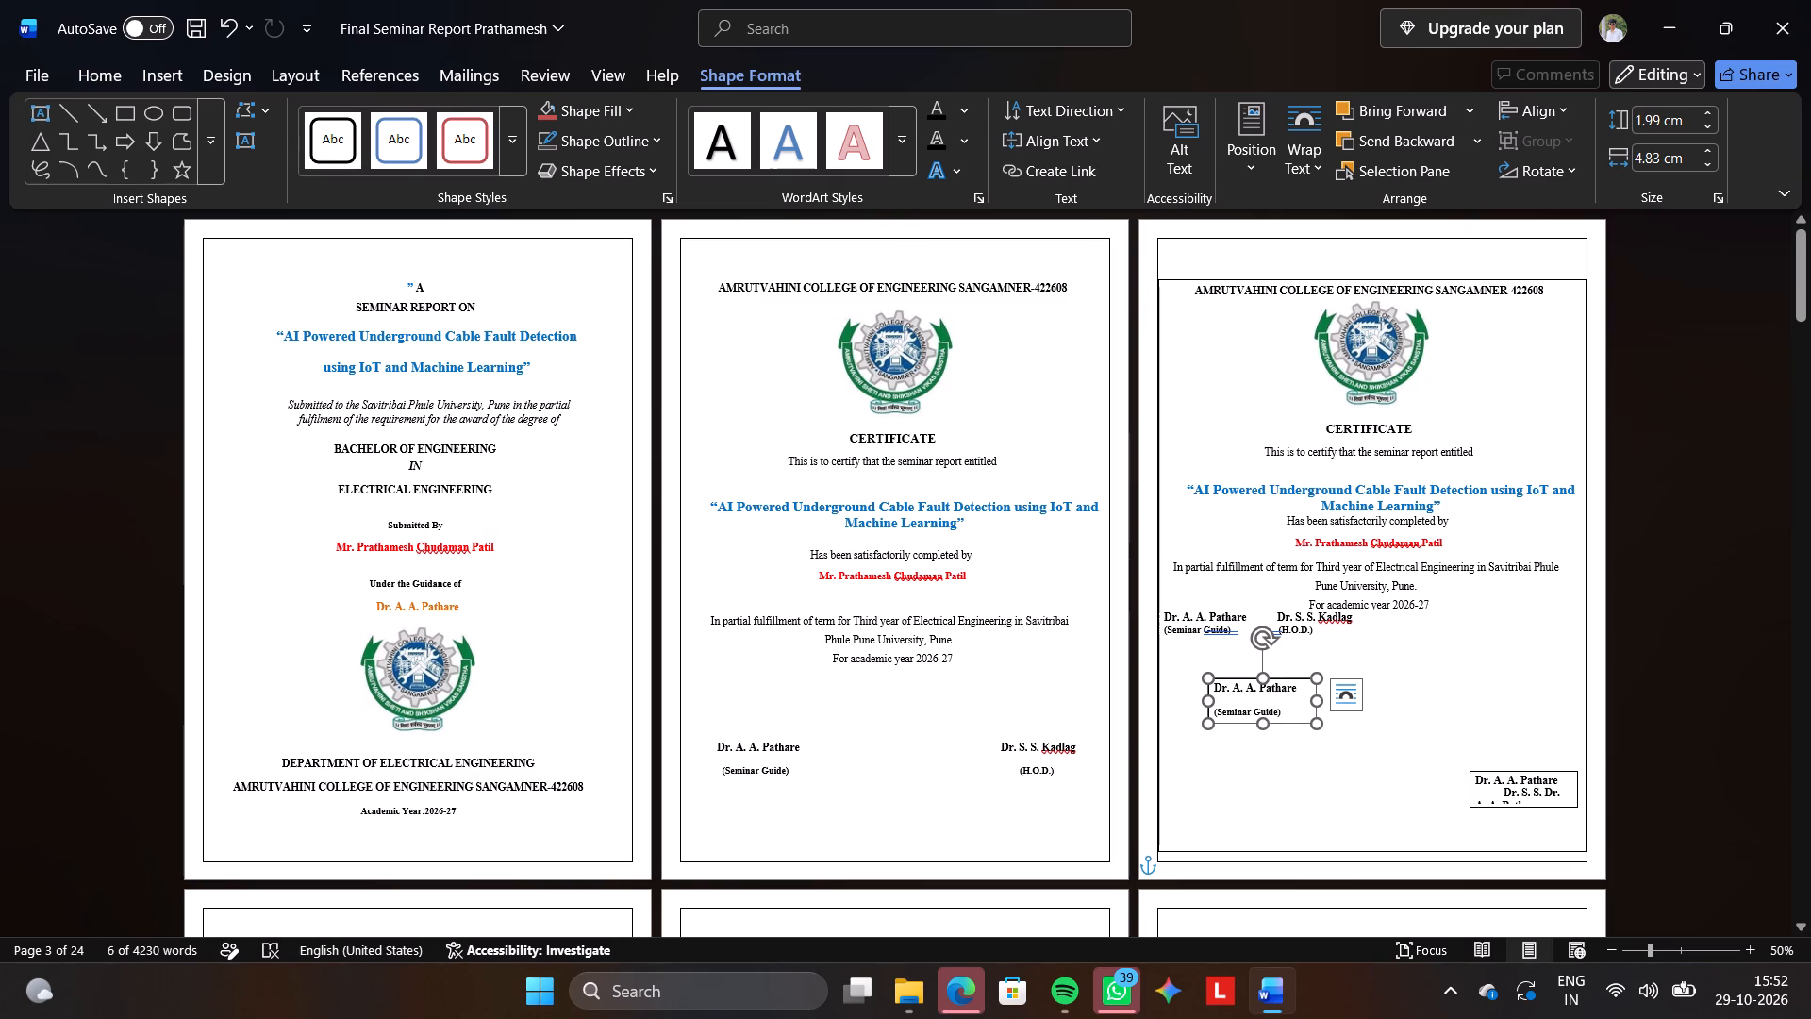
Apply 1.0 line spacing to all the text in the guide's text box.
left_click(1280, 704)
left_click_drag(1280, 704, 1265, 701)
triple_click(1265, 701)
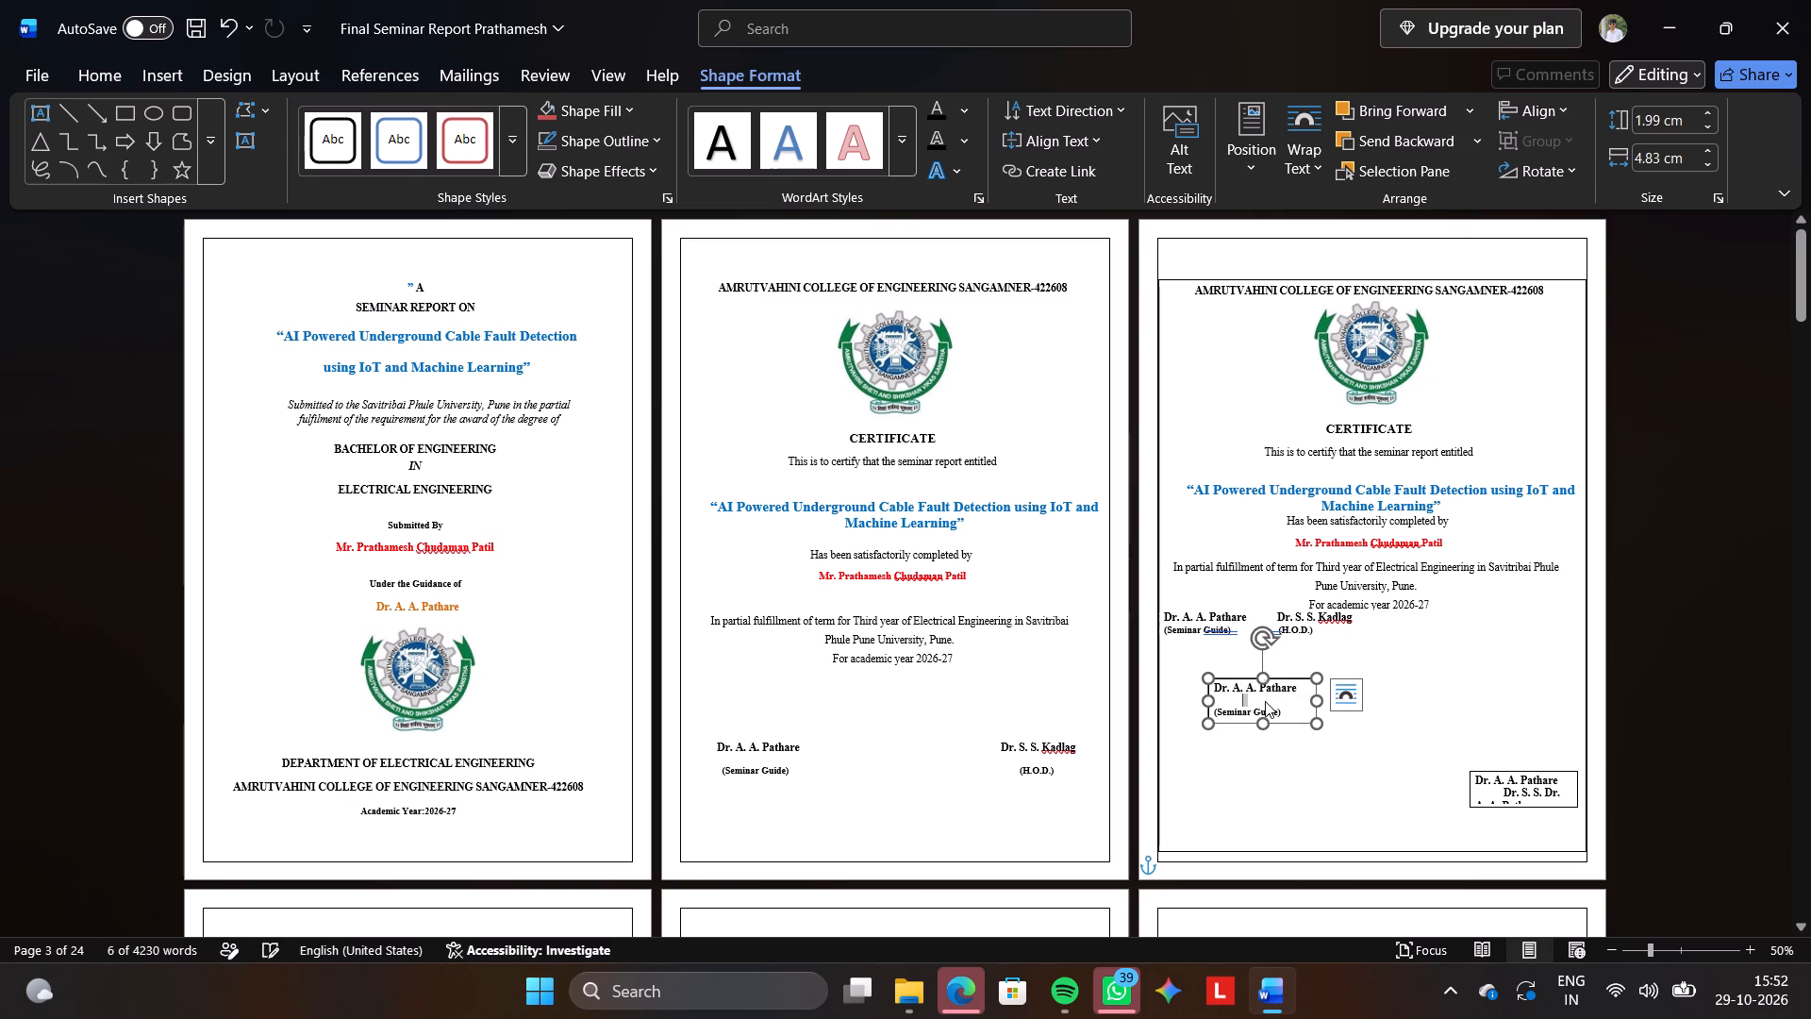
triple_click(1265, 701)
double_click(1265, 701)
triple_click(1282, 706)
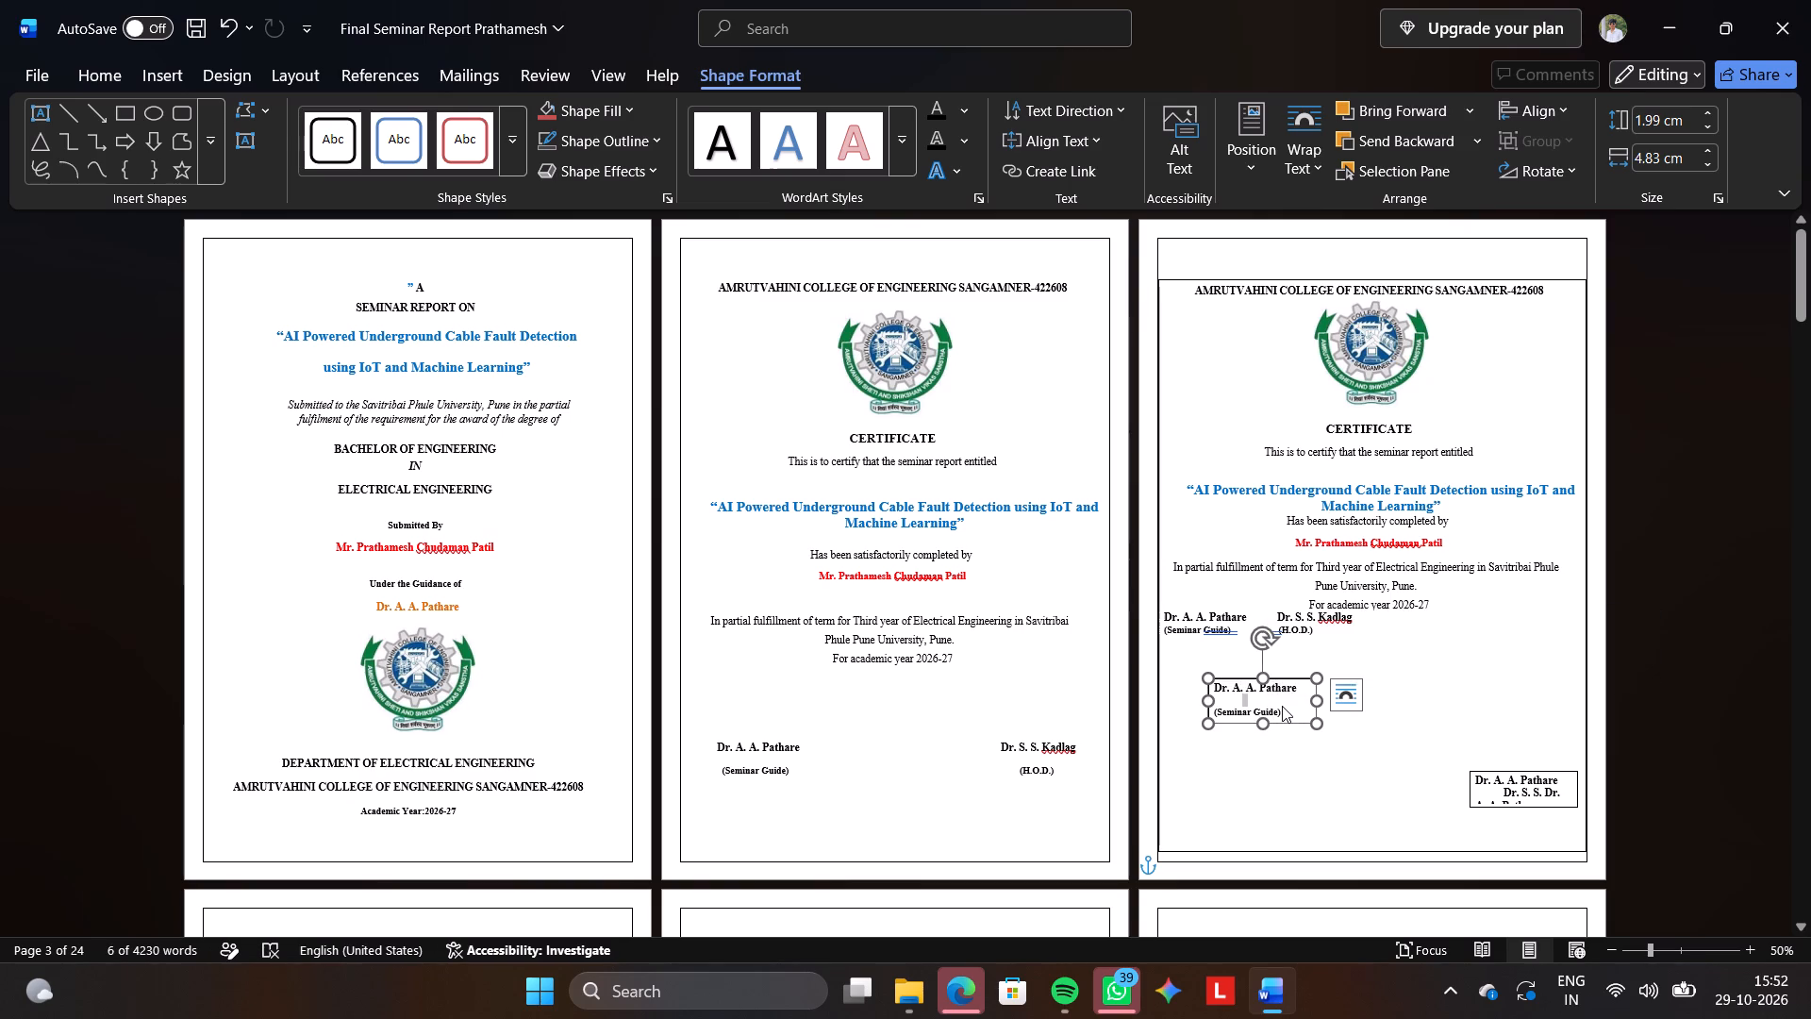
left_click(1282, 706)
key("ctrl+a")
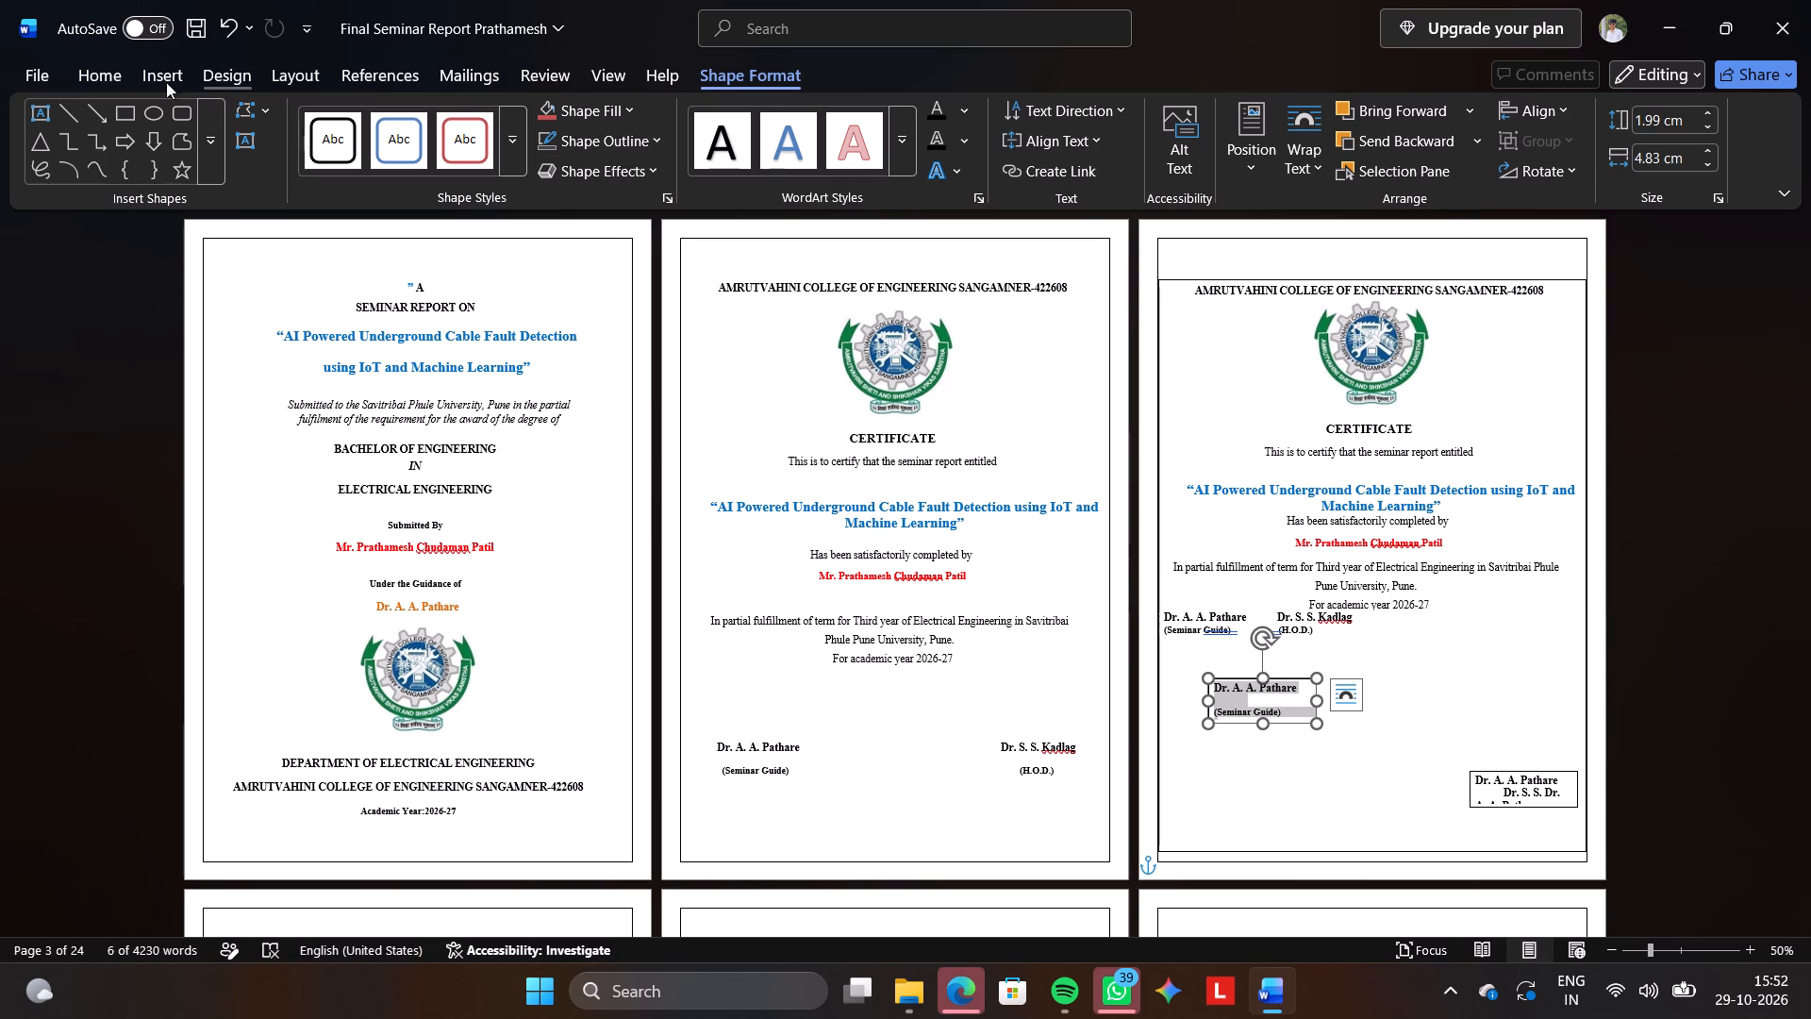
left_click(100, 68)
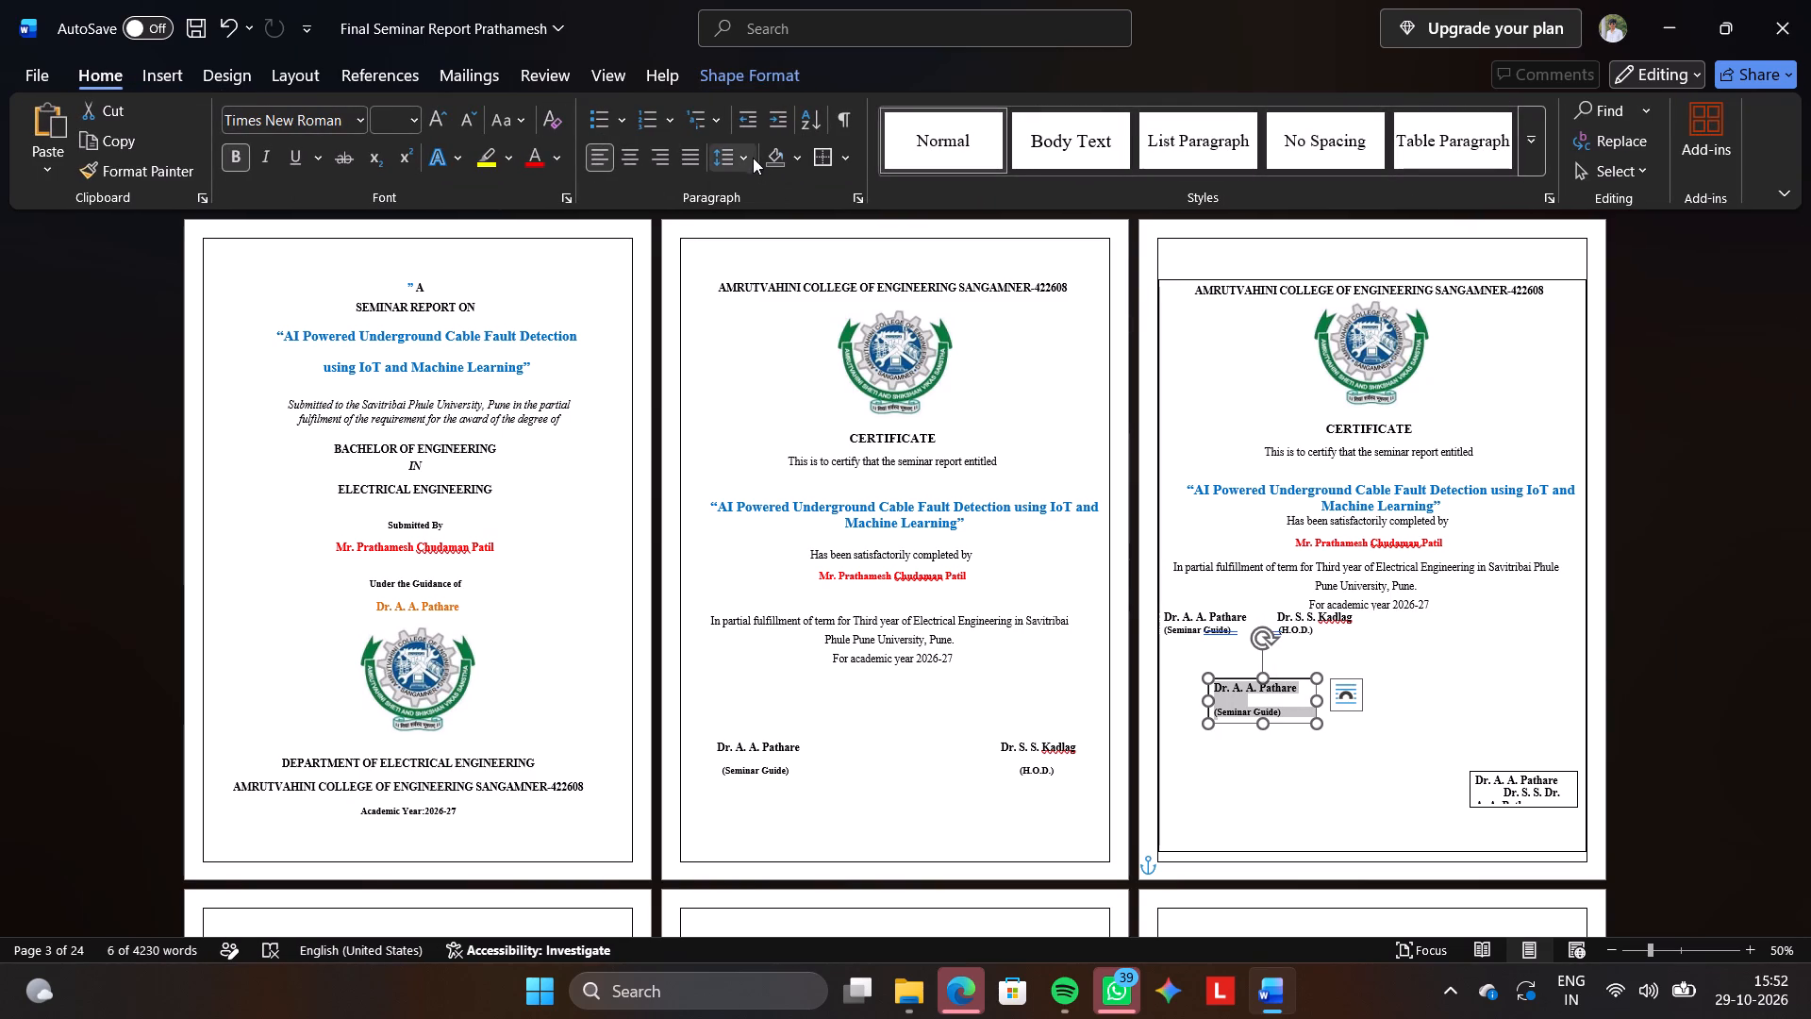
left_click(746, 156)
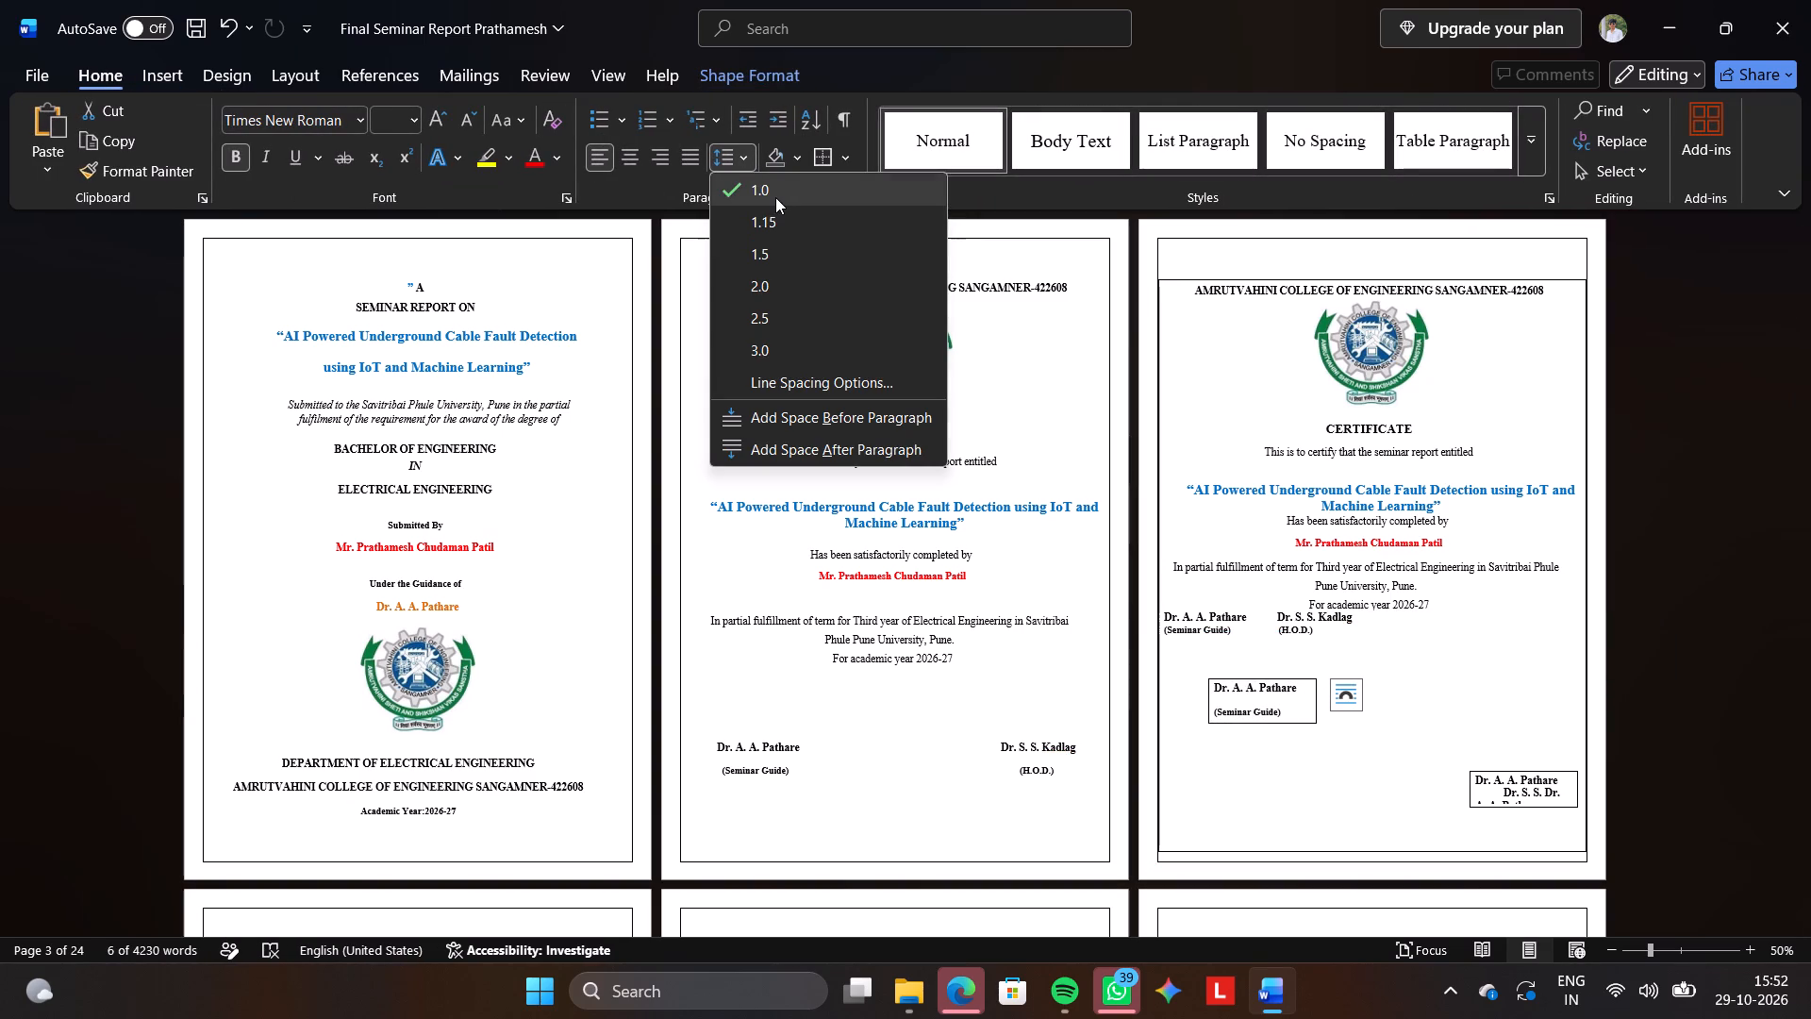
left_click(775, 197)
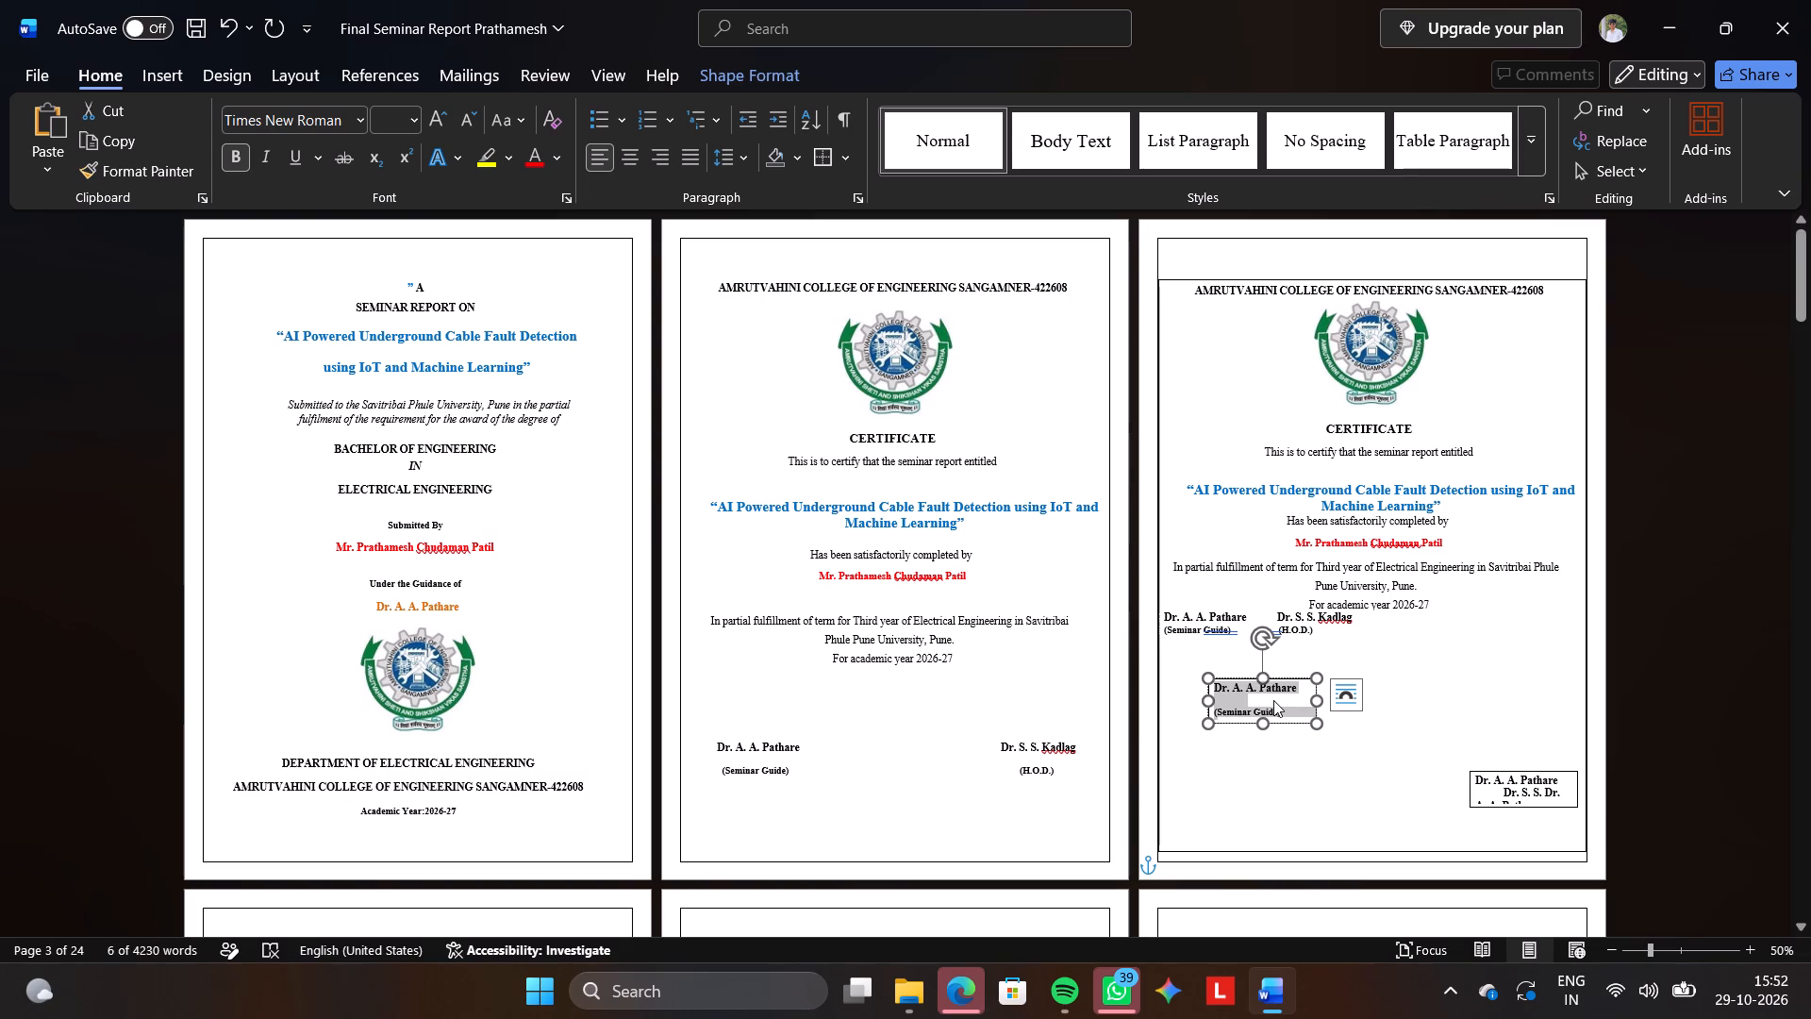
Remove the blank line between the guide's name and "(Seminar Guide)" in the small text box.
left_click(1270, 700)
key("BackSpace")
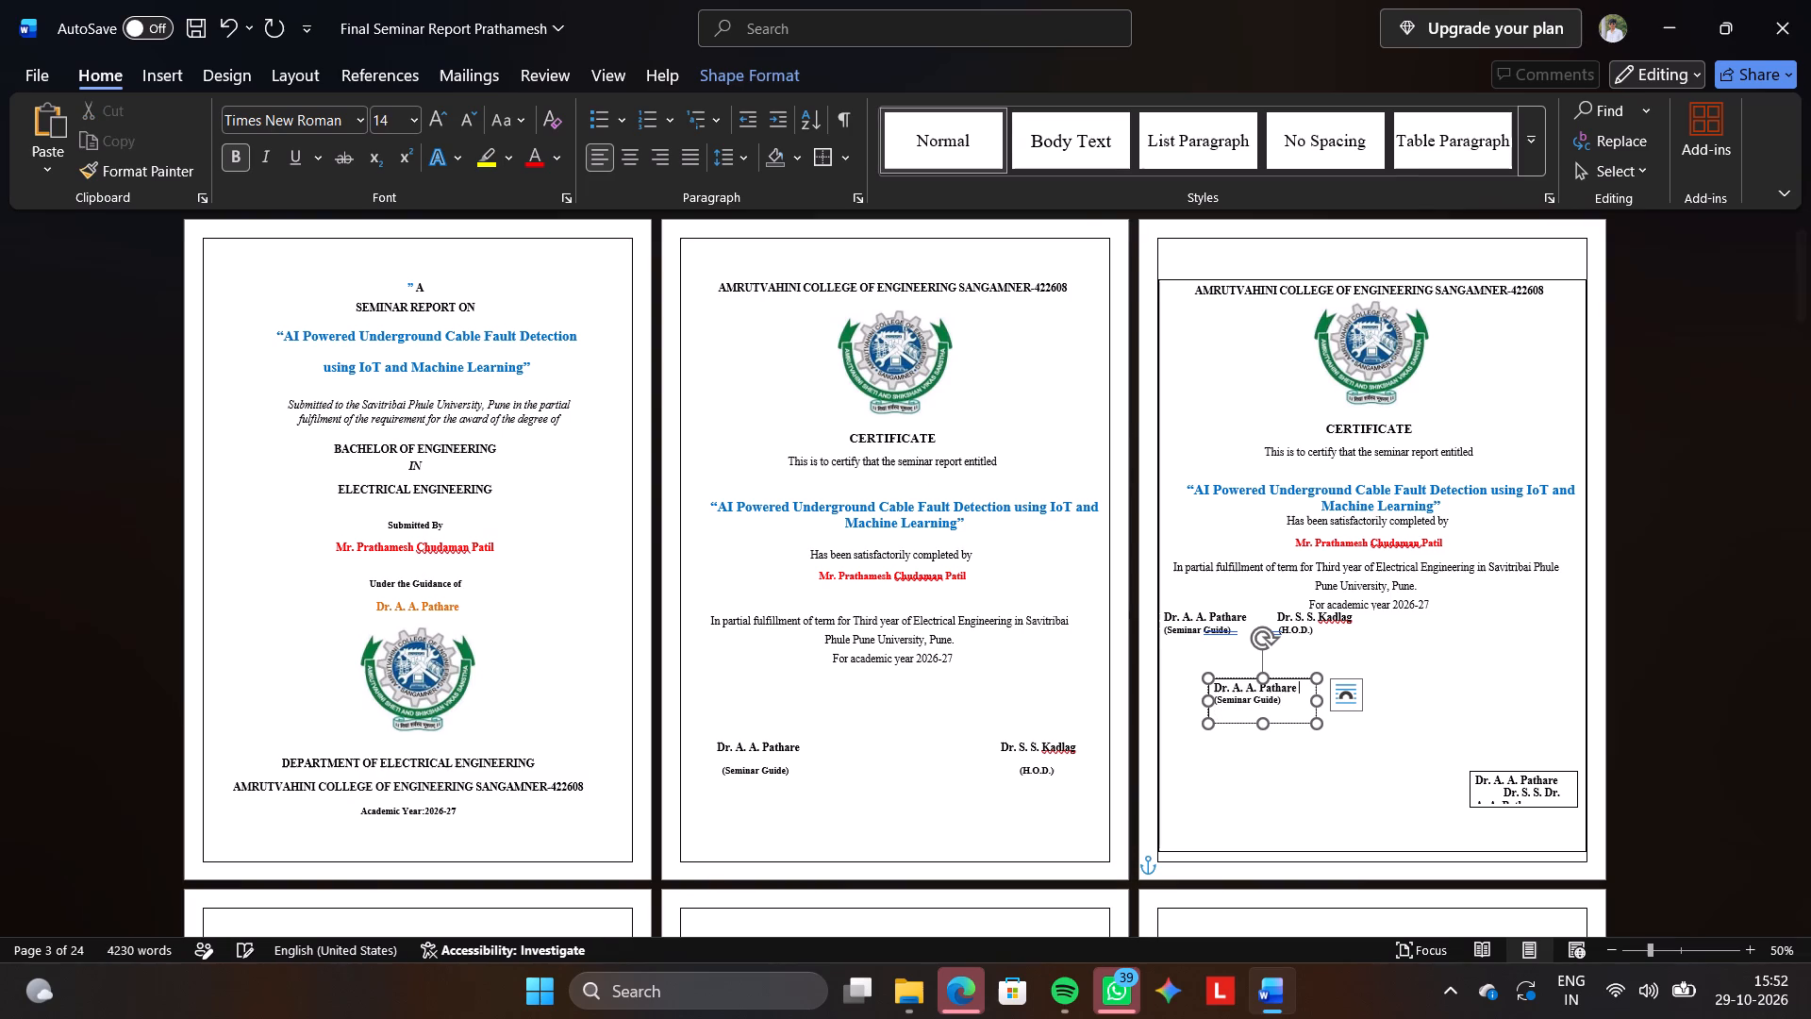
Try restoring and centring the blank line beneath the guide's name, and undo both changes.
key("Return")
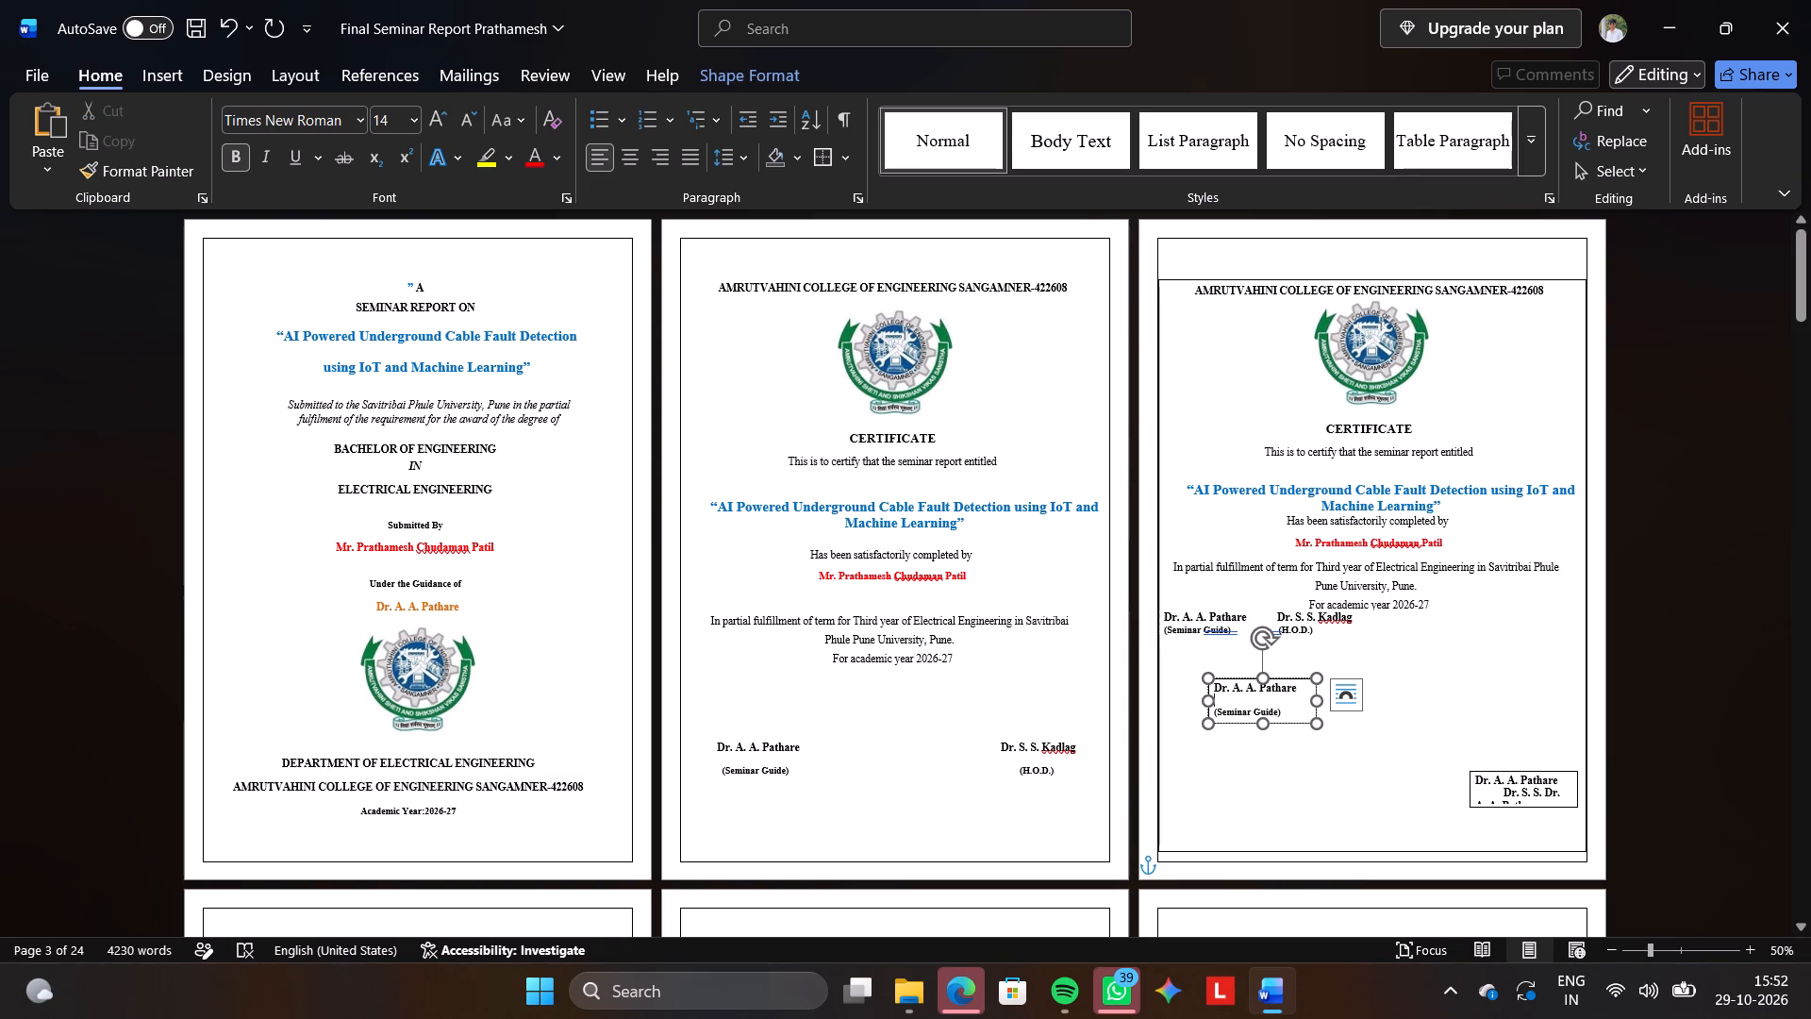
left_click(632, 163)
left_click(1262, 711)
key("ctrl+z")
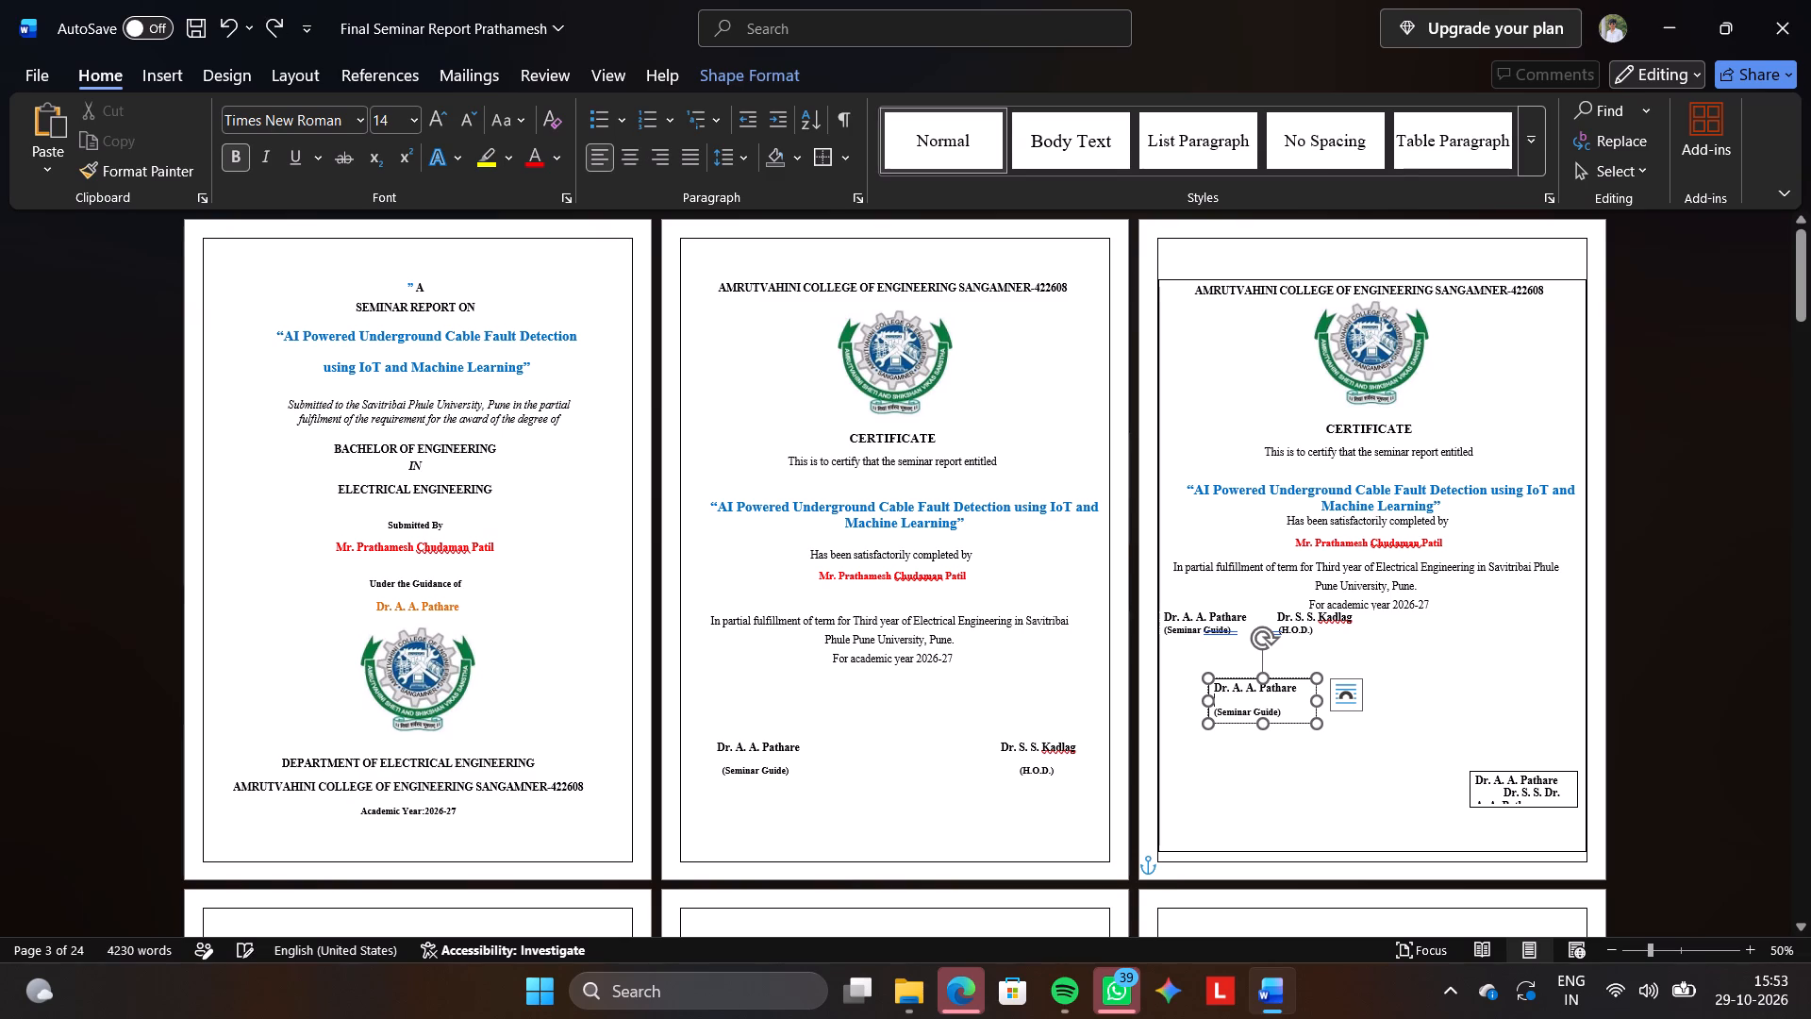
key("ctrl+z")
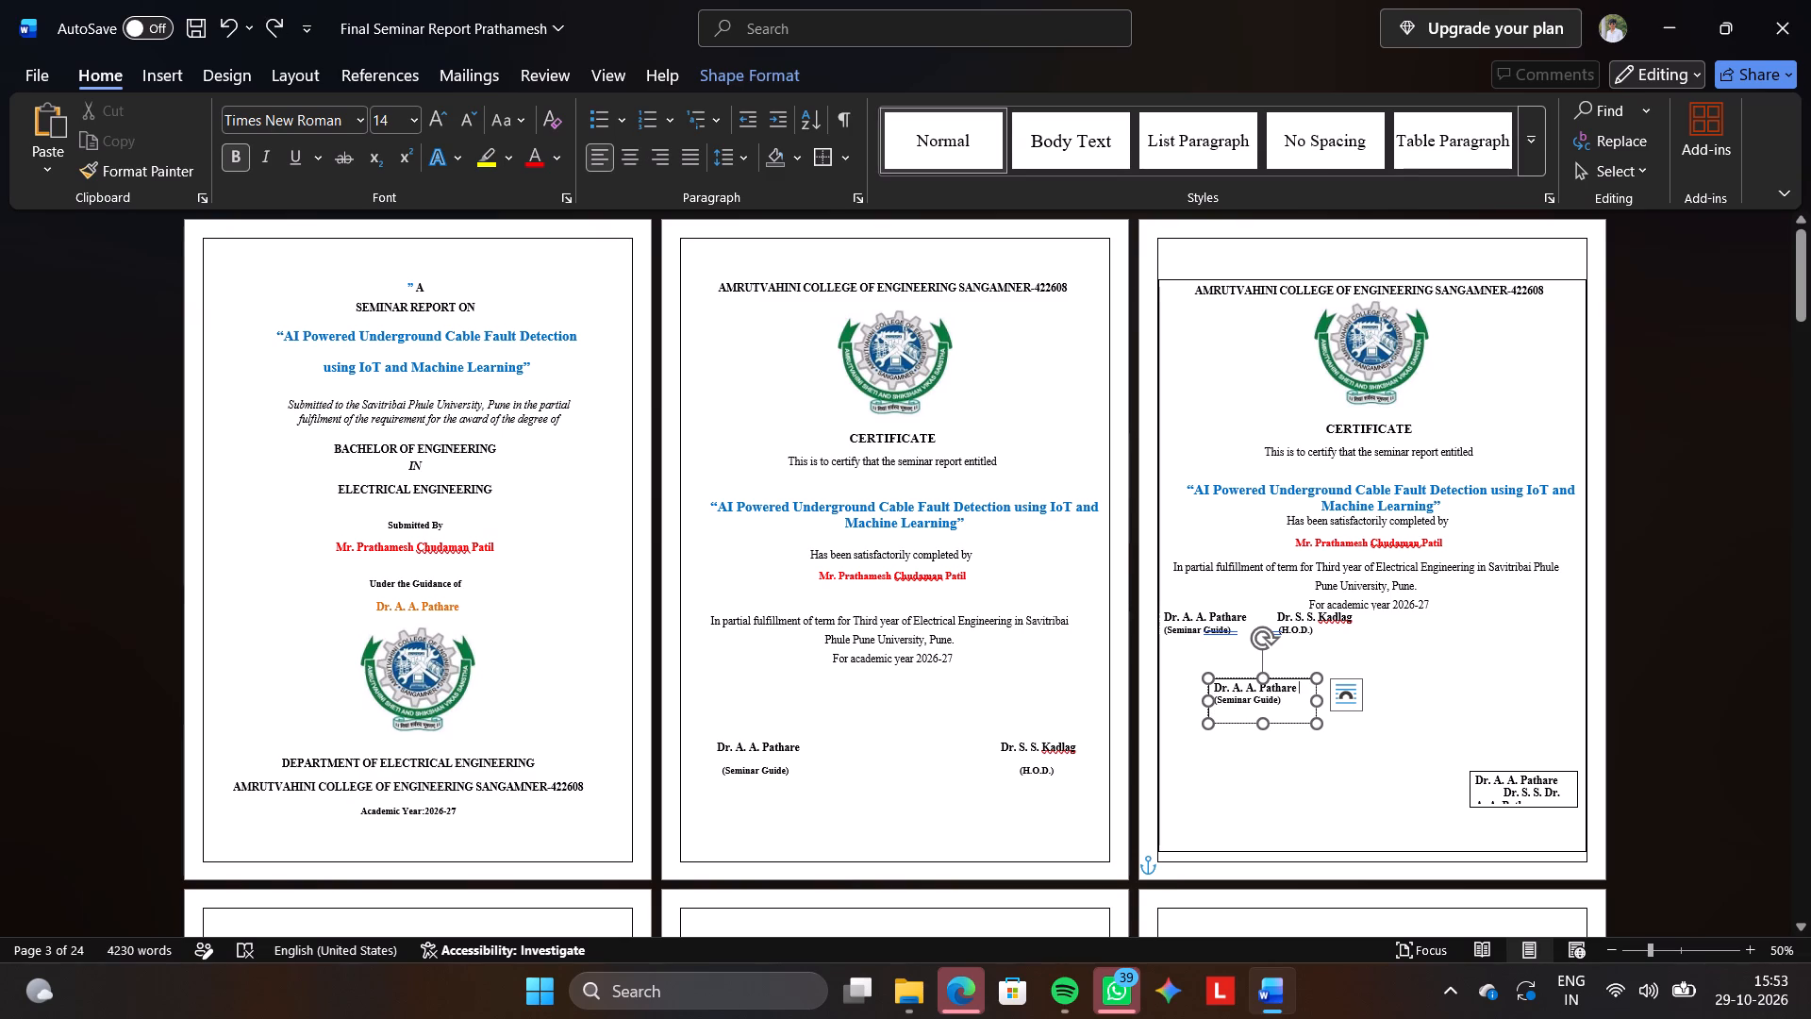
Cut one "A." initial from the guide's name in the small text box.
left_click(1256, 690, "ctrl")
key("ctrl+x")
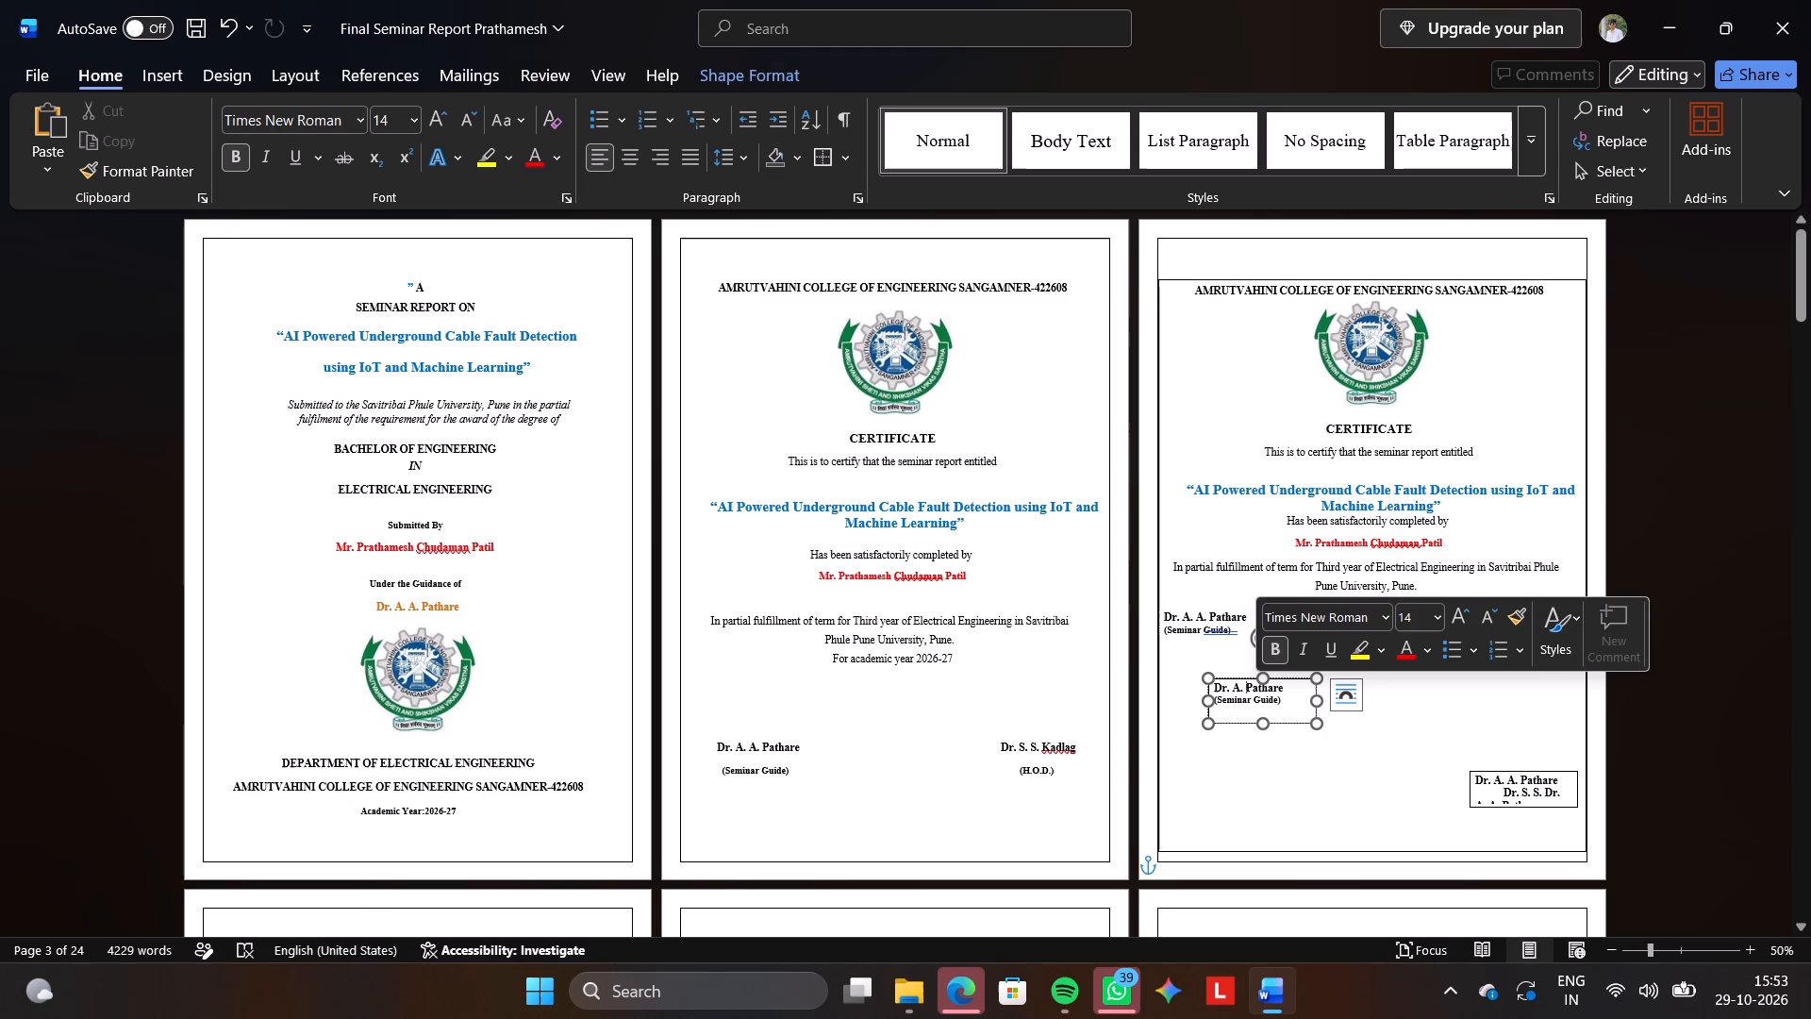
Centre both lines in the guide's text box and set the name's line spacing to 1.15.
left_click(623, 154)
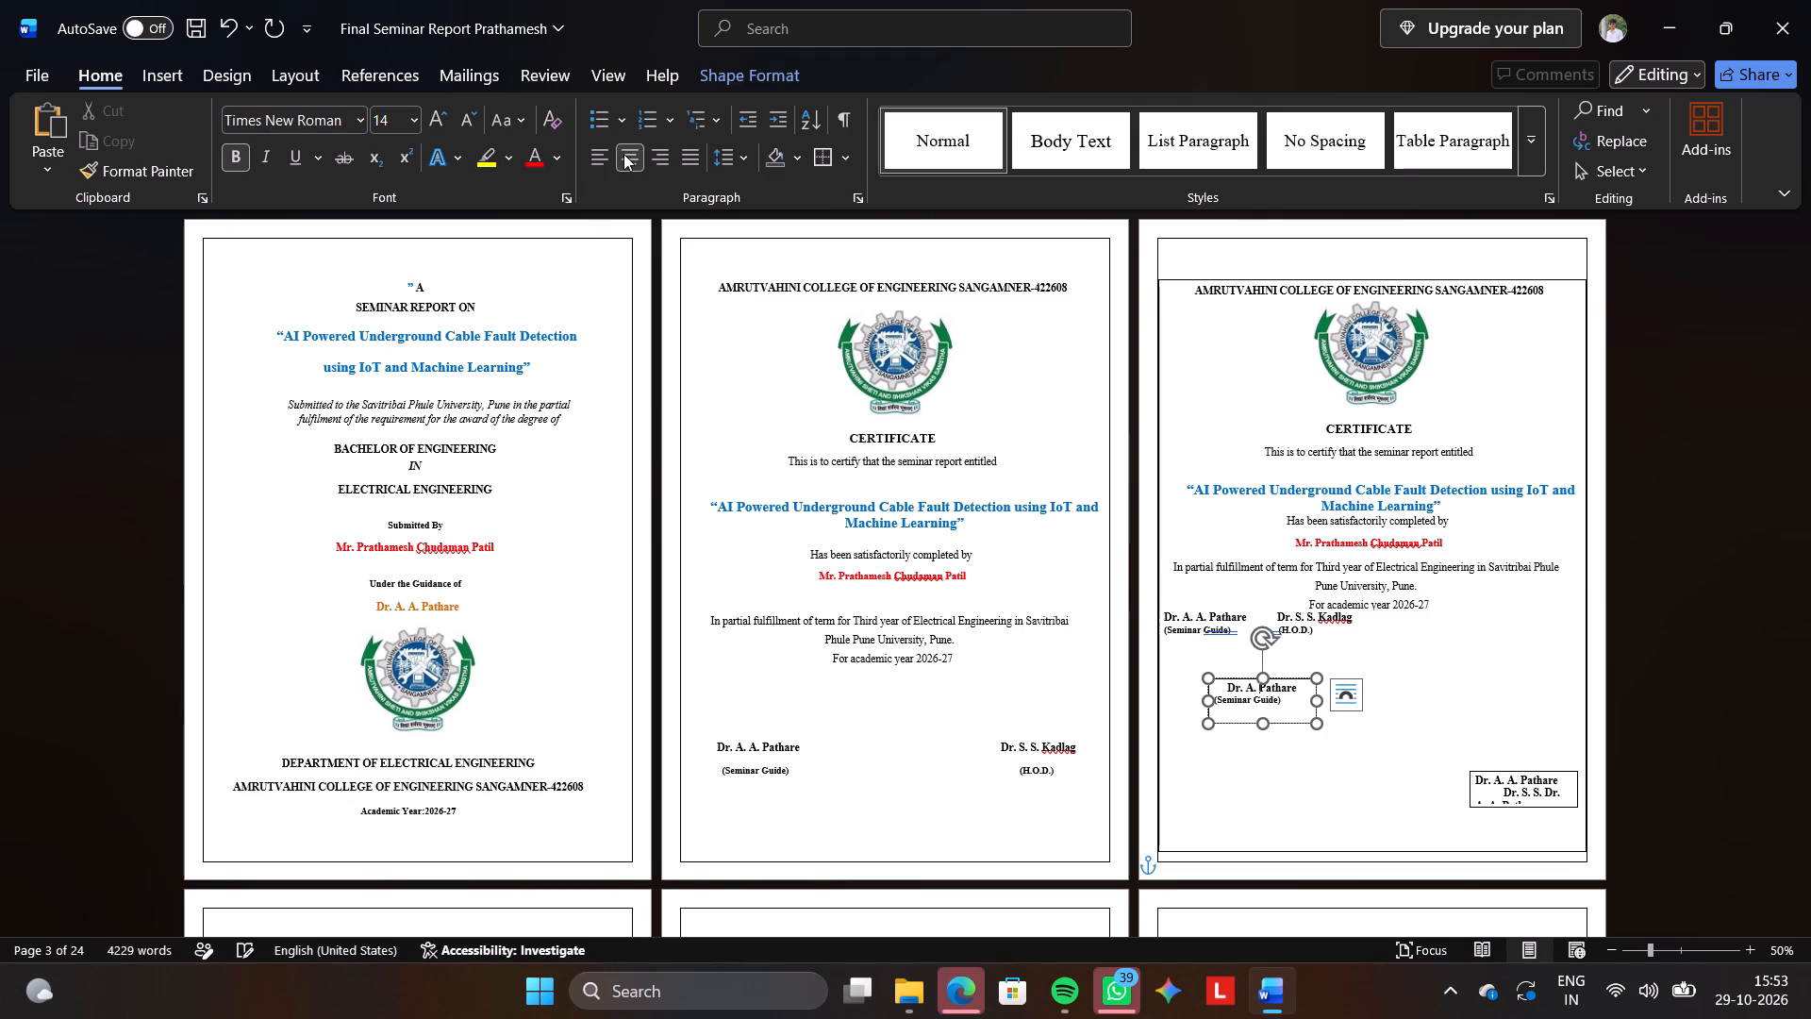
left_click(740, 165)
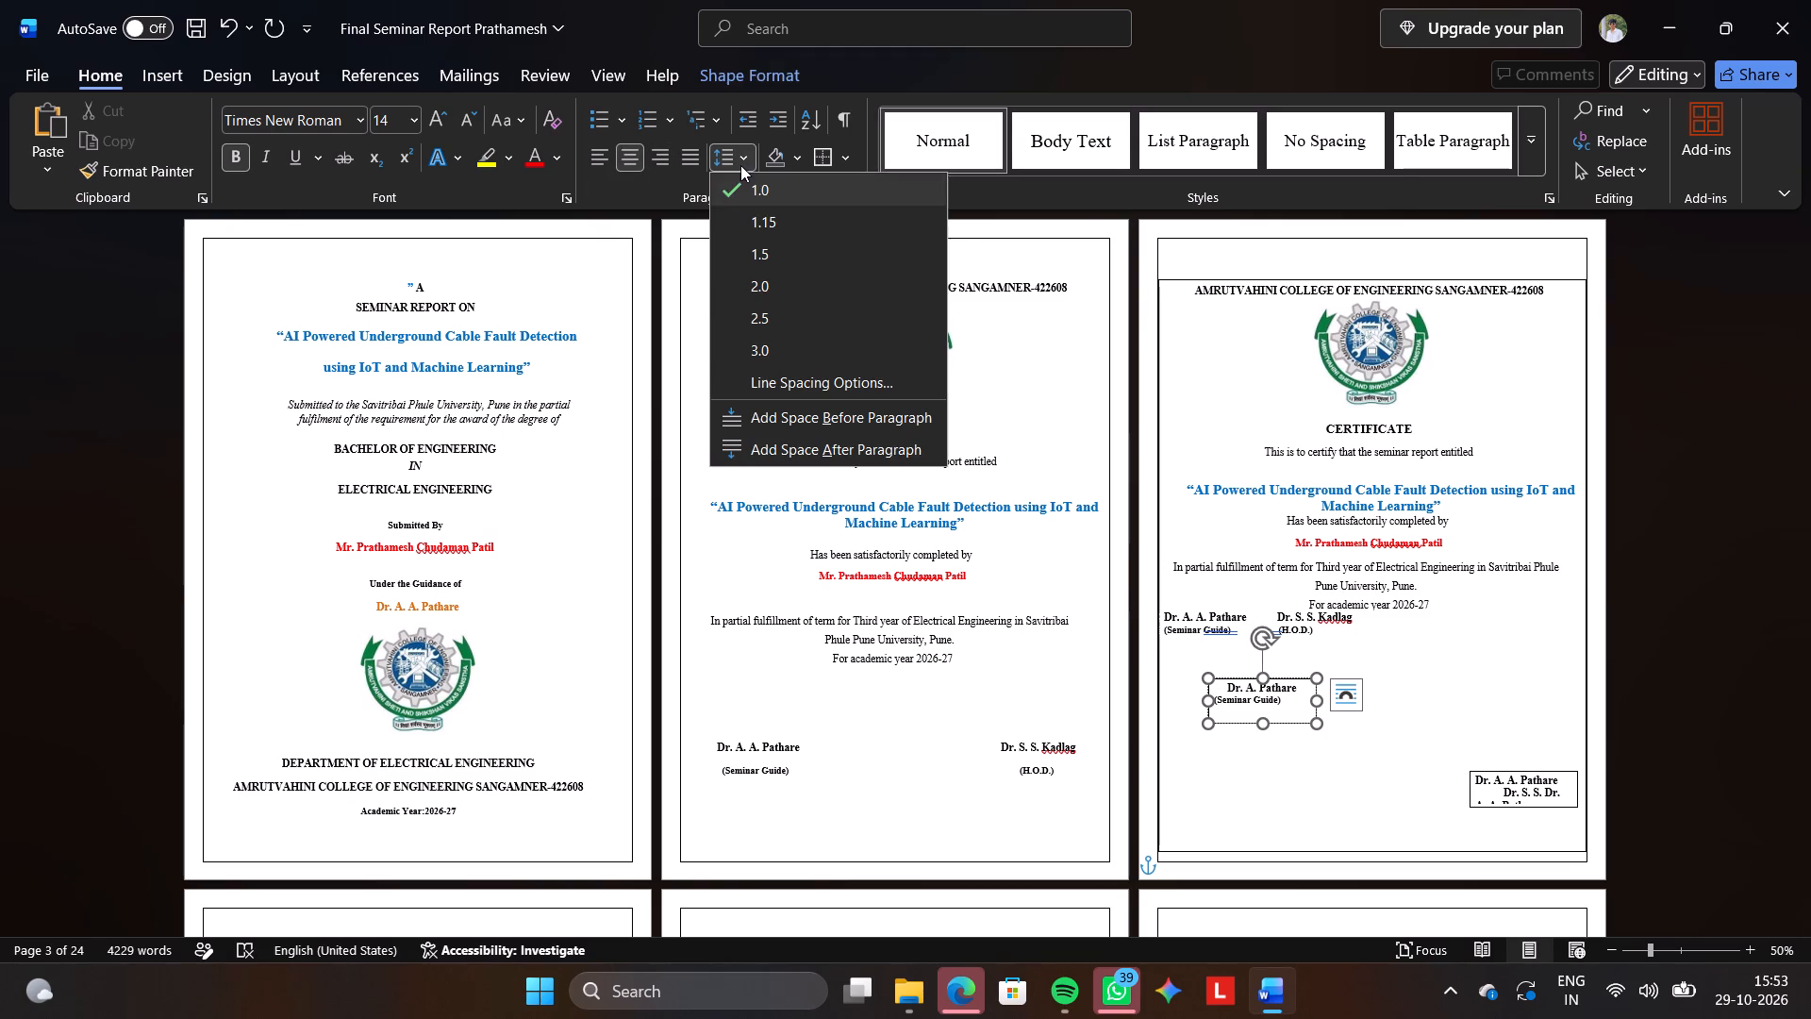
left_click(758, 212)
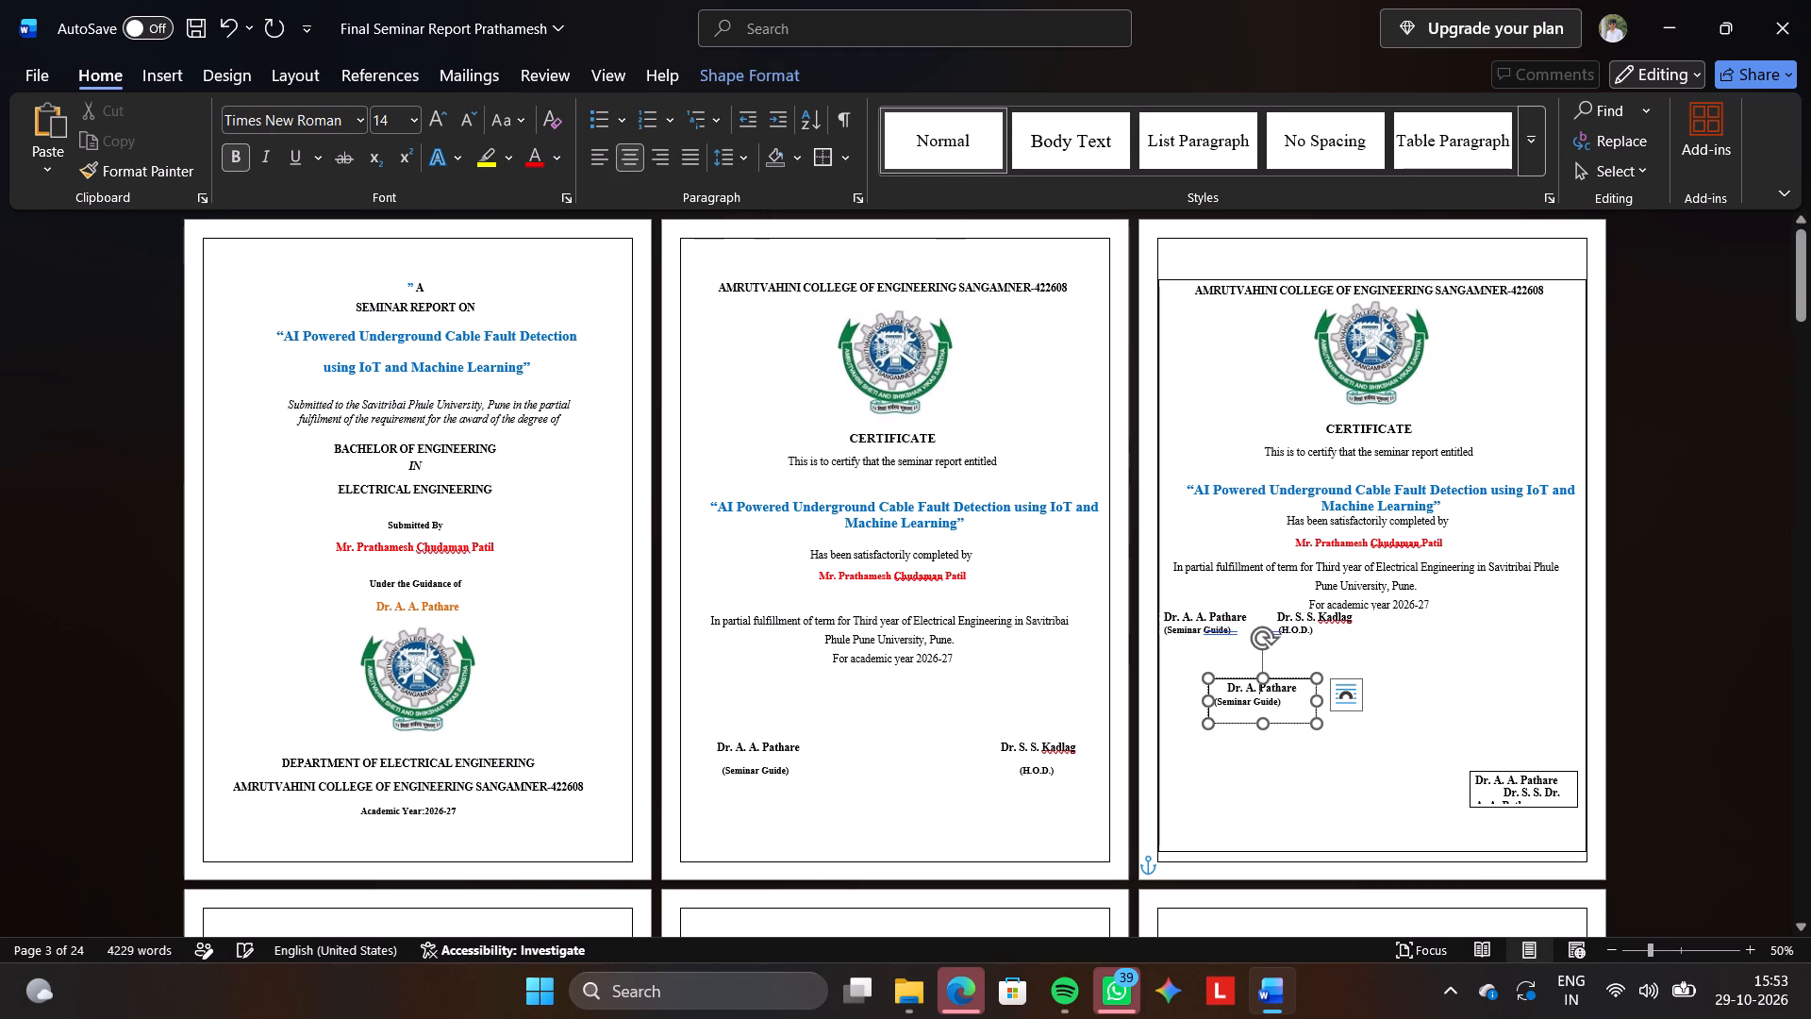
left_click(1274, 705)
key("ctrl+a")
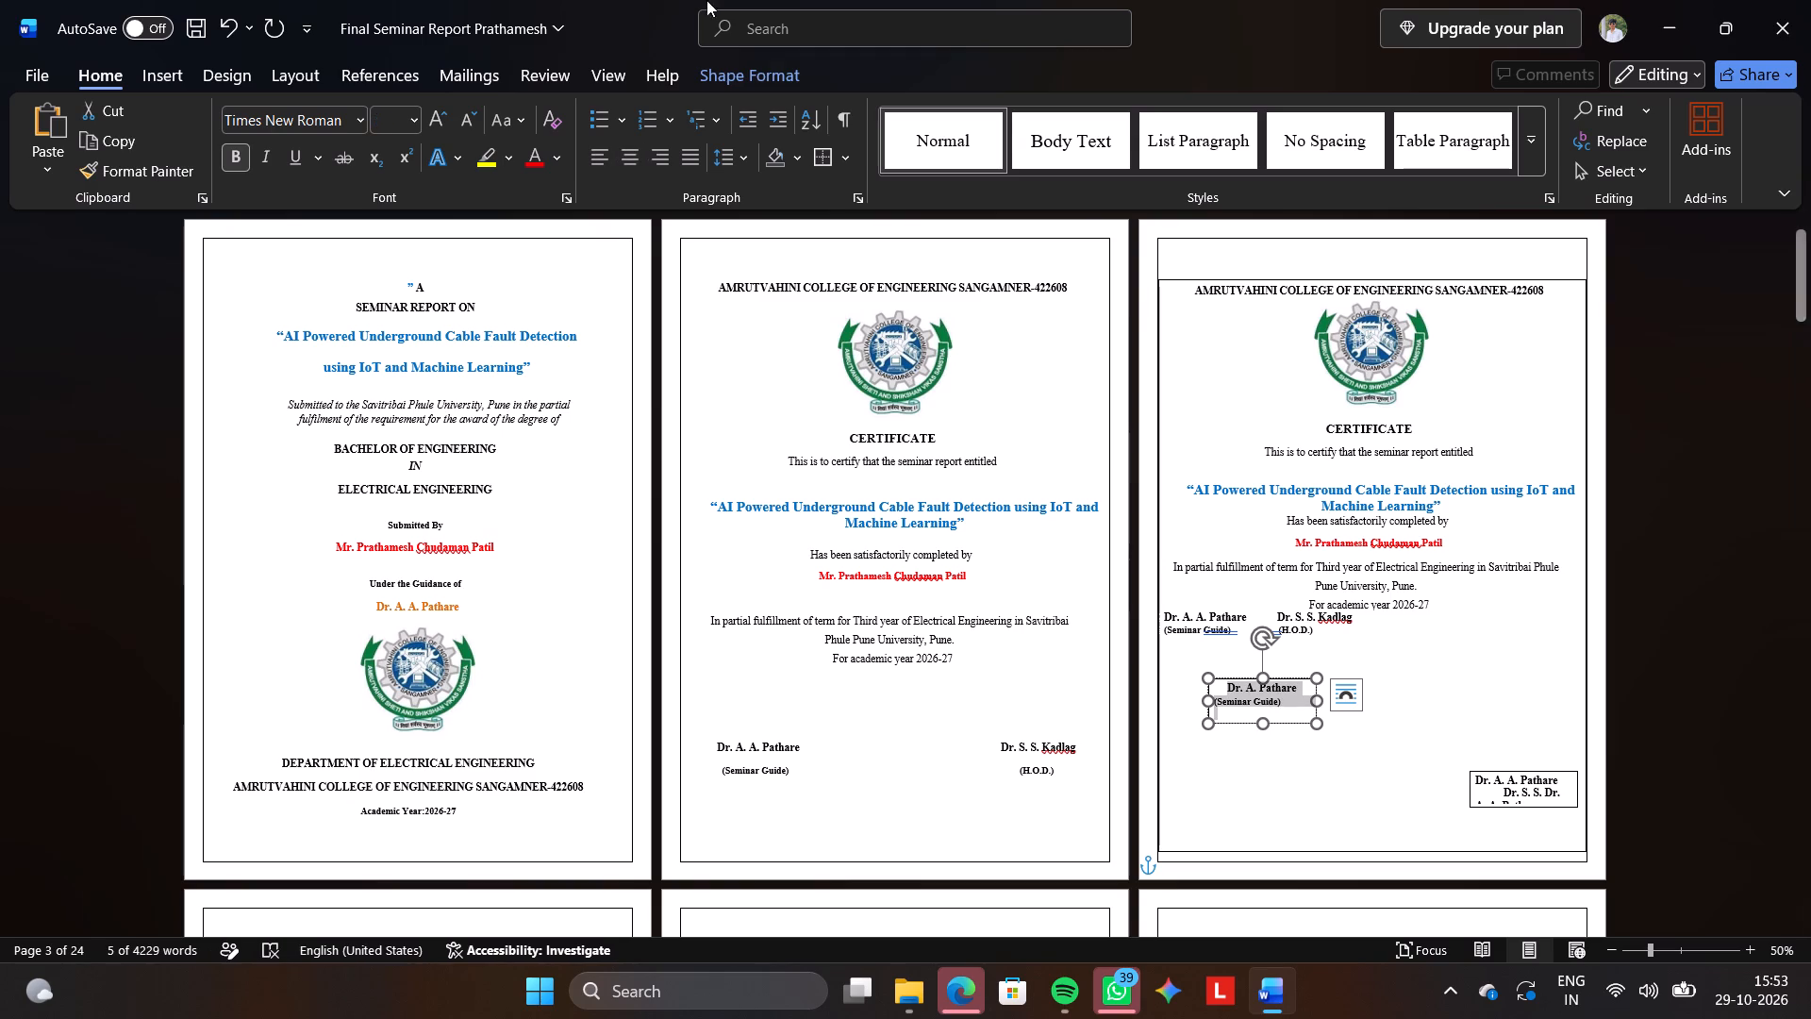
left_click(641, 169)
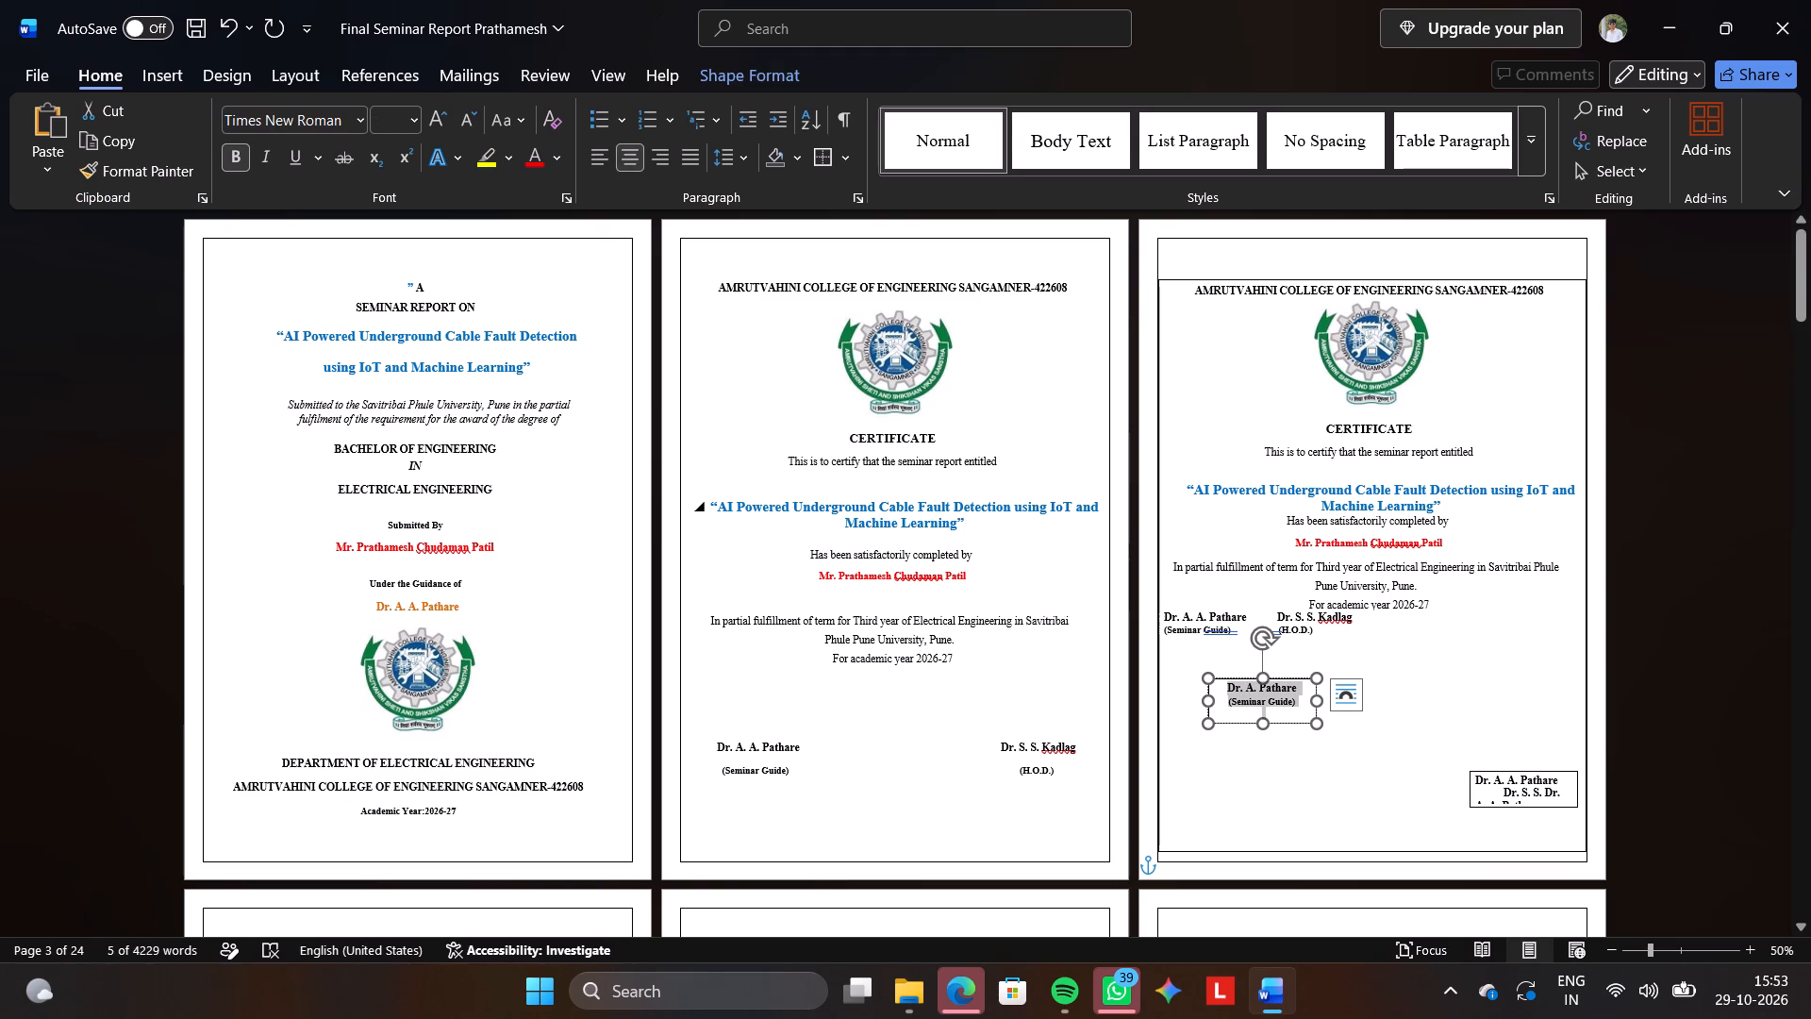
Move the guide's text box to the certificate's lower-left area, just inside the outer frame.
left_click_drag(1280, 718, 1214, 720)
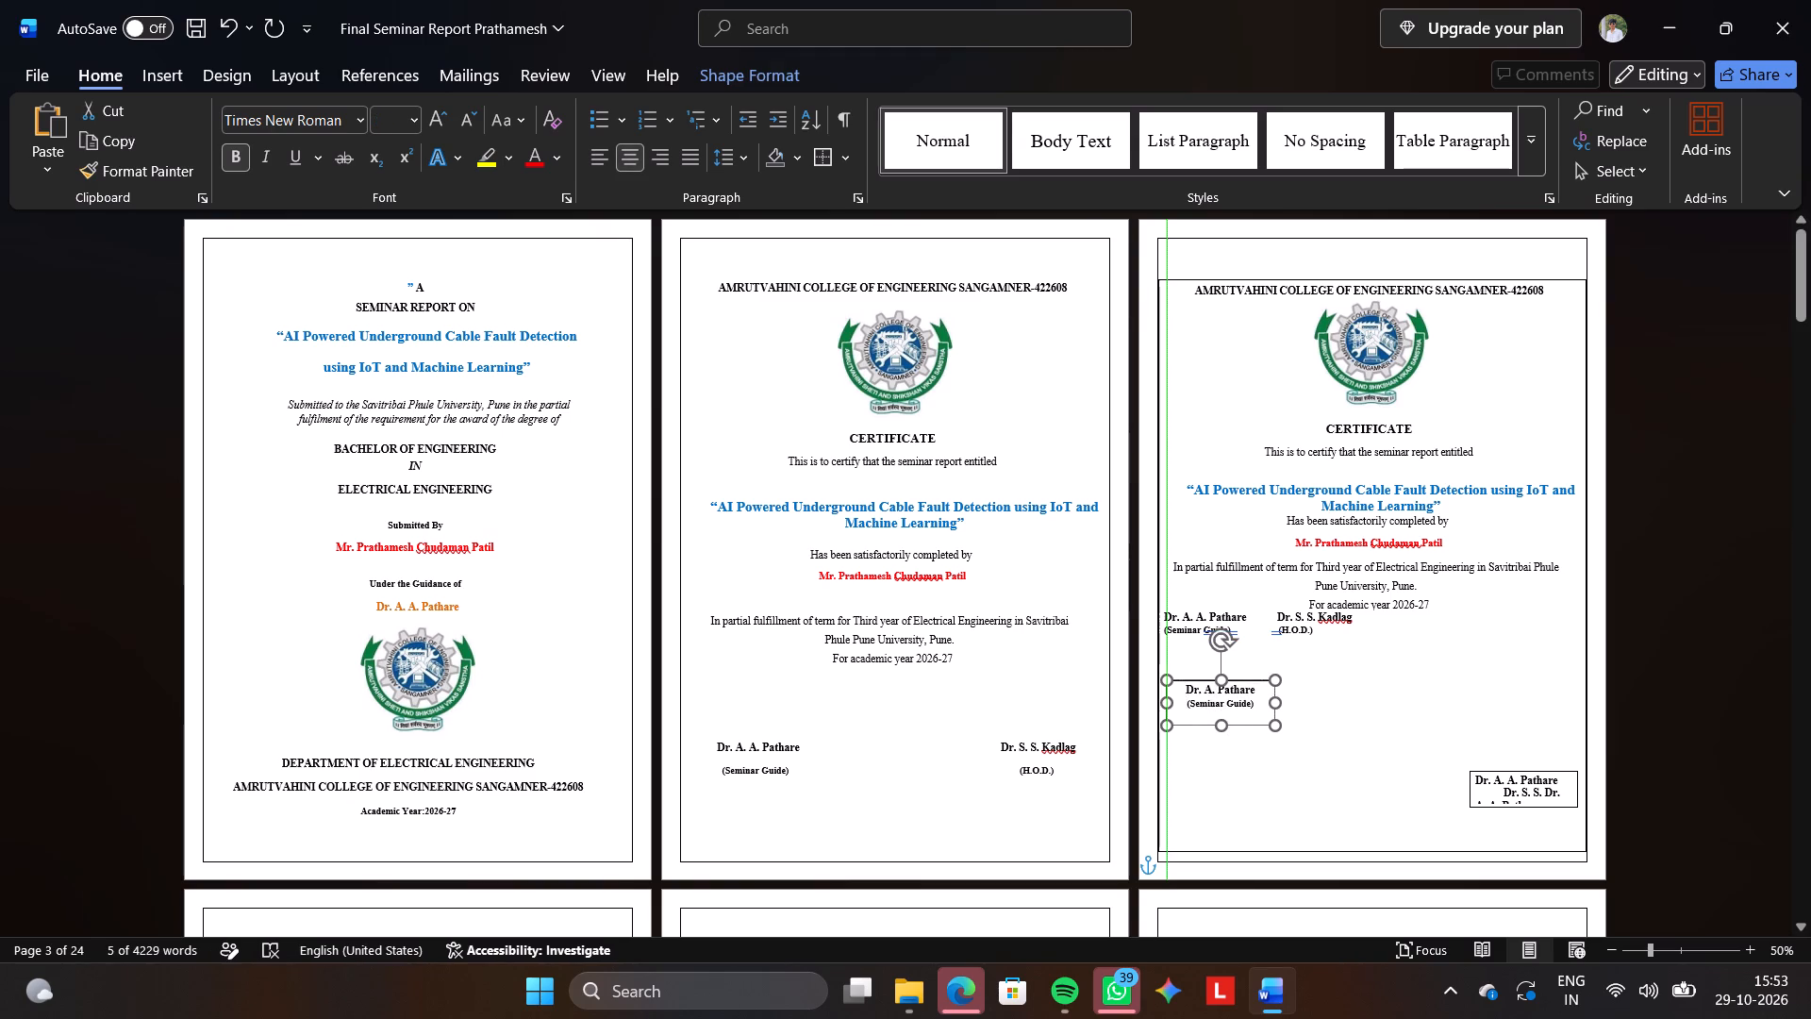
left_click_drag(1214, 720, 1228, 794)
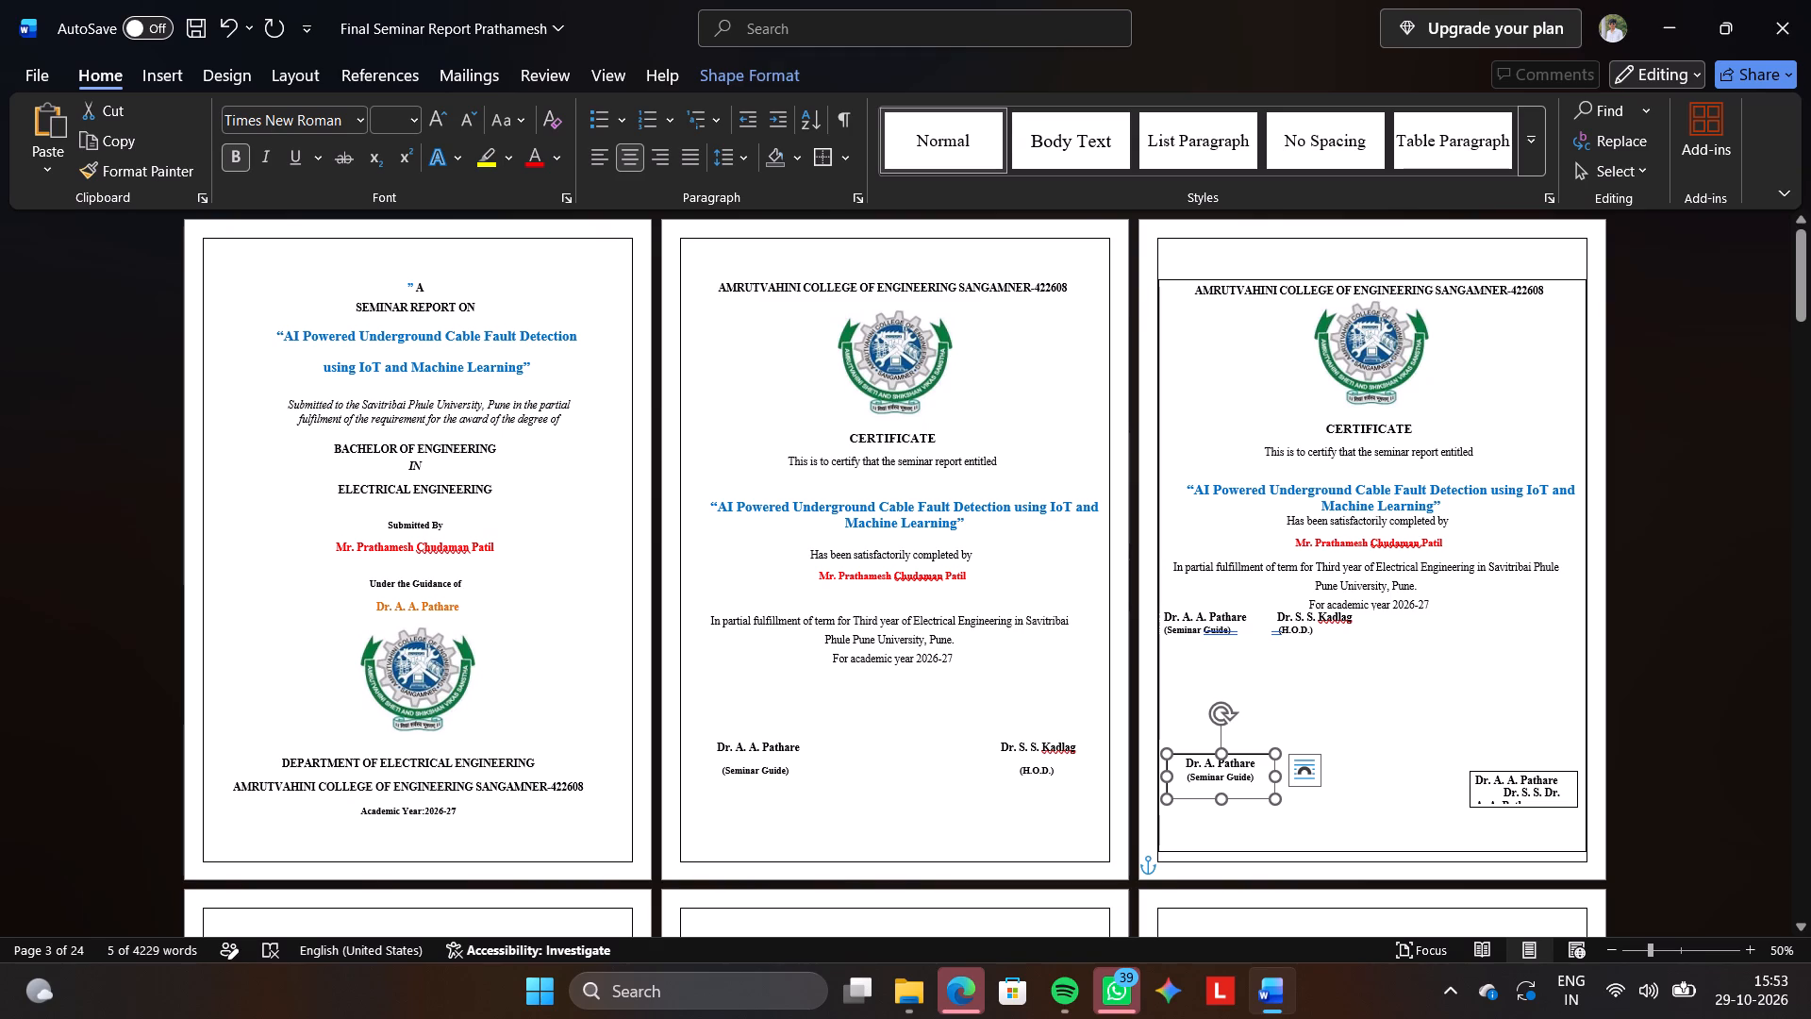
Align the duplicate text box with the guide's box, and shift it horizontally to the certificate's lower-right area just inside the frame.
left_click_drag(1543, 806, 1519, 775)
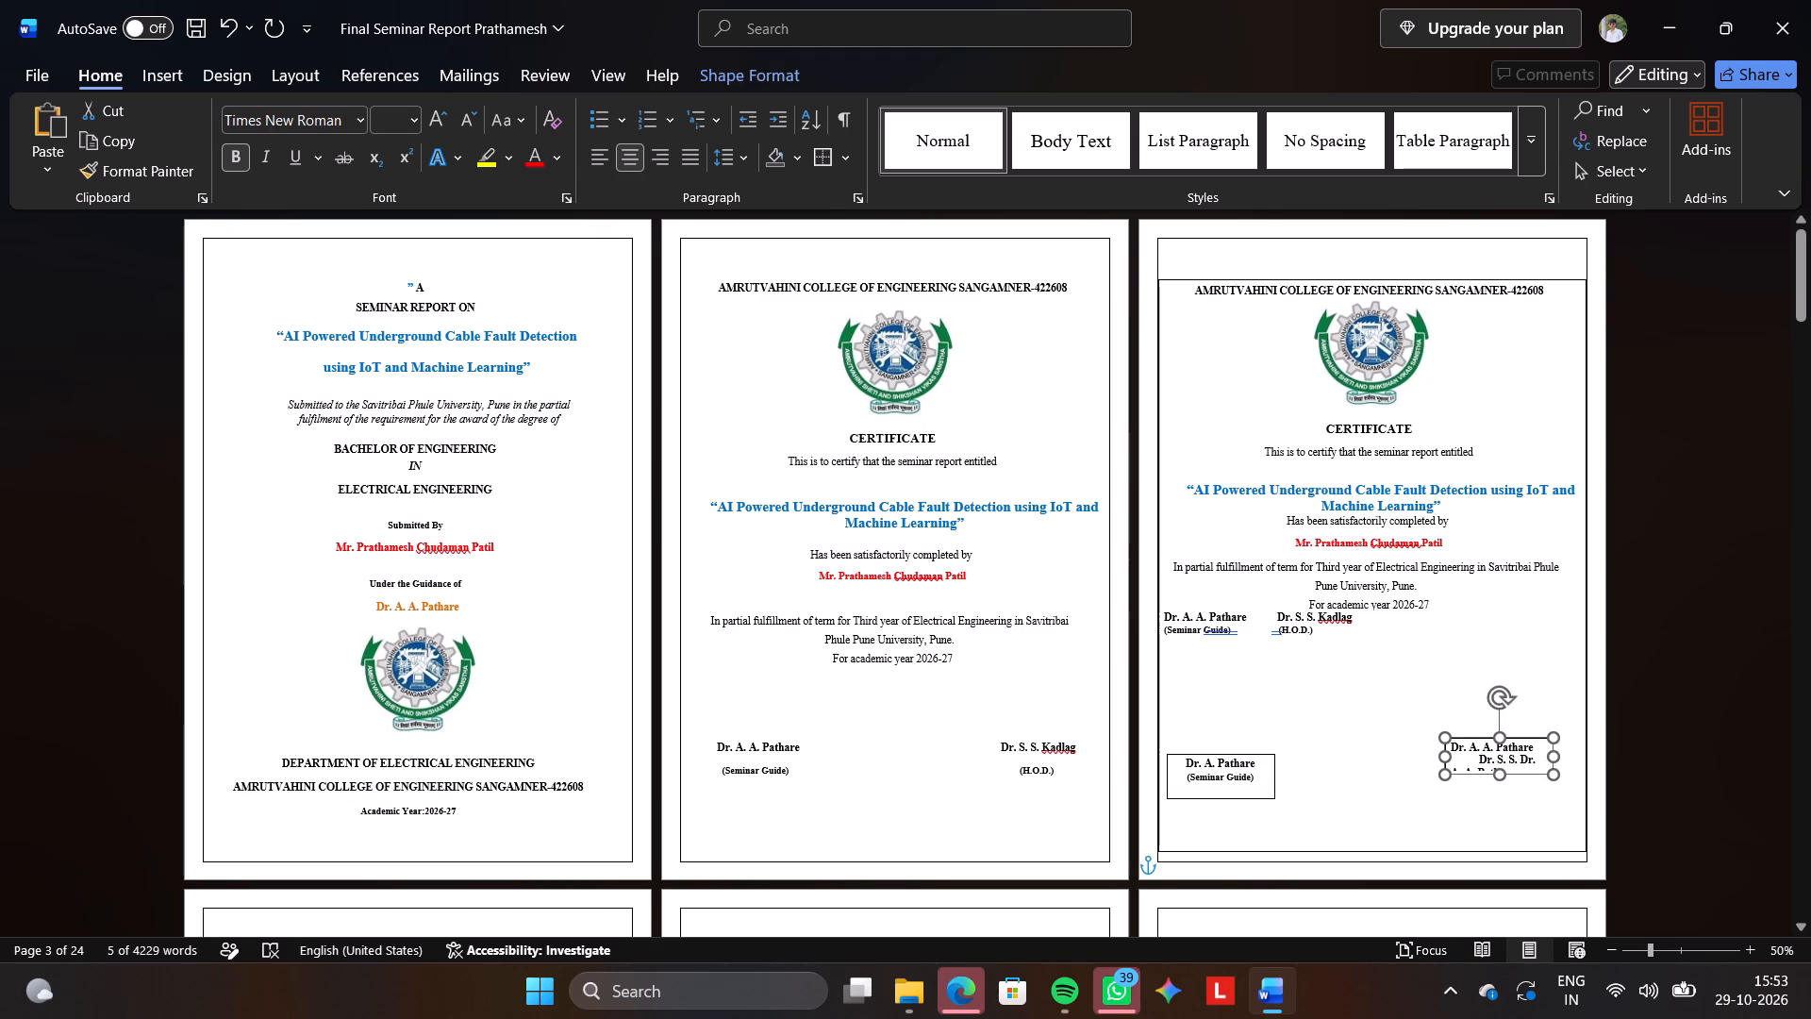
left_click_drag(1519, 775, 1294, 789)
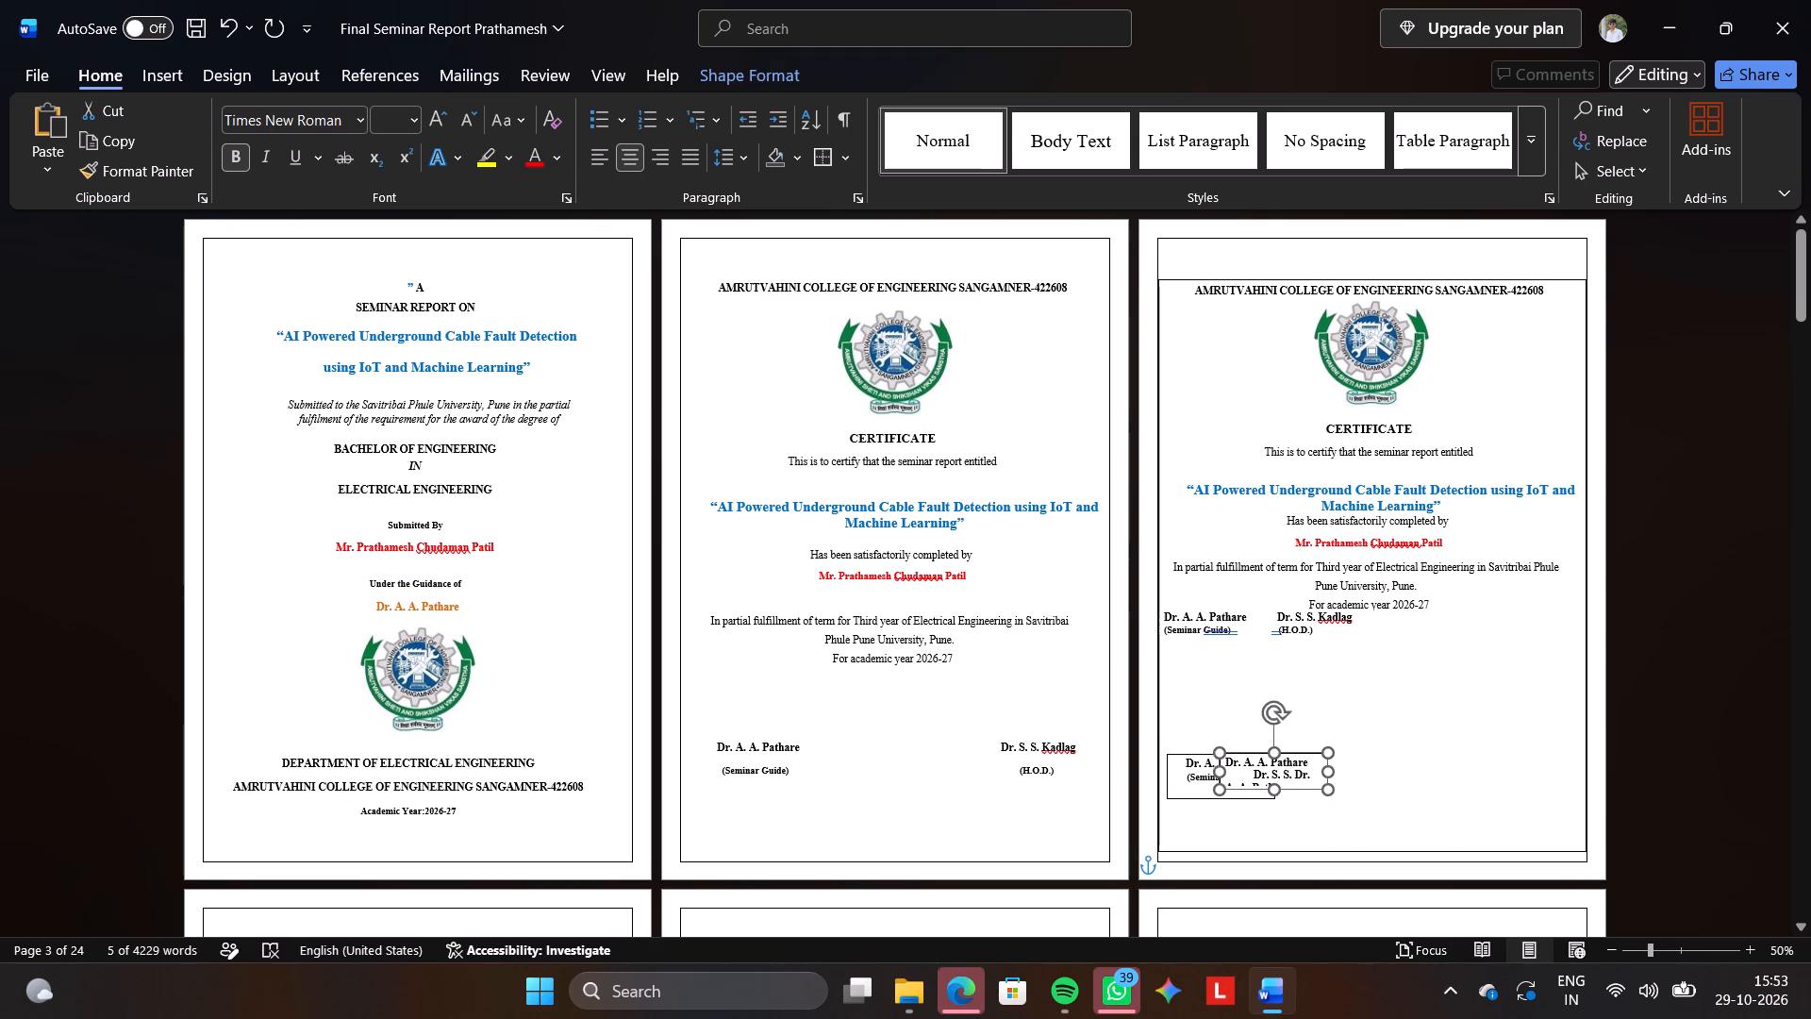
left_click_drag(1294, 789, 1331, 814)
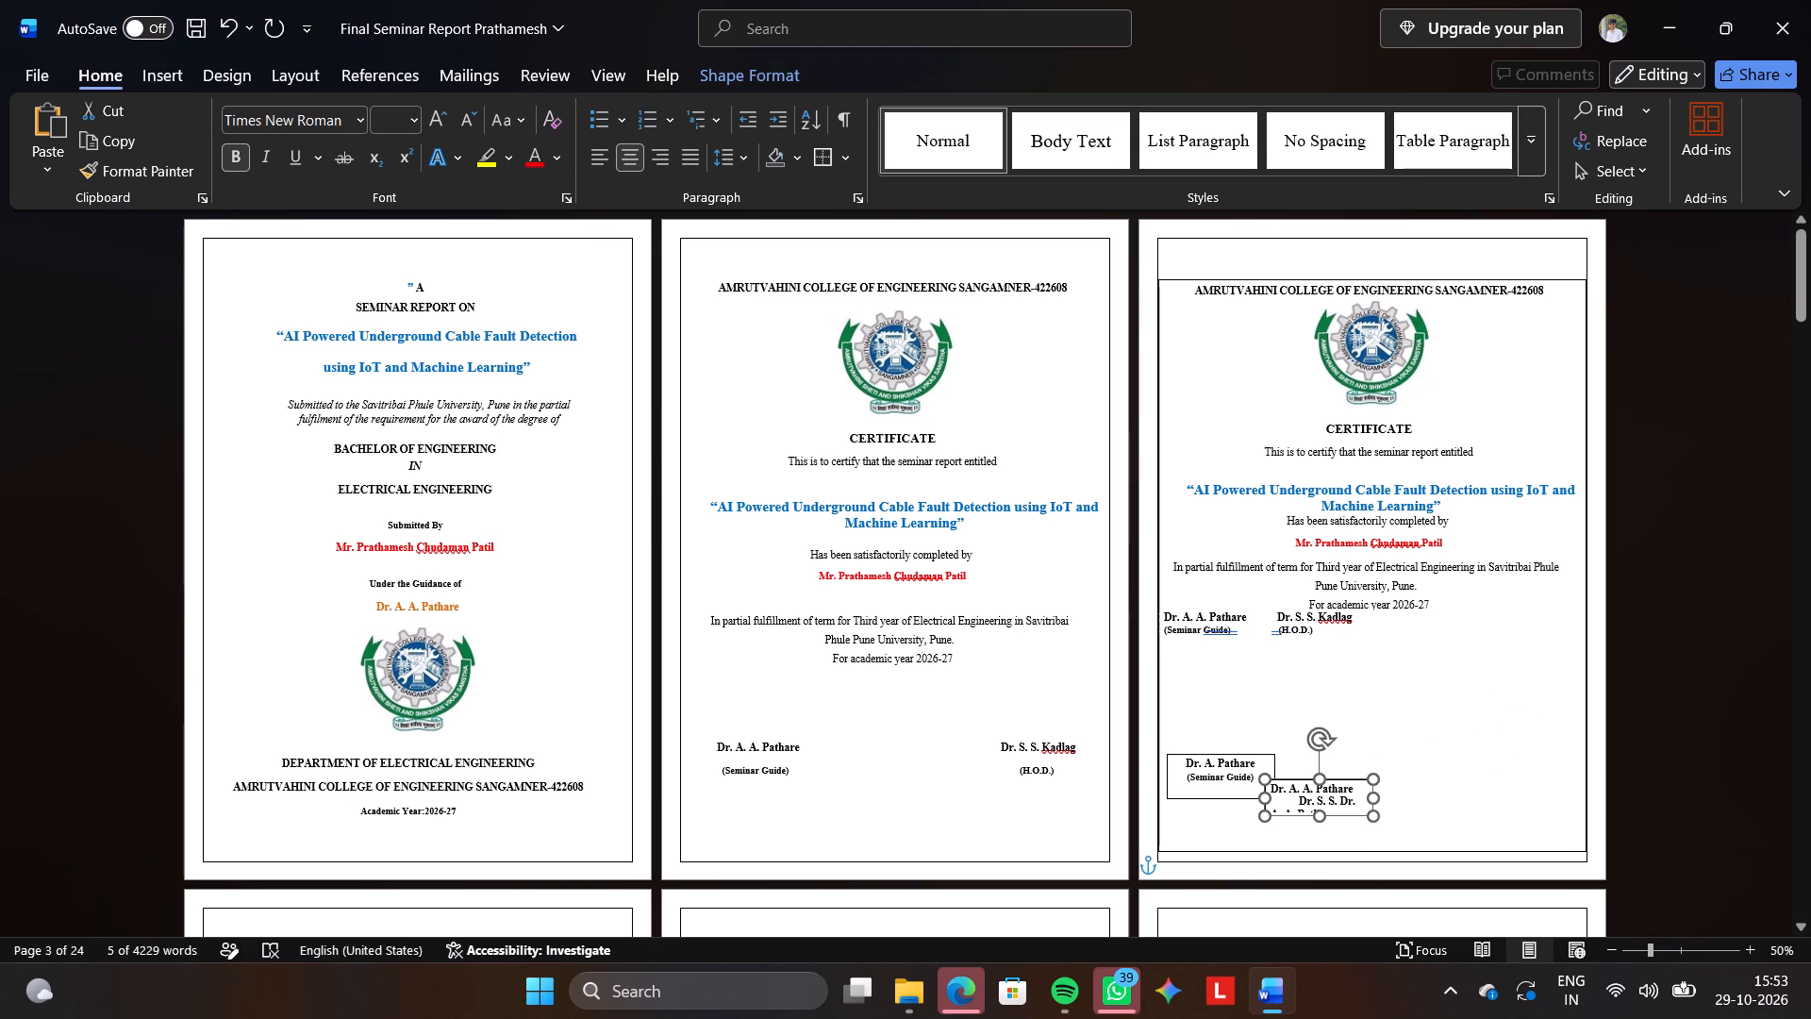
left_click_drag(1331, 814, 1245, 791)
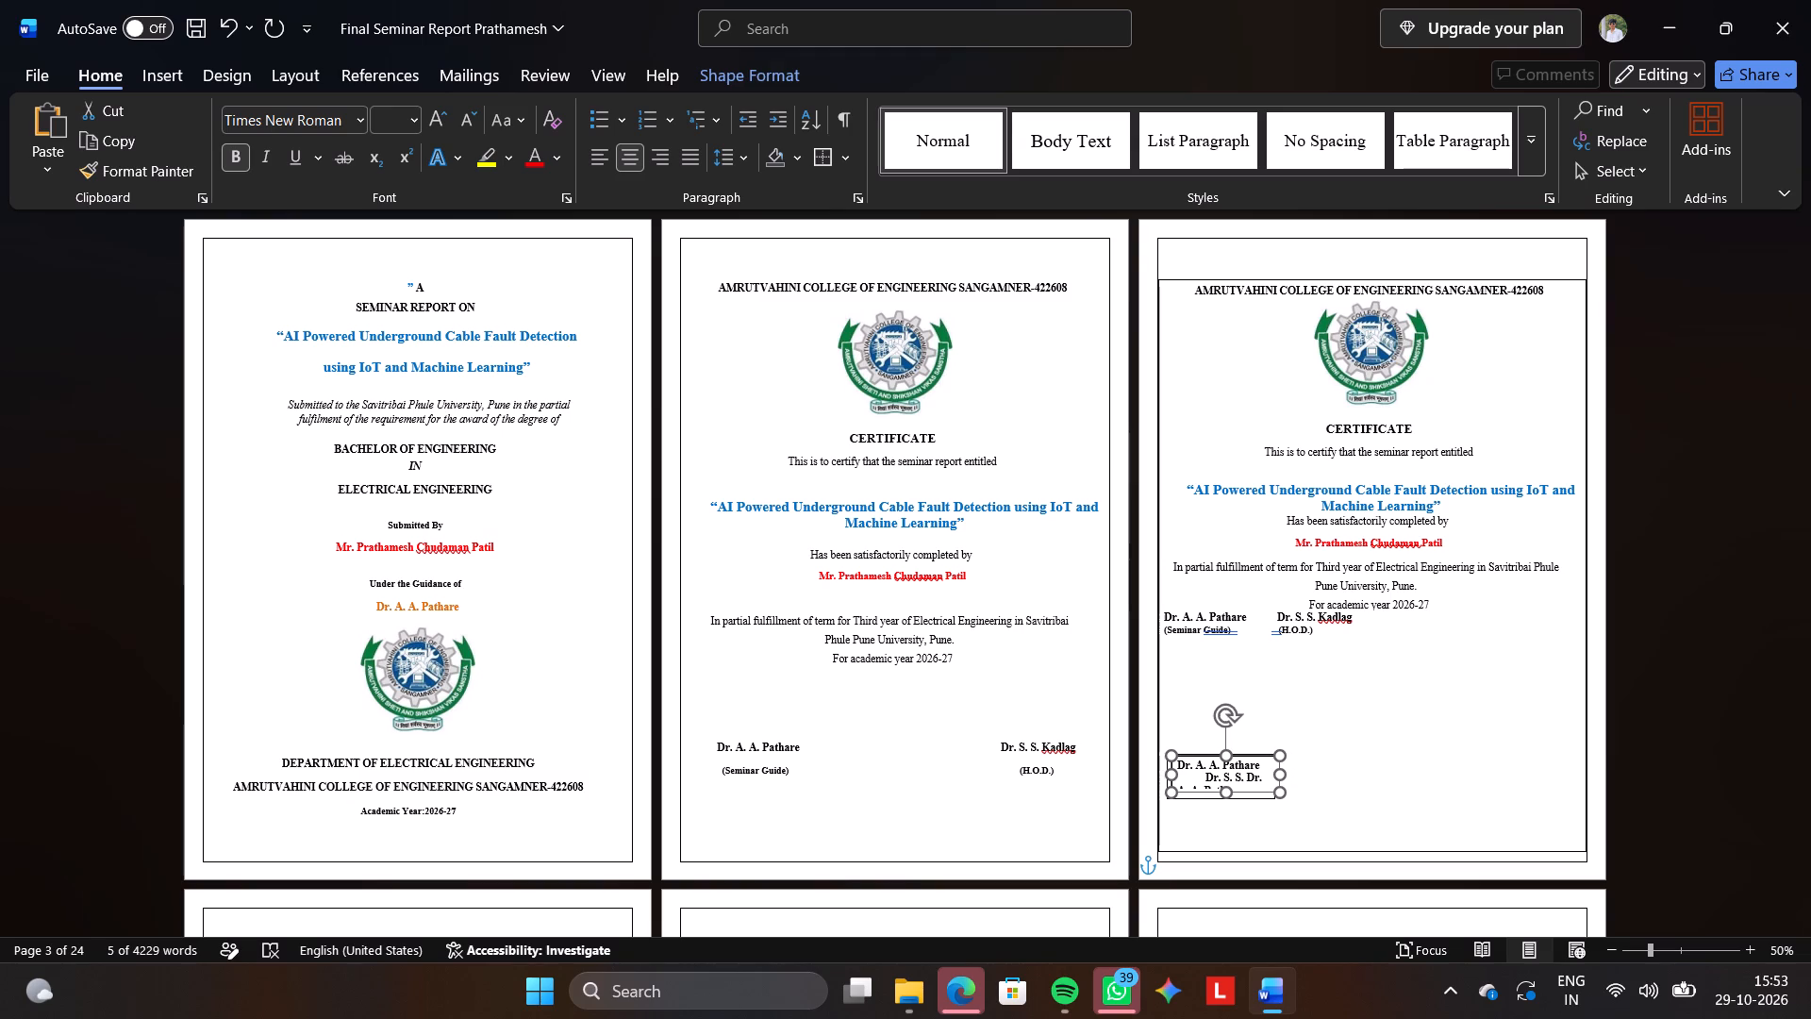
left_click_drag(1245, 791, 1299, 791)
key("Right")
key("Right")
key("Right")
key("Right")
key("Right")
key("Right")
key("Right")
key("Right")
key("Right")
key("Right")
key("Right")
key("Right")
key("Right")
key("Right")
key("Right")
key("Right")
key("Right")
key("Right")
key("Right")
key("Right")
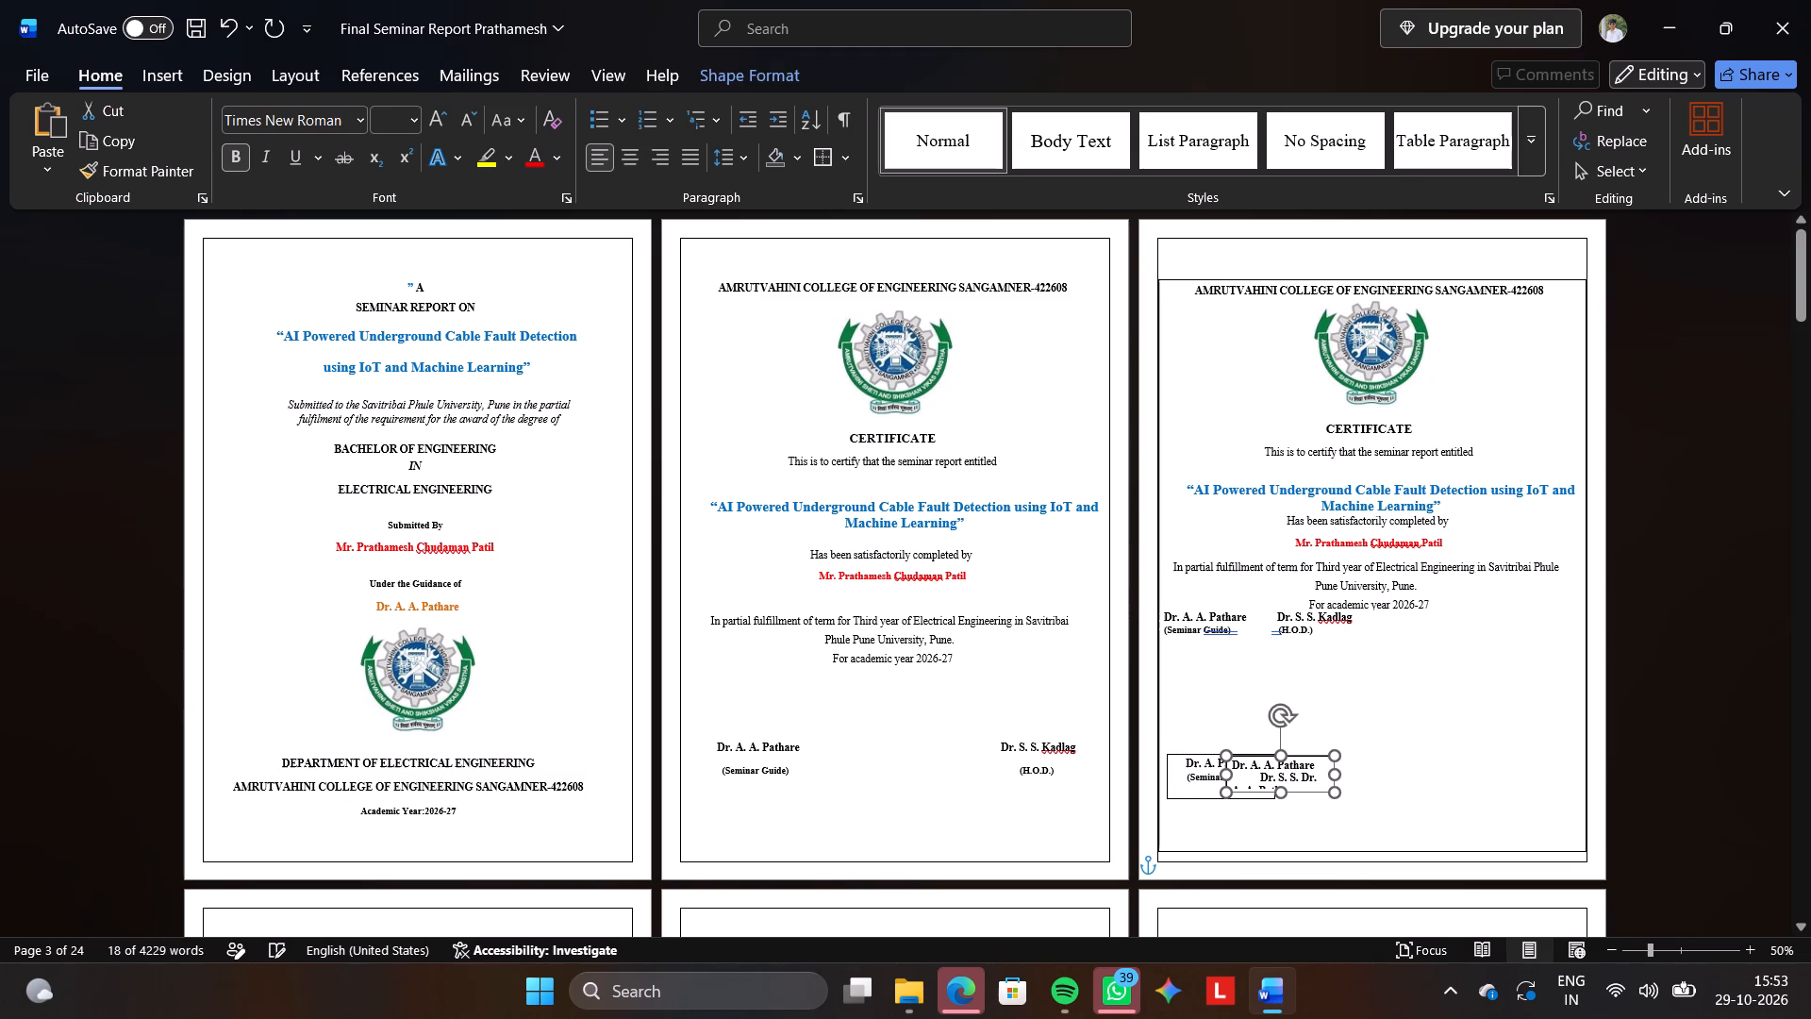
key("Right")
key("Right")
key("Right")
key("Right")
key("Right")
key("Right")
key("Right")
key("Right")
key("Right")
key("Right")
key("Right")
key("Right")
key("Right")
key("Right")
key("Right")
key("Right")
key("Right")
key("Right")
key("Right")
key("Right")
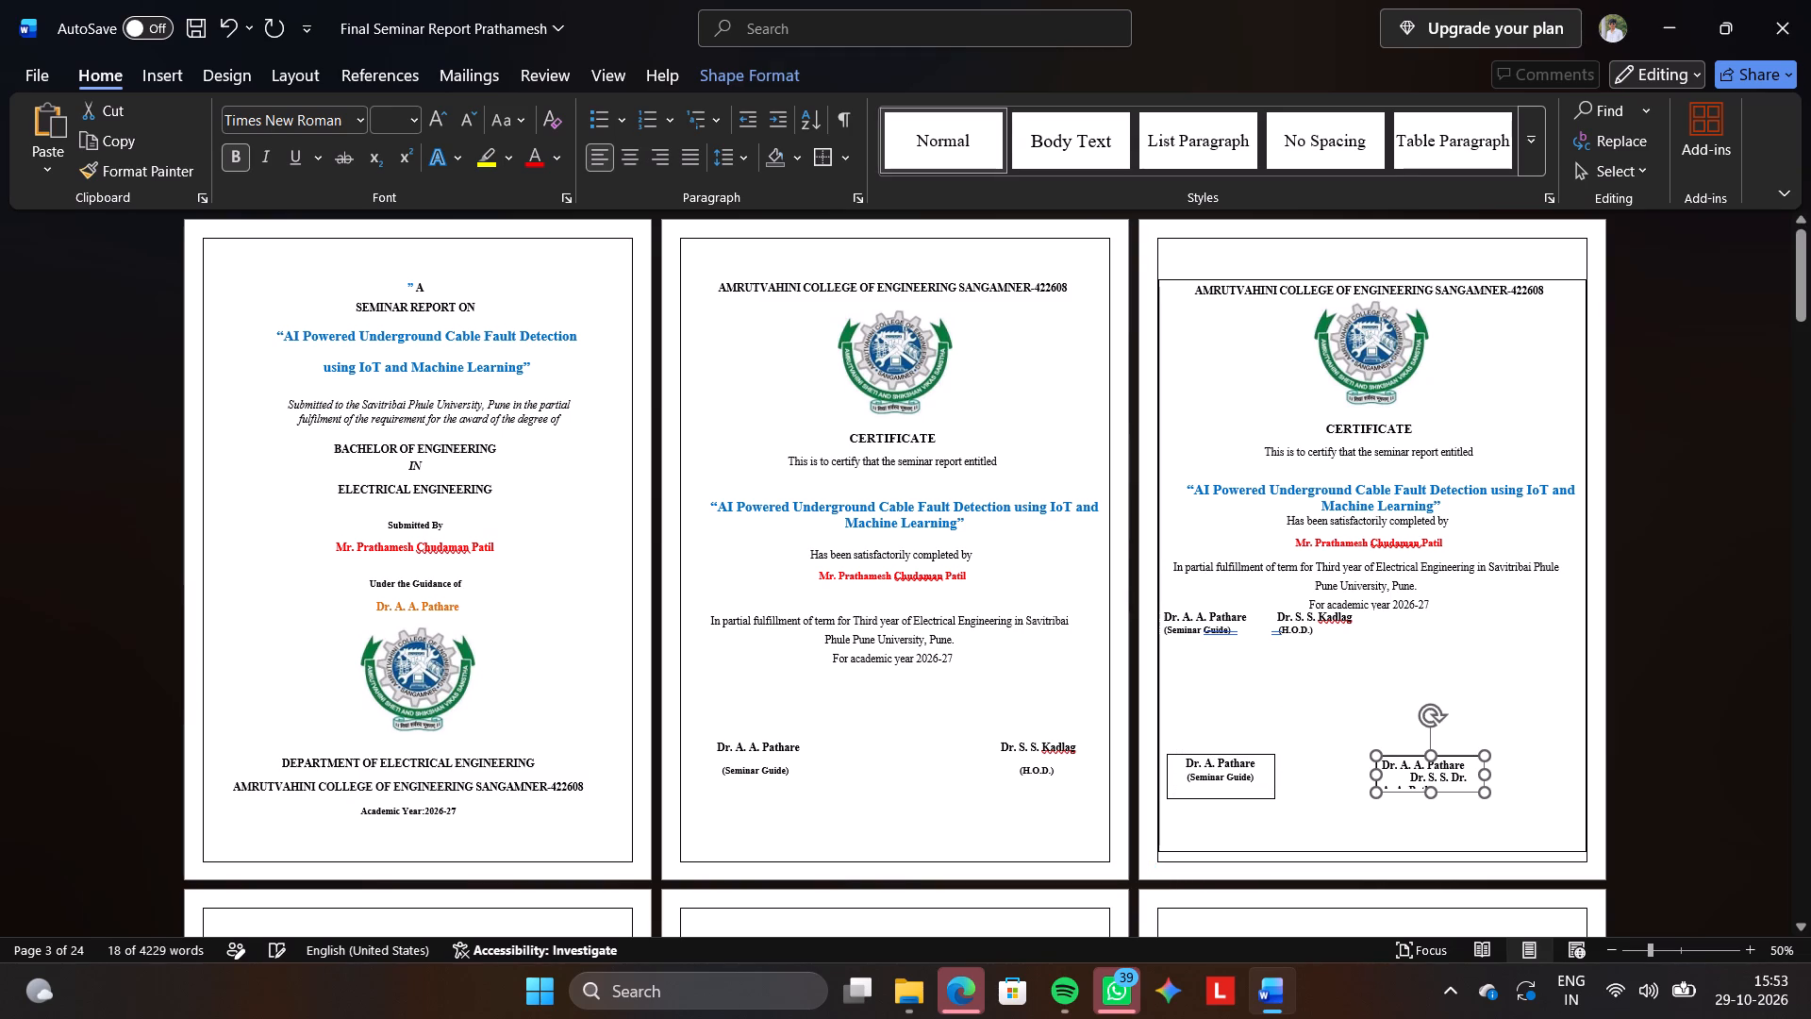
key("Right")
key("Right")
key("Right")
key("Right")
key("Down")
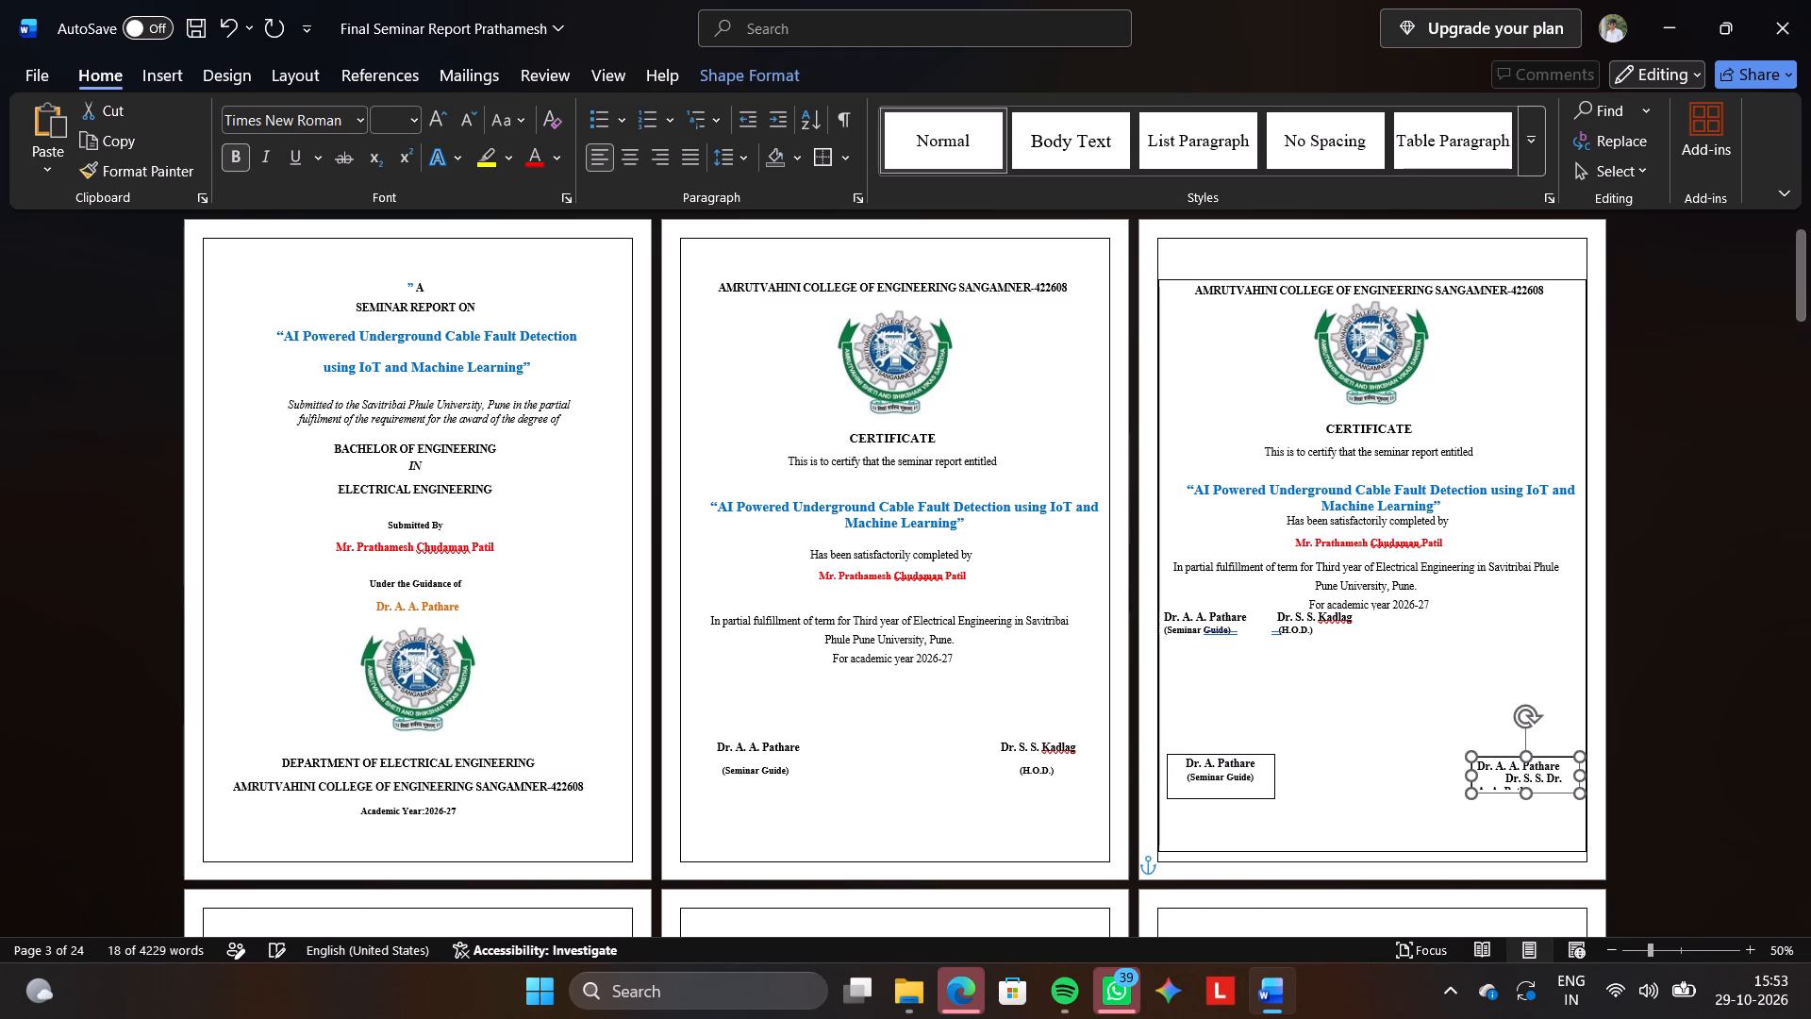
key("Left")
key("Left")
key("Left")
key("Left")
key("Left")
key("Left")
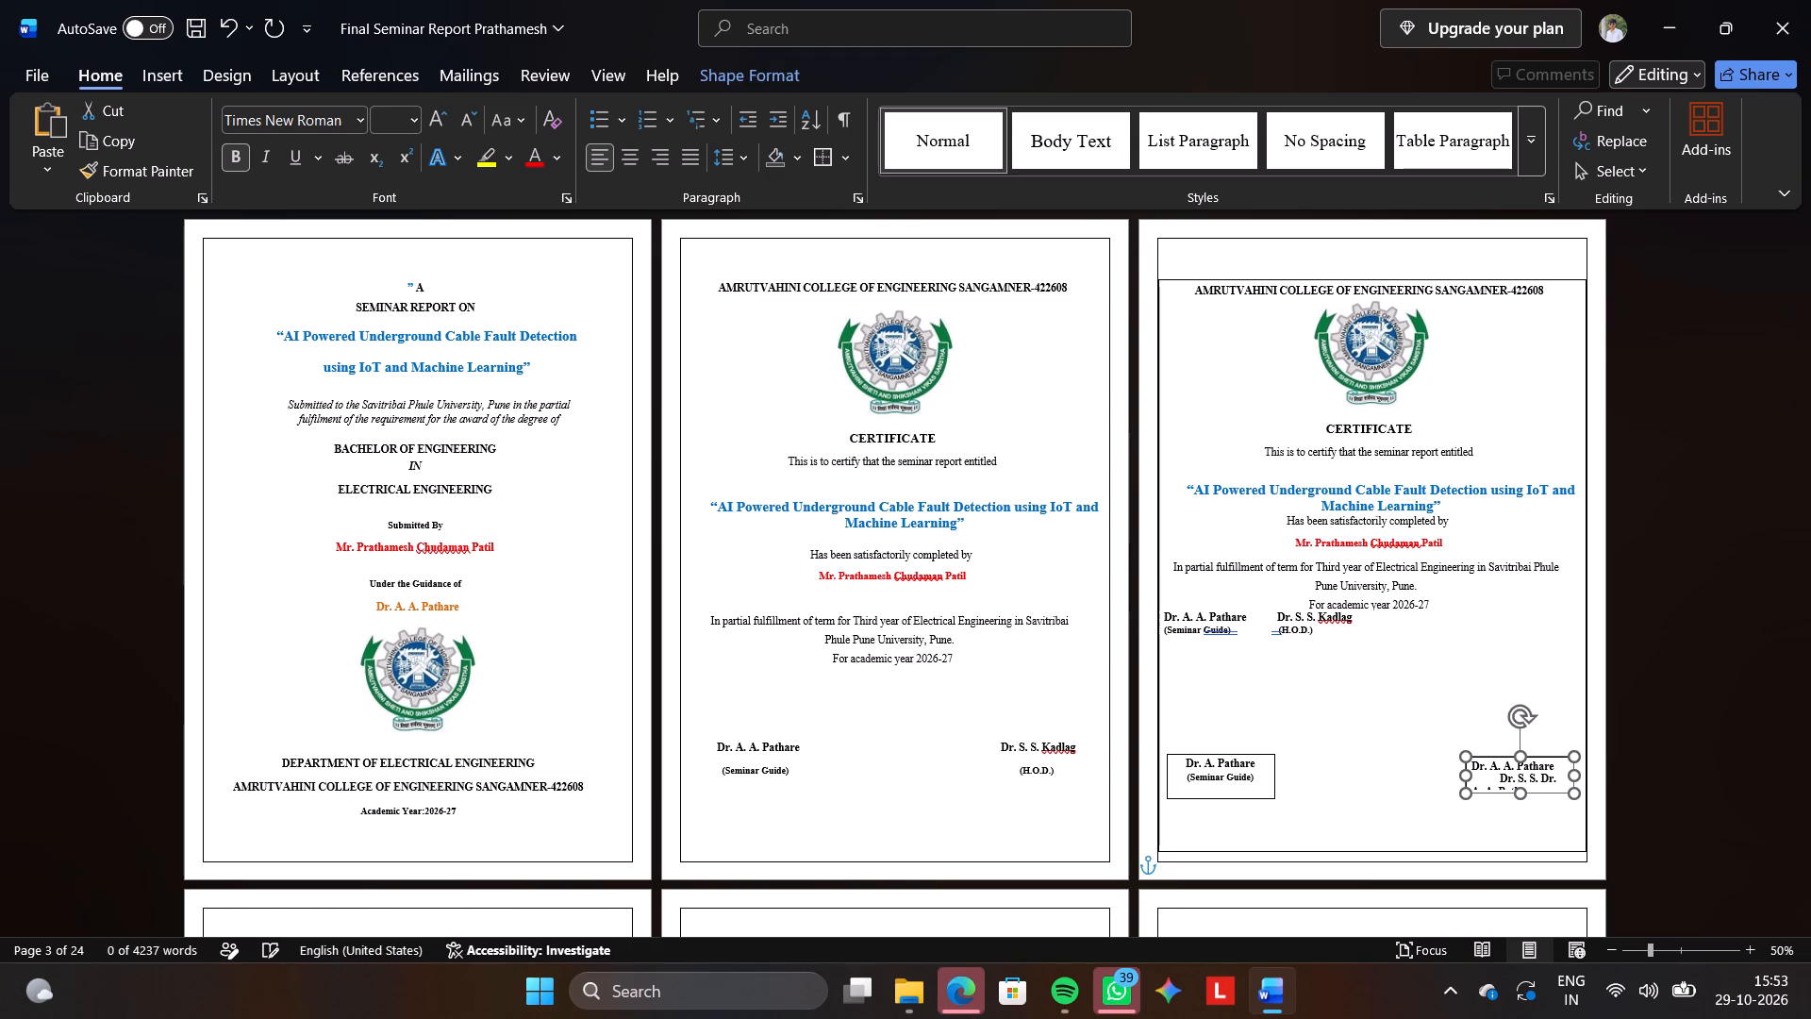
Extend the duplicate text box downward to fit all its lines through "(H.O.D.)".
triple_click(1535, 776)
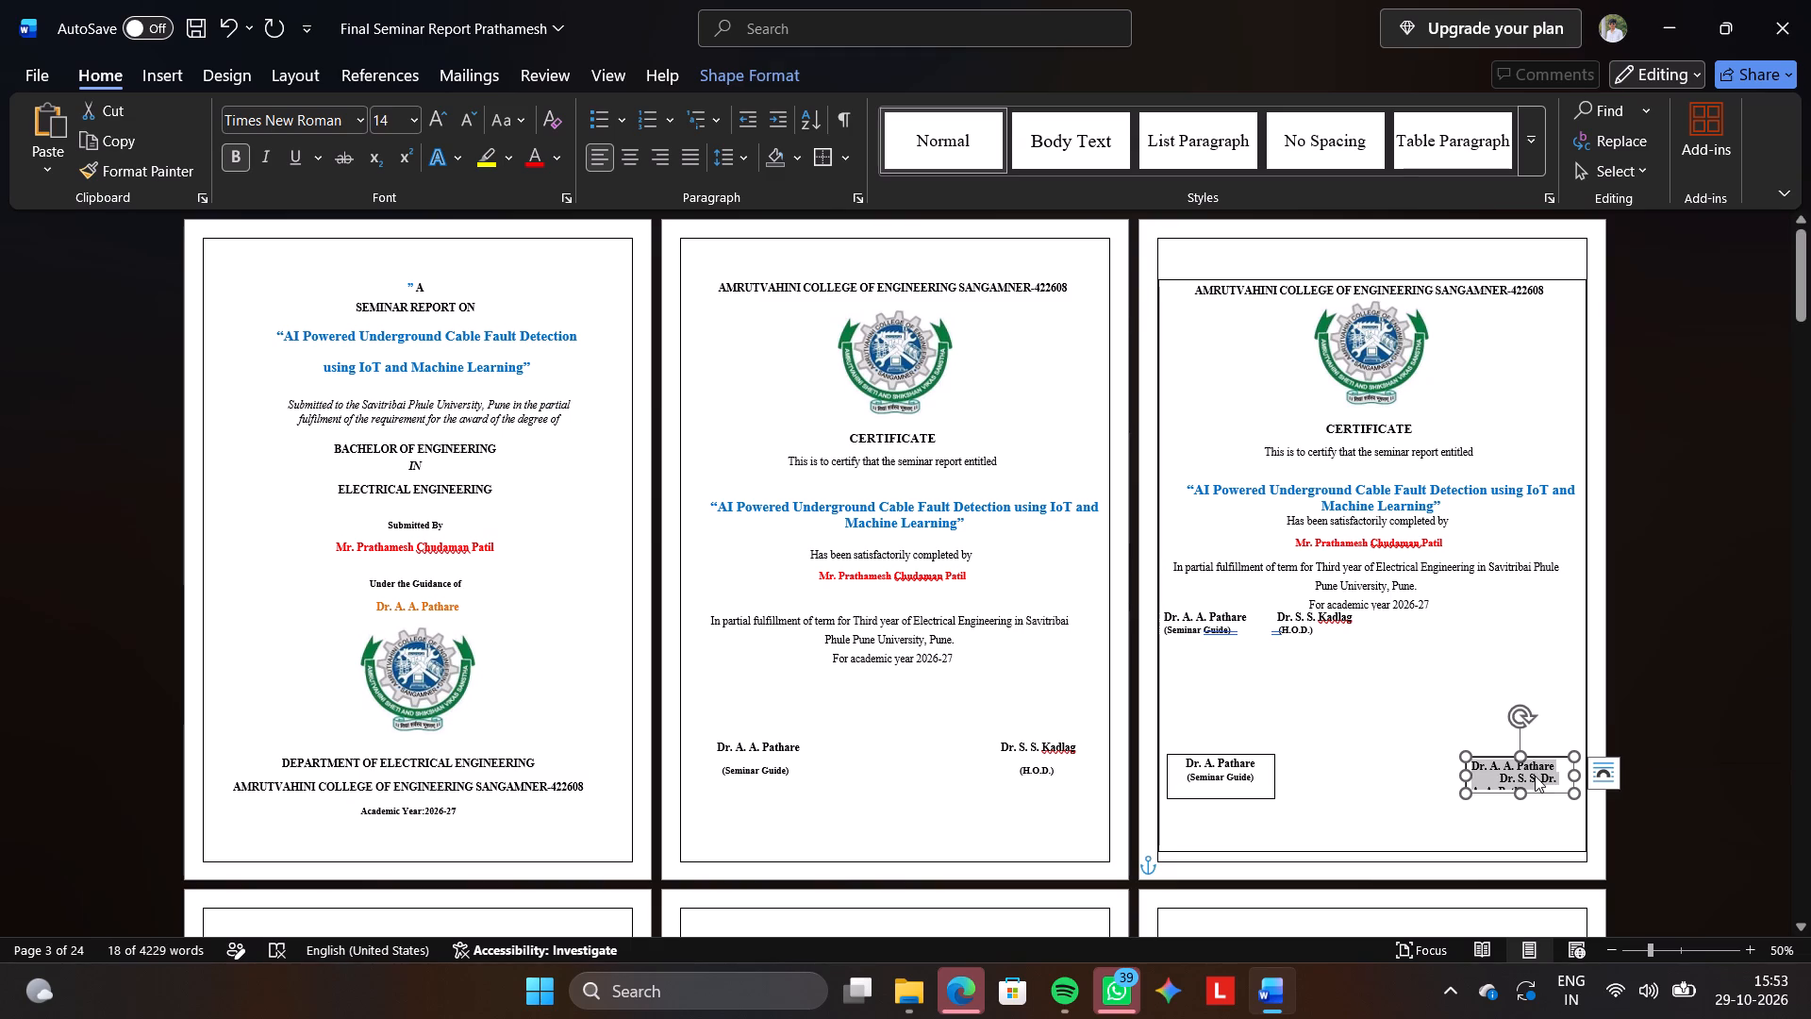
left_click_drag(1522, 793, 1523, 827)
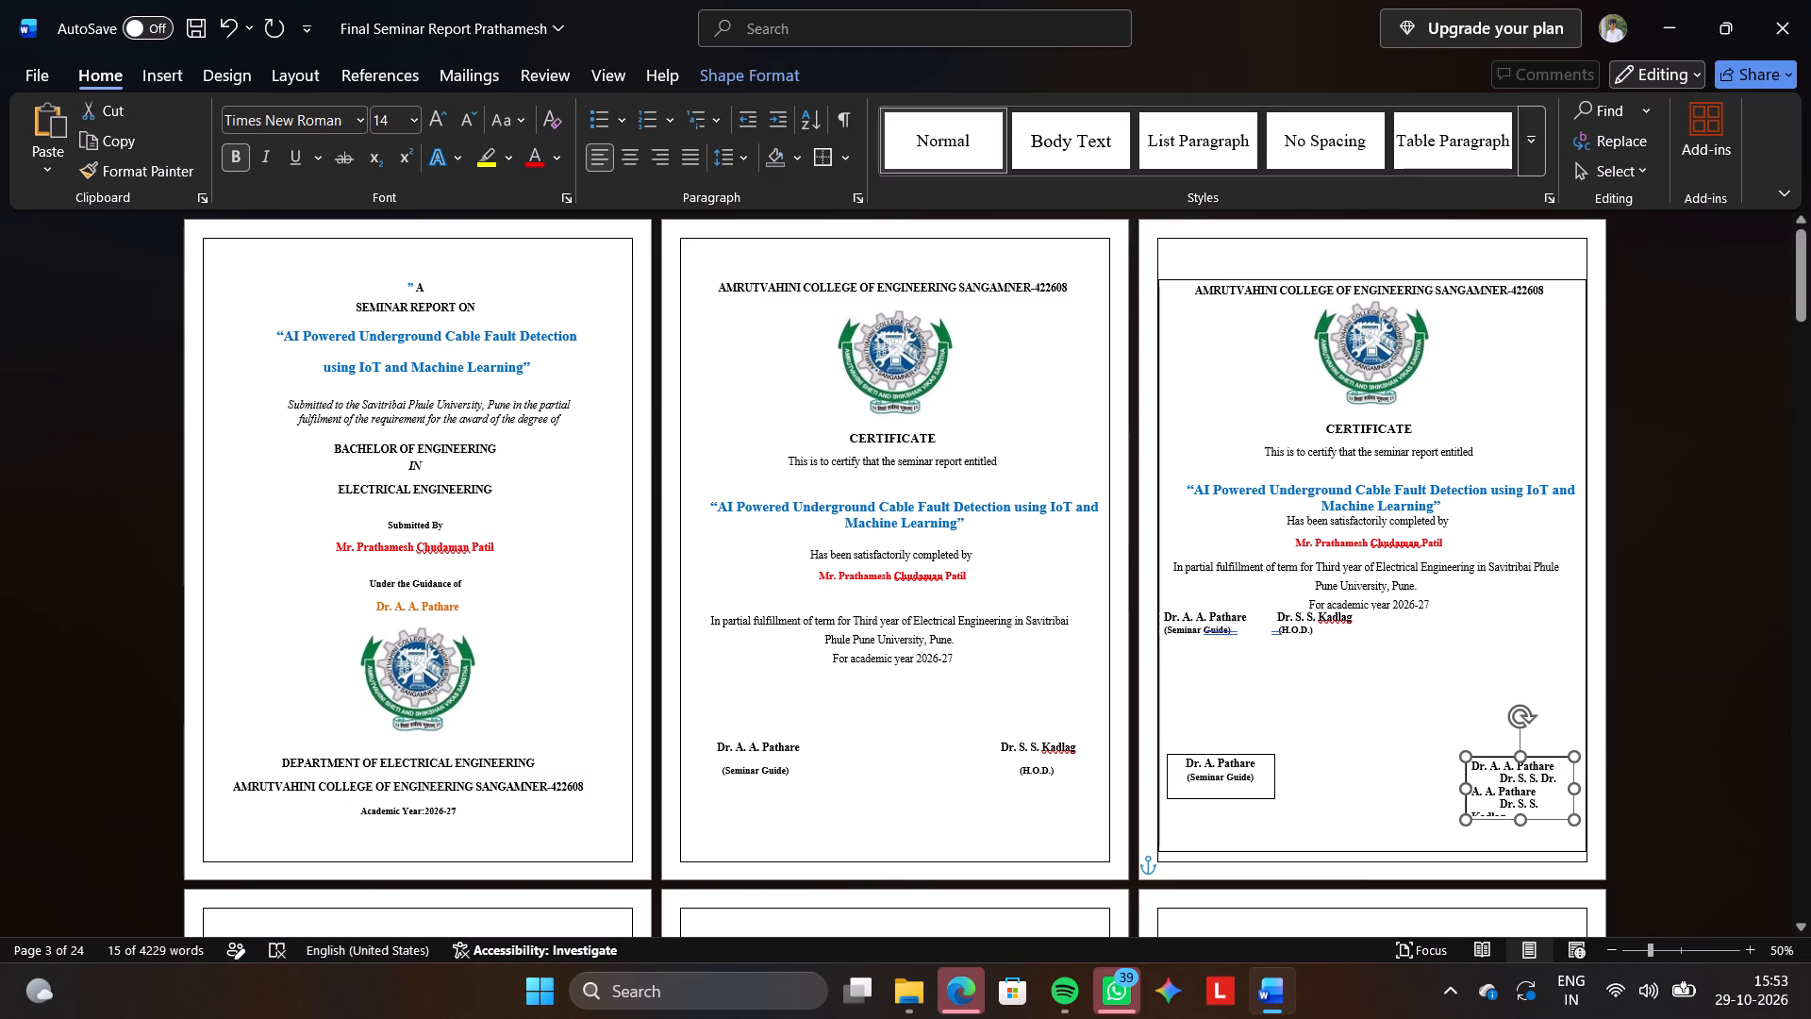
left_click_drag(1523, 827, 1525, 847)
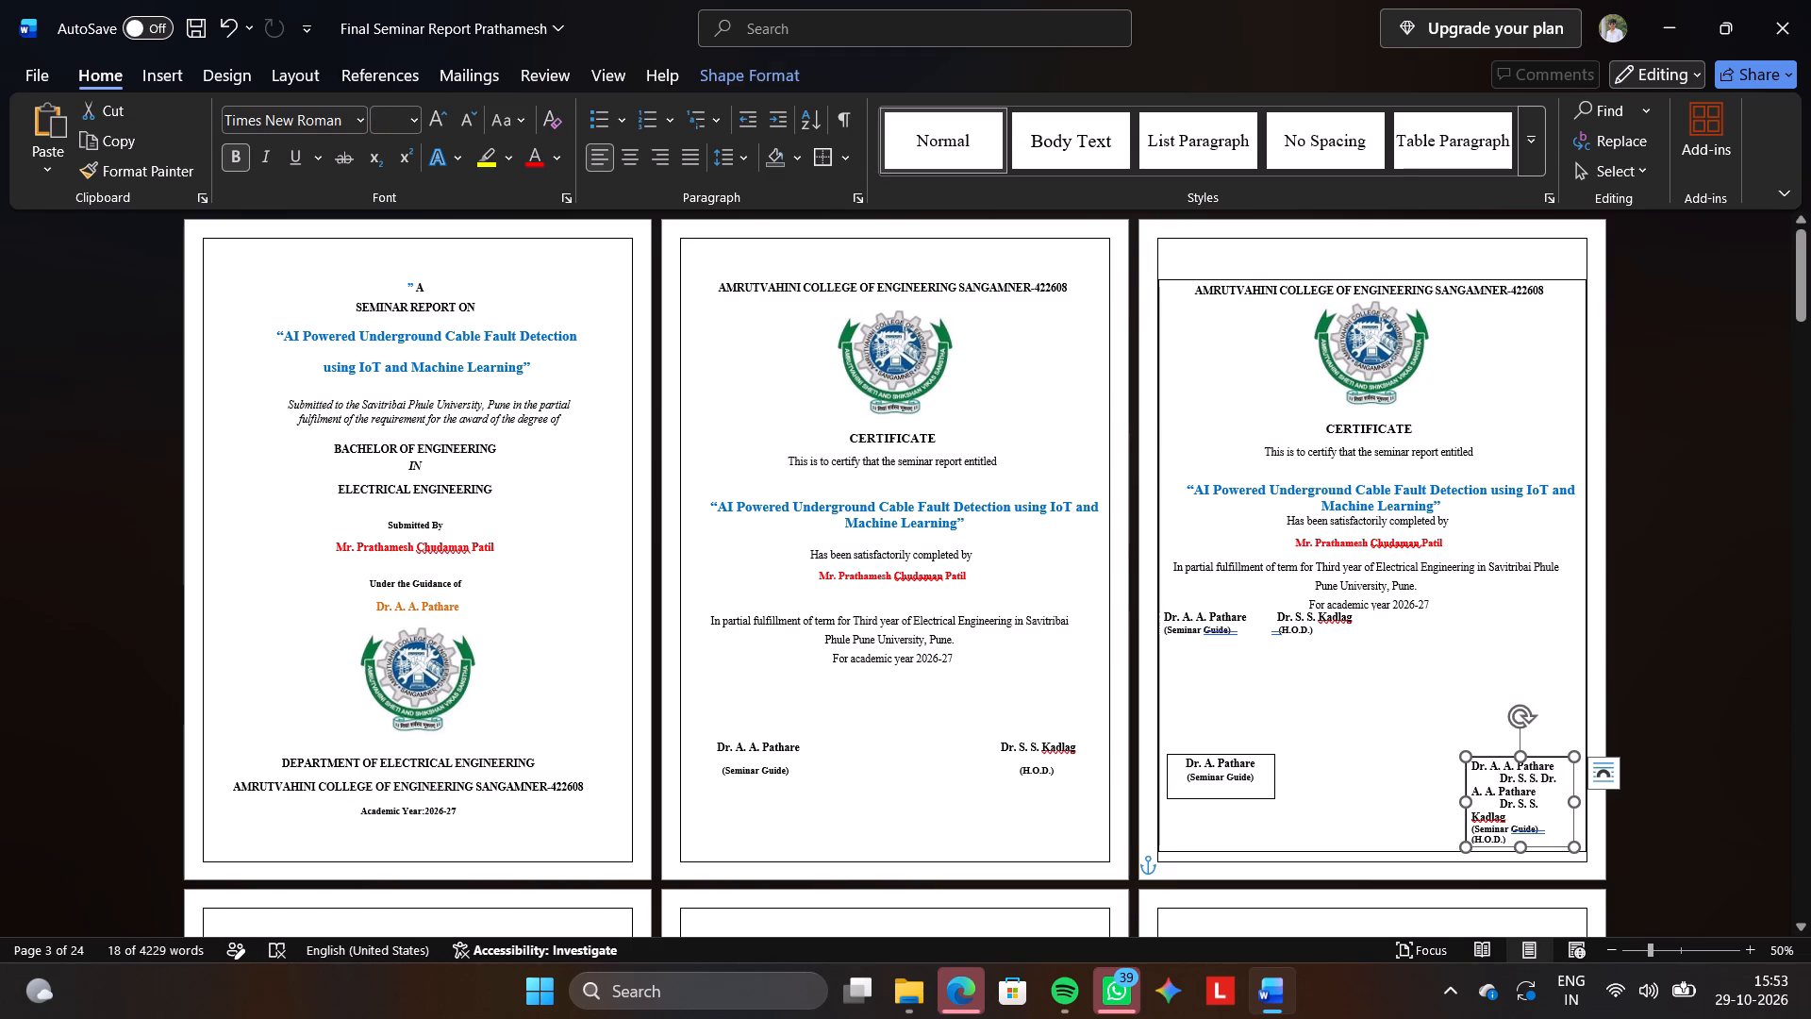
Delete the guide's name and the repeated name fragments from the duplicate text box, leaving only the H.O.D.'s name above the role lines.
left_click_drag(1545, 795, 1472, 796)
key("BackSpace")
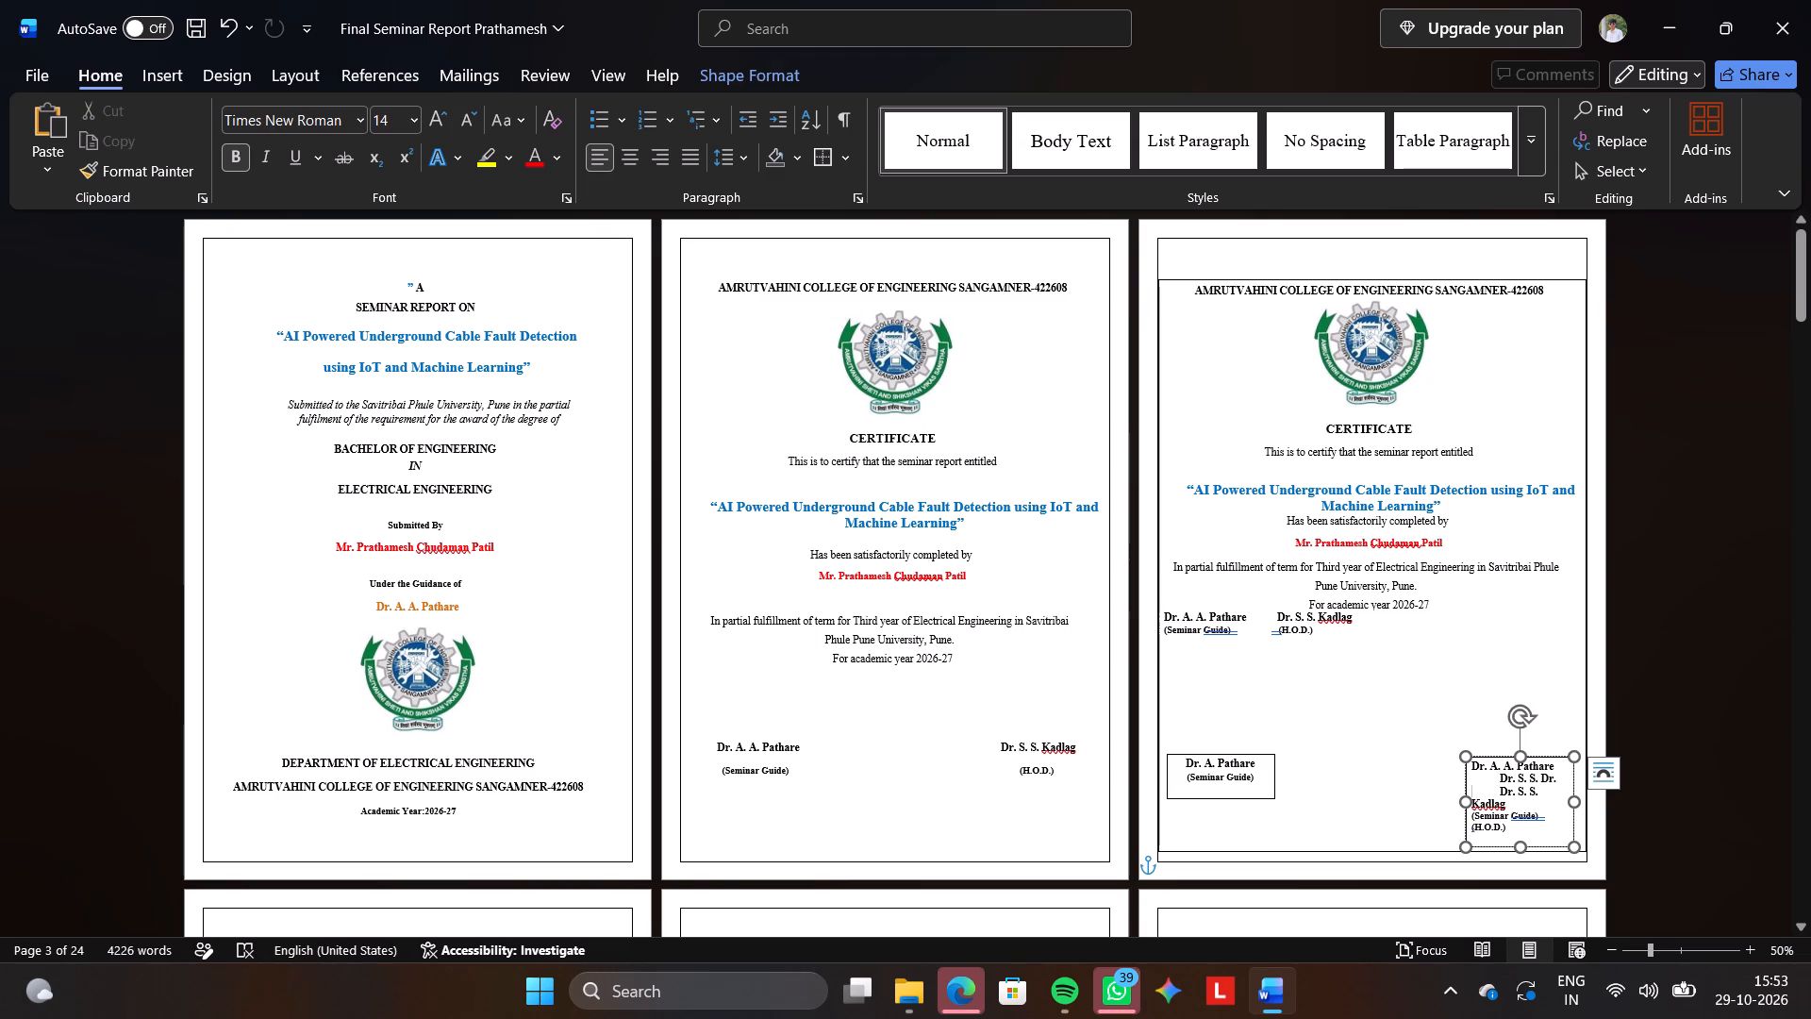
left_click_drag(1557, 782, 1482, 780)
left_click_drag(1482, 780, 1463, 765)
key("BackSpace")
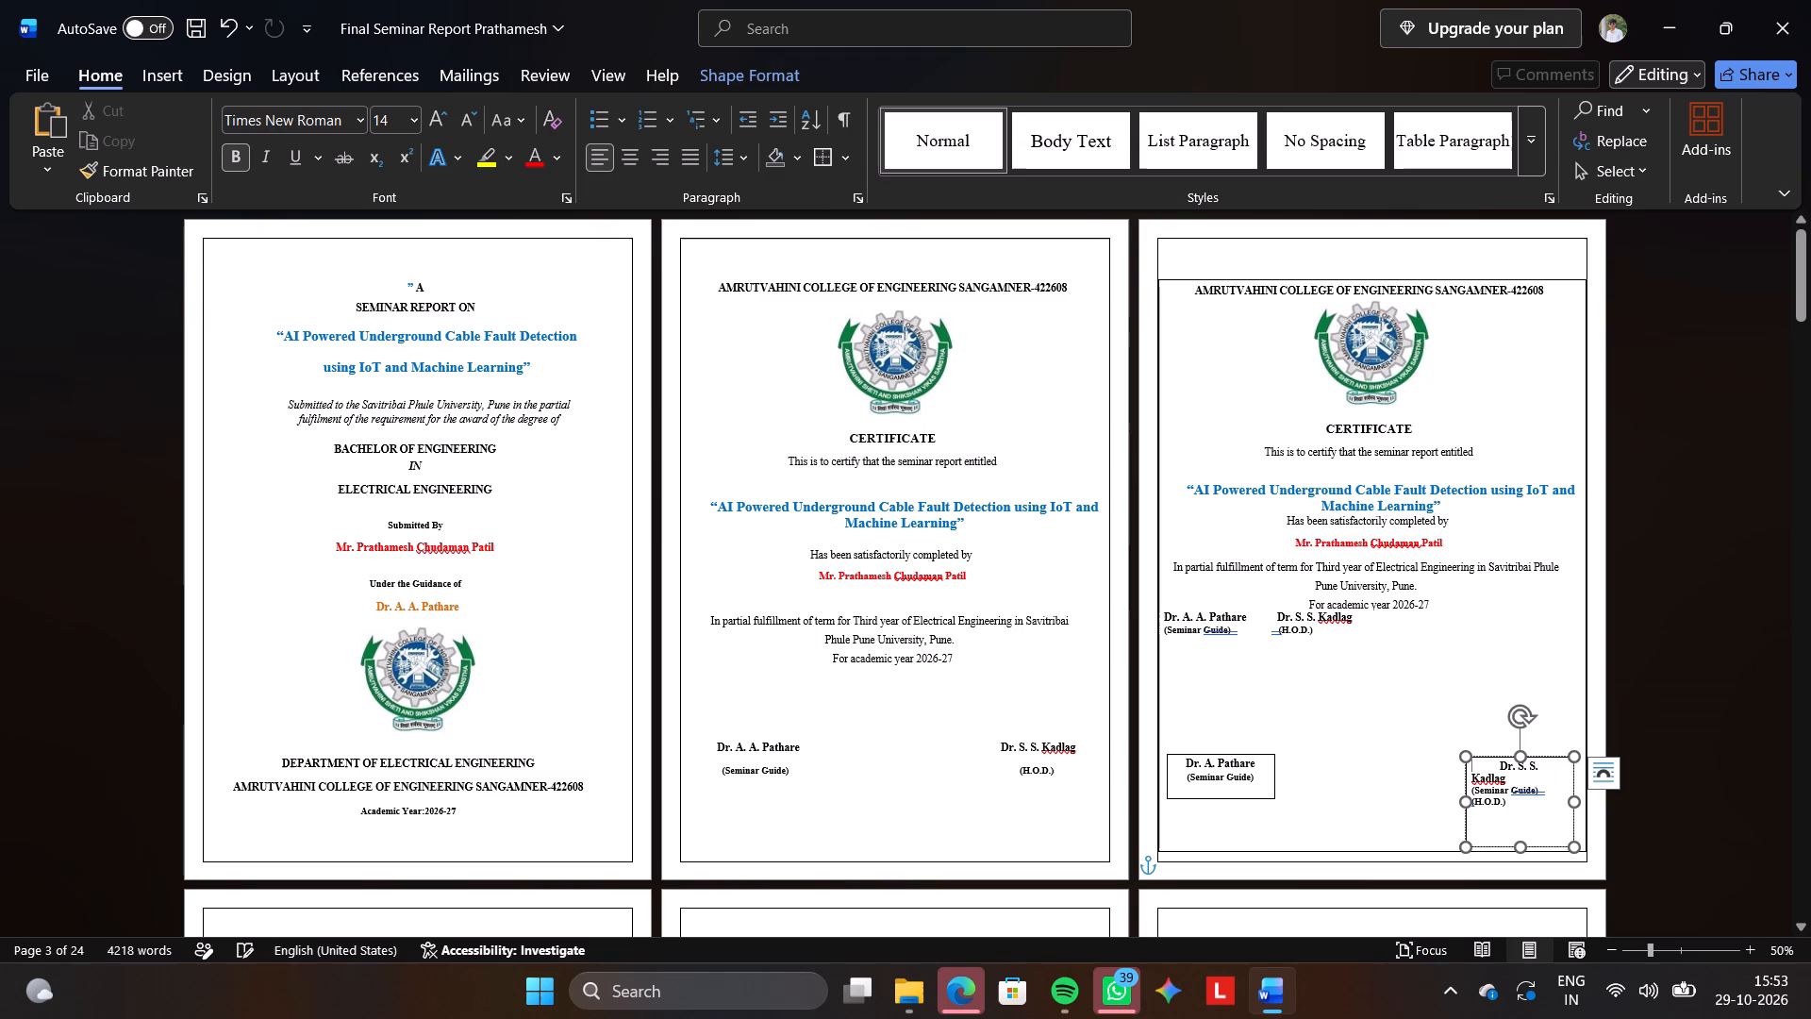
key("Down")
key("BackSpace")
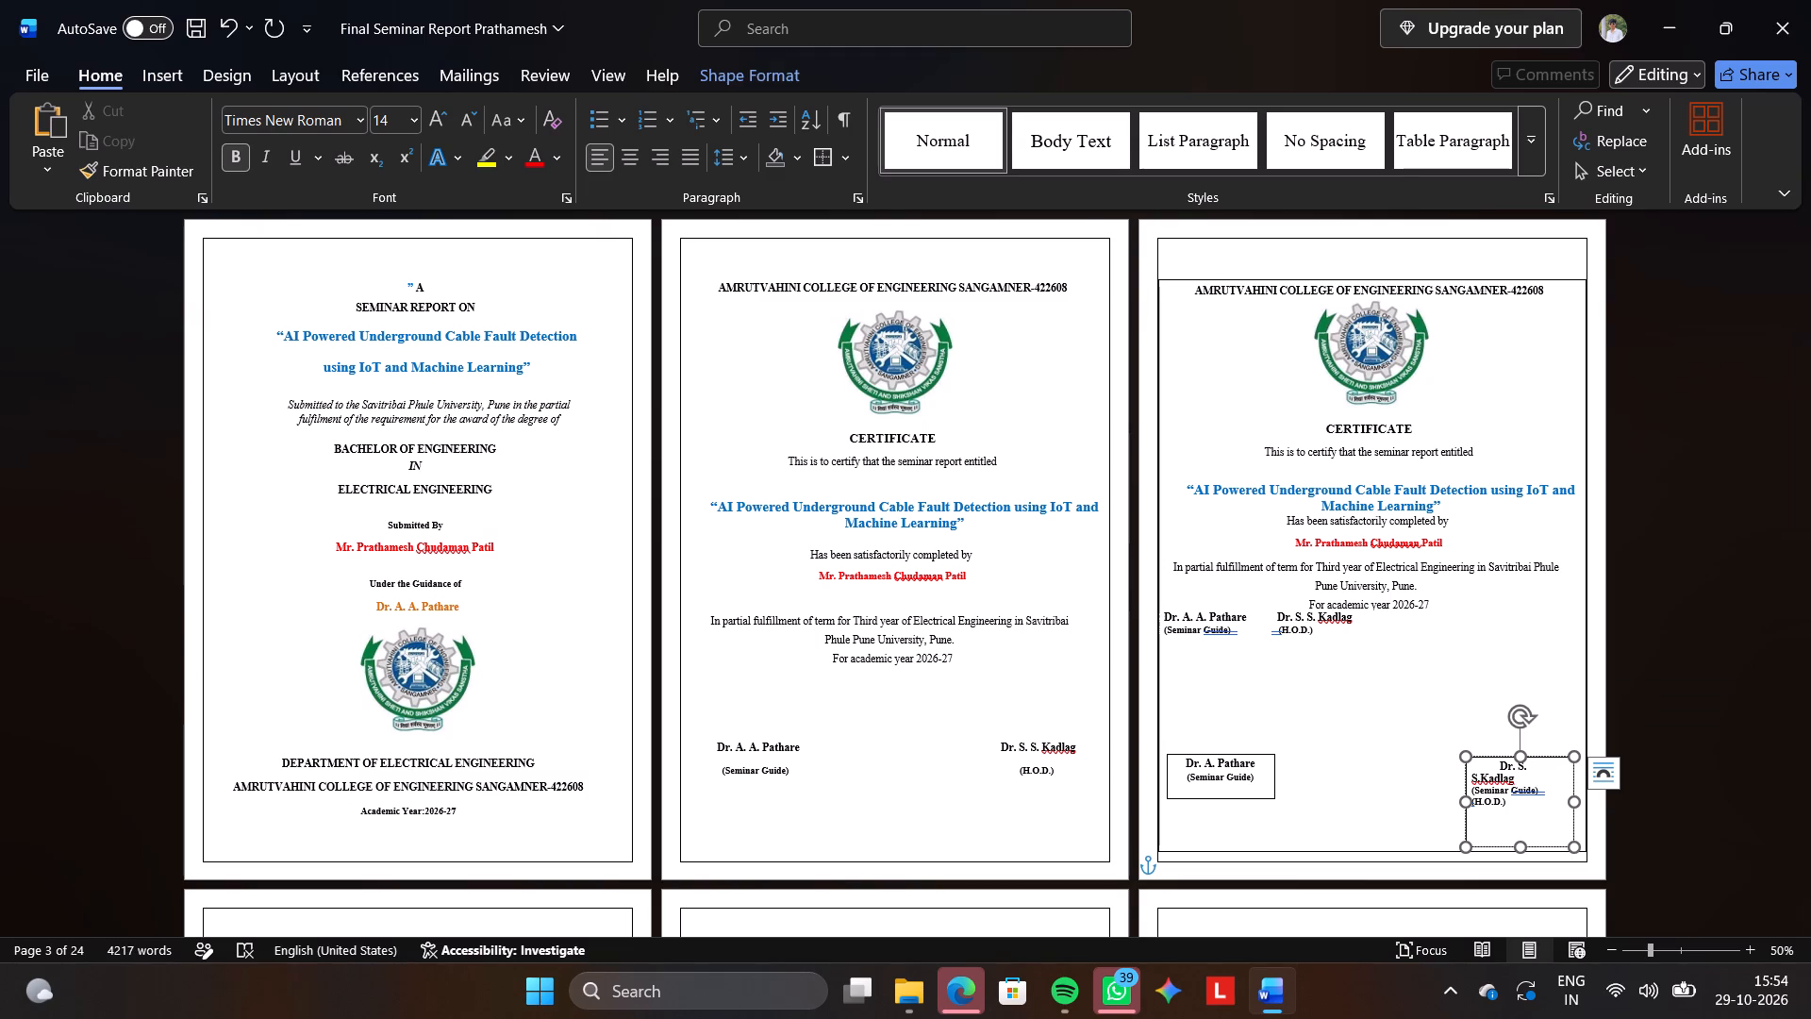
key("space")
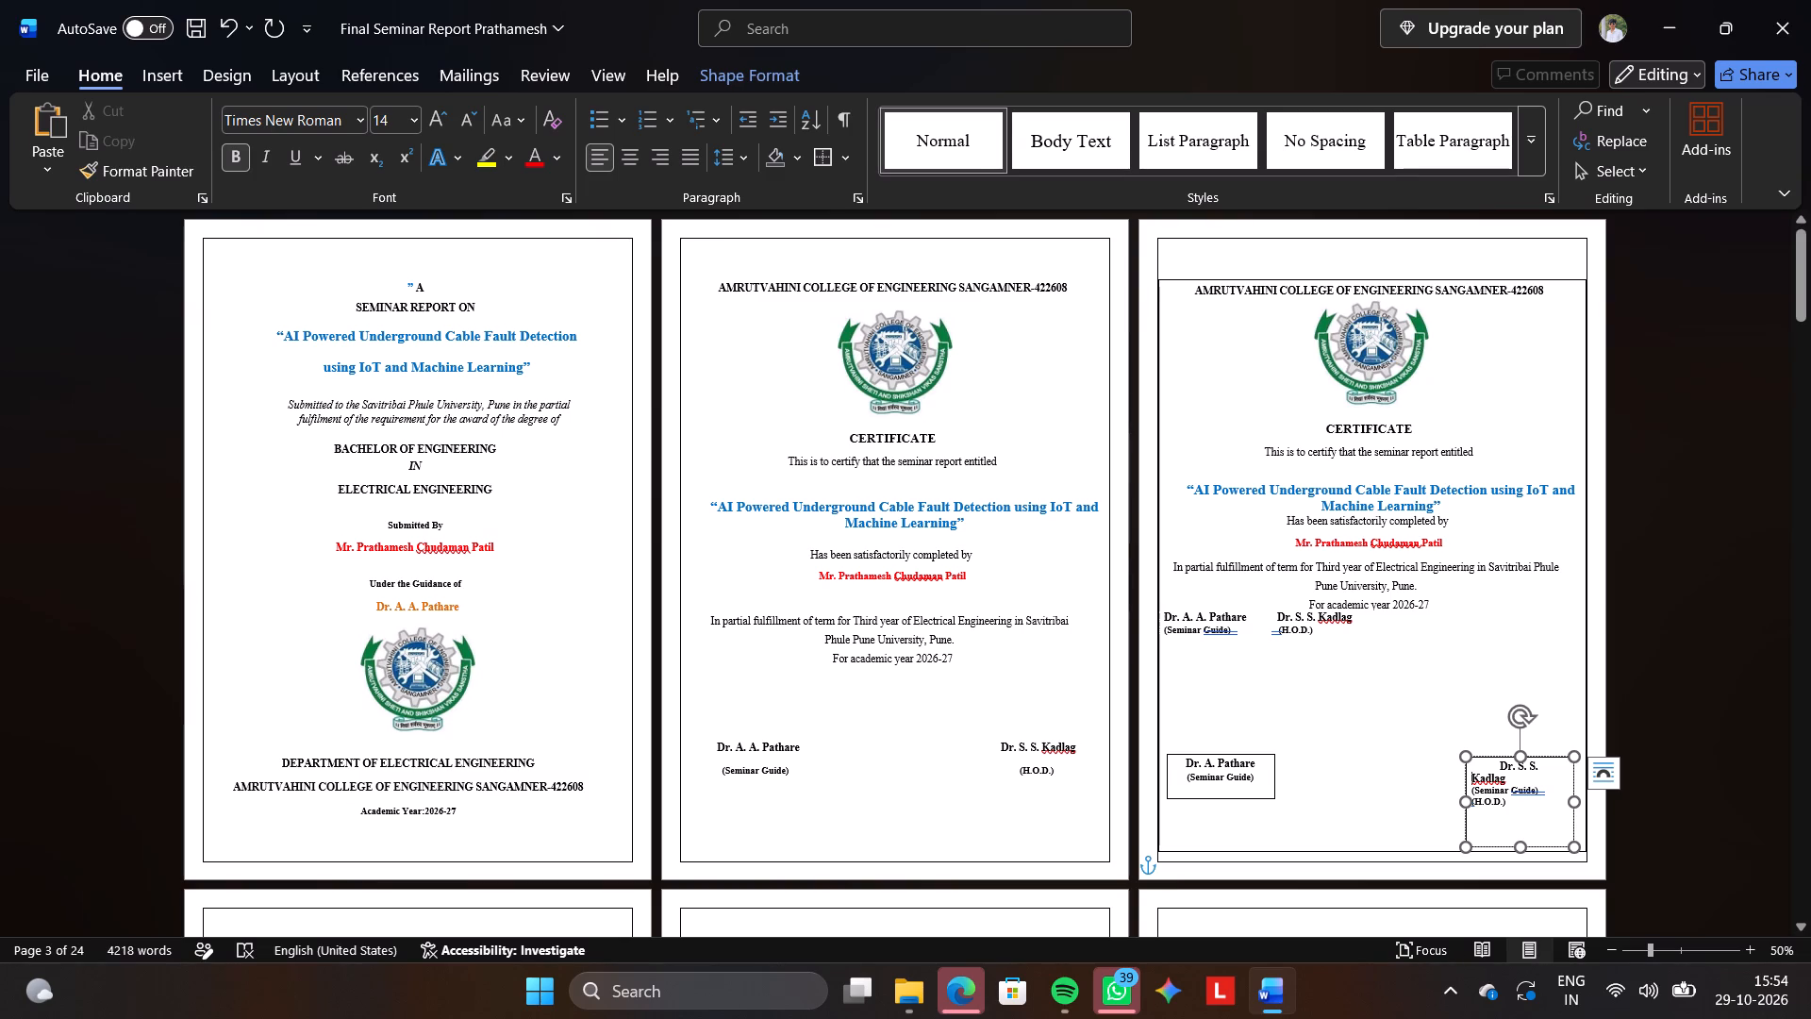
Delete "(Seminar Guide)" and the spacing after it from the duplicate text box, keeping "(H.O.D.)" under the name.
key("Down")
key("Right")
key("Right")
key("Right")
key("Right")
key("Right")
key("Right")
key("Right")
key("Right")
key("Right")
key("Right")
key("Right")
key("Right")
key("Right")
key("Right")
key("Right")
key("Right")
key("Right")
key("Right")
key("shift+BackSpace")
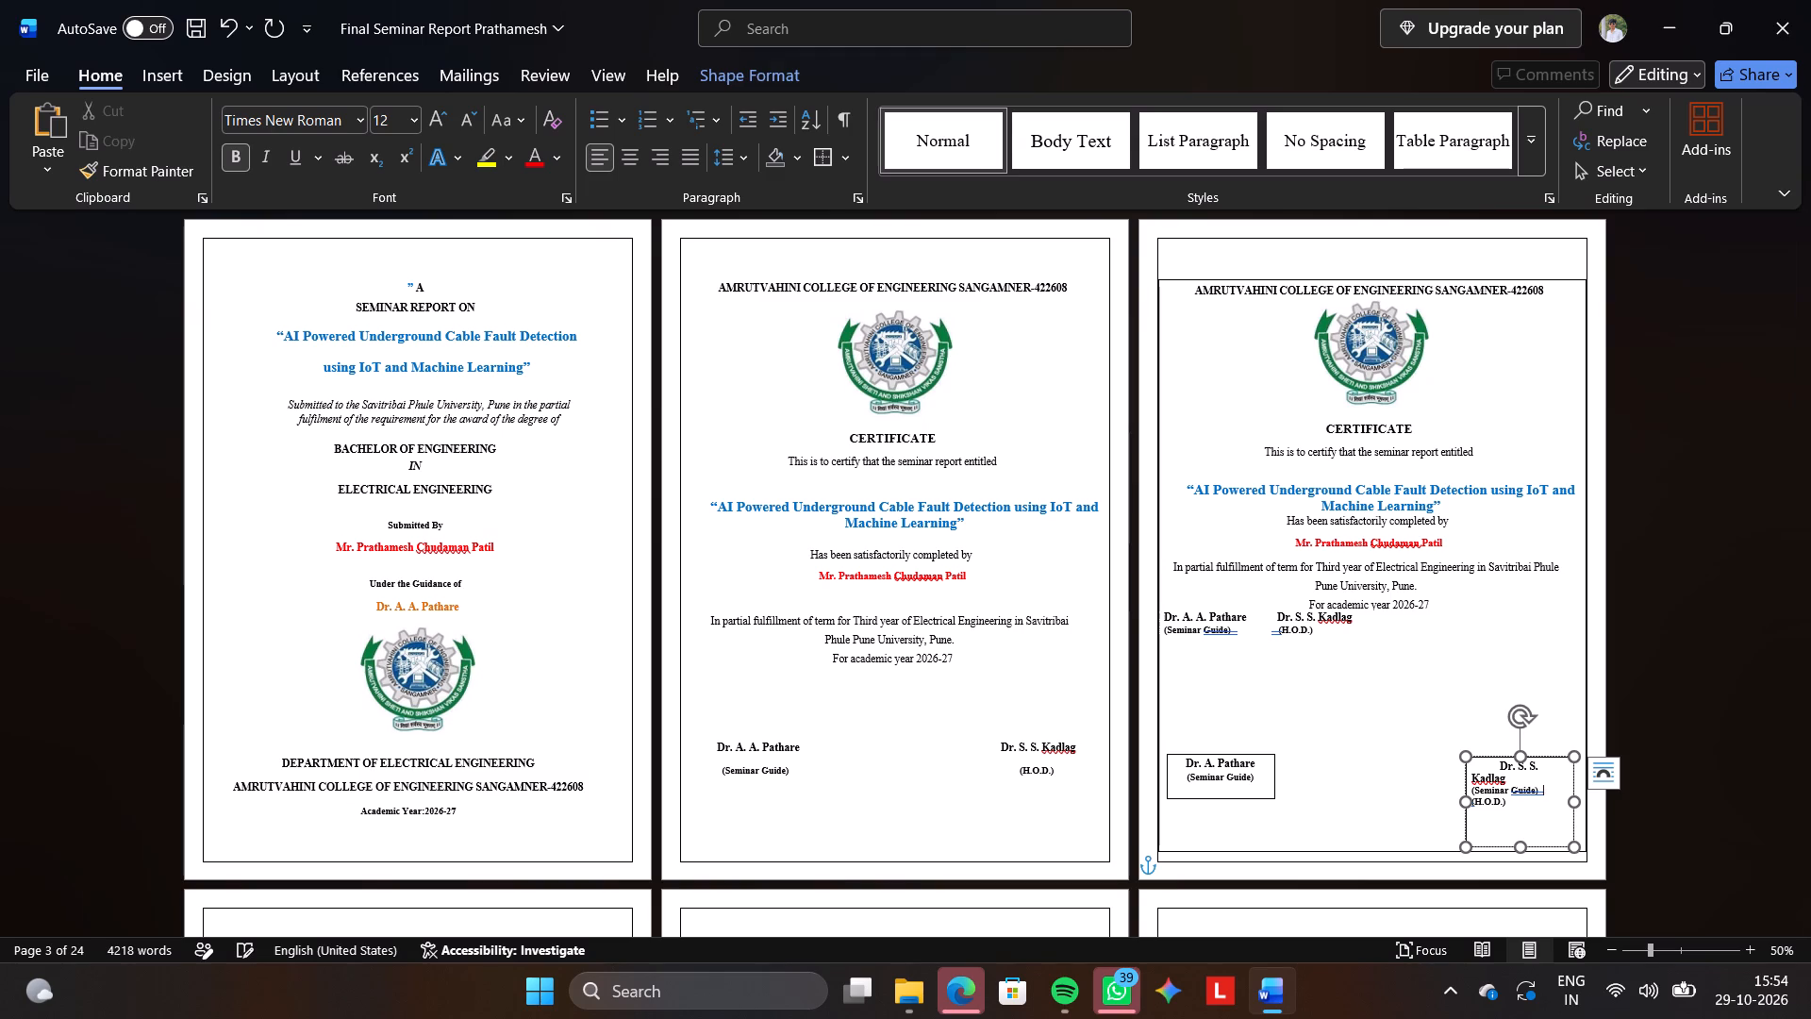
key("shift+BackSpace")
key("shift+BackSpace")
key("shift+BackSpace")
key("shift+BackSpace")
key("shift+BackSpace")
key("ctrl+BackSpace")
key("ctrl+BackSpace")
key("ctrl+BackSpace")
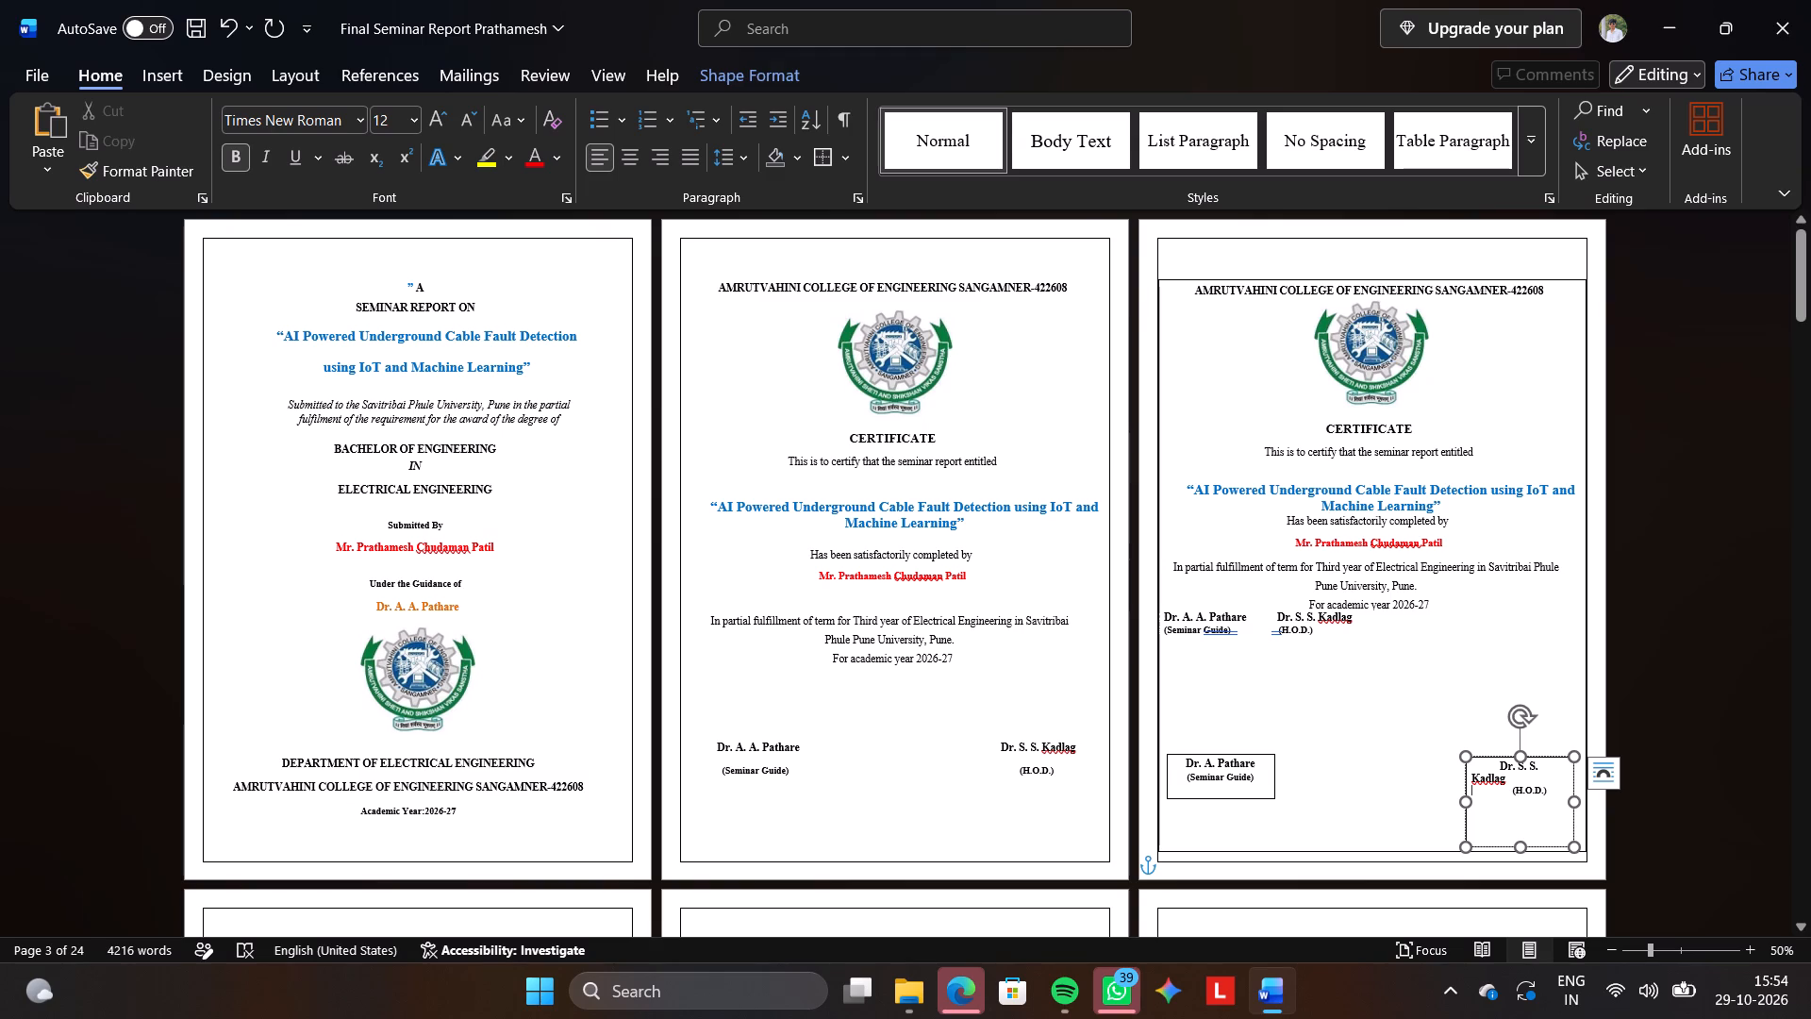
Centre both lines in the H.O.D.'s text box and set their line spacing to 1.15.
key("ctrl+a")
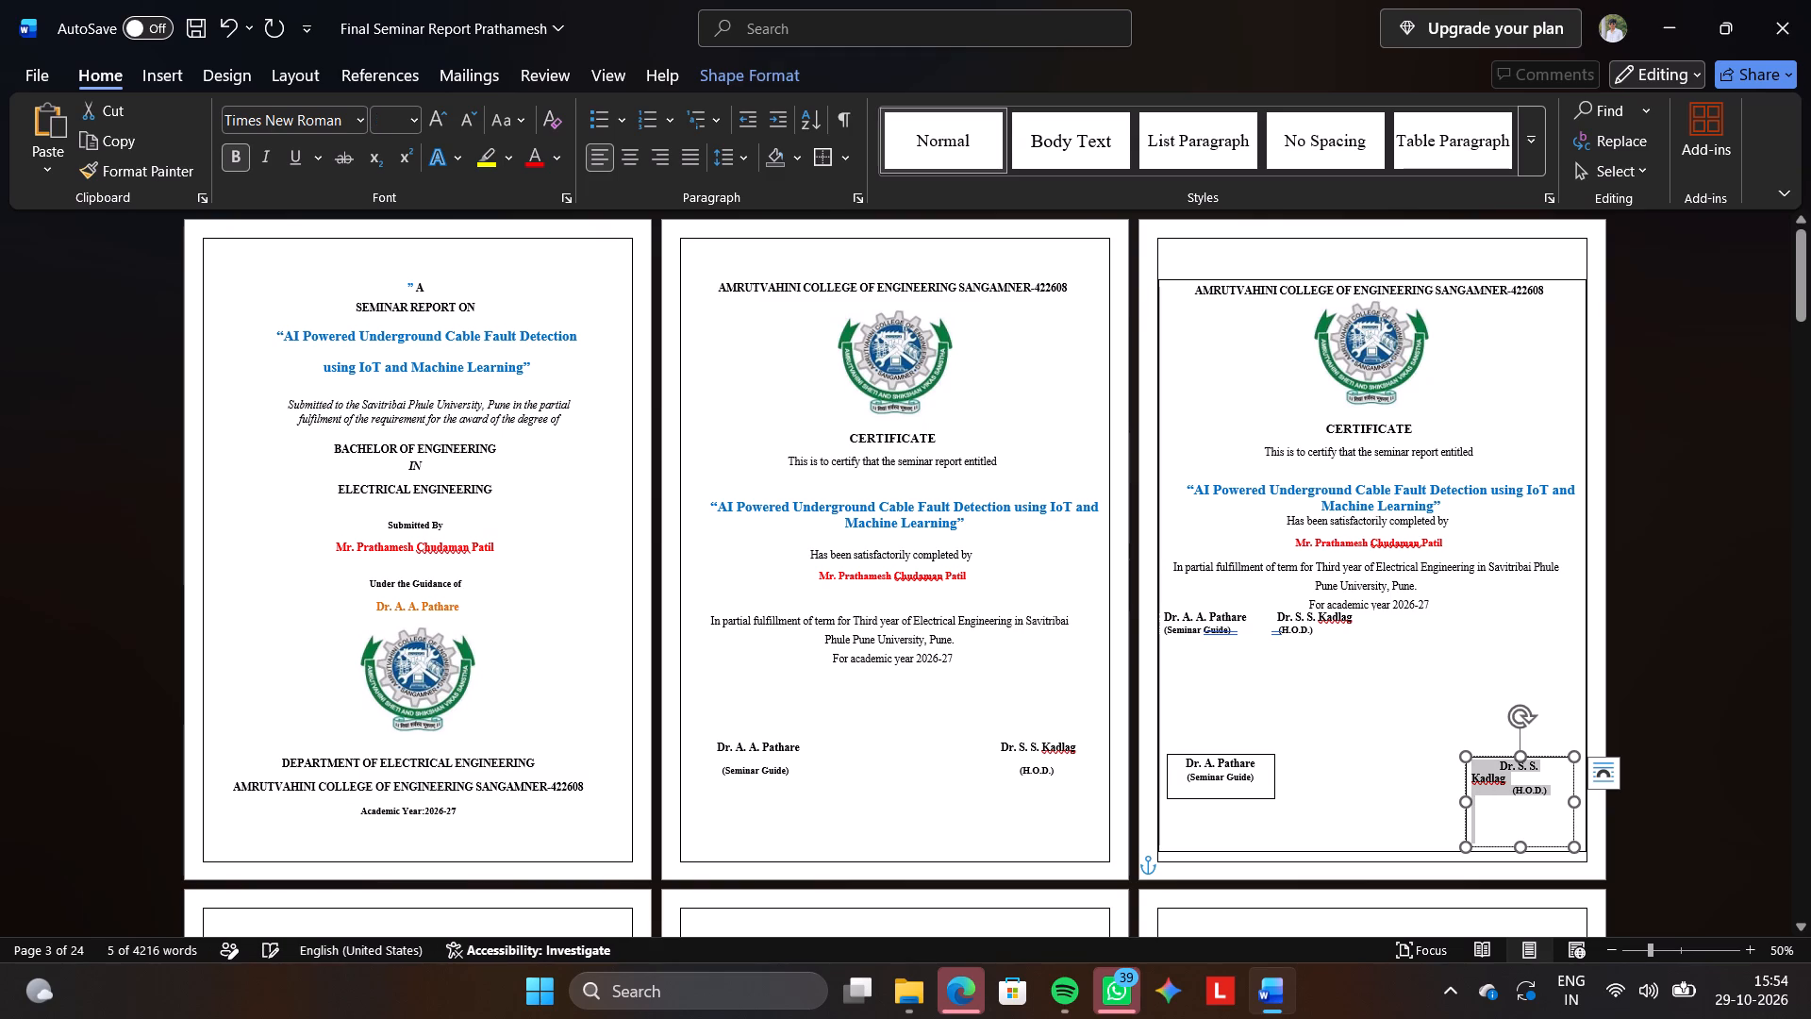
left_click(626, 152)
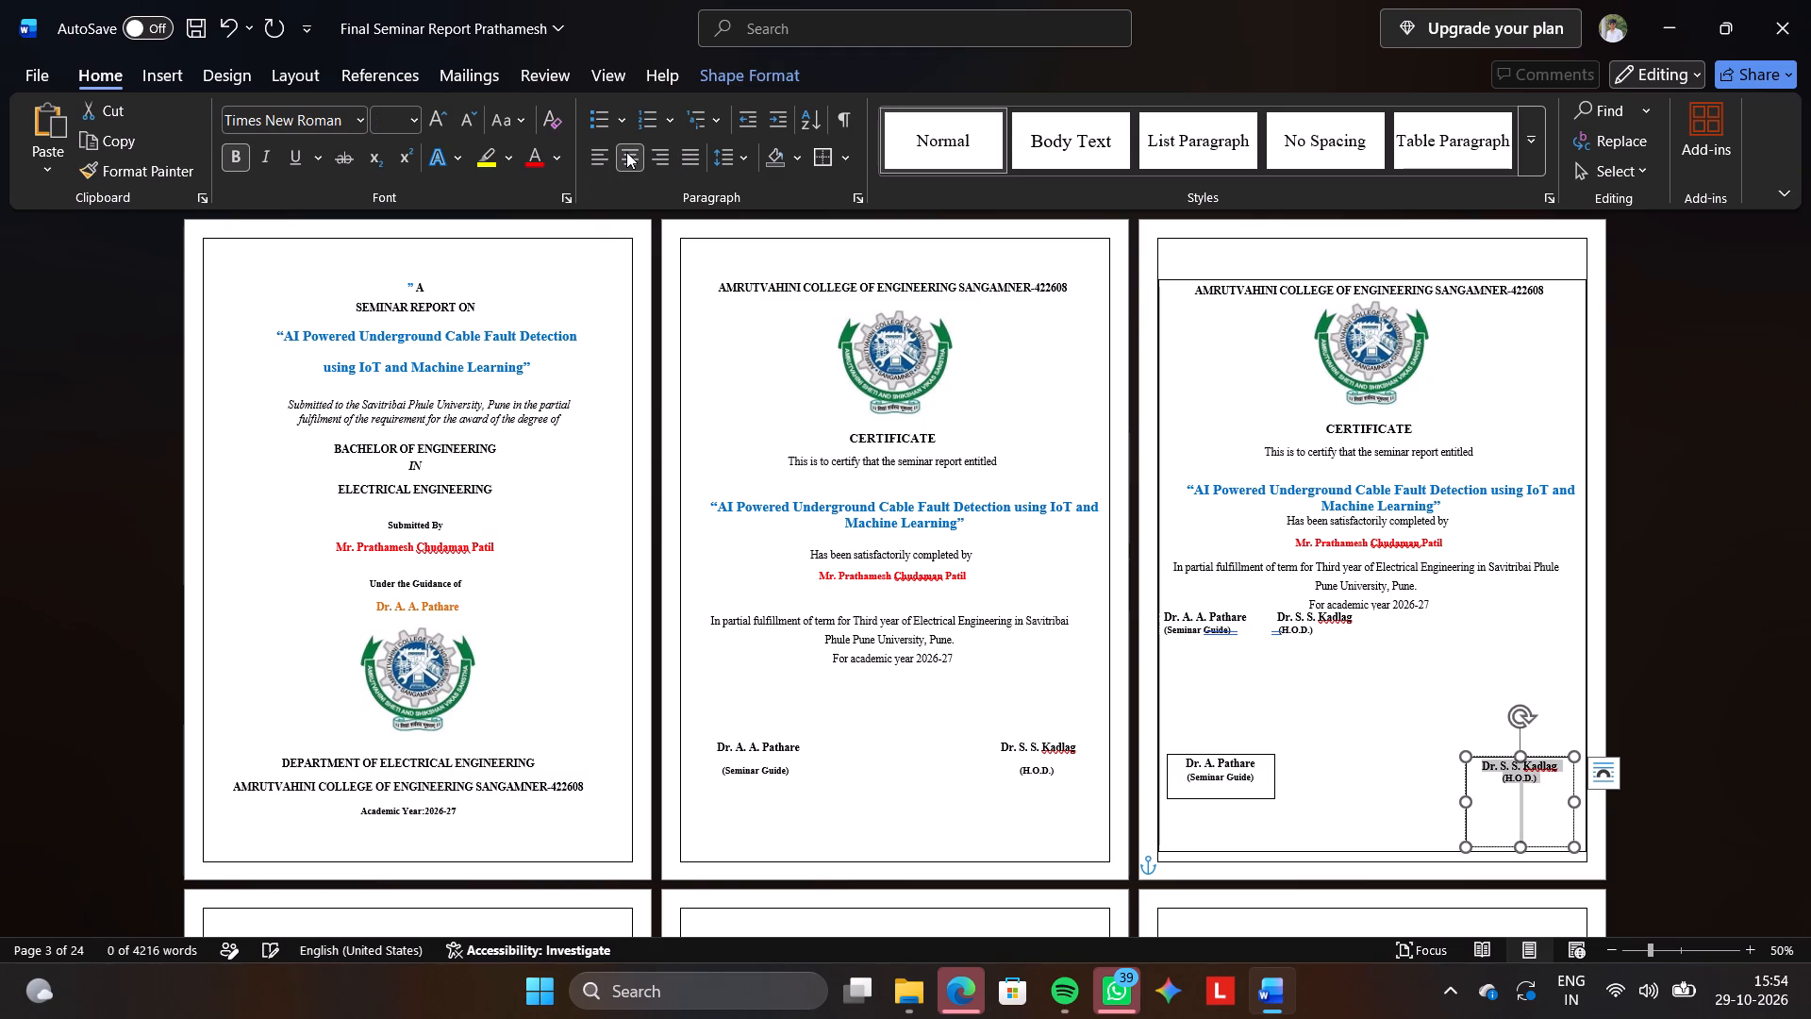
left_click(754, 159)
left_click(790, 222)
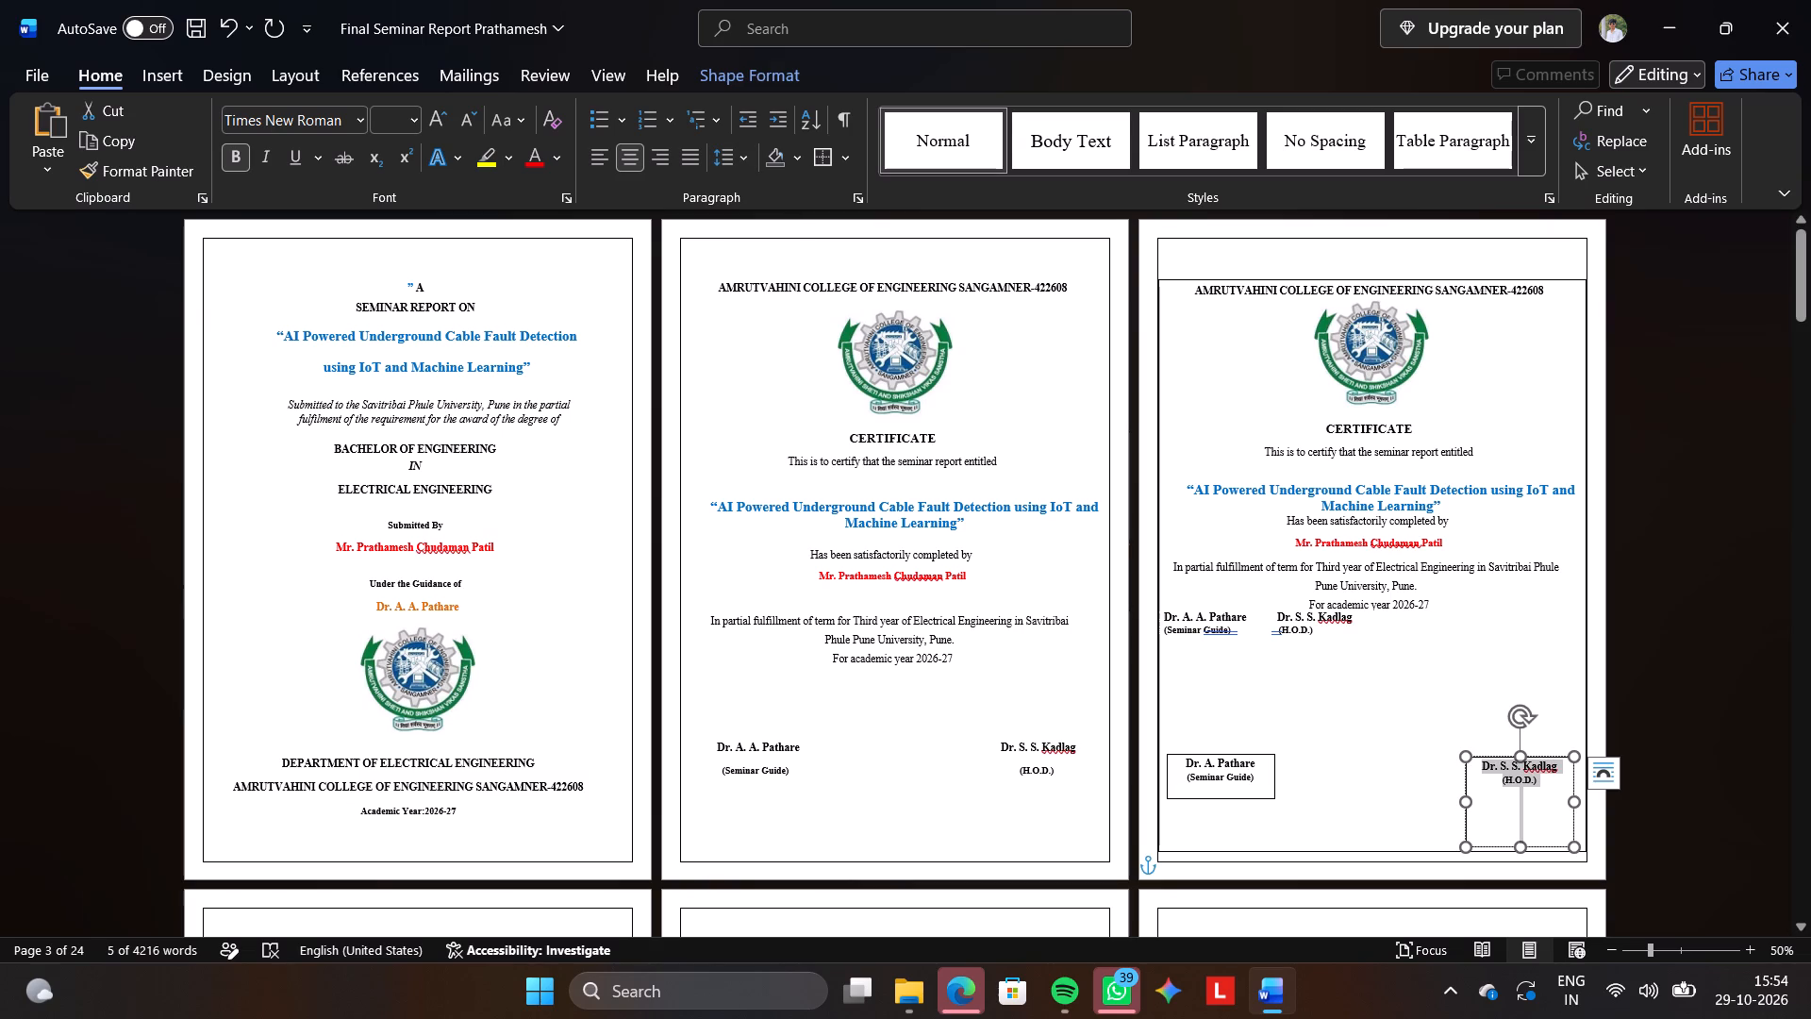
left_click(1396, 718)
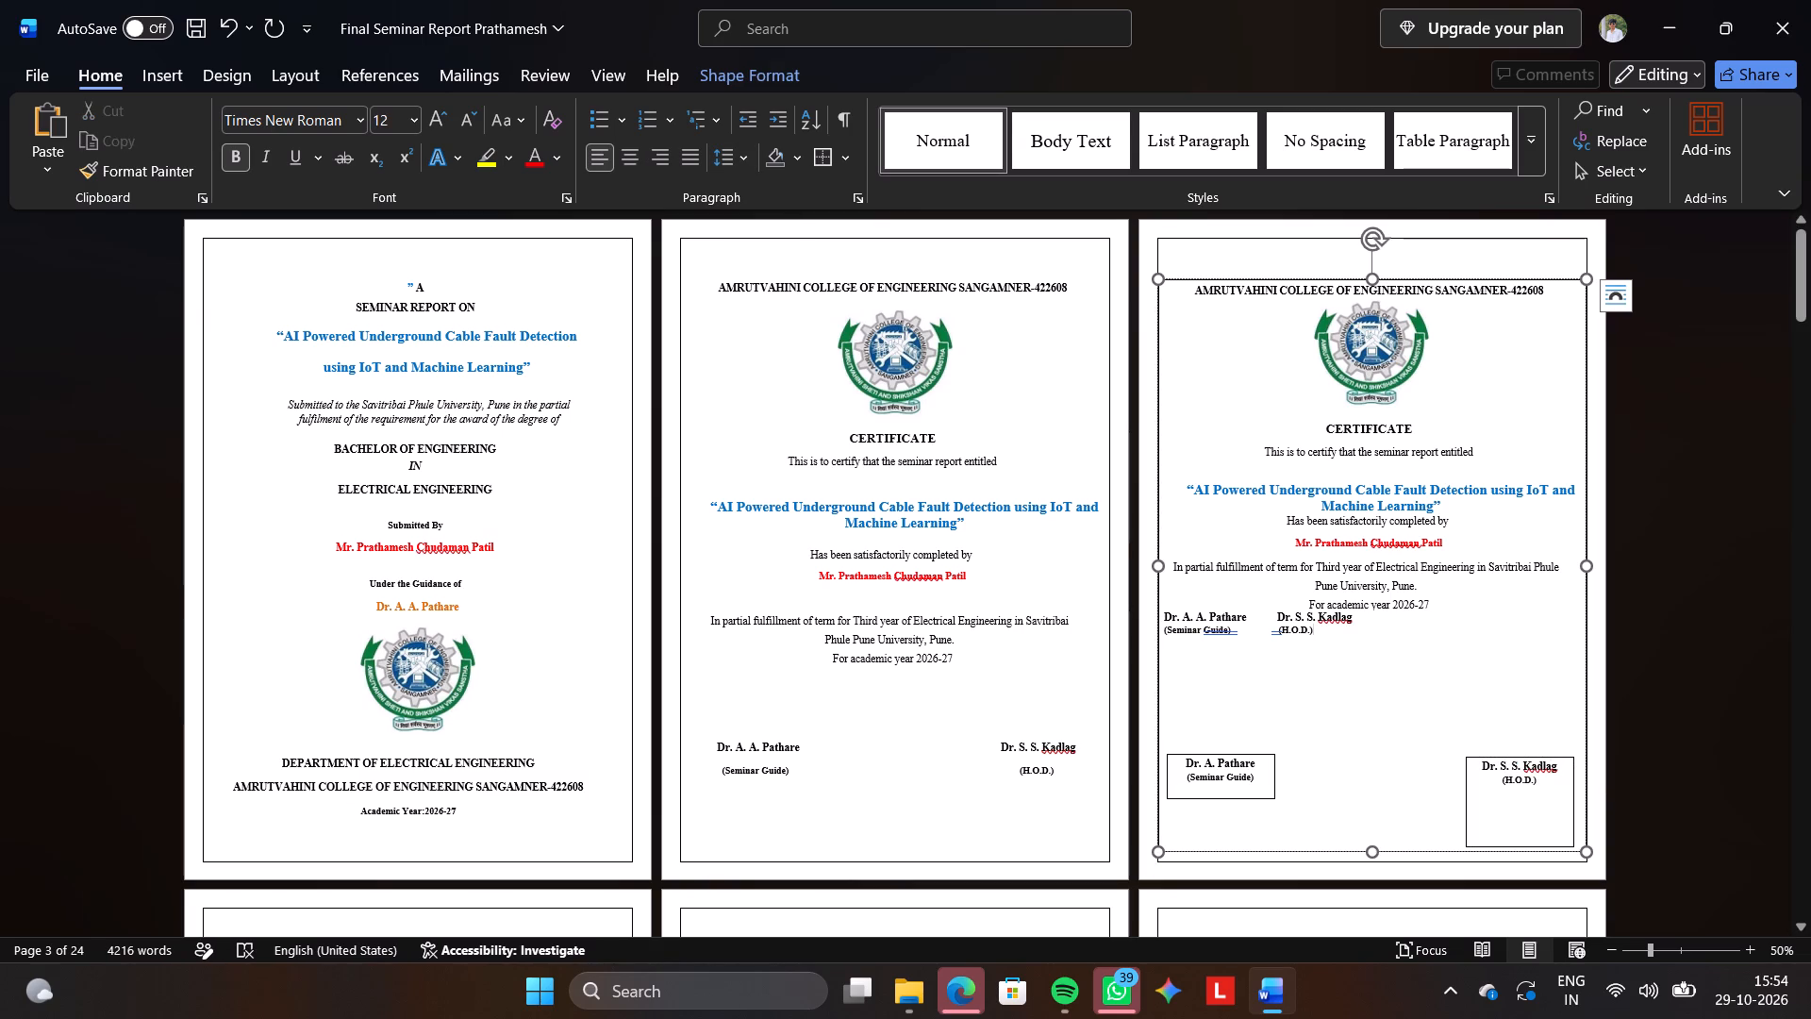
double_click(1236, 784)
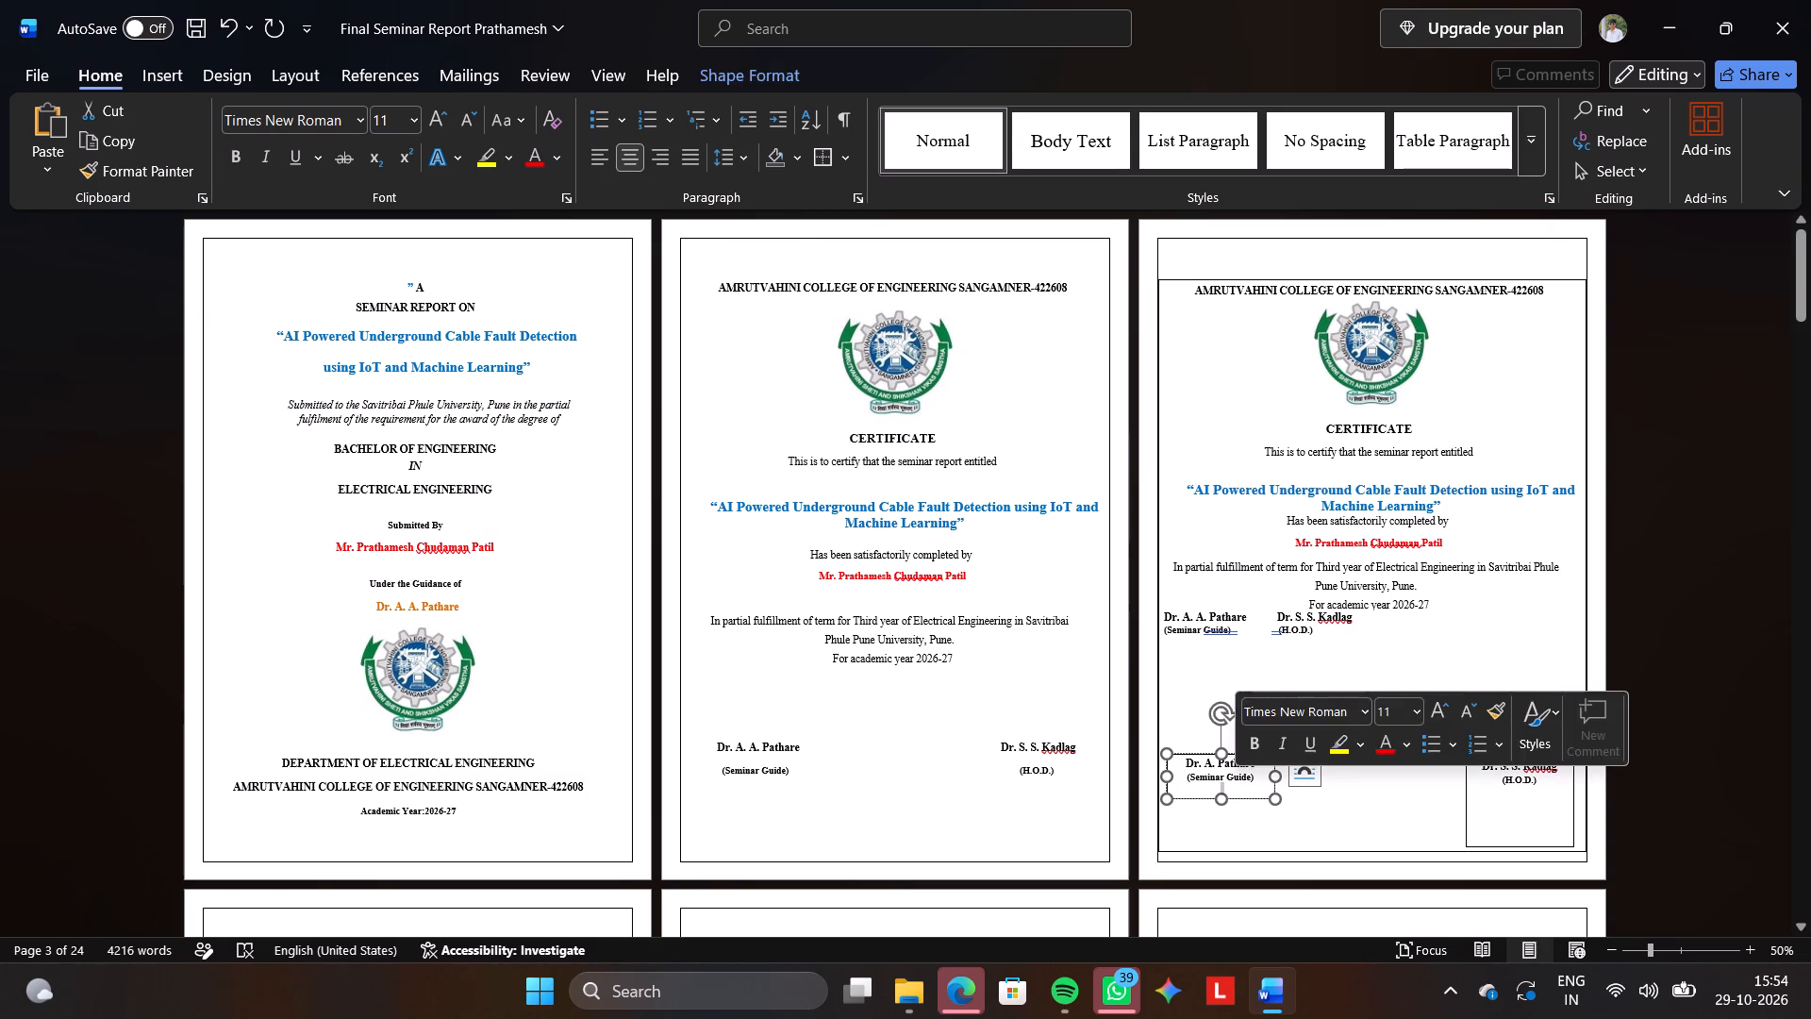
left_click(1324, 851)
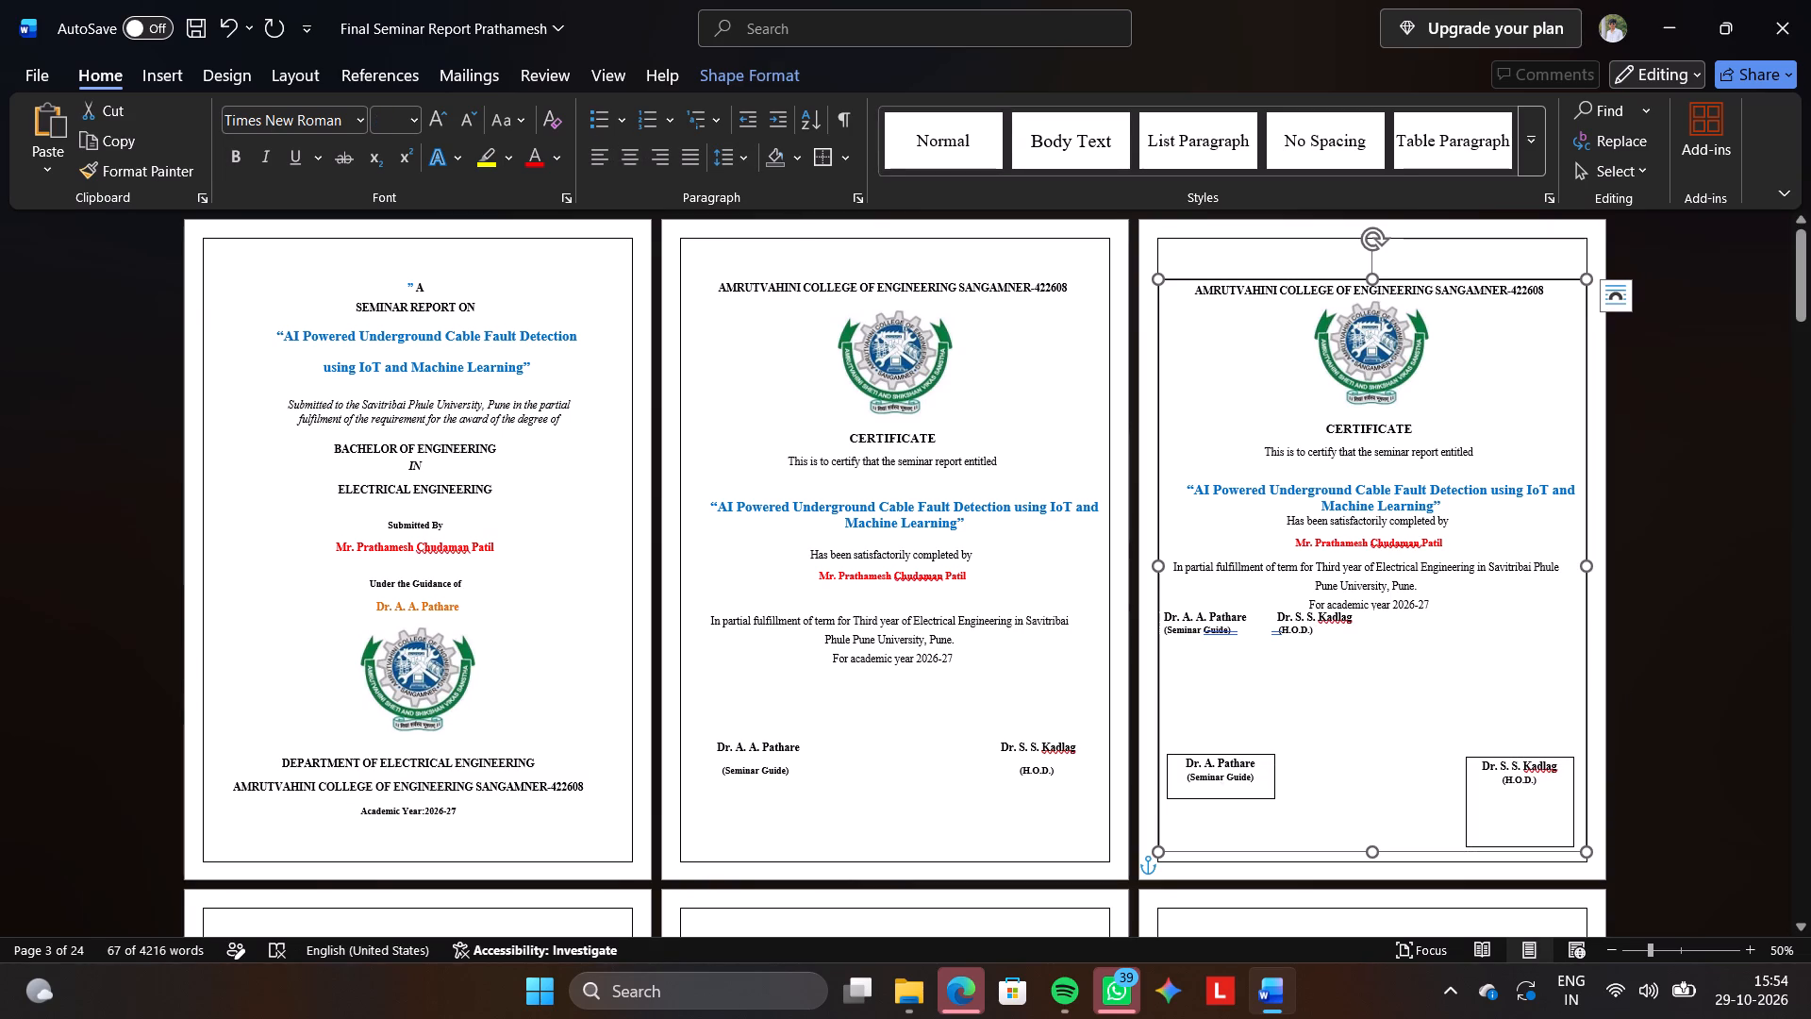
Shorten the H.O.D.'s text box from its bottom edge to about 1.74 cm high, fitting its two lines.
left_click(1504, 837)
left_click_drag(1523, 847, 1519, 787)
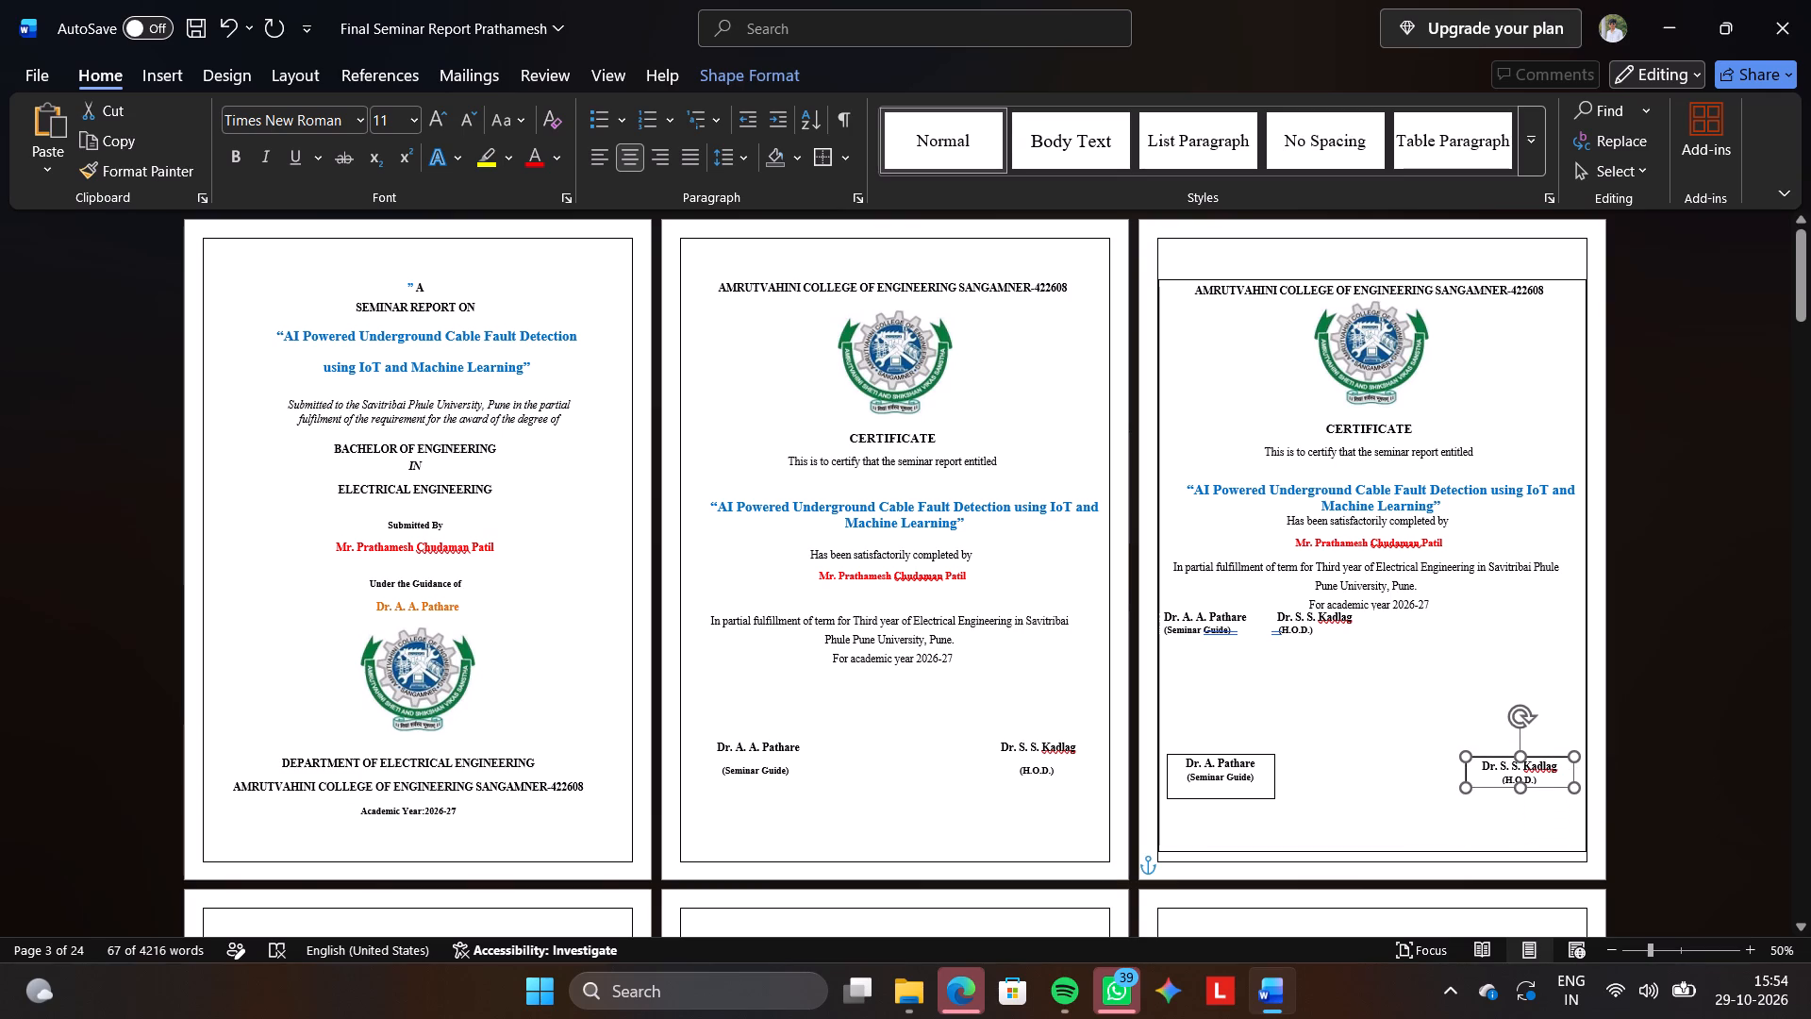
left_click_drag(1519, 787, 1519, 795)
left_click(1403, 779)
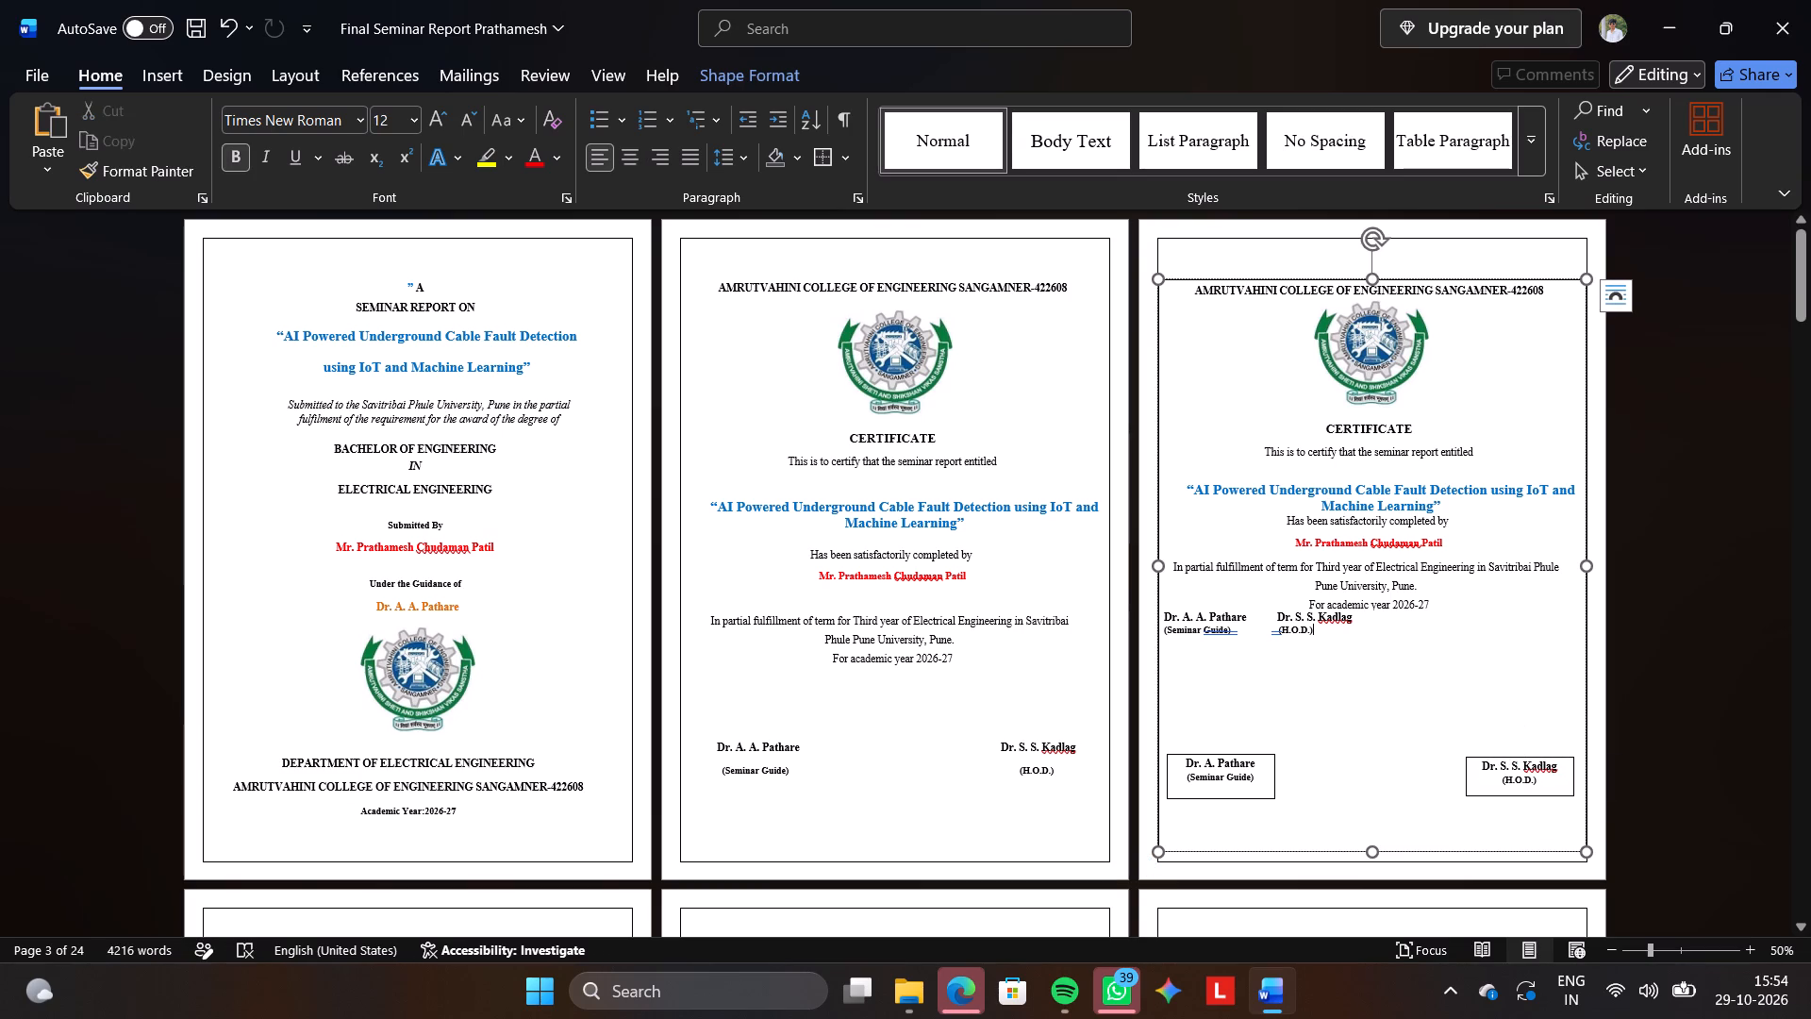
Remove the outline from both the H.O.D.'s and the guide's signature text boxes.
left_click(1494, 796)
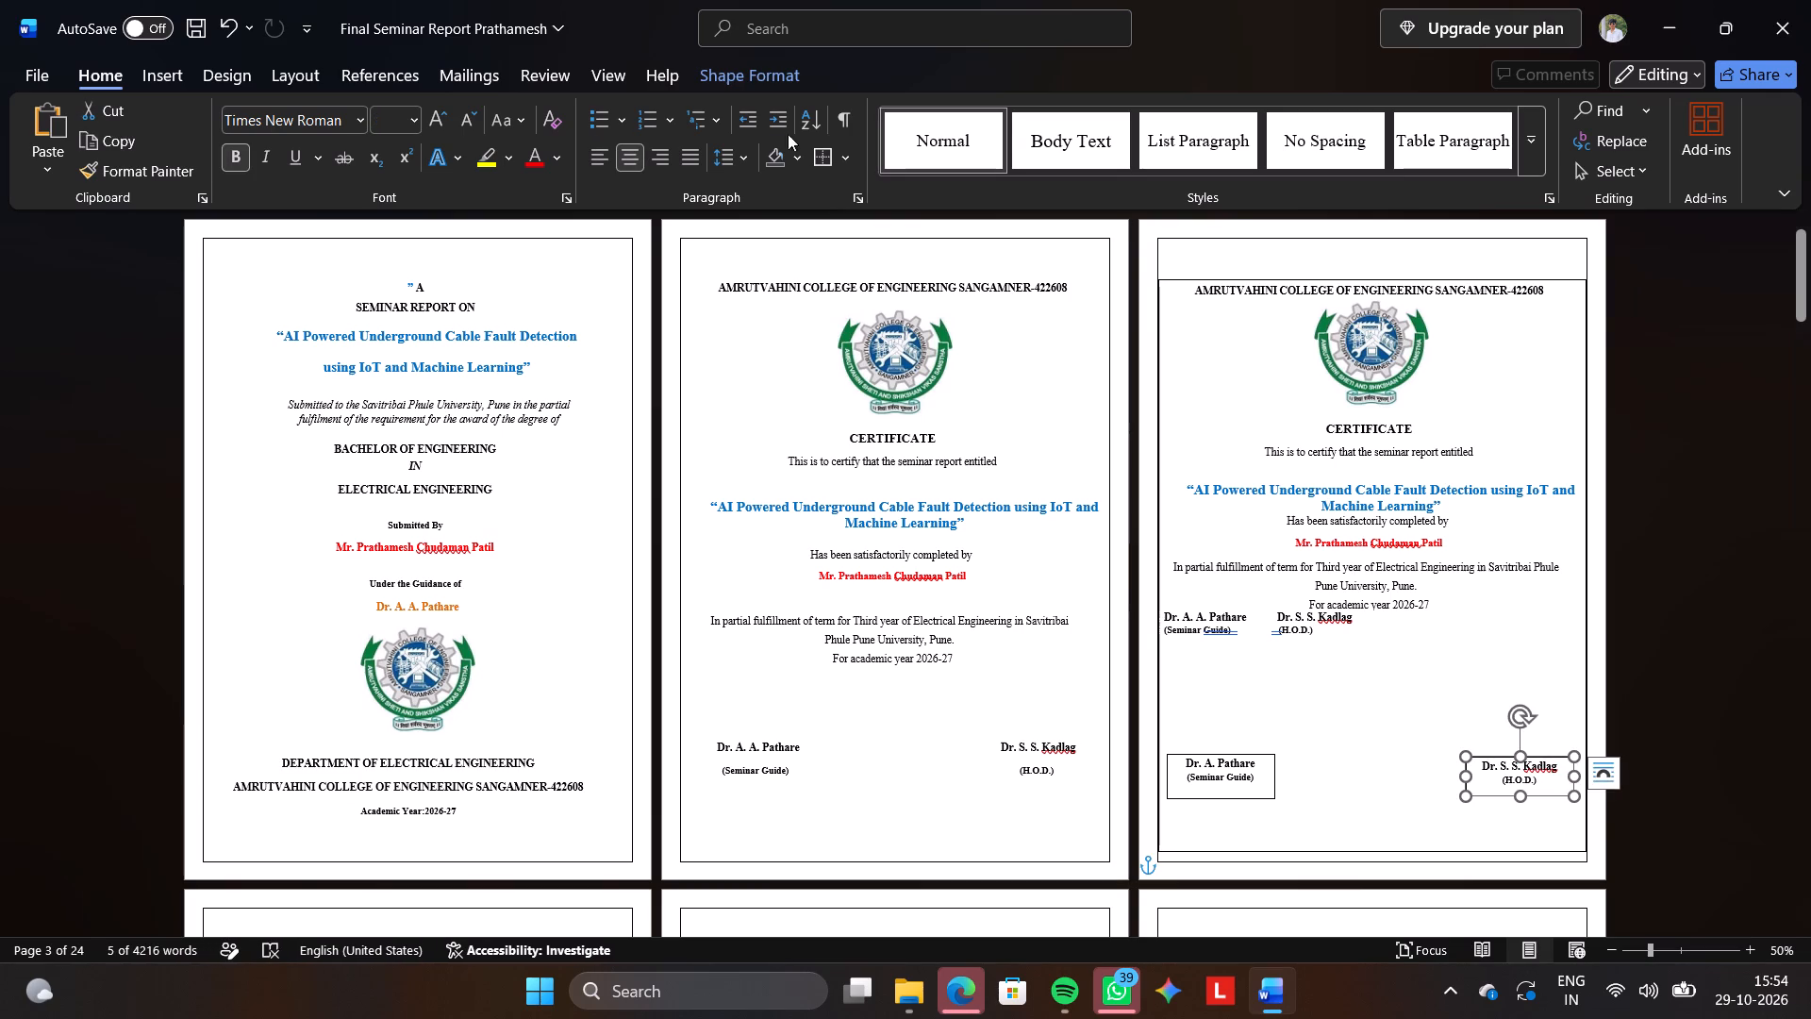
left_click(739, 74)
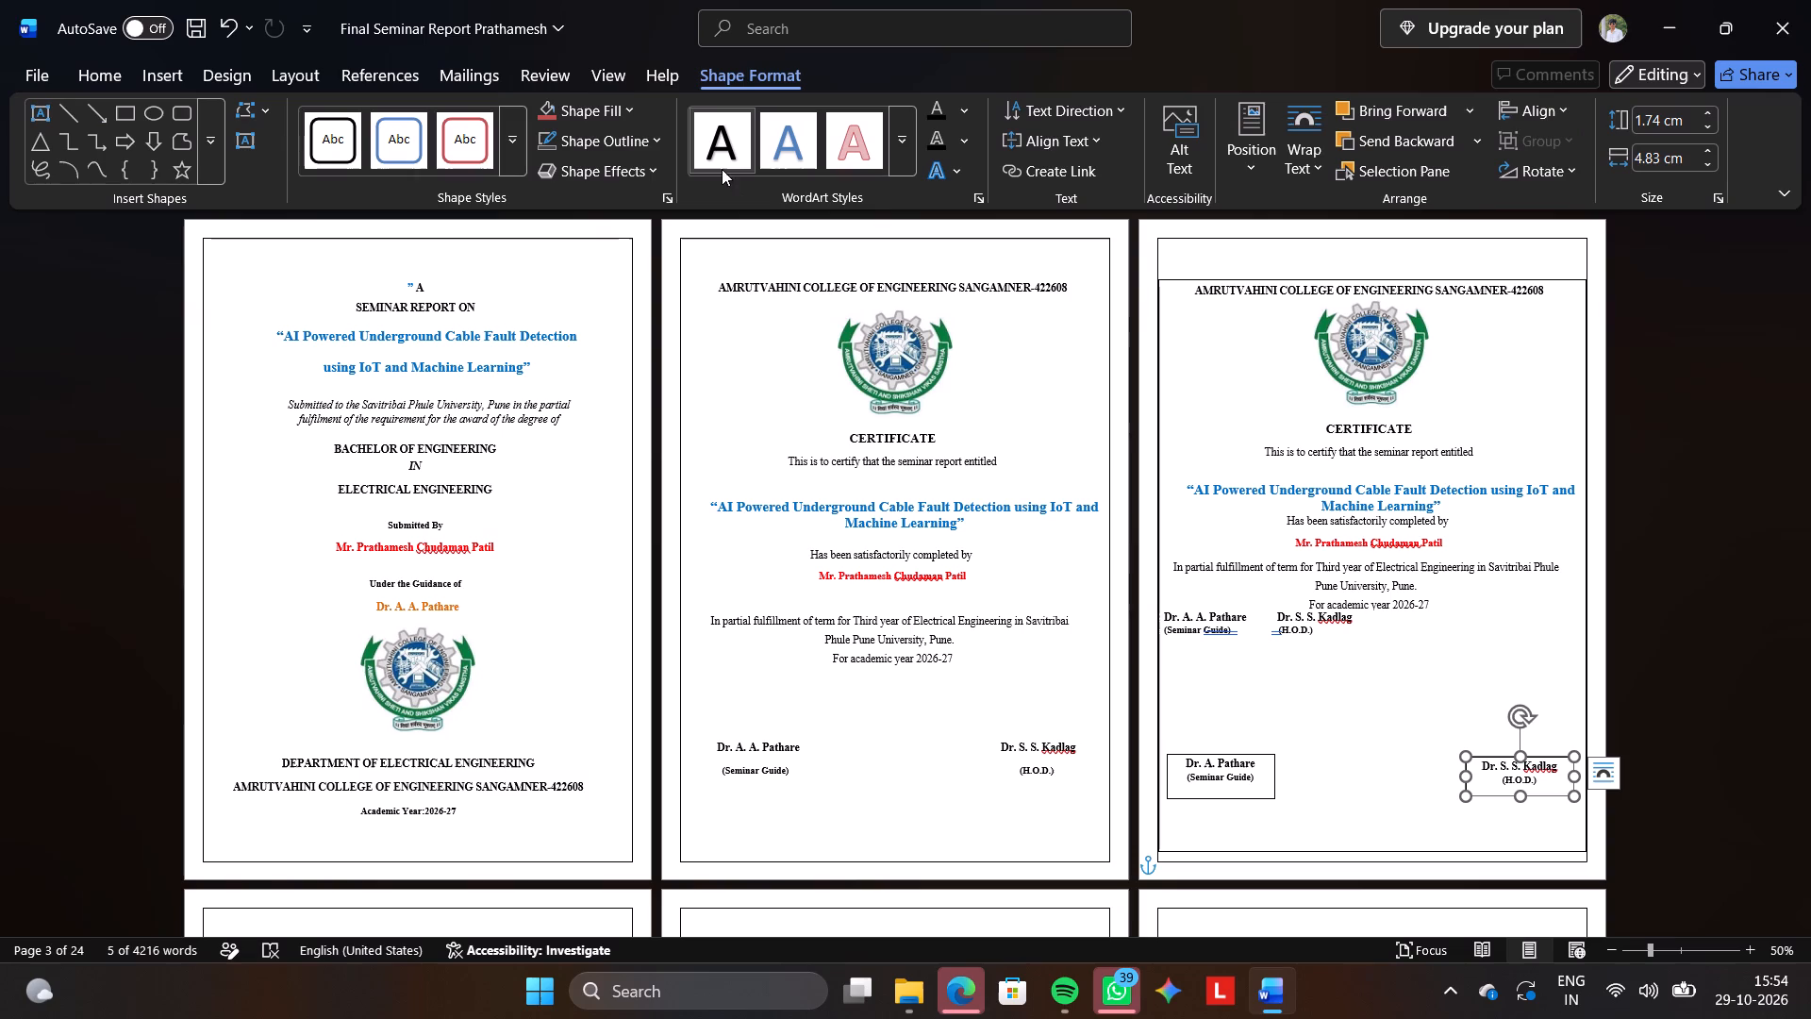
left_click(664, 142)
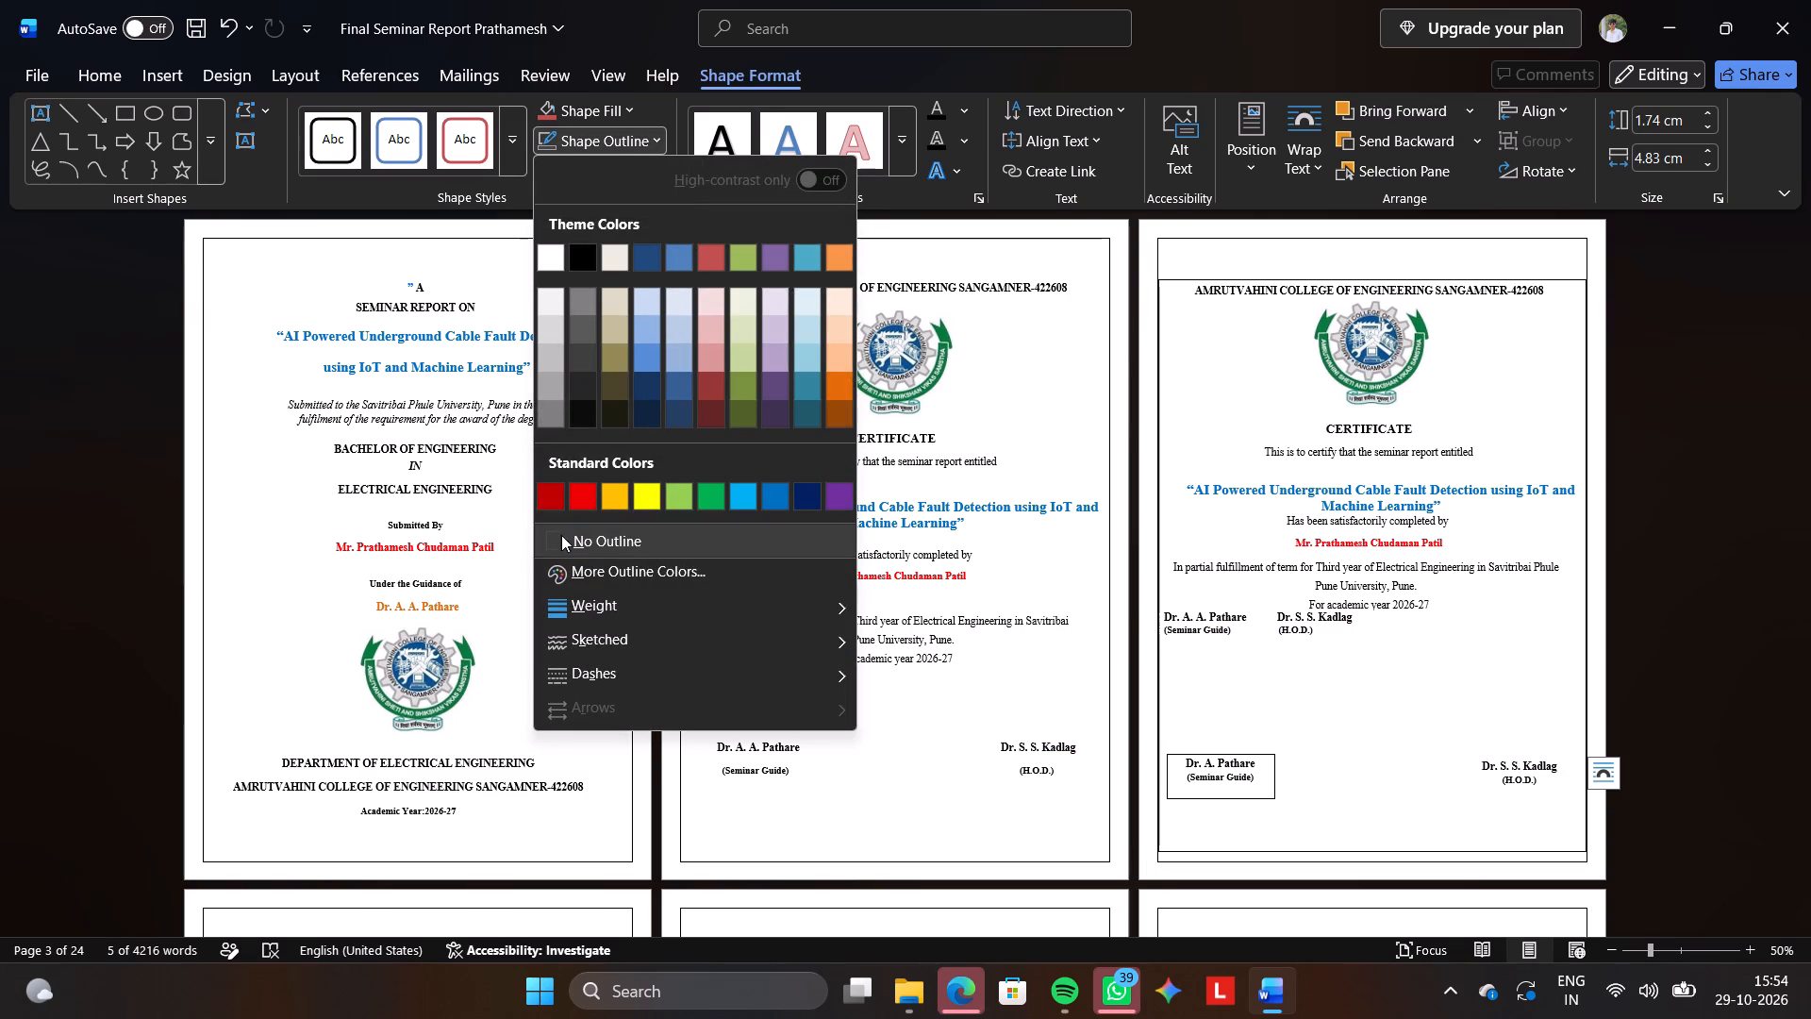
left_click(554, 531)
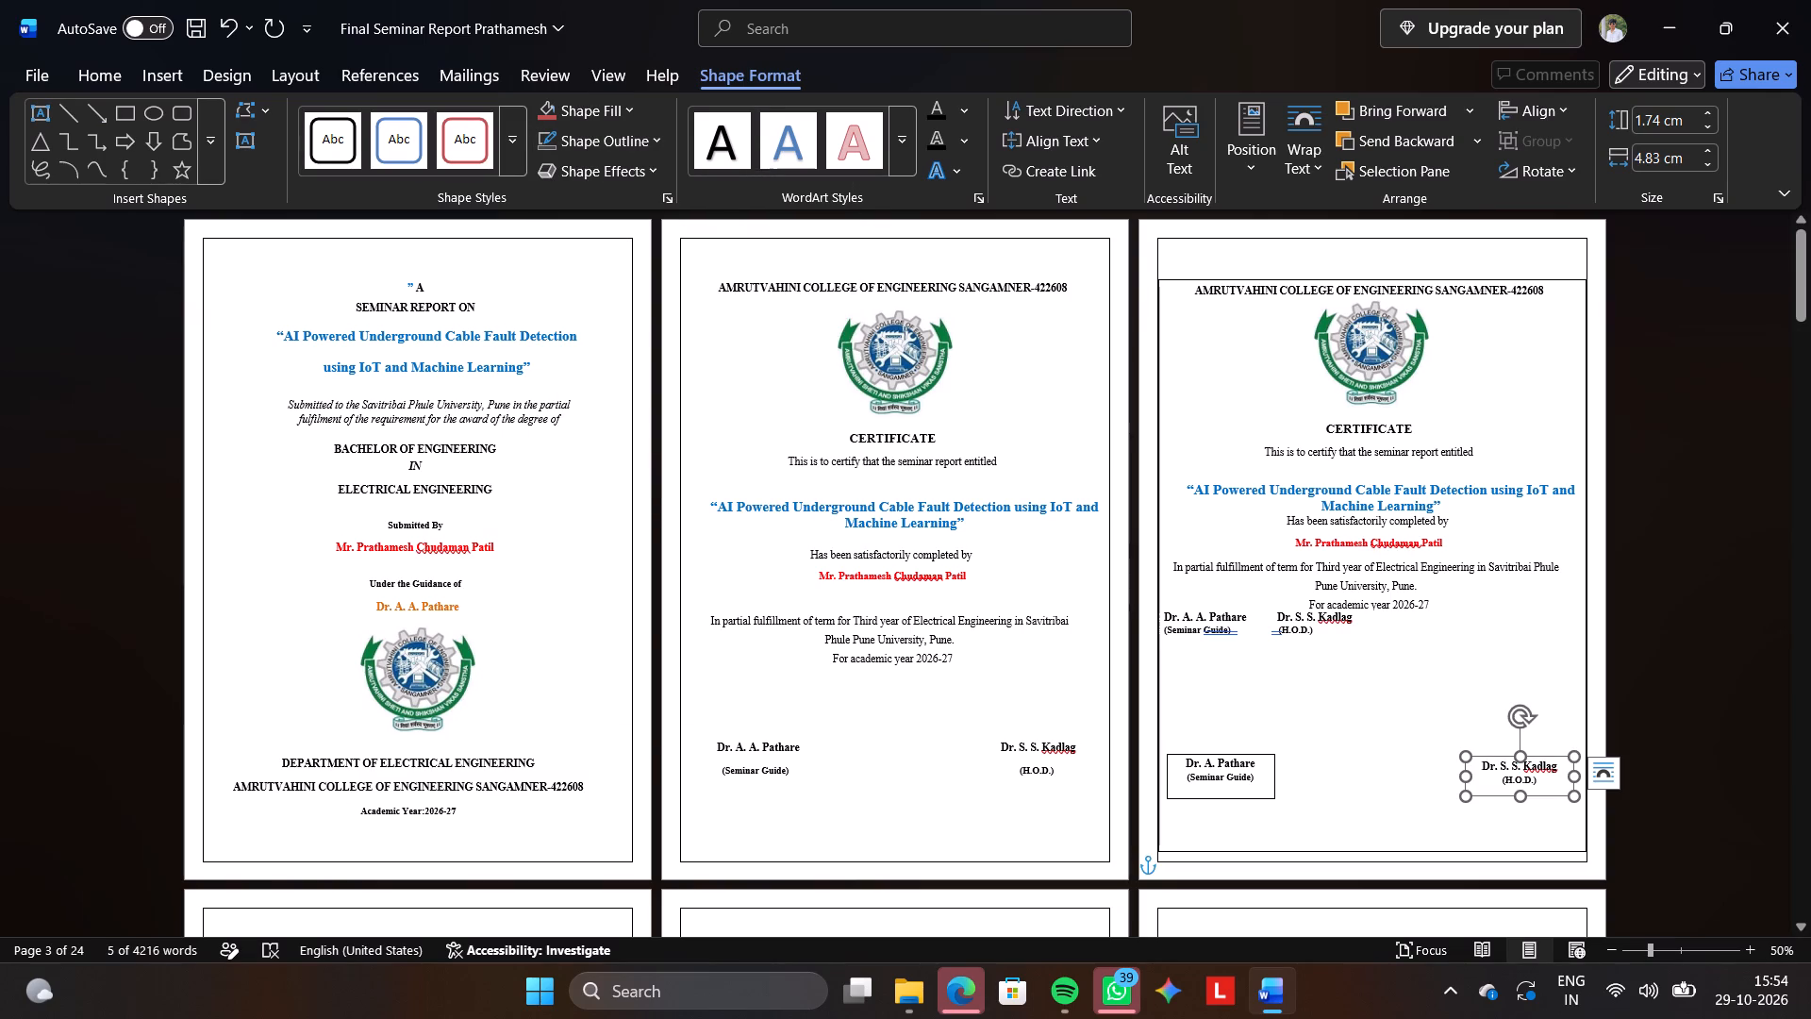
left_click(1262, 791)
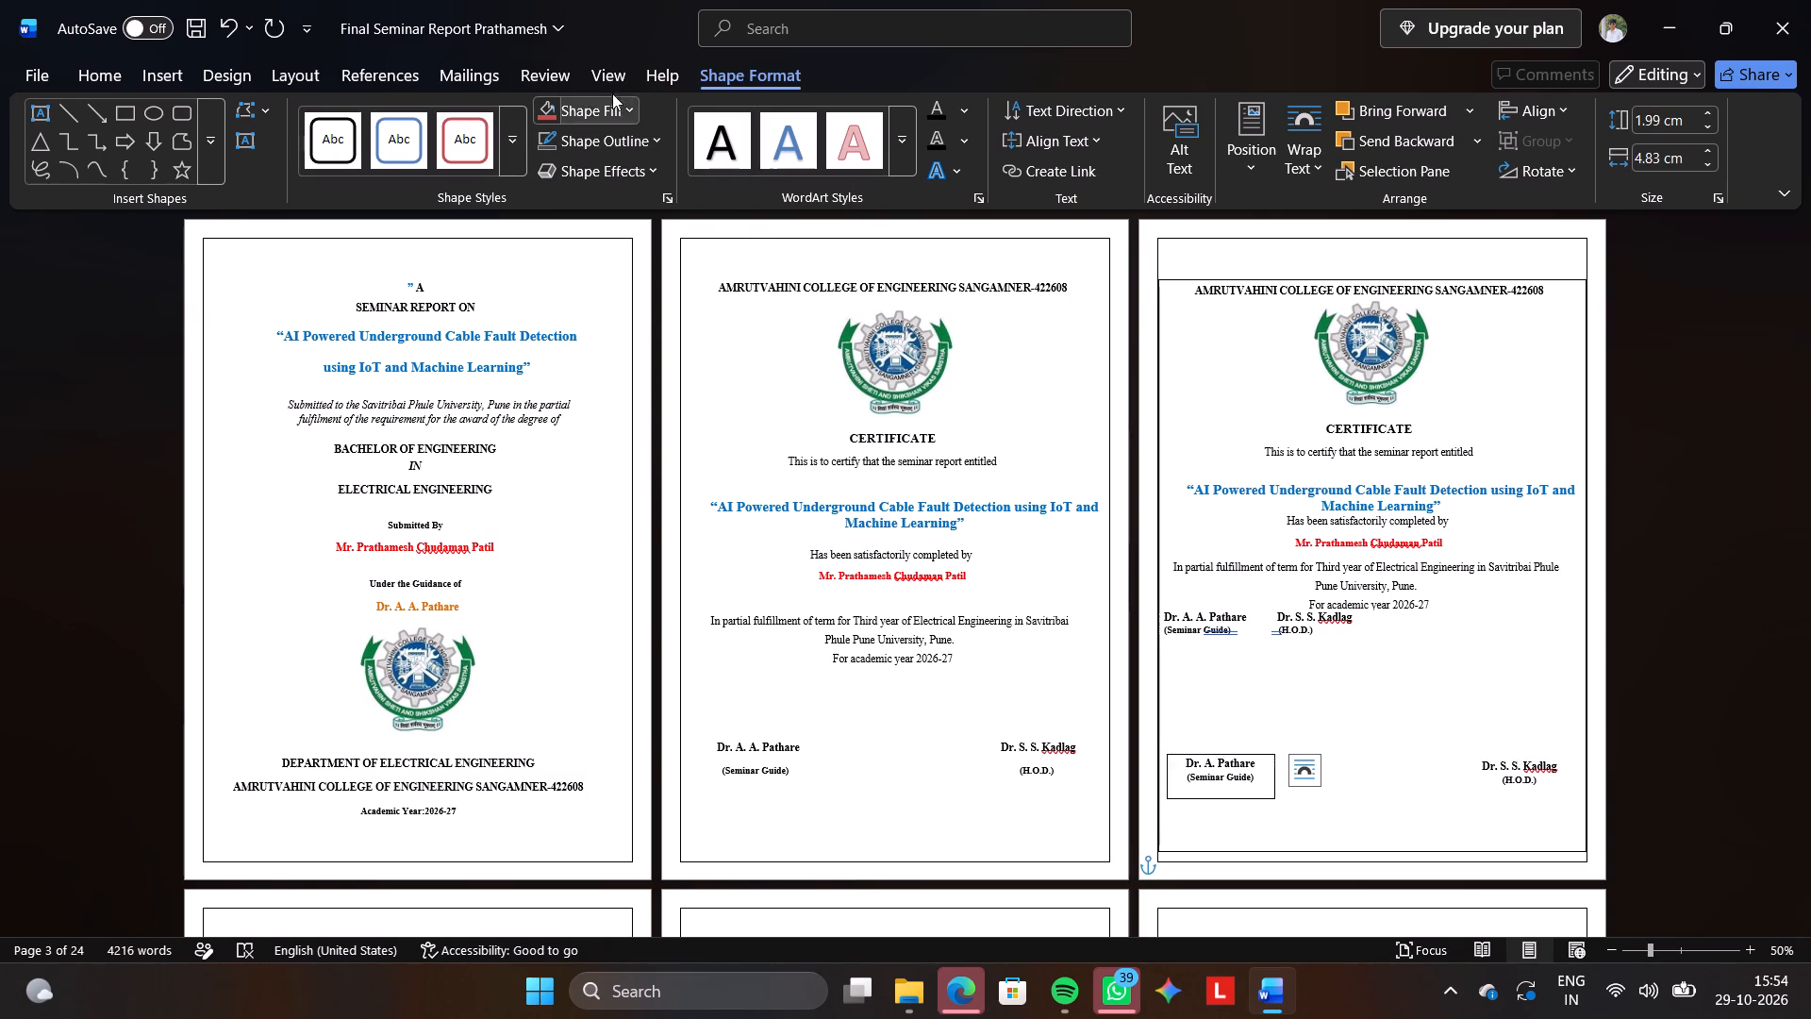
left_click(653, 143)
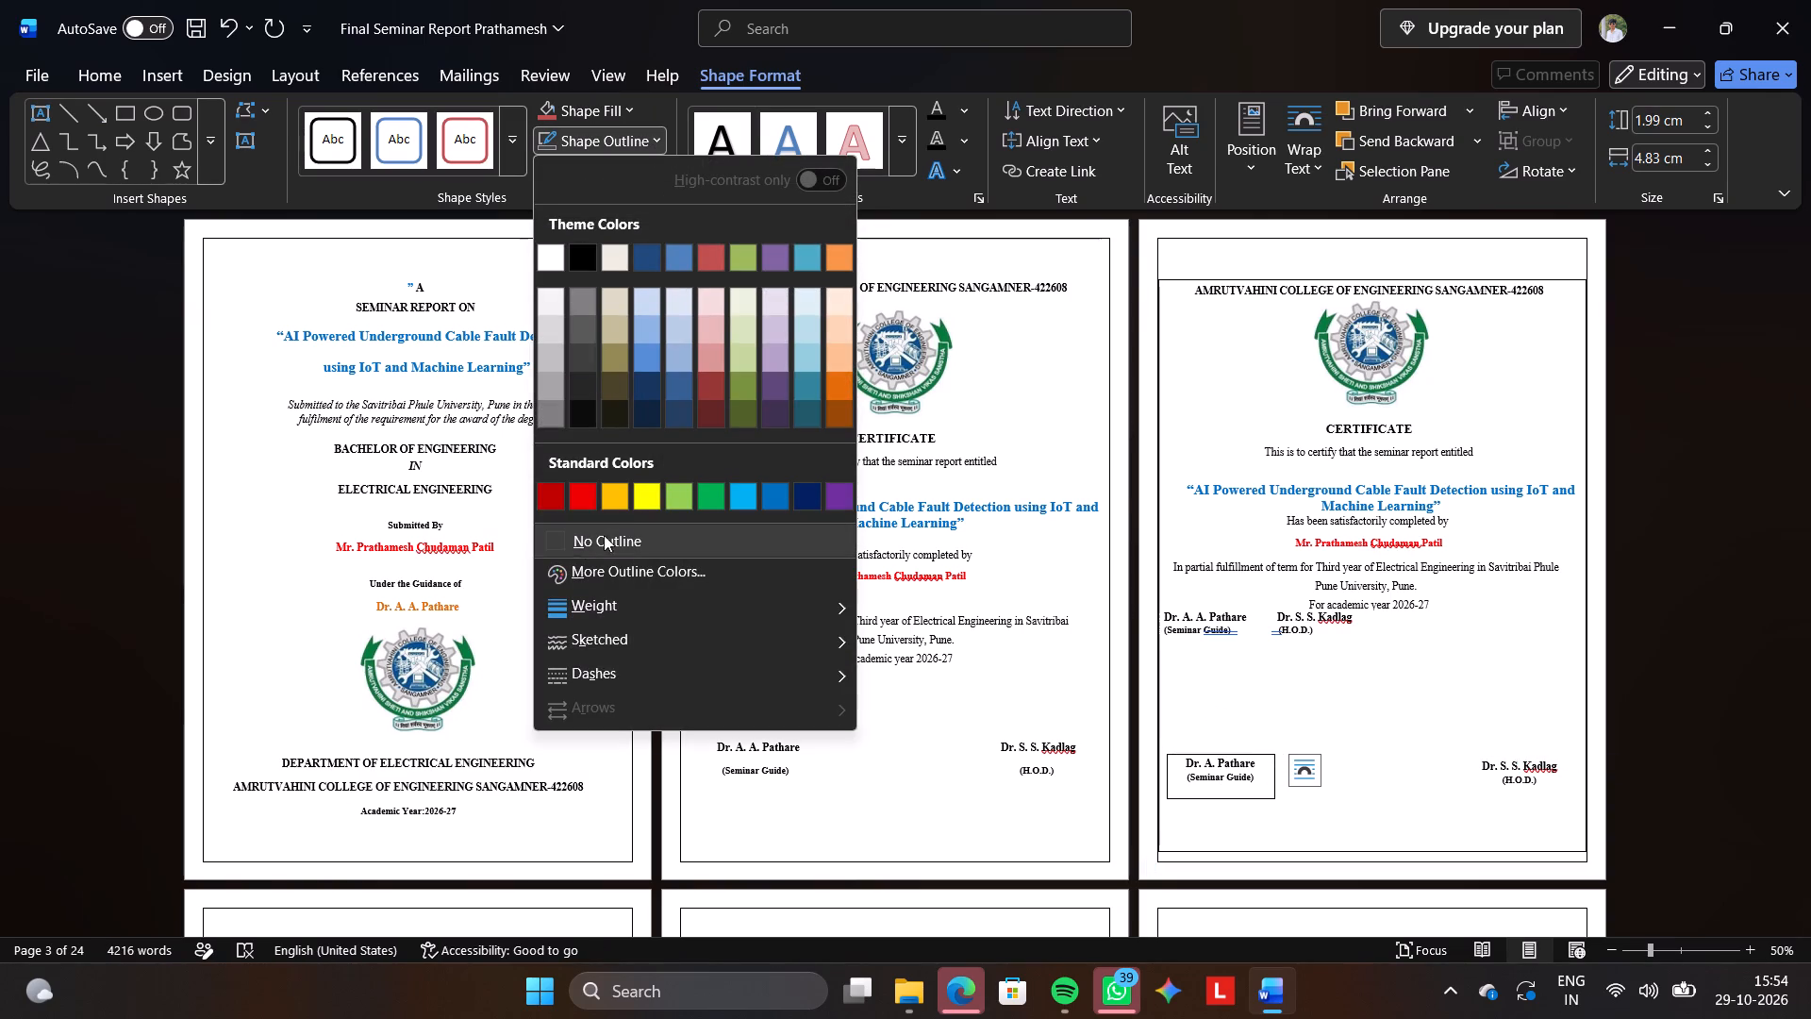
left_click(558, 542)
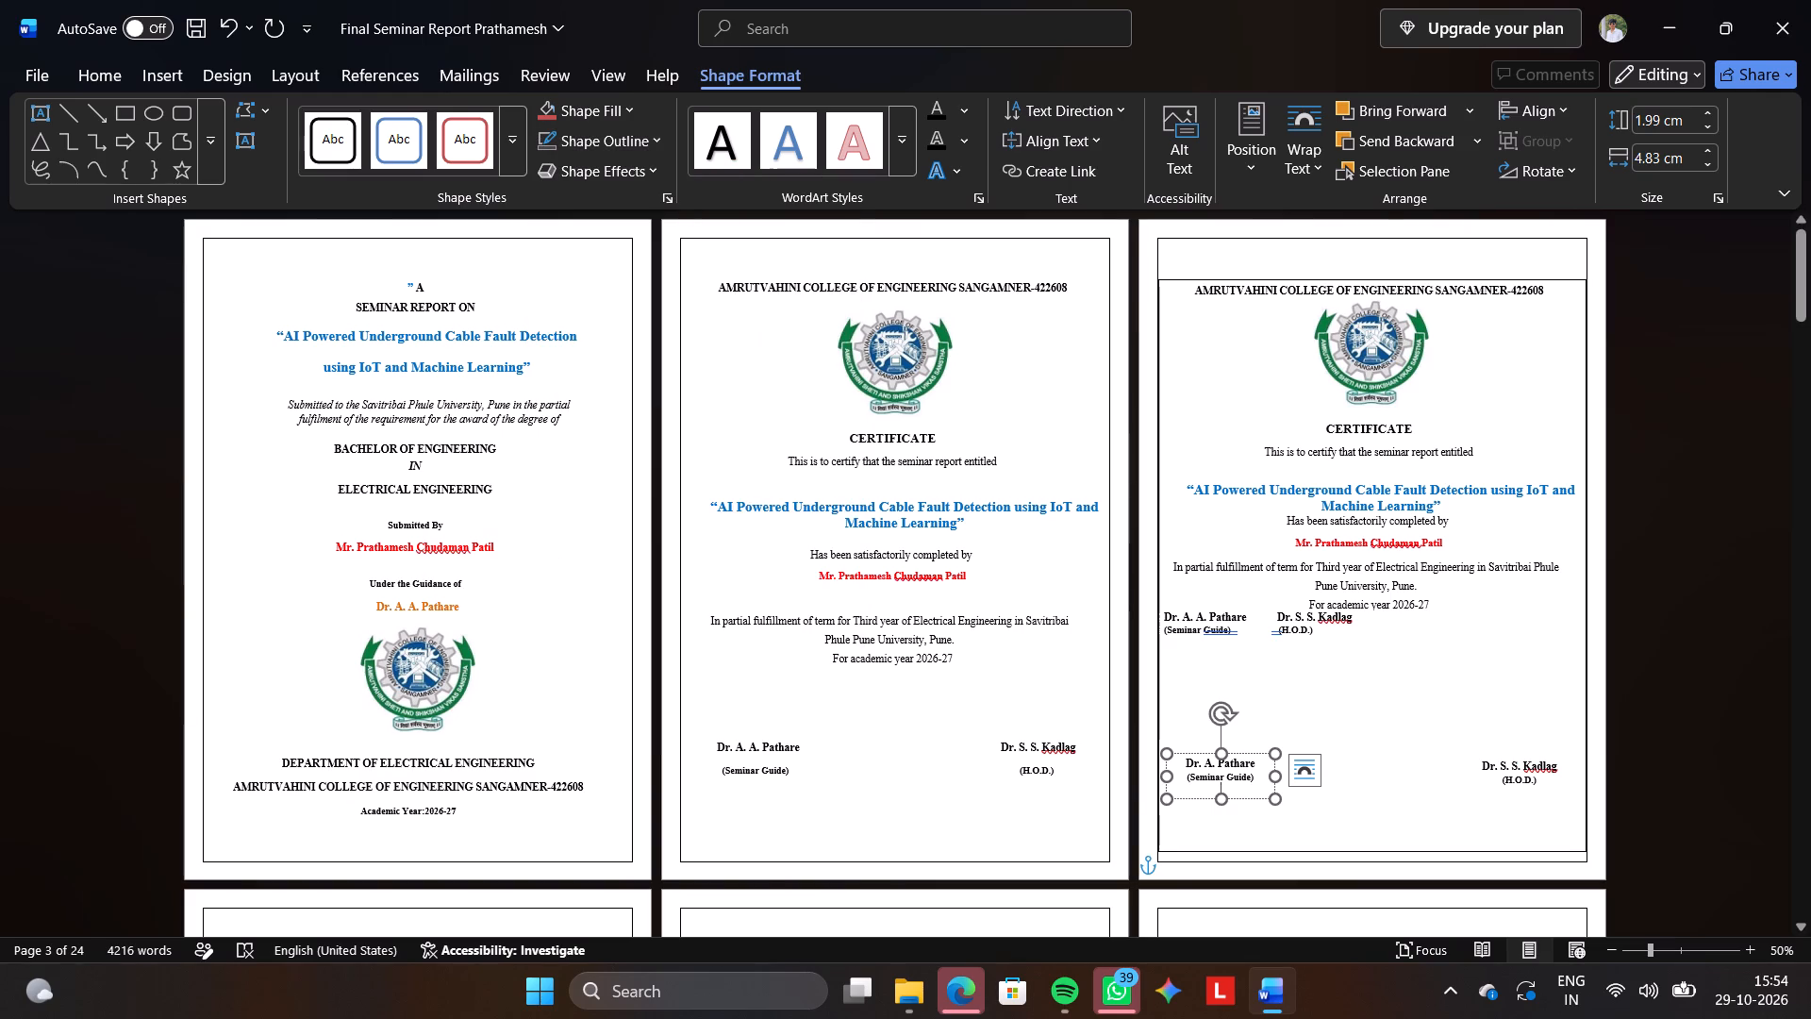
Delete the old guide and H.O.D. name and role lines below "For academic year 2026-27" in page 3's certificate.
left_click(1296, 666)
left_click_drag(1332, 639, 1184, 622)
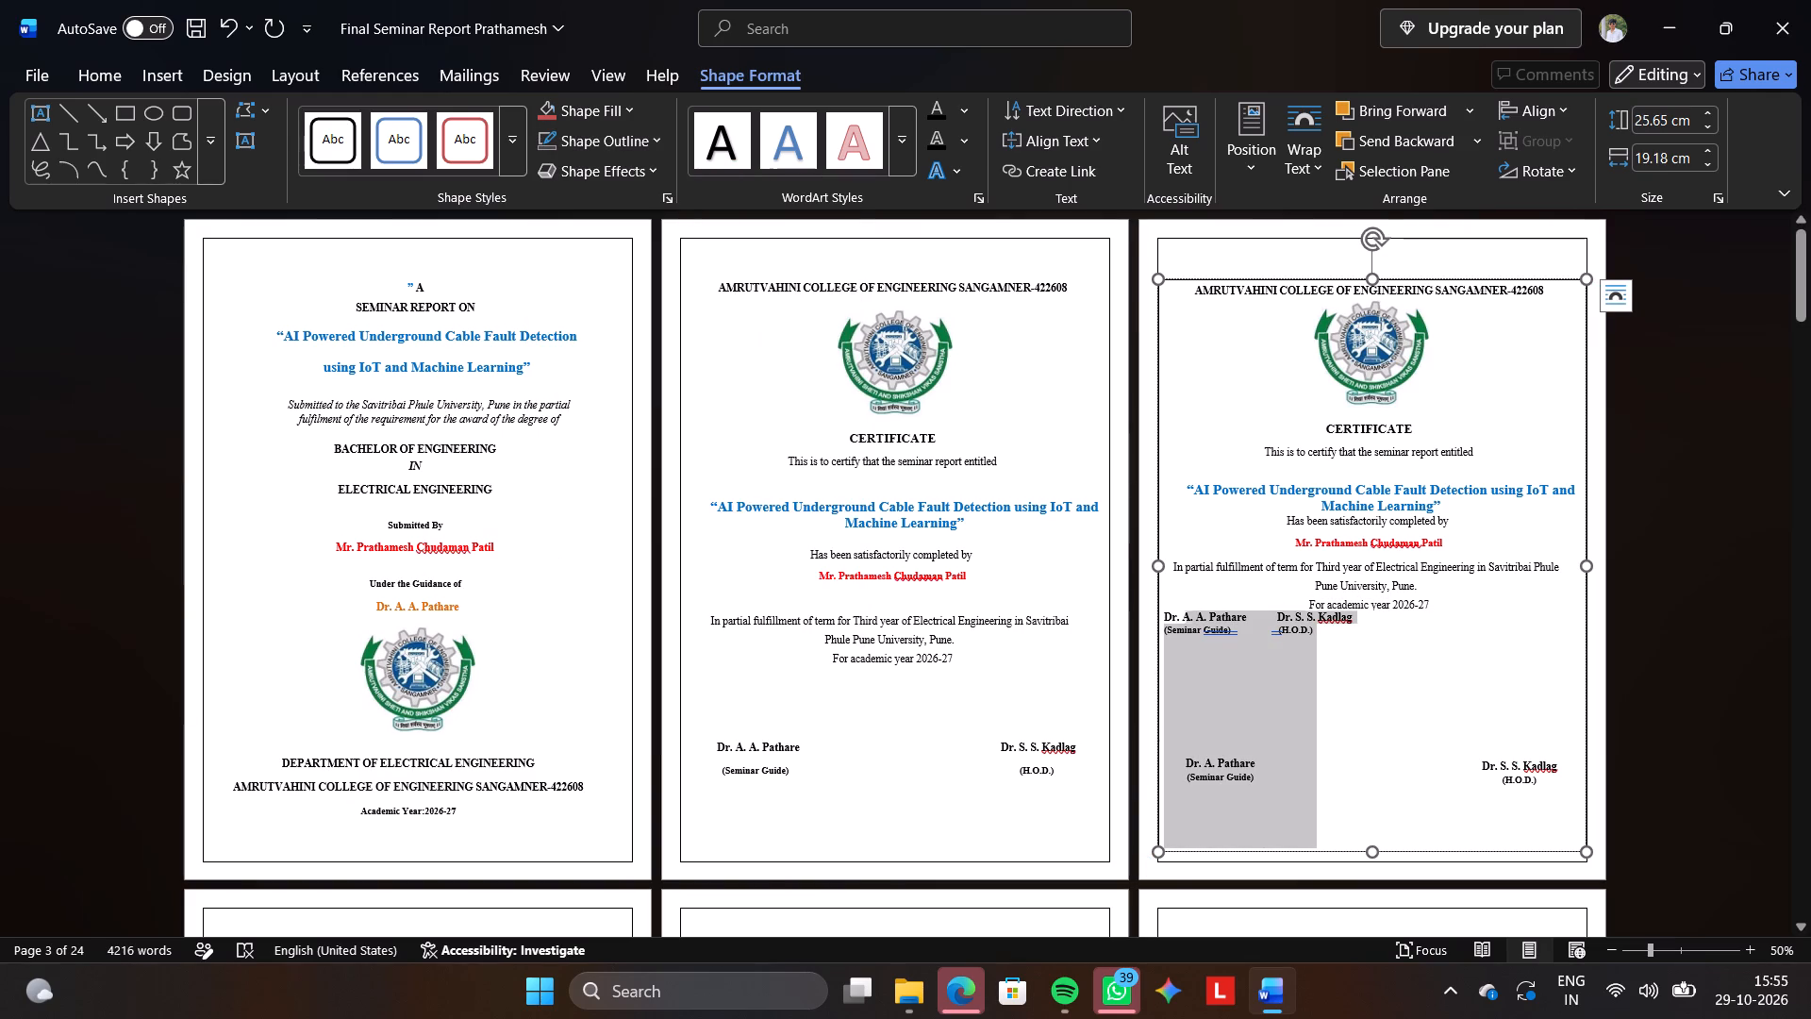
left_click_drag(1184, 622, 1147, 644)
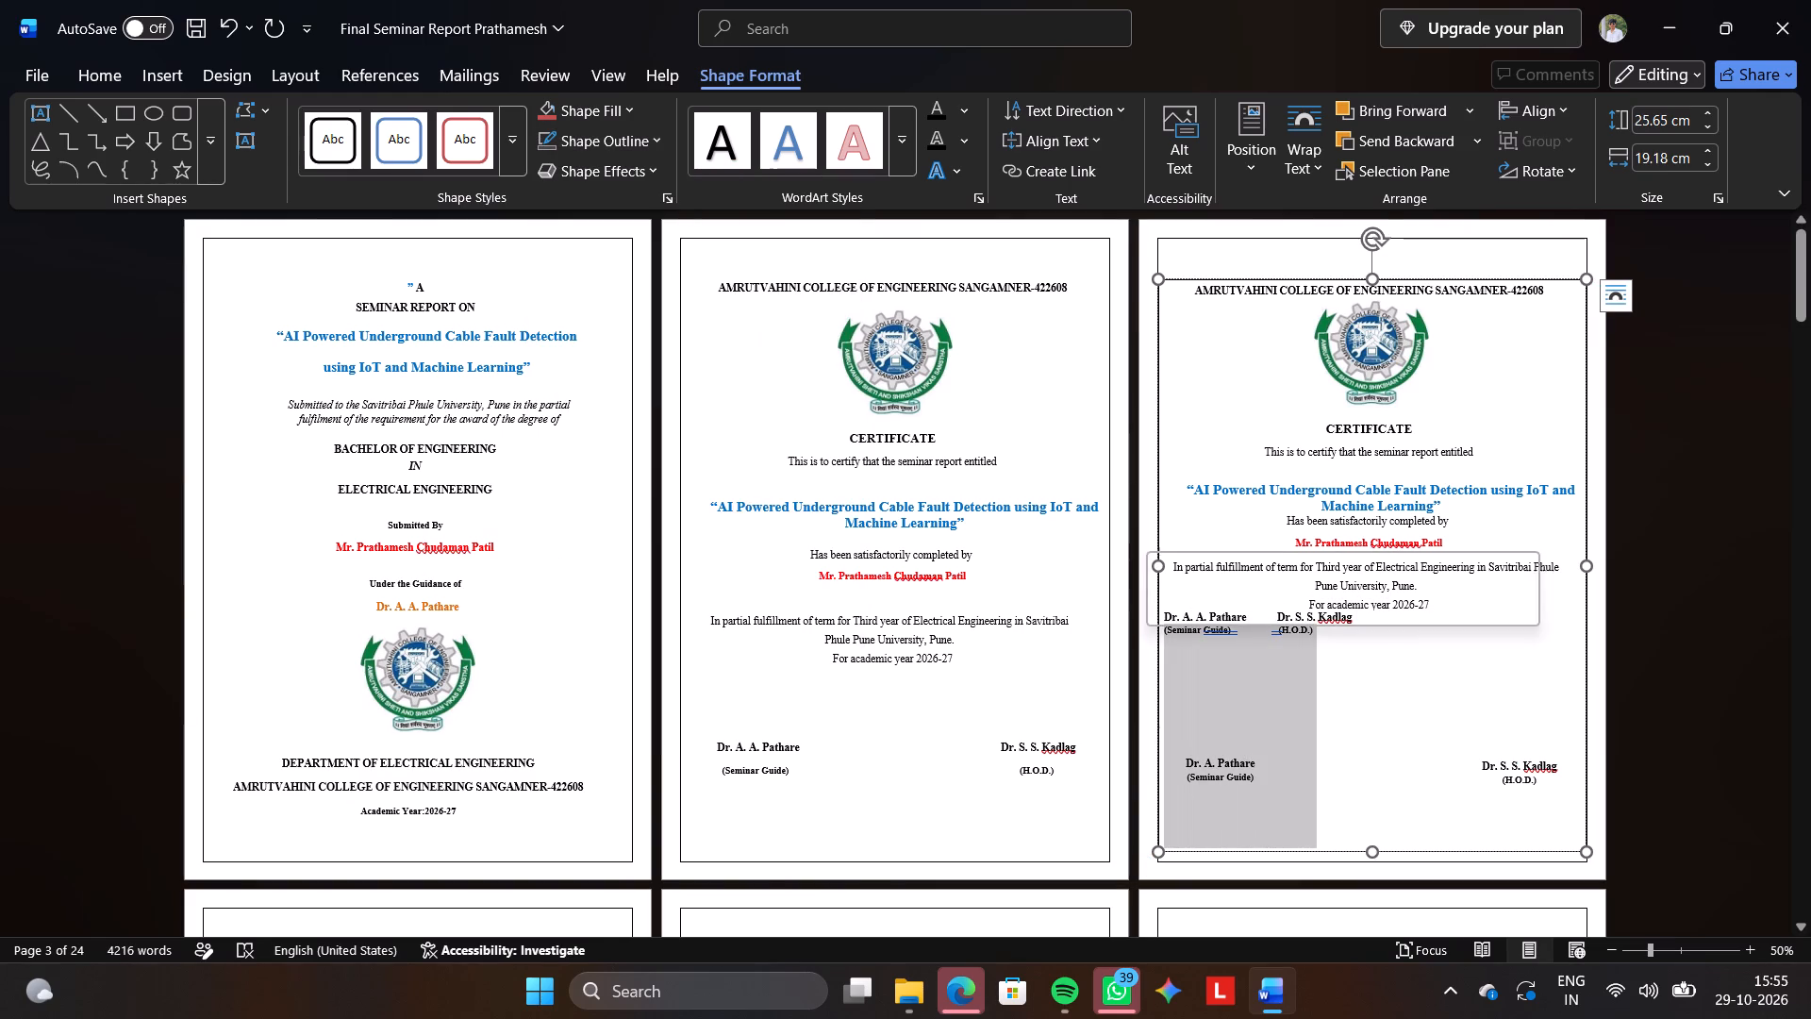
key("BackSpace")
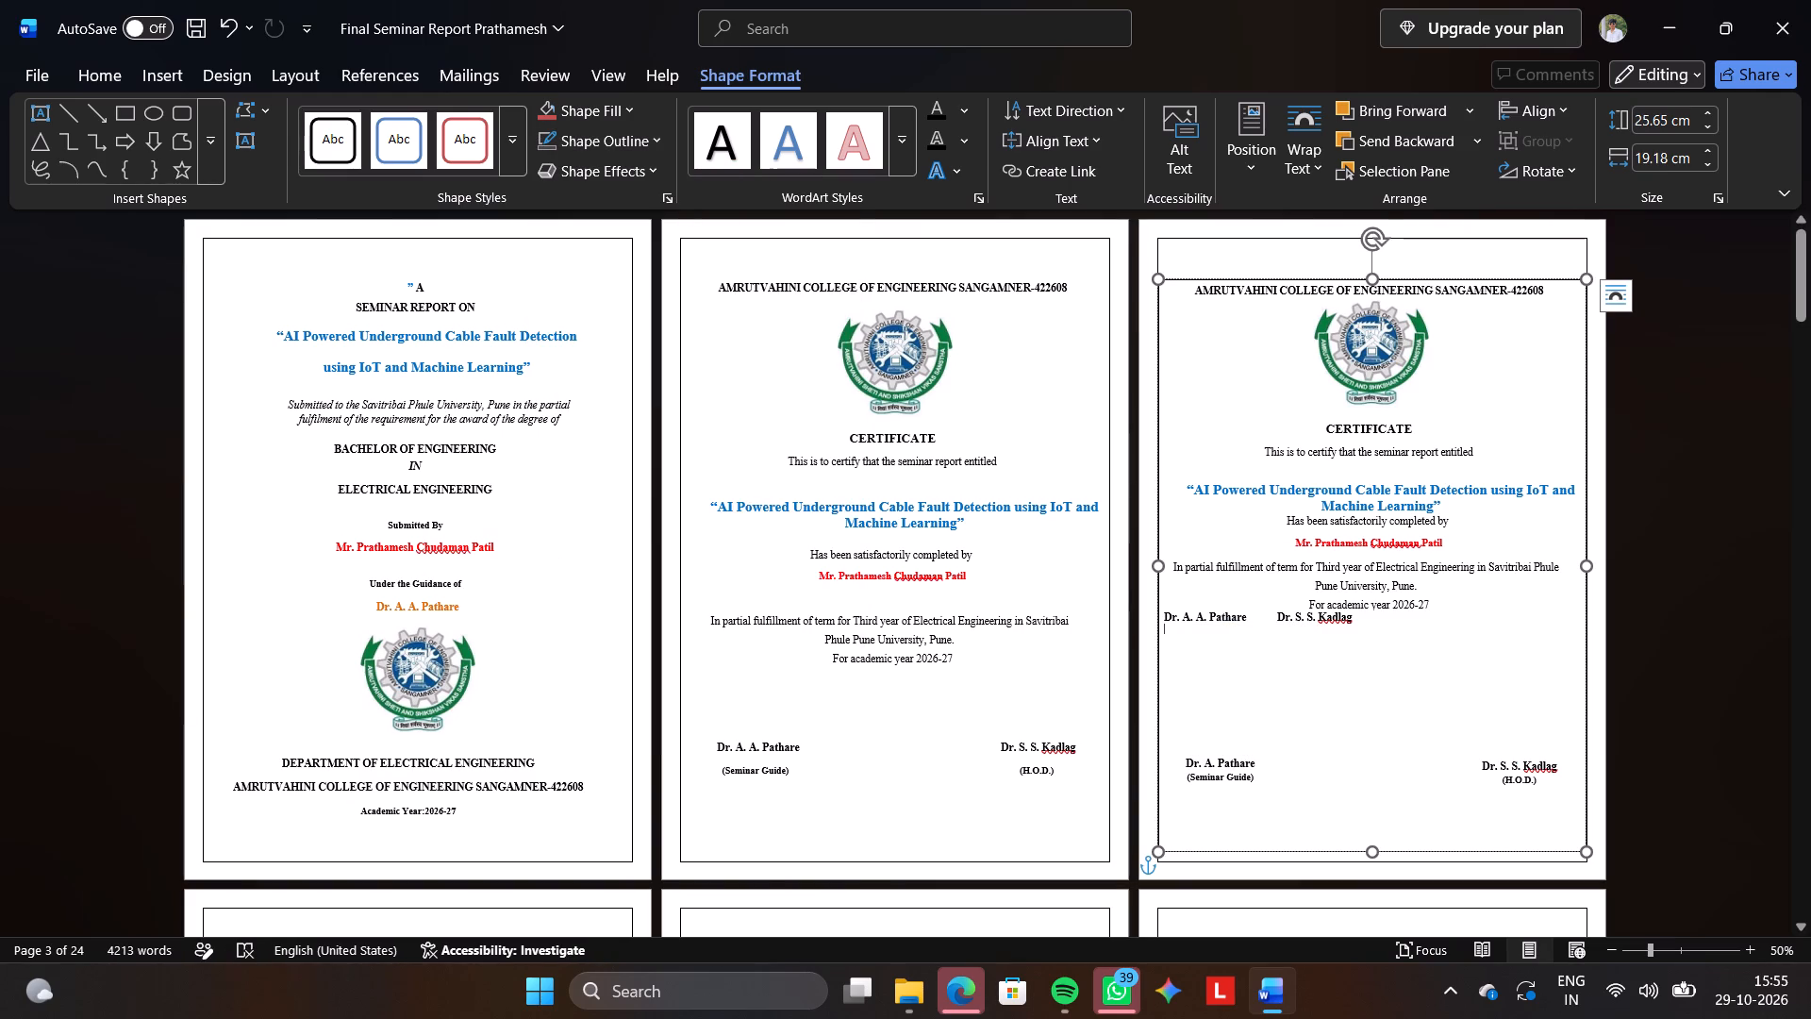
left_click_drag(1366, 622, 1166, 613)
key("BackSpace")
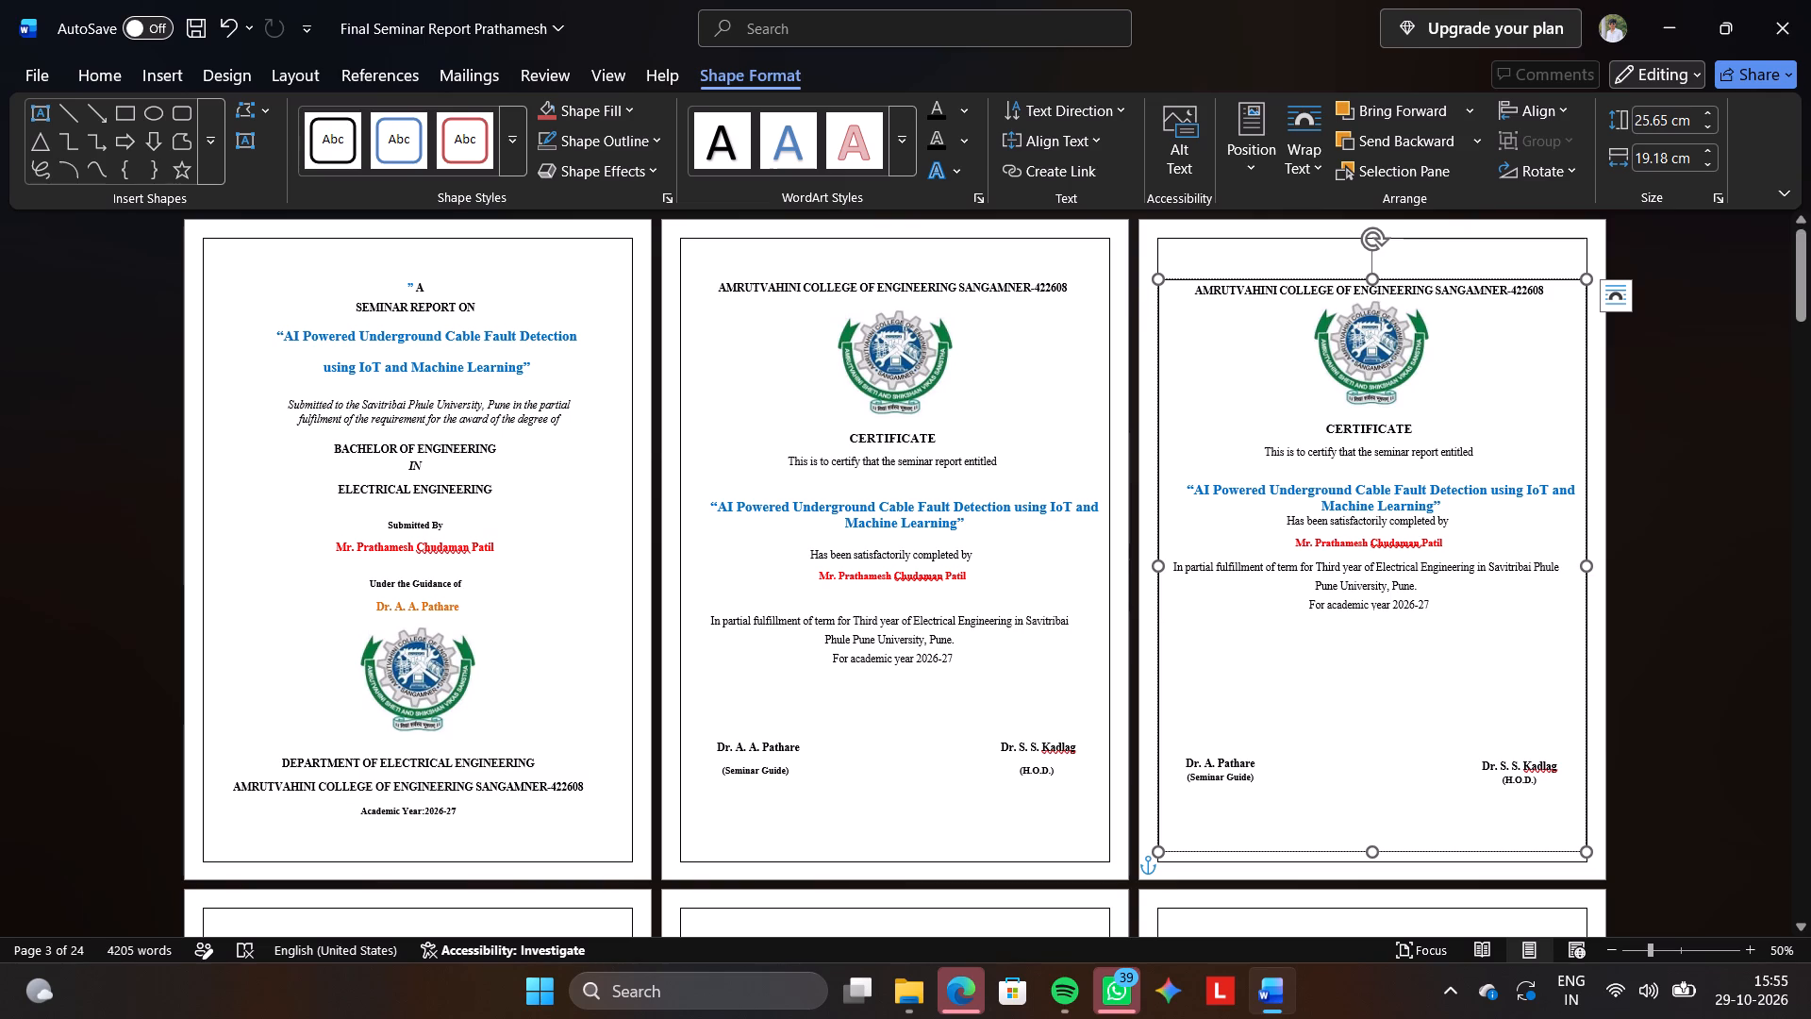
Insert a blank line between the project title and "Has been satisfactorily completed by" in page 3's certificate.
left_click(1461, 505)
key("Return")
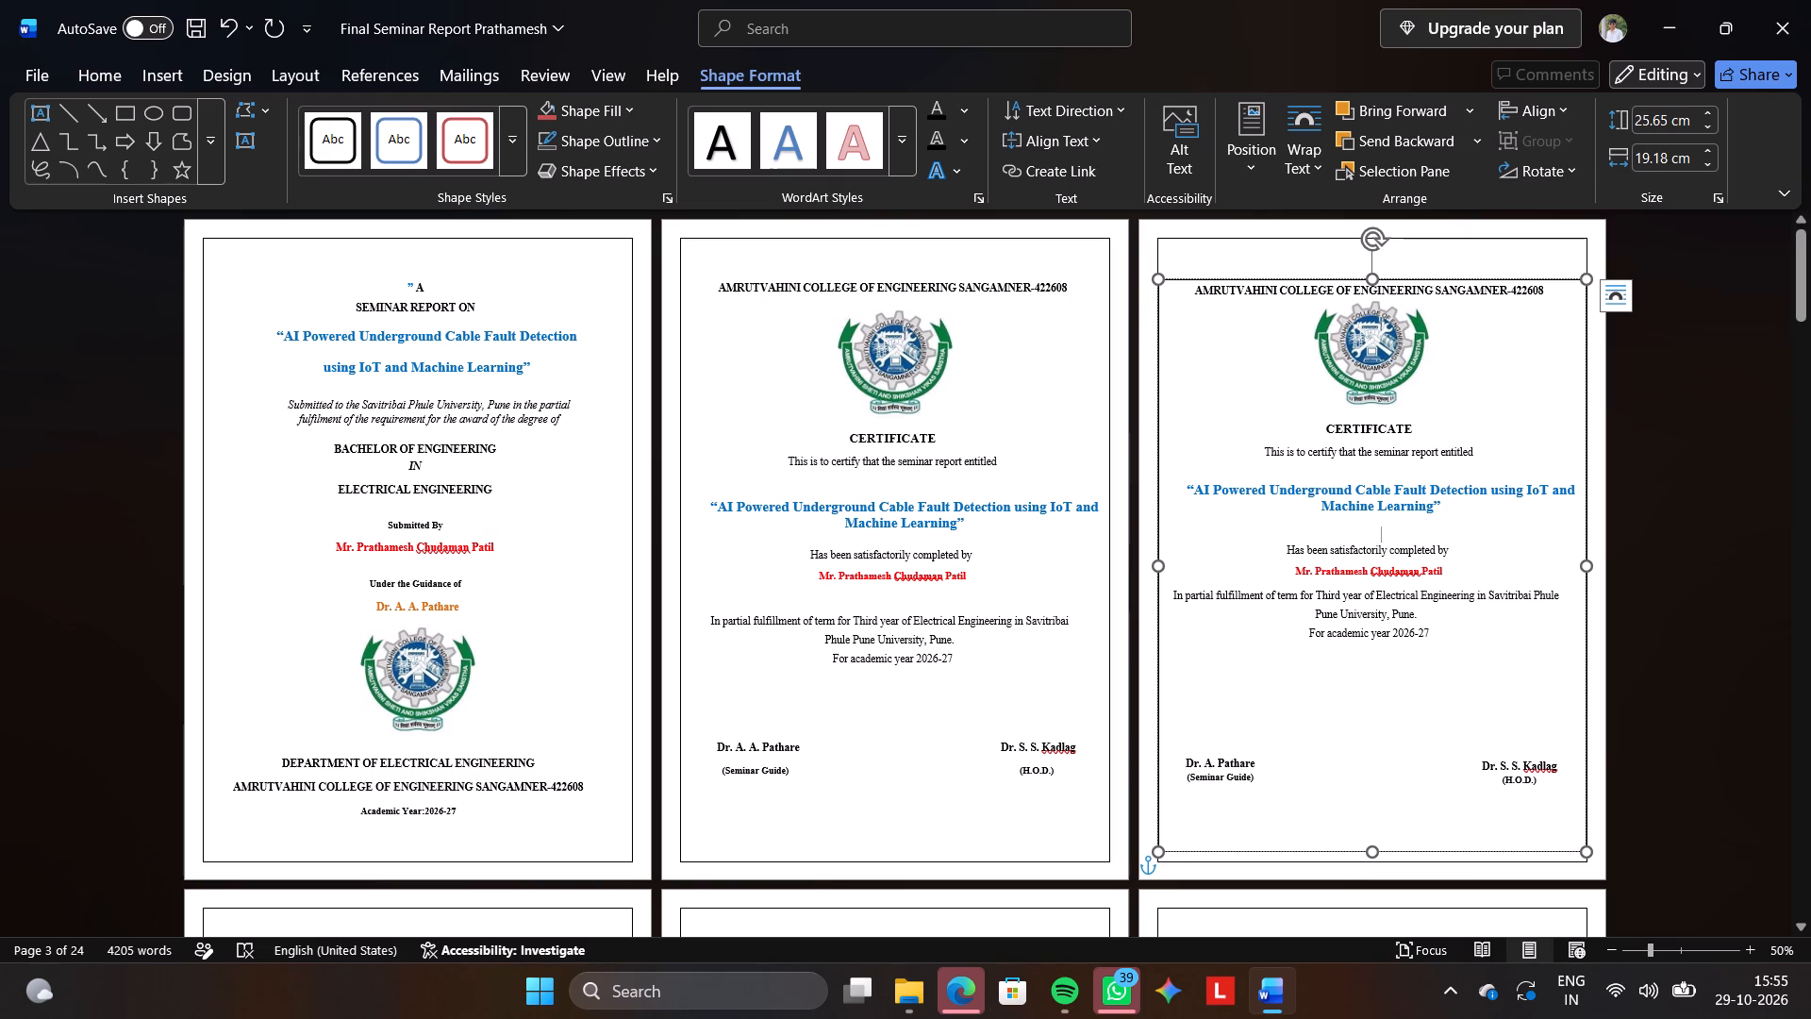
Set the line spacing of all the text in page 1's cover text box to 1.15.
left_click_drag(490, 829, 242, 242)
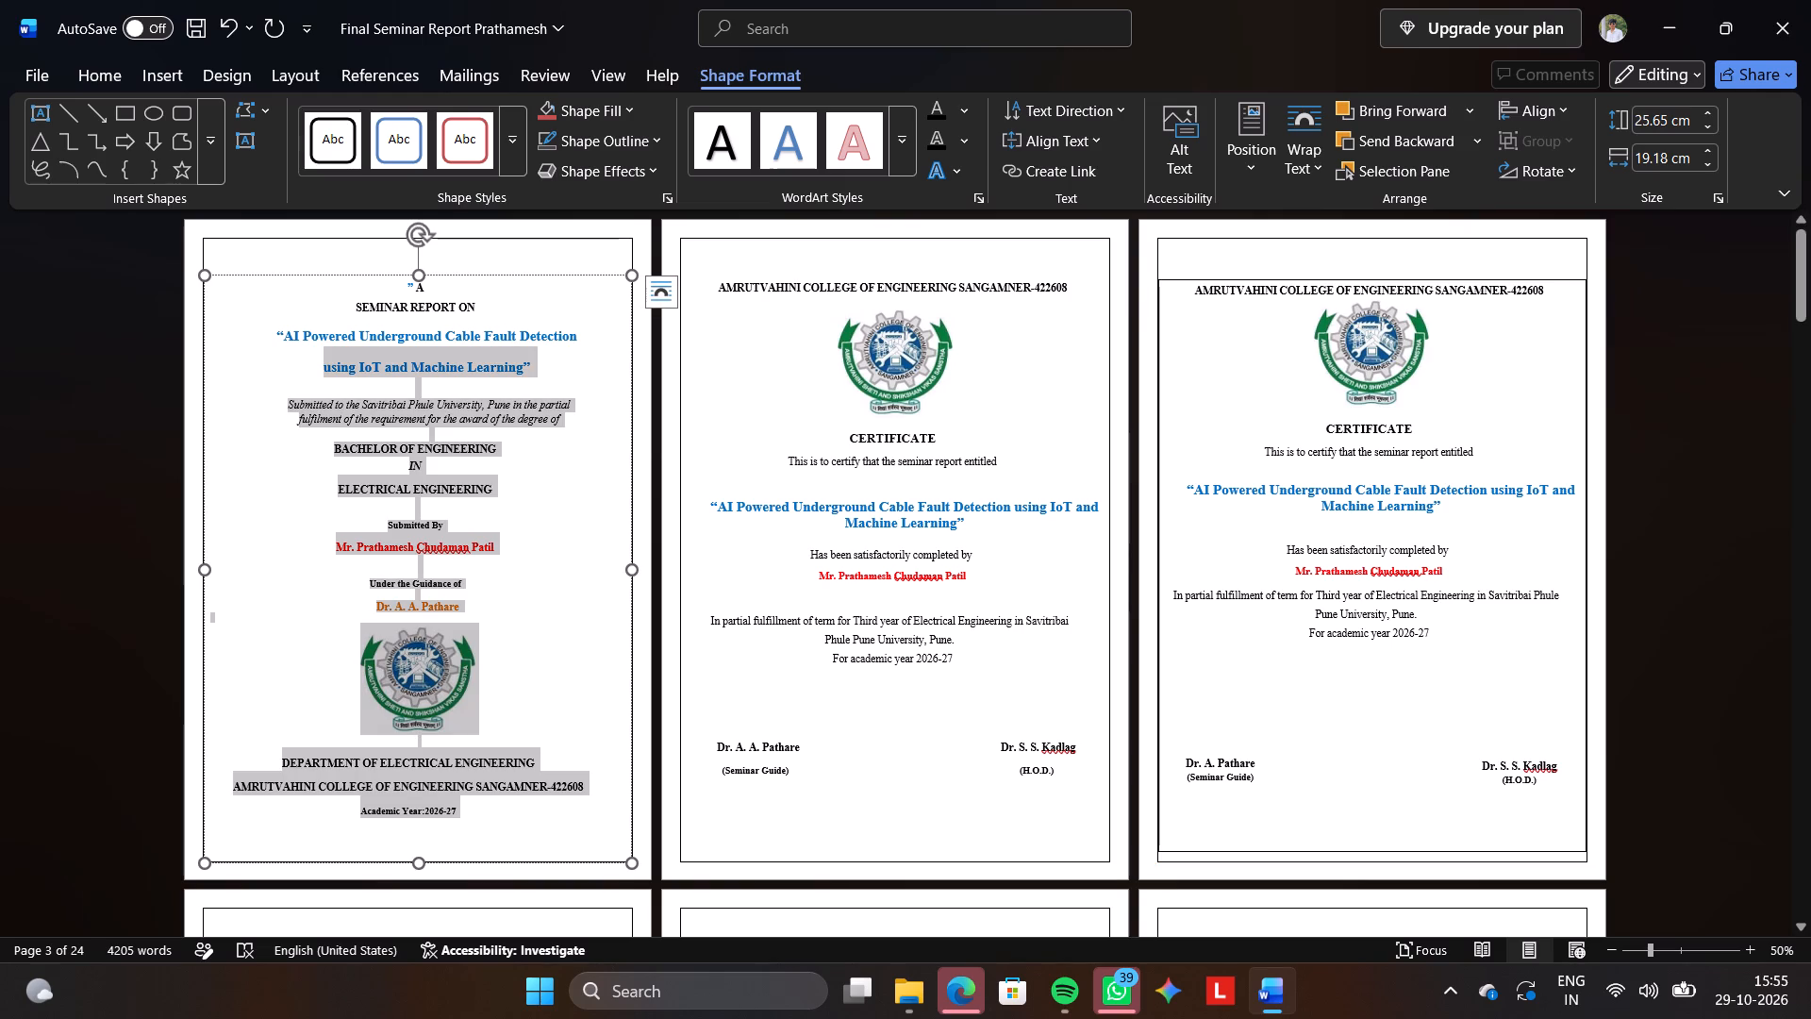
left_click_drag(242, 242, 243, 242)
left_click(107, 71)
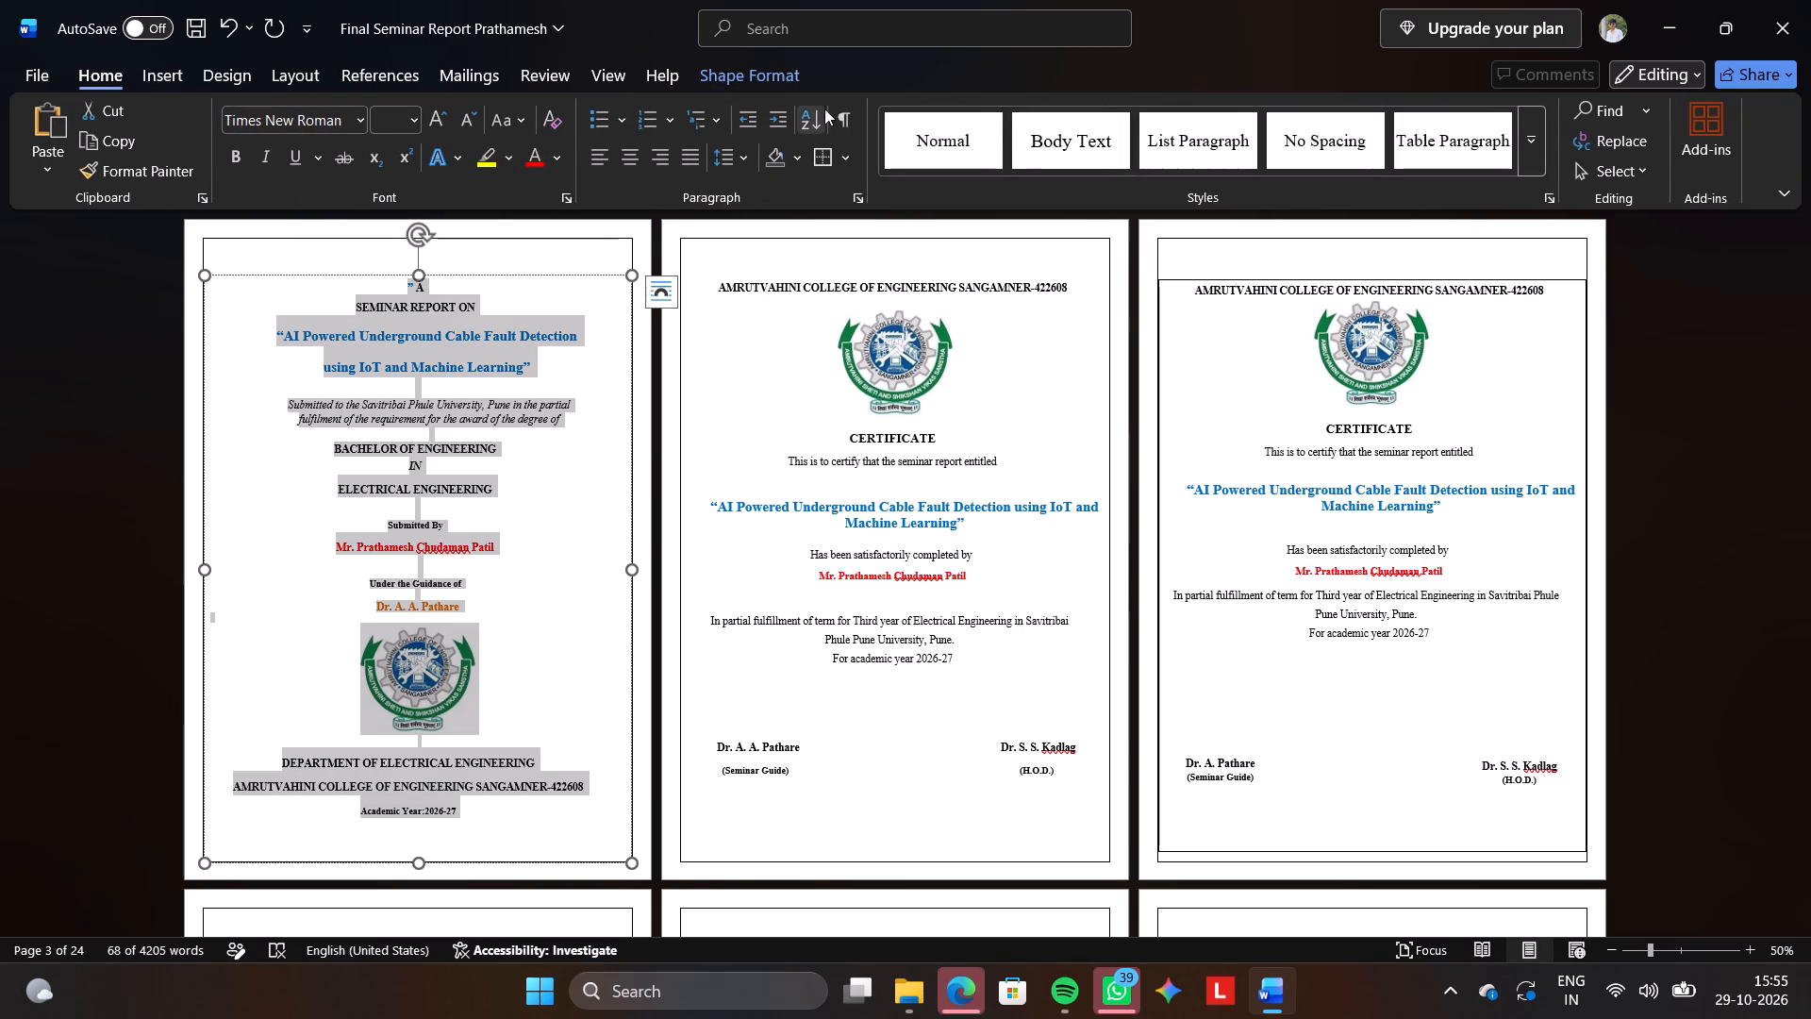
left_click(750, 161)
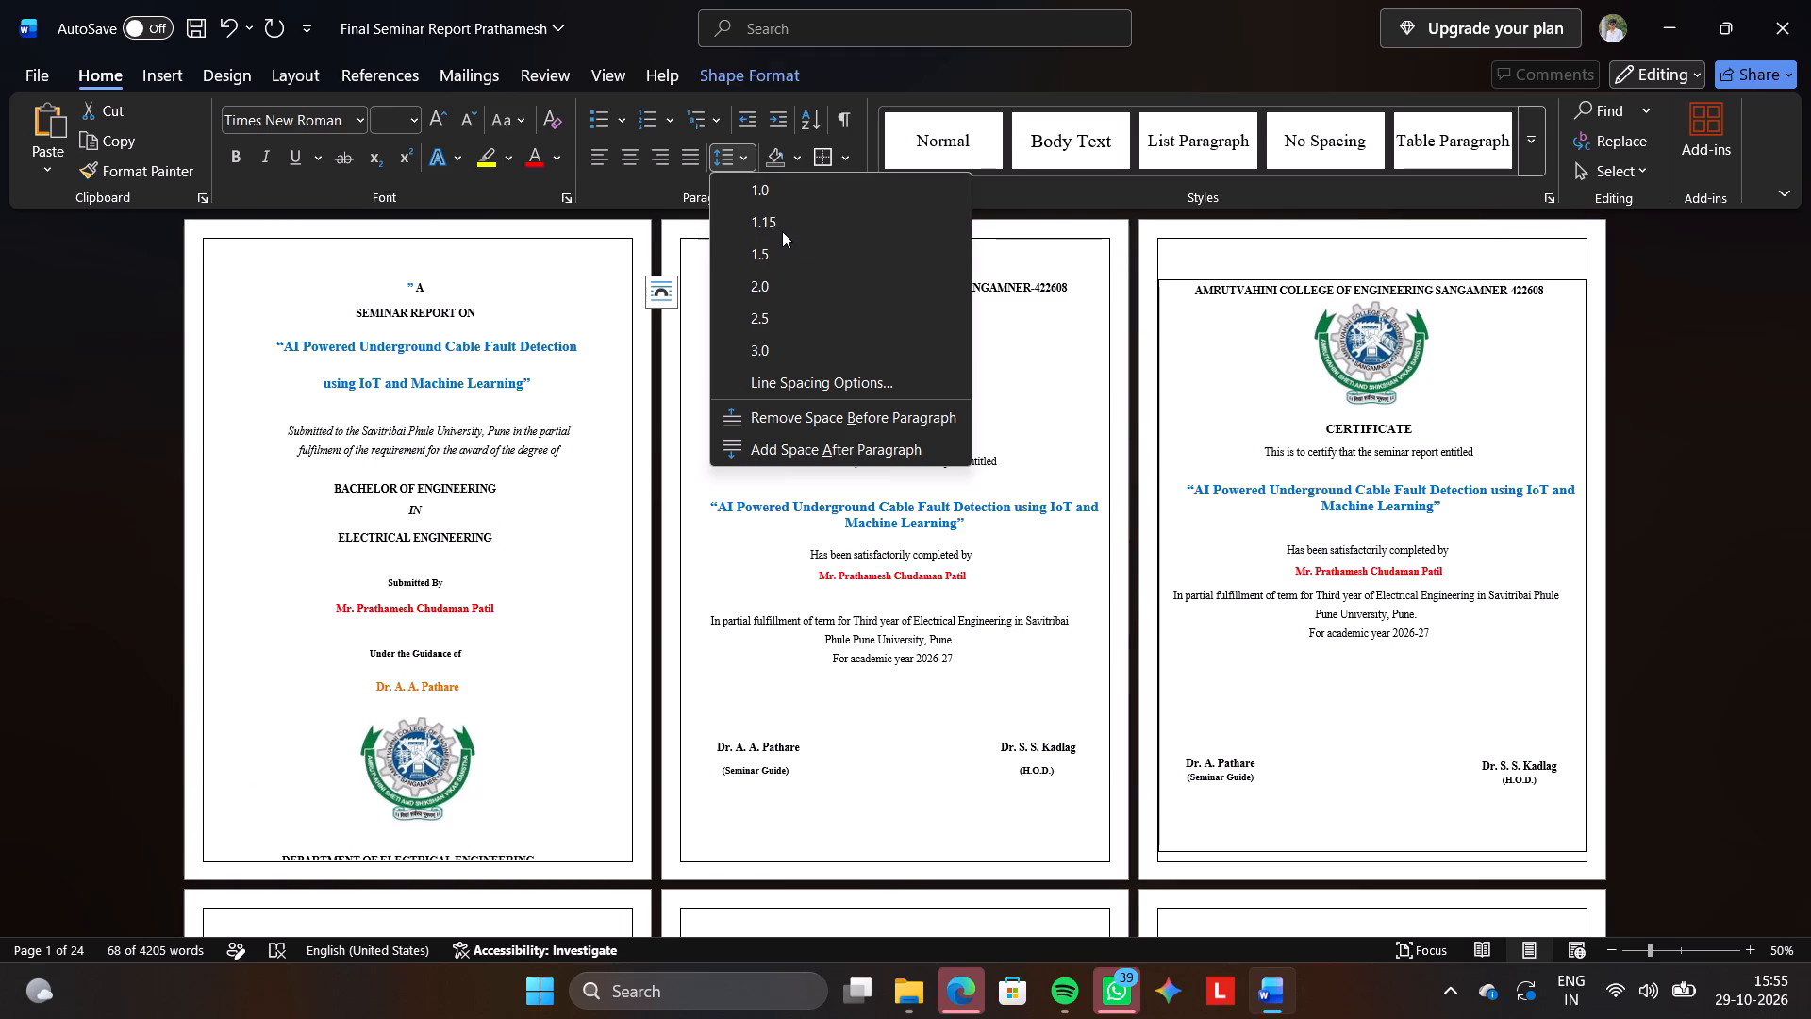
left_click(782, 231)
double_click(1505, 747)
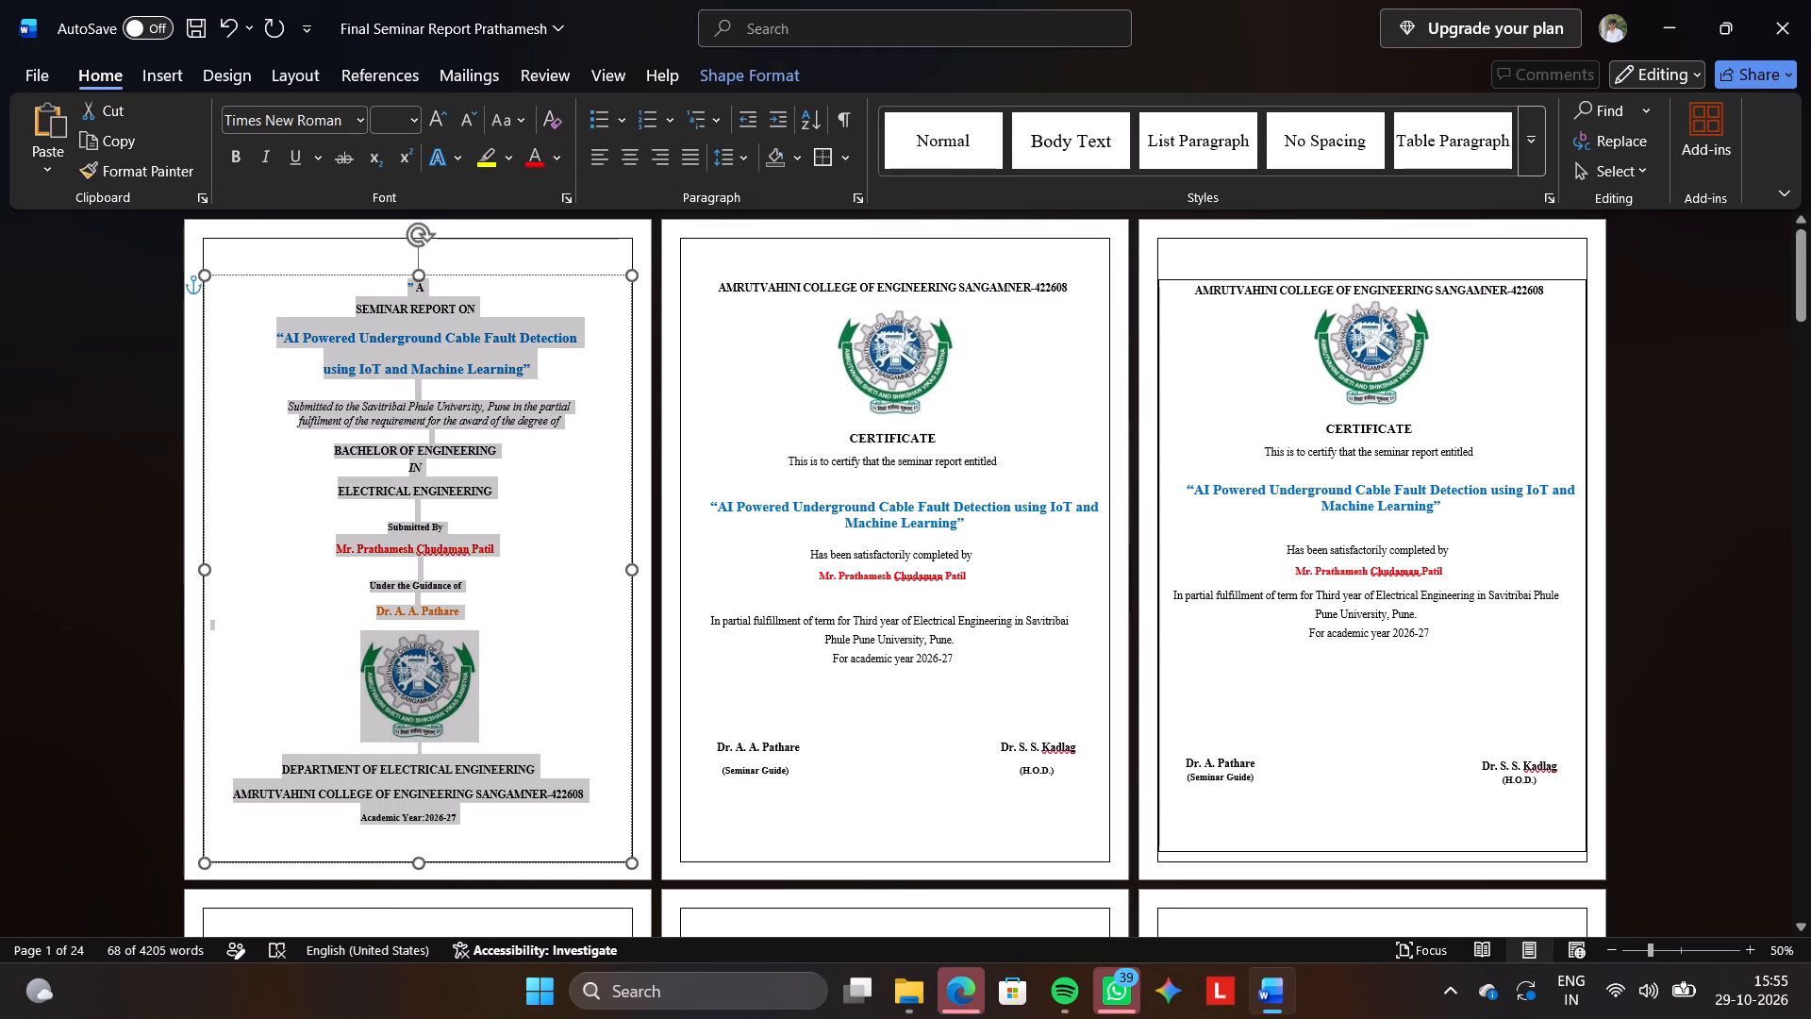
Set the line spacing of all the text in page 3's certificate text box to 1.15.
key("ctrl+a")
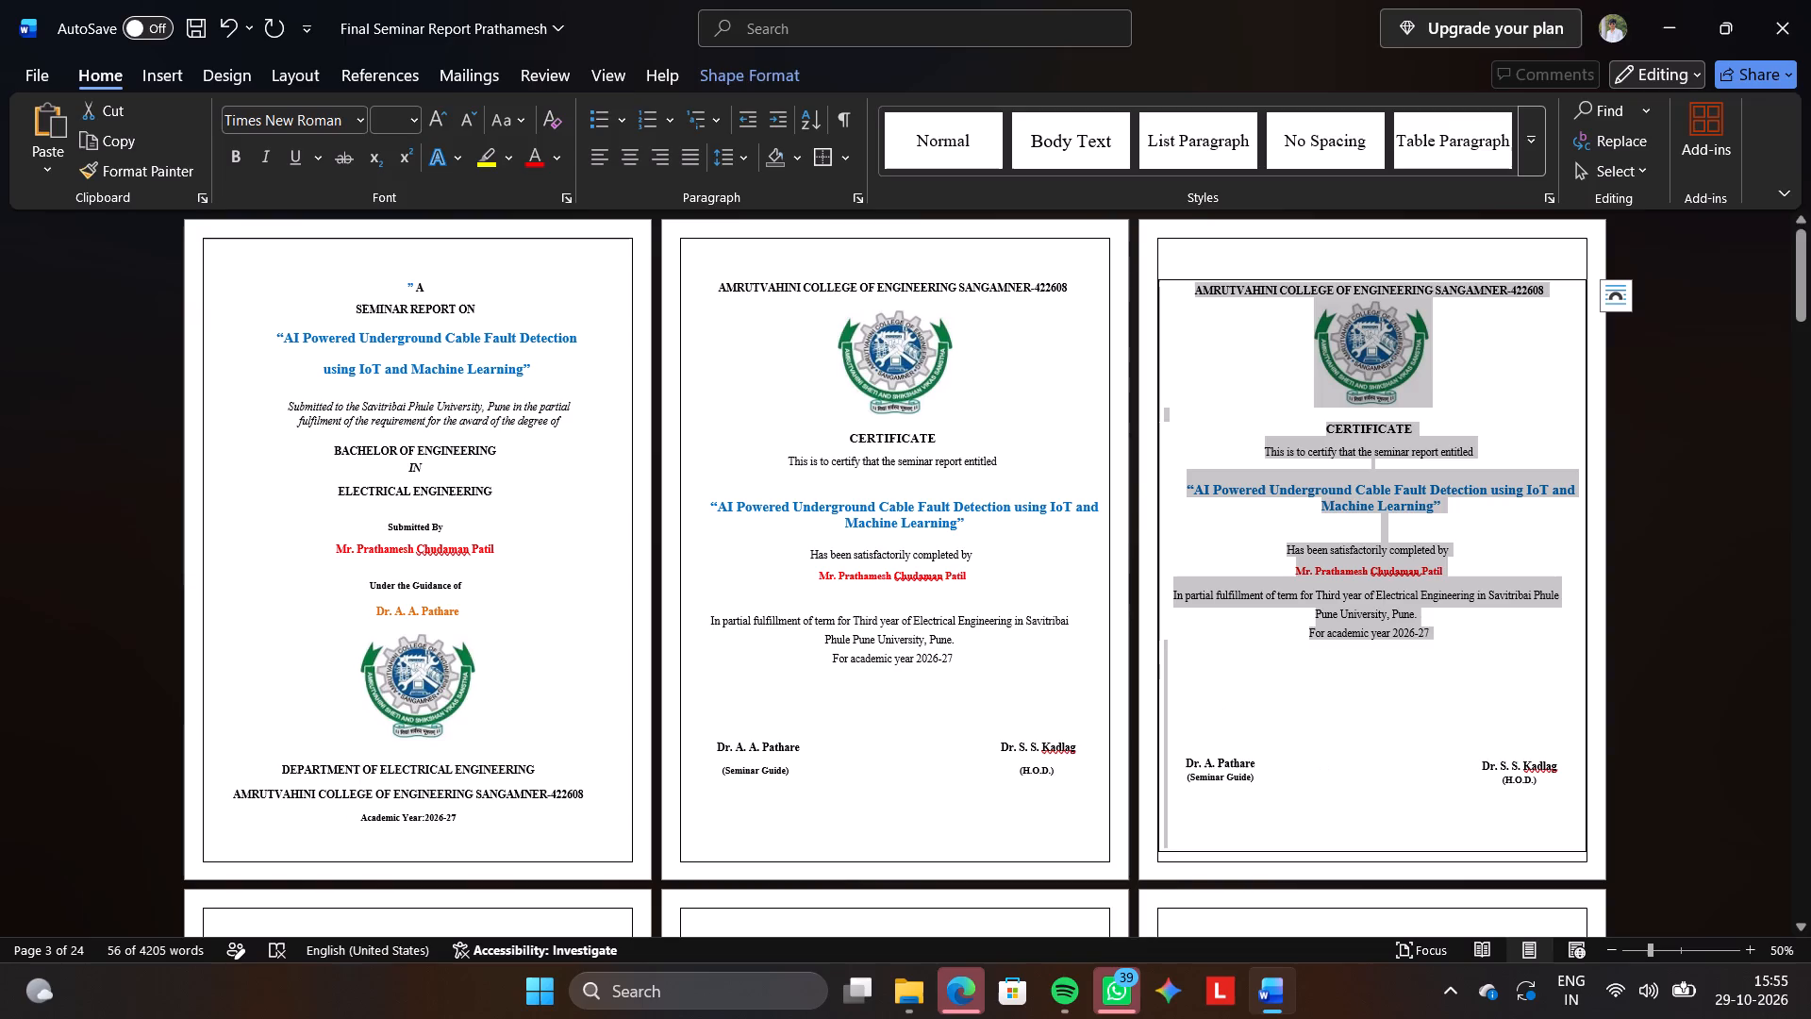
left_click(748, 162)
left_click(774, 223)
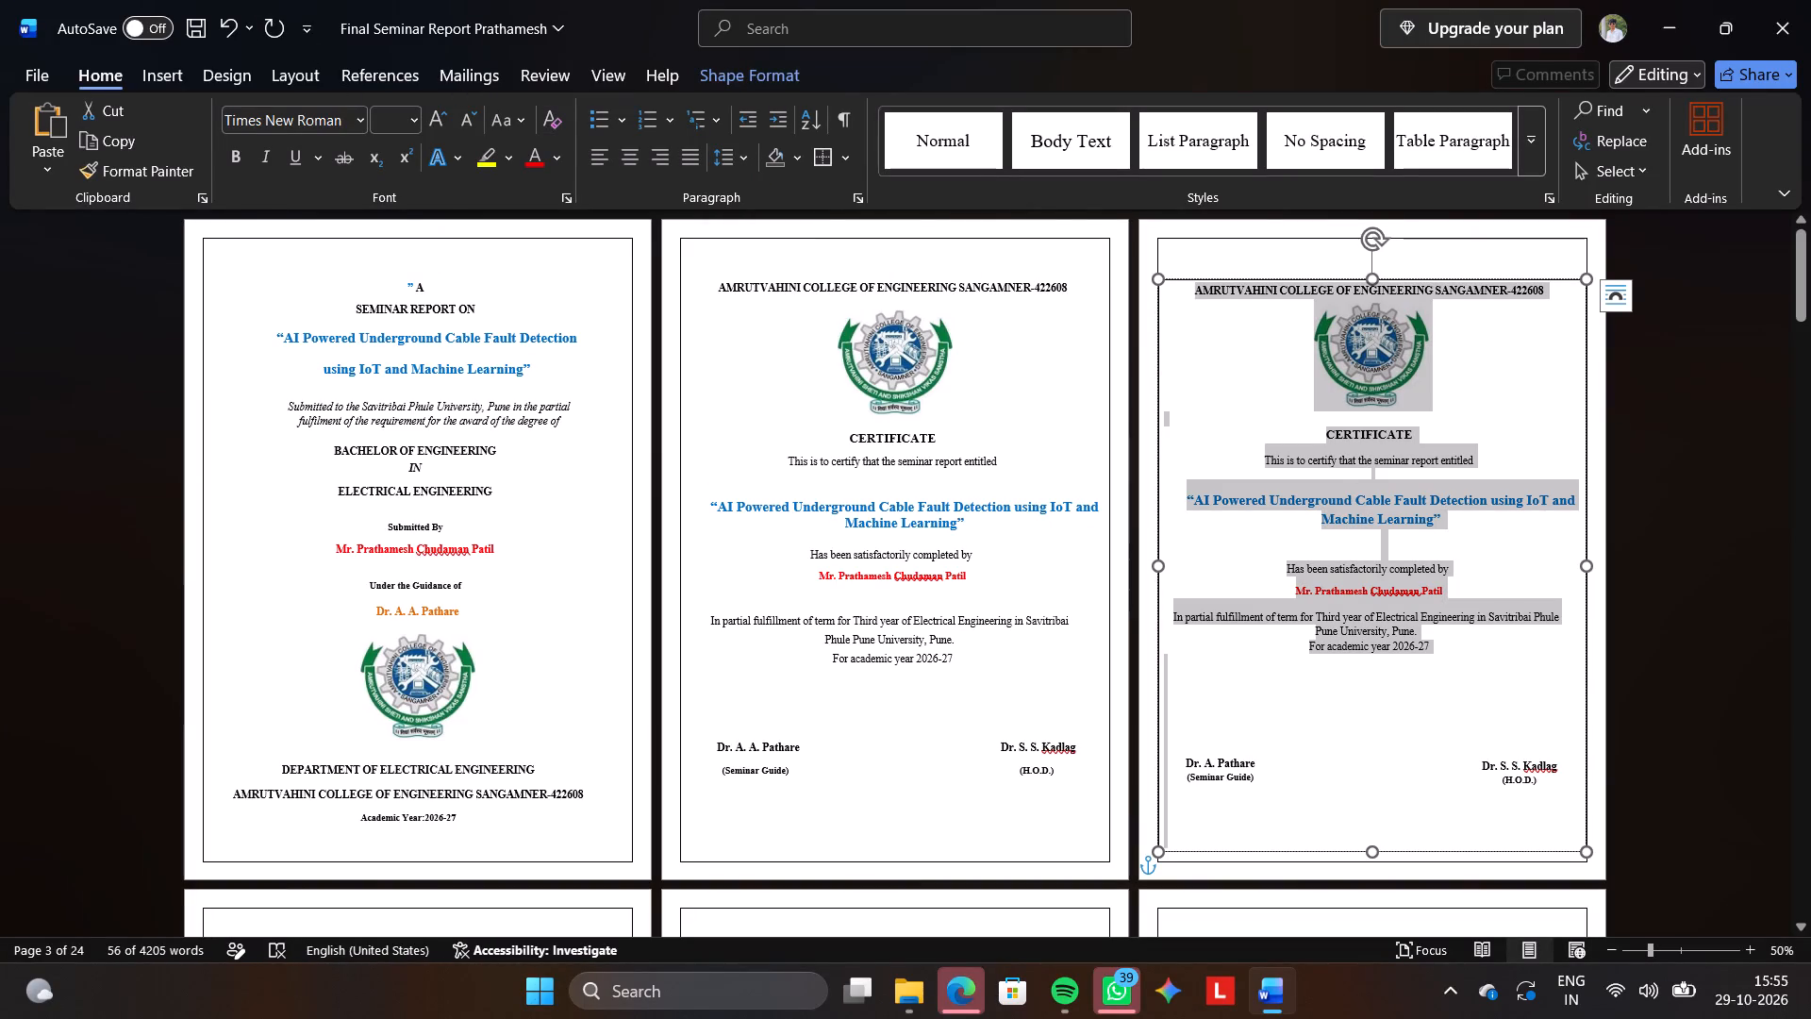
Break the project title in page 3's certificate so "using IoT and Machine Learning" starts a new line.
left_click(1485, 496)
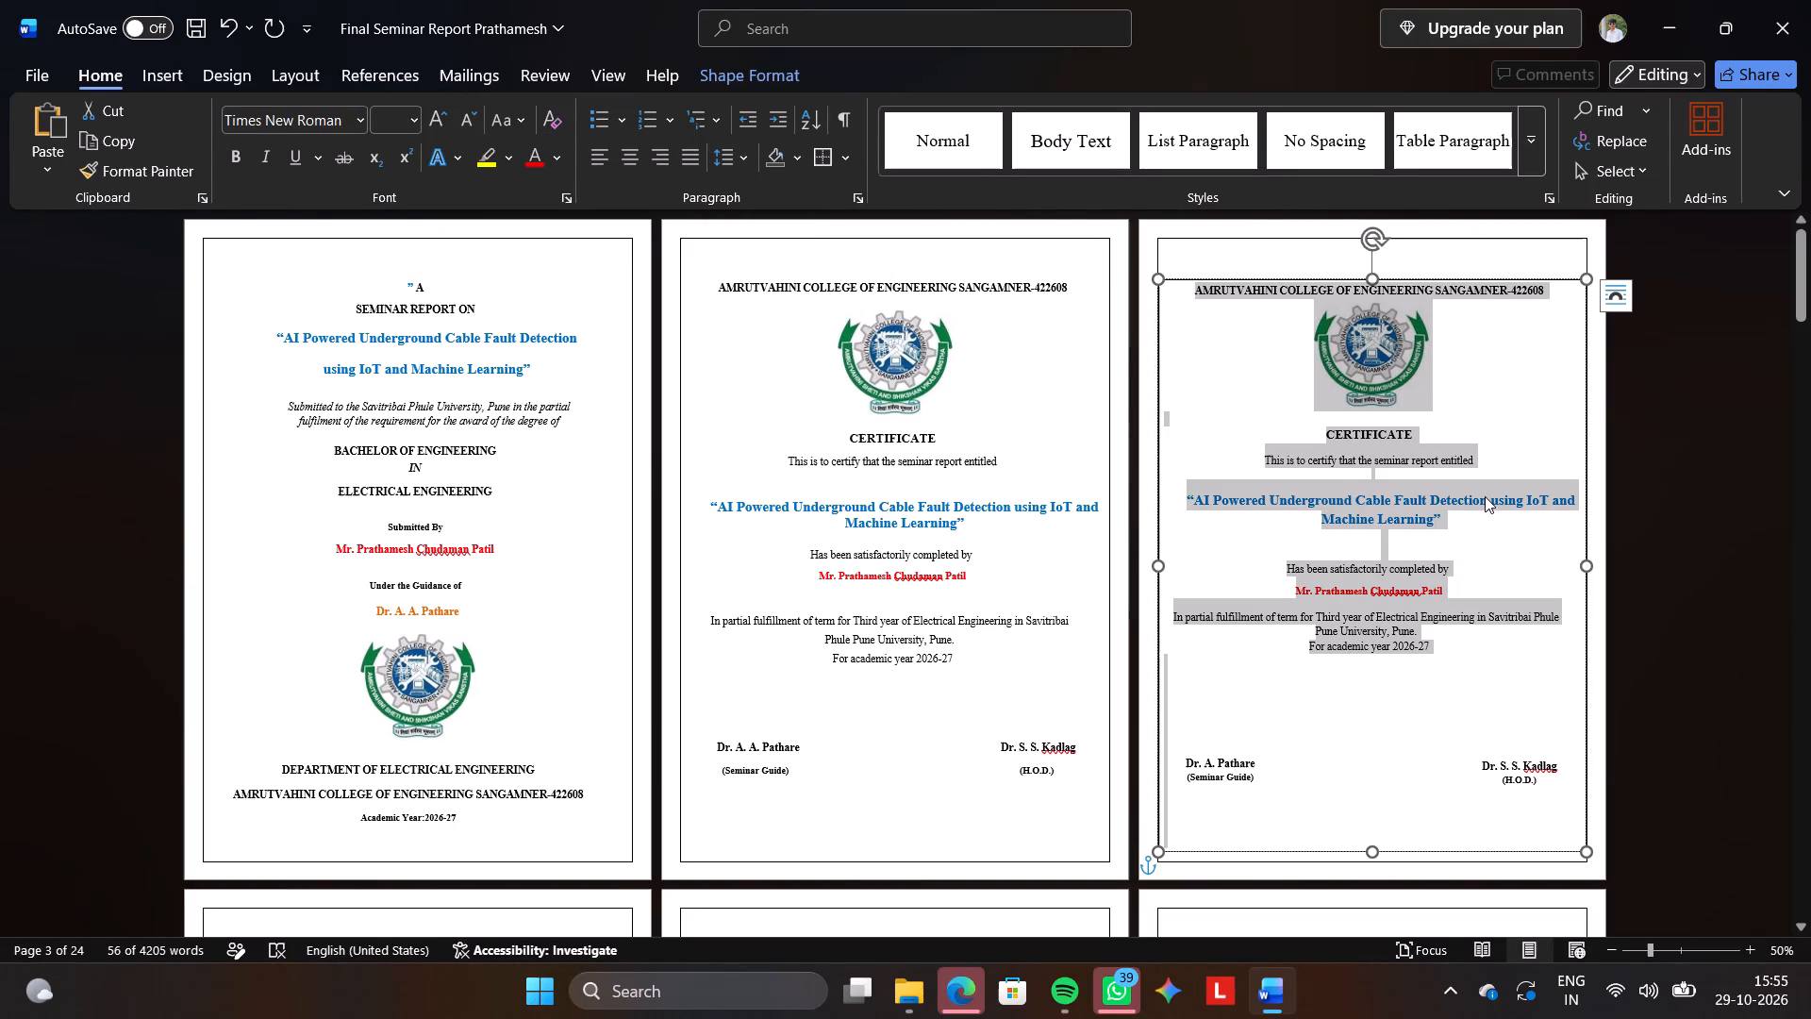
key("Return")
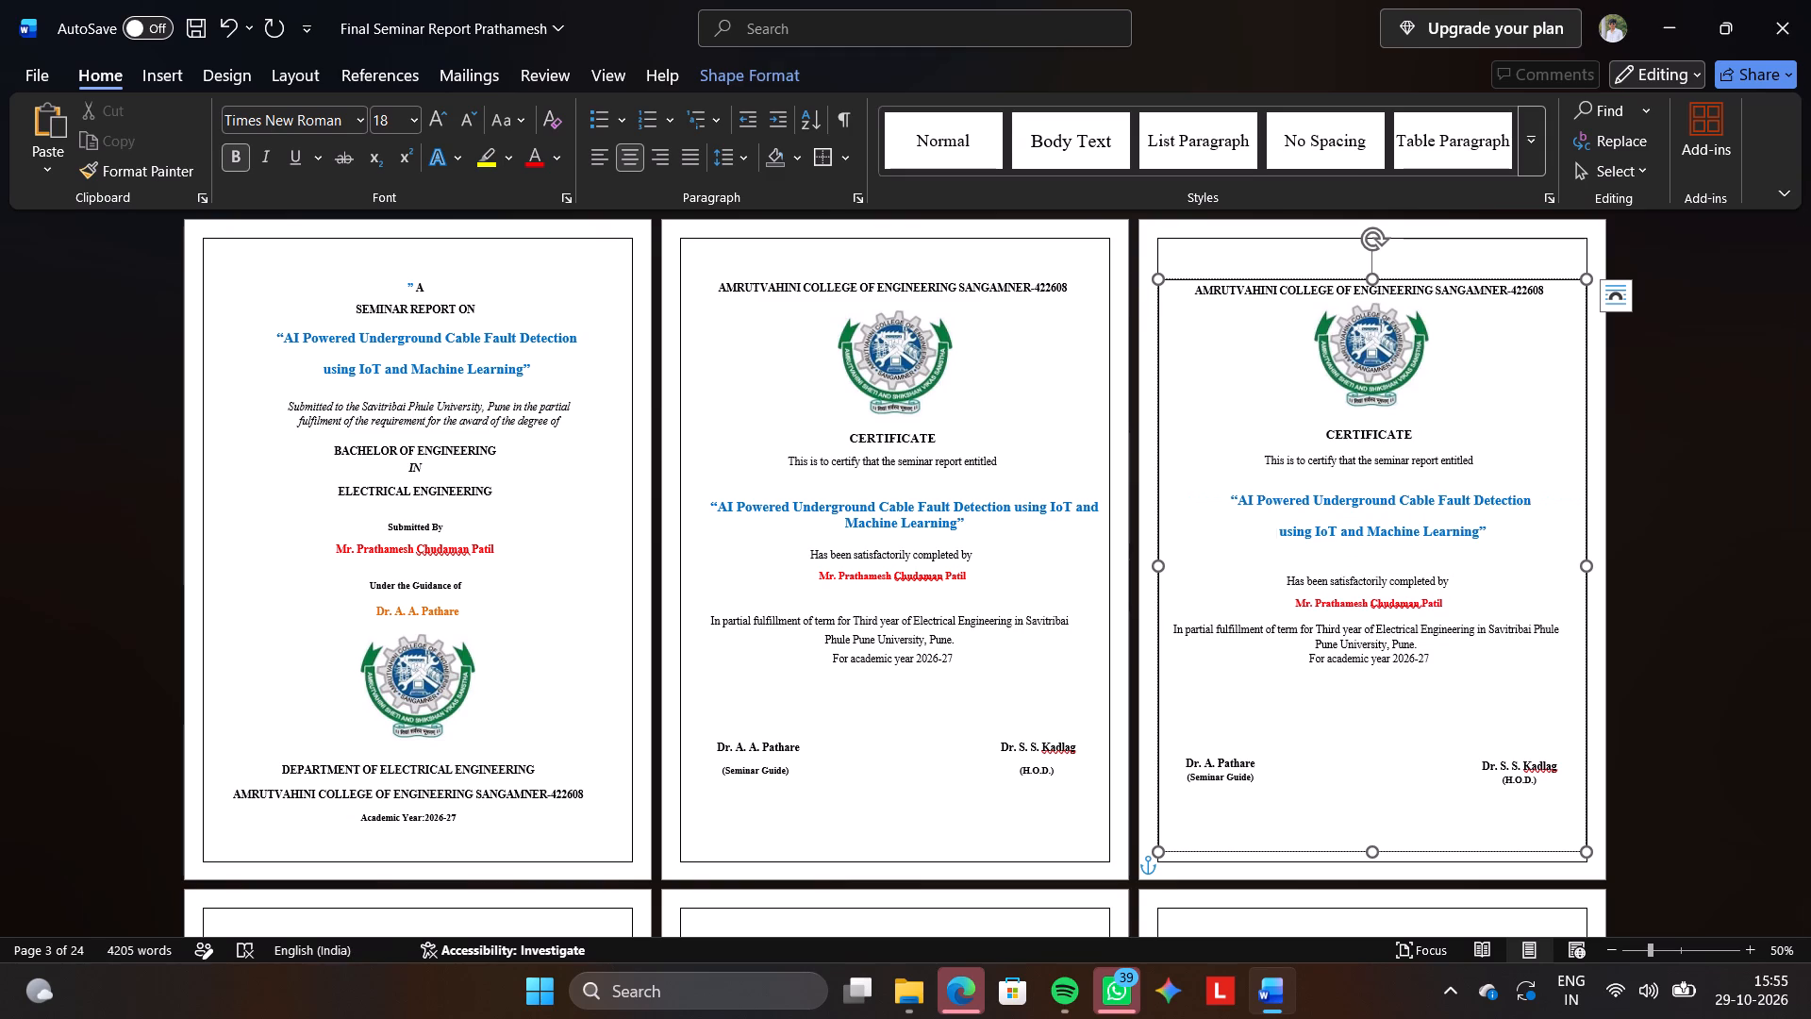
Break the "In partial fulfillment of term" sentence on page 3 so "Savitribai Phule Pune University, Pune." starts a new line.
left_click(1486, 627)
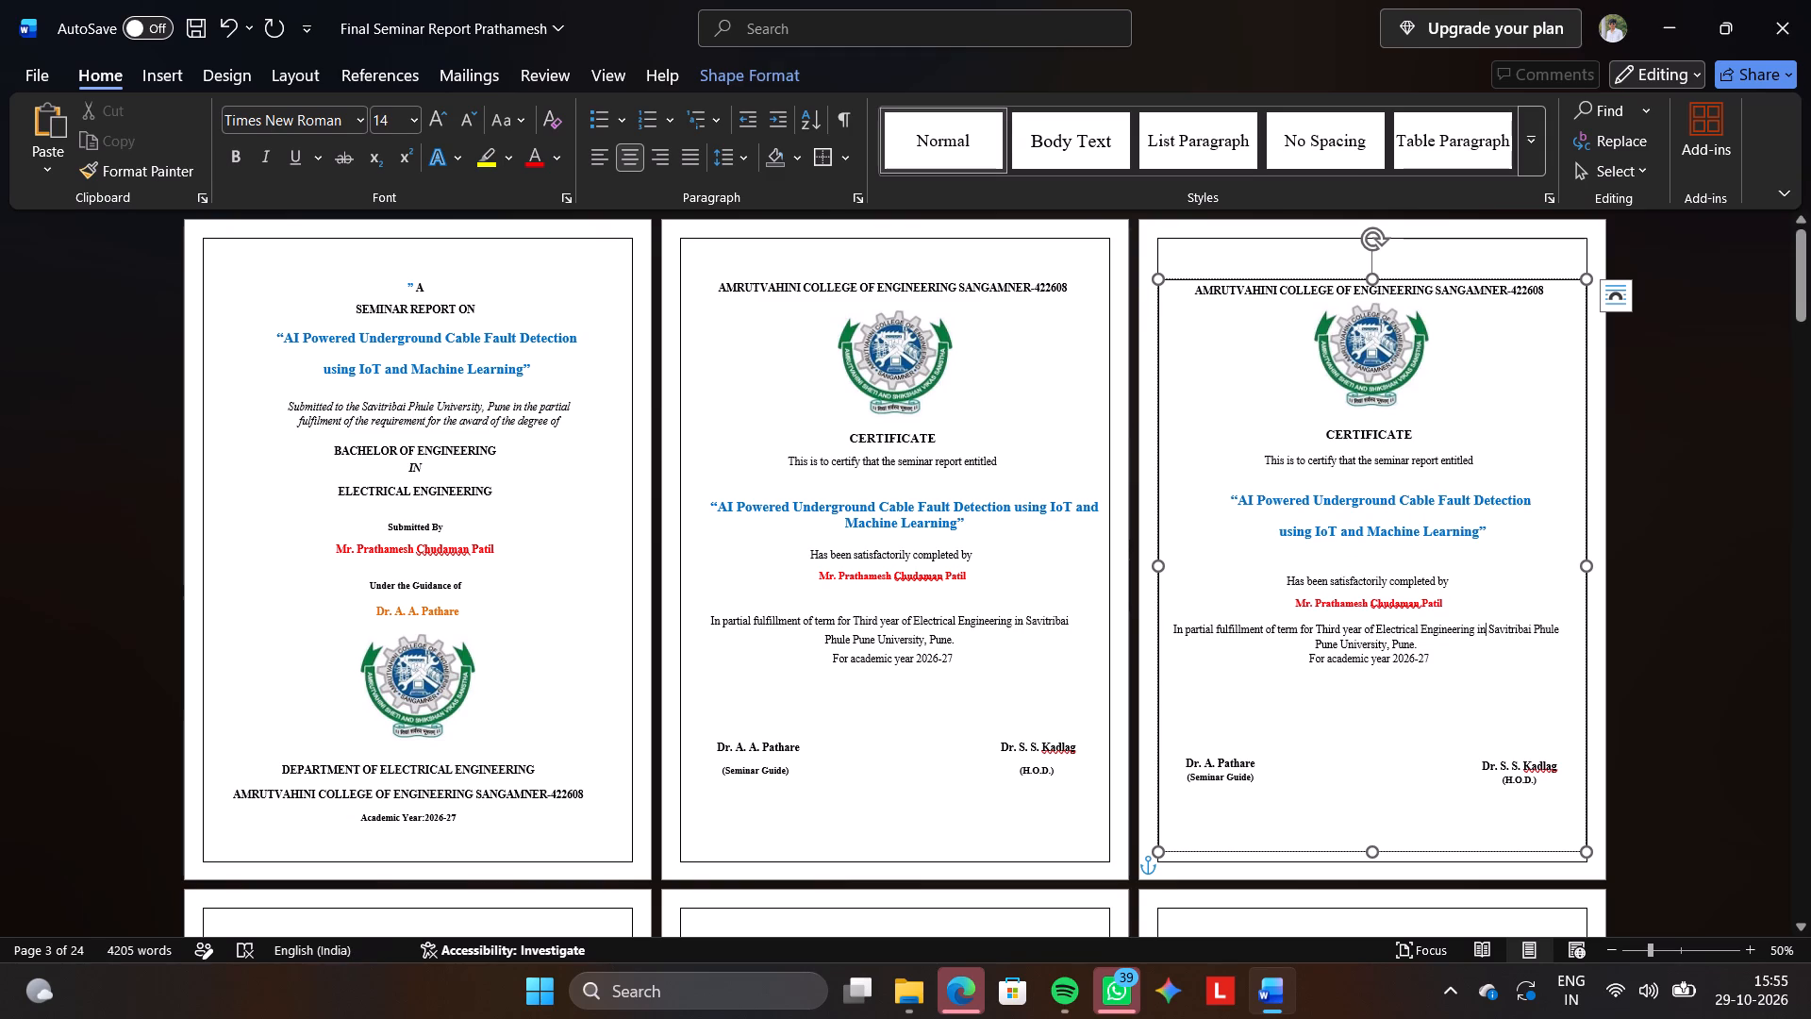
key("Return")
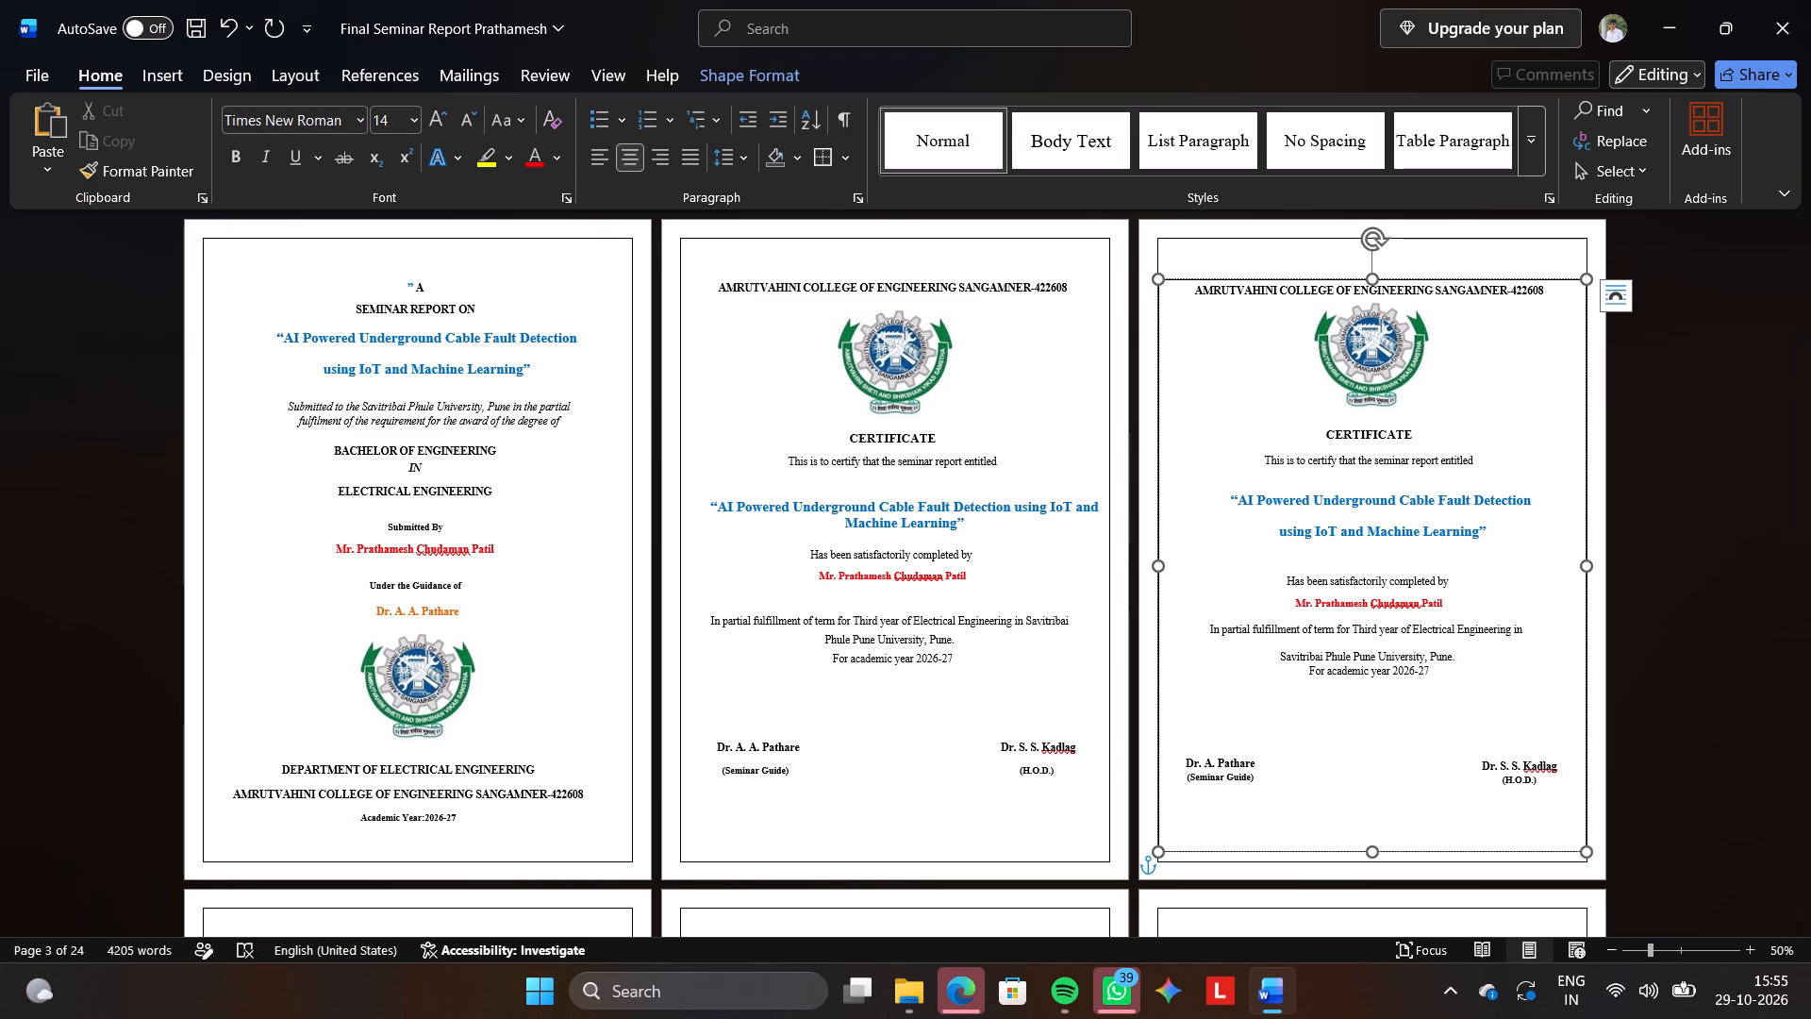
Insert a blank line between "Savitribai Phule Pune University, Pune." and "For academic year 2026-27" in page 3's certificate.
left_click(1473, 650)
key("Return")
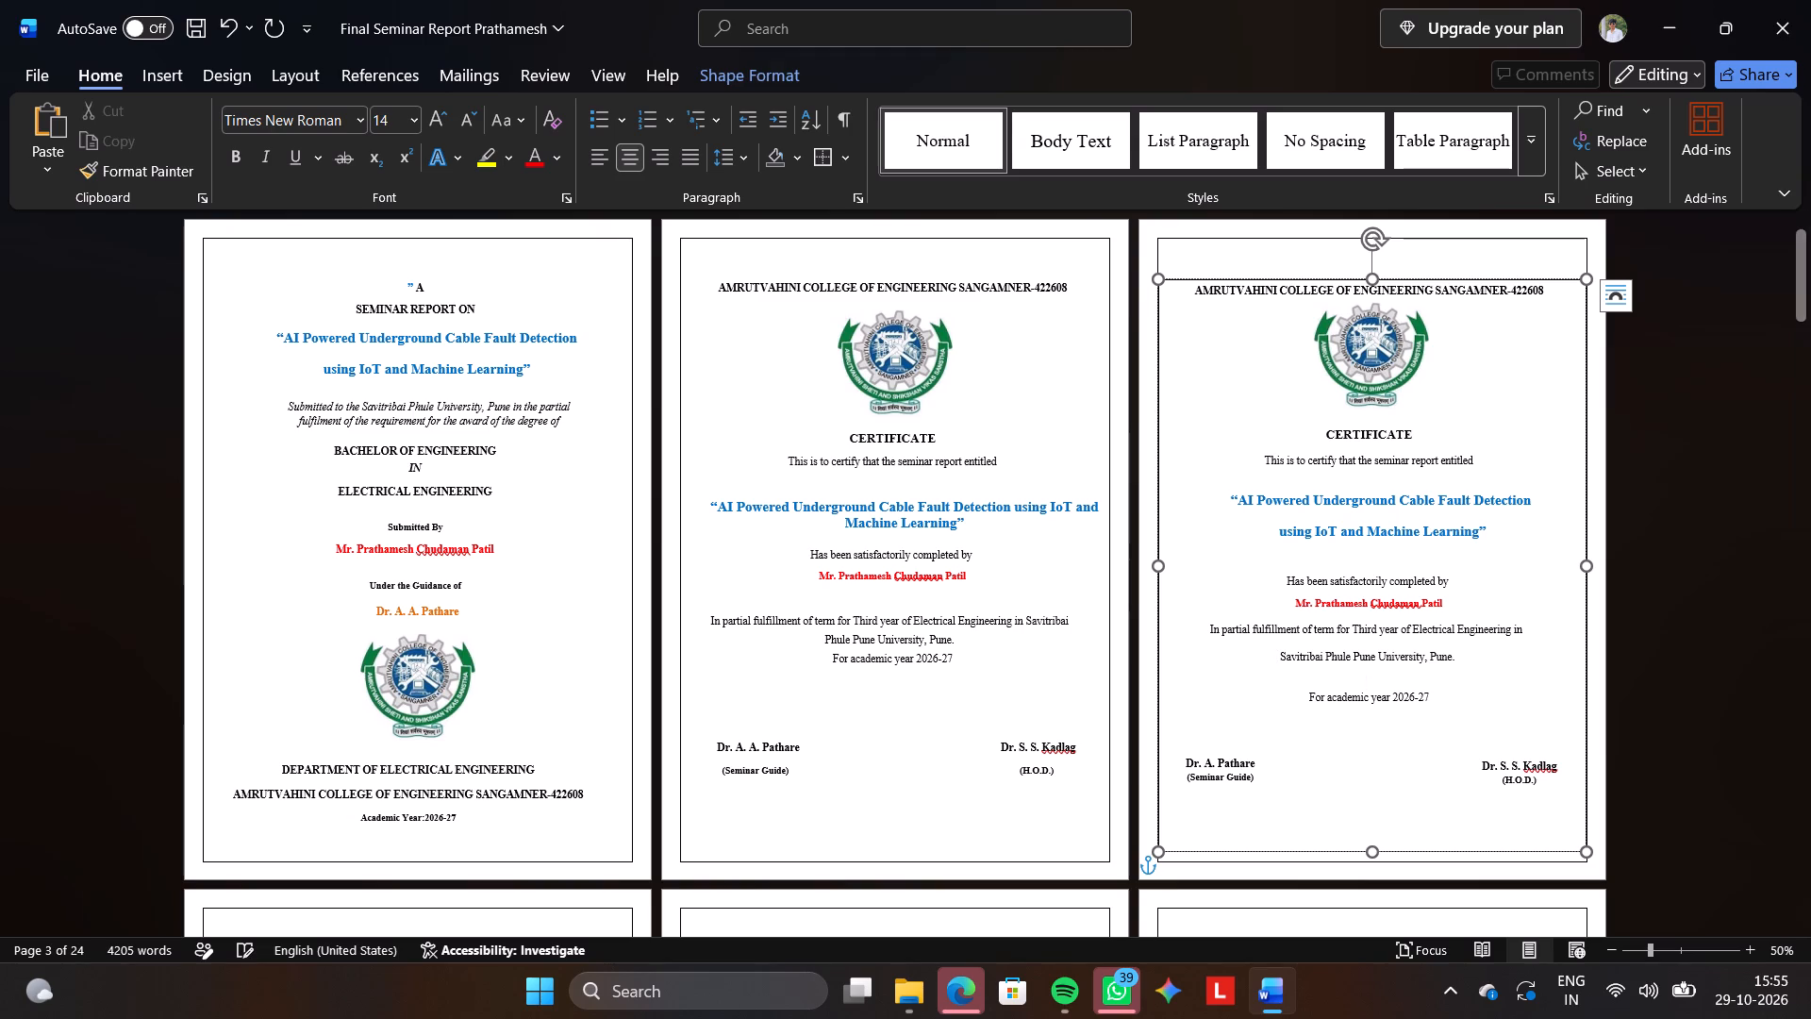
key("BackSpace")
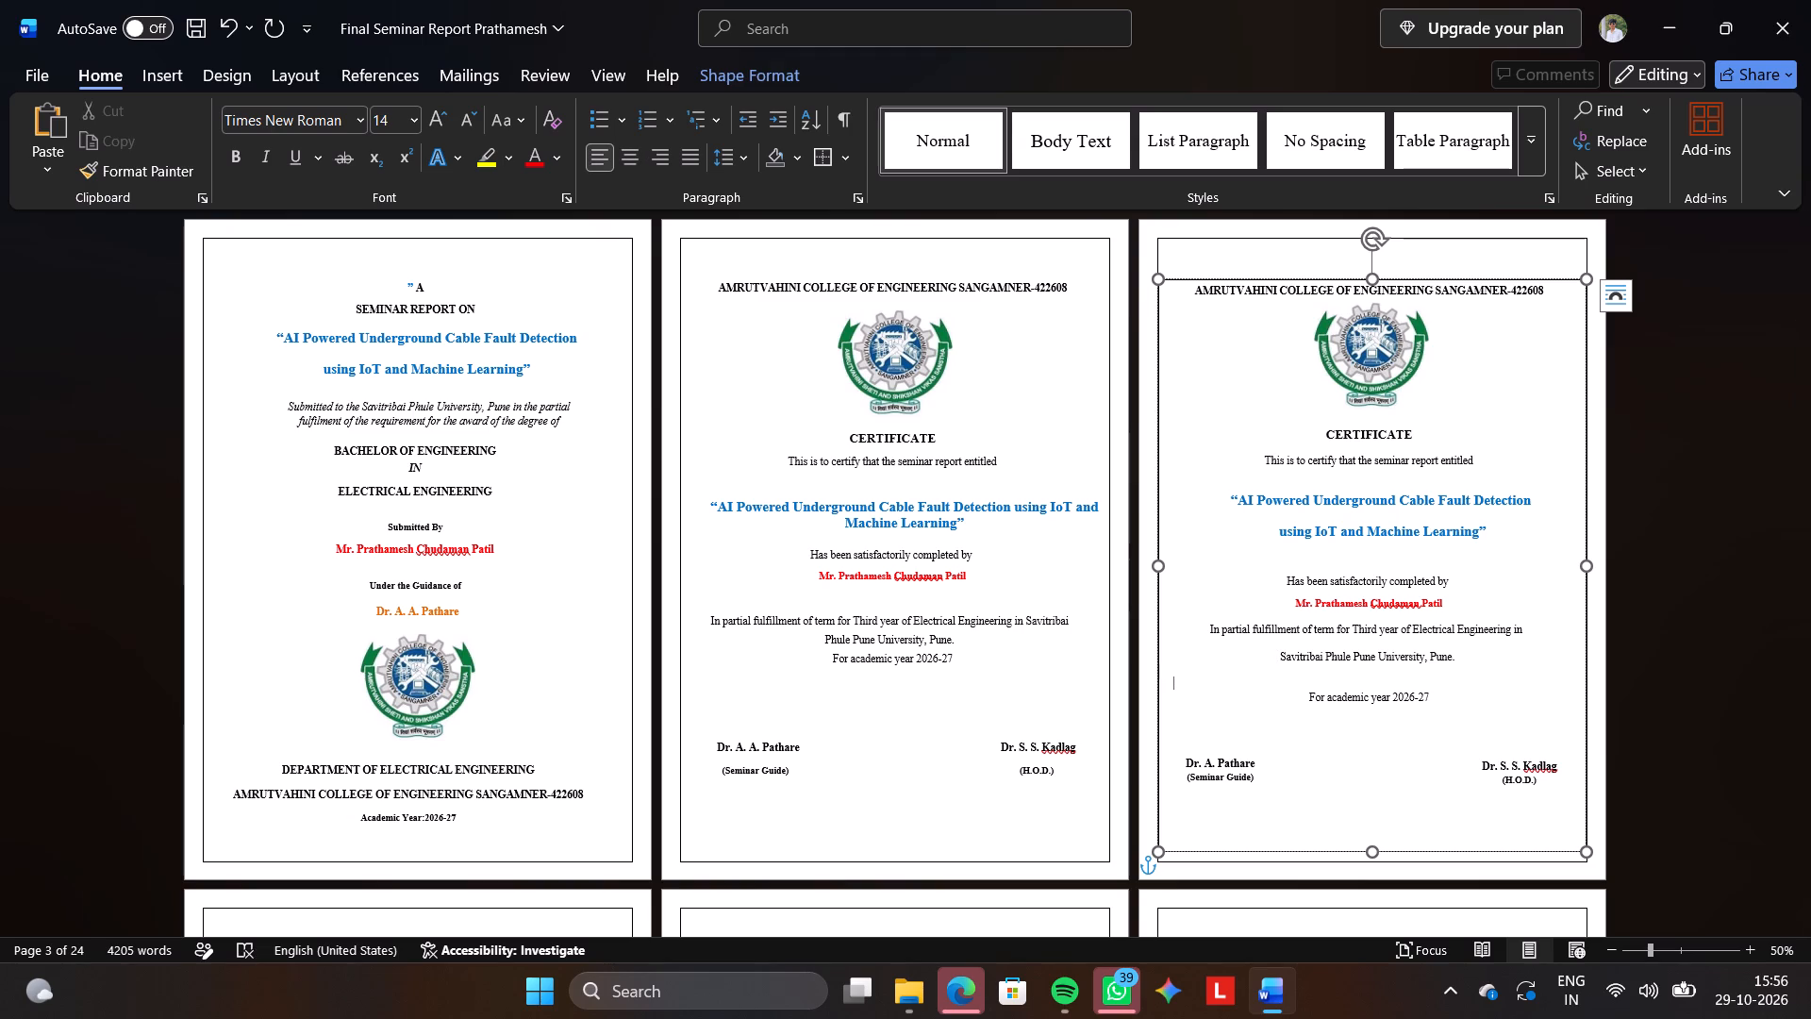
key("BackSpace")
key("BackSpace")
key("Return")
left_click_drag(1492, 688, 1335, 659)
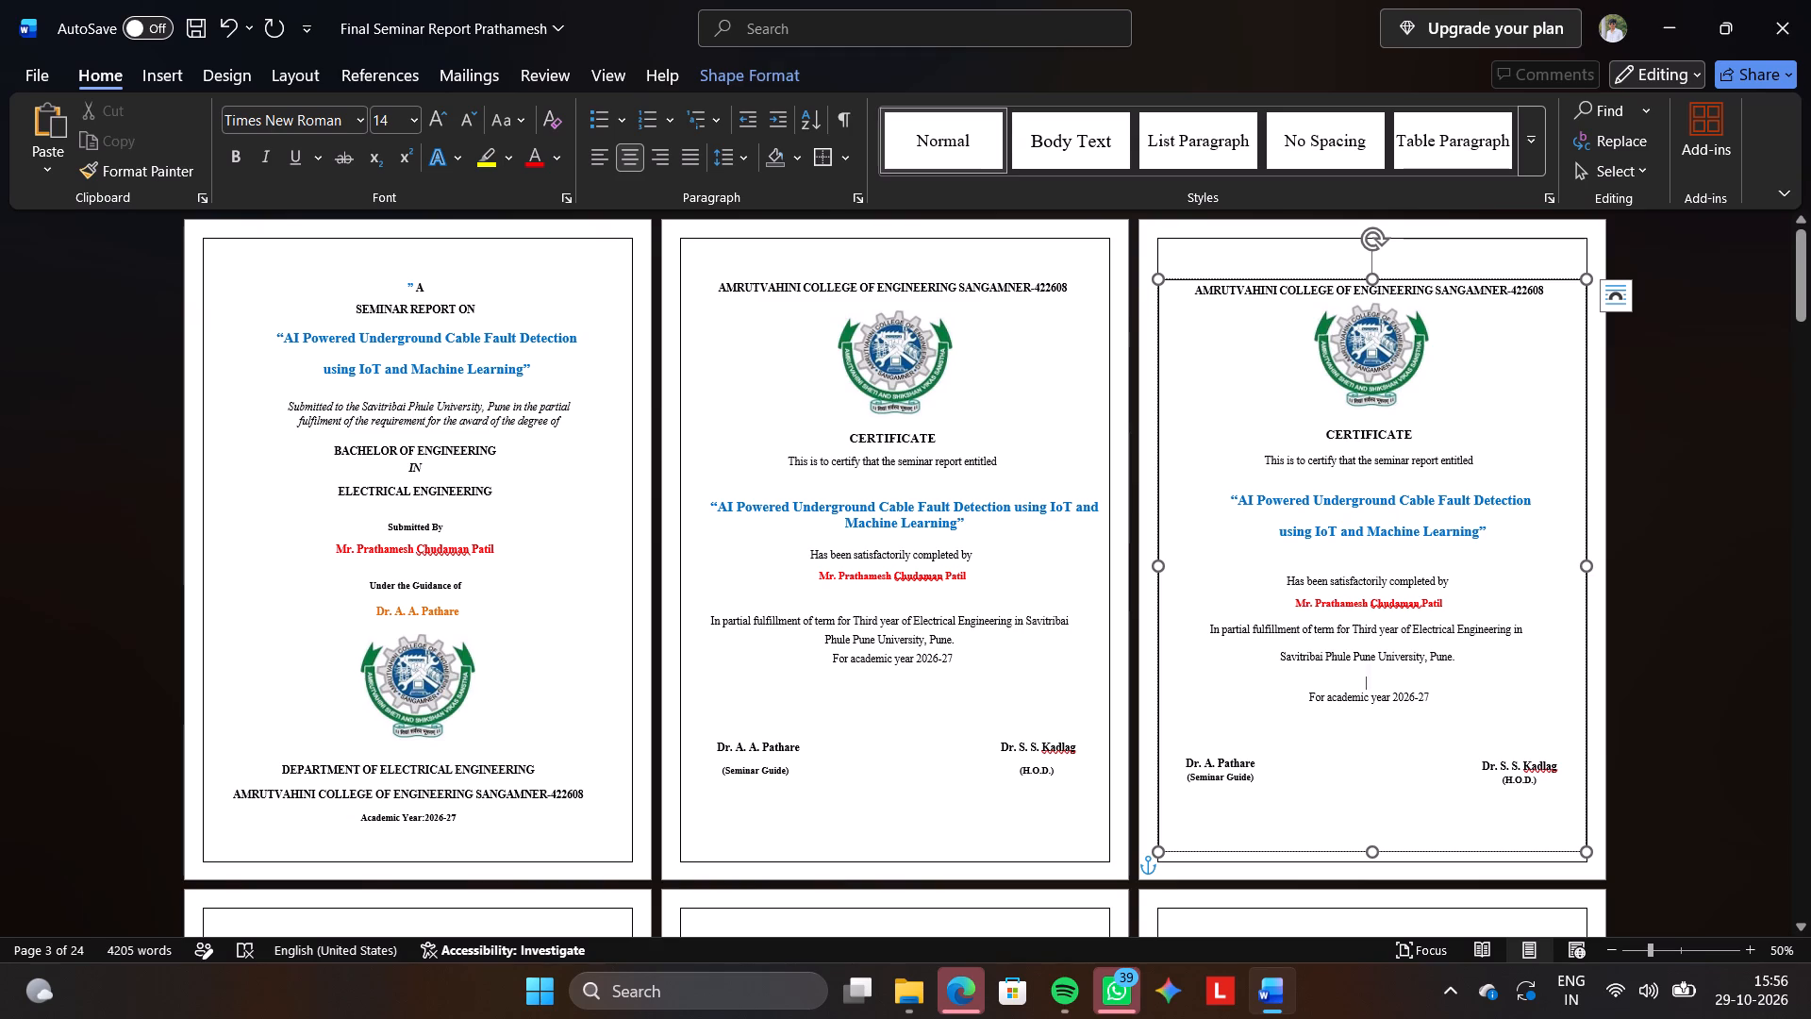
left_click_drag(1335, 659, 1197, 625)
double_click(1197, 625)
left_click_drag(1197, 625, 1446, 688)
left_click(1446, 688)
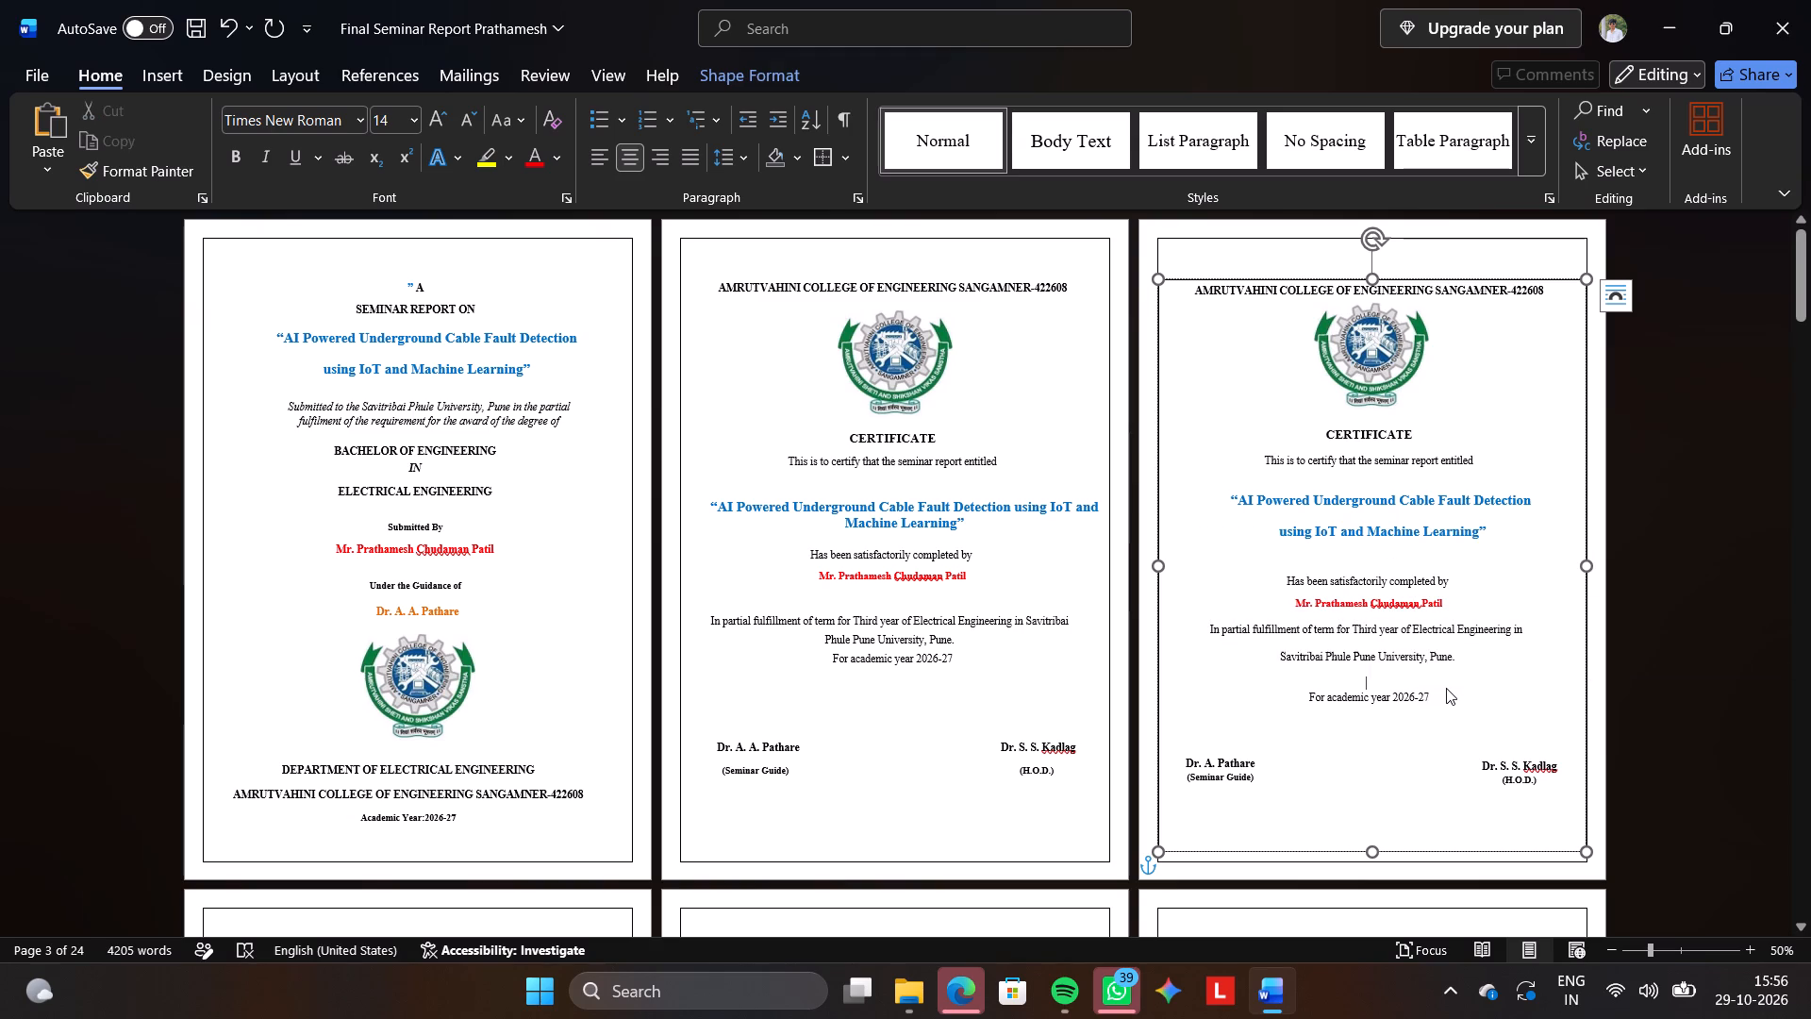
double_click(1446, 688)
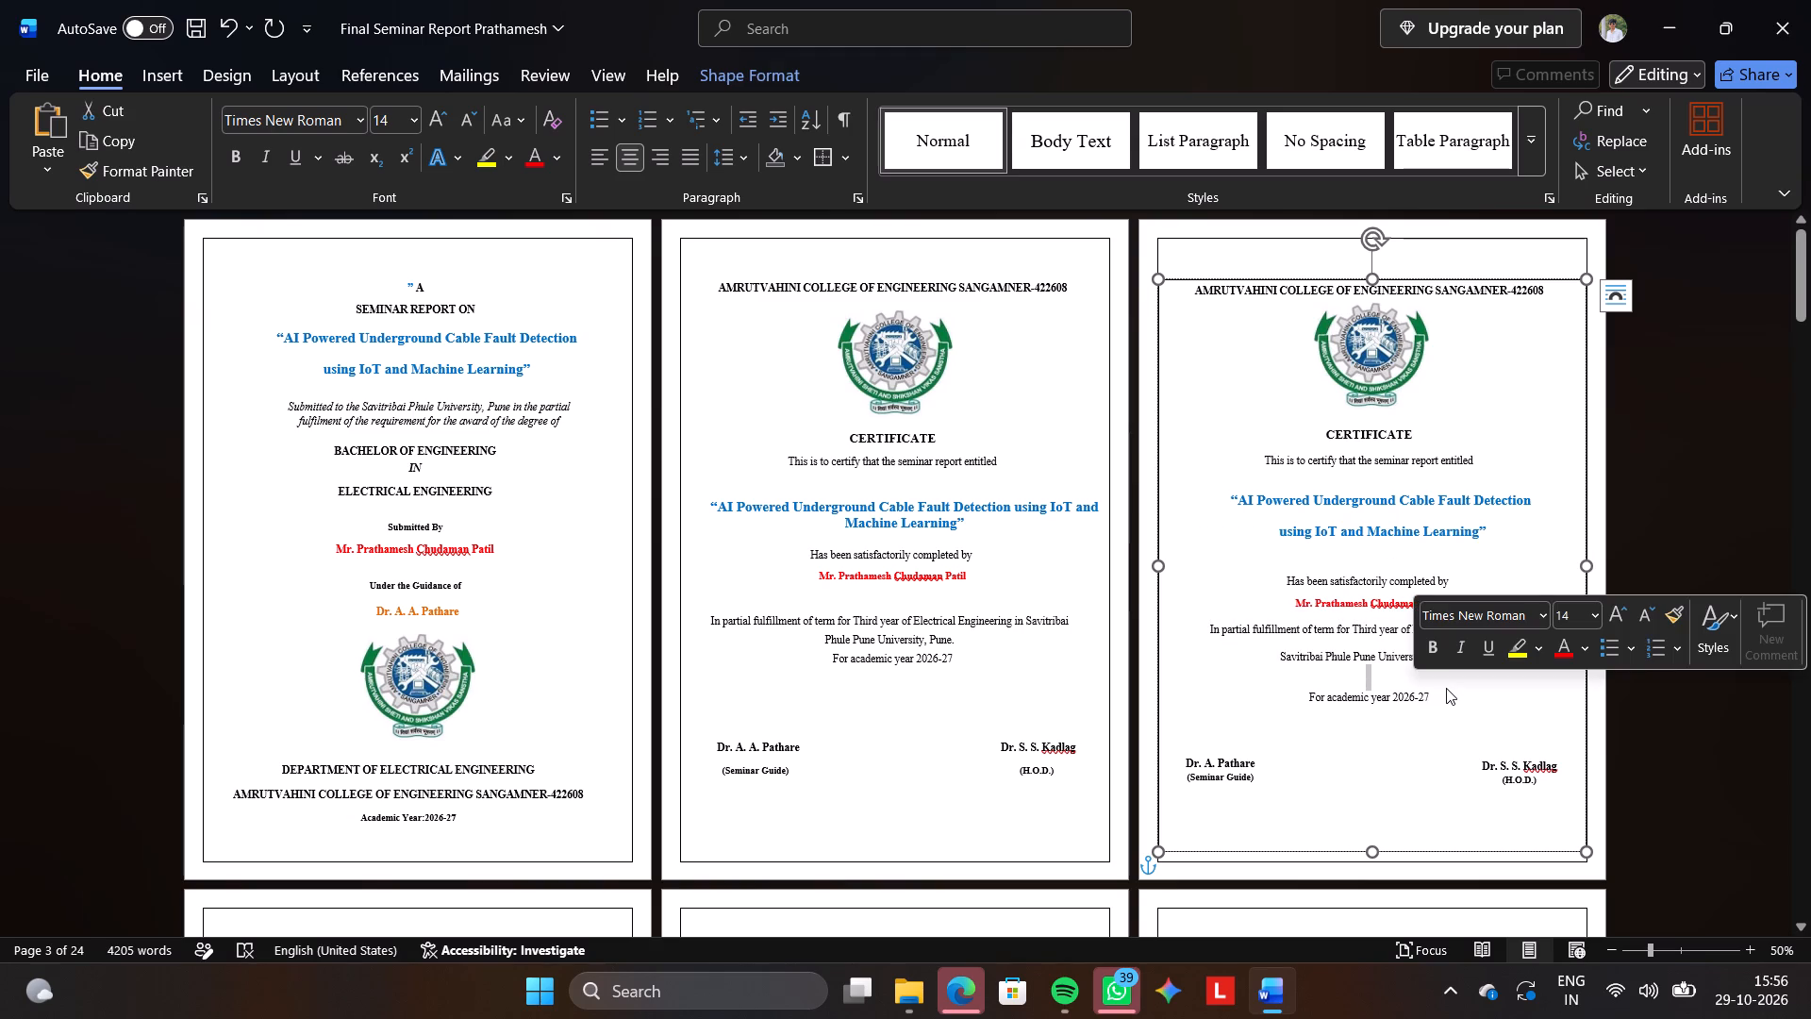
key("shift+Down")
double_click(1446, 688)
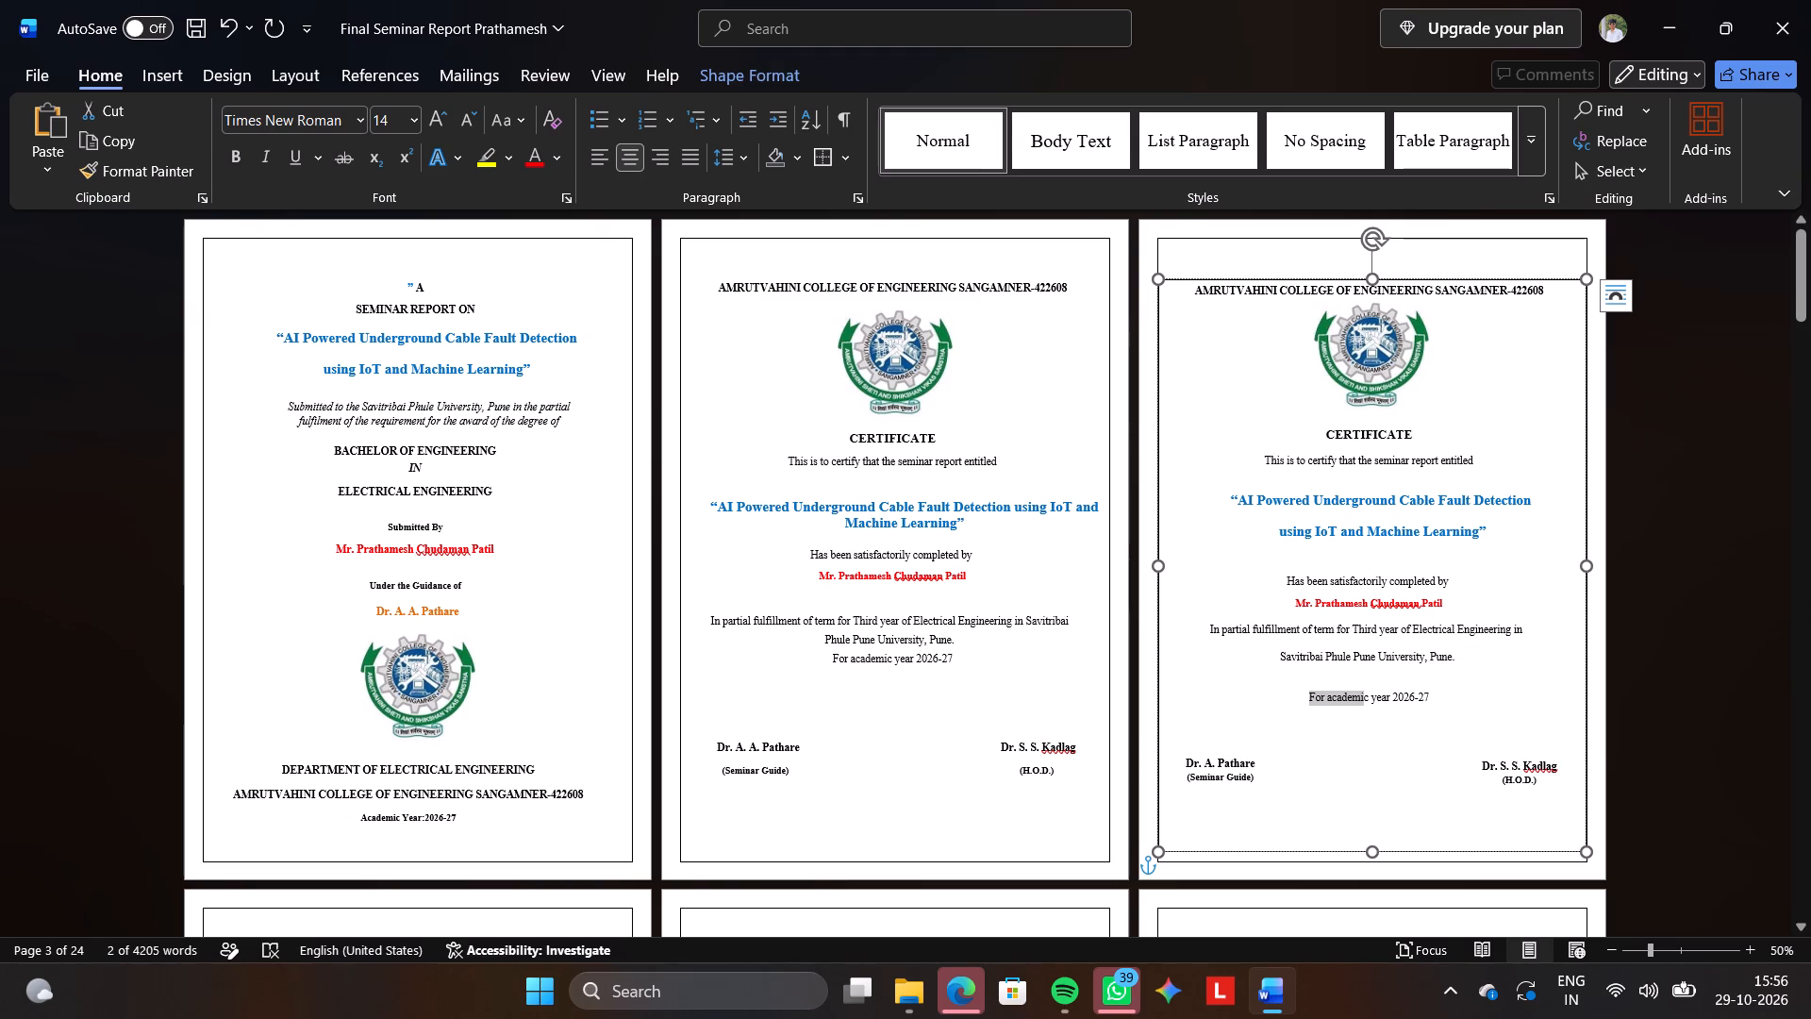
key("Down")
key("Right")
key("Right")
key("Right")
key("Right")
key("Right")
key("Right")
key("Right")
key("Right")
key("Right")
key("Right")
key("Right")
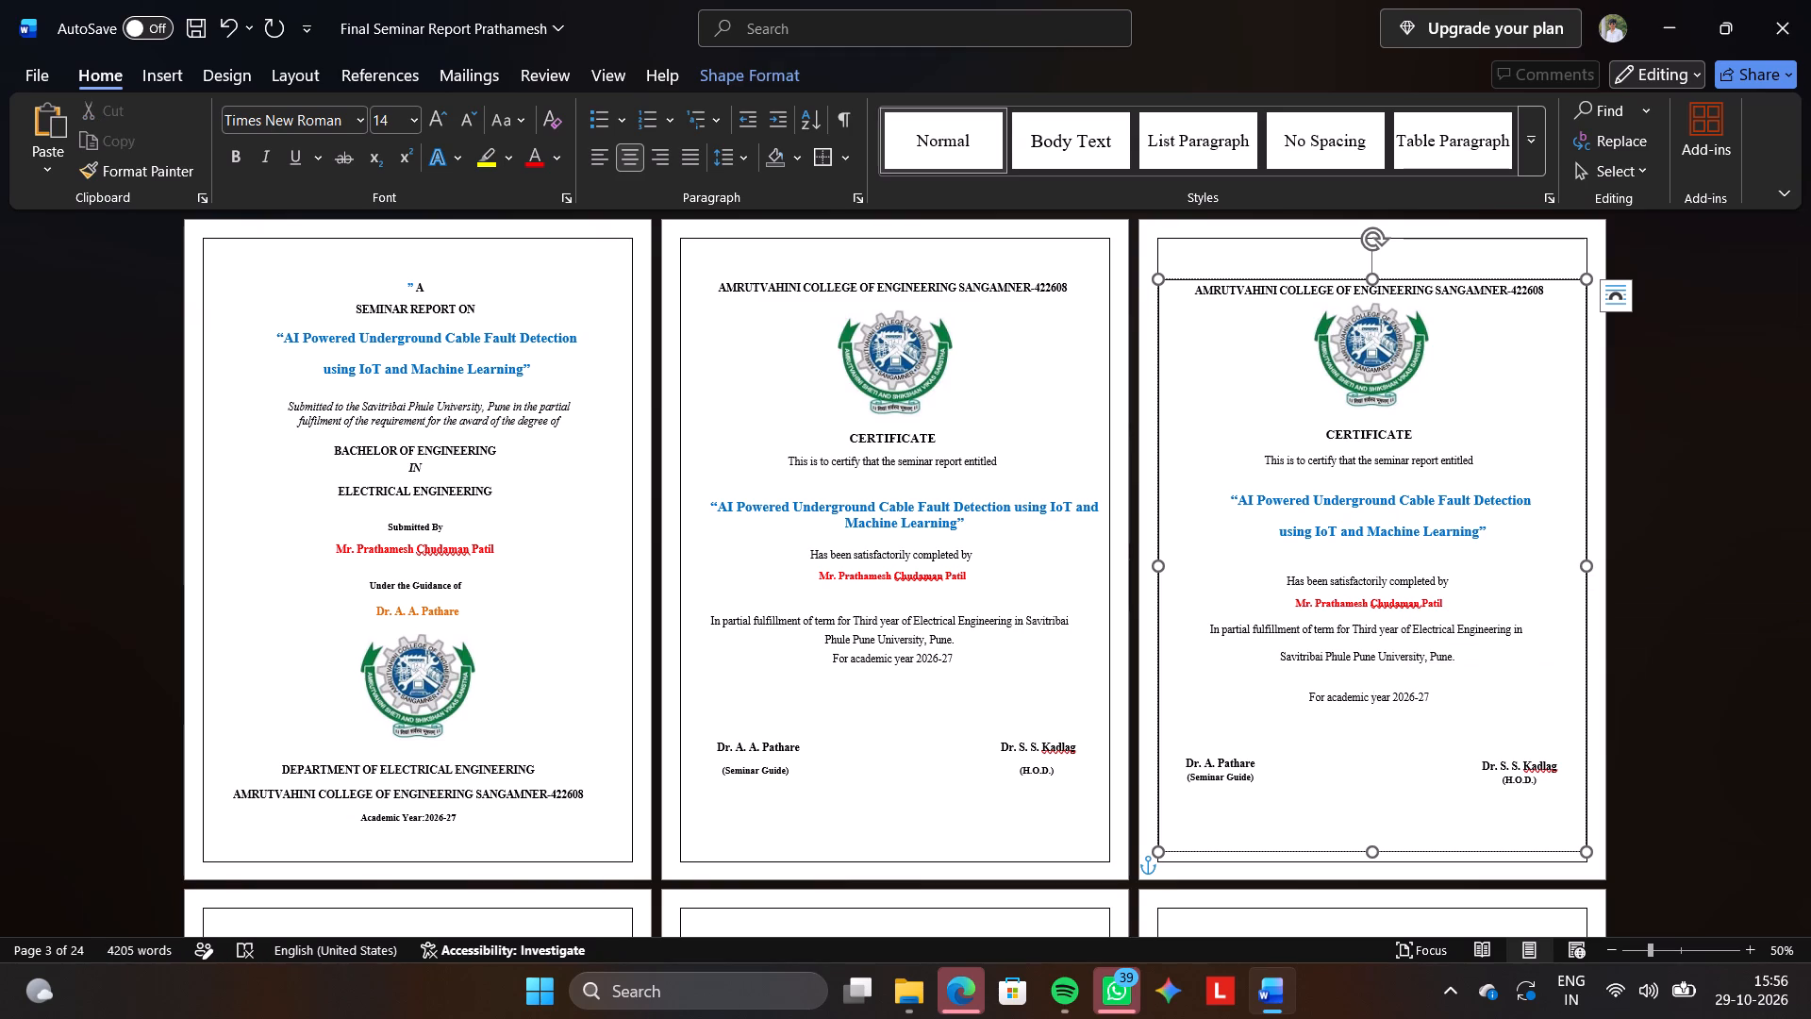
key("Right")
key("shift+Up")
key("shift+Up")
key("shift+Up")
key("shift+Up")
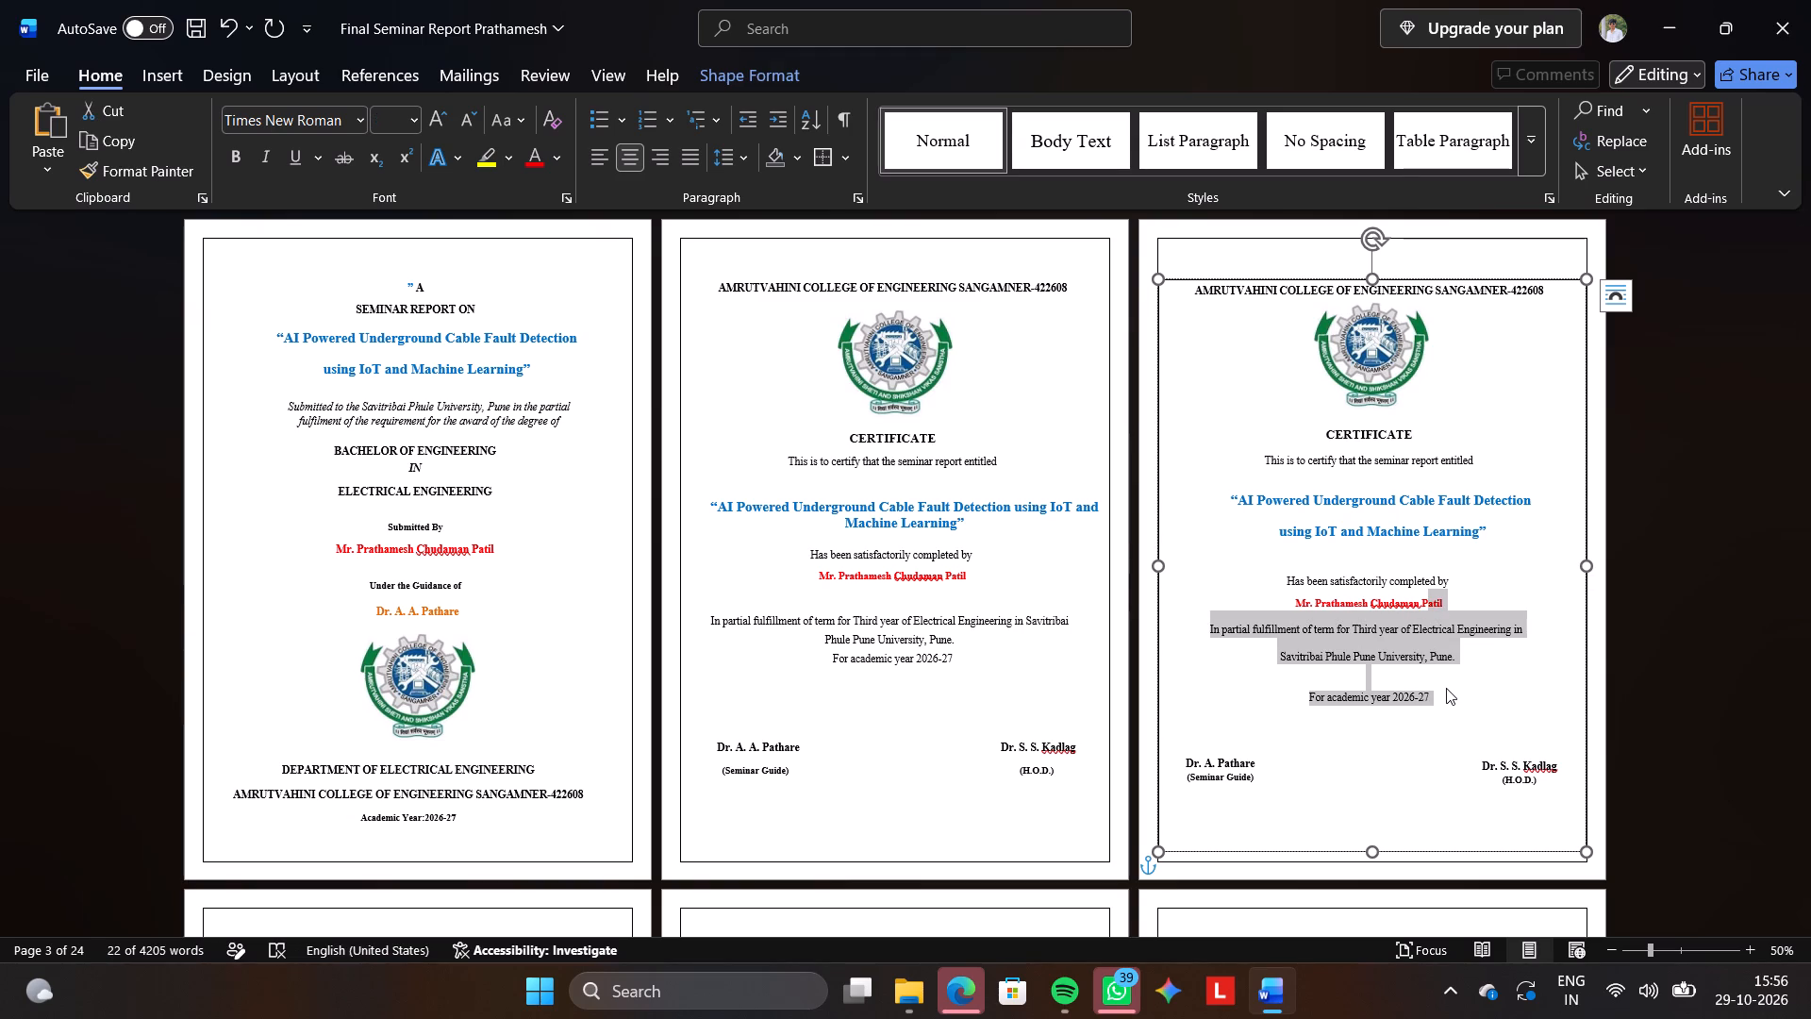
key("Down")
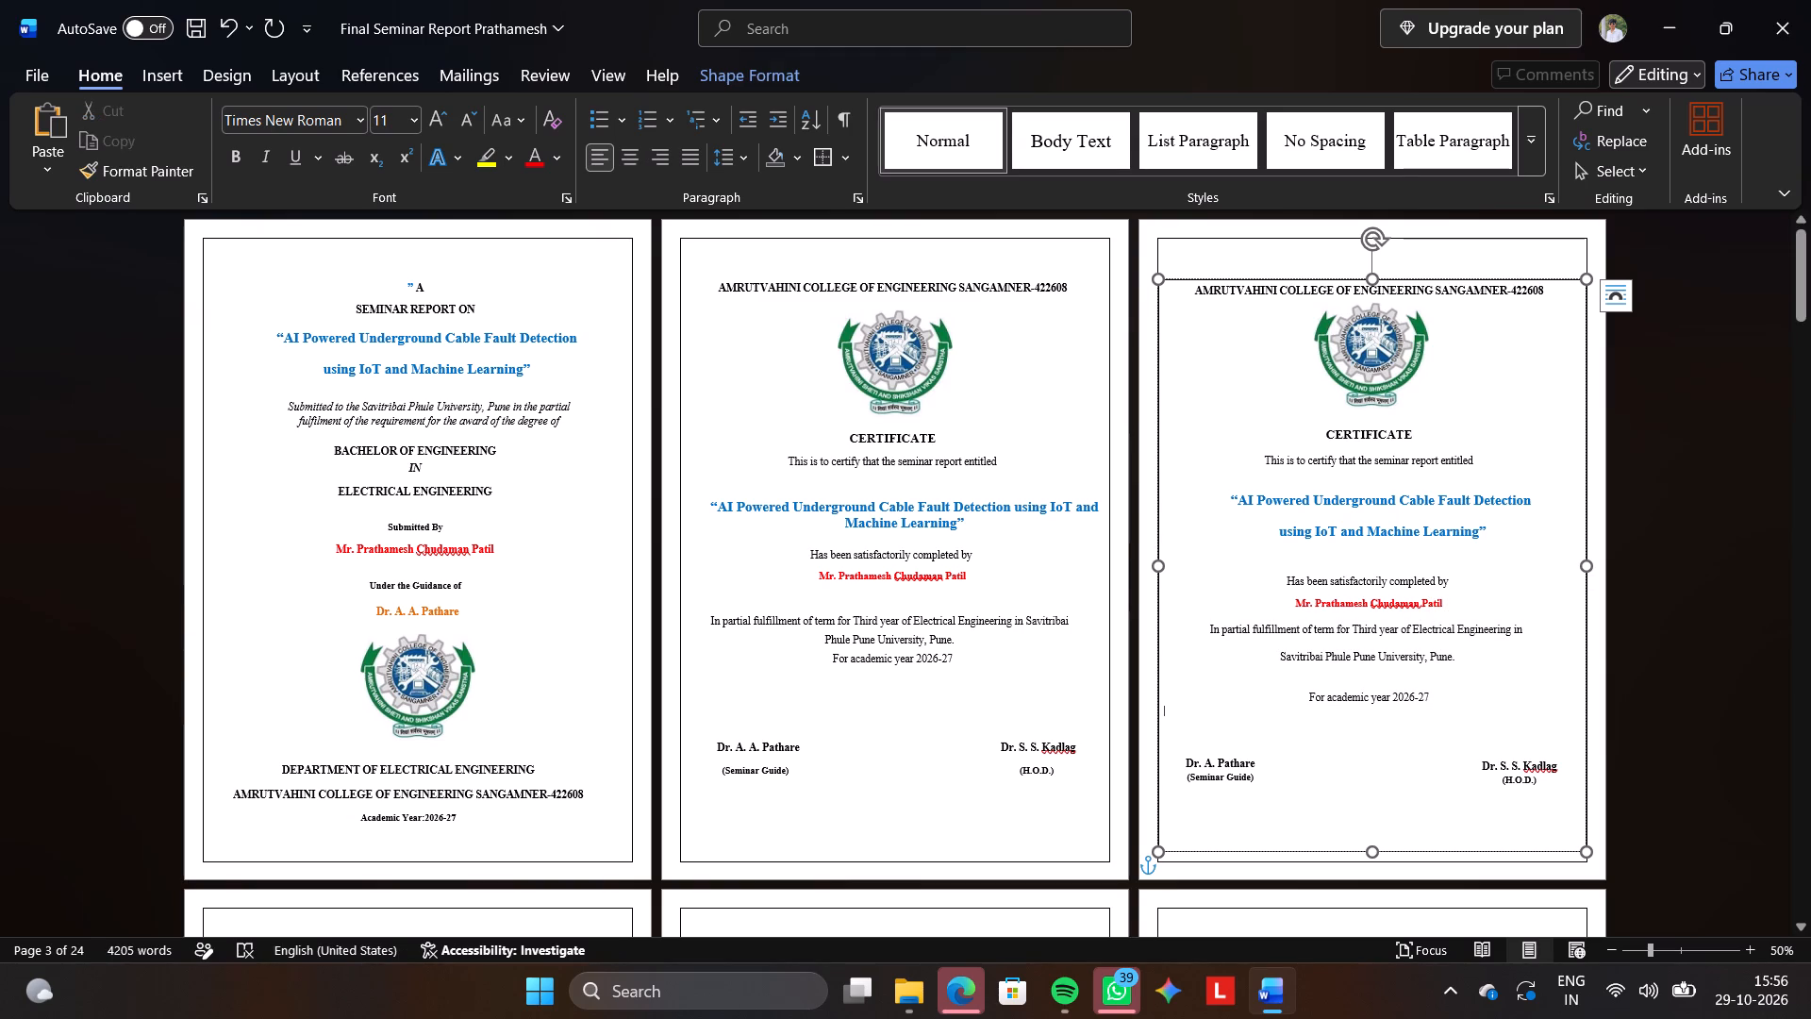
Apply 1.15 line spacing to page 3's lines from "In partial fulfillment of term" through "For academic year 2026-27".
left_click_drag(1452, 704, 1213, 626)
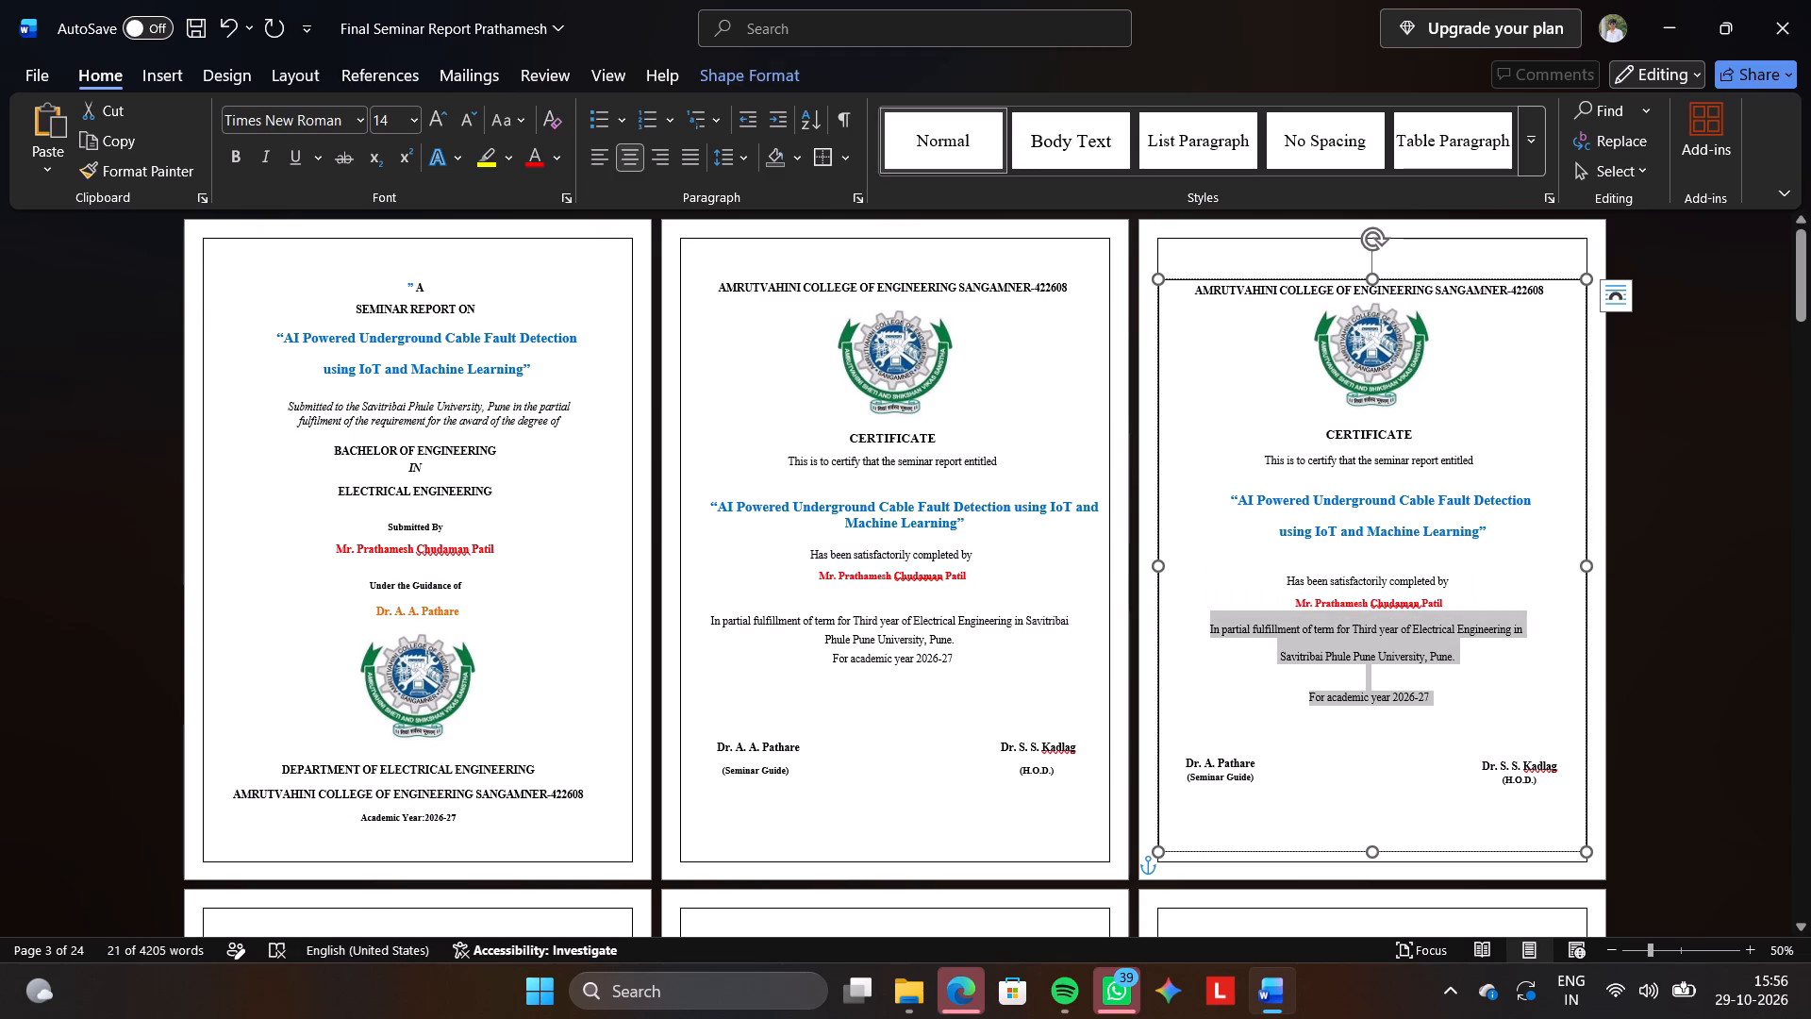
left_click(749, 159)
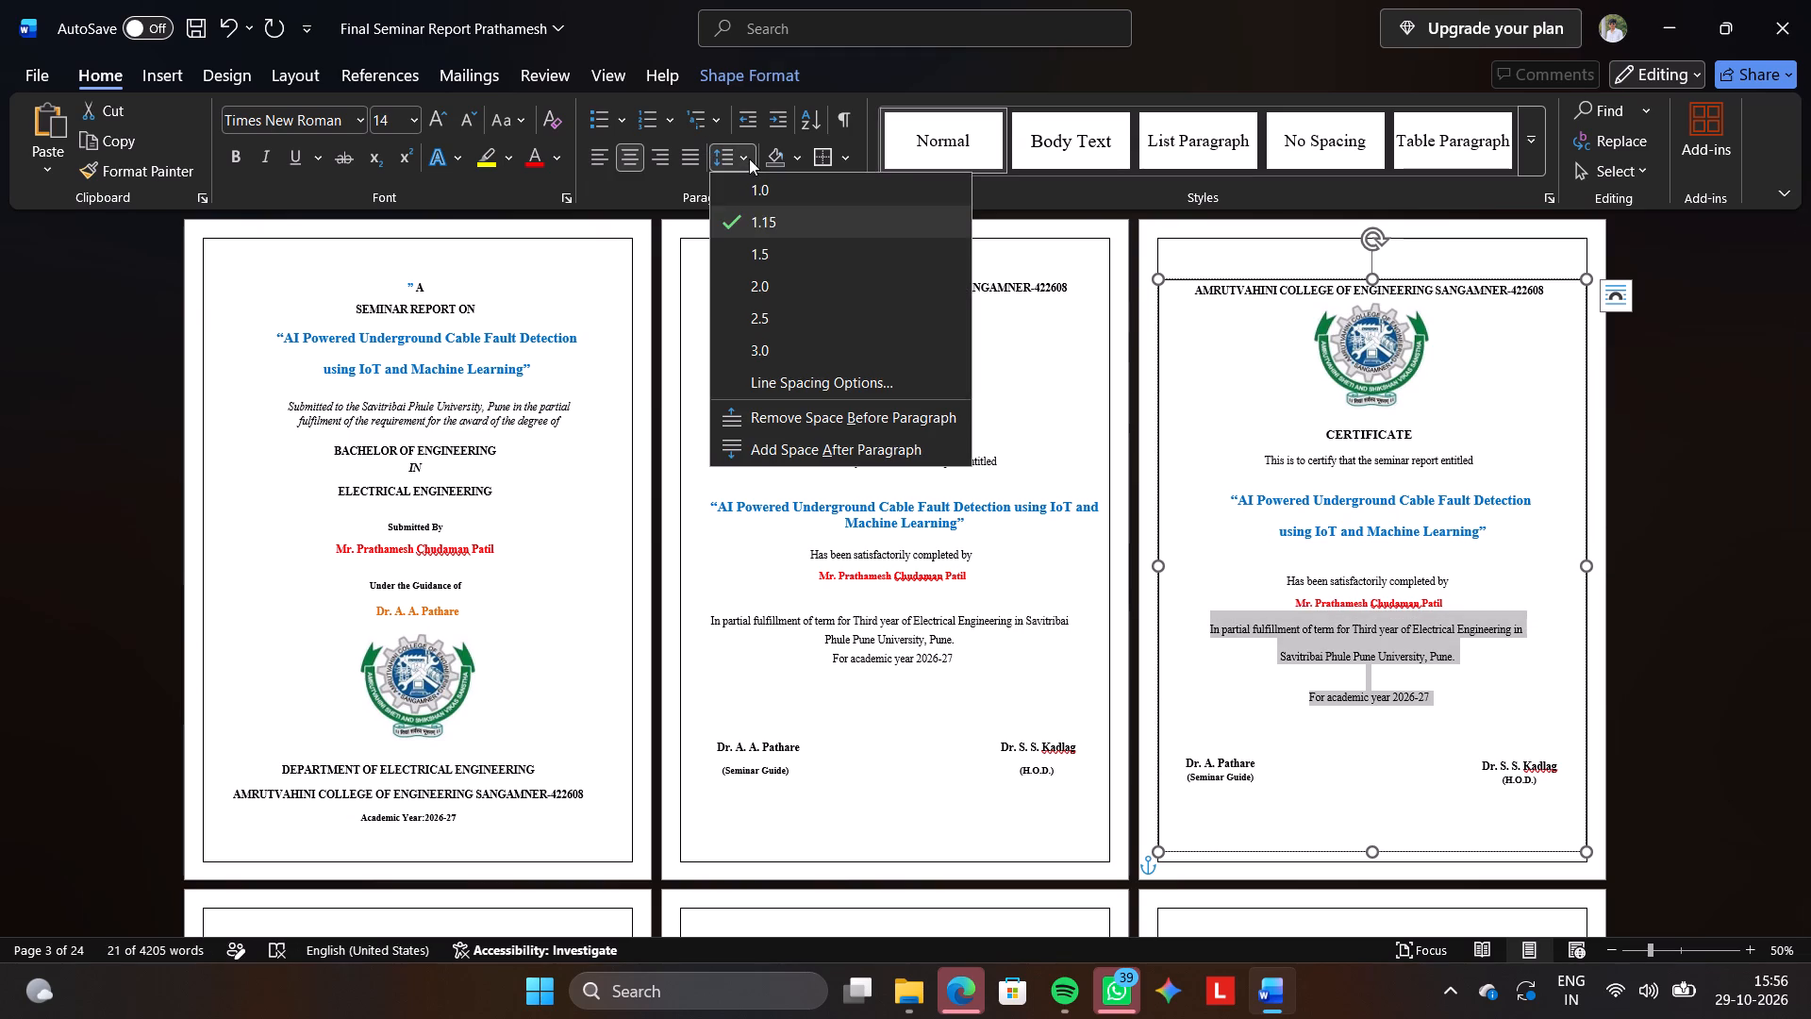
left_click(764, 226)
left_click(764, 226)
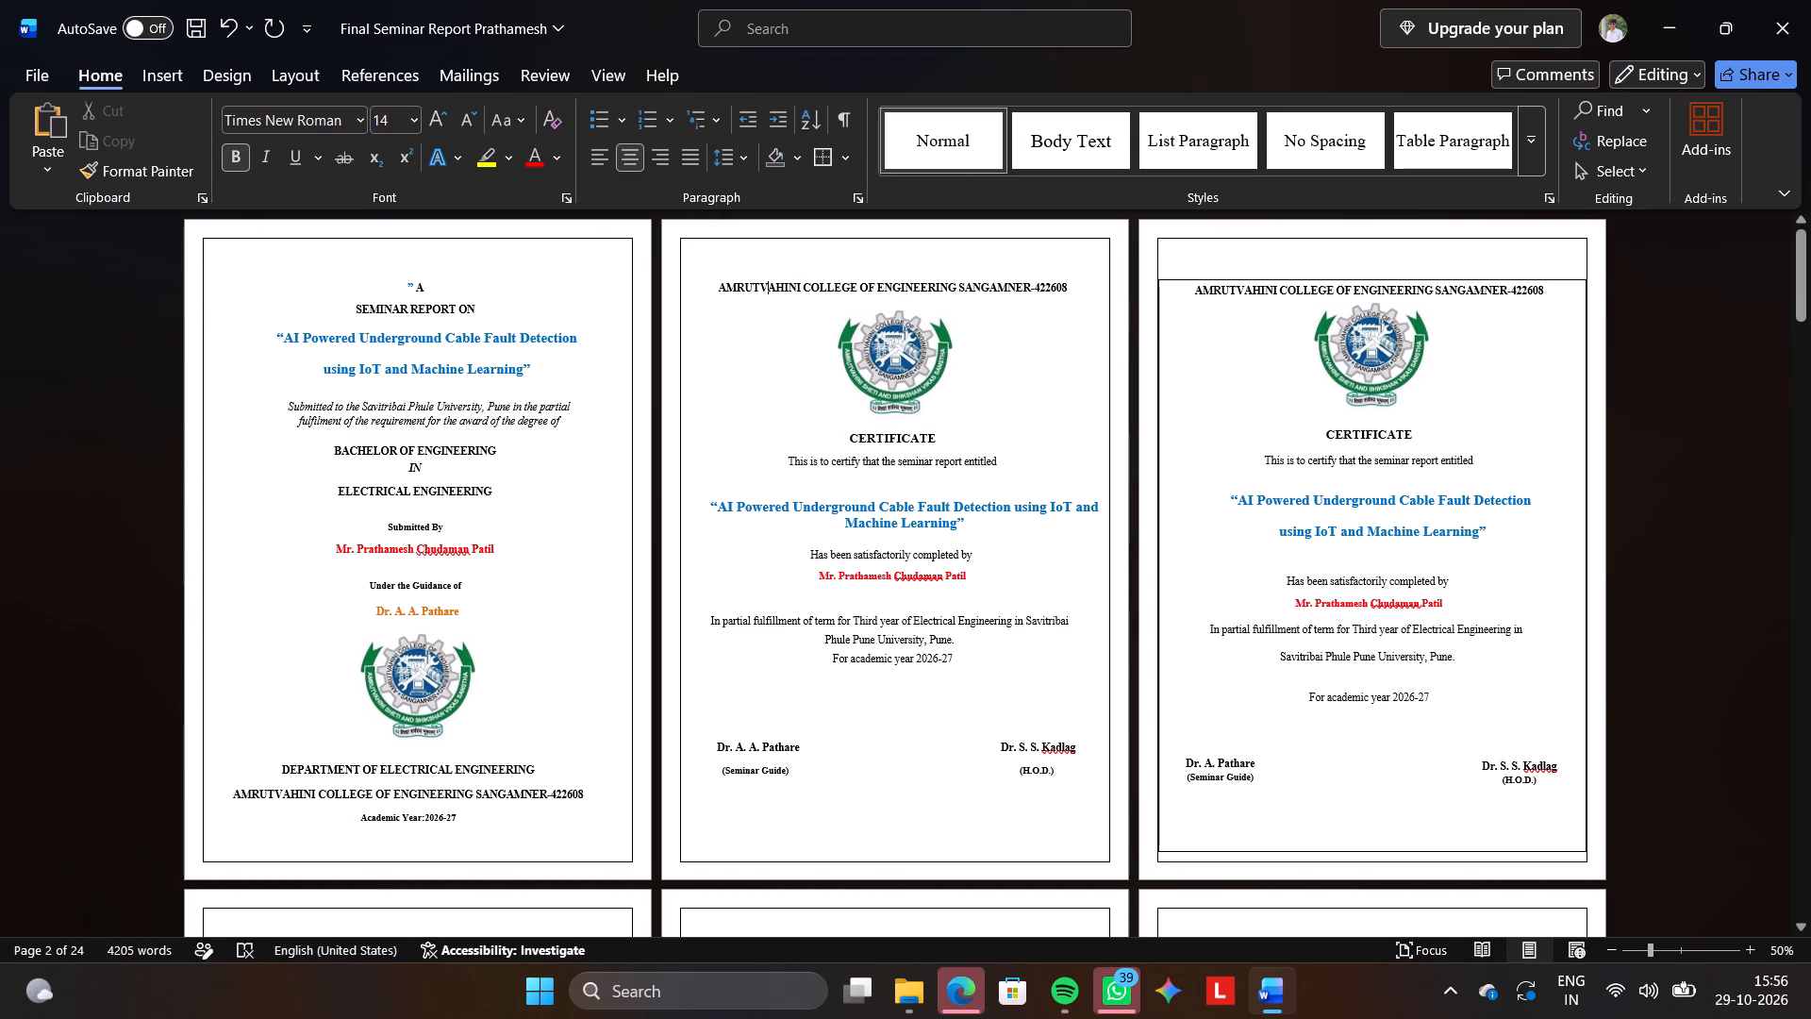
Reapply 1.15 line spacing to page 3's whole certificate text, from the college name through "For academic year 2026-27".
left_click_drag(1468, 702, 1176, 299)
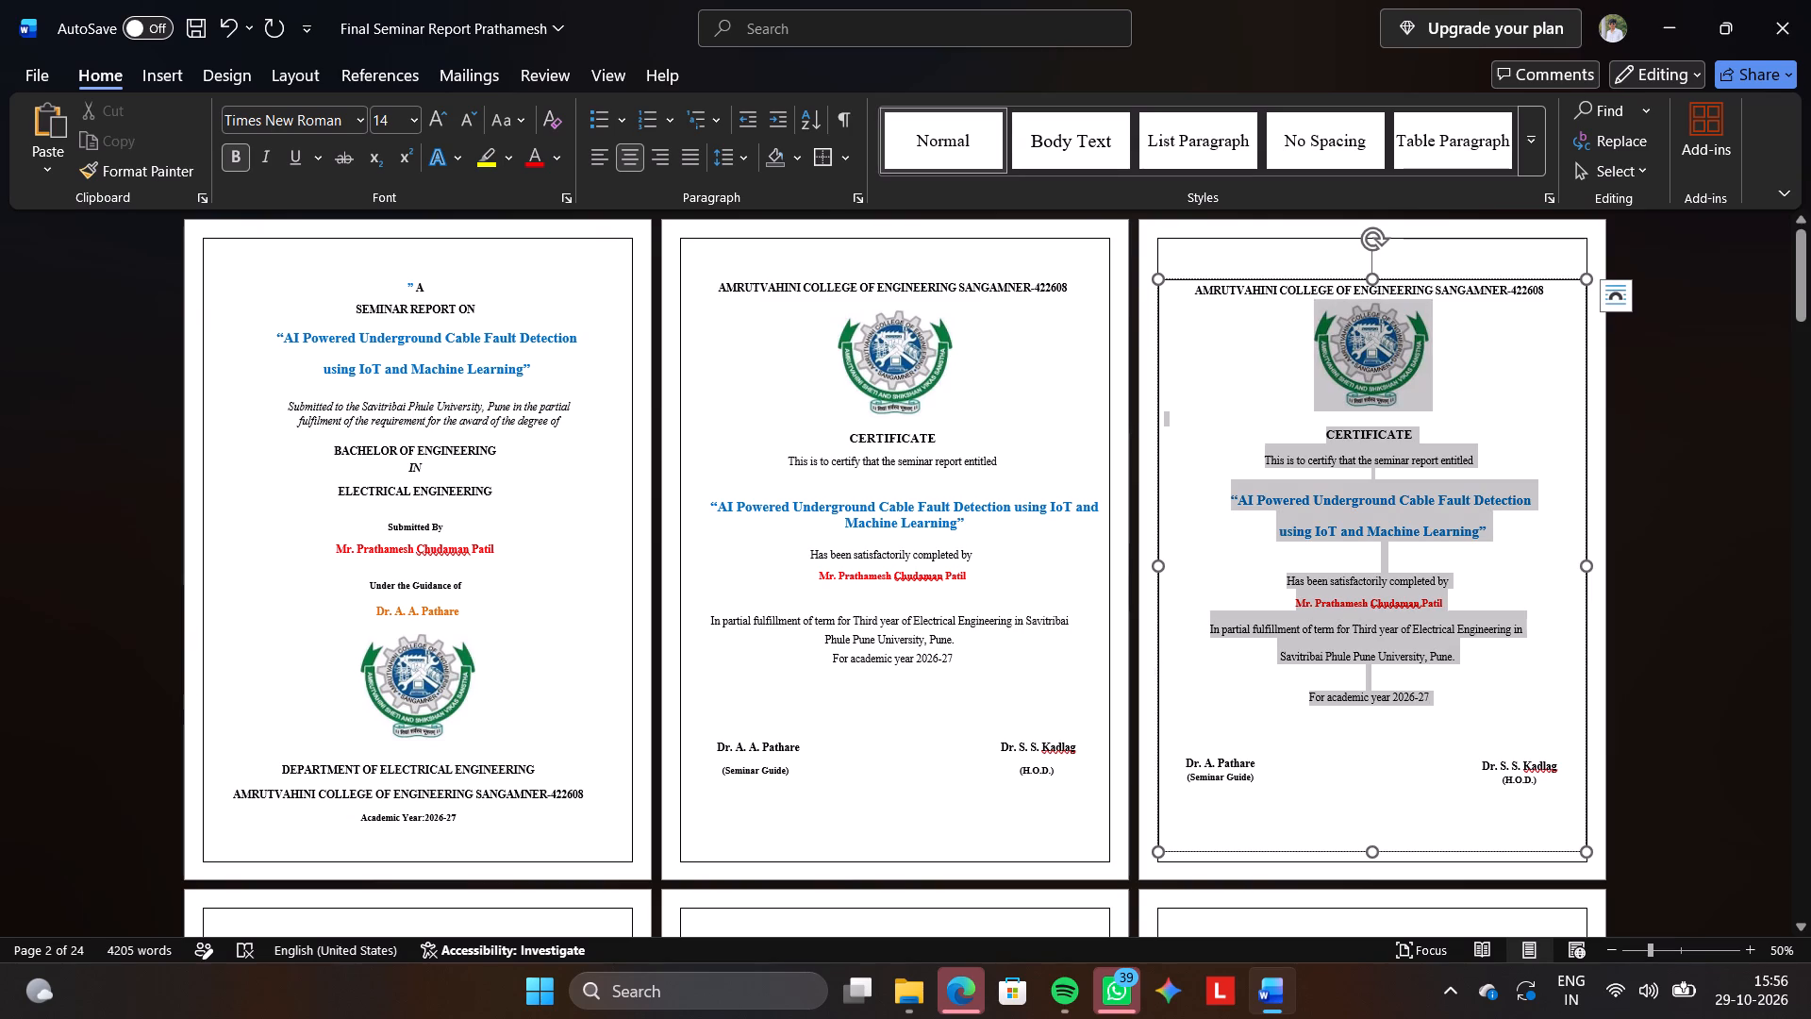
left_click_drag(1176, 299, 1171, 276)
left_click(750, 155)
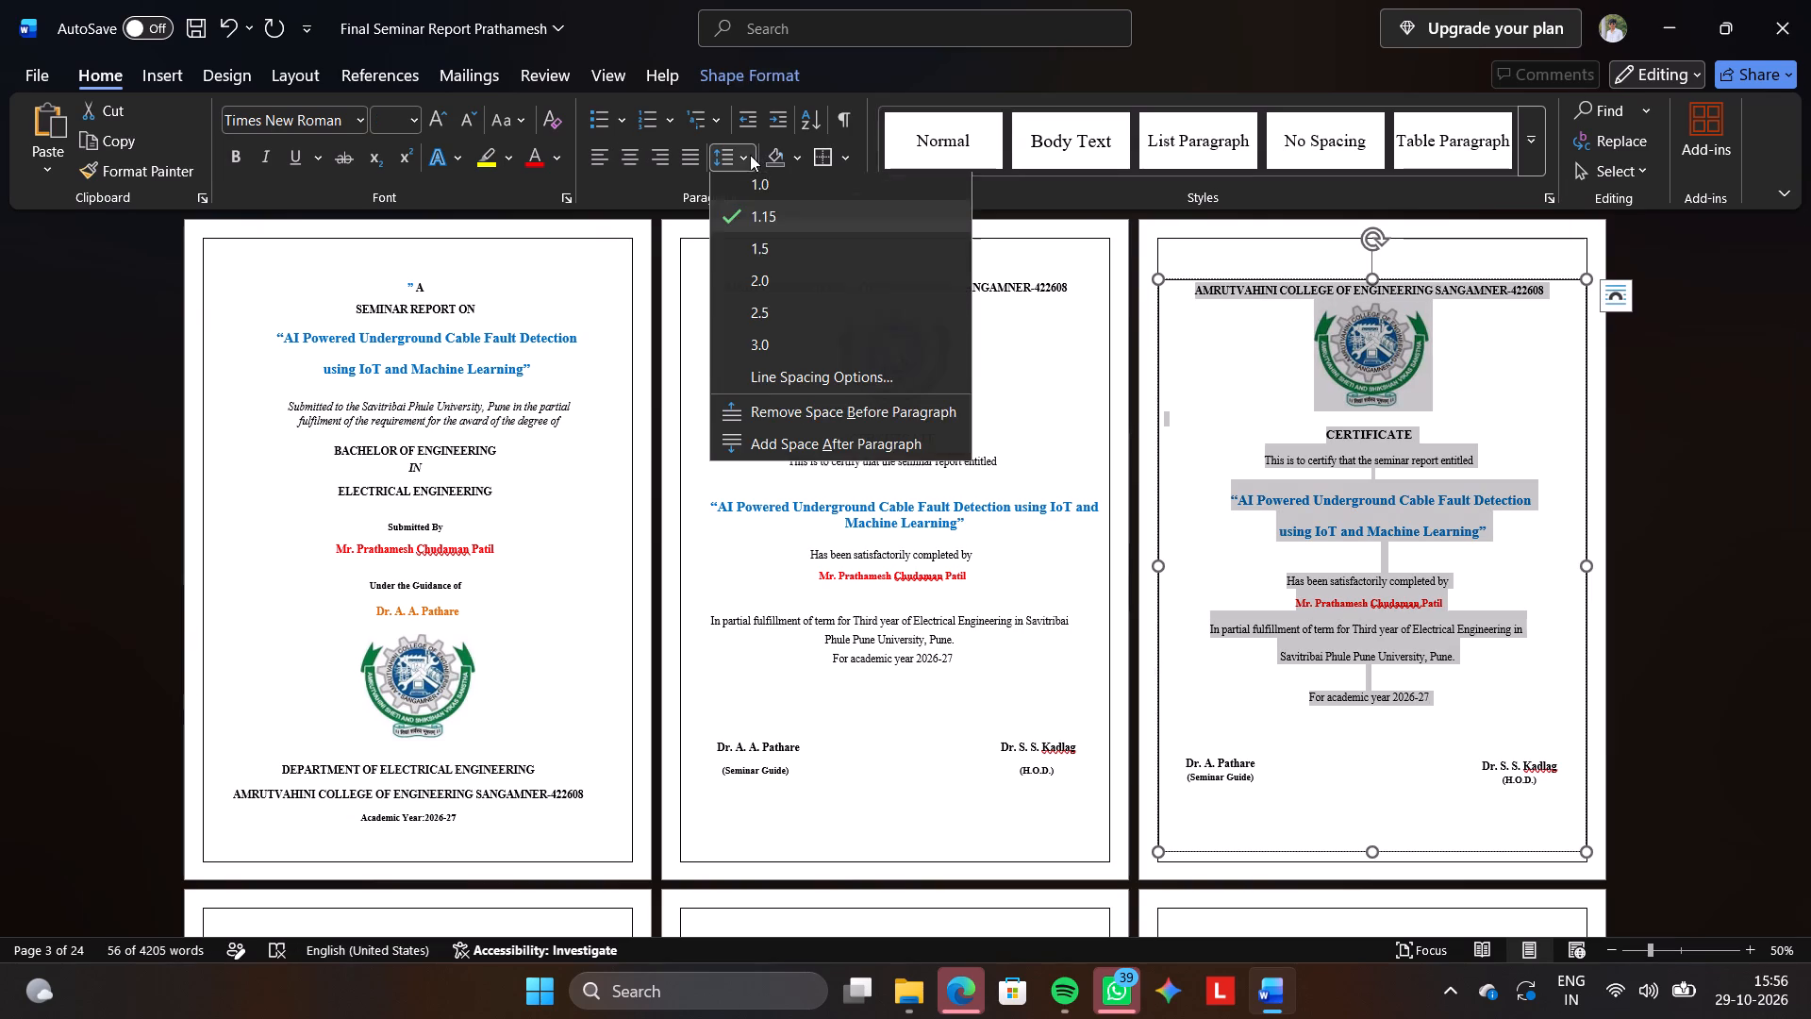
left_click(774, 223)
left_click(774, 223)
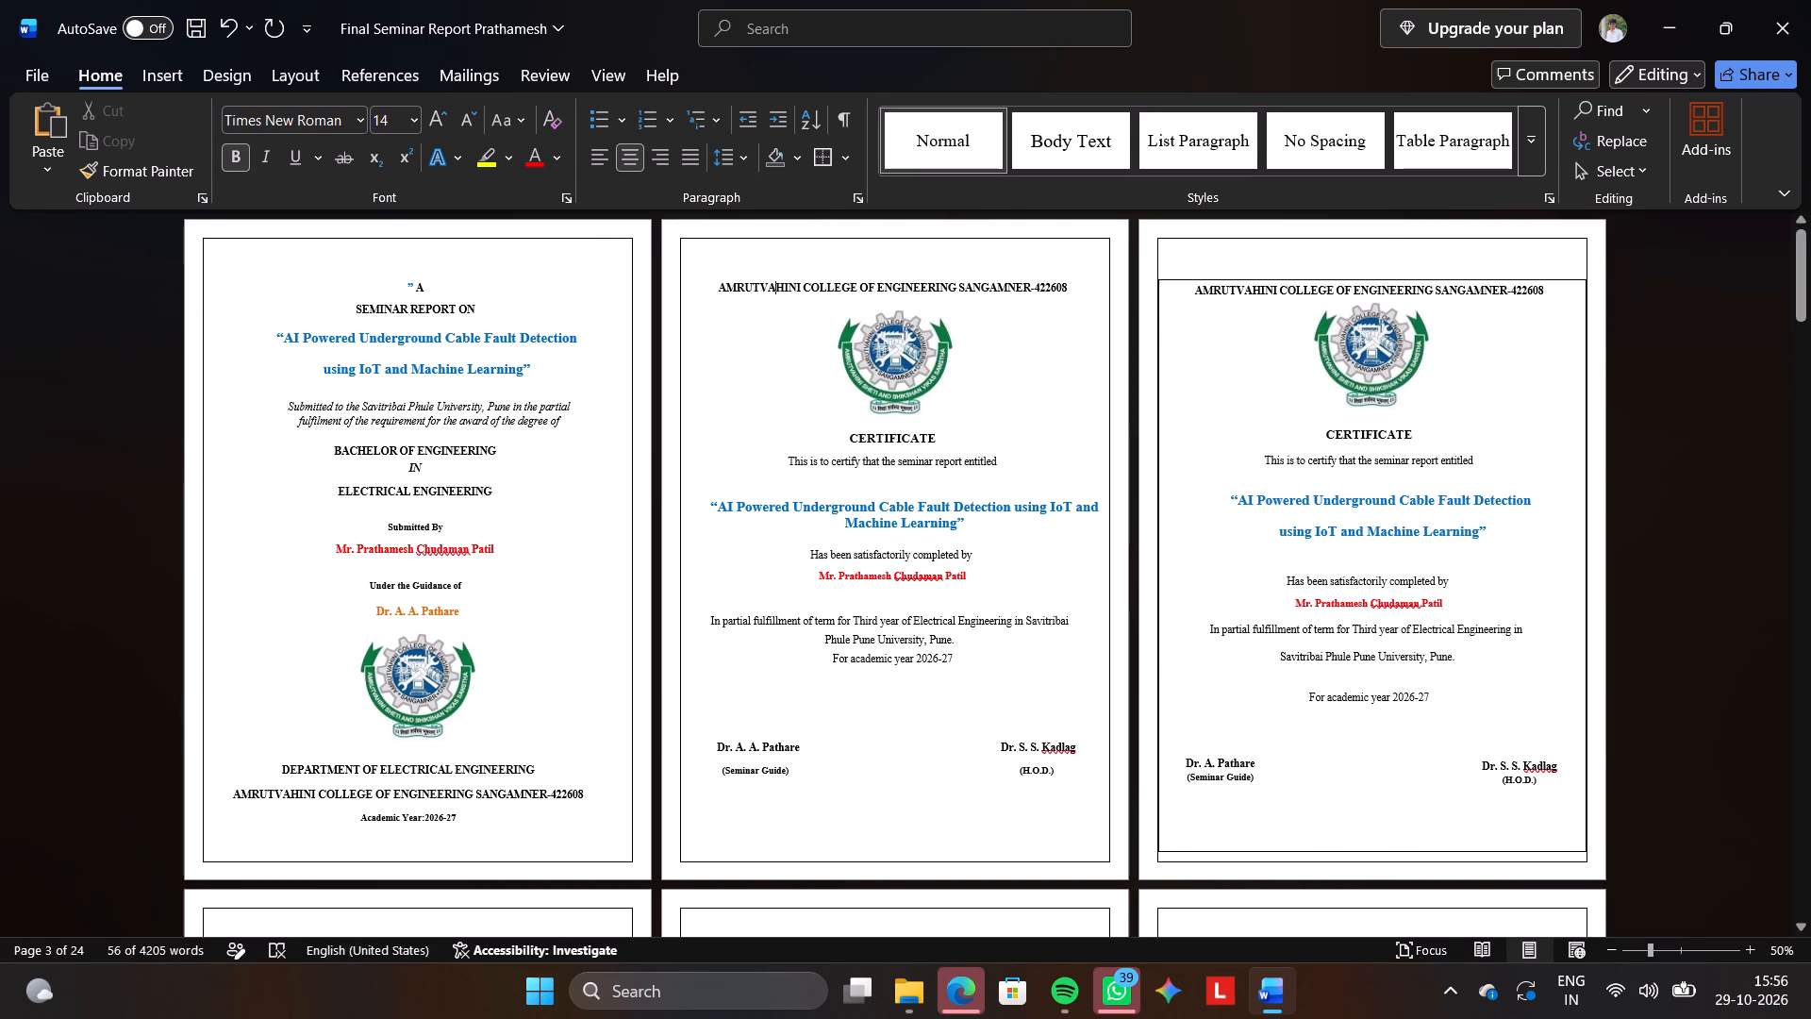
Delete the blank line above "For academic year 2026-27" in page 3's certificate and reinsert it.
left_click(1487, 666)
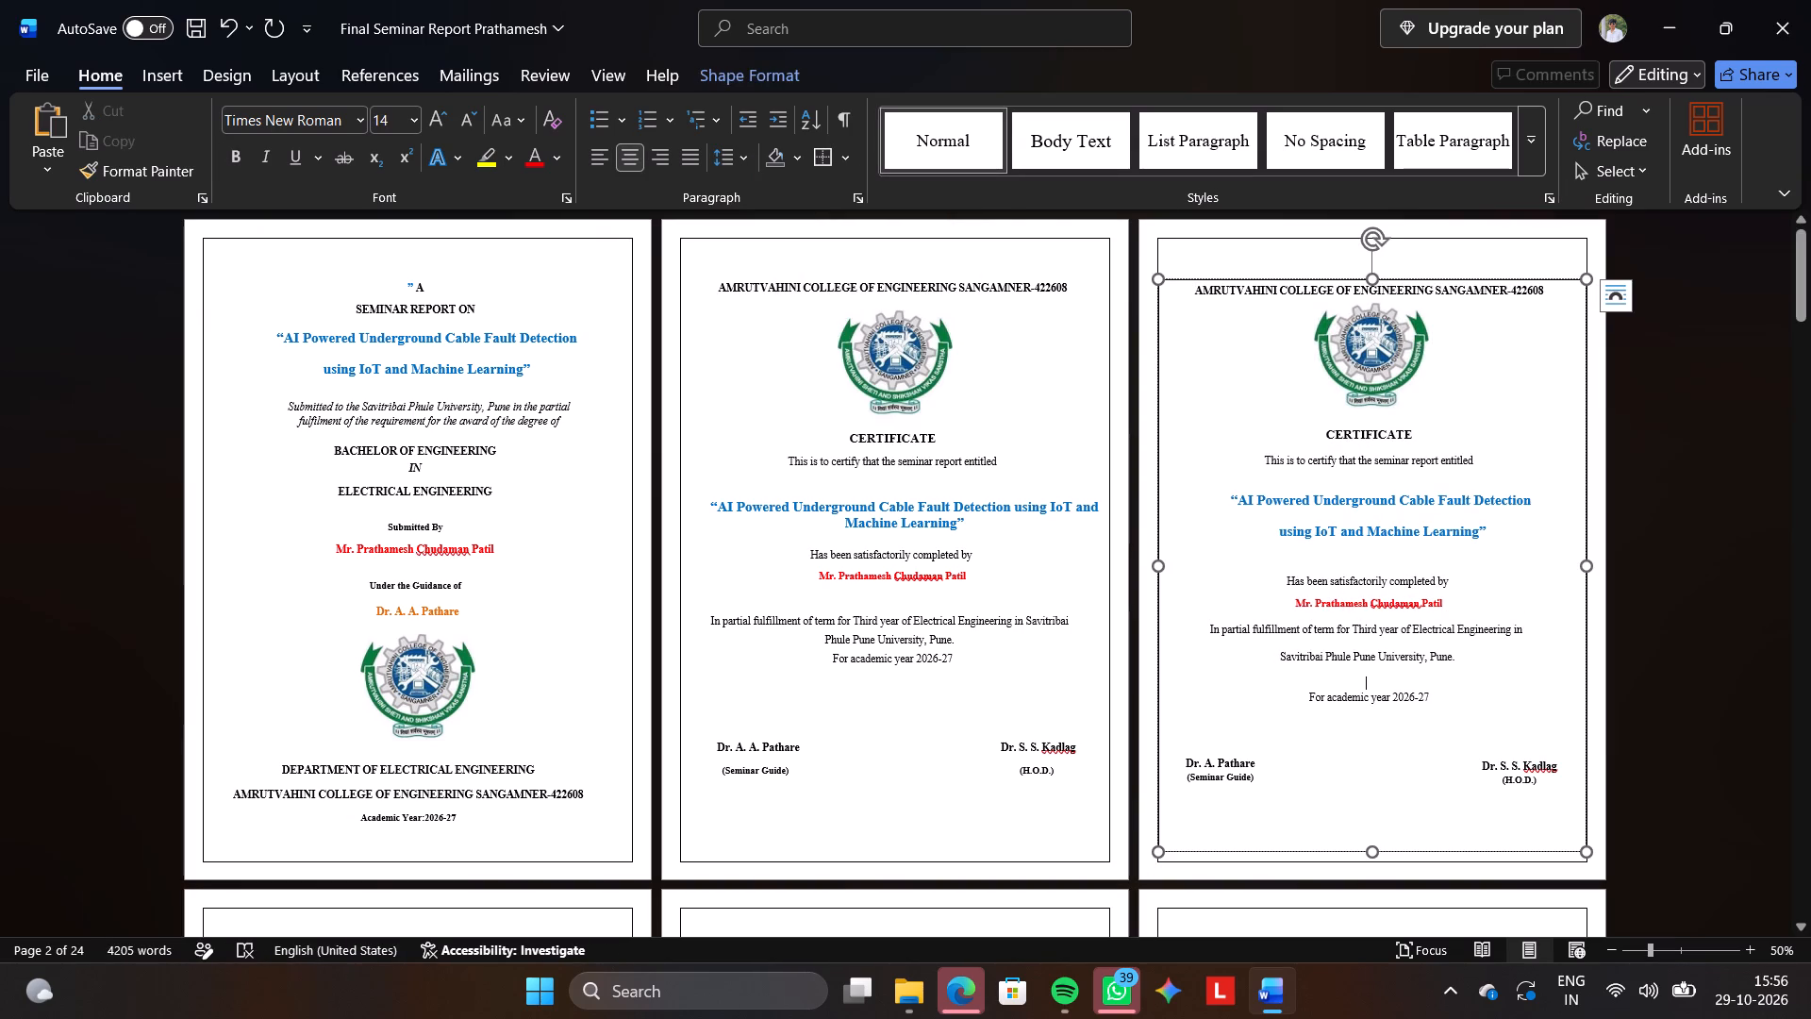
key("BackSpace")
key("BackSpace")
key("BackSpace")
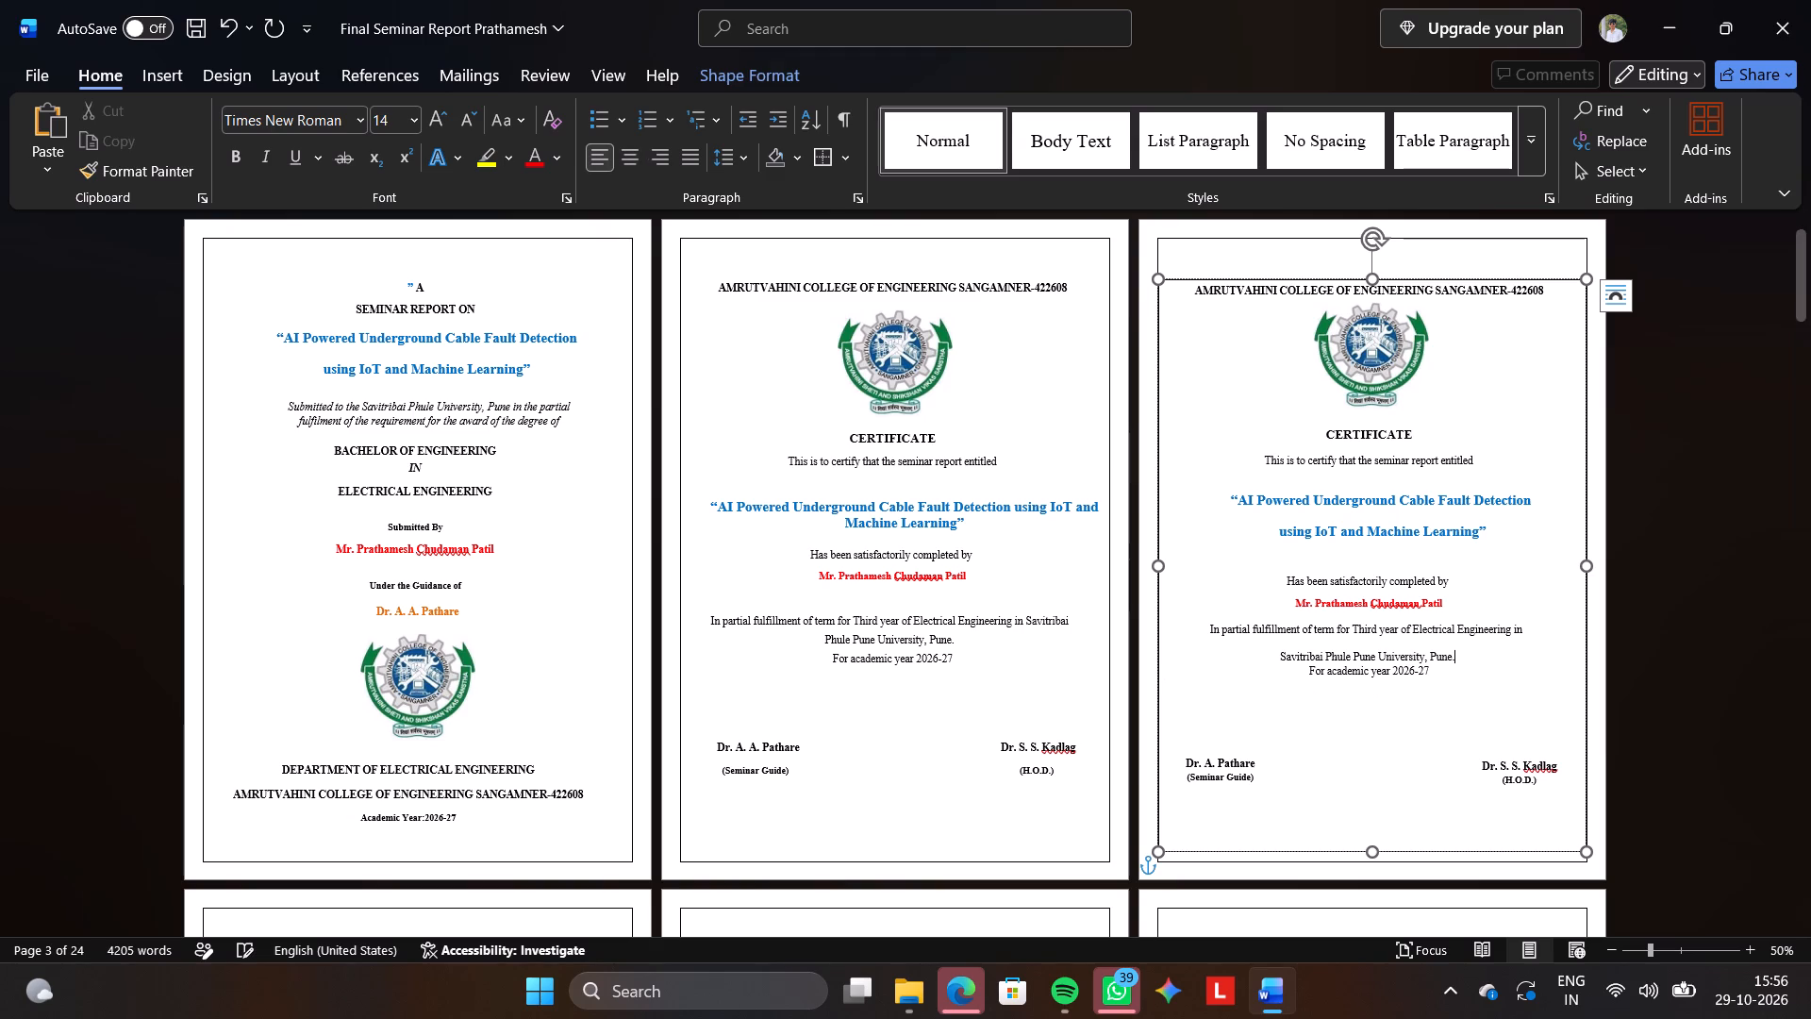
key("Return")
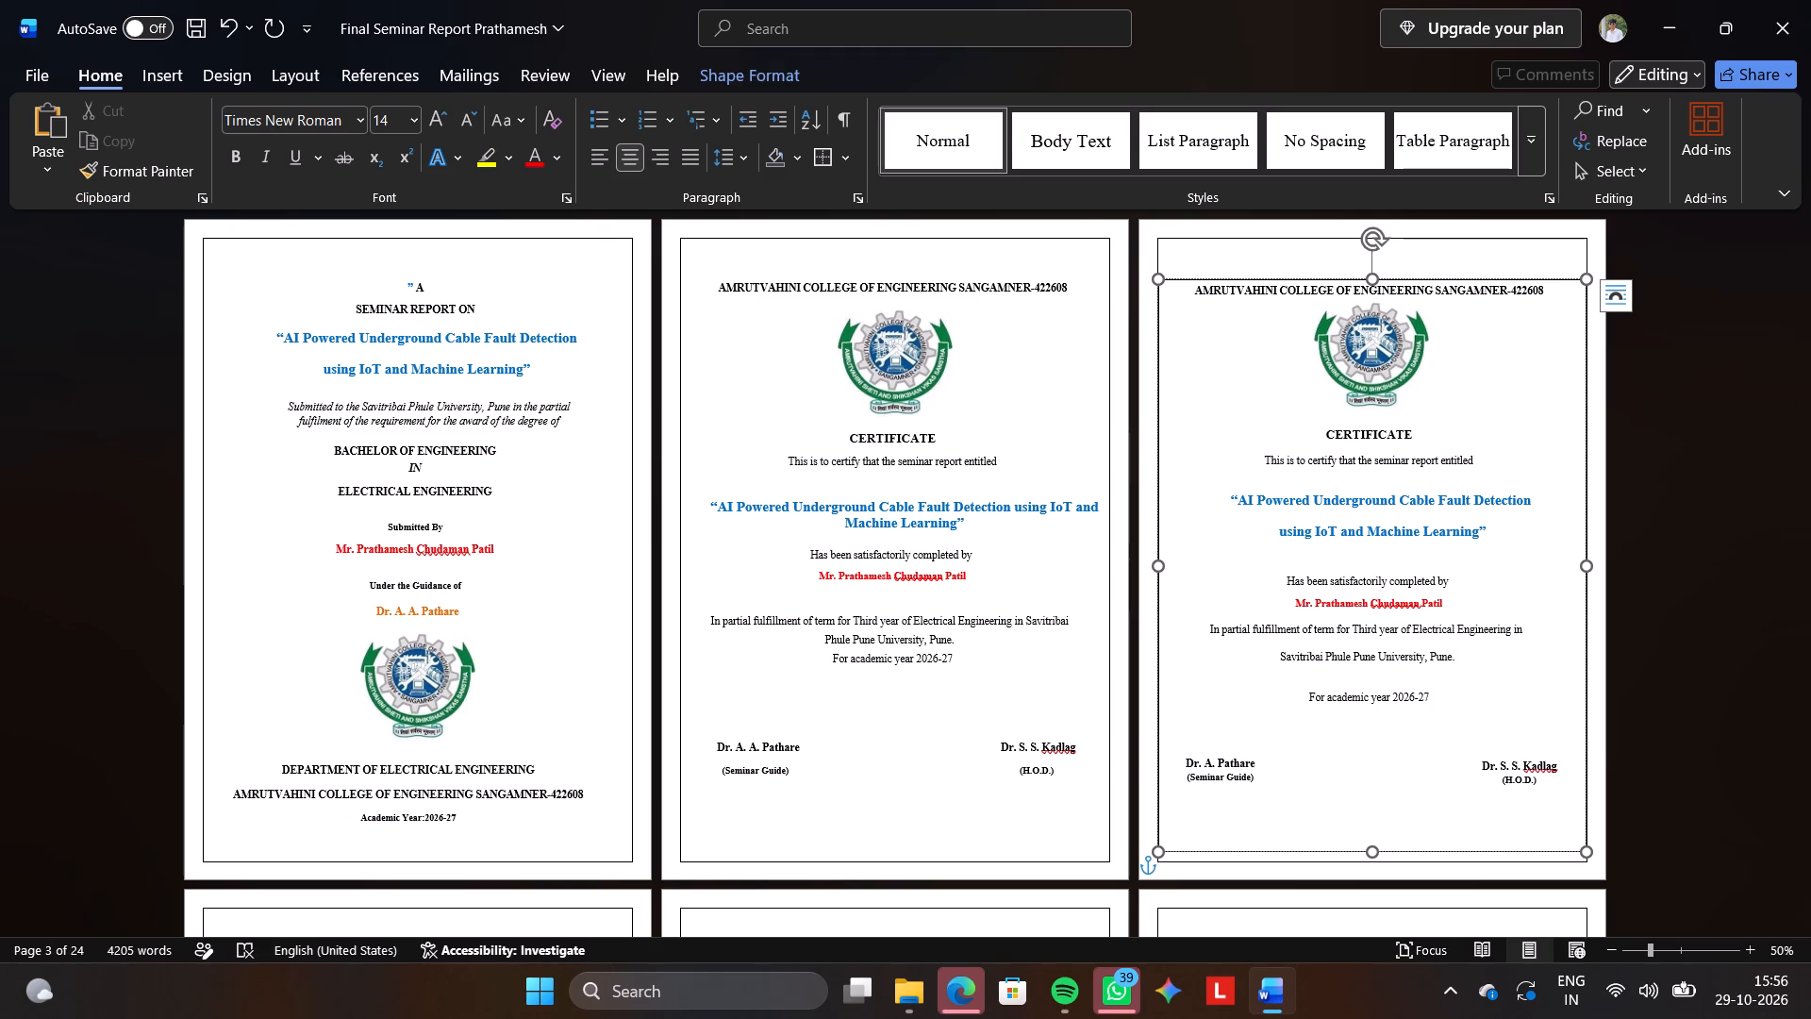
Redo the line break before "Savitribai Phule Pune University, Pune." on page 3, dropping the stray space around it.
key("Up")
key("Down")
key("Up")
key("Up")
key("Down")
key("Left")
key("Left")
key("Left")
key("Left")
key("Left")
key("Left")
key("Left")
key("Left")
key("Left")
key("Left")
key("Left")
key("Left")
key("Left")
key("Left")
key("Left")
key("Left")
key("Left")
key("Left")
key("Left")
key("BackSpace")
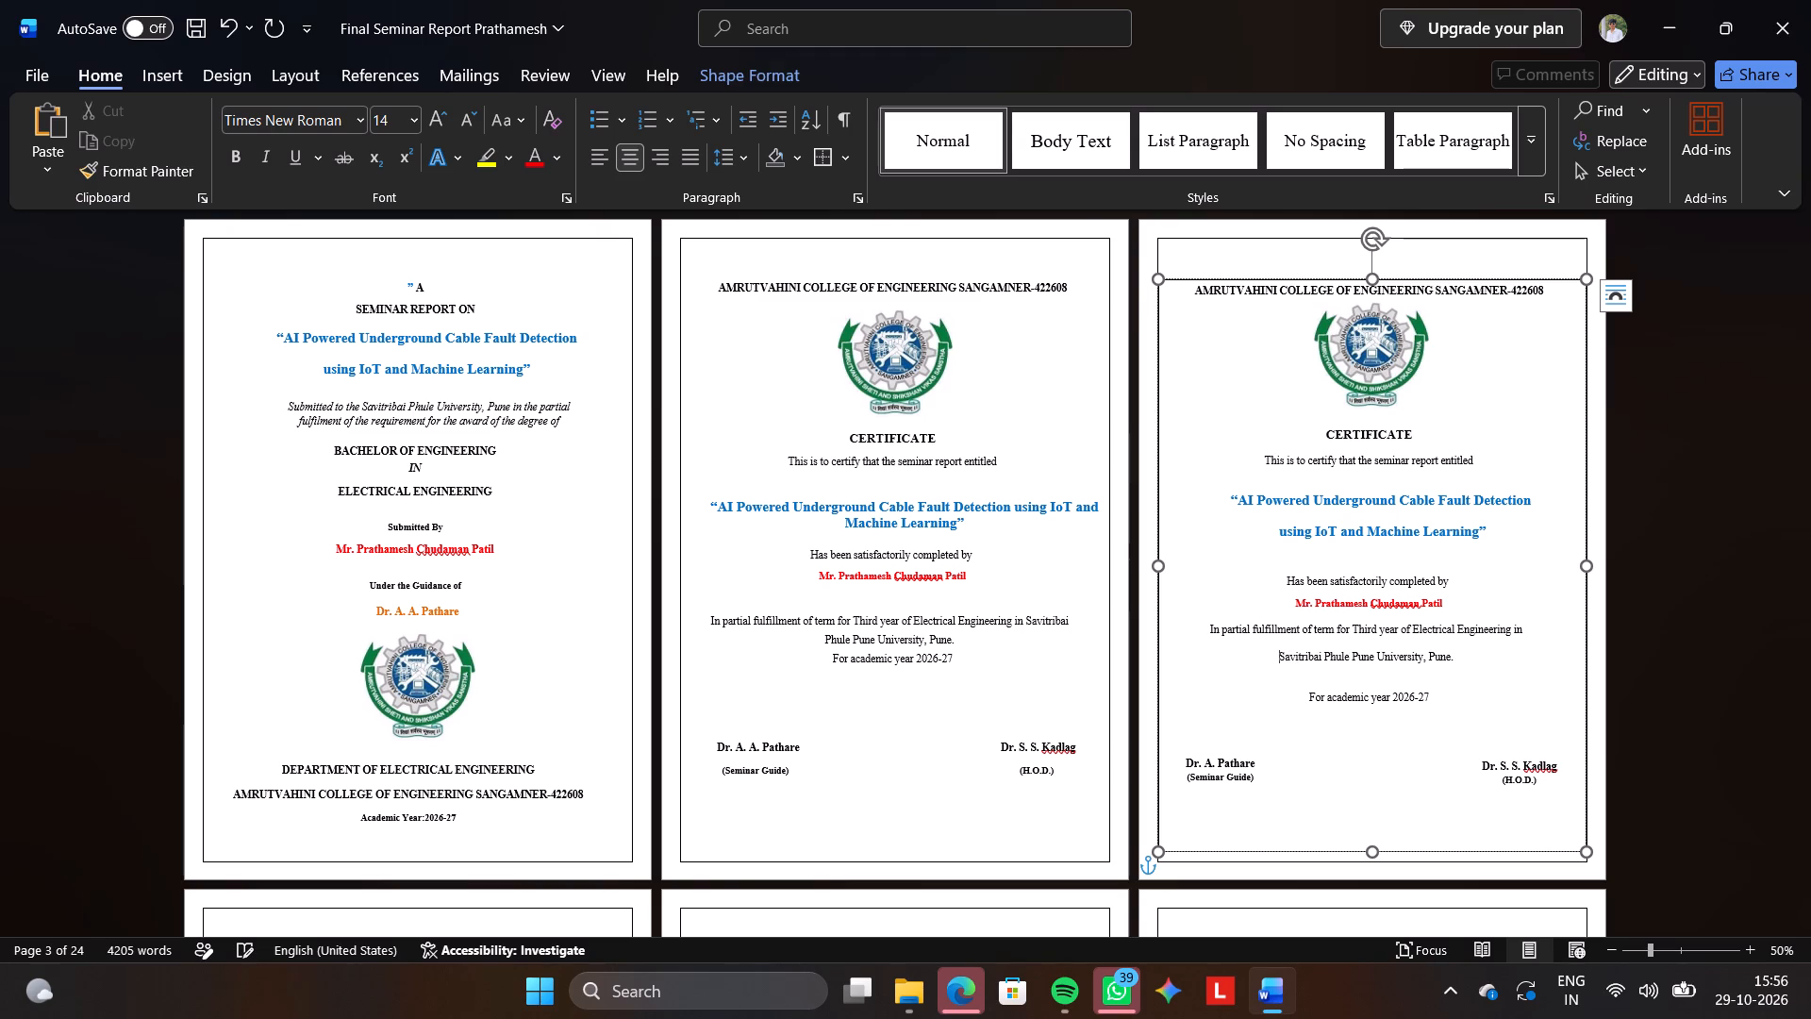
key("BackSpace")
key("BackSpace")
key("BackSpace")
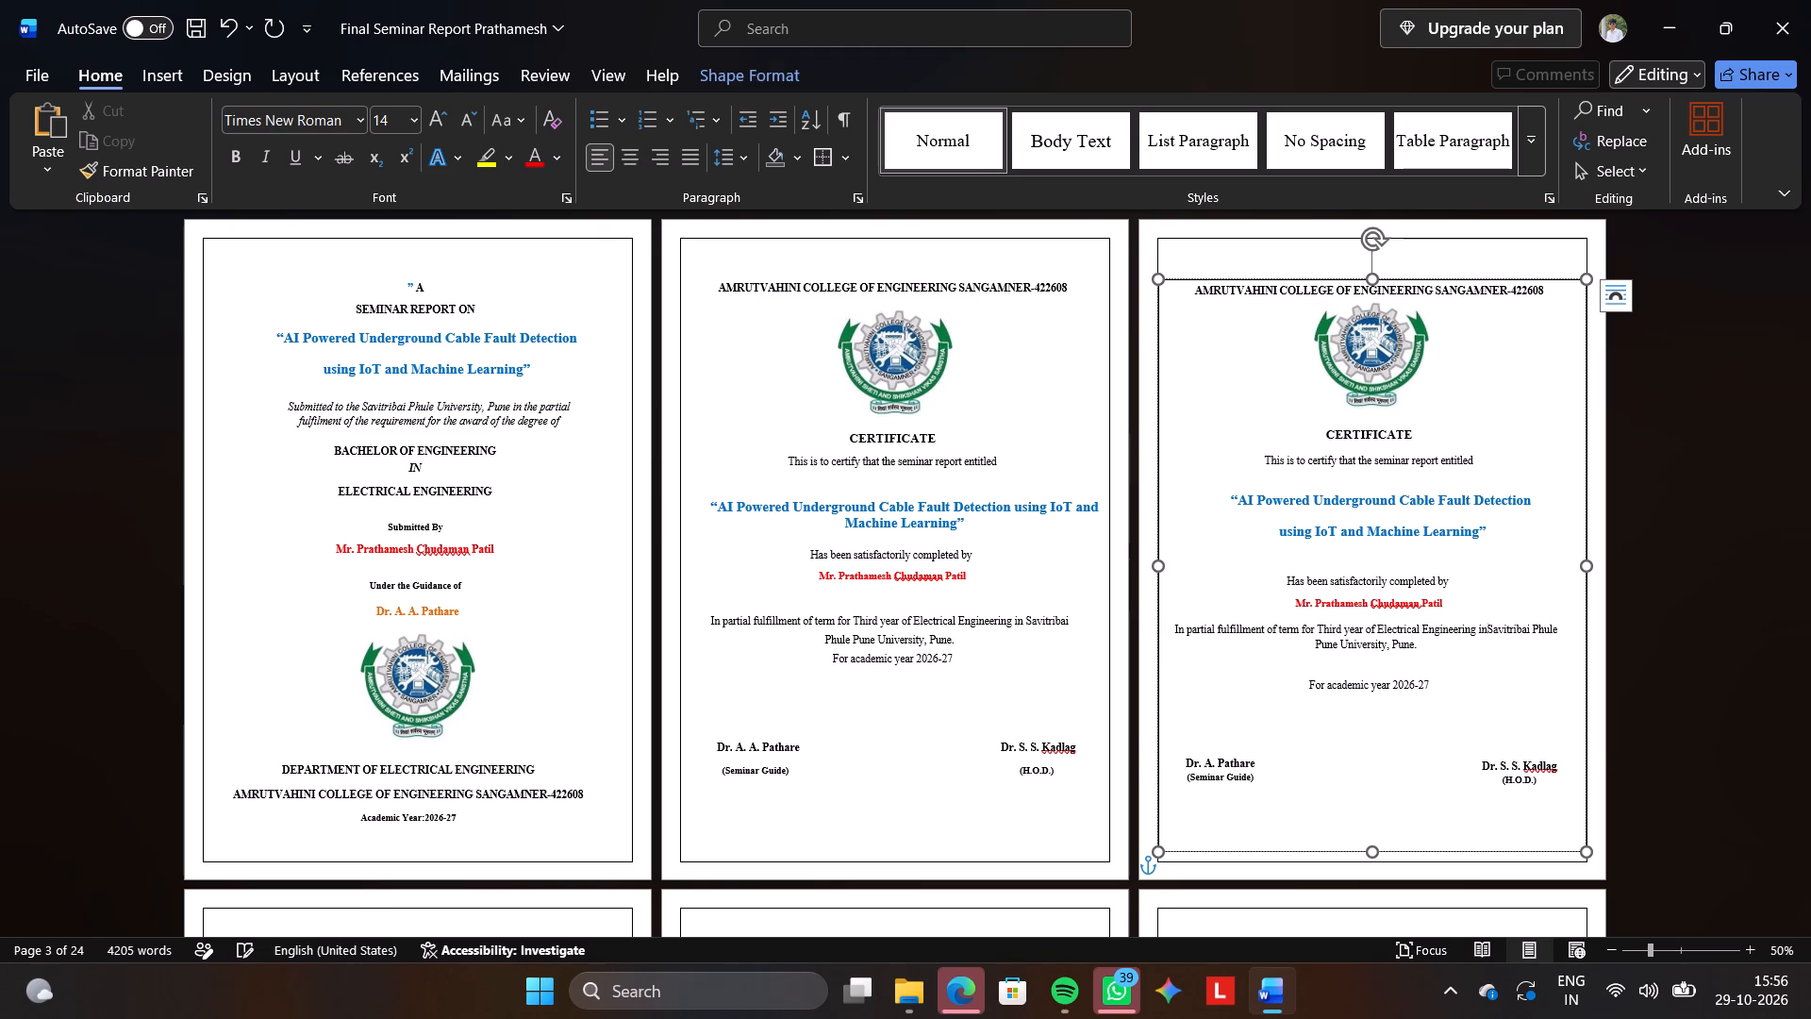
key("Return")
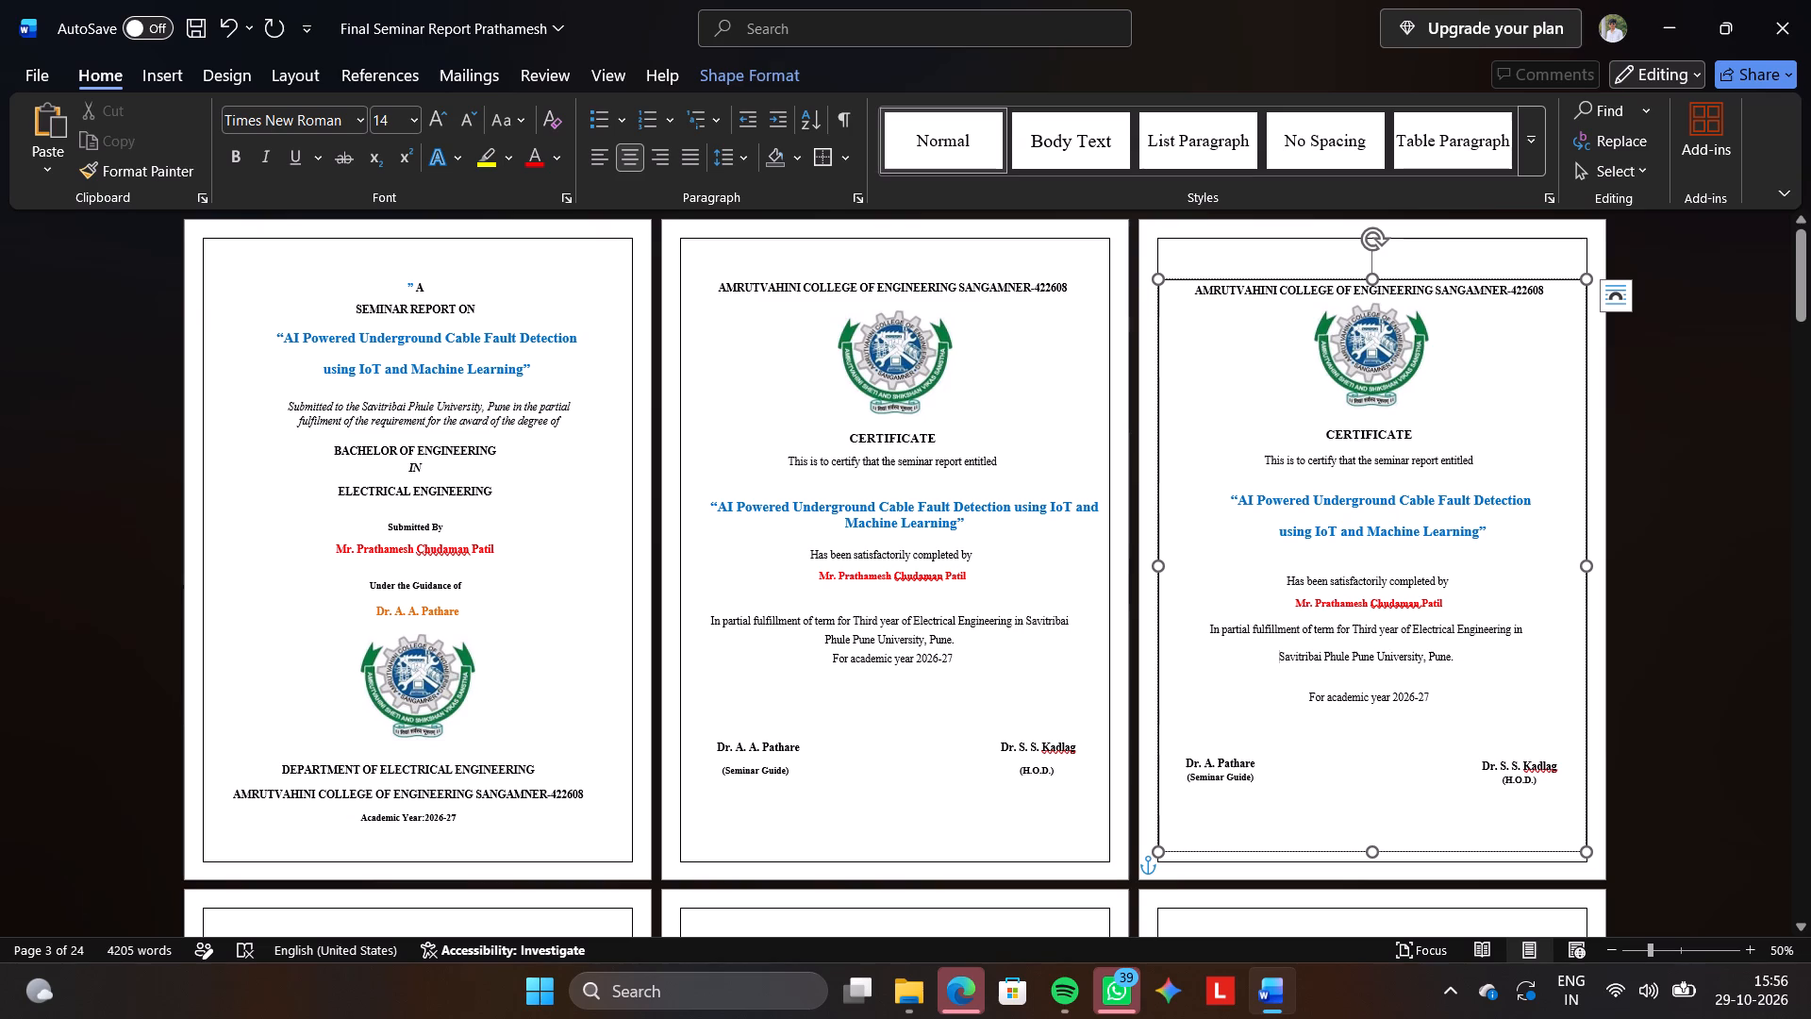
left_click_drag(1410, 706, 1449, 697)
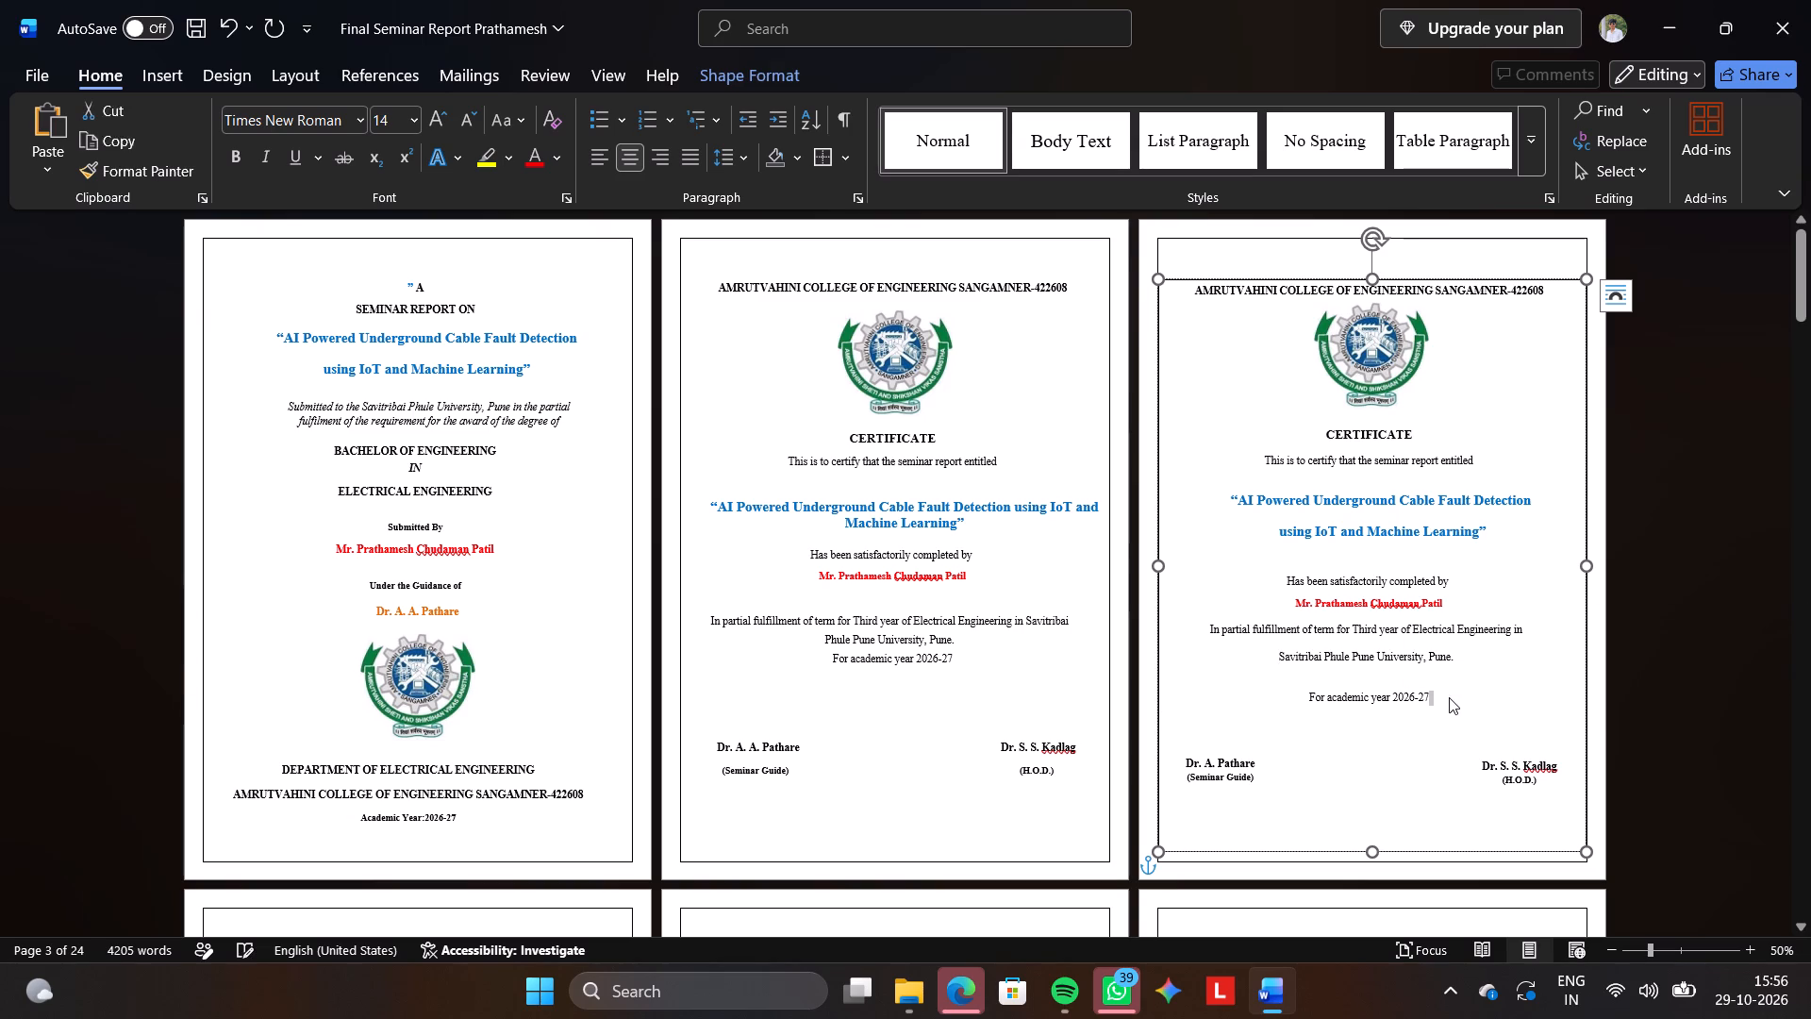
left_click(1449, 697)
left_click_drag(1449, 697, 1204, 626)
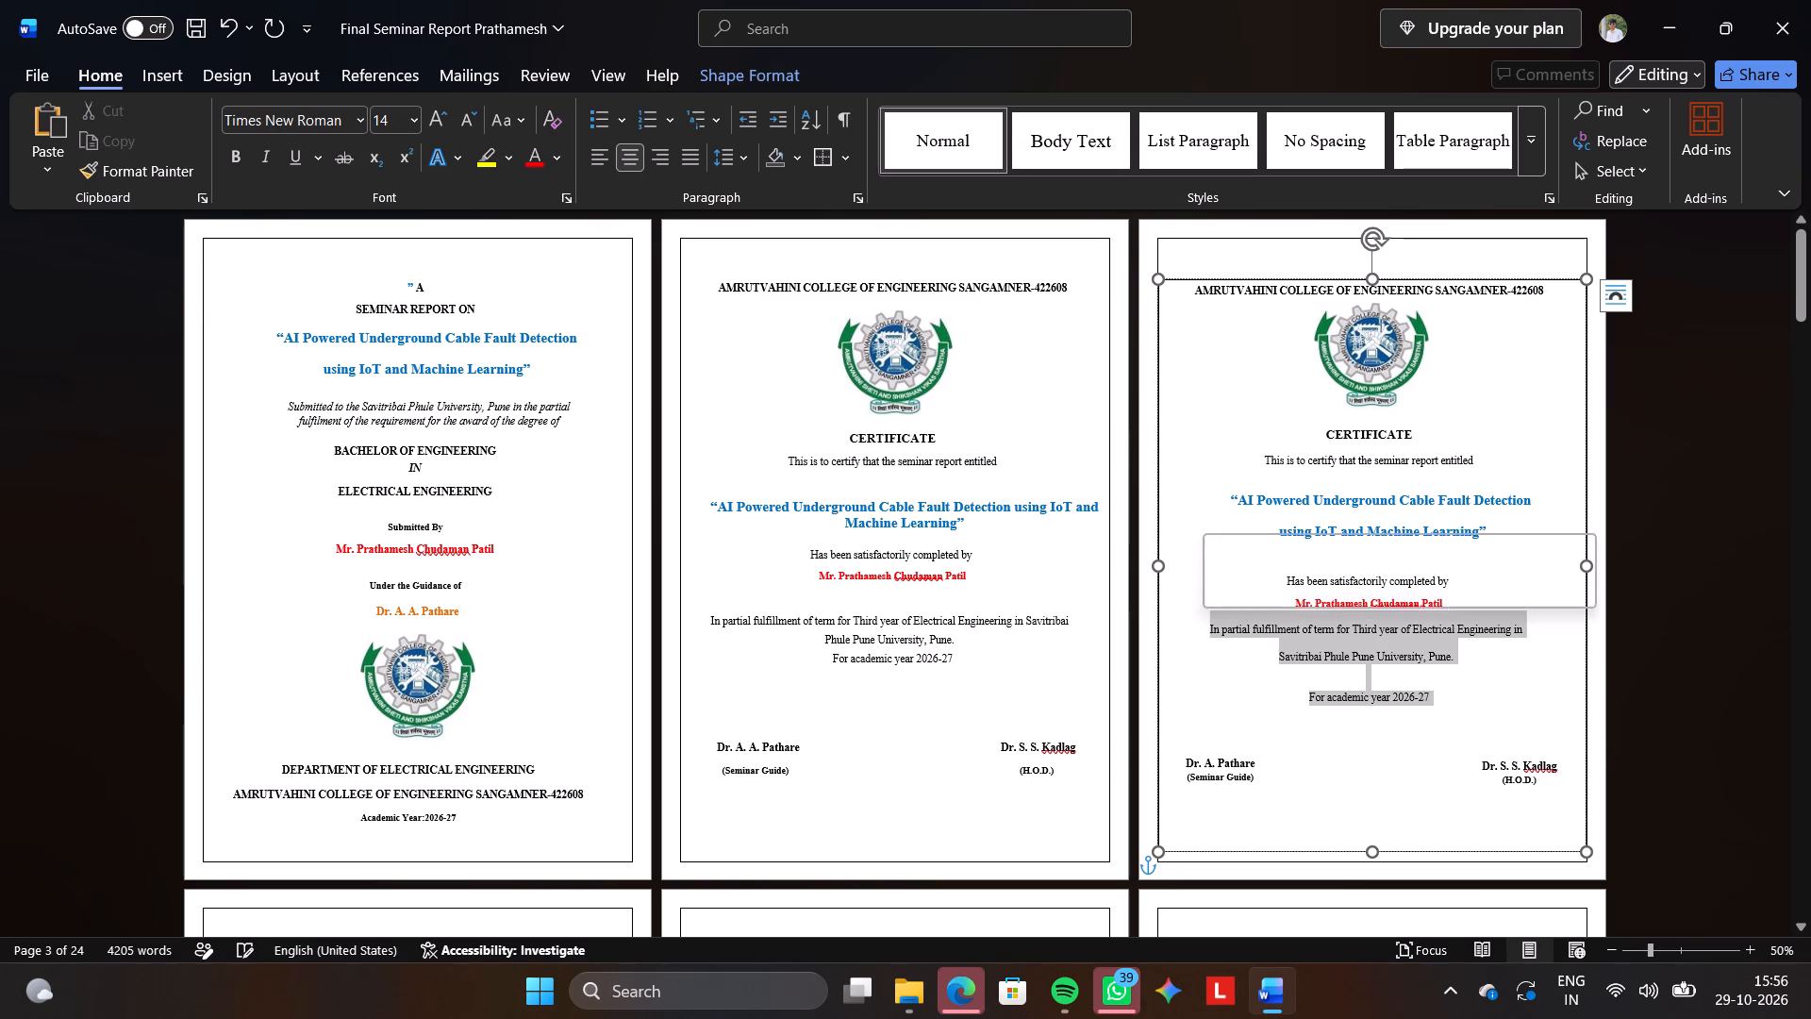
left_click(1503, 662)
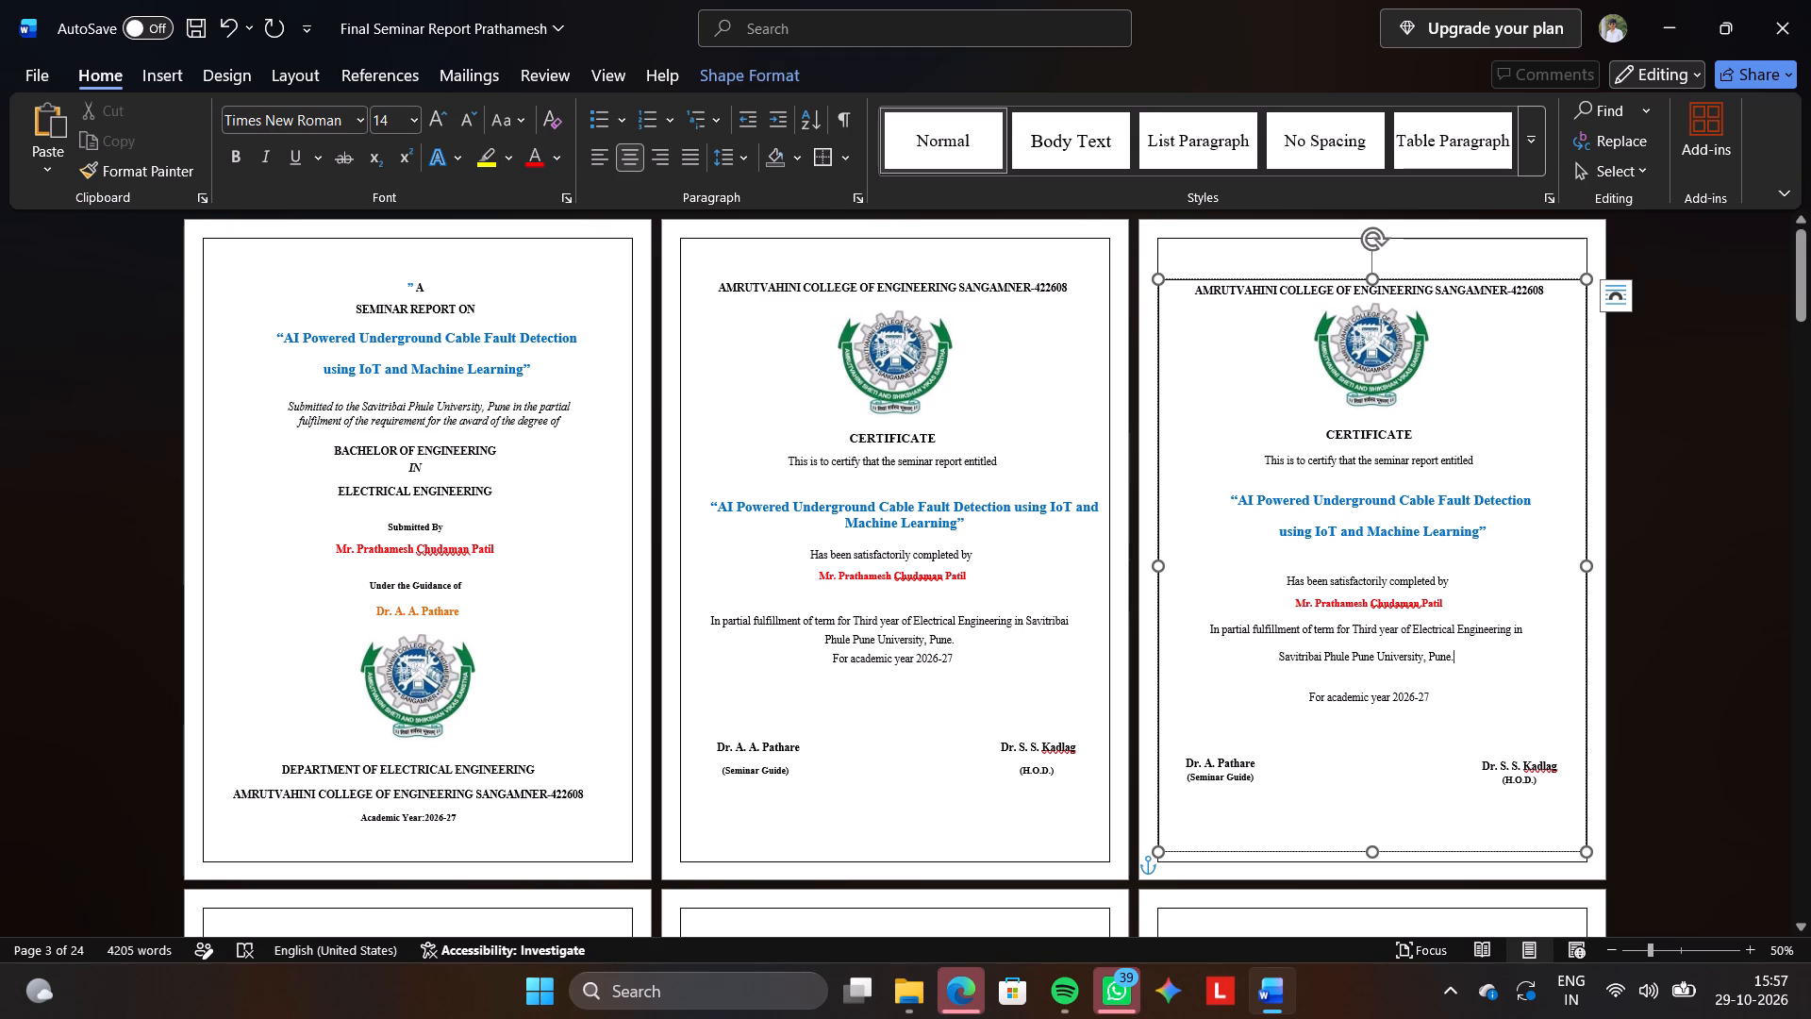
Insert a blank line above "In partial fulfillment of term" in page 3's certificate.
key("Up")
key("Up")
key("Return")
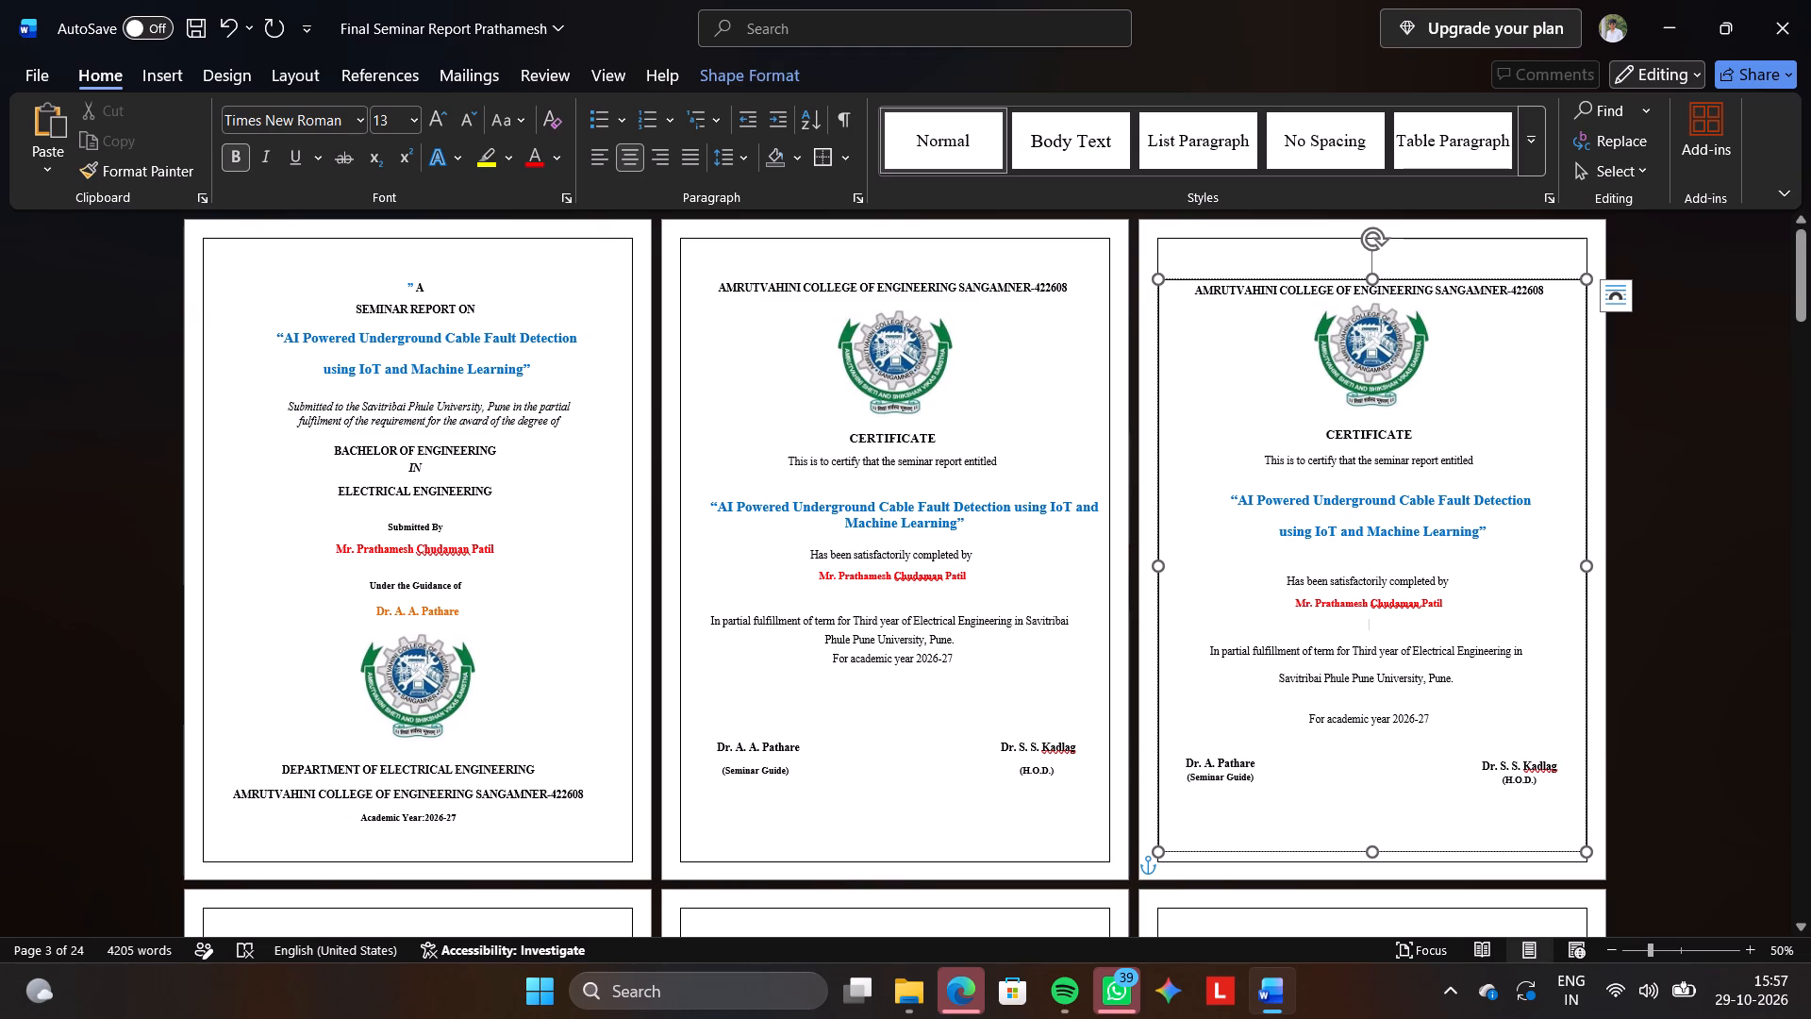
Add a comma directly before "SANGAMNER-422608" in the college name heading page 3's certificate.
left_click(1441, 291)
key("Left")
key("comma")
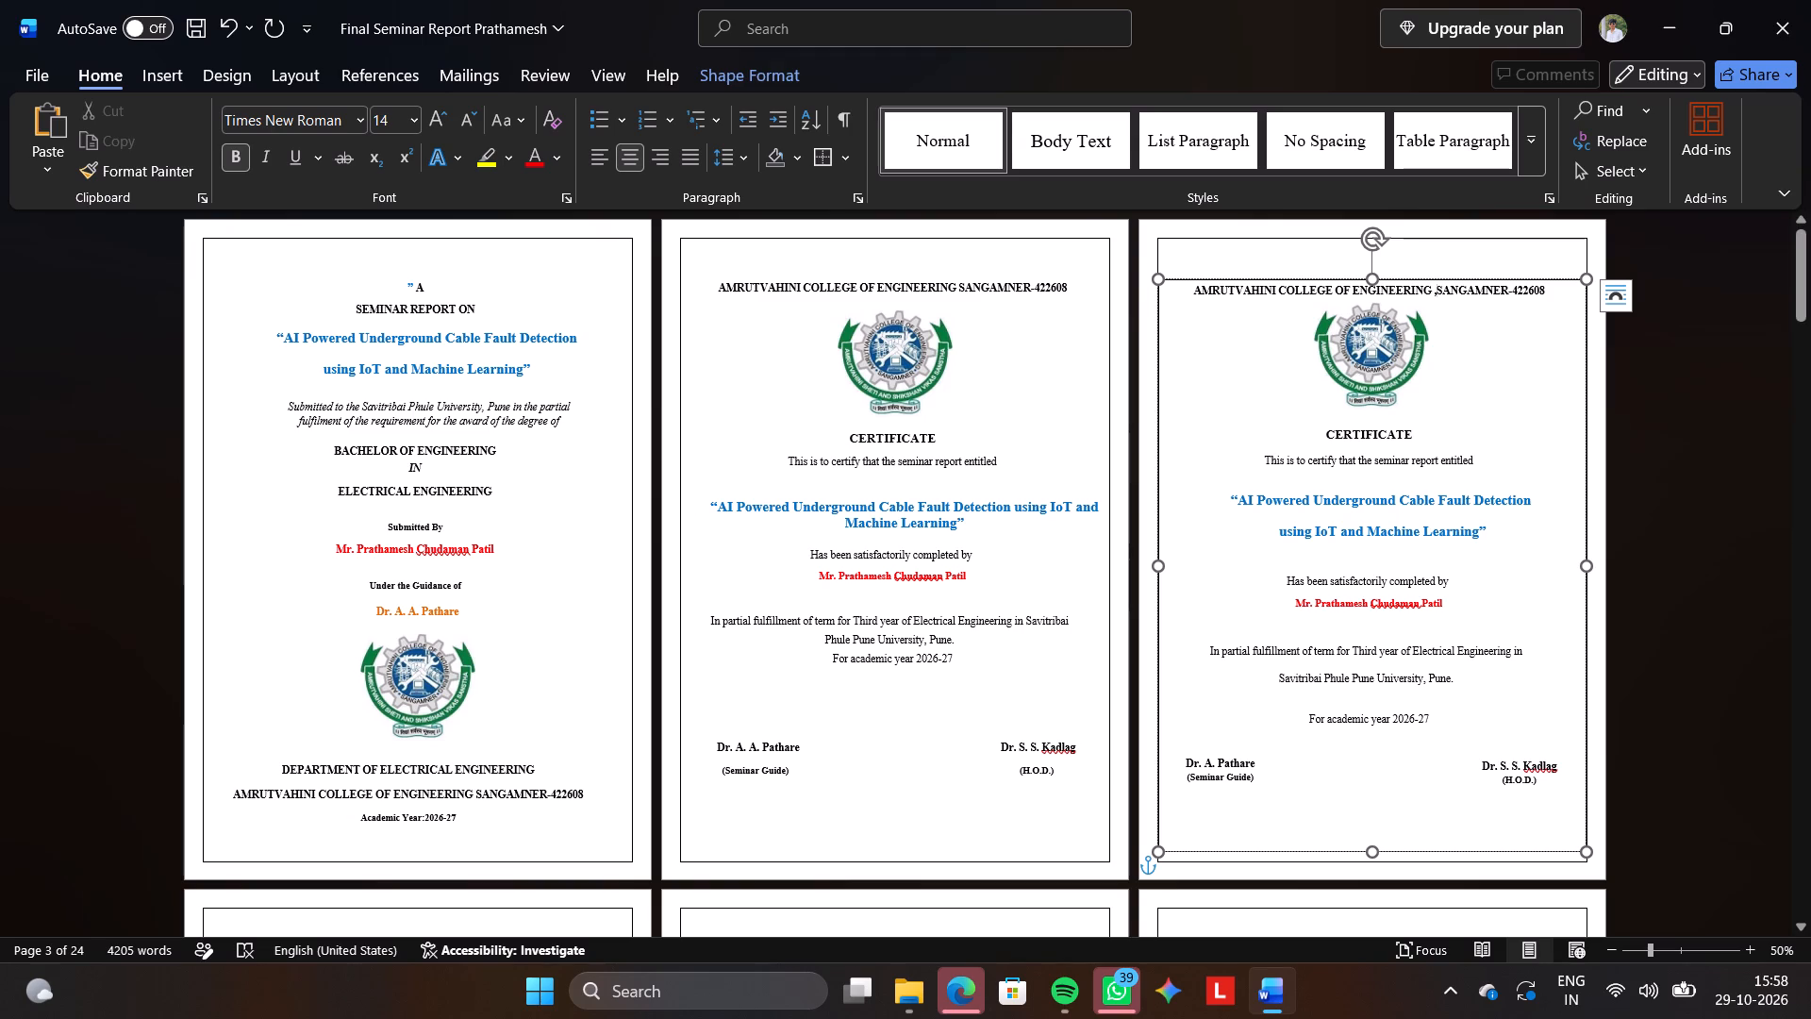
Delete the entire old certificate on page 2, from the college name and logo down to the signature lines.
left_click_drag(1081, 767, 736, 286)
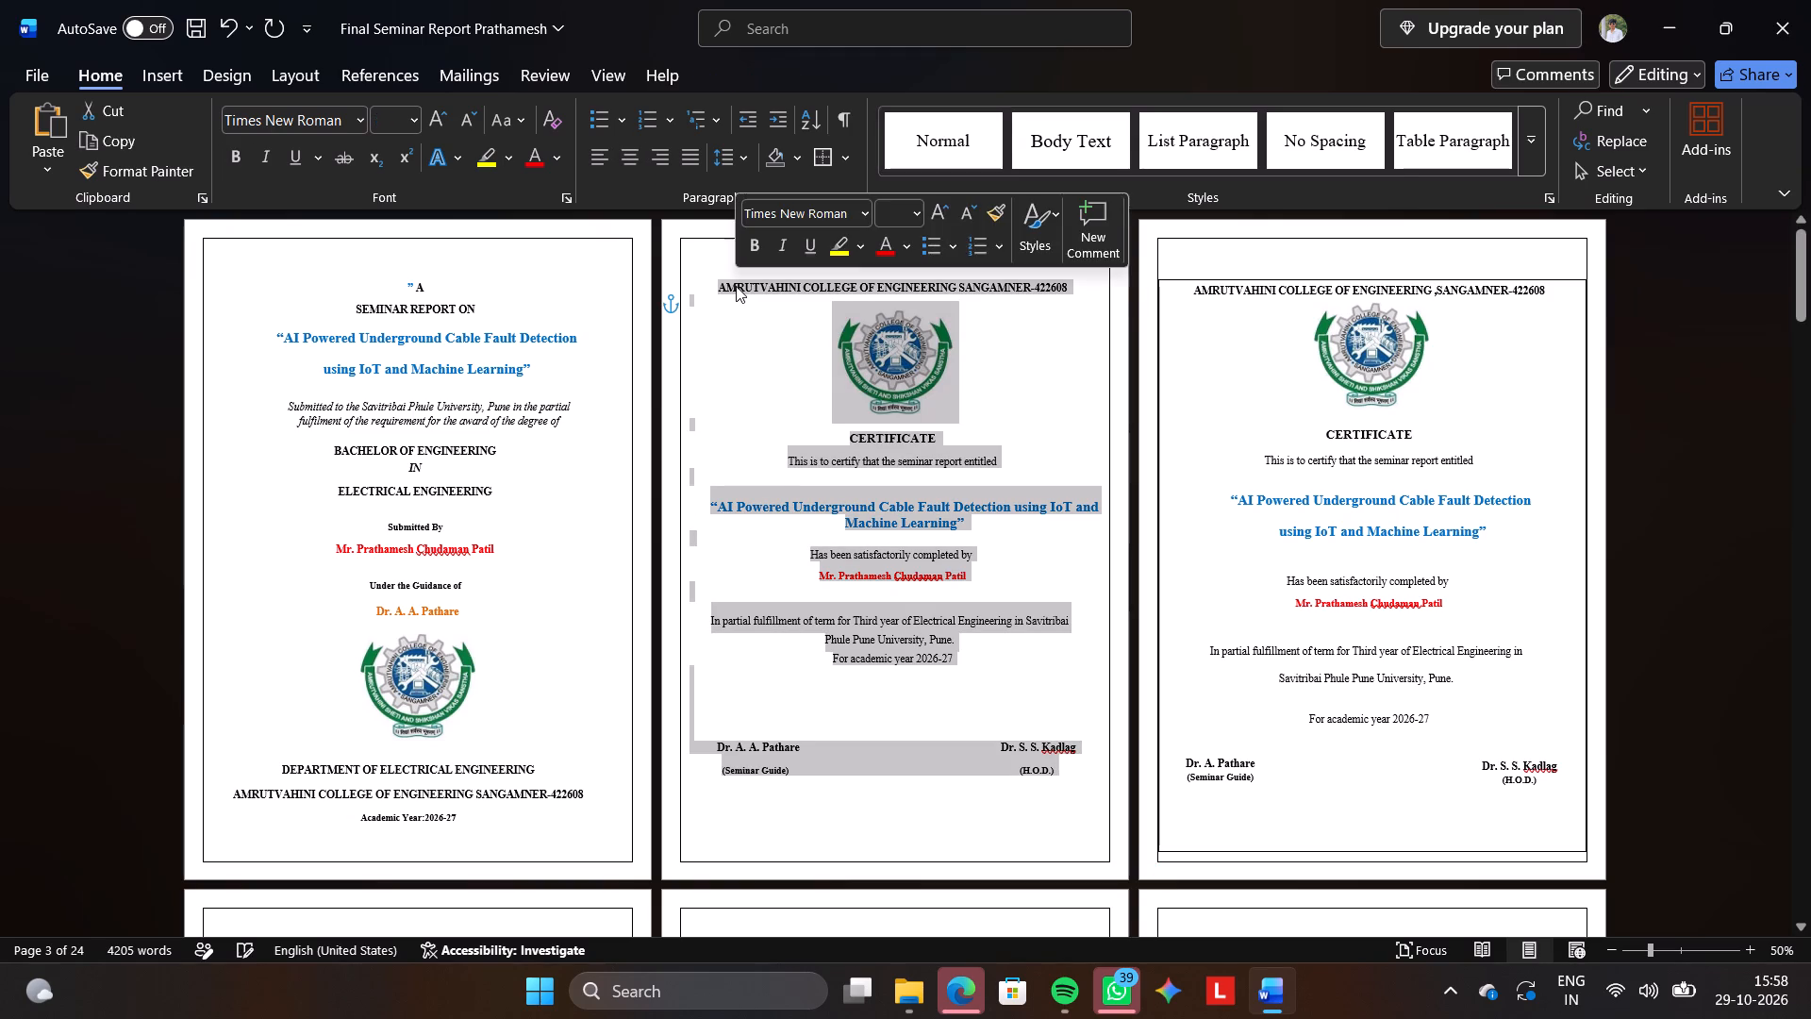
key("BackSpace")
key("BackSpace")
key("BackSpace")
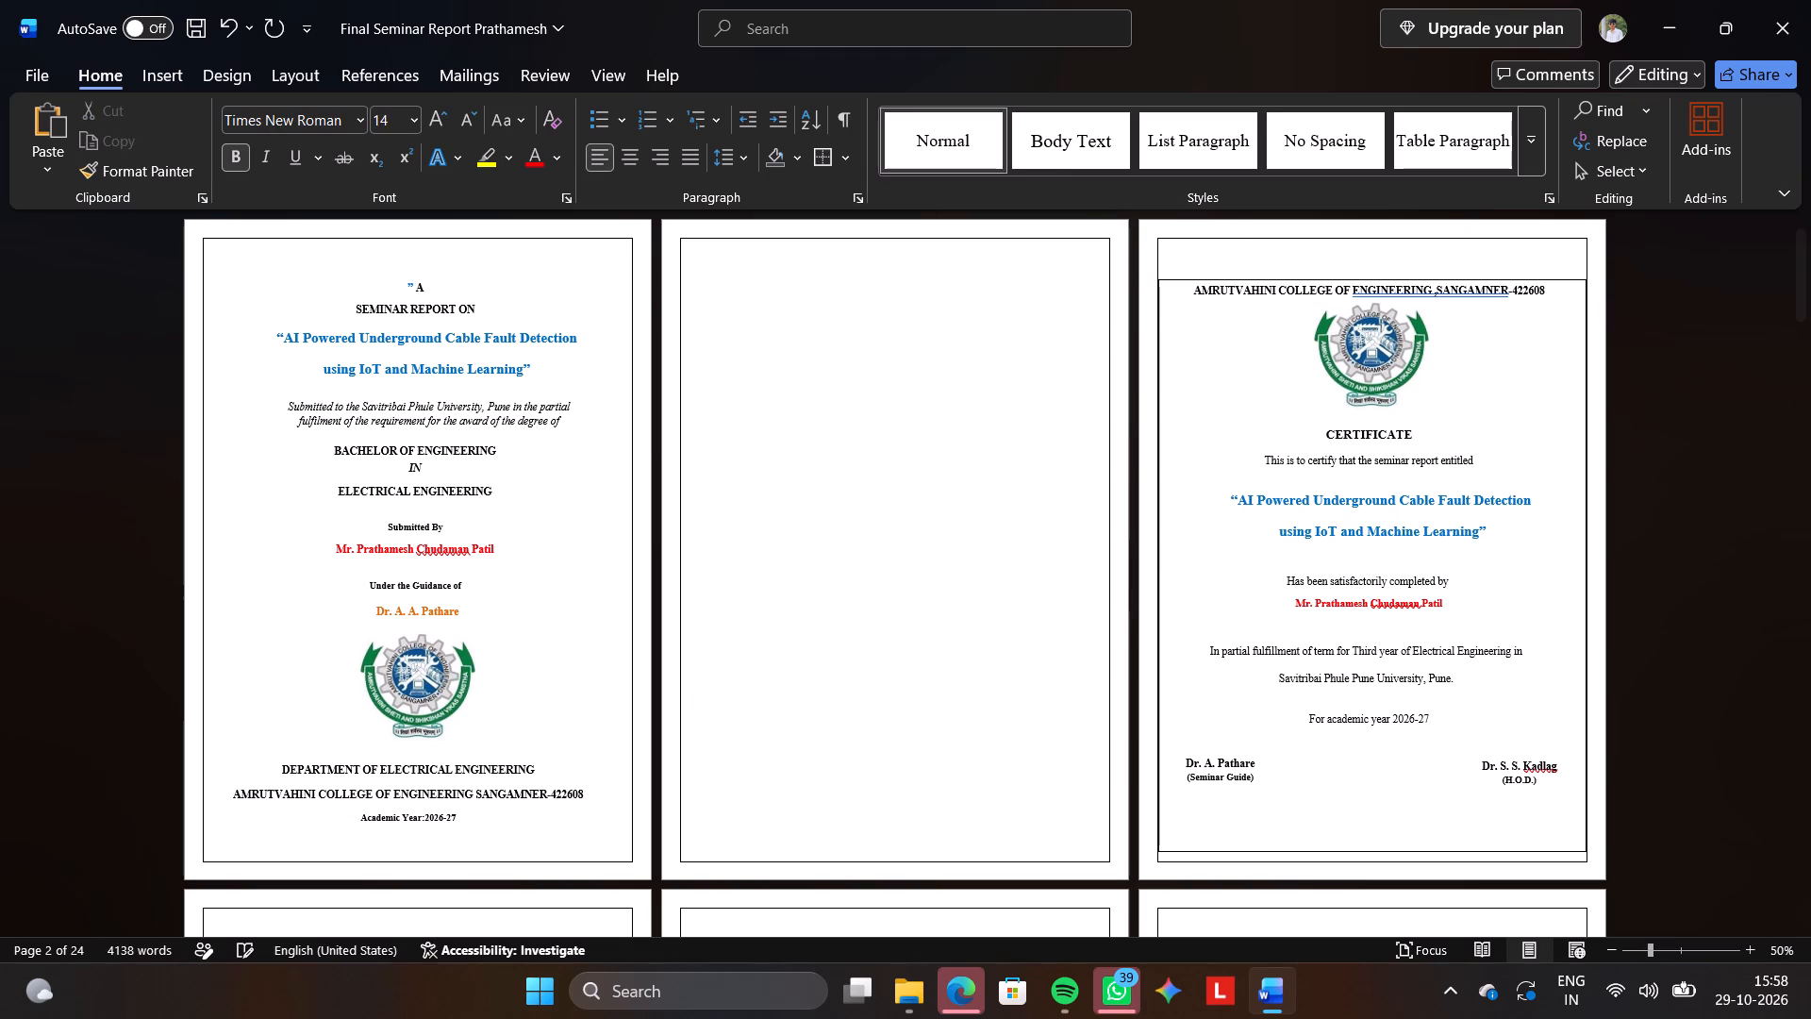
key("BackSpace")
key("BackSpace")
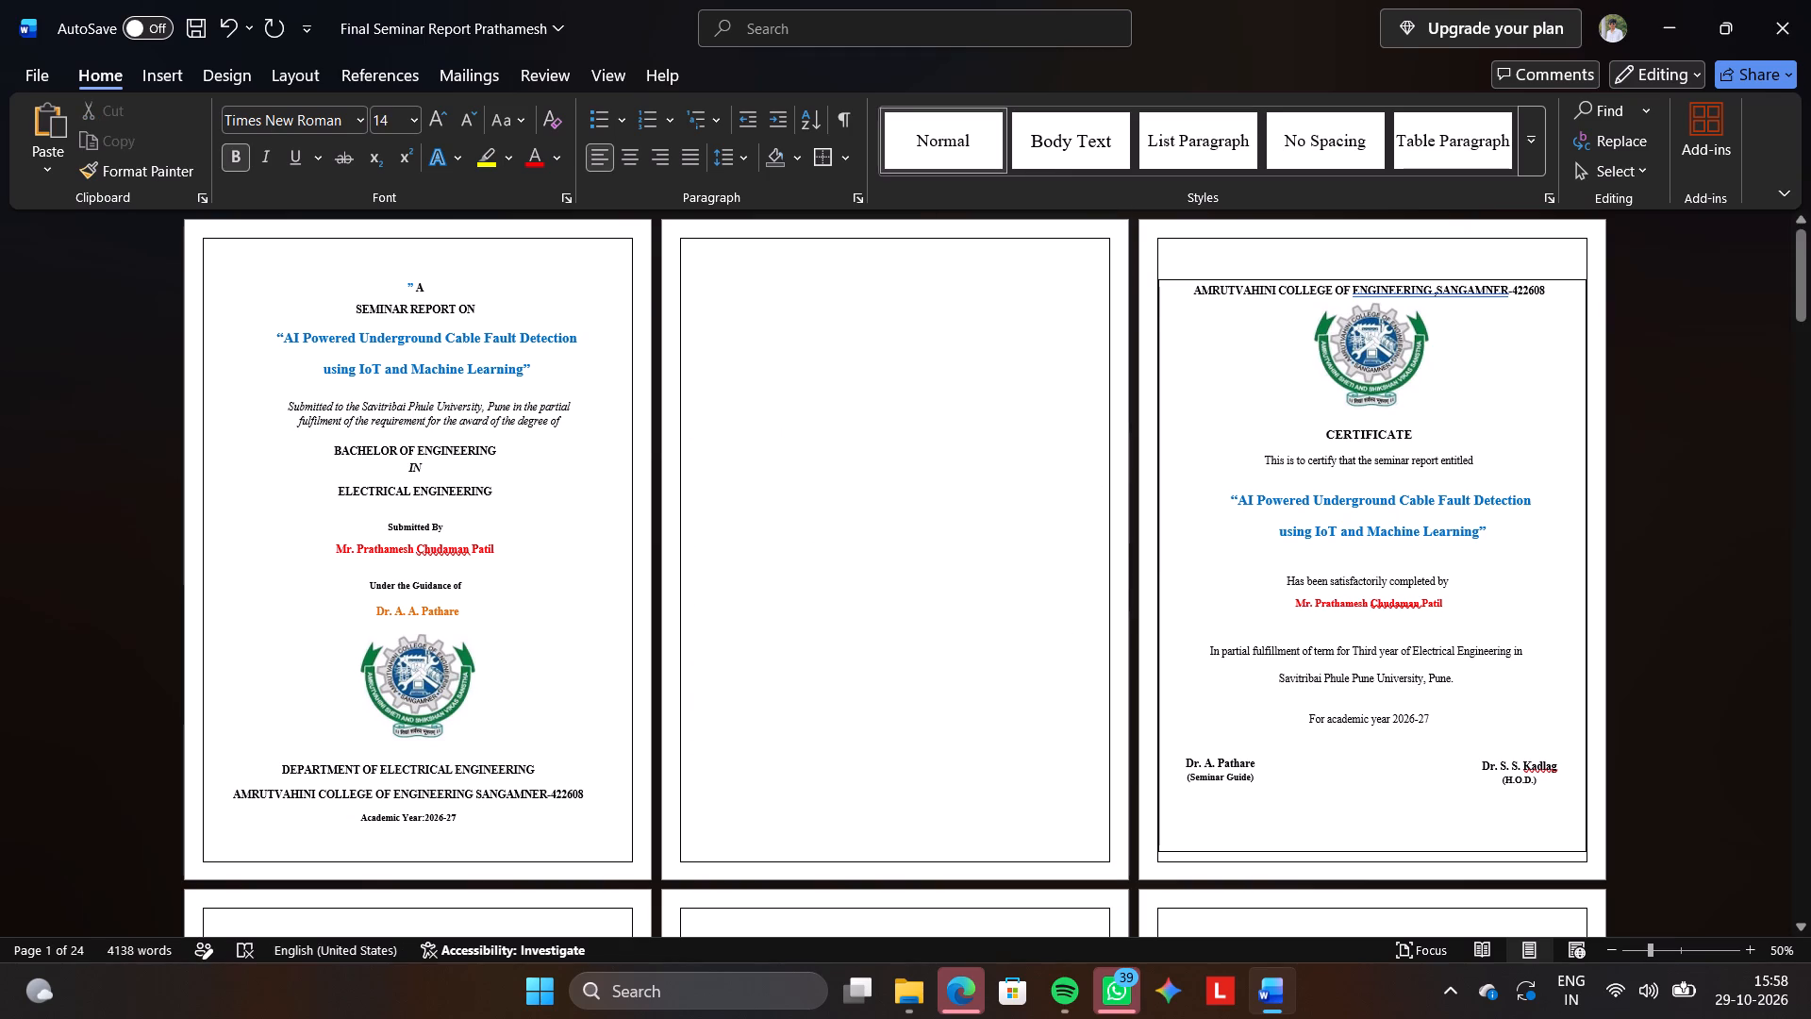
triple_click(1014, 737)
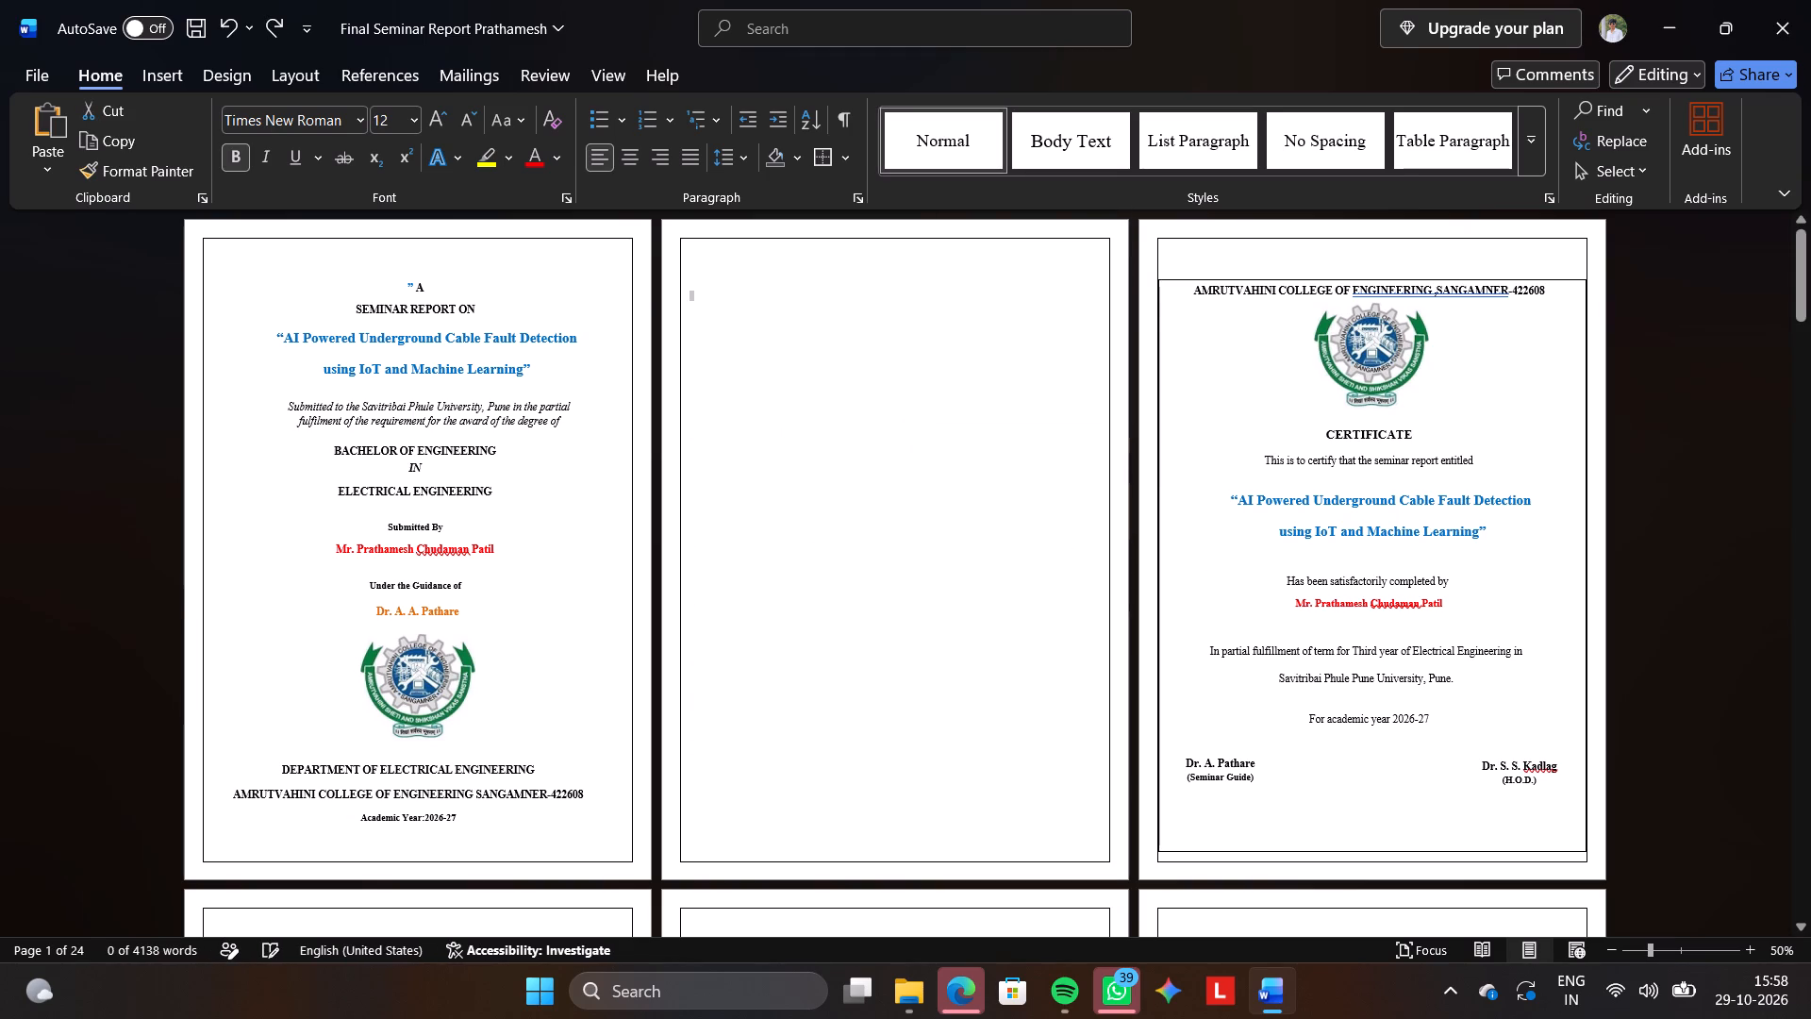
left_click_drag(1066, 865, 937, 613)
triple_click(937, 613)
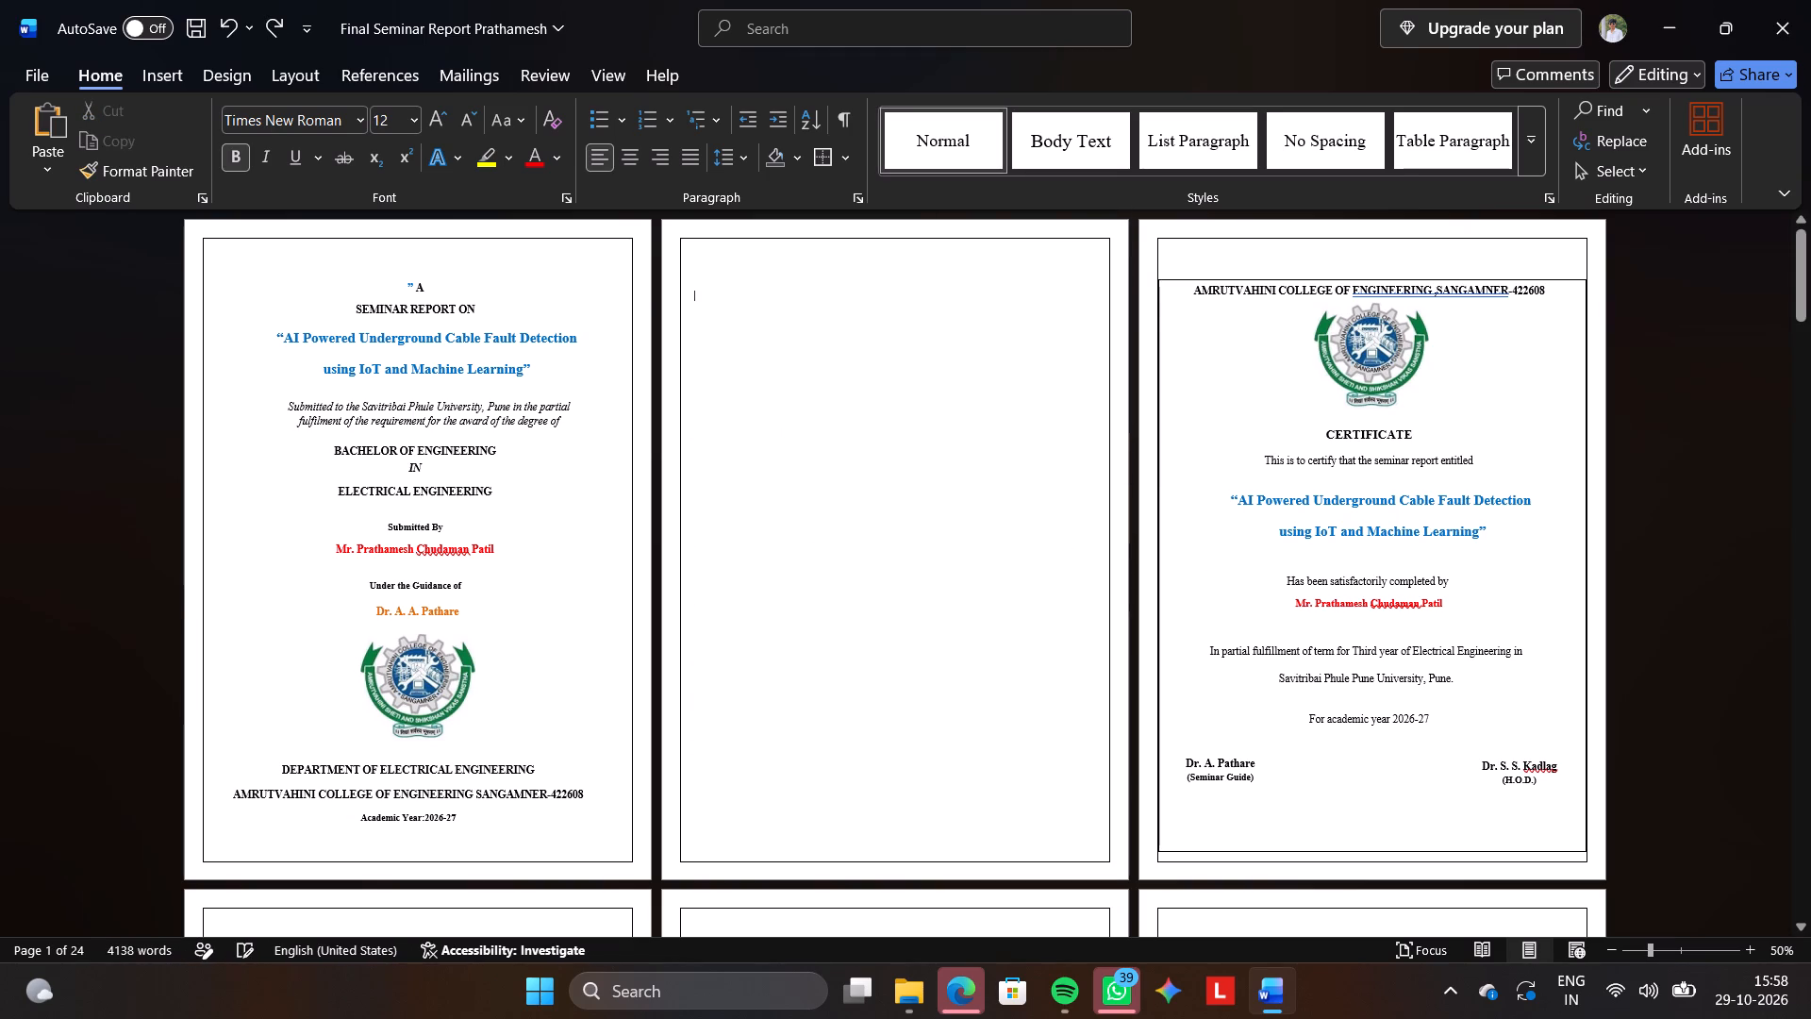
left_click(937, 613)
left_click(937, 613)
Set the text box around page 3's certificate to No Outline.
left_click(1178, 281)
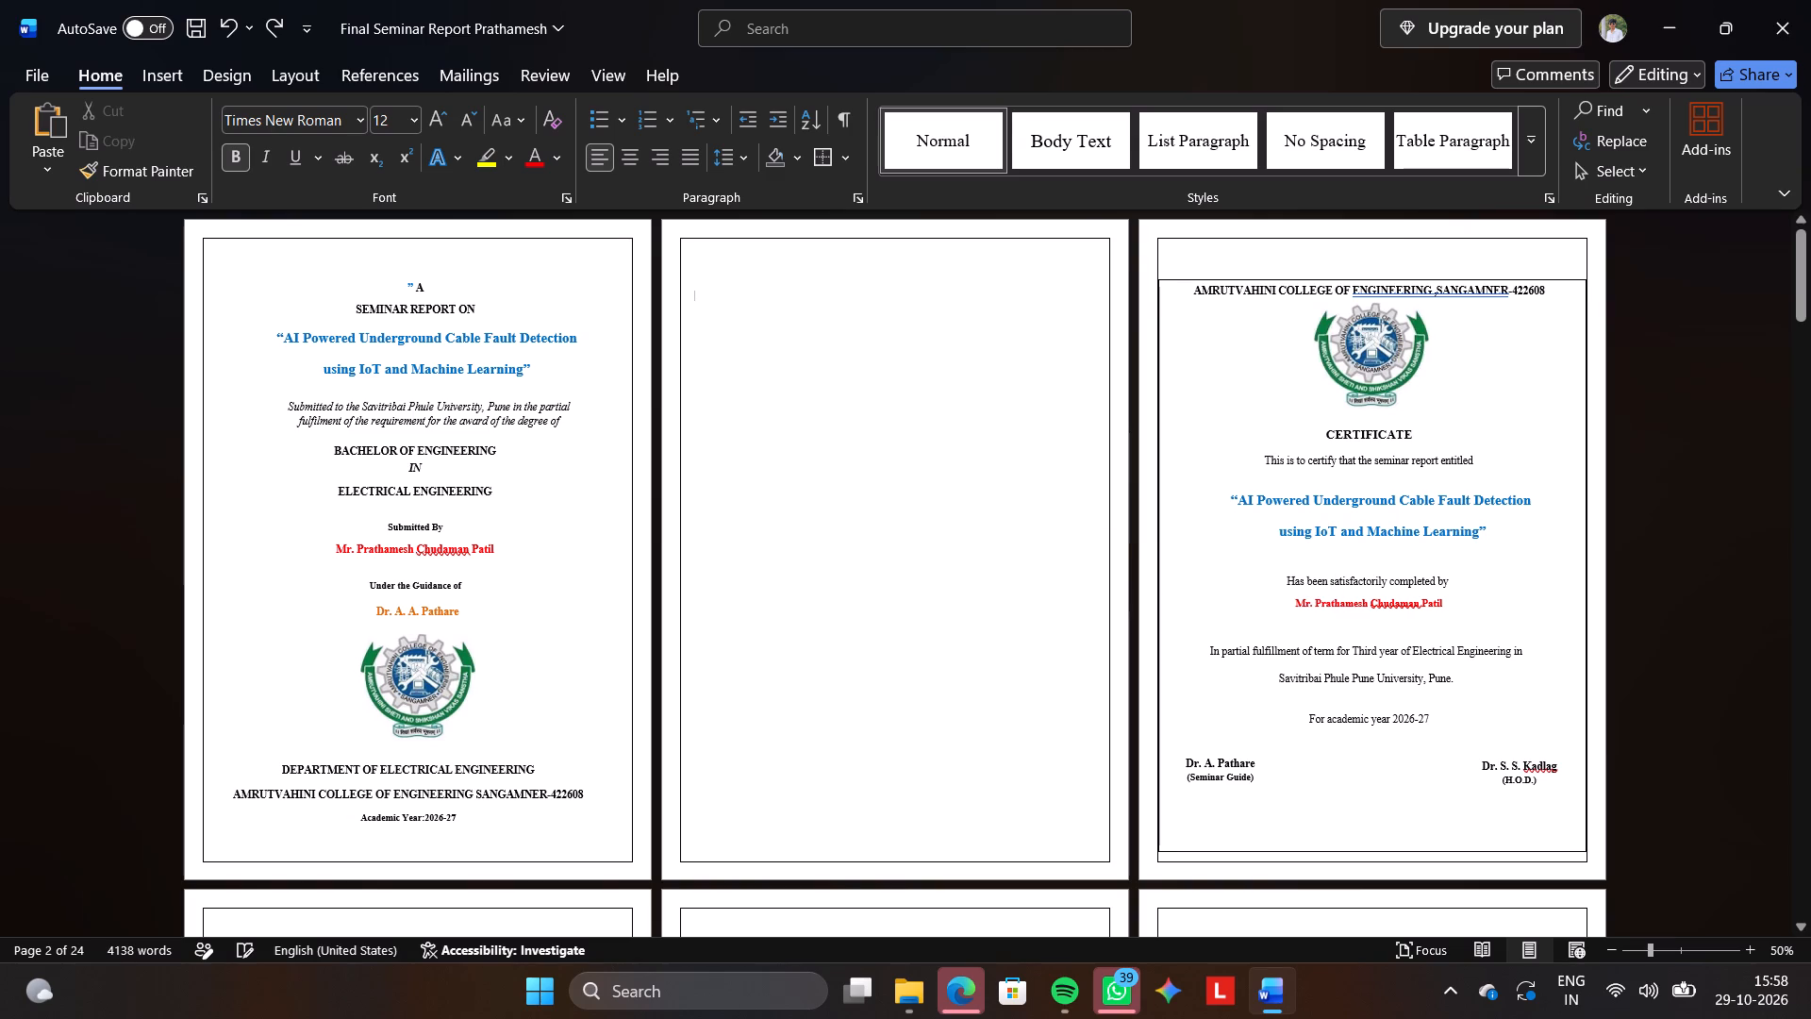
left_click(740, 61)
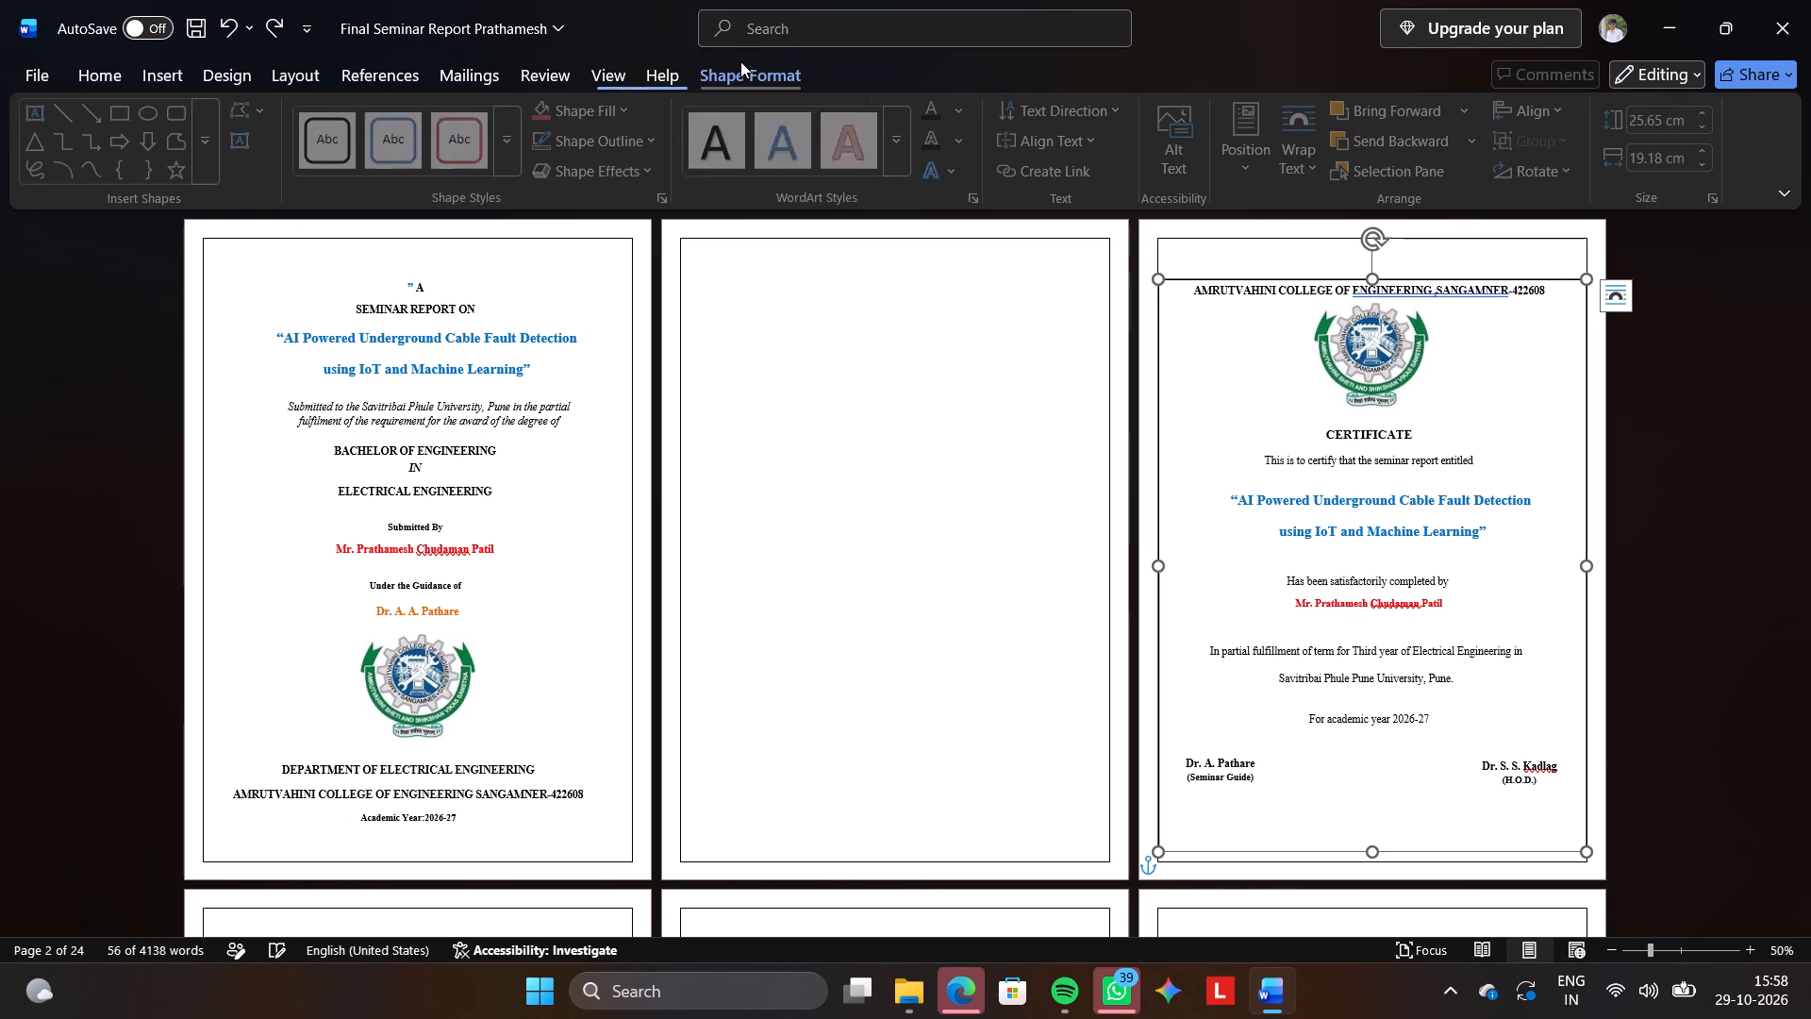
left_click(656, 142)
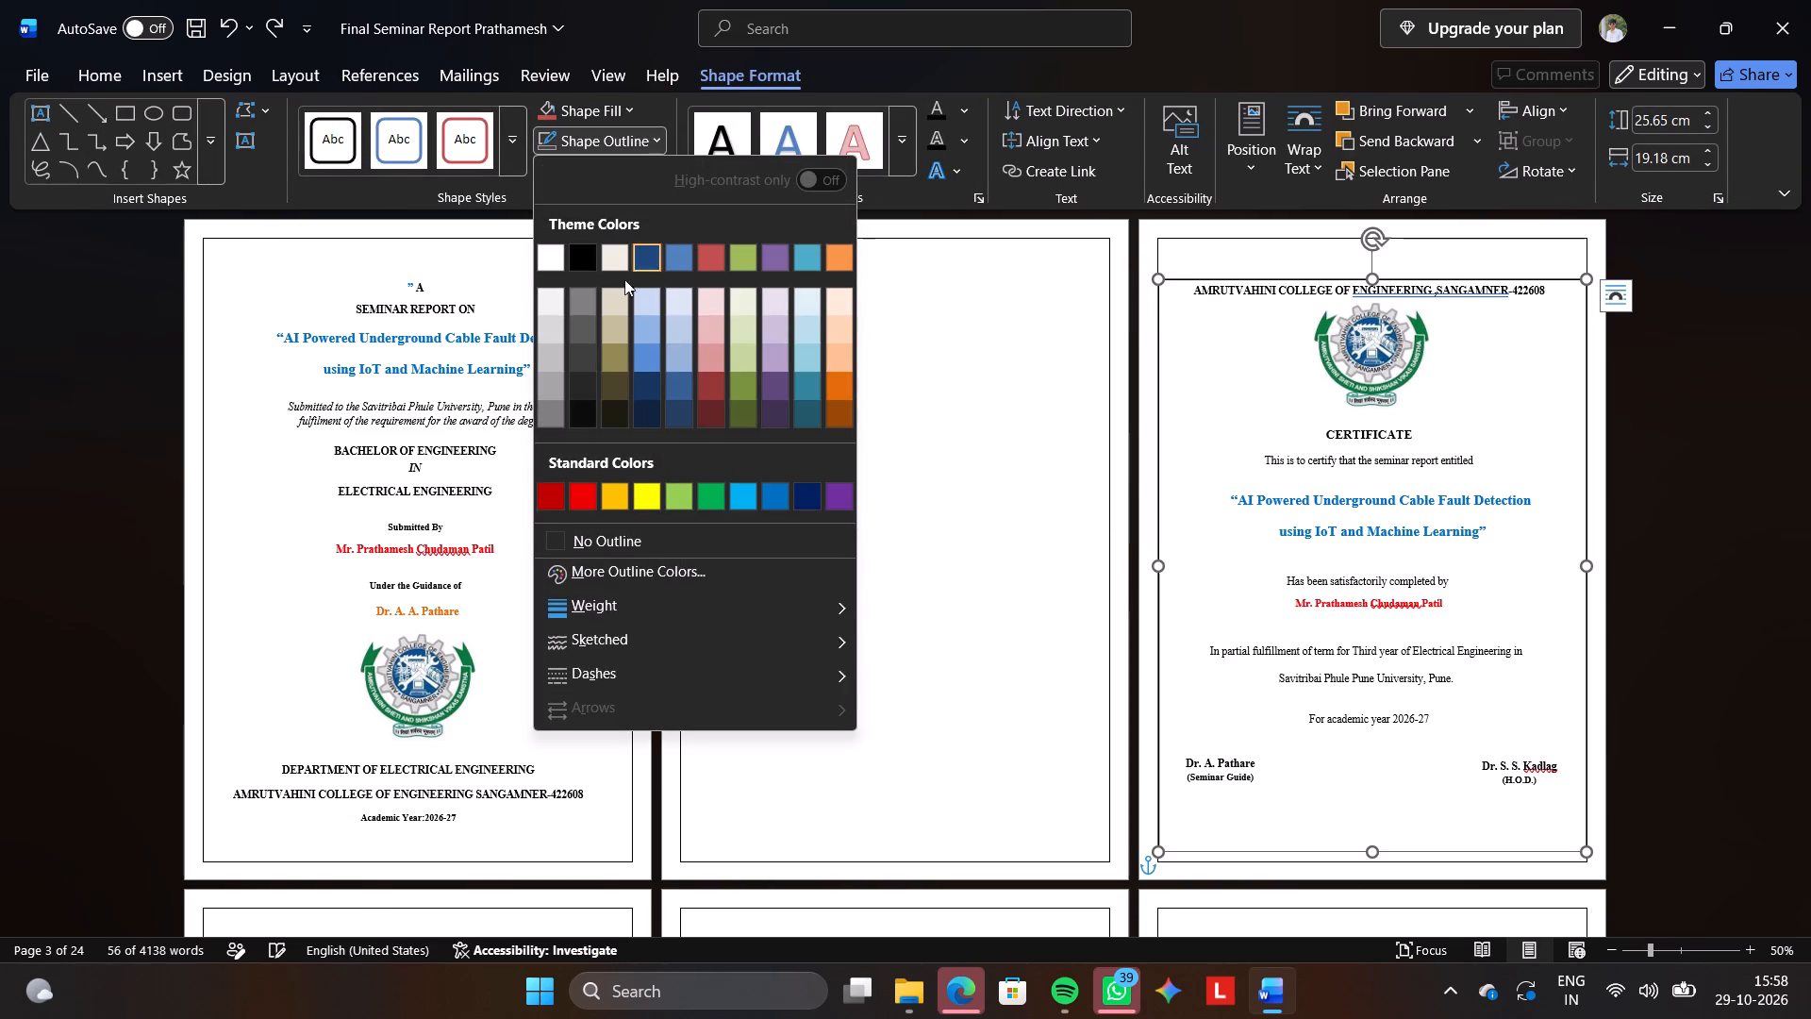
left_click(620, 548)
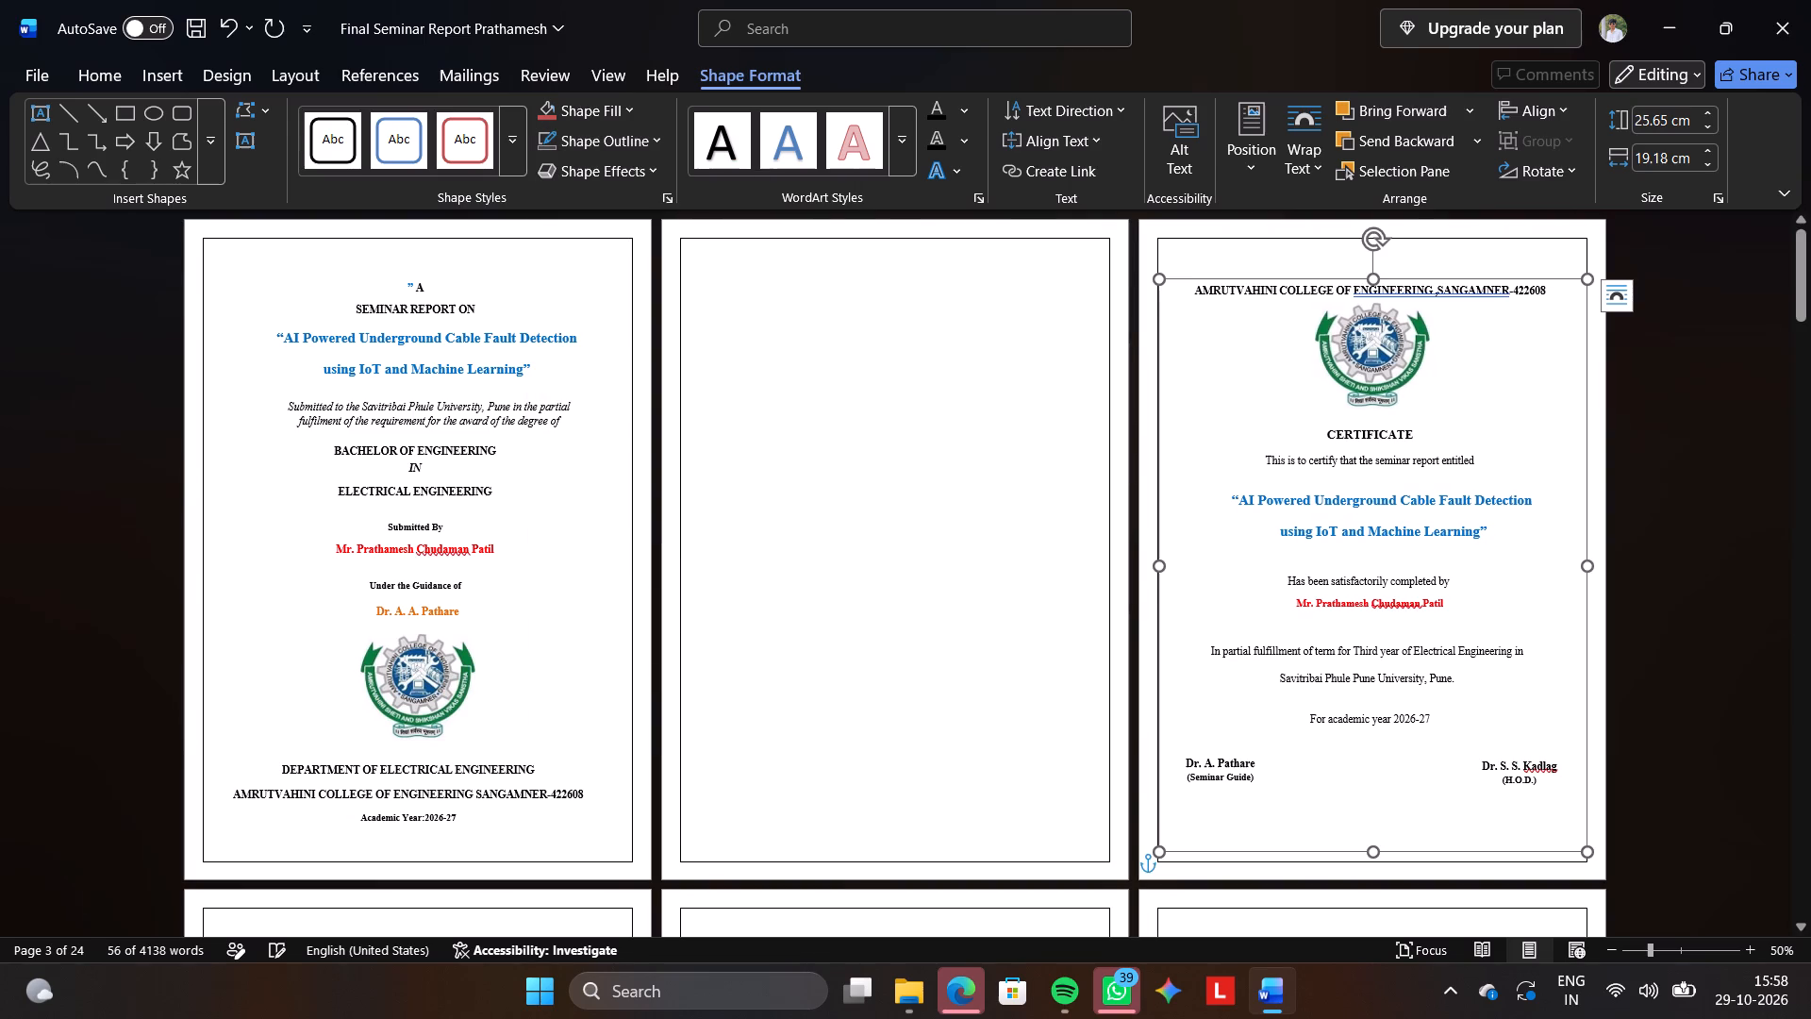
Remove the emptied page 2 so the college certificate directly follows the cover page.
left_click(818, 443)
triple_click(818, 443)
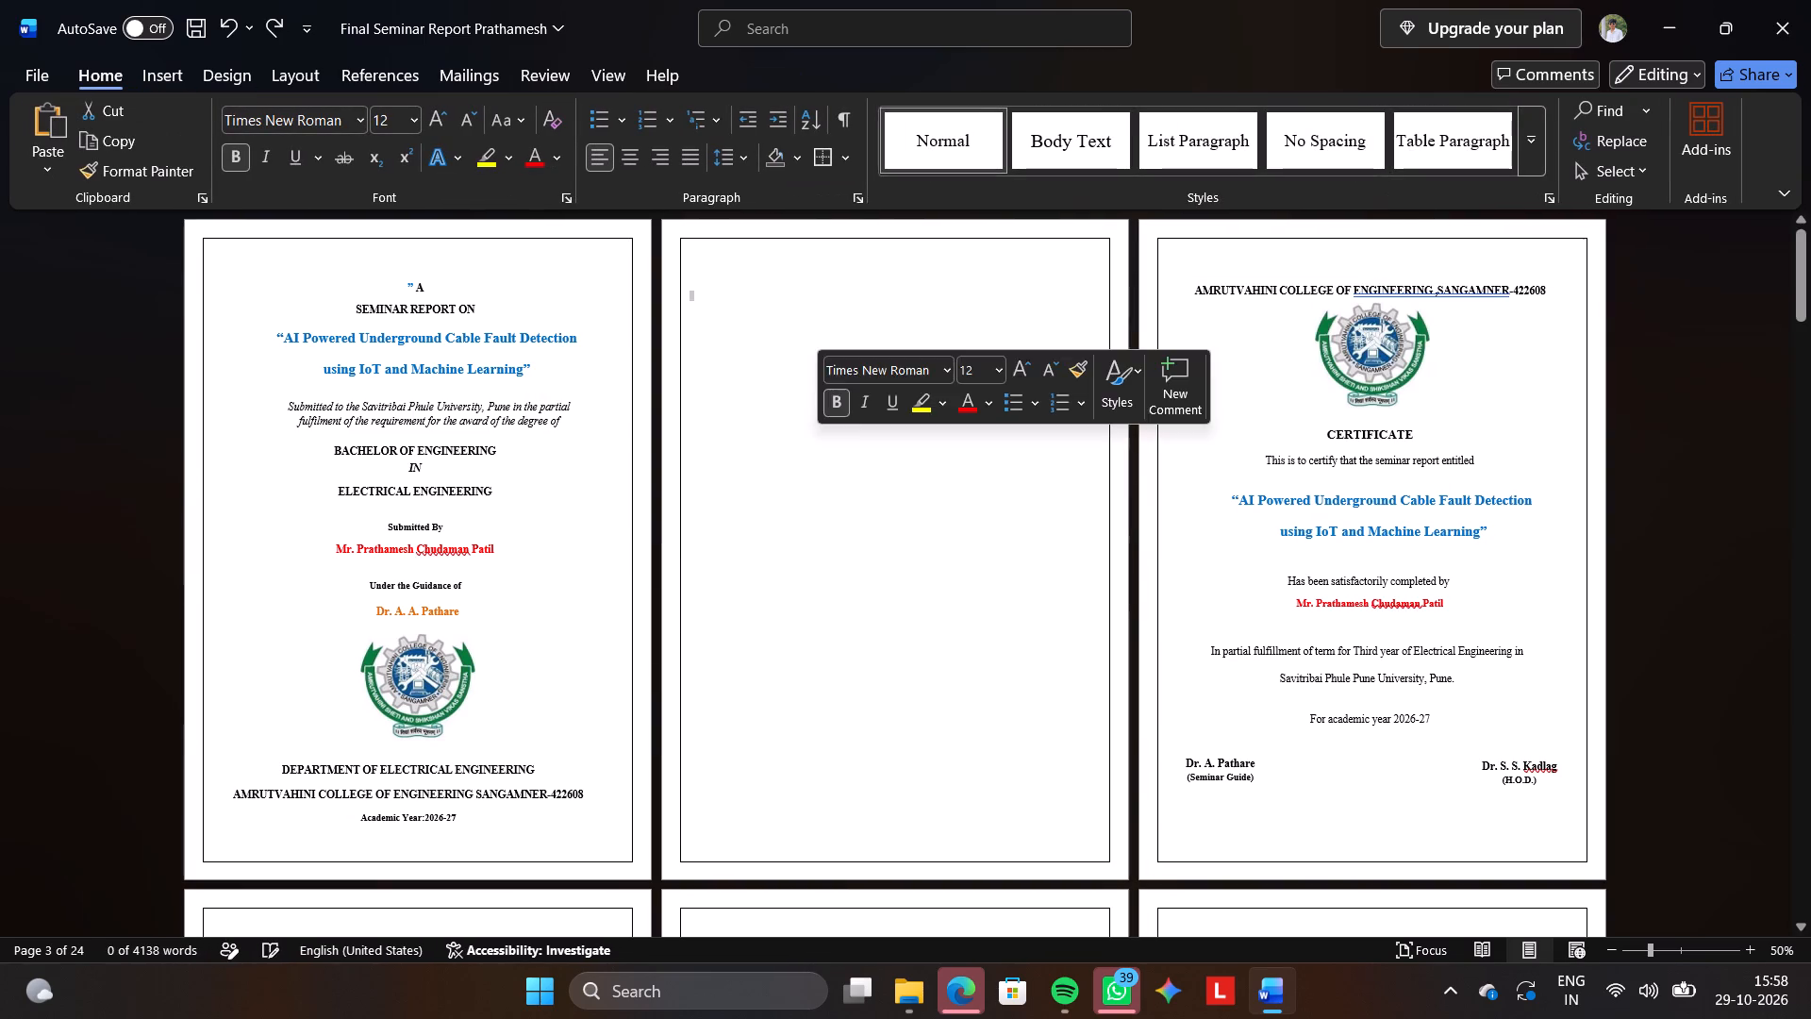
right_click(1090, 859)
left_click_drag(1074, 805, 930, 644)
left_click(930, 644)
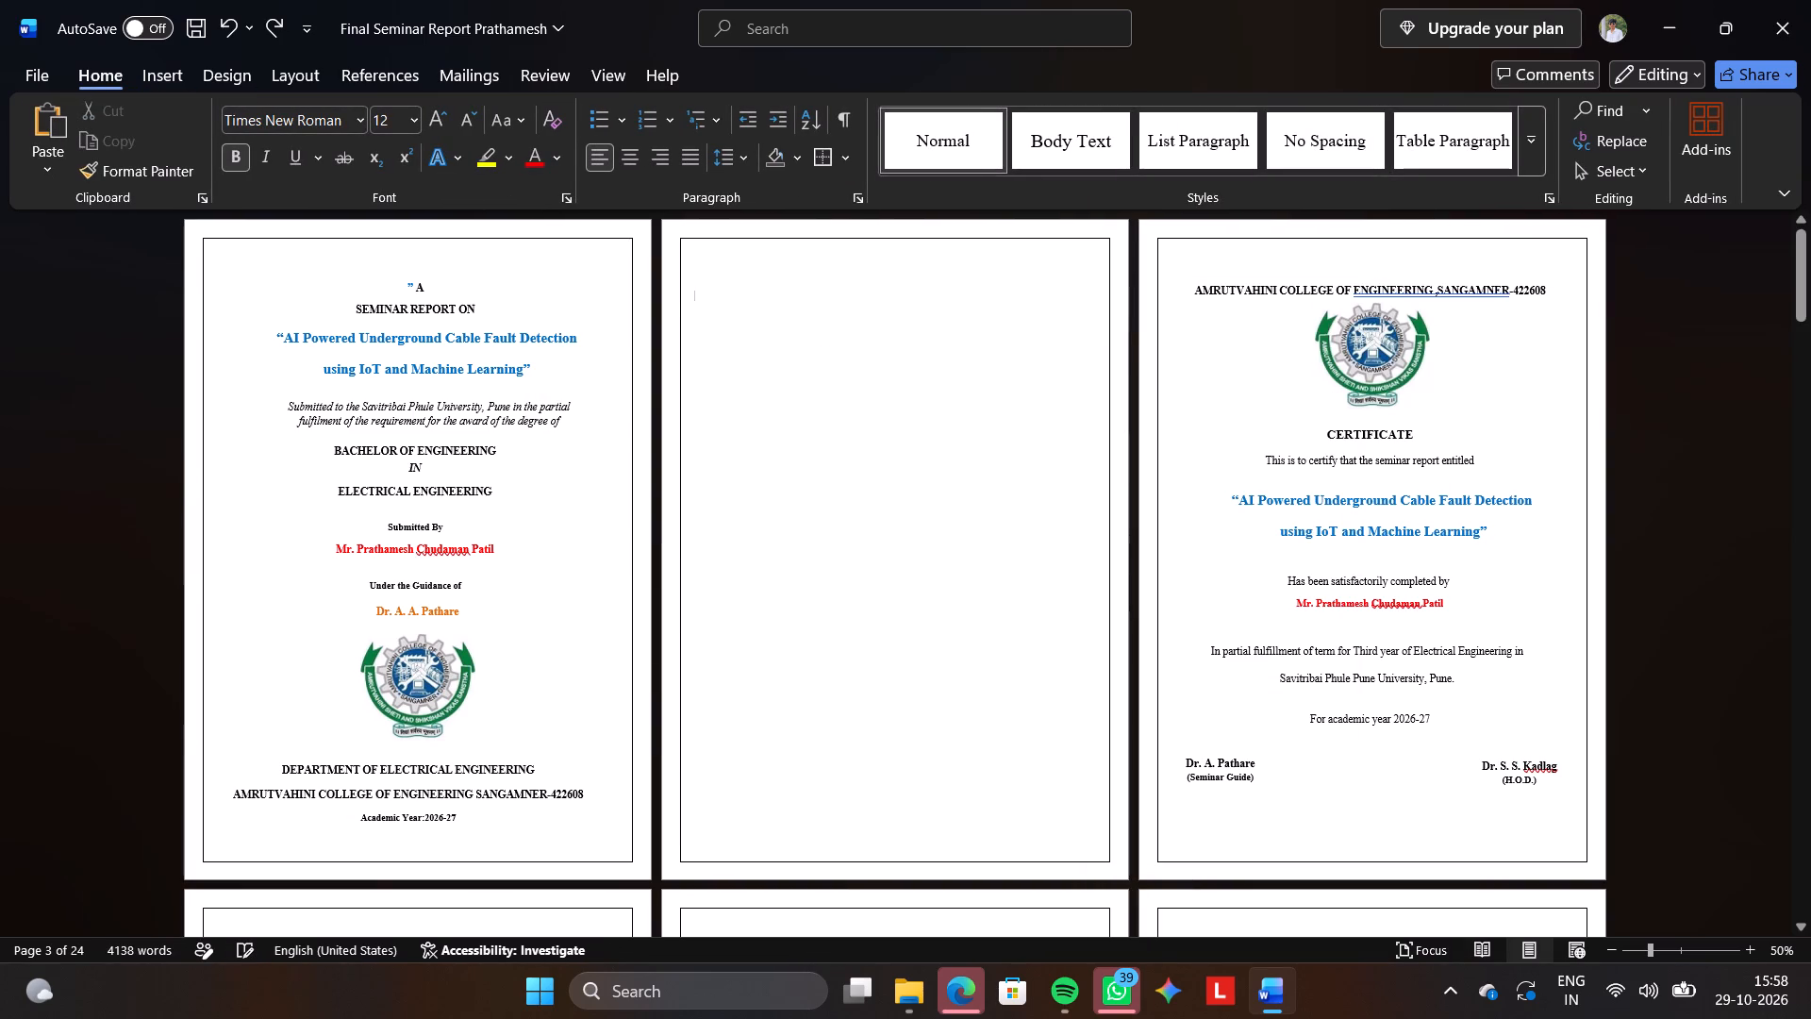
key("ctrl+a")
double_click(930, 644)
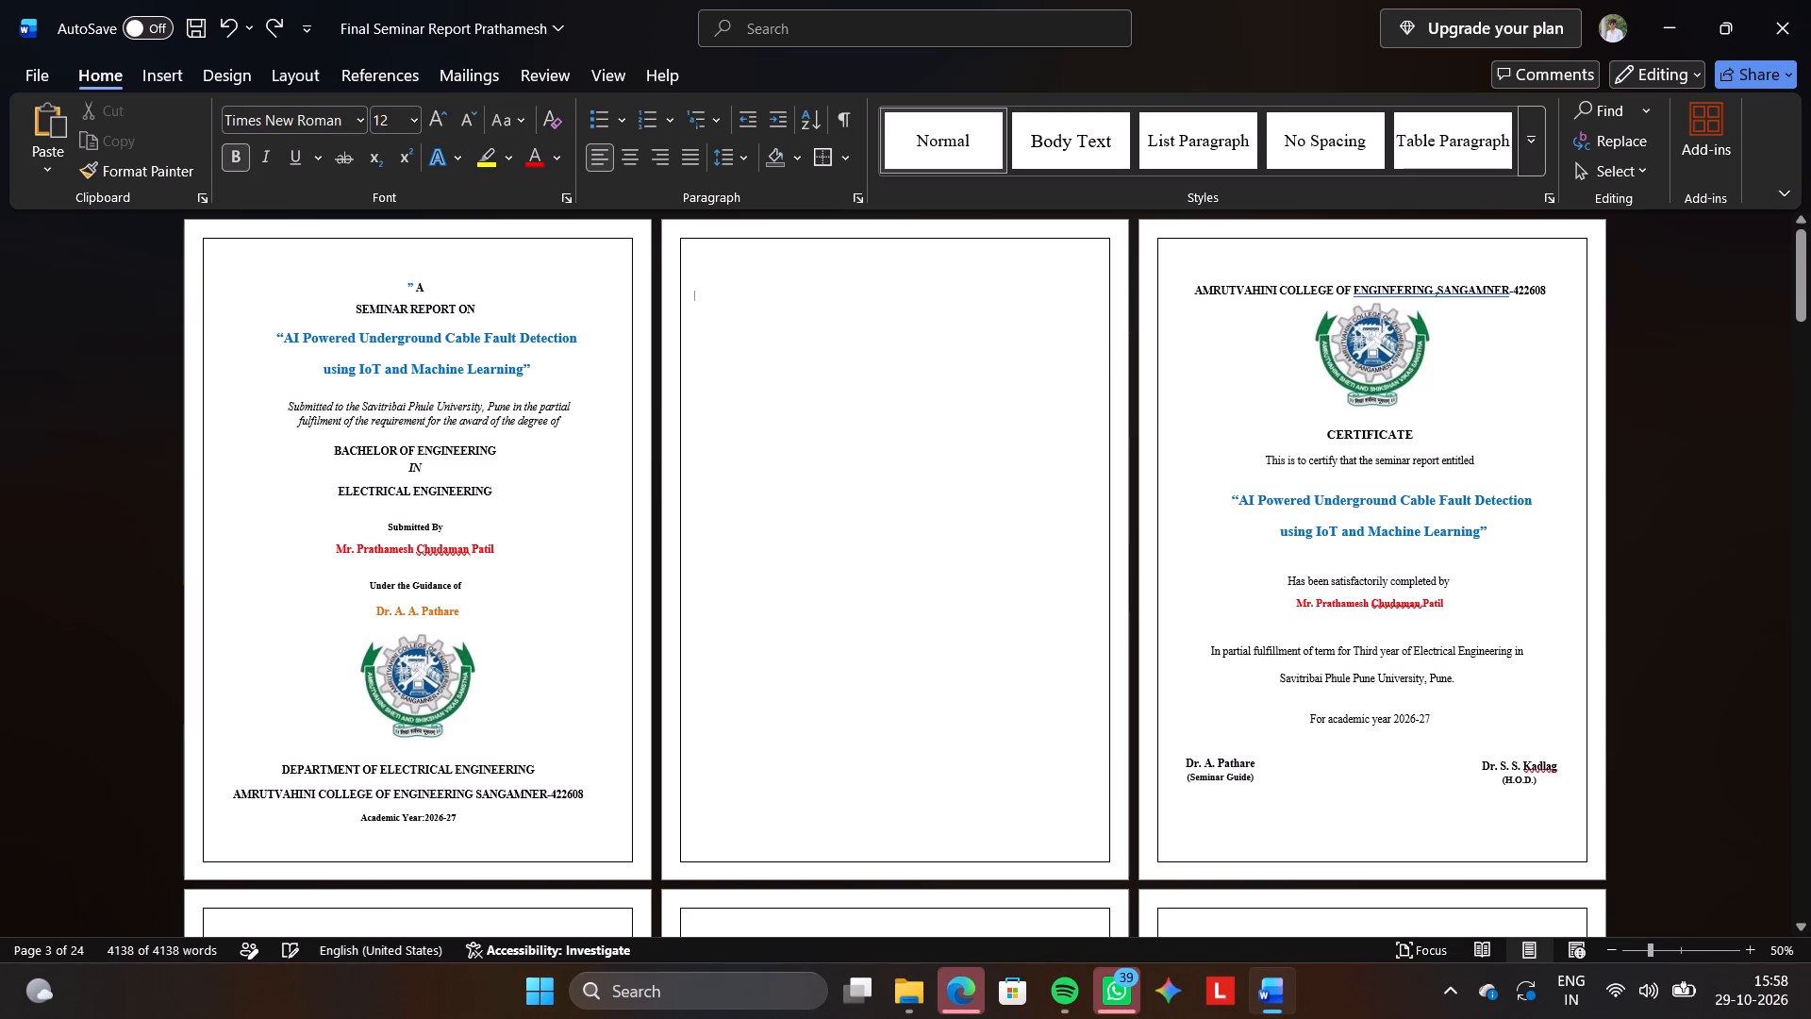
key("BackSpace")
key("BackSpace")
key("BackSpace")
key("BackSpace")
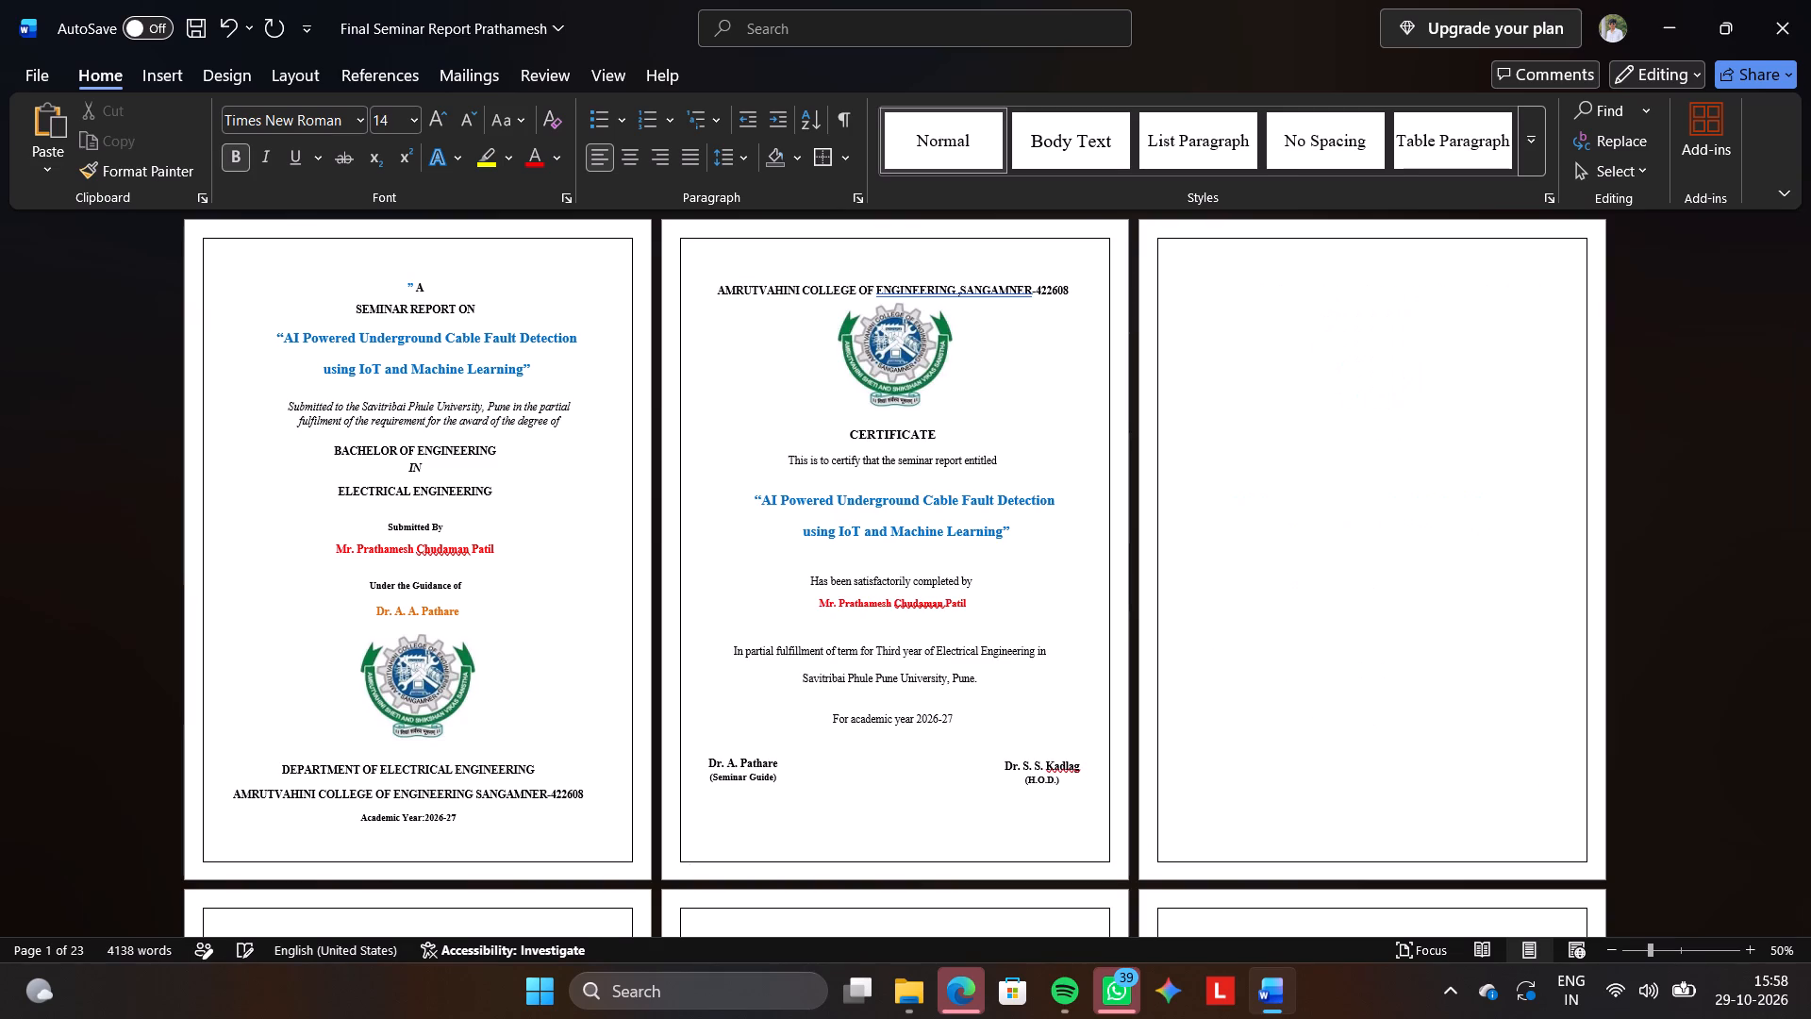
Delete the blank page between the college certificate and the Savitribai Phule Pune University certificate.
scroll(1318, 691, "down", 2)
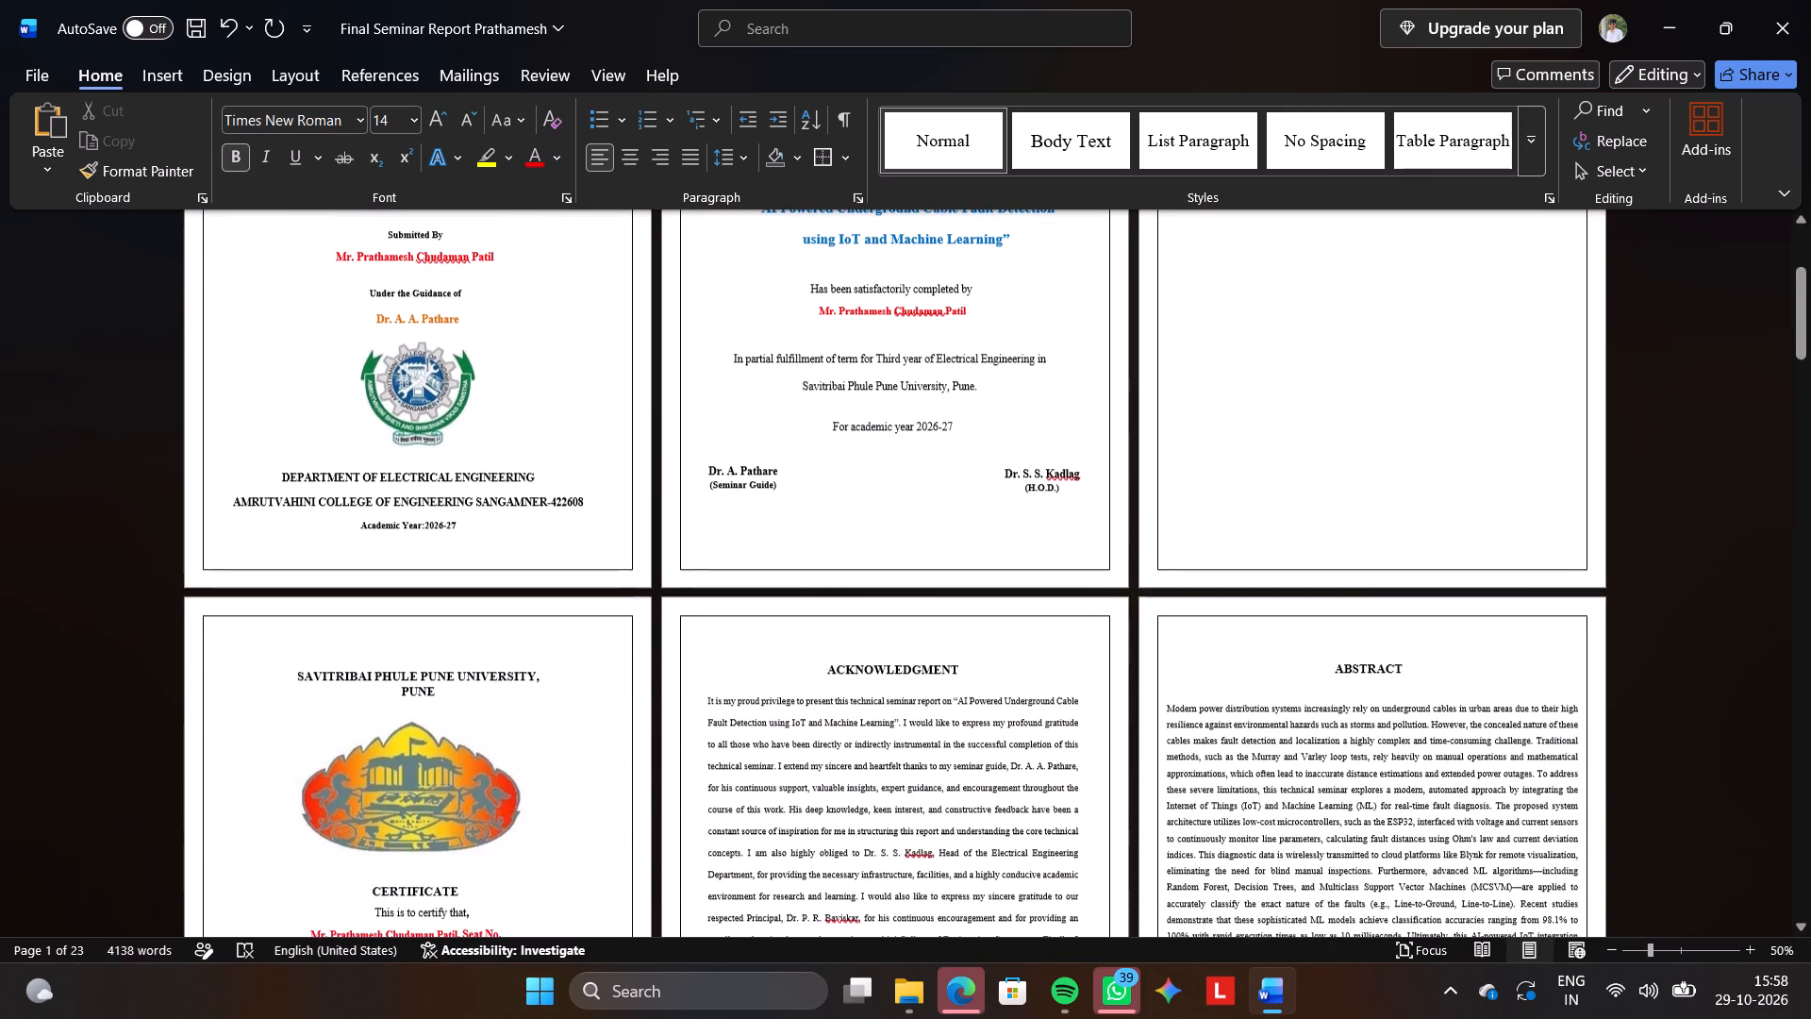
scroll(1318, 691, "up", 2)
scroll(1318, 691, "right", 1)
left_click(1318, 691)
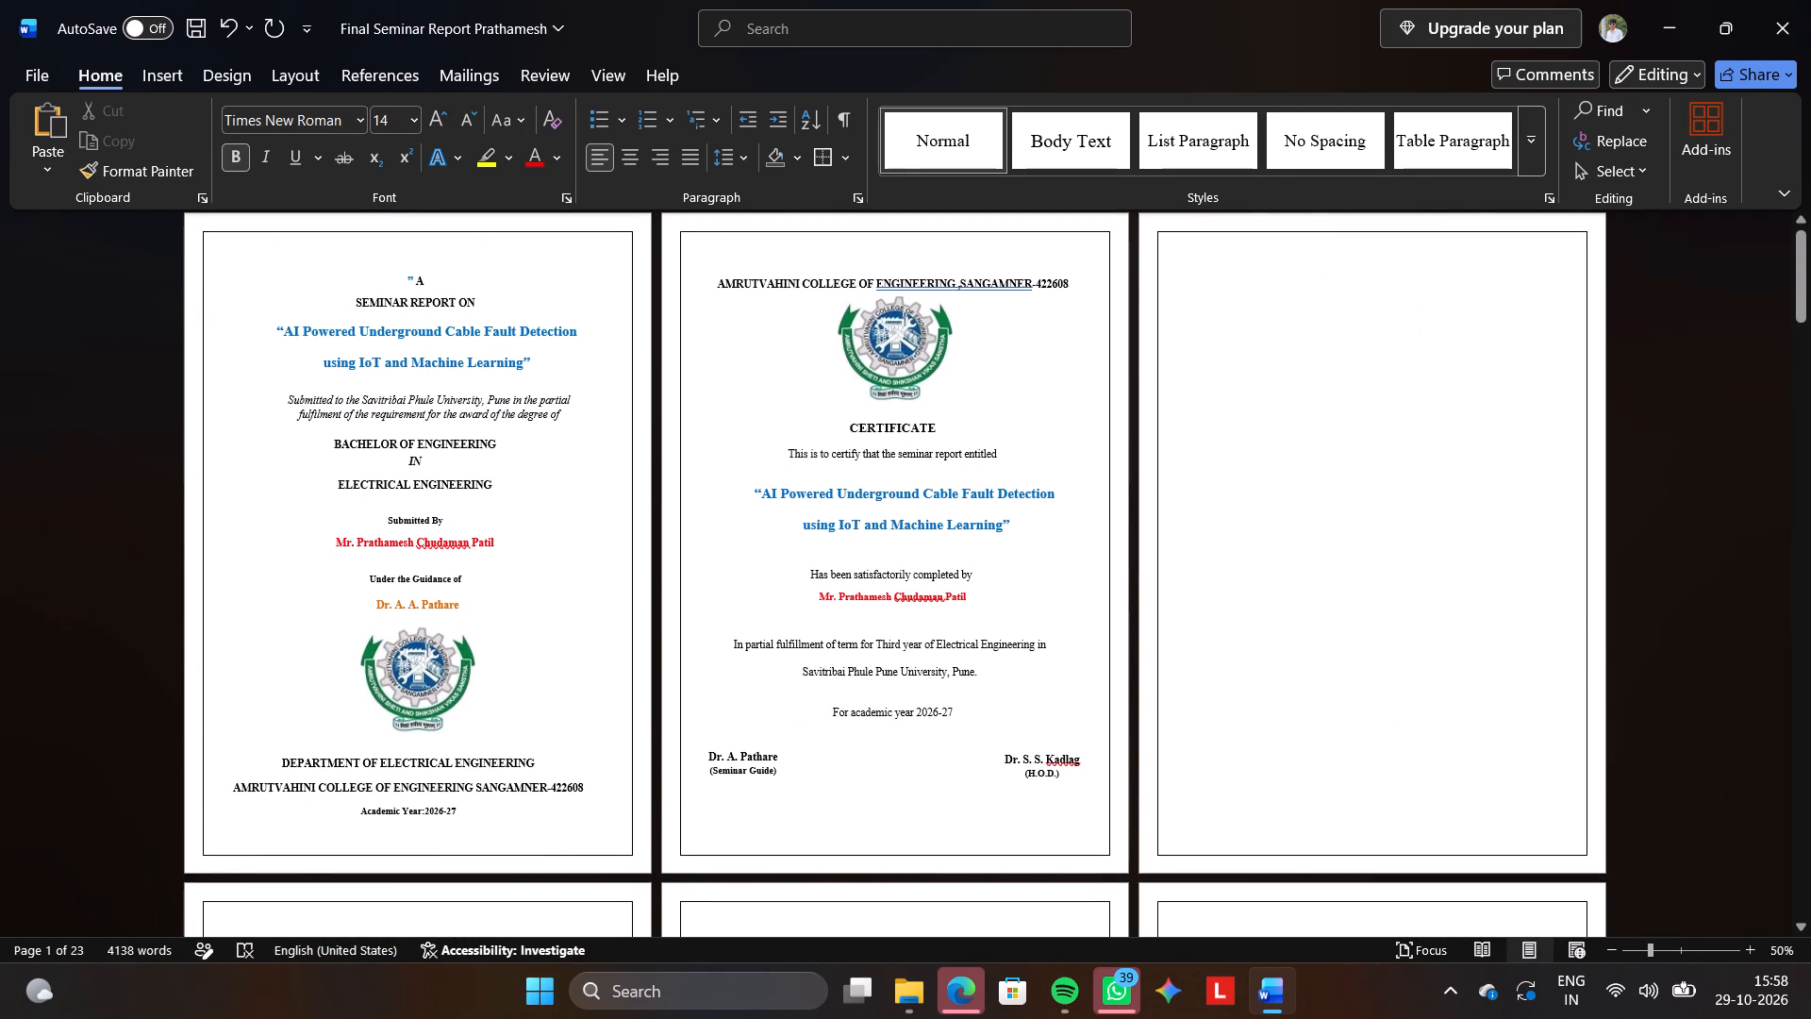
key("BackSpace")
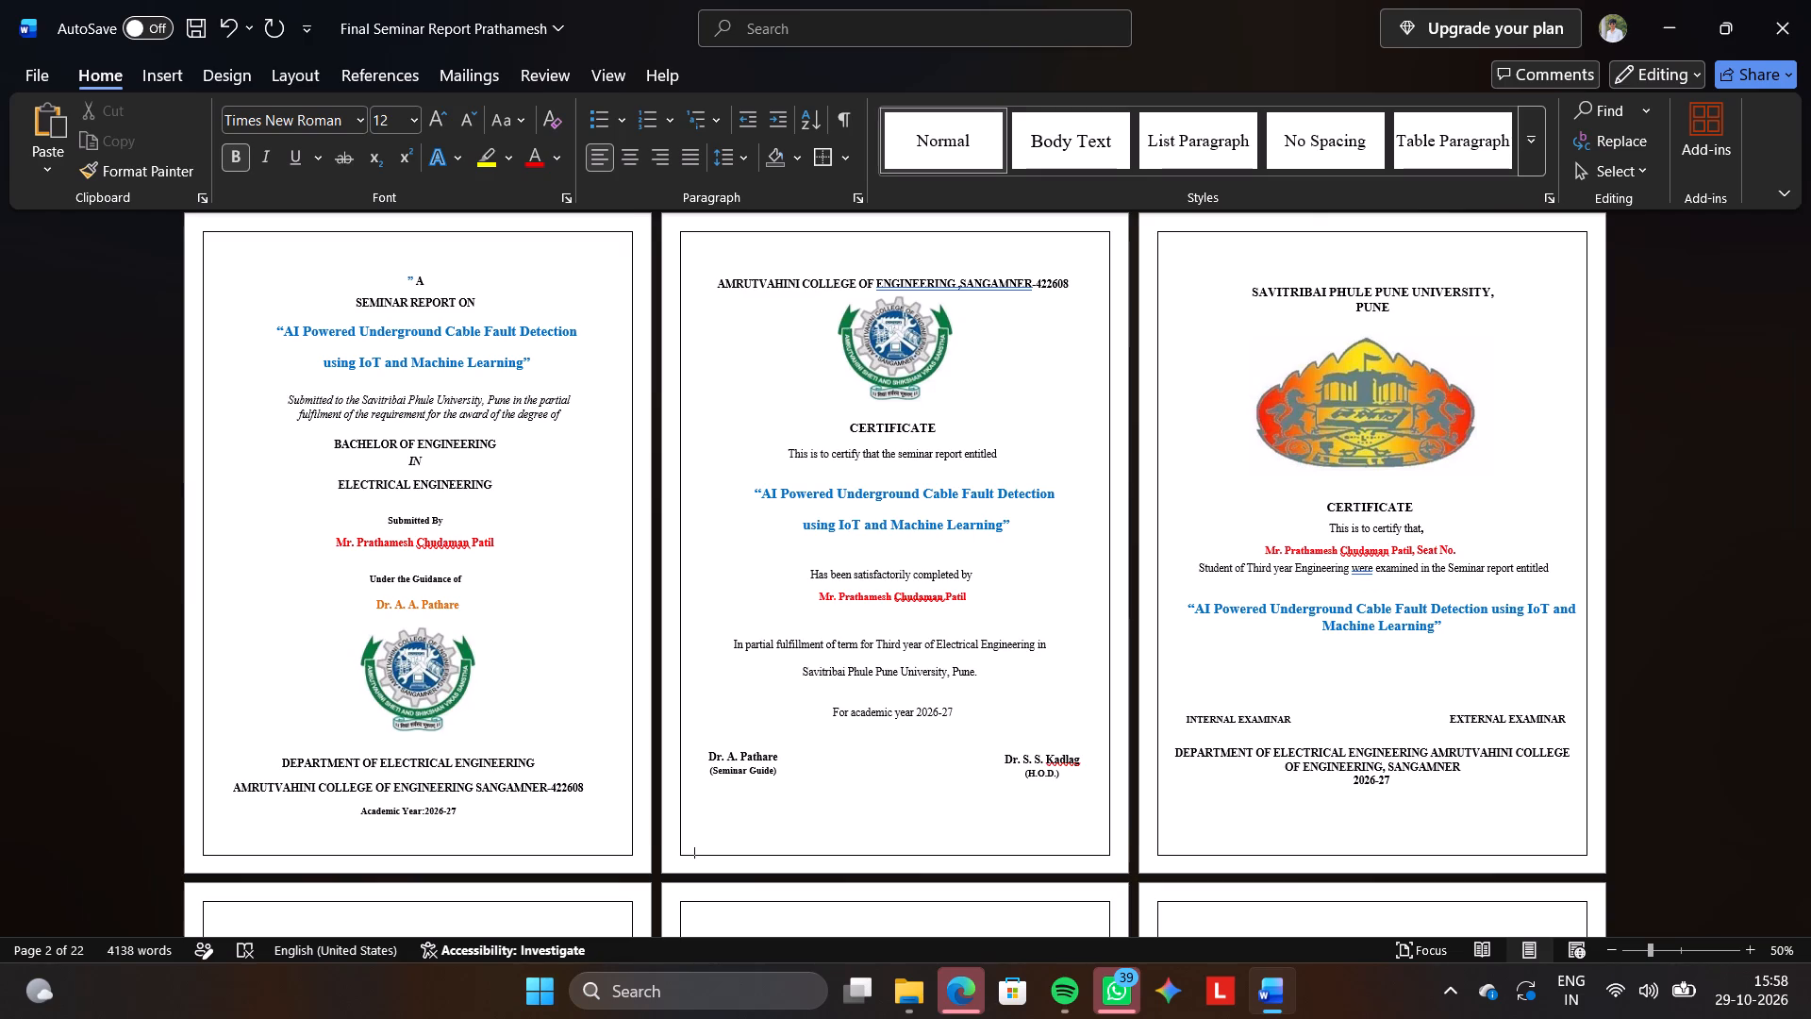
Look through the whole report from the cover to the References page, checking the page layout.
scroll(1318, 691, "down", 12)
scroll(1318, 691, "down", 16)
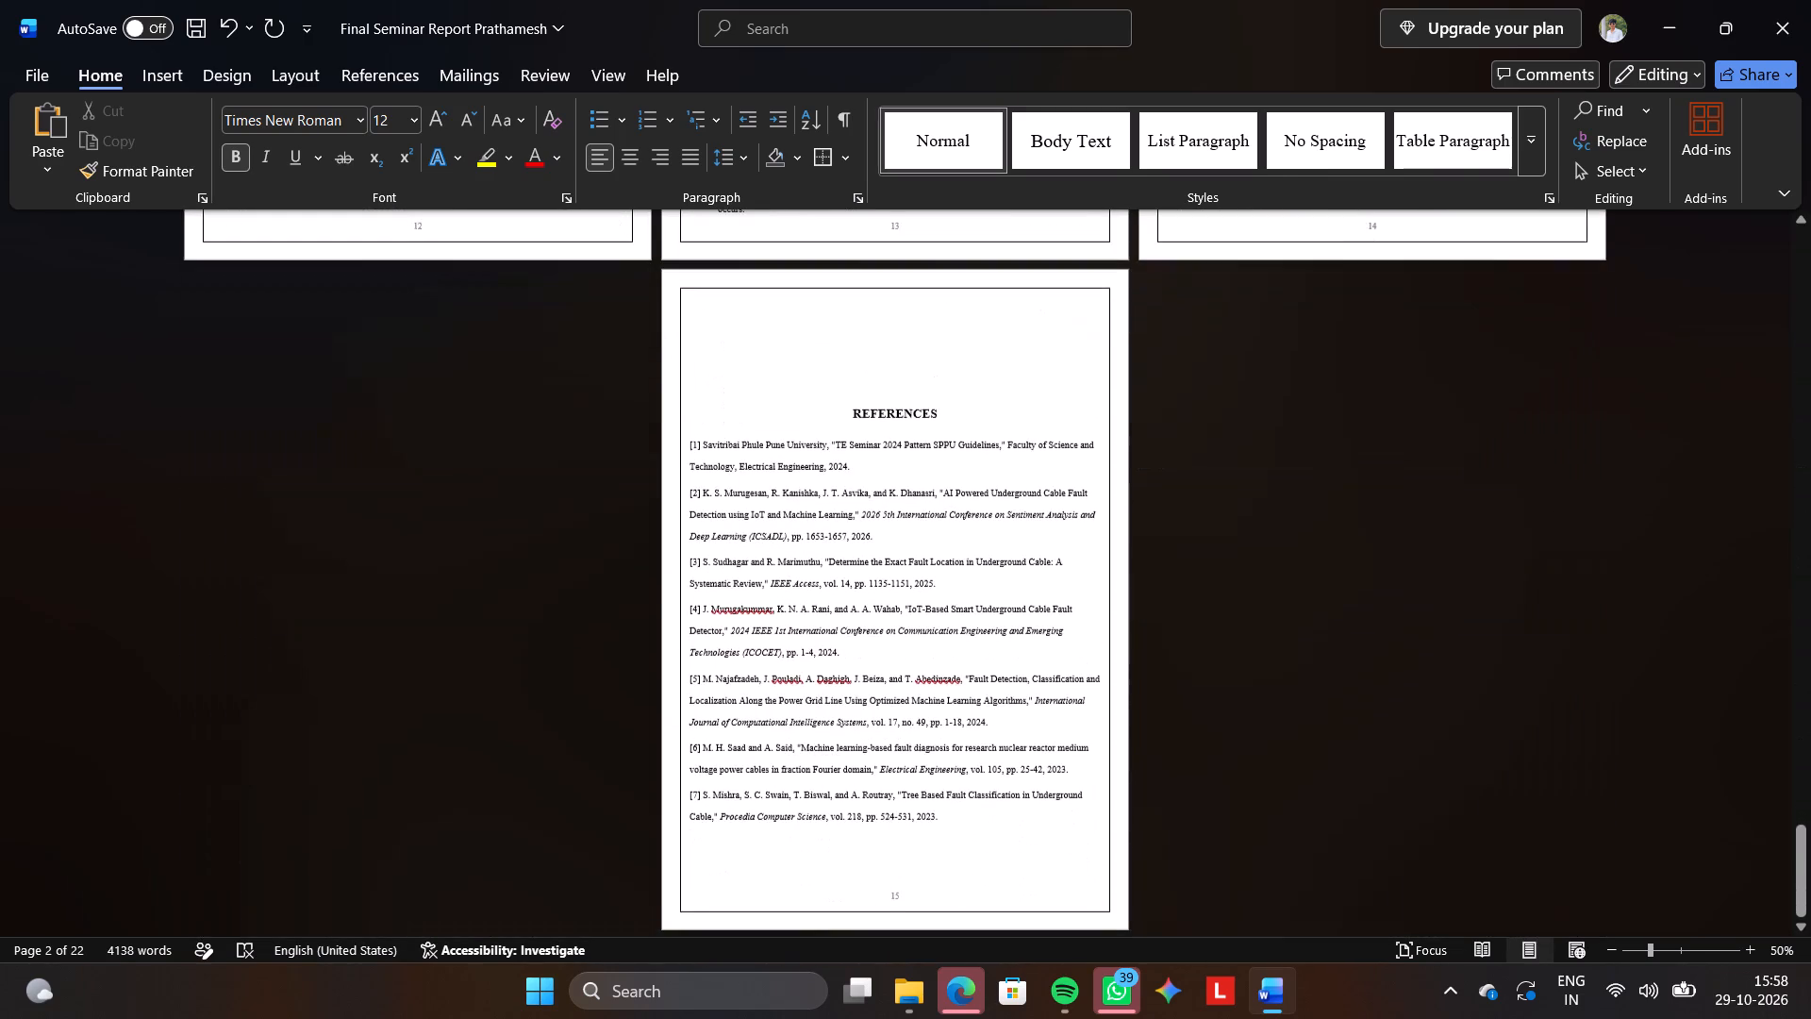
scroll(1318, 691, "up", 20)
scroll(1318, 691, "up", 2)
scroll(1318, 691, "up", 20)
scroll(1318, 691, "up", 2)
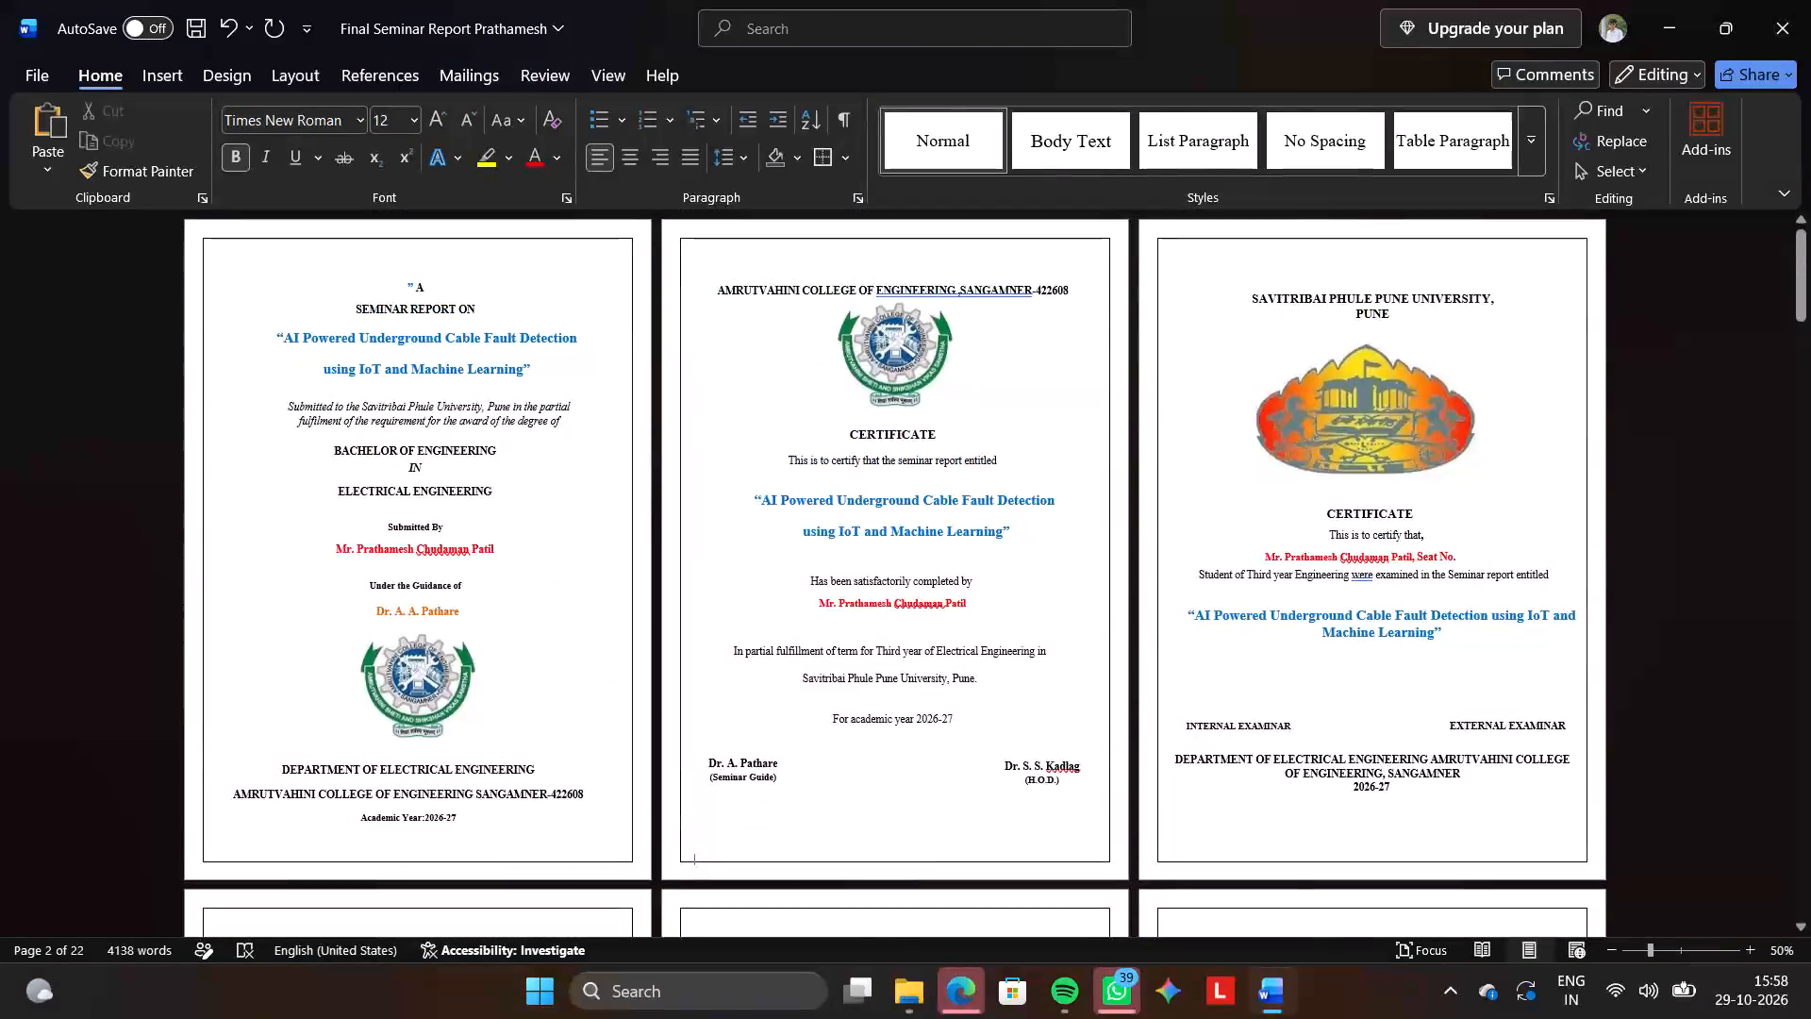
scroll(1318, 691, "down", 1)
scroll(1318, 691, "up", 20)
scroll(1318, 691, "up", 8)
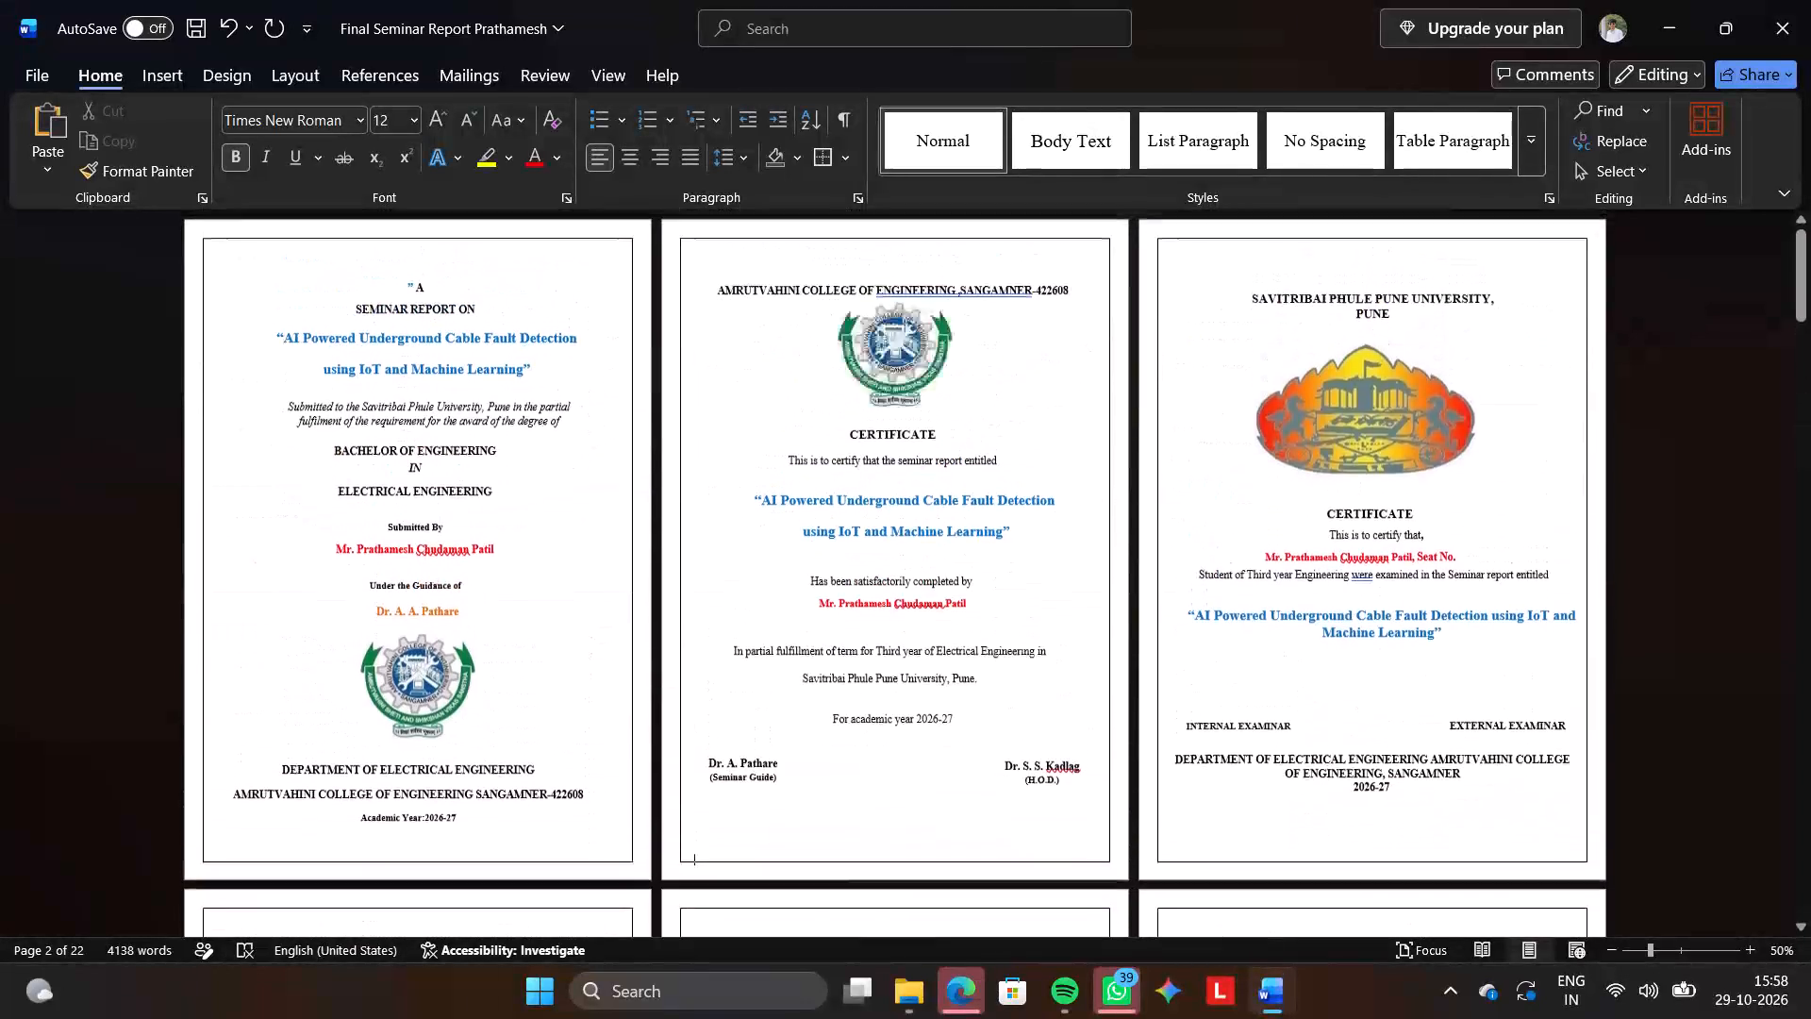
scroll(1318, 691, "down", 12)
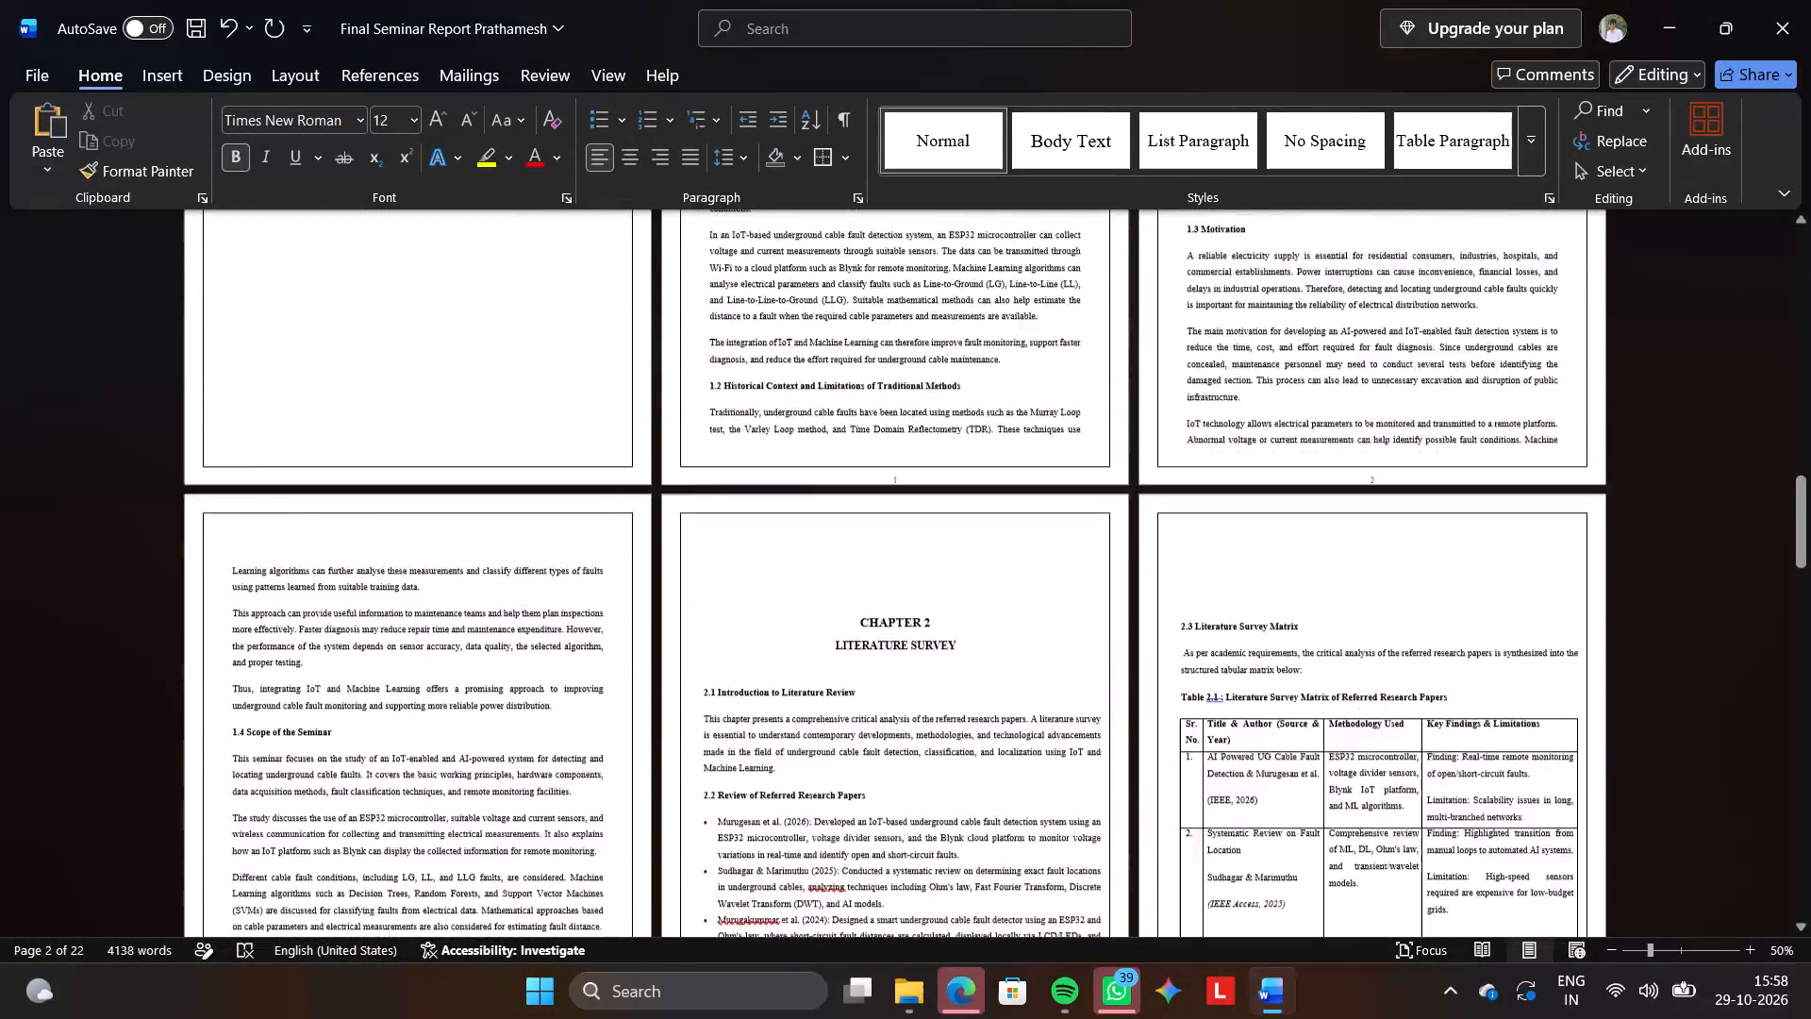
scroll(1318, 691, "down", 12)
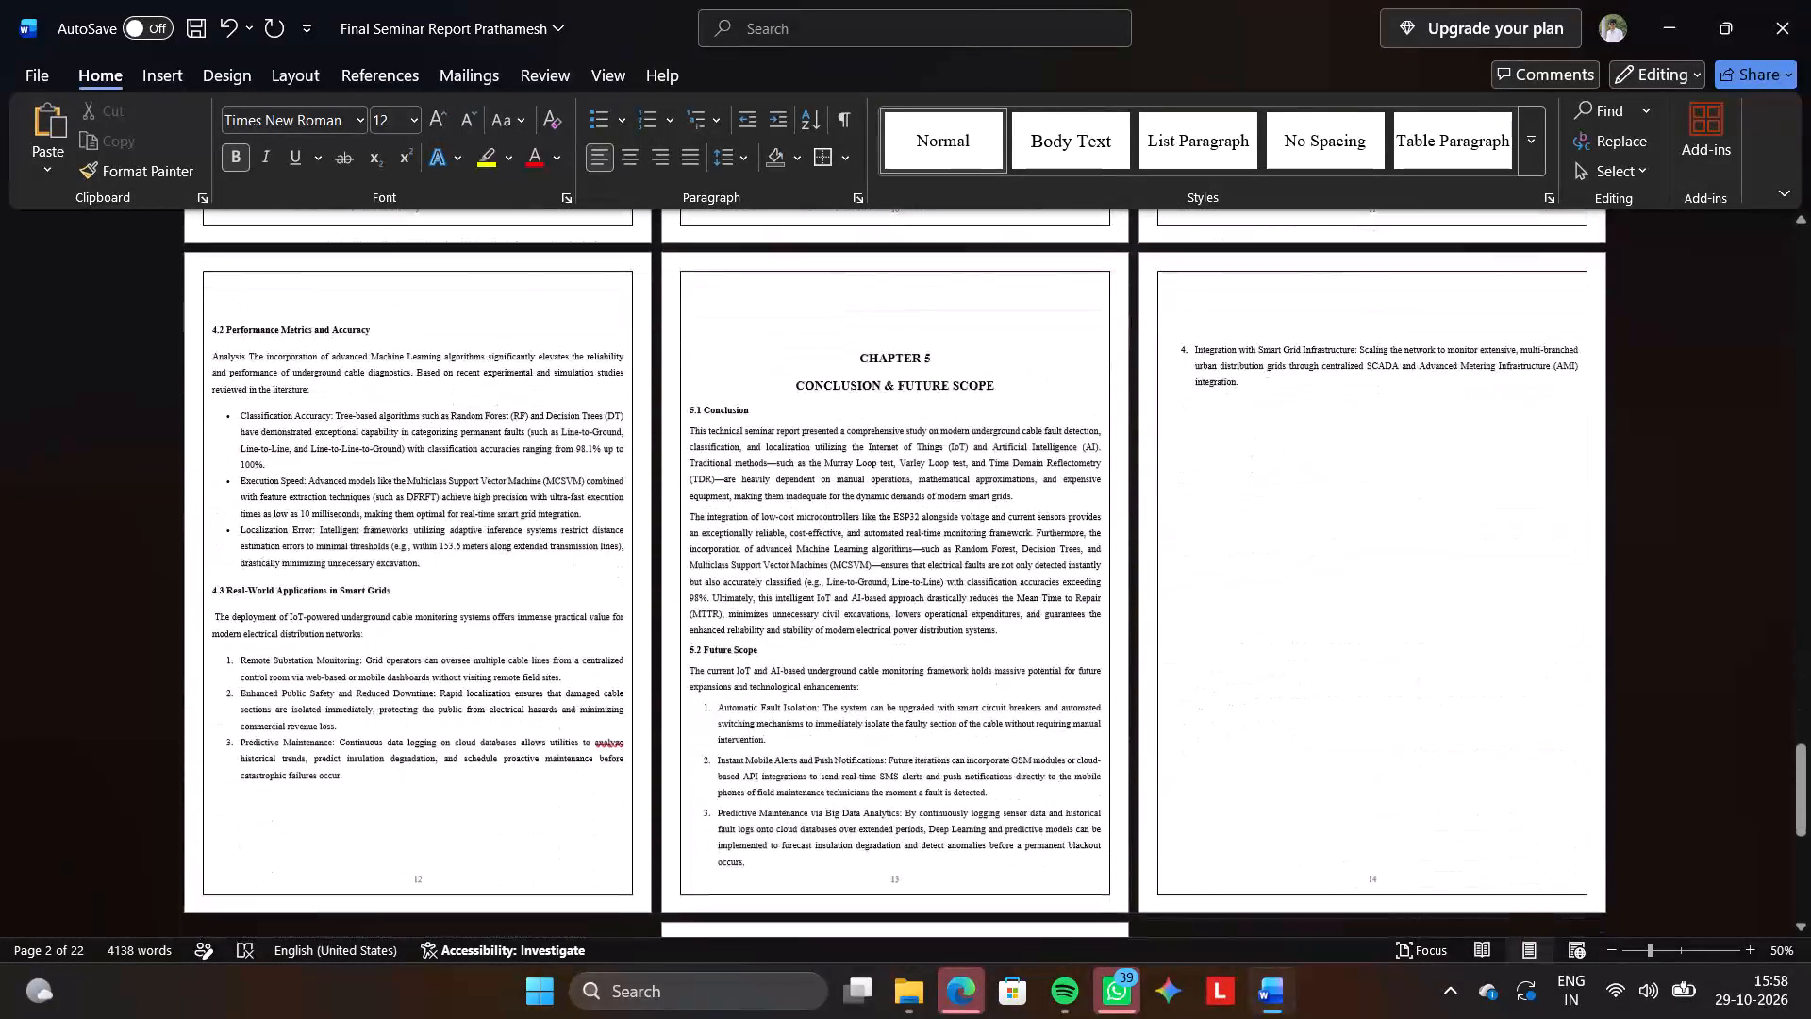
scroll(1318, 691, "down", 7)
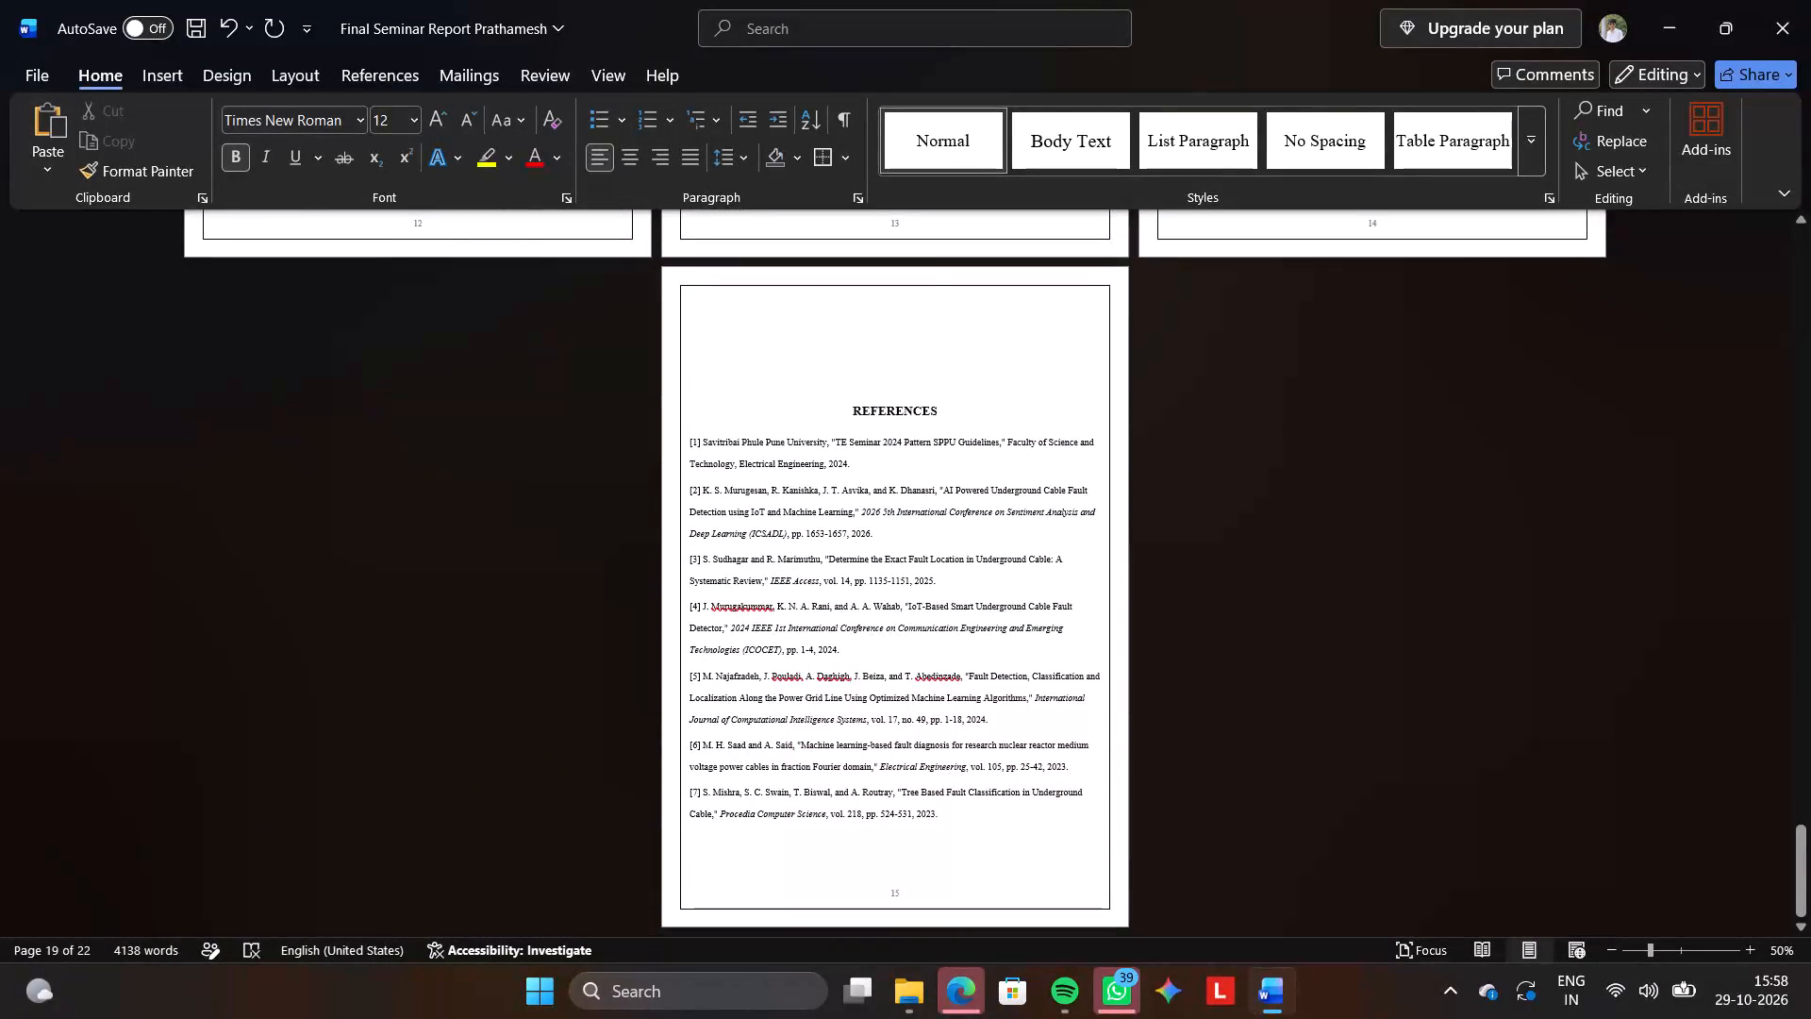
scroll(1318, 691, "up", 18)
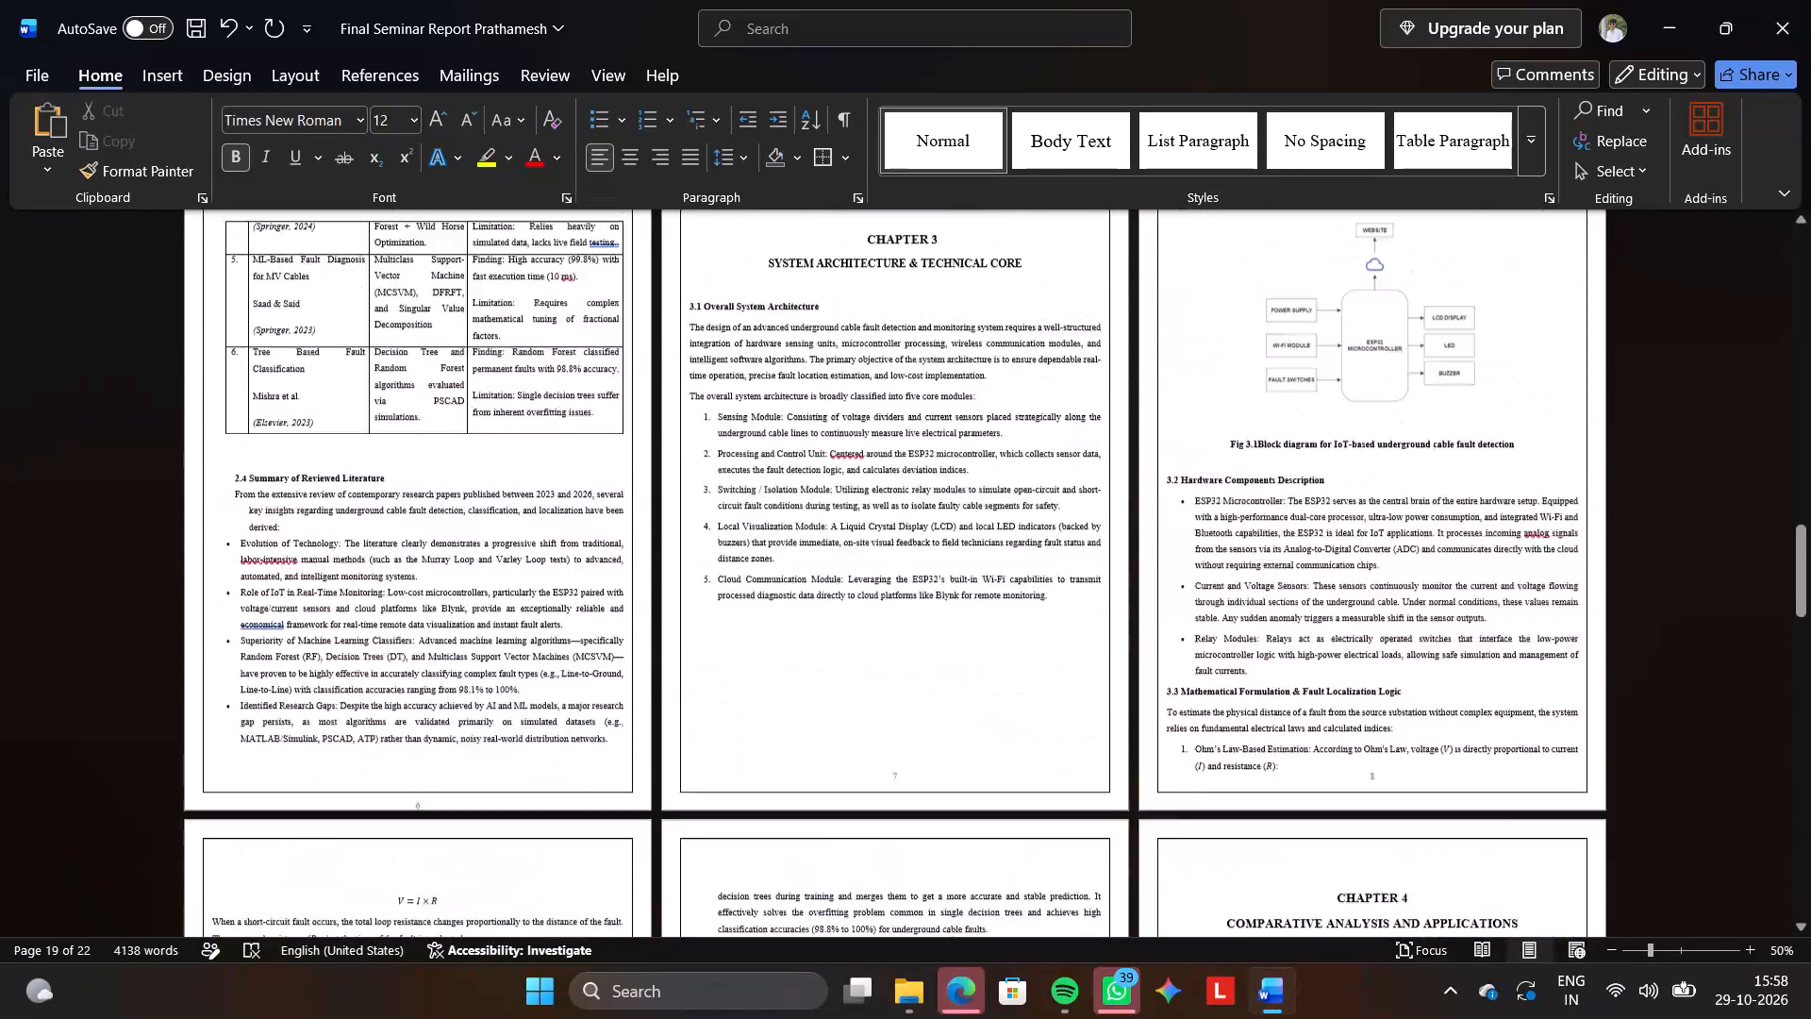
scroll(1318, 691, "up", 19)
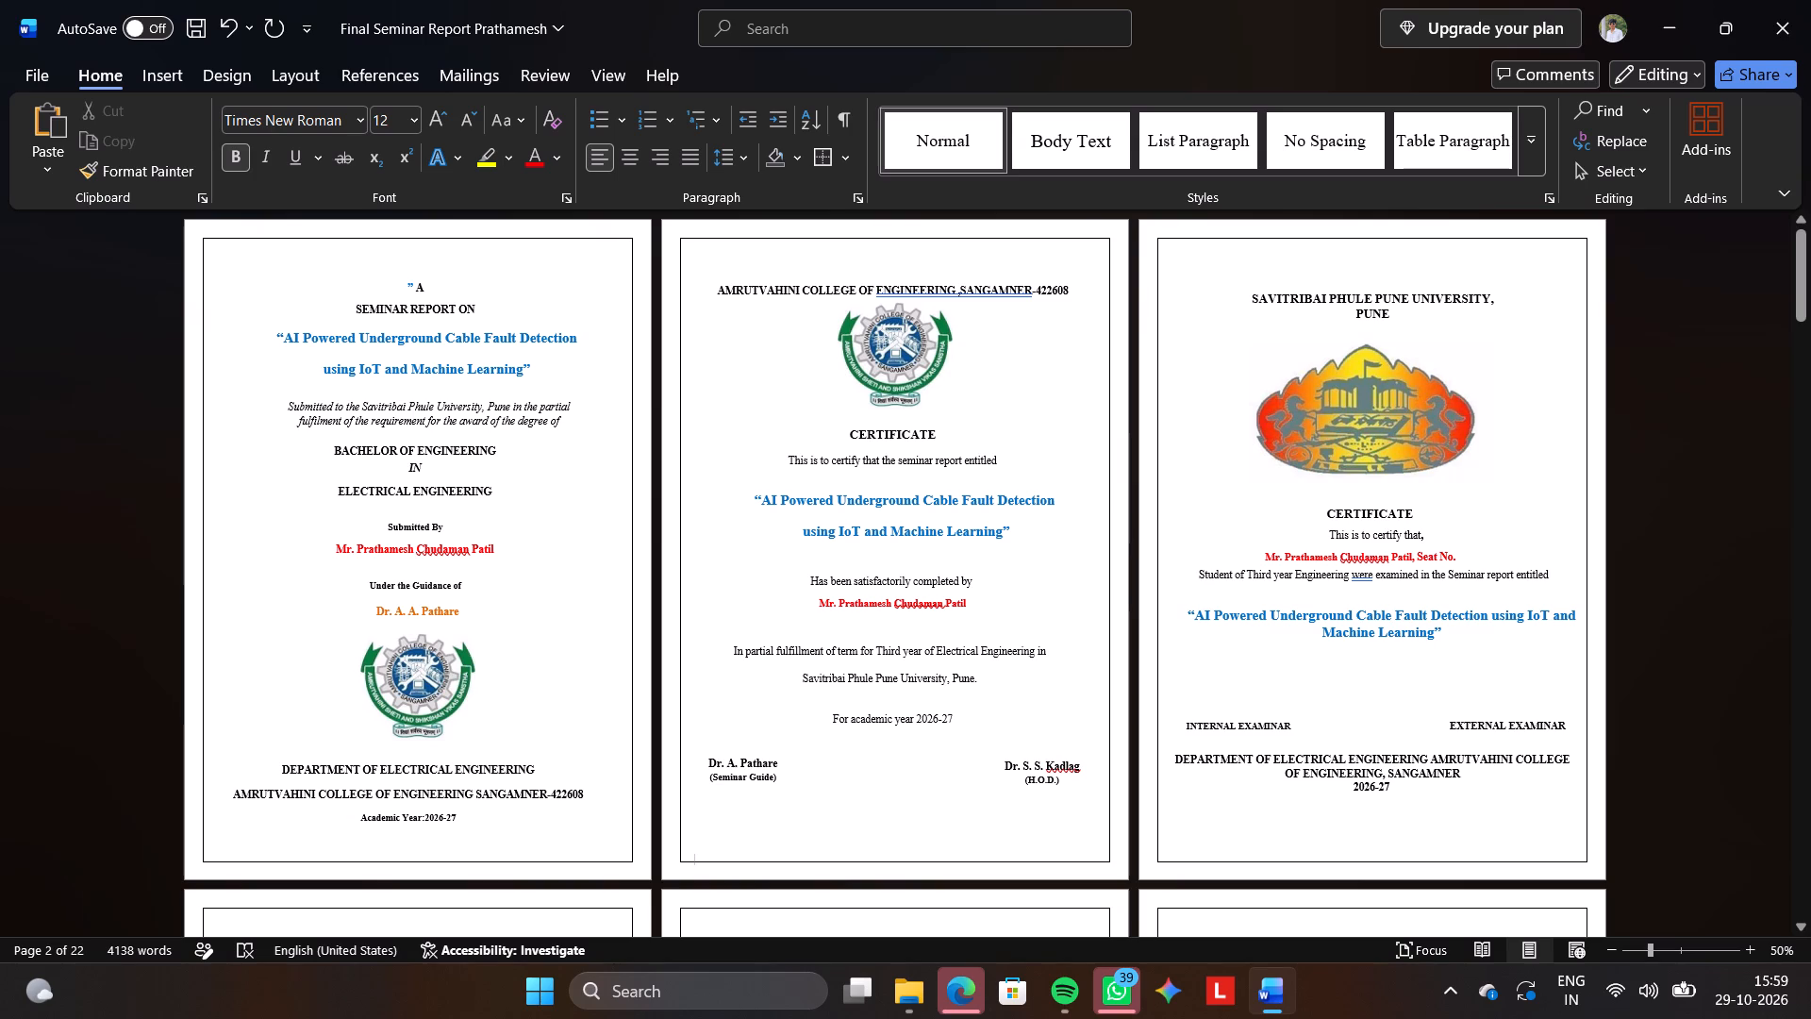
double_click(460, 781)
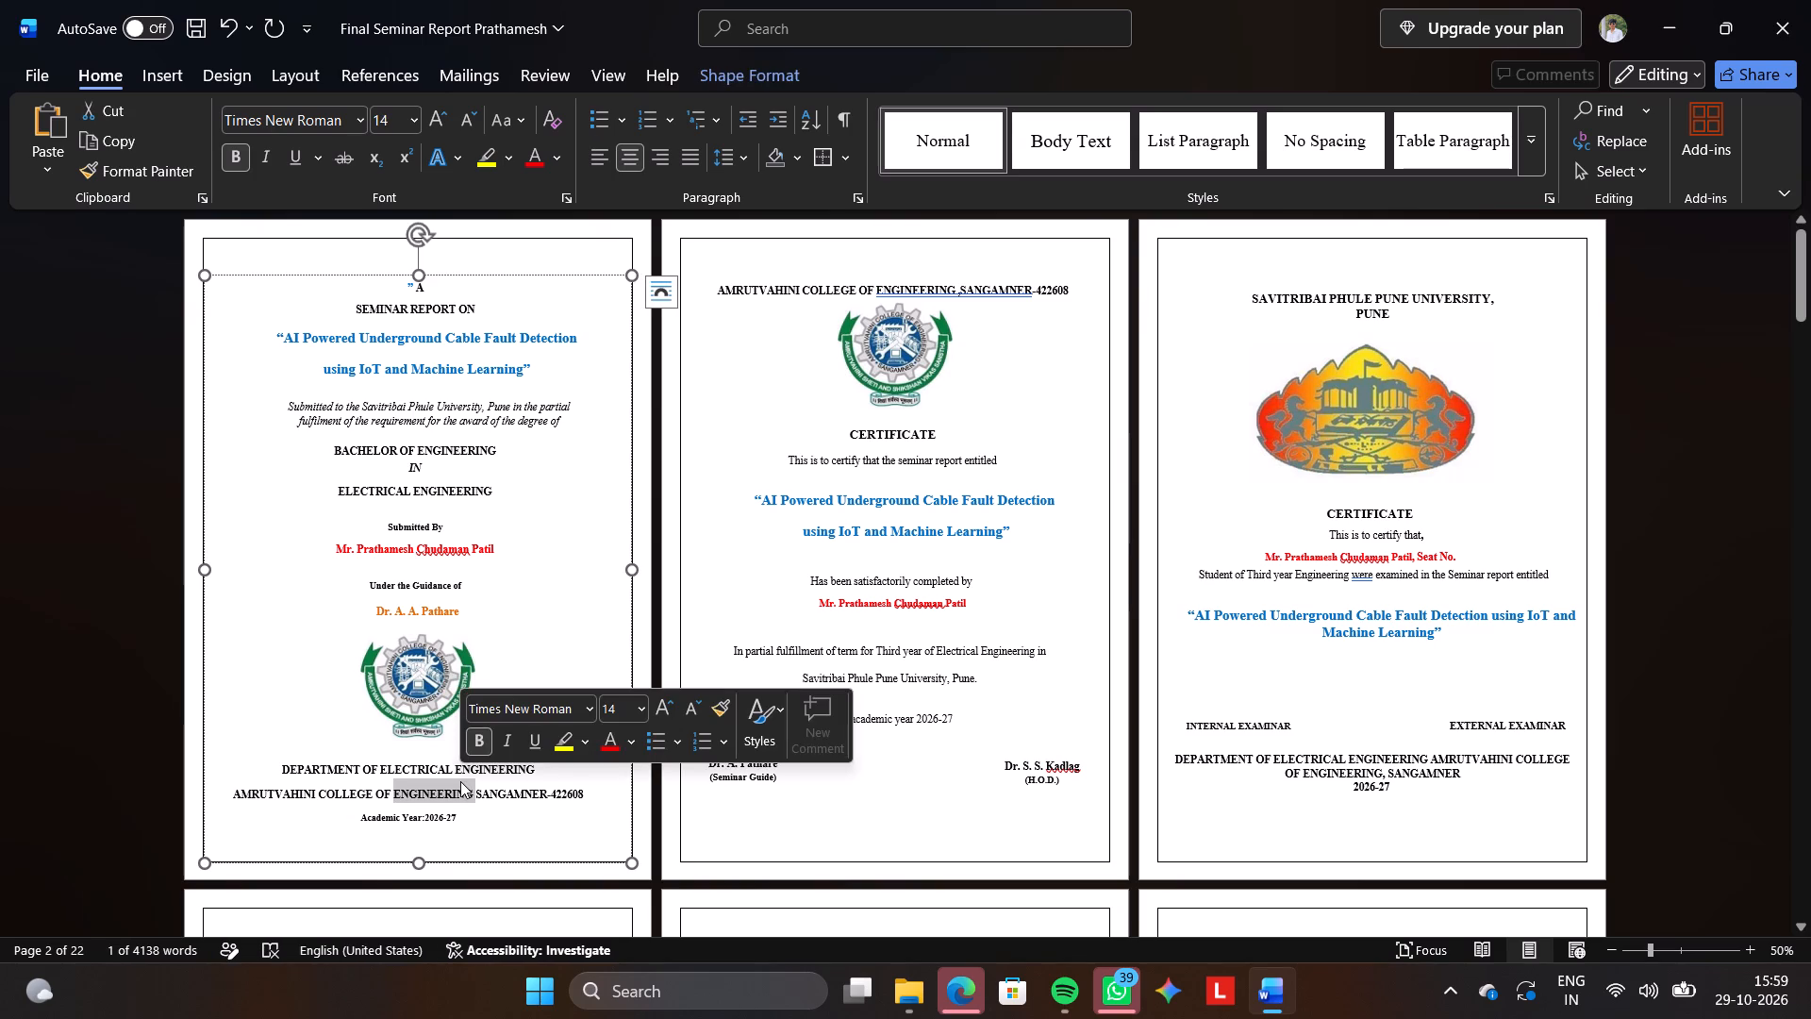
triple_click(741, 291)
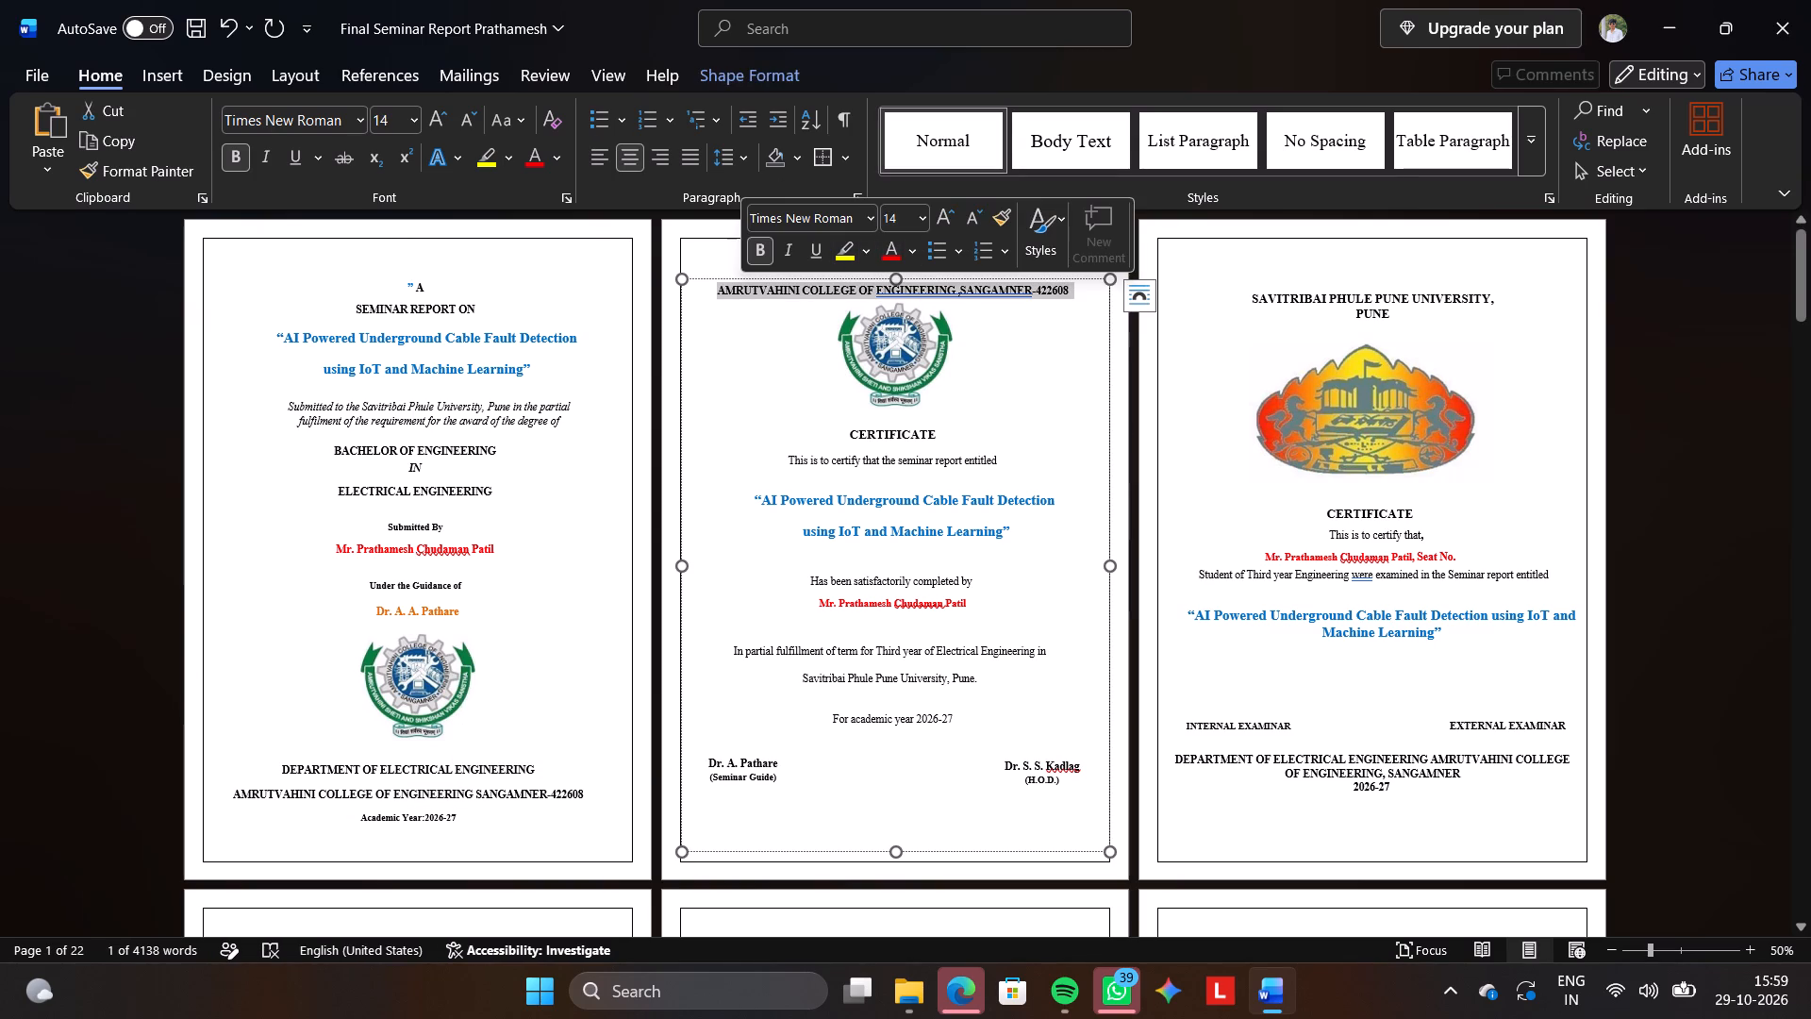
Reapply centre alignment to the college logo on page 2's certificate.
left_click(965, 345)
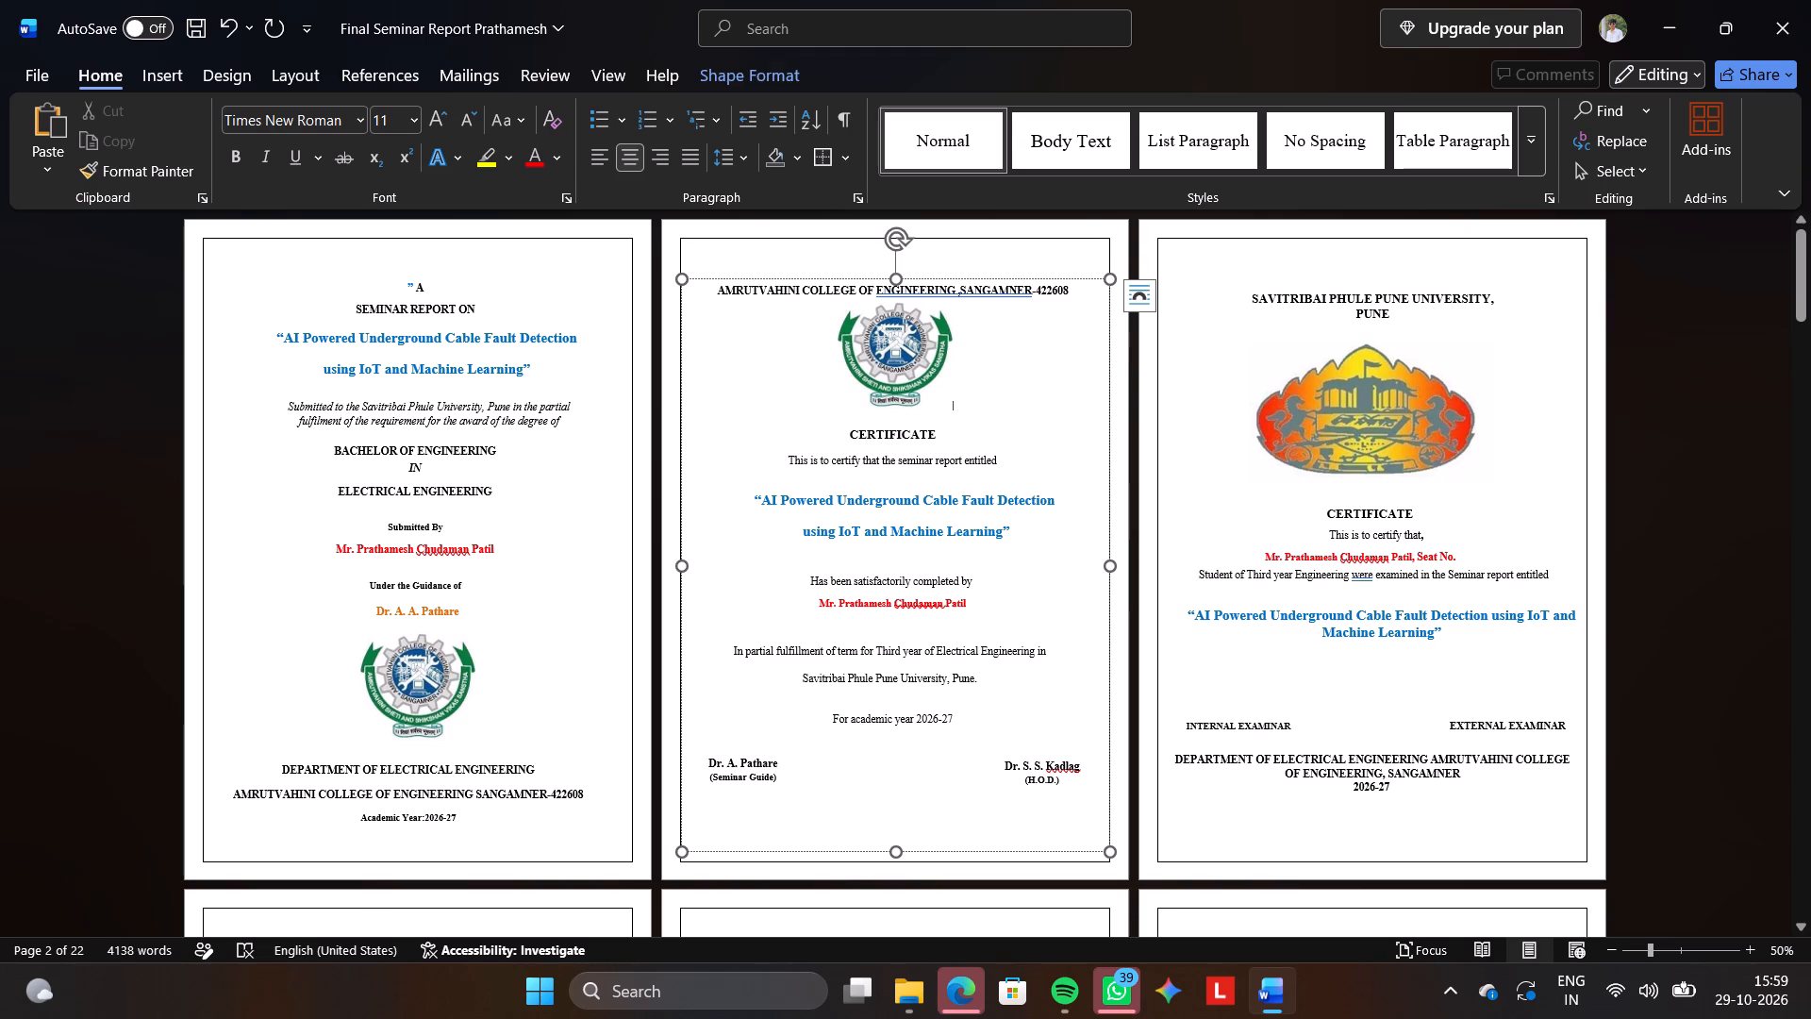
left_click(937, 330)
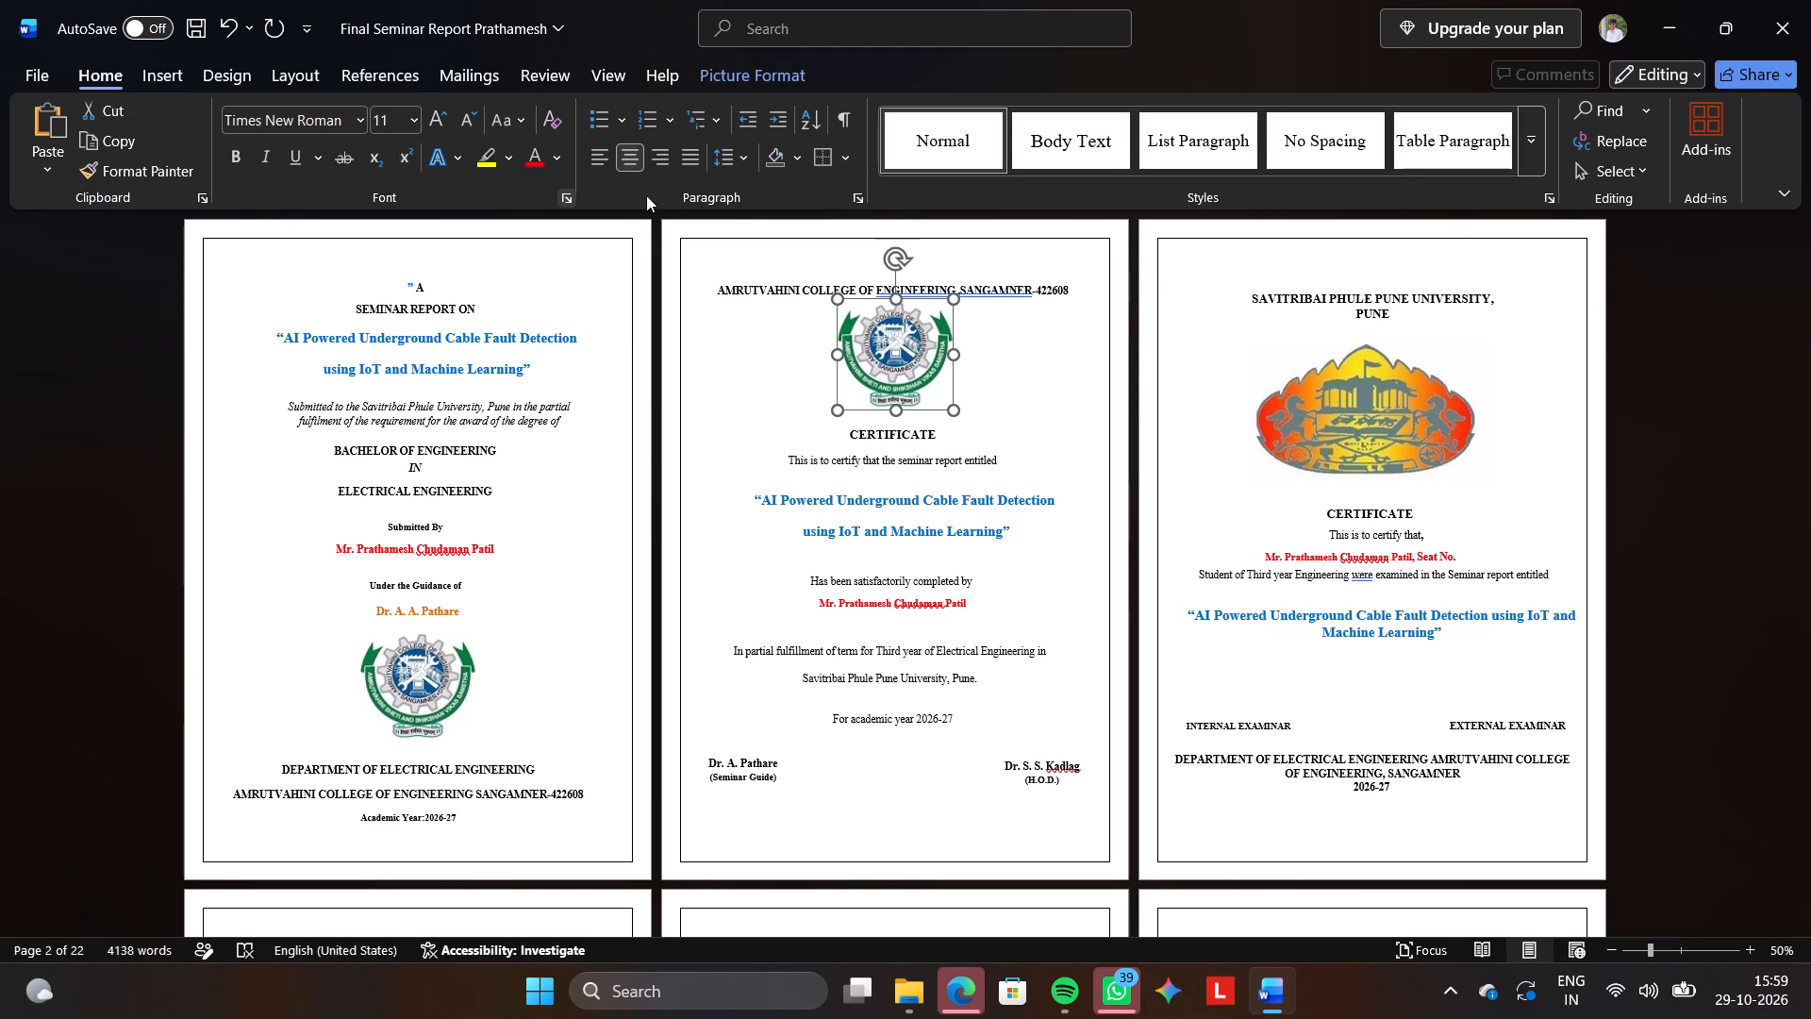
double_click(637, 174)
double_click(637, 166)
Reduce the body text on page 2's college certificate, from "This is to certify" to "For academic year 2026-27", to 12 pt, excluding the title and name.
triple_click(801, 293)
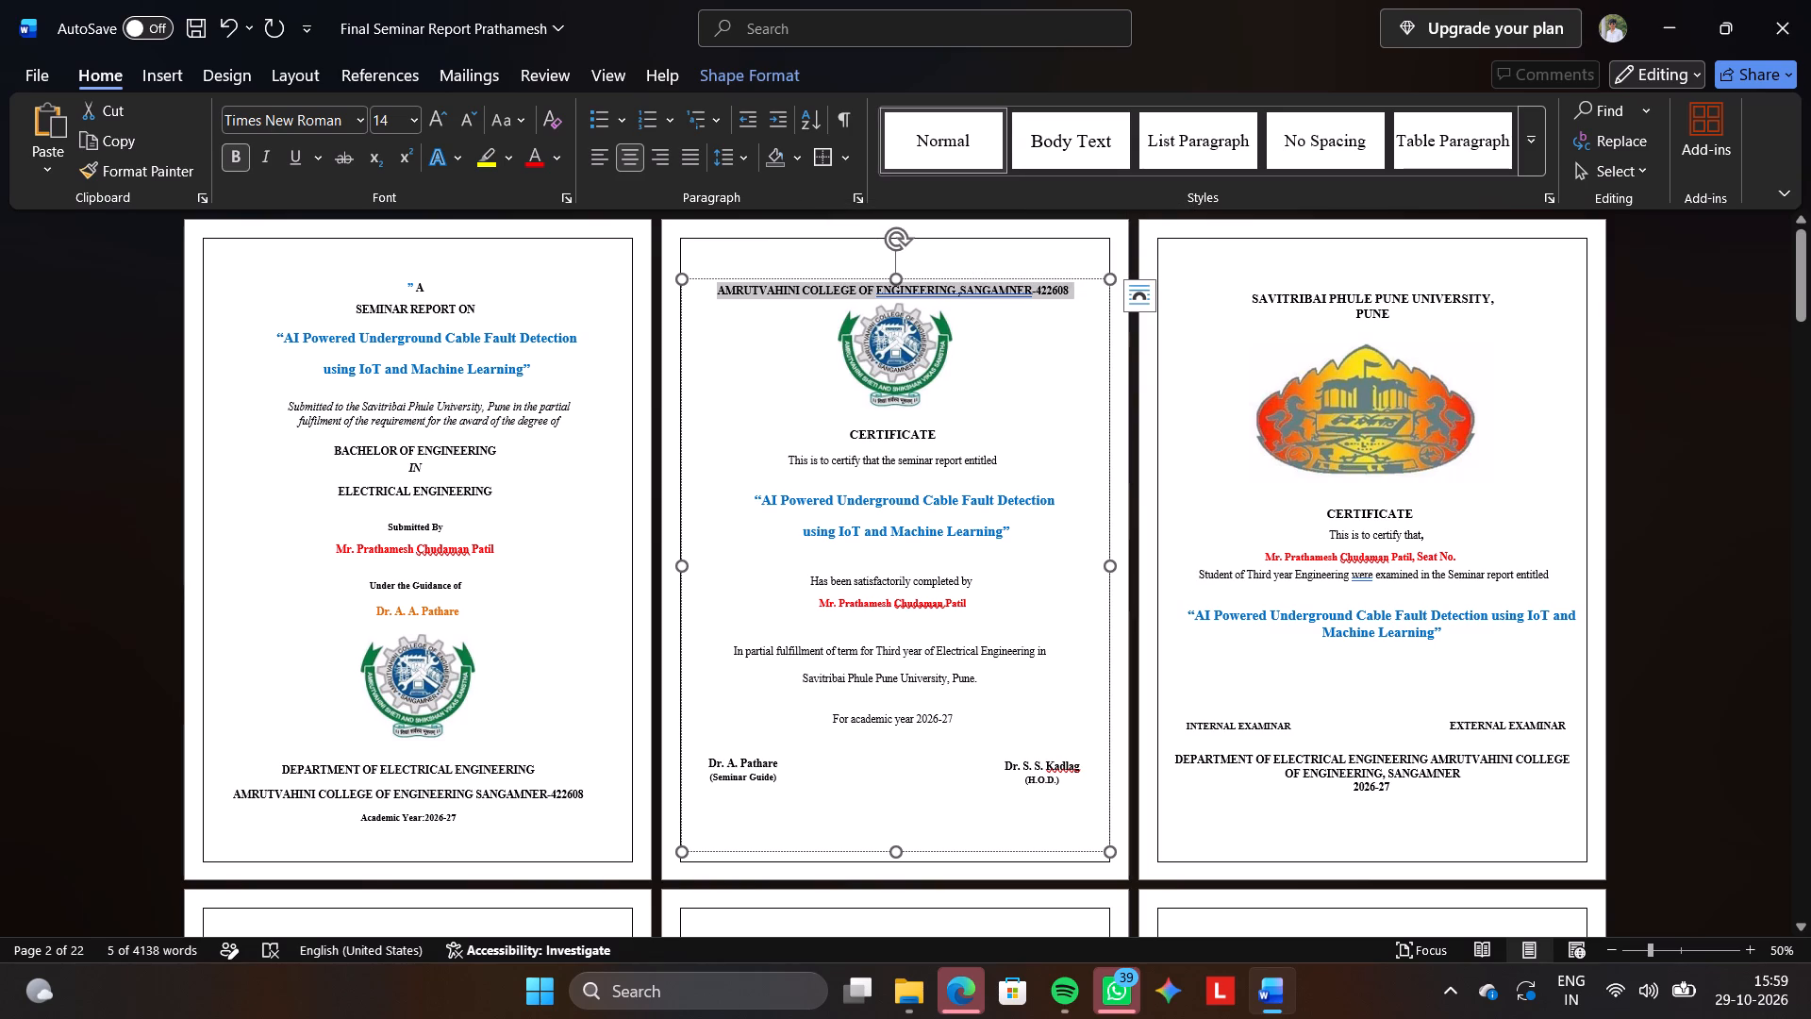
triple_click(872, 433)
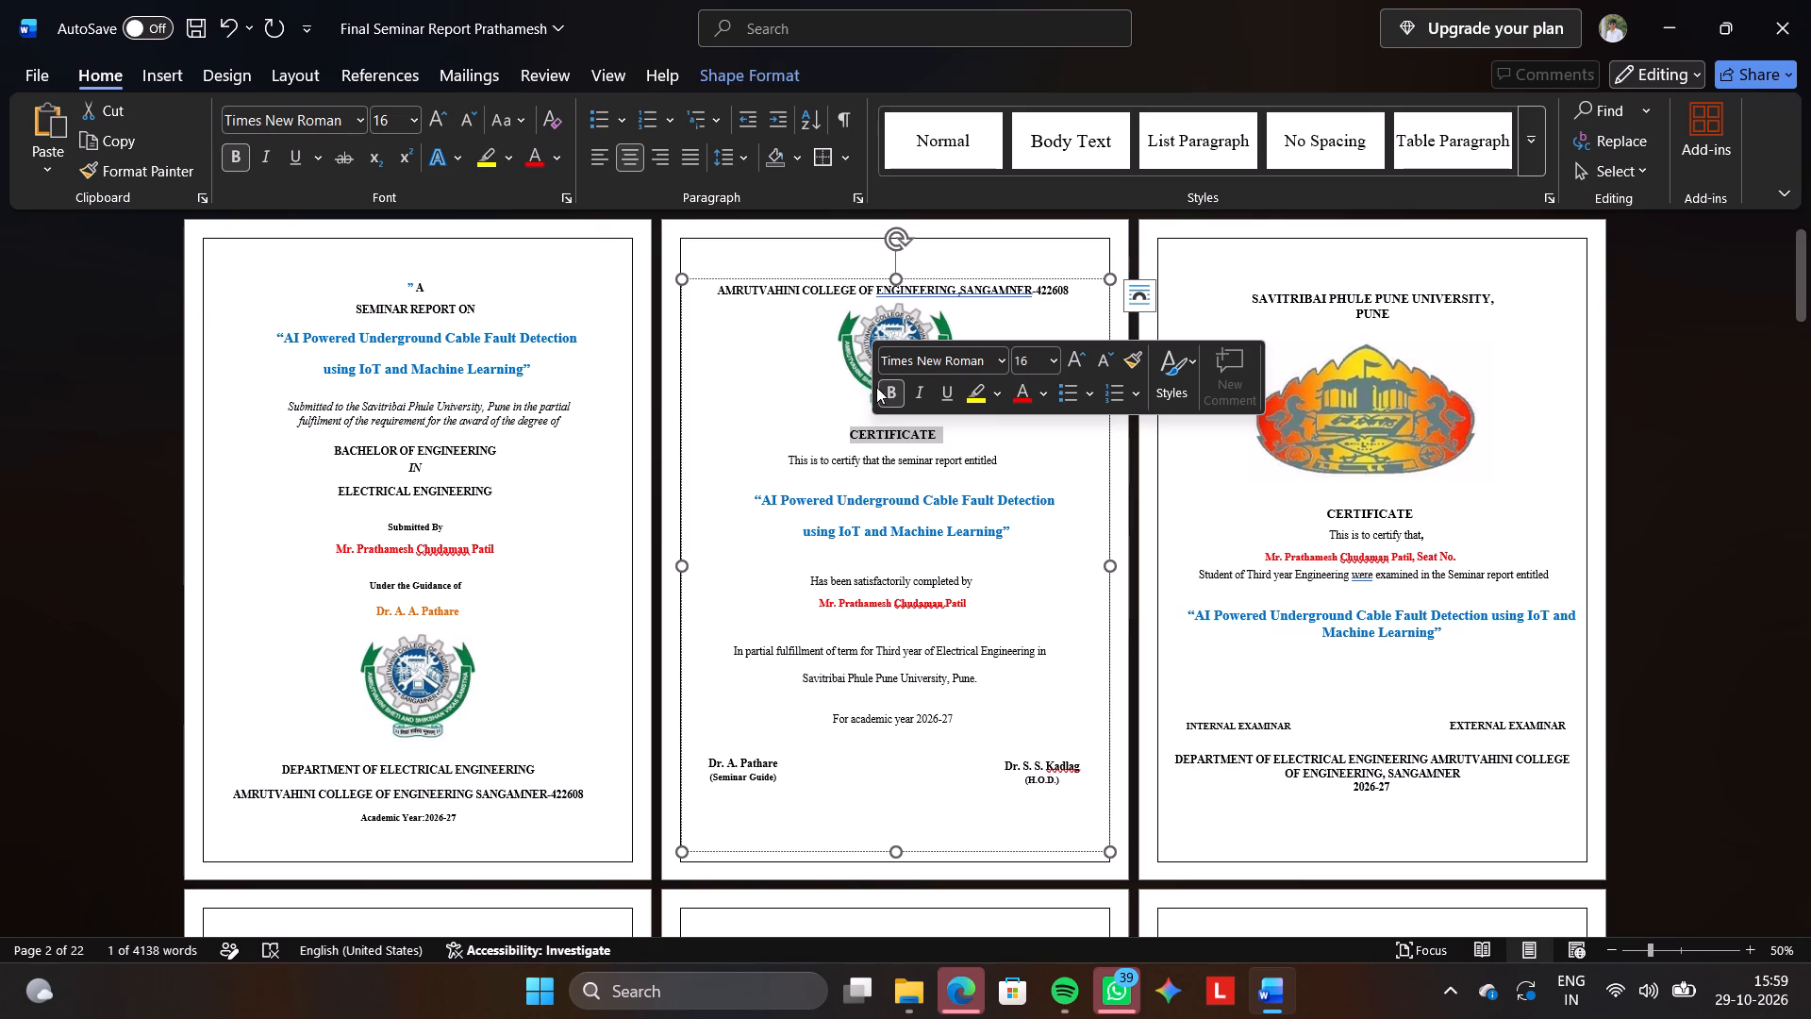
triple_click(941, 456)
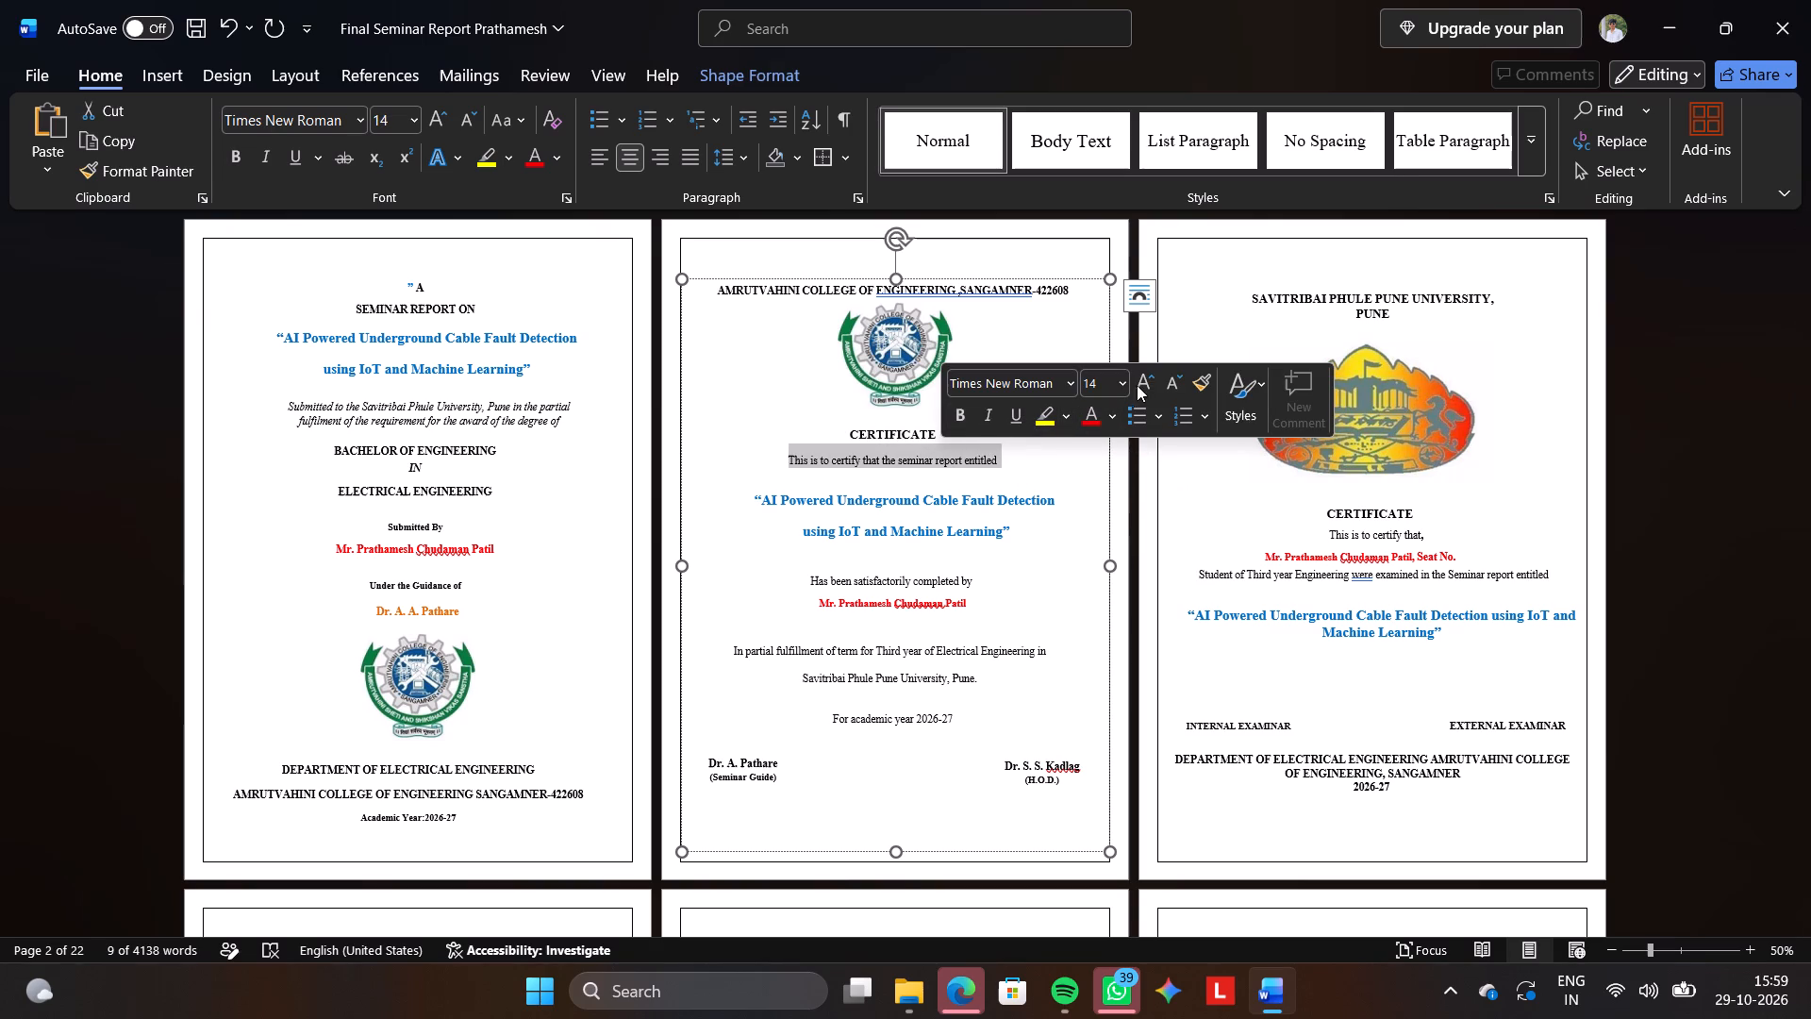
left_click(1165, 380)
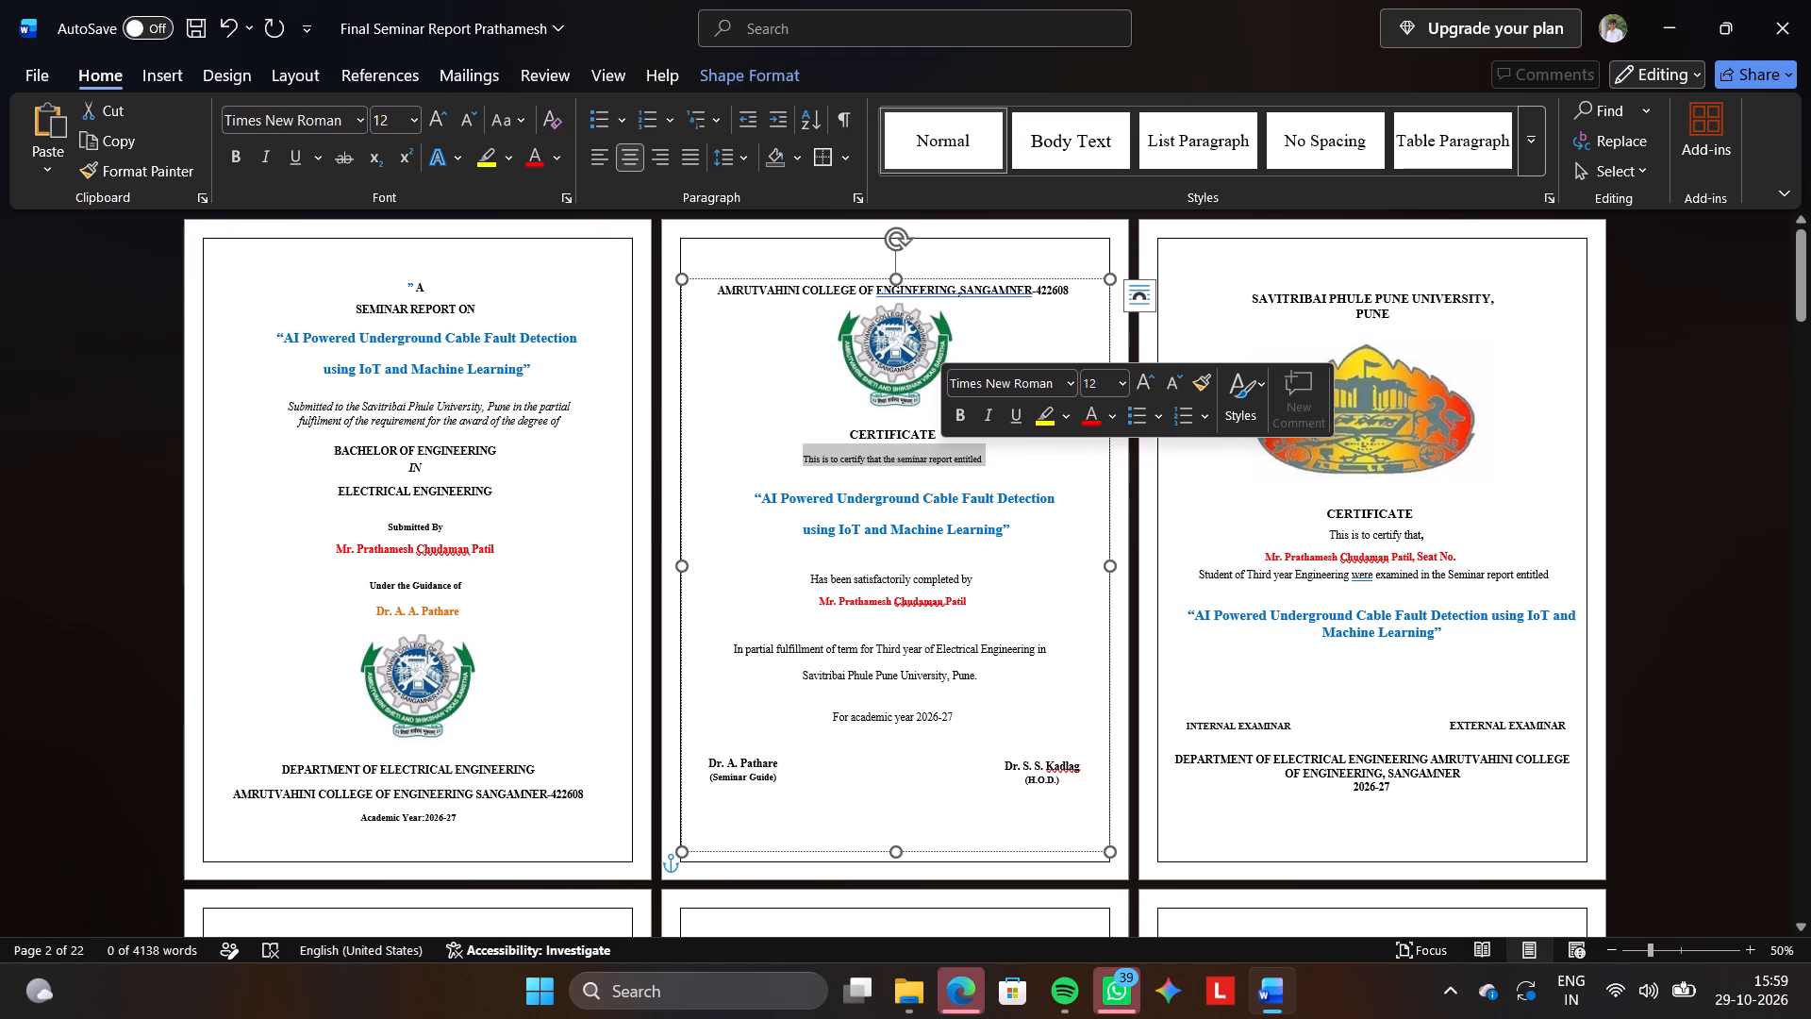
triple_click(907, 577)
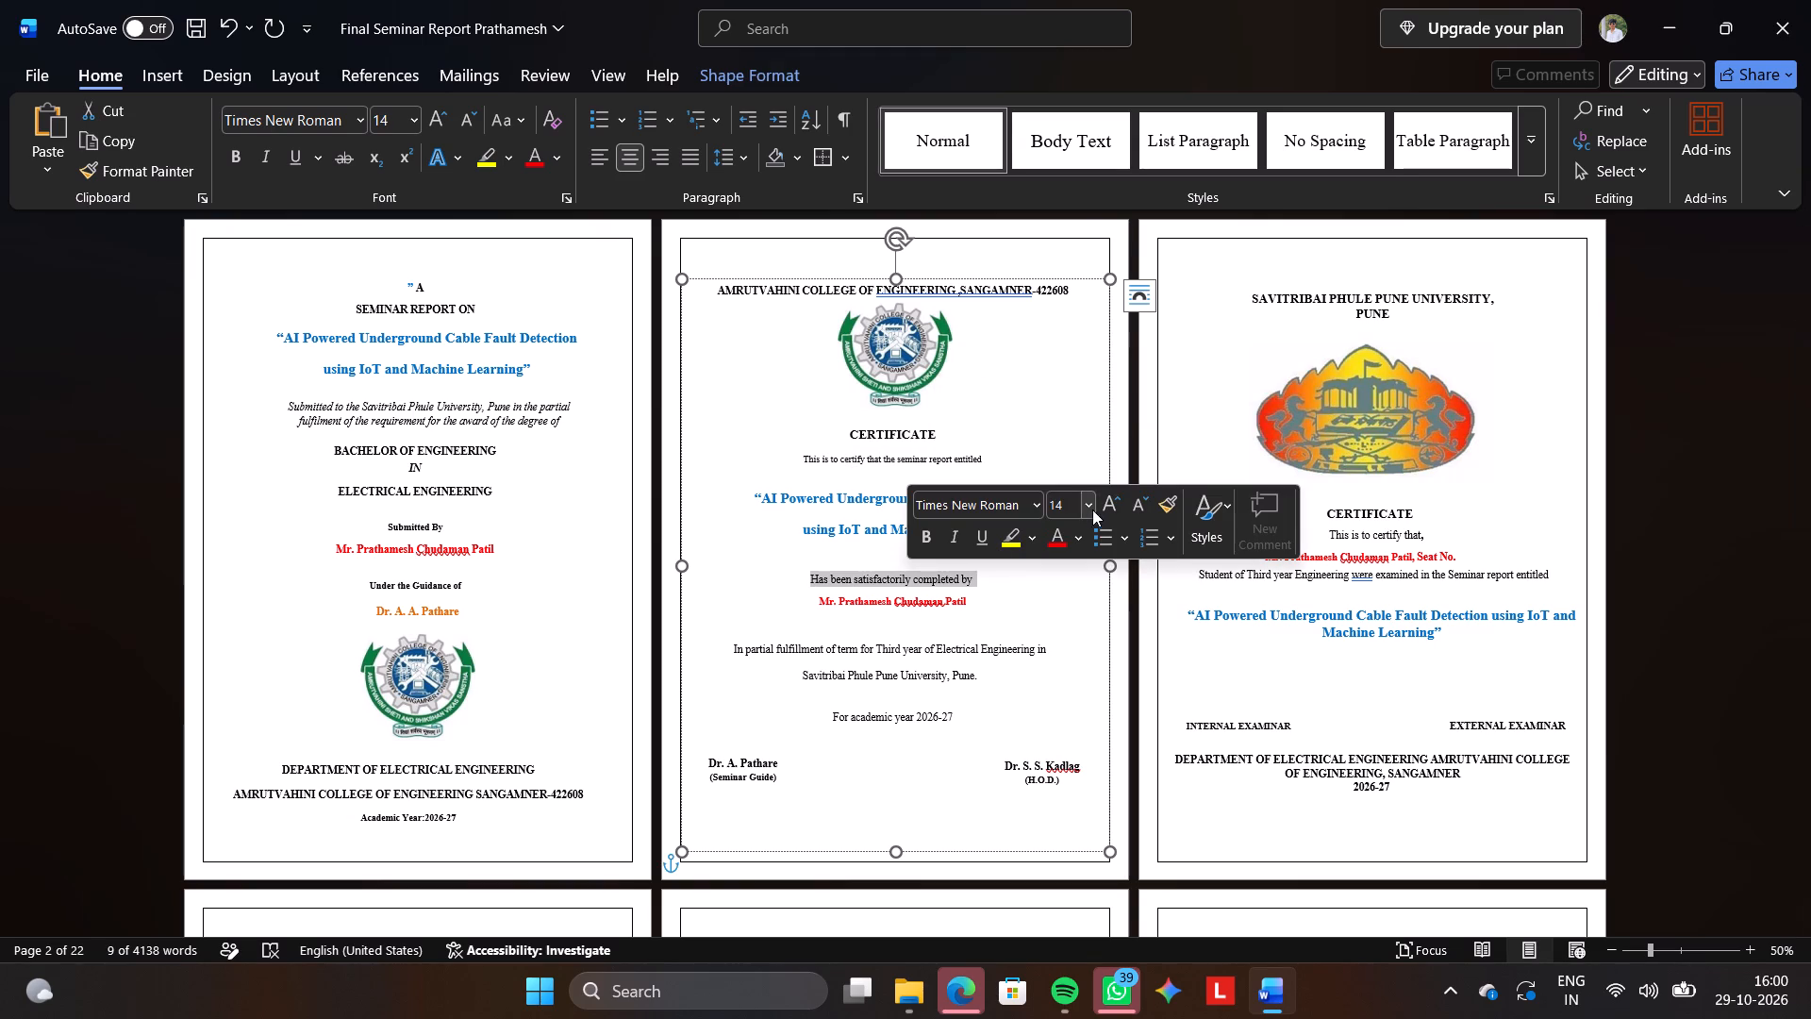
left_click(1138, 501)
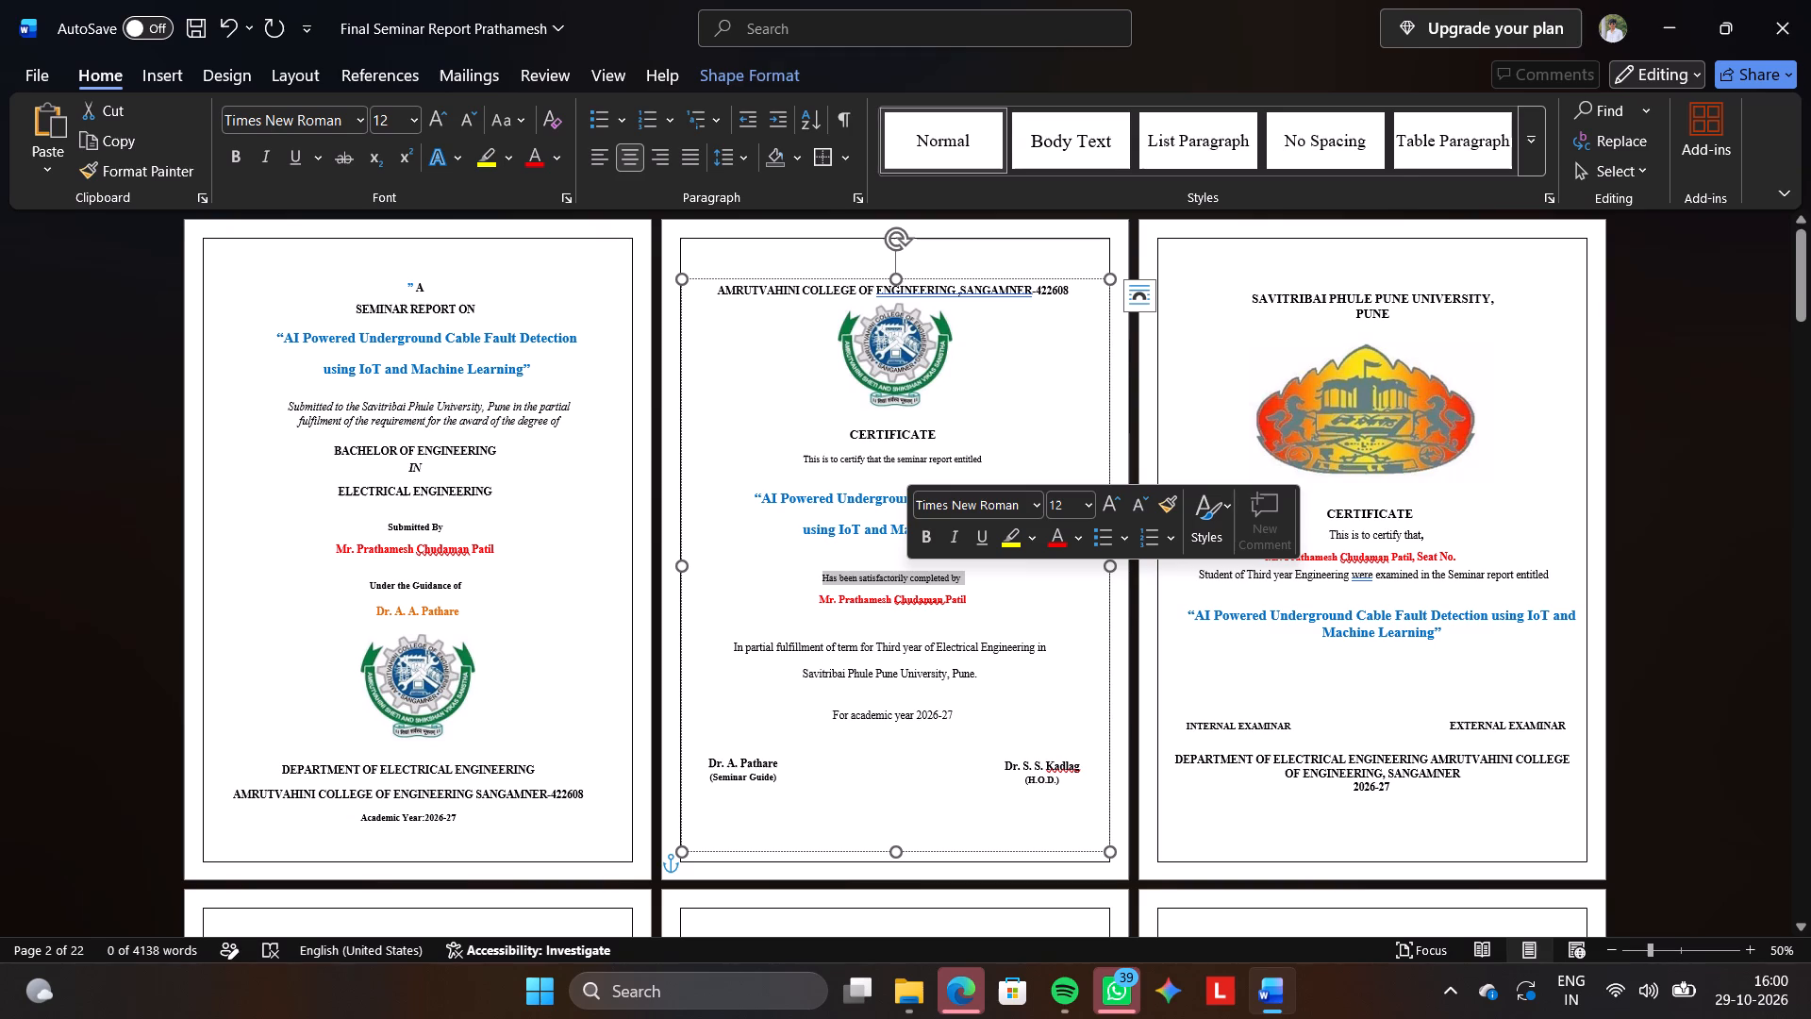
left_click_drag(955, 722, 727, 642)
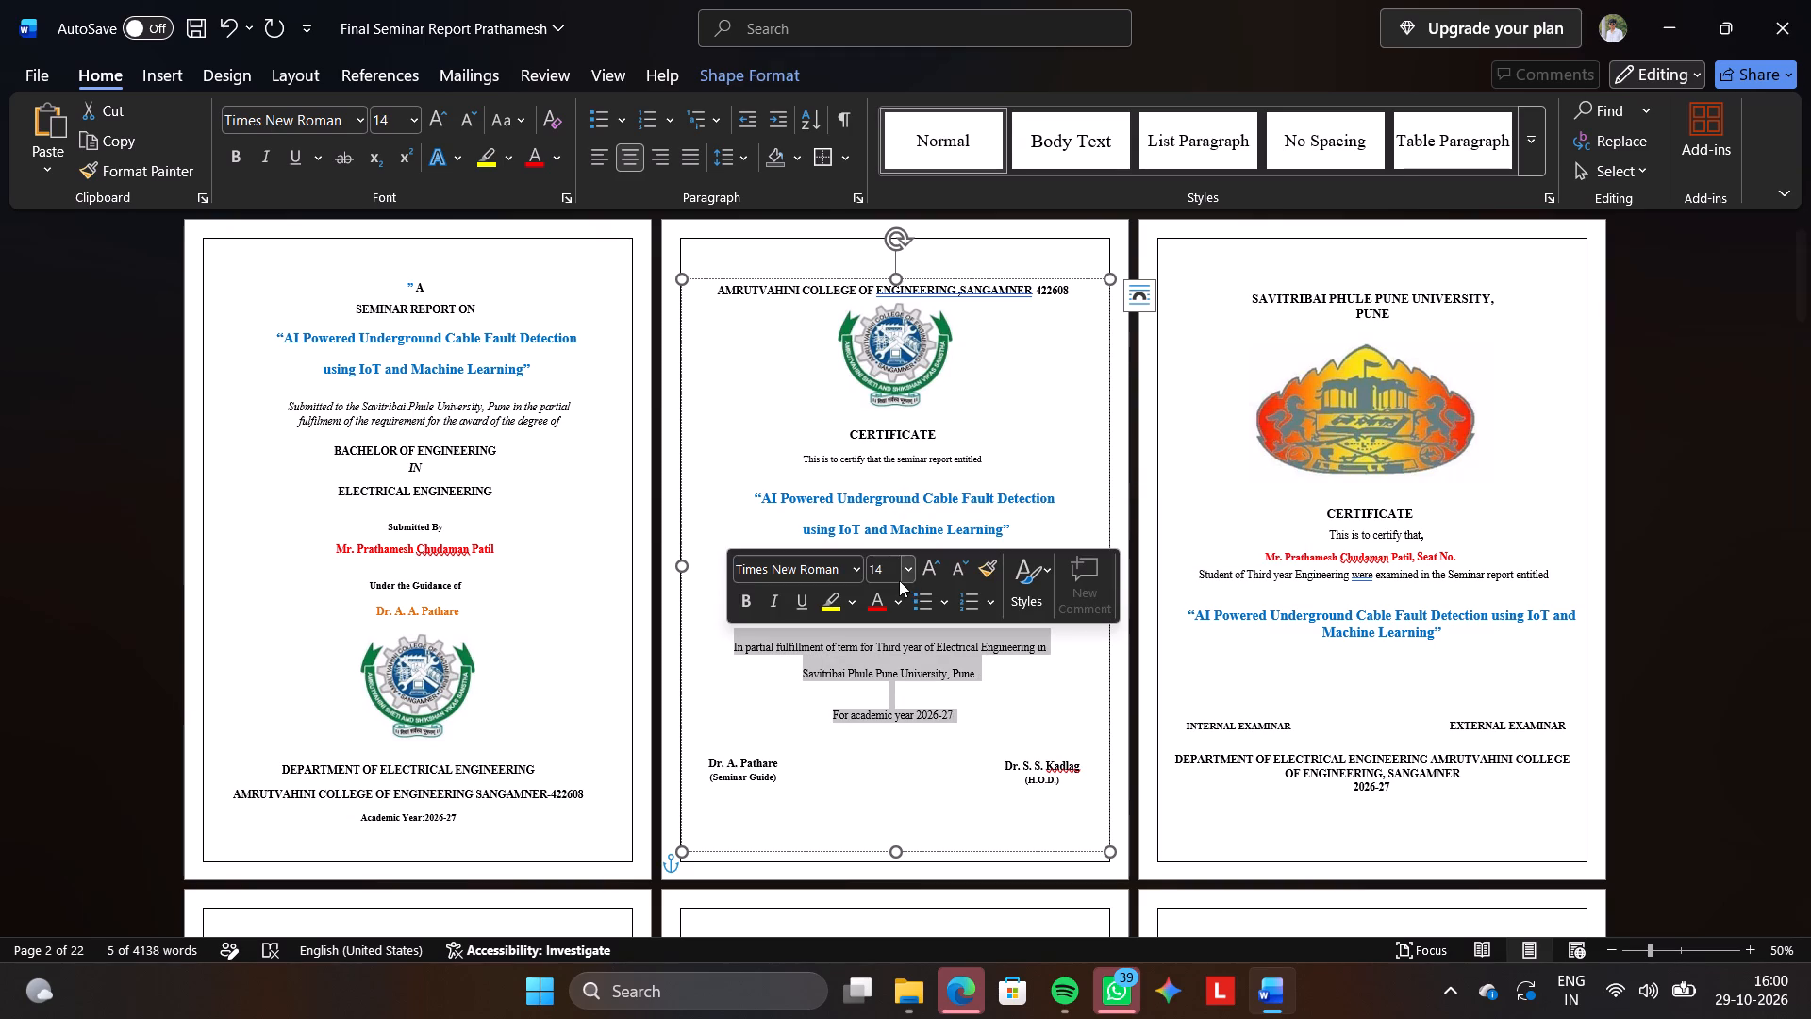
left_click(957, 566)
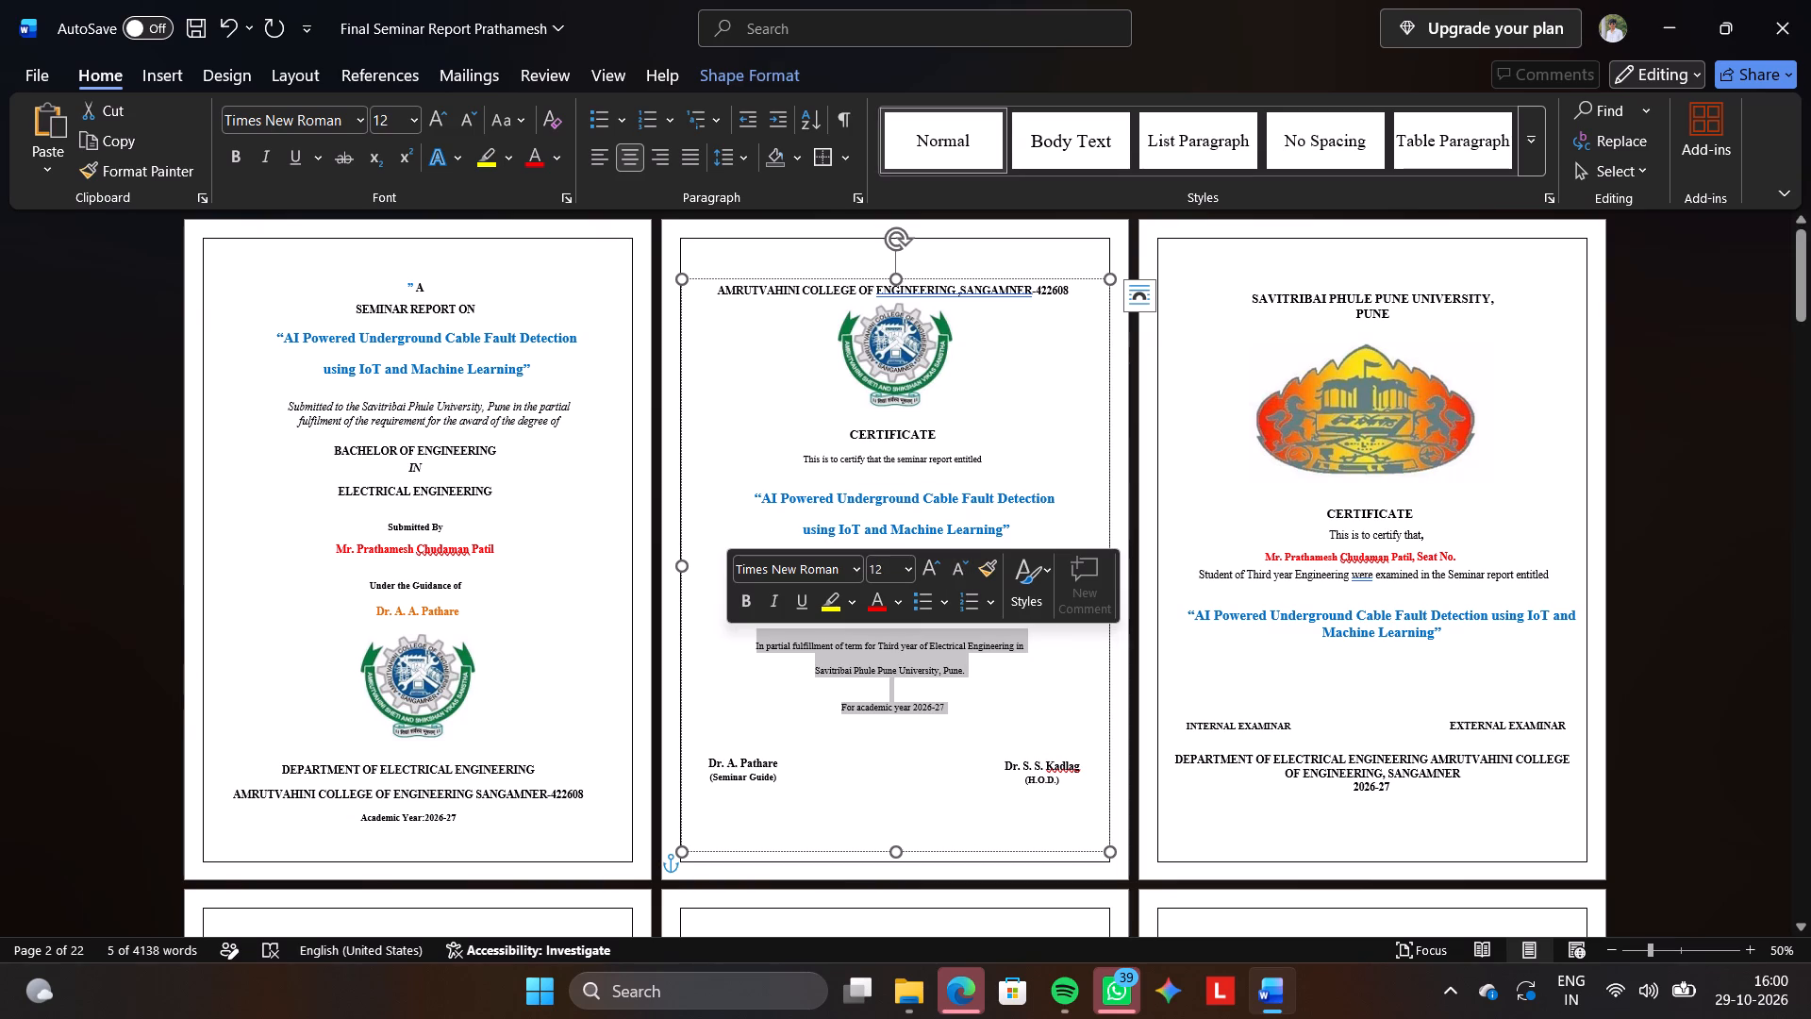
Reduce the blue two-line seminar title on page 2's certificate to 14 pt.
left_click(1050, 488)
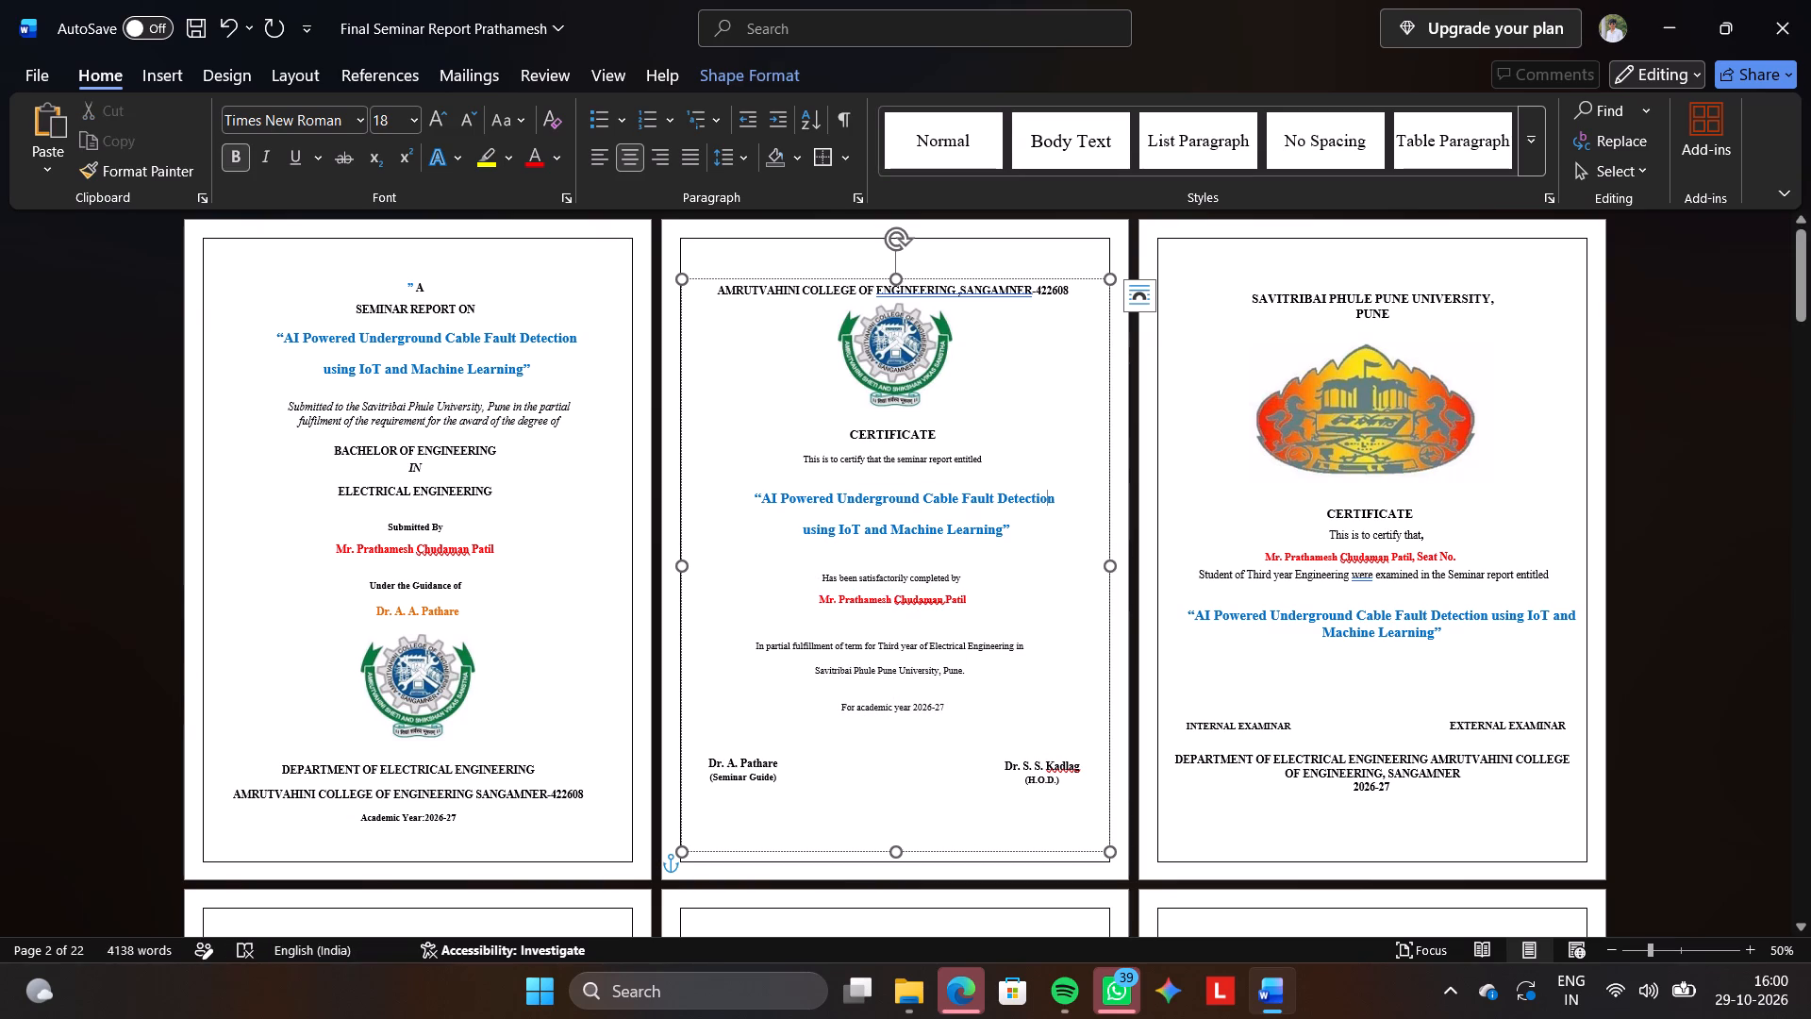
left_click_drag(1027, 529, 780, 476)
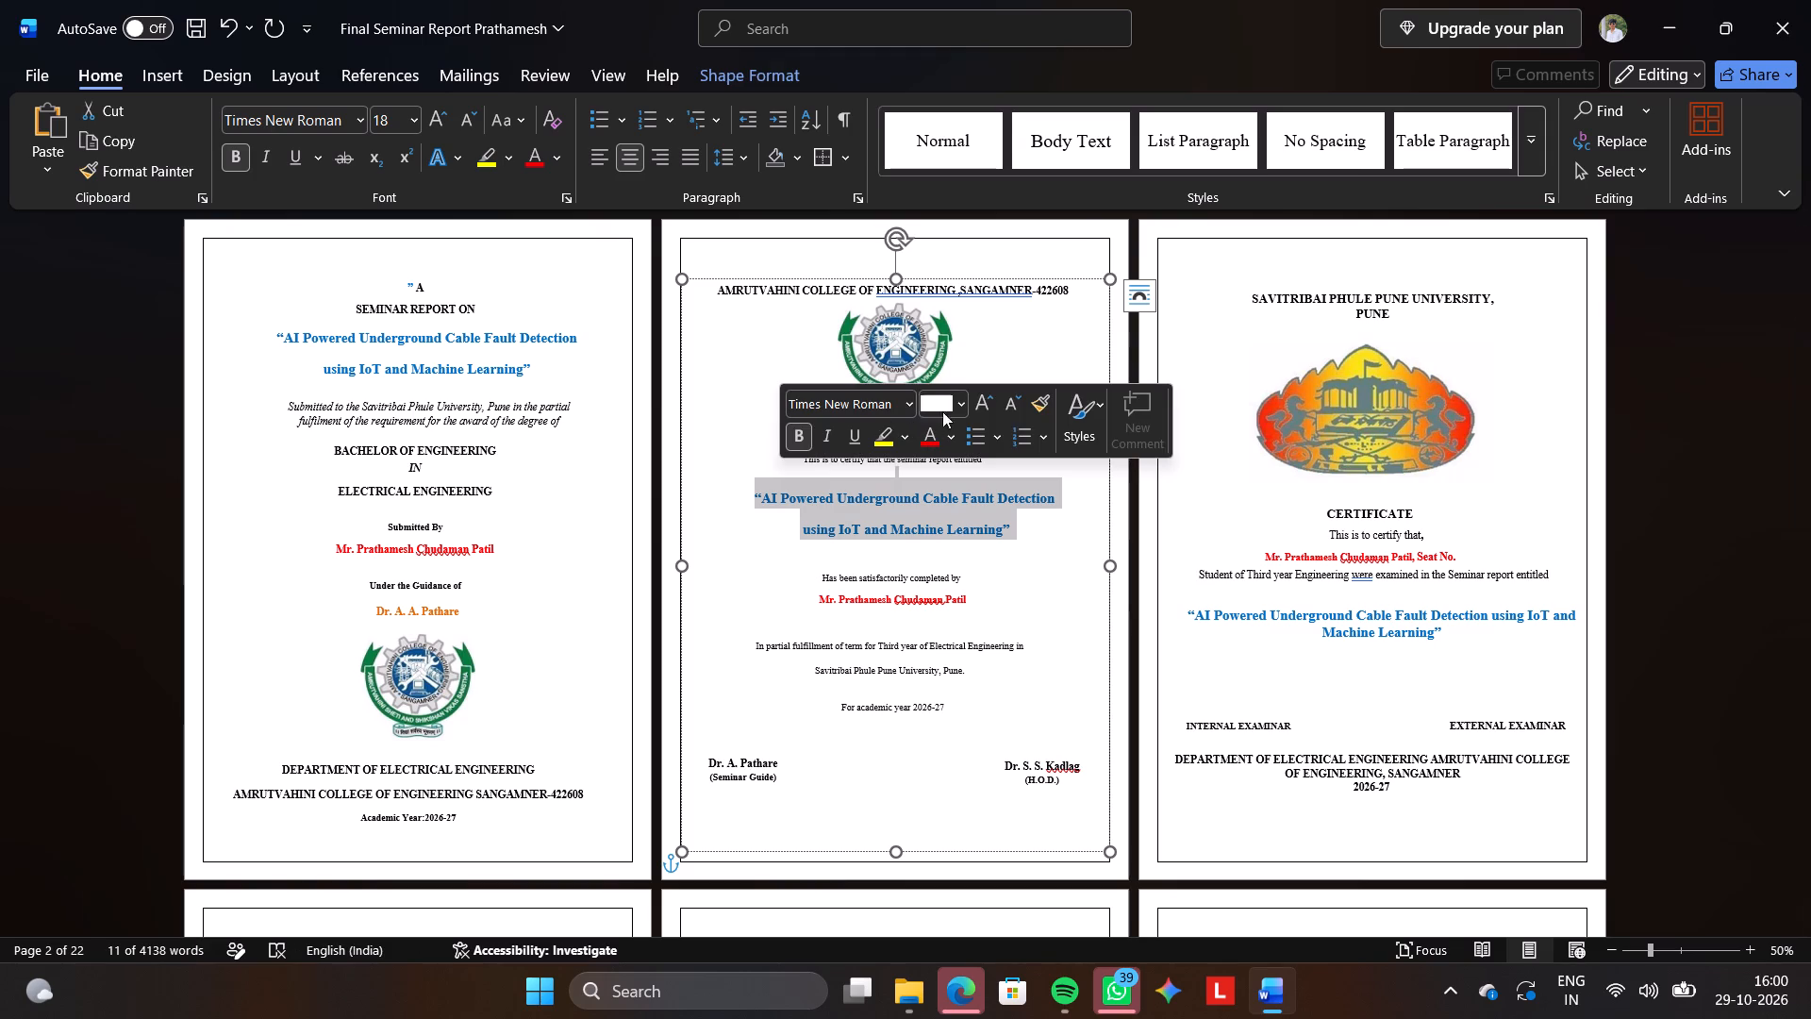
double_click(1014, 395)
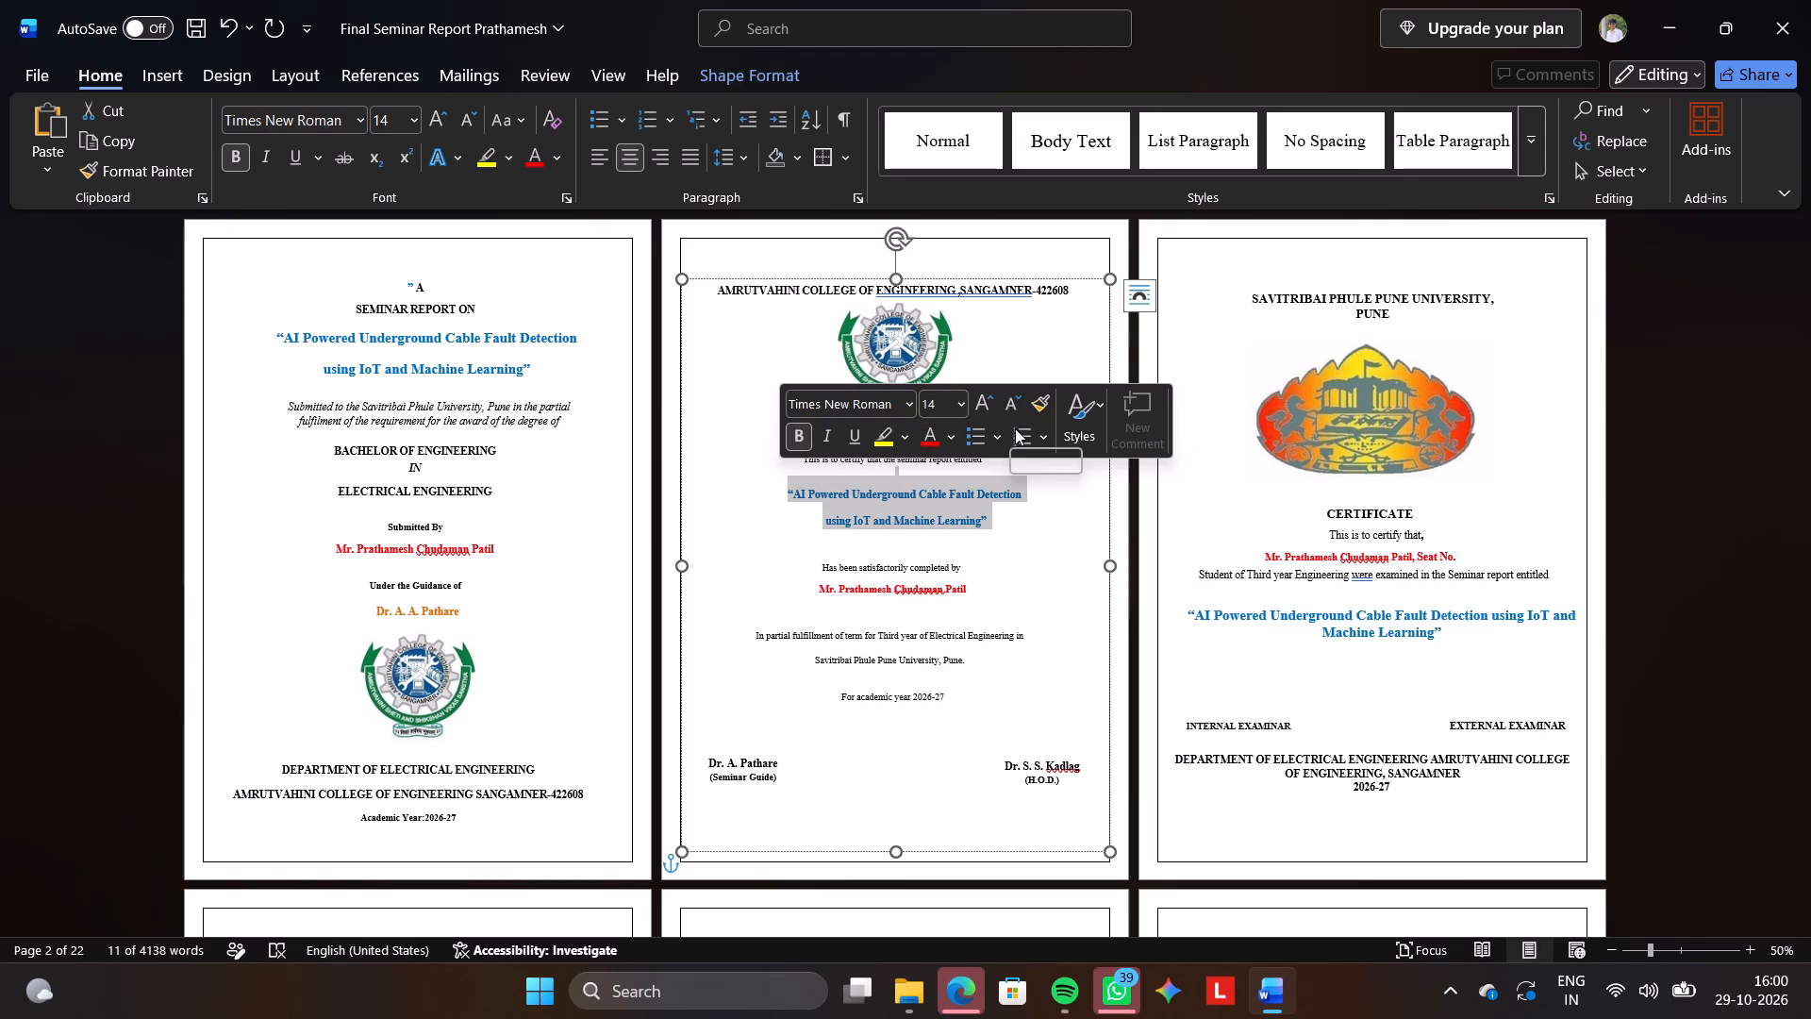
left_click(1025, 572)
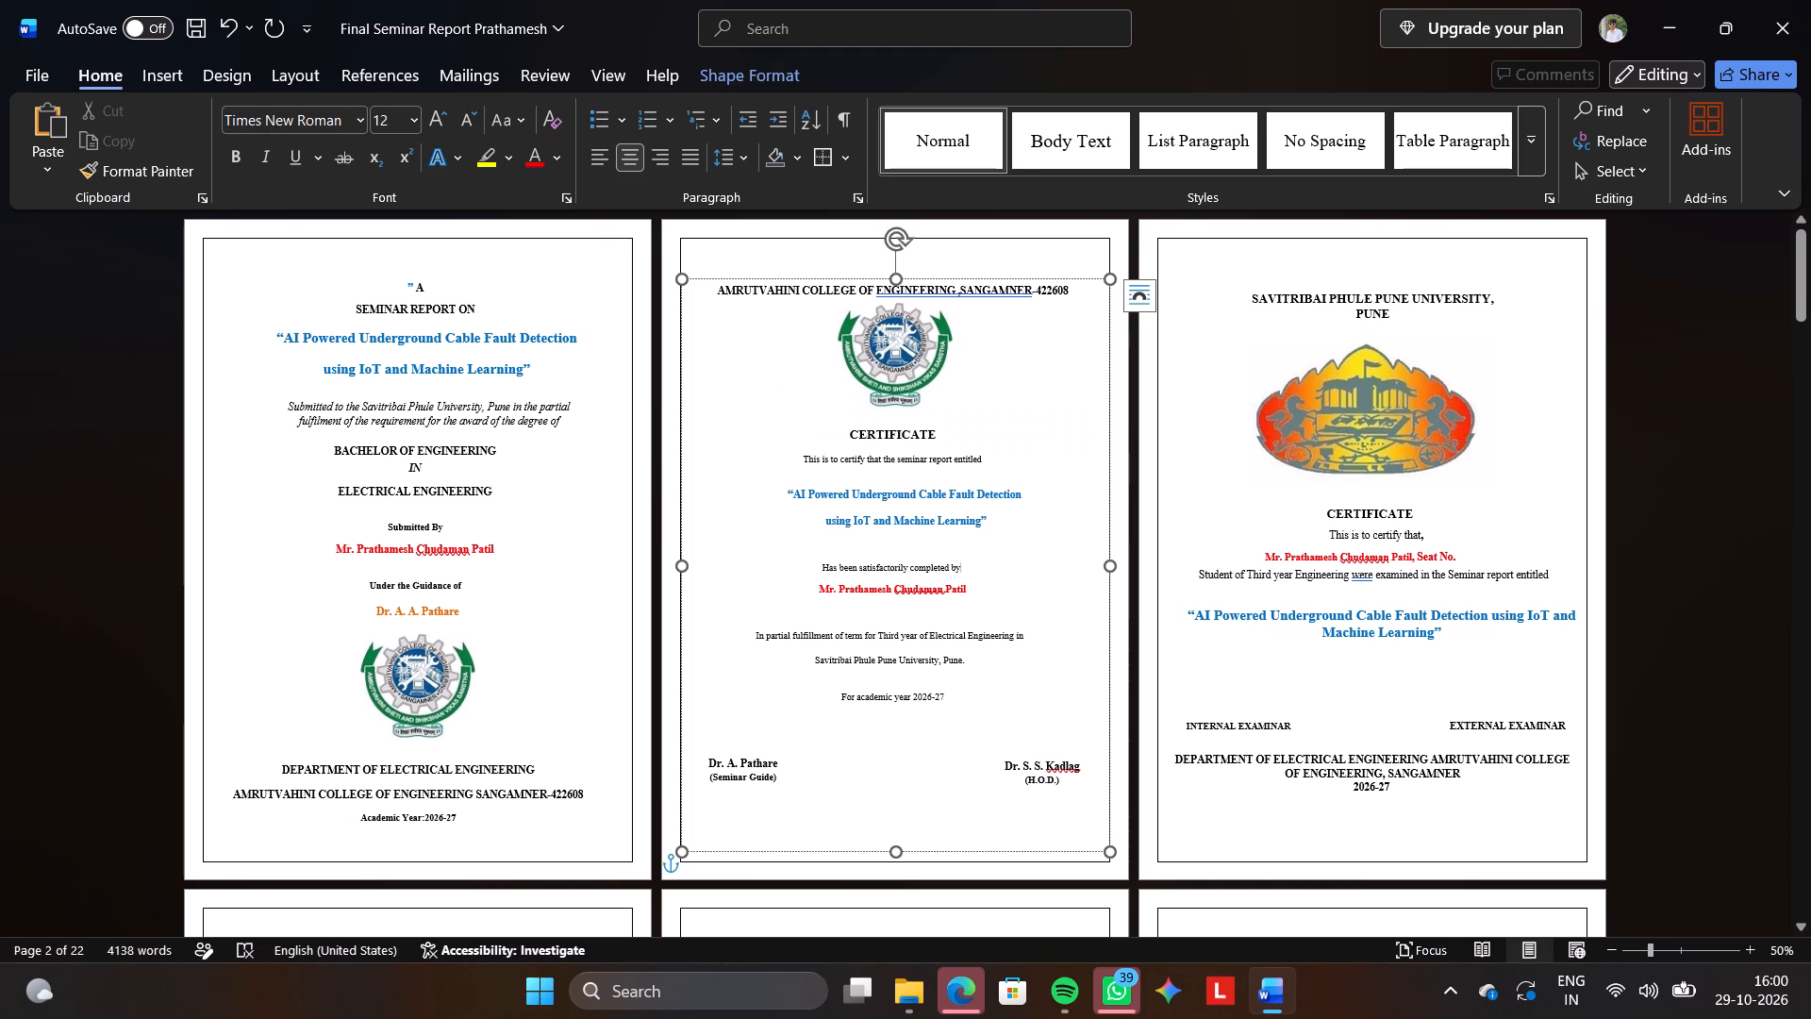
left_click_drag(995, 521, 770, 476)
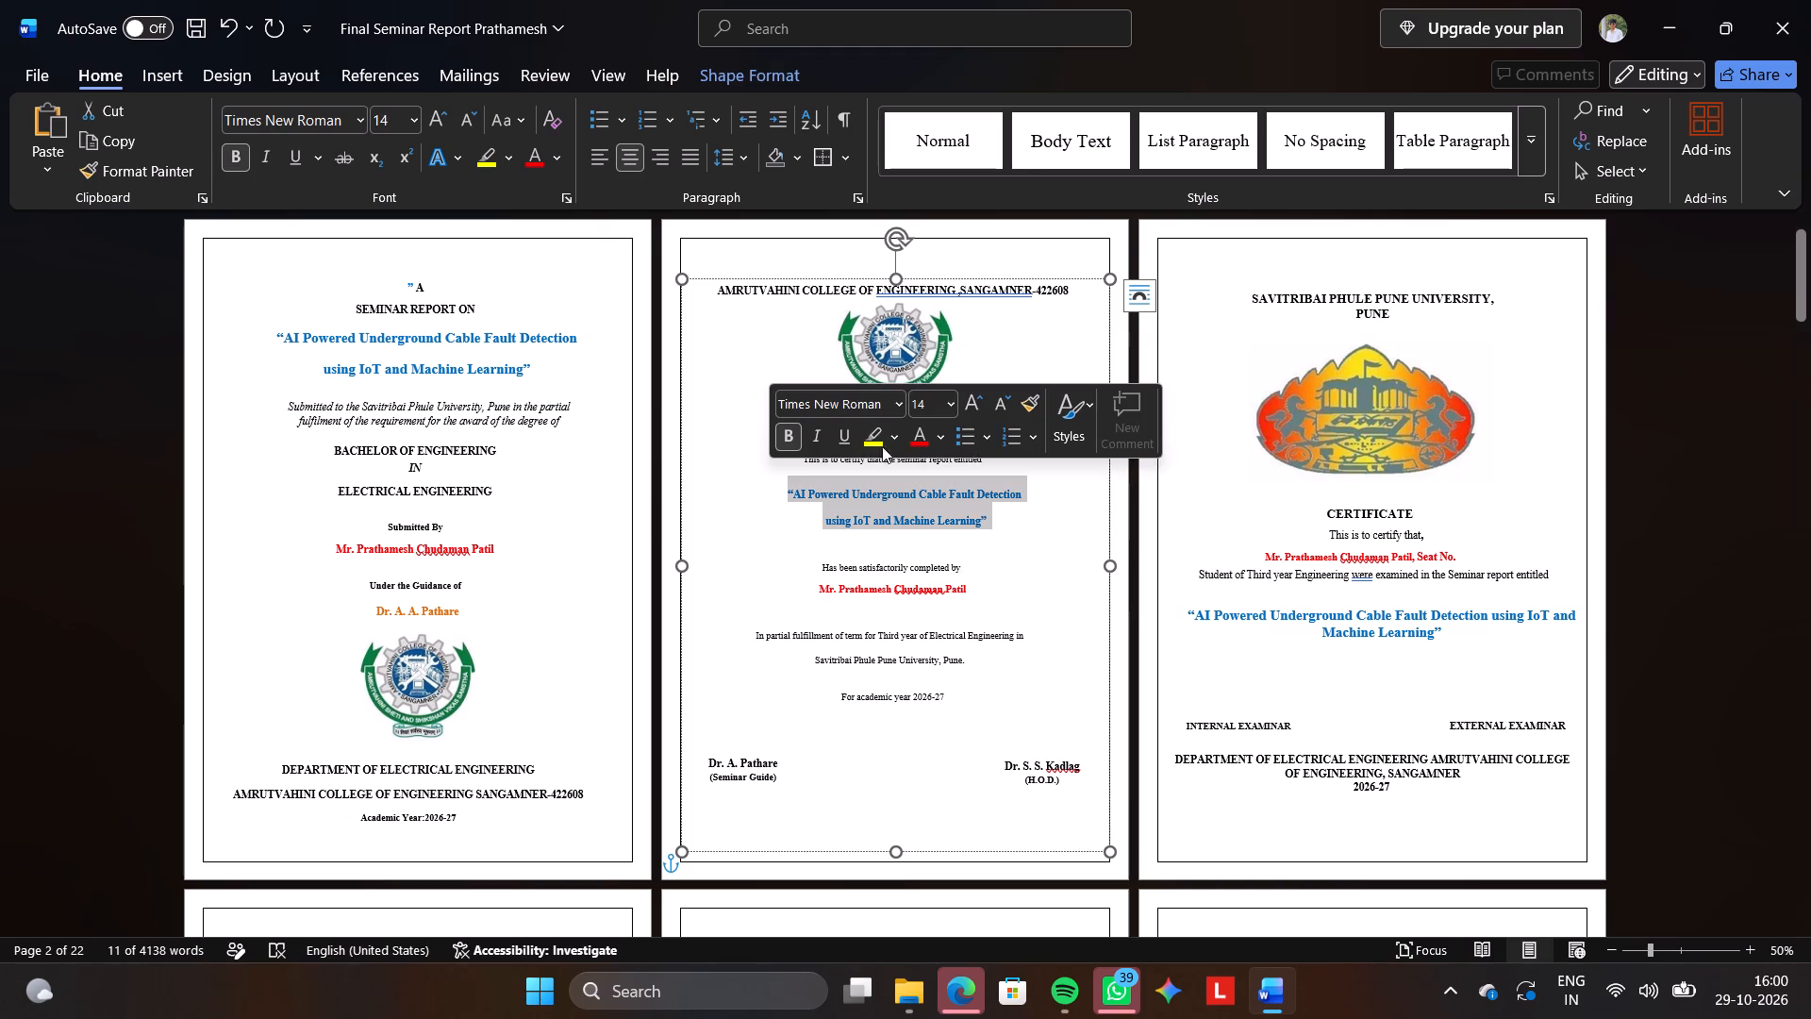
left_click(727, 421)
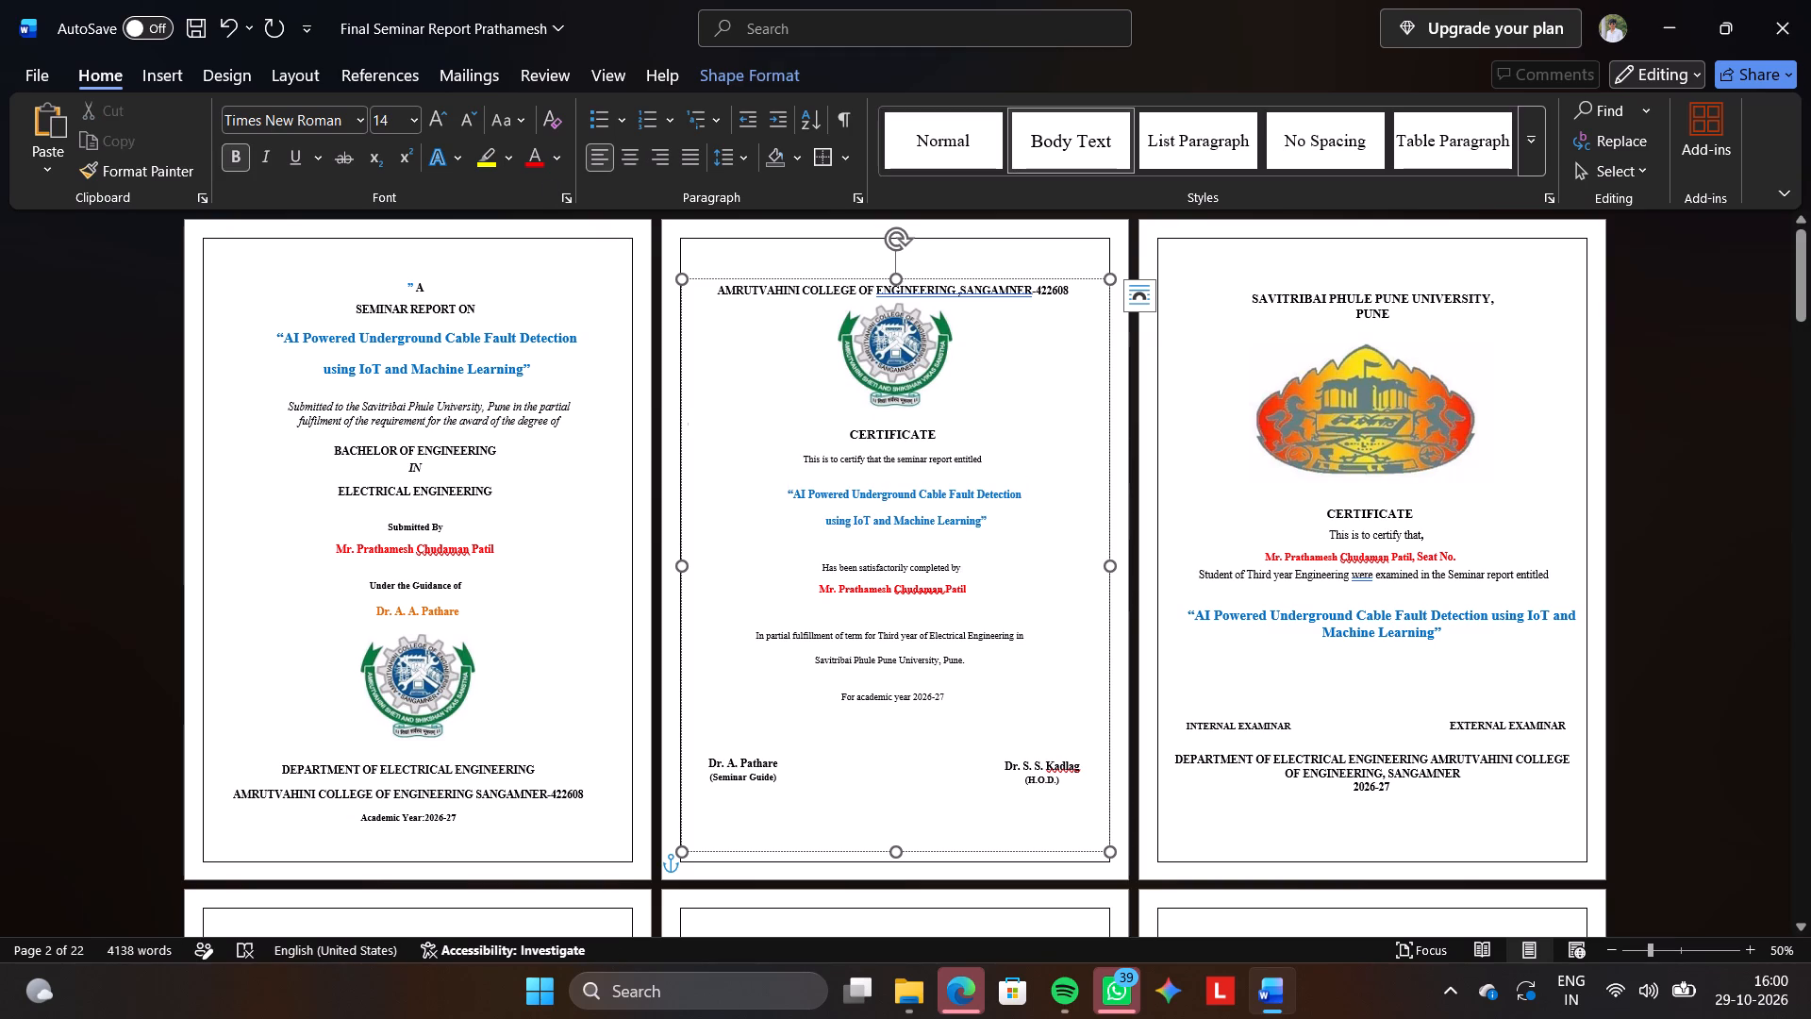
Rebuild the break below the CERTIFICATE heading, leaving one blank line above "This is to certify that the seminar report entitled".
left_click_drag(1005, 459, 840, 452)
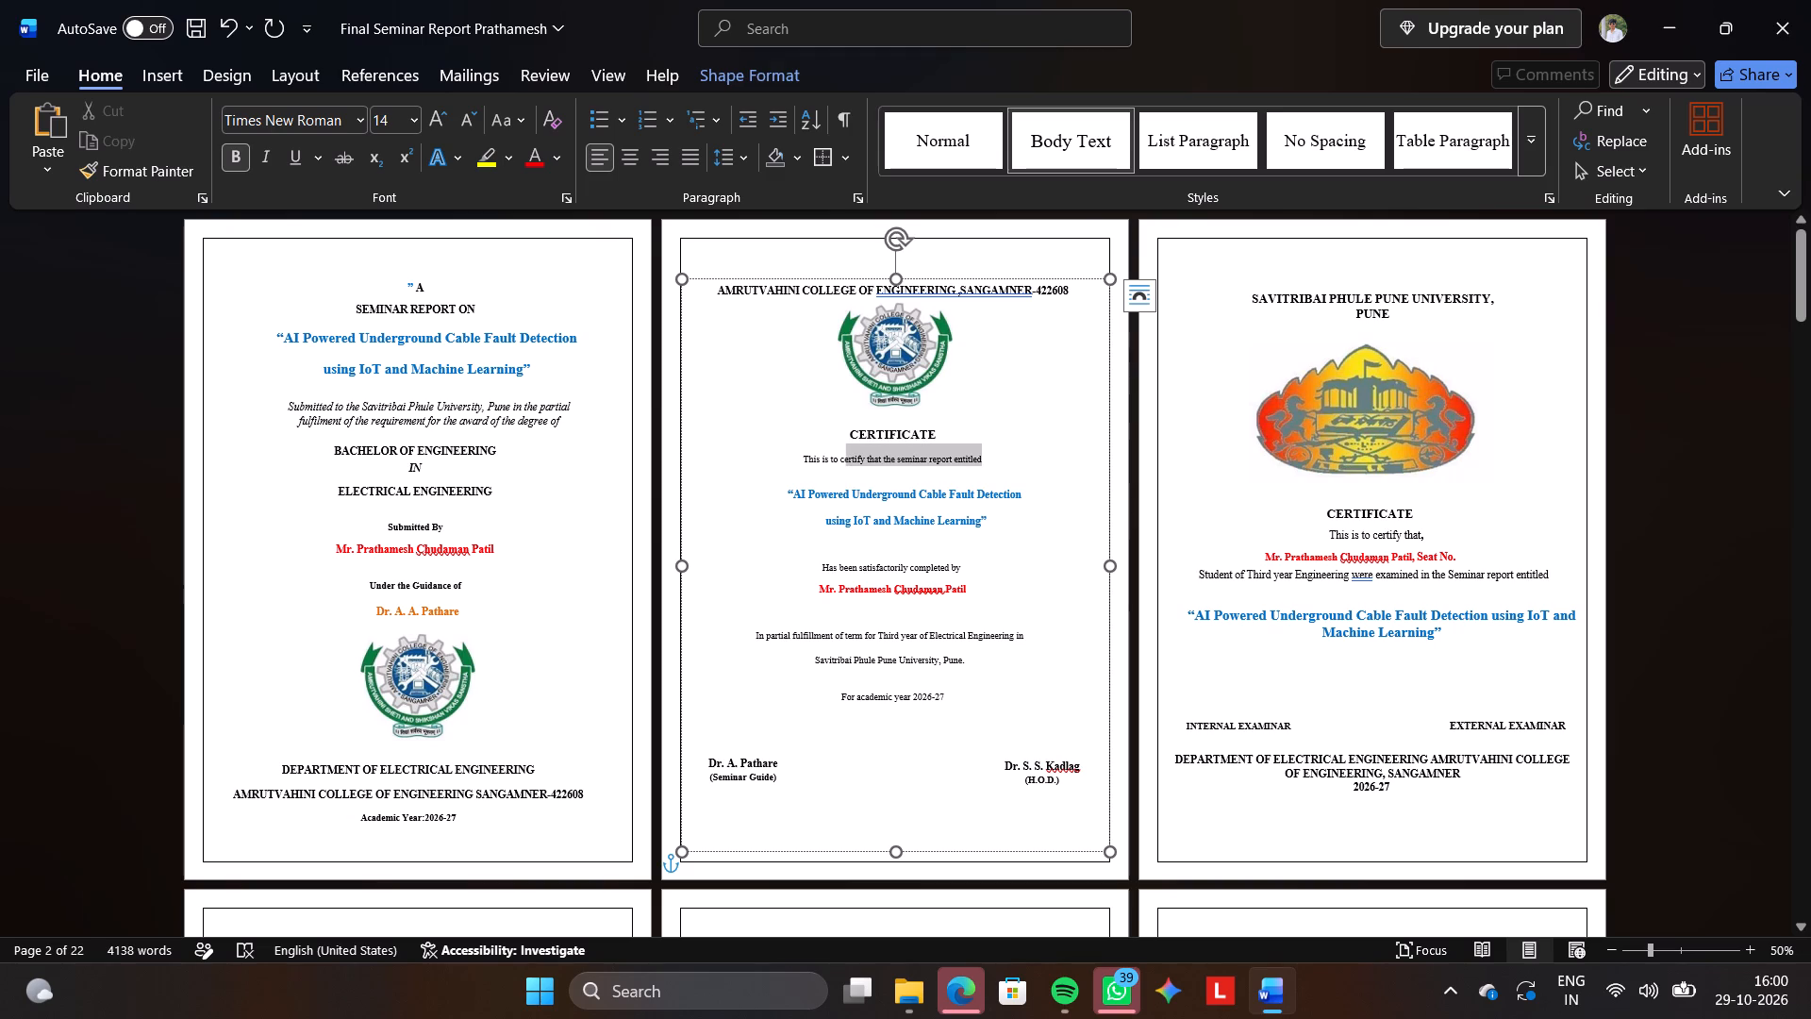
left_click_drag(840, 452, 793, 453)
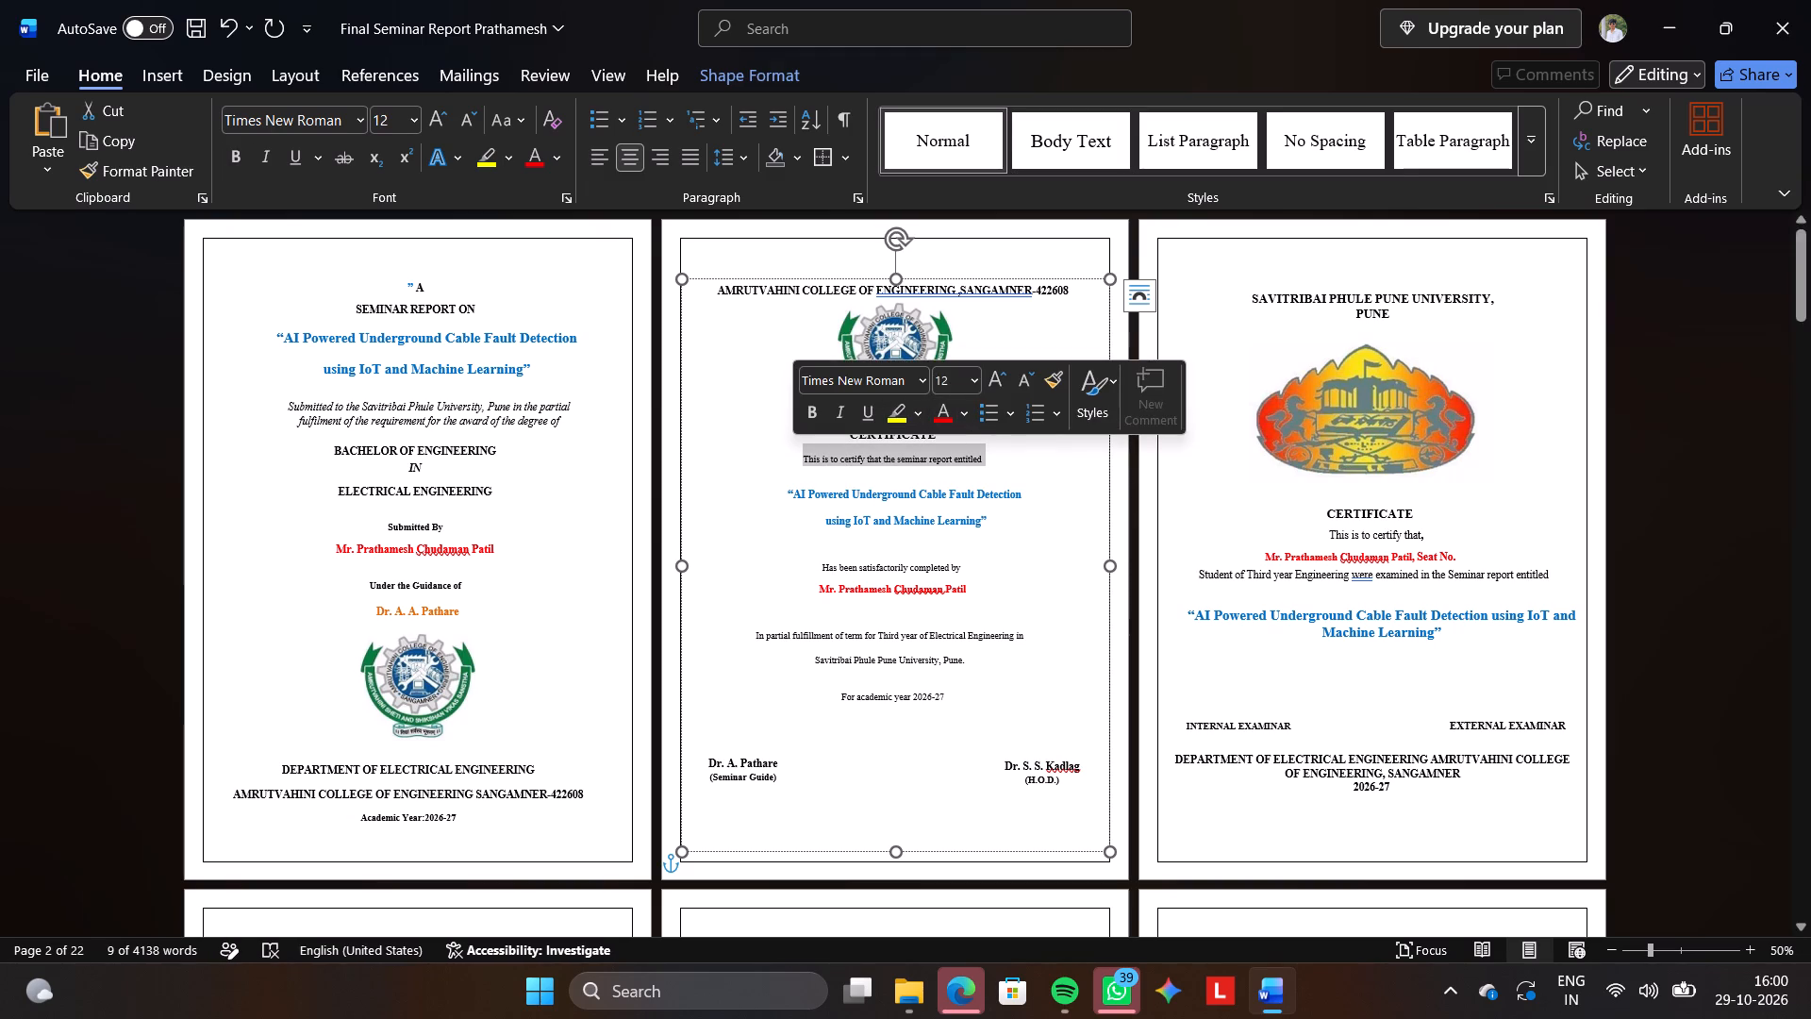
left_click(796, 467)
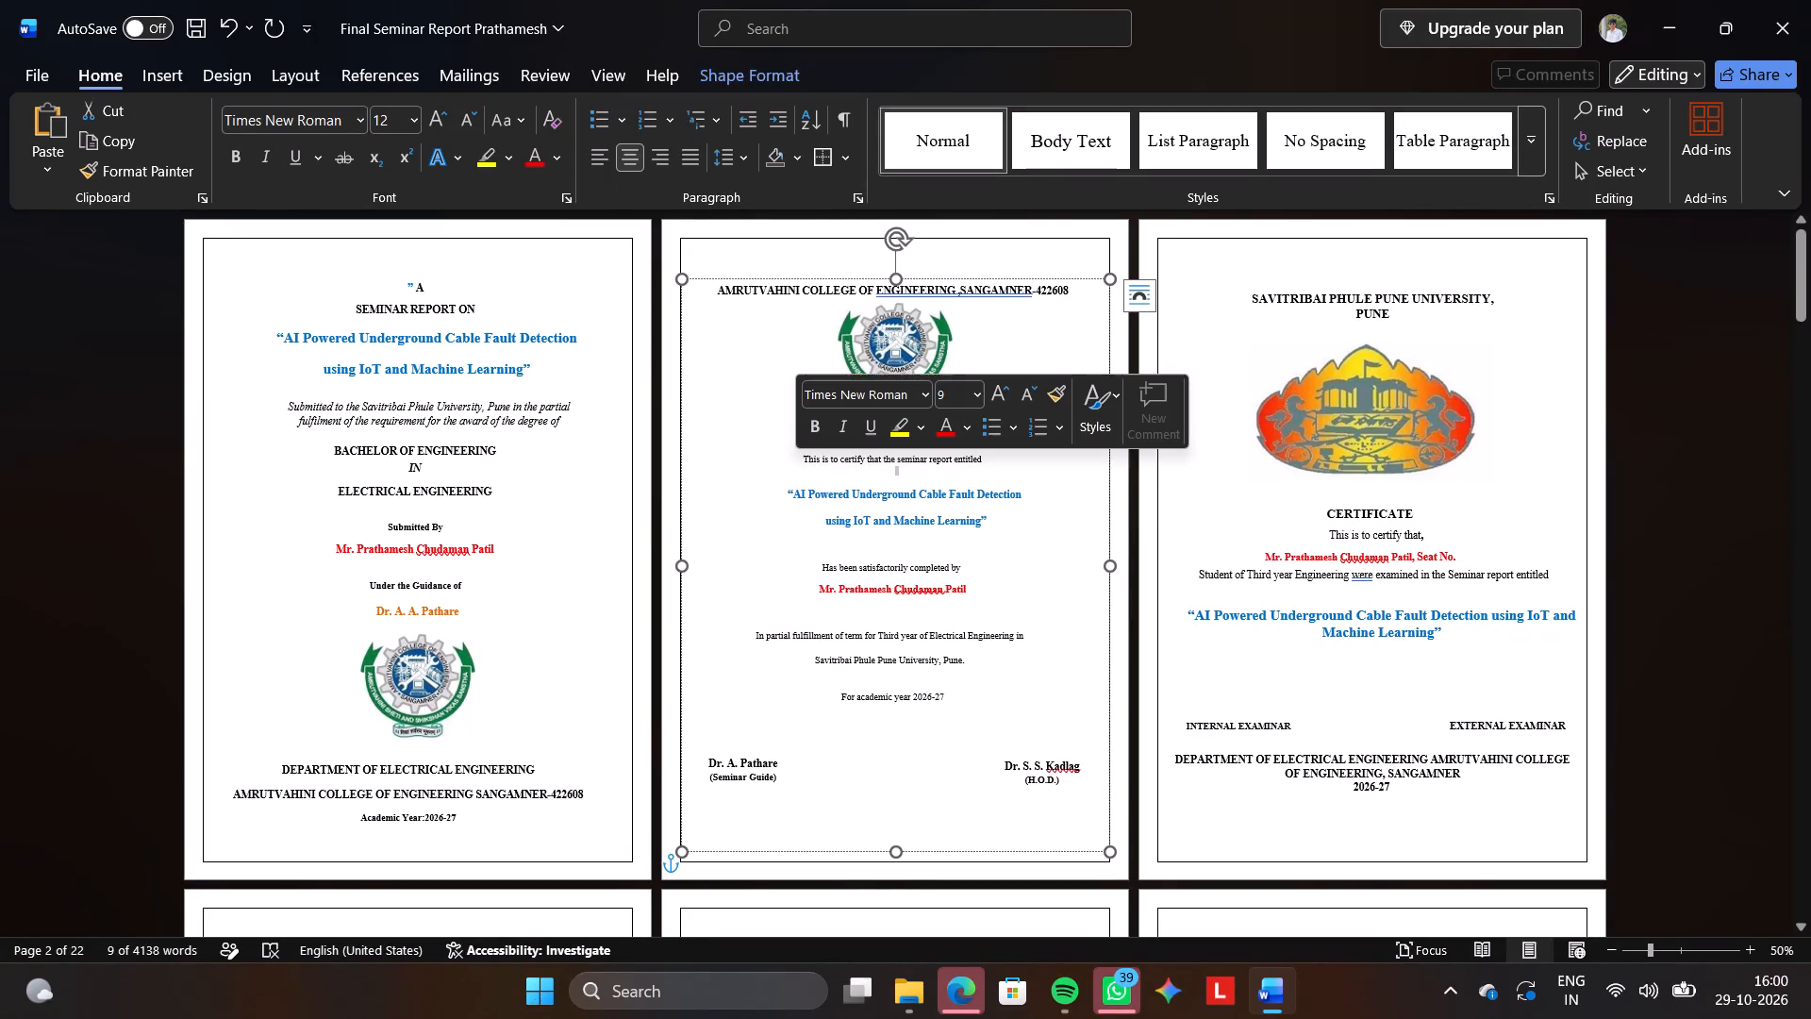
left_click(796, 455)
left_click(796, 455)
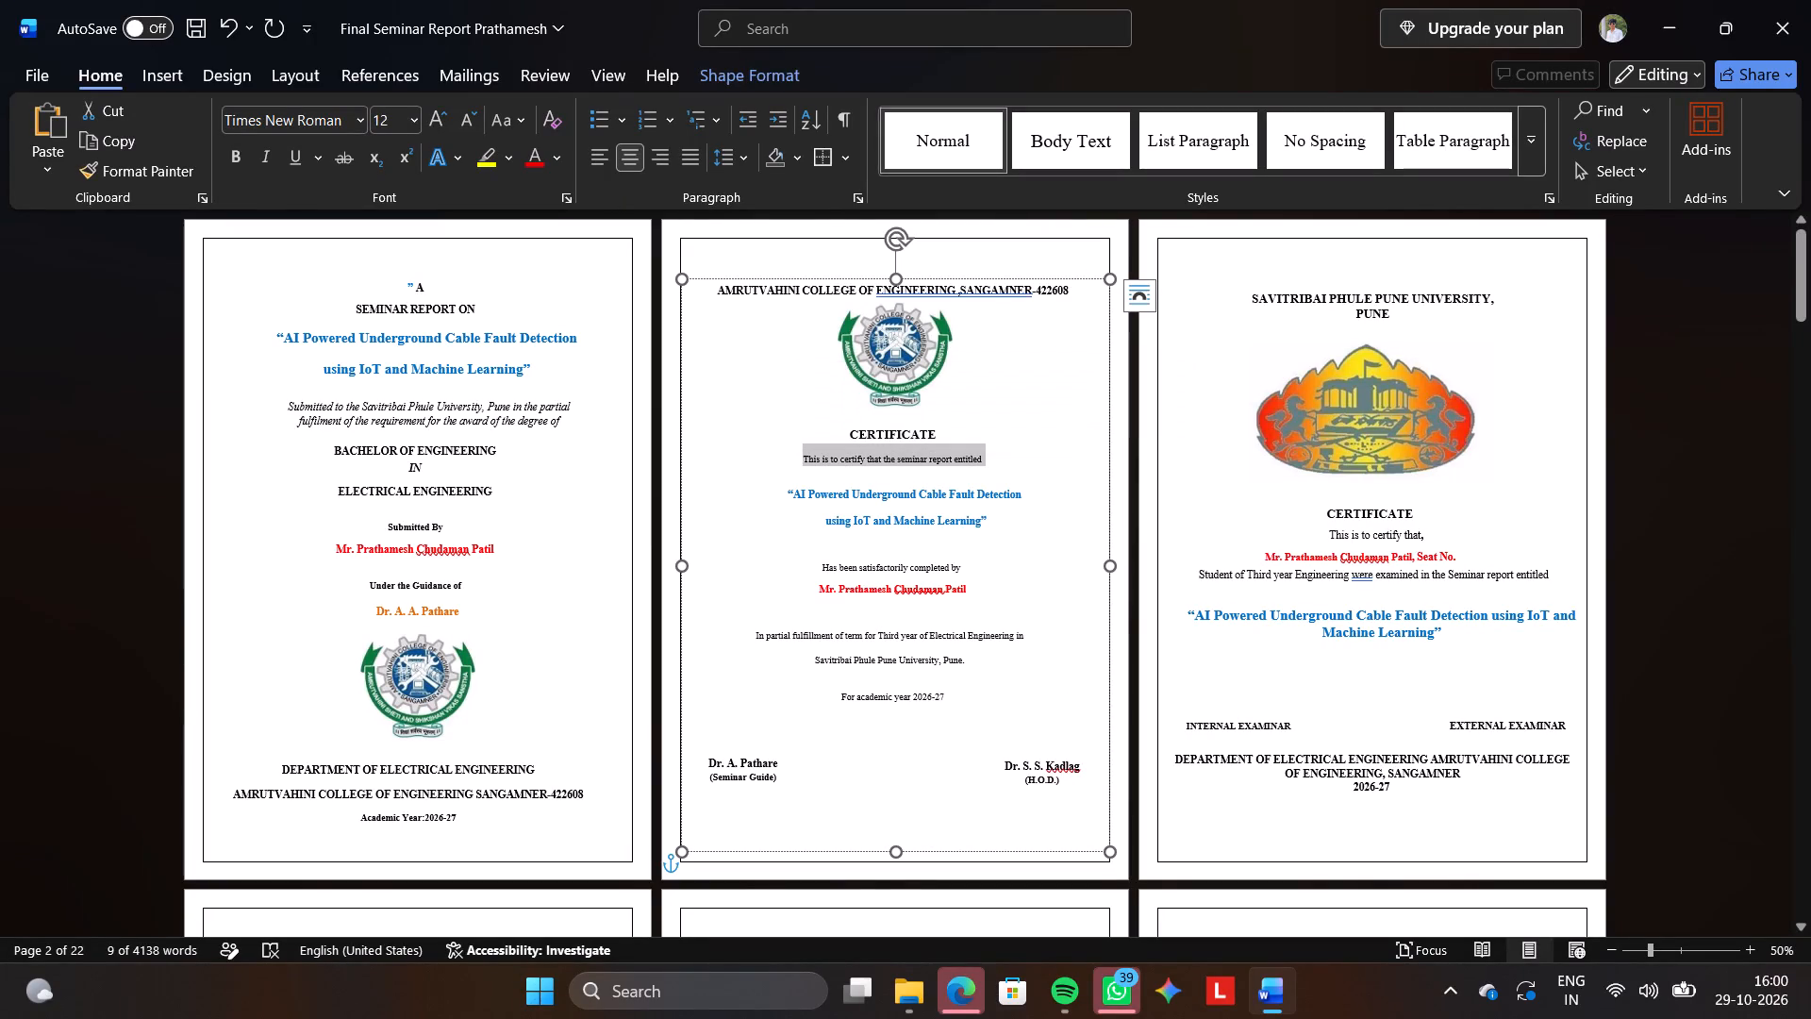
left_click(796, 455)
left_click(804, 444)
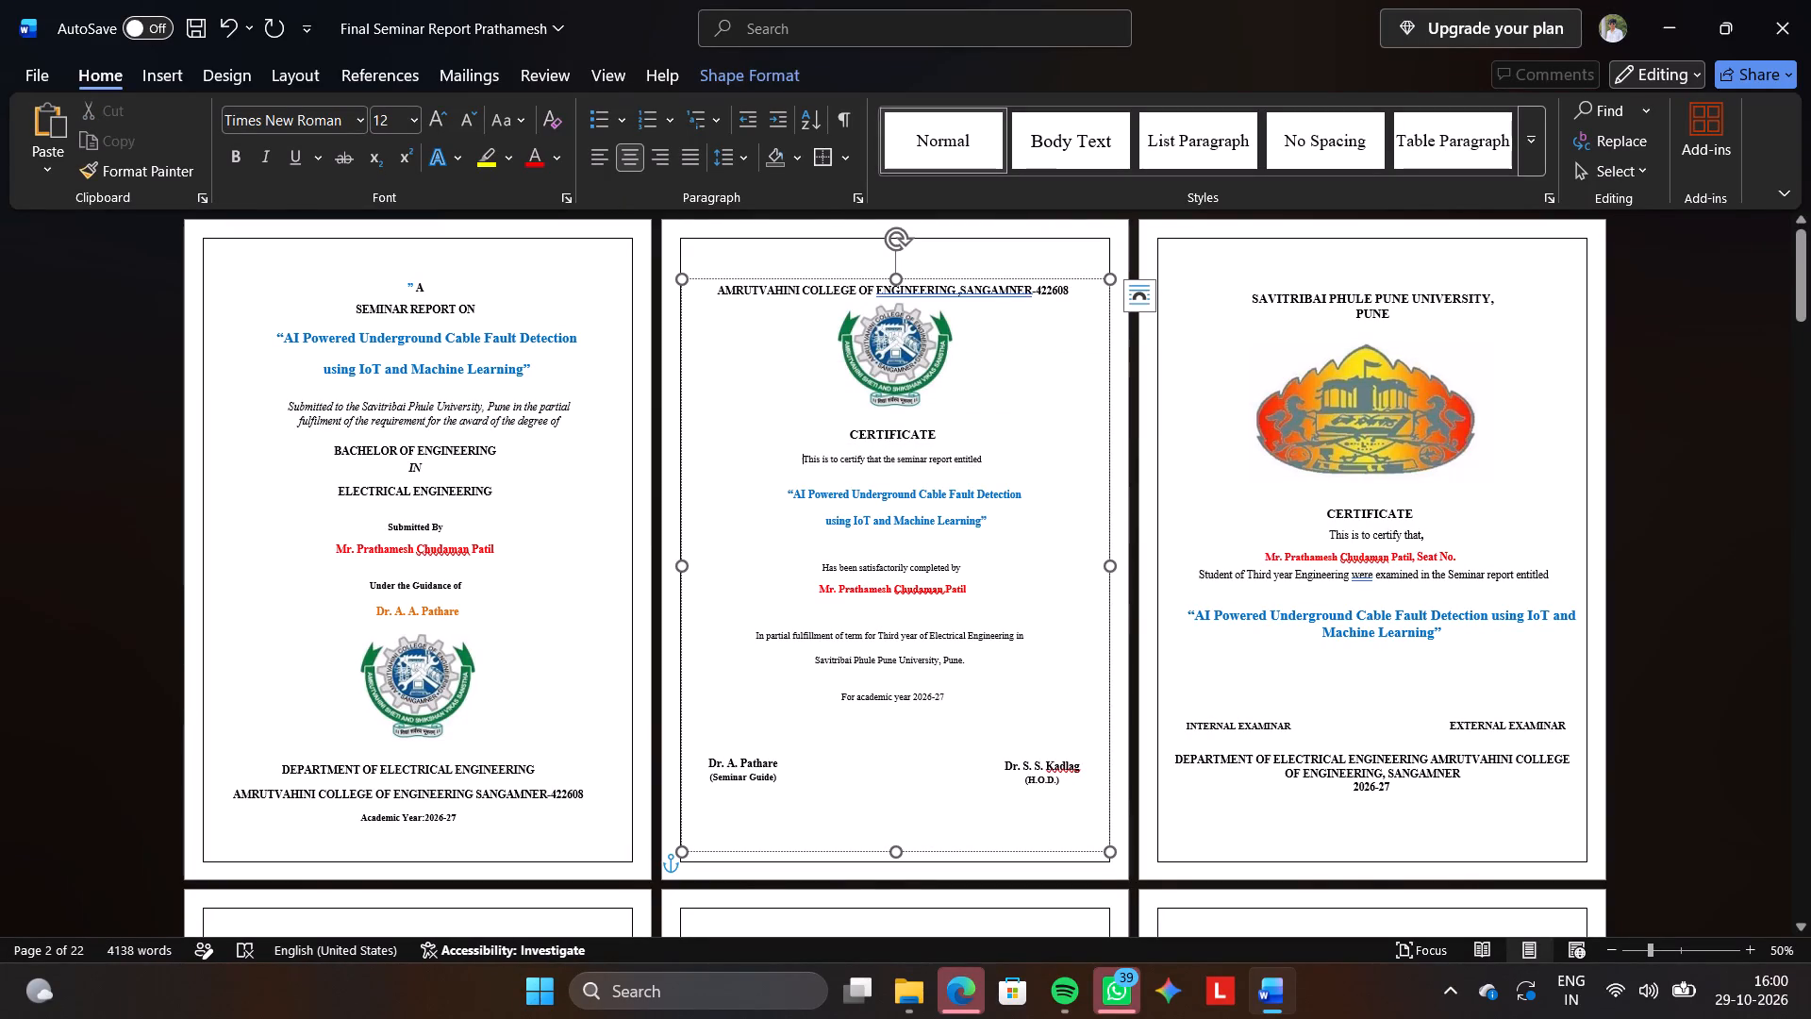
key("ctrl+BackSpace")
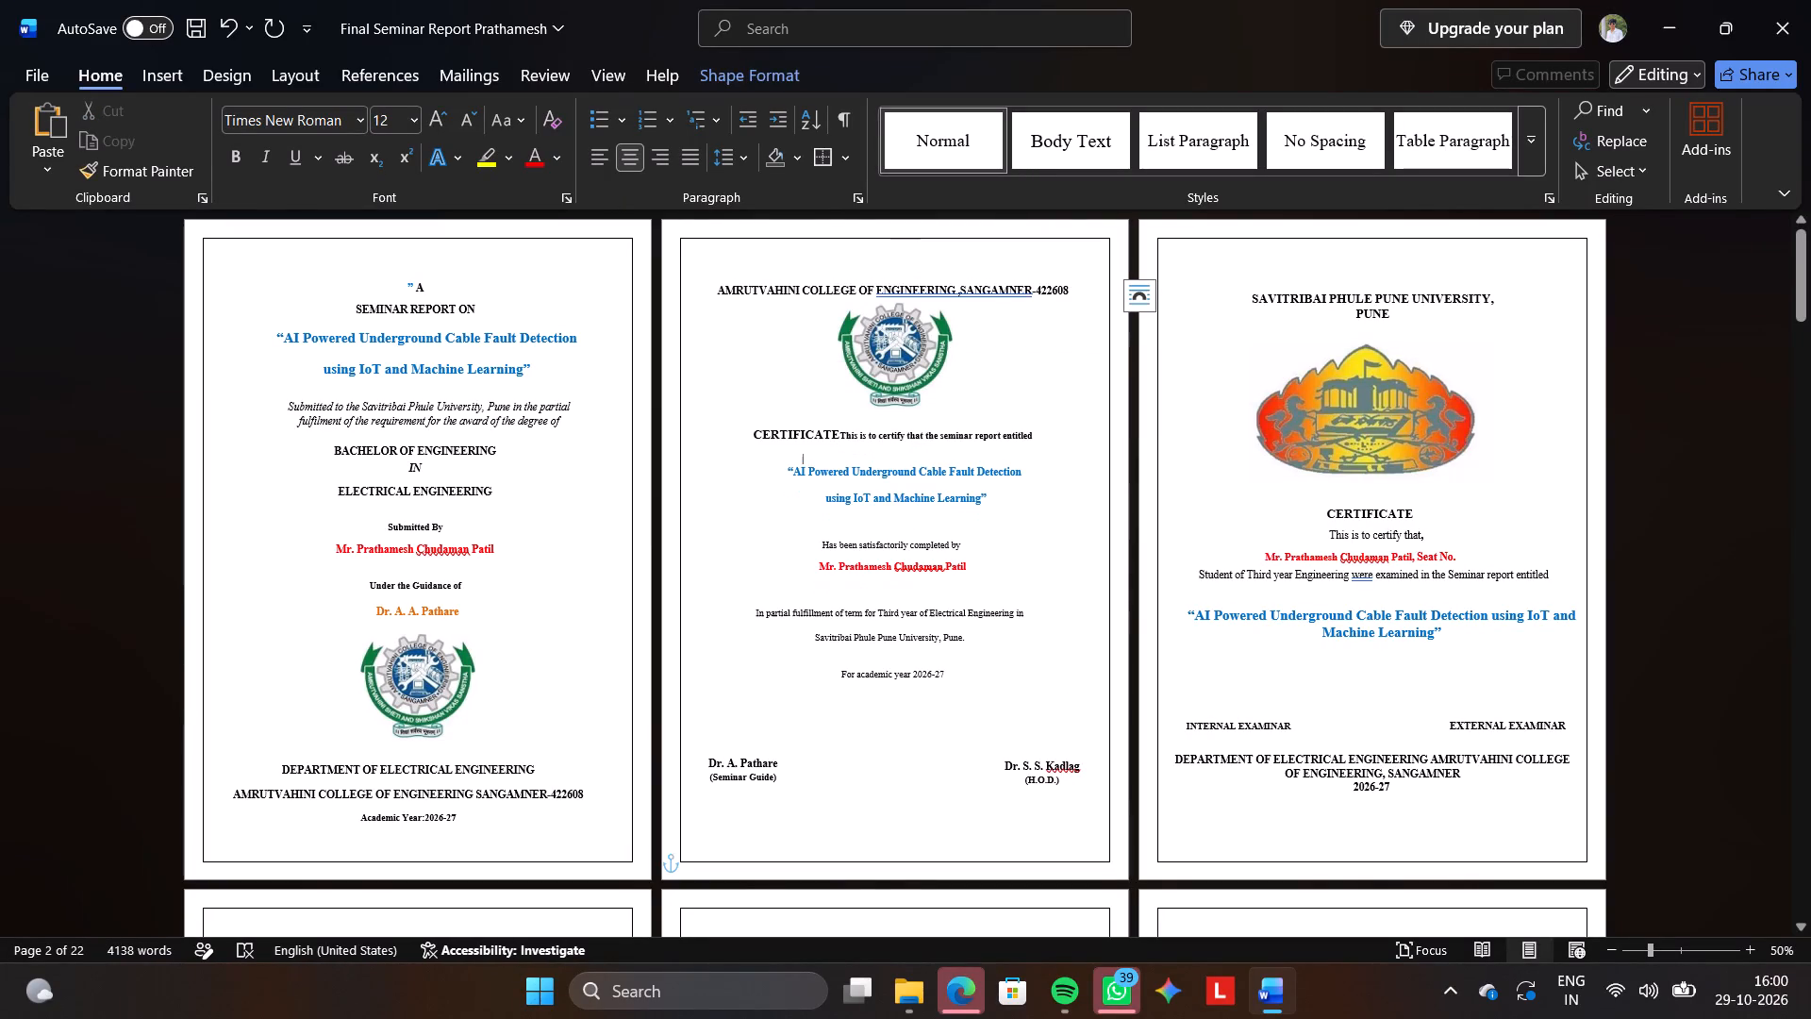
key("Return")
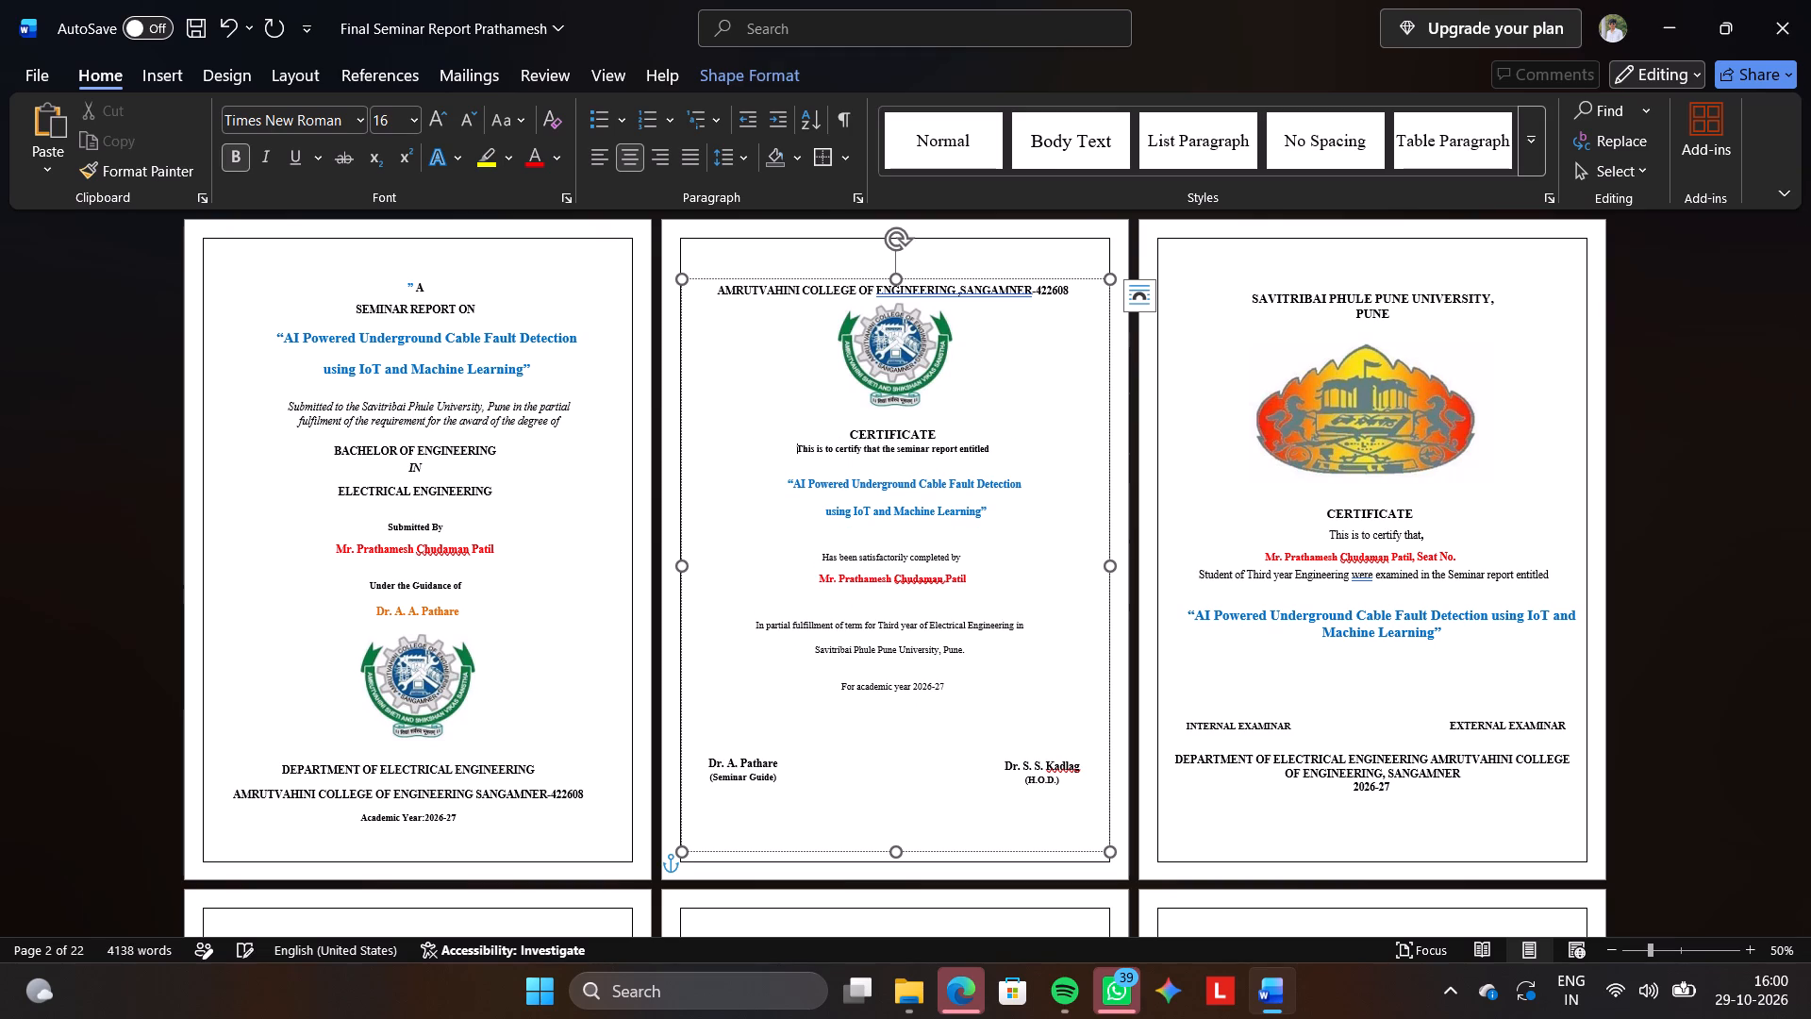
key("Return")
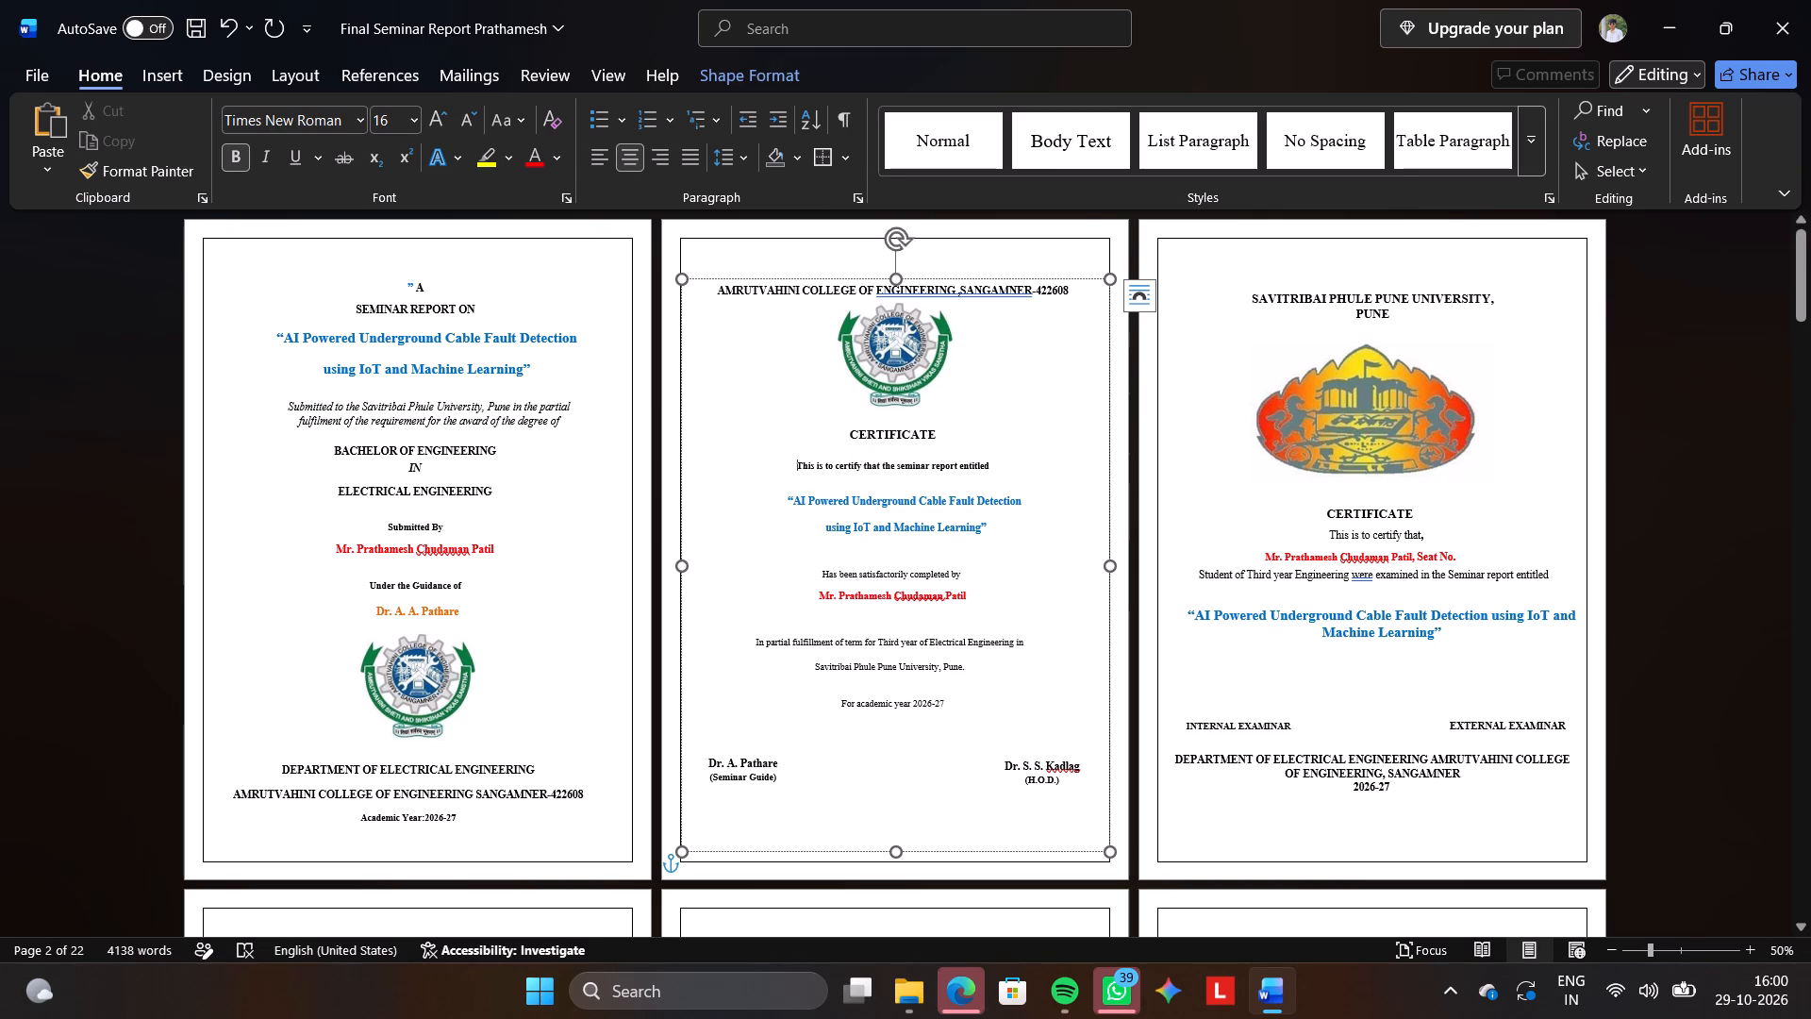
Replace the small spacer line above the certificate's blue seminar title with two blank lines after "This is to certify that the seminar report entitled".
key("Down")
key("Down")
key("Left")
key("Left")
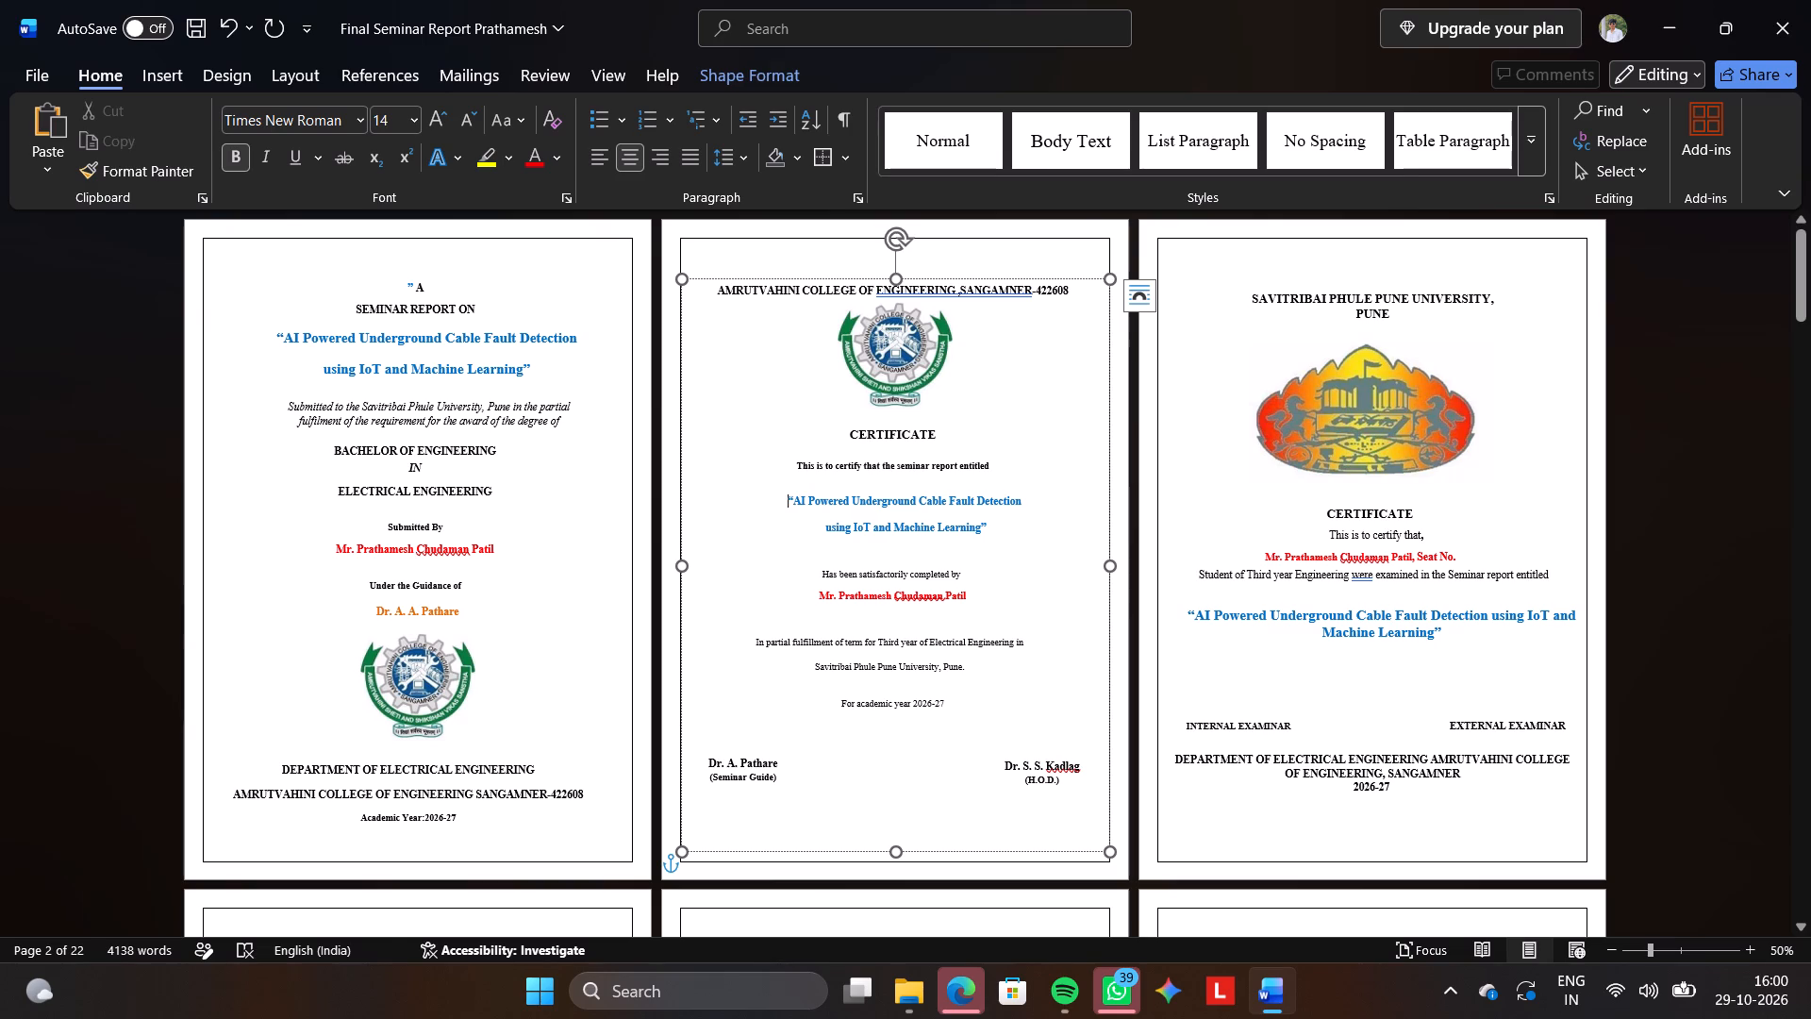
key("ctrl+BackSpace")
key("ctrl+BackSpace")
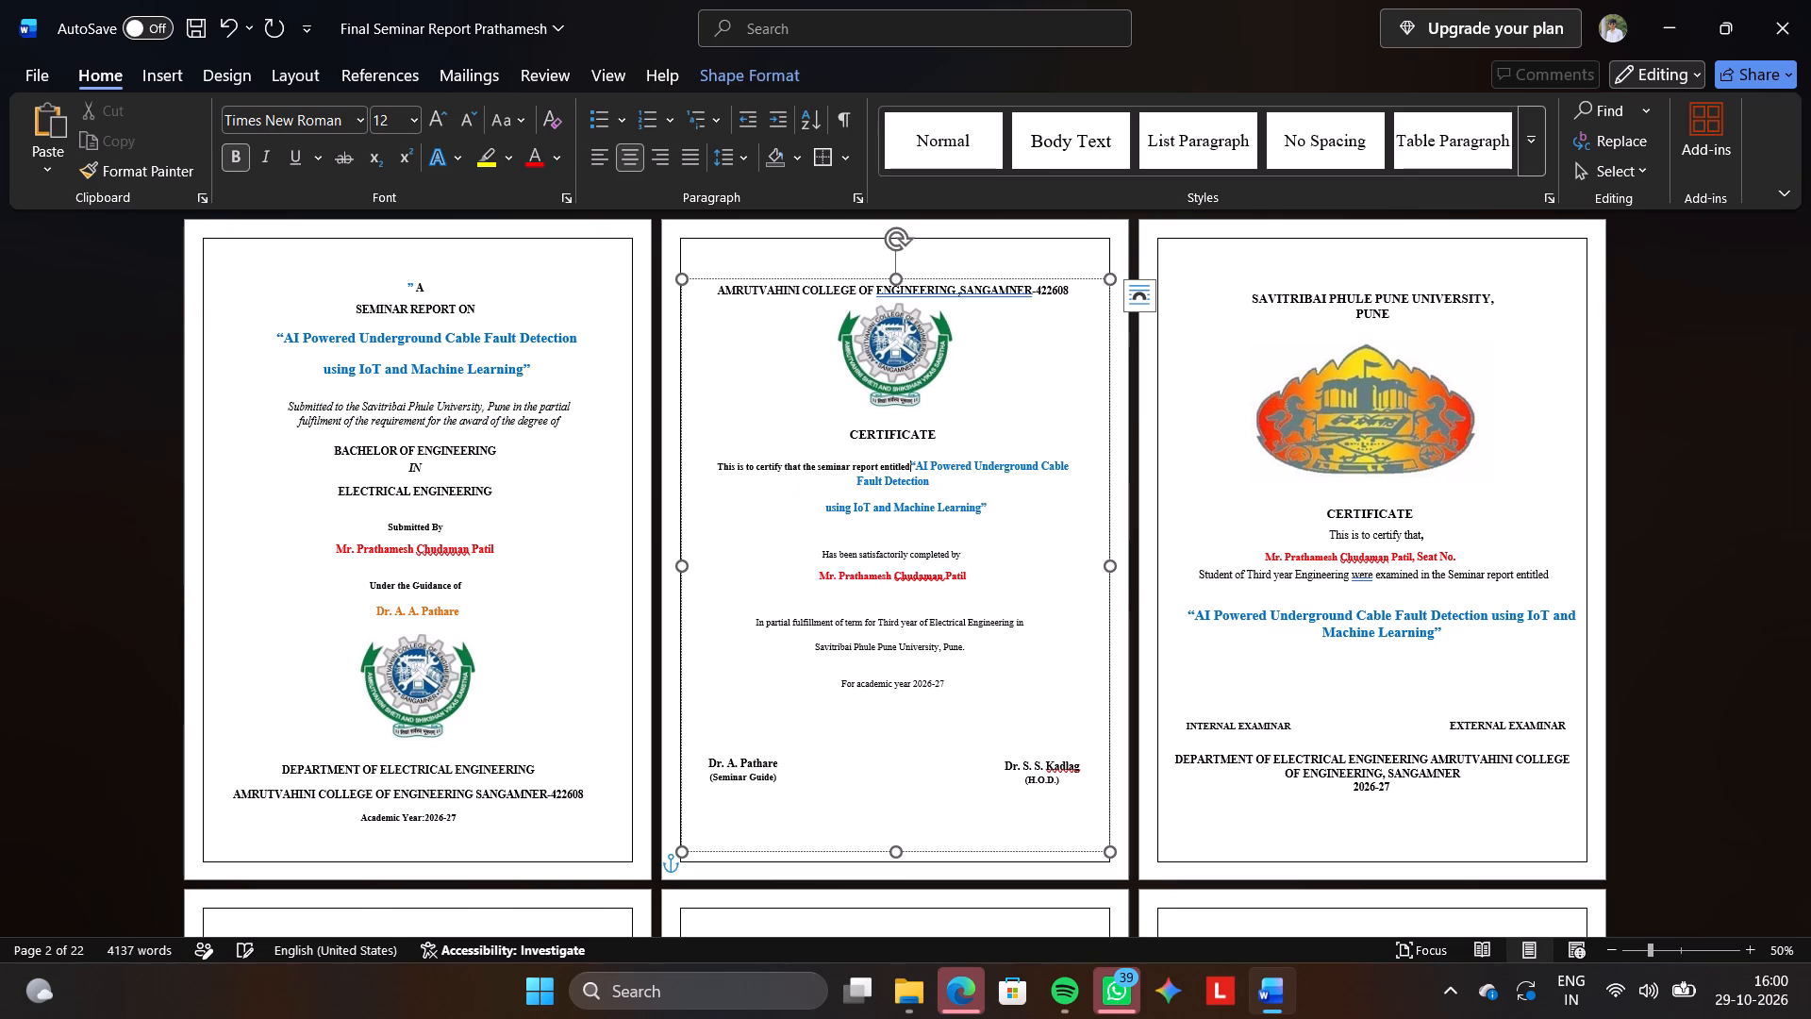
key("Return")
key("Return")
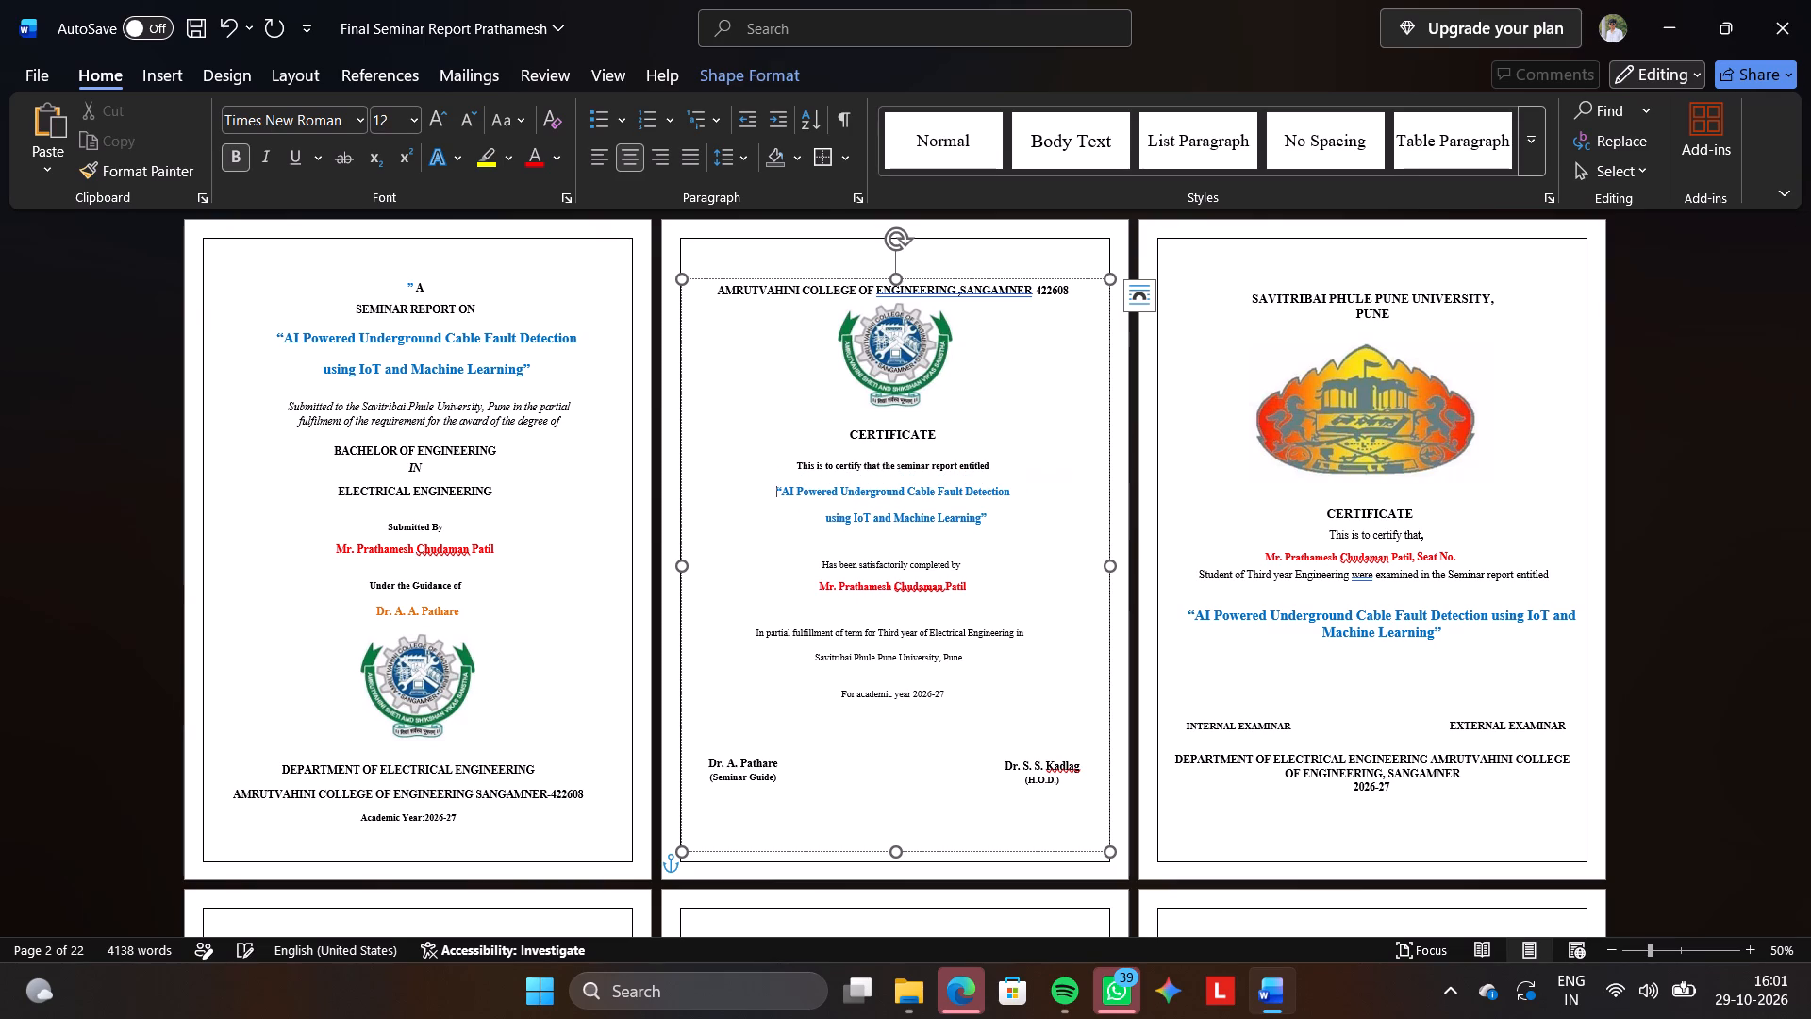
key("Return")
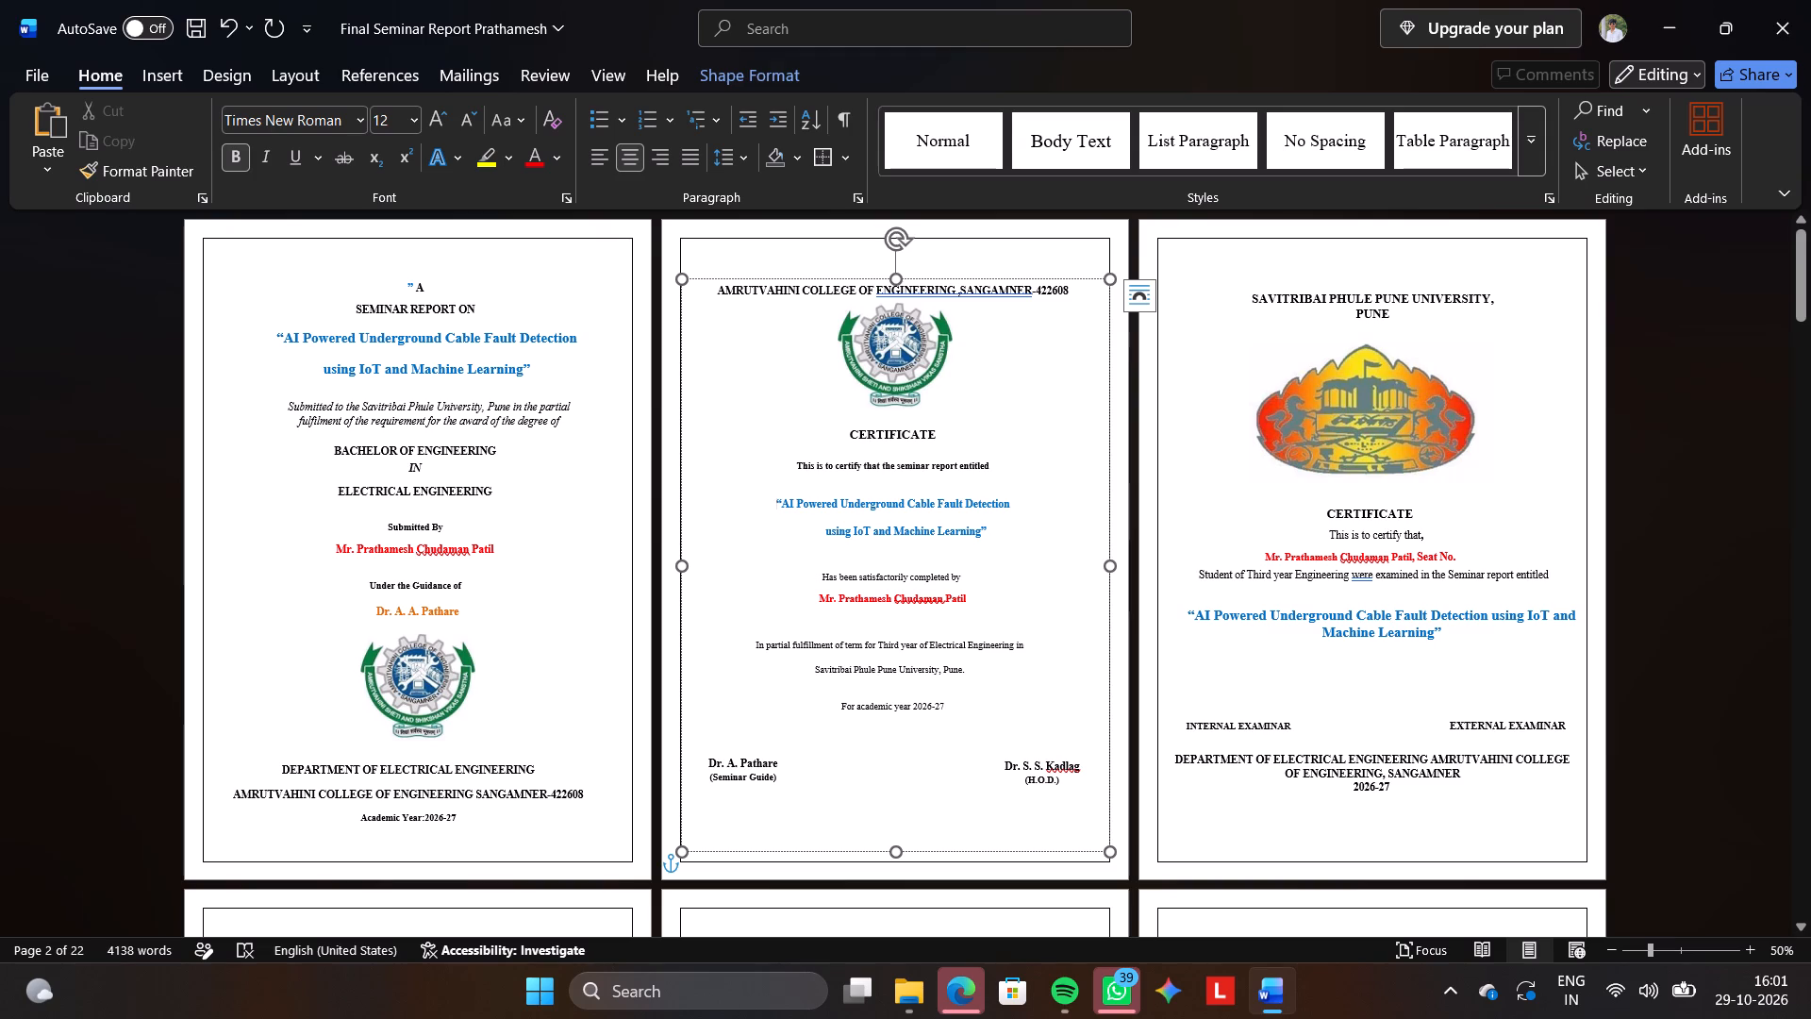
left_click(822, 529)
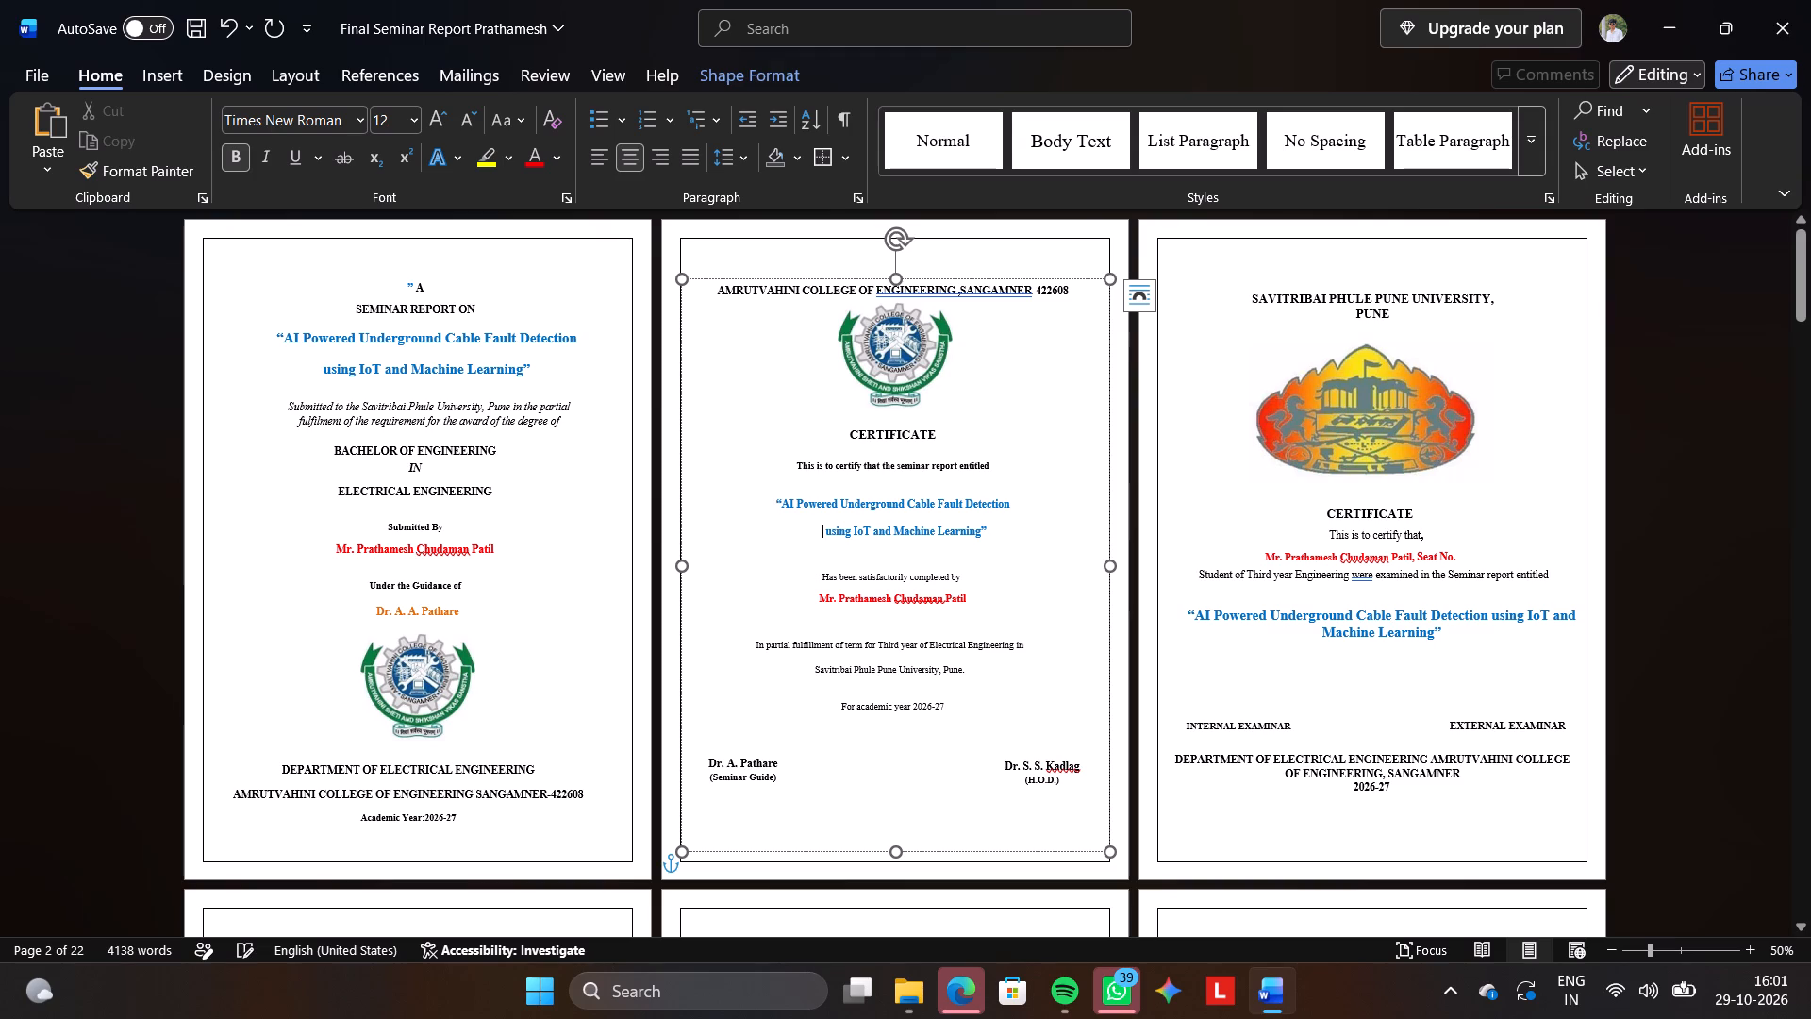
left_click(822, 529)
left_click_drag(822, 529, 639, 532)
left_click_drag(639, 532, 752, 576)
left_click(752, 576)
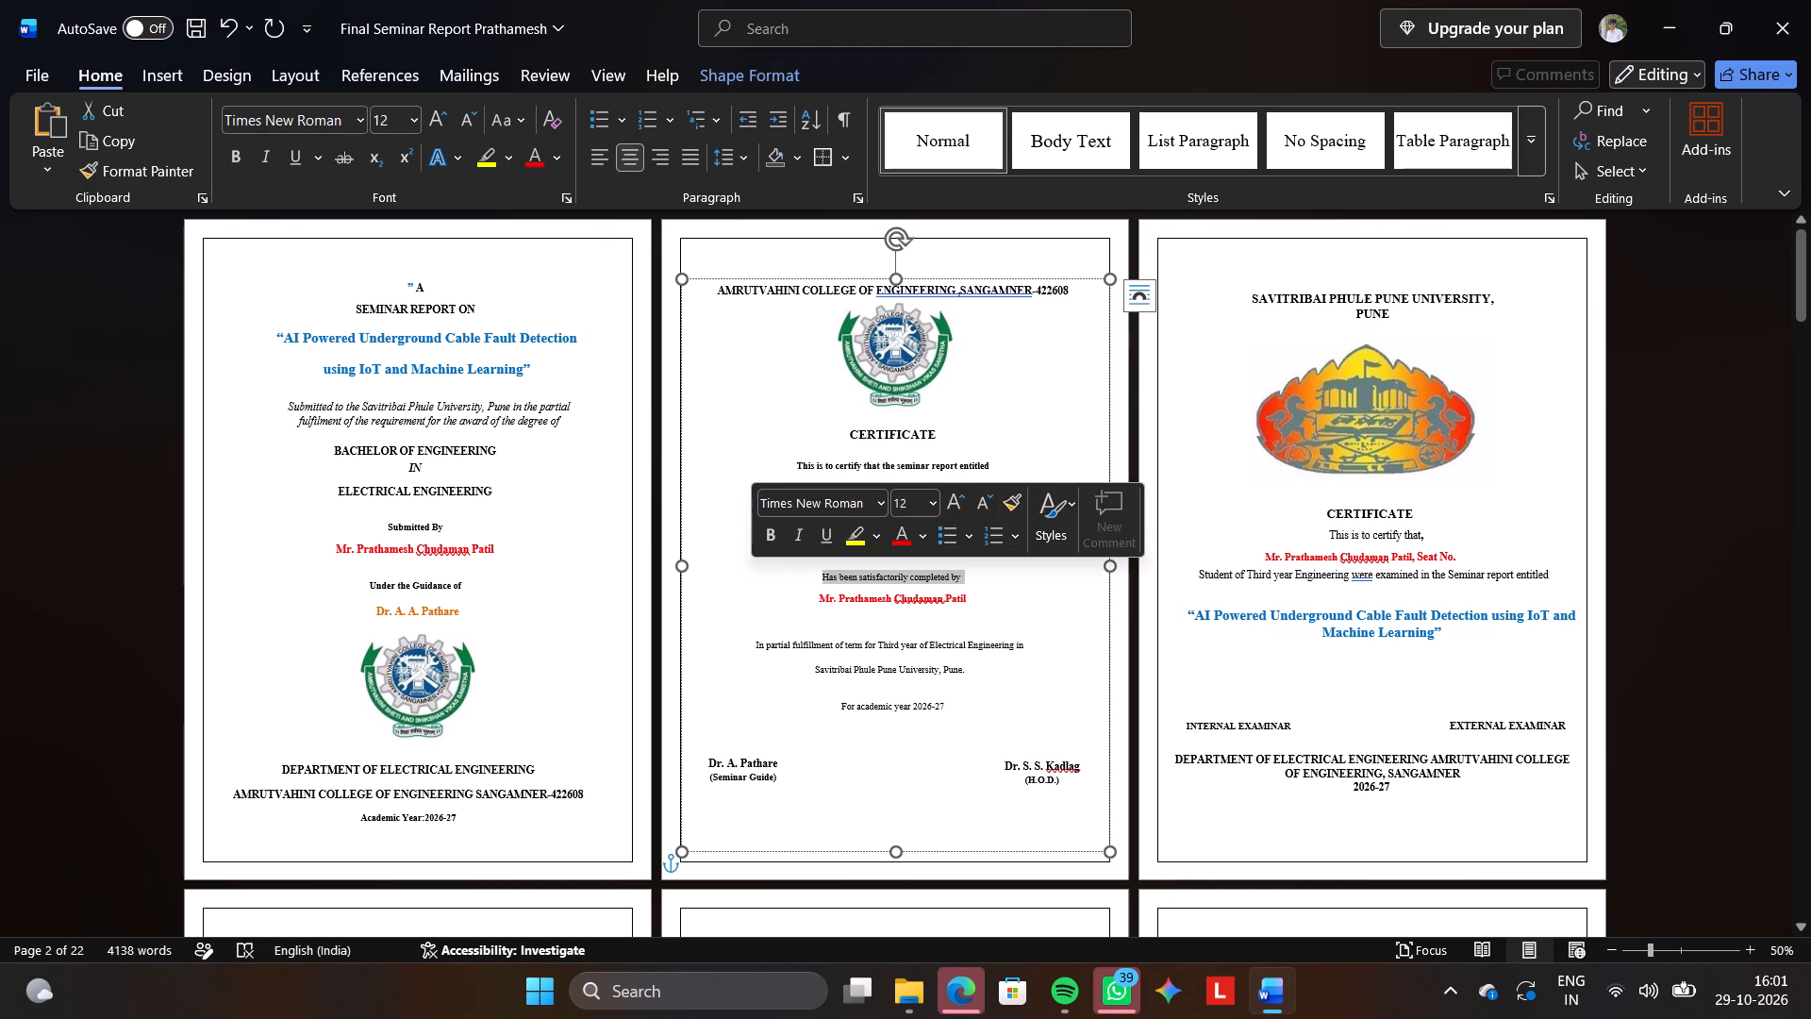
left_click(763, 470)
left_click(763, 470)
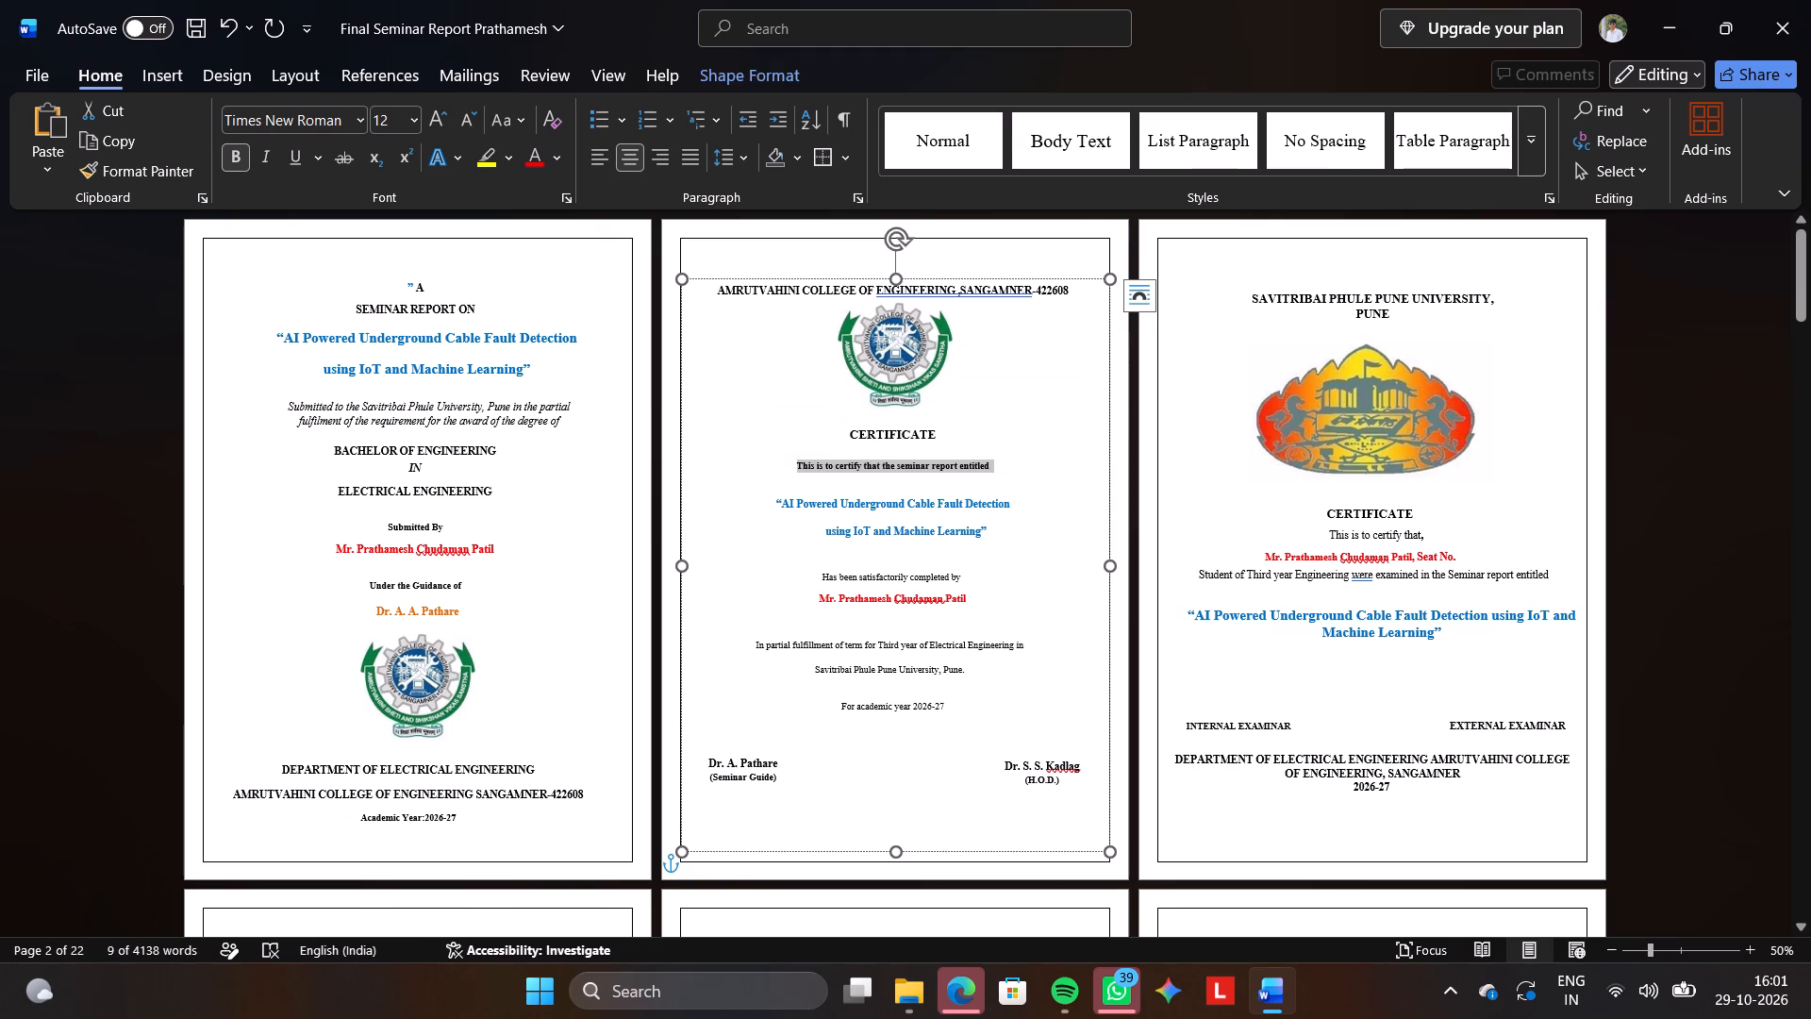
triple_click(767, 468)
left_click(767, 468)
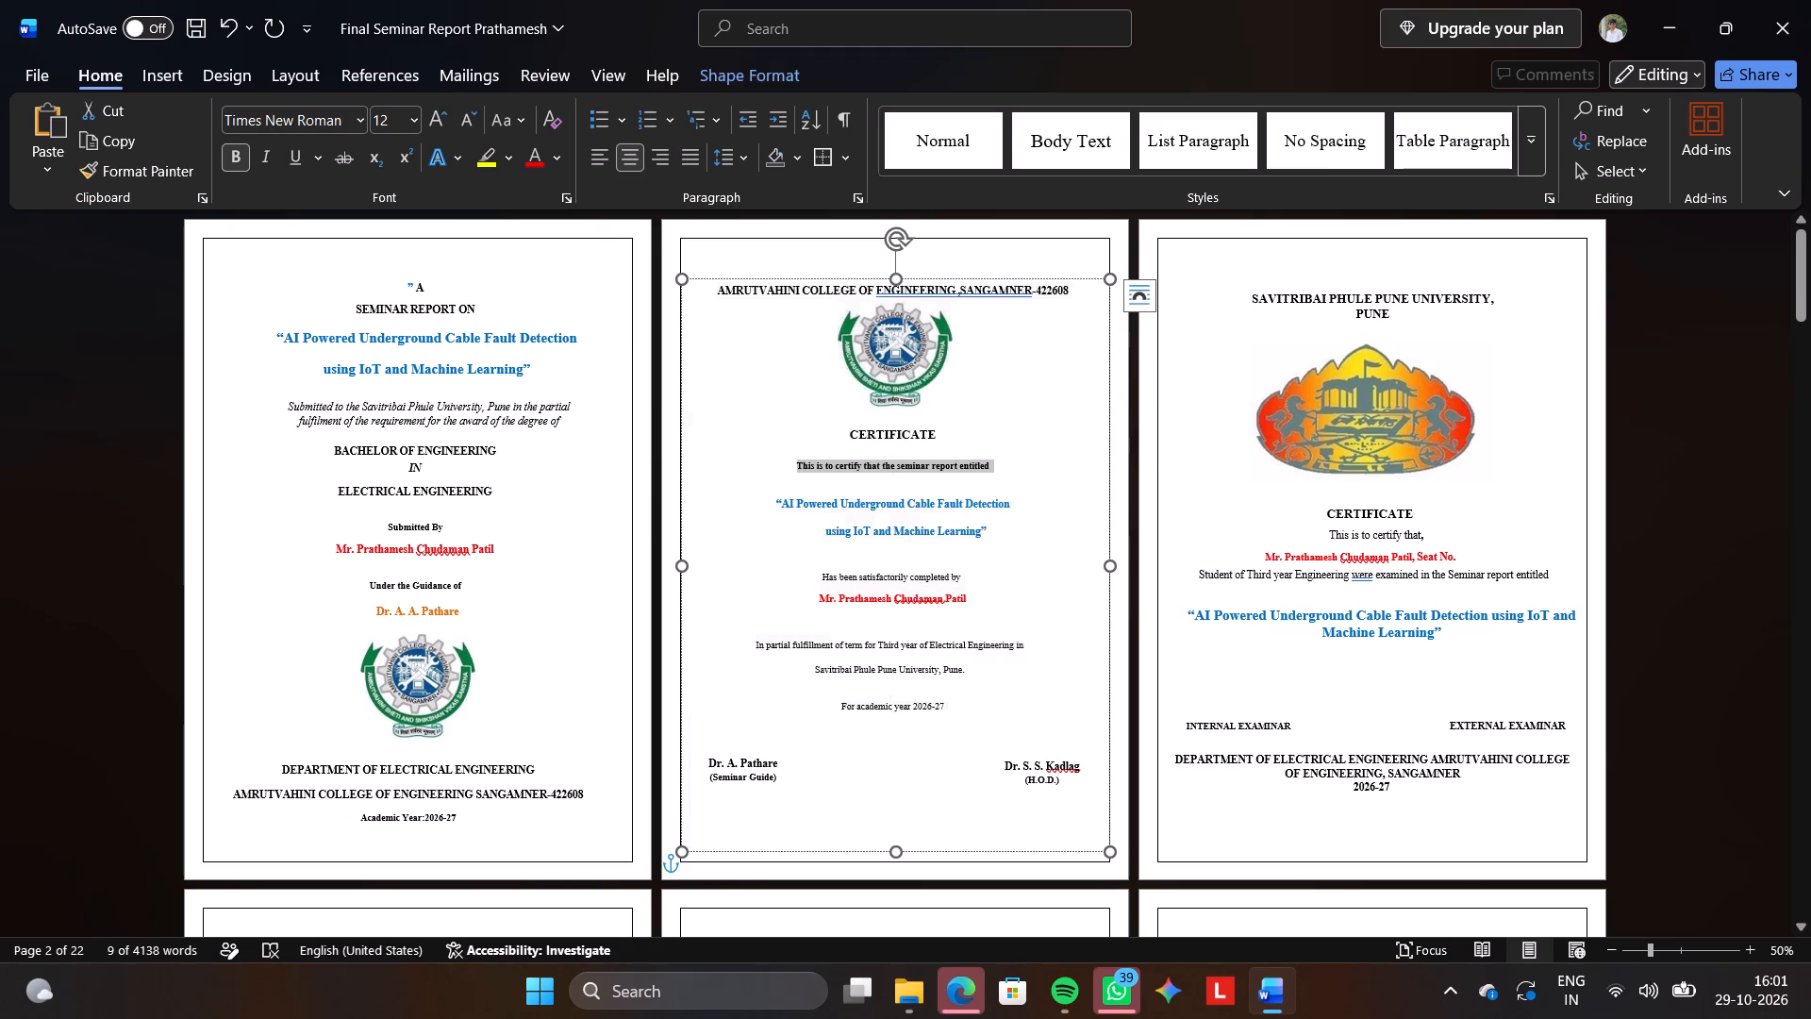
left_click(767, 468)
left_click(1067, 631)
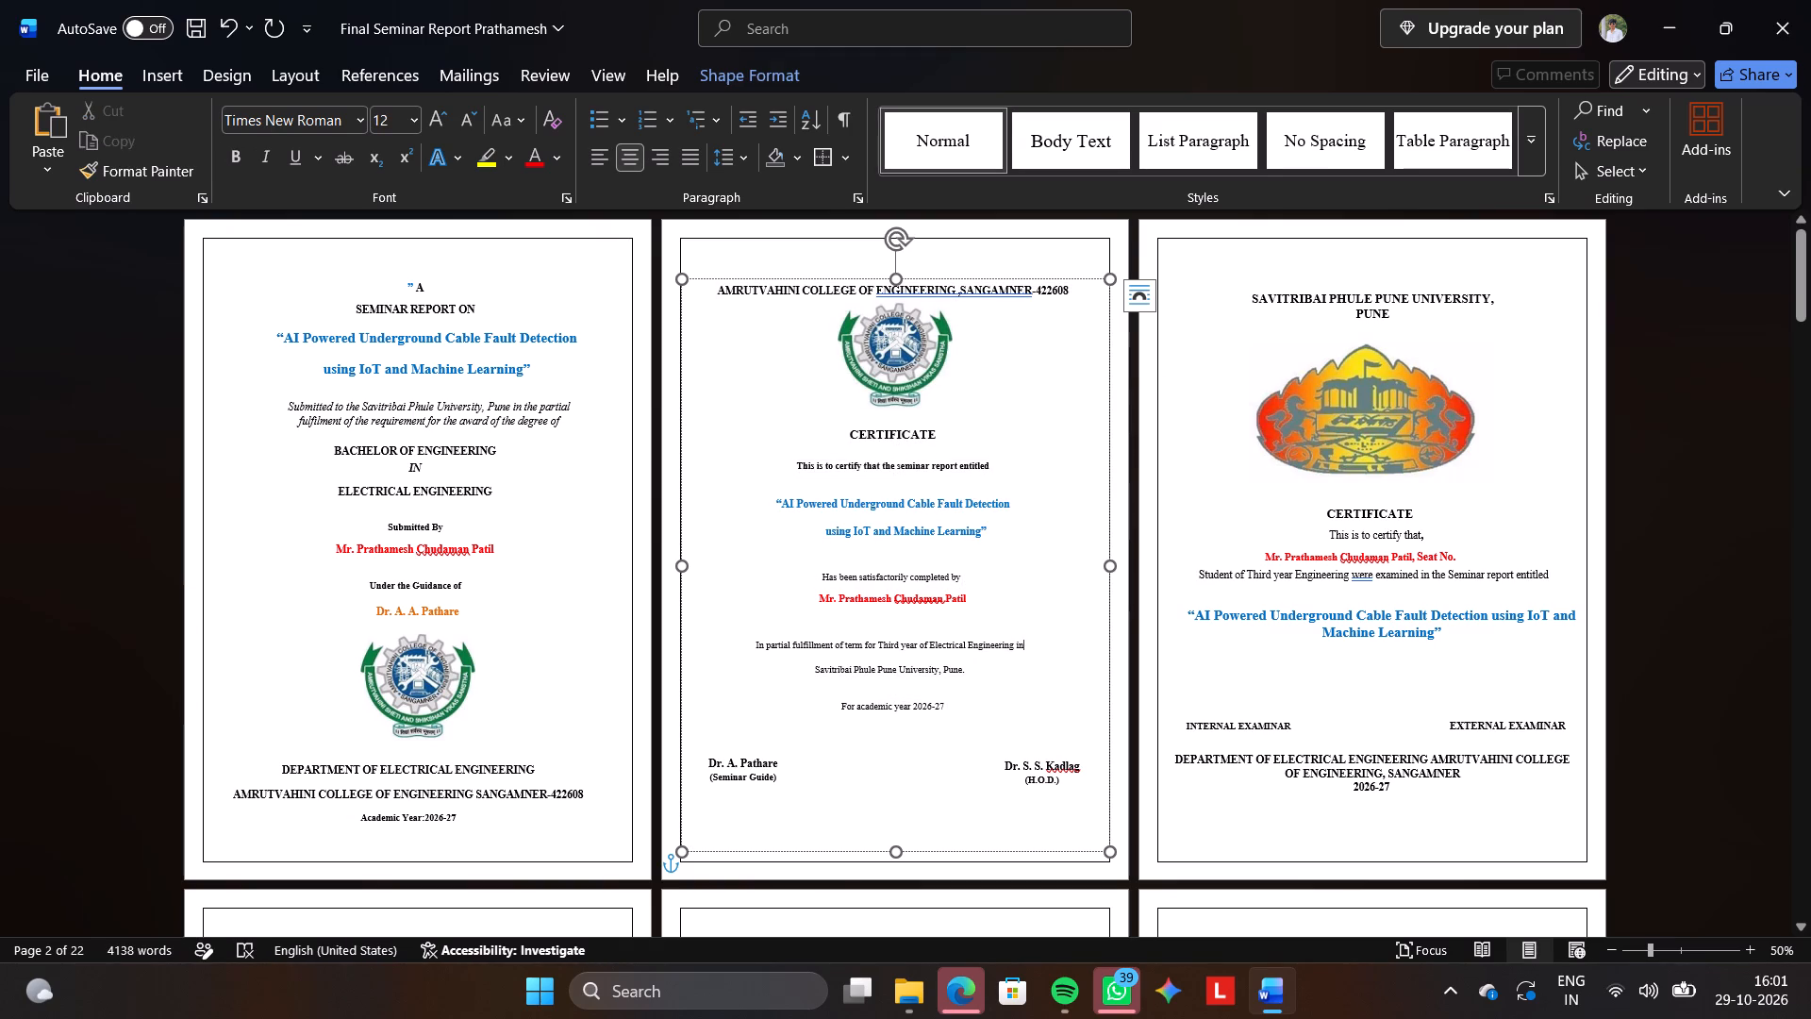
Increase the student's red name line on page 2's college certificate to 14 pt.
double_click(961, 598)
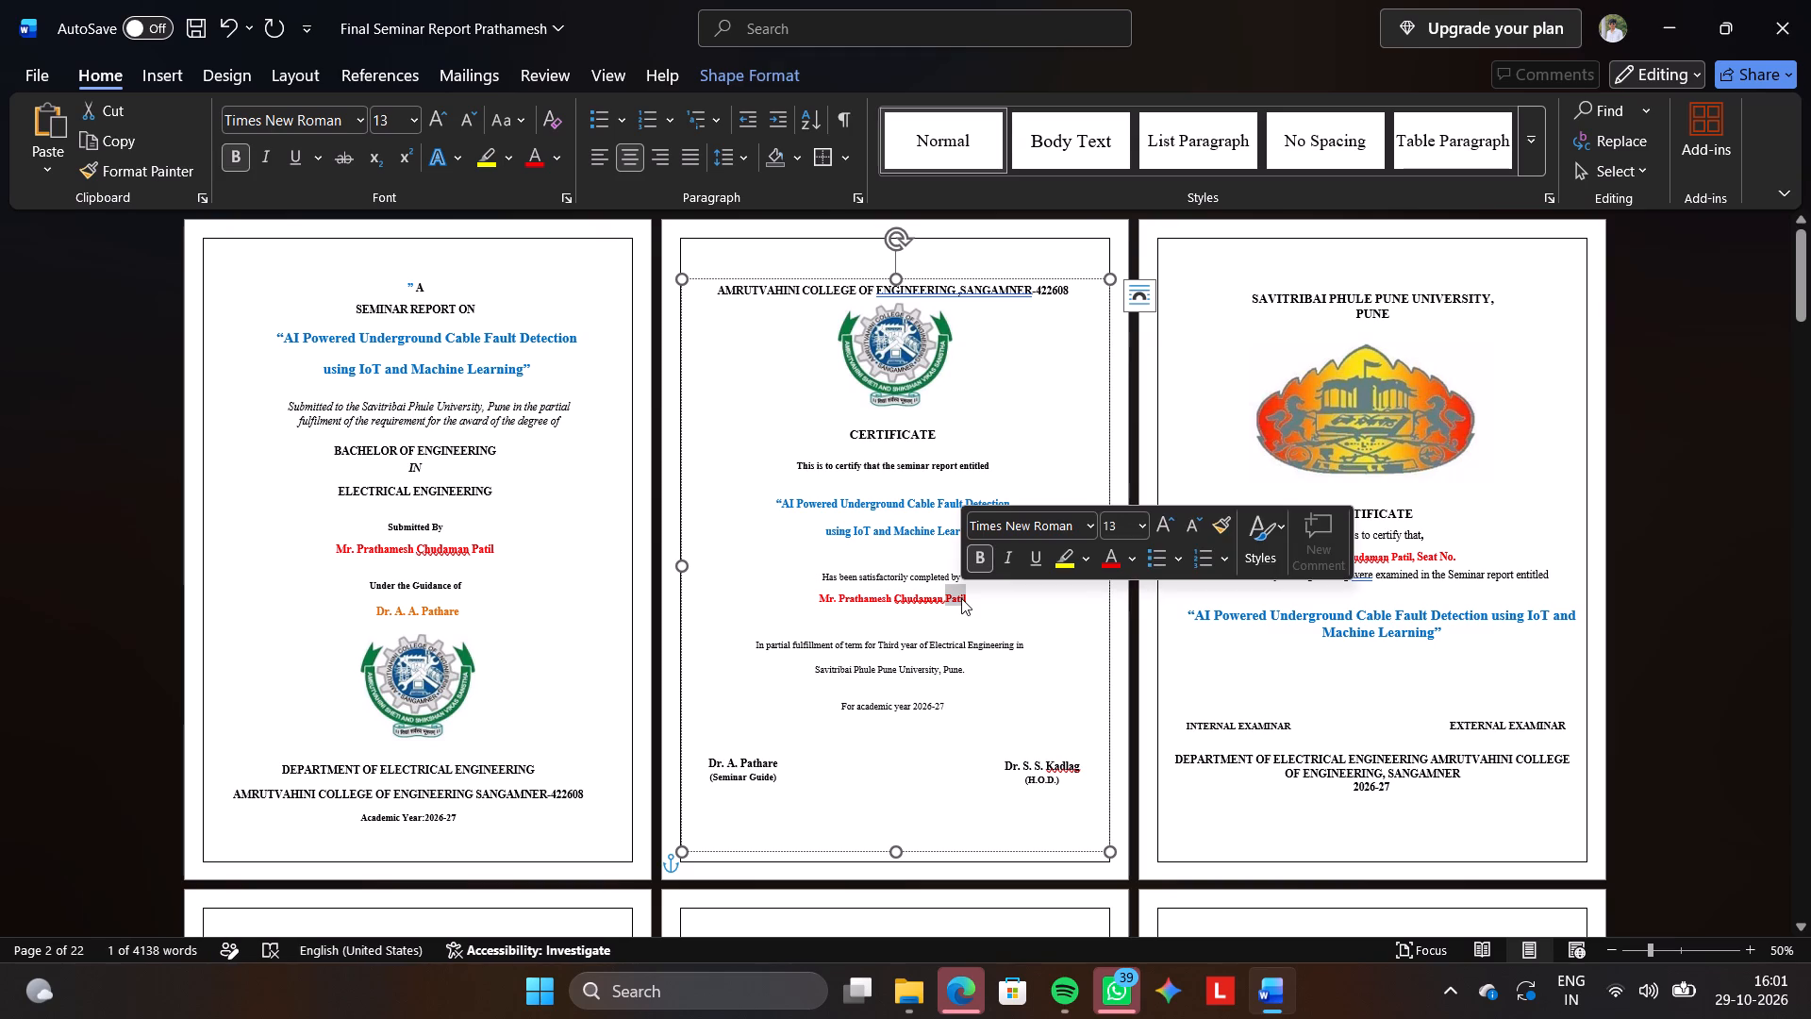
triple_click(961, 598)
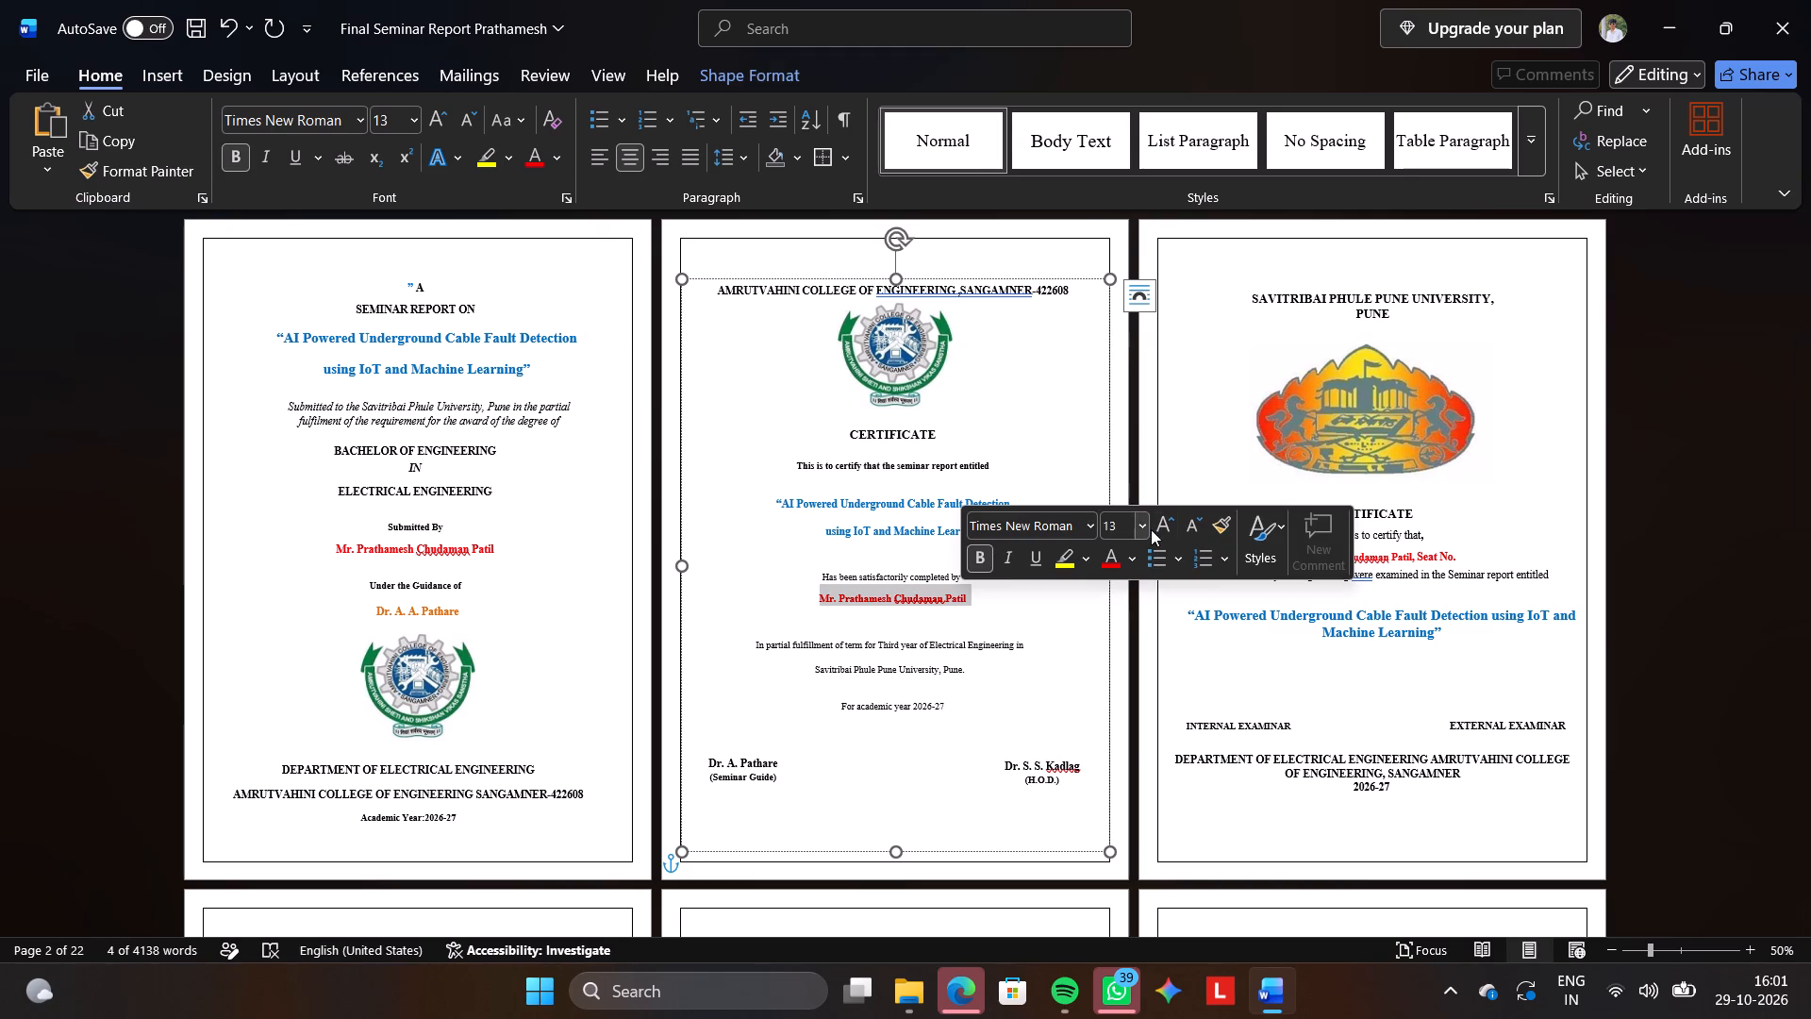
left_click(1158, 523)
left_click(1036, 605)
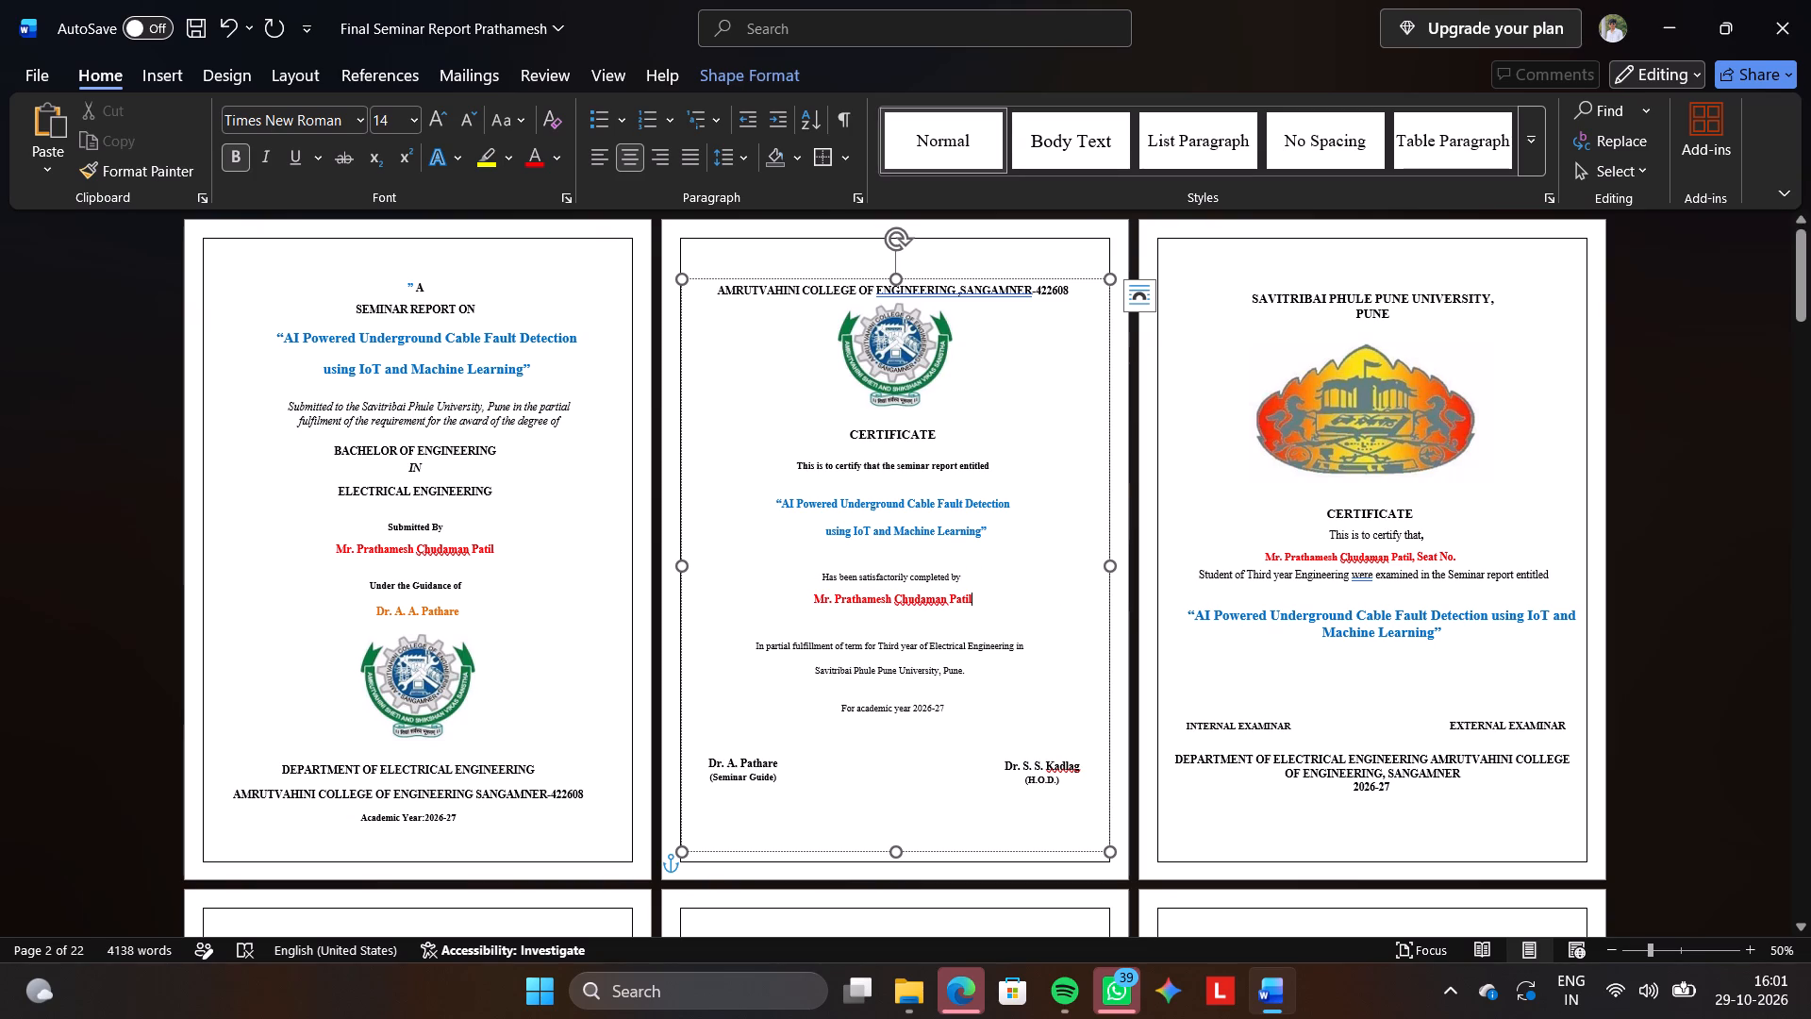
Remove the bold from "(Seminar Guide)" and "(H.O.D.)" beneath the signatories' names on page 2's certificate.
double_click(716, 760)
triple_click(716, 760)
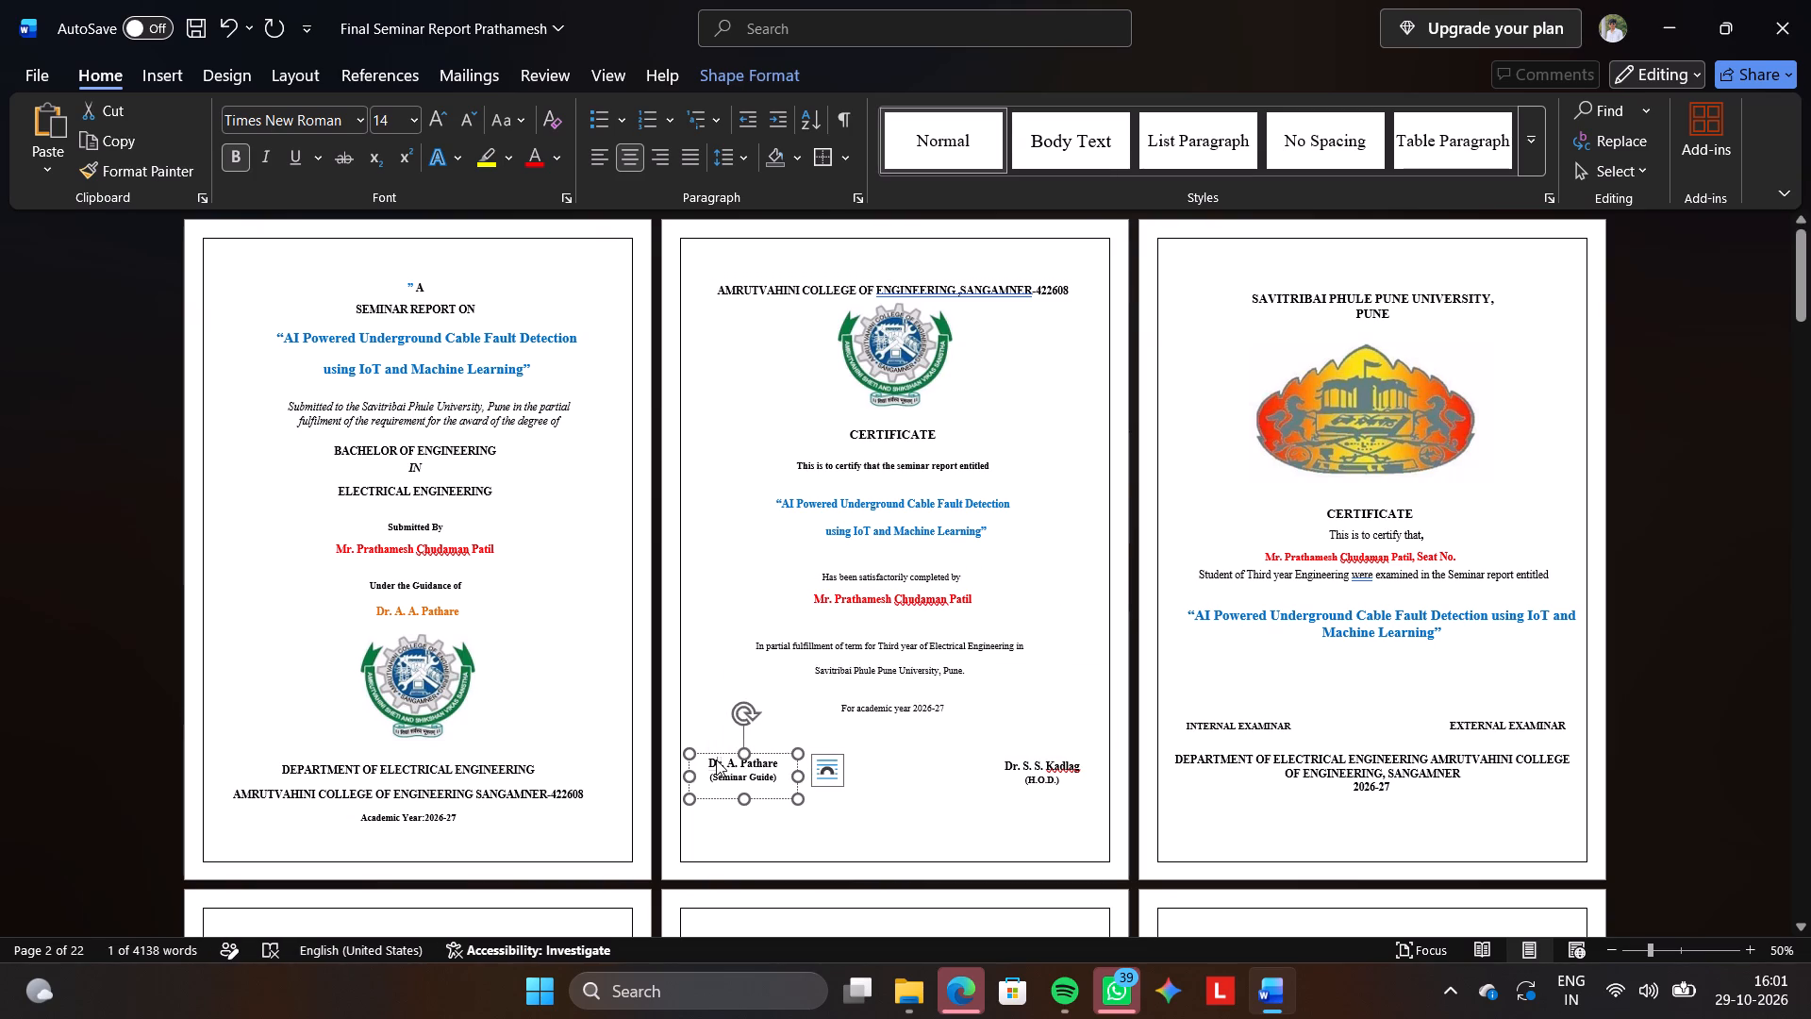
triple_click(1015, 765)
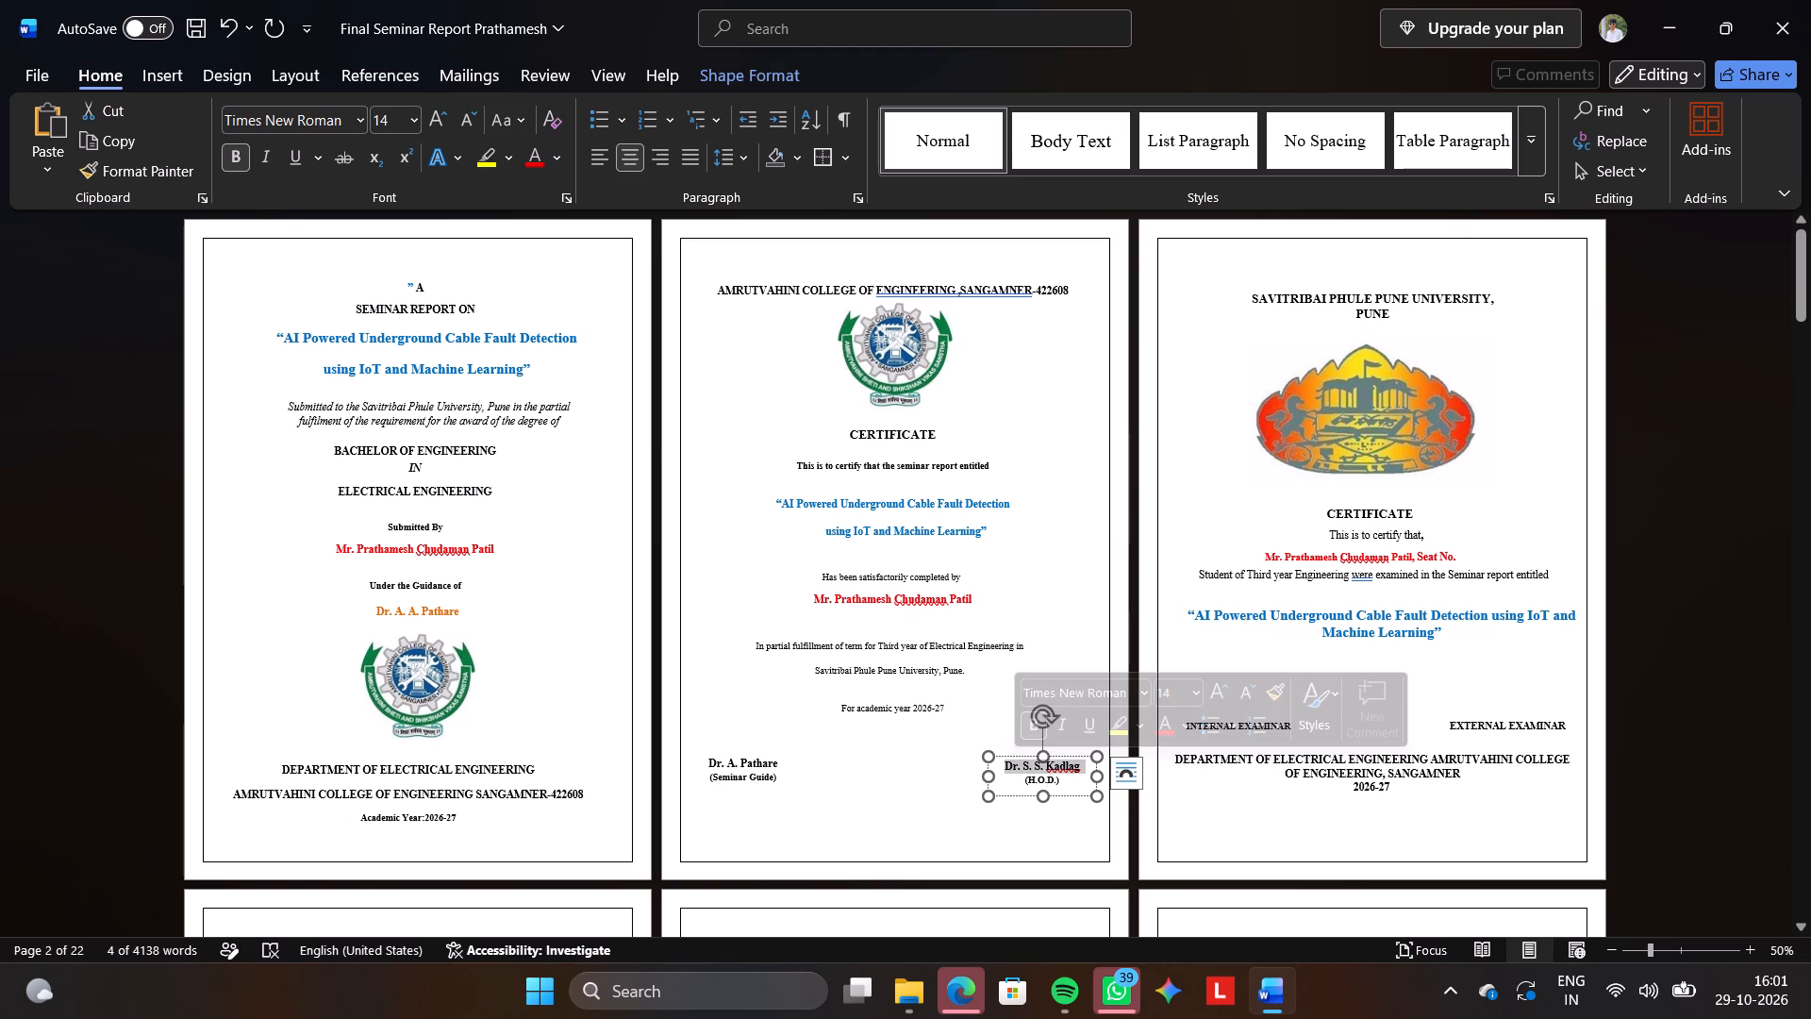
double_click(752, 771)
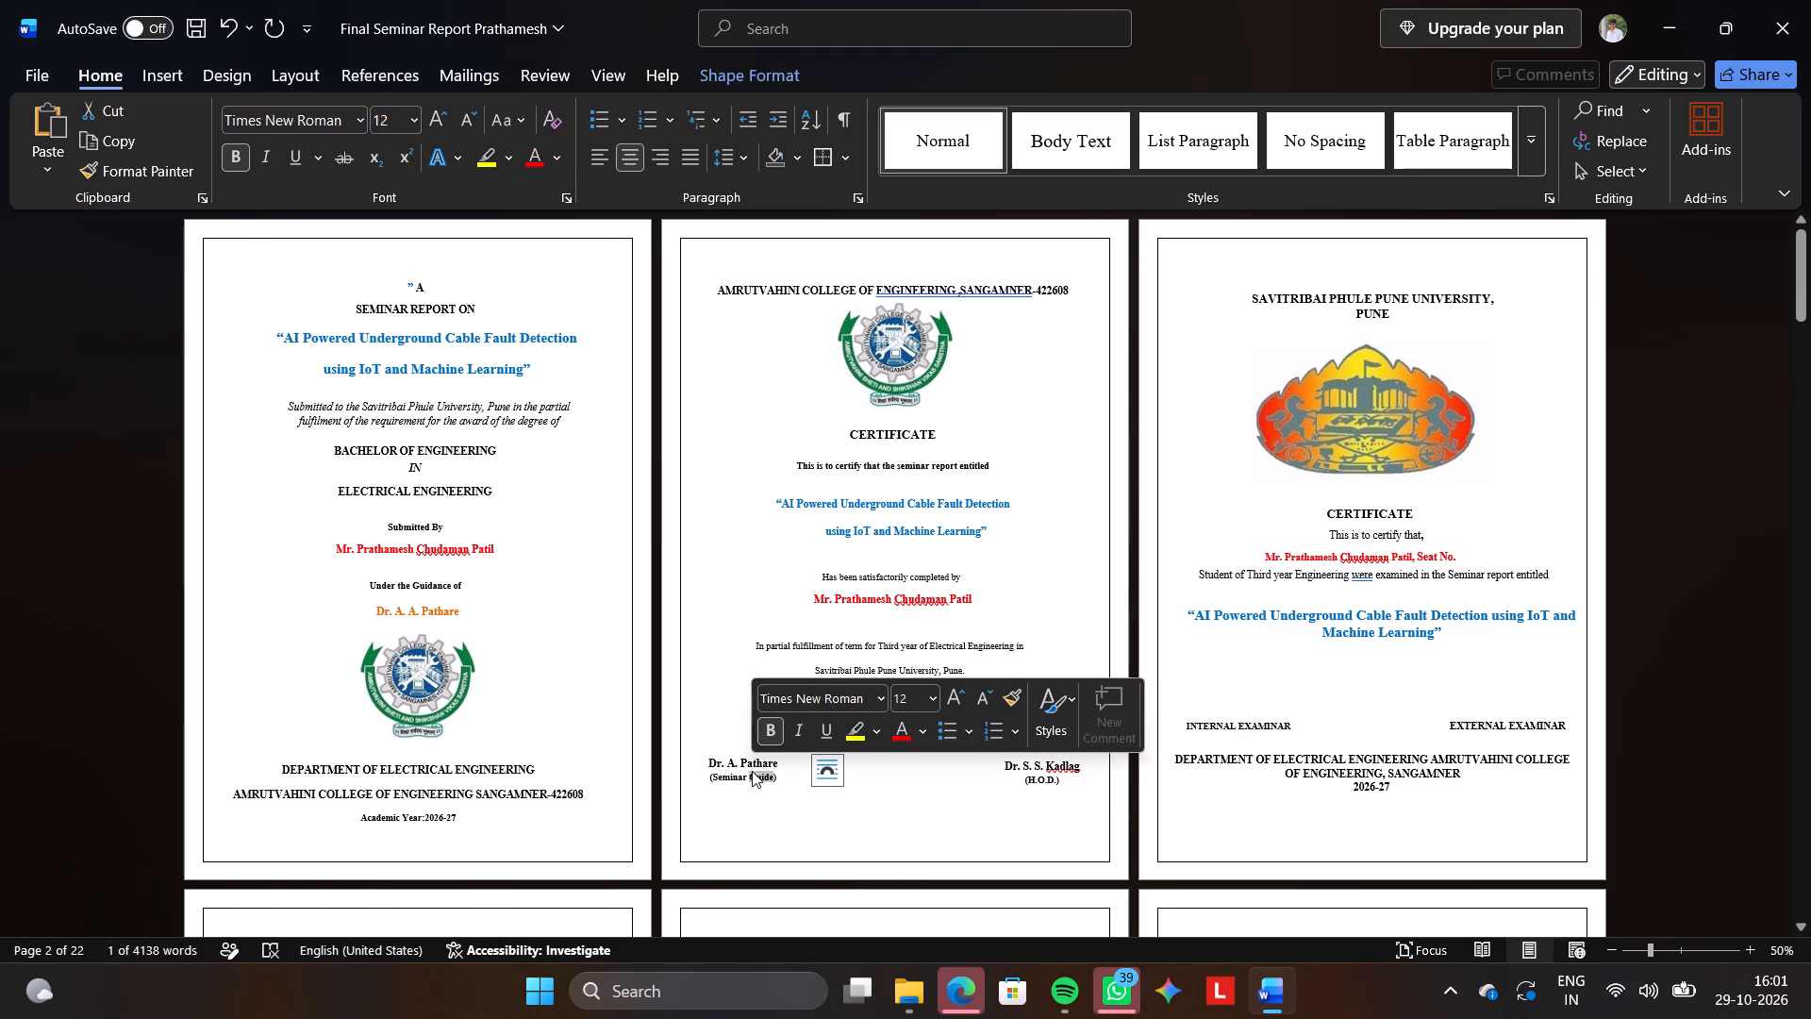
triple_click(752, 771)
left_click(752, 771)
triple_click(752, 771)
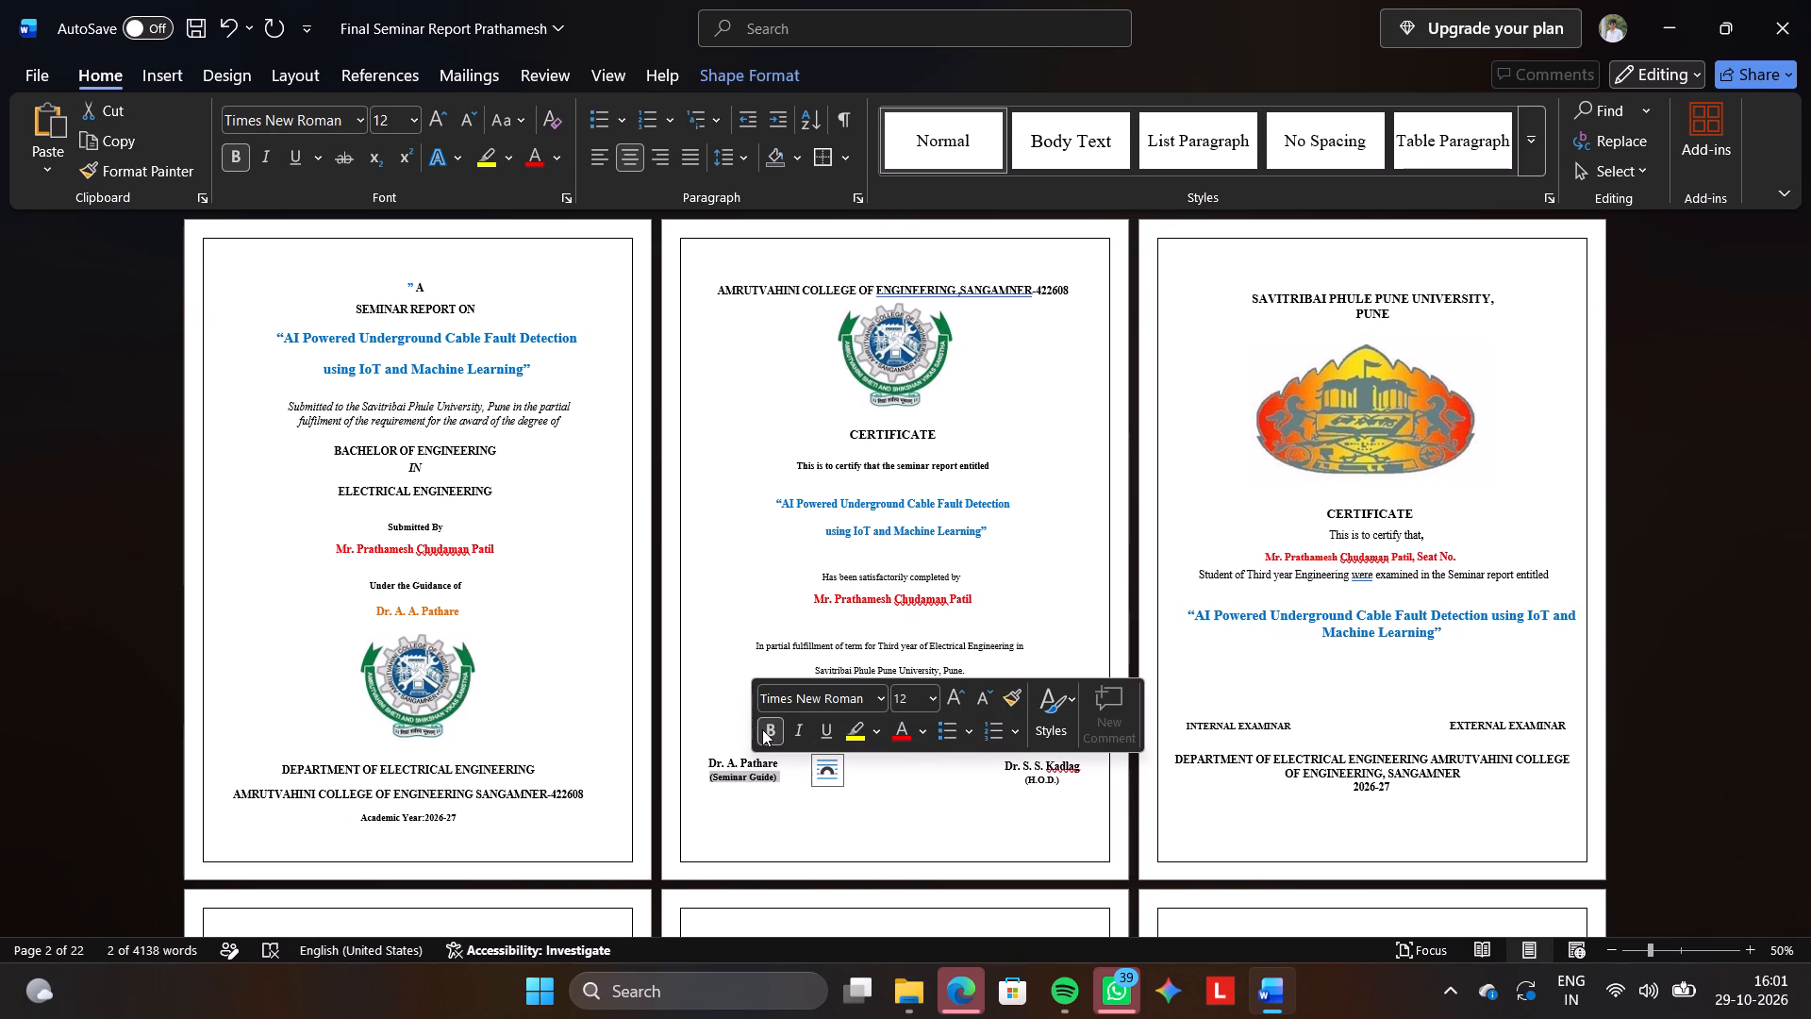
left_click(762, 729)
left_click(919, 841)
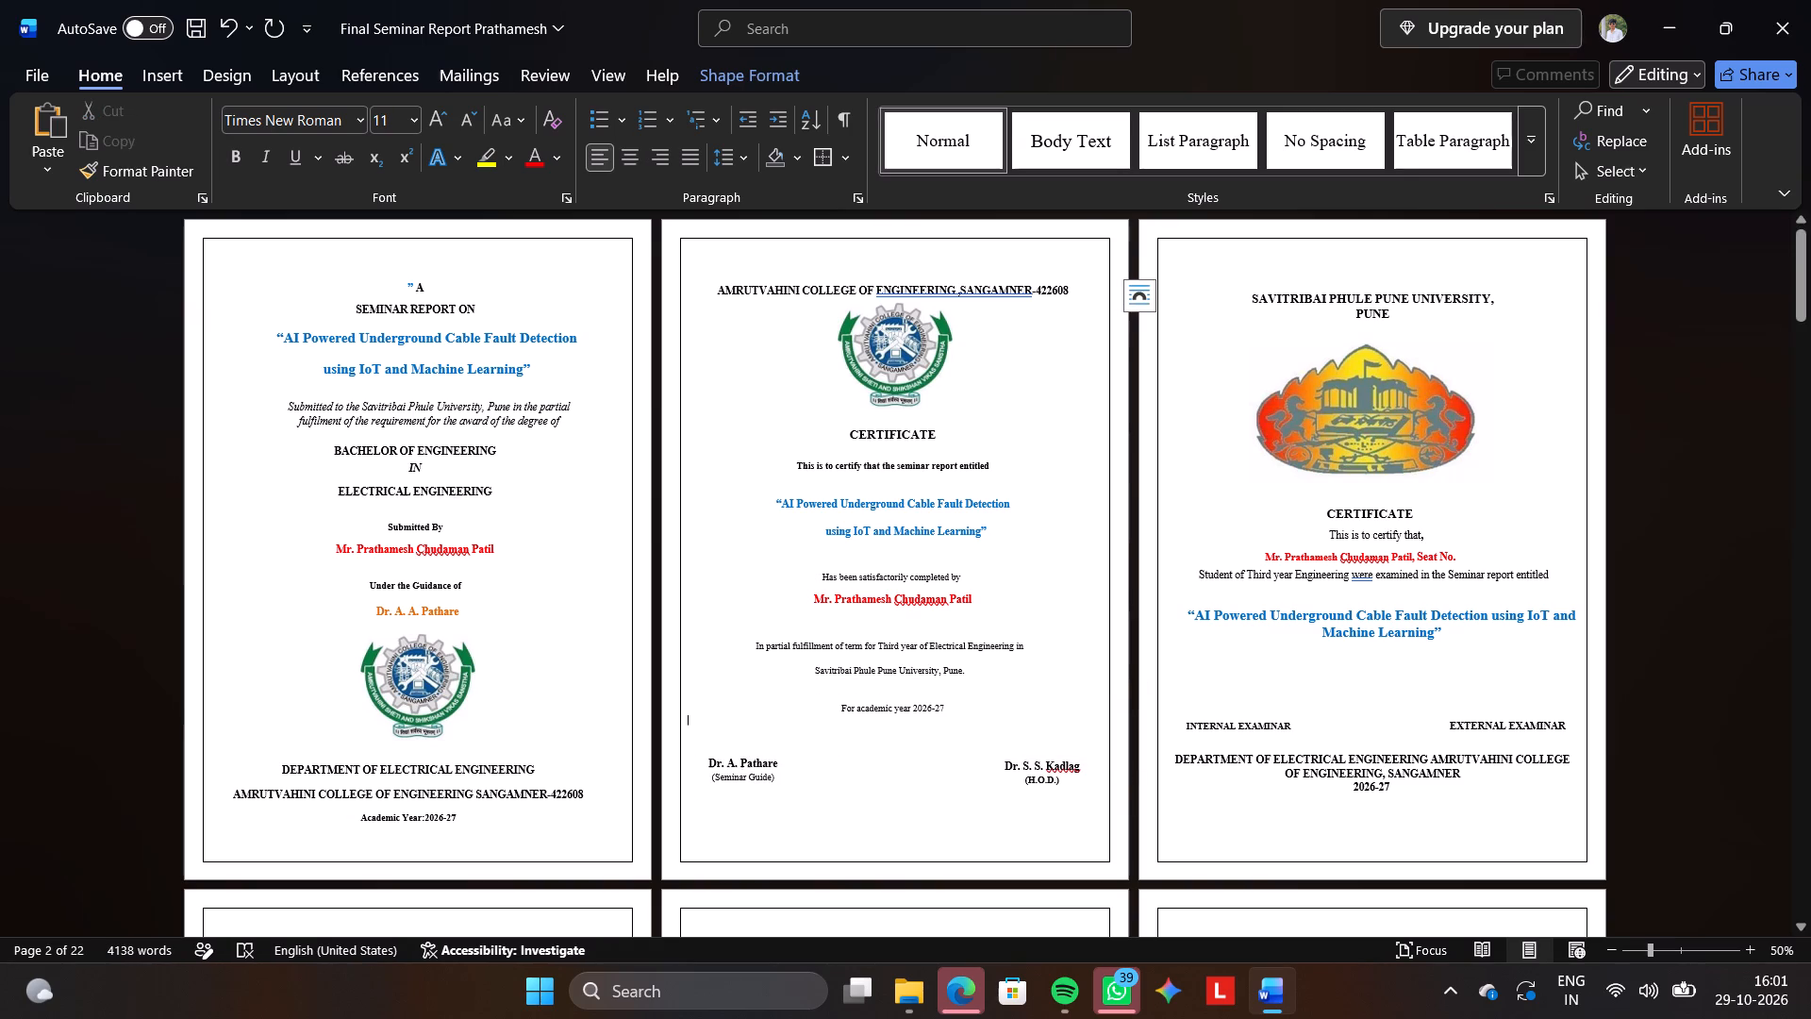
triple_click(1046, 781)
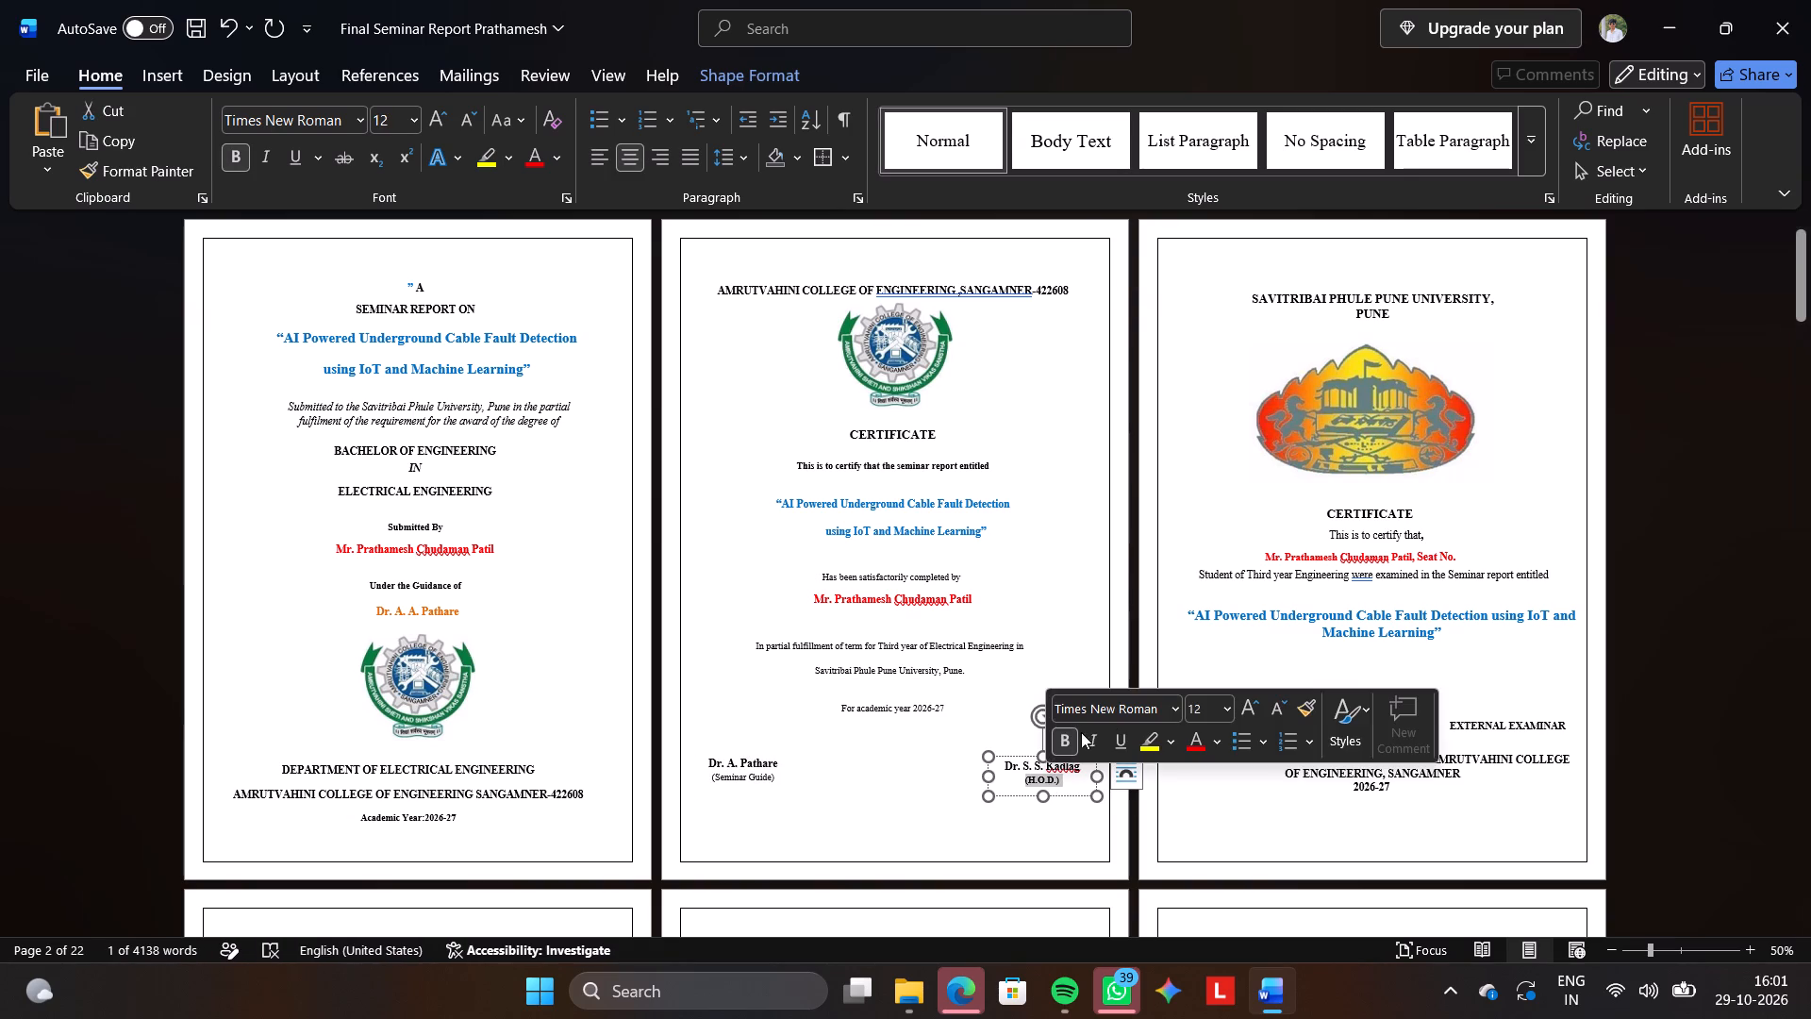
double_click(1074, 732)
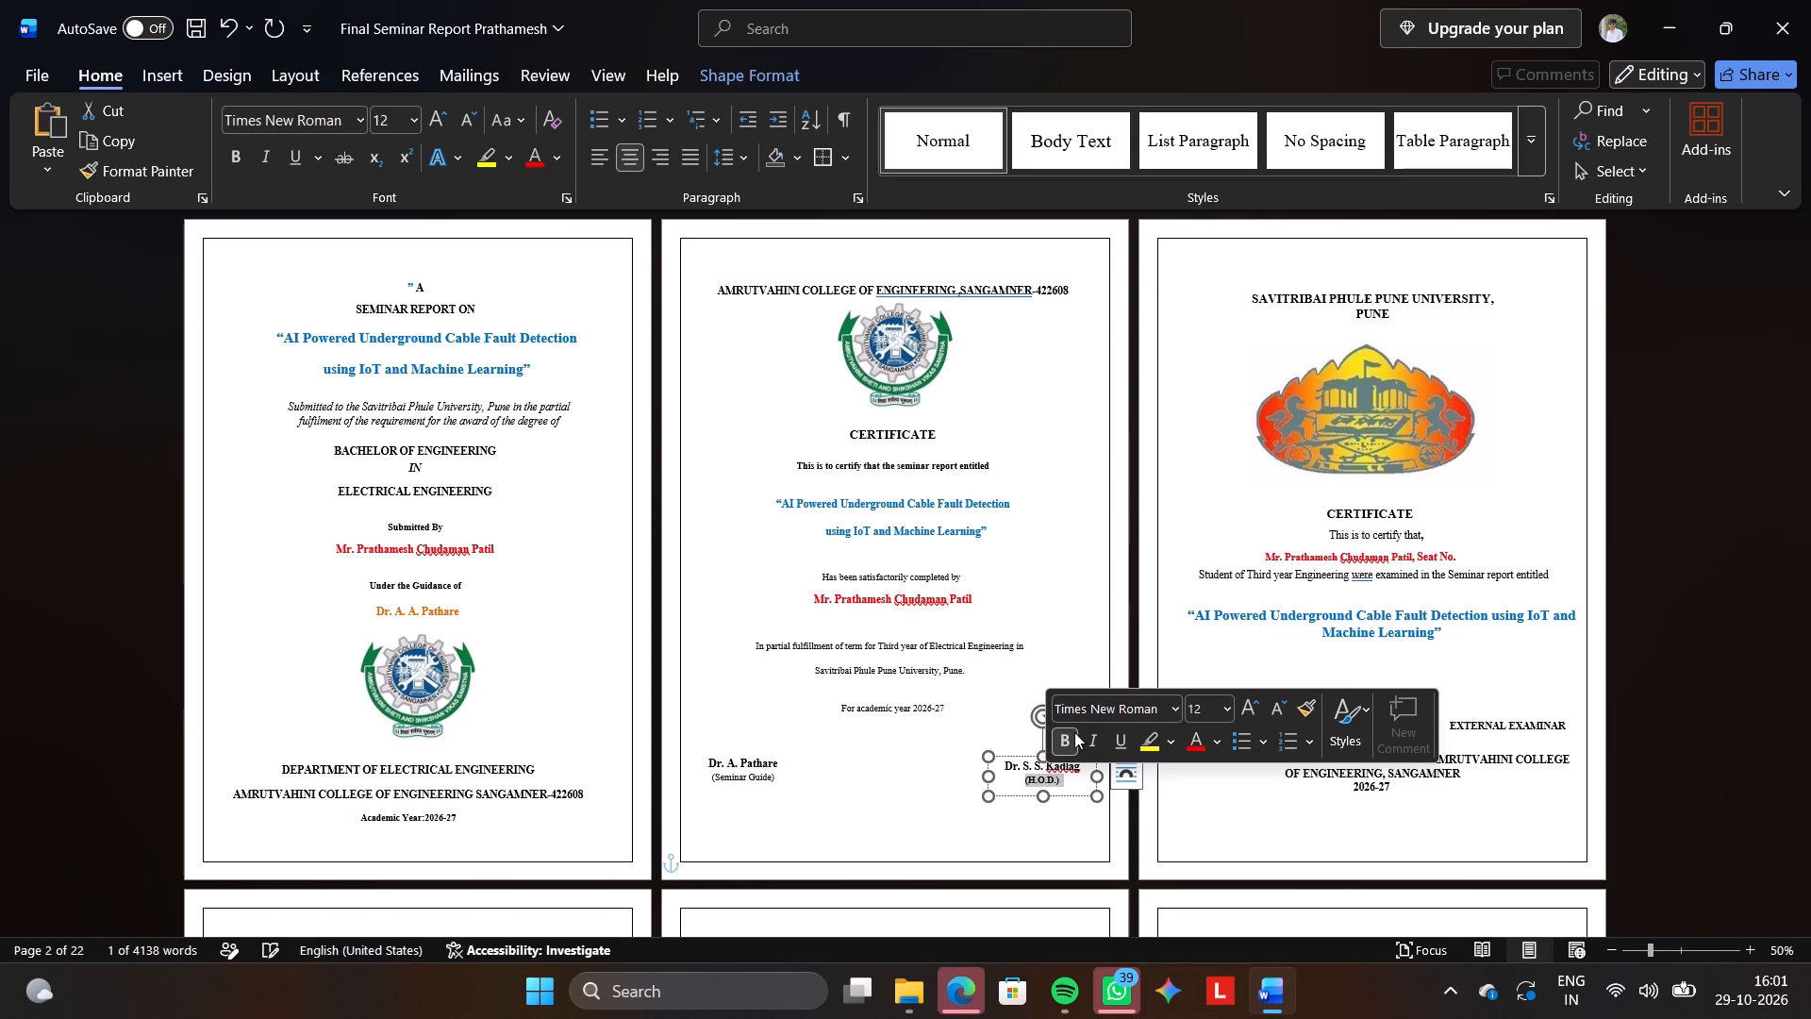
left_click(1074, 732)
left_click(1084, 614)
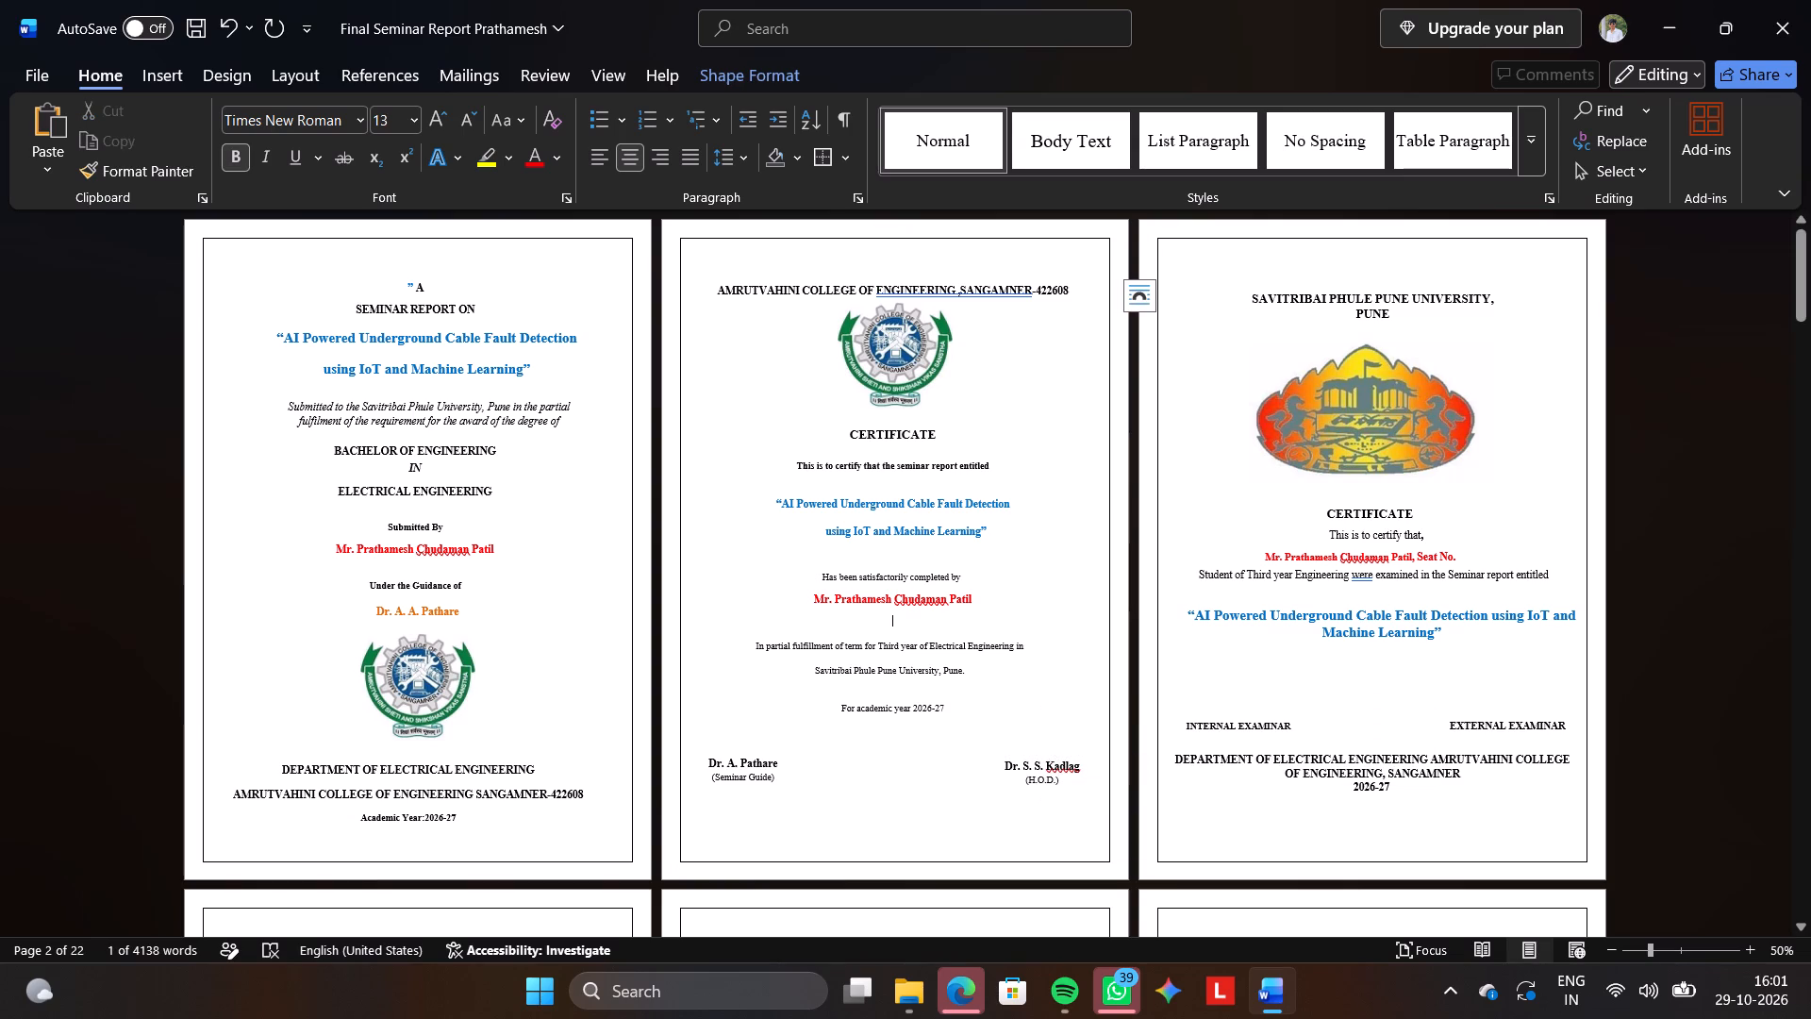
Review the title page and both certificates, zooming in to examine their text and spacing more closely.
scroll(1084, 614, "up", 2)
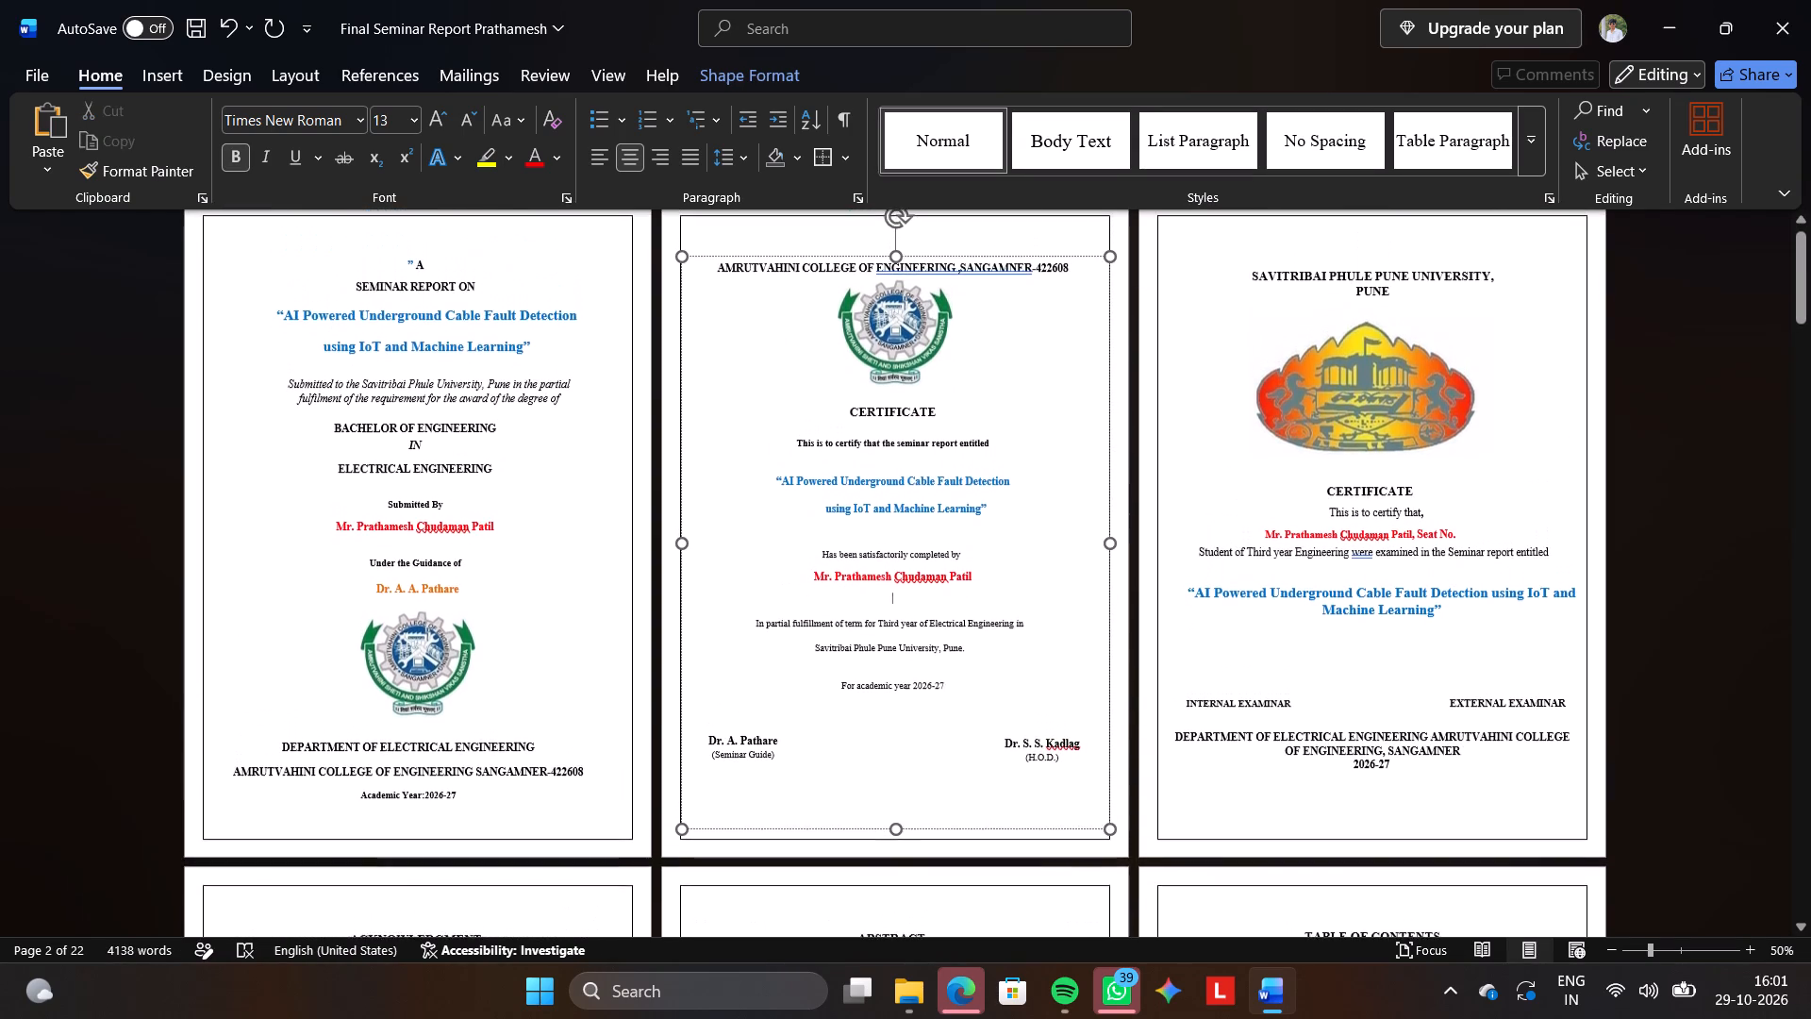
scroll(1084, 614, "up", 1)
left_click(1191, 498)
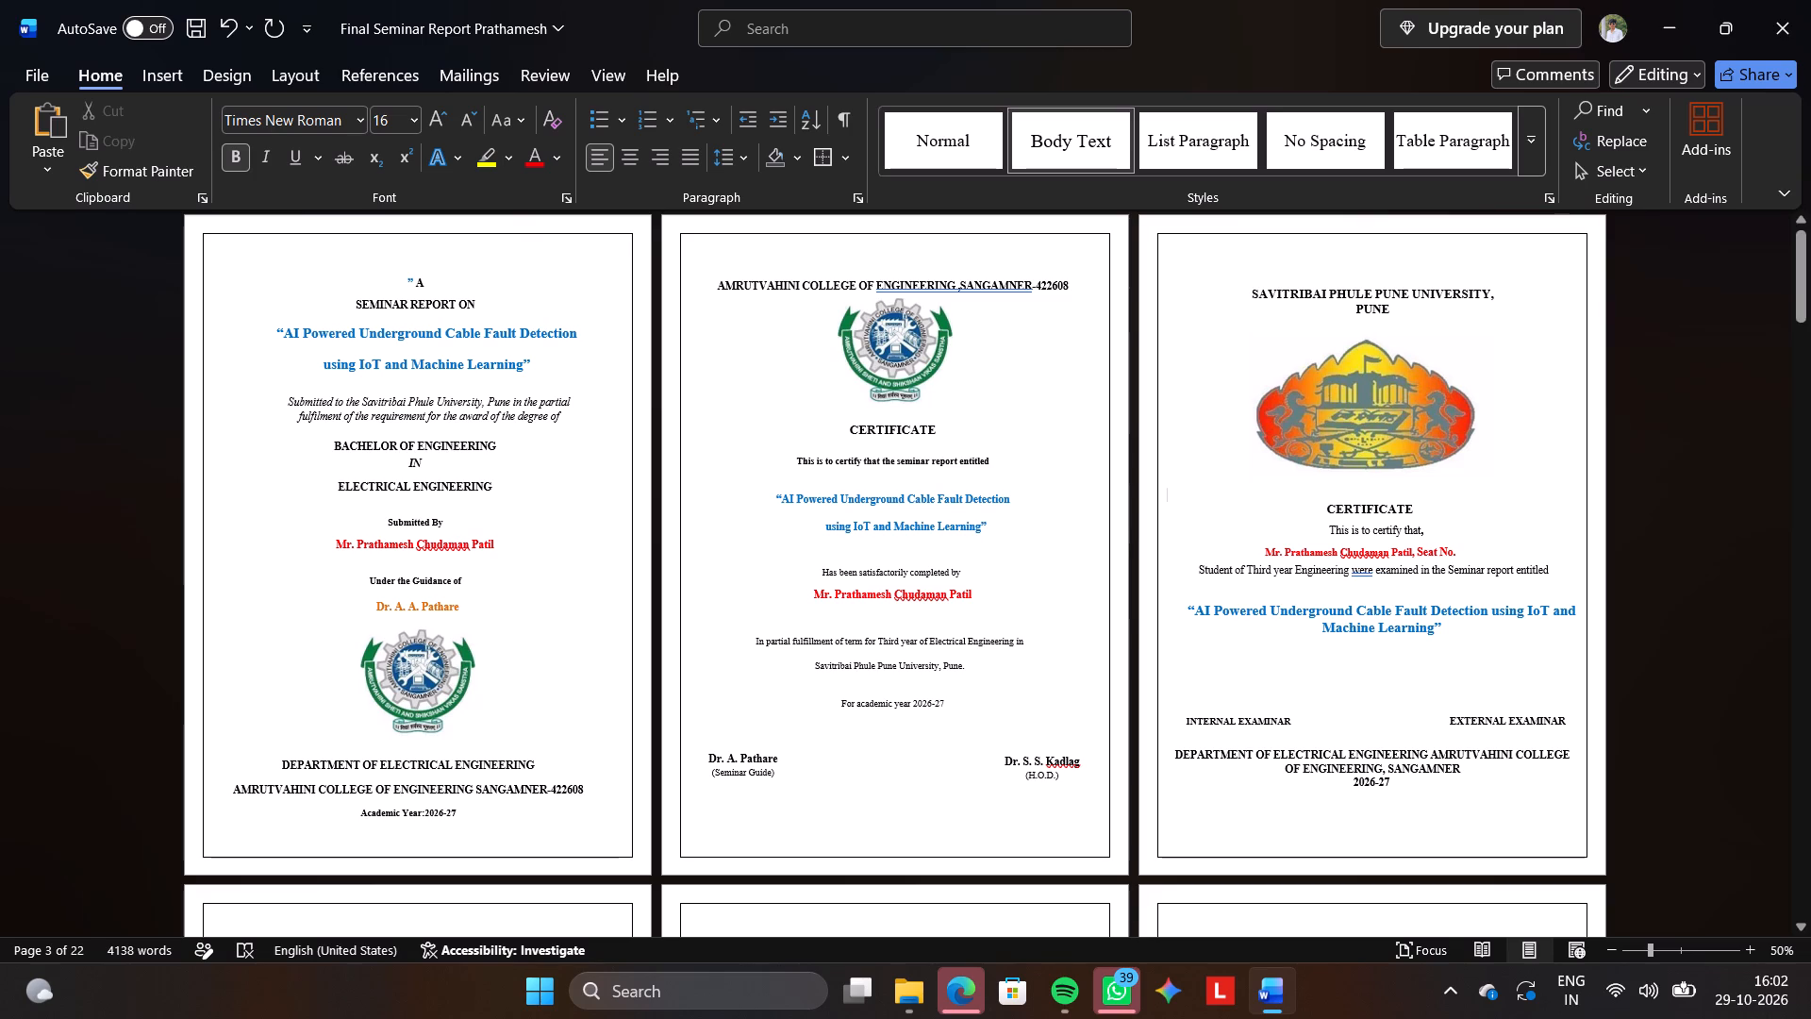
scroll(1284, 809, "down", 2, "ctrl")
scroll(1284, 809, "up", 2, "ctrl")
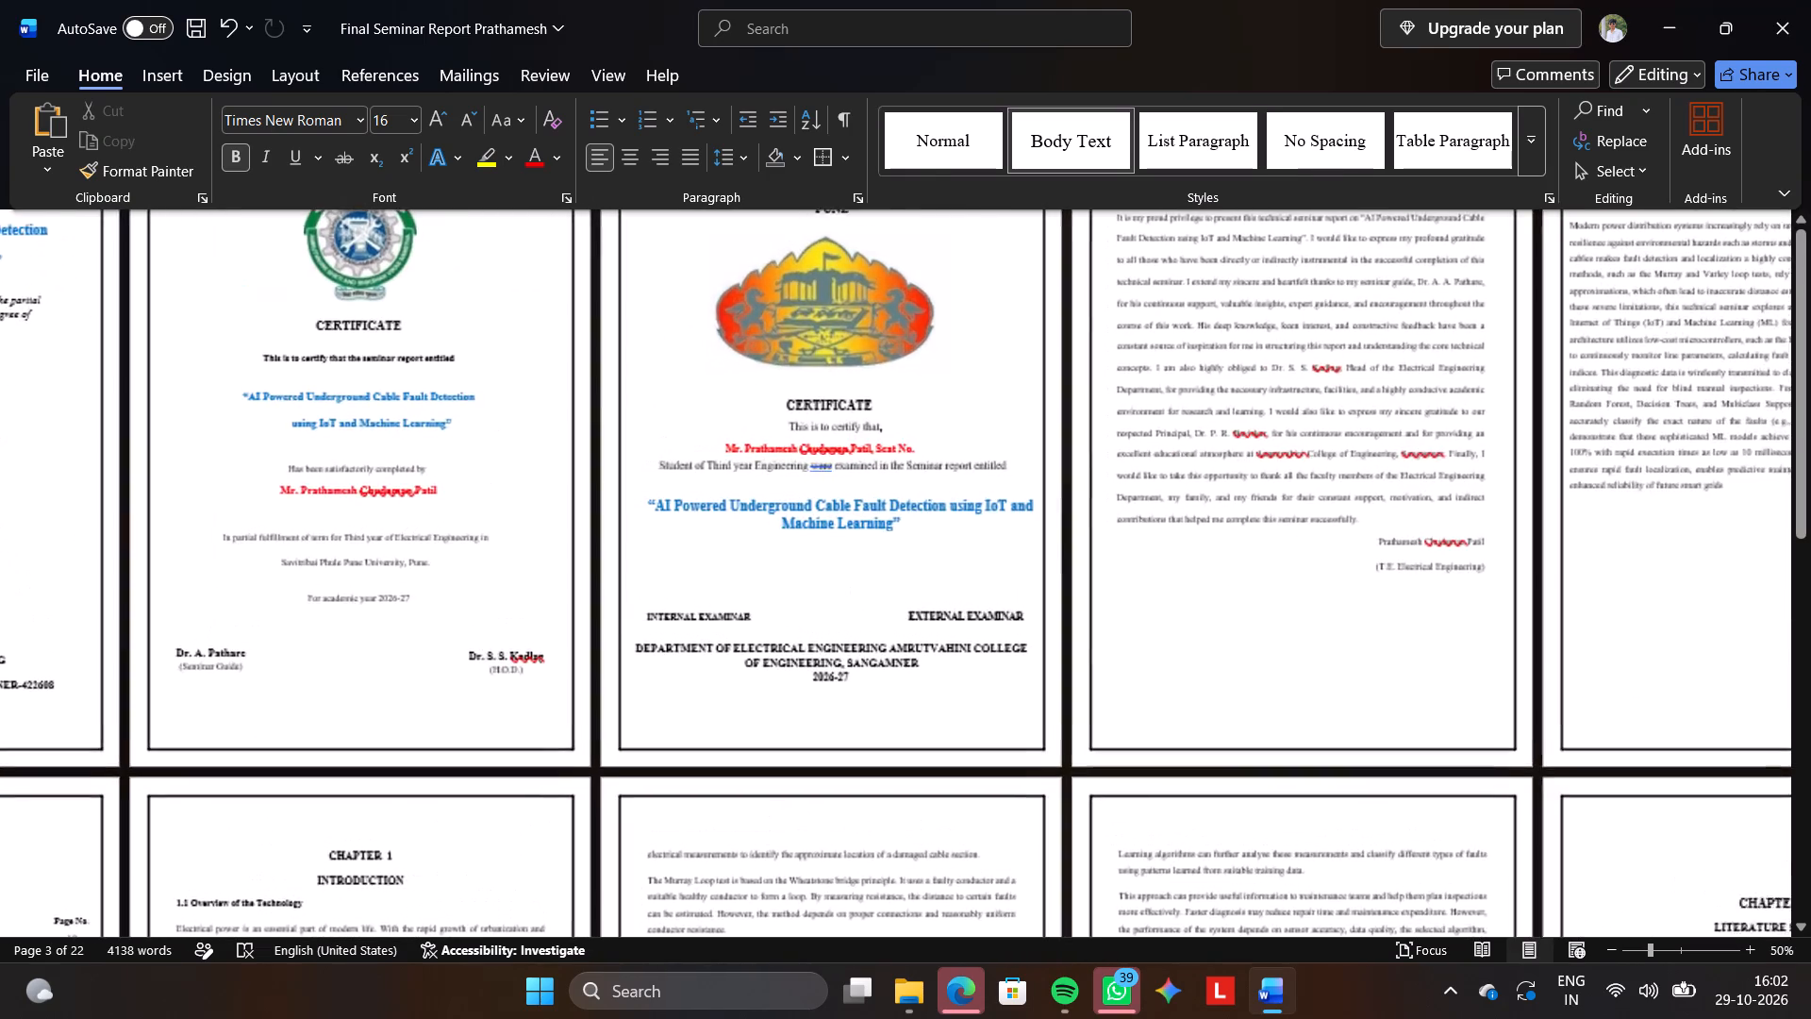
scroll(1284, 809, "up", 3, "ctrl")
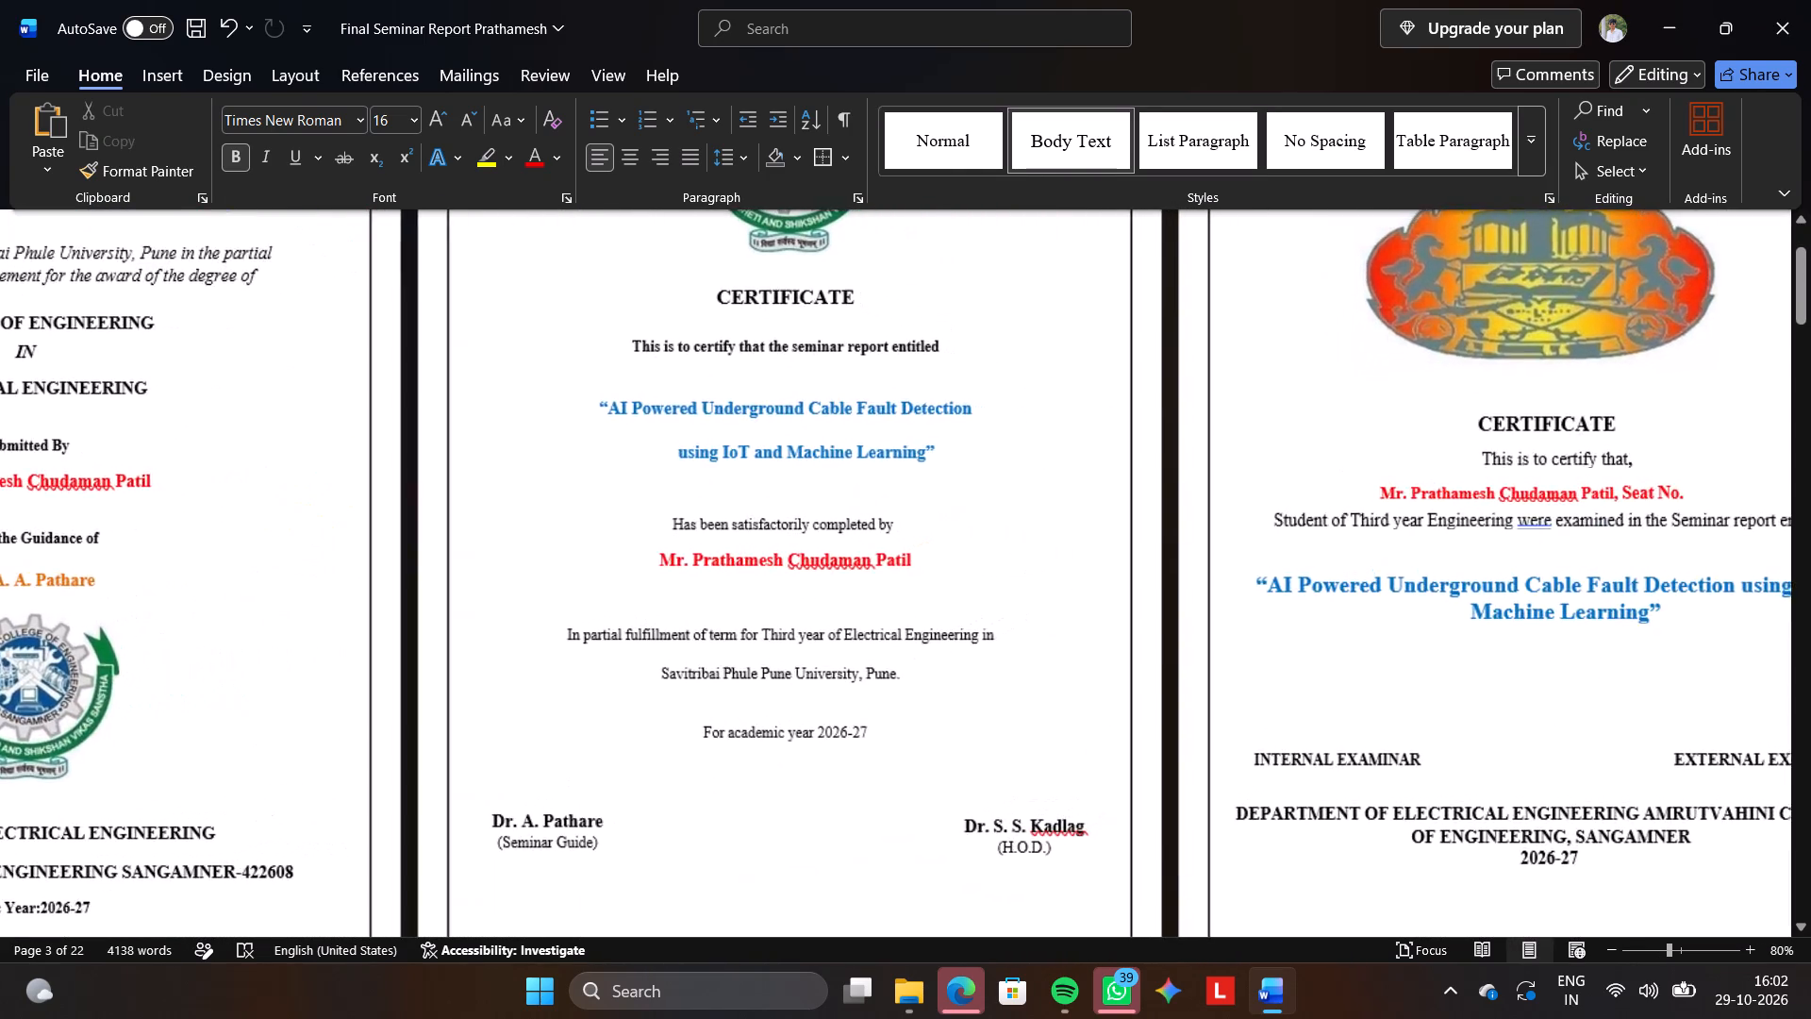
scroll(1284, 809, "down", 1)
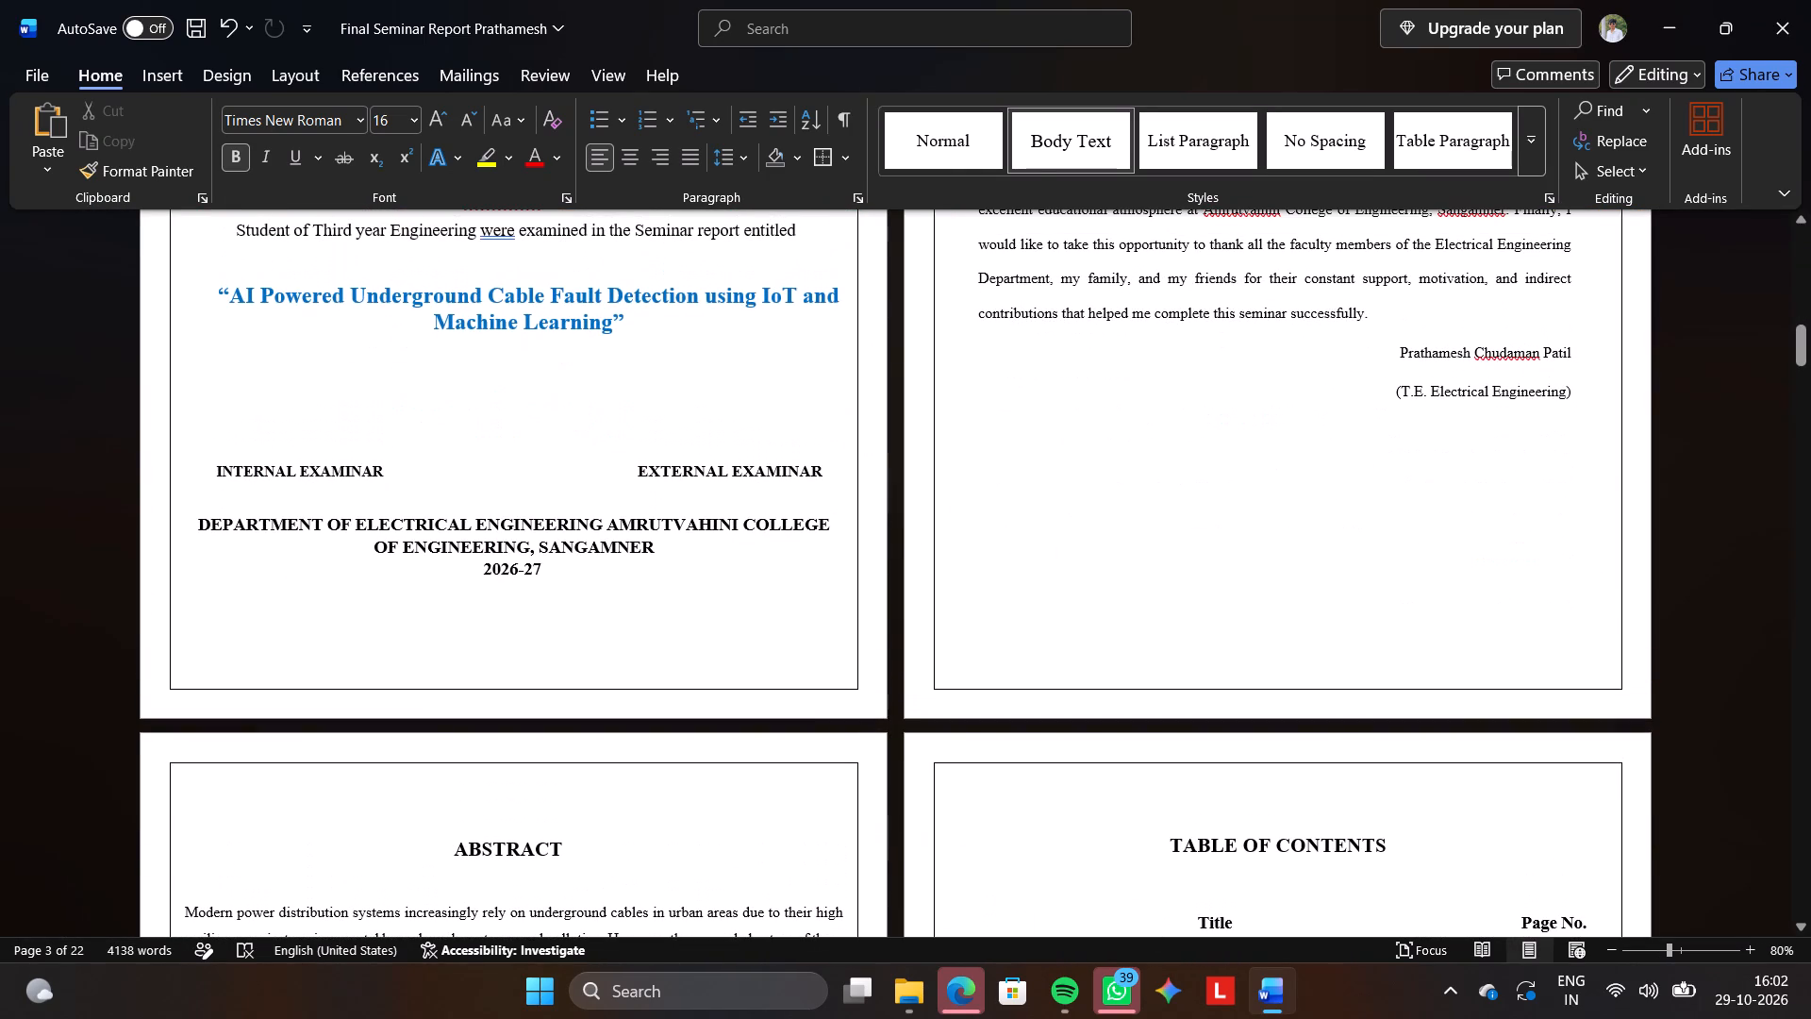
Insert a blank page between the university certificate on page 3 and the Acknowledgment.
left_click(826, 668)
left_click(826, 668)
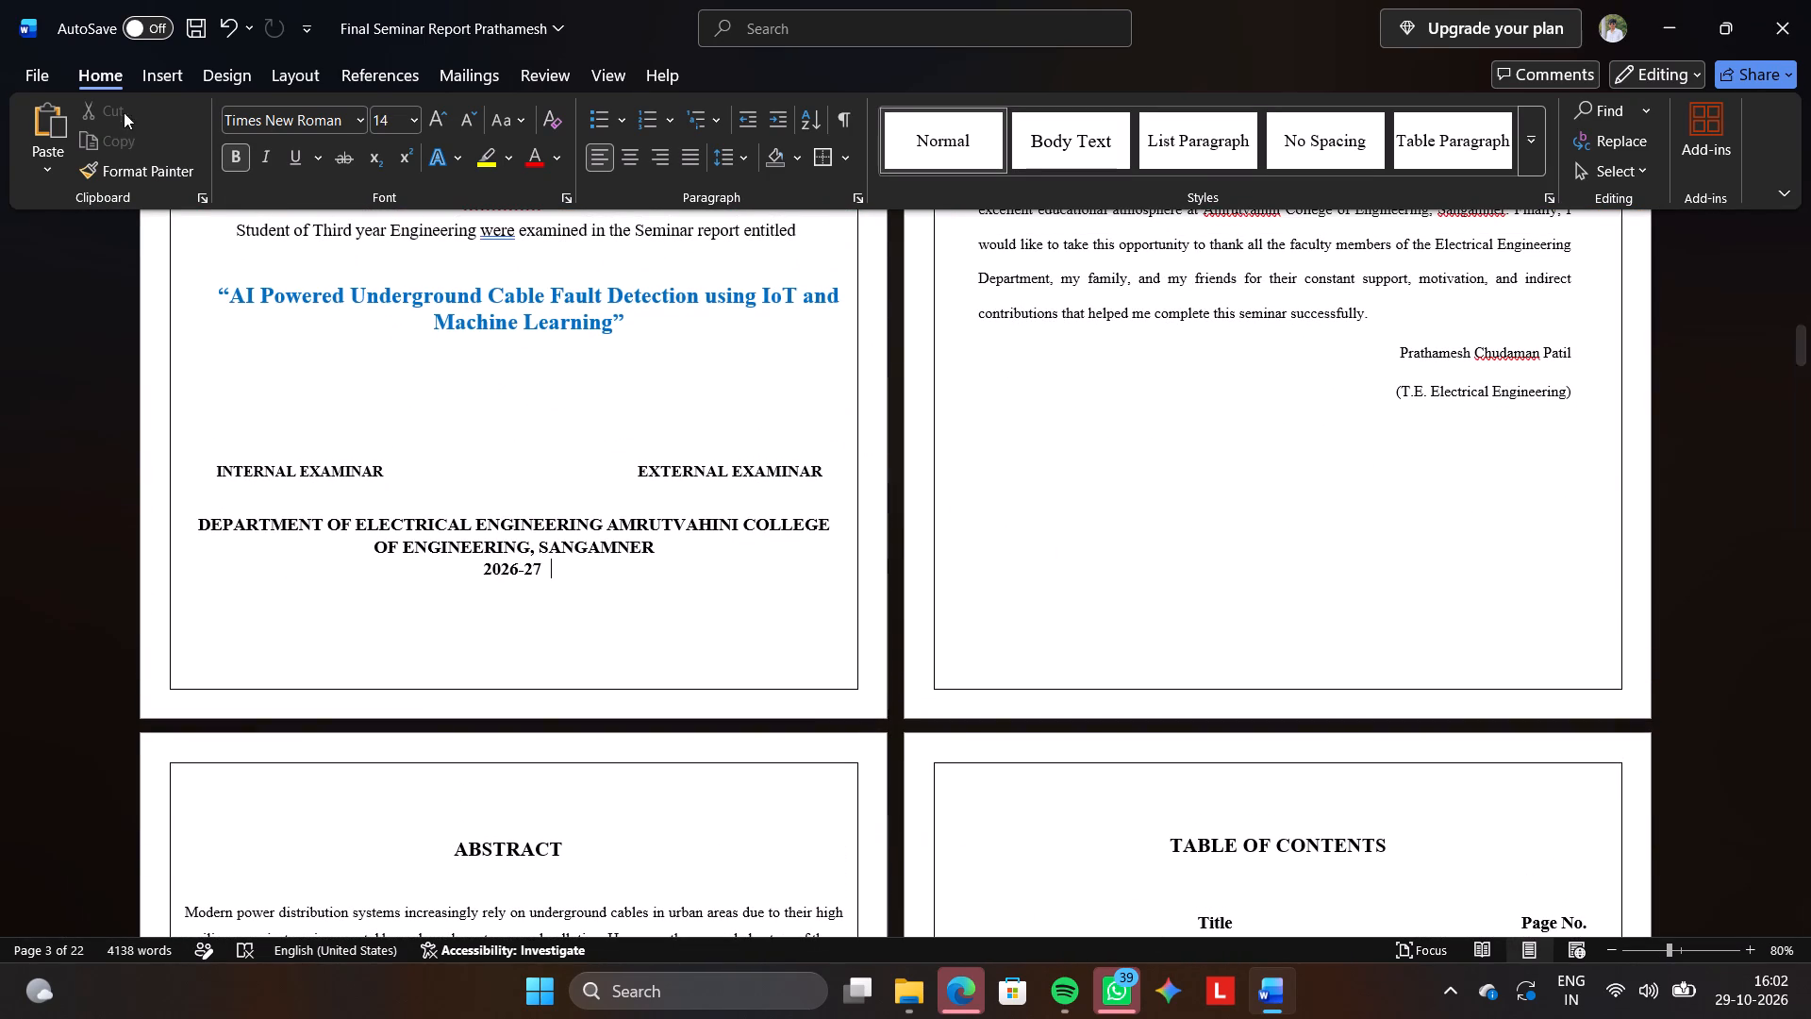
left_click(174, 67)
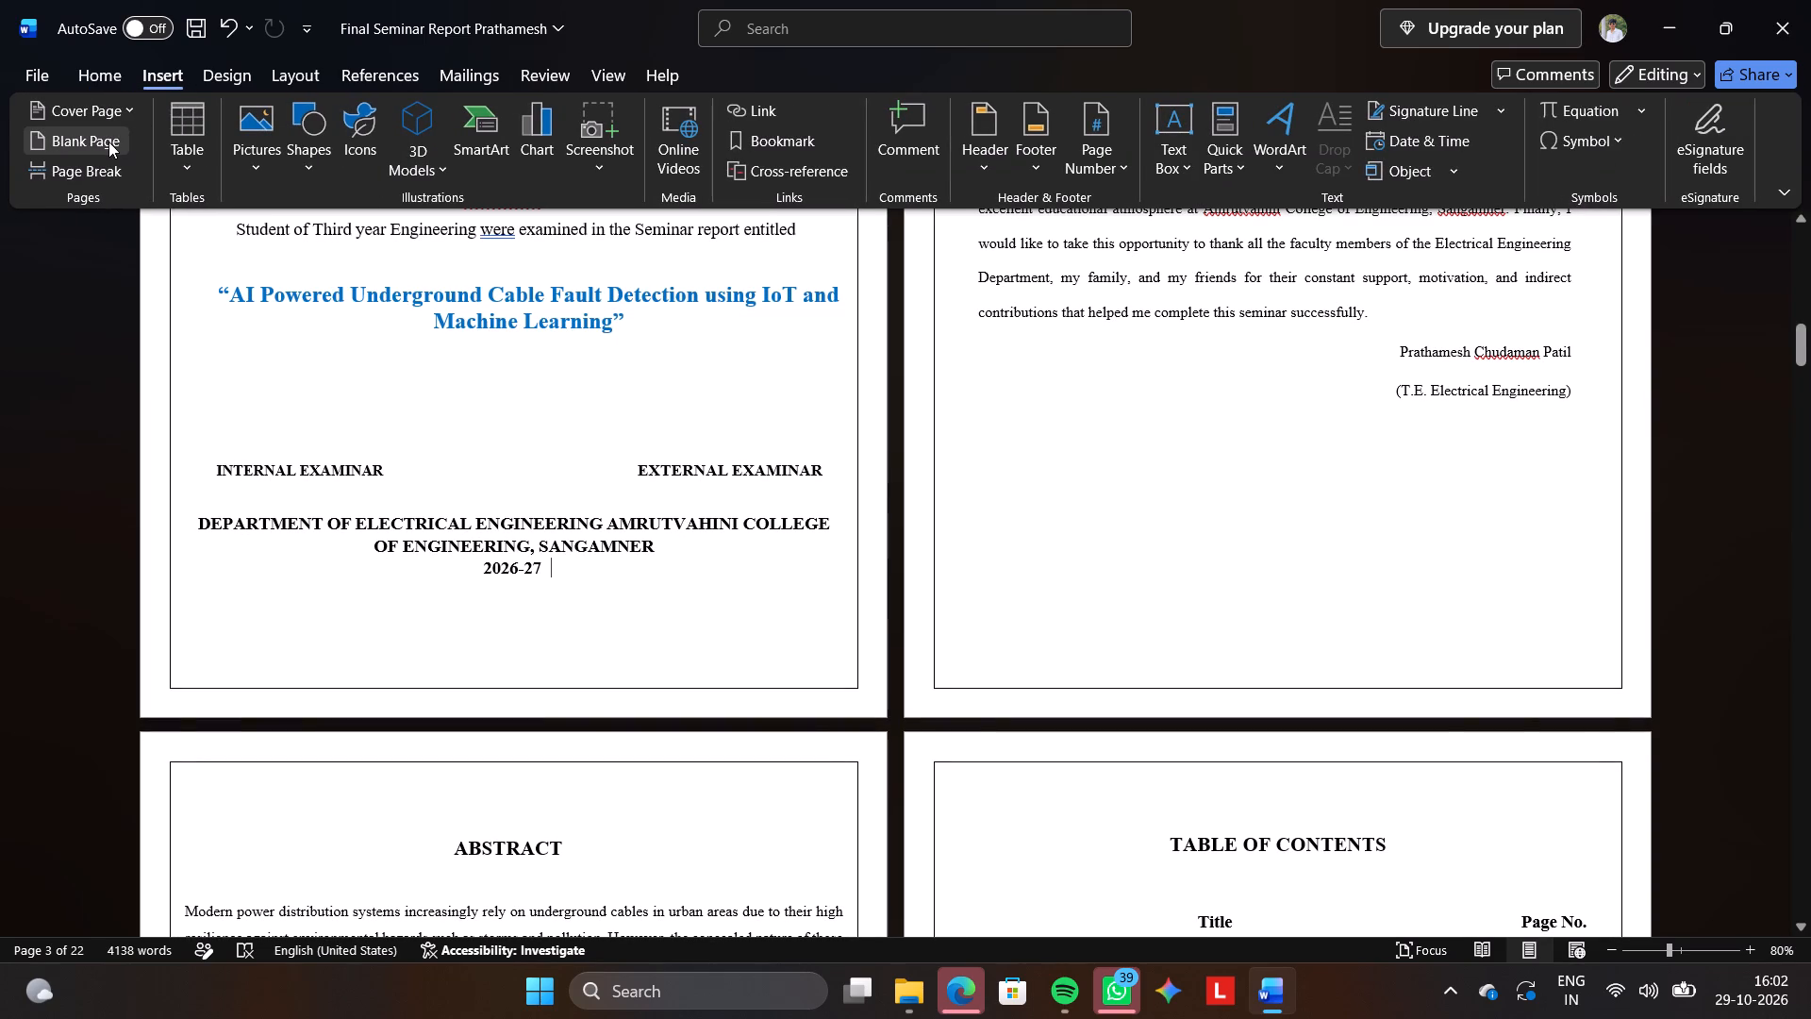
left_click(108, 142)
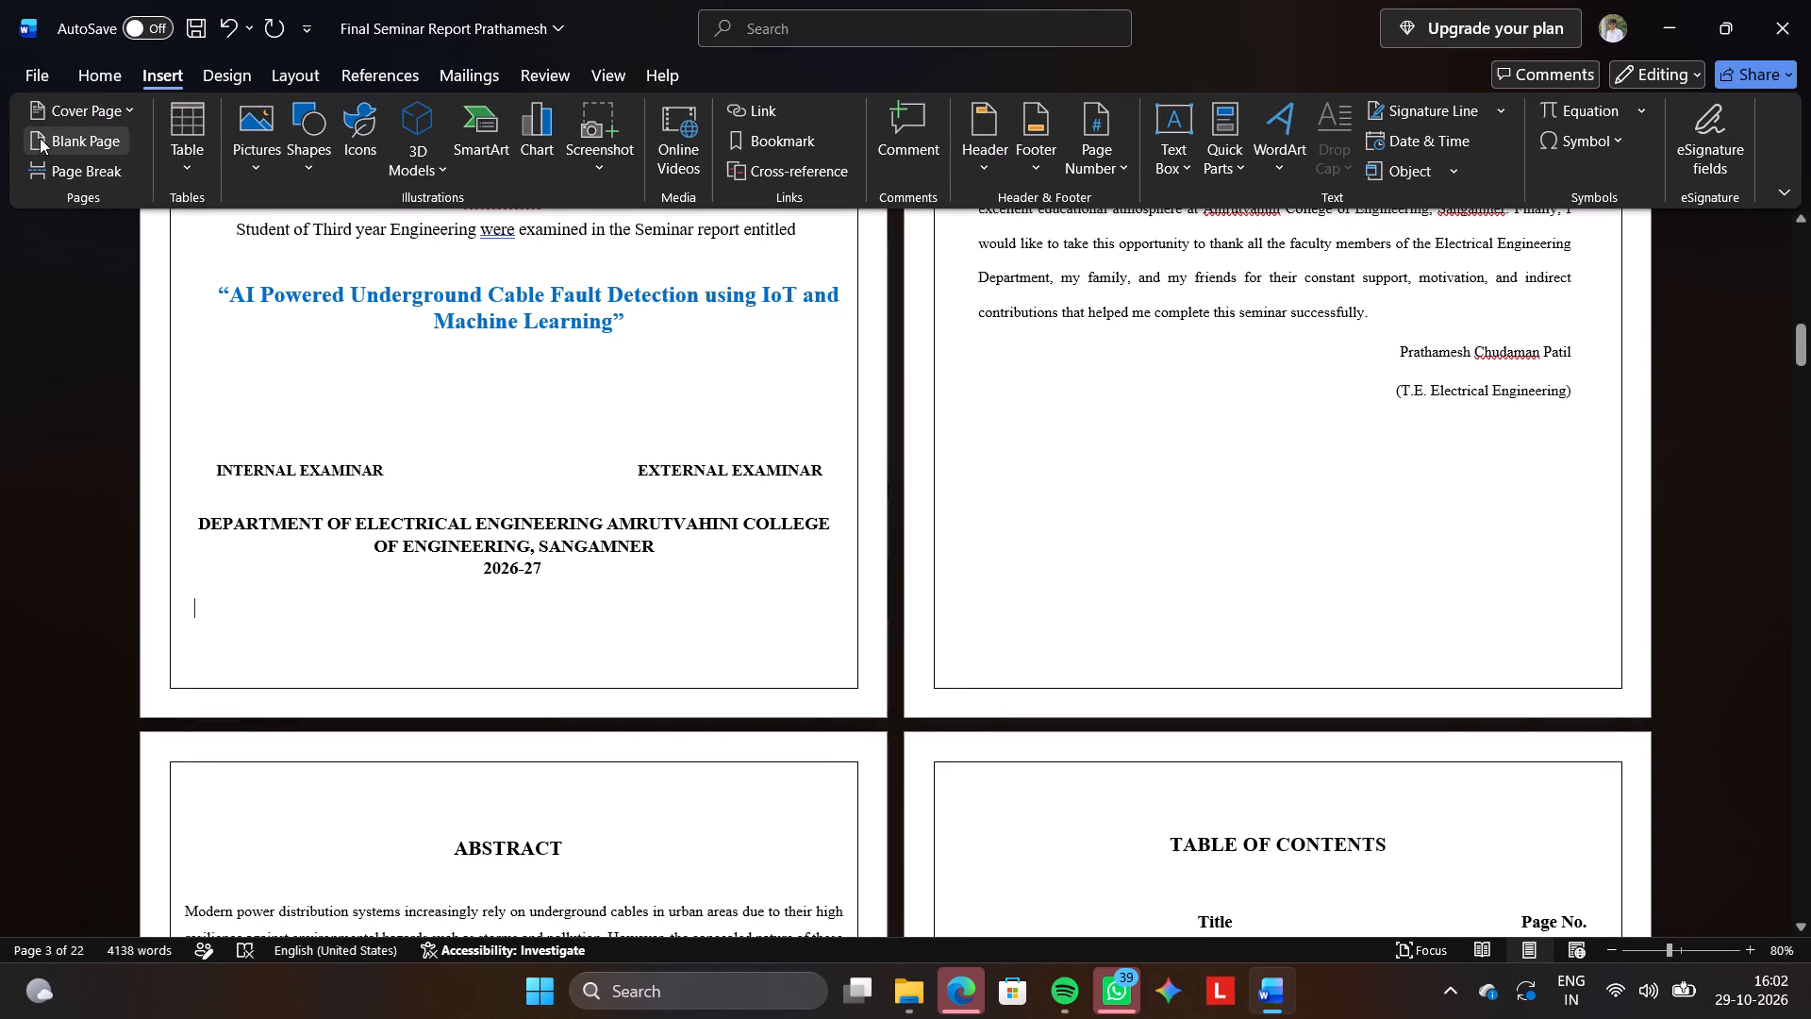
left_click(35, 138)
scroll(630, 419, "down", 3)
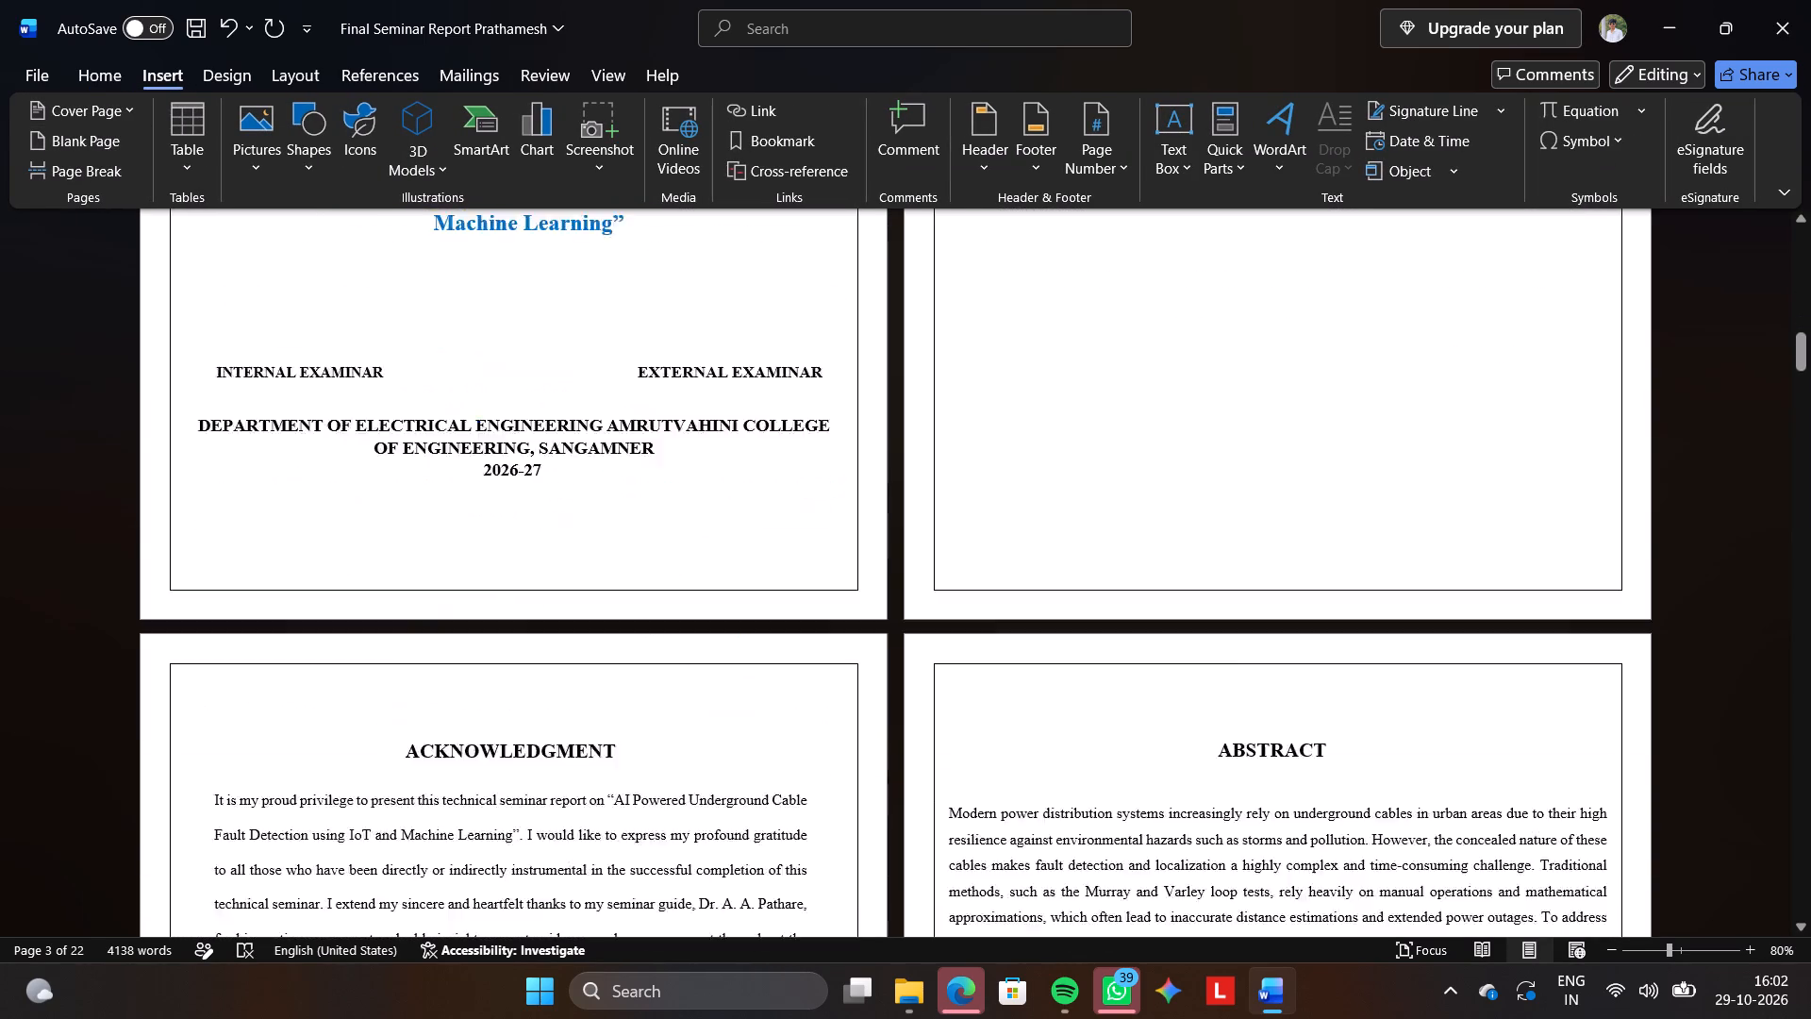
scroll(630, 419, "down", 1)
scroll(630, 419, "up", 4)
Insert a simple text box near the top of the new blank page 4, removing the extra break before it.
left_click(1092, 536)
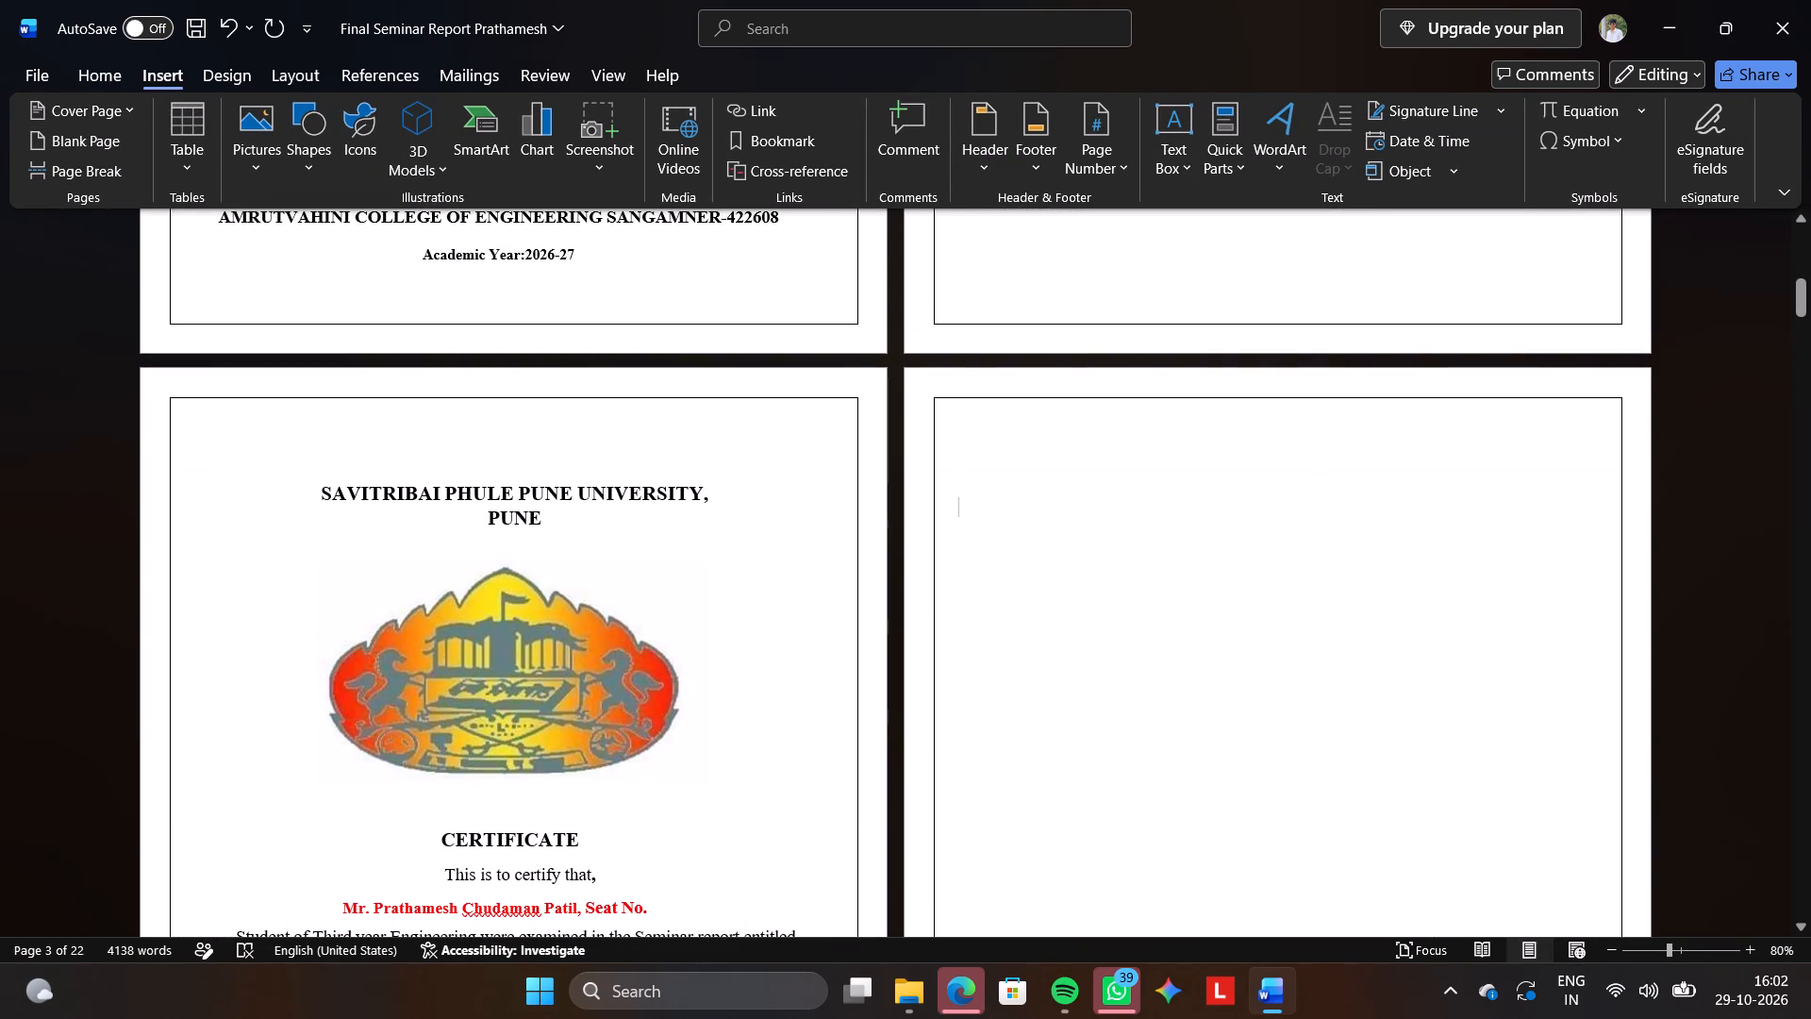
left_click(1178, 168)
left_click(1231, 270)
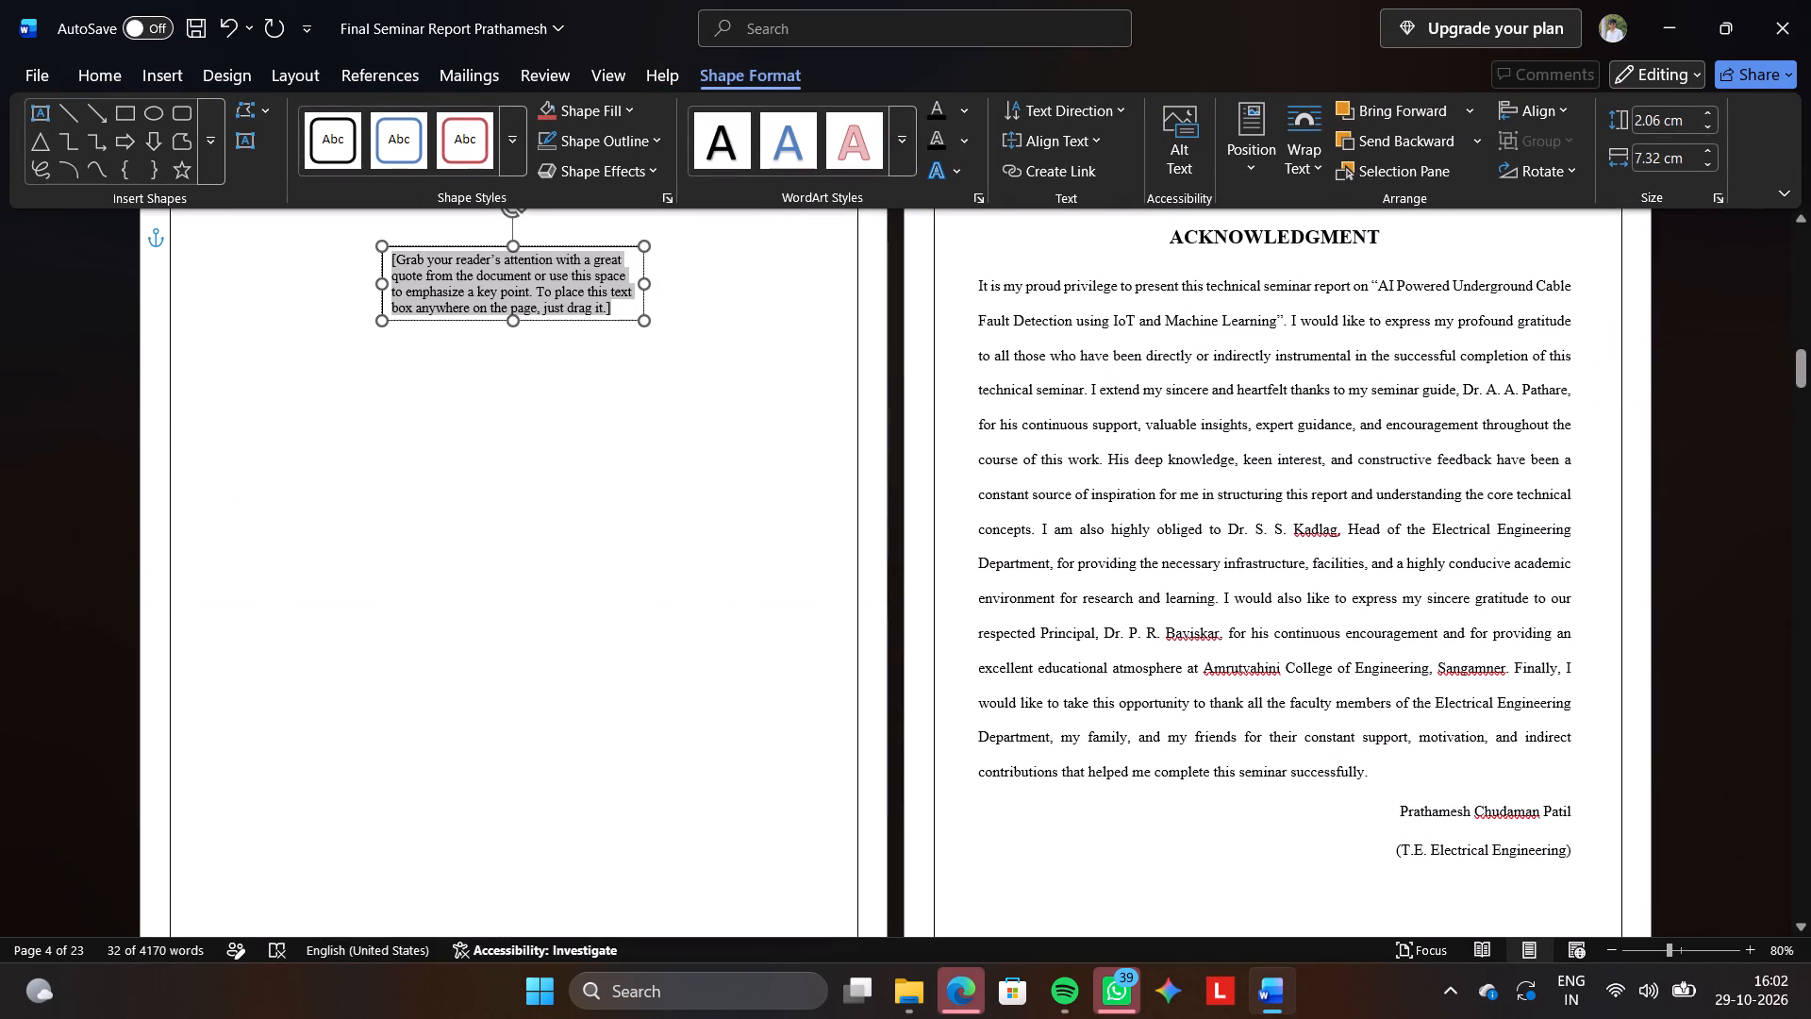
scroll(959, 397, "up", 4)
left_click(1041, 409)
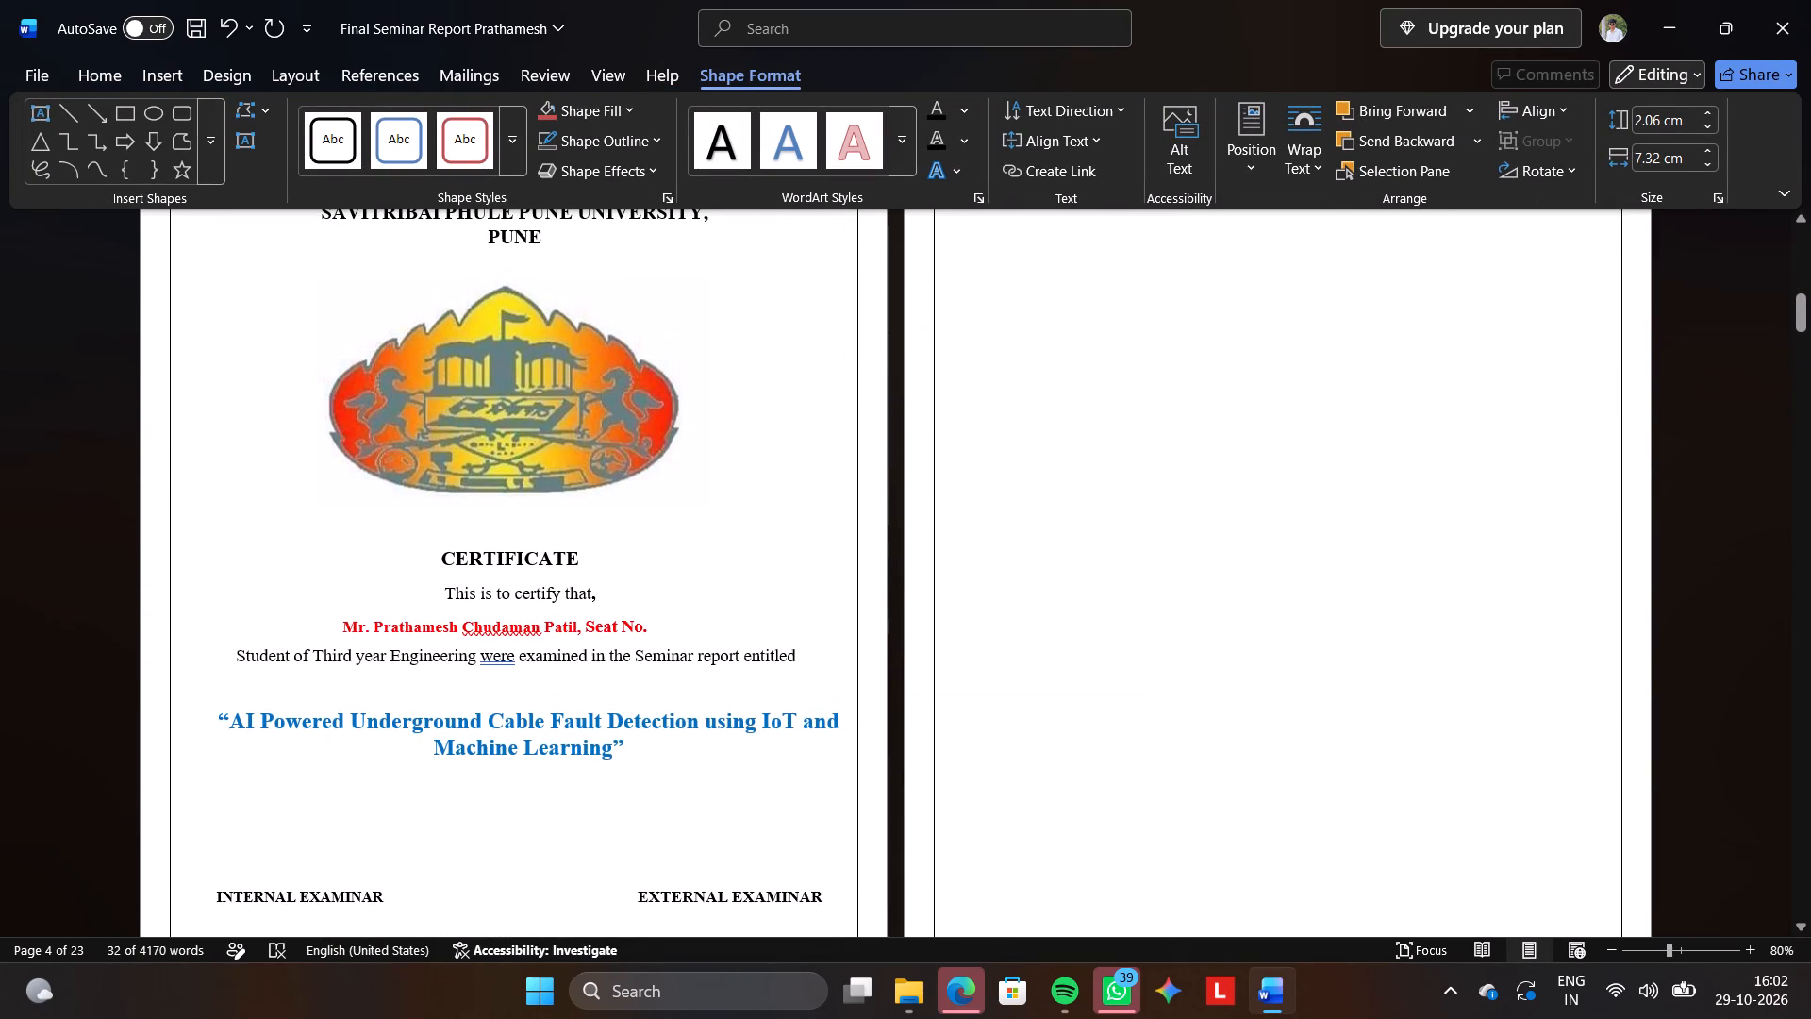
key("BackSpace")
scroll(1188, 398, "up", 1)
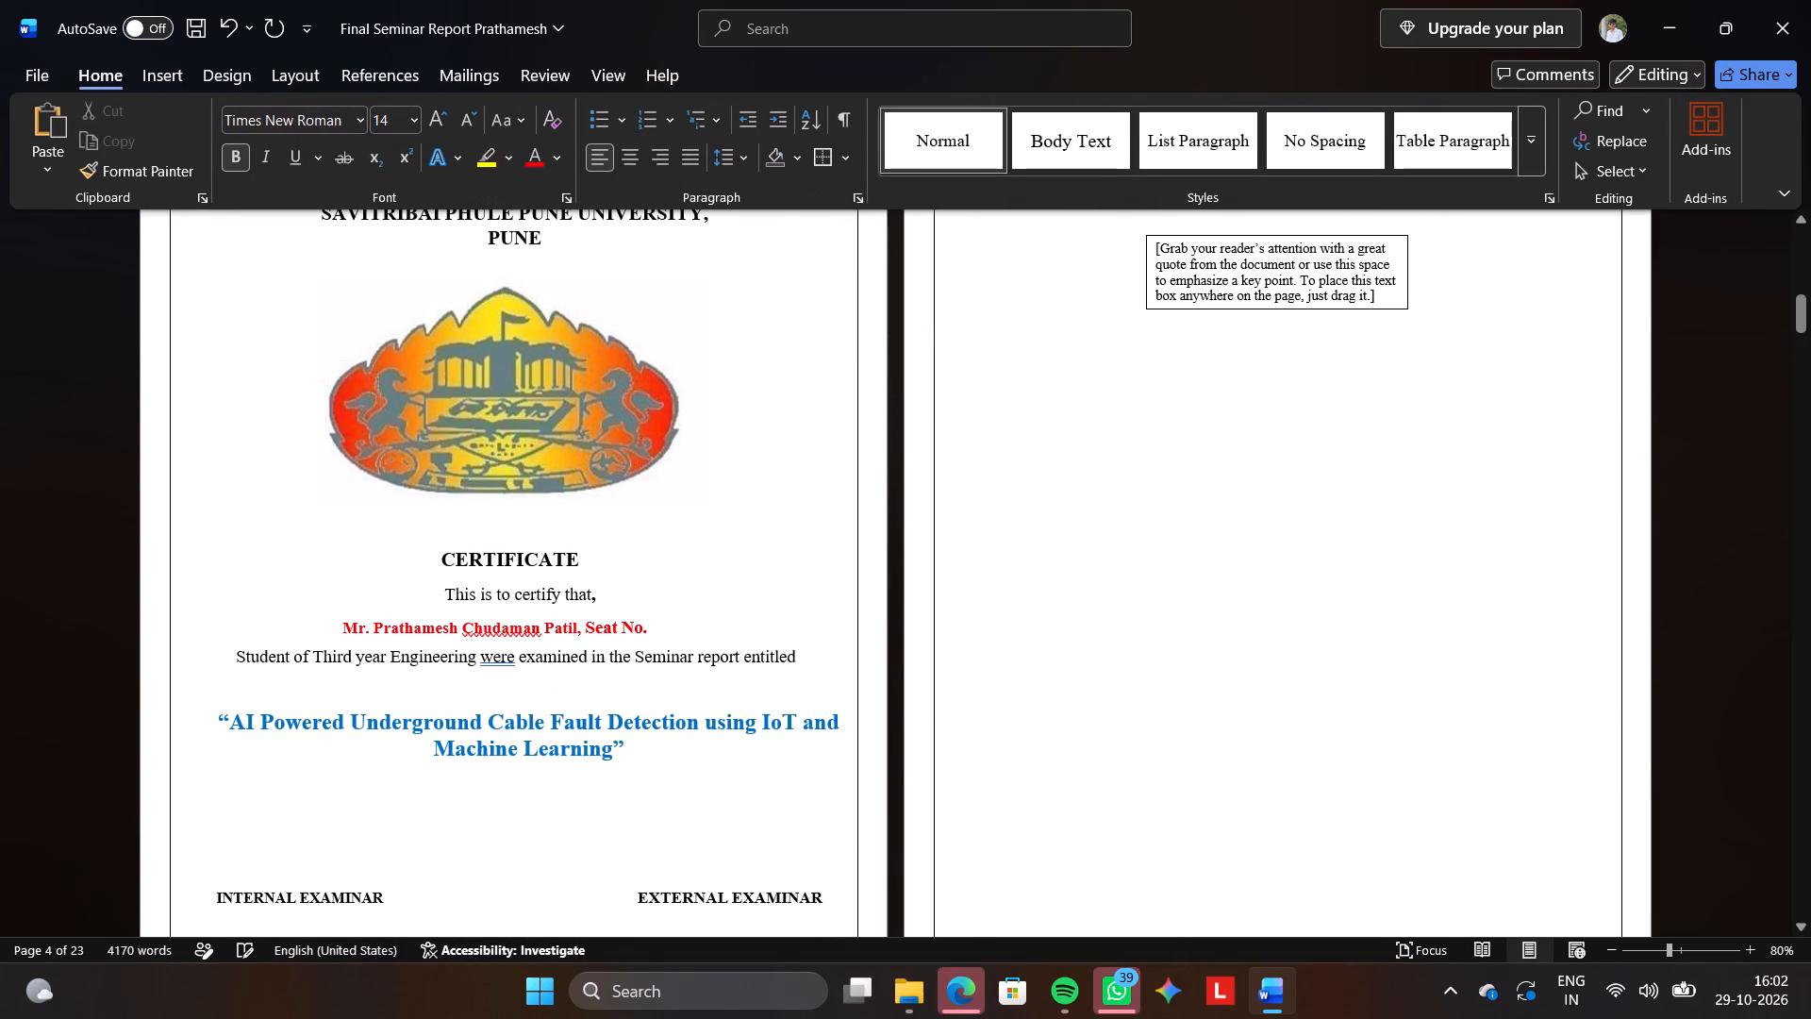
scroll(1188, 398, "up", 1)
Select the placeholder text in the new text box on page 4.
double_click(1220, 394)
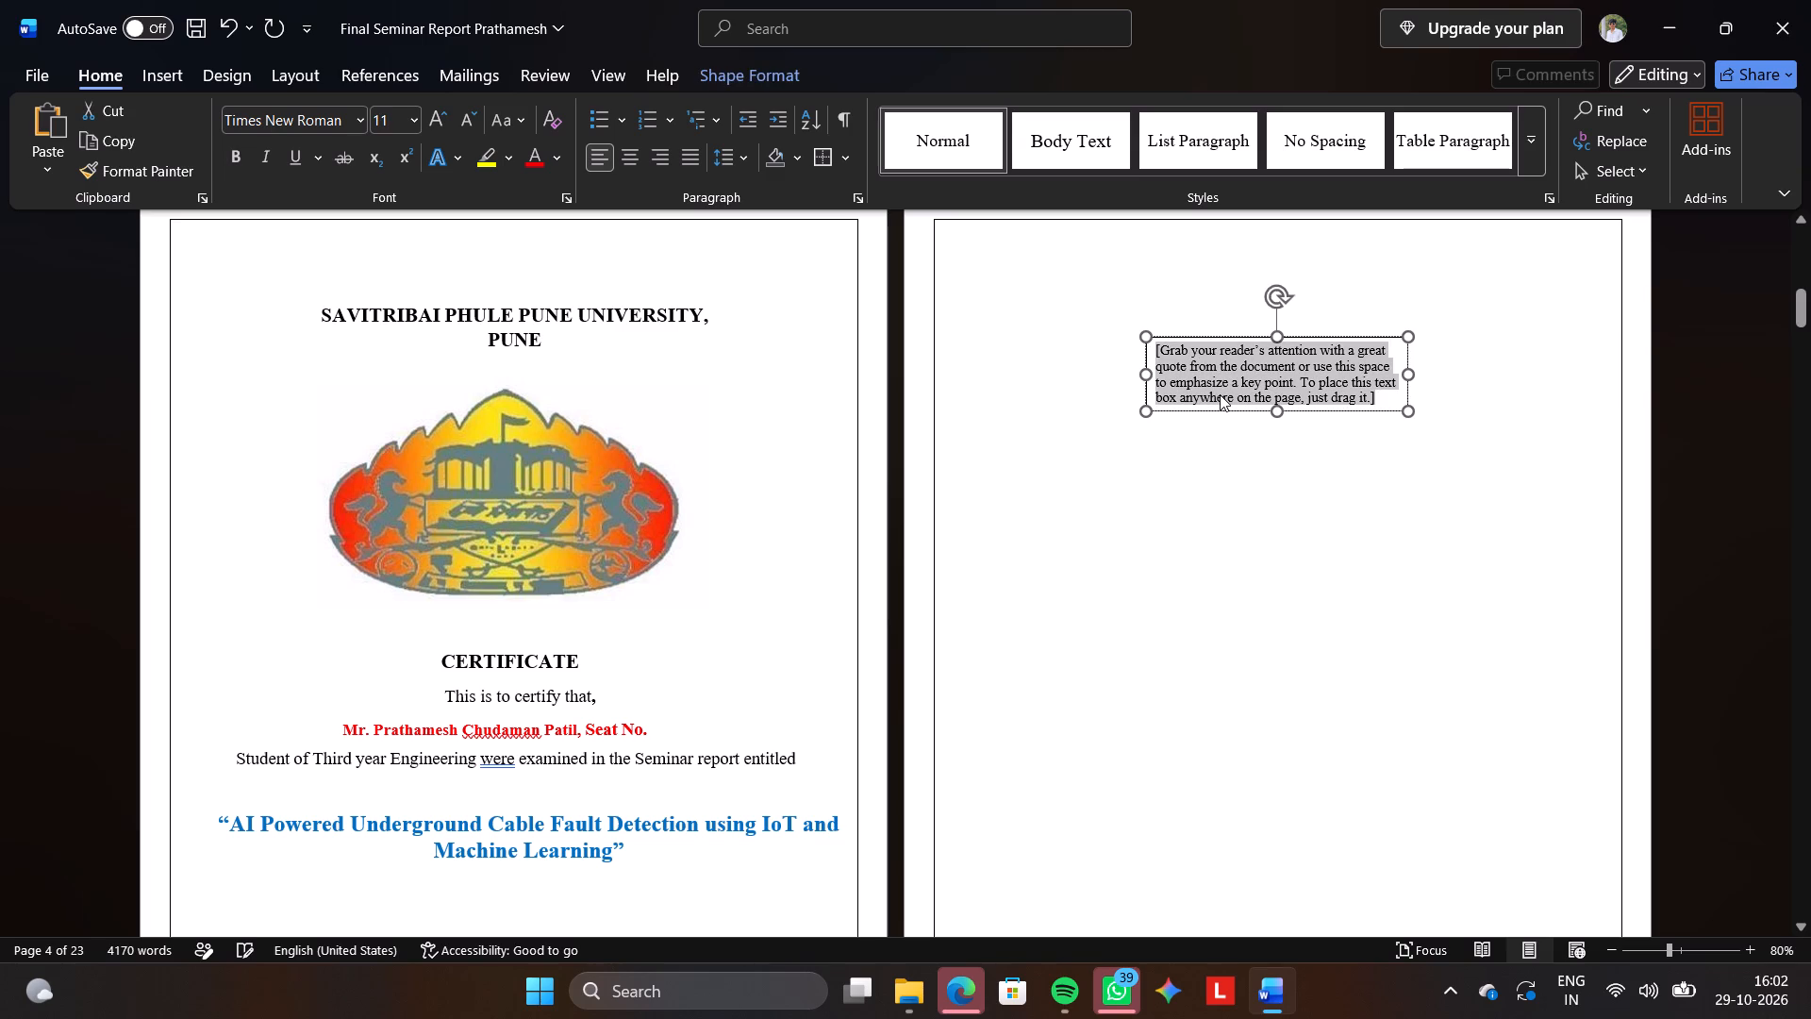
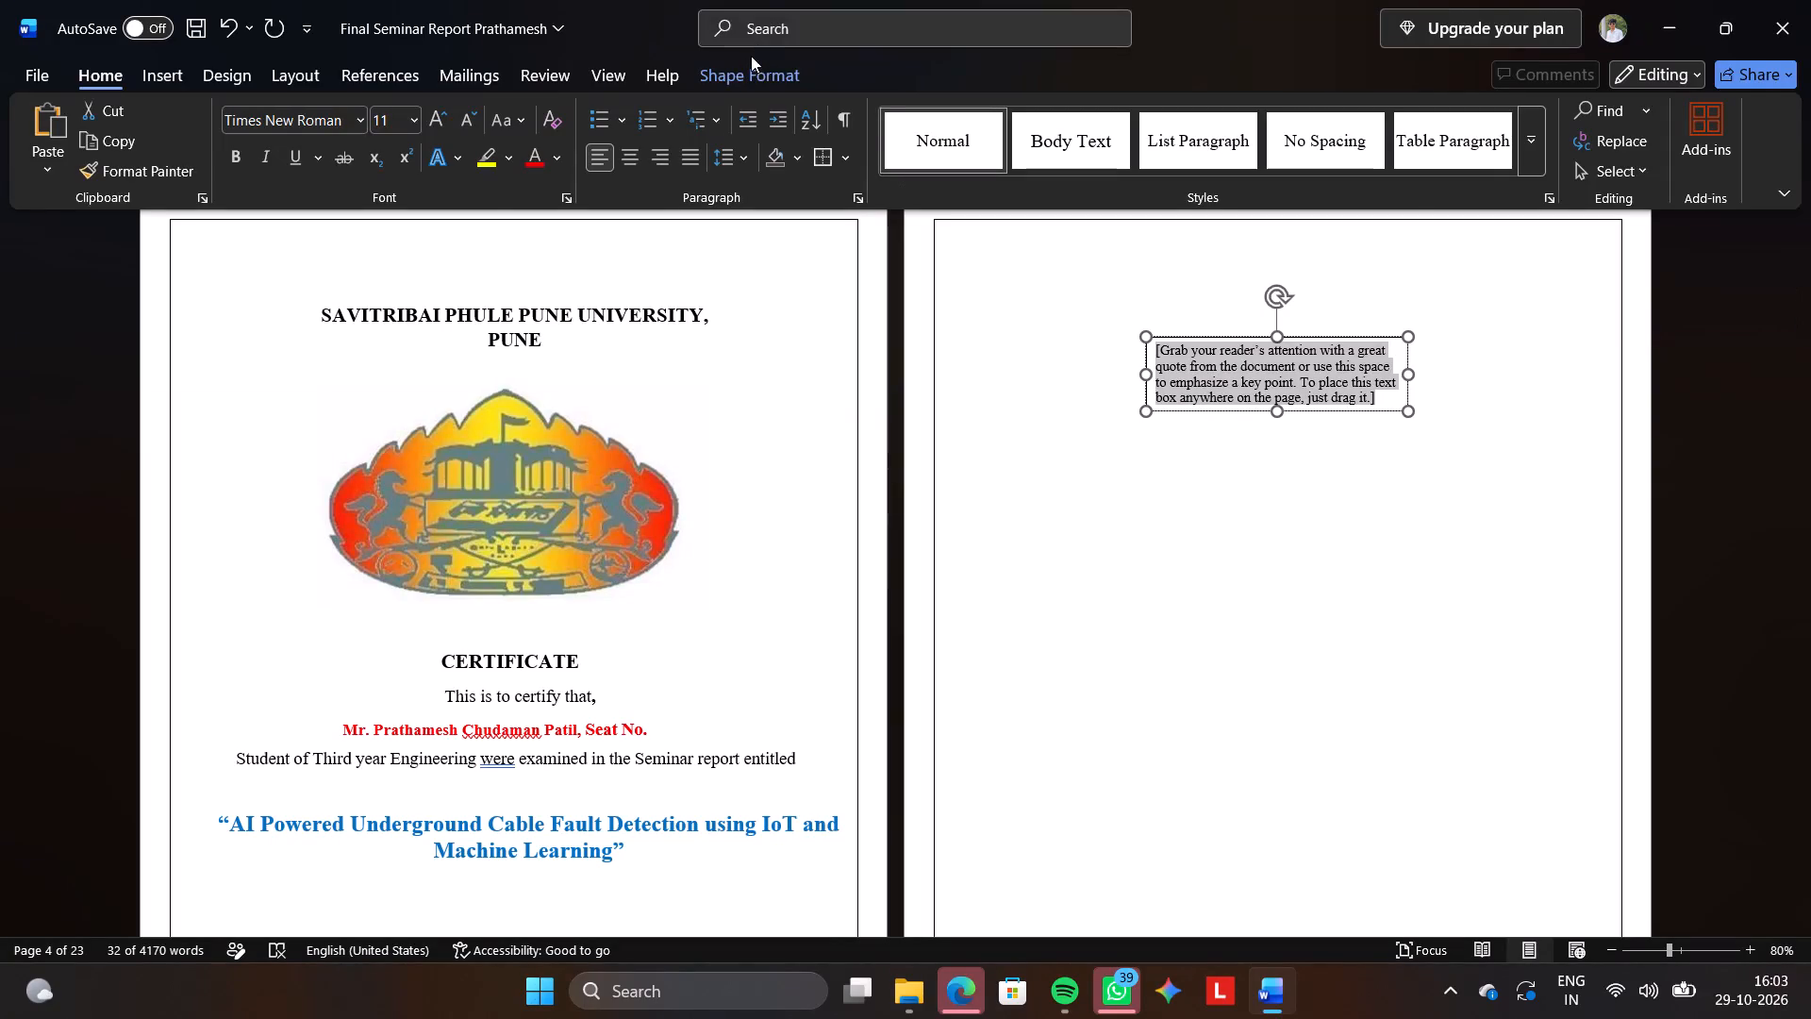
Set the quote text box's text wrapping to In Front of Text.
left_click(750, 63)
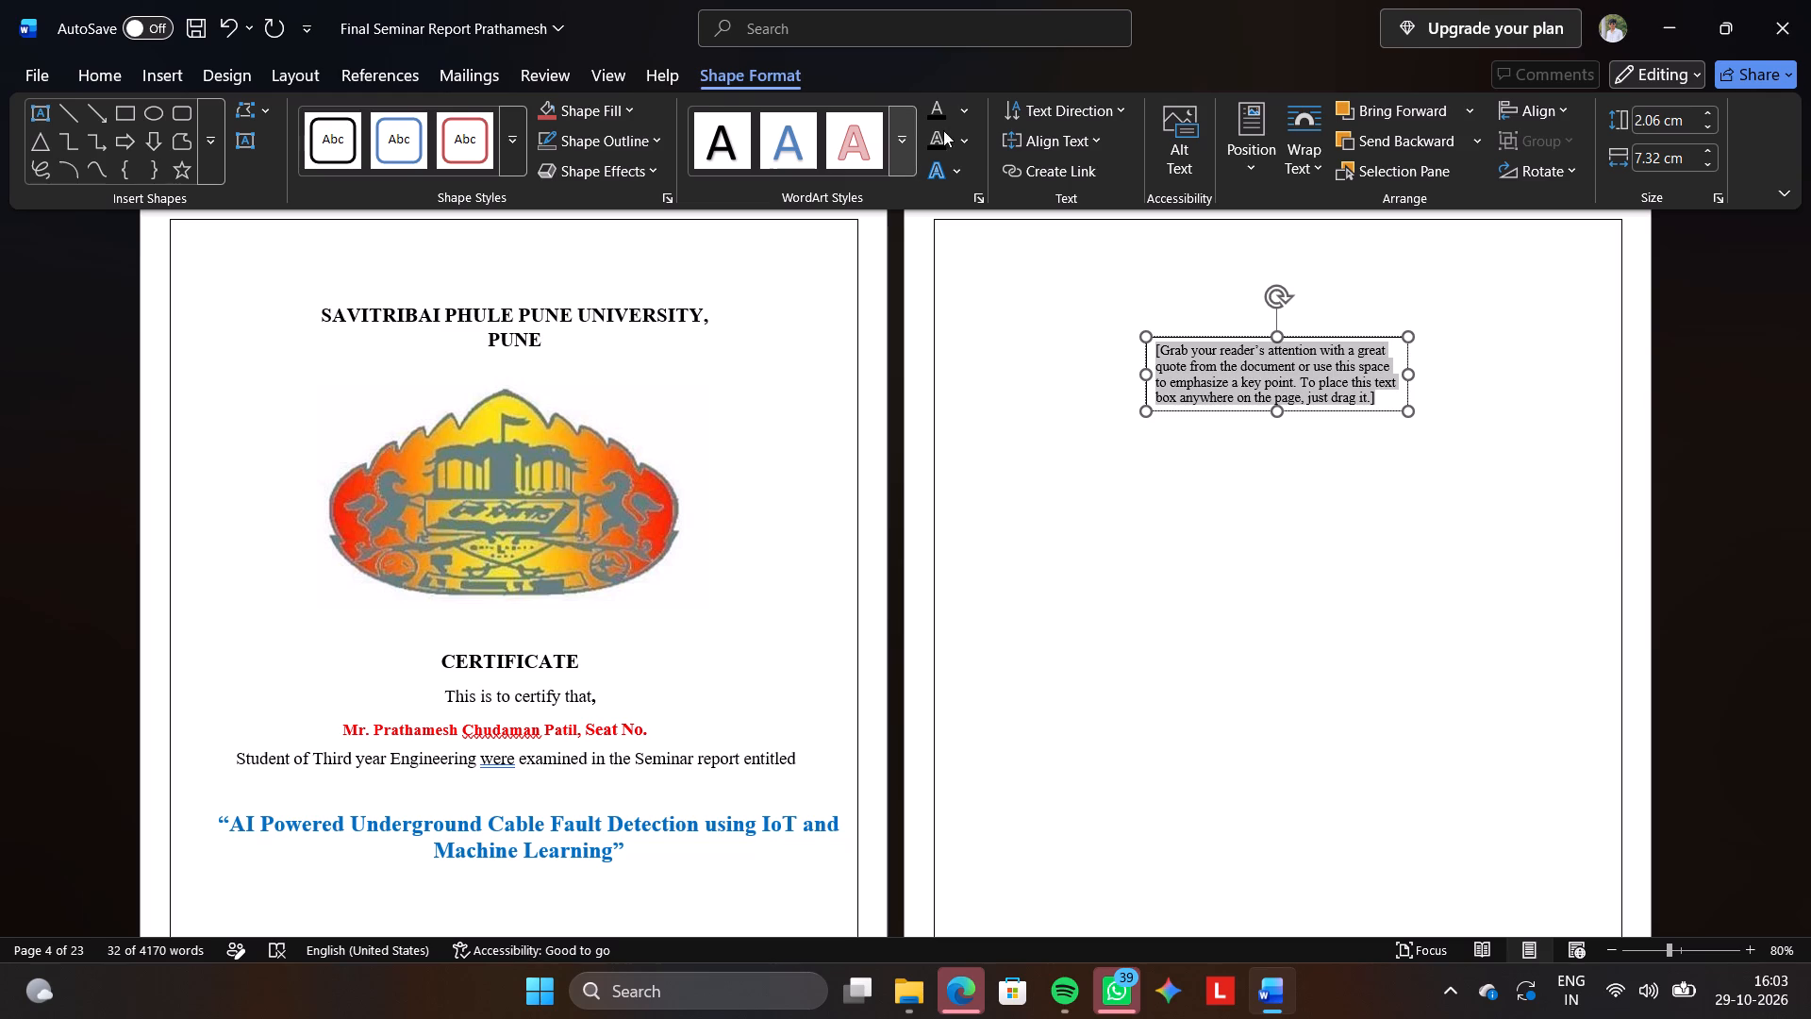
left_click(1311, 148)
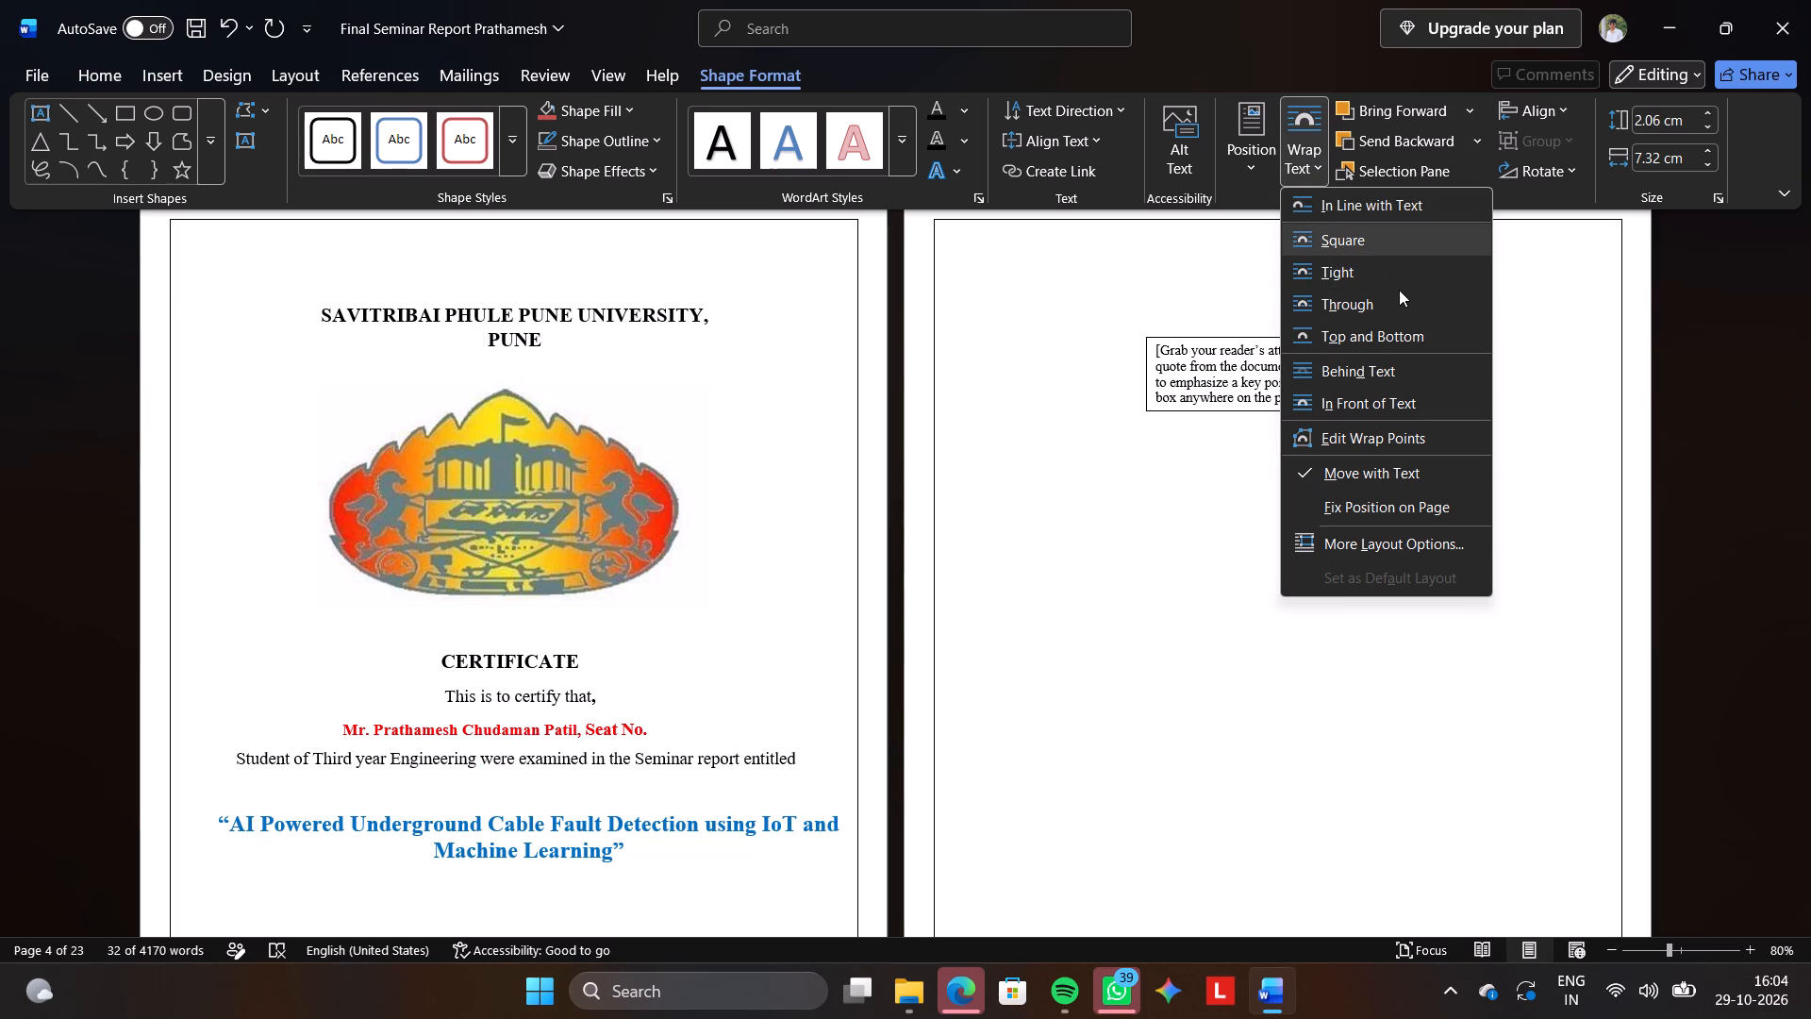
left_click(1372, 396)
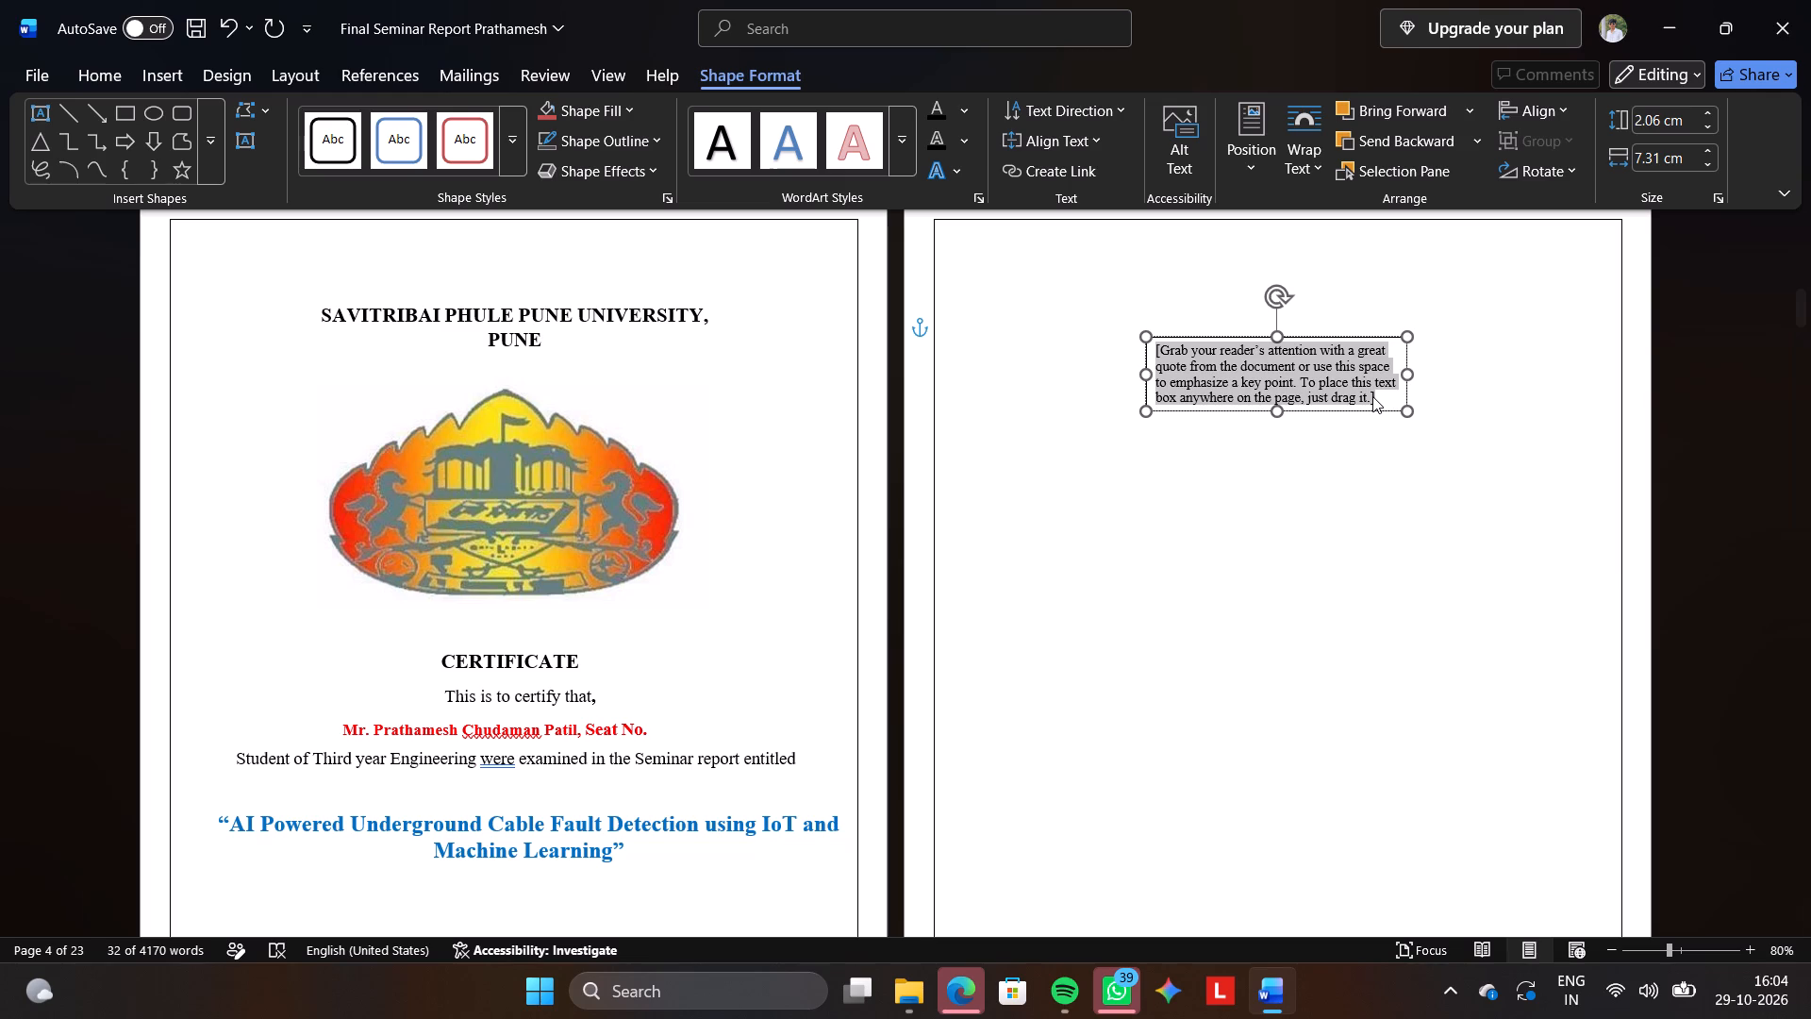
Enlarge the text box to about 25.5 cm high by 19.3 cm wide so it fills the blank page's border.
left_click(1238, 375)
left_click_drag(1147, 338, 989, 303)
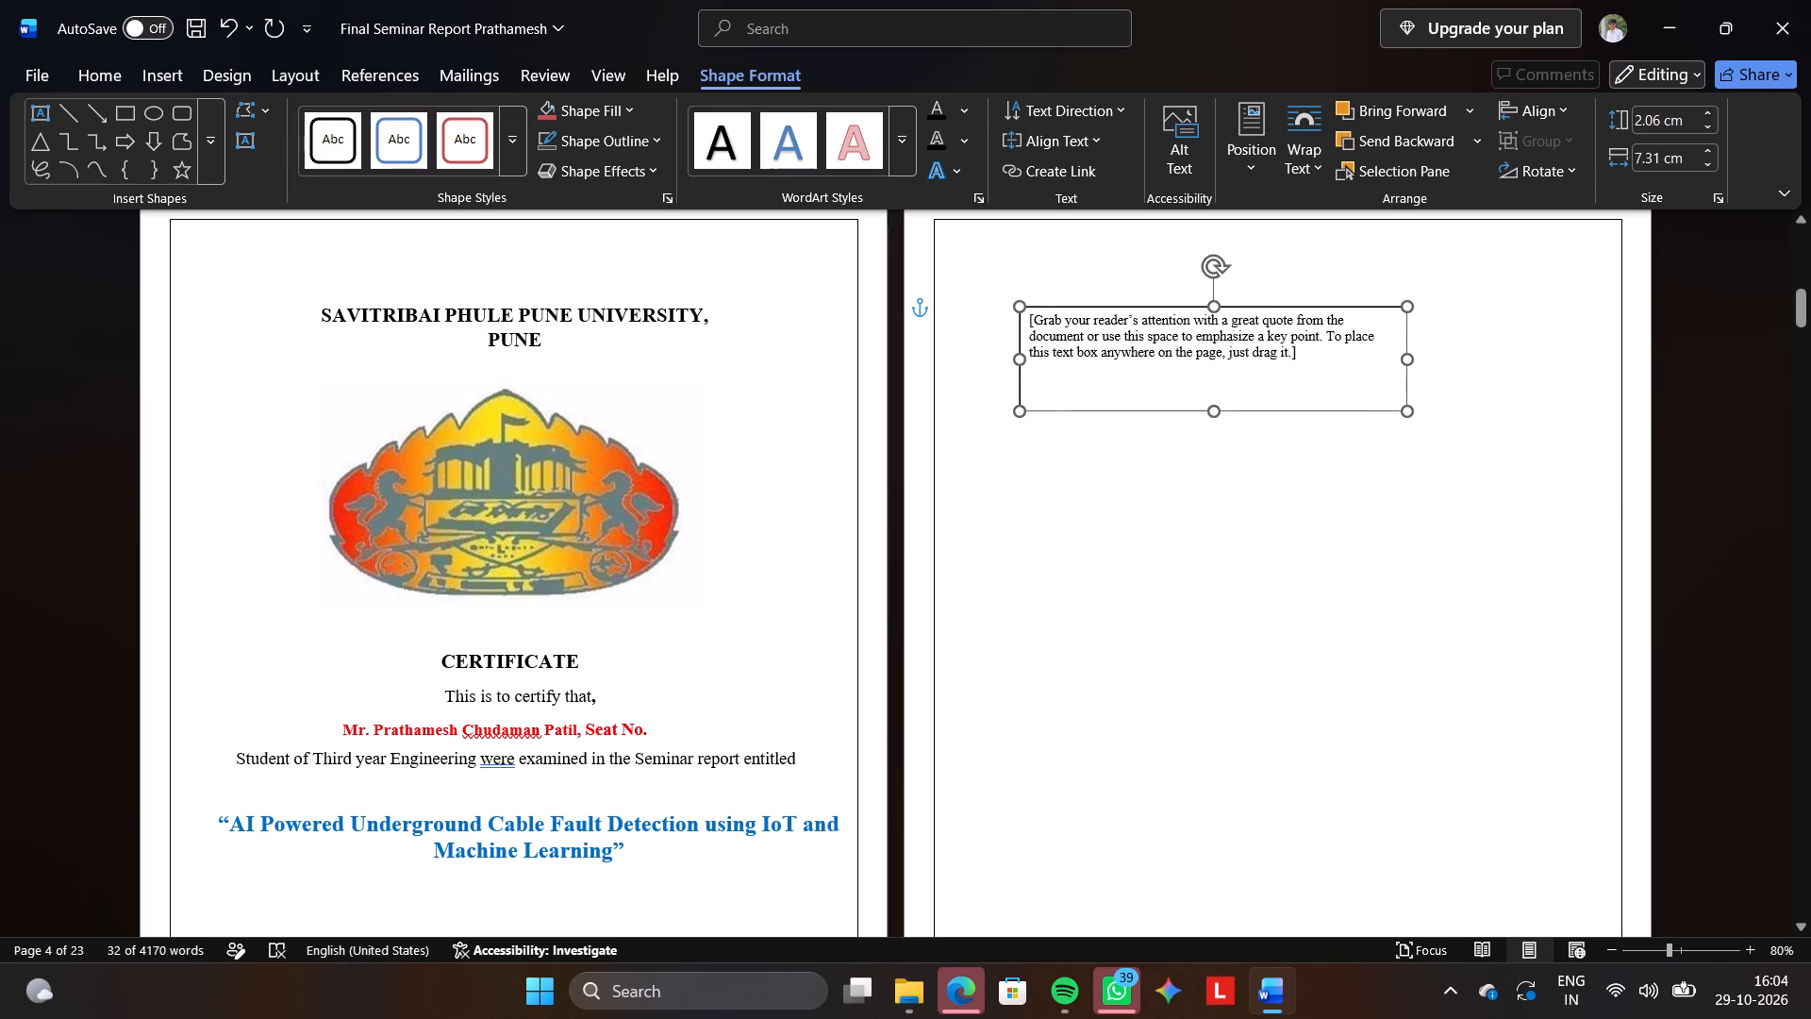
left_click_drag(989, 303, 931, 278)
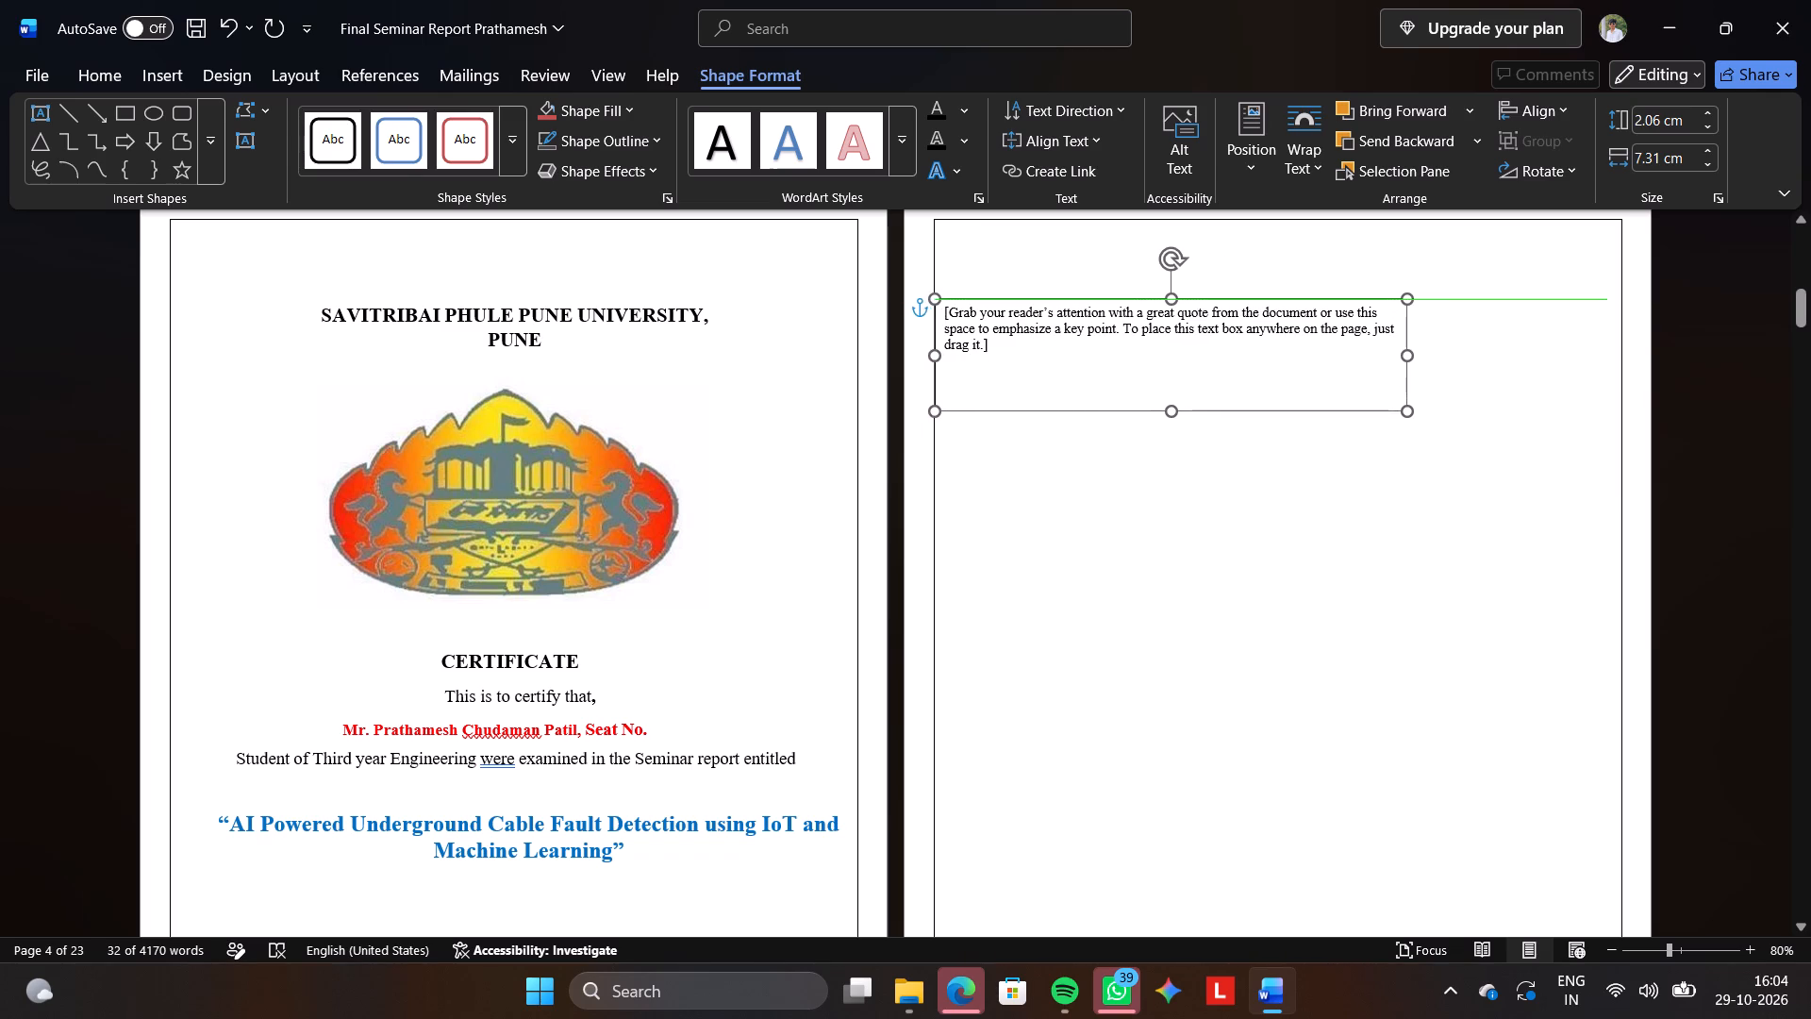
left_click_drag(931, 278, 937, 279)
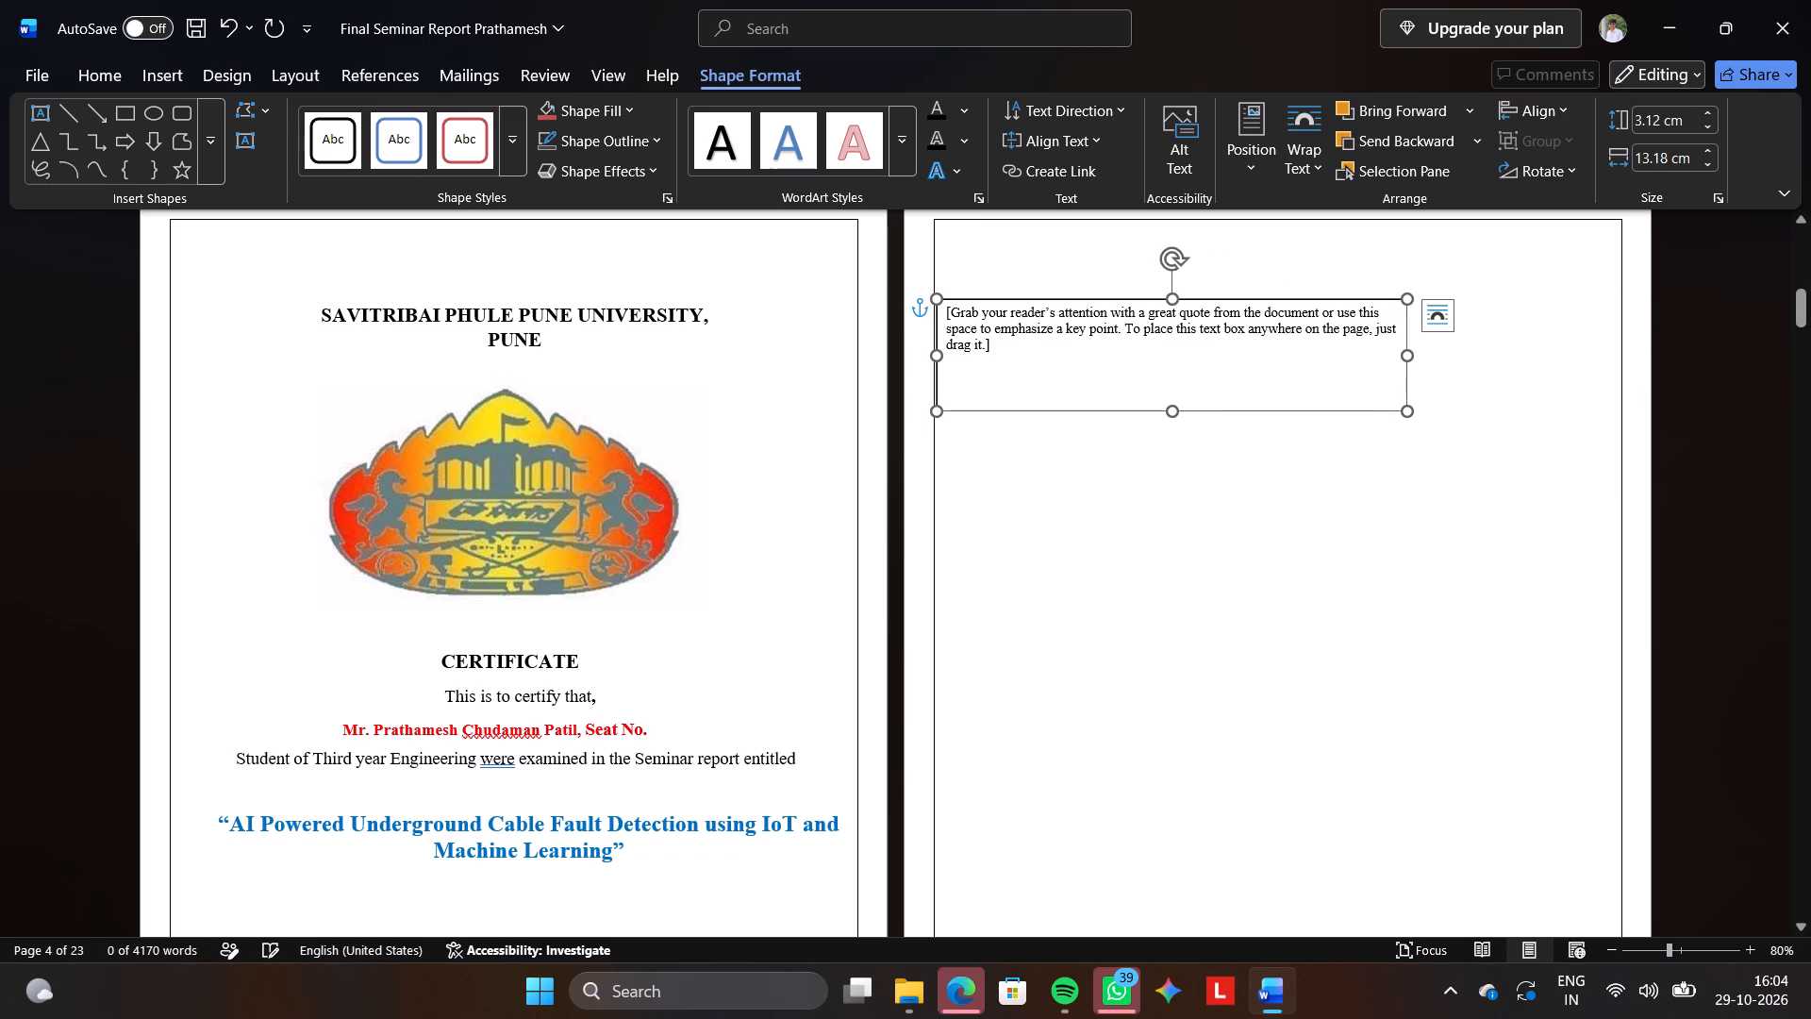
left_click_drag(1406, 411, 1631, 755)
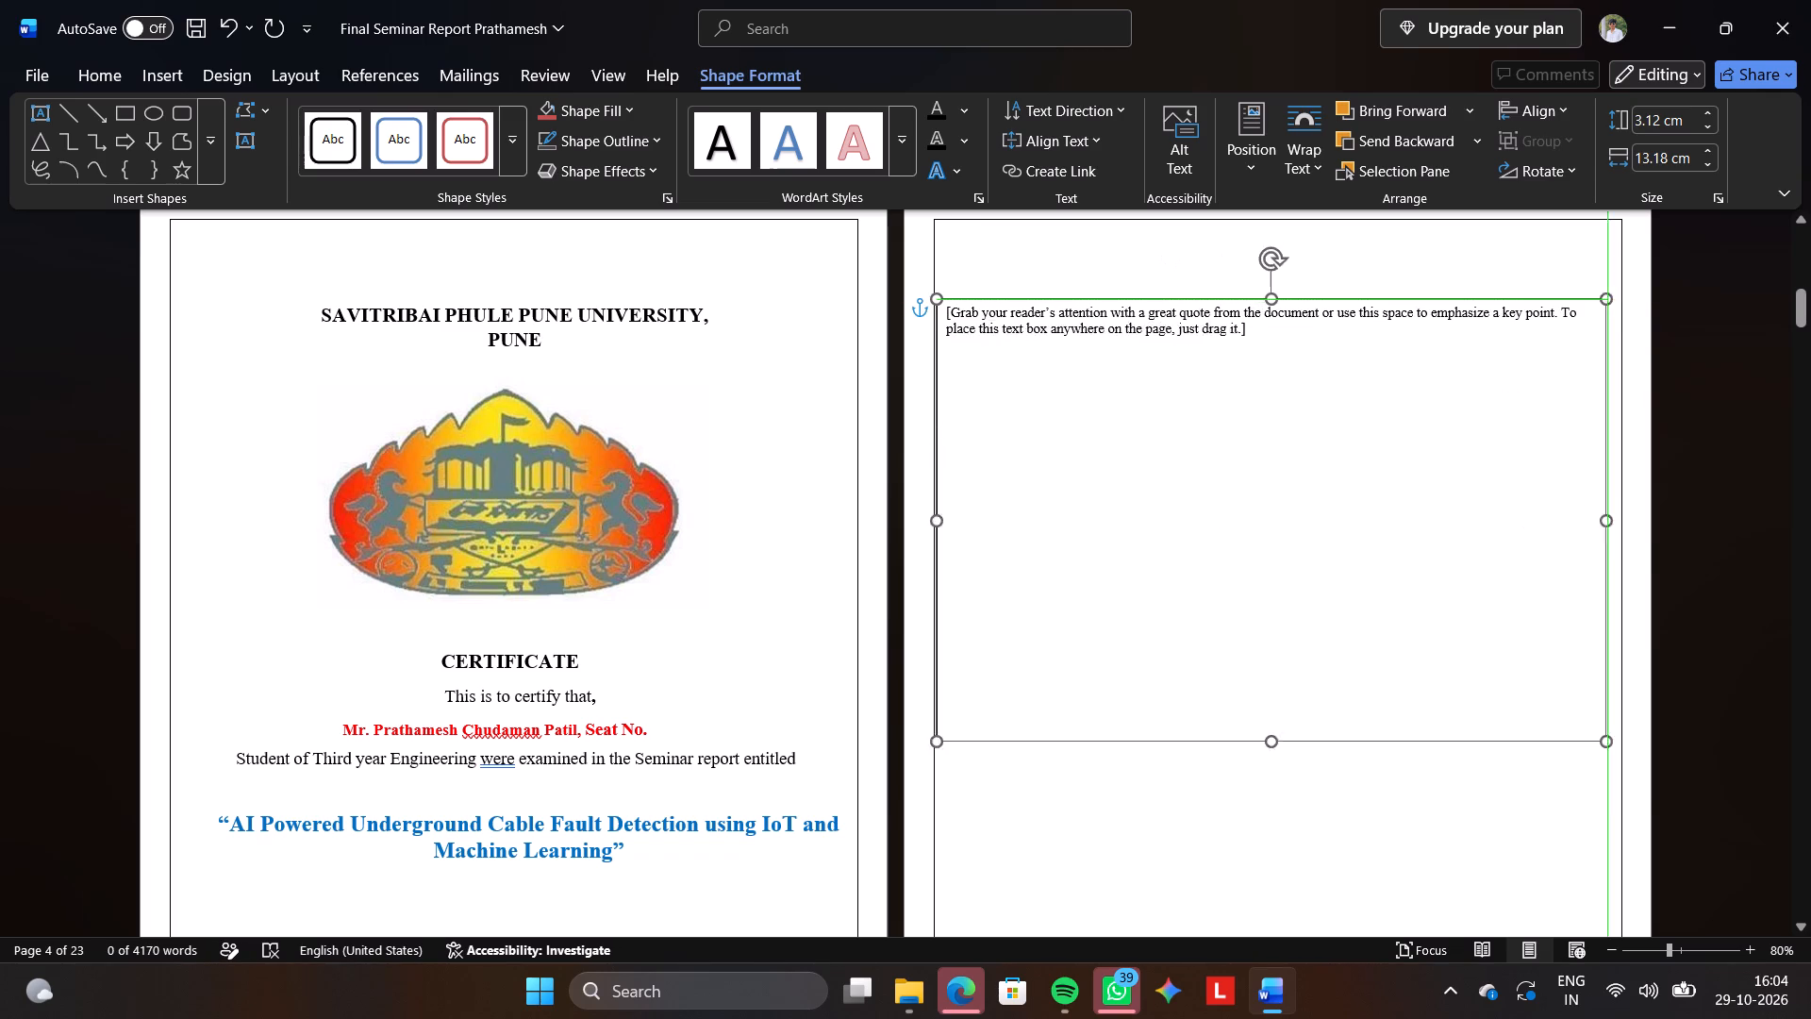
left_click_drag(1631, 755, 1604, 968)
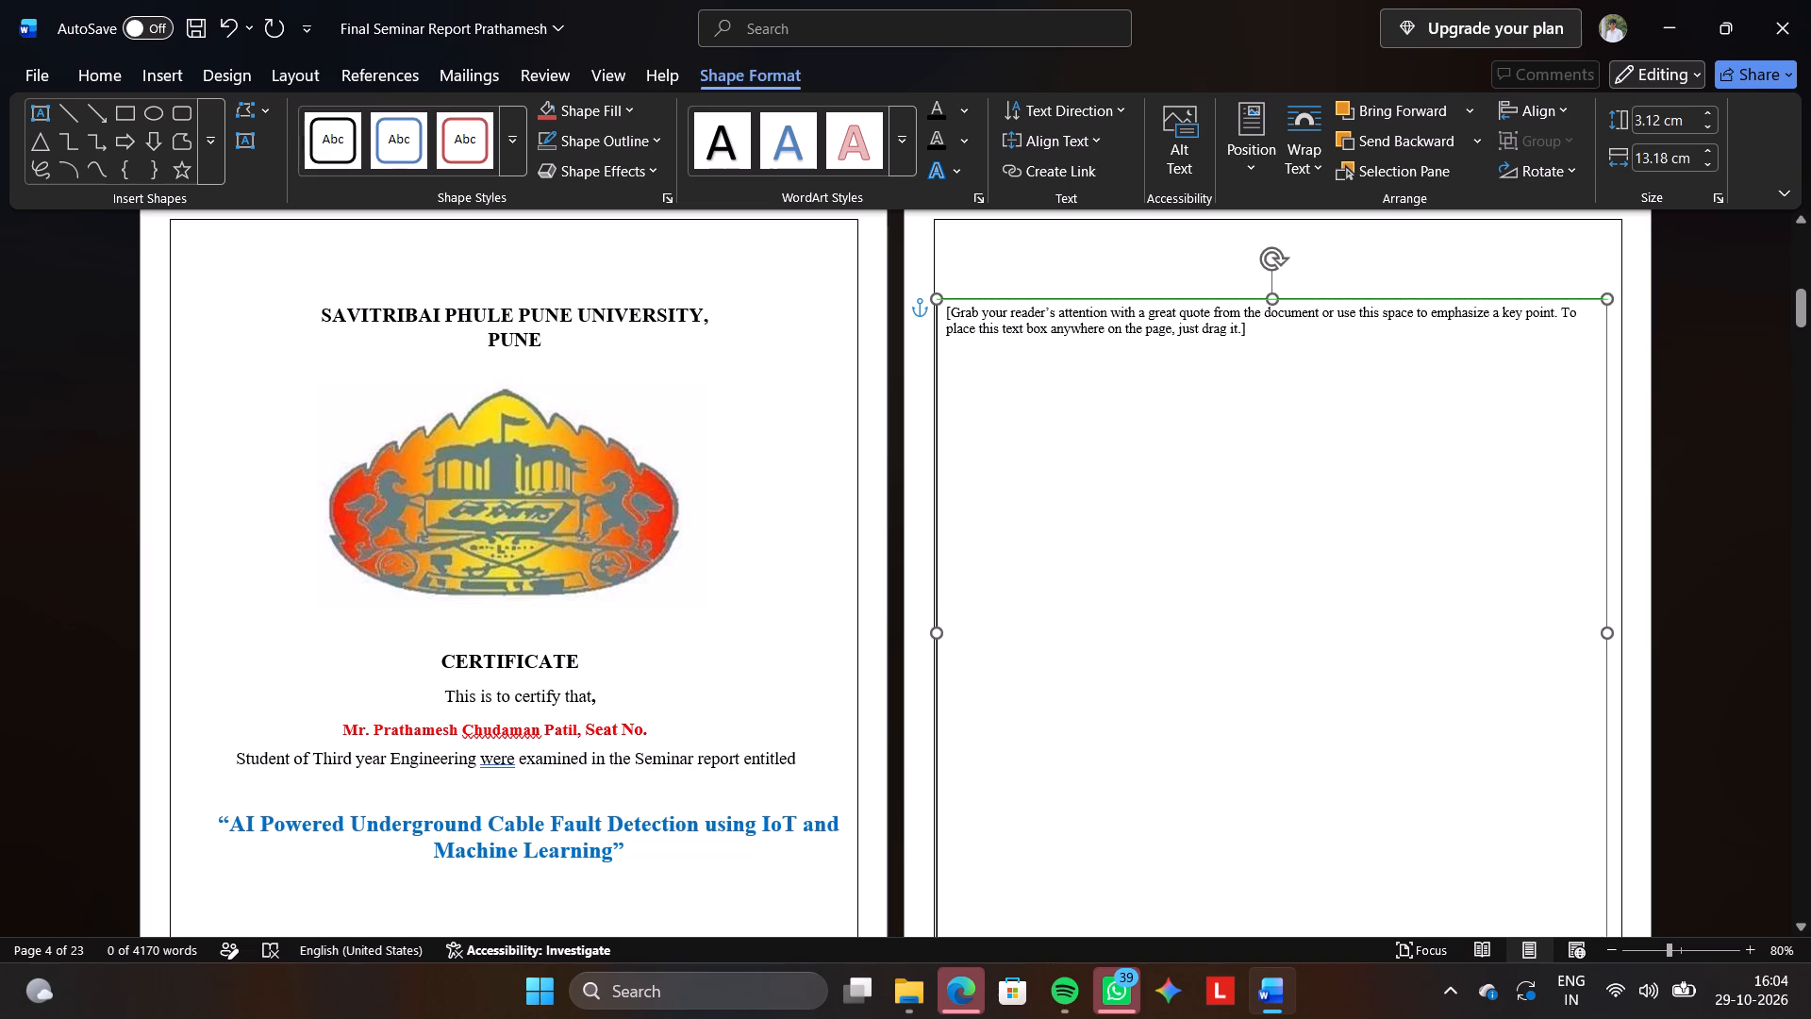
left_click_drag(1604, 968, 1621, 1018)
scroll(1529, 832, "down", 1)
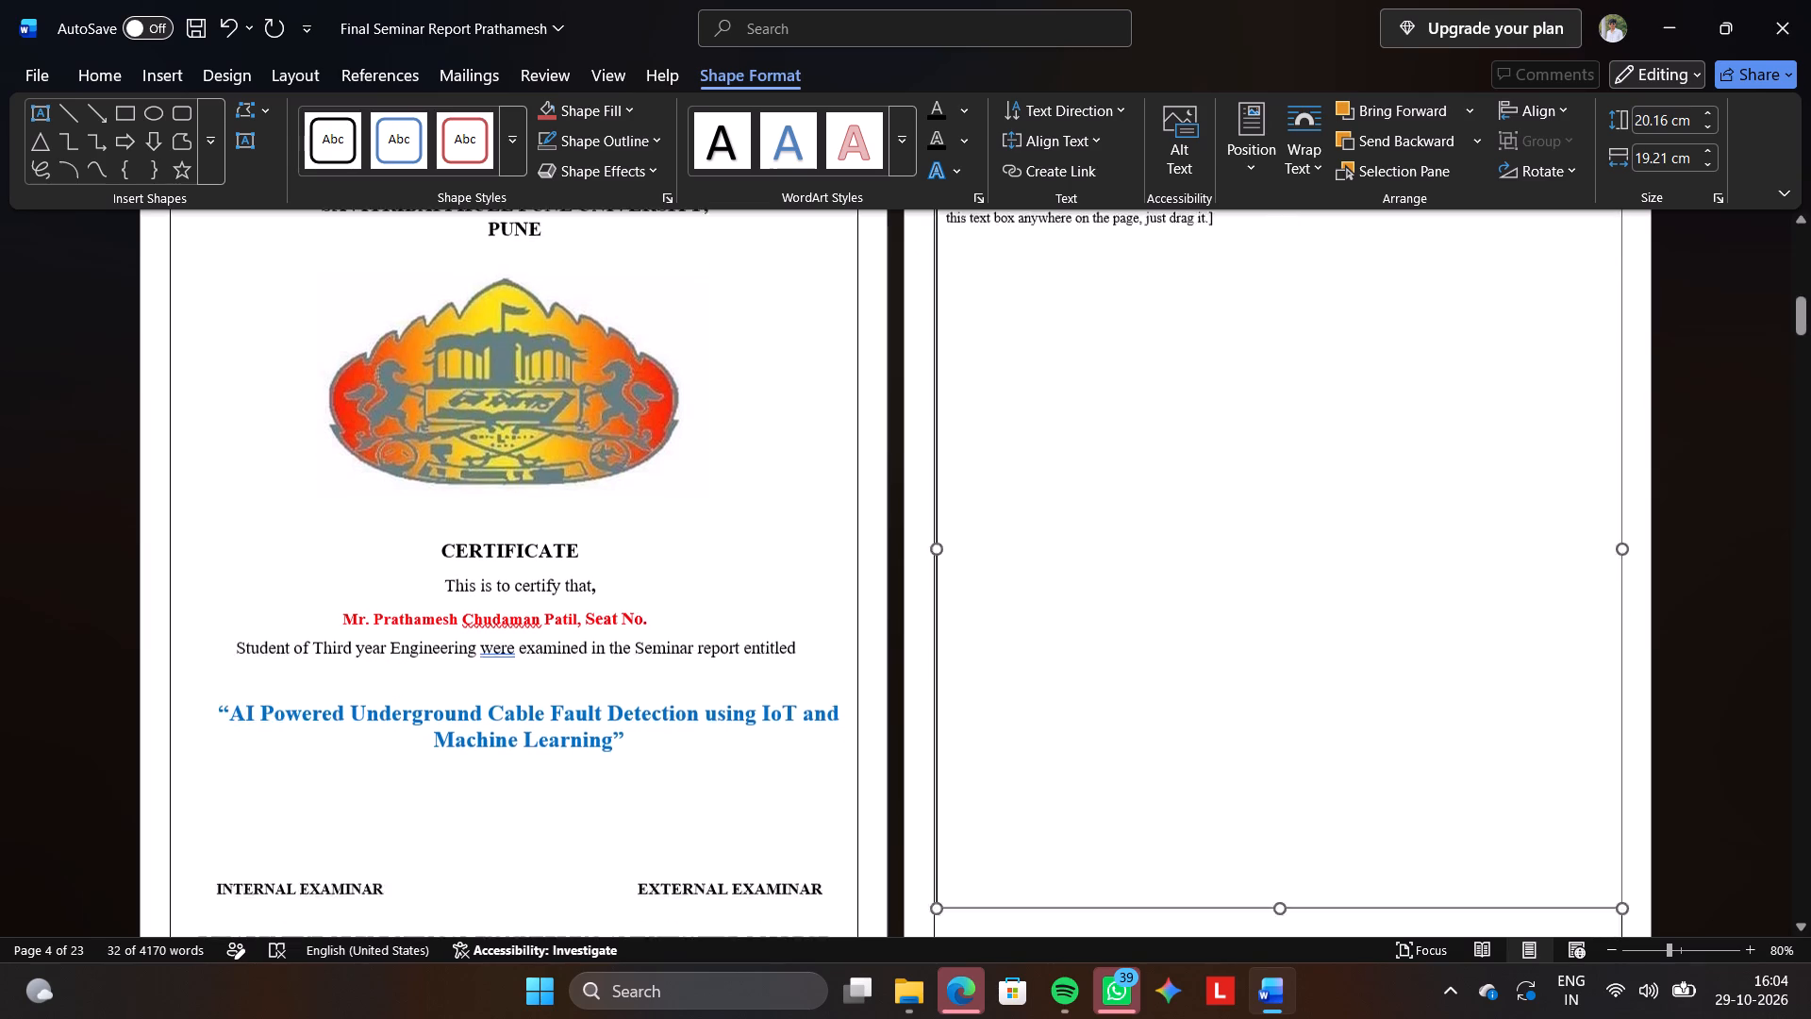
scroll(1529, 832, "down", 2)
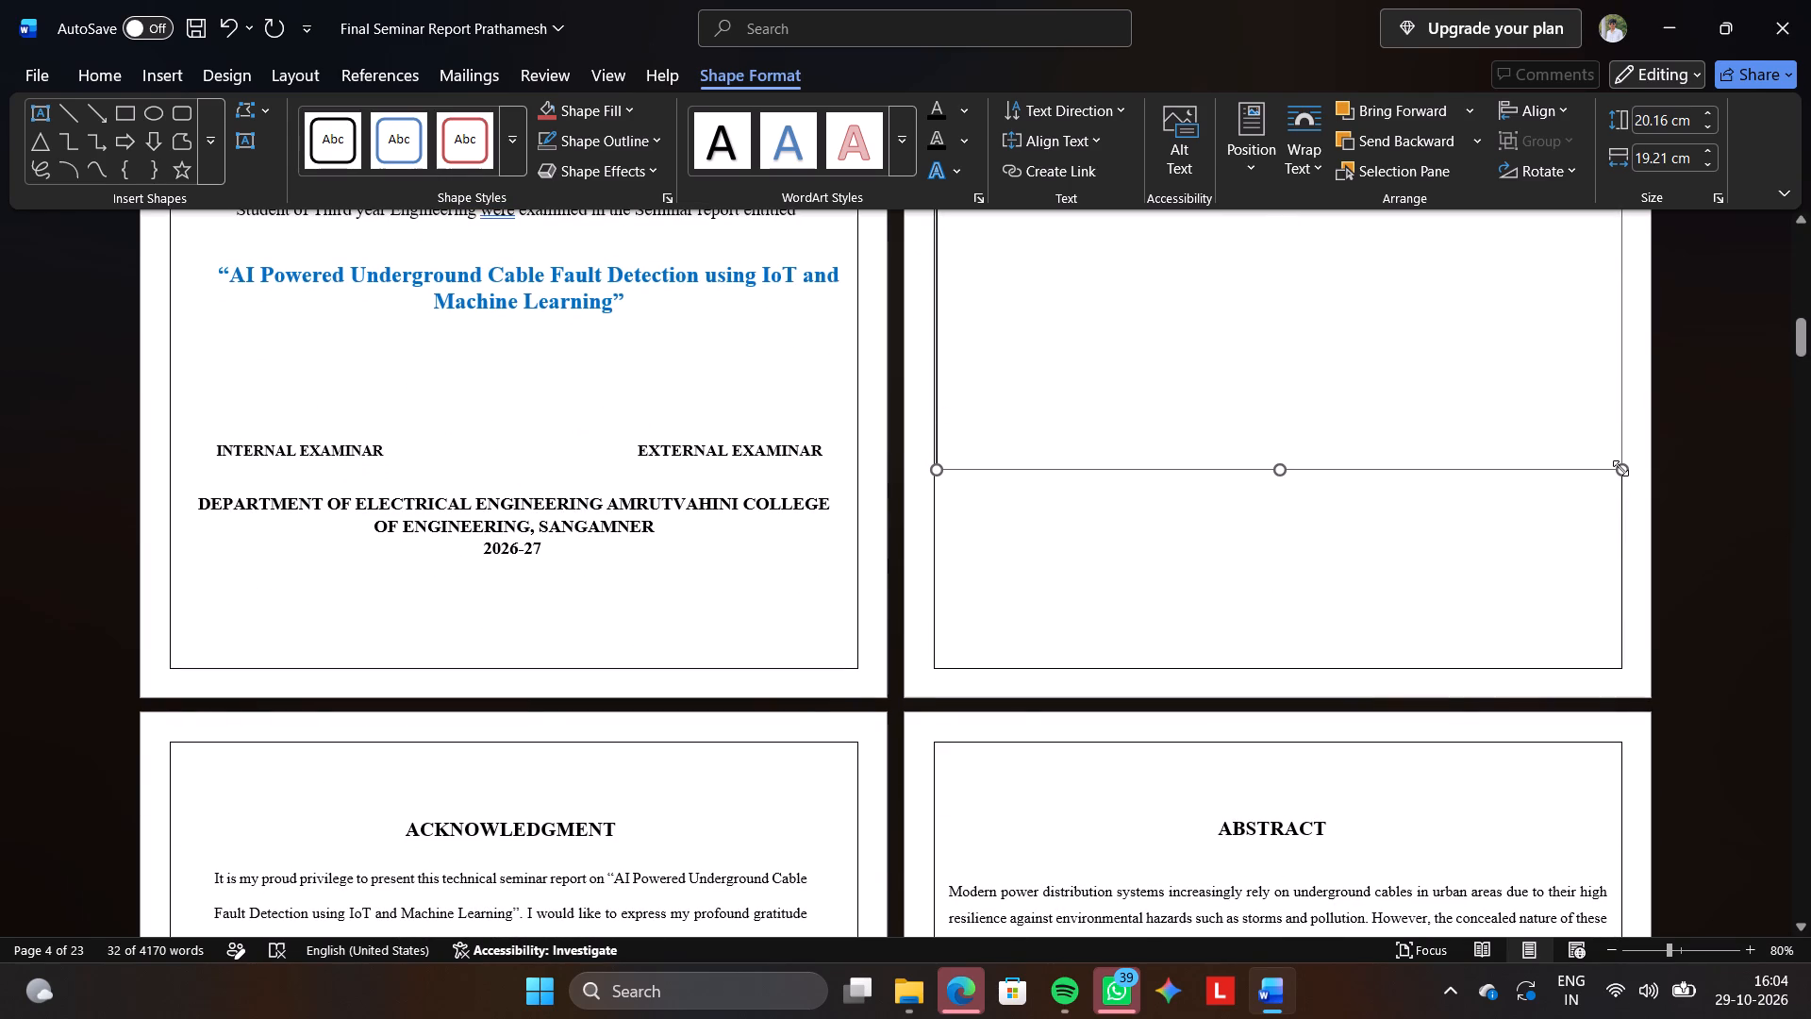
left_click_drag(1627, 472, 1620, 656)
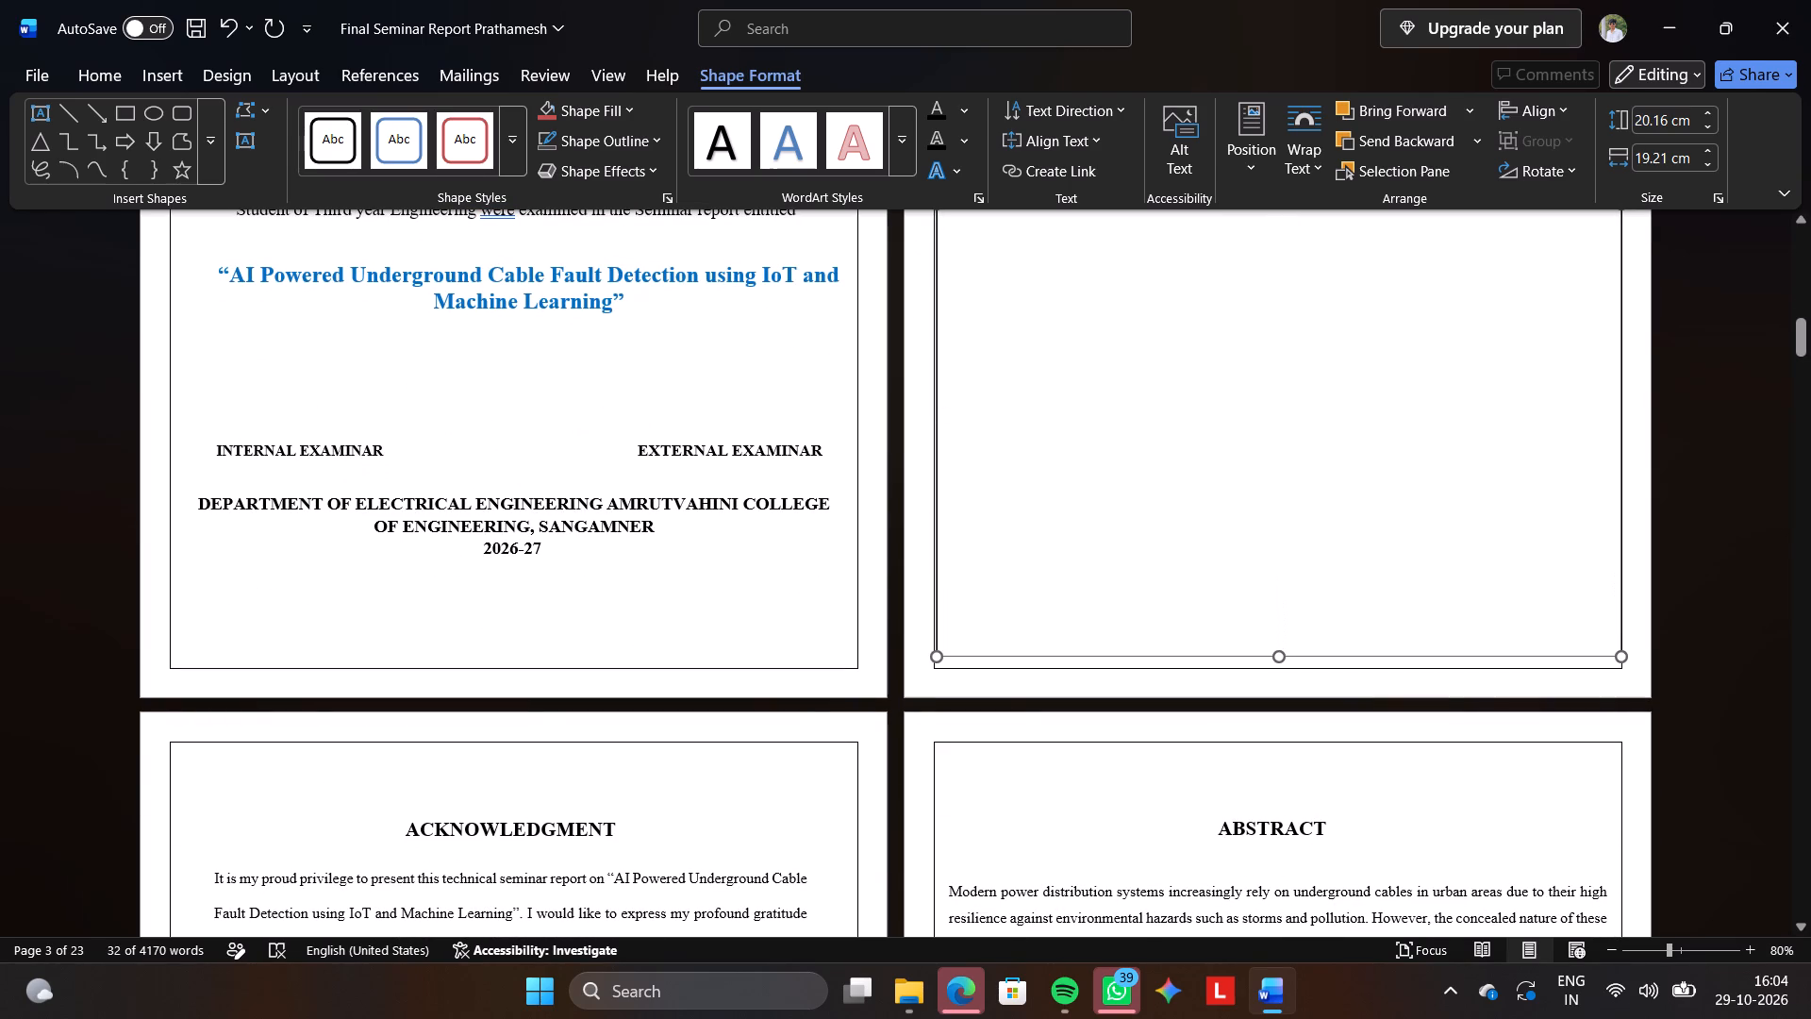
left_click_drag(1620, 656, 1624, 659)
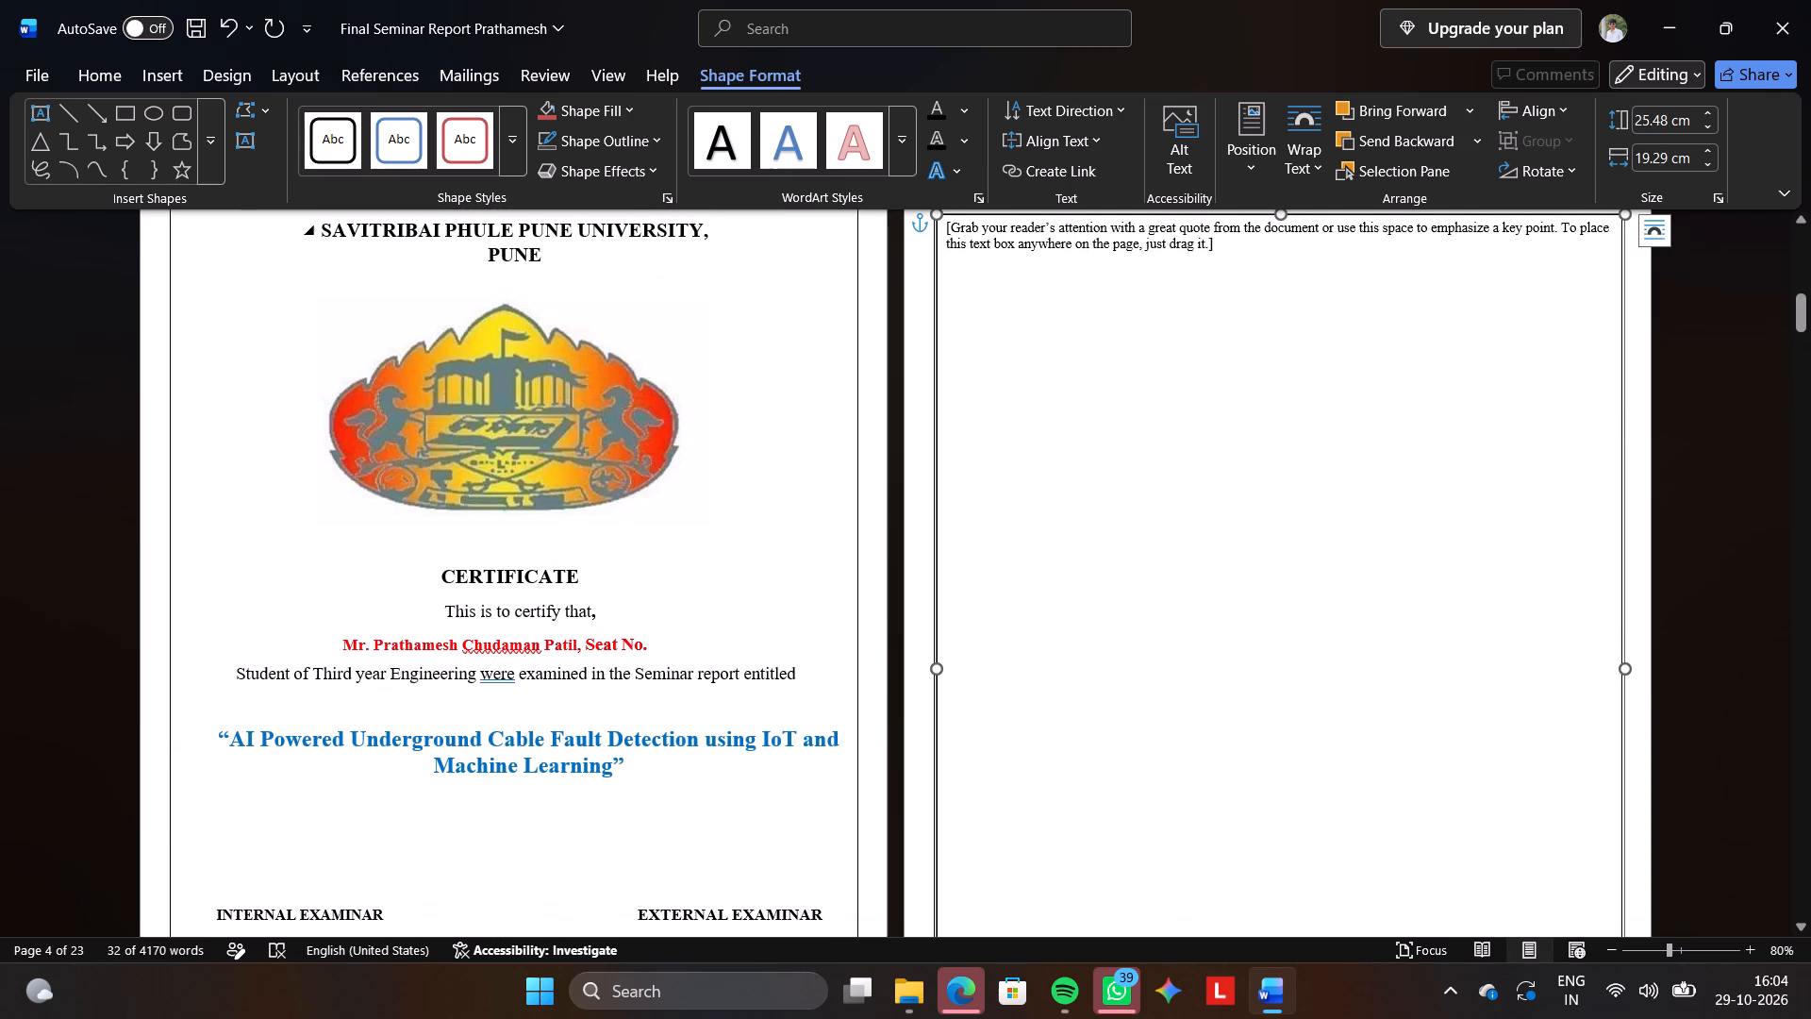
Copy the "SAVITRIBAI PHULE PUNE UNIVERSITY, PUNE" heading from the certificate page into the text box, replacing the placeholder text.
left_click_drag(587, 252, 307, 226)
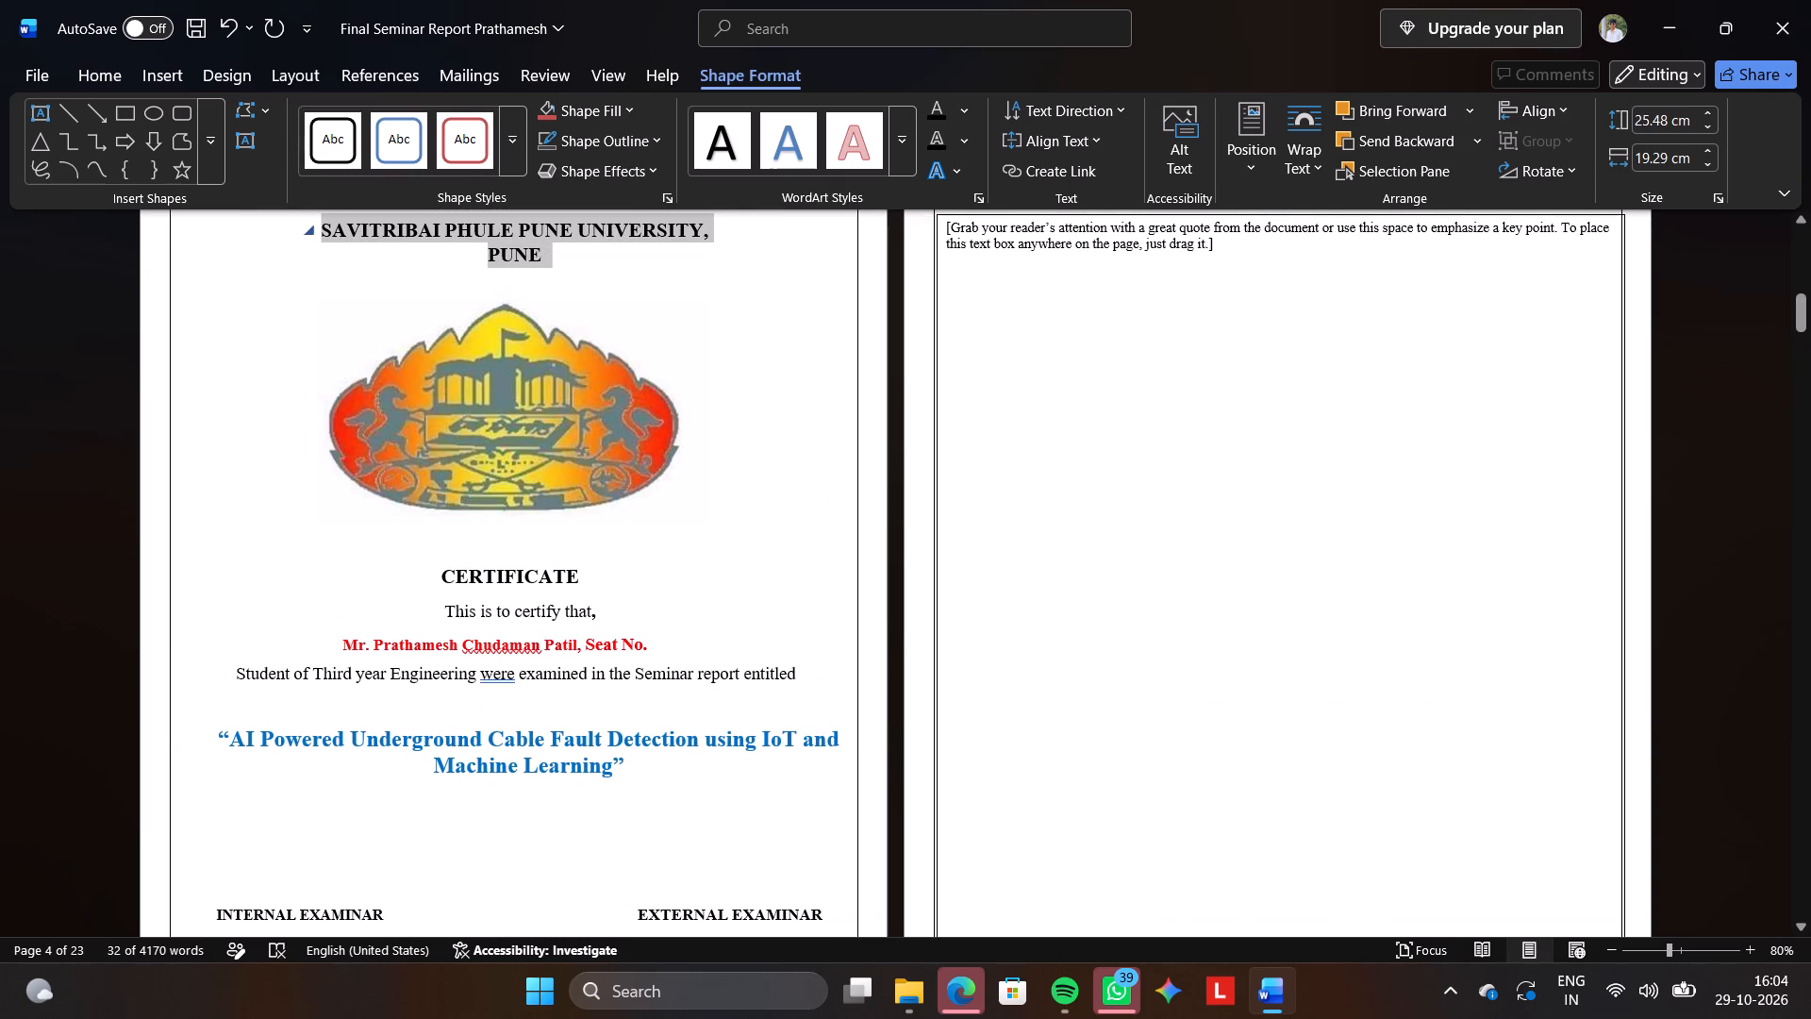
left_click_drag(307, 226, 313, 228)
key("ctrl+c")
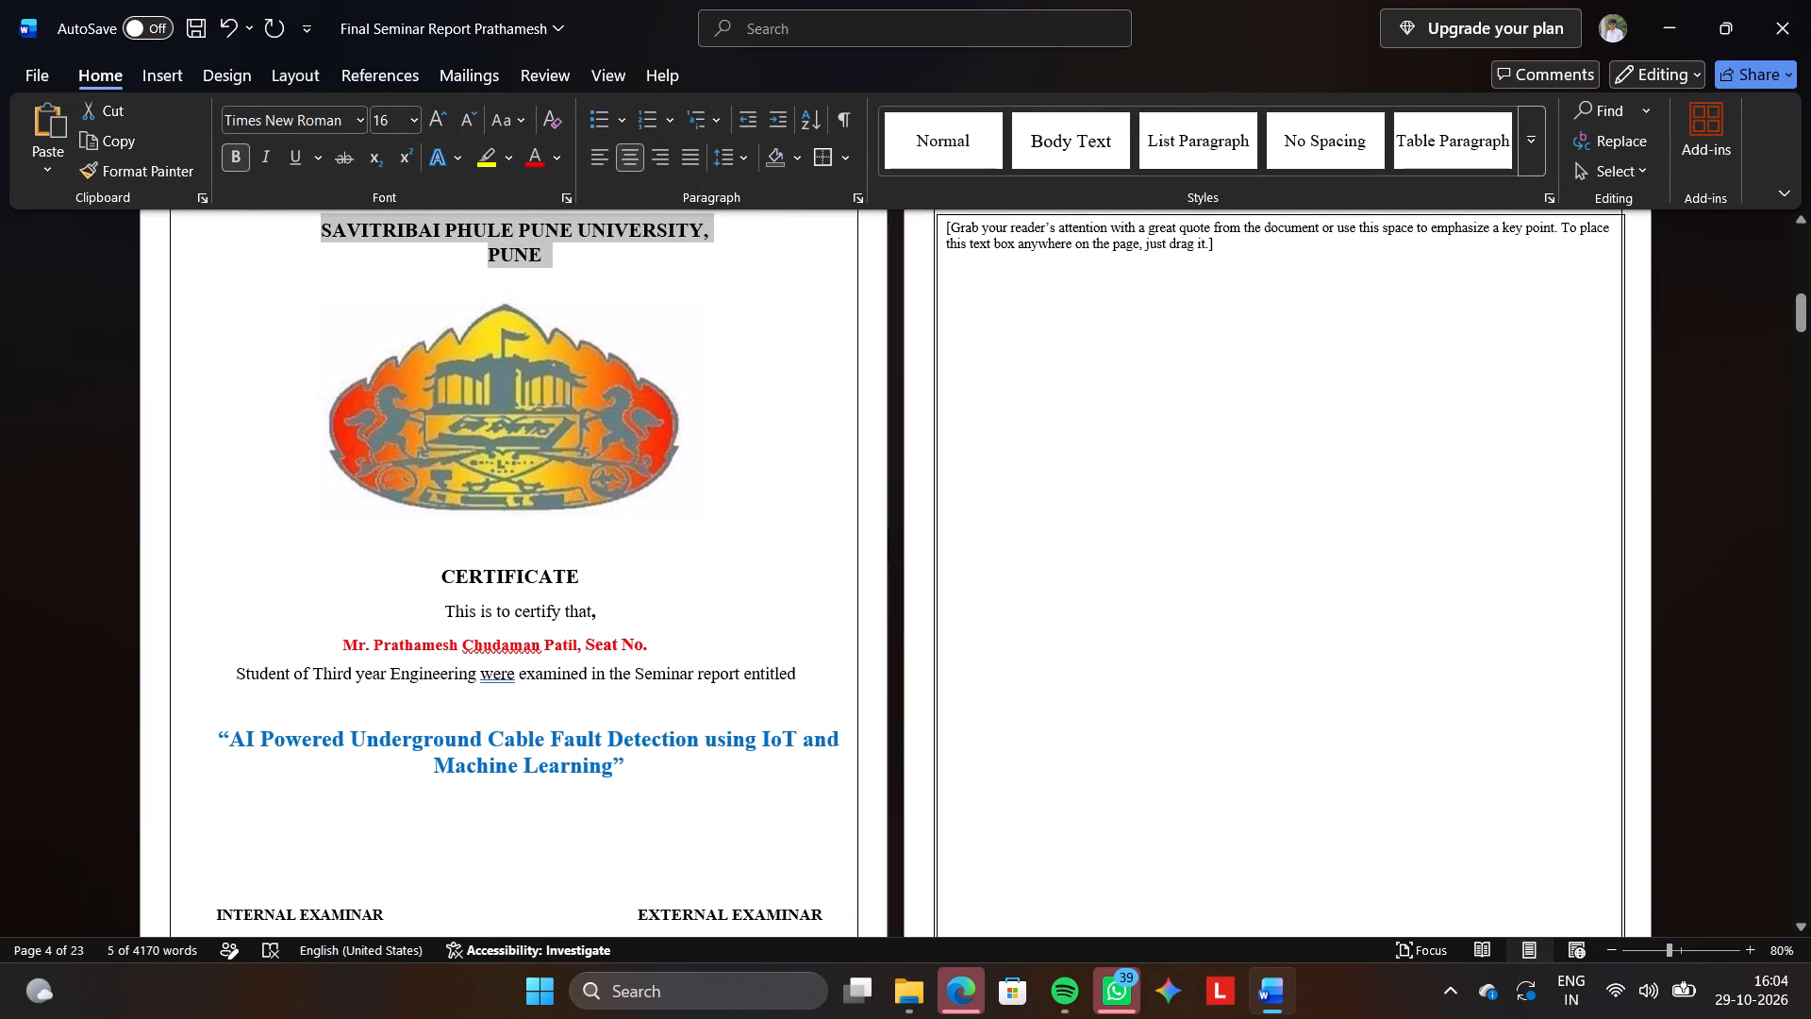
left_click(1295, 245)
key("ctrl+v")
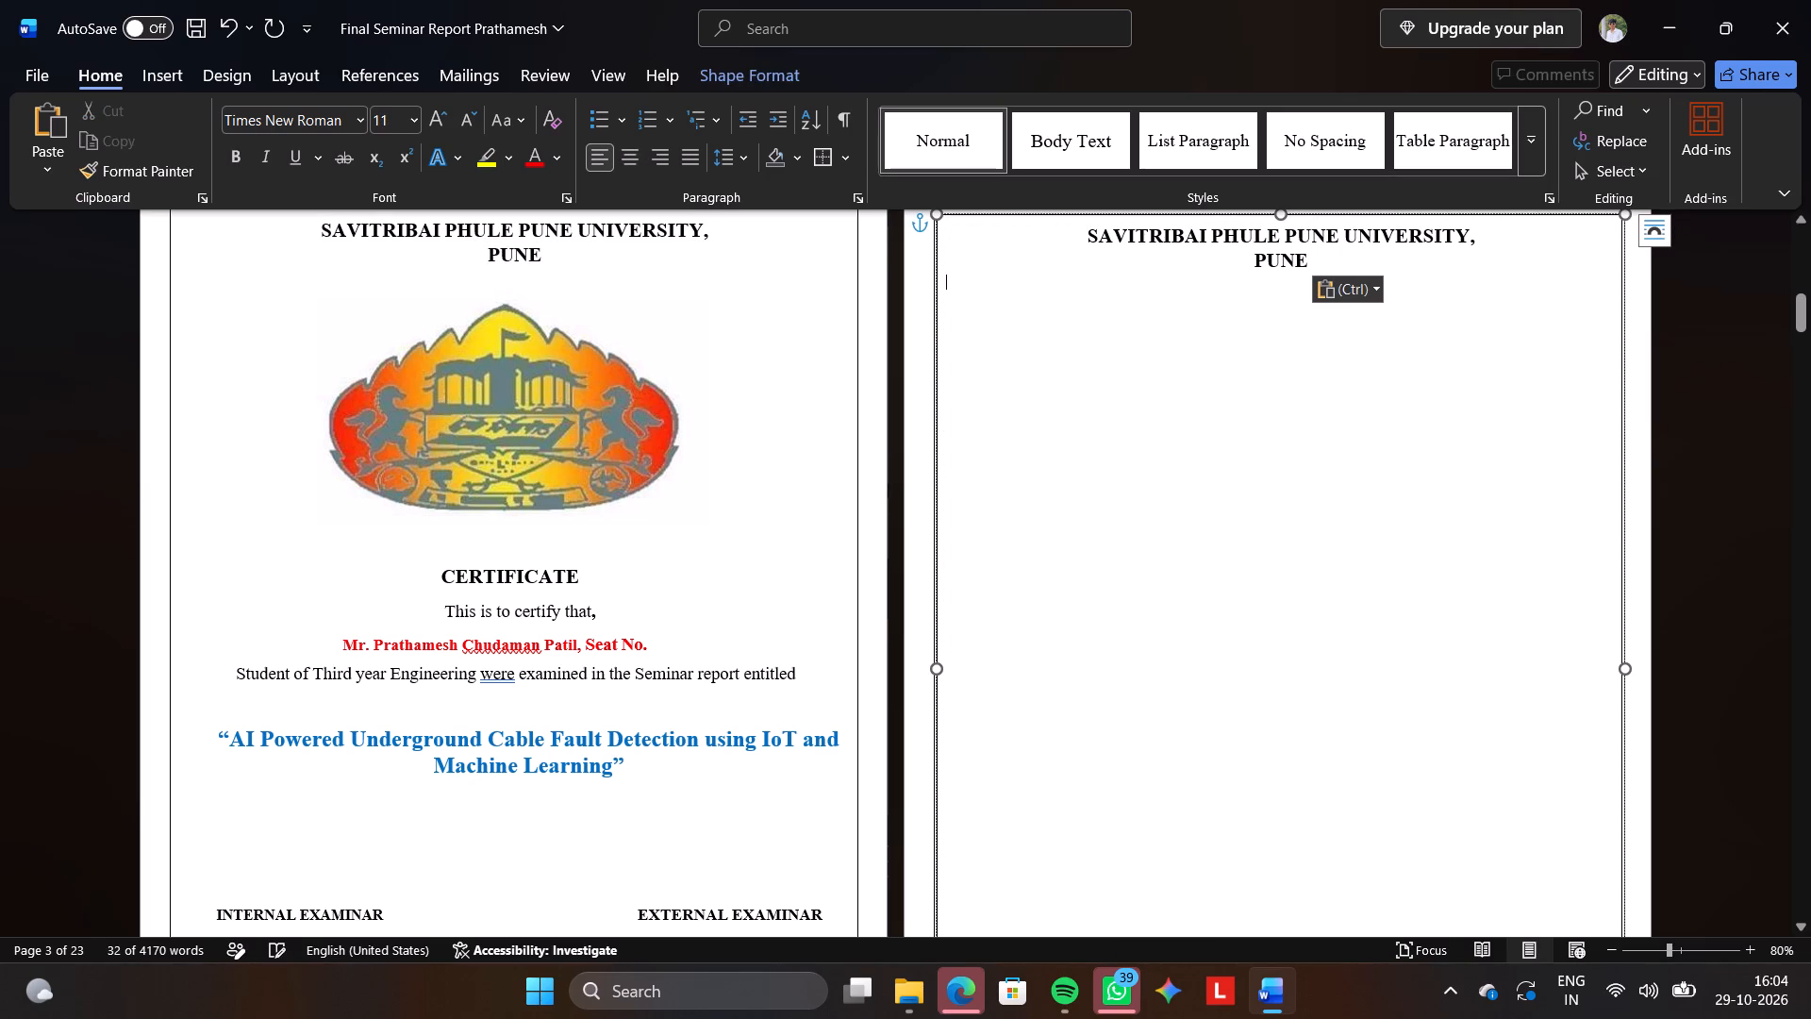
Copy the university emblem from the certificate page into the text box below the university heading.
left_click(588, 416)
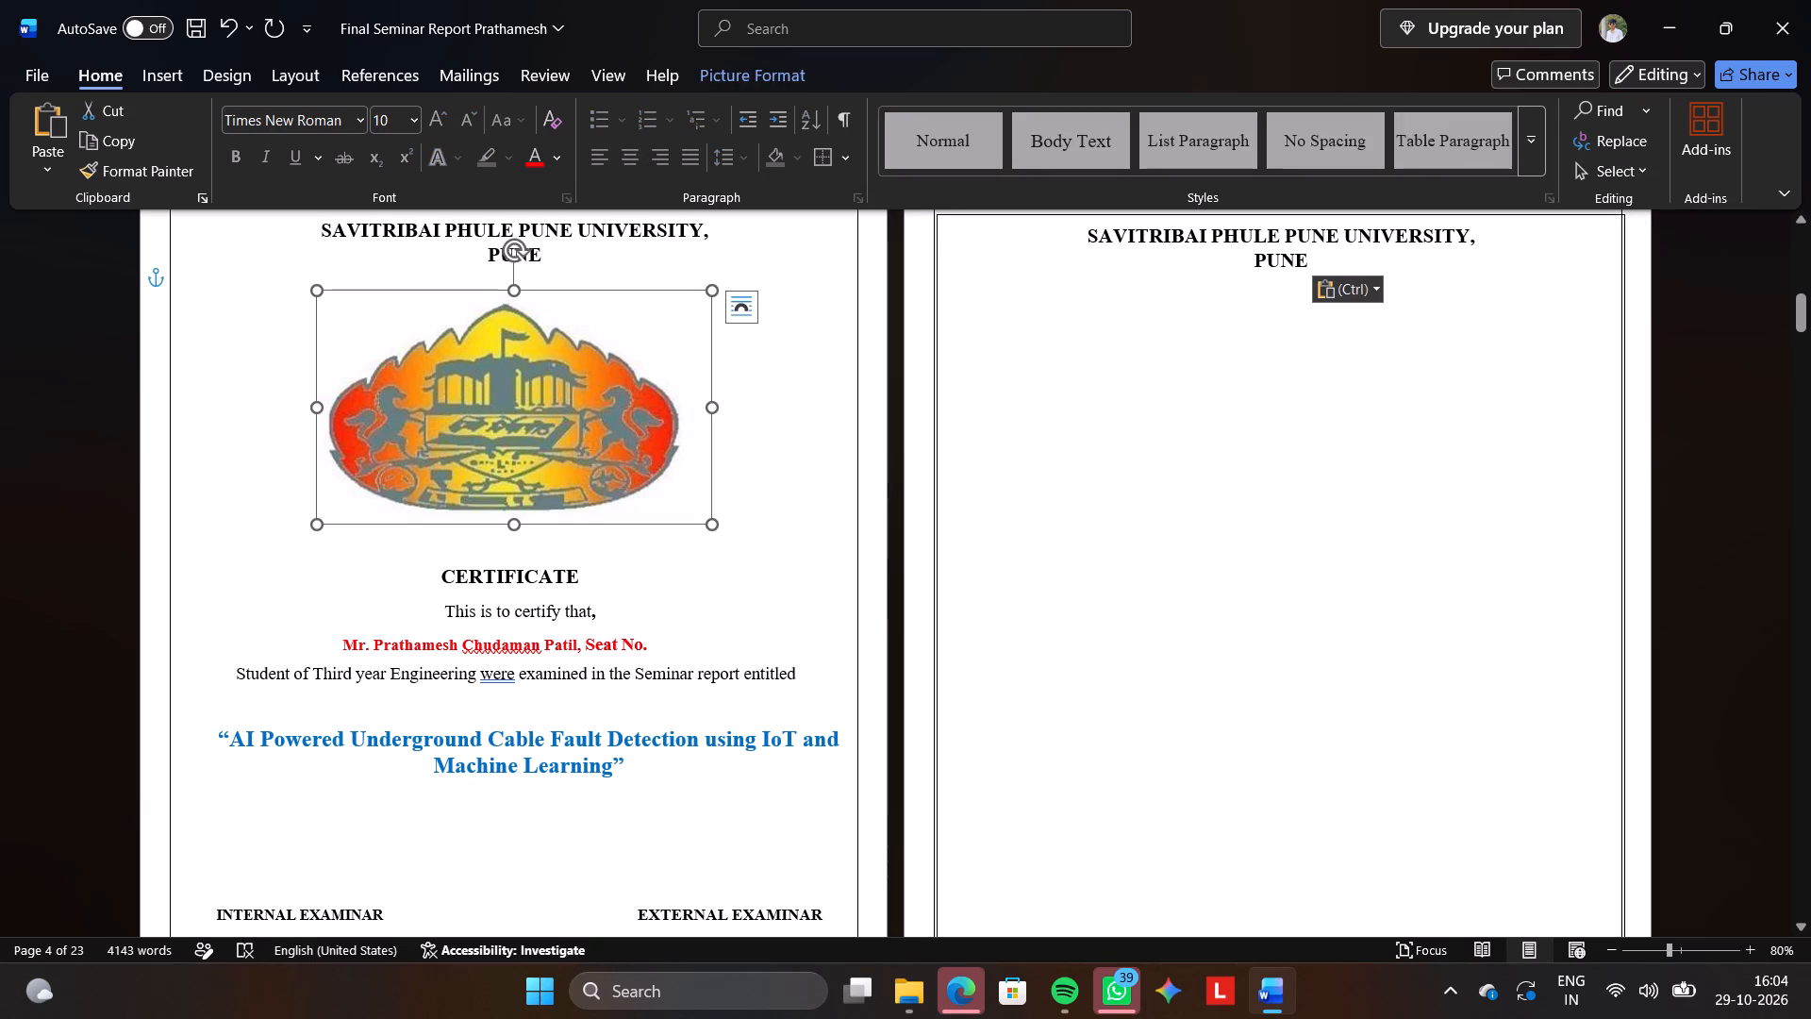
key("ctrl+c")
left_click(958, 376)
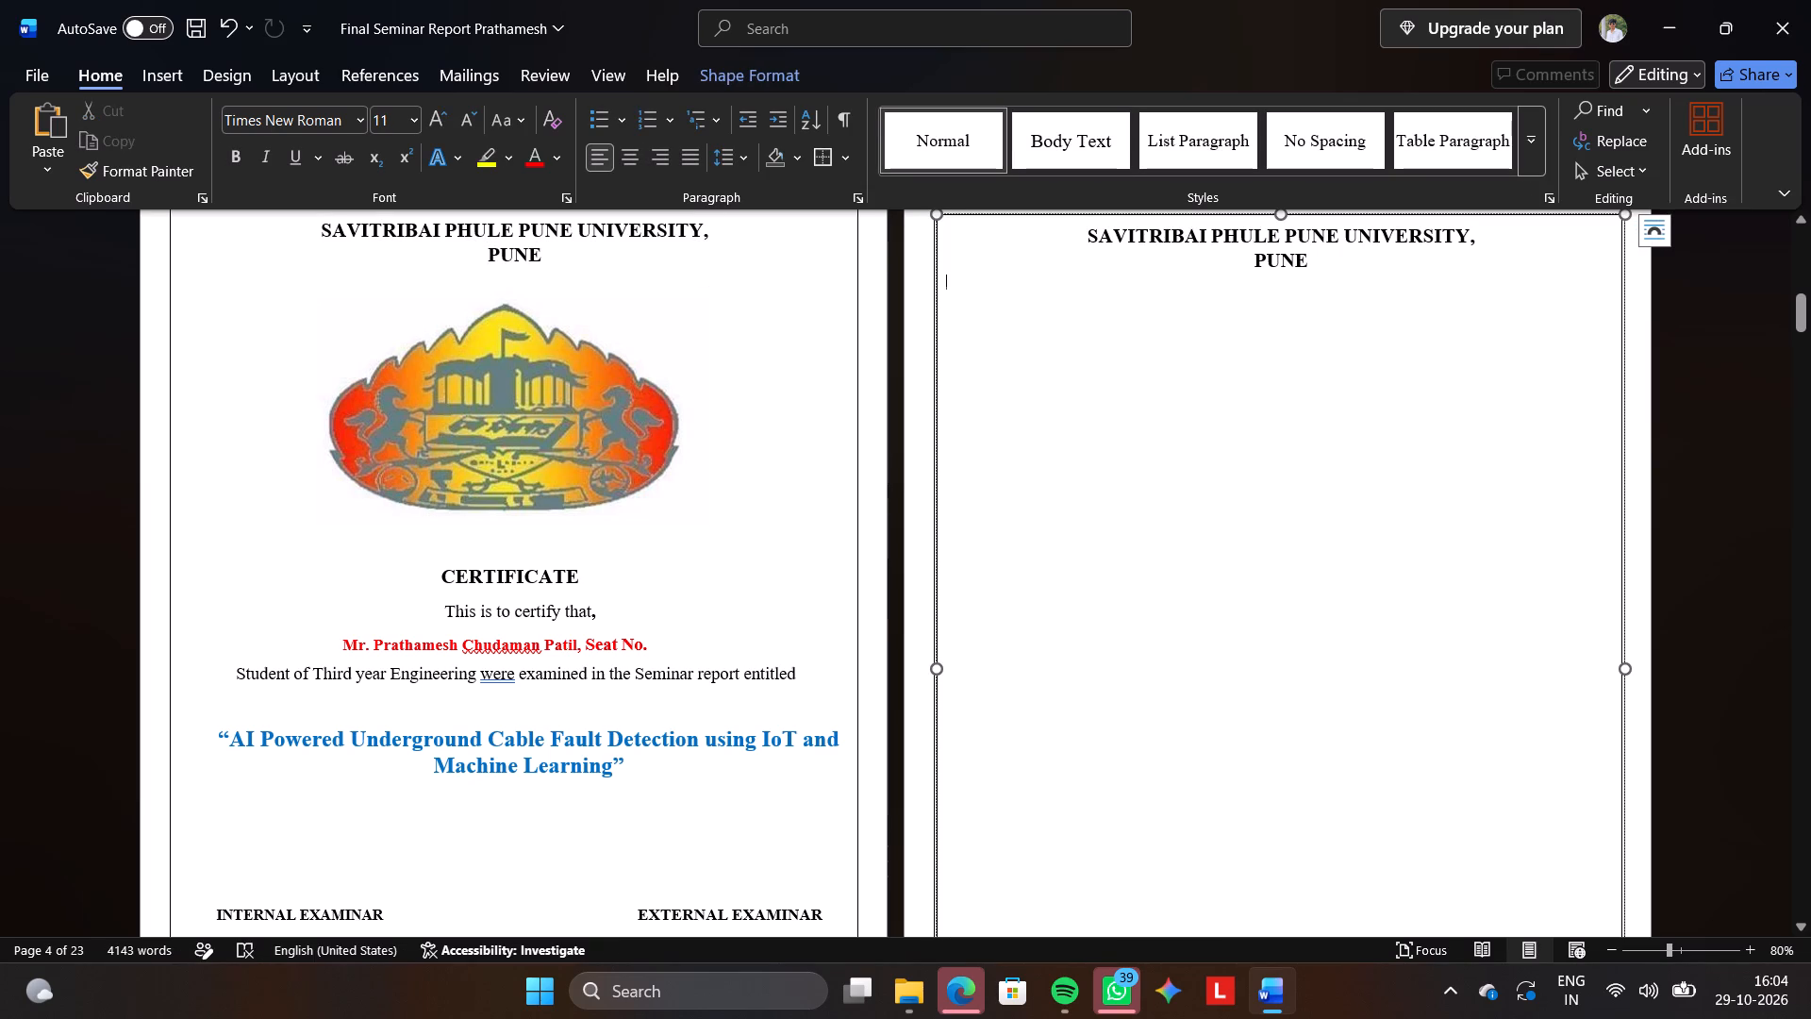
key("ctrl+v")
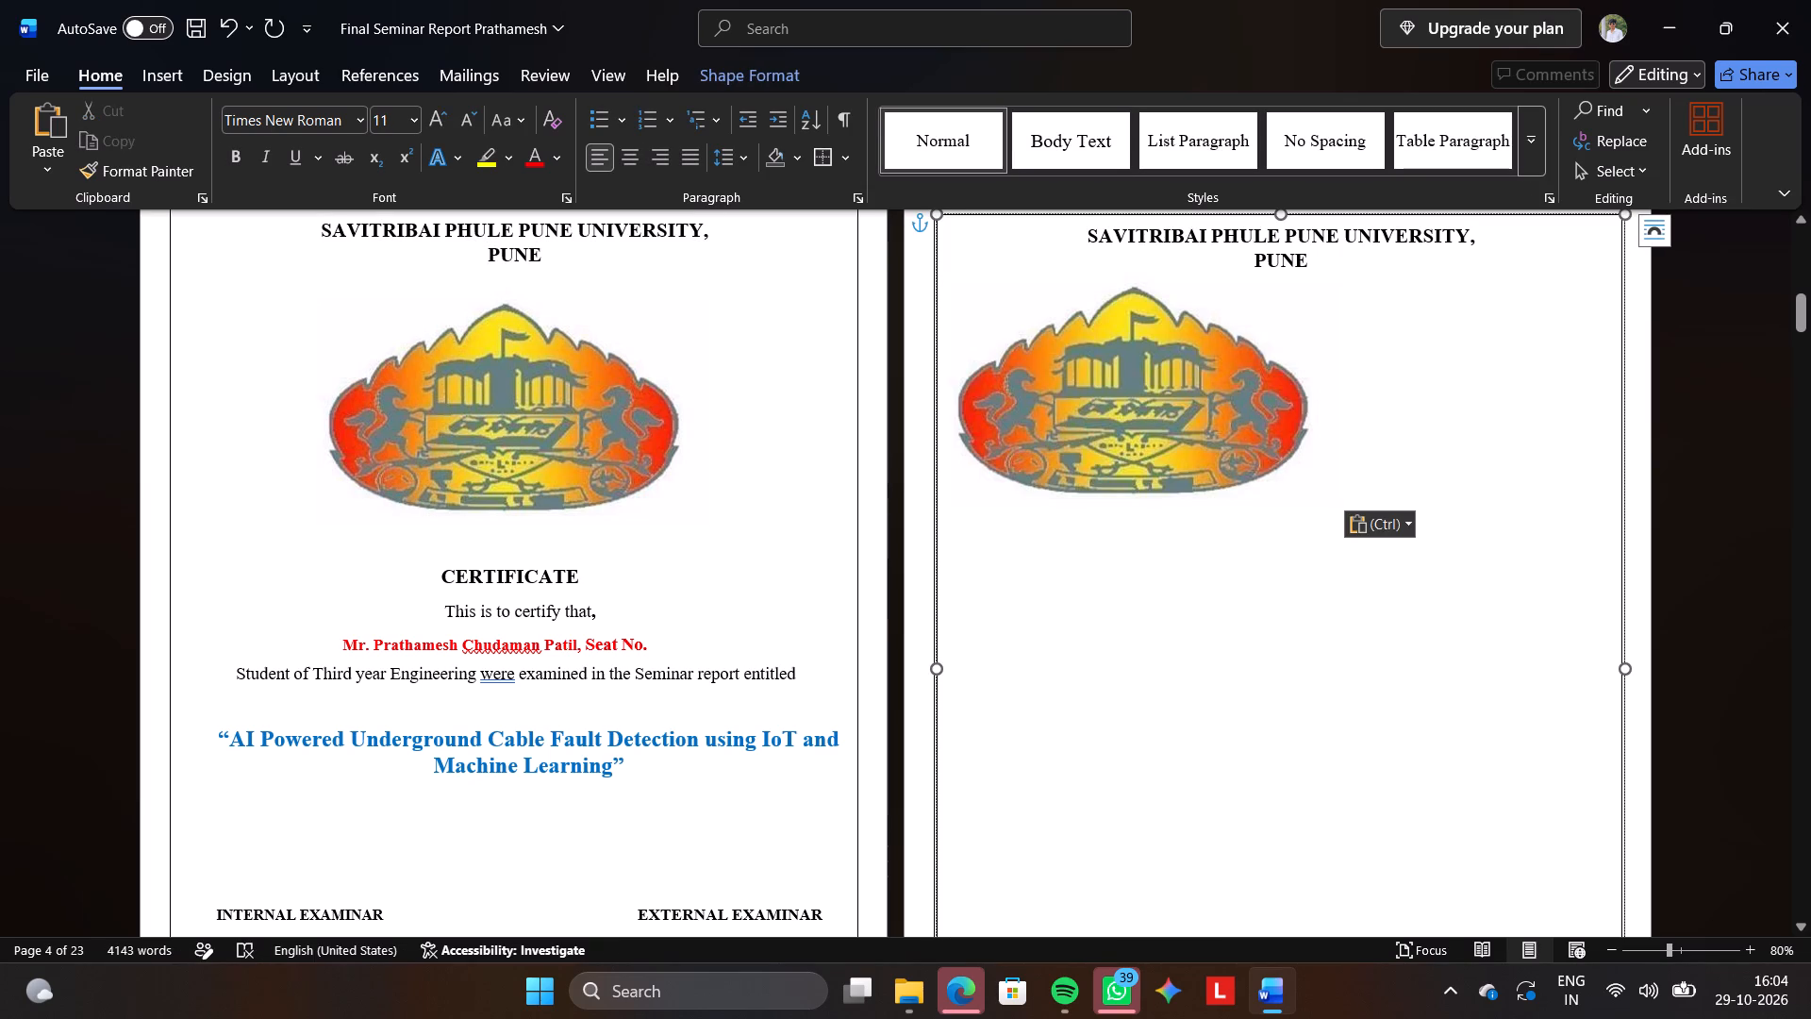
Copy the "CERTIFICATE" heading into the text box and put it on its own line below the emblem.
left_click(559, 585)
double_click(559, 585)
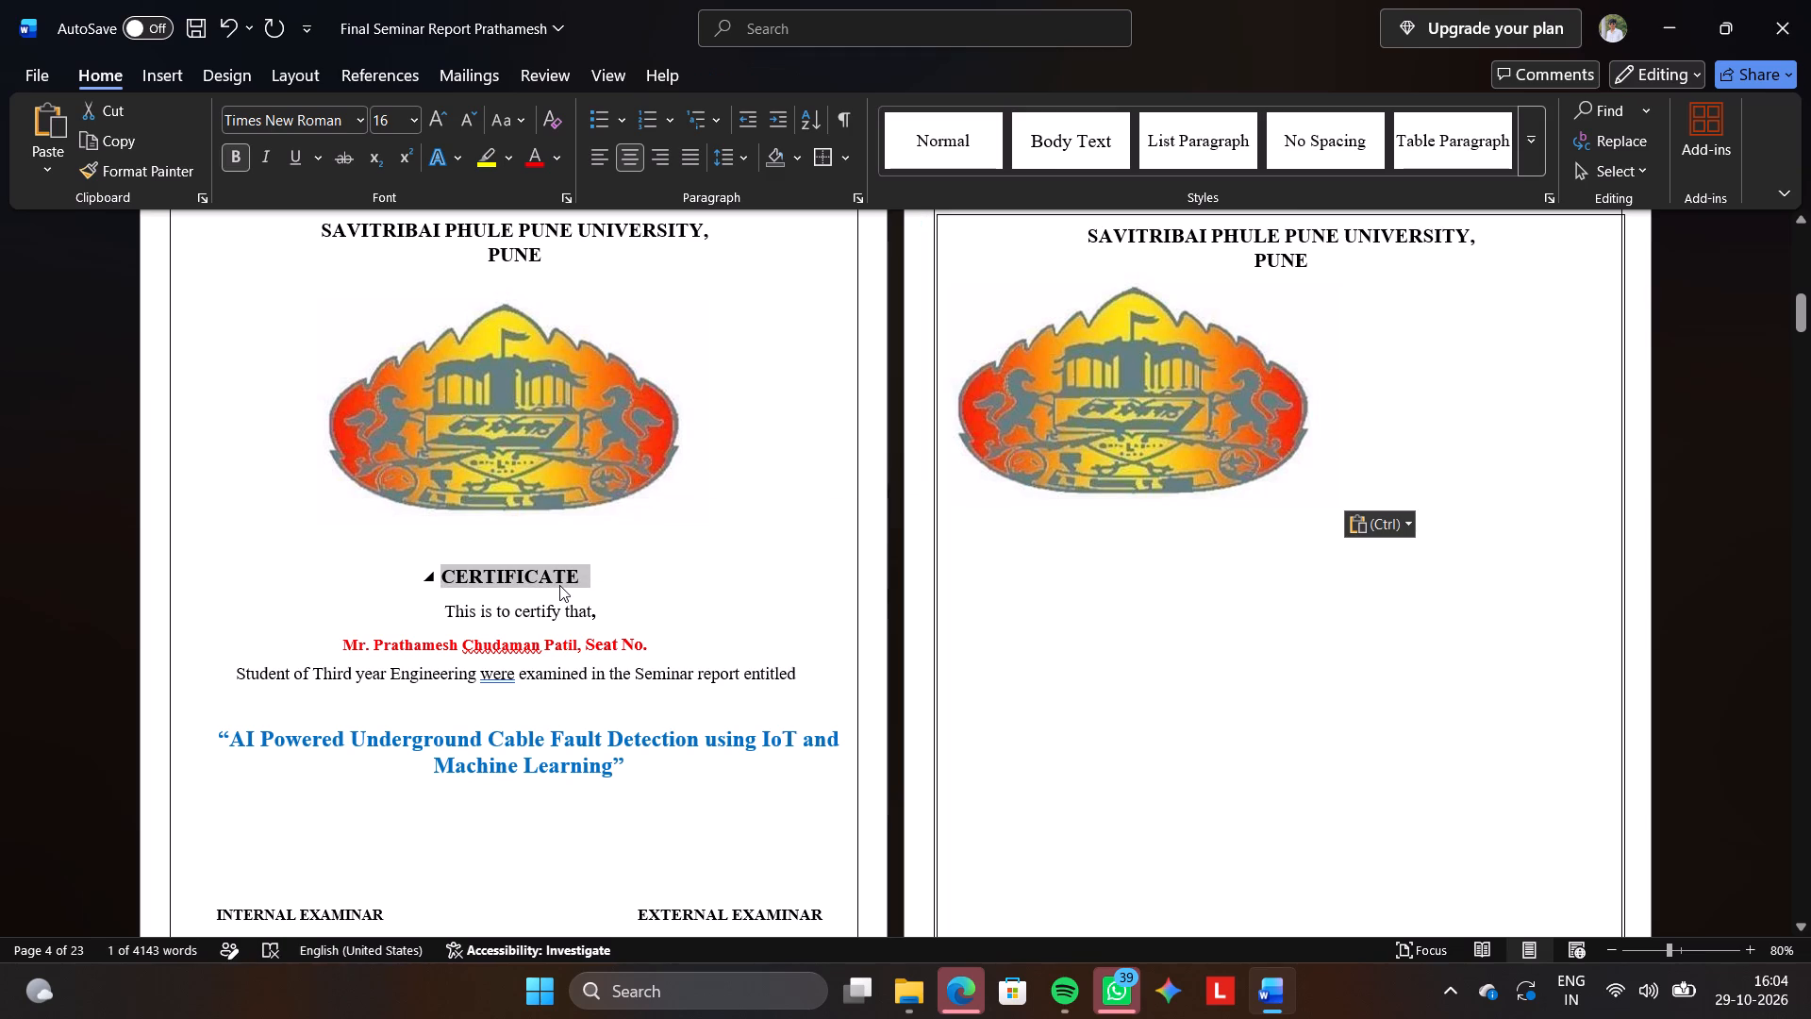
key("ctrl+c")
left_click(1275, 551)
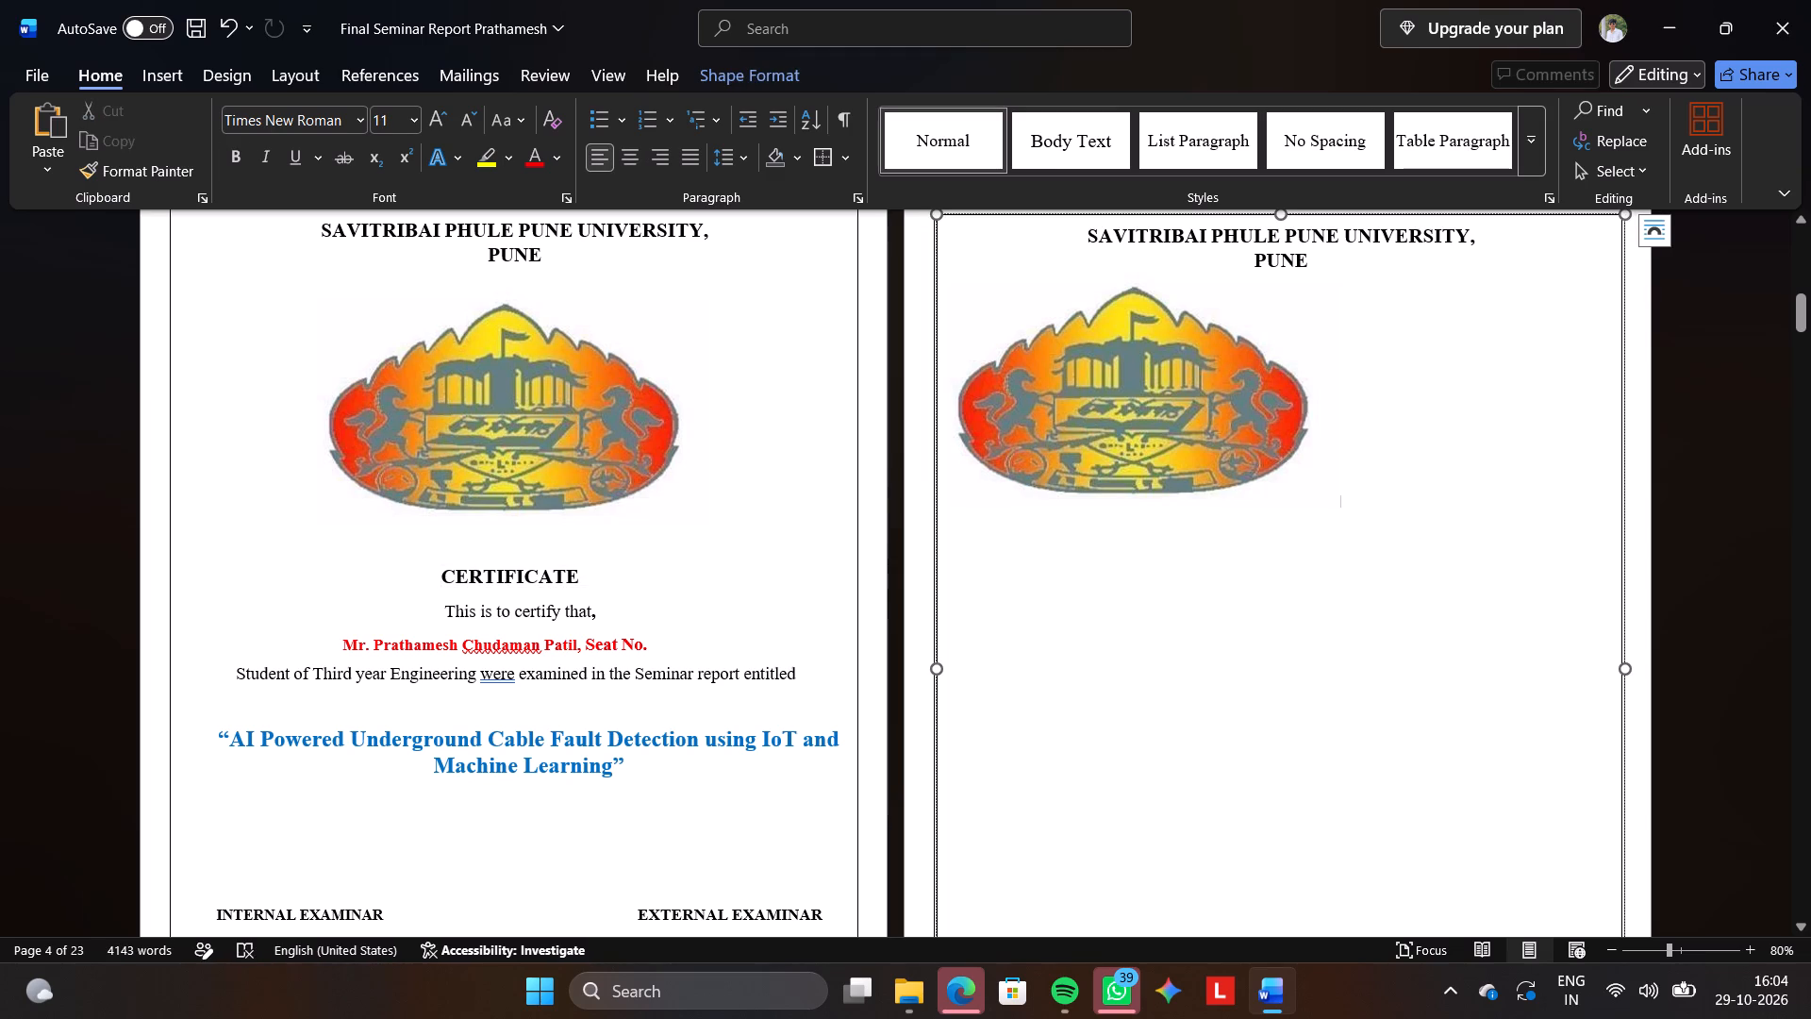
key("ctrl+v")
left_click(1406, 493)
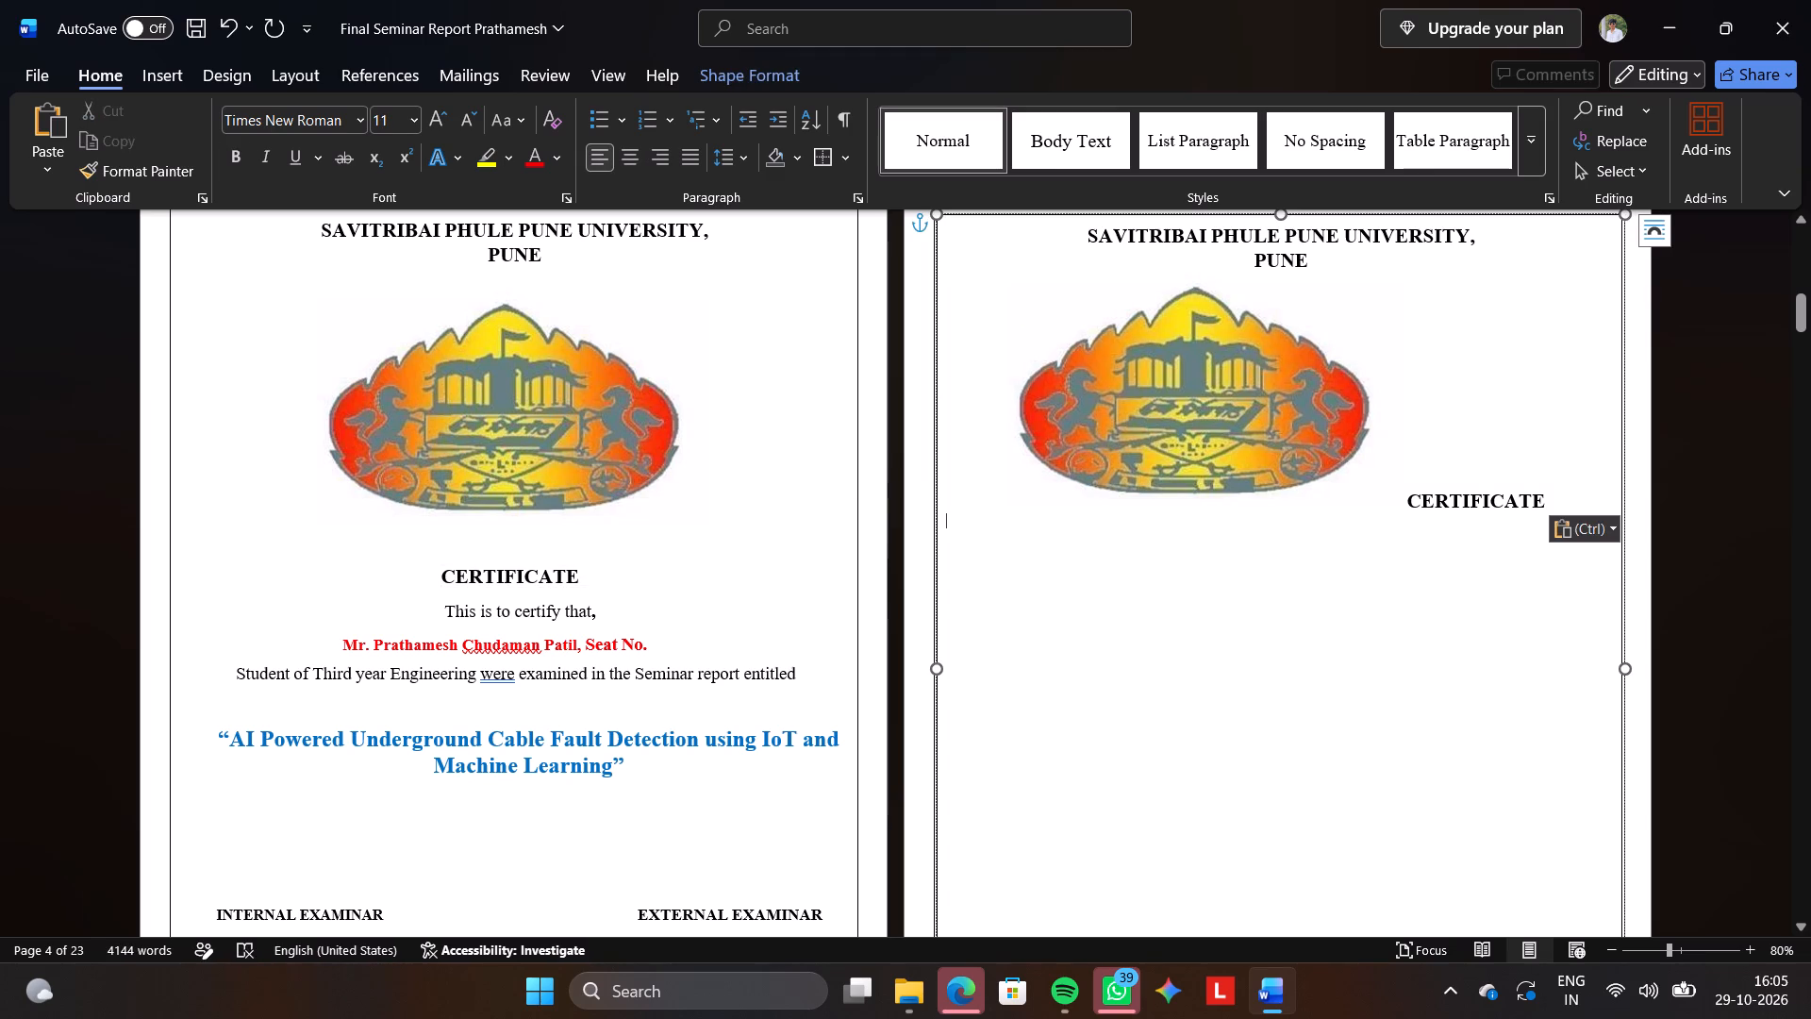
key("Return")
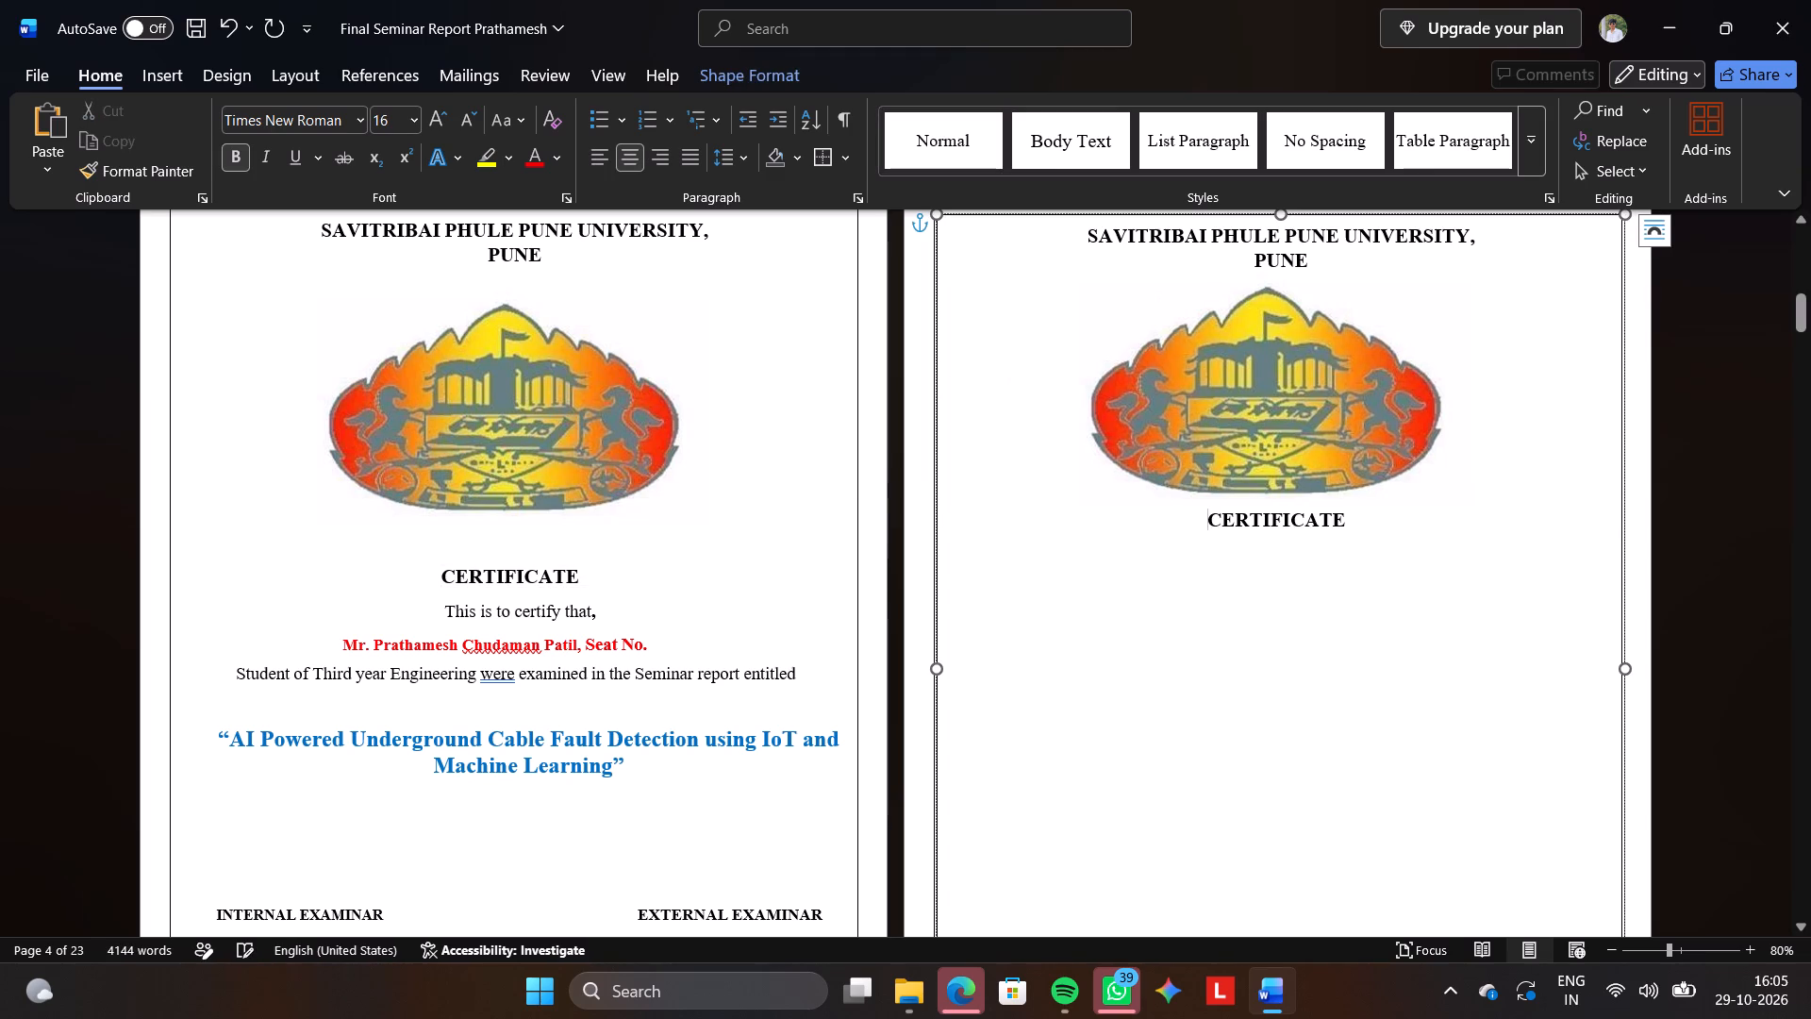
Copy the line "This is to certify that," from the certificate page into the text box below the CERTIFICATE heading.
right_click(539, 621)
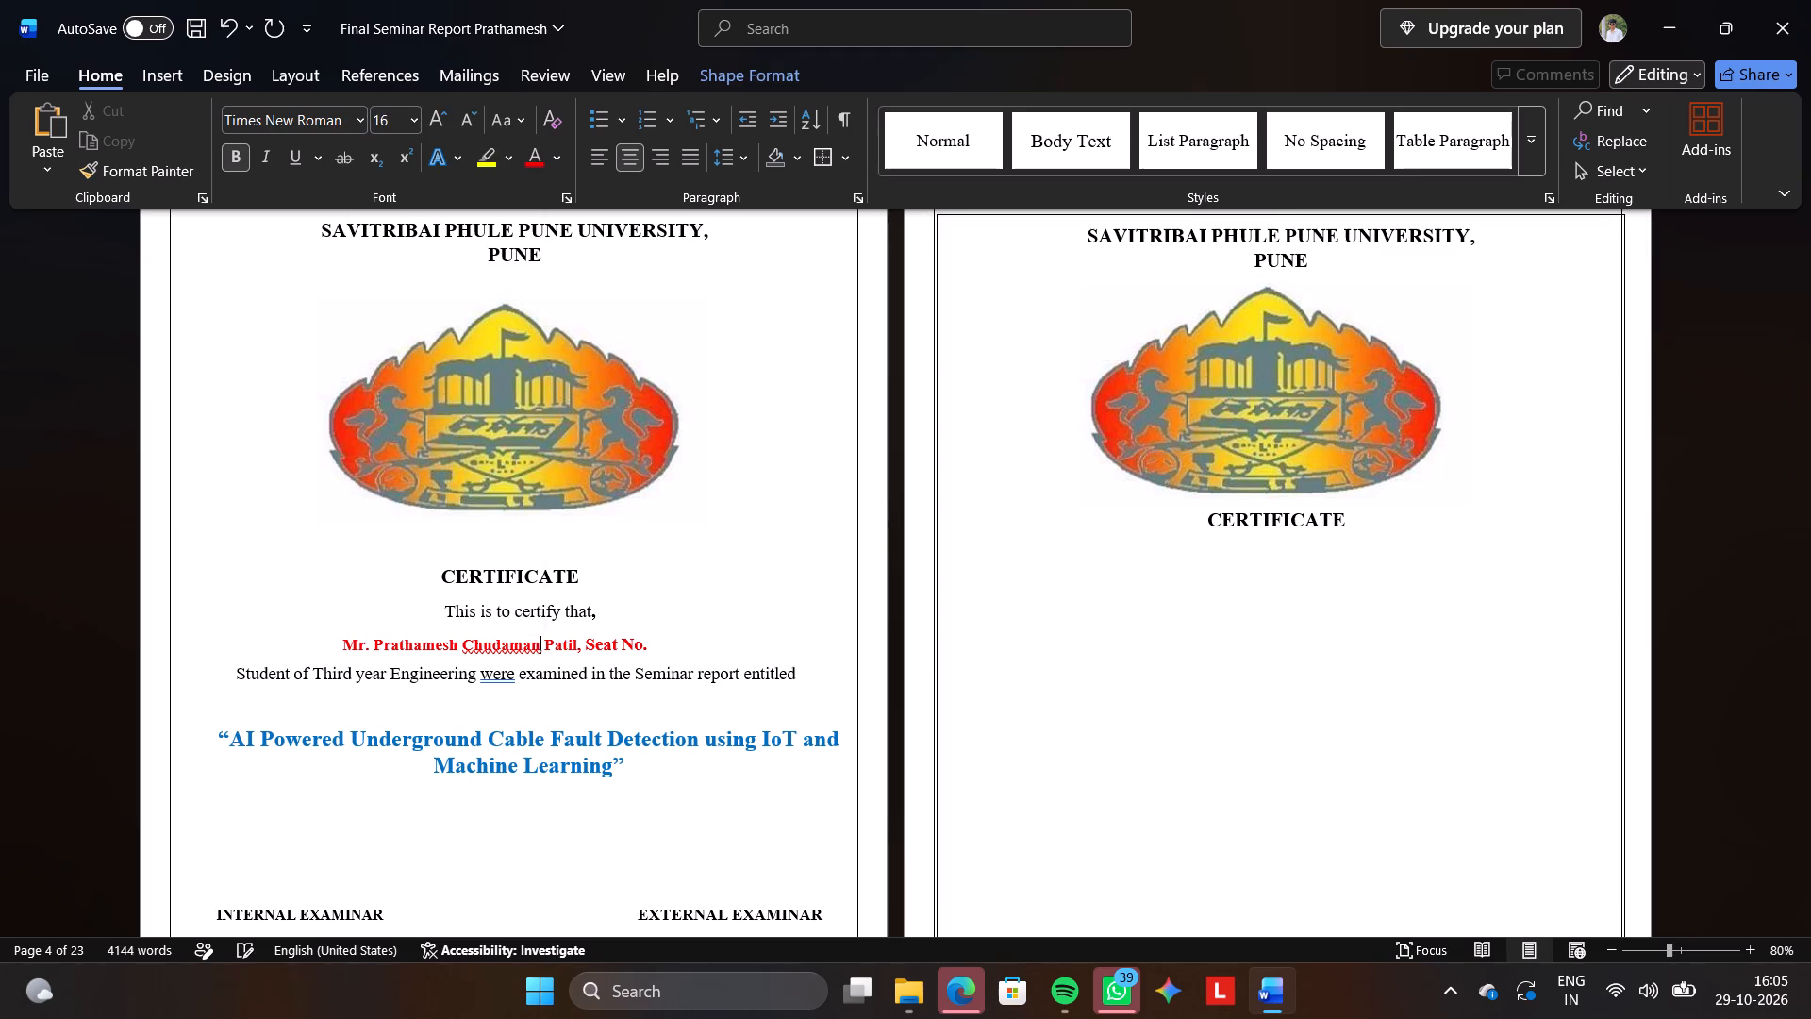
left_click(539, 621)
triple_click(563, 613)
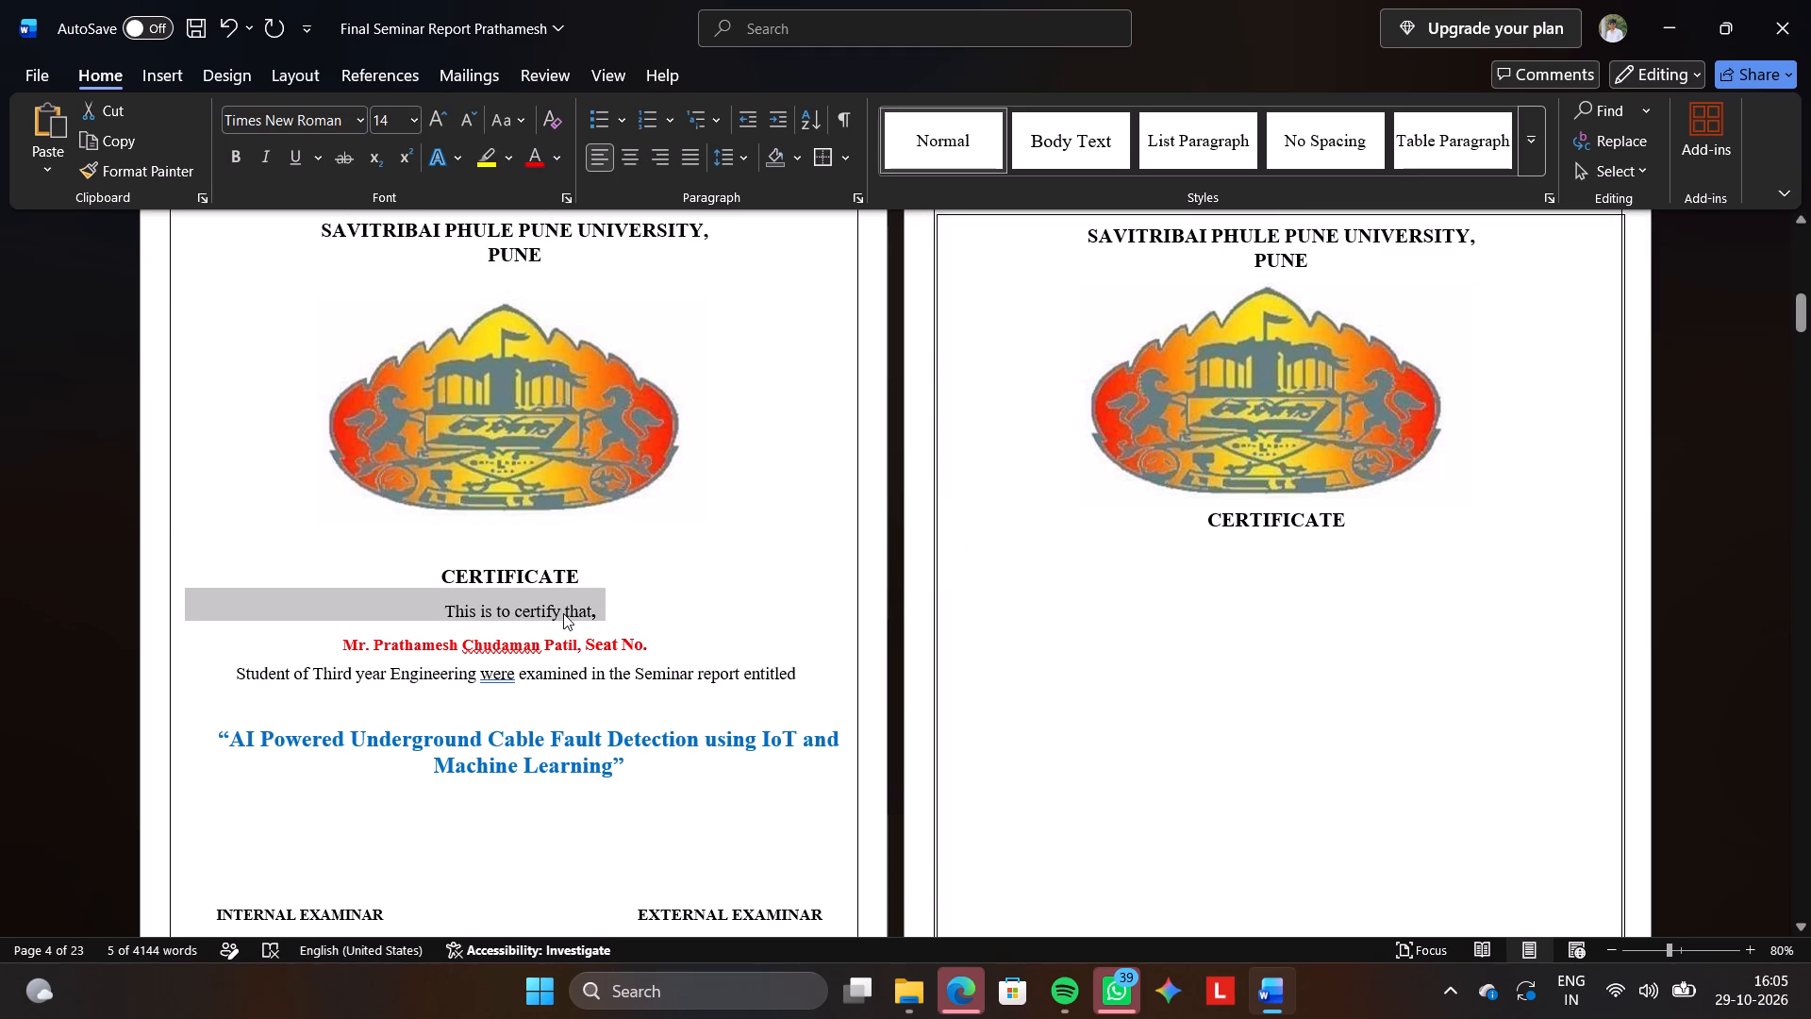
left_click(431, 620)
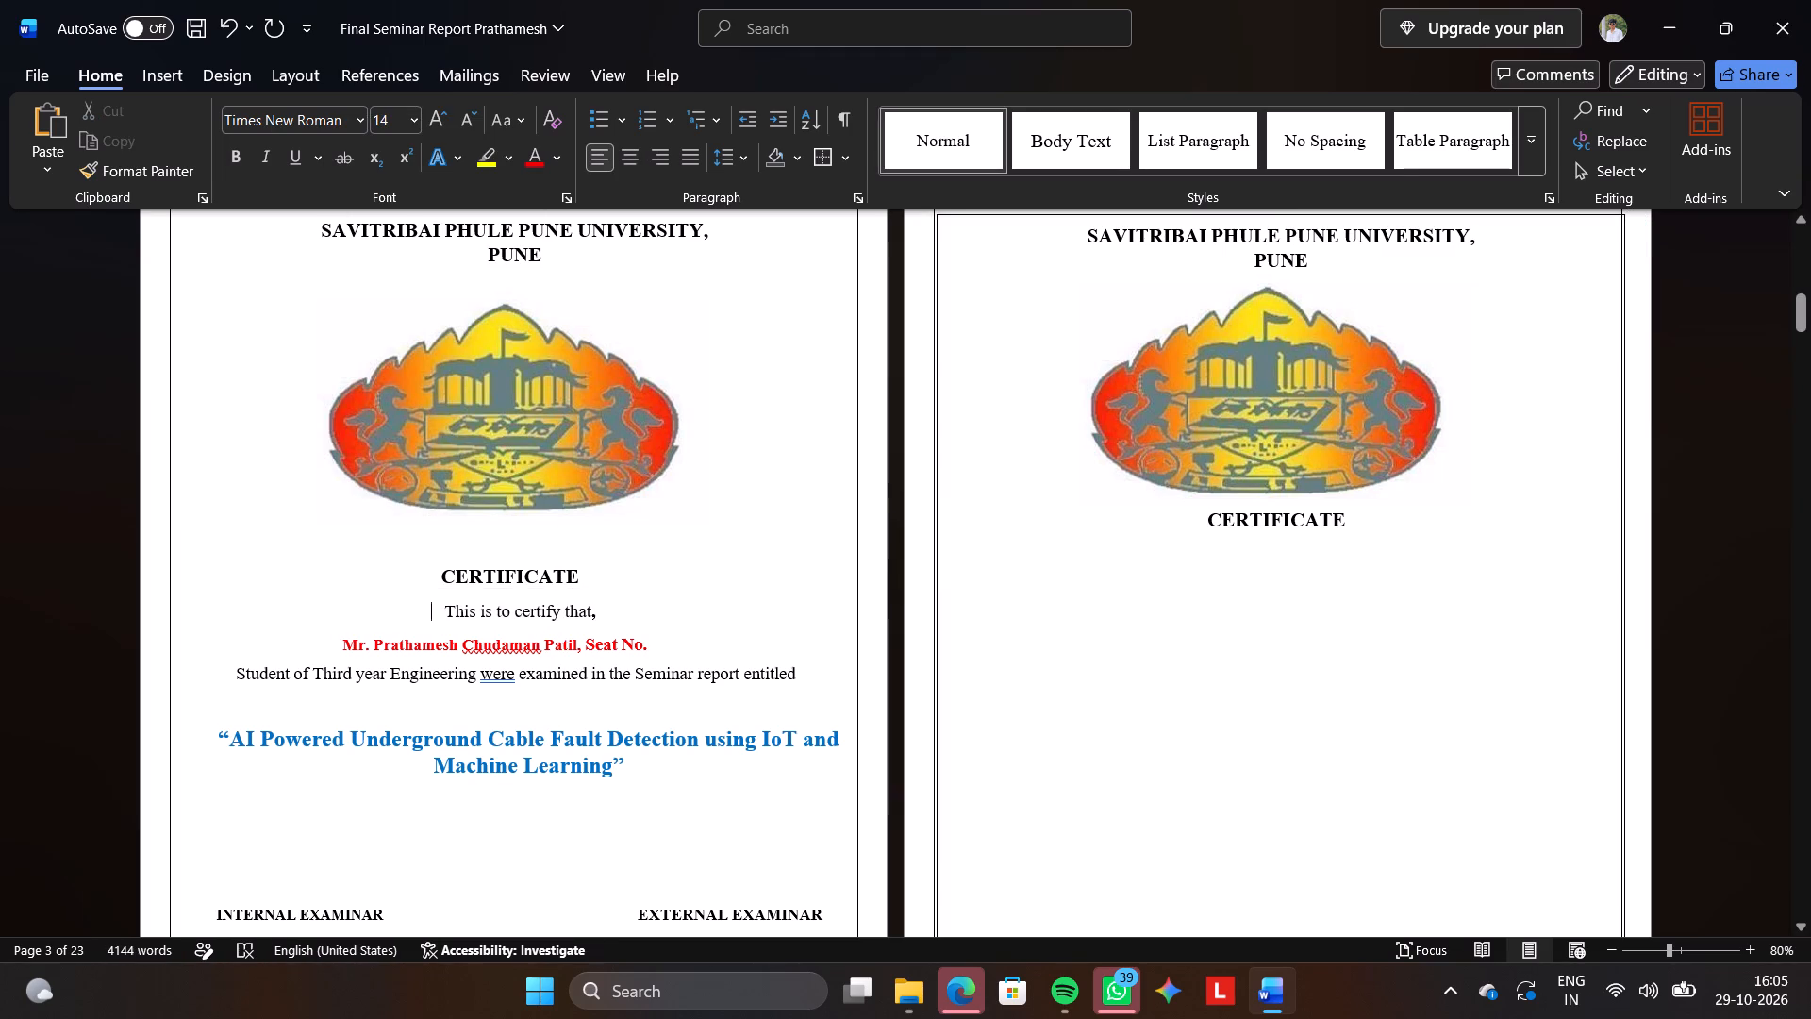
left_click_drag(442, 610, 597, 611)
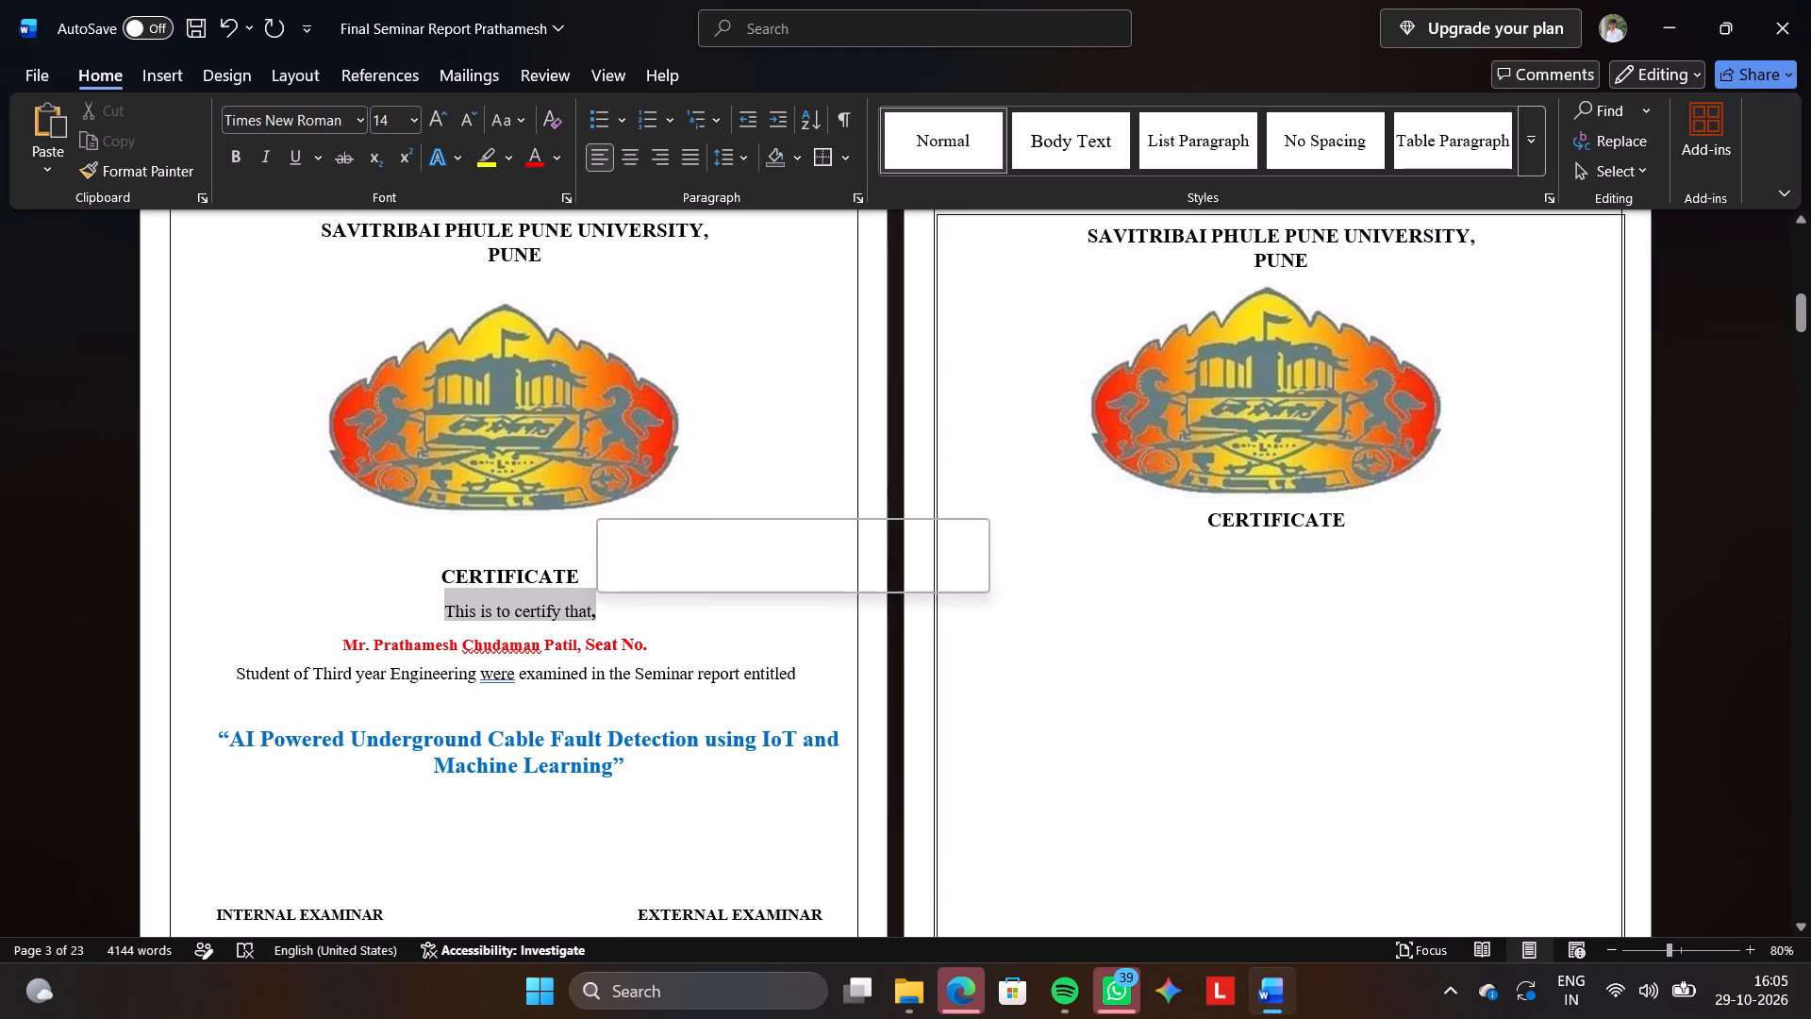
key("ctrl+c")
left_click(1232, 602)
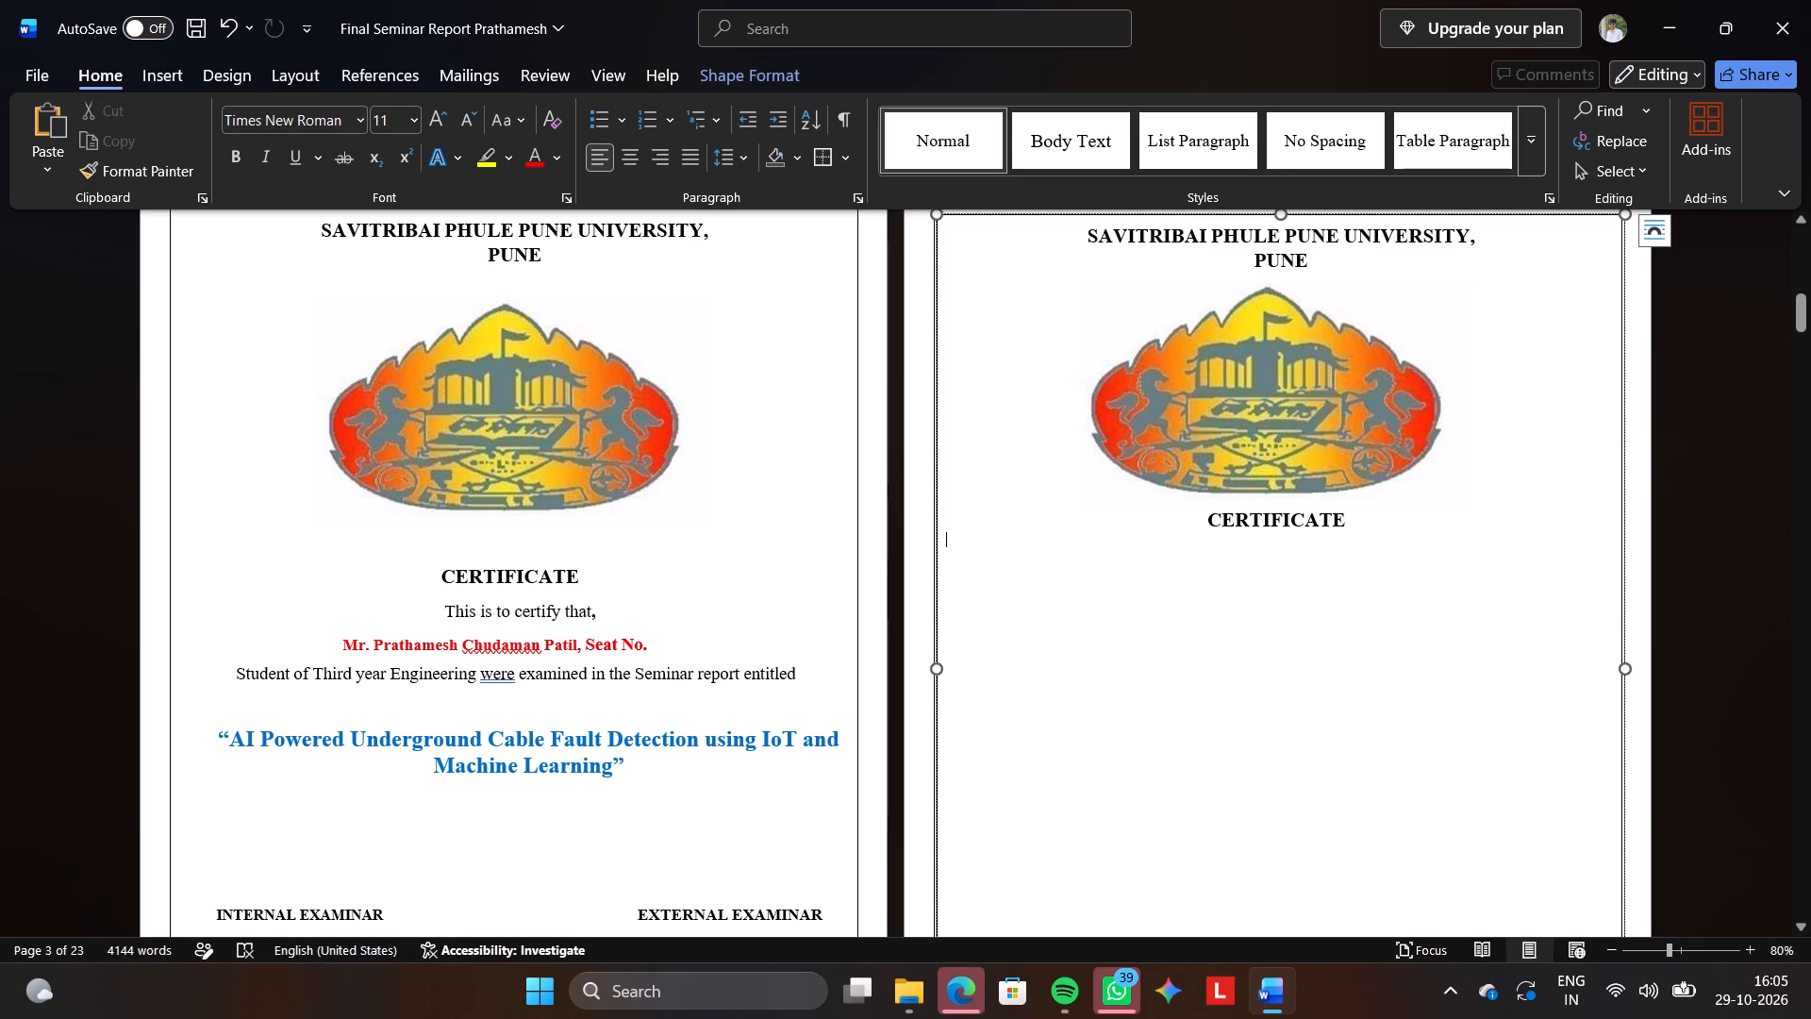
key("ctrl+v")
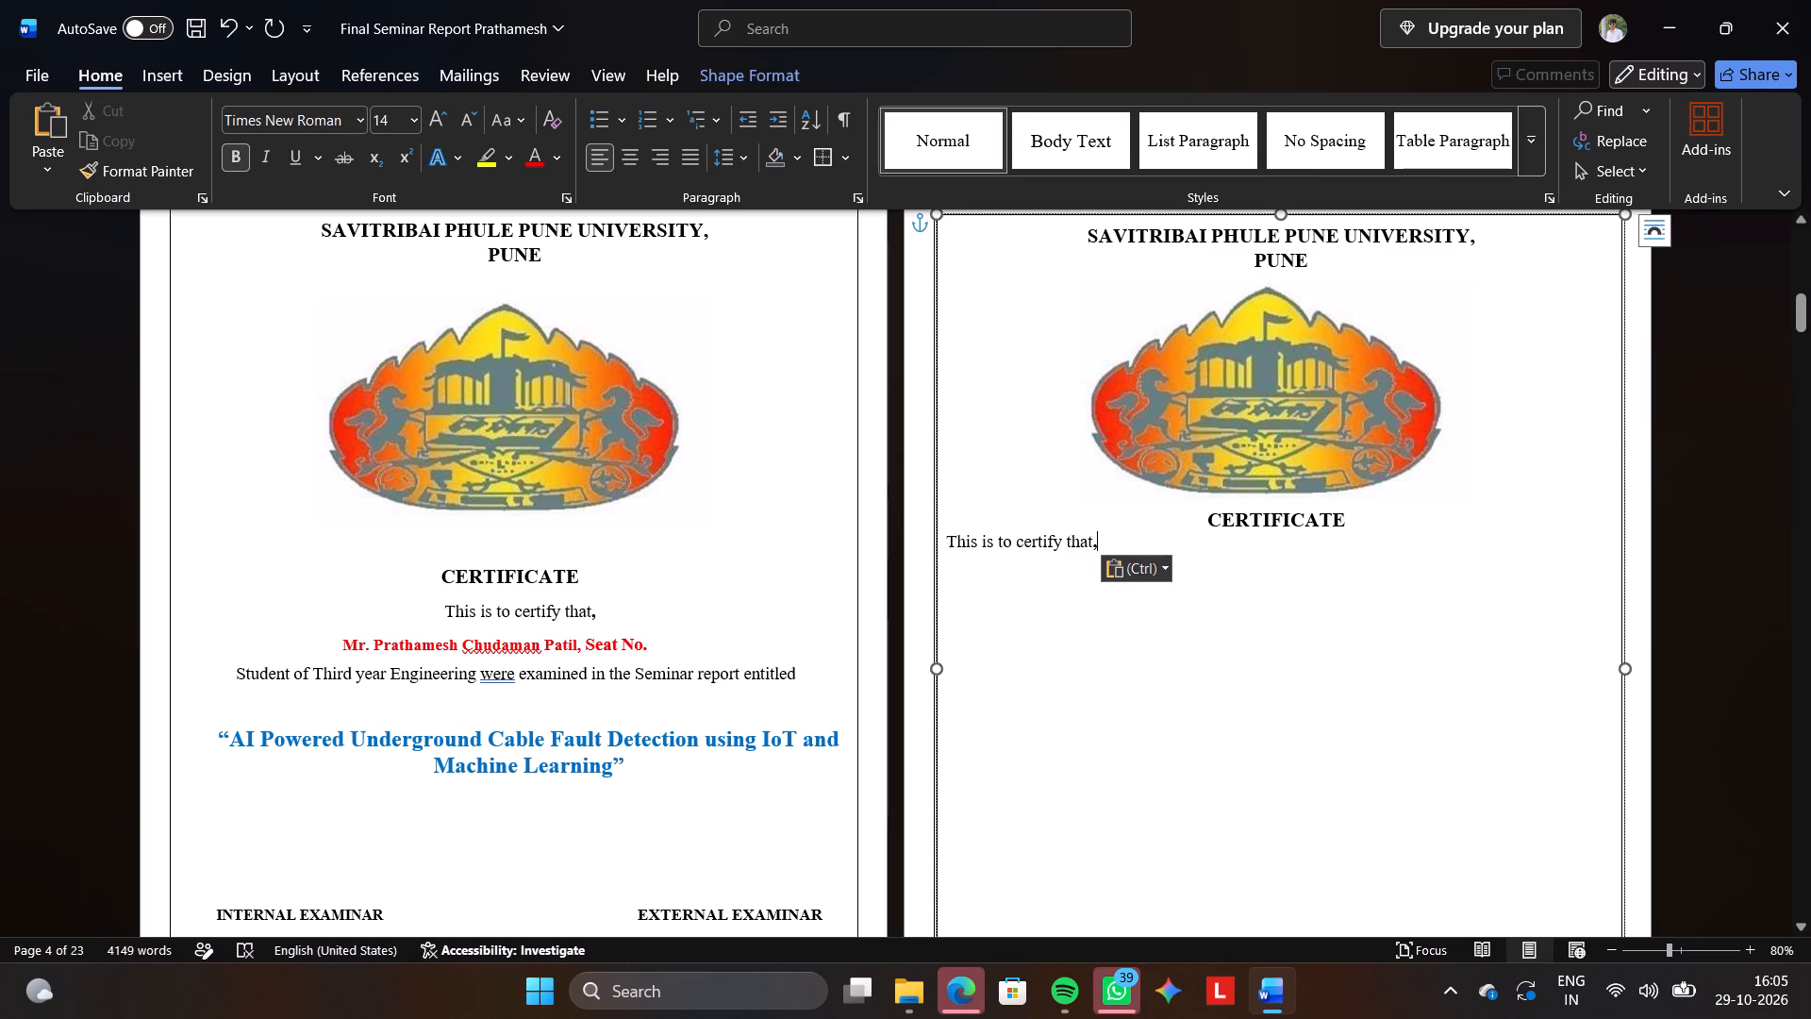
Copy the red student name and seat number line onto a new line below "This is to certify that," in the text box.
left_click_drag(343, 644, 658, 641)
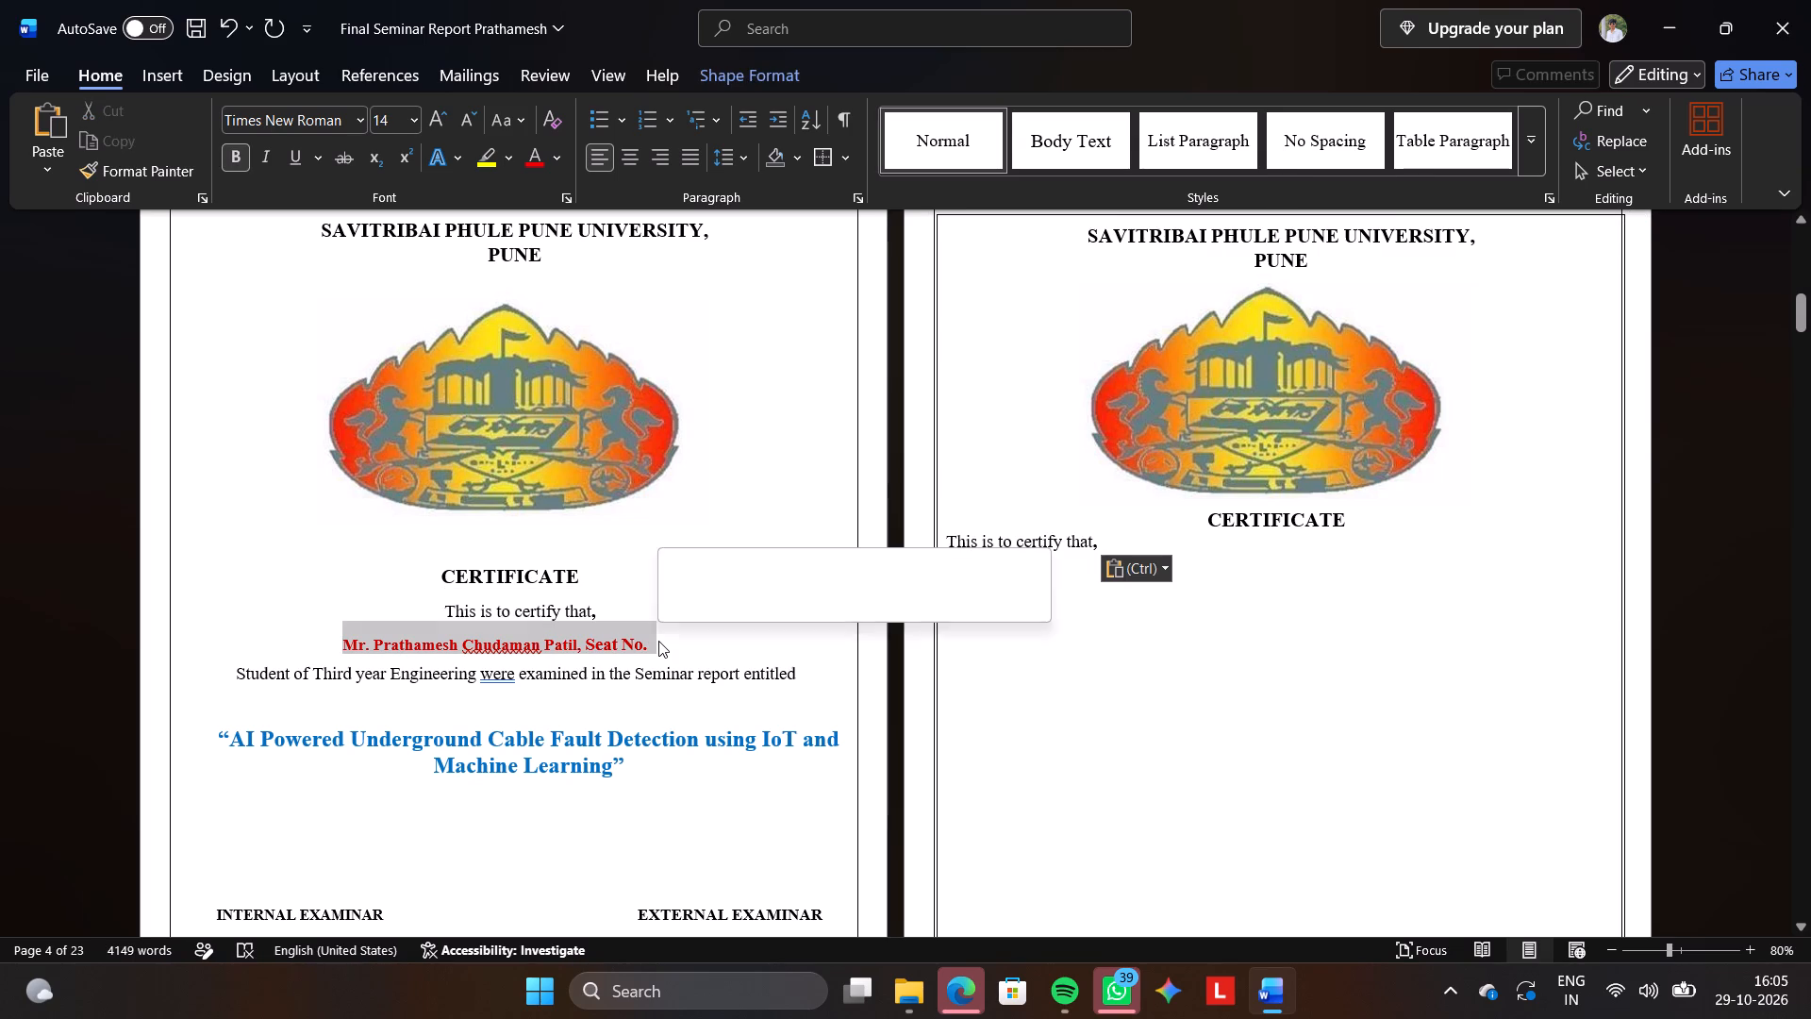
key("ctrl+c")
left_click(1174, 607)
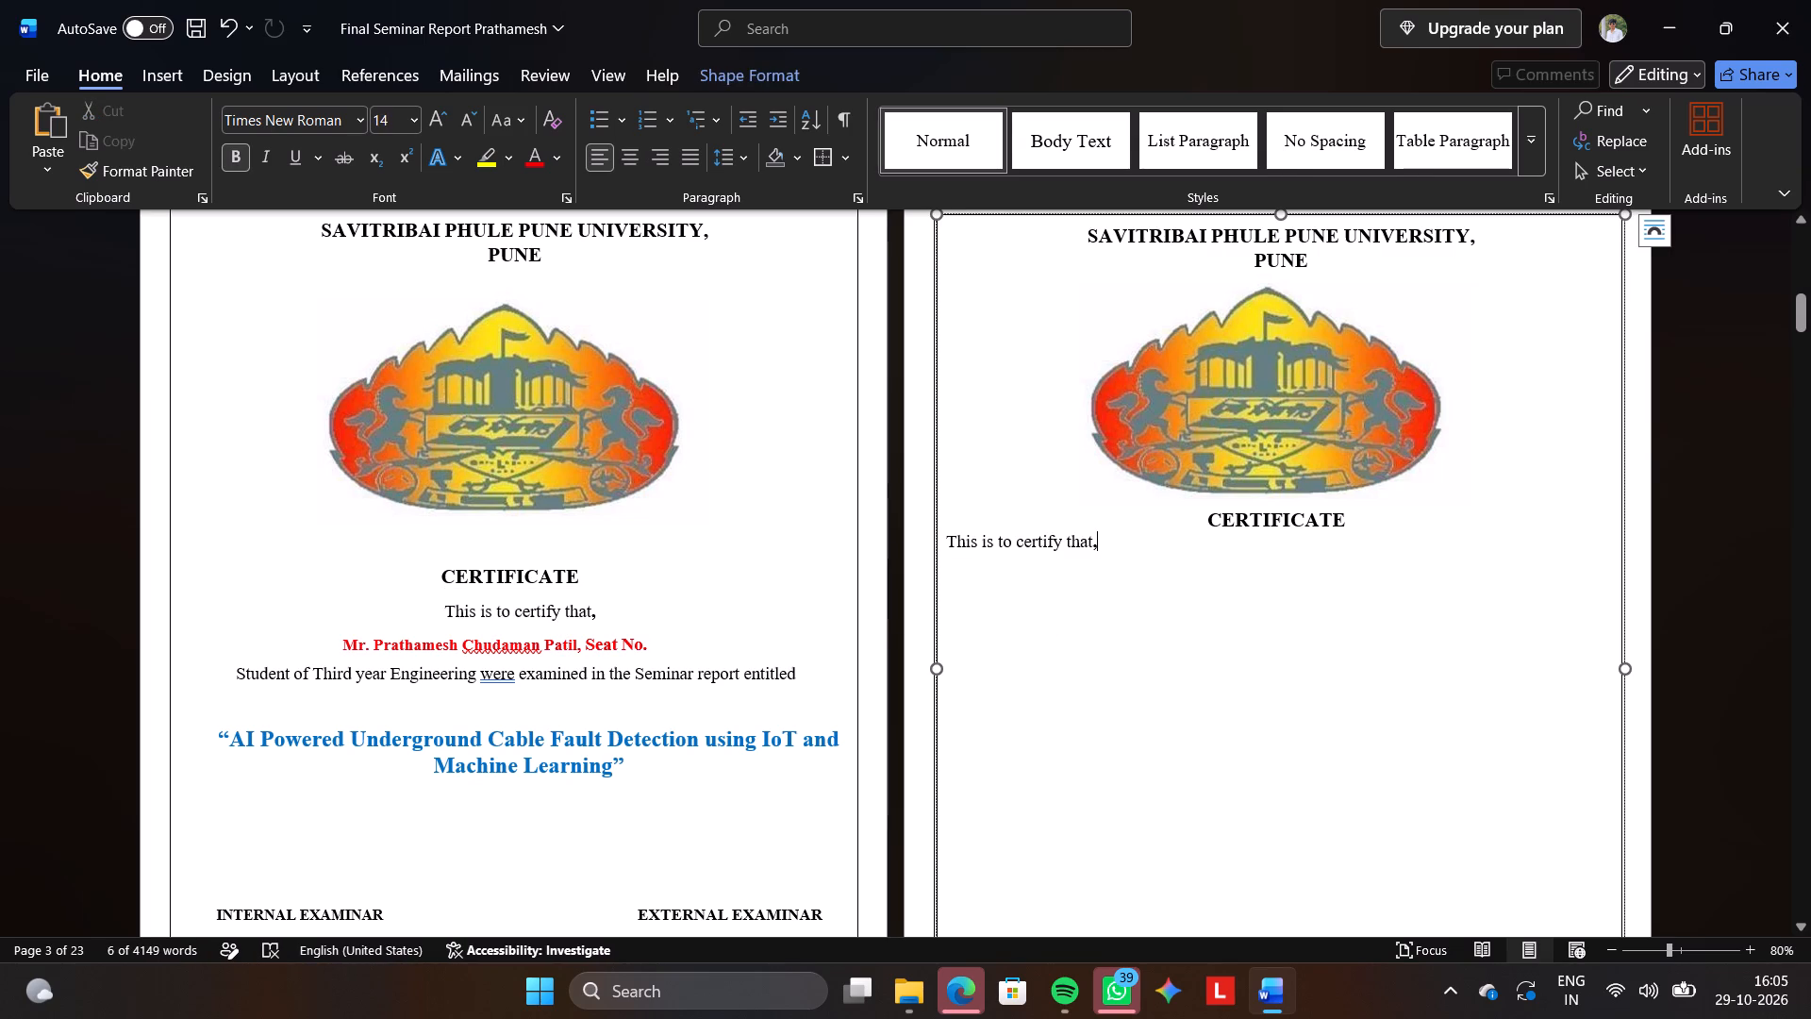
key("Return")
key("ctrl+v")
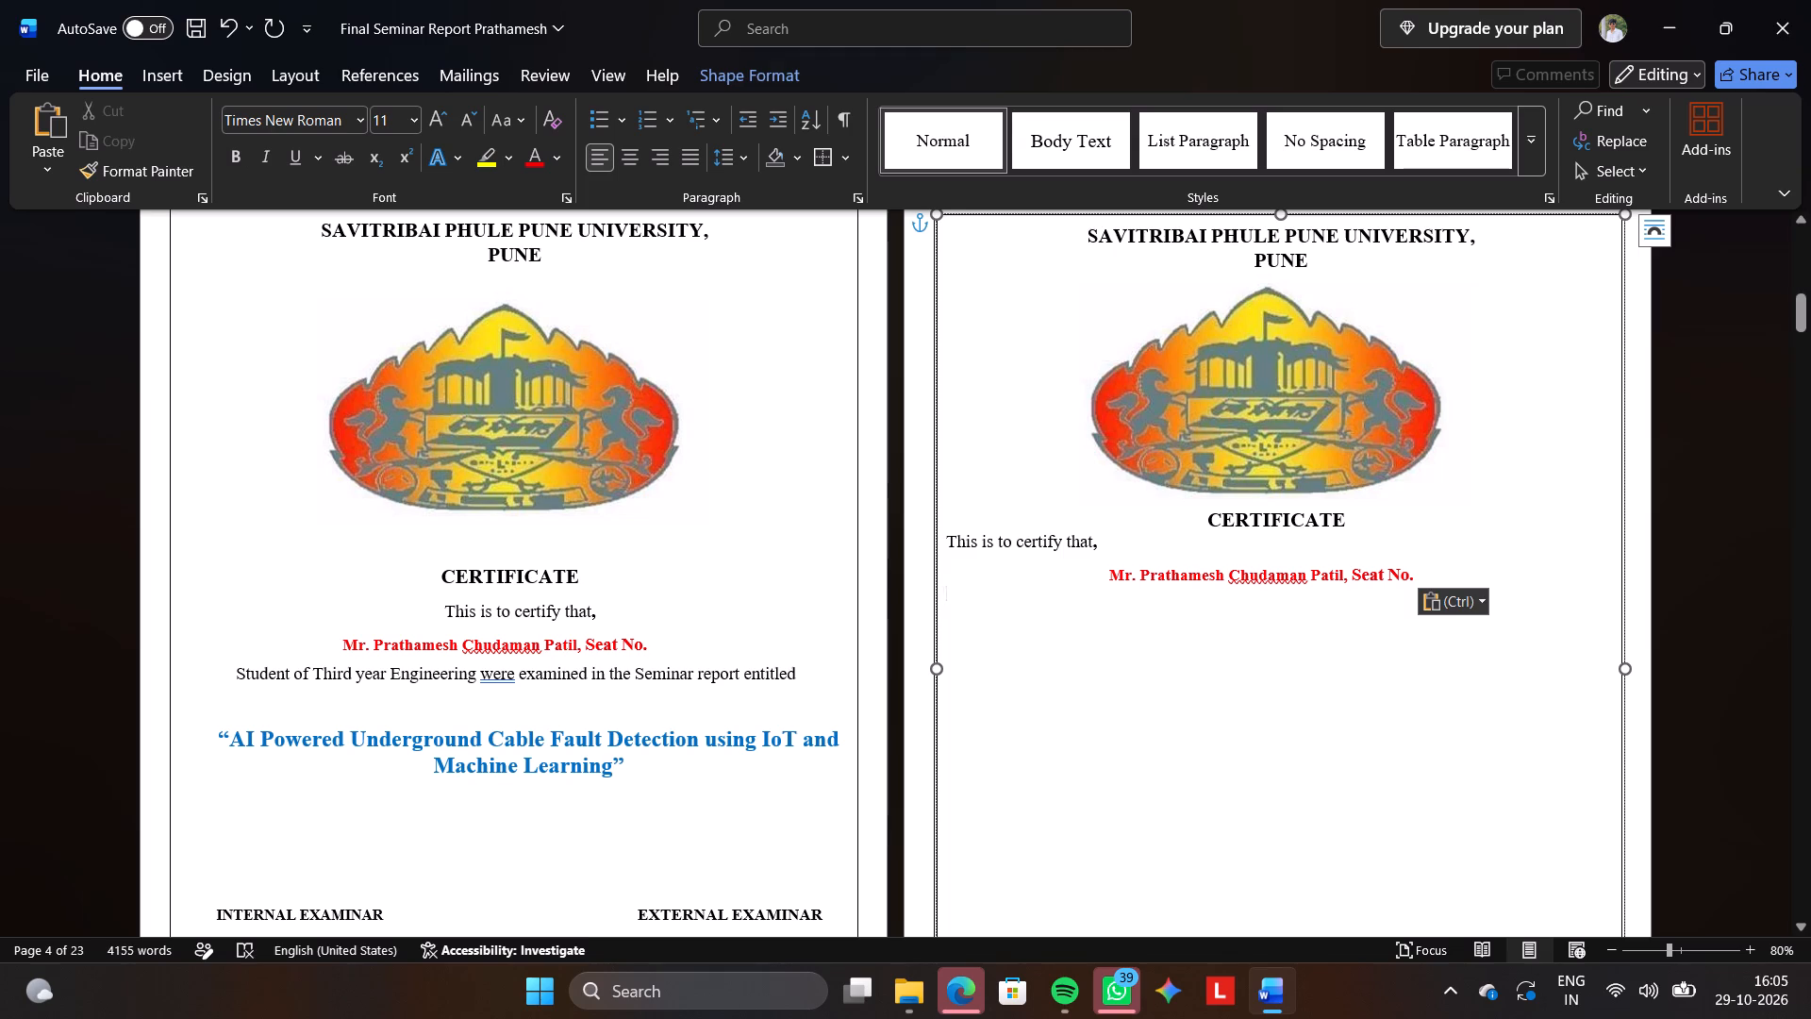
Copy "Student of Third year Engineering were examined in the Seminar report entitled" into the text box below the student name line.
left_click_drag(233, 679, 785, 679)
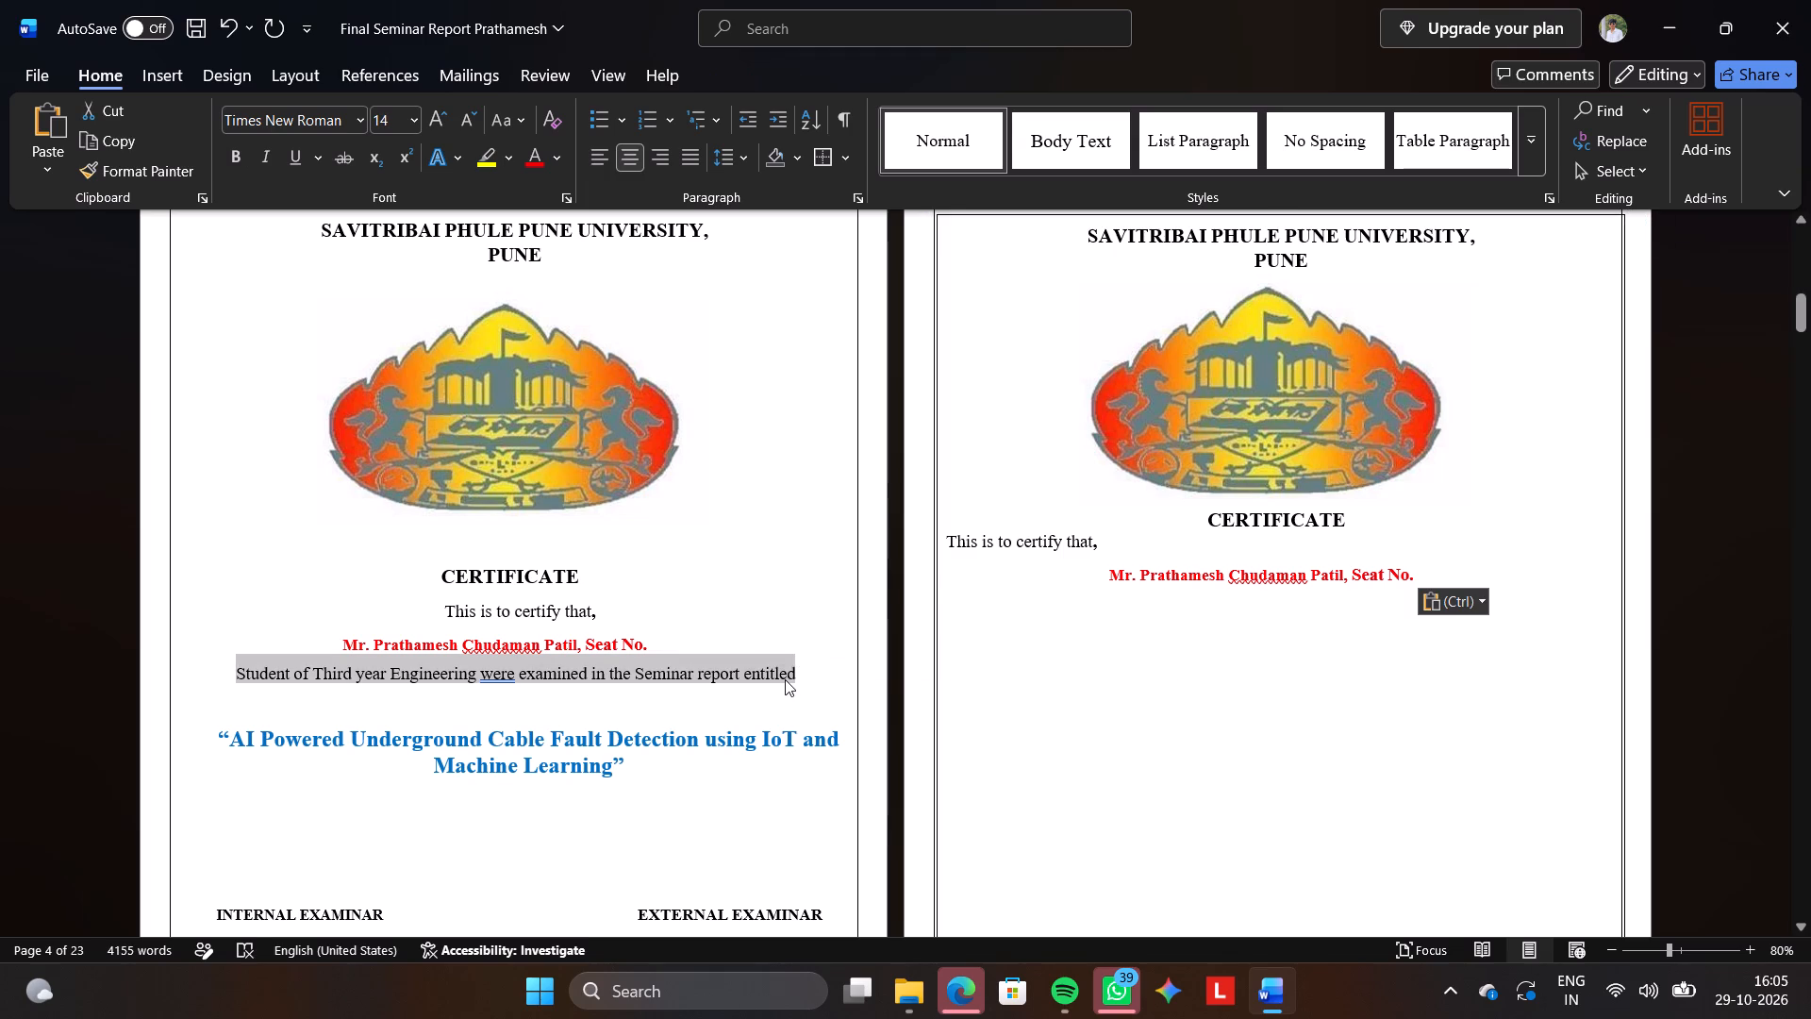
key("ctrl+c")
left_click(1268, 668)
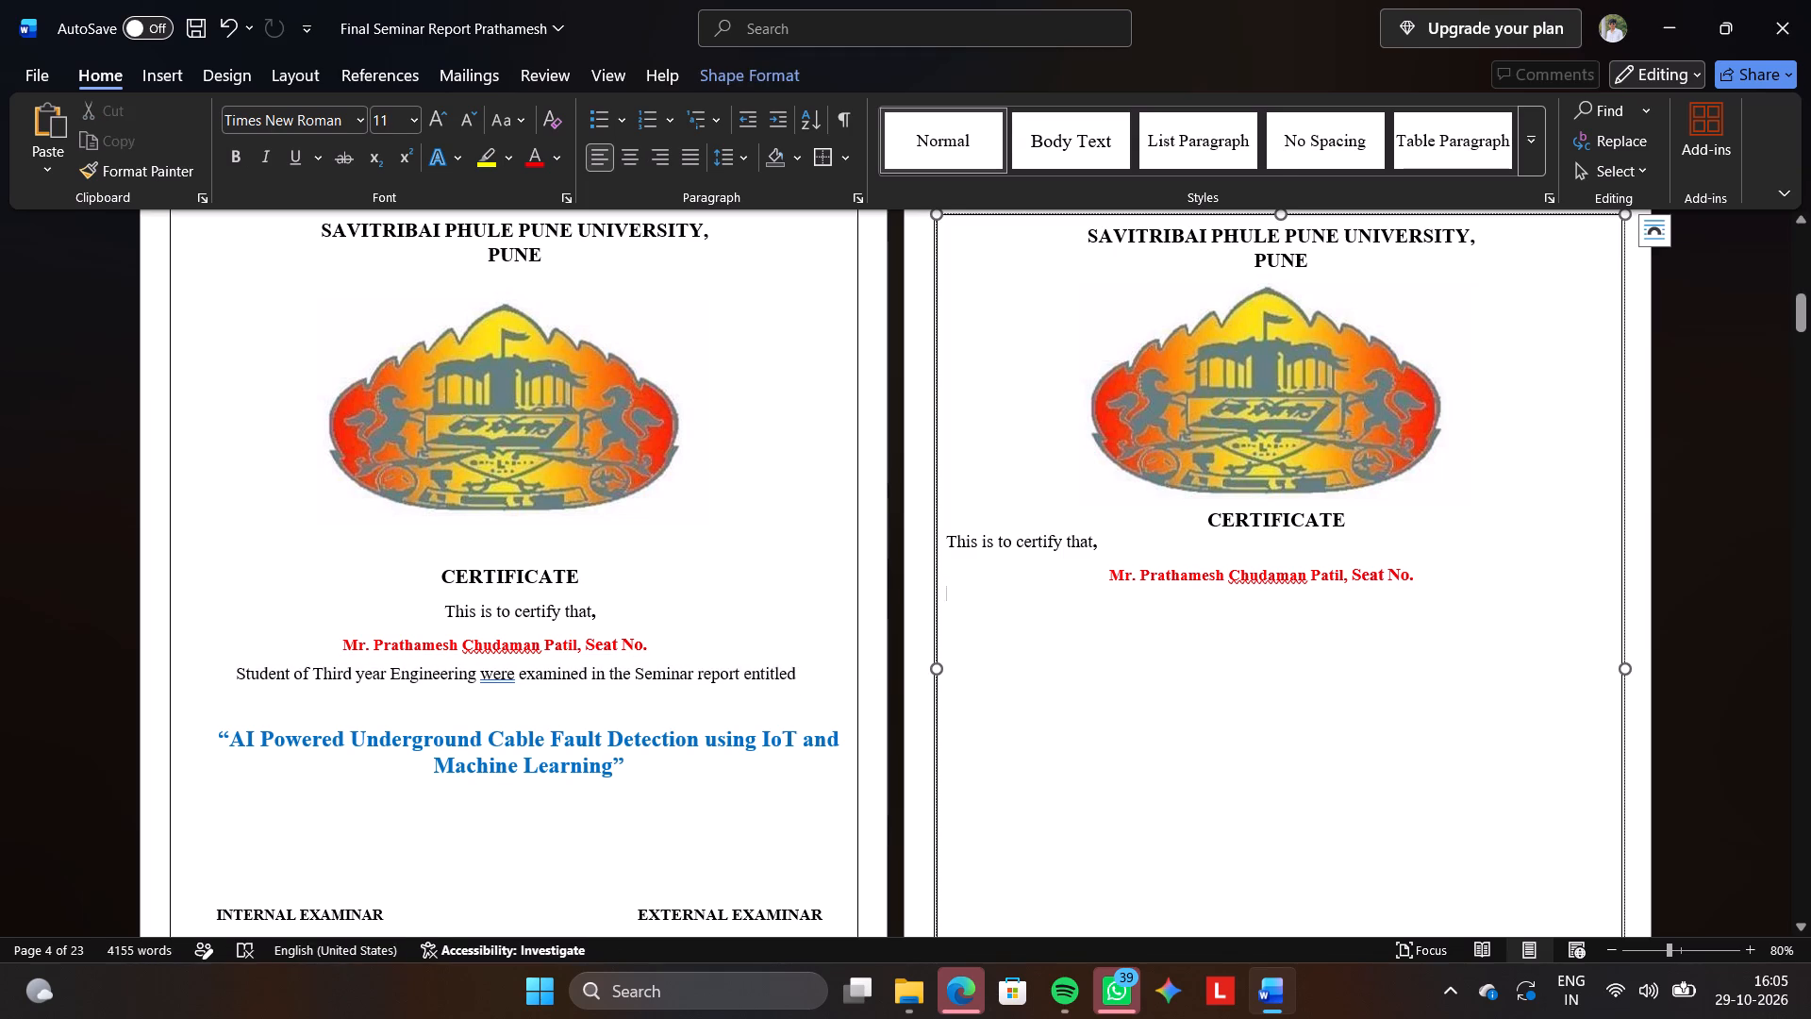
key("ctrl+v")
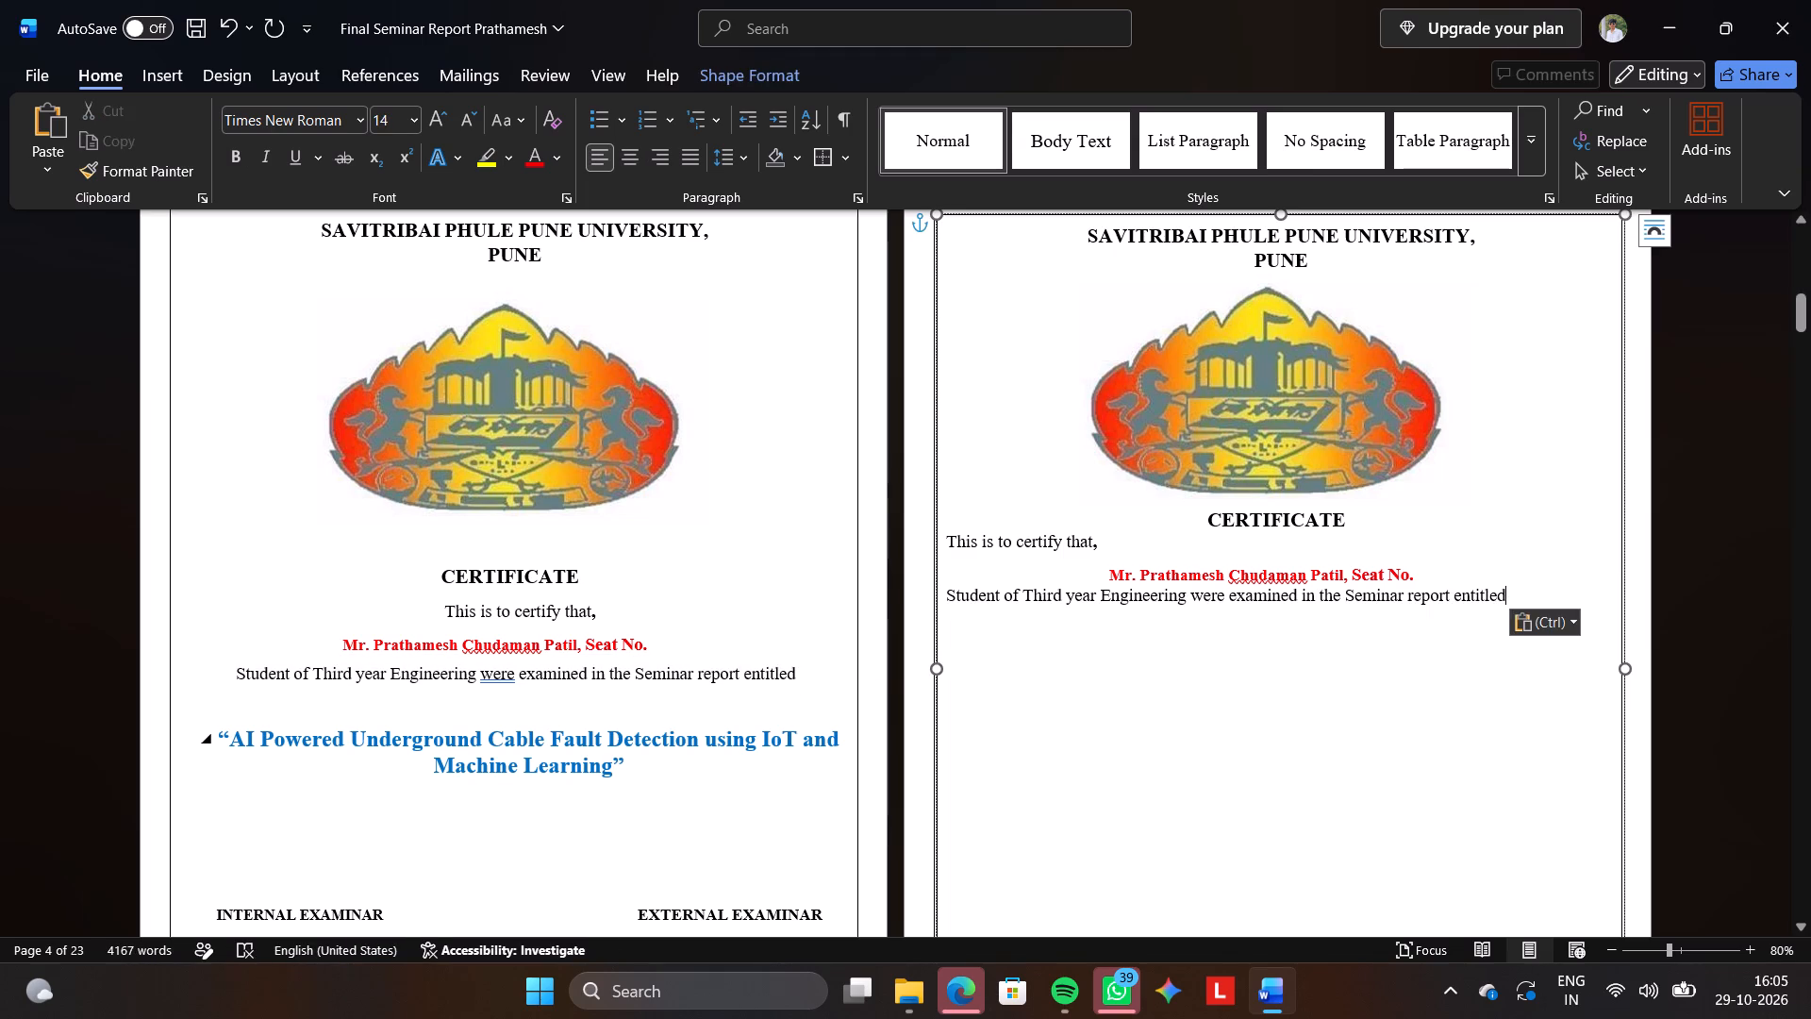
Copy the blue title "AI Powered Underground Cable Fault Detection using IoT and Machine Learning" onto a new line at the end of the text box.
left_click(226, 731)
left_click_drag(226, 731, 612, 762)
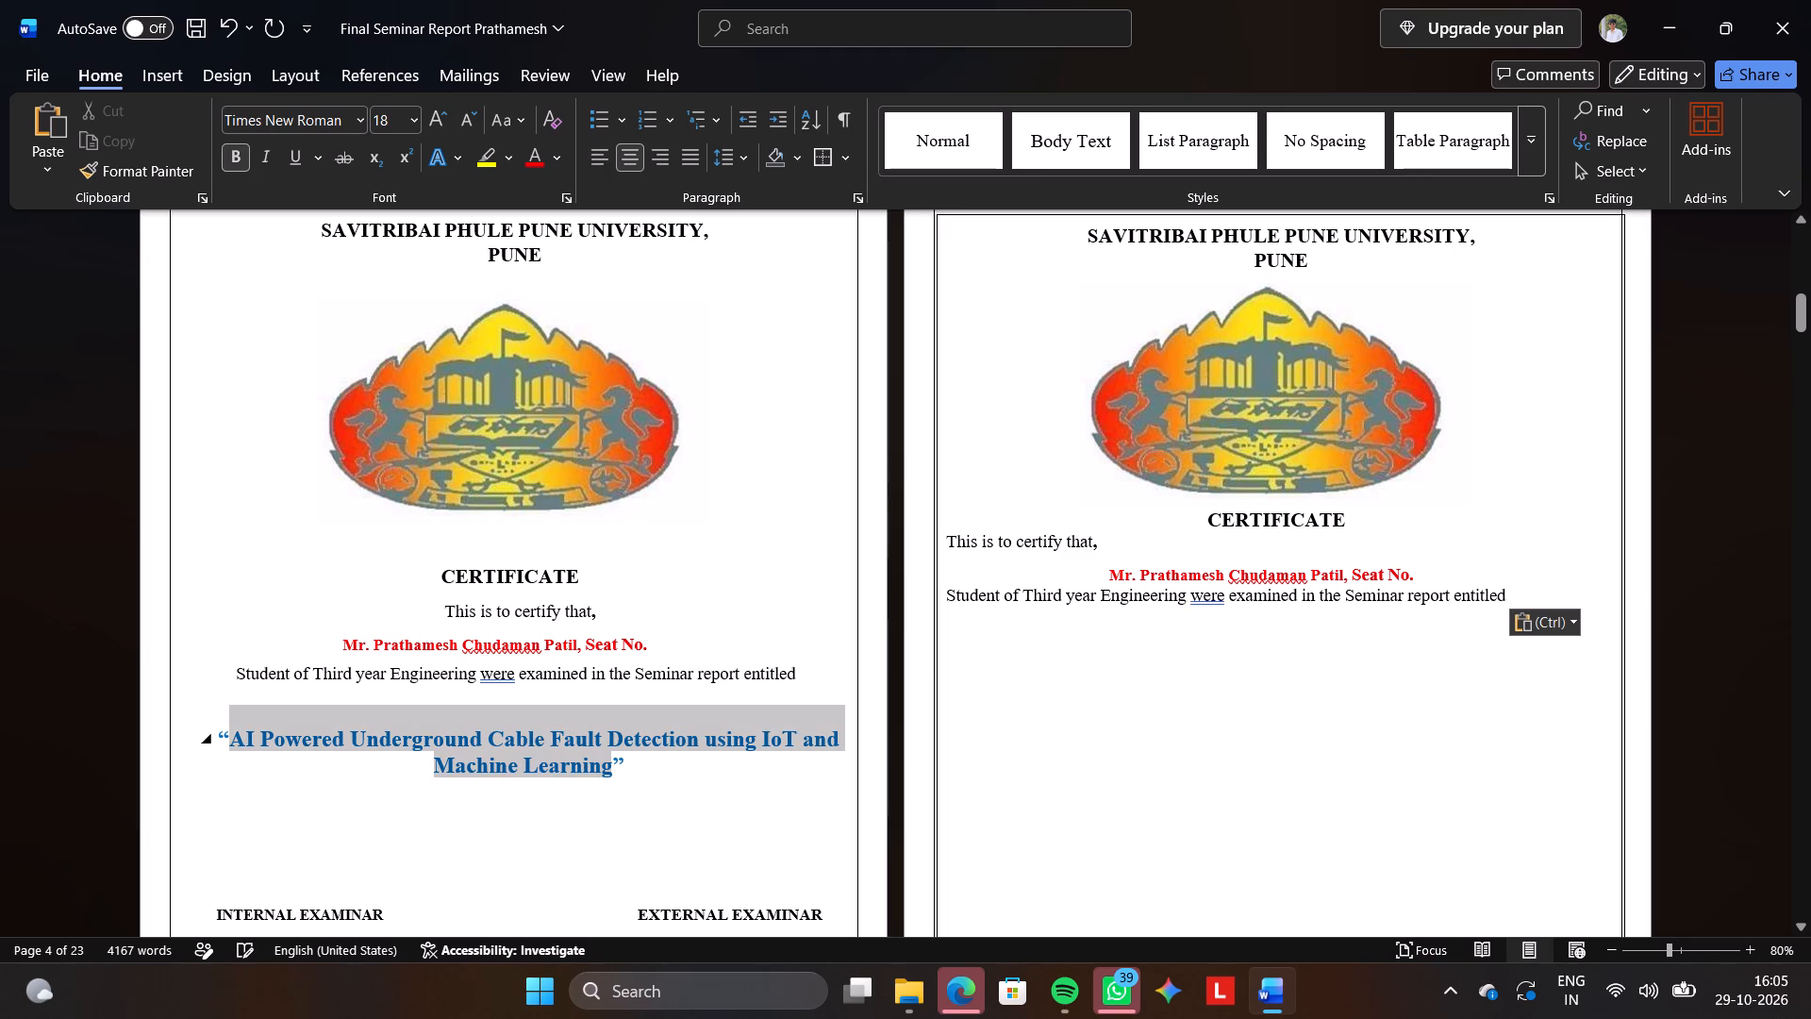
left_click_drag(612, 762, 634, 760)
double_click(634, 760)
triple_click(634, 760)
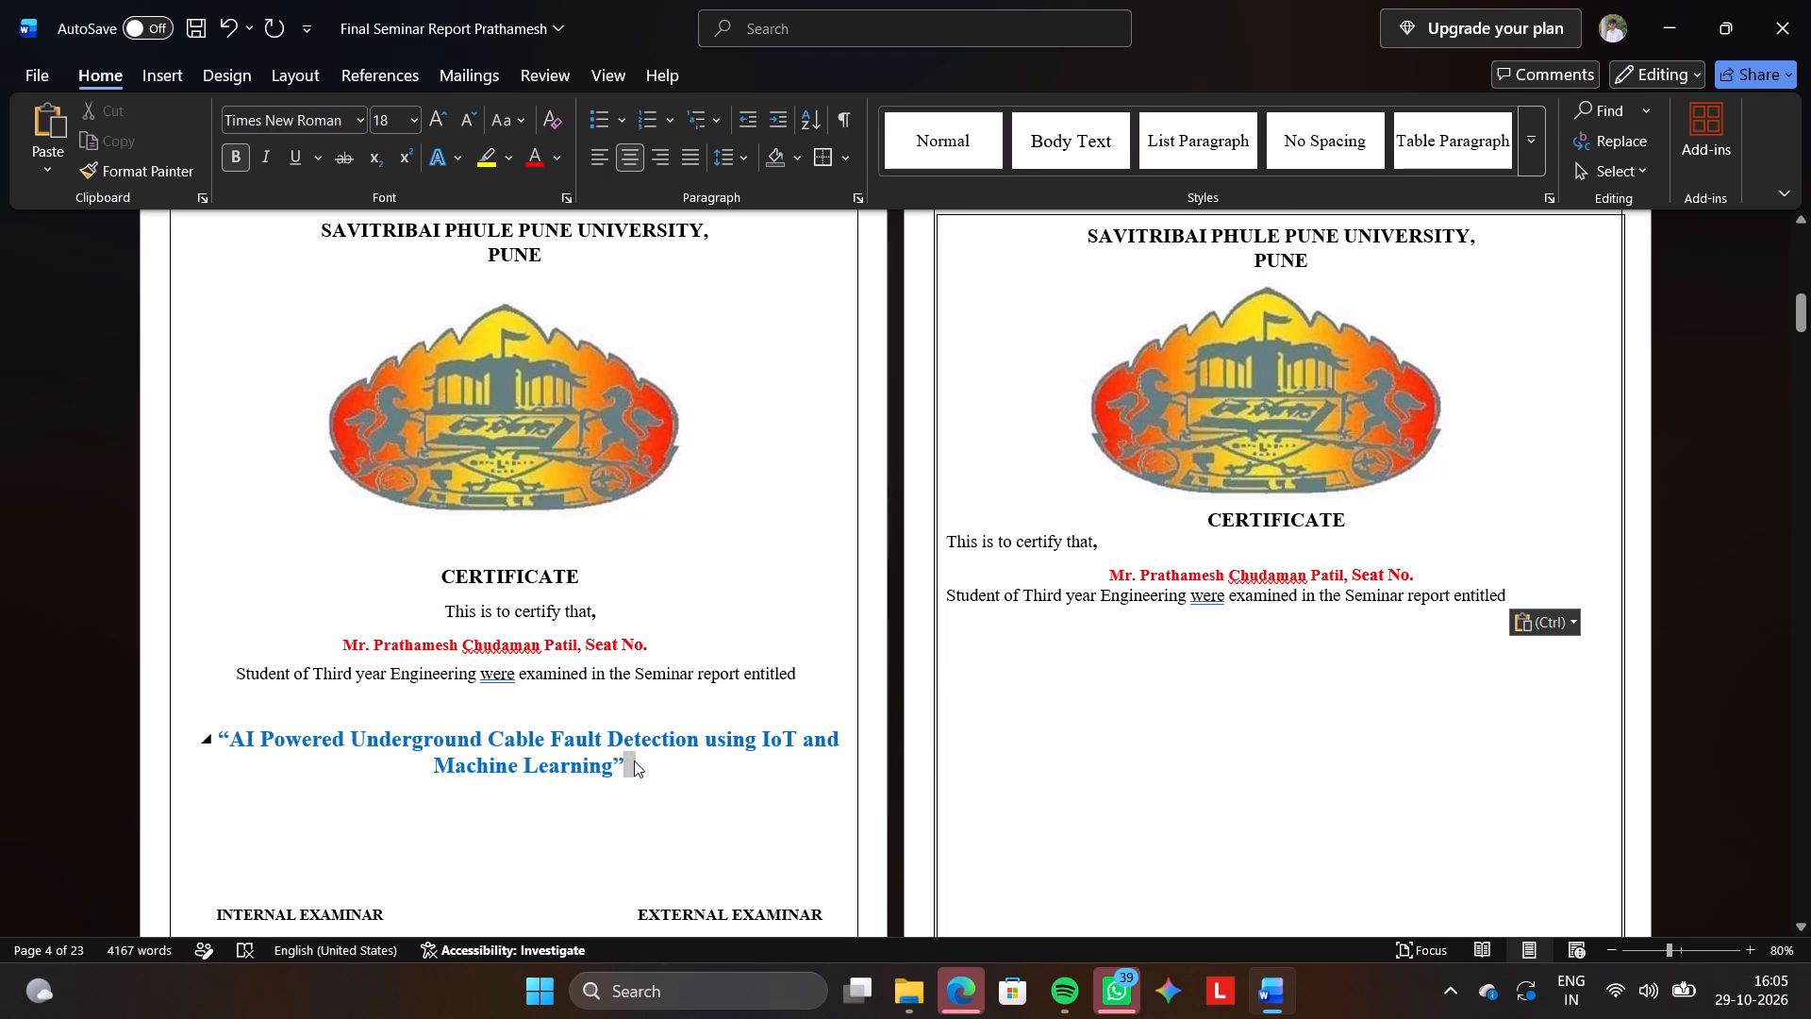
key("ctrl+c")
left_click(949, 734)
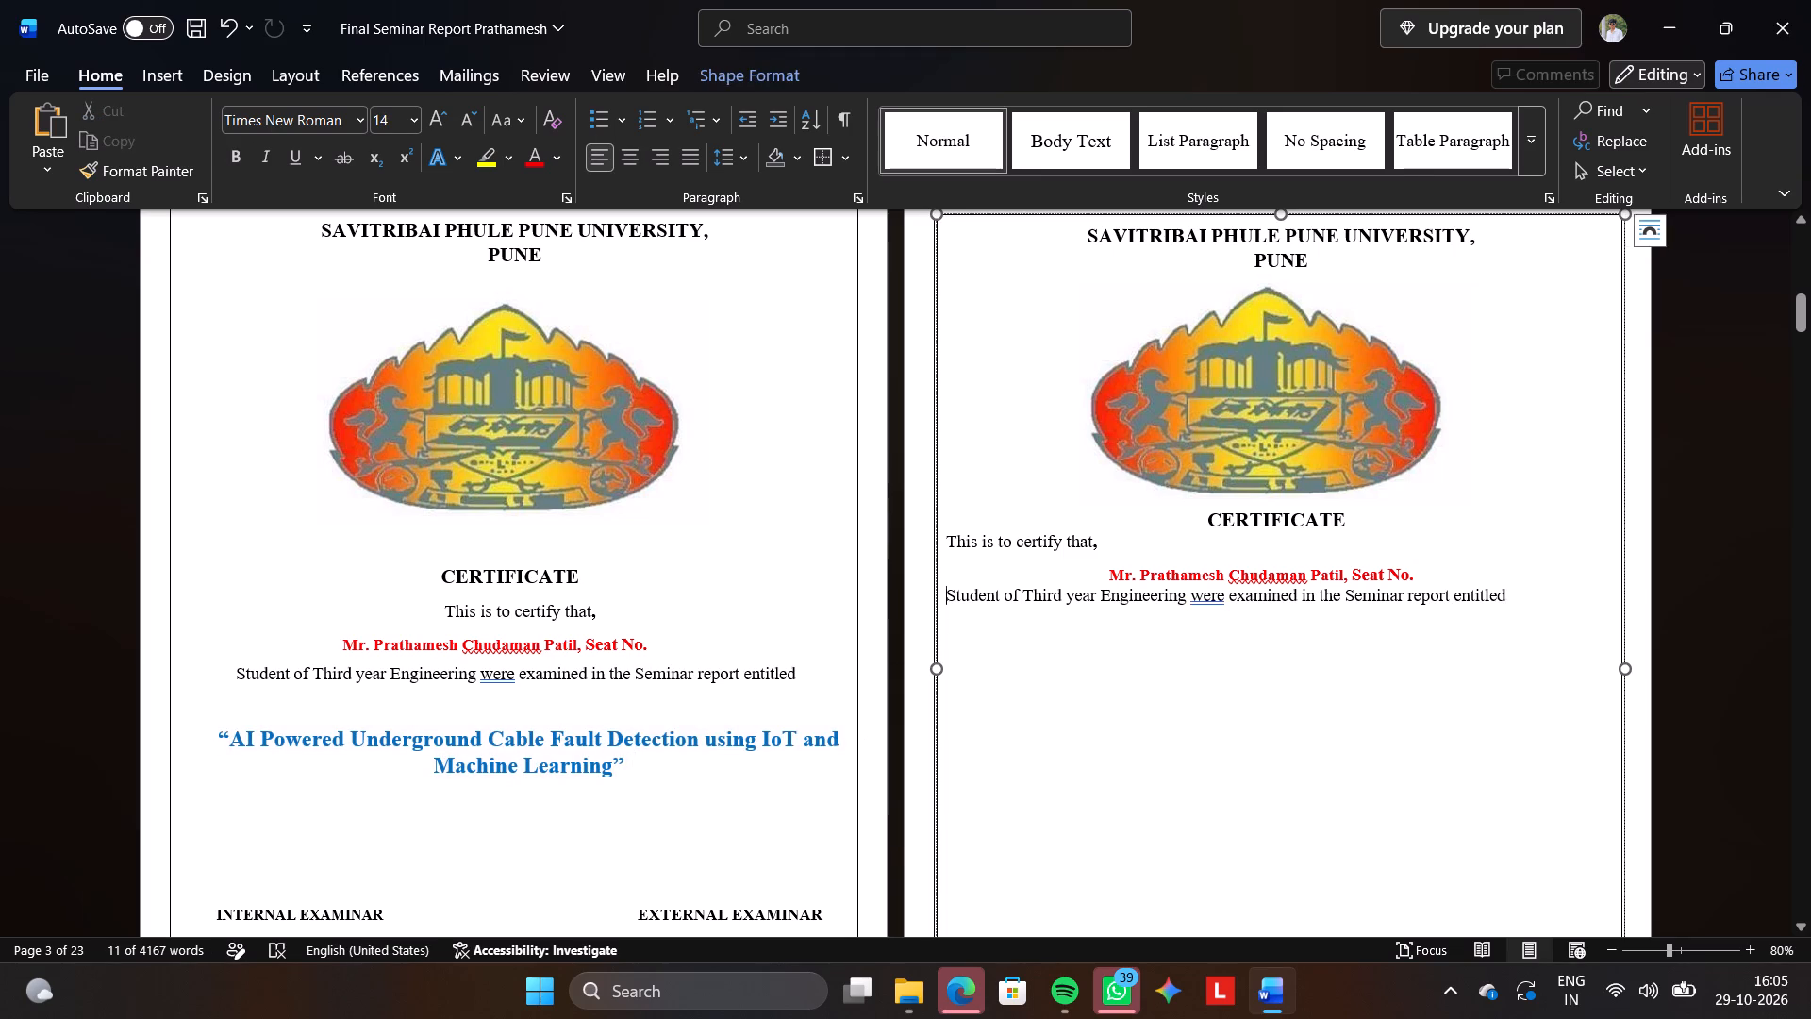
key("Down")
key("Down")
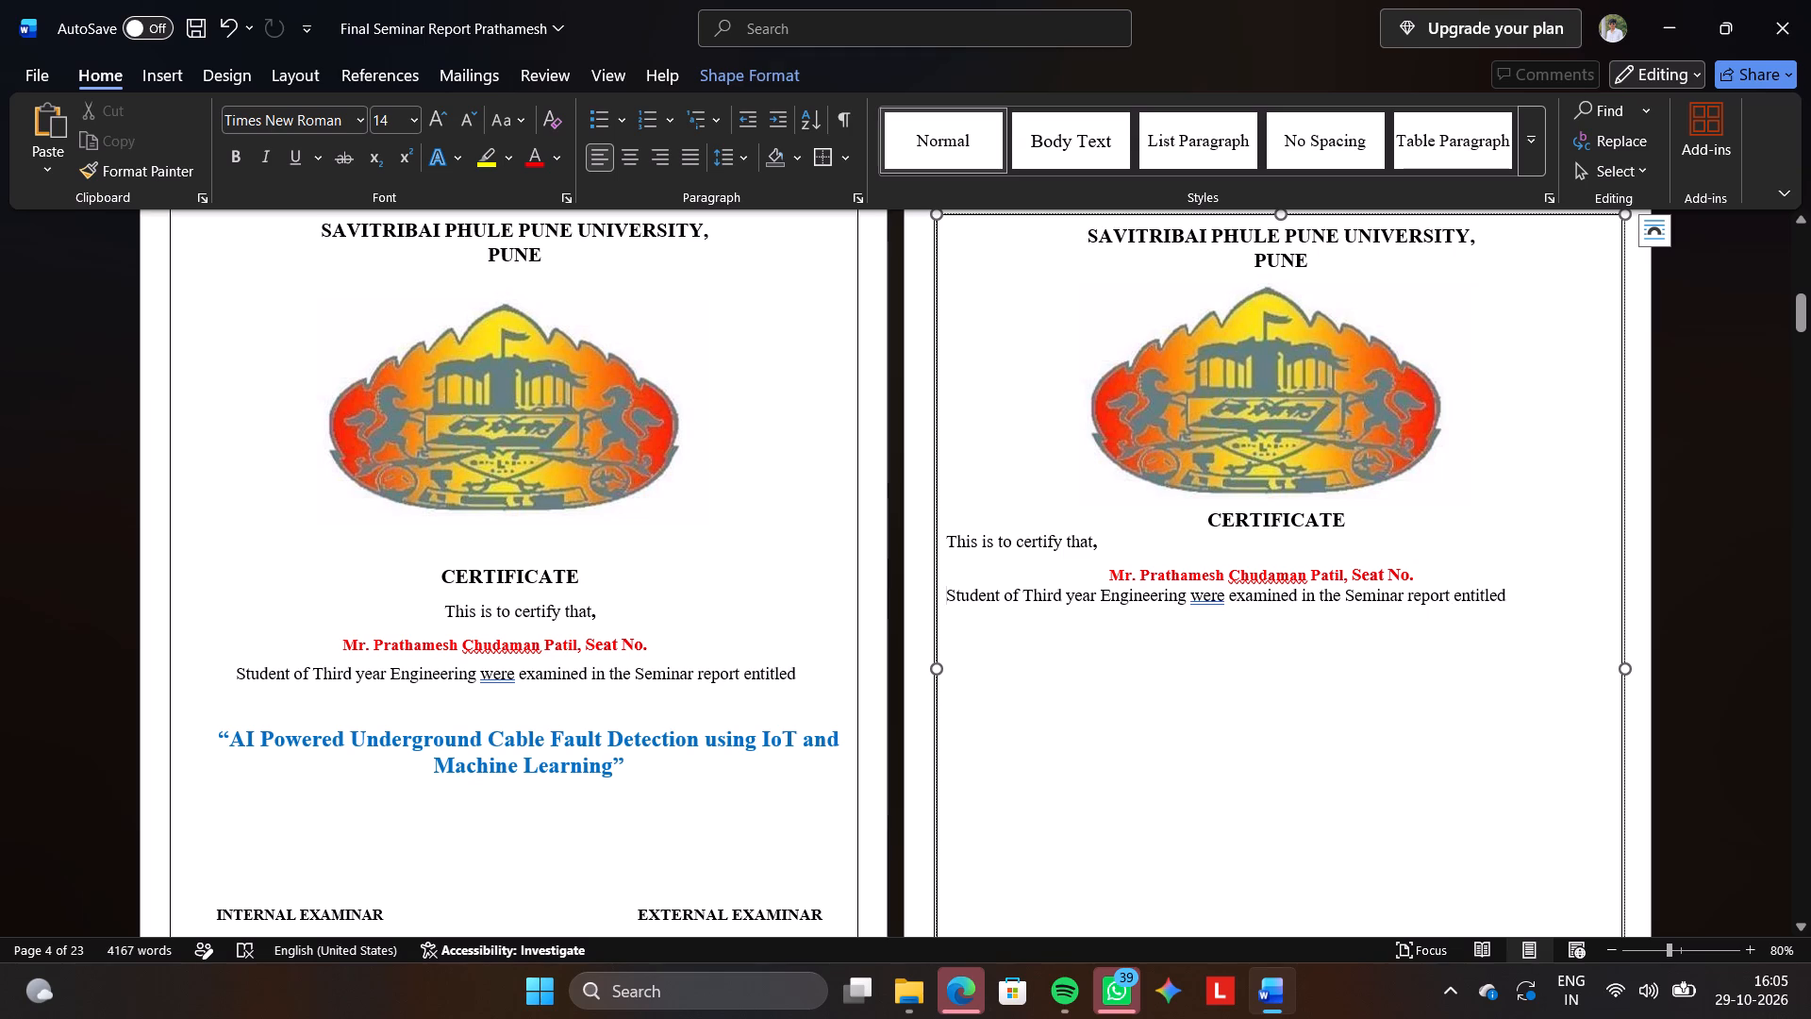
key("ctrl+Right")
key("ctrl+Right")
key("ctrl+Right")
key("ctrl+Right")
key("ctrl+Right")
key("ctrl+Right")
key("ctrl+Right")
key("ctrl+Right")
key("ctrl+Right")
key("ctrl+Right")
key("ctrl+Right")
key("ctrl+Right")
key("ctrl+Right")
key("ctrl+Right")
key("ctrl+Right")
key("ctrl+Right")
key("ctrl+Right")
key("ctrl+Right")
key("ctrl+Right")
key("ctrl+Right")
key("Return")
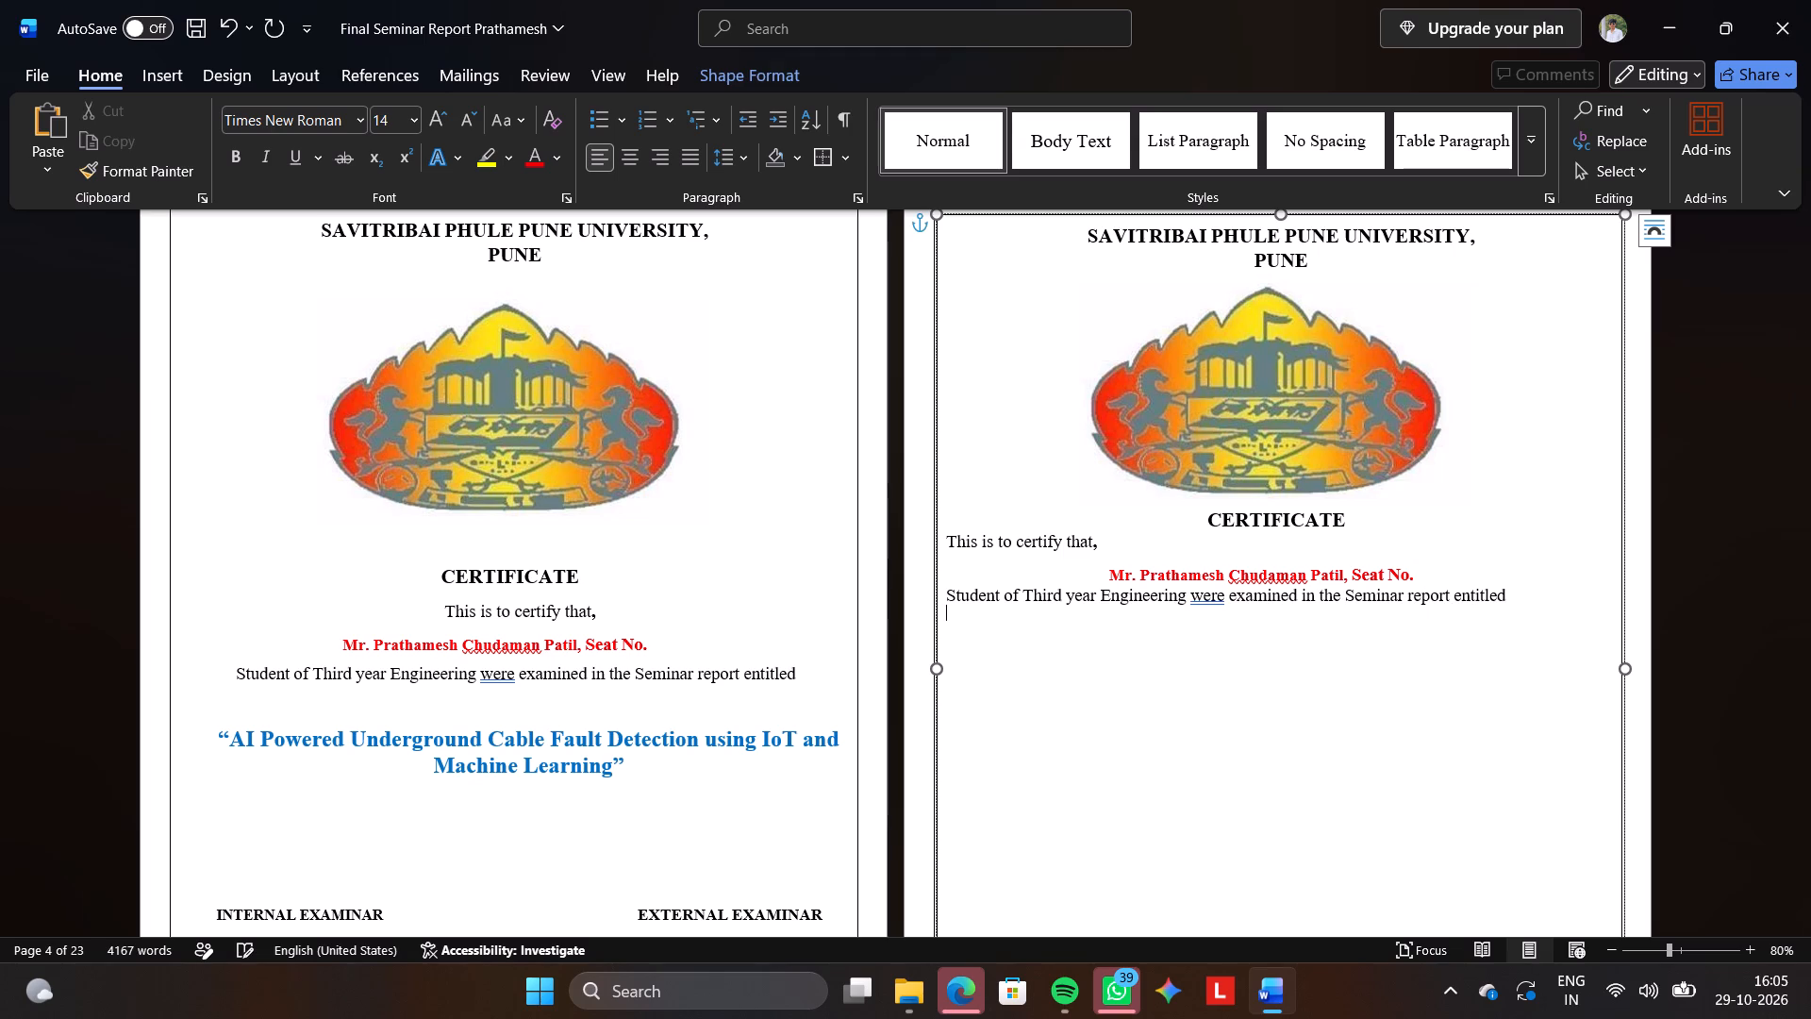
key("ctrl+v")
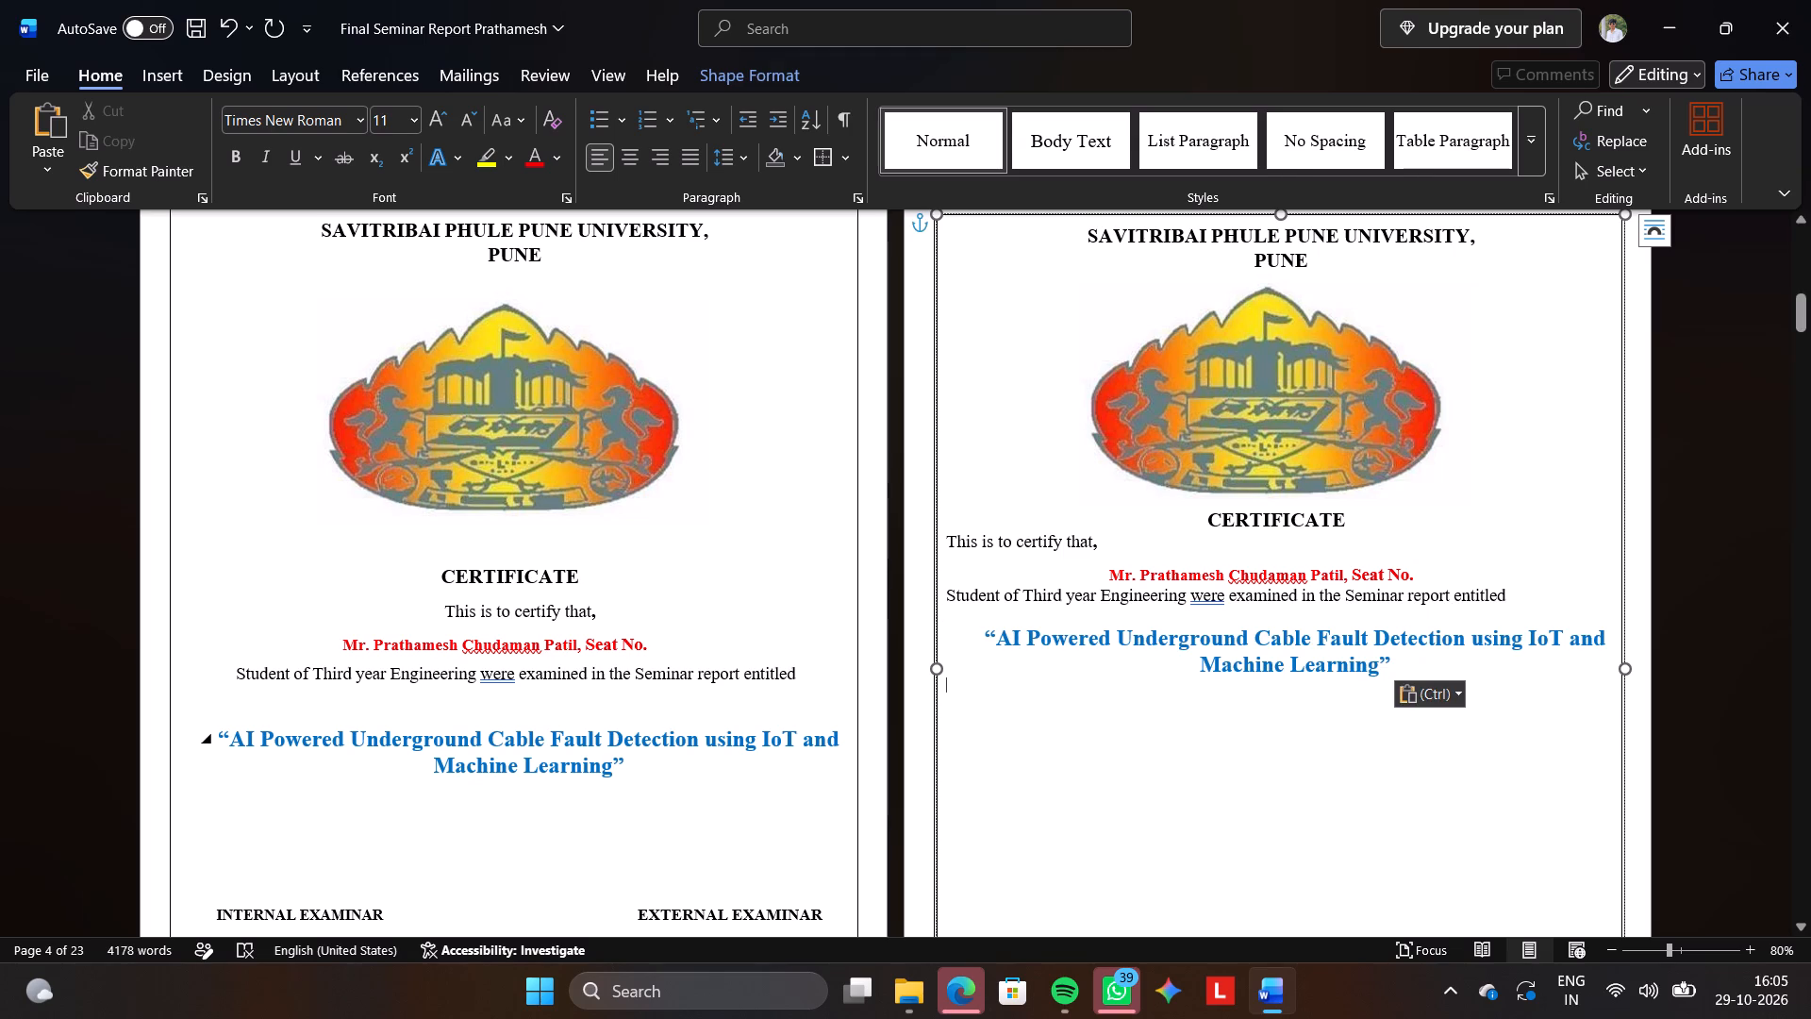
Copy the Department of Electrical Engineering, Amrutvahini College and 2026-27 lines from the certificate page into the text box below the blue title.
scroll(614, 767, "down", 2)
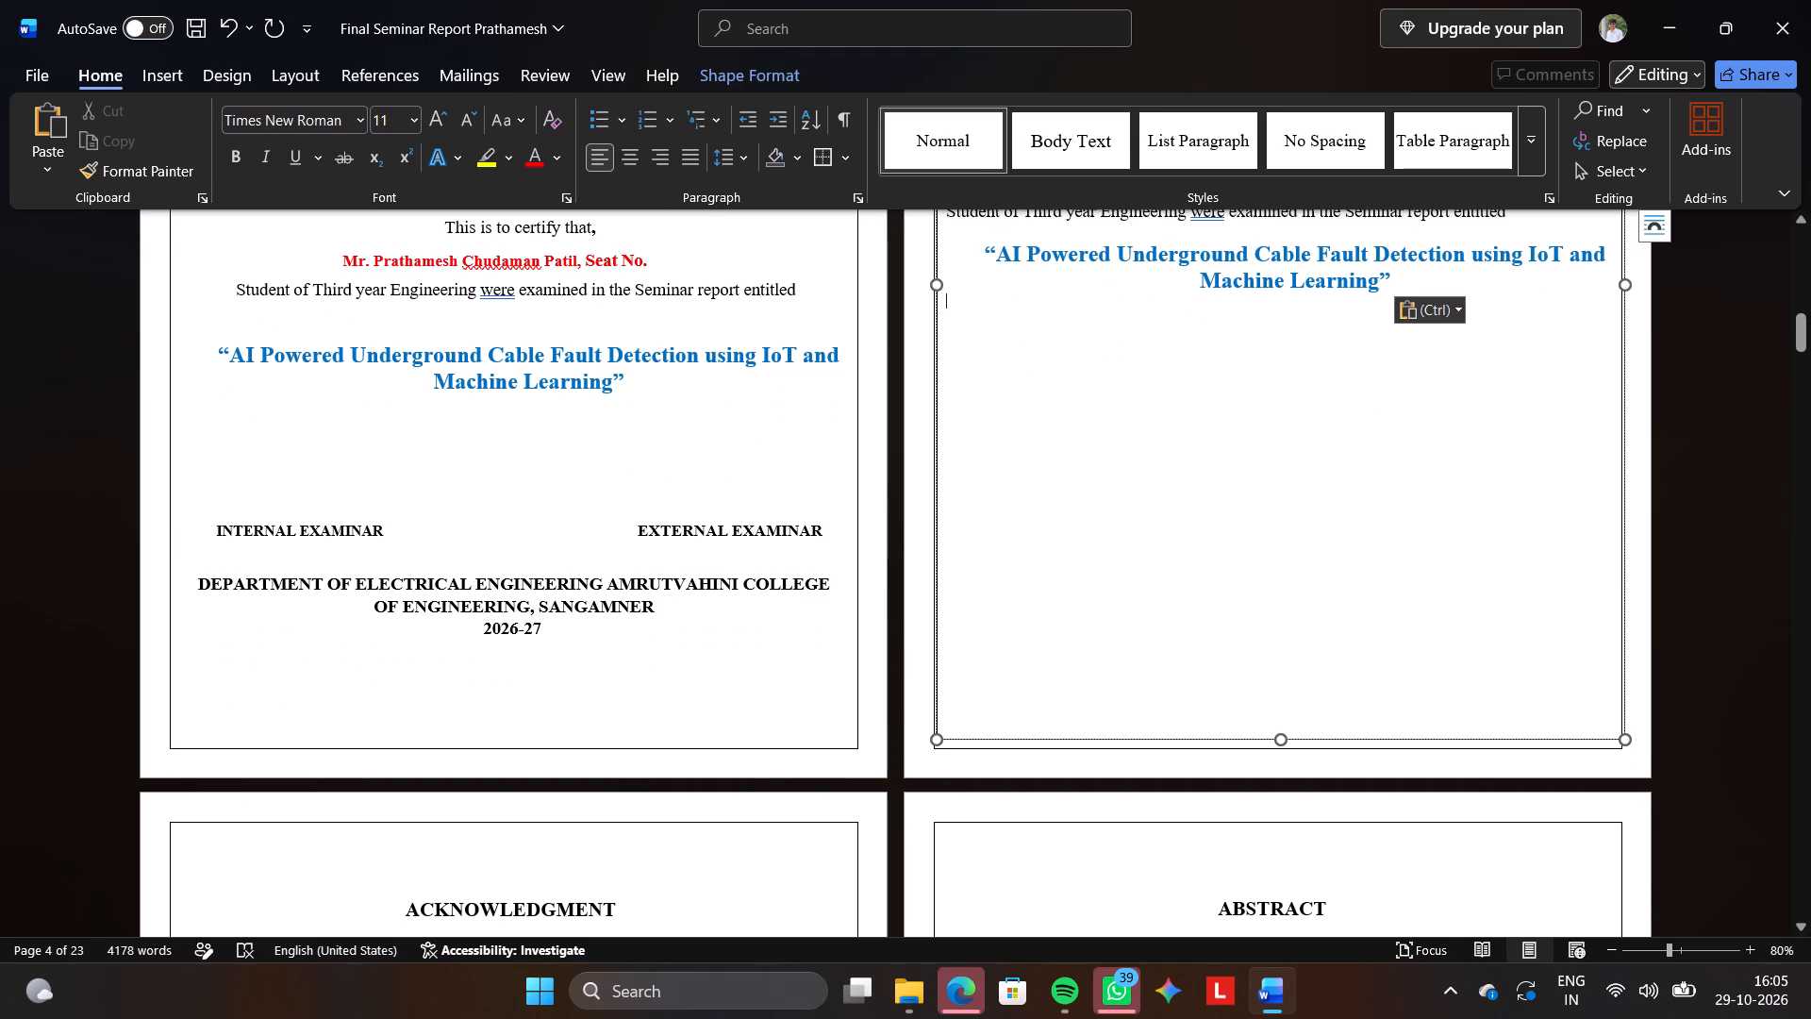
left_click_drag(540, 645, 185, 582)
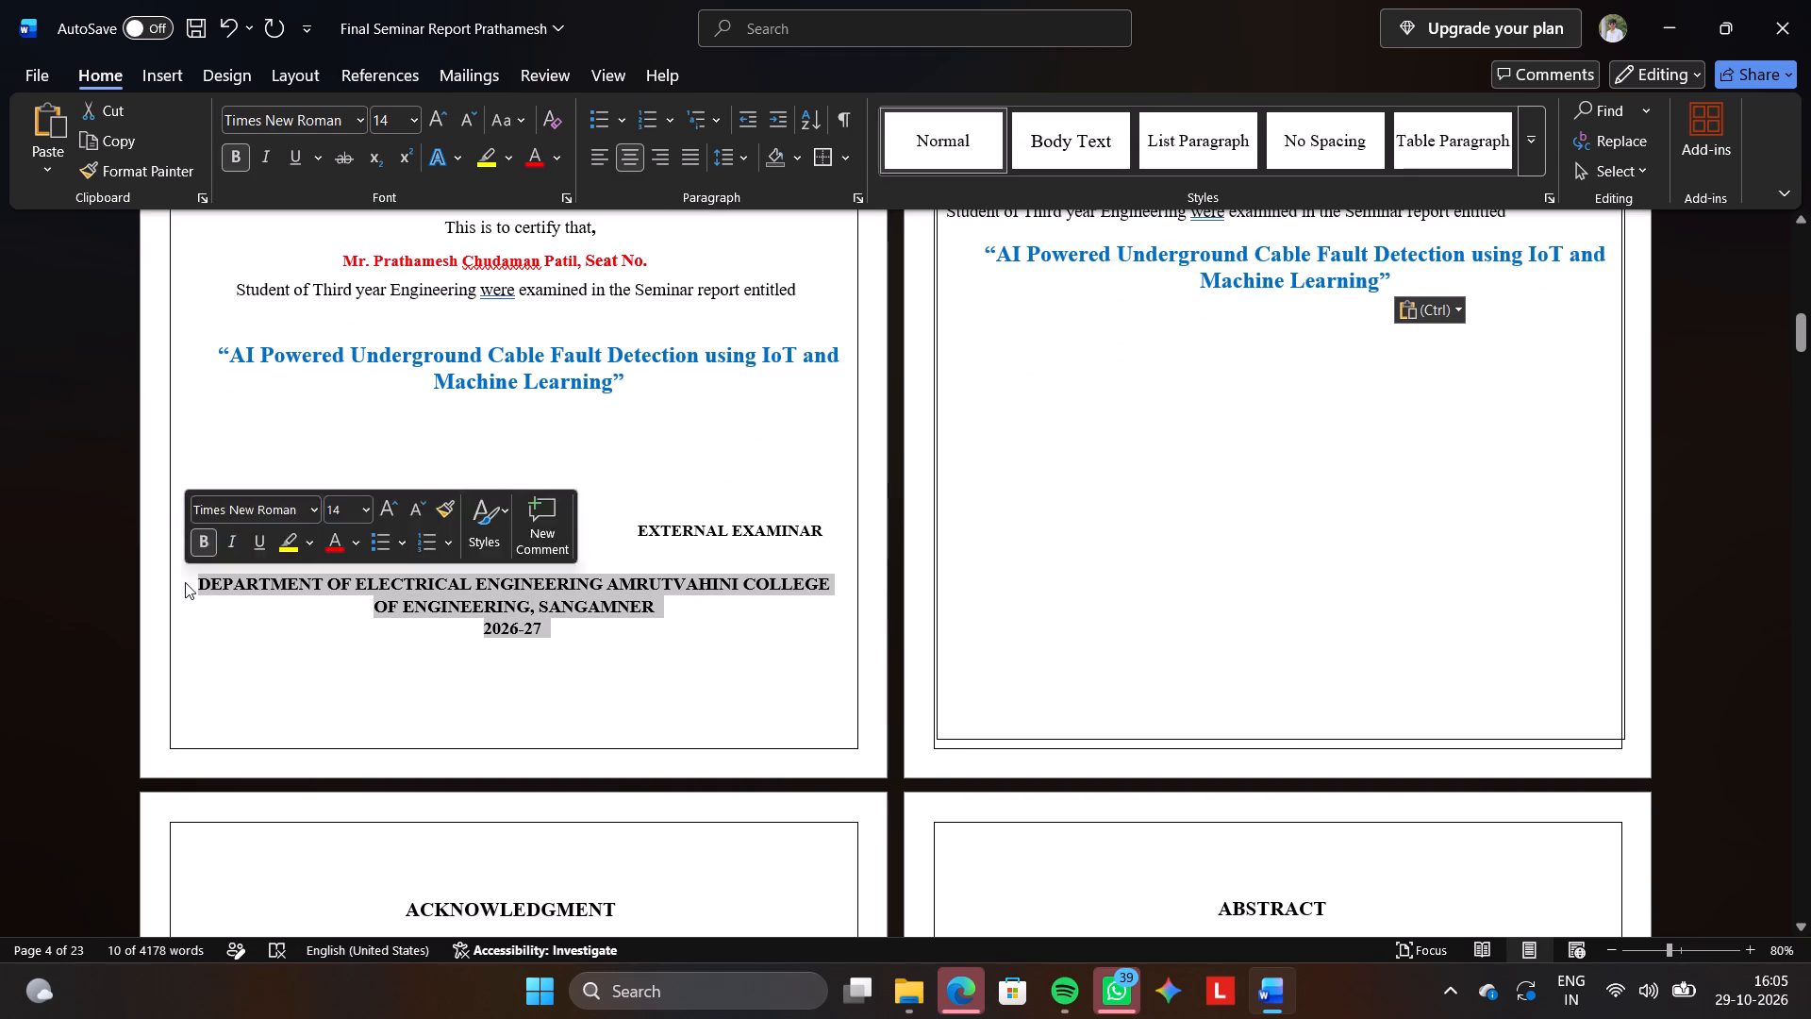
key("ctrl+c")
left_click(1231, 337)
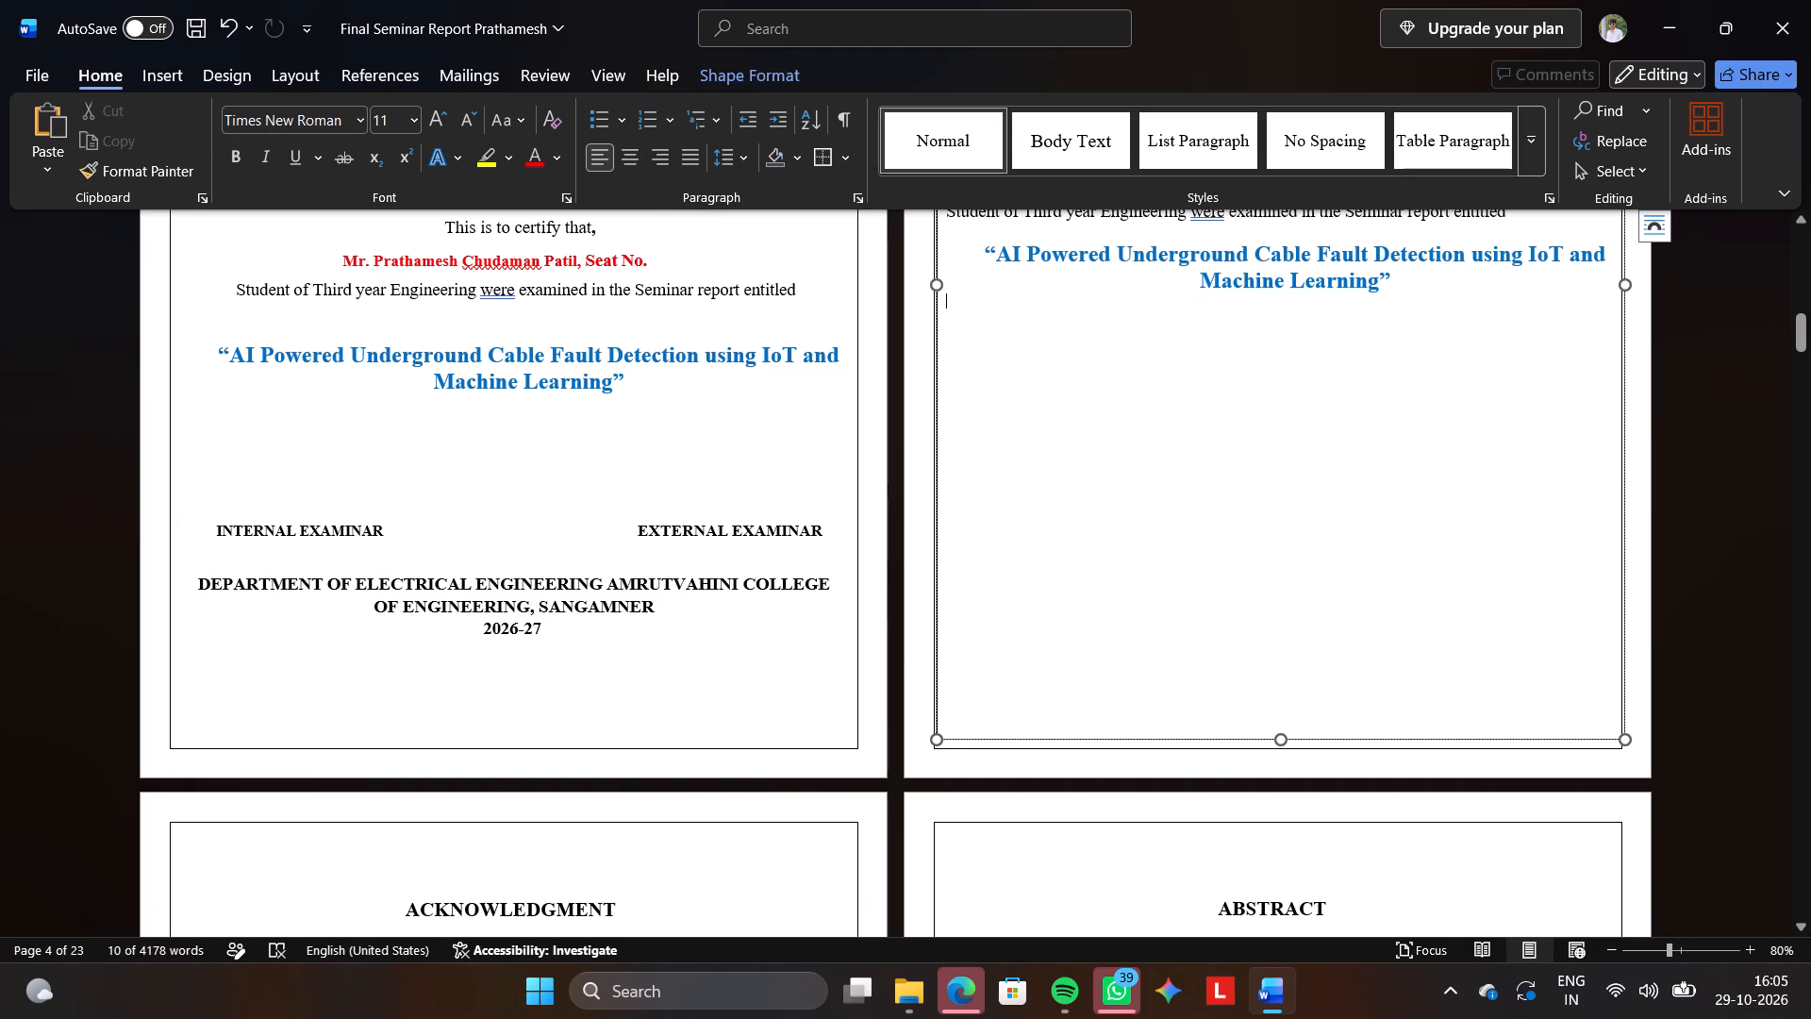
key("ctrl+v")
Copy the Seminar Guide signature block from page 2 into the text box below the 2026-27 line.
scroll(1231, 337, "up", 1)
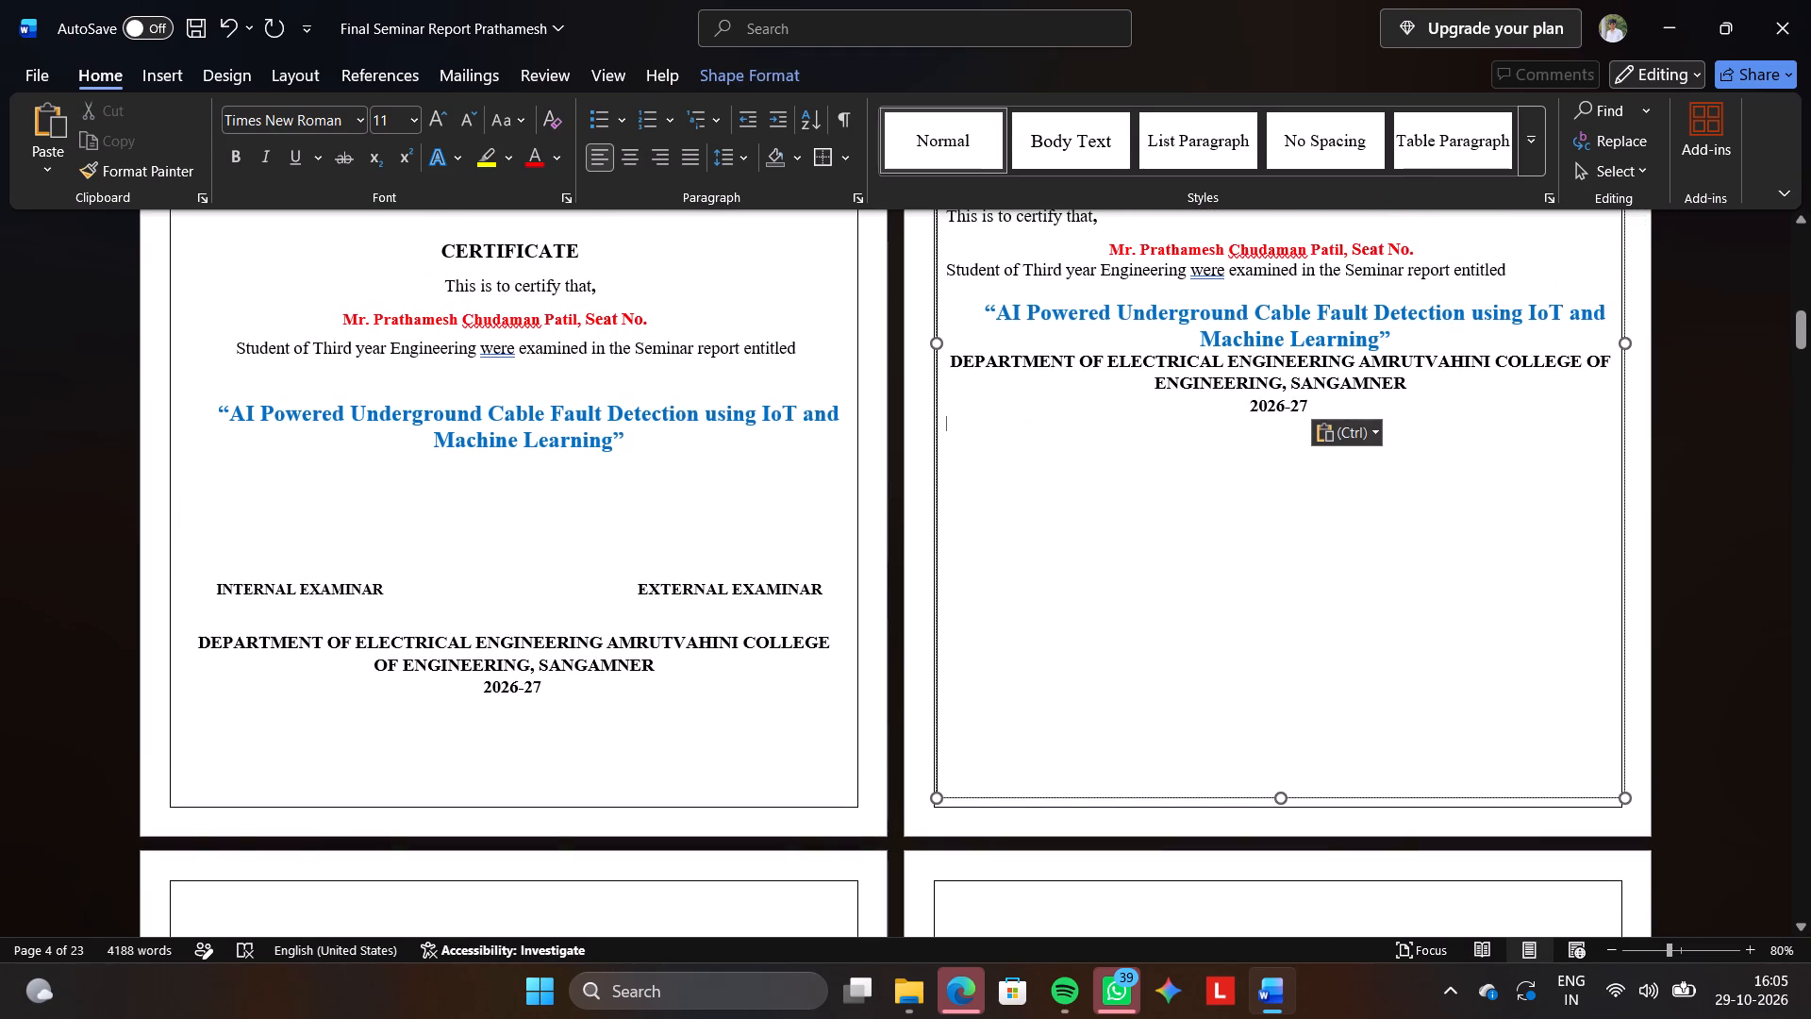
scroll(1022, 440, "up", 4)
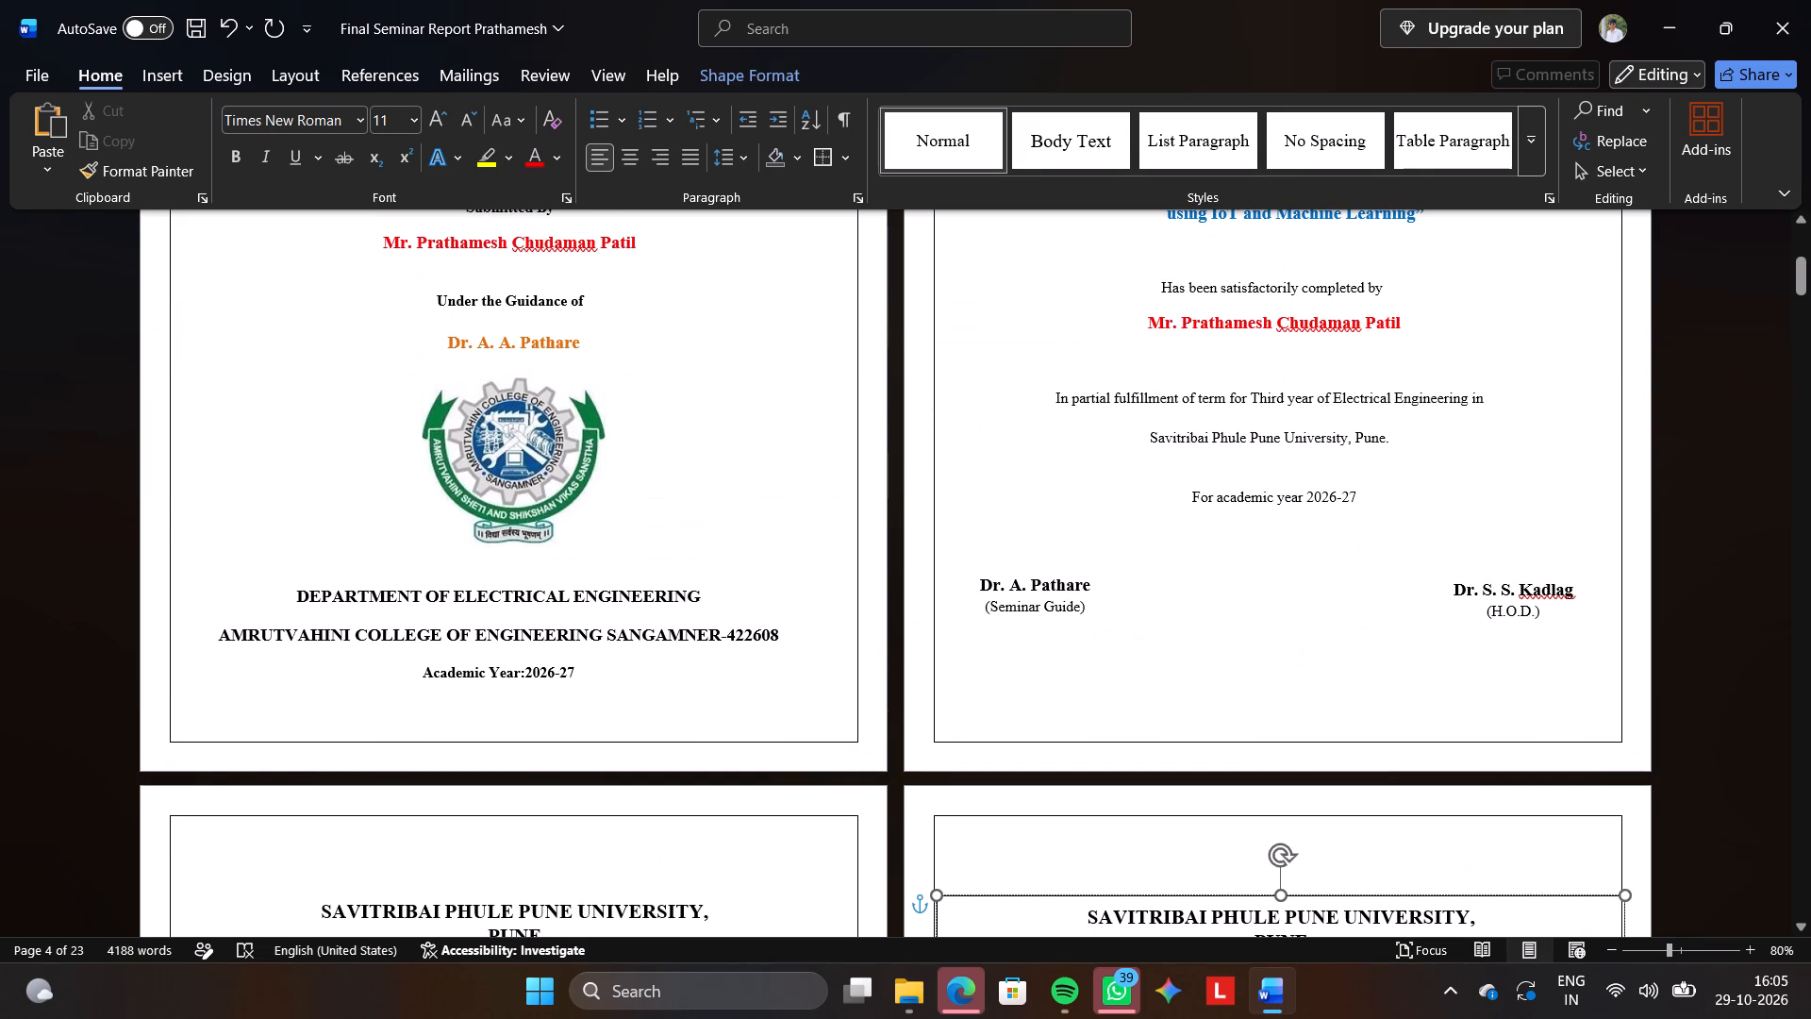
left_click(1043, 614)
key("ctrl+c")
scroll(1043, 614, "down", 1)
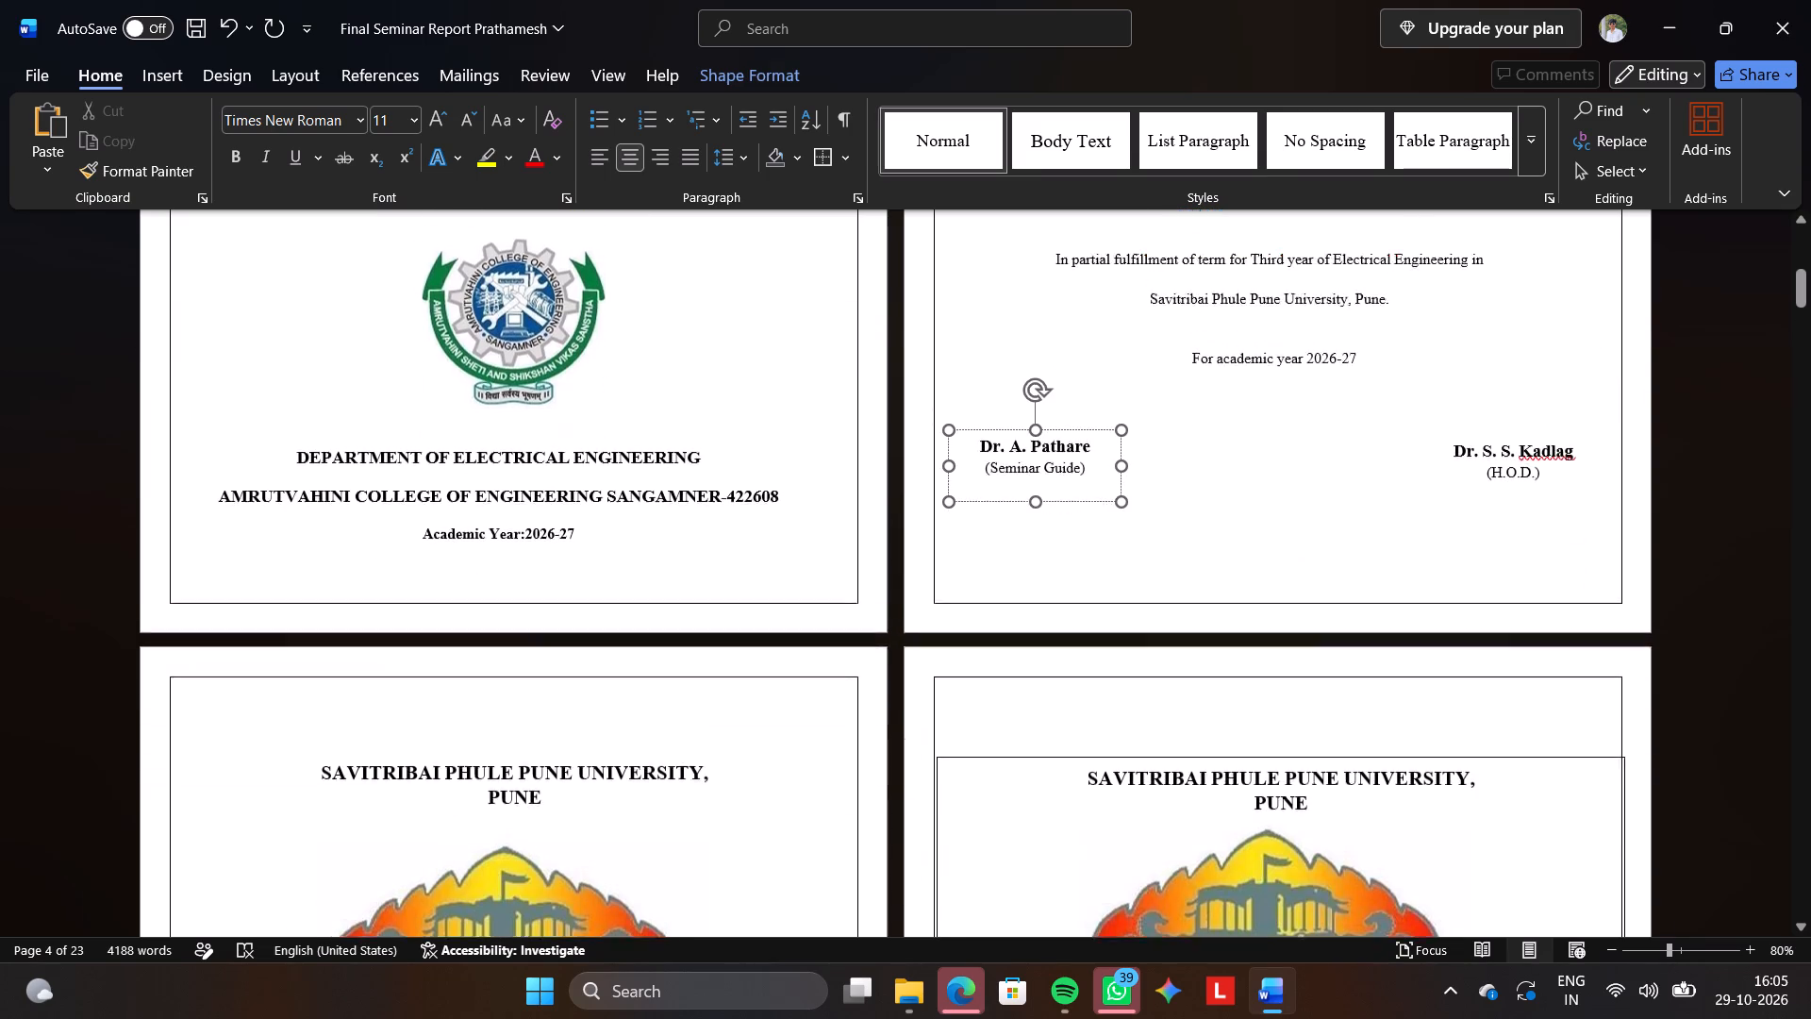
scroll(1043, 614, "down", 1)
left_click(1083, 386)
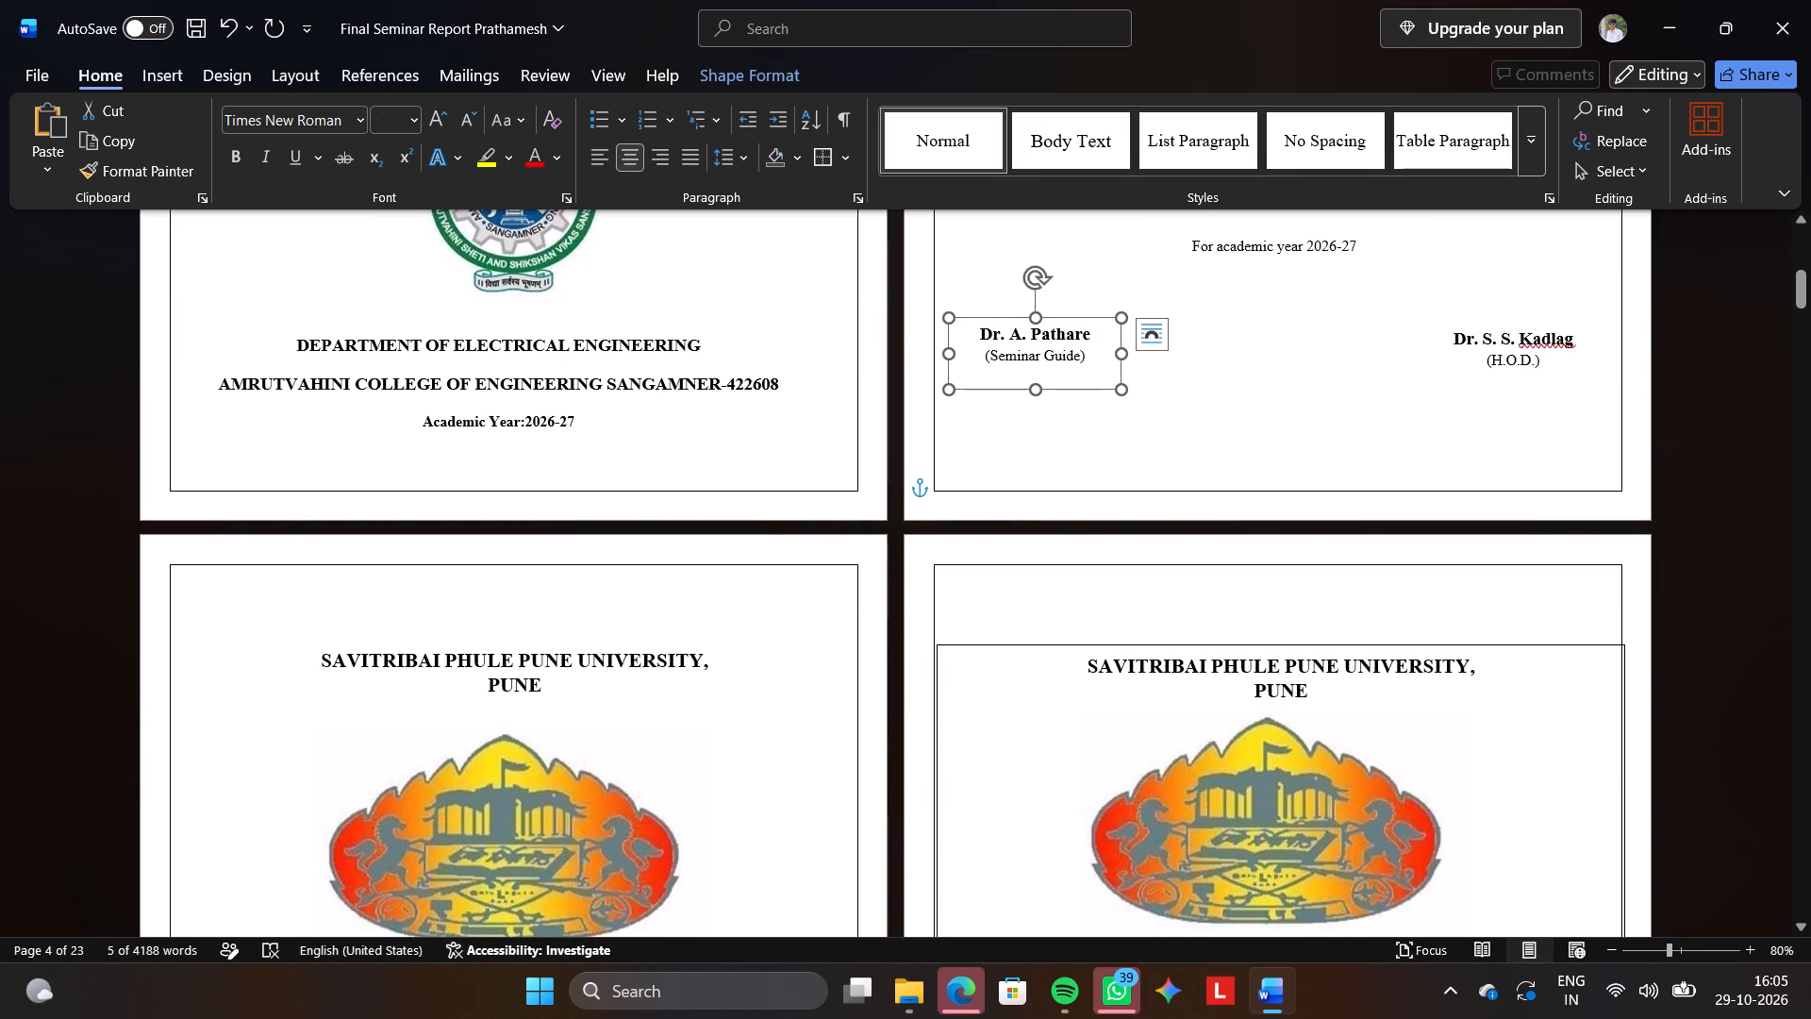
key("ctrl+c")
scroll(1083, 386, "down", 2)
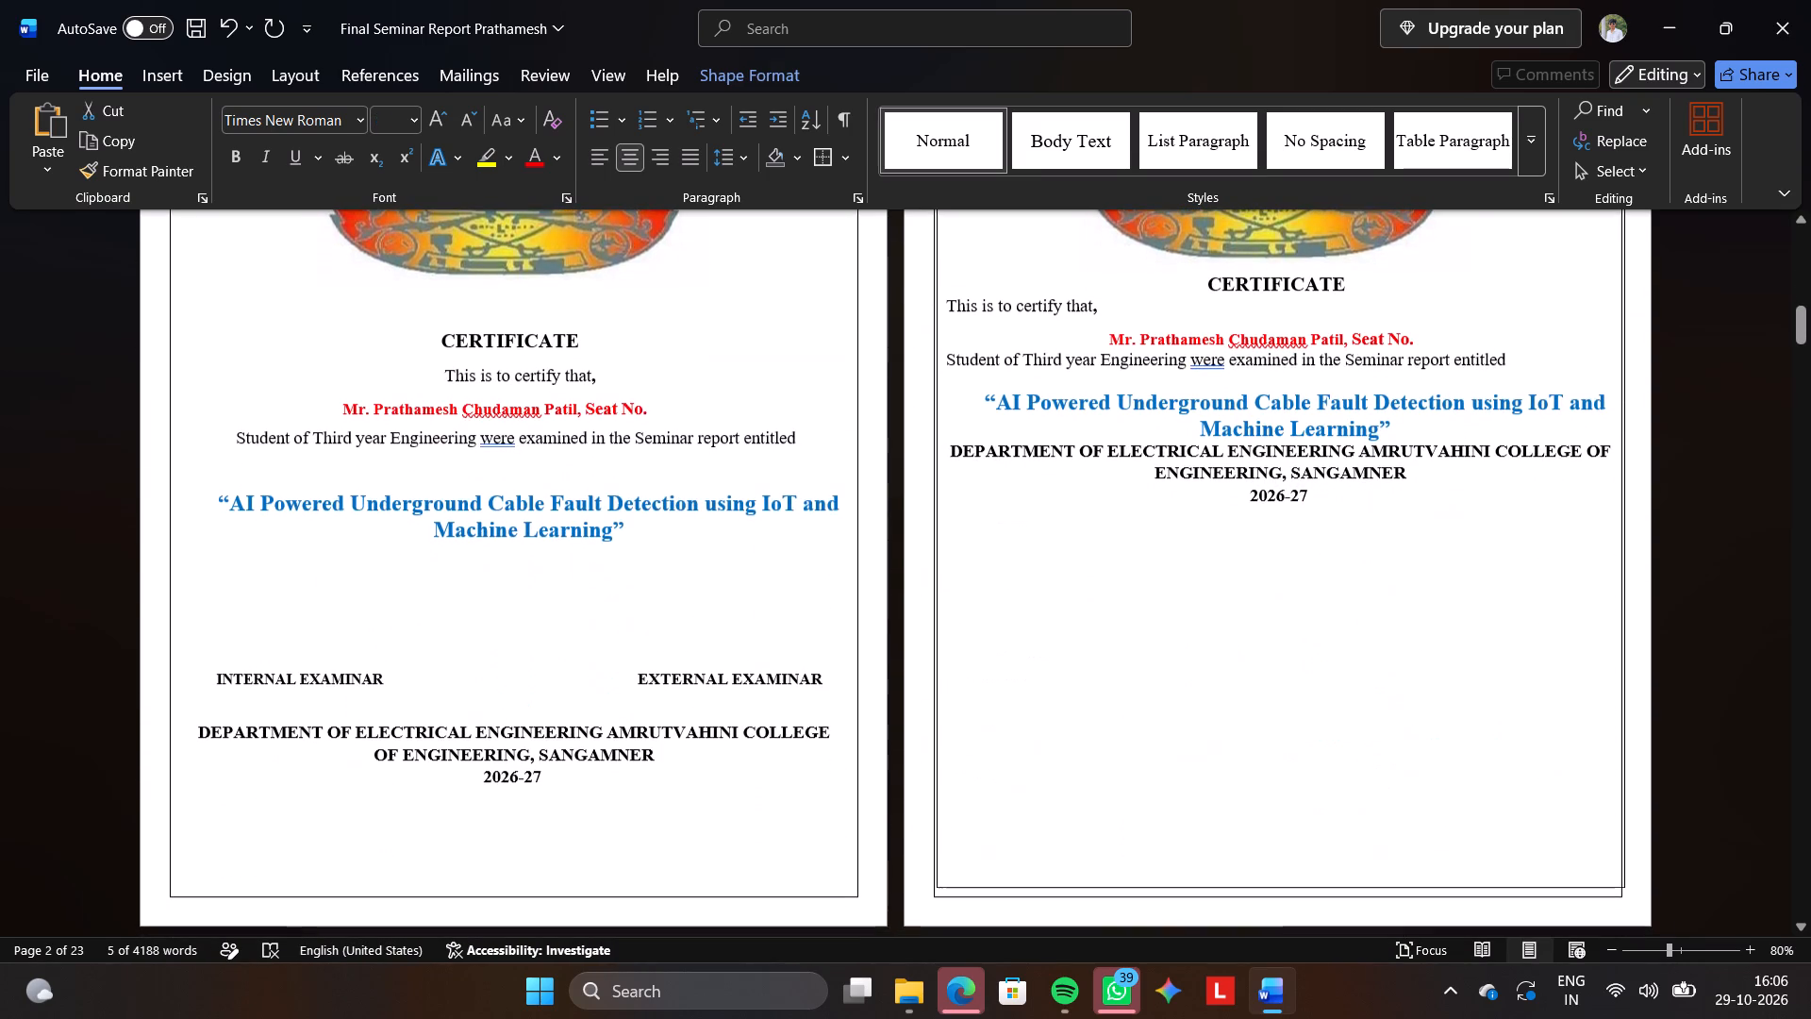
left_click(1089, 619)
key("ctrl+v")
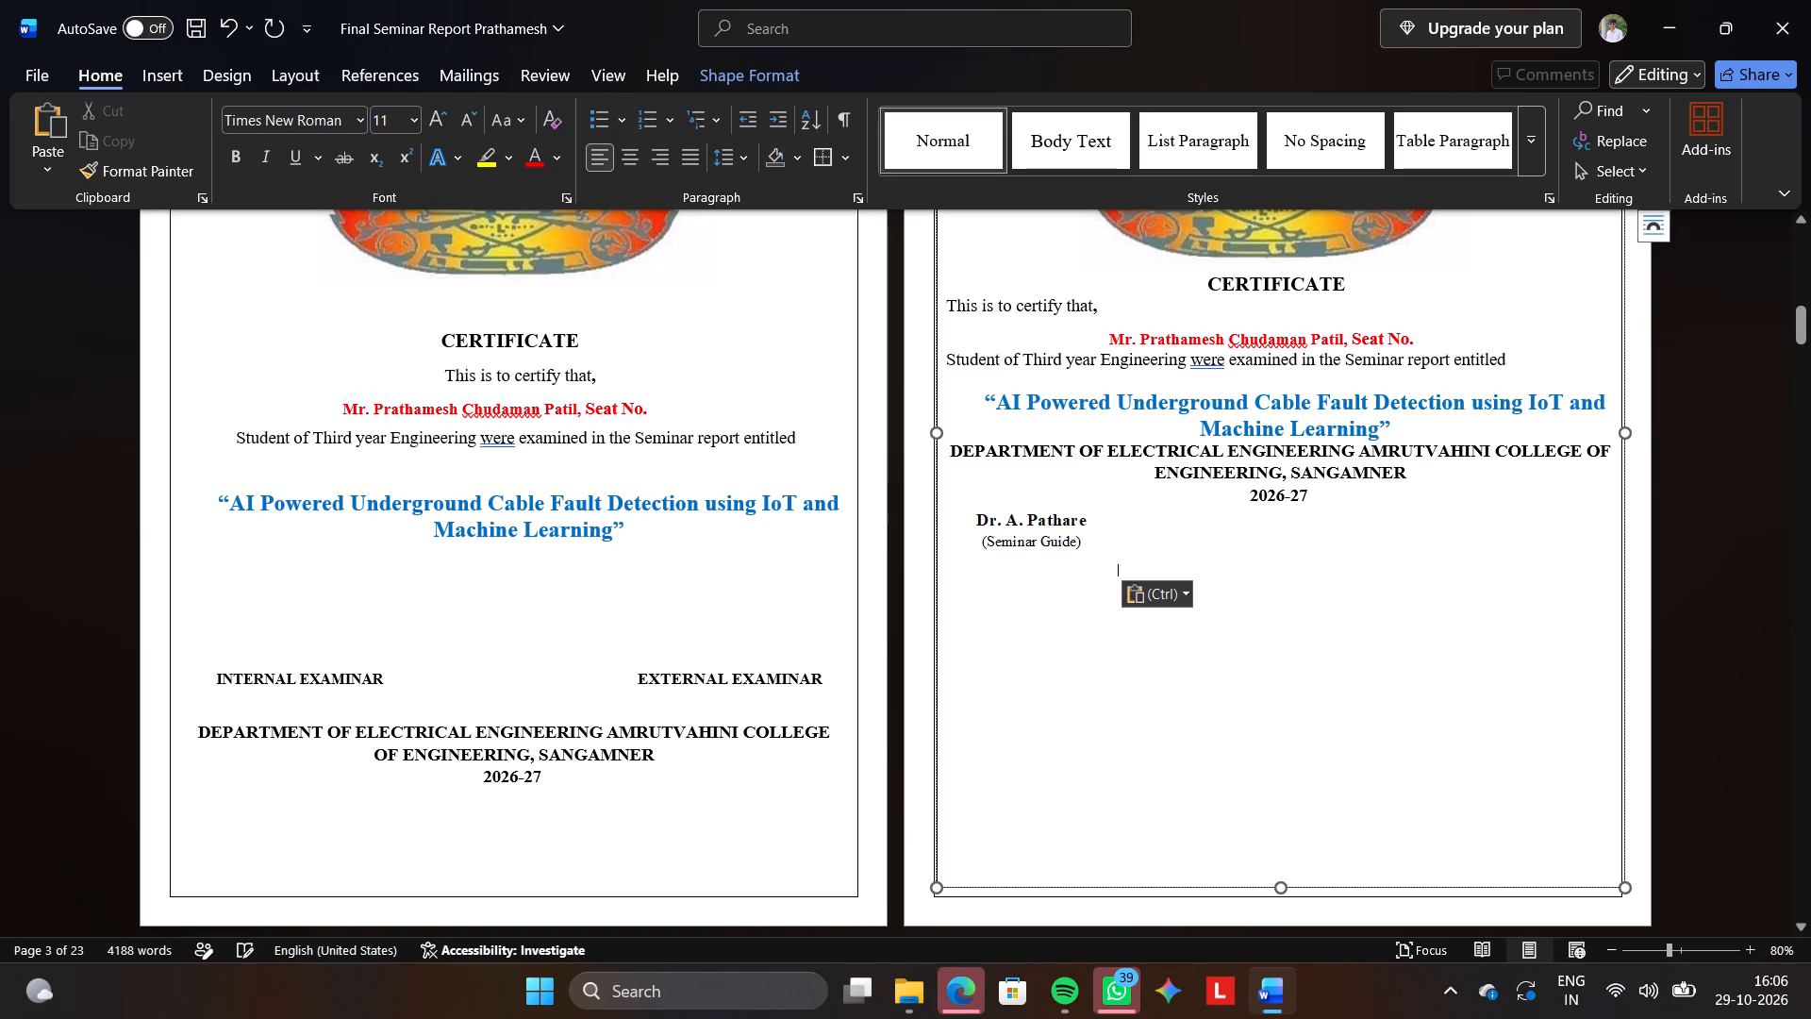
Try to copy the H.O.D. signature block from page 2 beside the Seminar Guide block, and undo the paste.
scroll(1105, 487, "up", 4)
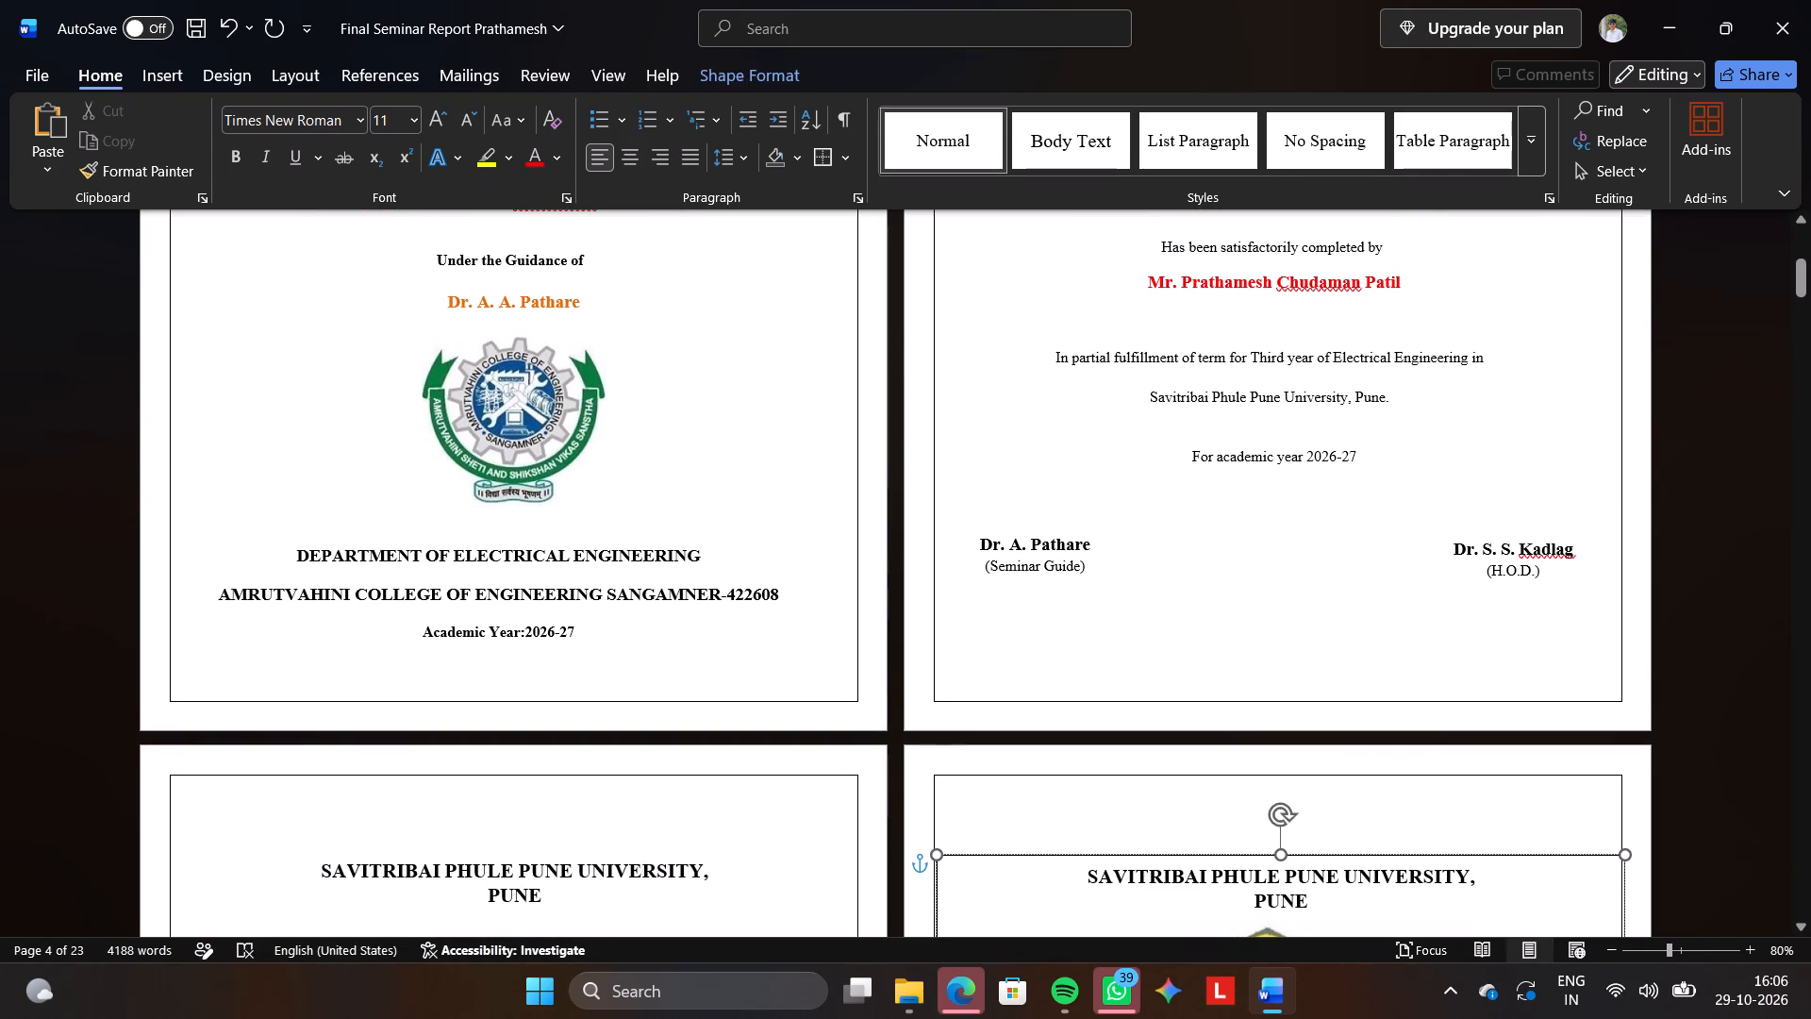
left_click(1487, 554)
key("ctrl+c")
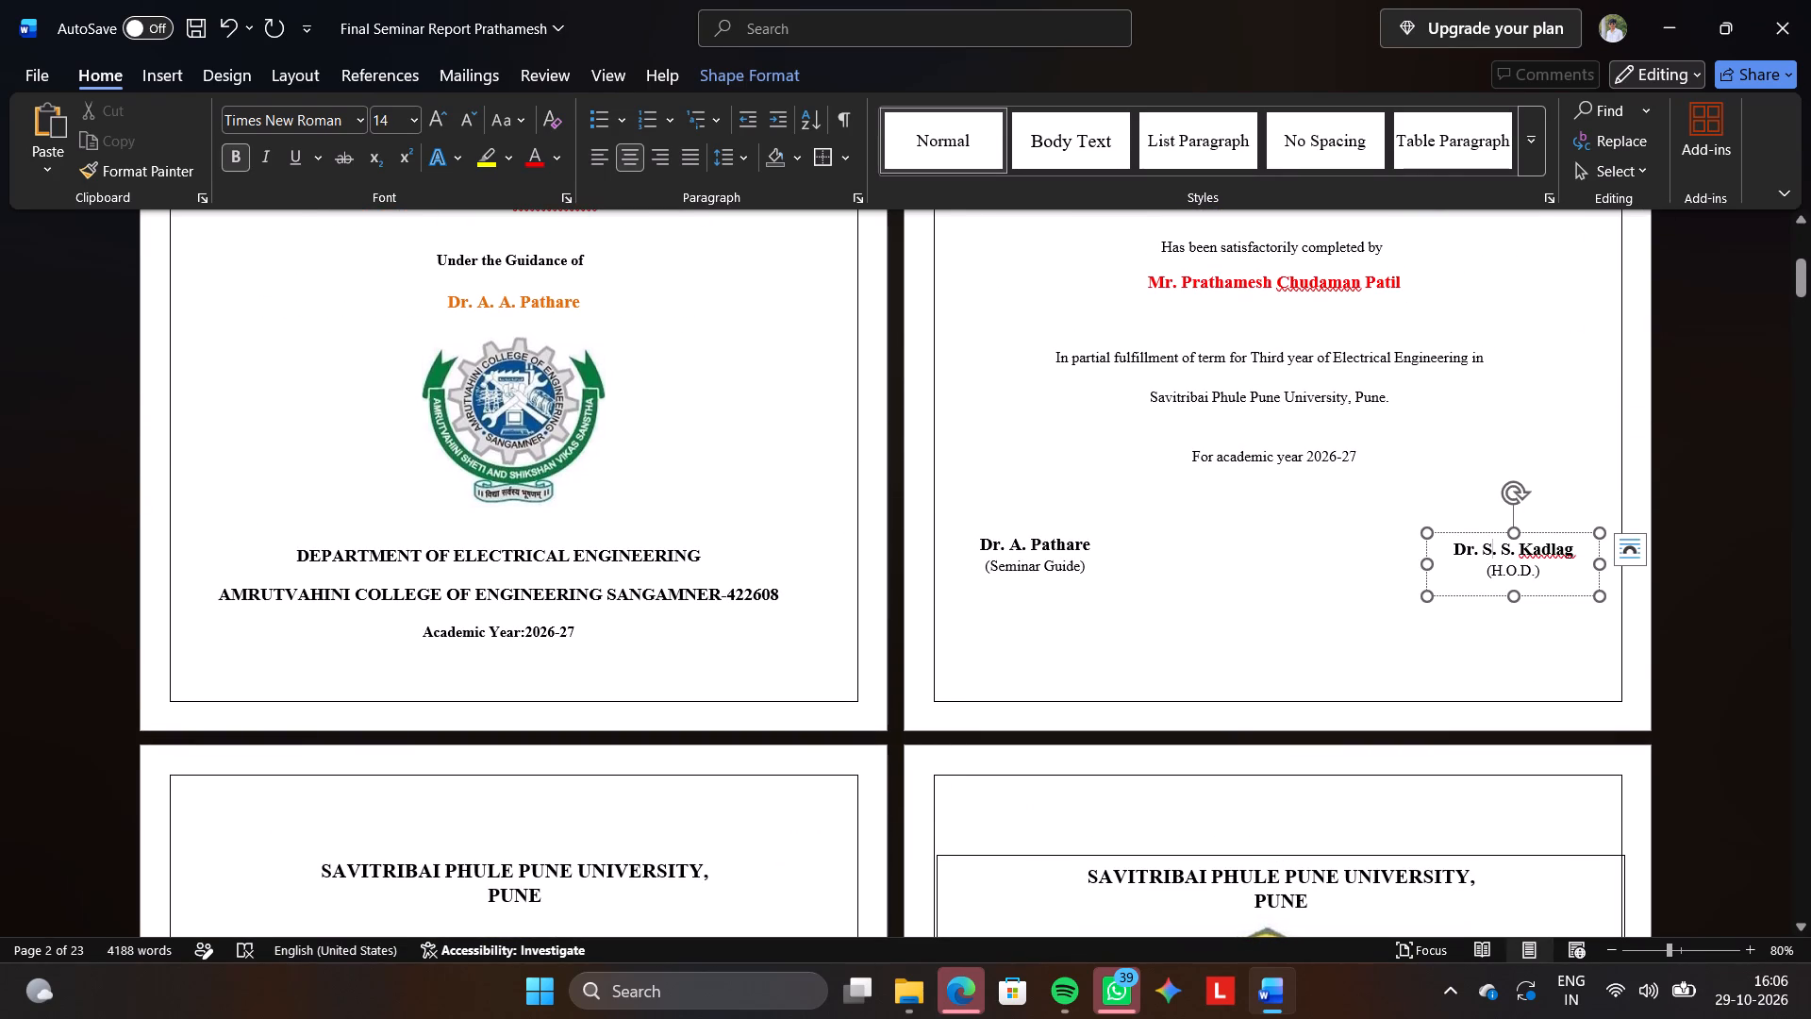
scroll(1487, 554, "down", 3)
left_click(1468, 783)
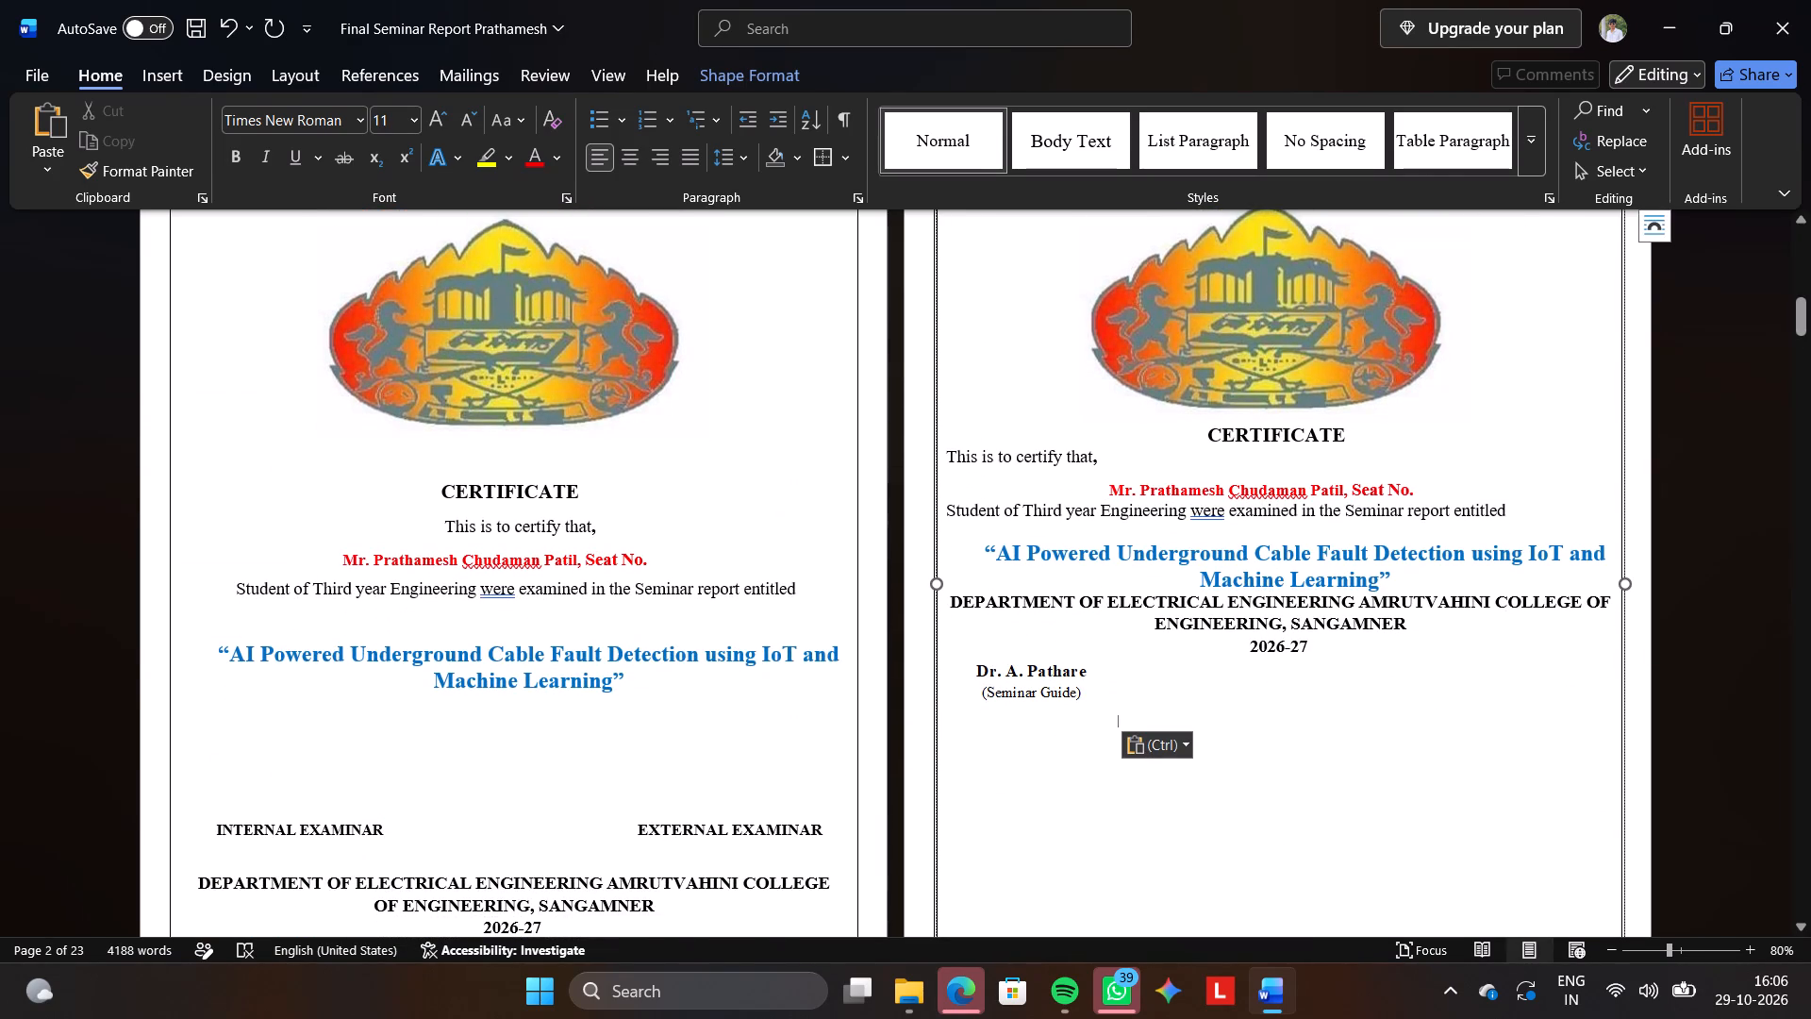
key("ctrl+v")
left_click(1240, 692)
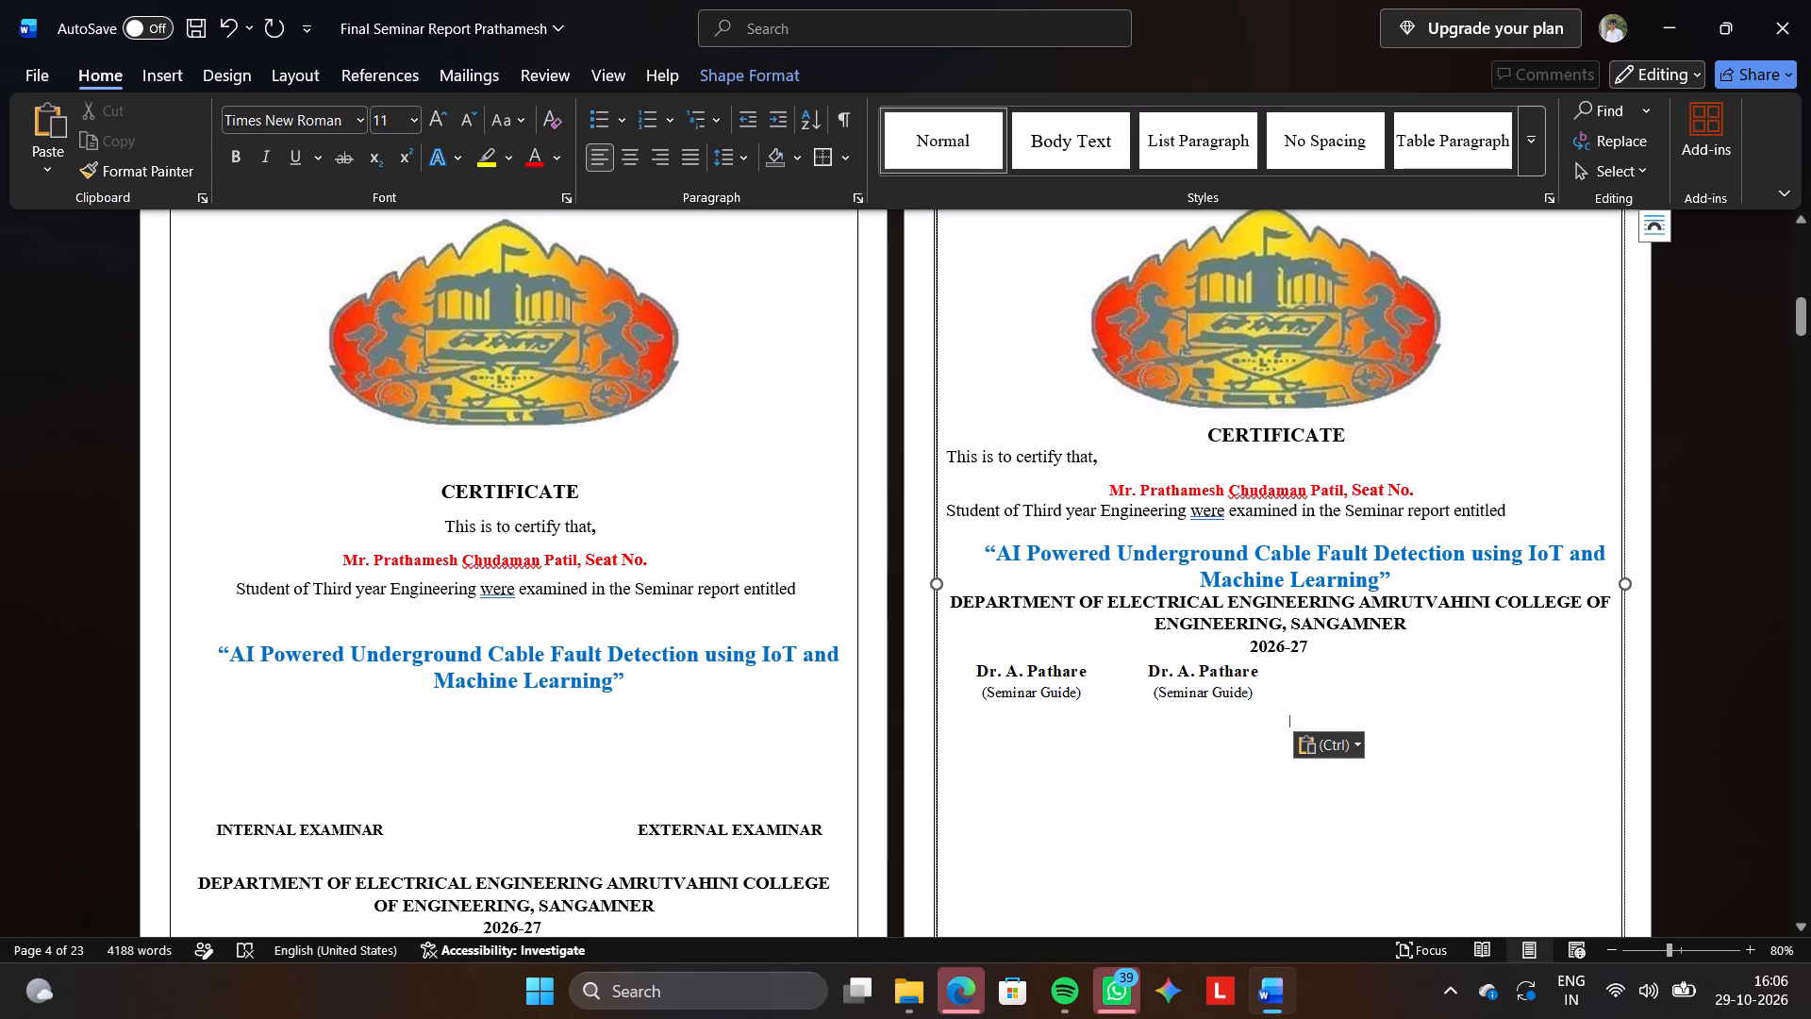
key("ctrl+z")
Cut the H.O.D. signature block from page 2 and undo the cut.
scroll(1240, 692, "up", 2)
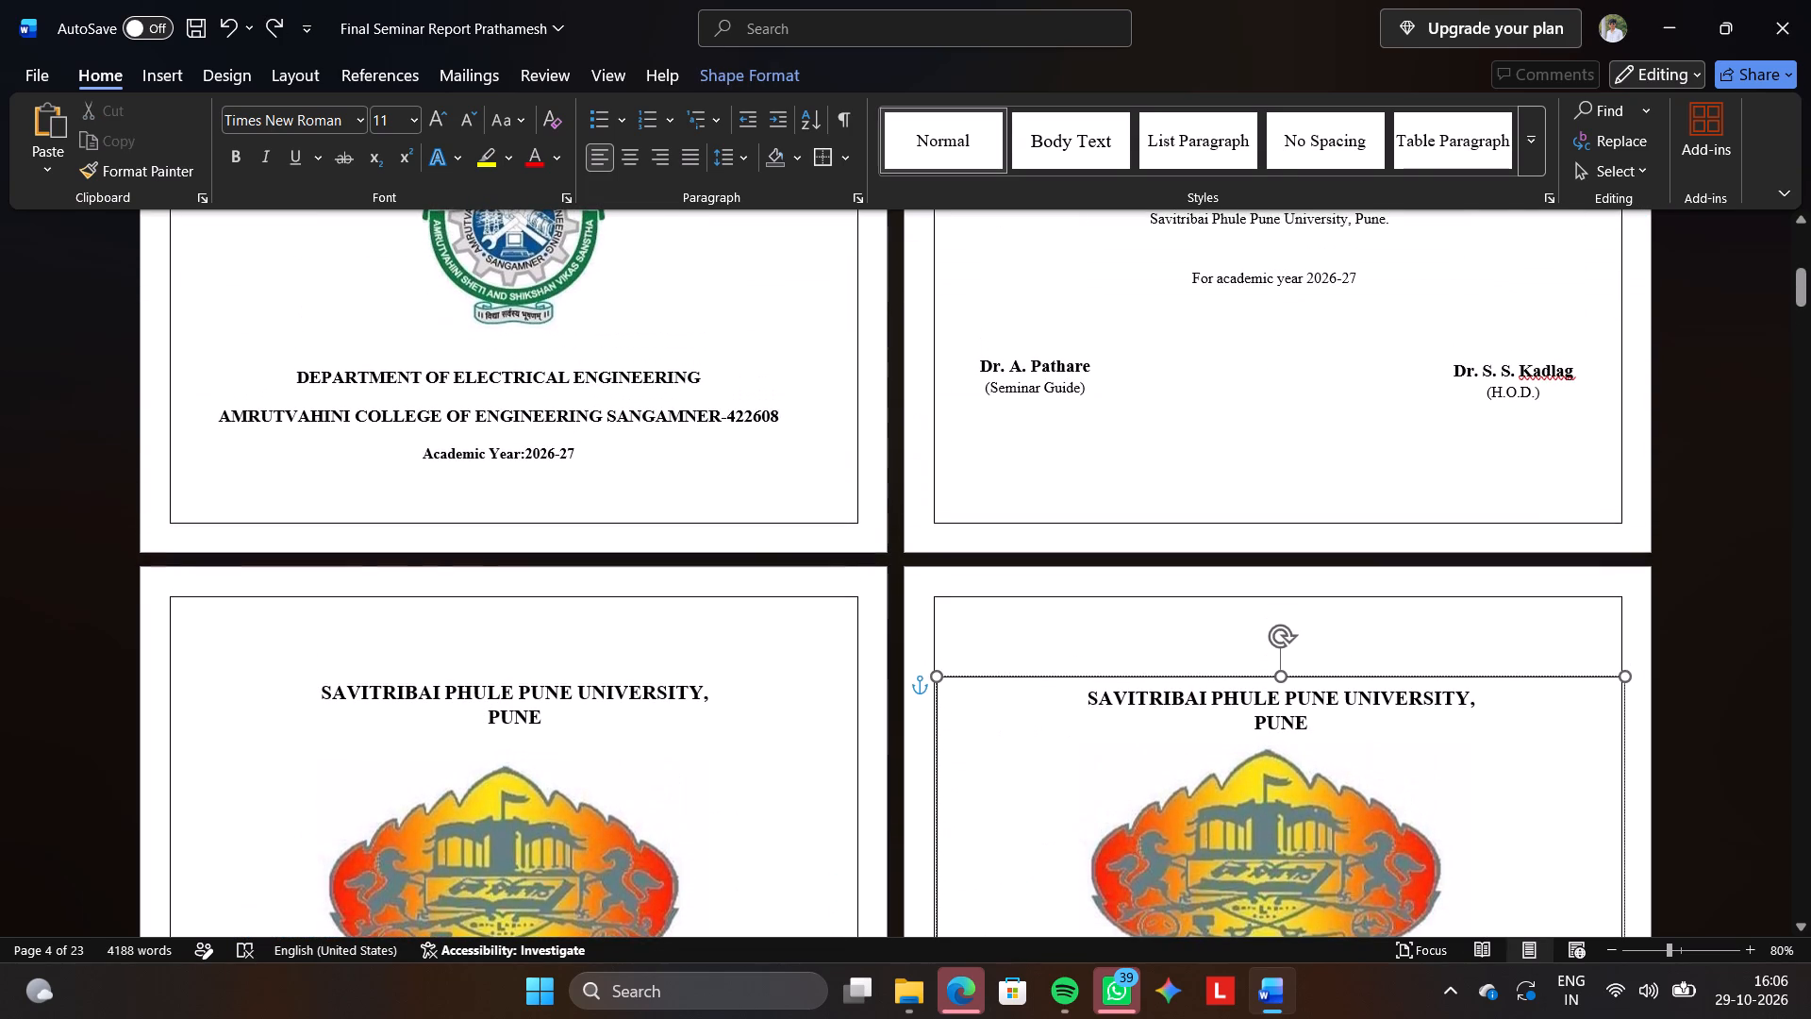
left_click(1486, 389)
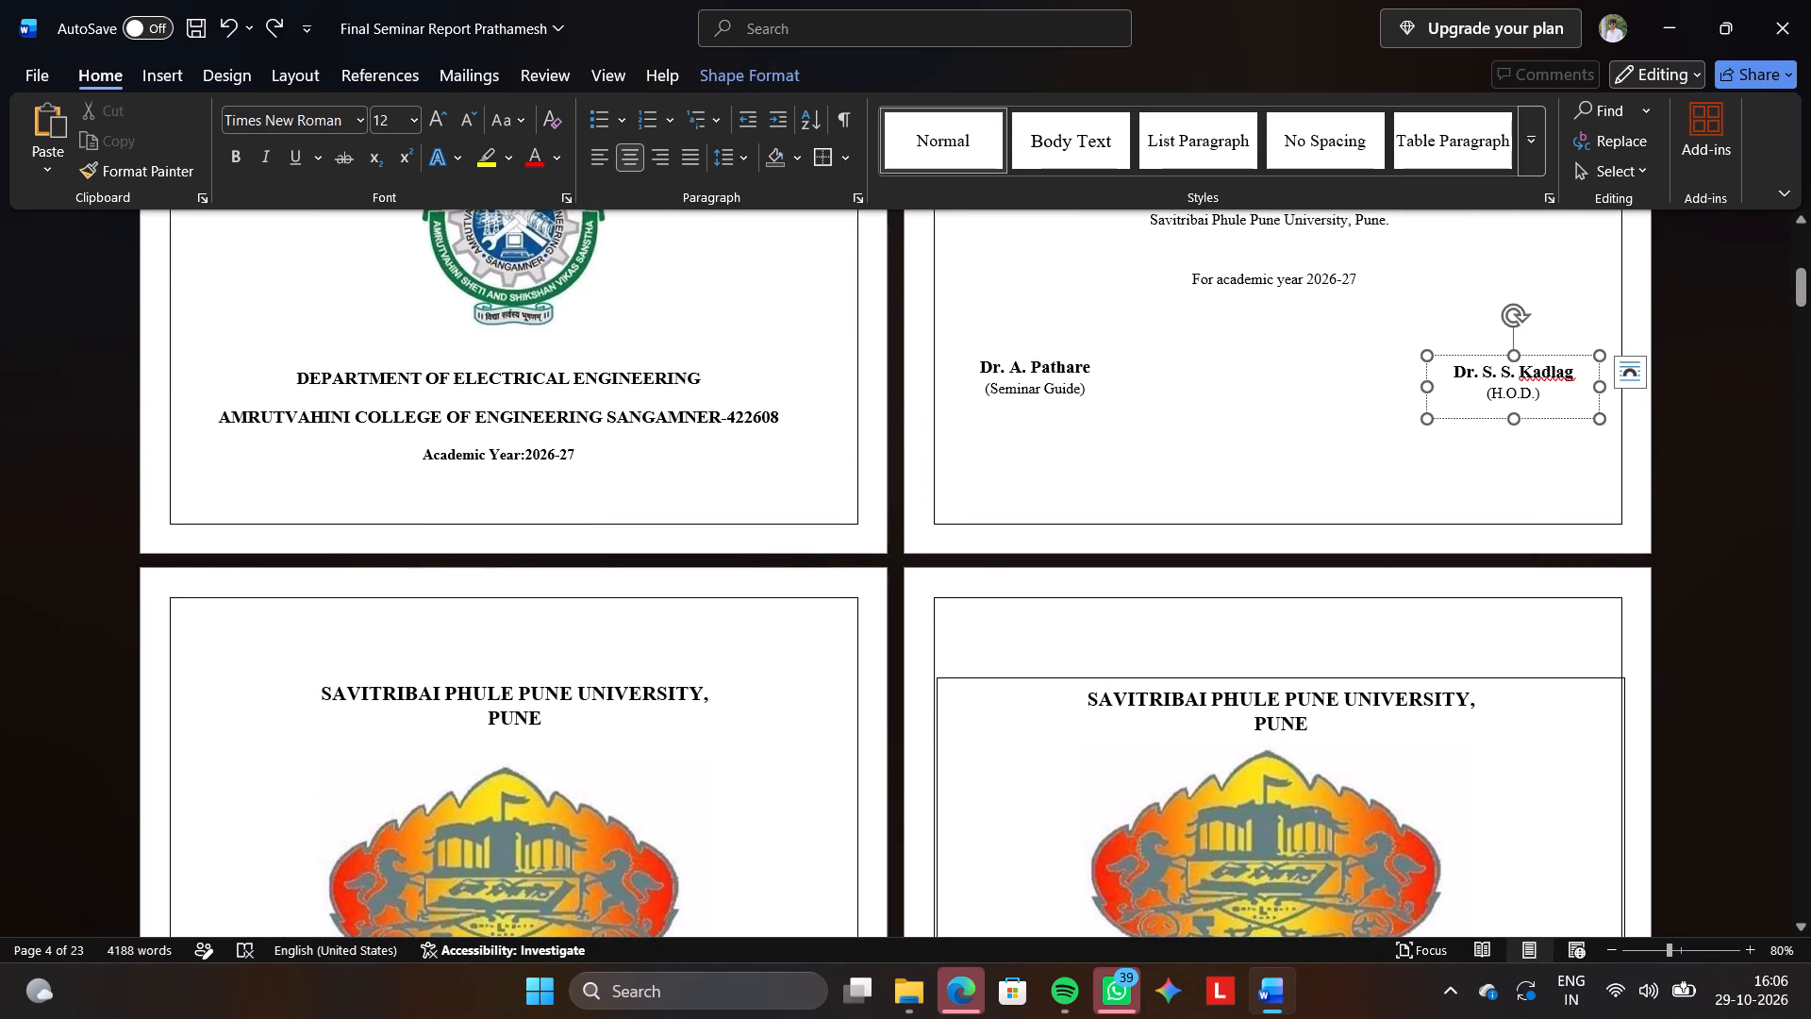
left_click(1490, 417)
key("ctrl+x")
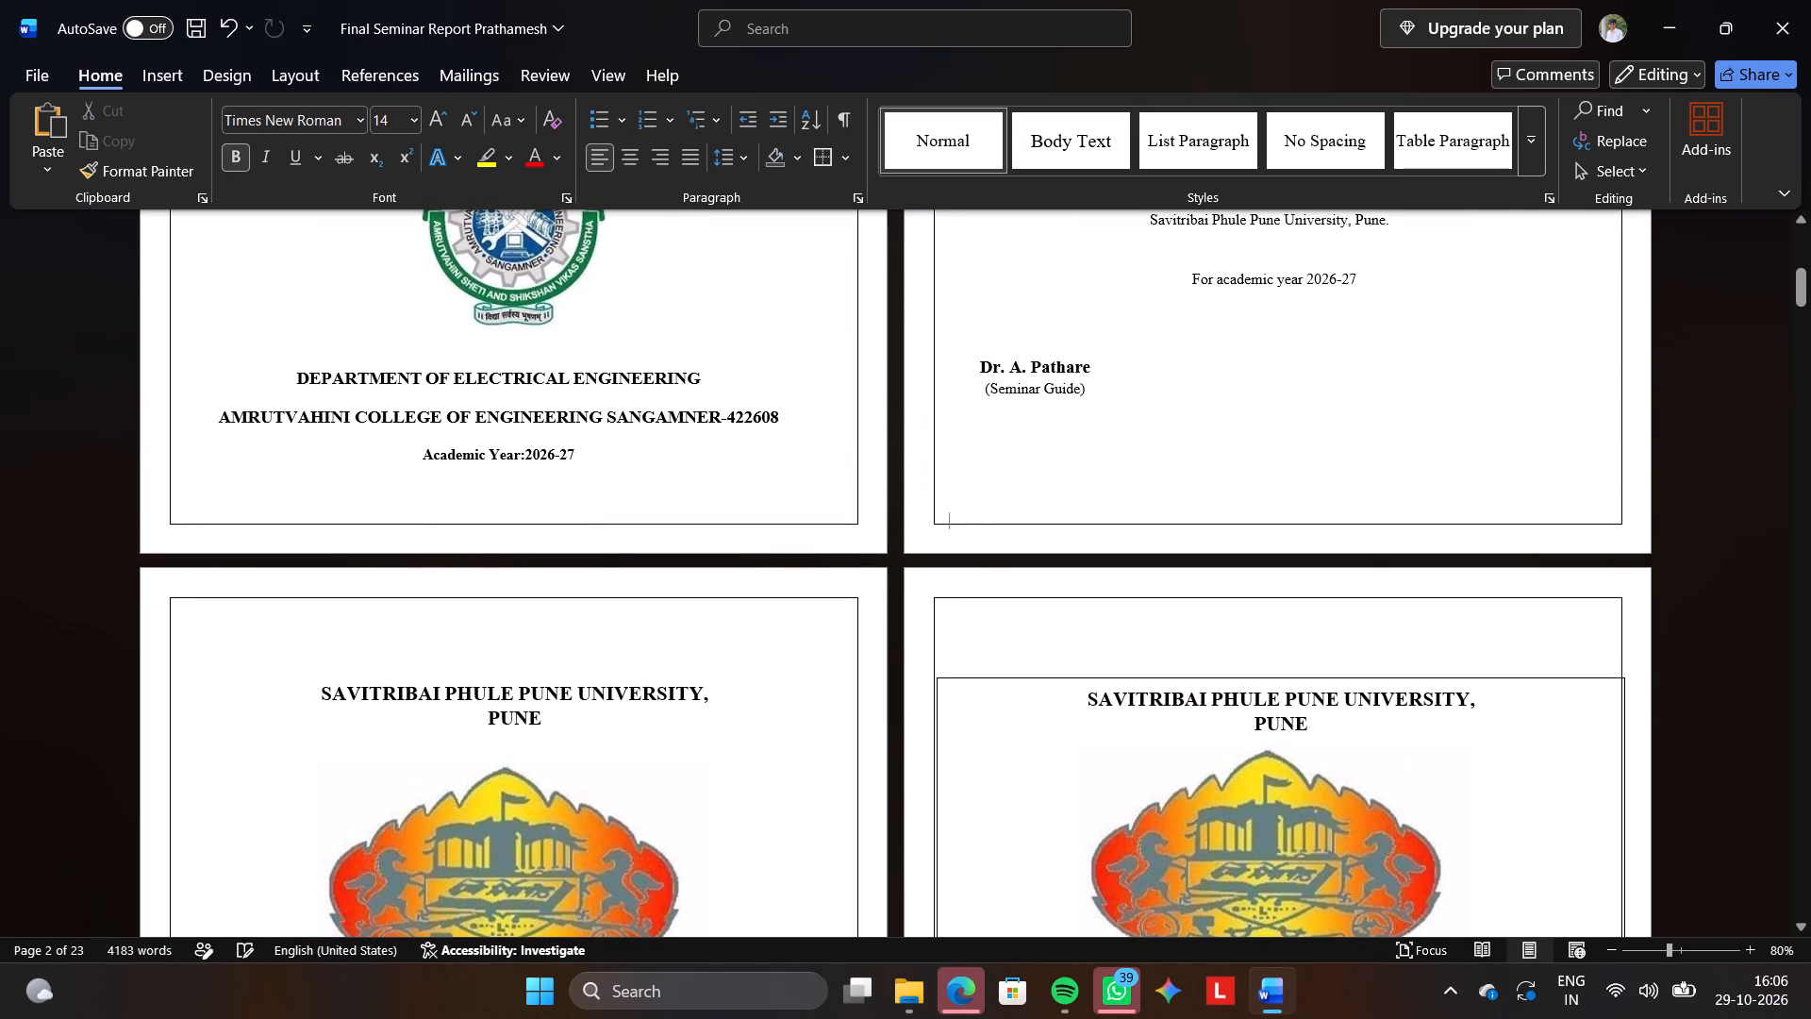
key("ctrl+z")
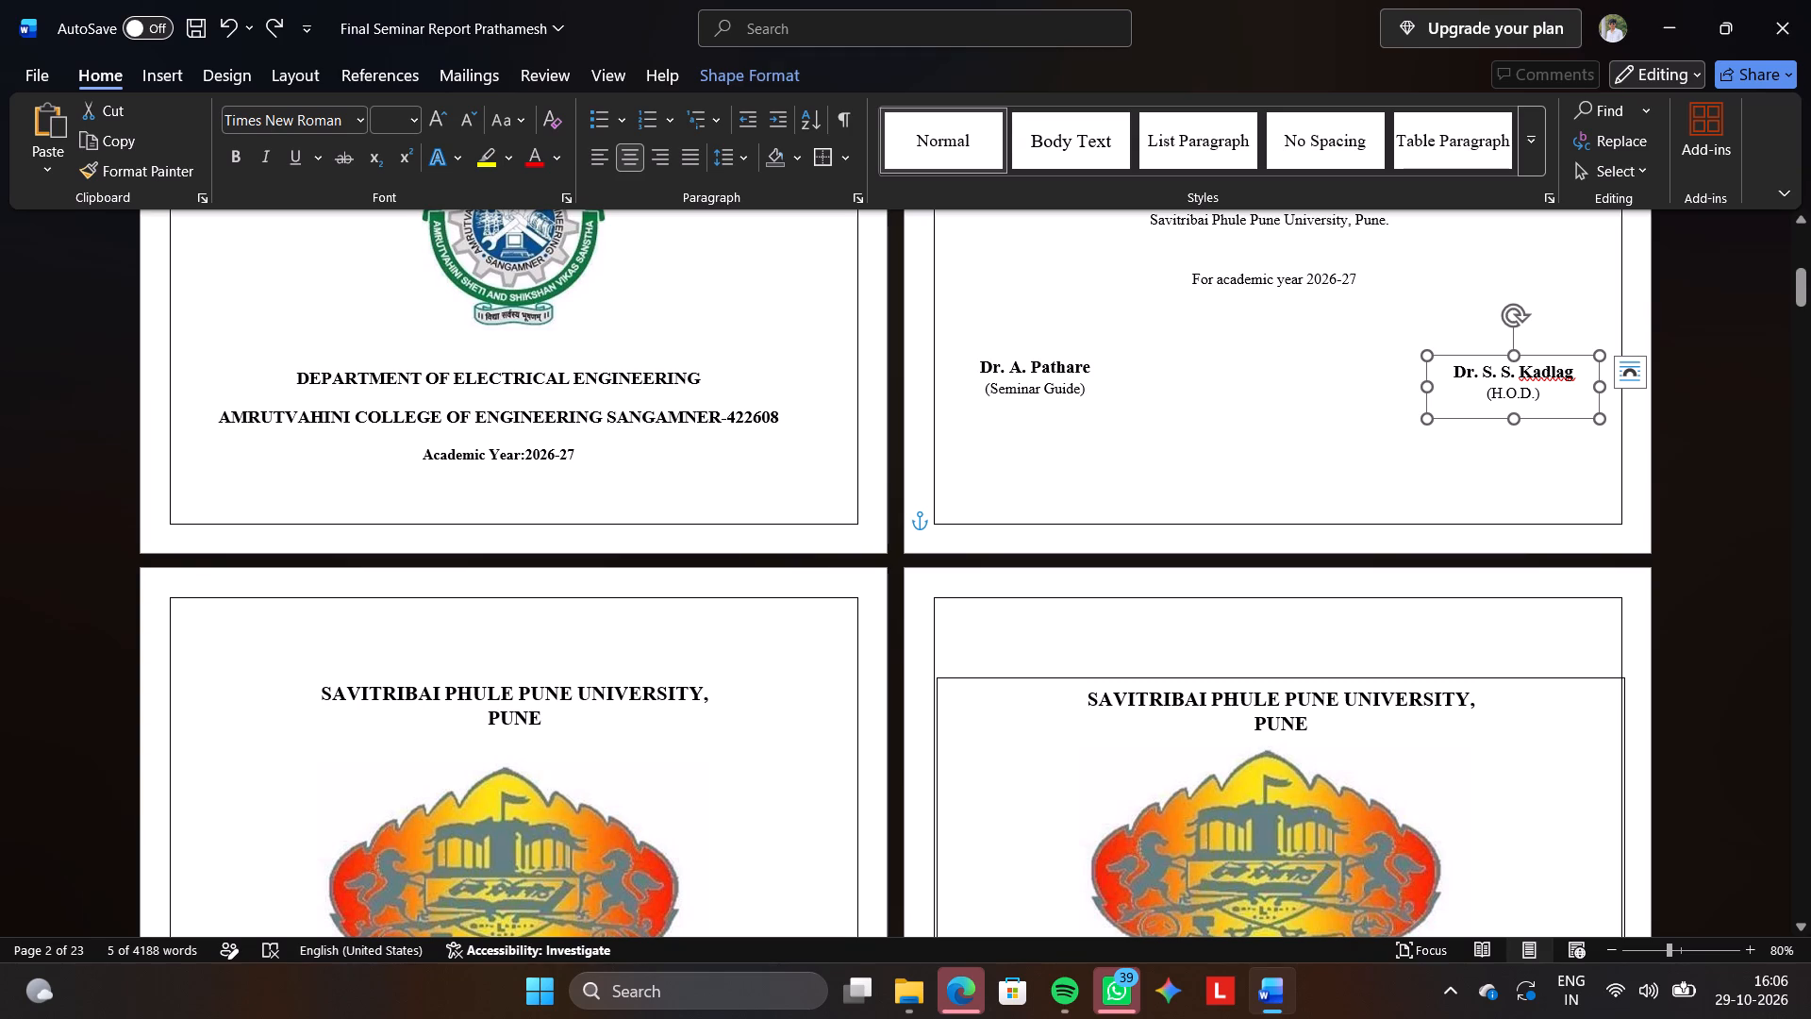
Copy the whole H.O.D. signature block from page 2 into the text box beside the Seminar Guide block.
left_click(1477, 417)
key("ctrl+c")
scroll(1477, 417, "down", 2)
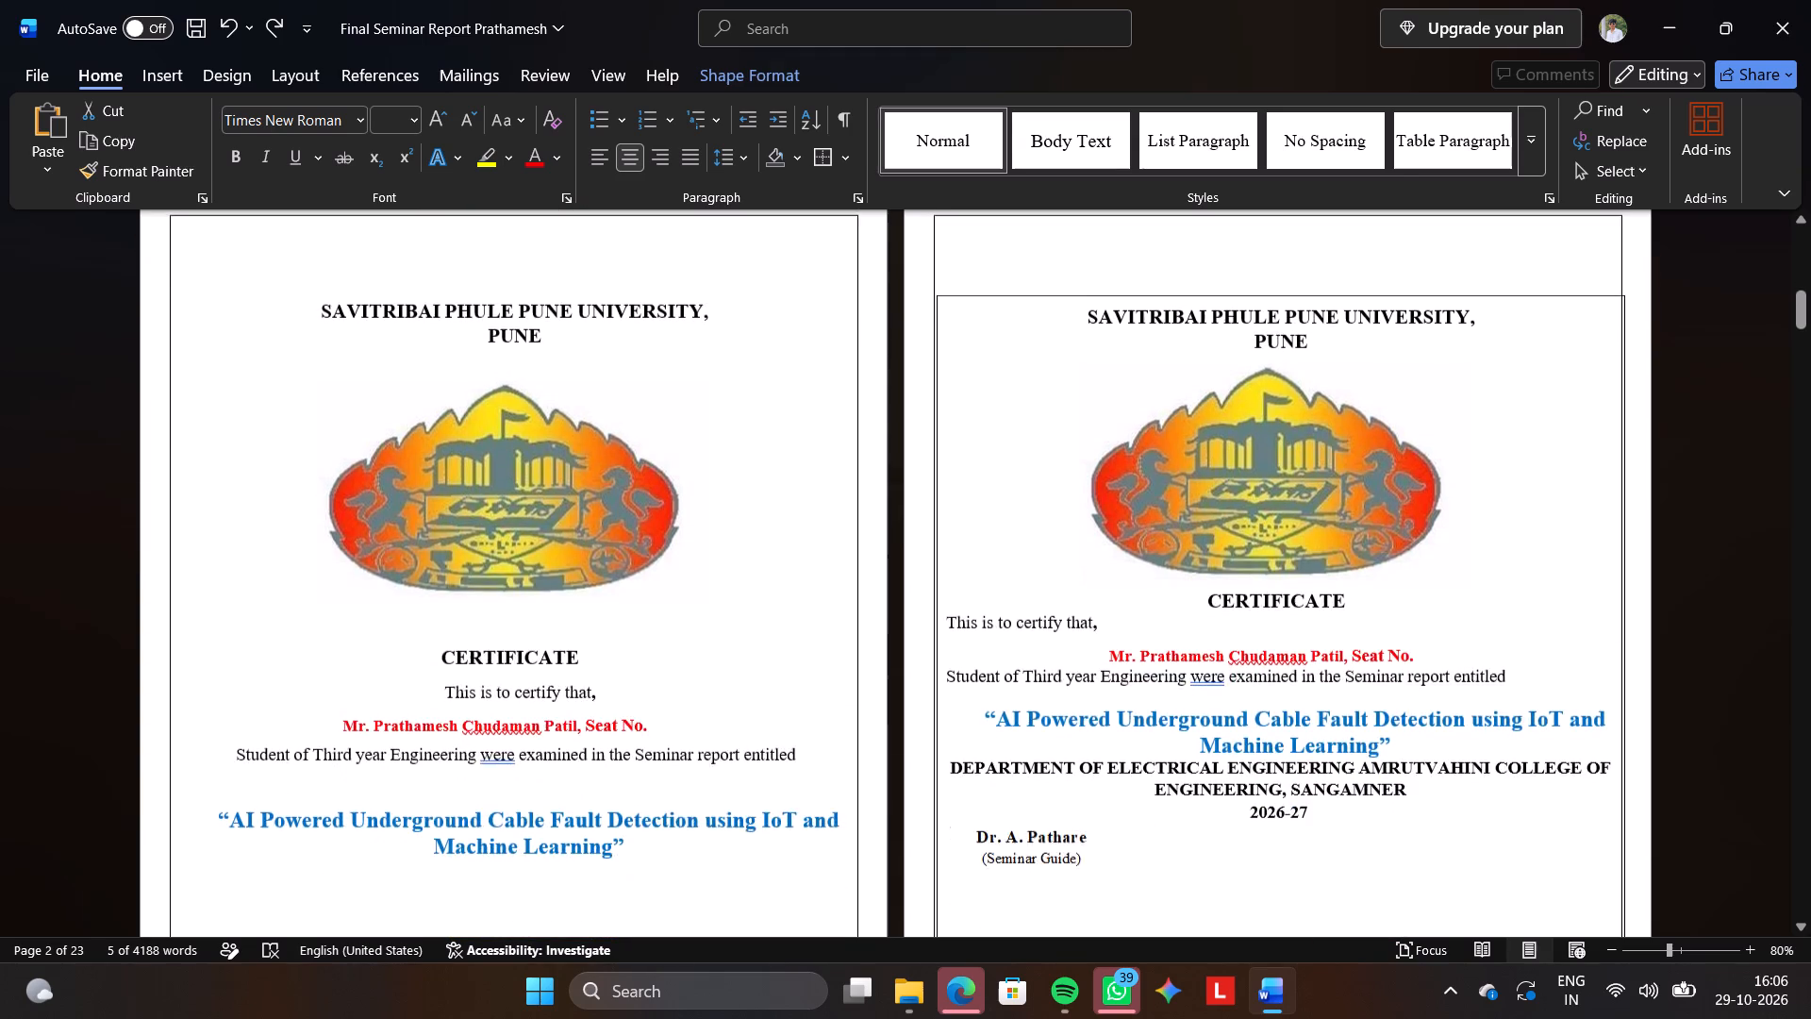
scroll(1477, 417, "down", 1)
left_click(1458, 418)
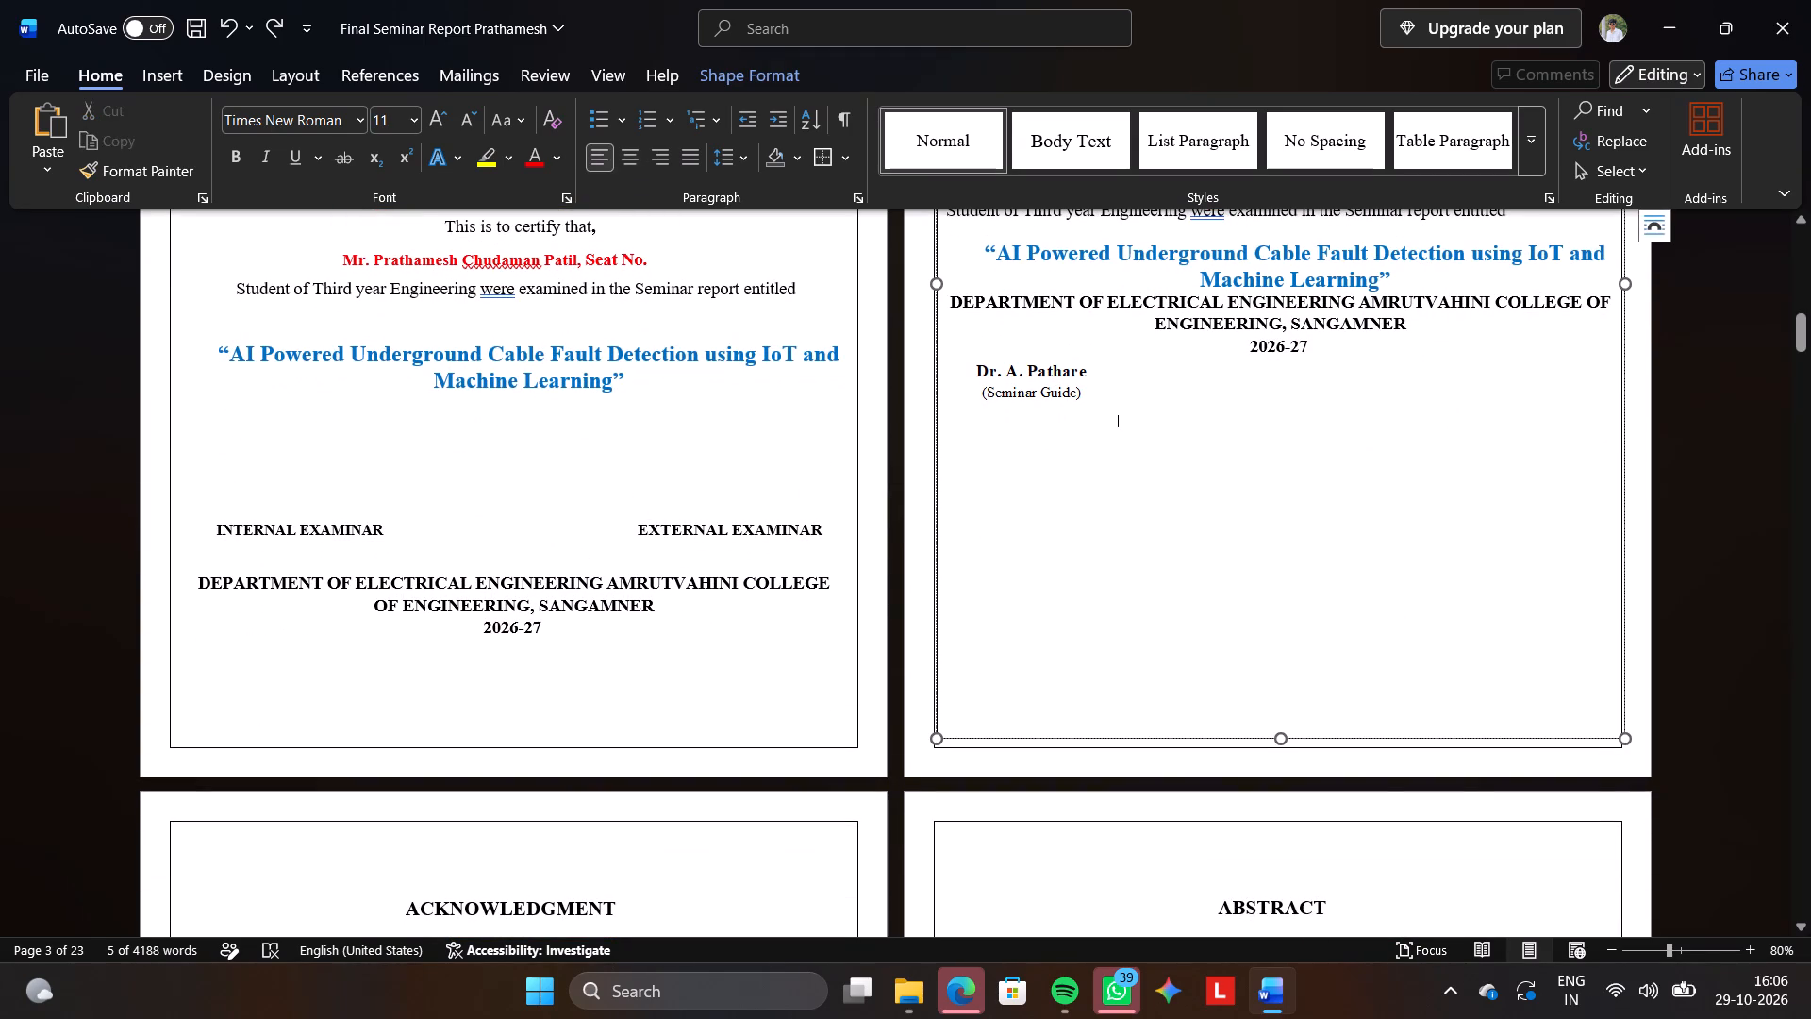
key("ctrl+v")
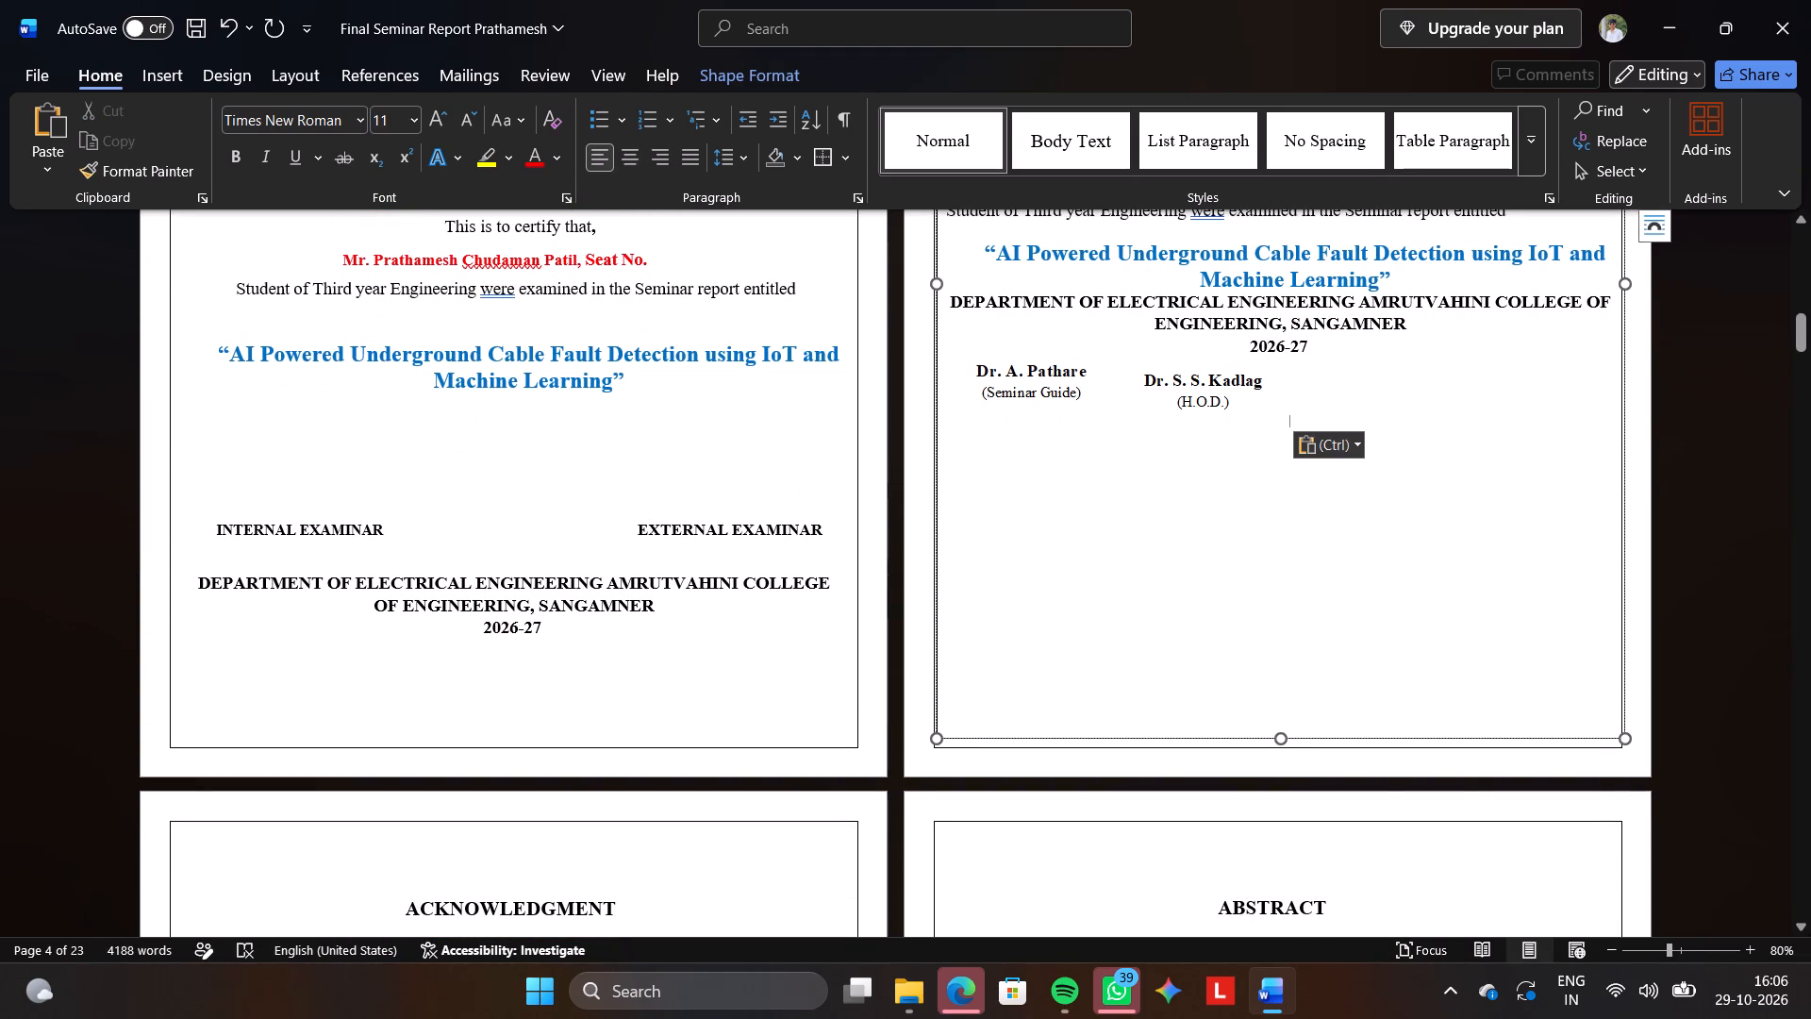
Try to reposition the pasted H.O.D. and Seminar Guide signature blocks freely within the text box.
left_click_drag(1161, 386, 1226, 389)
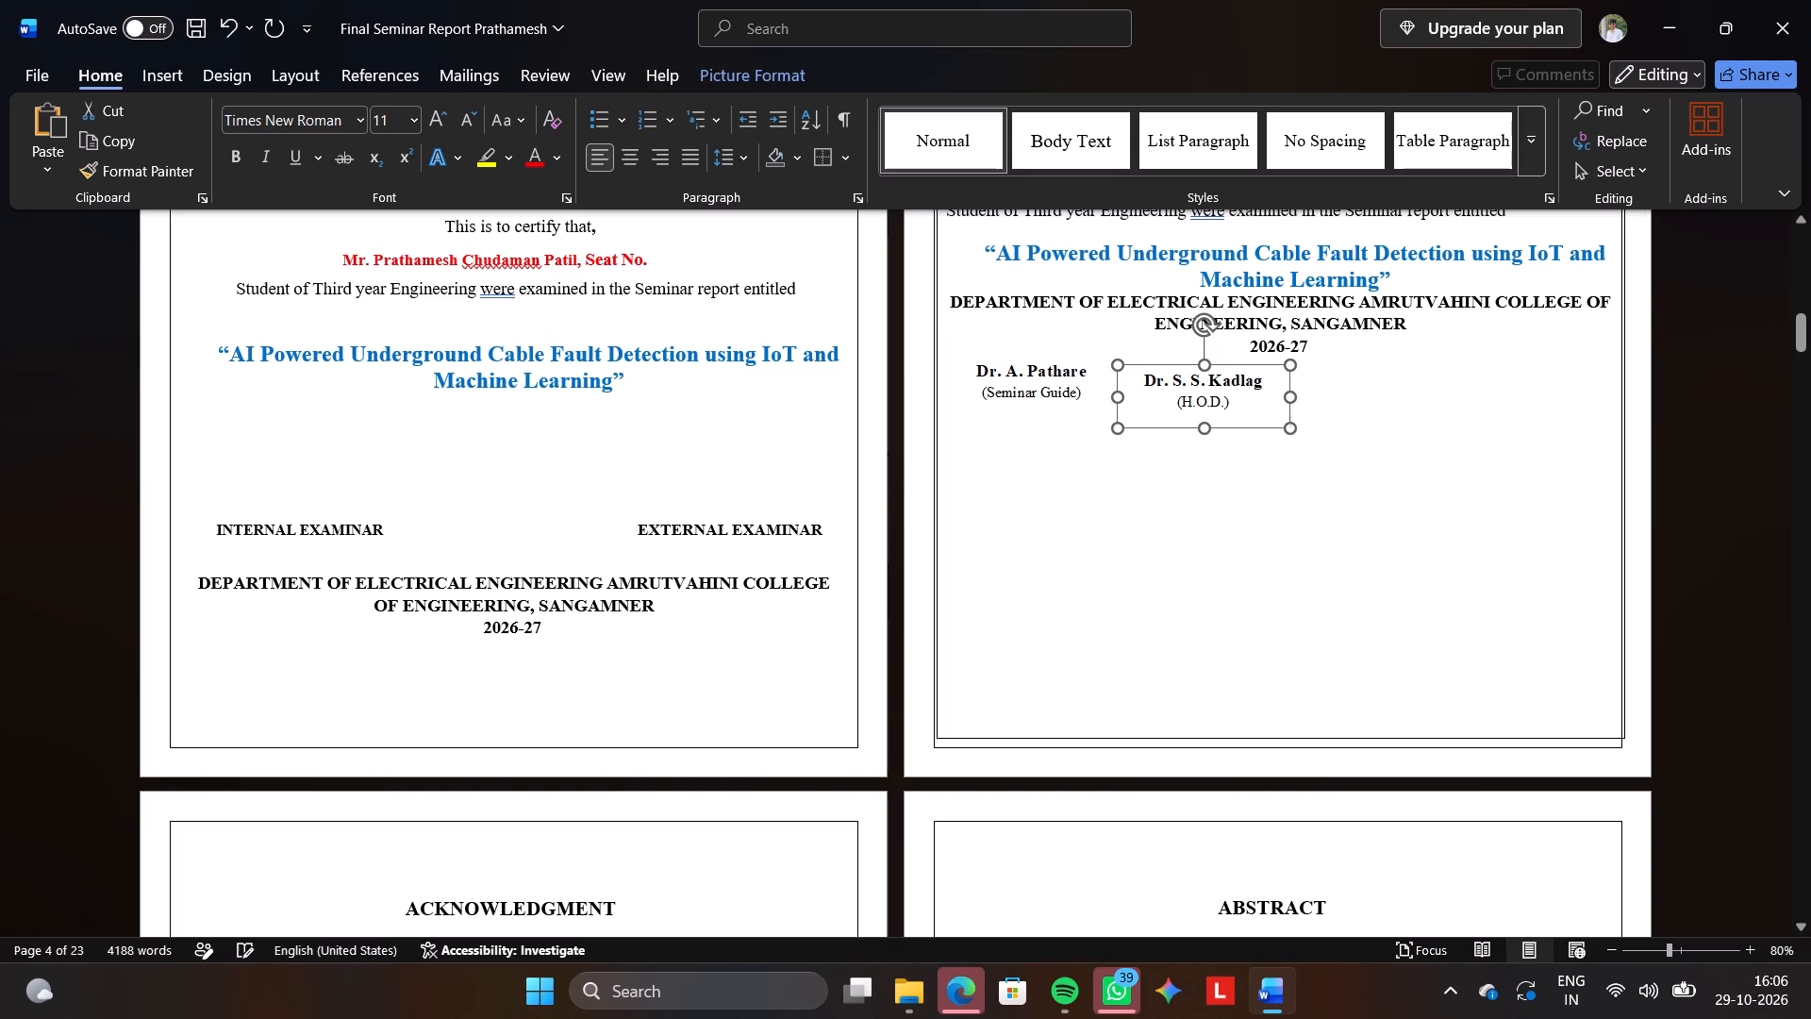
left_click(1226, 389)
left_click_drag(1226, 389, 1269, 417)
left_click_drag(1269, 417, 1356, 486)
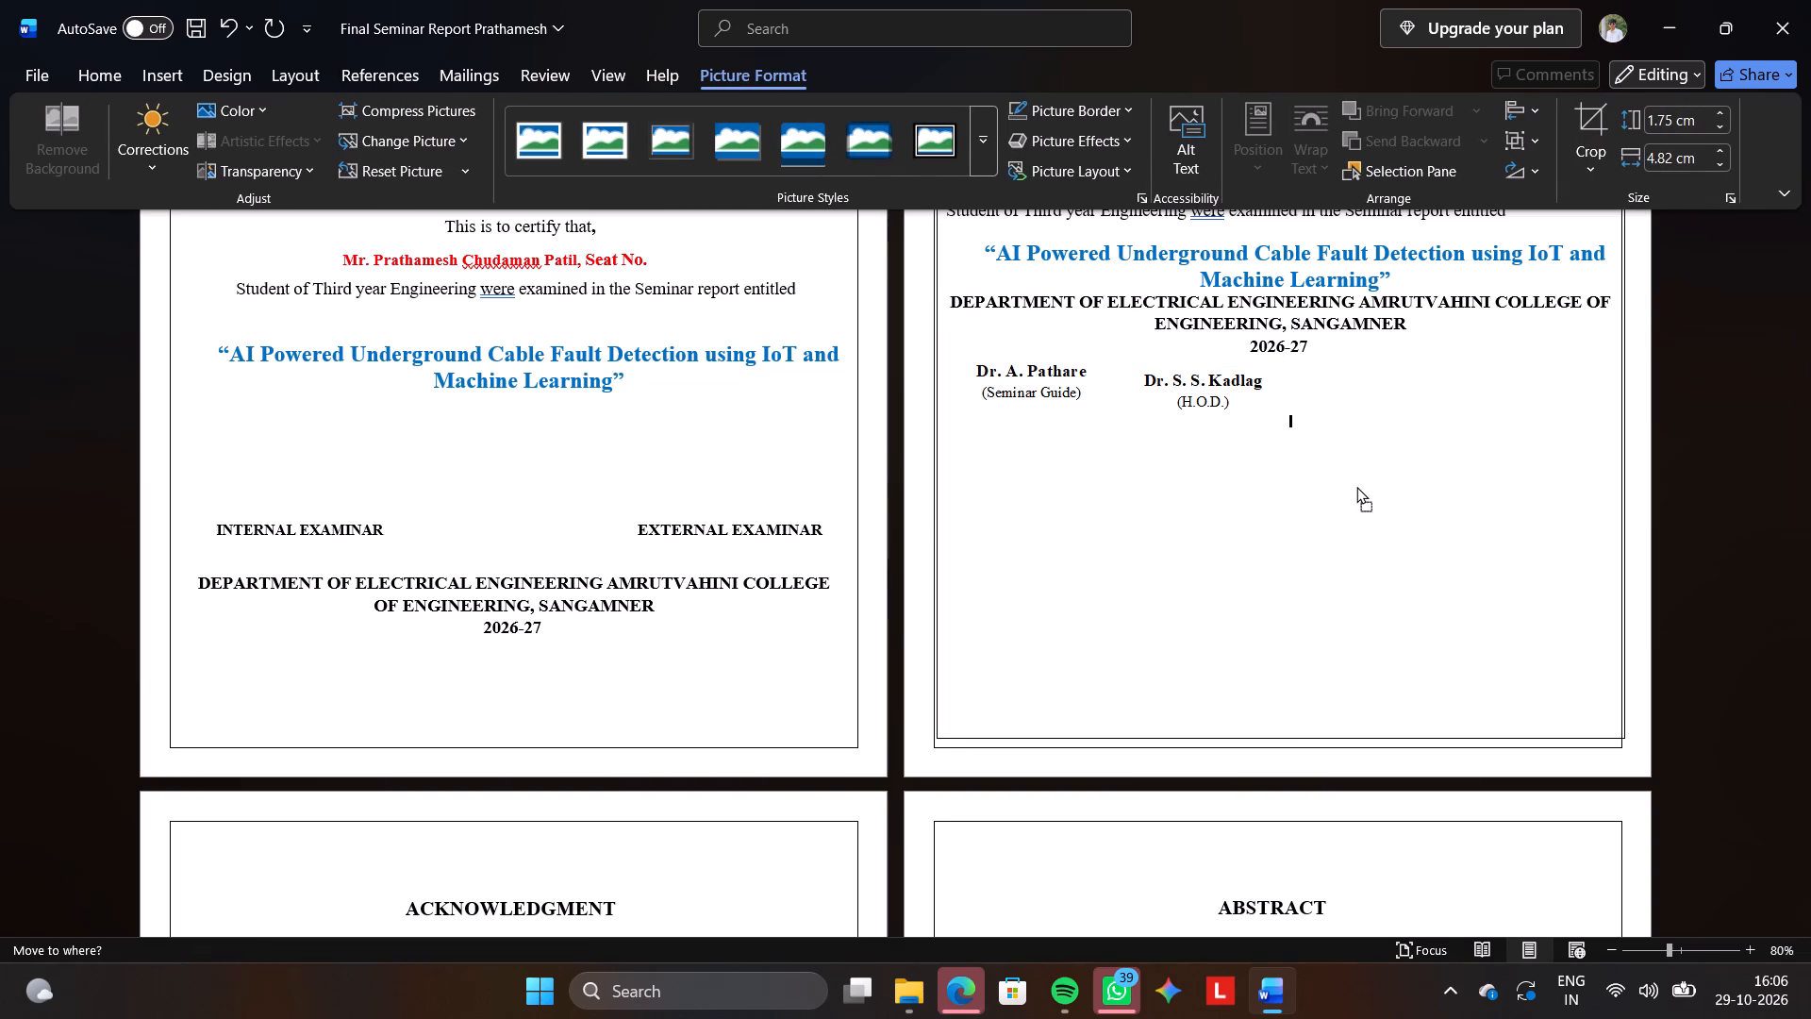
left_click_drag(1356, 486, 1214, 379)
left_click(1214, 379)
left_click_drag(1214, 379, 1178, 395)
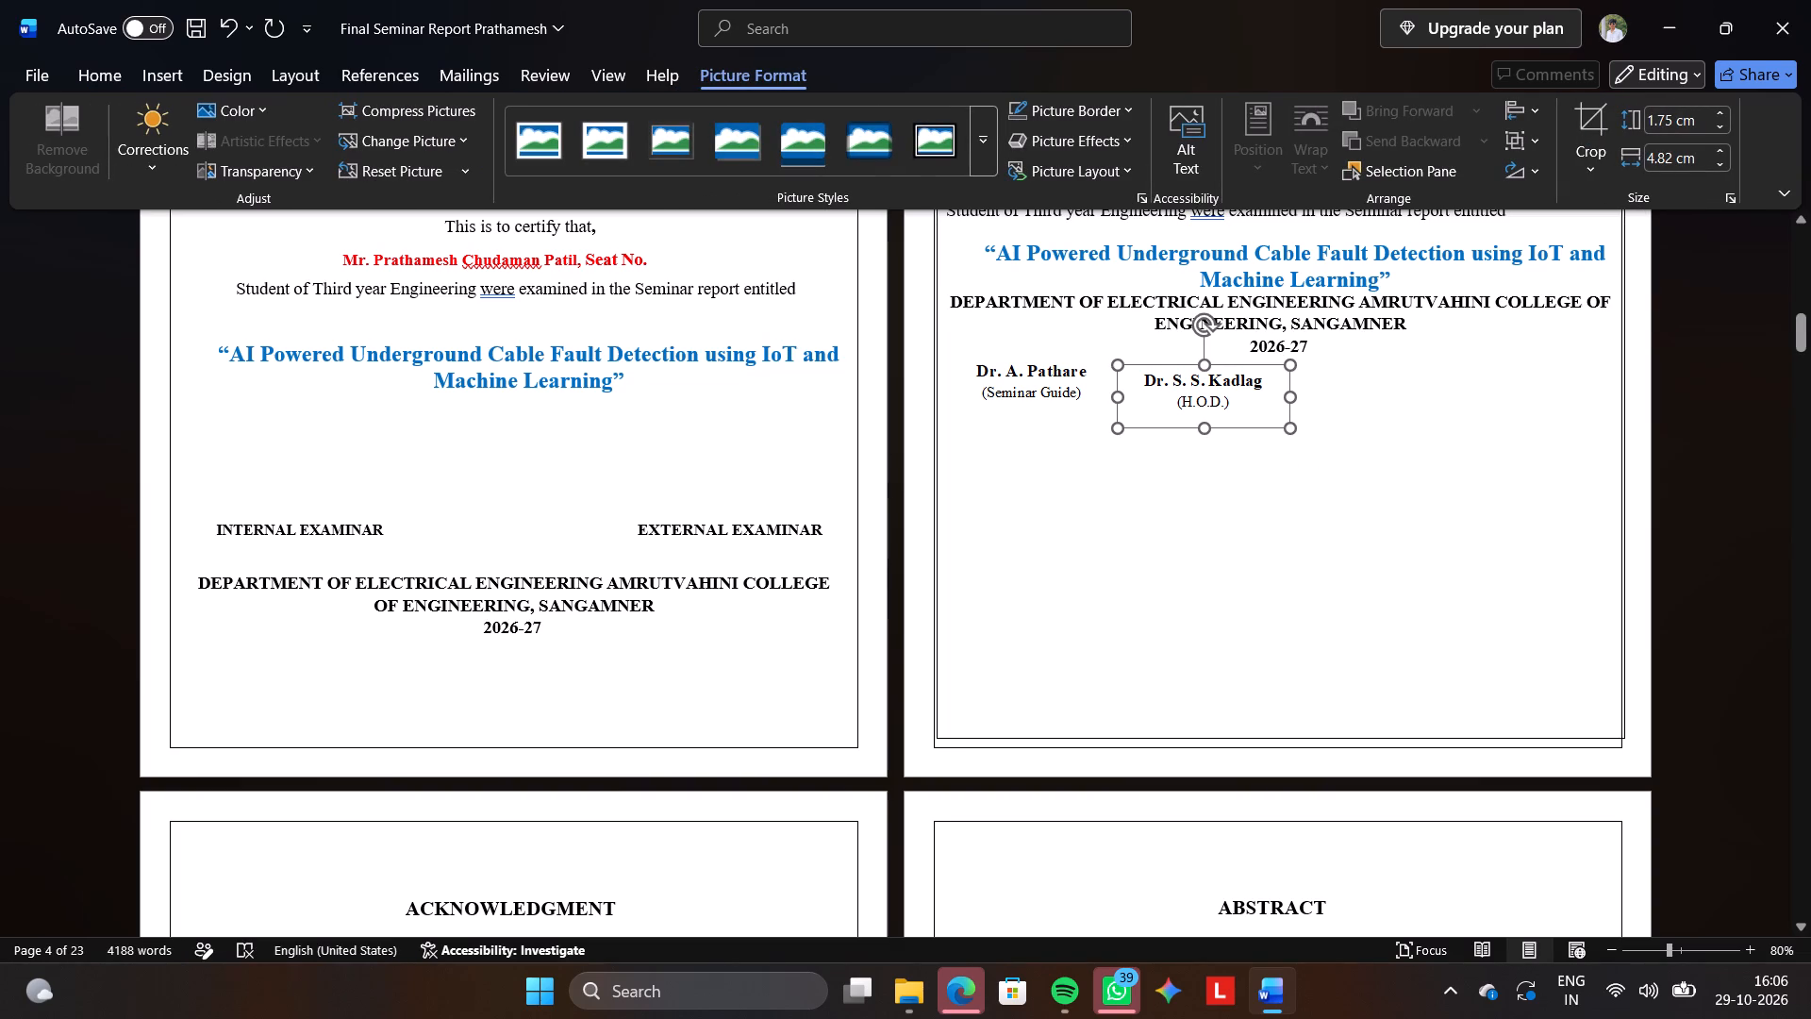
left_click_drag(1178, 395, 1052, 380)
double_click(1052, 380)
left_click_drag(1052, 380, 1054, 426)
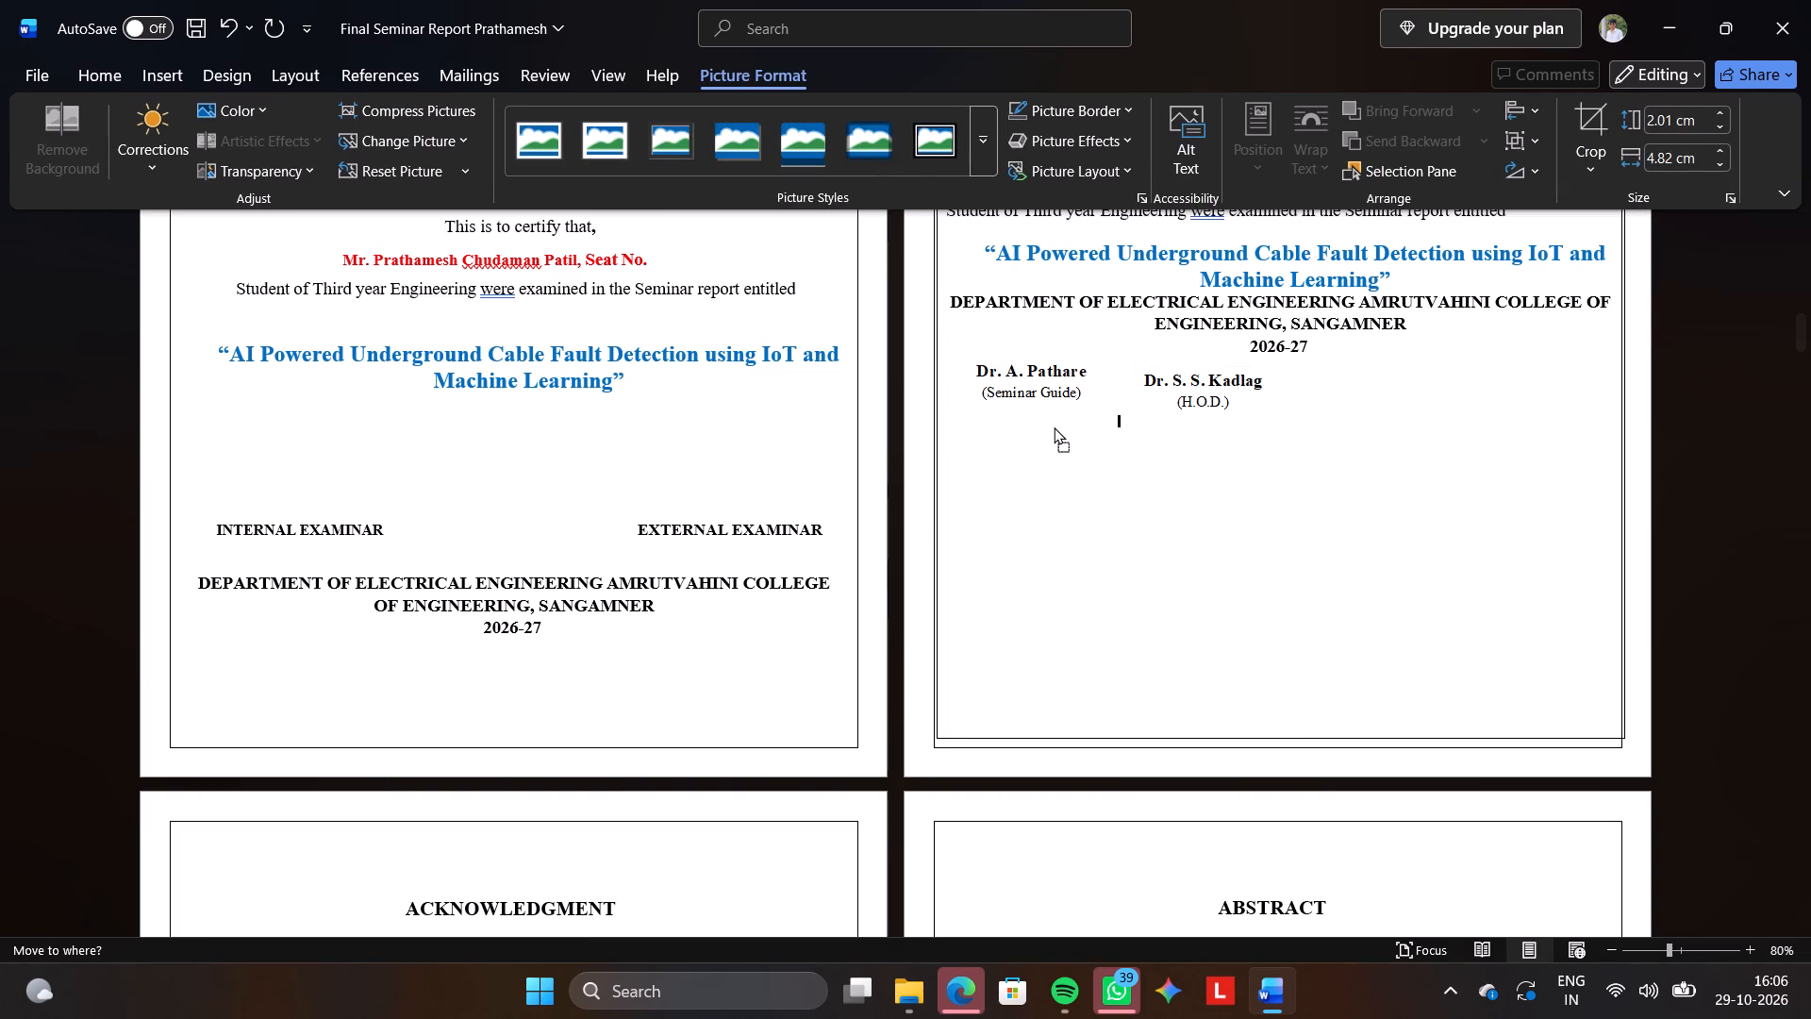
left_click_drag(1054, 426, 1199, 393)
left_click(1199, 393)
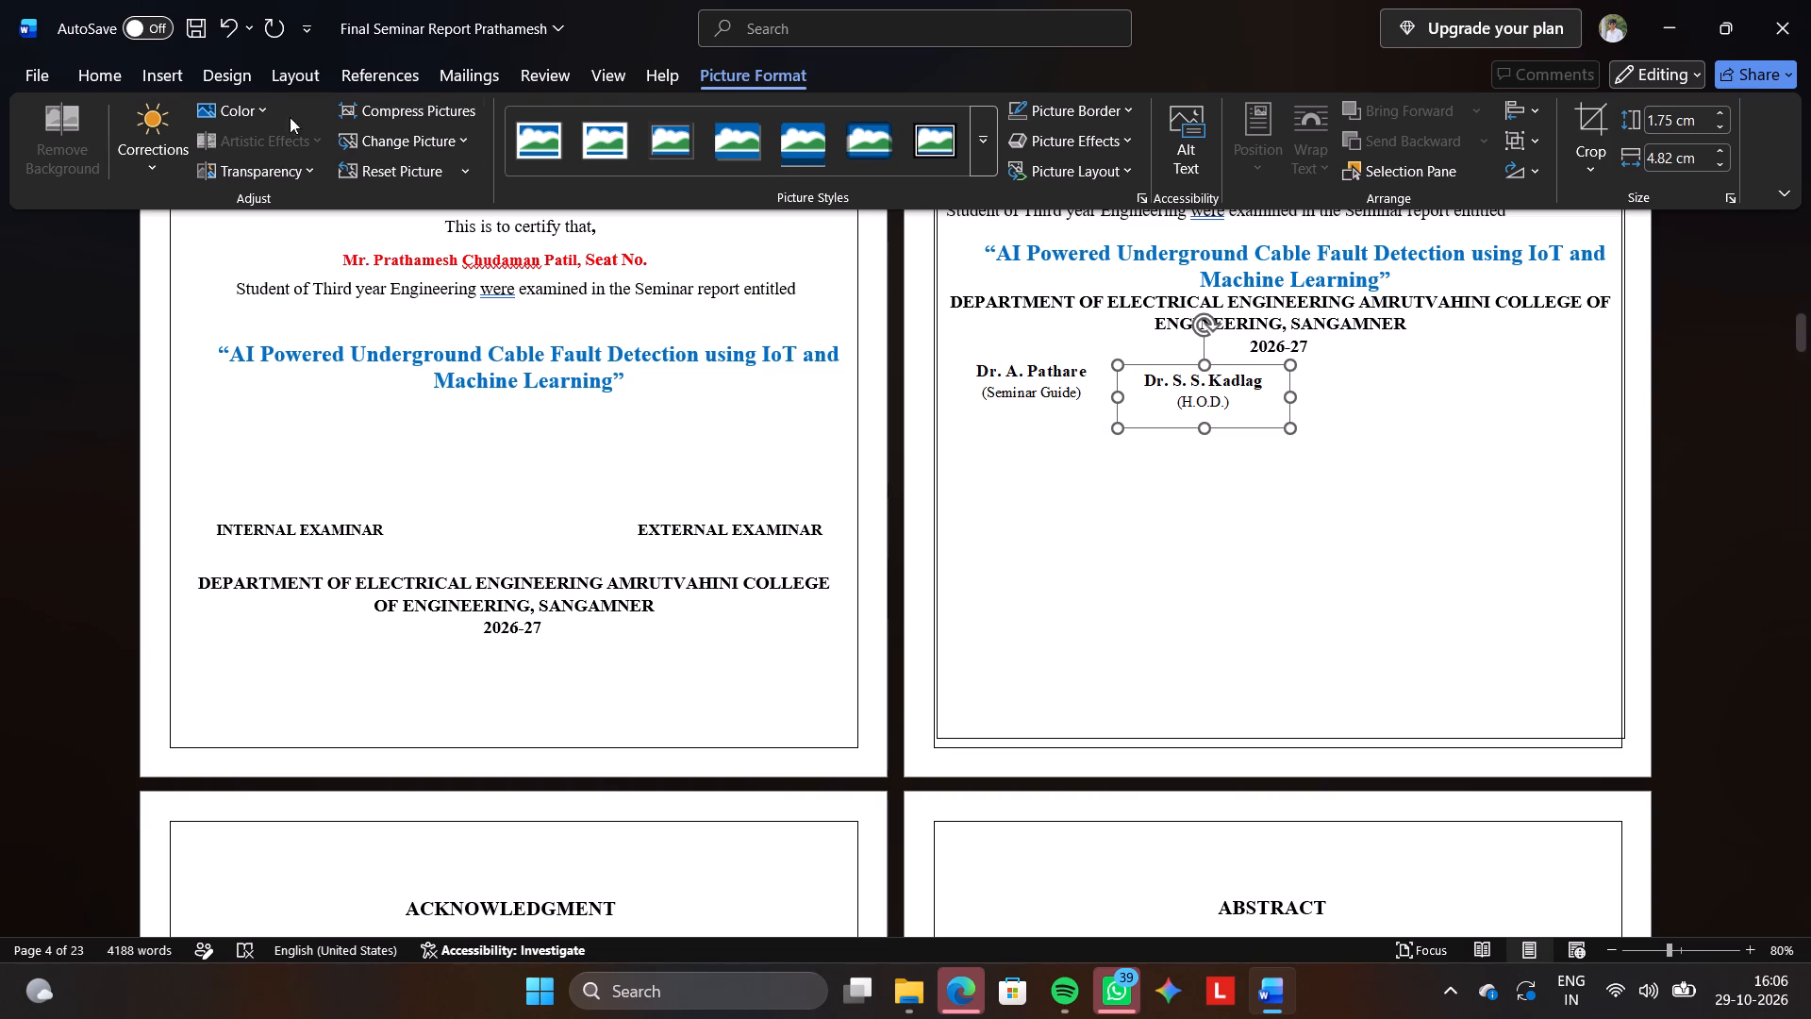
Right-align the line holding the H.O.D. and Seminar Guide signature blocks in the text box.
left_click(114, 72)
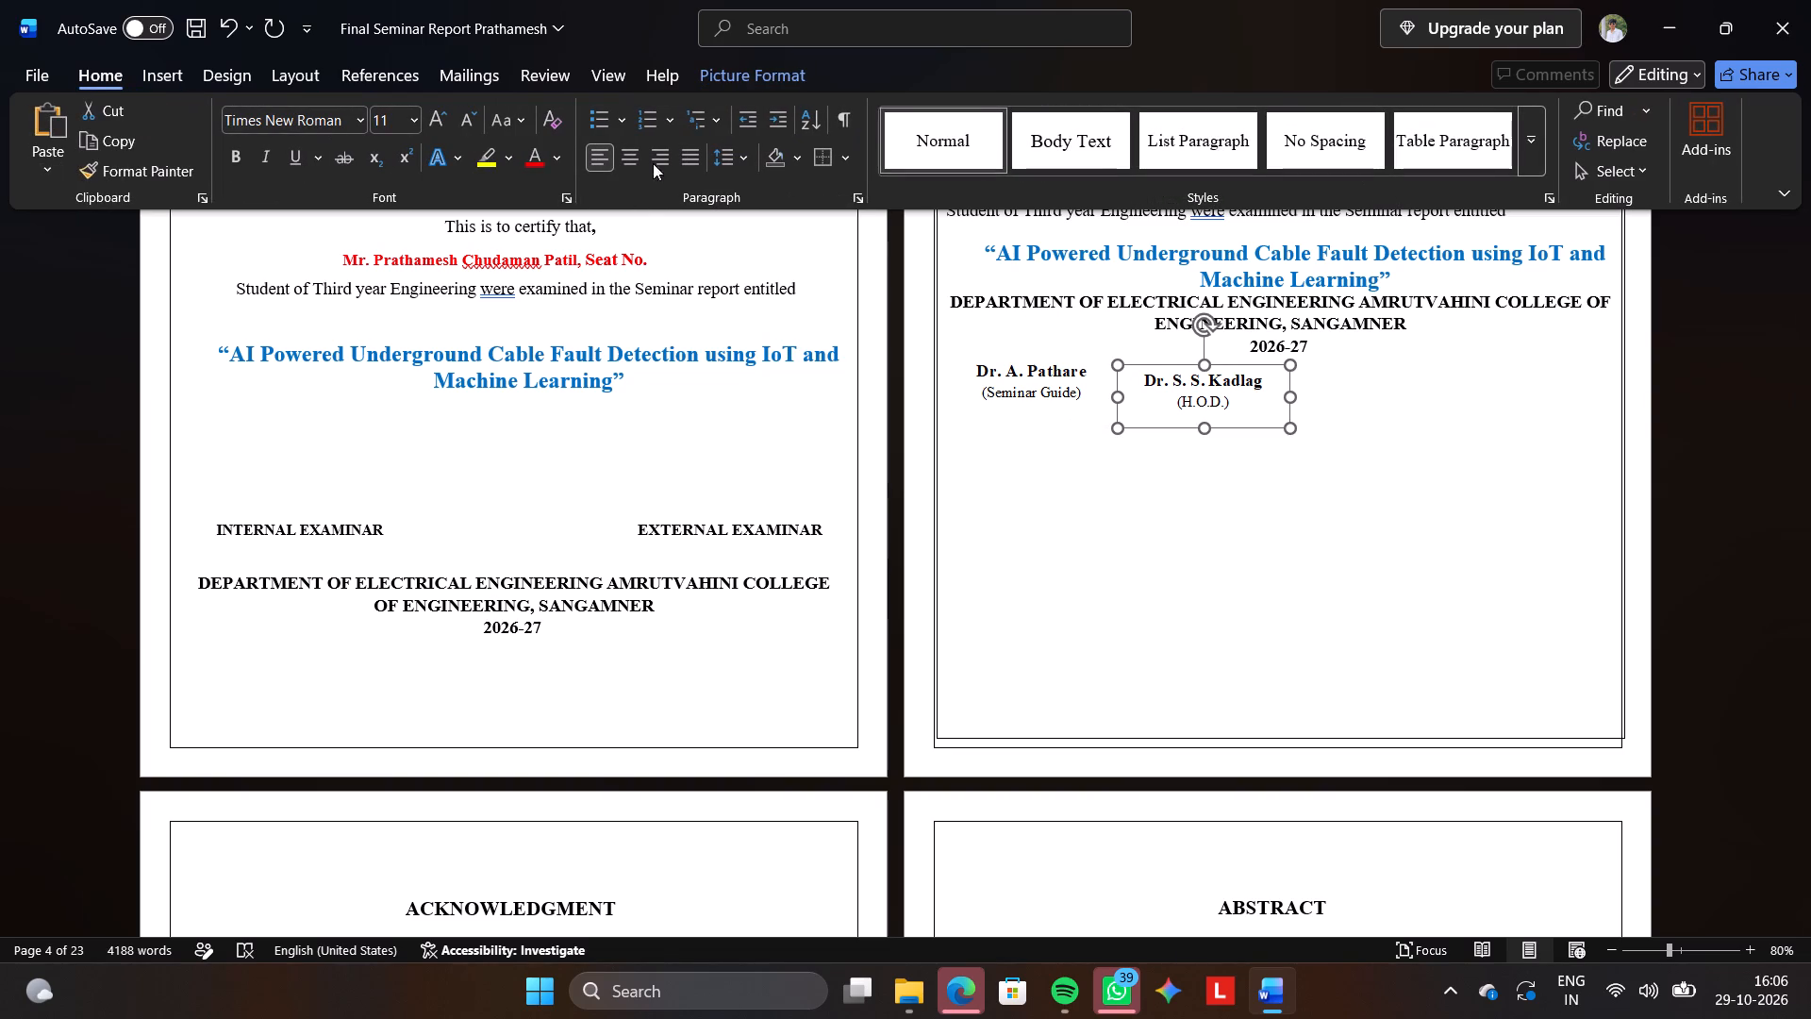
left_click(656, 159)
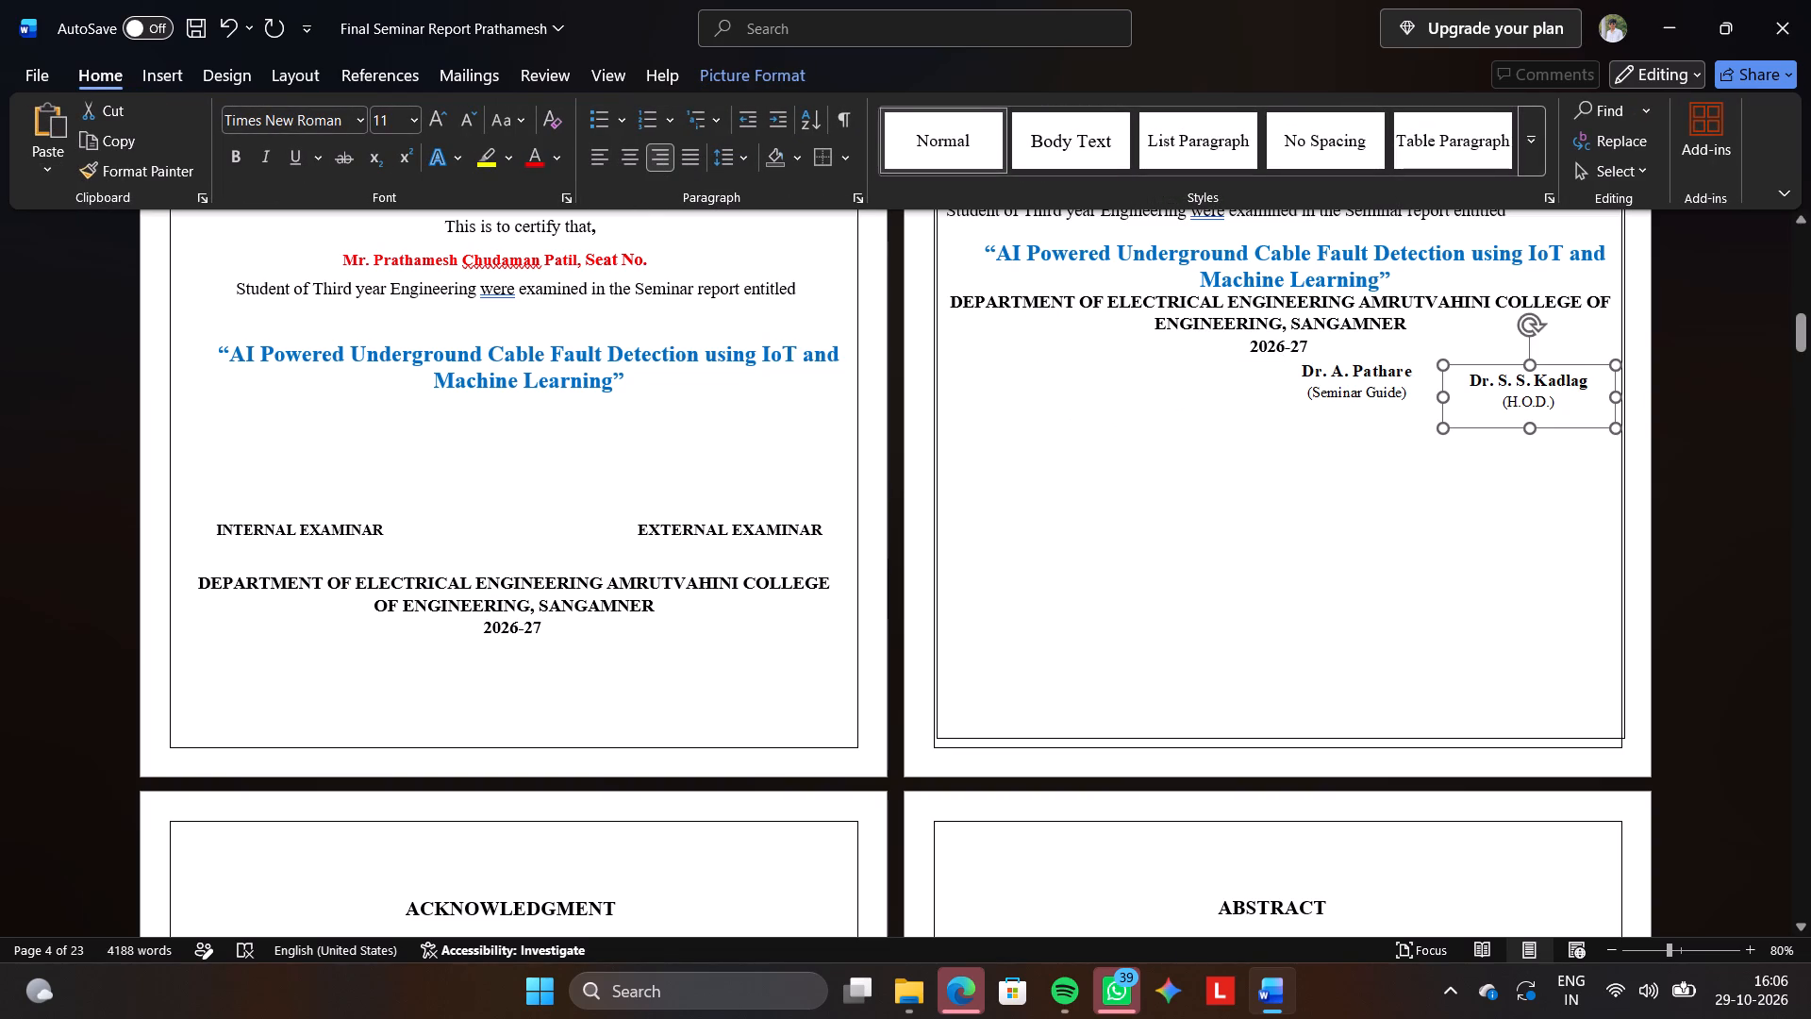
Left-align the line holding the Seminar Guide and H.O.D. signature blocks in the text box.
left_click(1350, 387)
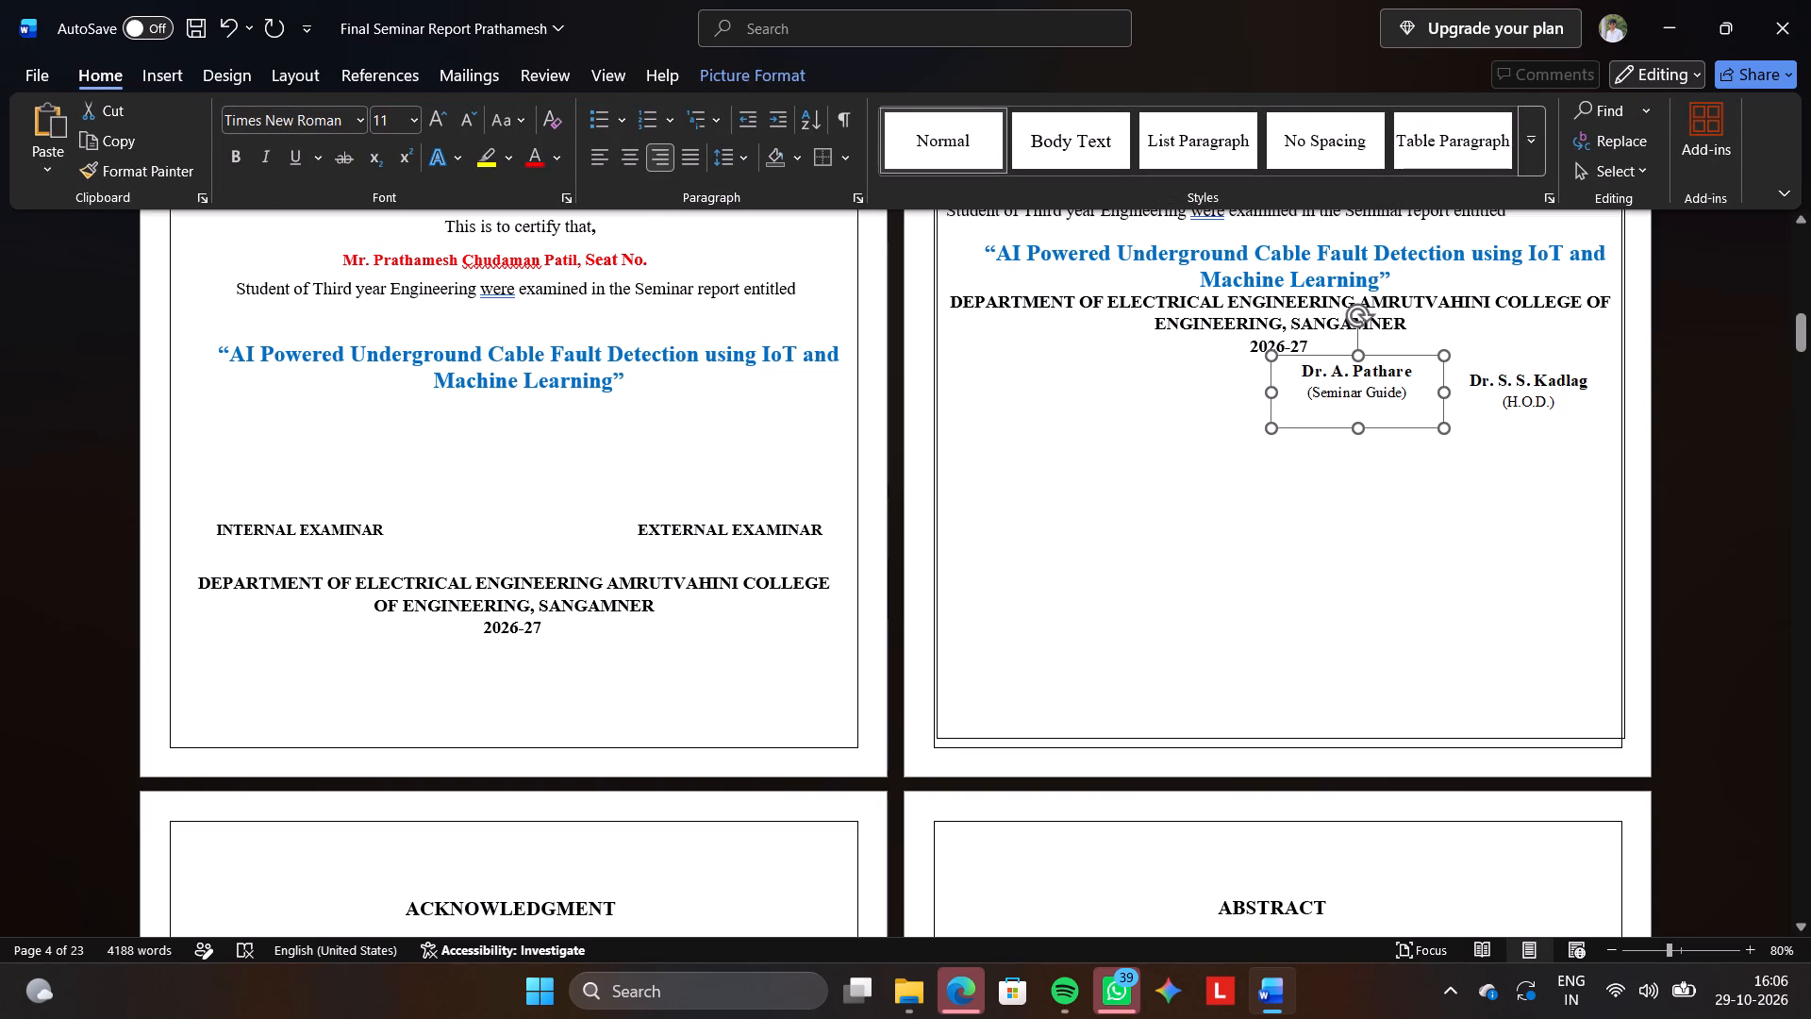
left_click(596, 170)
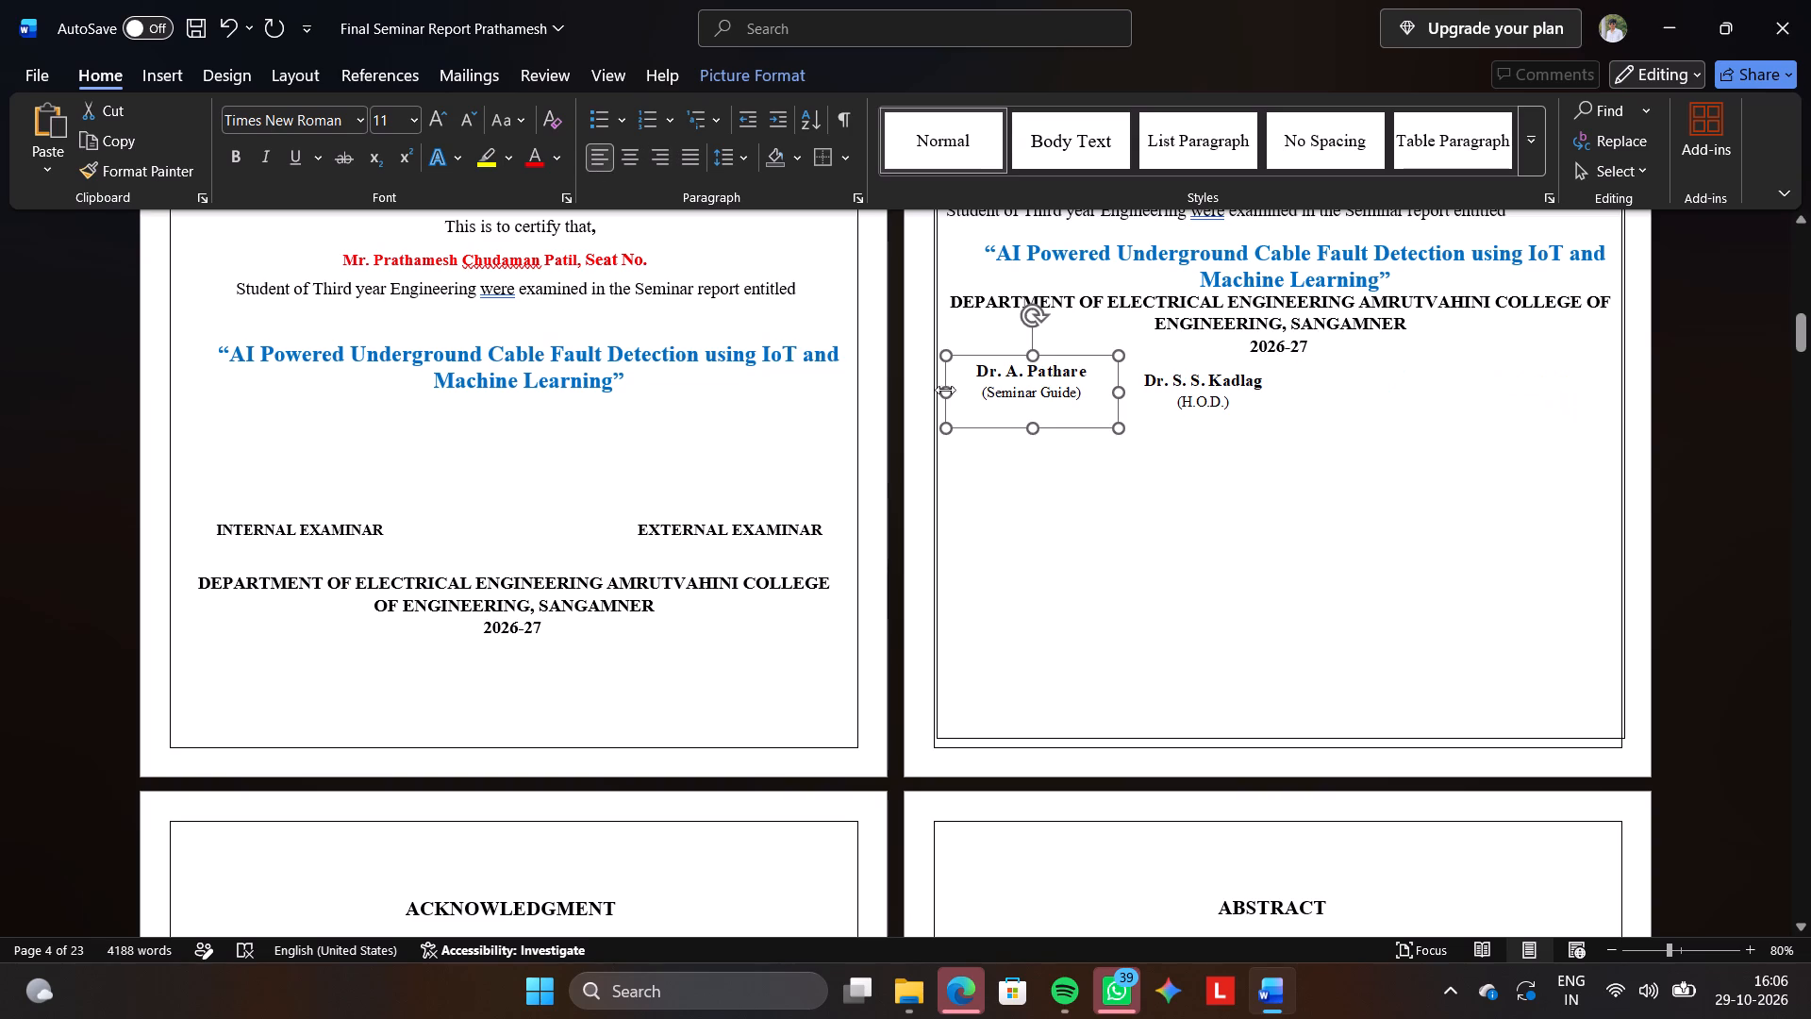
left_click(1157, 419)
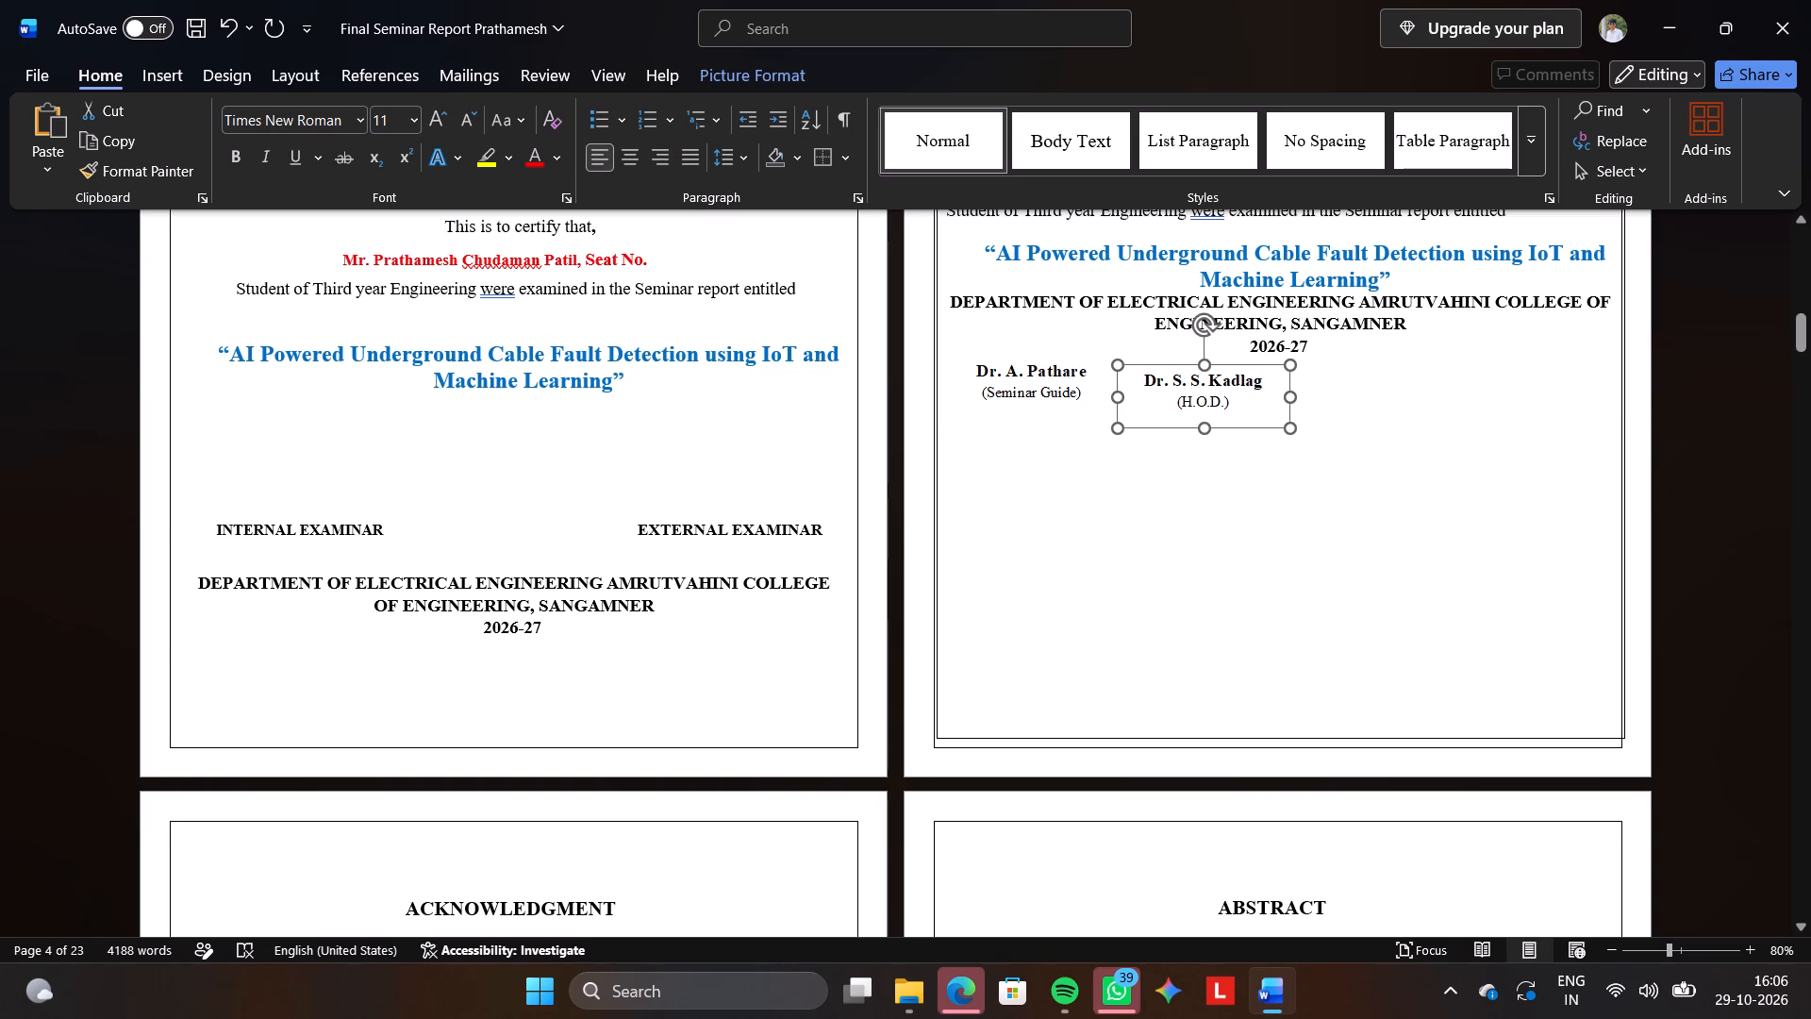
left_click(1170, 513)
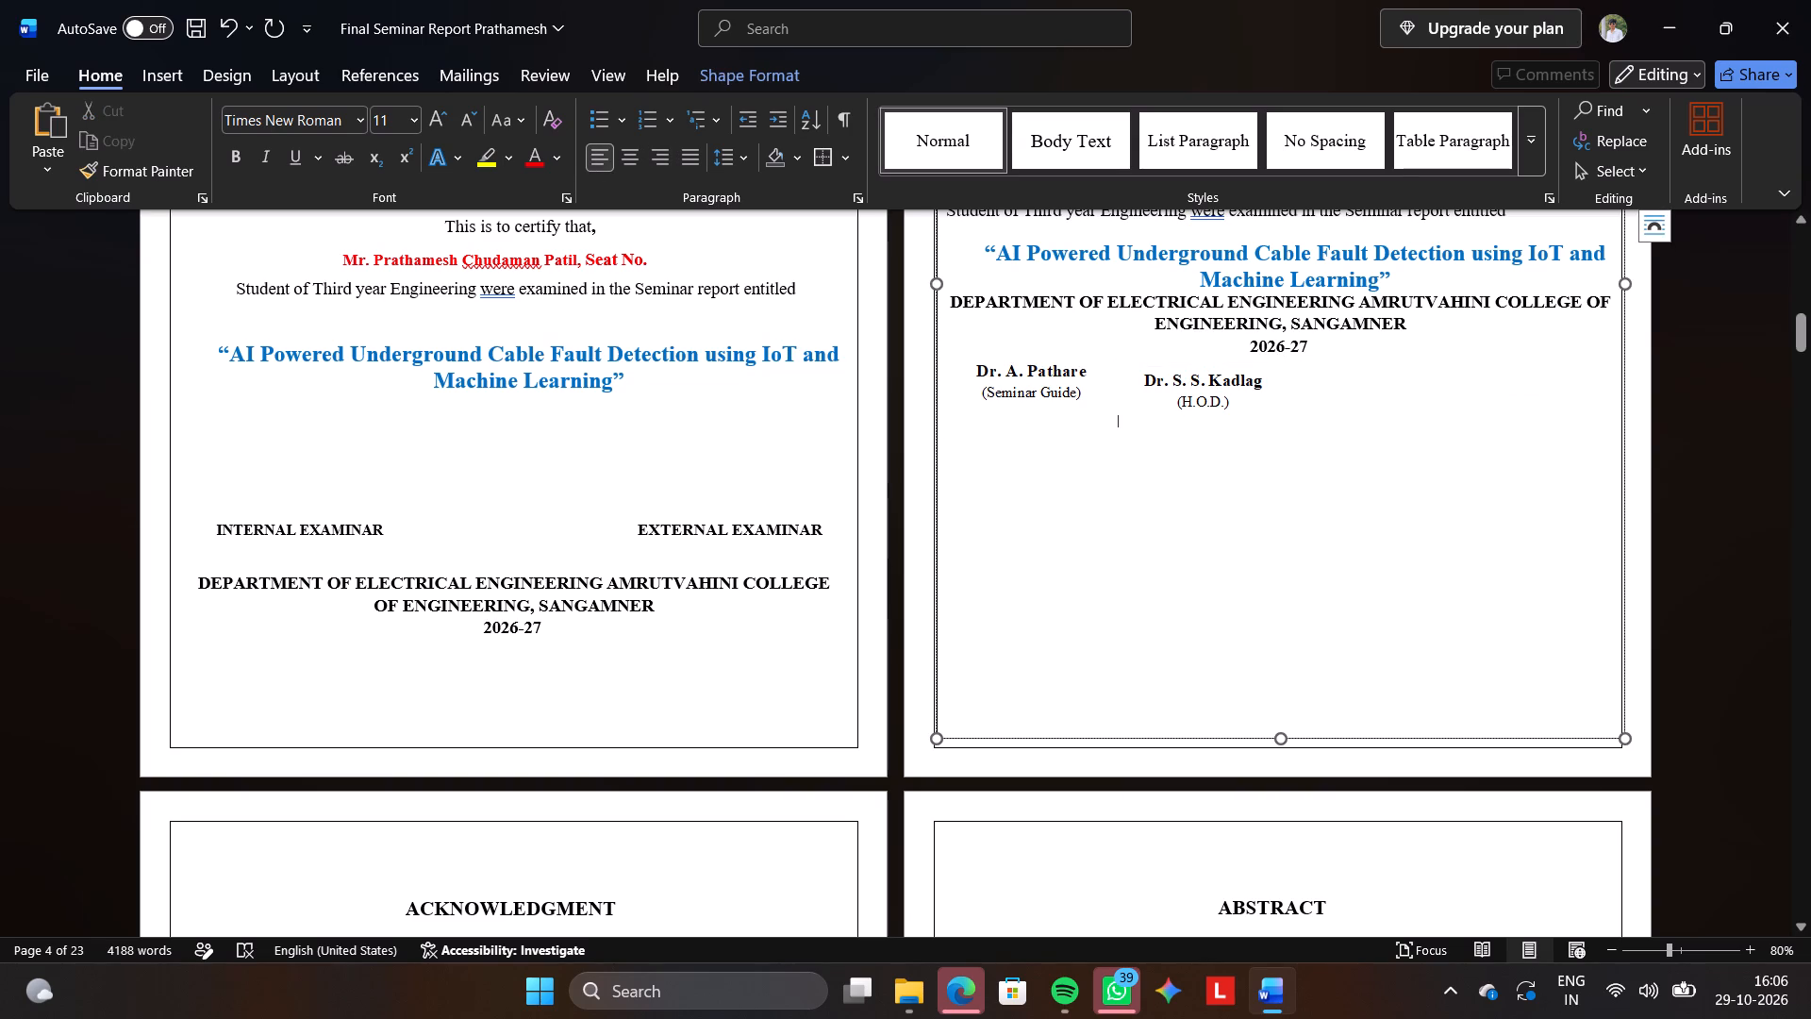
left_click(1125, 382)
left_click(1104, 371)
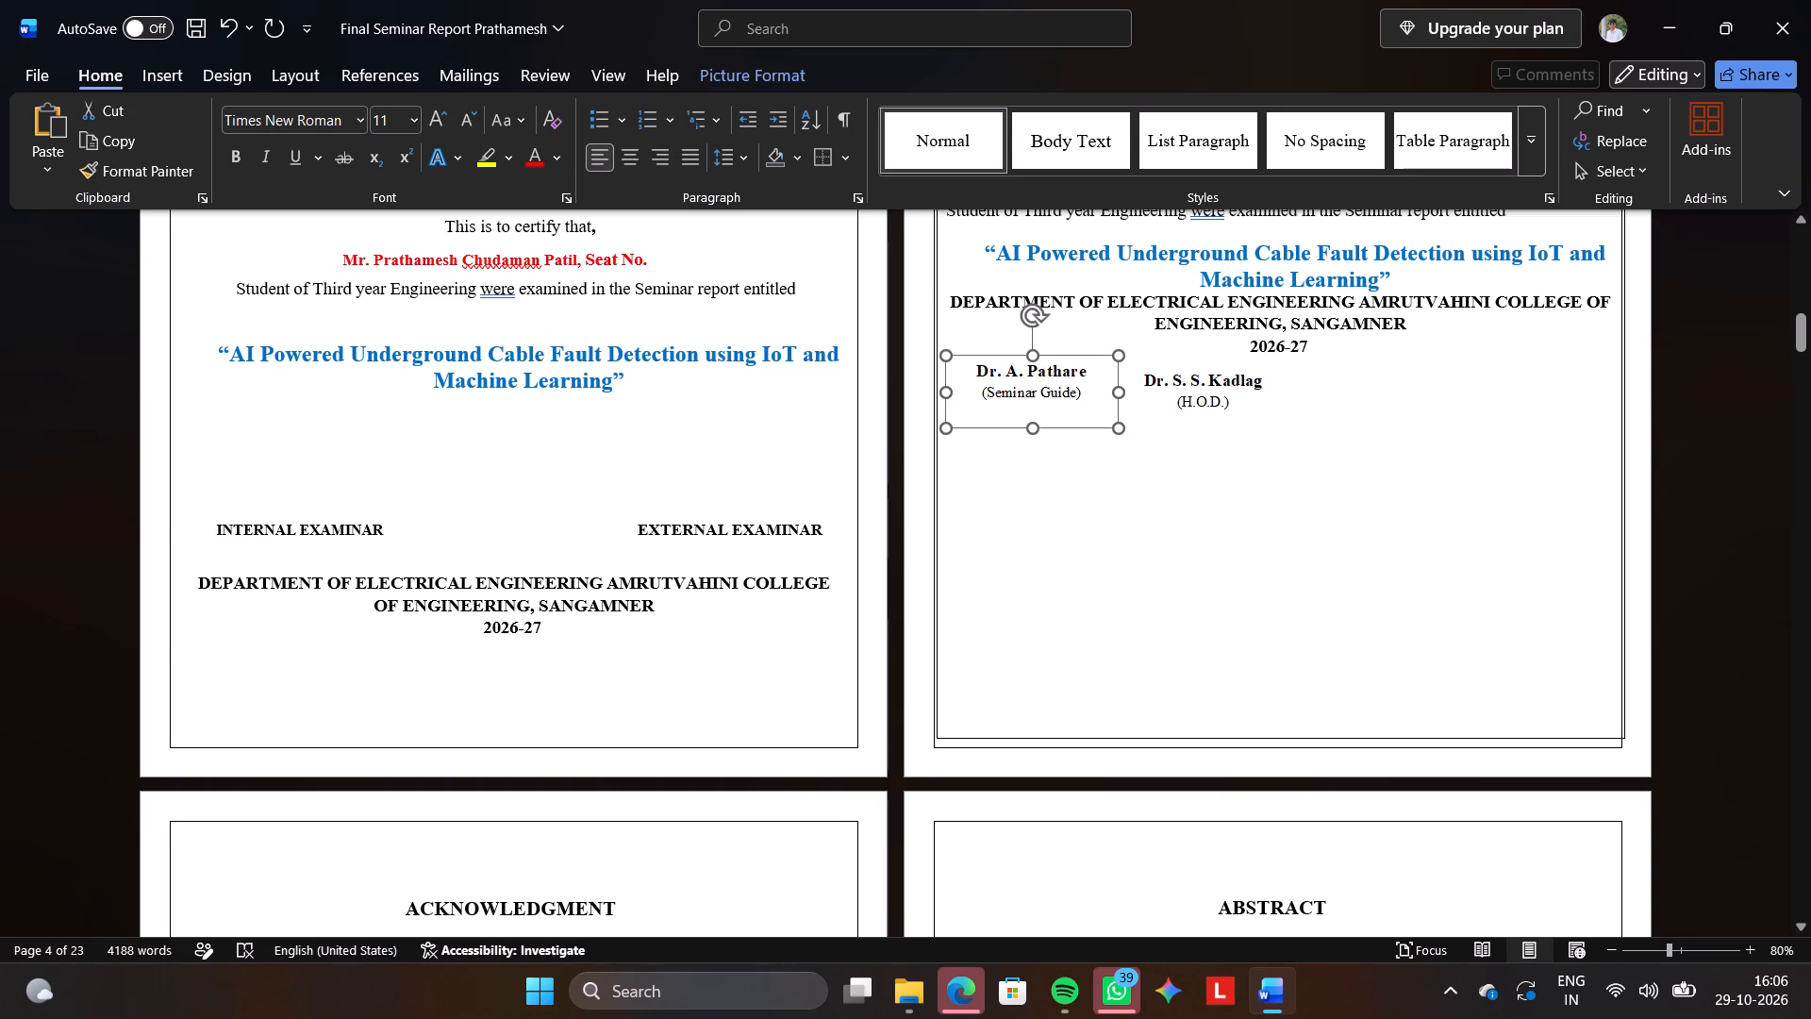
Delete the H.O.D. and Seminar Guide signature blocks from the page 4 text box.
left_click(1181, 402)
left_click(1181, 402)
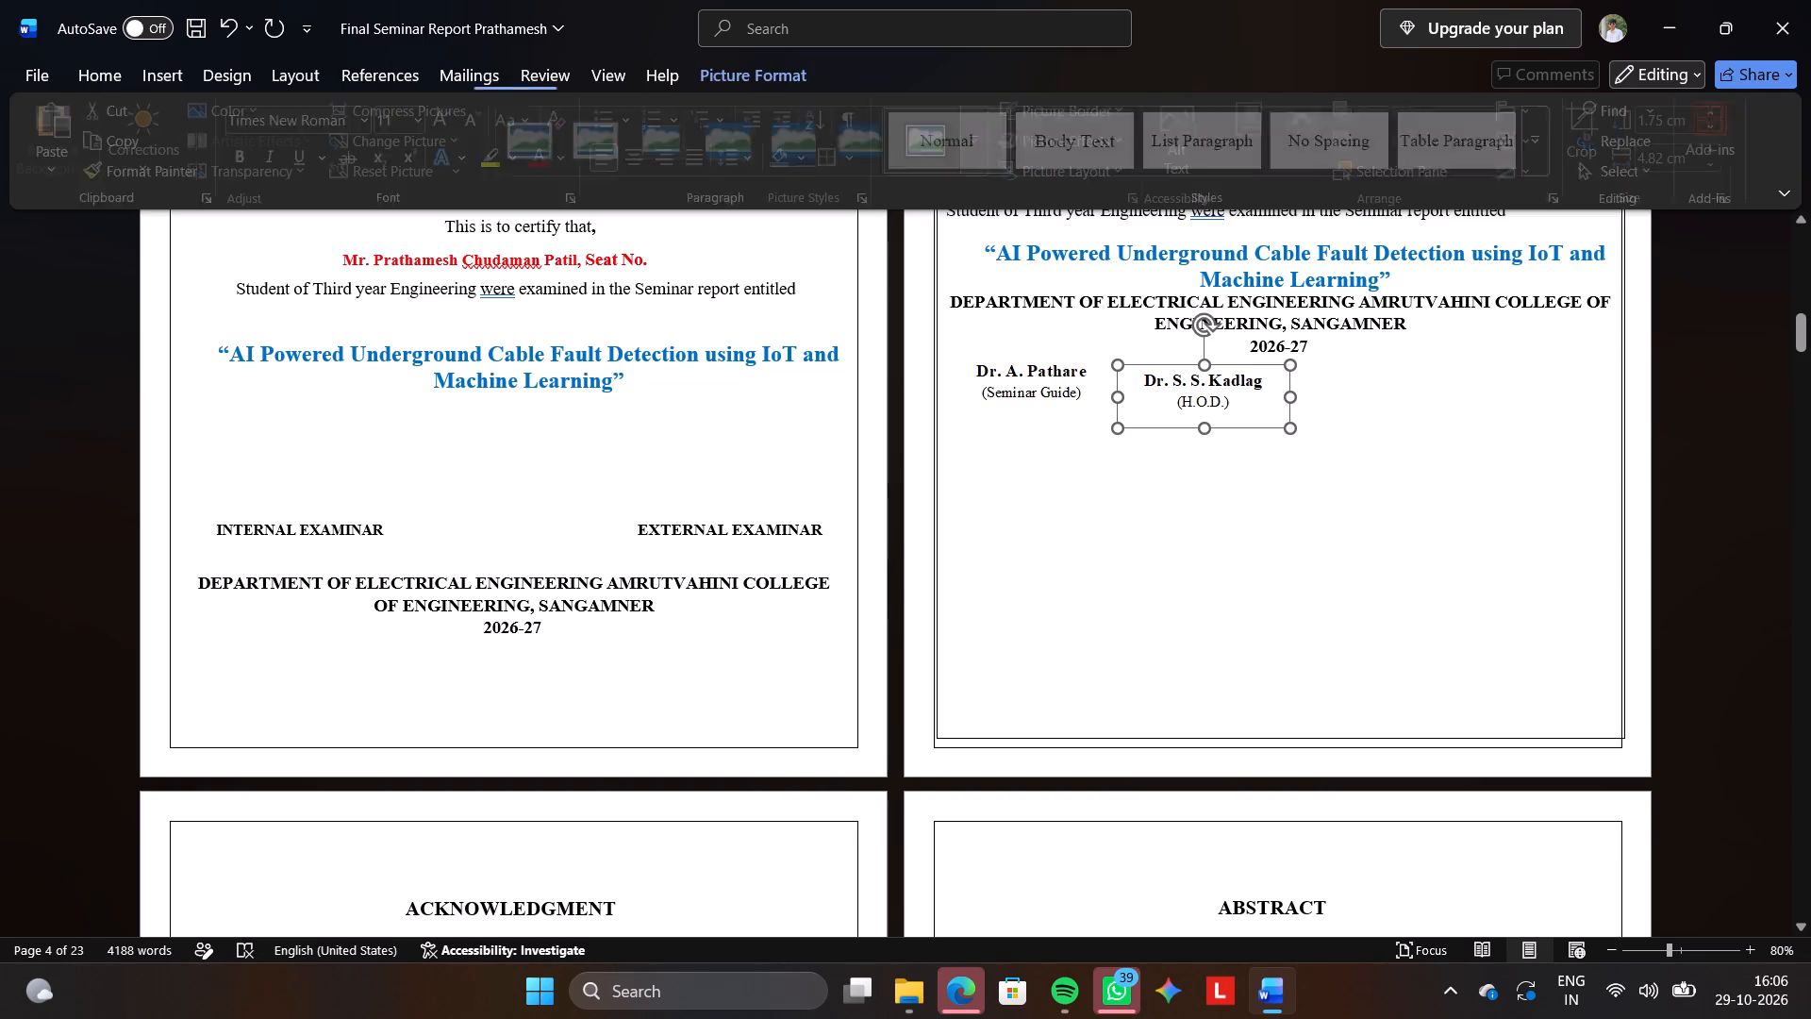
key("BackSpace")
triple_click(1052, 388)
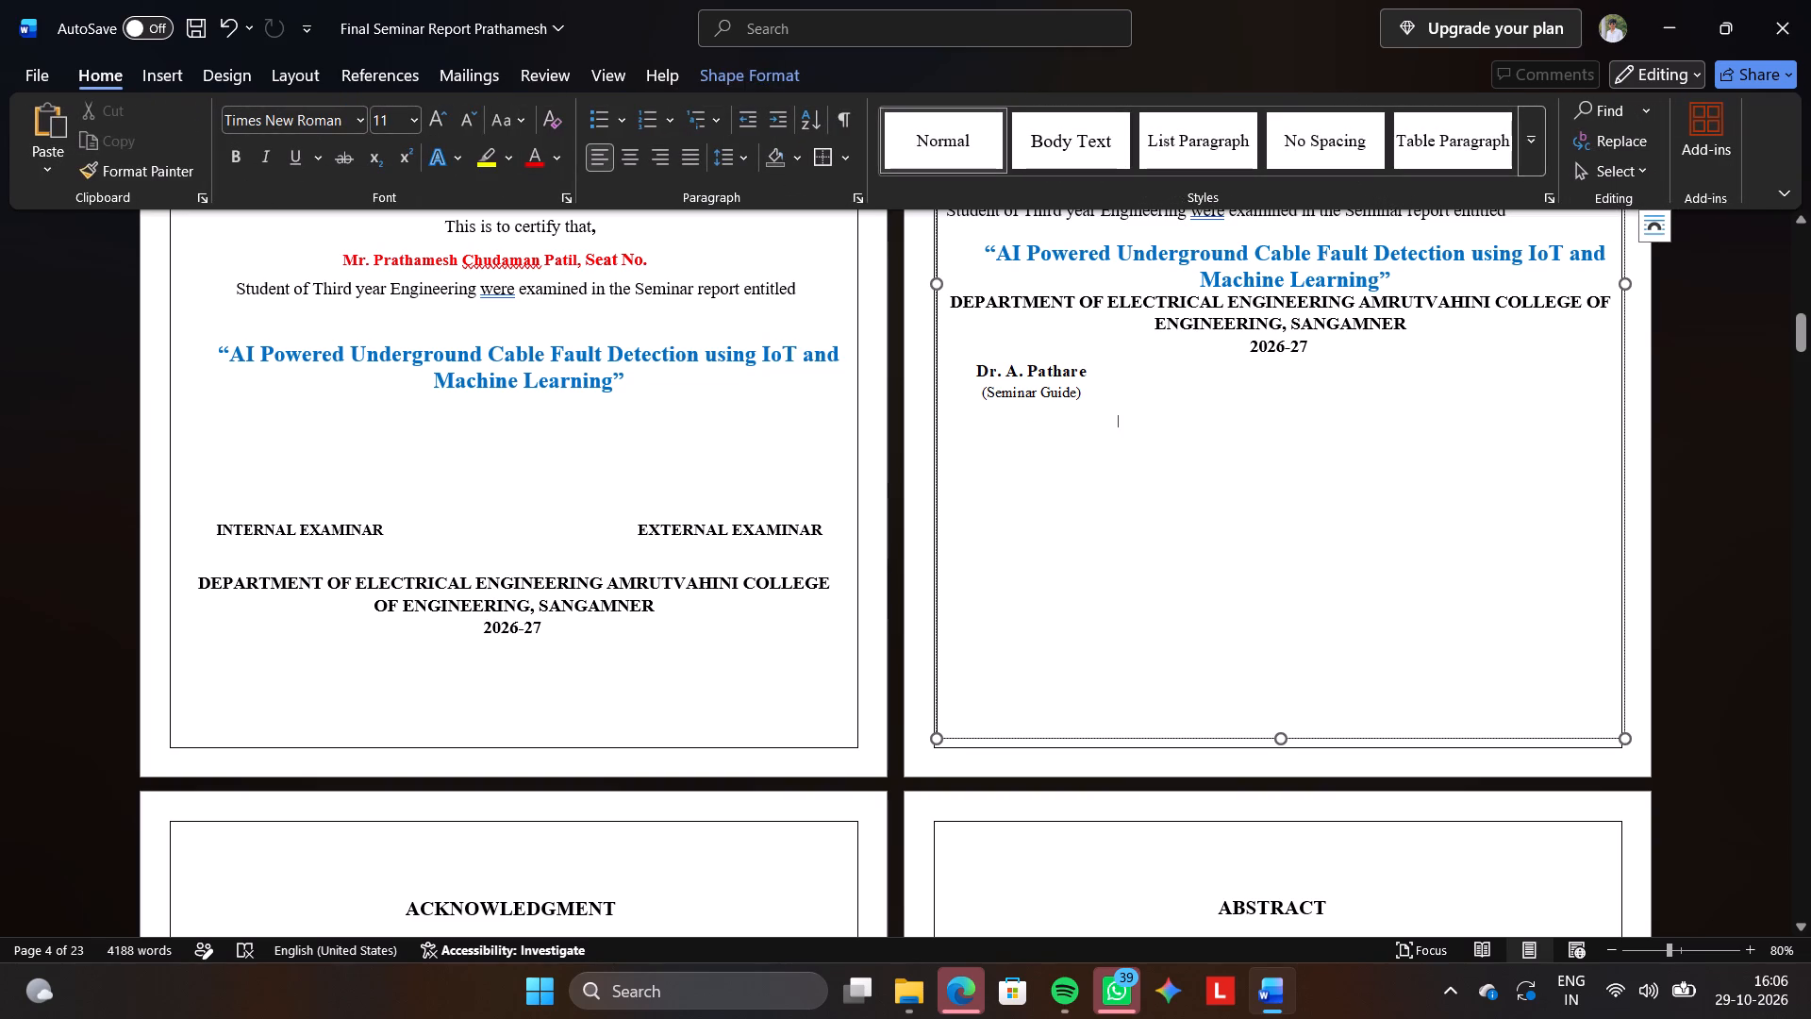
left_click(1055, 383)
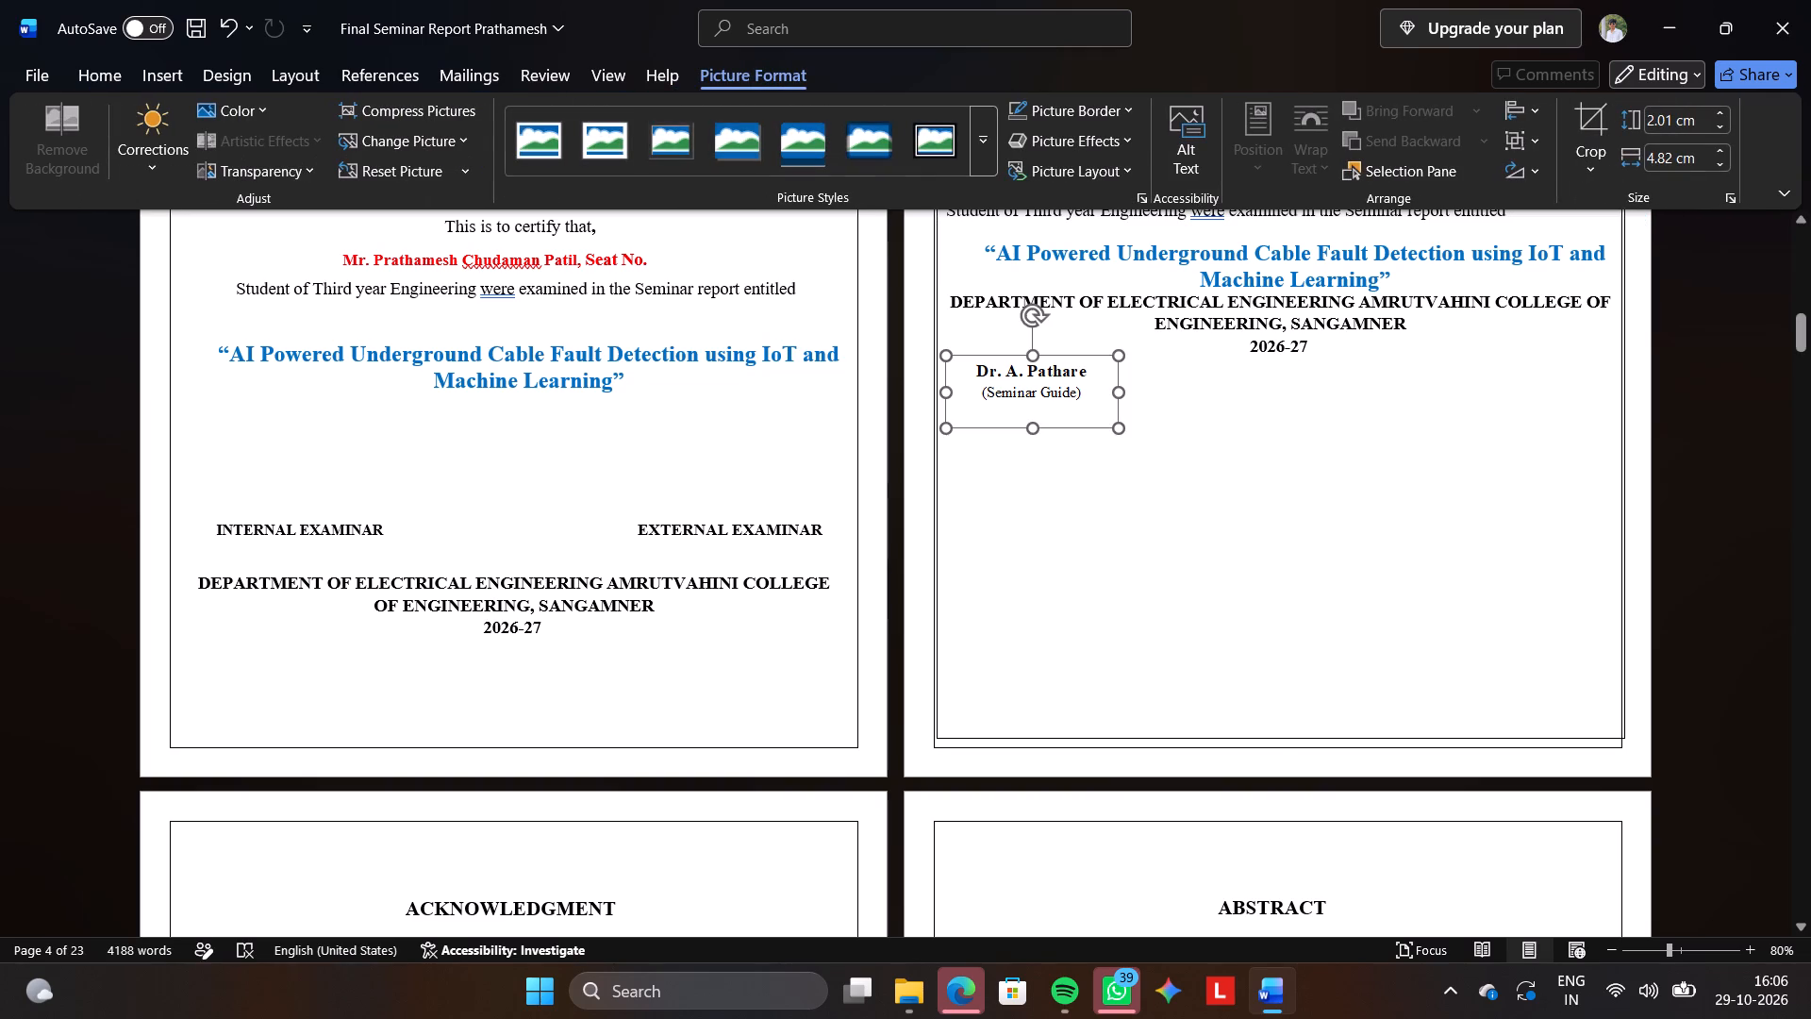
key("BackSpace")
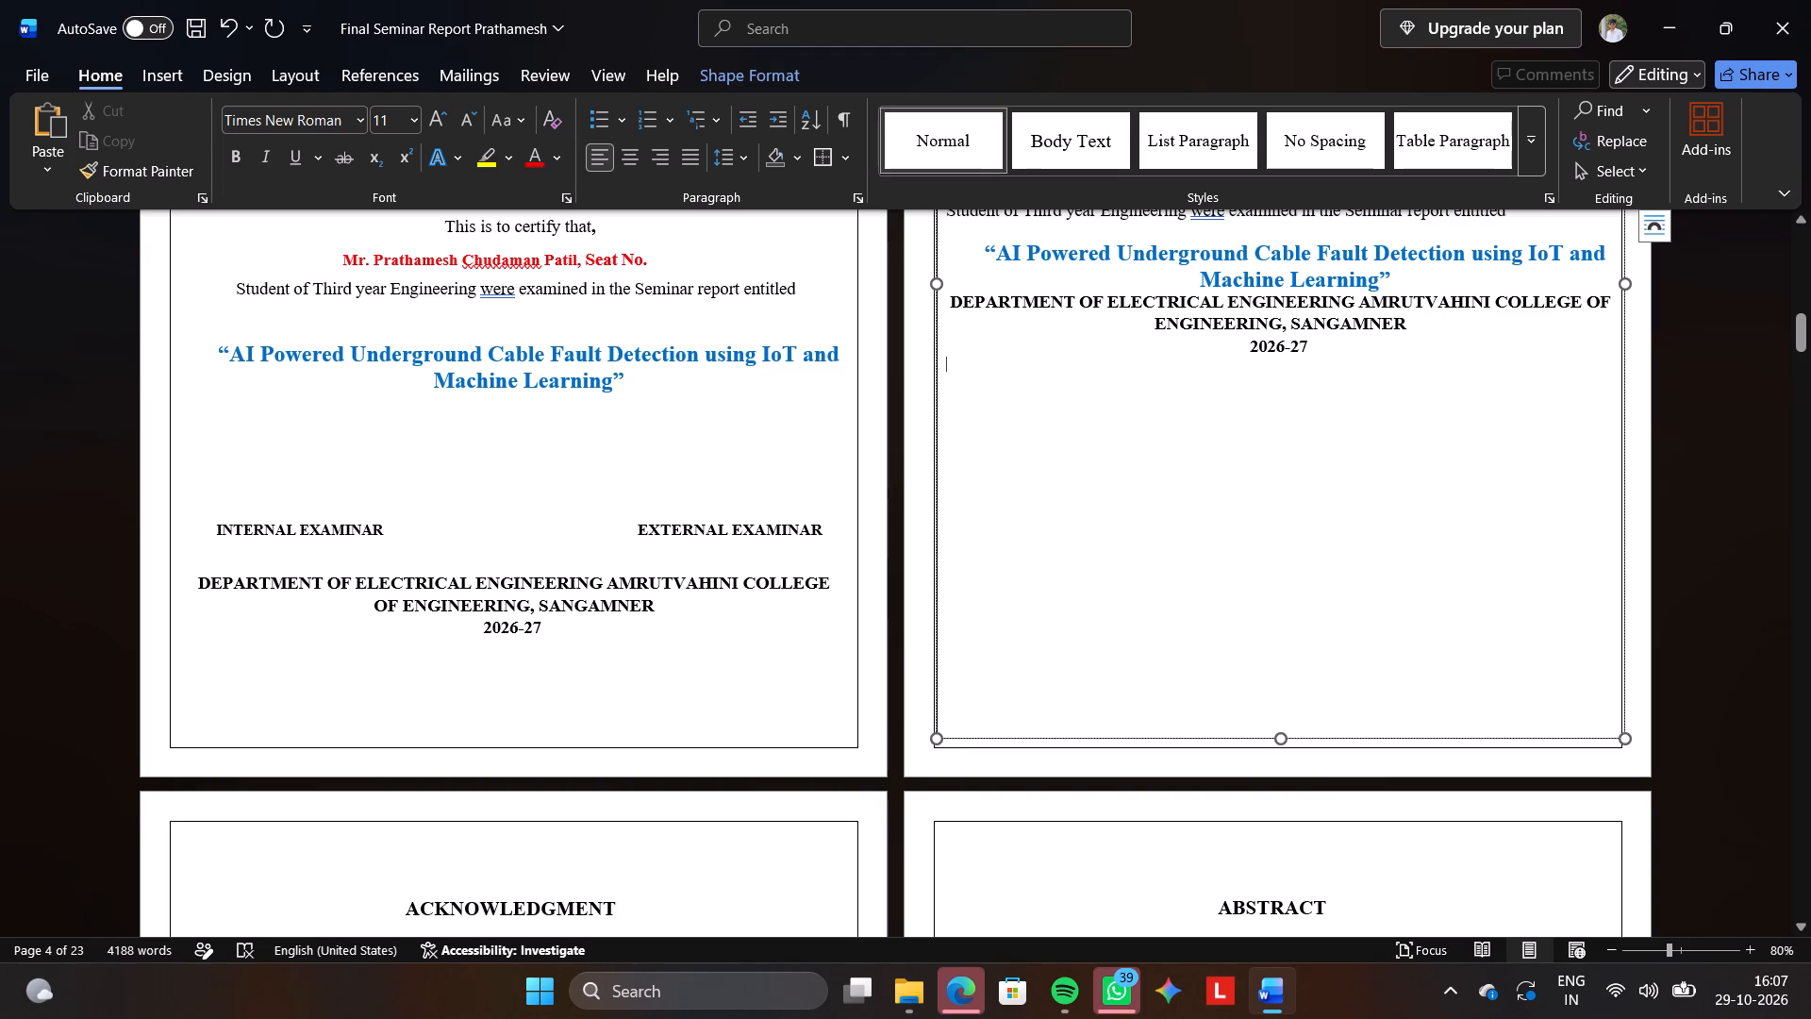
Insert a blank line below the CERTIFICATE heading in the text box.
scroll(1055, 383, "up", 2)
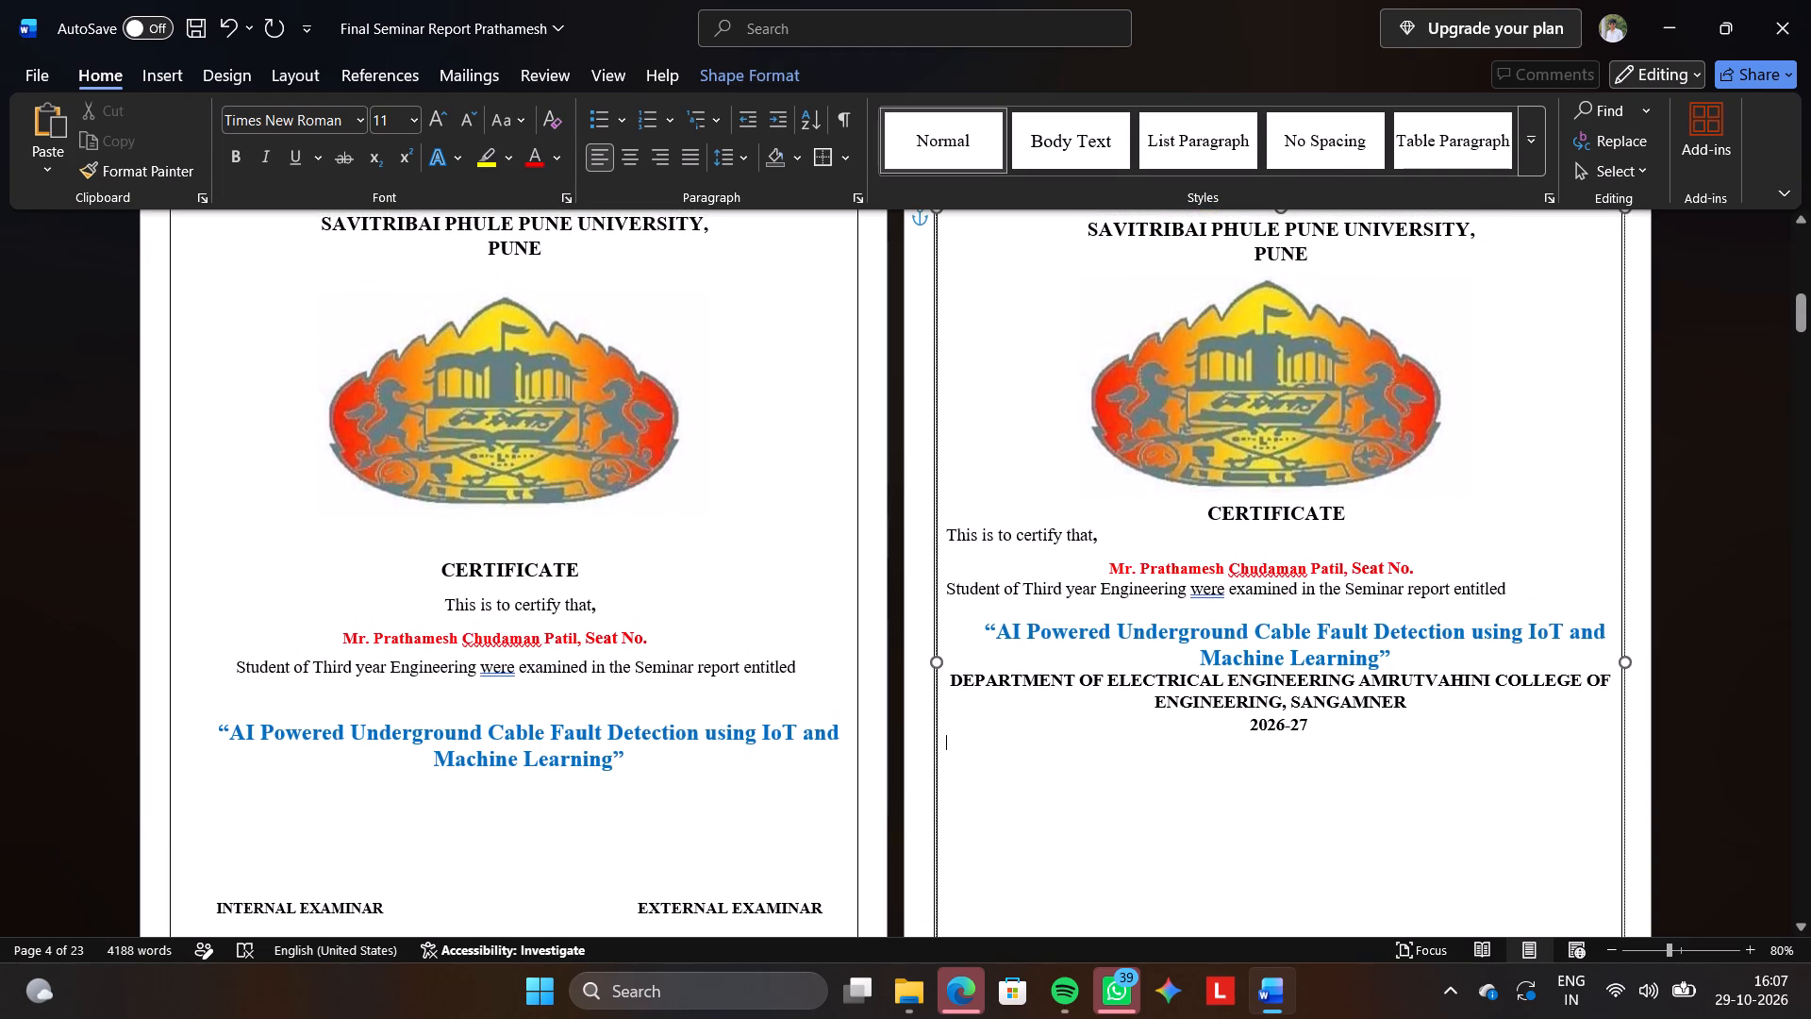
left_click(1373, 507)
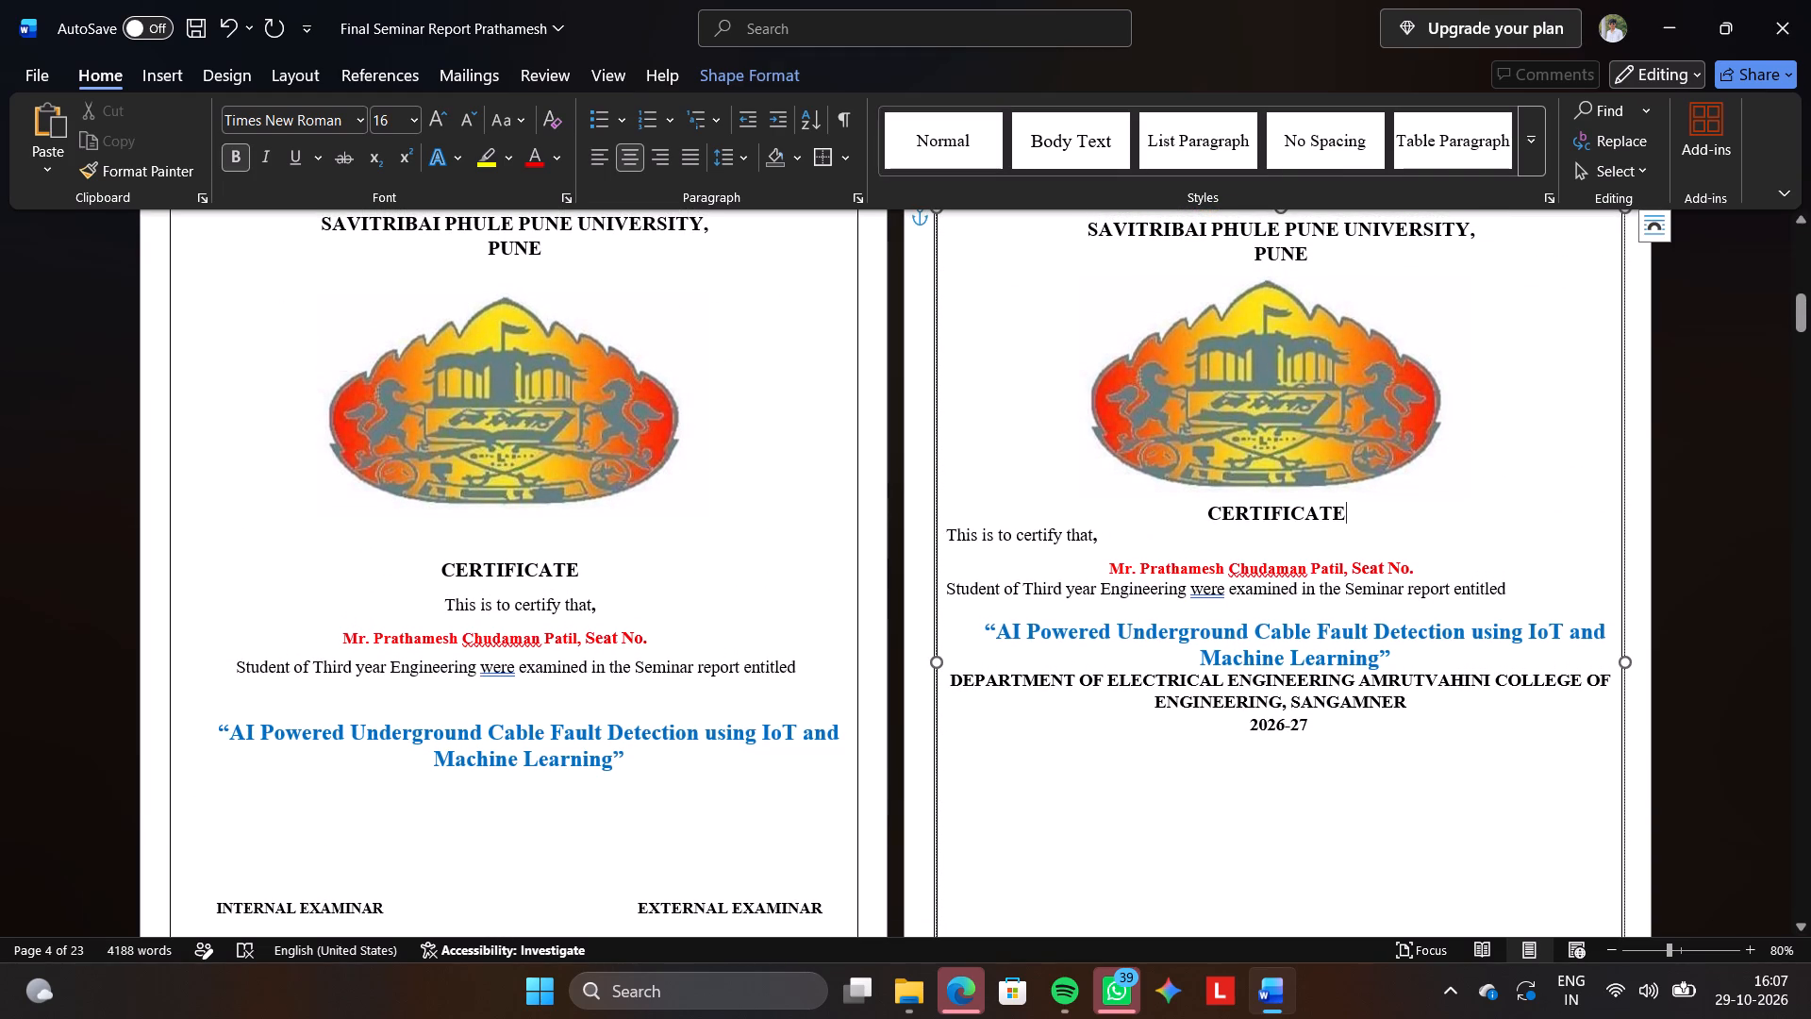
key("Return")
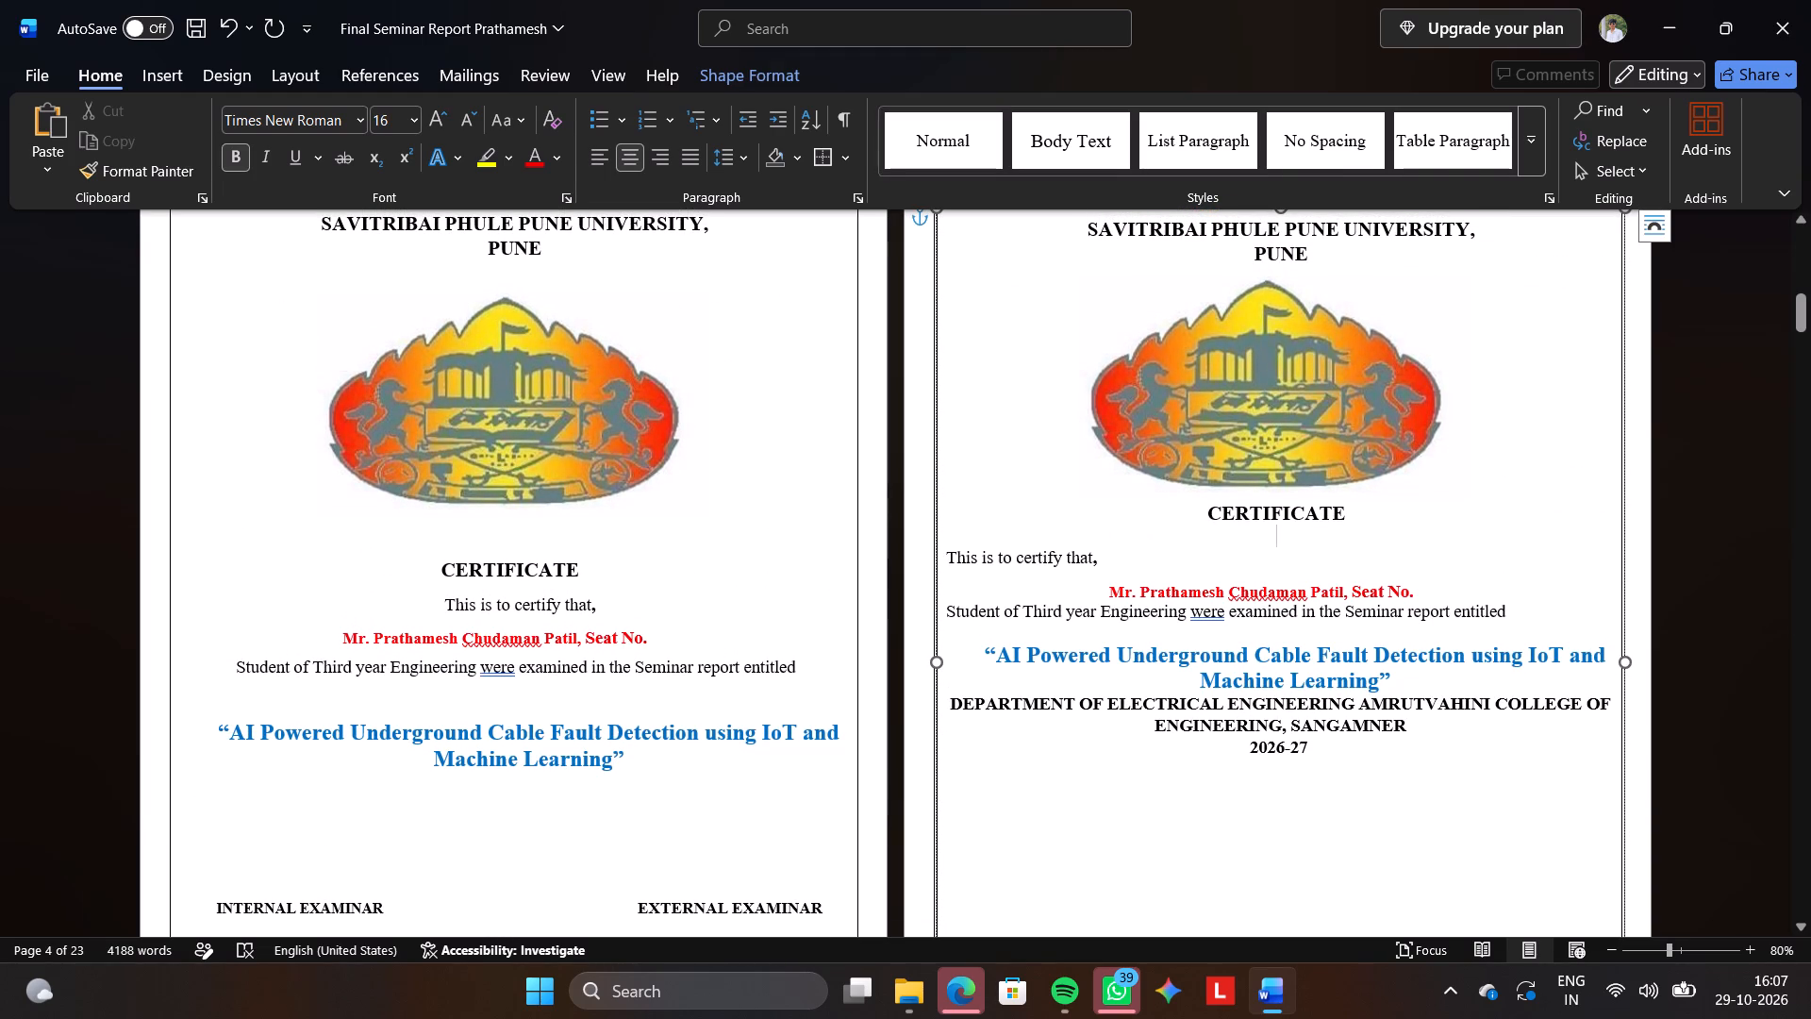
Center the line "This is to certify that," in the text box.
left_click(1097, 566)
key("shift+Up")
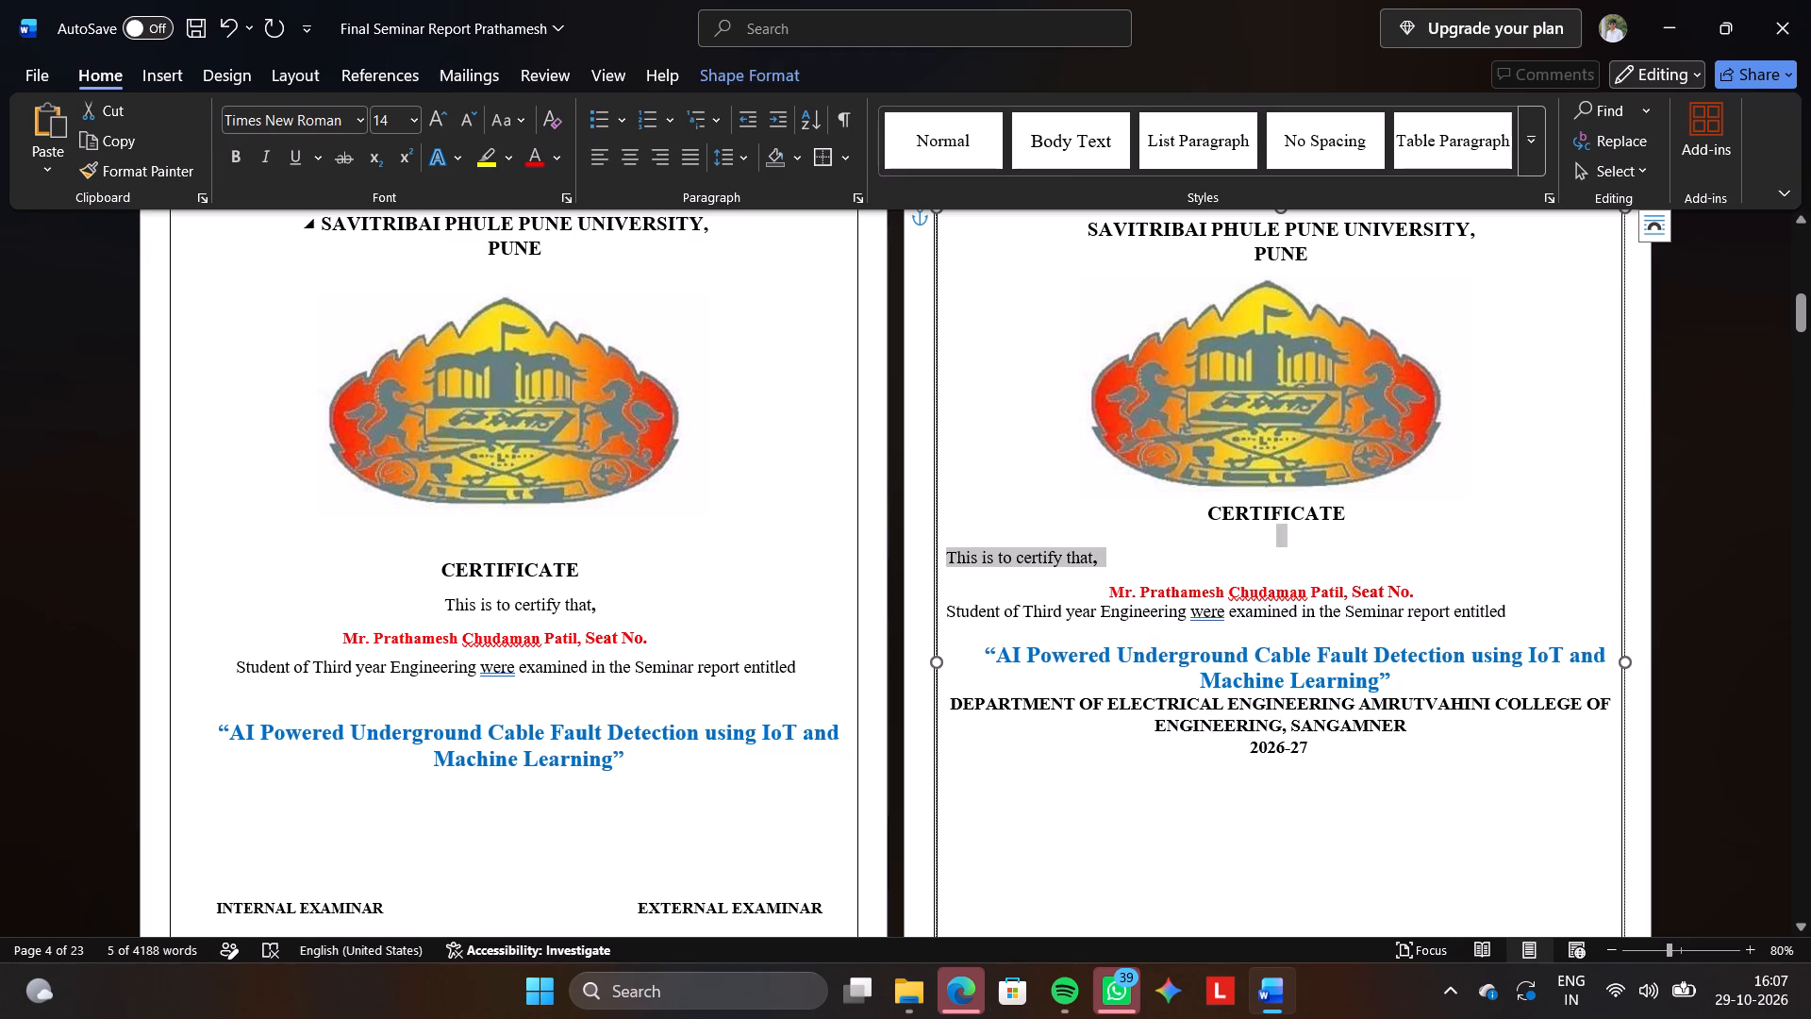
left_click(631, 145)
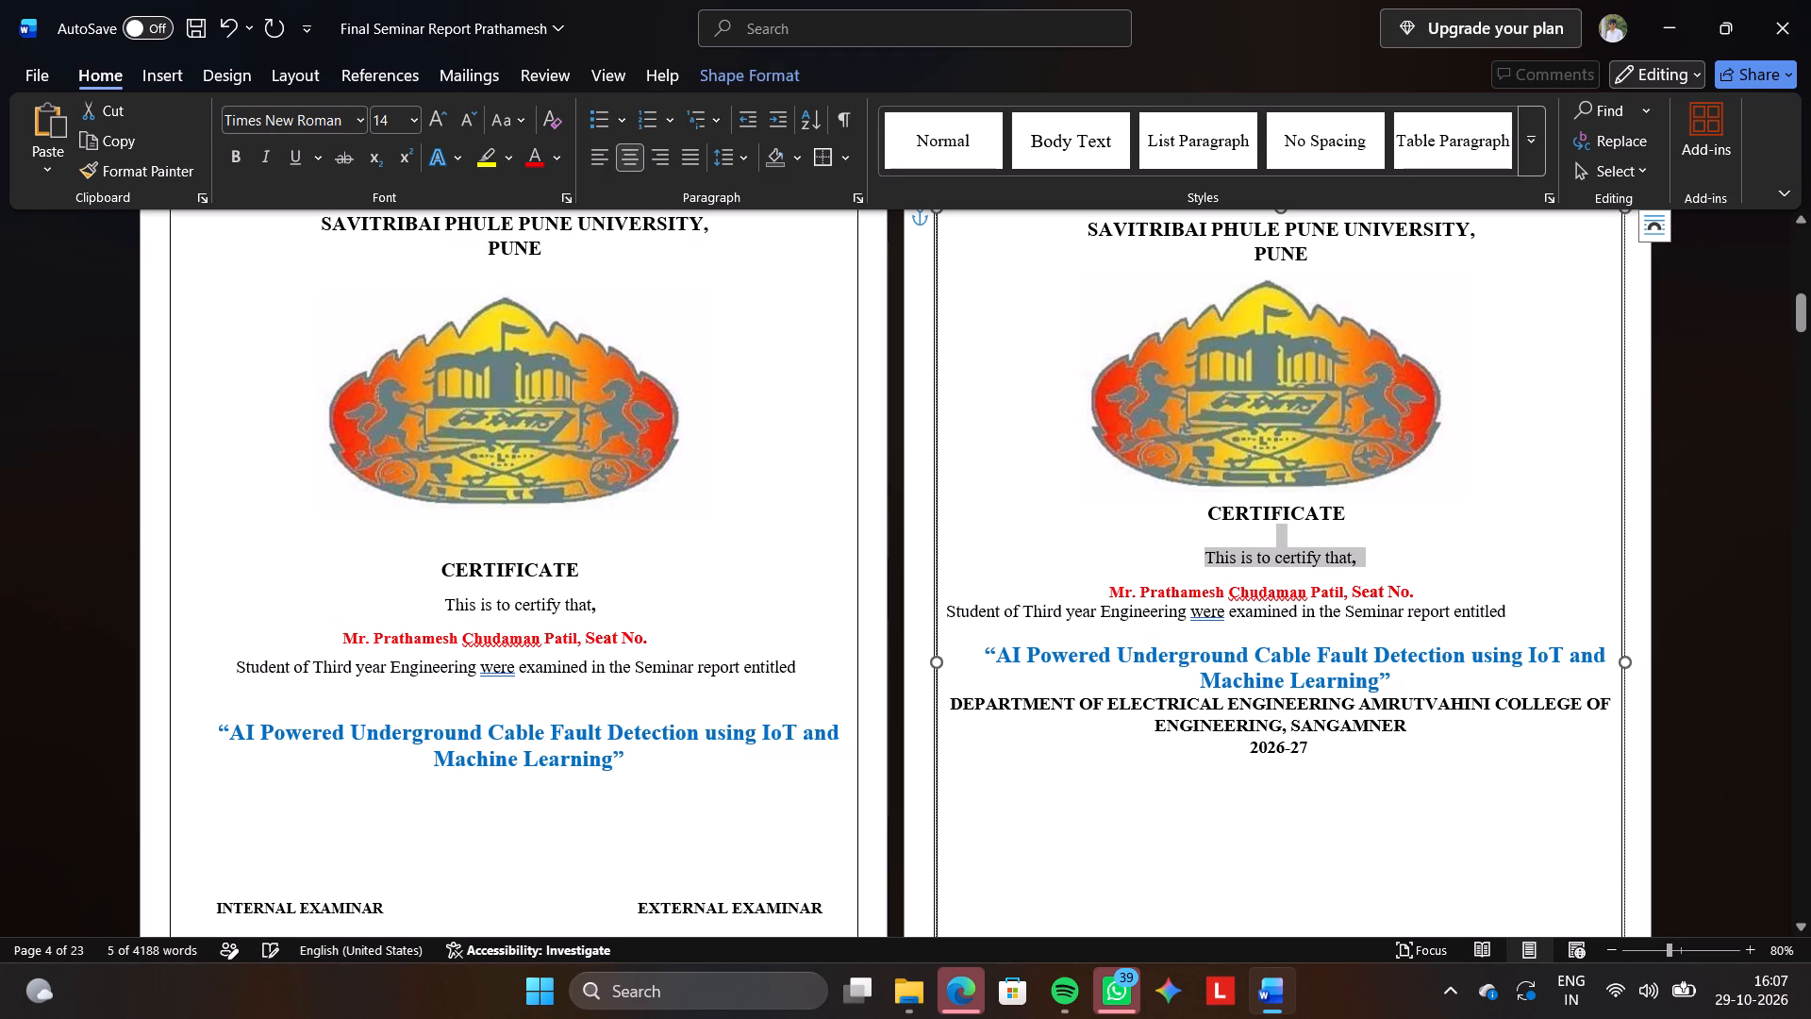
Set the red student name and seat number line in the text box to font size 14.
left_click_drag(1105, 580, 1129, 585)
left_click_drag(1129, 585, 1464, 578)
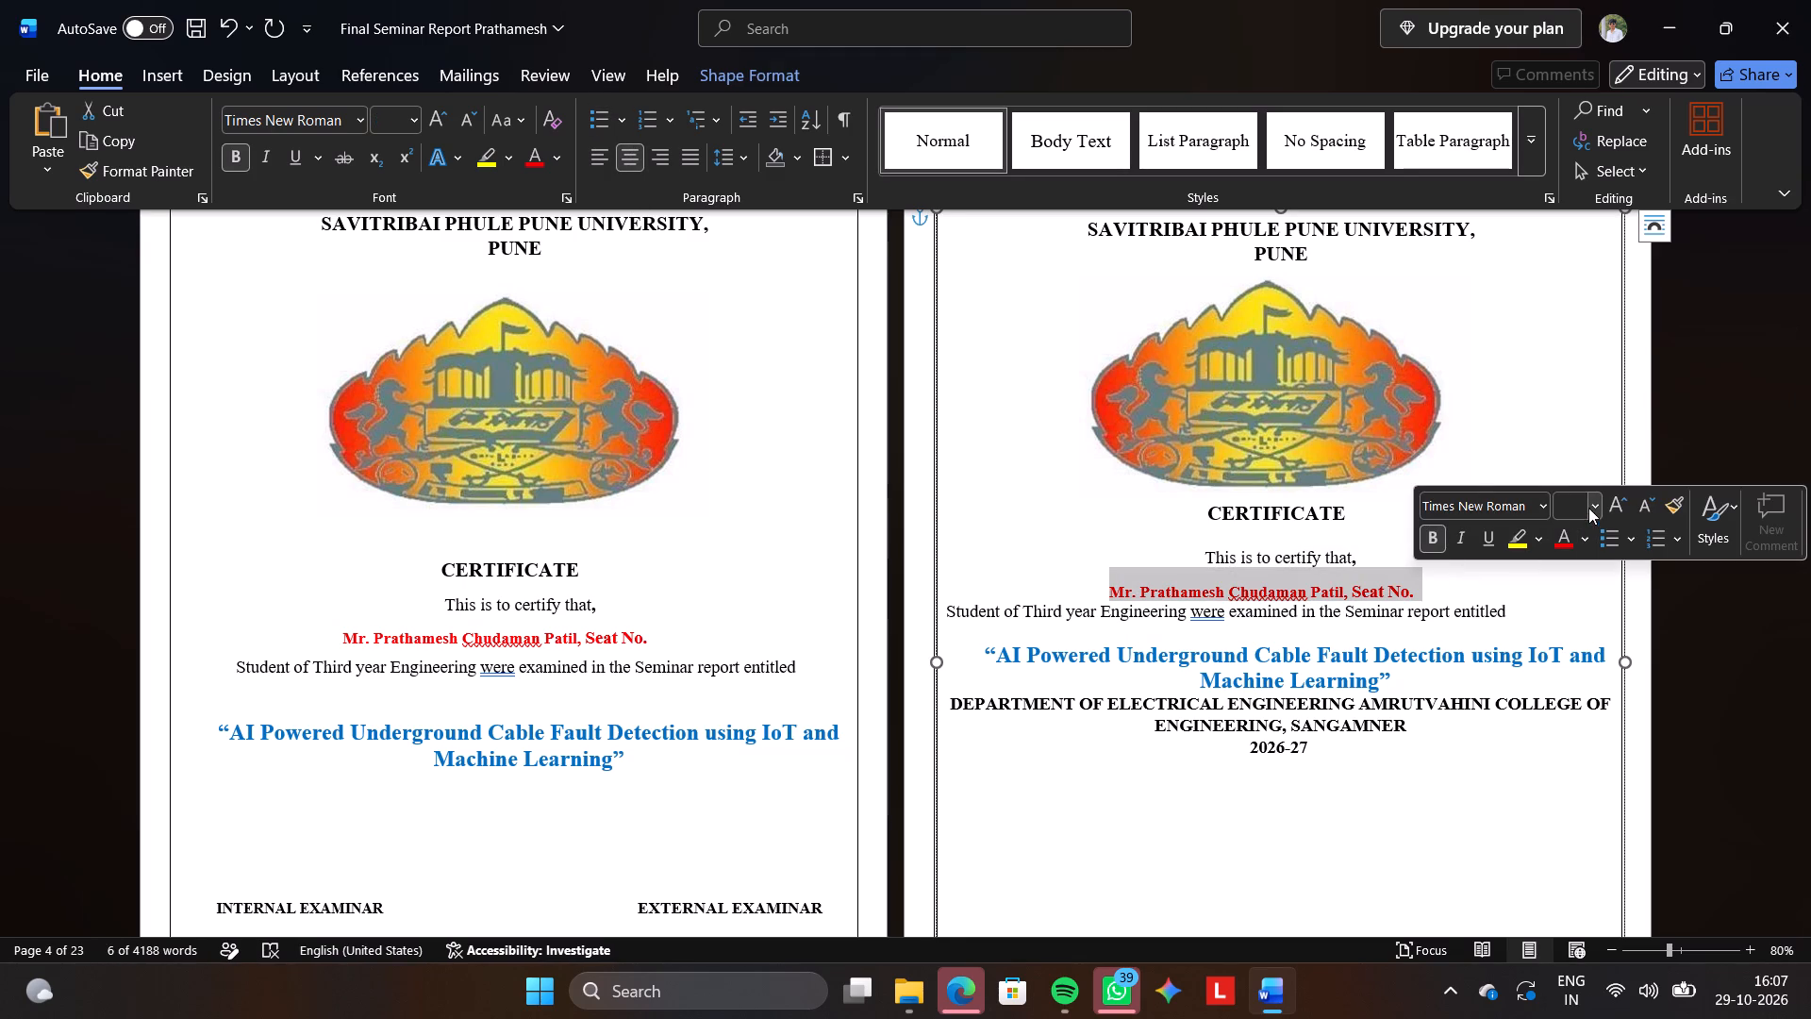
left_click(1573, 501)
type("14")
key("Return")
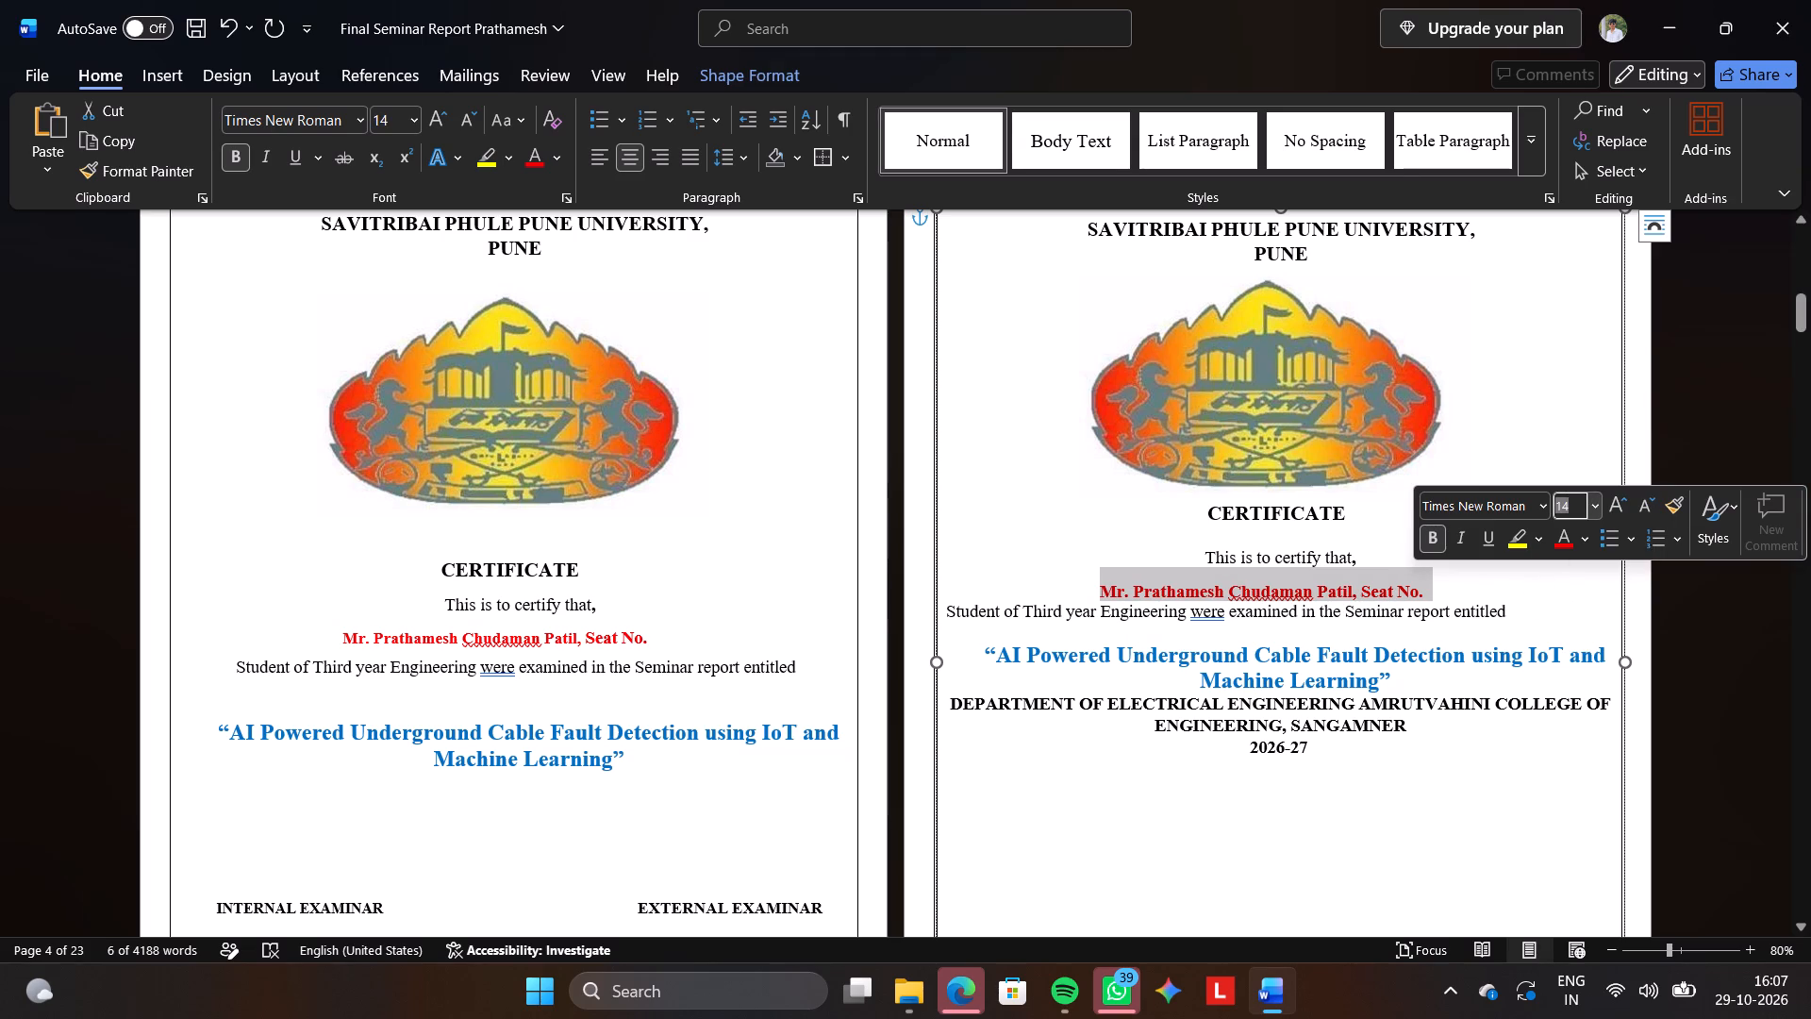
key("shift+Down")
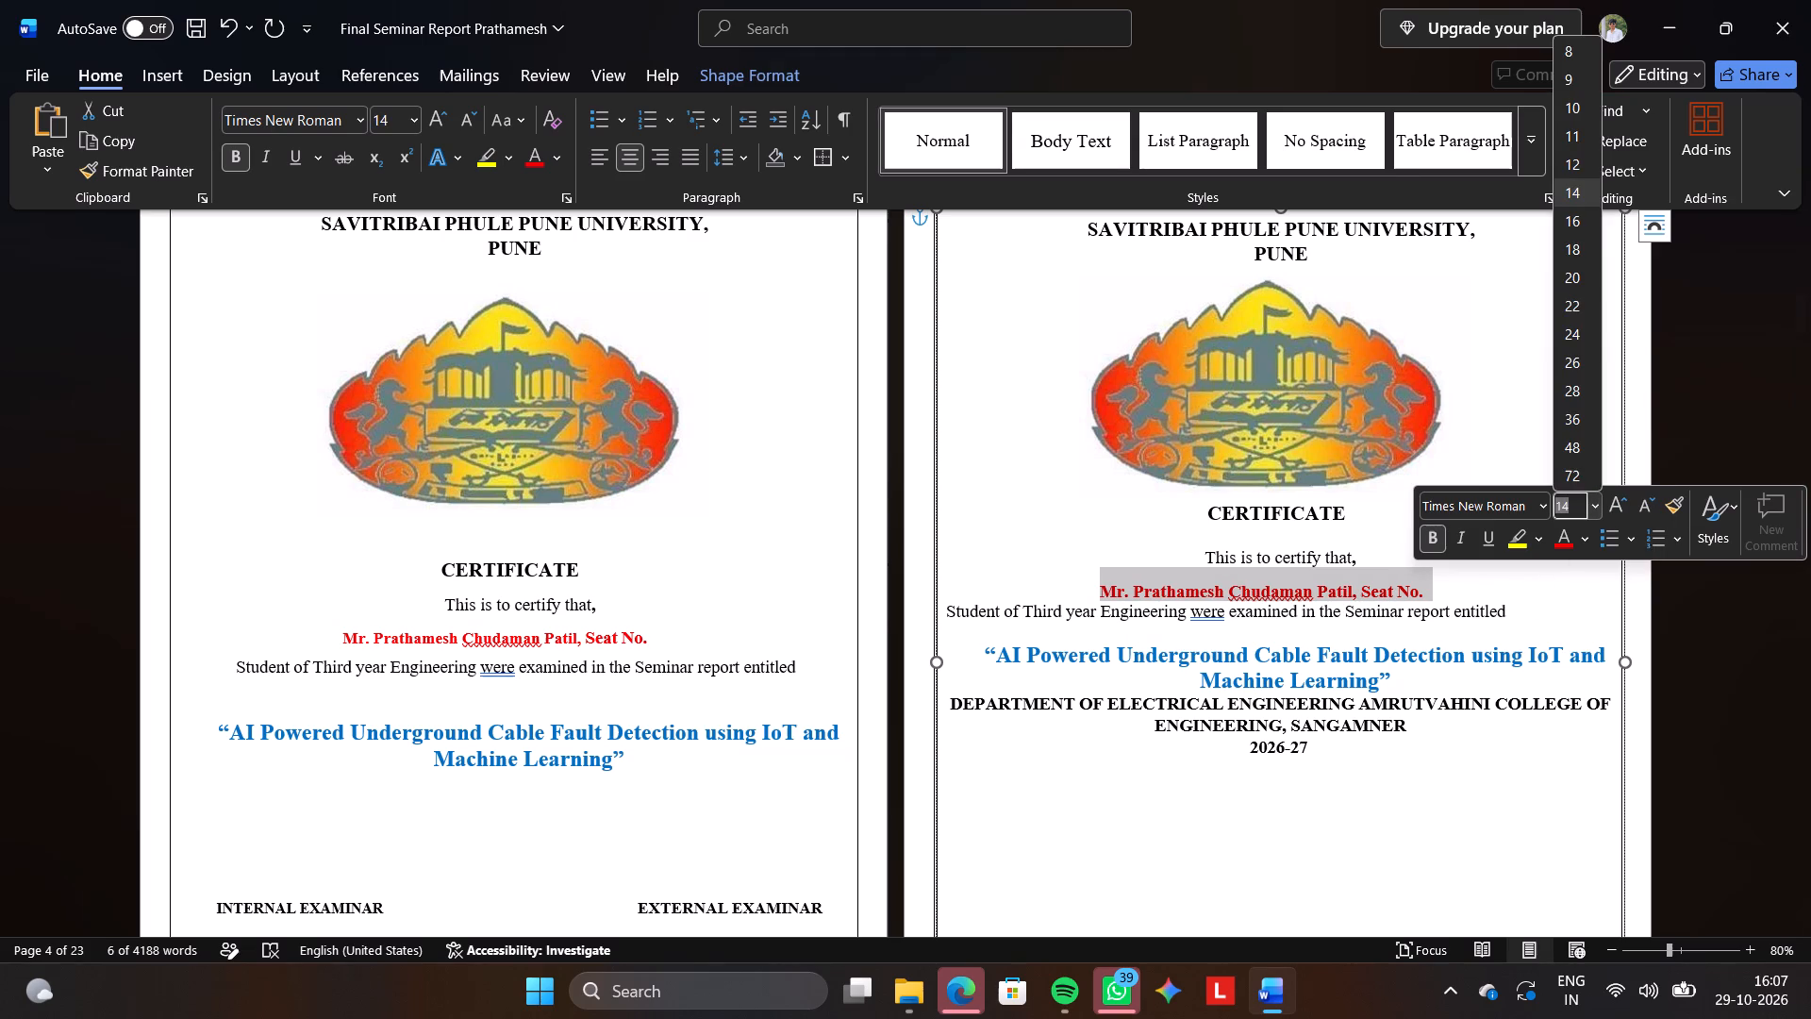
Center the line "Student of Third year Engineering were examined in the Seminar report entitled" in the text box.
left_click(1438, 624)
double_click(1533, 610)
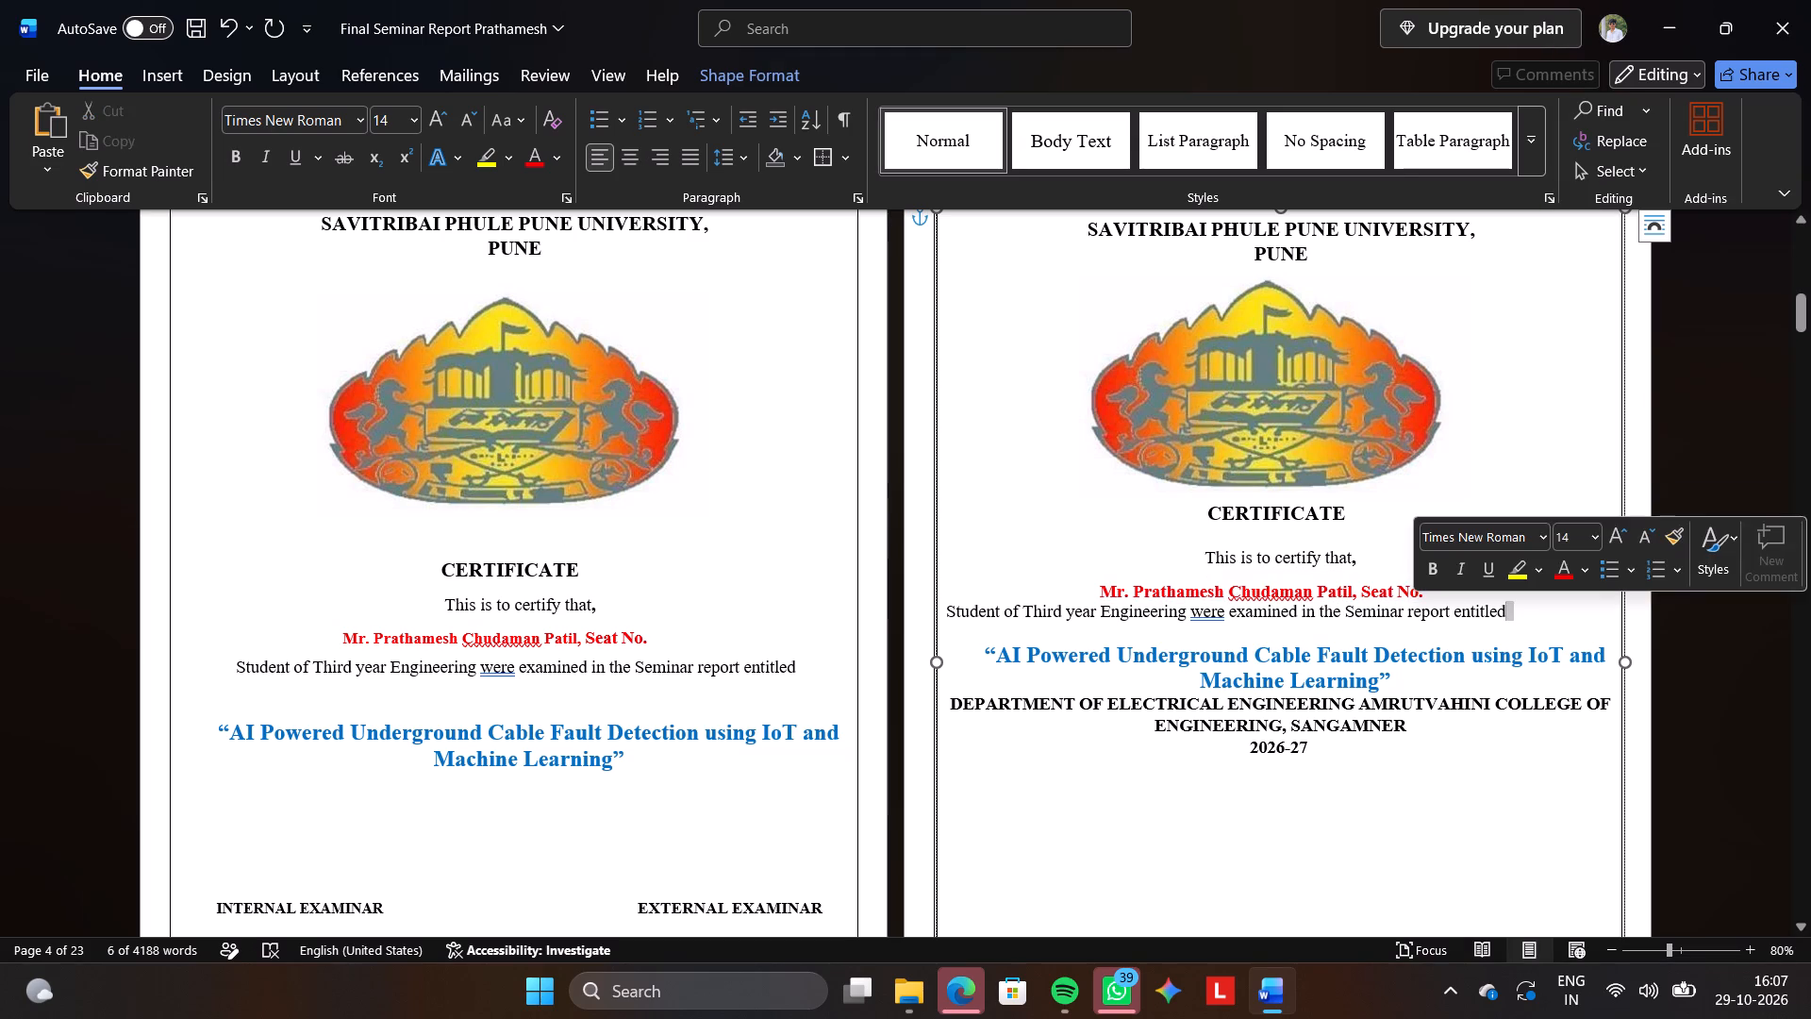
key("shift+Left")
key("shift+Left")
key("shift+Left")
key("shift+Left")
key("shift+Left")
key("shift+Left")
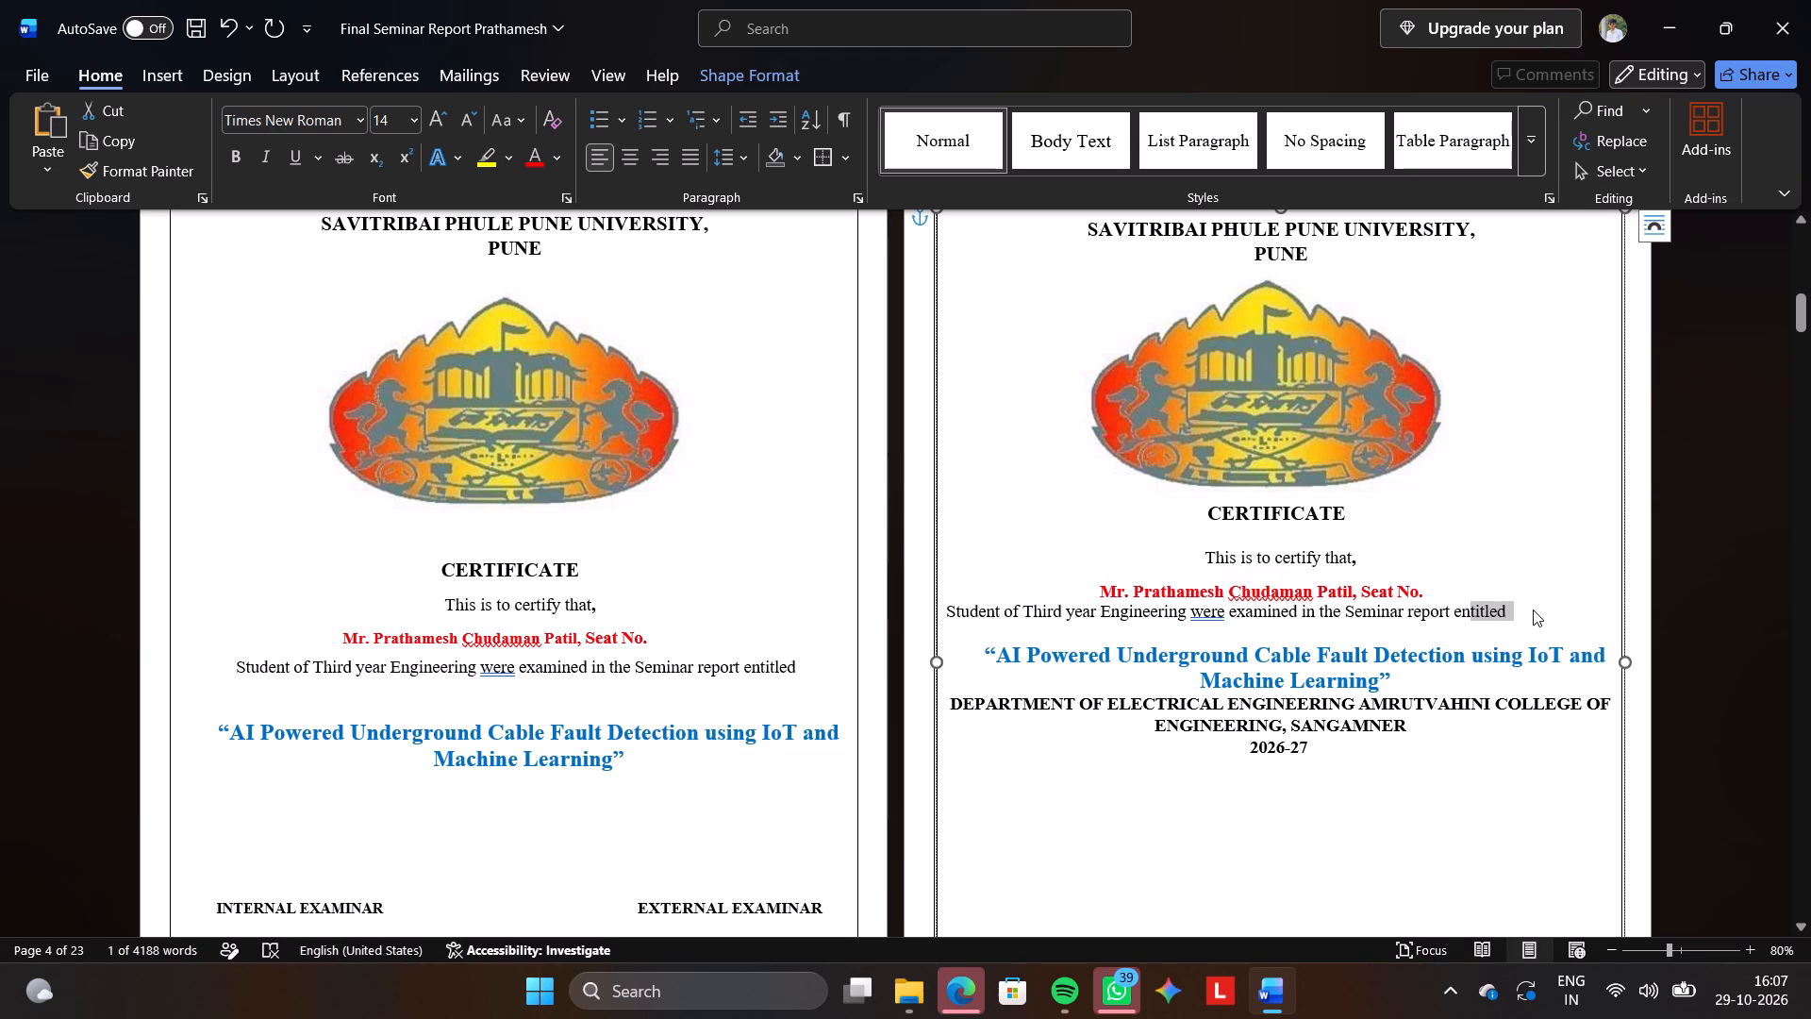
key("shift+Left")
key("ctrl+shift+Left")
key("ctrl+shift+Left")
key("ctrl+shift+Left")
key("ctrl+shift+Left")
key("ctrl+shift+Left")
key("ctrl+shift+Left")
key("ctrl+shift+Left")
key("ctrl+shift+Left")
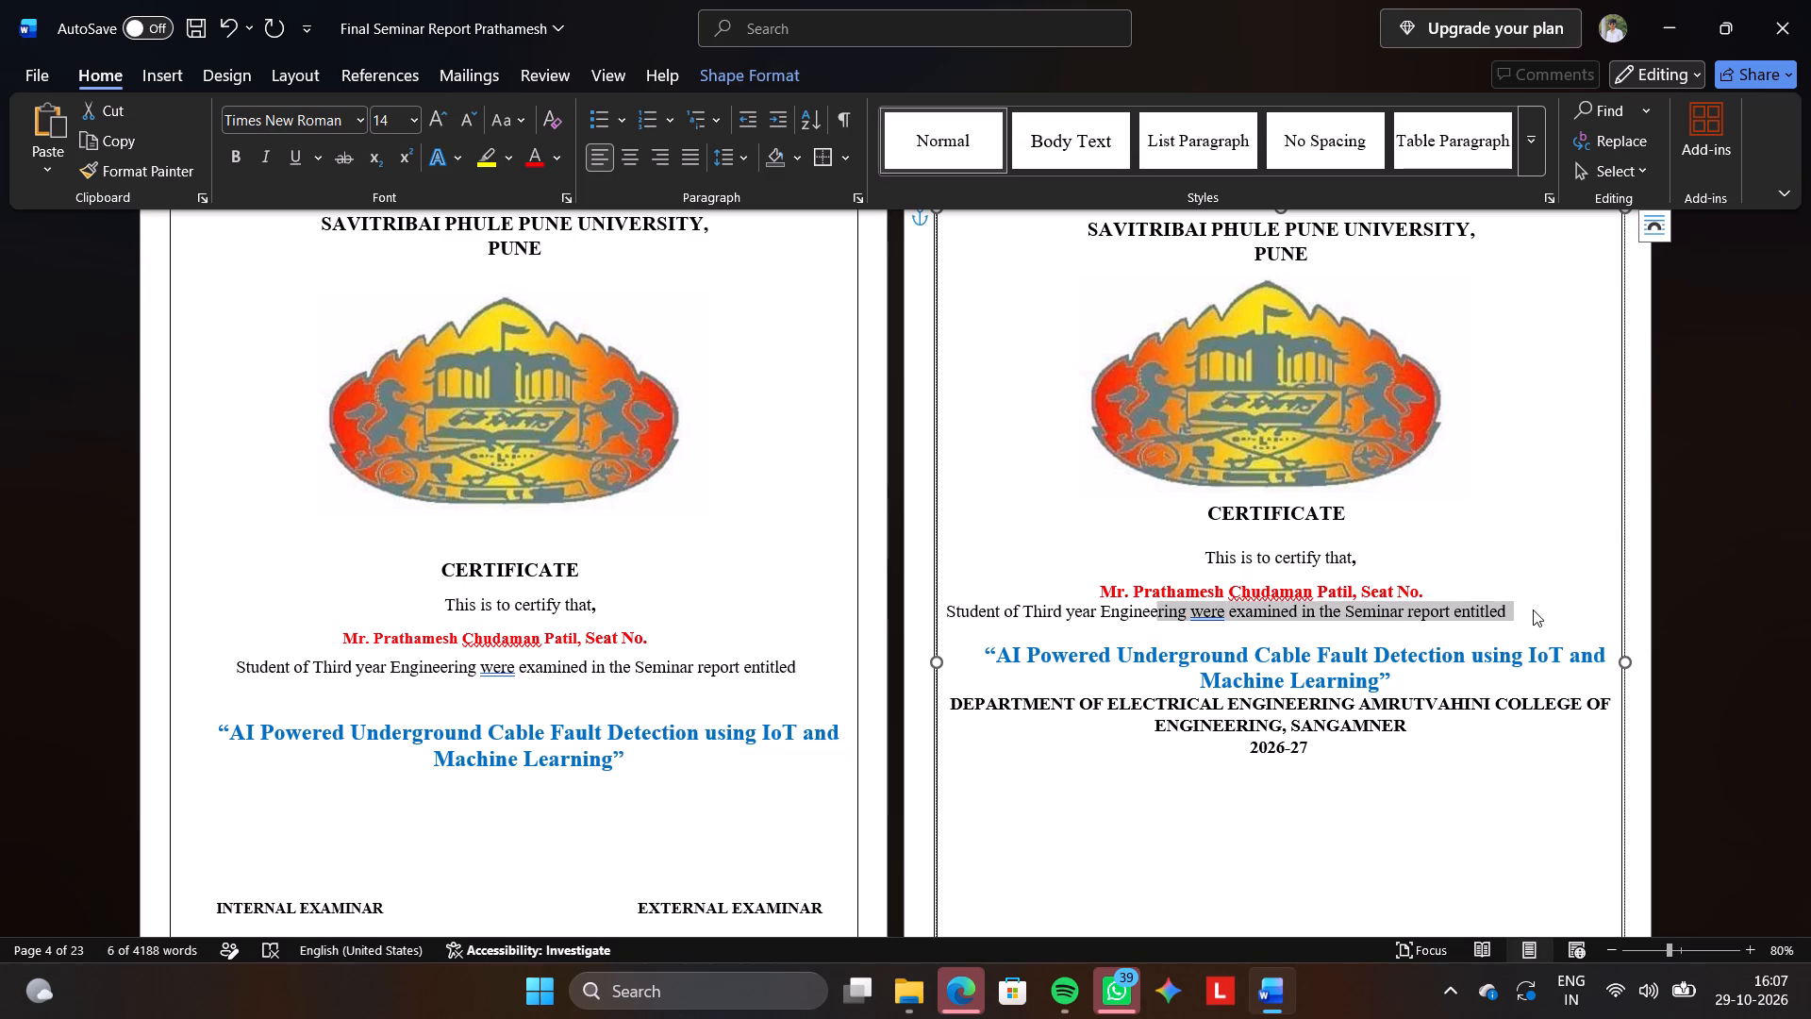
key("ctrl+shift+Left")
key("ctrl+shift+Left")
key("ctrl+shift+Left")
key("ctrl+shift+Left")
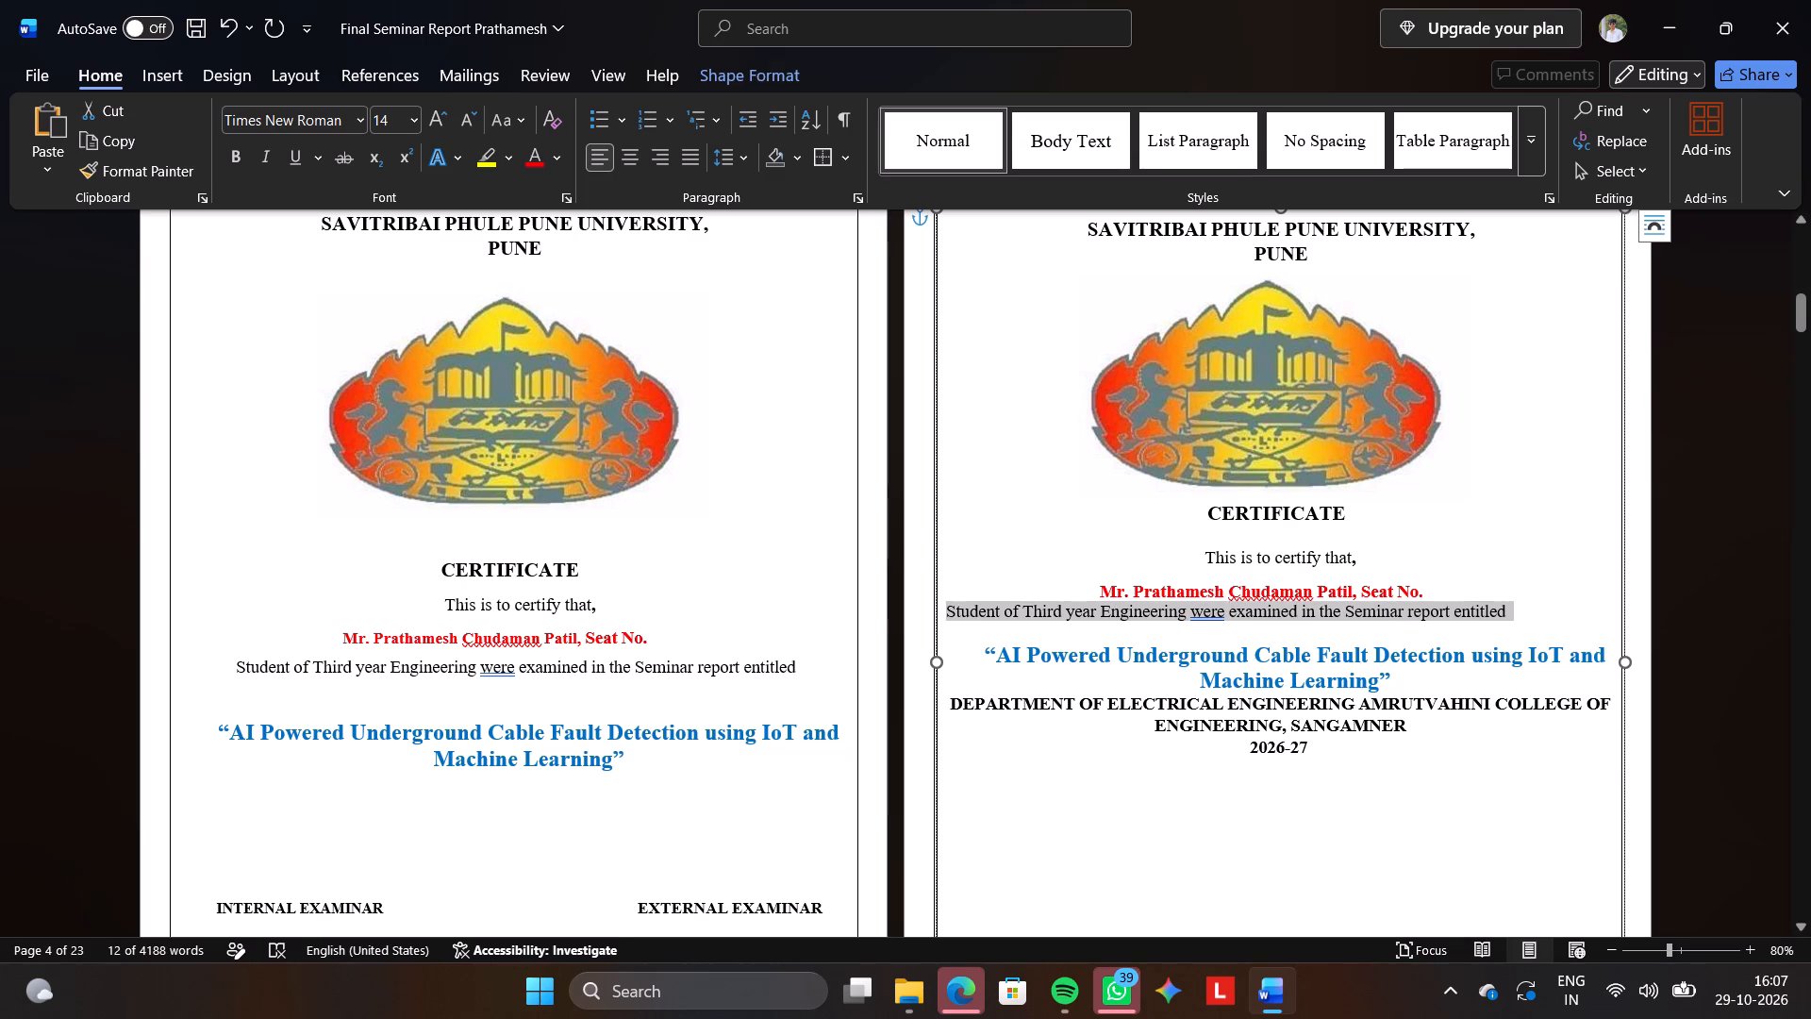
left_click(624, 158)
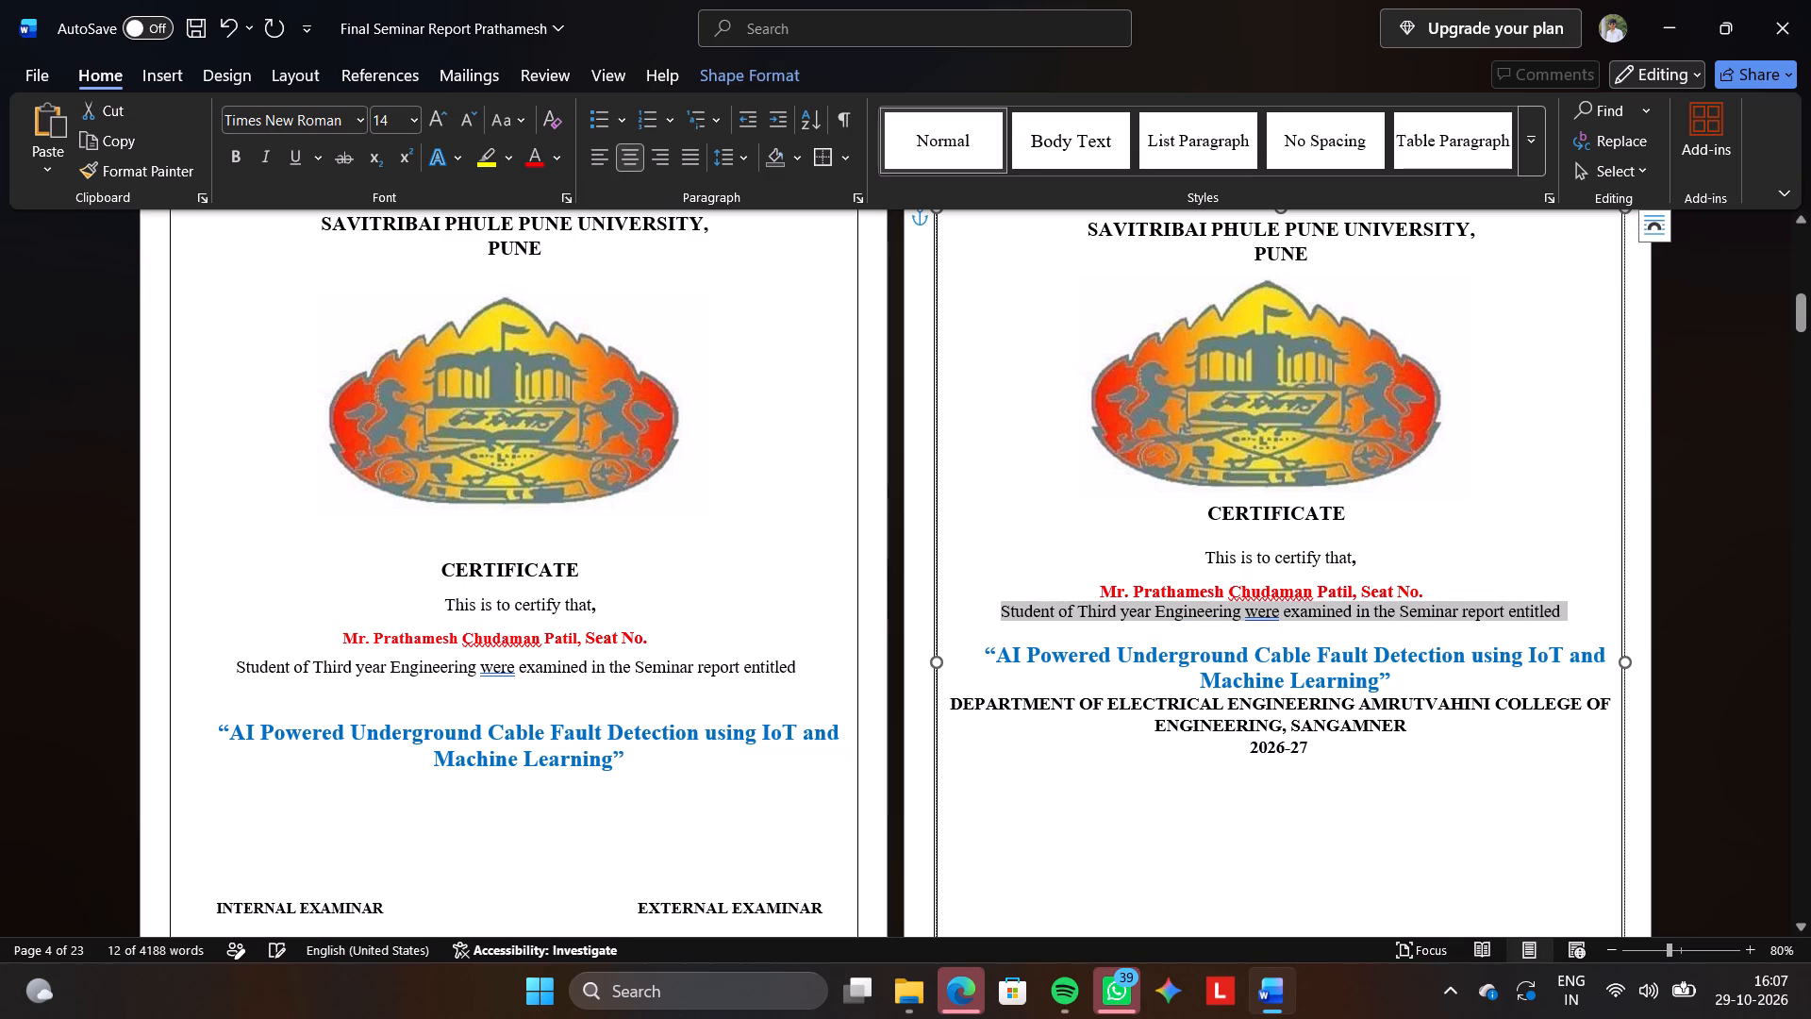
Insert a blank line between the student name line and the "Student of Third year Engineering" line in the text box.
left_click(1451, 586)
key("Return")
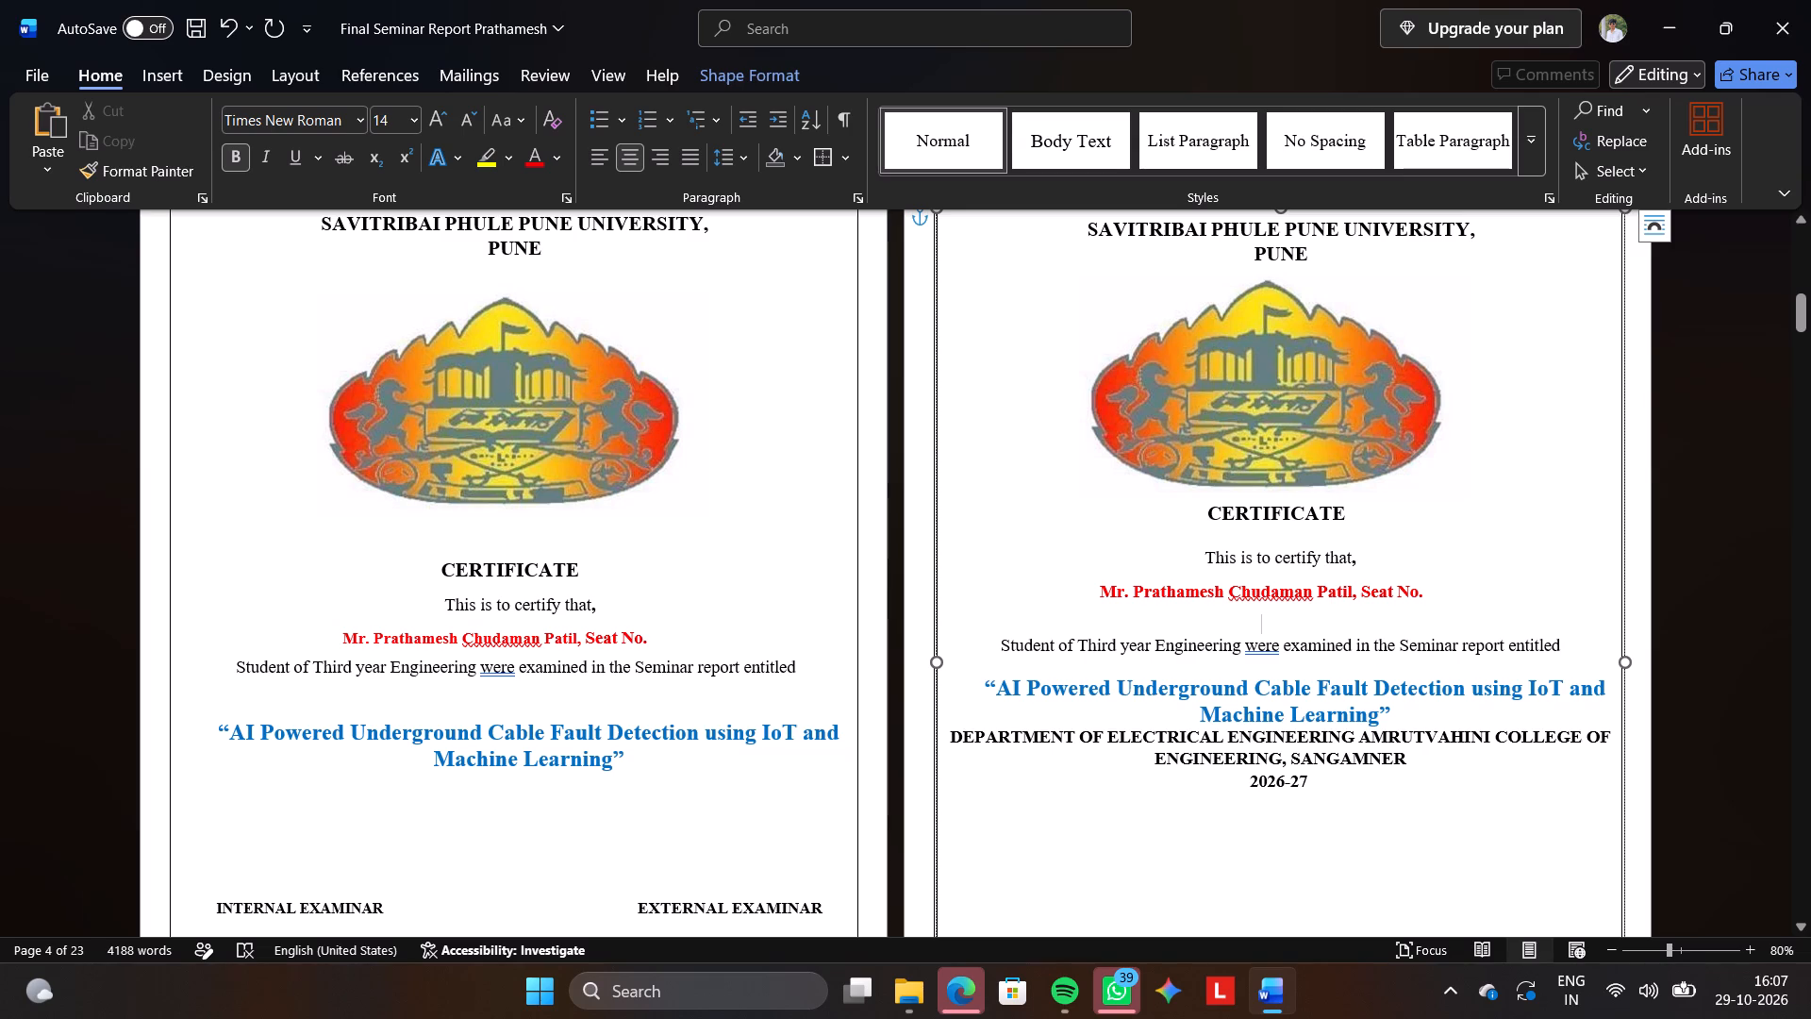
Break the blue report title in the text box so that "using IoT and Machine Learning" starts a new line.
left_click(1465, 689)
key("Return")
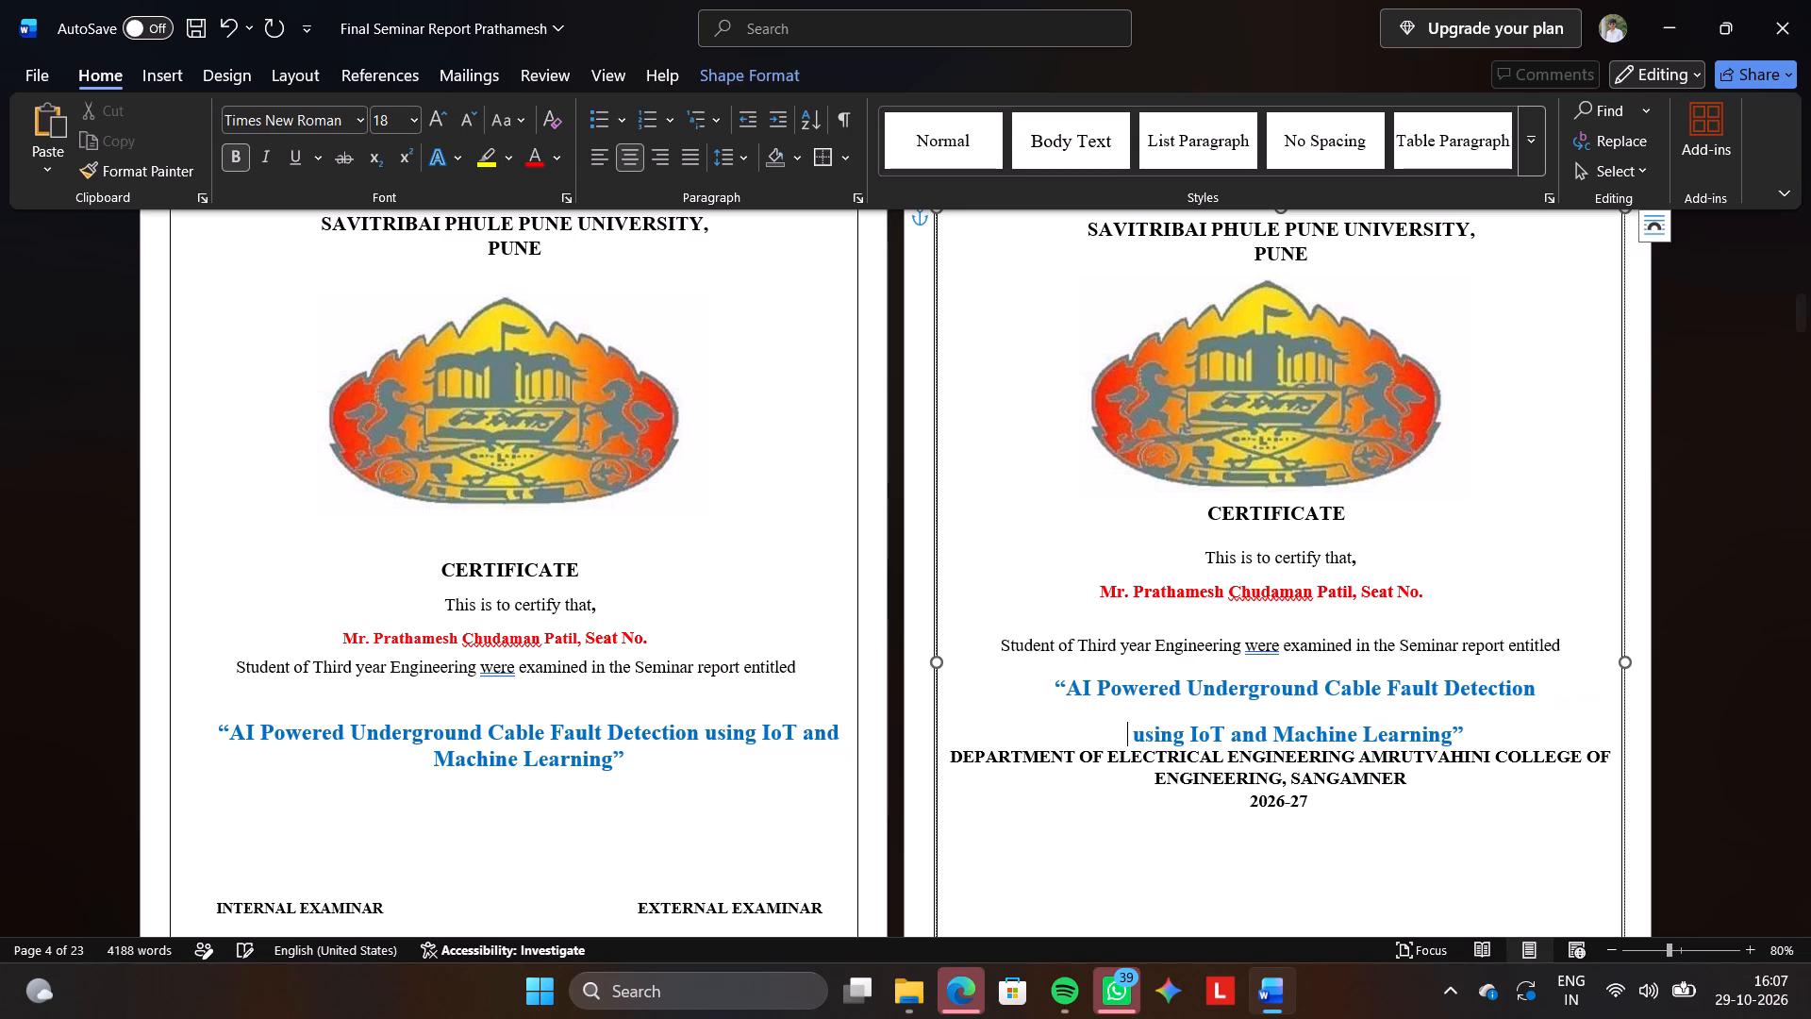
Insert four blank lines between the blue report title and the department lines in the text box.
left_click(1501, 742)
key("Return")
key("Return")
scroll(1501, 742, "down", 1)
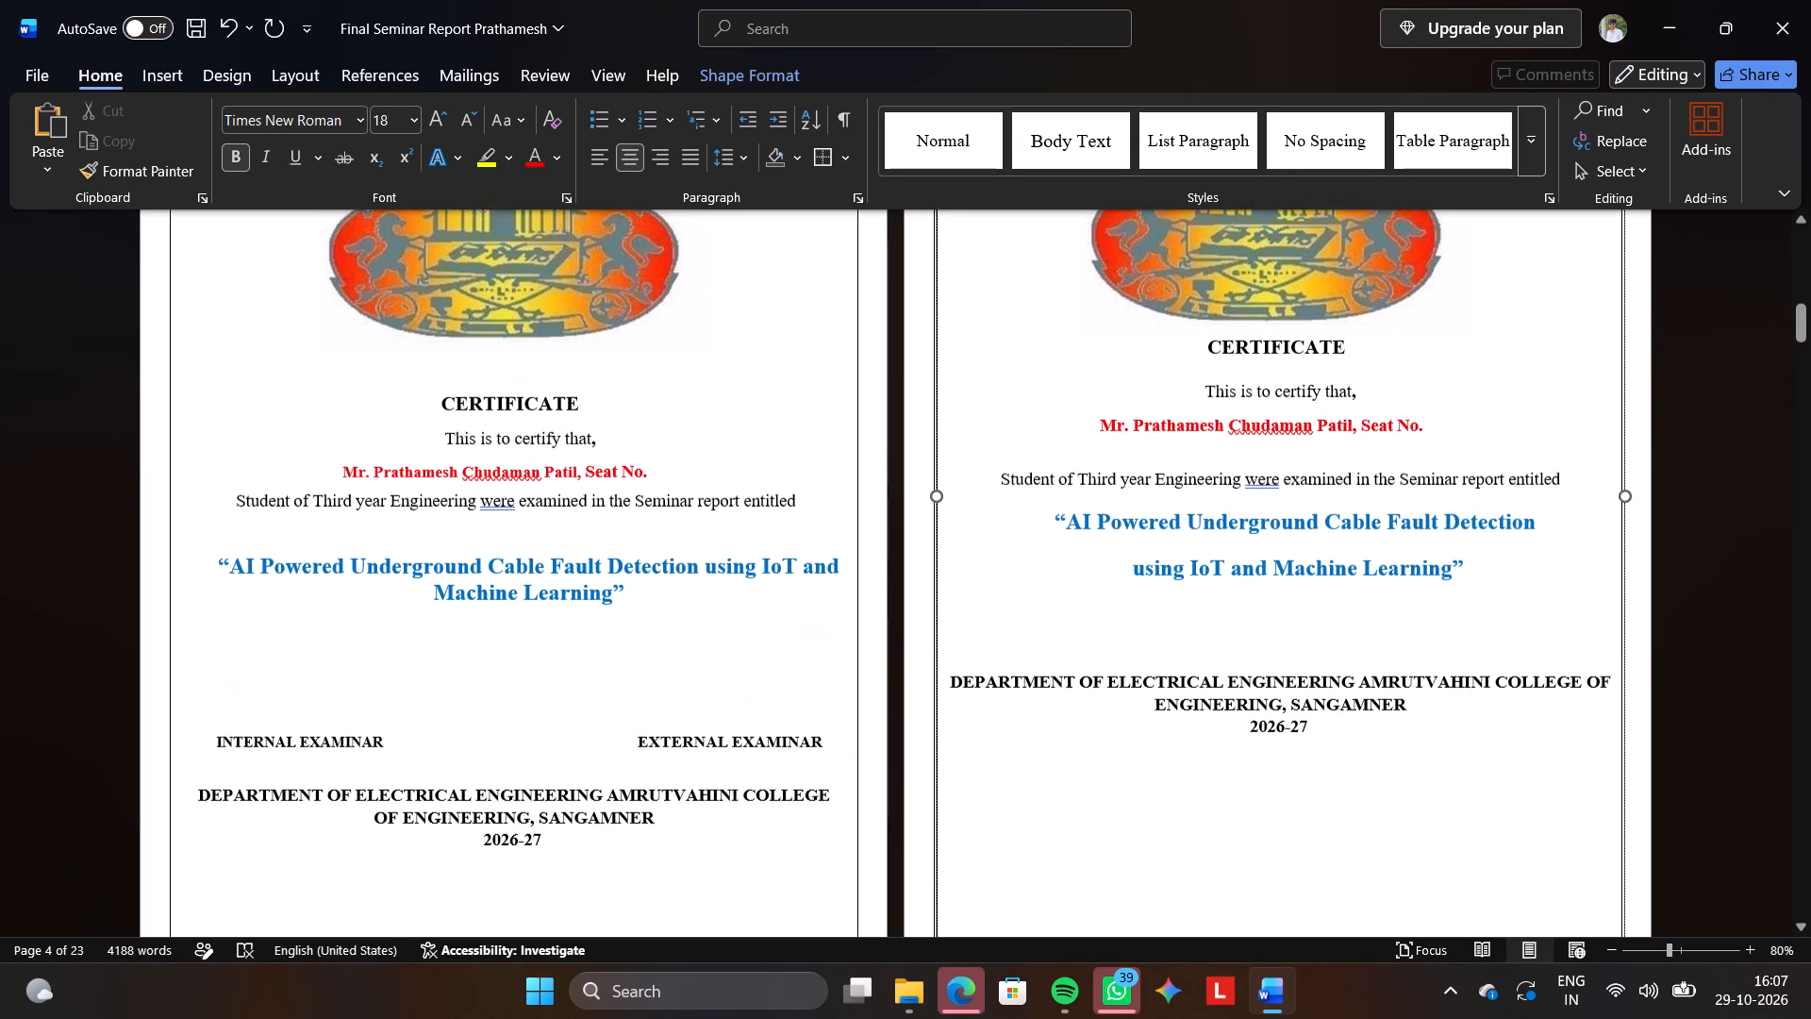
scroll(1501, 742, "down", 1)
key("Return")
key("Return")
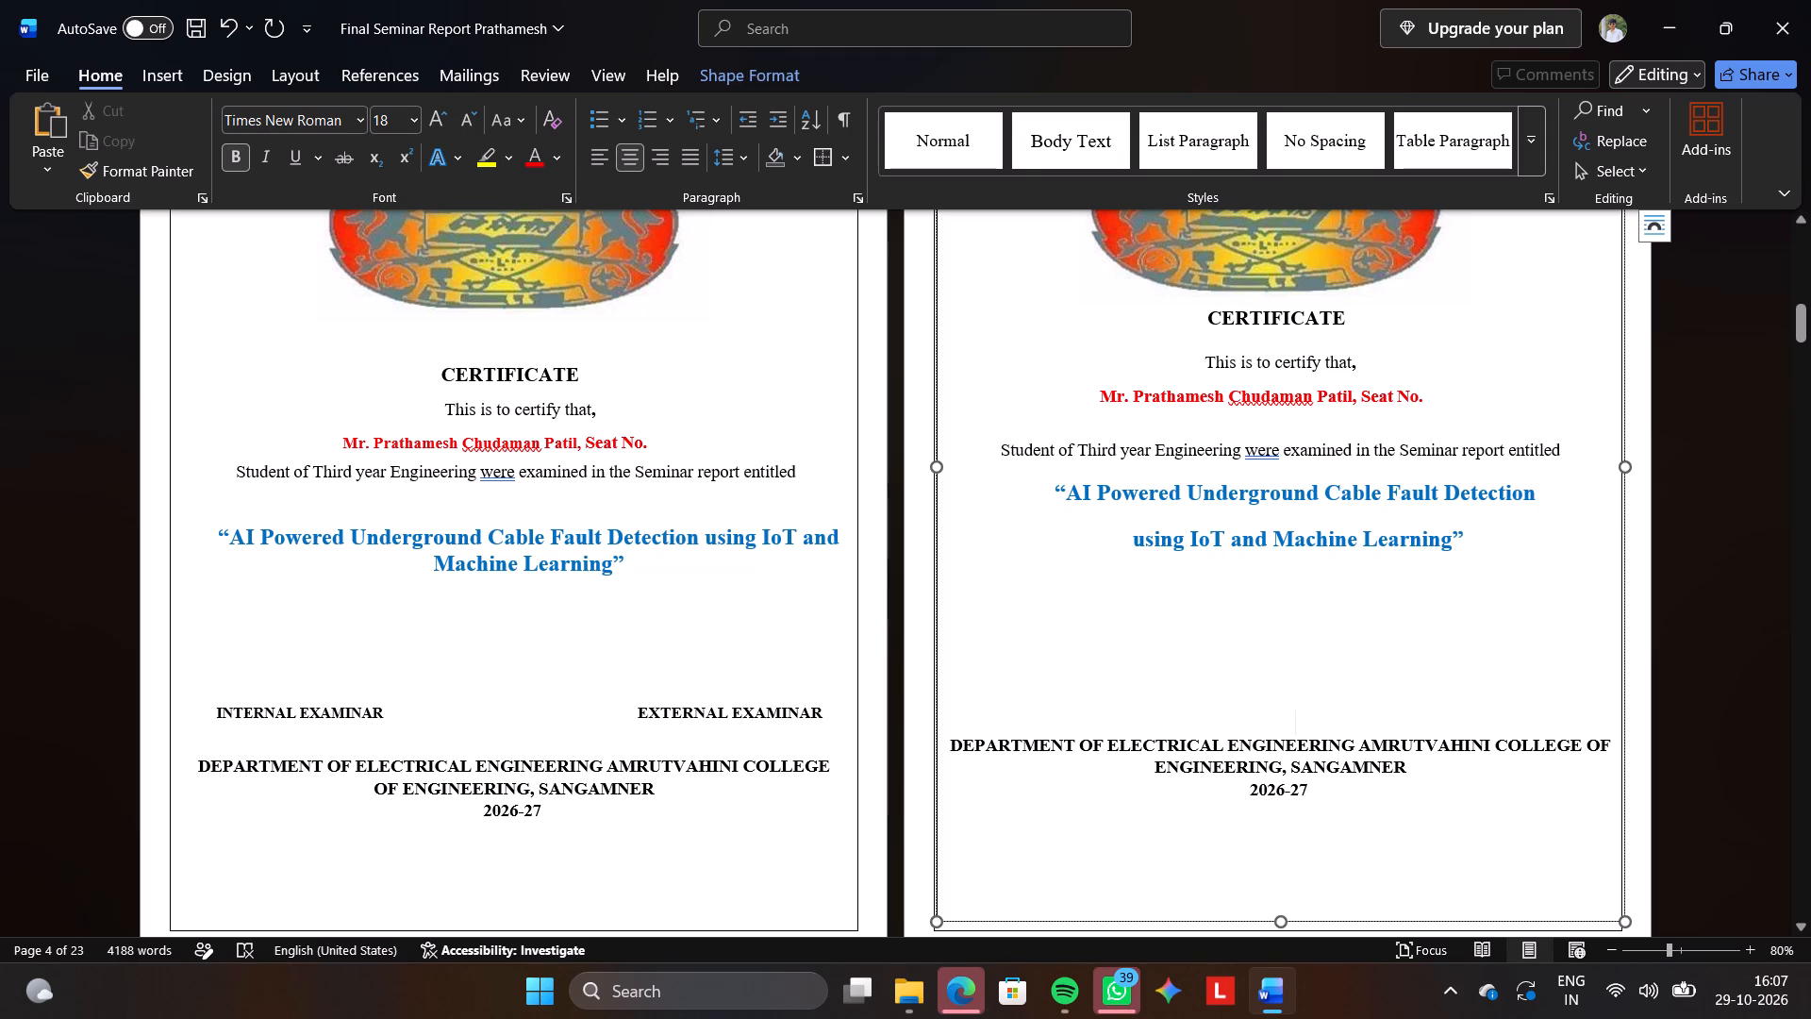
Break the department text in the text box so that "AMRUTVAHINI COLLEGE OF ENGINEERING, SANGAMNER" stands on its own line.
left_click(1357, 750)
key("Return")
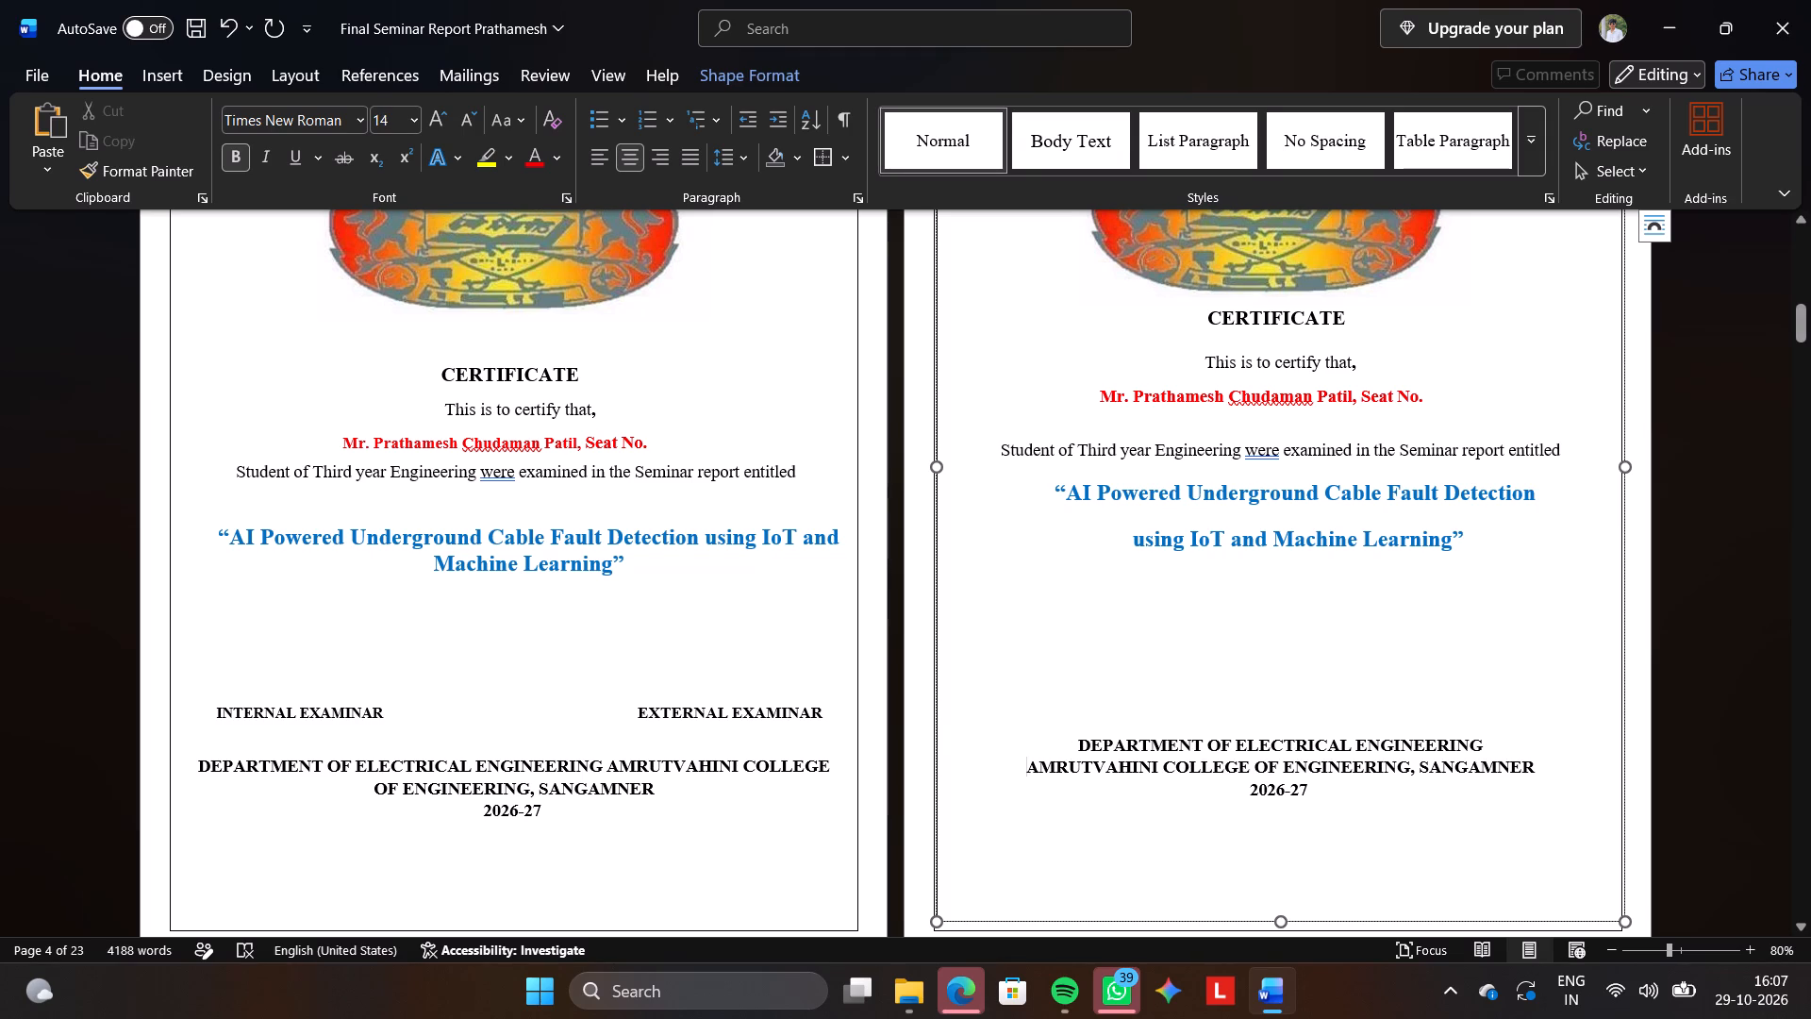
Append "-422608" after "SANGAMNER" in the department footer of the original certificate page.
scroll(702, 771, "up", 2)
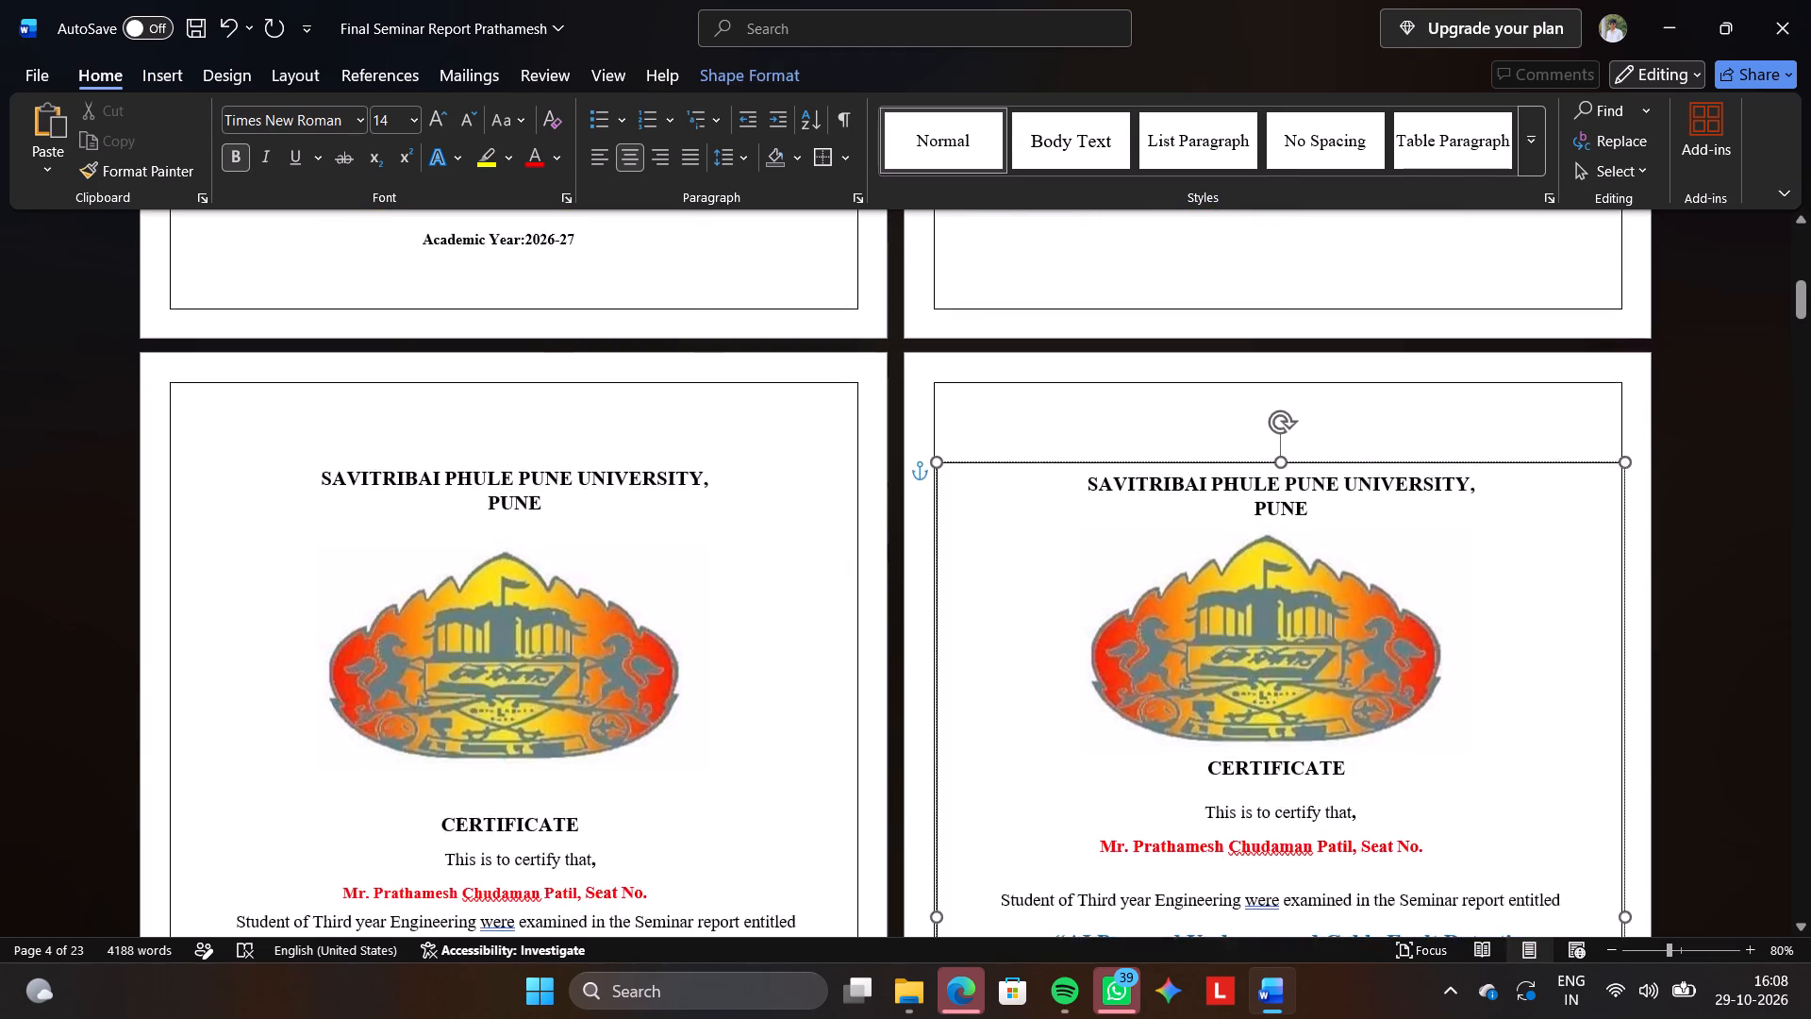
scroll(702, 771, "up", 1)
scroll(702, 771, "down", 2)
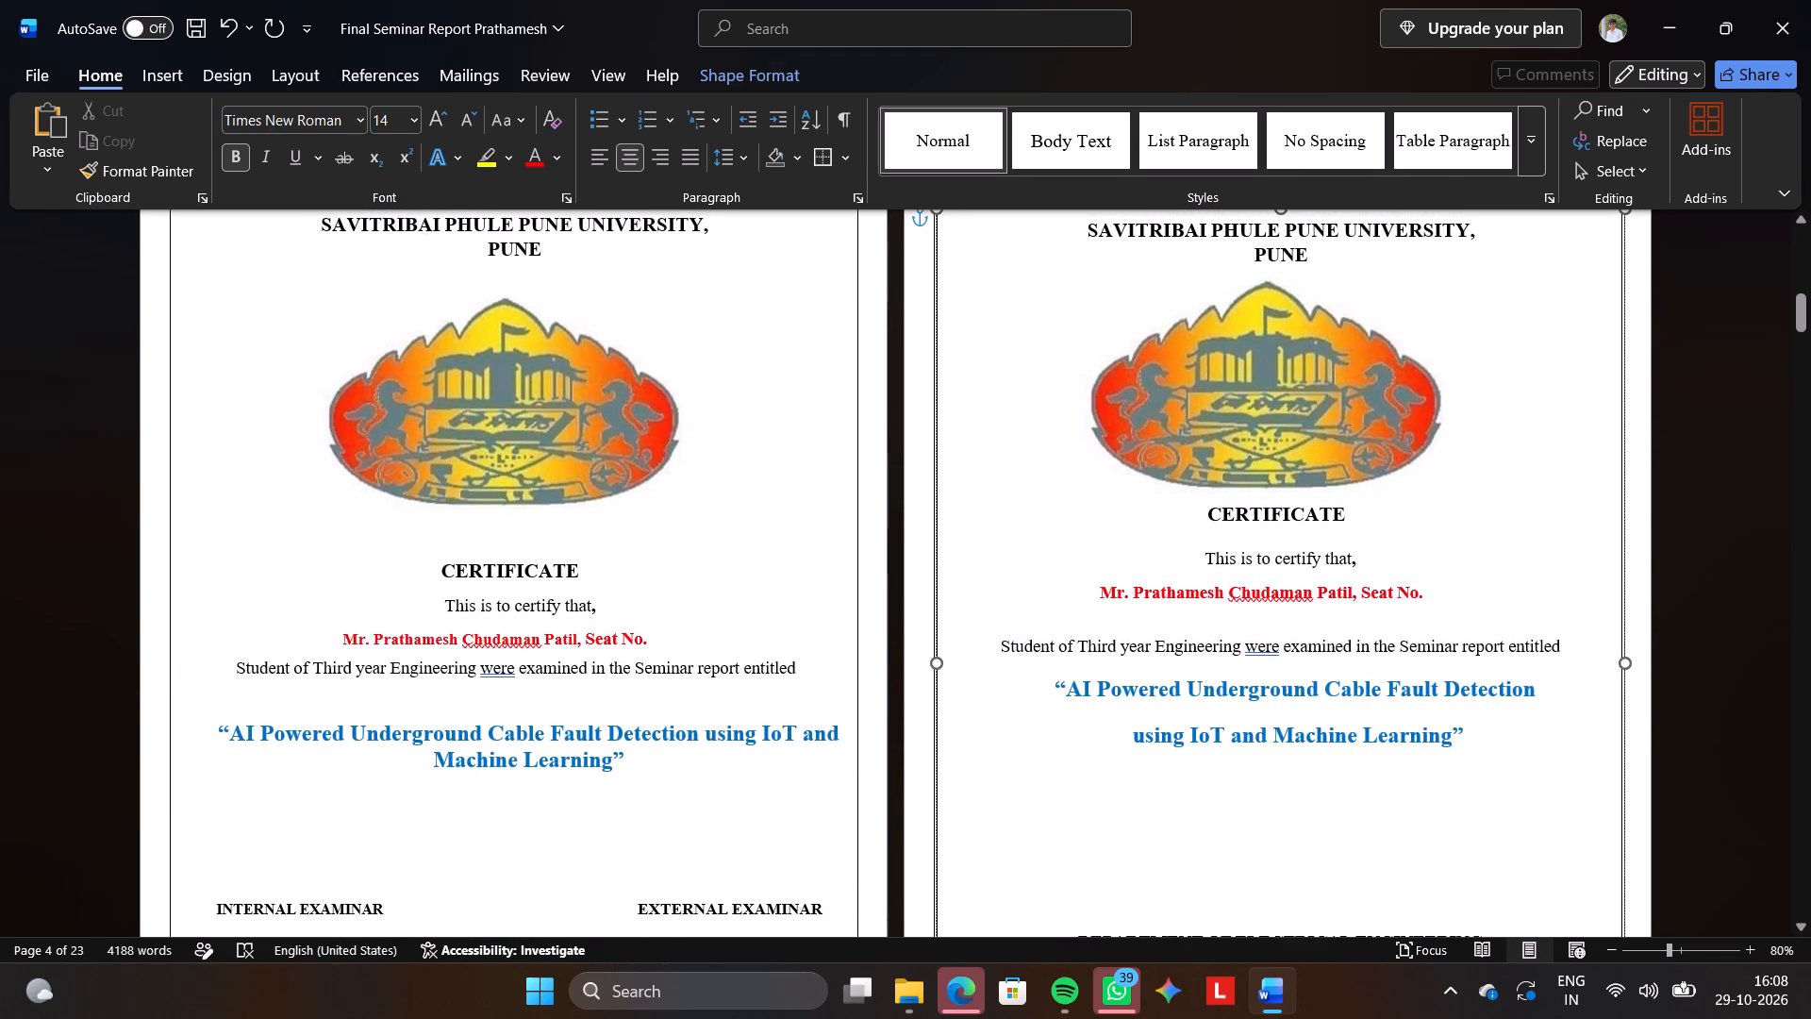
scroll(649, 793, "down", 1)
left_click(673, 729)
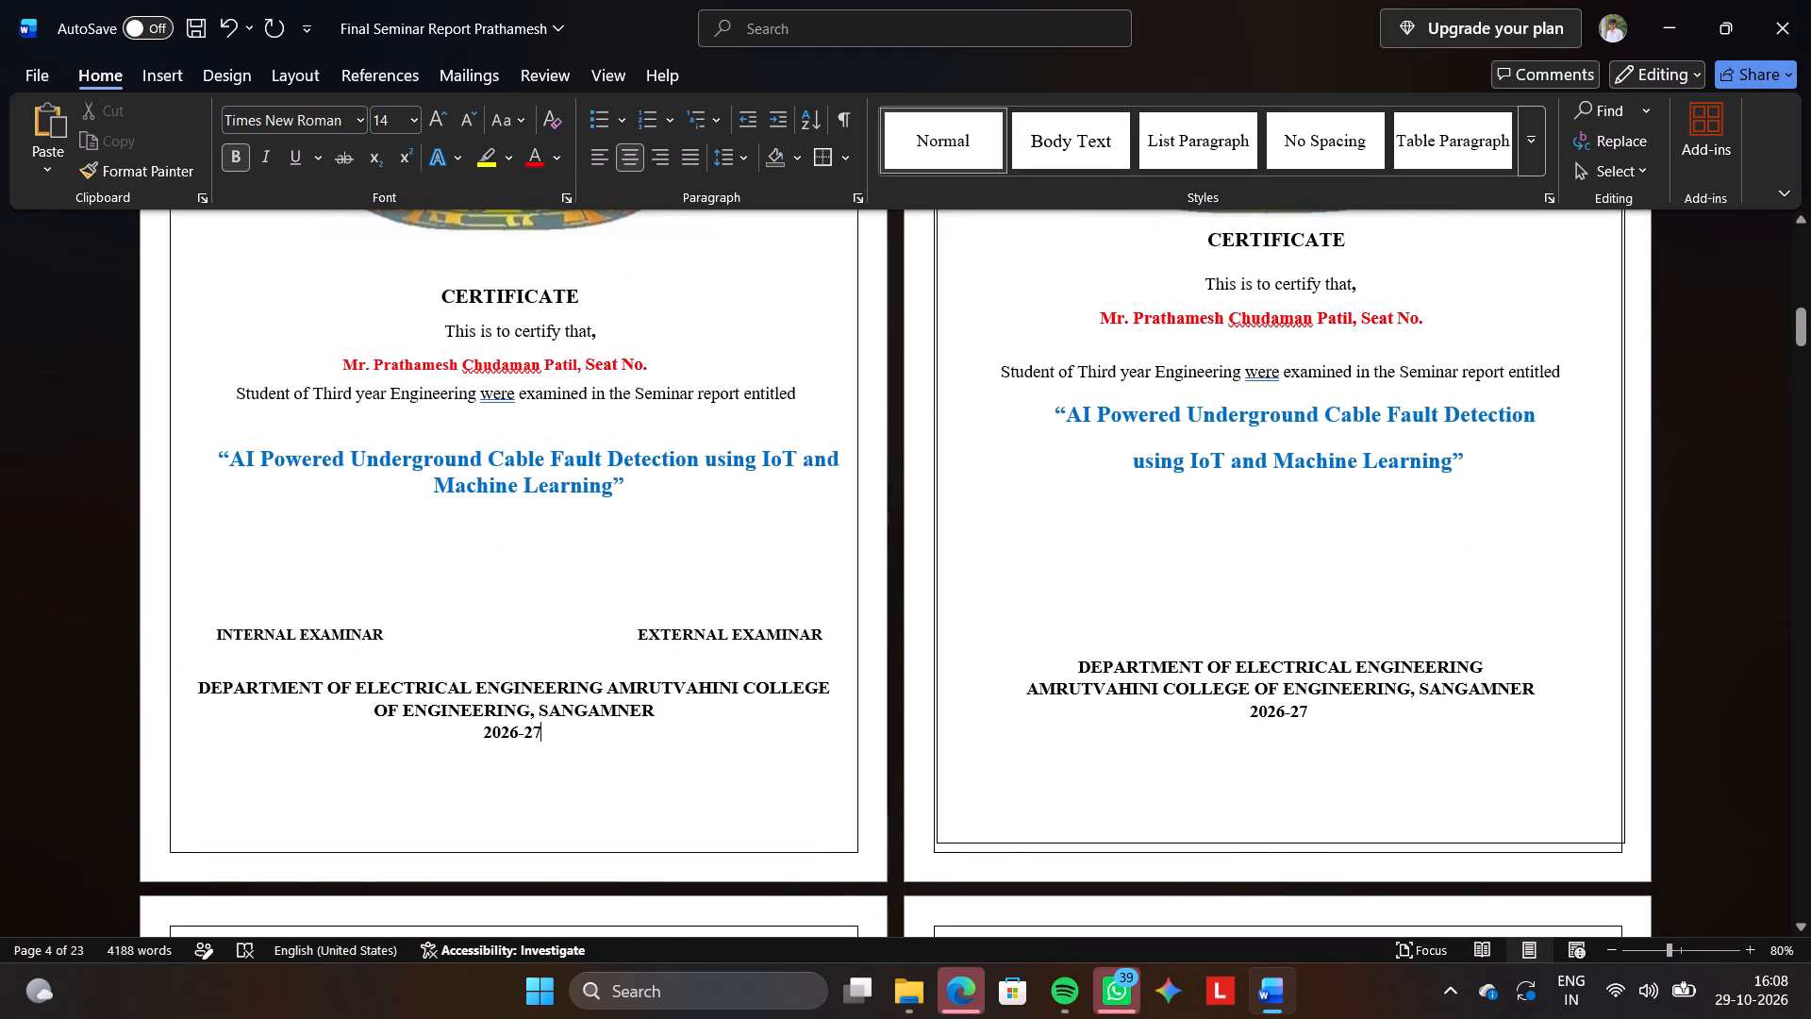
left_click(673, 714)
key("minus")
key("Return")
key("4")
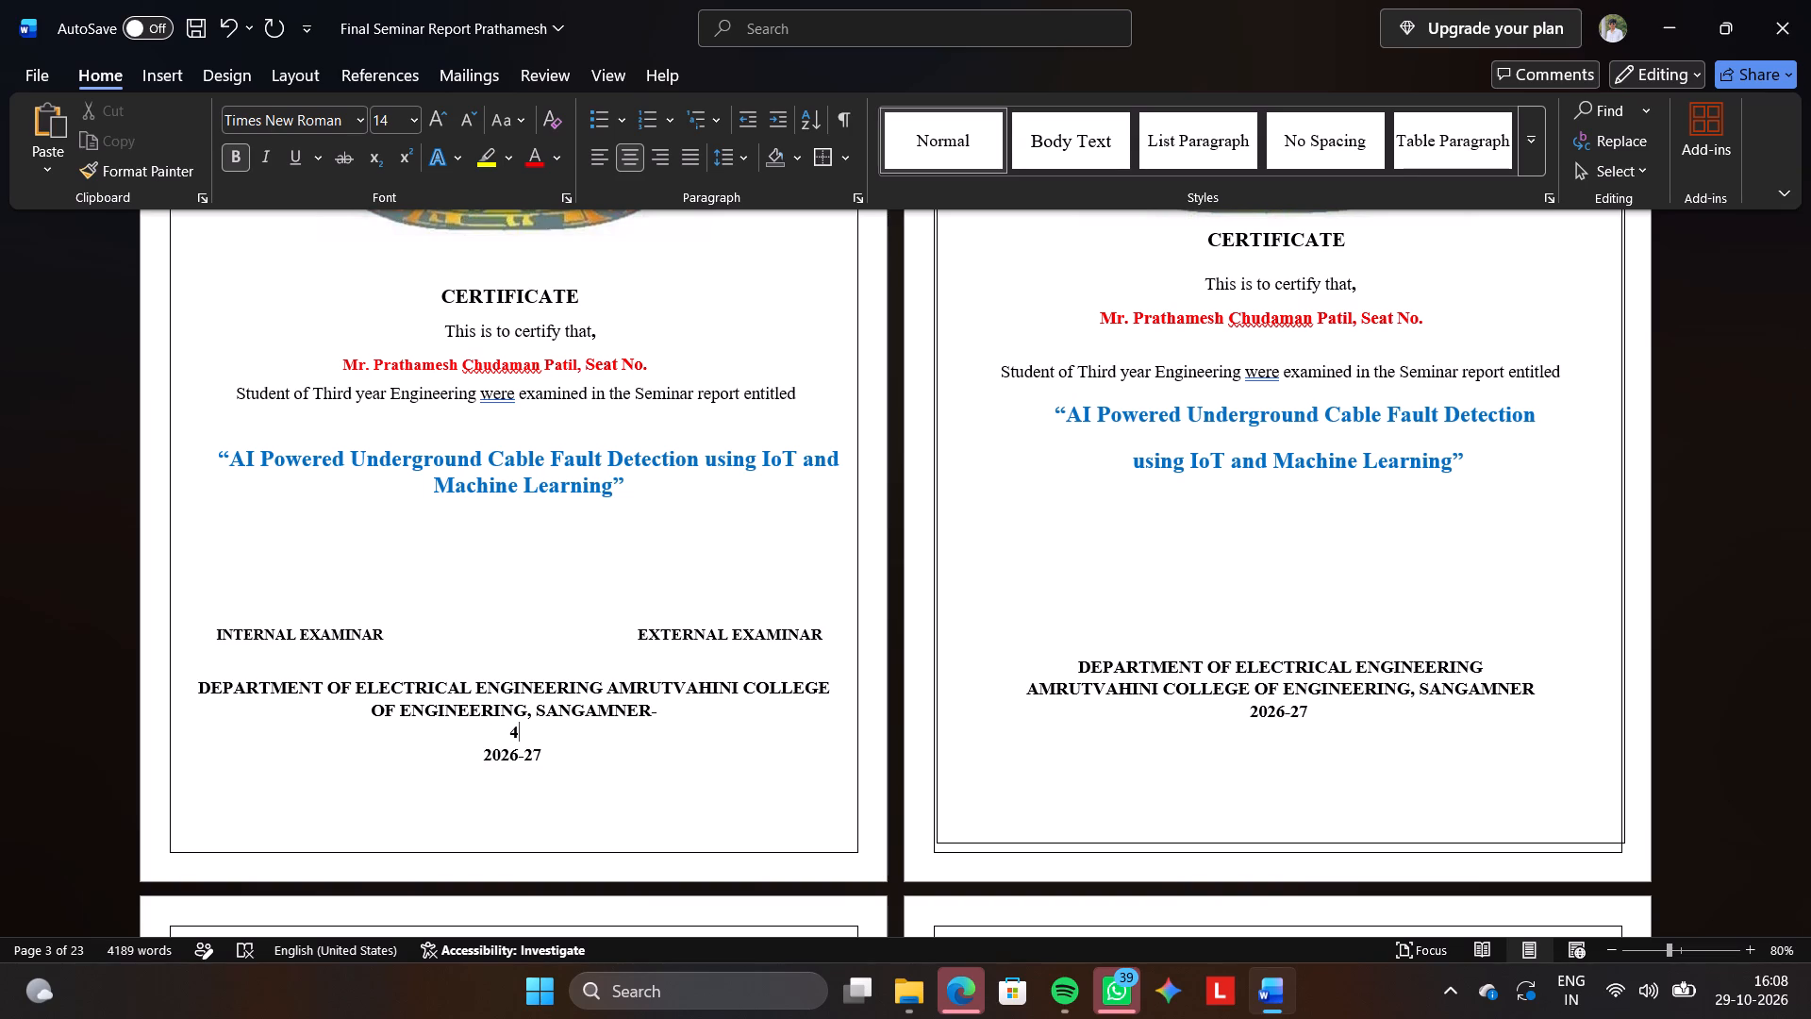
key("BackSpace")
key("BackSpace")
key("BackSpace")
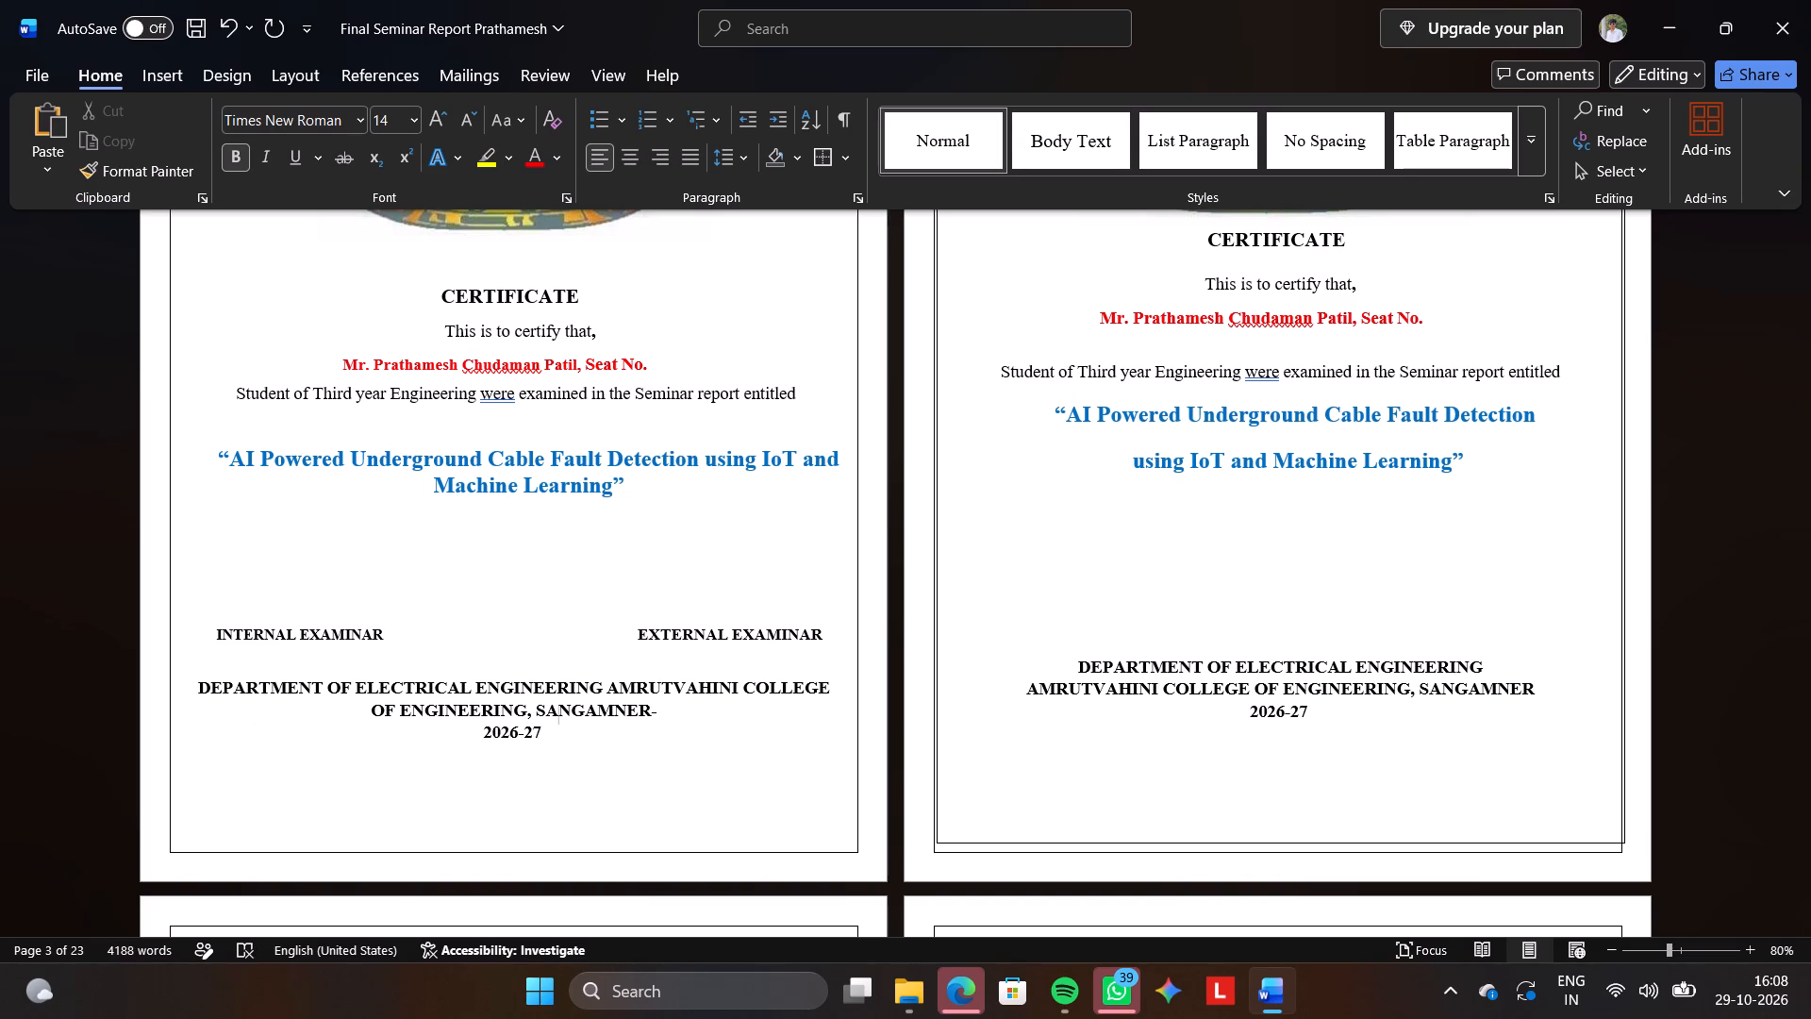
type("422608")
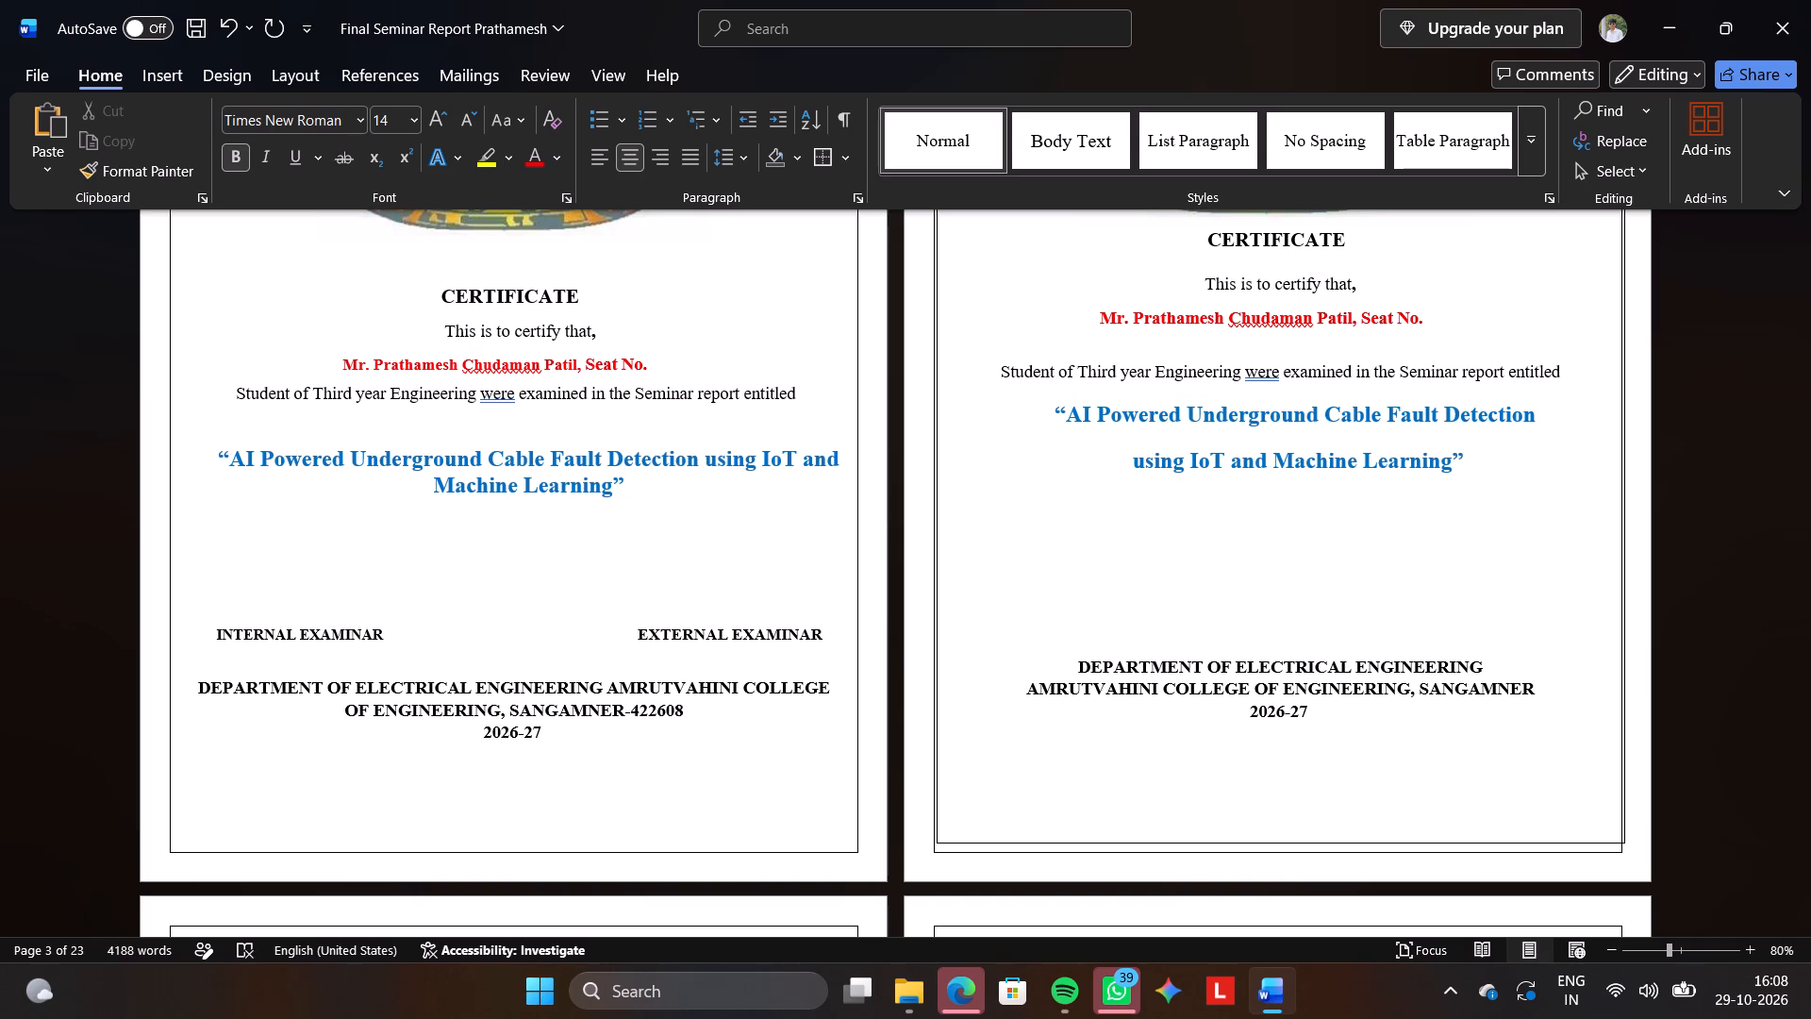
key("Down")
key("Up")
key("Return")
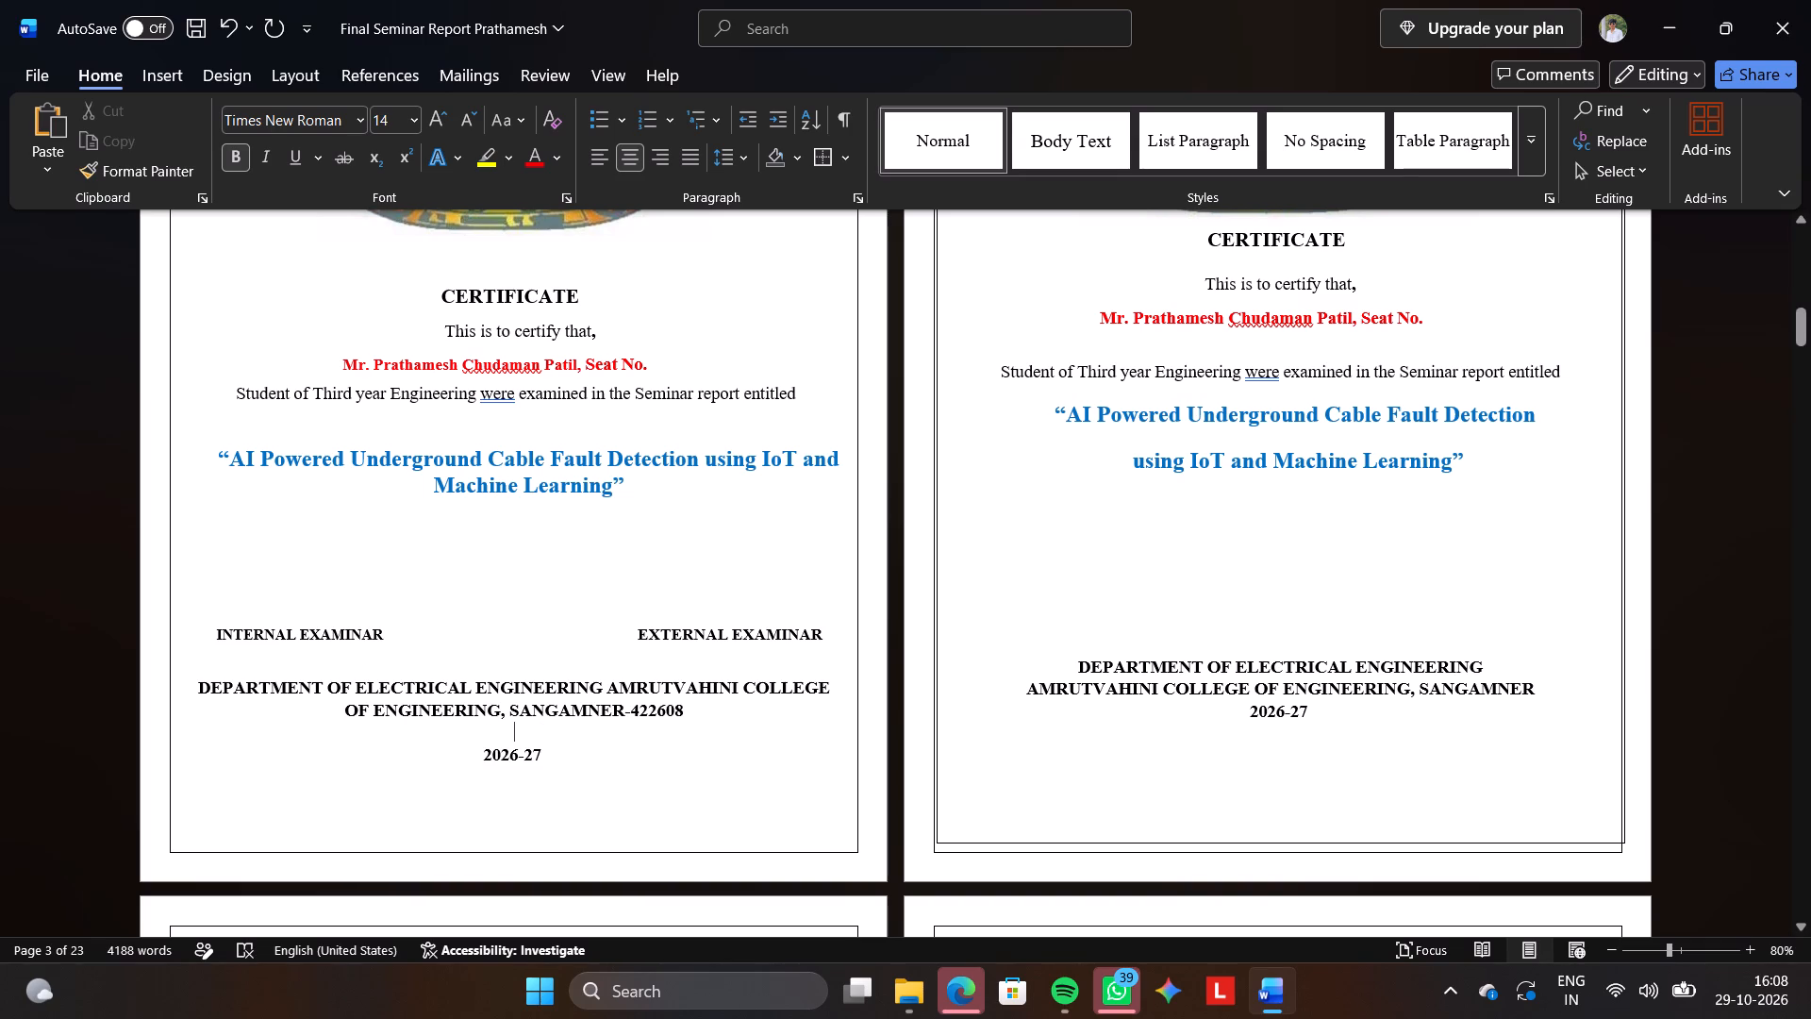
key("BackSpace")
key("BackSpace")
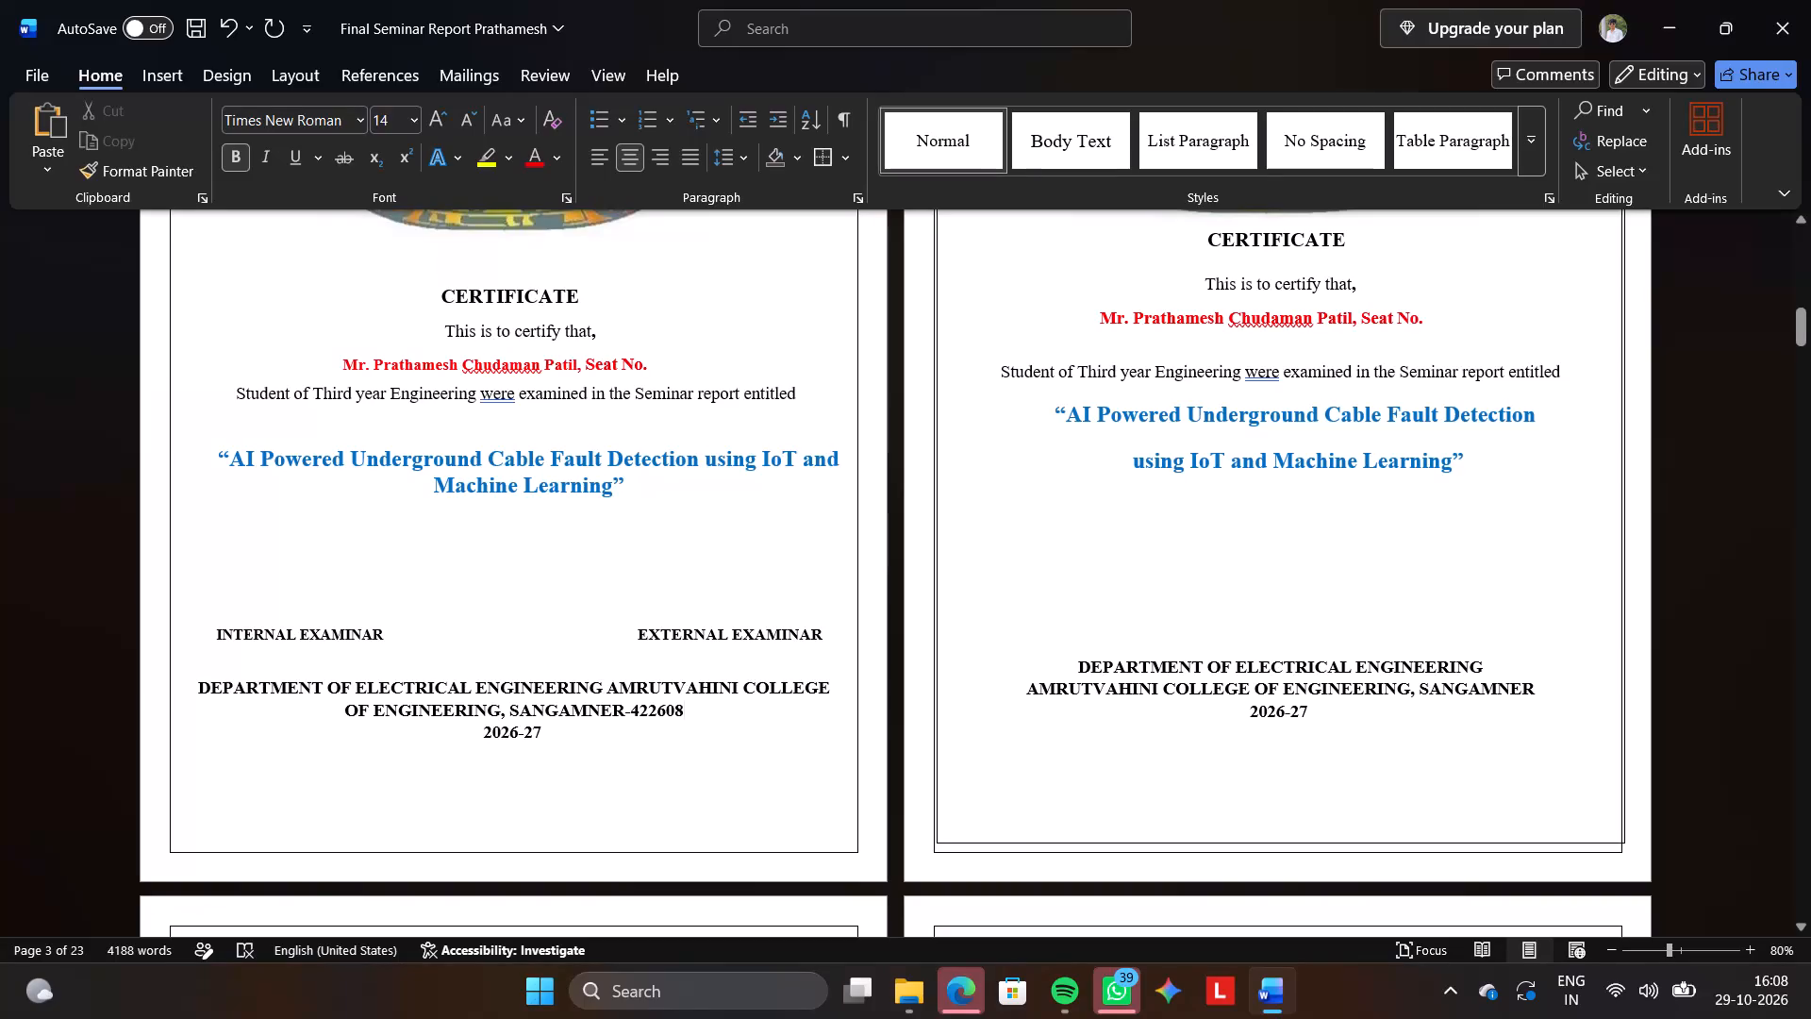
Break the original certificate's department footer so that "AMRUTVAHINI COLLEGE OF ENGINEERING, SANGAMNER-422608" stands on its own line.
scroll(1365, 639, "up", 1)
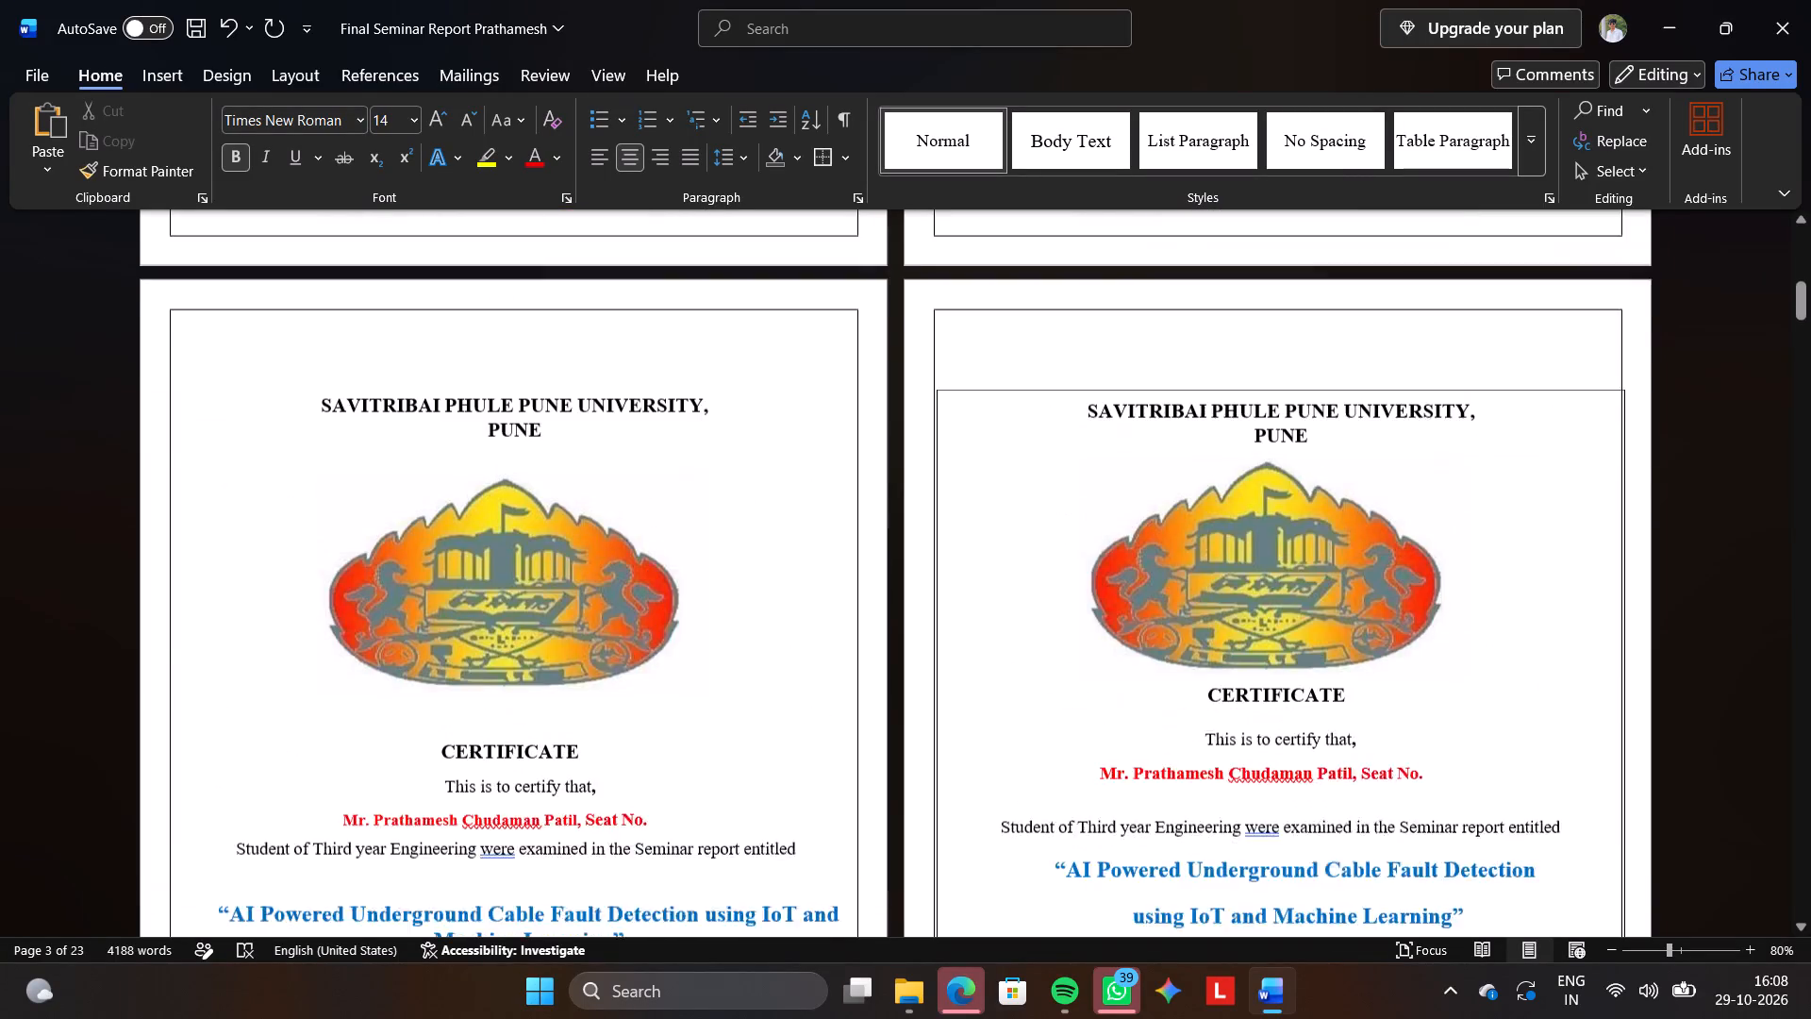
scroll(1365, 639, "up", 4)
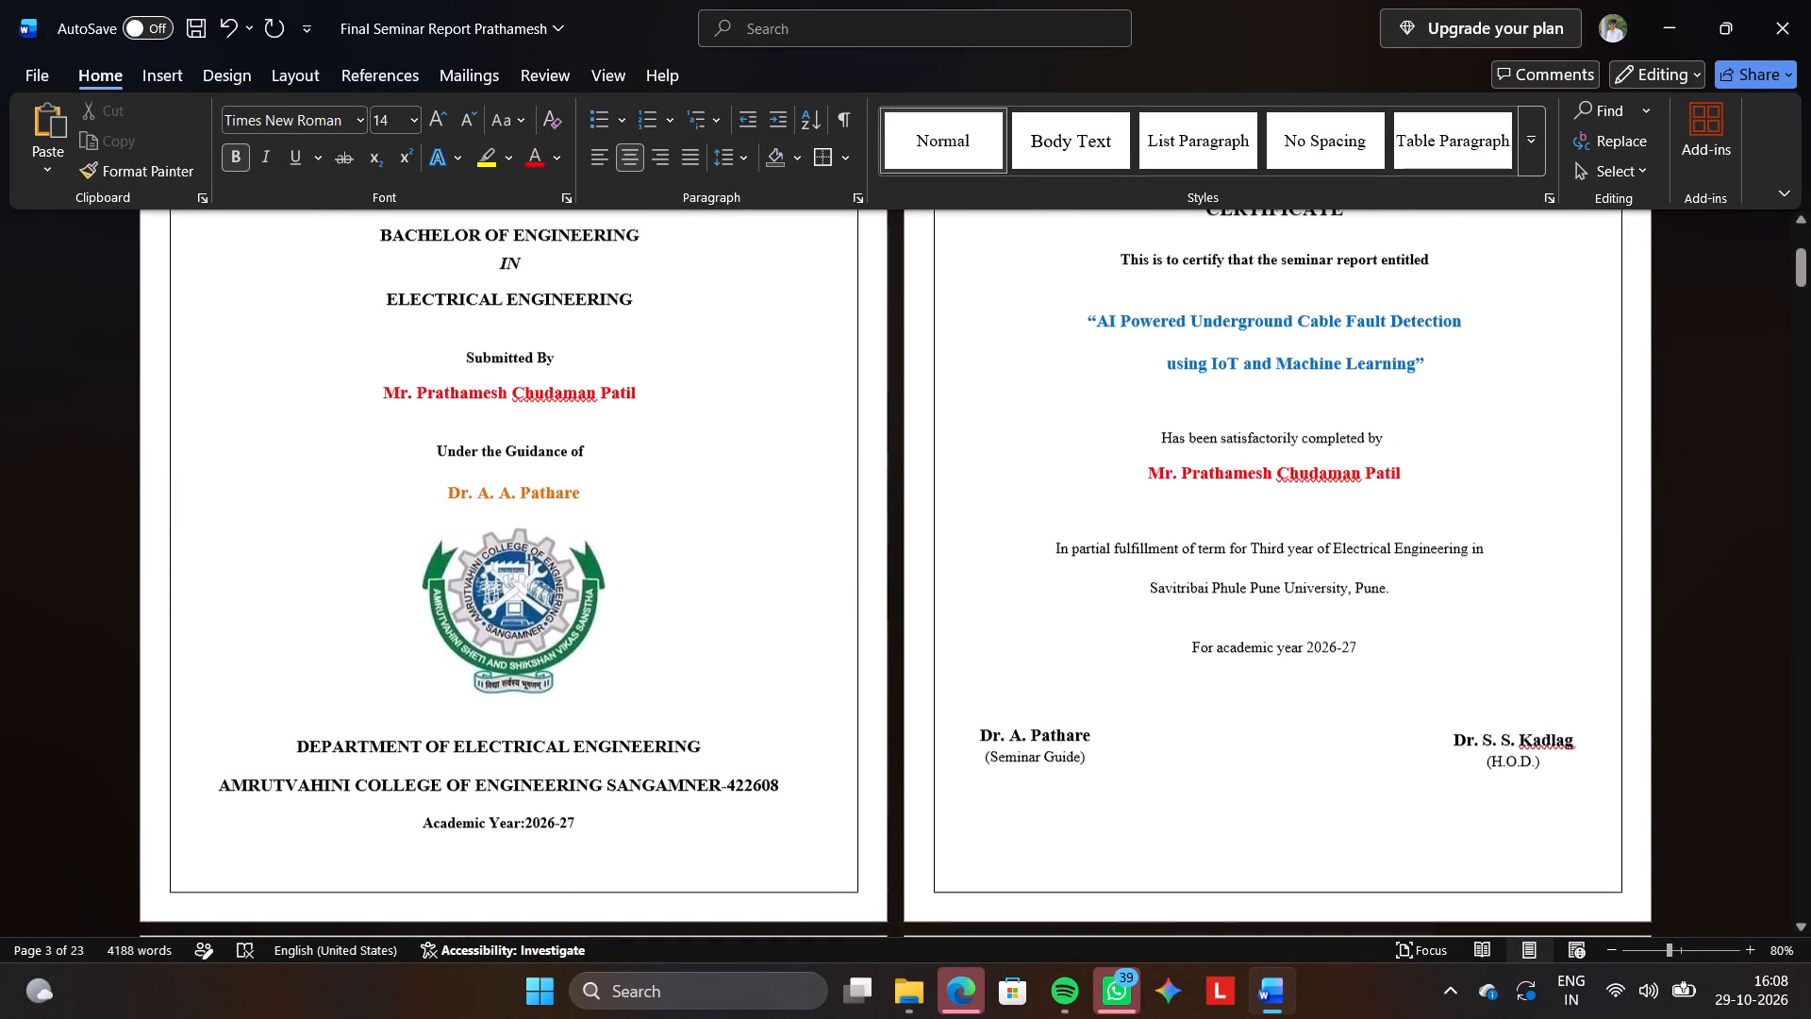
scroll(1365, 639, "right", 2)
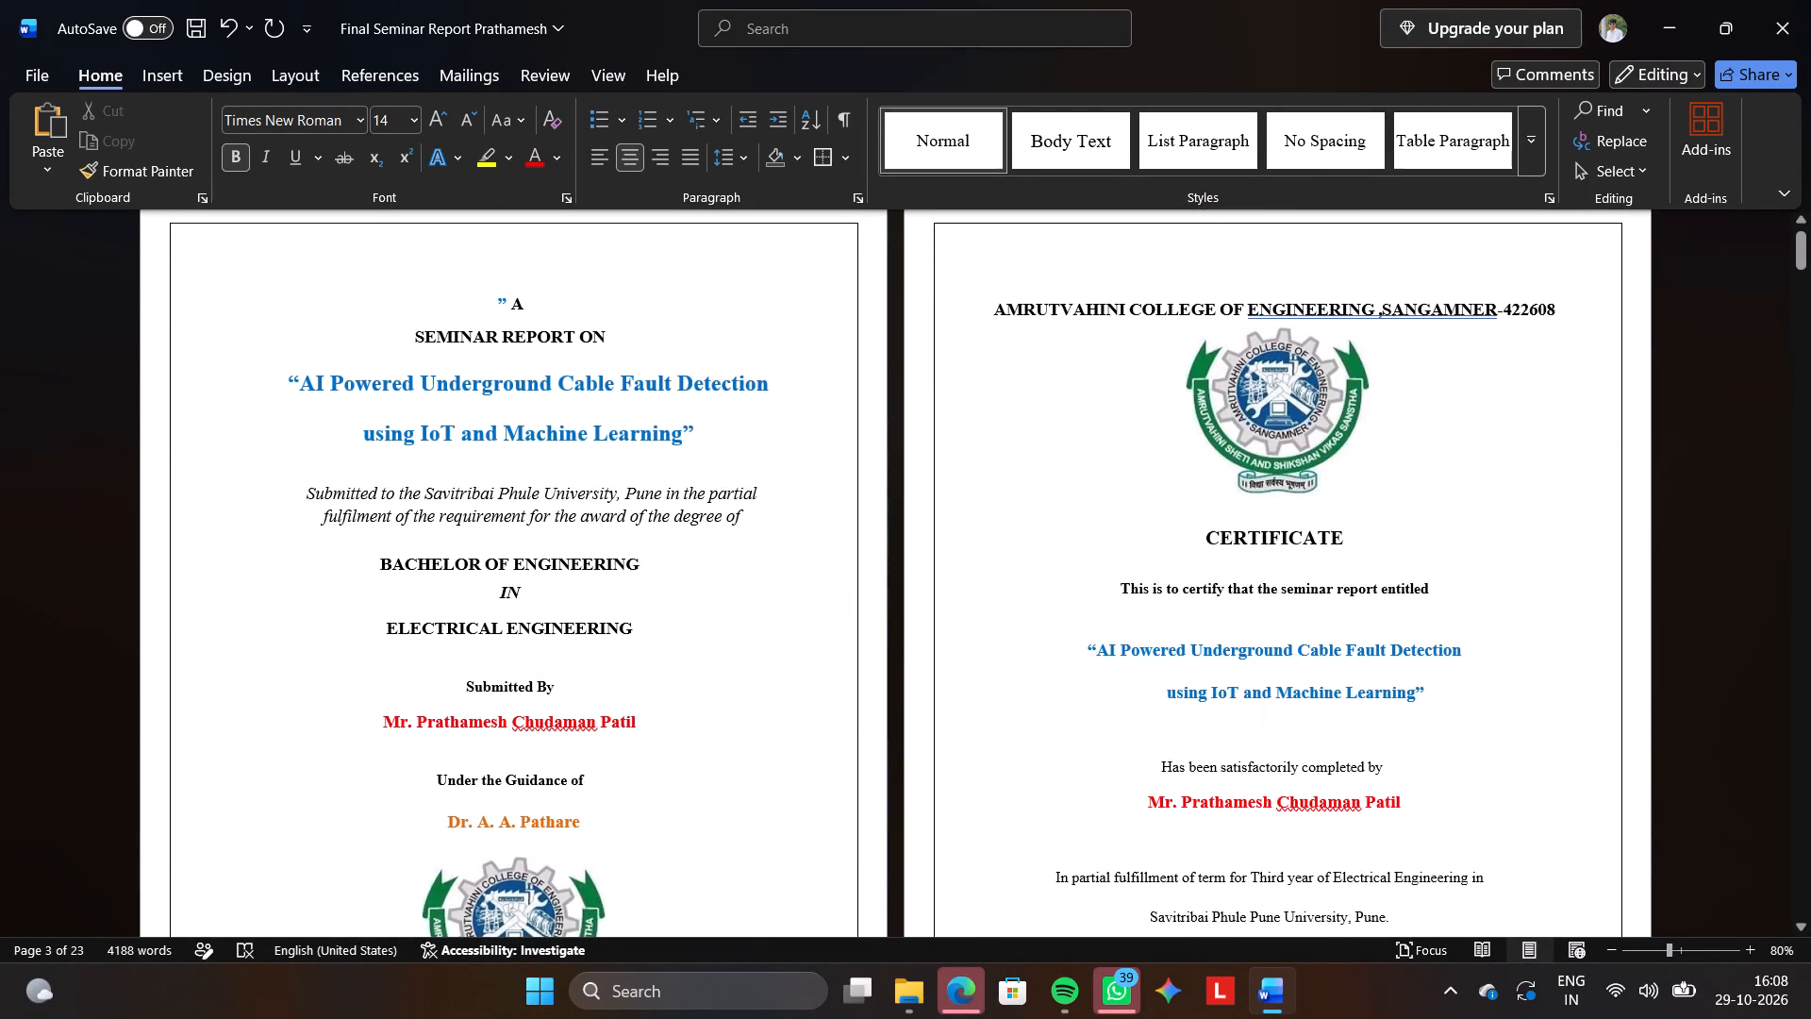
scroll(1365, 639, "right", 1)
scroll(1365, 639, "down", 2)
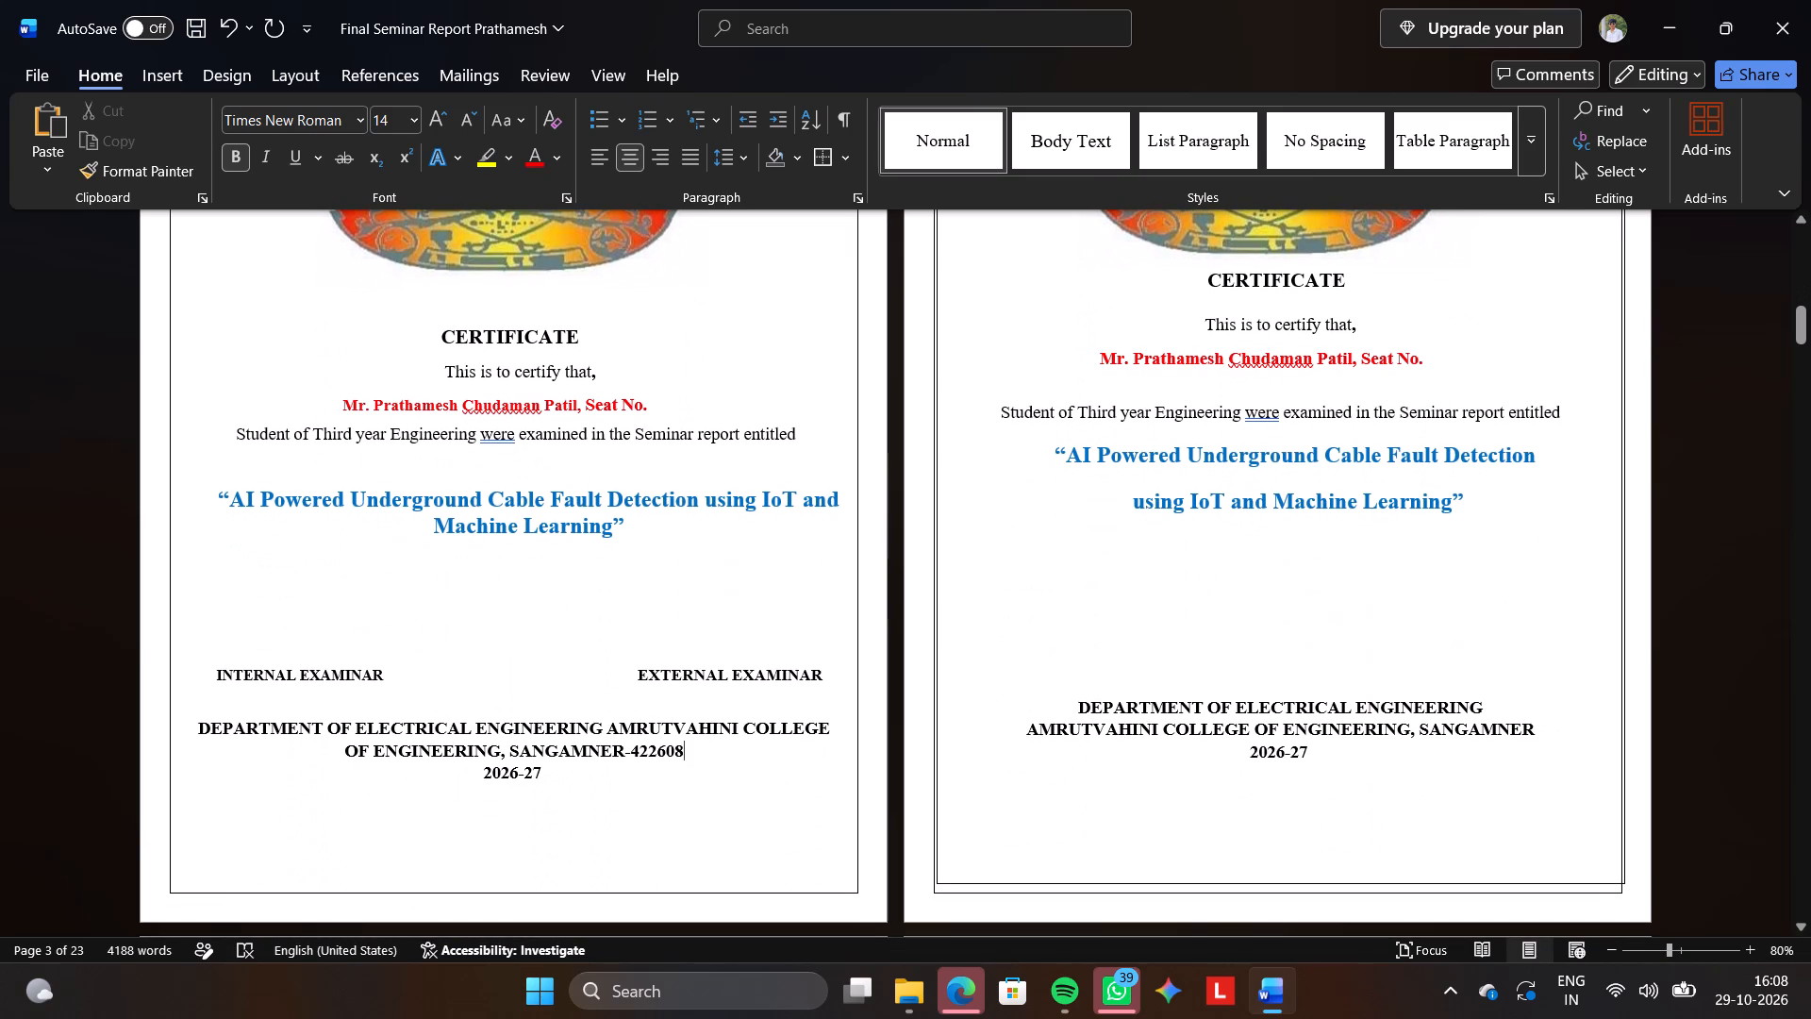
scroll(1365, 639, "up", 1)
scroll(1365, 639, "down", 2, "ctrl")
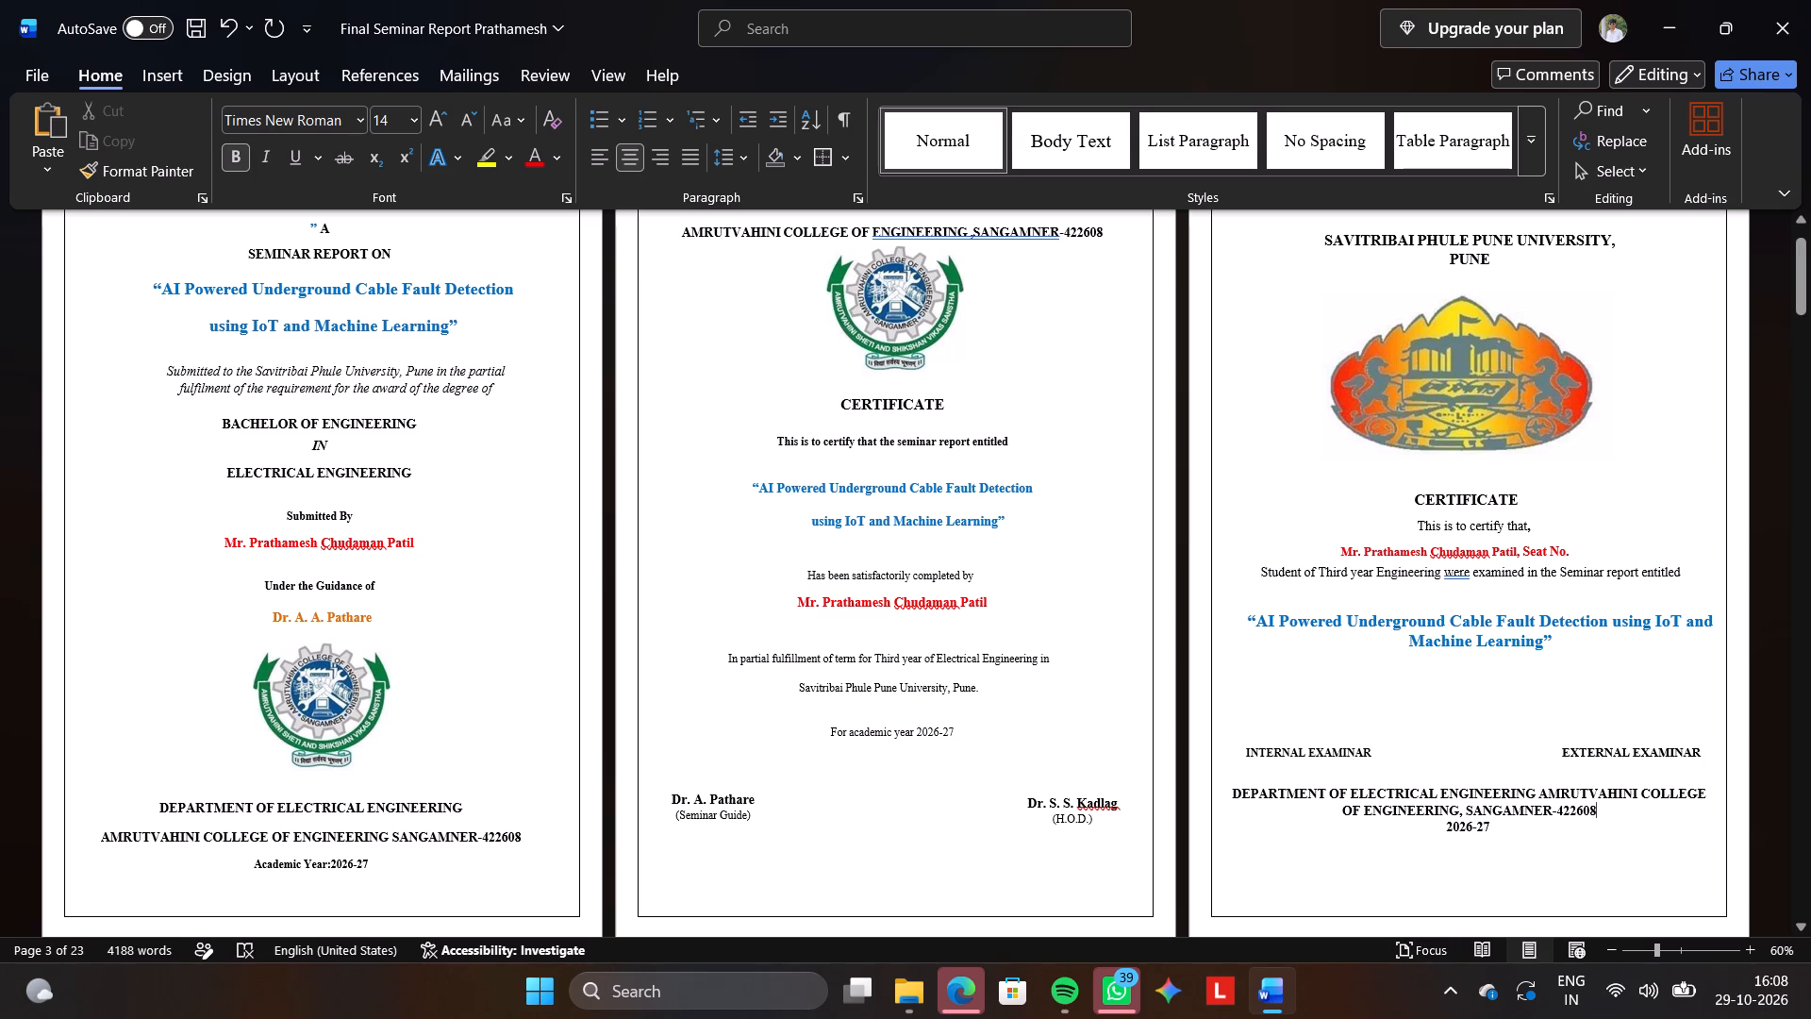
key("Up")
key("Left")
key("Left")
key("Left")
key("Left")
key("Left")
key("Left")
key("Return")
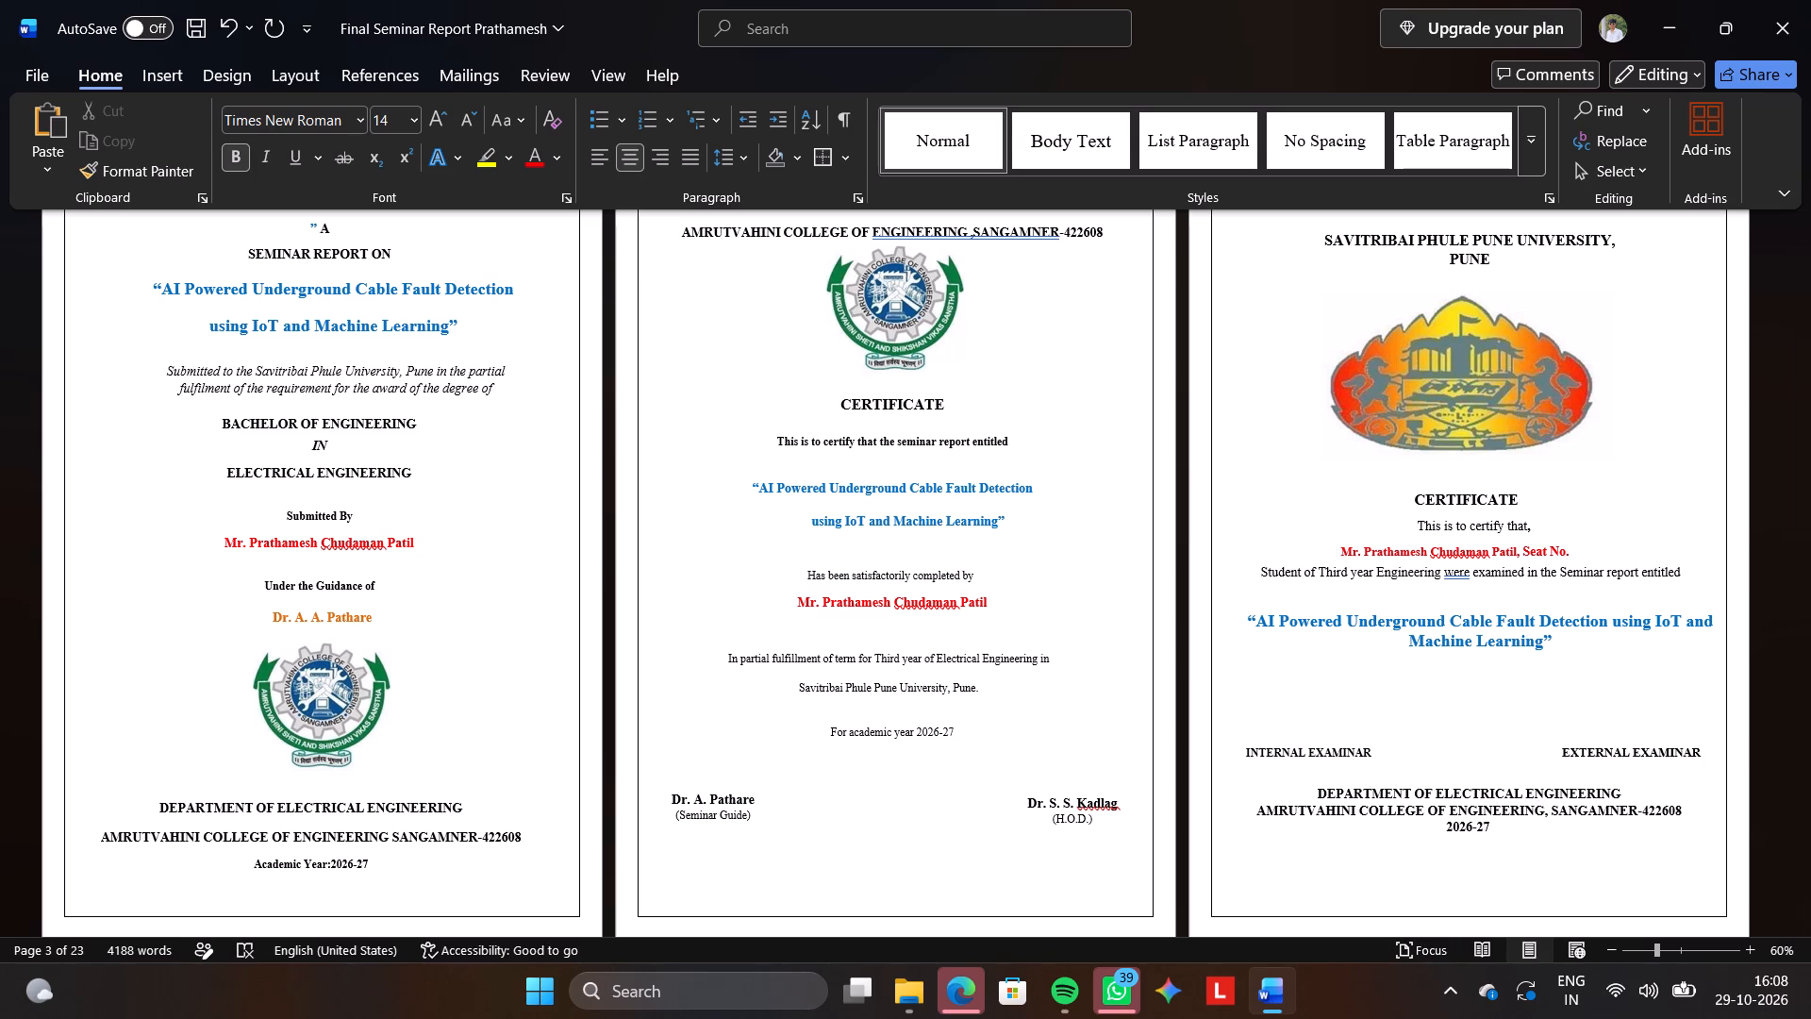
Insert a blank line after the department line and another after the college line in the original certificate's footer.
left_click(1670, 794)
key("Return")
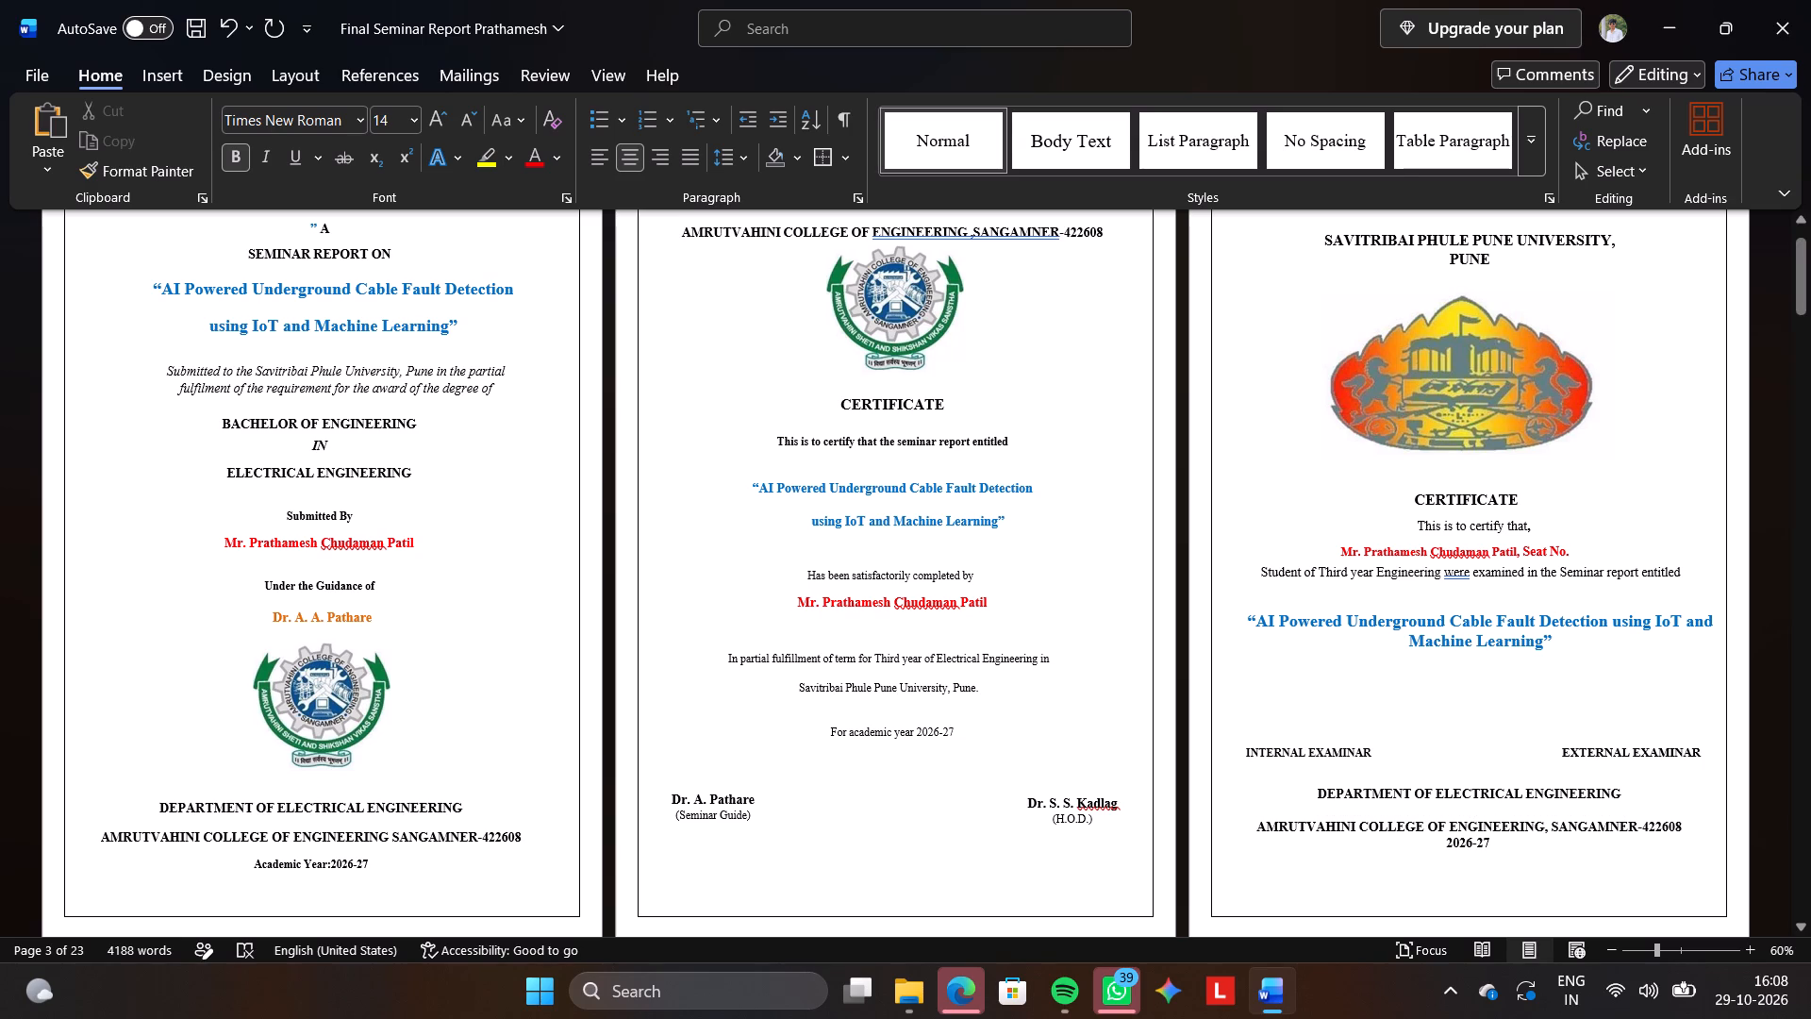
left_click(1719, 823)
key("Return")
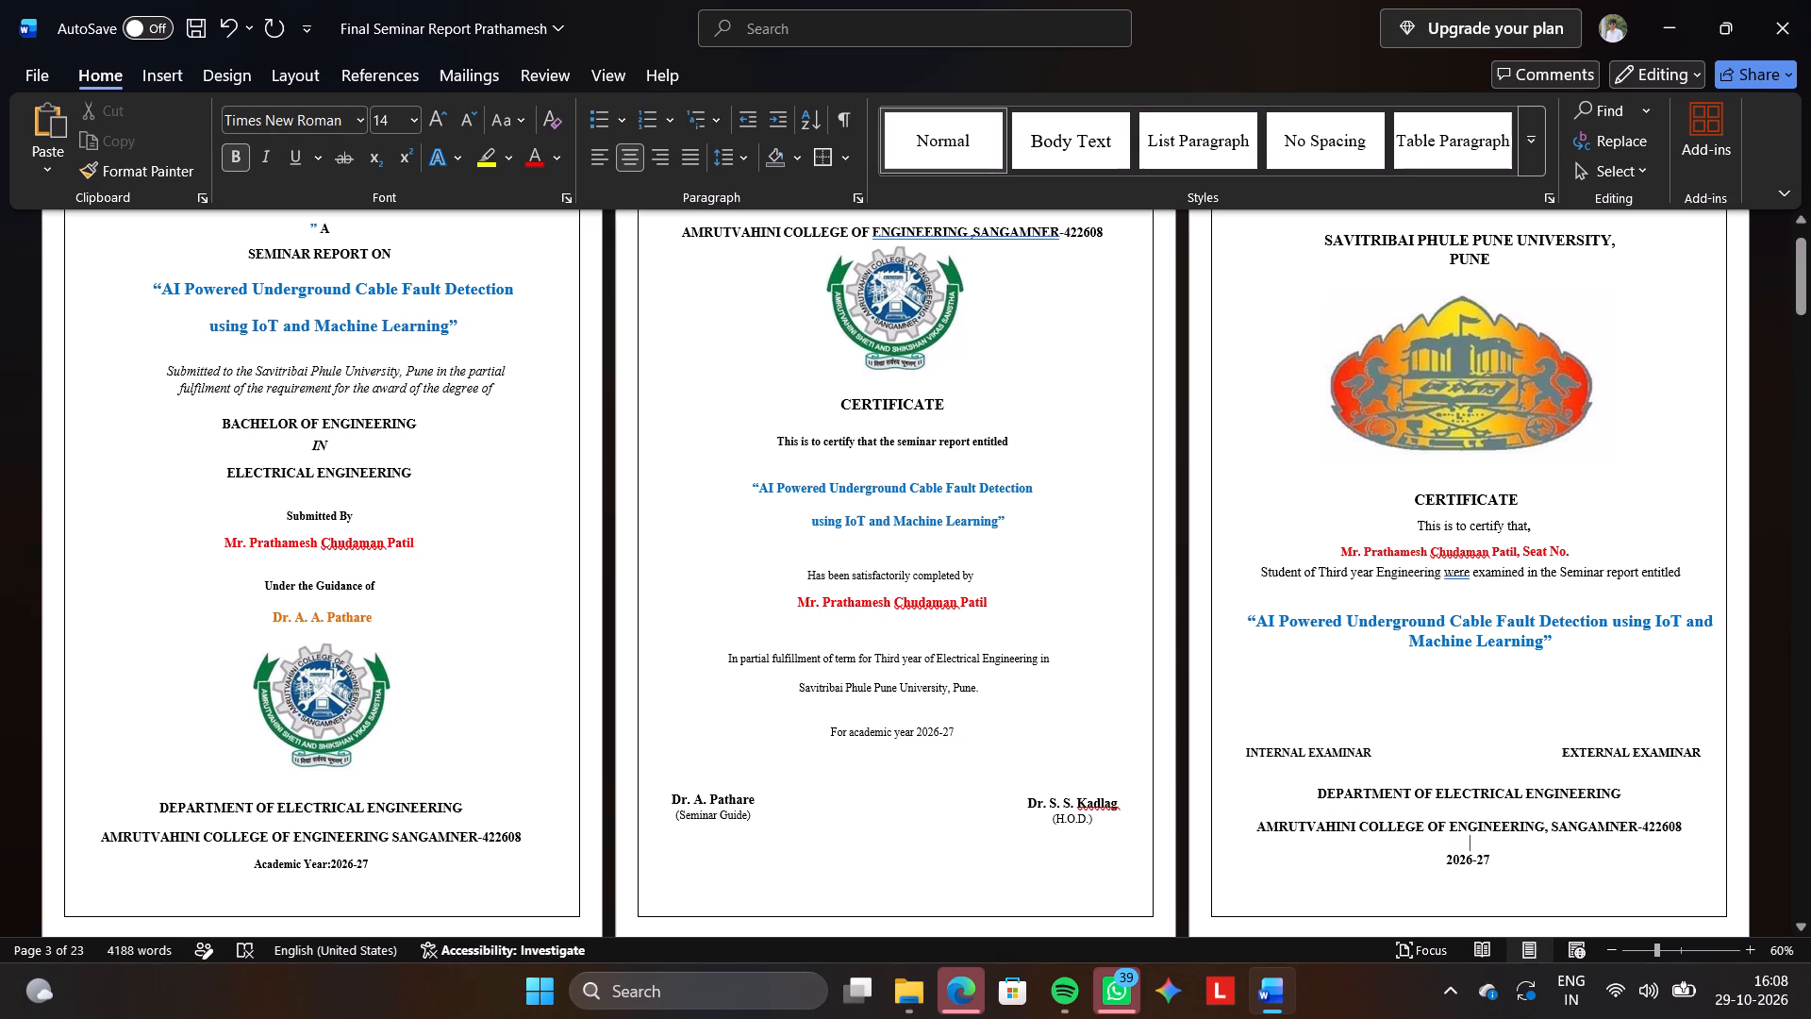
Delete "Academic Year:" before "2026-27" at the bottom of the cover page.
left_click_drag(327, 860, 255, 861)
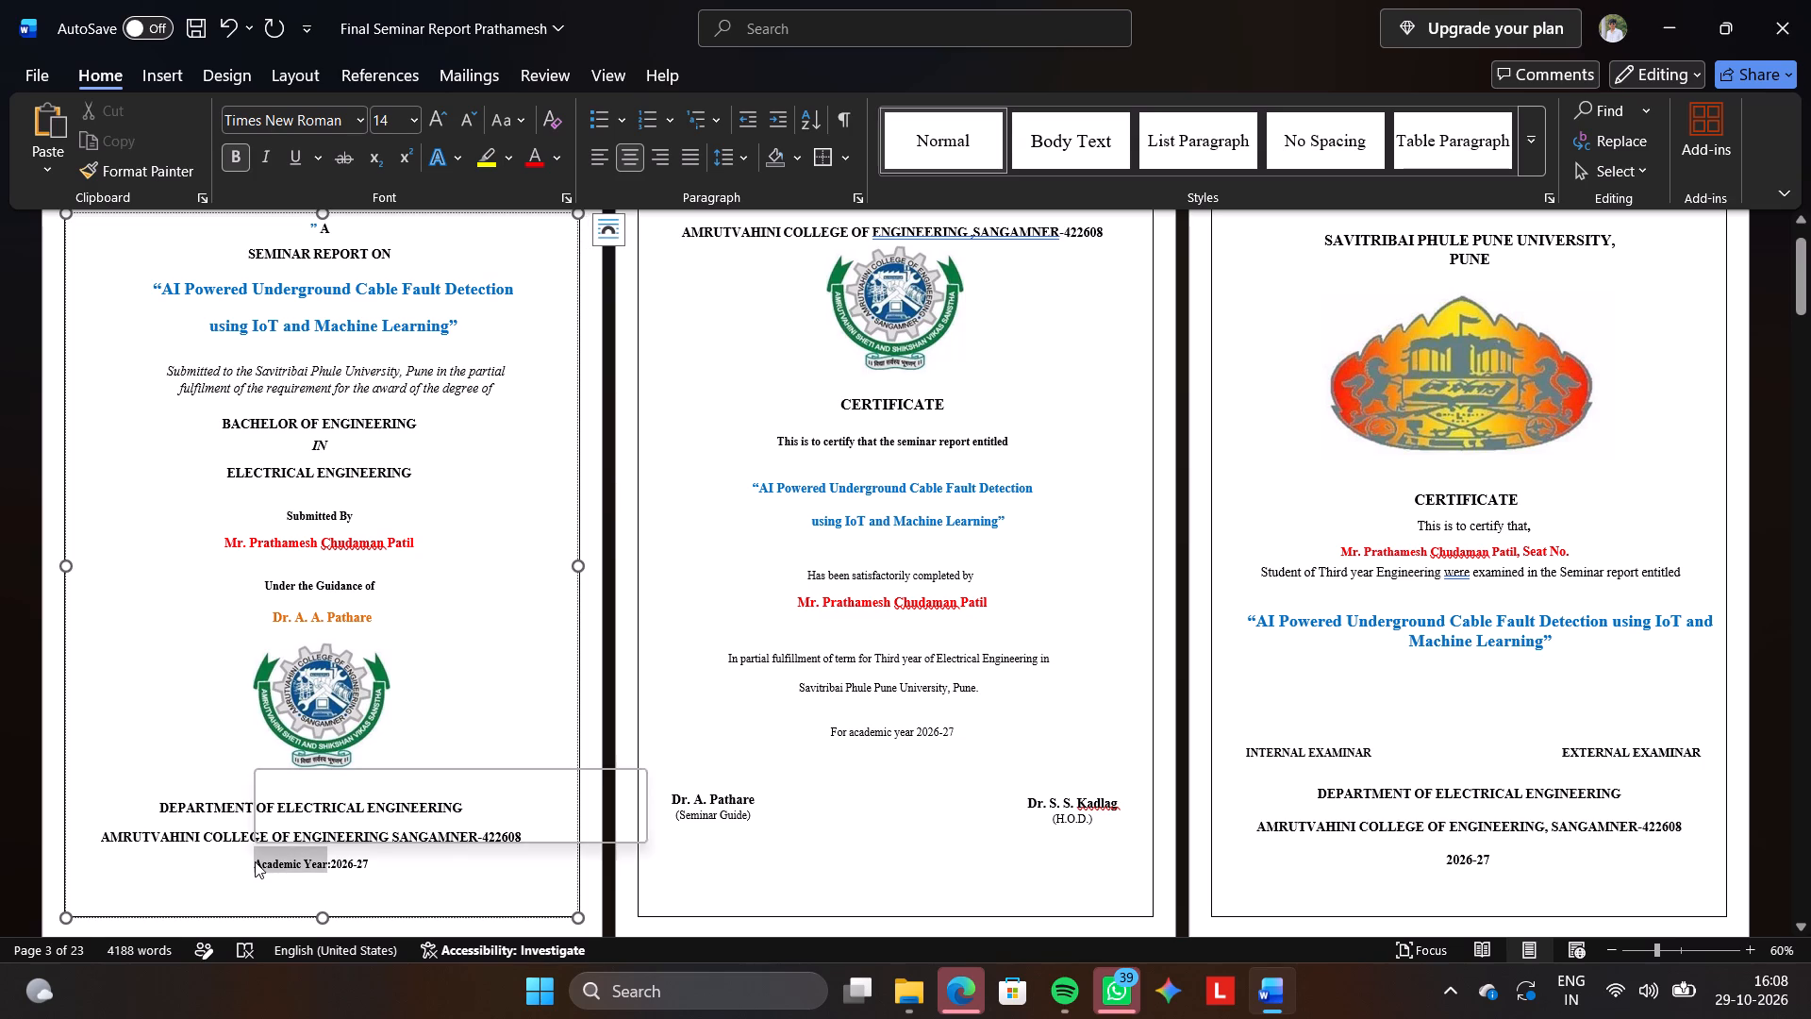
key("BackSpace")
key("Right")
key("BackSpace")
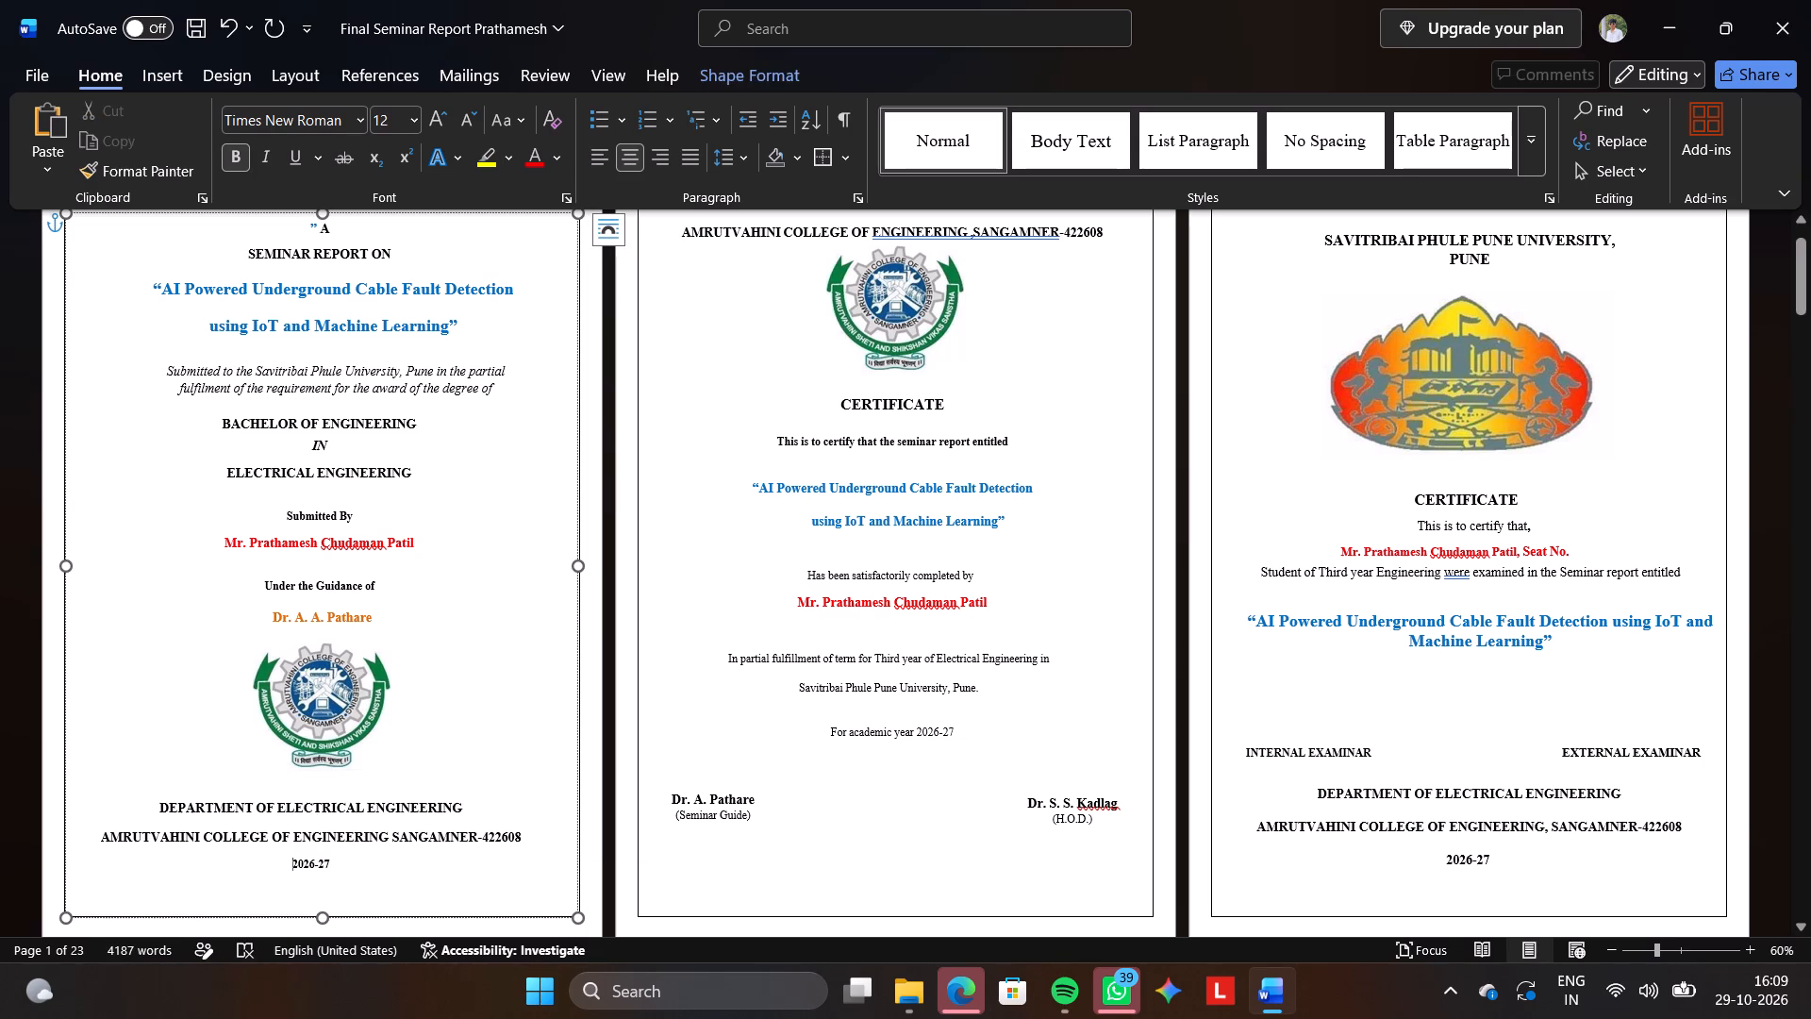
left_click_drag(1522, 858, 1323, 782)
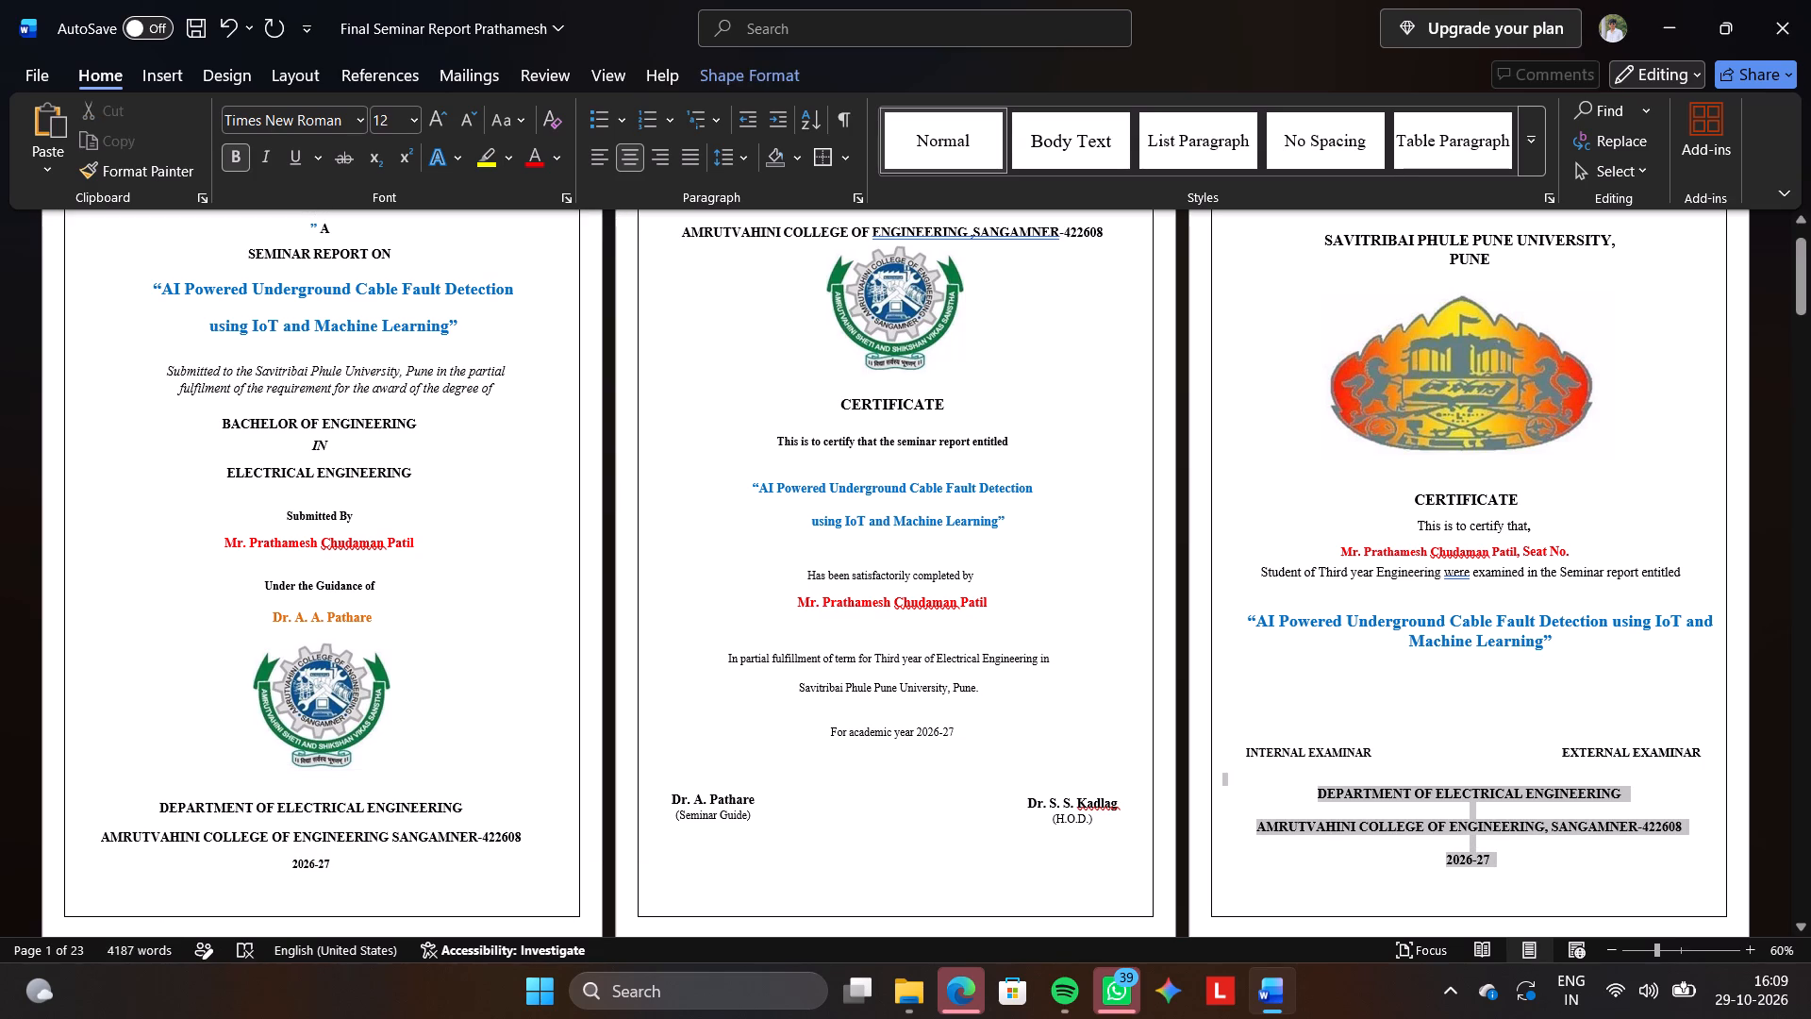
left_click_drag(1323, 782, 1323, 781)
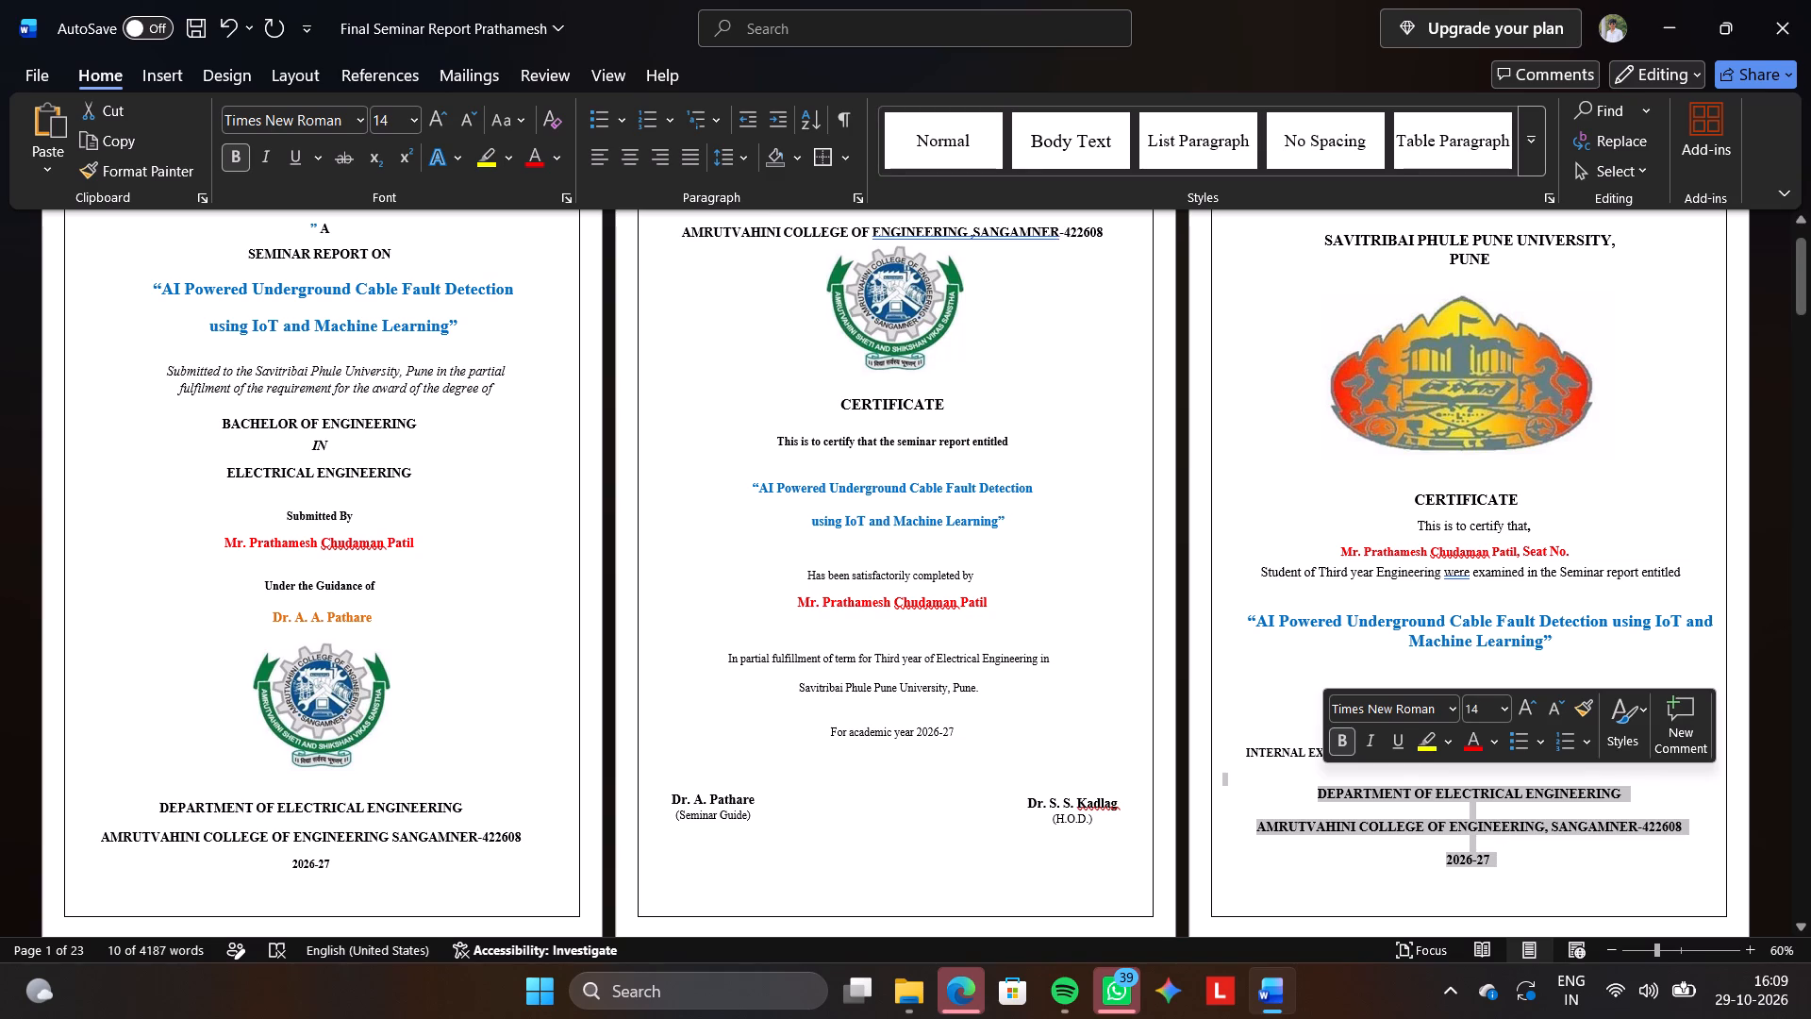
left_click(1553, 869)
Insert a blank line between the student name line and the "Student of Third year Engineering" line in the original certificate.
left_click(1596, 542)
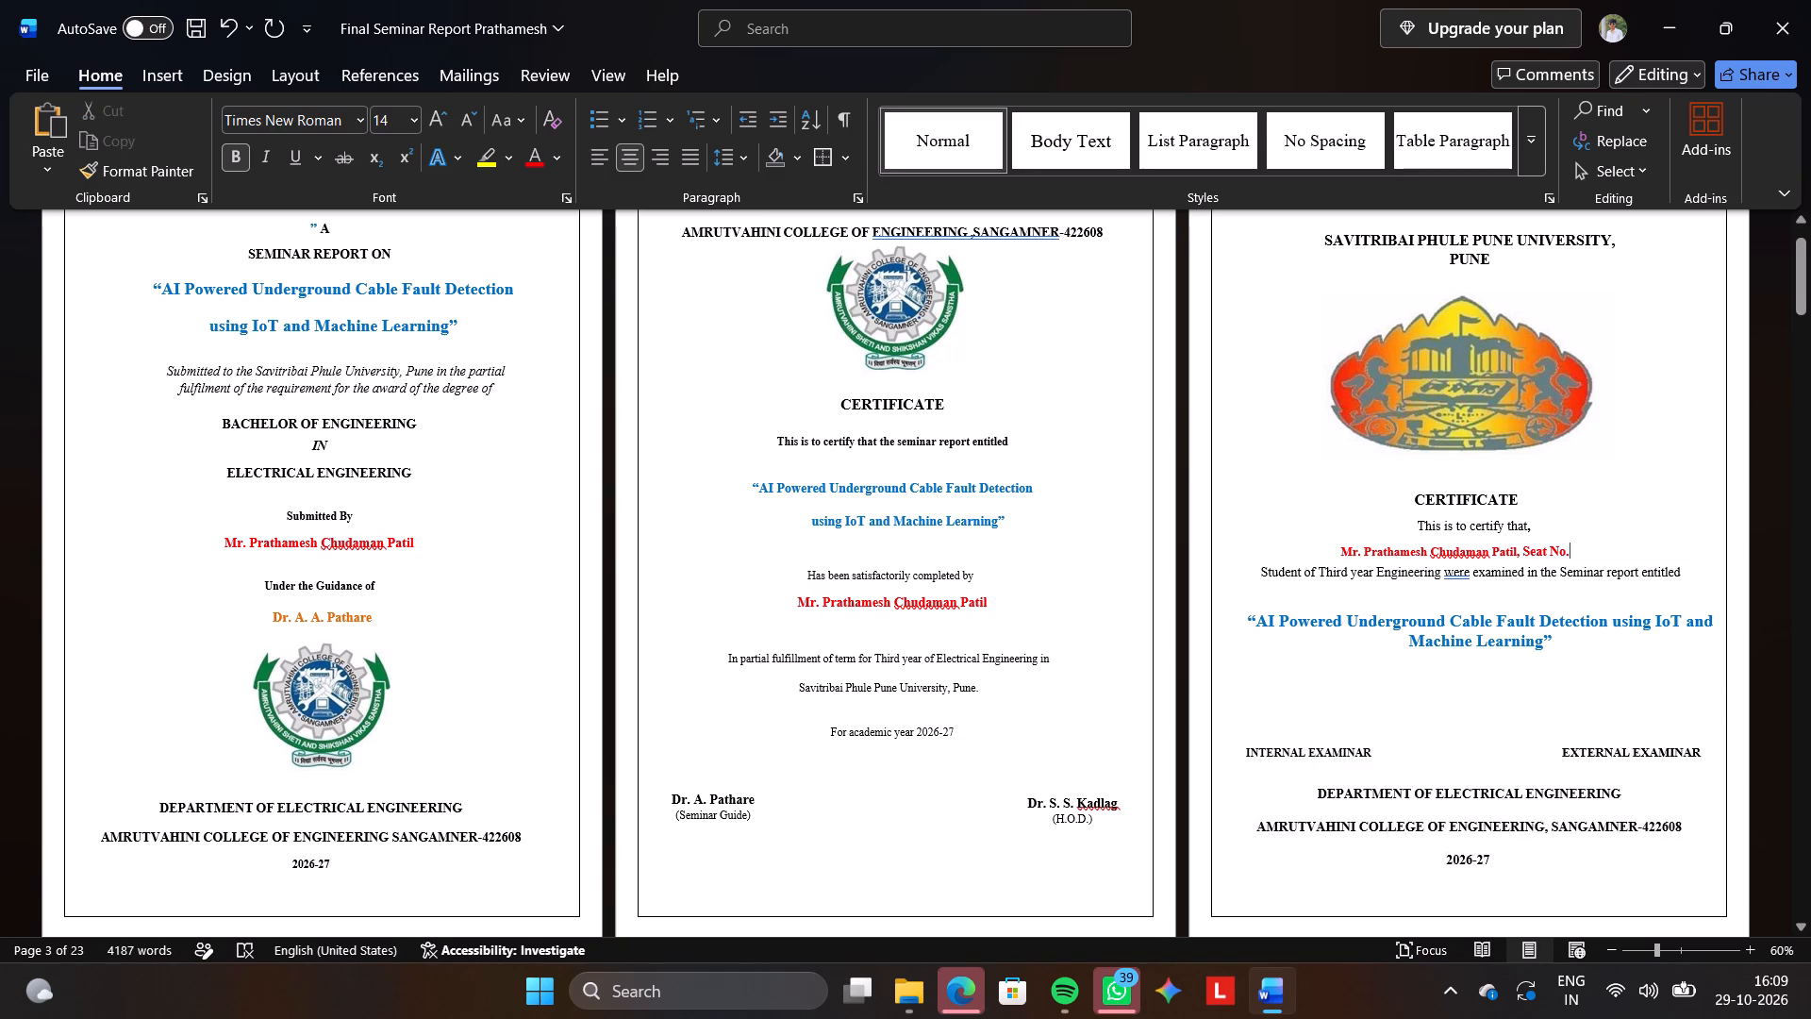
key("Return")
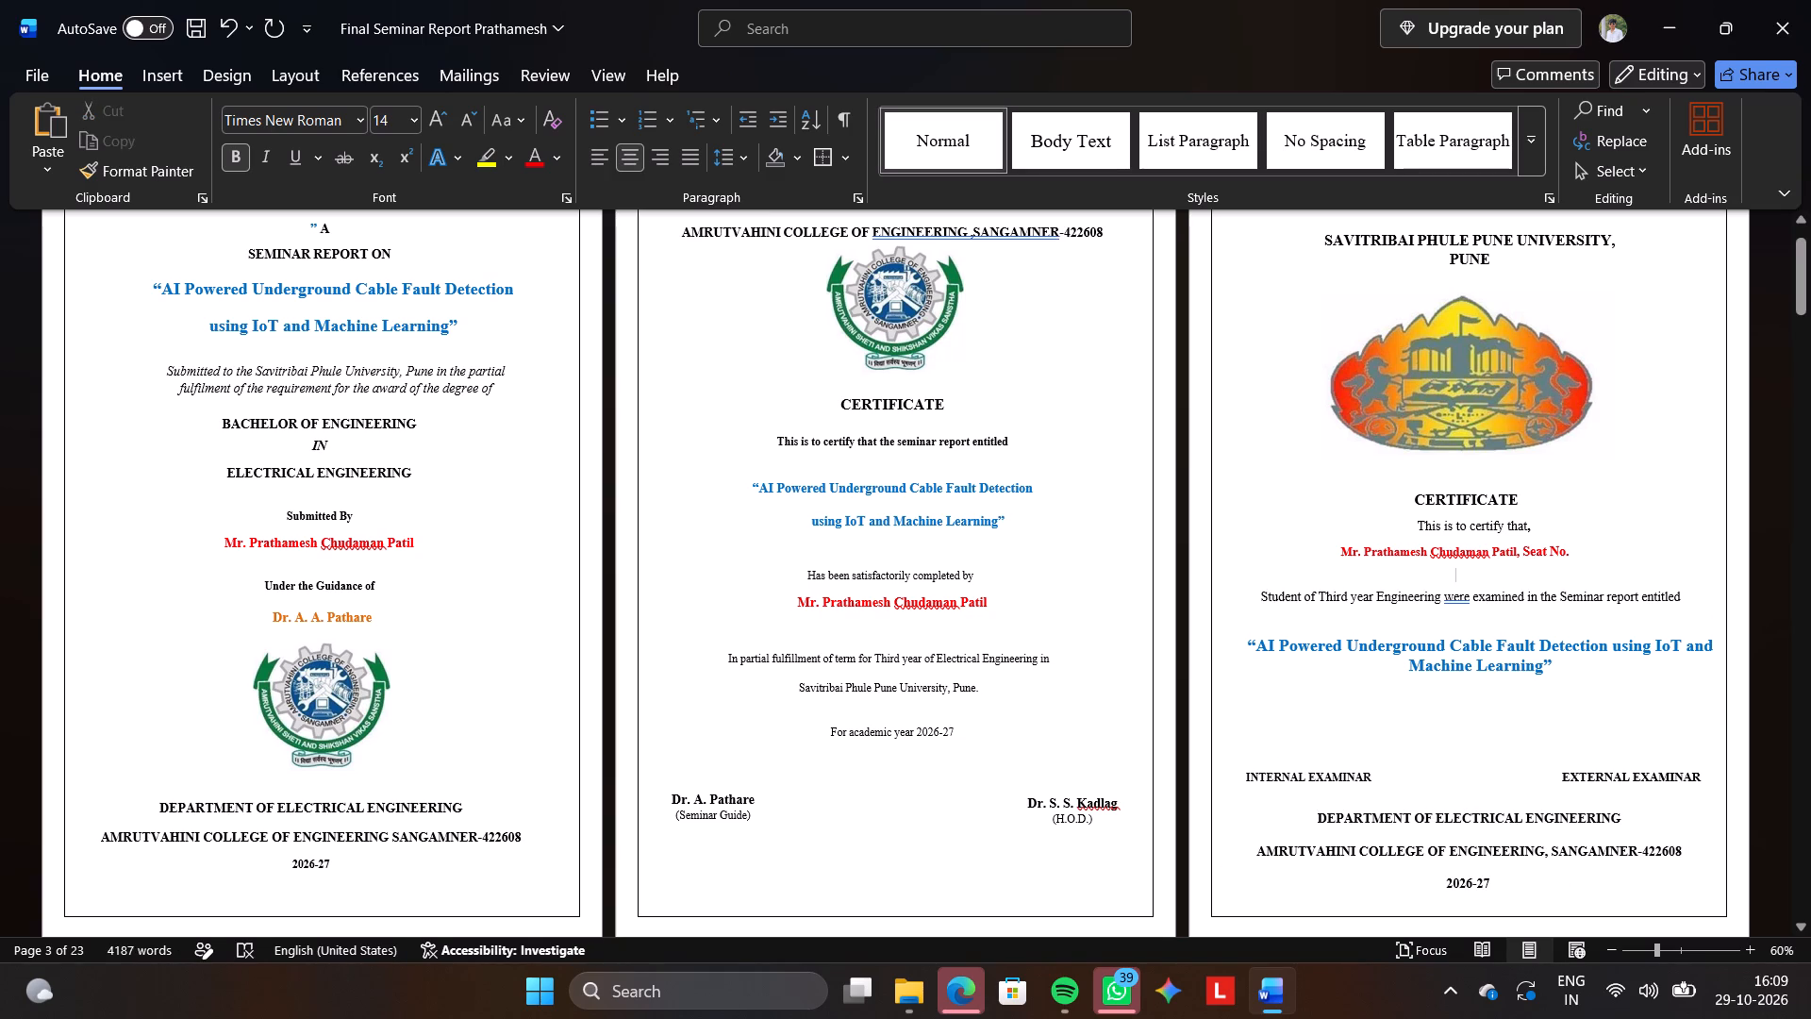
Remove one blank line between the blue report title and the examiner lines in the original certificate.
key("shift+Down")
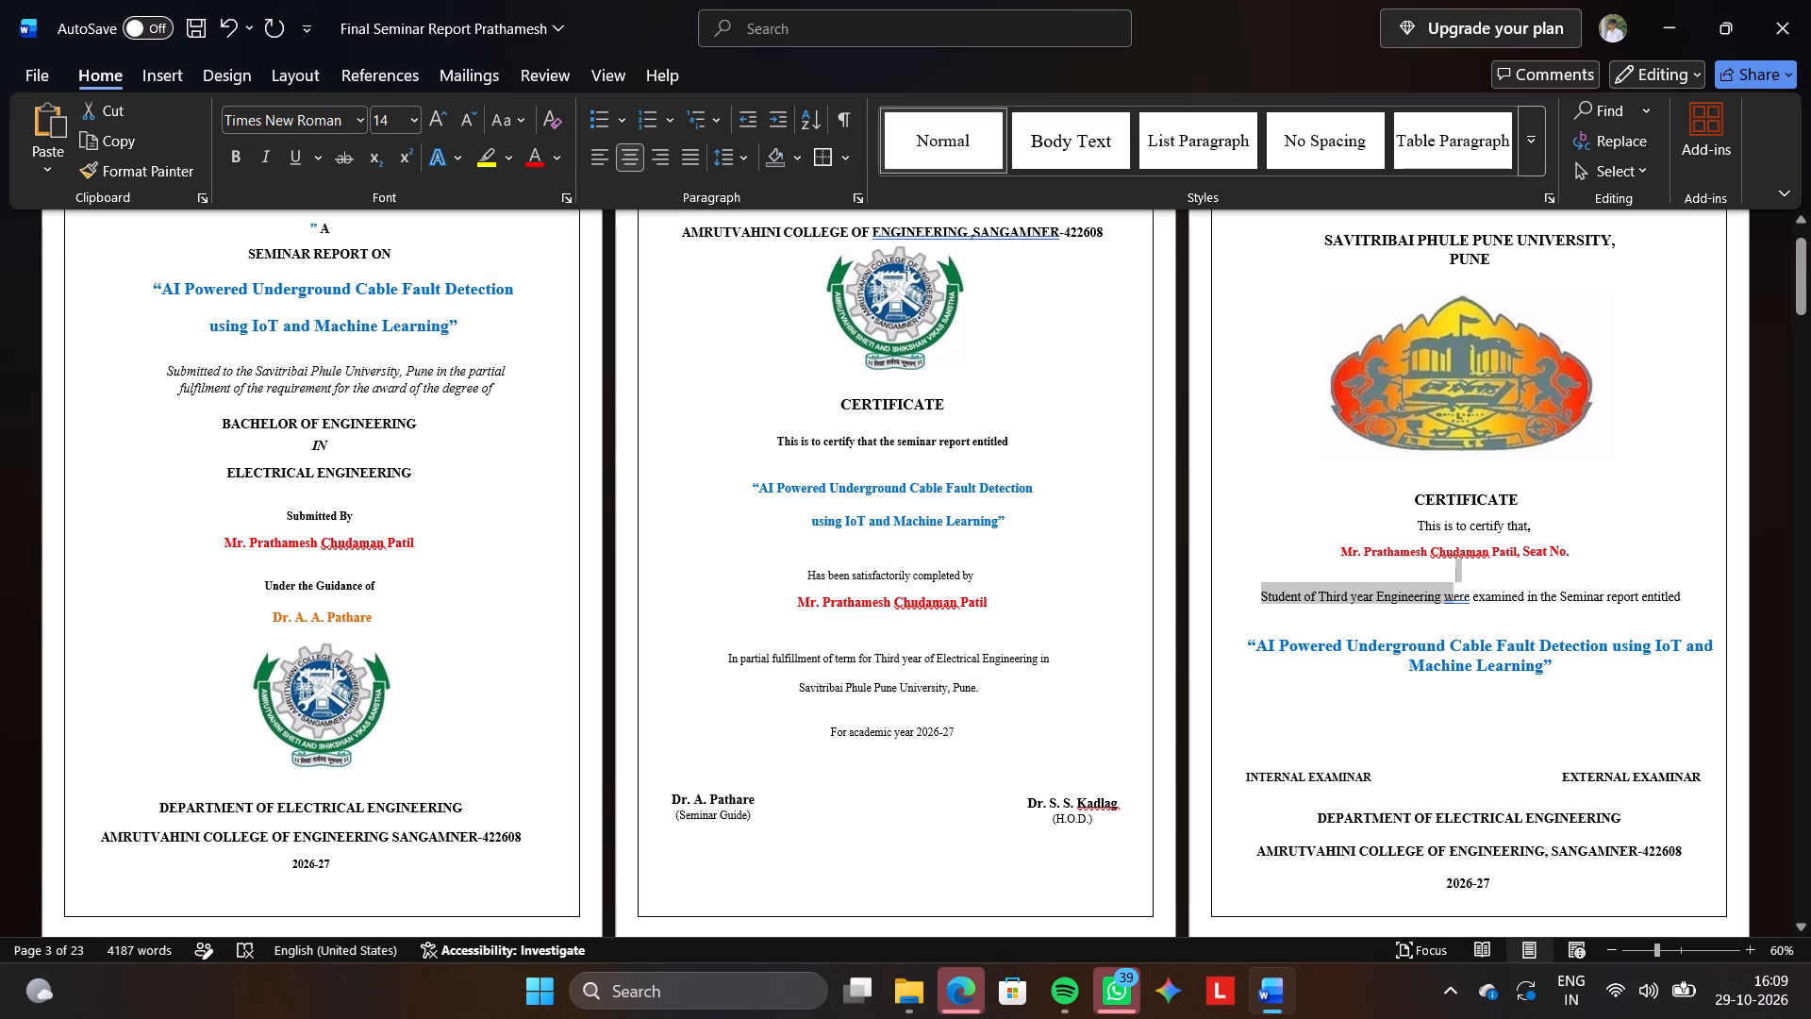
key("Down")
key("Down")
key("Down")
key("Down")
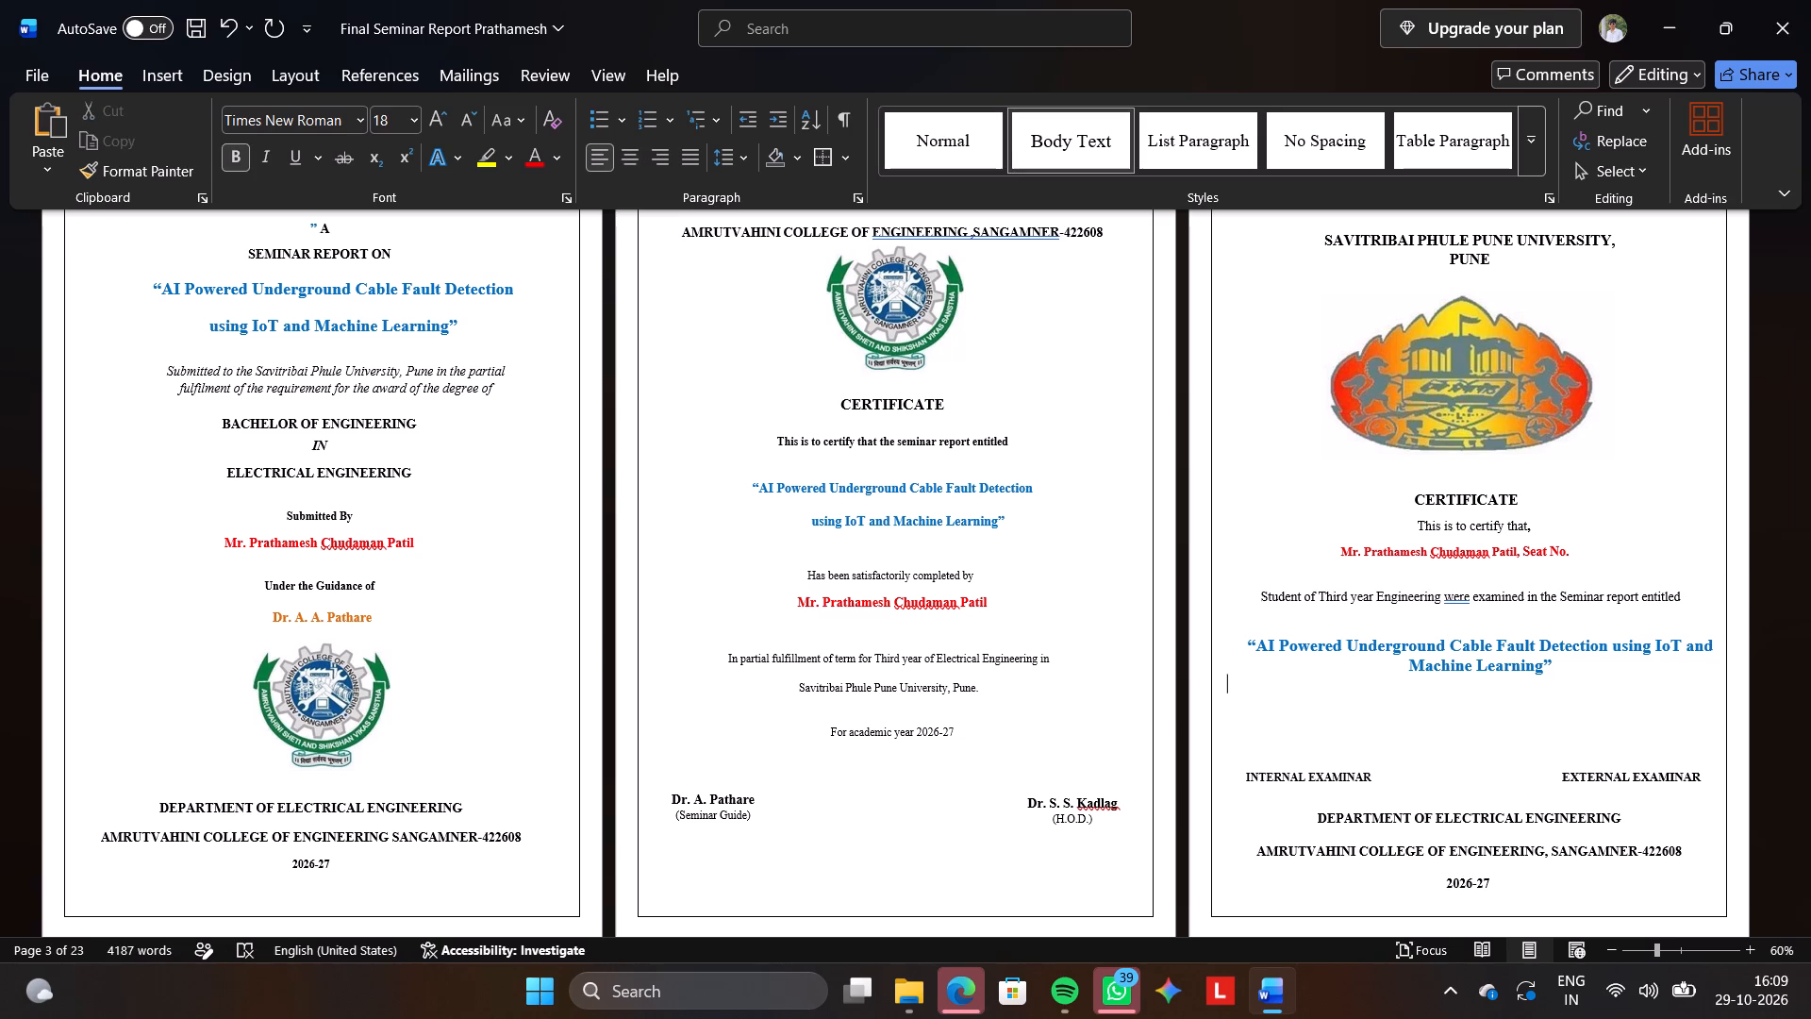
key("Down")
key("BackSpace")
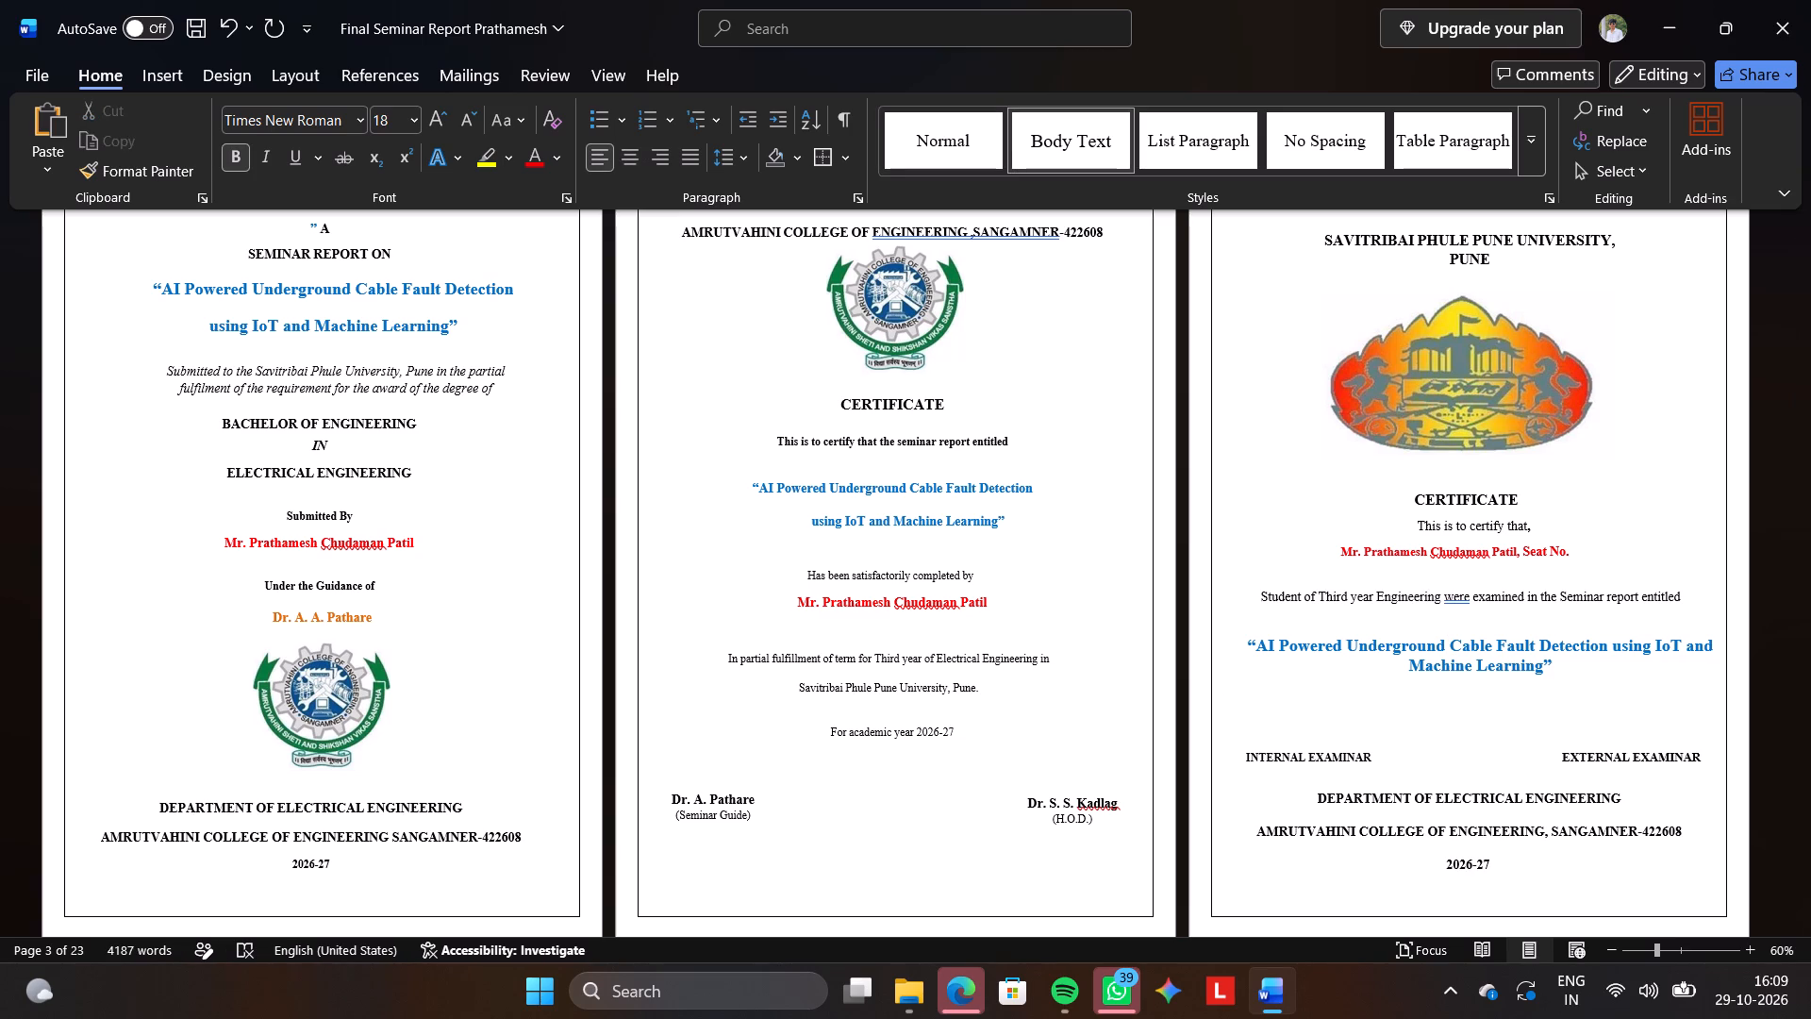
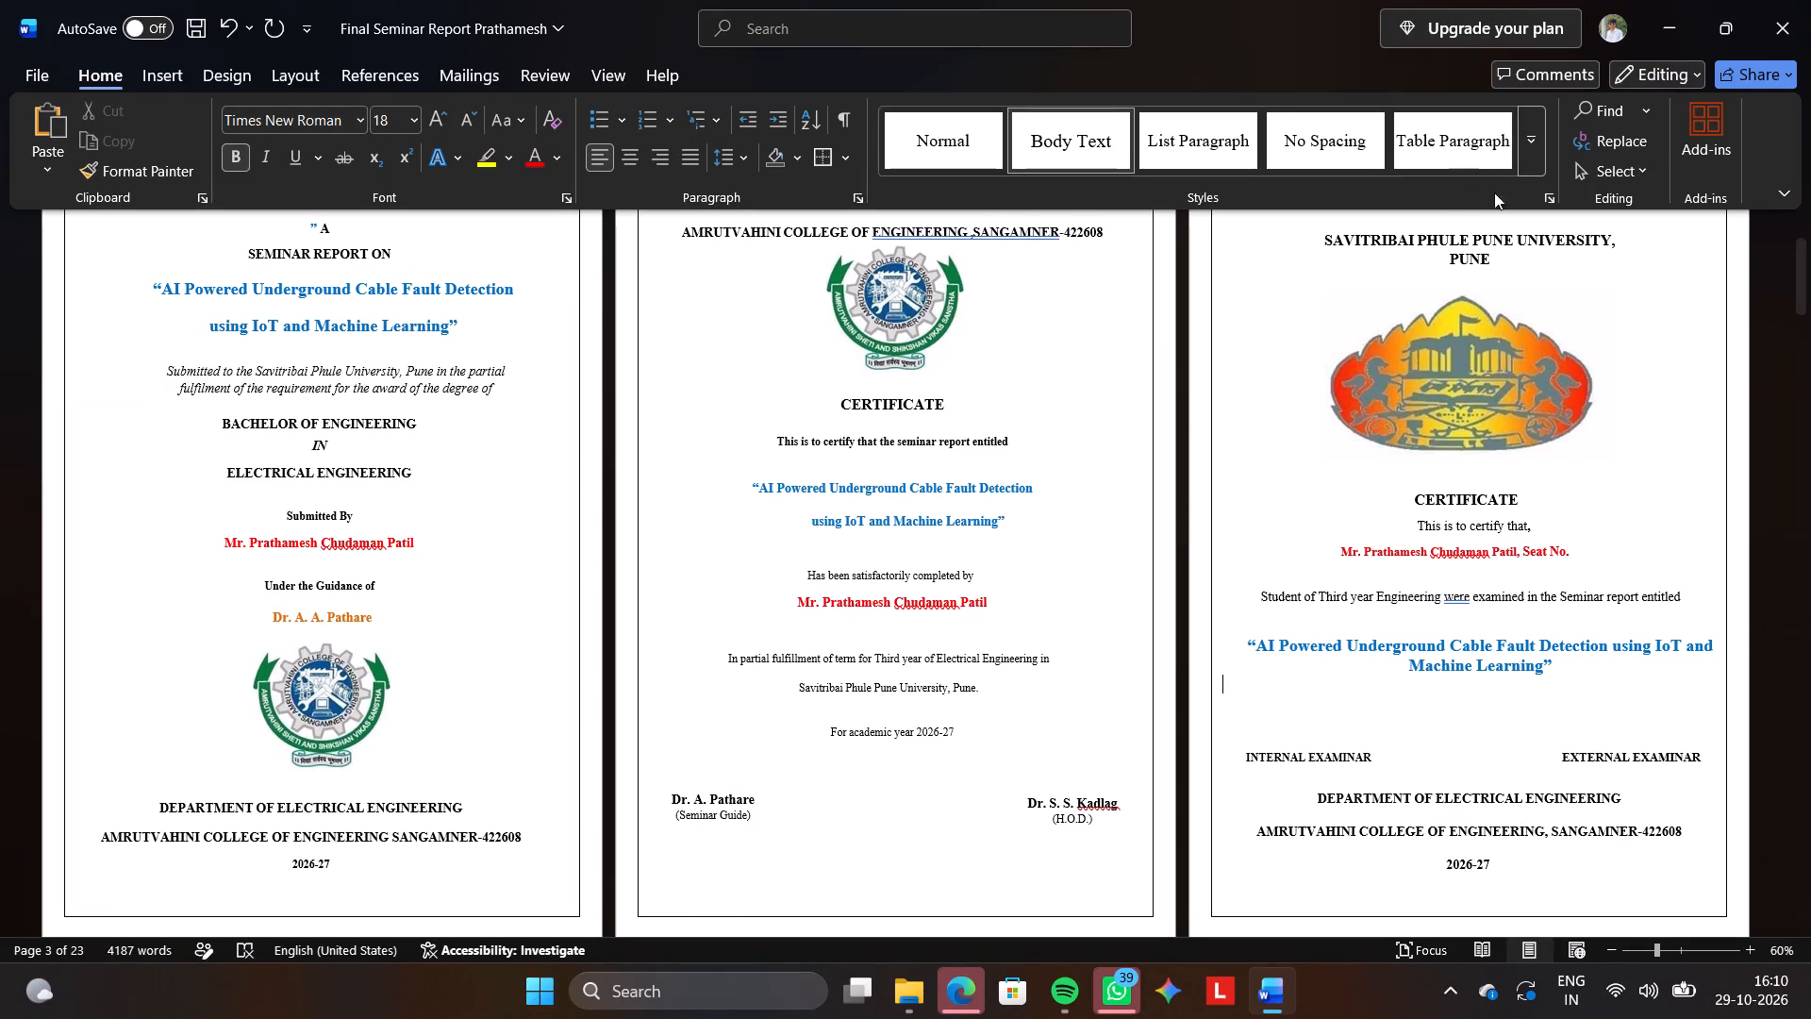
Reduce the "SAVITRIBAI PHULE PUNE UNIVERSITY, PUNE" heading on the third-page certificate to 14 pt.
left_click_drag(1507, 262, 1360, 223)
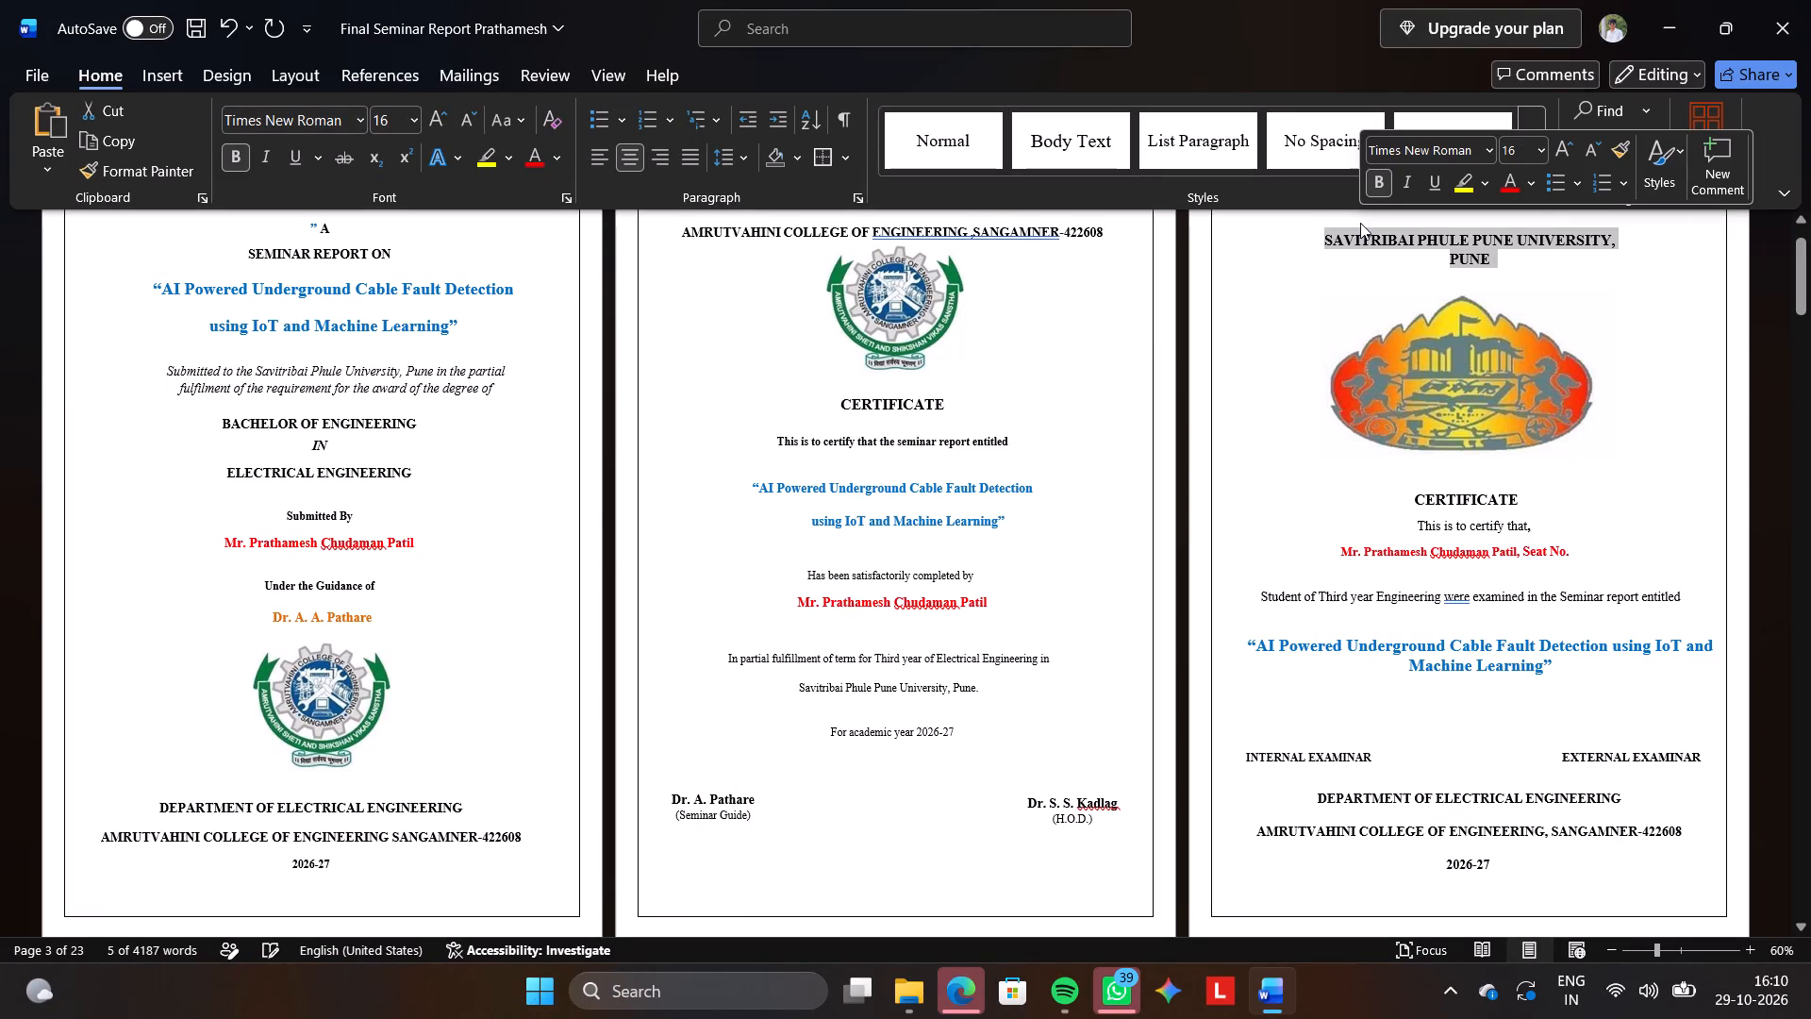
left_click(1590, 143)
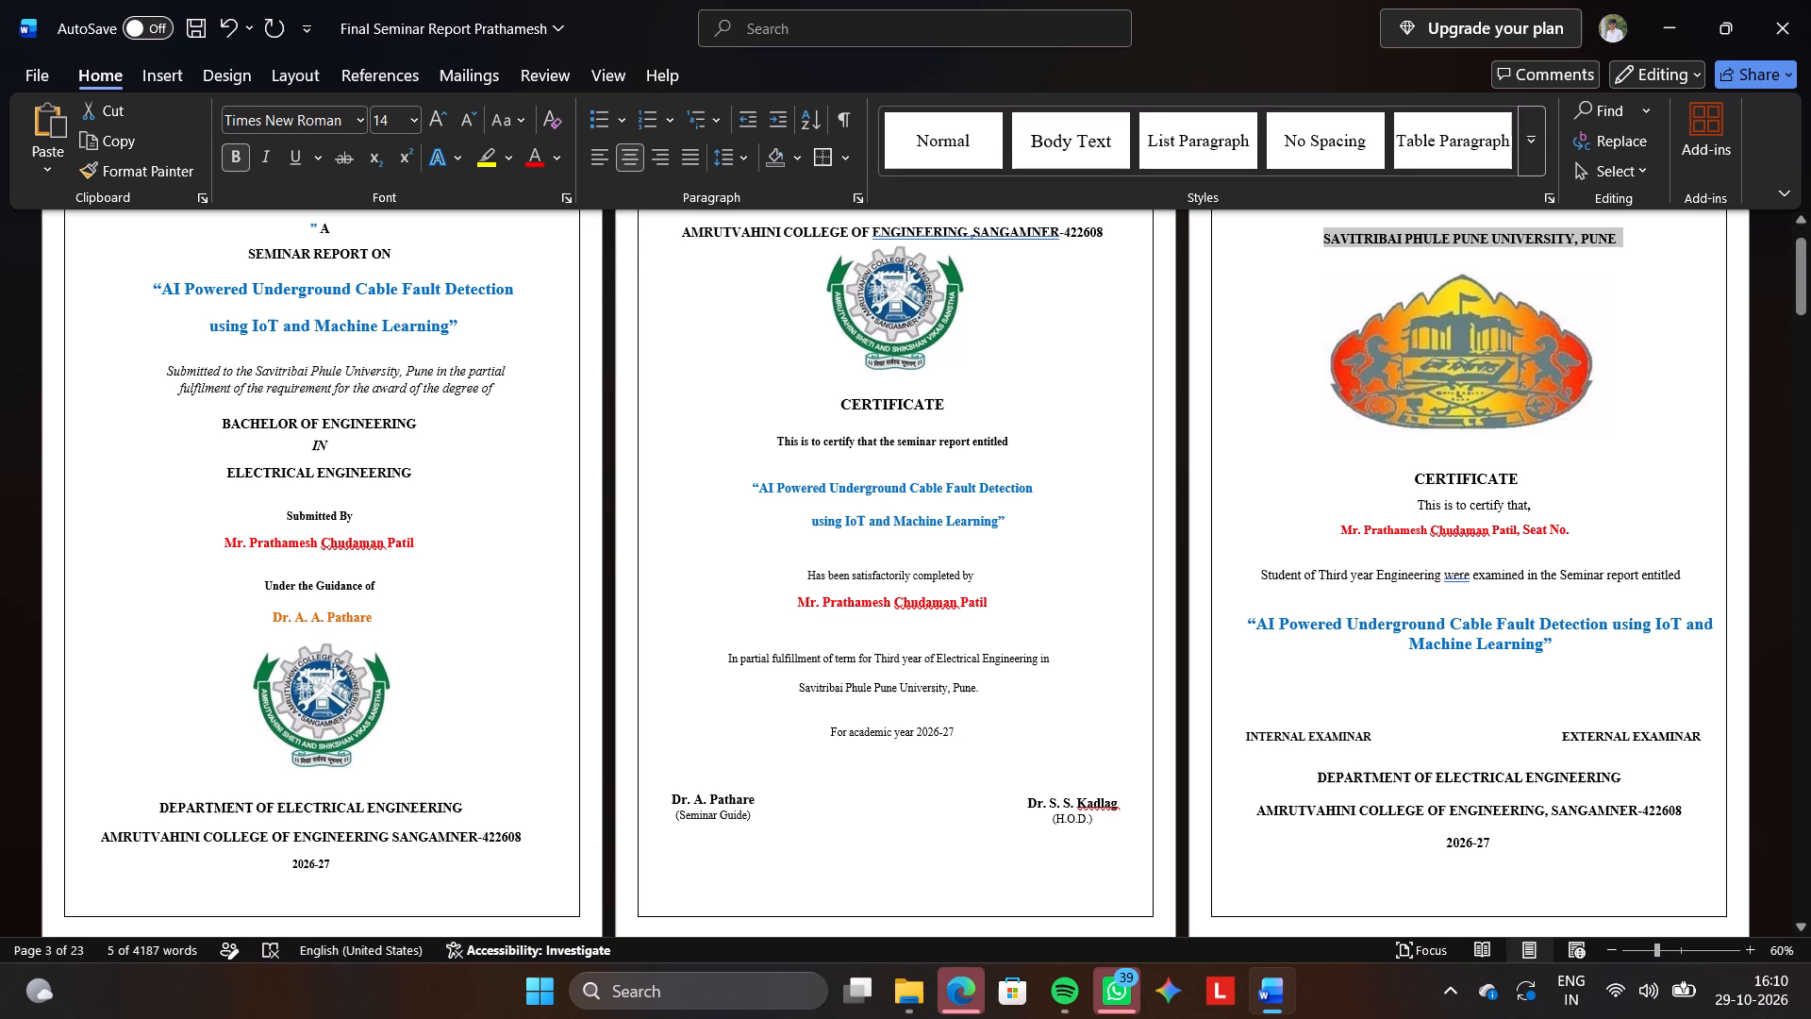
Reduce the "Student of Third year Engineering" line on the third-page certificate to 12 pt.
triple_click(1501, 582)
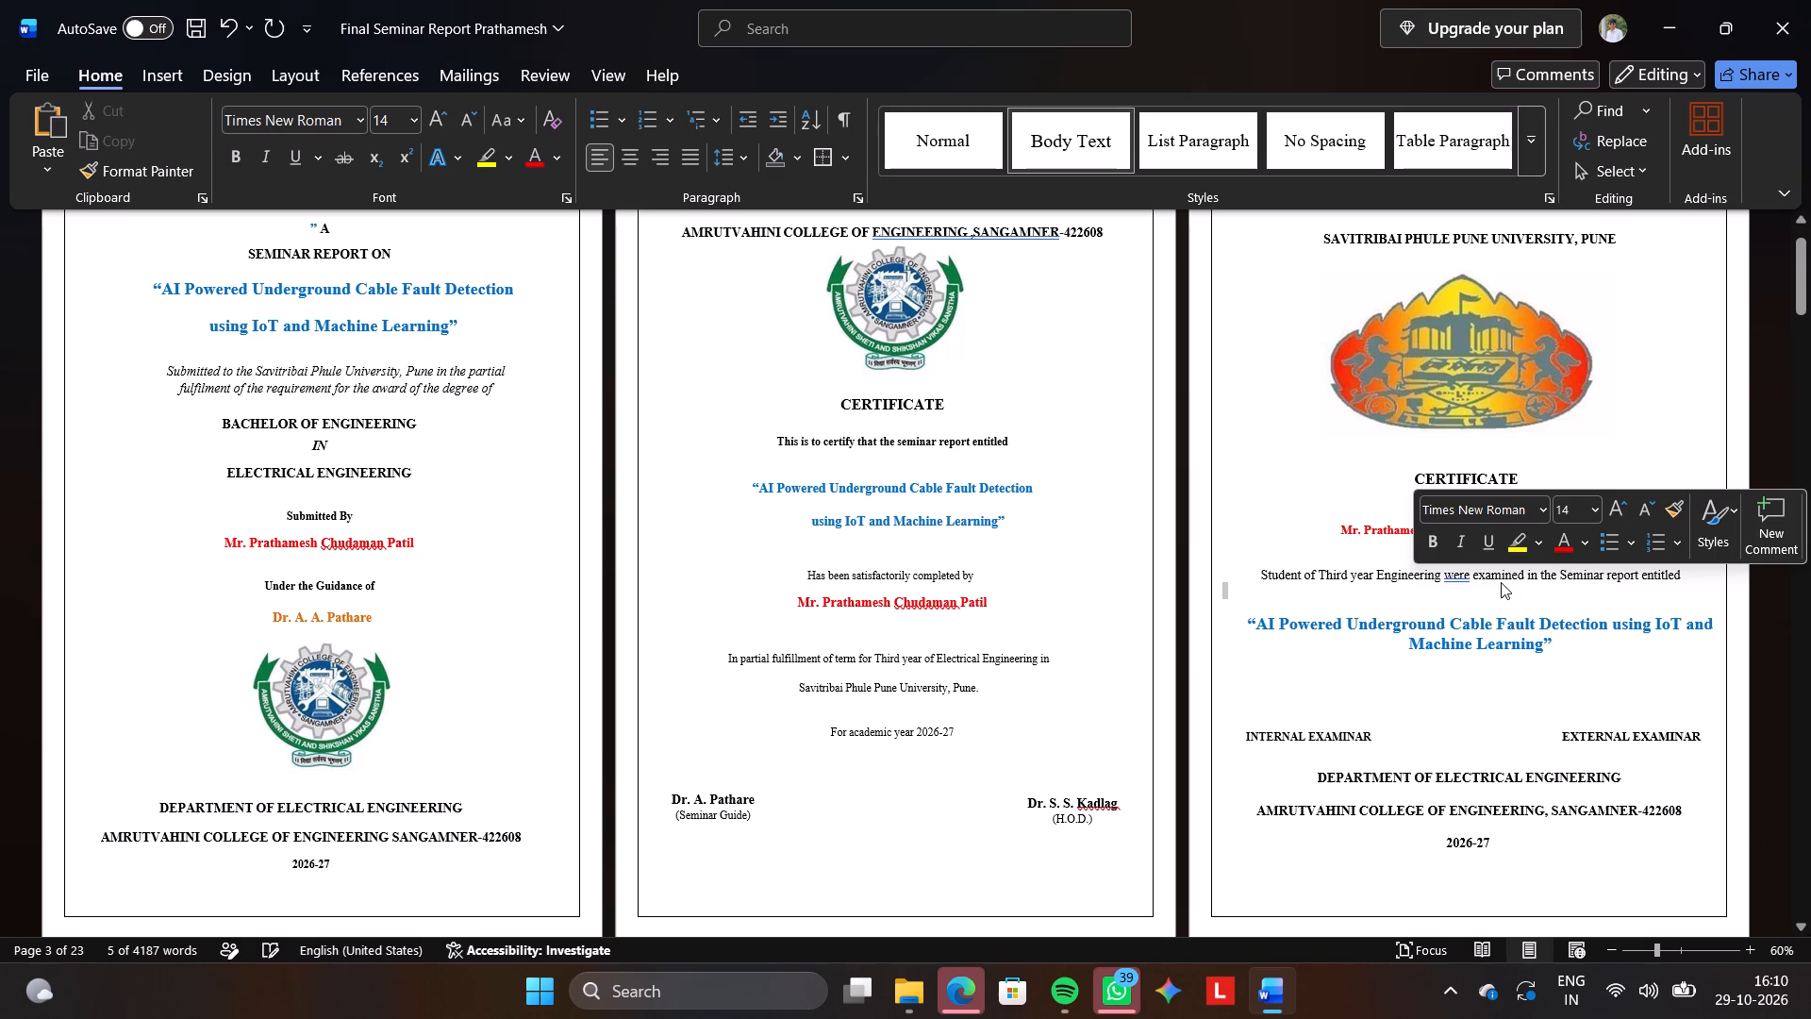
triple_click(1504, 575)
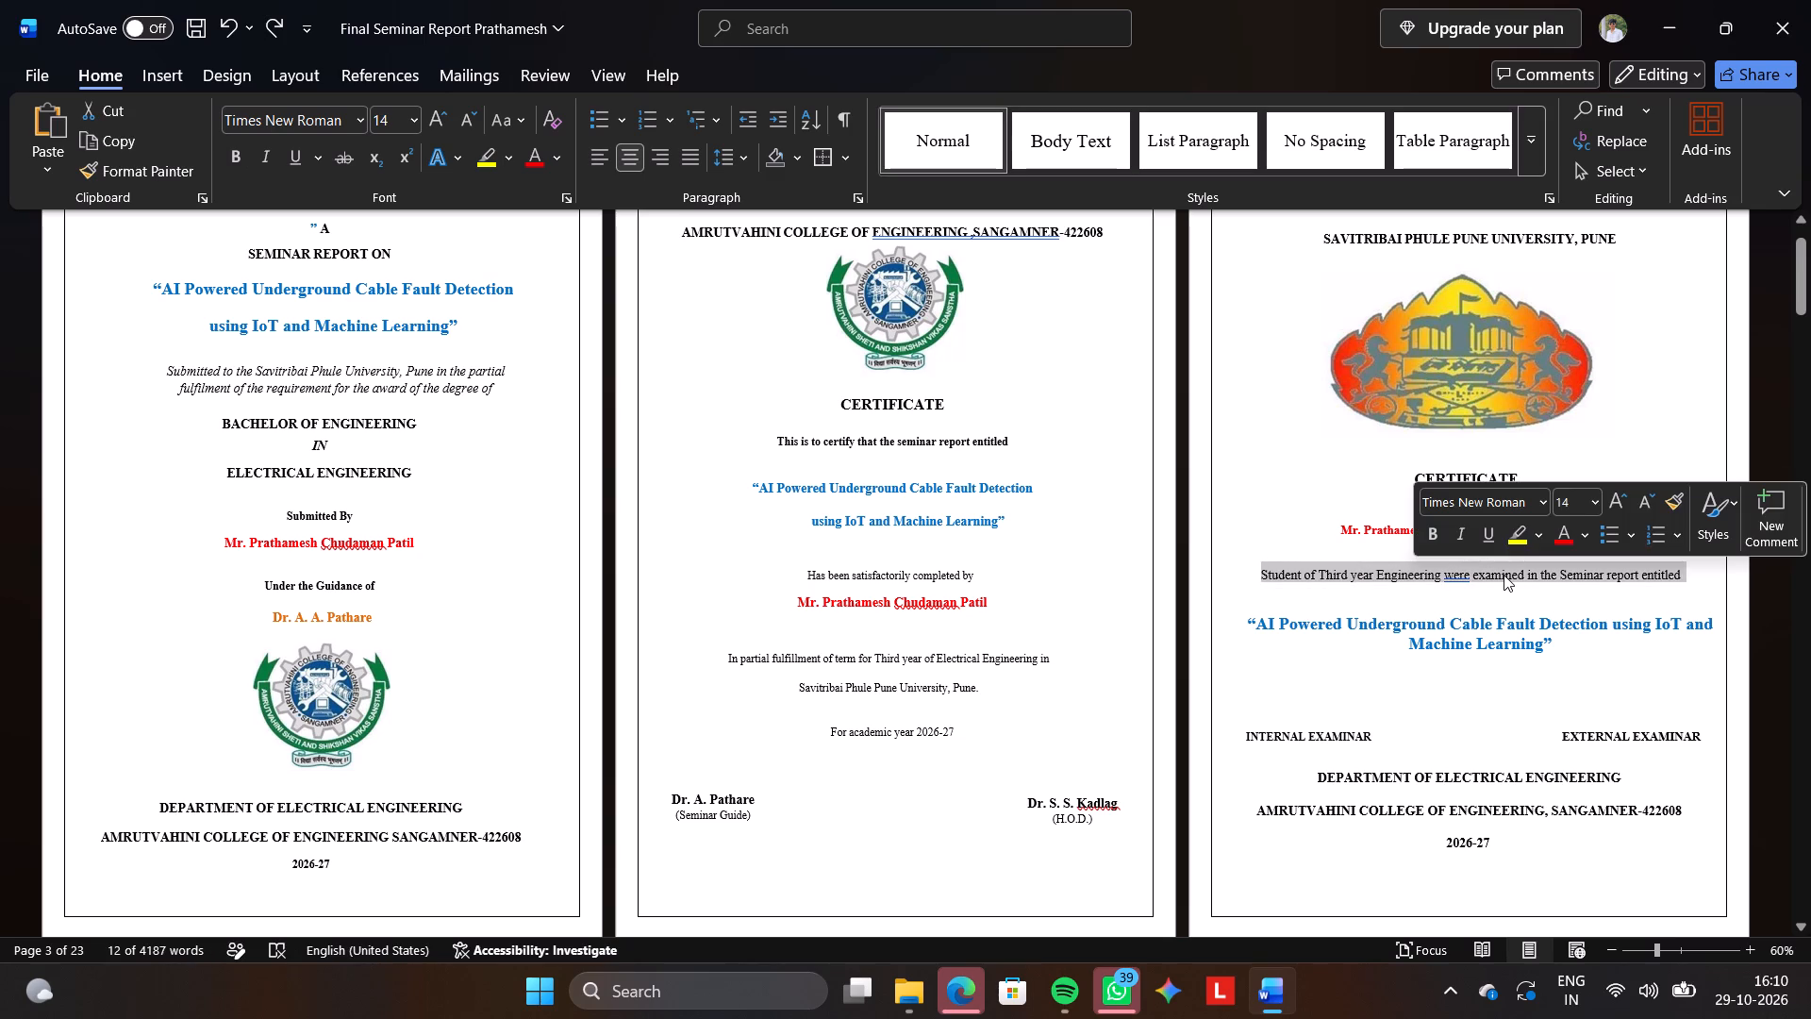
left_click(1642, 500)
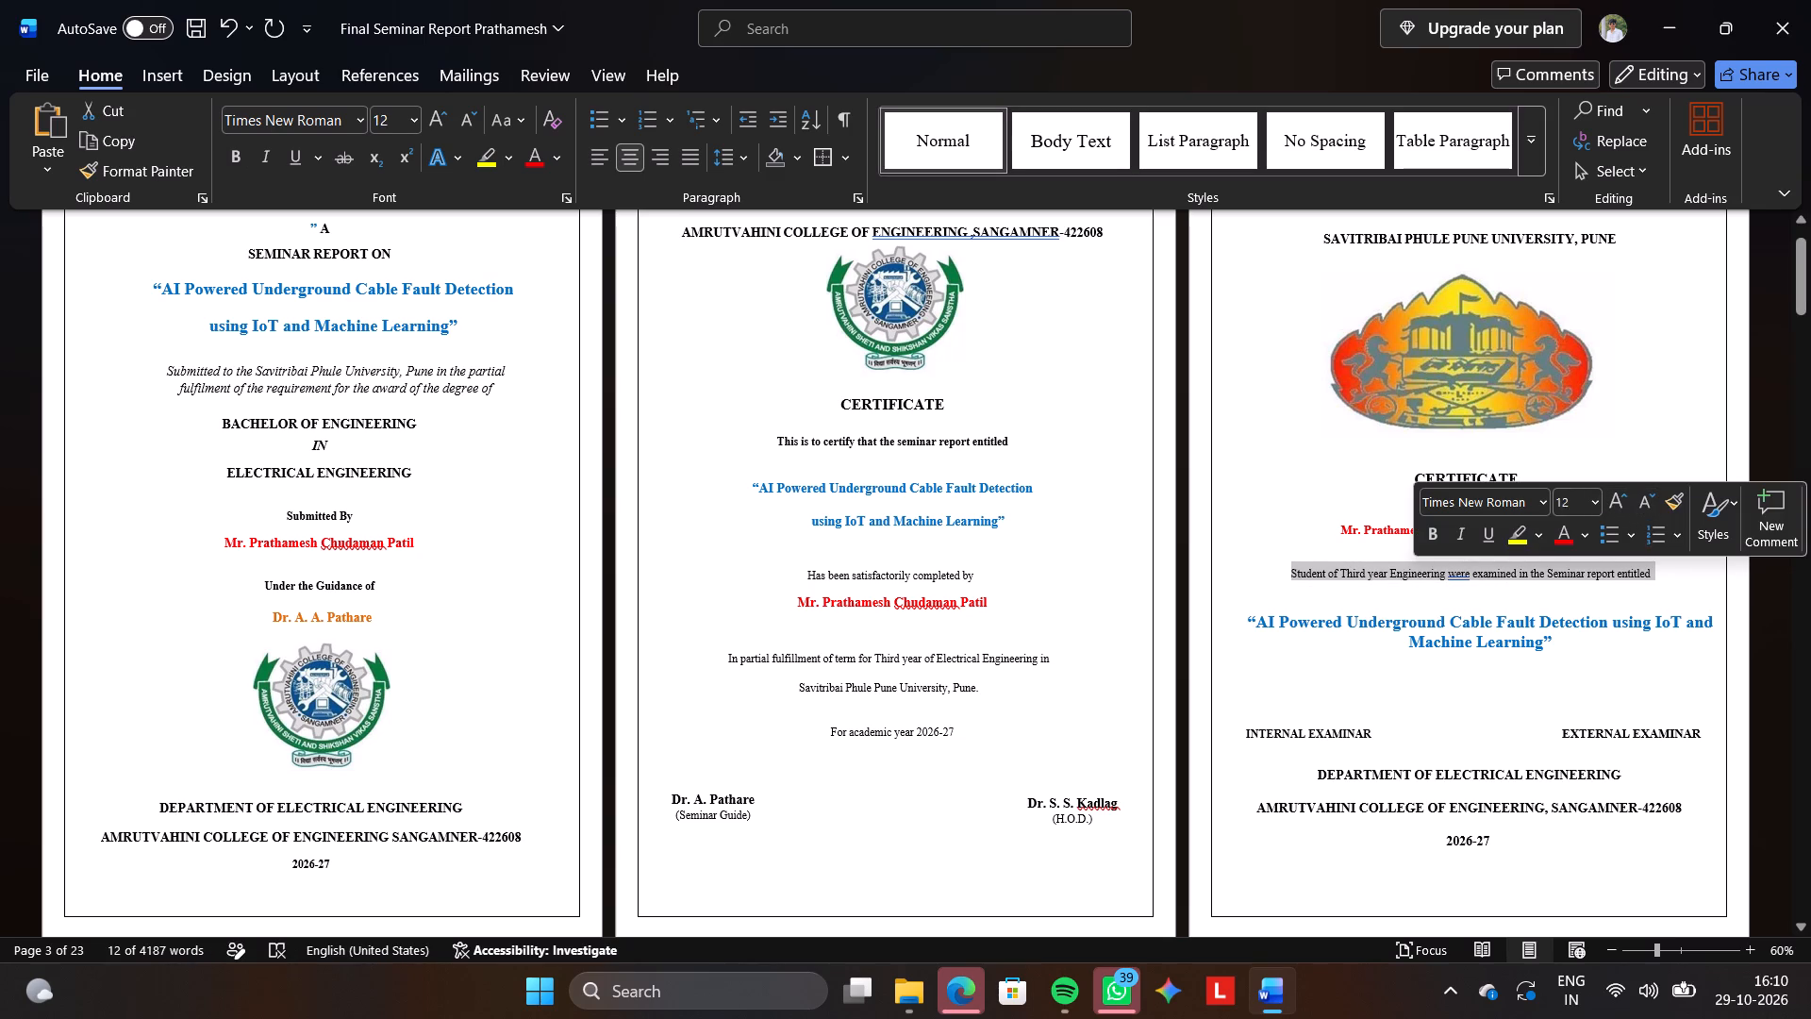
Reduce the "This is to certify that," line on the third-page certificate to 12 pt and centre it.
left_click(1330, 556)
triple_click(1442, 509)
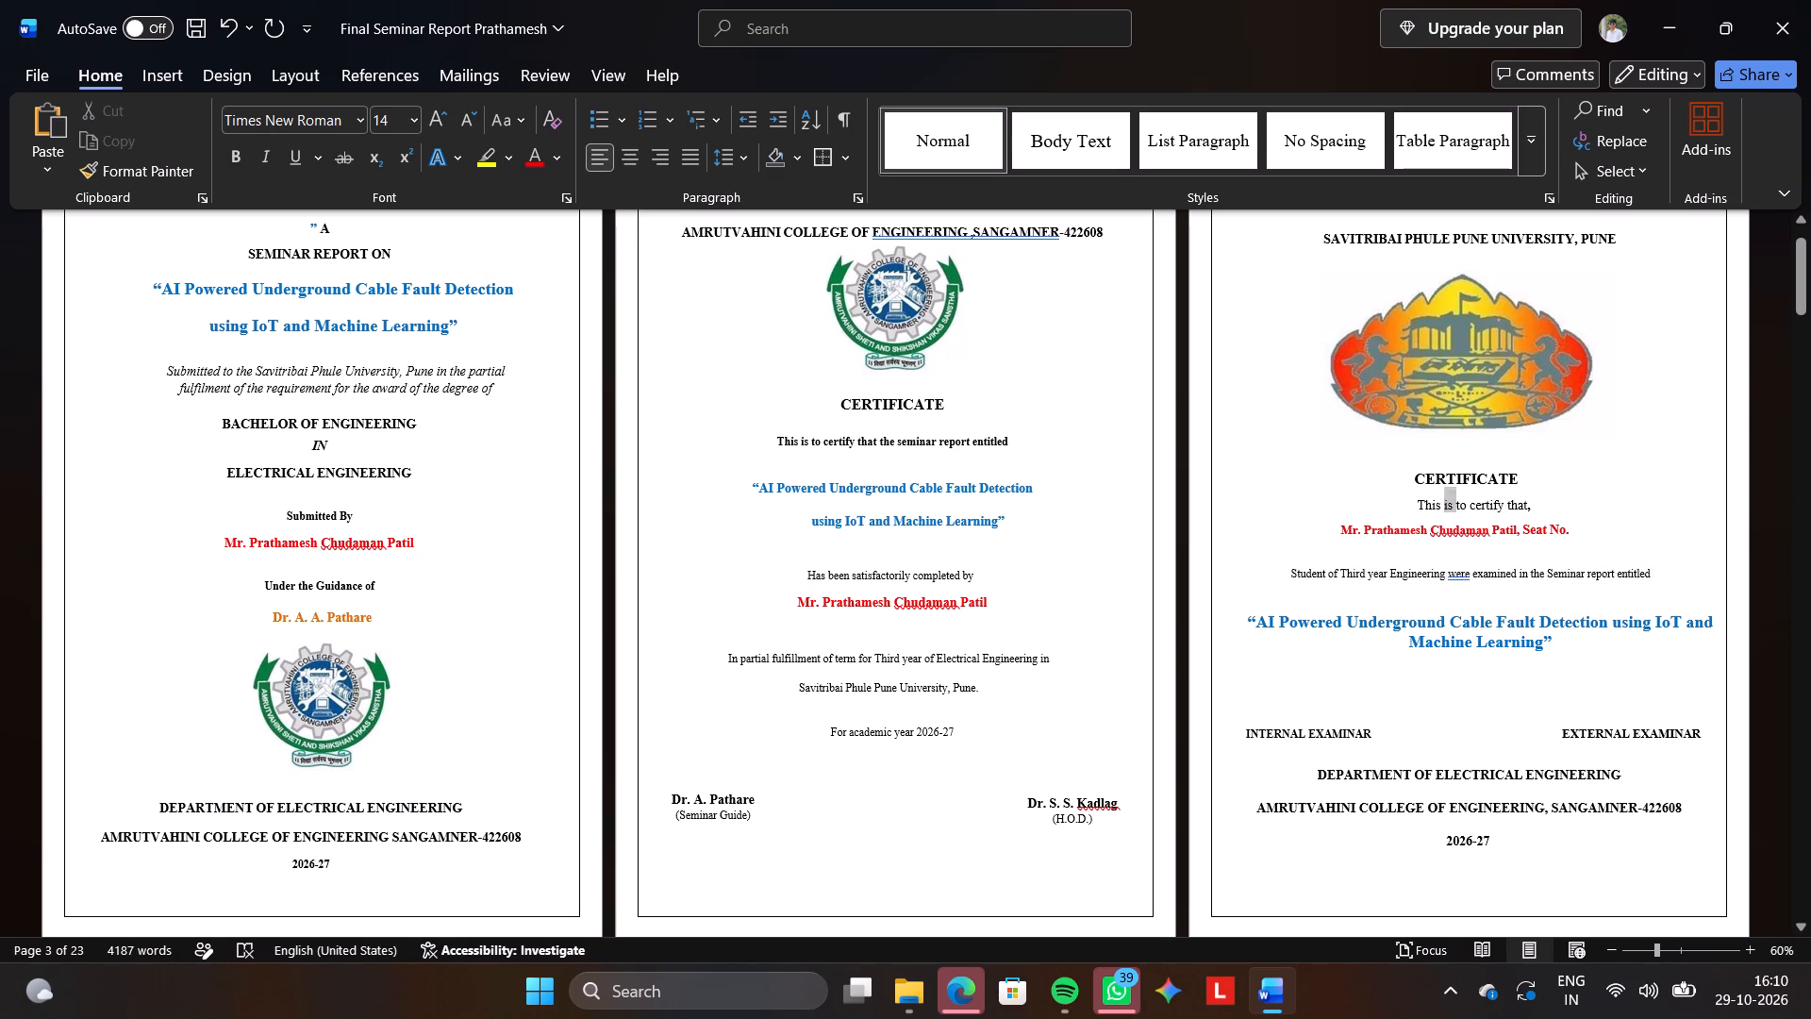
left_click(1648, 435)
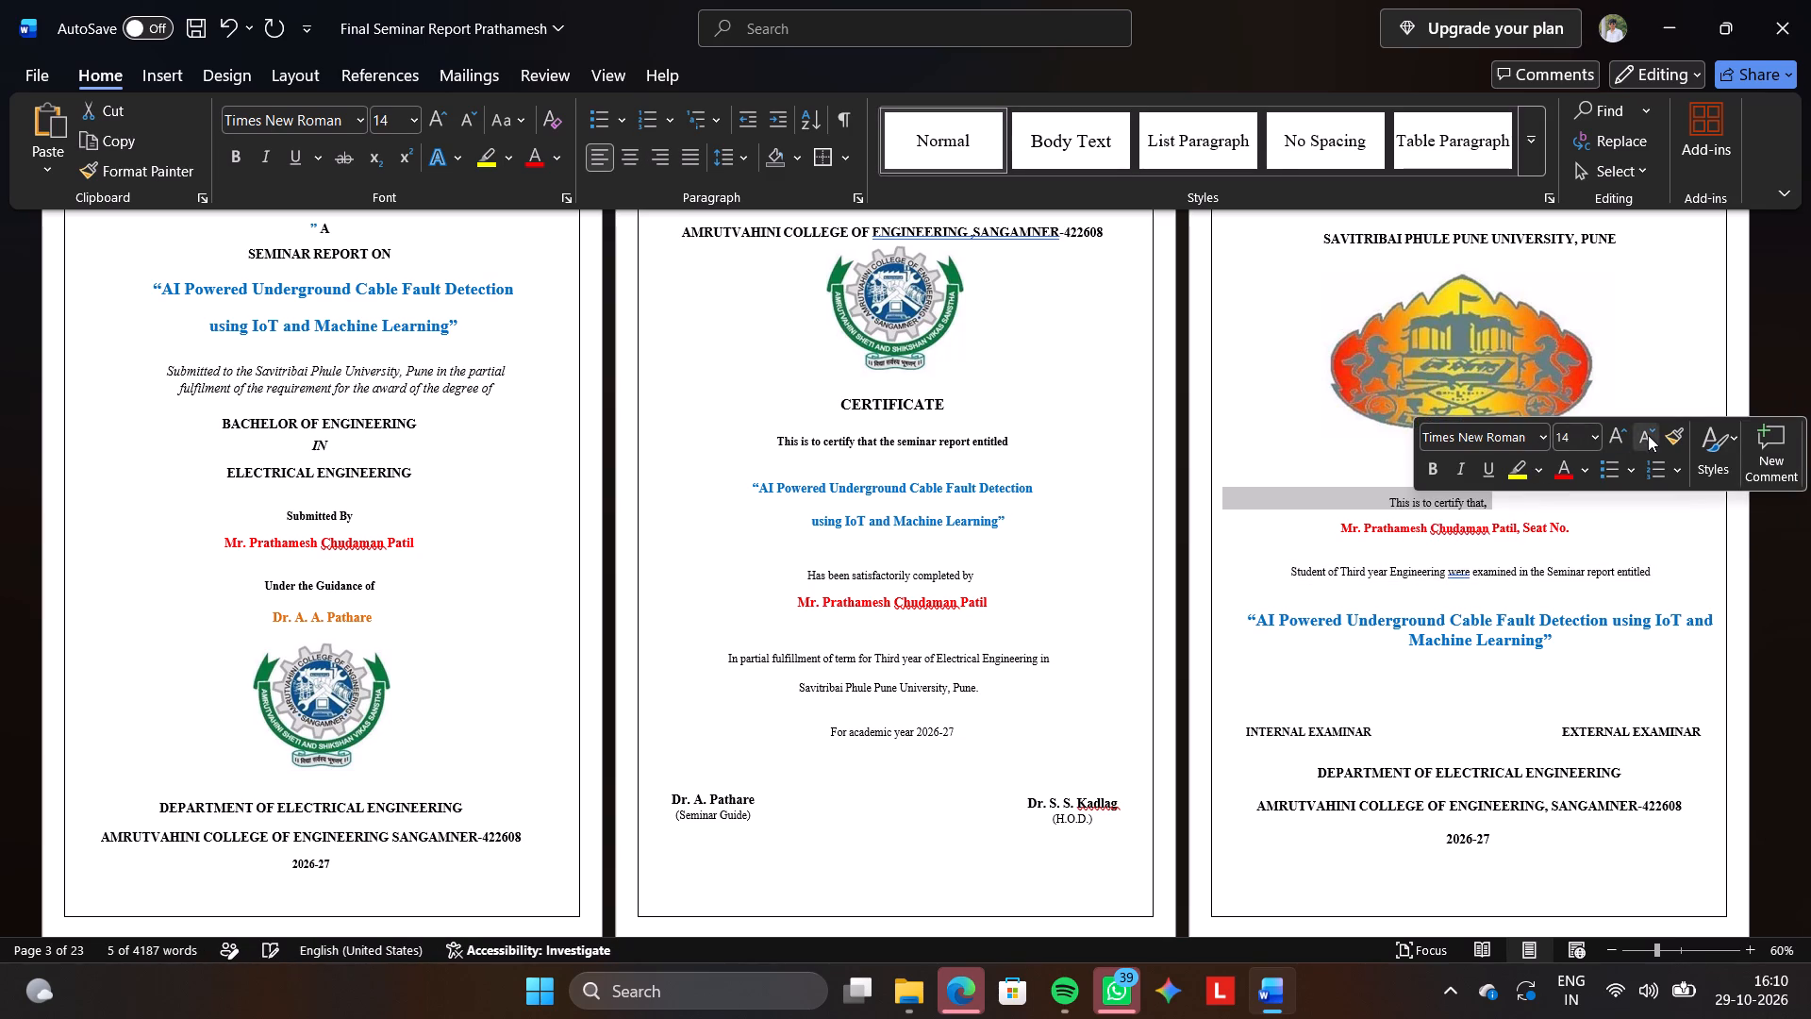
left_click(1387, 492)
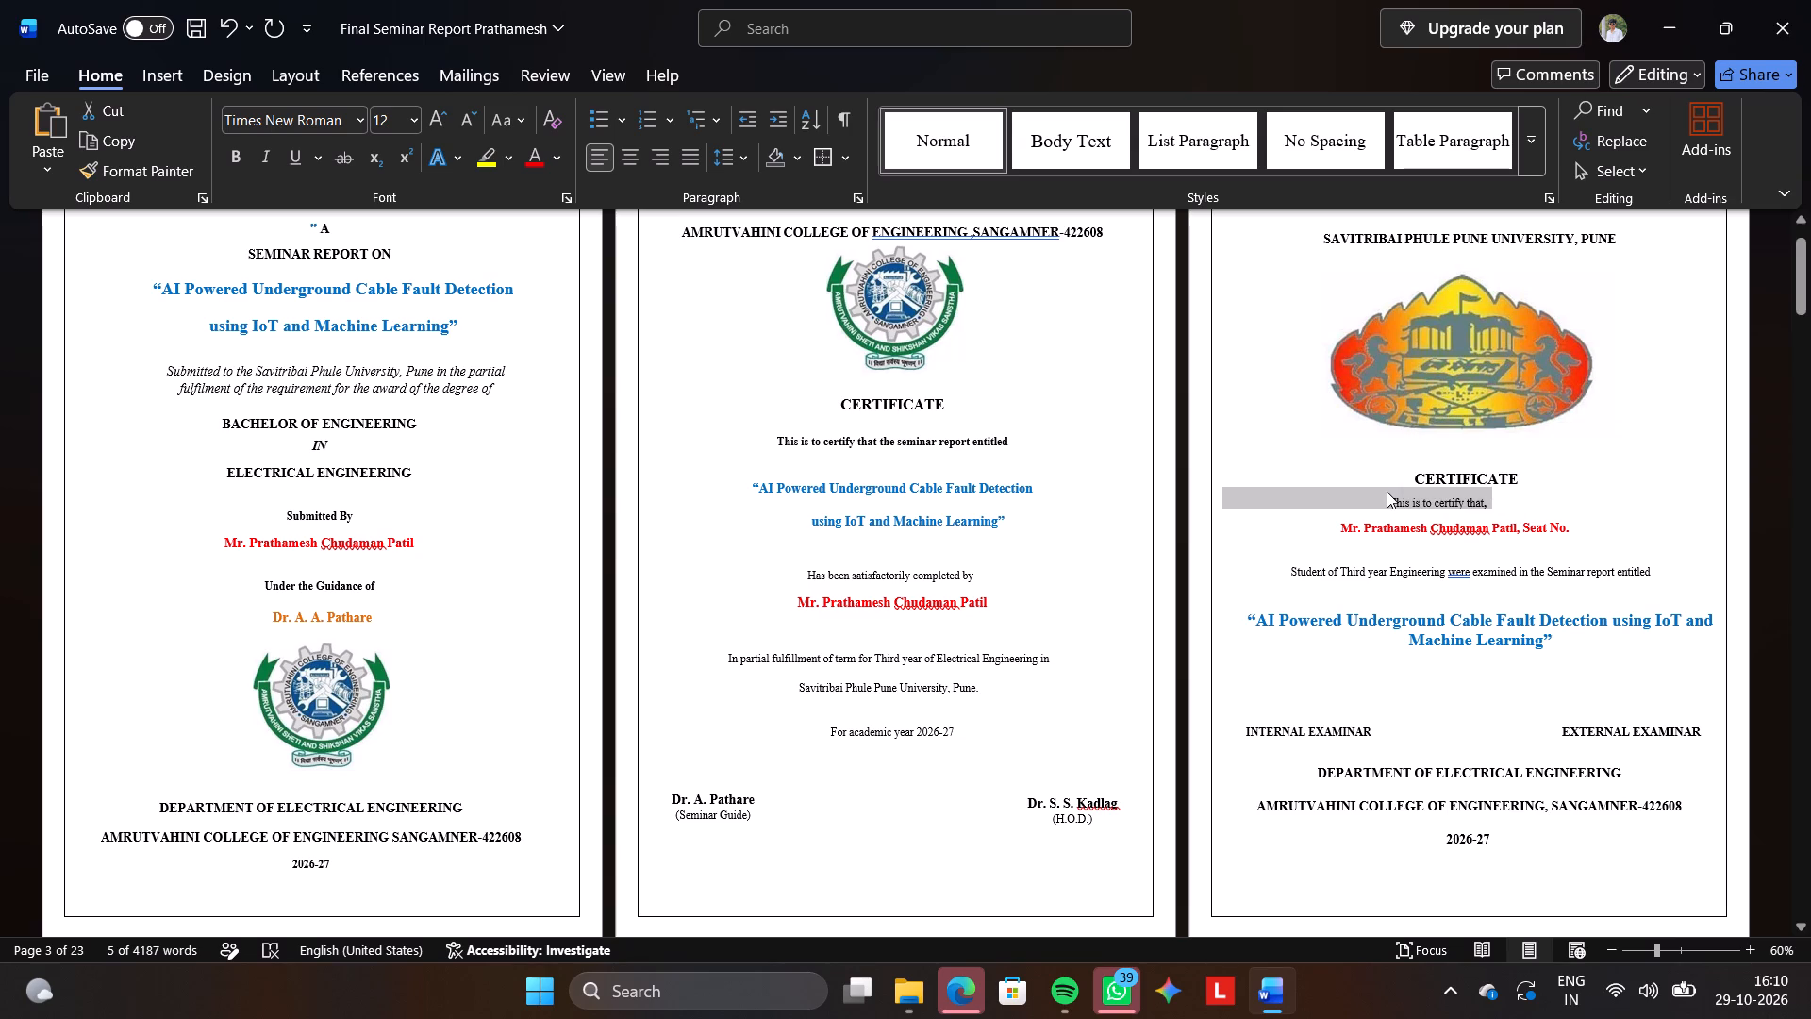
triple_click(1387, 492)
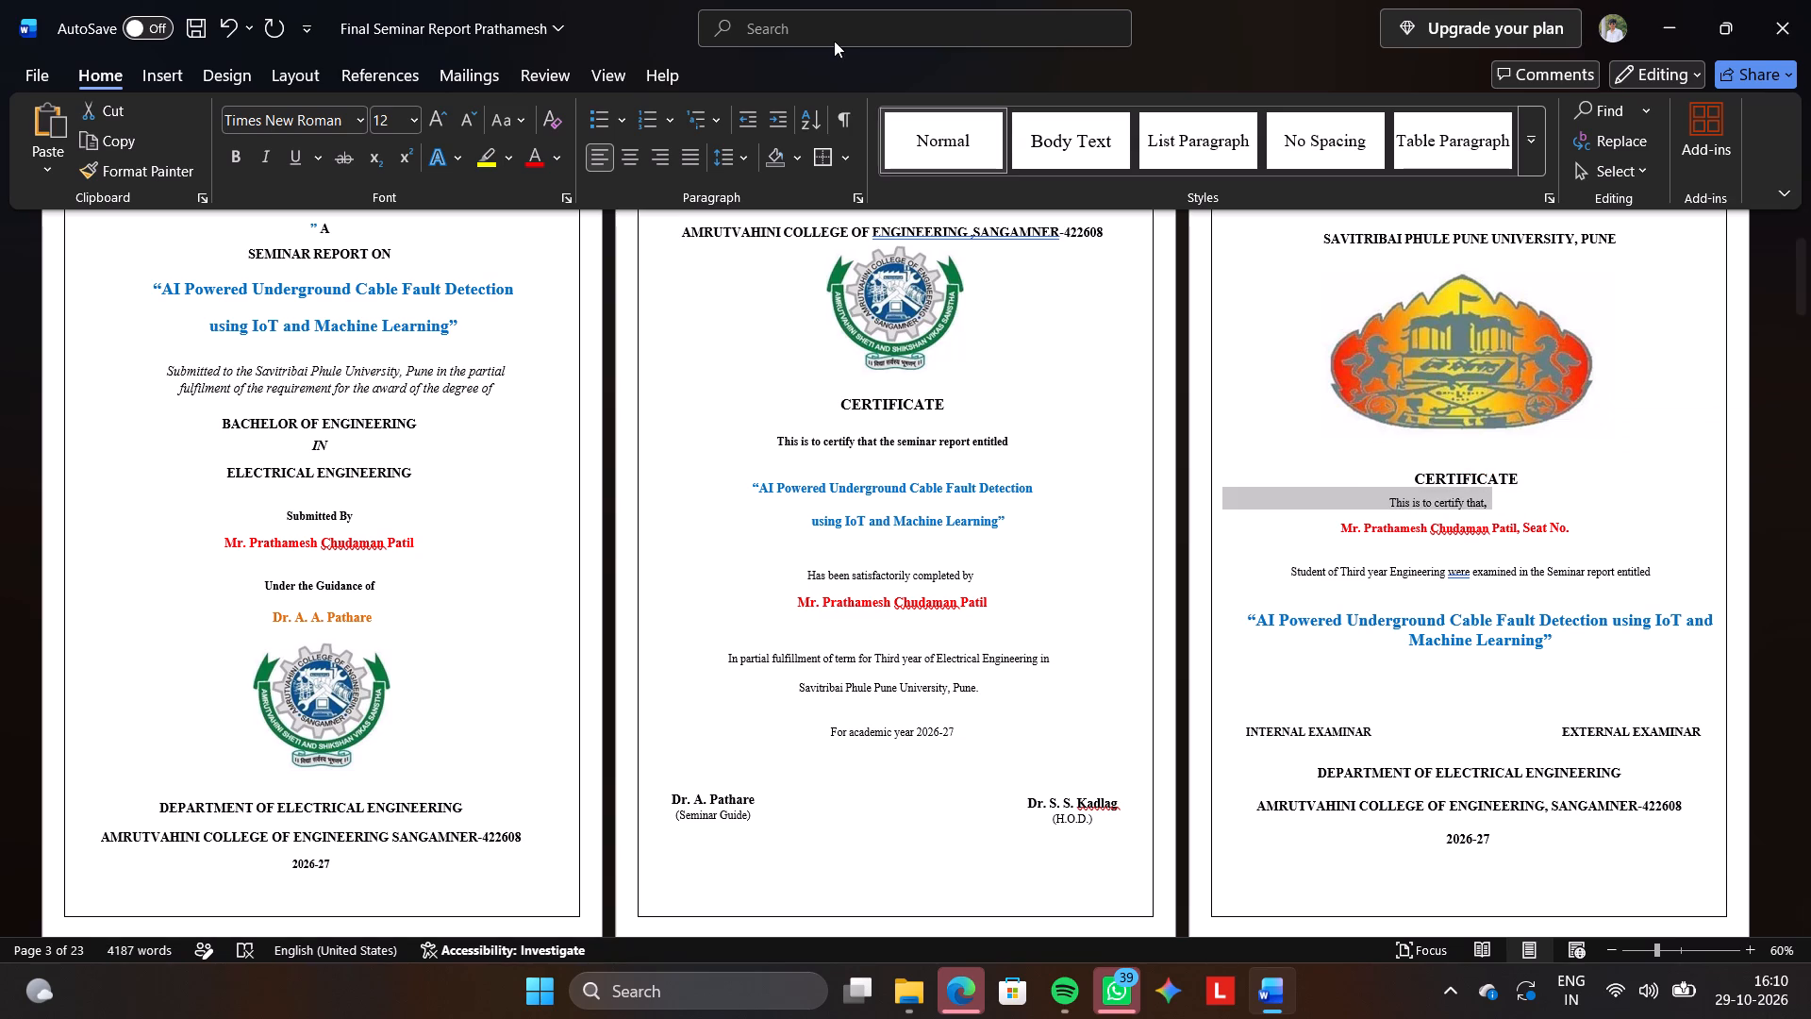
left_click(623, 150)
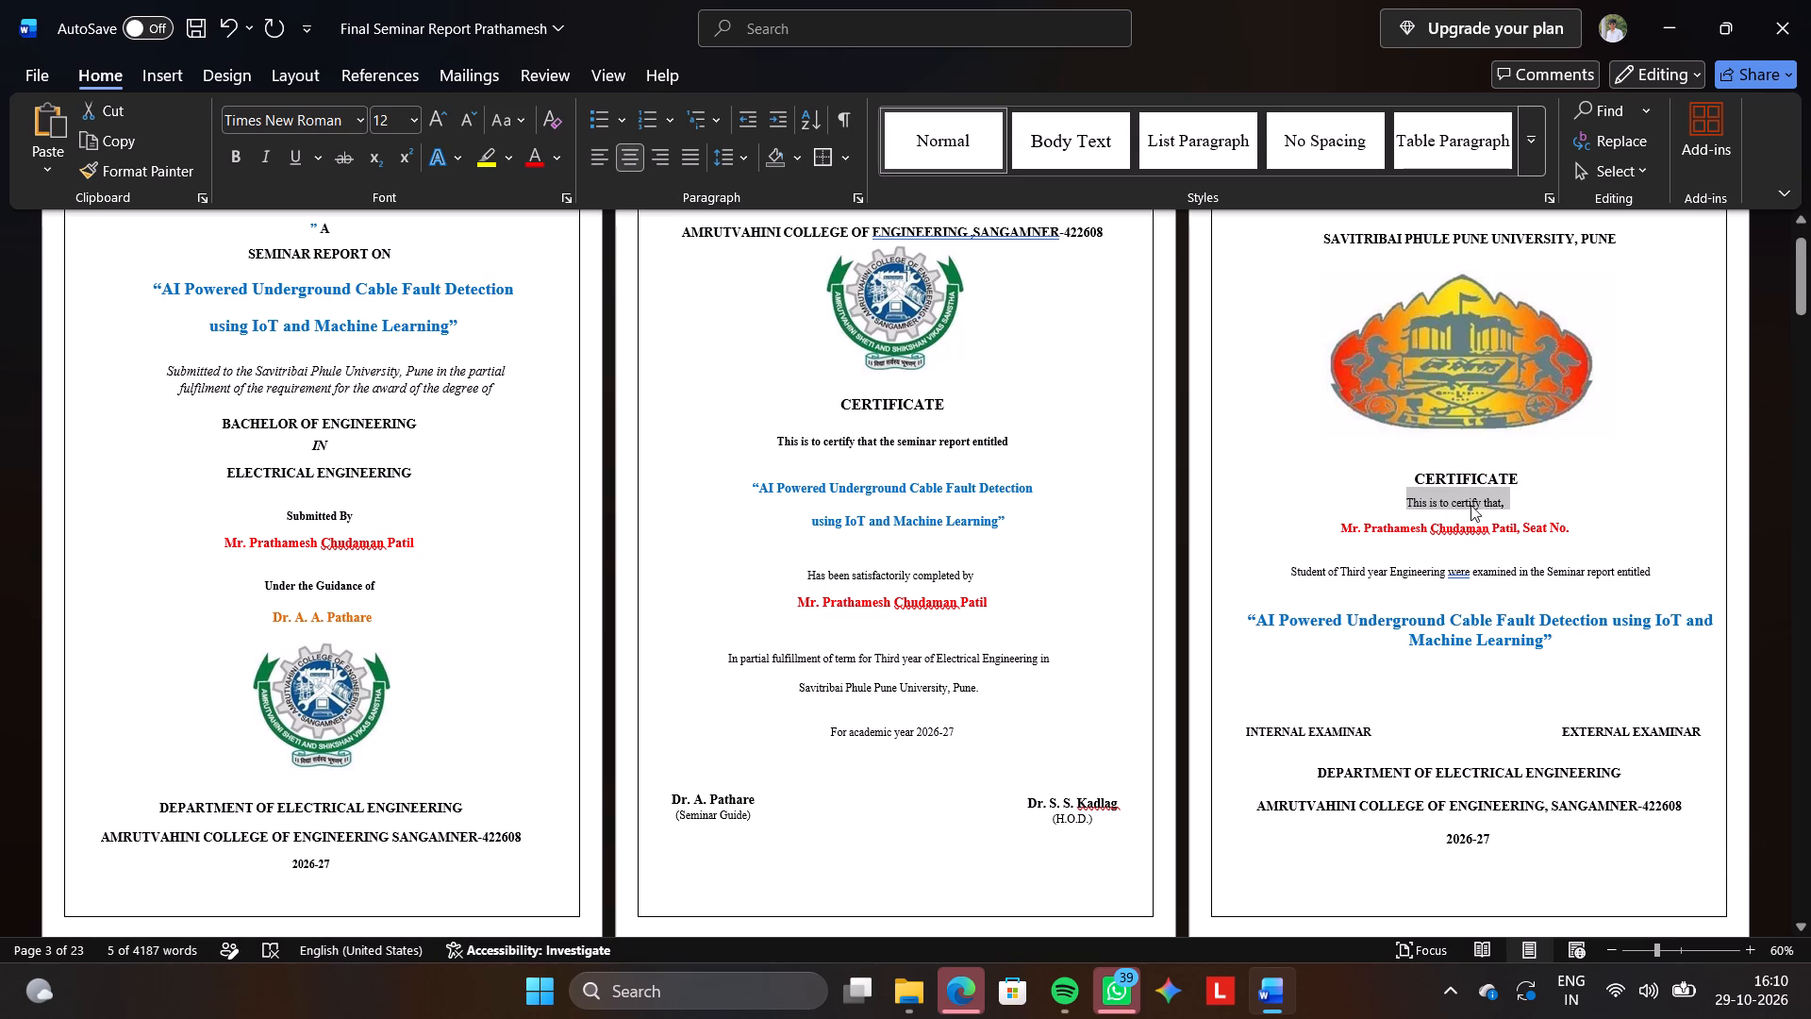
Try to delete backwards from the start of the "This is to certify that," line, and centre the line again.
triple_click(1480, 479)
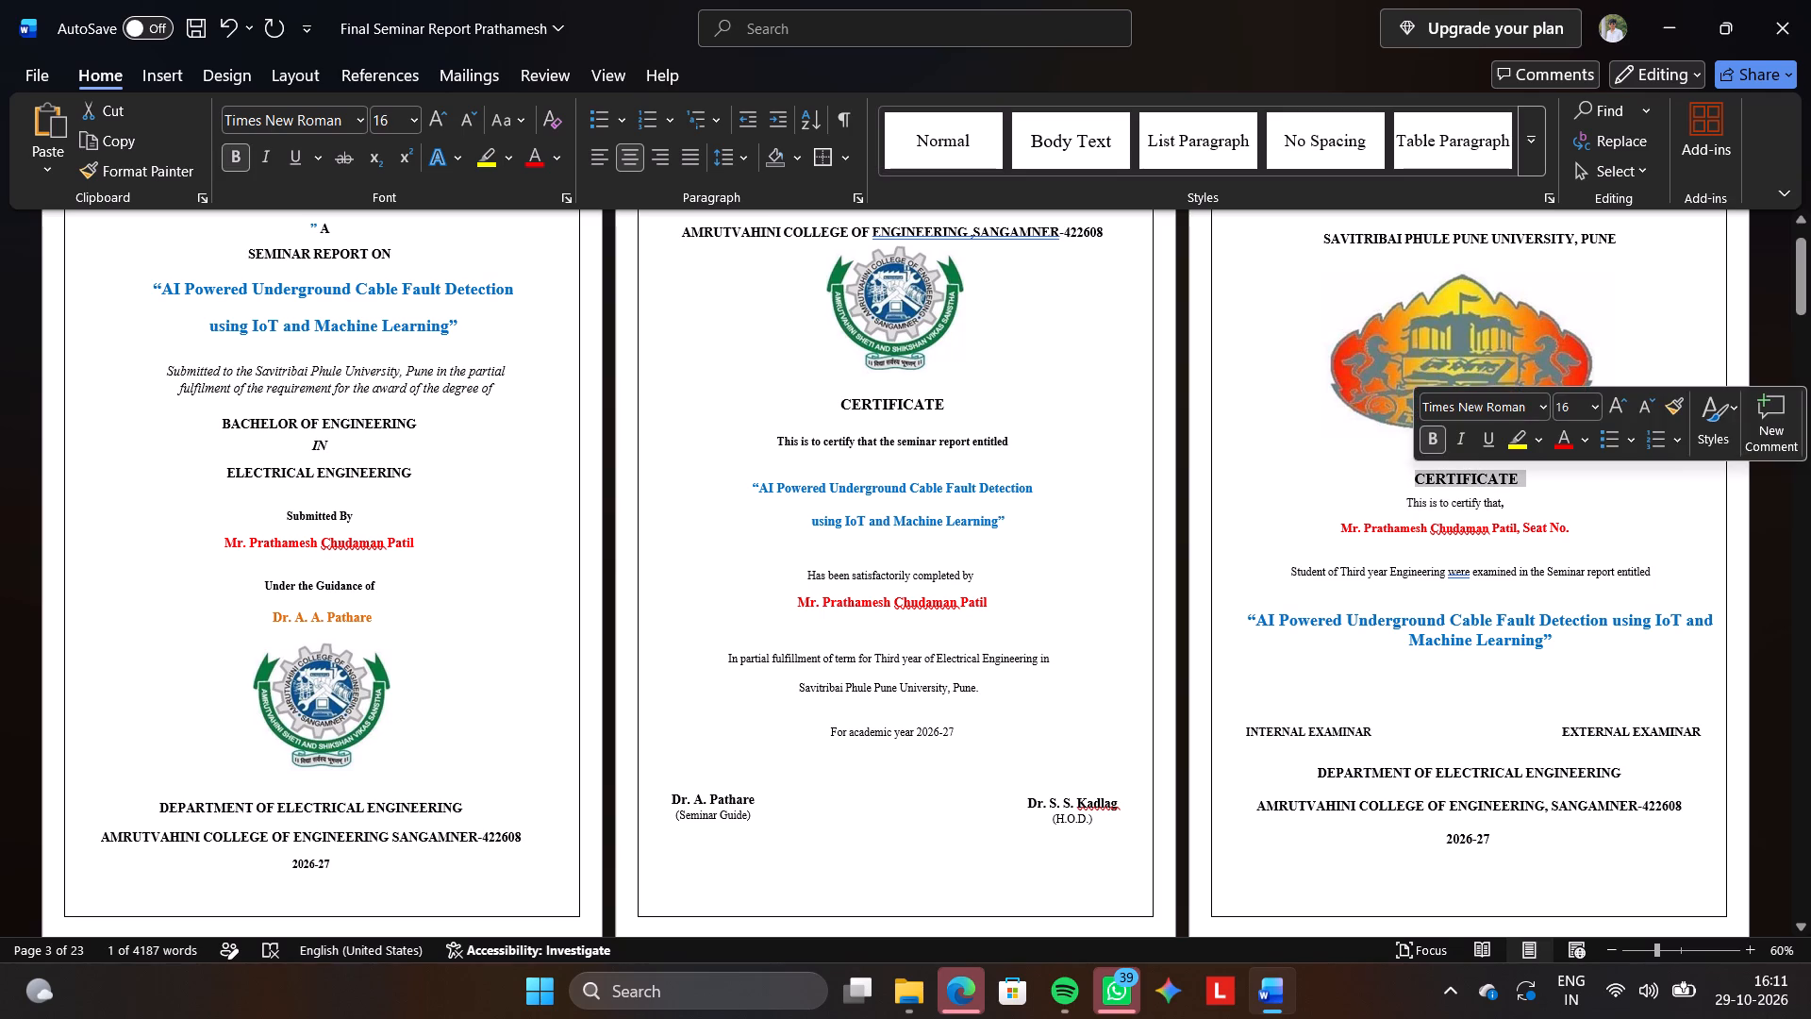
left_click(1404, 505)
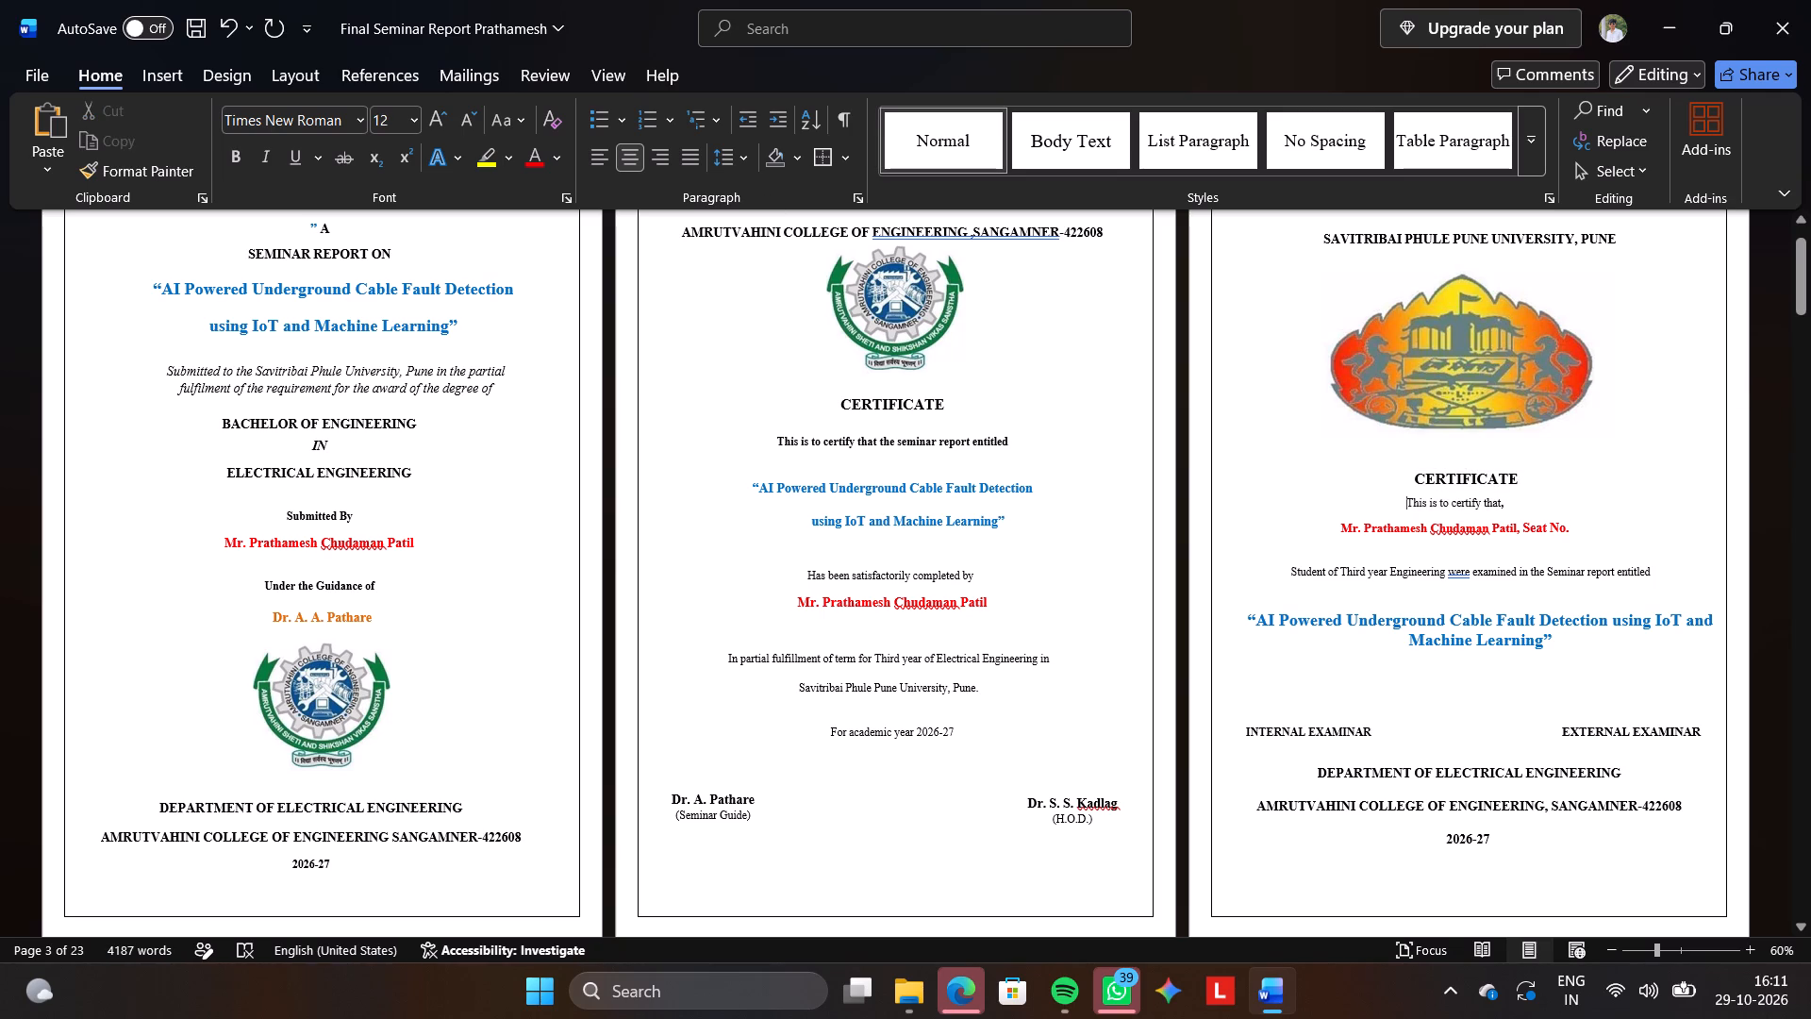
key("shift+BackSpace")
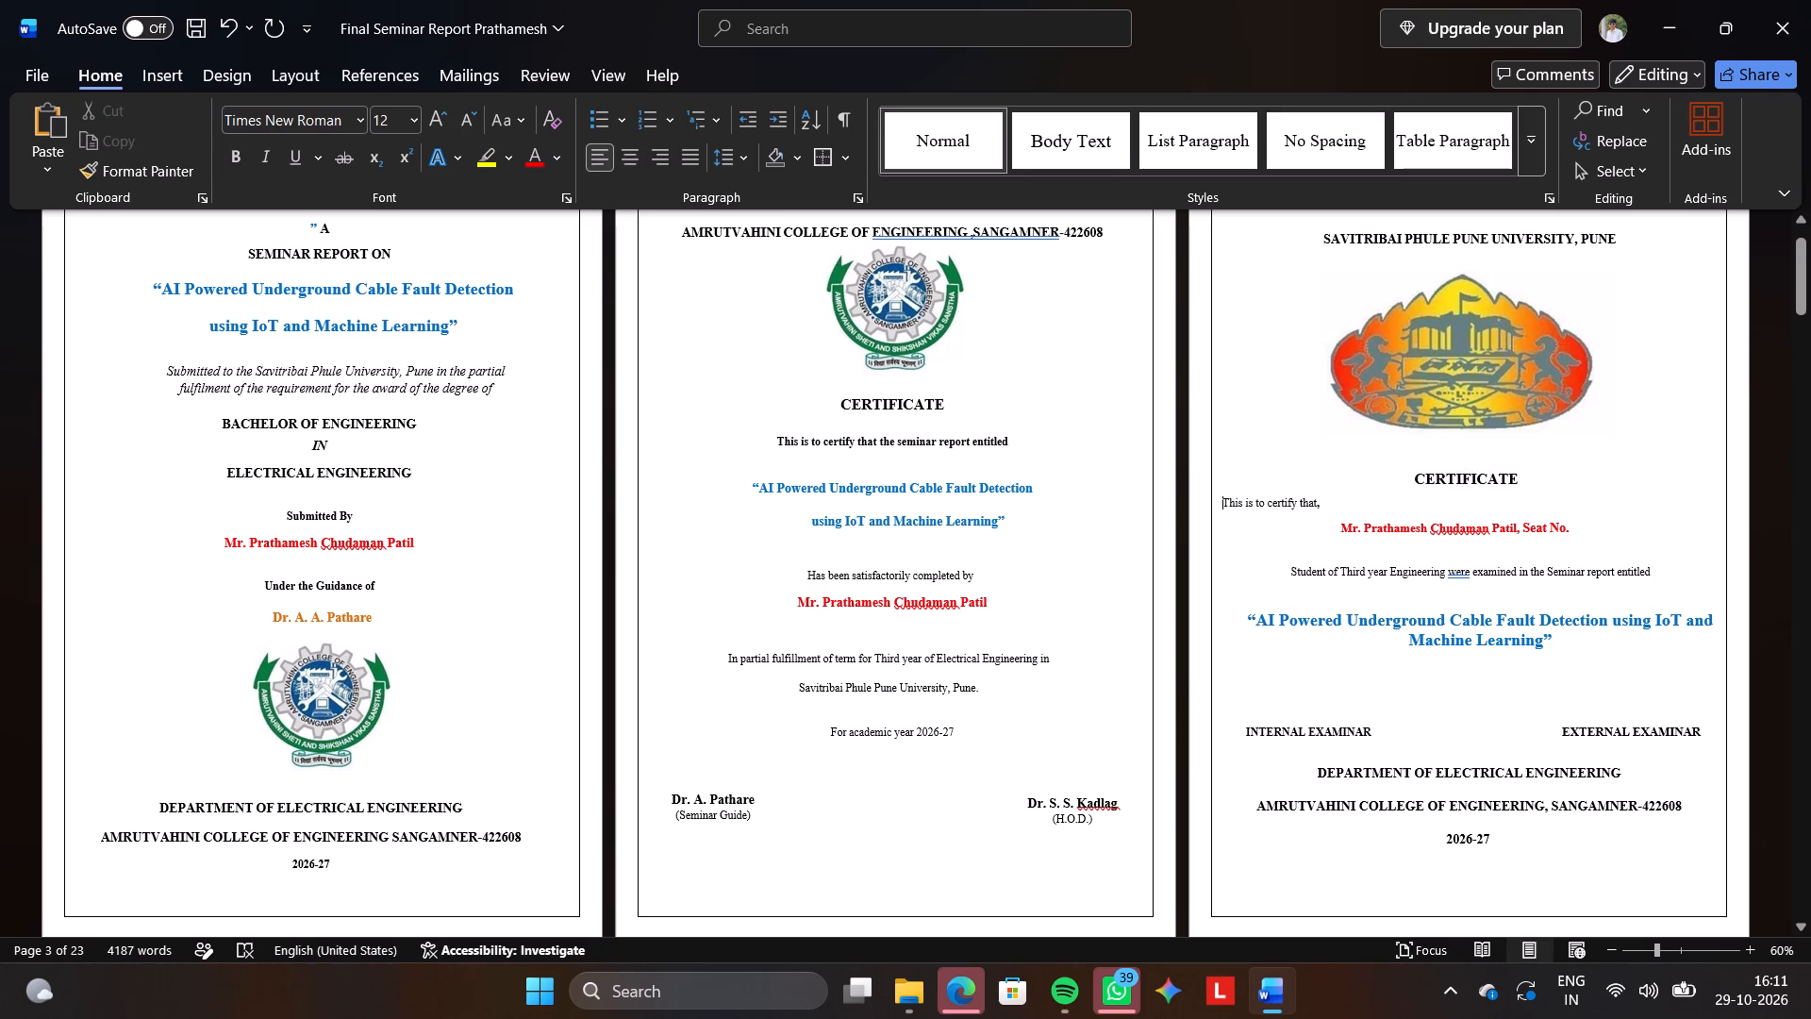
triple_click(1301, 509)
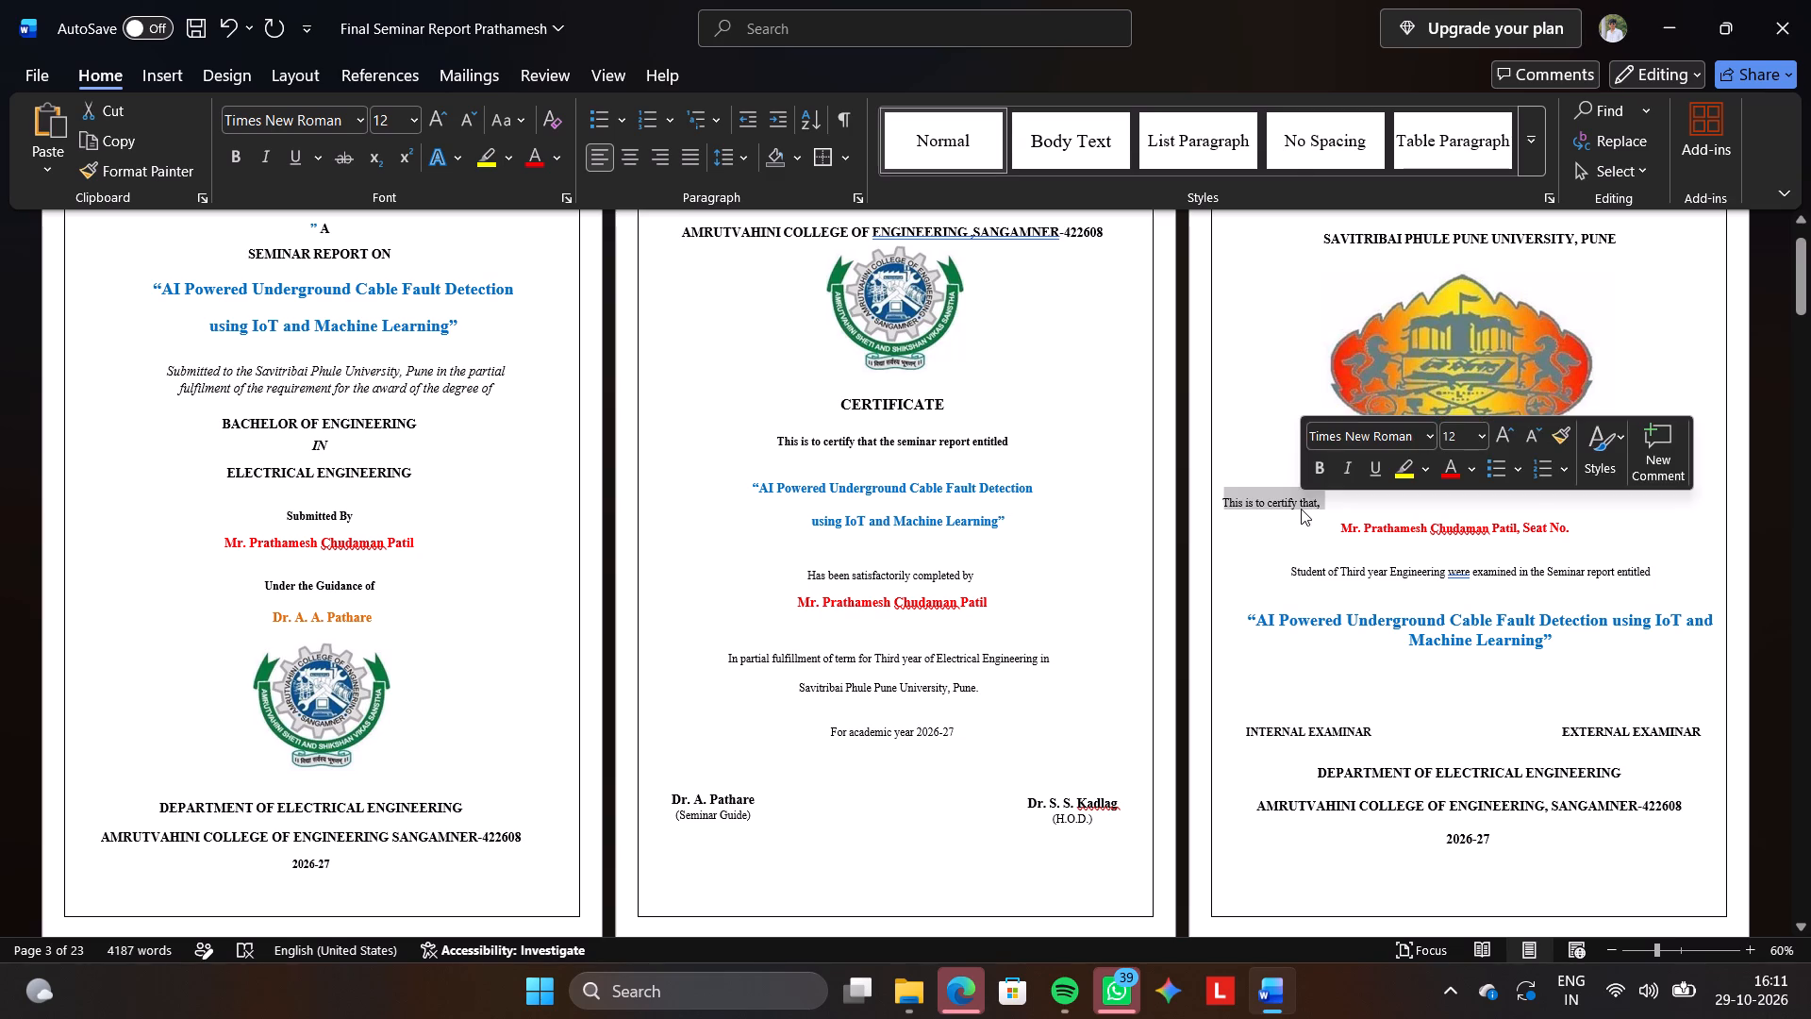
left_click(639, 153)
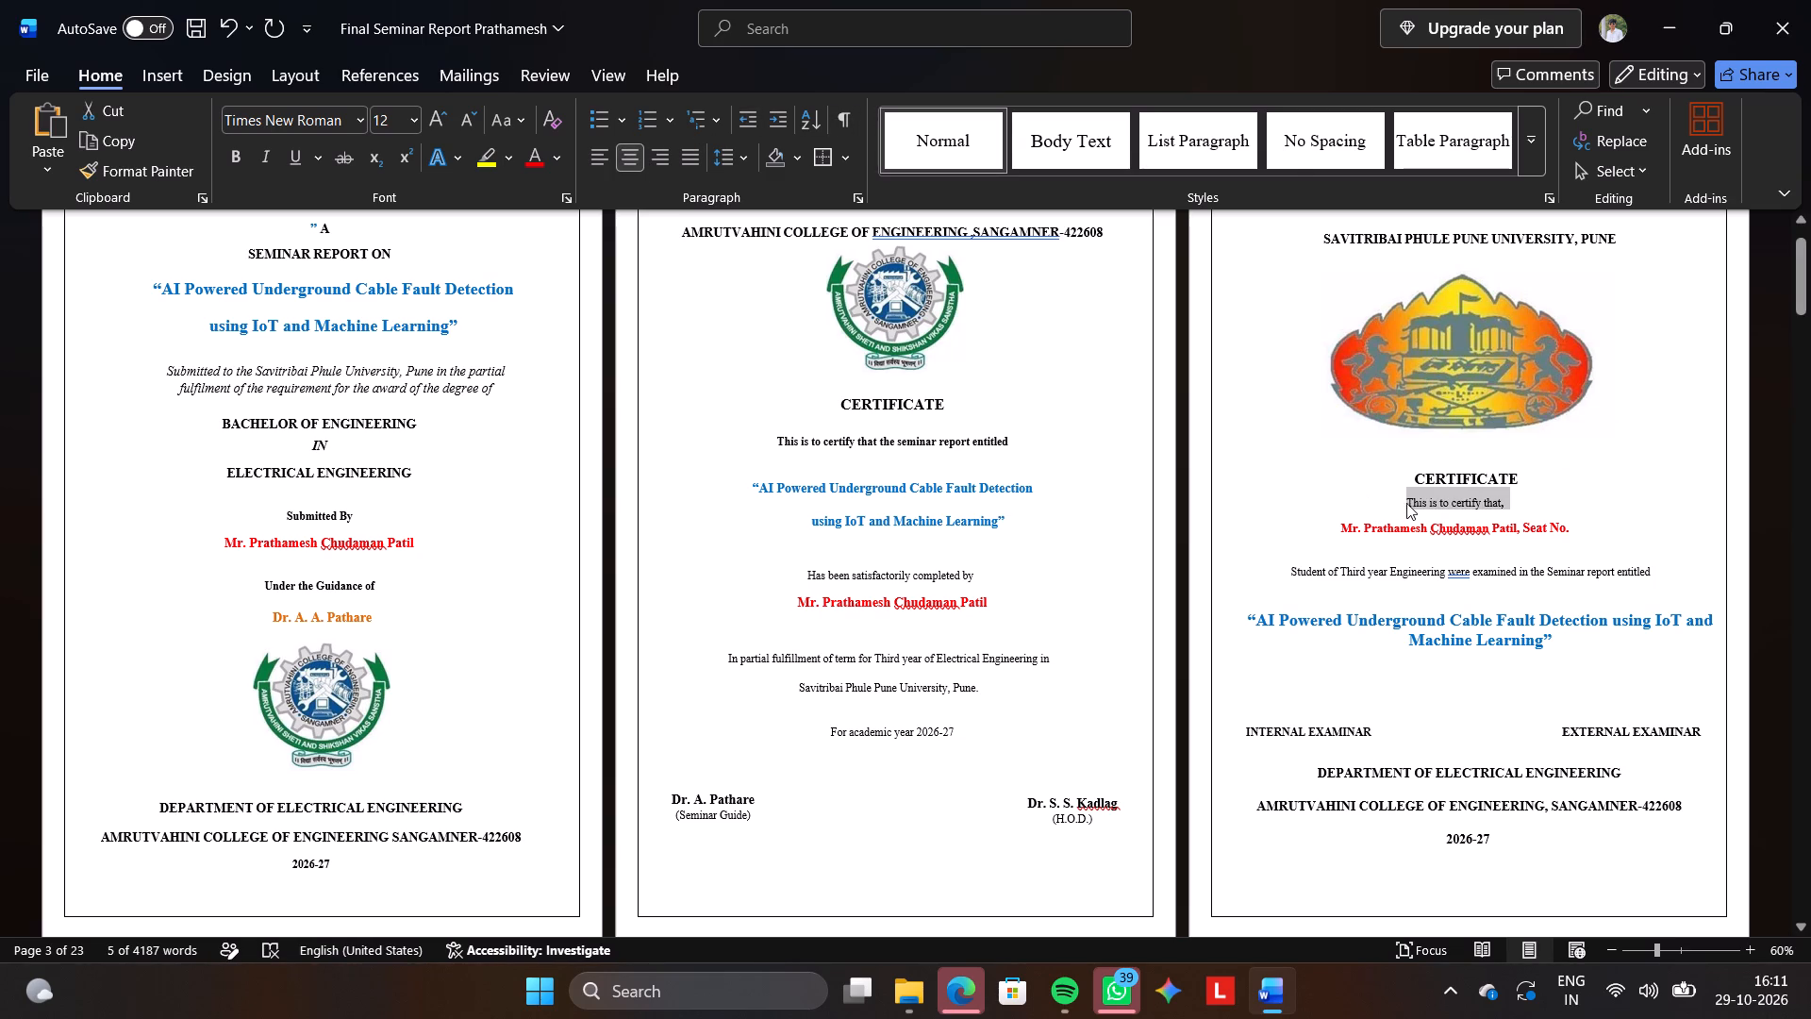
Remove the blank space between the university emblem and the "CERTIFICATE" heading on the third page, keeping the heading centred.
left_click(1480, 477)
left_click(1414, 476)
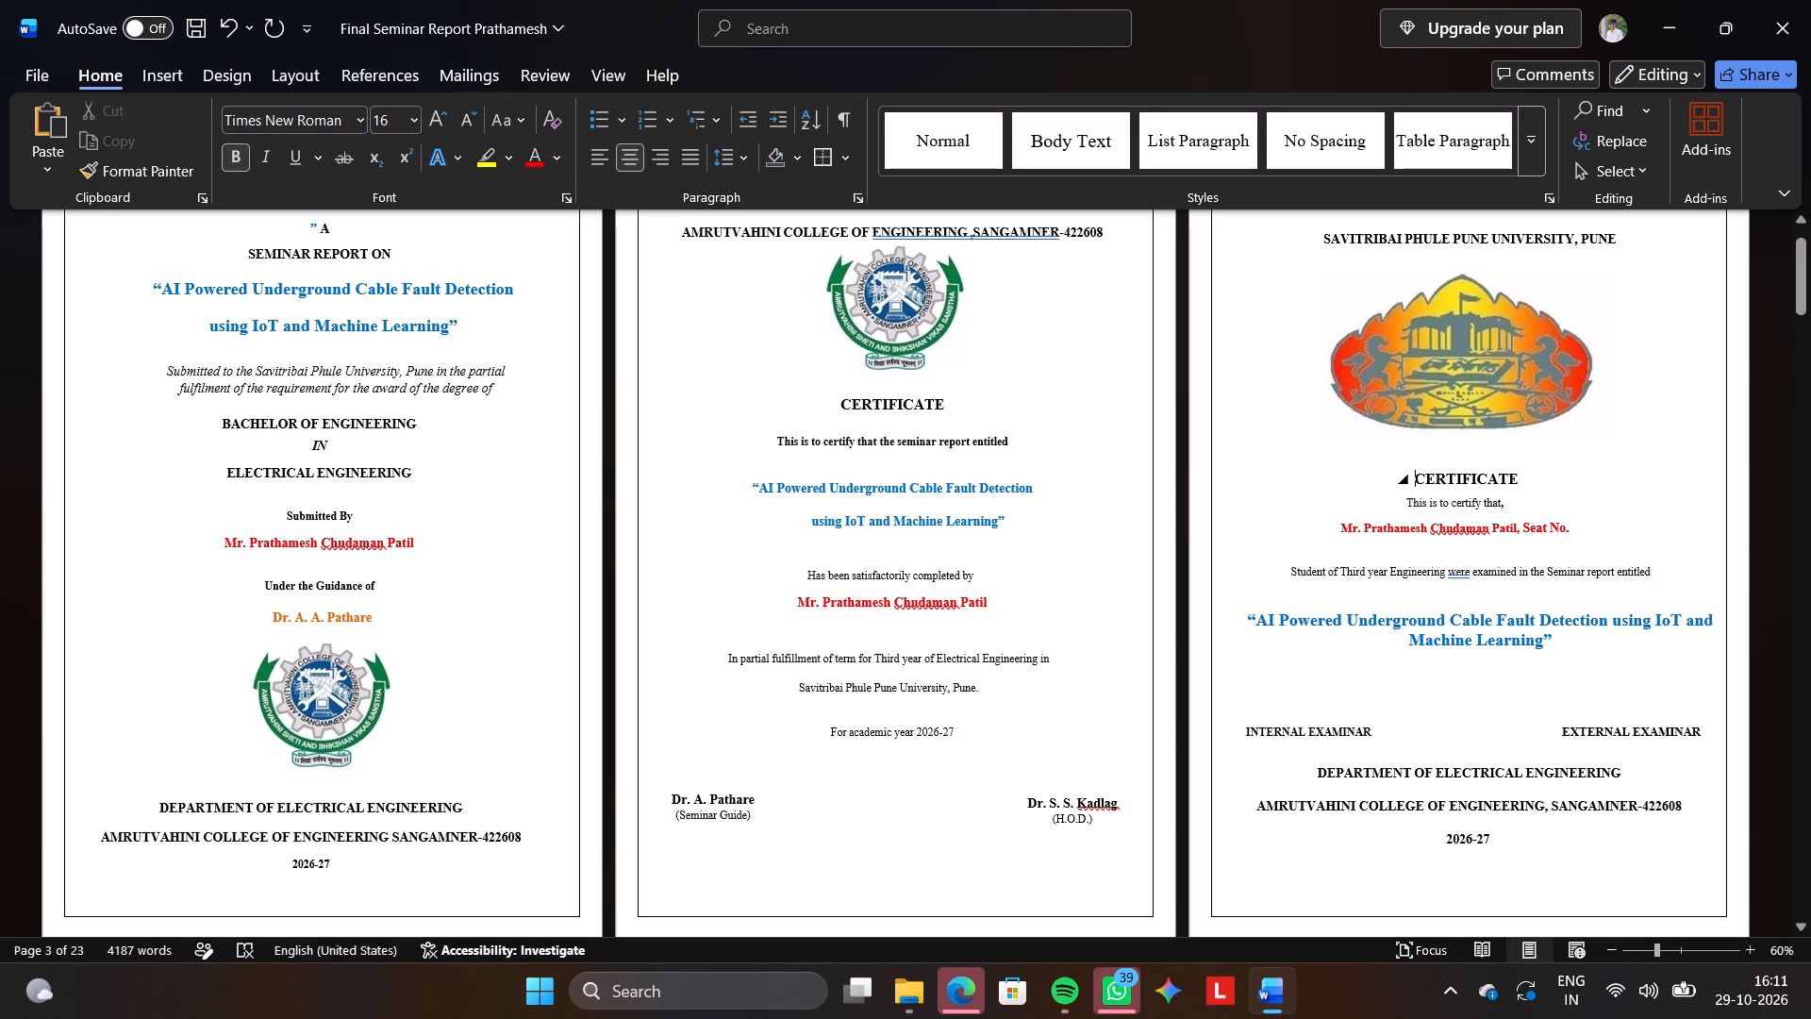
key("BackSpace")
key("BackSpace")
key("BackSpace")
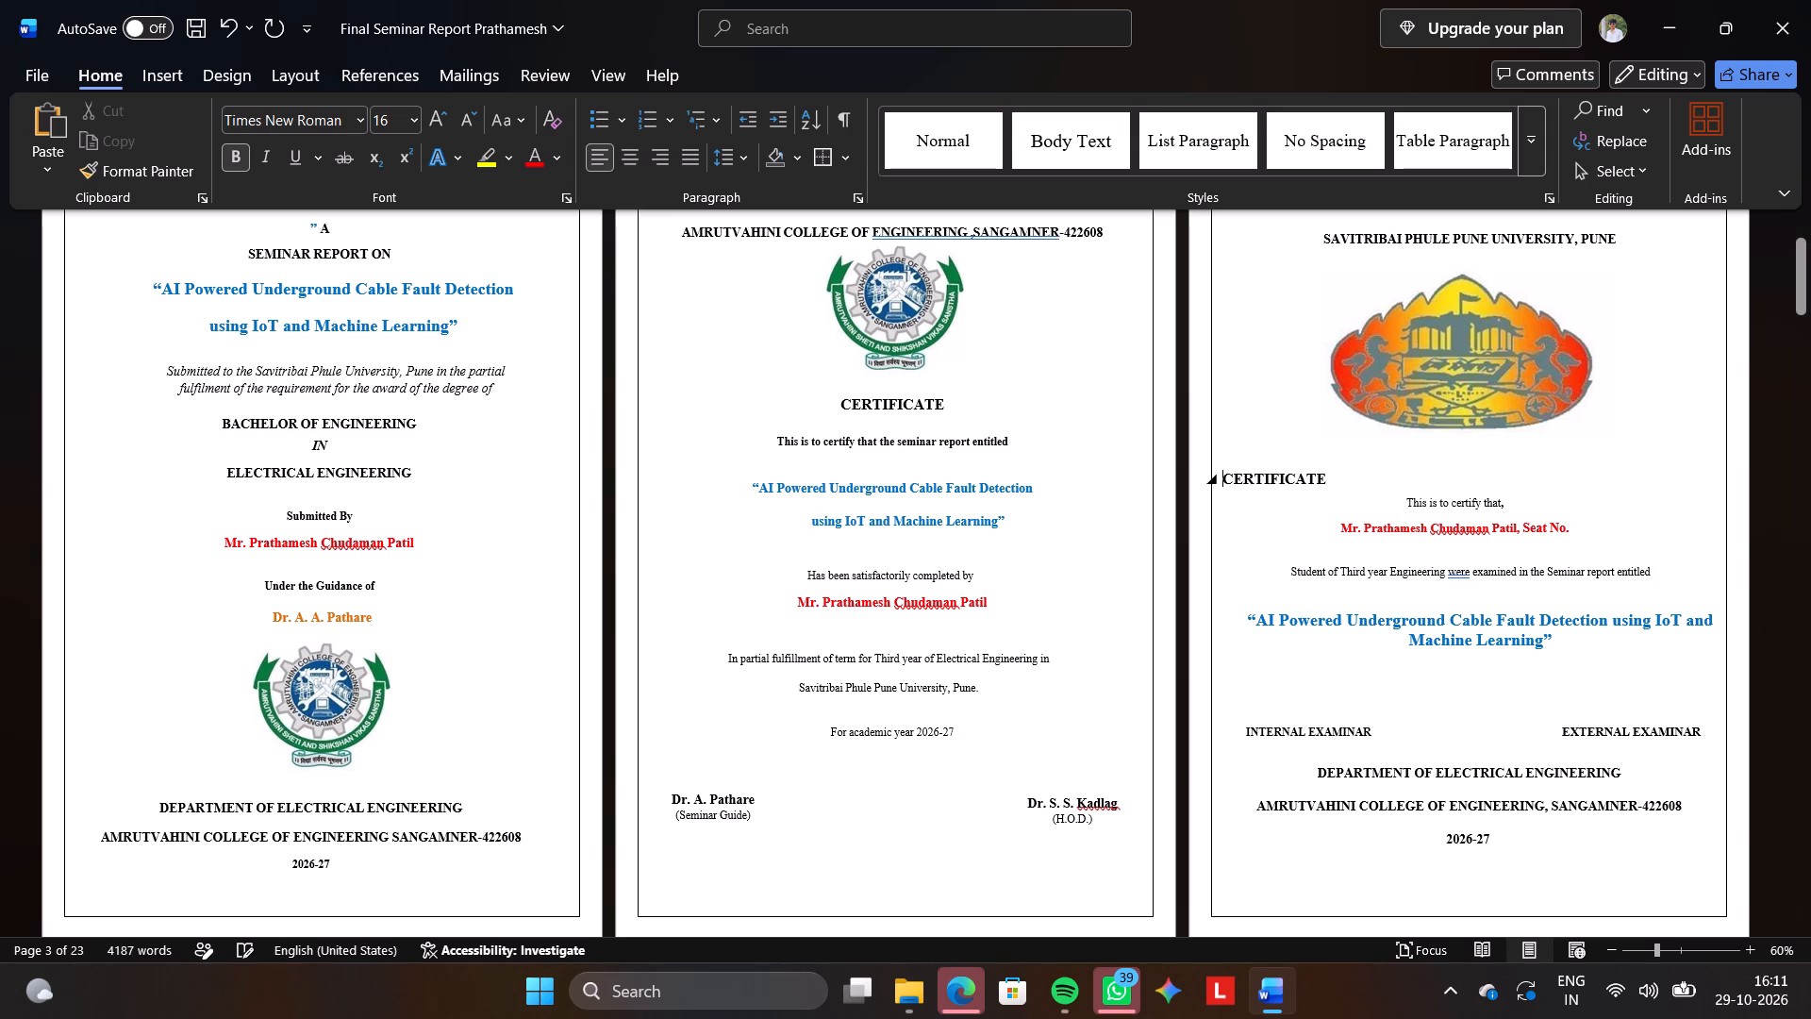
triple_click(1284, 446)
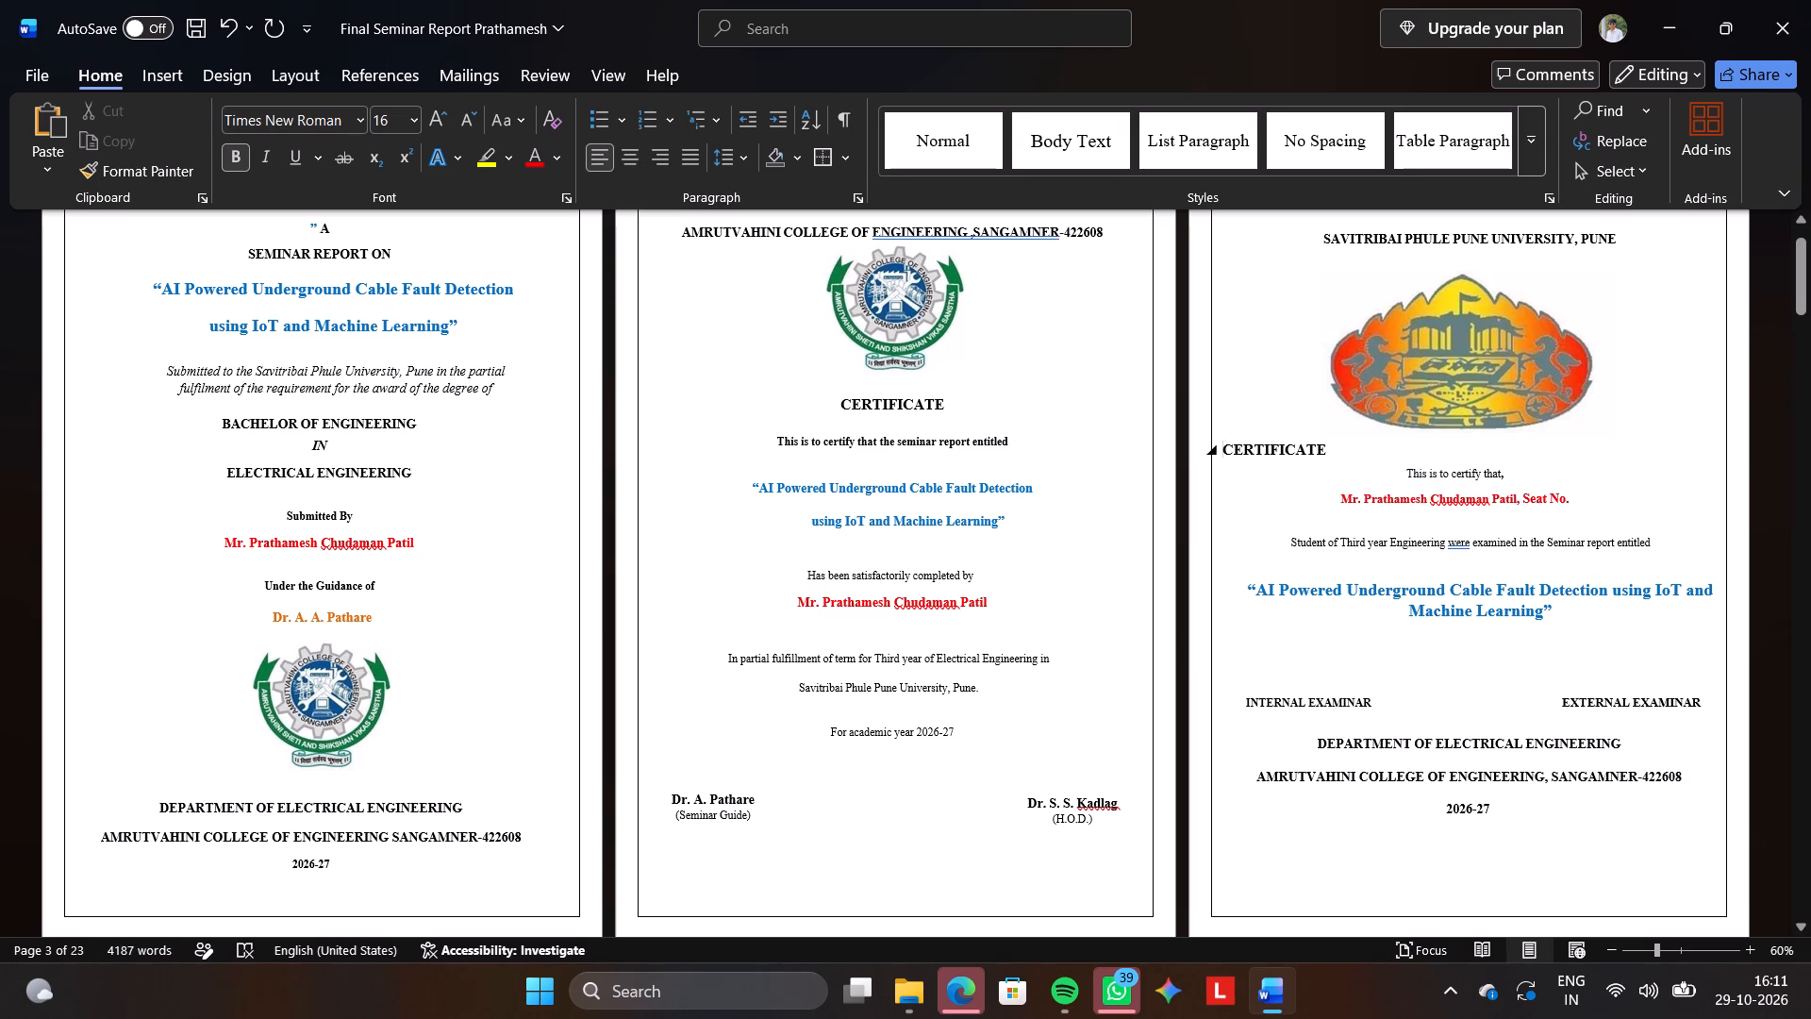
left_click(638, 161)
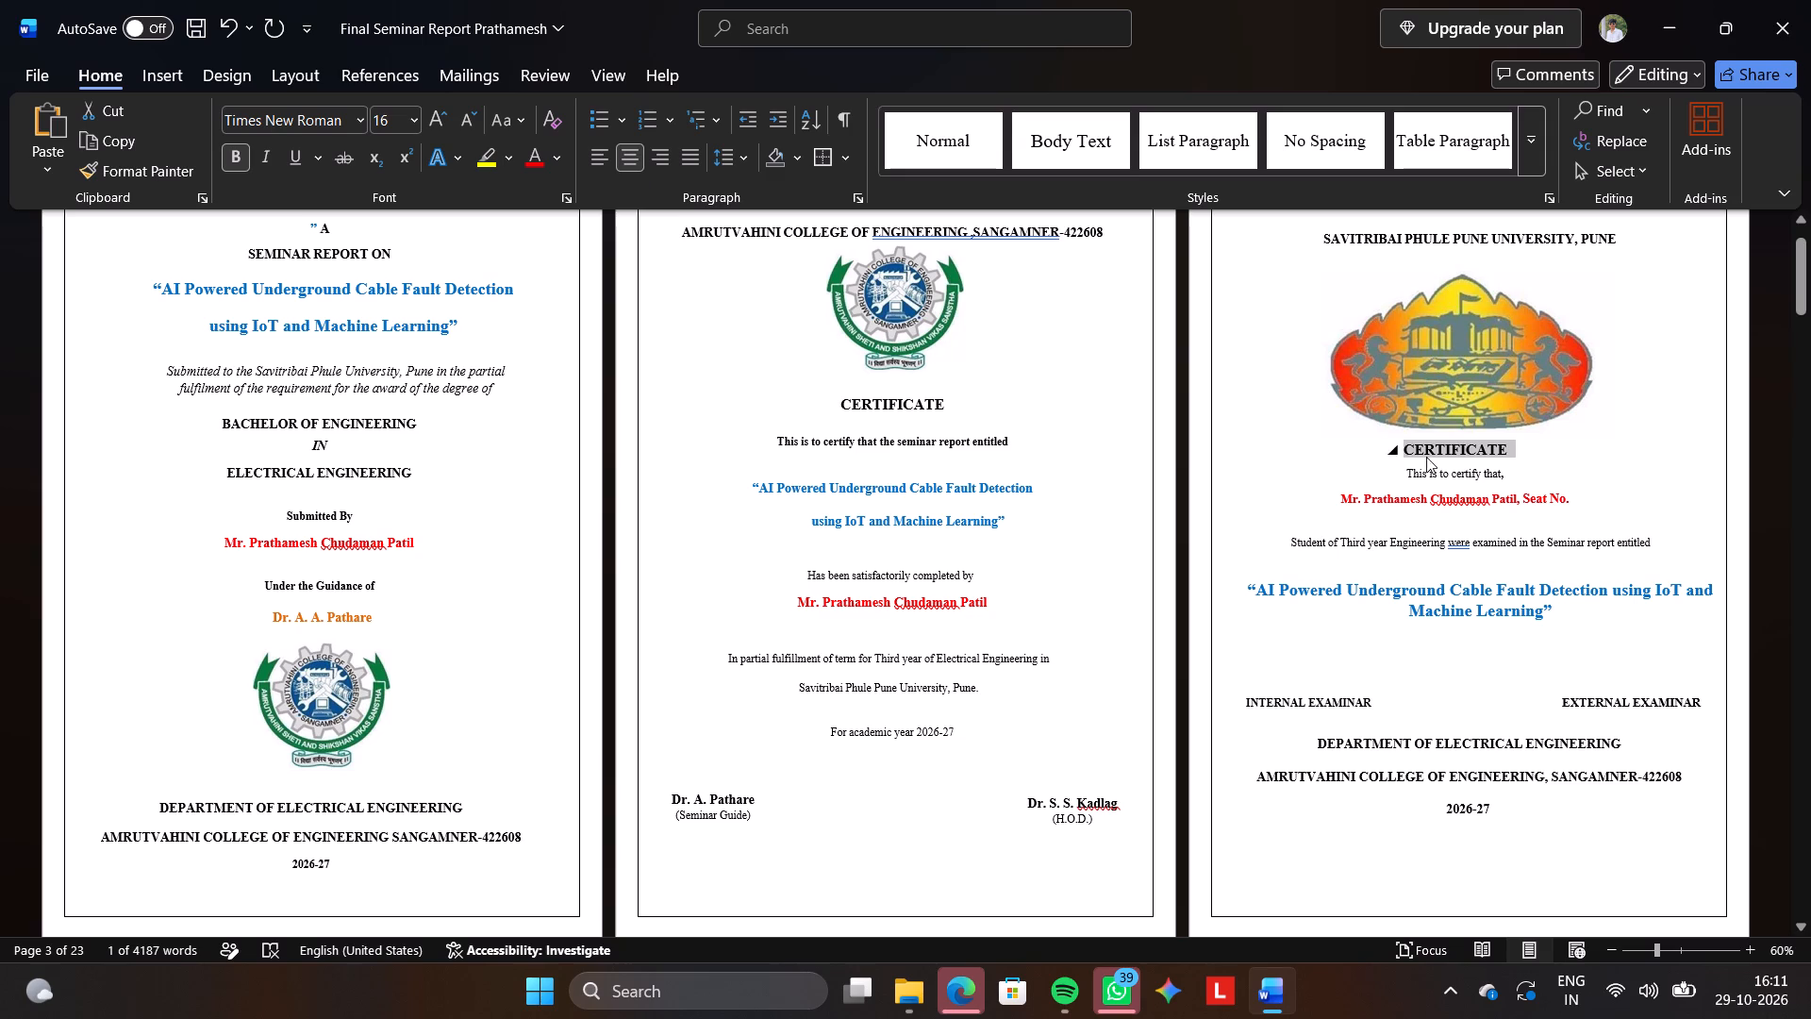
triple_click(1441, 476)
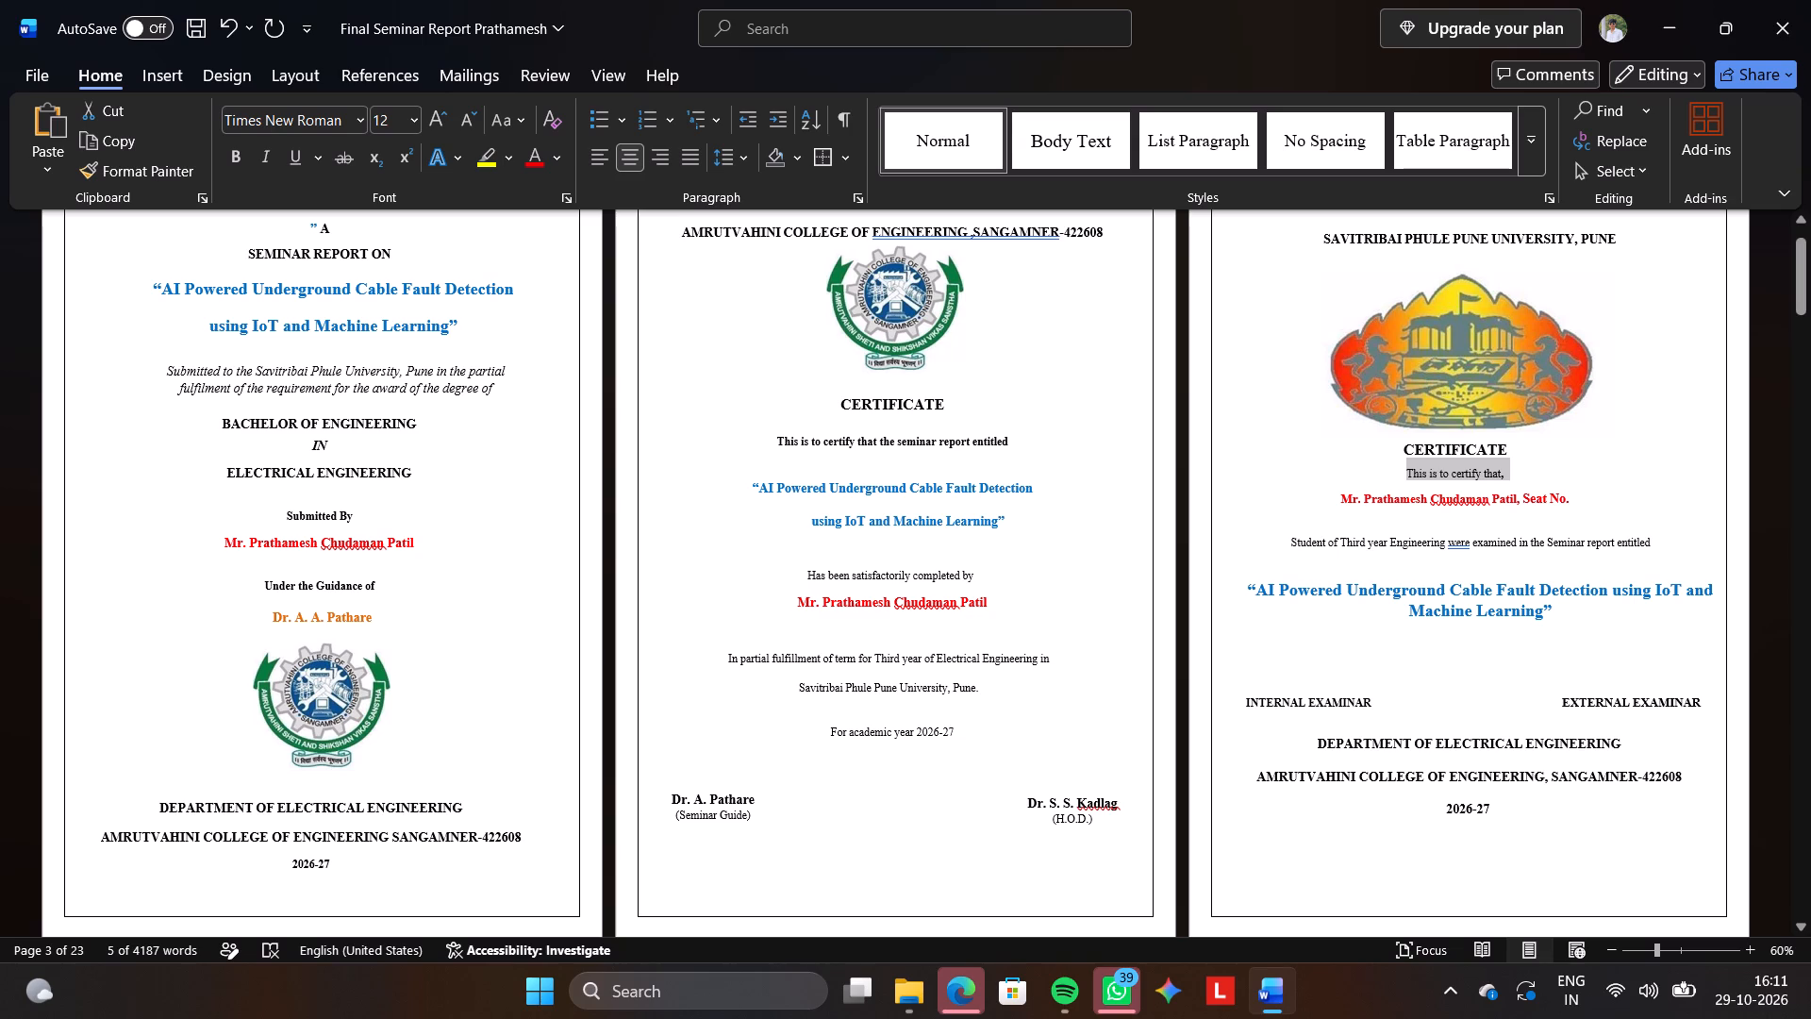
Break the third page's blue report title before "using IoT" so that "using IoT and Machine Learning" starts a new line.
left_click(1606, 588)
key("Return")
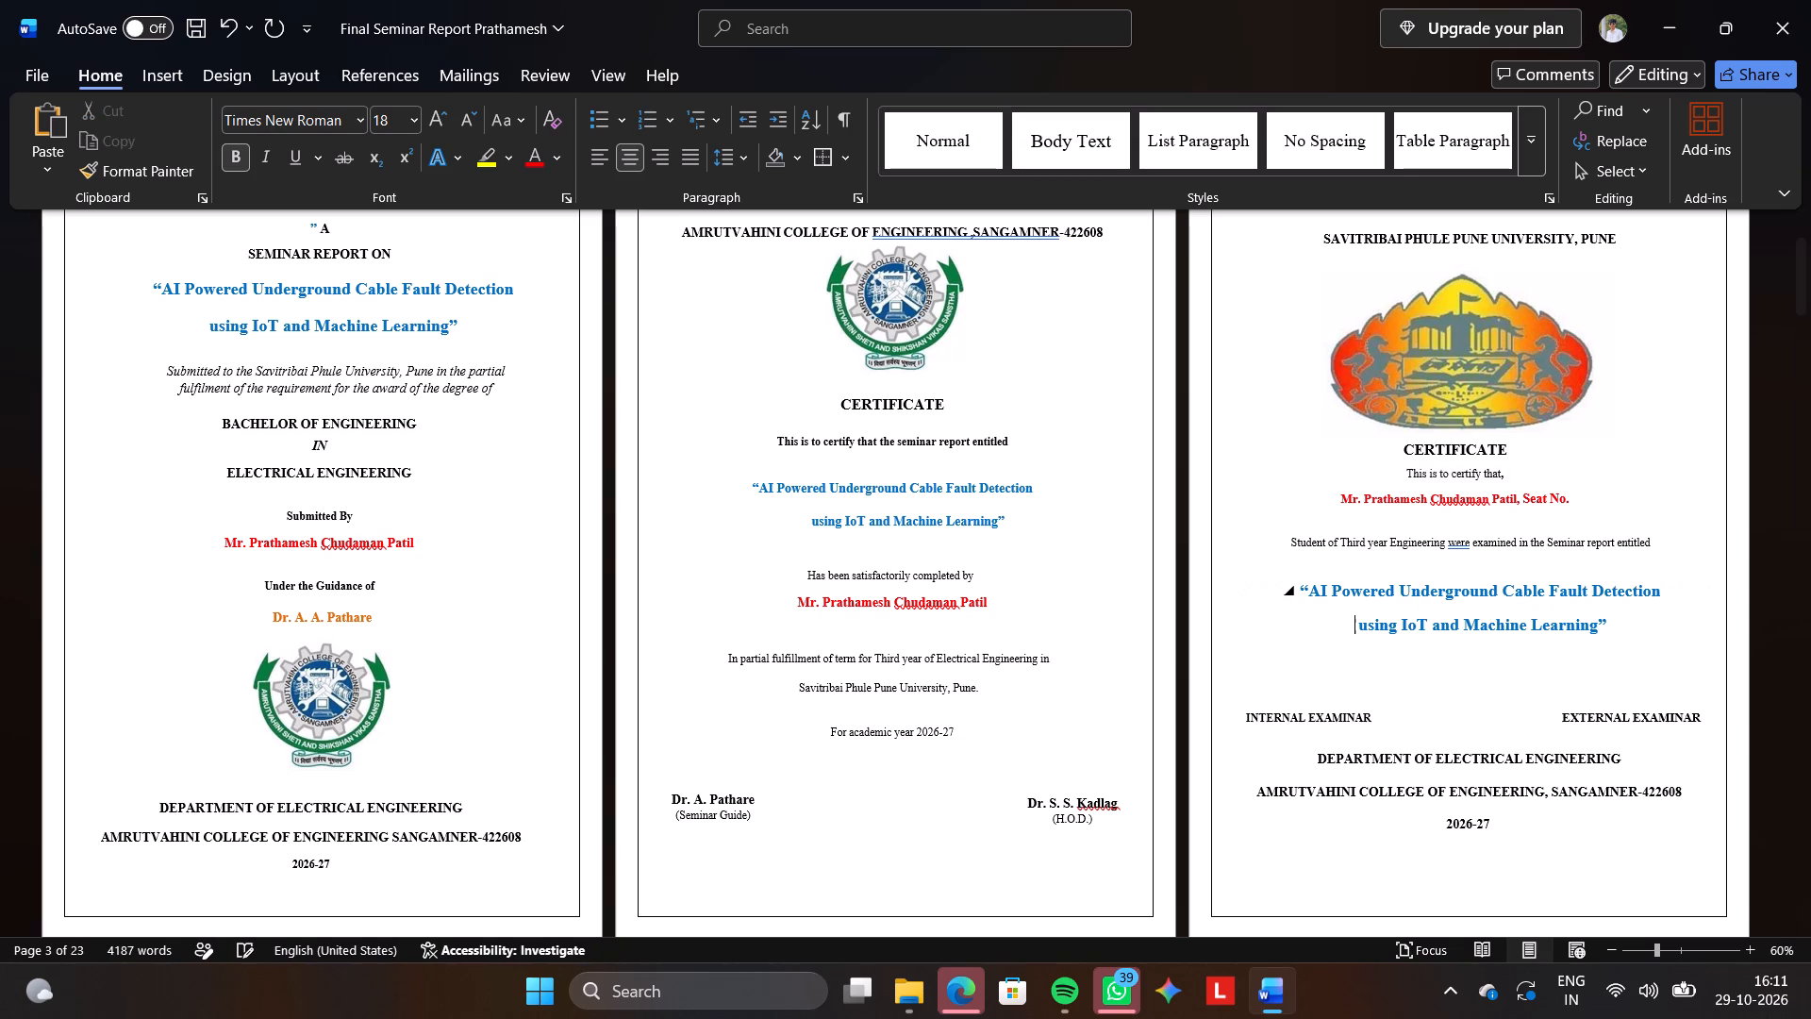
Reduce both lines of the third page's blue report title to 14 pt.
left_click_drag(1653, 610, 1316, 586)
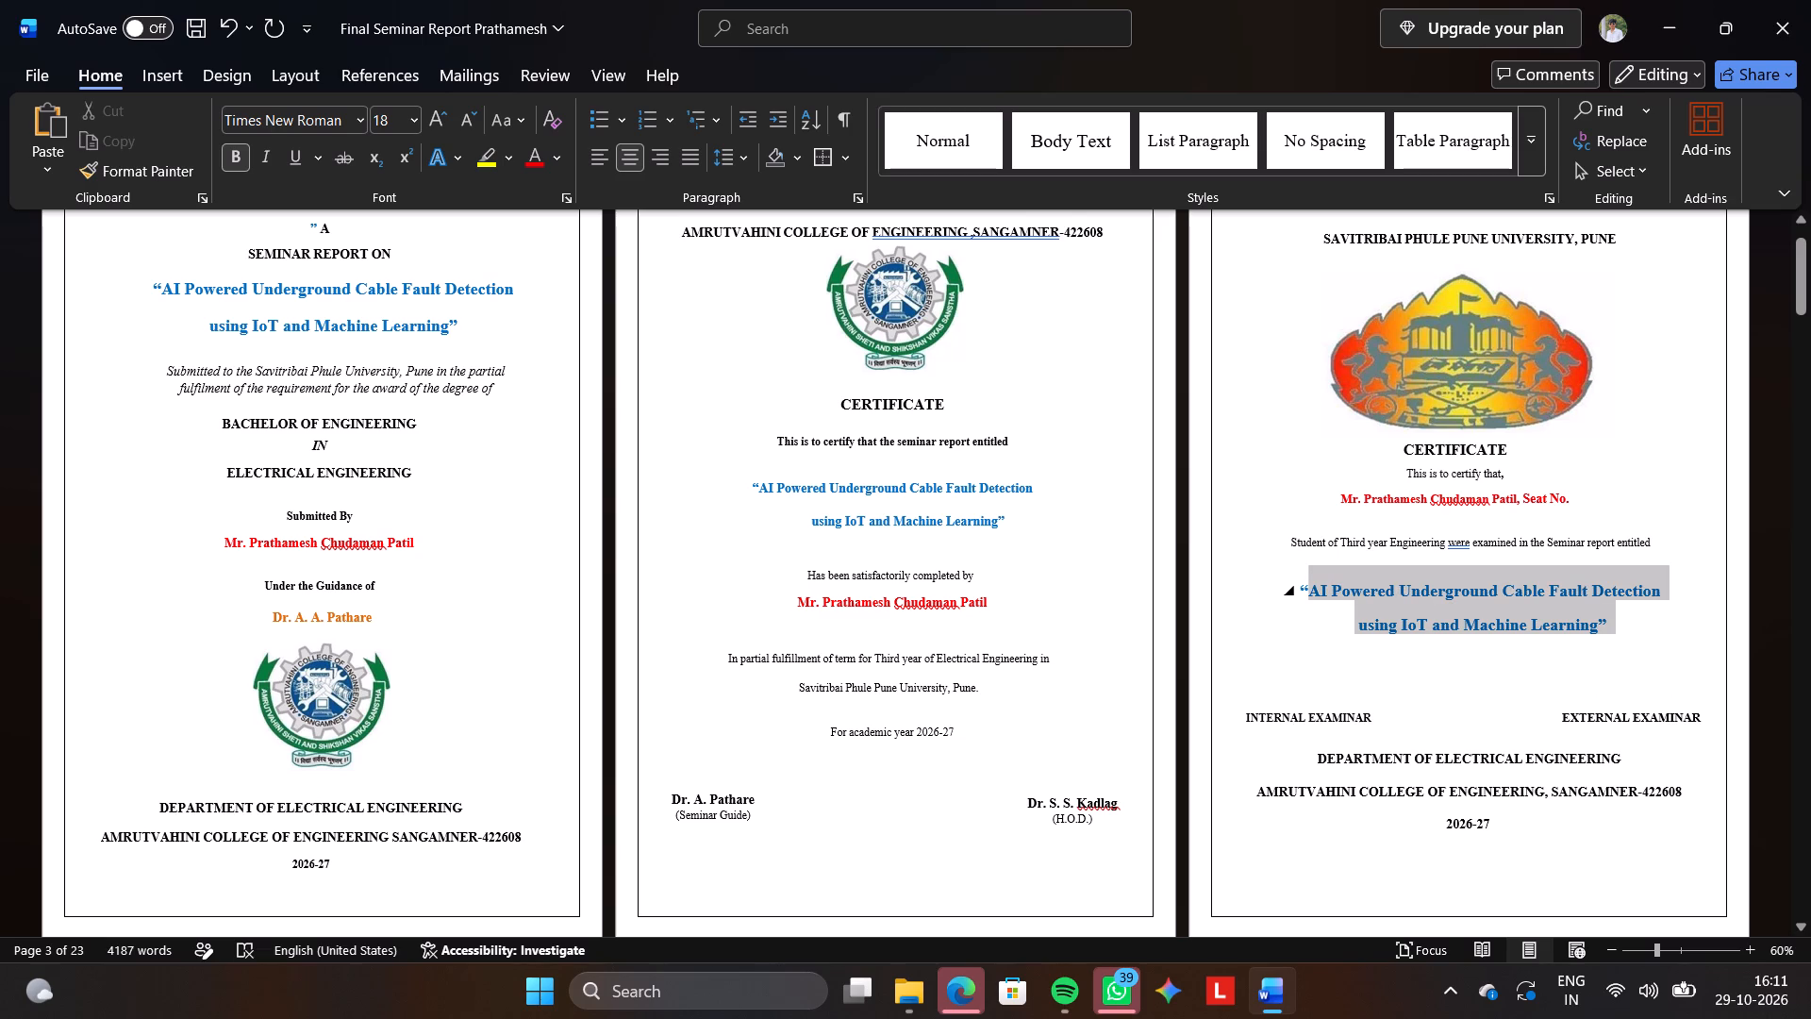
left_click_drag(1316, 586, 1301, 589)
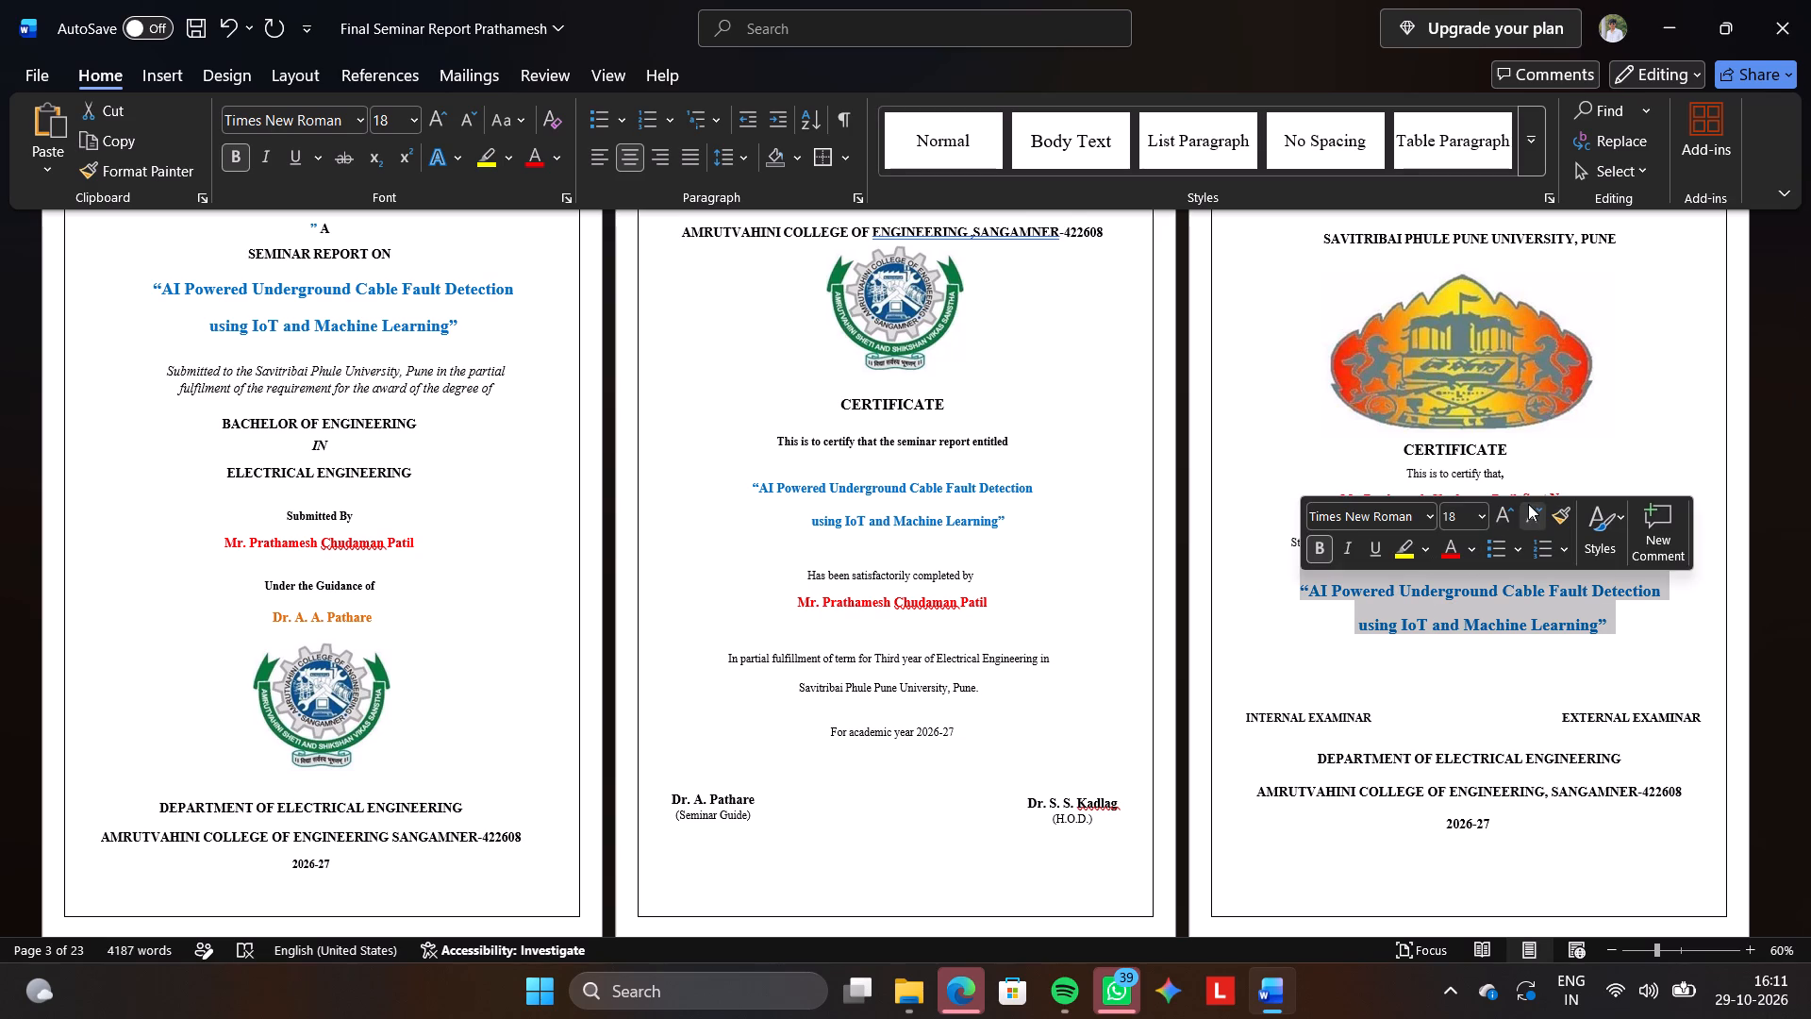
double_click(1528, 504)
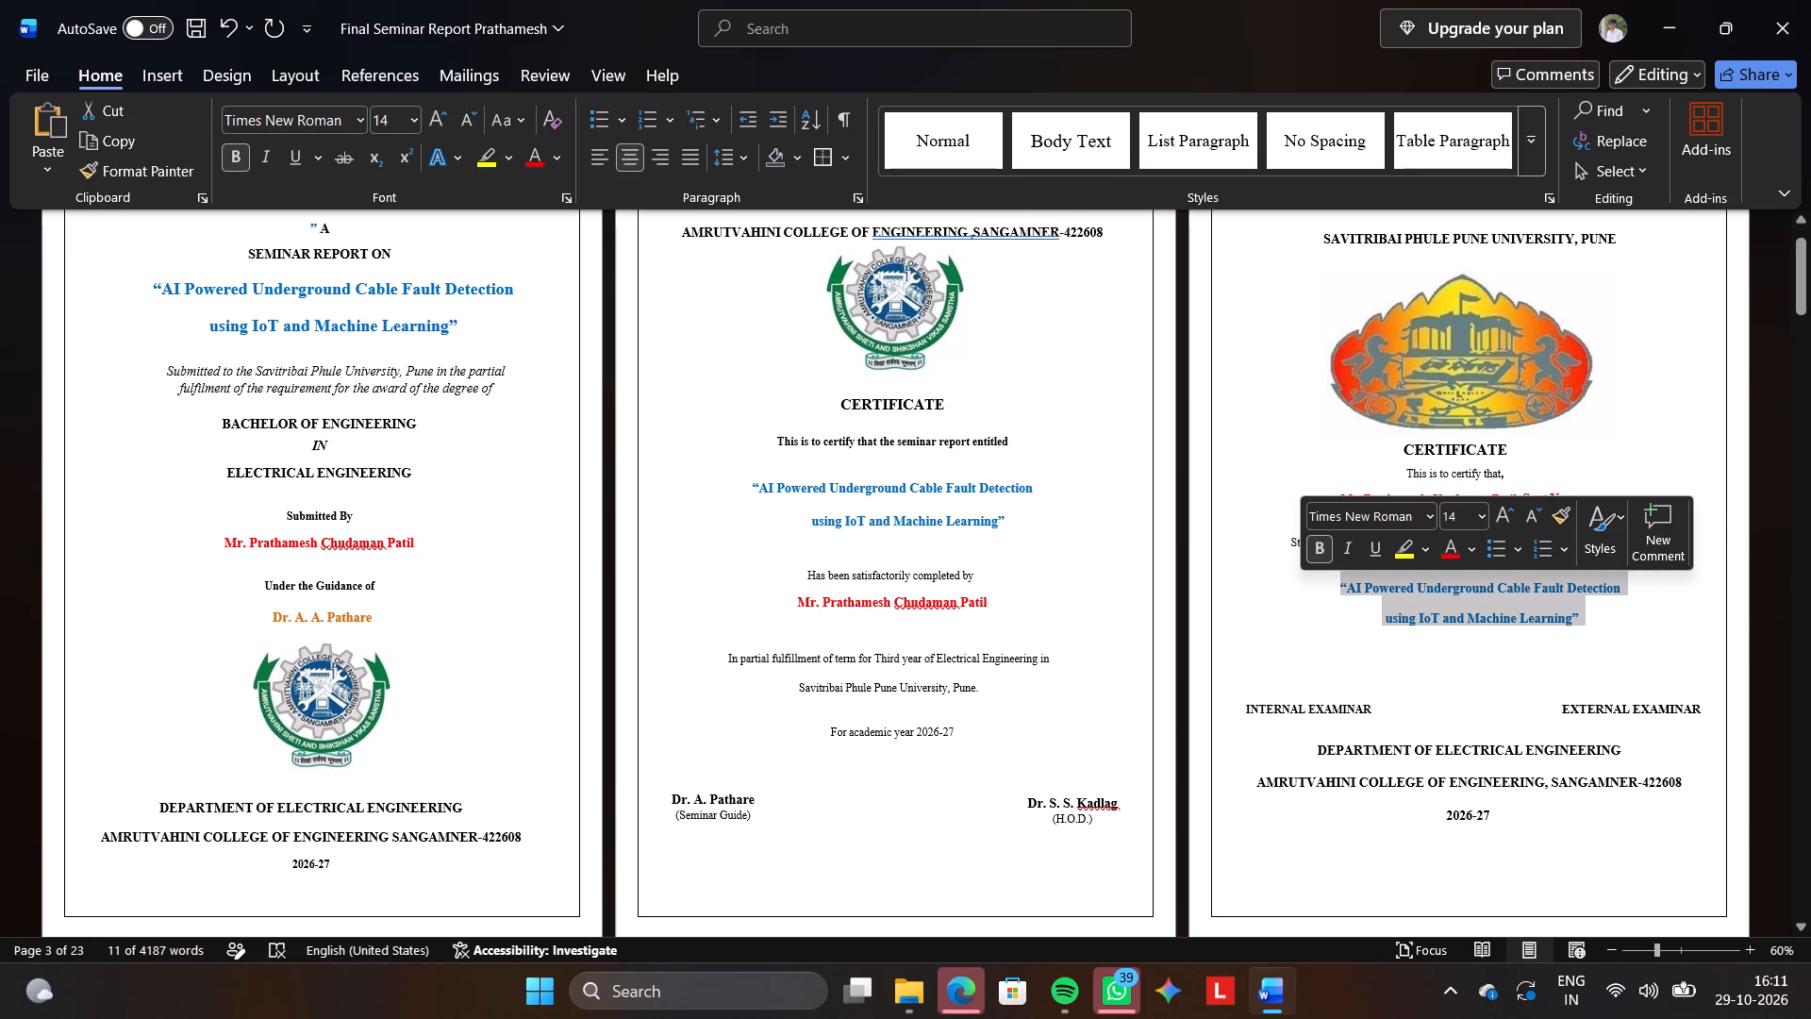
left_click(1664, 673)
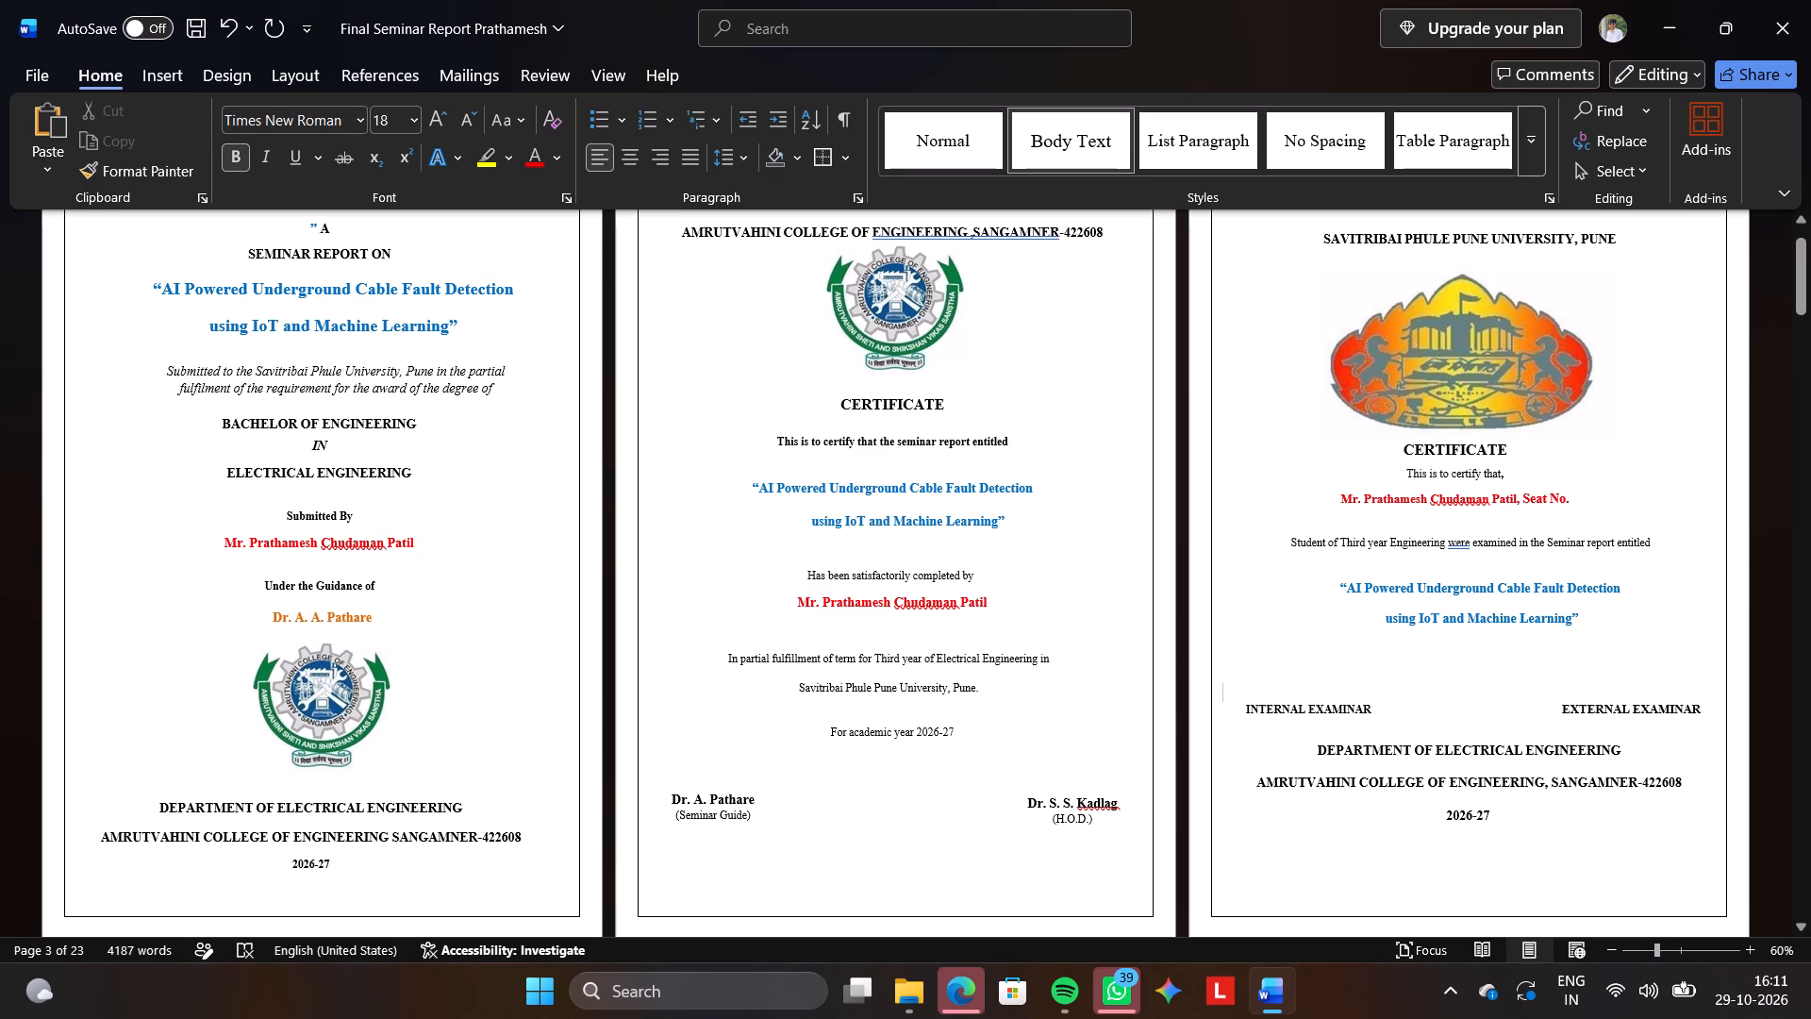
Set the internal and external examiner line on the third-page certificate to 12 pt.
triple_click(1368, 705)
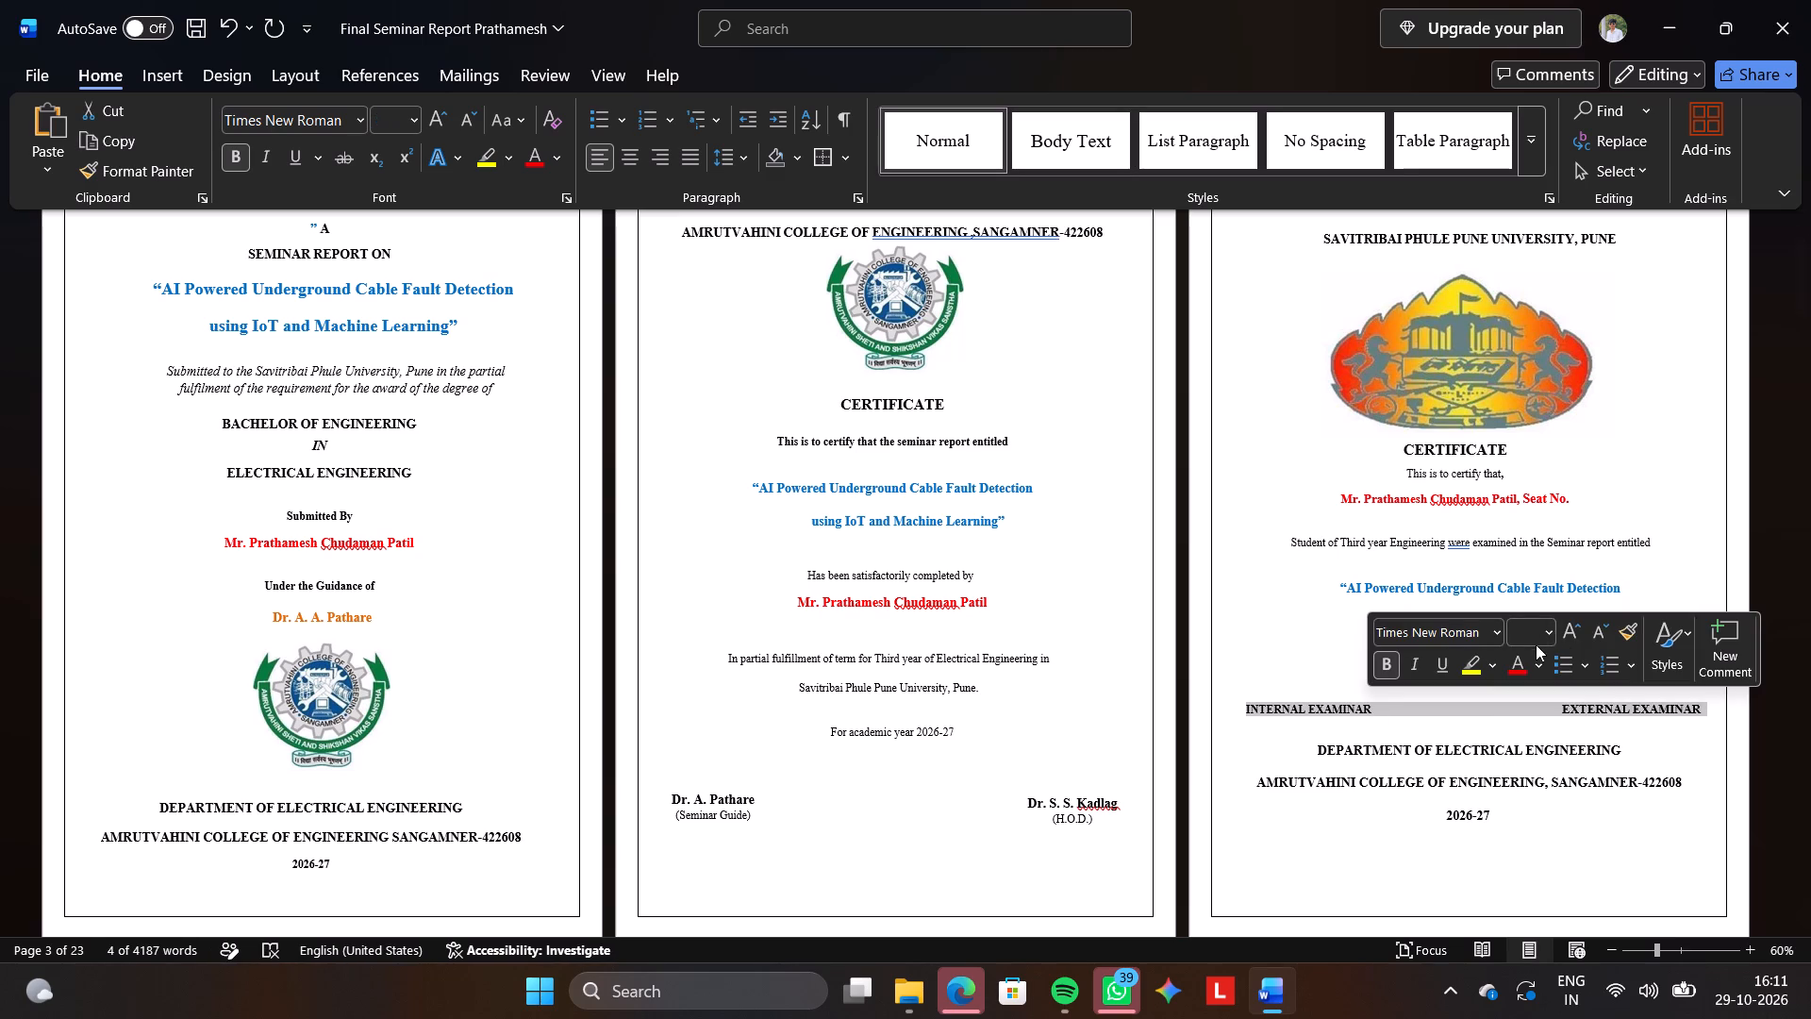
left_click(1533, 634)
type("12")
key("Return")
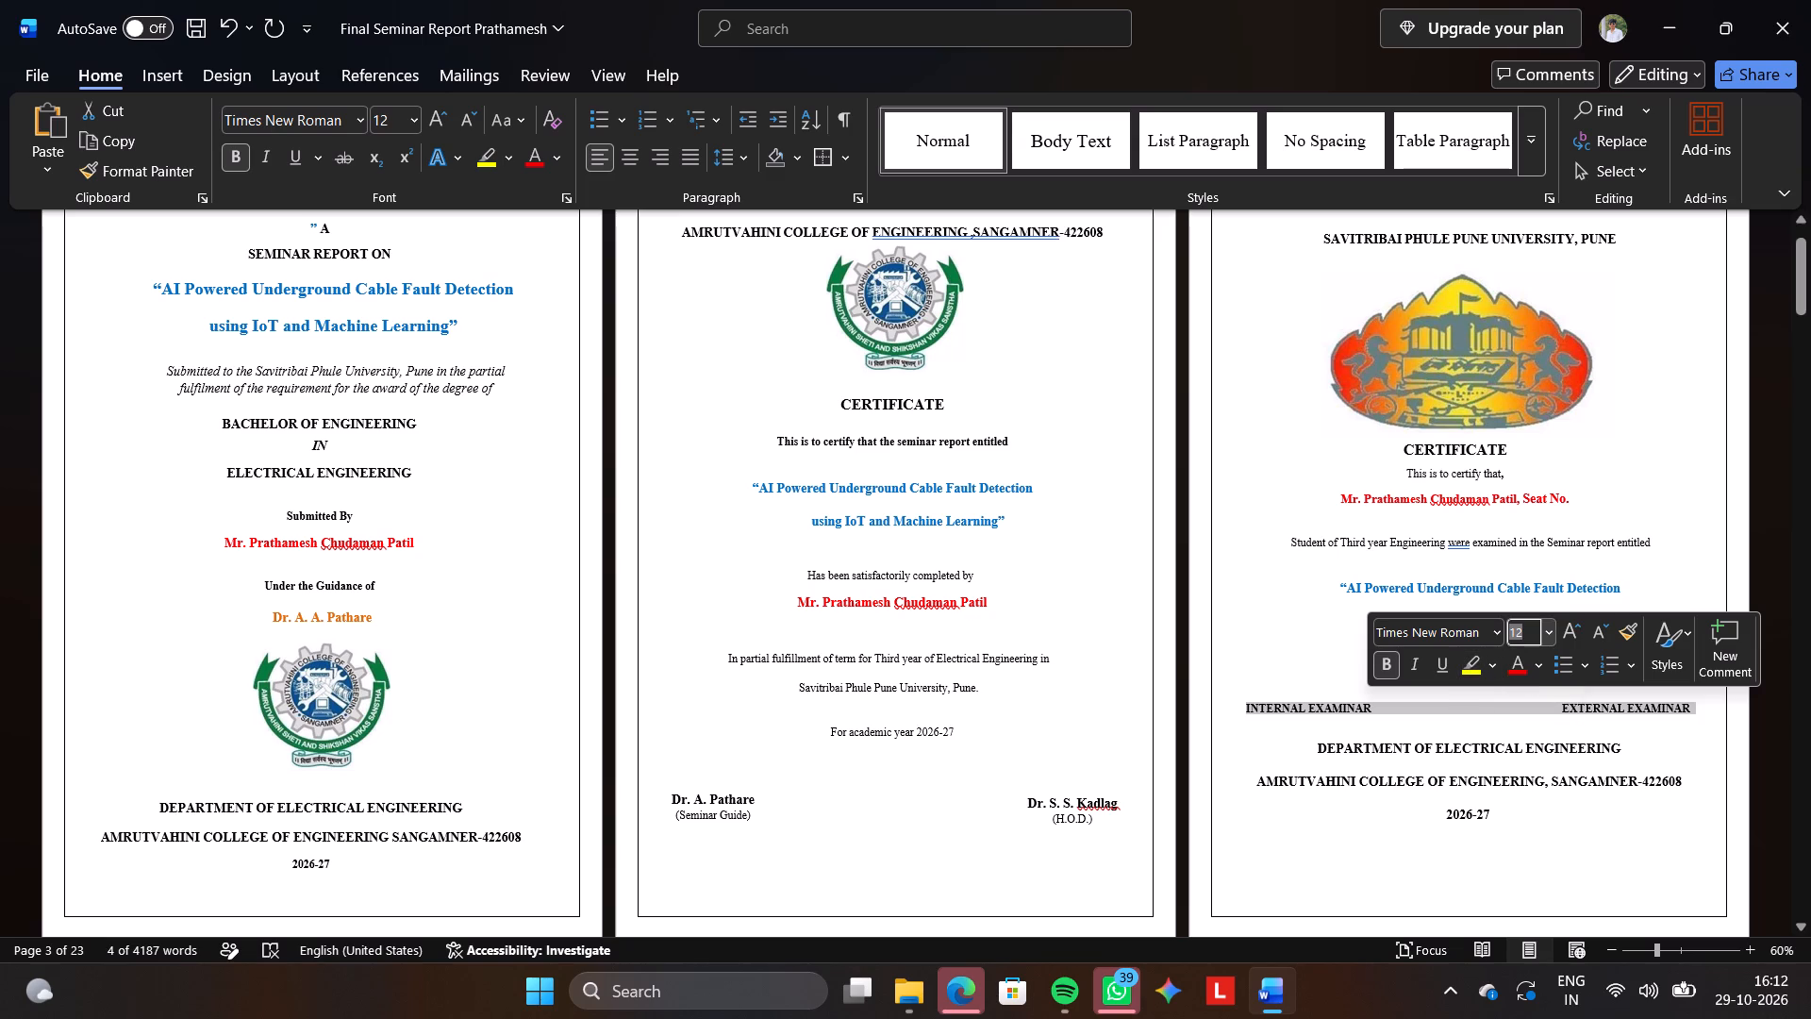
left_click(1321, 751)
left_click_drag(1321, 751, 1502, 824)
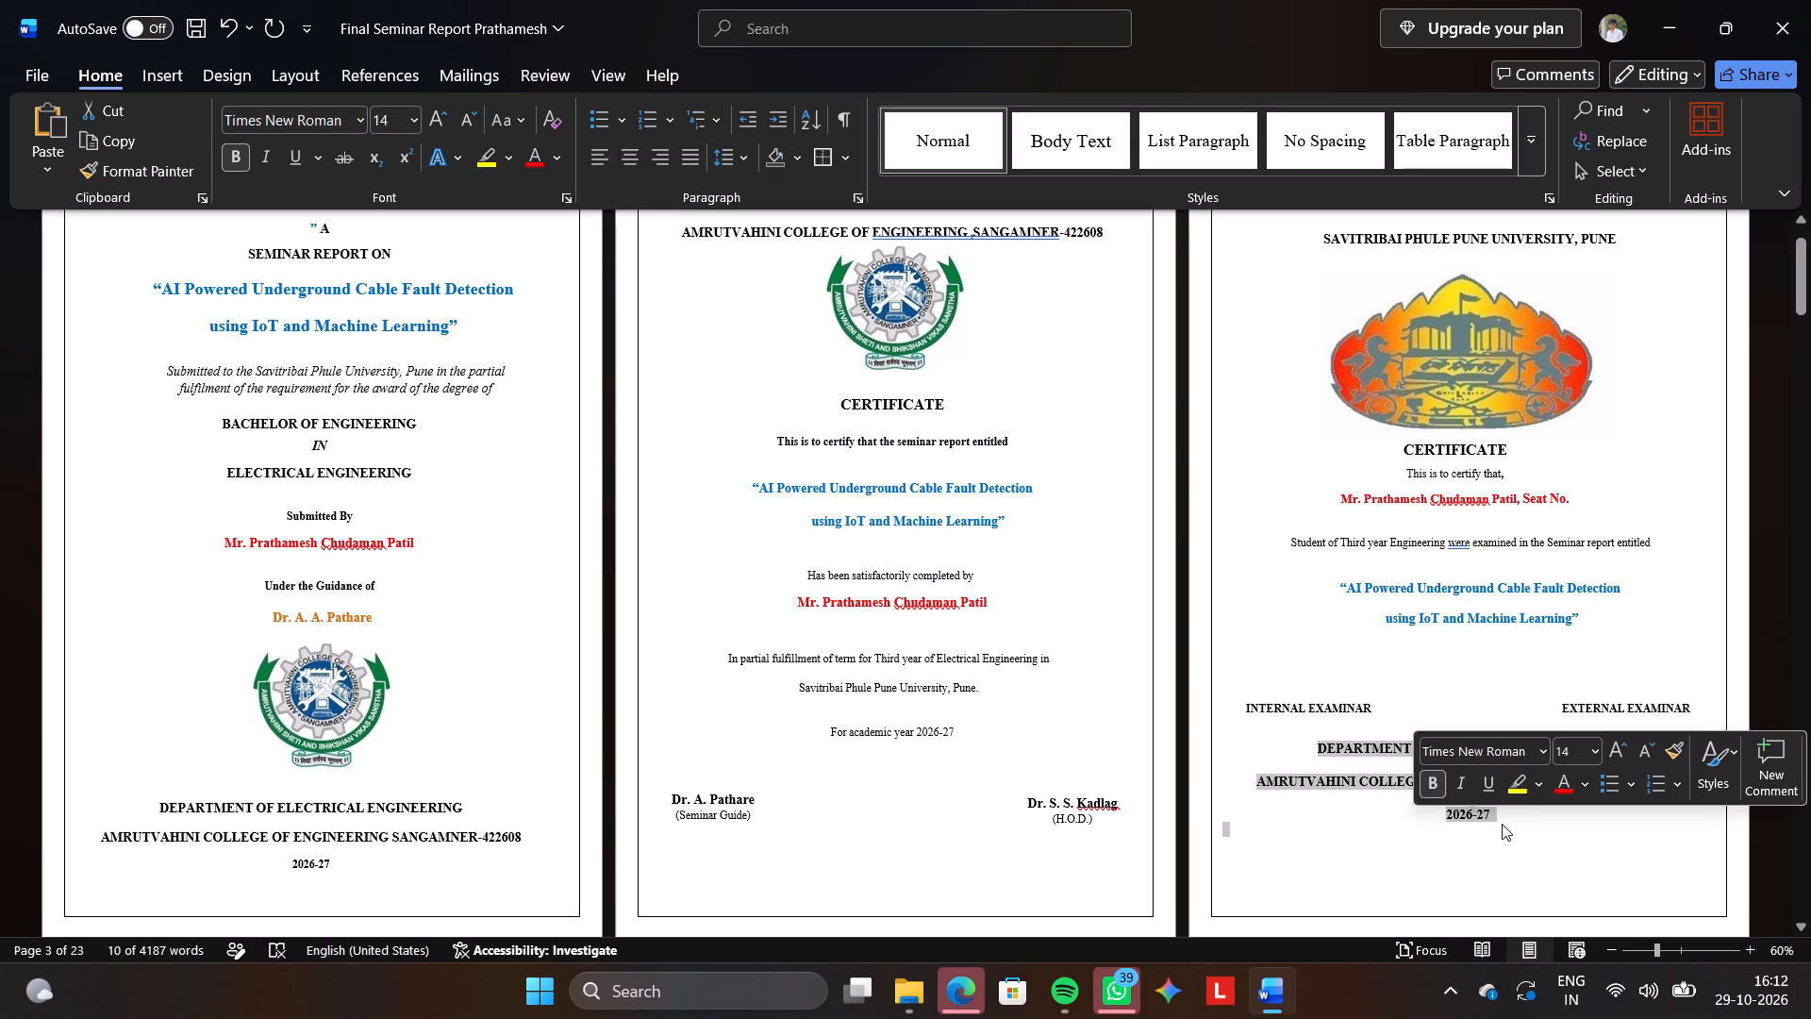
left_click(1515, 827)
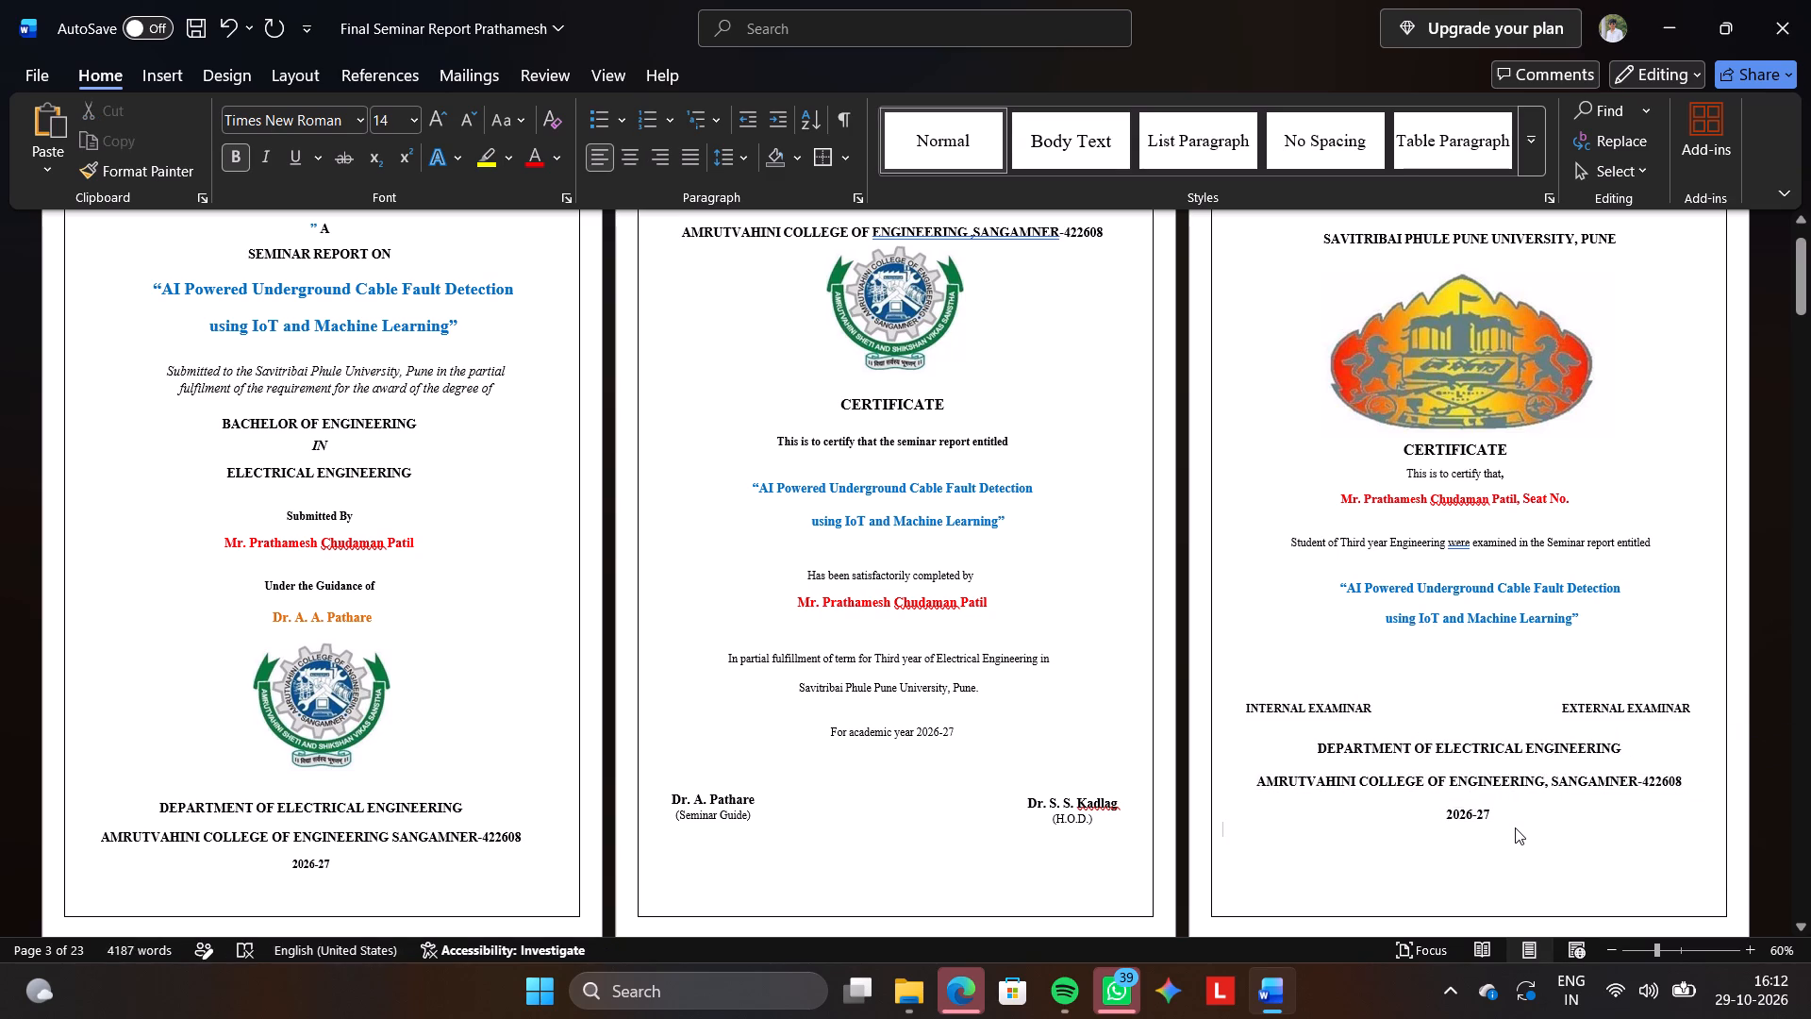
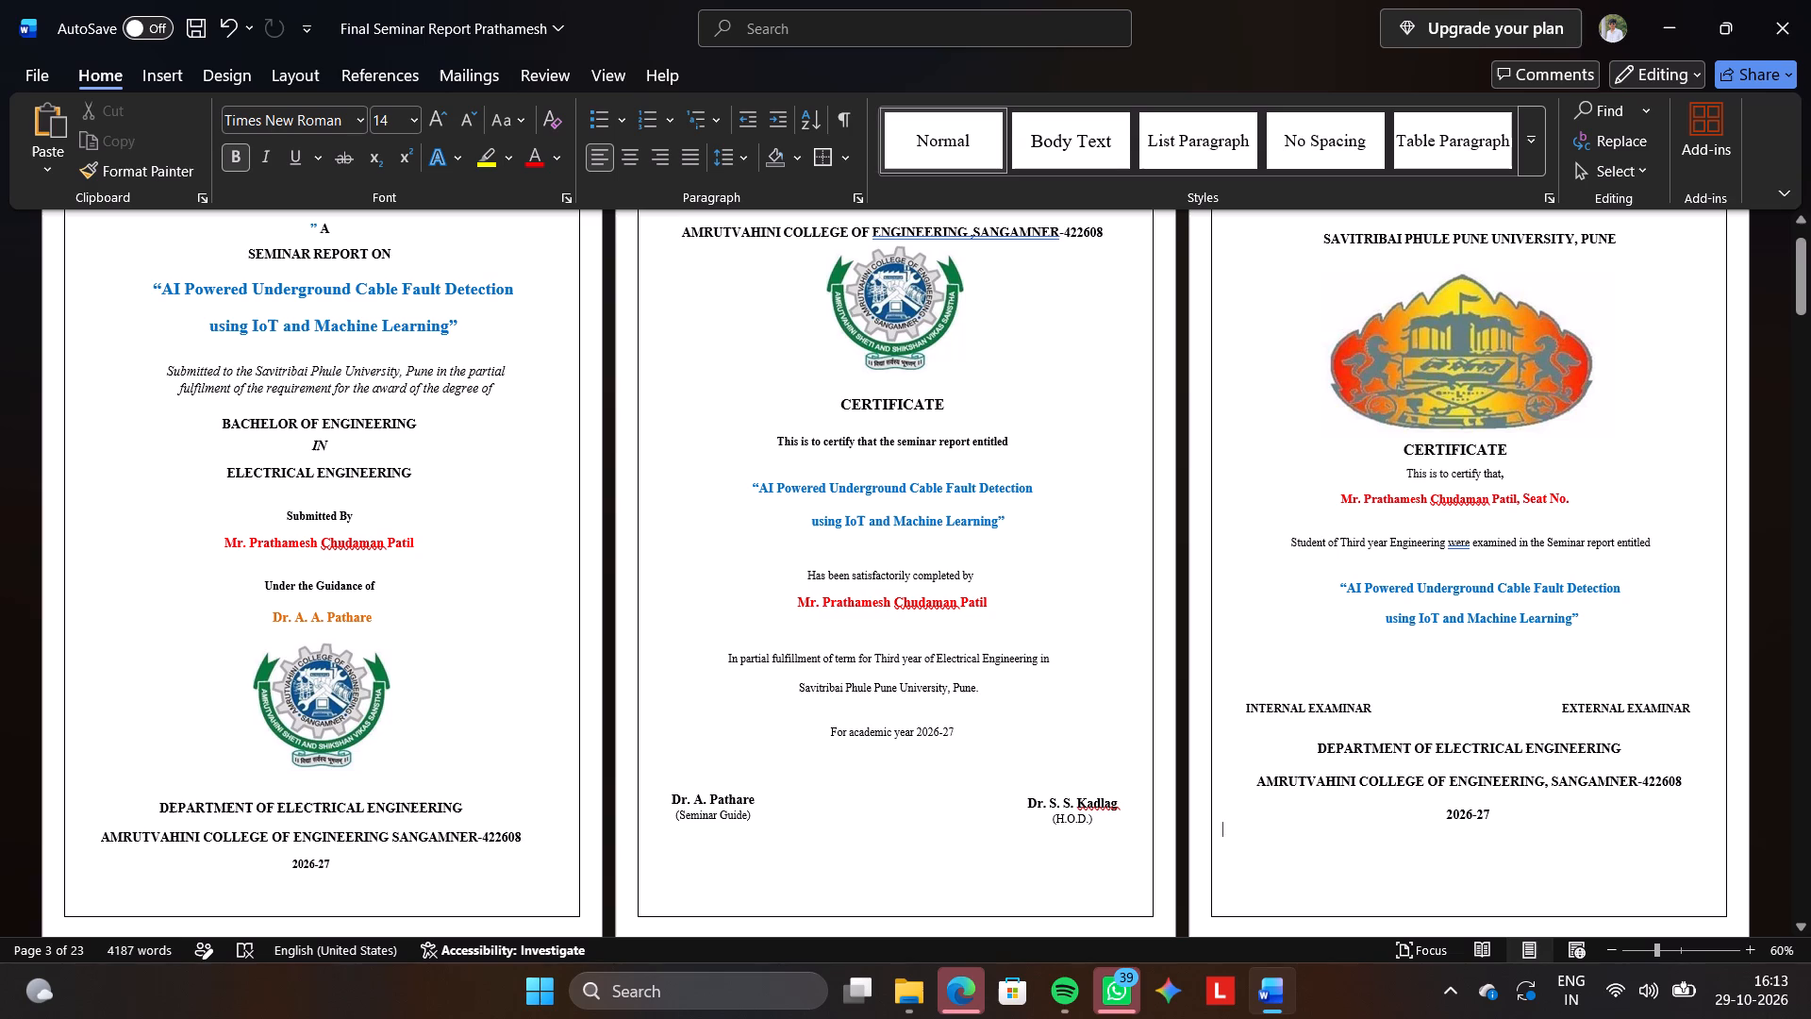
Correct the spelling in the third page's examiner line to read "EXTERNAL EXAMINER" and "INTERNAL EXAMINER".
left_click(1681, 710)
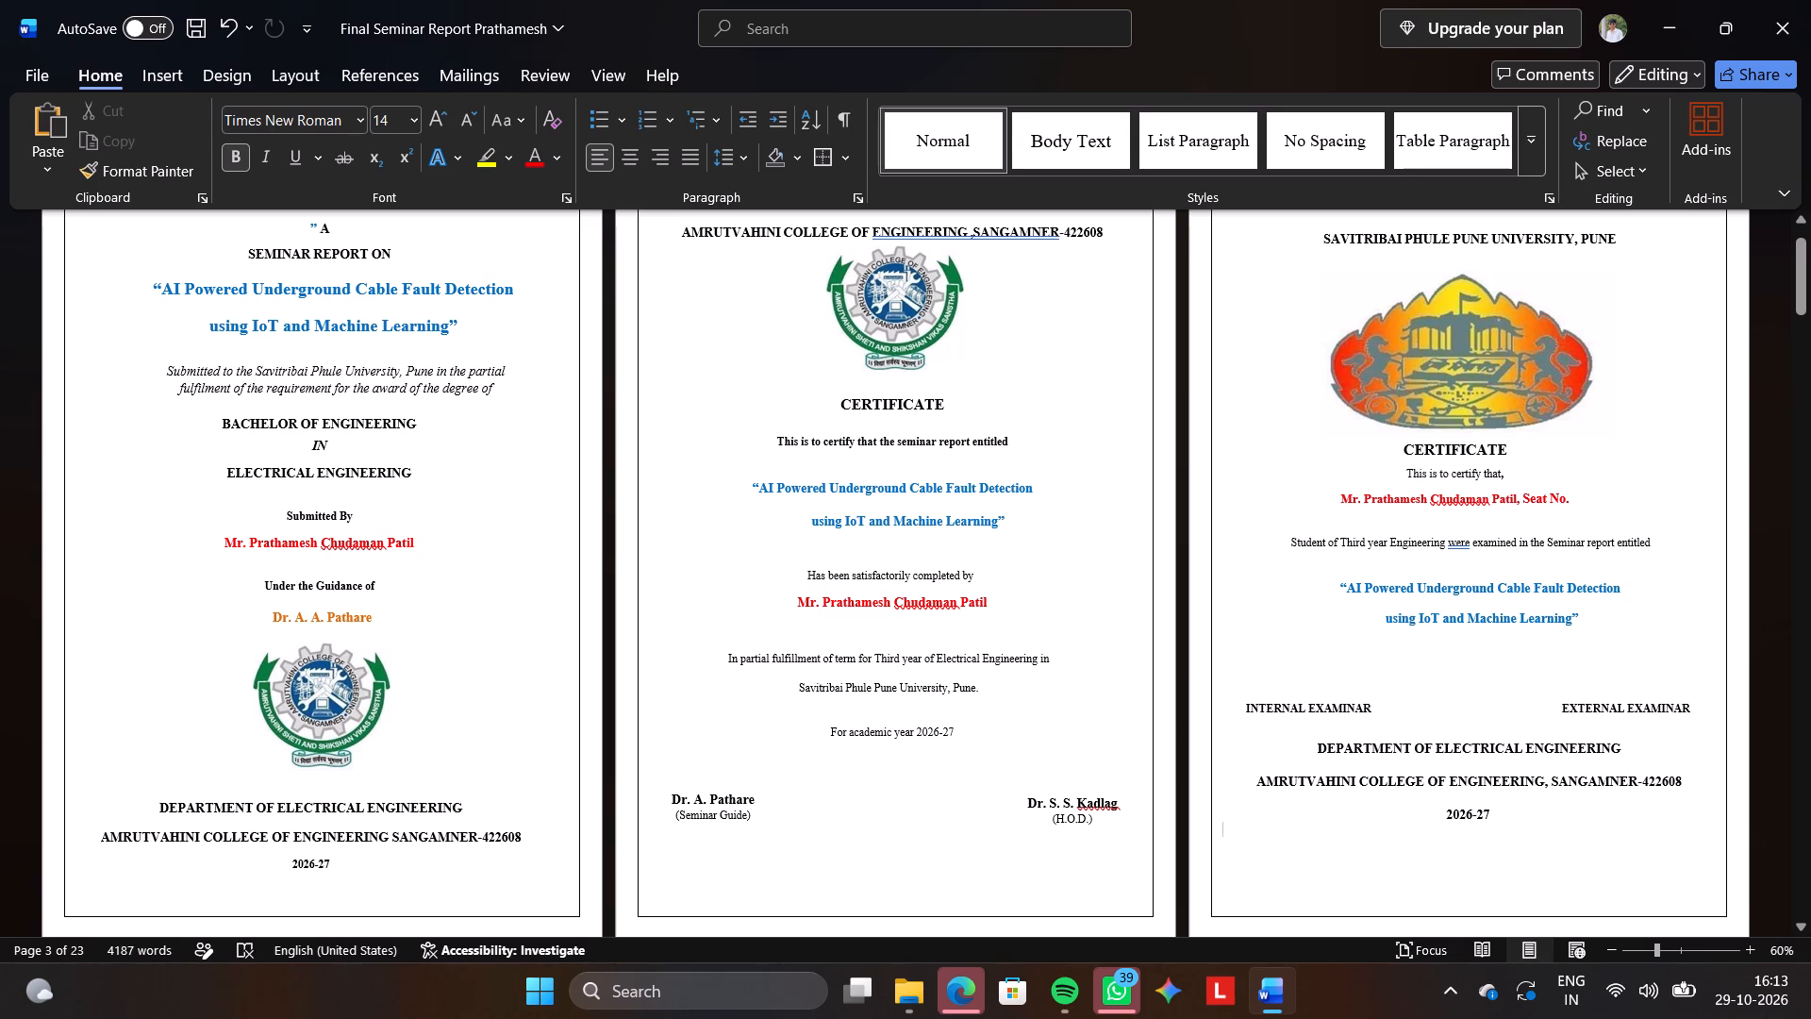
key("BackSpace")
key("e")
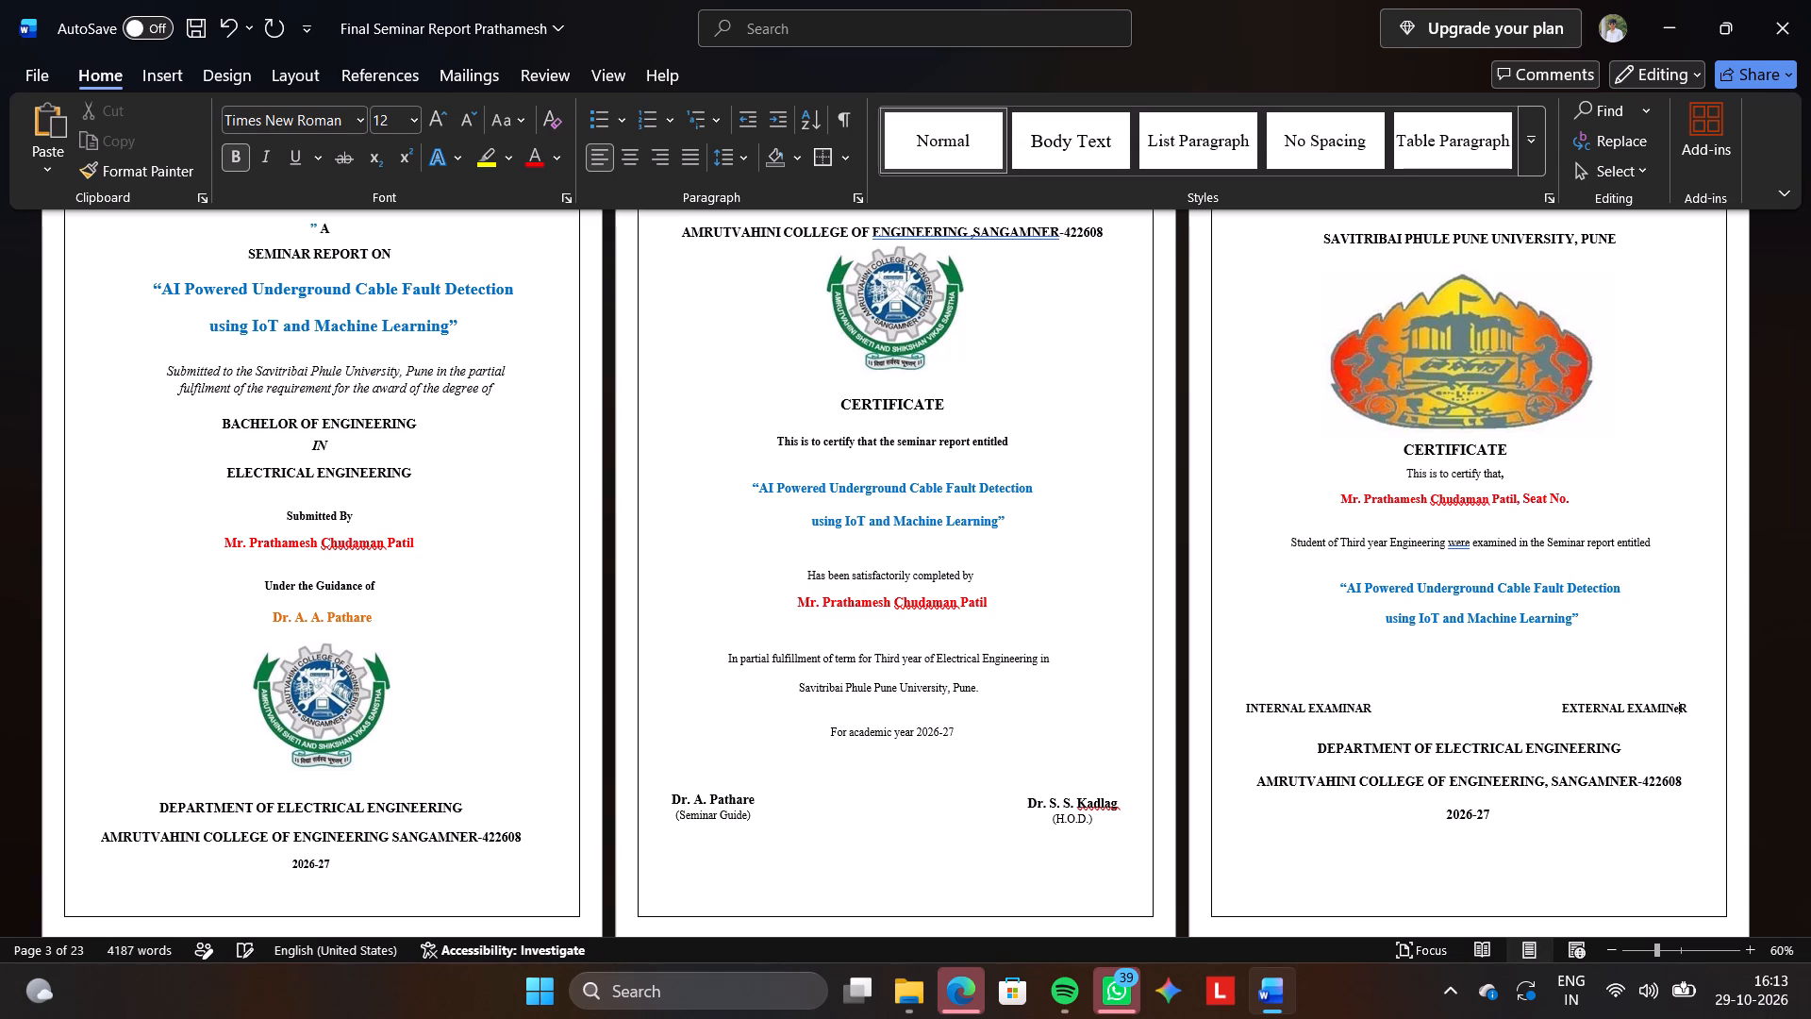
key("BackSpace")
key("shift+e")
left_click(1362, 707)
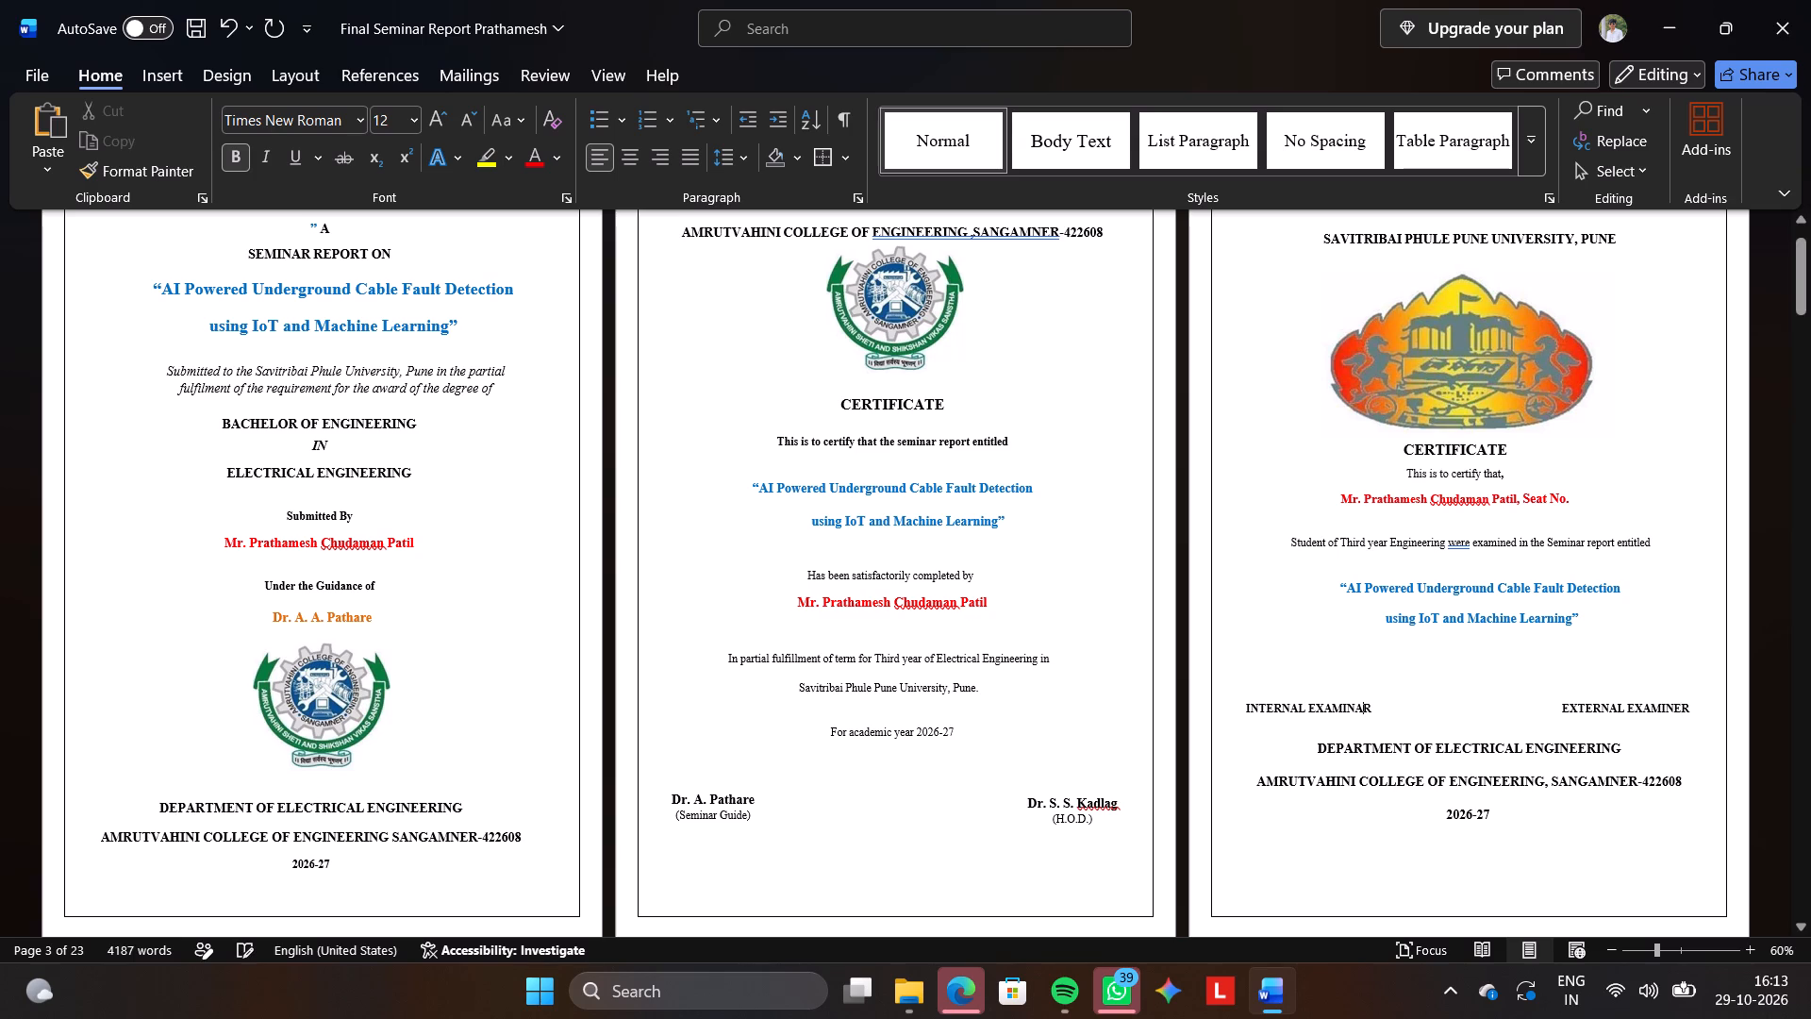
key("BackSpace")
key("shift+e")
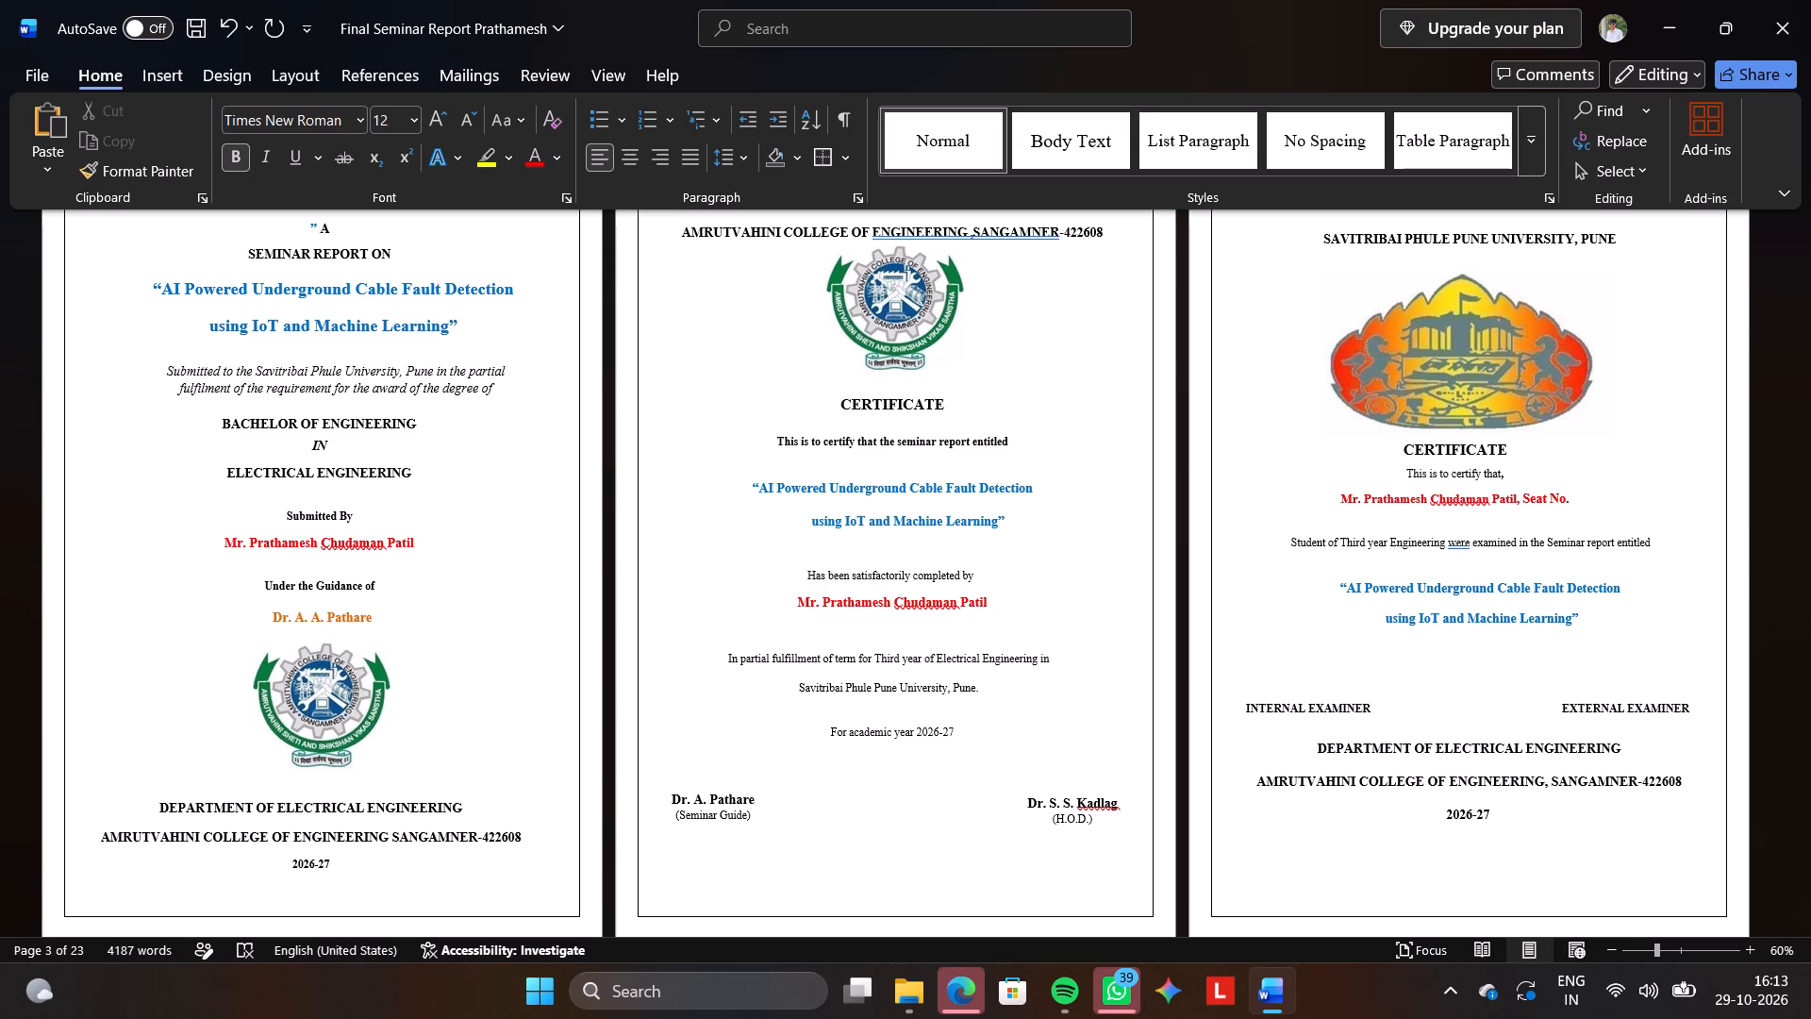
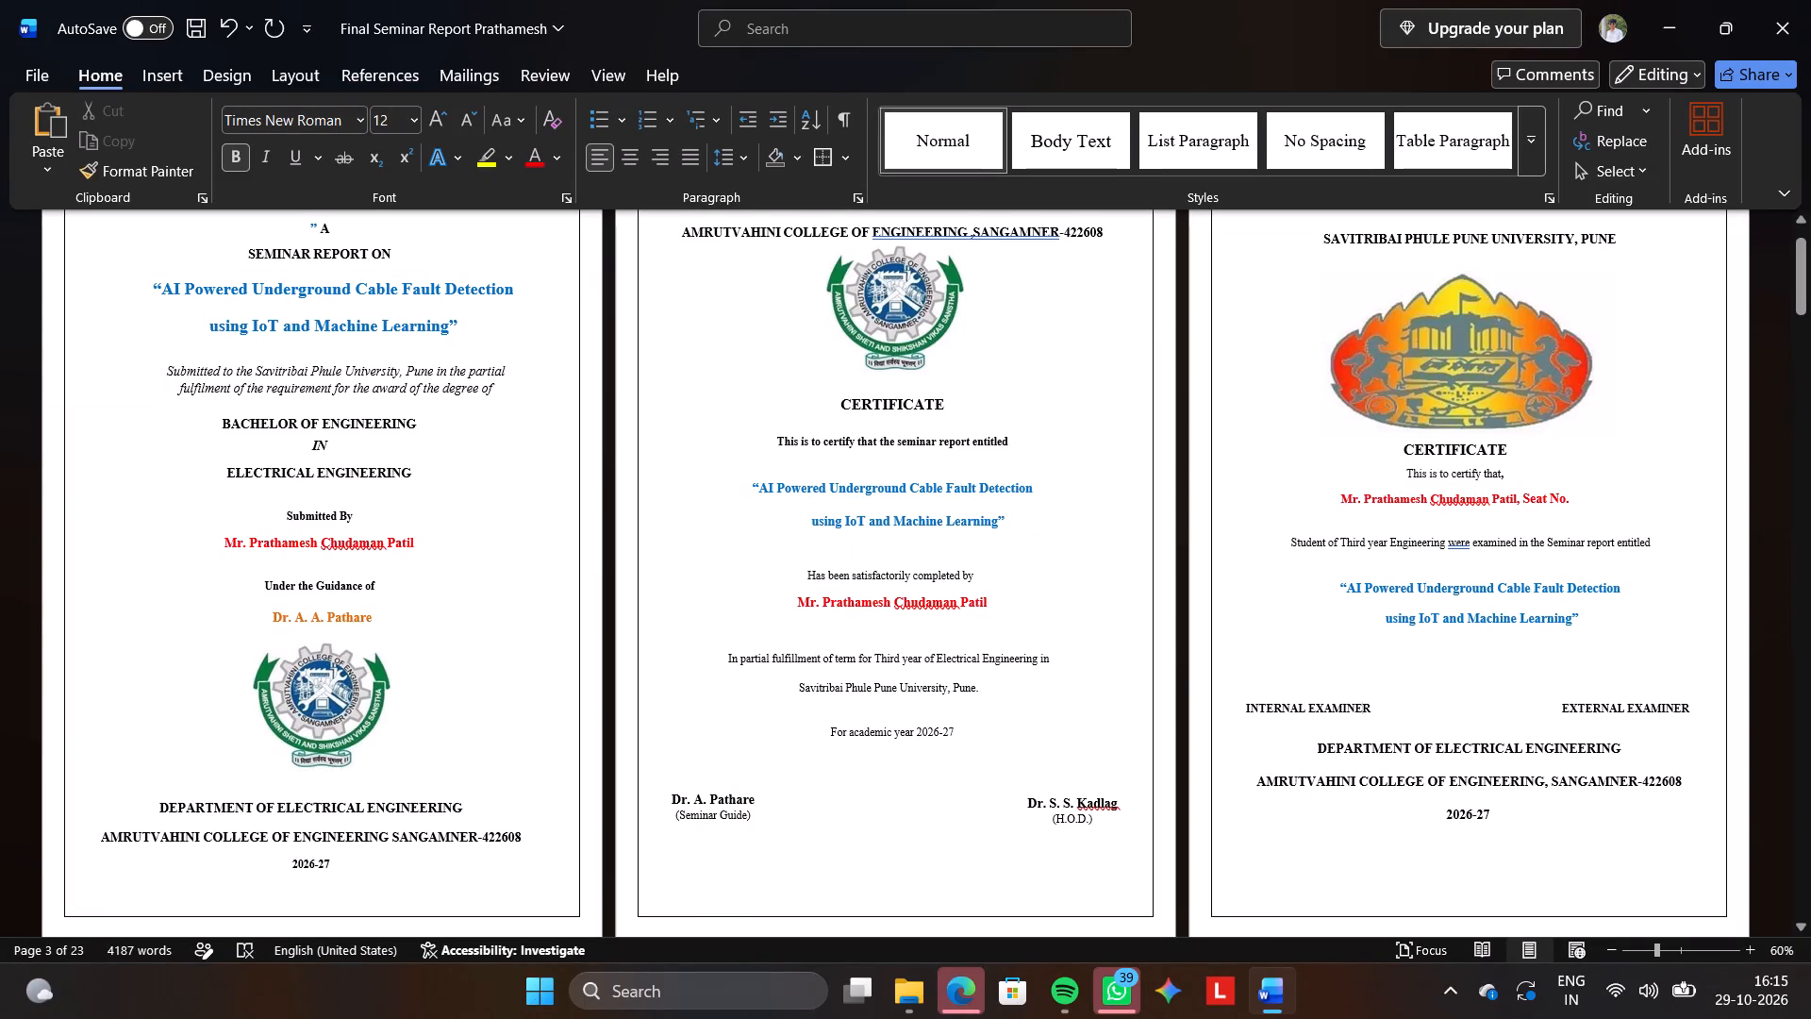
Correct the verb before "examined in the Seminar report entitled" on the third page's certificate to "was".
left_click(1630, 238)
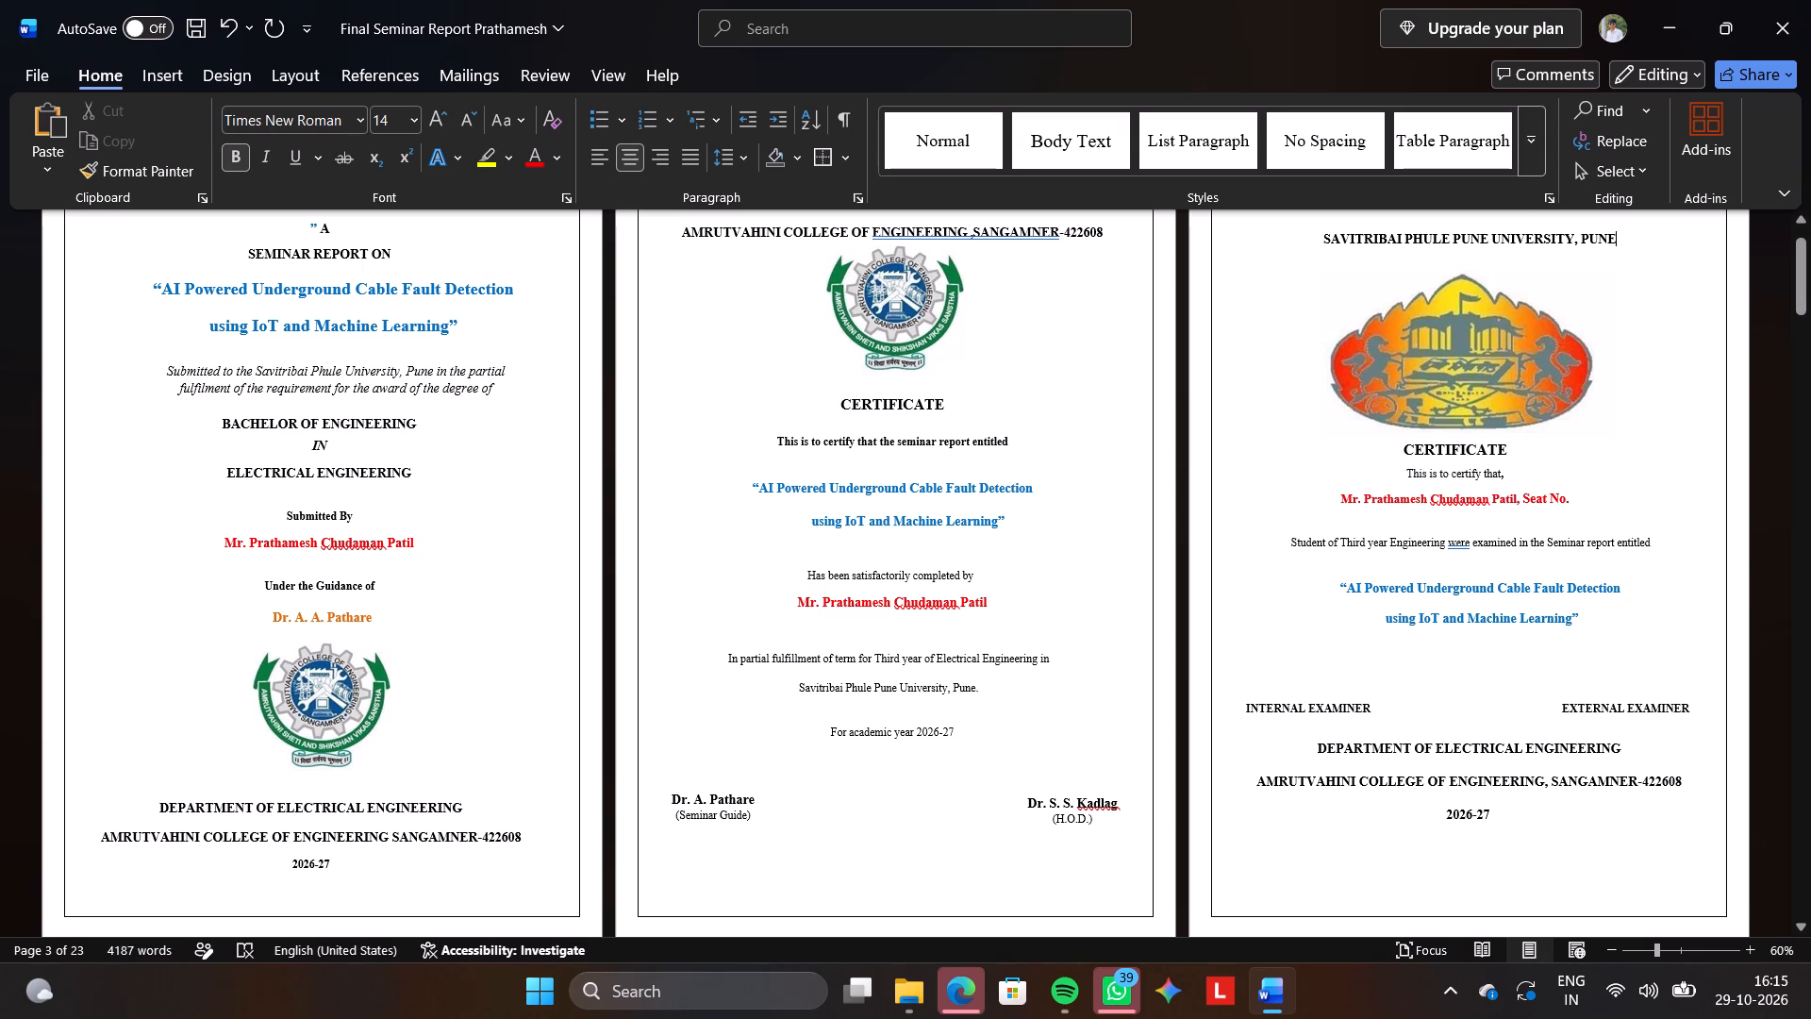
left_click(1470, 552)
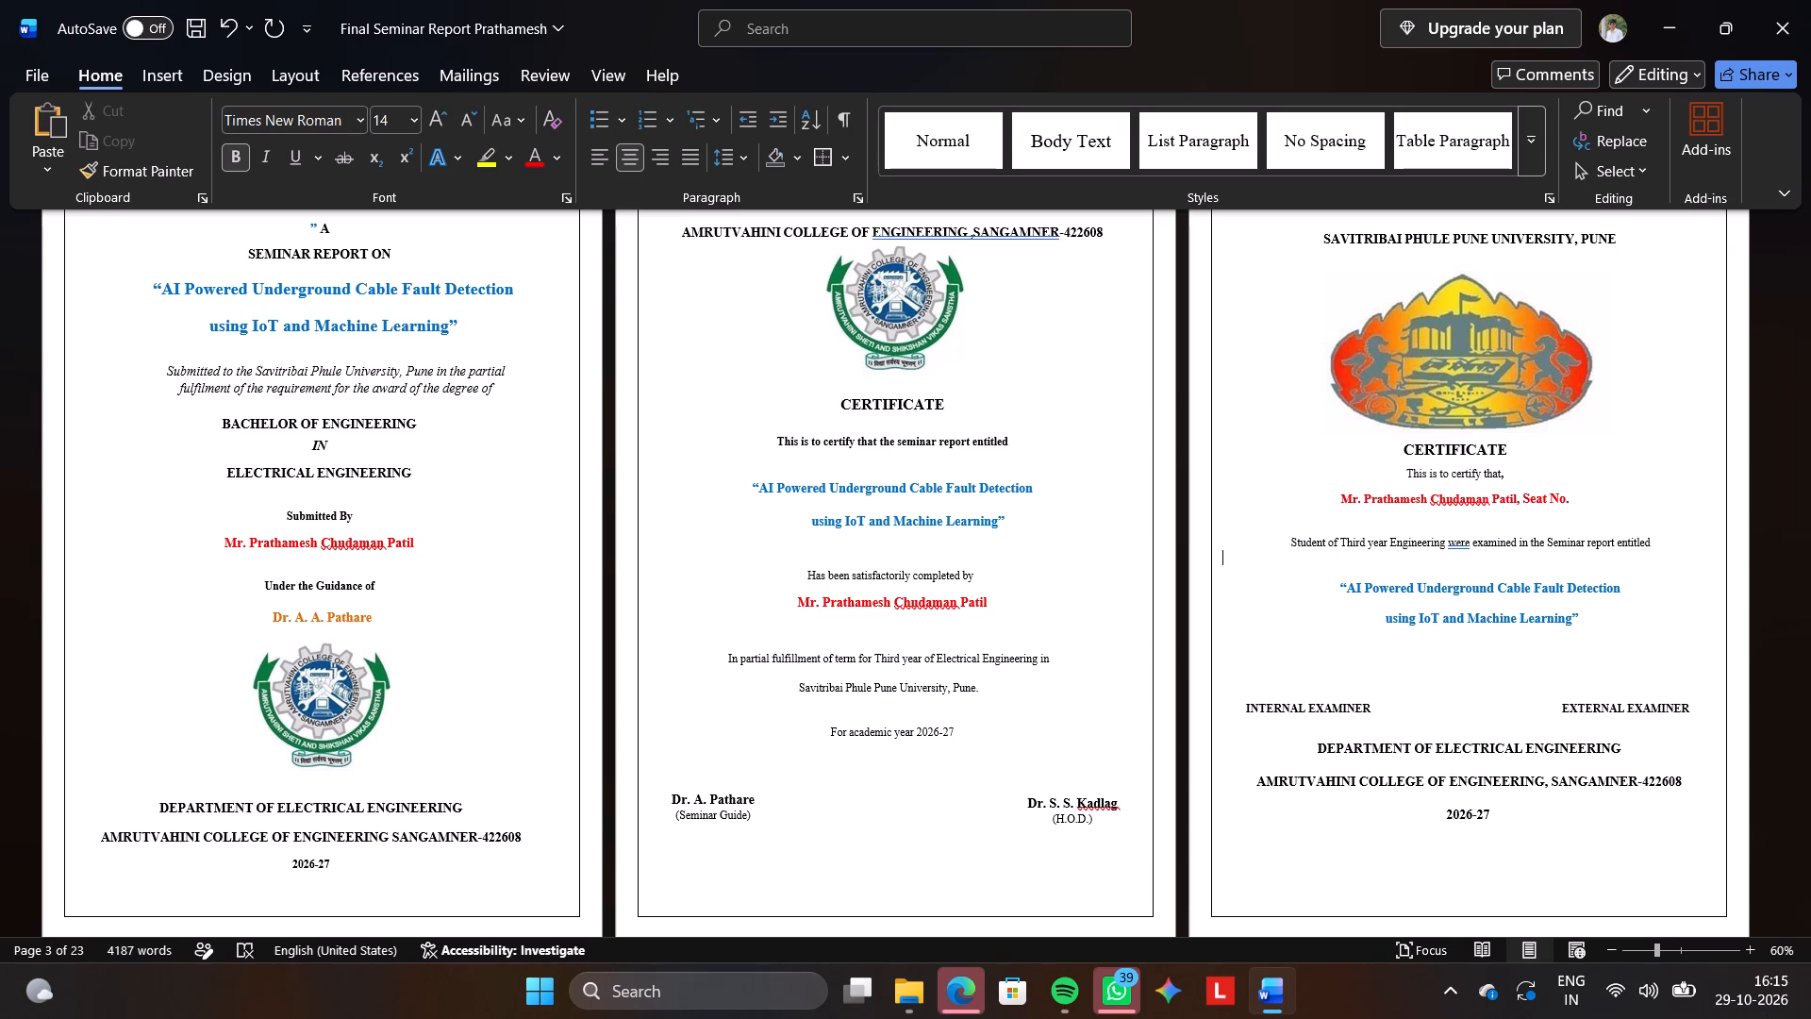
left_click(1470, 541)
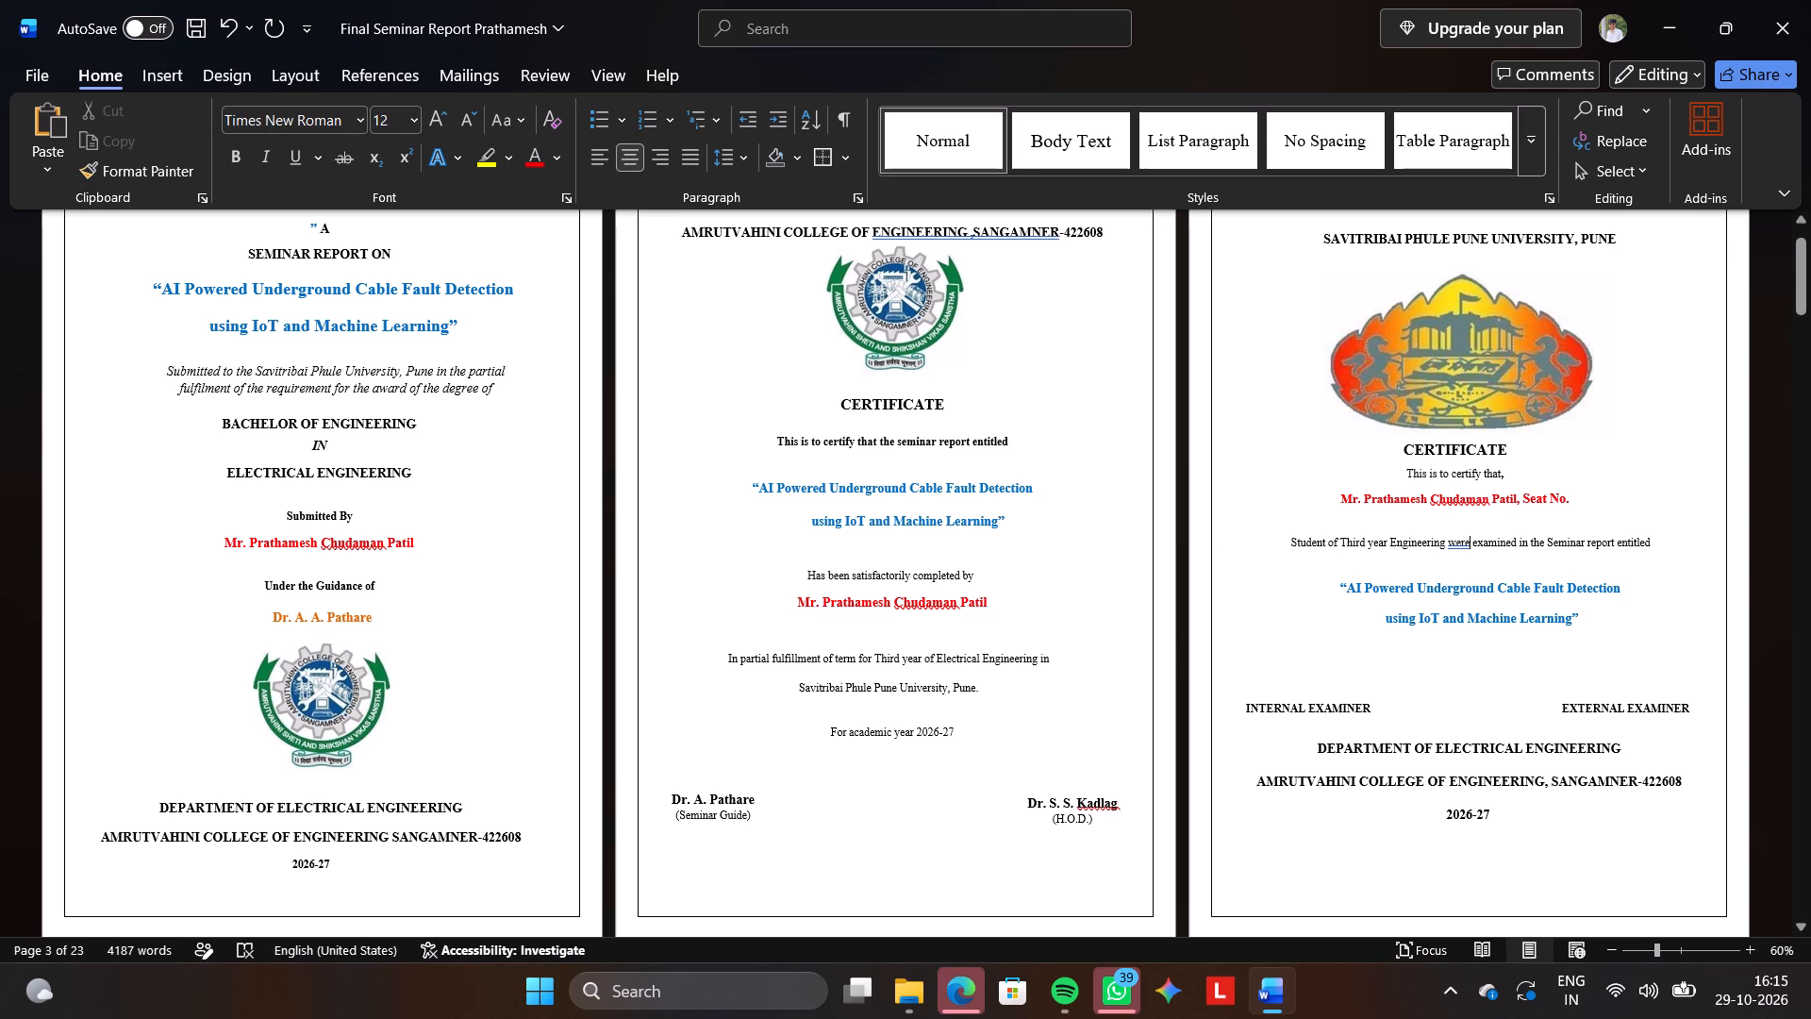
key("BackSpace")
key("BackSpace")
key("BackSpace")
type("as")
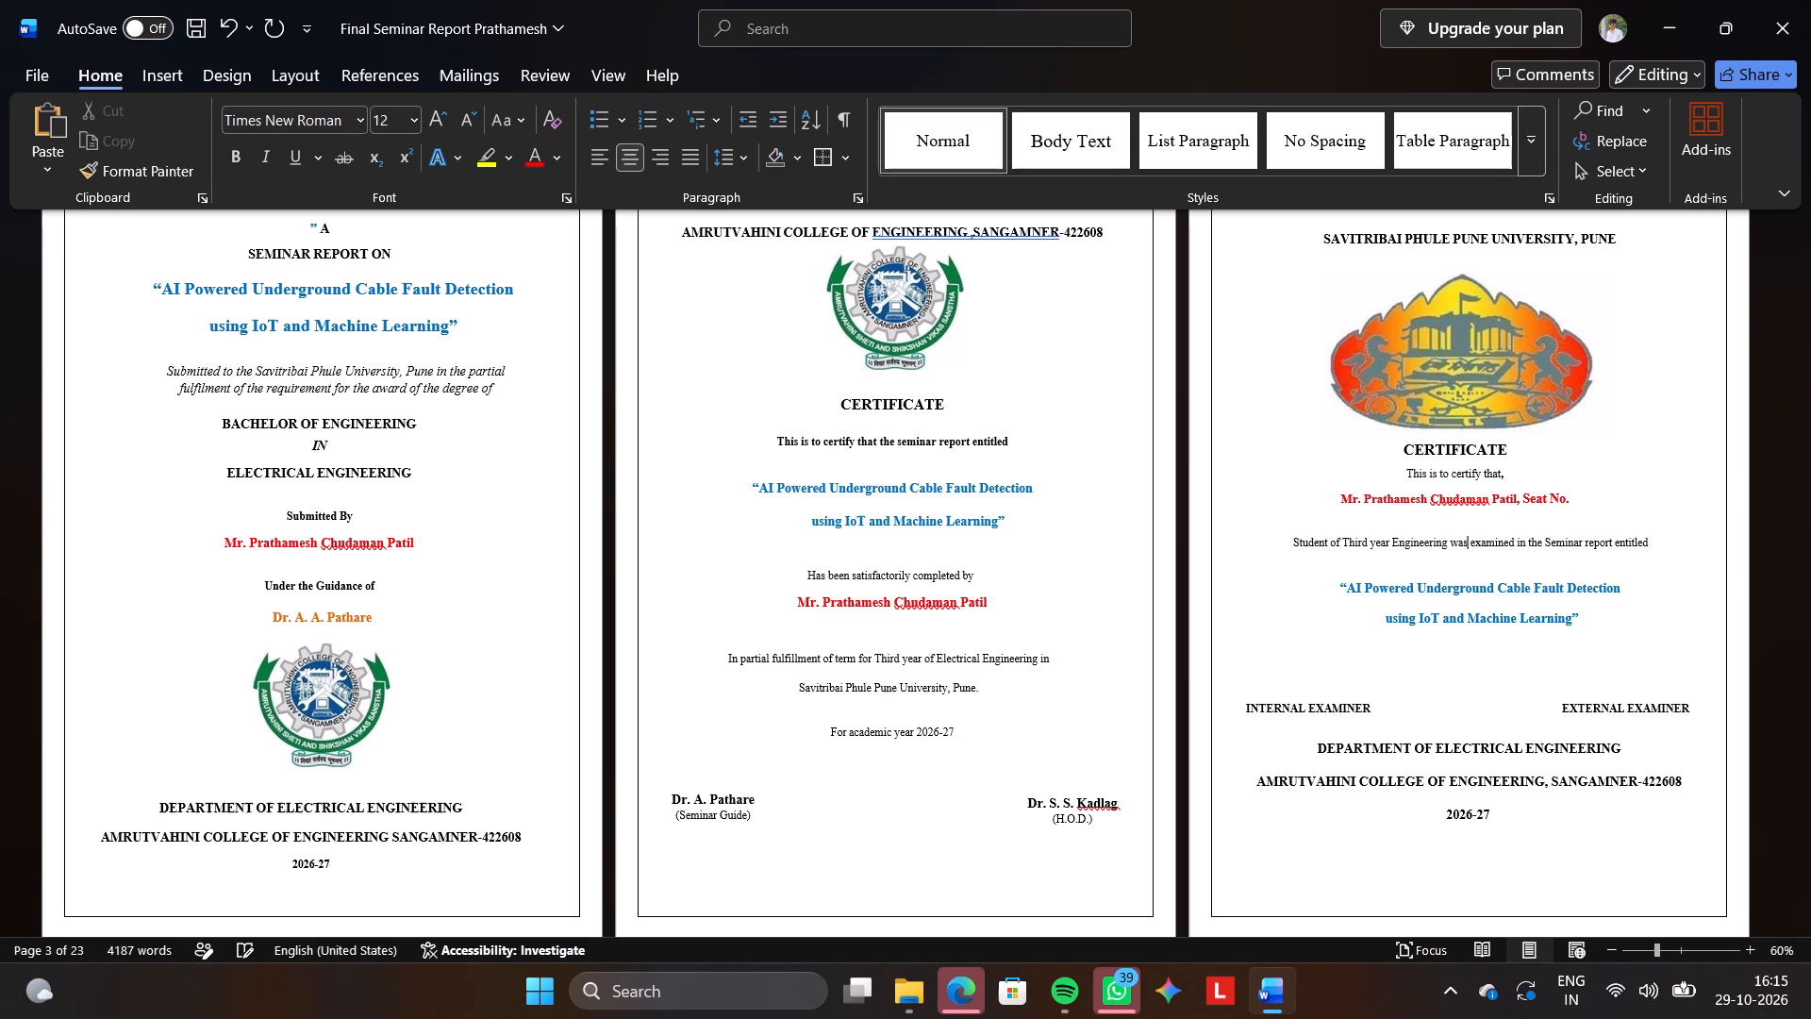
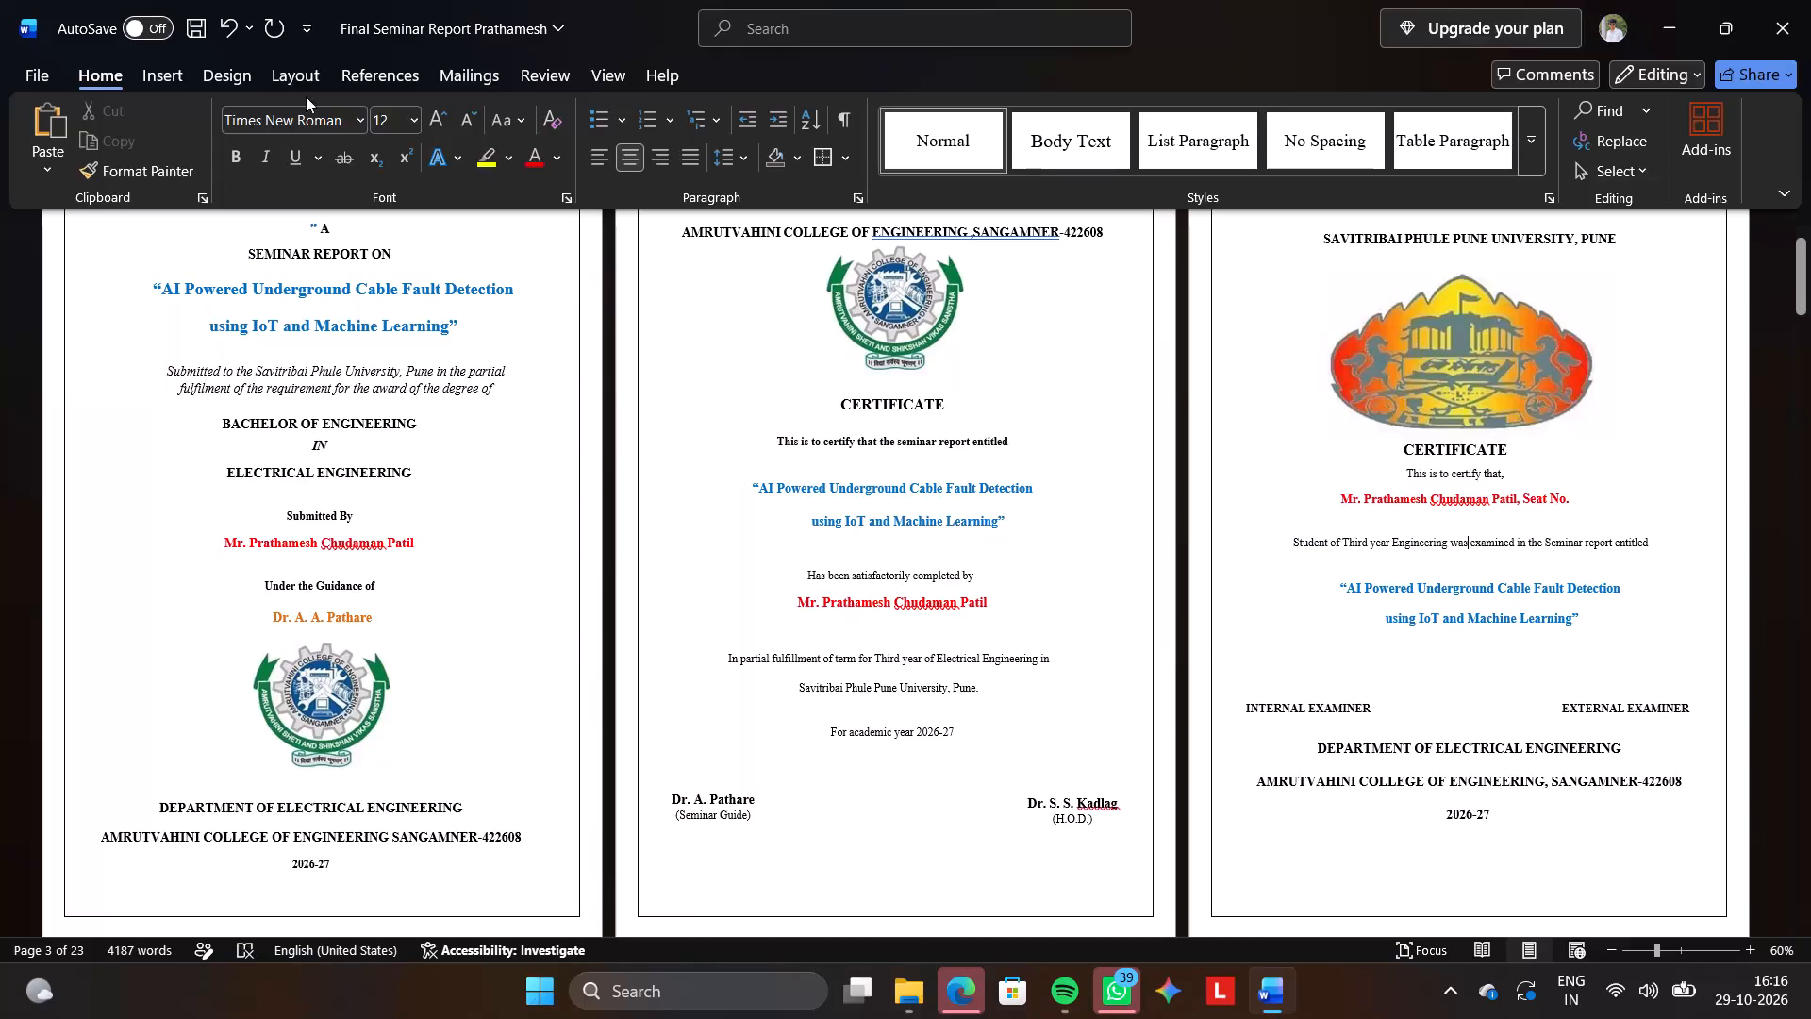
Turn on AutoSave by uploading the report to the personal OneDrive.
left_click(150, 26)
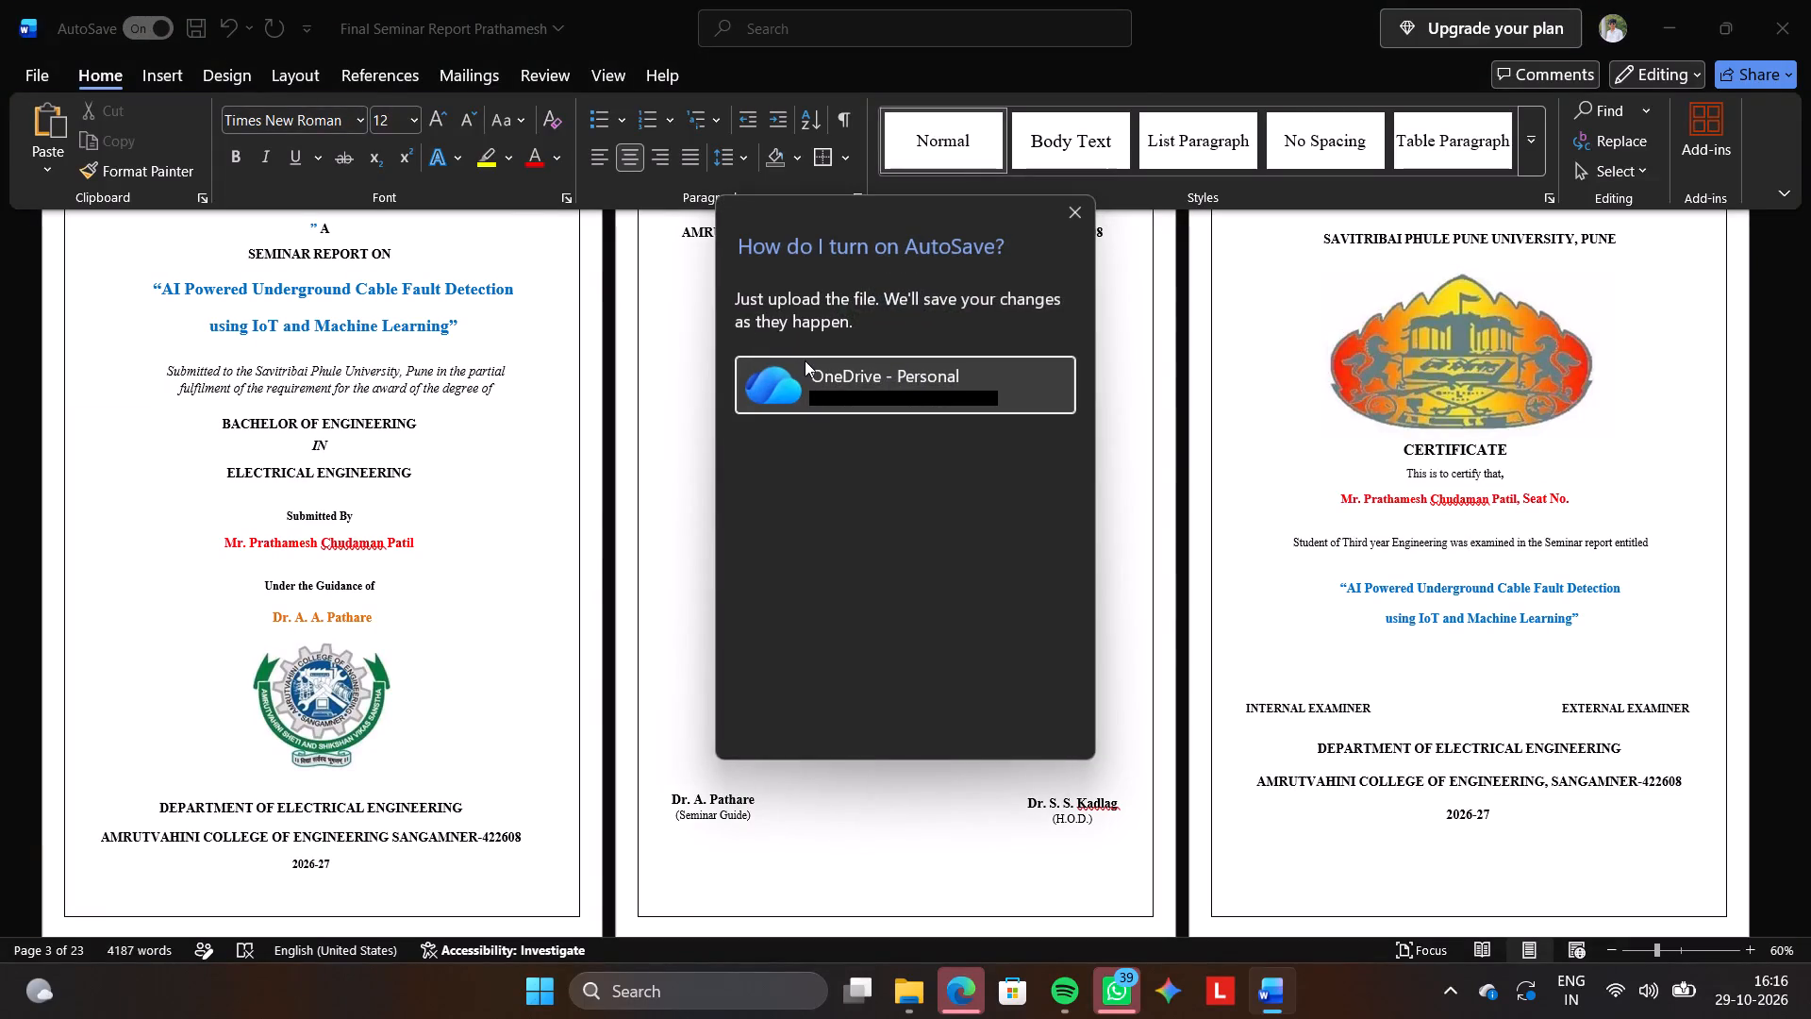
left_click(805, 360)
left_click(849, 409)
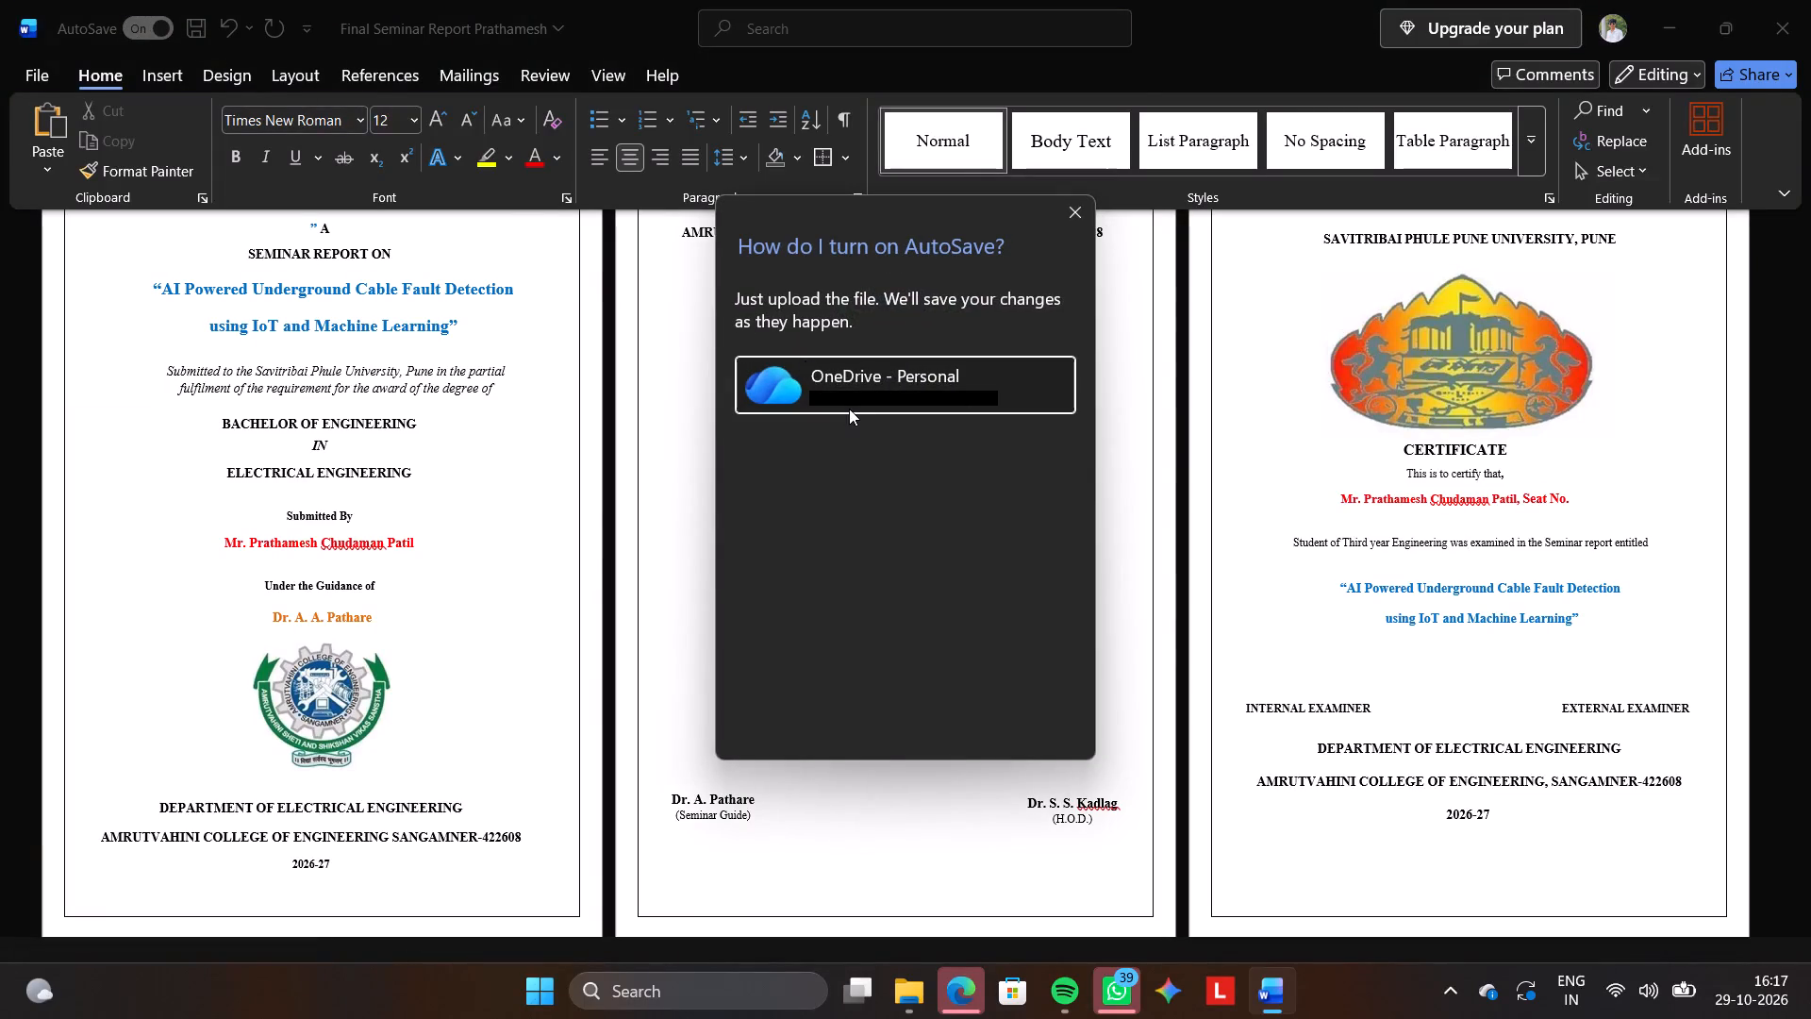
double_click(865, 374)
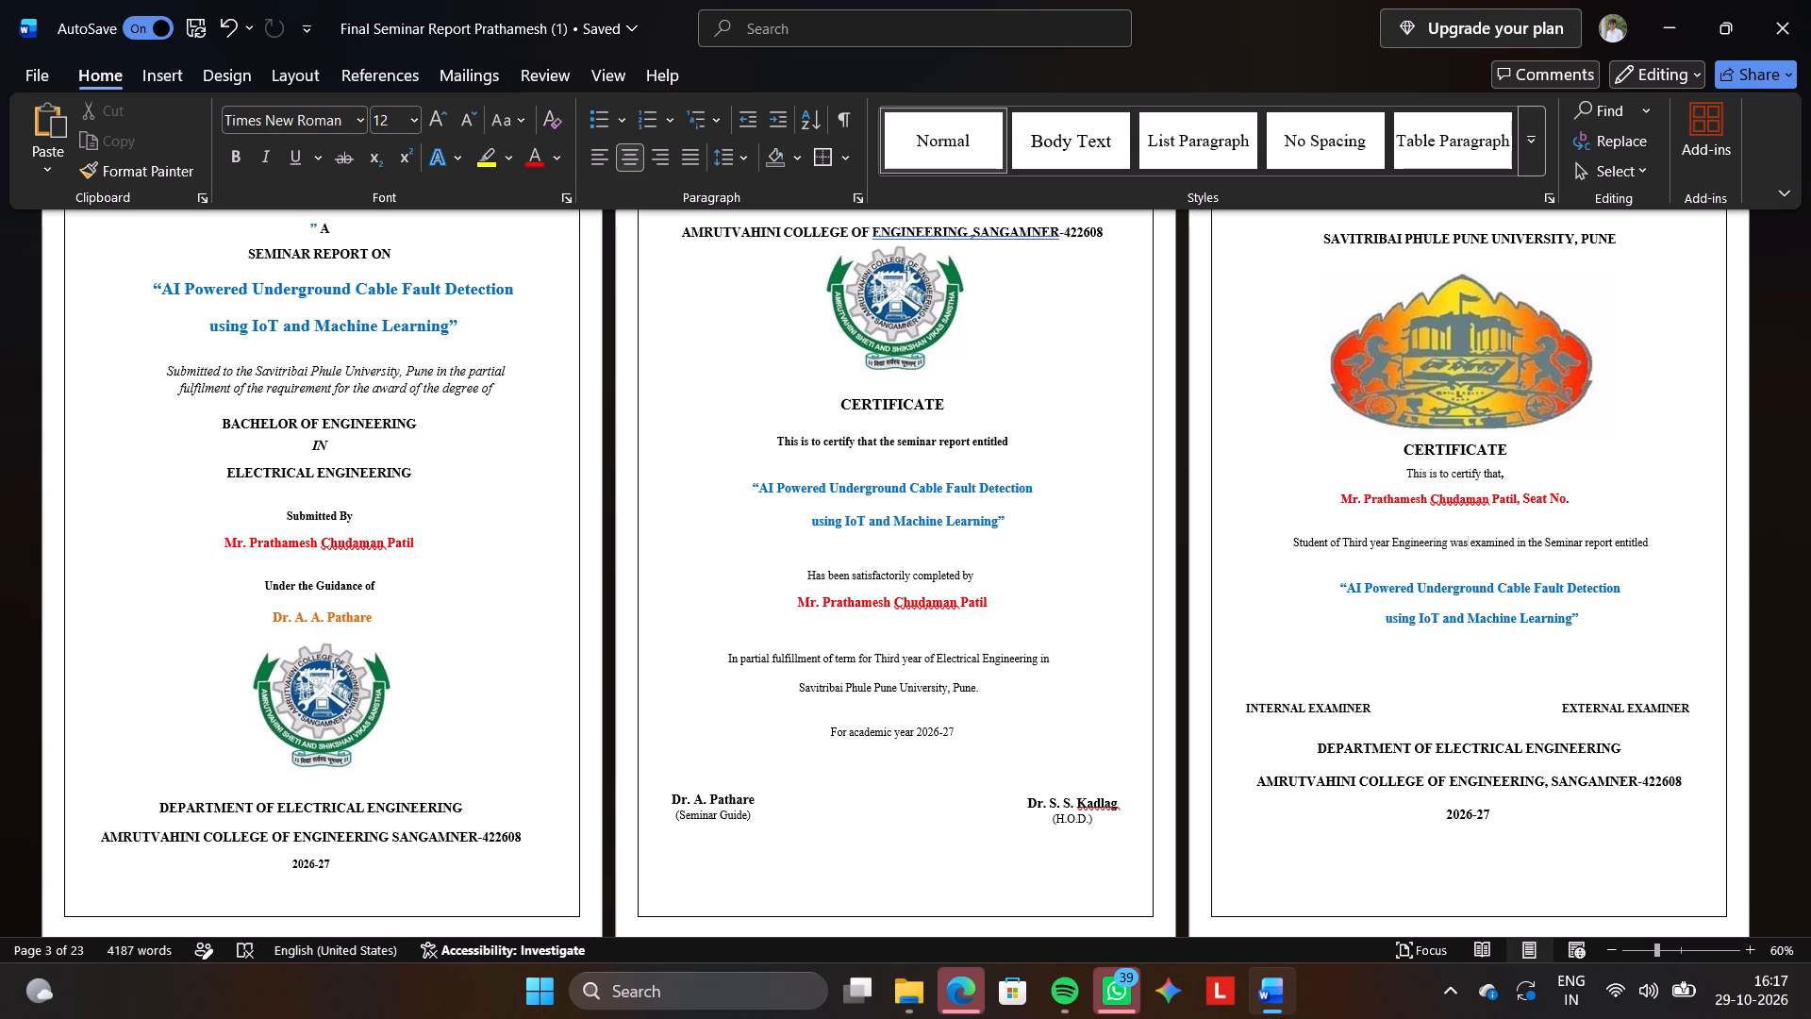
Add three blank lines between the blue seminar title and the examiner line on the third page's certificate.
scroll(865, 374, "down", 1)
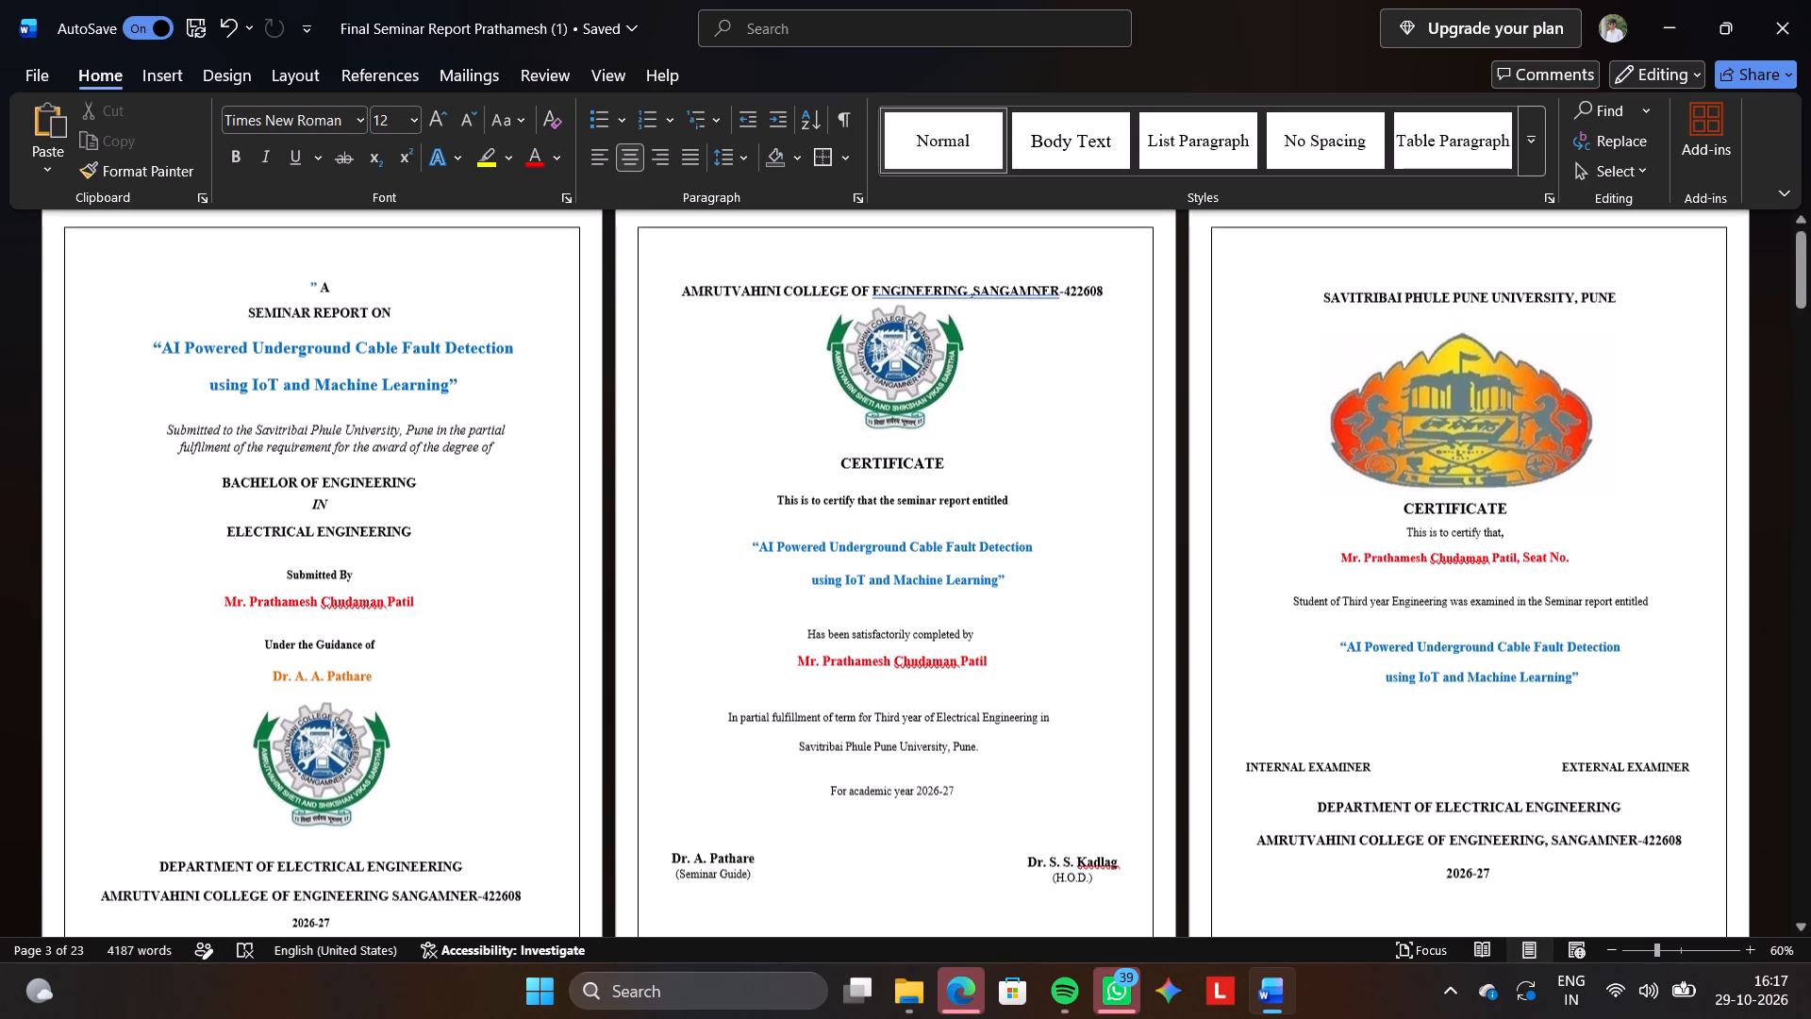
scroll(865, 374, "down", 1)
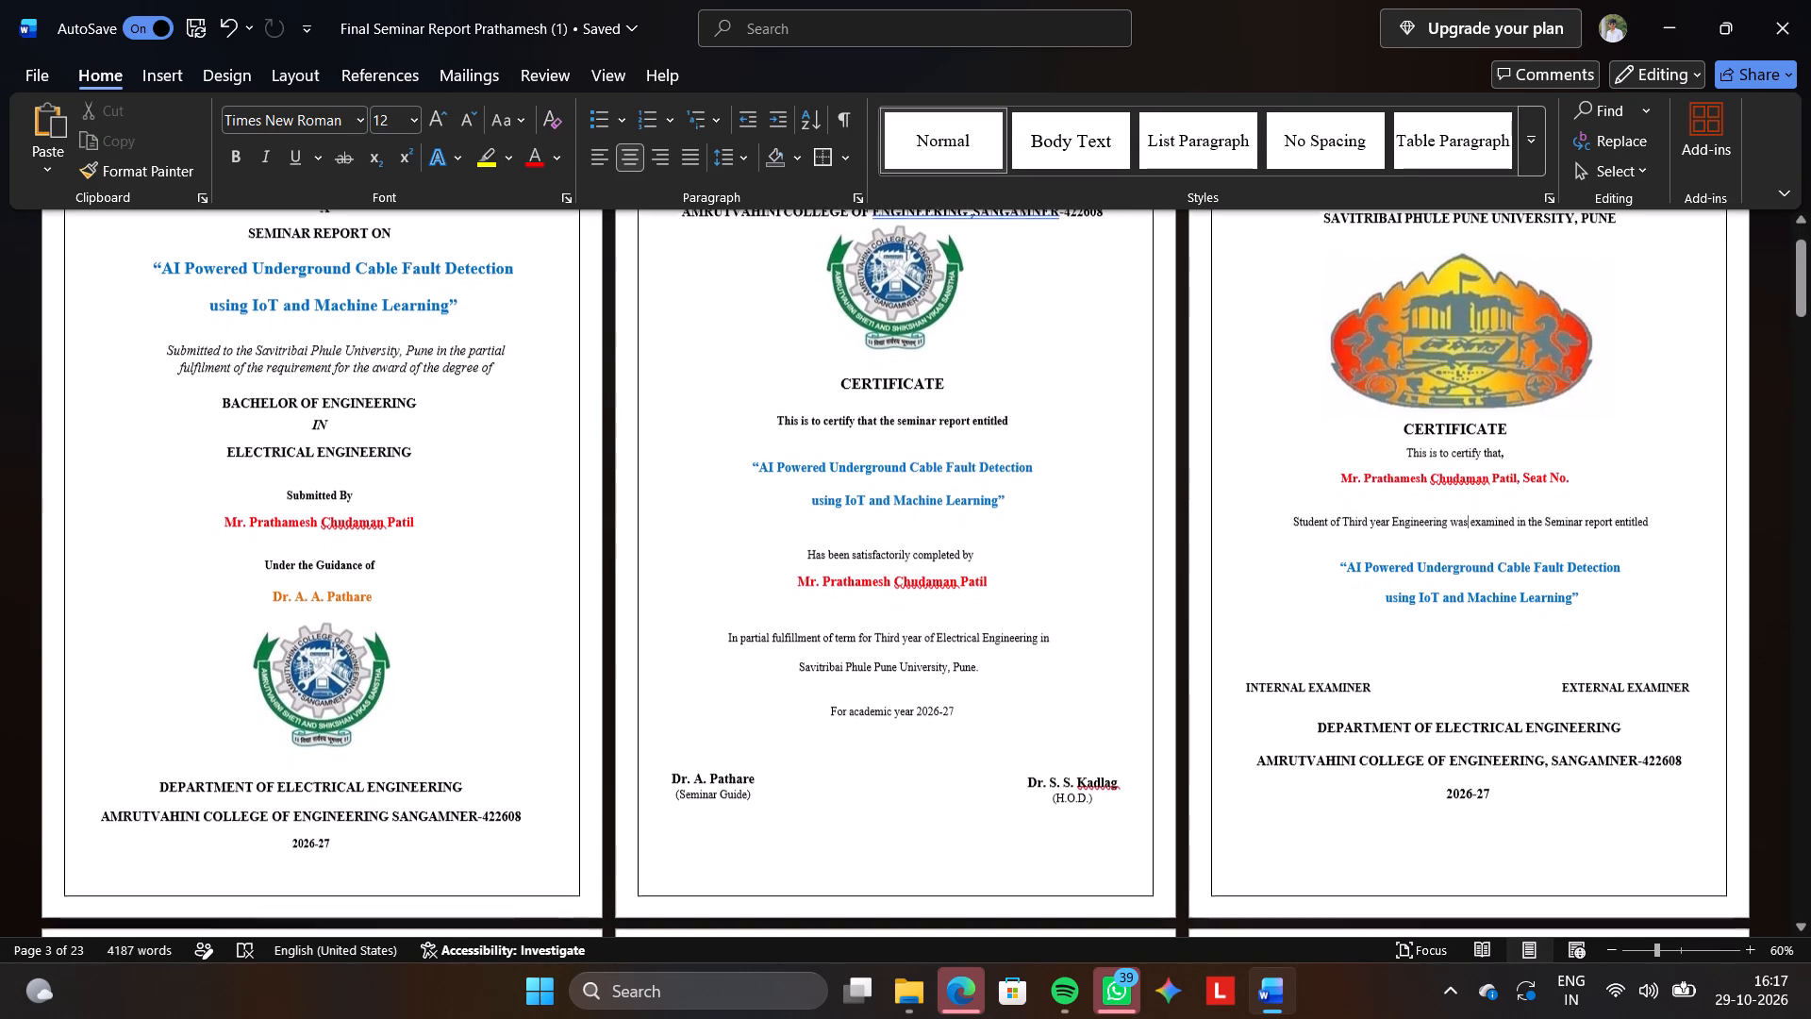
scroll(865, 374, "down", 1)
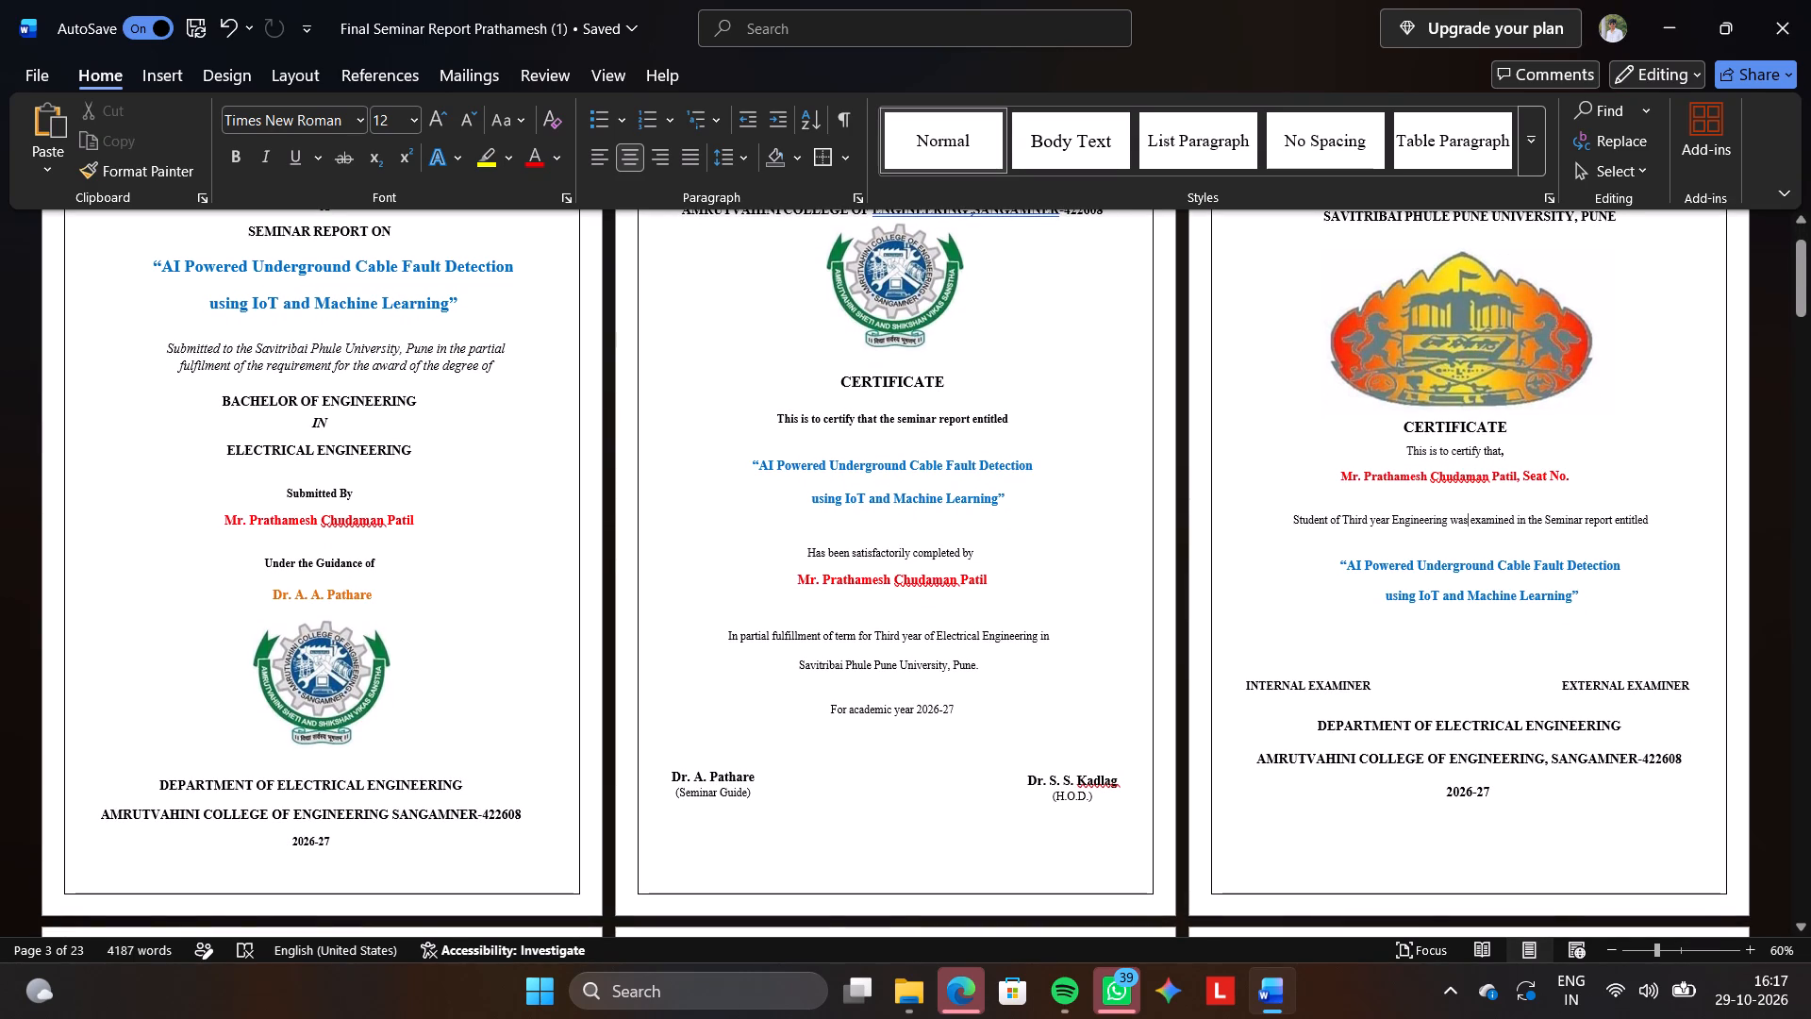
left_click(1605, 615)
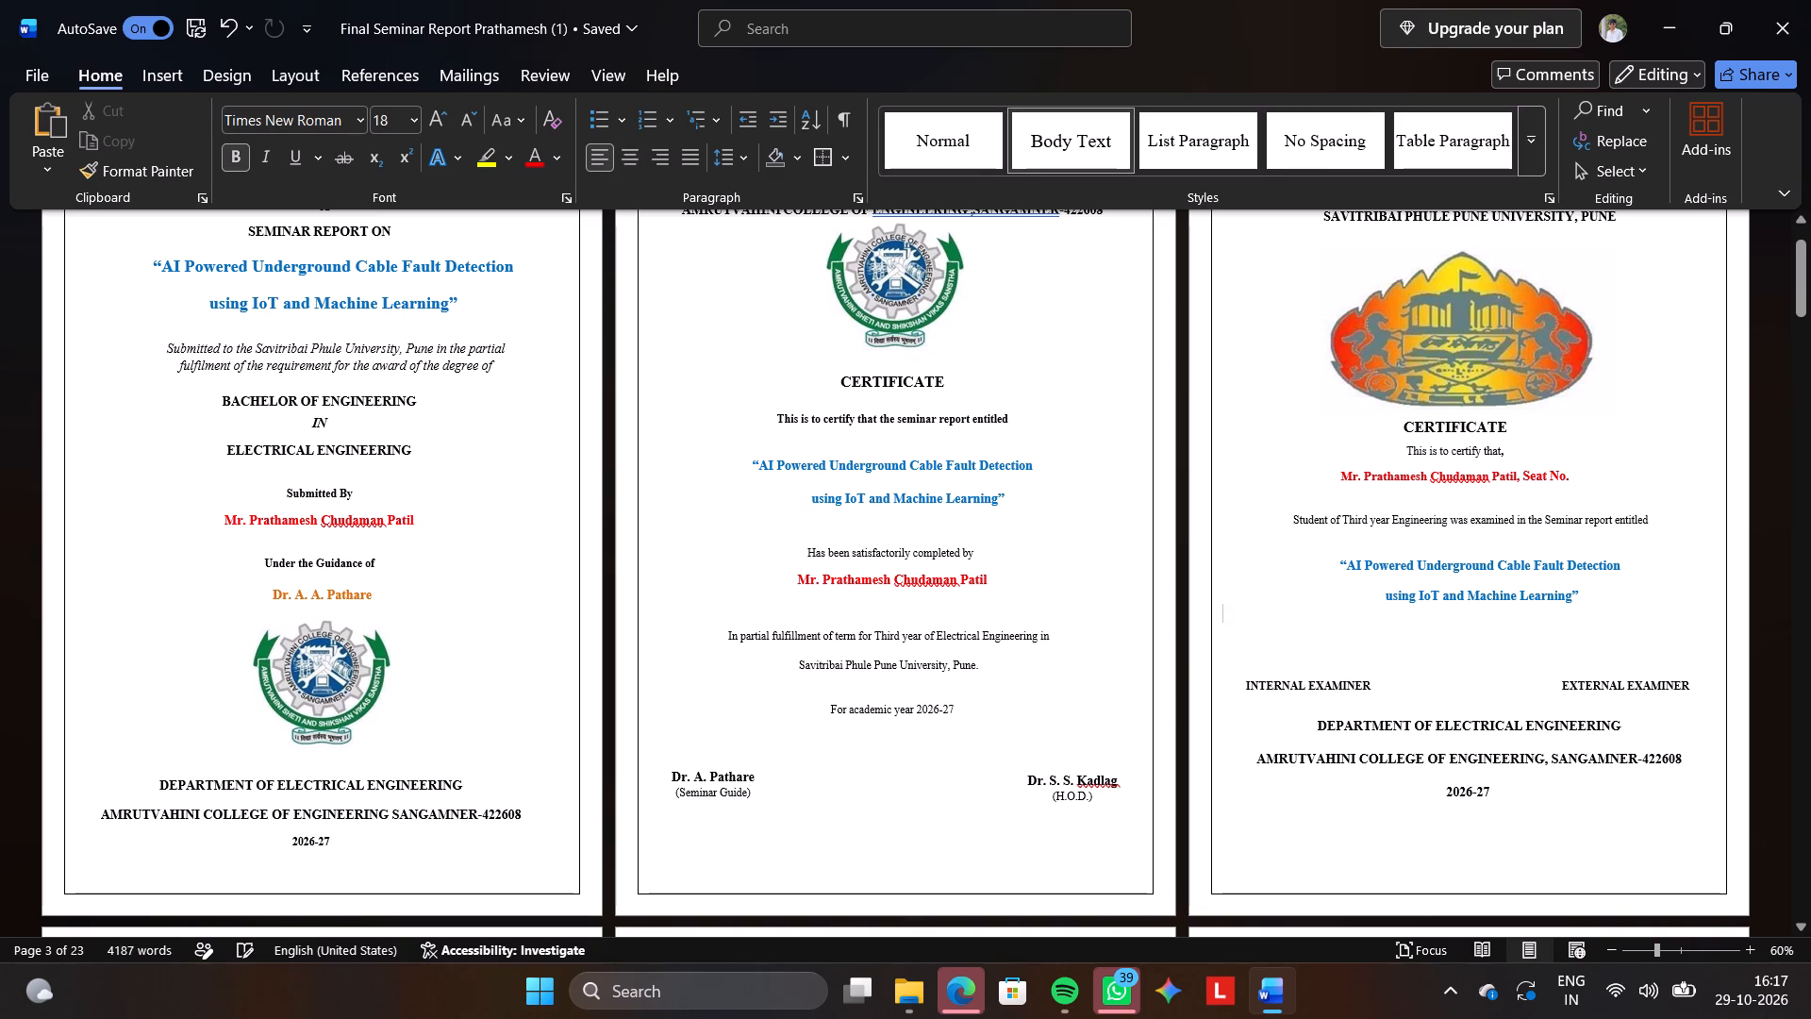
key("Return")
key("Return")
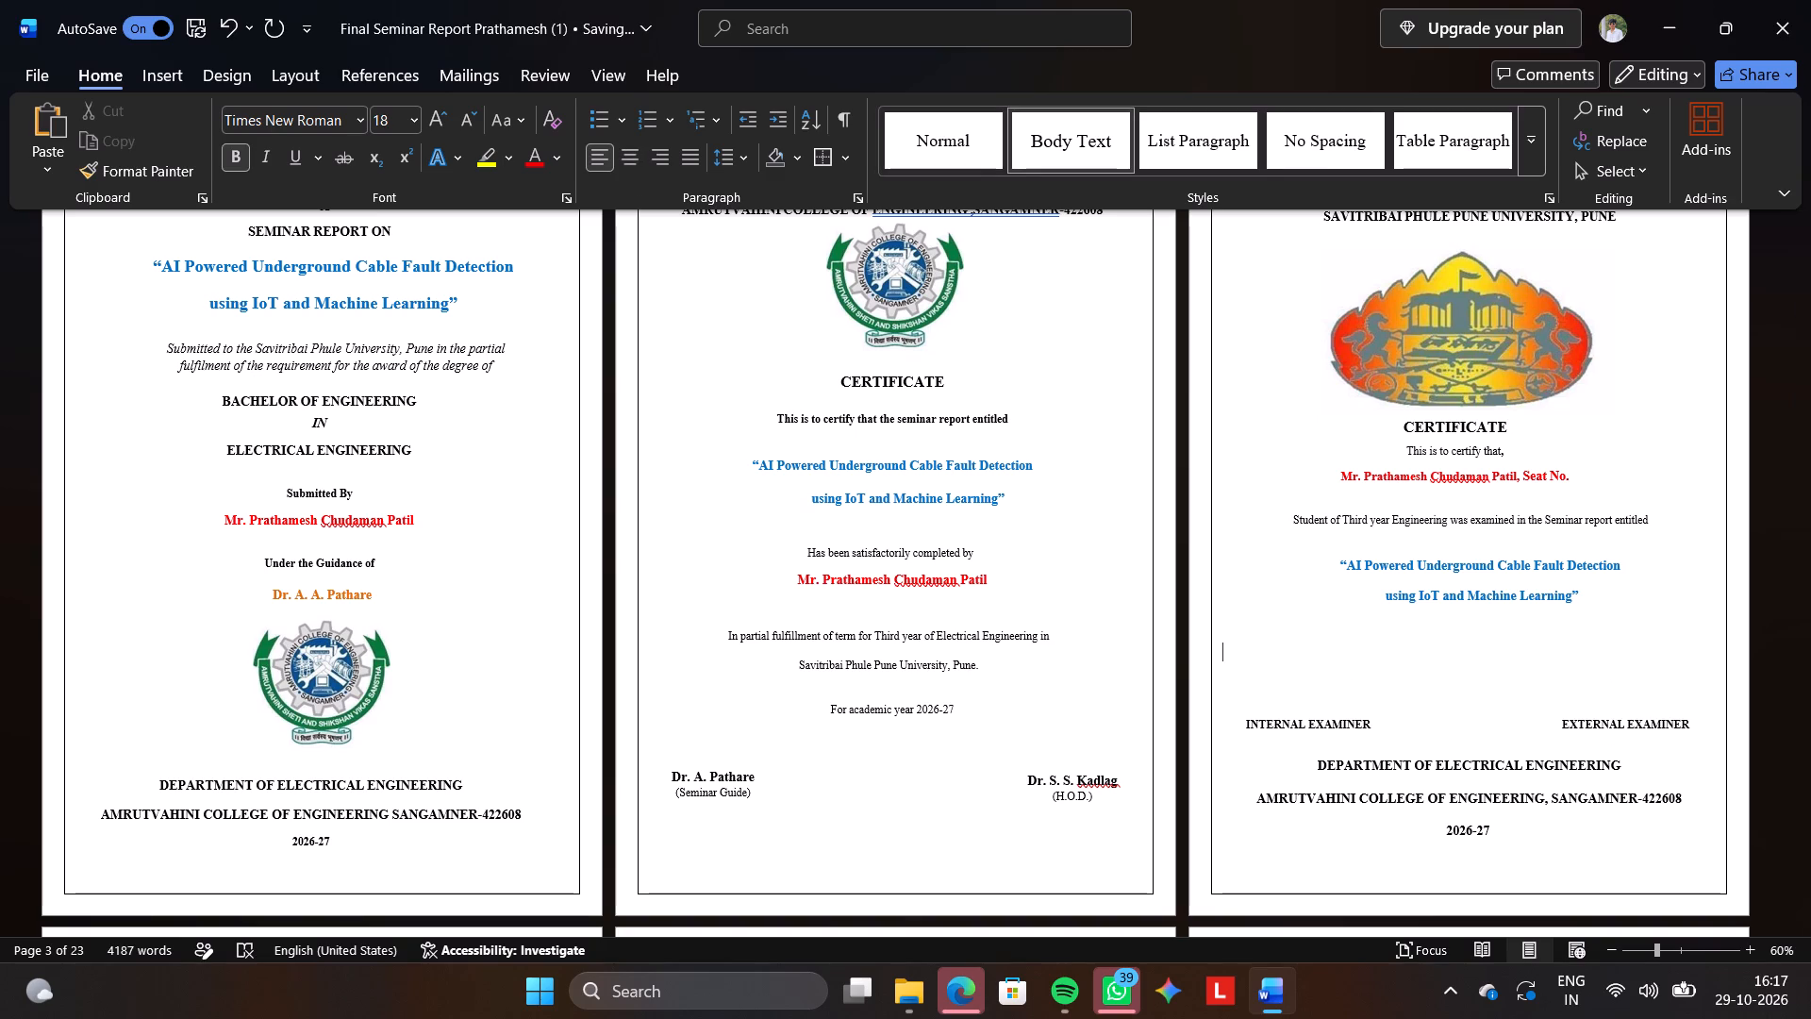
key("Return")
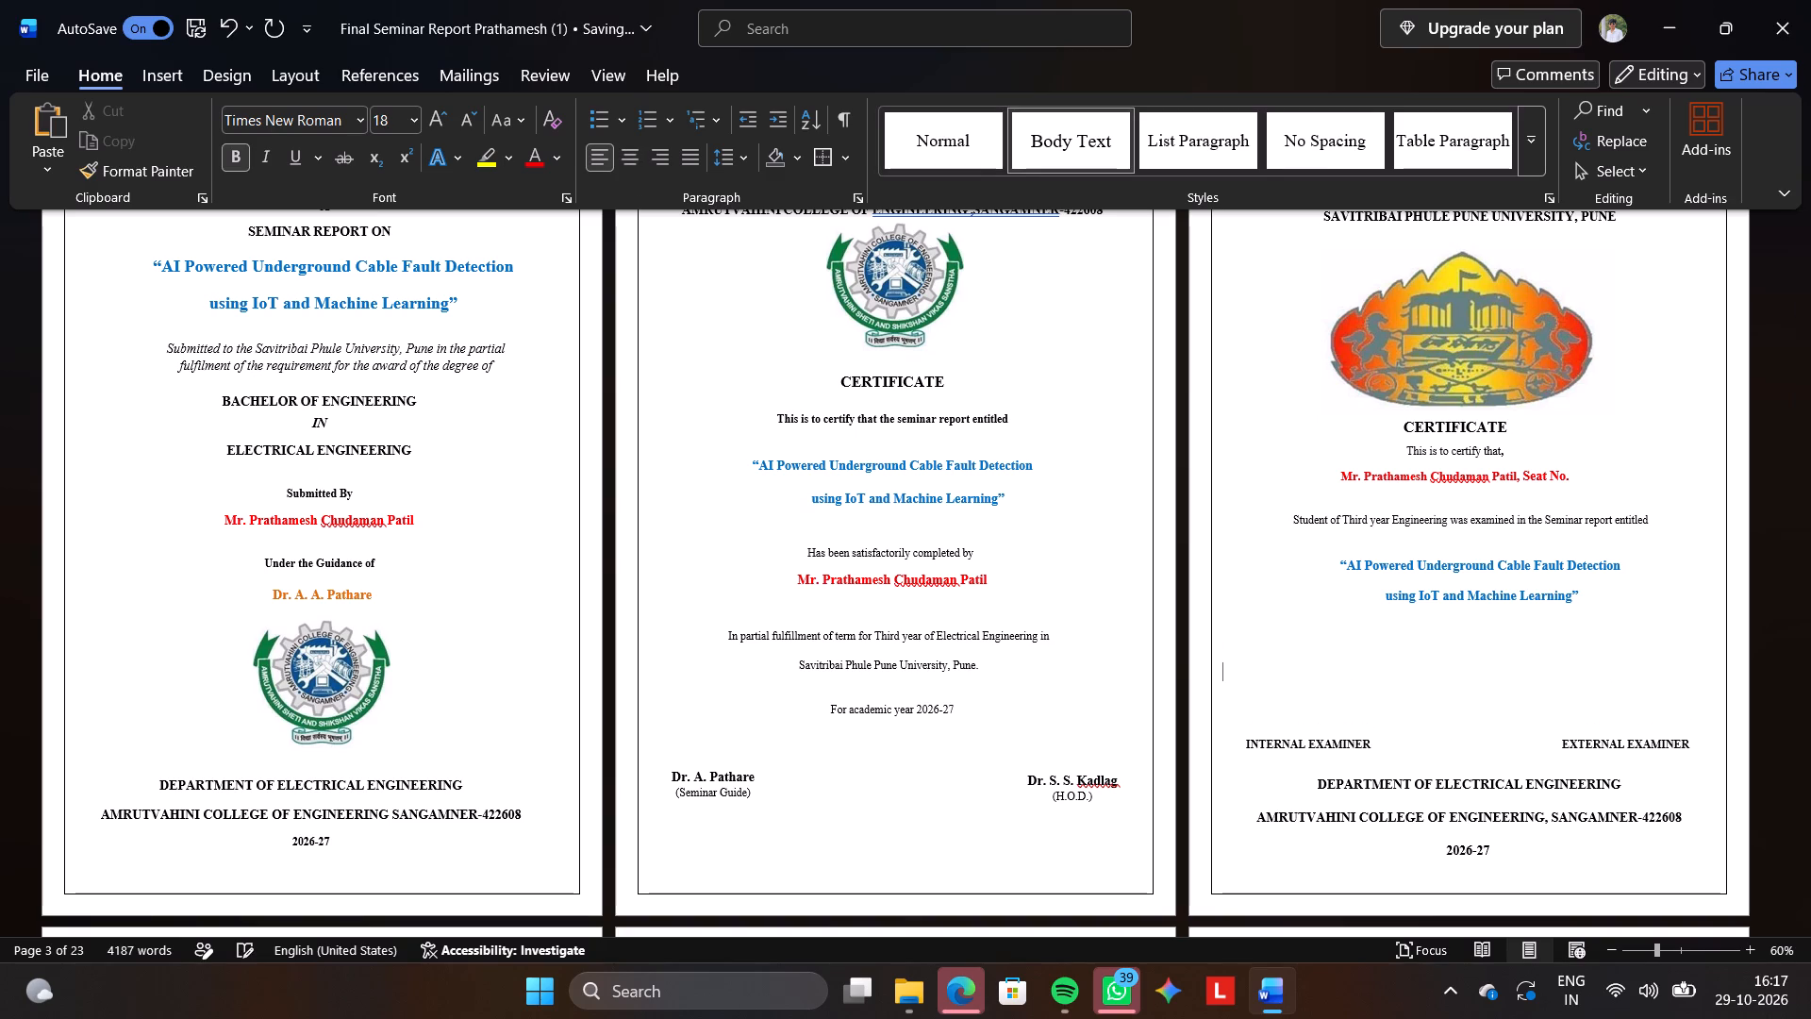
key("BackSpace")
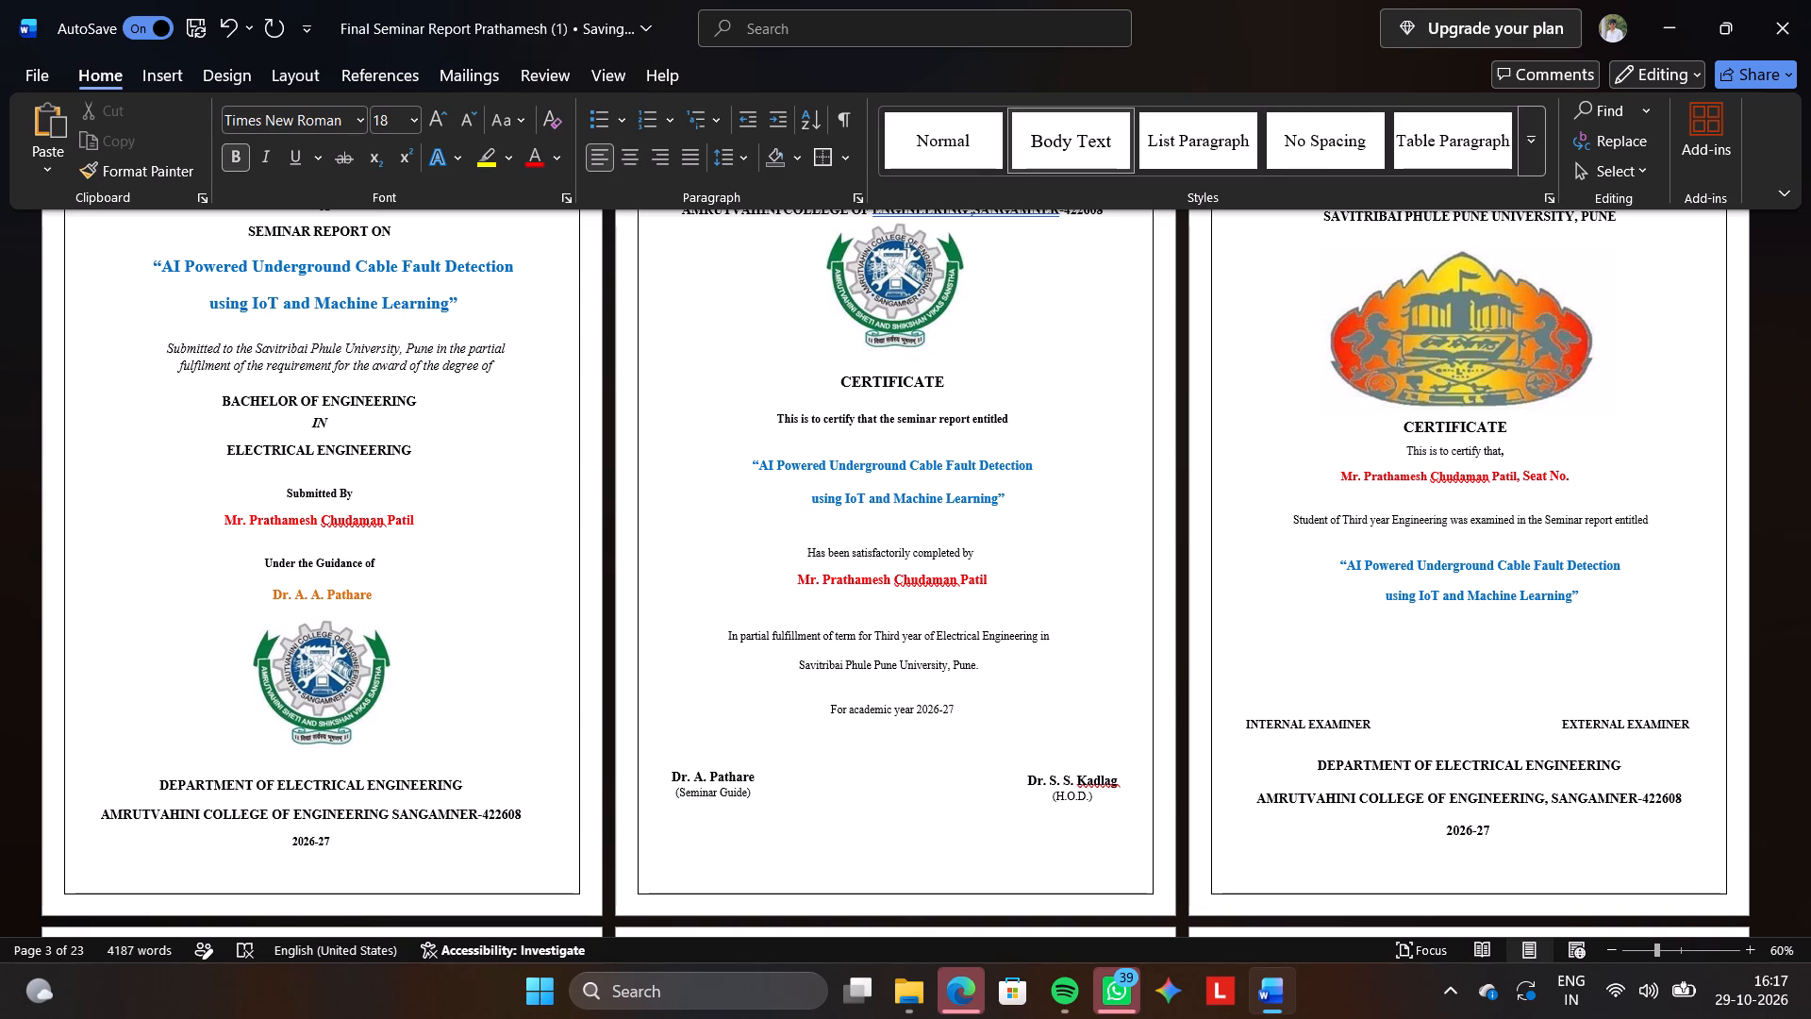
key("Return")
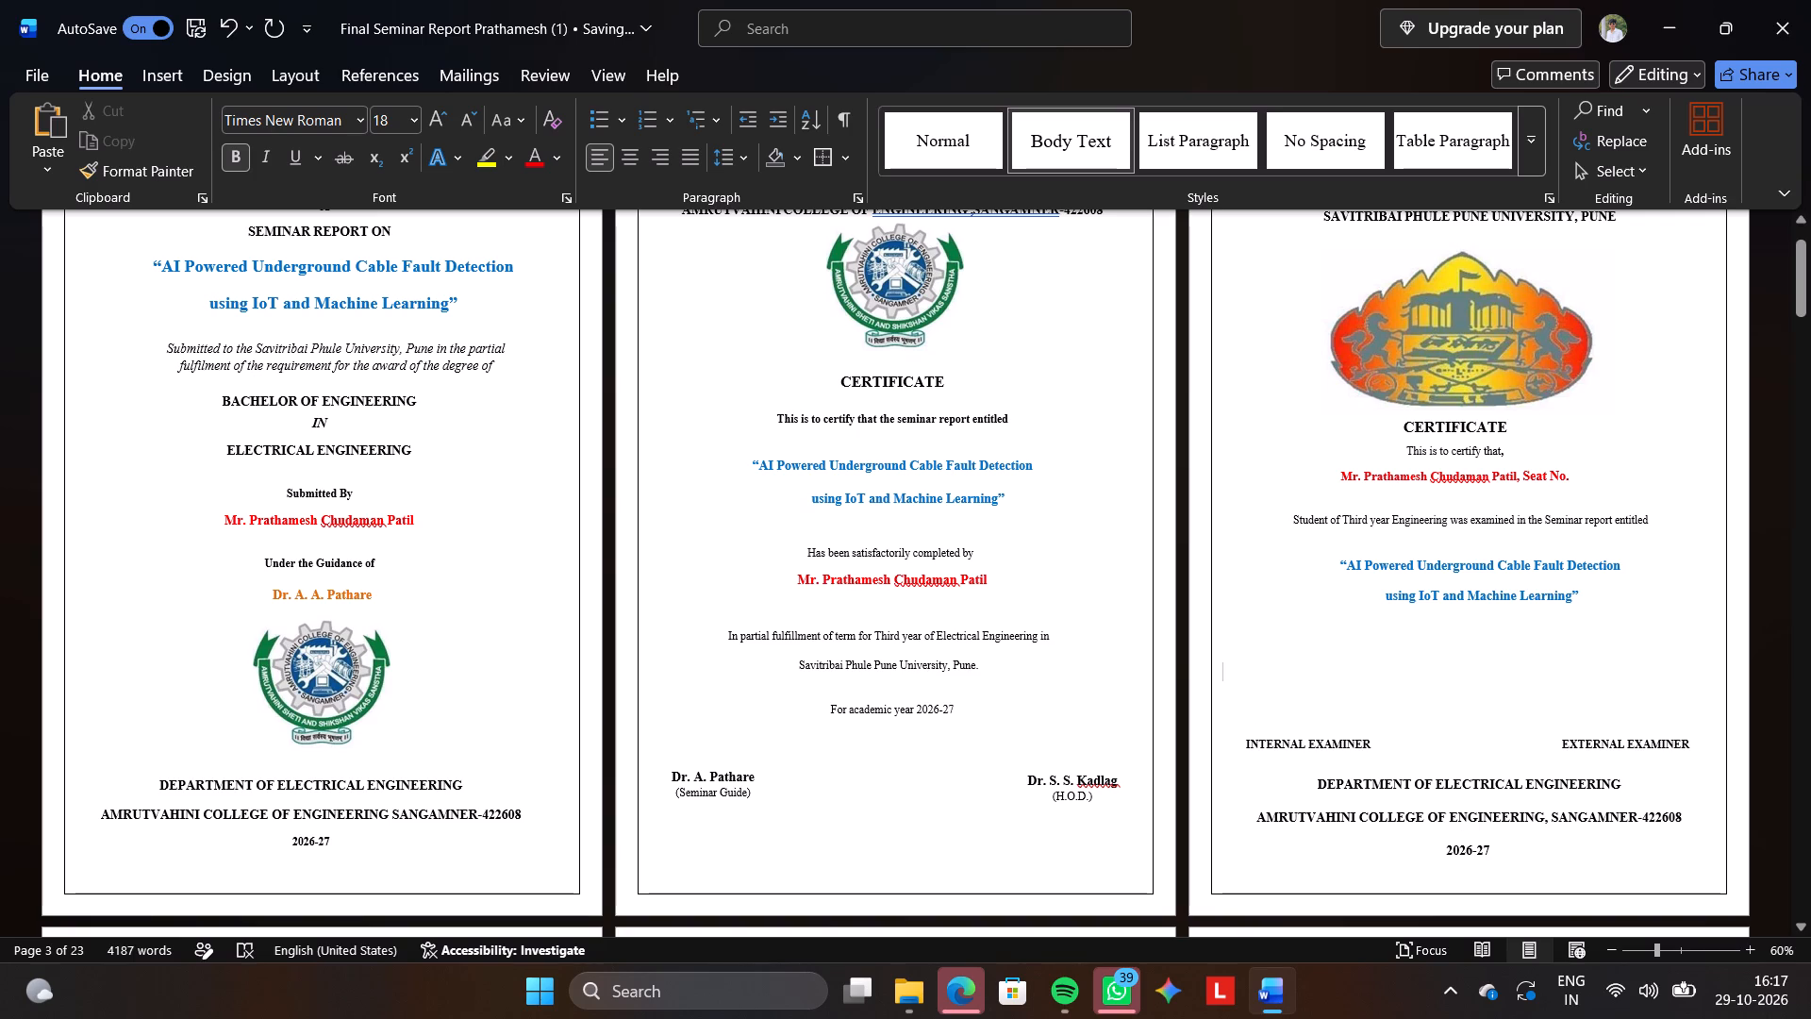
Insert seven blank lines after "For academic year 2026-27" on the second page's certificate.
left_click(1032, 708)
key("Return")
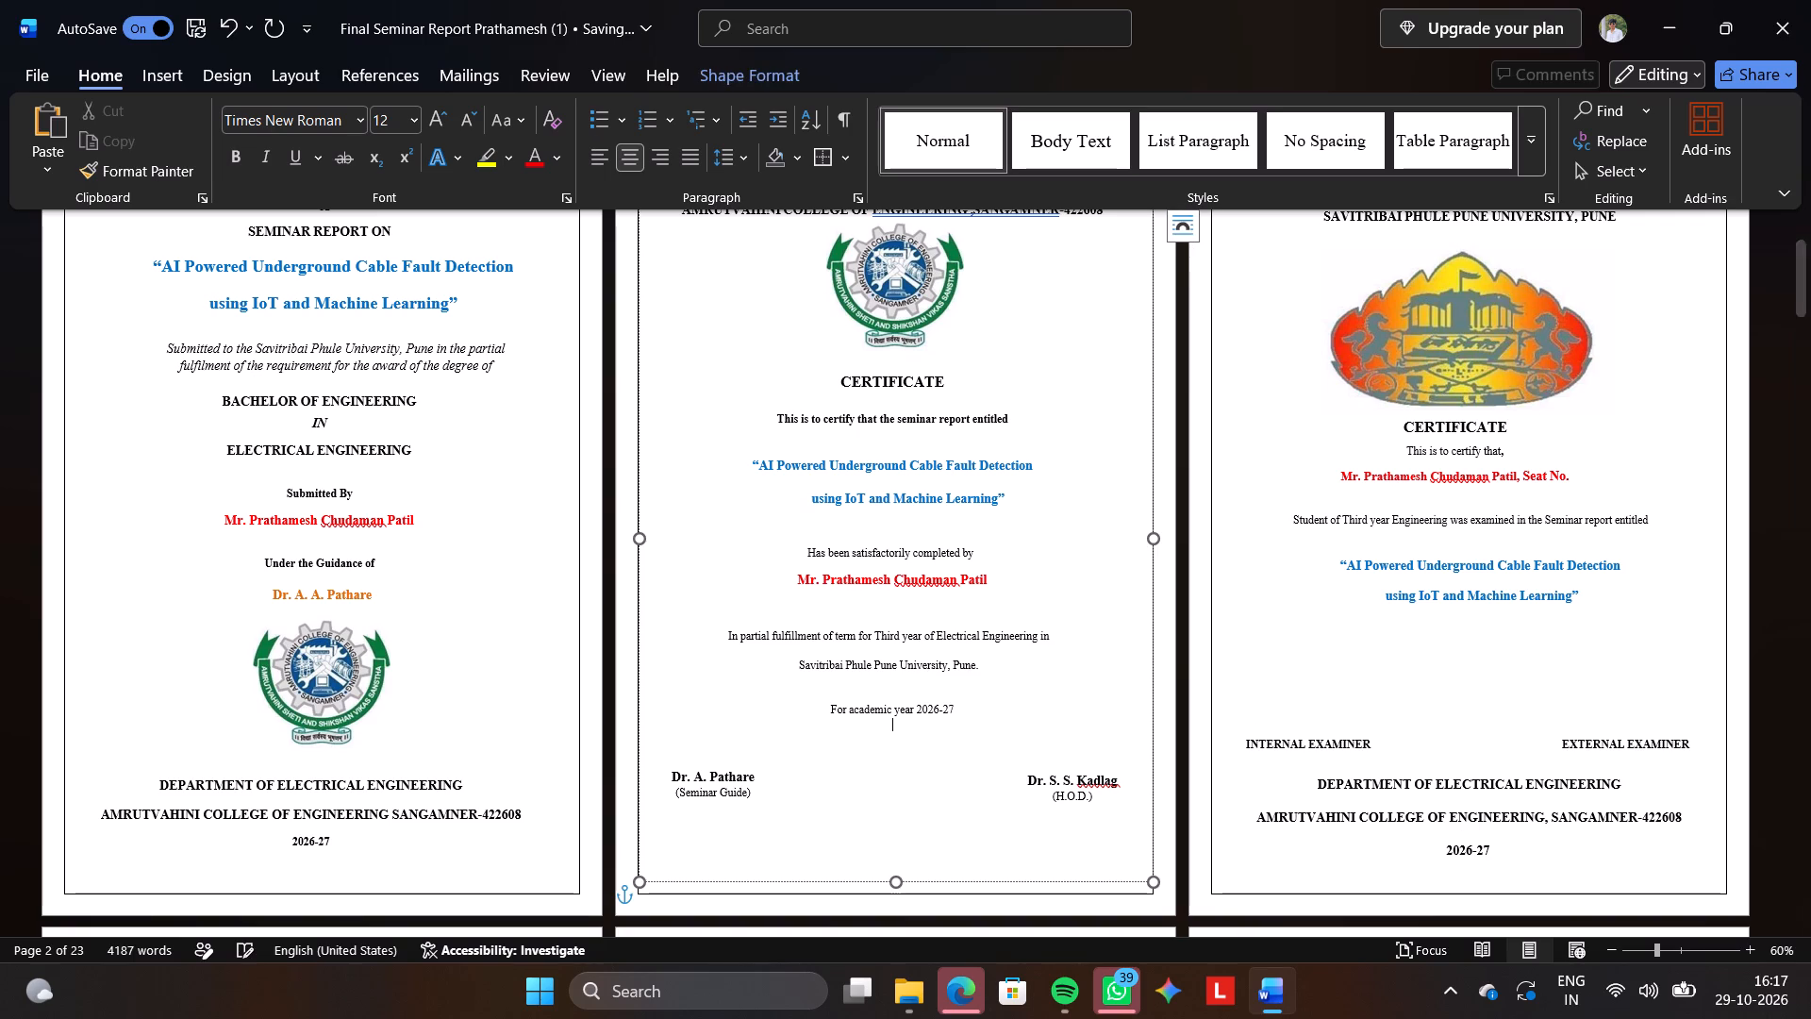
key("Return")
key("Return")
key("Return")
key("Return")
key("Return")
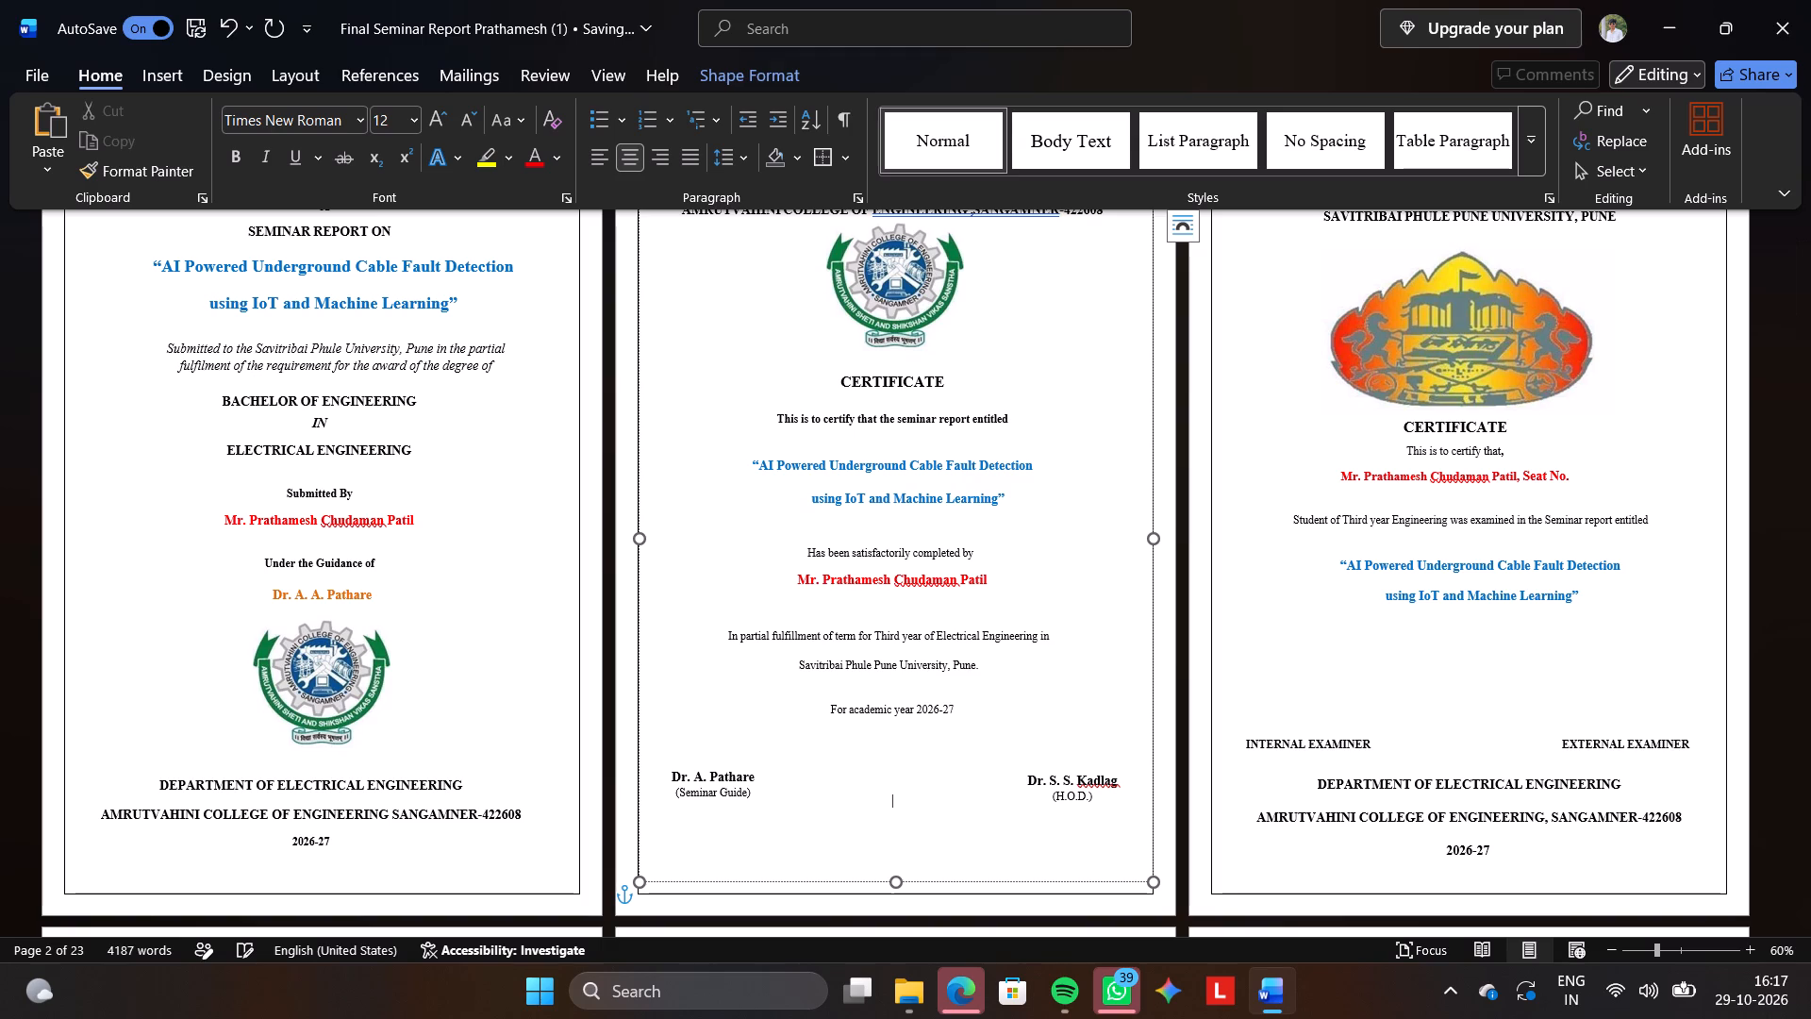
key("Return")
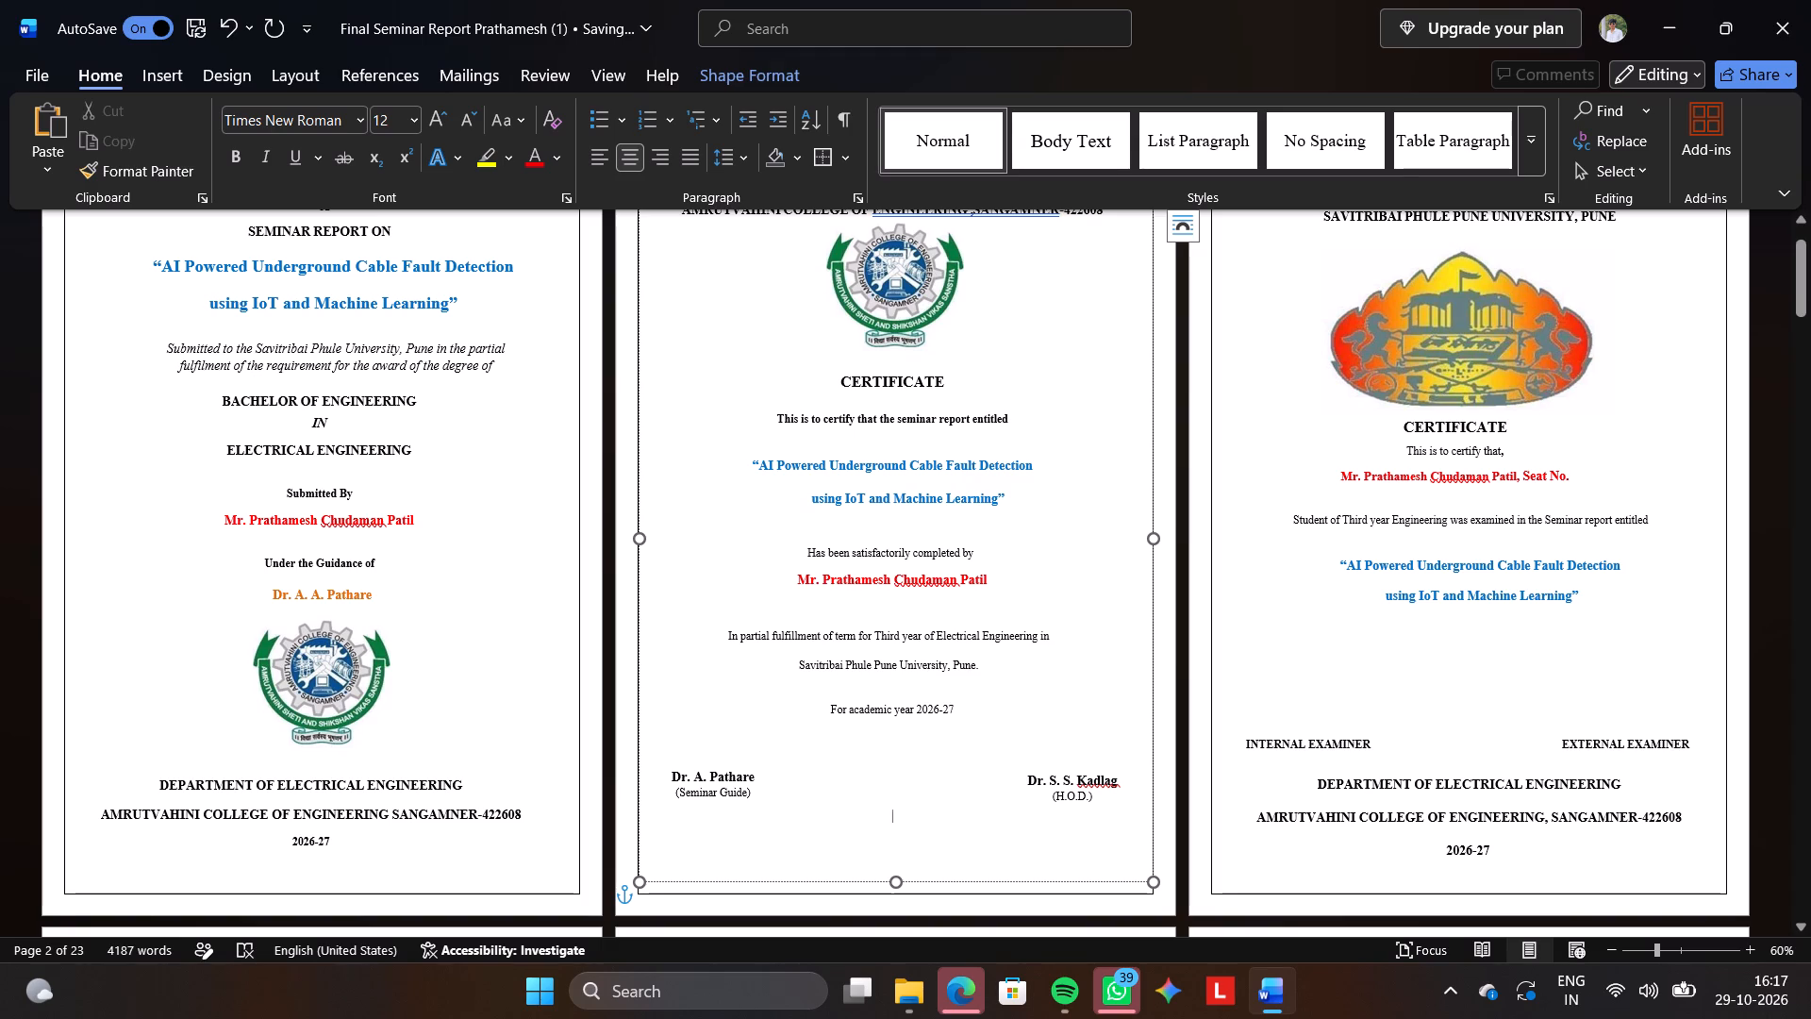
Move the Seminar Guide signature text box slightly lower on the second page's certificate.
left_click(706, 788)
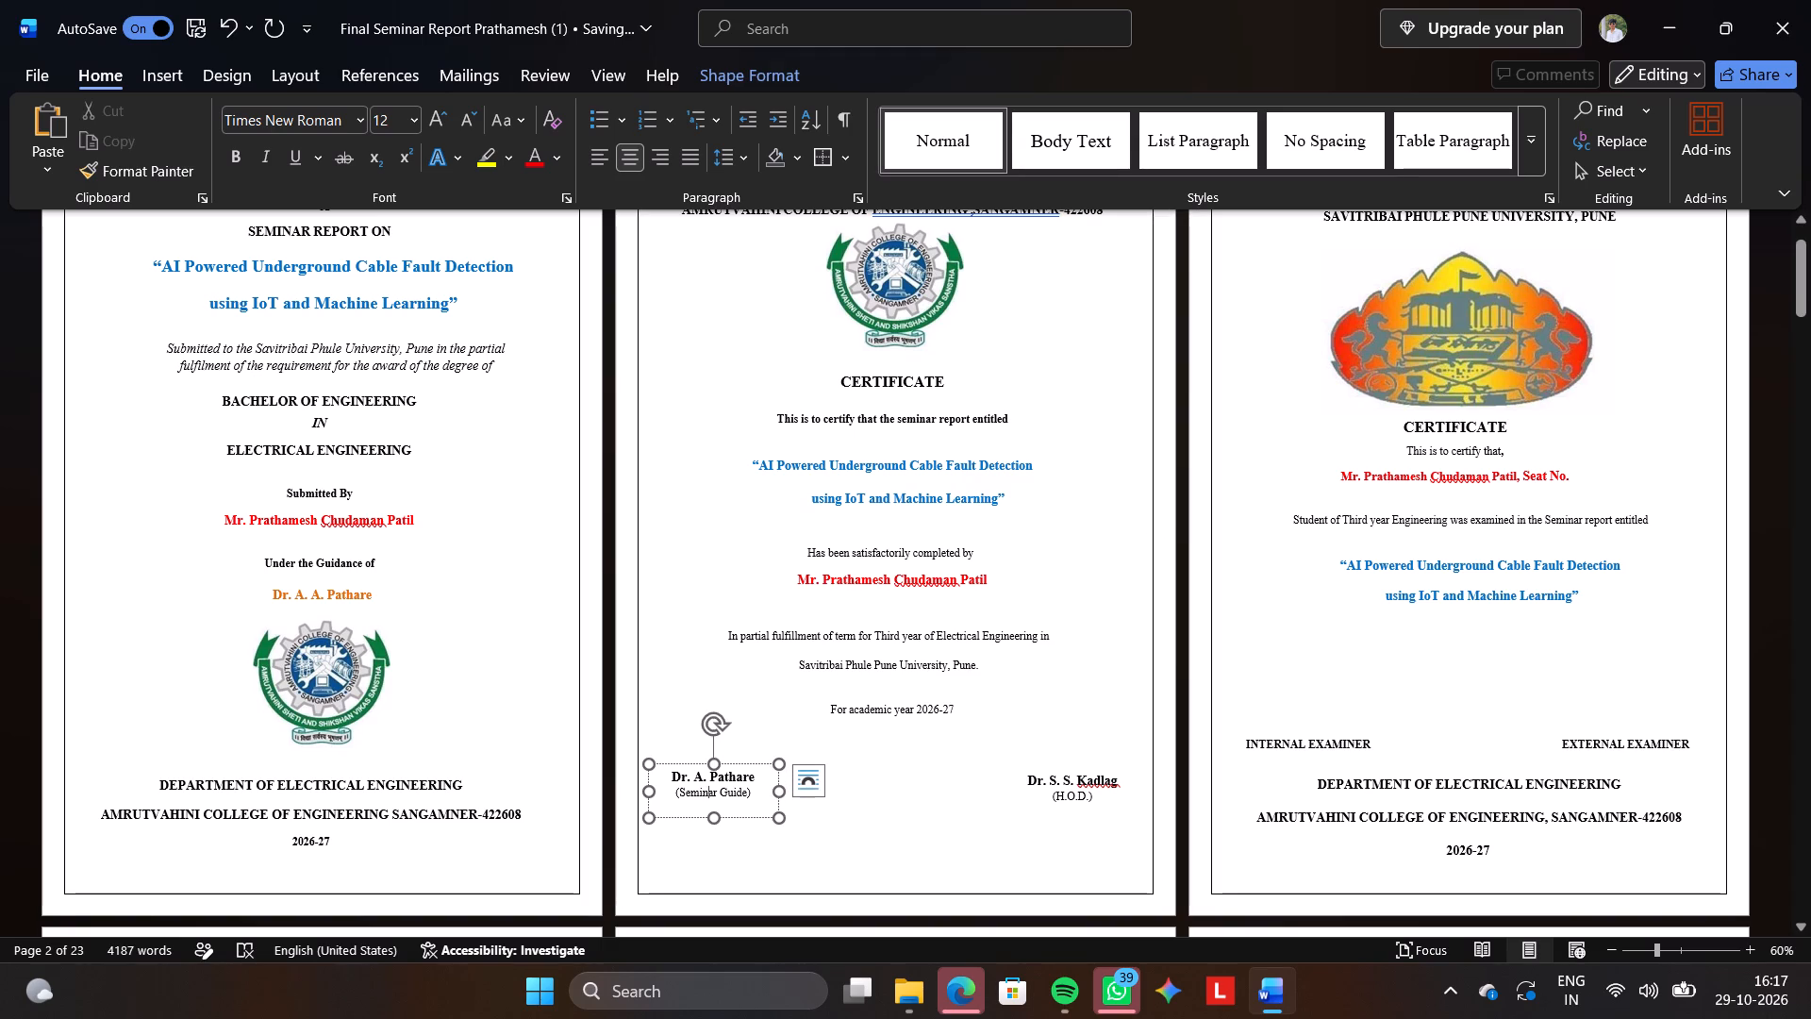
left_click_drag(738, 820, 739, 843)
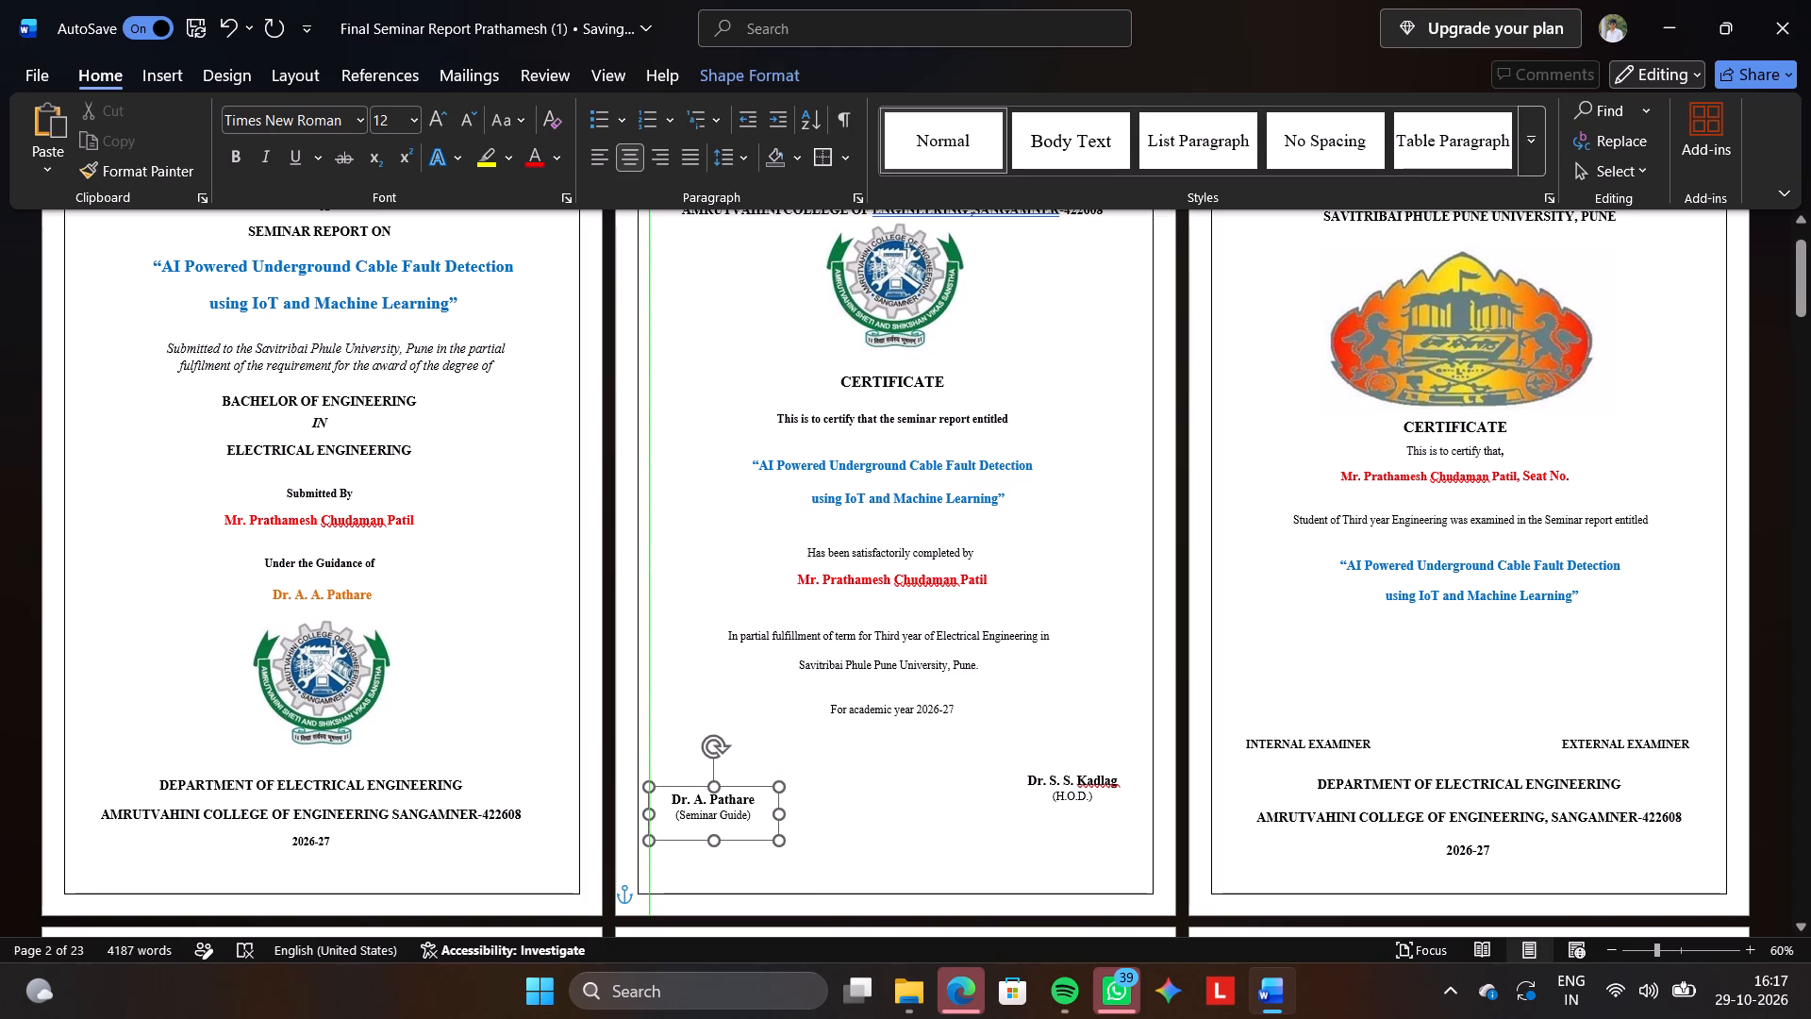
left_click_drag(739, 843, 740, 840)
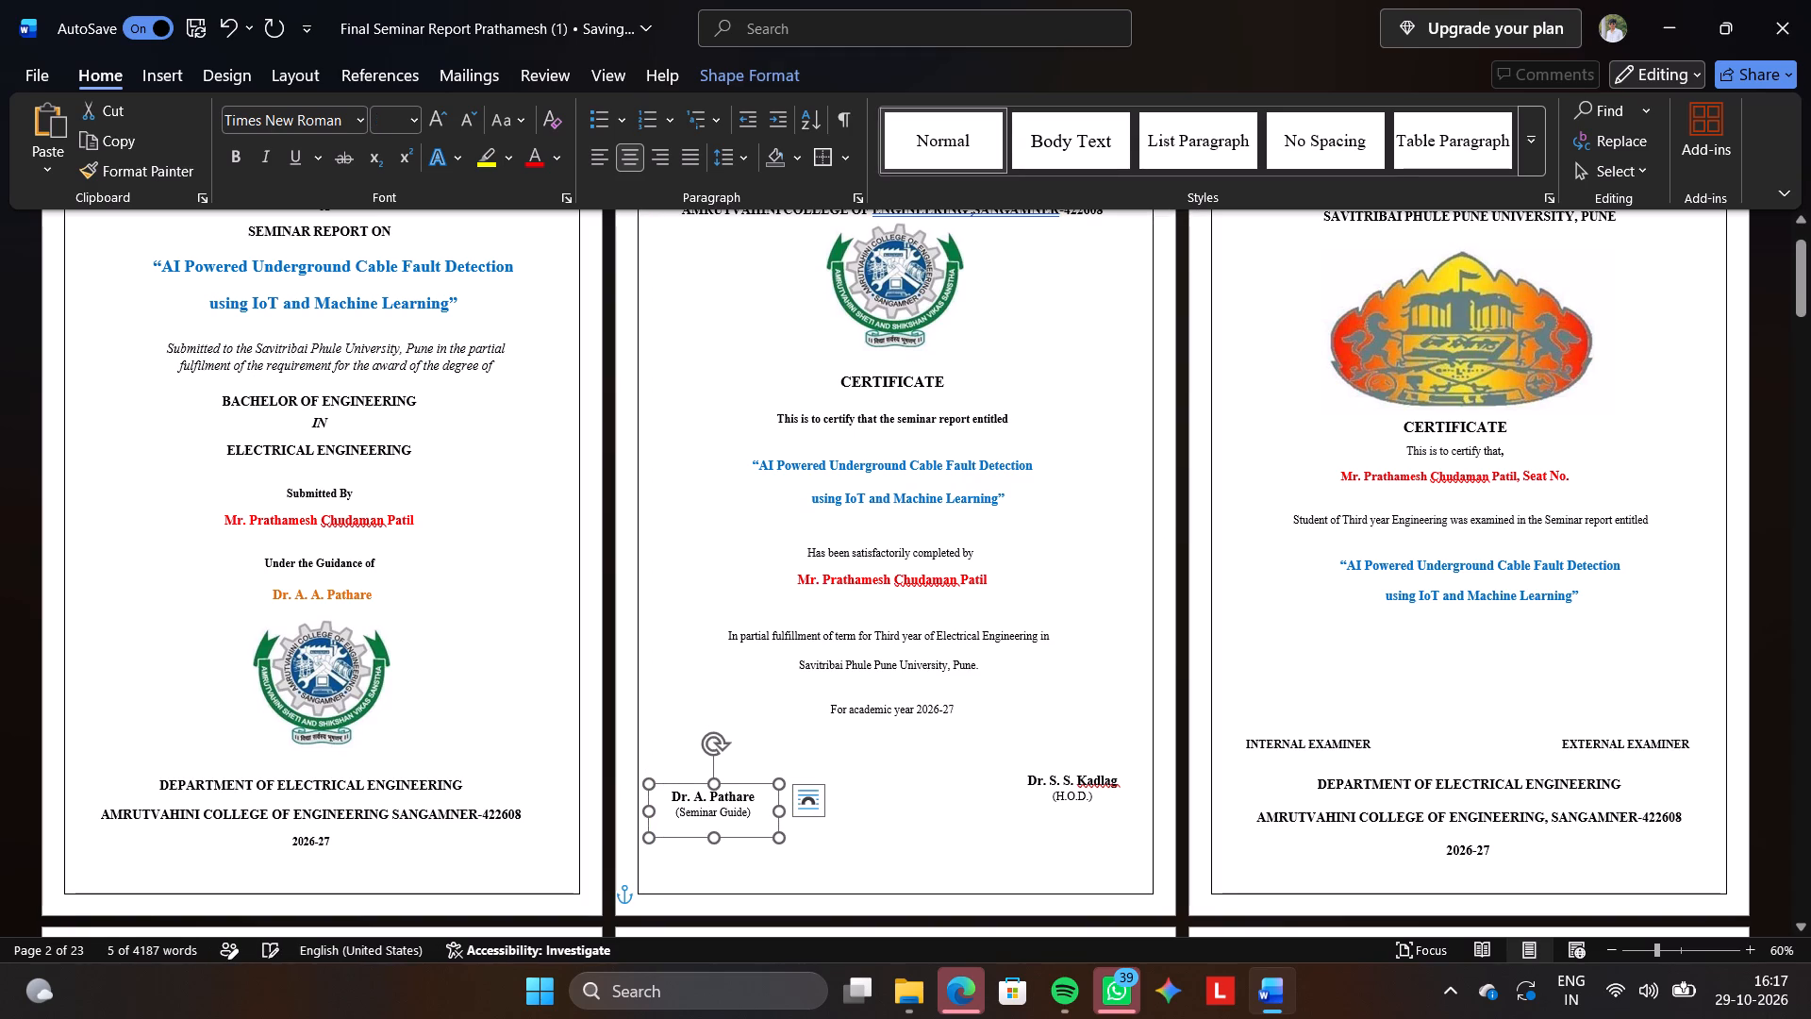
Move the H.O.D. signature text box slightly lower, near the right page border and roughly level with the Seminar Guide box.
left_click(1068, 776)
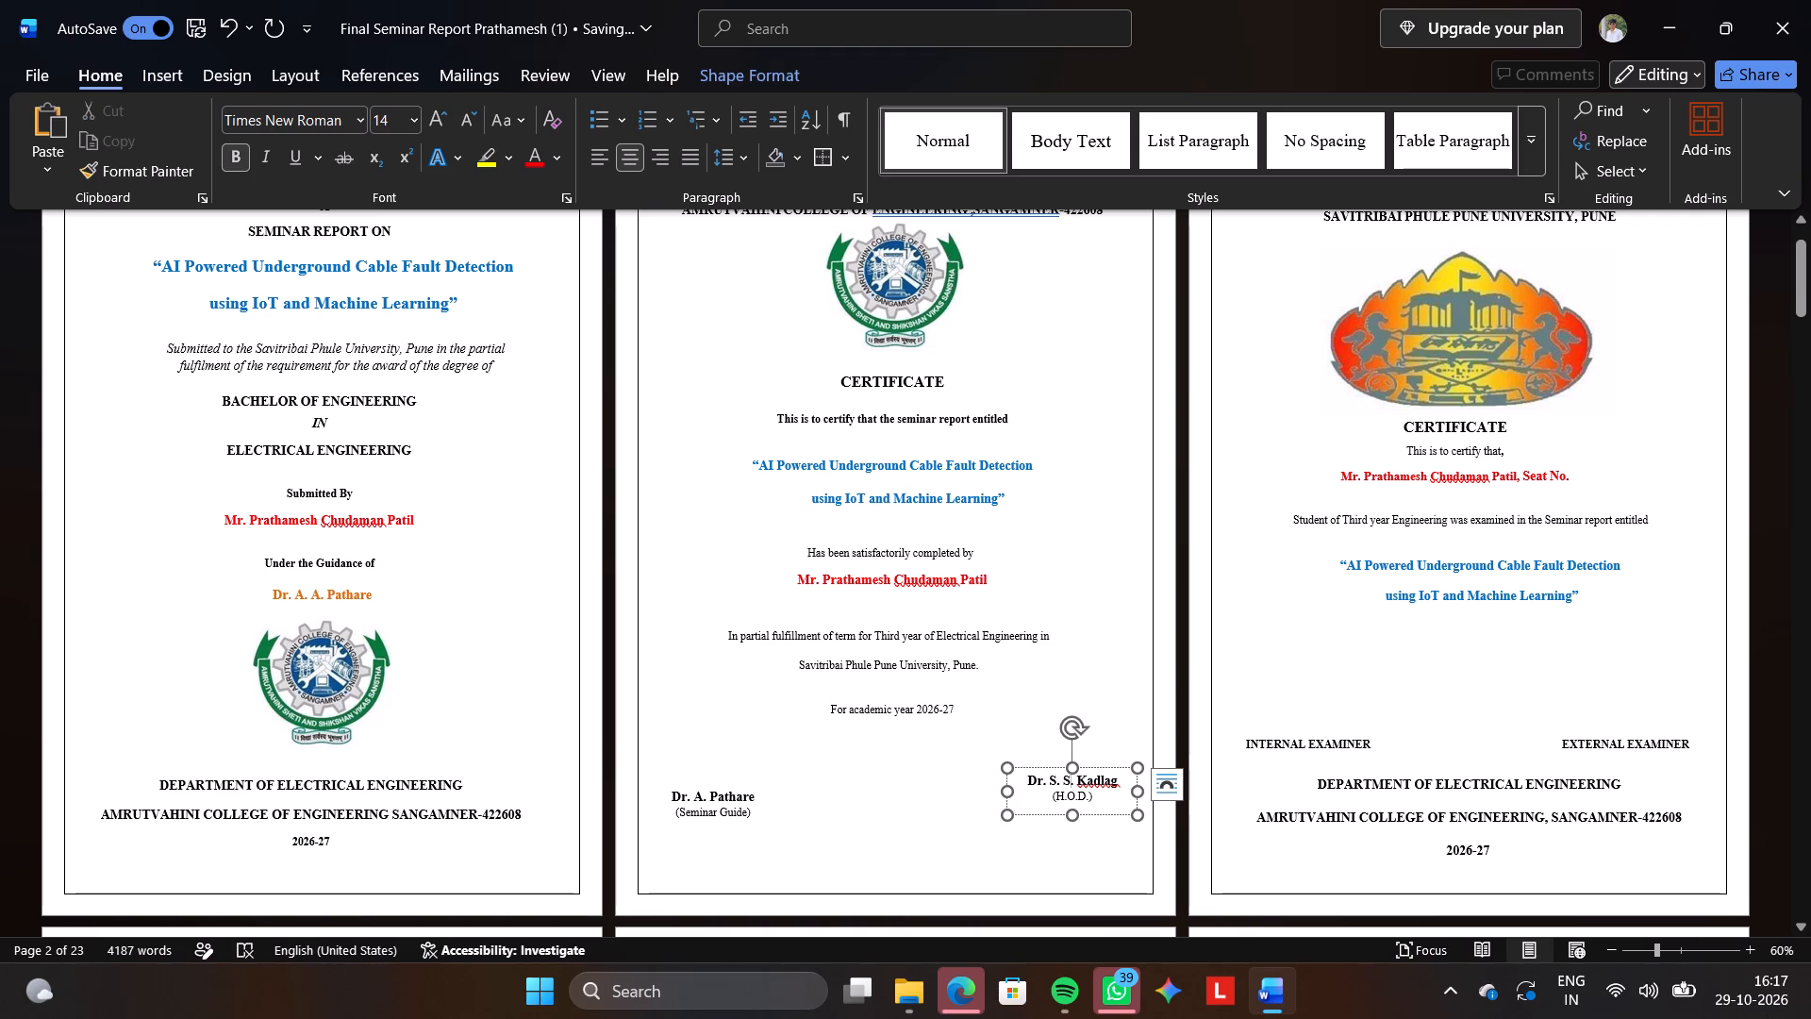
left_click_drag(1086, 810, 727, 852)
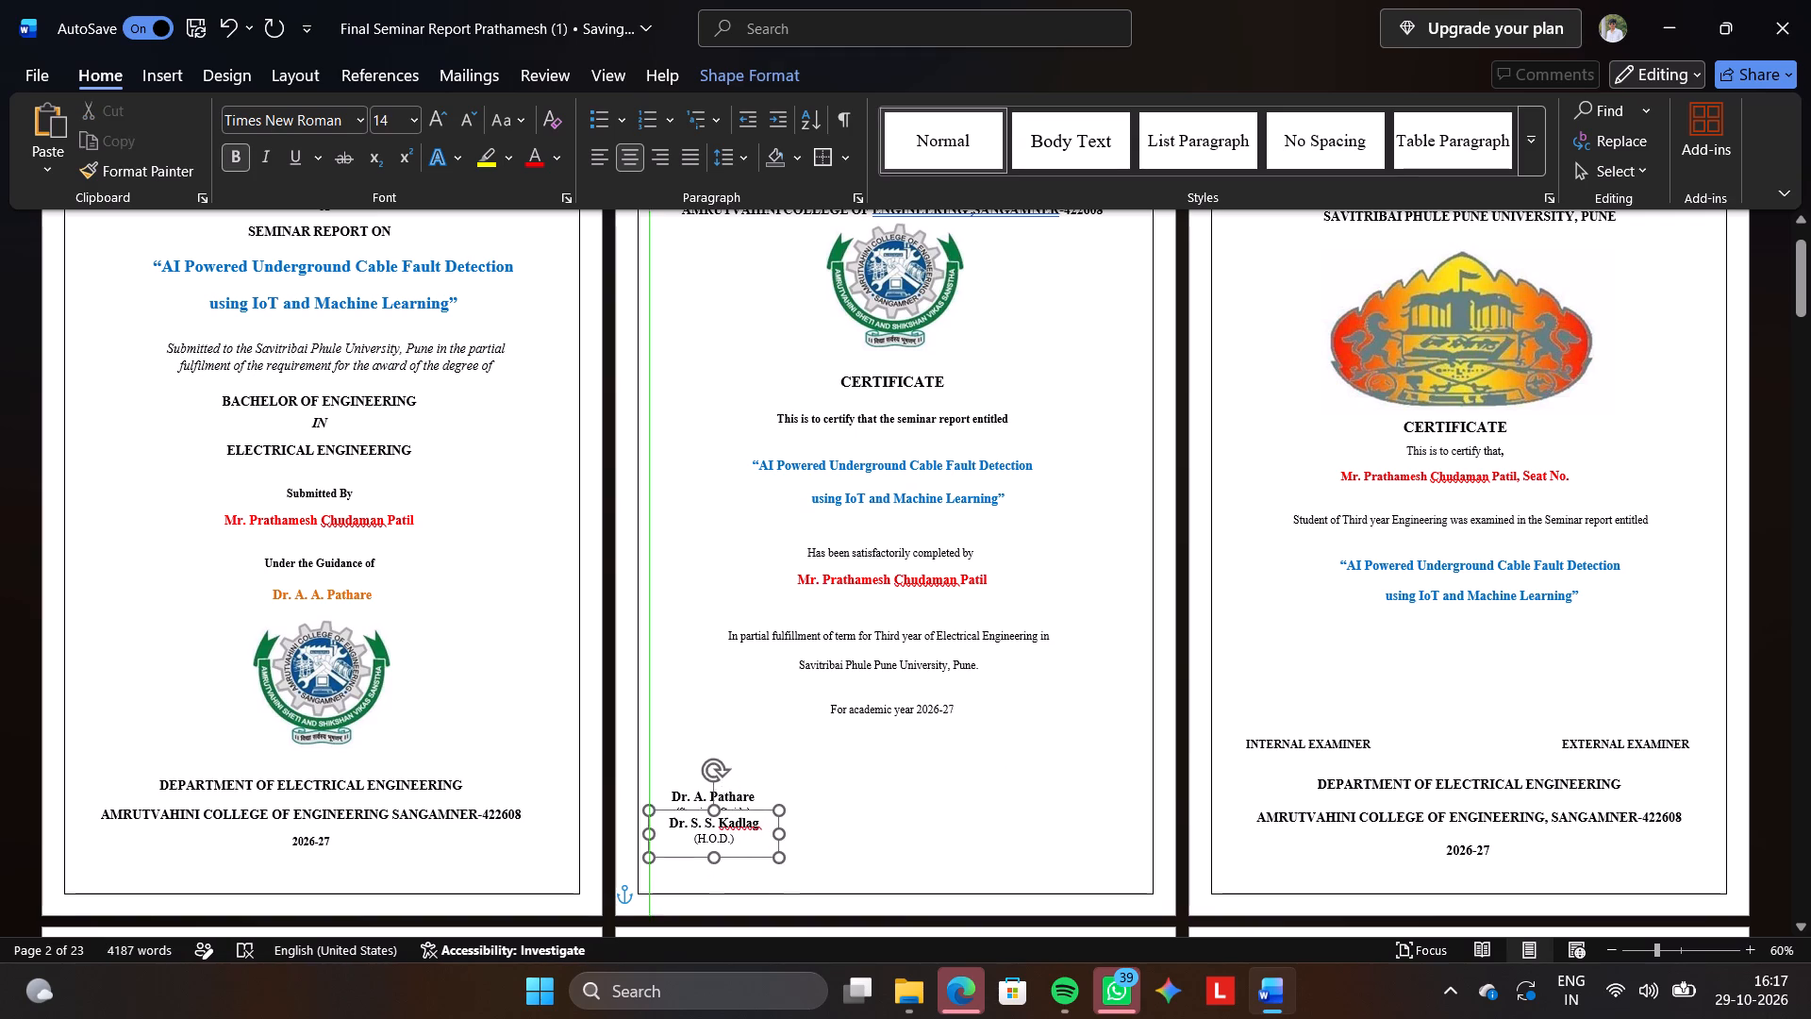
left_click_drag(727, 852, 952, 823)
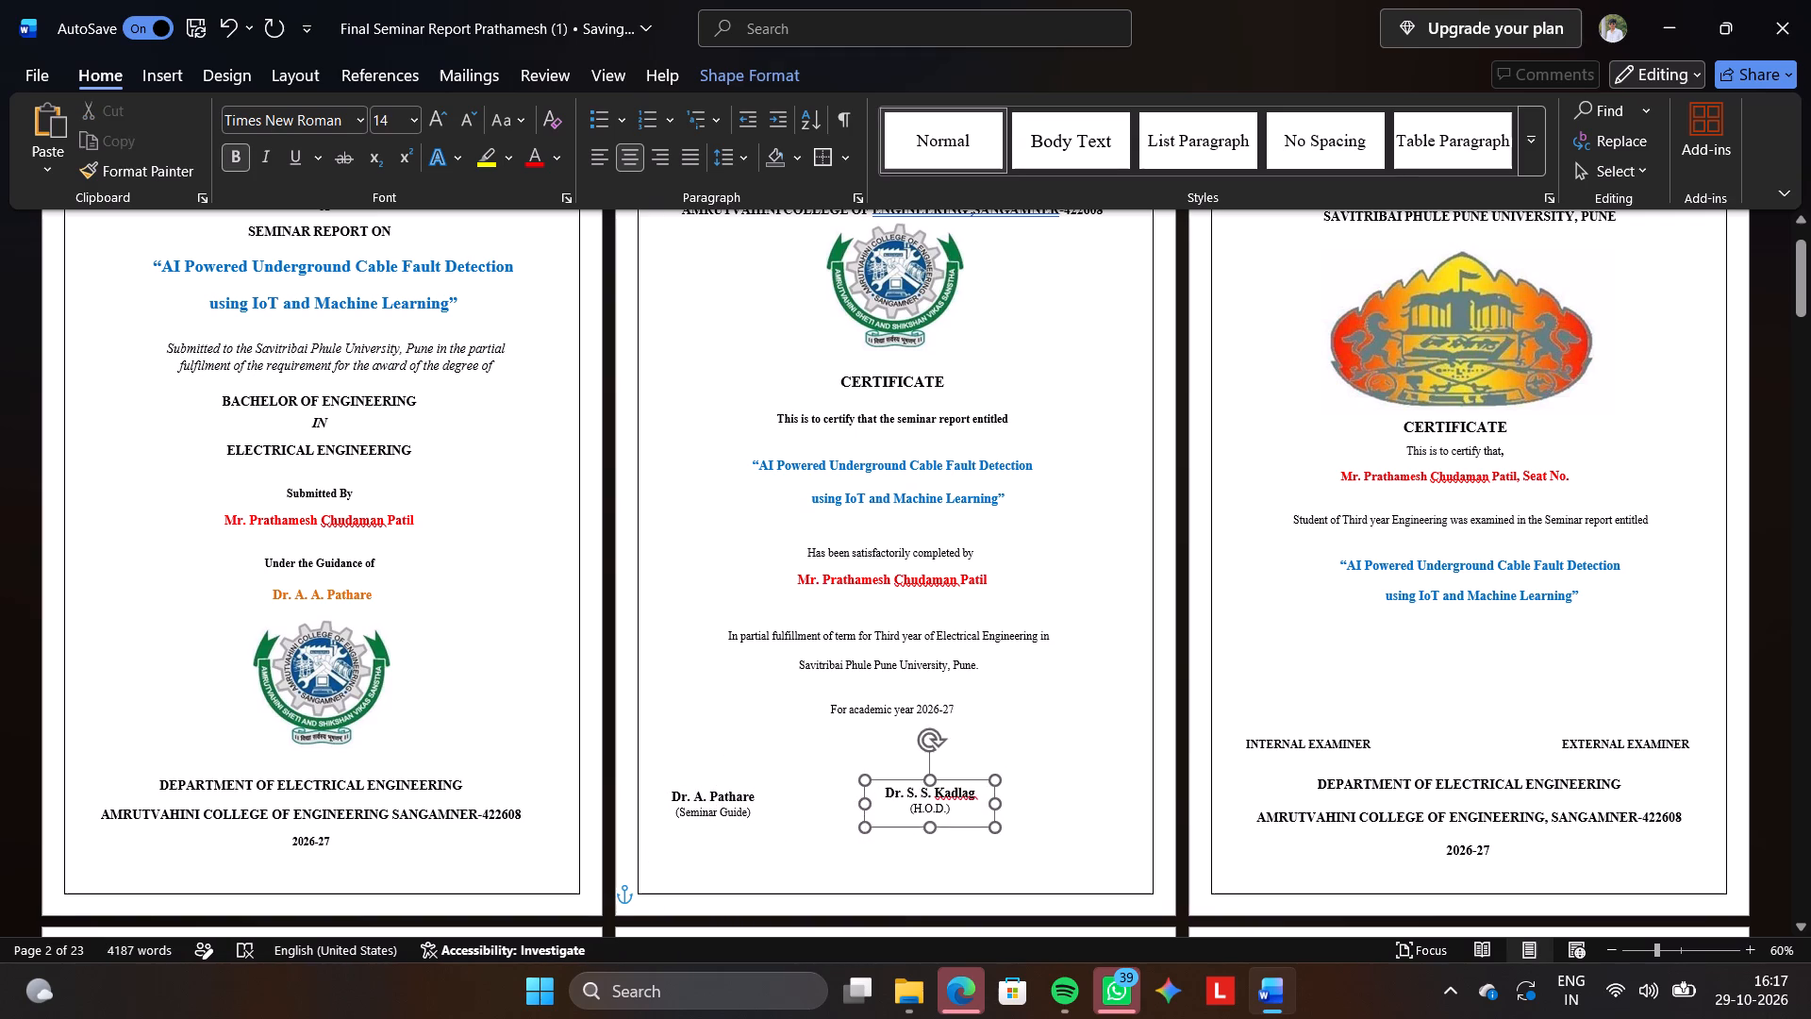
left_click_drag(952, 823, 1057, 824)
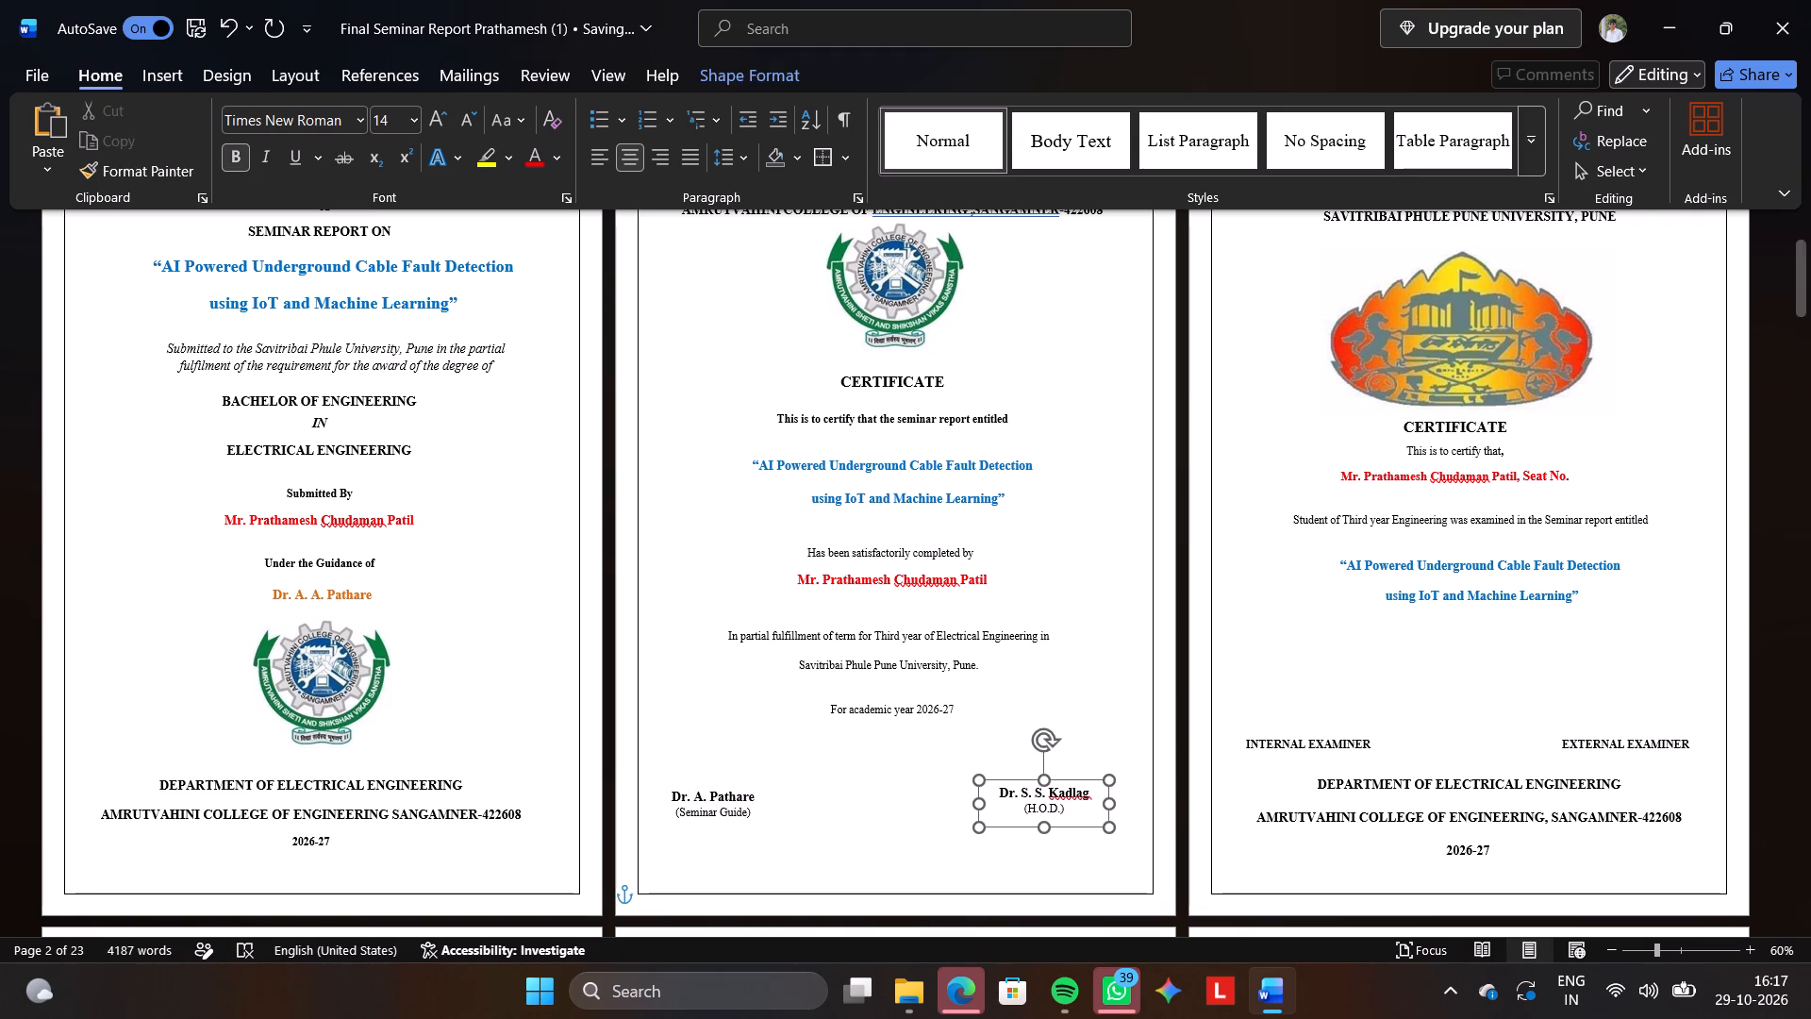
left_click_drag(1057, 824, 1071, 824)
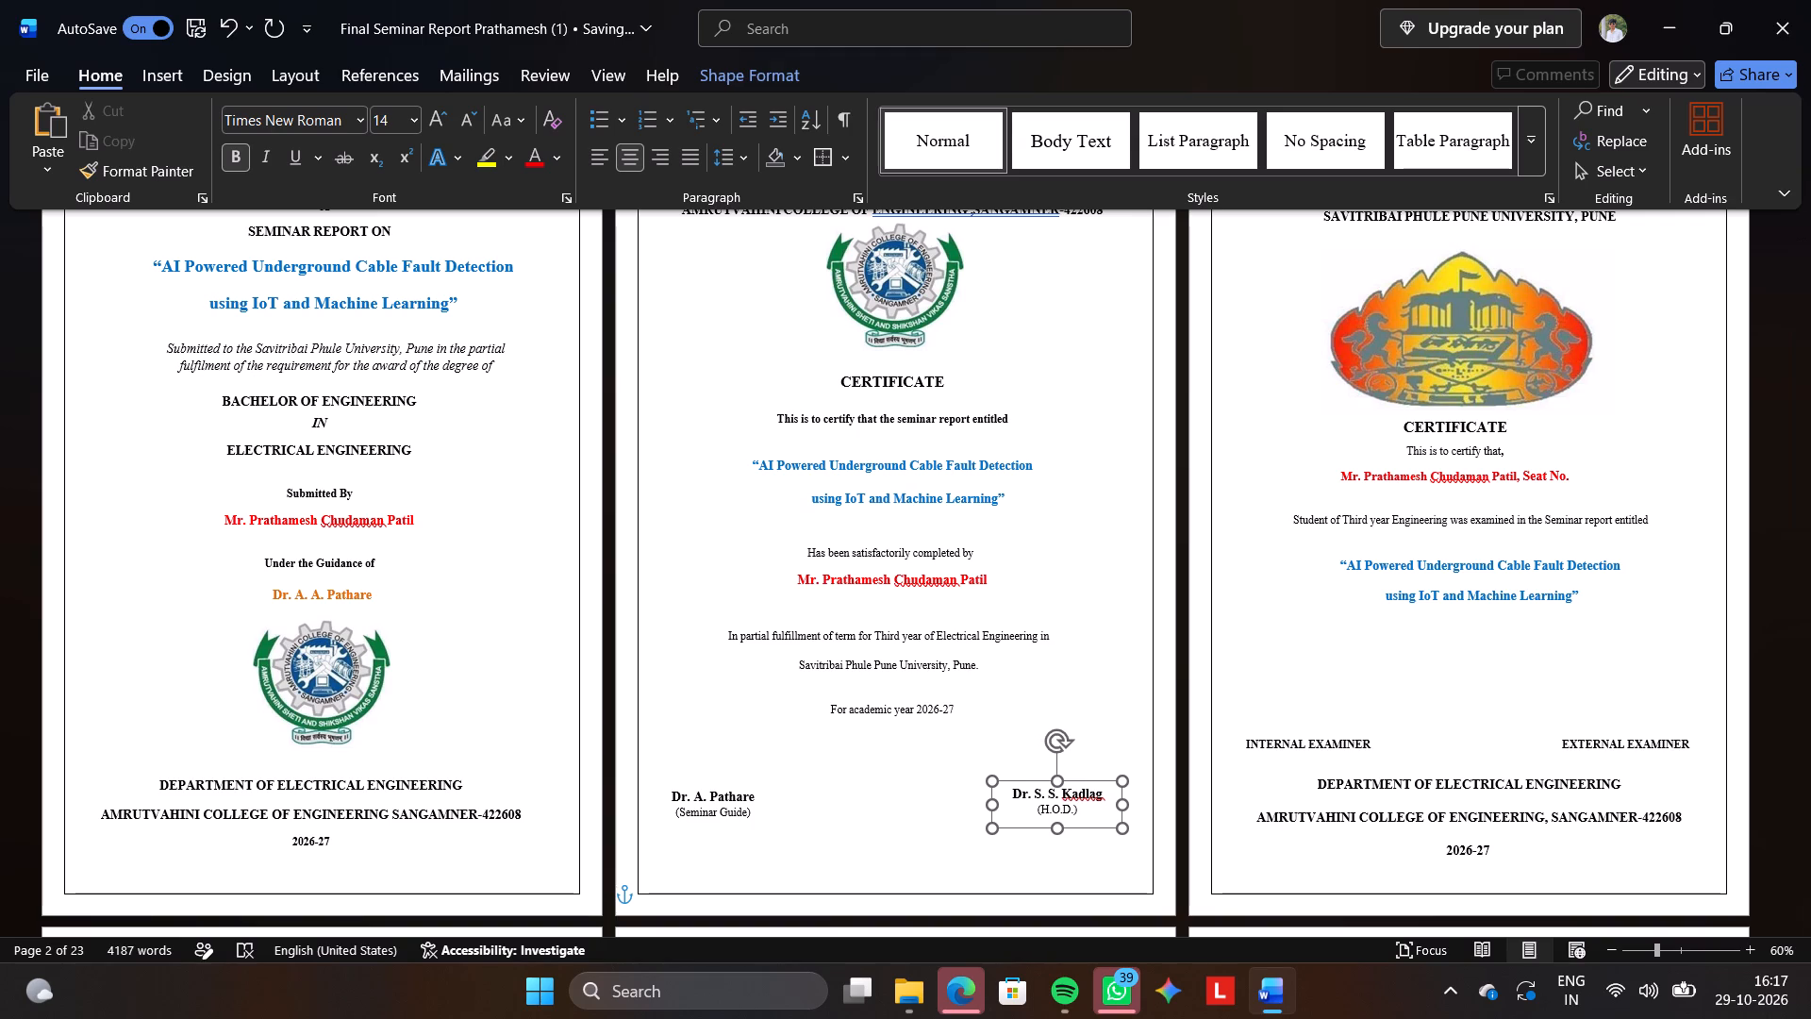
left_click_drag(1071, 824, 1104, 823)
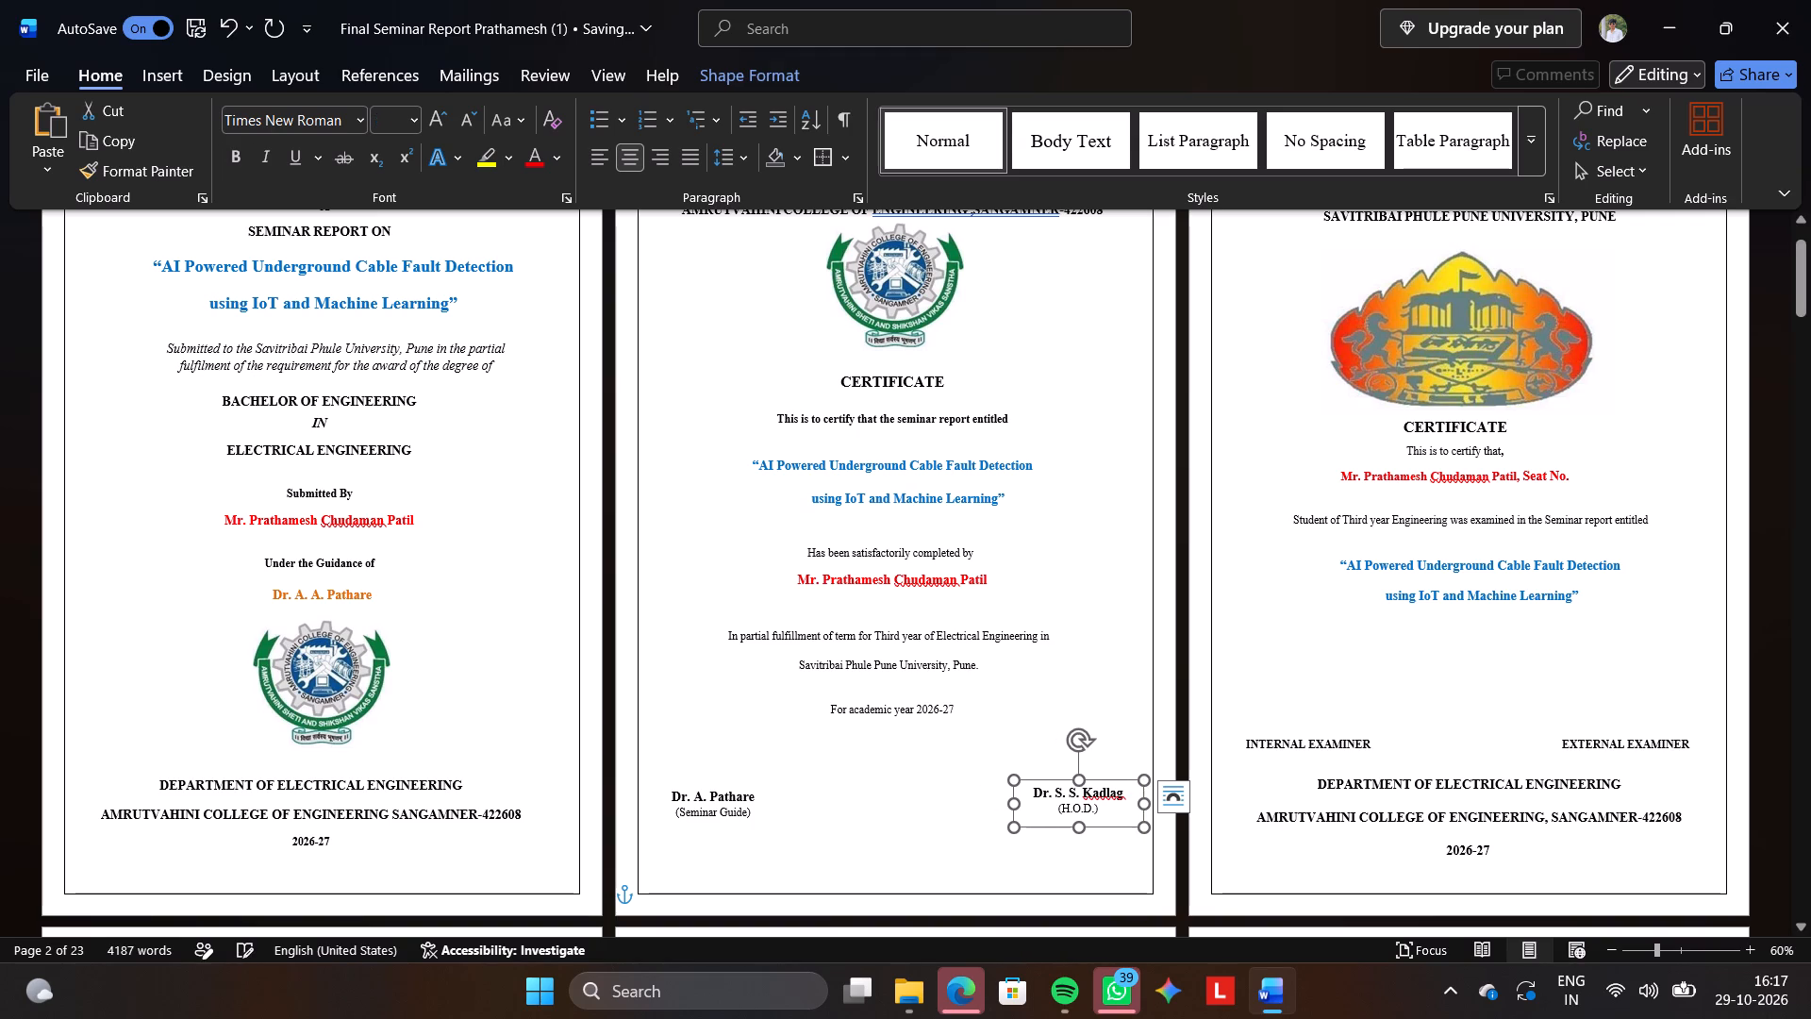
left_click(1111, 828)
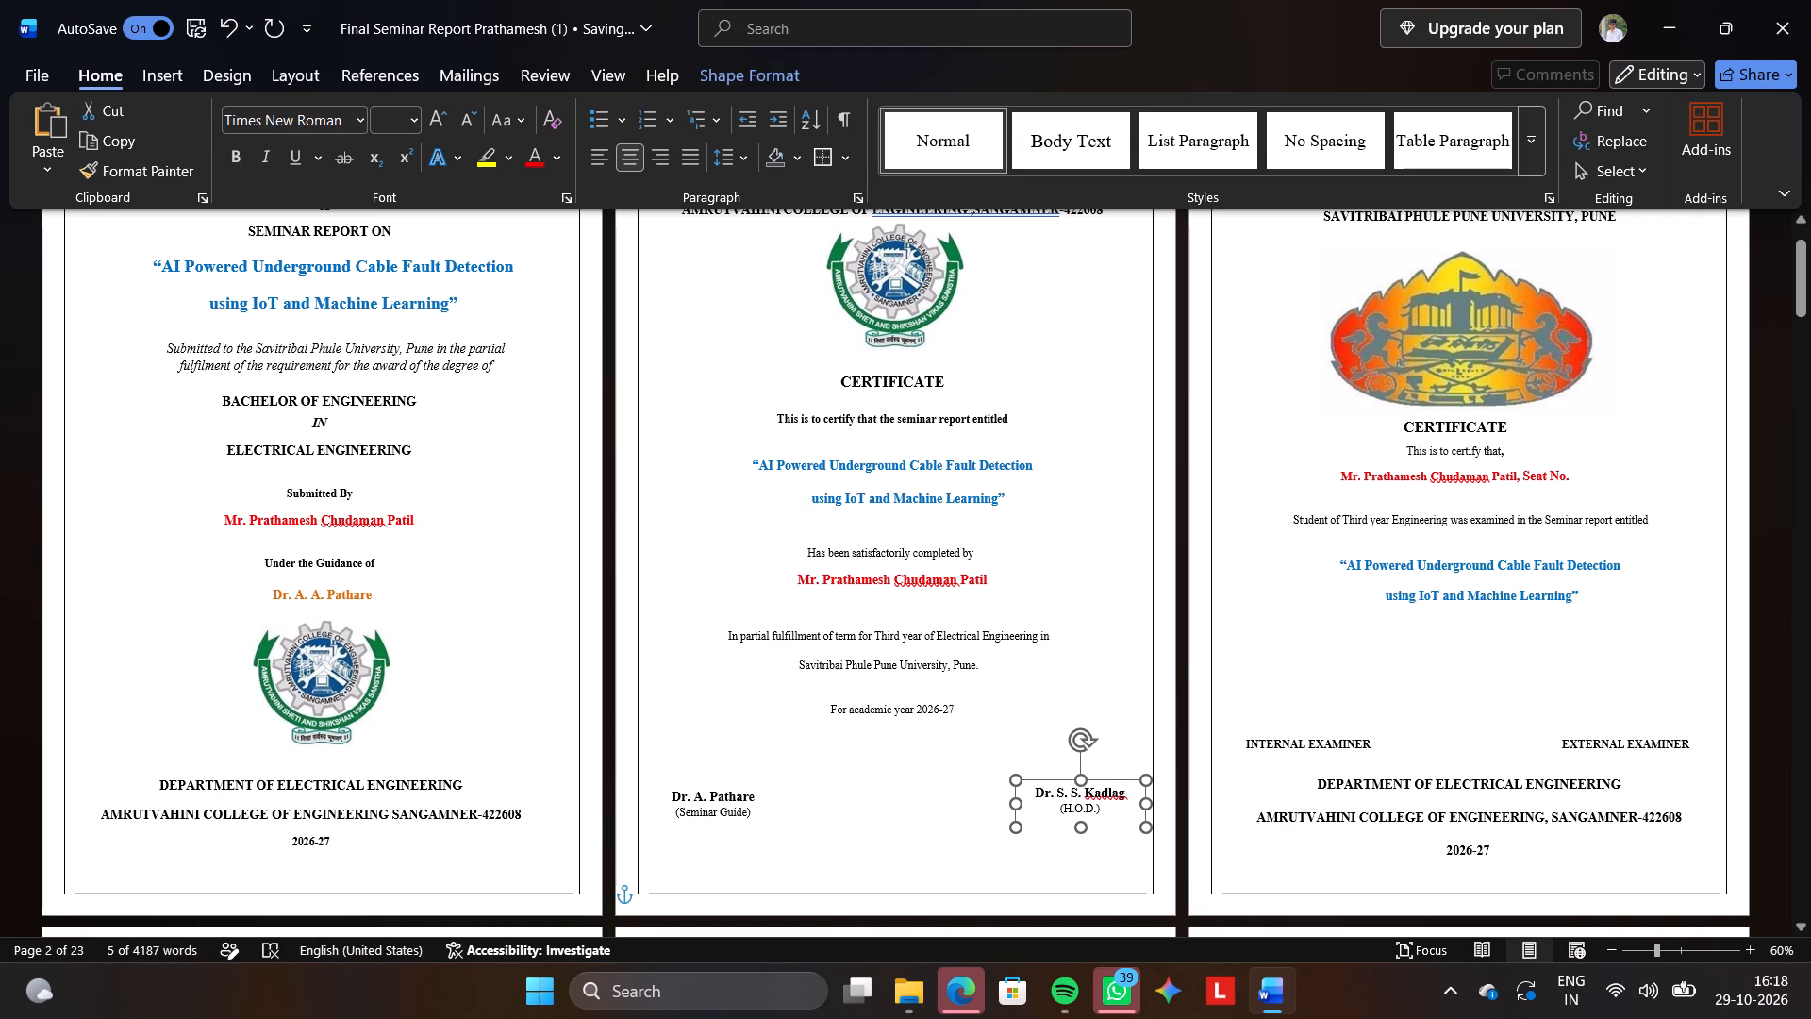
left_click(755, 827)
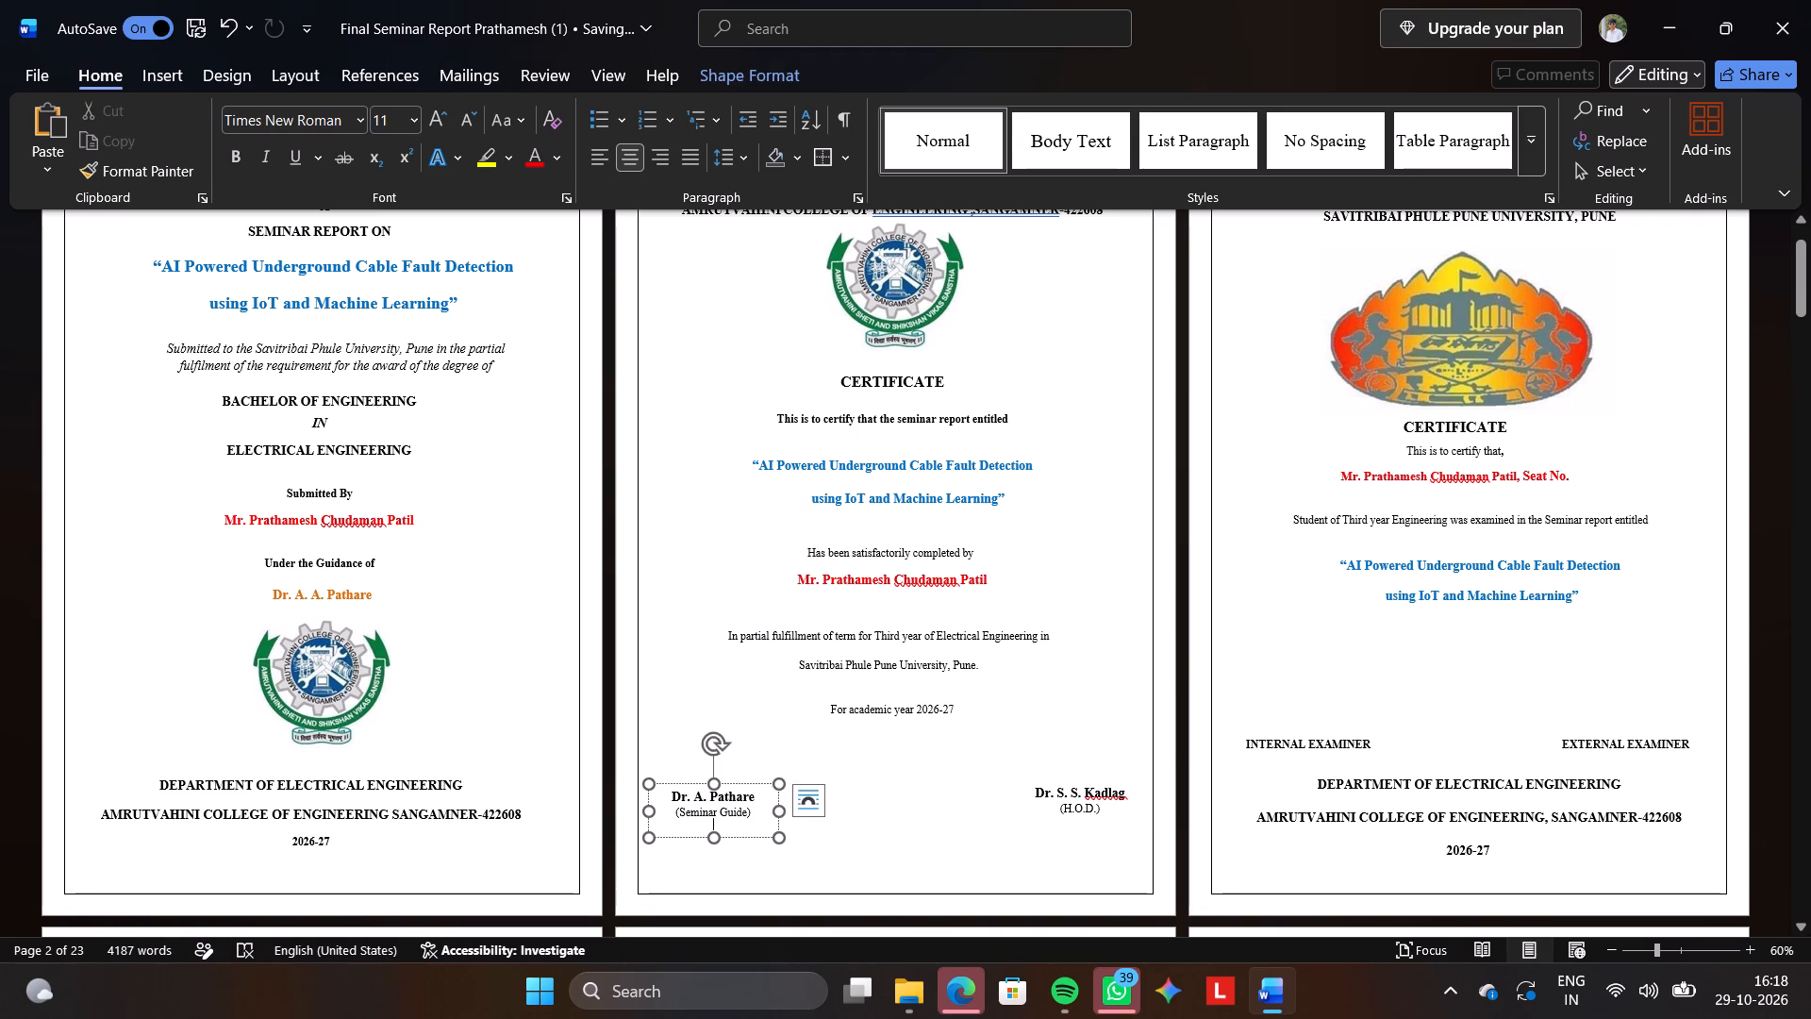
left_click(911, 827)
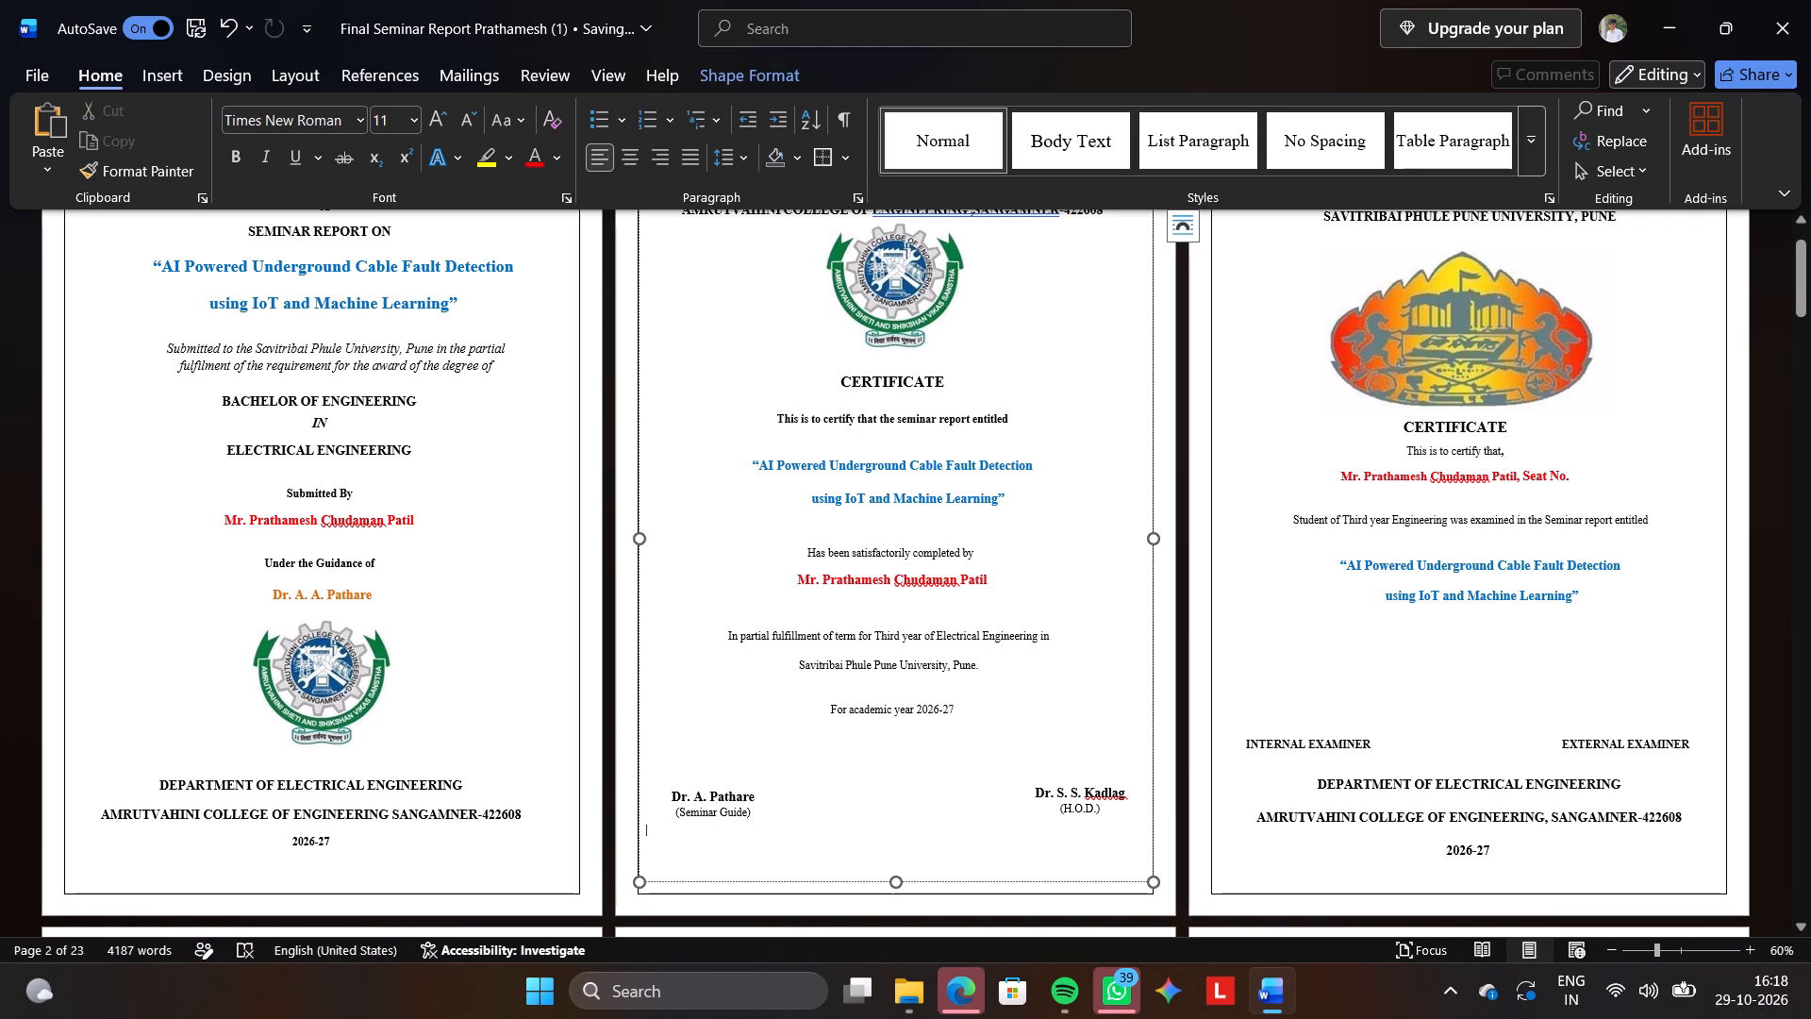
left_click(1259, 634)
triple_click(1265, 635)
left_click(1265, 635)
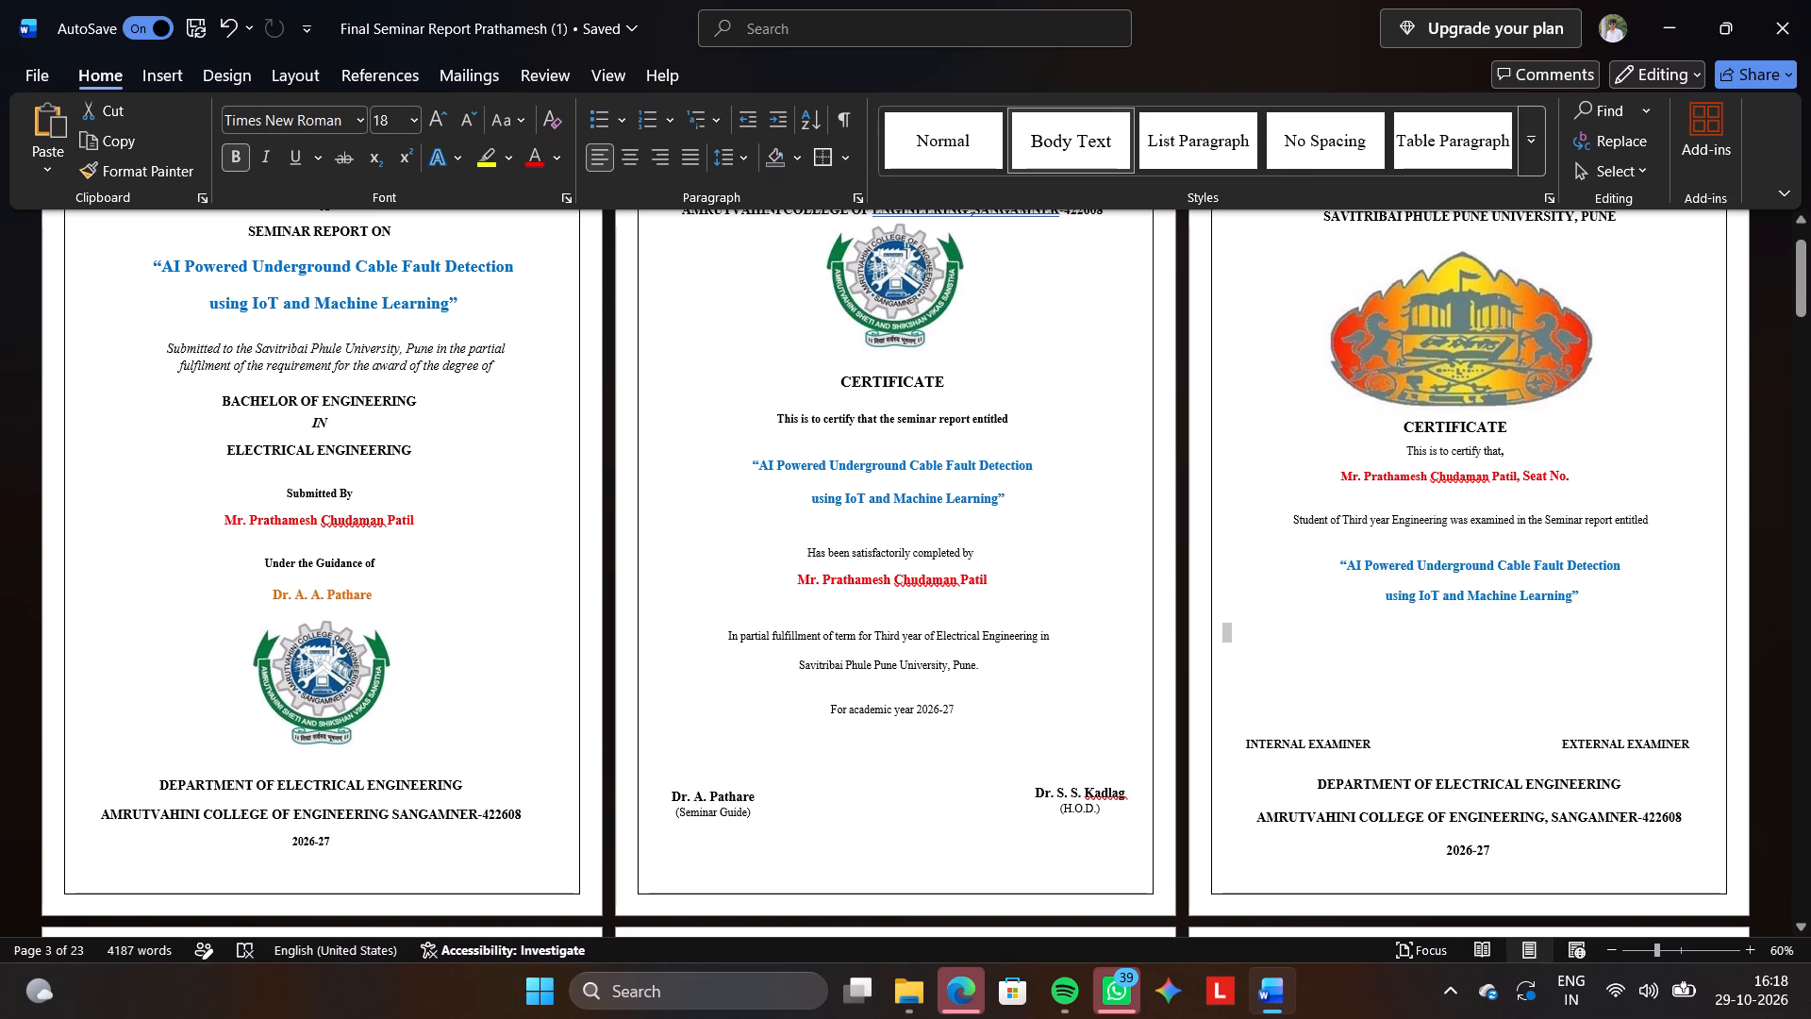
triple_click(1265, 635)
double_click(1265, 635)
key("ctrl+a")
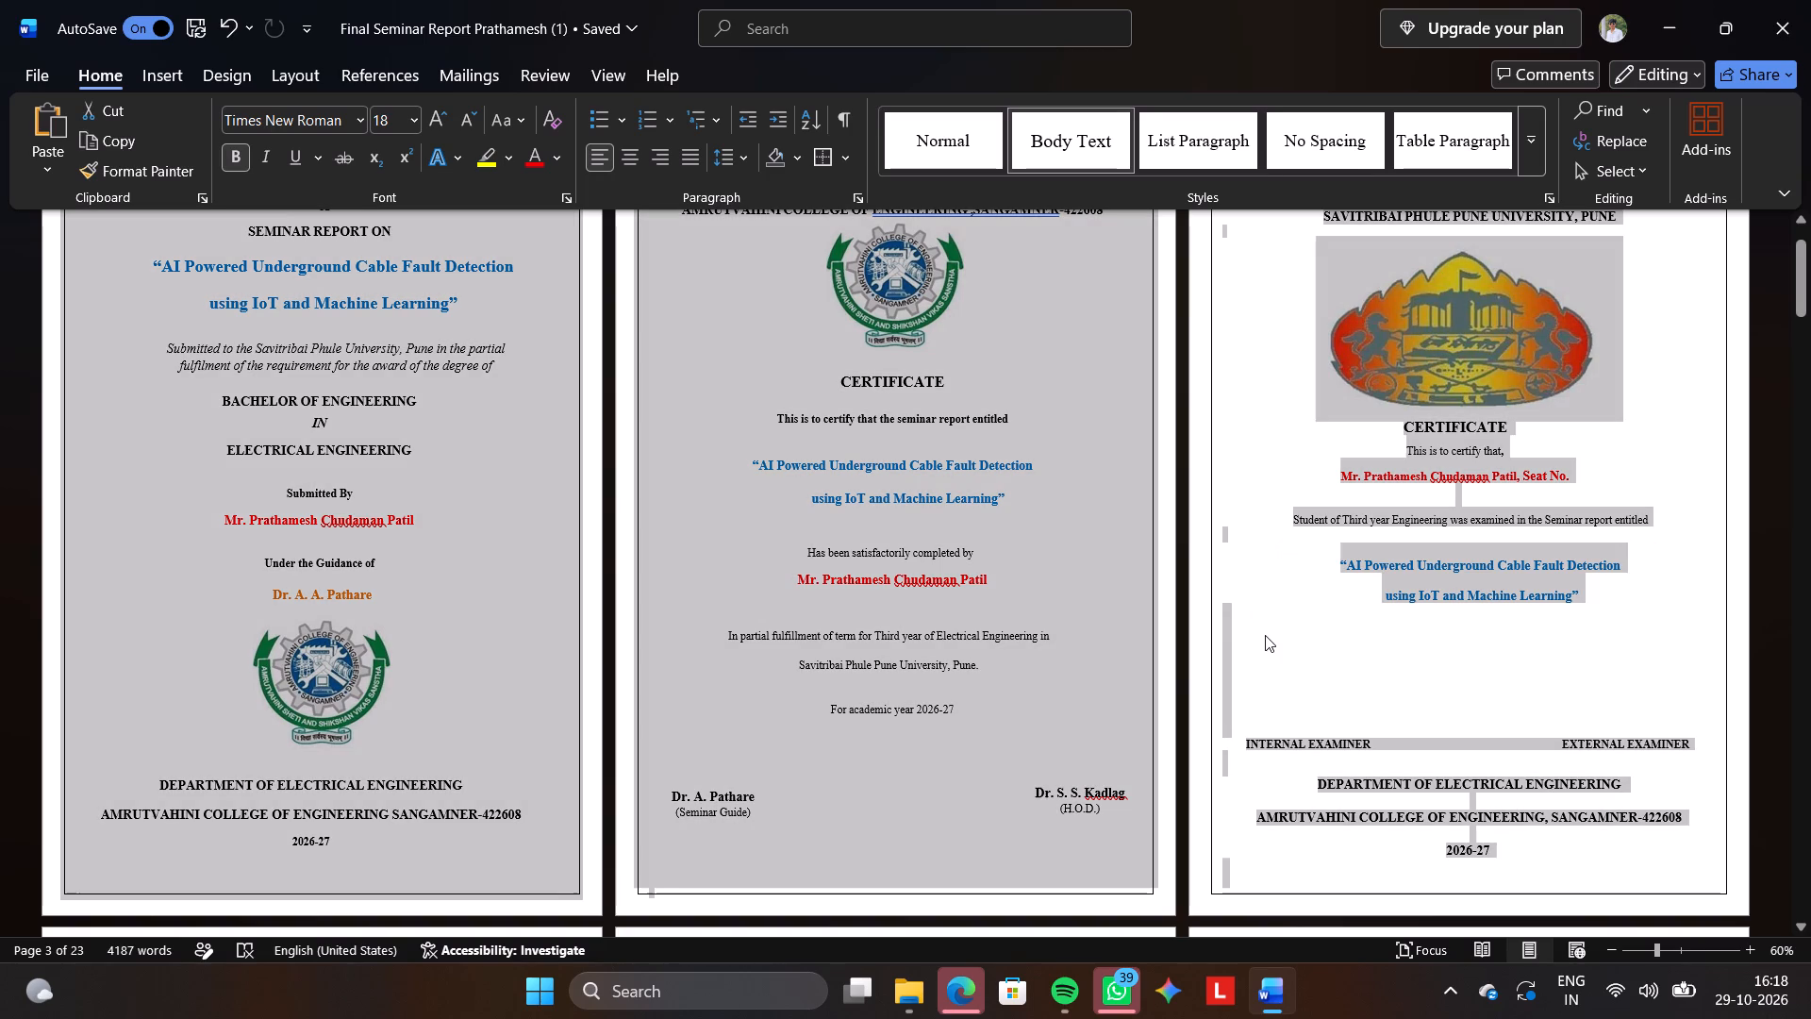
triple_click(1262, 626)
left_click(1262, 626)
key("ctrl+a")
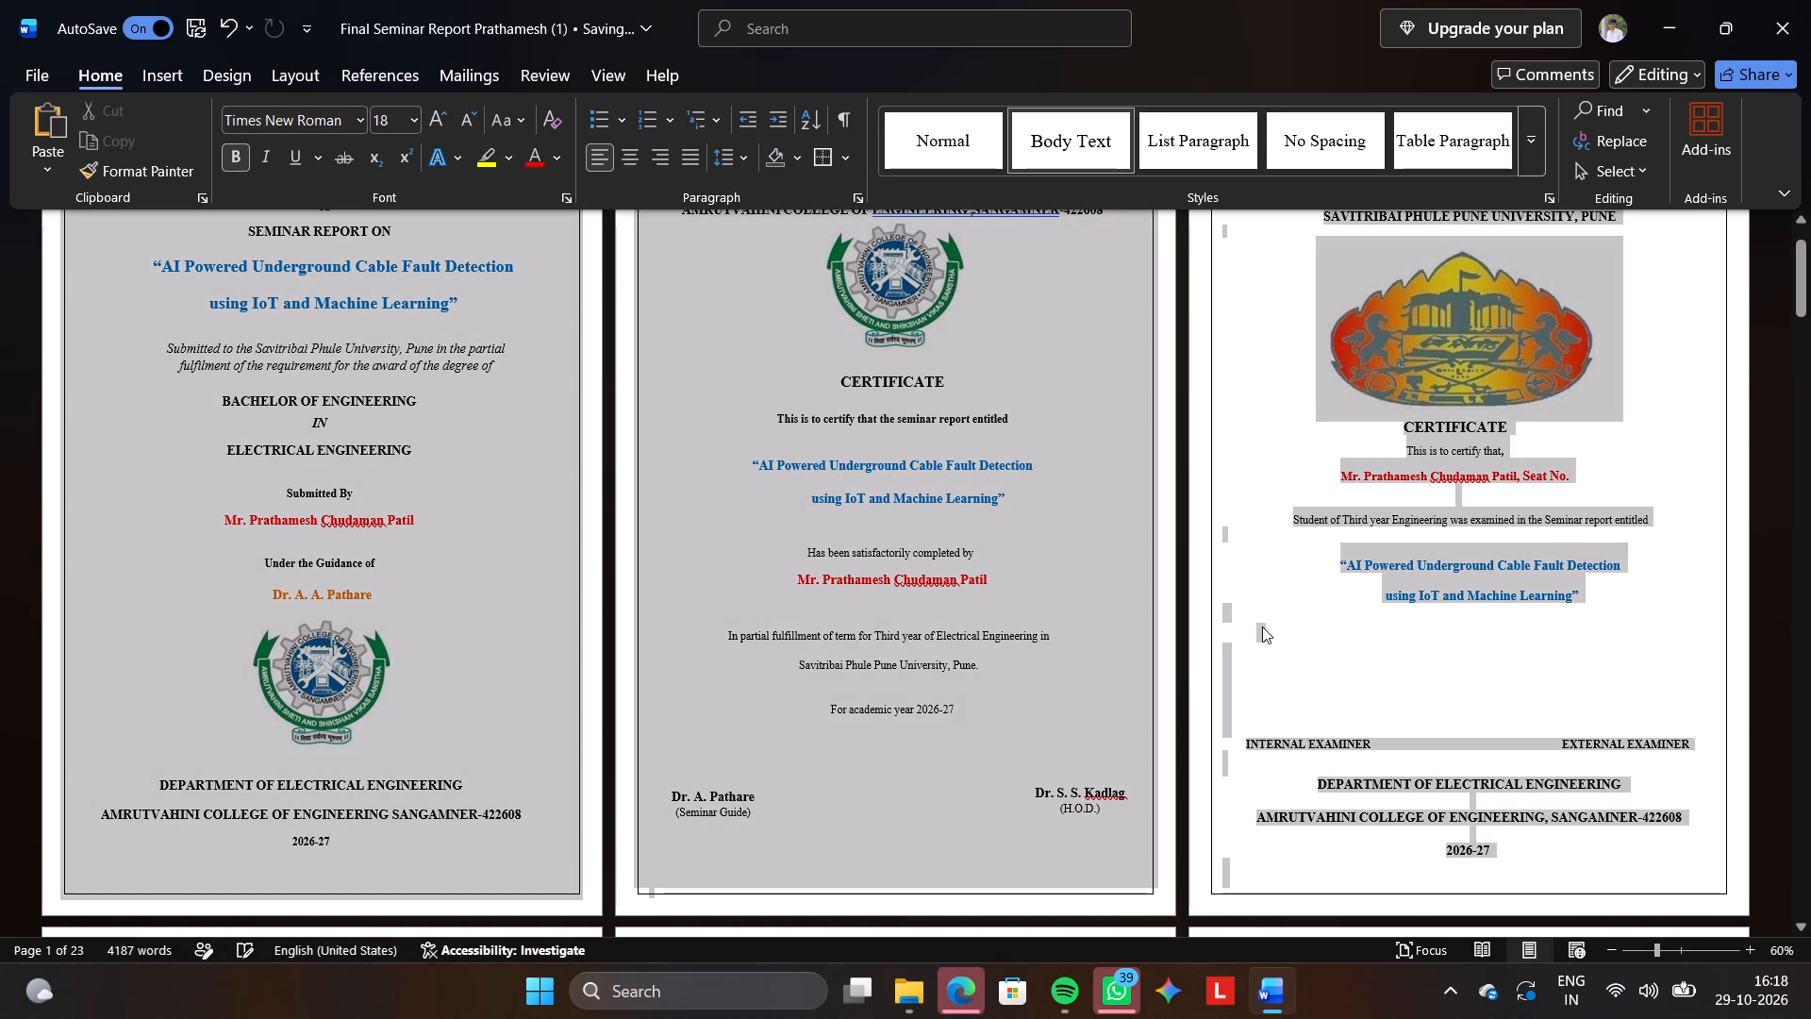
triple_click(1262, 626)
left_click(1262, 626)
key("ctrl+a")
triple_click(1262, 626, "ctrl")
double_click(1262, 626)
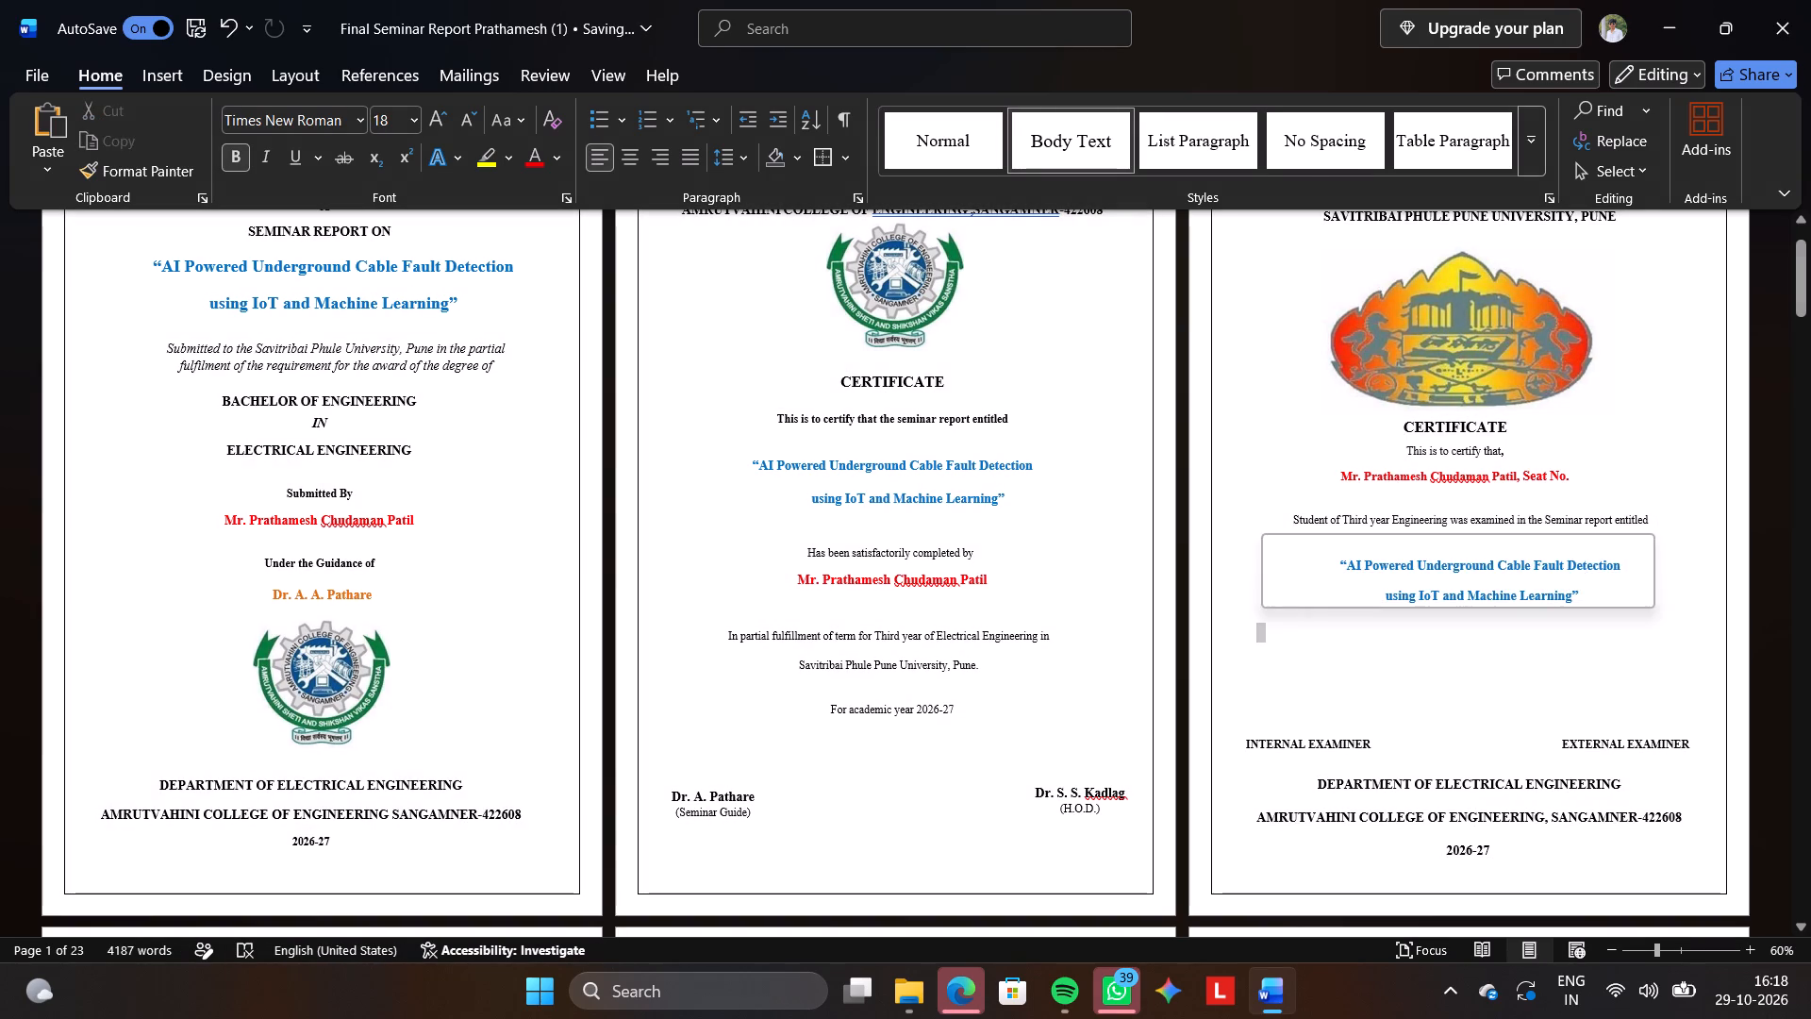
Examine the fourth page's duplicate certificate and the Acknowledgment and Abstract pages against the corrected certificate pages.
scroll(763, 530, "down", 3)
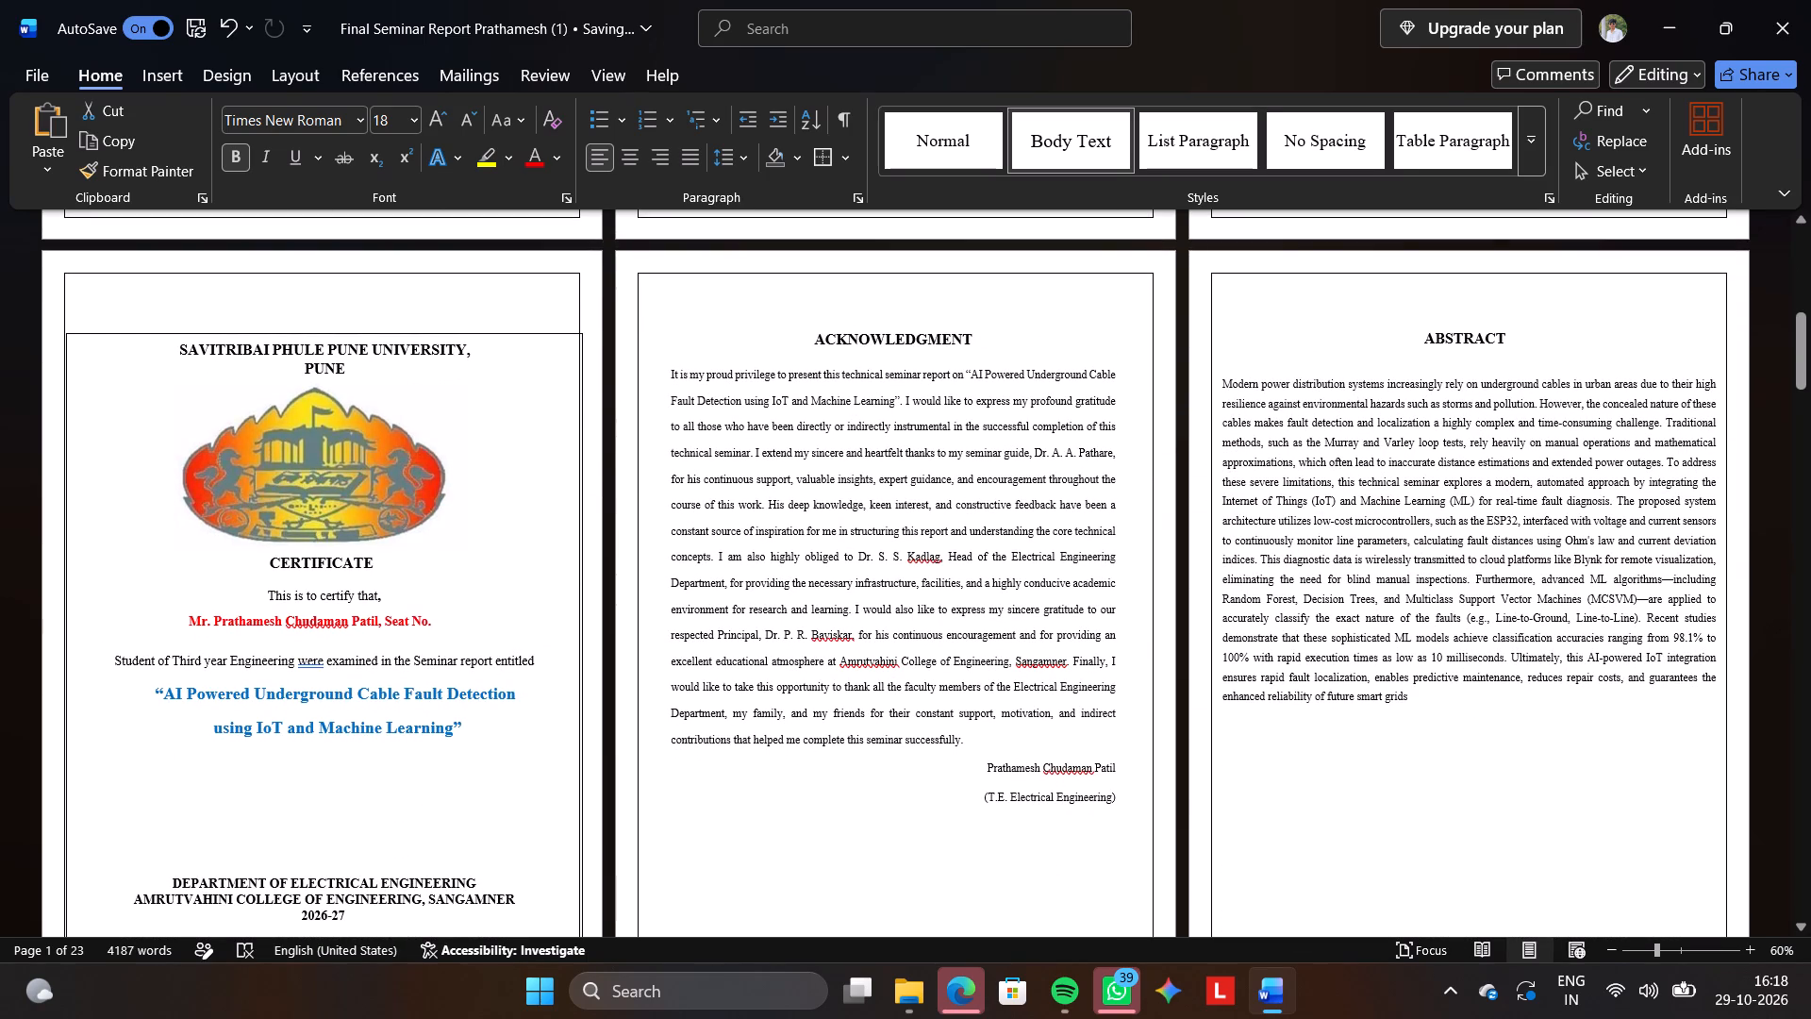
scroll(490, 377, "down", 1)
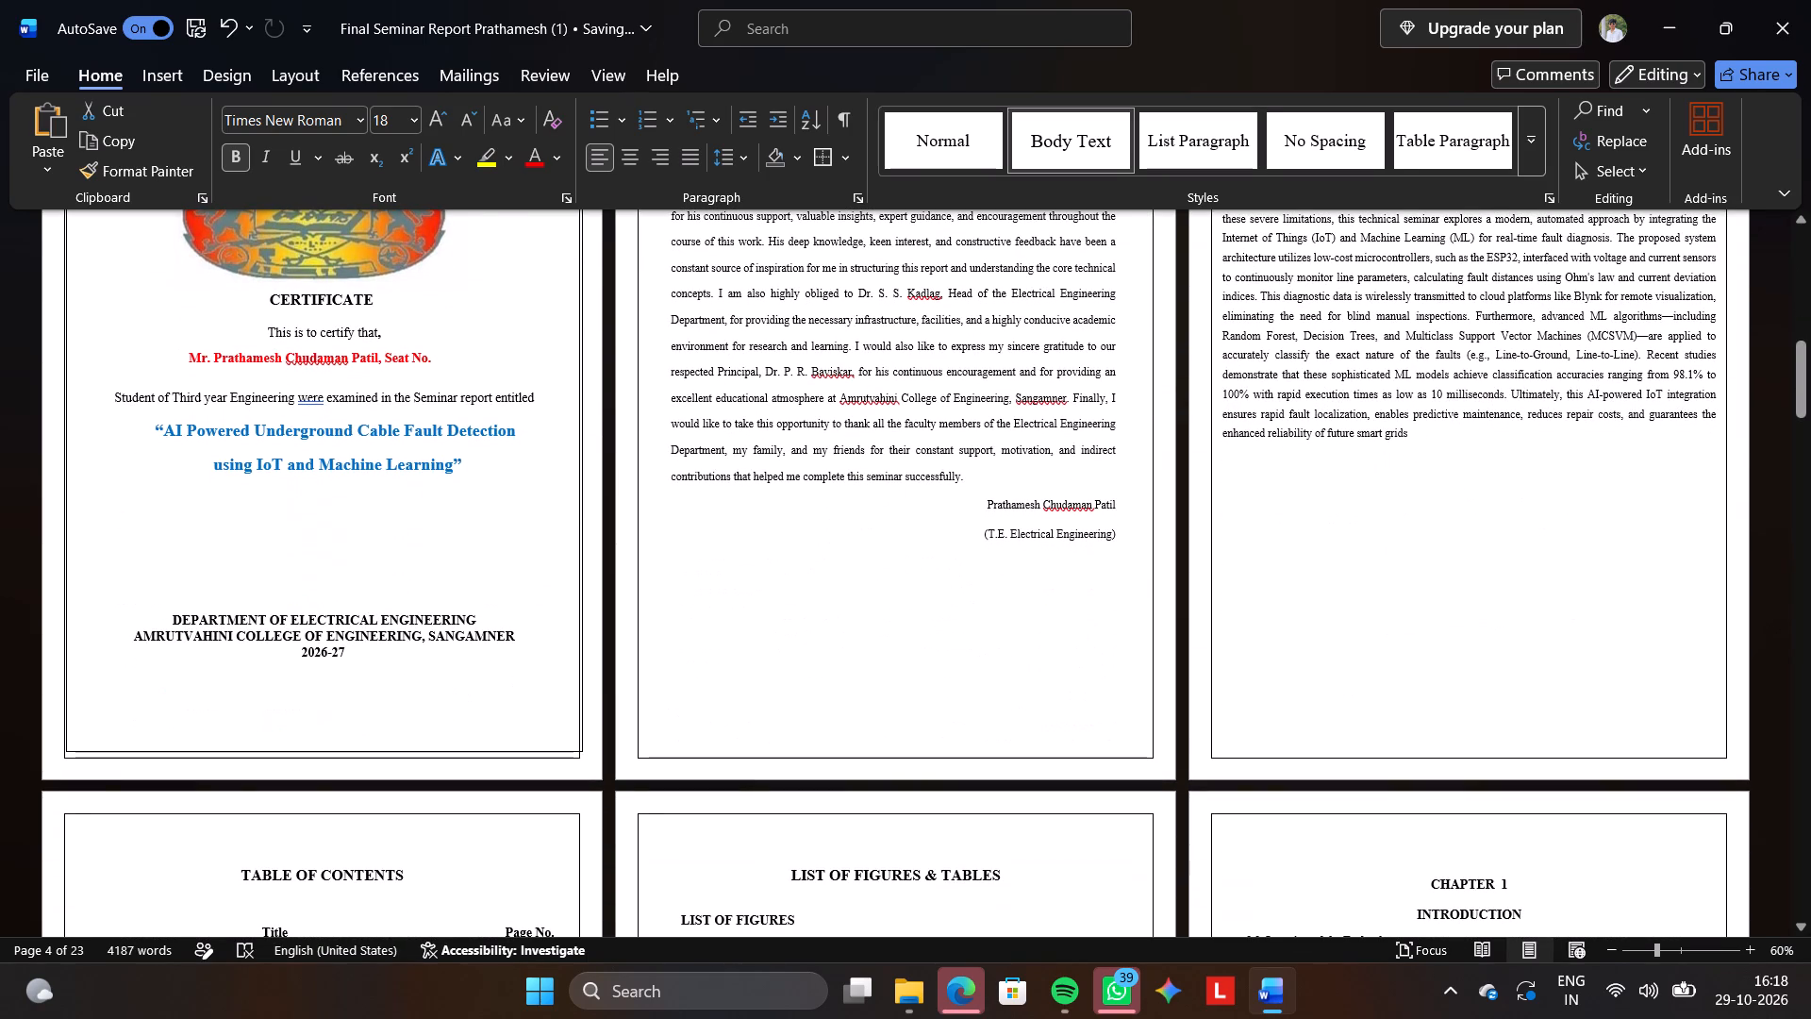
scroll(490, 377, "up", 3)
scroll(490, 377, "right", 1)
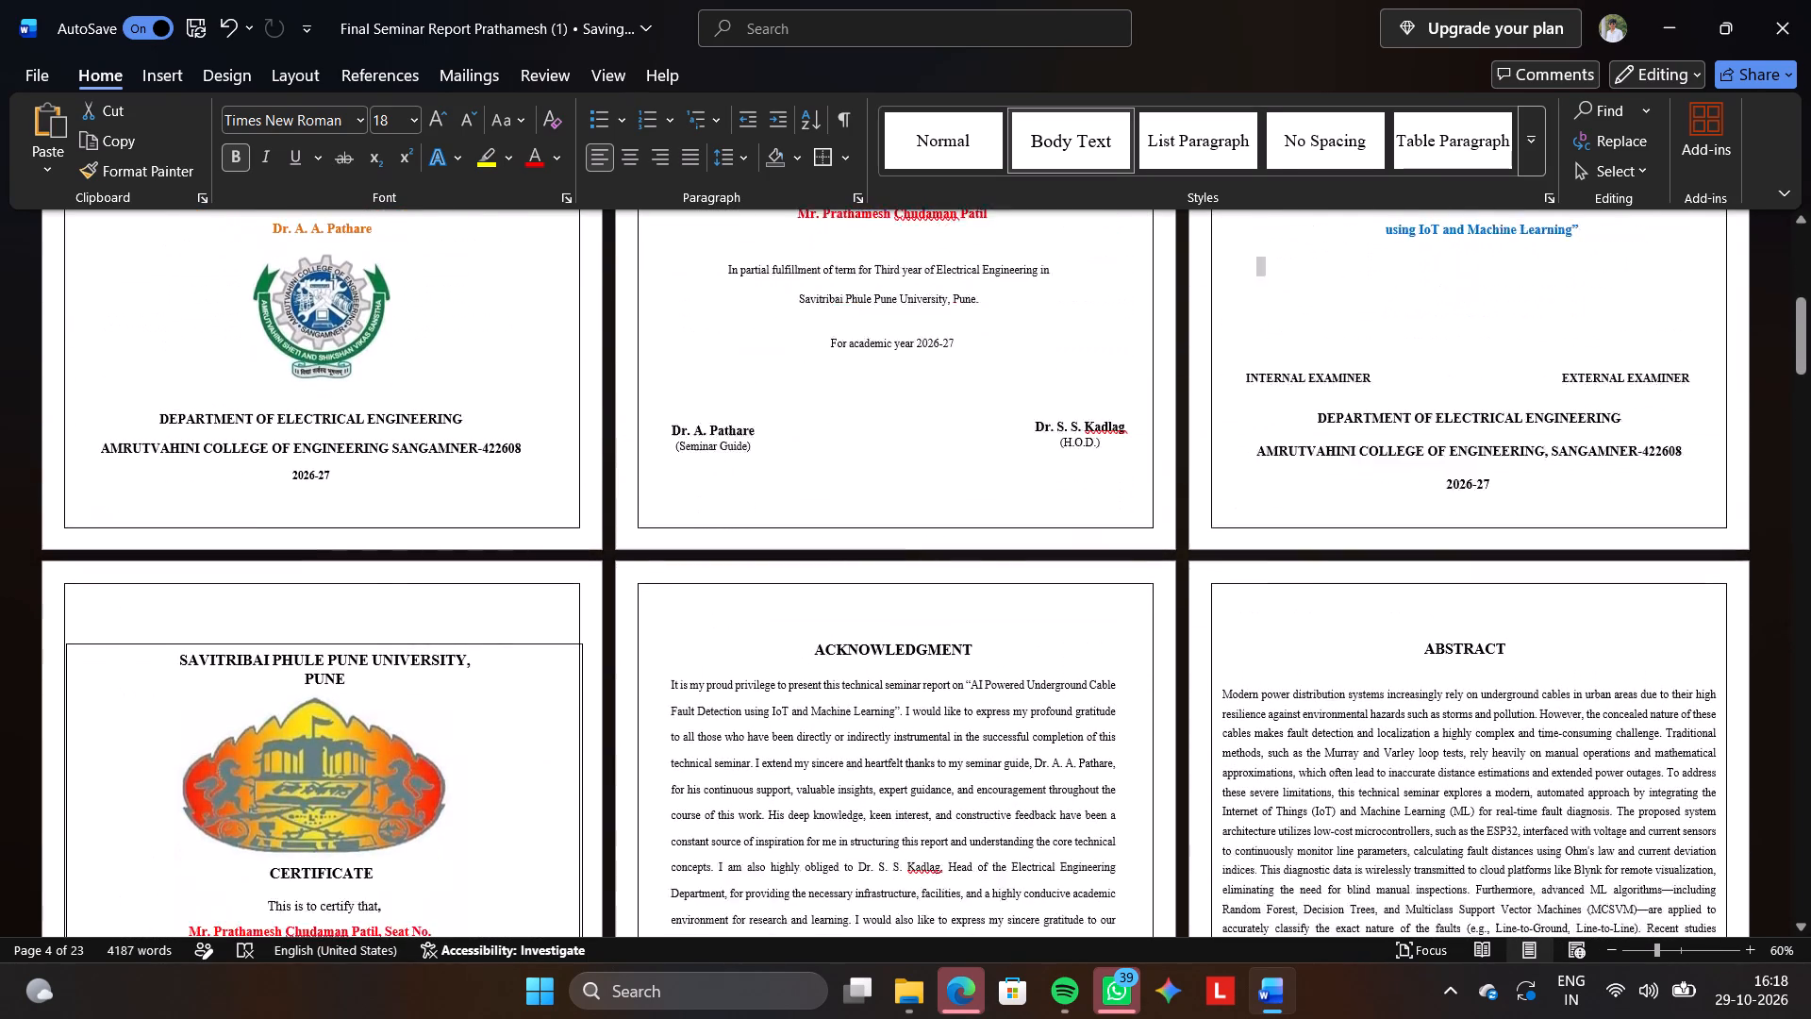
scroll(490, 377, "right", 1)
scroll(490, 377, "up", 2)
scroll(490, 377, "down", 1)
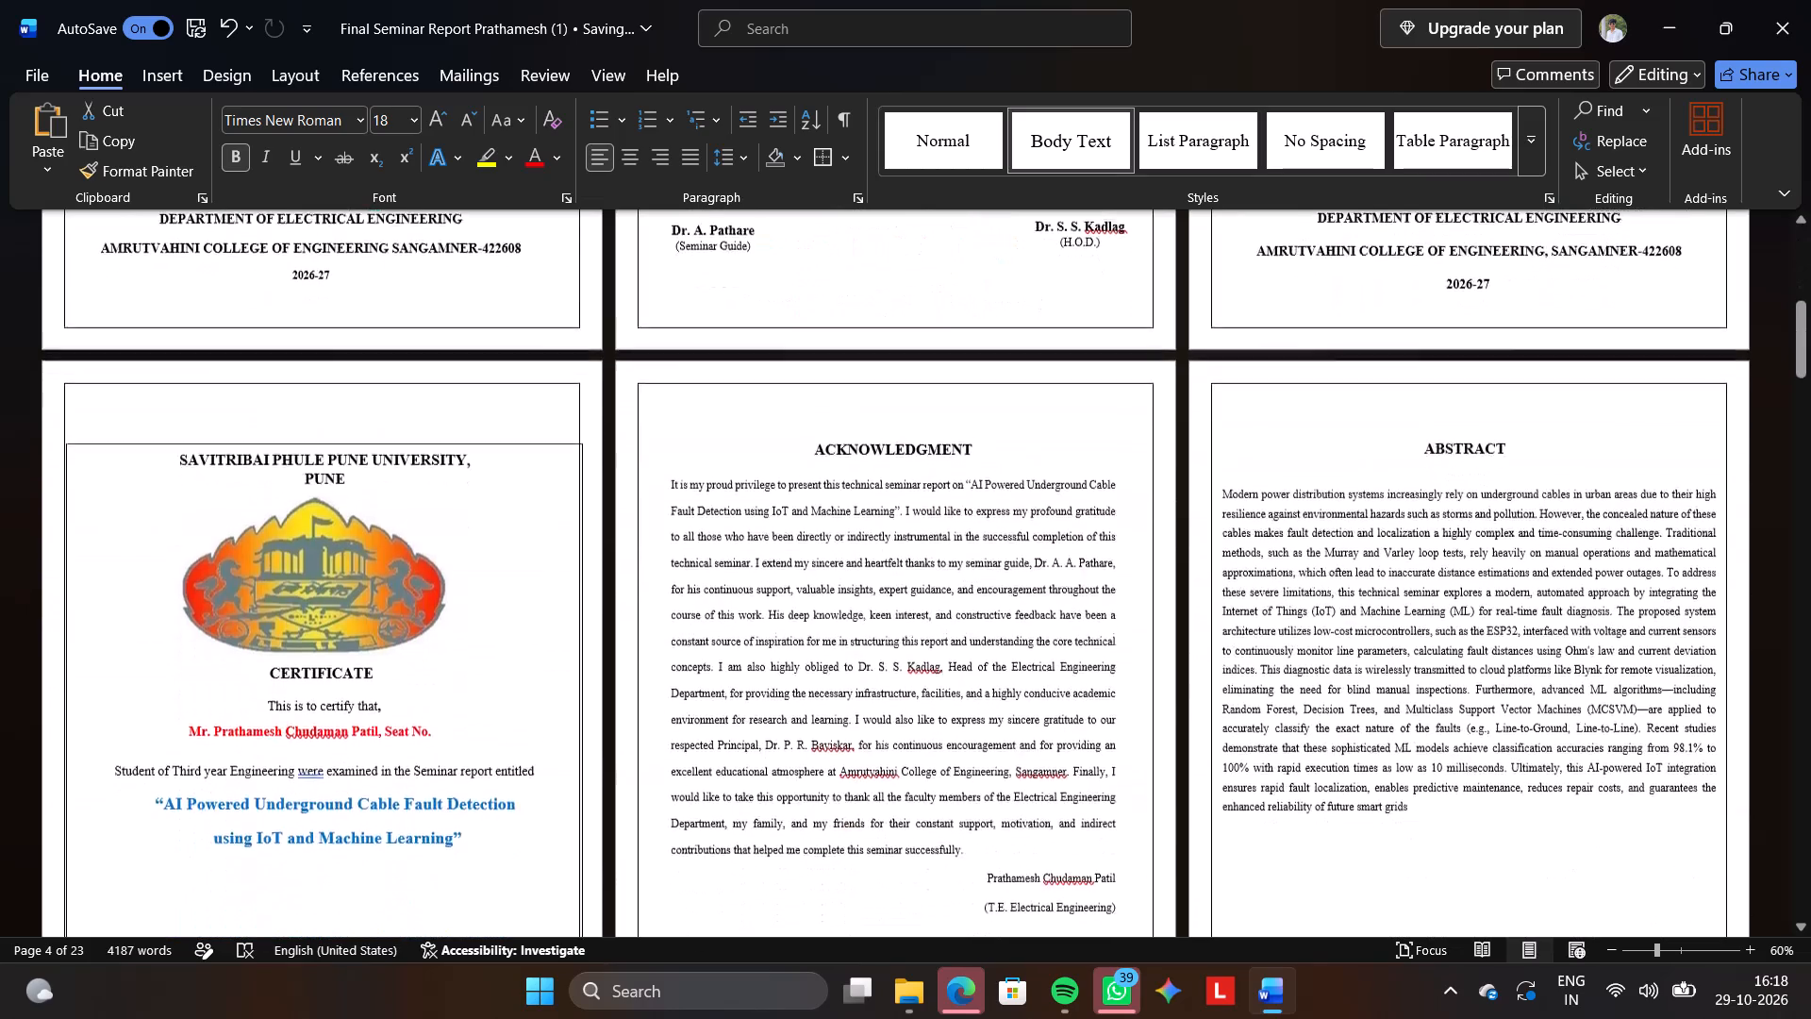
scroll(490, 377, "down", 1)
scroll(490, 377, "up", 2)
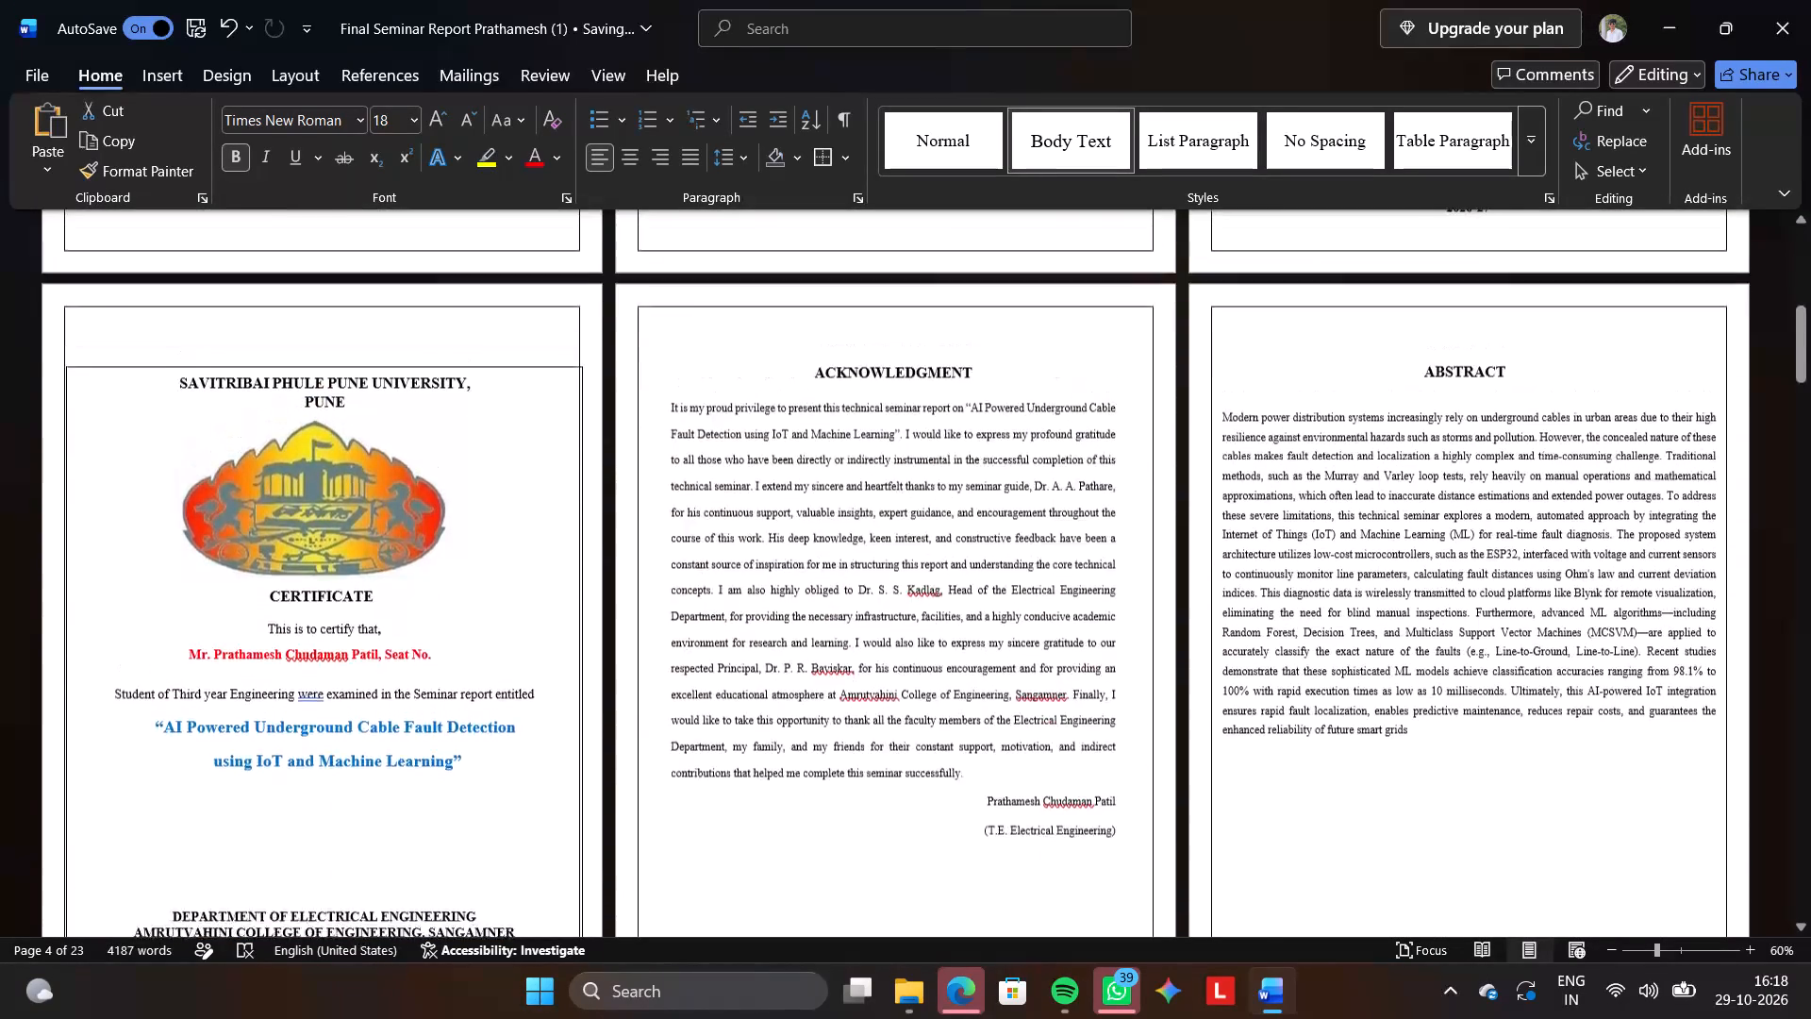
Delete all text and the university logo inside the duplicate certificate's text box on the fourth page.
scroll(490, 377, "up", 2)
scroll(490, 377, "right", 1)
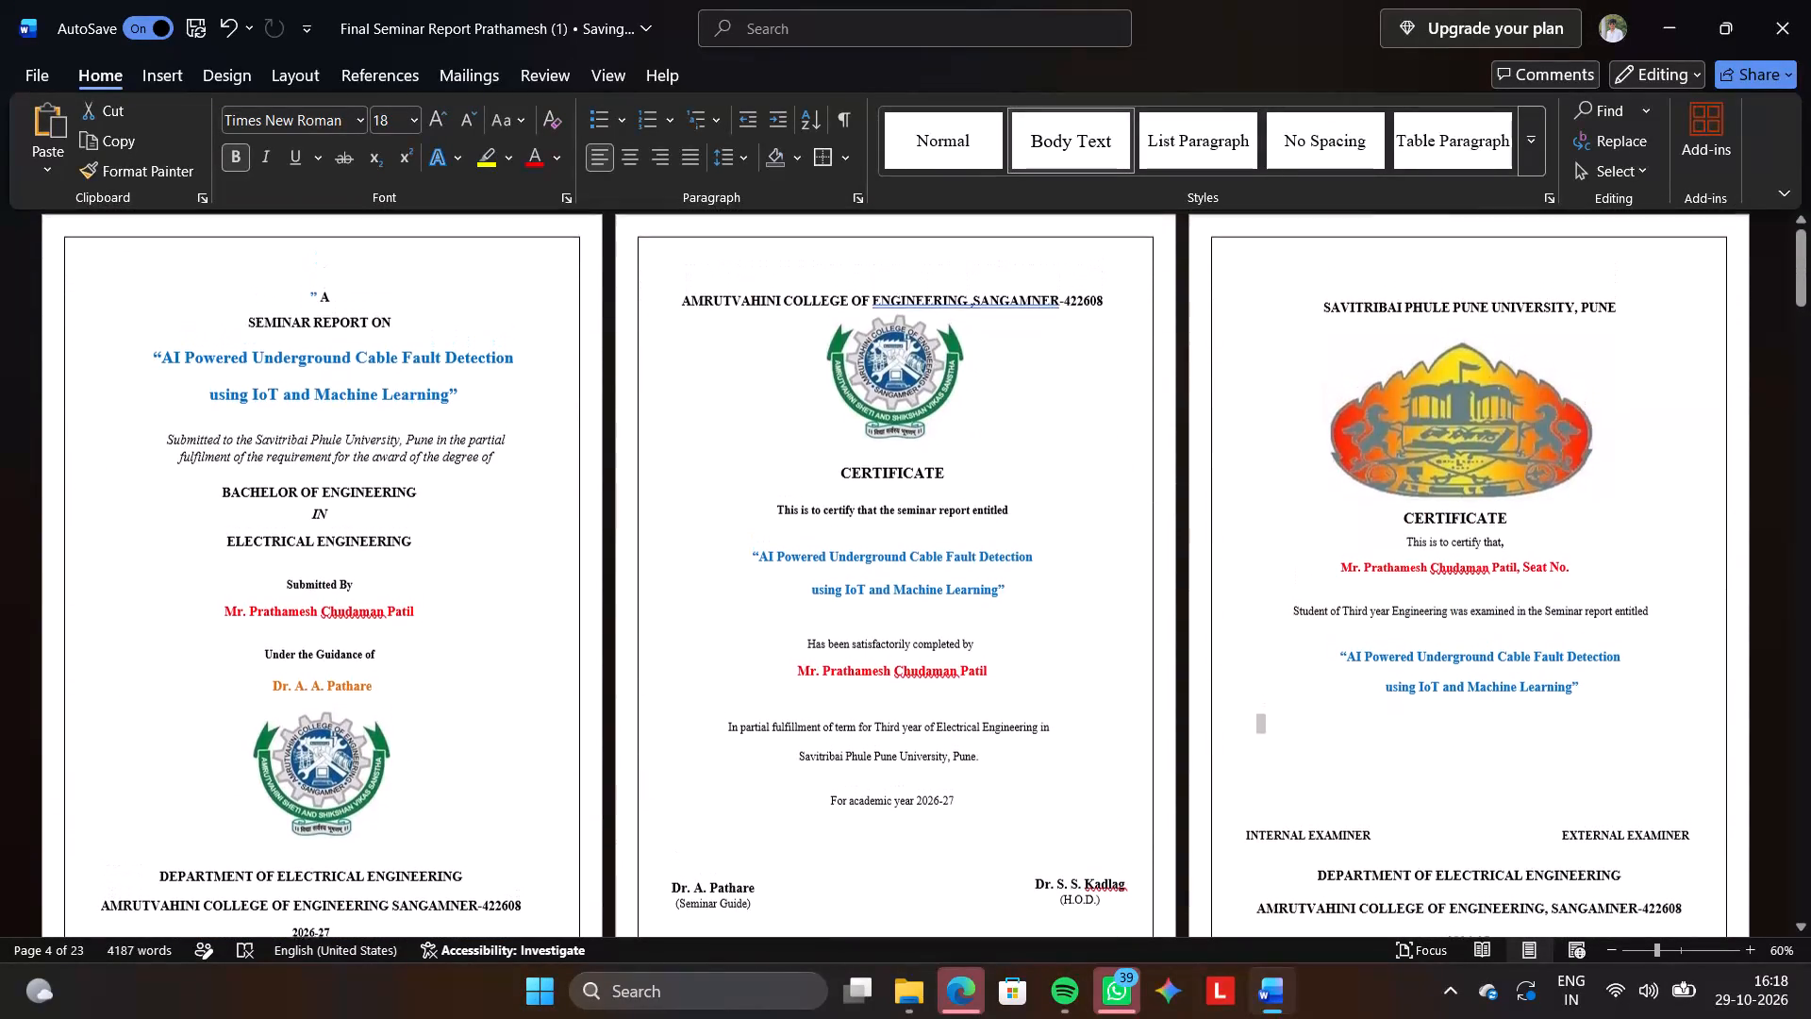
scroll(490, 377, "right", 1)
scroll(490, 377, "up", 1, "ctrl")
scroll(490, 377, "down", 1, "ctrl")
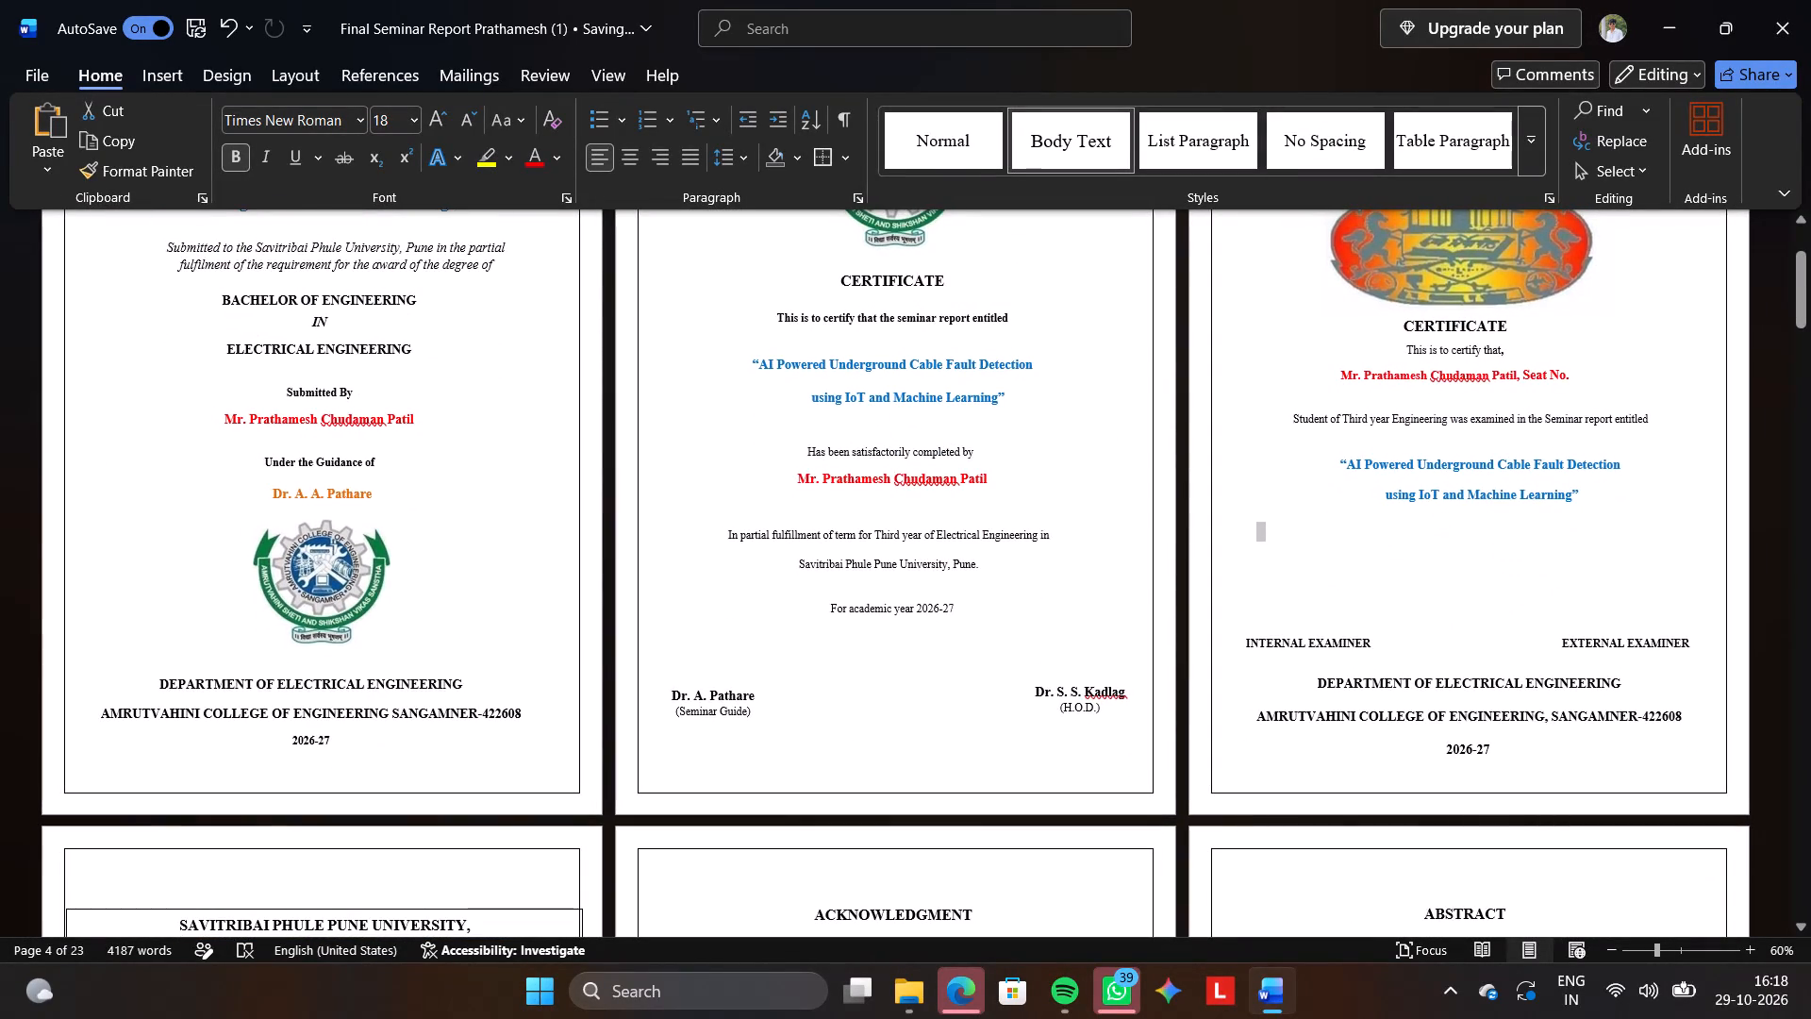
scroll(408, 551, "down", 4)
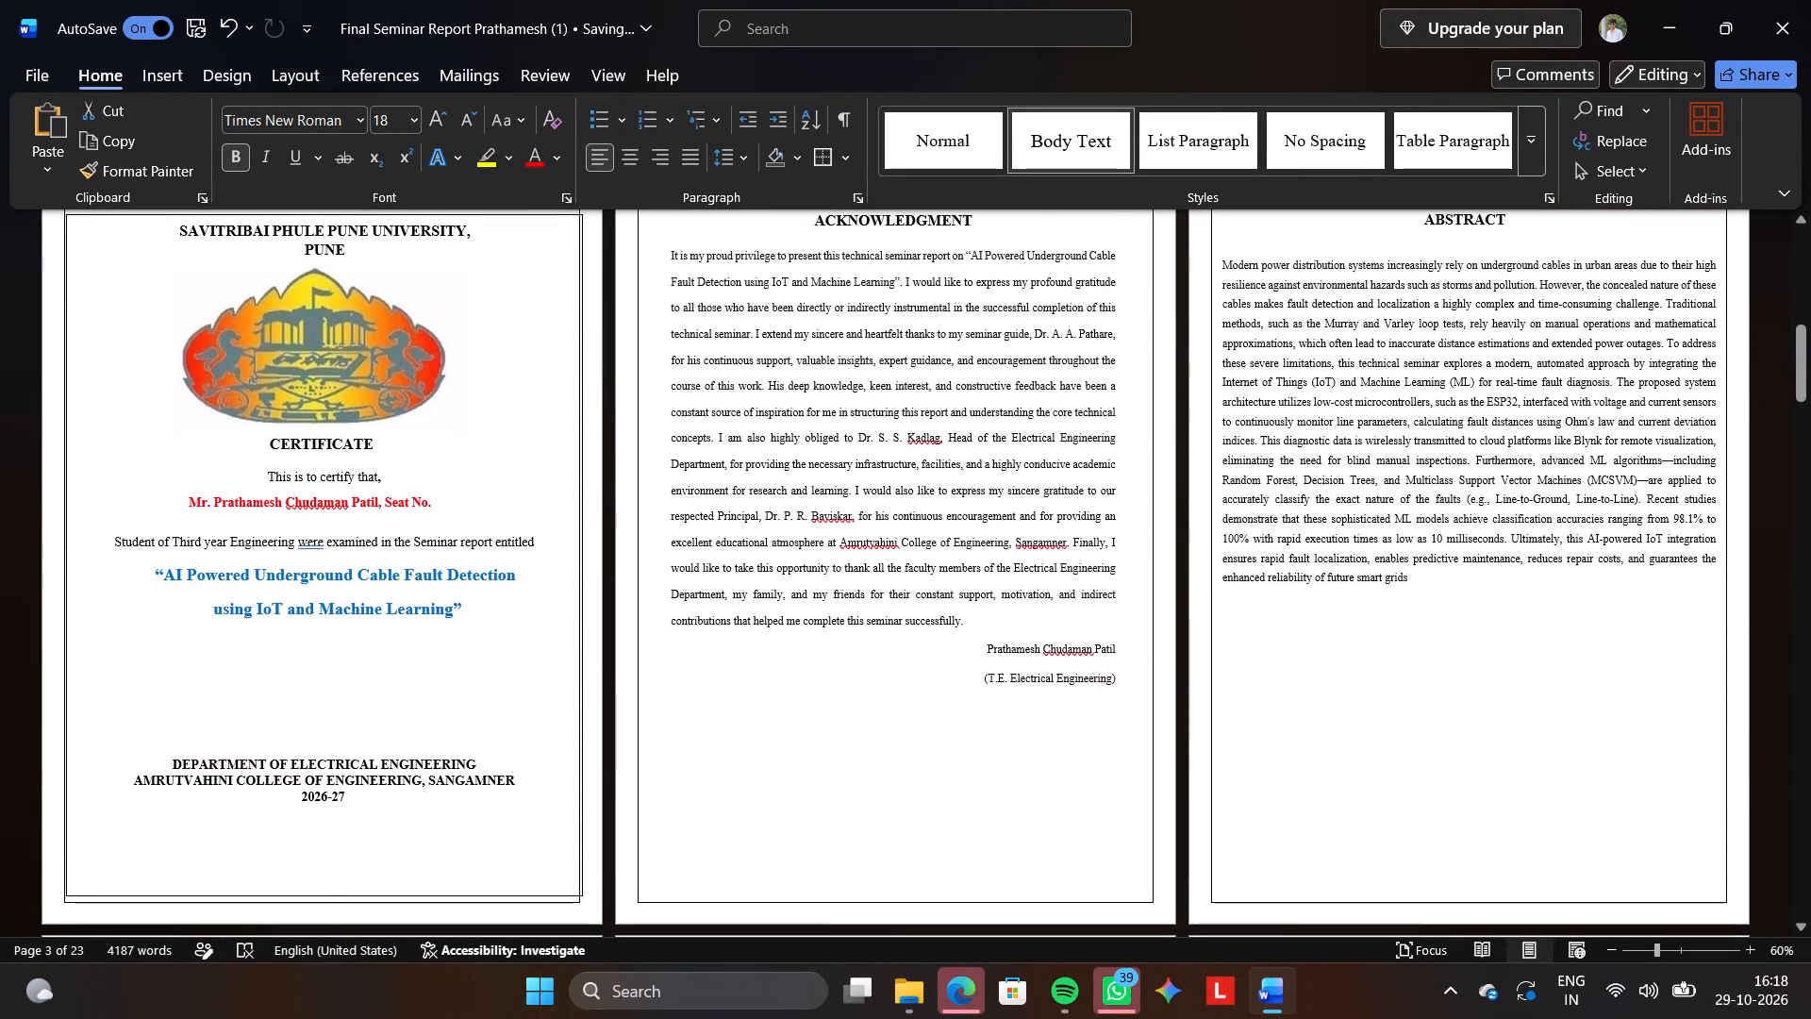
left_click_drag(518, 857, 166, 306)
key("BackSpace")
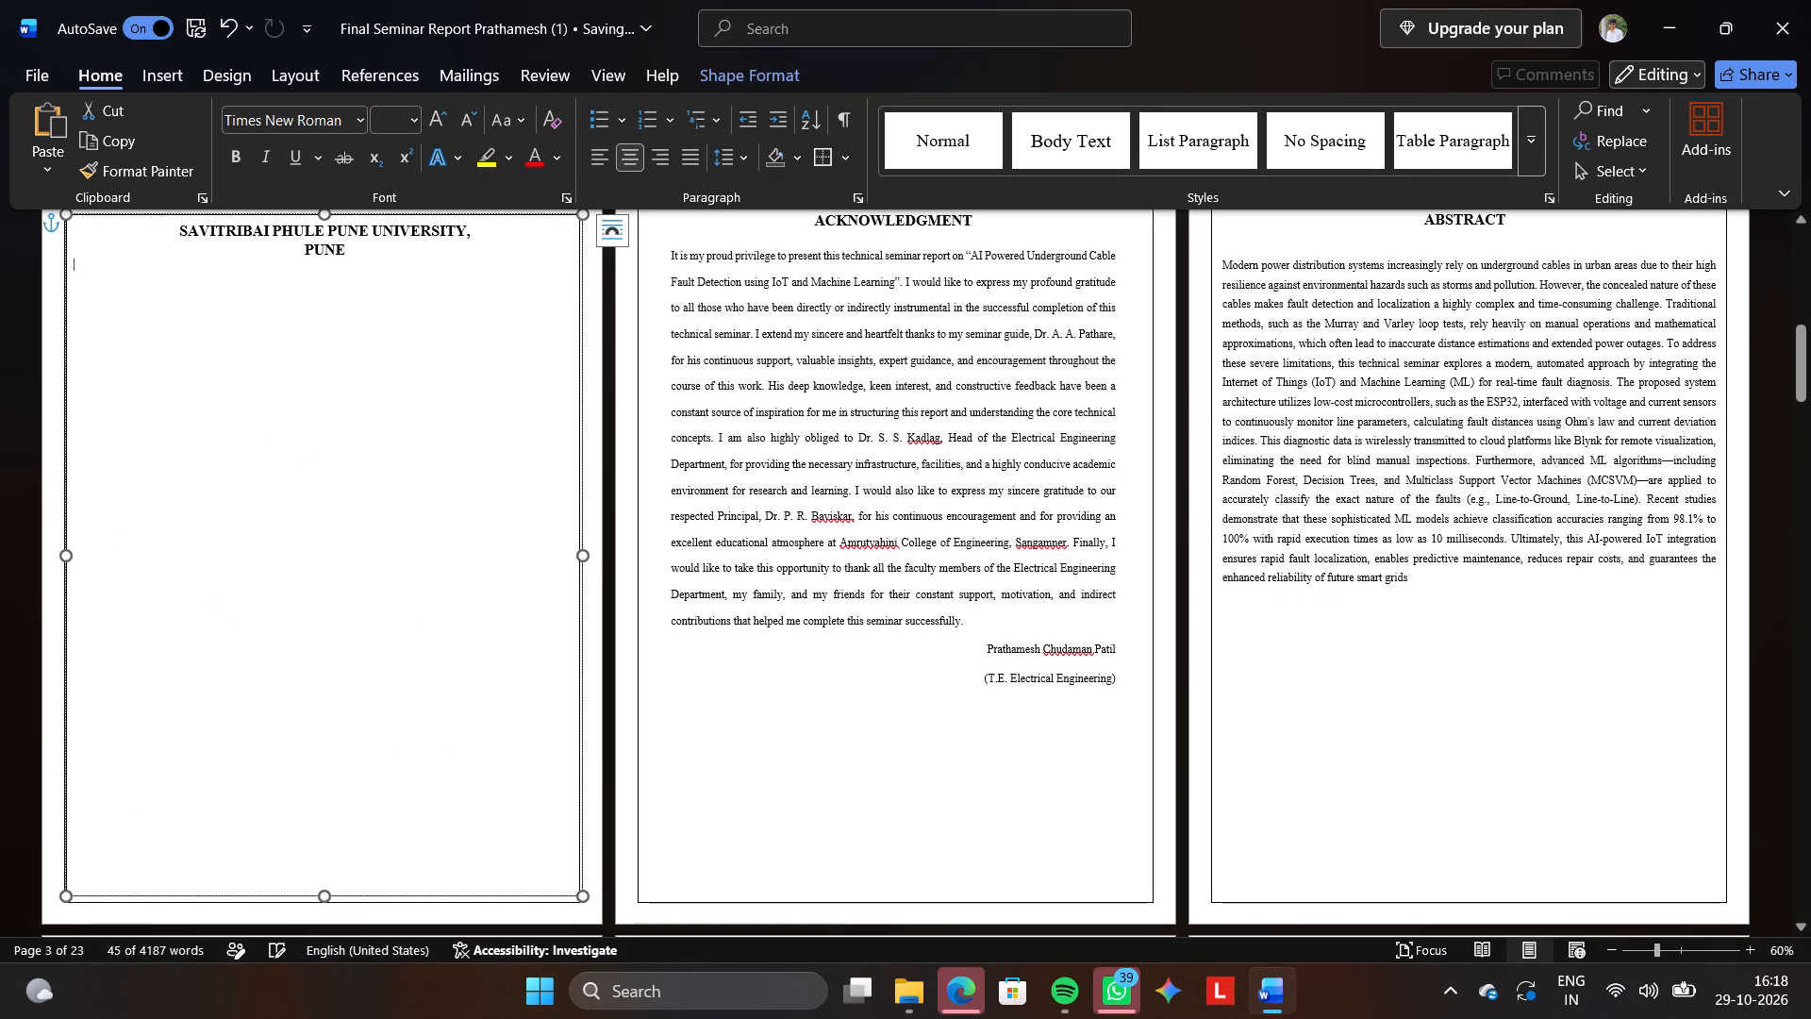
key("BackSpace")
key("BackSpace")
key("BackSpace")
key("BackSpace")
key("BackSpace")
key("BackSpace")
key("BackSpace")
key("BackSpace")
key("BackSpace")
key("BackSpace")
key("BackSpace")
key("BackSpace")
key("BackSpace")
key("BackSpace")
key("BackSpace")
key("BackSpace")
key("BackSpace")
key("BackSpace")
key("BackSpace")
key("BackSpace")
key("BackSpace")
key("BackSpace")
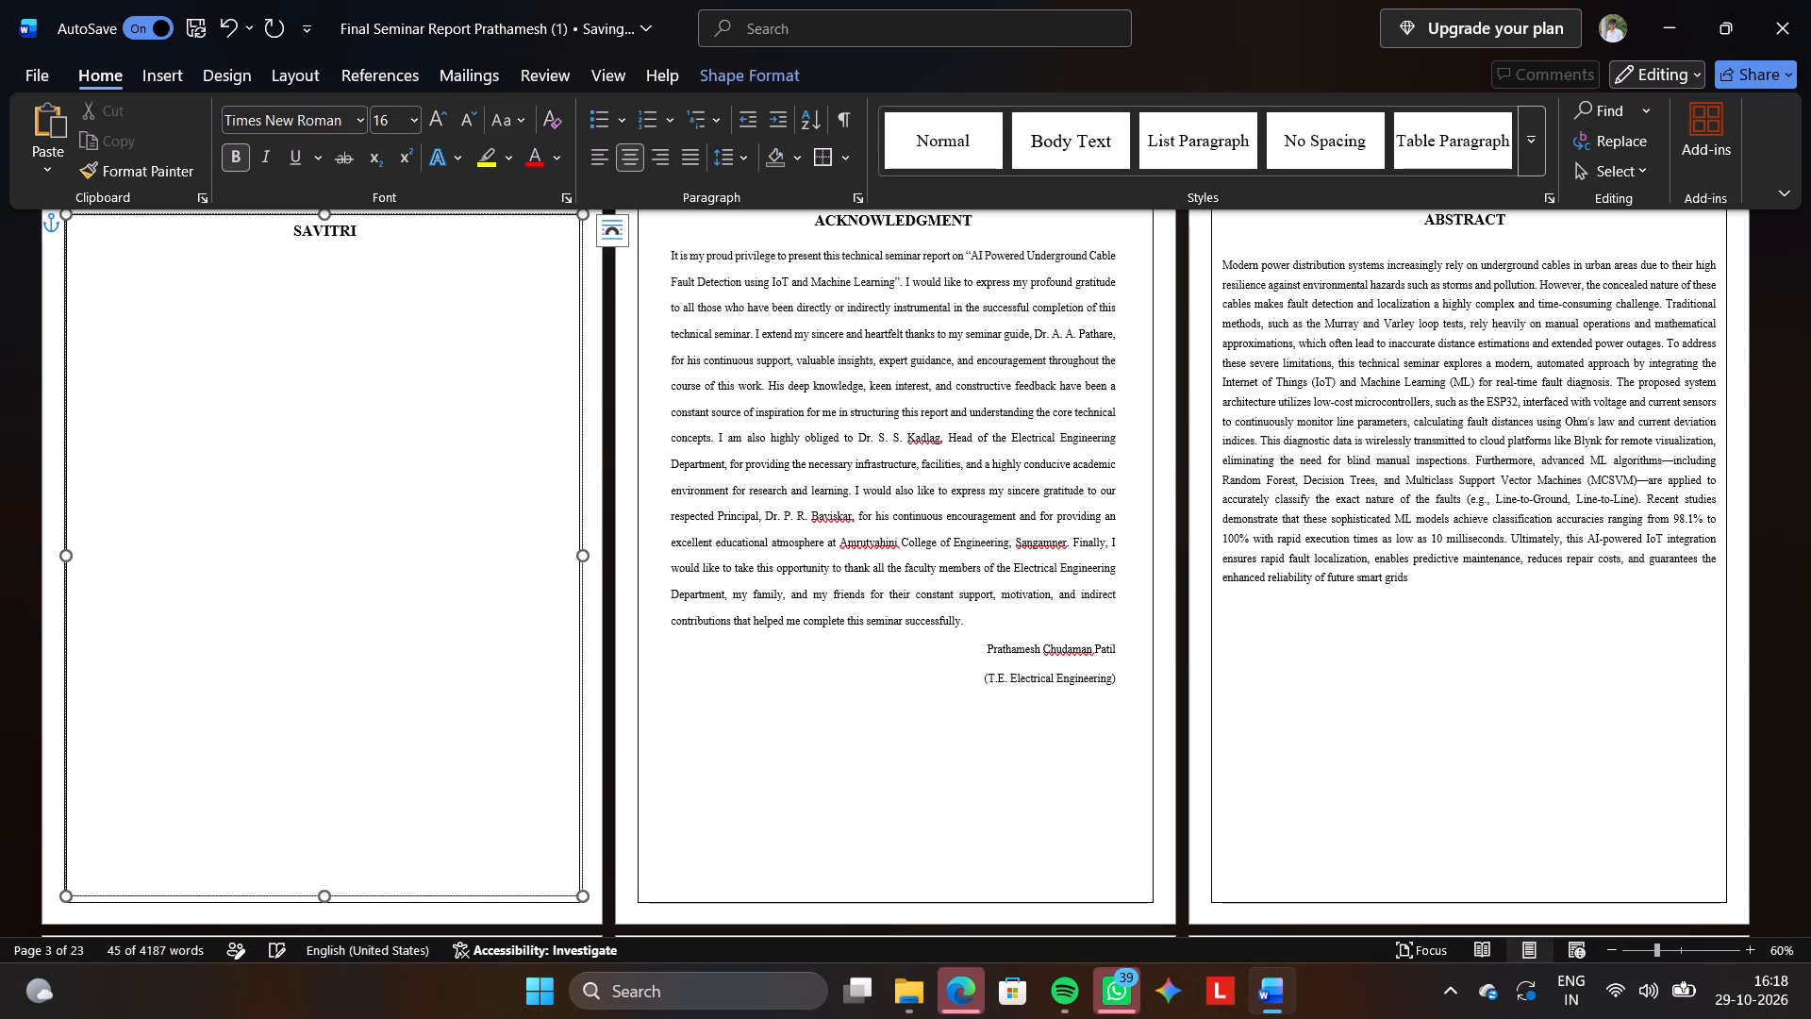
key("BackSpace")
key("BackSpace")
key("BackSpace")
key("BackSpace")
key("BackSpace")
key("BackSpace")
key("BackSpace")
key("BackSpace")
key("BackSpace")
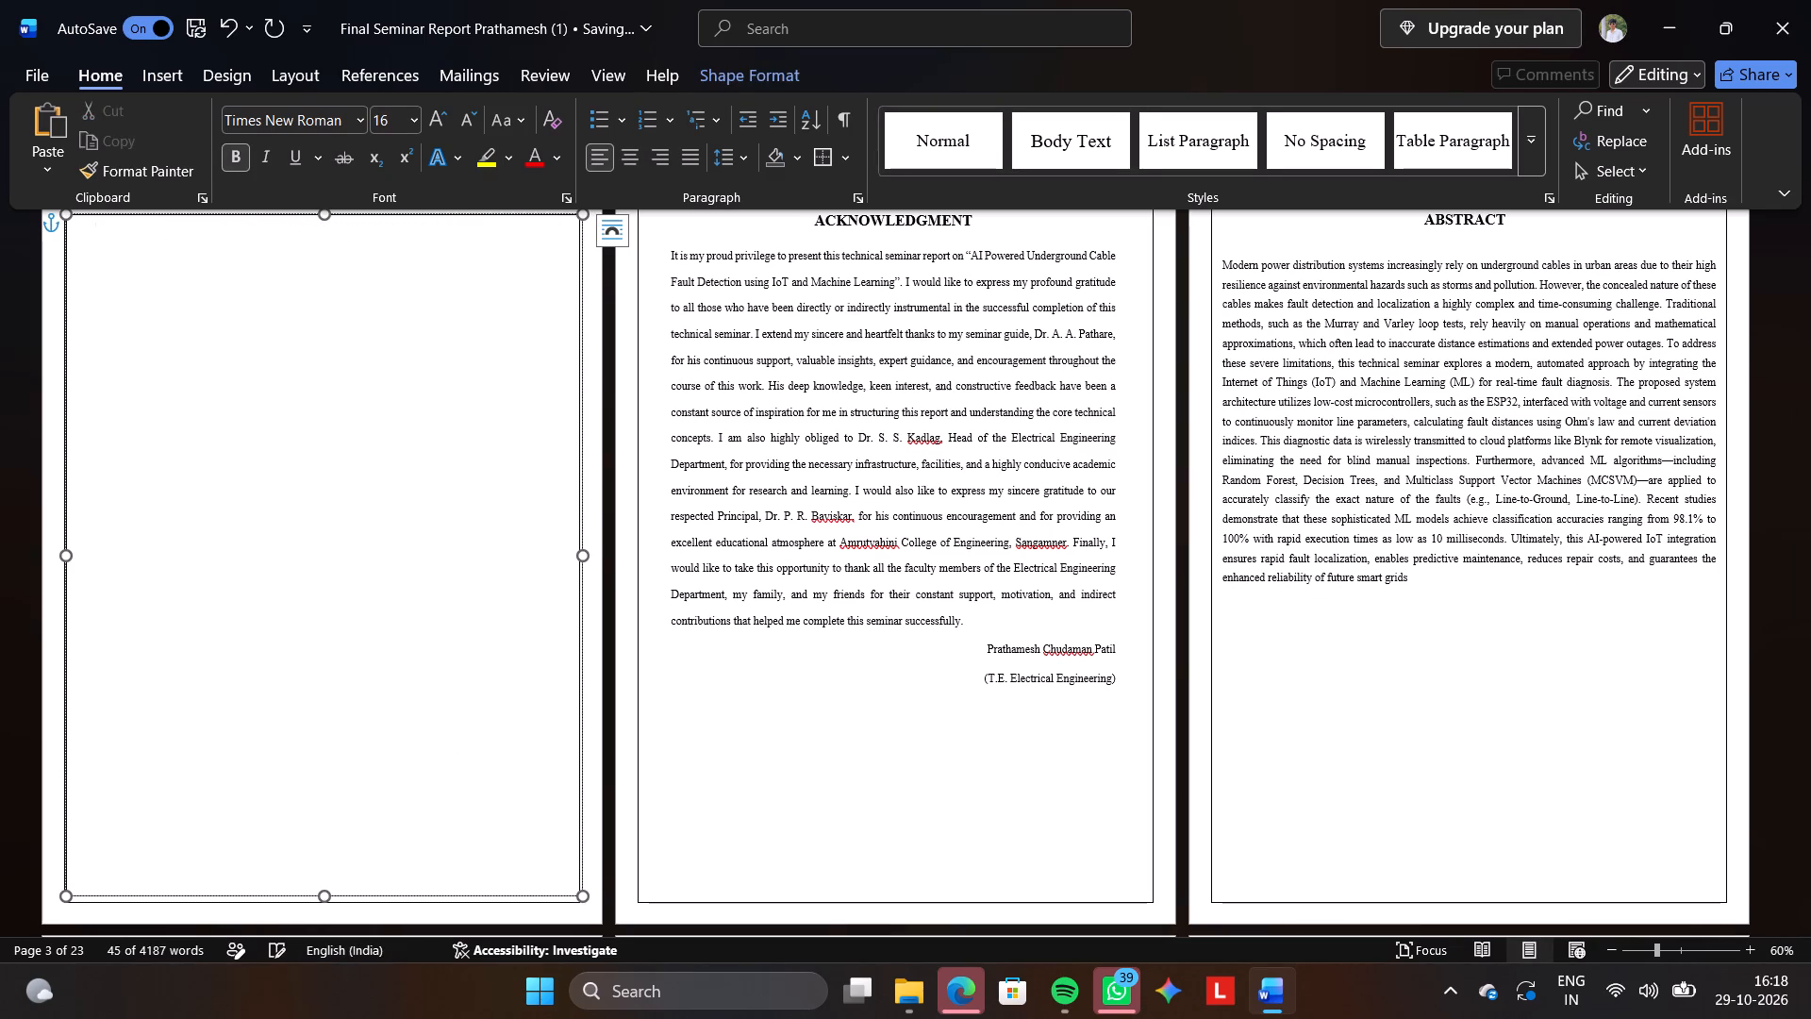
key("BackSpace")
key("BackSpace")
key("BackSpace")
key("BackSpace")
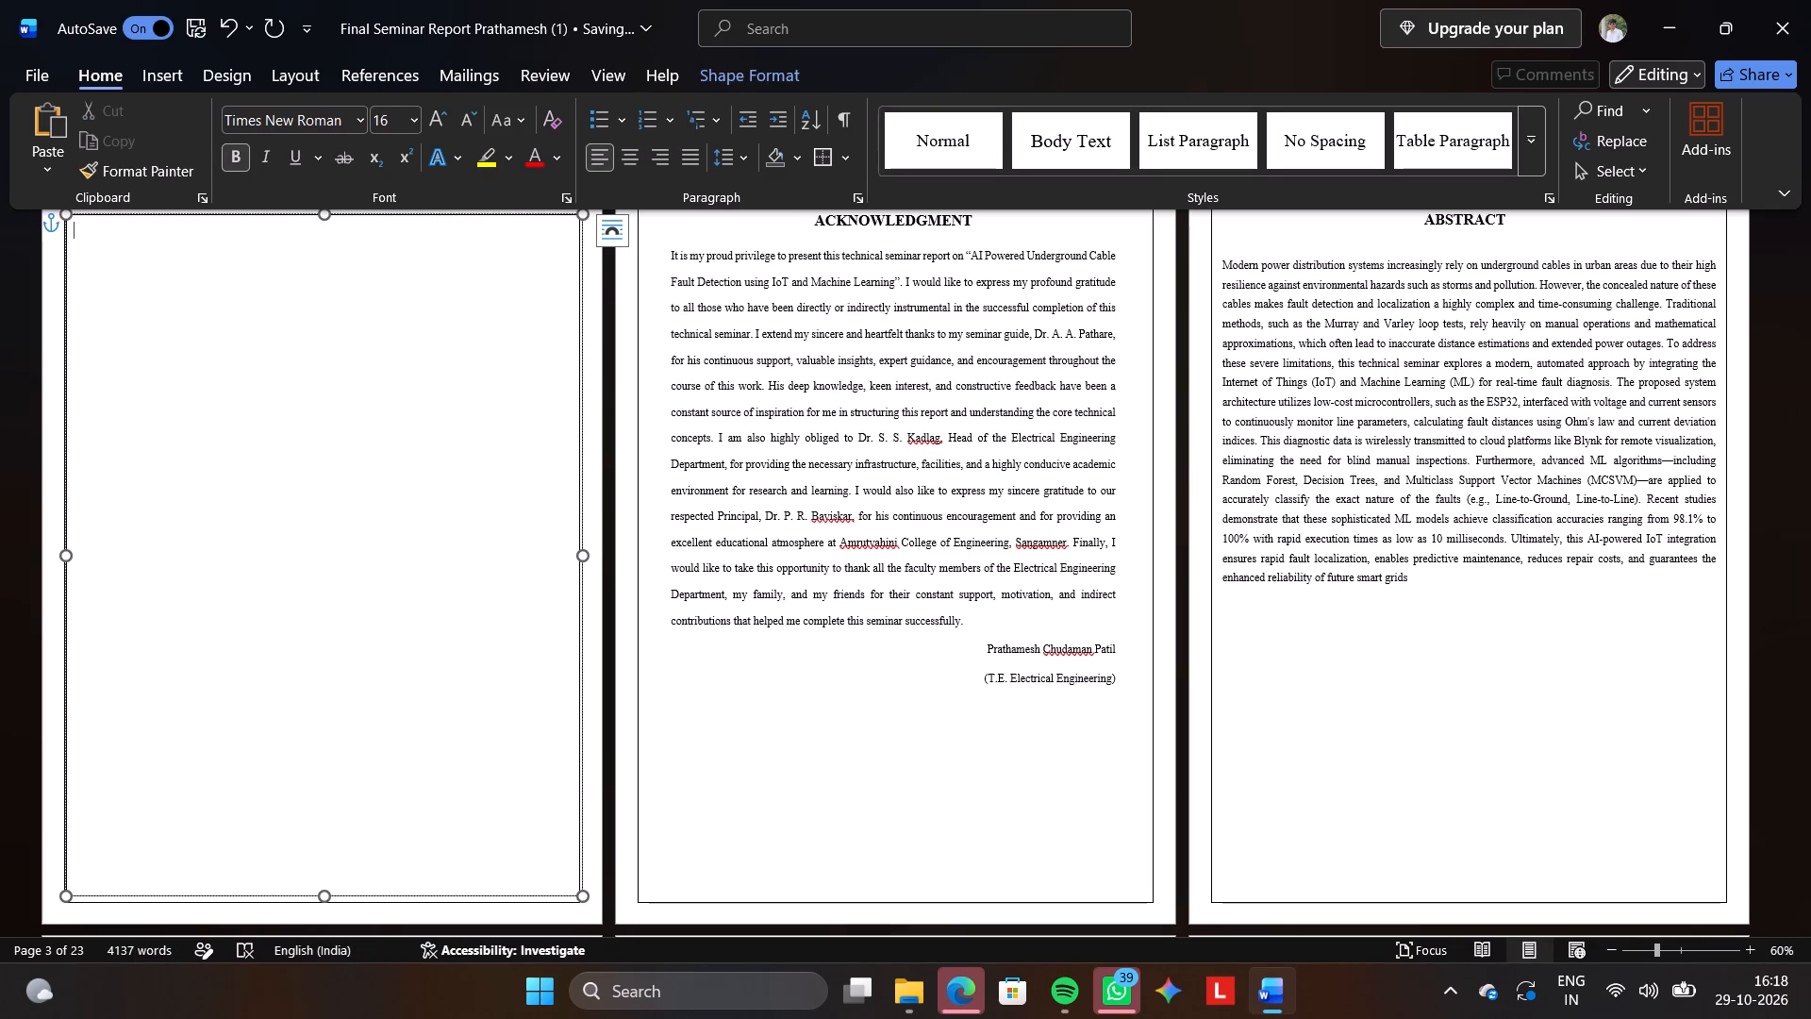
Remove the empty page-sized text box frame from the fourth page by cutting it.
triple_click(343, 602)
left_click(343, 602)
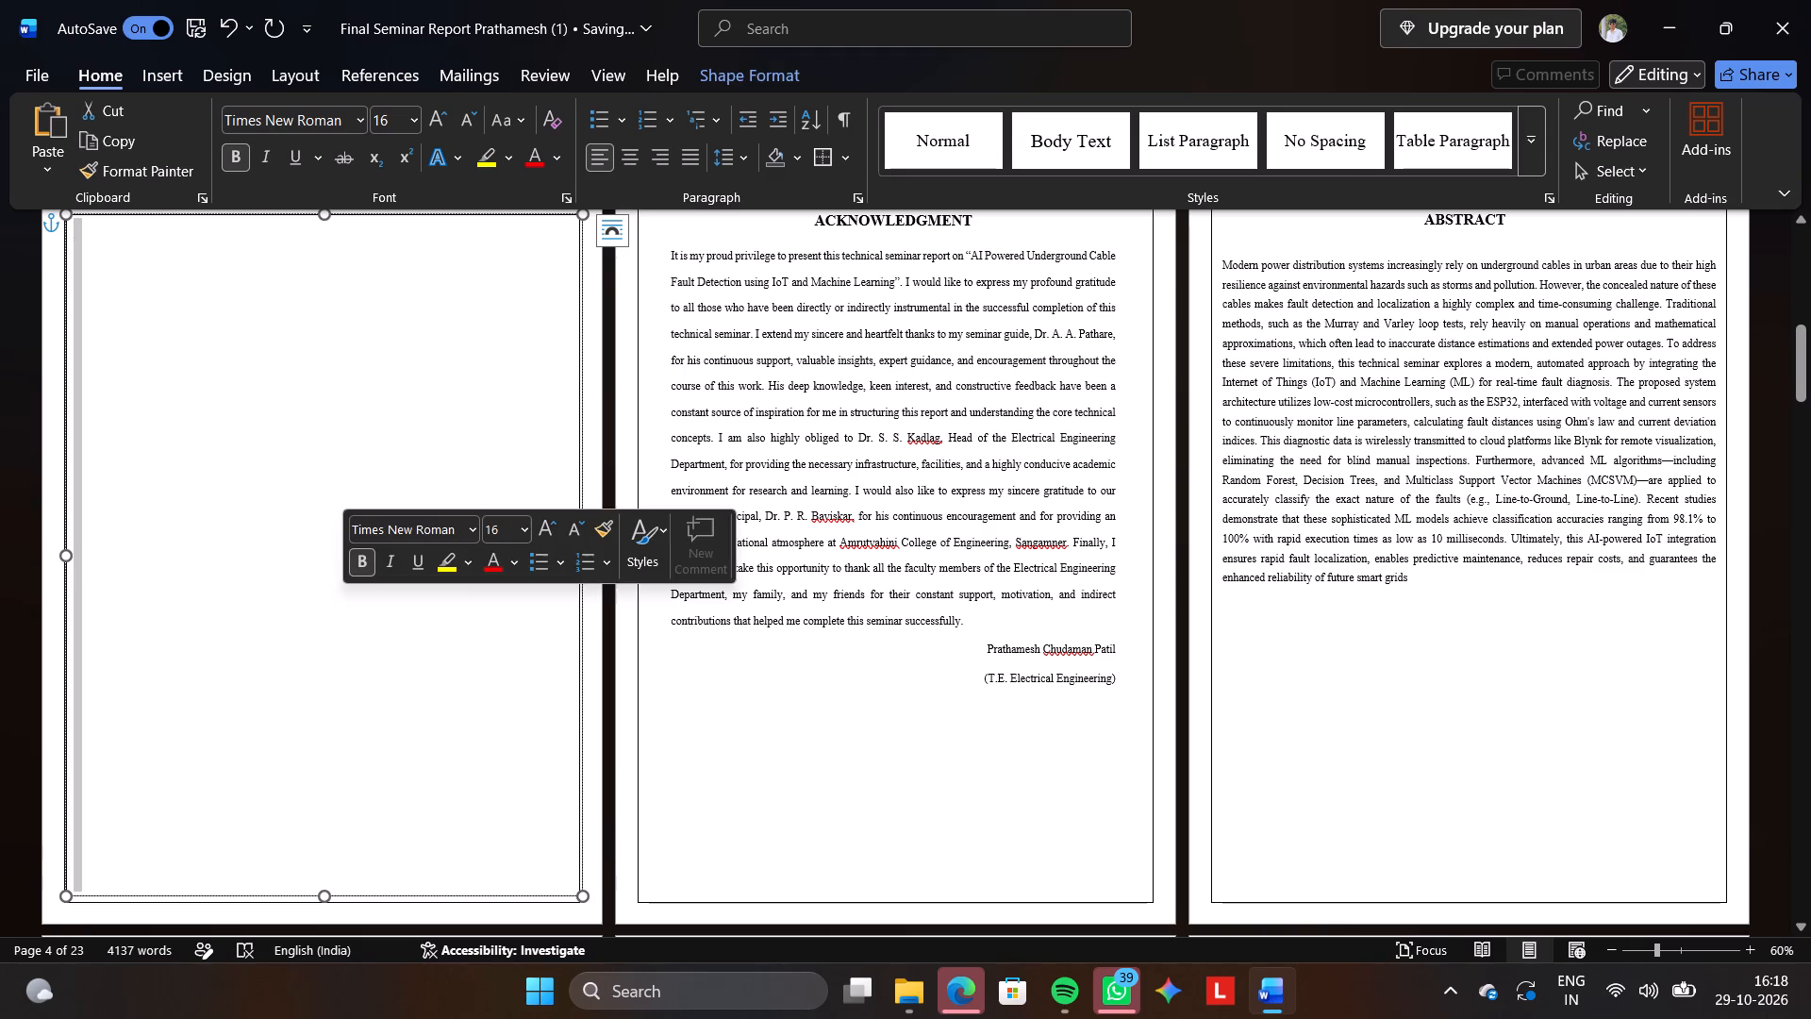
key("BackSpace")
key("BackSpace")
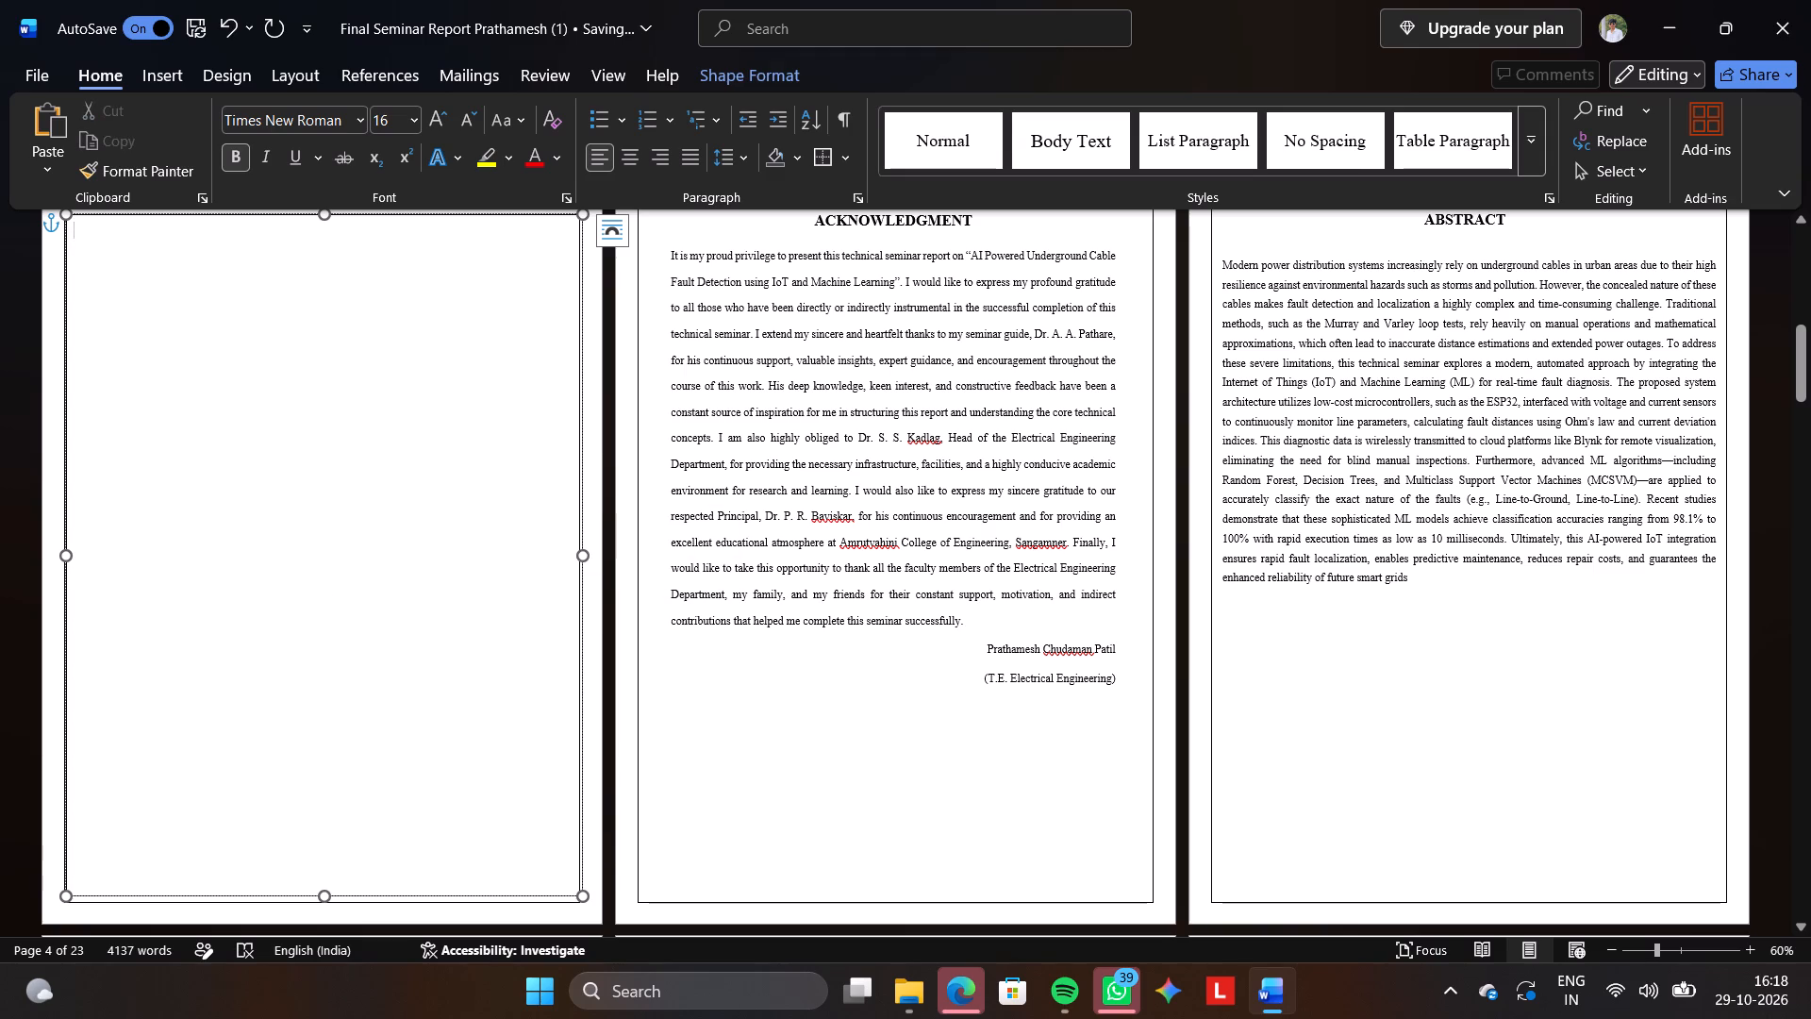
triple_click(552, 895)
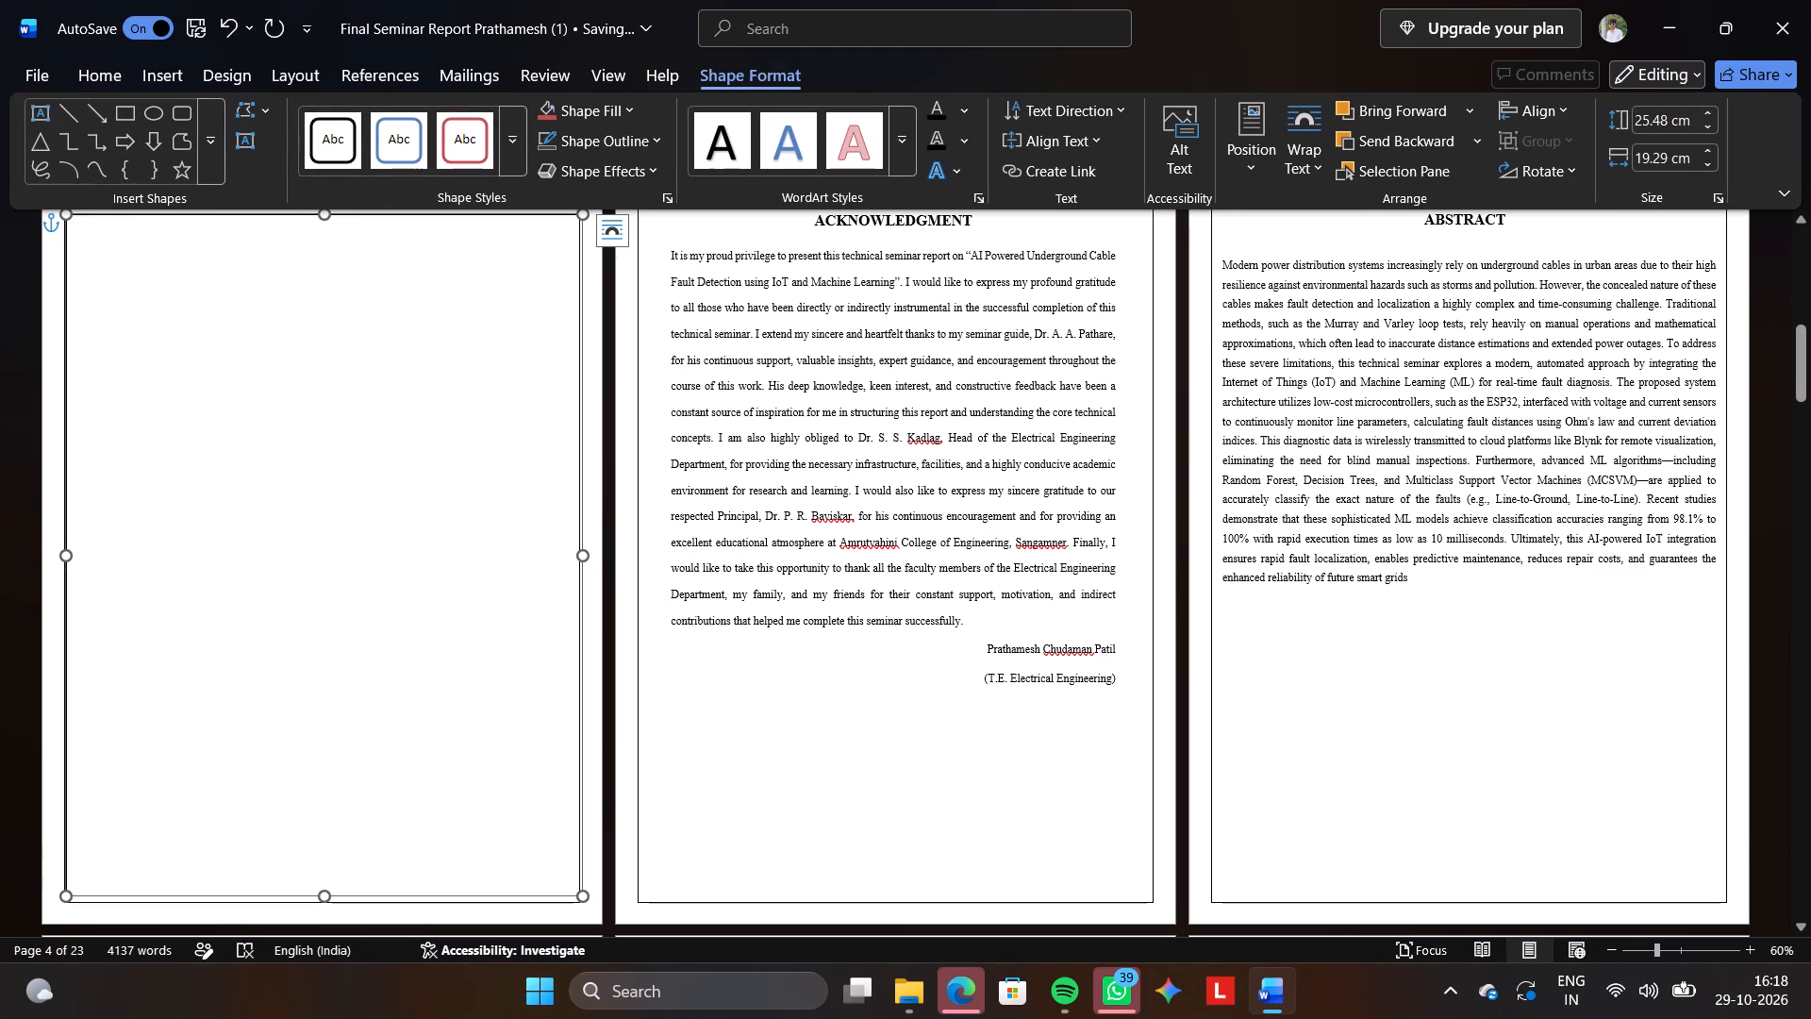
left_click(542, 870)
left_click_drag(542, 870, 207, 546)
key("BackSpace")
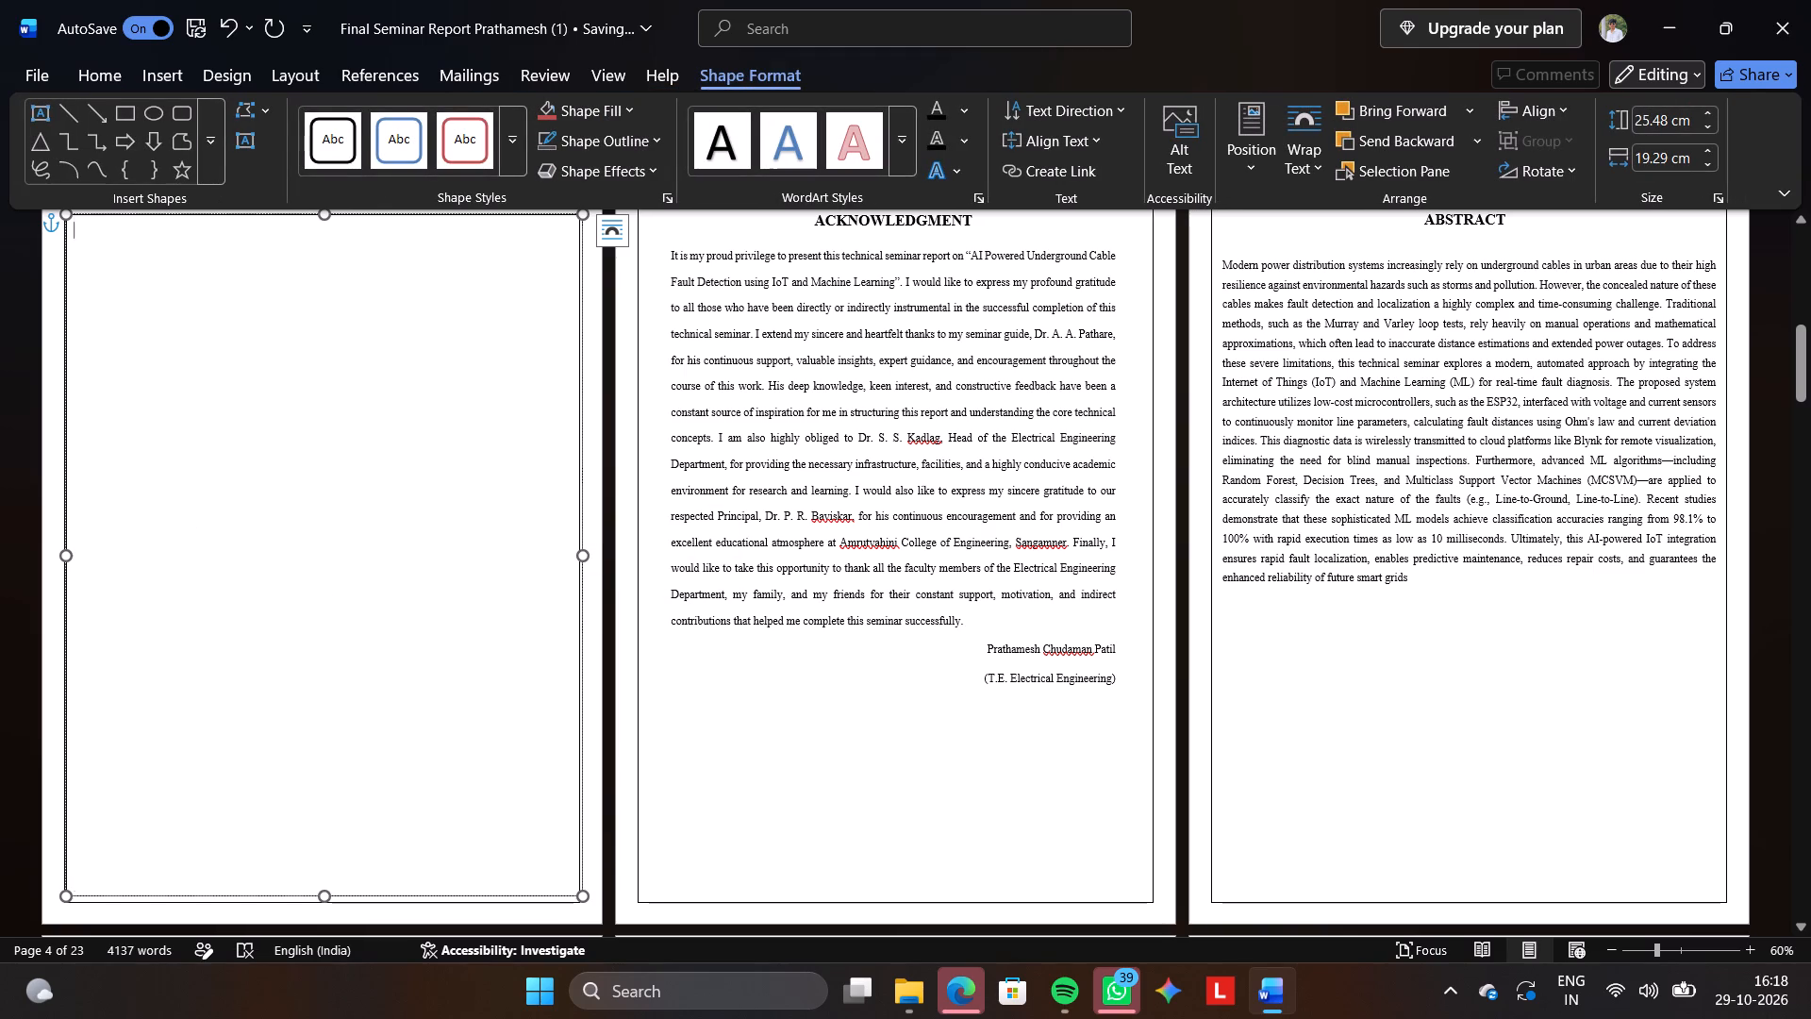
key("BackSpace")
key("BackSpace")
scroll(207, 546, "right", 1)
right_click(207, 546)
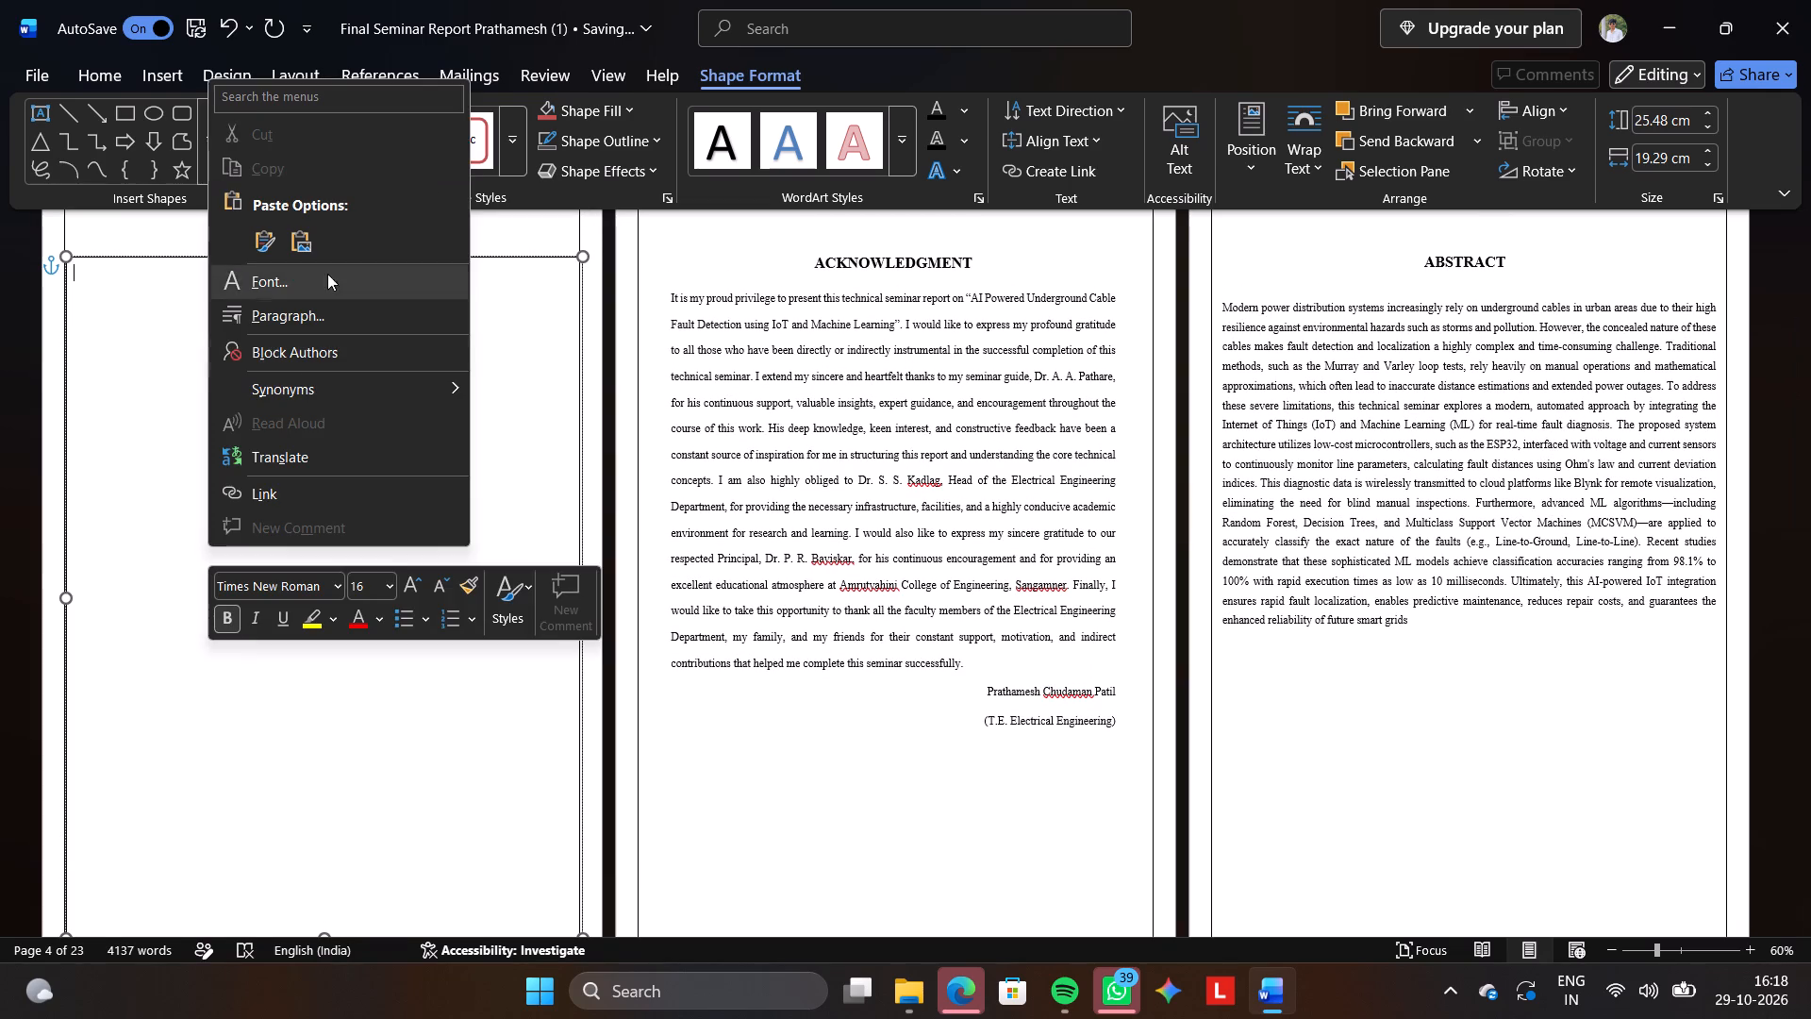
right_click(598, 418)
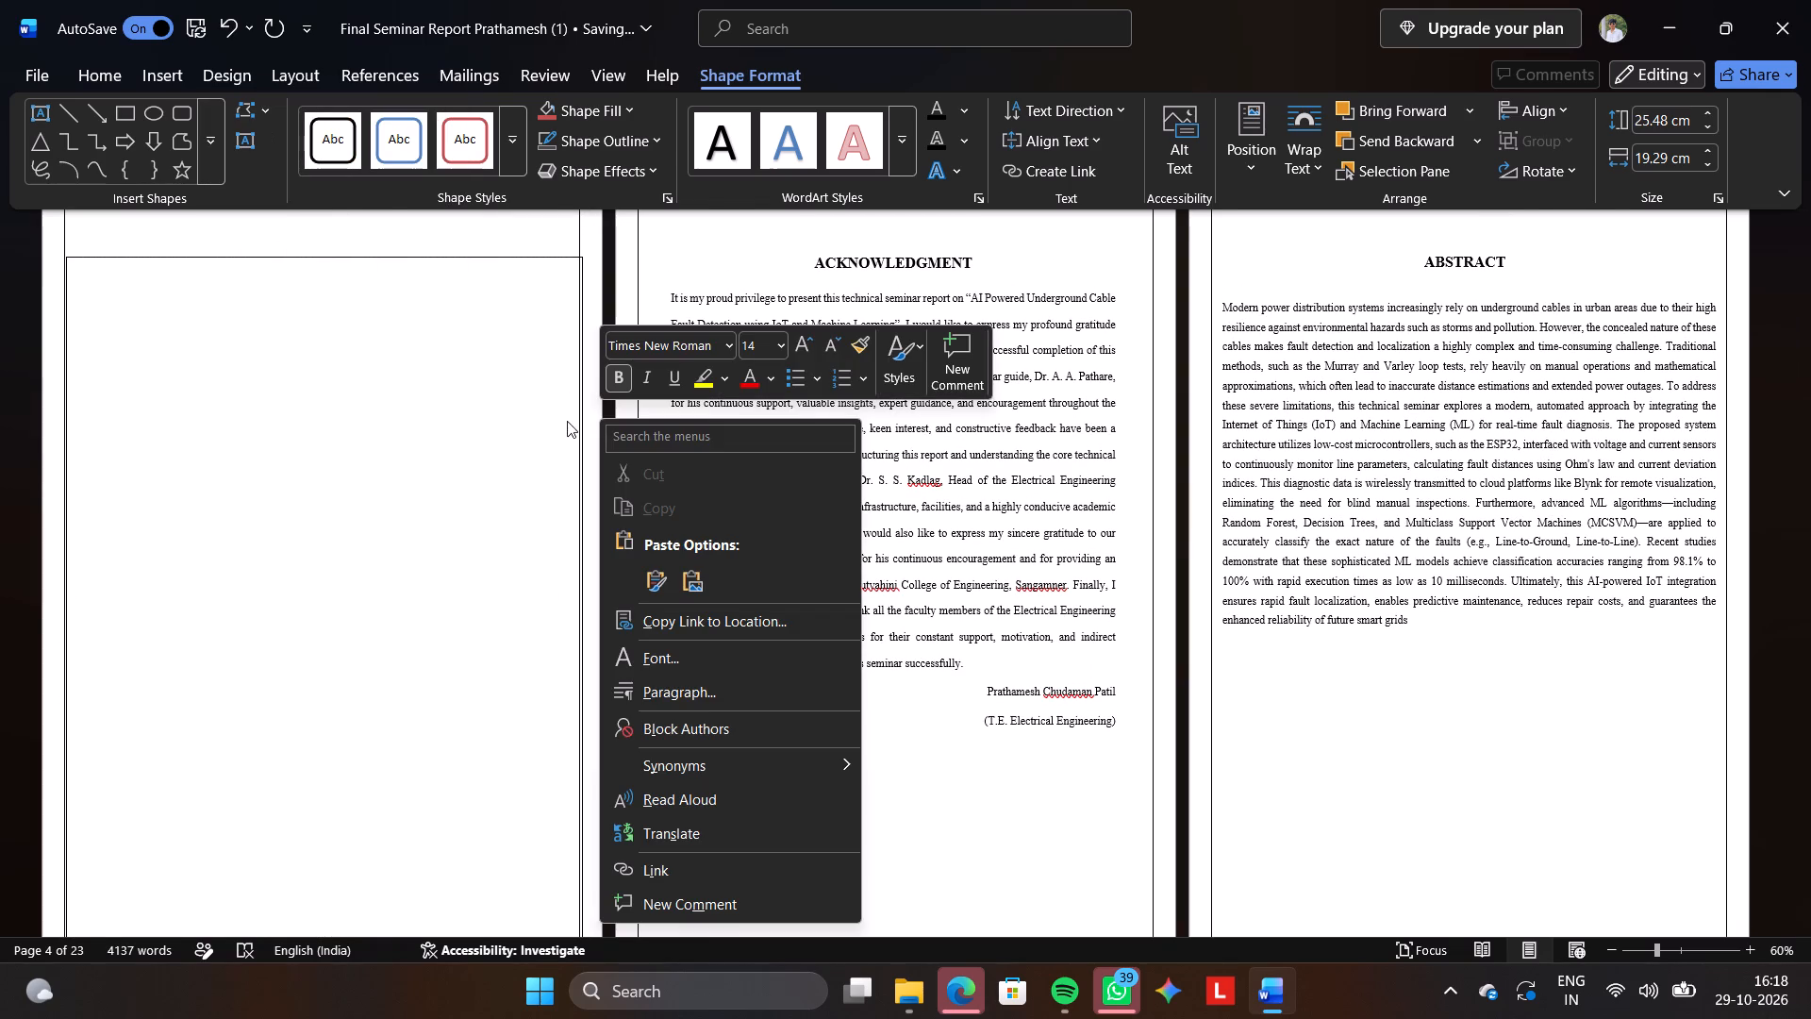
left_click_drag(567, 421, 579, 419)
left_click(579, 419)
right_click(579, 419)
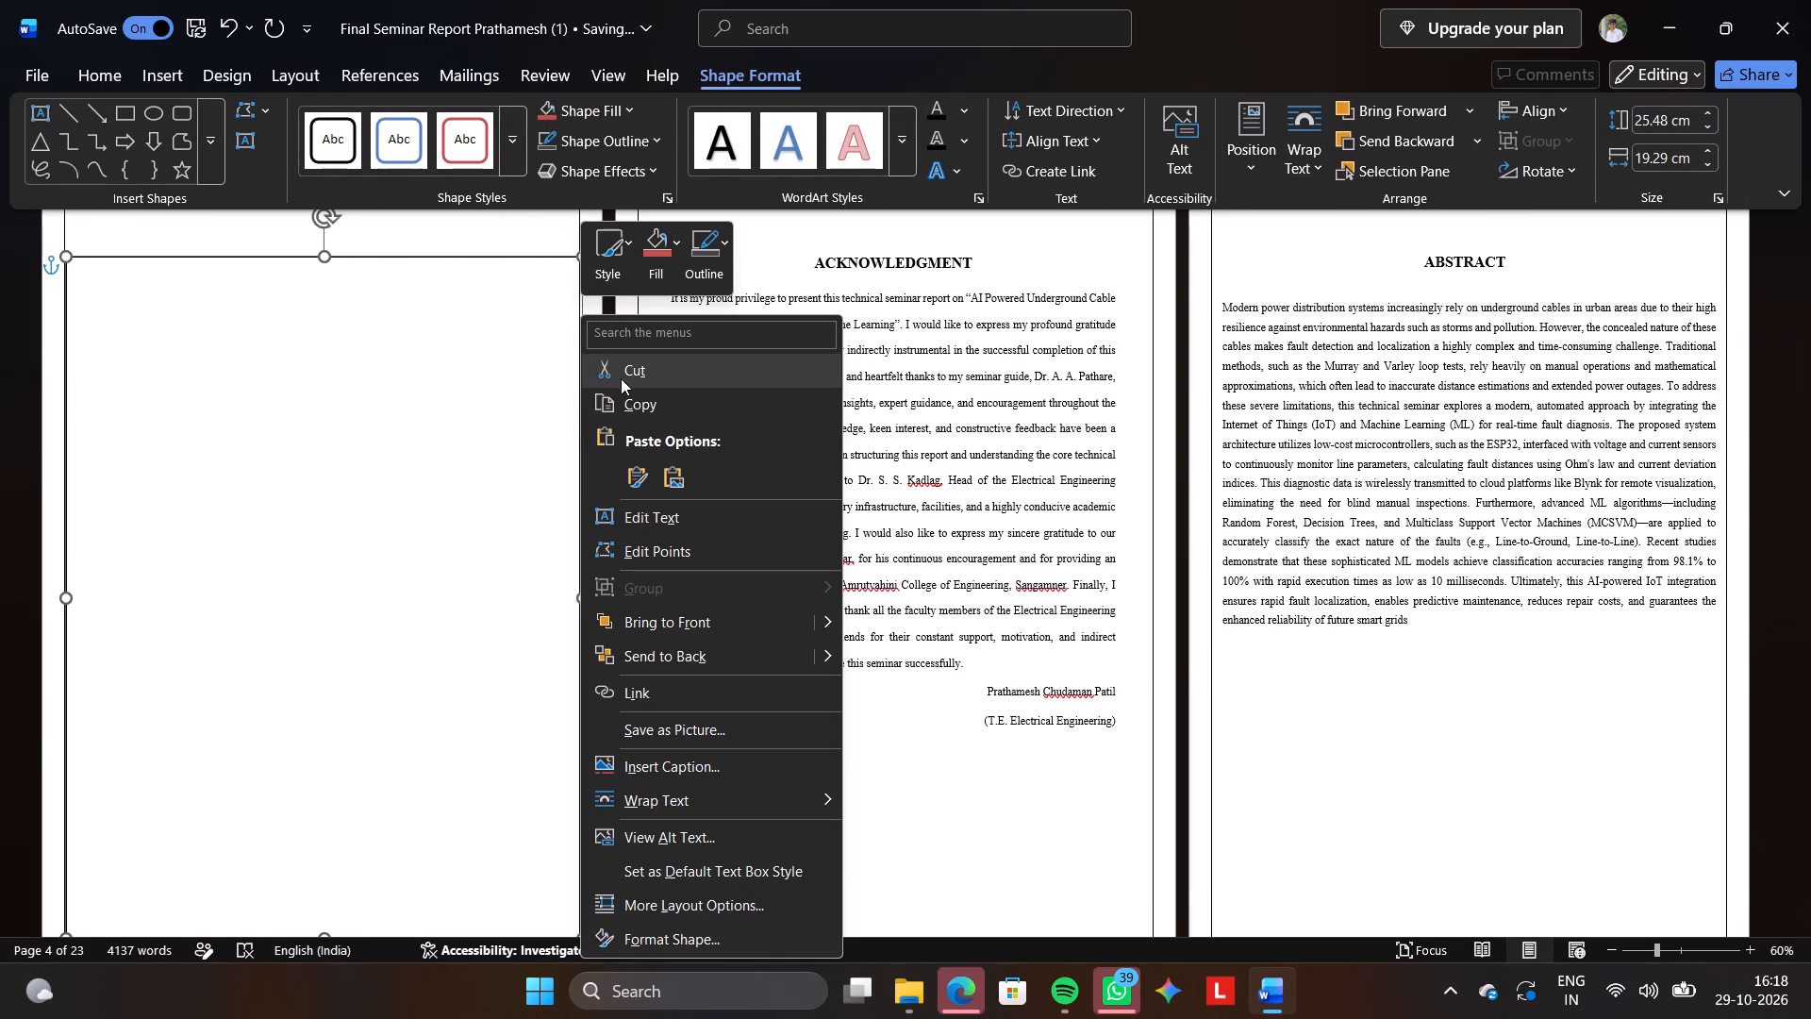
left_click(623, 377)
left_click(580, 391)
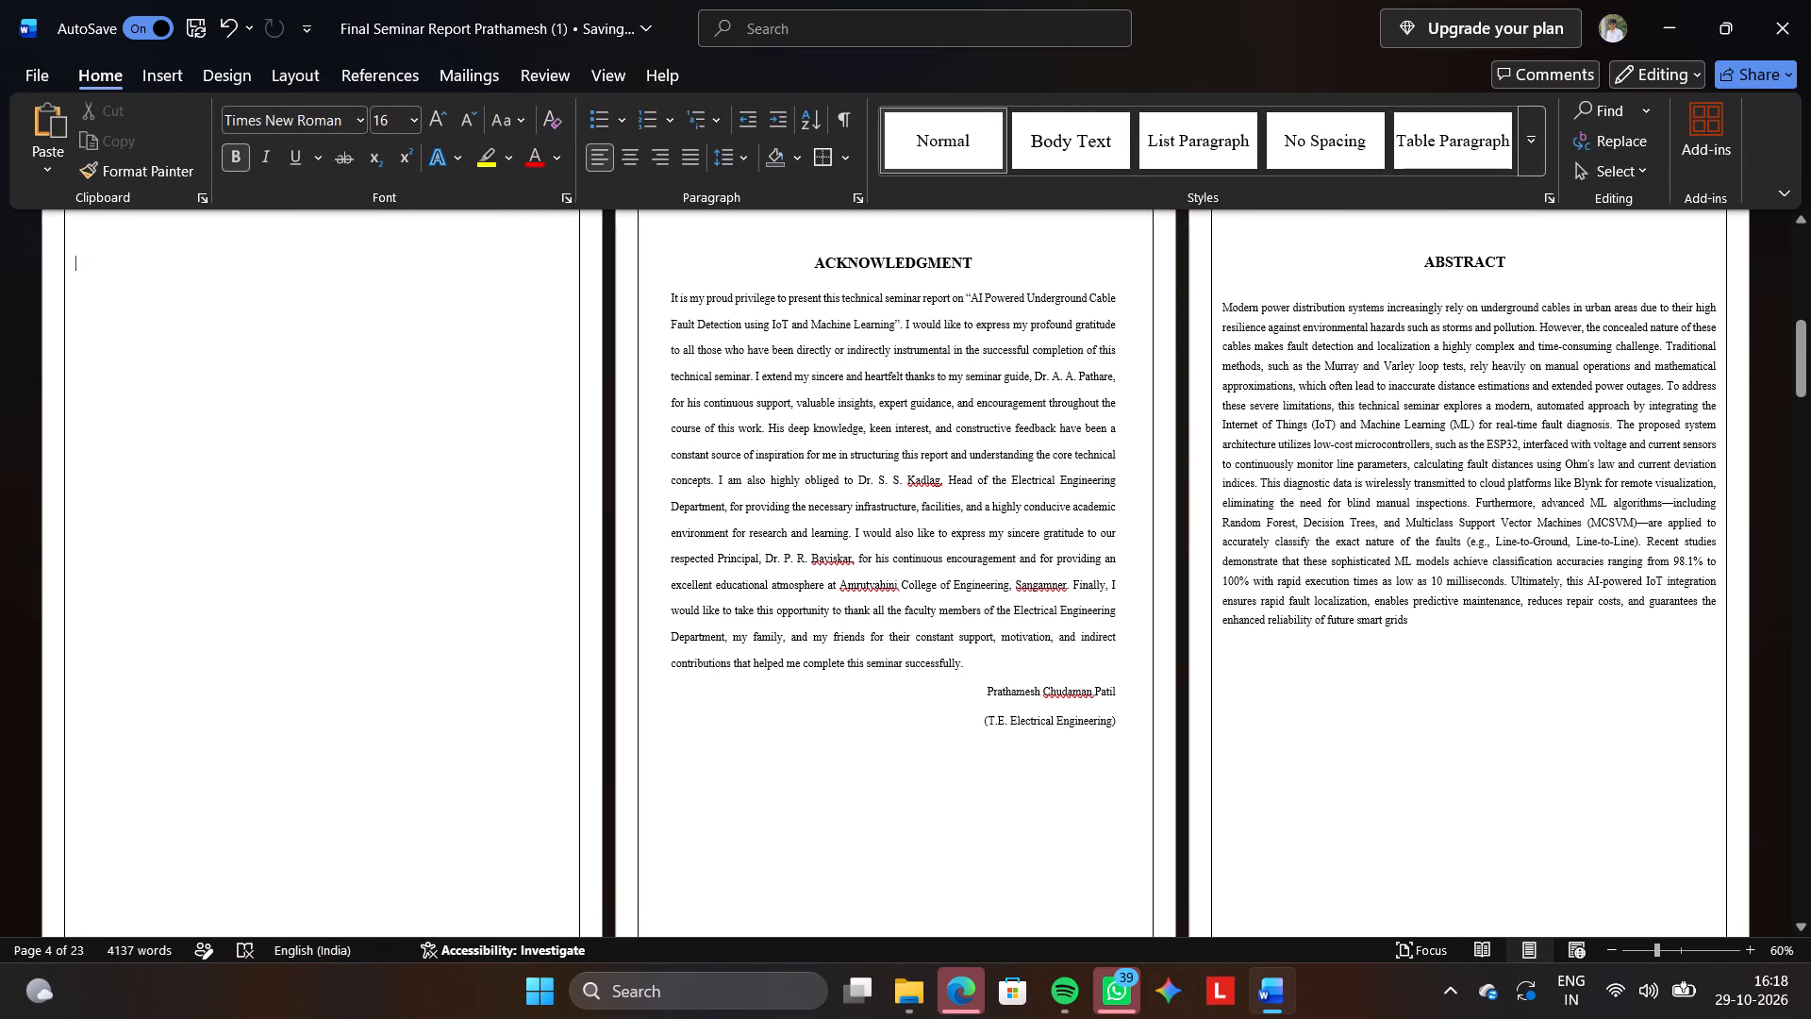
Delete the leftover empty paragraphs on the blank fourth page so the page is removed.
right_click(580, 391)
left_click(462, 392)
key("BackSpace")
key("BackSpace")
Break "Seat No." onto its own line below the student's name on the third page's certificate.
scroll(462, 392, "up", 1)
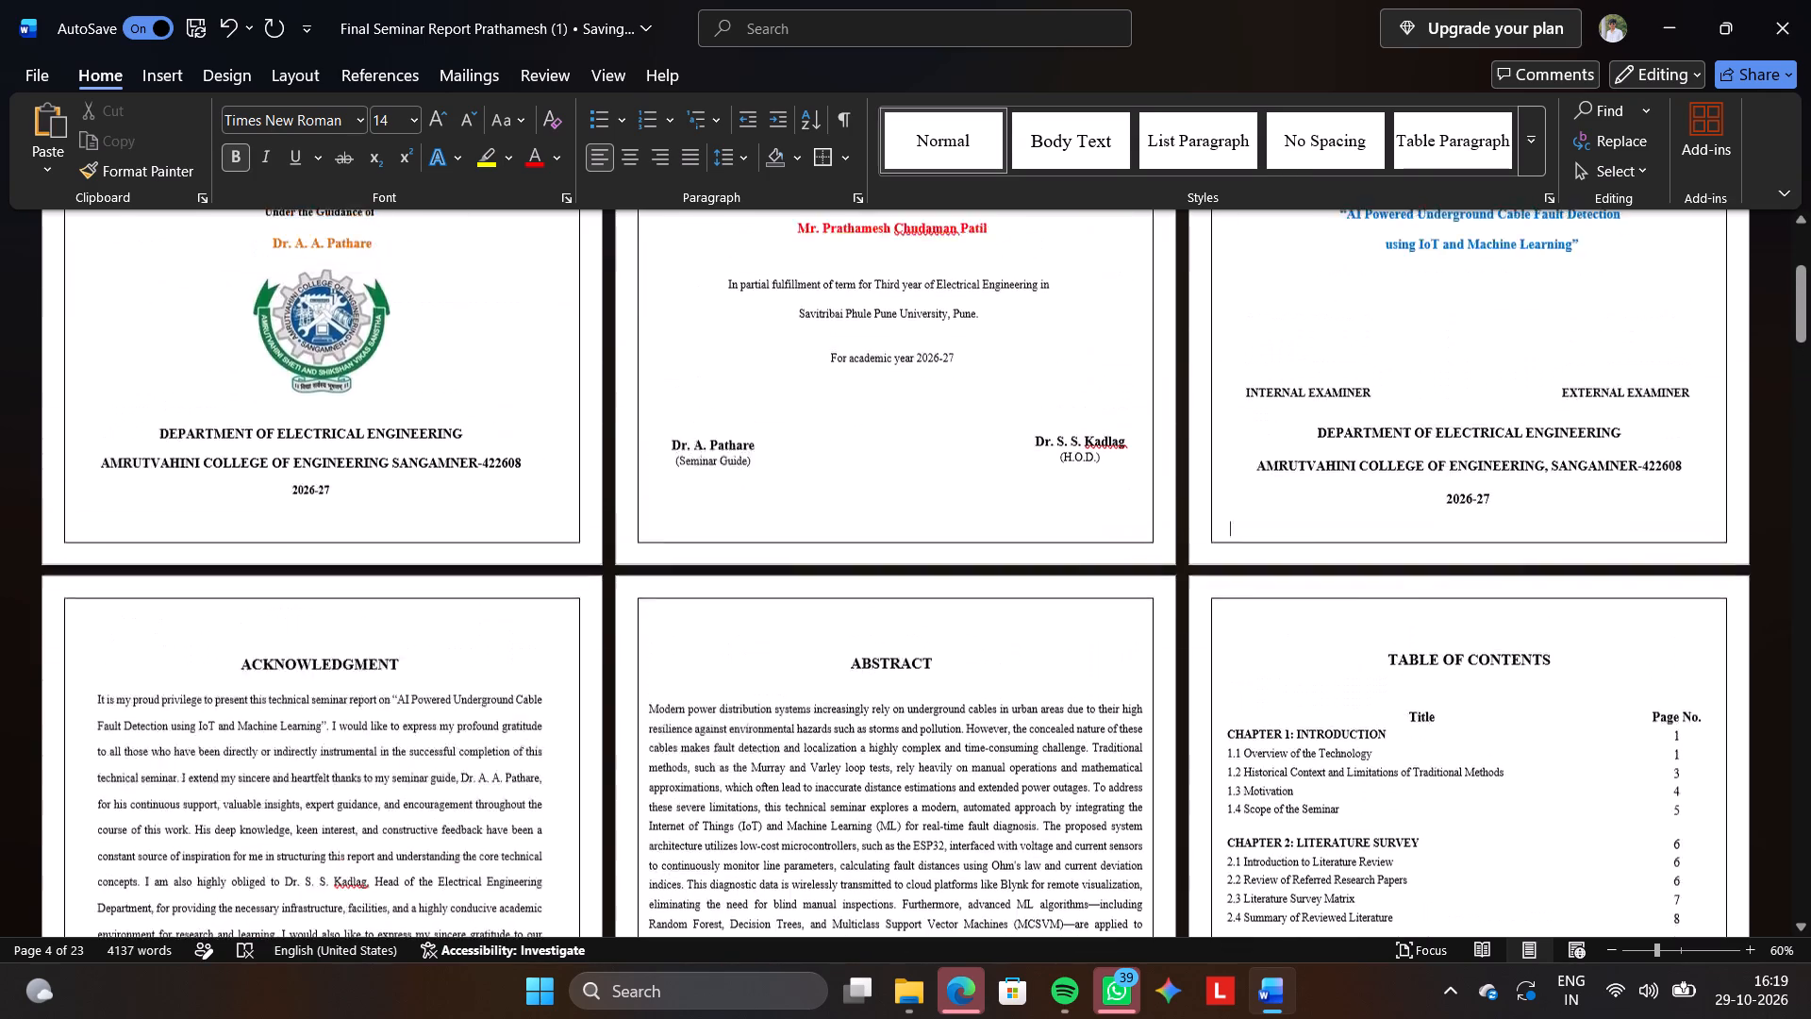
scroll(462, 392, "up", 2)
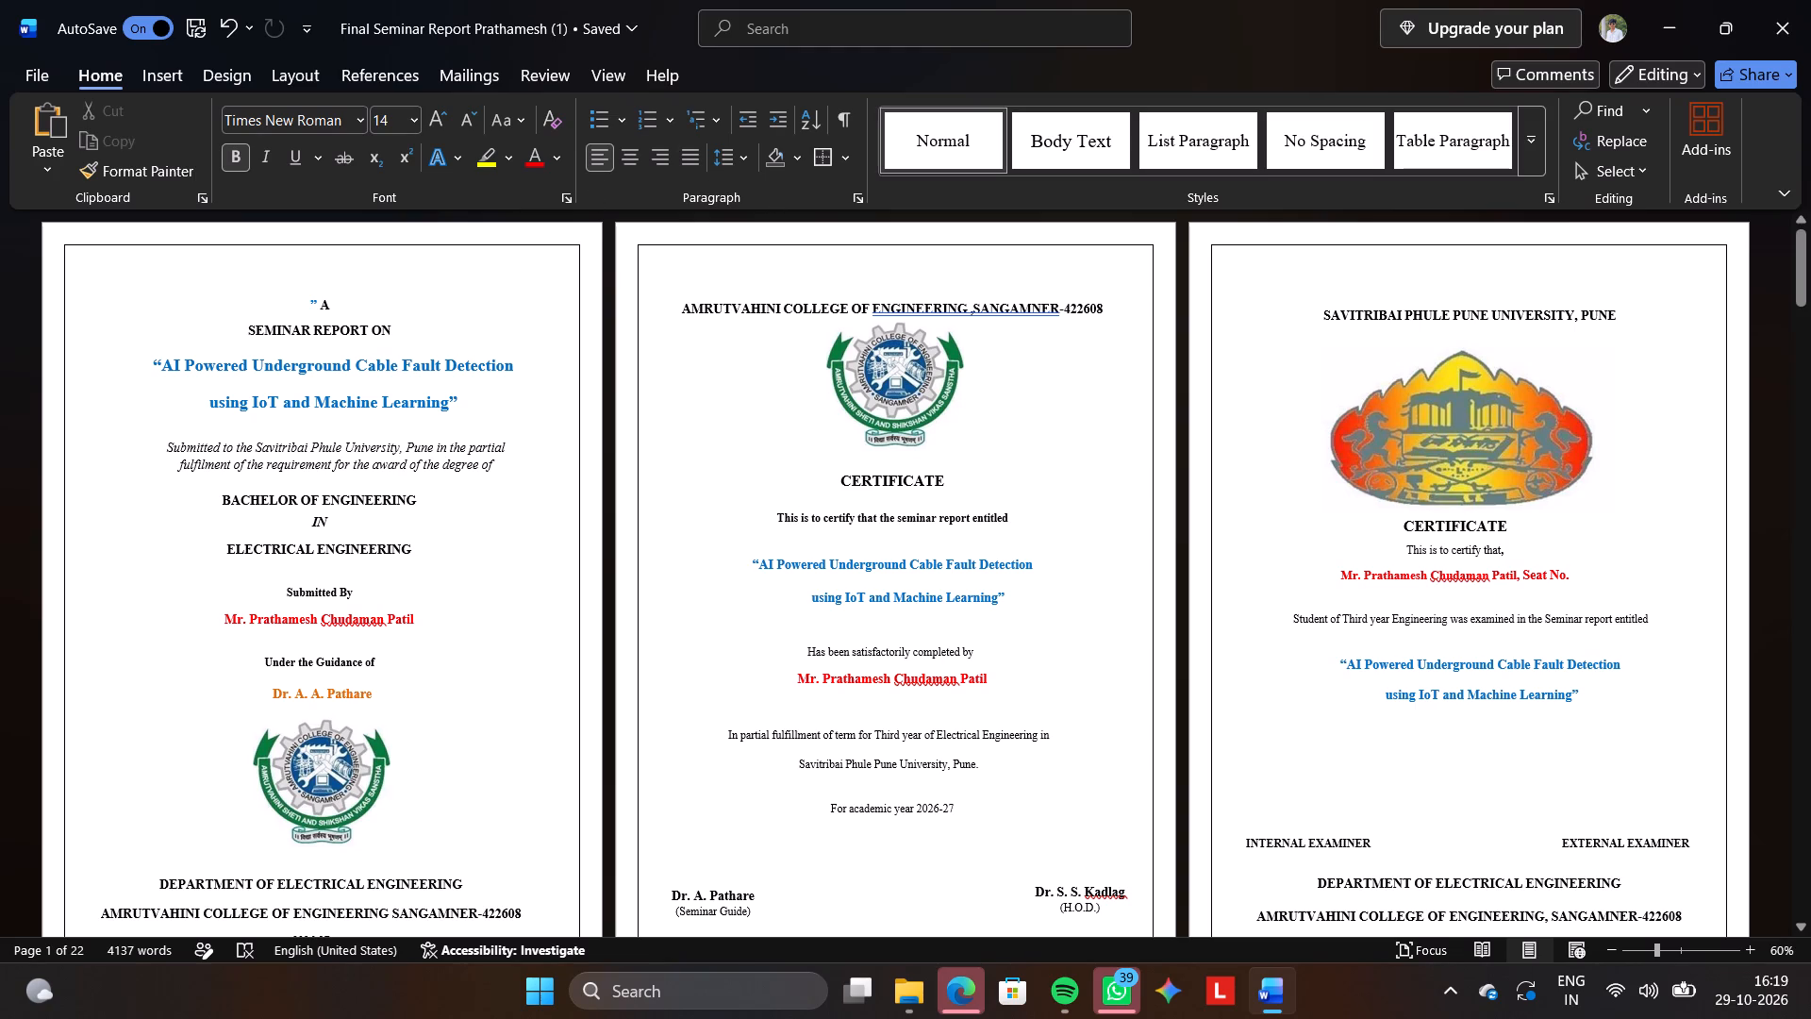
left_click(1520, 574)
key("Return")
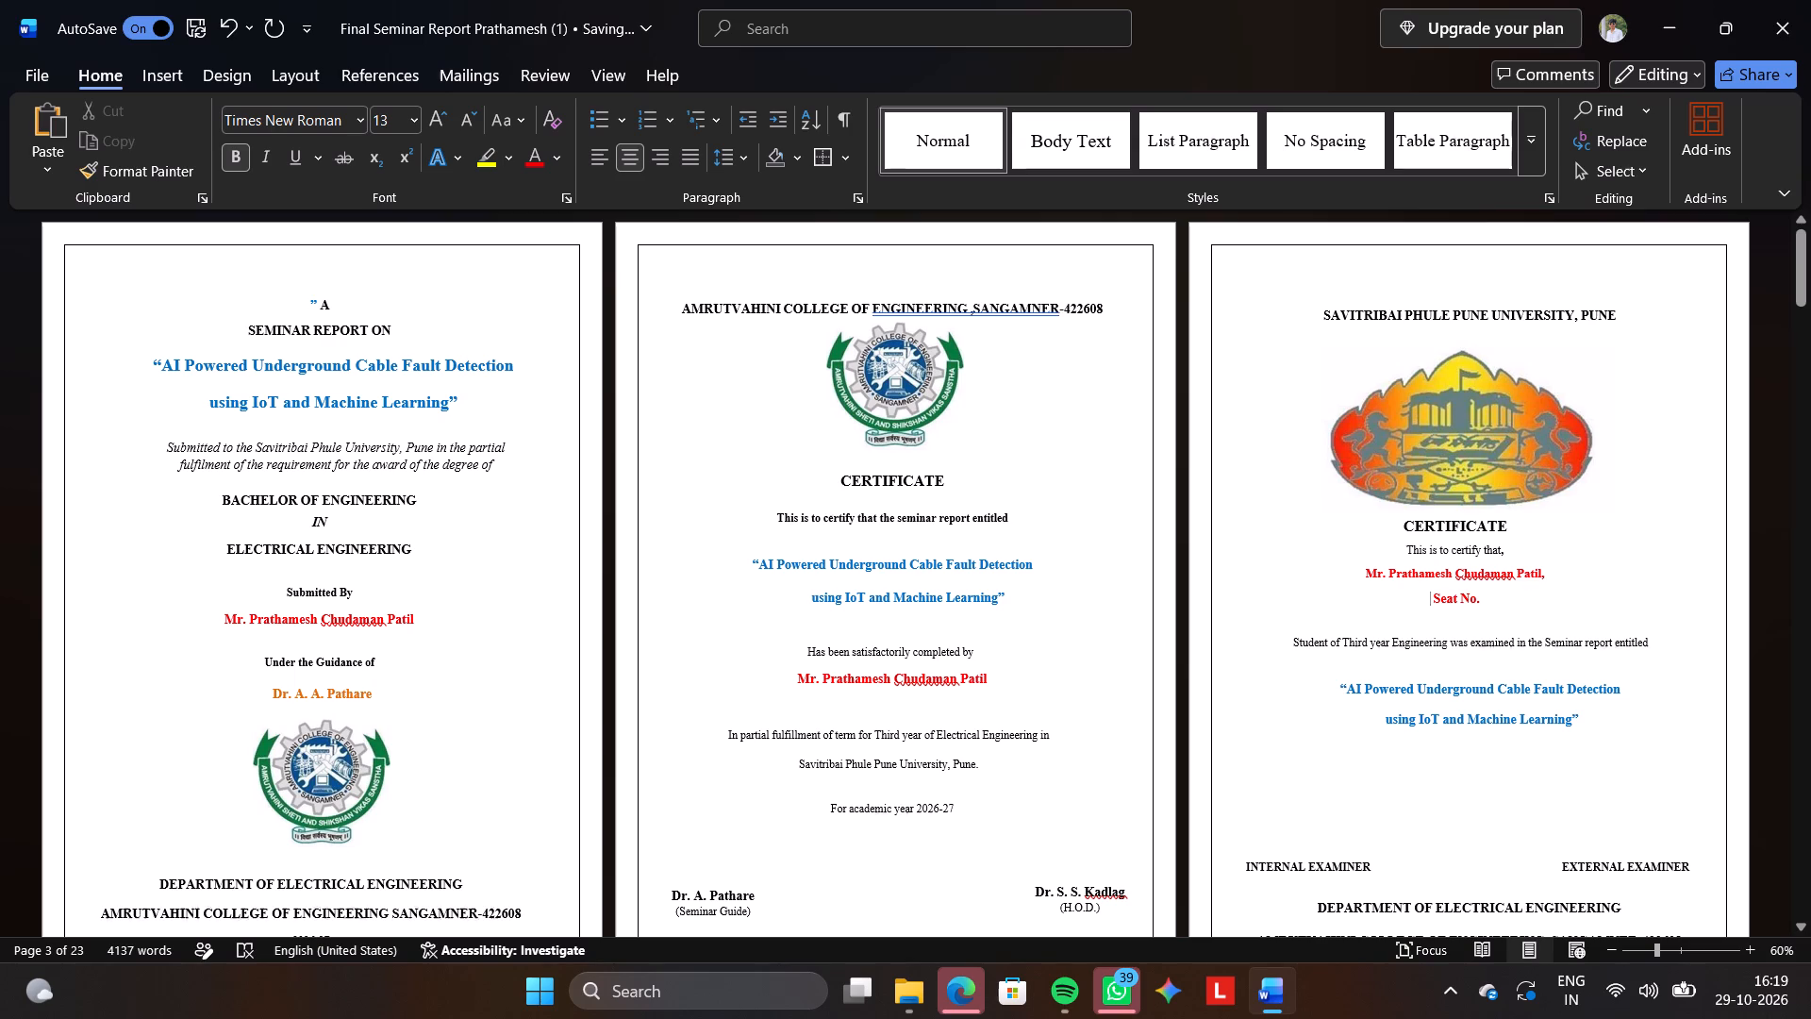
Reduce the font size of "Seat No." by one increment on the third page's certificate.
left_click_drag(1477, 601, 1396, 603)
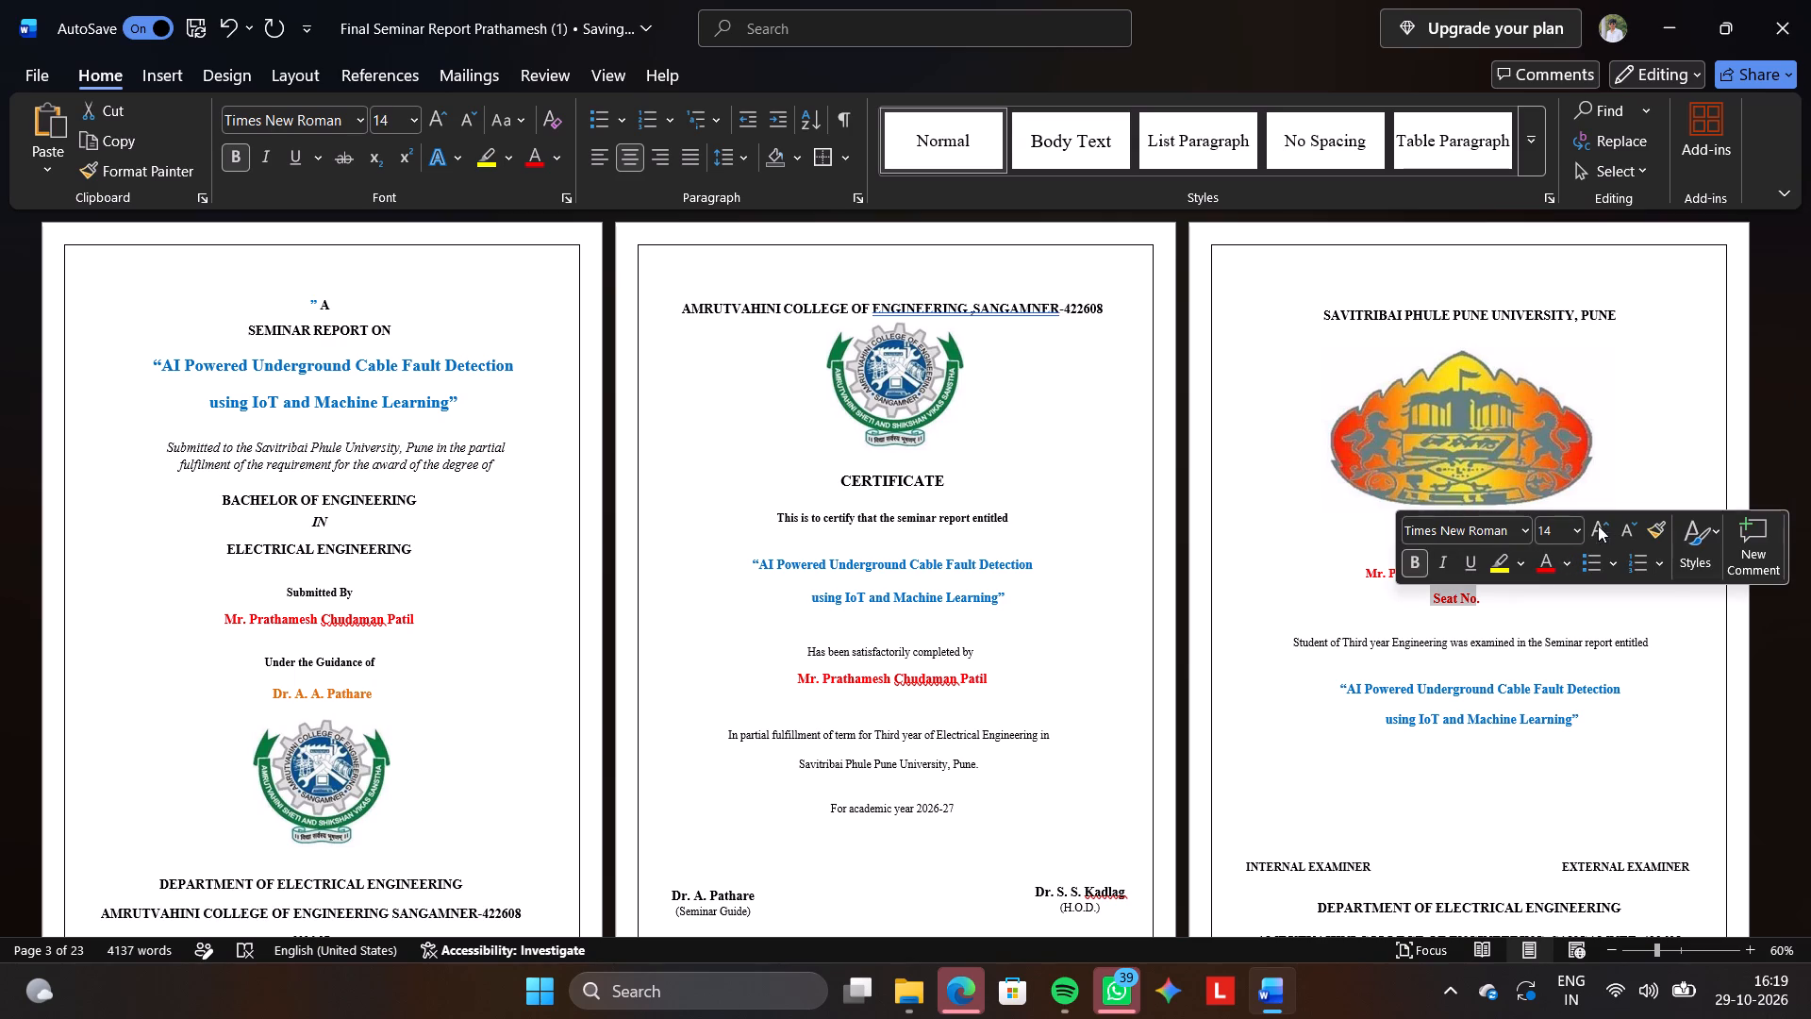
left_click(1628, 527)
left_click(1634, 493)
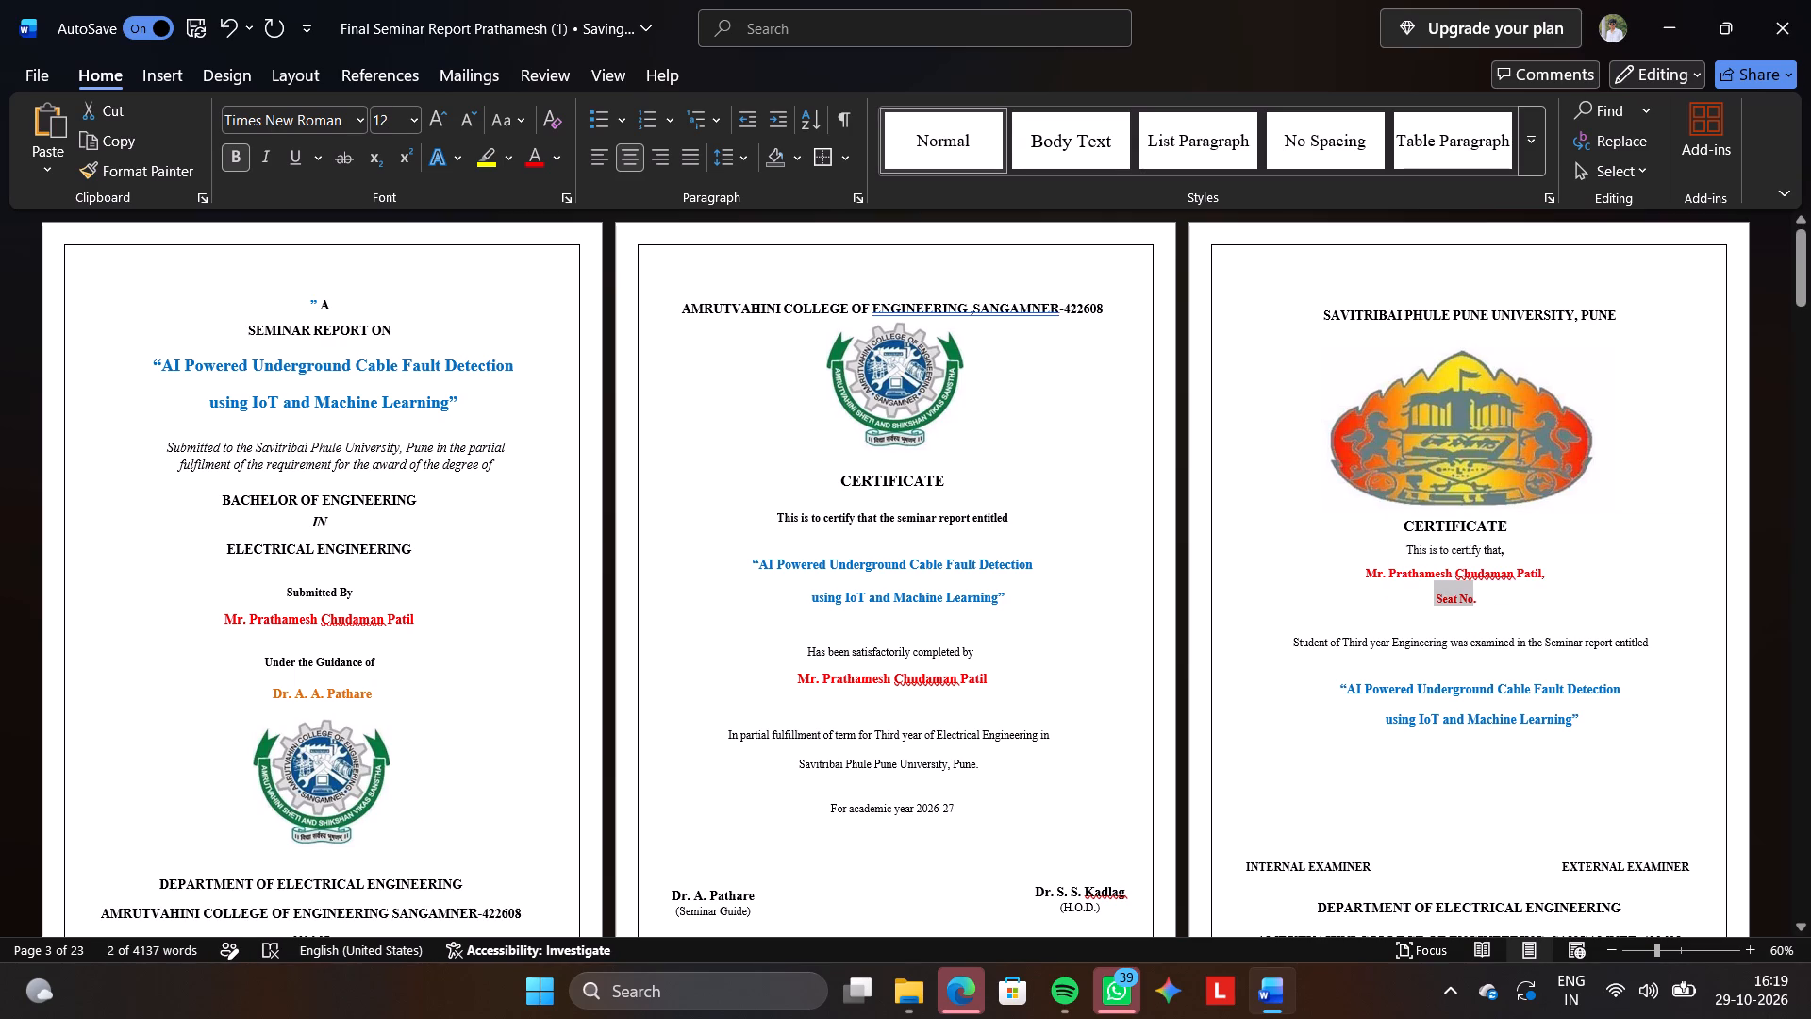
Insert a blank line below the "CERTIFICATE" heading on the third page.
left_click(1521, 526)
key("Return")
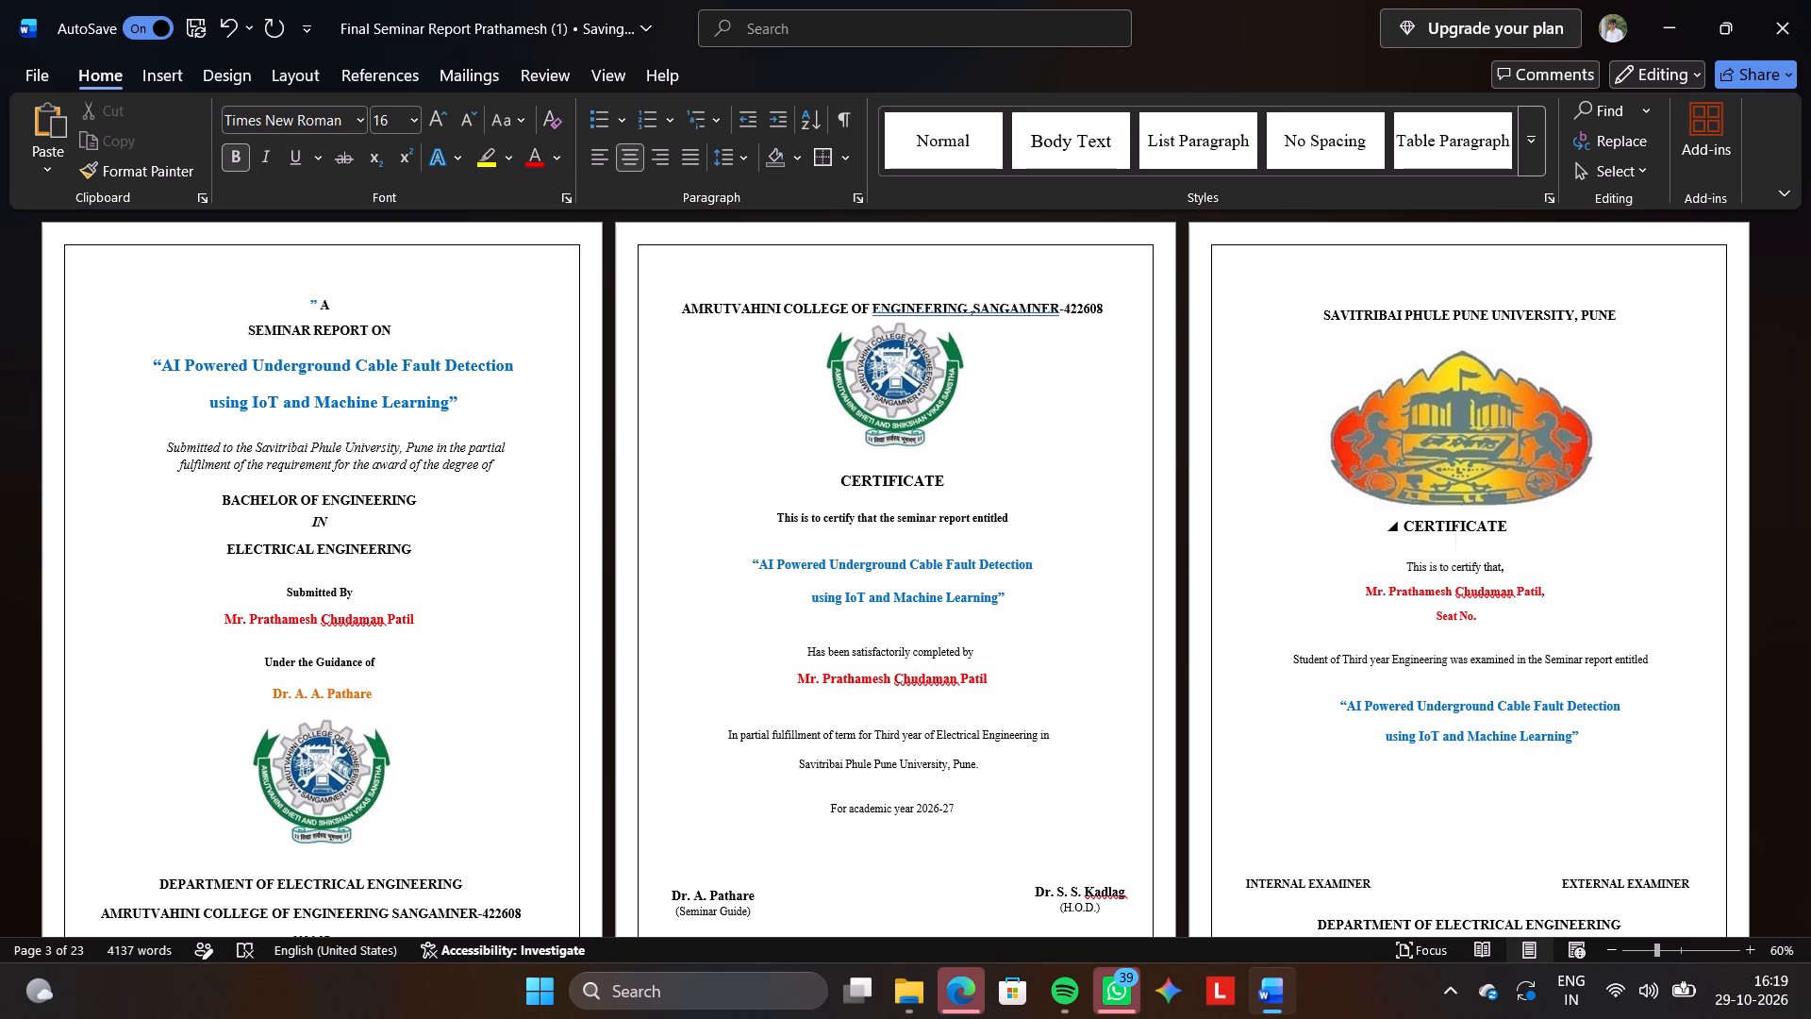
Delete excess blank spacing above the INTERNAL EXAMINER and EXTERNAL EXAMINER row so the third page's certificate fits inside its border.
scroll(1521, 526, "down", 1)
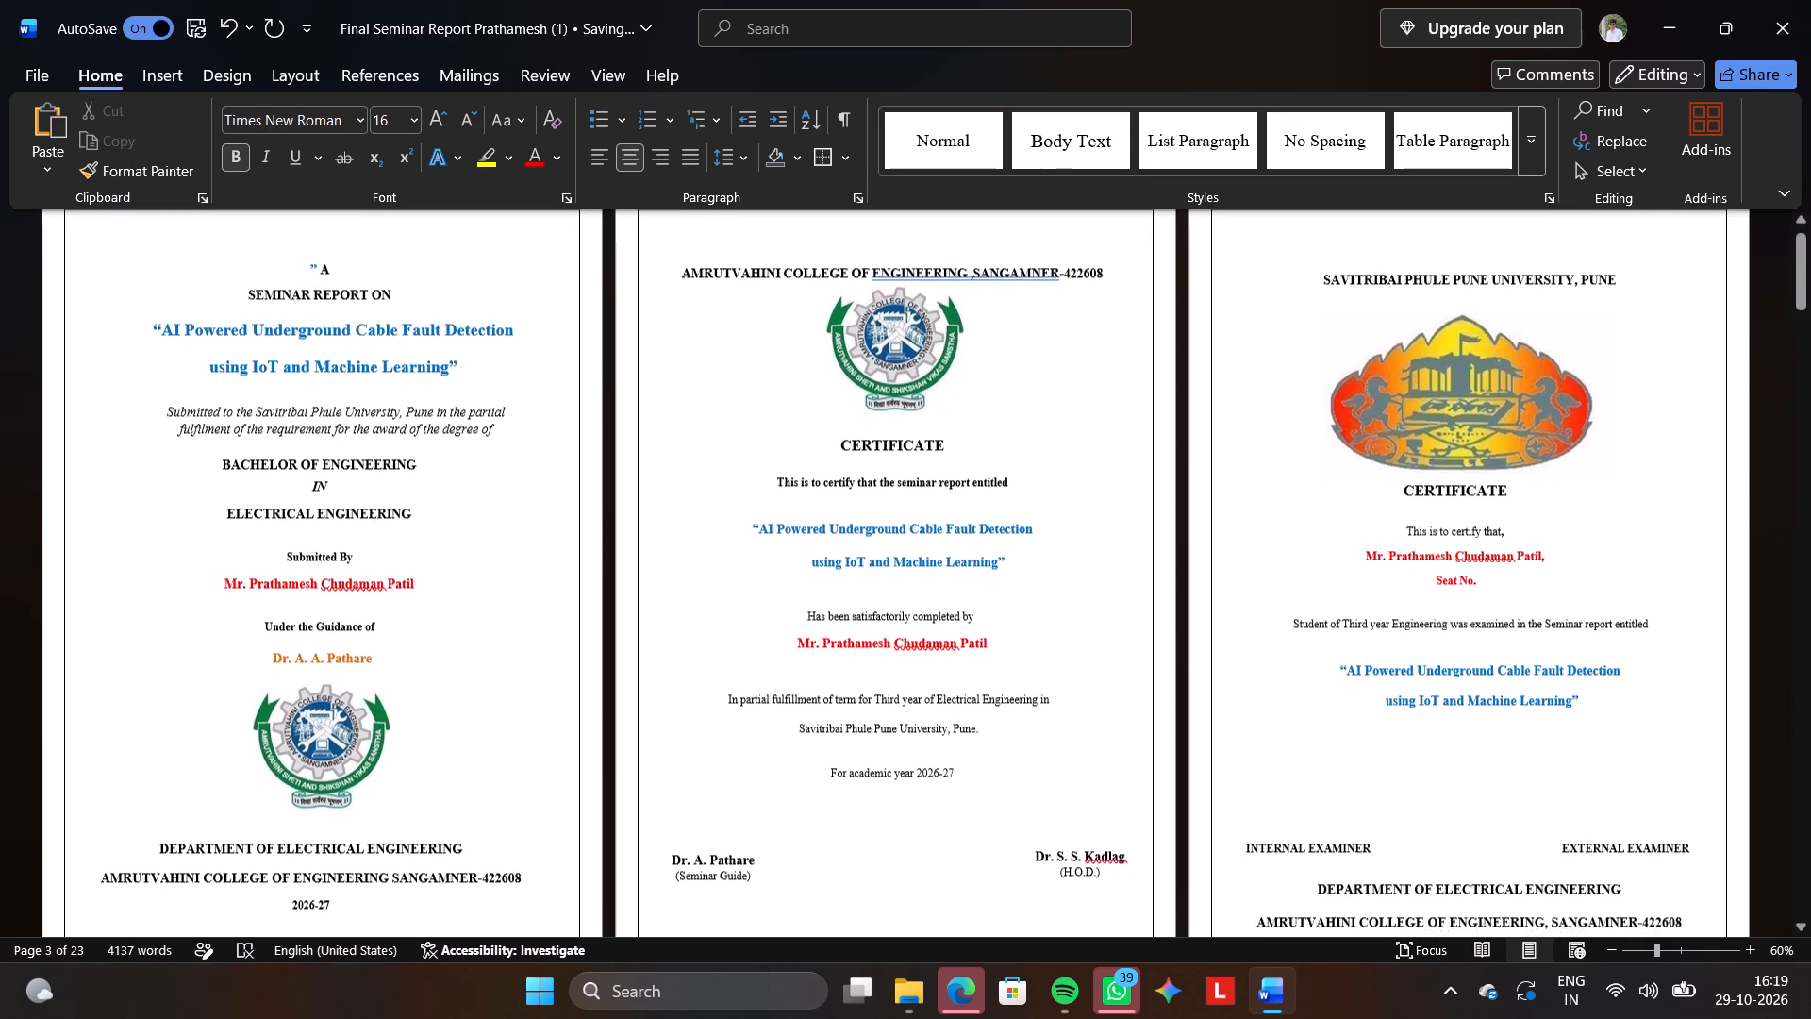
scroll(1521, 526, "down", 1)
scroll(1521, 526, "right", 2)
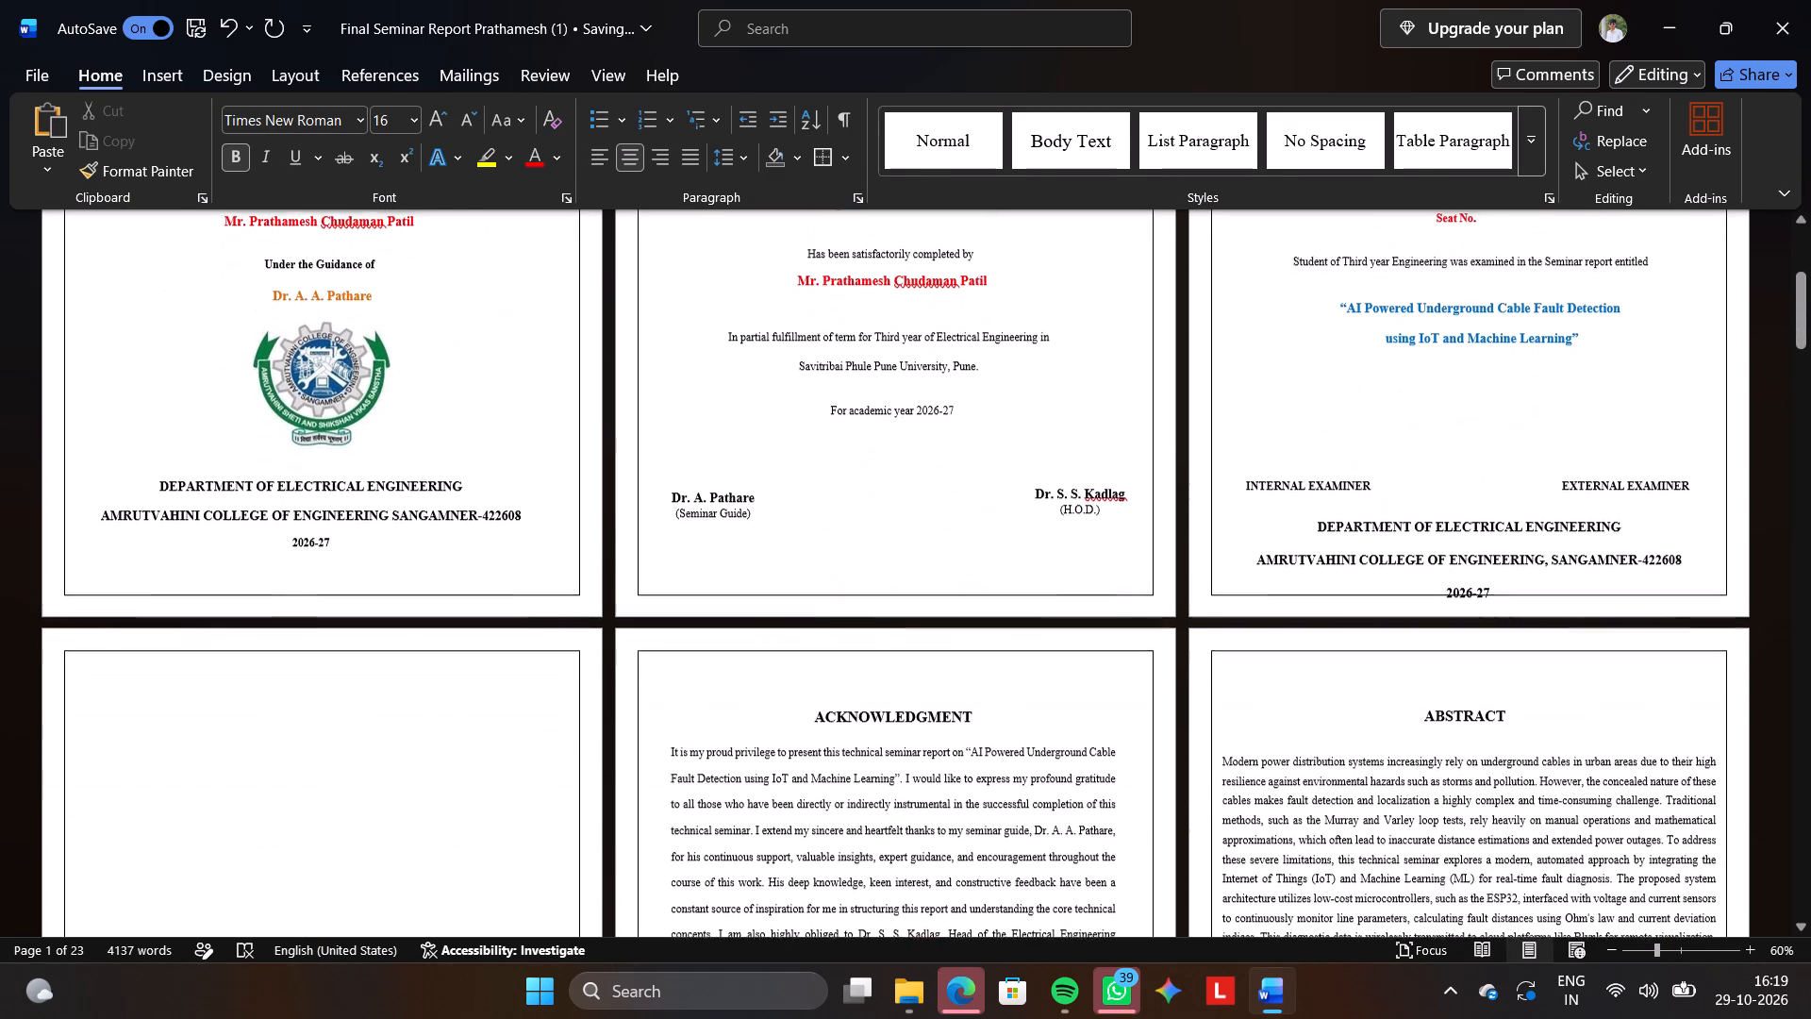
scroll(1521, 526, "right", 1)
scroll(1521, 526, "up", 1)
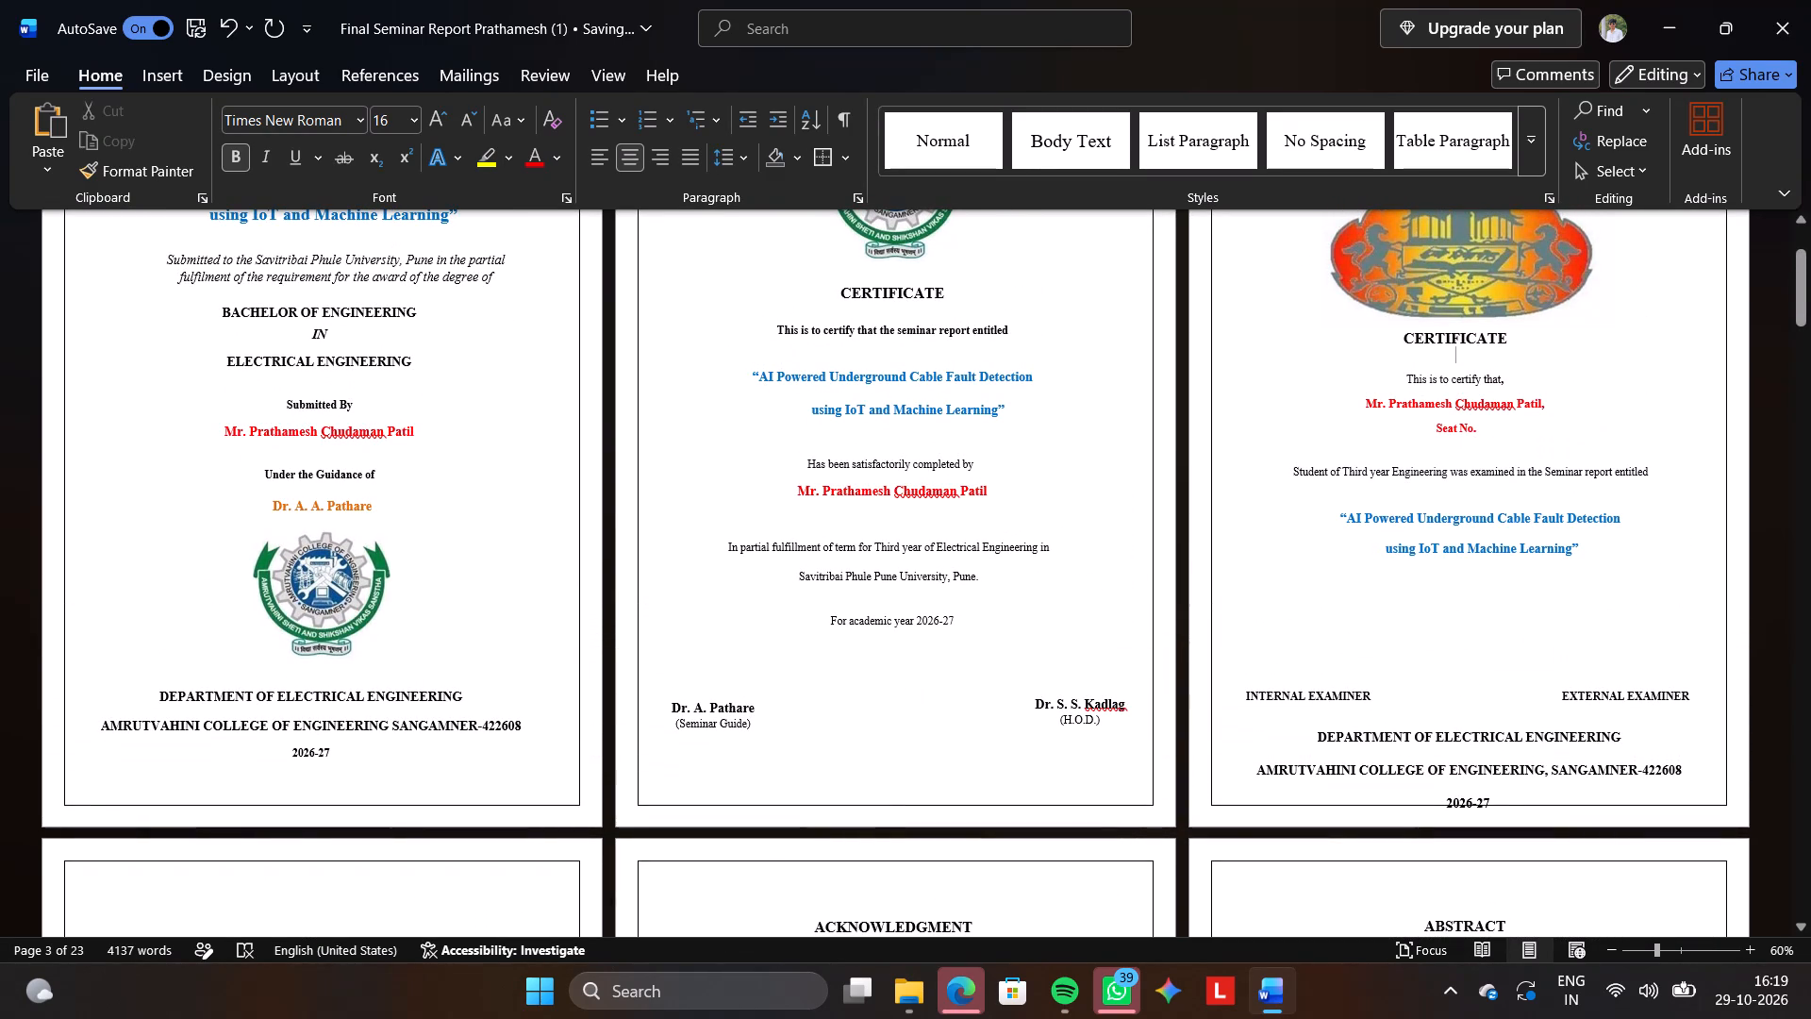
key("Down")
key("Down")
key("Down")
key("Down")
key("Down")
key("Down")
key("Down")
key("Down")
key("Down")
key("Down")
key("Down")
key("Down")
key("Down")
key("Down")
key("Down")
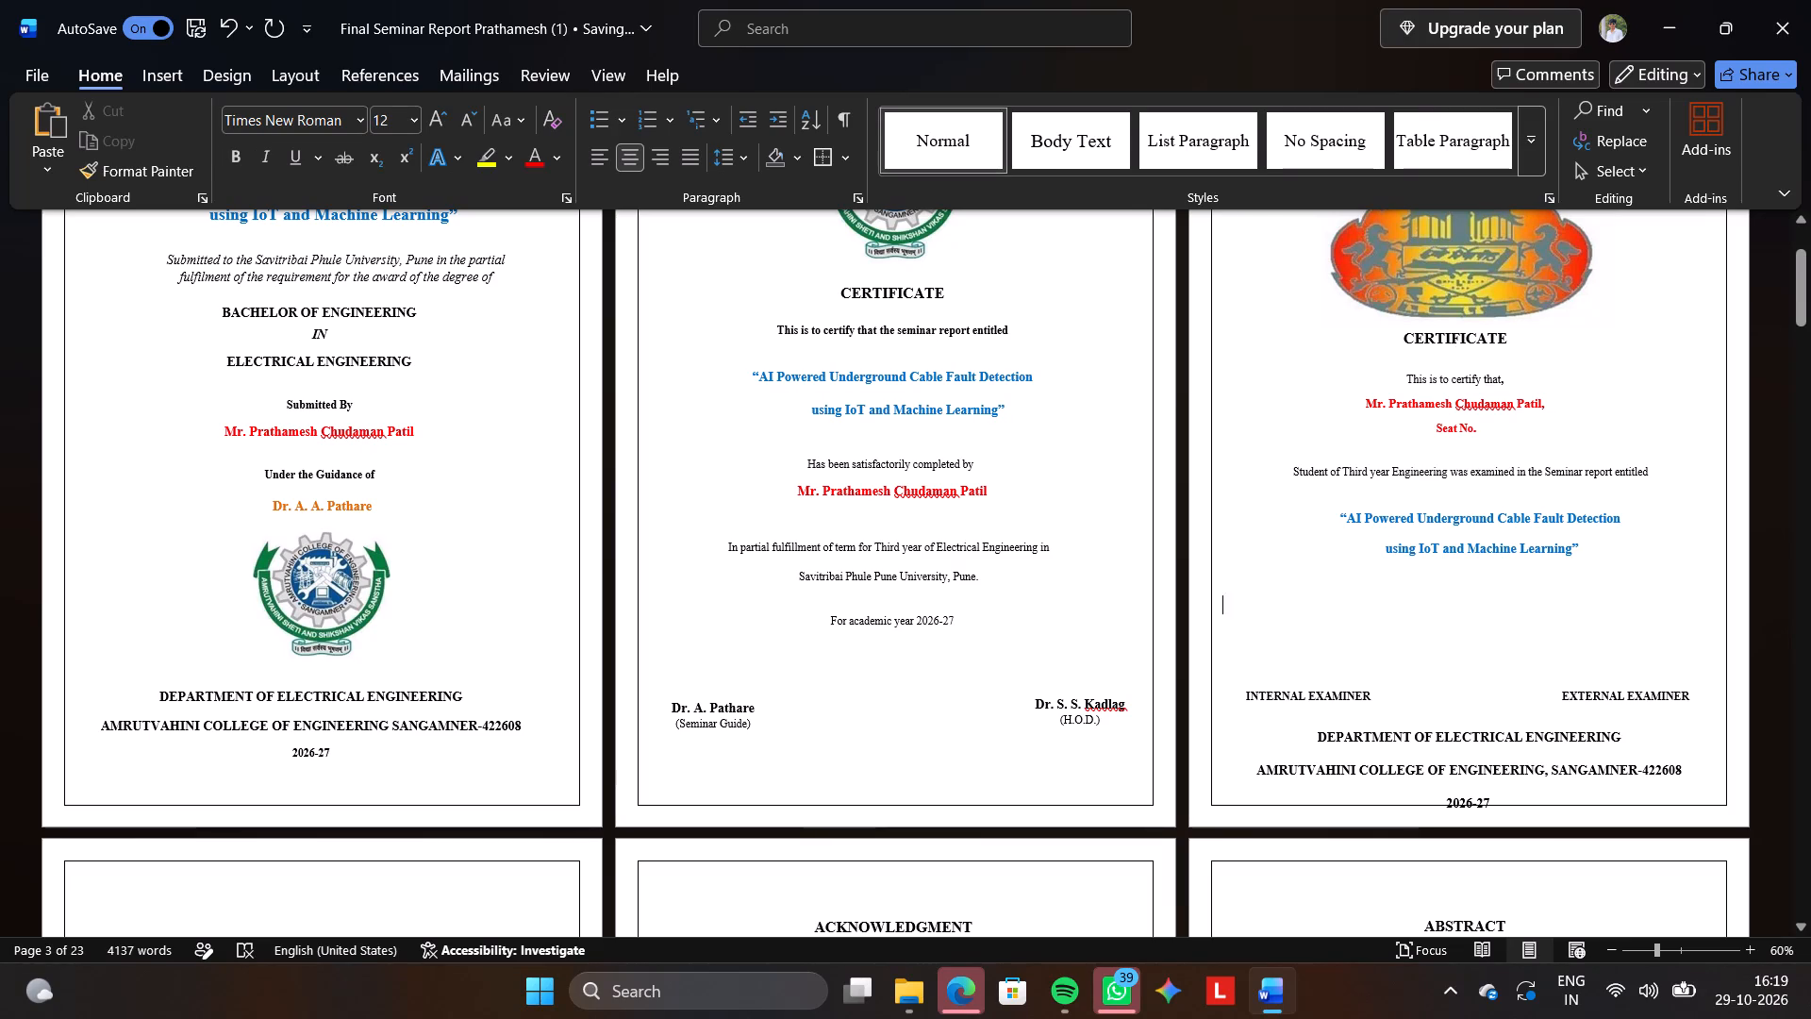
key("Up")
key("Up")
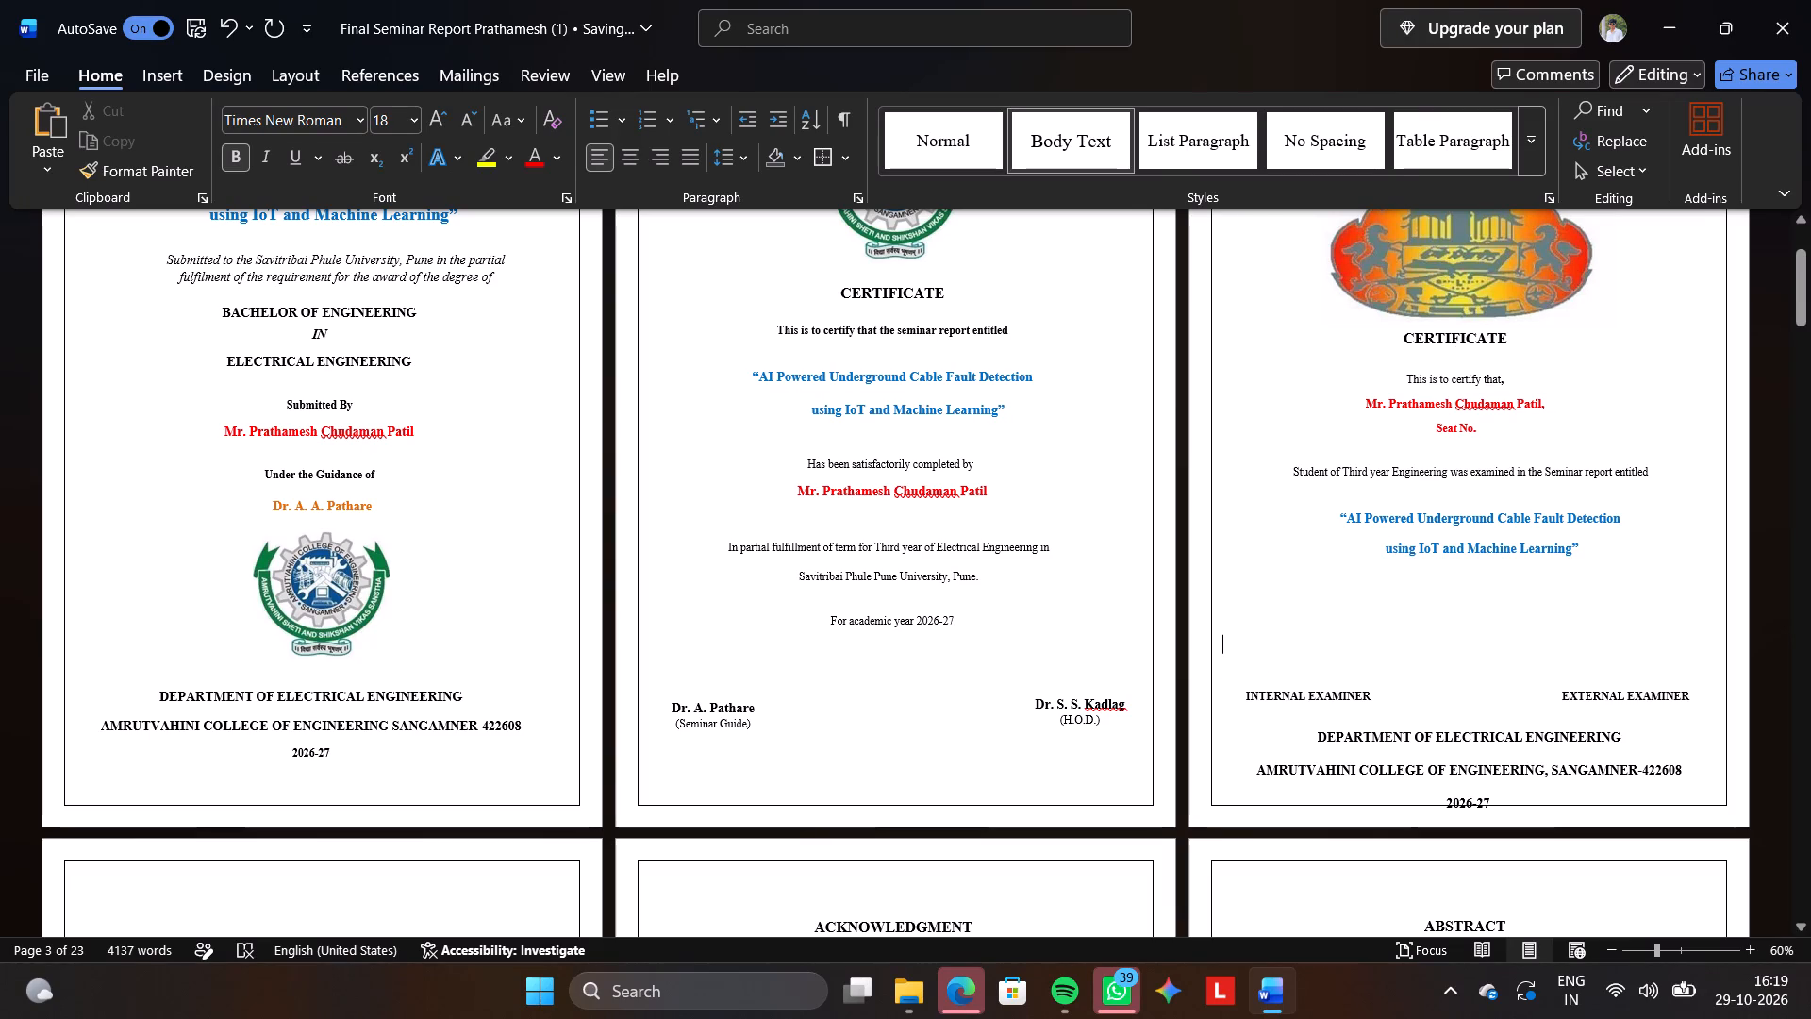
key("BackSpace")
key("BackSpace")
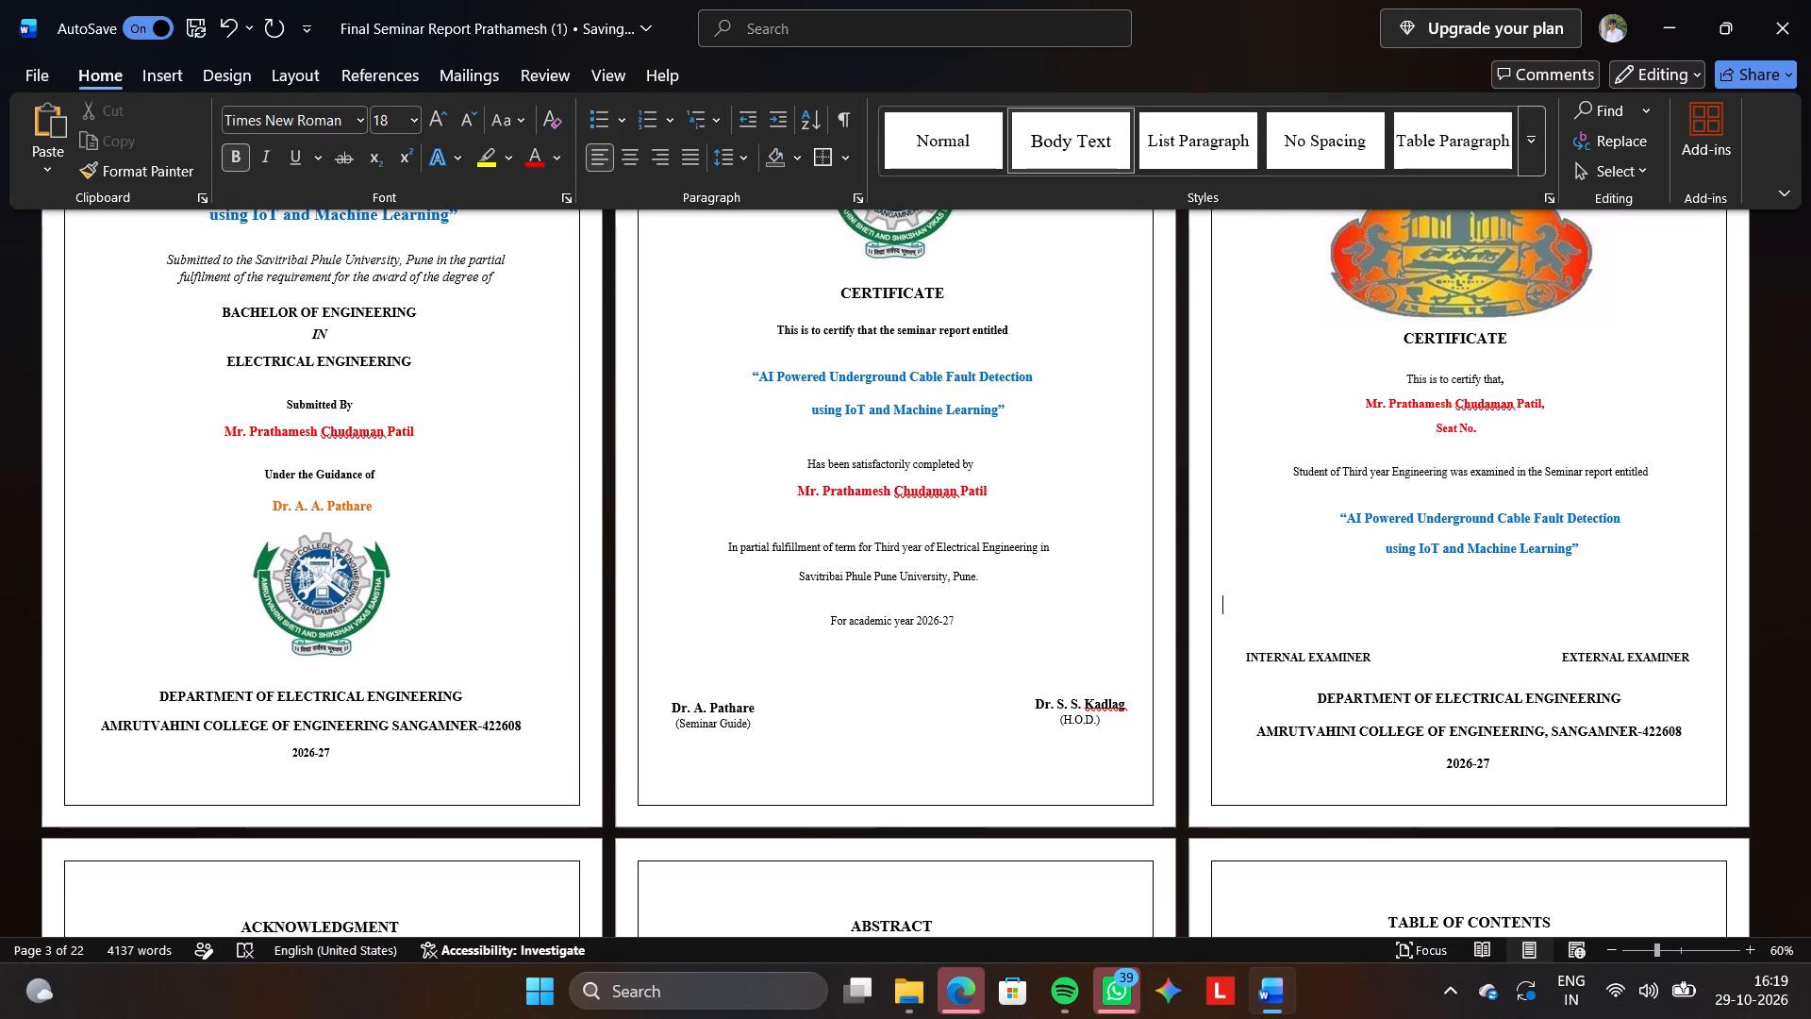
Insert a blank line between the Acknowledgment's closing paragraph and the student's name.
scroll(1471, 632, "down", 4)
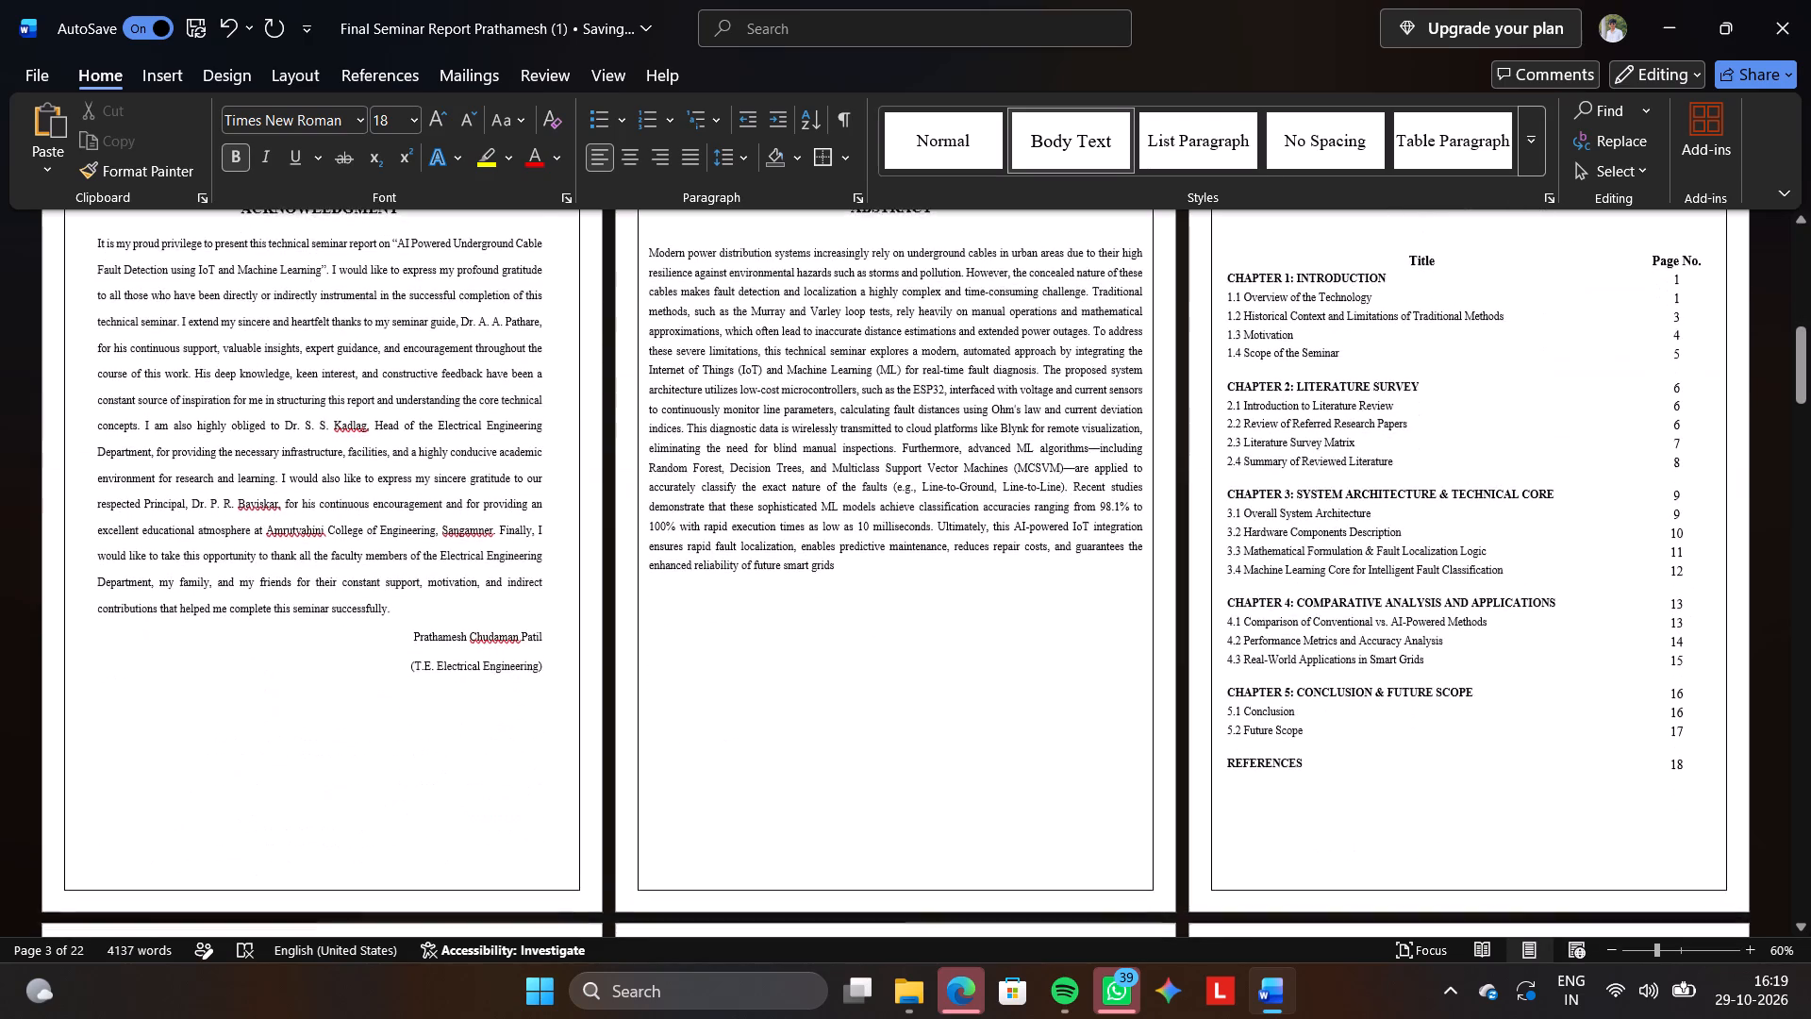
scroll(1471, 632, "down", 1)
scroll(1471, 632, "right", 1)
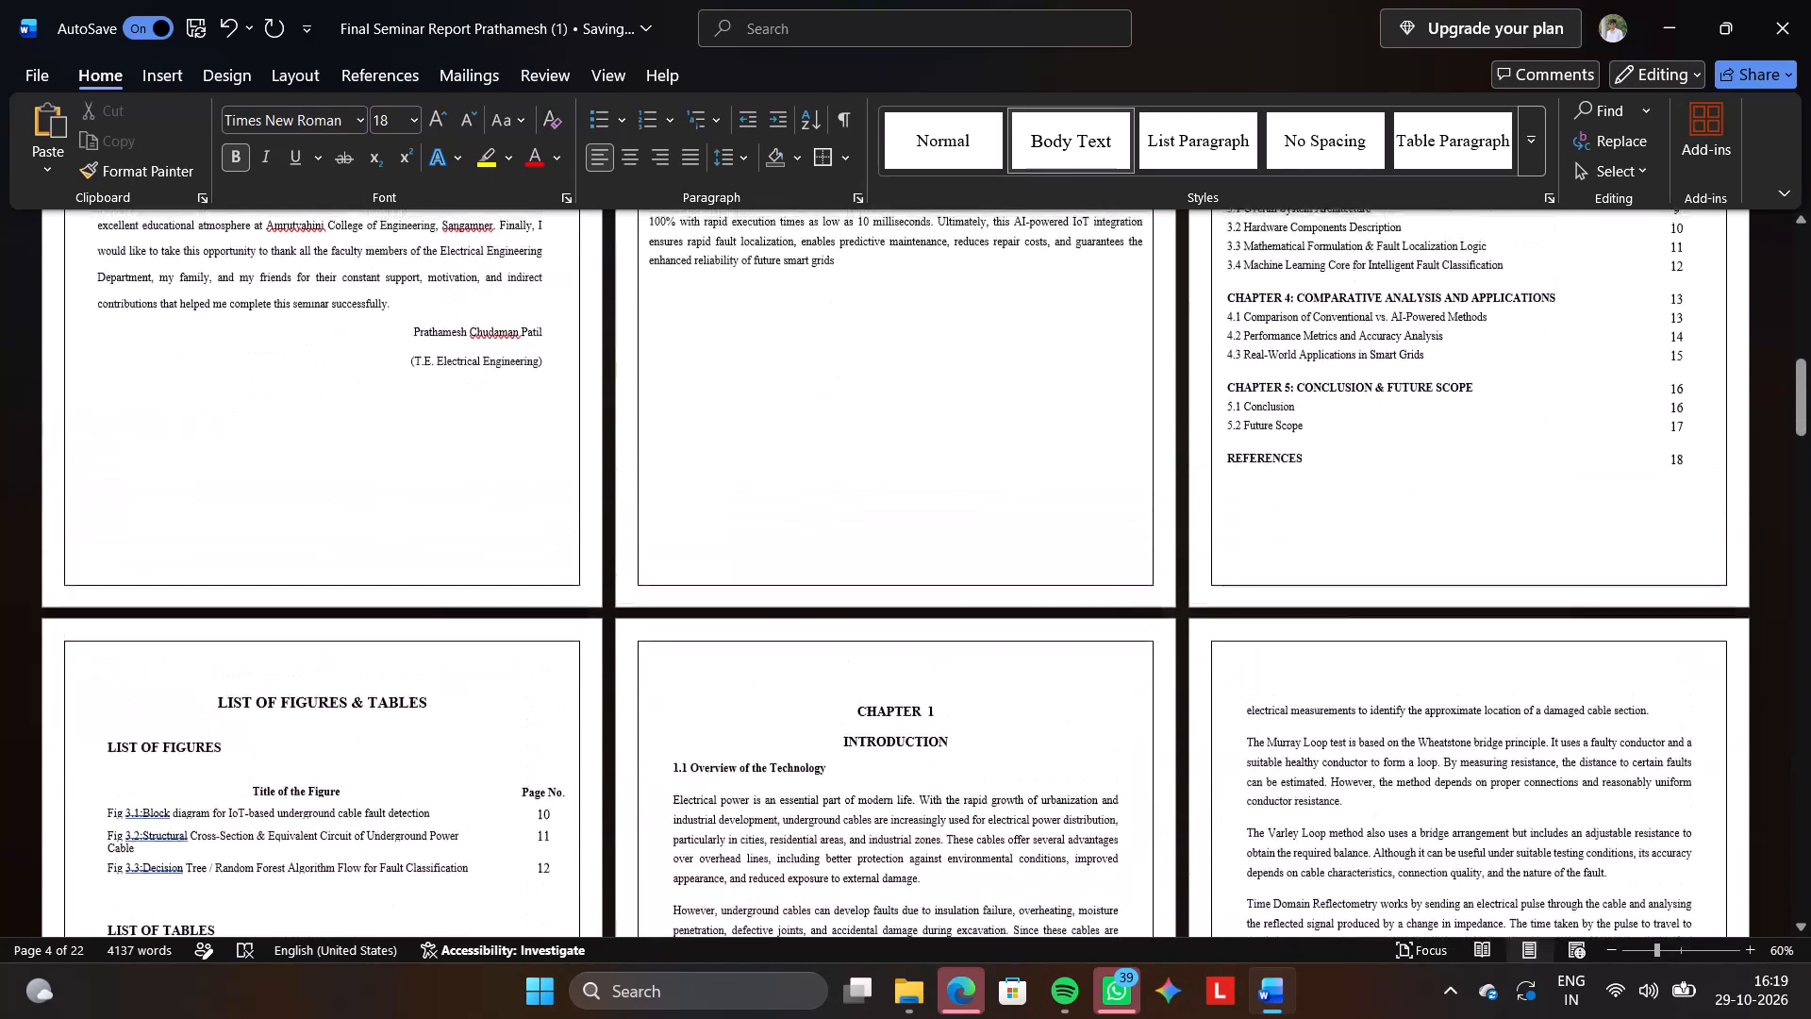
left_click(483, 305)
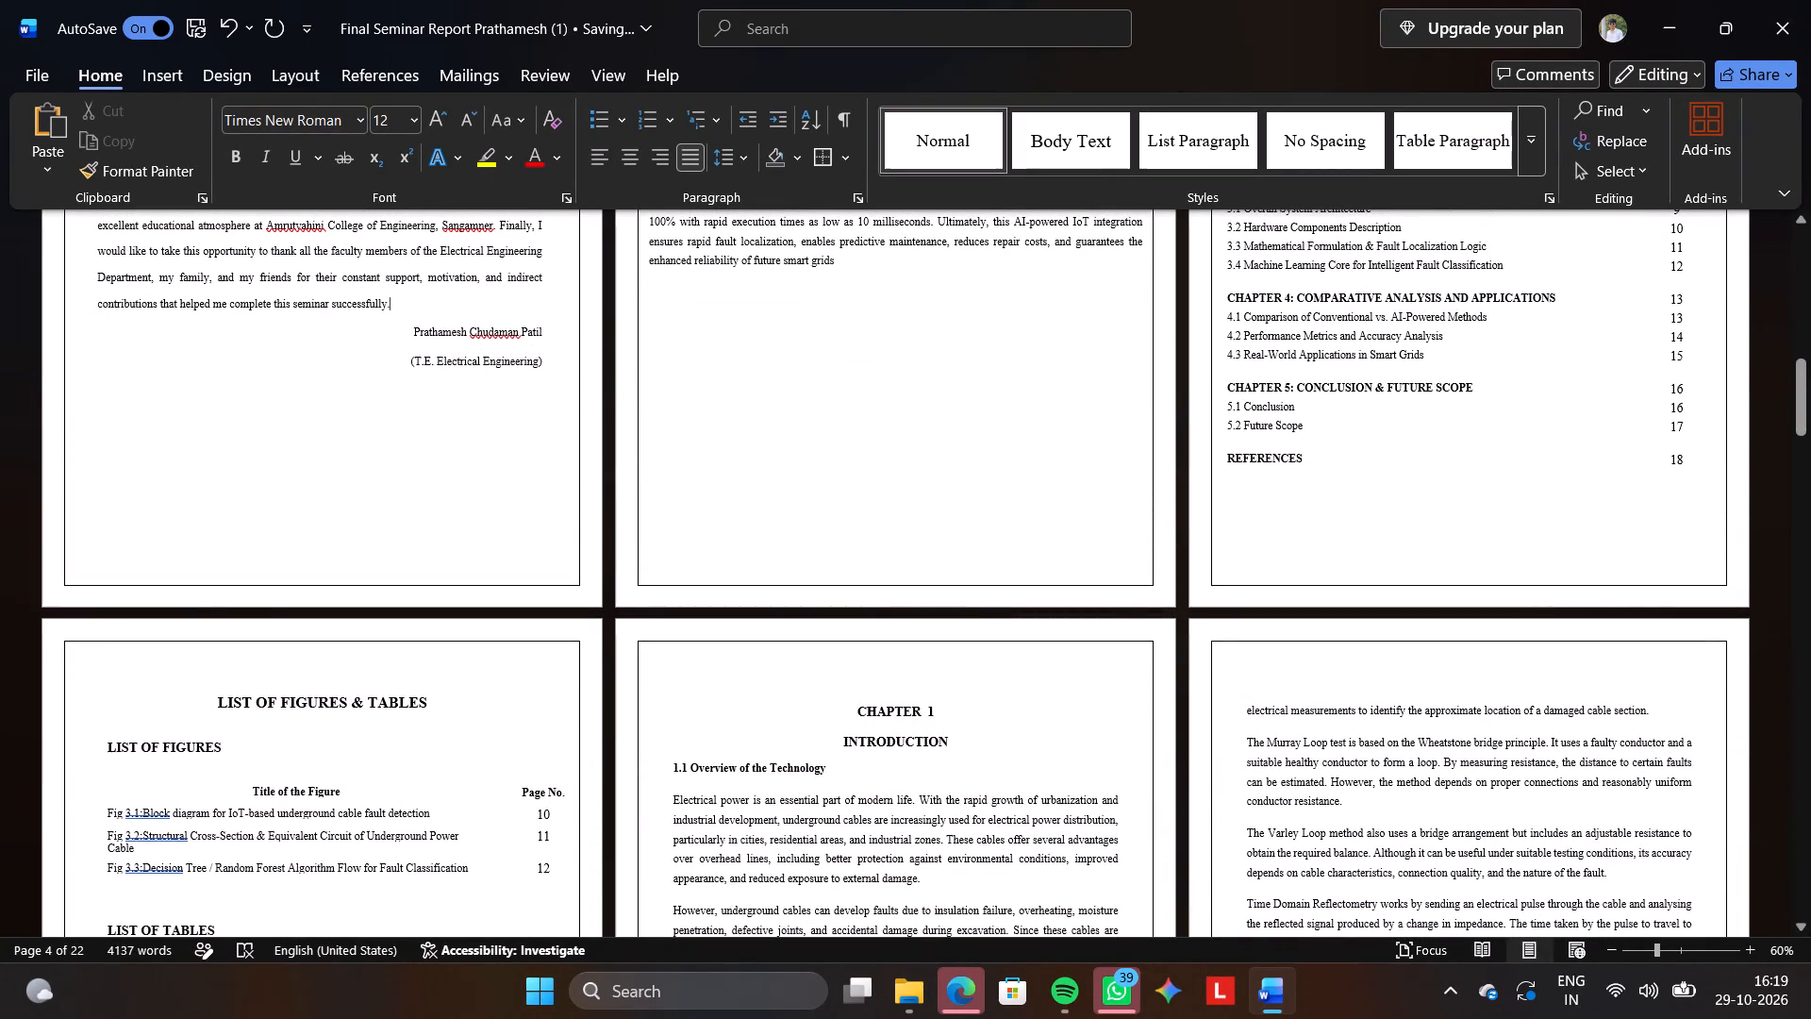
key("Return")
Delete the excess blank lines above the CHAPTER 2 heading so it starts at the top margin of its page.
scroll(490, 296, "down", 2)
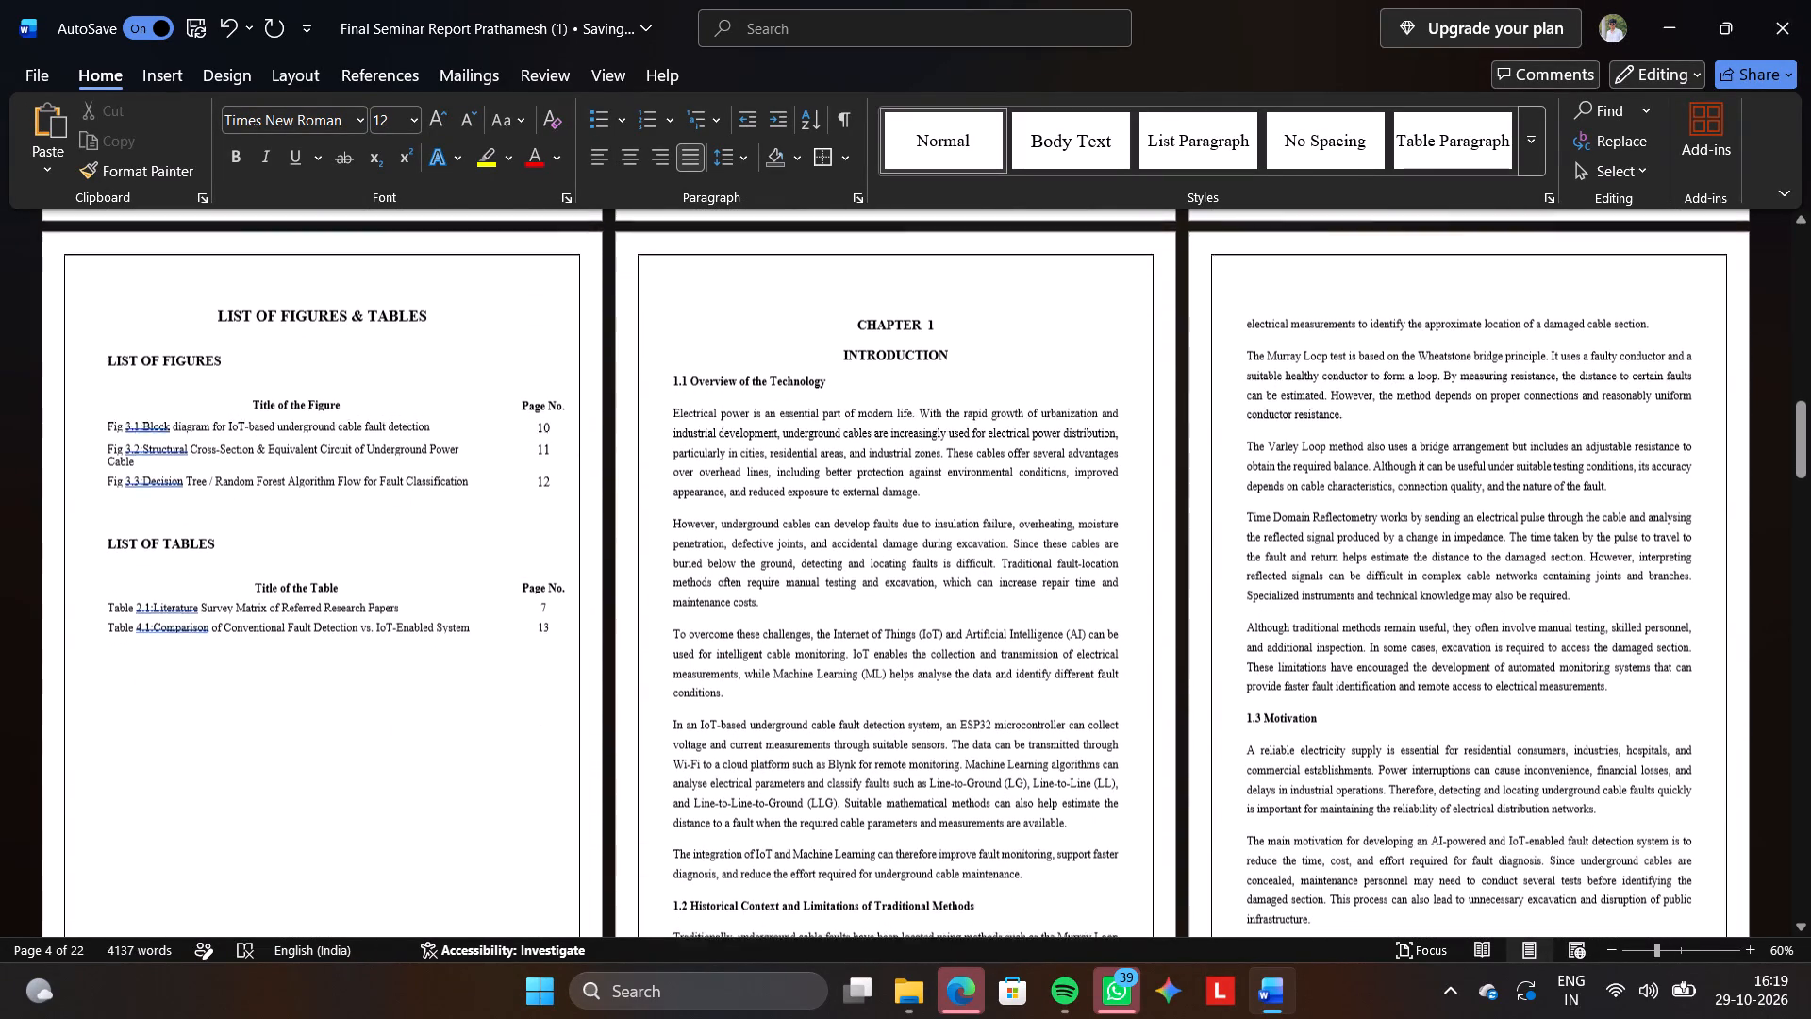
scroll(490, 296, "down", 3)
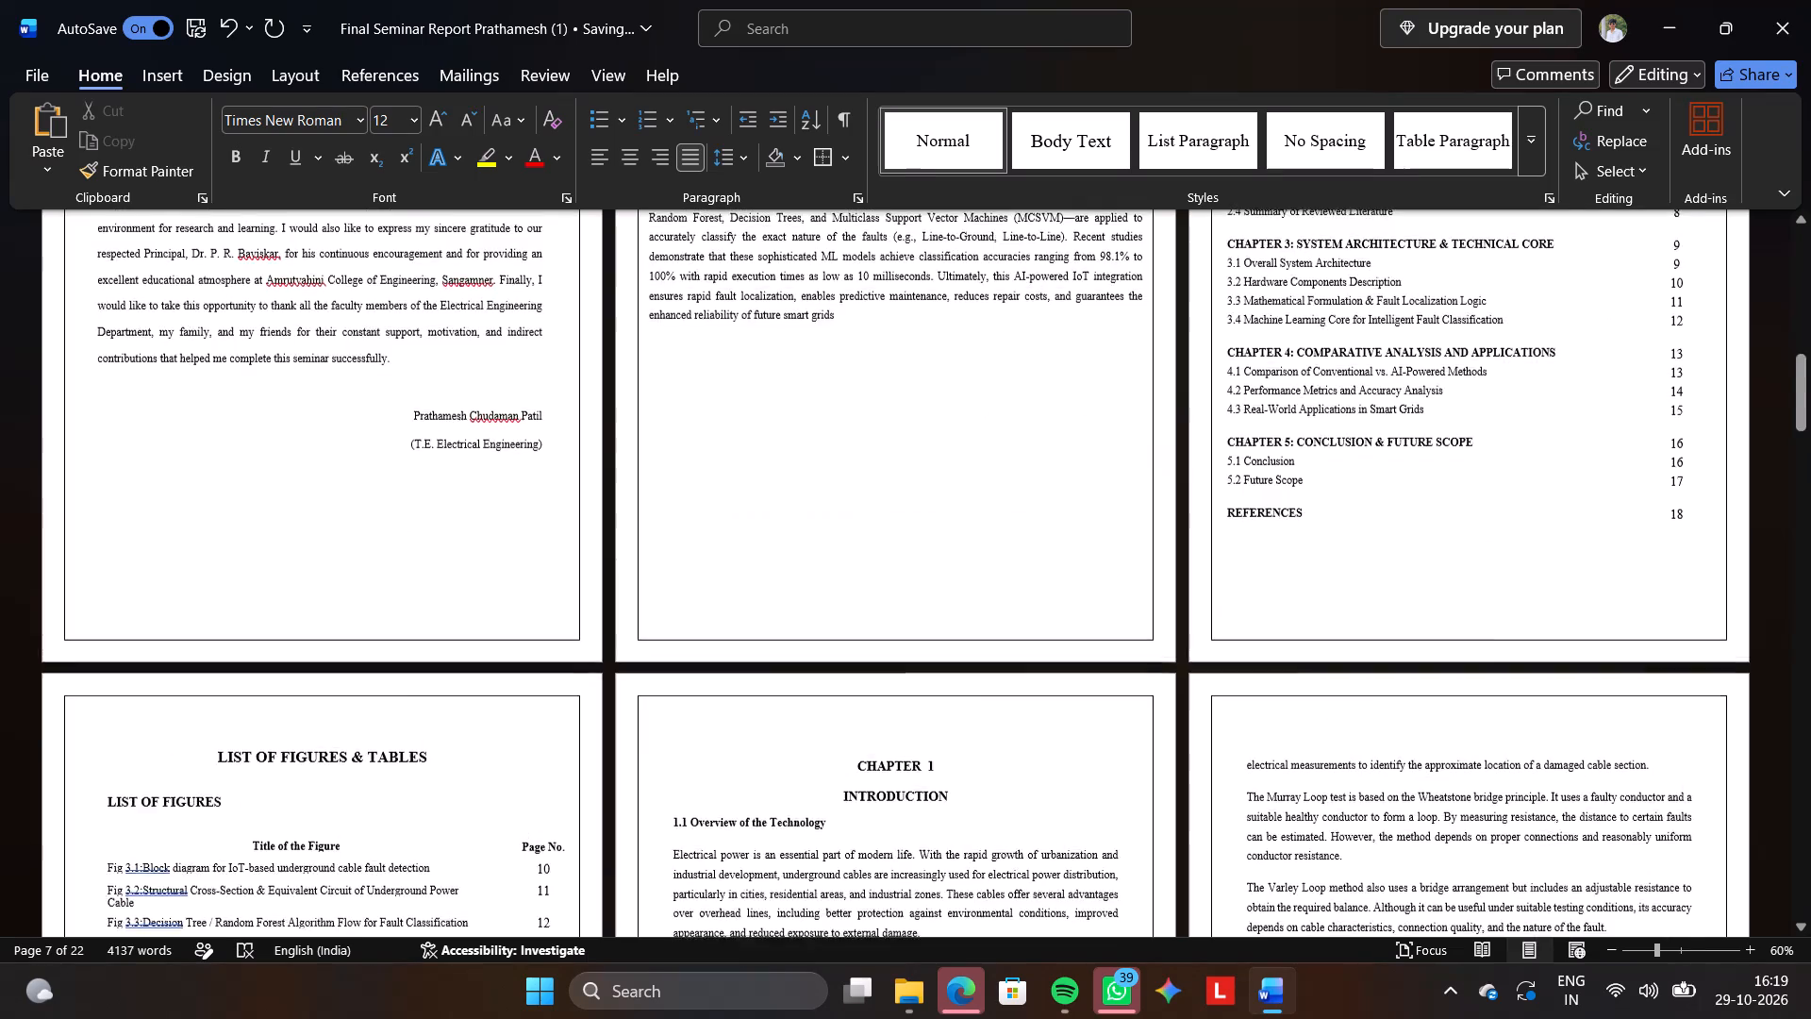
scroll(490, 296, "down", 3)
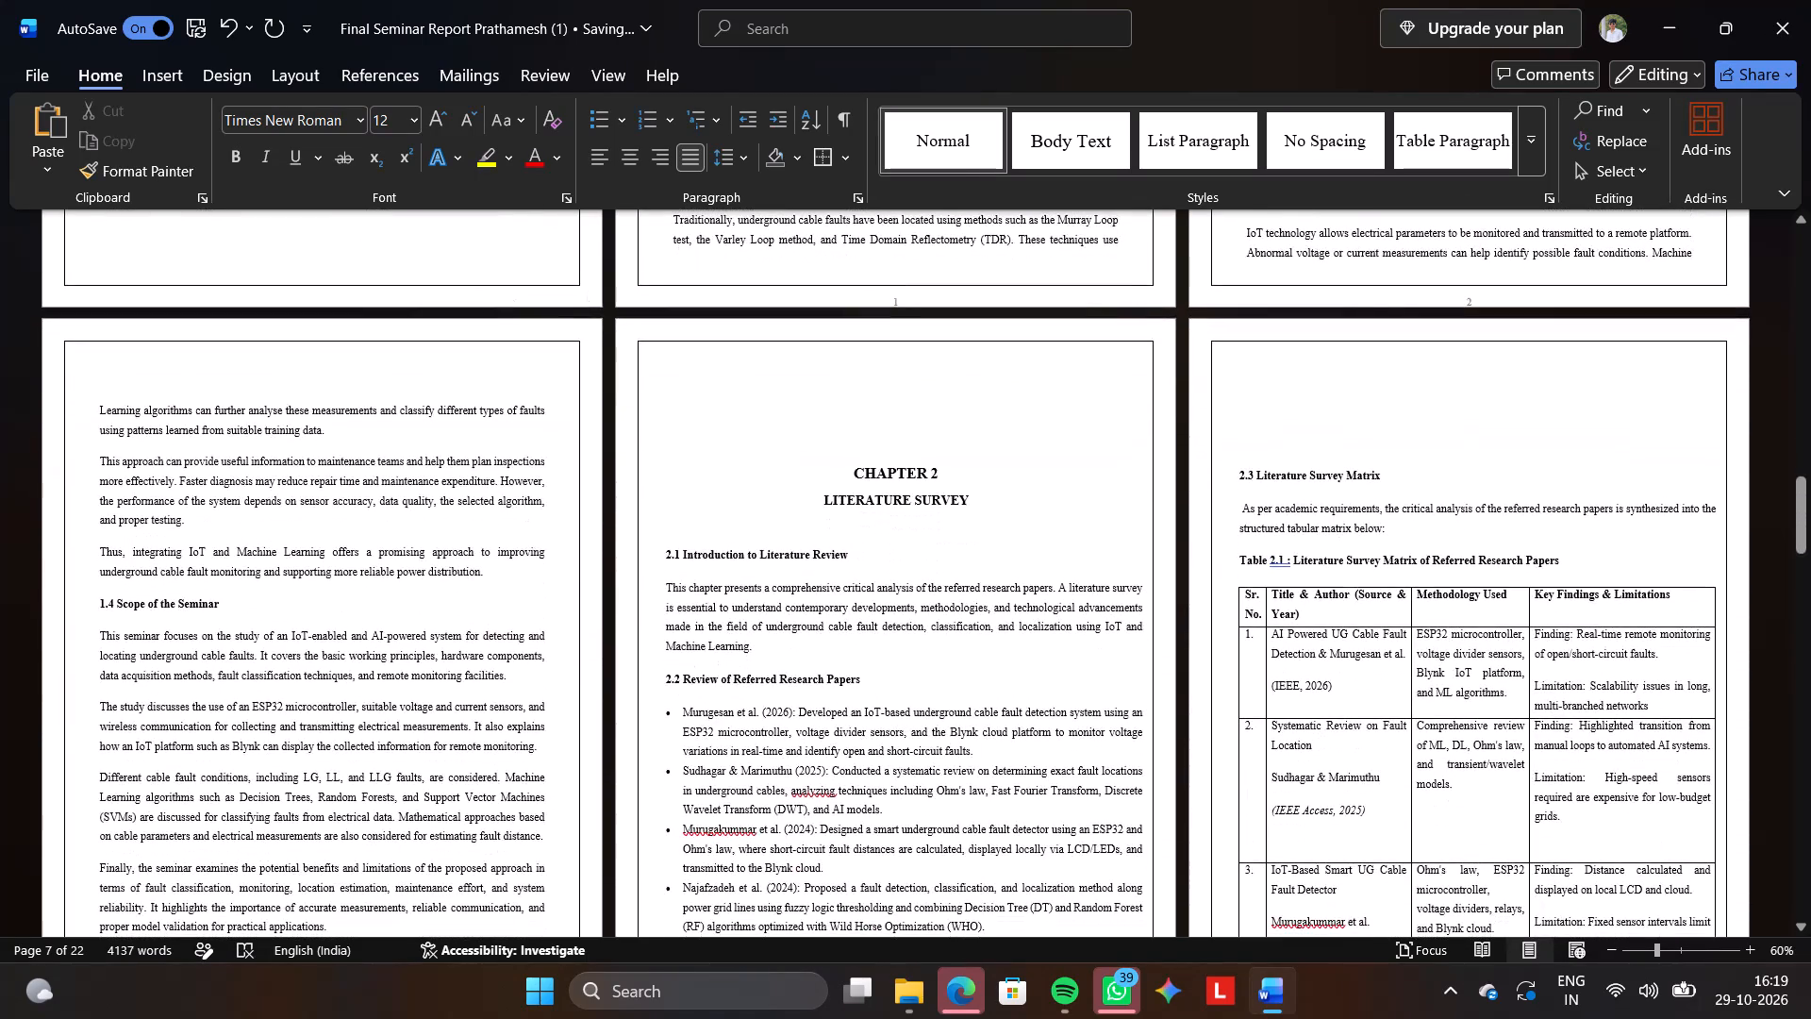
left_click(808, 454)
key("Up")
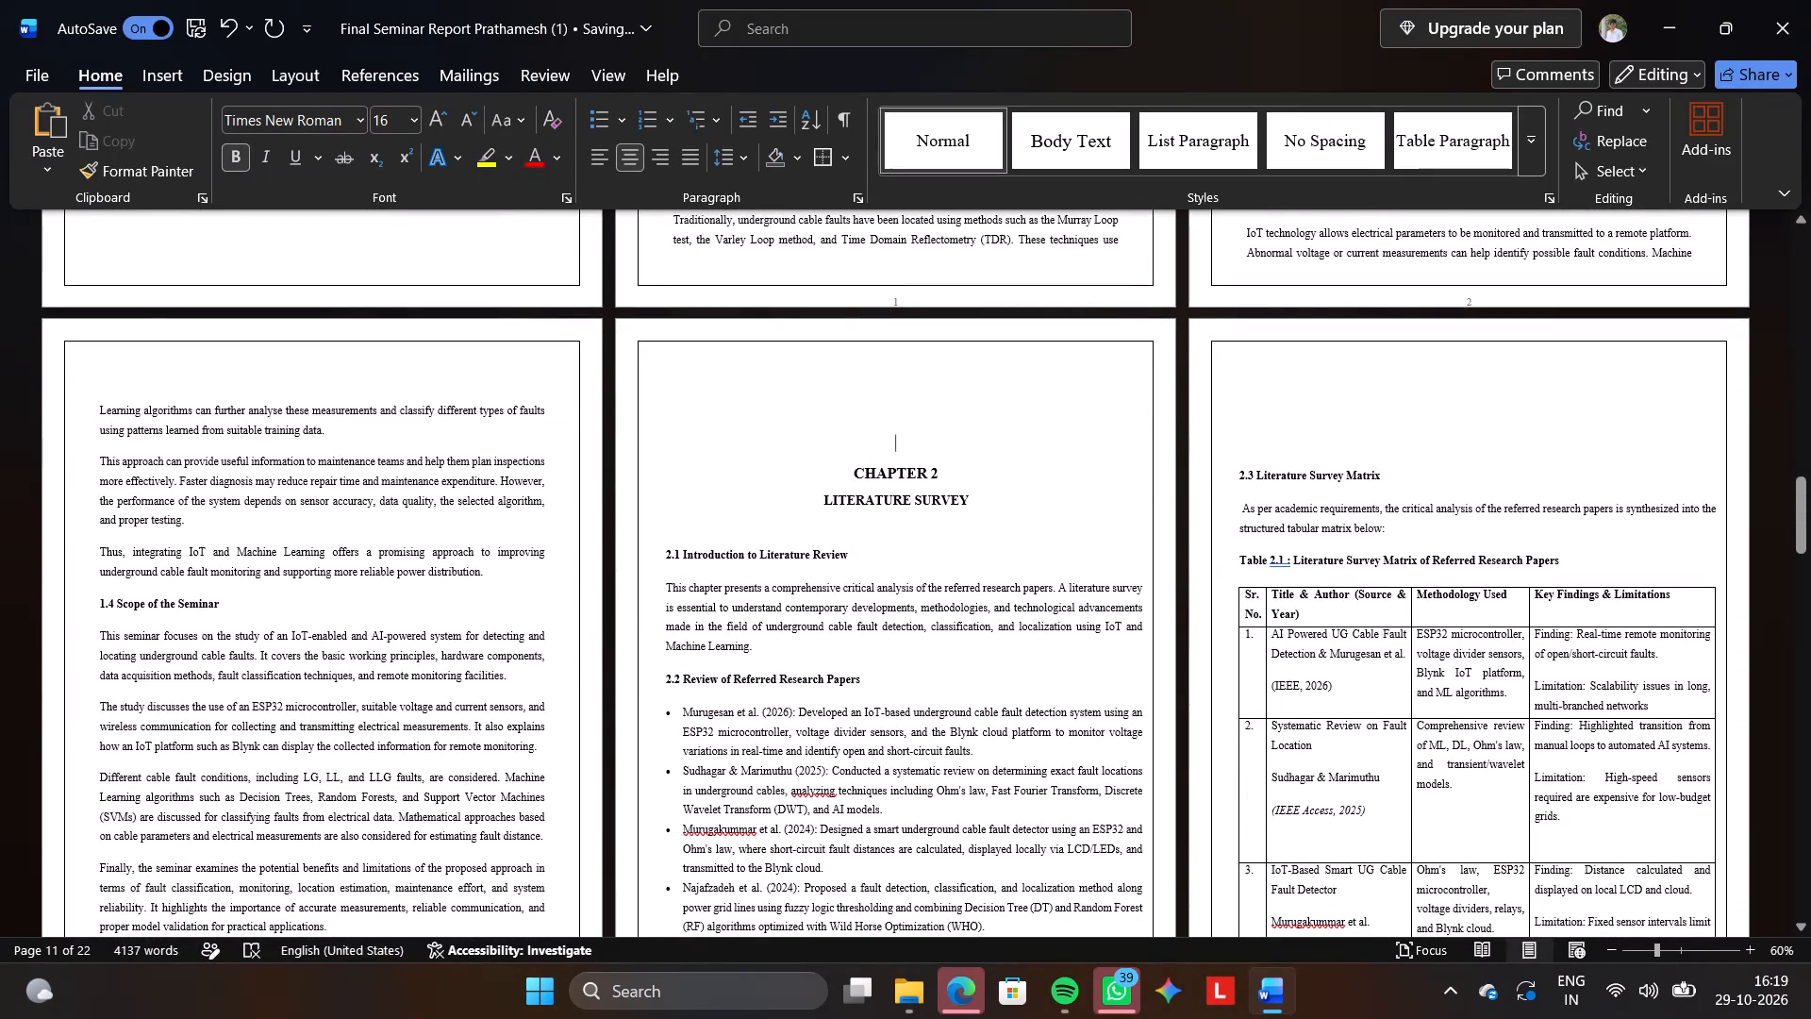
key("BackSpace")
key("BackSpace")
key("BackSpace")
key("BackSpace")
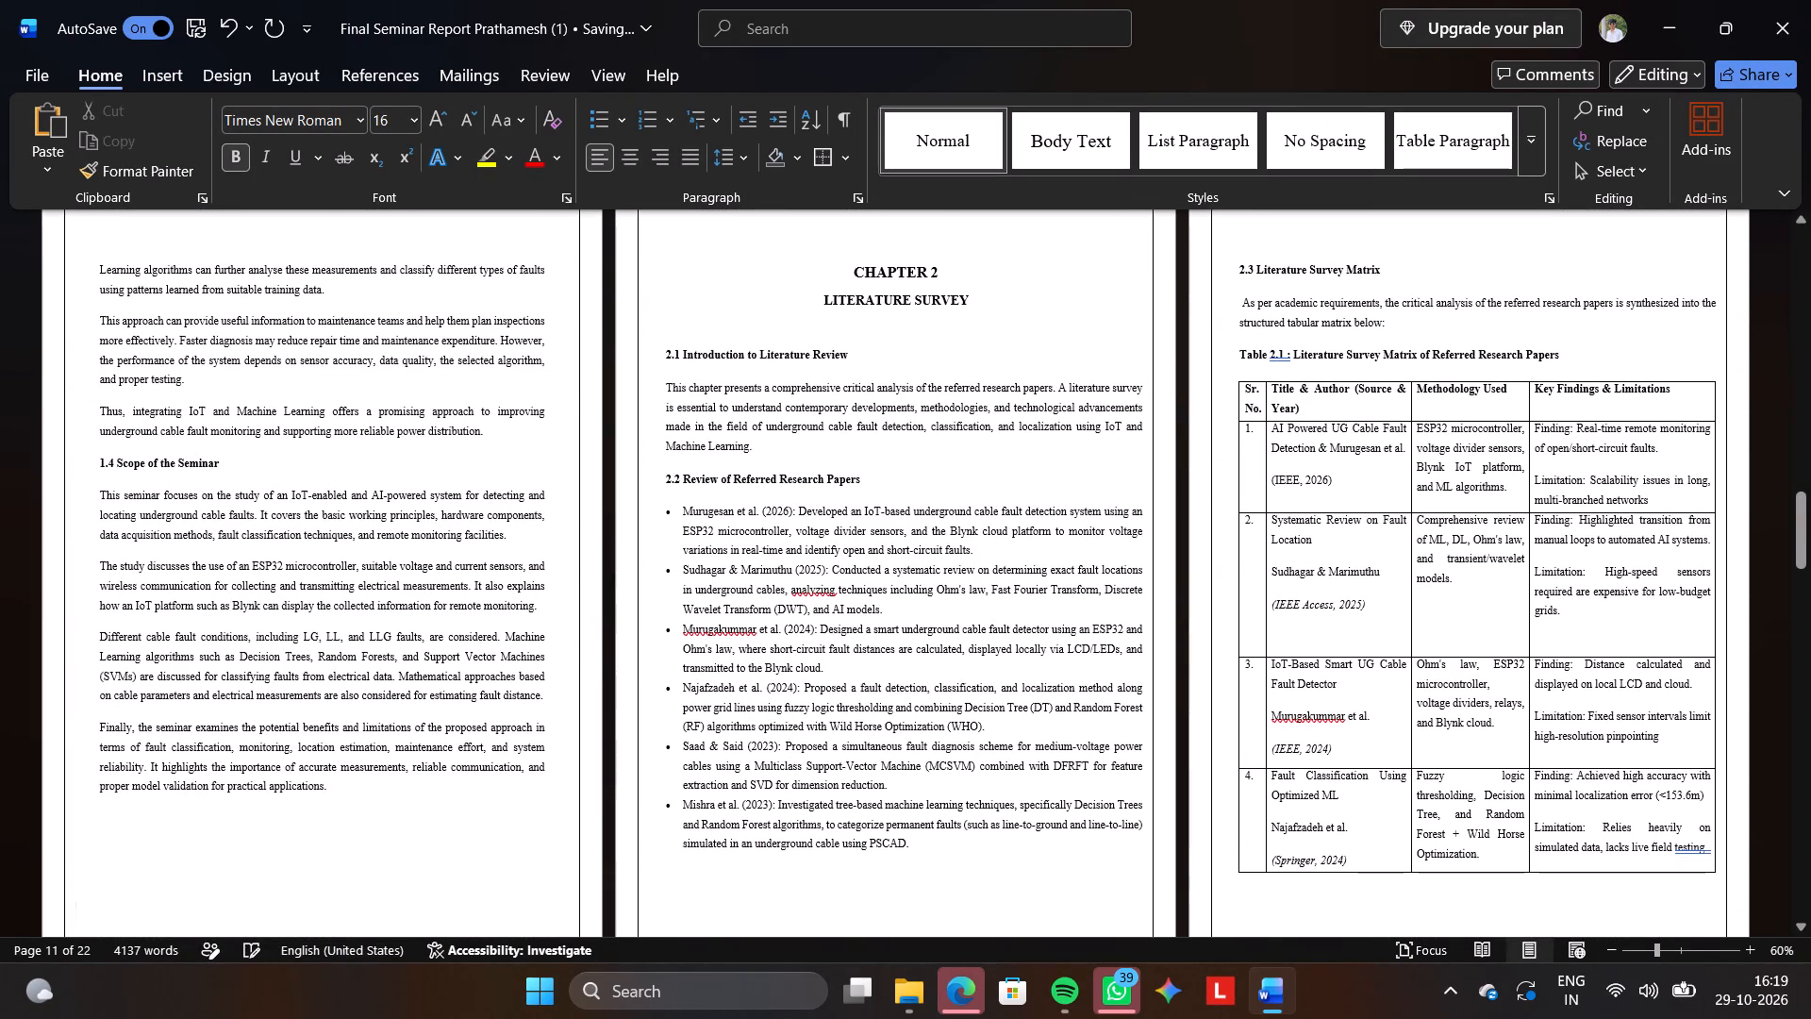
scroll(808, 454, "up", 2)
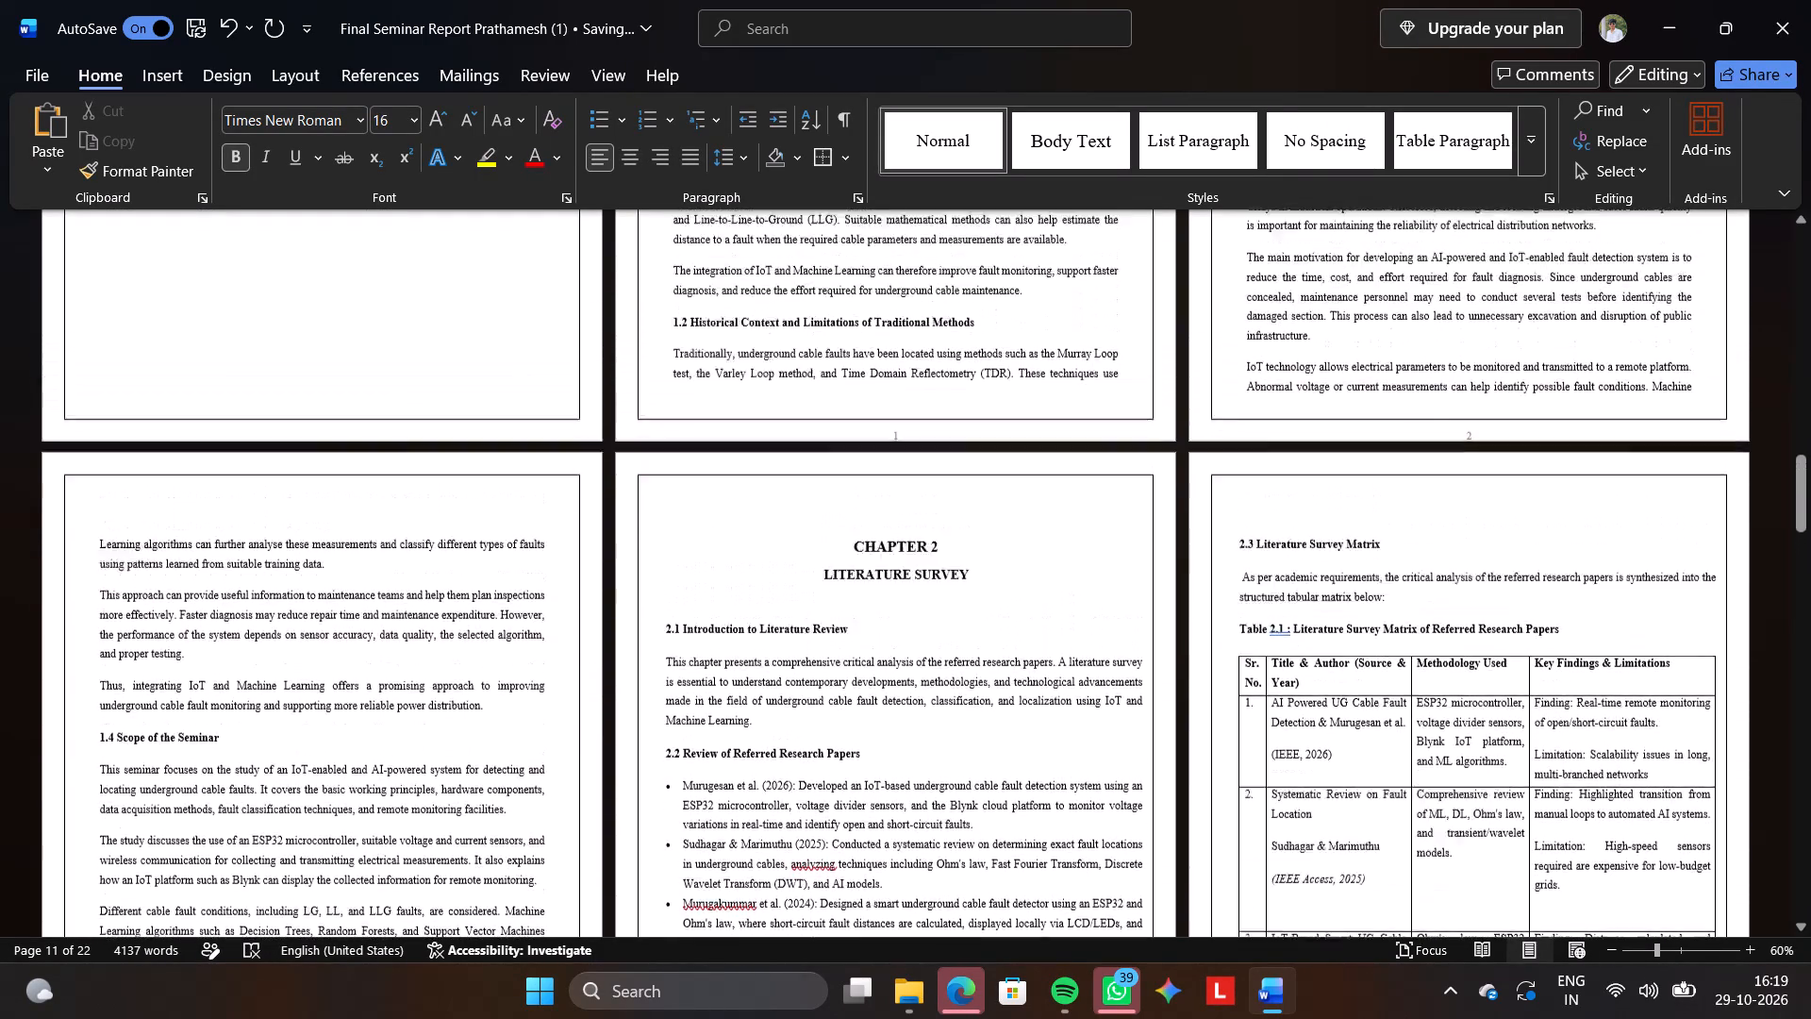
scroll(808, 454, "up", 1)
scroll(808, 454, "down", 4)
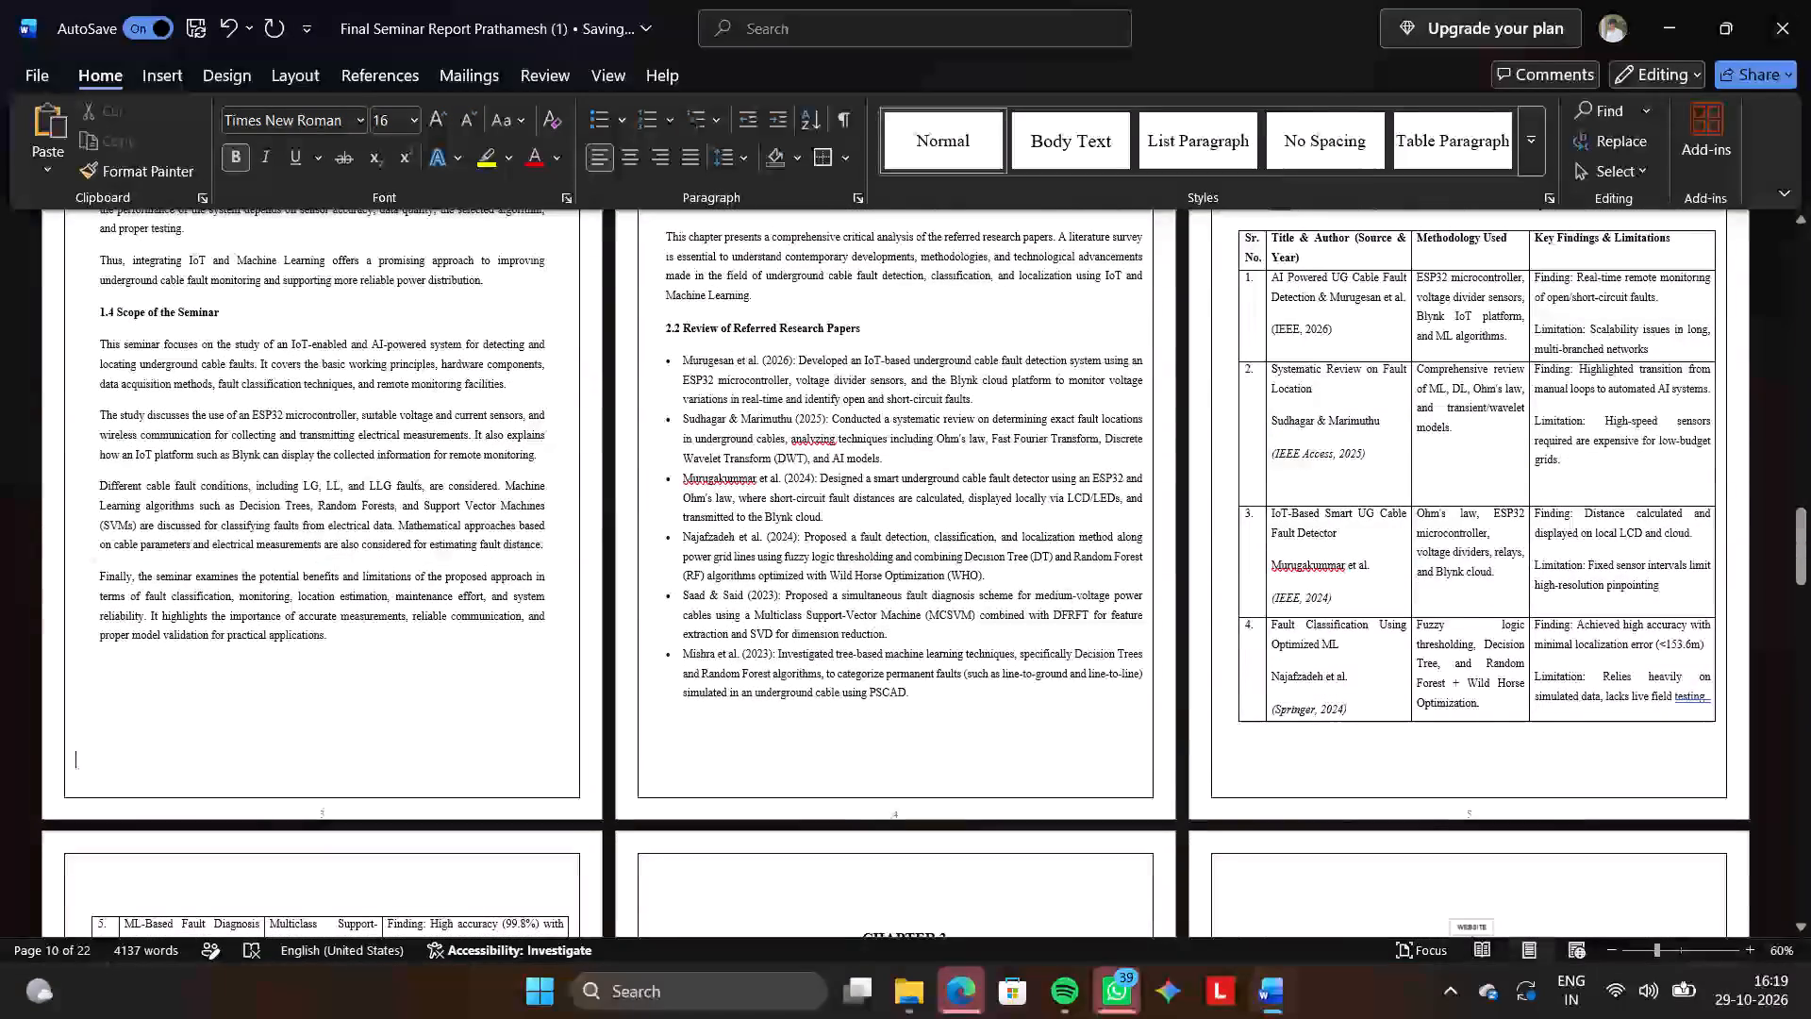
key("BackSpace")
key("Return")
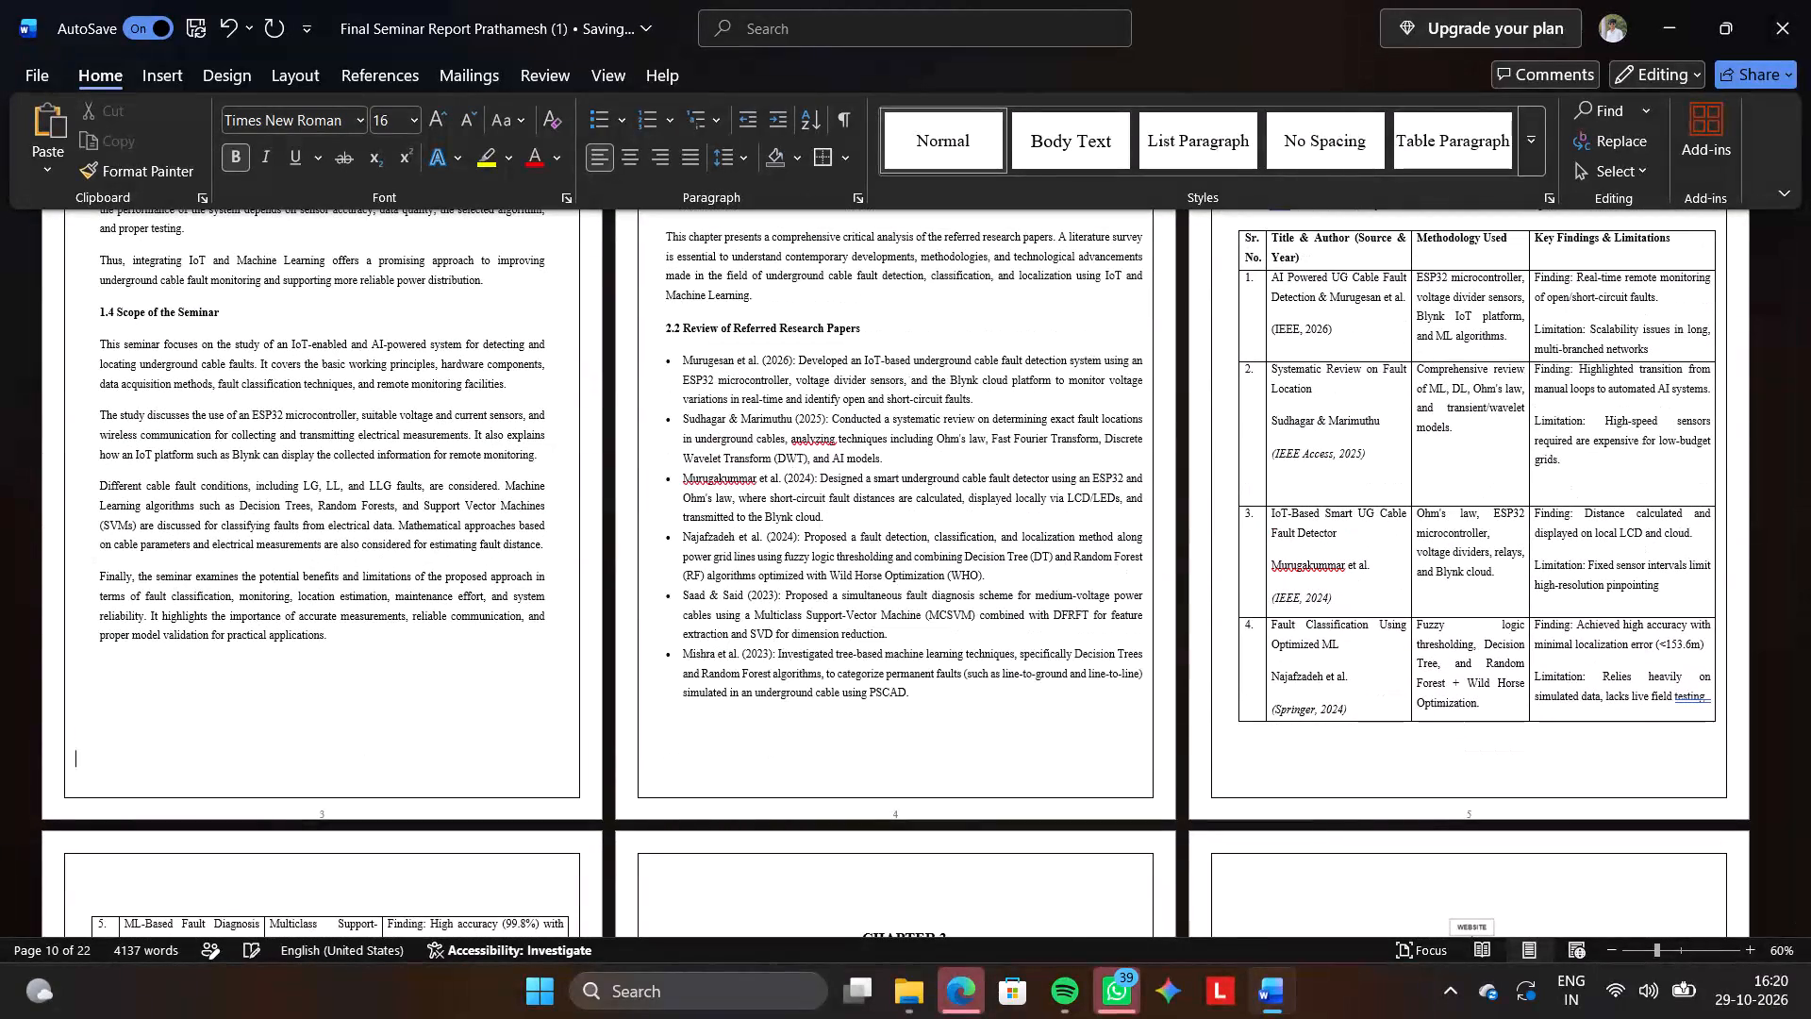
Check the blank space above the CHAPTER 3 and CHAPTER 4 headings.
scroll(808, 454, "down", 2)
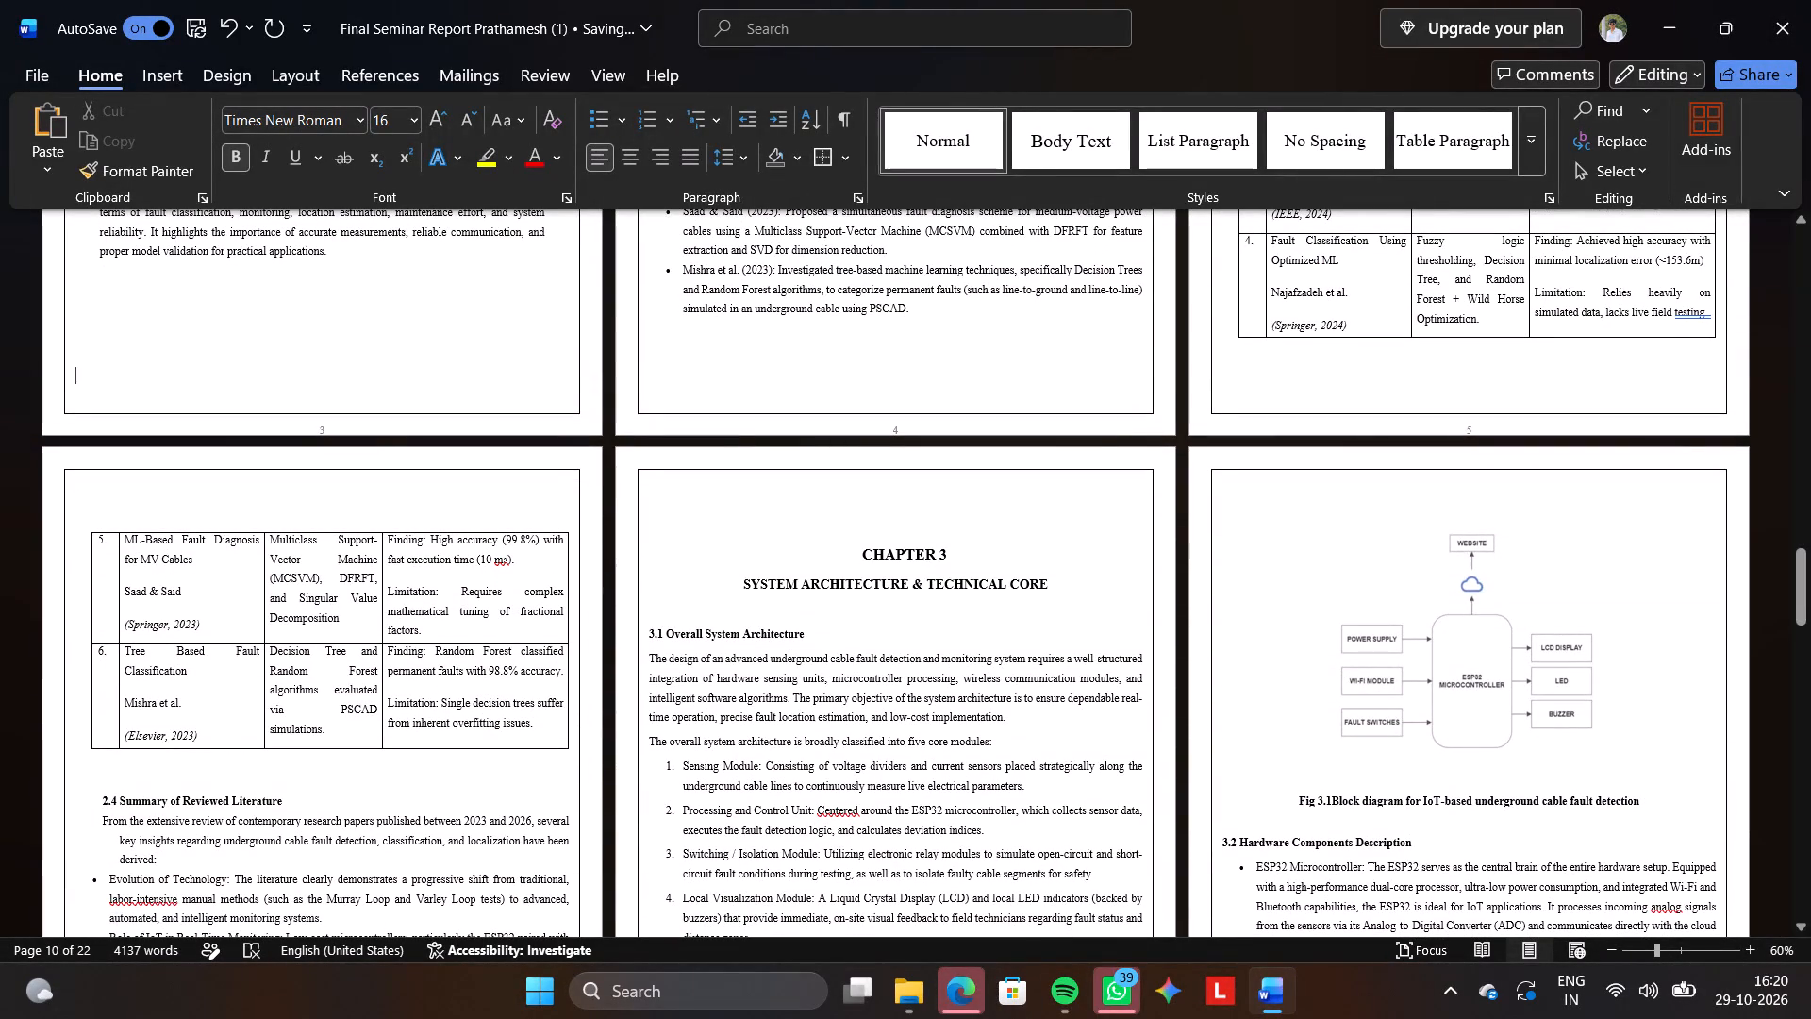
left_click(922, 506)
key("Up")
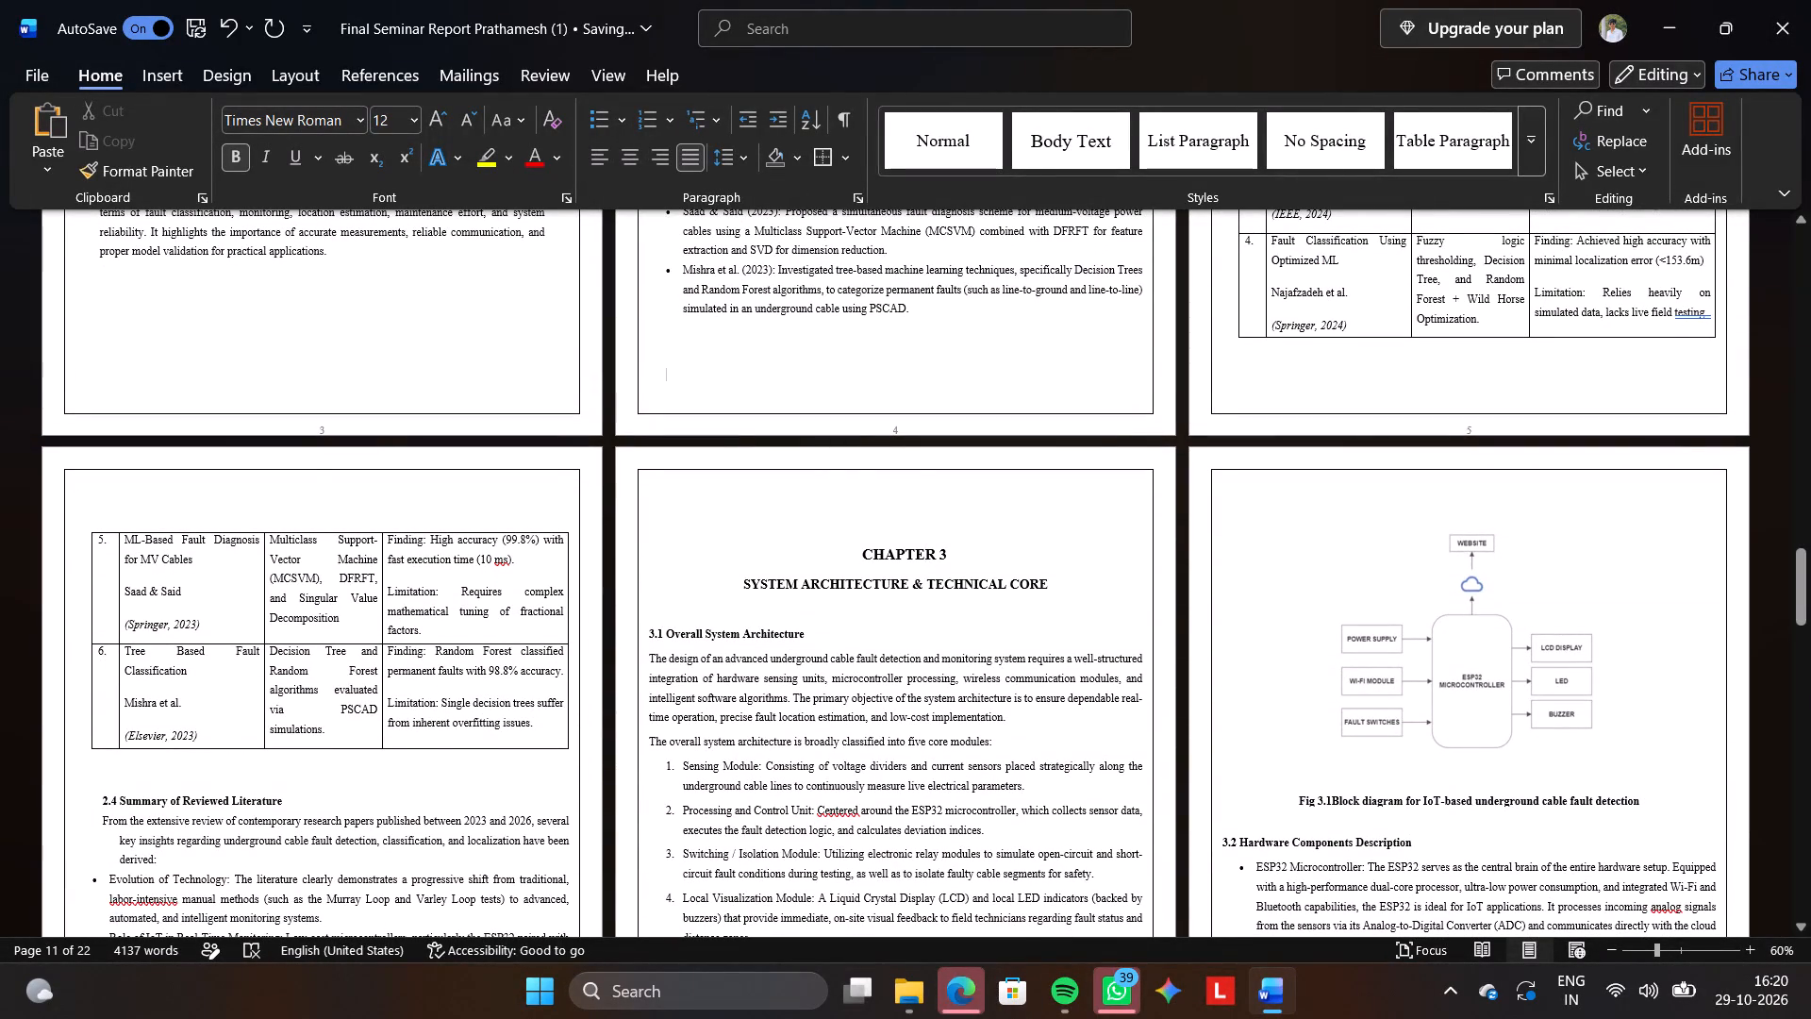
scroll(922, 506, "down", 4)
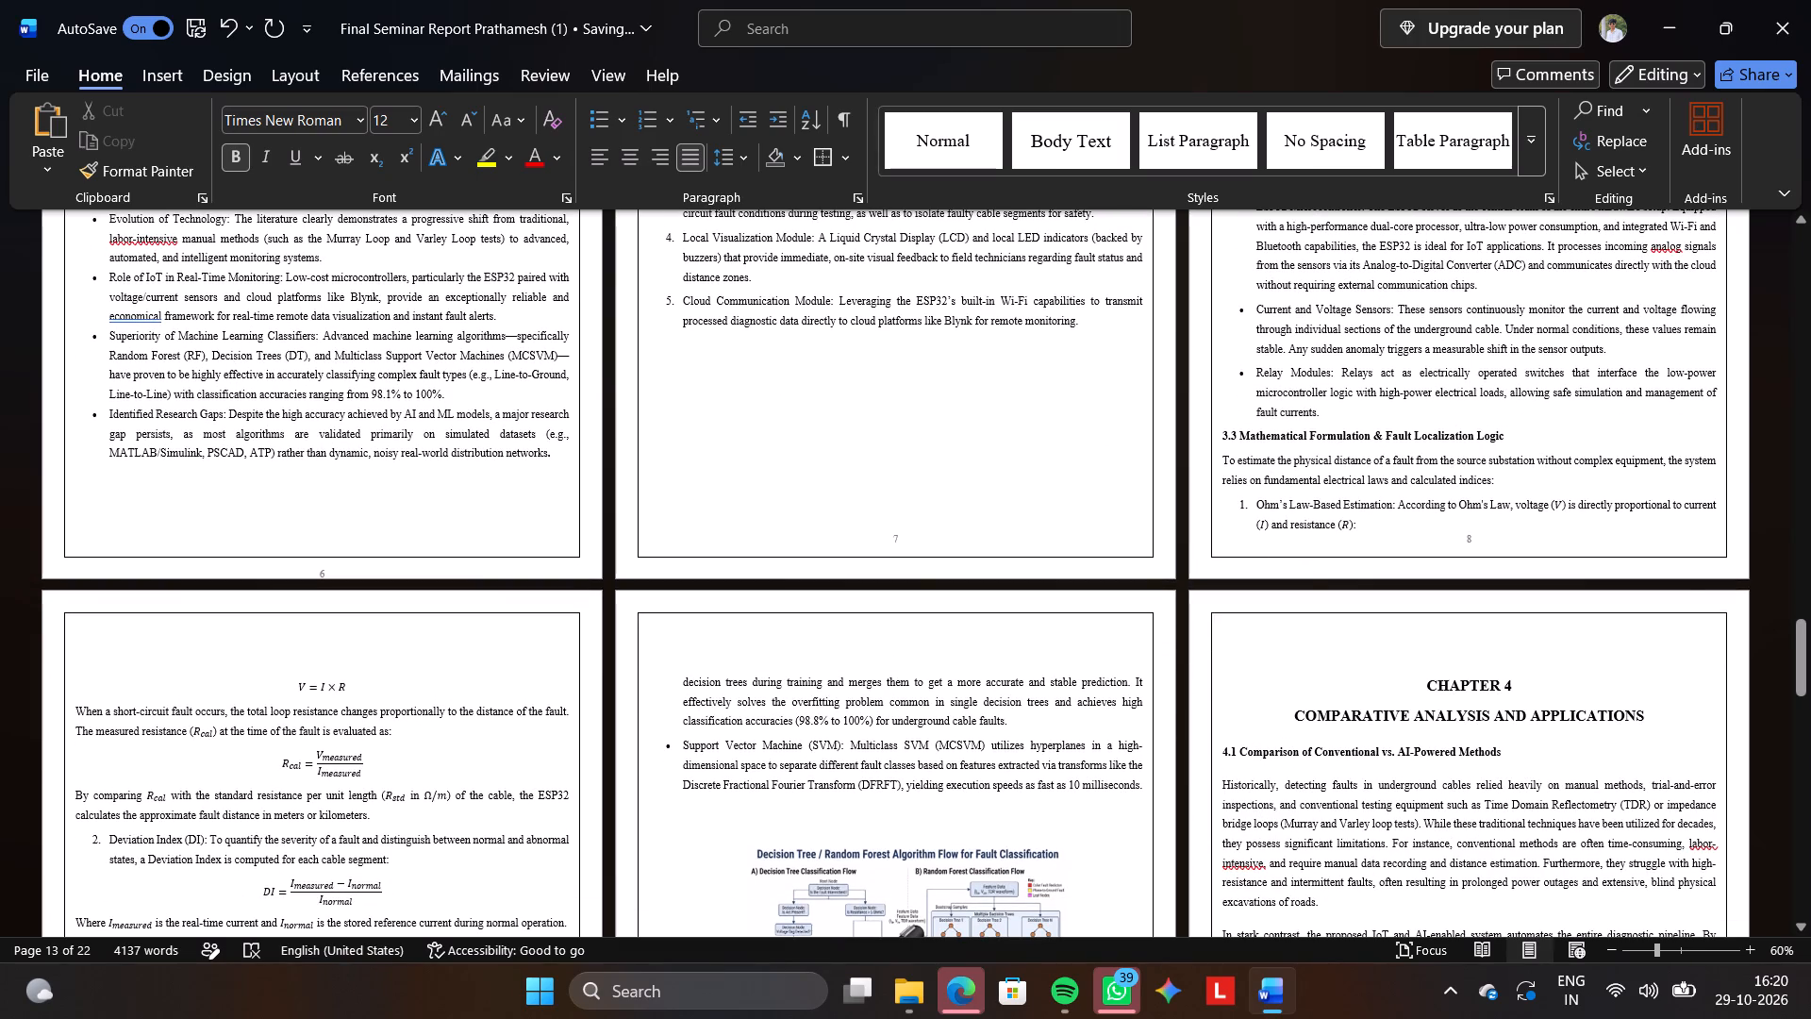
left_click(1432, 649)
key("Up")
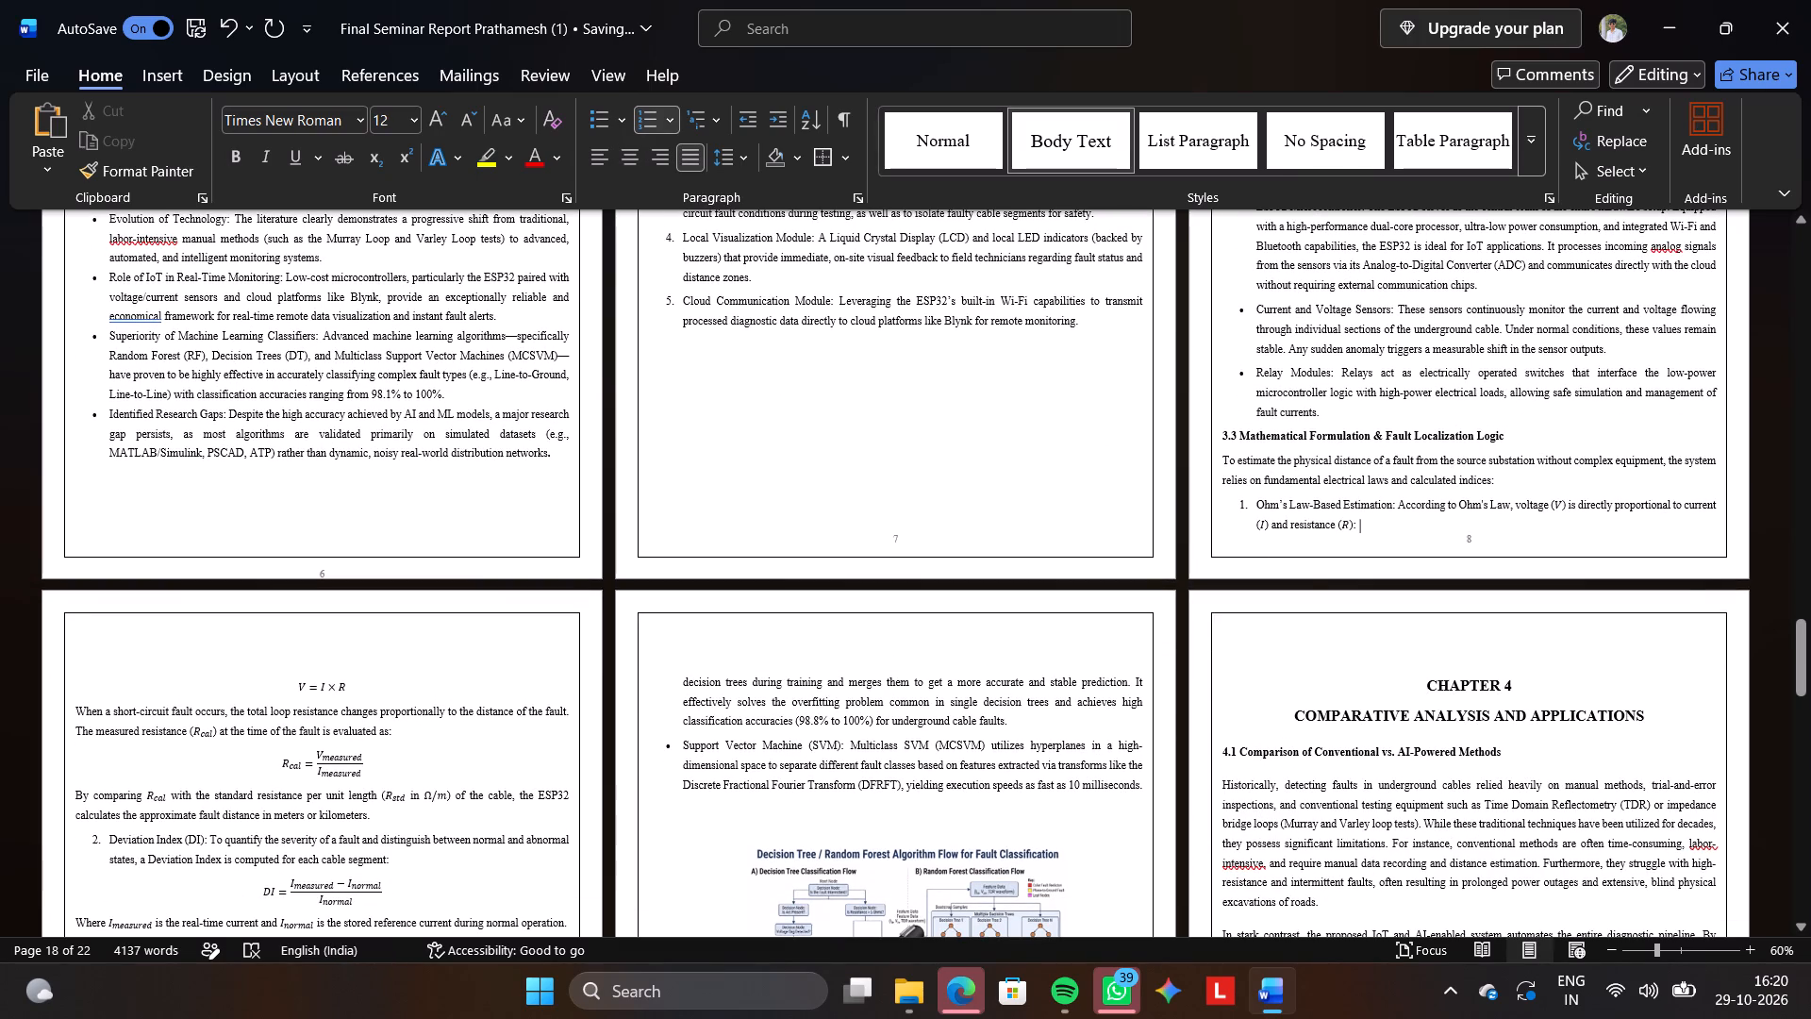
Delete the blank line above the CHAPTER 5 heading, keeping the heading at the top of its own page.
scroll(1432, 649, "down", 5)
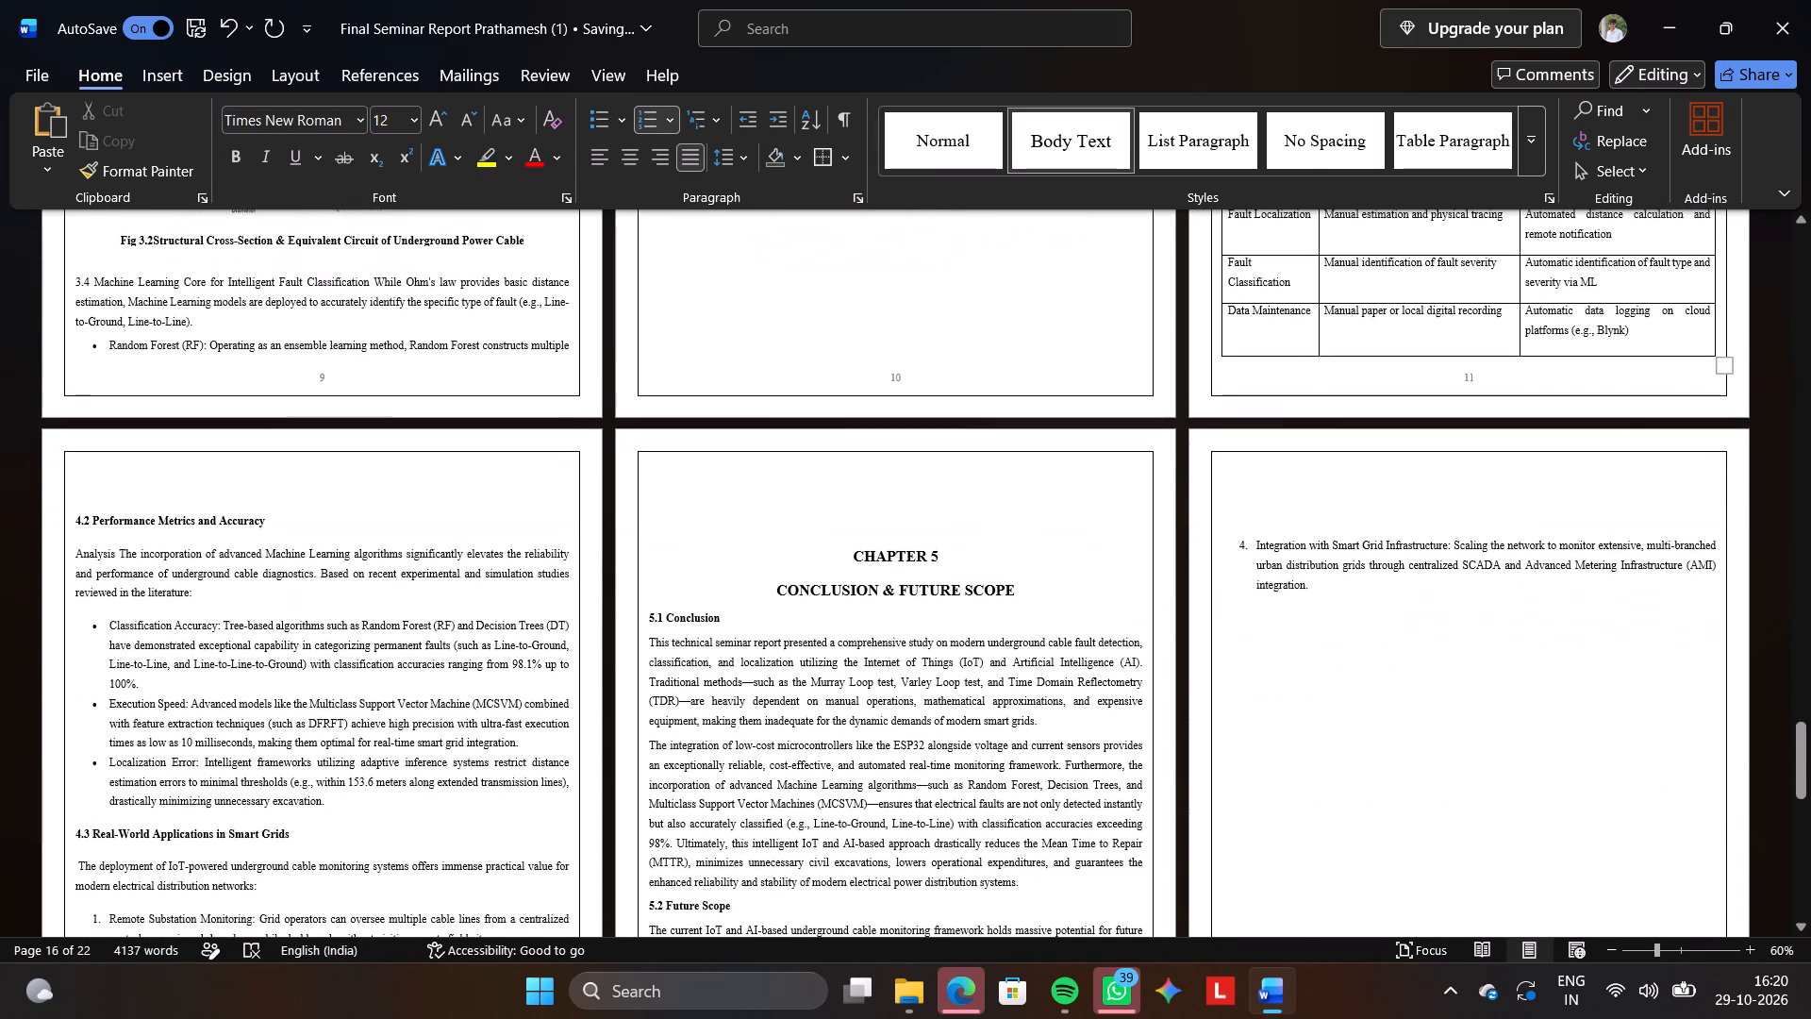
left_click(939, 543)
key("BackSpace")
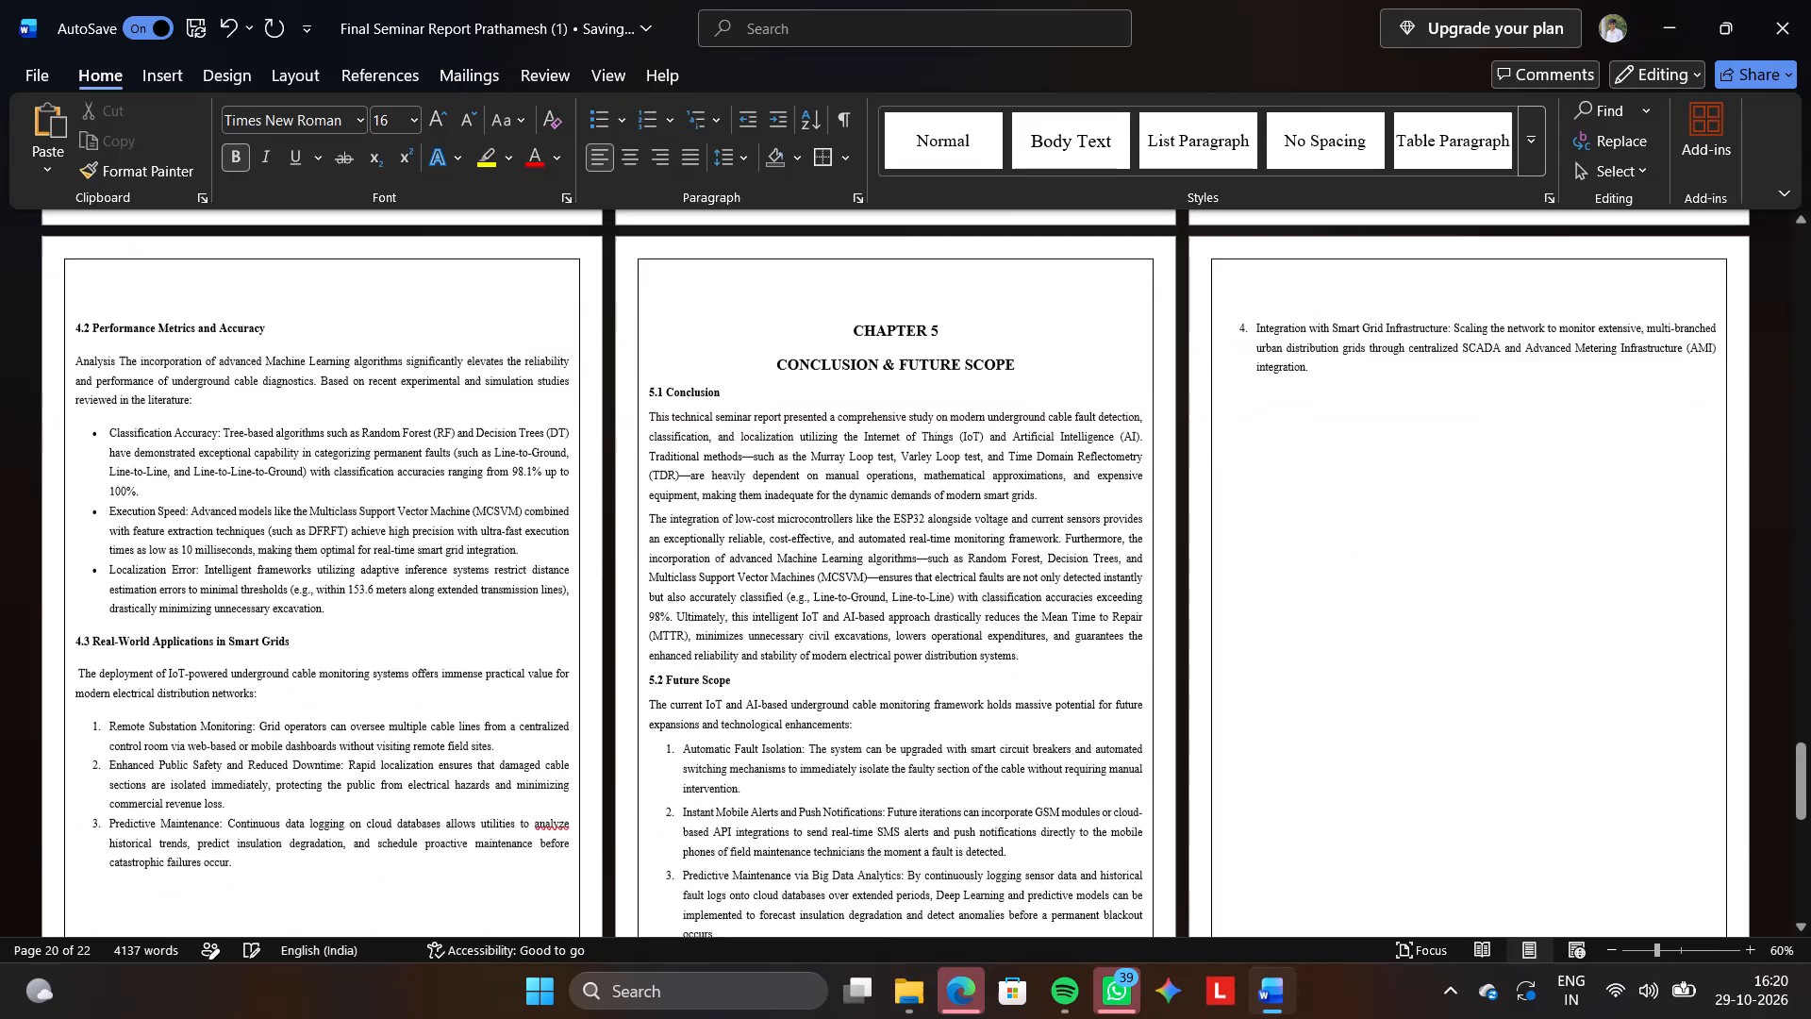
key("BackSpace")
scroll(939, 543, "up", 2)
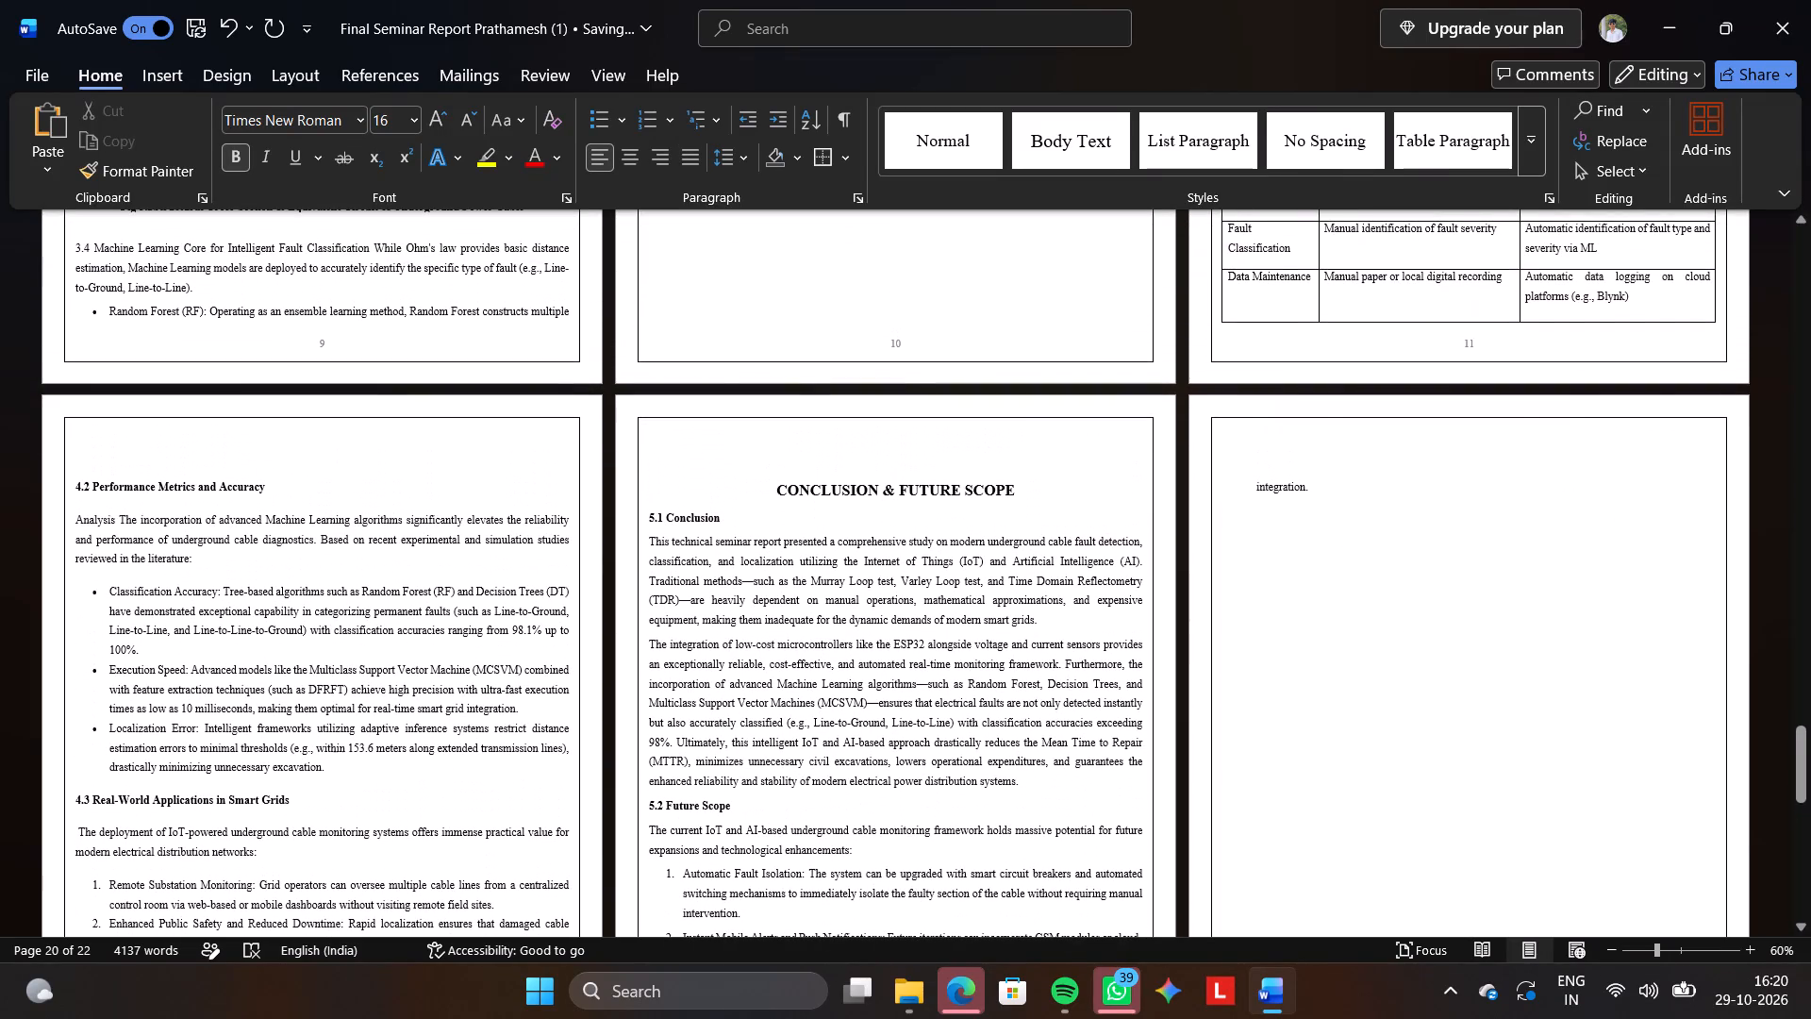
key("Return")
scroll(939, 543, "up", 4)
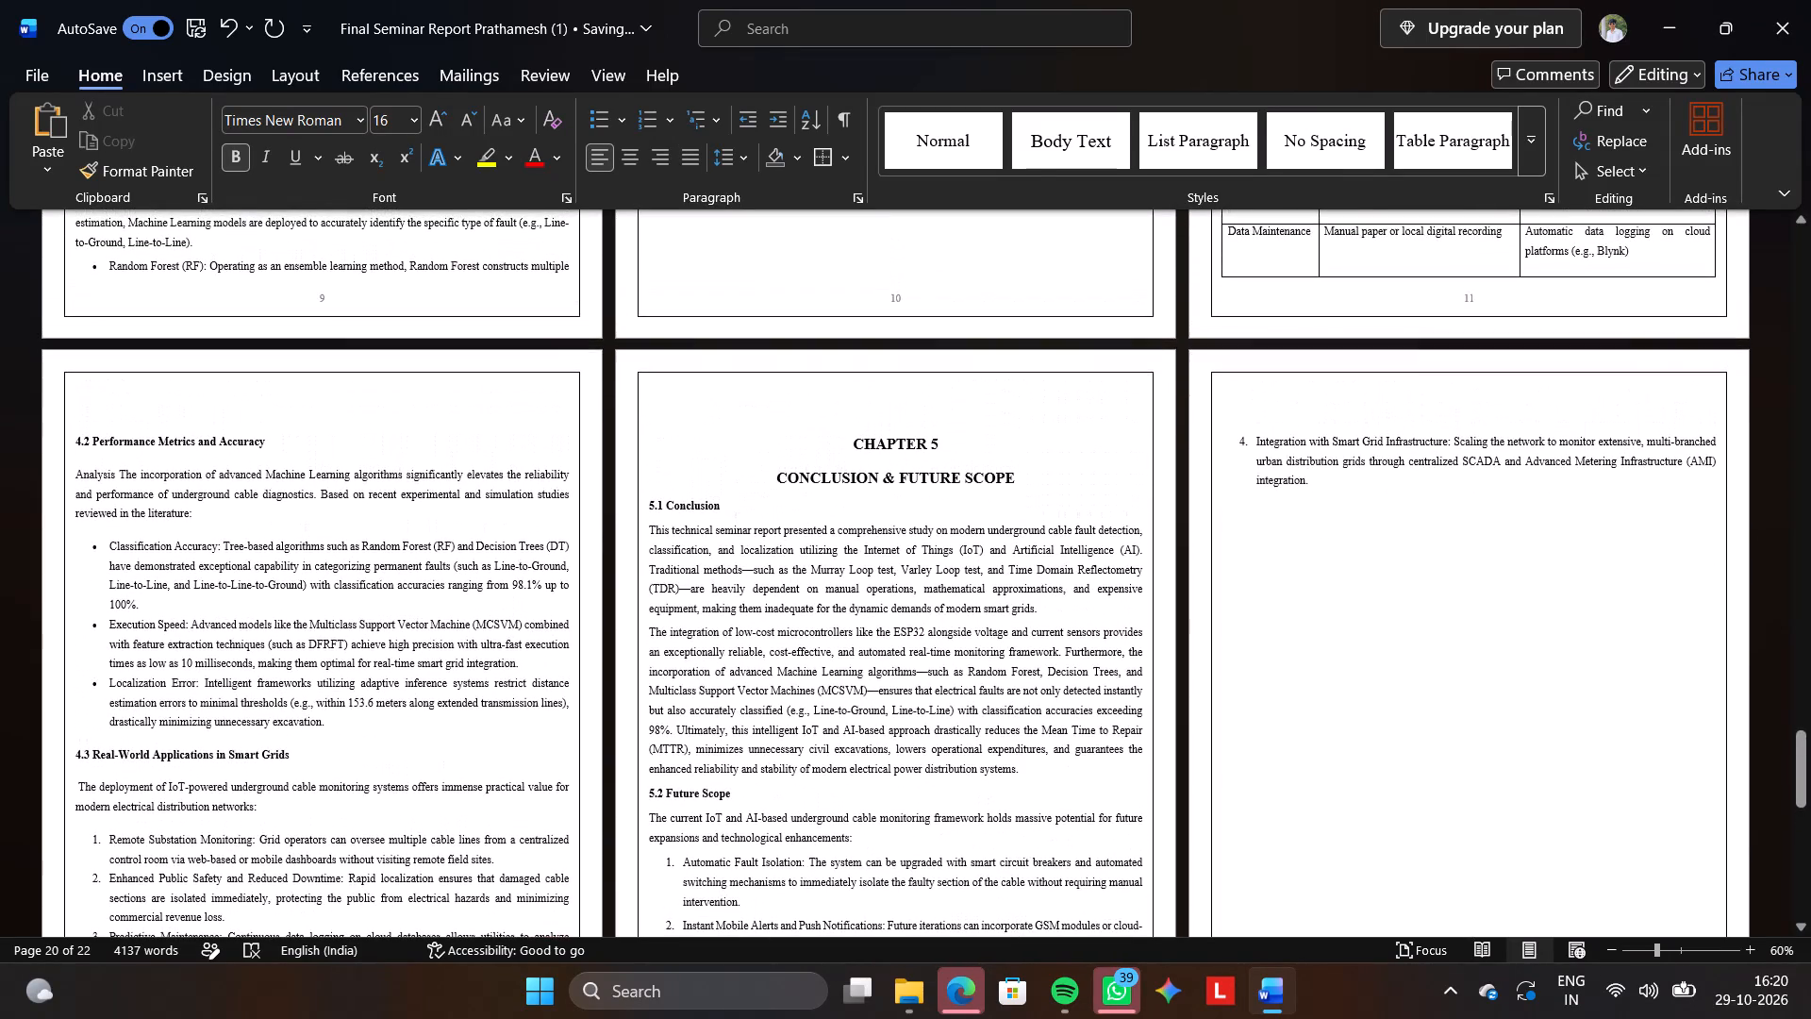
Delete the blank line above the REFERENCES heading, keeping the heading at the top of its own page.
scroll(939, 543, "down", 4)
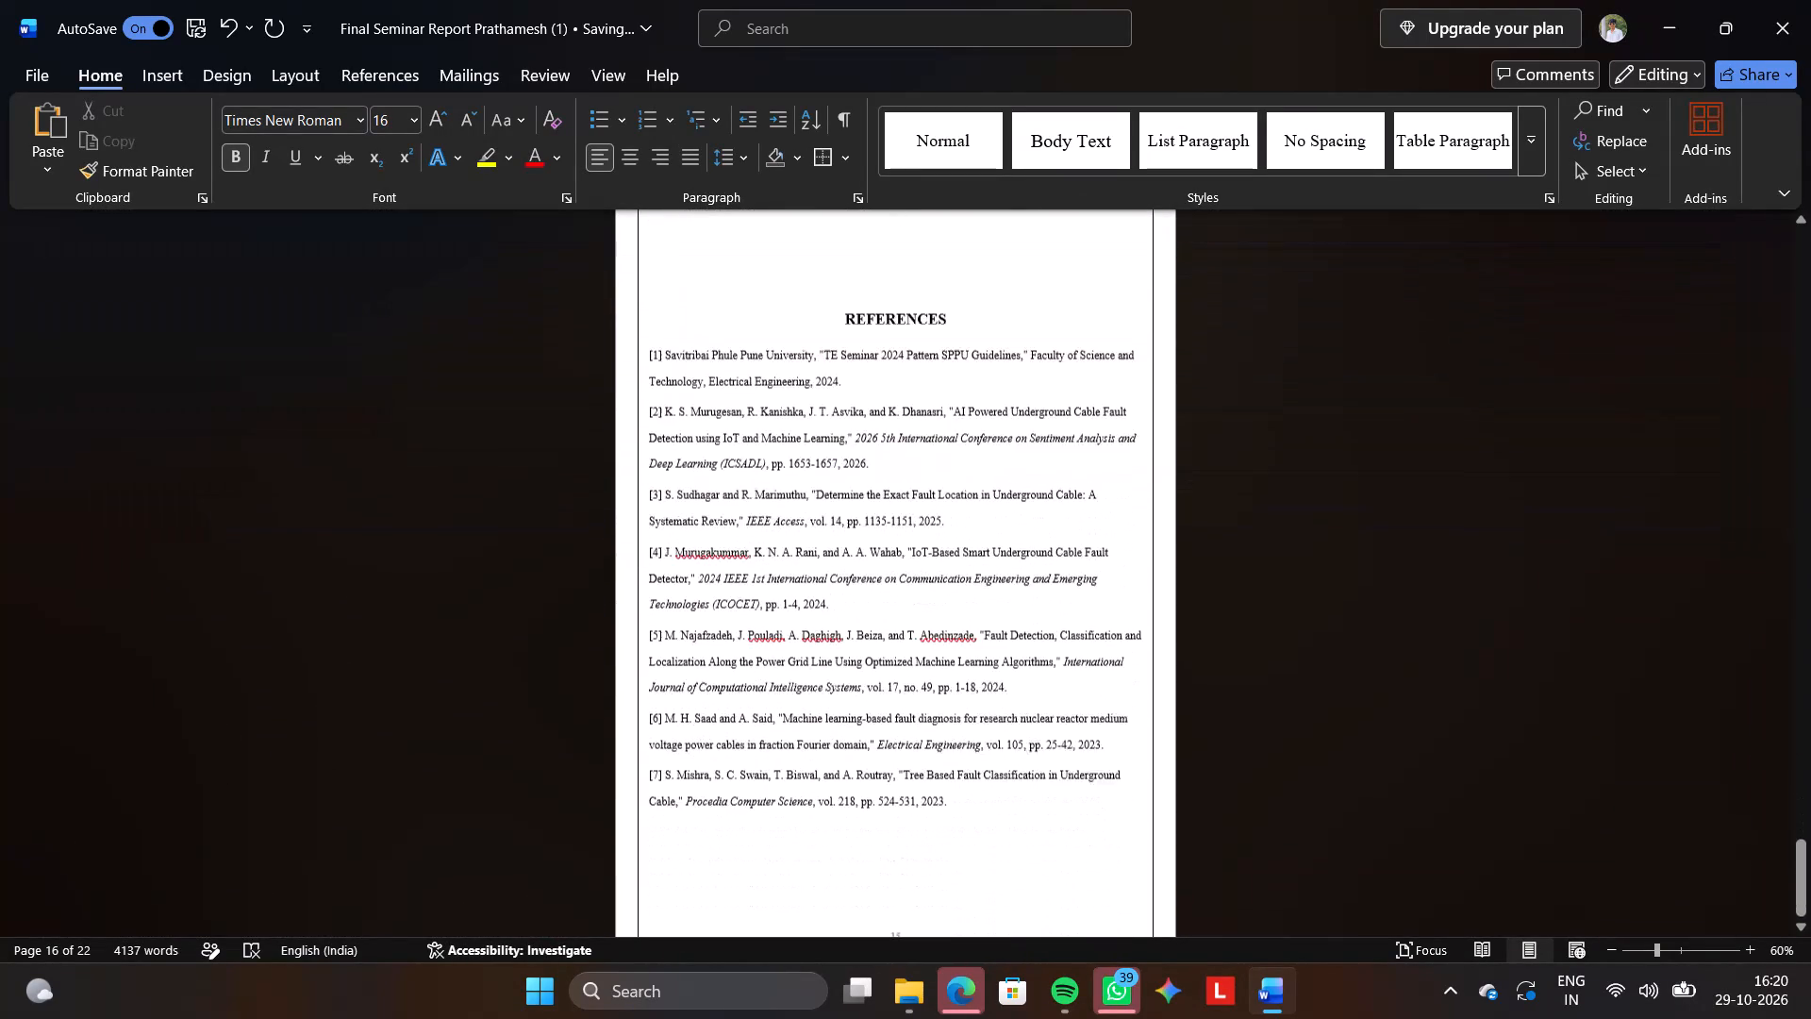
scroll(939, 543, "down", 2)
scroll(939, 543, "up", 1)
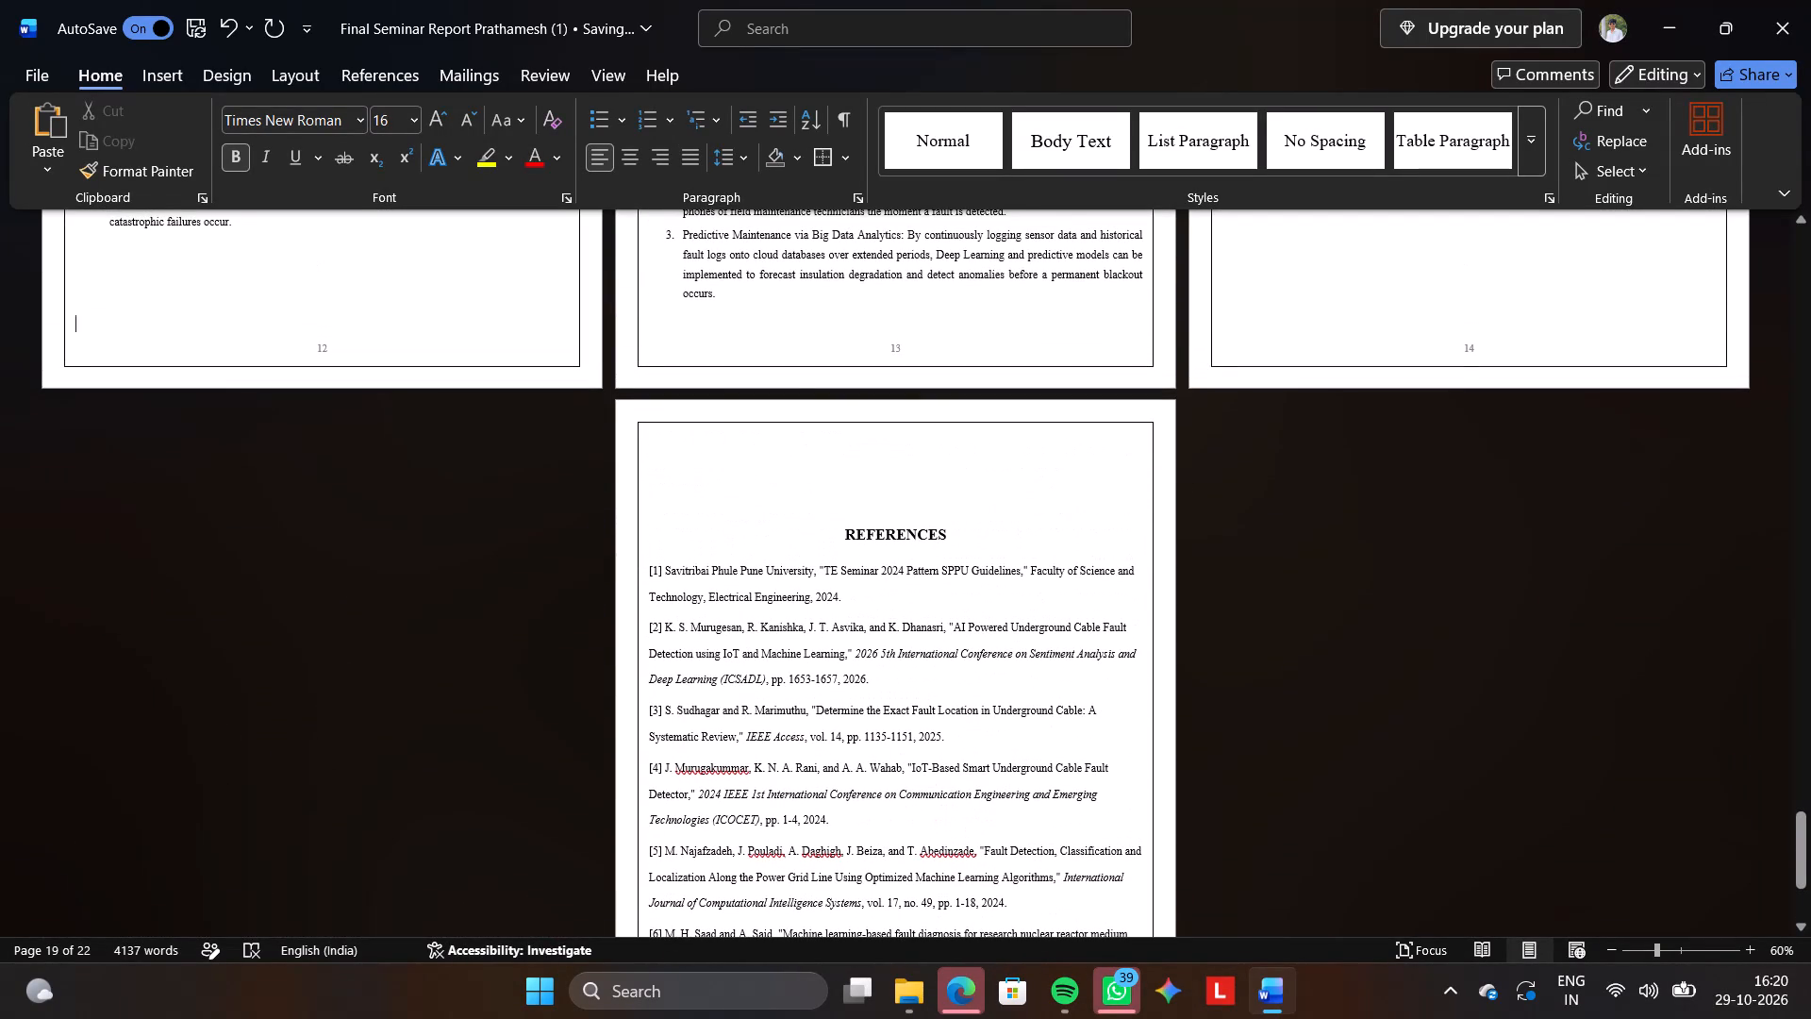
left_click(863, 487)
key("BackSpace")
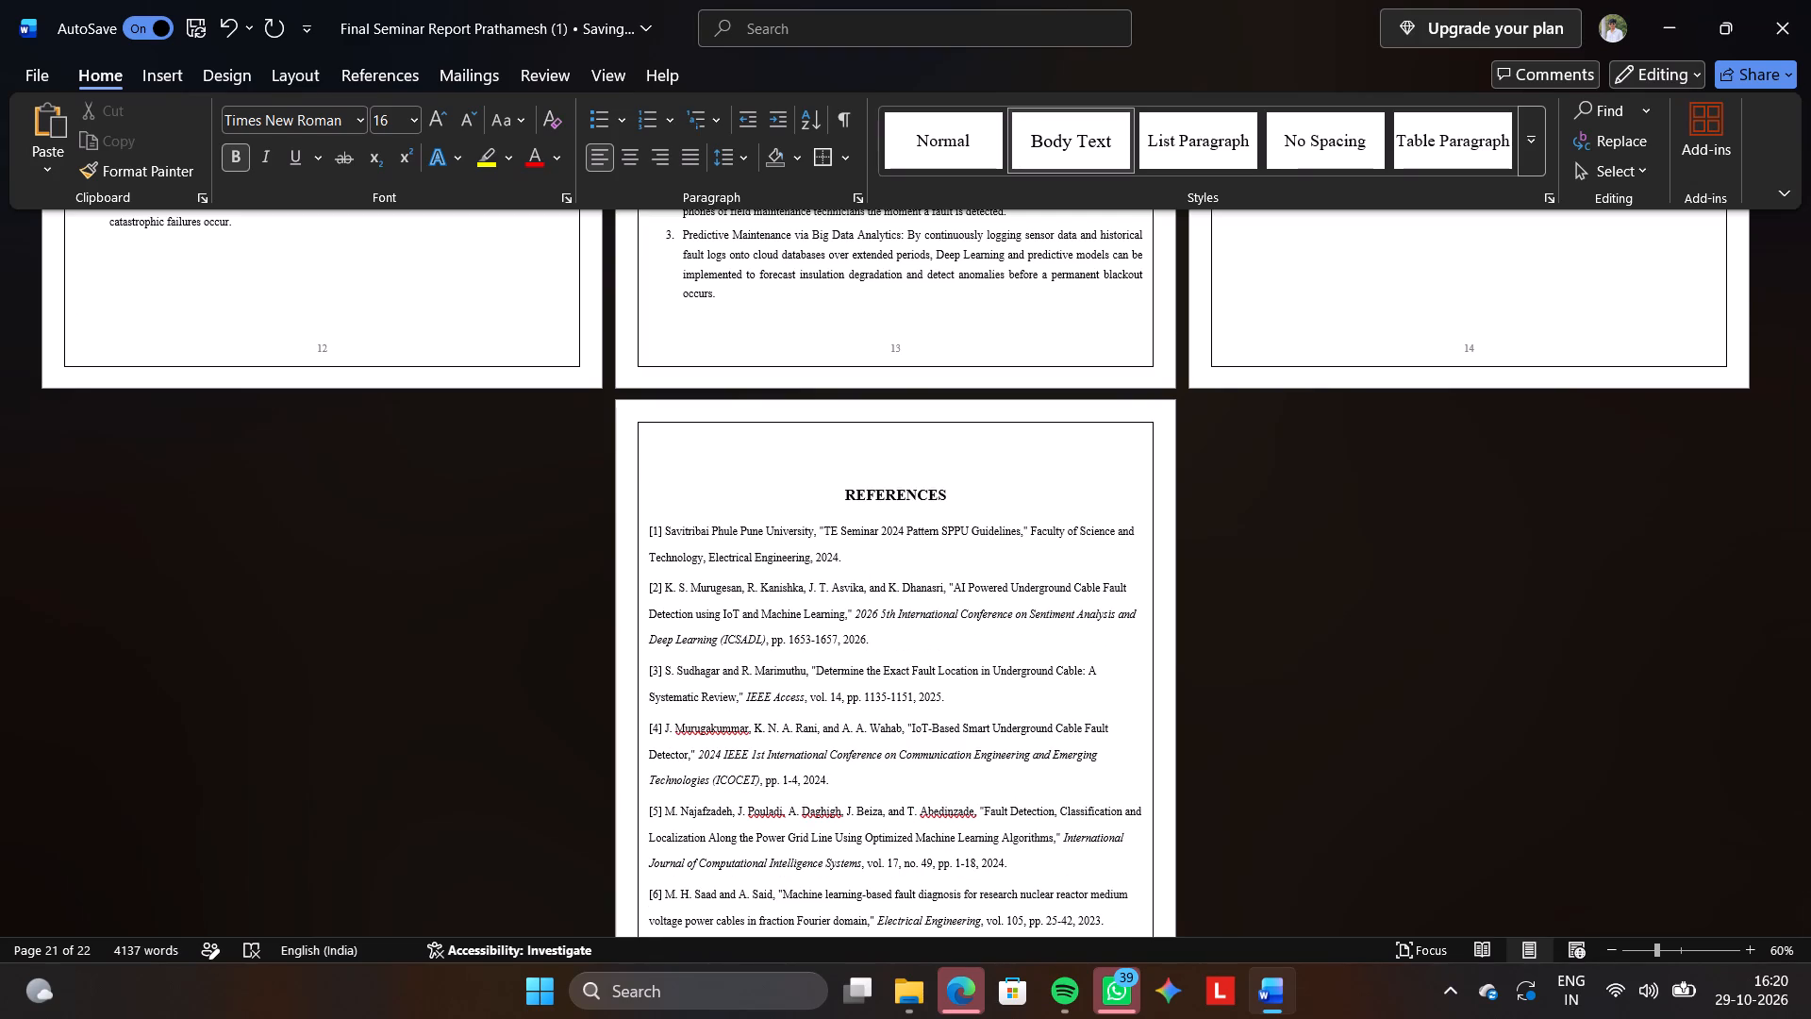
key("BackSpace")
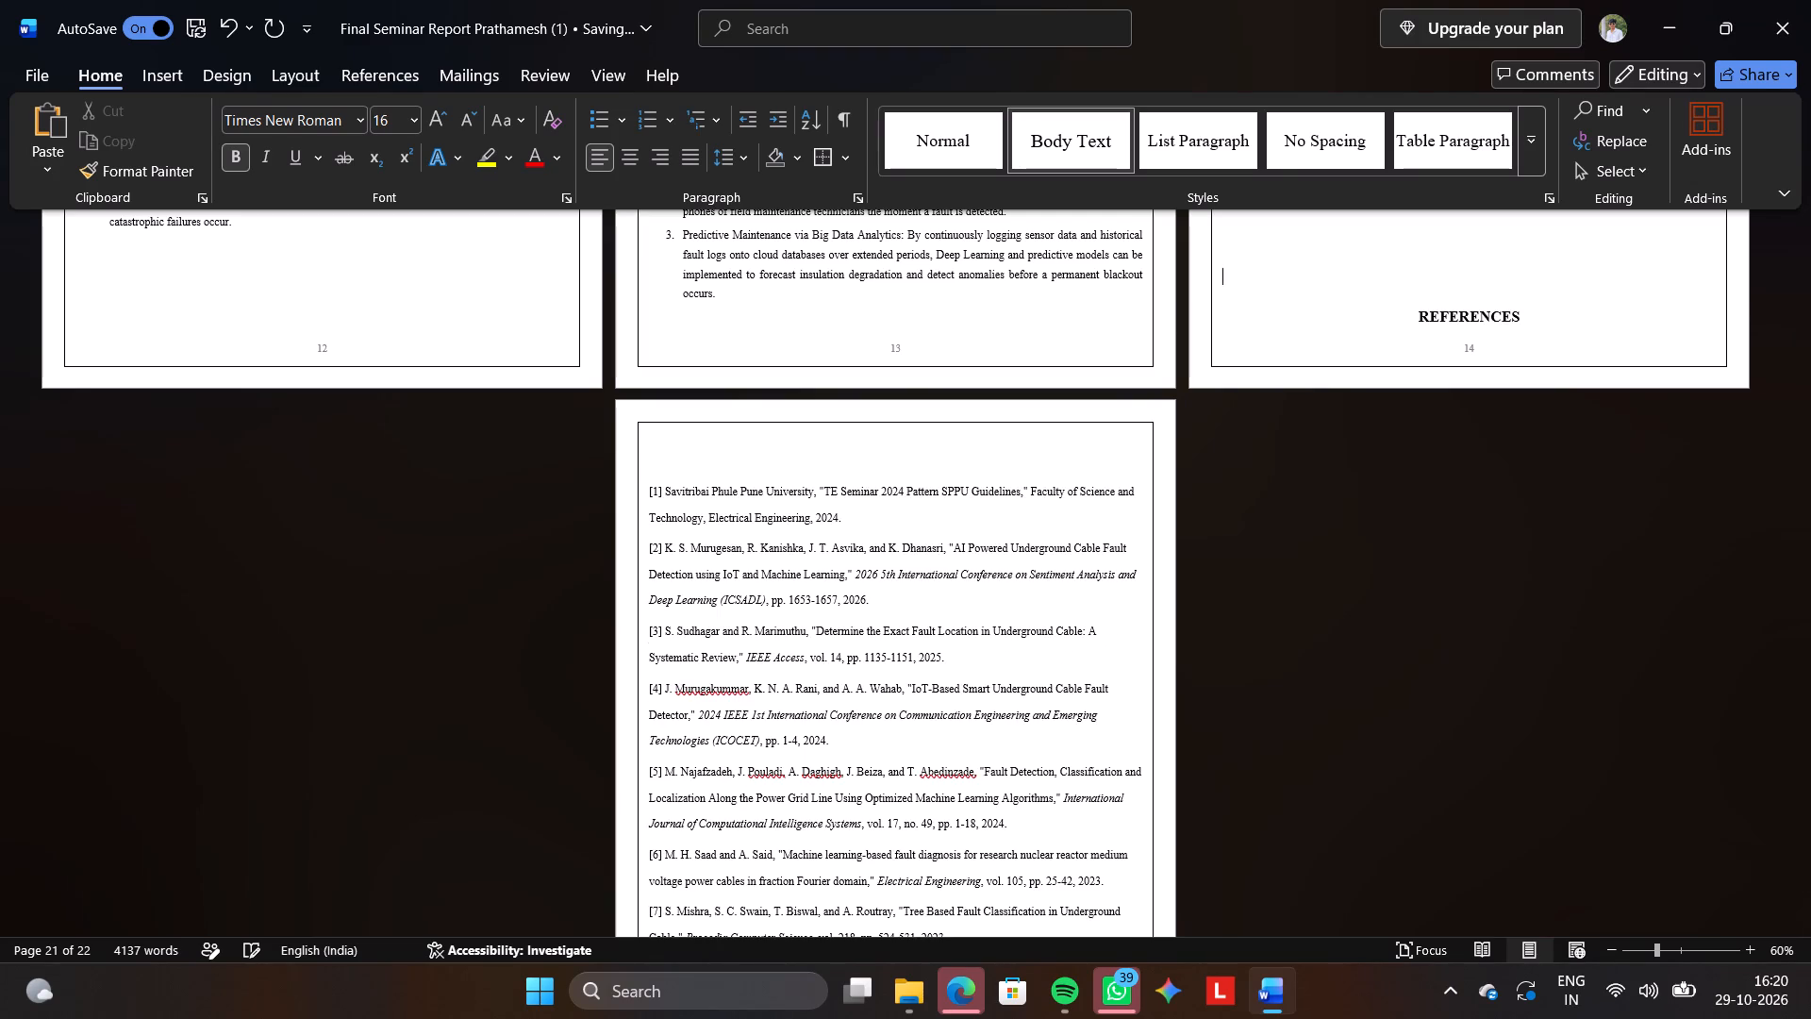
key("Return")
Look back over the front matter and opening chapters to check page layout and heading spacing.
scroll(863, 487, "up", 18)
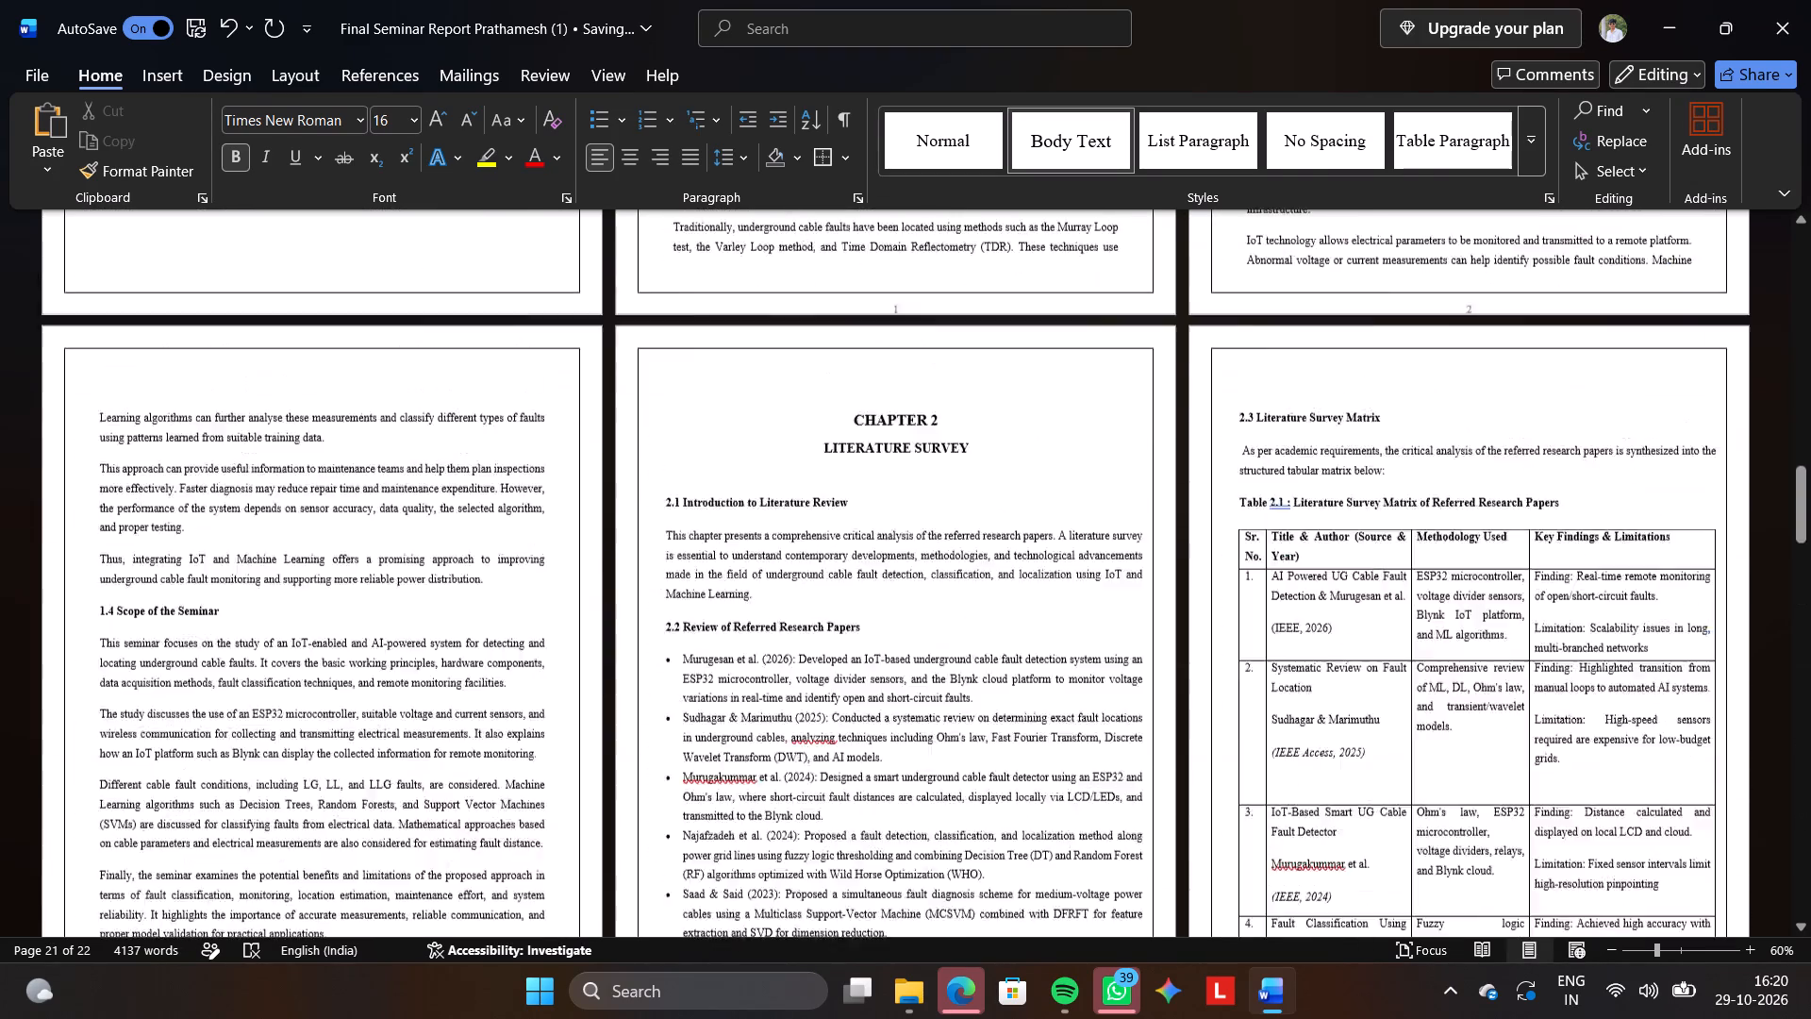
scroll(863, 487, "up", 8)
scroll(863, 487, "down", 3)
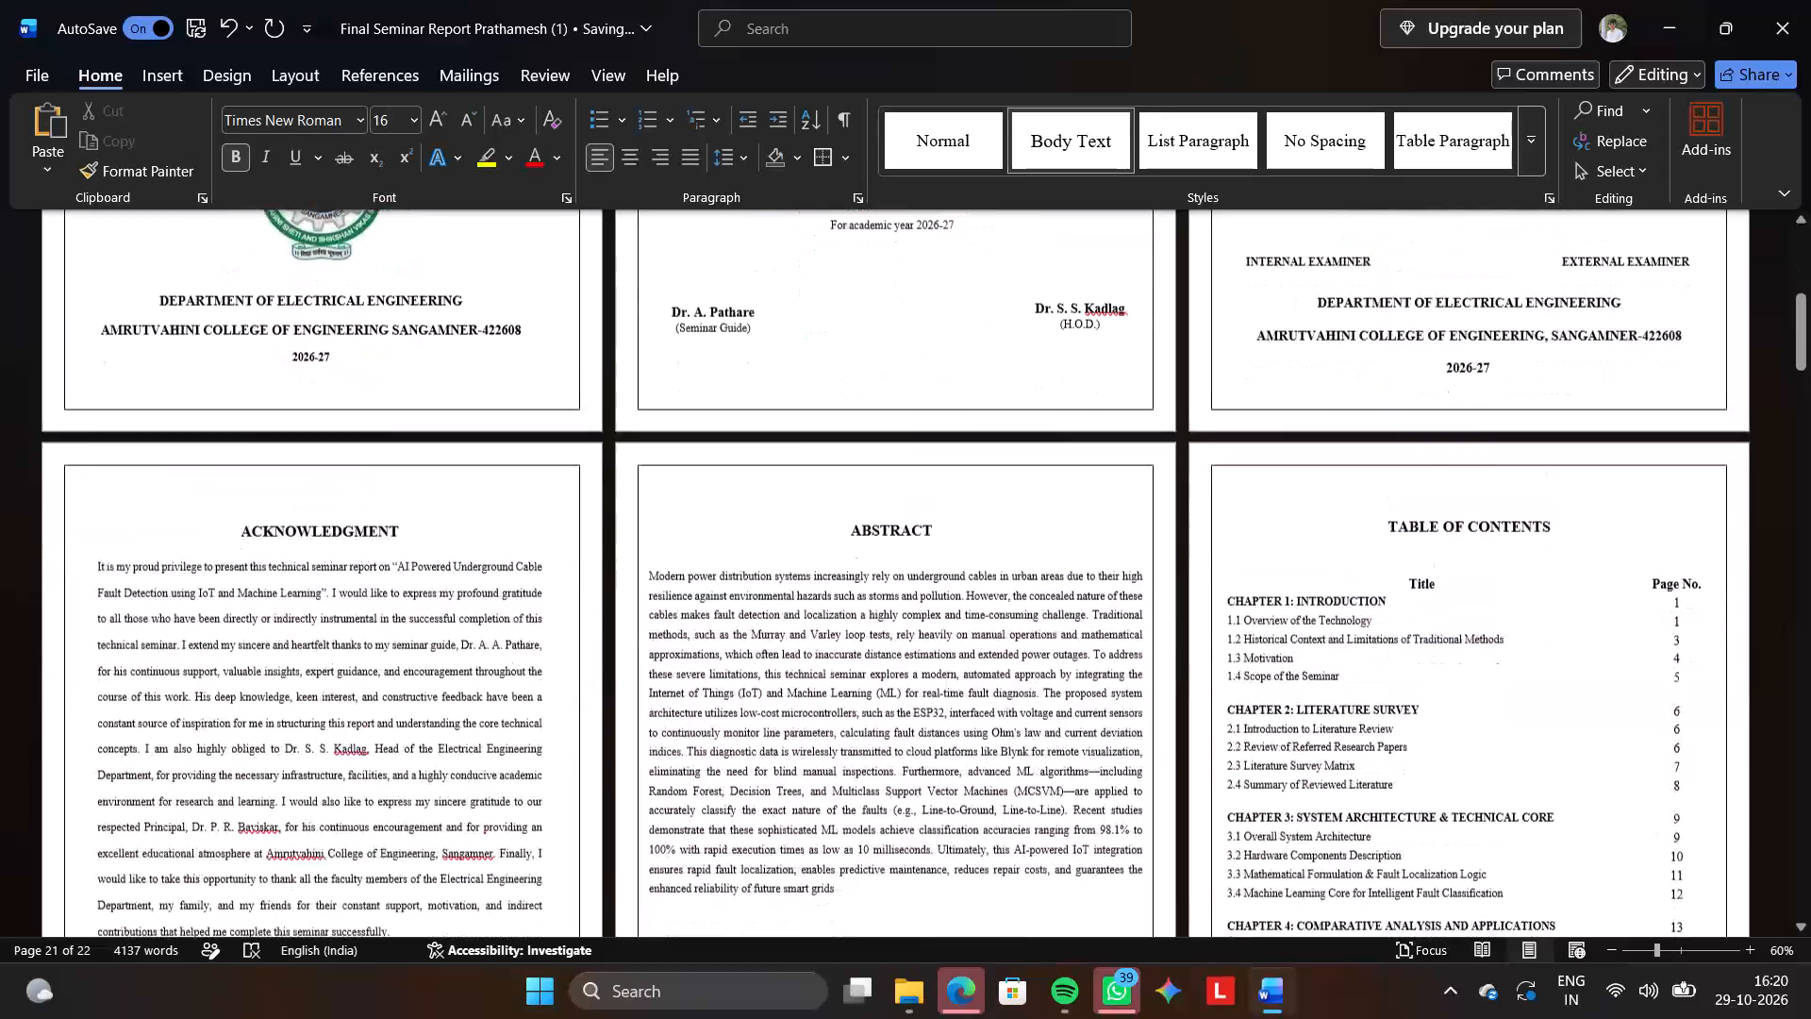
scroll(863, 487, "down", 13)
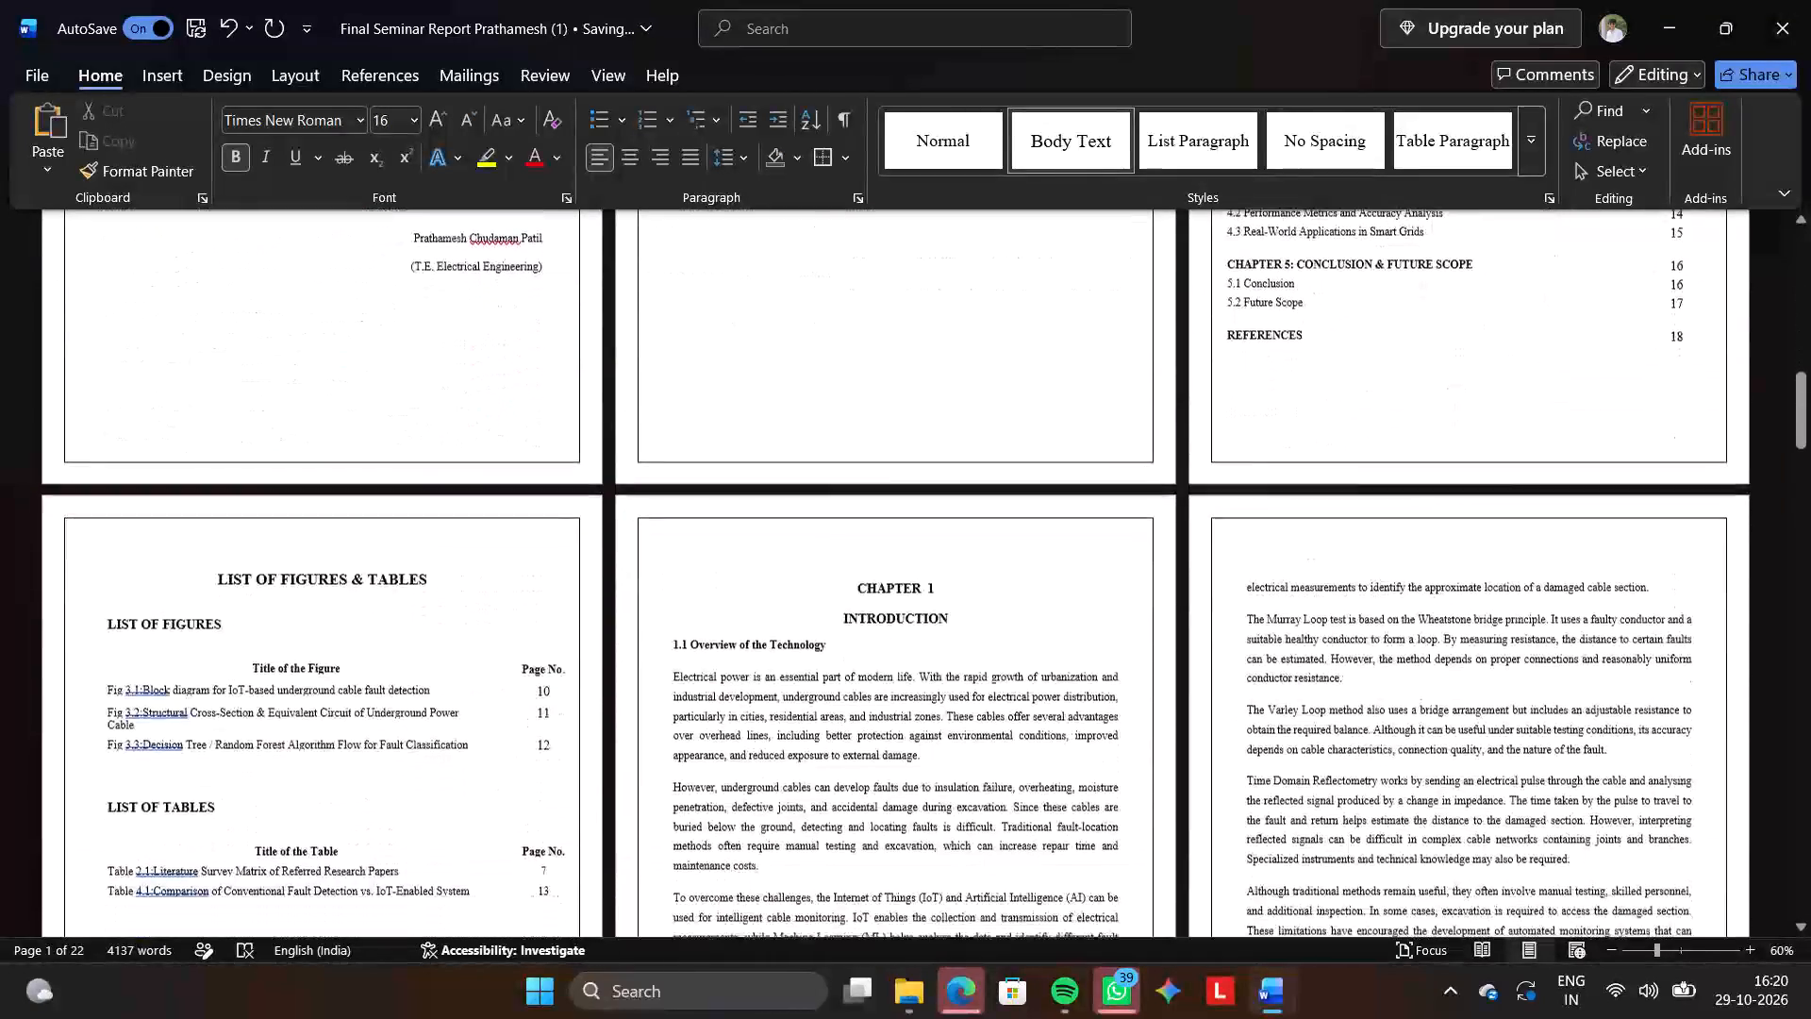
scroll(863, 487, "down", 17)
scroll(863, 487, "up", 11)
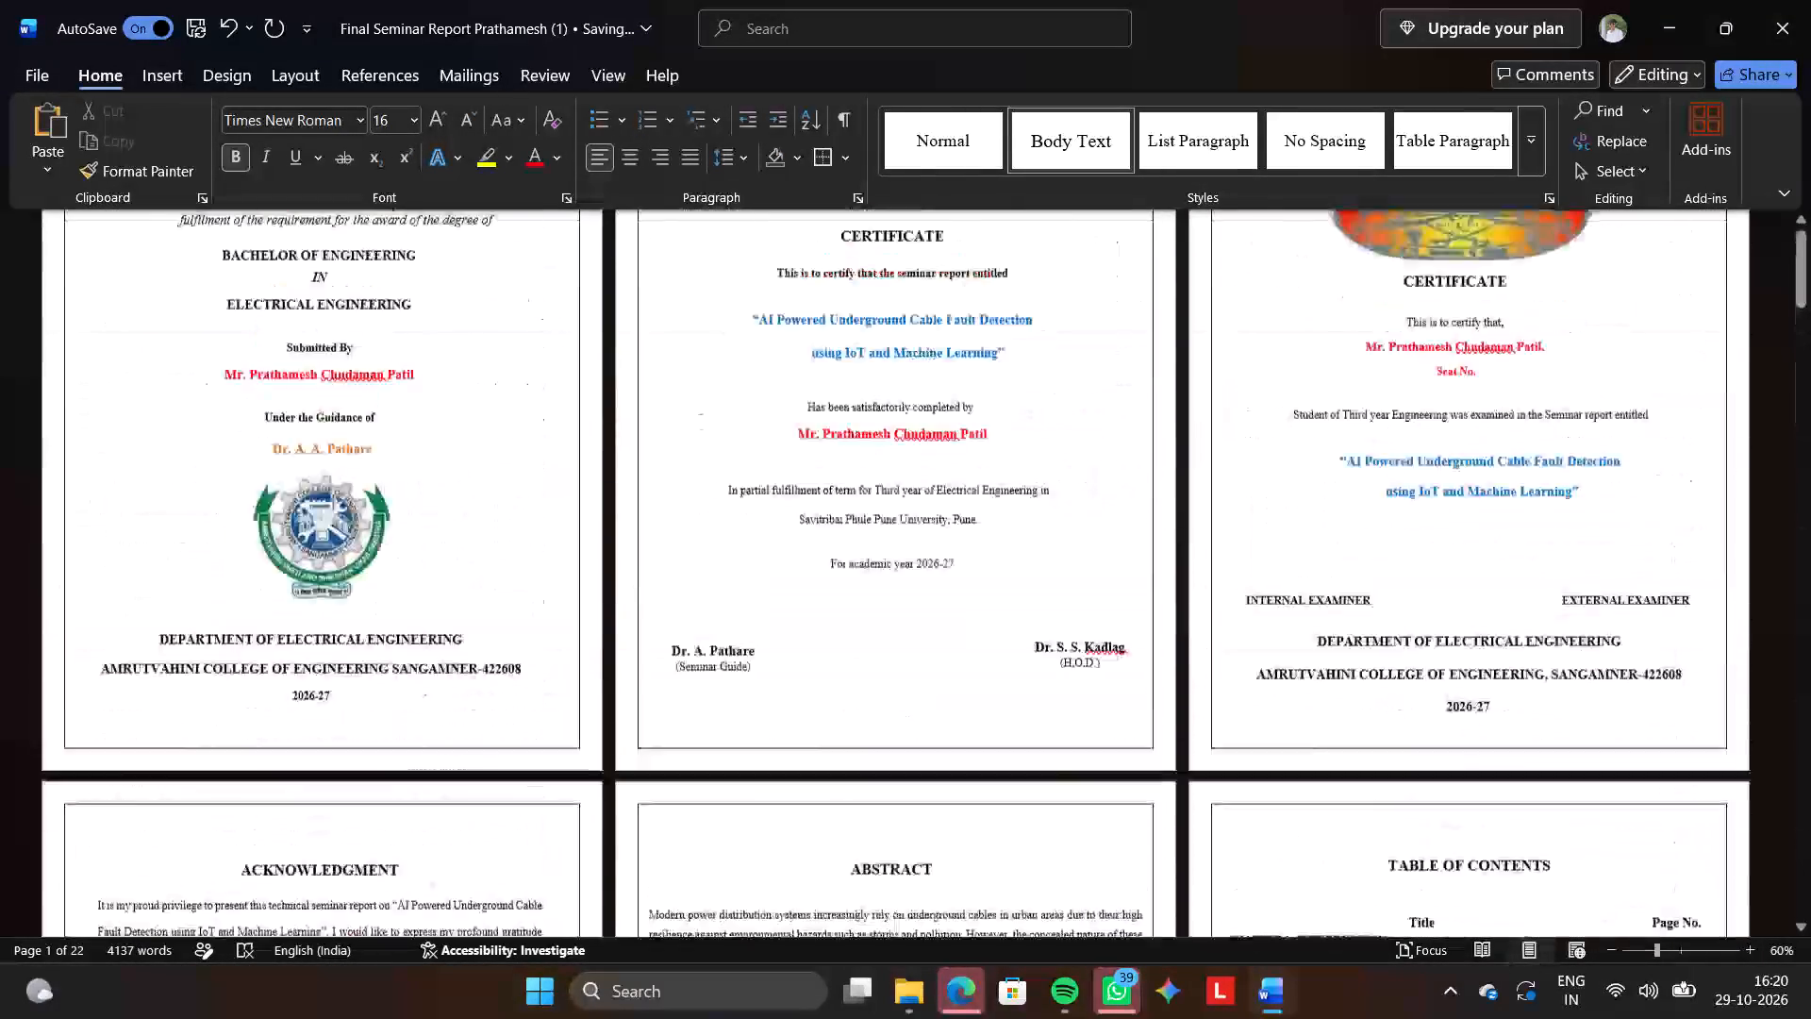
scroll(863, 487, "up", 4)
scroll(863, 487, "left", 4)
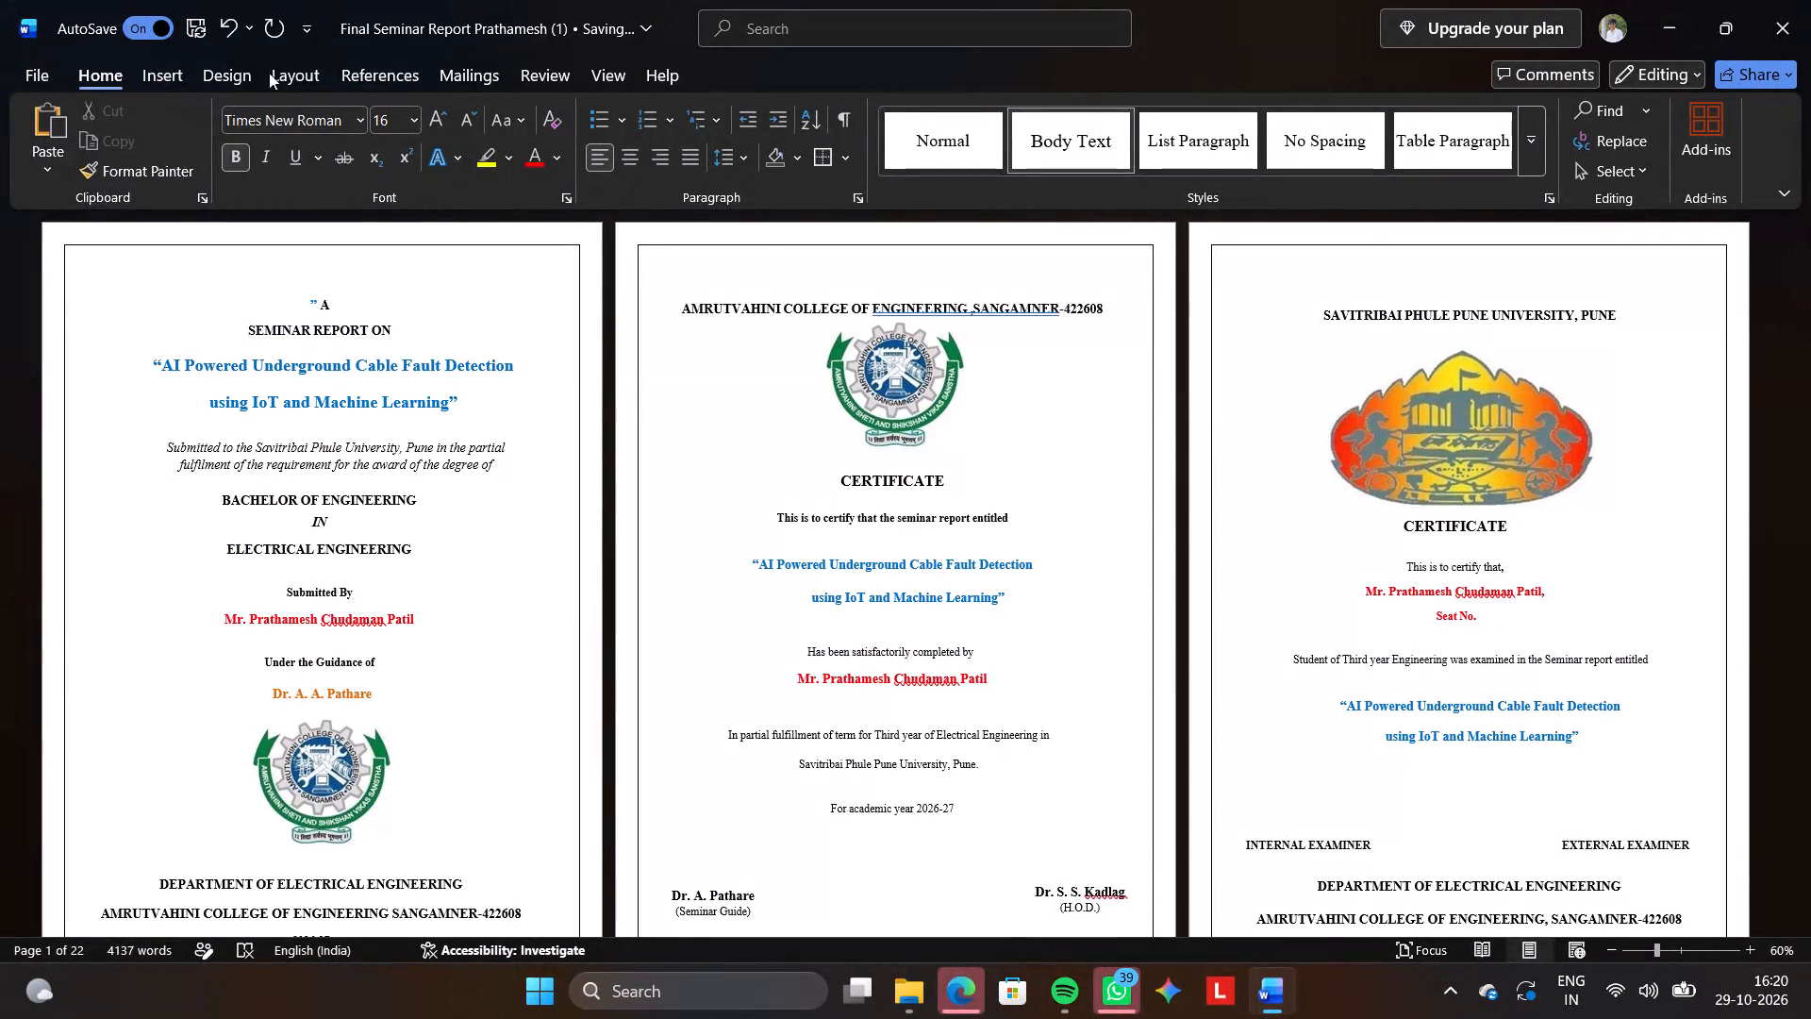
Open the page margin options for the report.
left_click(274, 73)
left_click(57, 153)
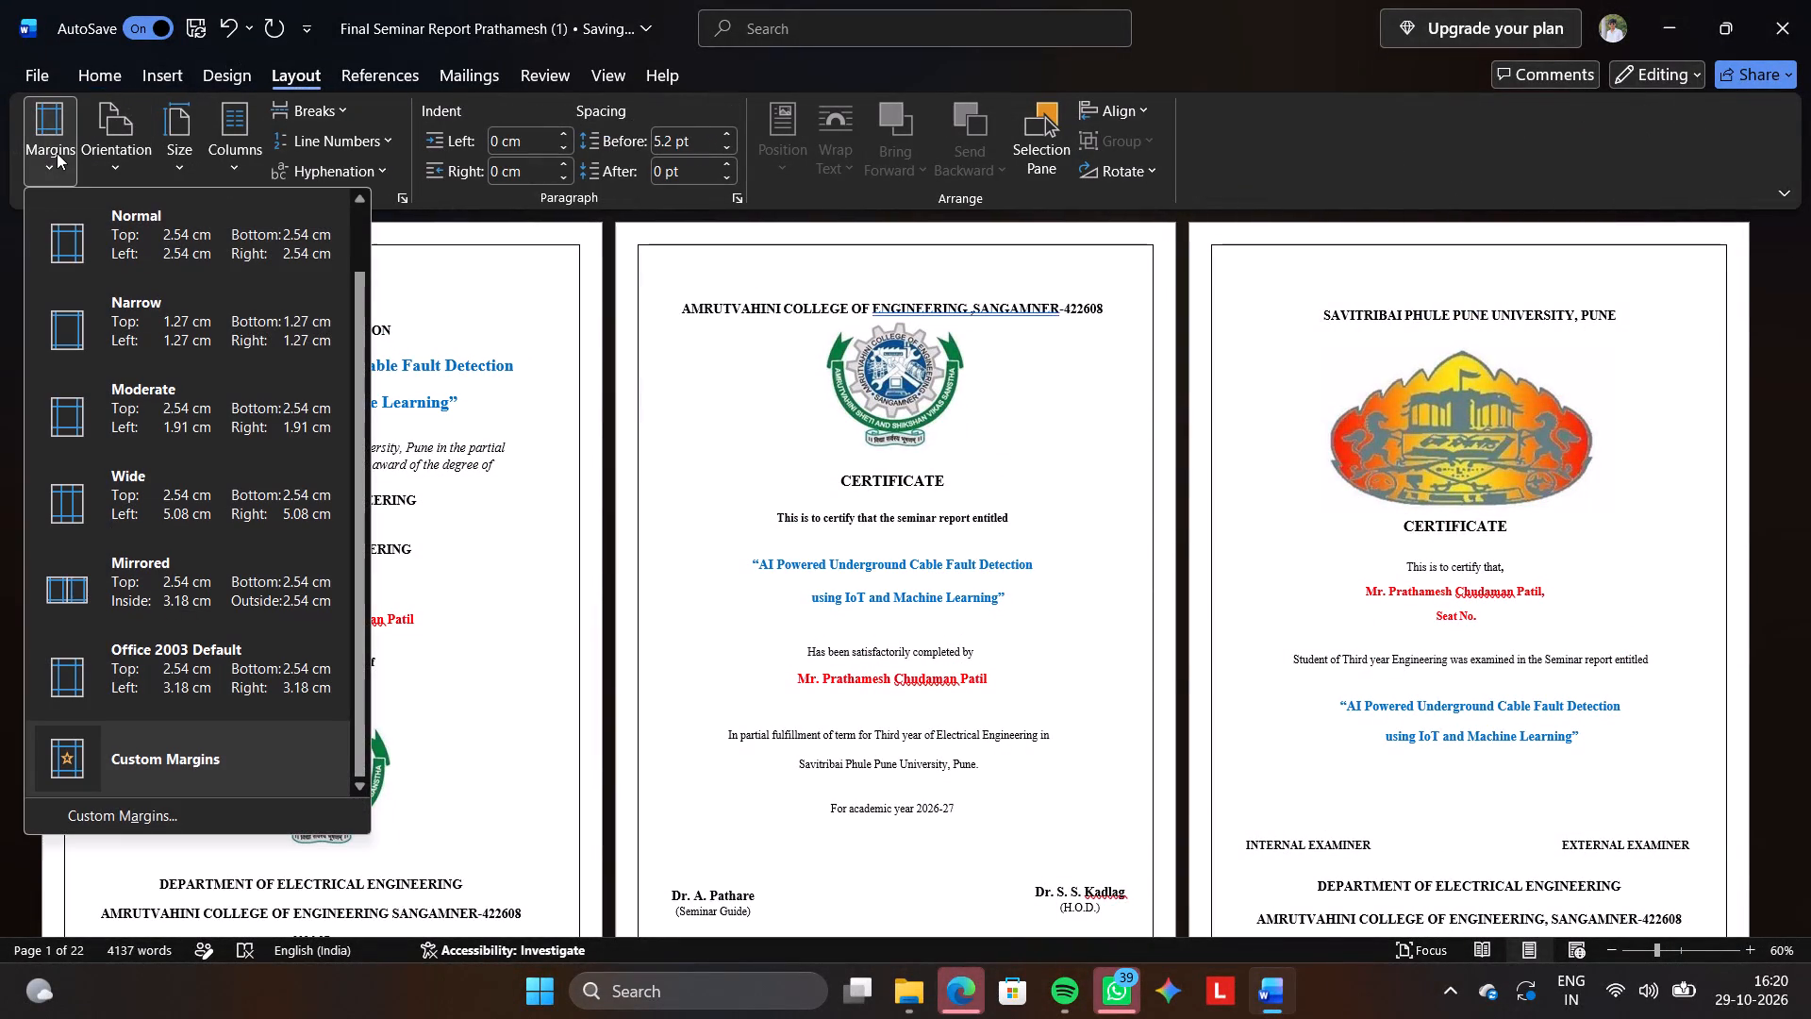
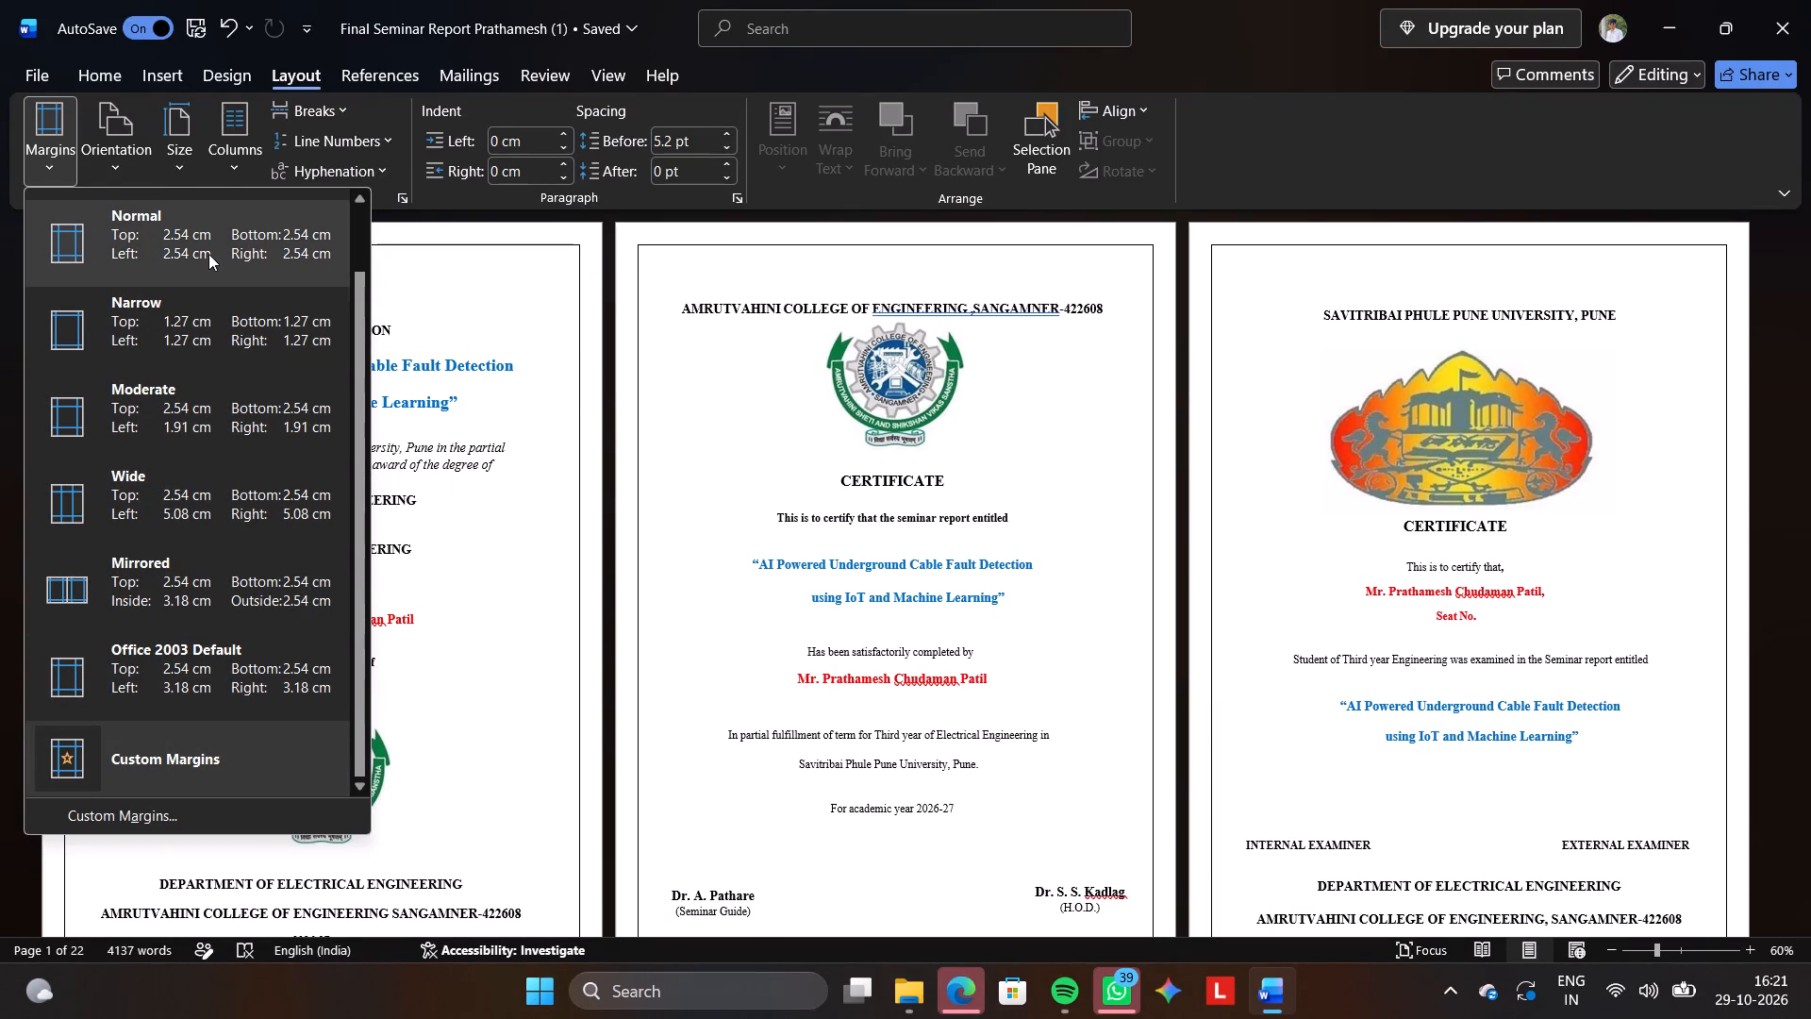
Set the top, bottom and right page margins of the current section to 2.54 cm.
left_click(125, 786)
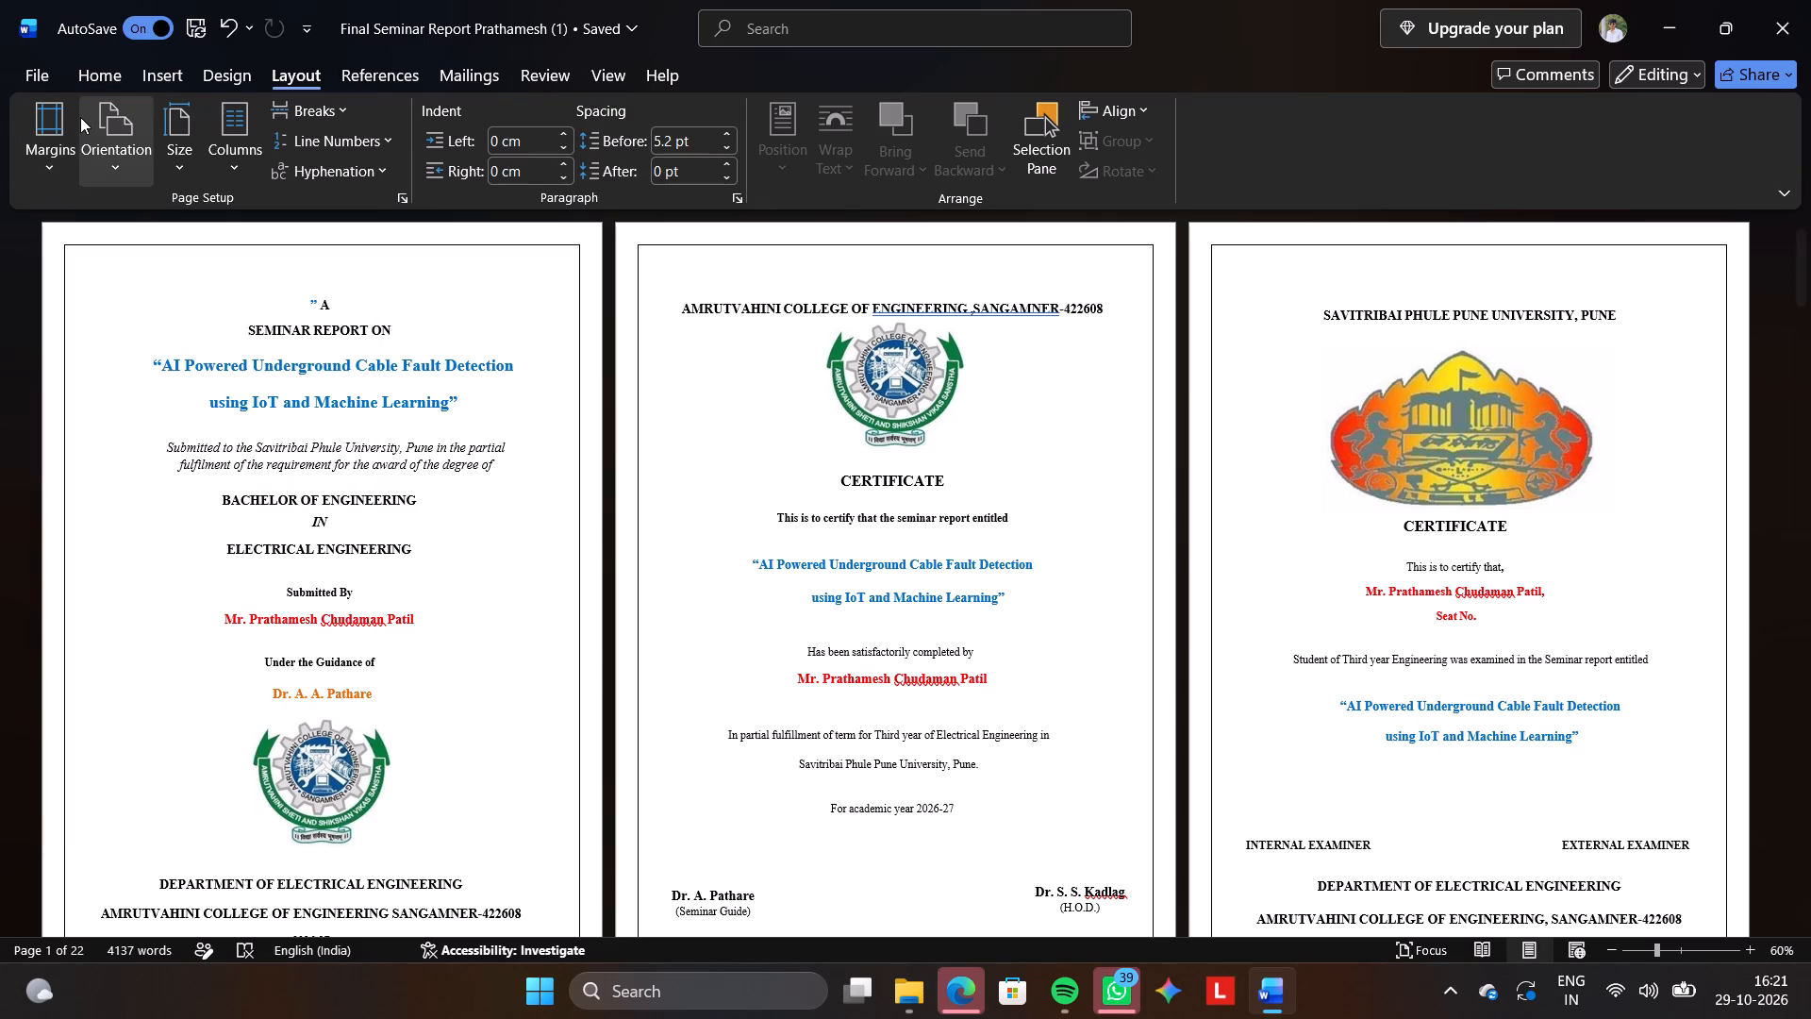
left_click(67, 141)
left_click(101, 816)
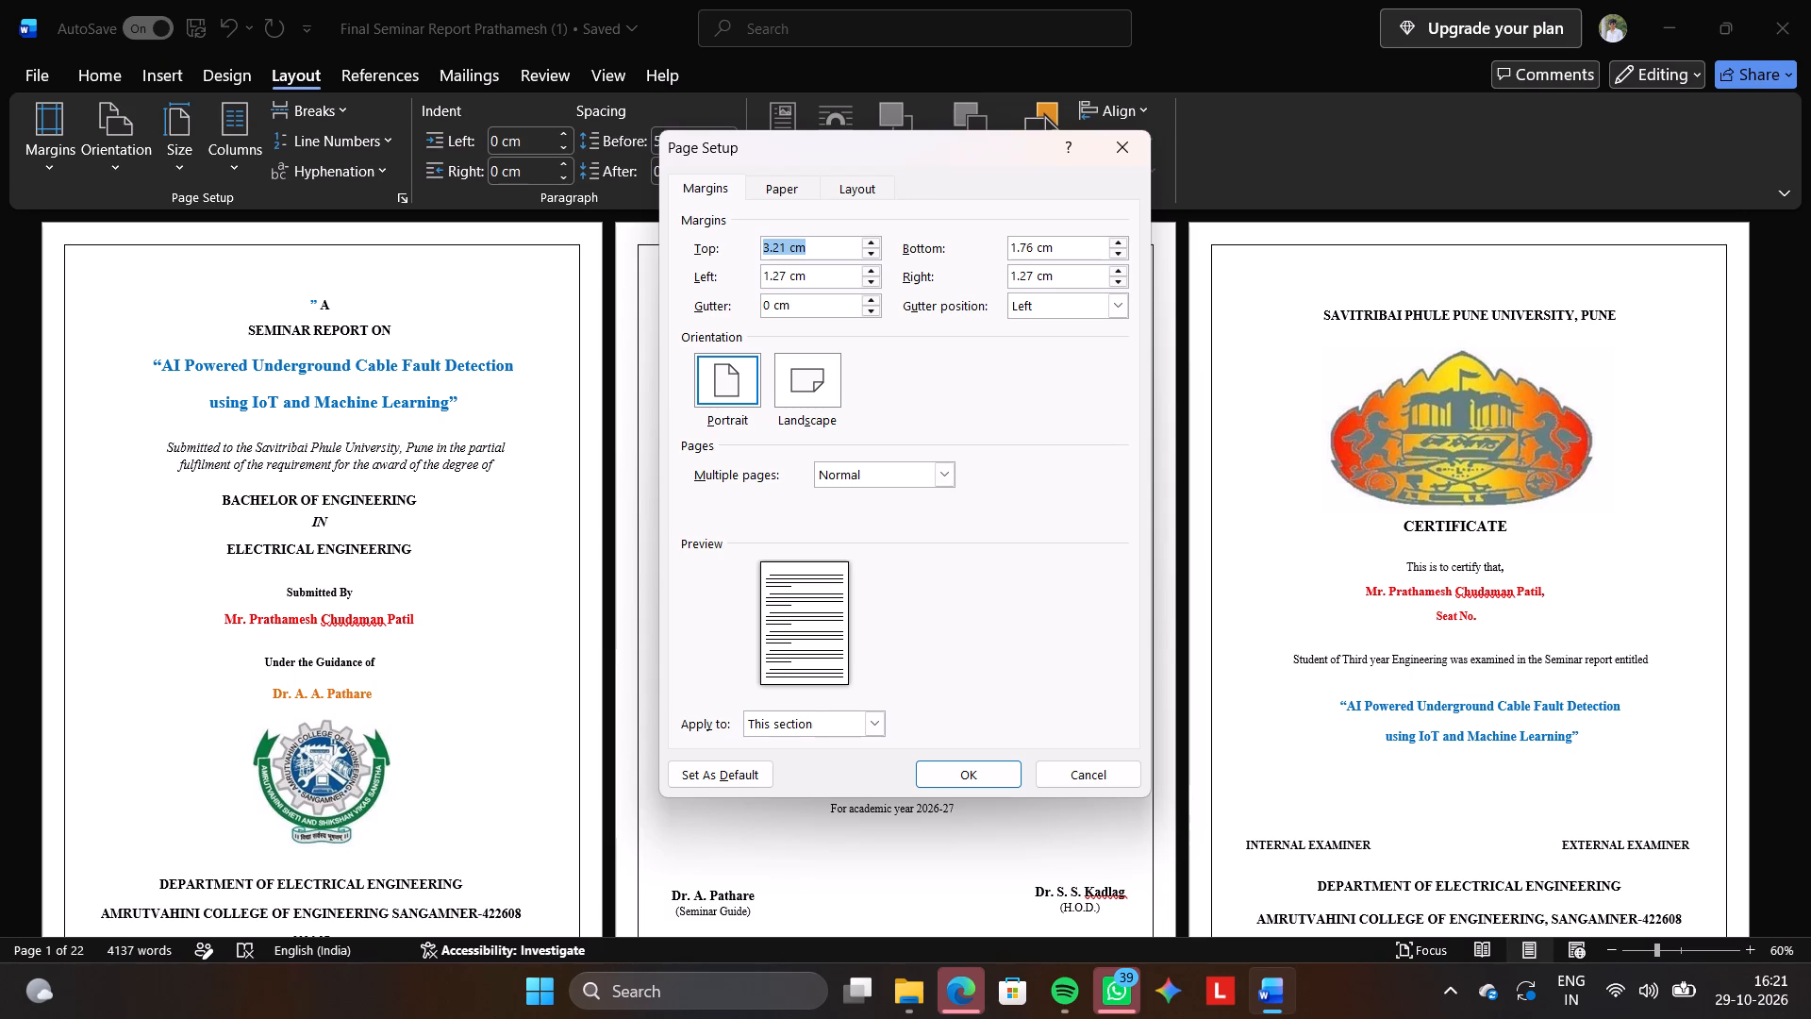
left_click(809, 250)
double_click(809, 250)
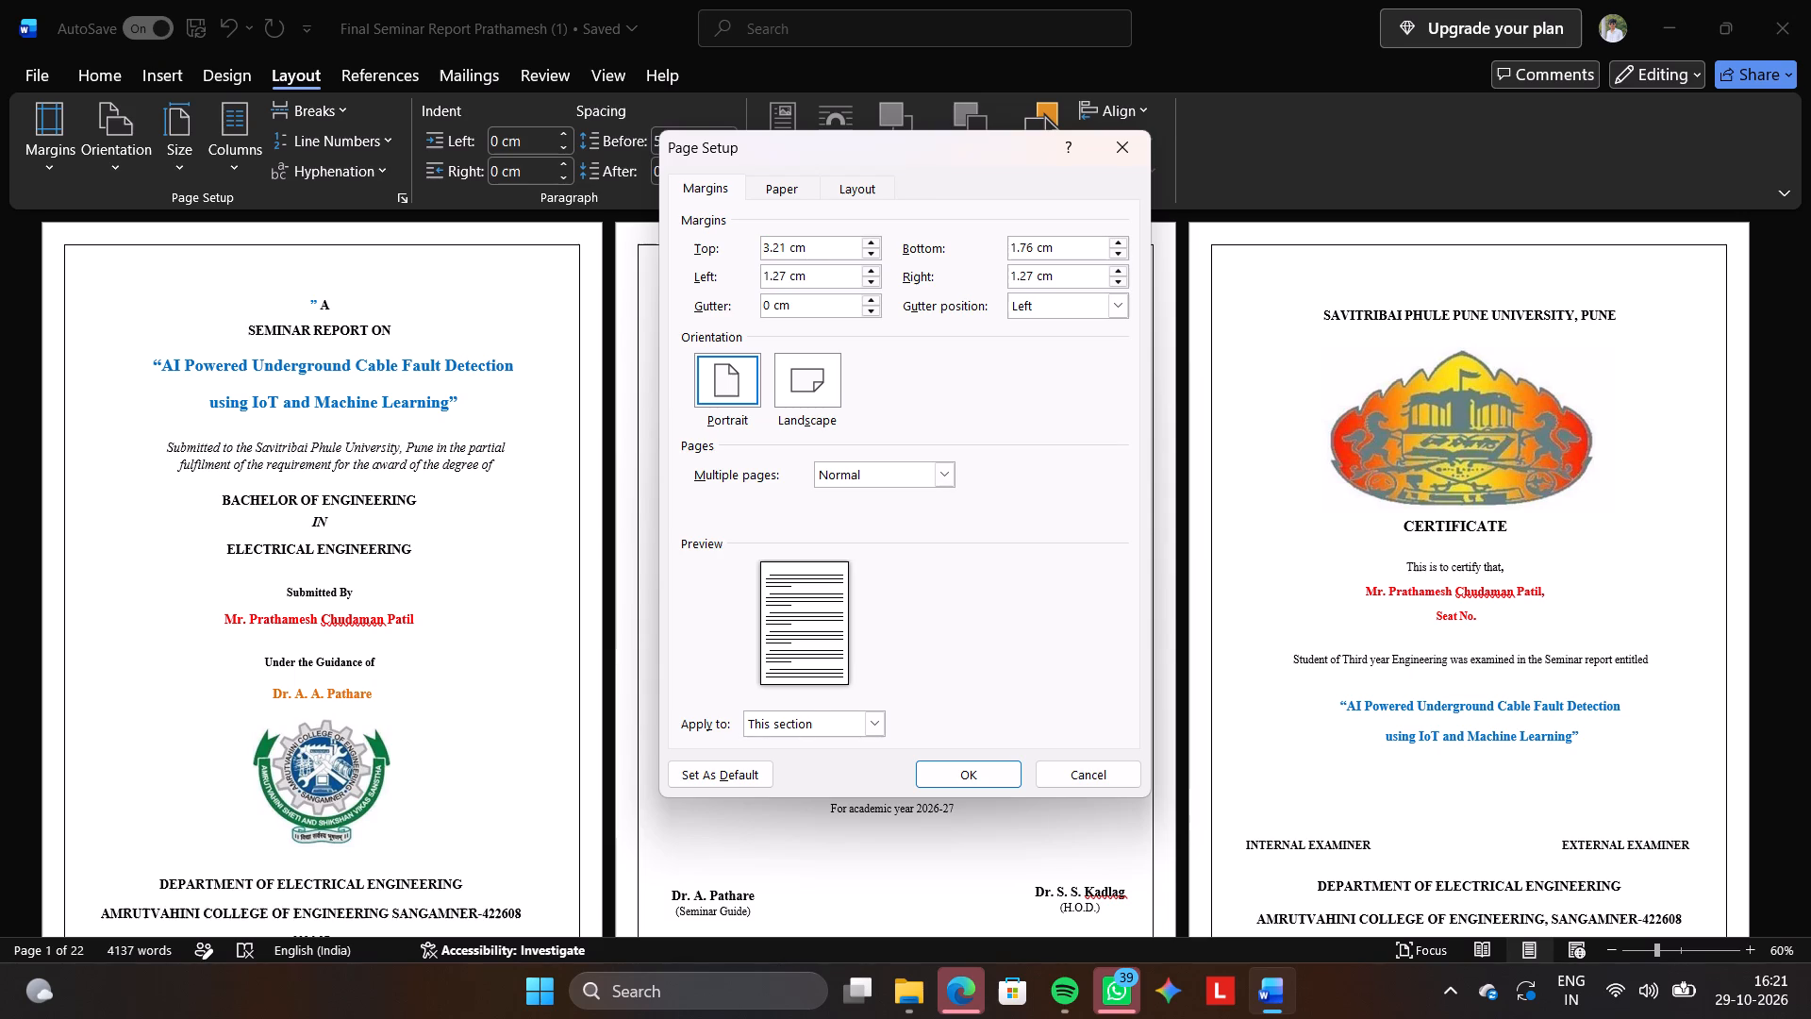
type("2.54")
left_click(1044, 242)
double_click(1044, 242)
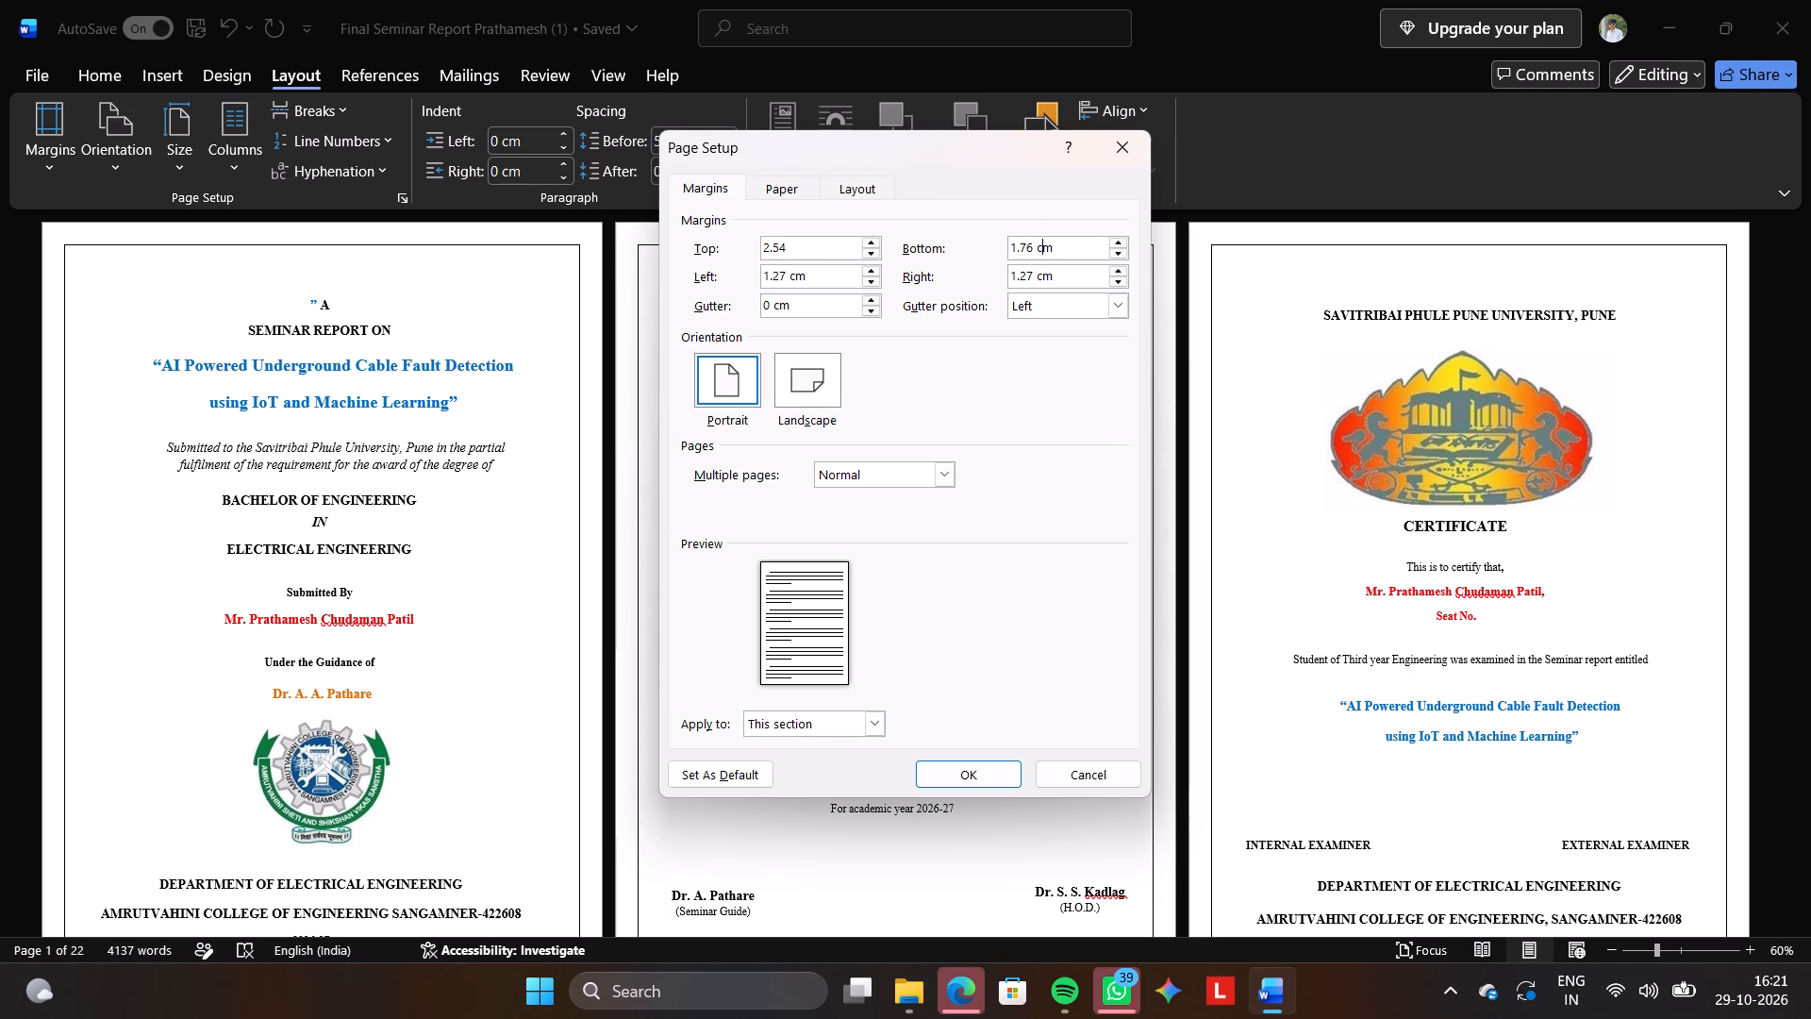
triple_click(1044, 242)
left_click(1044, 242)
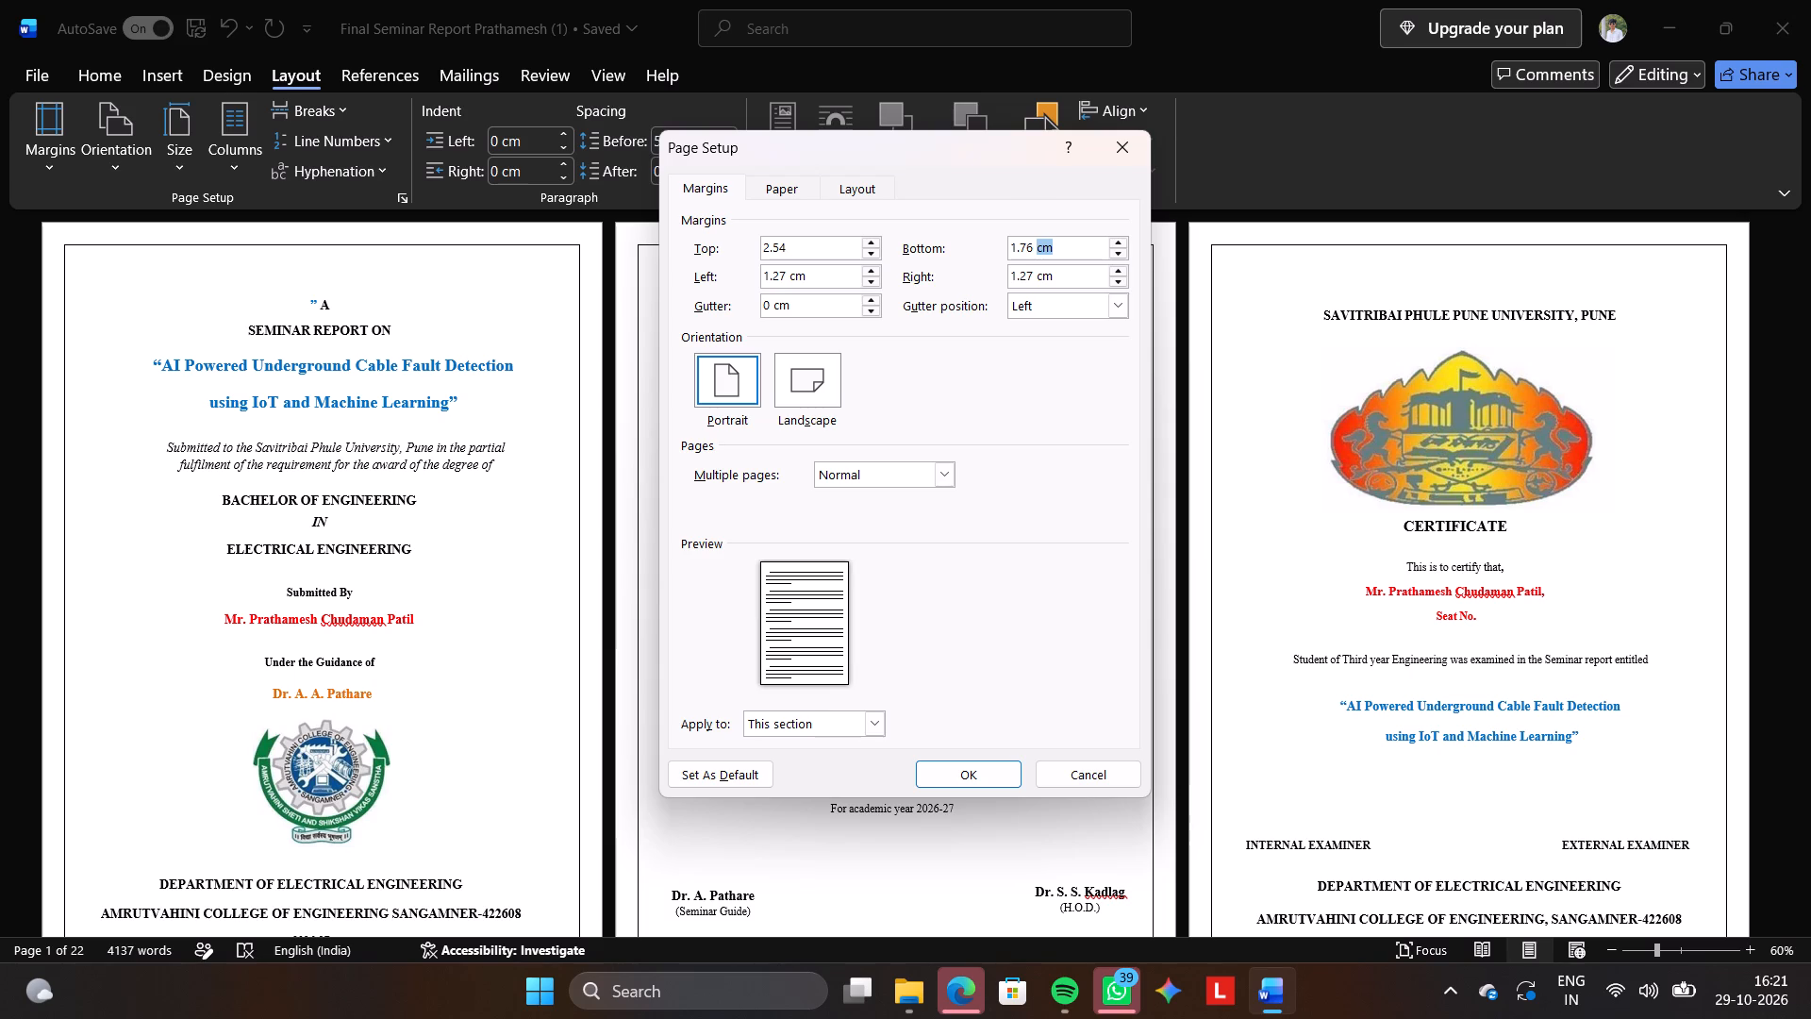
left_click(1044, 242)
double_click(1044, 242)
type("2.54")
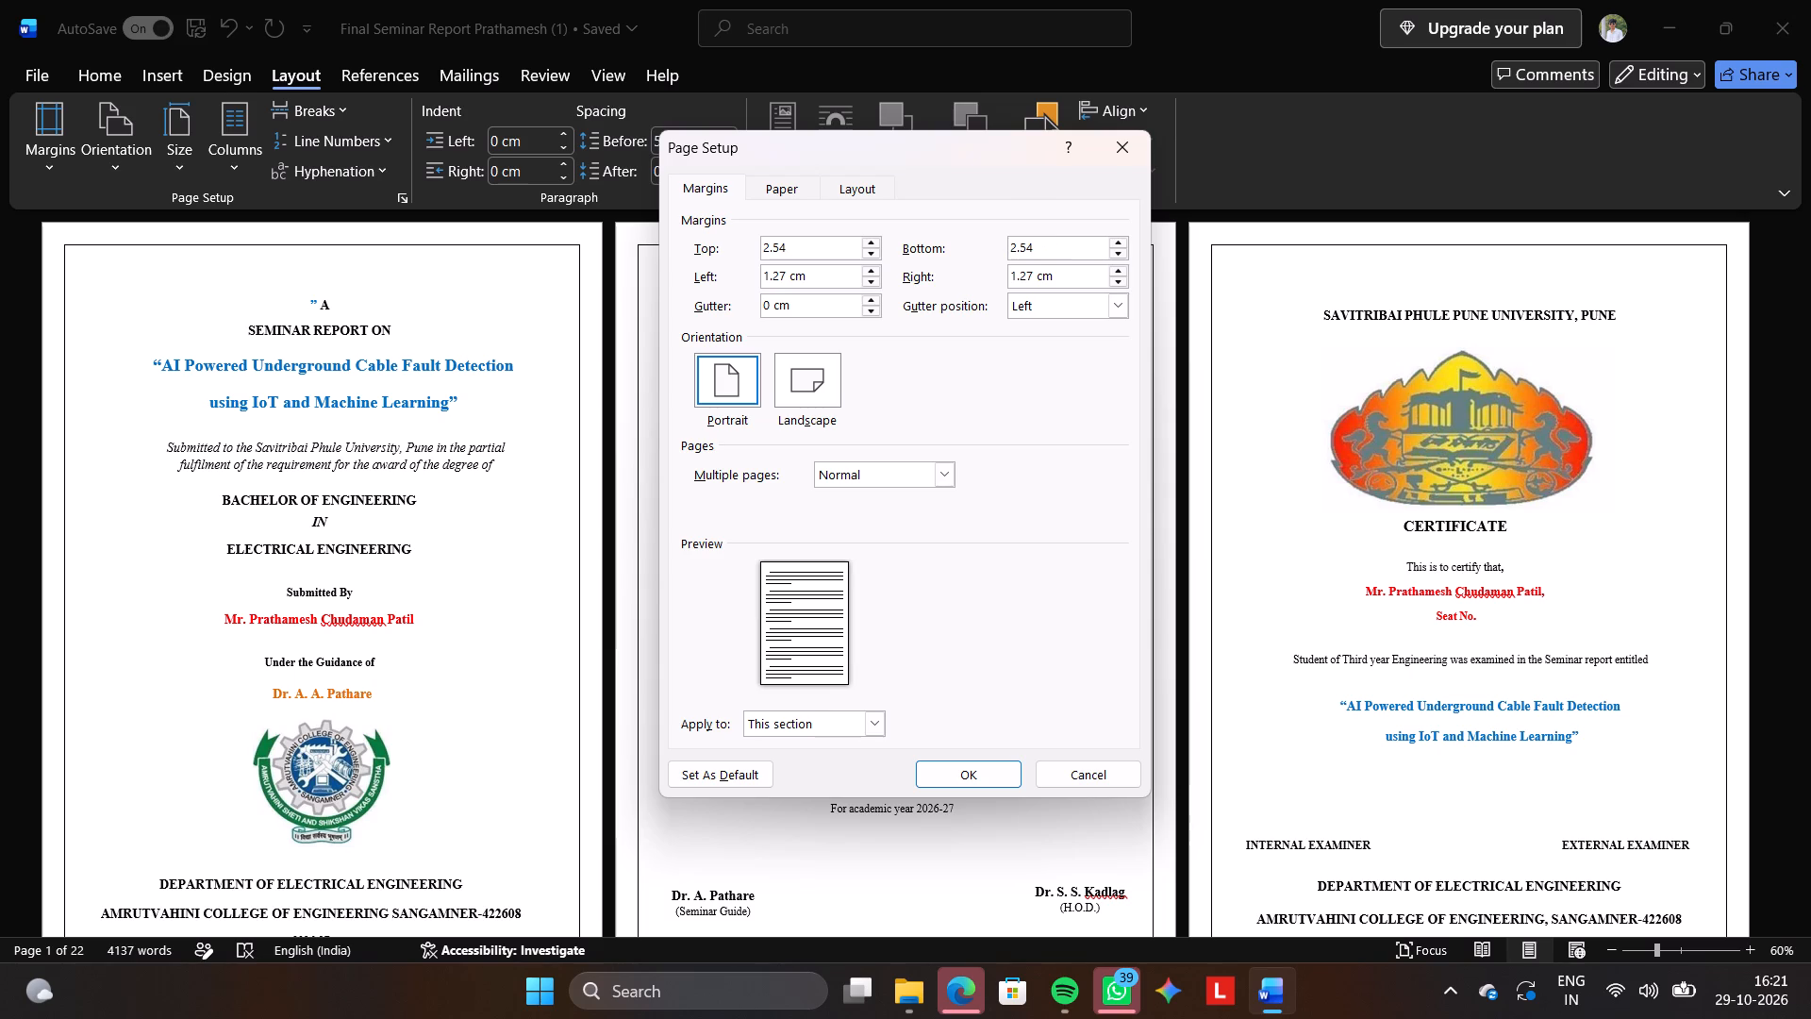
left_click(1045, 271)
double_click(1045, 271)
type("2.54")
key("Return")
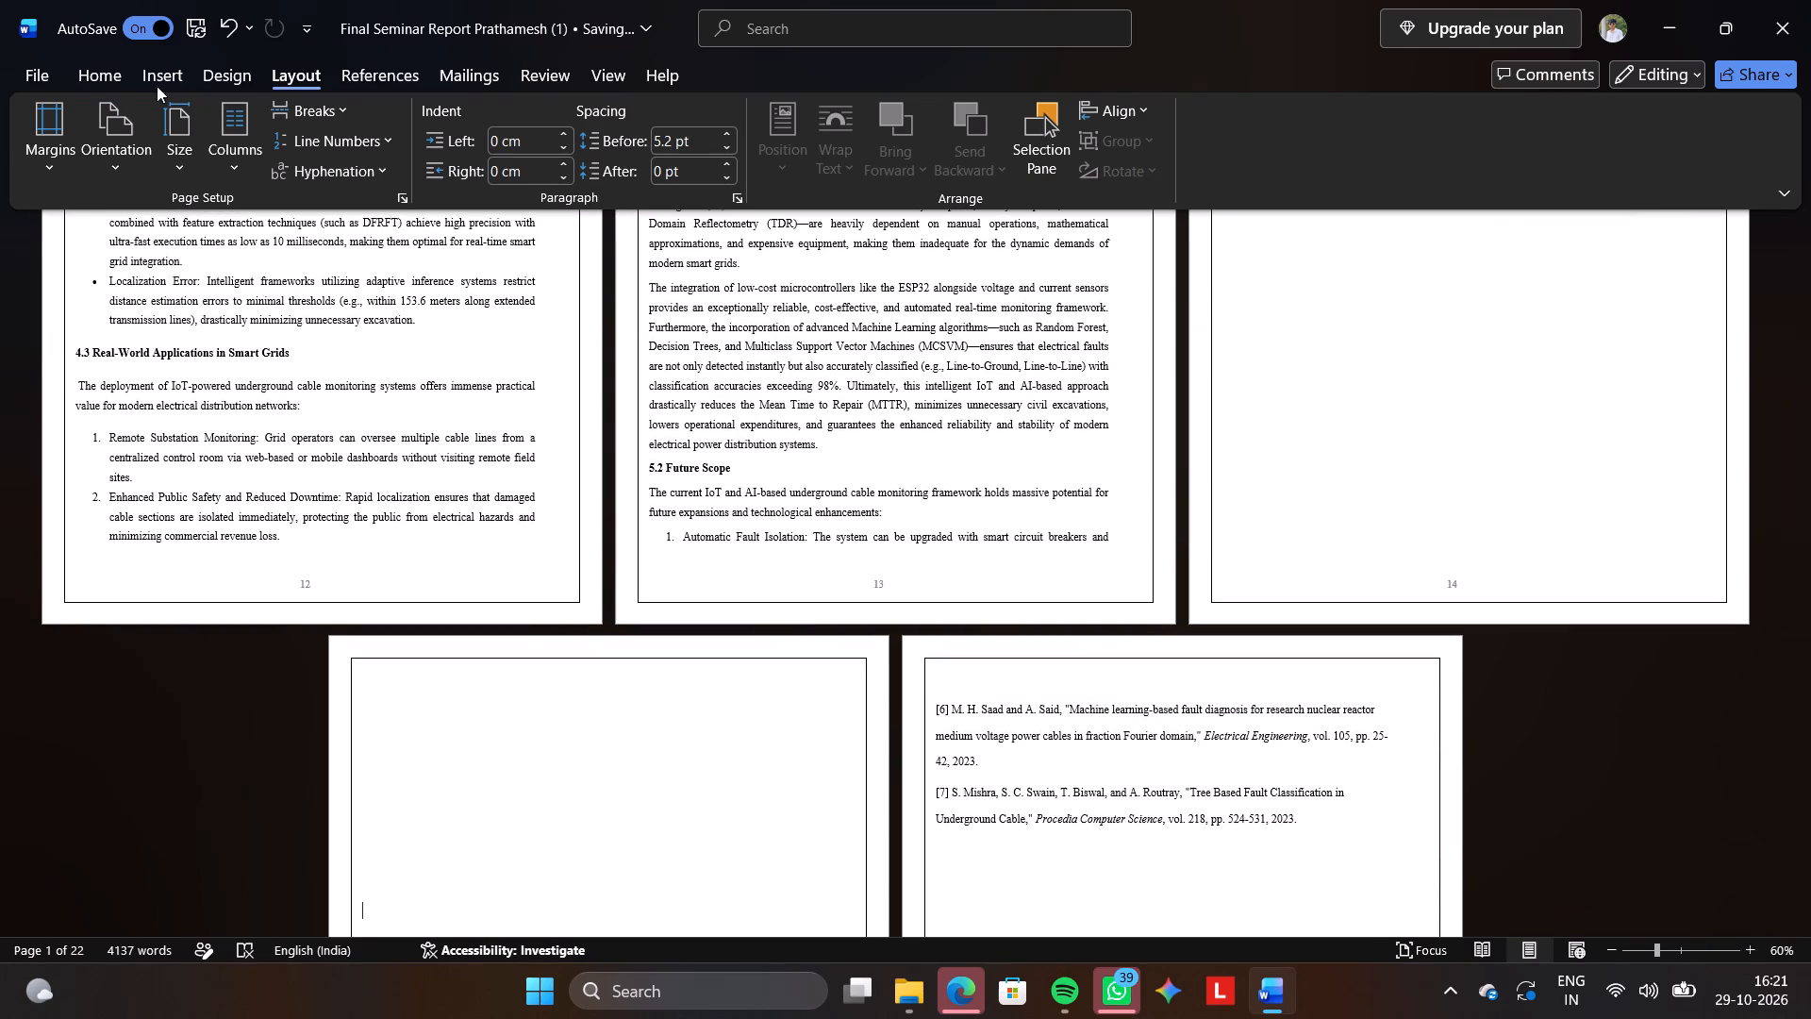
Set the left page margin of the current section to 3.81 cm.
left_click(61, 159)
right_click(198, 254)
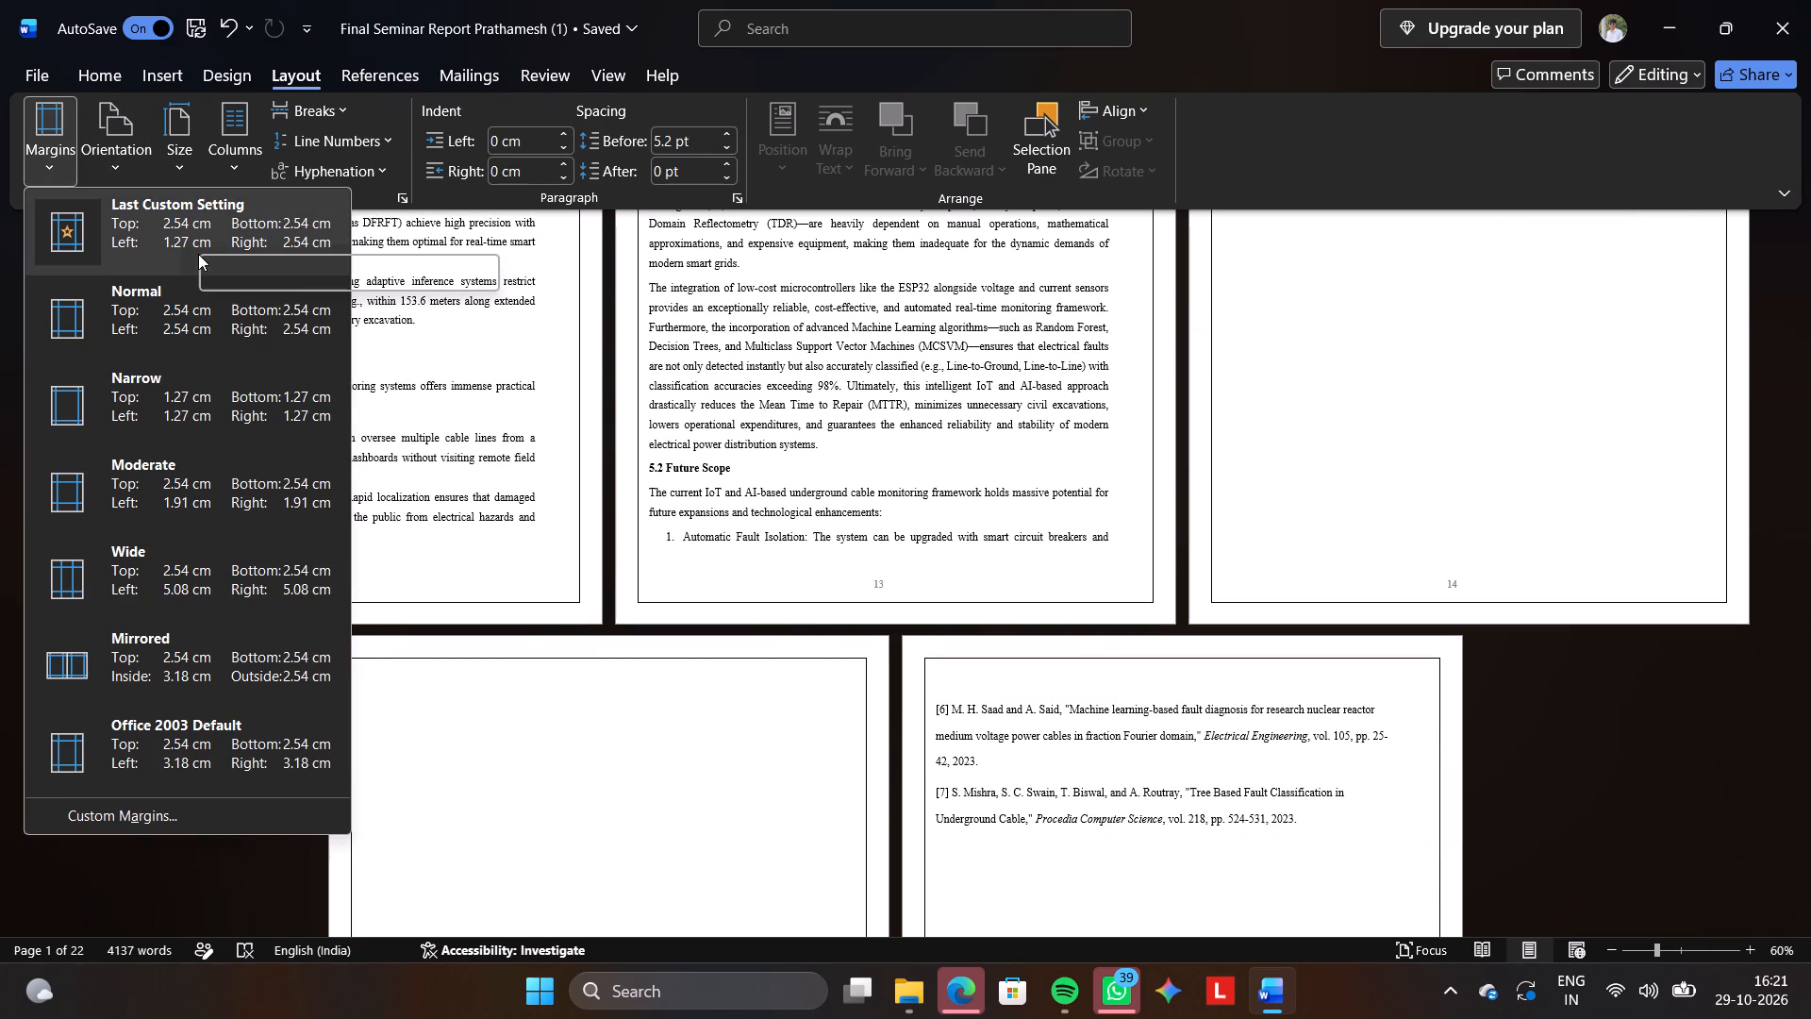
right_click(198, 254)
right_click(198, 254)
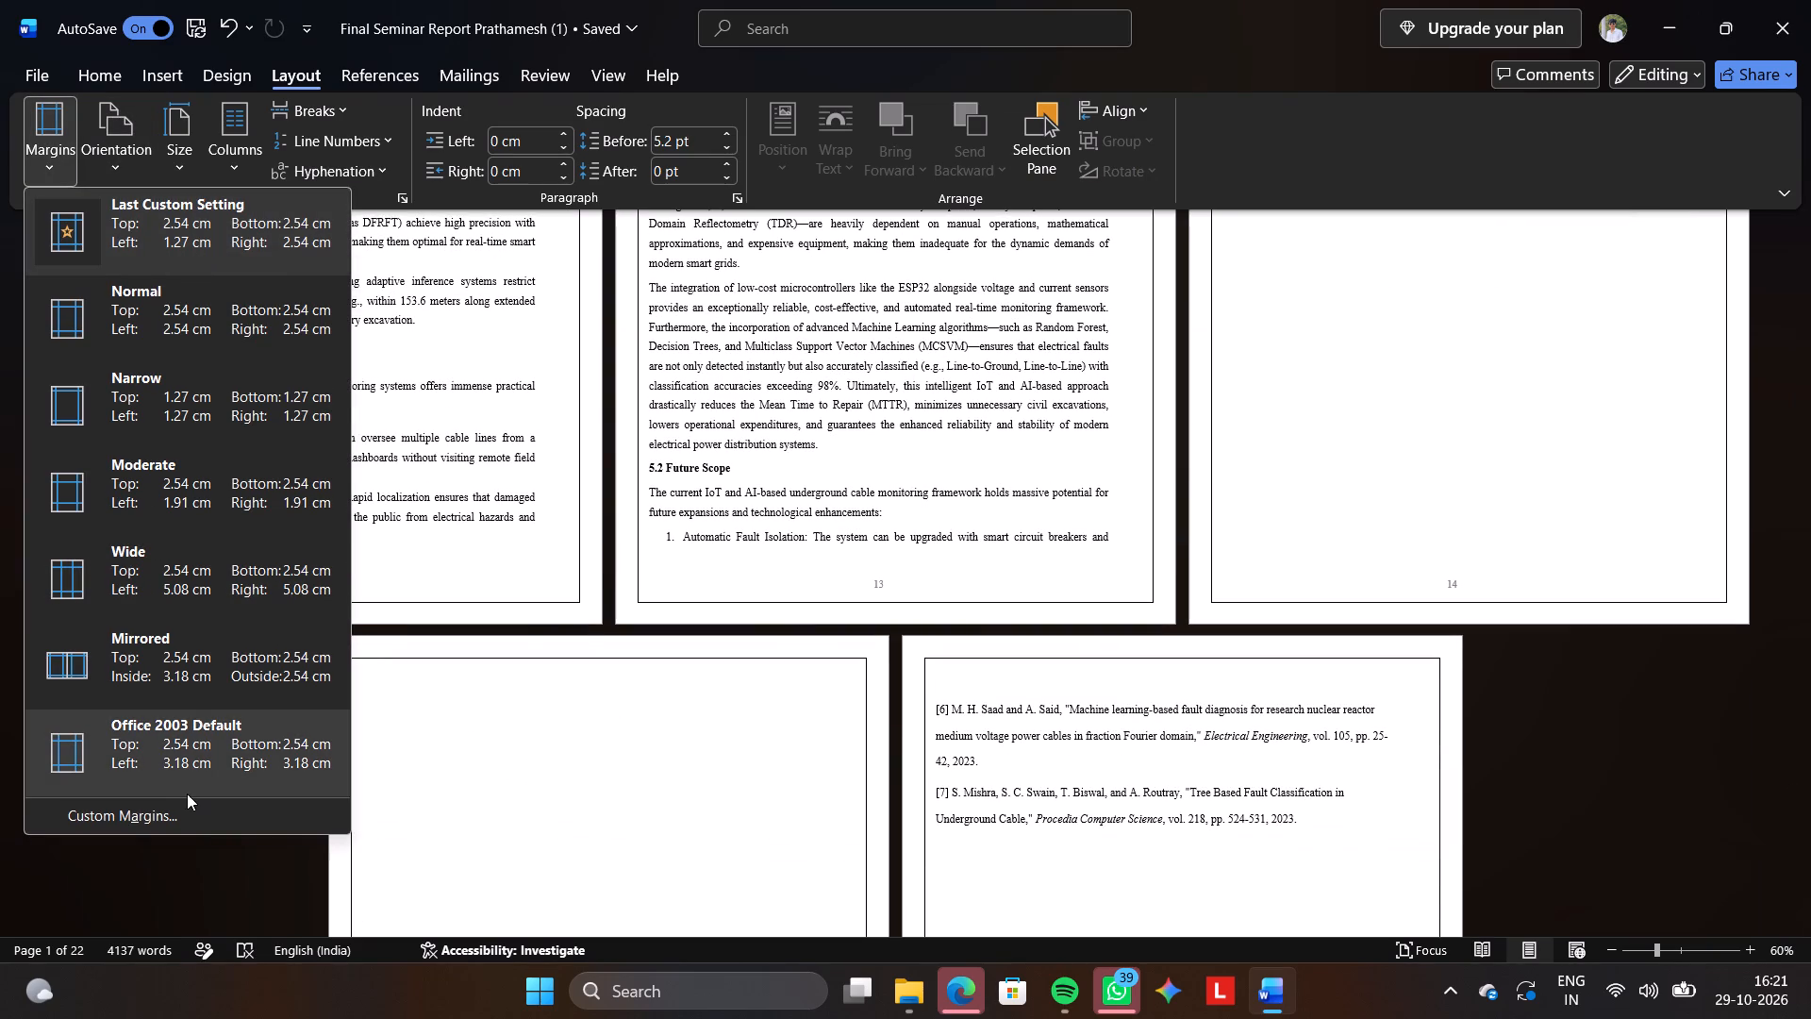
left_click(144, 823)
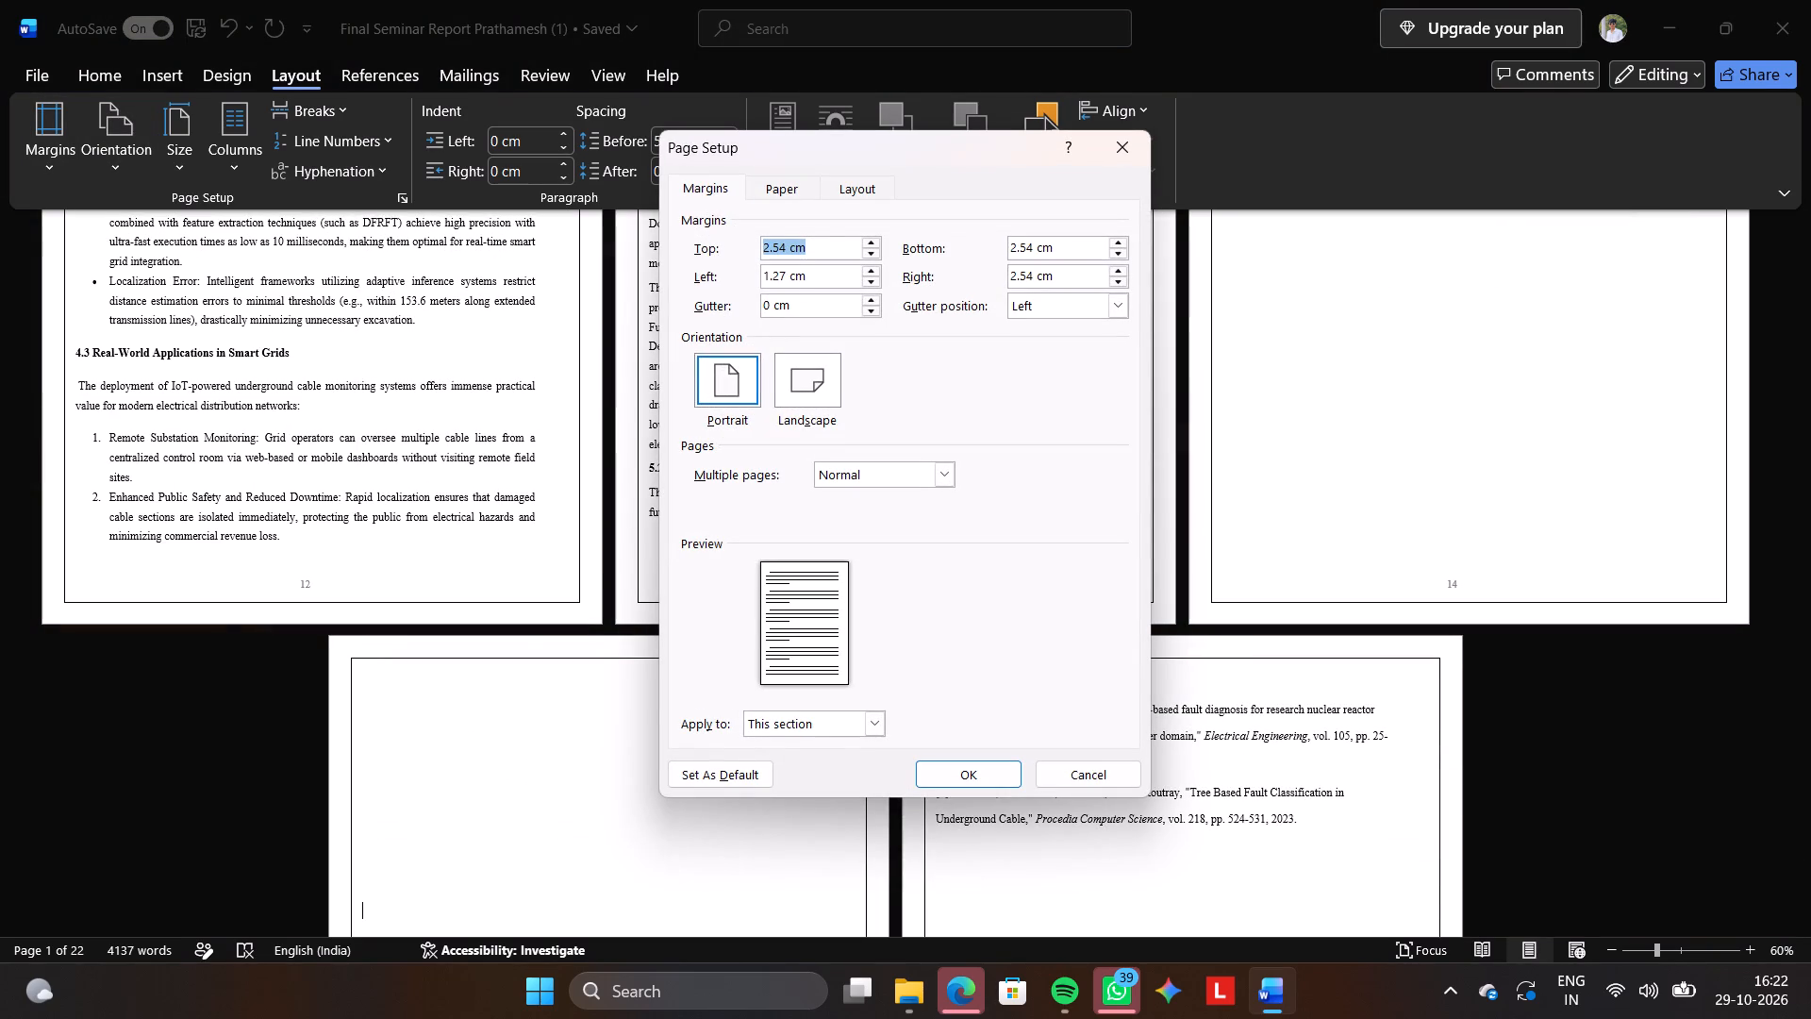
left_click(792, 278)
triple_click(792, 278)
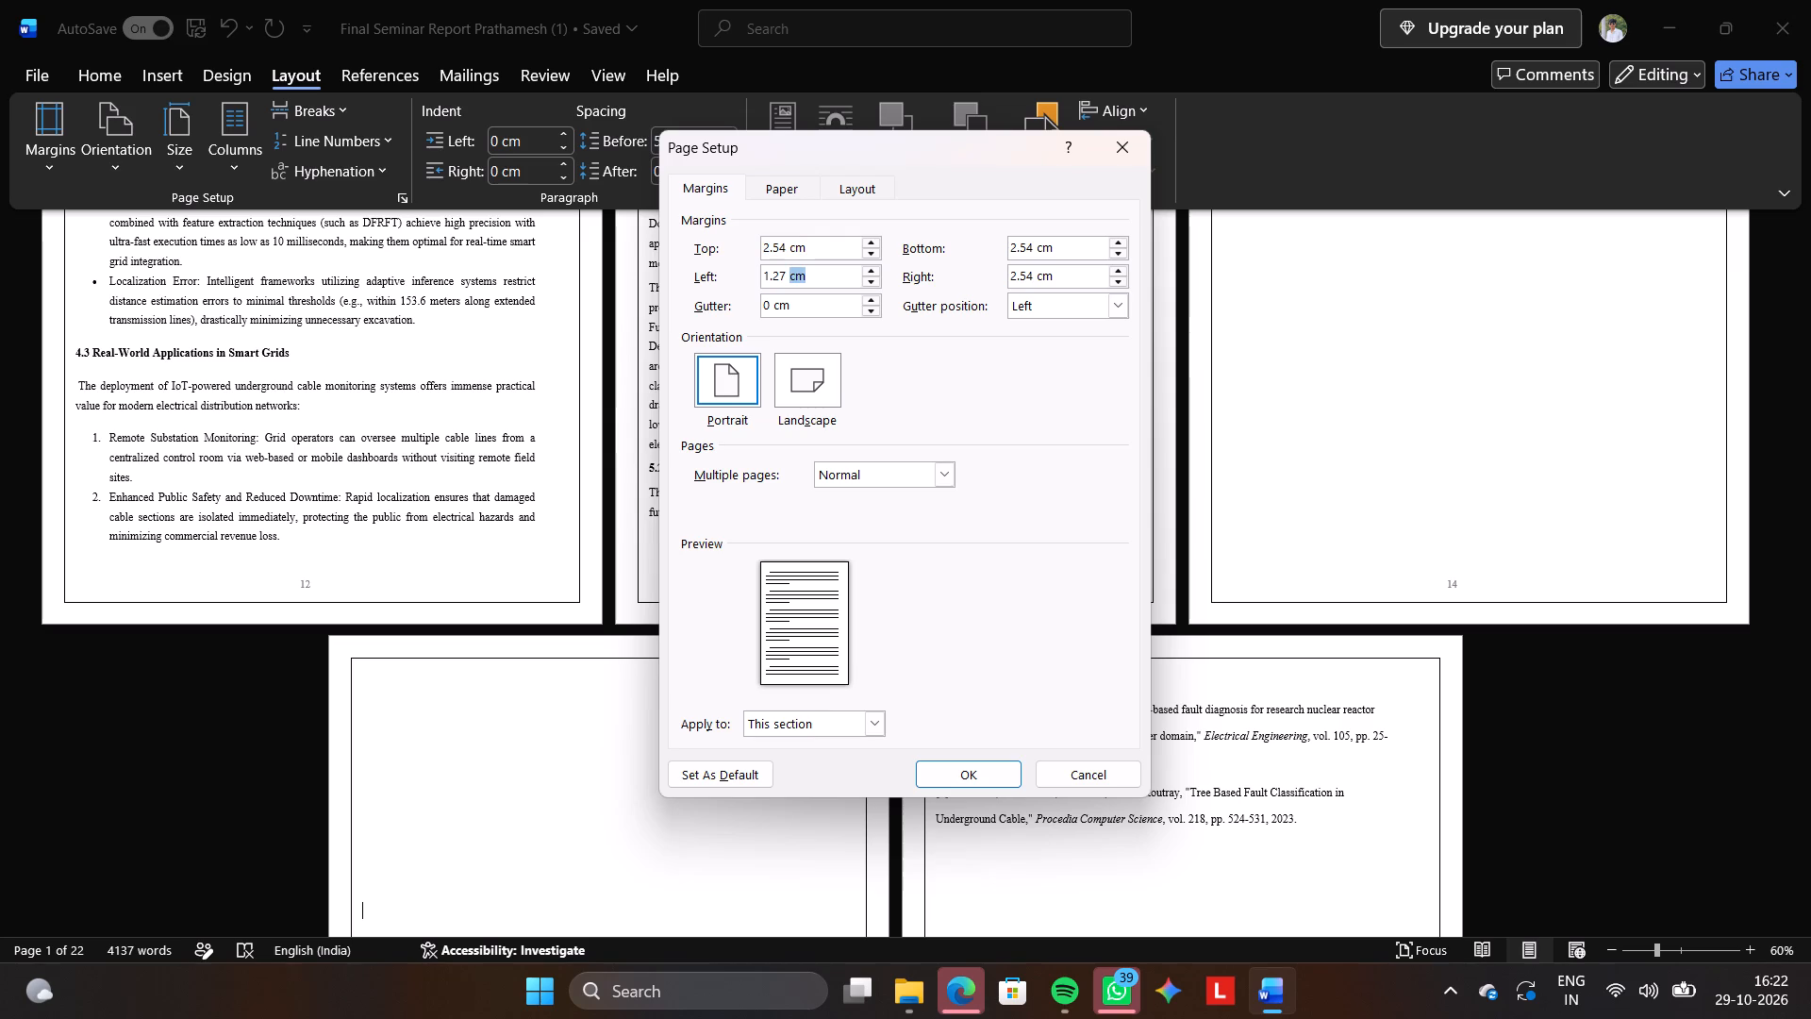
type("3.81")
key("Return")
Look through the report's front matter and chapters to check how the page margins are applied in each part.
scroll(792, 278, "up", 2)
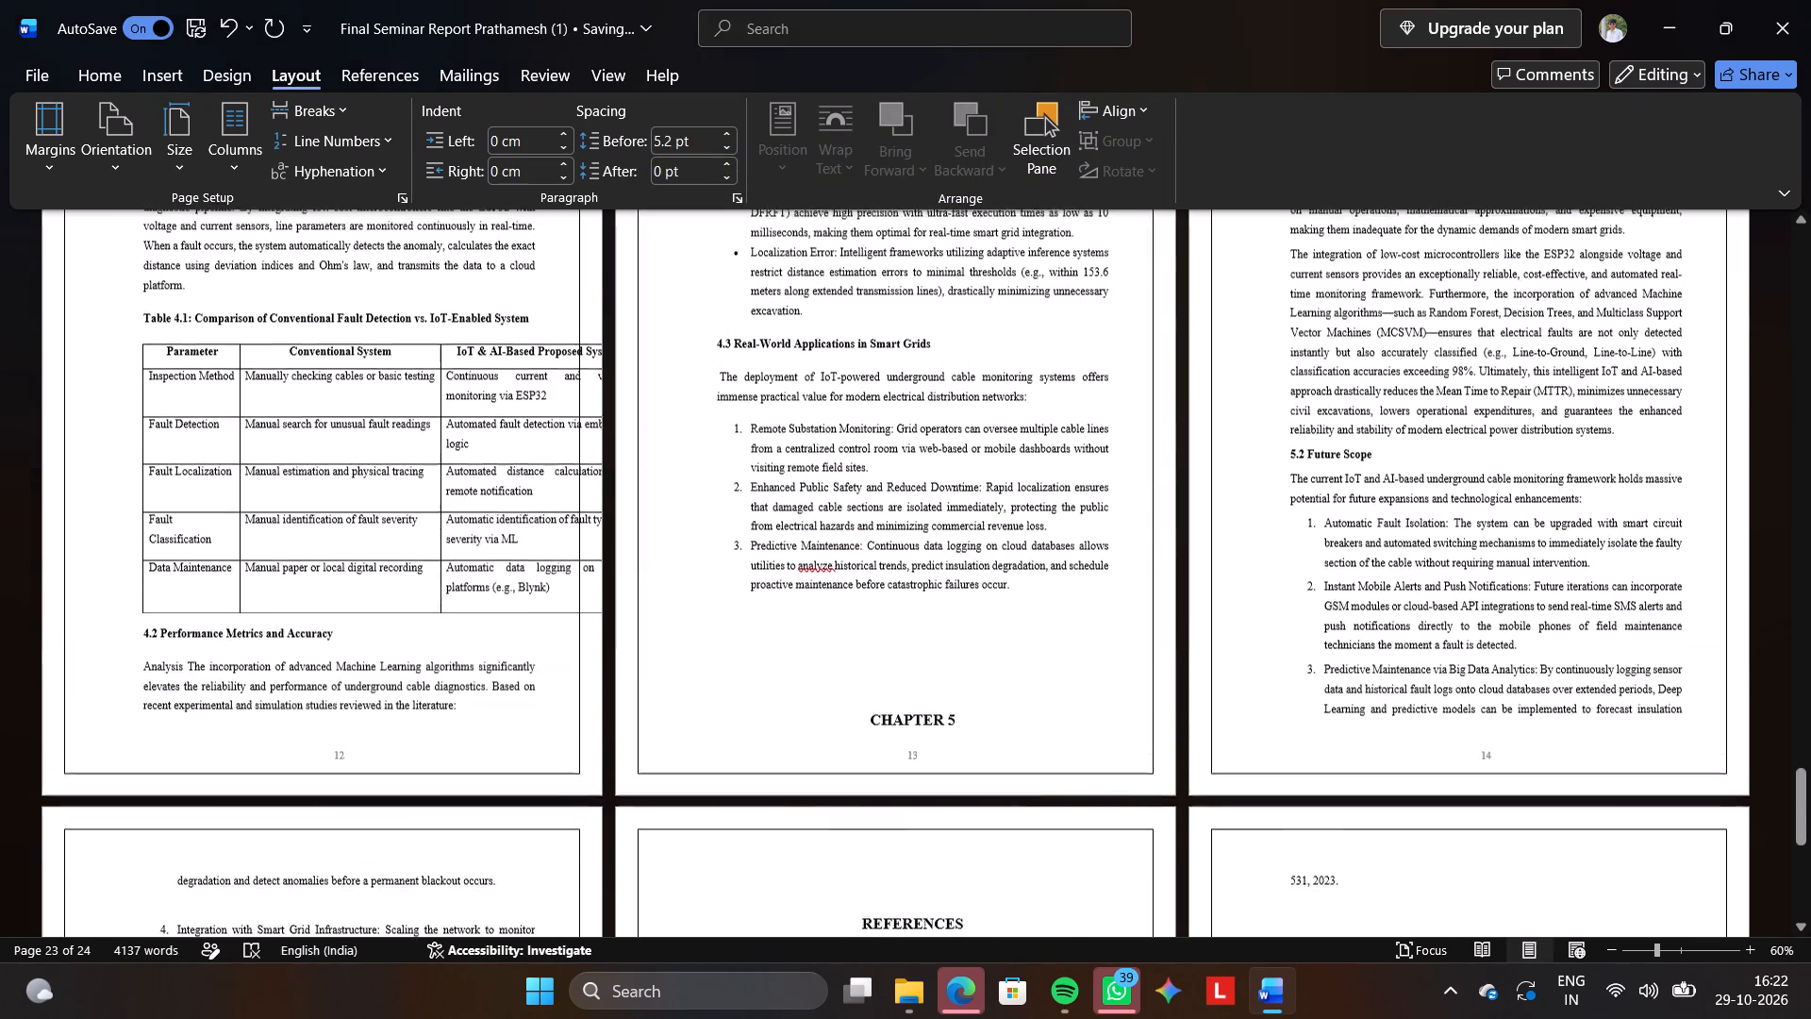
scroll(792, 278, "up", 6)
scroll(792, 278, "down", 1)
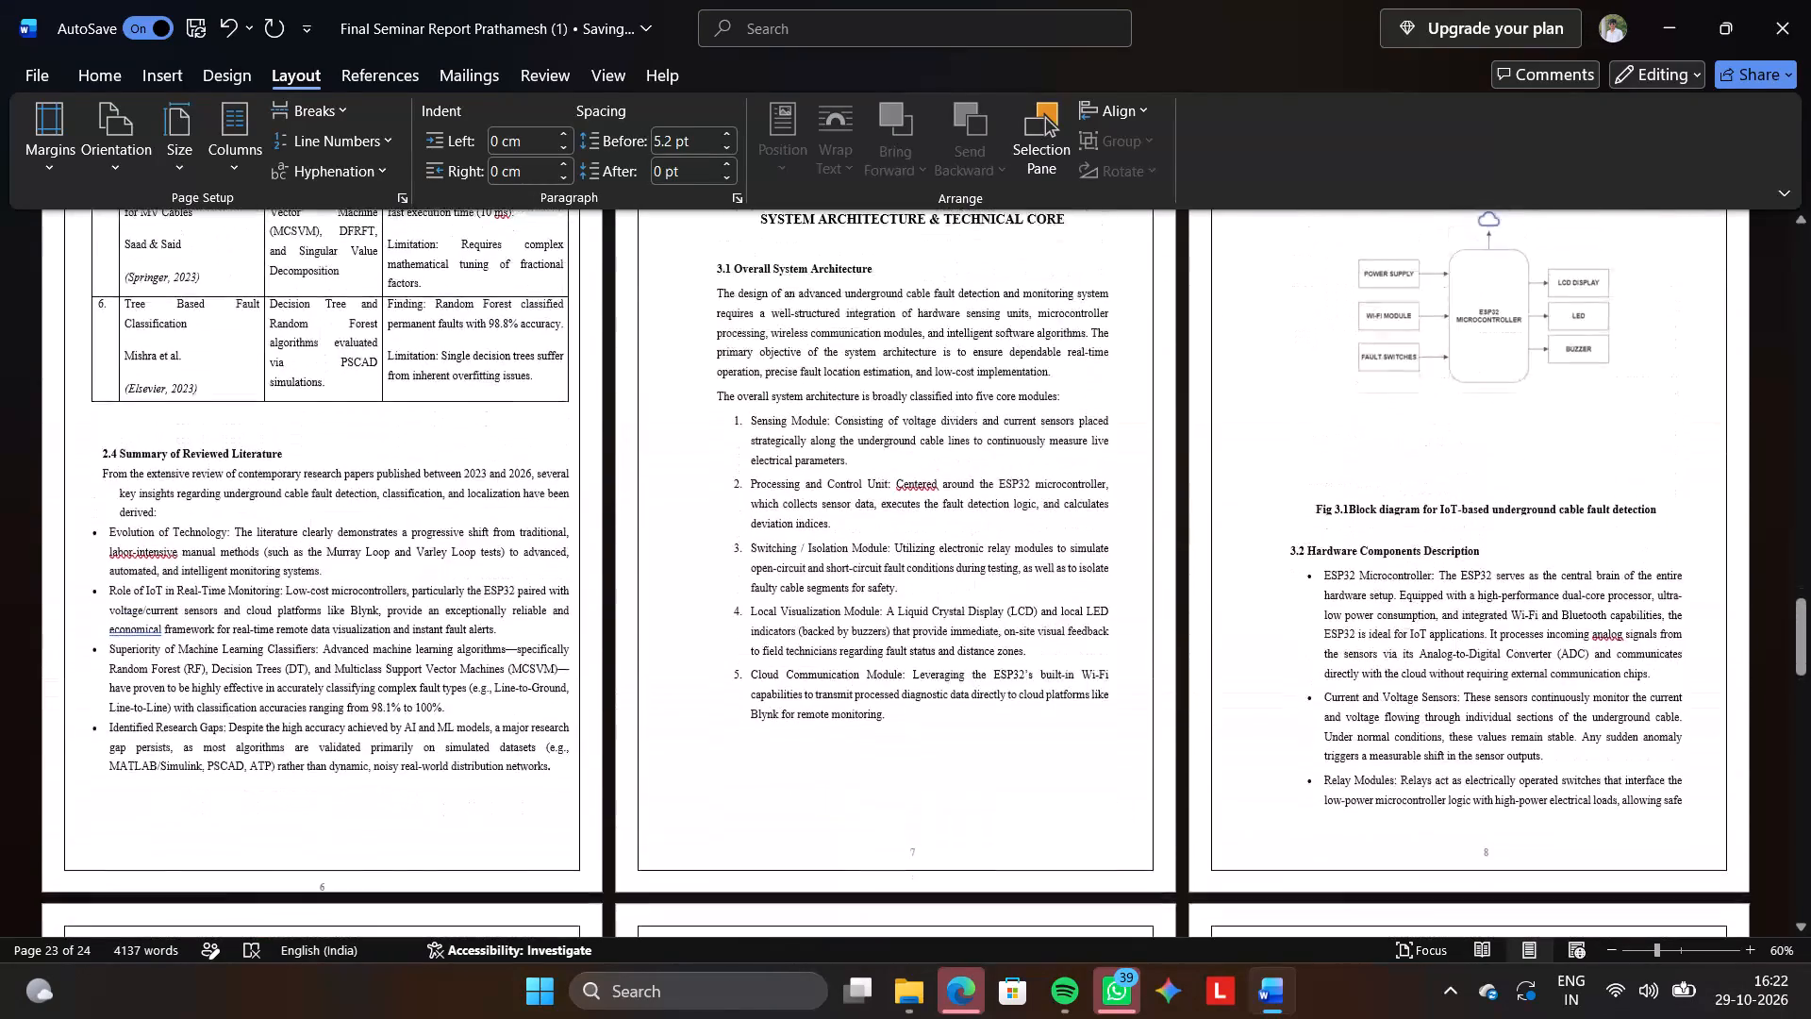
scroll(792, 278, "down", 2)
scroll(792, 278, "up", 13)
scroll(792, 278, "right", 1)
scroll(792, 278, "up", 1)
scroll(792, 278, "down", 1)
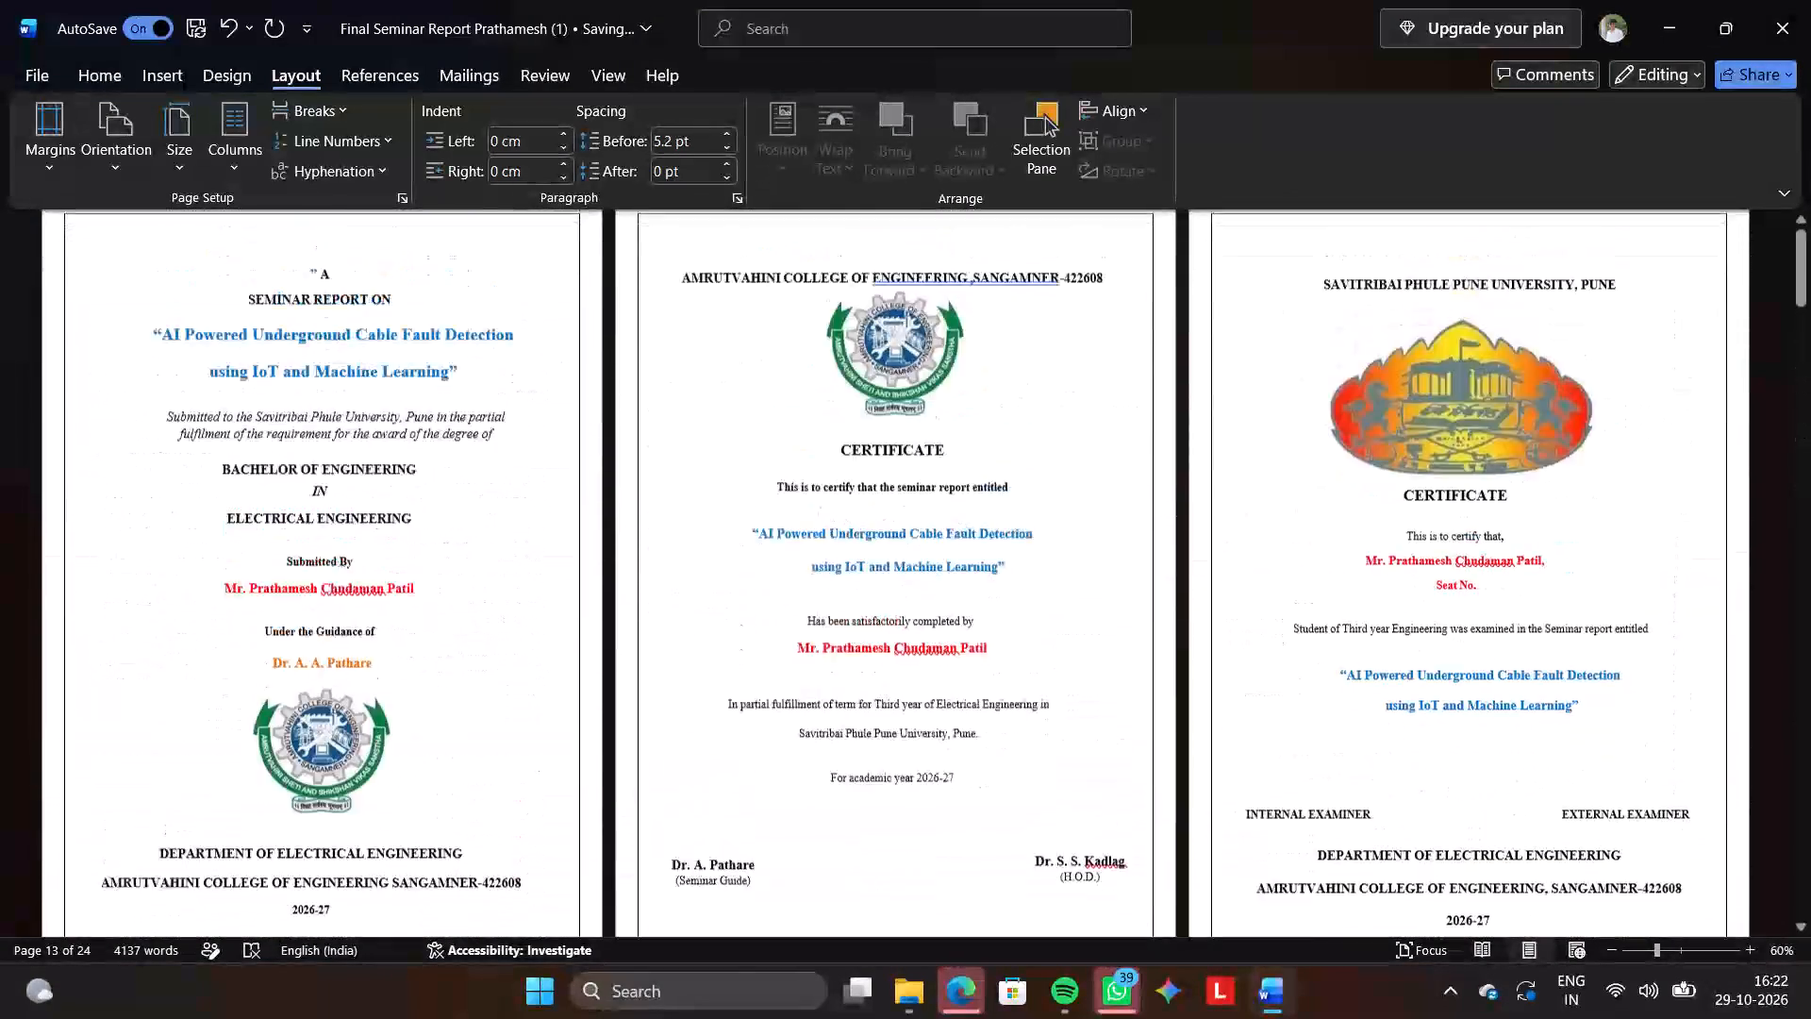
scroll(792, 278, "down", 1)
scroll(792, 278, "up", 2)
scroll(792, 278, "right", 1)
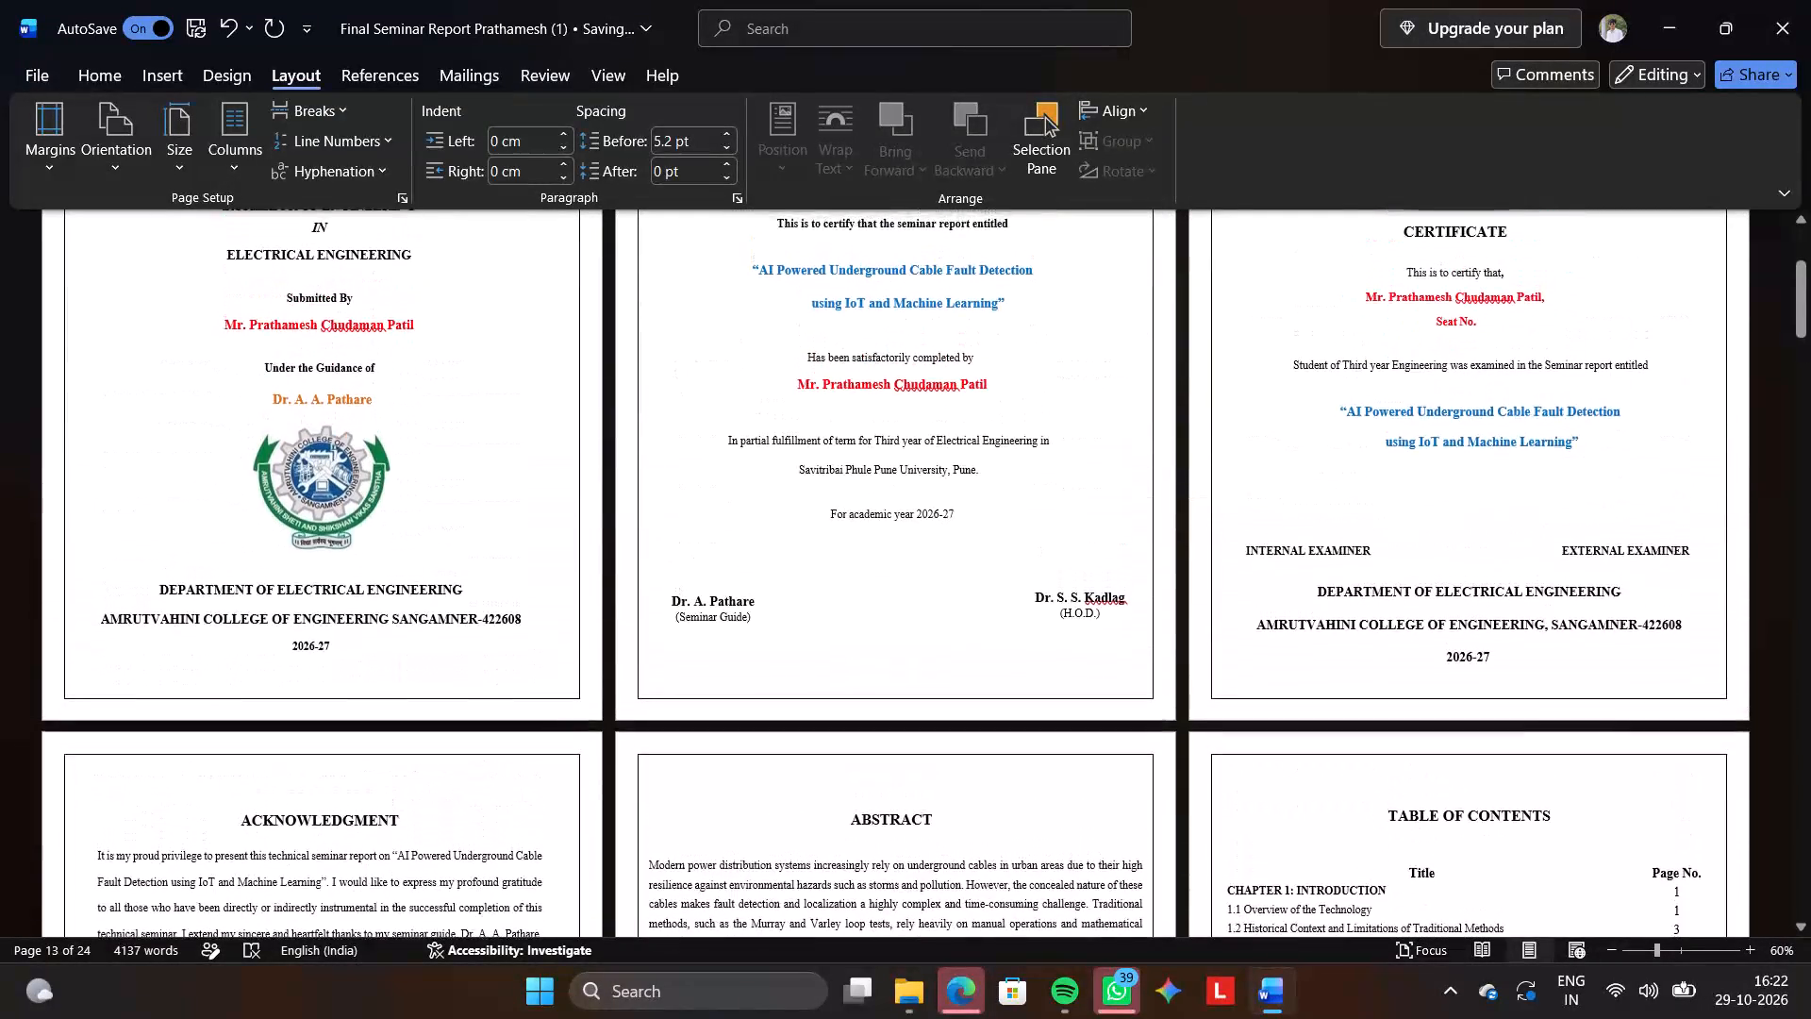
scroll(792, 278, "down", 3)
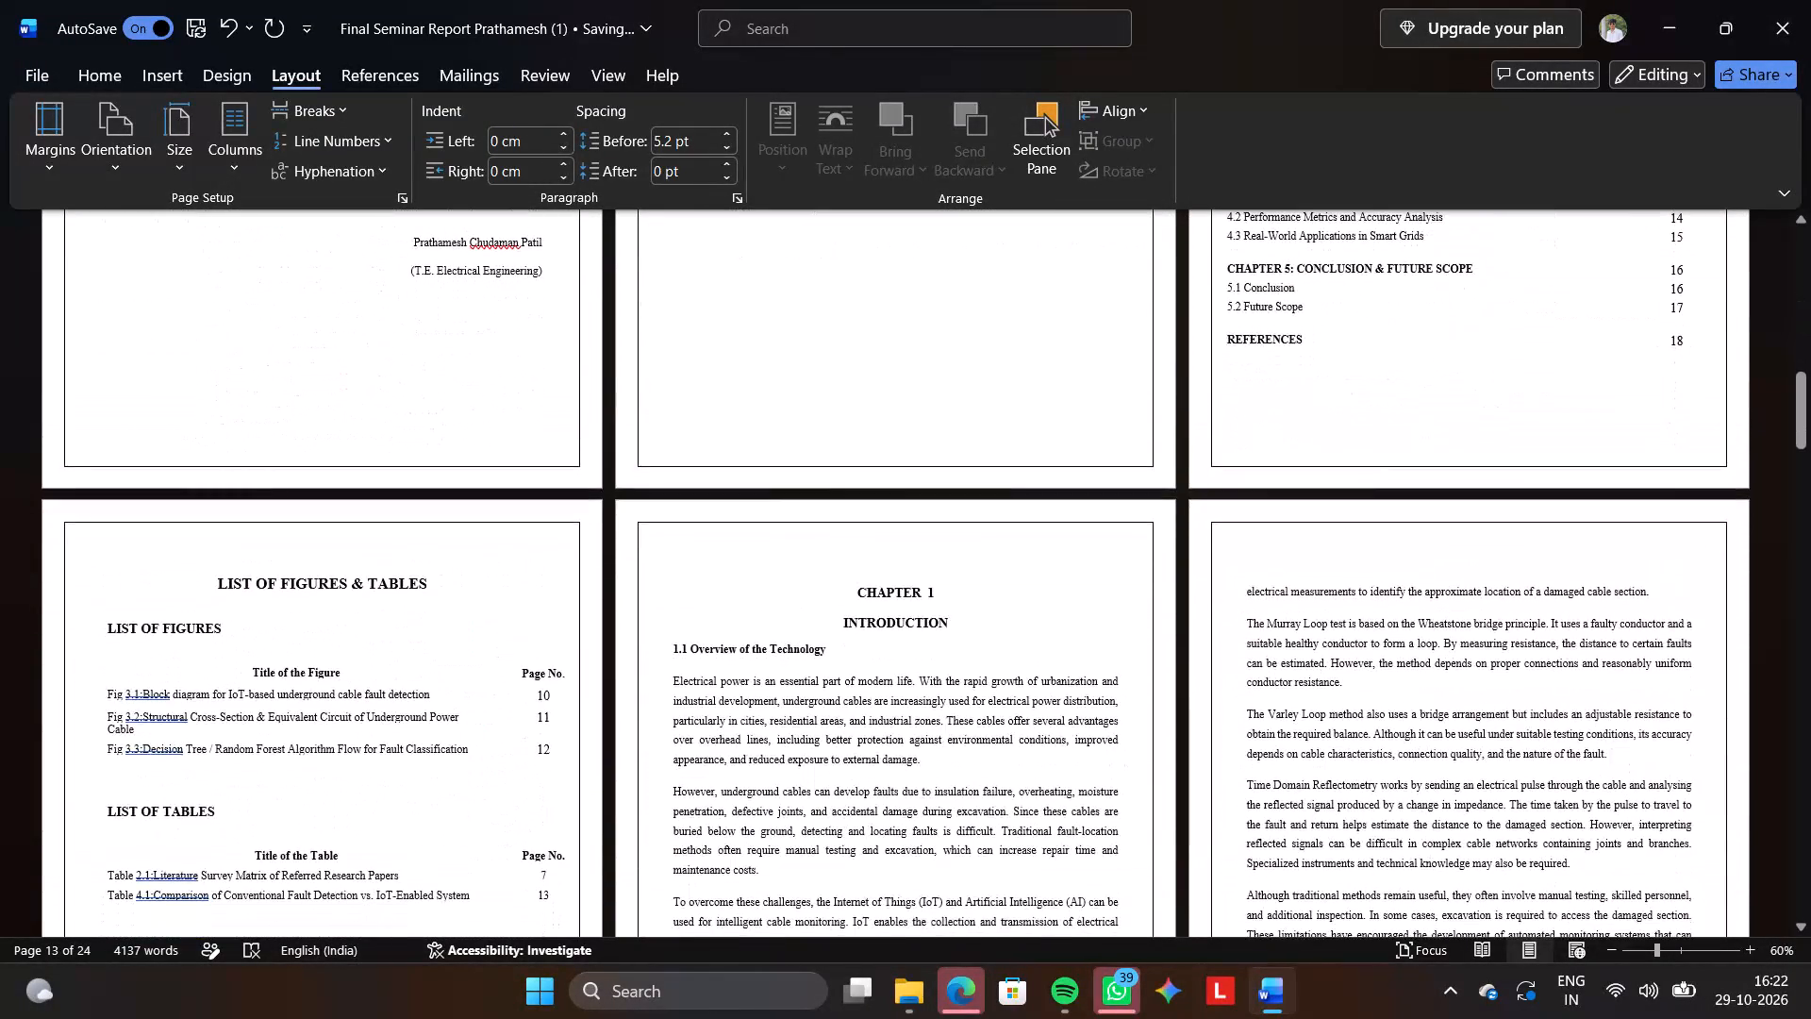
scroll(792, 278, "down", 7)
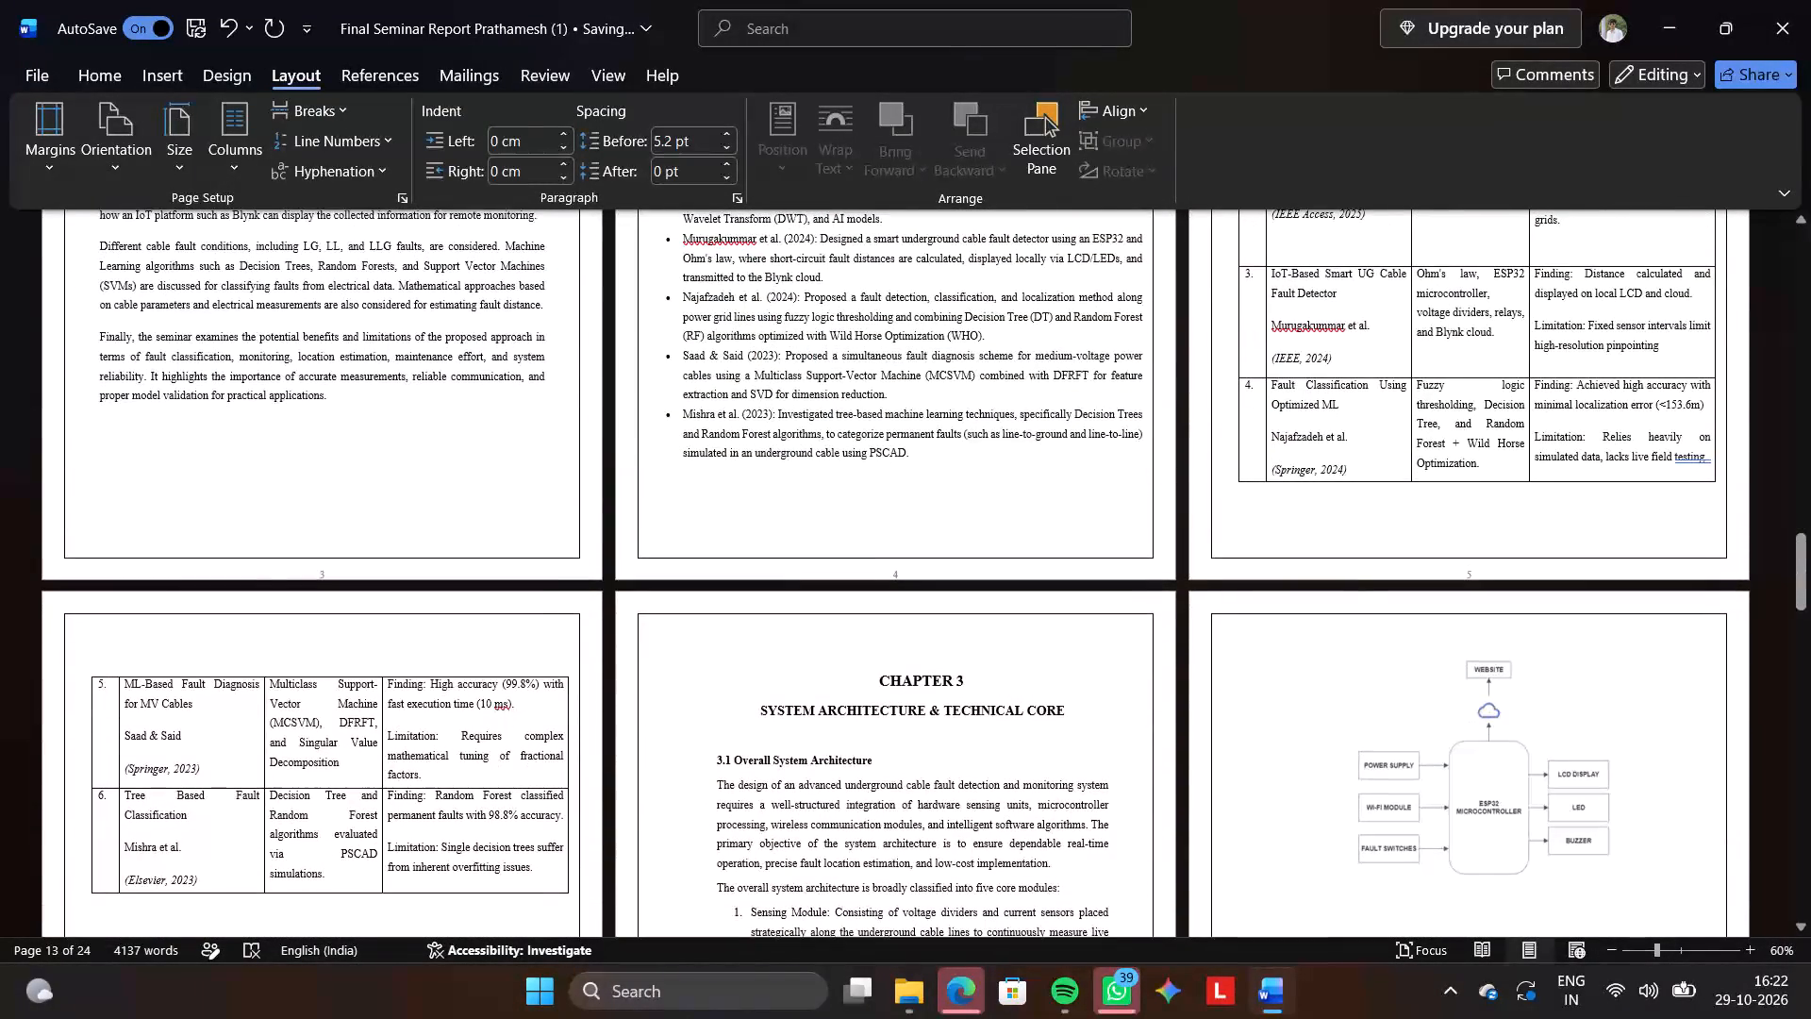
scroll(792, 278, "up", 1)
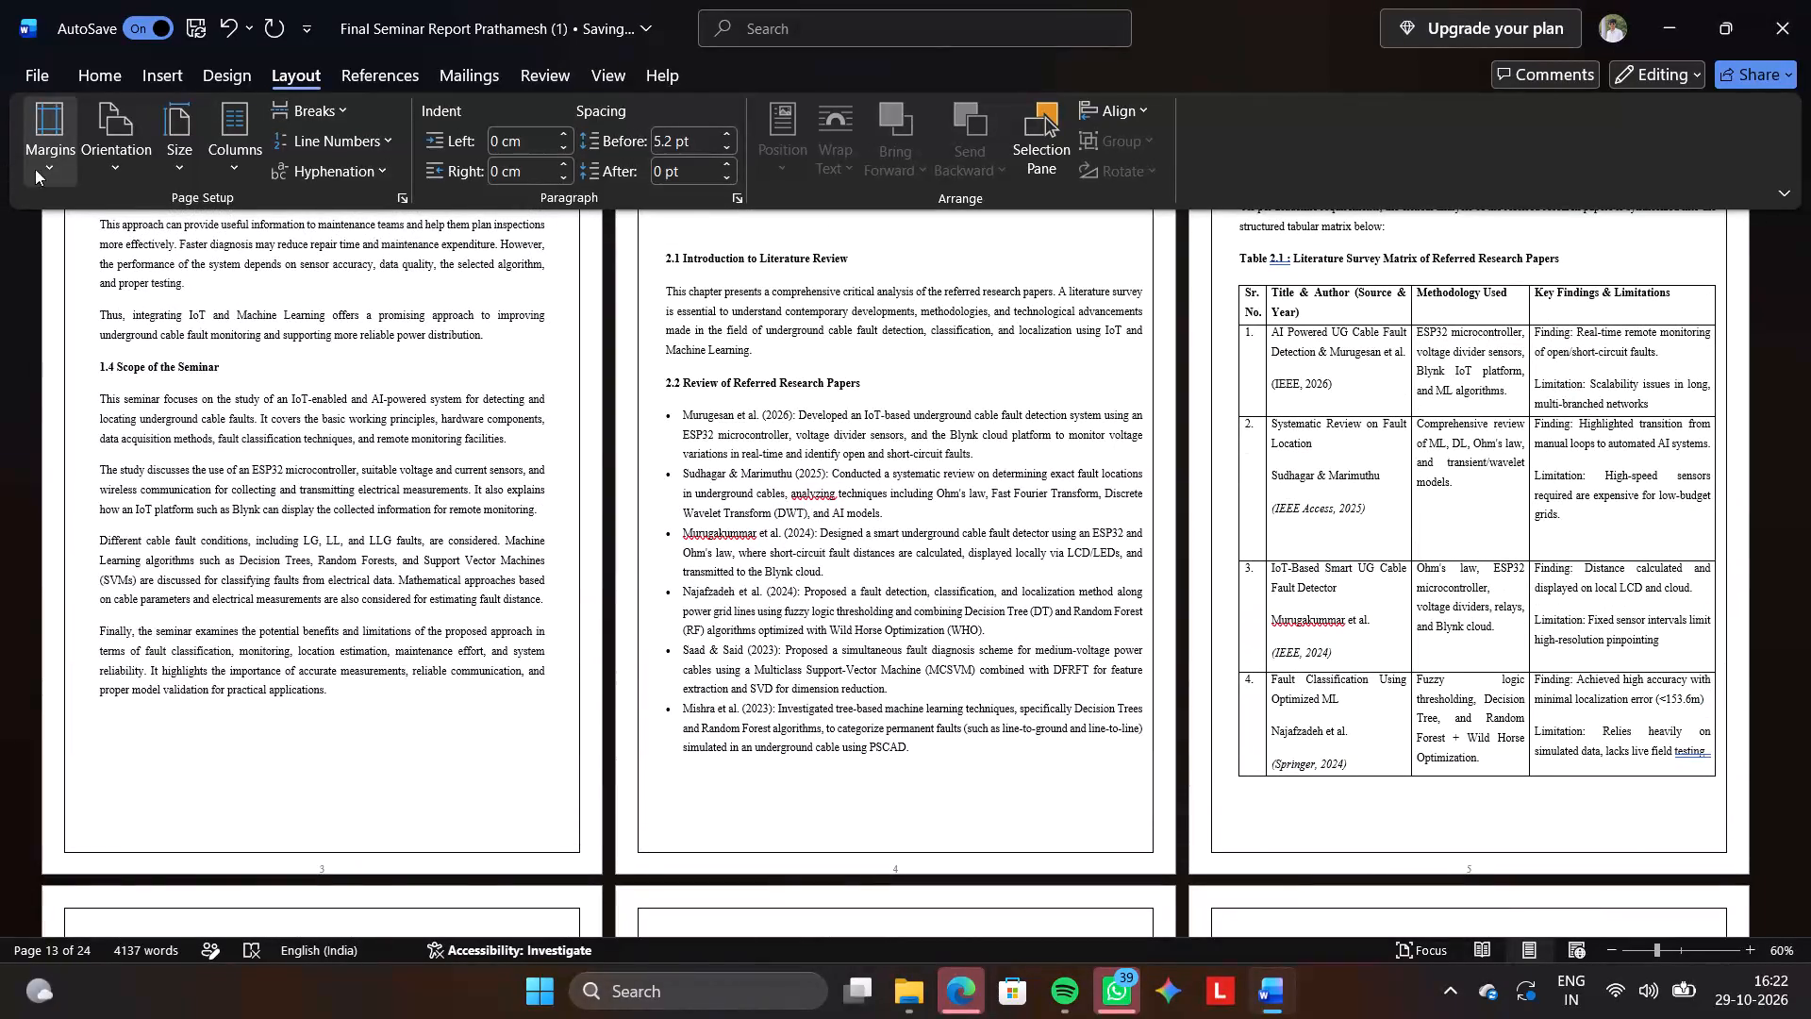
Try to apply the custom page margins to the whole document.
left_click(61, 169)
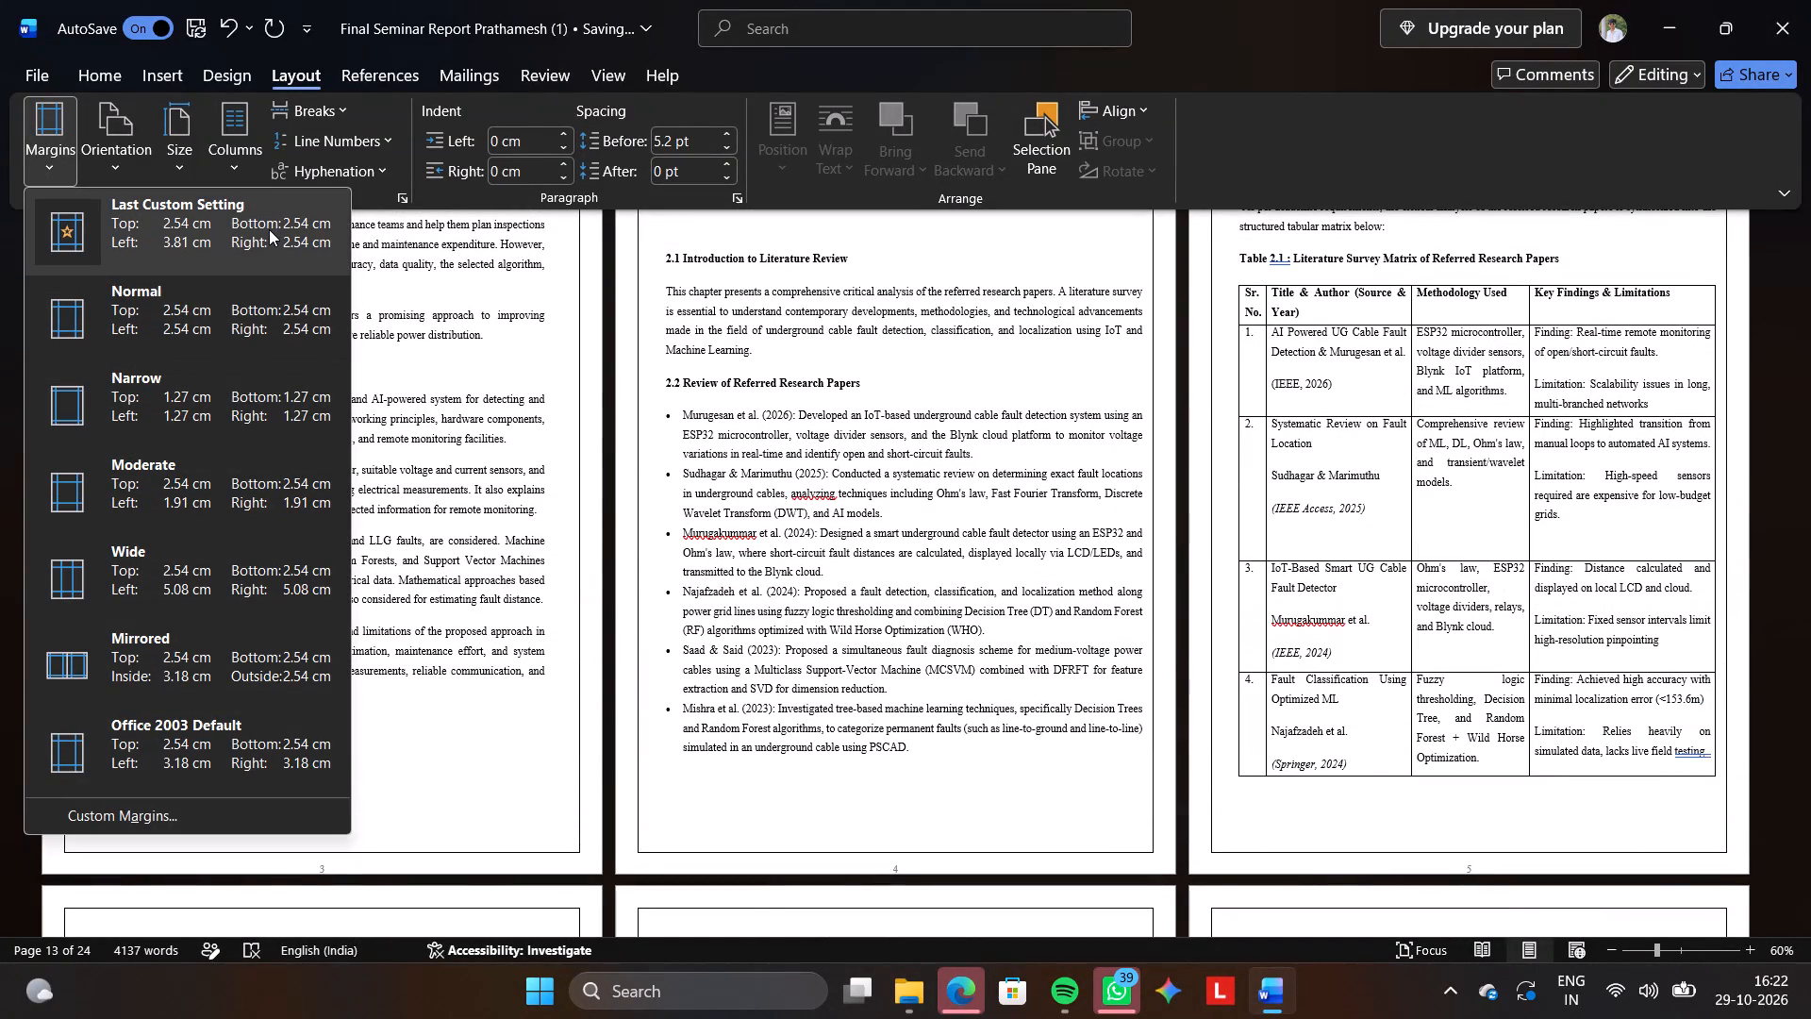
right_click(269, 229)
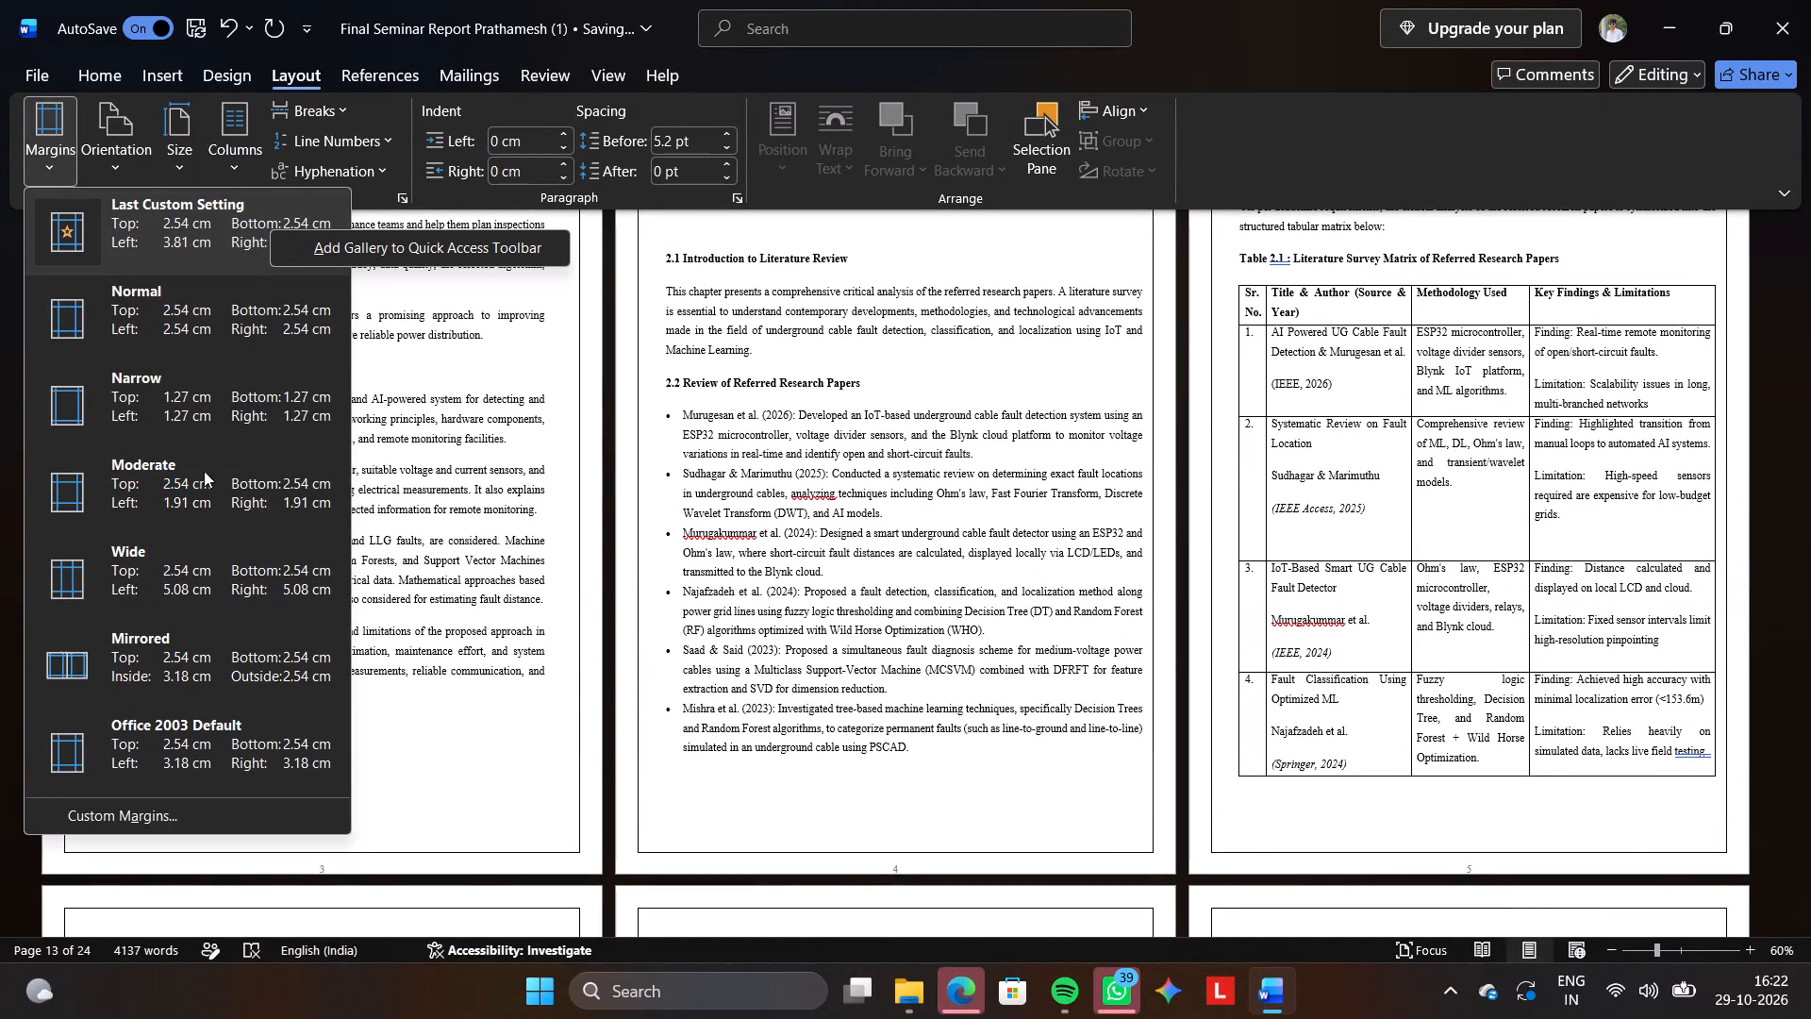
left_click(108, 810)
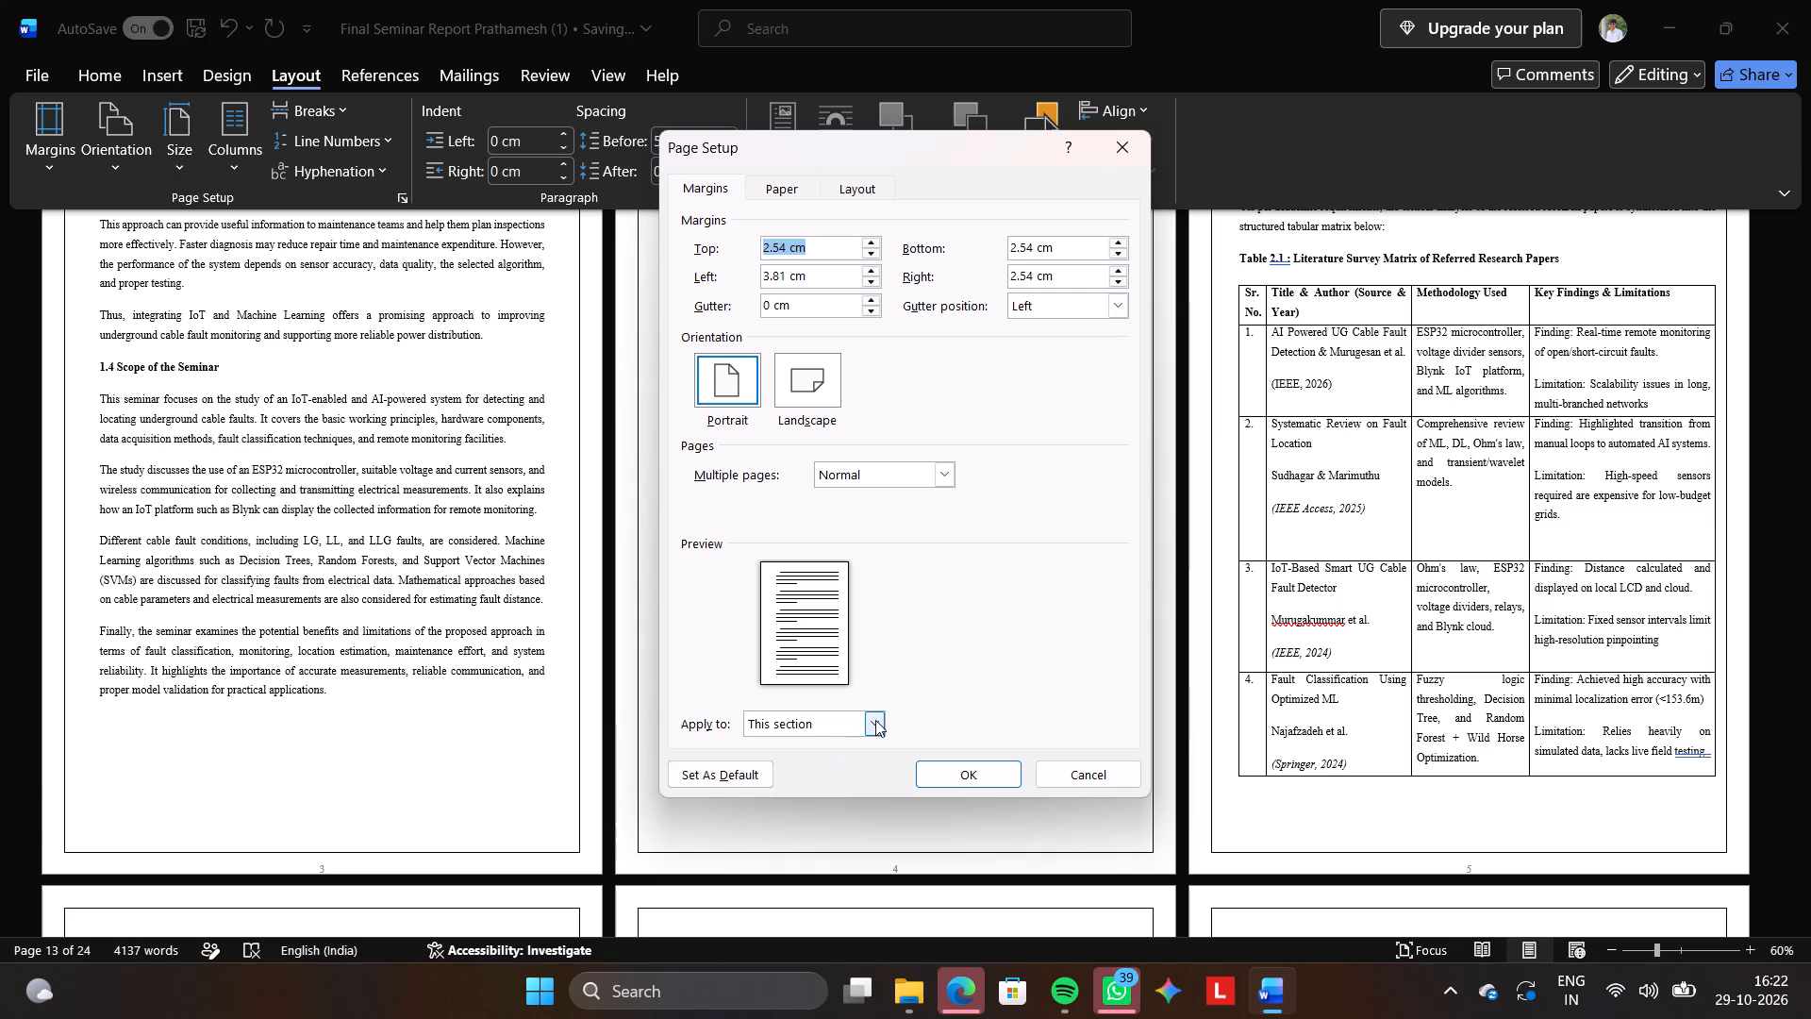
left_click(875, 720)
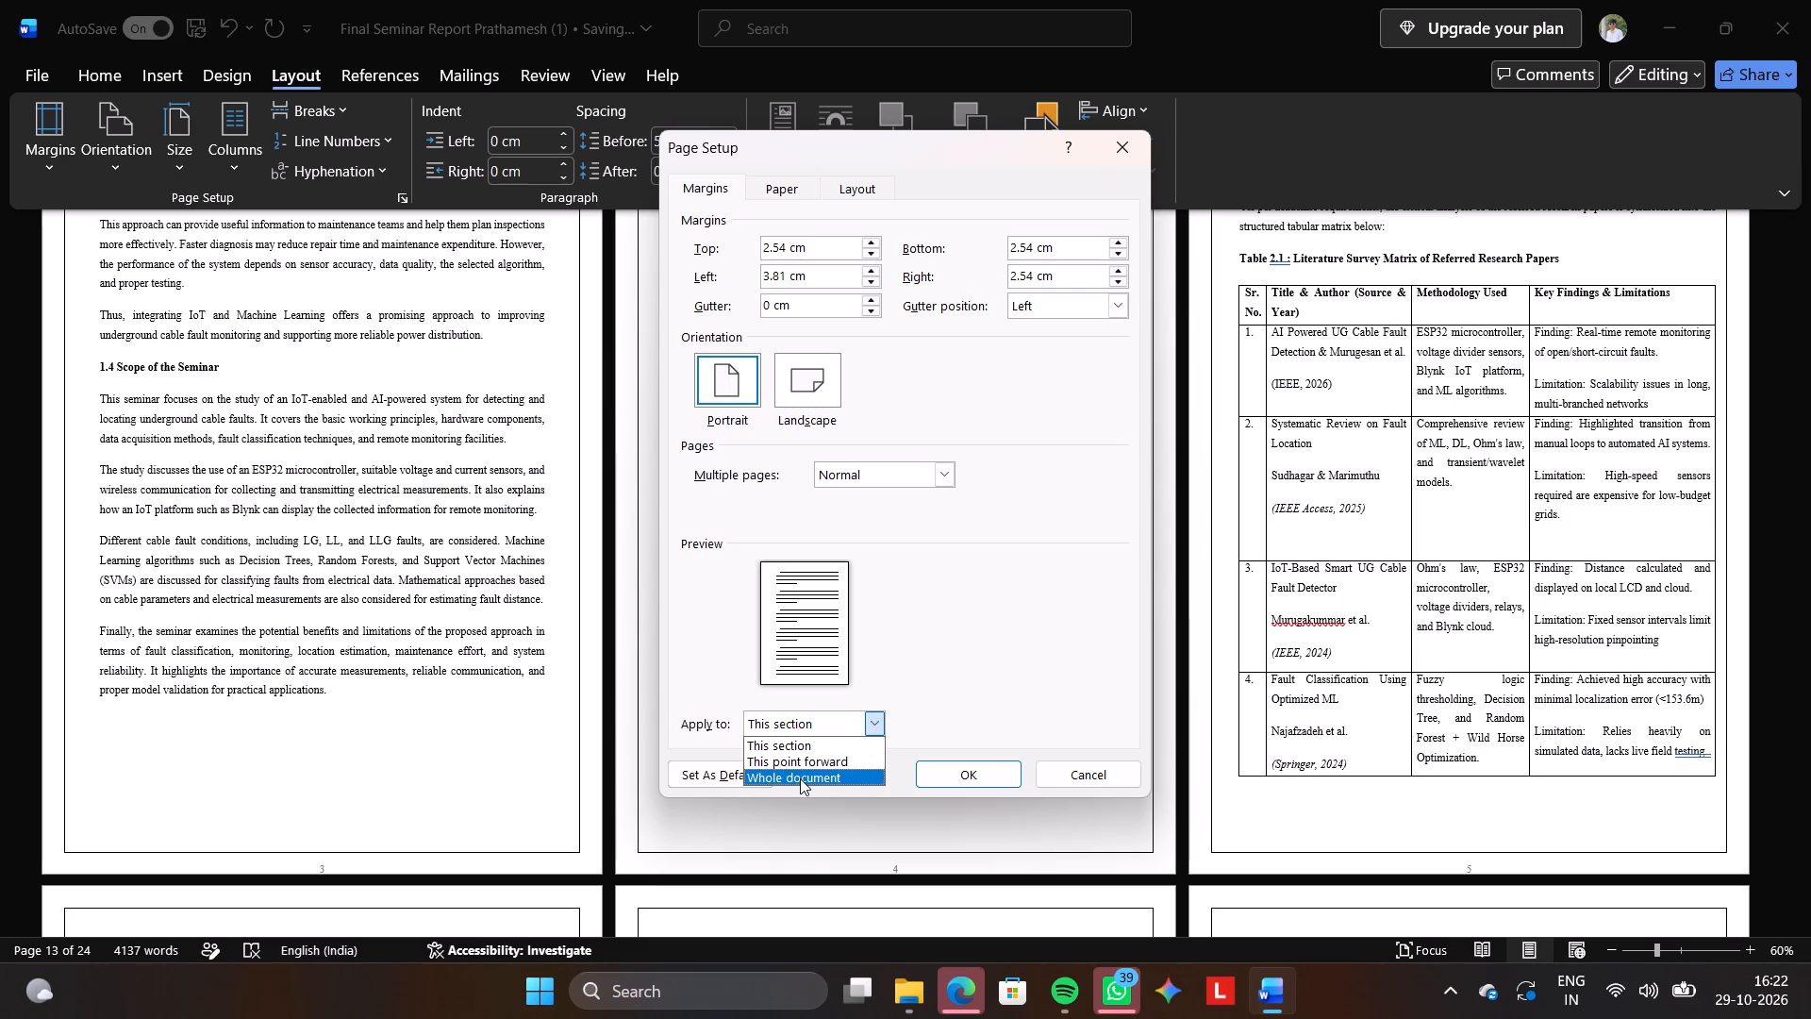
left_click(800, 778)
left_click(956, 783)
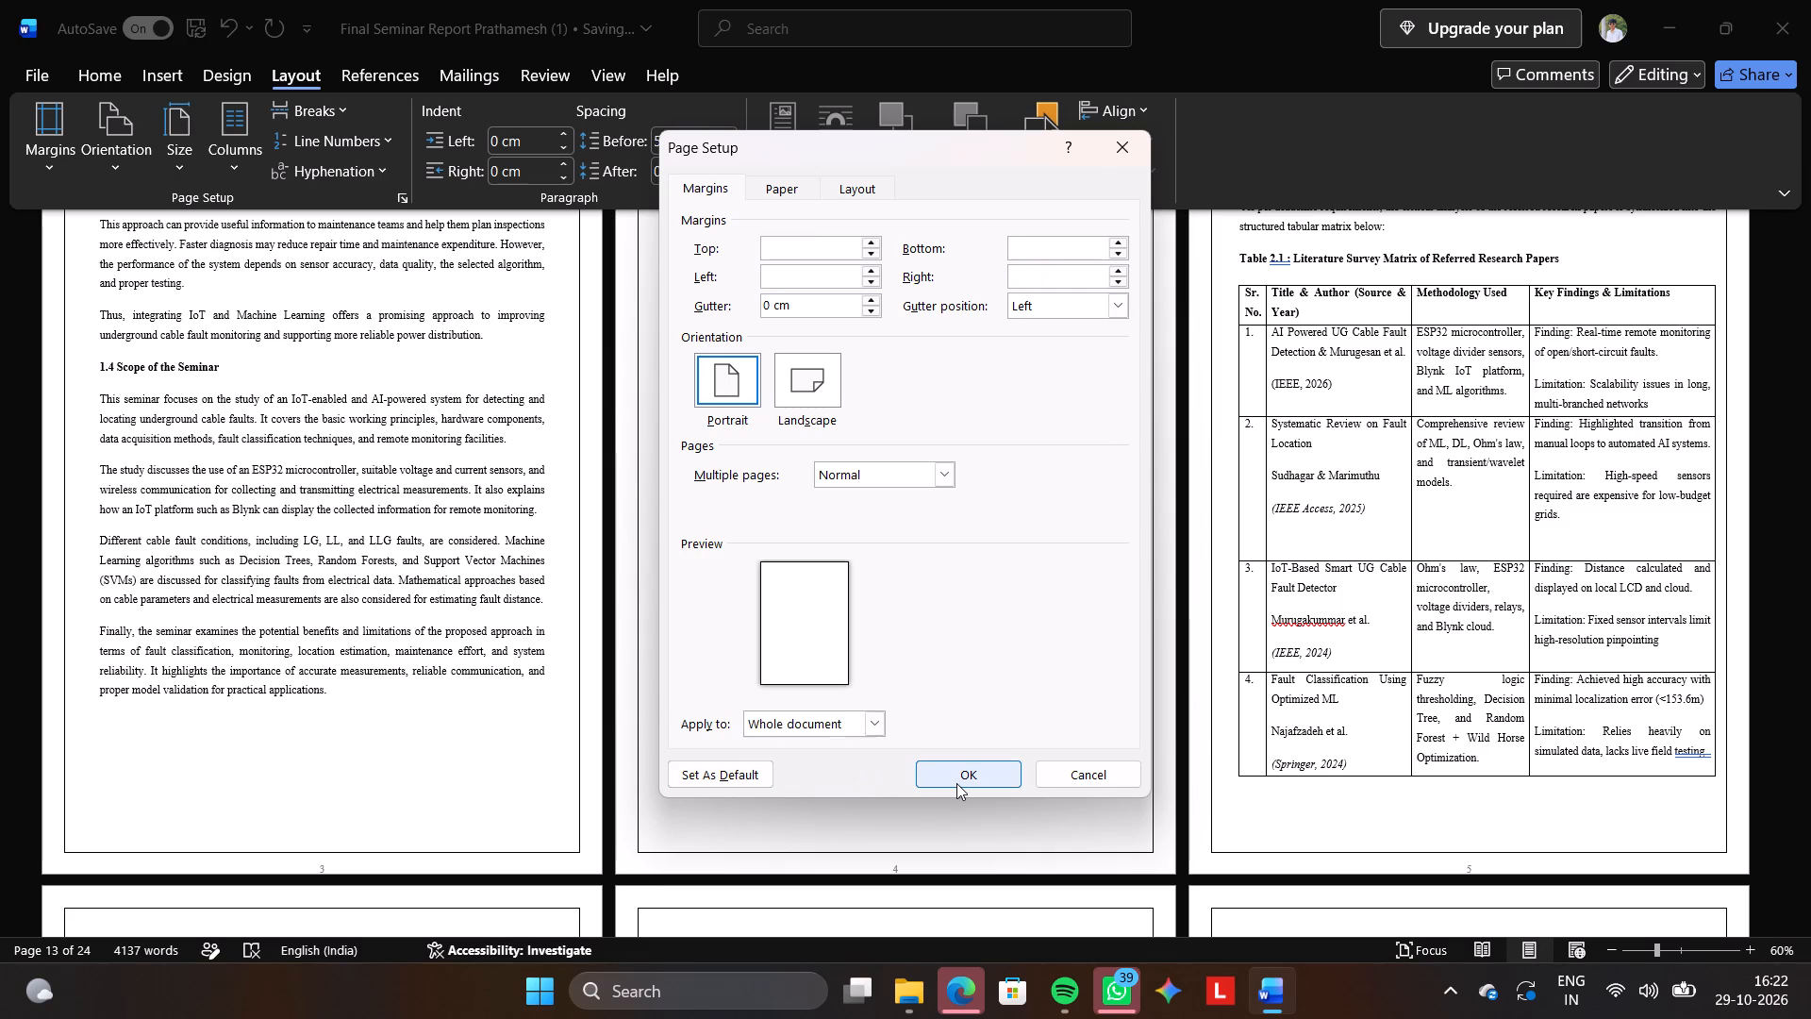
Check the page layout from the references back through the chapters to the front matter.
scroll(956, 783, "down", 5)
scroll(956, 783, "up", 1)
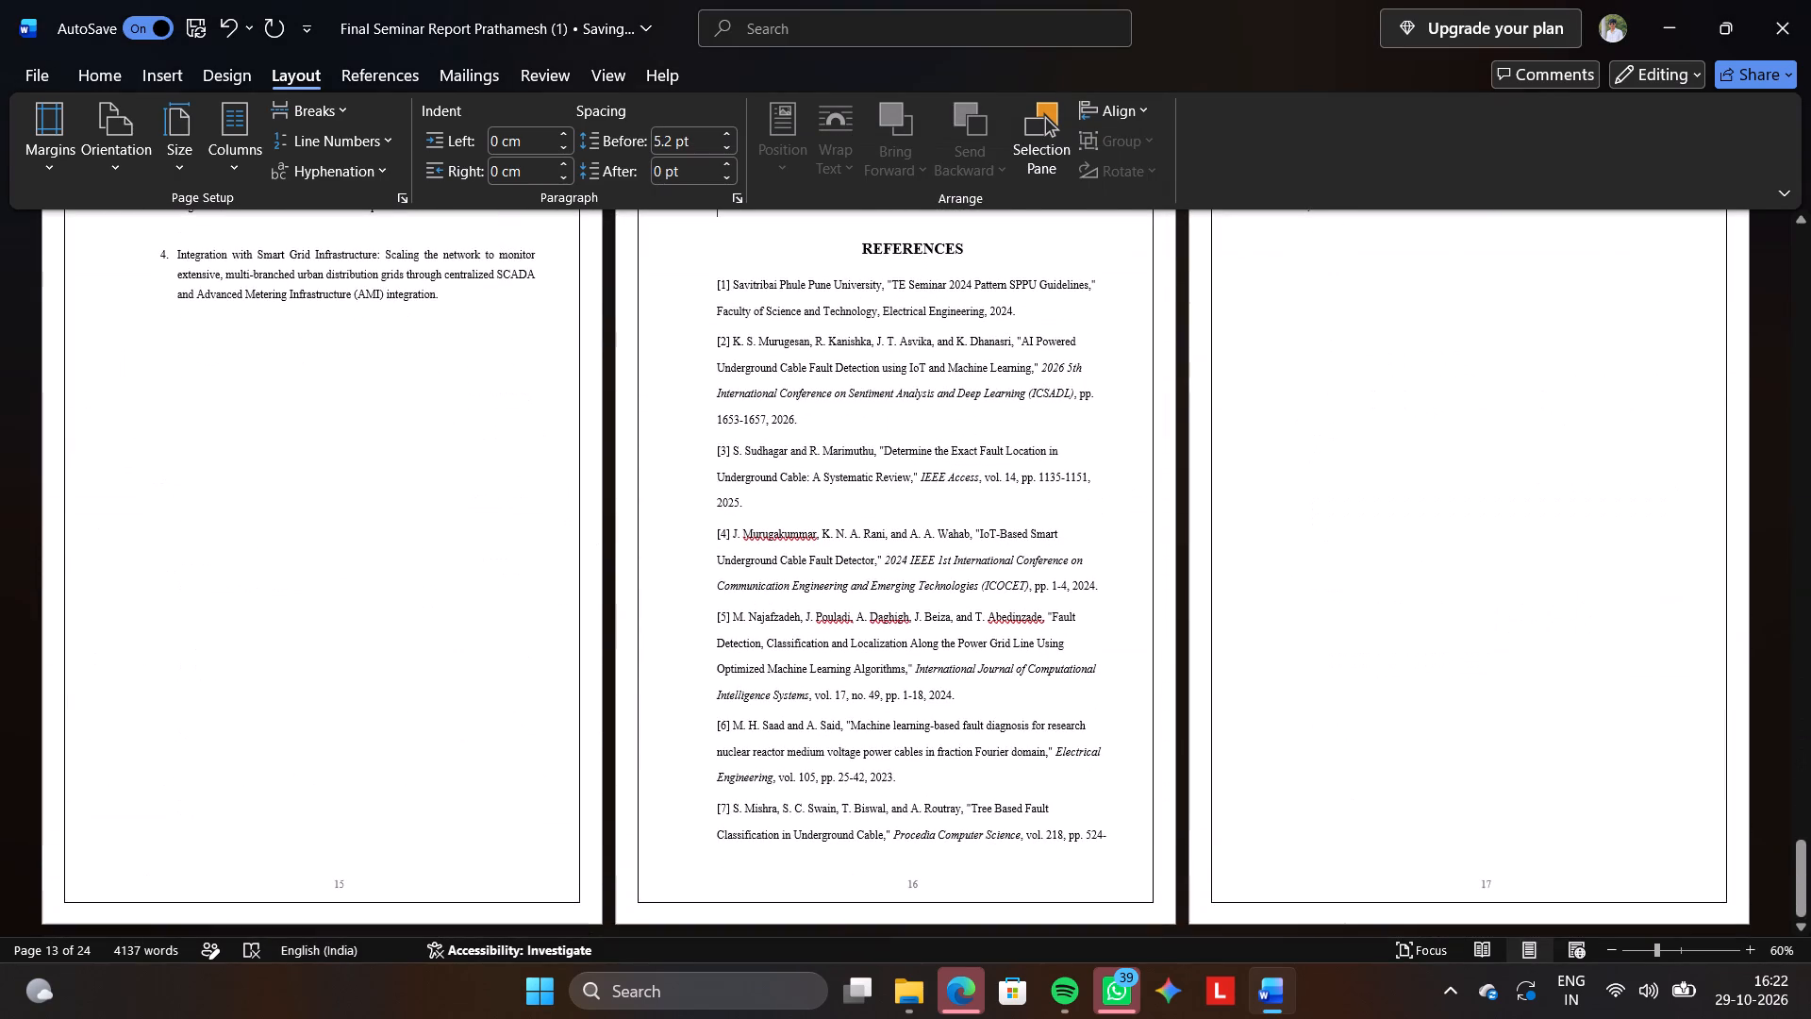
scroll(956, 783, "up", 1)
scroll(956, 783, "down", 5)
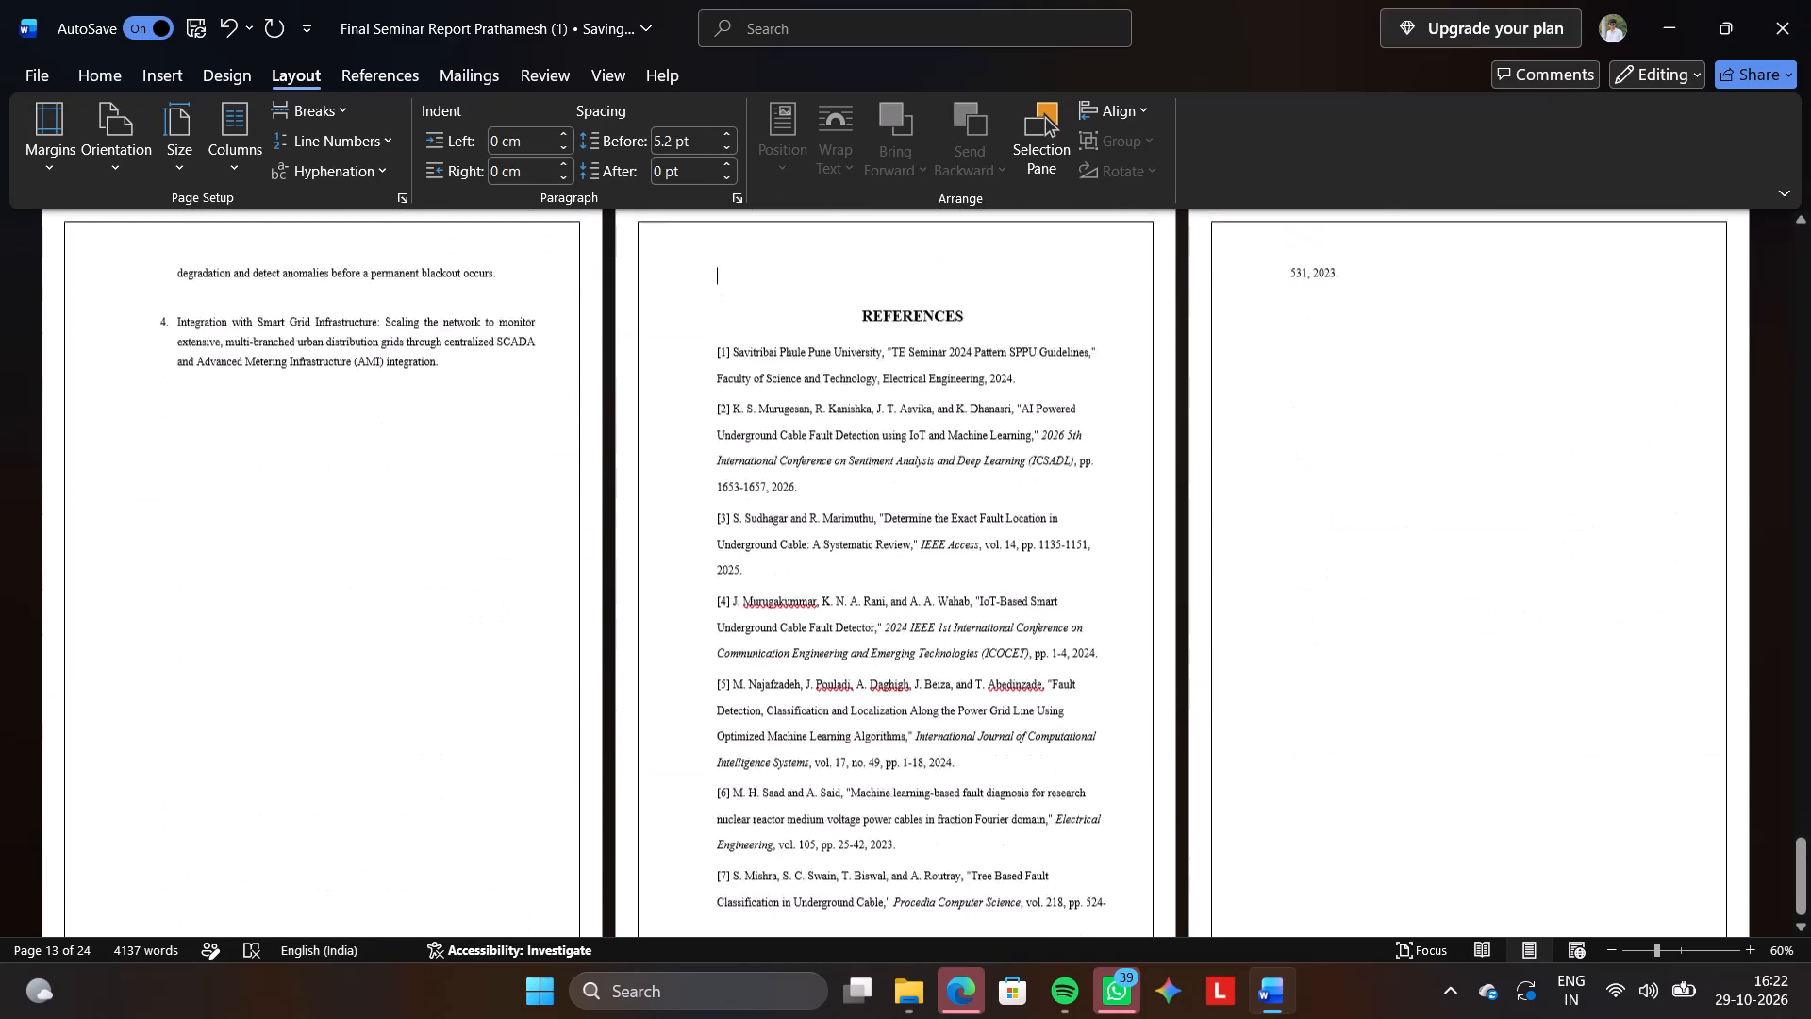
scroll(956, 783, "down", 1)
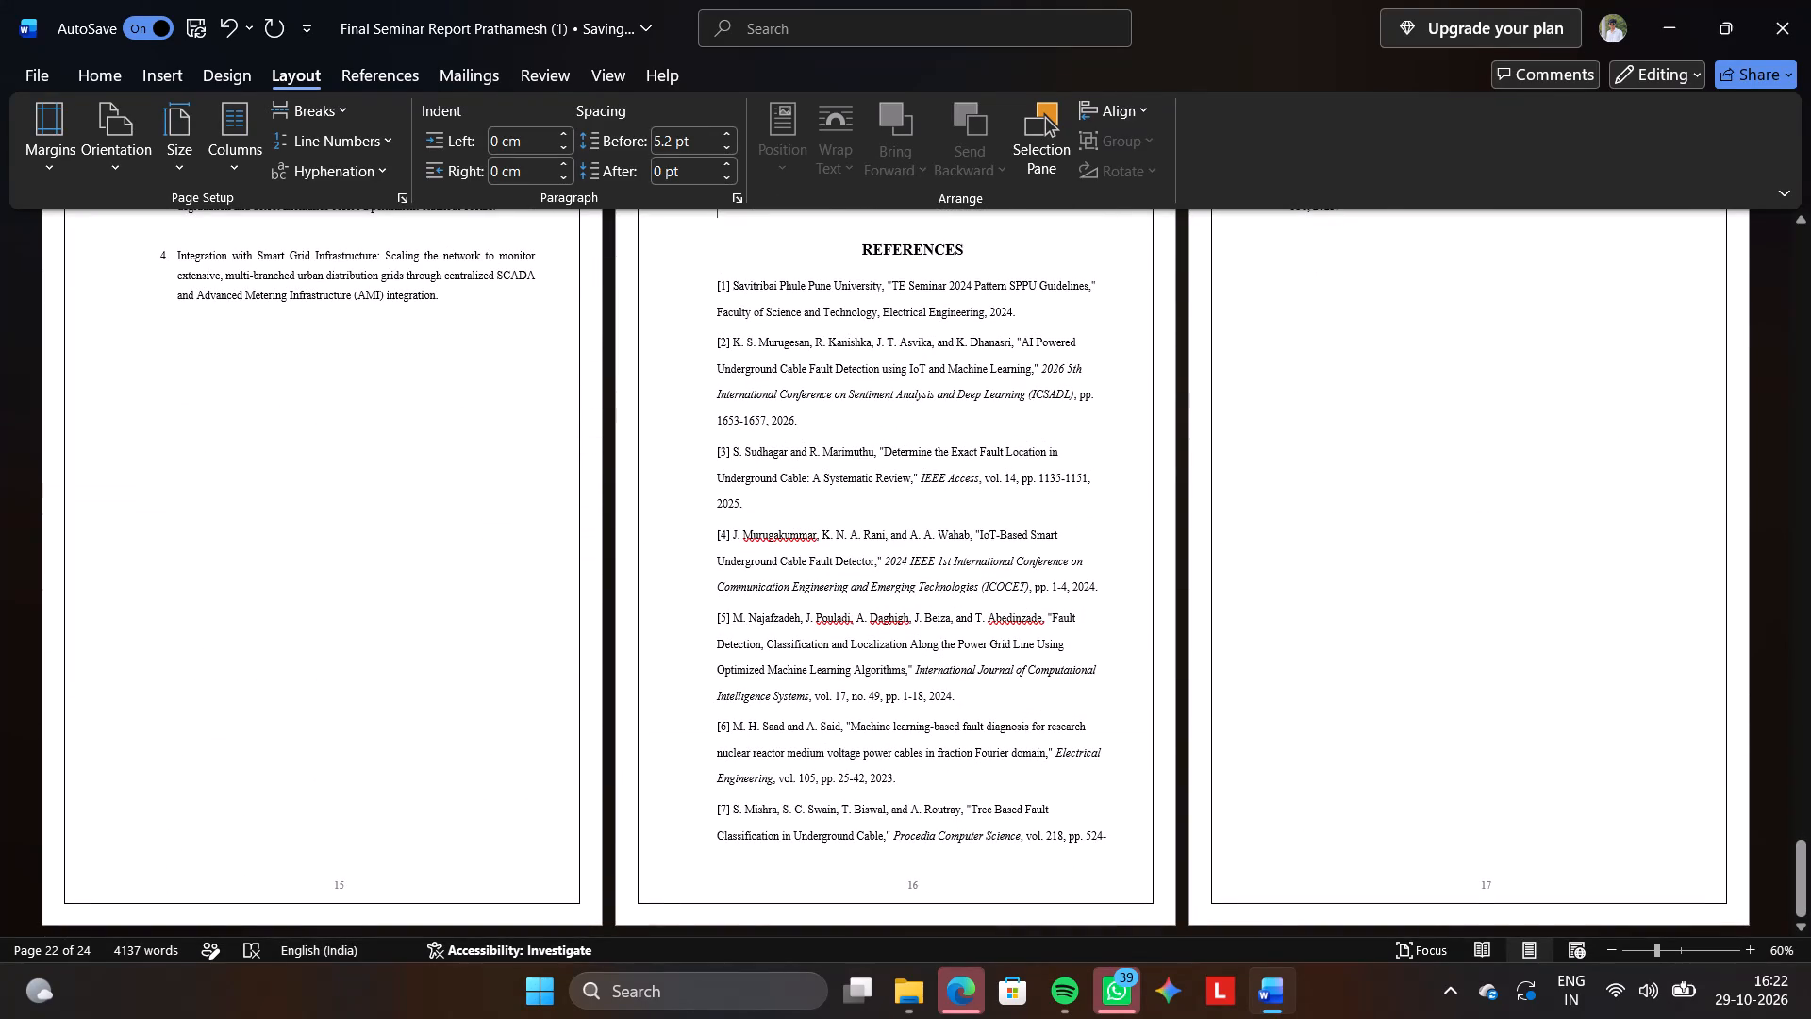
scroll(1392, 798, "up", 6)
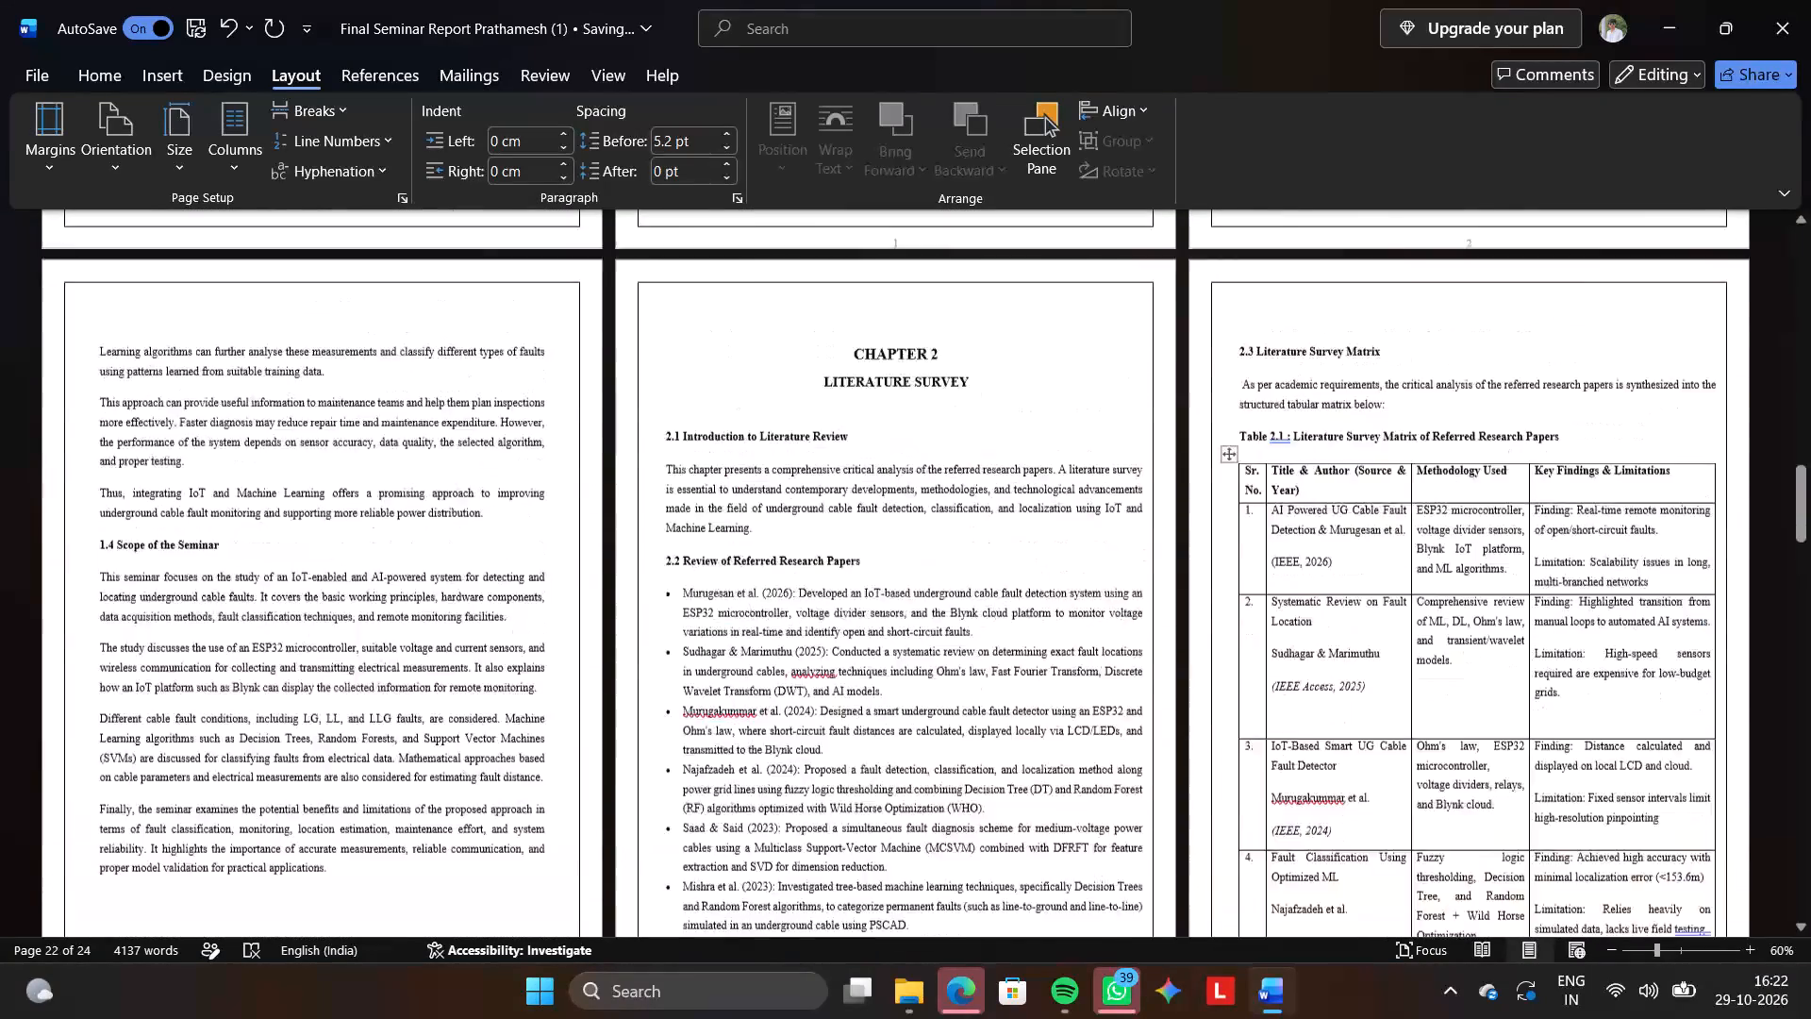
scroll(1392, 798, "up", 6)
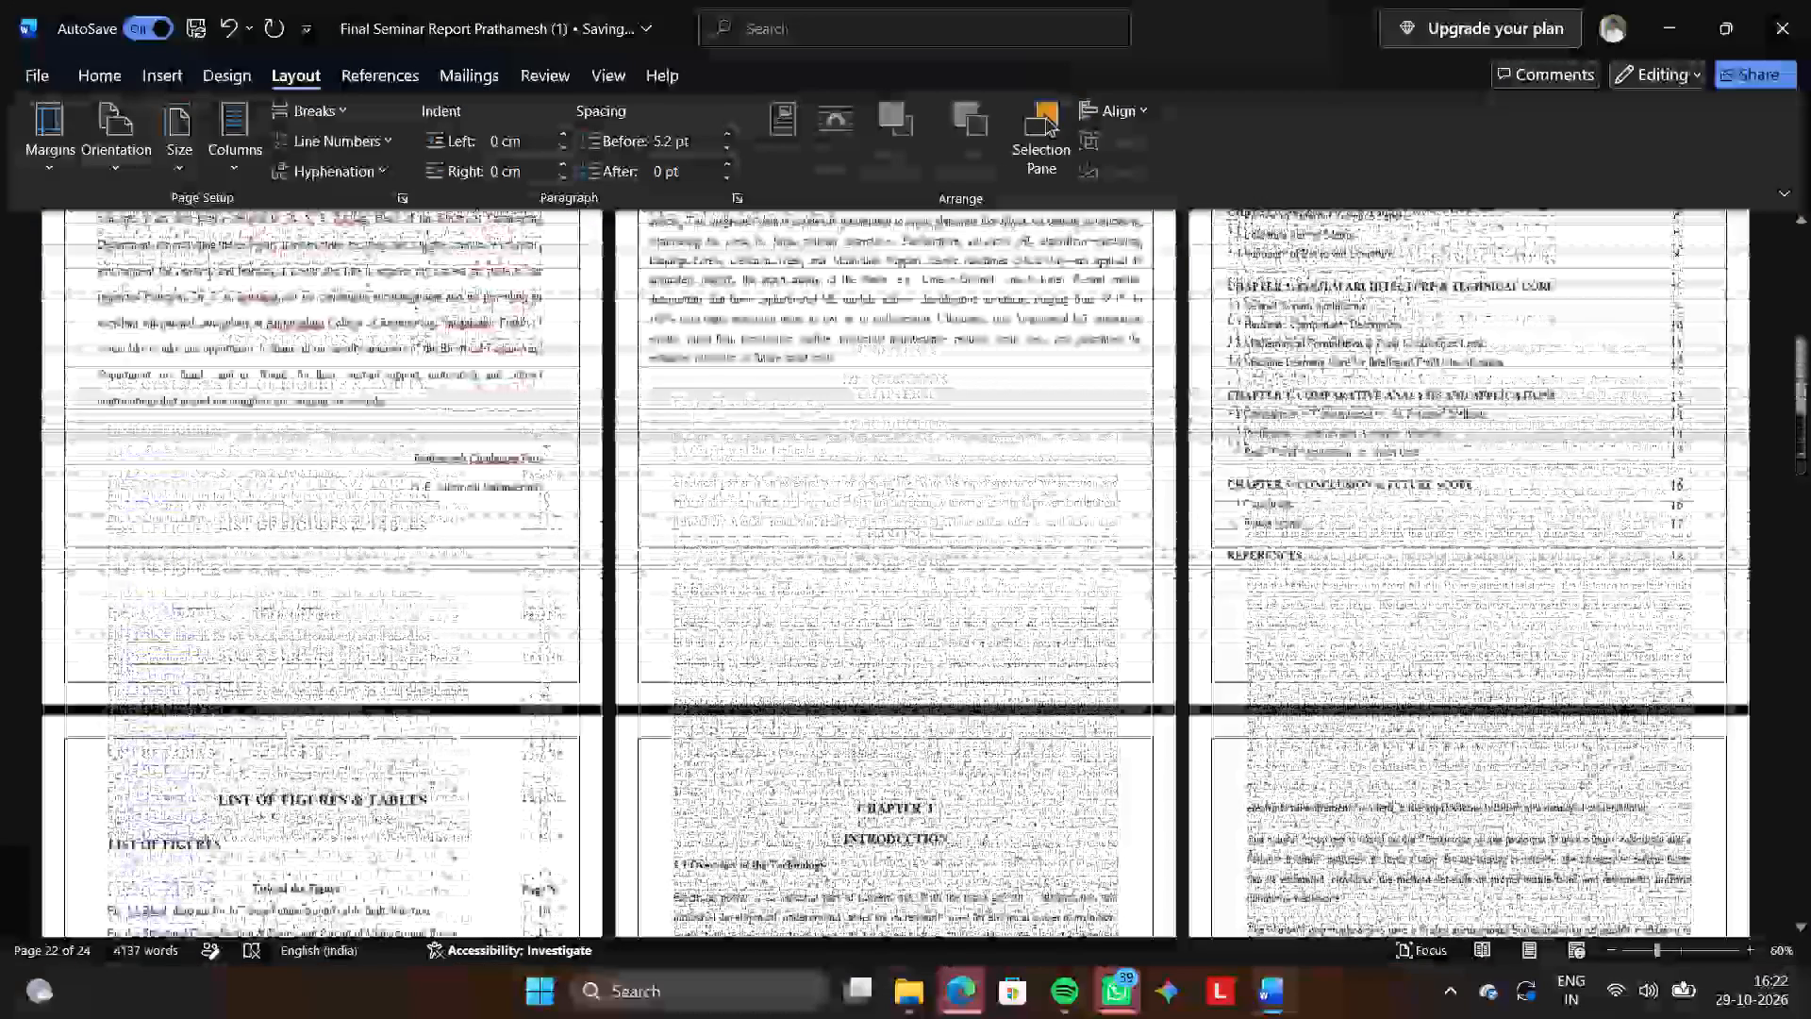
scroll(1392, 798, "up", 6)
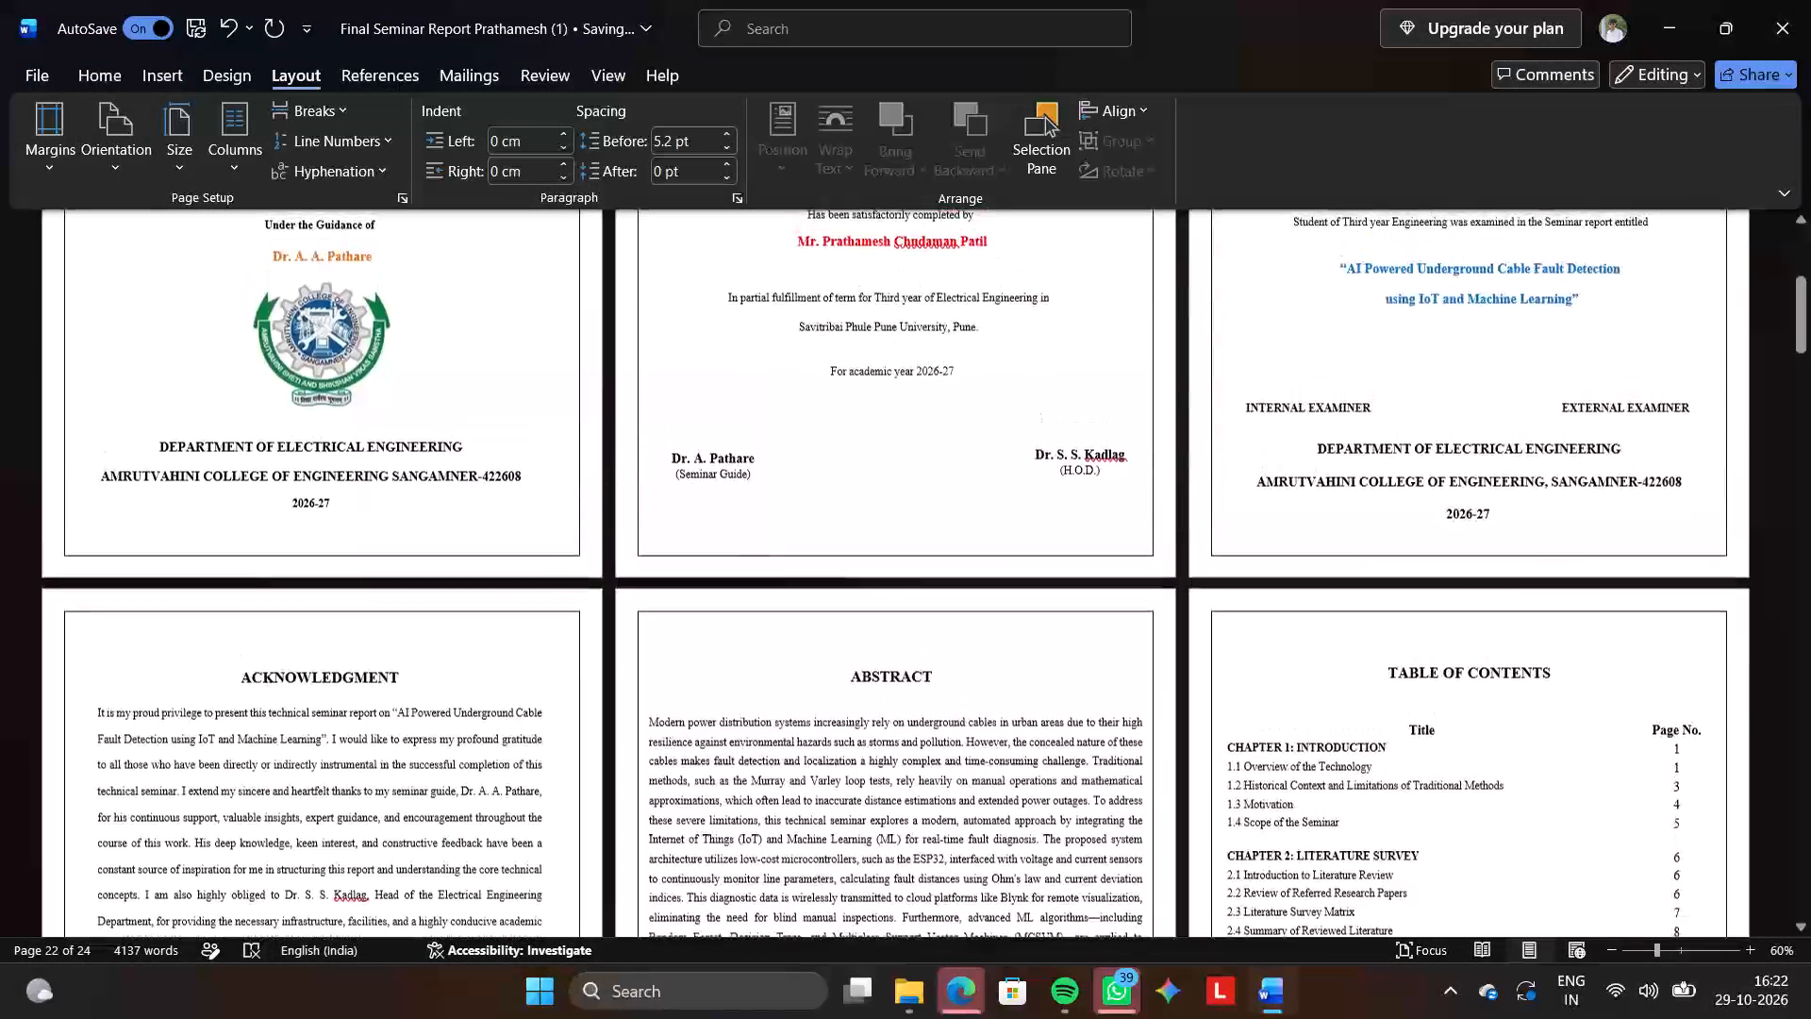
scroll(1392, 798, "up", 2)
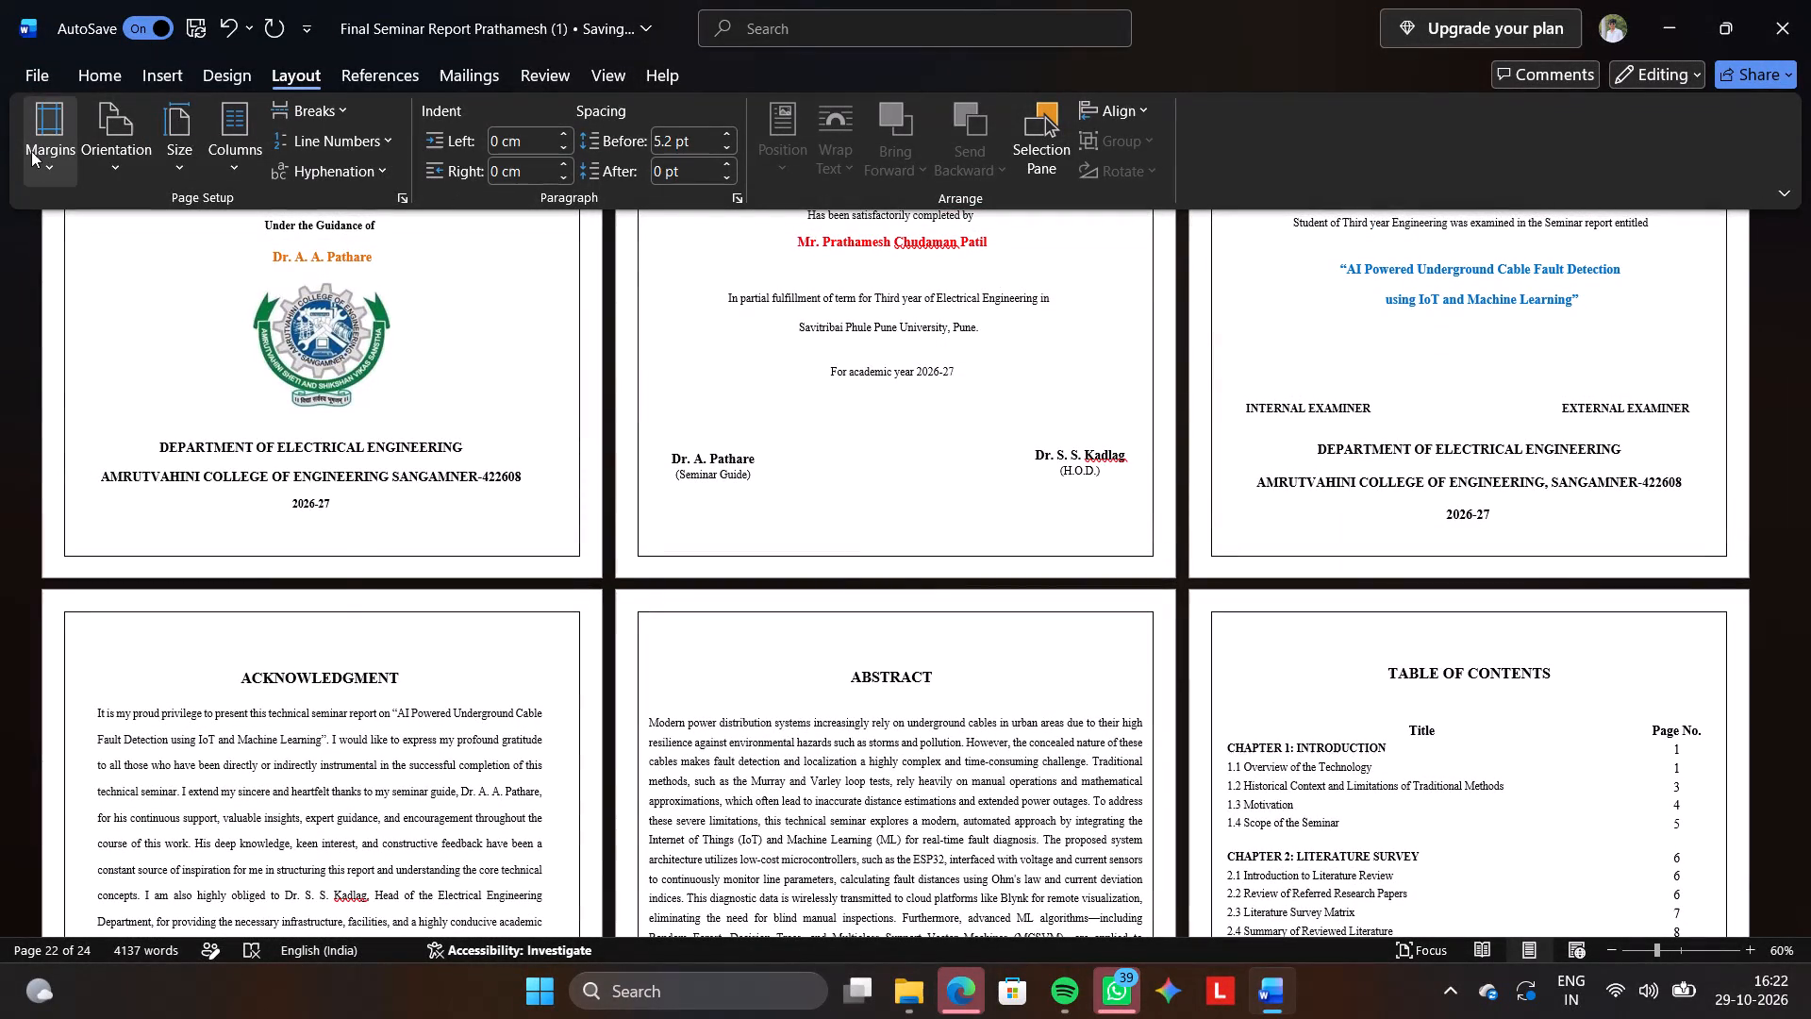
Apply custom margins to the whole document: 2.54 cm top, bottom and right, and 3.81 cm left.
left_click(29, 160)
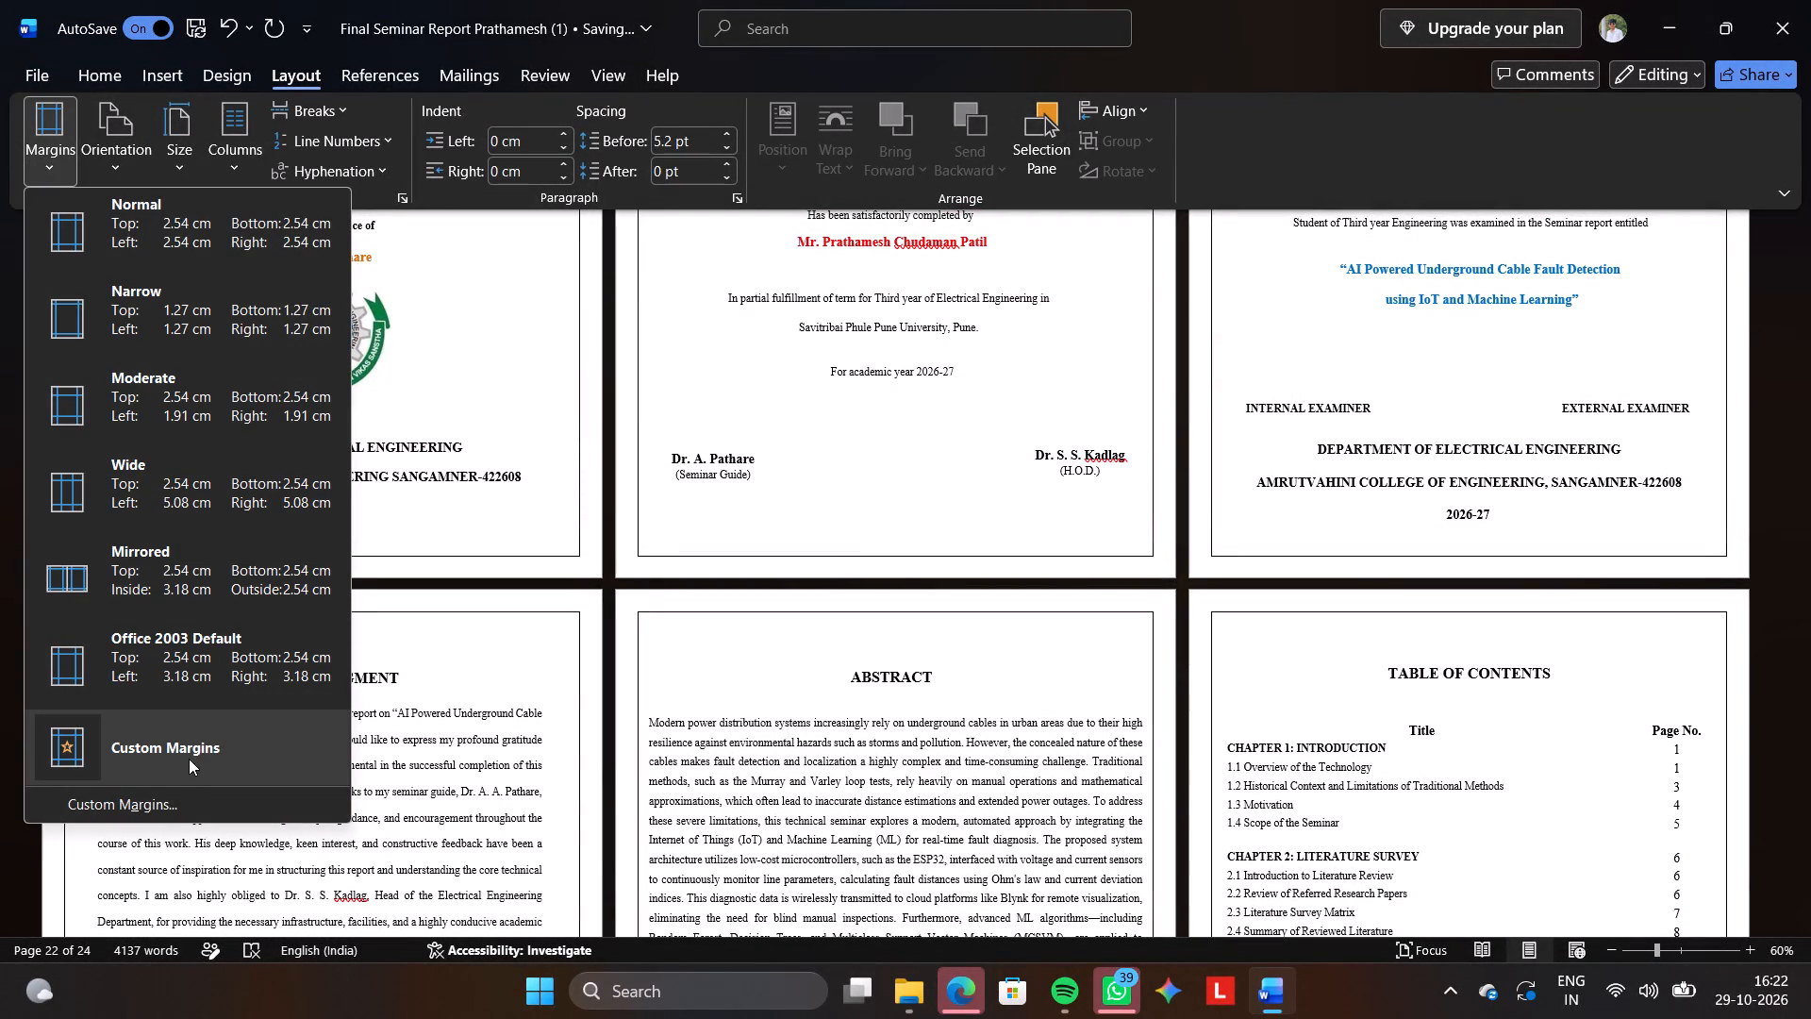
left_click(129, 833)
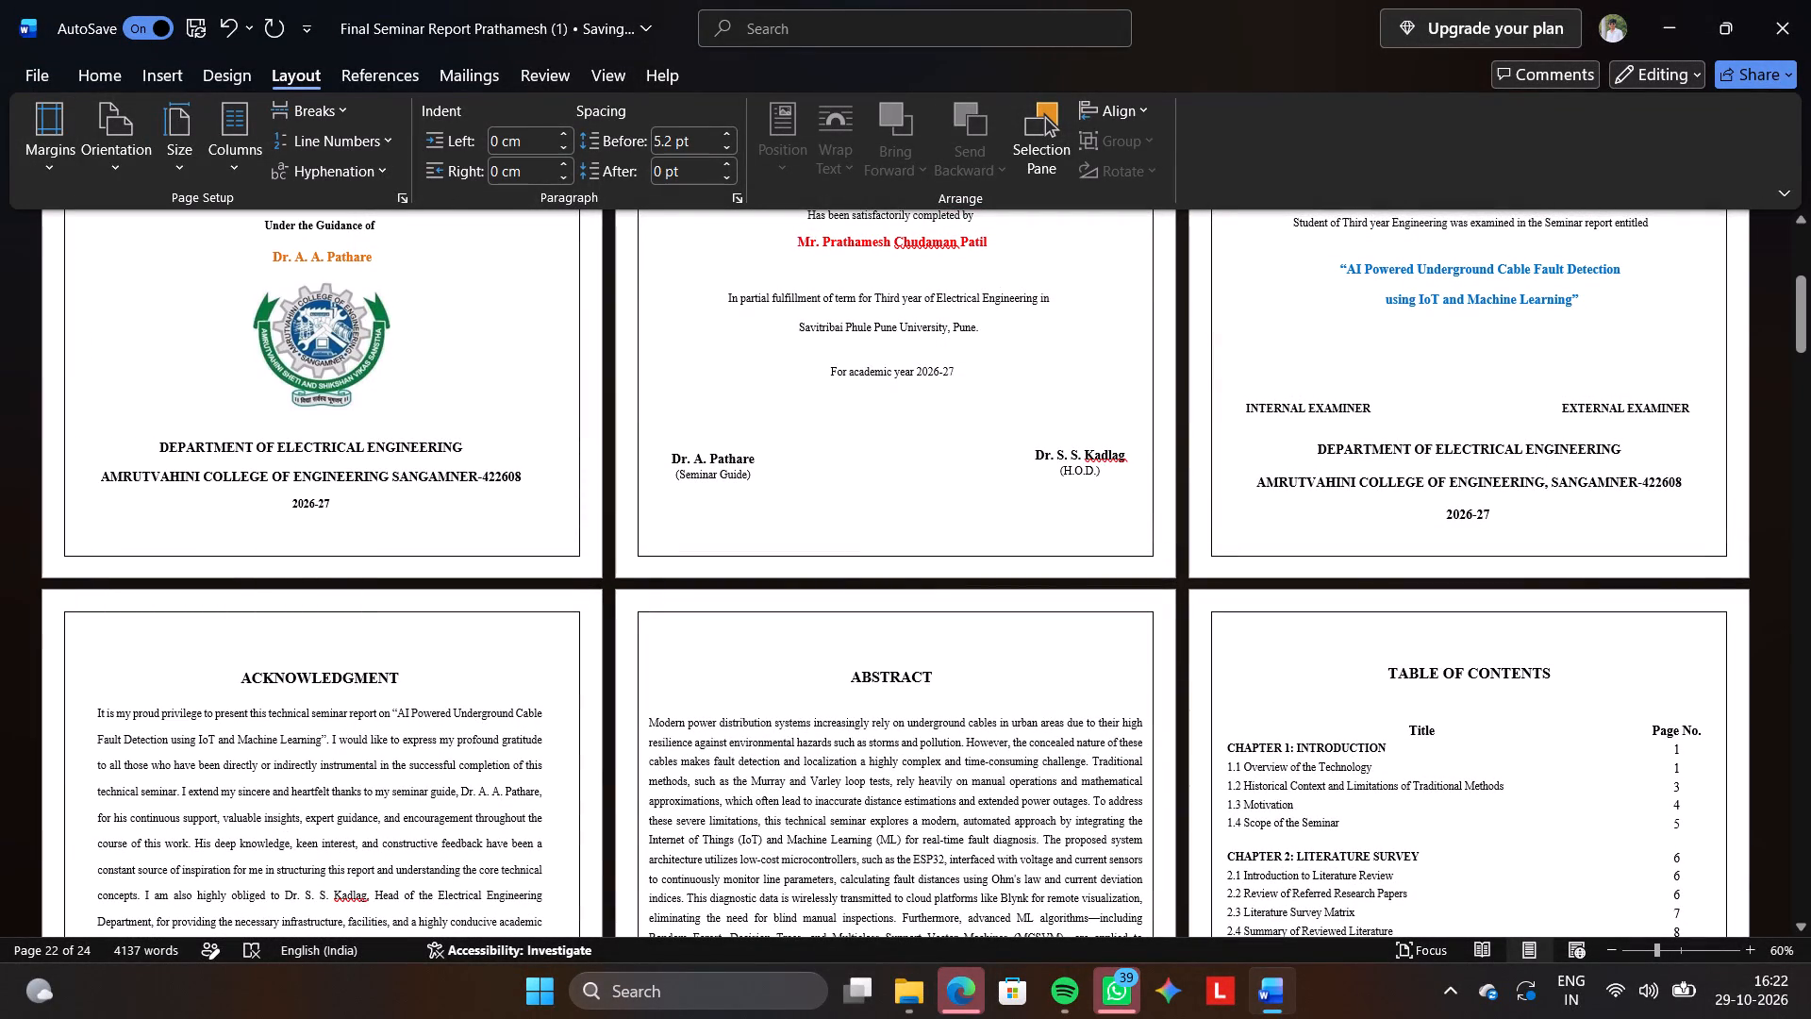
left_click(32, 149)
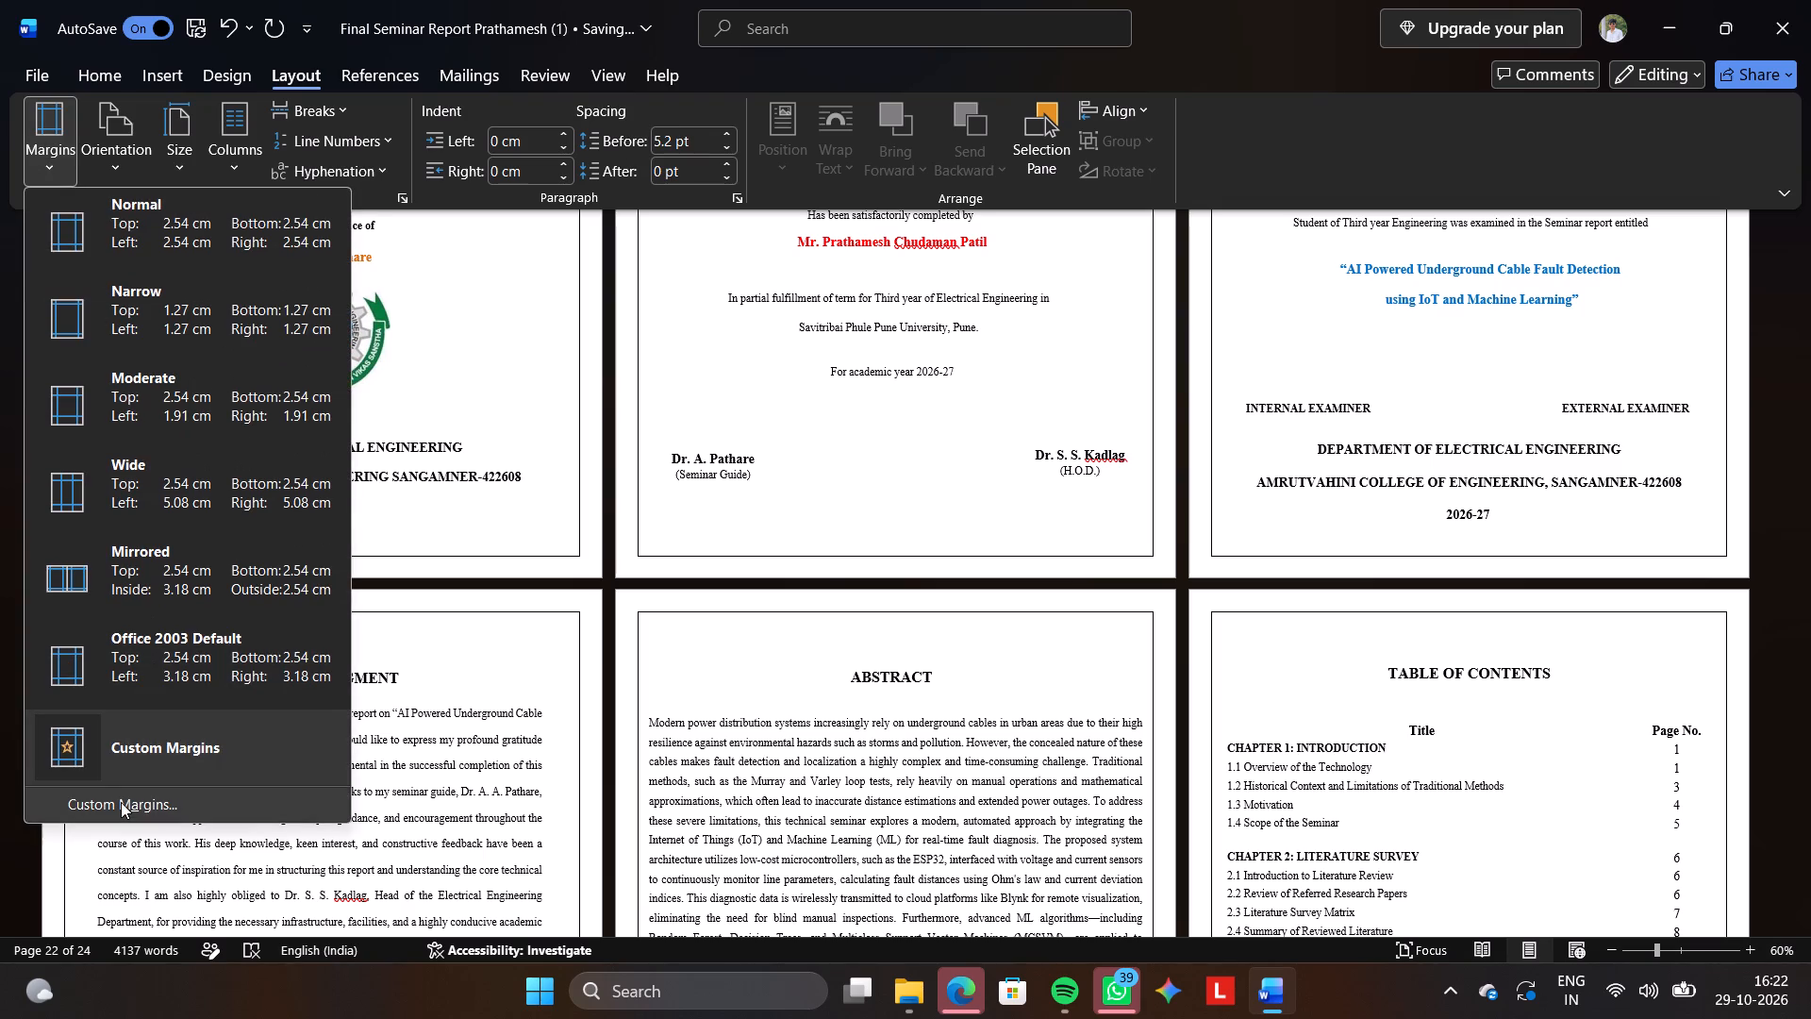
left_click(121, 802)
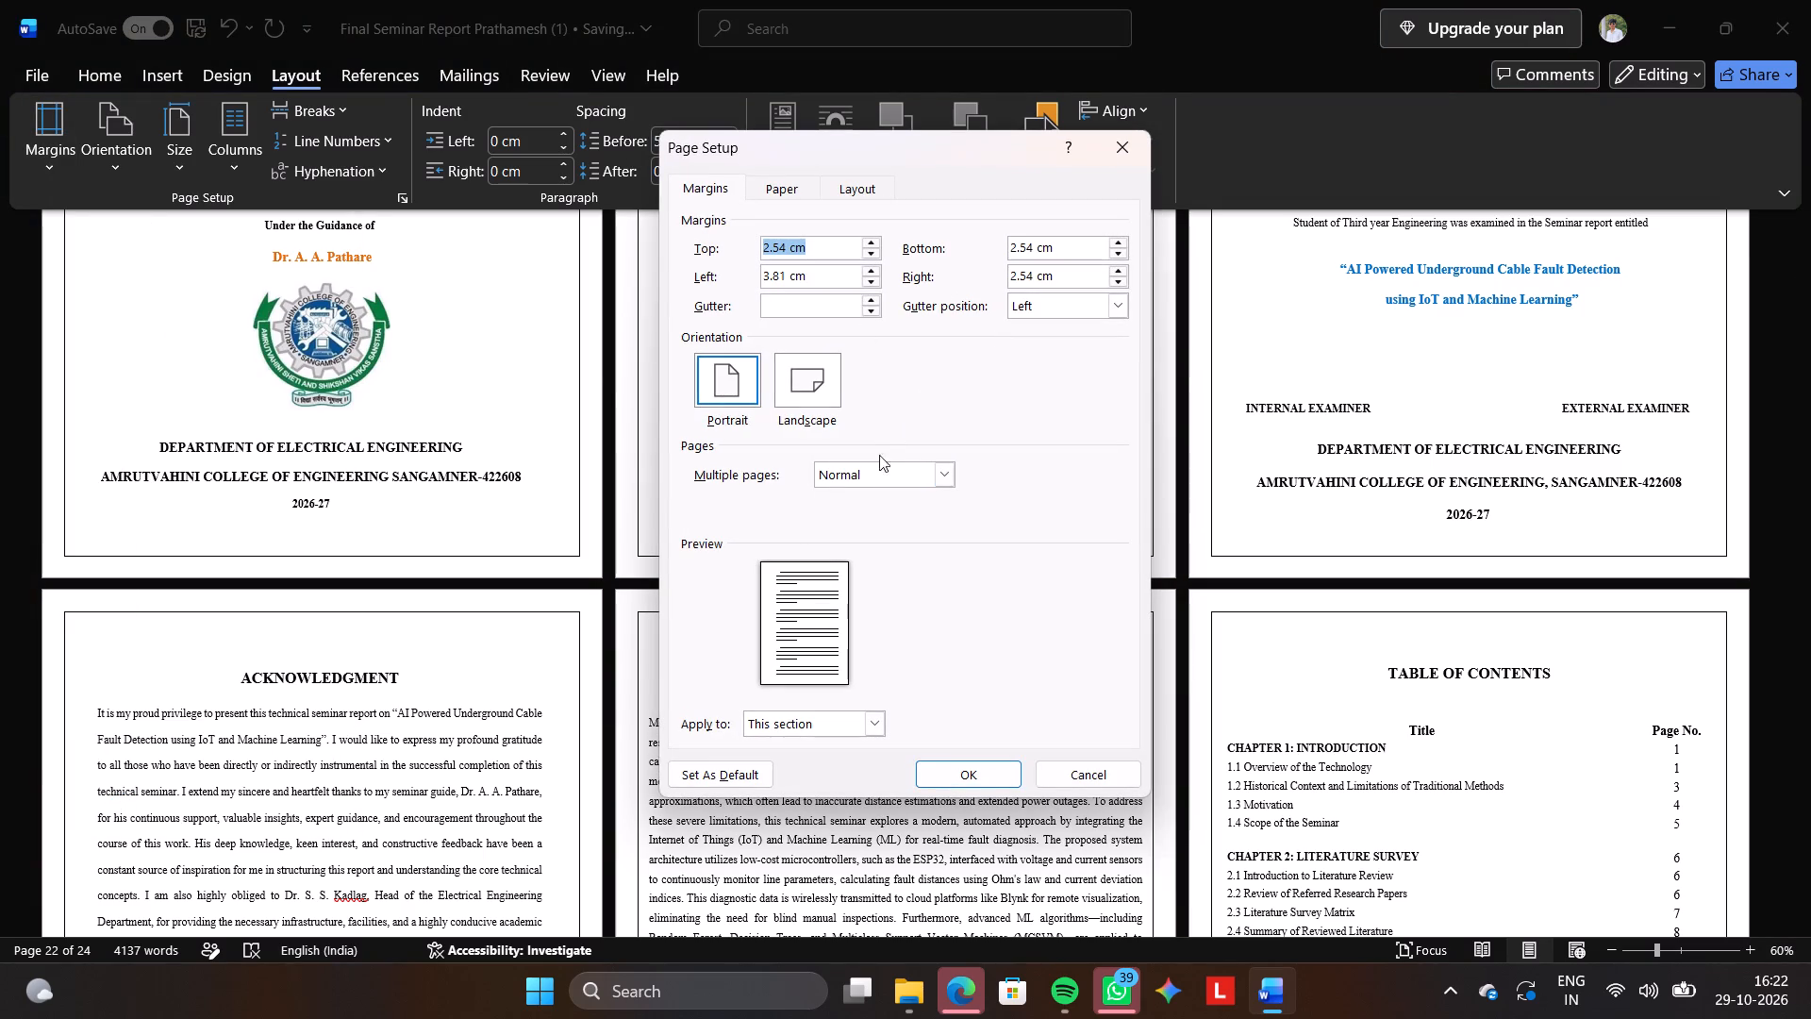
left_click(867, 730)
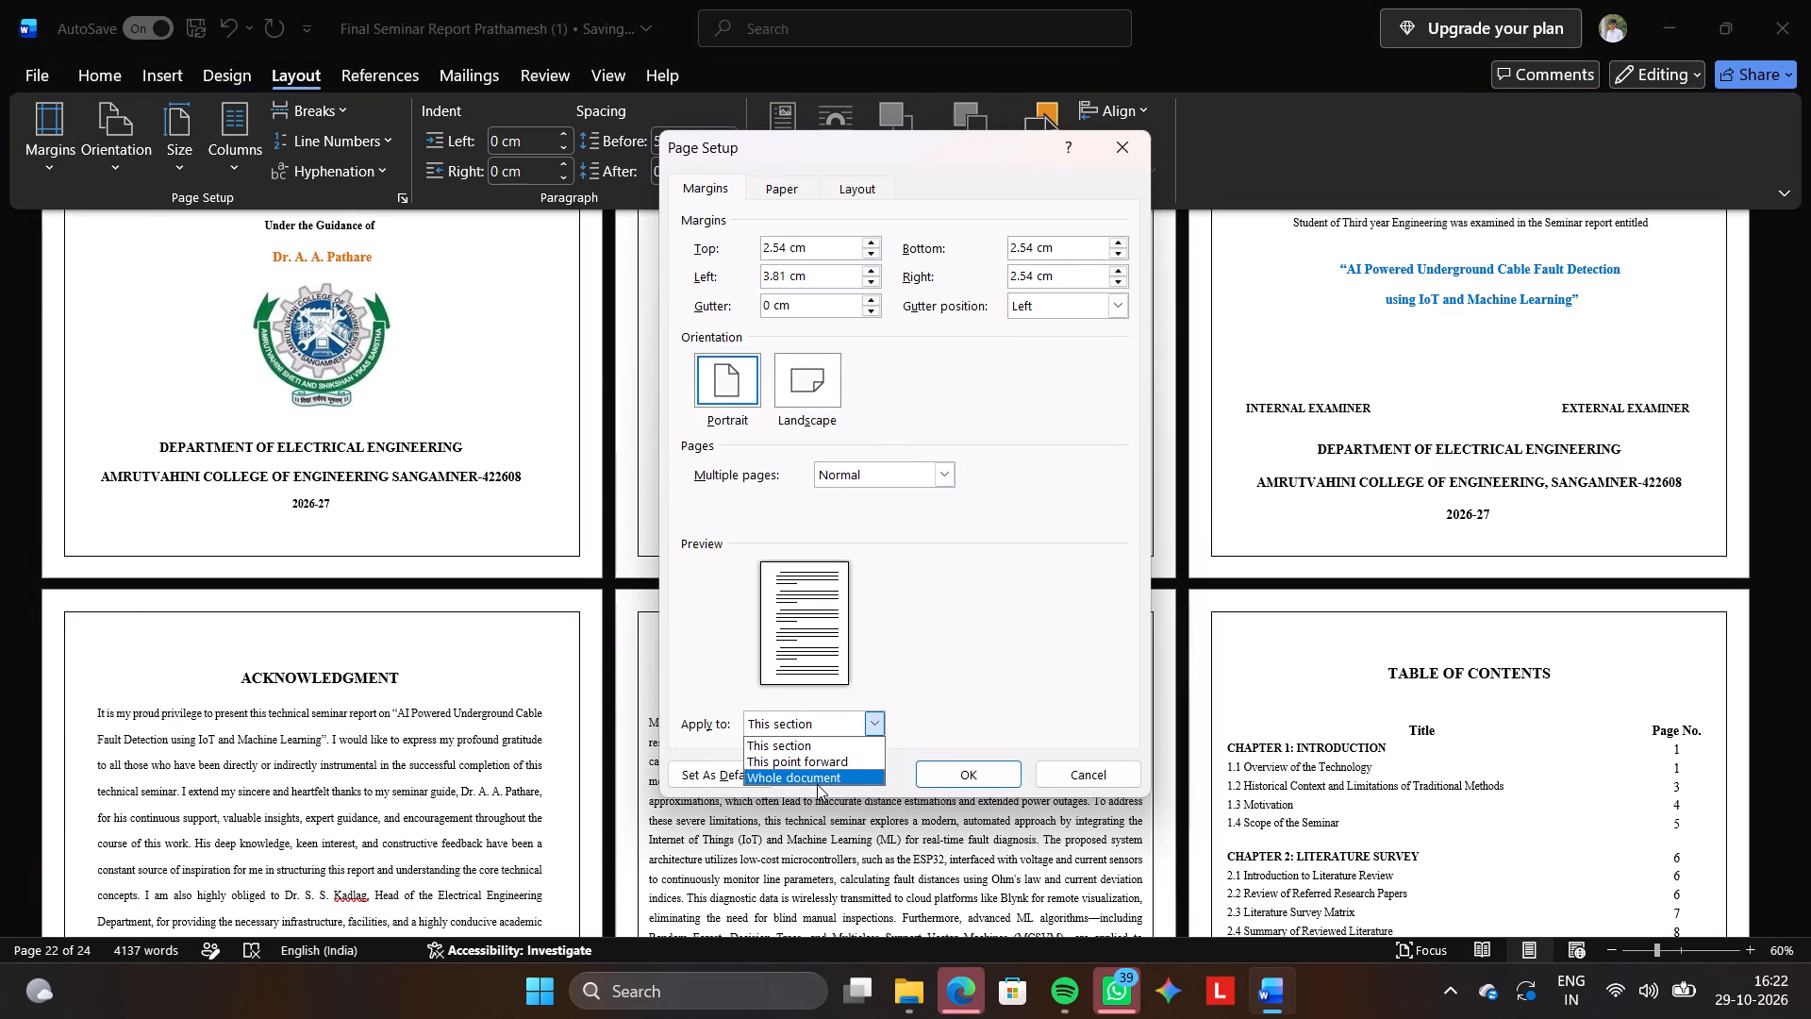
left_click(817, 782)
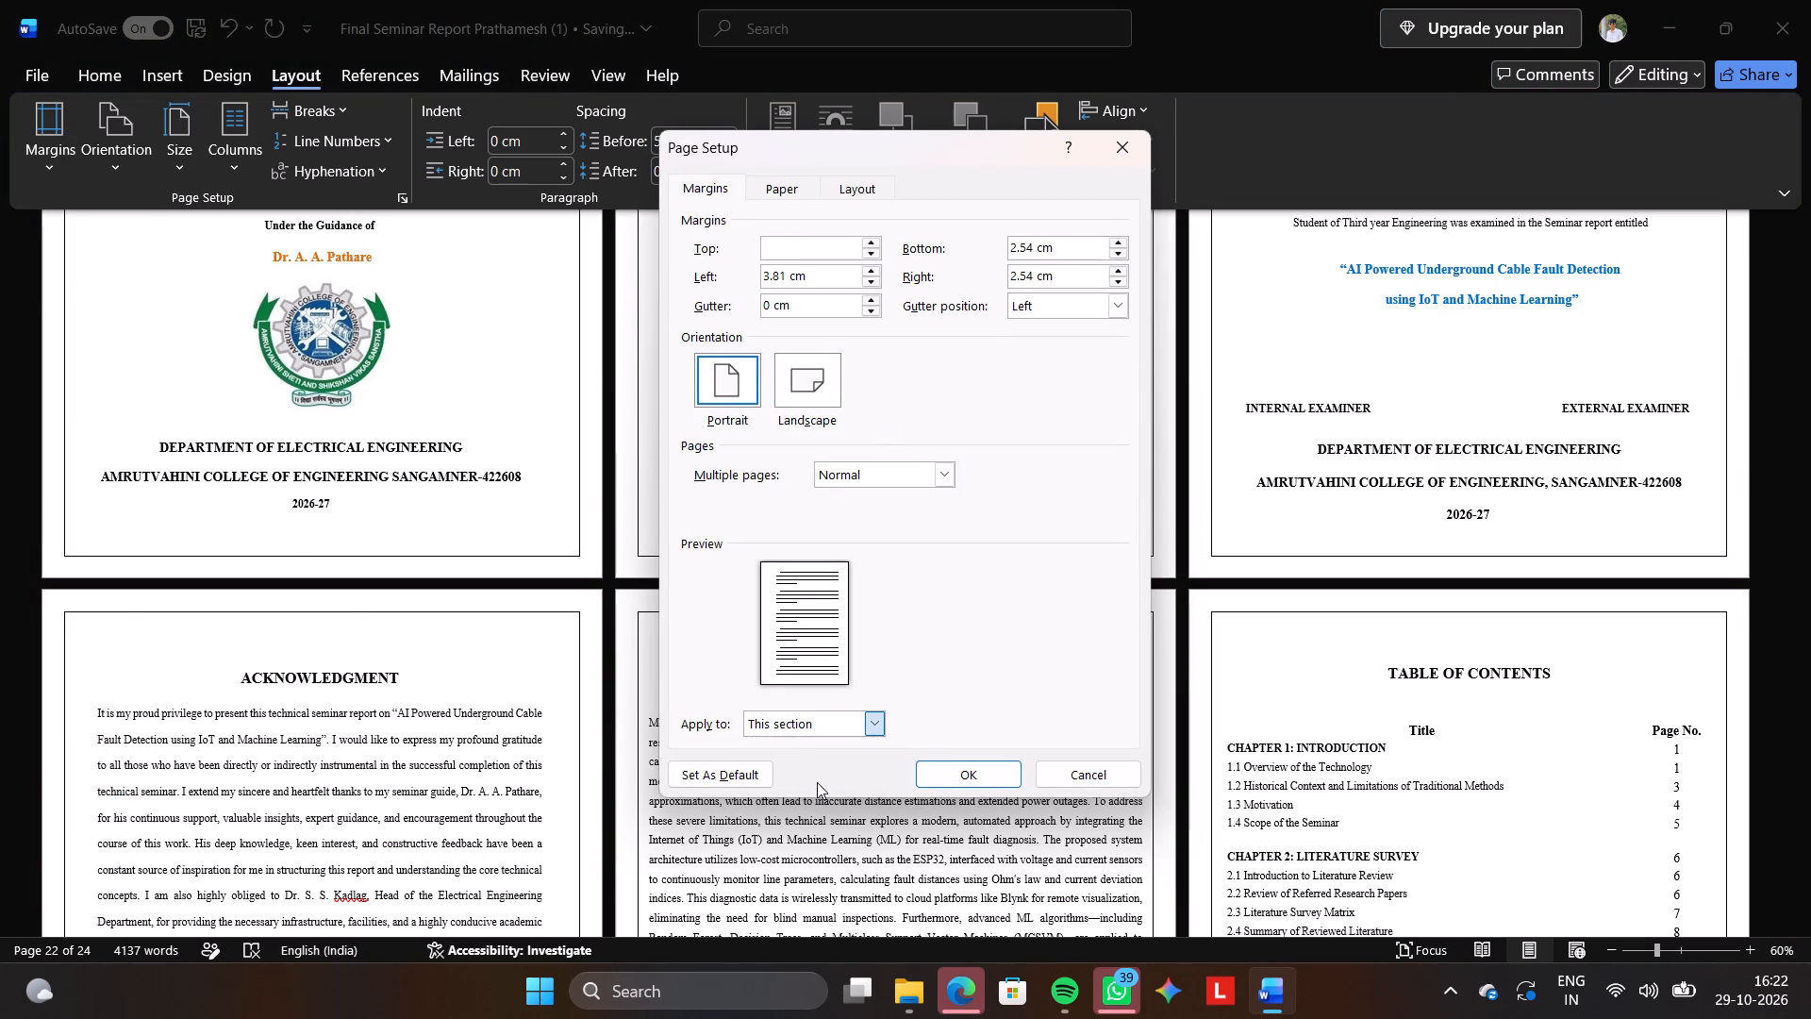
left_click(778, 248)
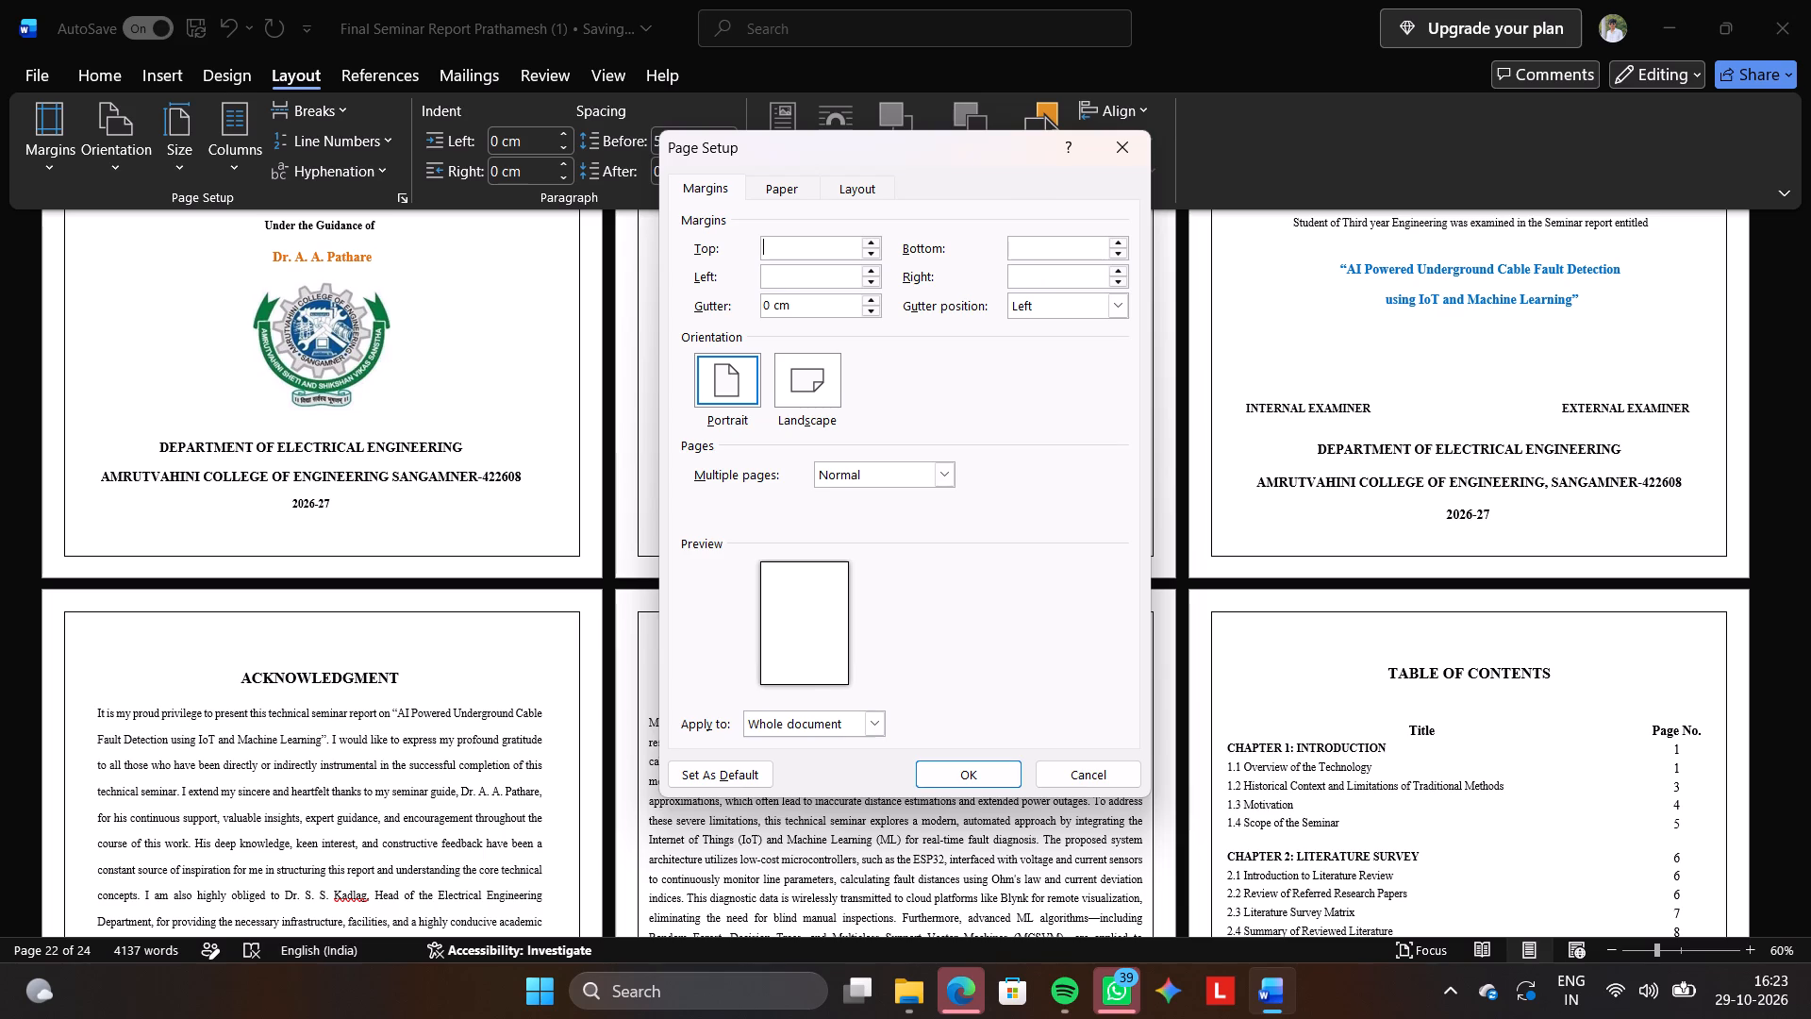
type("2.54")
key("Right")
key("Right")
key("Down")
key("Down")
key("Down")
key("Up")
key("Up")
type("2.54")
left_click(1076, 242)
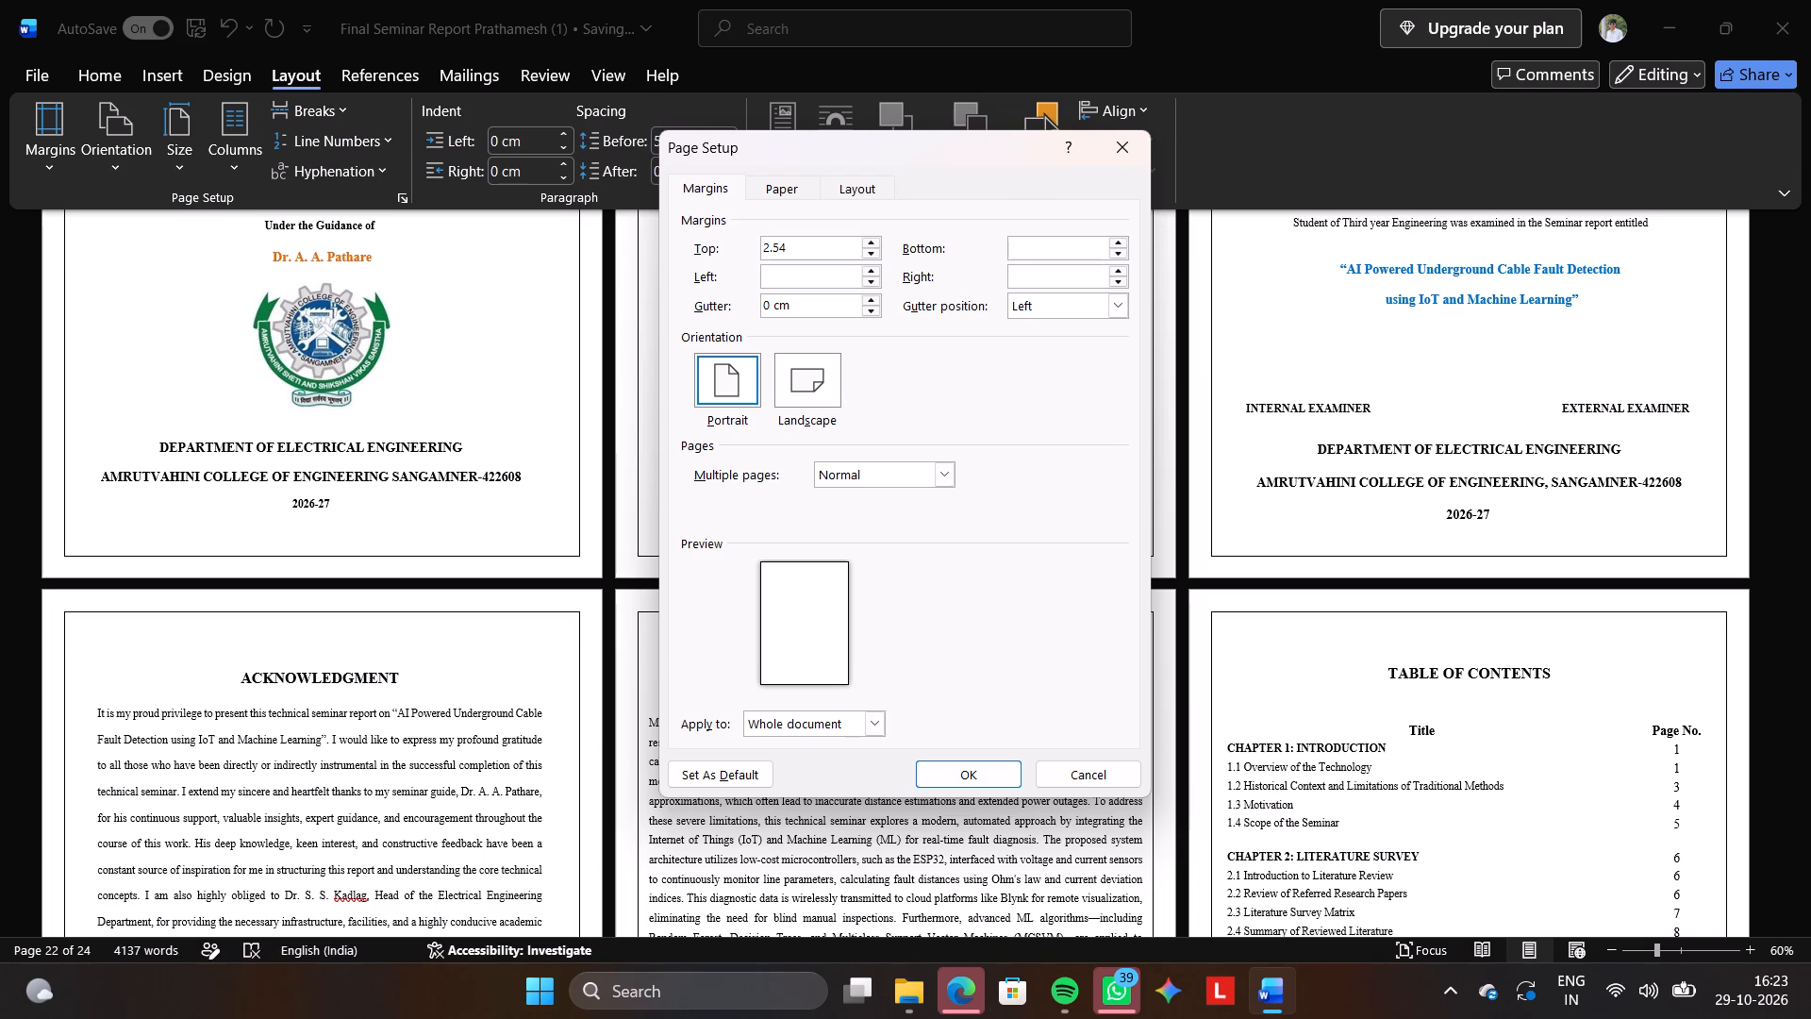
type("2.54")
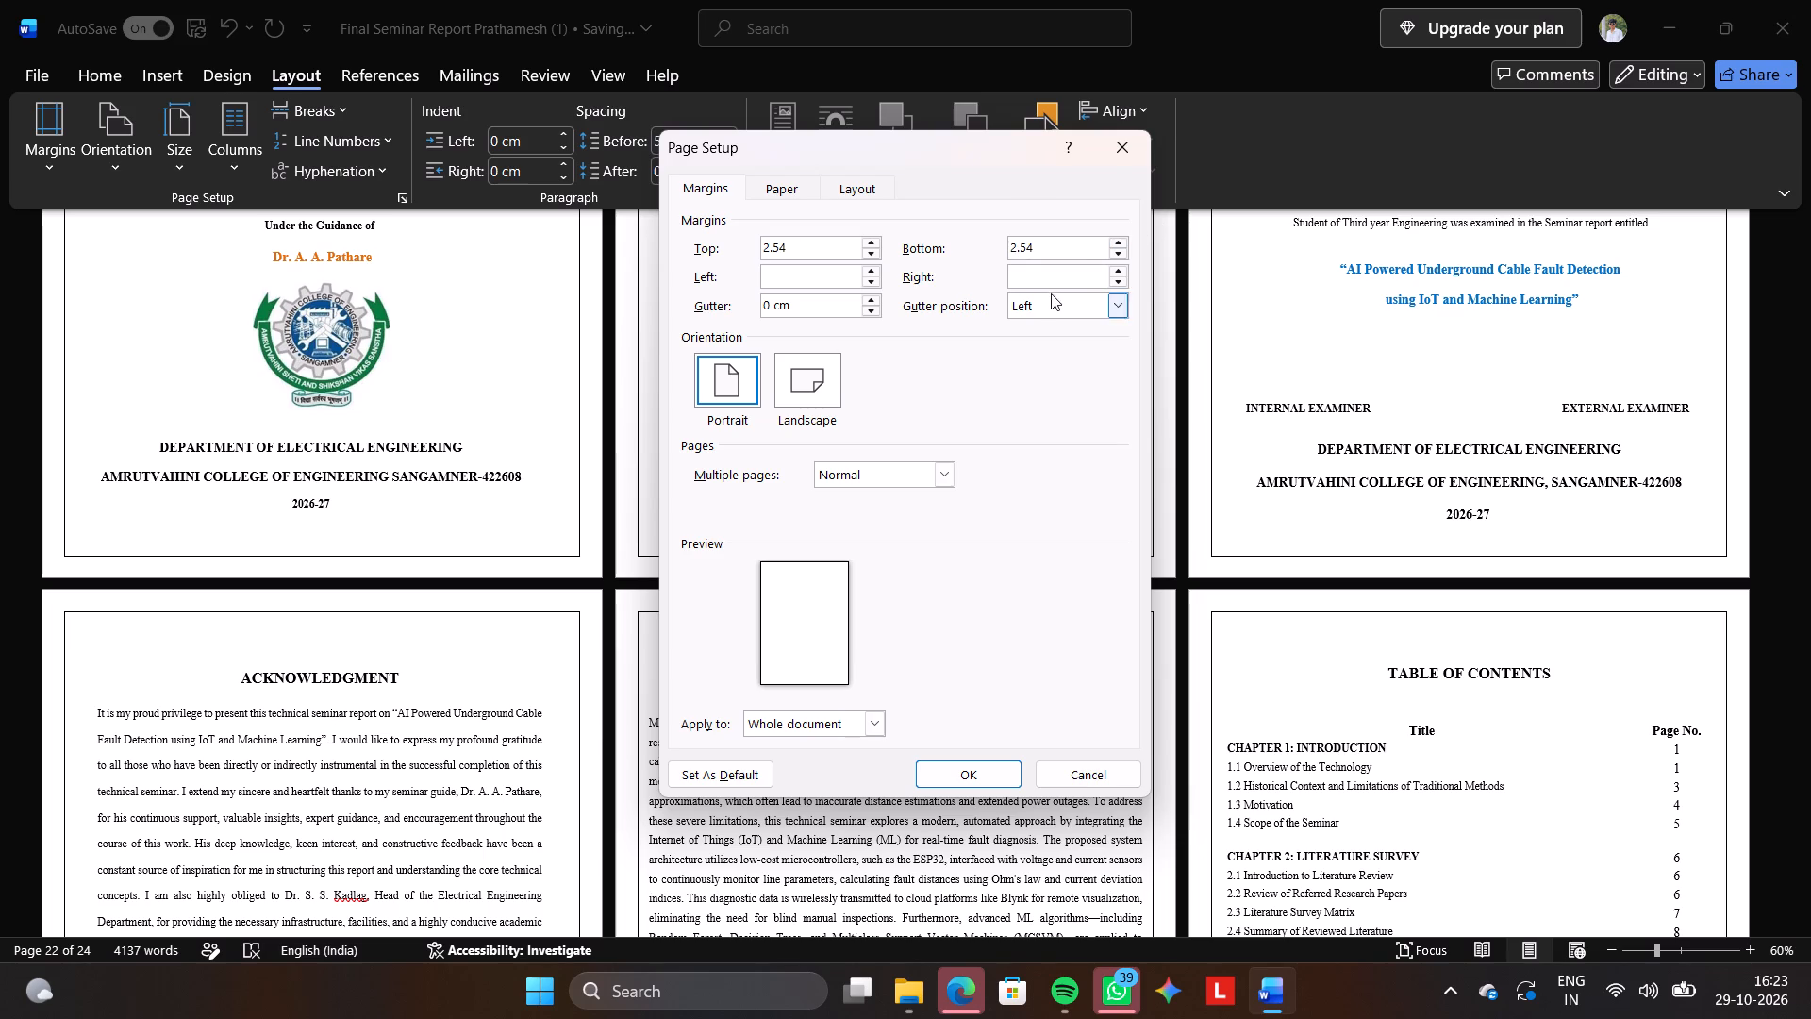
left_click(1054, 280)
type("2.54")
left_click(830, 274)
type("3.7")
key("BackSpace")
type("81")
left_click(952, 765)
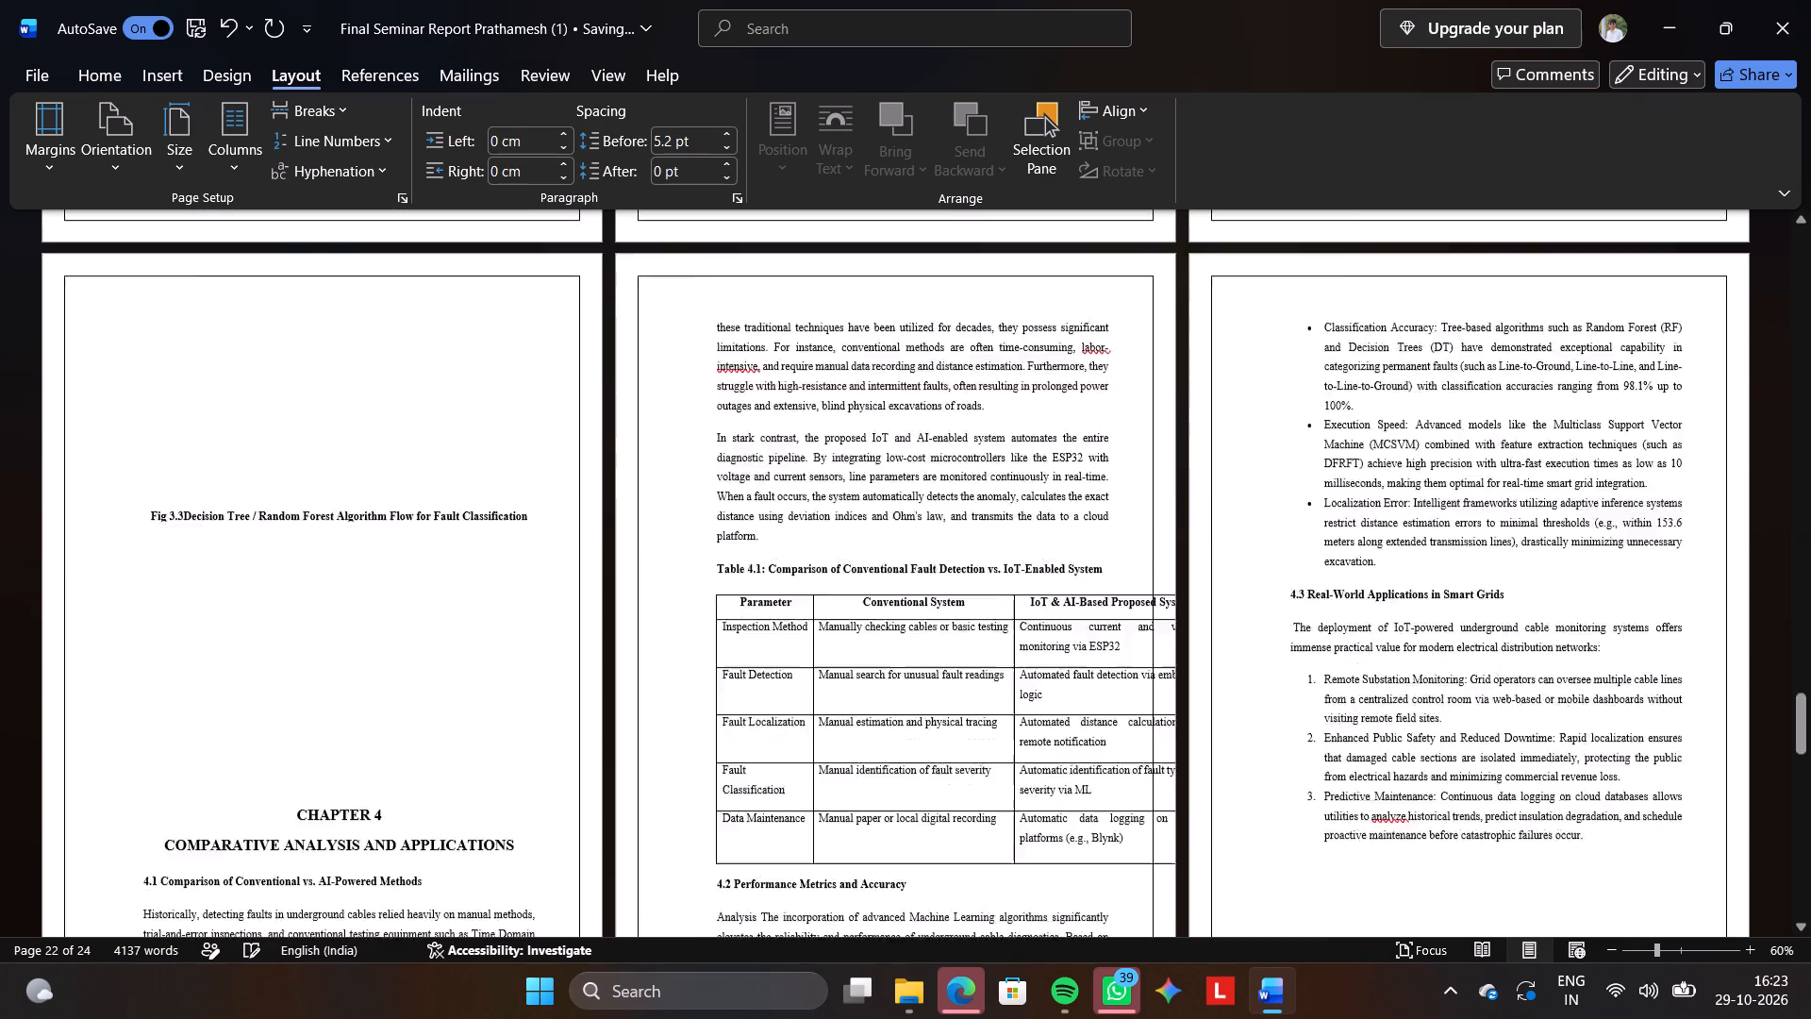
Check the front matter, from the title page to the table of contents, for layout problems under the new margins.
scroll(952, 765, "up", 20)
scroll(952, 765, "up", 10)
scroll(952, 765, "down", 2)
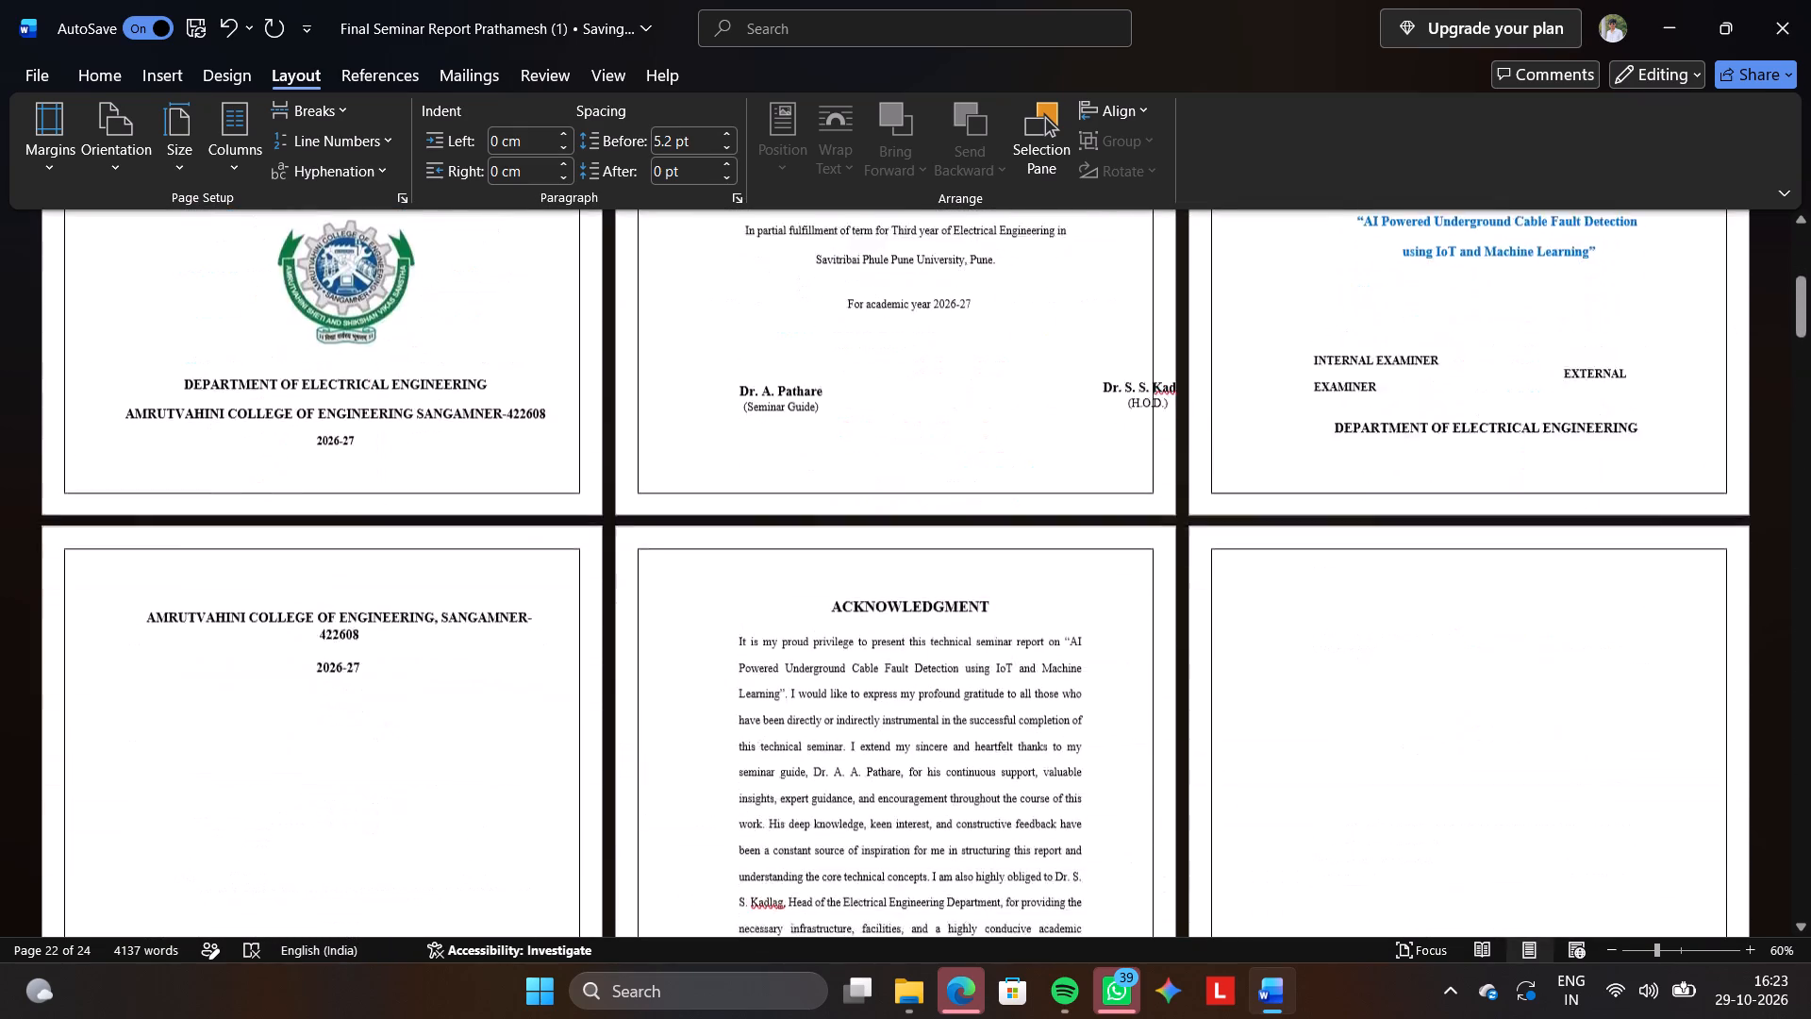
scroll(952, 765, "down", 7)
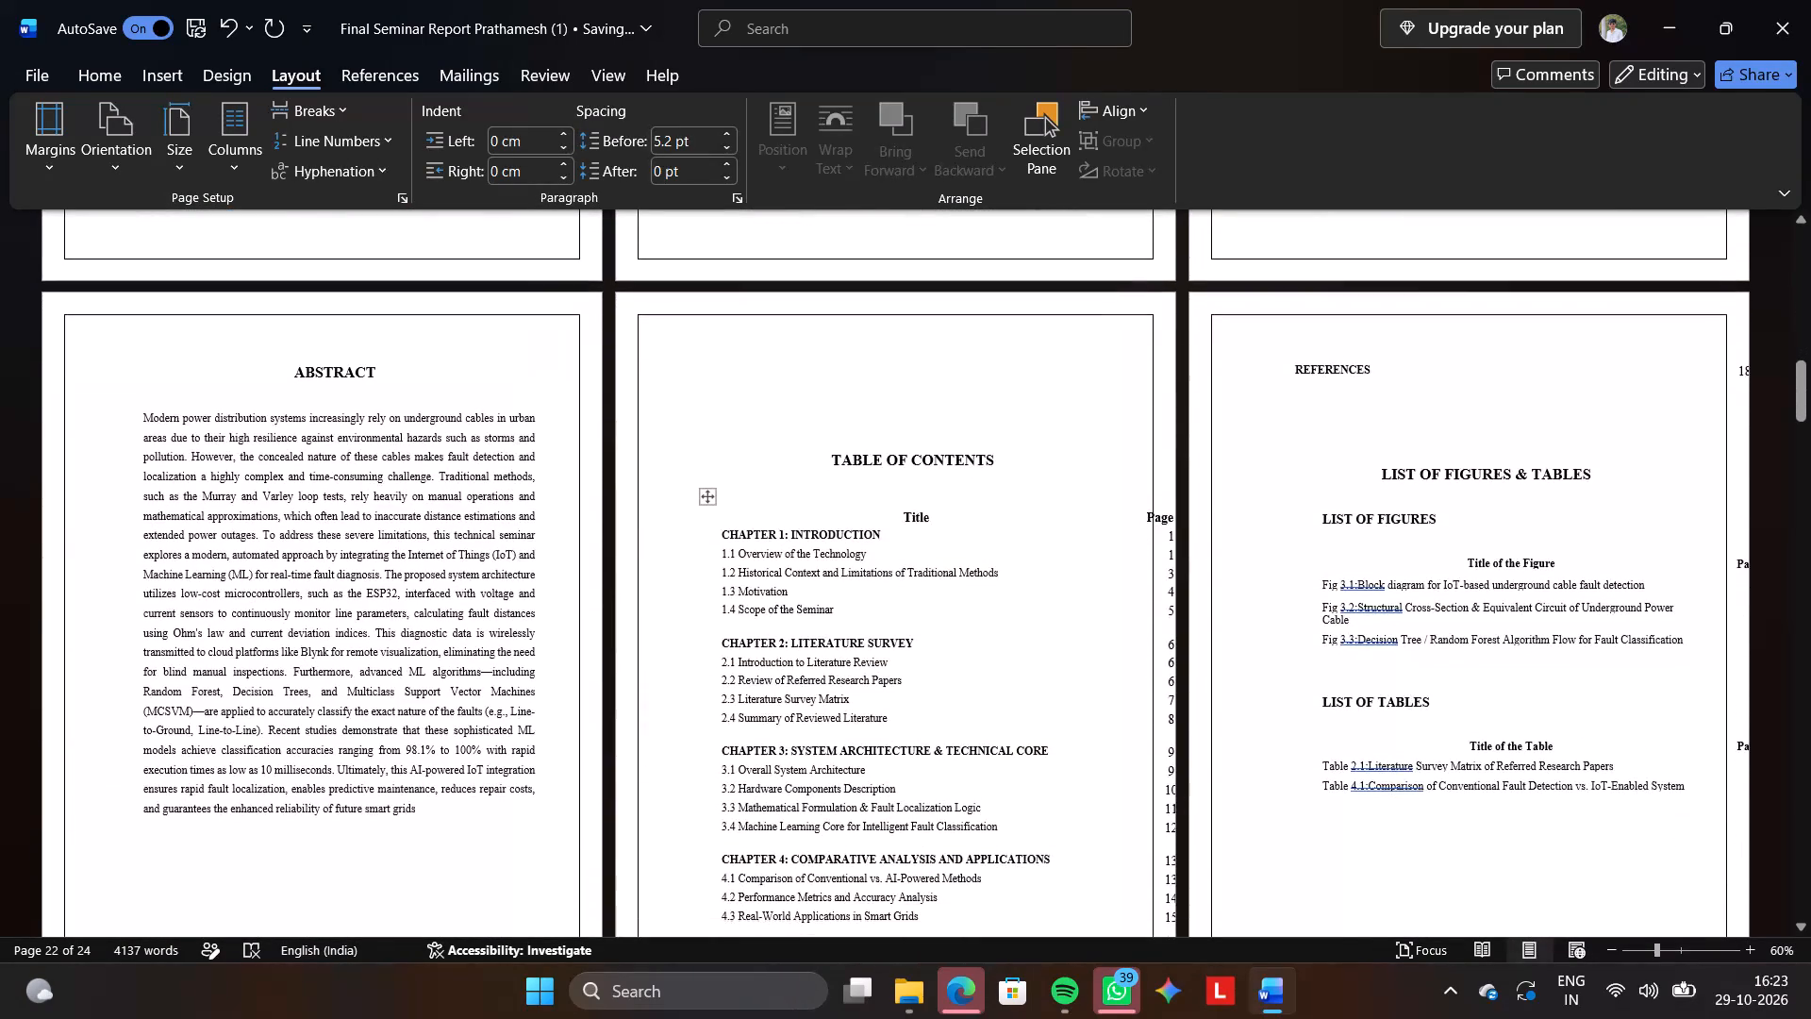
scroll(952, 765, "up", 2)
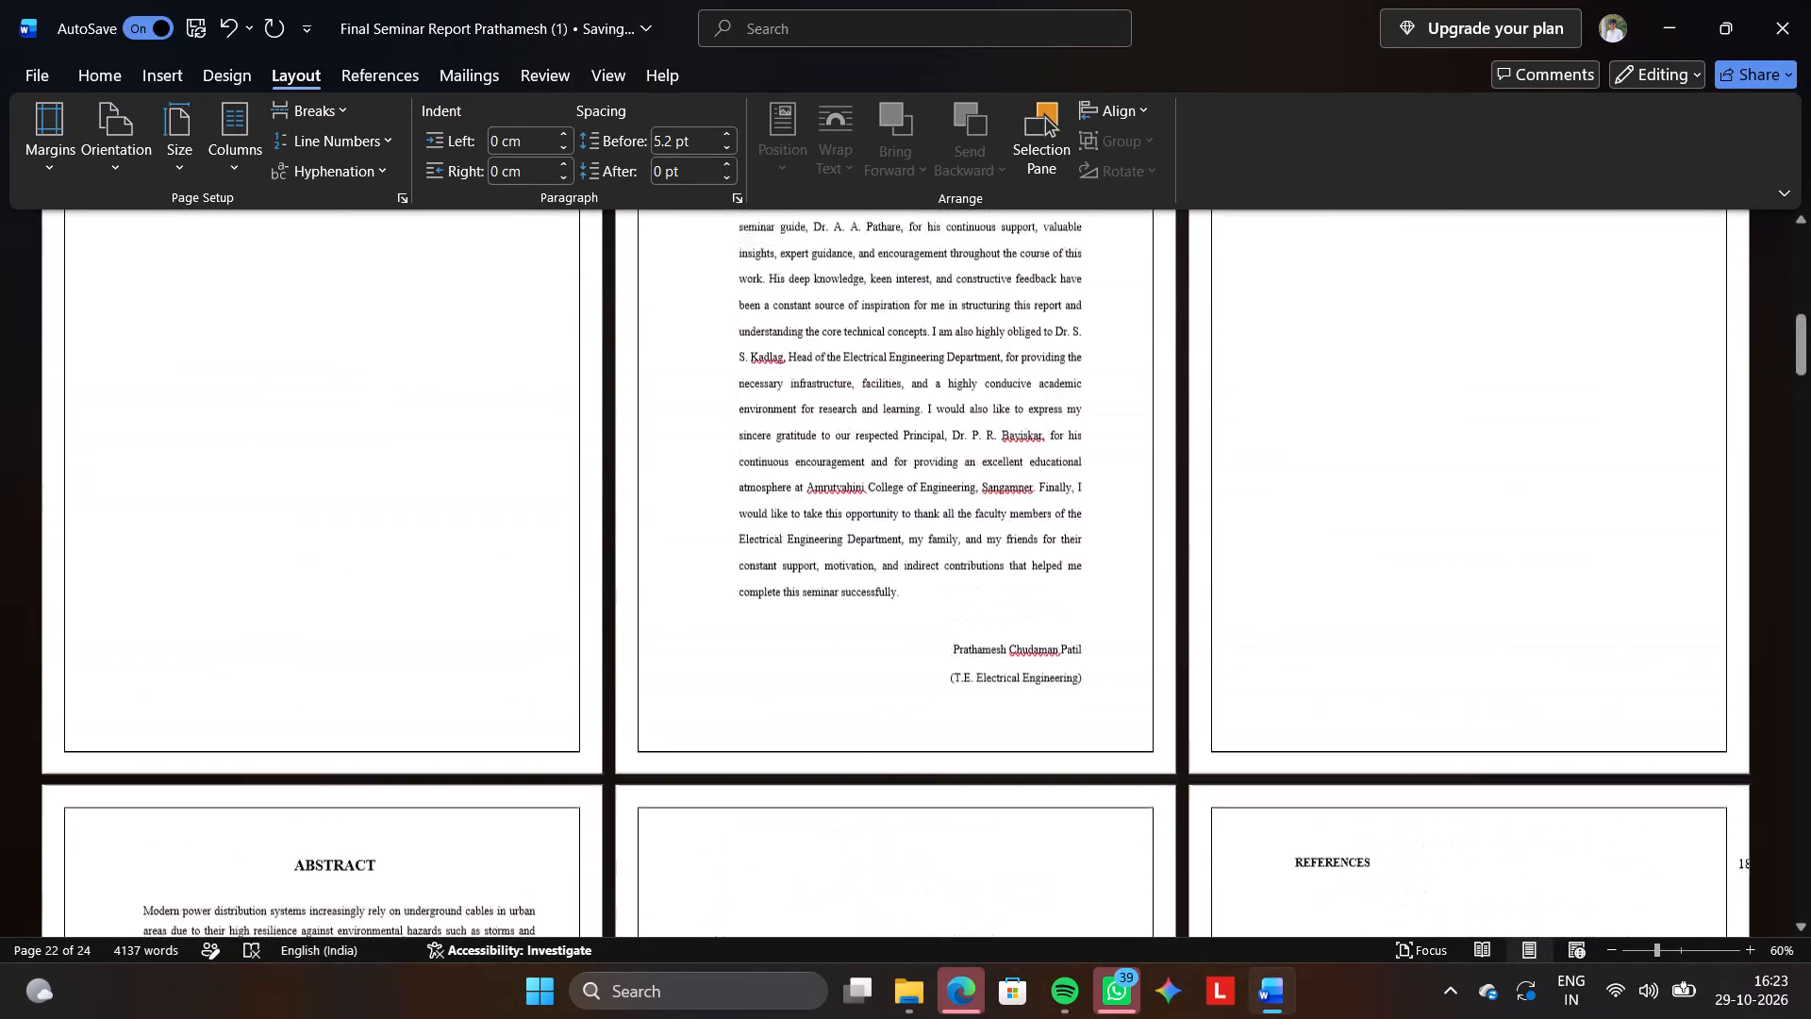
scroll(952, 765, "up", 3)
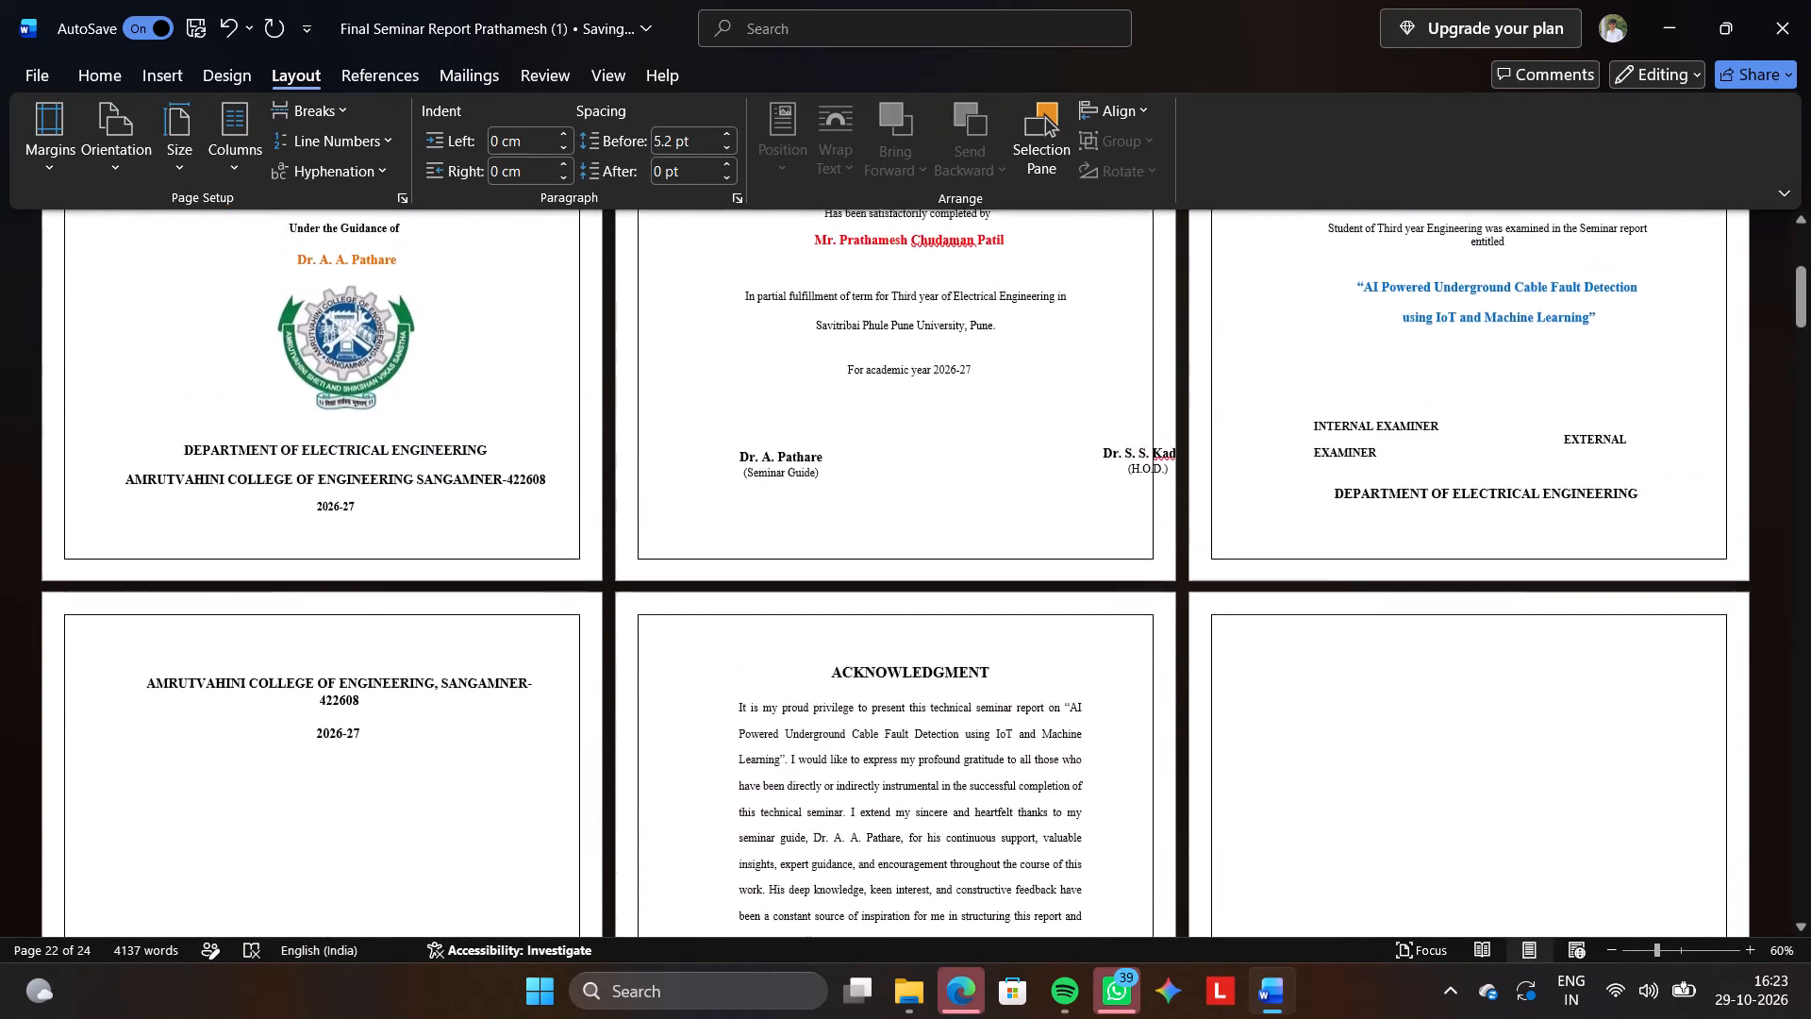
scroll(952, 765, "up", 3)
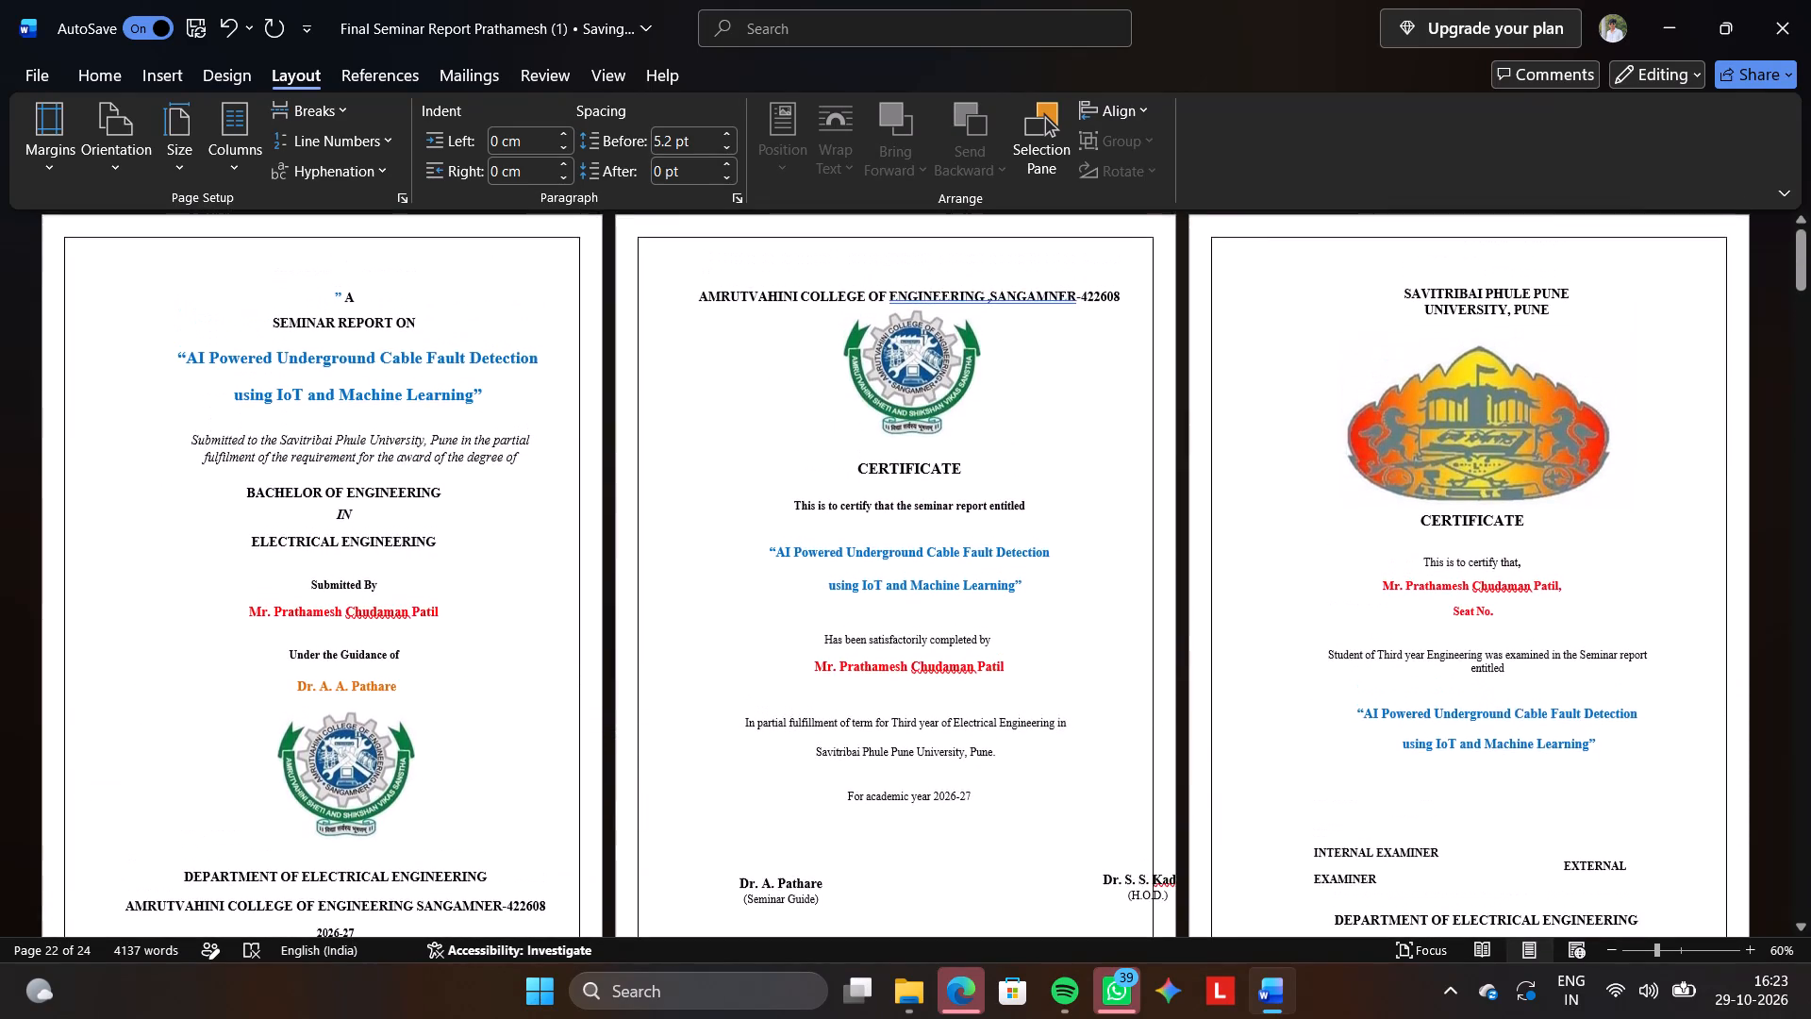
scroll(952, 765, "up", 1)
scroll(952, 765, "down", 3)
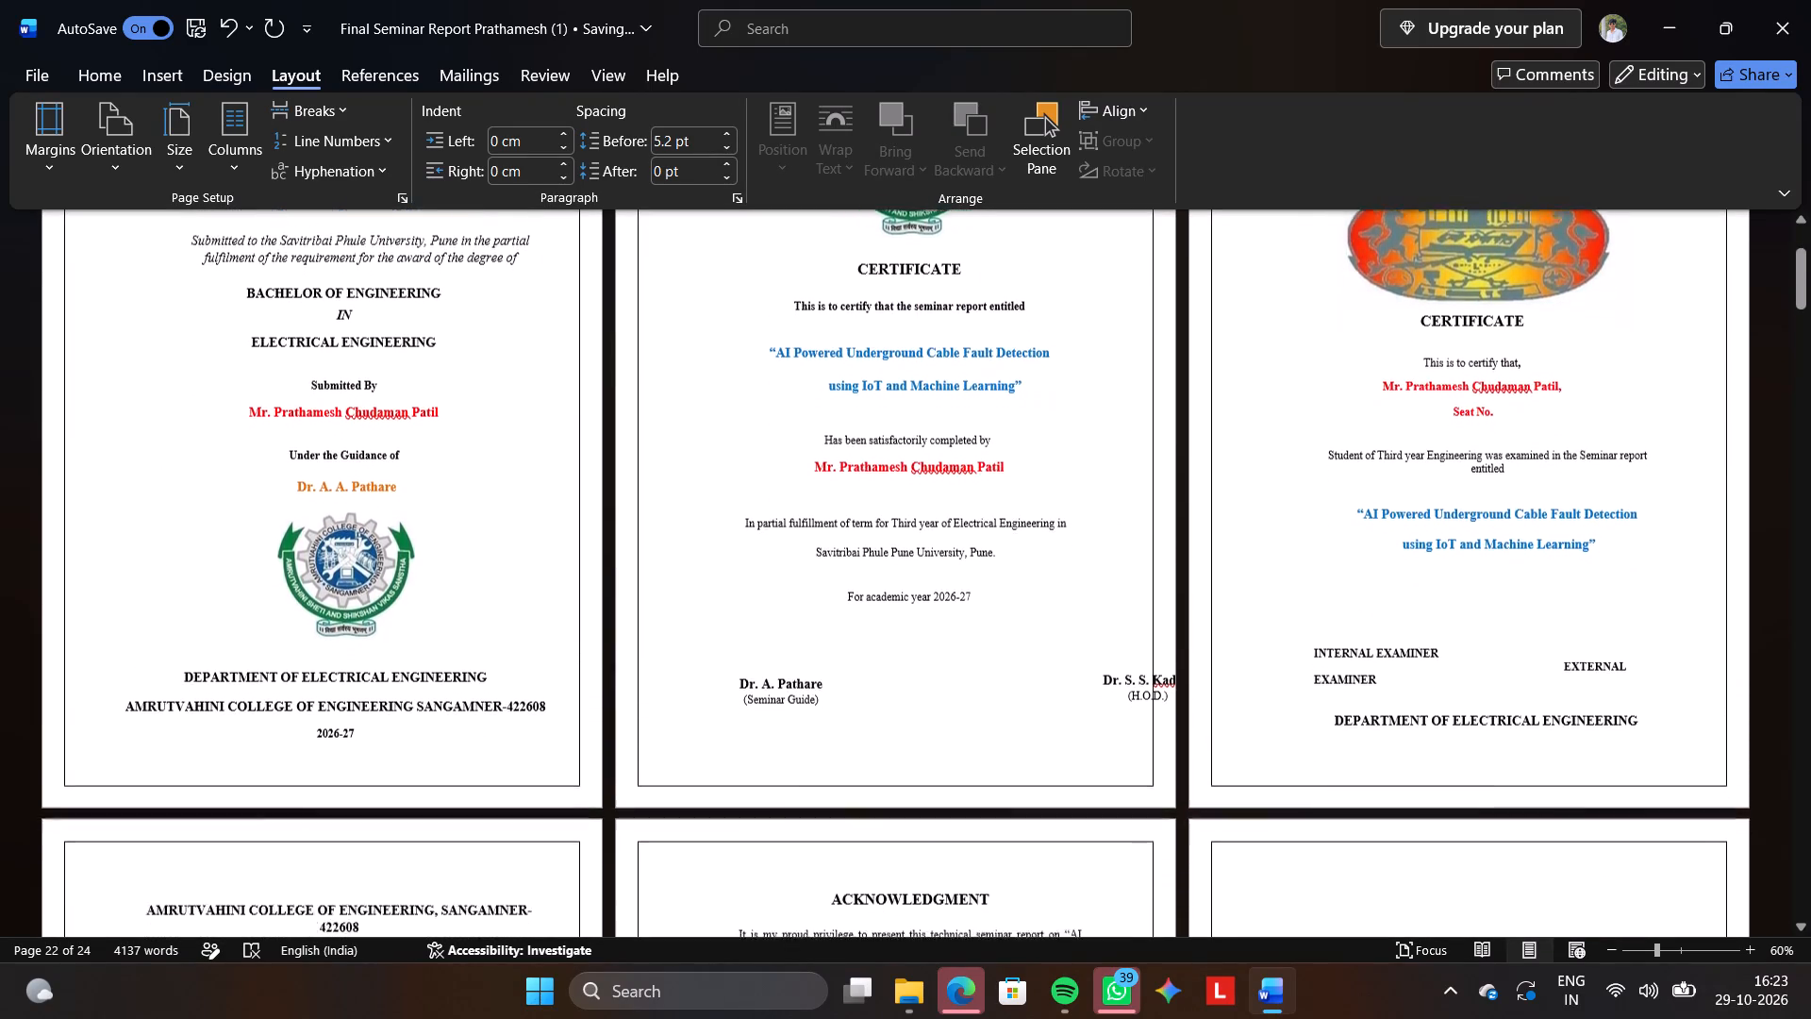
scroll(952, 765, "down", 2)
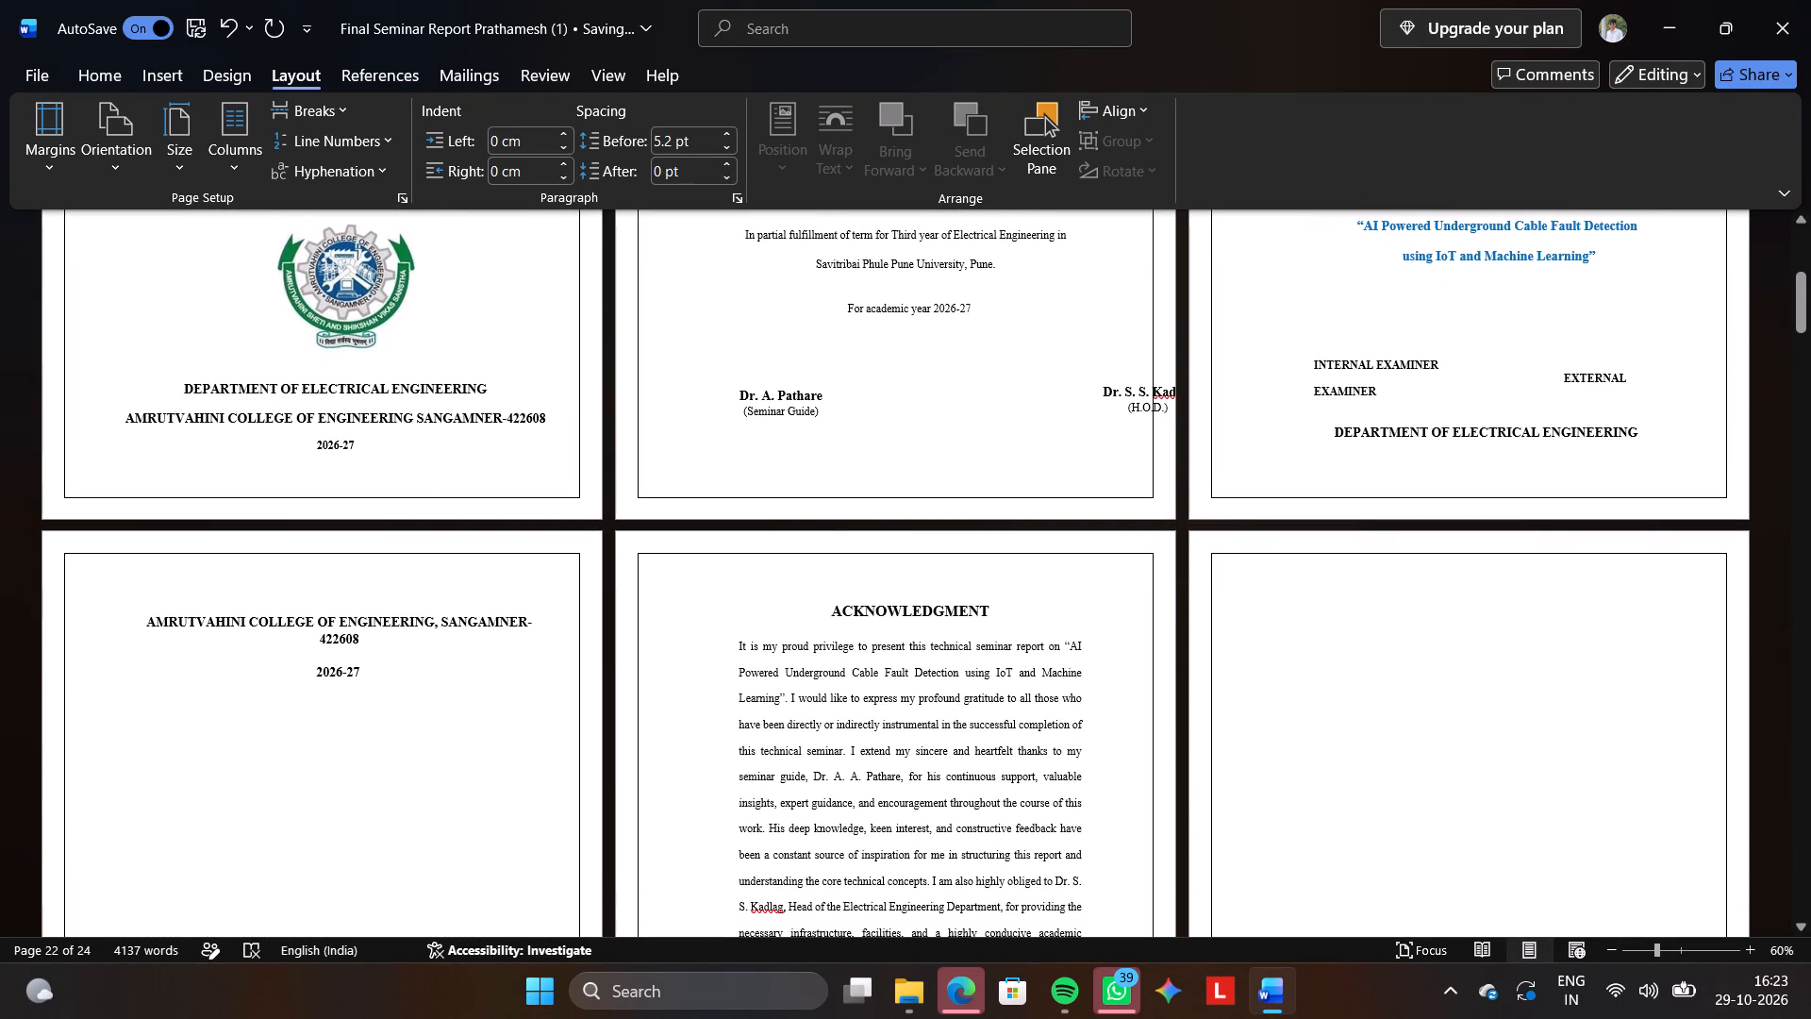
Move the H.O.D. signature text box on the college certificate page inward so it fits inside the page border.
left_click(1137, 405)
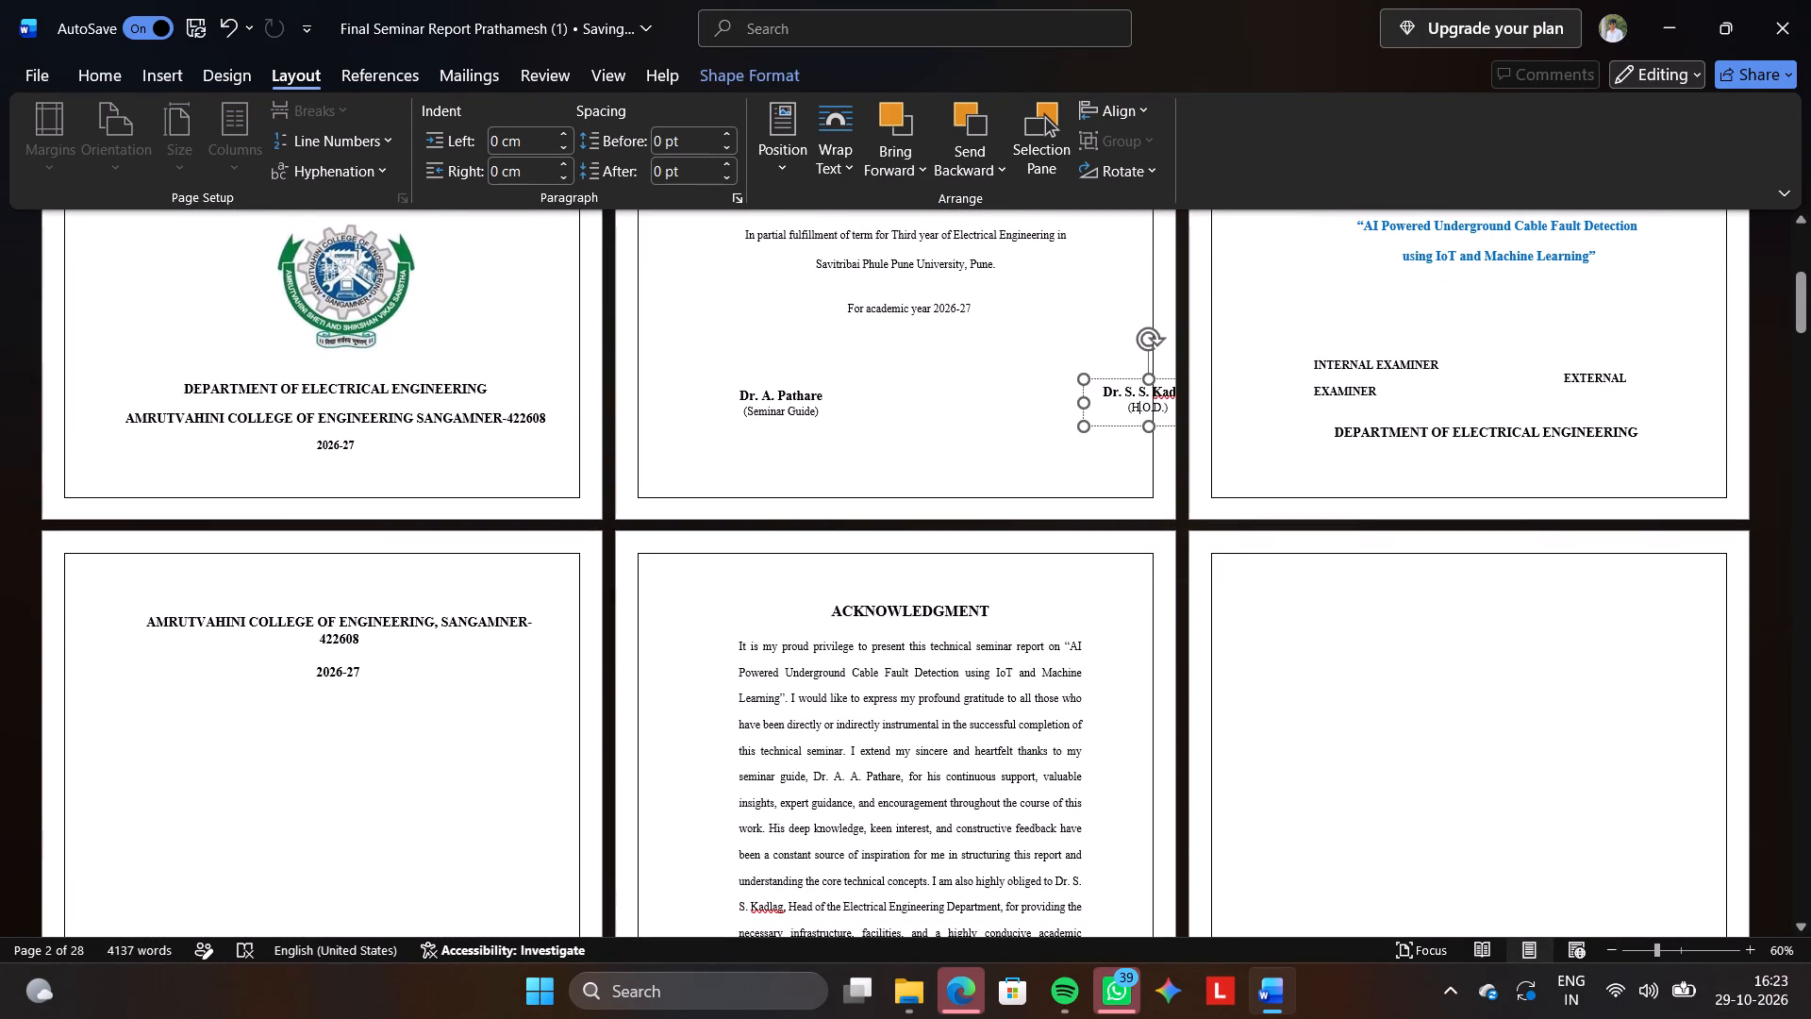
left_click_drag(1113, 425, 1035, 427)
Delete the blank lines between the report title and the examiner line on the university certificate page.
scroll(1316, 358, "up", 1)
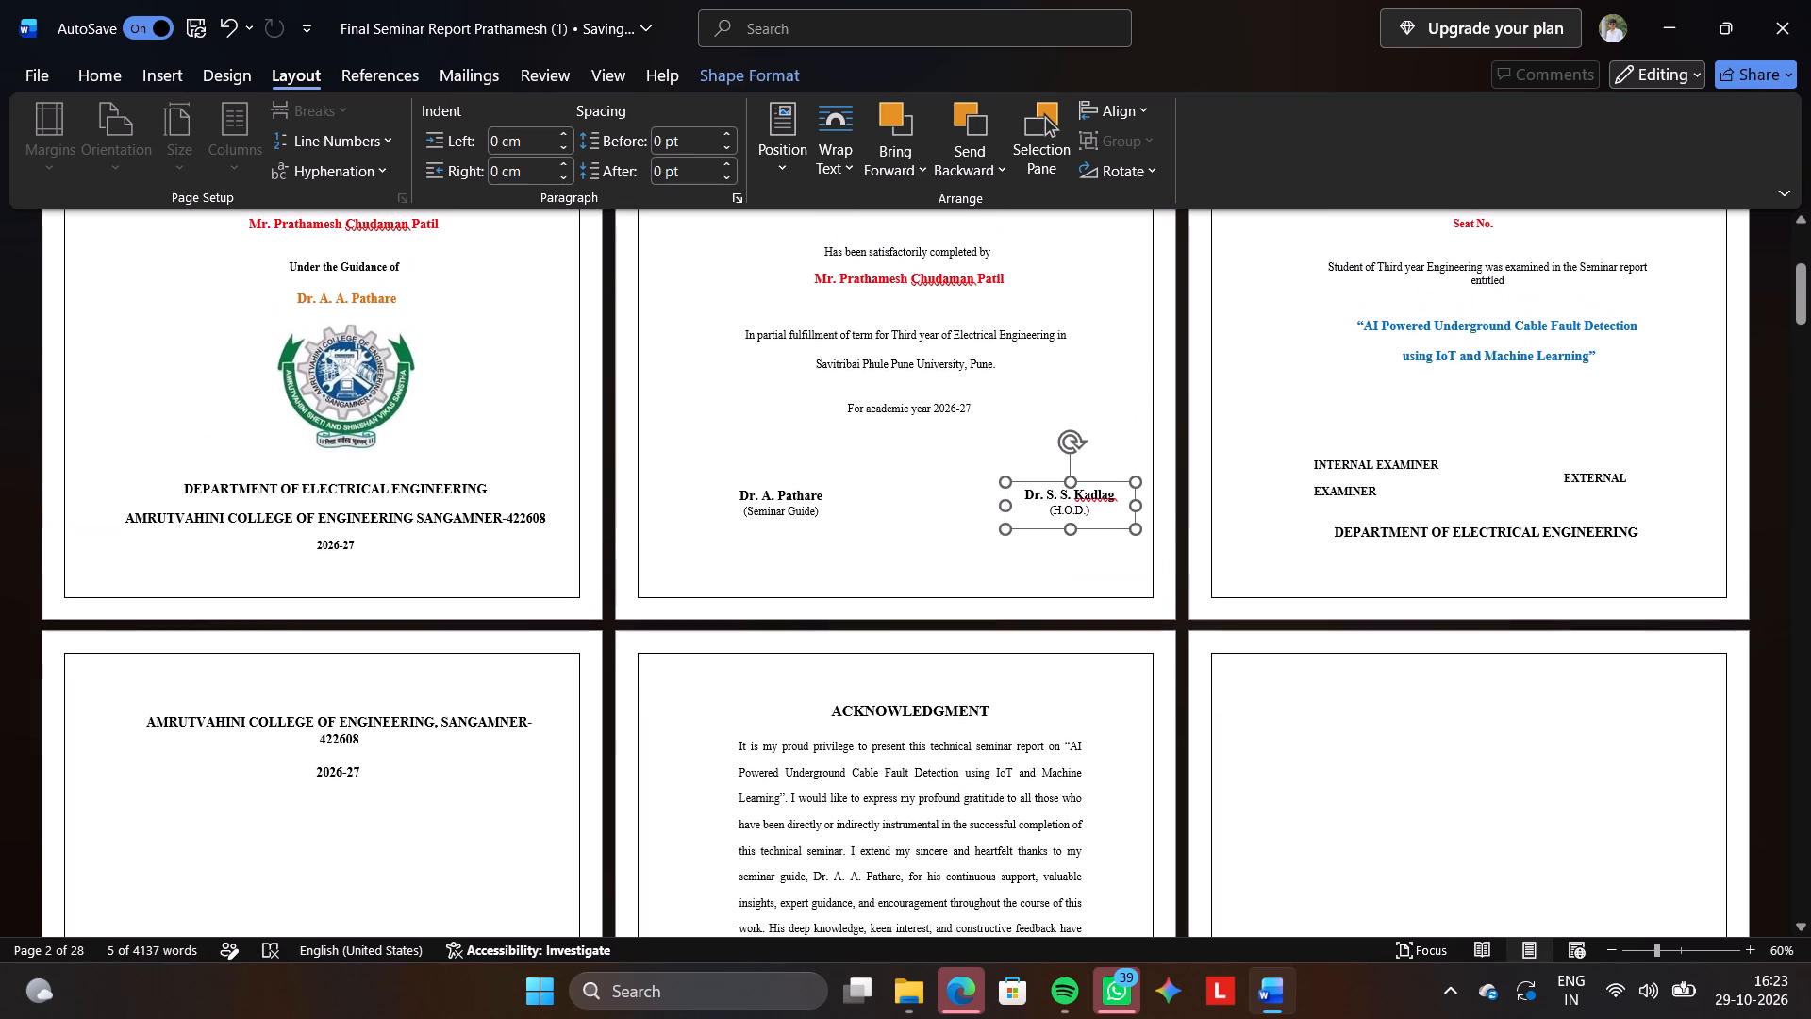
scroll(1336, 436, "up", 3)
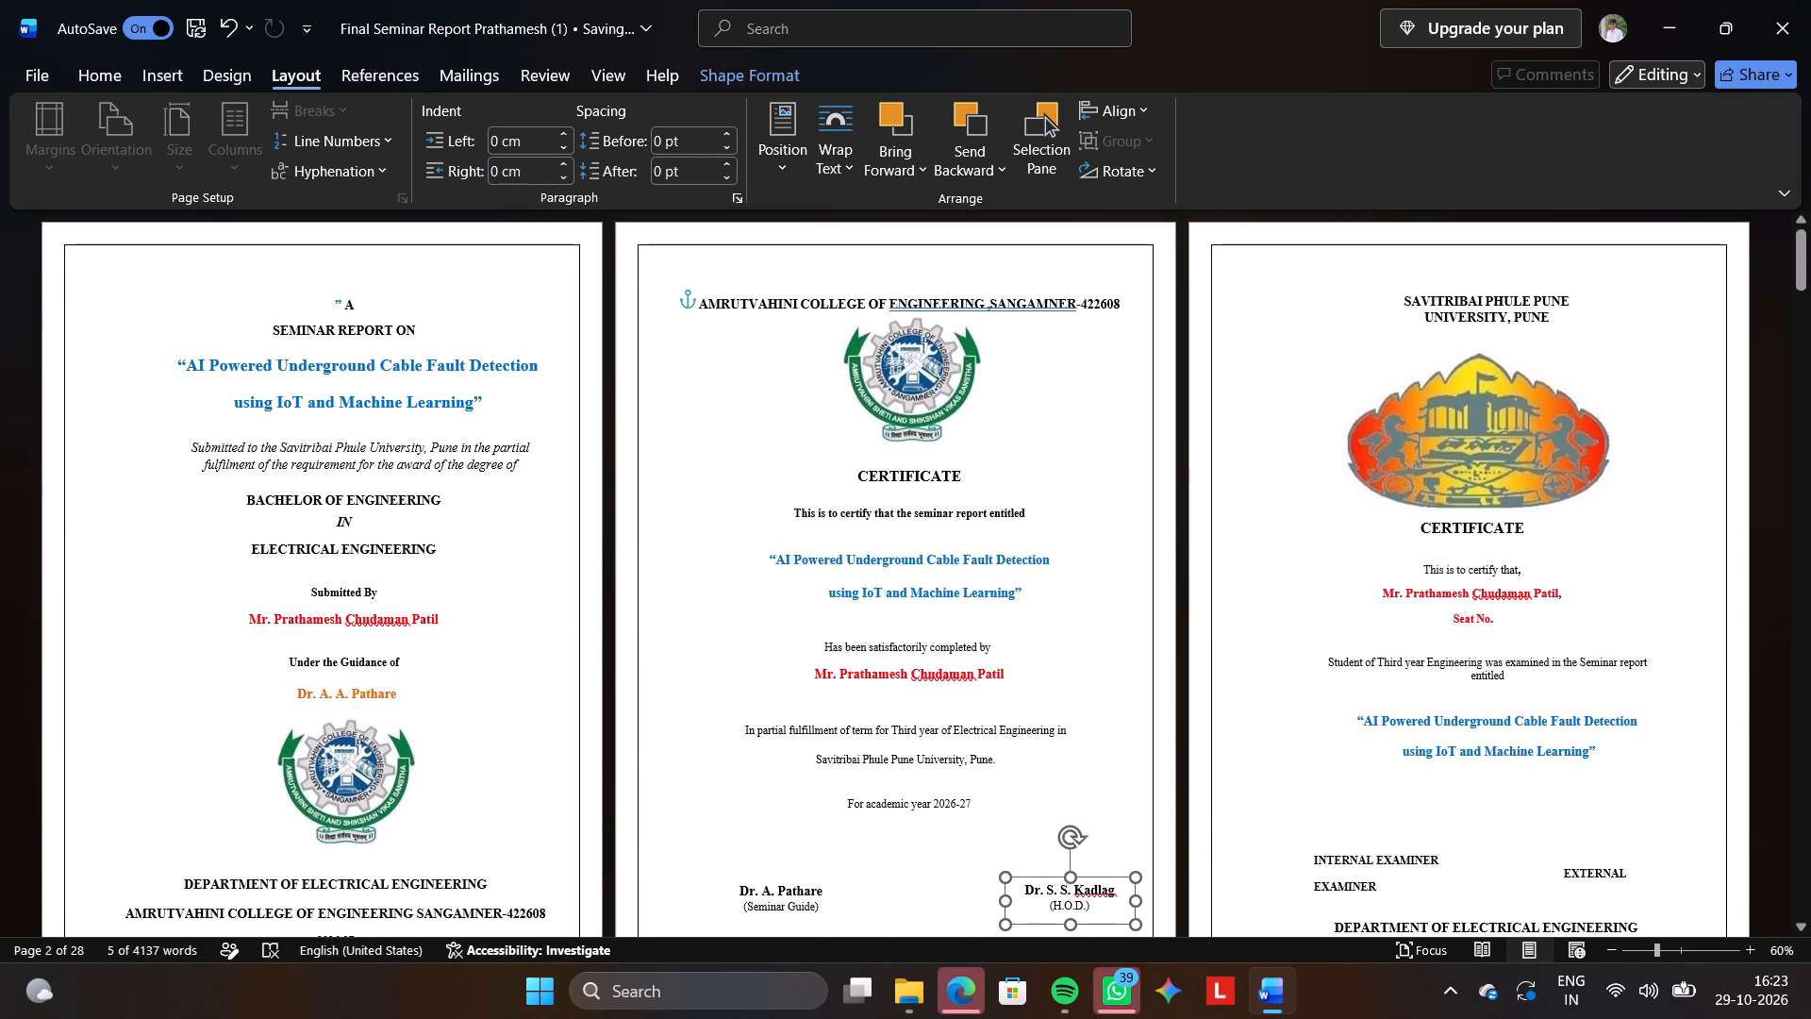
scroll(1336, 436, "down", 1)
left_click(1389, 606)
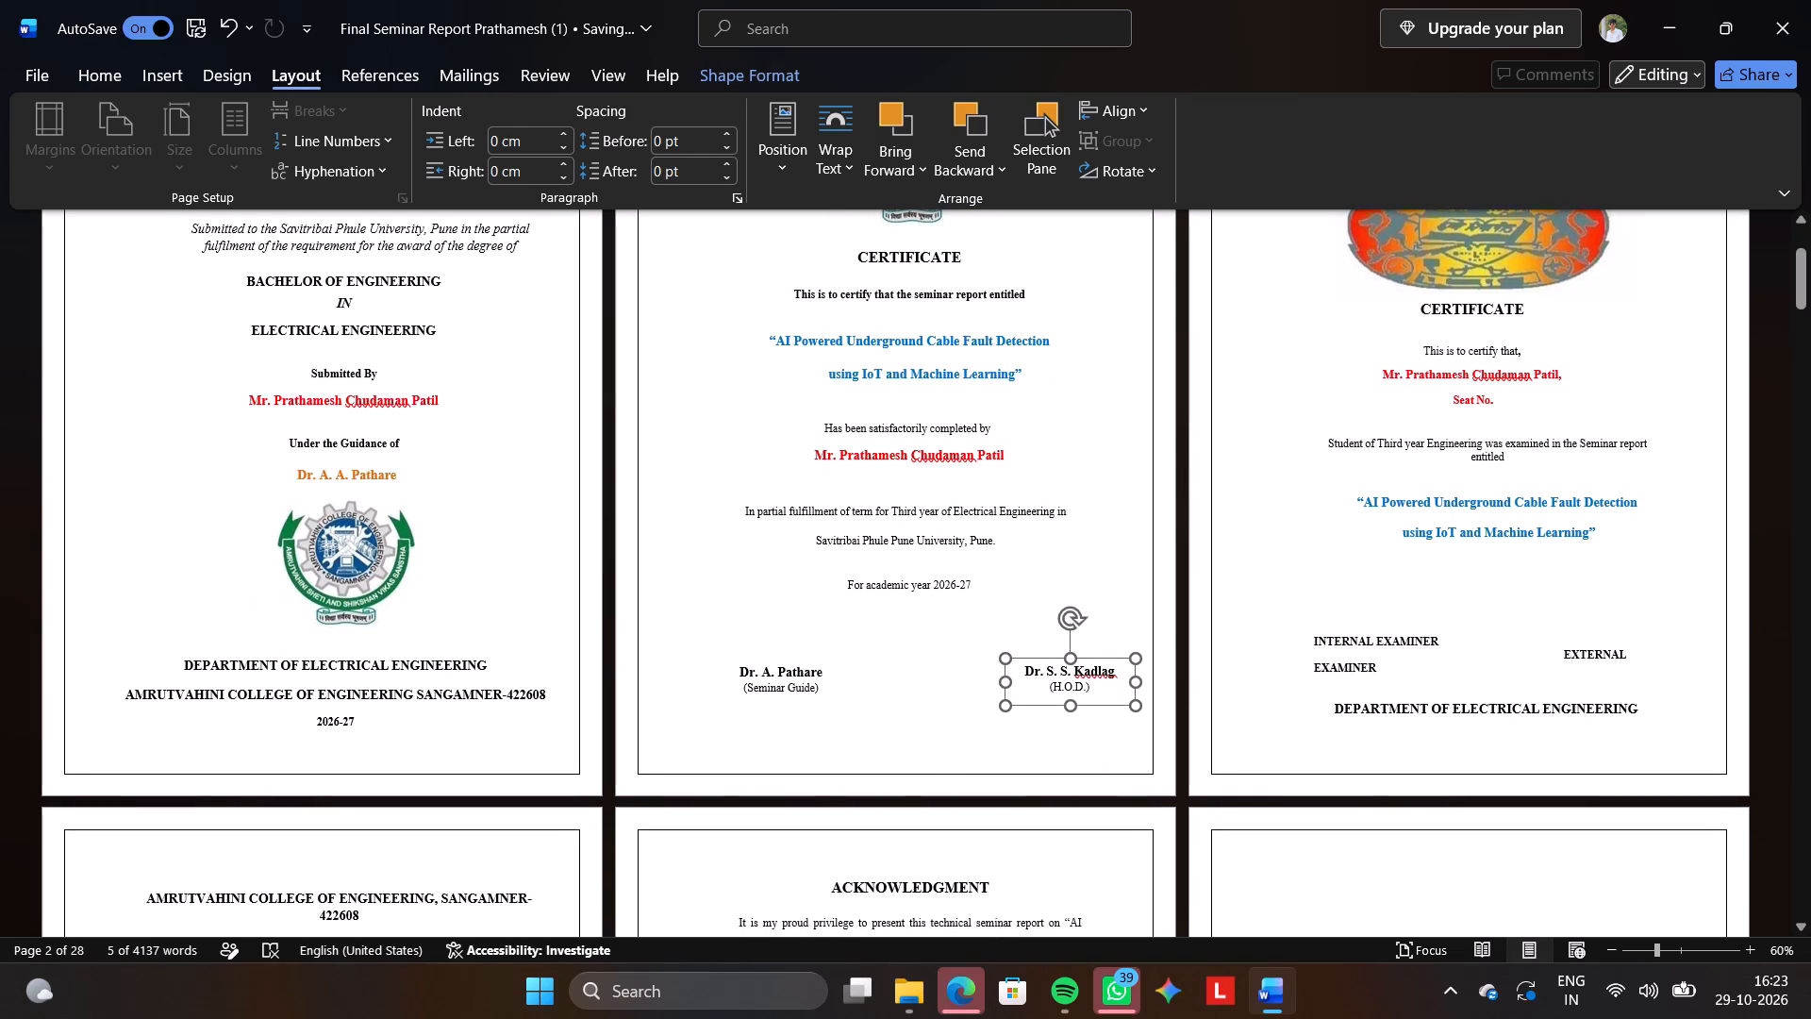
key("BackSpace")
key("BackSpace")
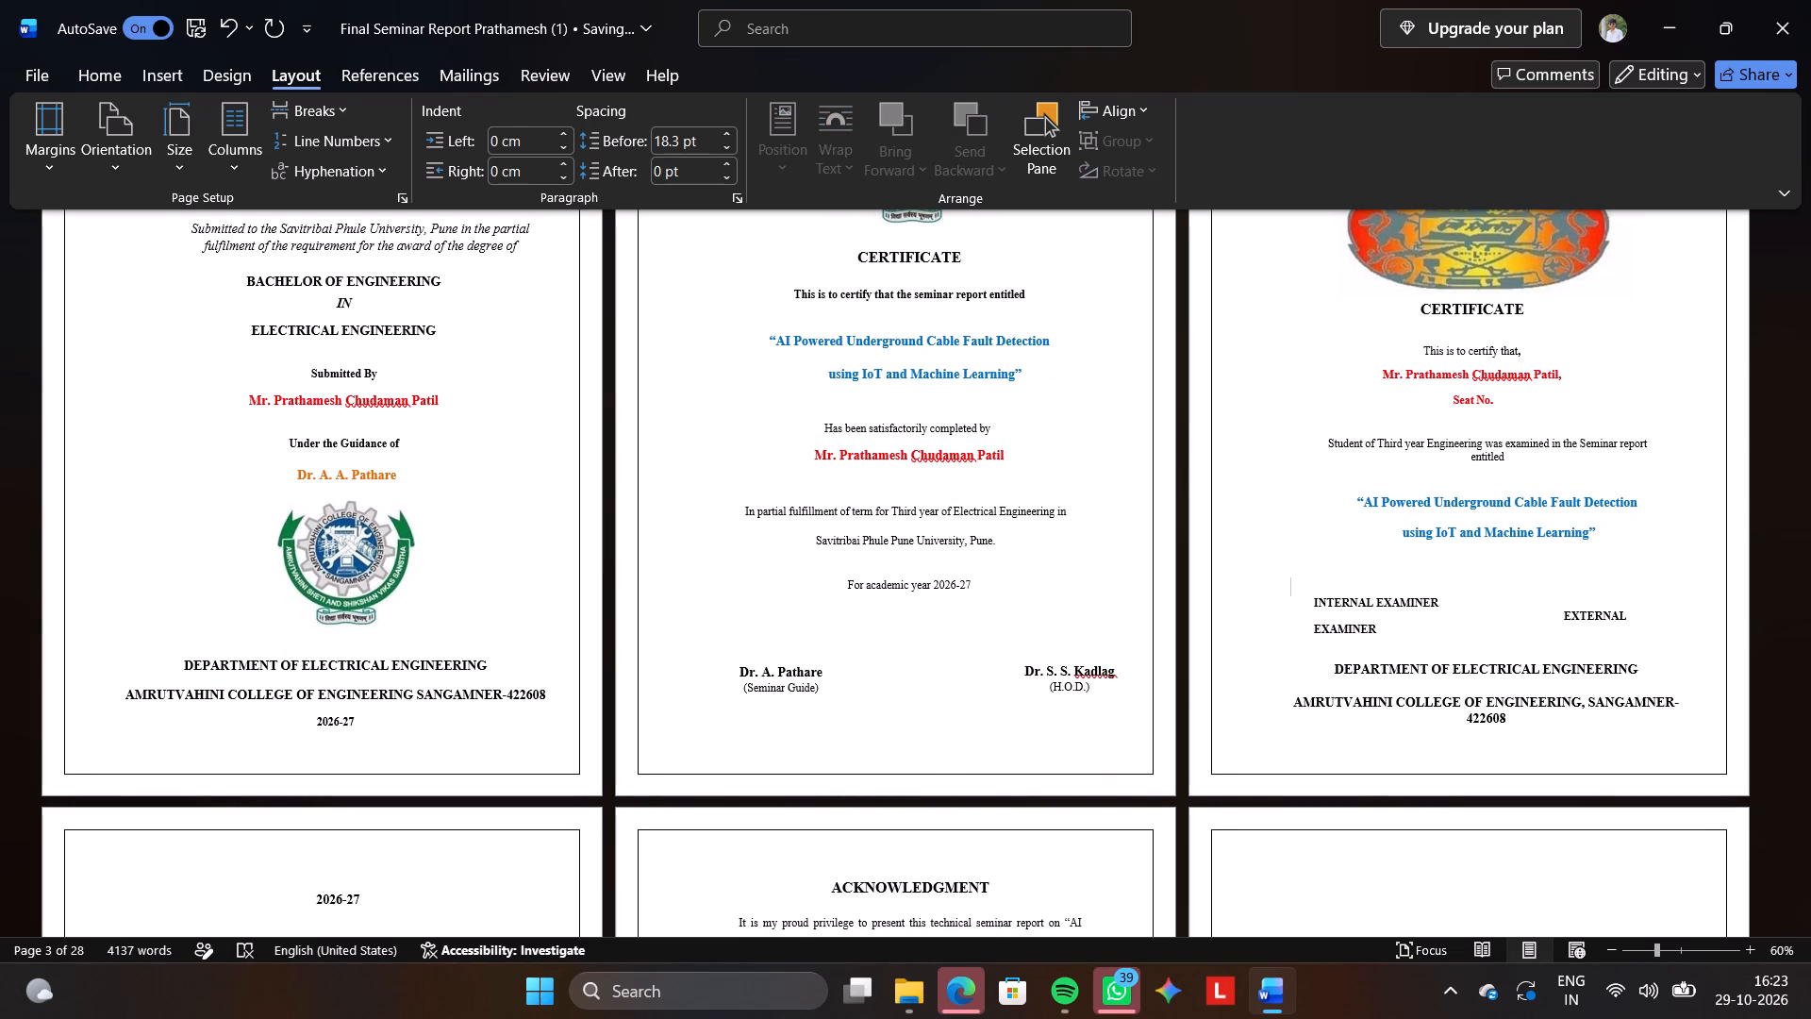
key("BackSpace")
key("BackSpace")
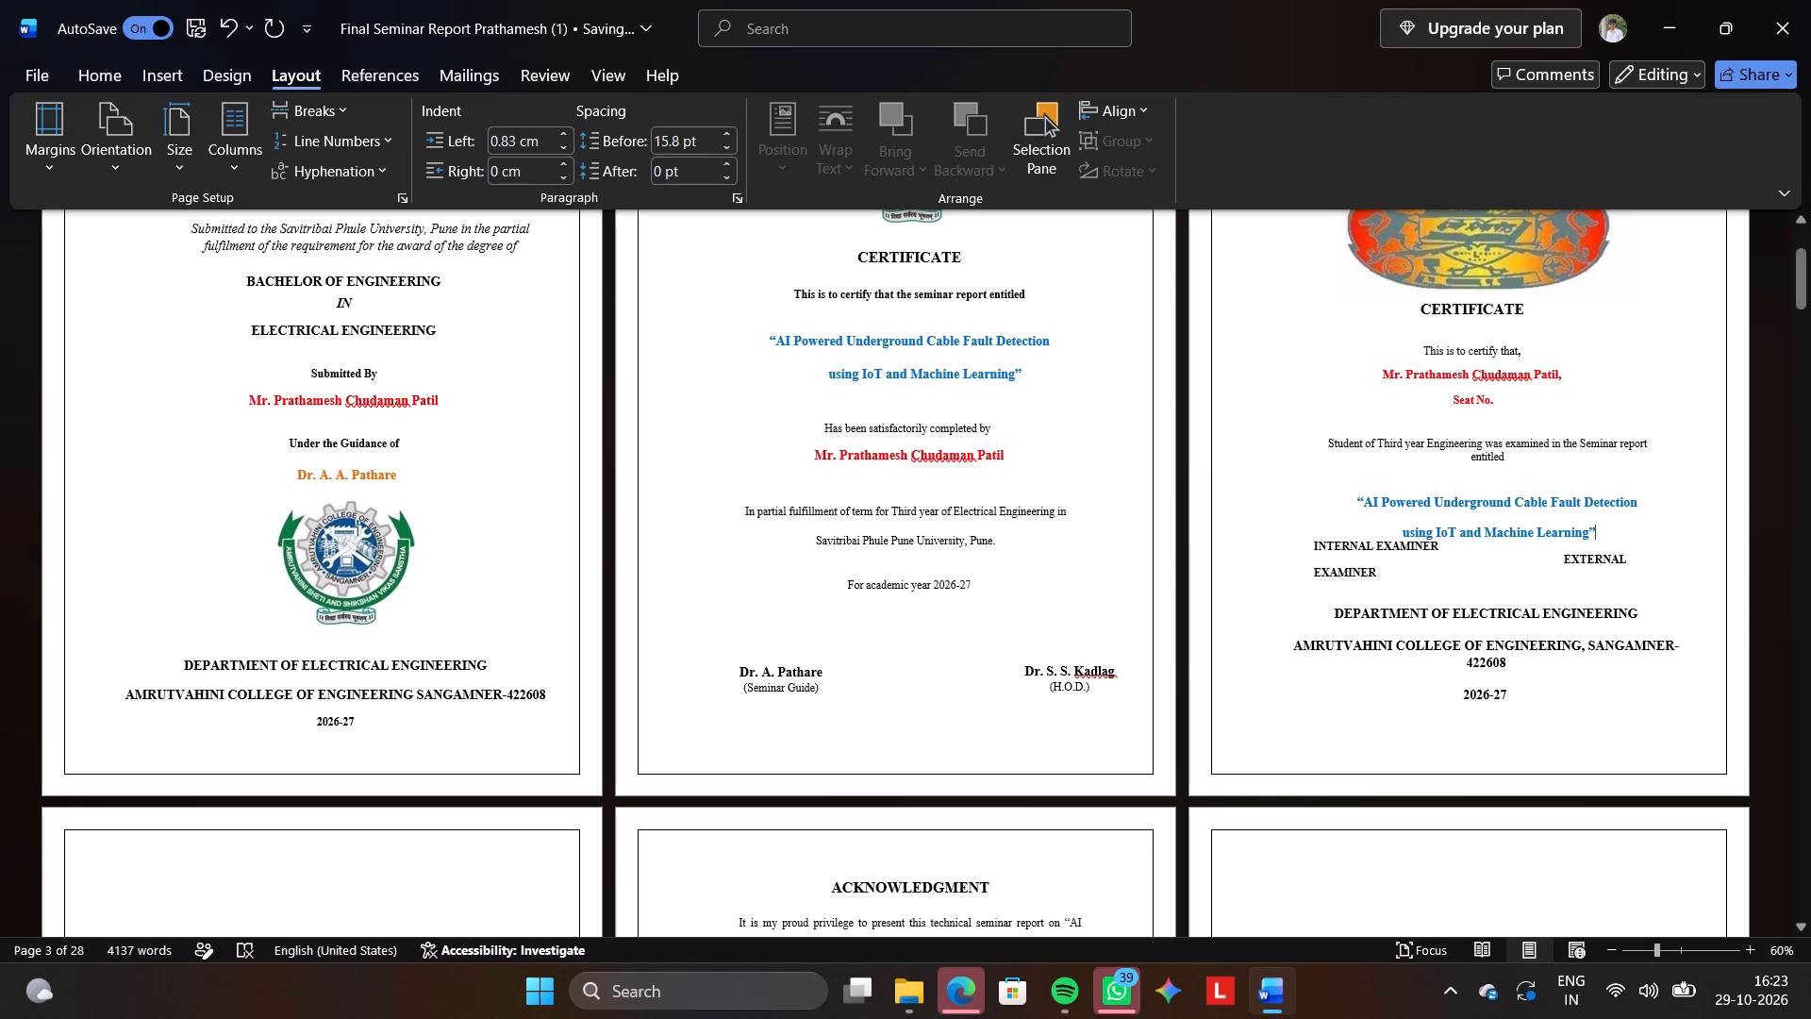
Remove the extra line break and spacing so INTERNAL EXAMINER and EXTERNAL EXAMINER sit on one line of the university certificate.
left_click(1562, 562)
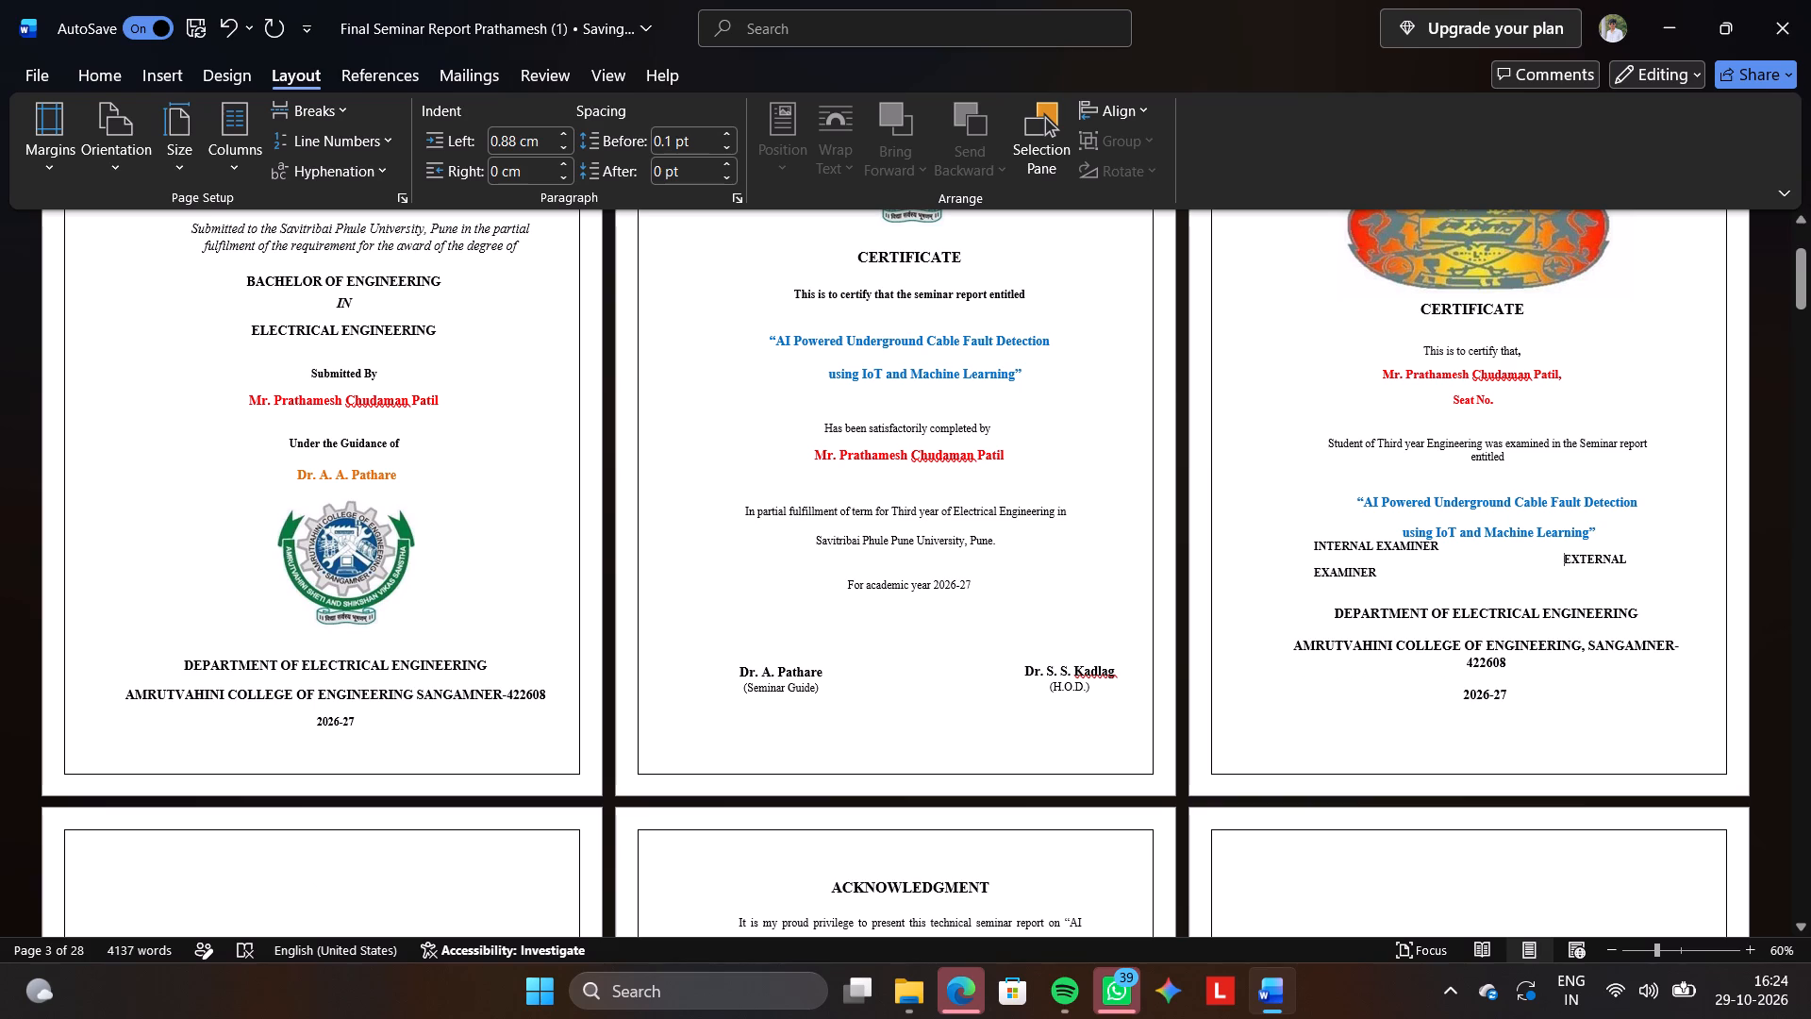
left_click(1562, 551)
key("BackSpace")
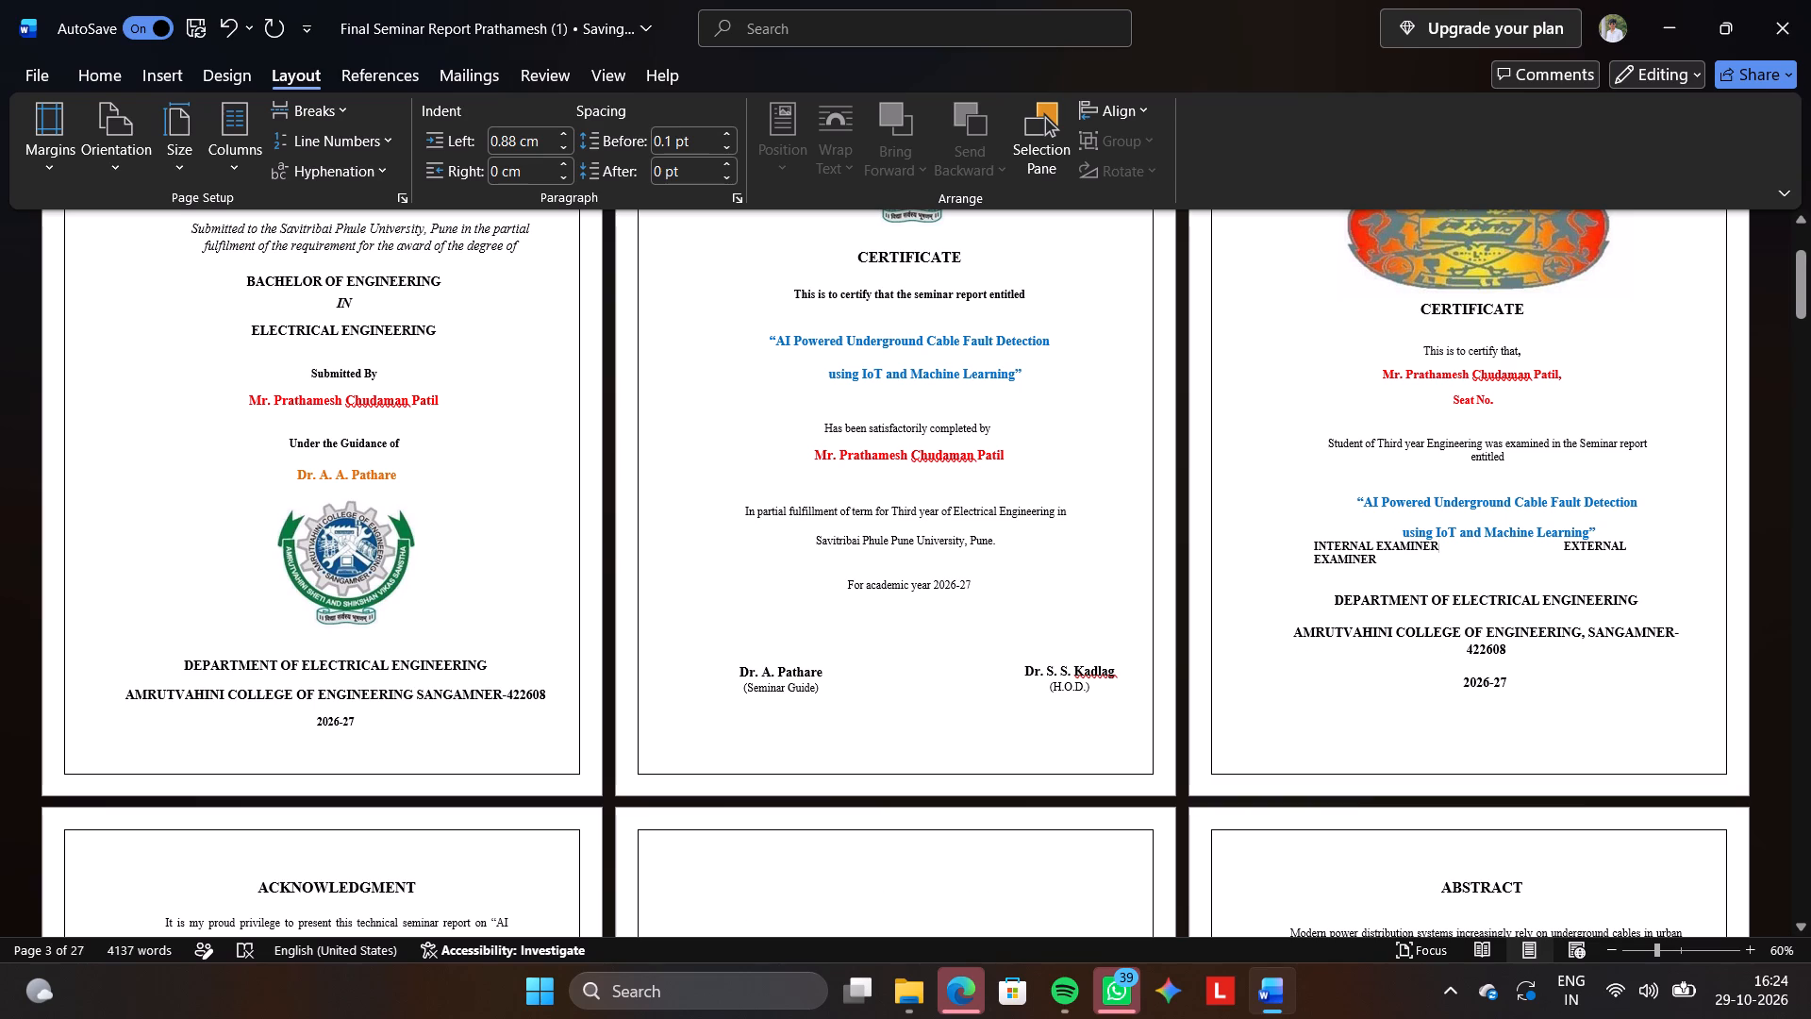
left_click(1532, 549)
key("BackSpace")
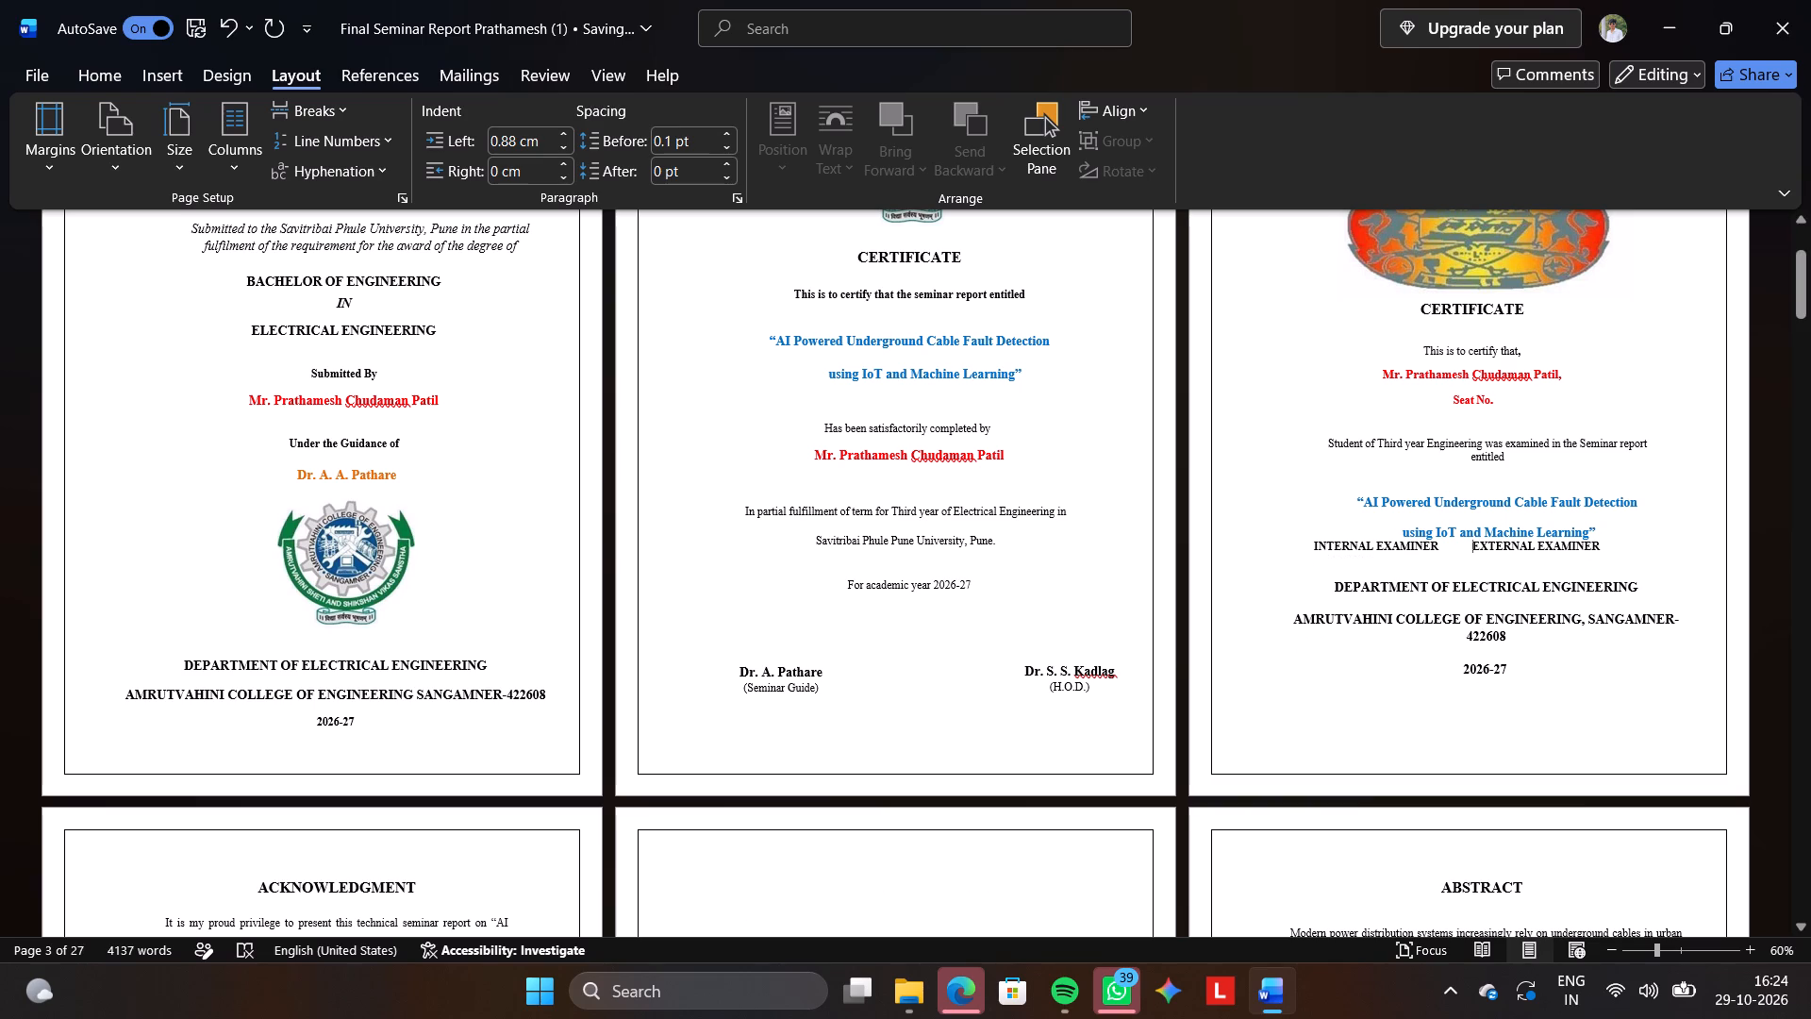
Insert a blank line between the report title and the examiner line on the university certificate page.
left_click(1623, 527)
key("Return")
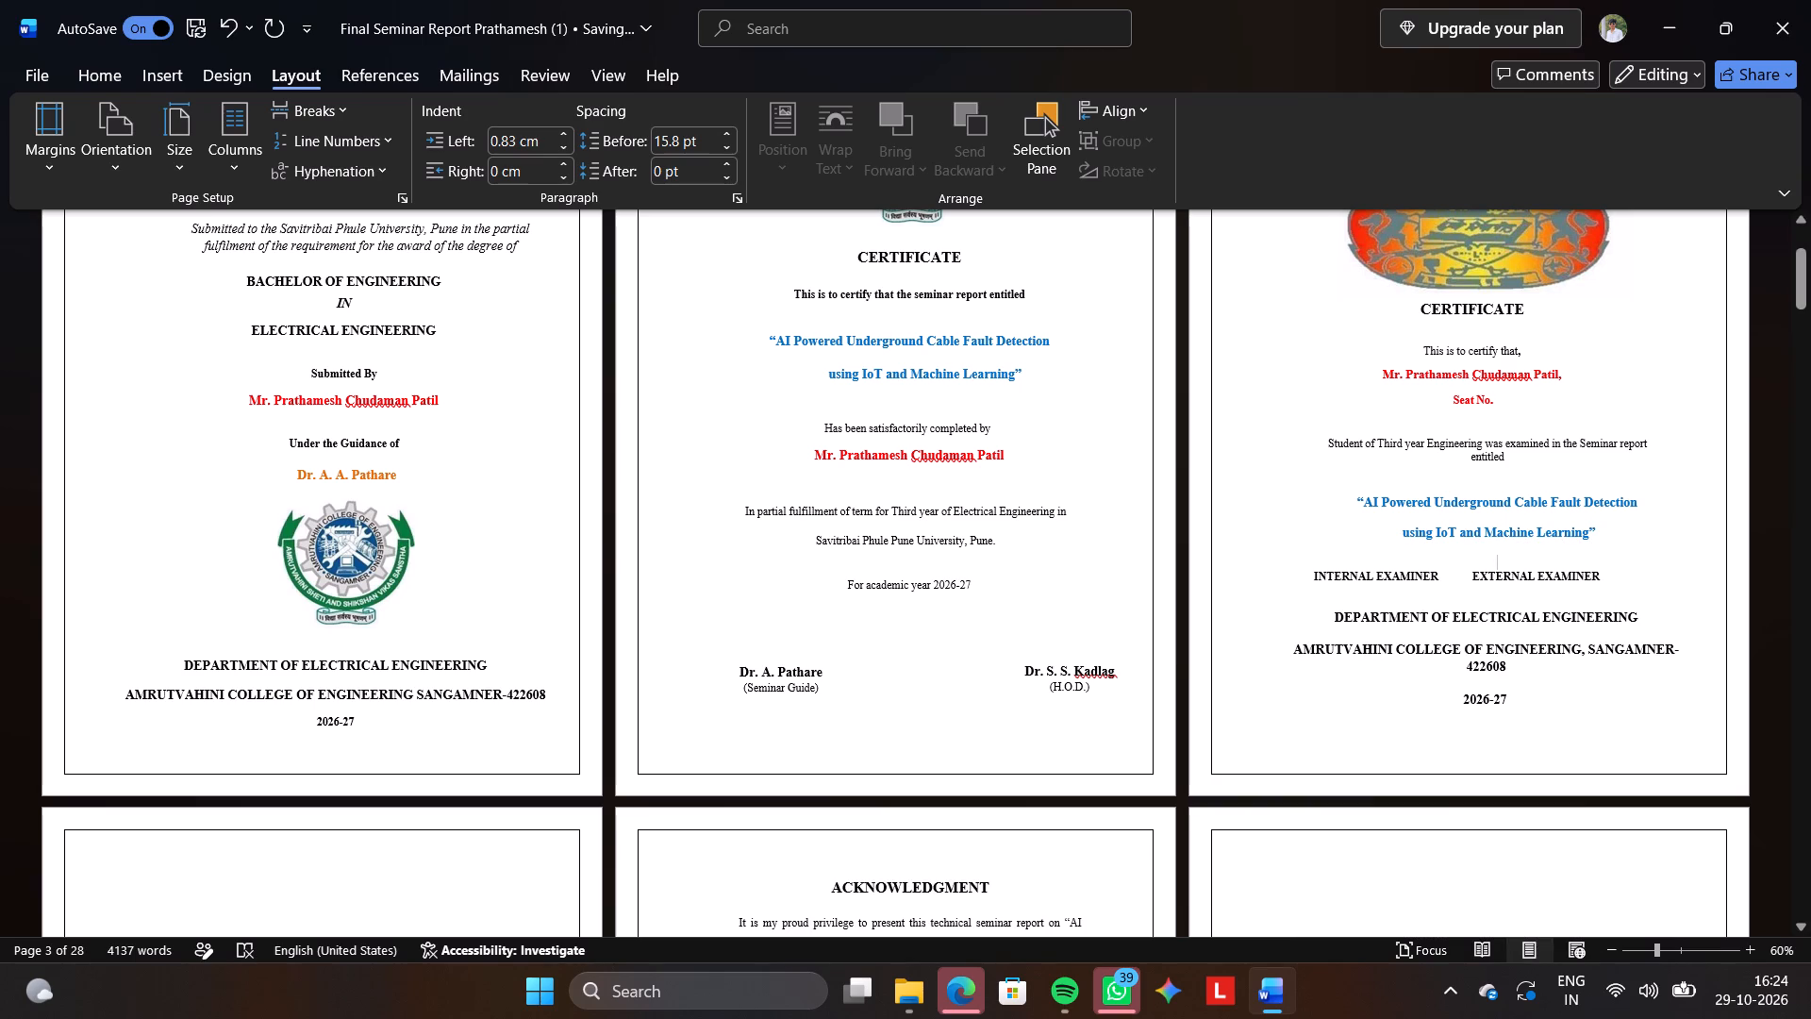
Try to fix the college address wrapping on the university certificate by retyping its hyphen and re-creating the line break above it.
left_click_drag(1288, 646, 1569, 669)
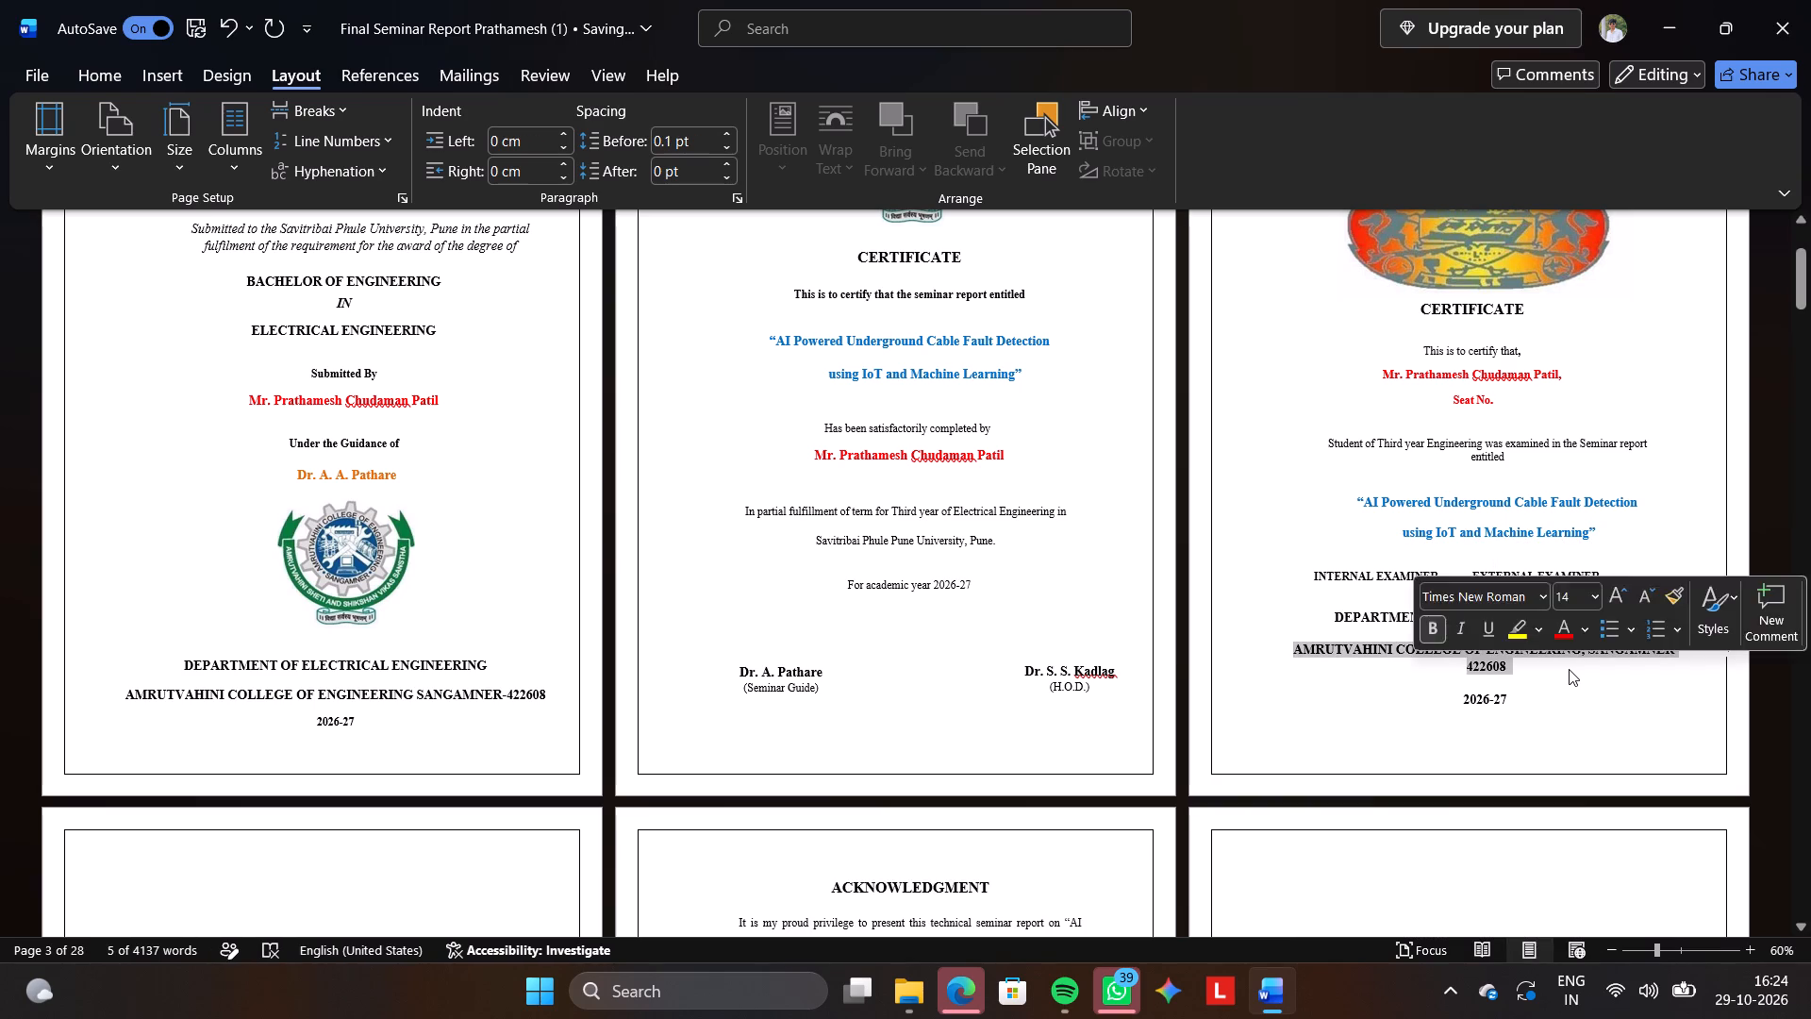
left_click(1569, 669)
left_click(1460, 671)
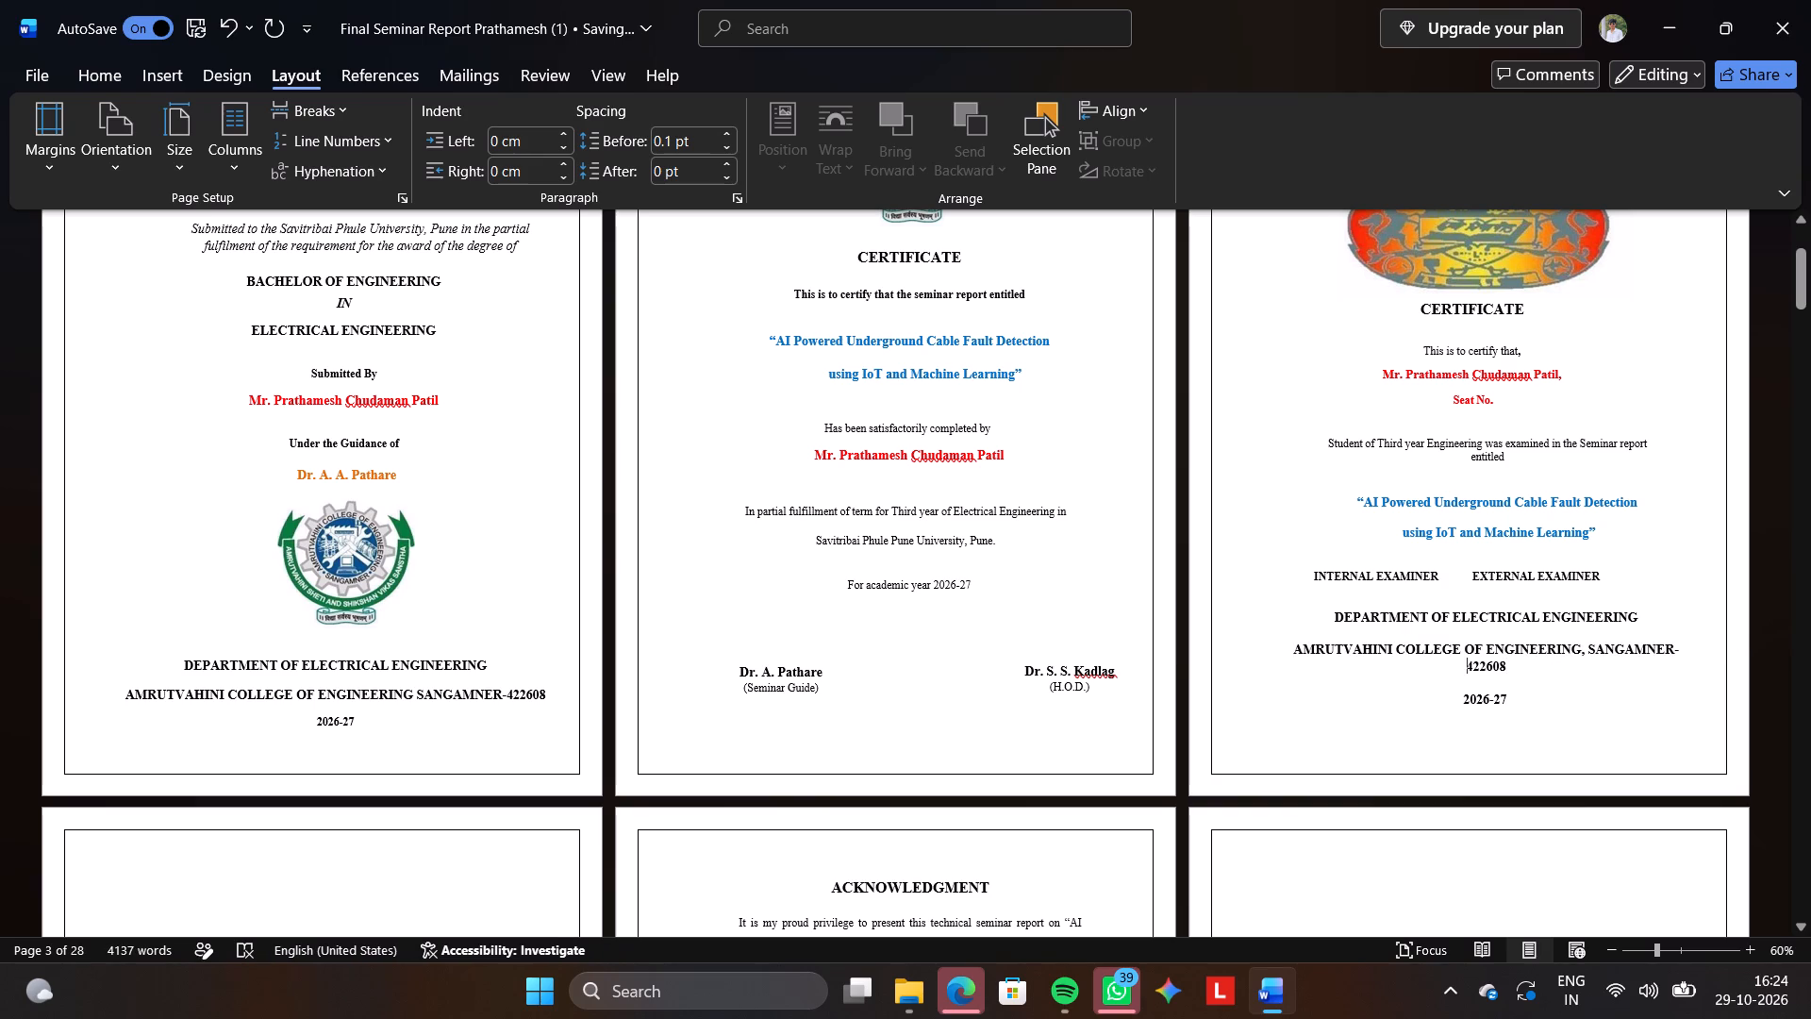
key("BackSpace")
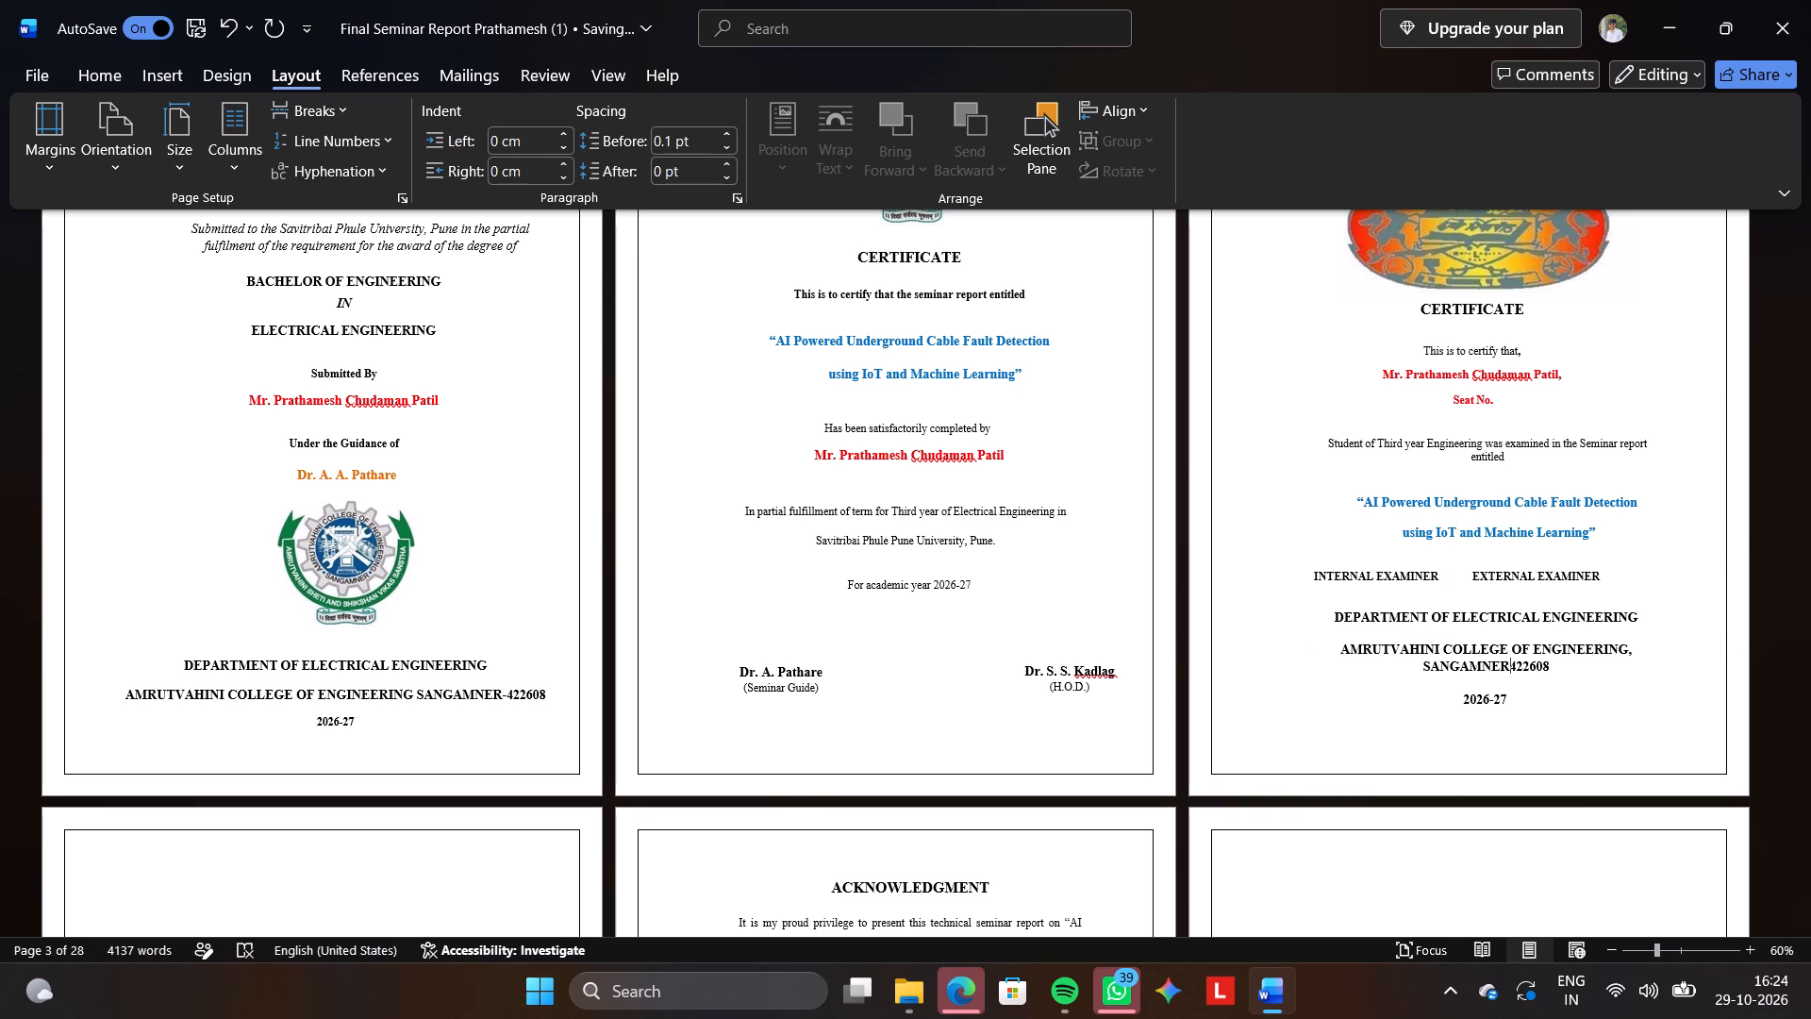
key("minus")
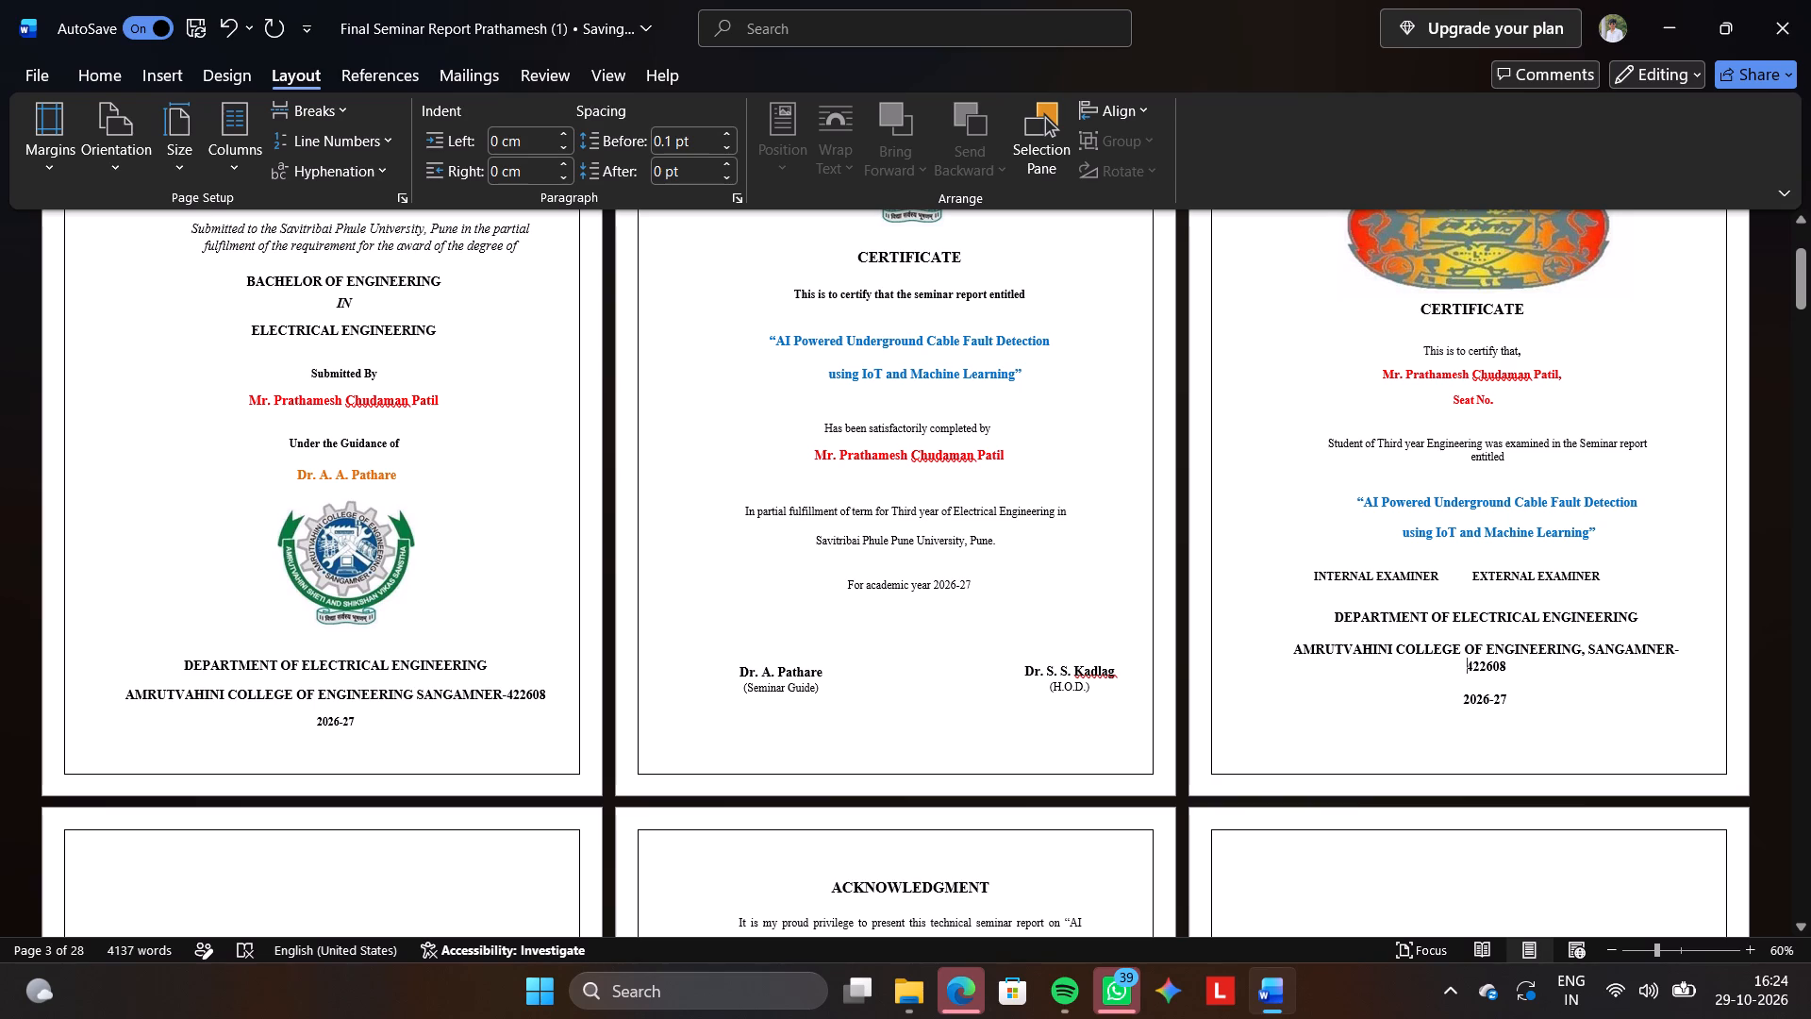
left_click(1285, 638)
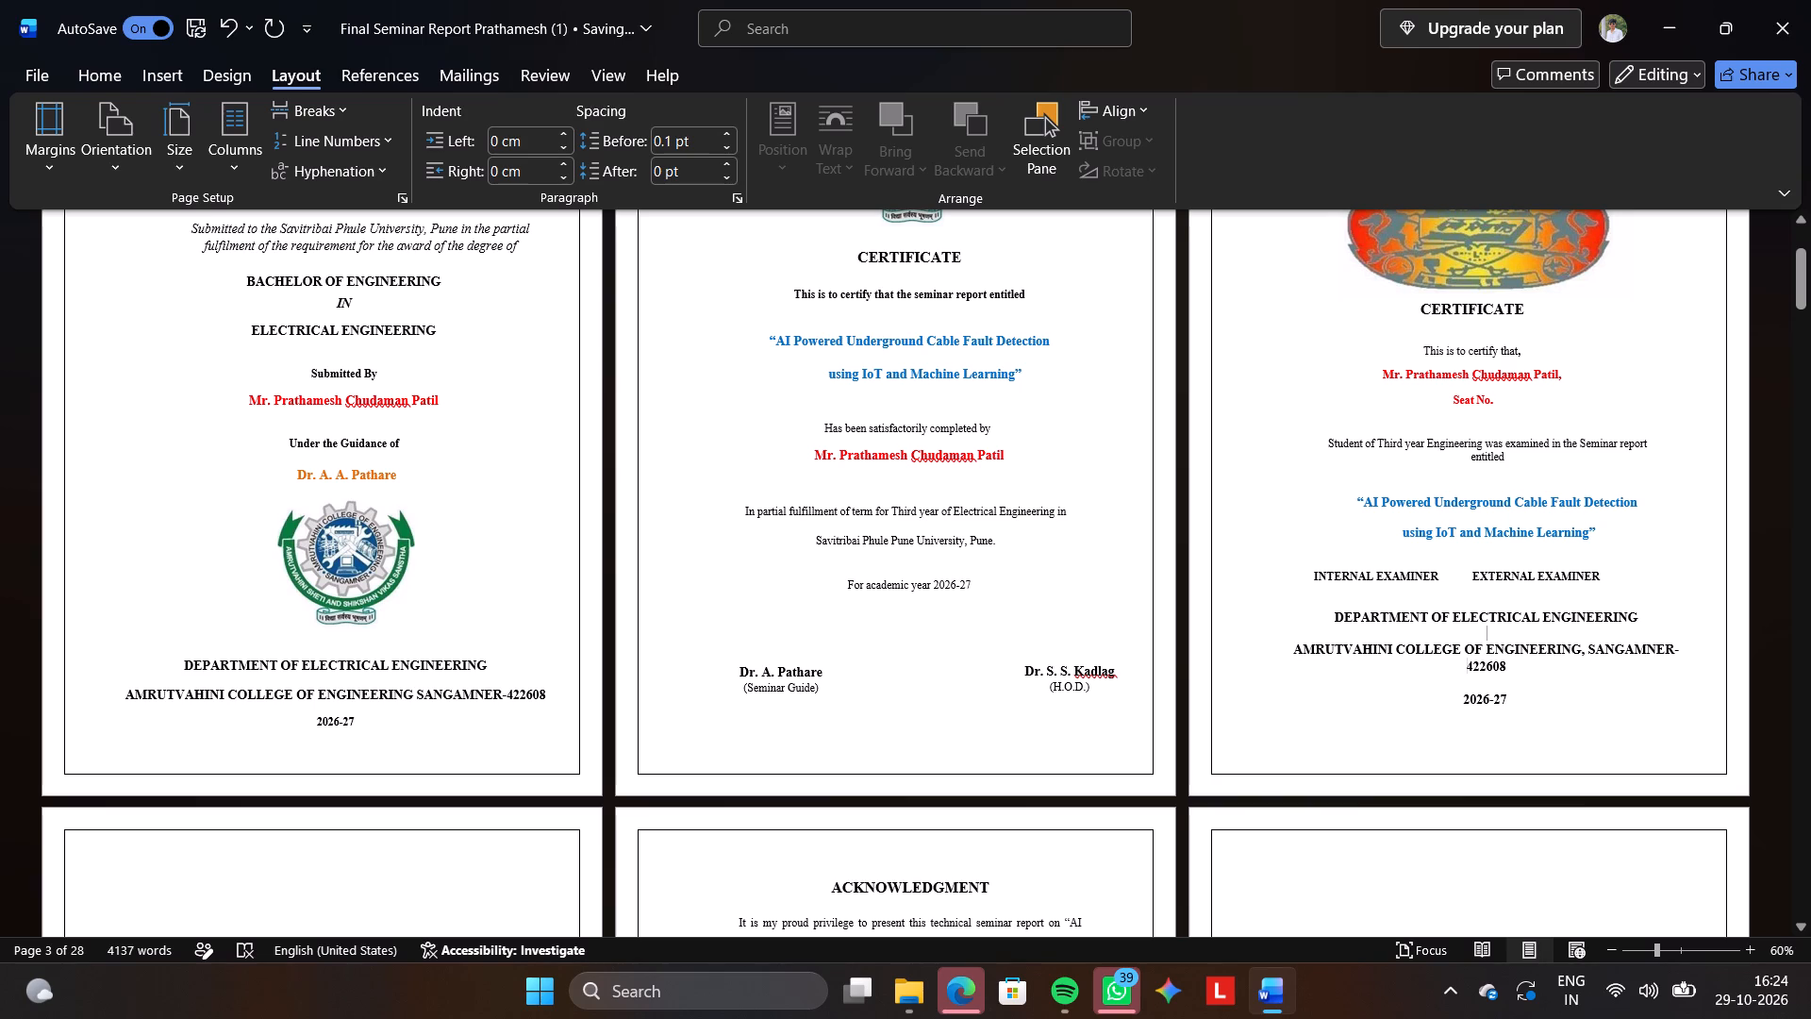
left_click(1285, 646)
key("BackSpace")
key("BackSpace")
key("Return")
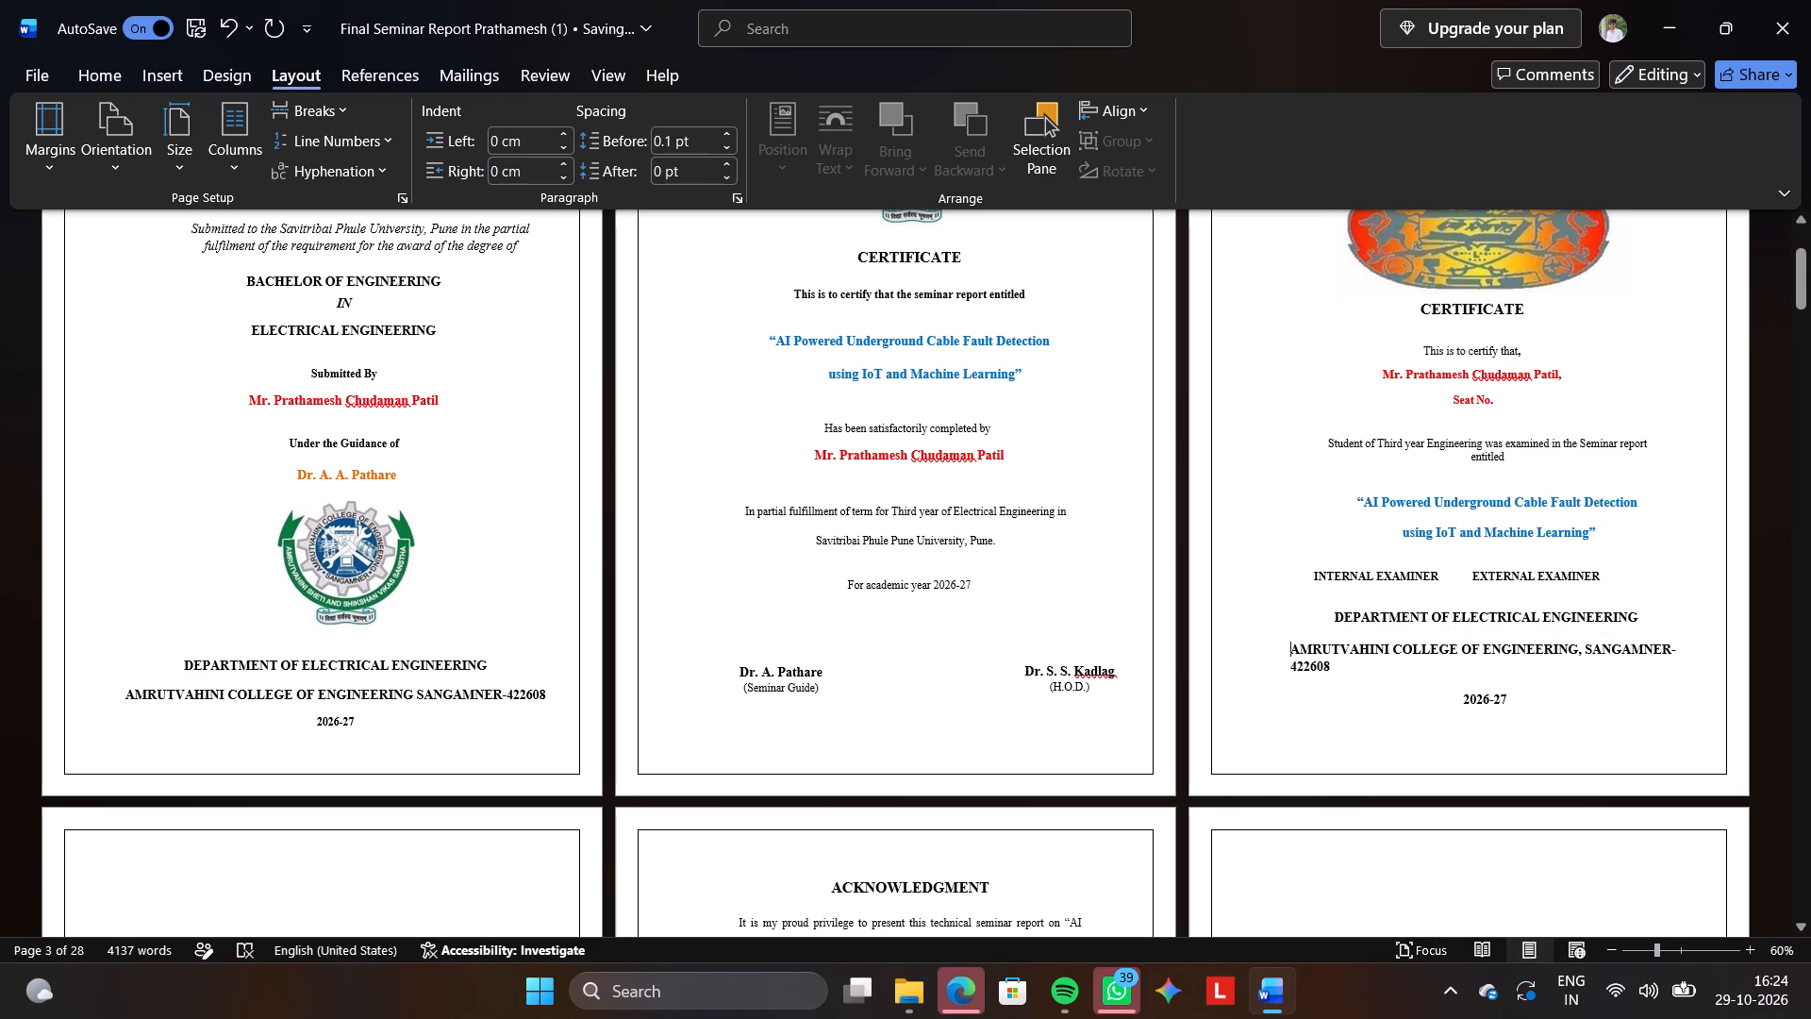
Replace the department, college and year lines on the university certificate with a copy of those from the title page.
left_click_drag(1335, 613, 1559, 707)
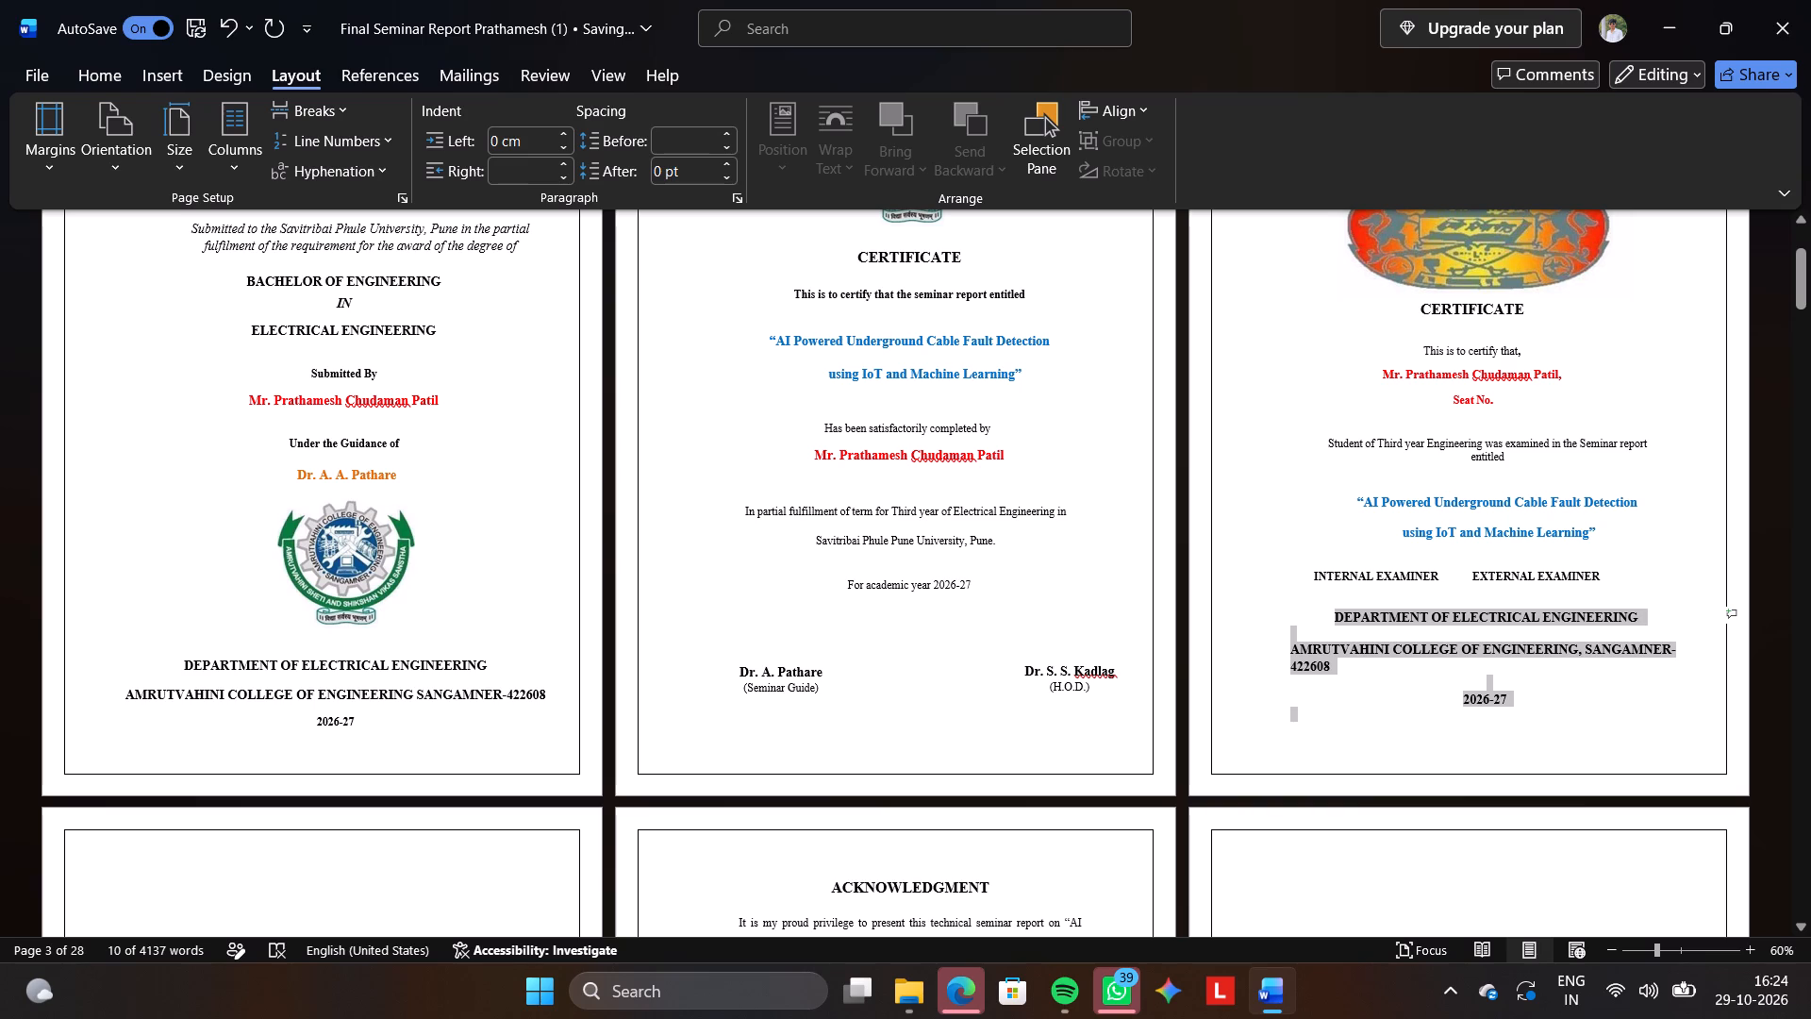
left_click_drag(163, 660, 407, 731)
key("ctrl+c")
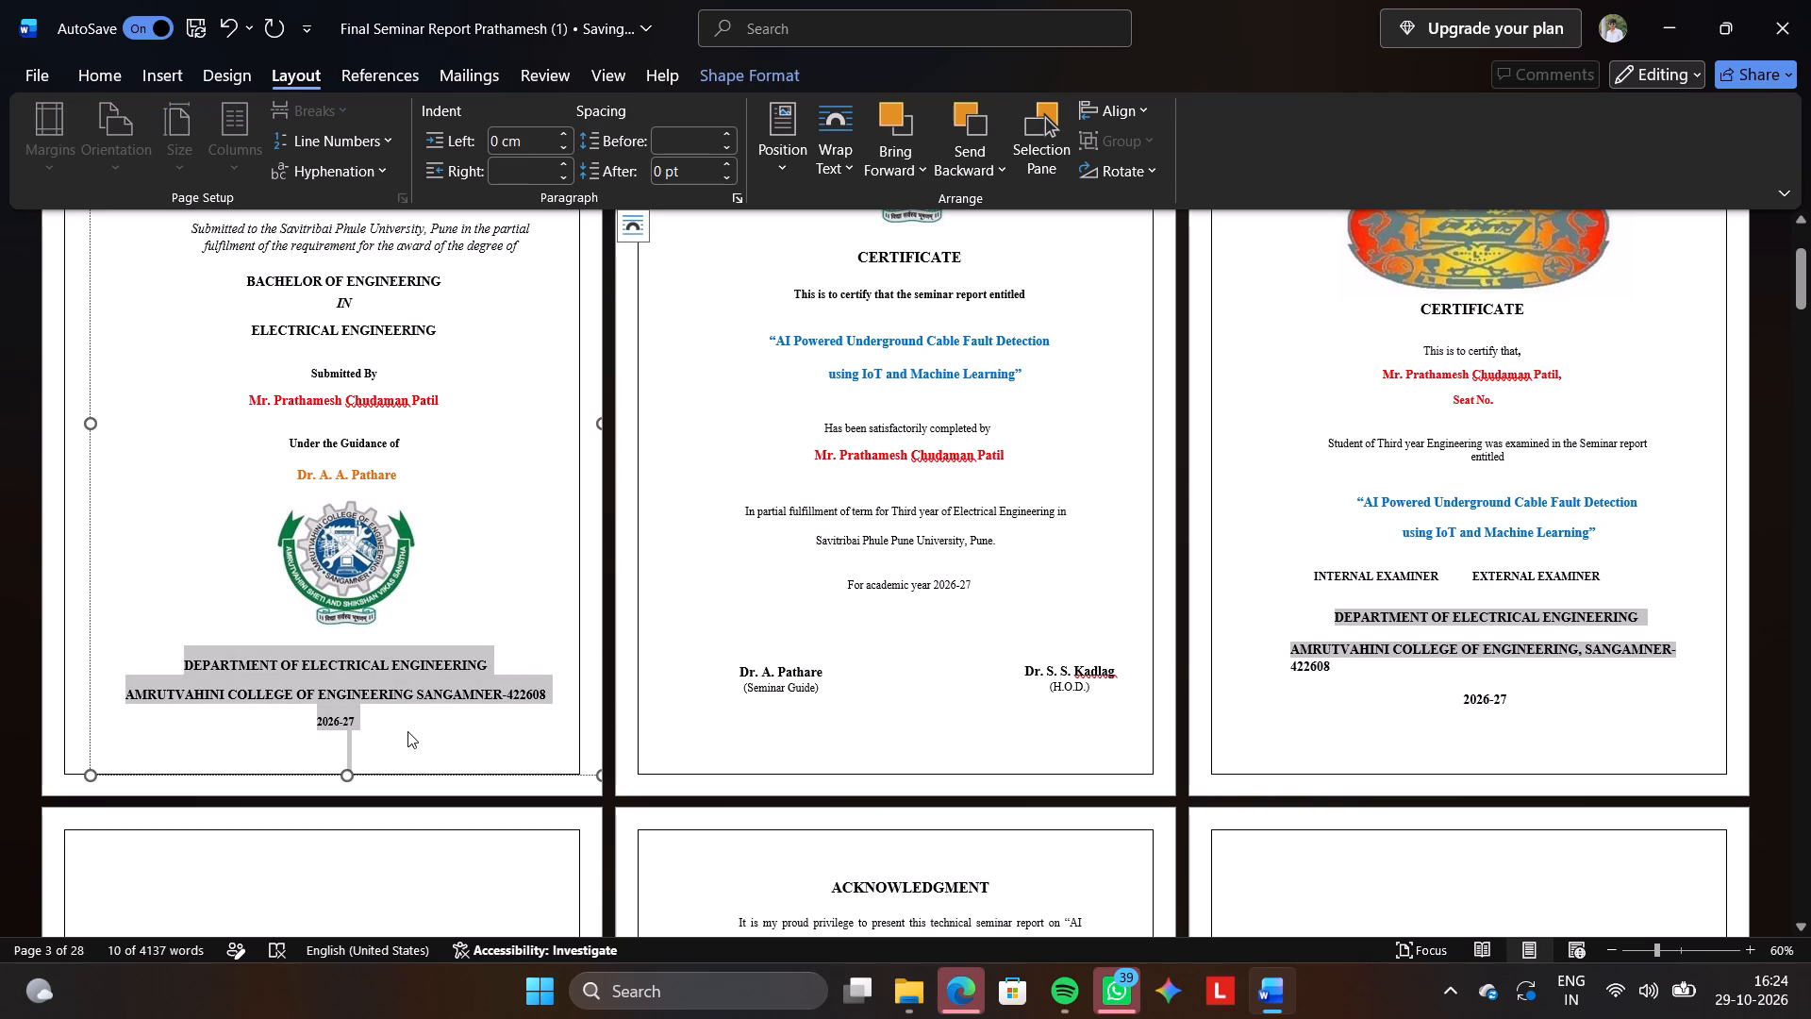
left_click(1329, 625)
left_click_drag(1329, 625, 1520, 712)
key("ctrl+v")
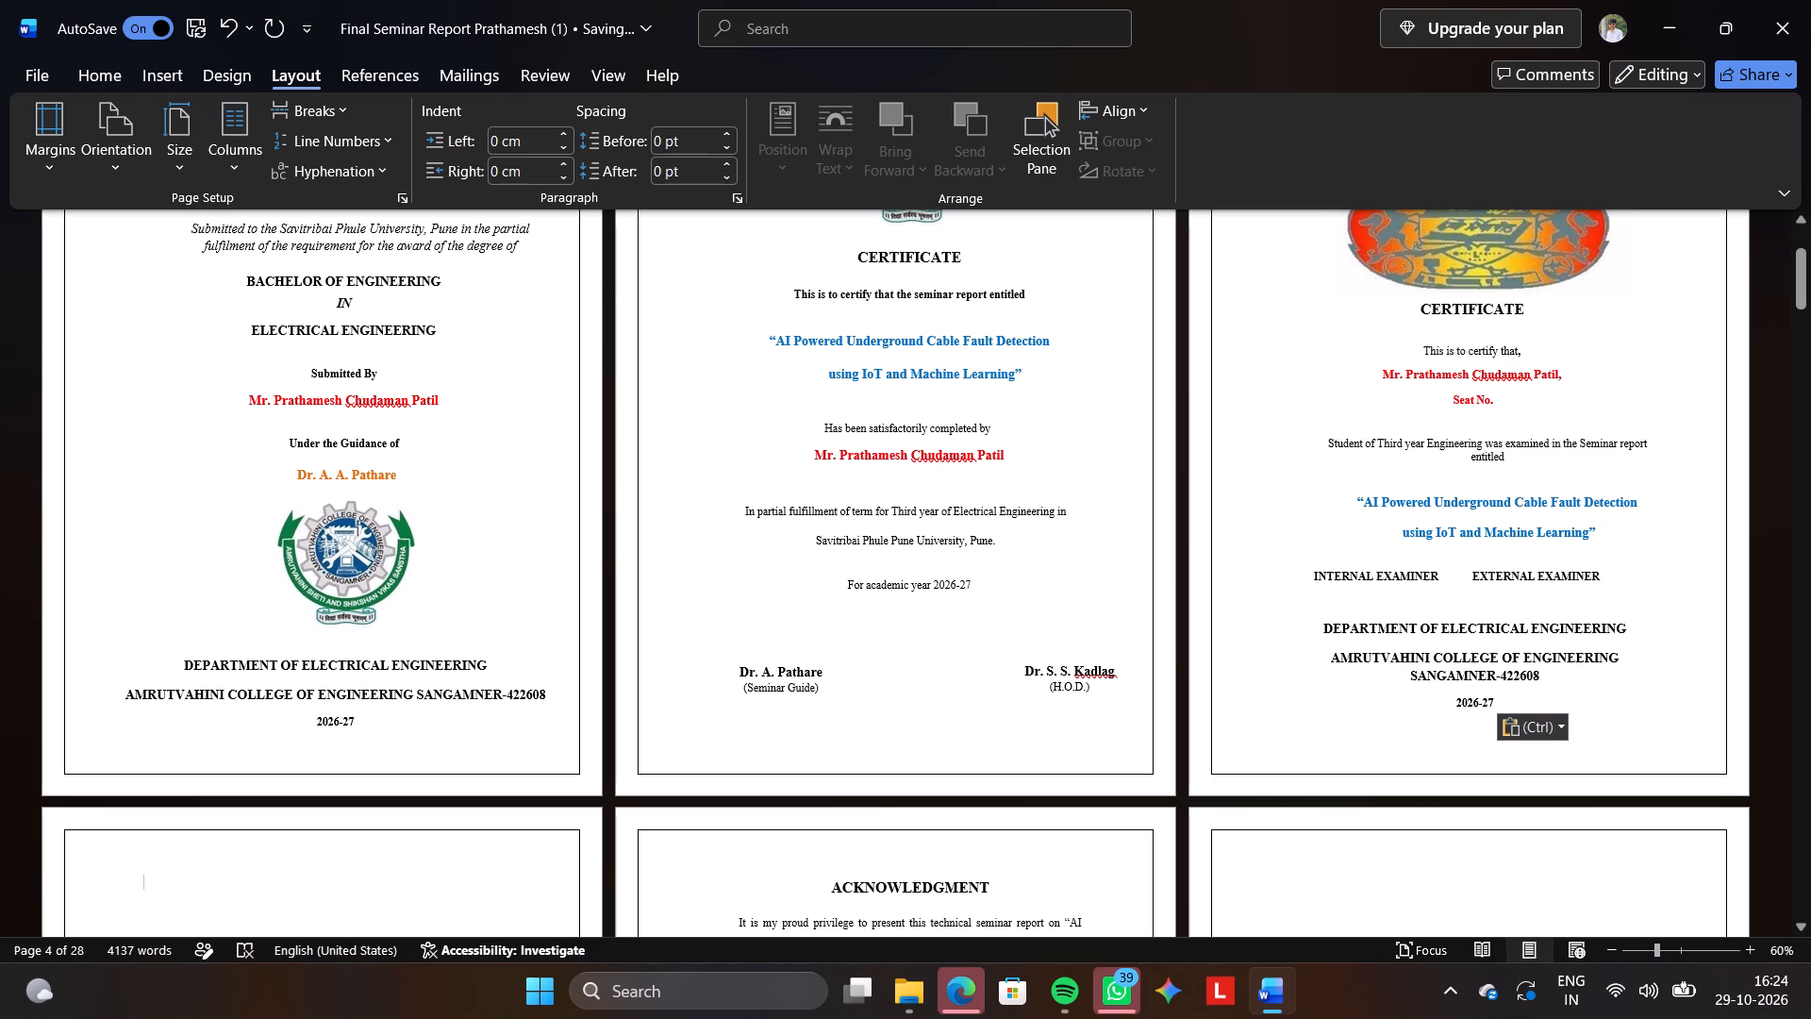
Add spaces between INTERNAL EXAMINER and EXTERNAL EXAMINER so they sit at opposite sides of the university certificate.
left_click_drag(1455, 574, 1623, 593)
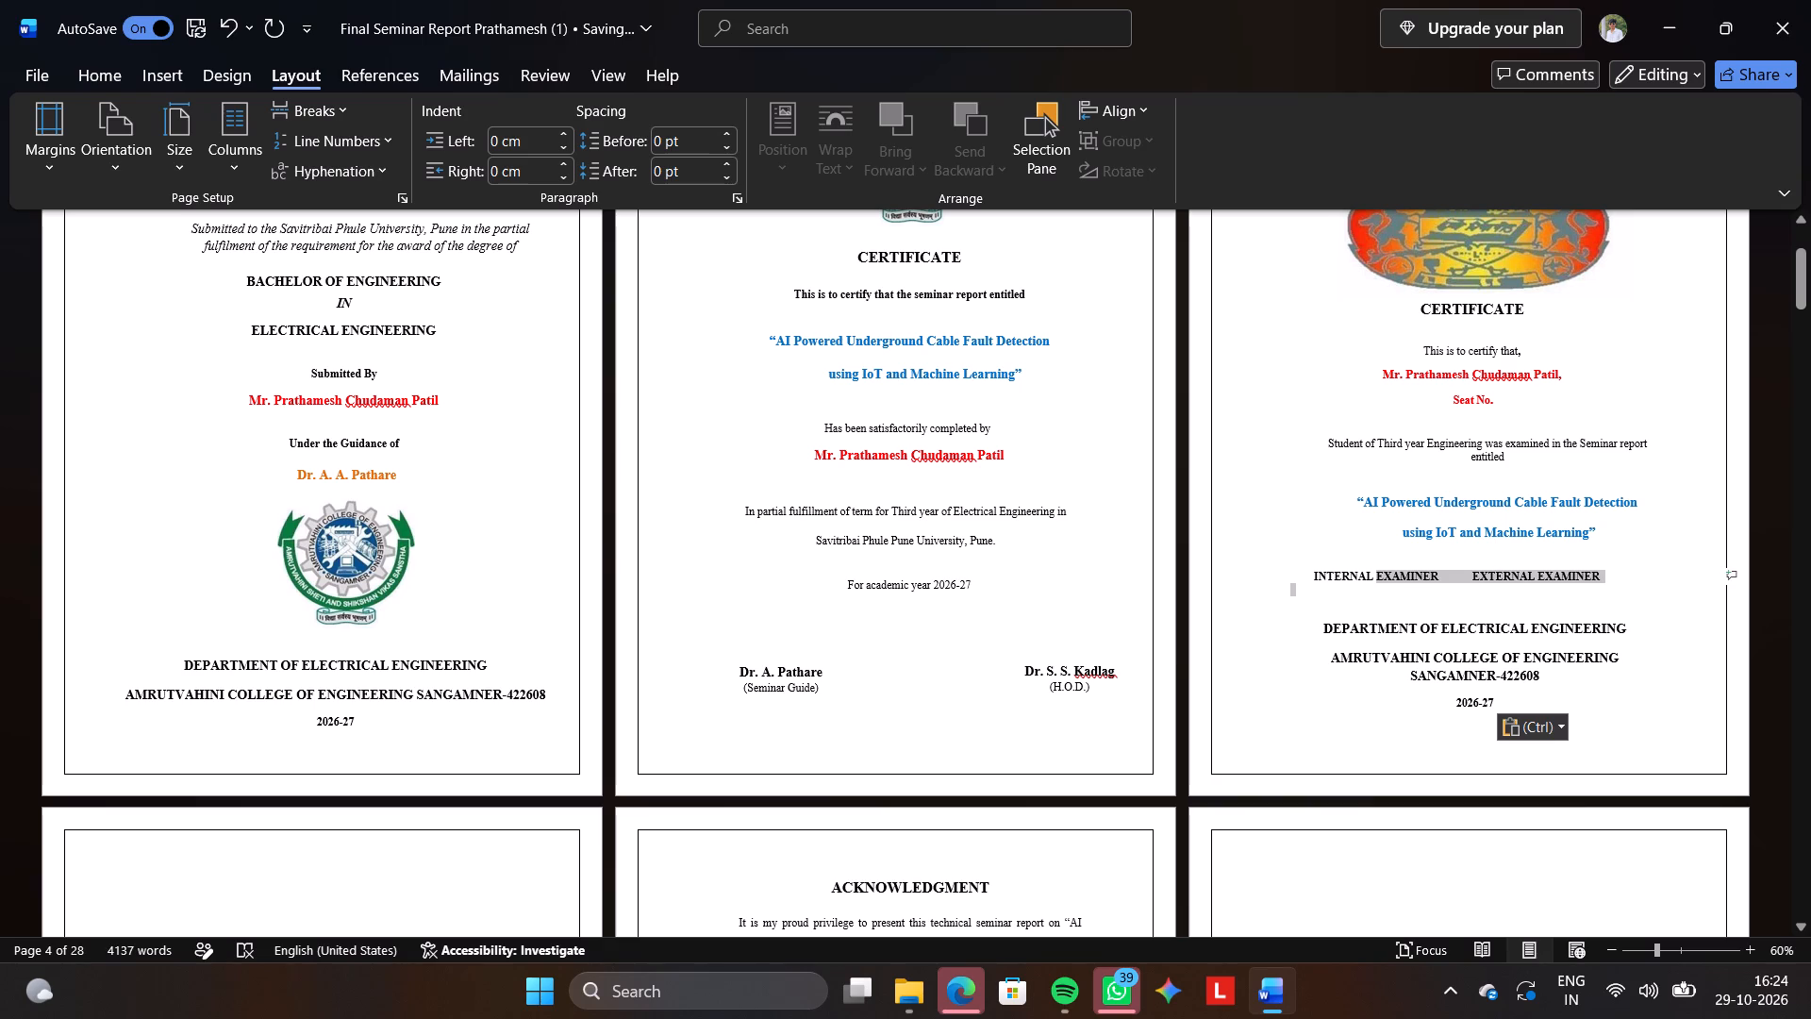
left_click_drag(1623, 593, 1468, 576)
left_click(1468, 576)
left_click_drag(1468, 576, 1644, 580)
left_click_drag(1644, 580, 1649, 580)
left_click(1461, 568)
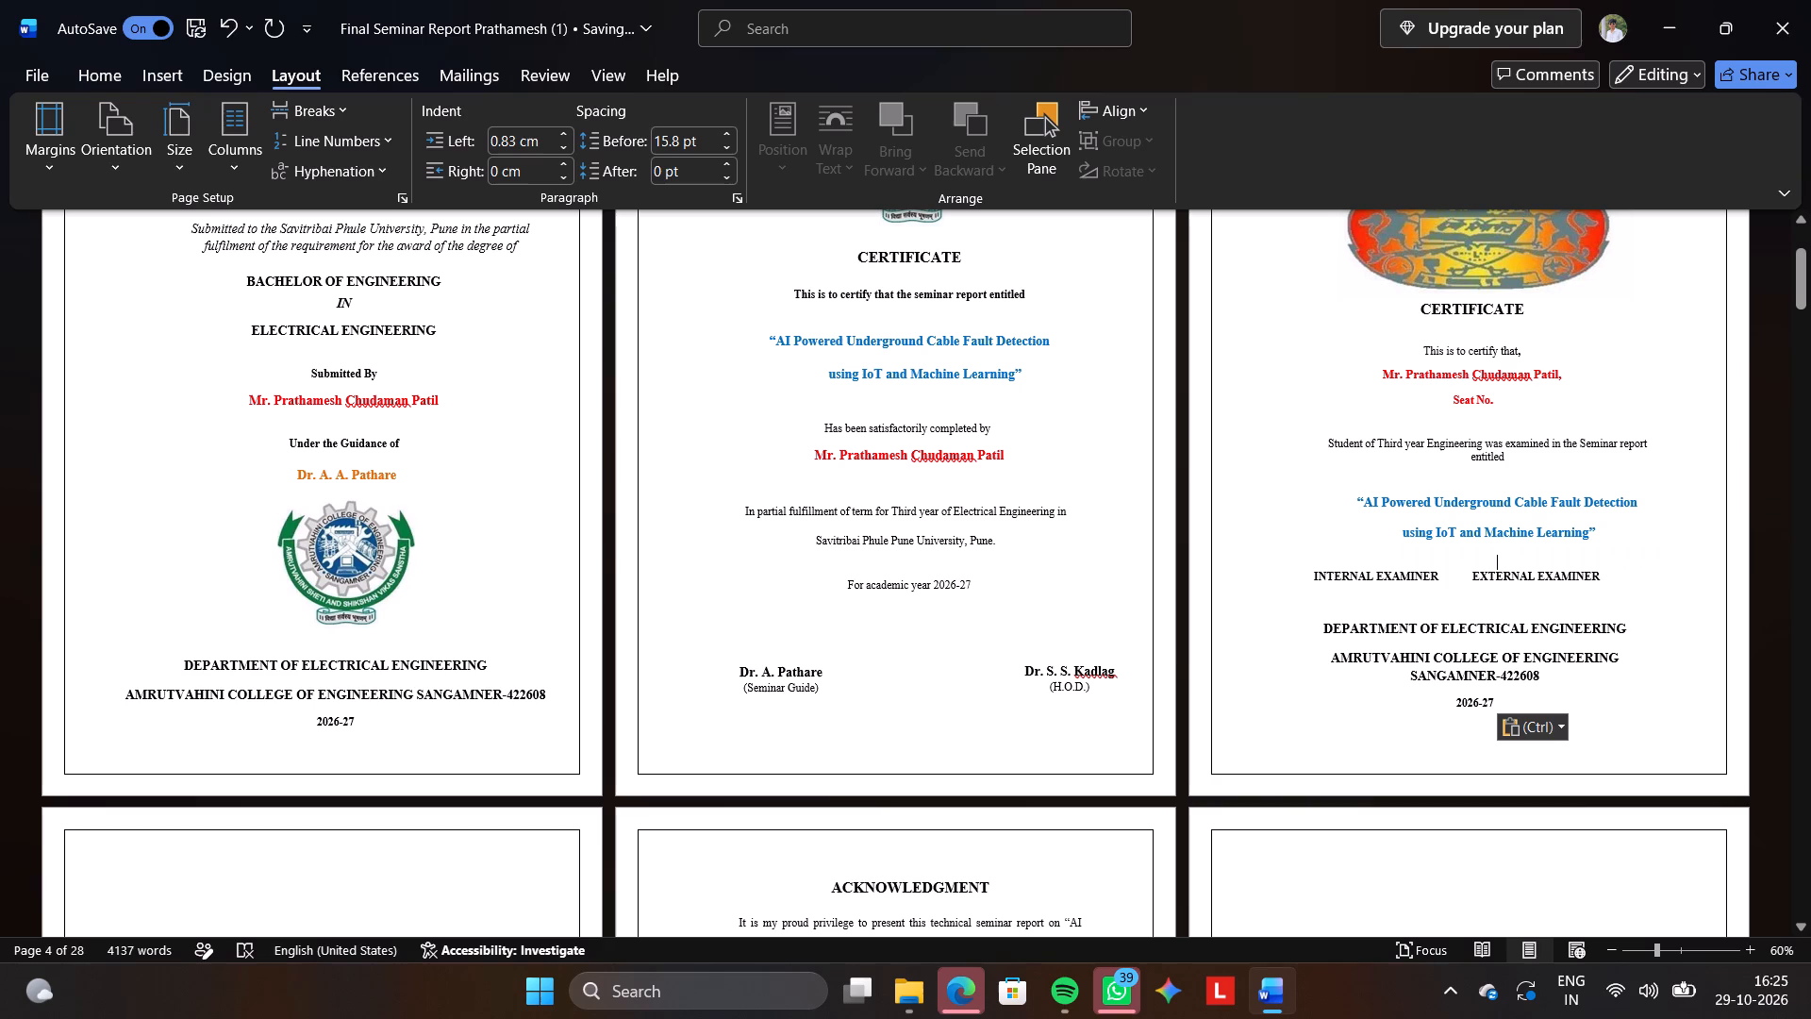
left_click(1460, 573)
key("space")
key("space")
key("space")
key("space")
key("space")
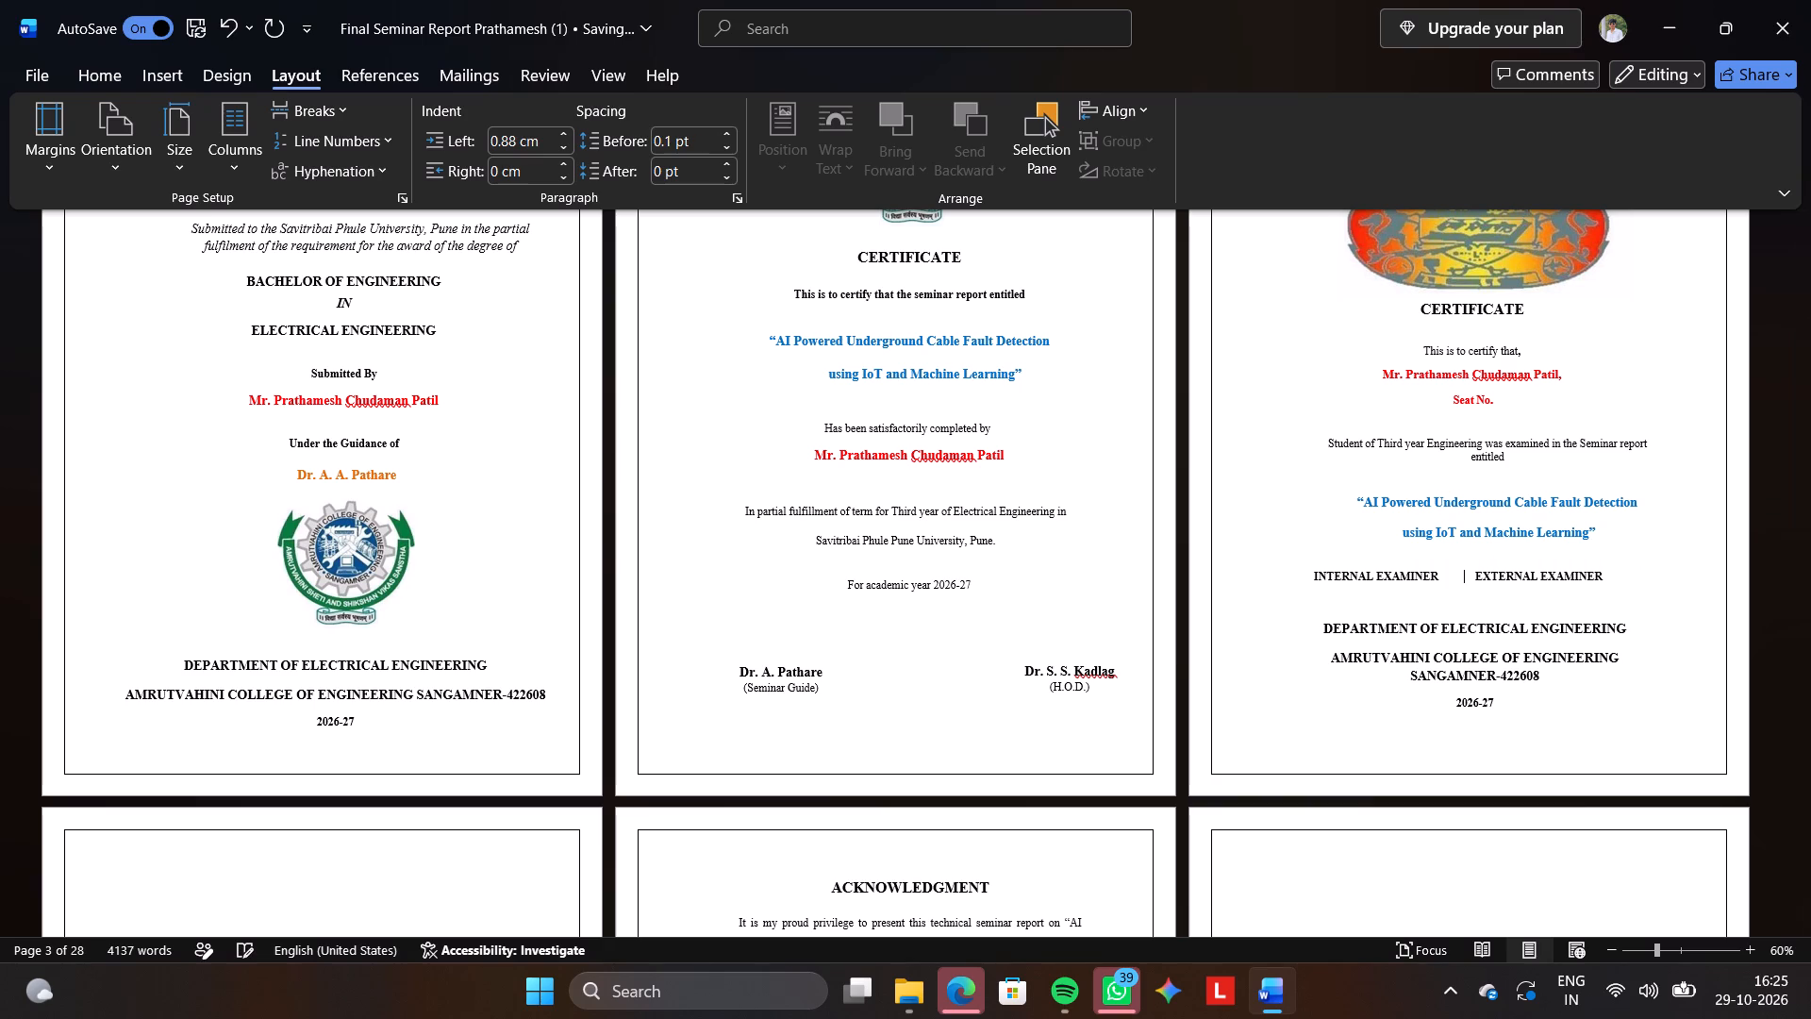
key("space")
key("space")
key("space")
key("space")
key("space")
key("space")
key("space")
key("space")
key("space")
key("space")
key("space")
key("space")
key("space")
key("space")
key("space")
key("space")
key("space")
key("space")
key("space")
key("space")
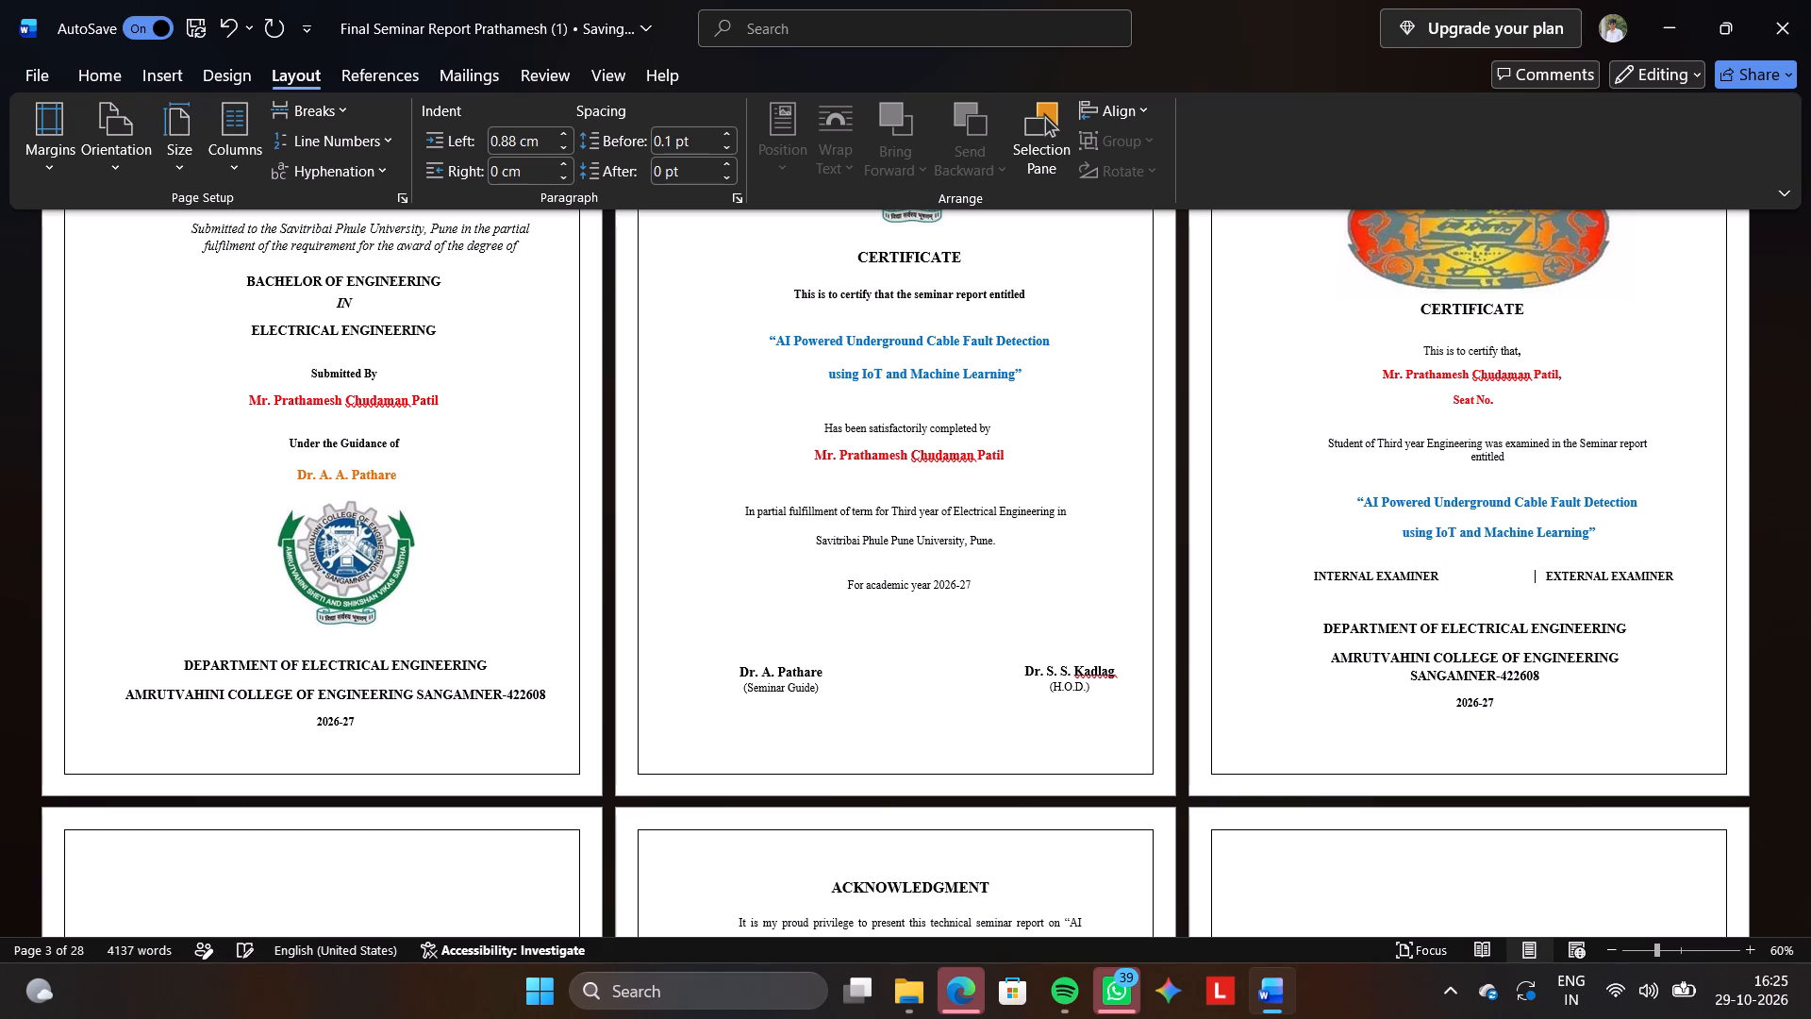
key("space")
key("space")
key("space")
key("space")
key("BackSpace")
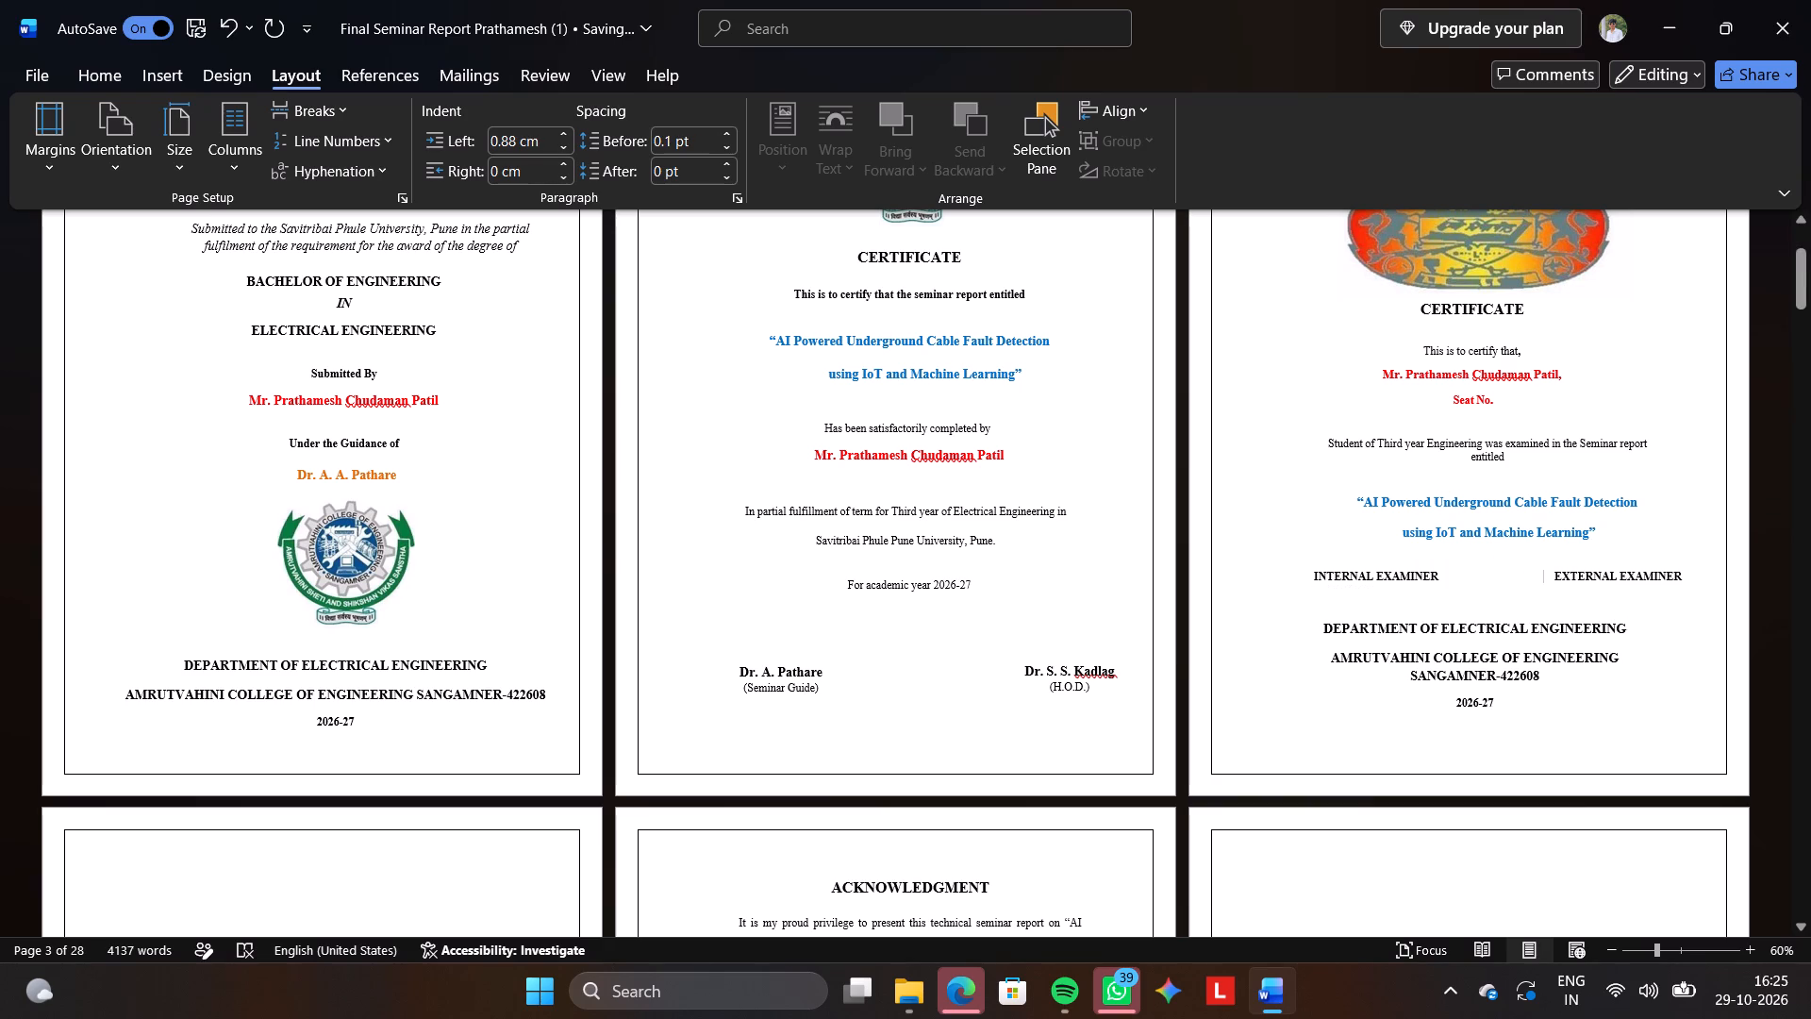
Undo the layout edits made on the university and college certificate pages.
left_click_drag(1312, 629, 1584, 726)
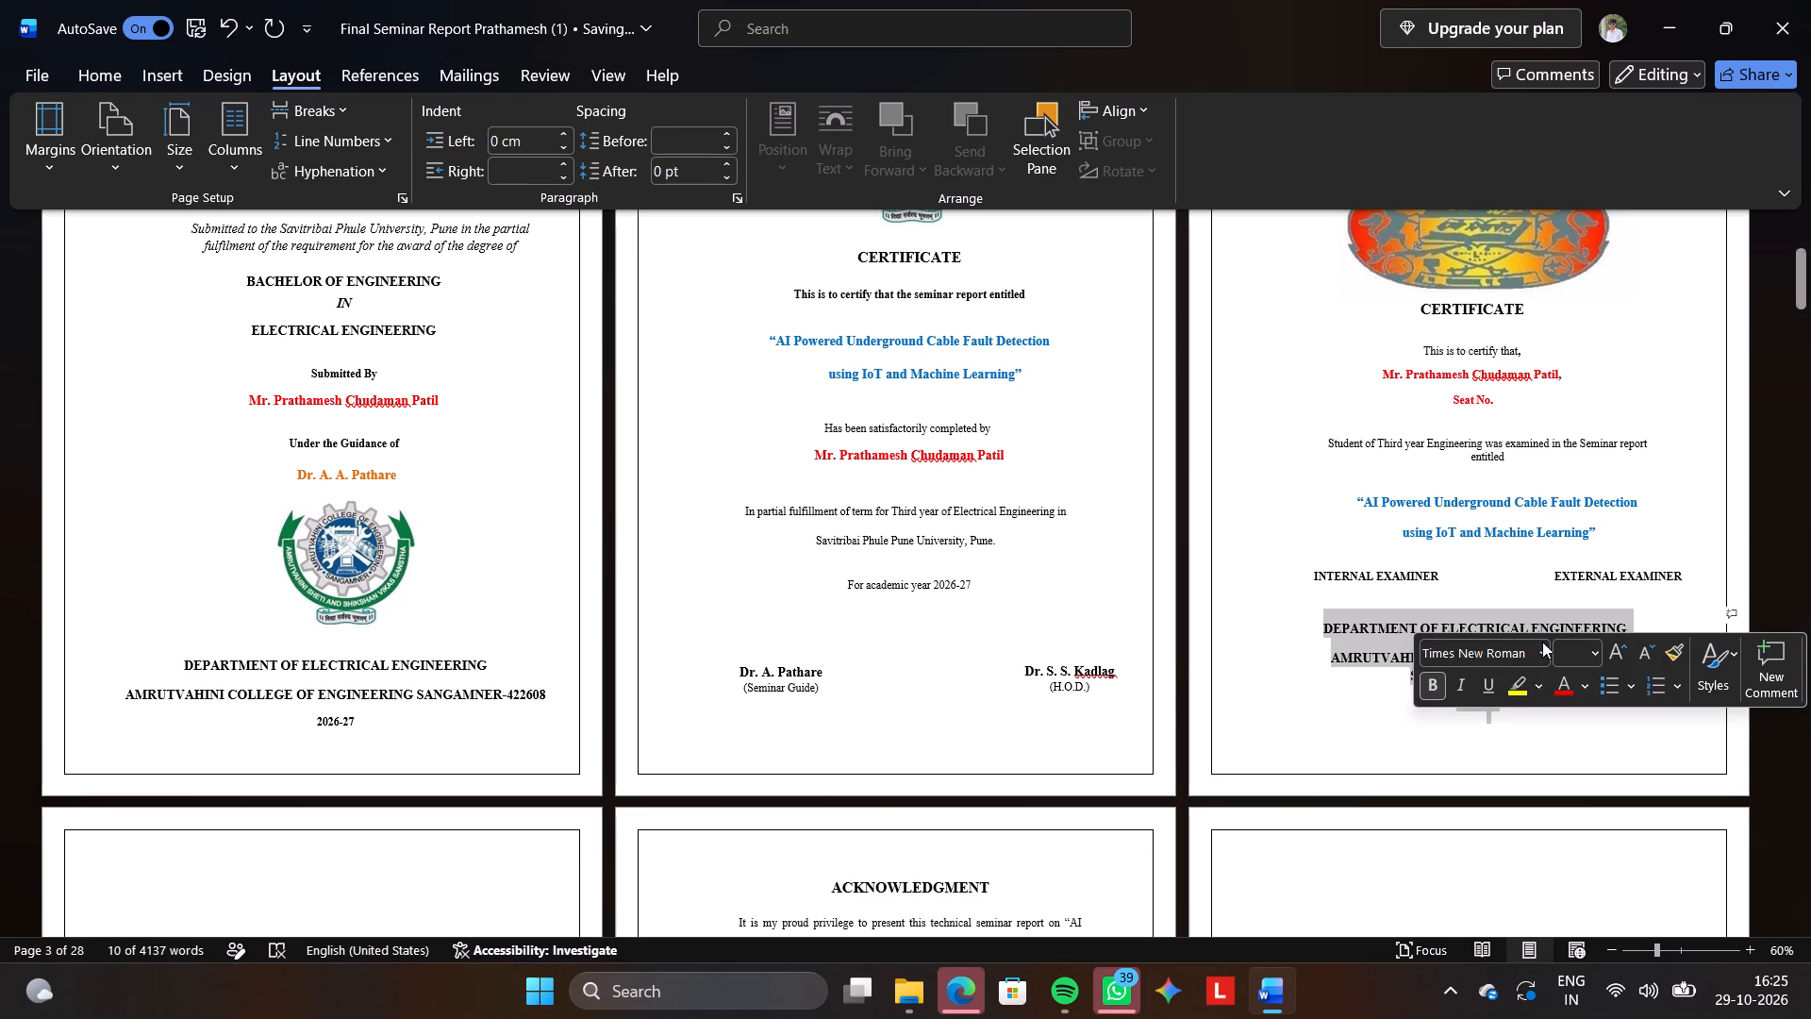
left_click(1465, 726)
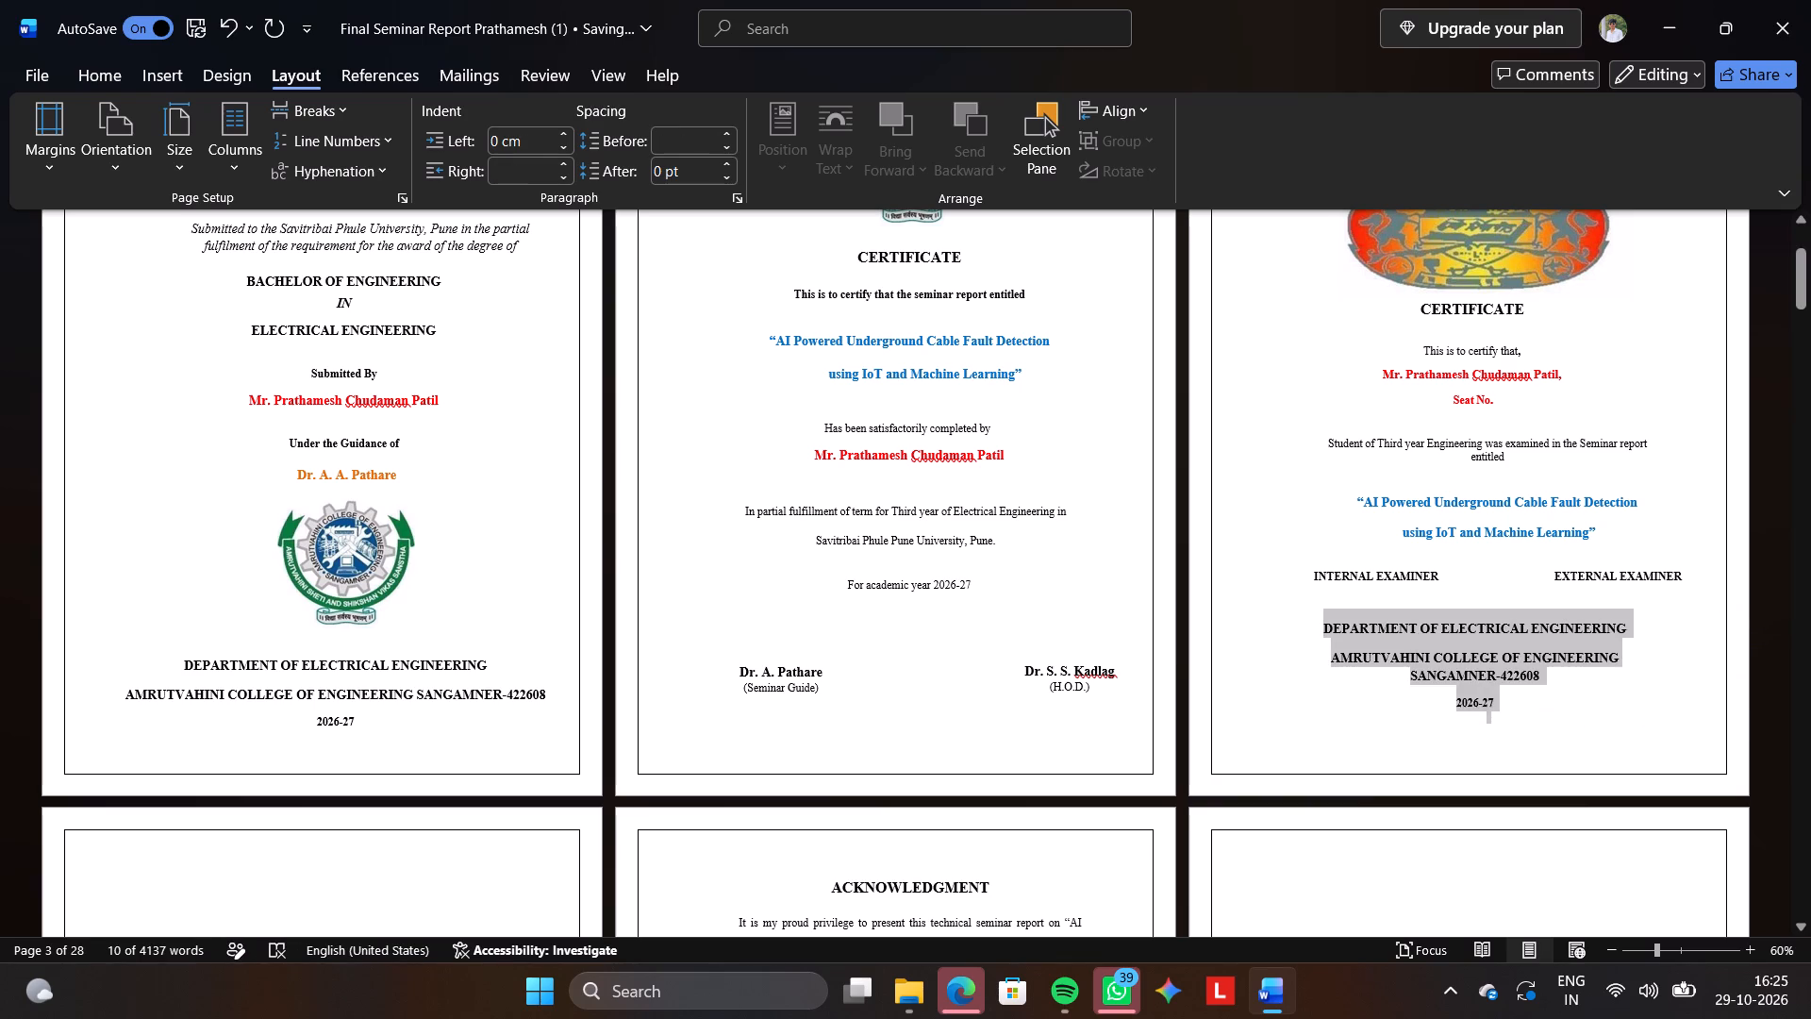
key("ctrl+z")
key("ctrl+z")
key("ctrl+z")
key("ctrl+z")
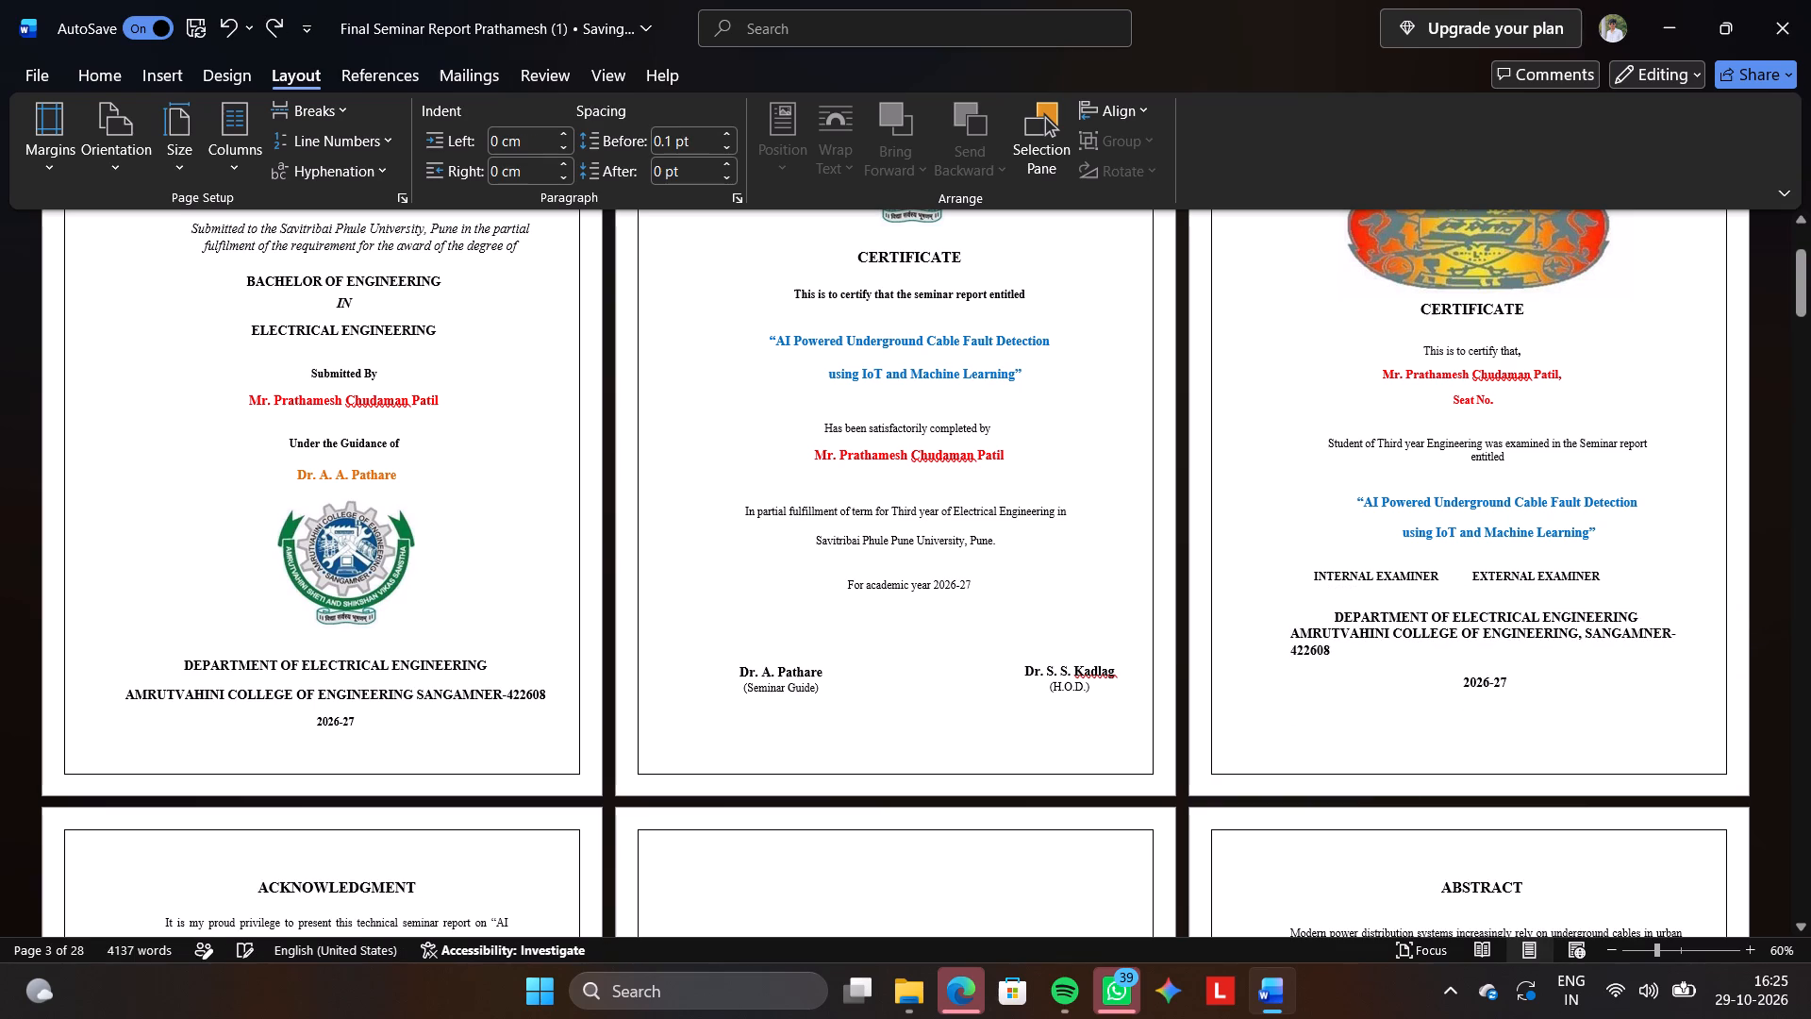
key("ctrl+z")
key("ctrl+z")
key("ctrl+z")
key("ctrl+z")
key("ctrl+z")
key("ctrl+z")
key("ctrl+z")
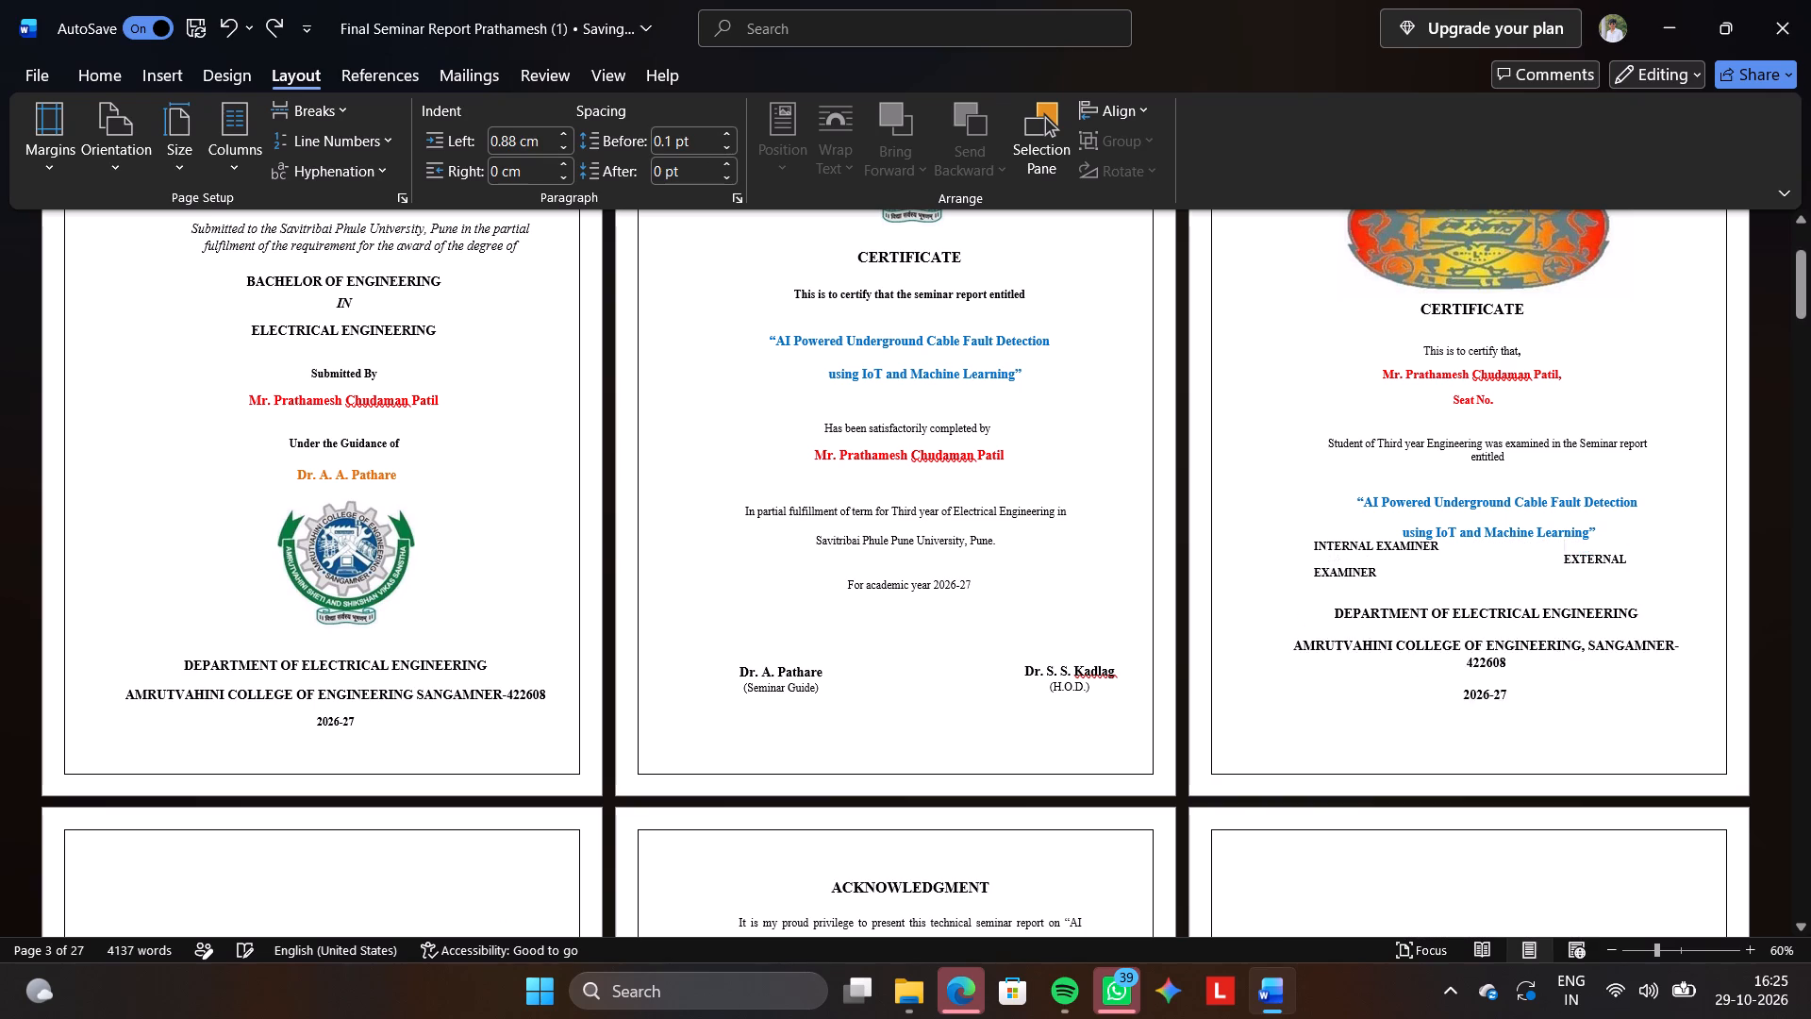
key("ctrl+z")
key("ctrl+z")
key("ctrl+z")
key("ctrl+z")
key("ctrl+z")
key("ctrl+z")
key("ctrl+z")
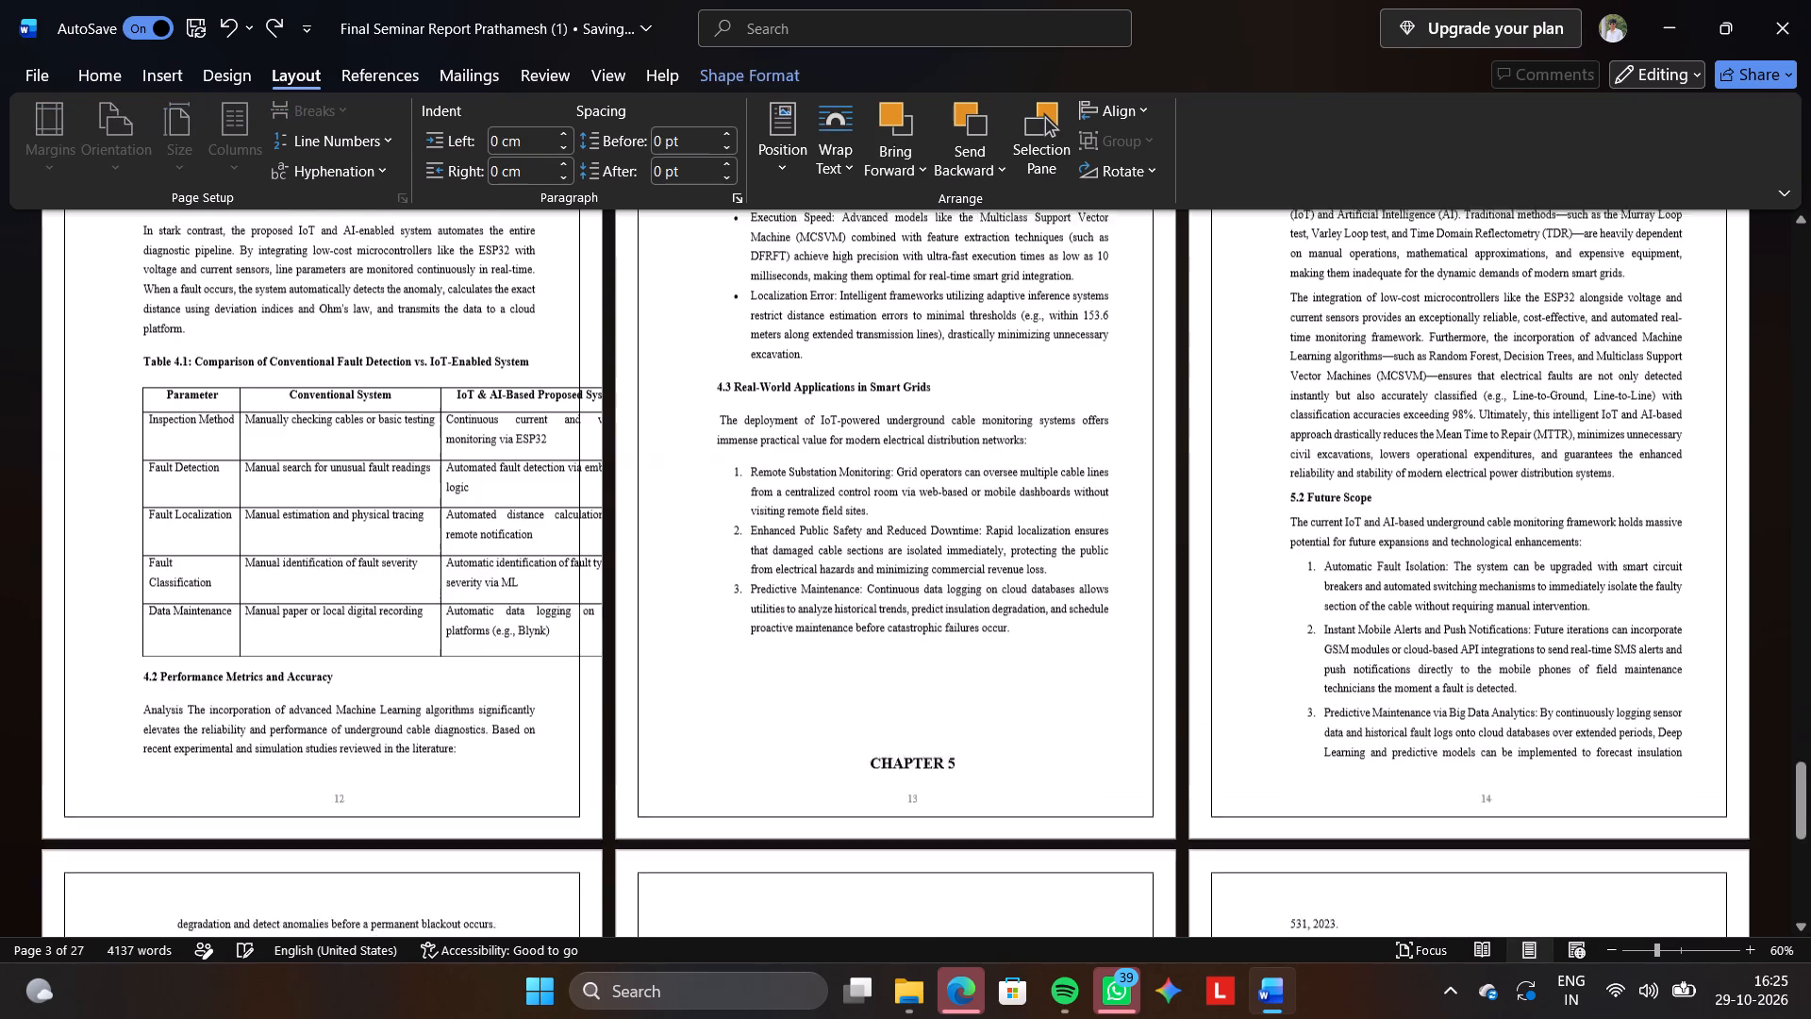
Undo the margin changes so the whole report returns to its original page layout.
scroll(1465, 726, "down", 10)
key("ctrl+z")
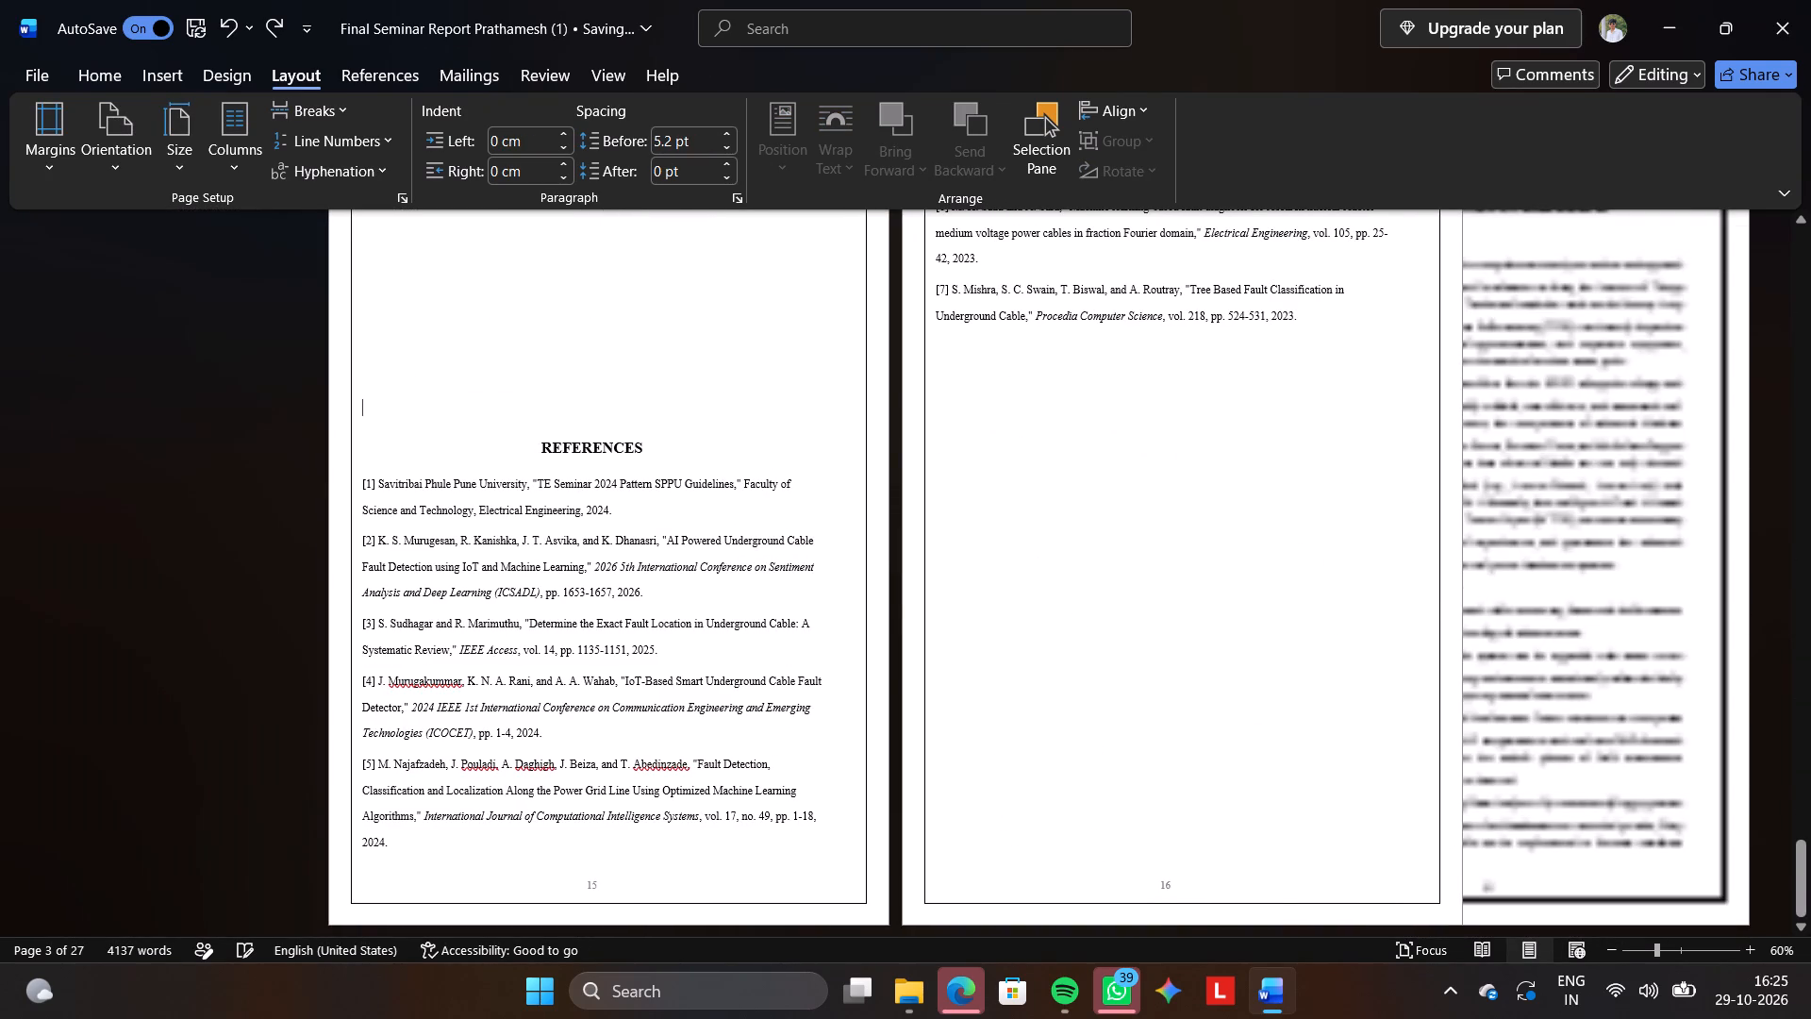
scroll(1465, 726, "up", 3)
scroll(1465, 726, "right", 1)
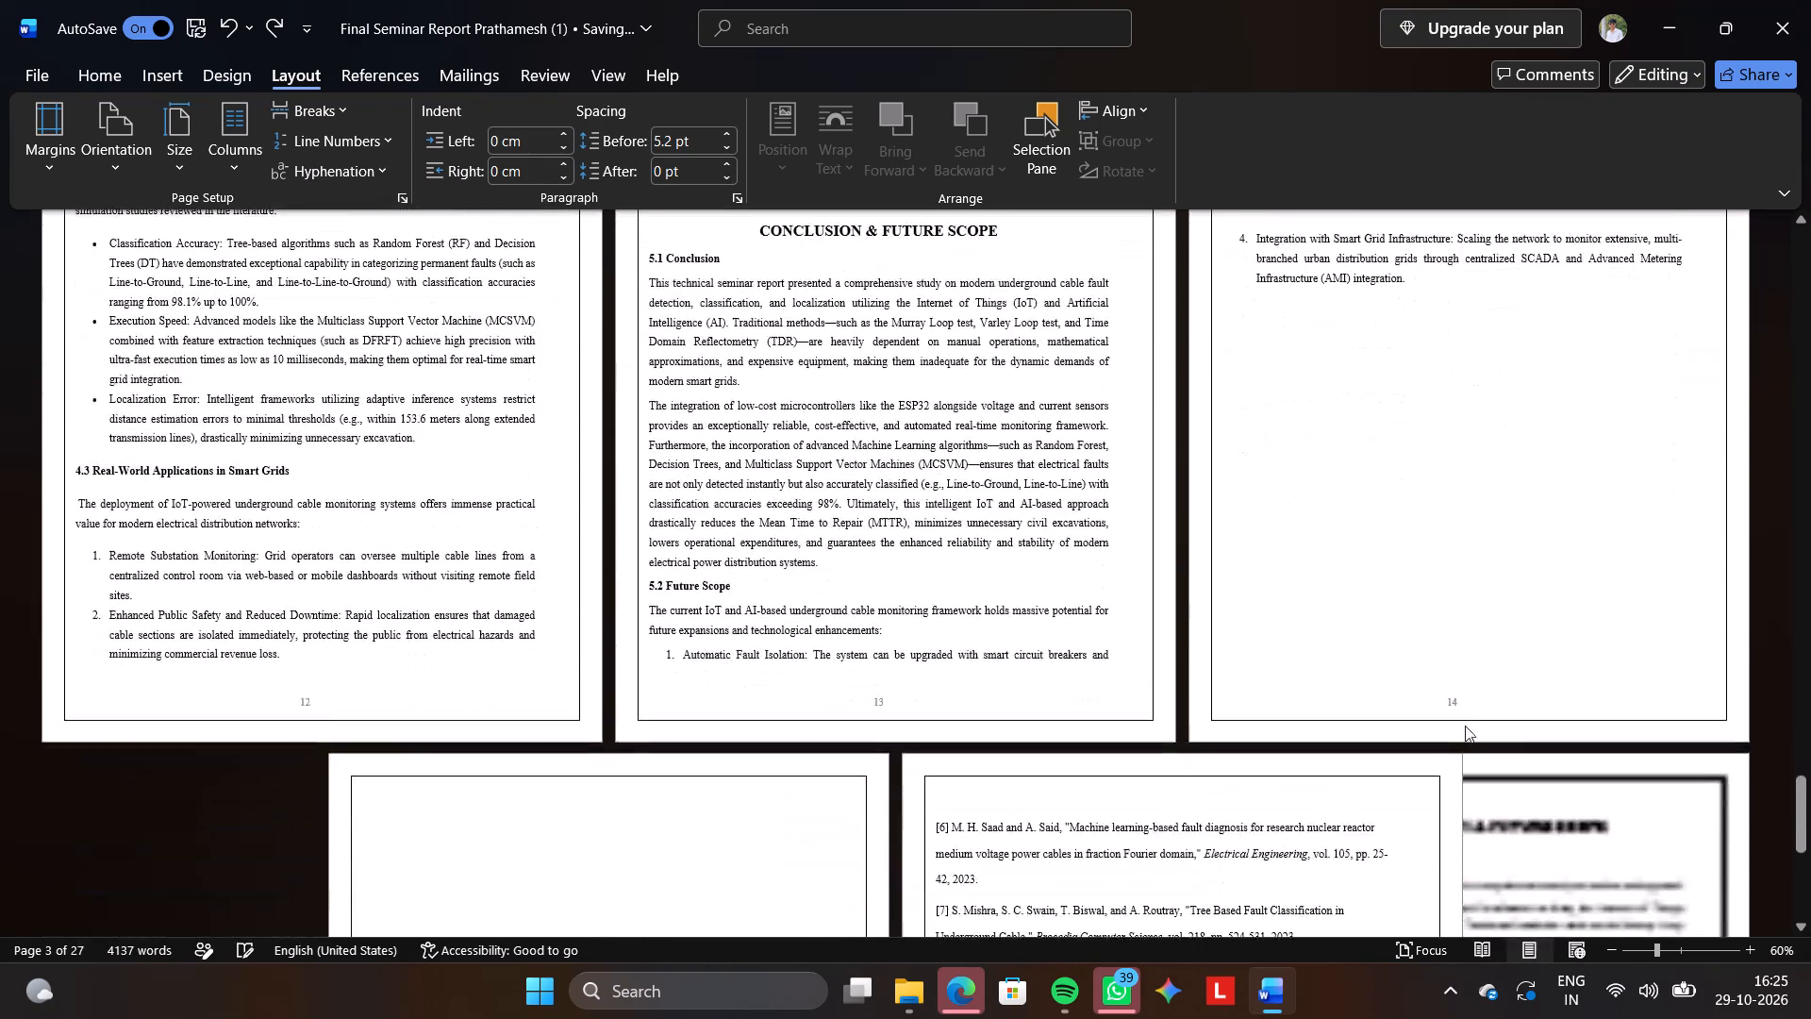
scroll(1465, 726, "right", 1)
scroll(1465, 726, "up", 10)
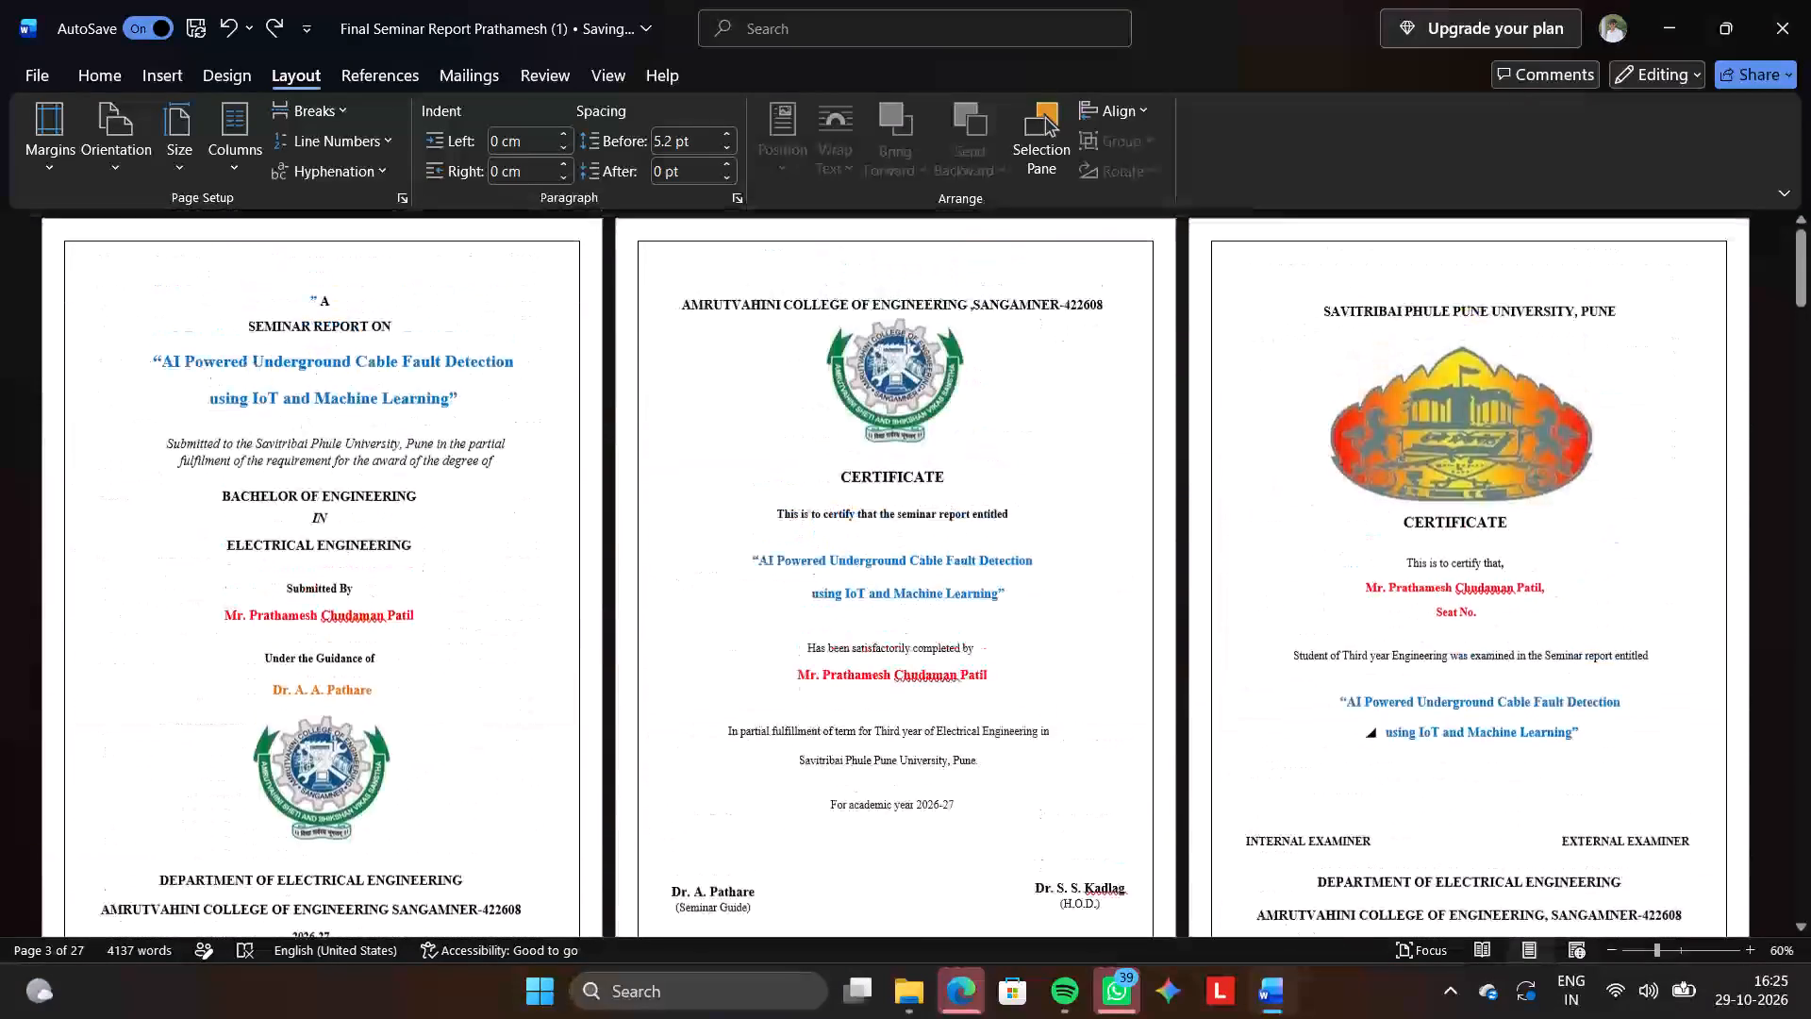
scroll(1465, 726, "down", 20)
scroll(1465, 726, "down", 6)
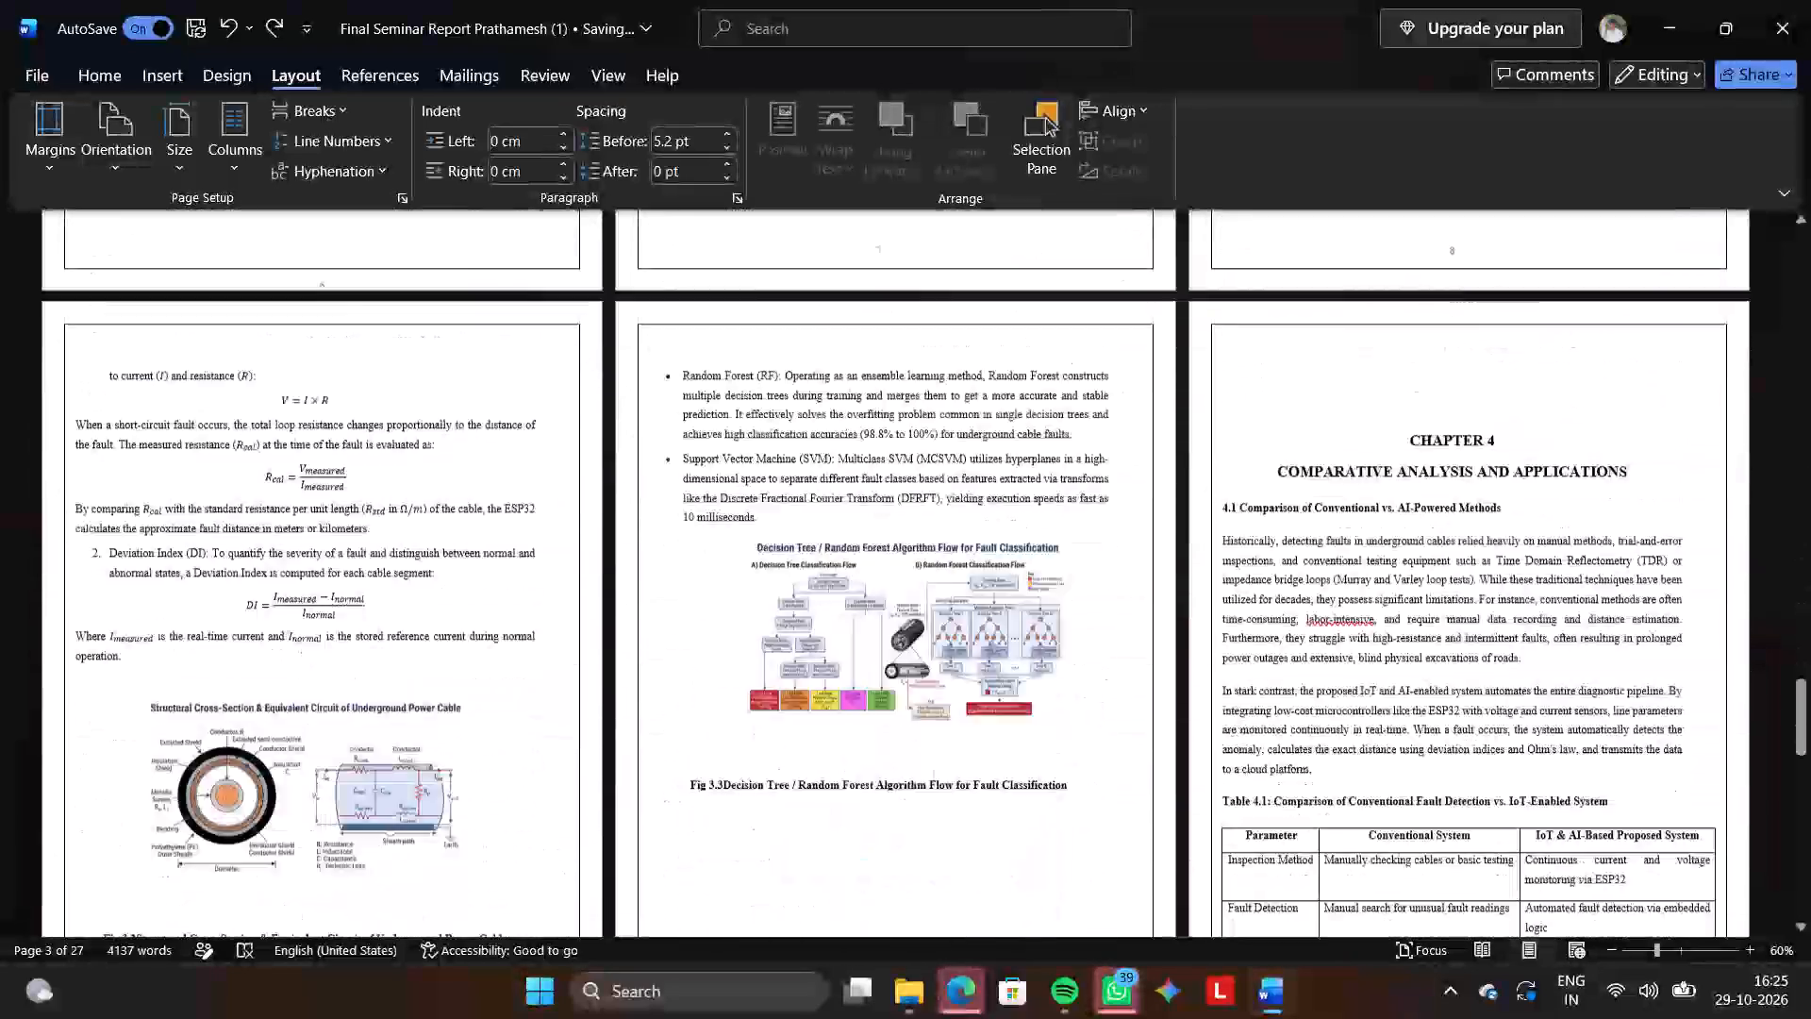
scroll(1465, 726, "down", 18)
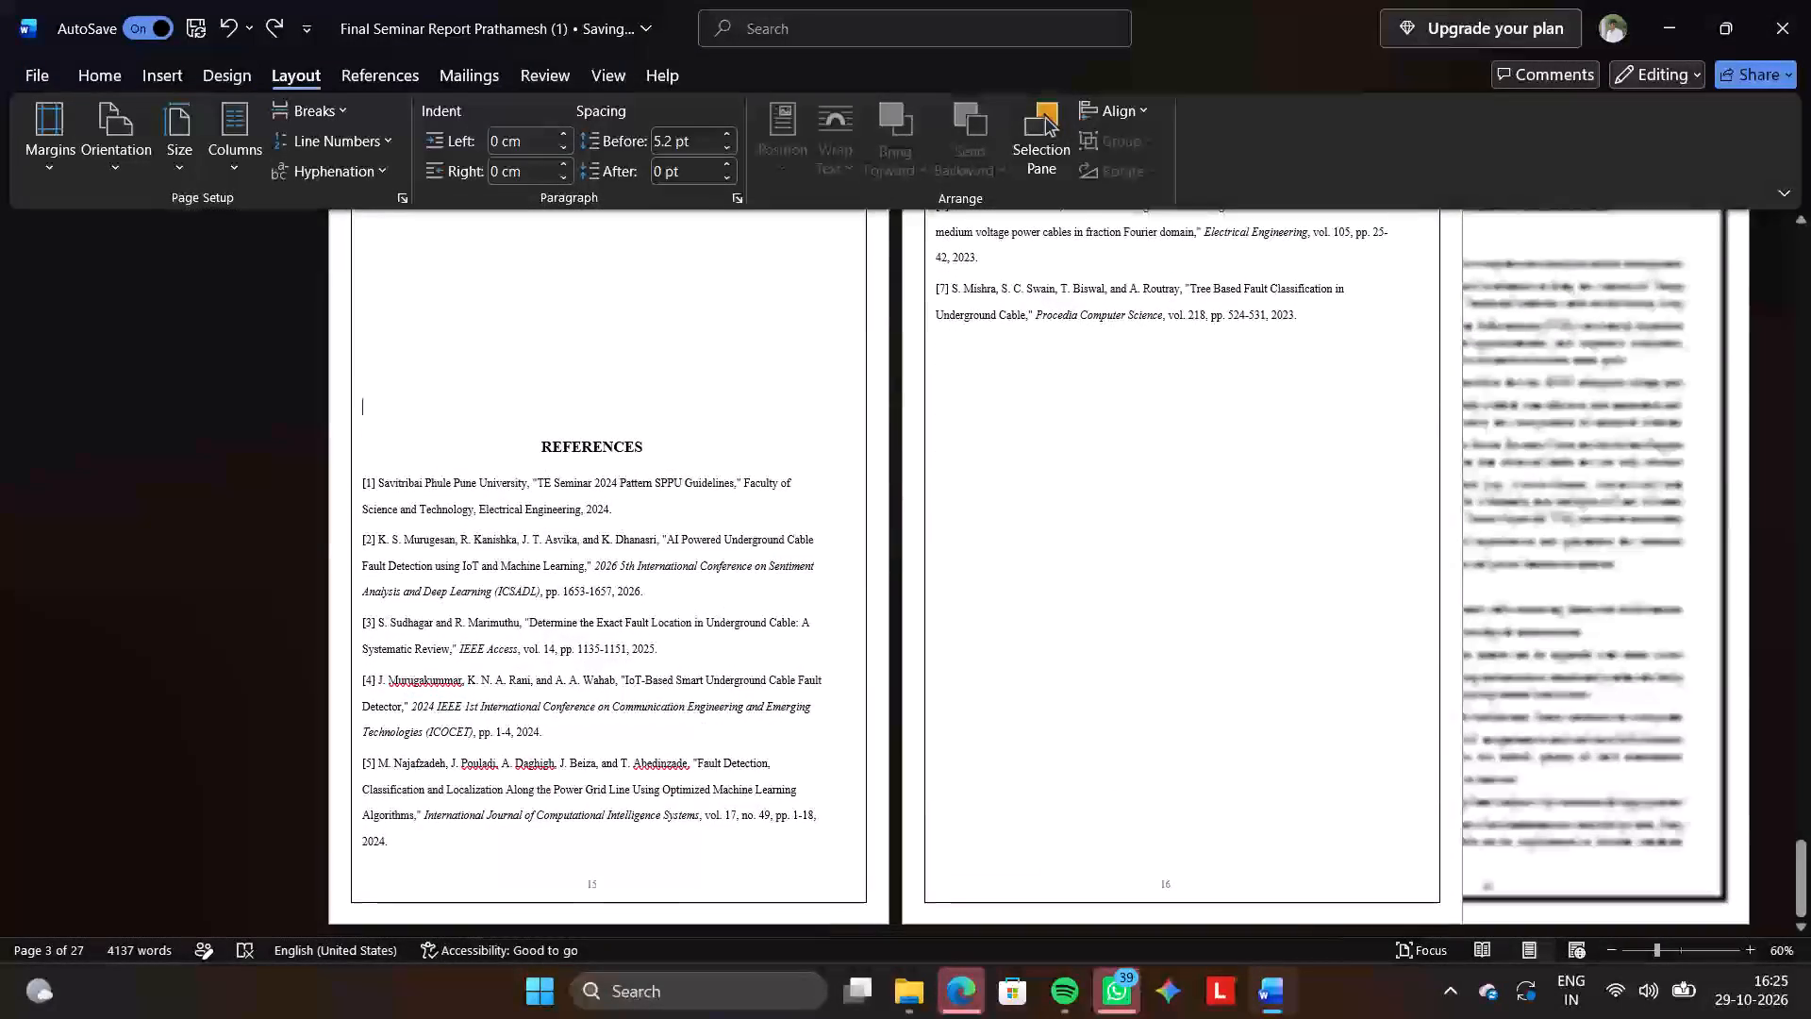
key("ctrl+z")
Review the report's pages from the references back to the Acknowledgment page to check the restored layout.
scroll(1465, 726, "up", 1)
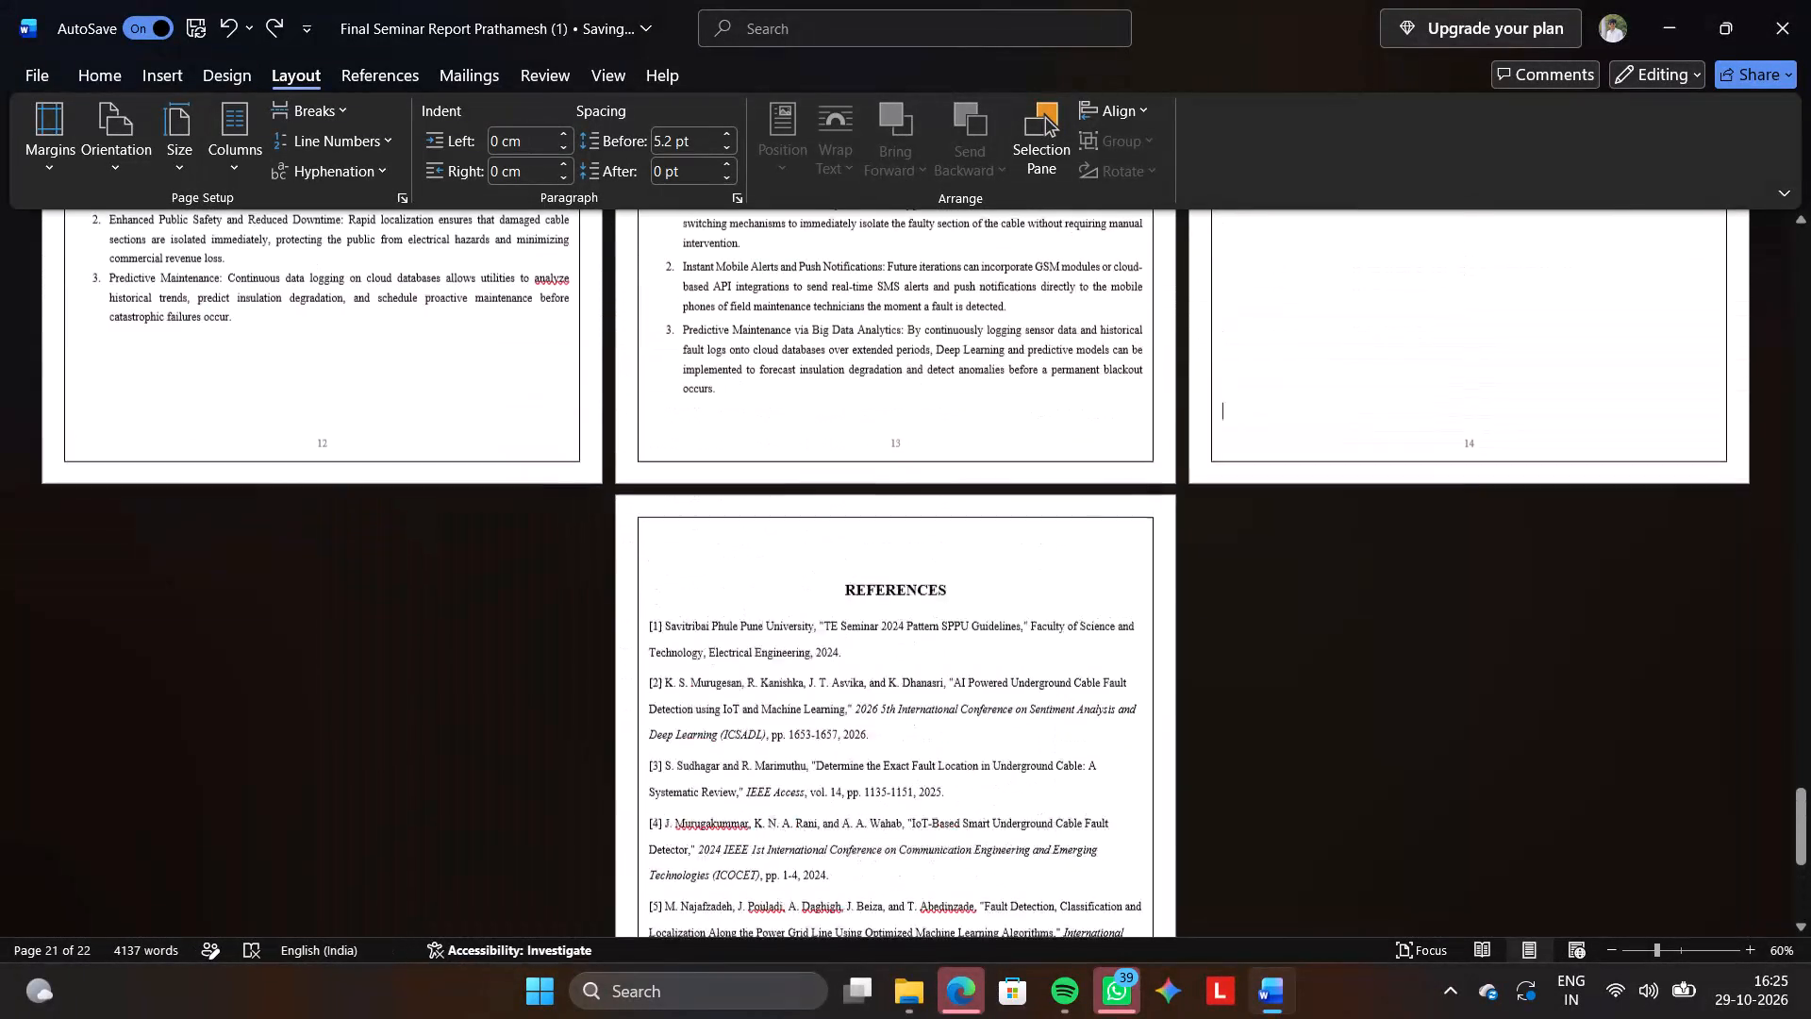
scroll(1465, 726, "up", 1)
scroll(1465, 726, "down", 1)
scroll(1465, 726, "up", 1)
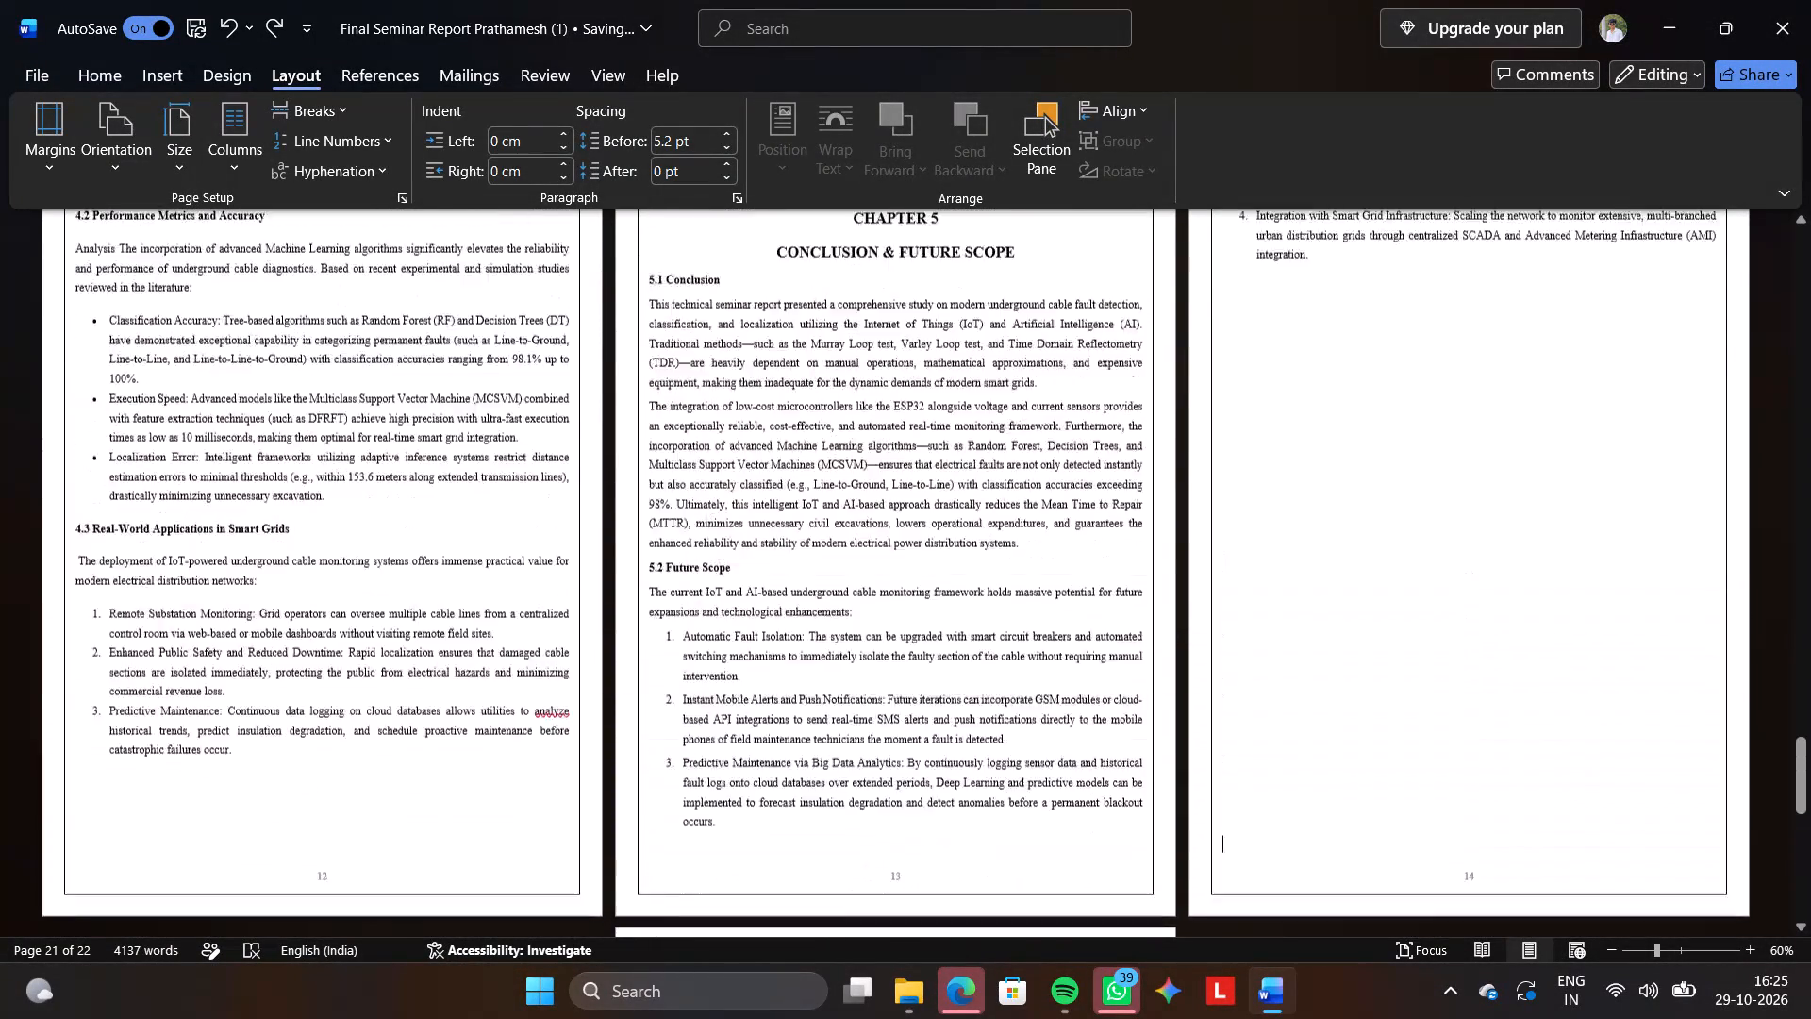
scroll(1465, 726, "up", 11)
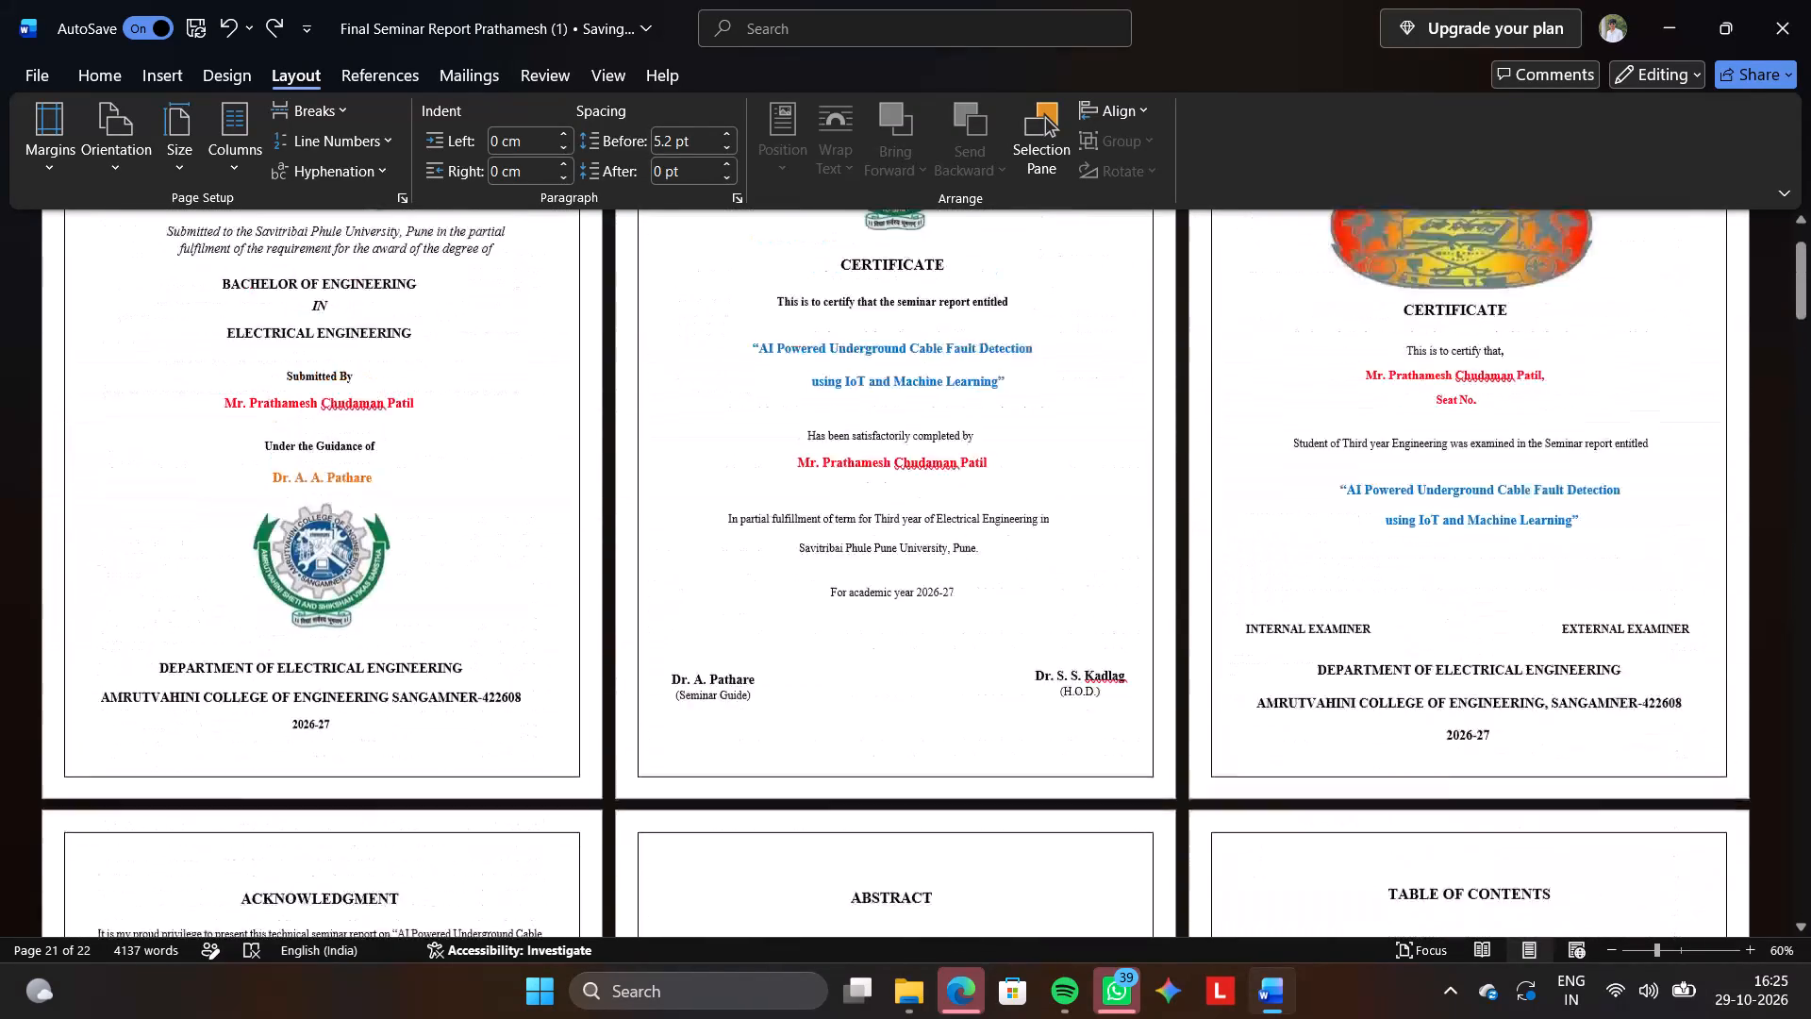
scroll(1465, 726, "up", 3)
scroll(1465, 726, "down", 2)
scroll(1465, 726, "up", 1)
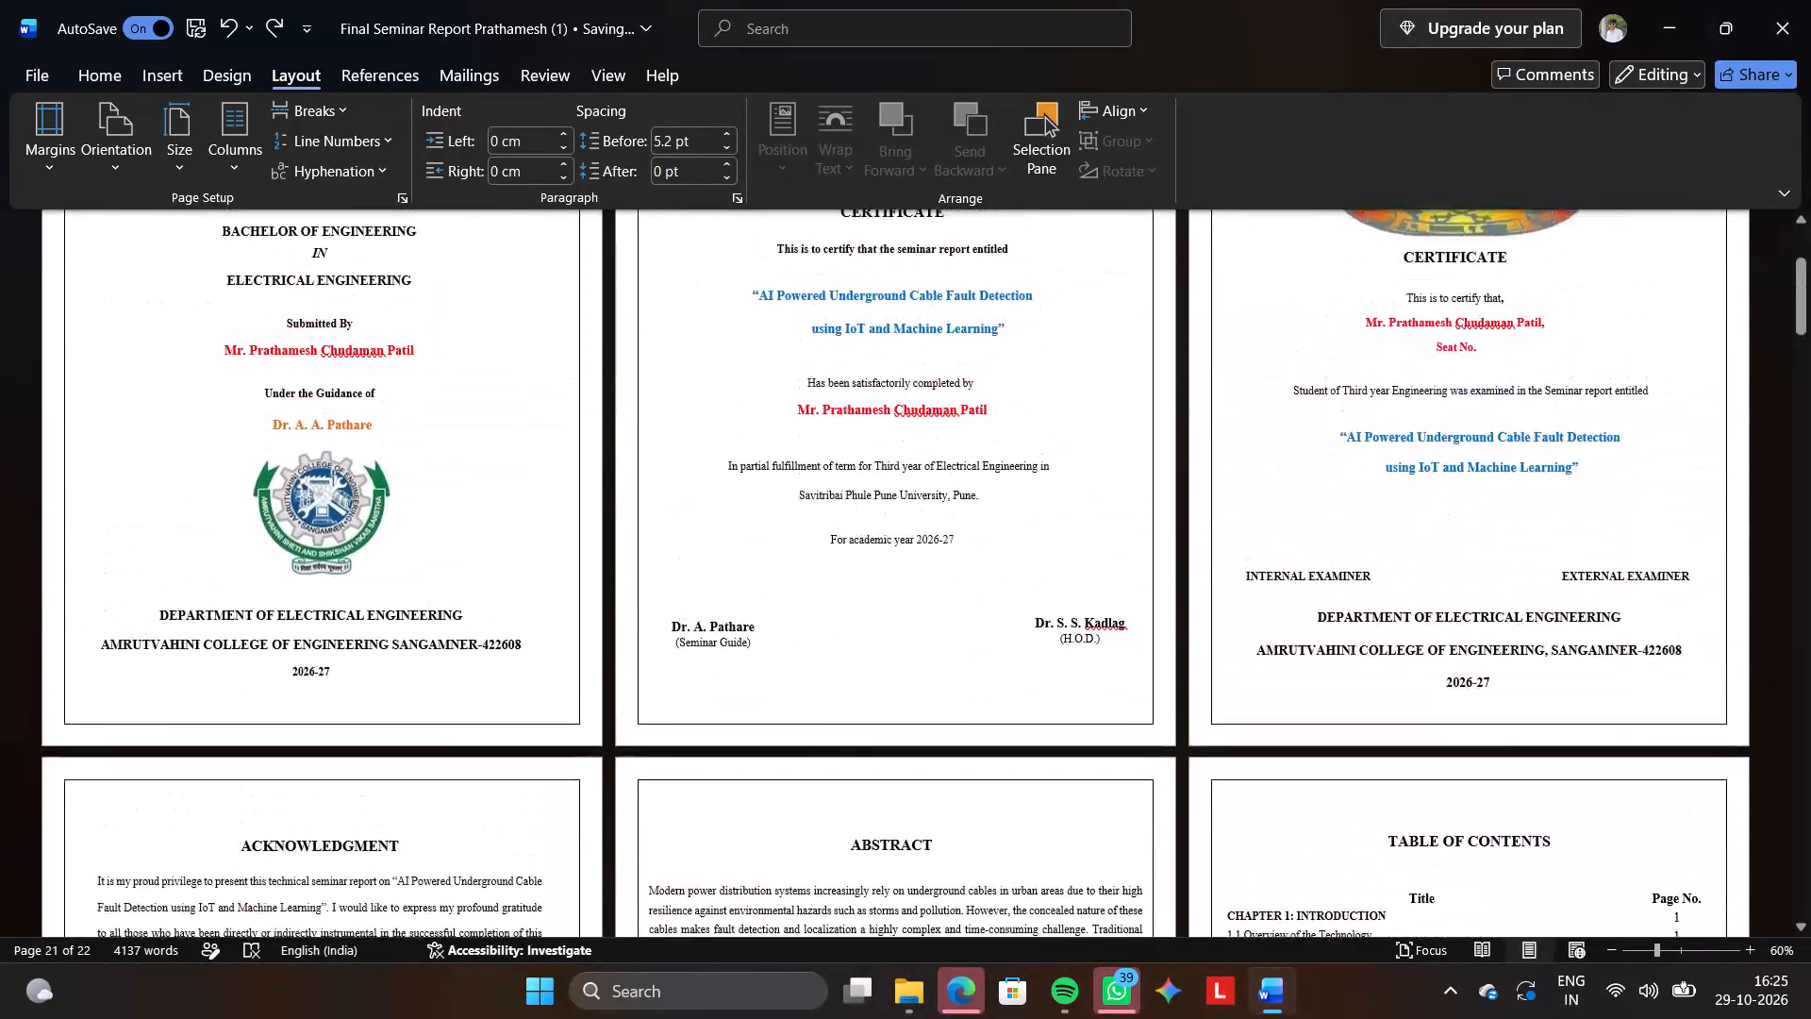
scroll(1465, 726, "down", 1)
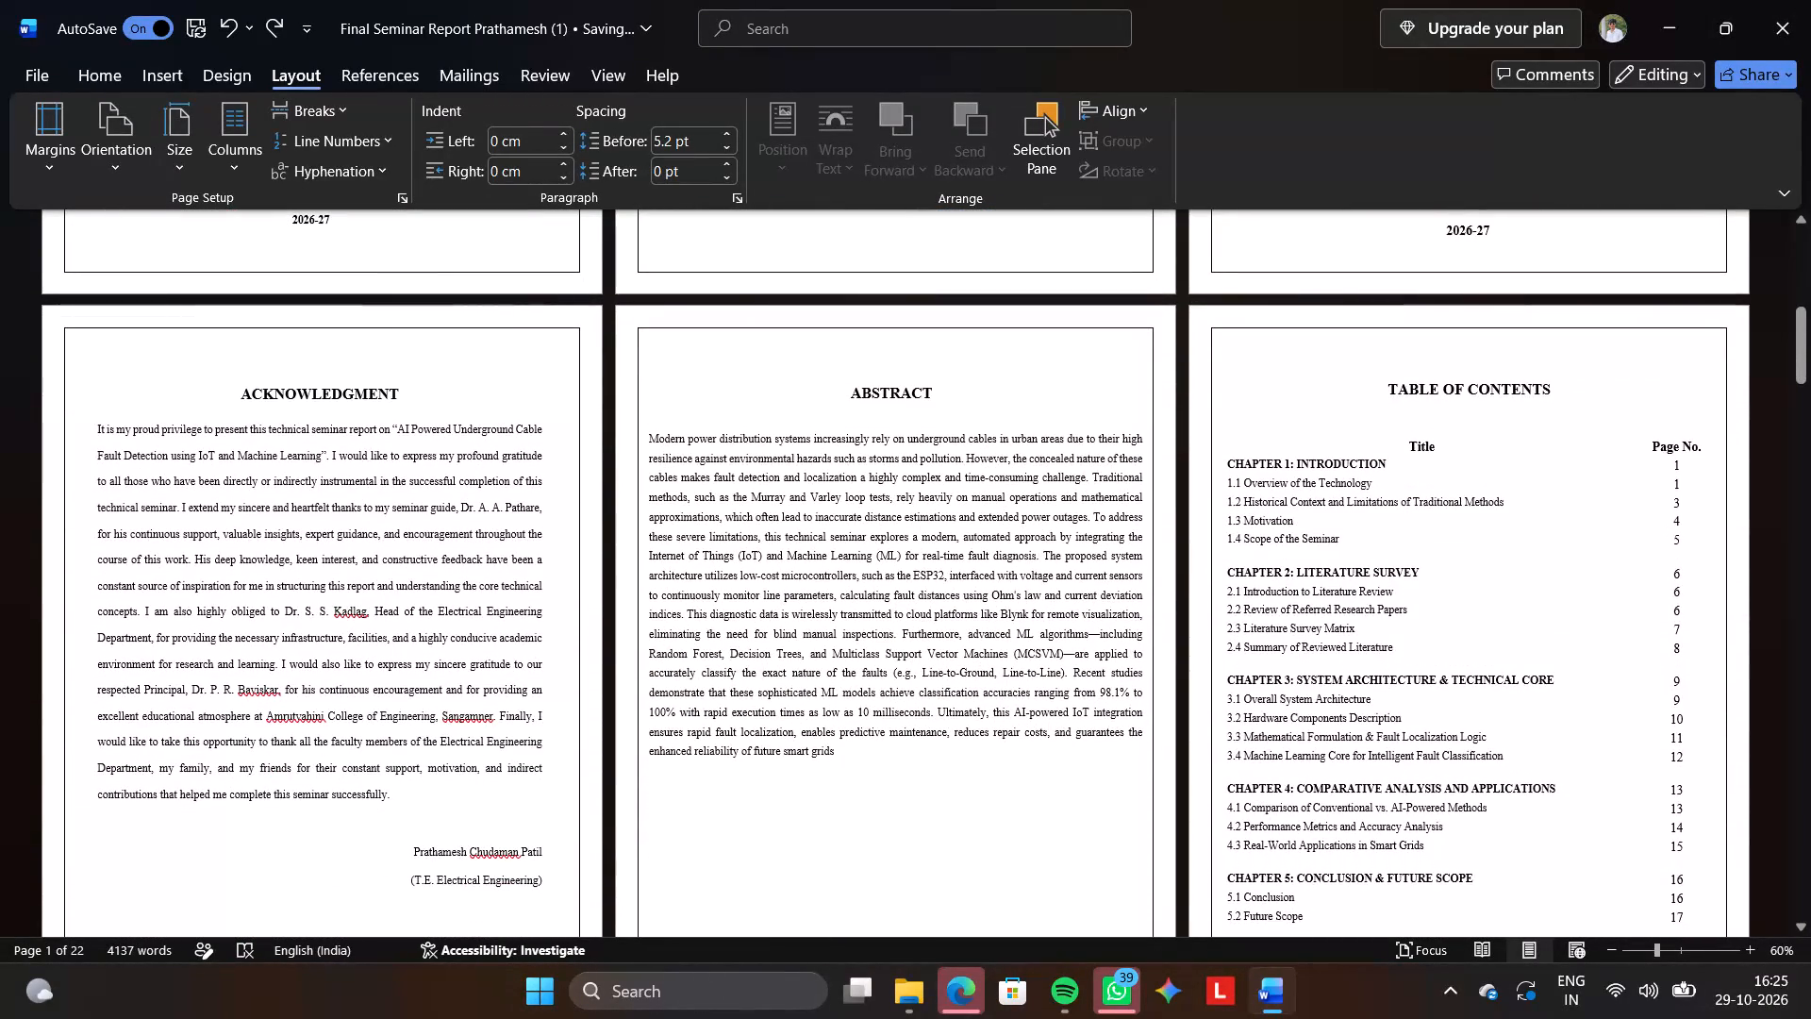
From the Acknowledgment heading, set the top, bottom and right margins to 2.54 cm and left to 3.81 cm, applied to This point forward.
left_click(91, 383)
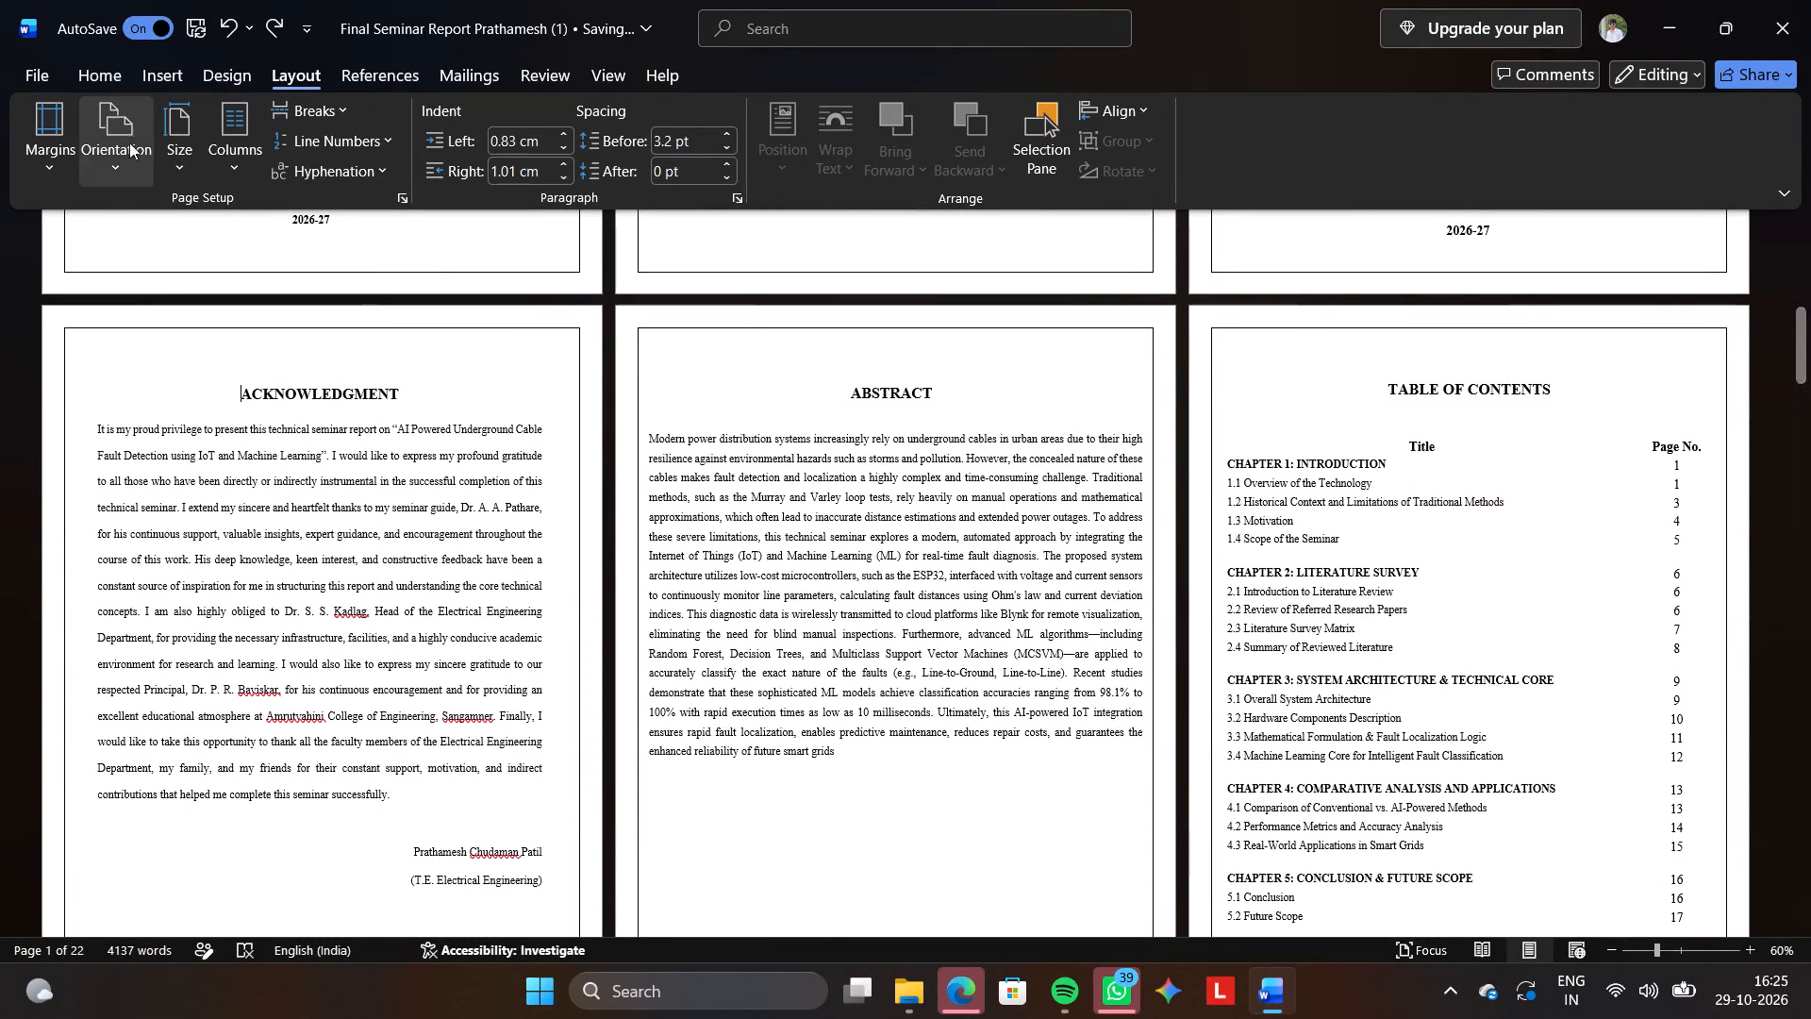
left_click(31, 168)
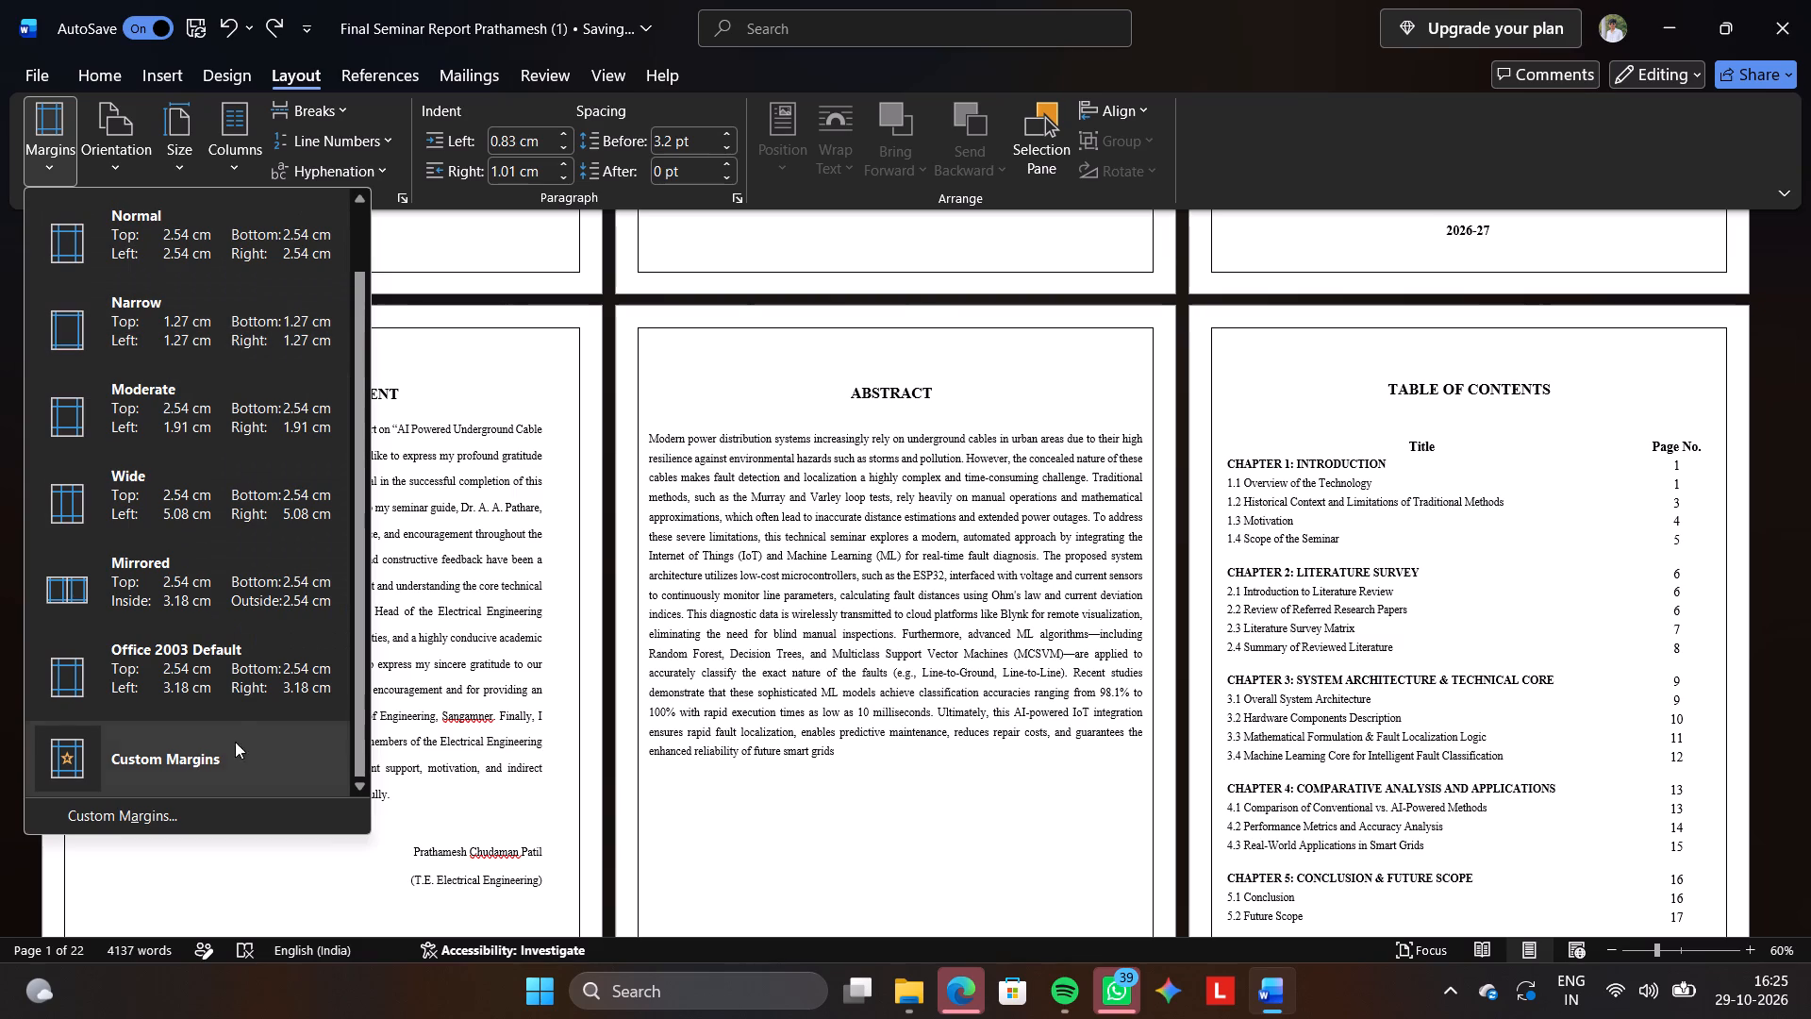
left_click(153, 815)
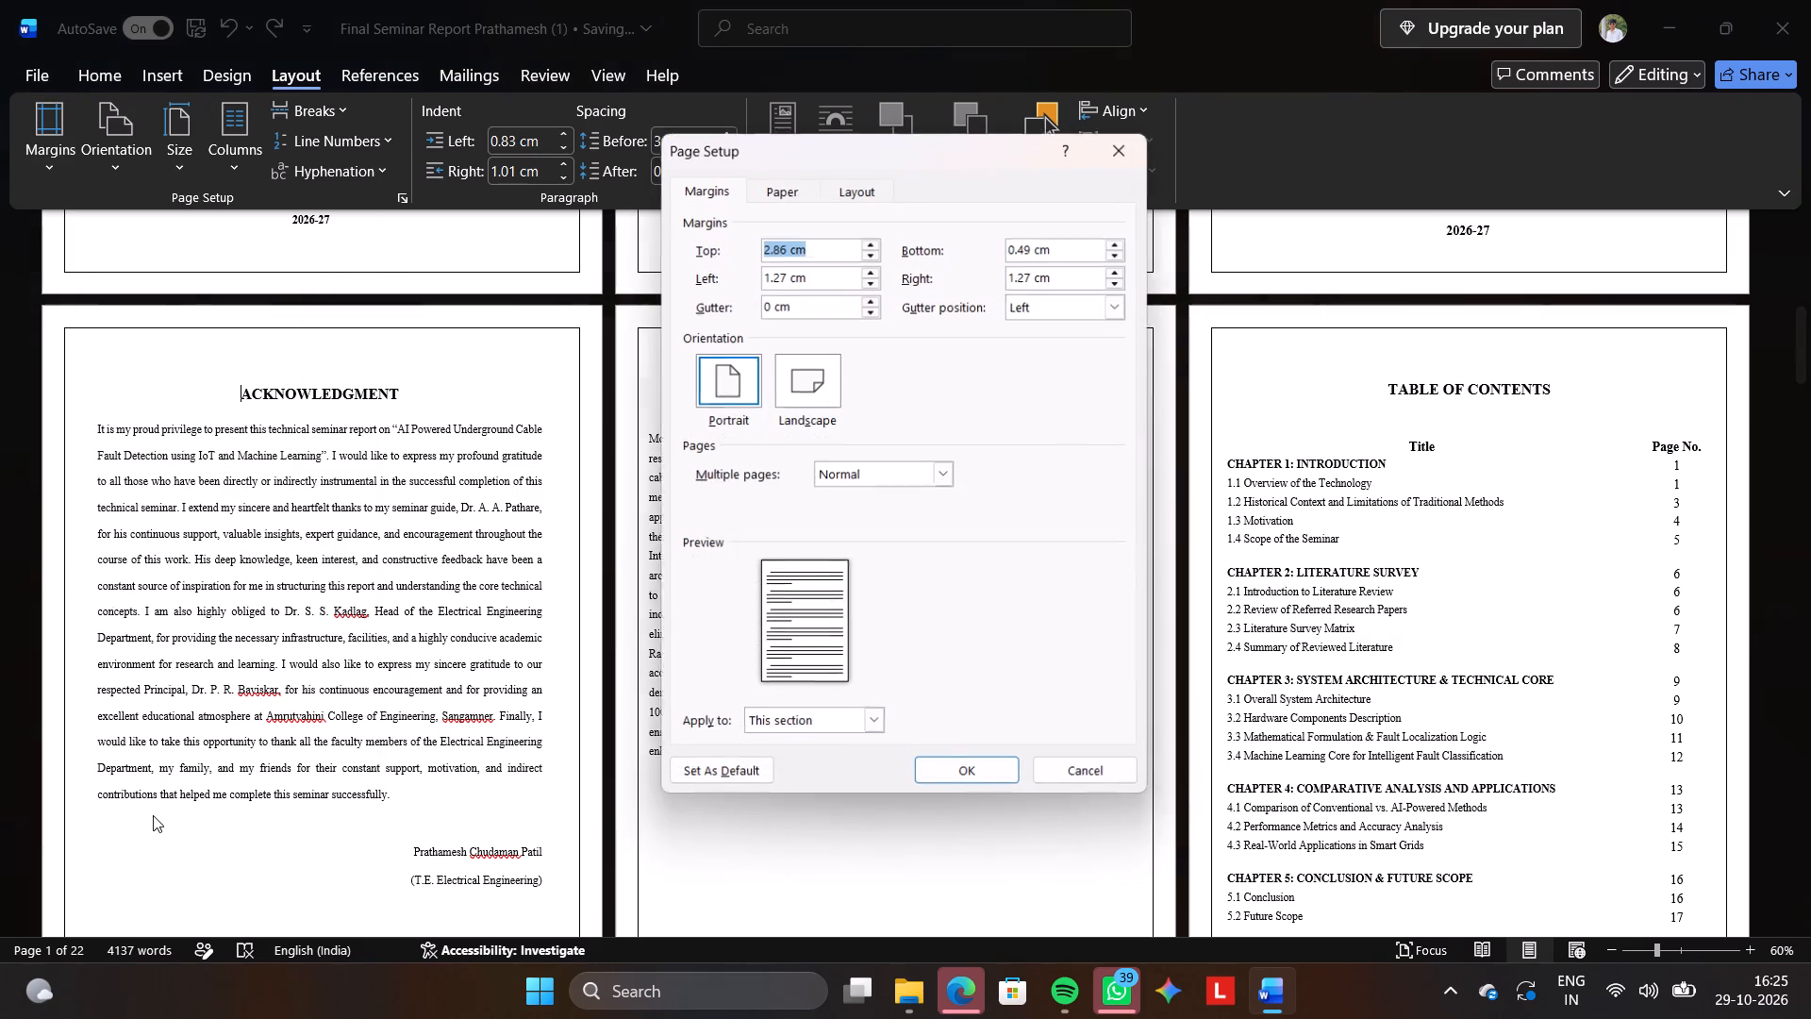
double_click(873, 244)
left_click(809, 252)
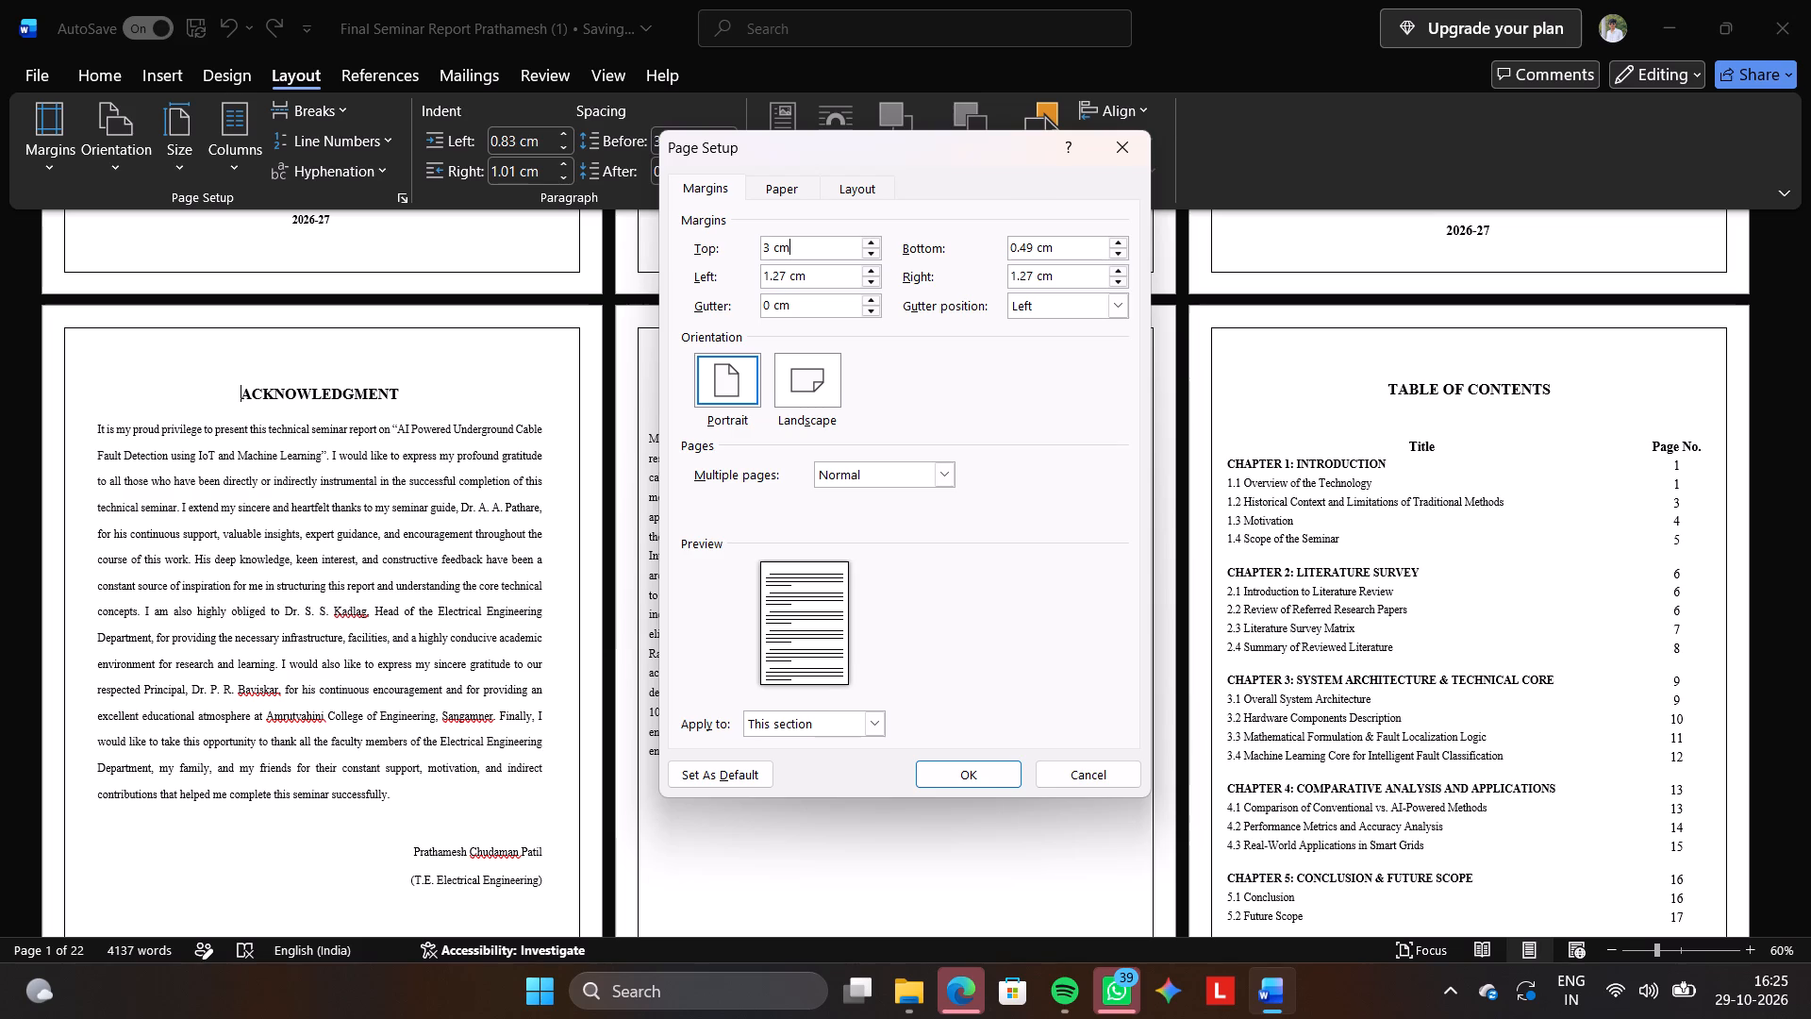
double_click(809, 252)
triple_click(809, 252)
type("2.54")
double_click(1037, 241)
type("2.")
triple_click(1037, 241)
type("2.54")
triple_click(1050, 267)
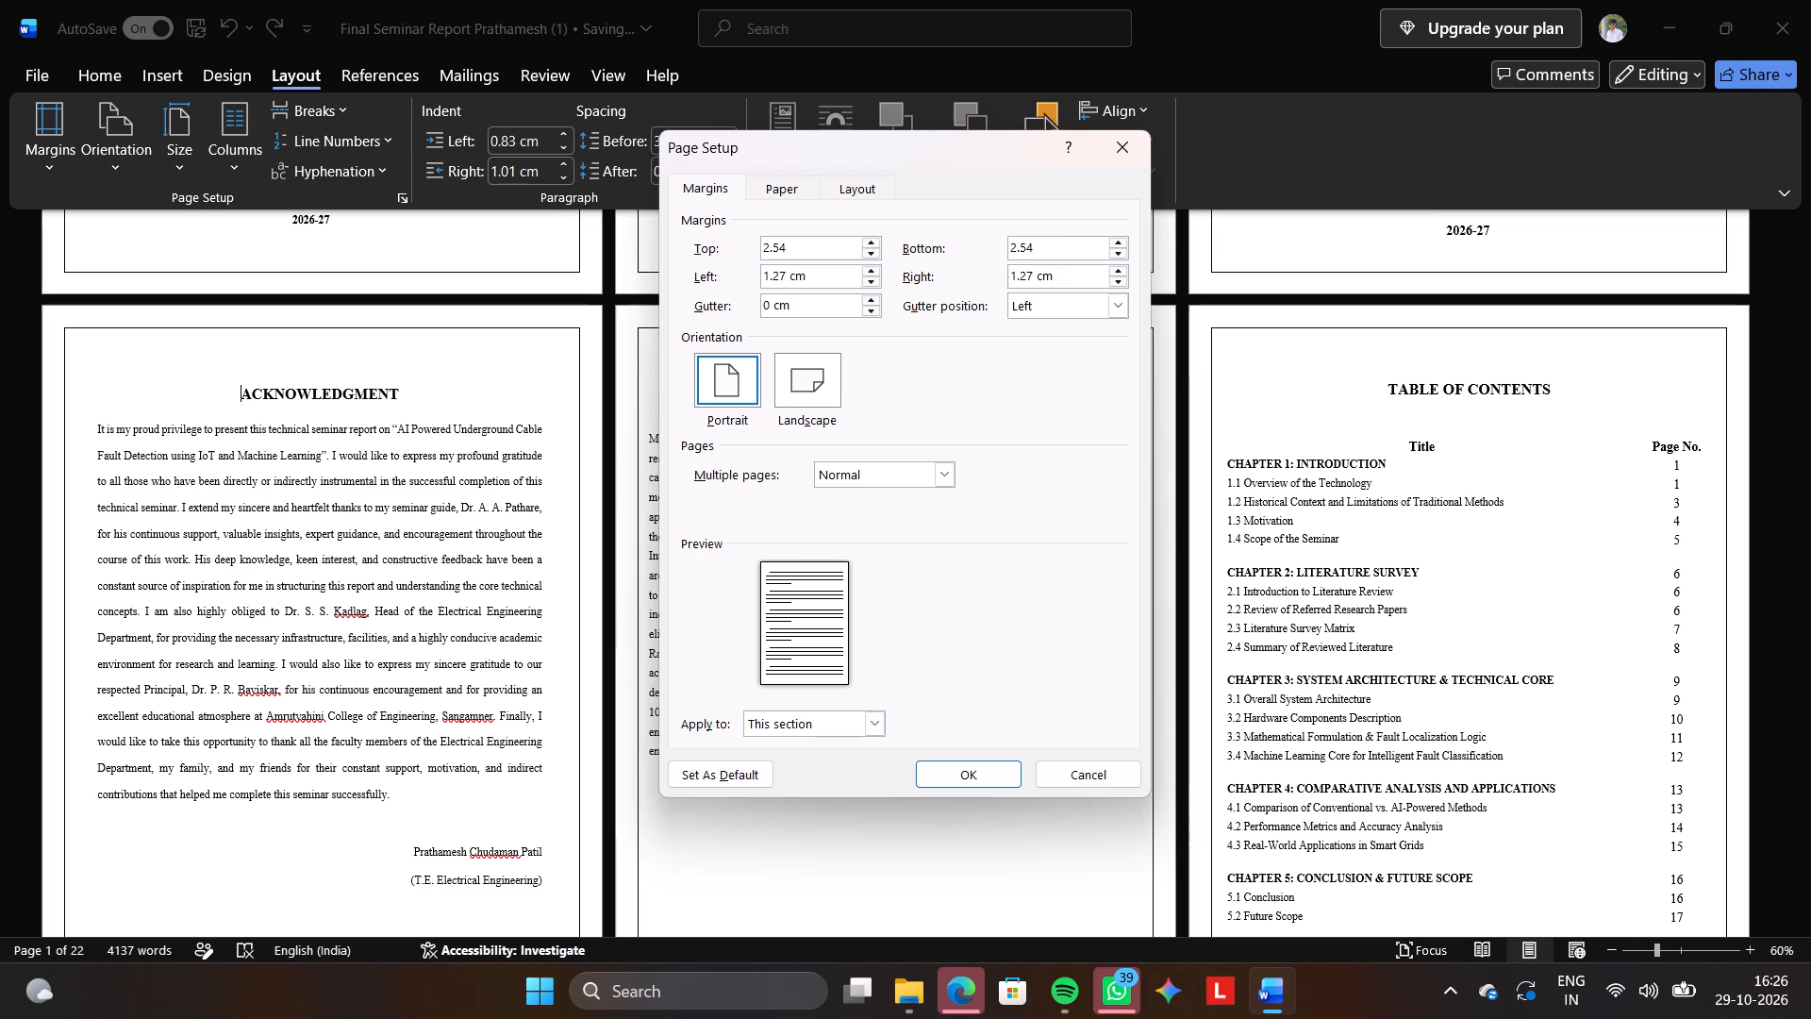
type("2.54")
triple_click(820, 276)
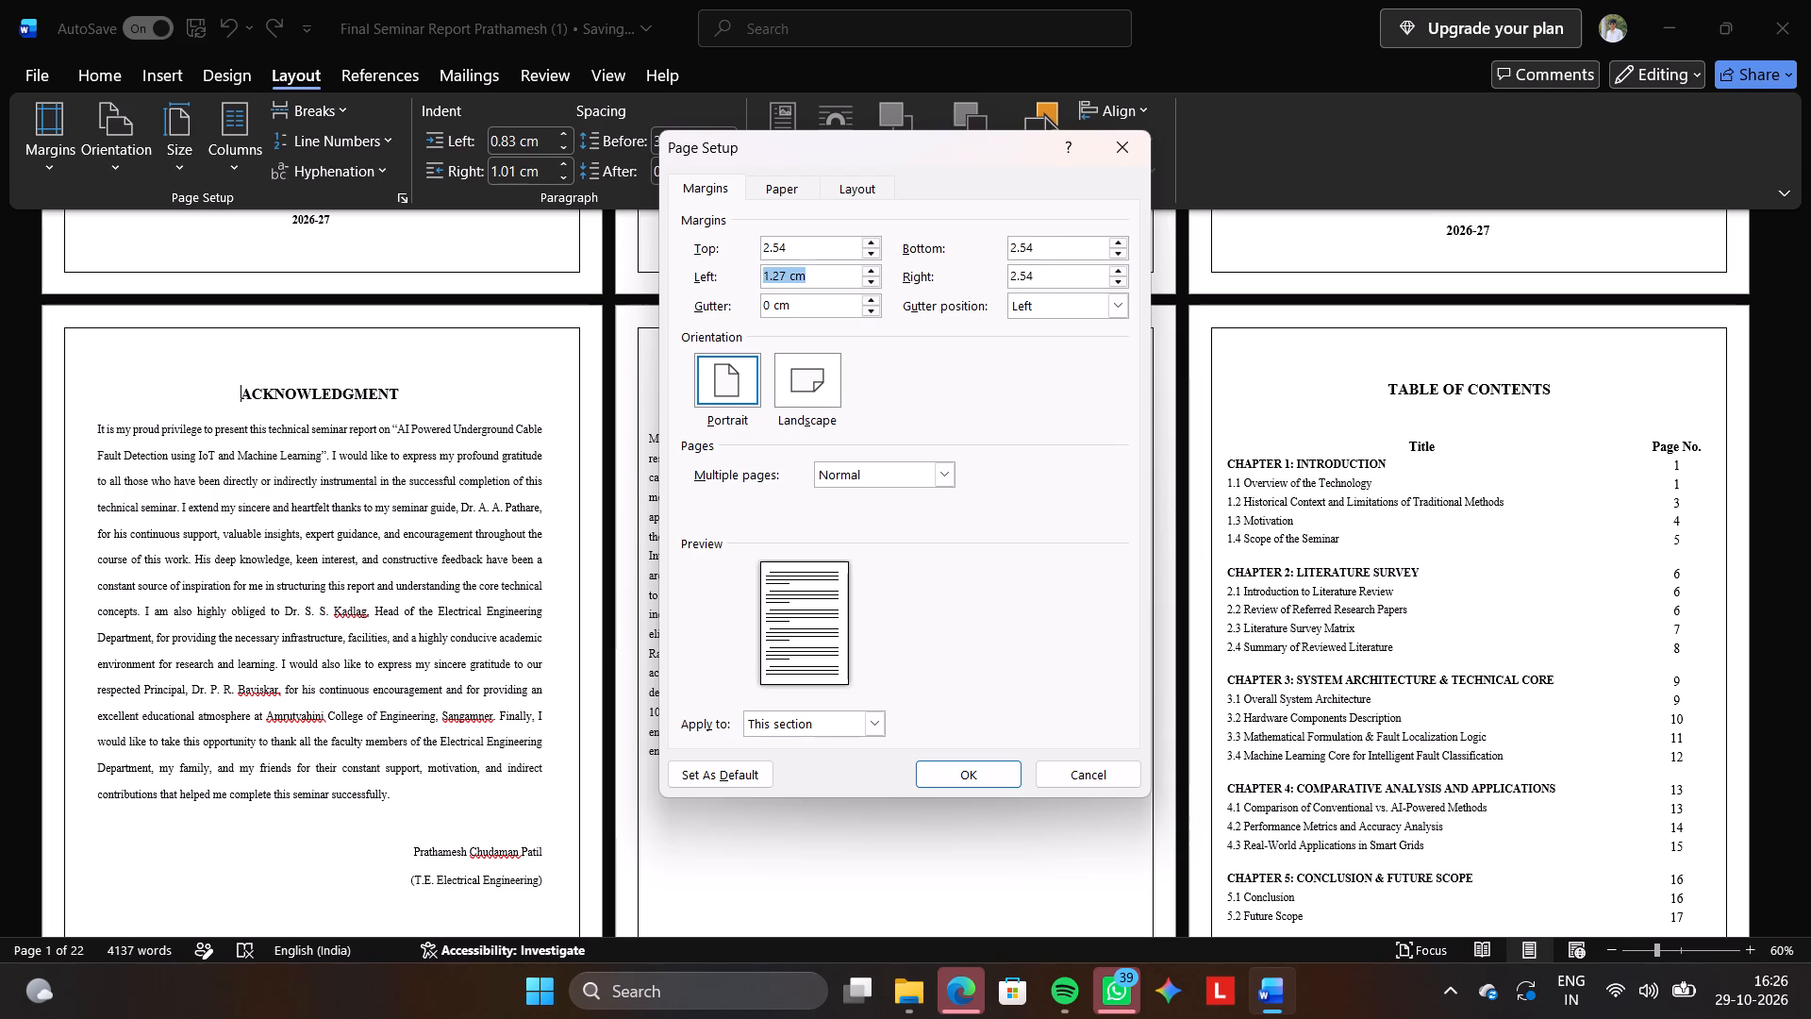
type("3.81")
left_click(875, 734)
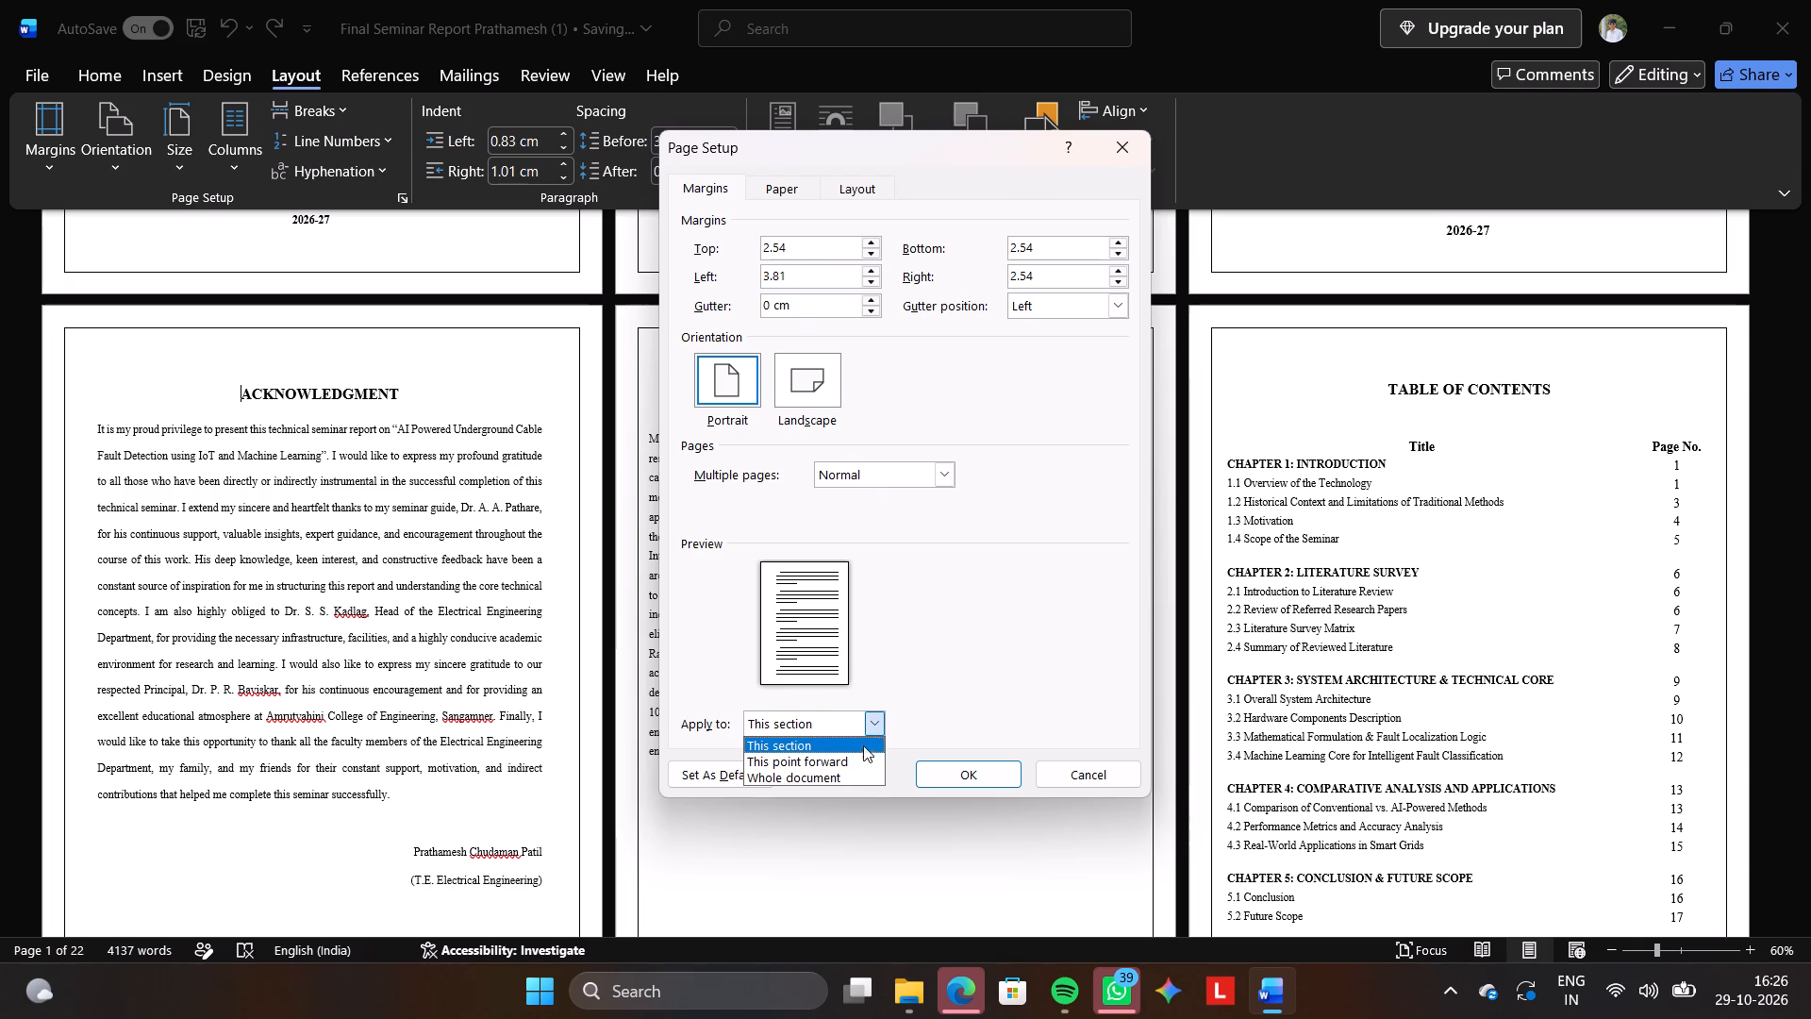
left_click(852, 762)
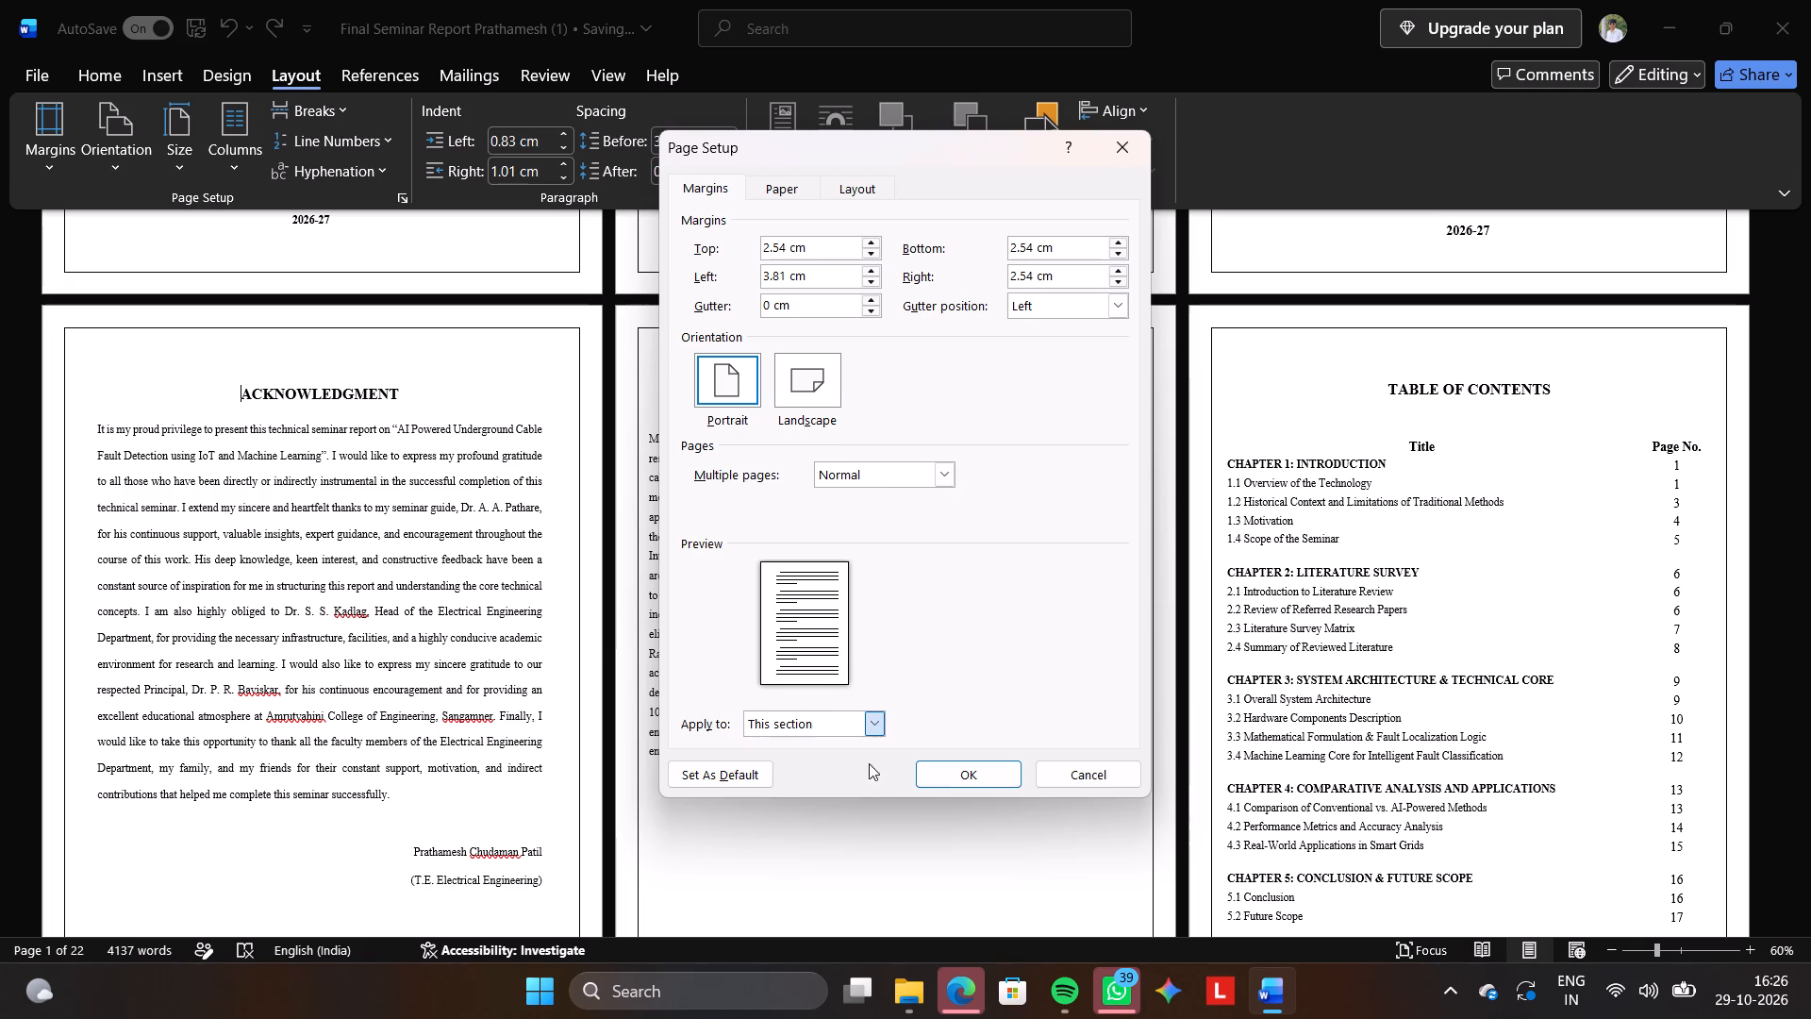
left_click(969, 768)
Check the certificate, Acknowledgment, Abstract and contents pages for layout shifts under the new margins.
scroll(969, 768, "up", 2)
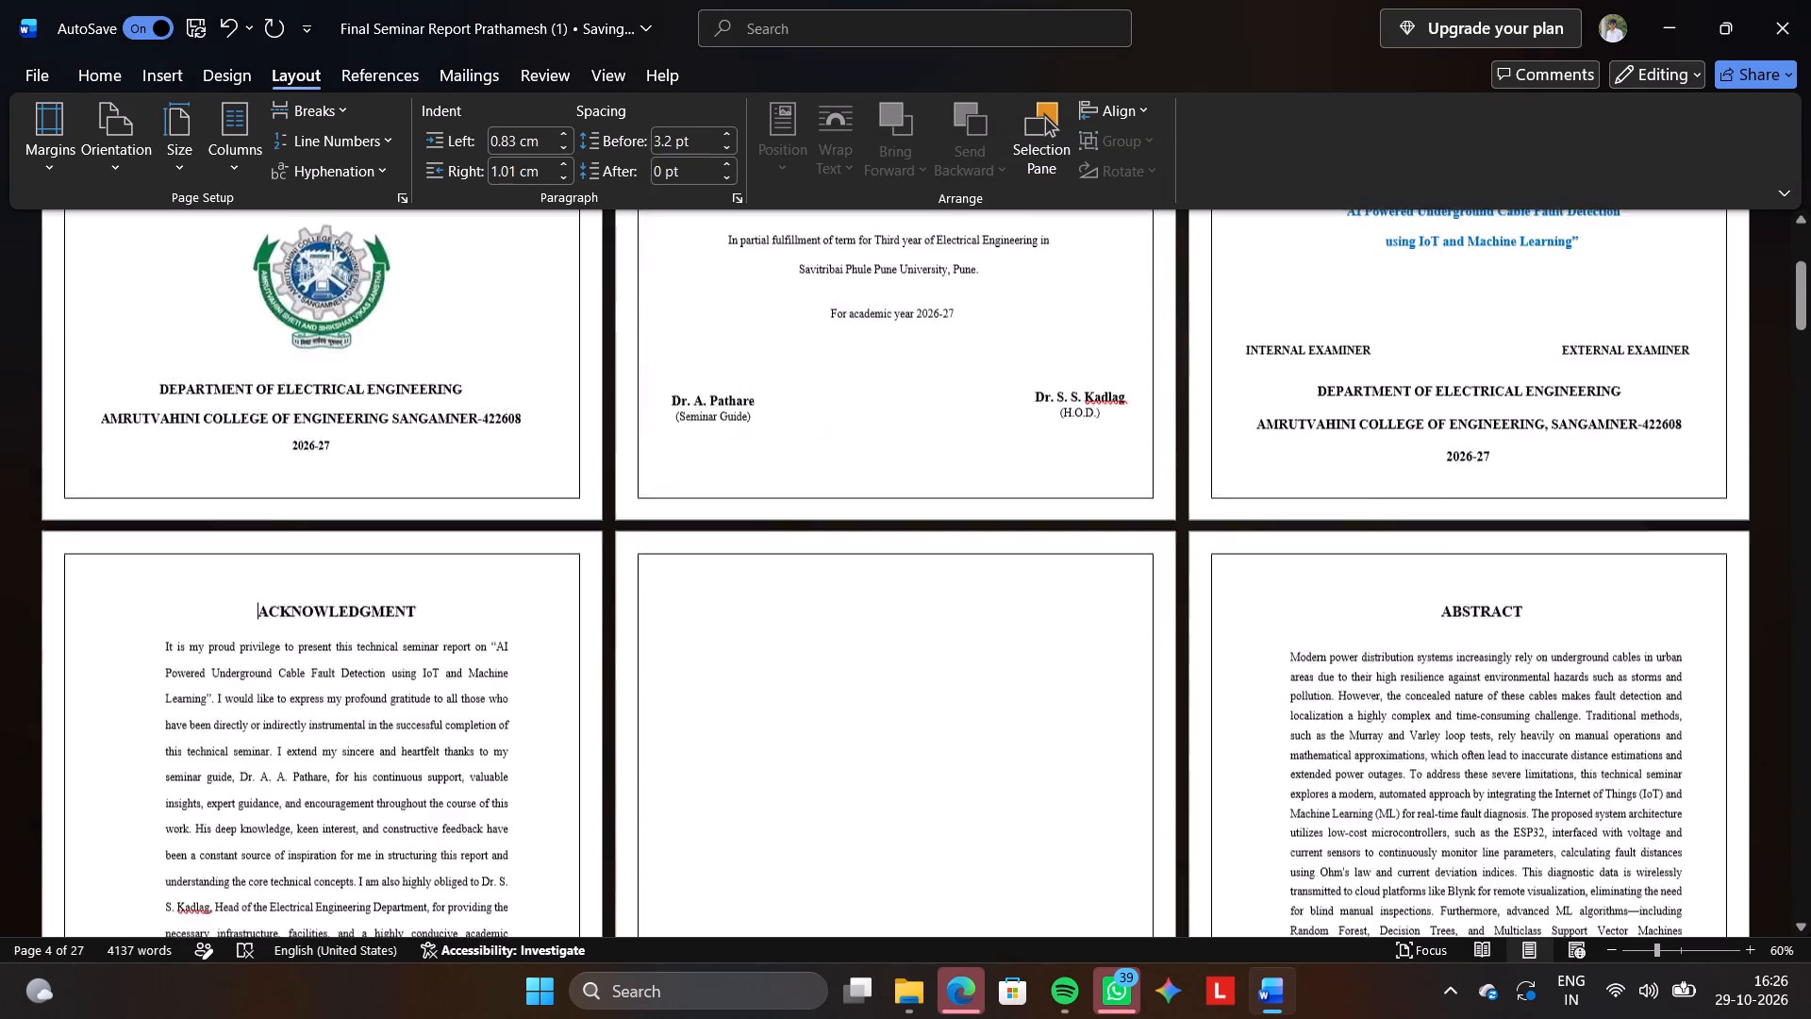
scroll(969, 768, "up", 1)
scroll(969, 768, "down", 3)
scroll(969, 768, "up", 1)
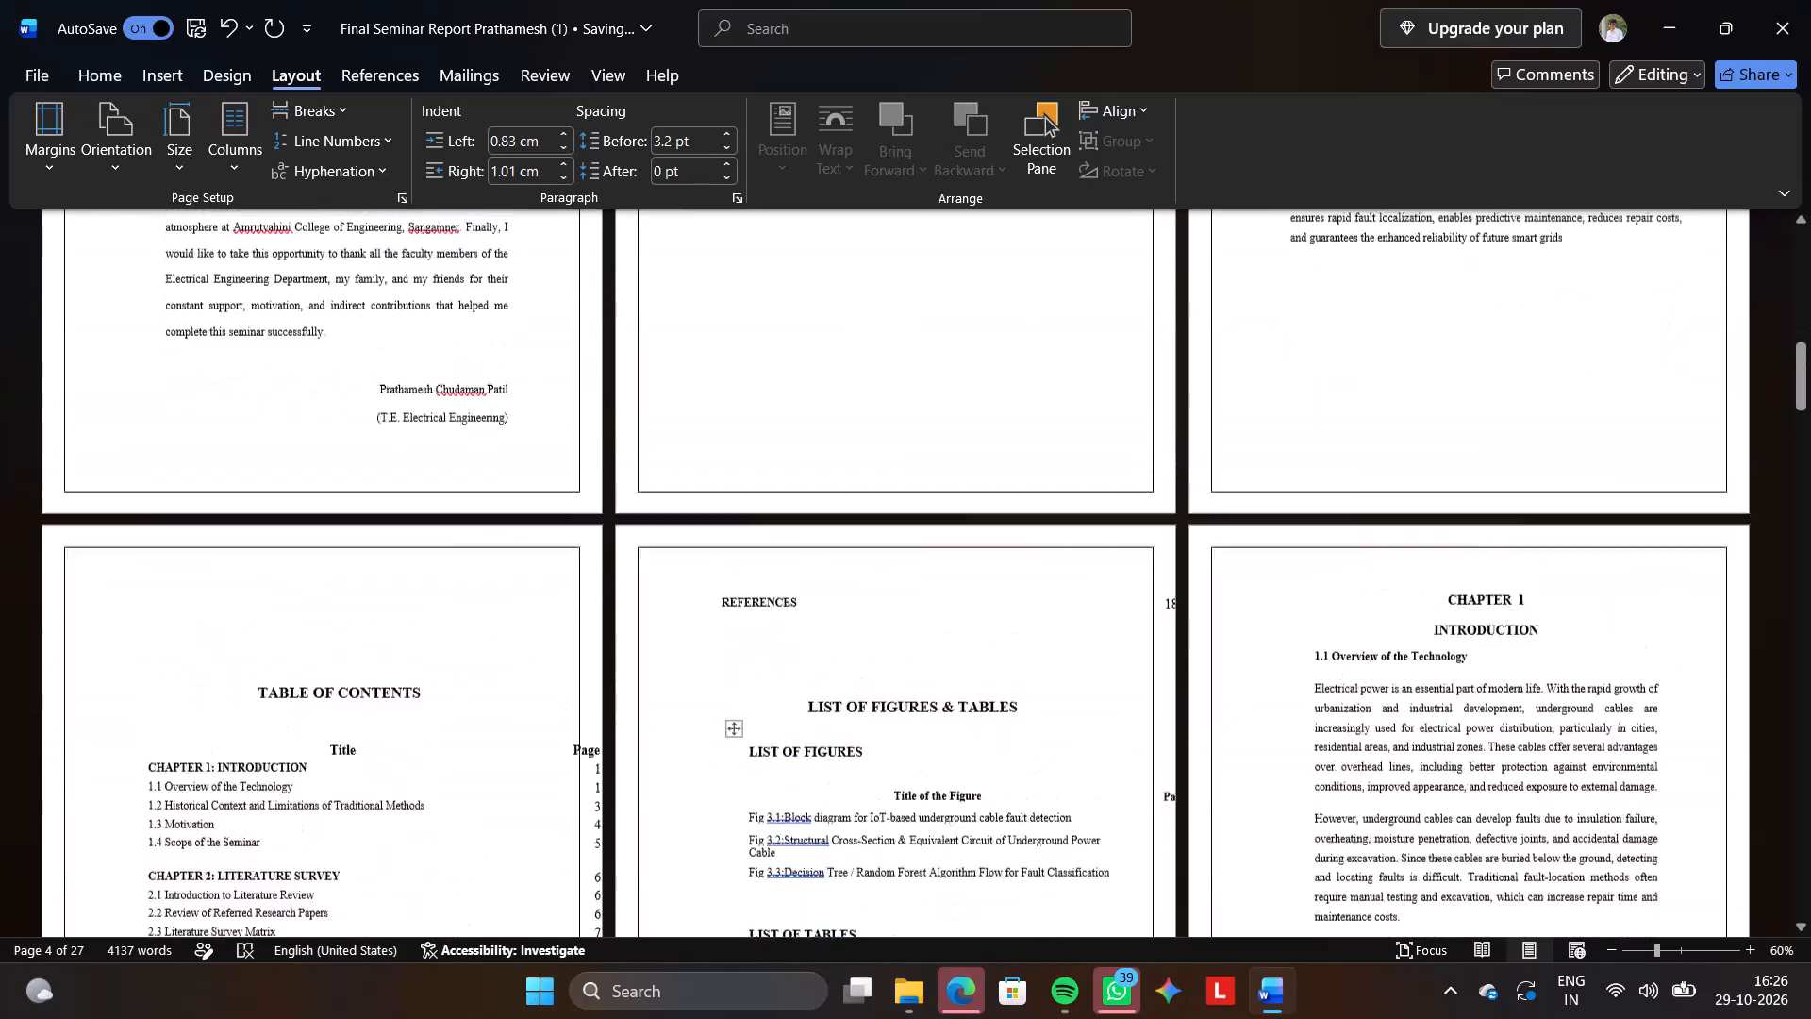
scroll(969, 768, "up", 2)
scroll(969, 768, "down", 2)
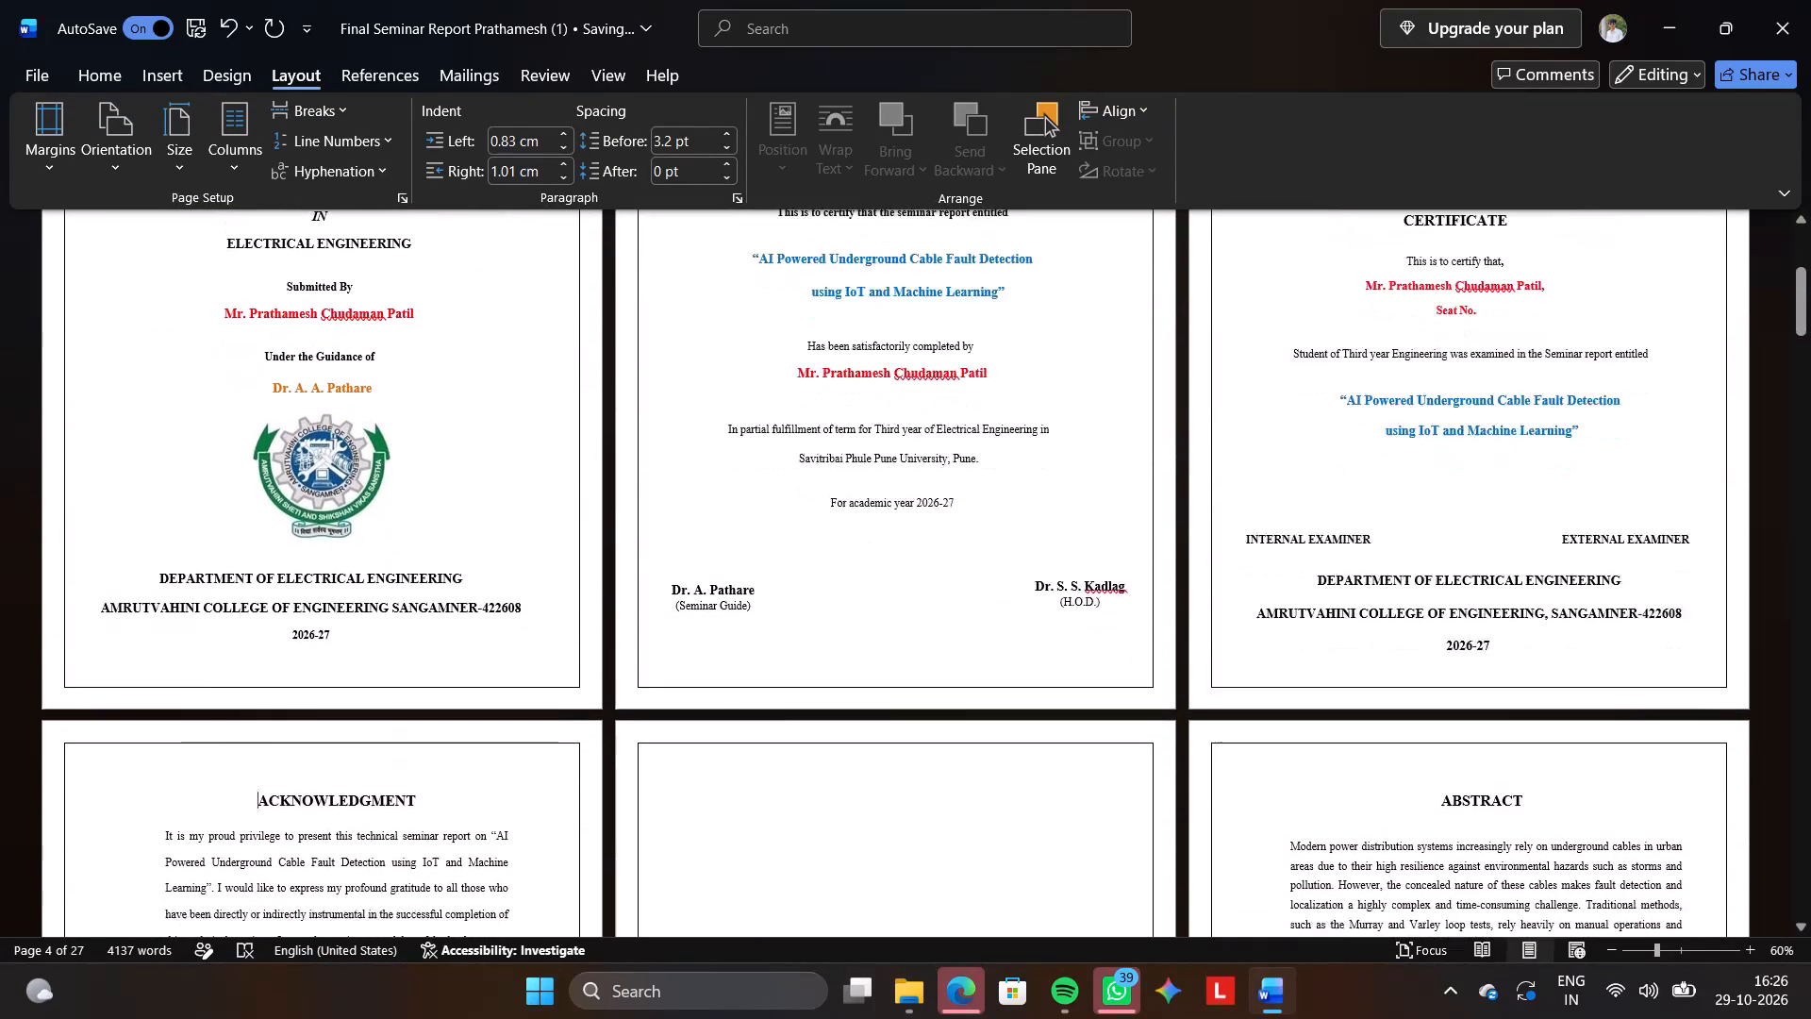
scroll(969, 768, "down", 2)
scroll(969, 768, "up", 1)
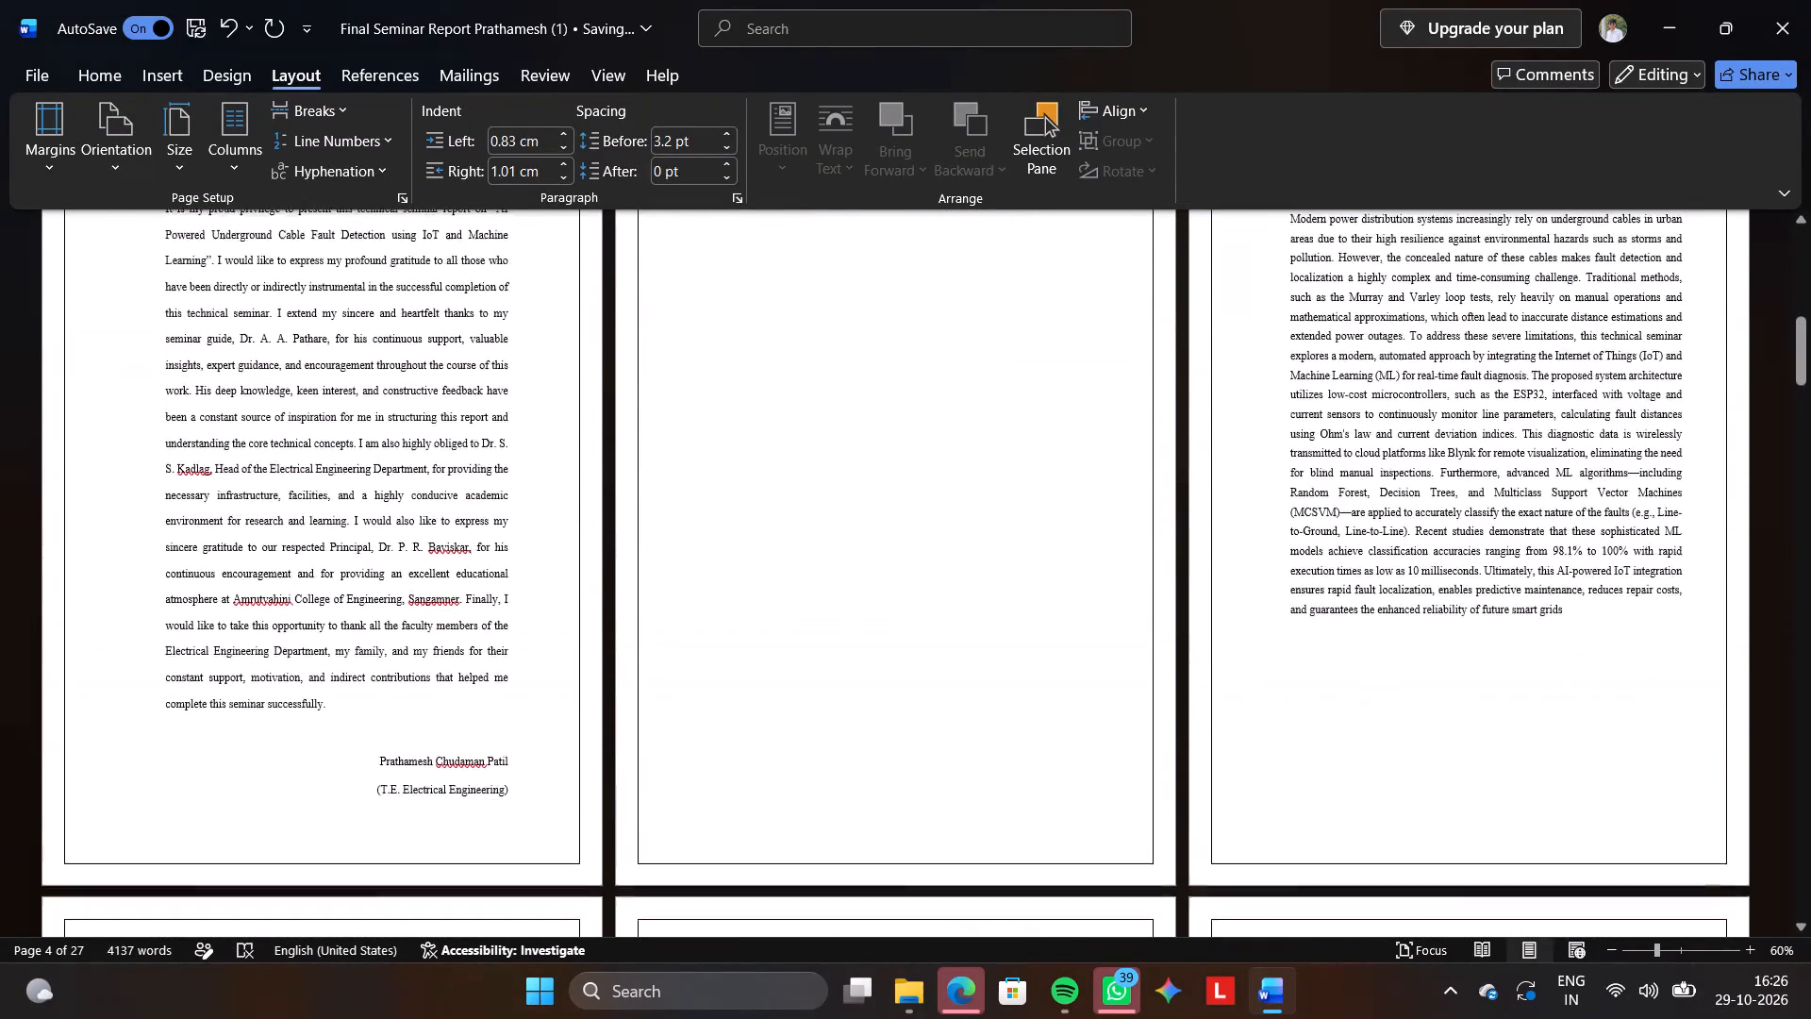
scroll(969, 768, "up", 1)
Remove the blank page between the Acknowledgment and Abstract pages.
left_click(969, 768)
double_click(969, 768)
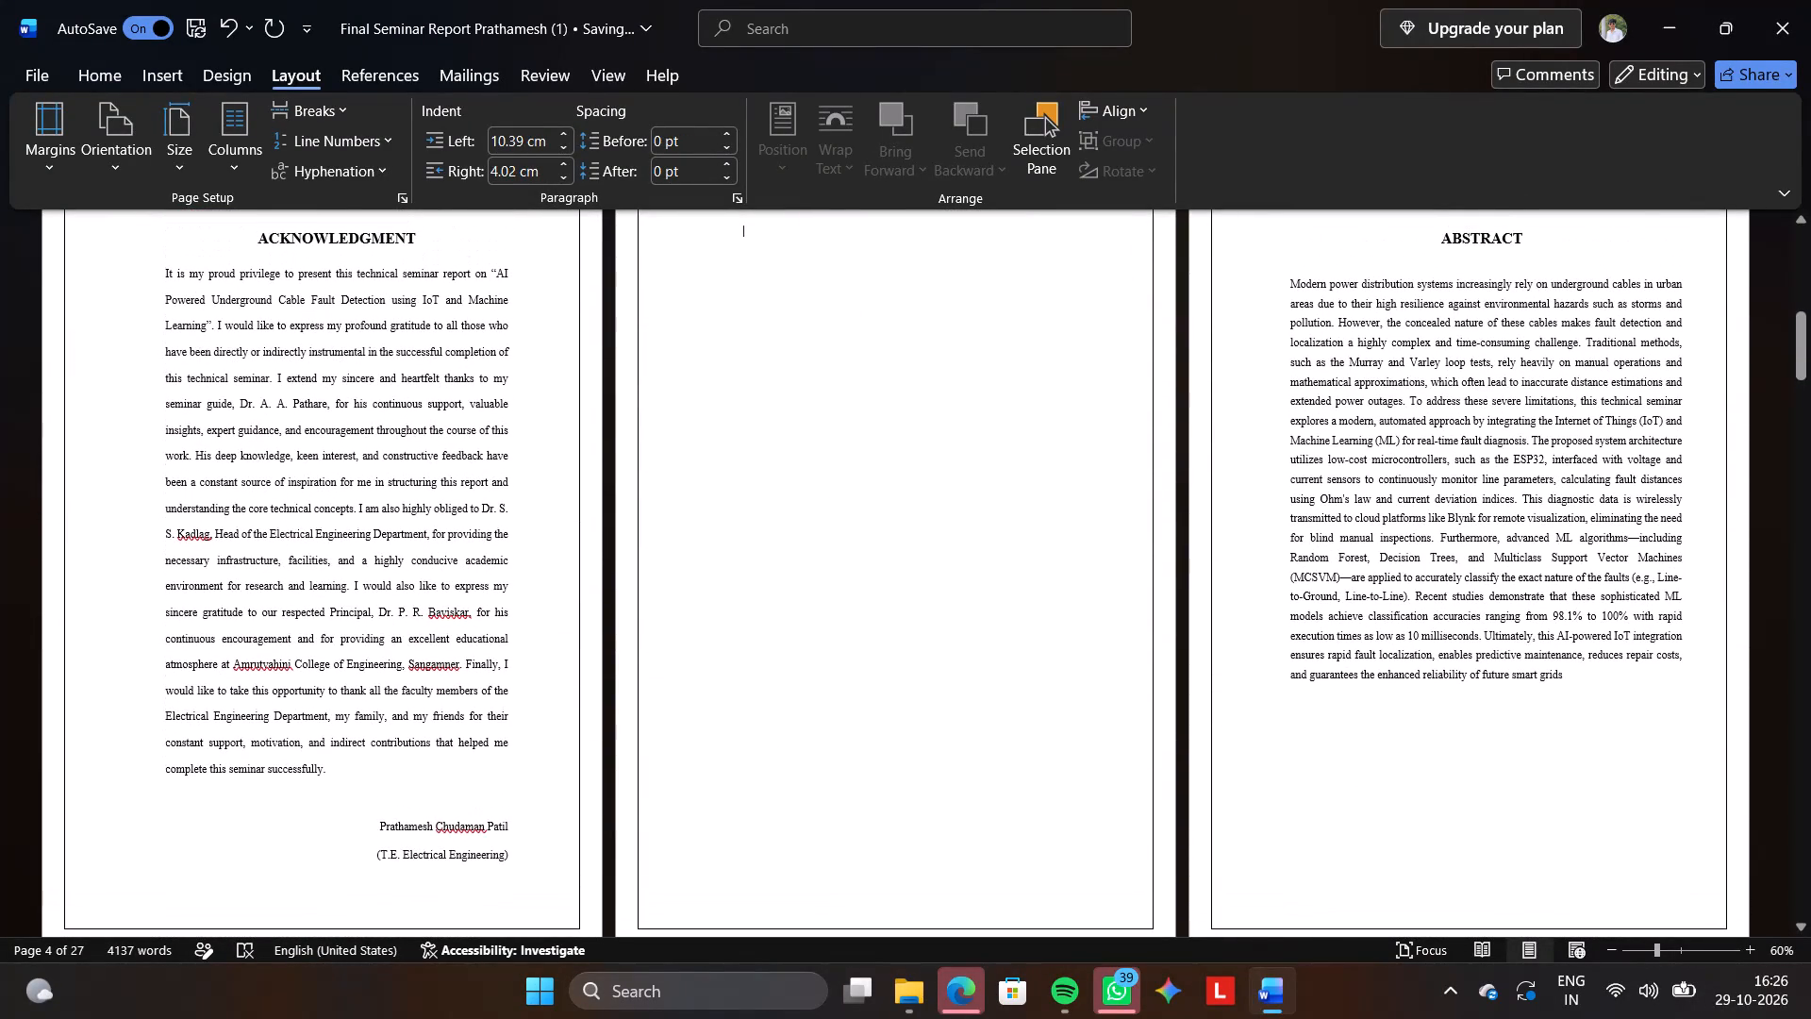
left_click(969, 768)
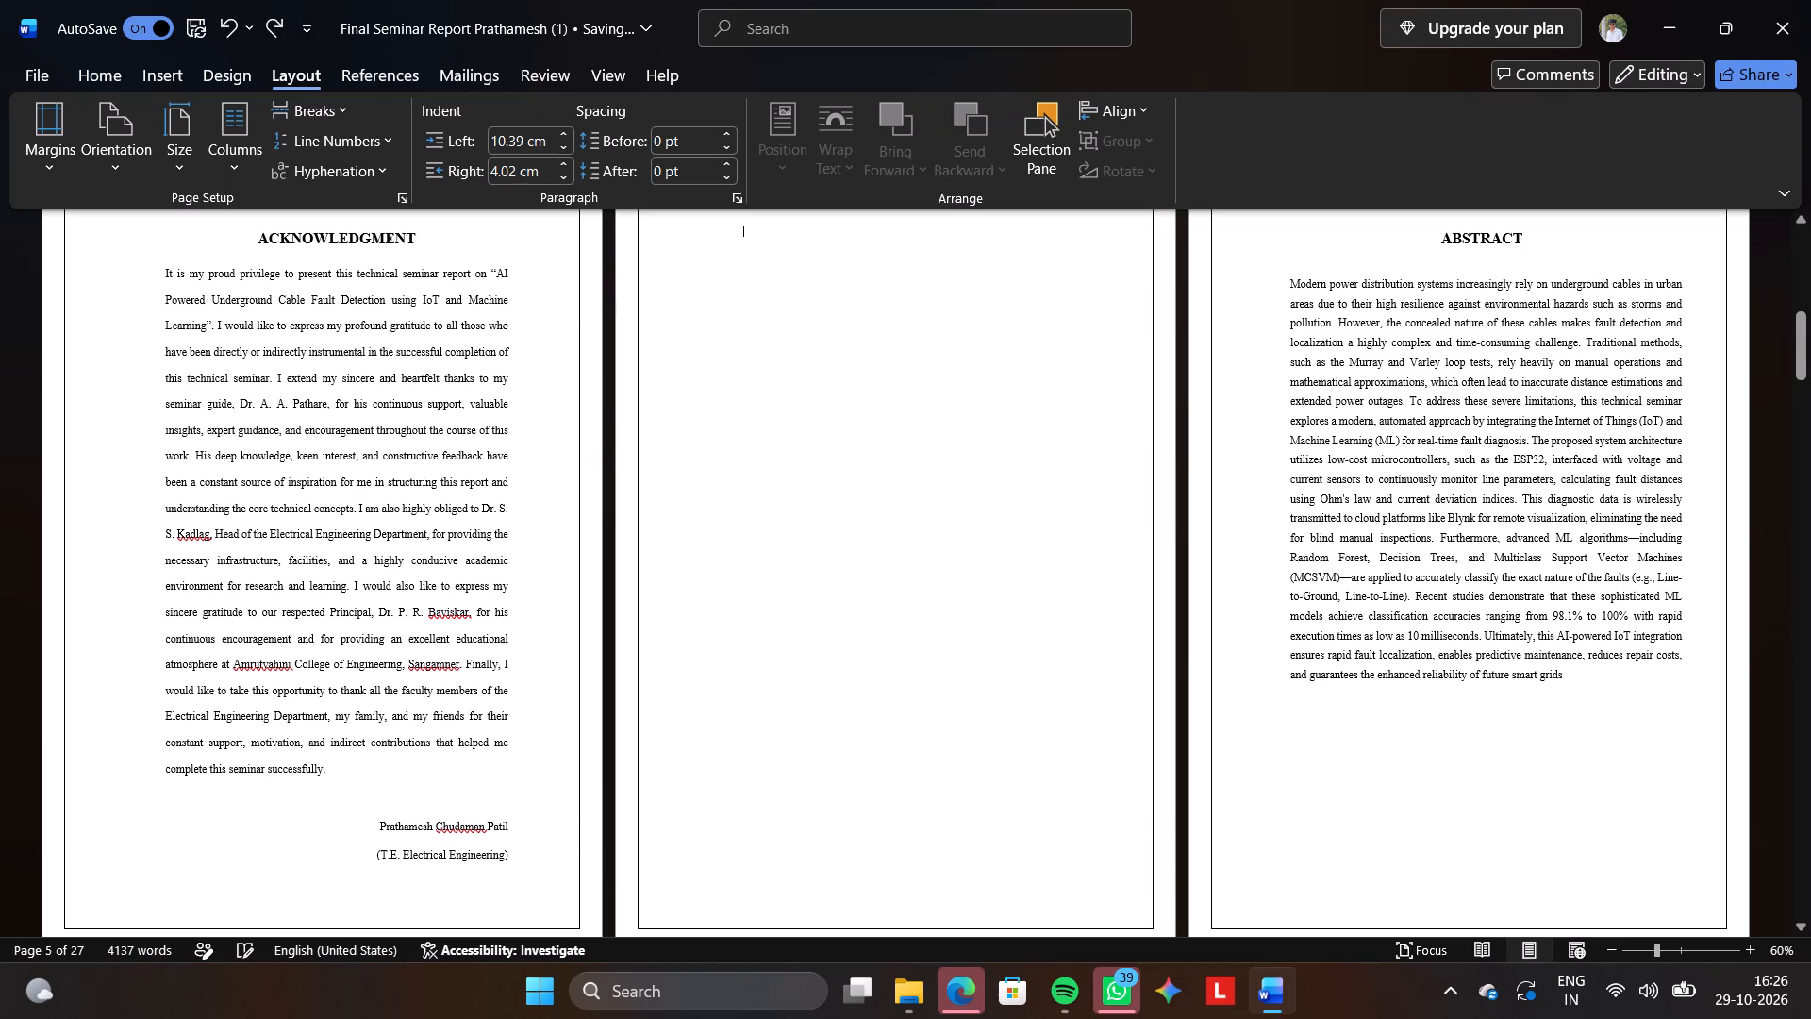
key("BackSpace")
key("BackSpace")
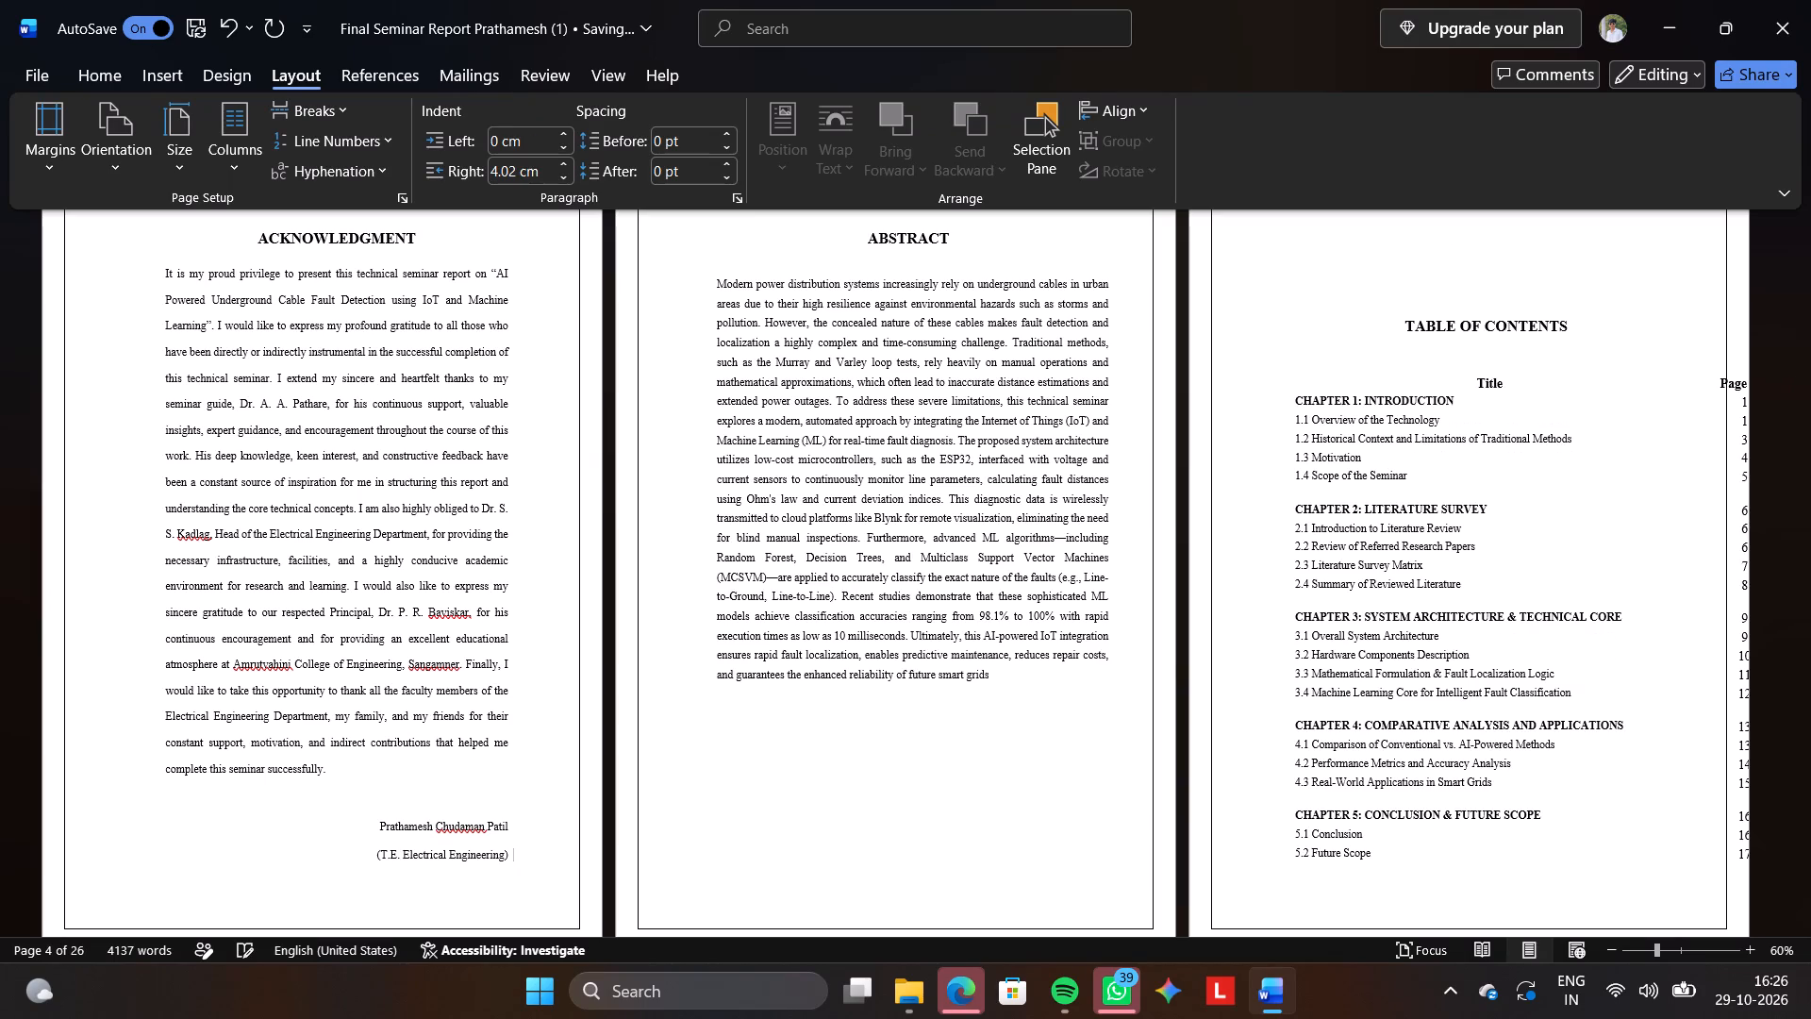
Delete surplus empty lines above the TABLE OF CONTENTS heading, keeping the heading at the top of its own page.
left_click(1457, 276)
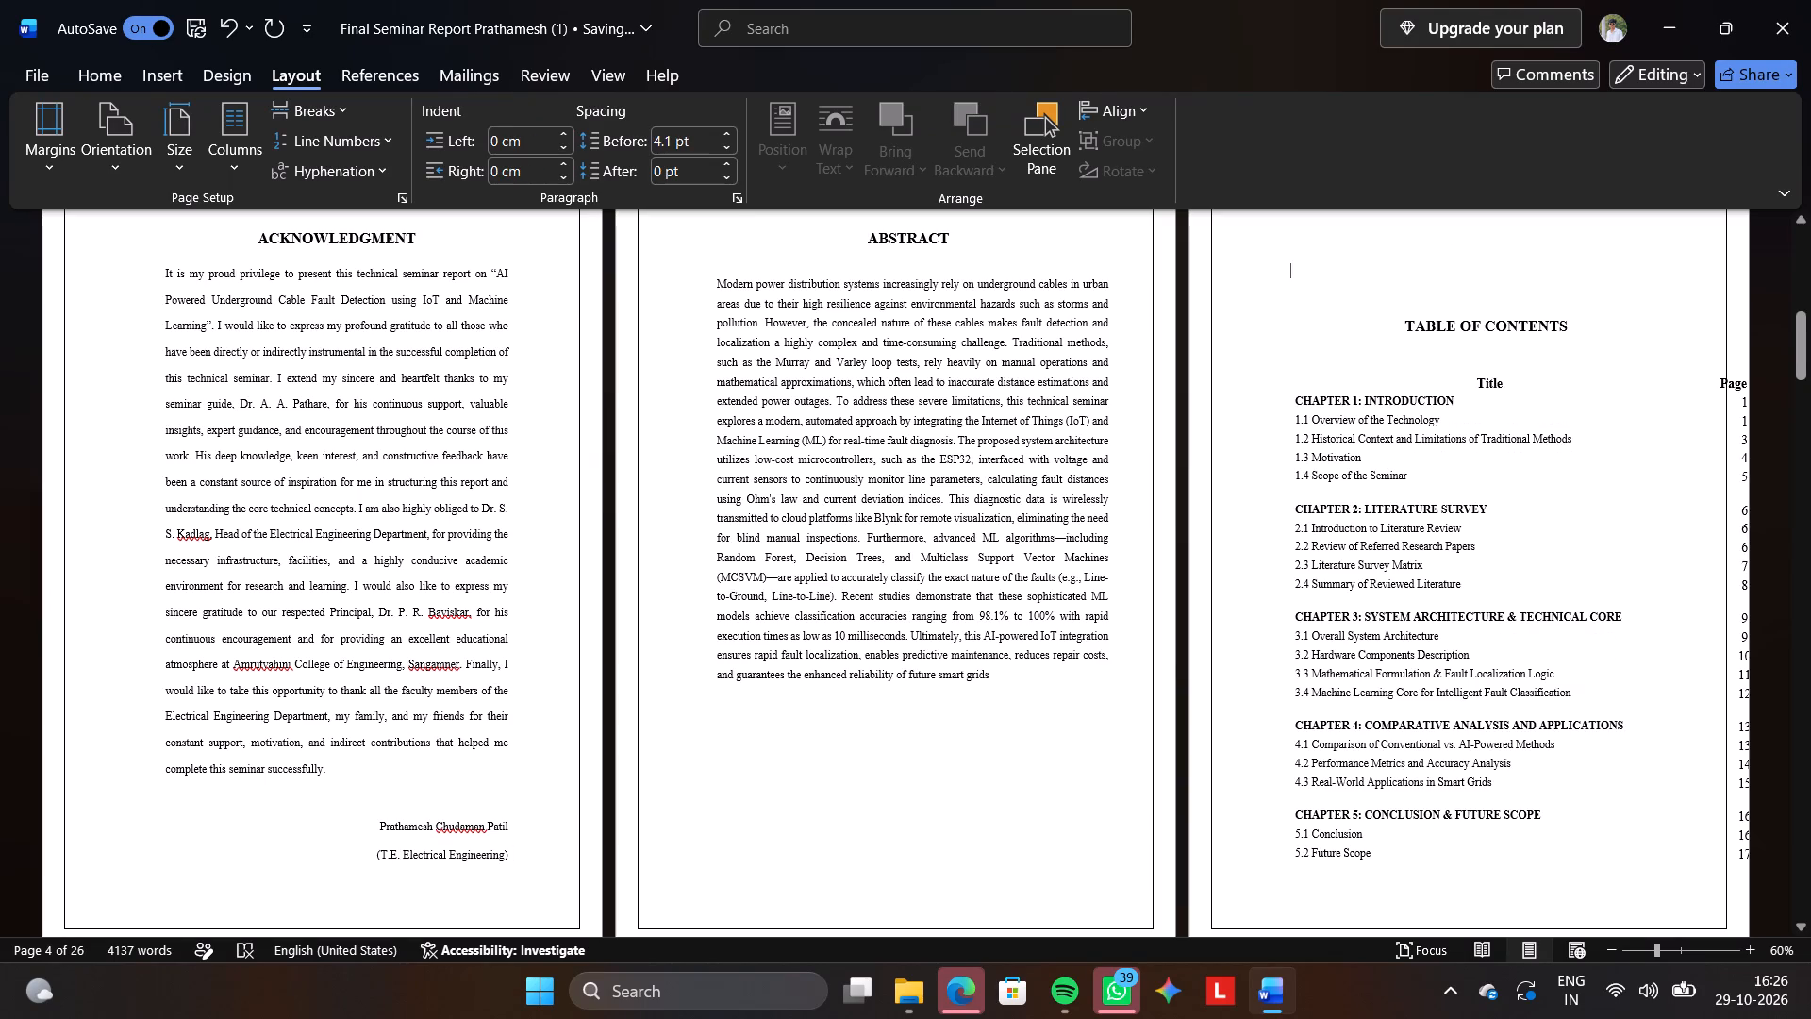
scroll(1457, 276, "up", 1)
key("BackSpace")
key("BackSpace")
key("BackSpace")
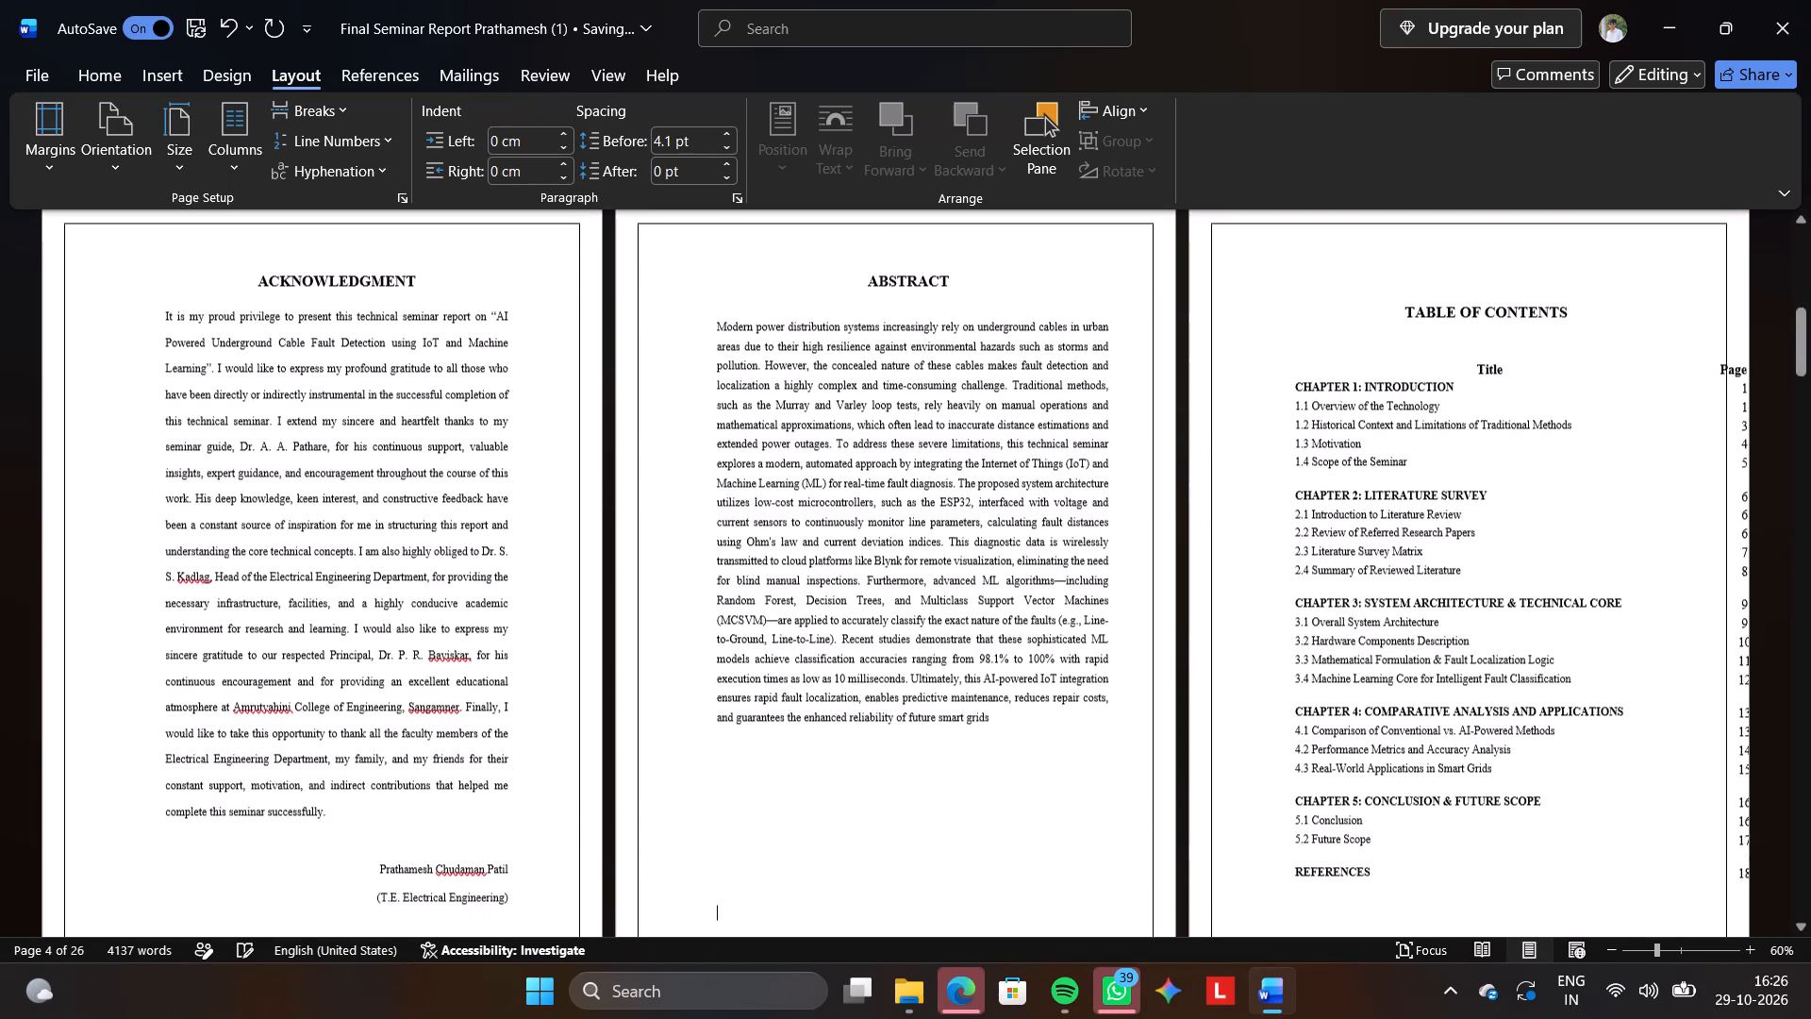
key("BackSpace")
key("BackSpace")
key("BackSpace")
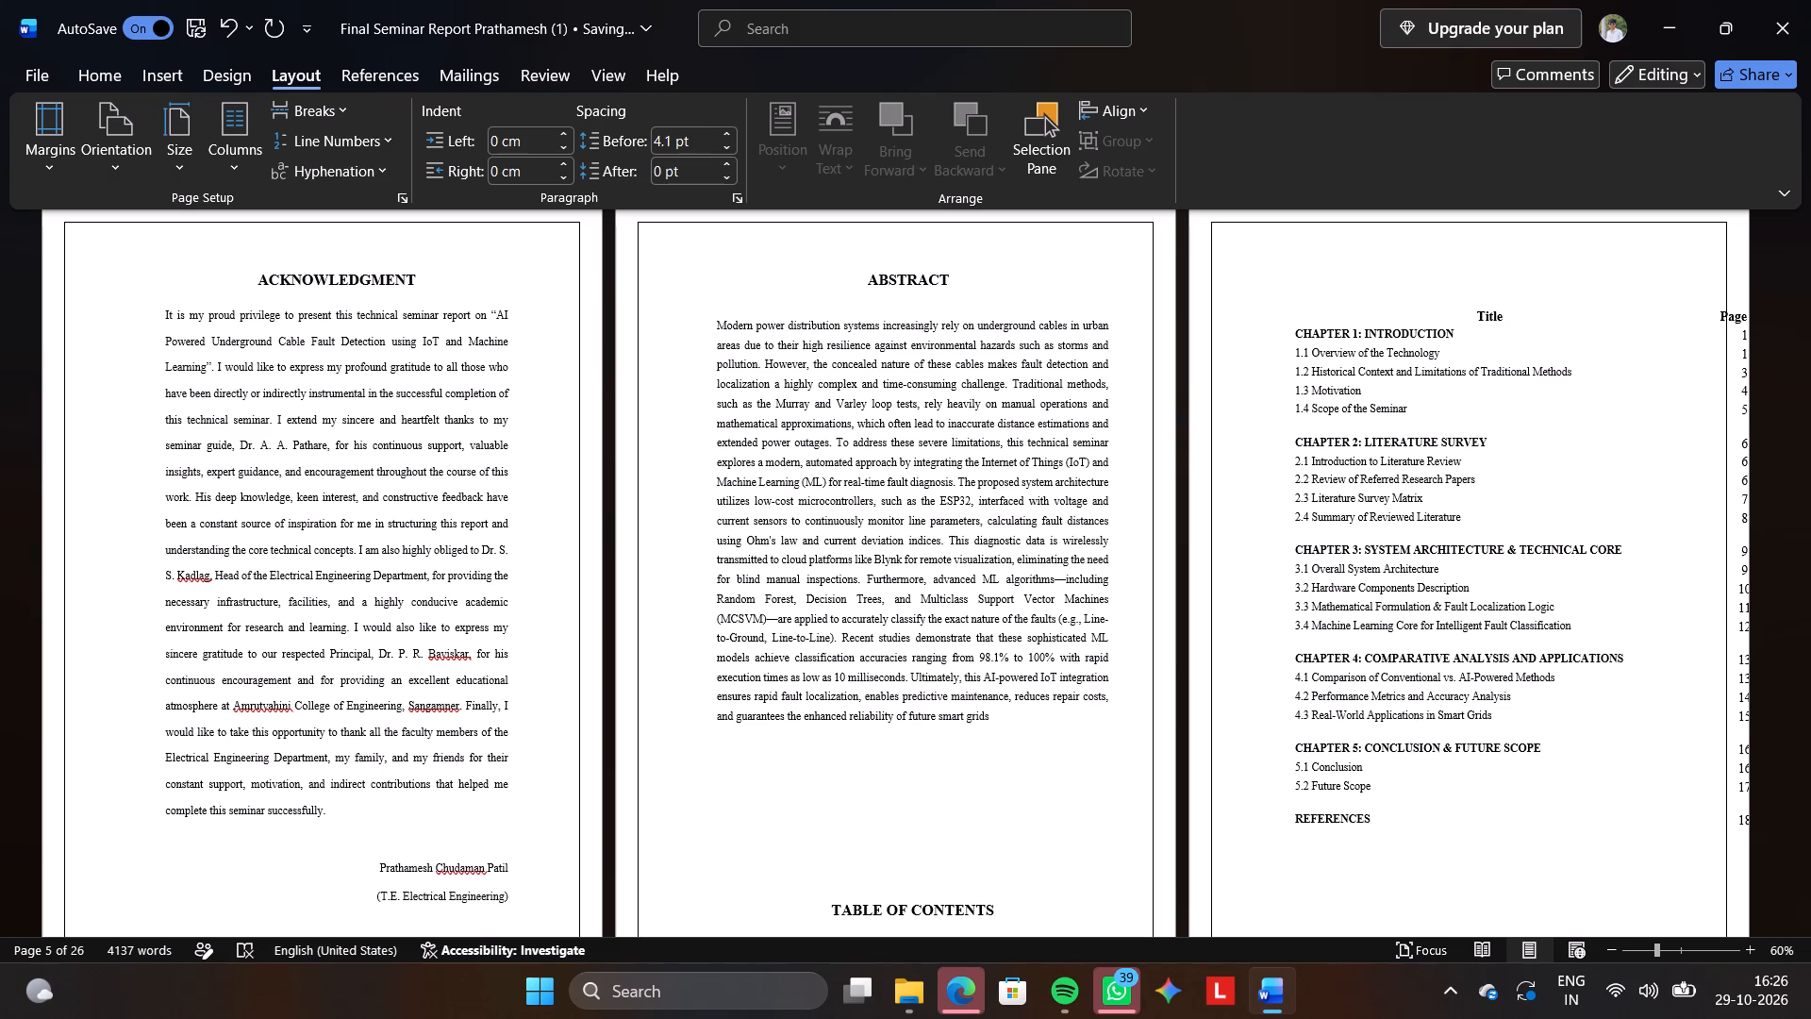
key("Return")
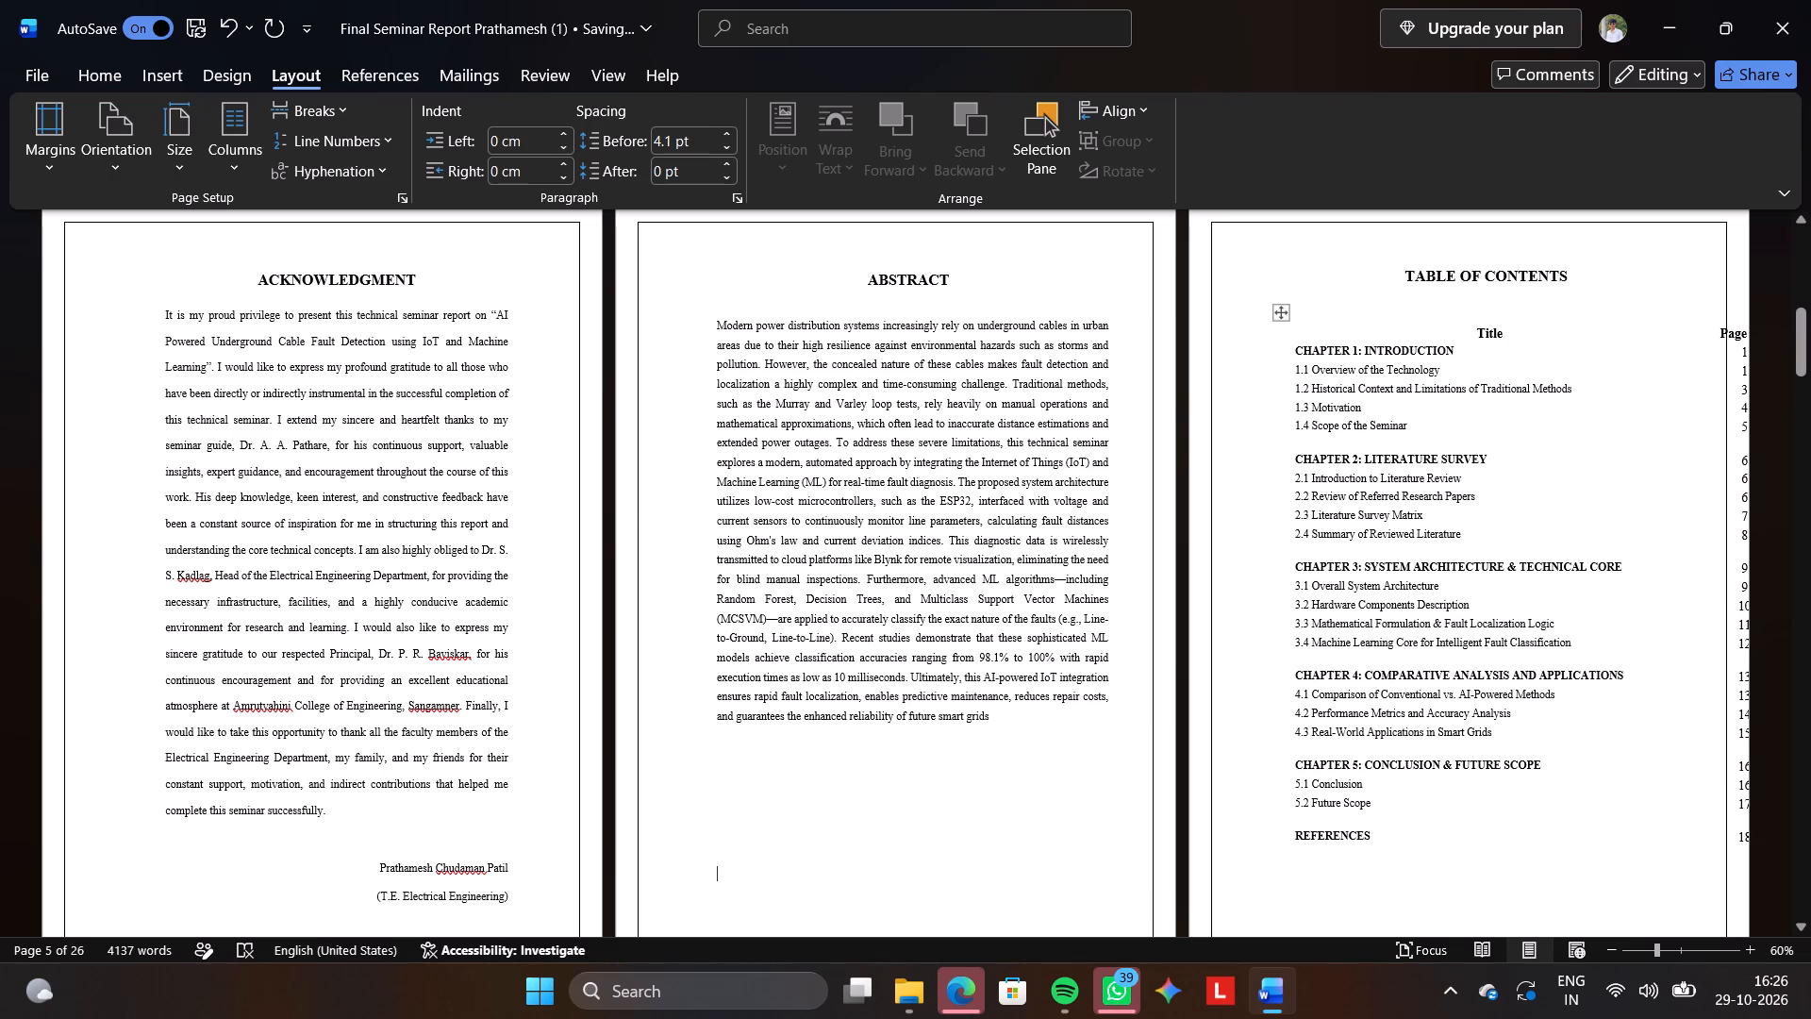
Move and narrow the table of contents table so its Page No. column fits inside the page border.
left_click(1703, 344)
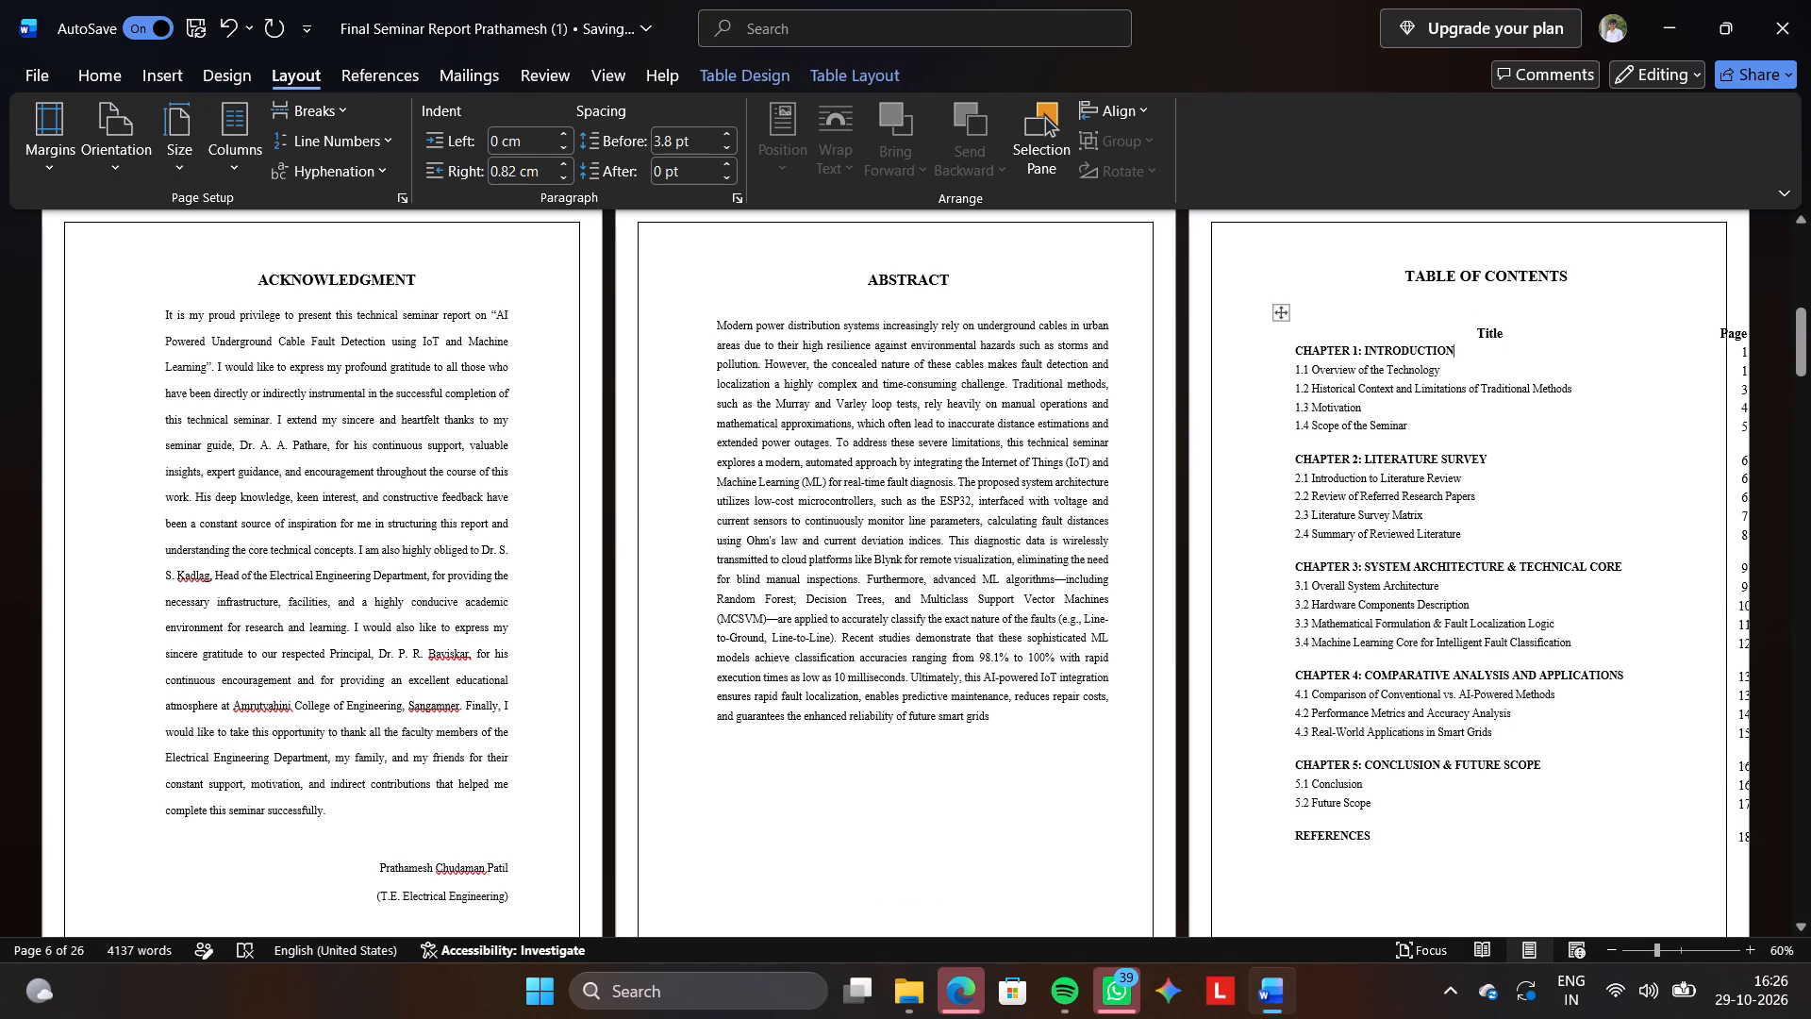
left_click(1279, 316)
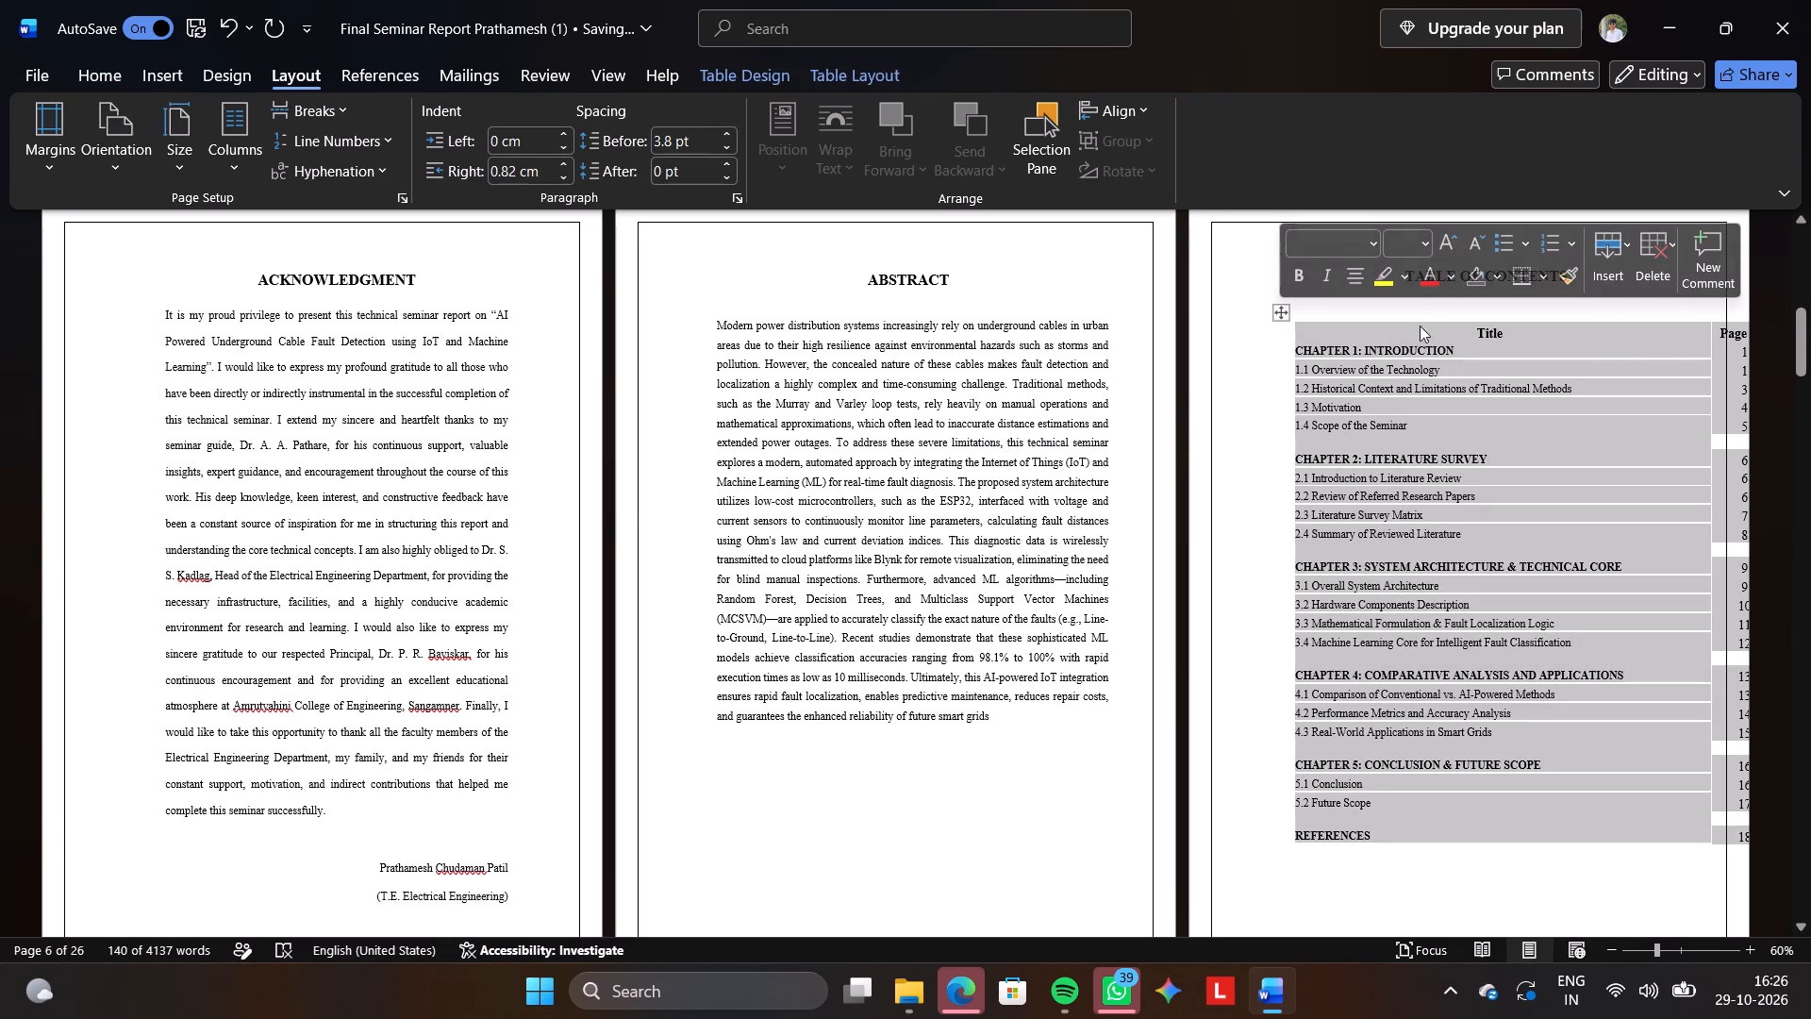
left_click_drag(1277, 308, 1285, 331)
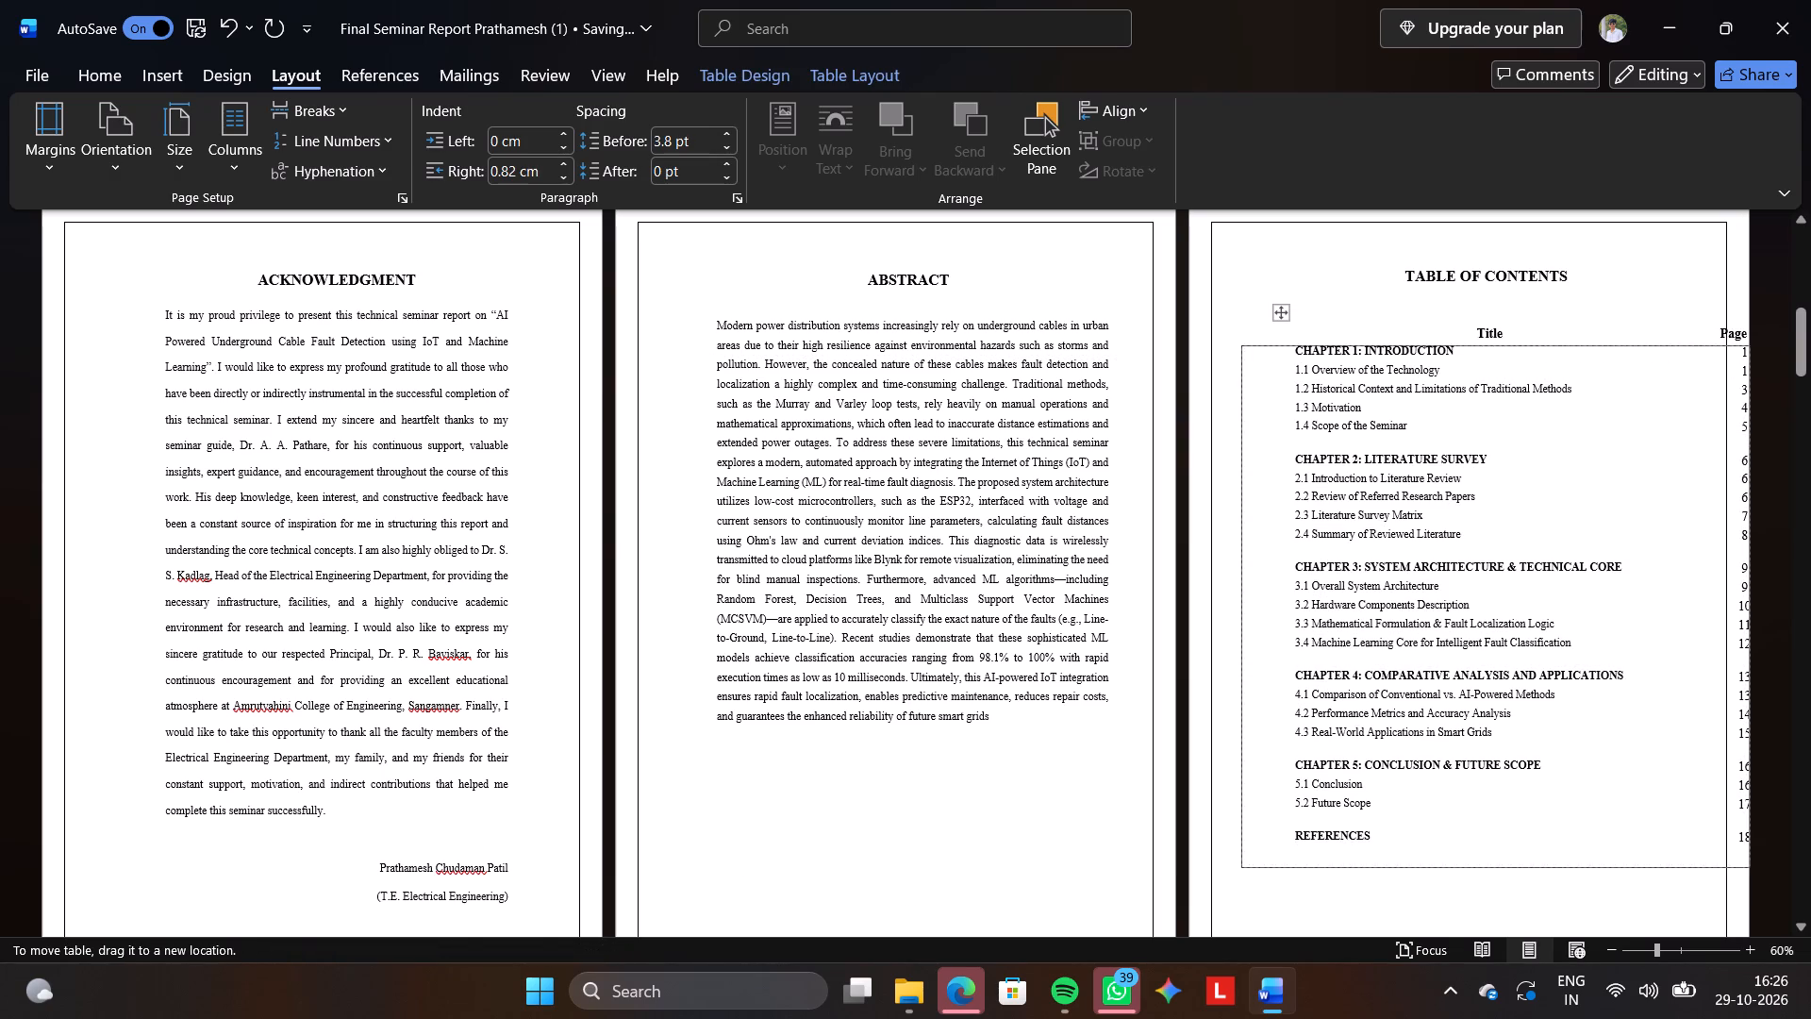
left_click_drag(1285, 331, 1254, 340)
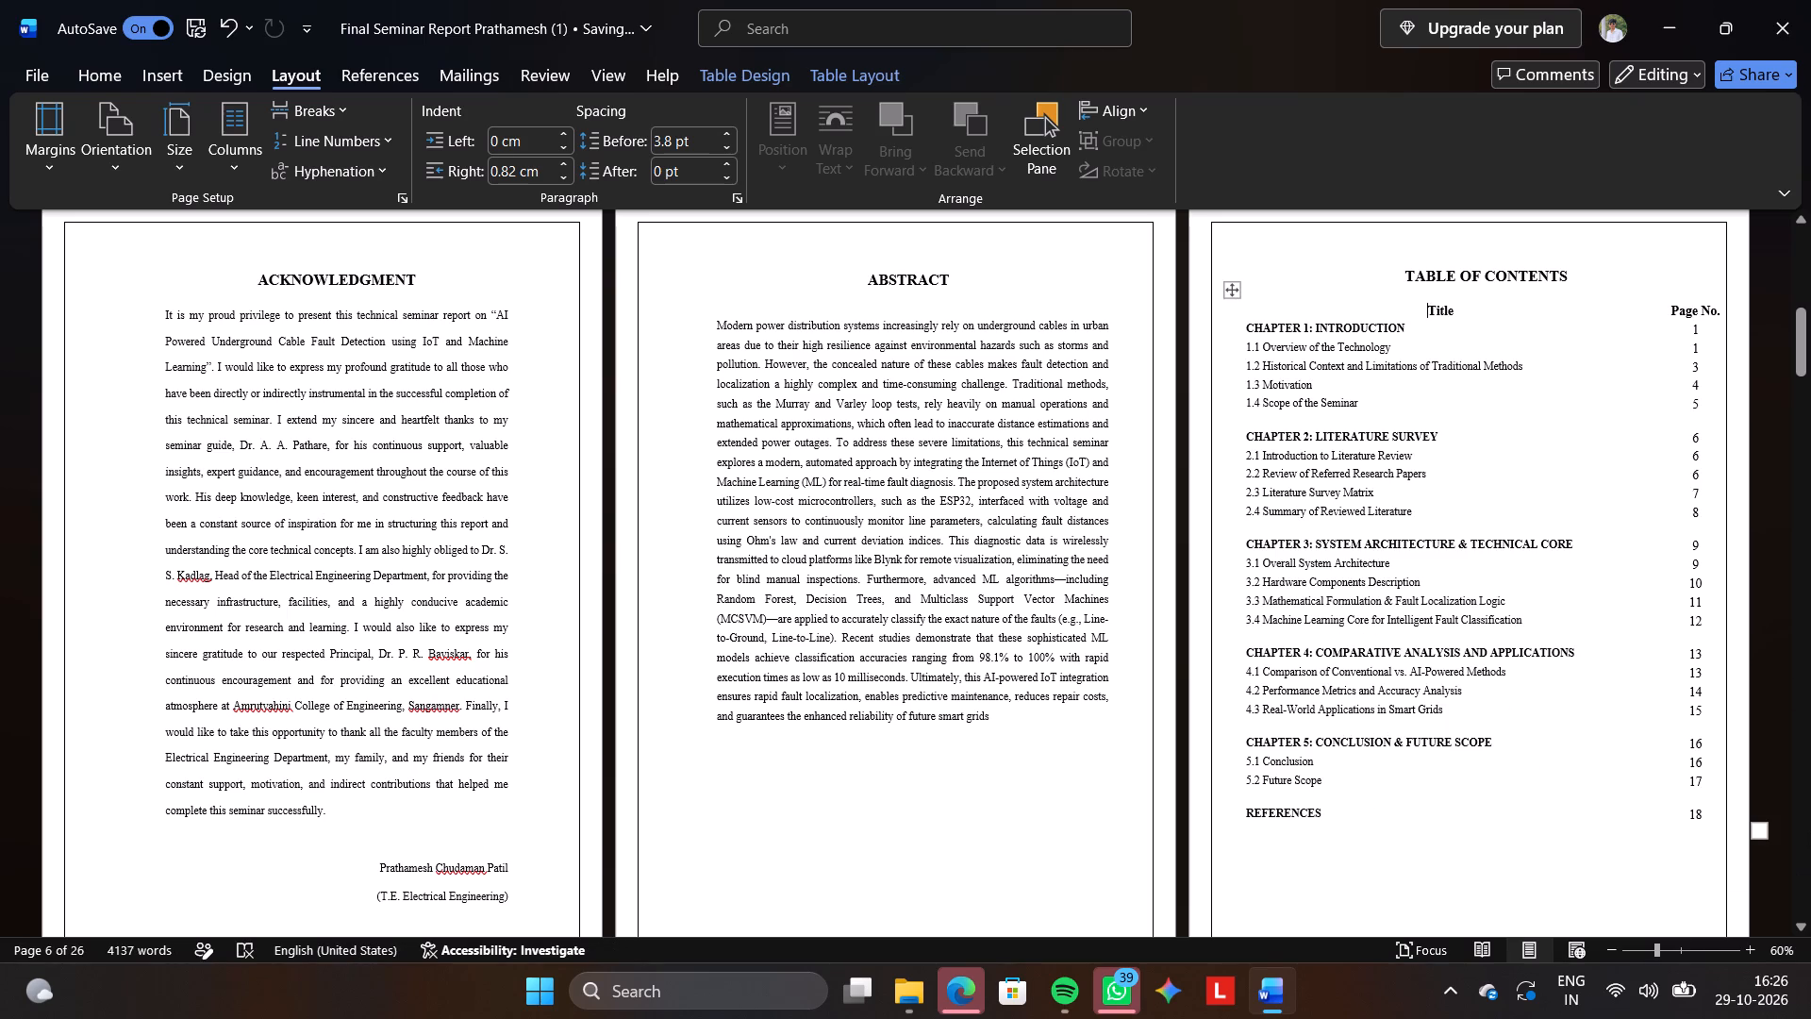
left_click_drag(1759, 832, 1681, 830)
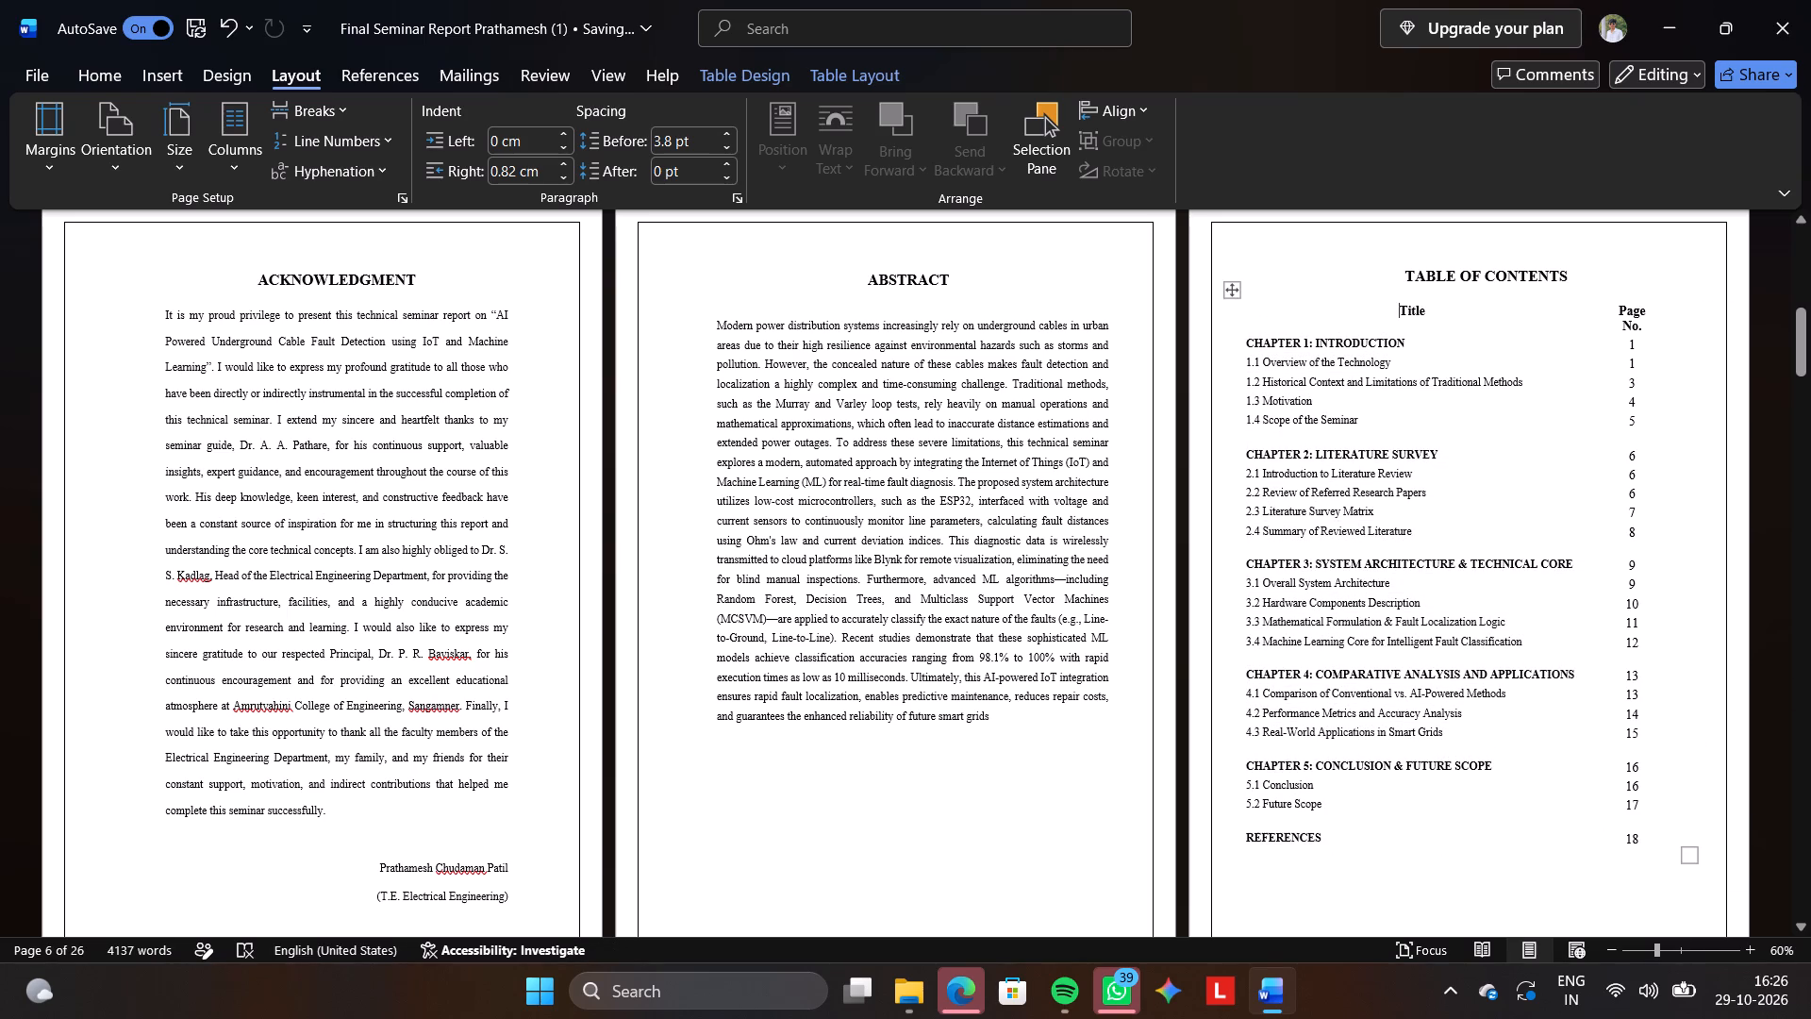
left_click_drag(1229, 289, 1301, 303)
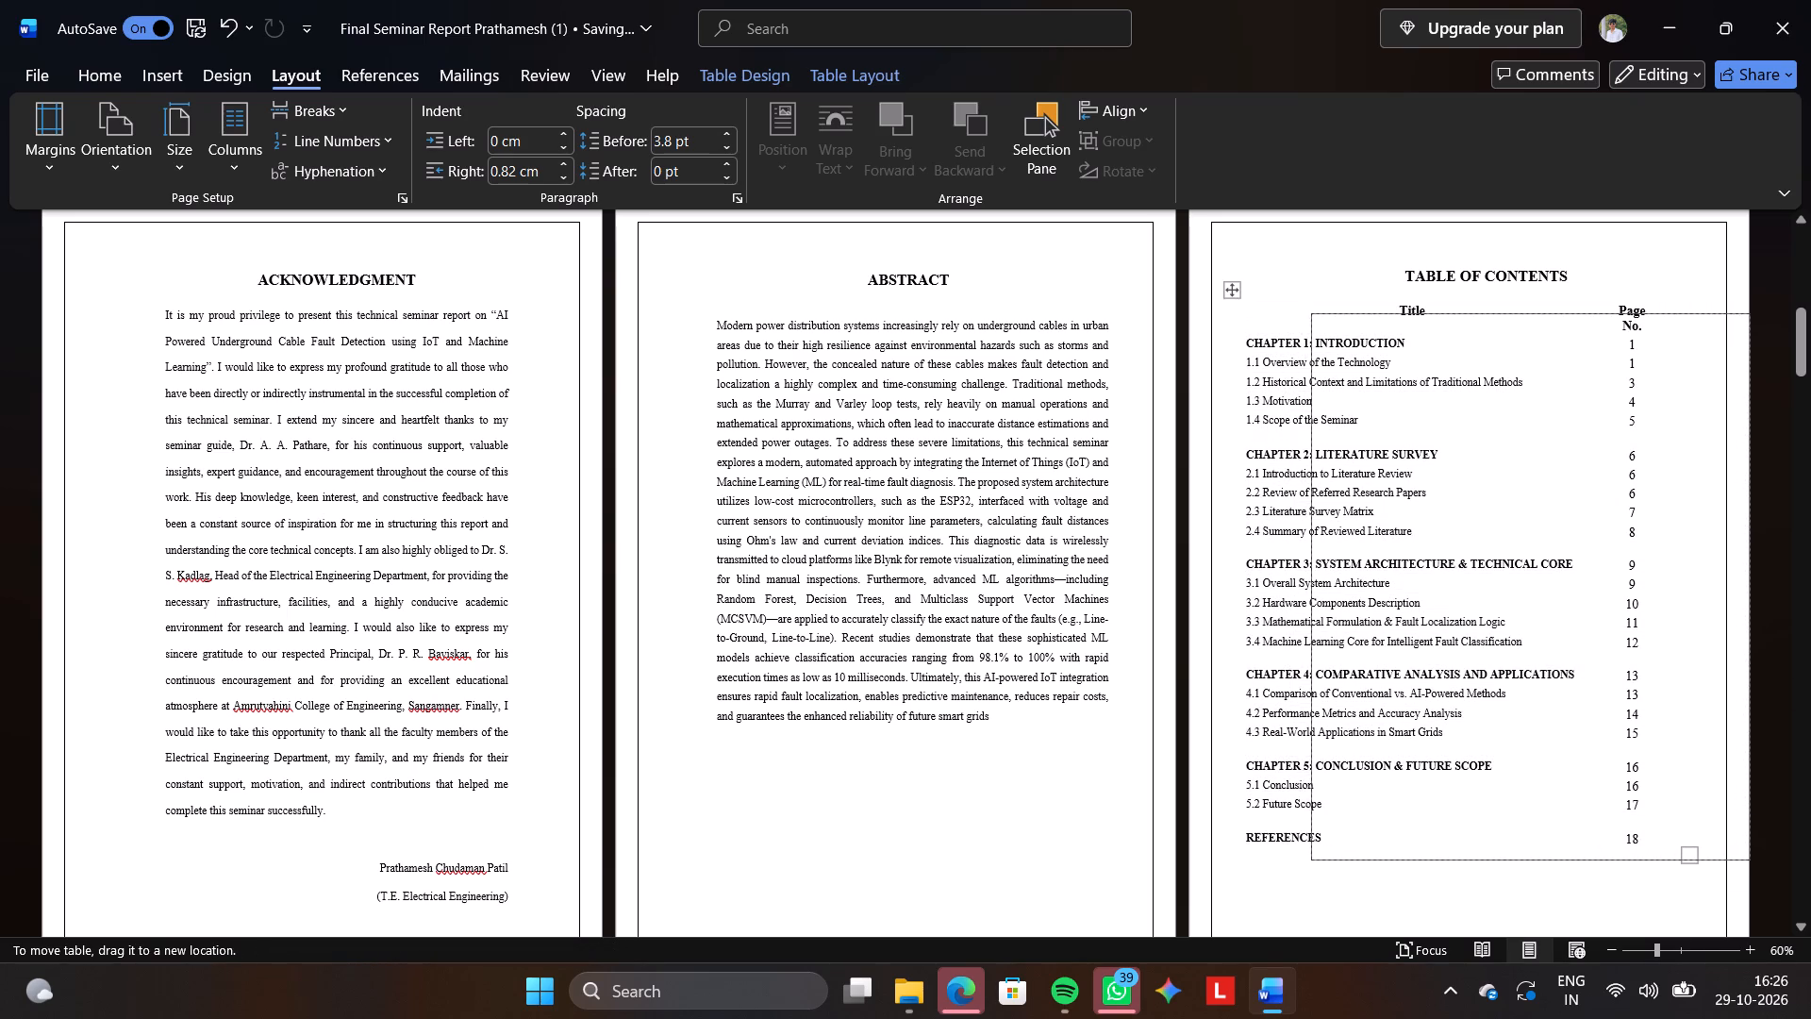
left_click_drag(1301, 303, 1257, 288)
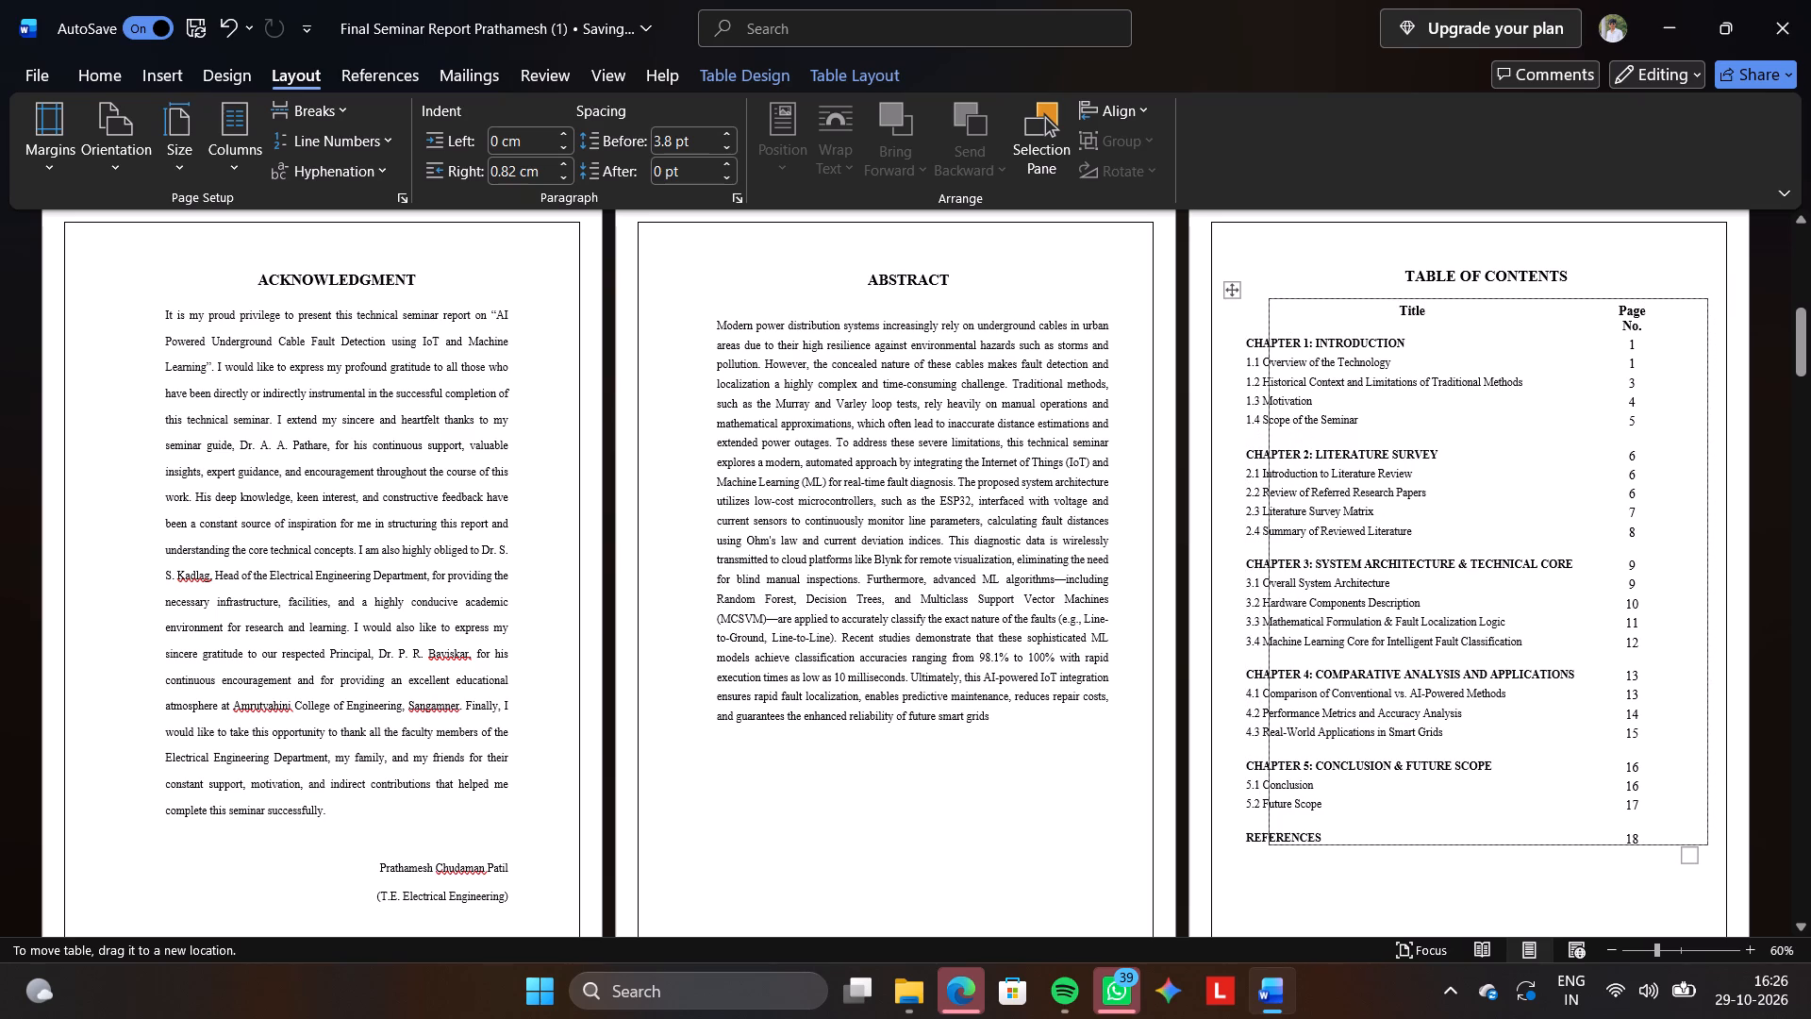
left_click_drag(1257, 288, 1255, 288)
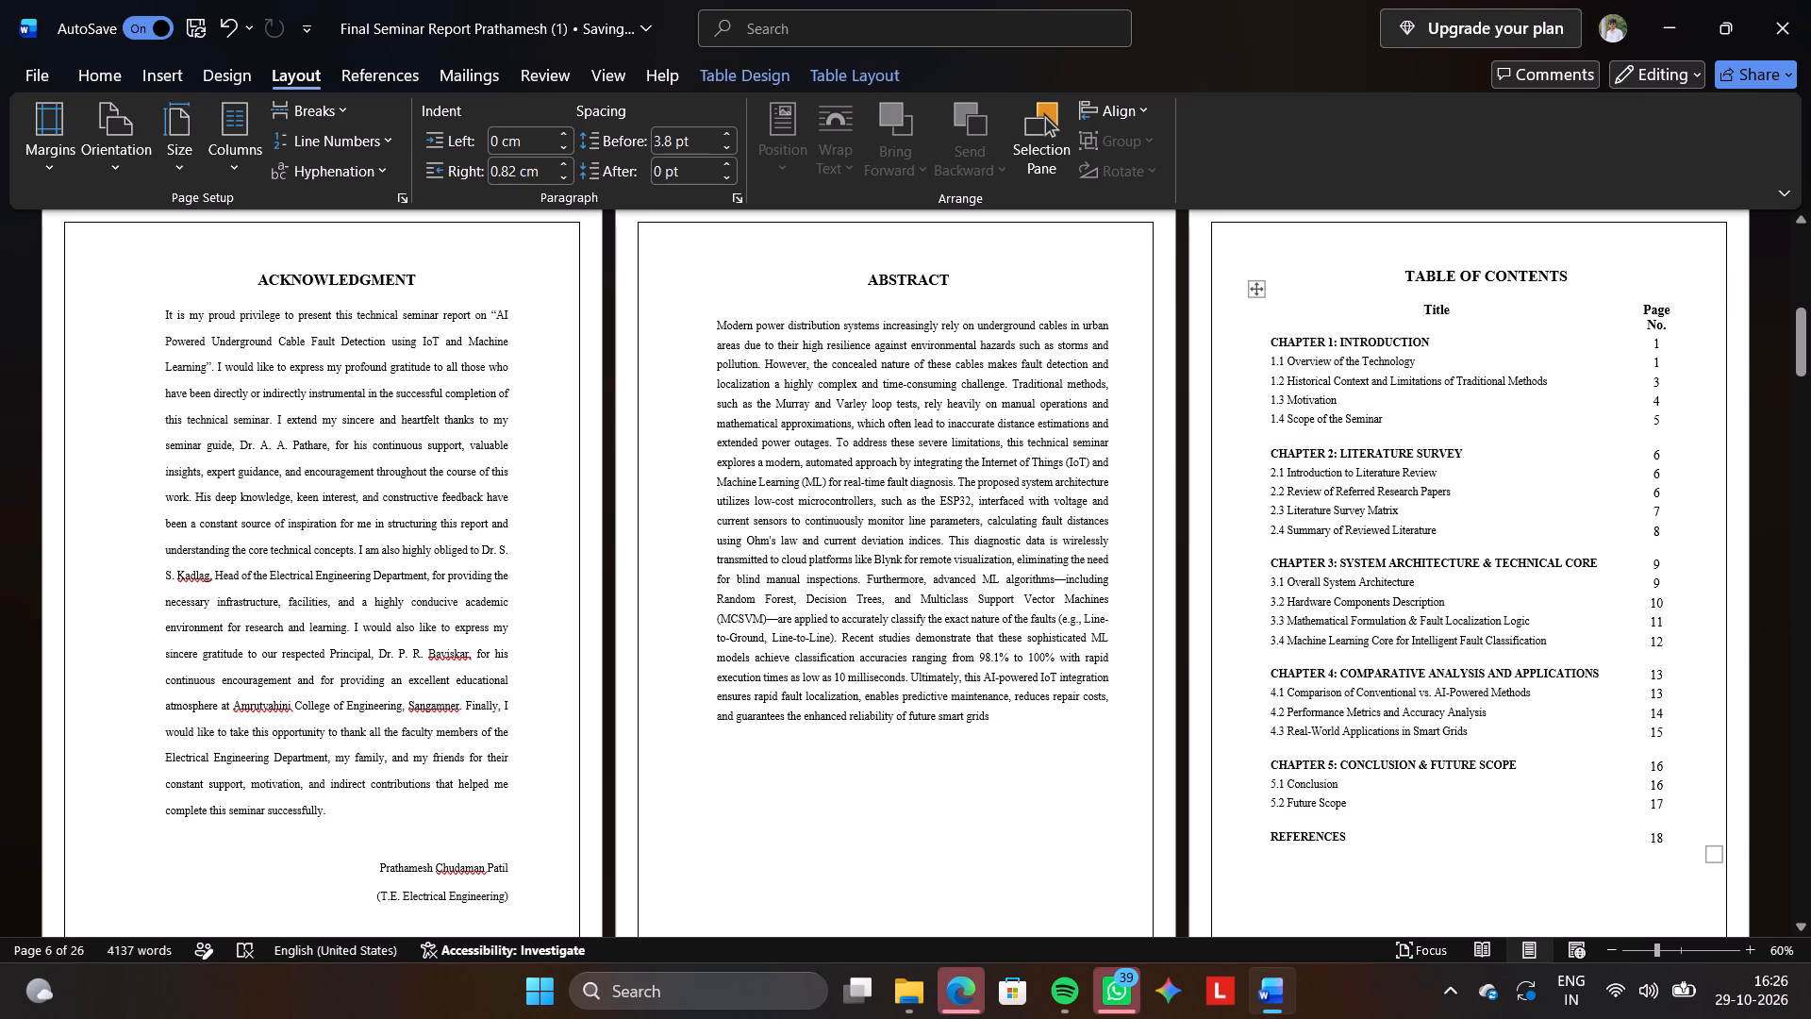
left_click(1317, 252)
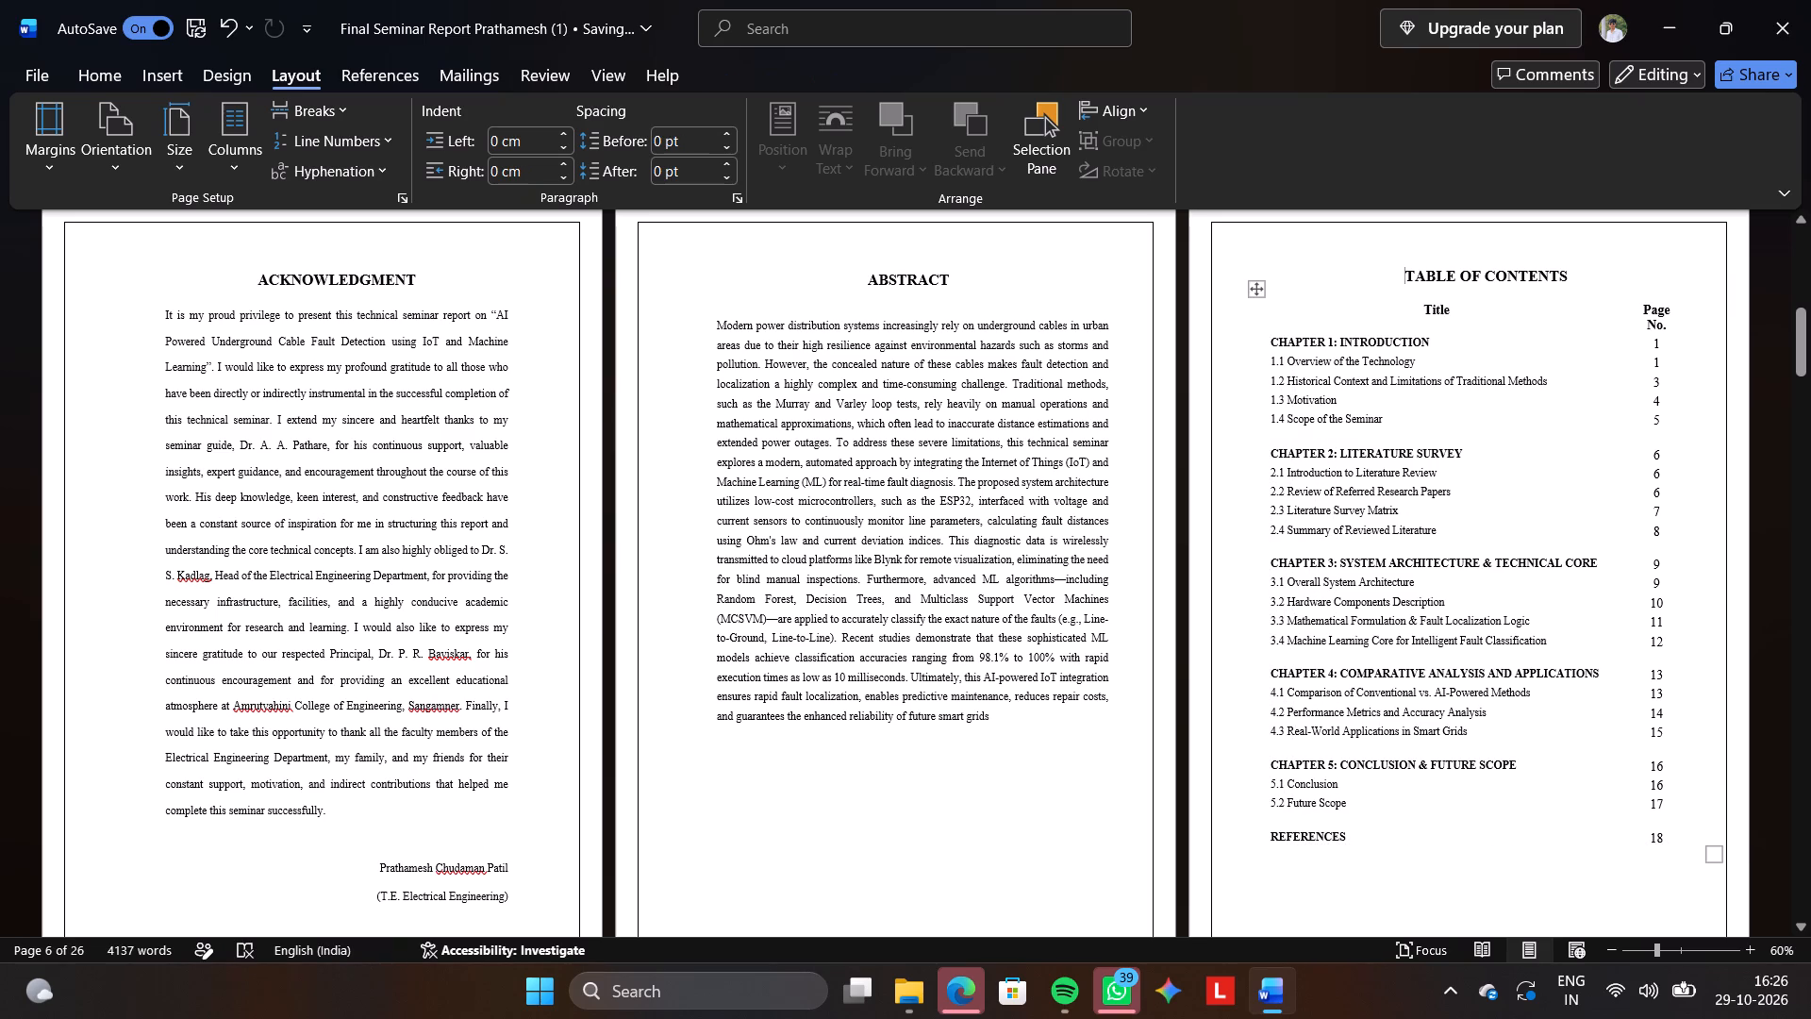
Move and narrow the list of figures and tables table so its Page No. column sits inside the page border.
scroll(1462, 459, "down", 4)
left_click(540, 510)
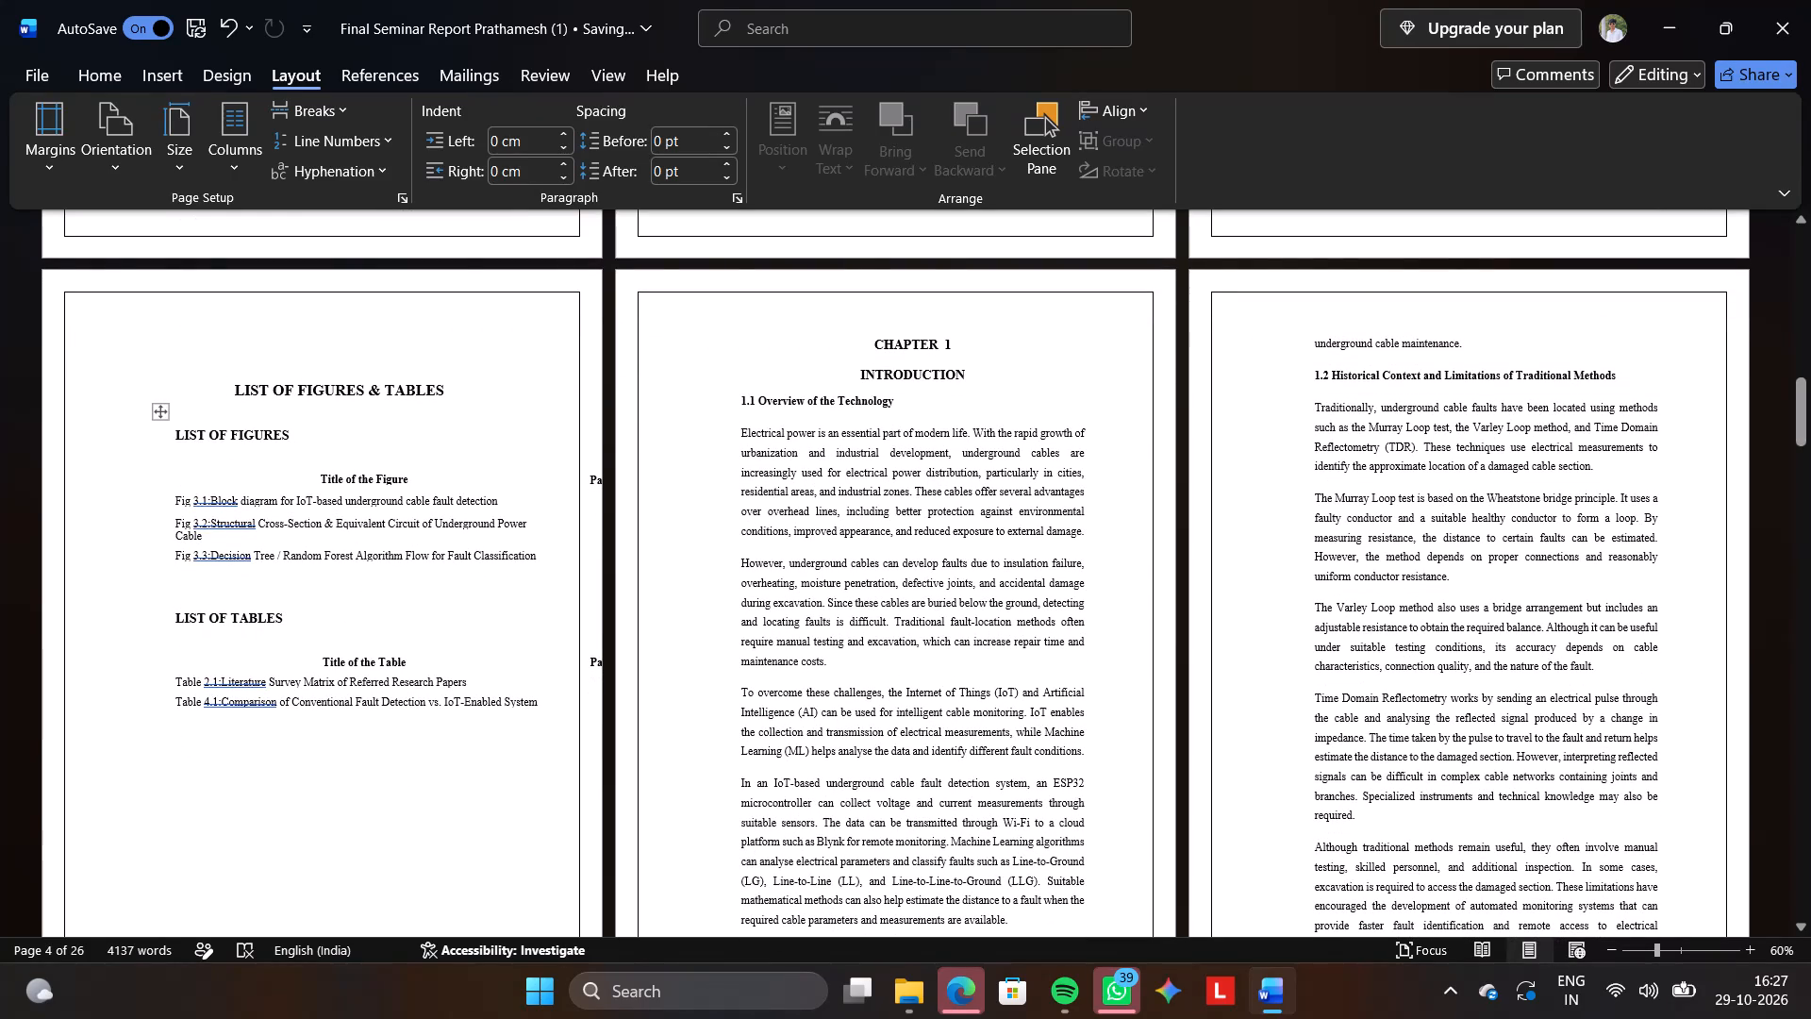
left_click(499, 492)
left_click_drag(160, 417, 161, 417)
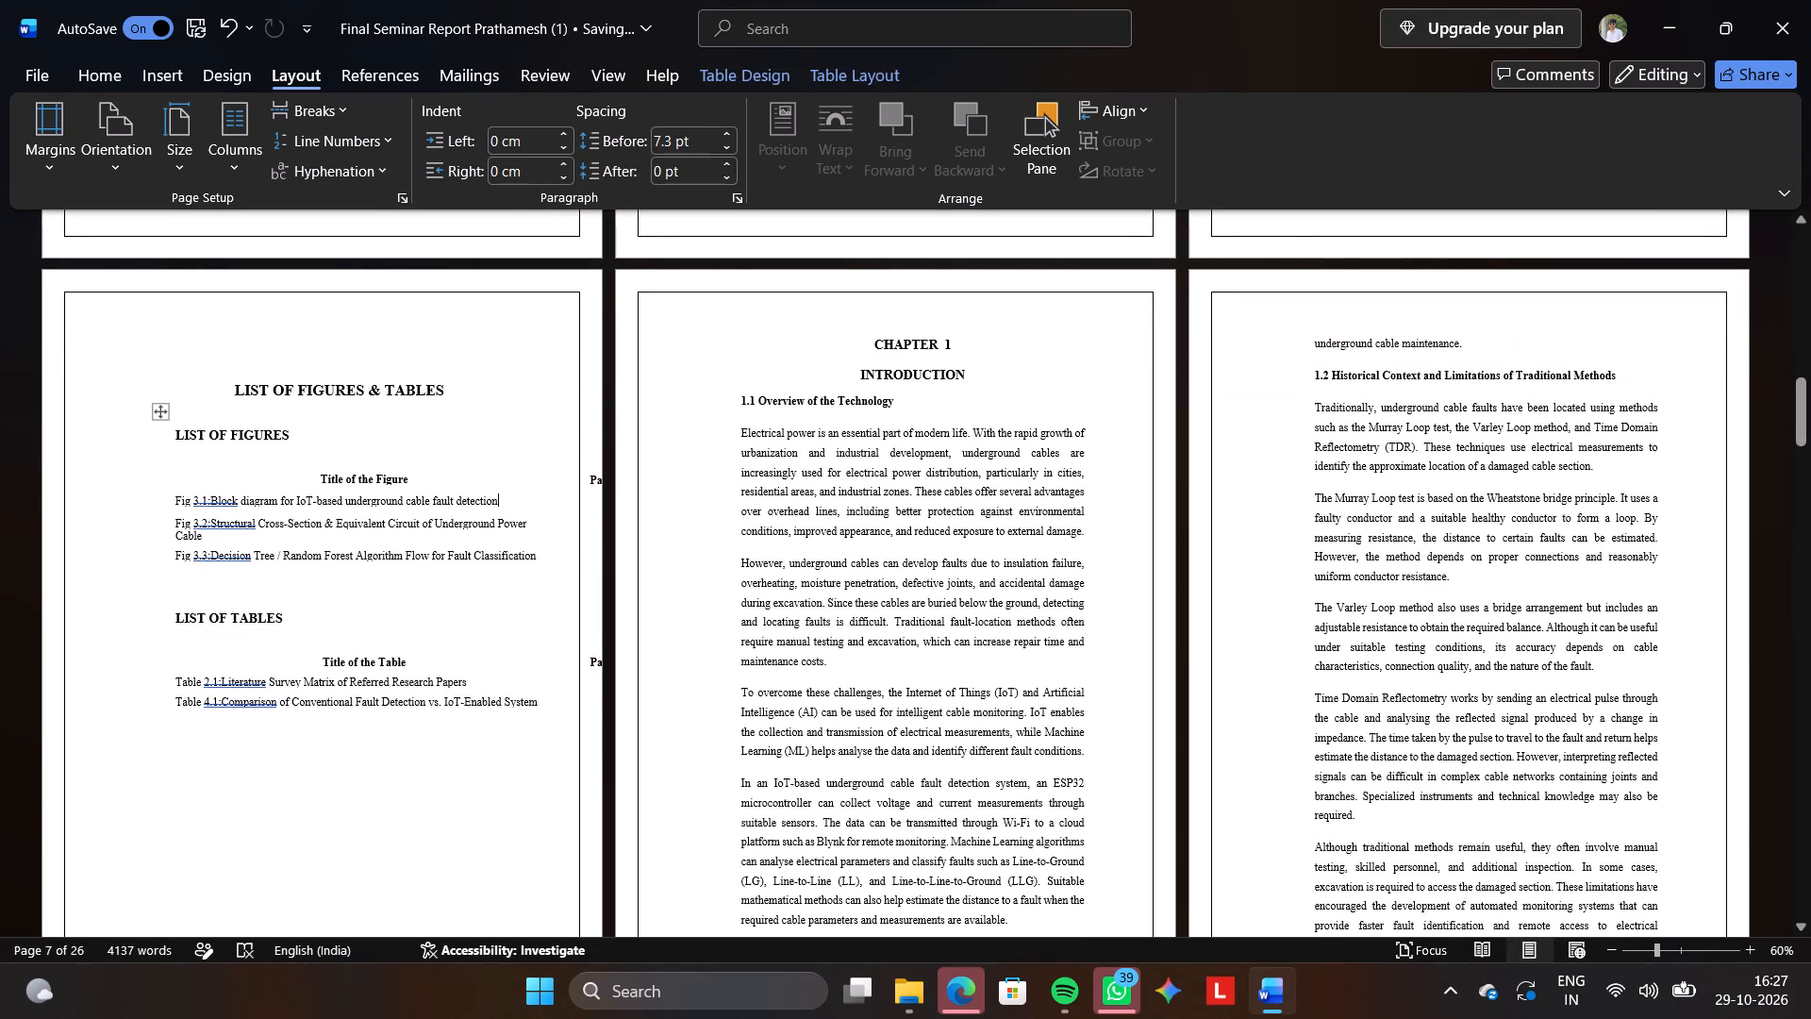
left_click_drag(161, 417, 71, 407)
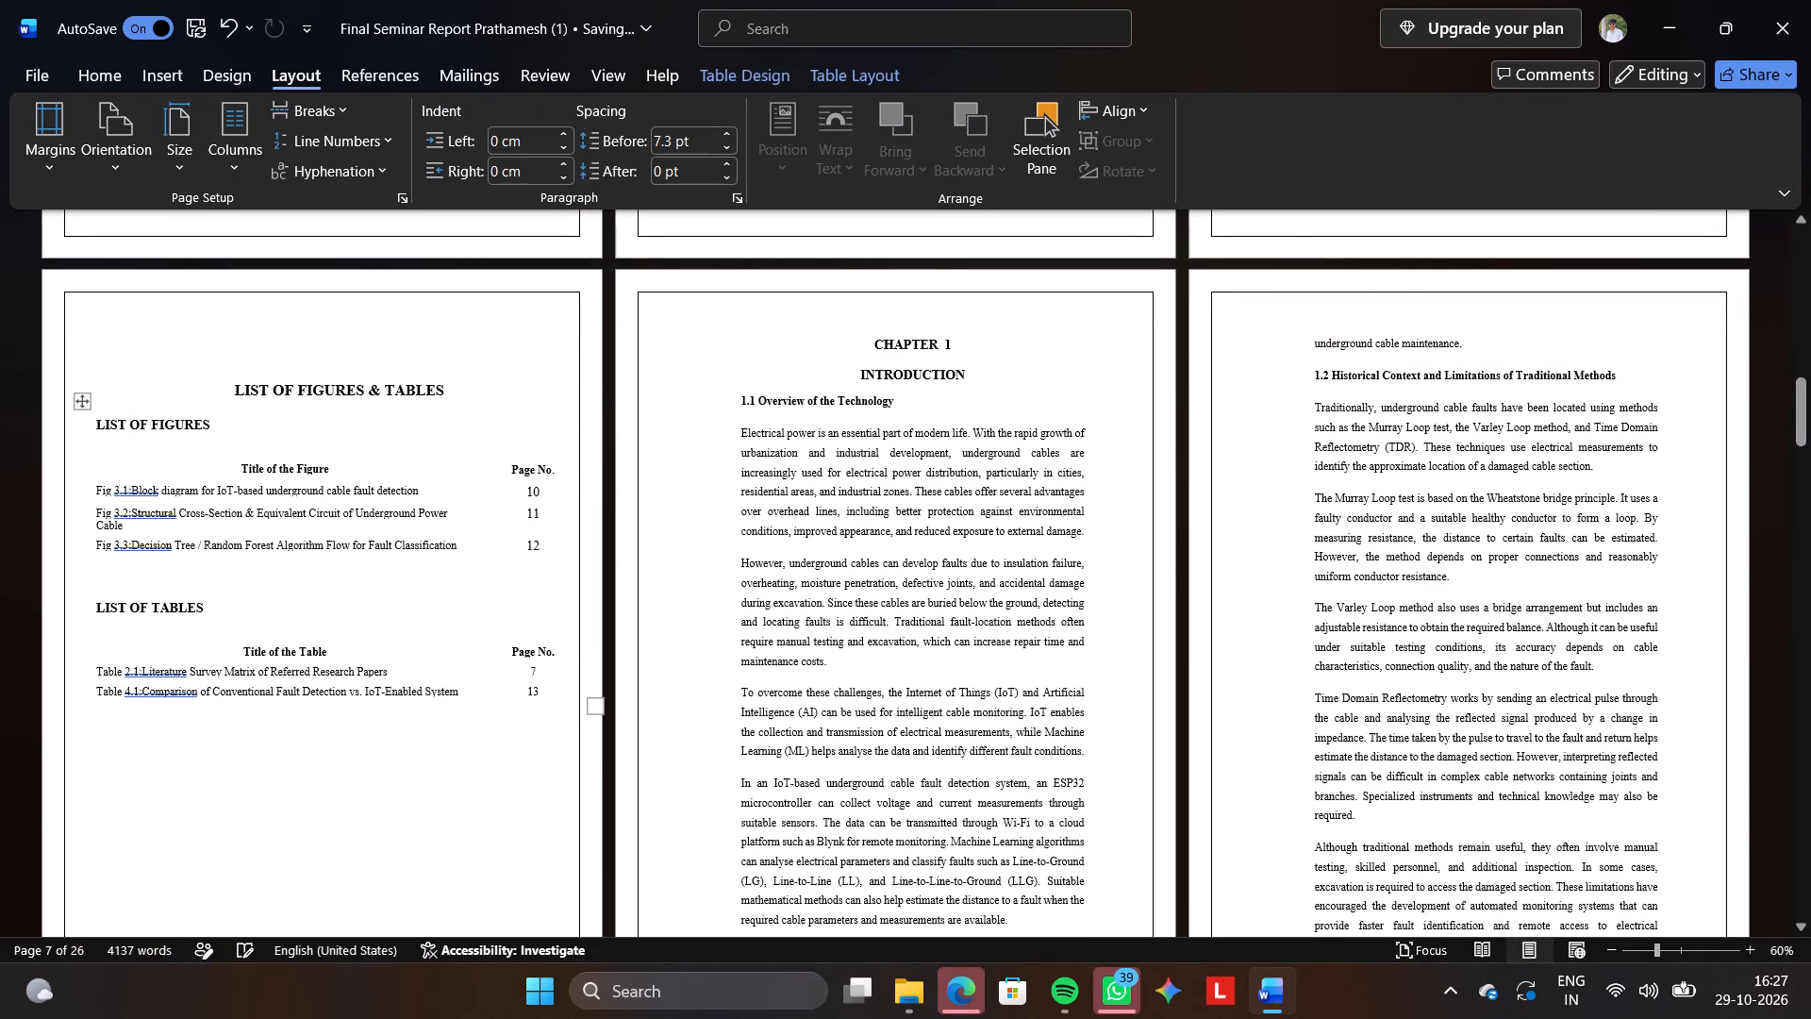
left_click_drag(588, 712, 530, 724)
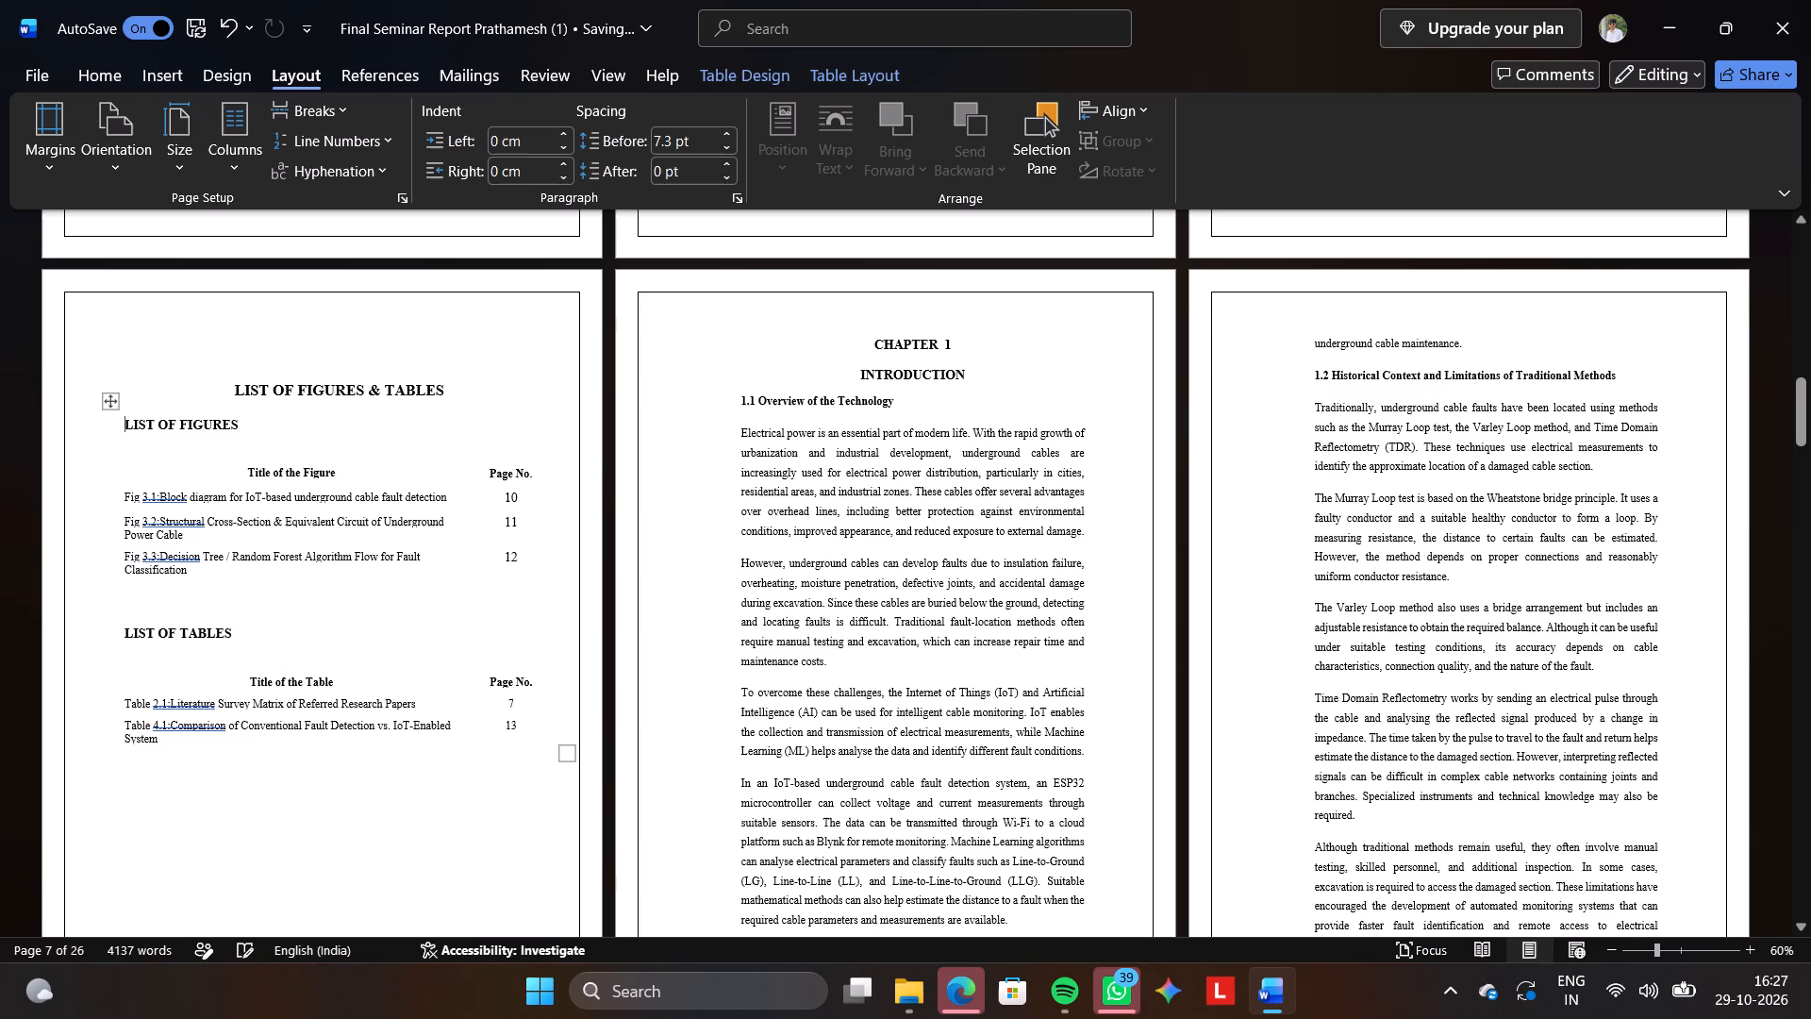
left_click(108, 399)
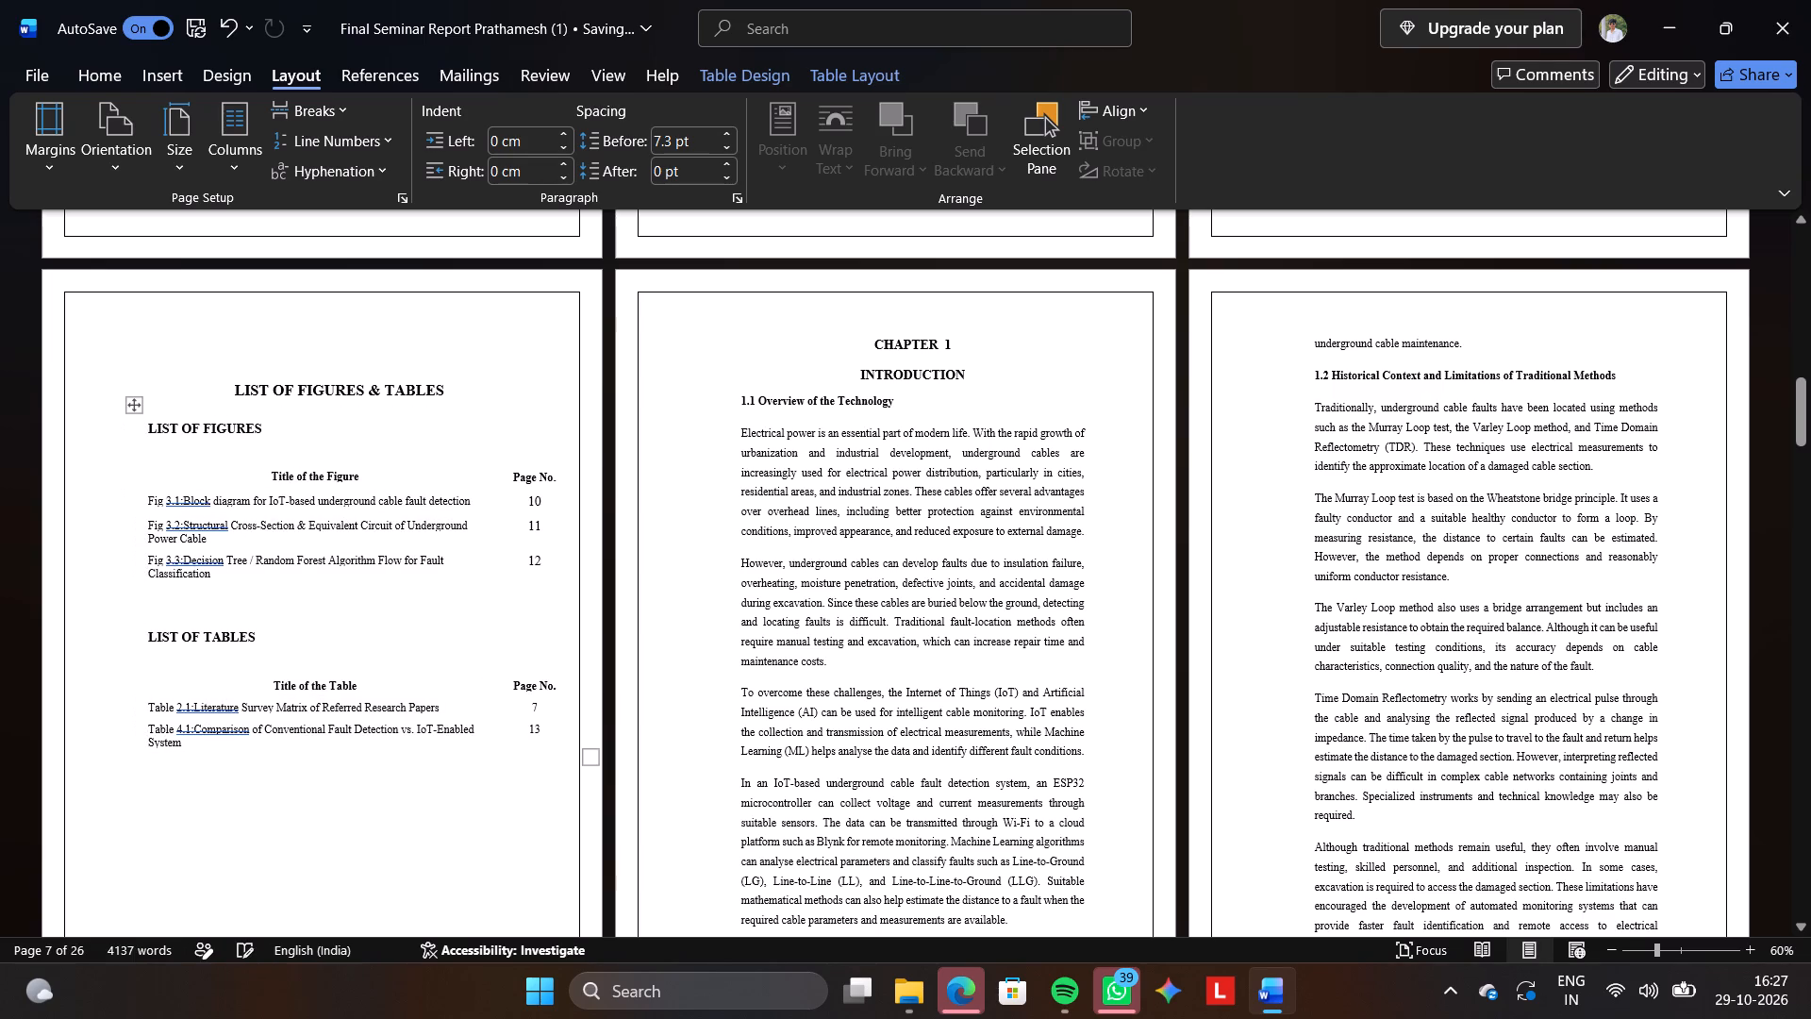
Apply the last custom margins (top, bottom, right 2.54 cm, left 3.81 cm) on the List of Figures & Tables page.
left_click(53, 175)
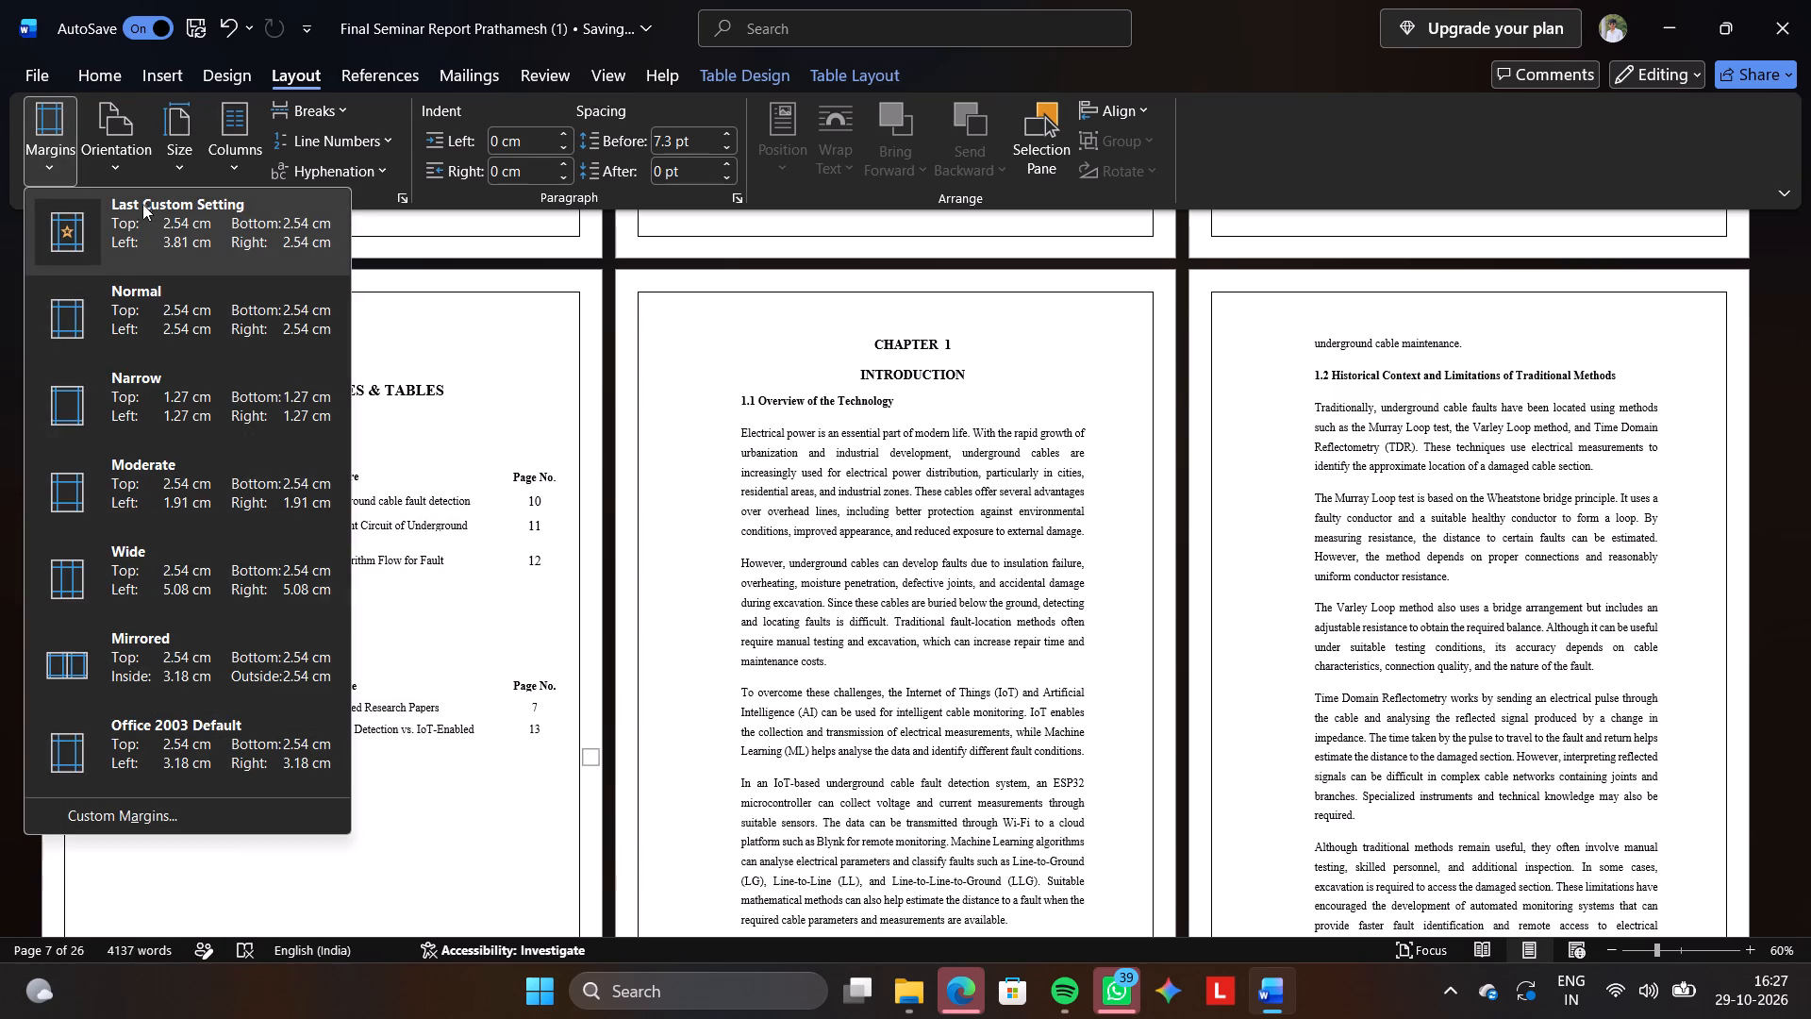
left_click(148, 209)
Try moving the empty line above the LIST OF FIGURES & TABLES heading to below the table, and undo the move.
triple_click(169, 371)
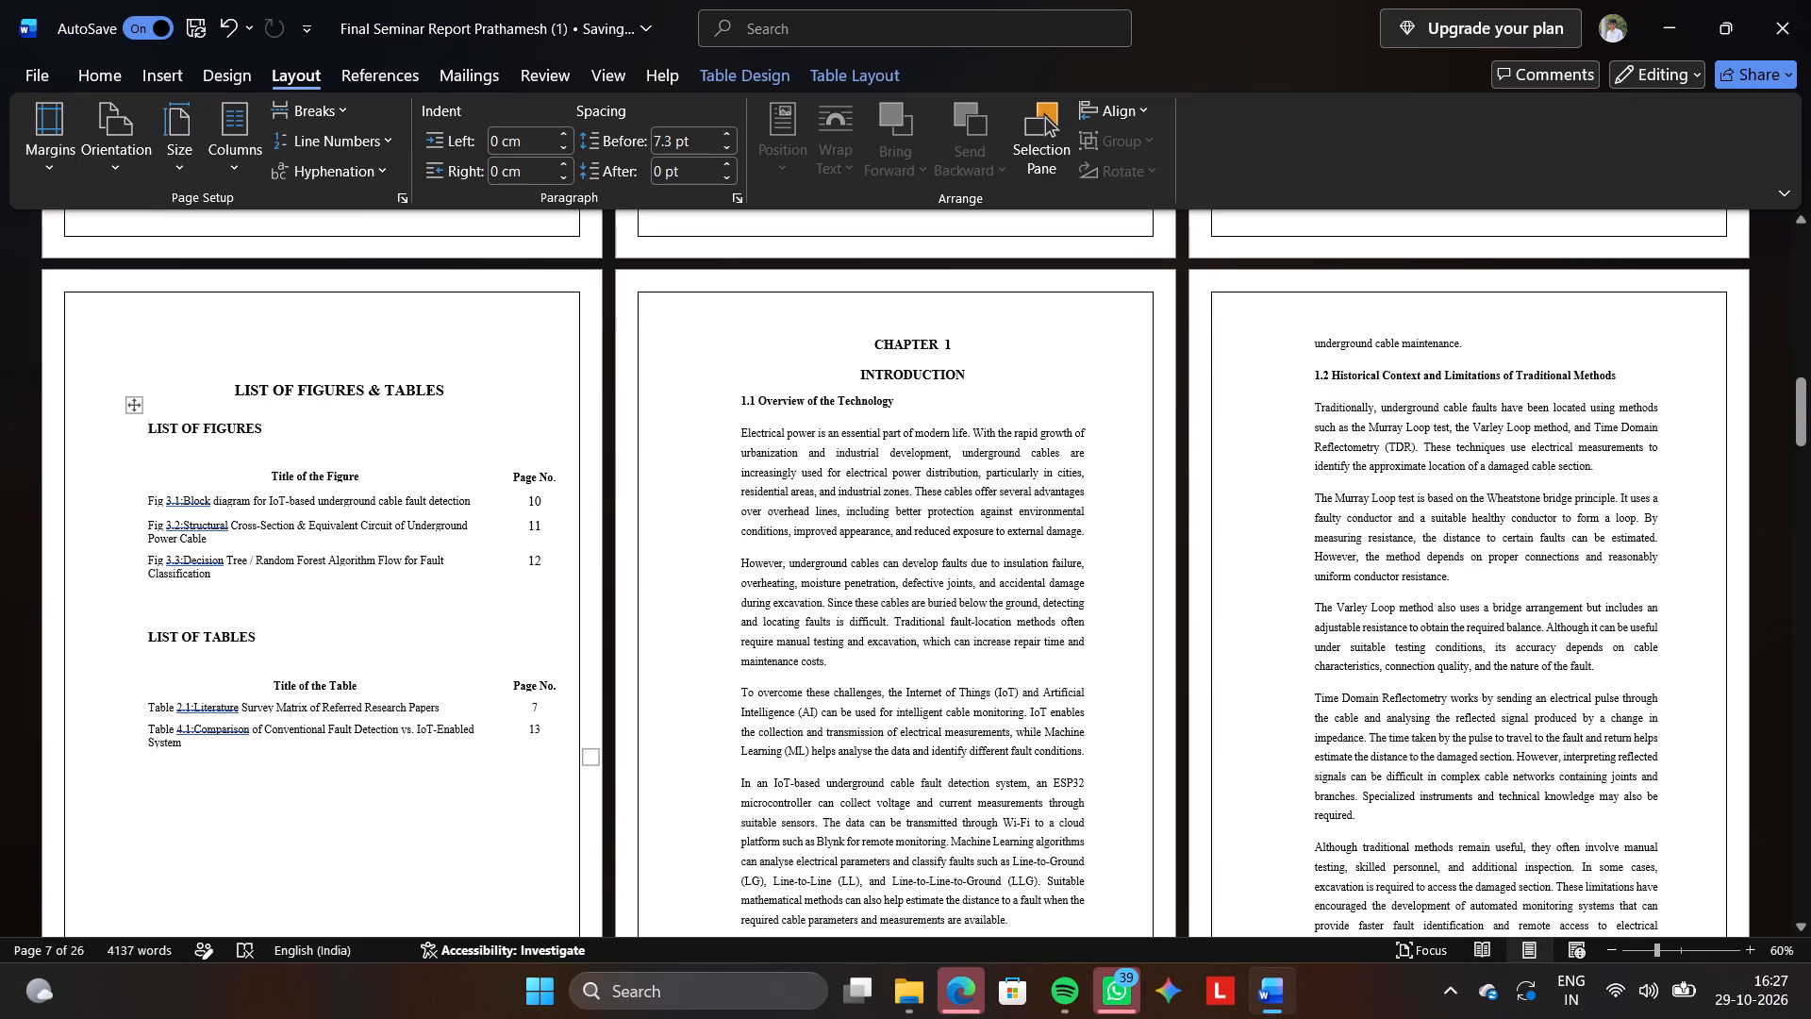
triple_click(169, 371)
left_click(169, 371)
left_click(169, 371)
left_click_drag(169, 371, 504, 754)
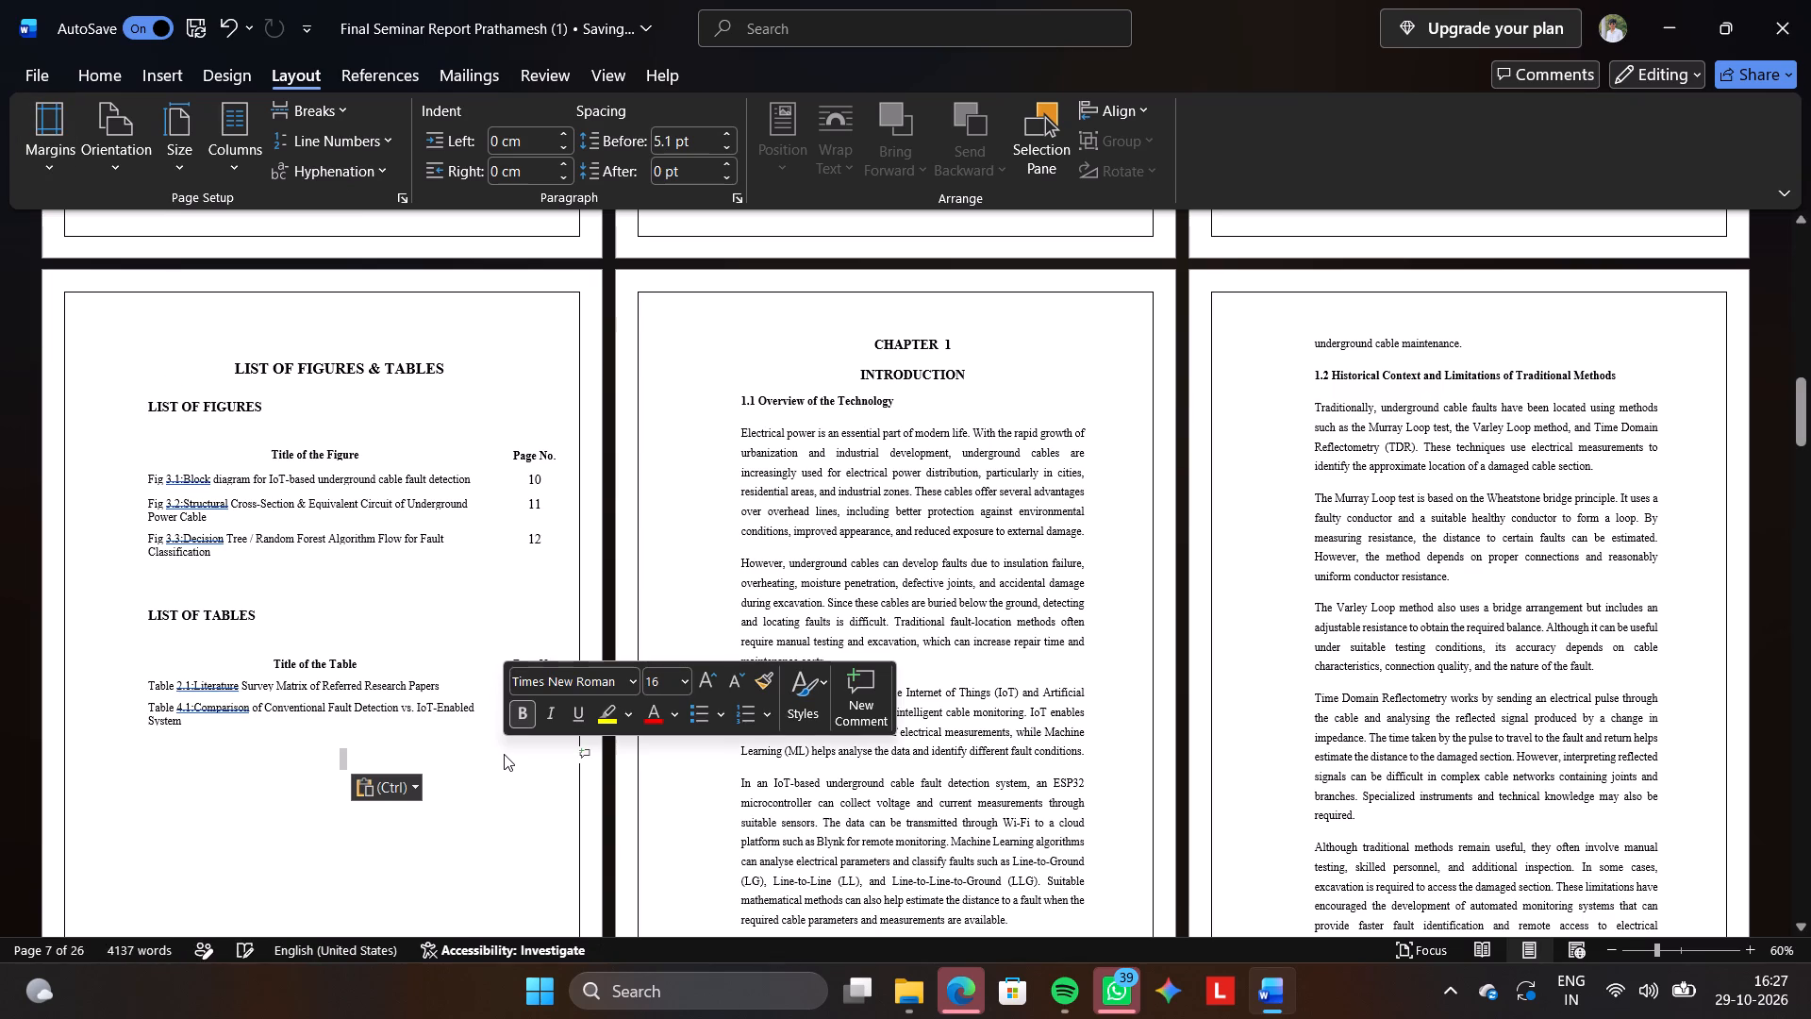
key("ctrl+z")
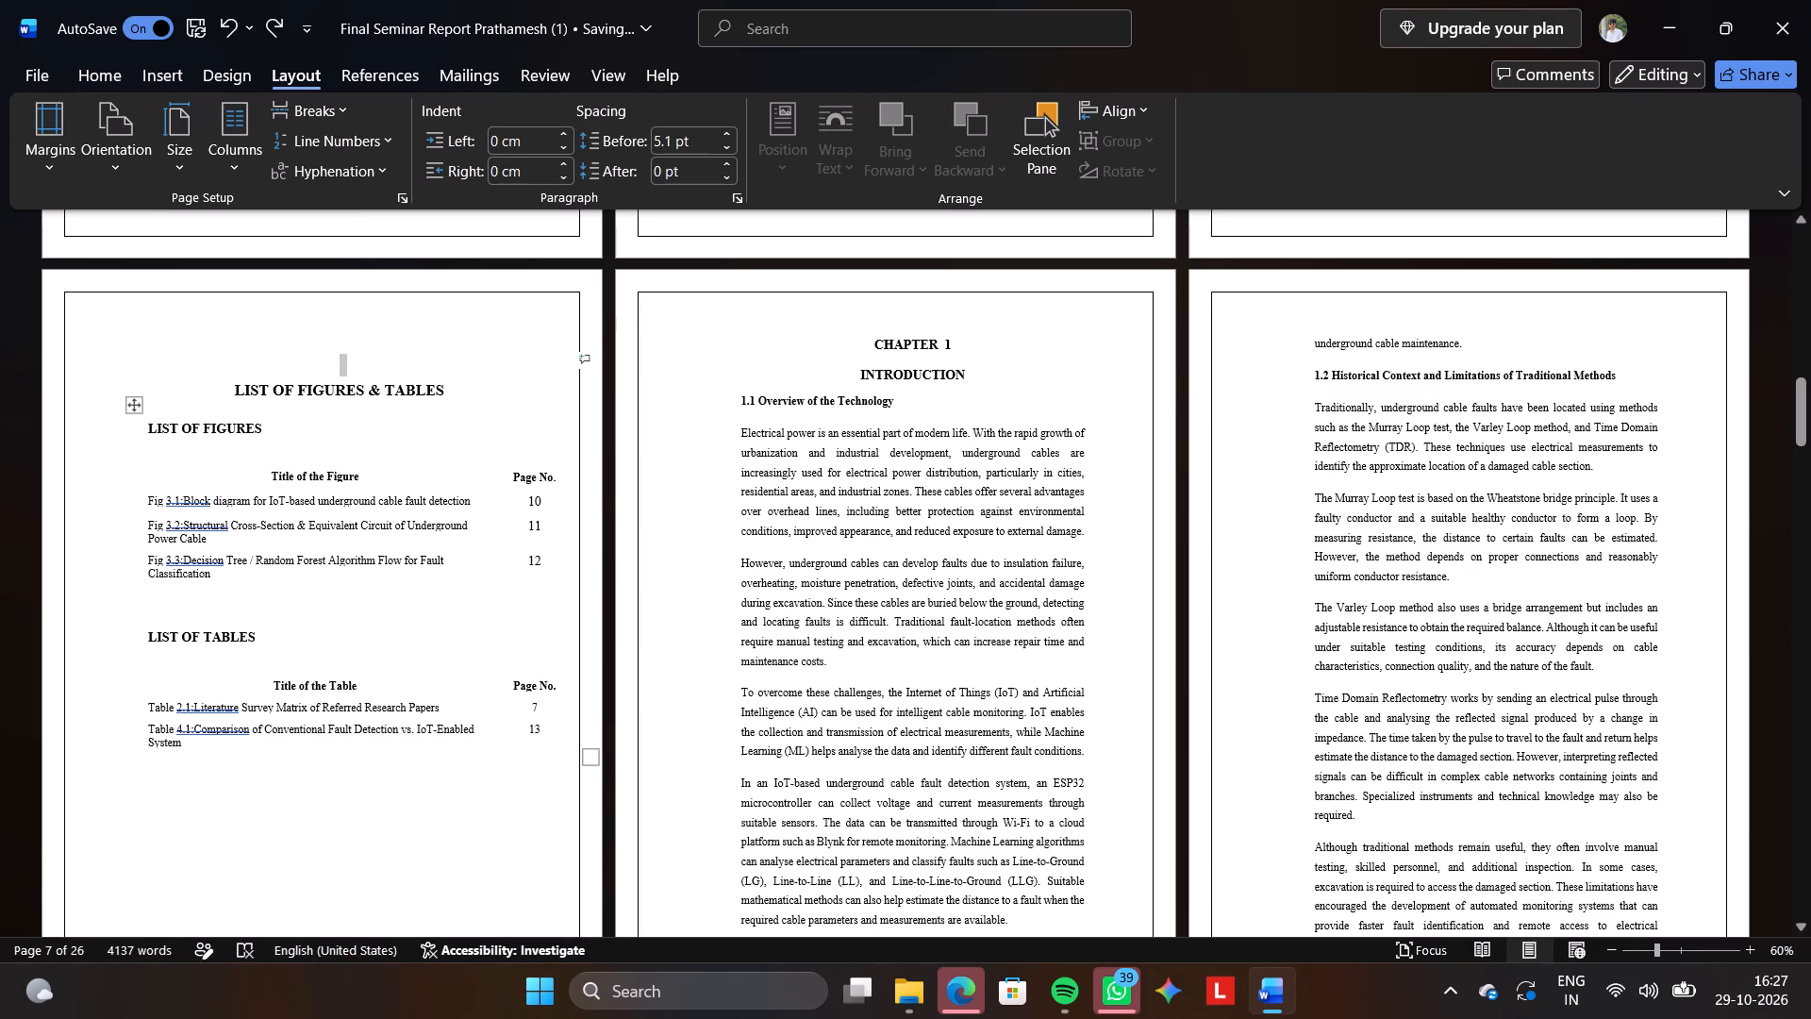
Reapply the last custom margins (2.54 cm top, bottom, right; 3.81 cm left) from above the LIST OF FIGURES & TABLES heading.
left_click(130, 413)
left_click(175, 292)
left_click(32, 167)
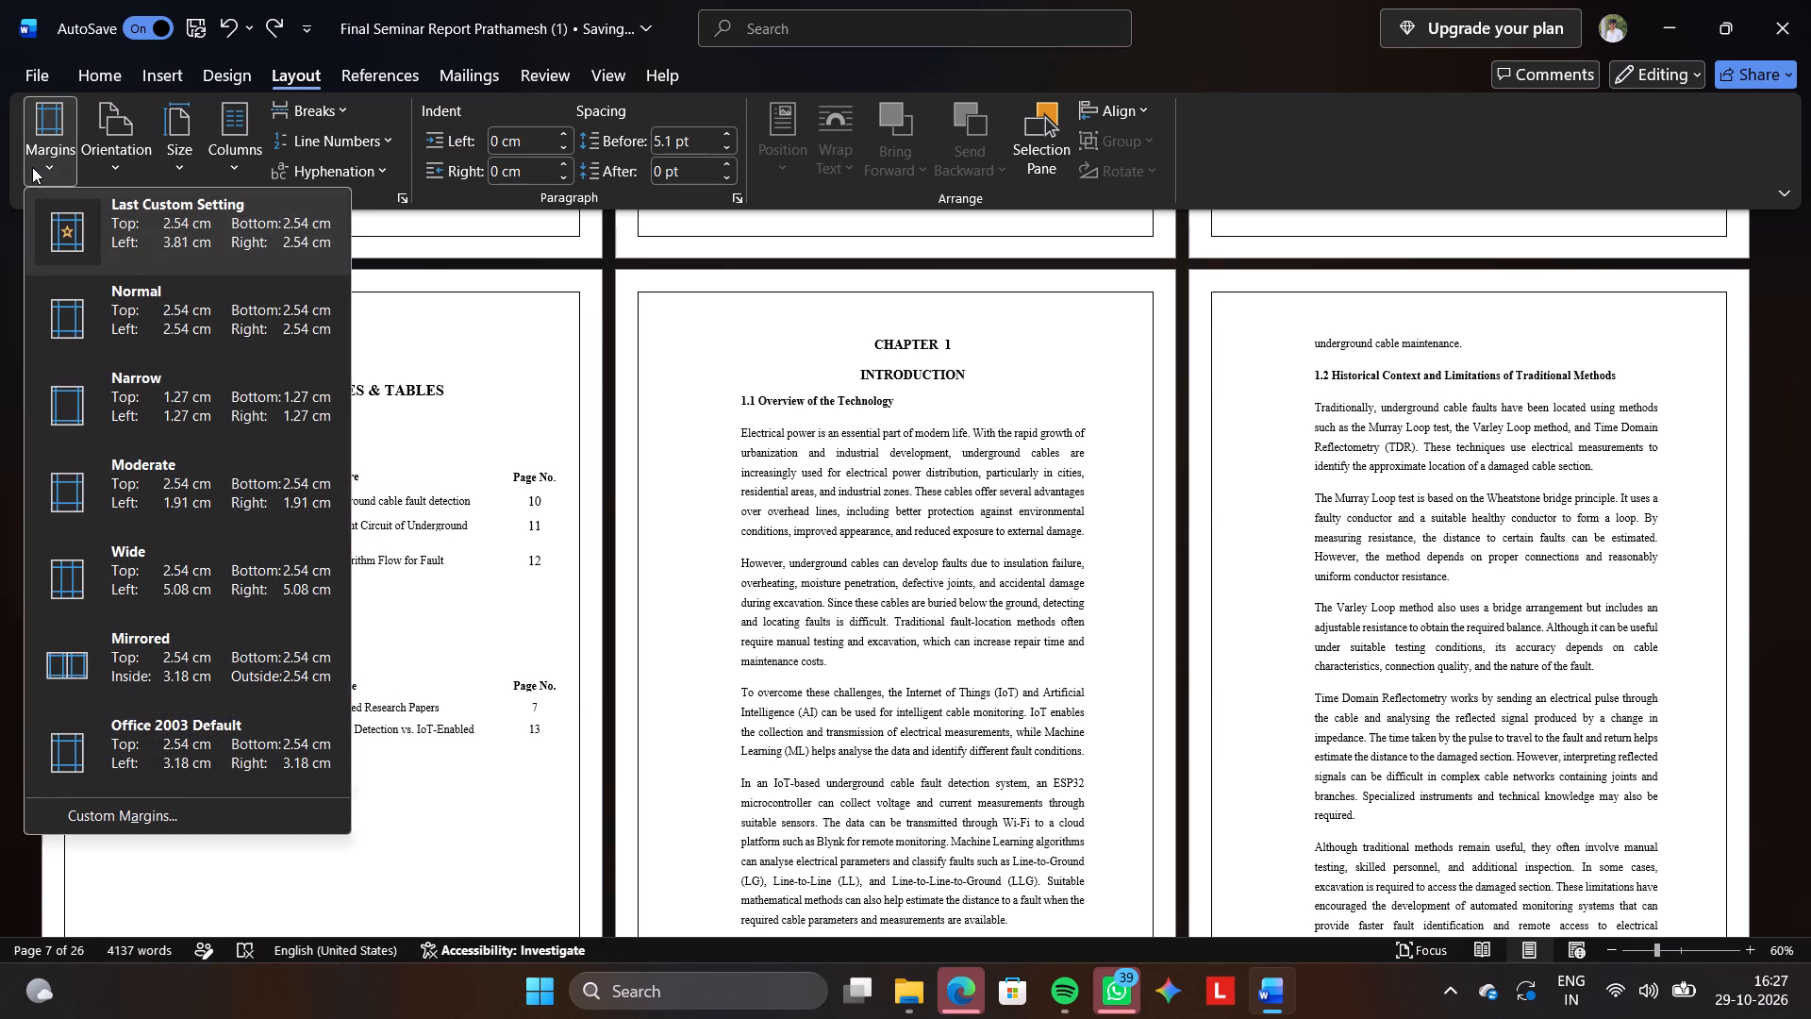
left_click(148, 245)
Push the CHAPTER 2 heading to the top of a new page by inserting empty lines before it.
scroll(494, 452, "down", 1)
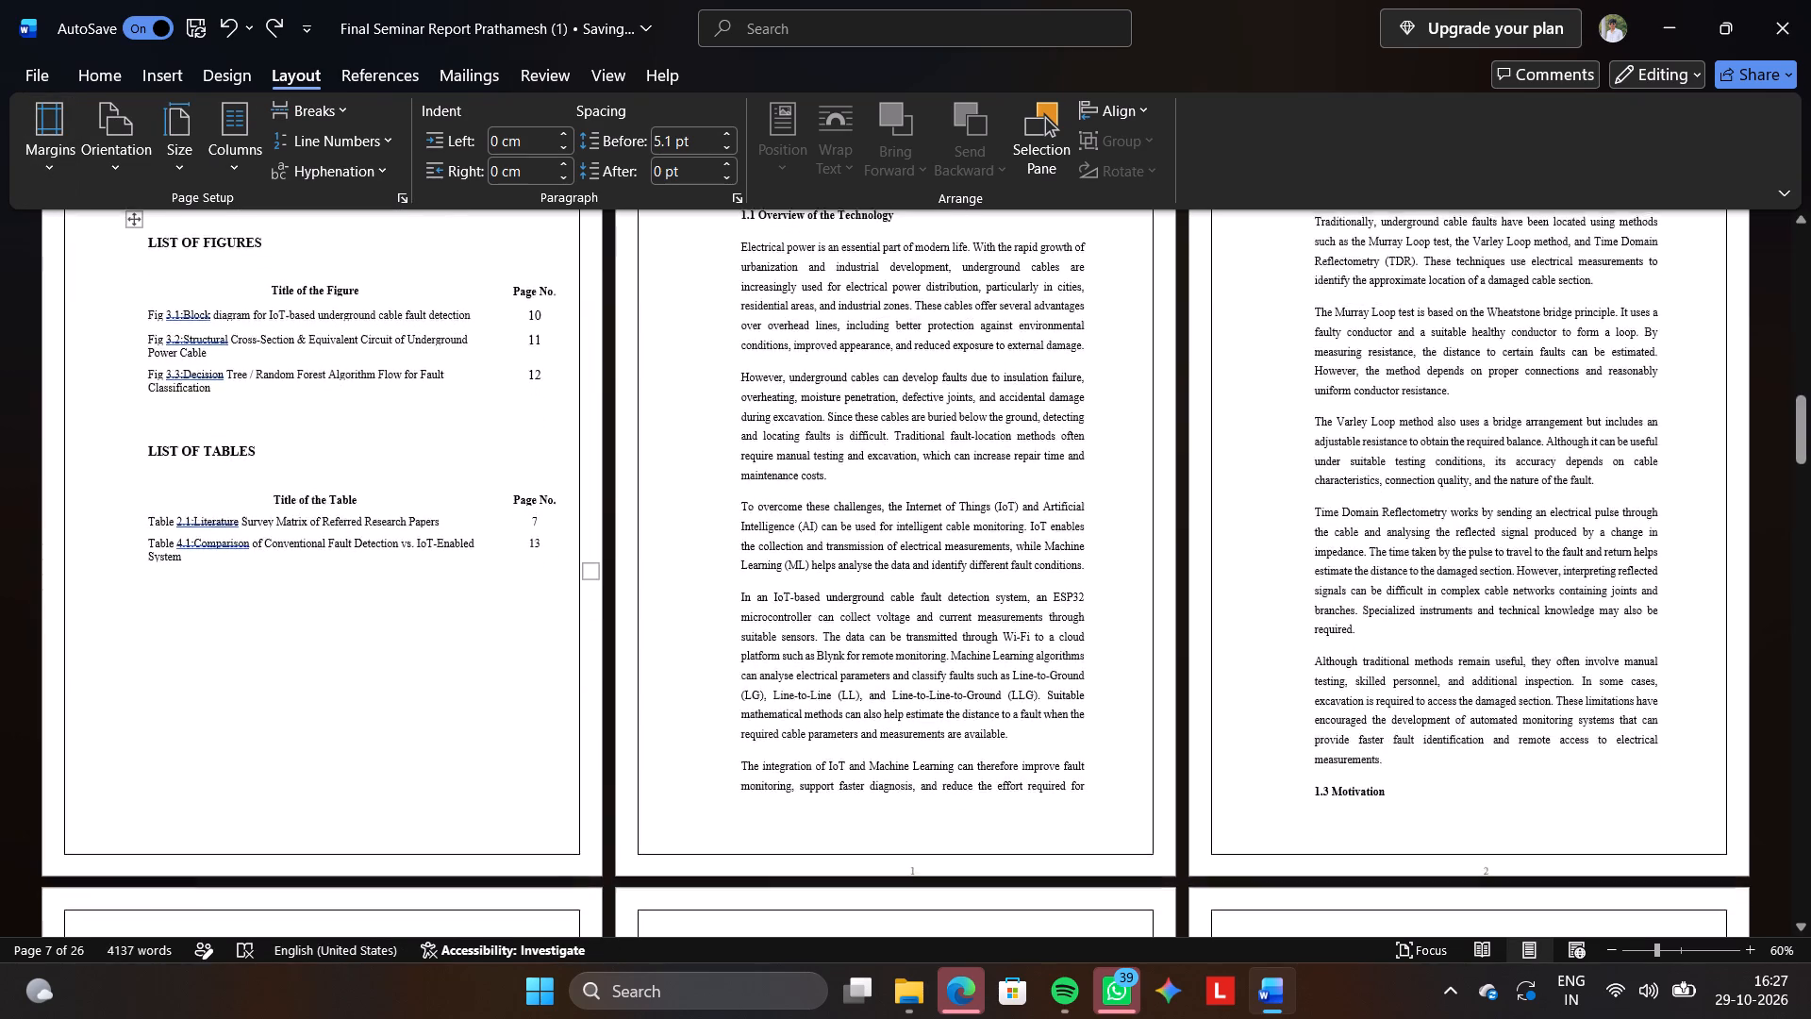
scroll(494, 452, "down", 3)
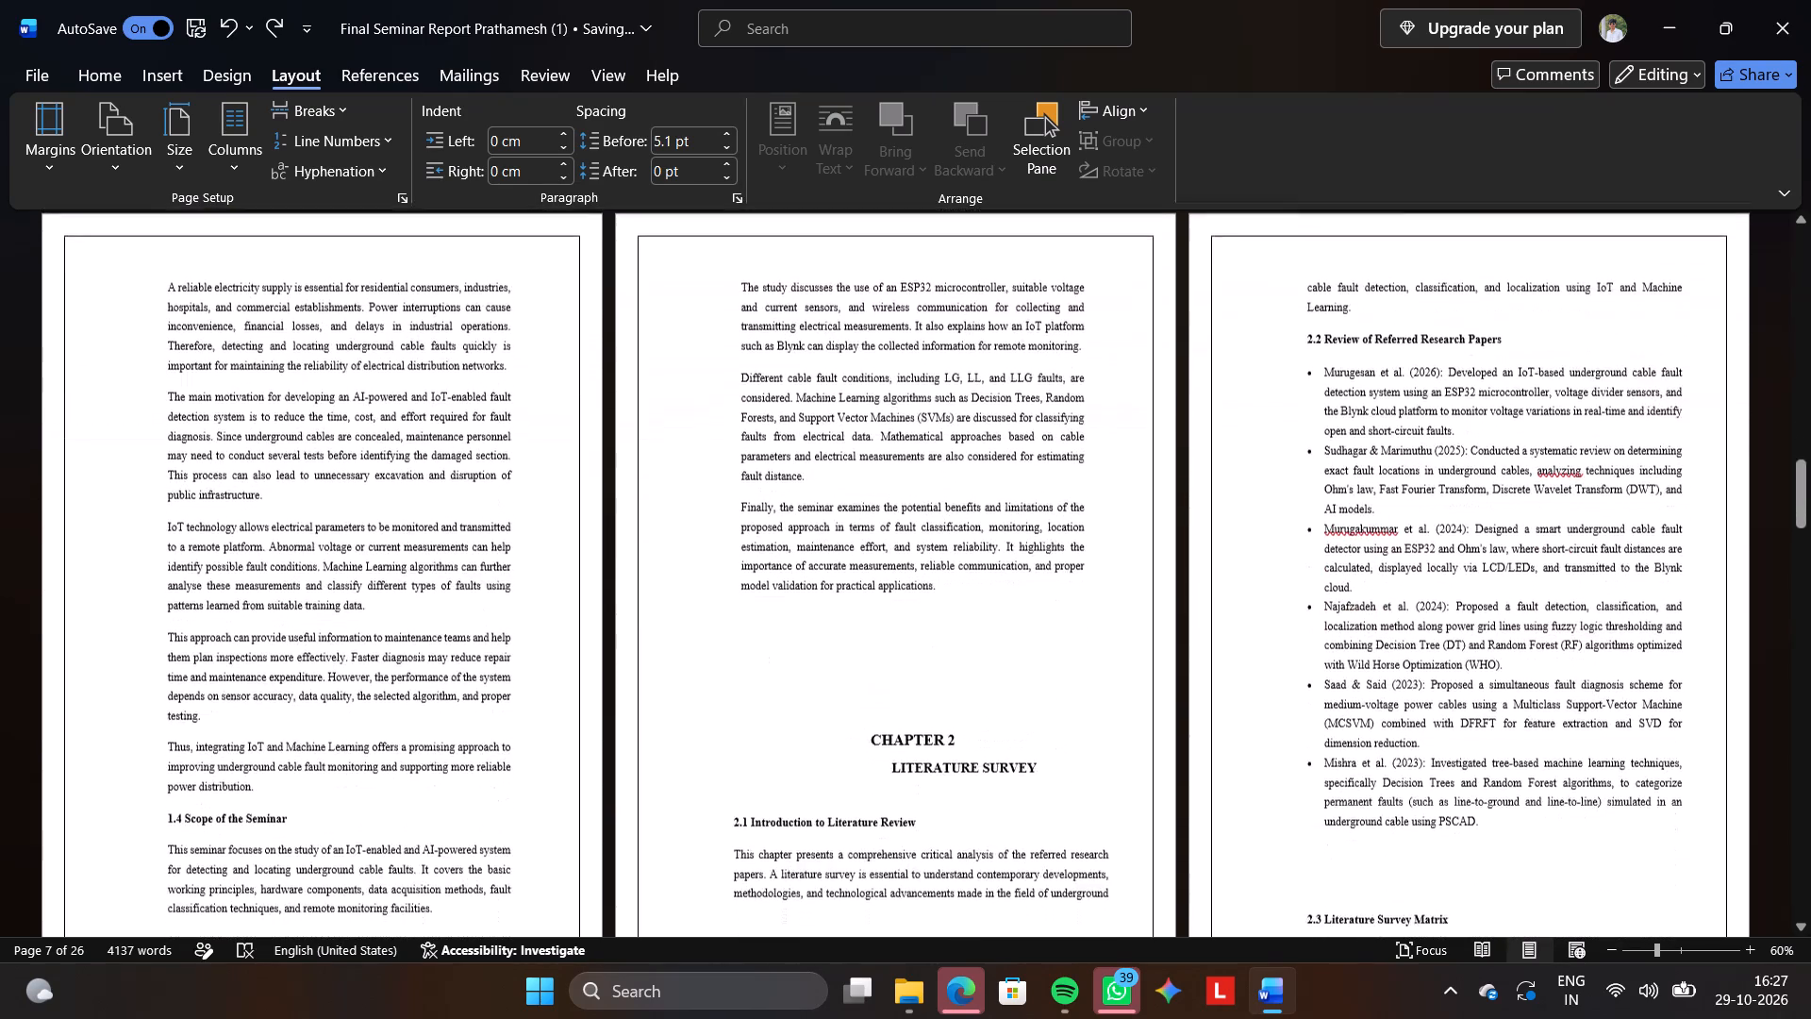
scroll(494, 452, "down", 1)
left_click(805, 514)
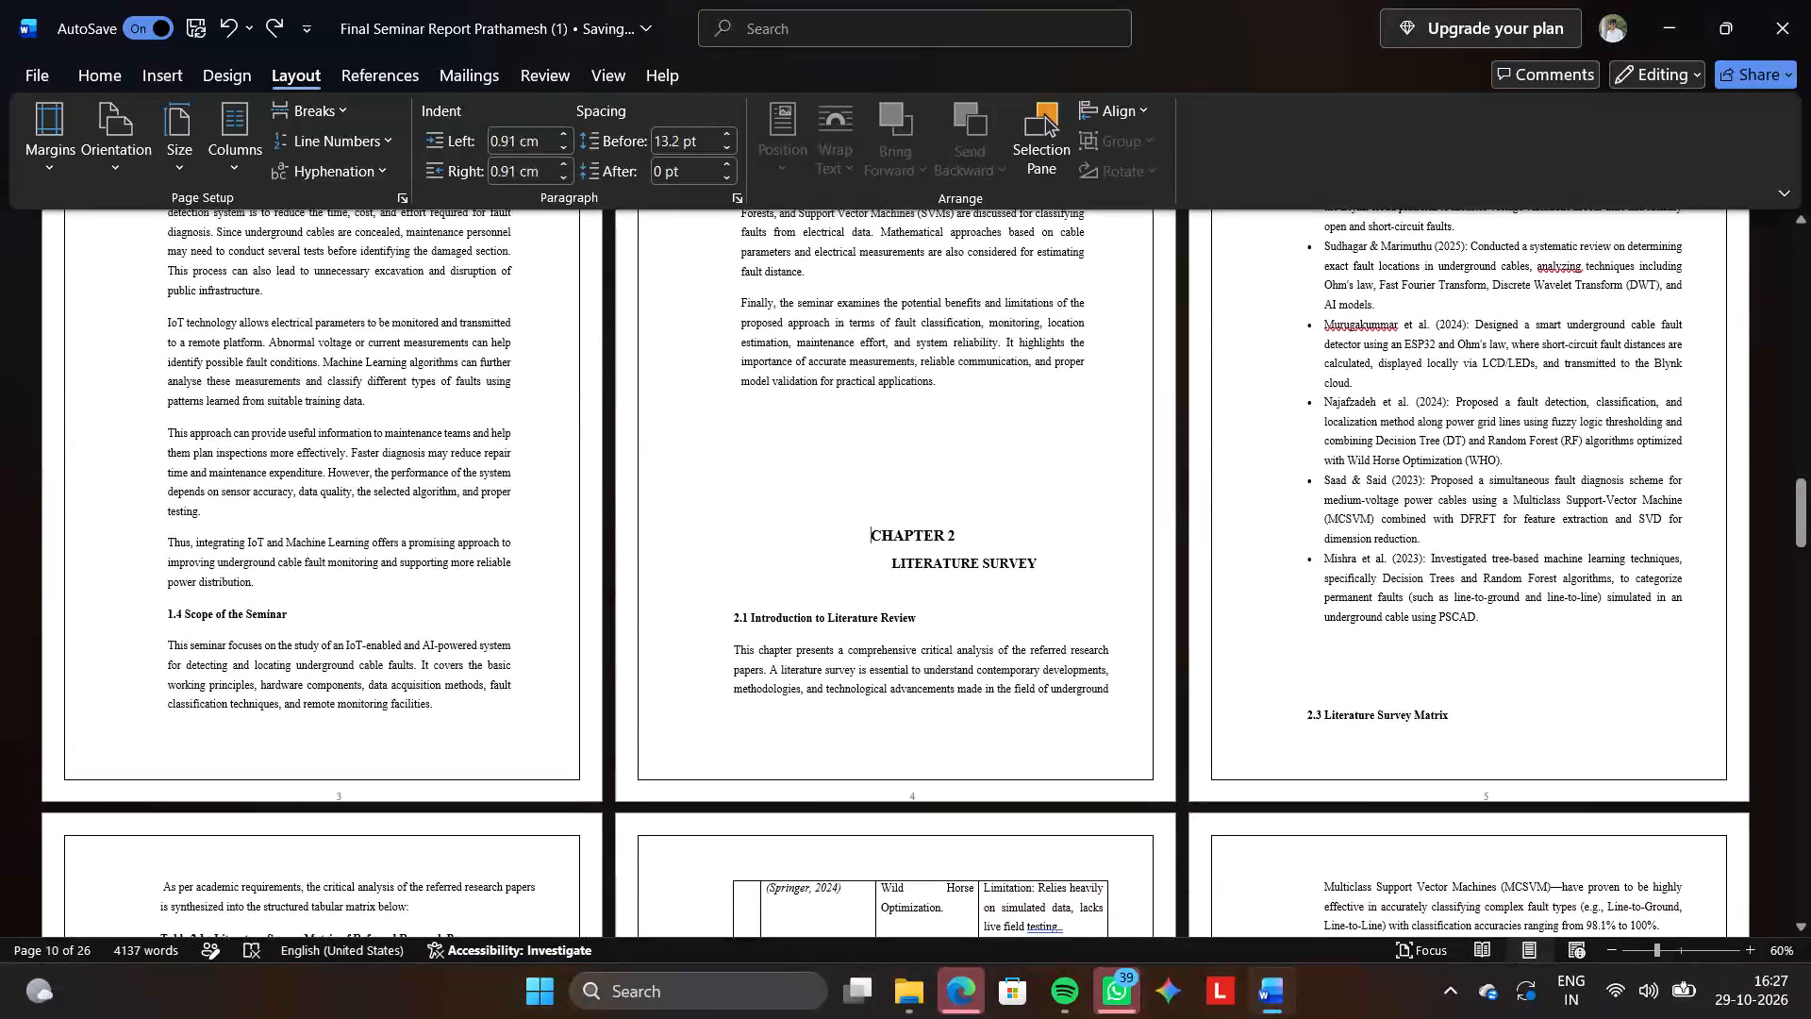
key("Return")
key("Return")
key("Return")
key("Return")
key("Return")
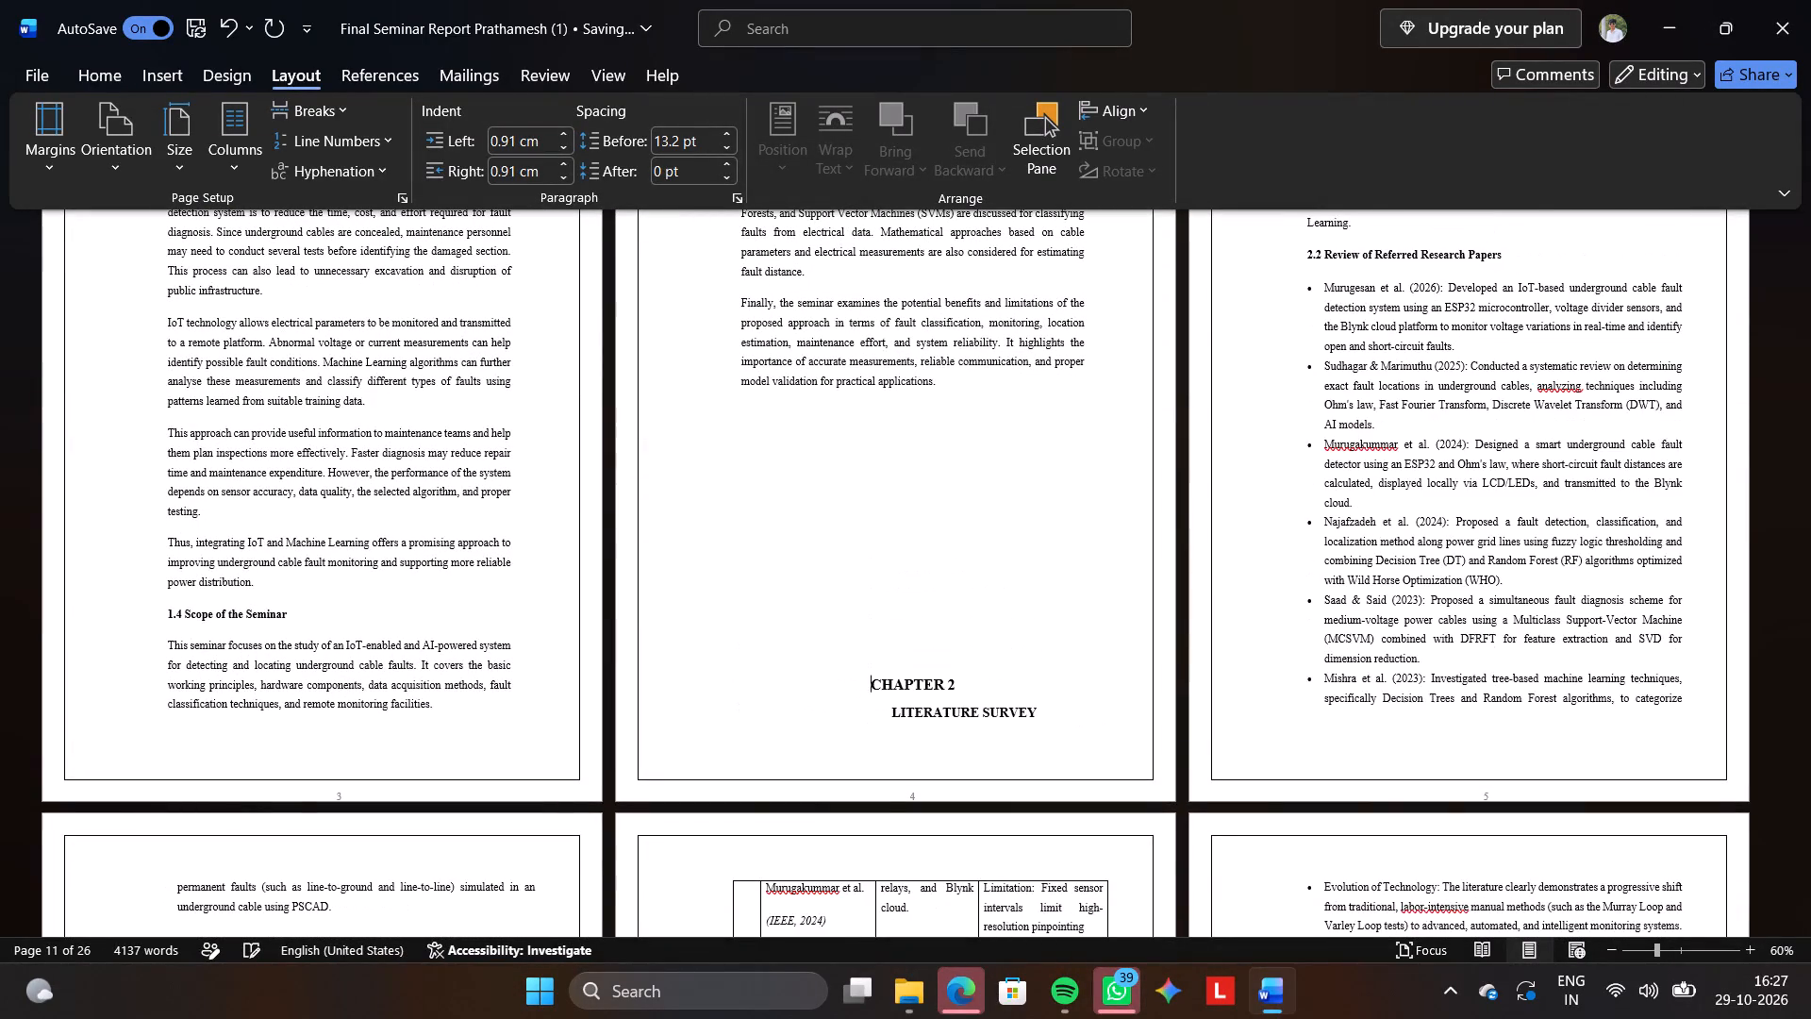
key("Return")
key("Return")
scroll(805, 514, "right", 2)
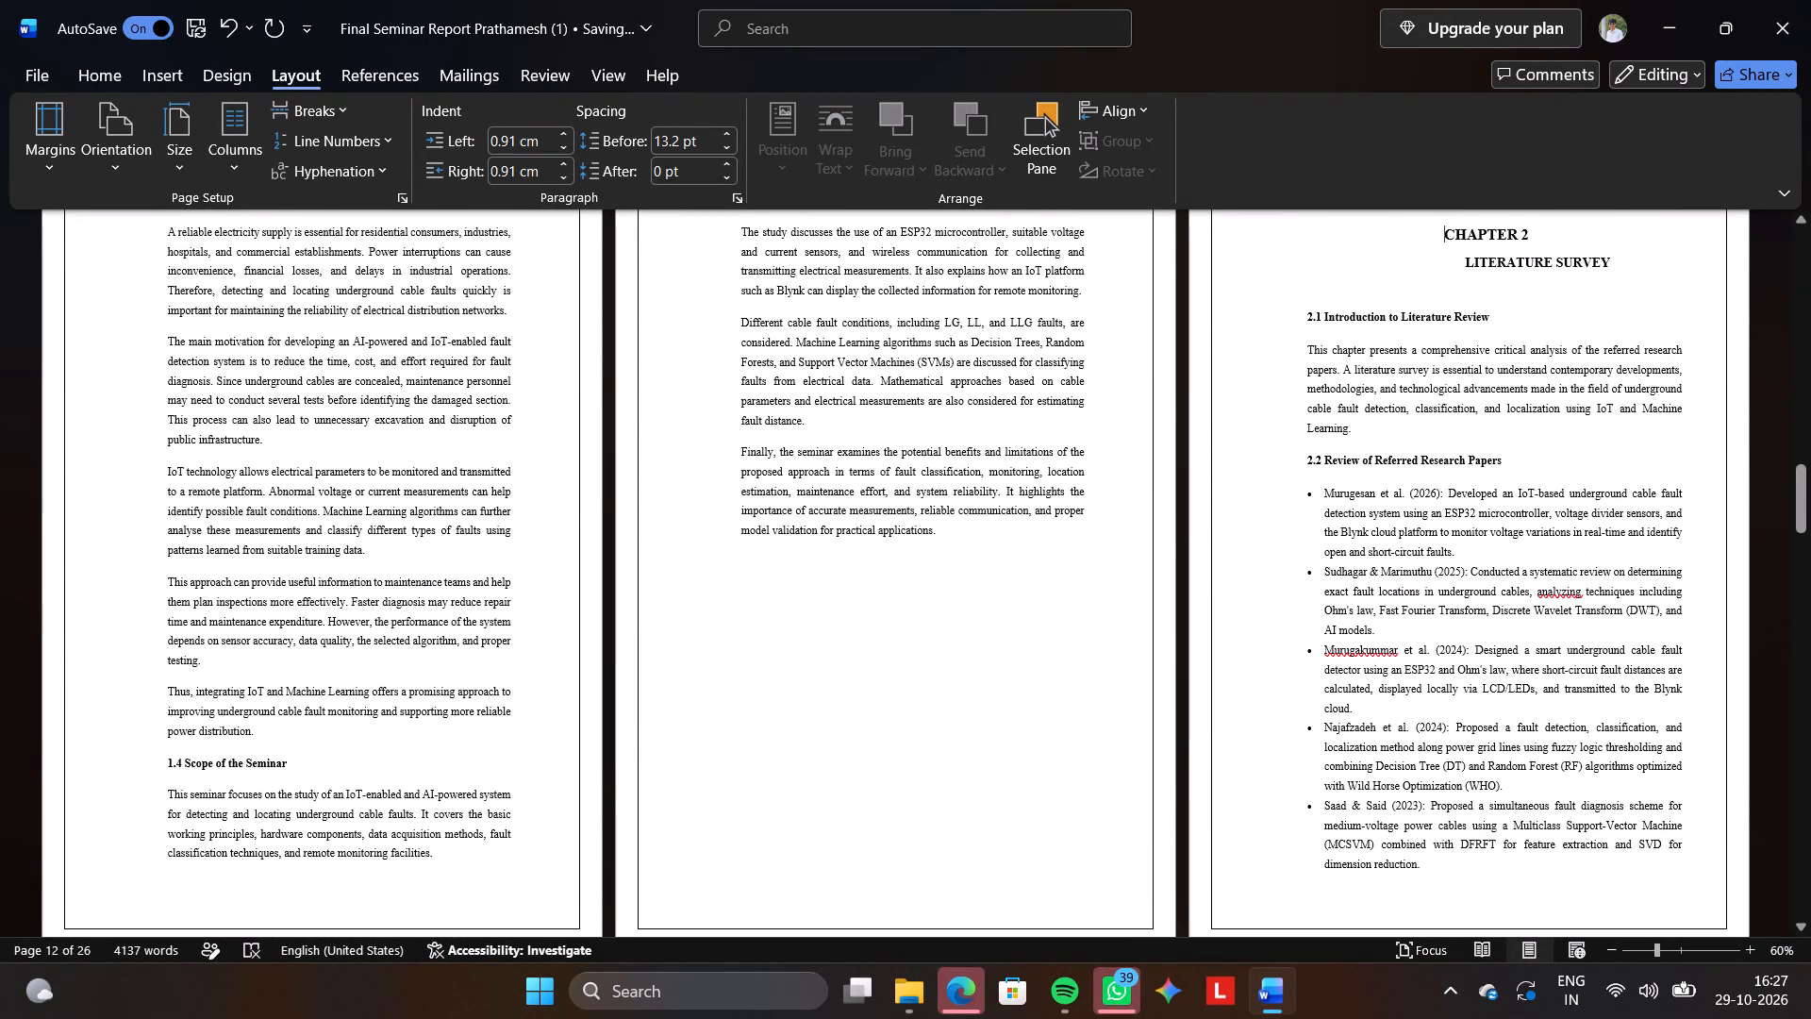
Center the LITERATURE SURVEY title under the CHAPTER 2 heading.
triple_click(1496, 259)
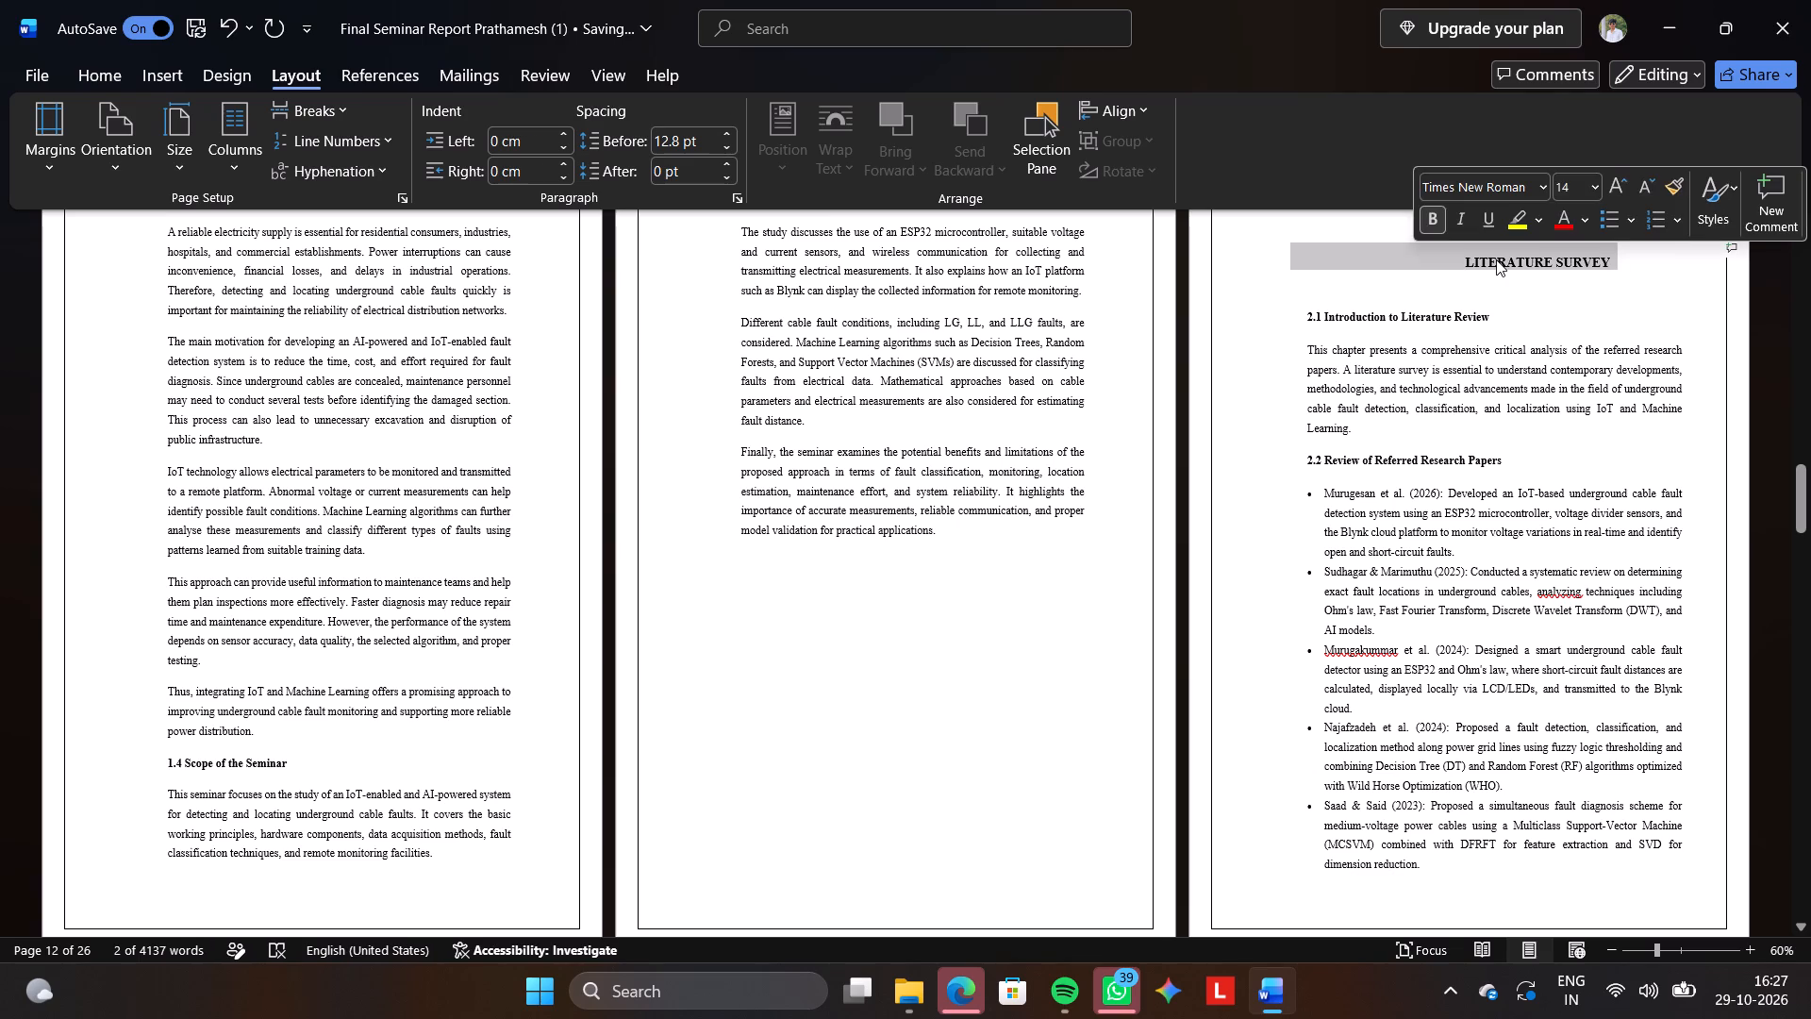
left_click(110, 58)
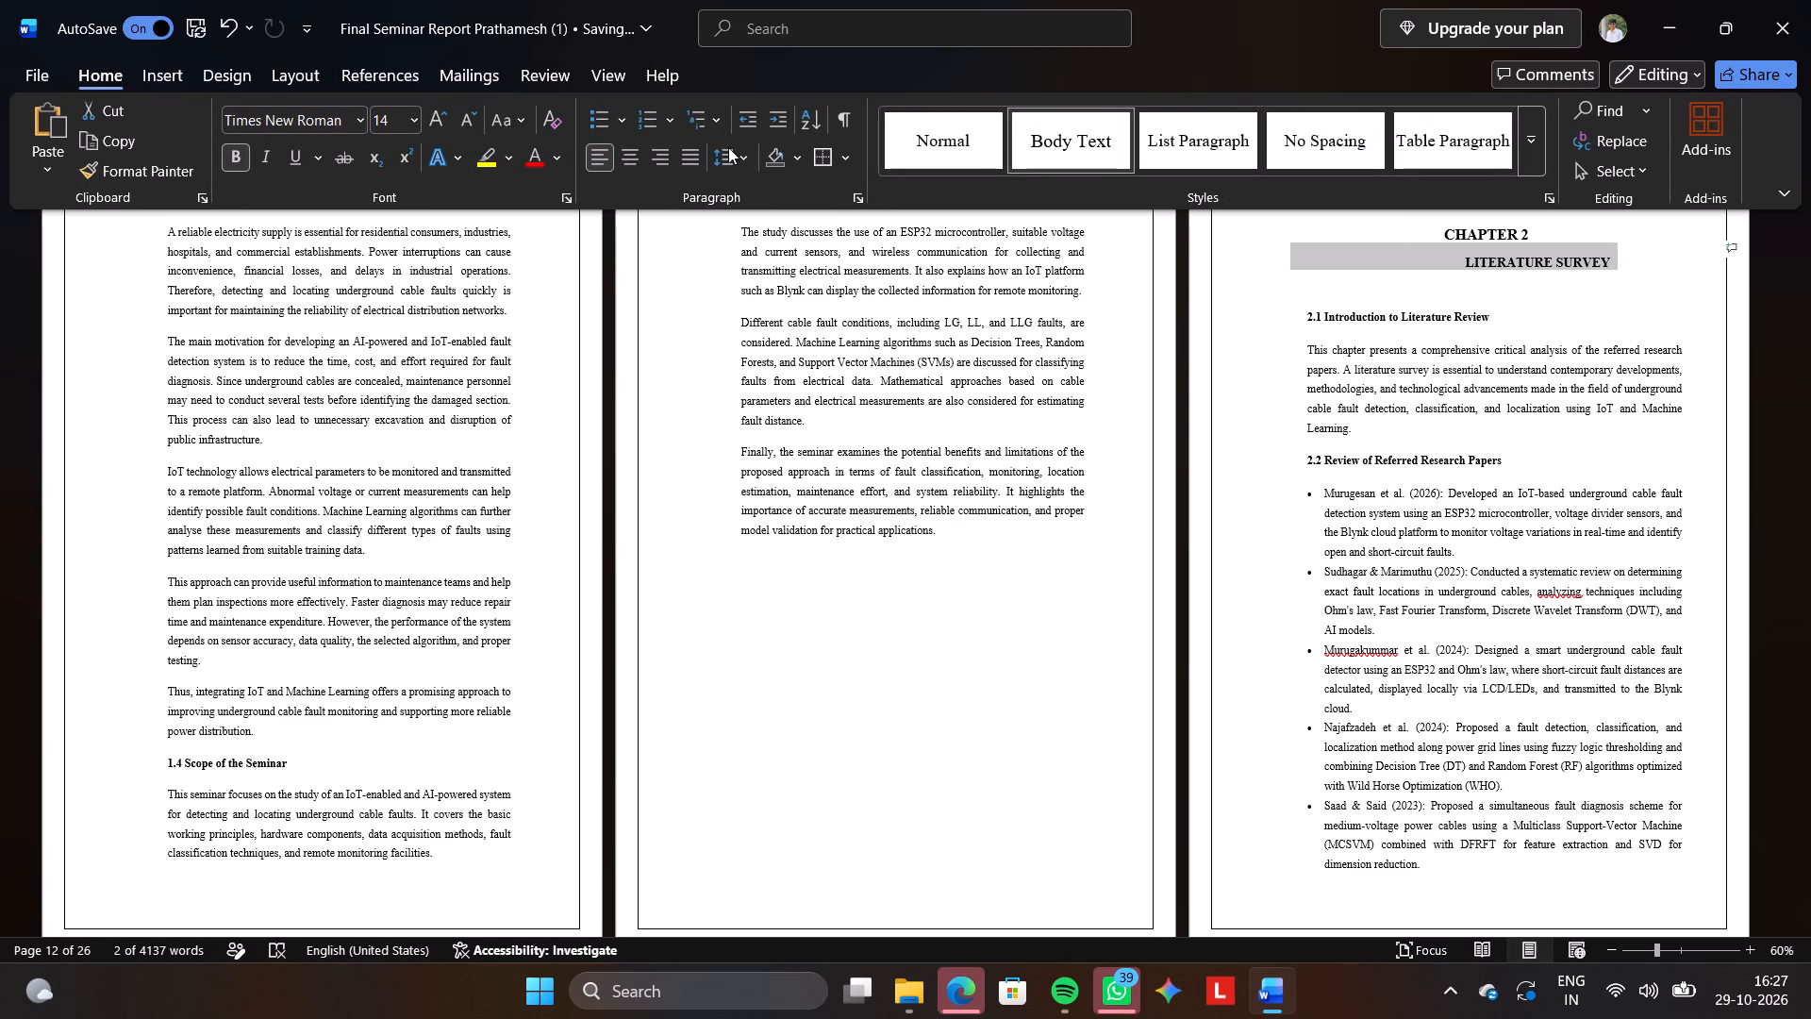
left_click(631, 168)
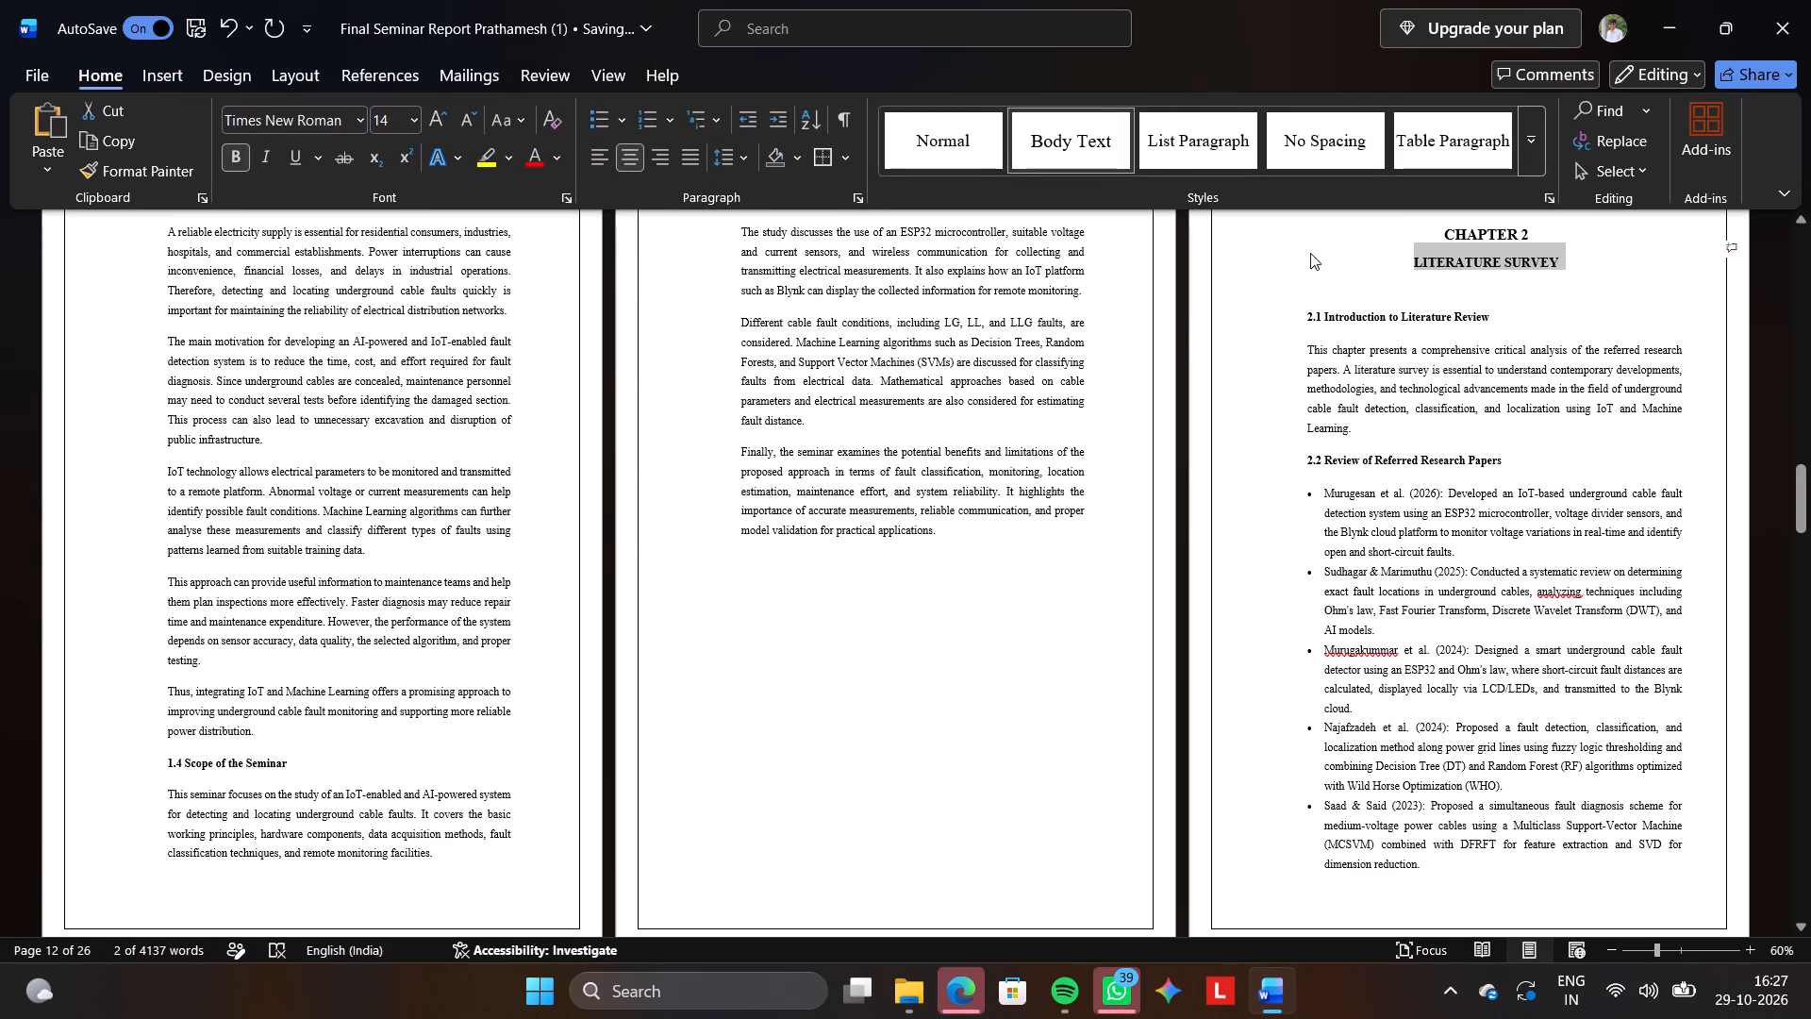
left_click(1310, 253)
Insert an empty line before the 2.4 Summary of Reviewed Literature heading to move it onto the page with its text.
scroll(1310, 253, "down", 3)
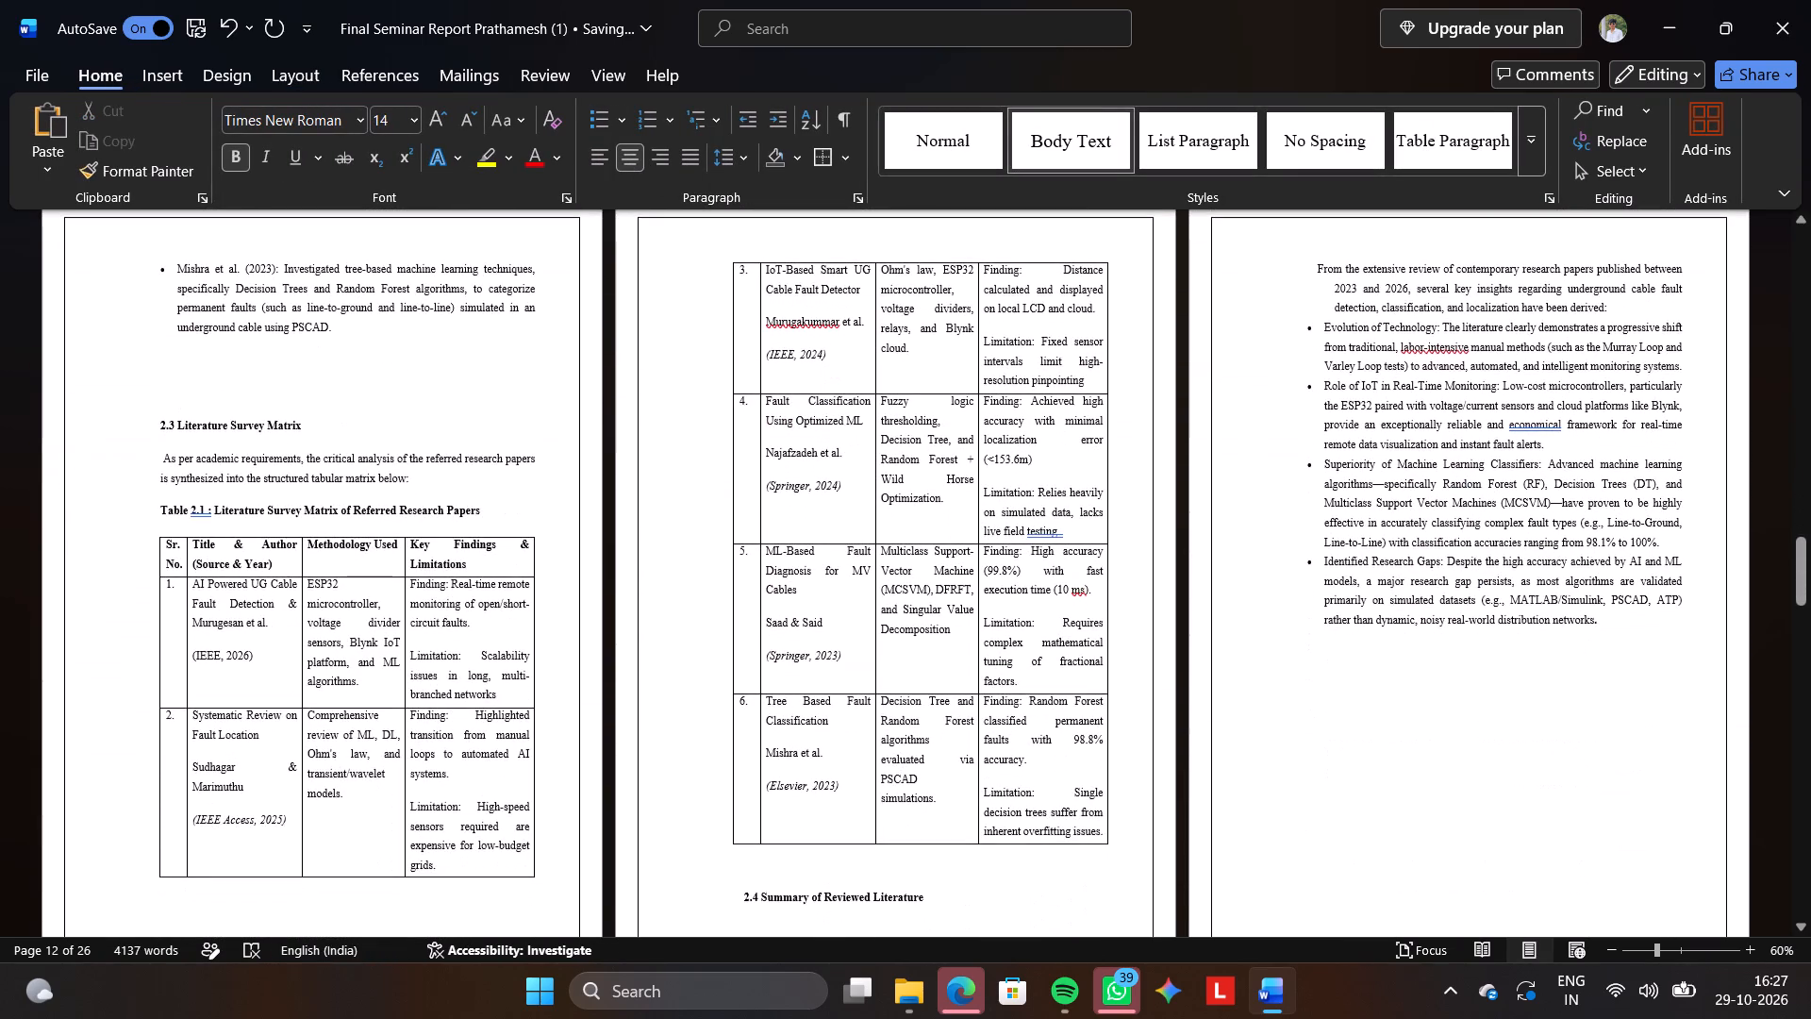
scroll(1310, 253, "down", 1)
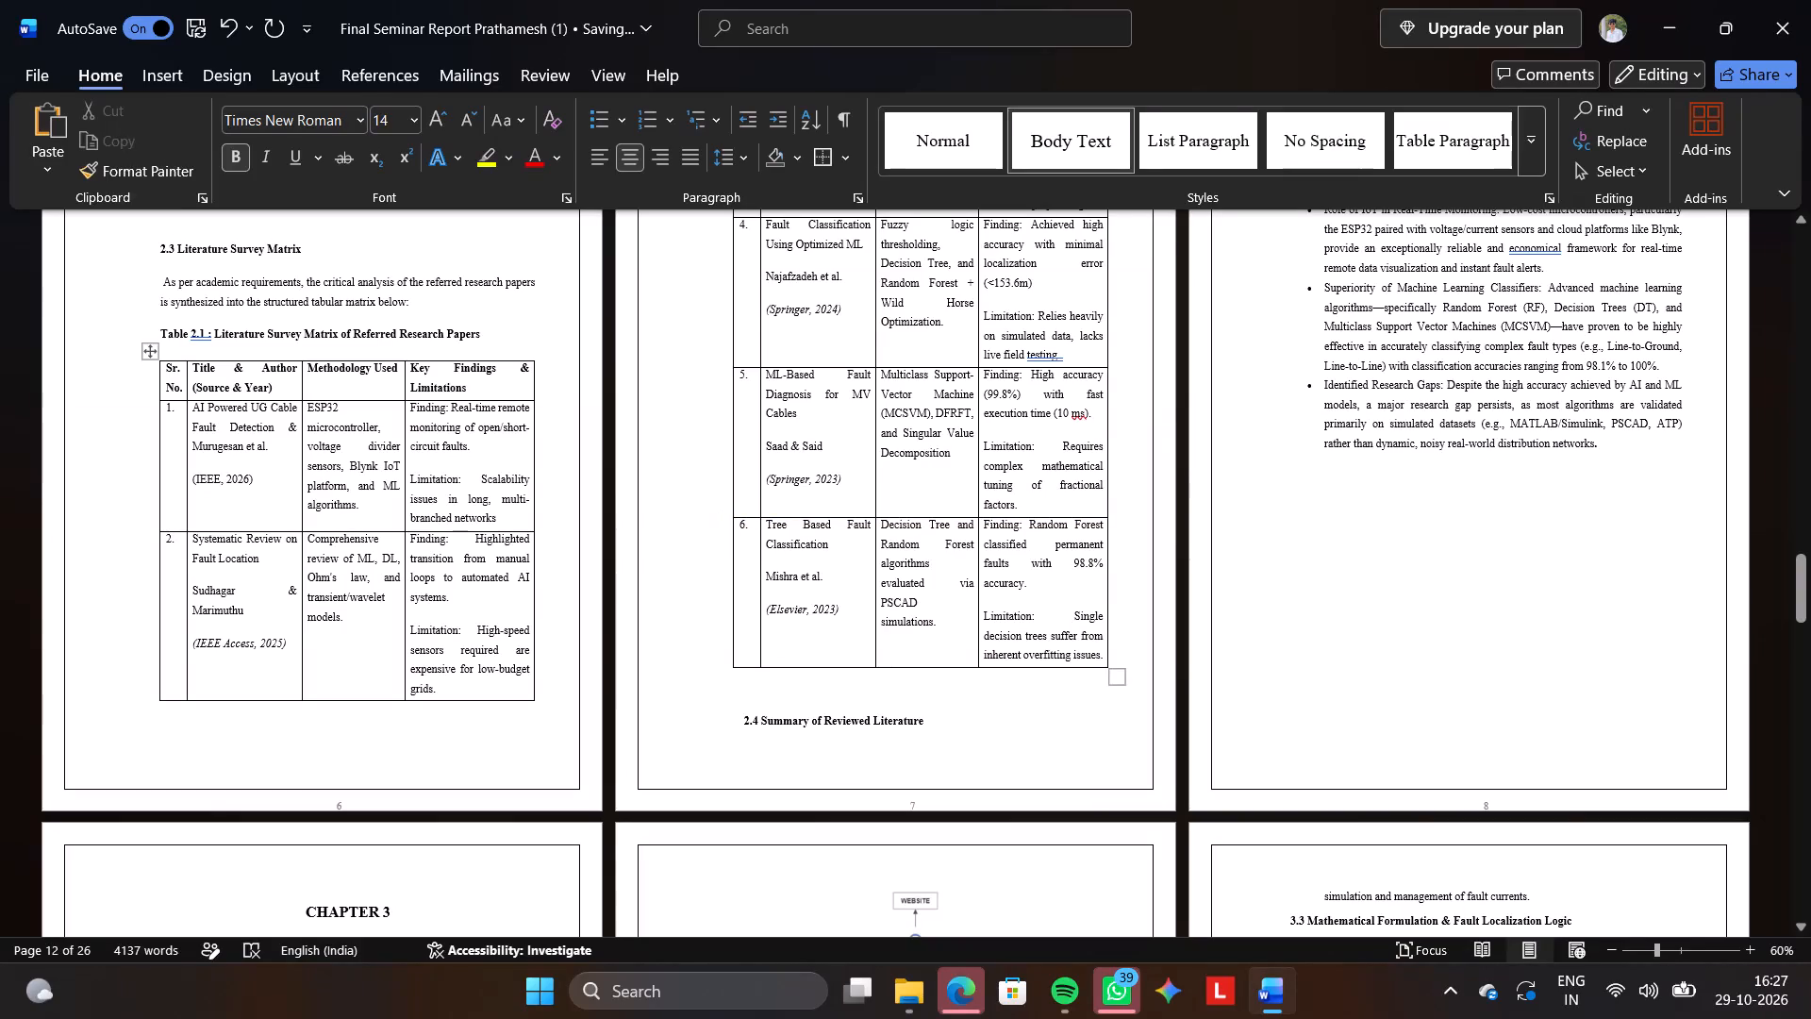
left_click(705, 712)
key("Return")
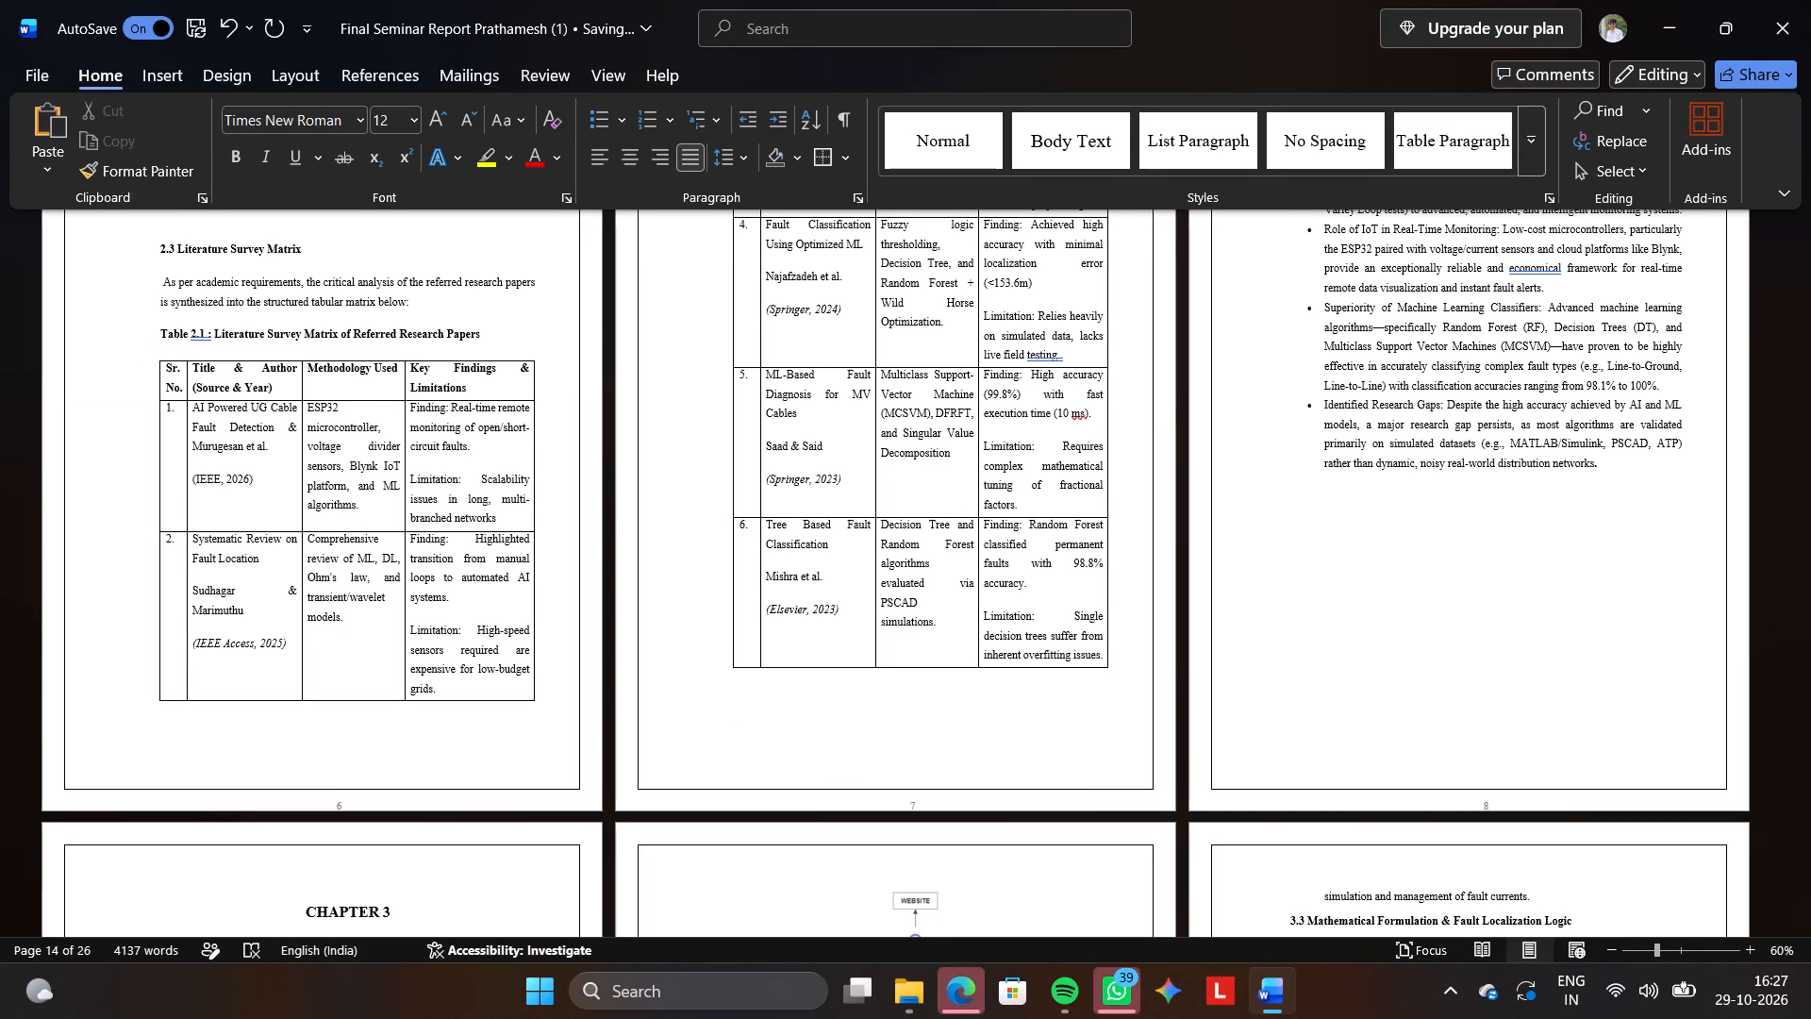
scroll(705, 712, "up", 1)
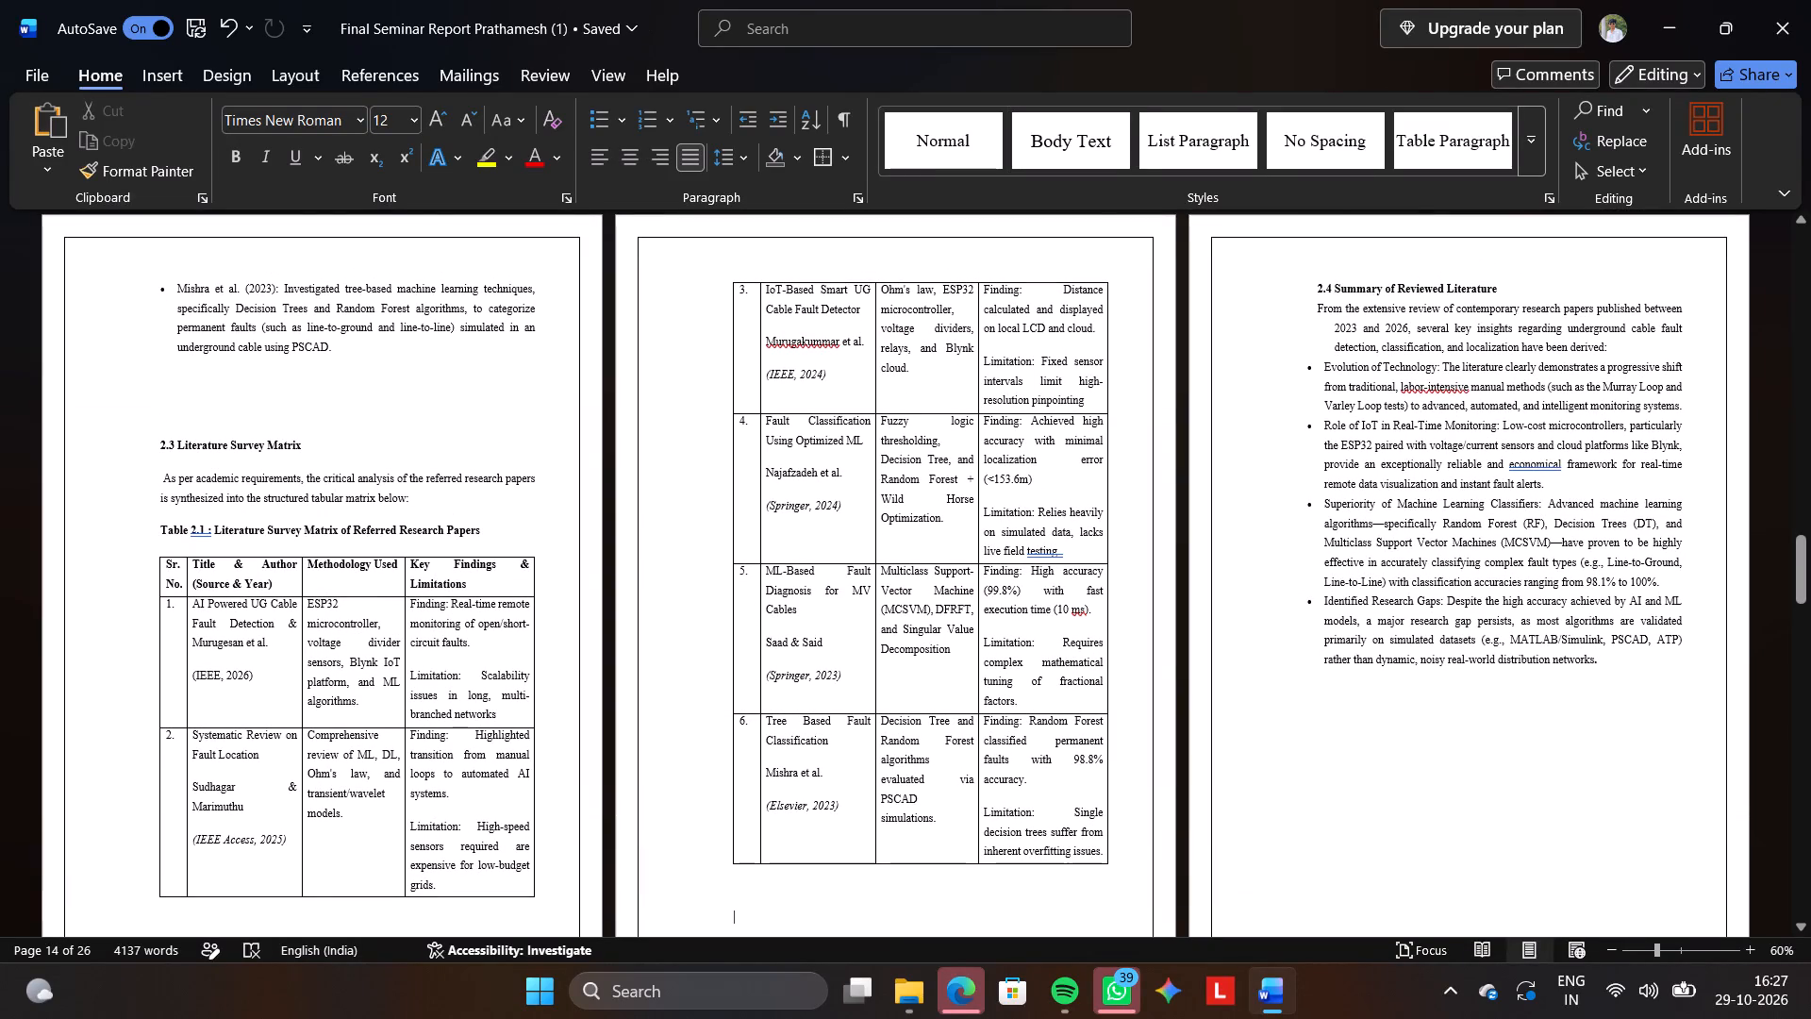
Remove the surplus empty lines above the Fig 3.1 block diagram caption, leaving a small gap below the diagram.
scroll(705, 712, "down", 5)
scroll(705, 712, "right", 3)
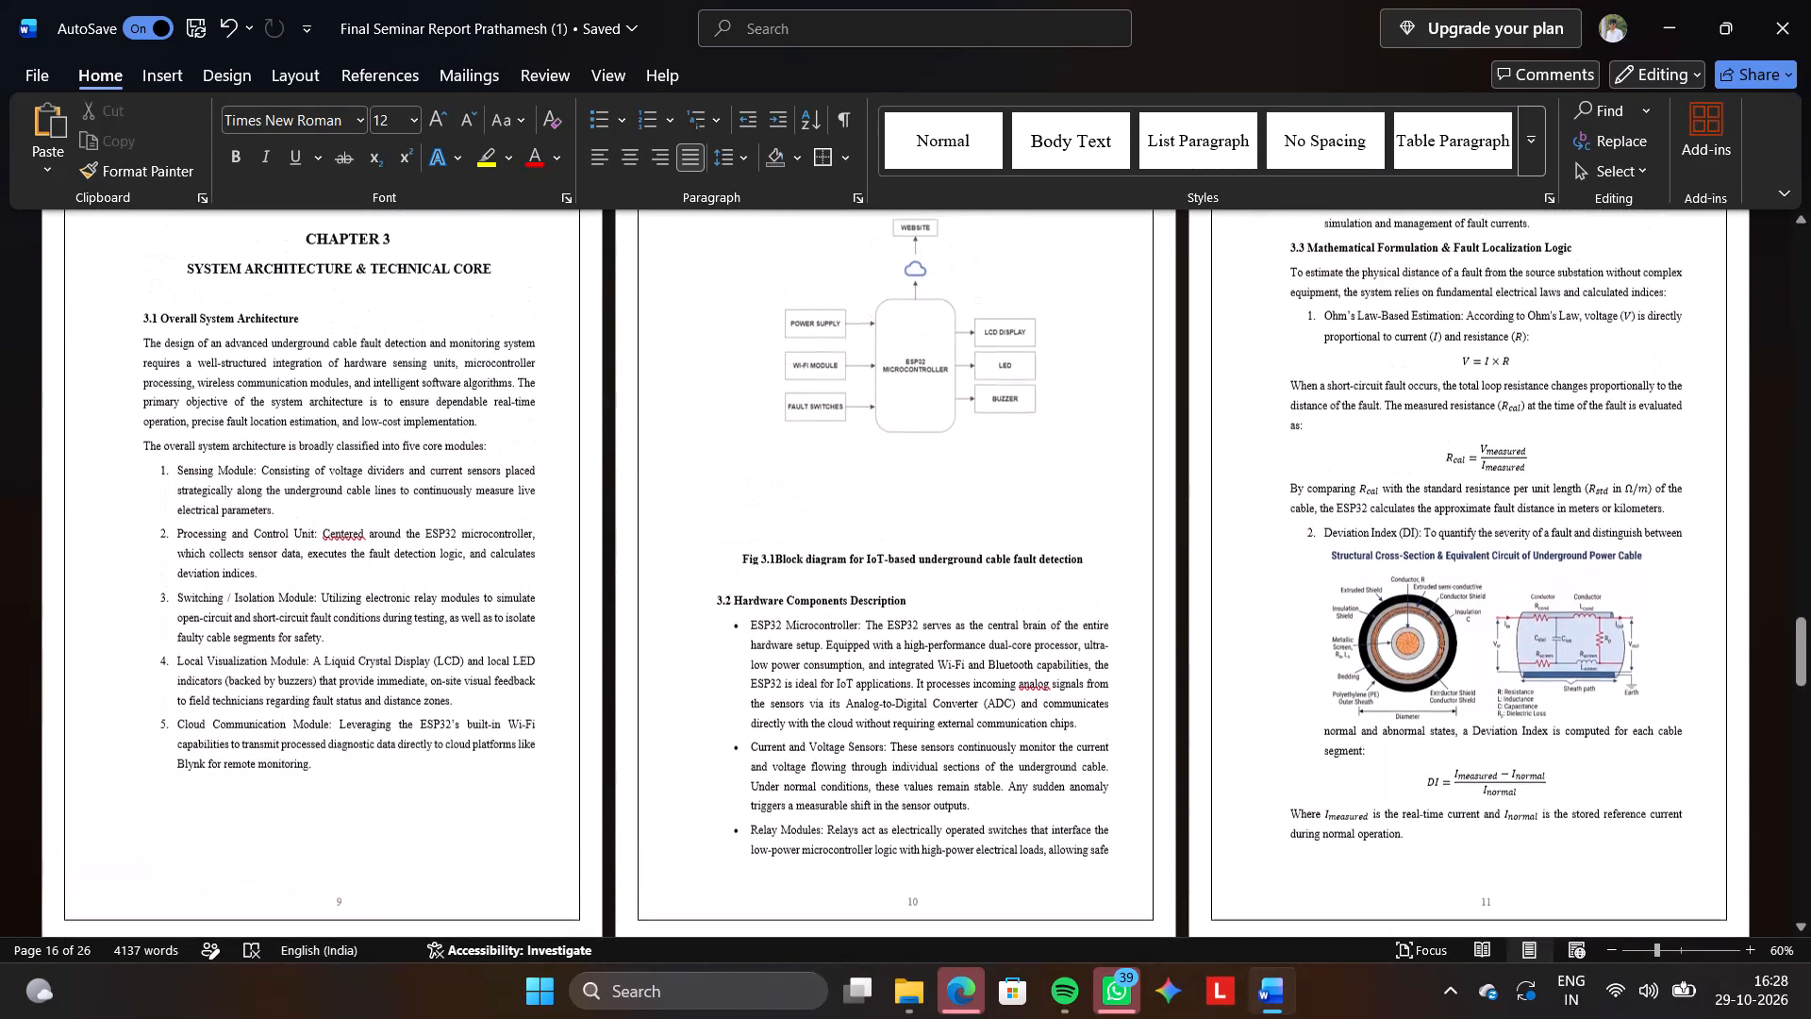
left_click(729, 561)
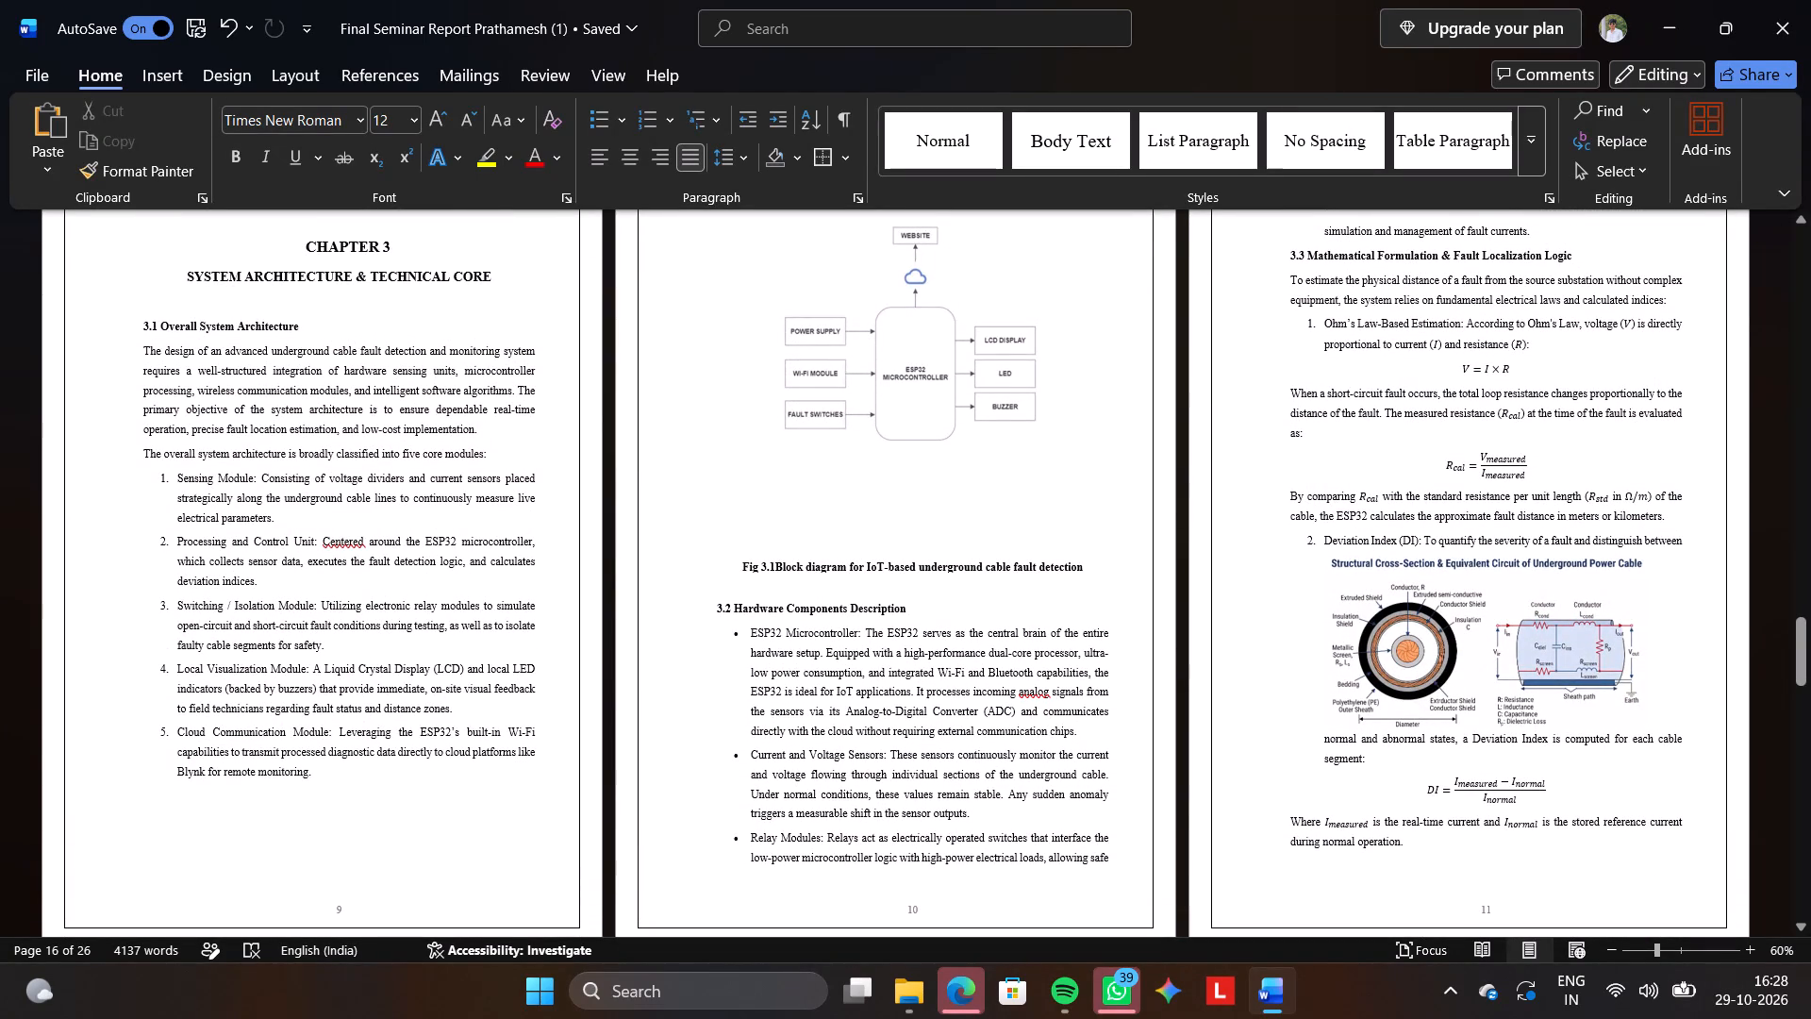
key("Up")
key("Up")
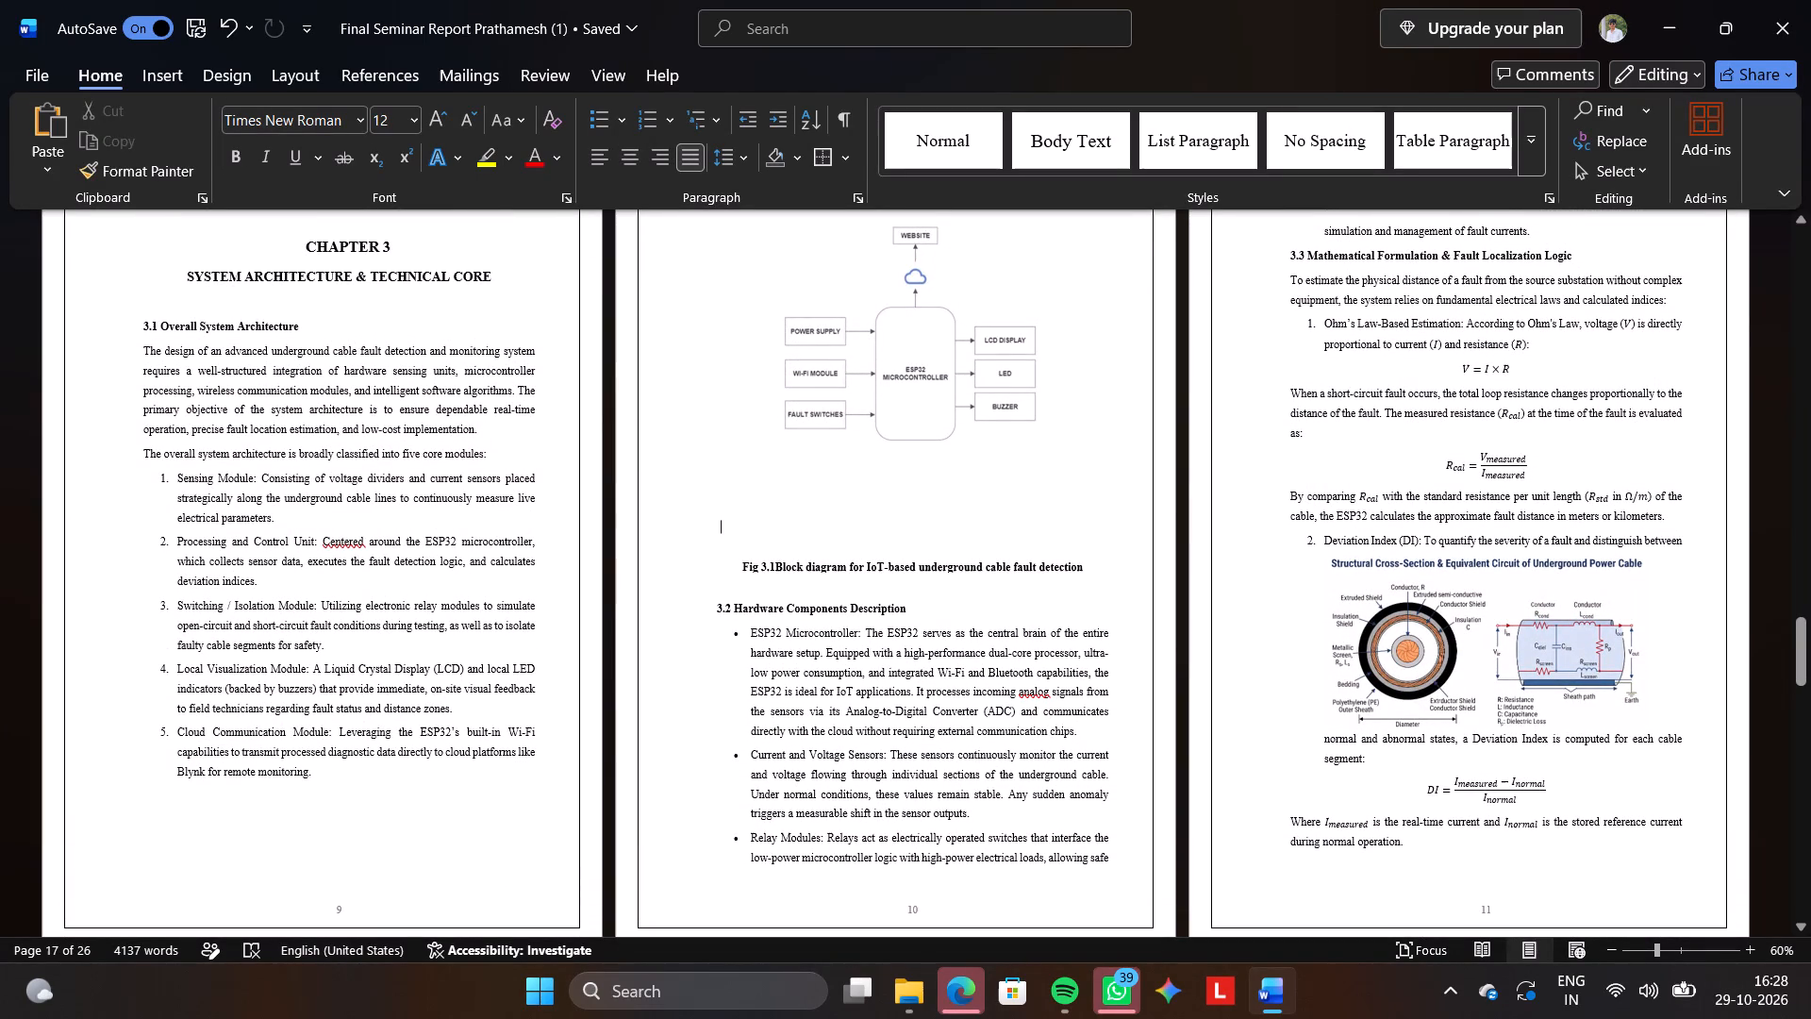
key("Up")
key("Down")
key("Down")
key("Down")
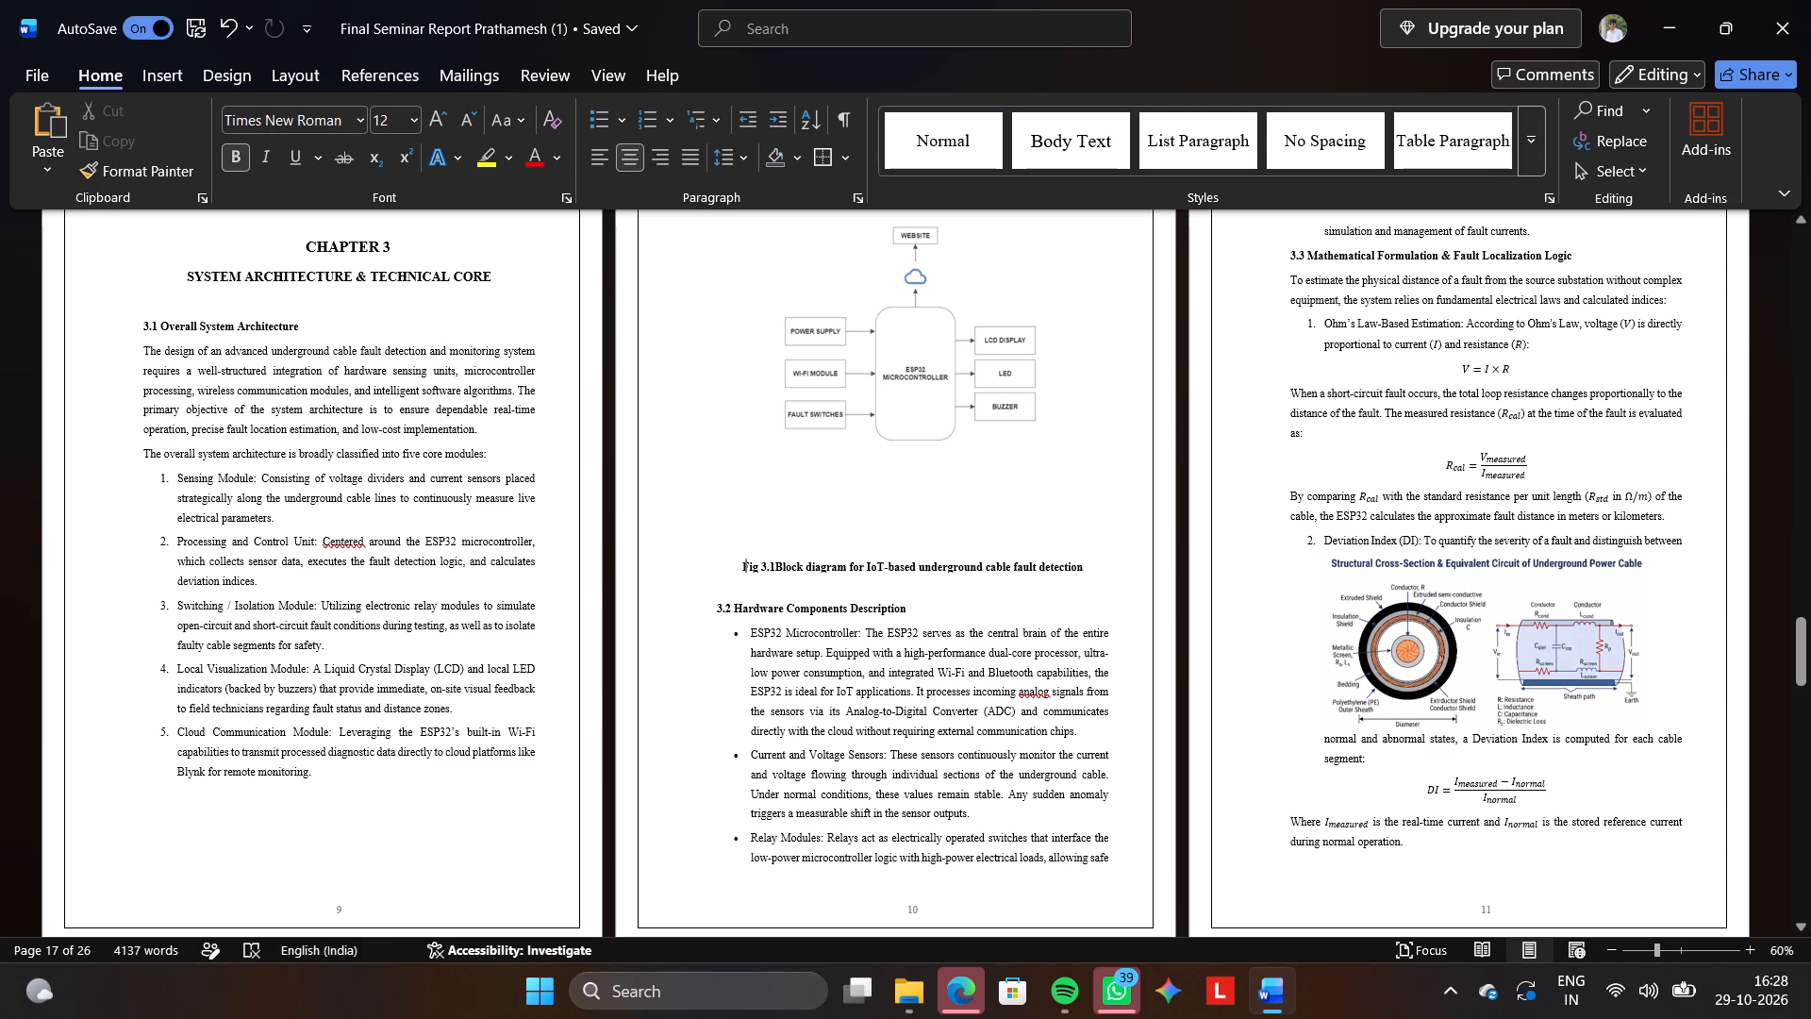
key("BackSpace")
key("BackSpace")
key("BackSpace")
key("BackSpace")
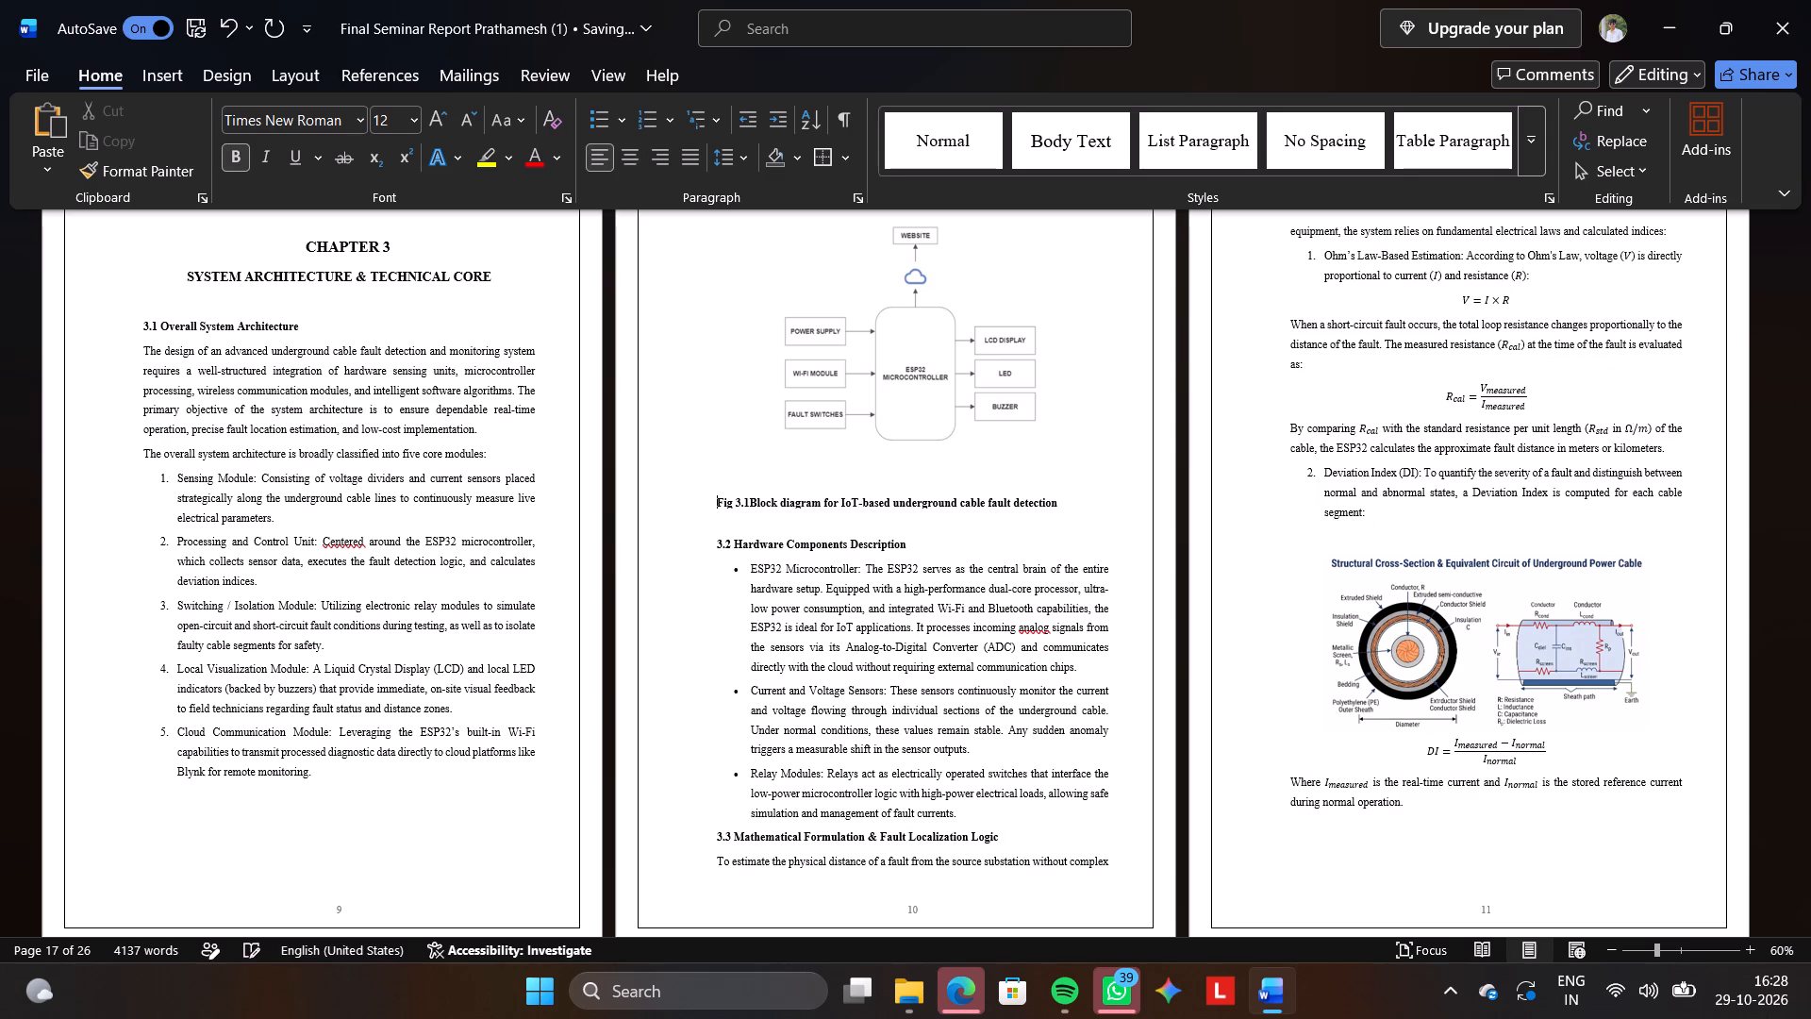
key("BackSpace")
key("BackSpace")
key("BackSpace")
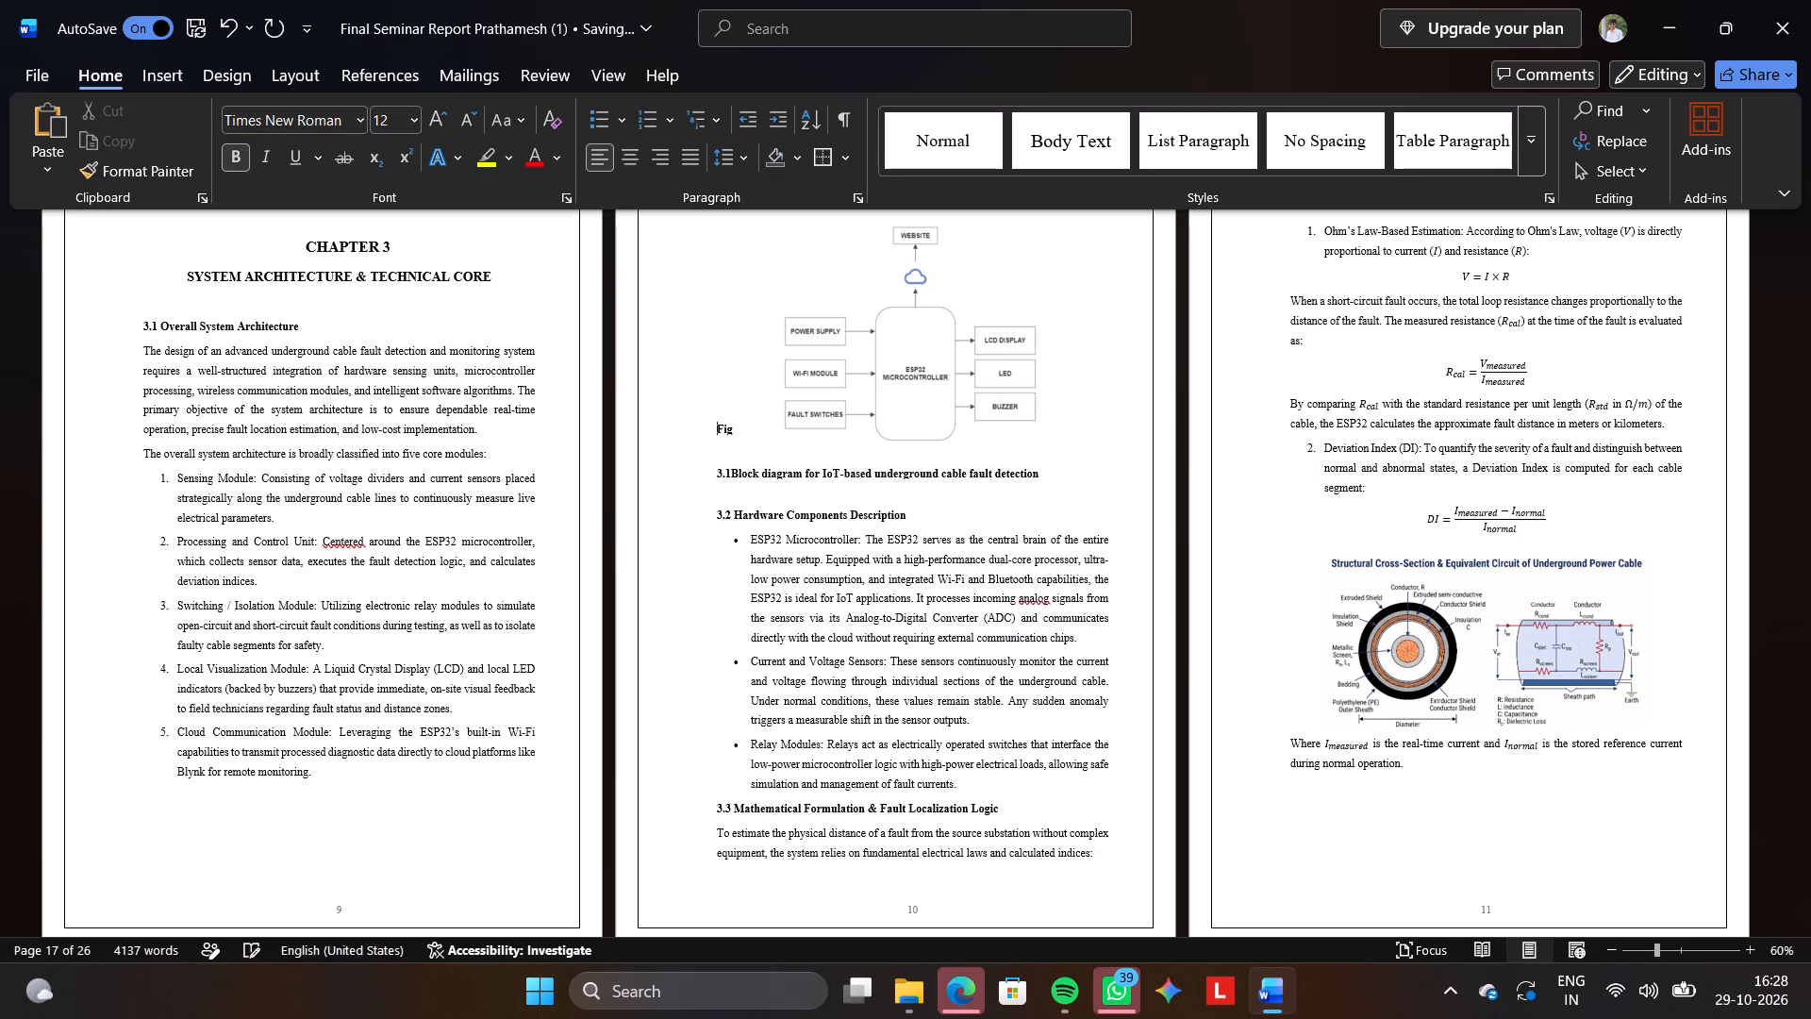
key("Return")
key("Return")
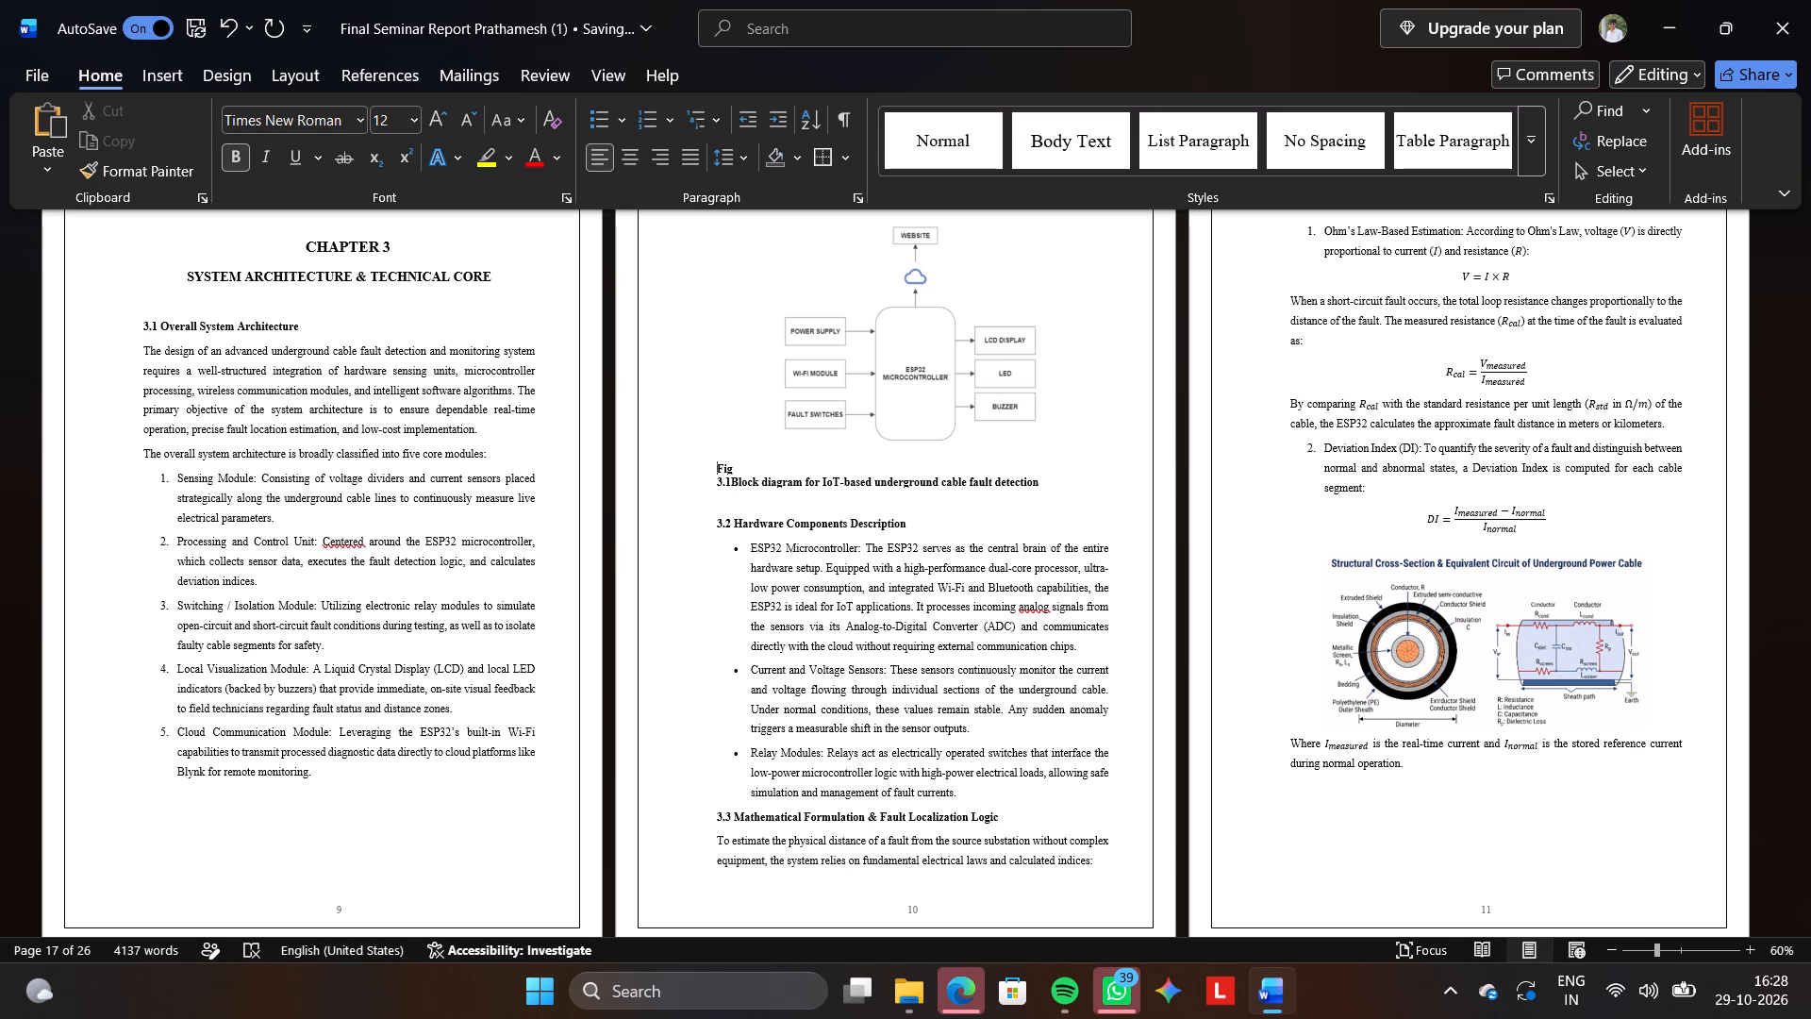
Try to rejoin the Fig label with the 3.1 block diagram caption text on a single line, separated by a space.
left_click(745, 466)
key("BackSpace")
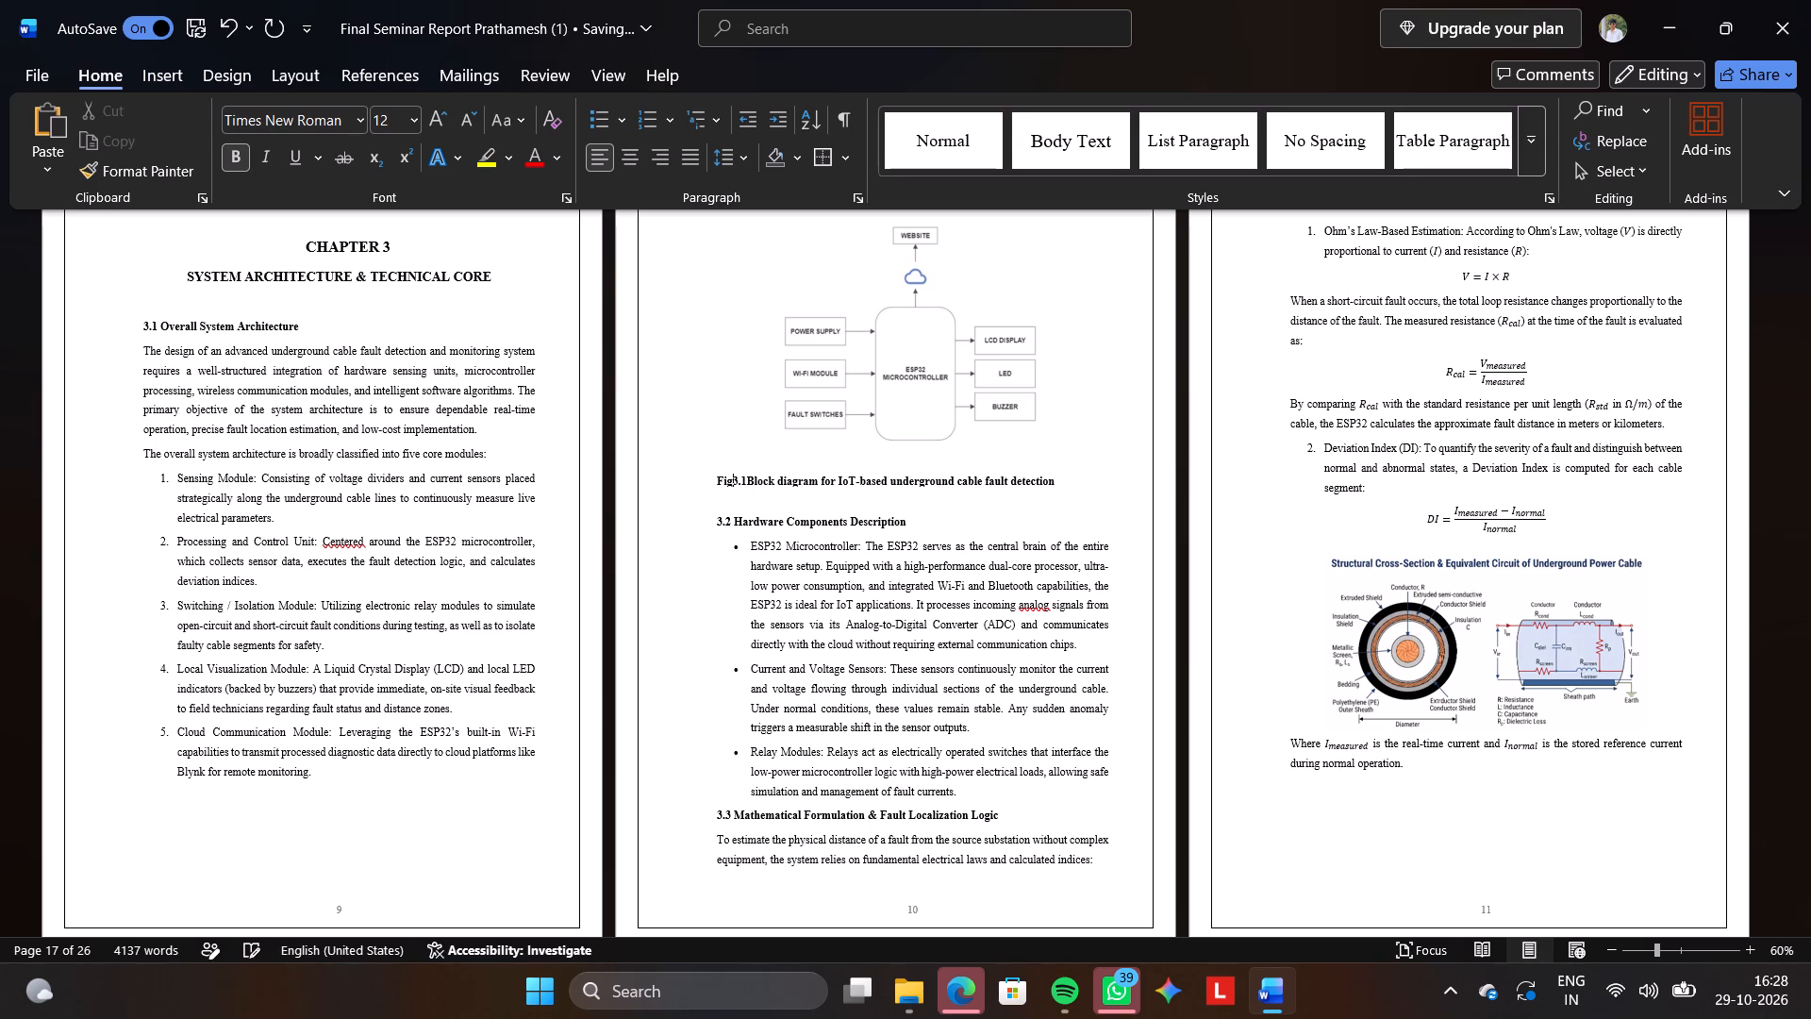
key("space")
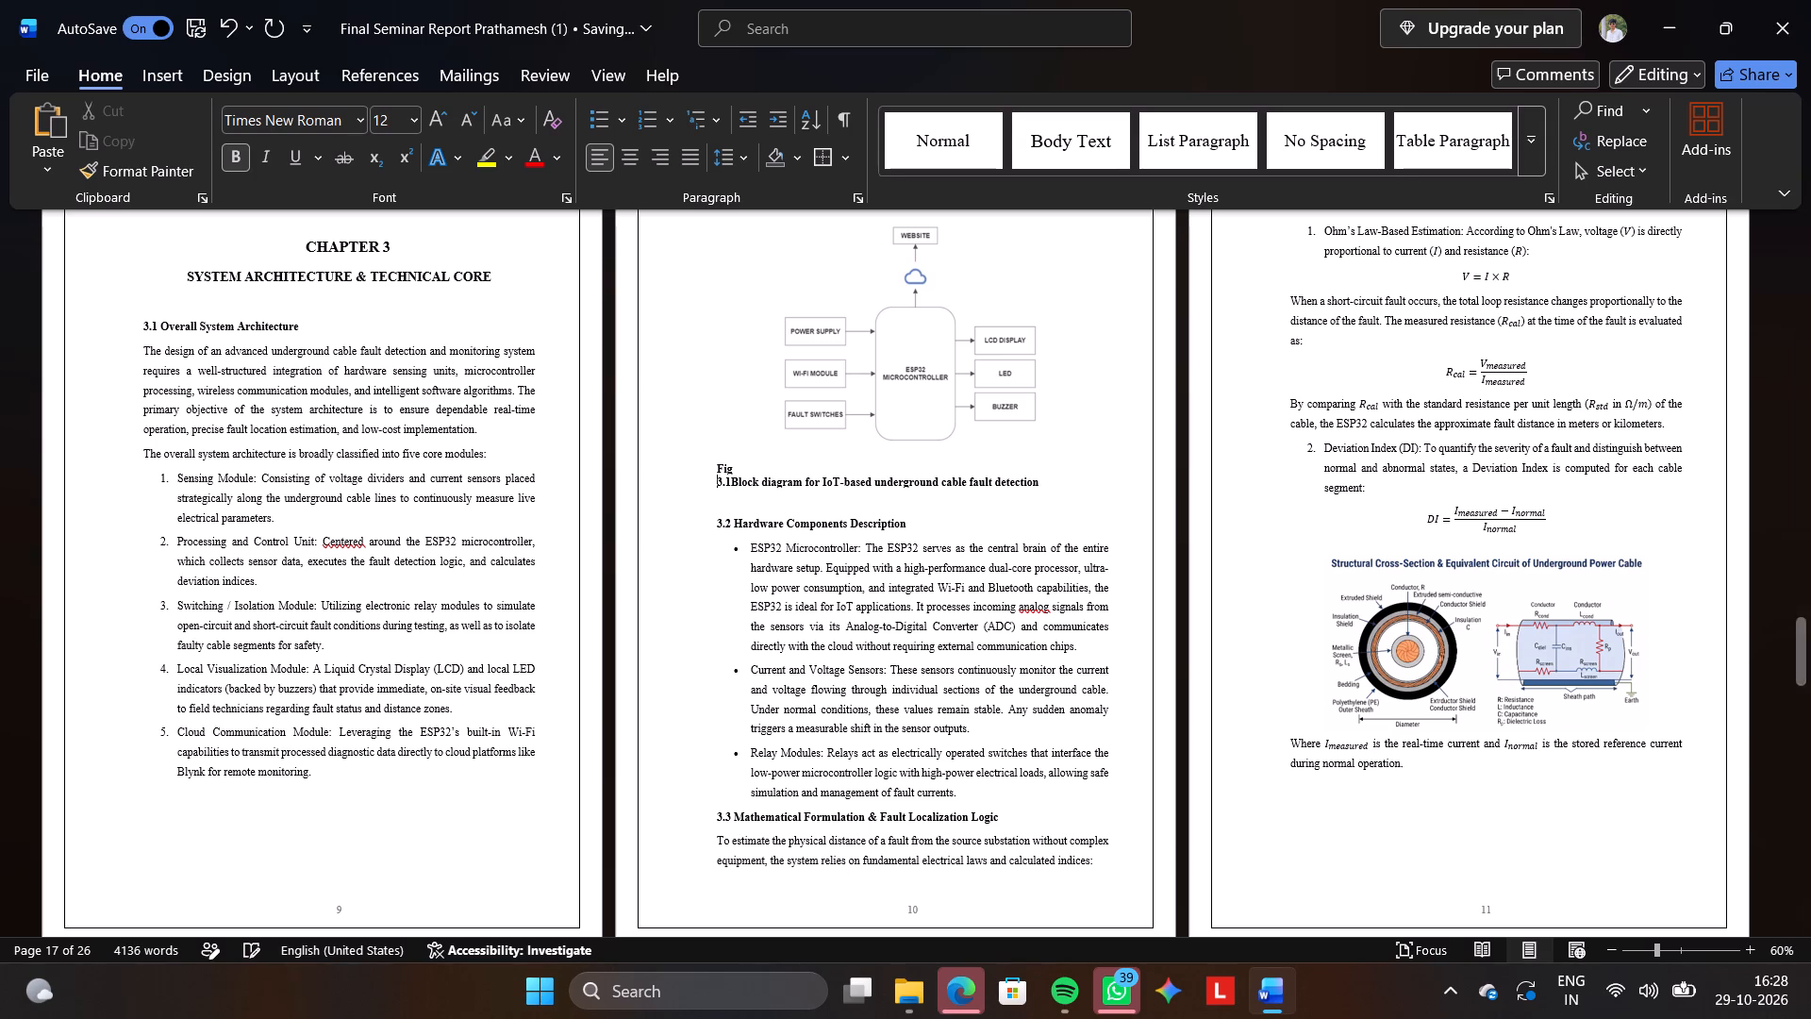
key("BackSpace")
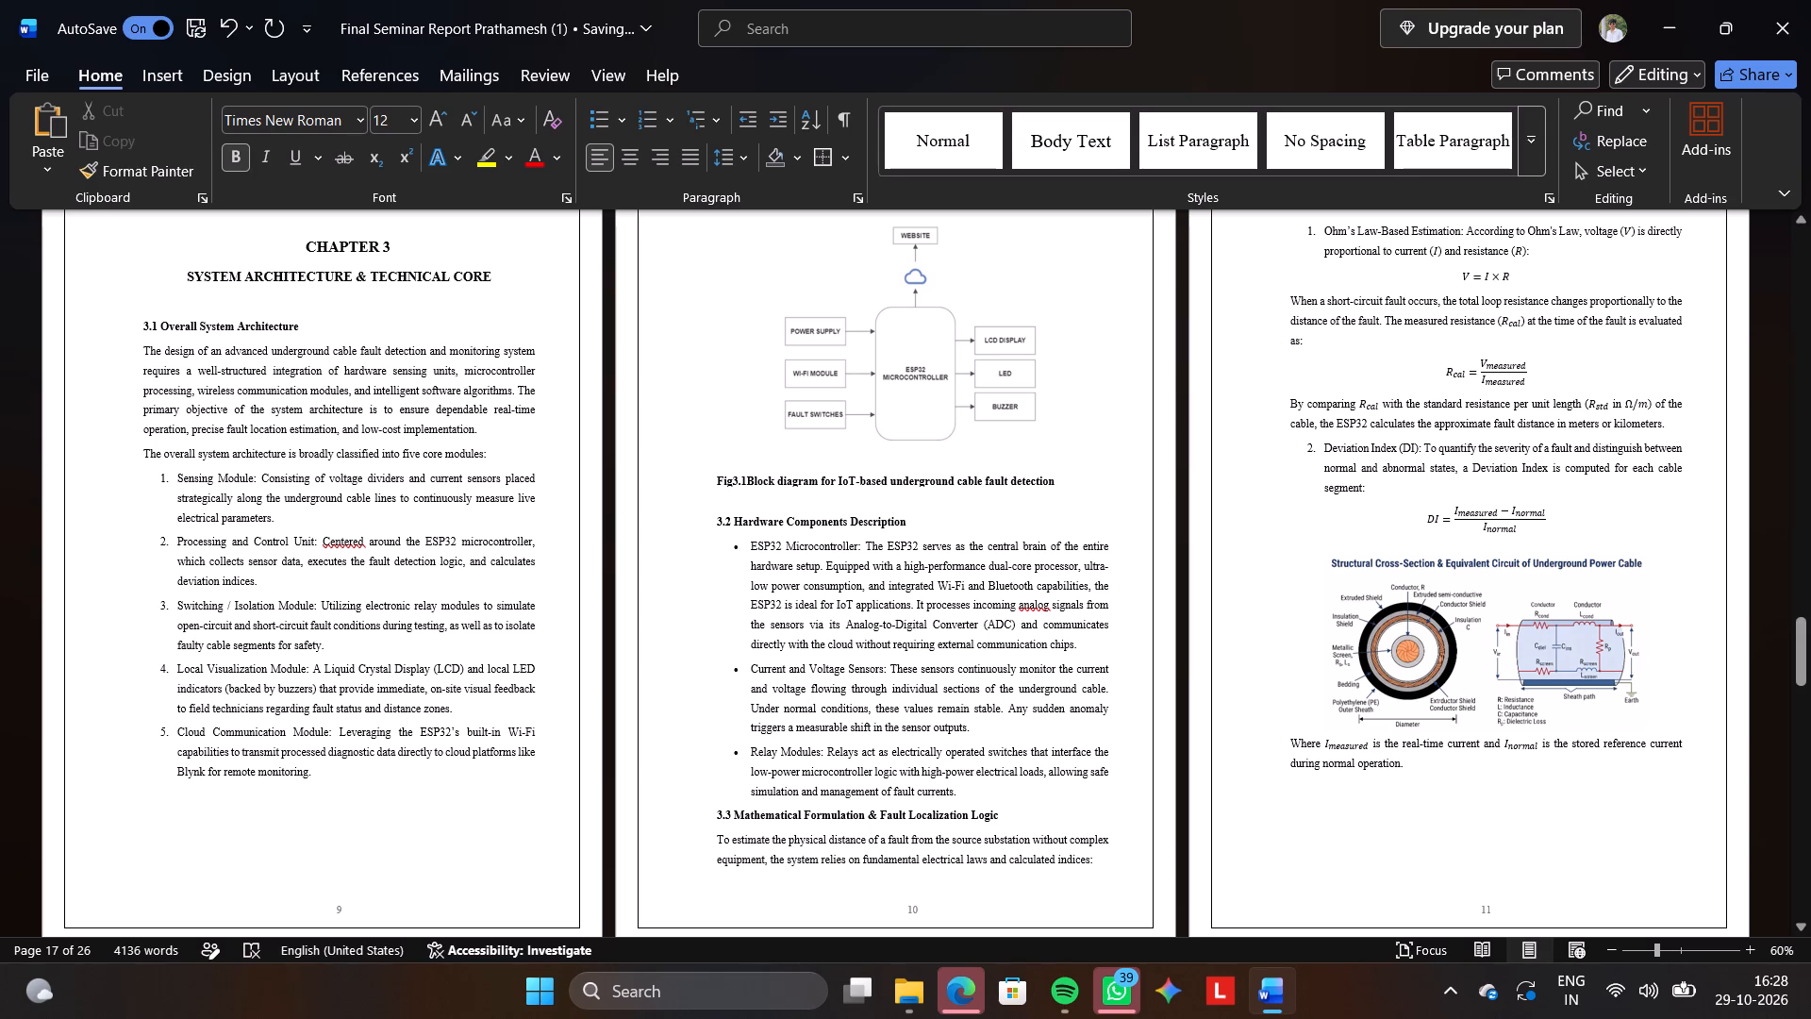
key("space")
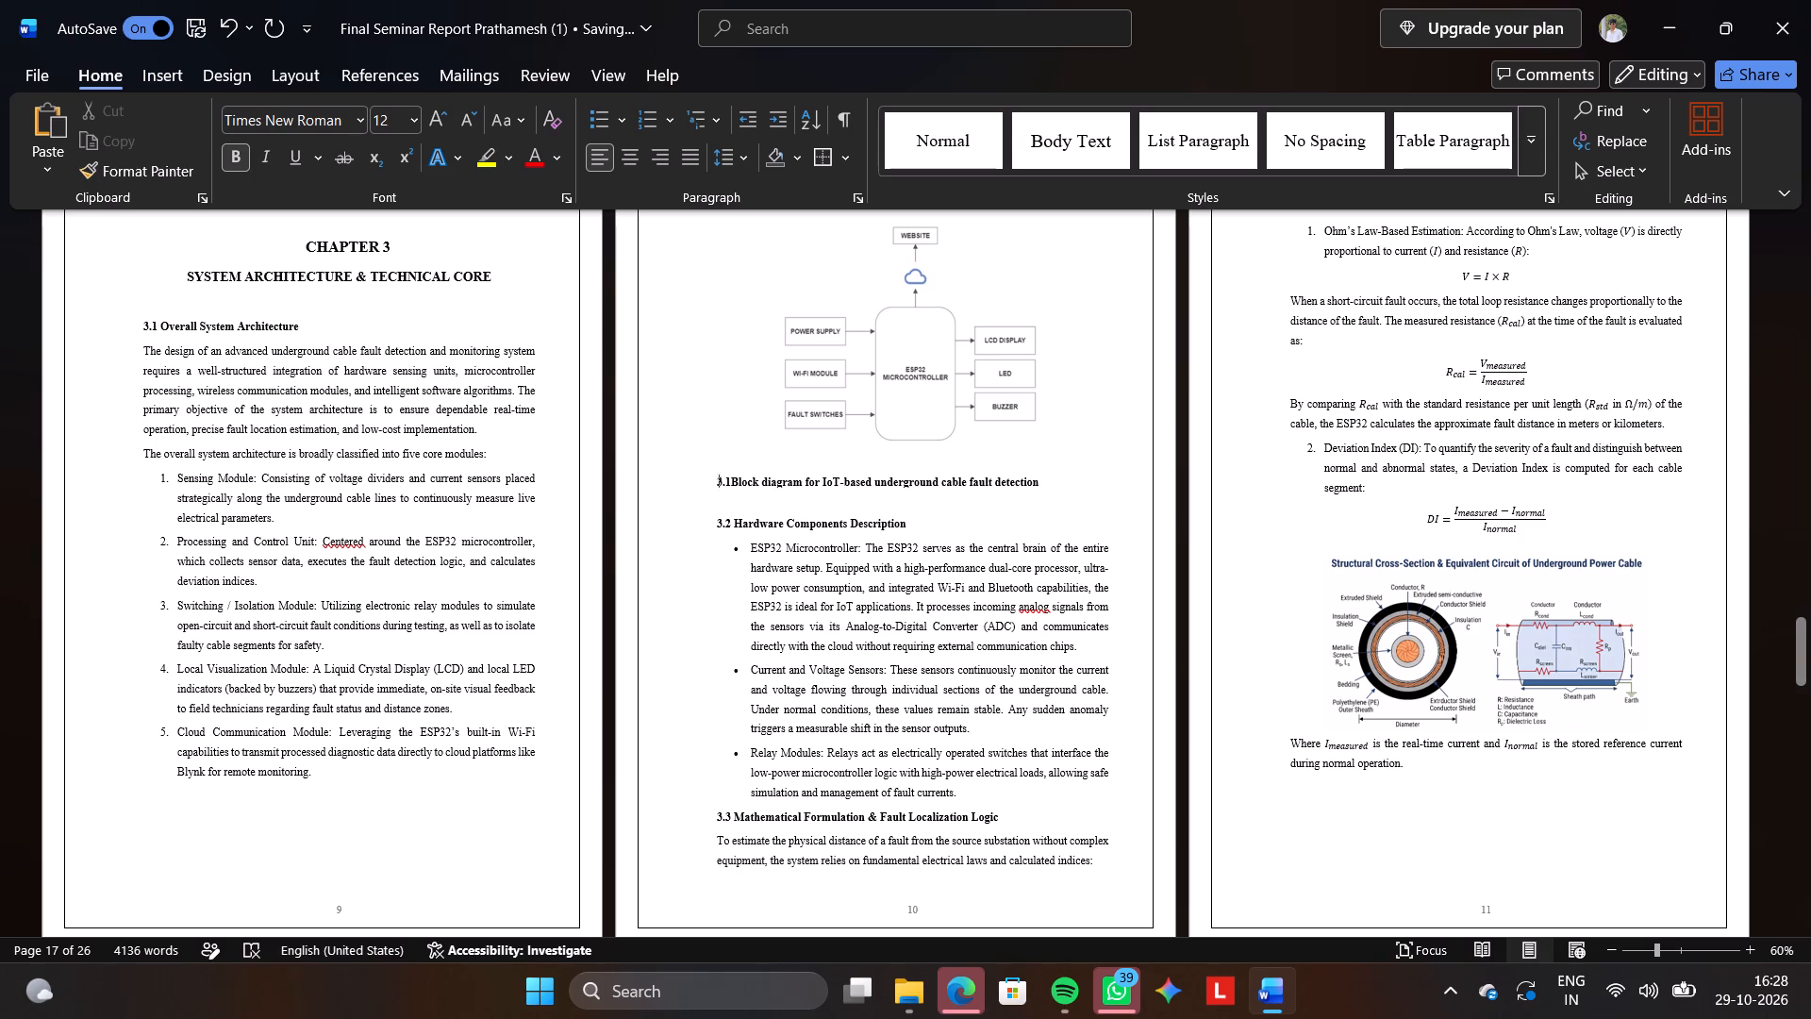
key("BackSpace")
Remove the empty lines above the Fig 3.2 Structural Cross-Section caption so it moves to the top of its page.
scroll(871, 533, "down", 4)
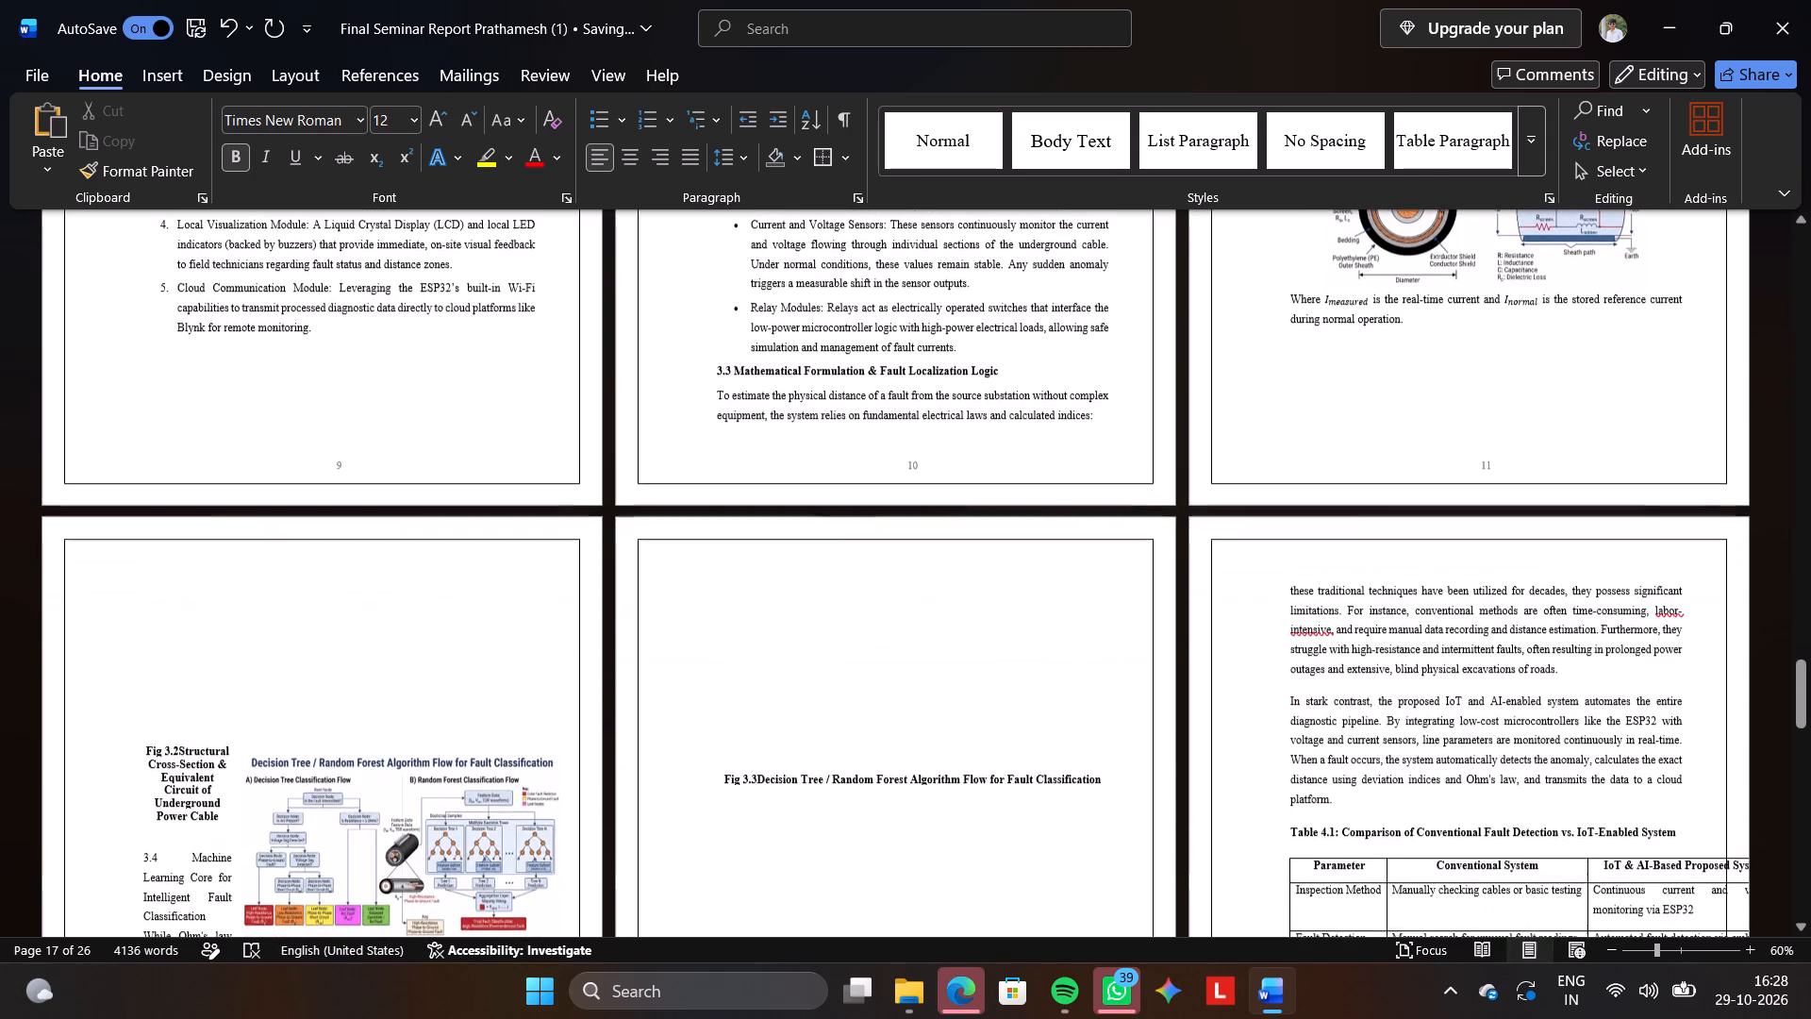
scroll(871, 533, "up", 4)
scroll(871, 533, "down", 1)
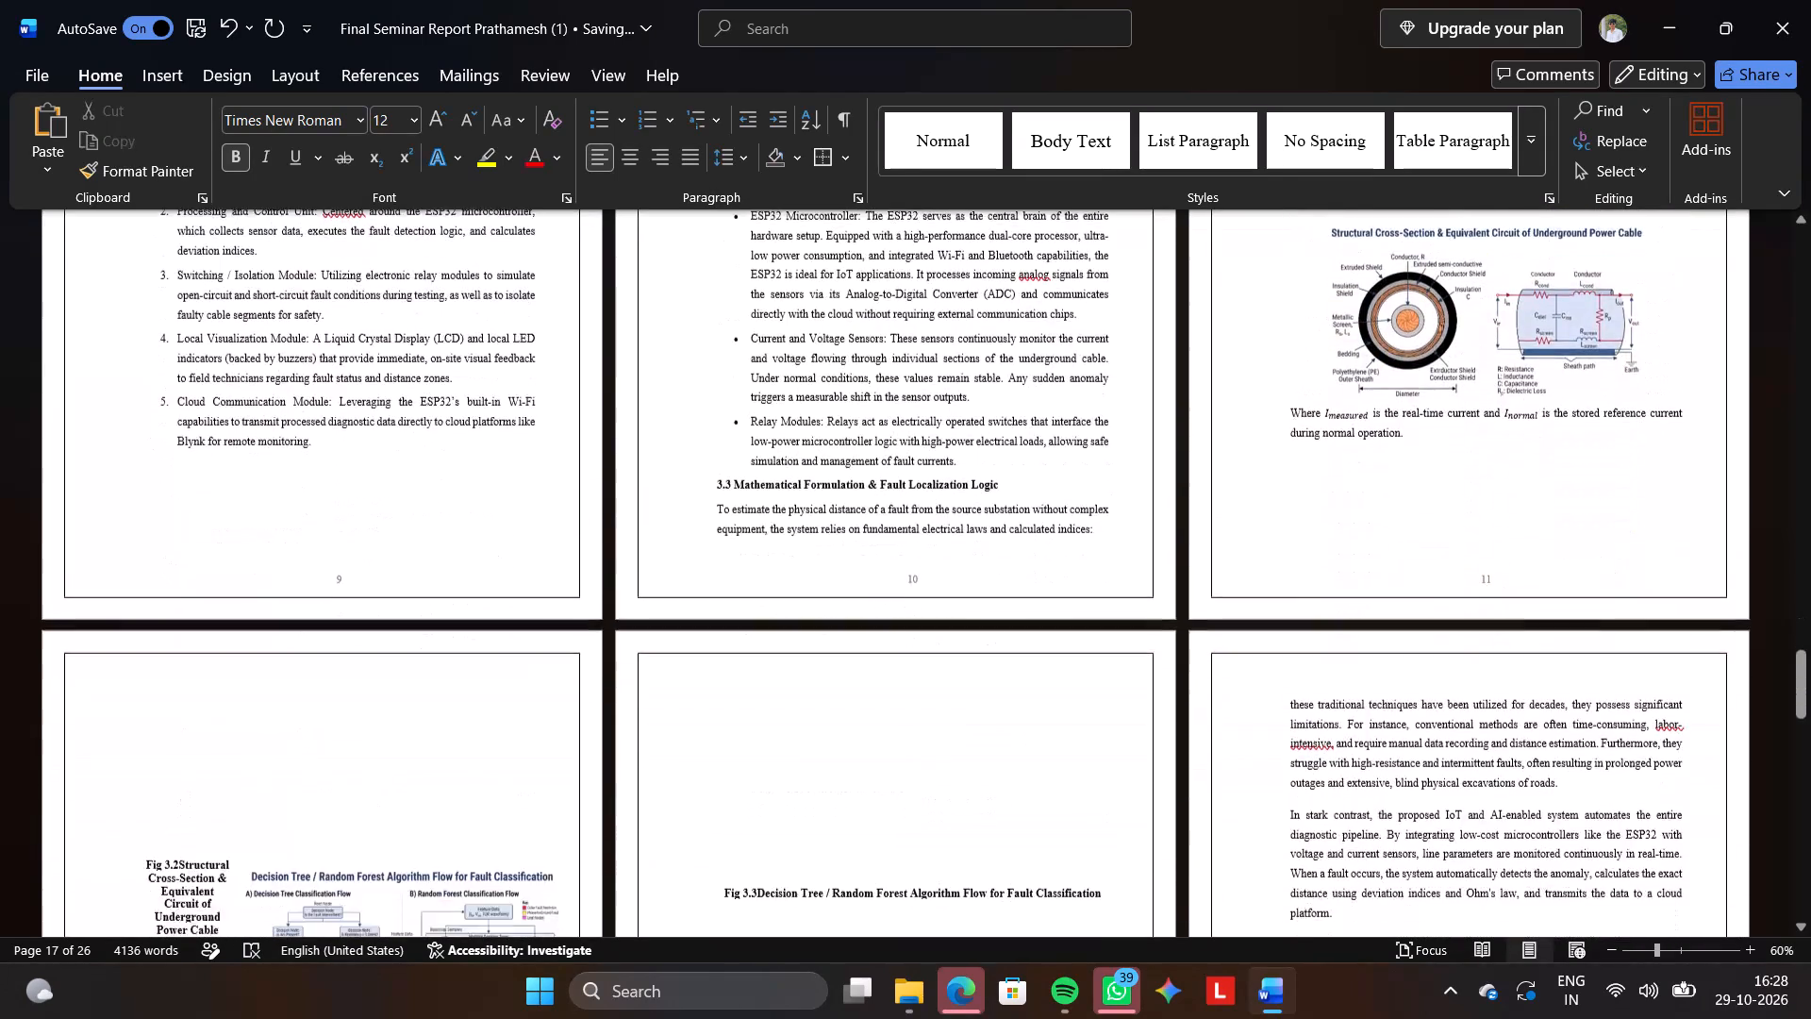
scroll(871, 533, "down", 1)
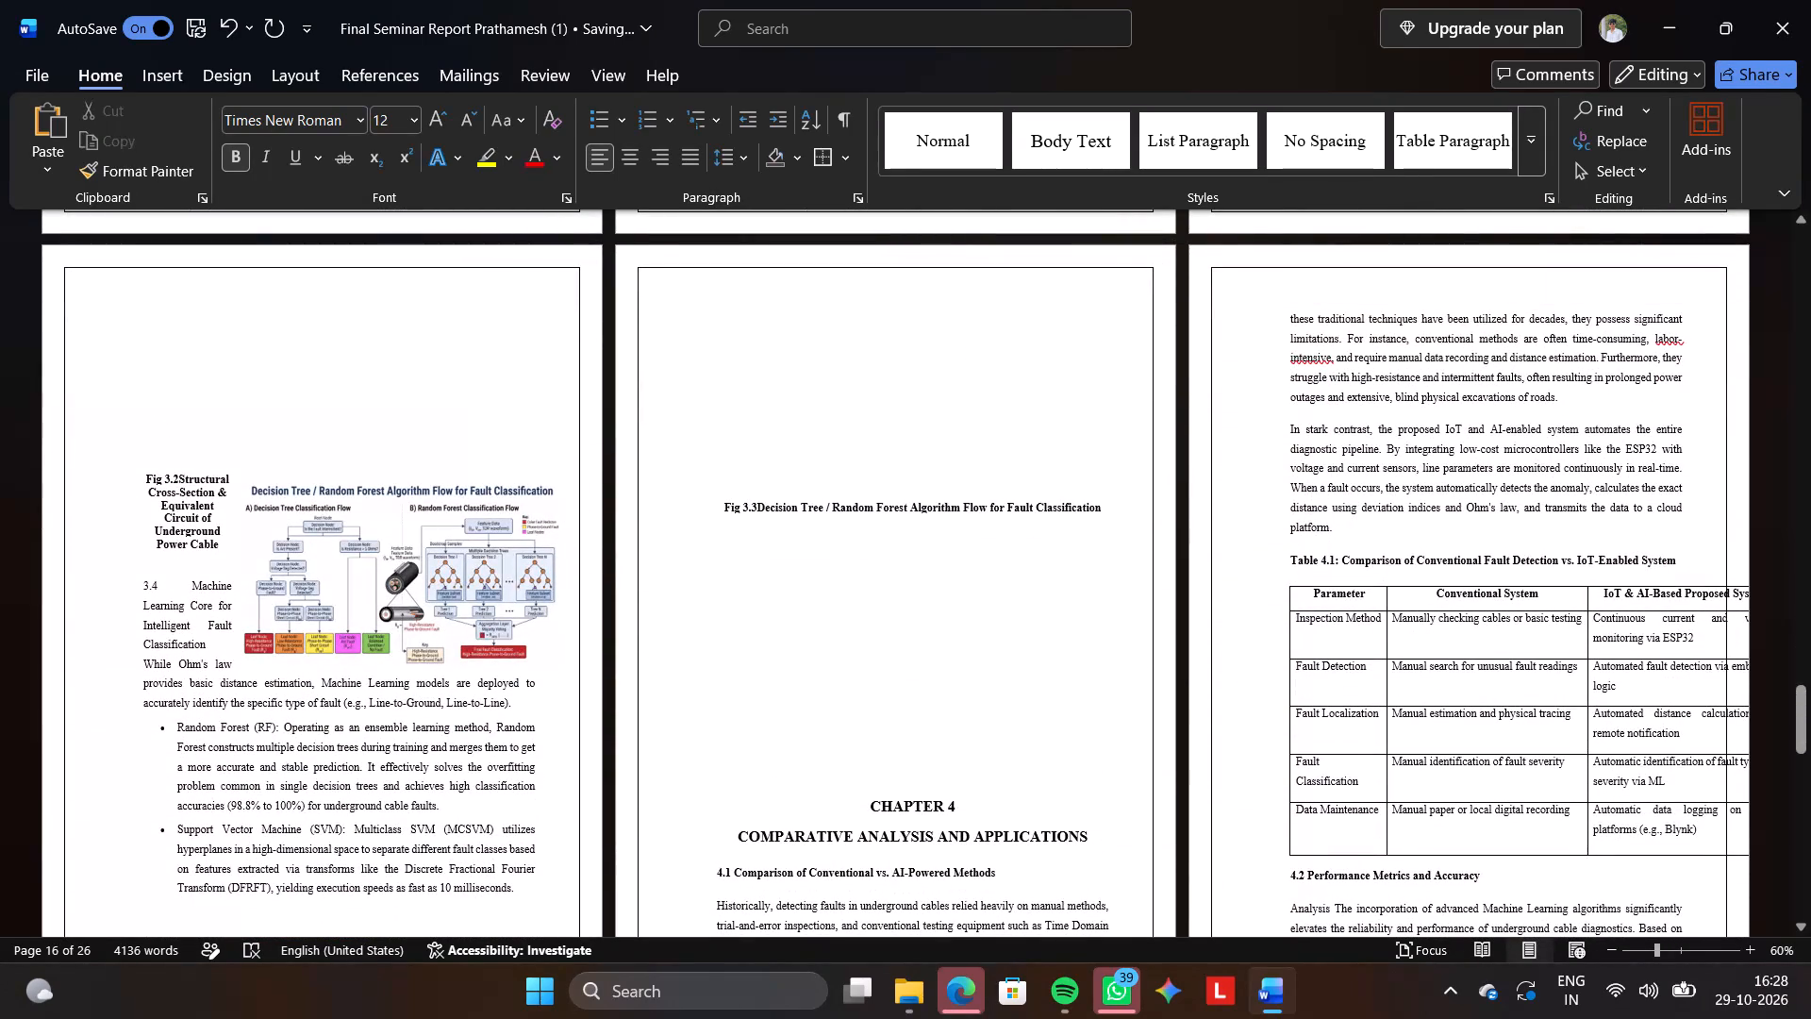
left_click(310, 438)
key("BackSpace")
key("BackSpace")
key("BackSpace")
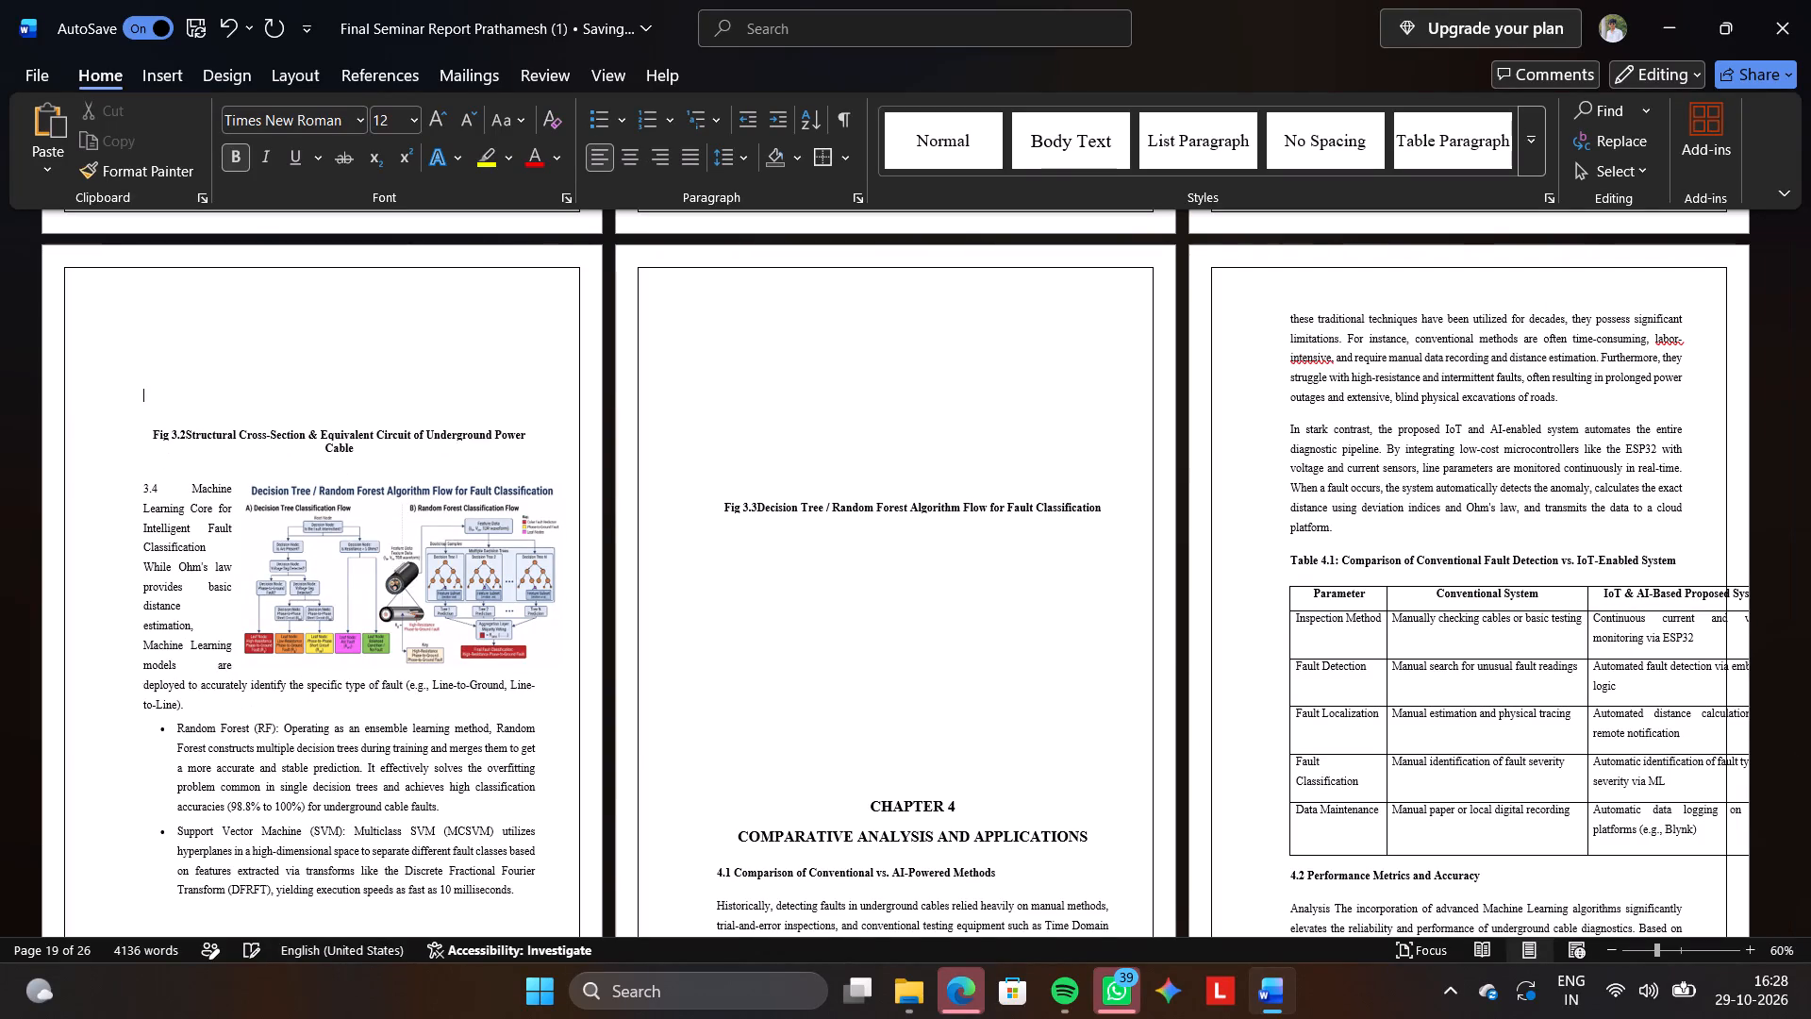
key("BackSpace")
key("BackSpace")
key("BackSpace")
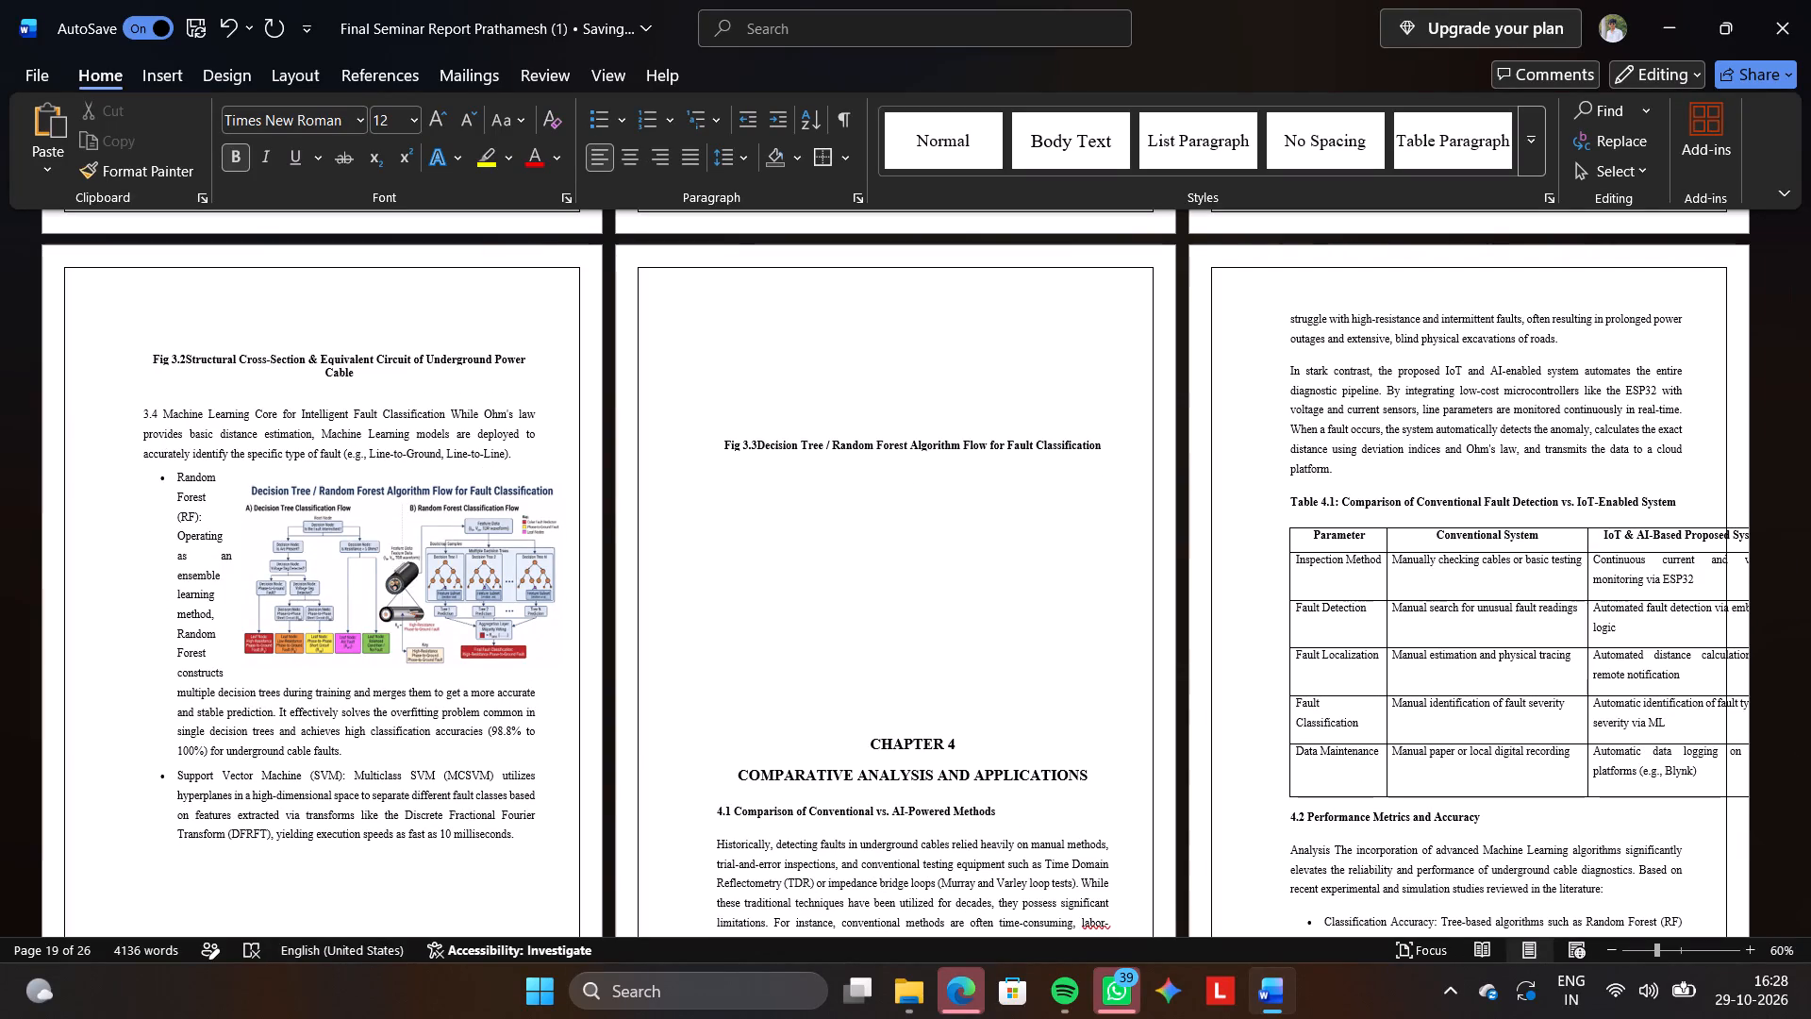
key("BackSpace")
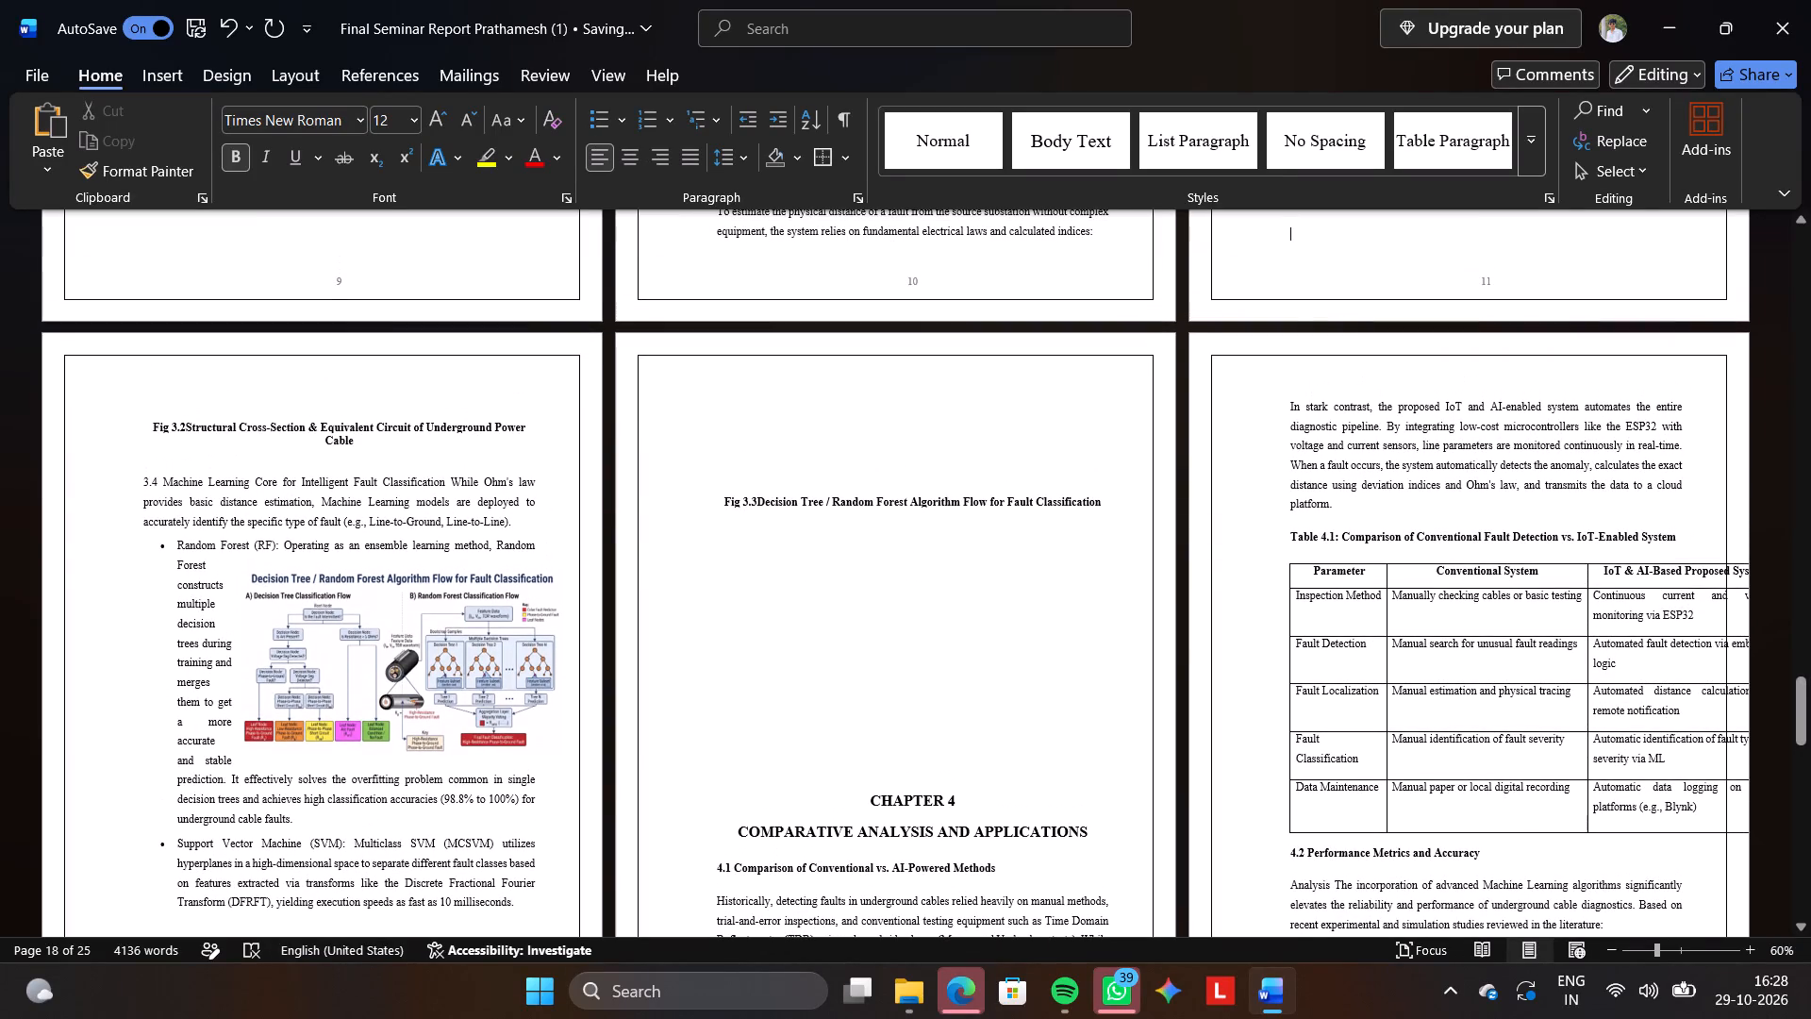
Undo the recent caption, heading, page break and table edits back through the custom margin changes from the Acknowledgment onward.
scroll(310, 438, "up", 1)
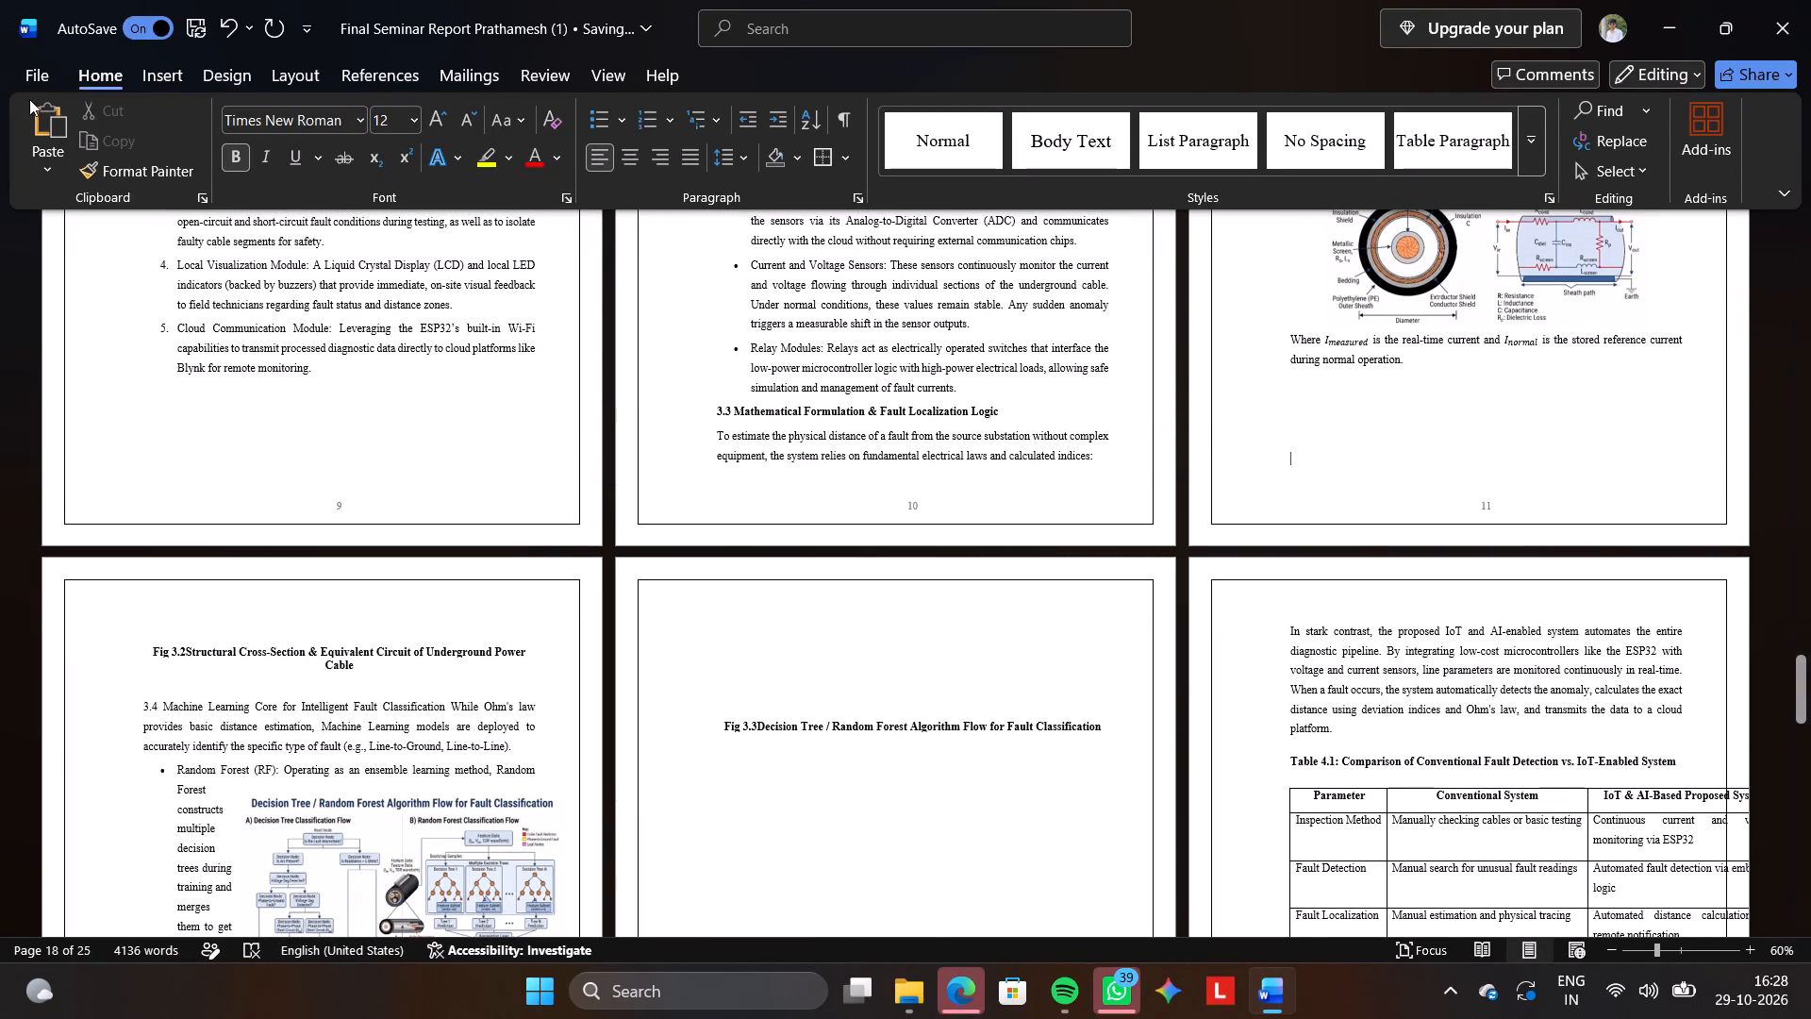
triple_click(229, 25)
triple_click(229, 25)
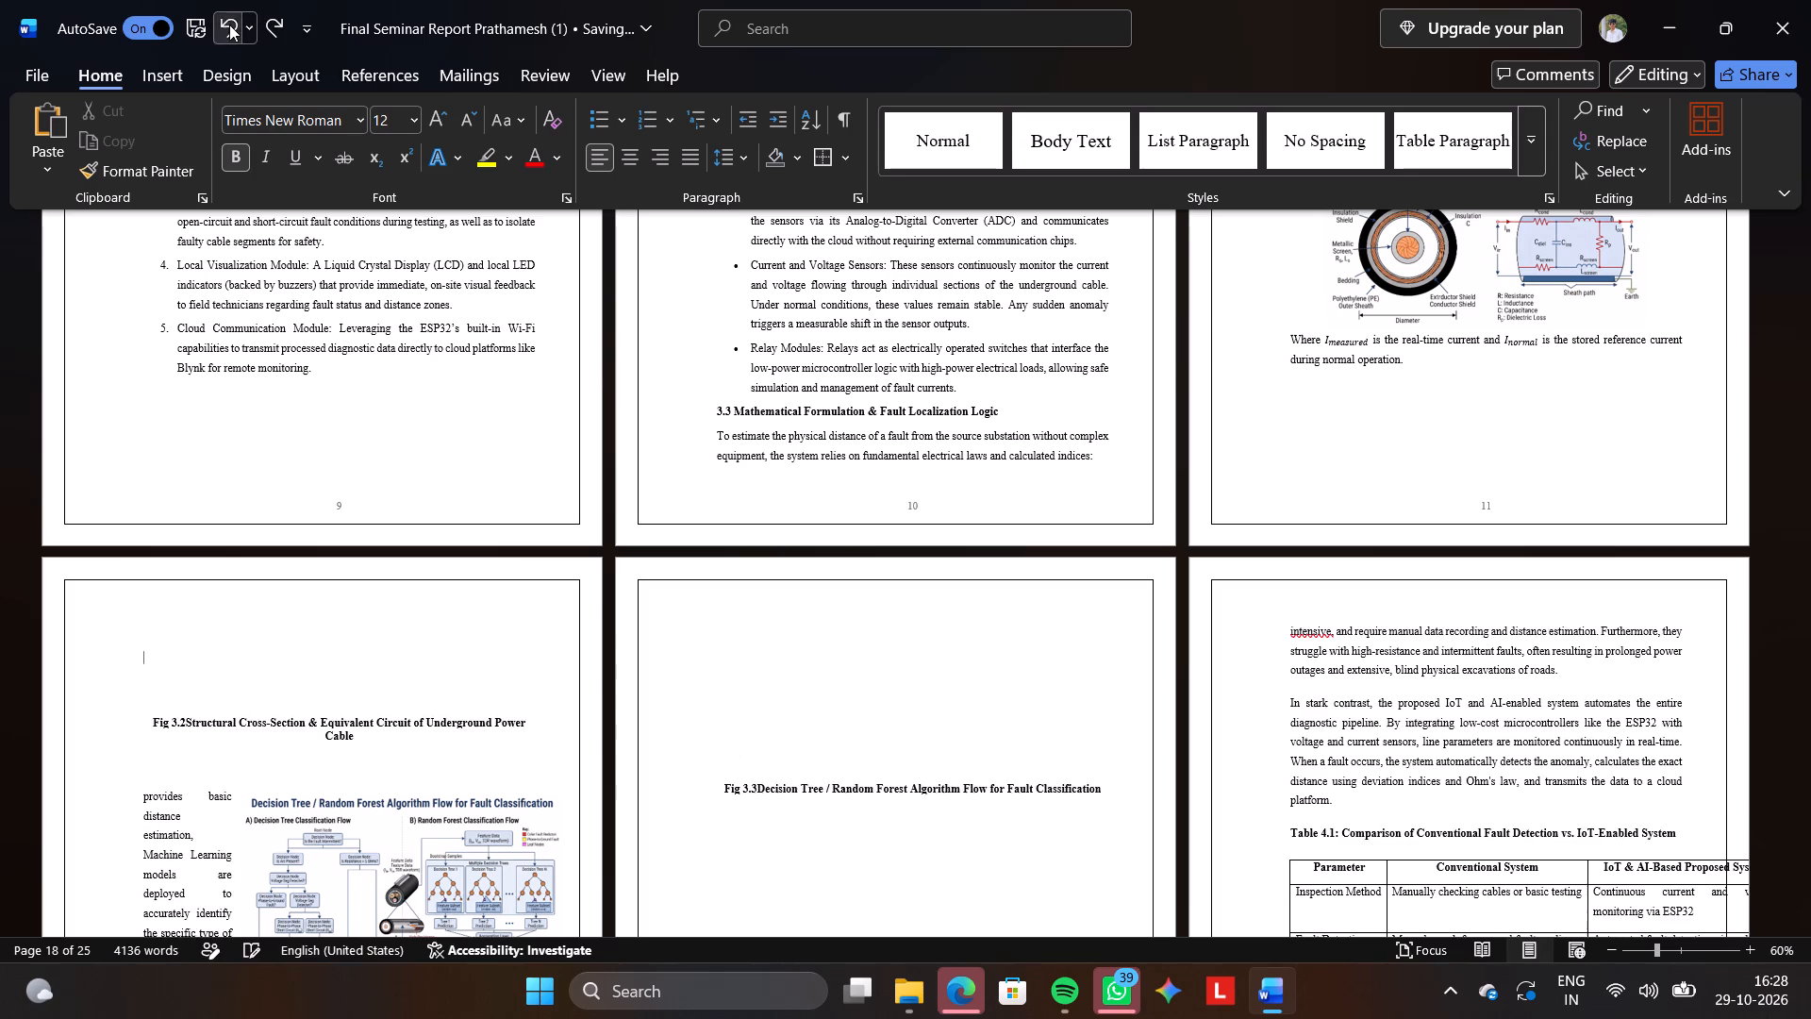
triple_click(229, 25)
triple_click(229, 25)
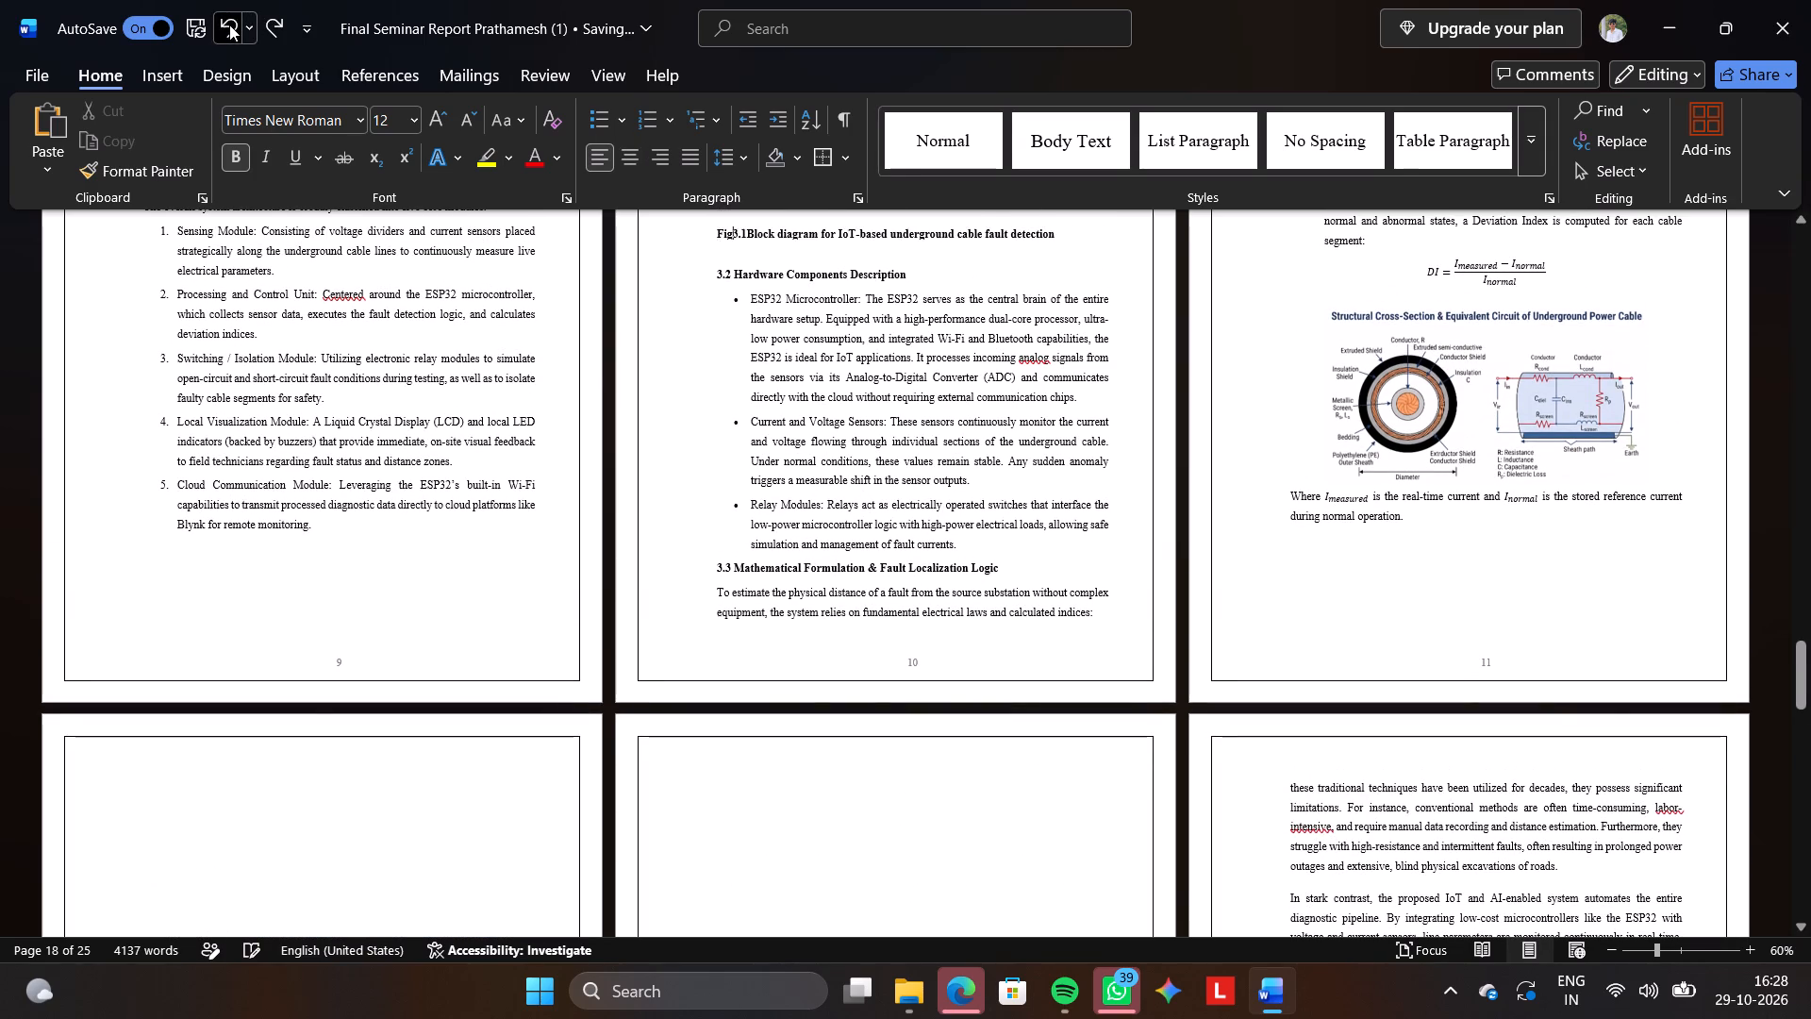
triple_click(229, 25)
triple_click(229, 25)
triple_click(229, 25)
triple_click(229, 25)
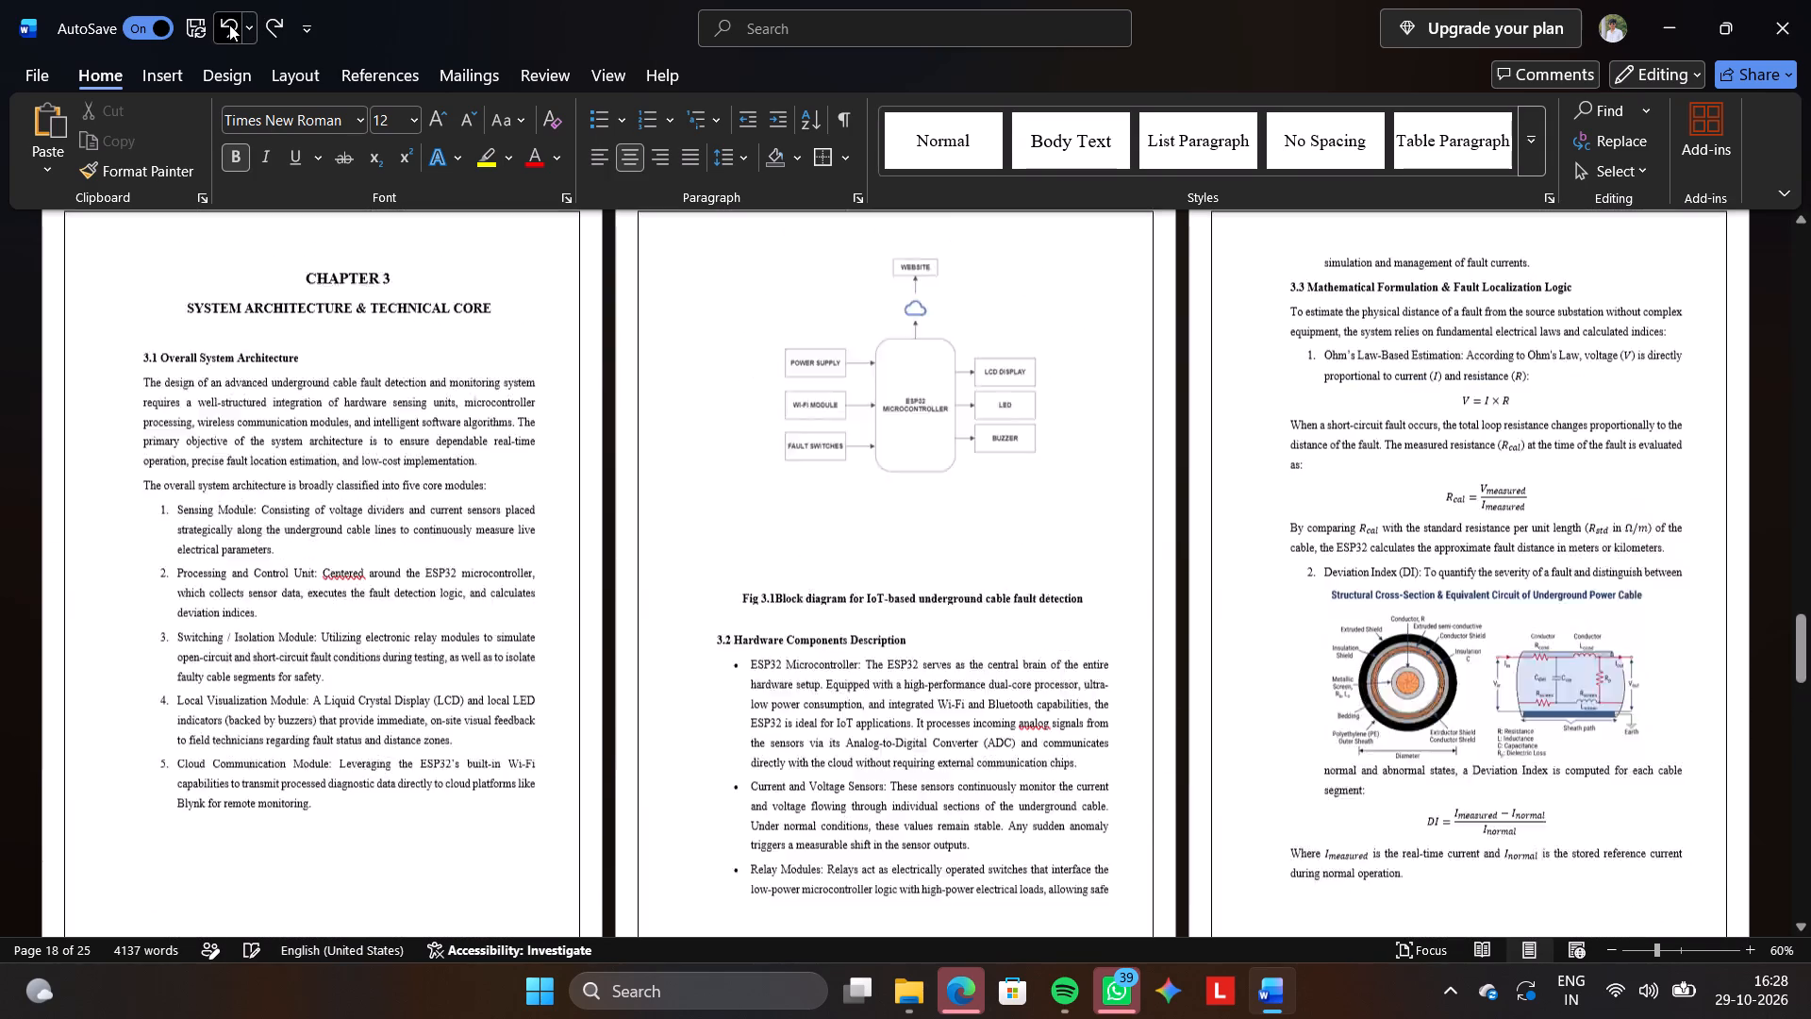
triple_click(229, 25)
triple_click(229, 25)
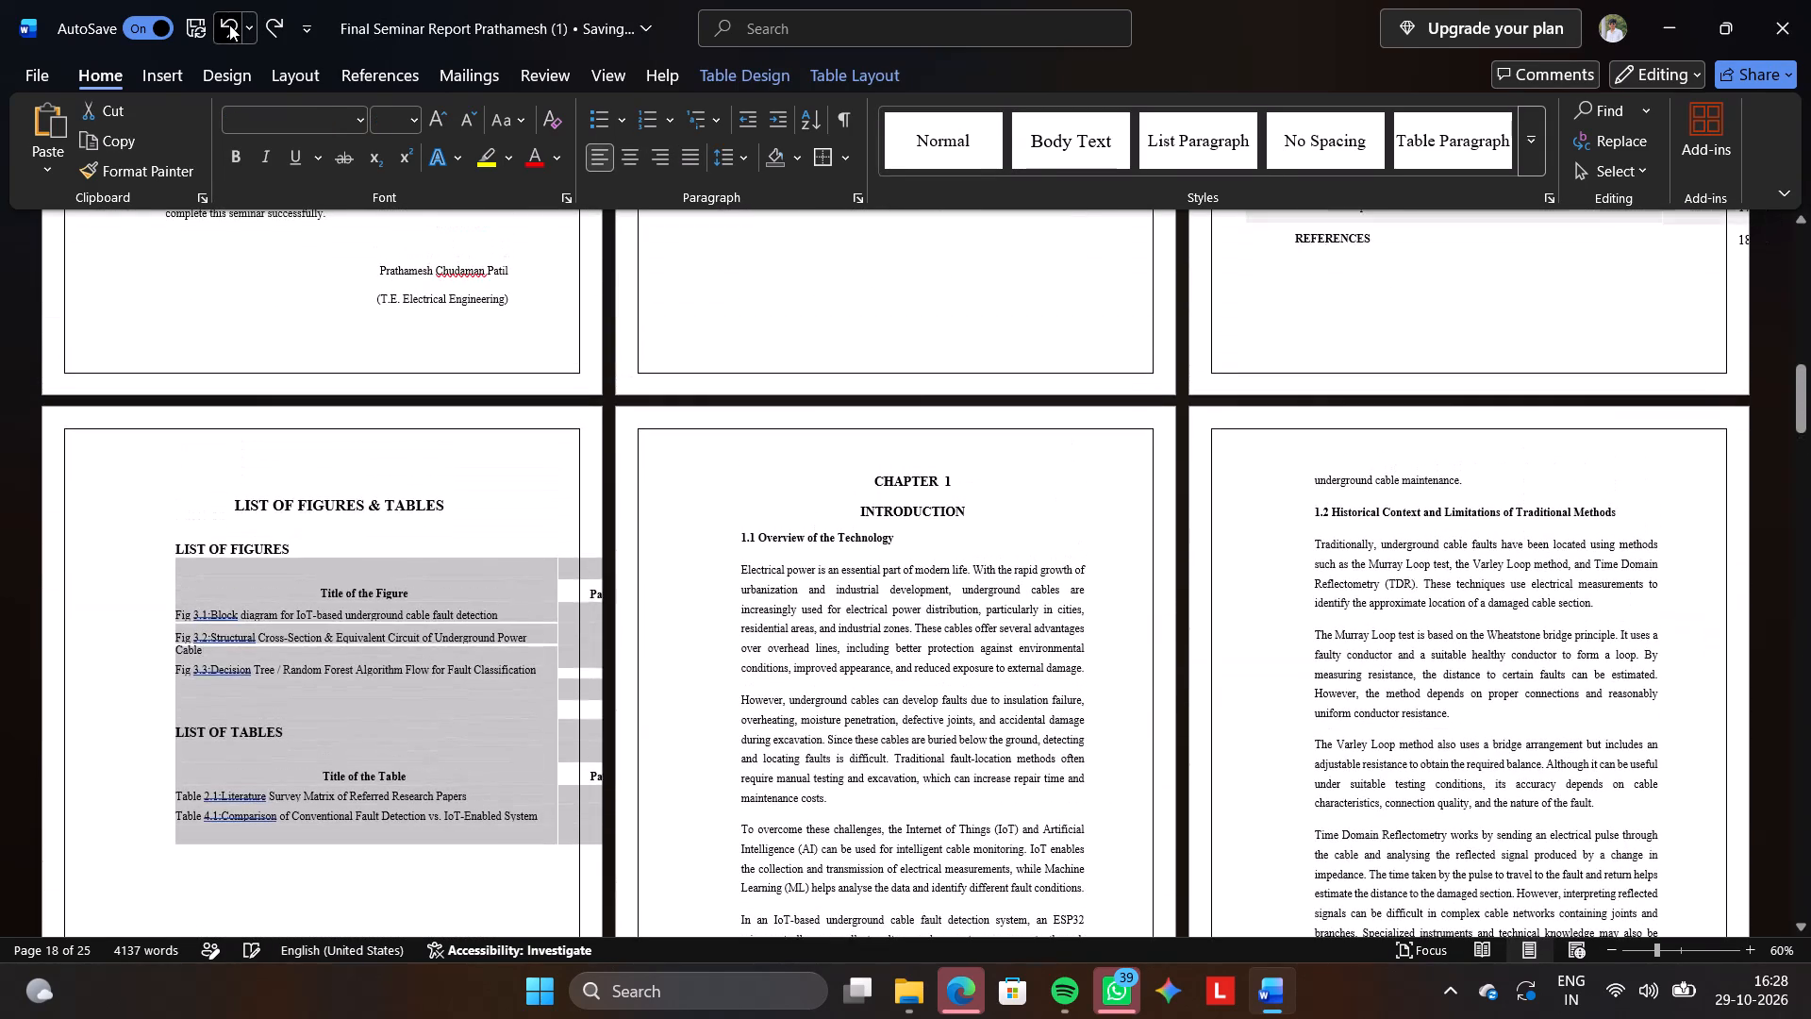
triple_click(229, 25)
triple_click(229, 25)
triple_click(229, 25)
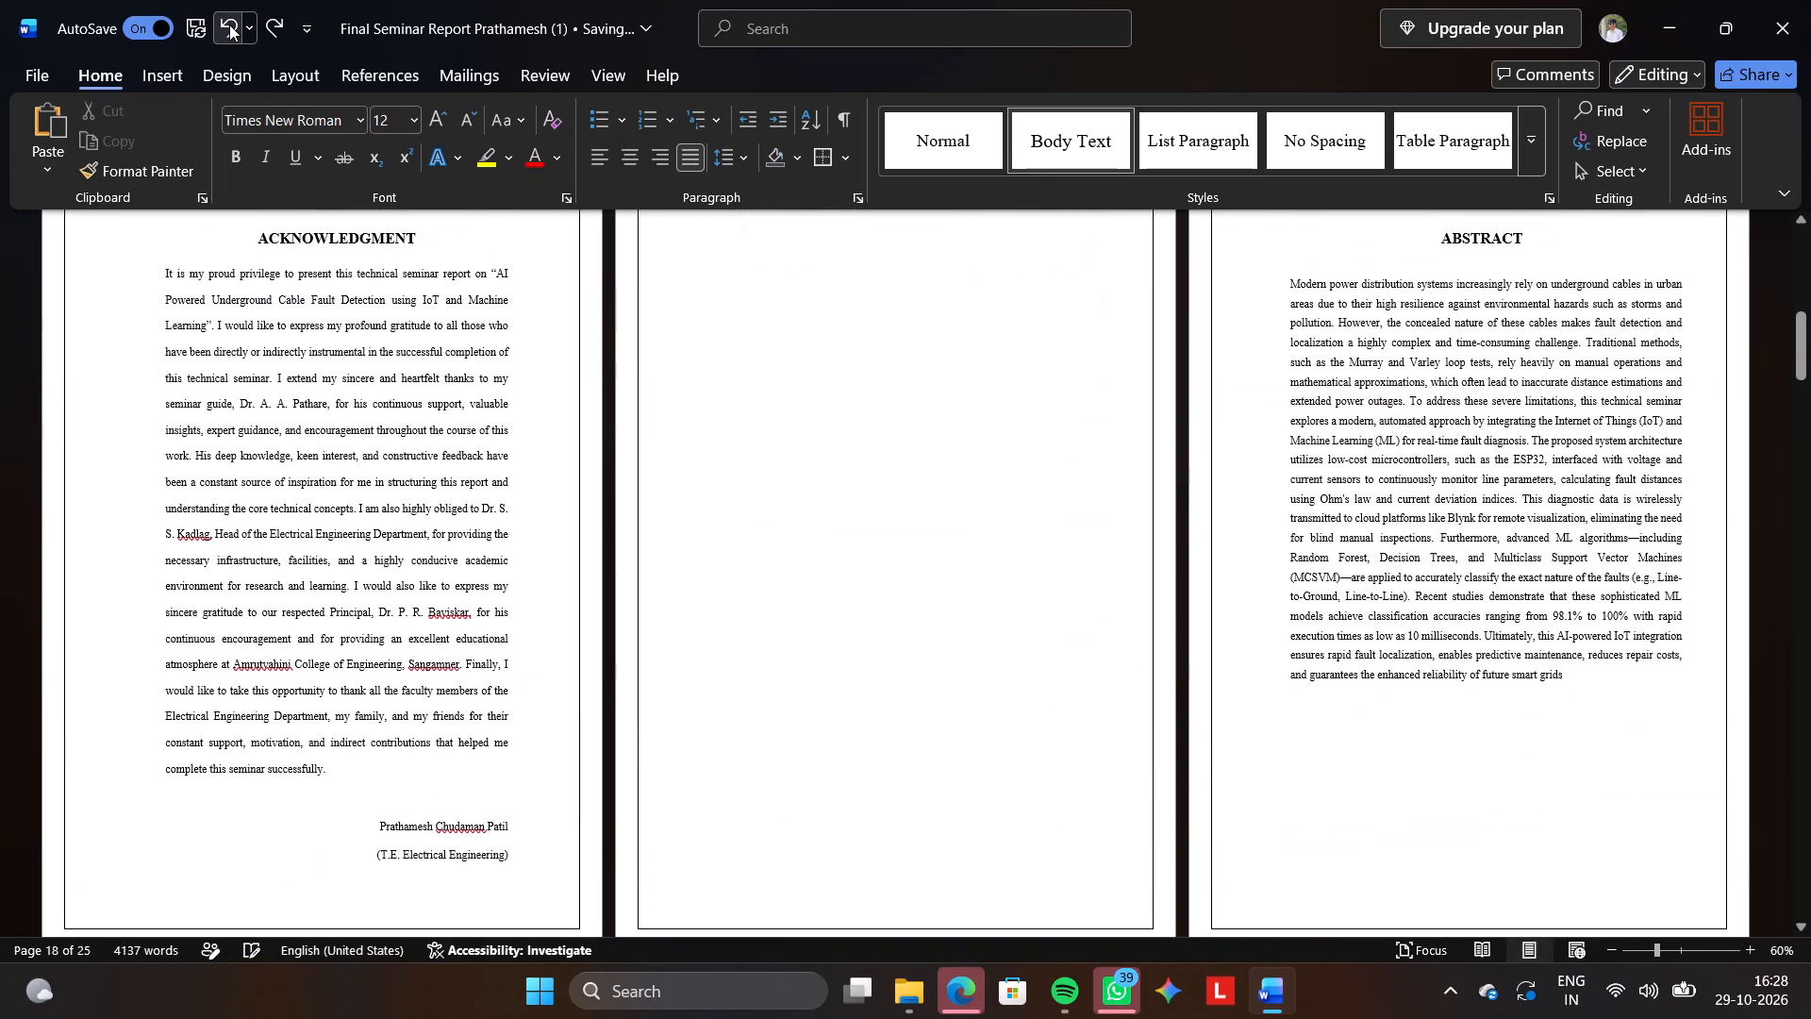
double_click(229, 25)
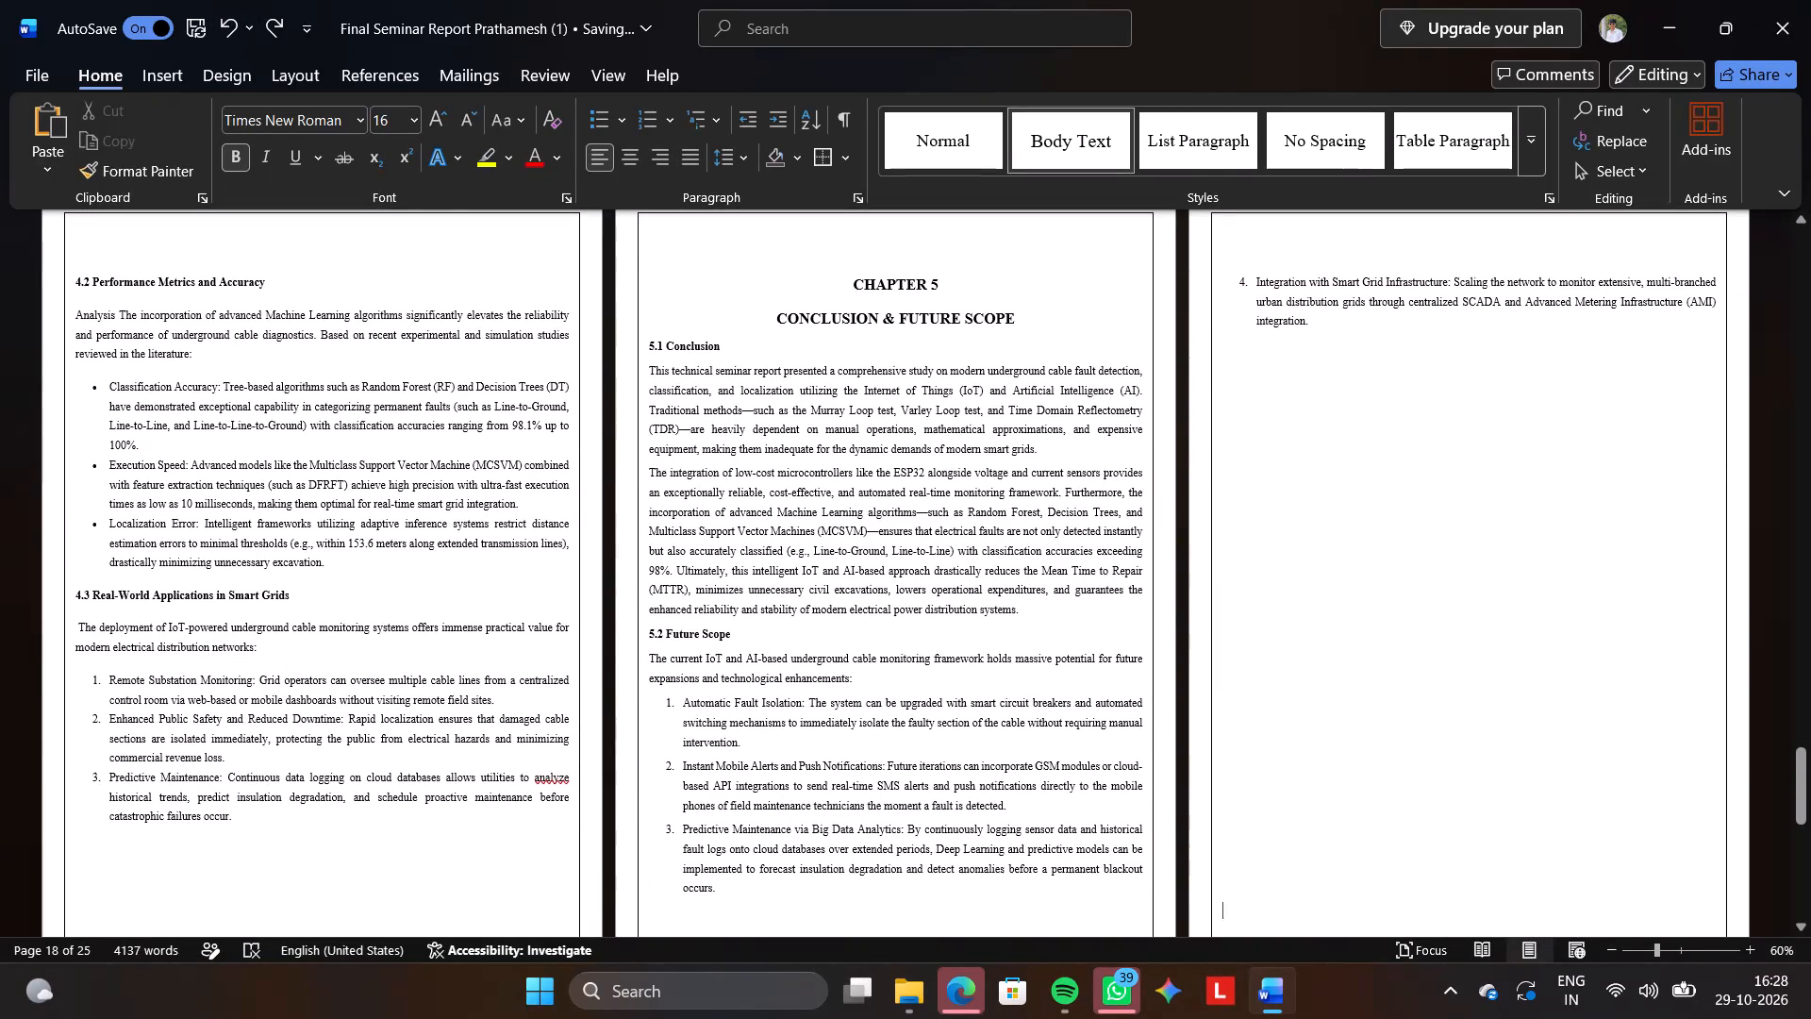
Review the page layout from the final chapters back to the cover page, including the Acknowledgment, Abstract and Table of Contents.
scroll(872, 400, "down", 5)
scroll(872, 400, "up", 8)
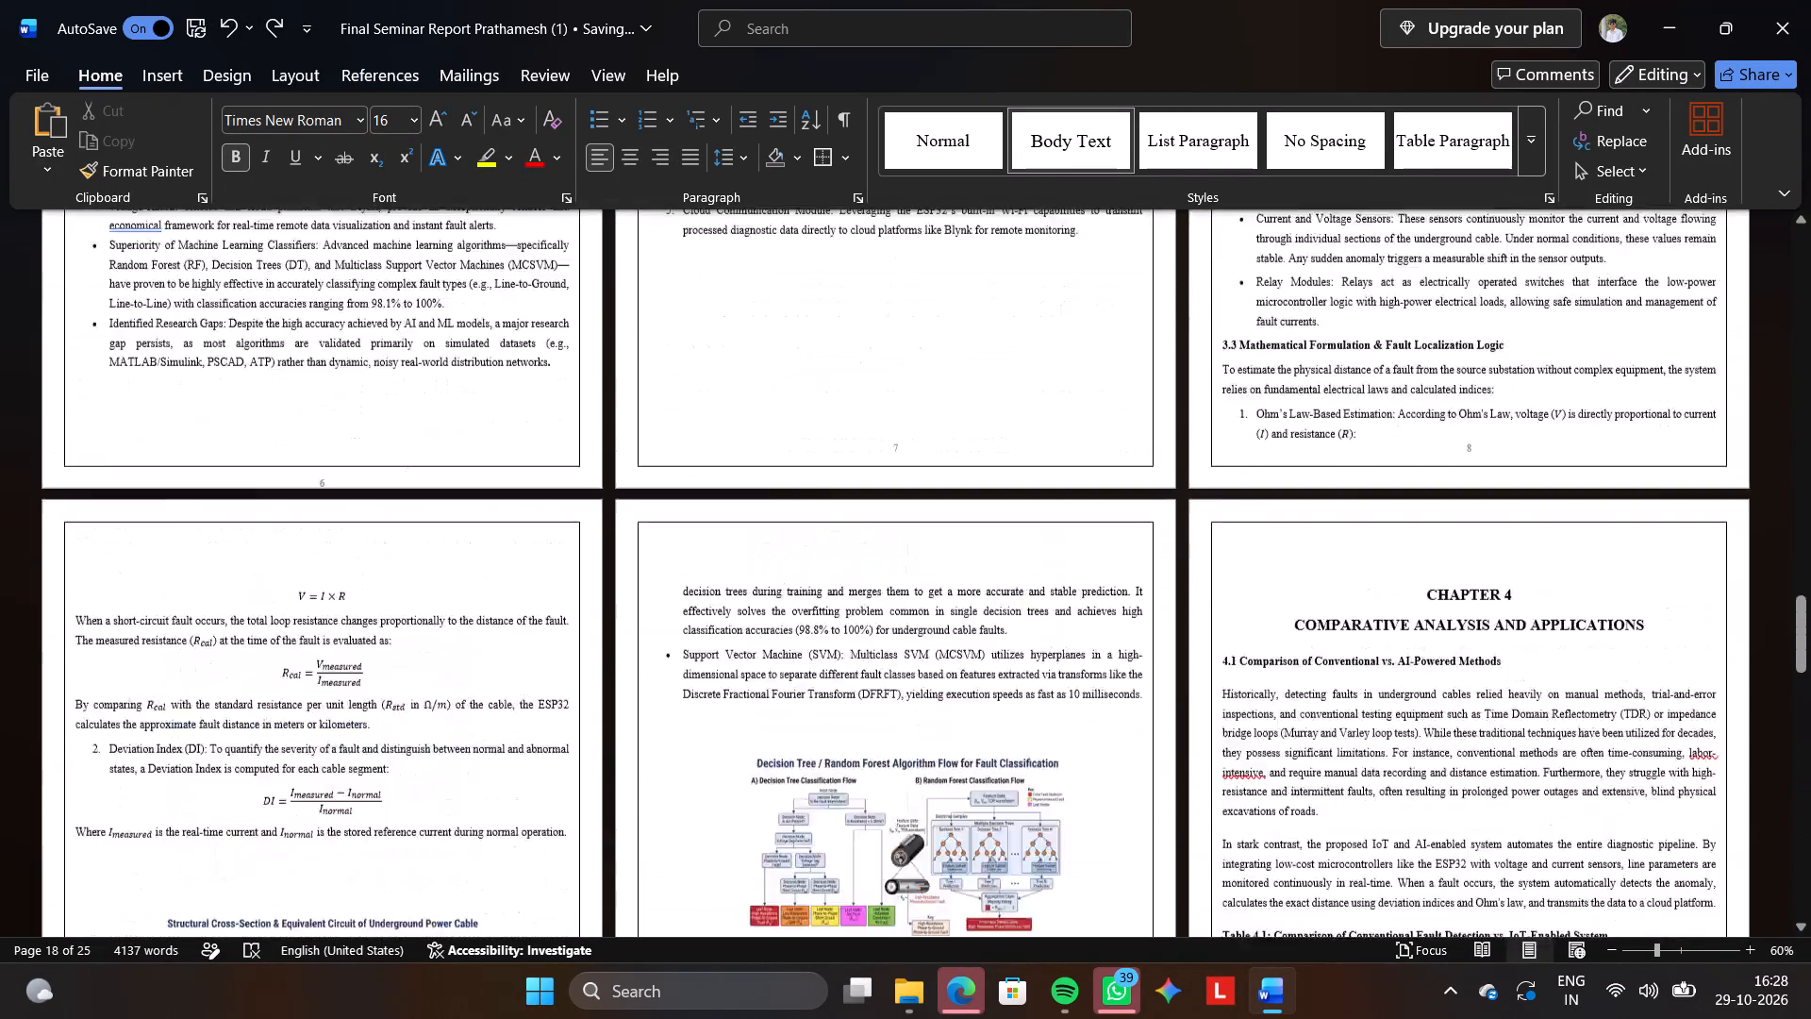
scroll(872, 400, "up", 11)
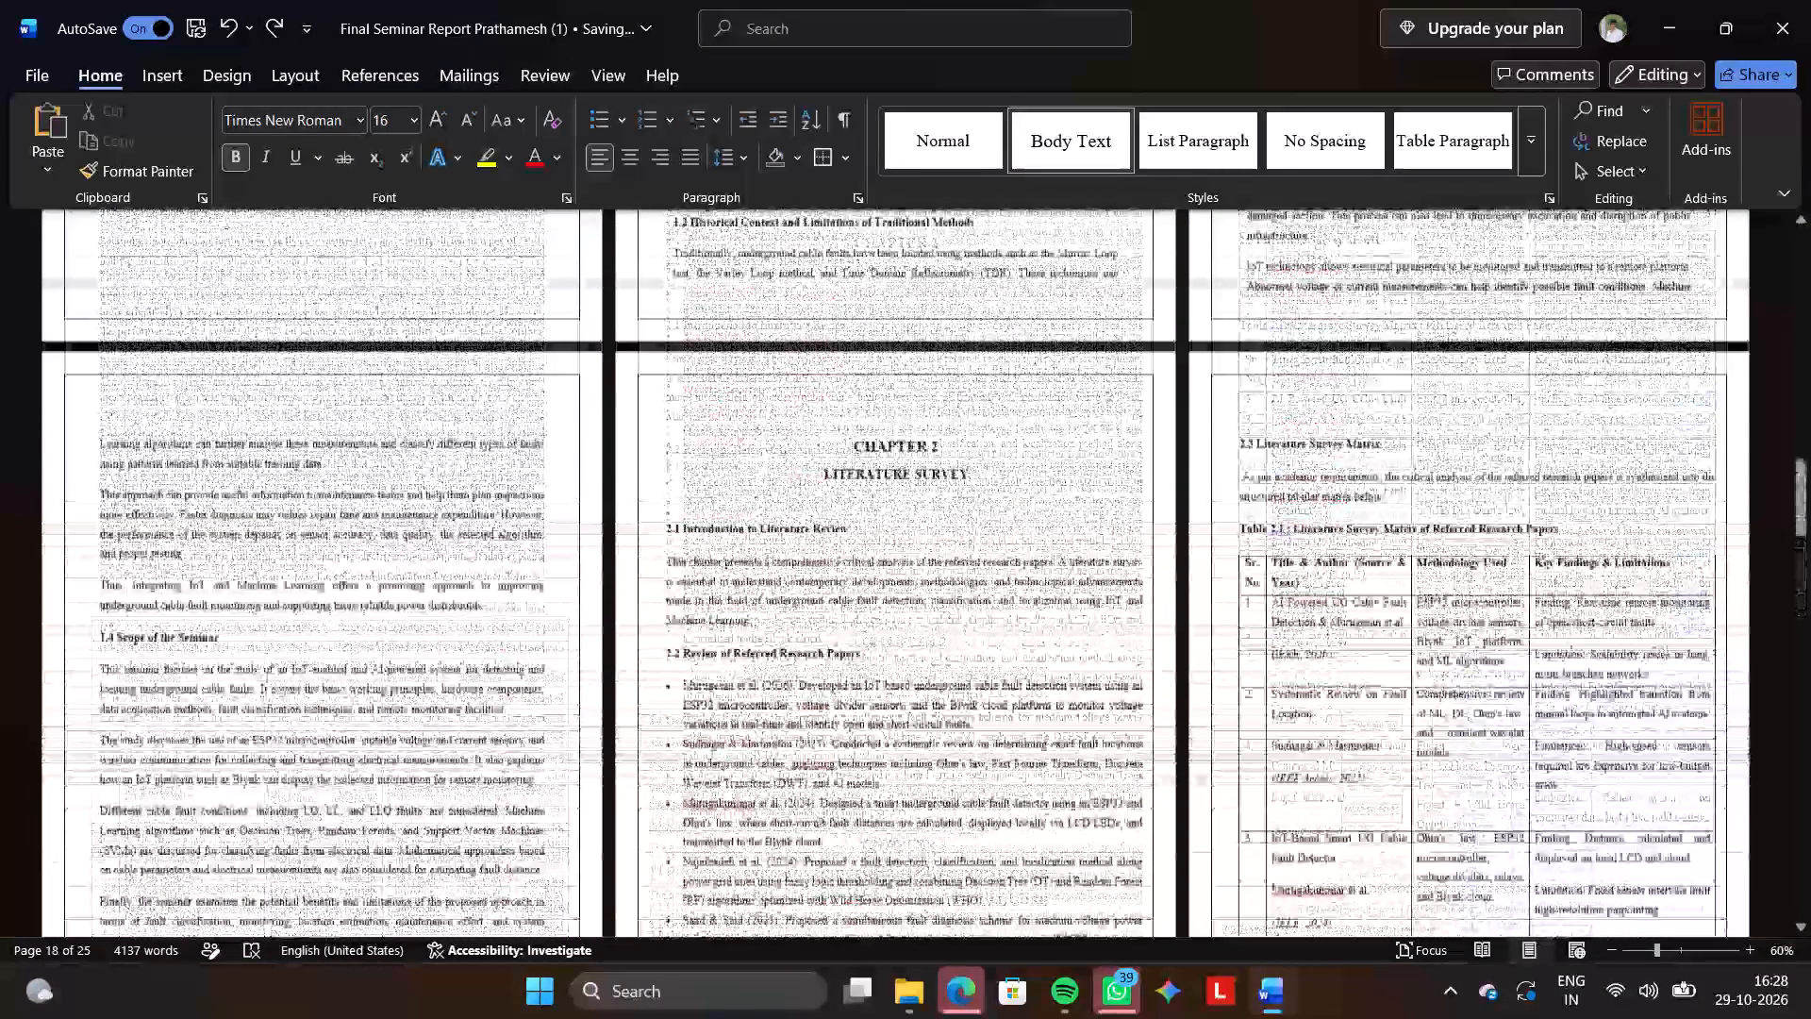
scroll(872, 400, "up", 6)
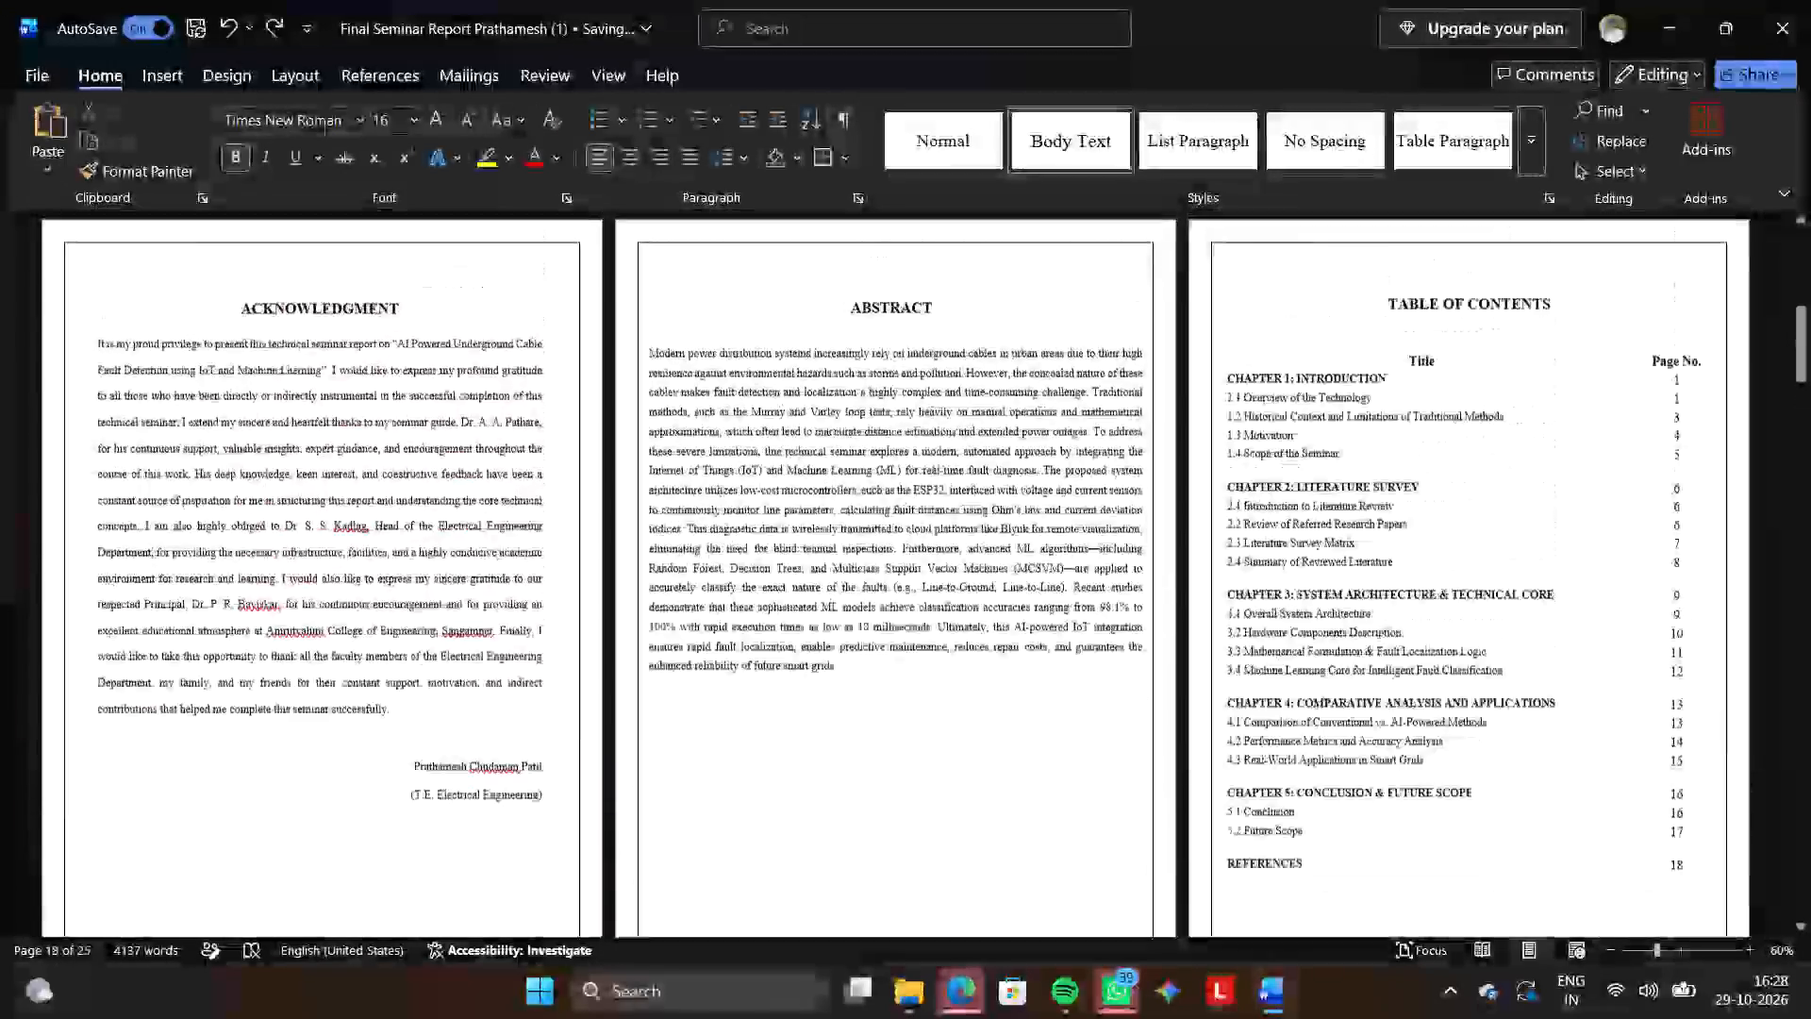
scroll(872, 400, "up", 4)
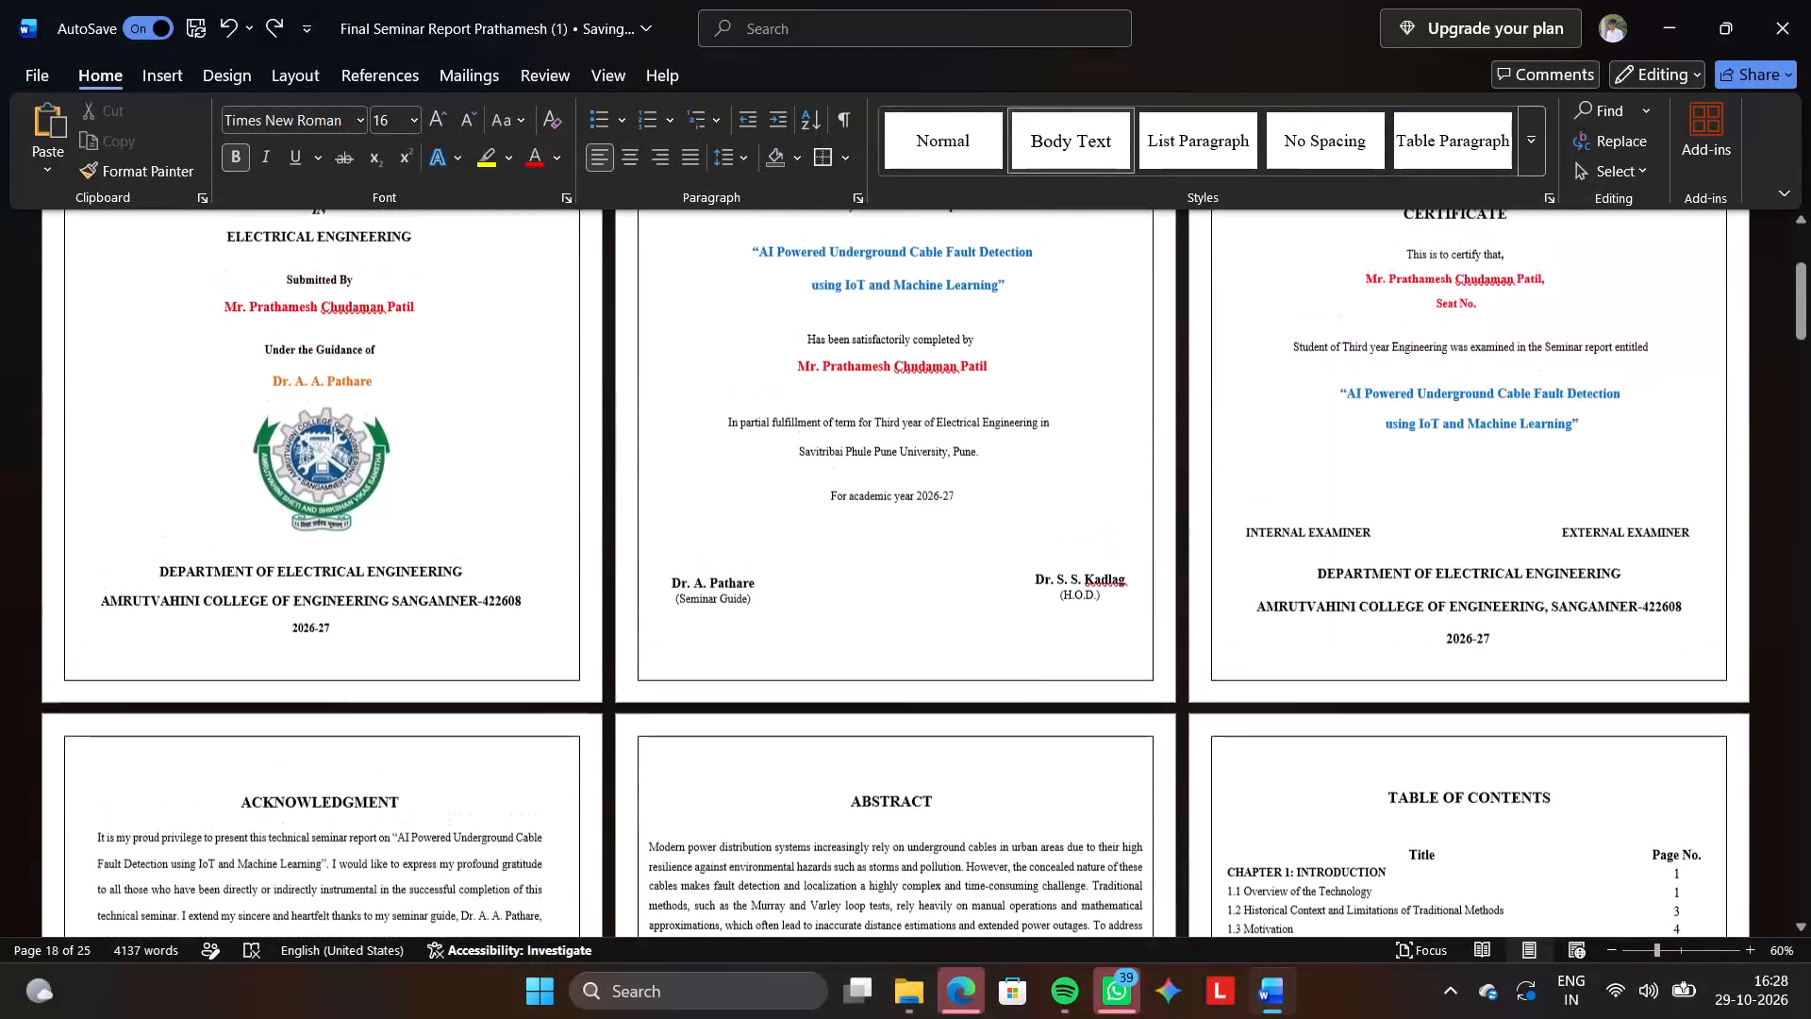
scroll(872, 400, "up", 3)
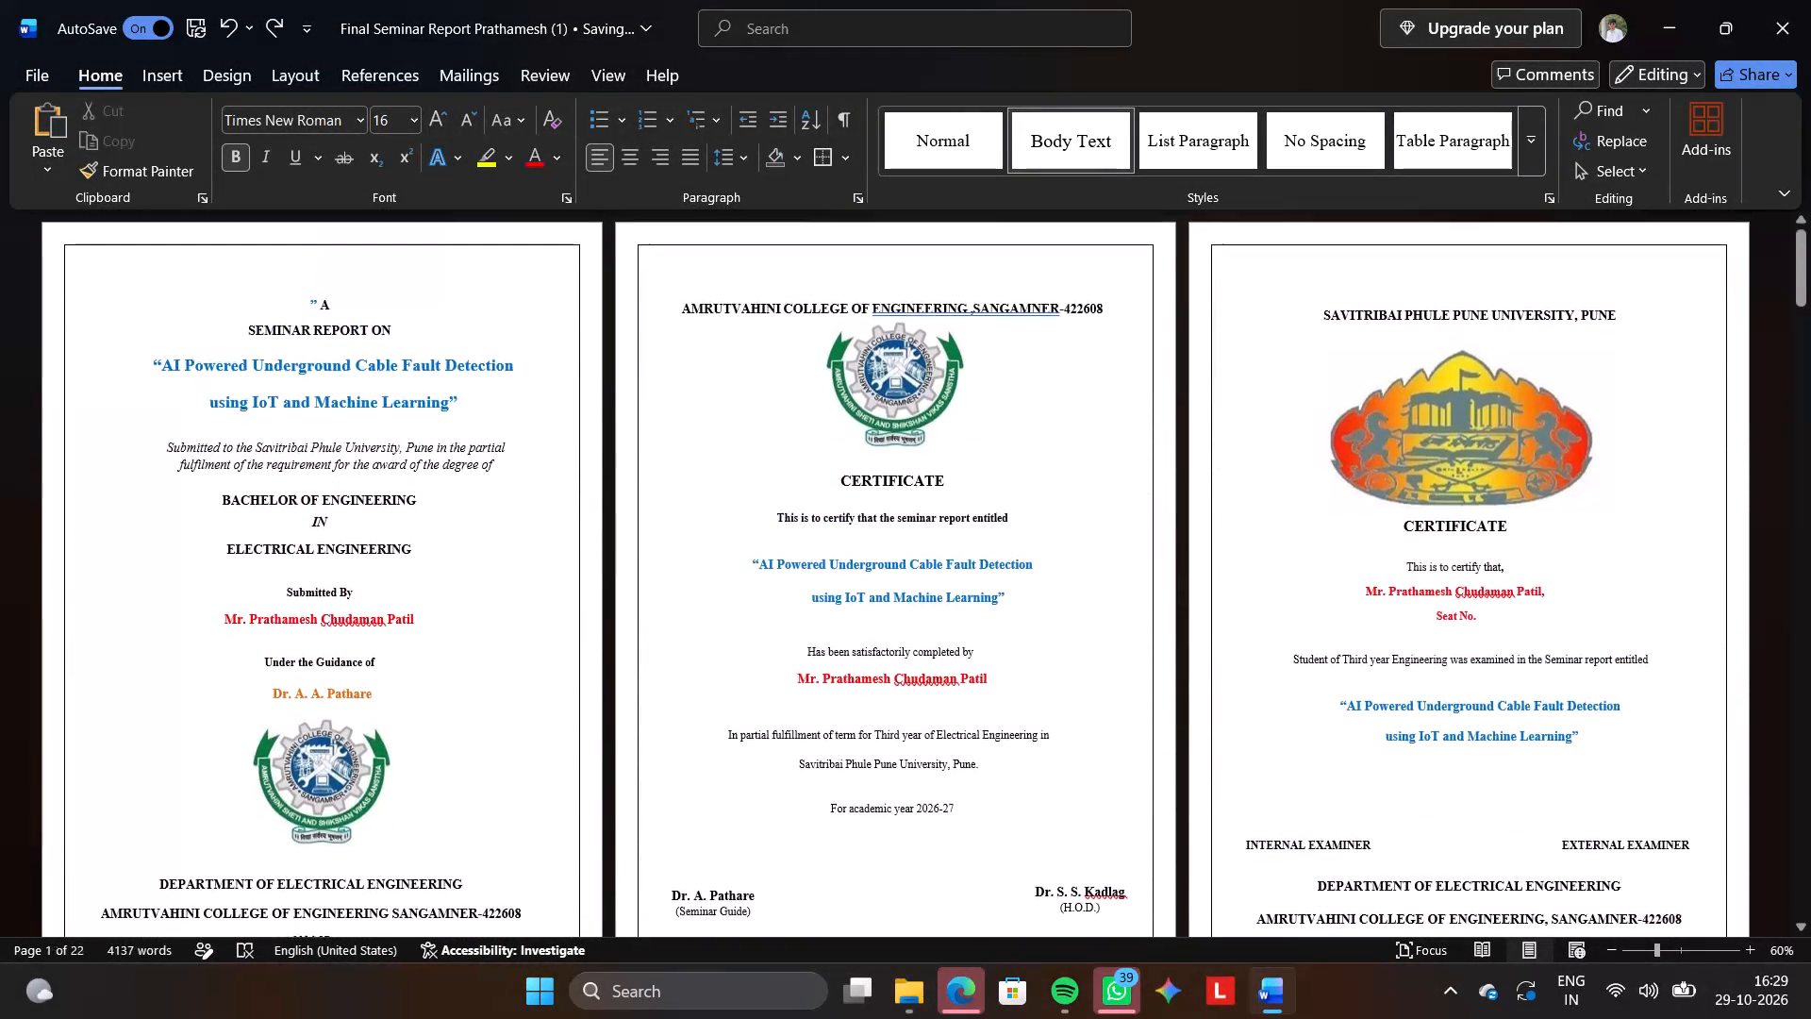
scroll(872, 400, "down", 5)
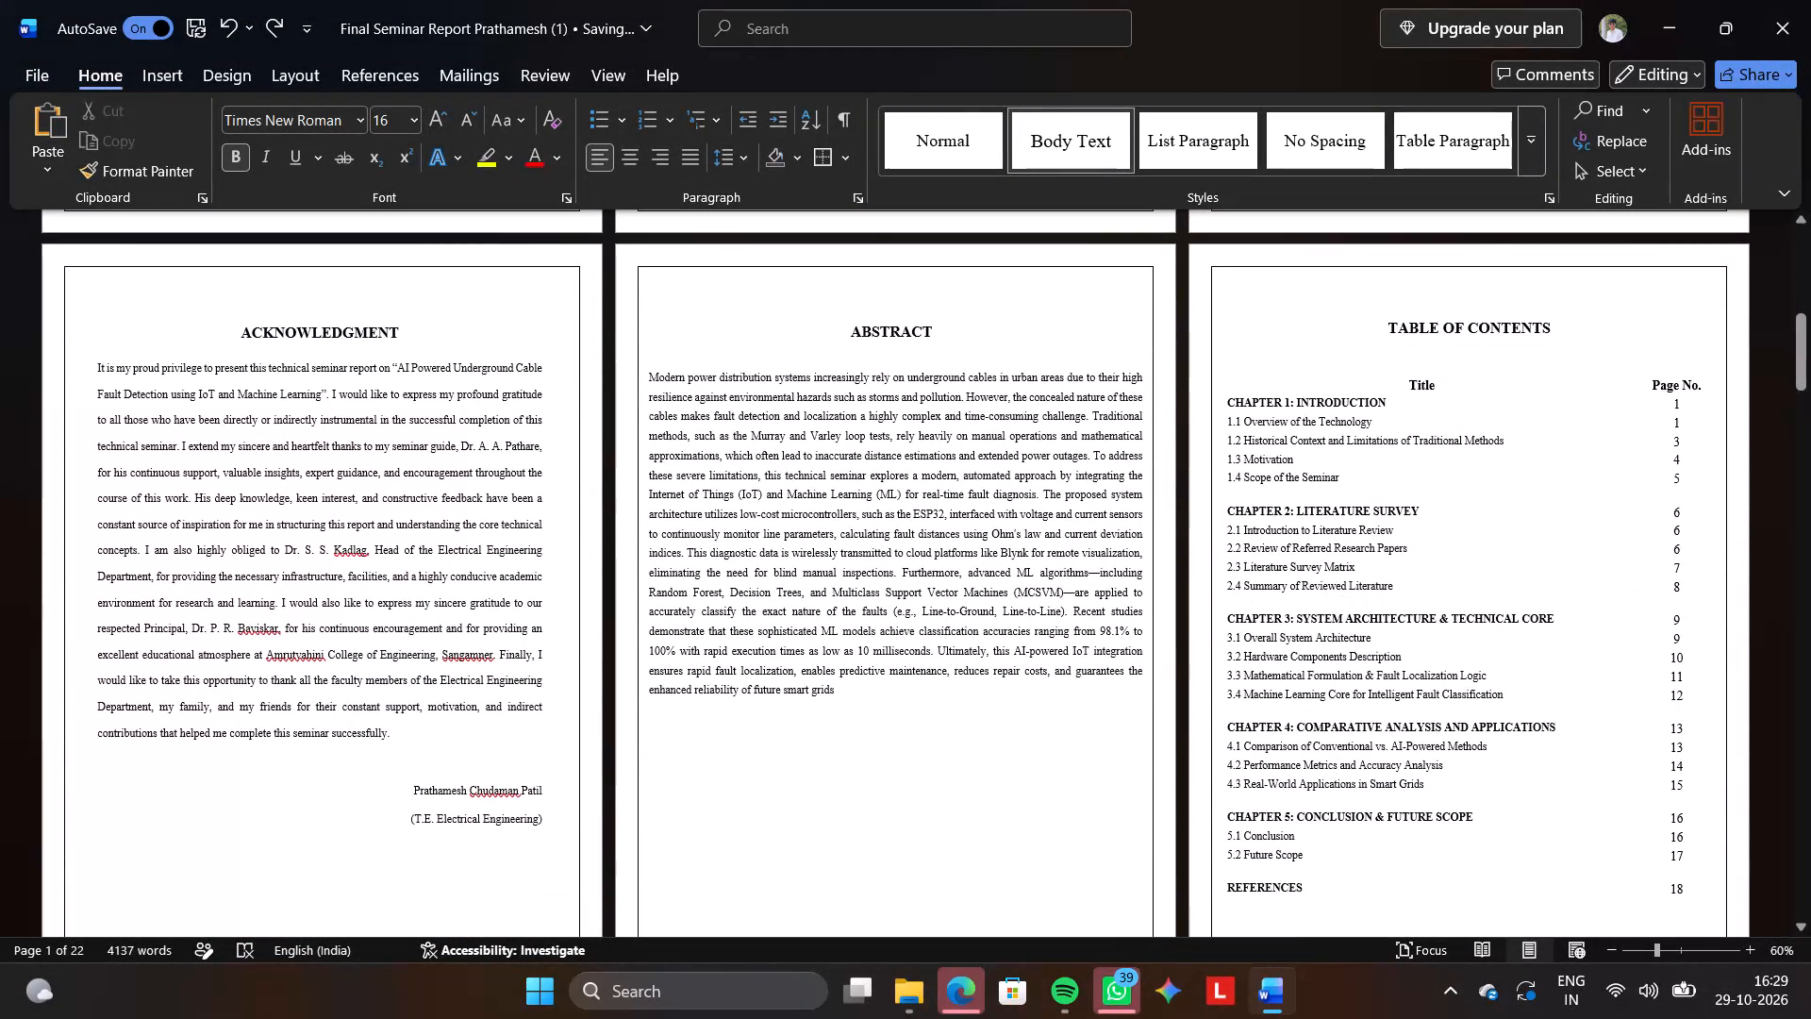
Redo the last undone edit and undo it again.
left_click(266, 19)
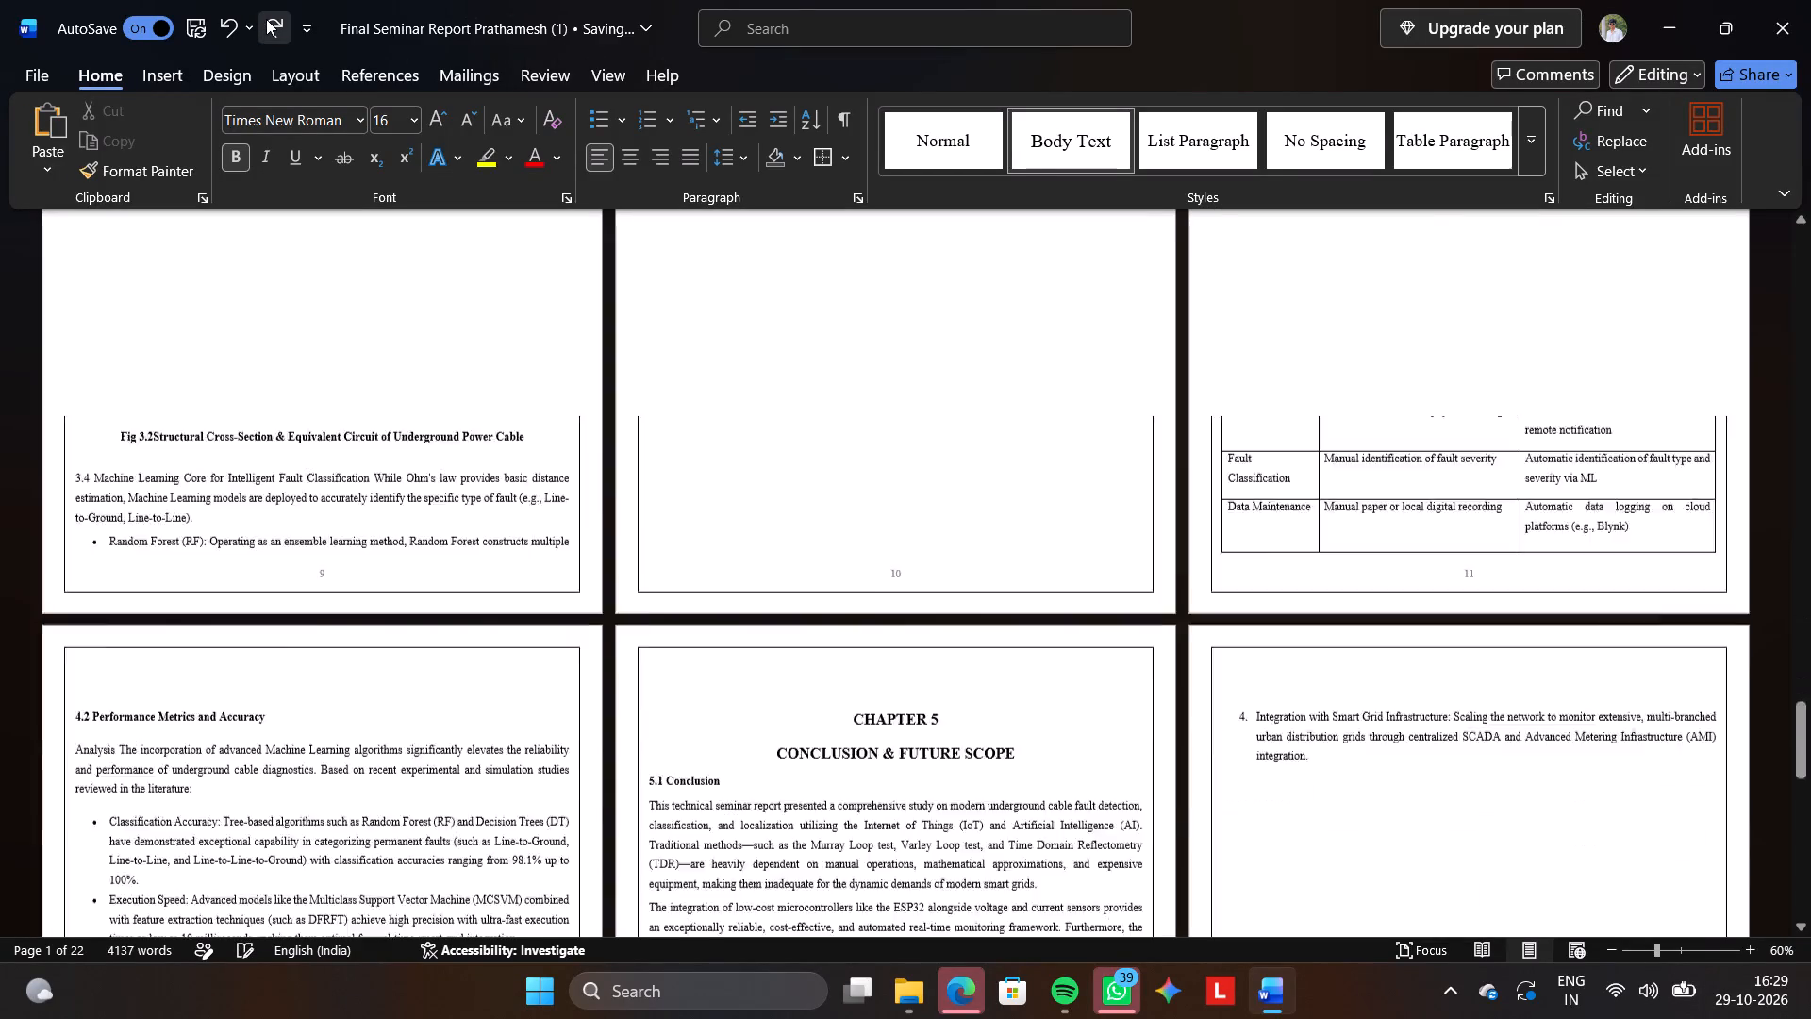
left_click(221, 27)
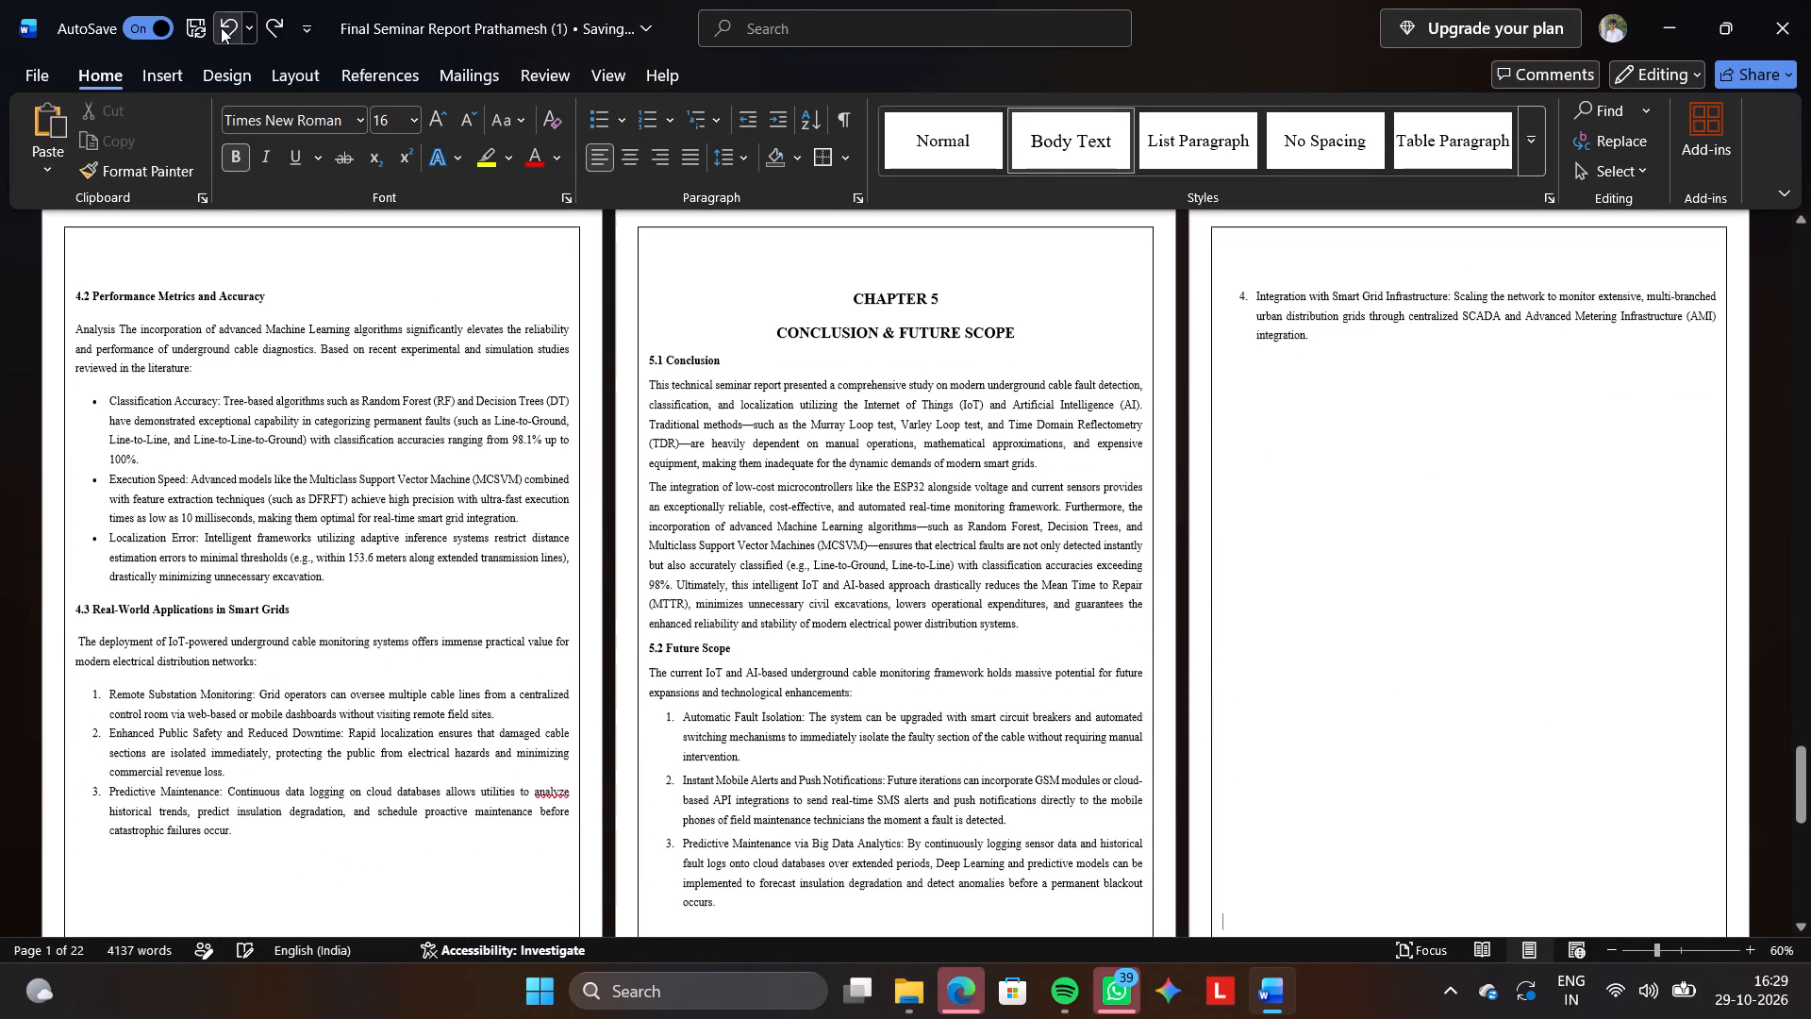
Open the margin options of the box page border that applies to the whole document.
scroll(572, 294, "up", 20)
scroll(572, 294, "up", 12)
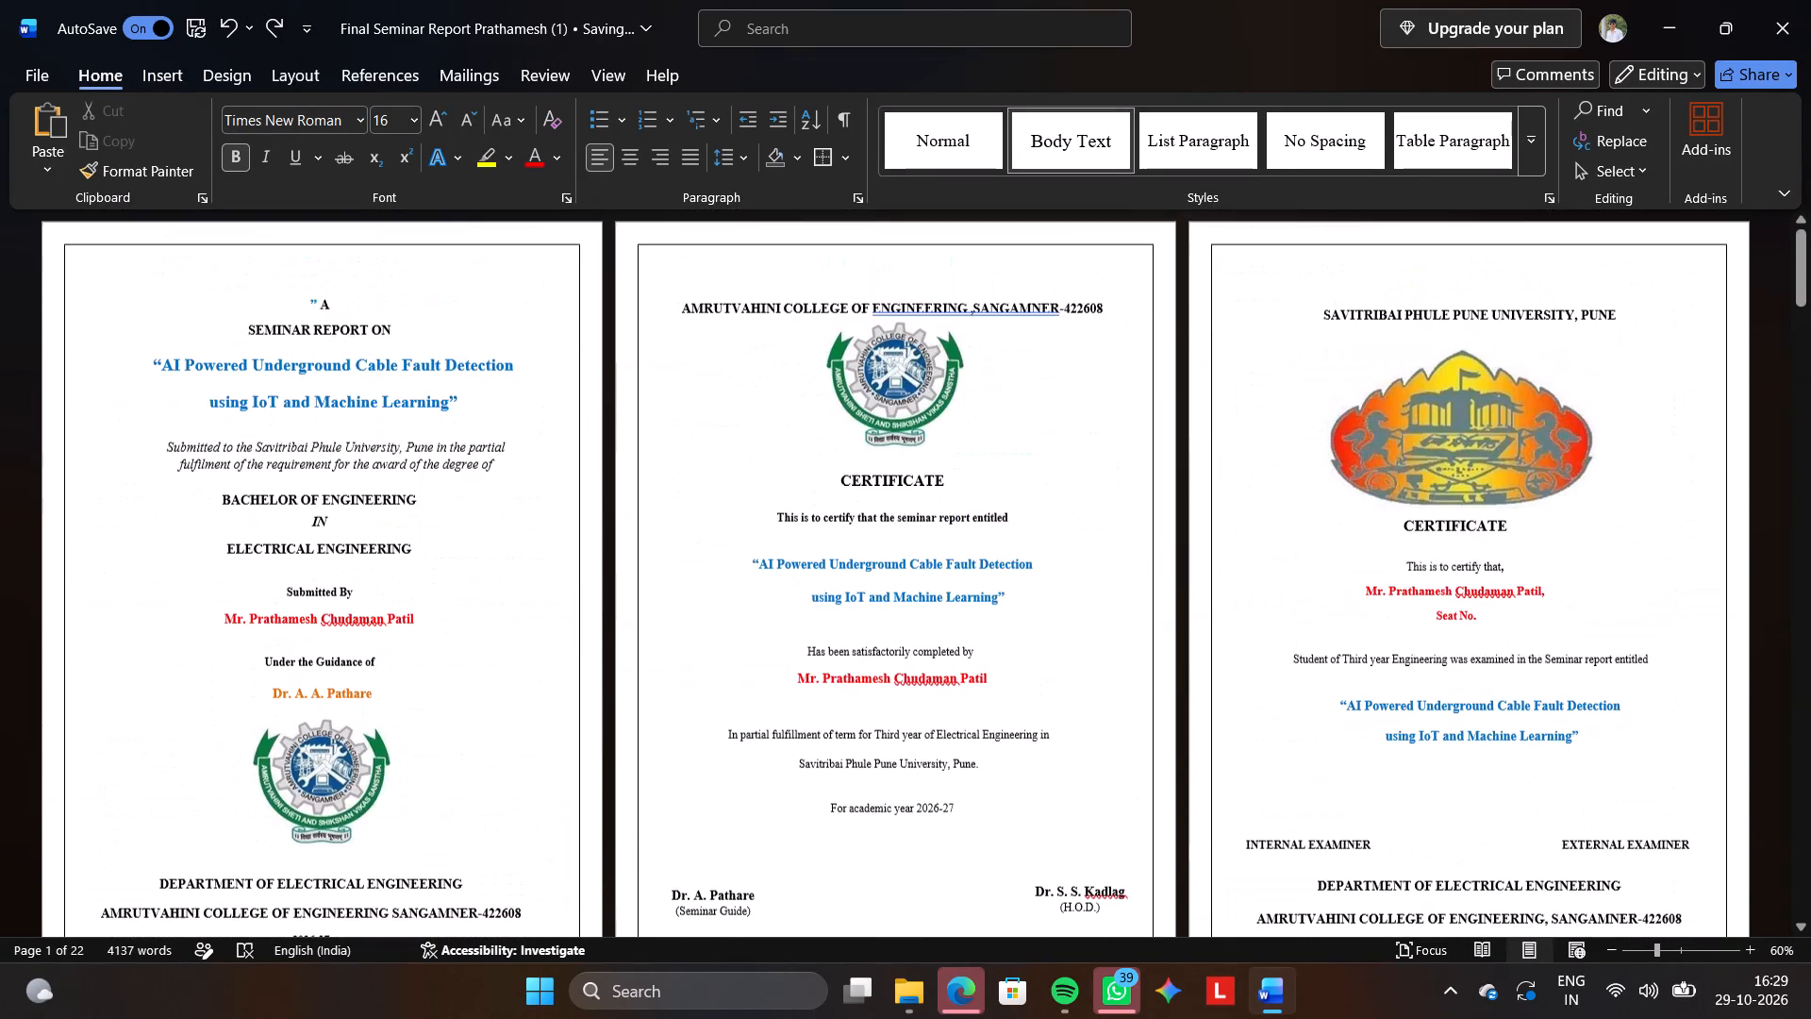
scroll(572, 294, "up", 6)
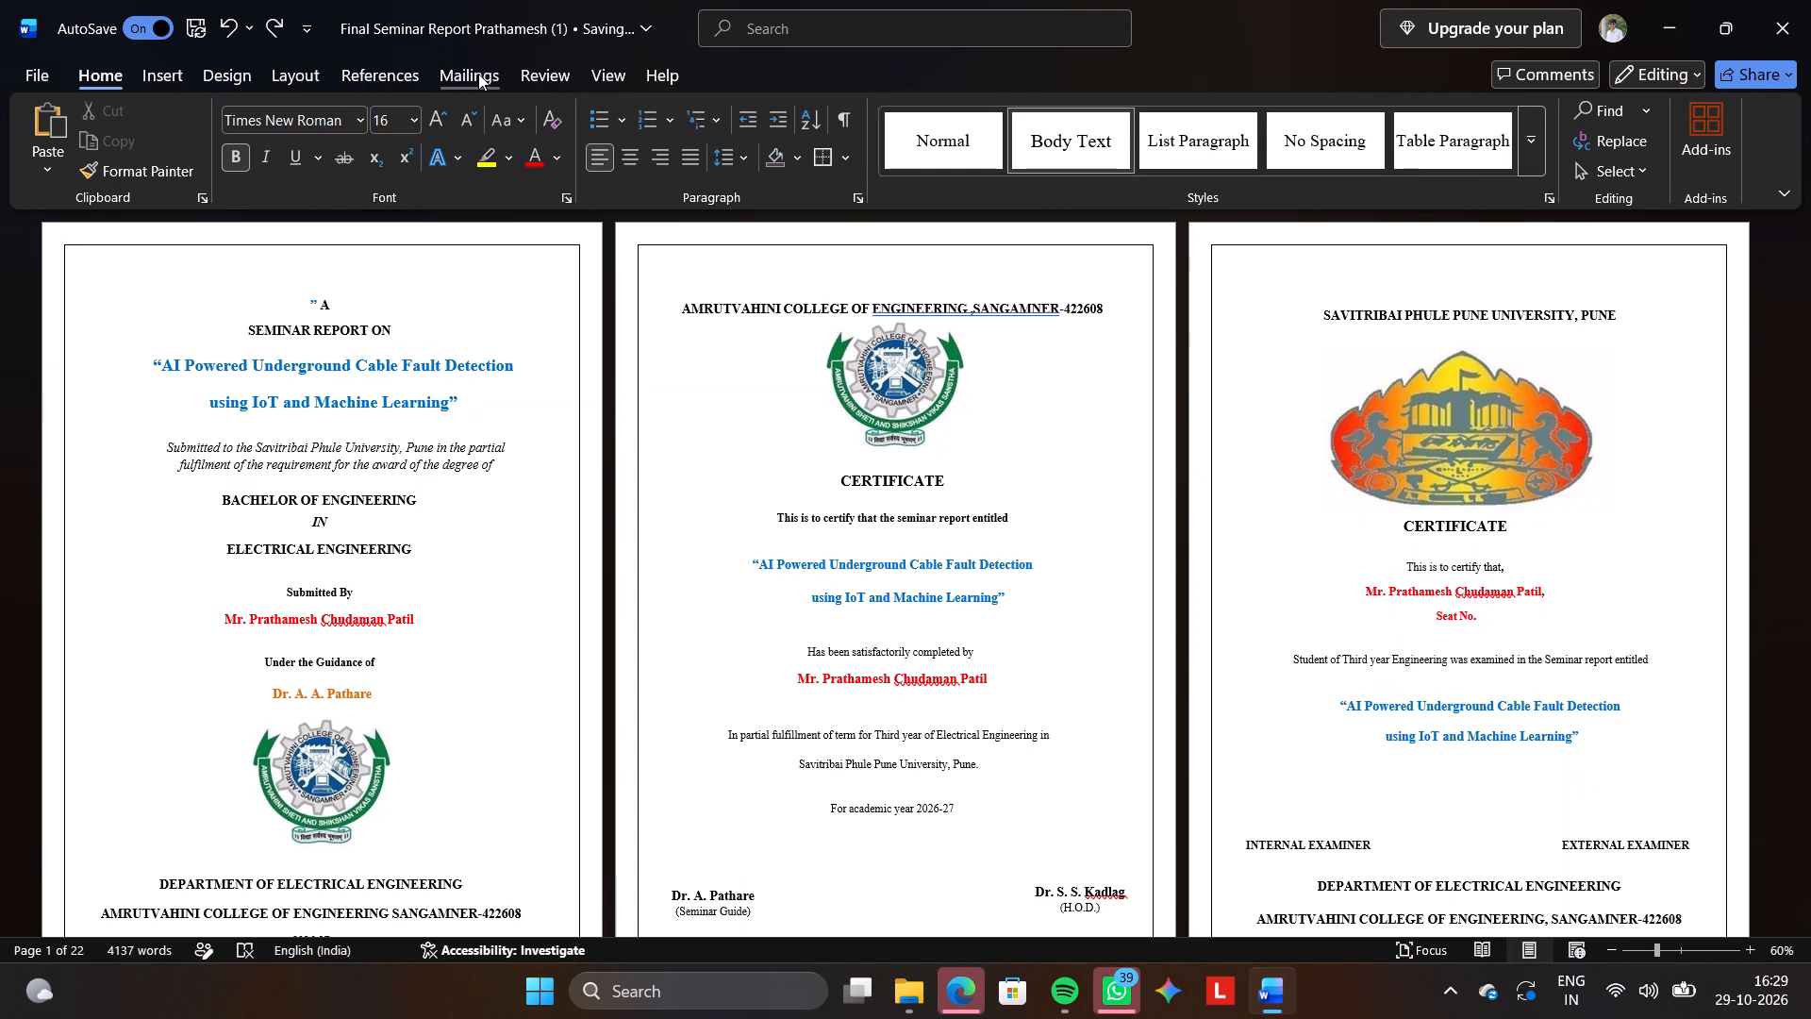
left_click(233, 75)
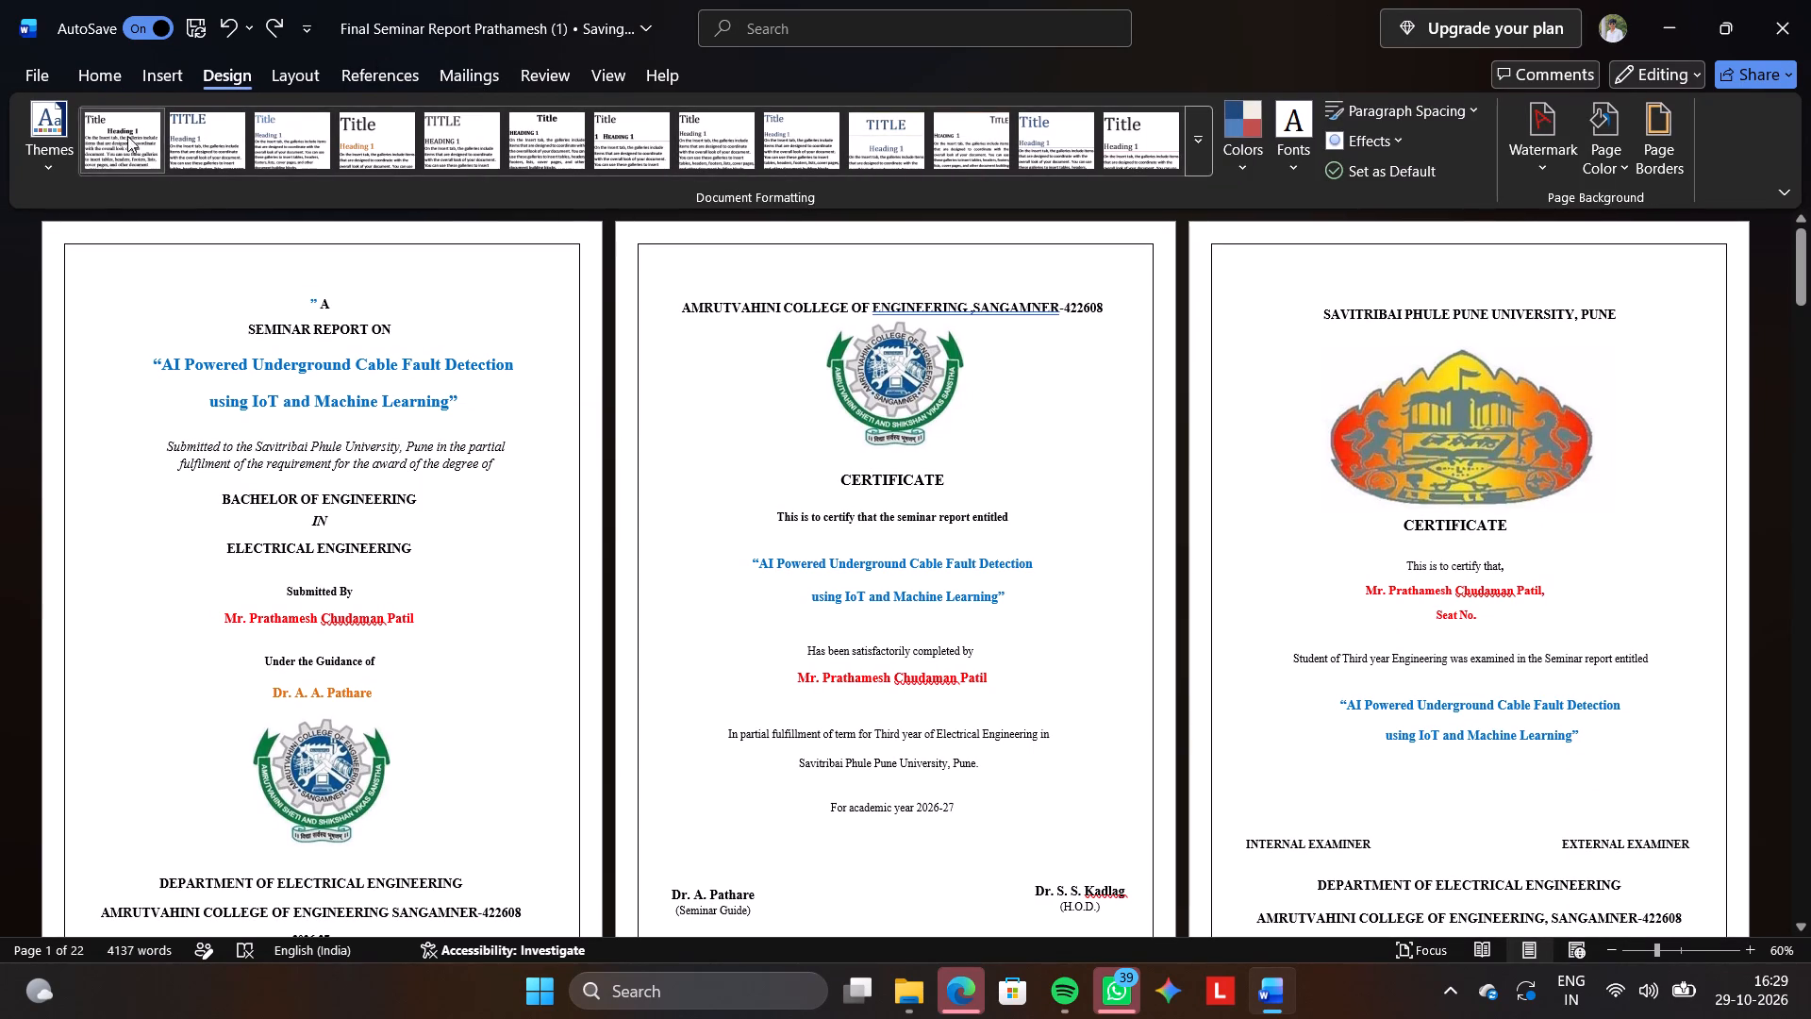
left_click(1670, 149)
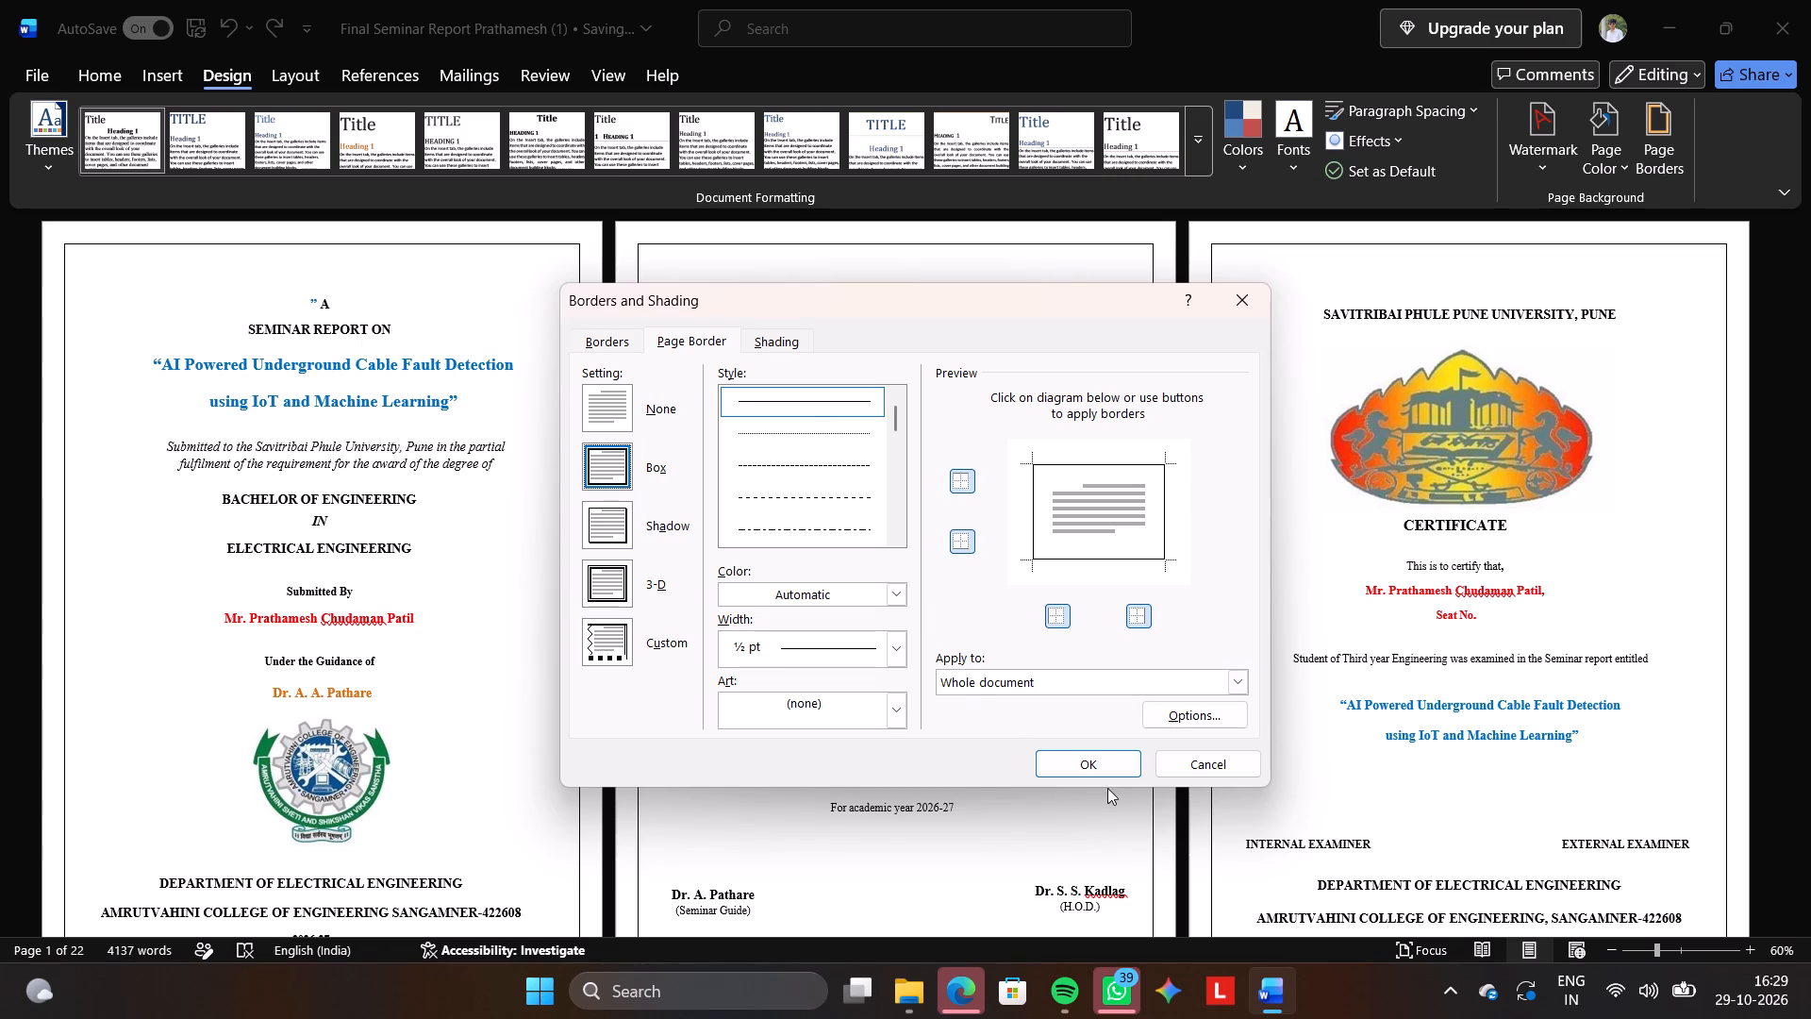
left_click(1222, 715)
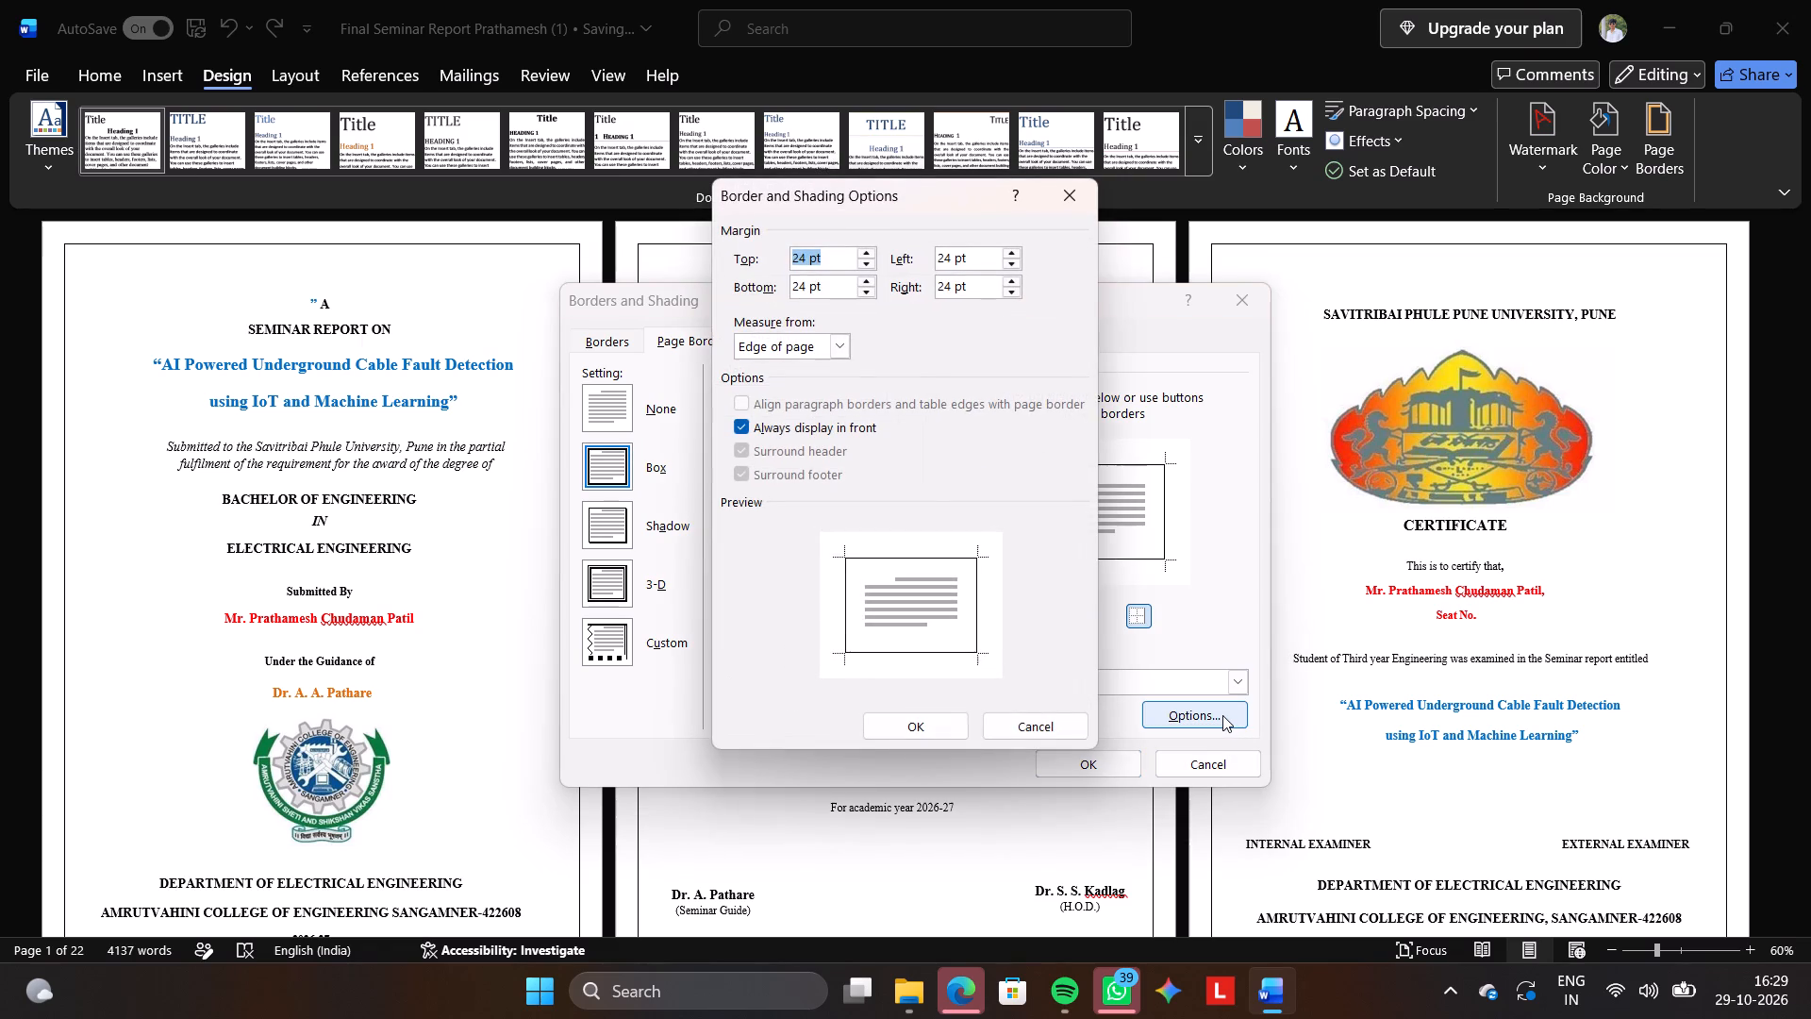
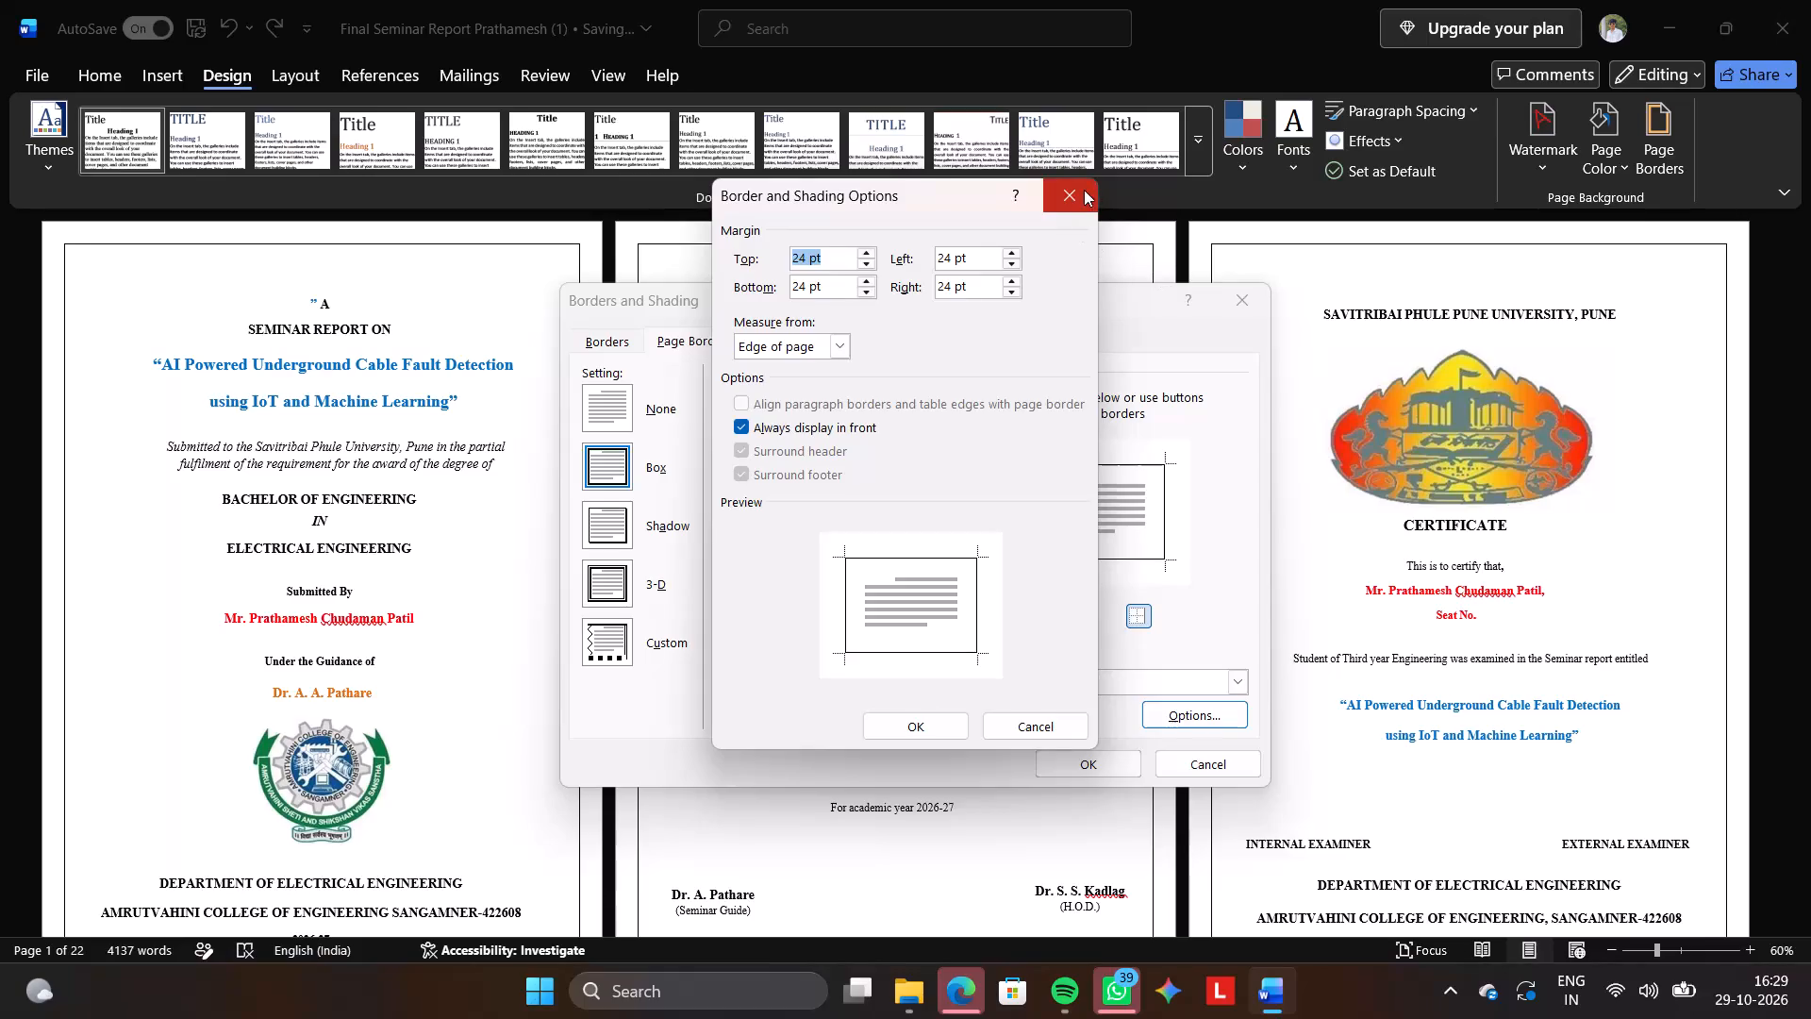
Close the page border settings without changing them and review the report's pages from the cover through the References.
left_click(1082, 188)
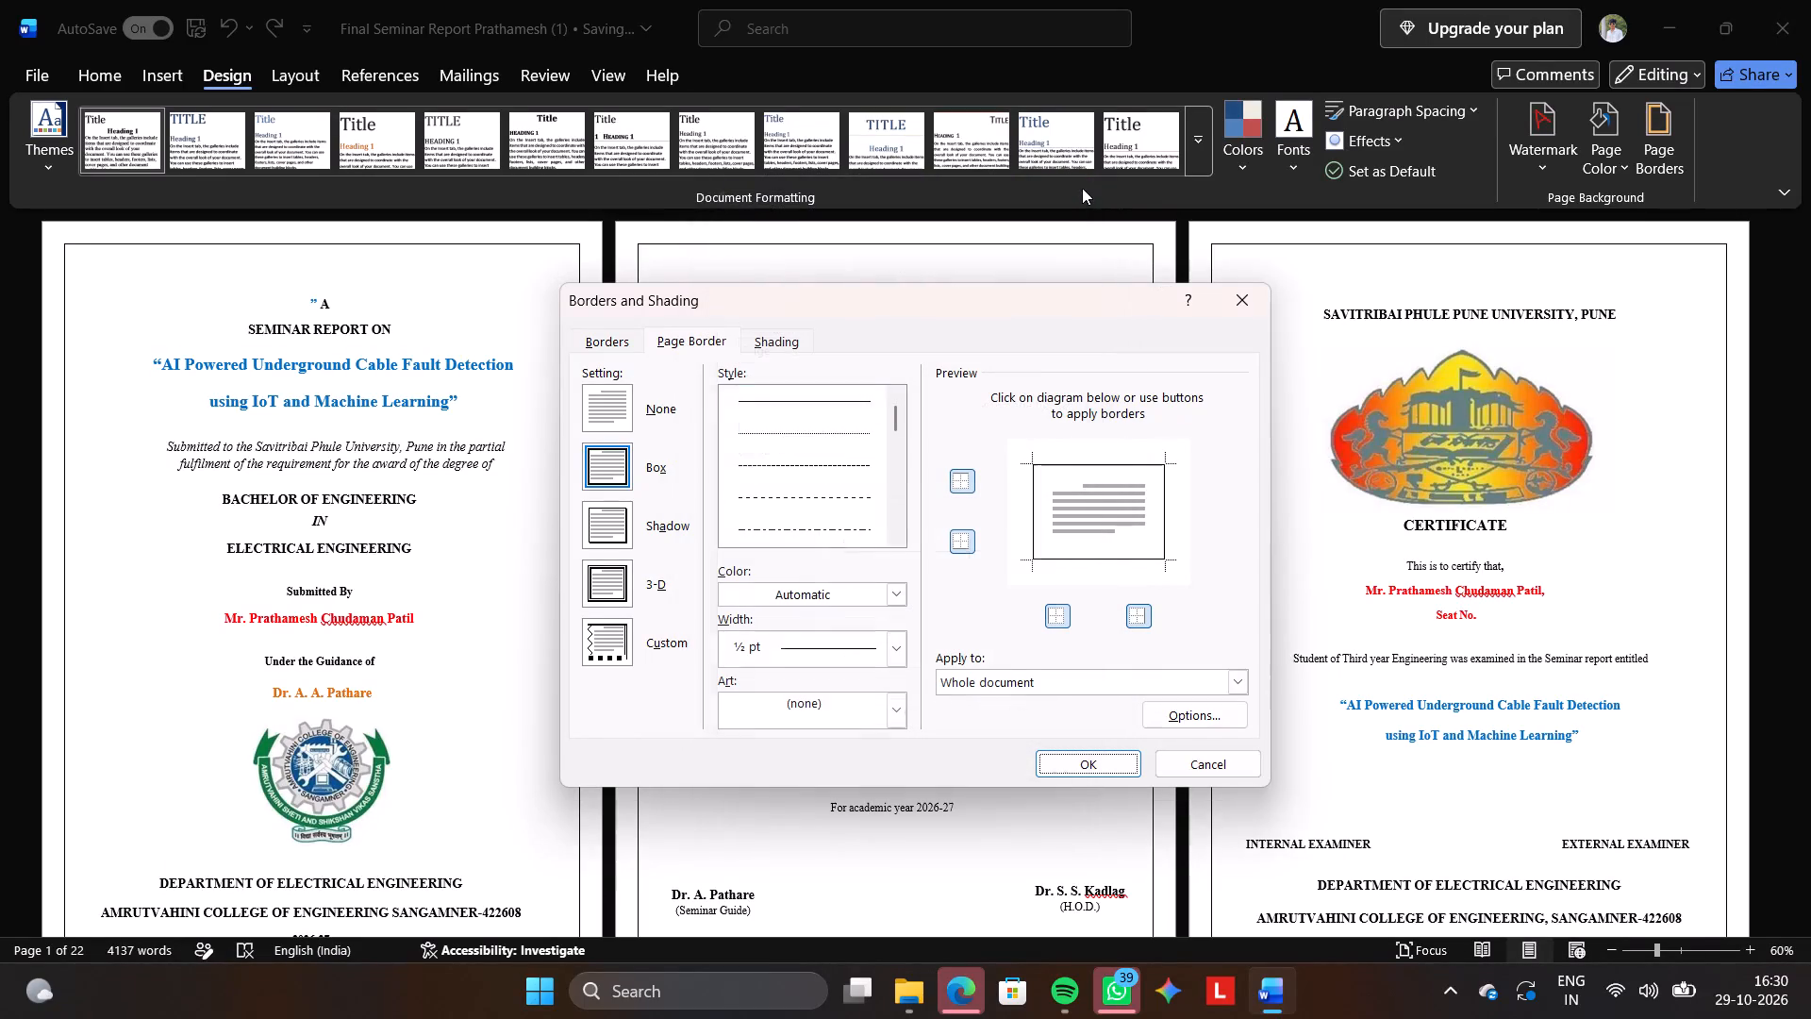
left_click(1236, 311)
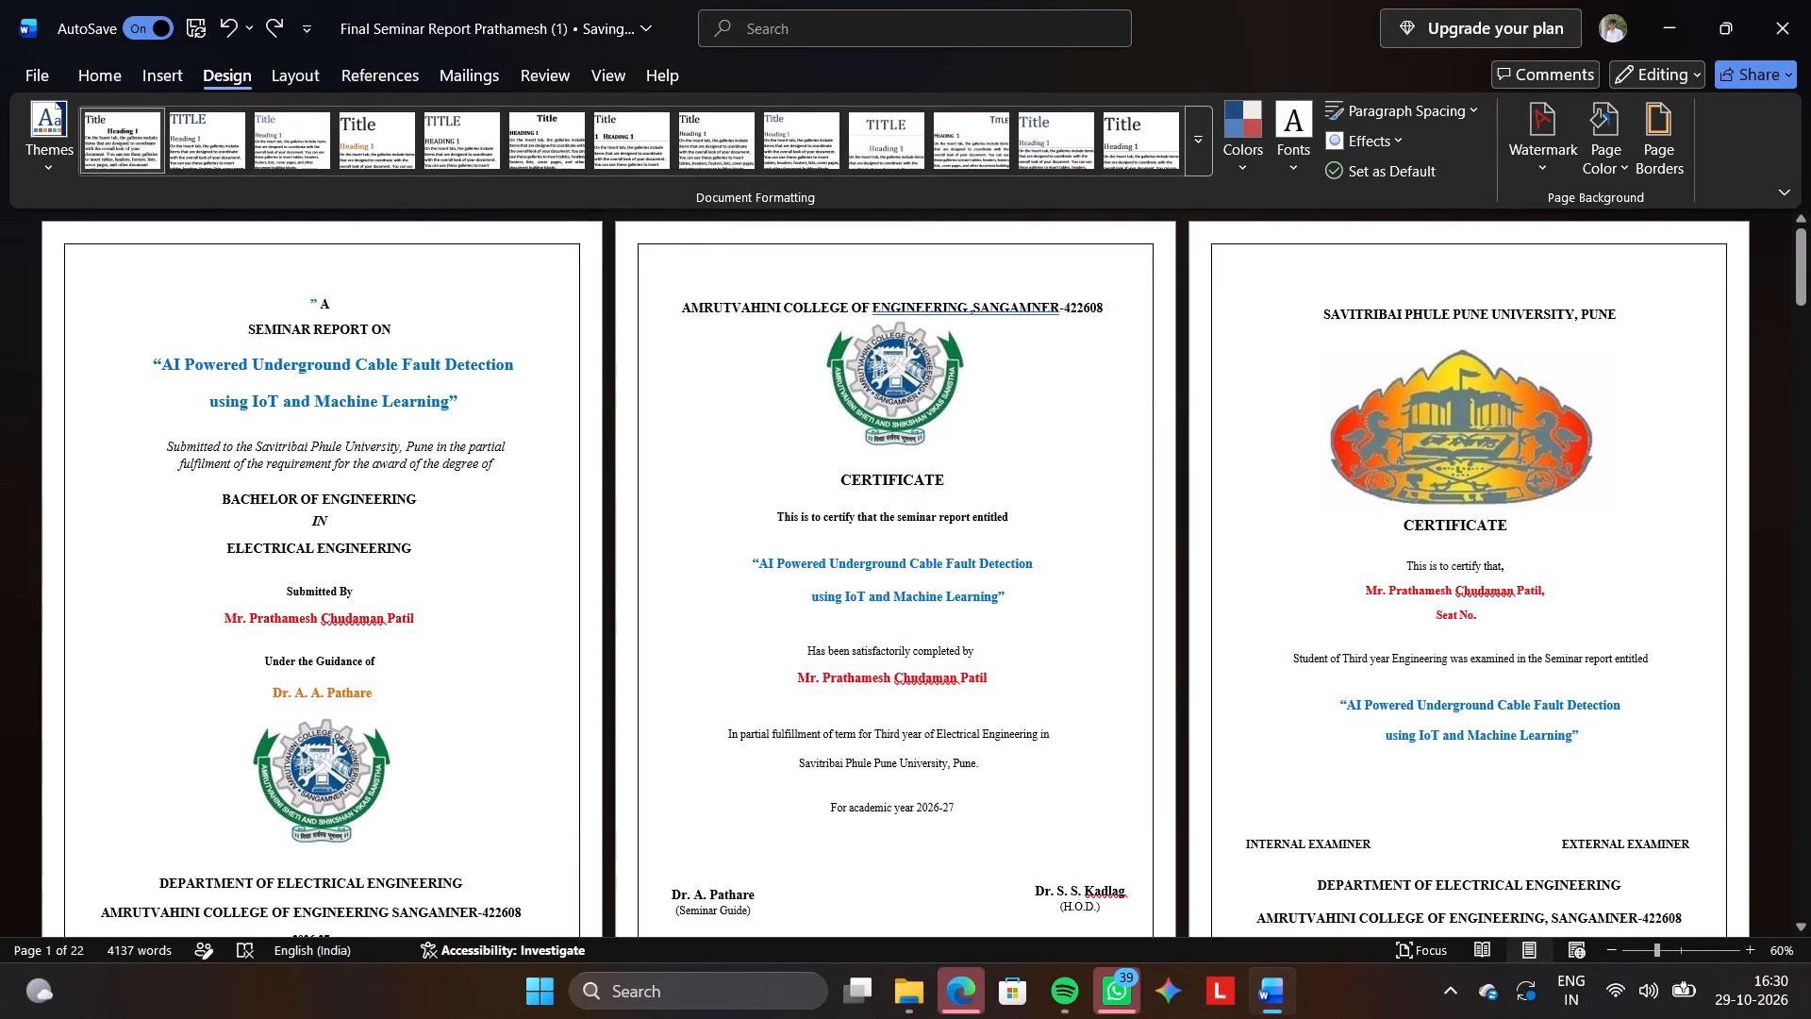
scroll(1236, 311, "down", 4)
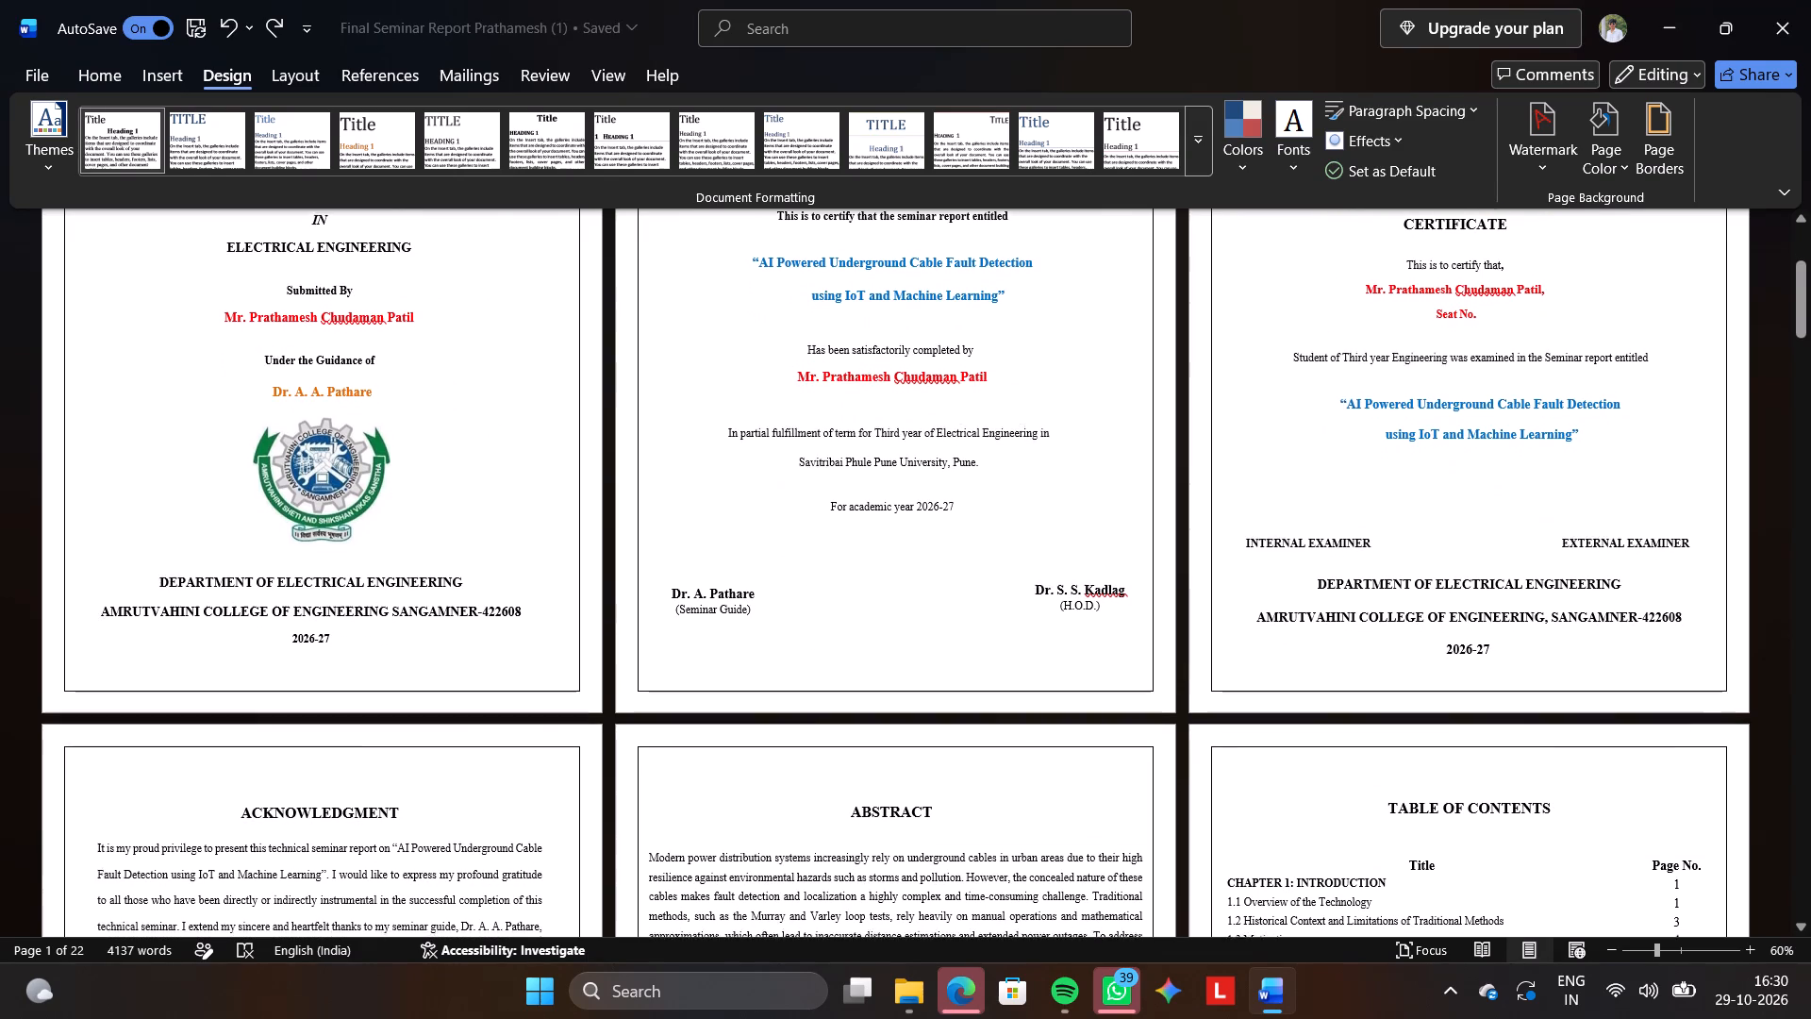
scroll(1236, 311, "down", 11)
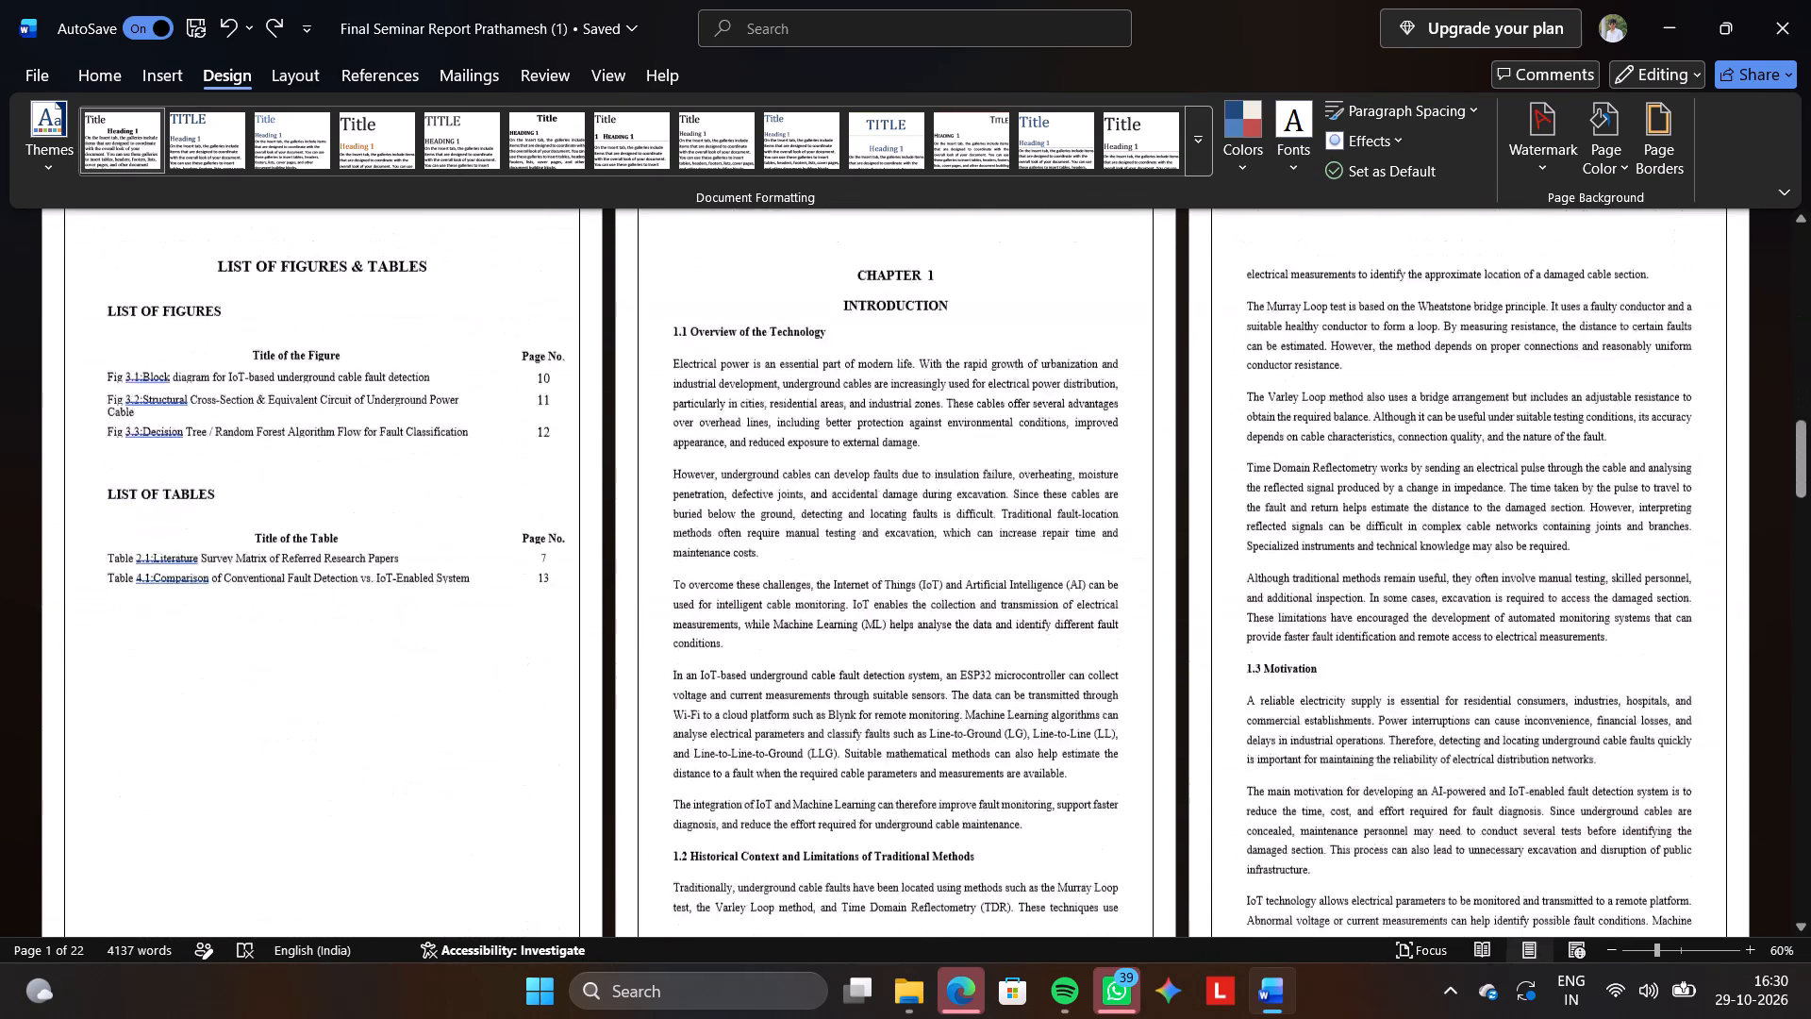
scroll(1236, 311, "down", 11)
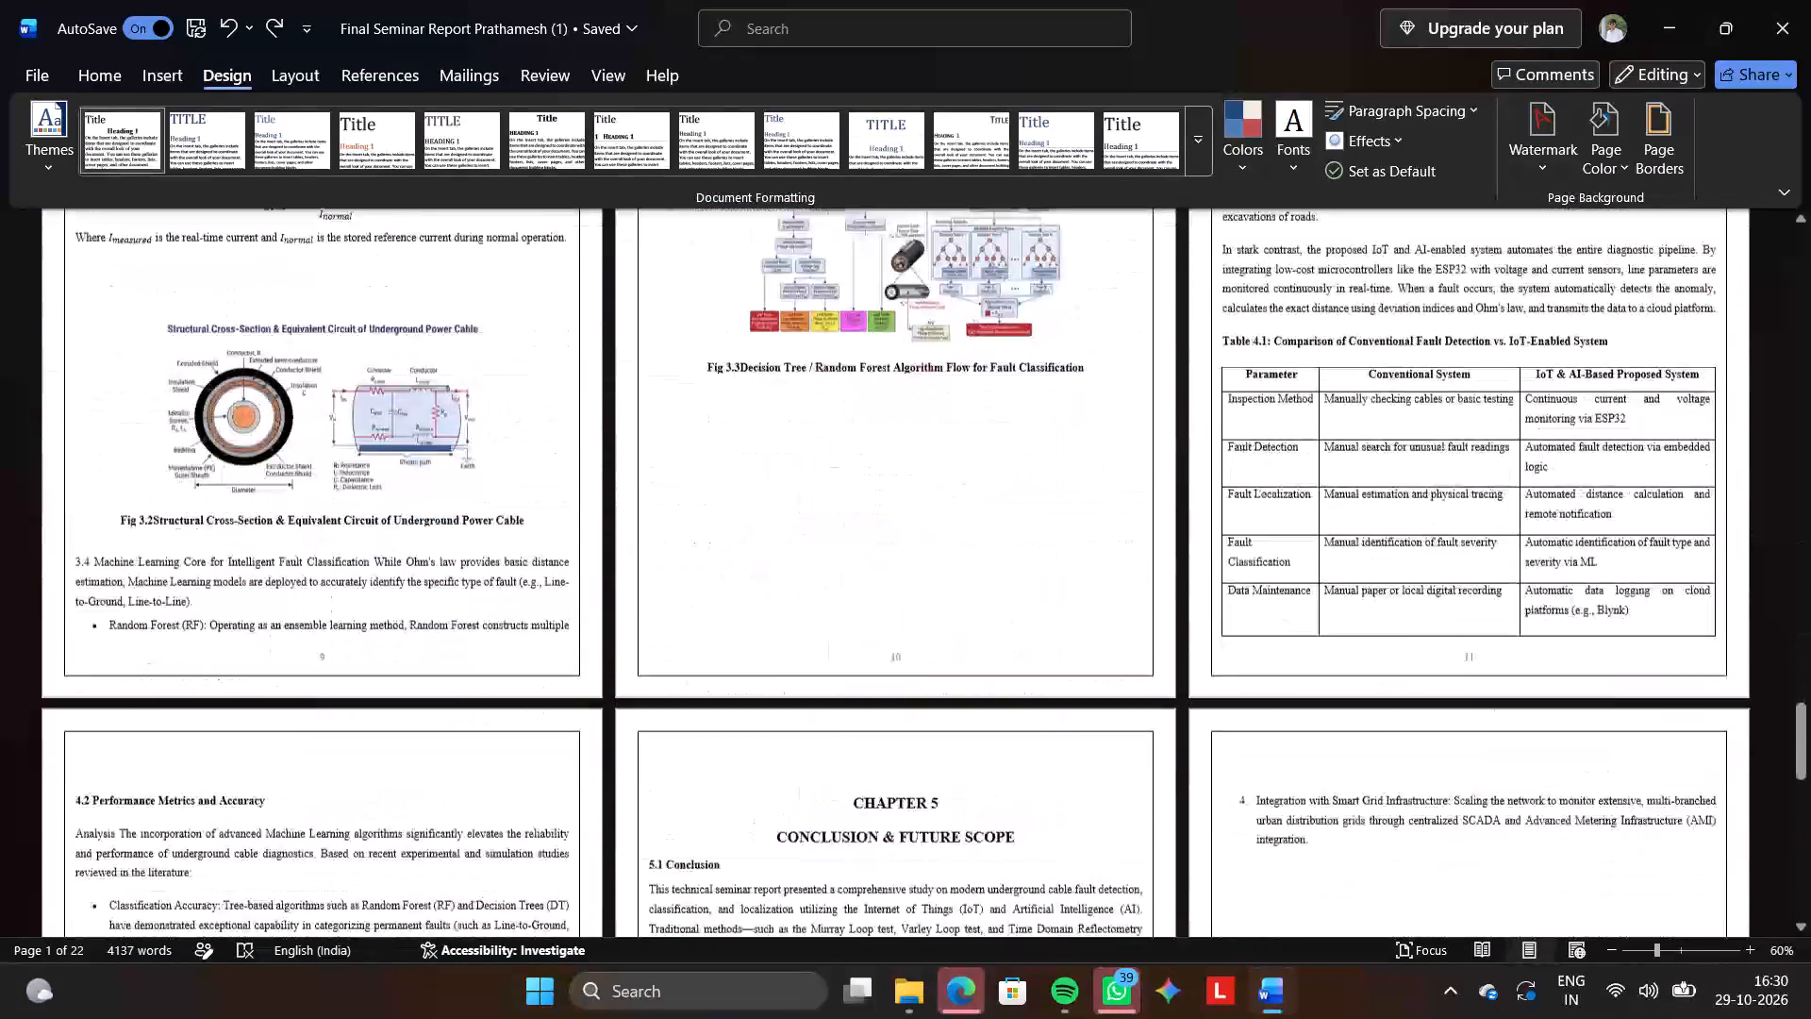
scroll(1236, 311, "down", 4)
scroll(1236, 311, "up", 3)
scroll(1236, 311, "down", 4)
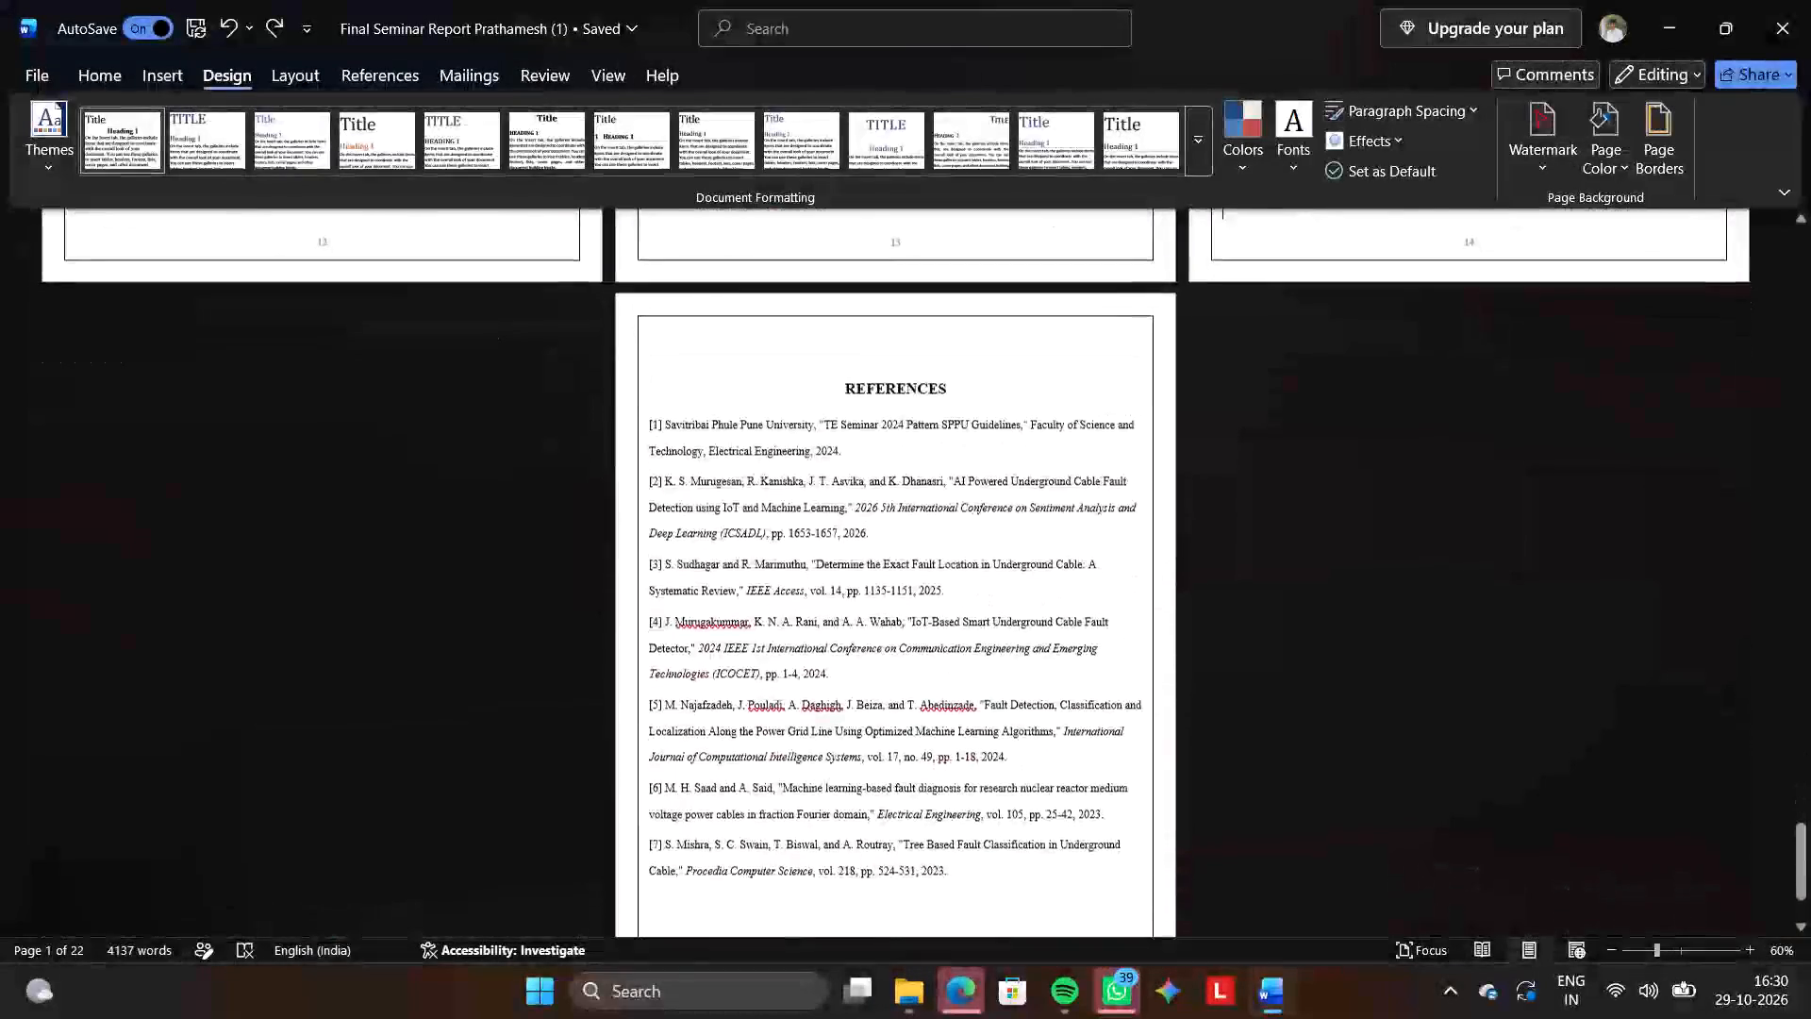
scroll(1236, 311, "up", 20)
scroll(1236, 311, "up", 2)
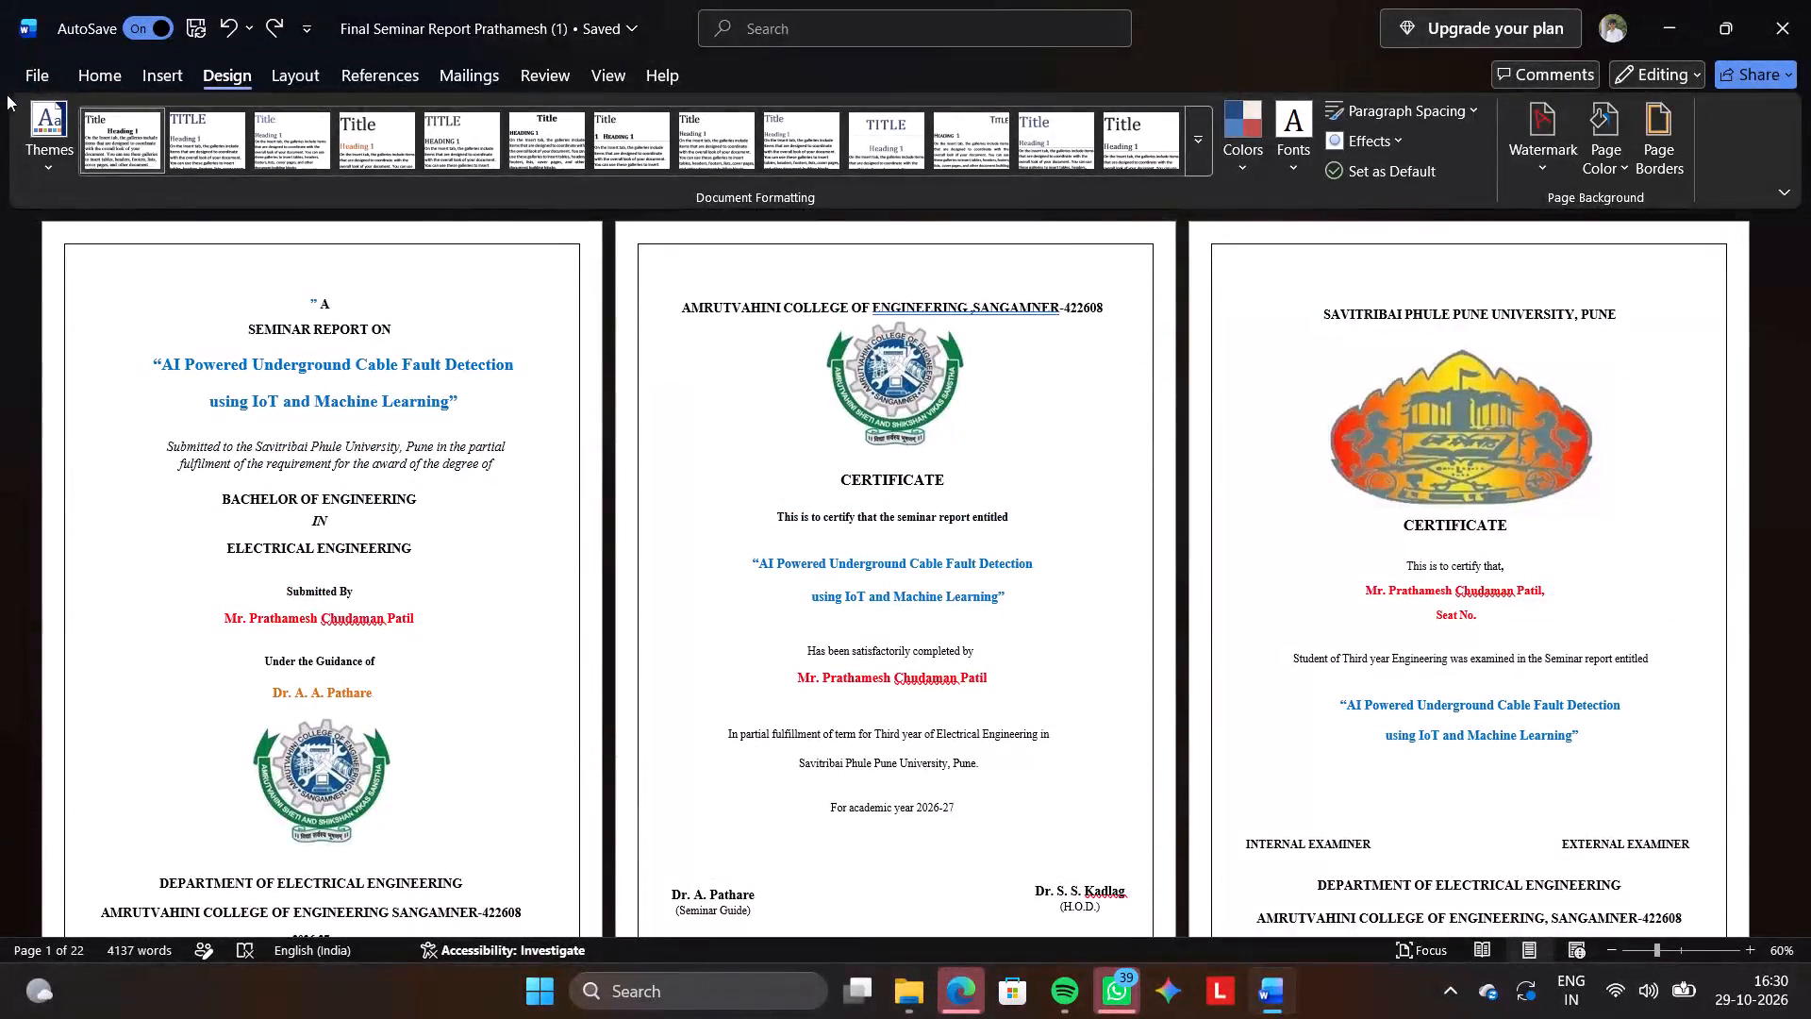
Open the print preview of the seminar report and look through its pages from the cover to the References.
left_click(40, 77)
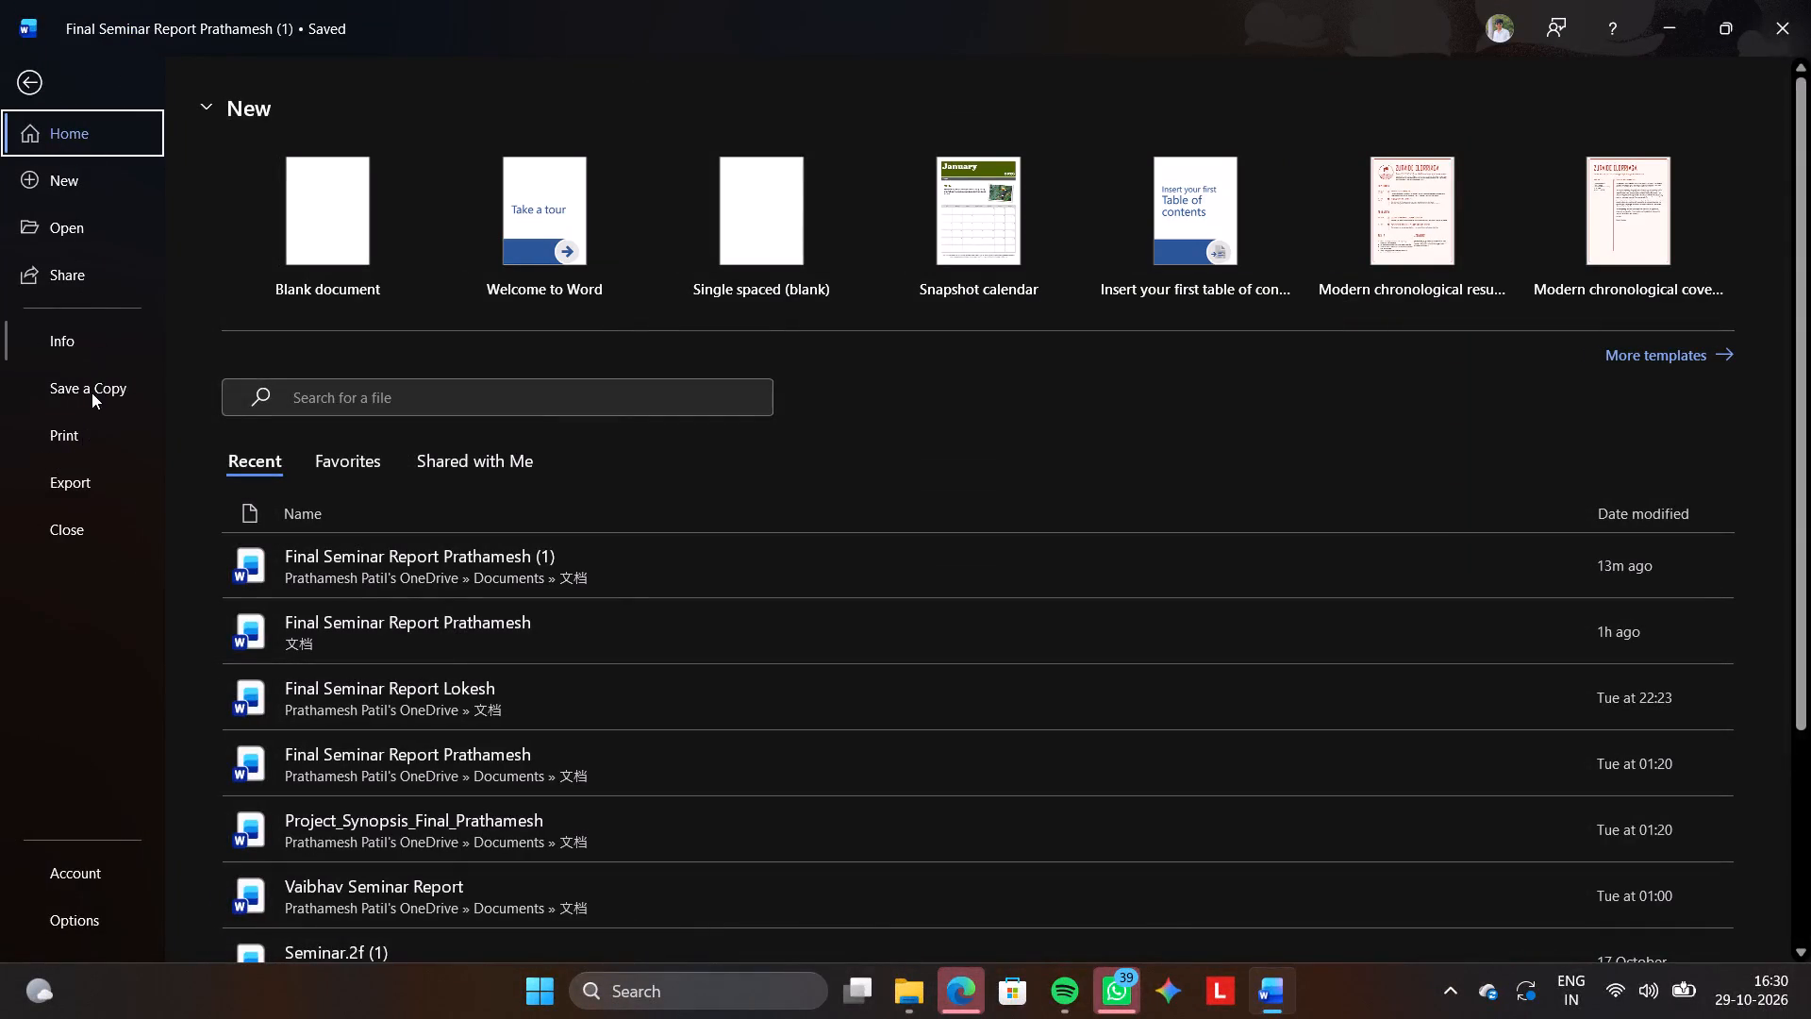
left_click(93, 390)
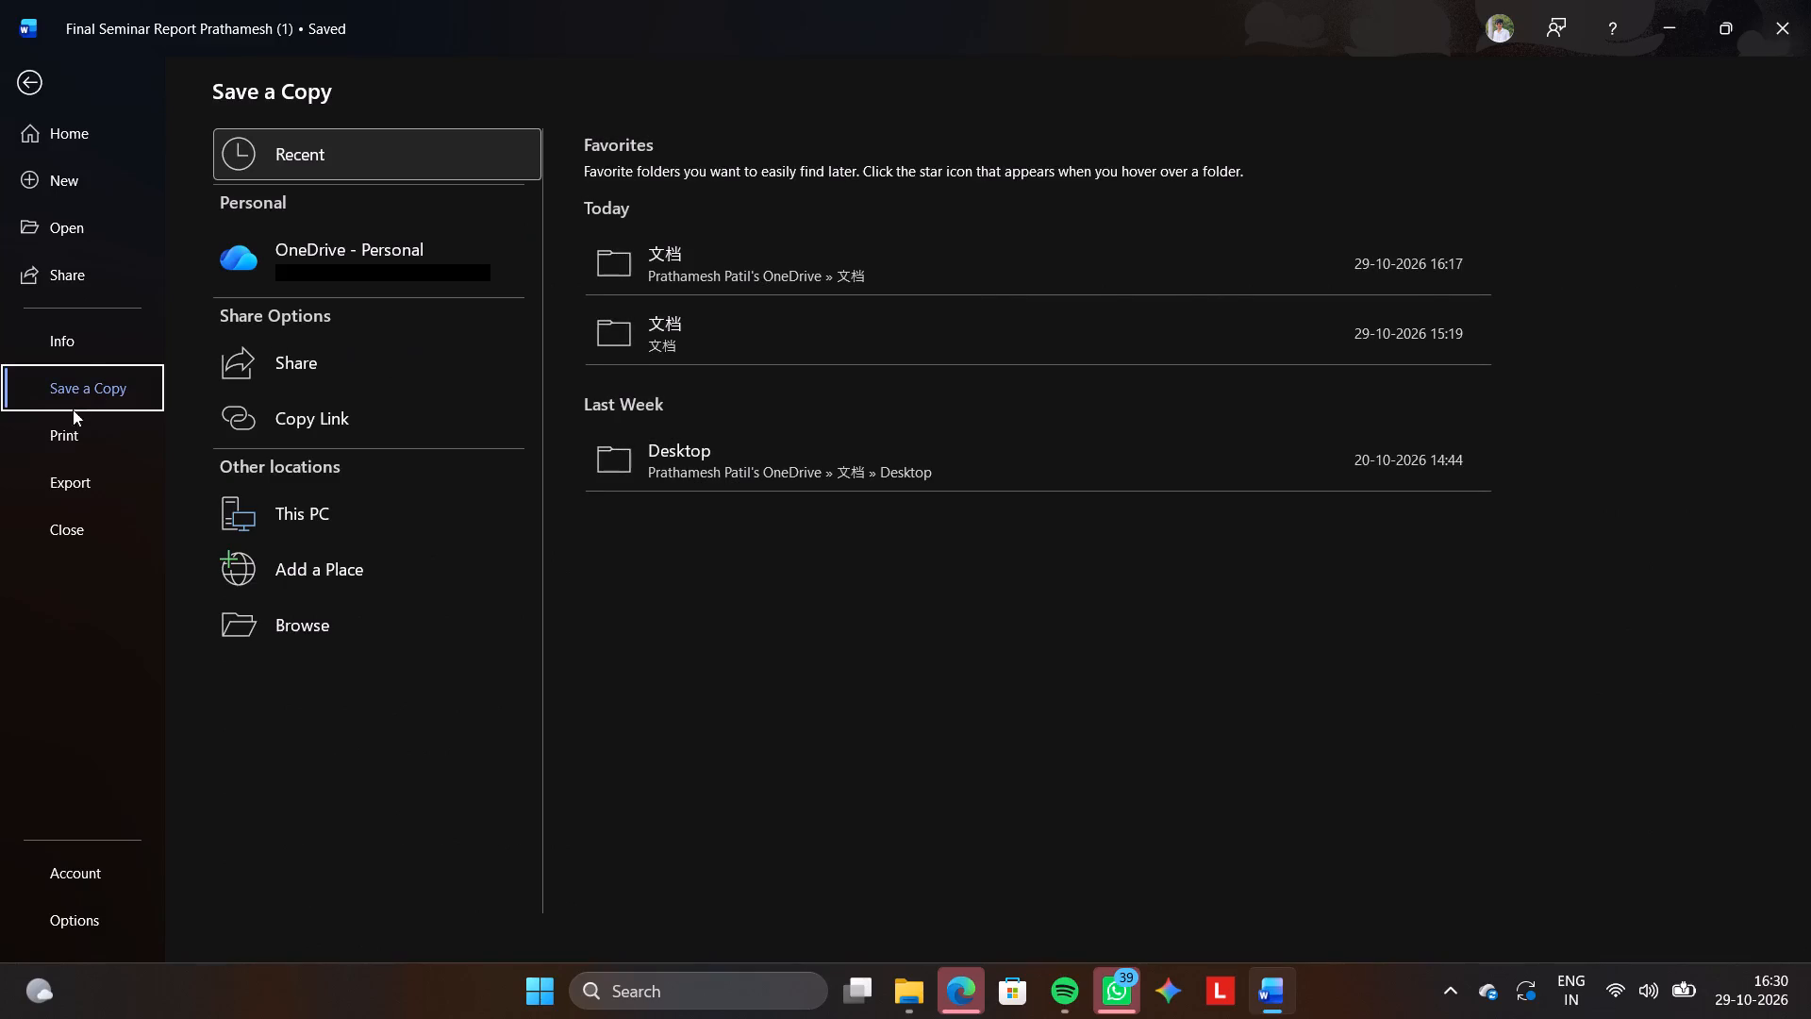
left_click(77, 434)
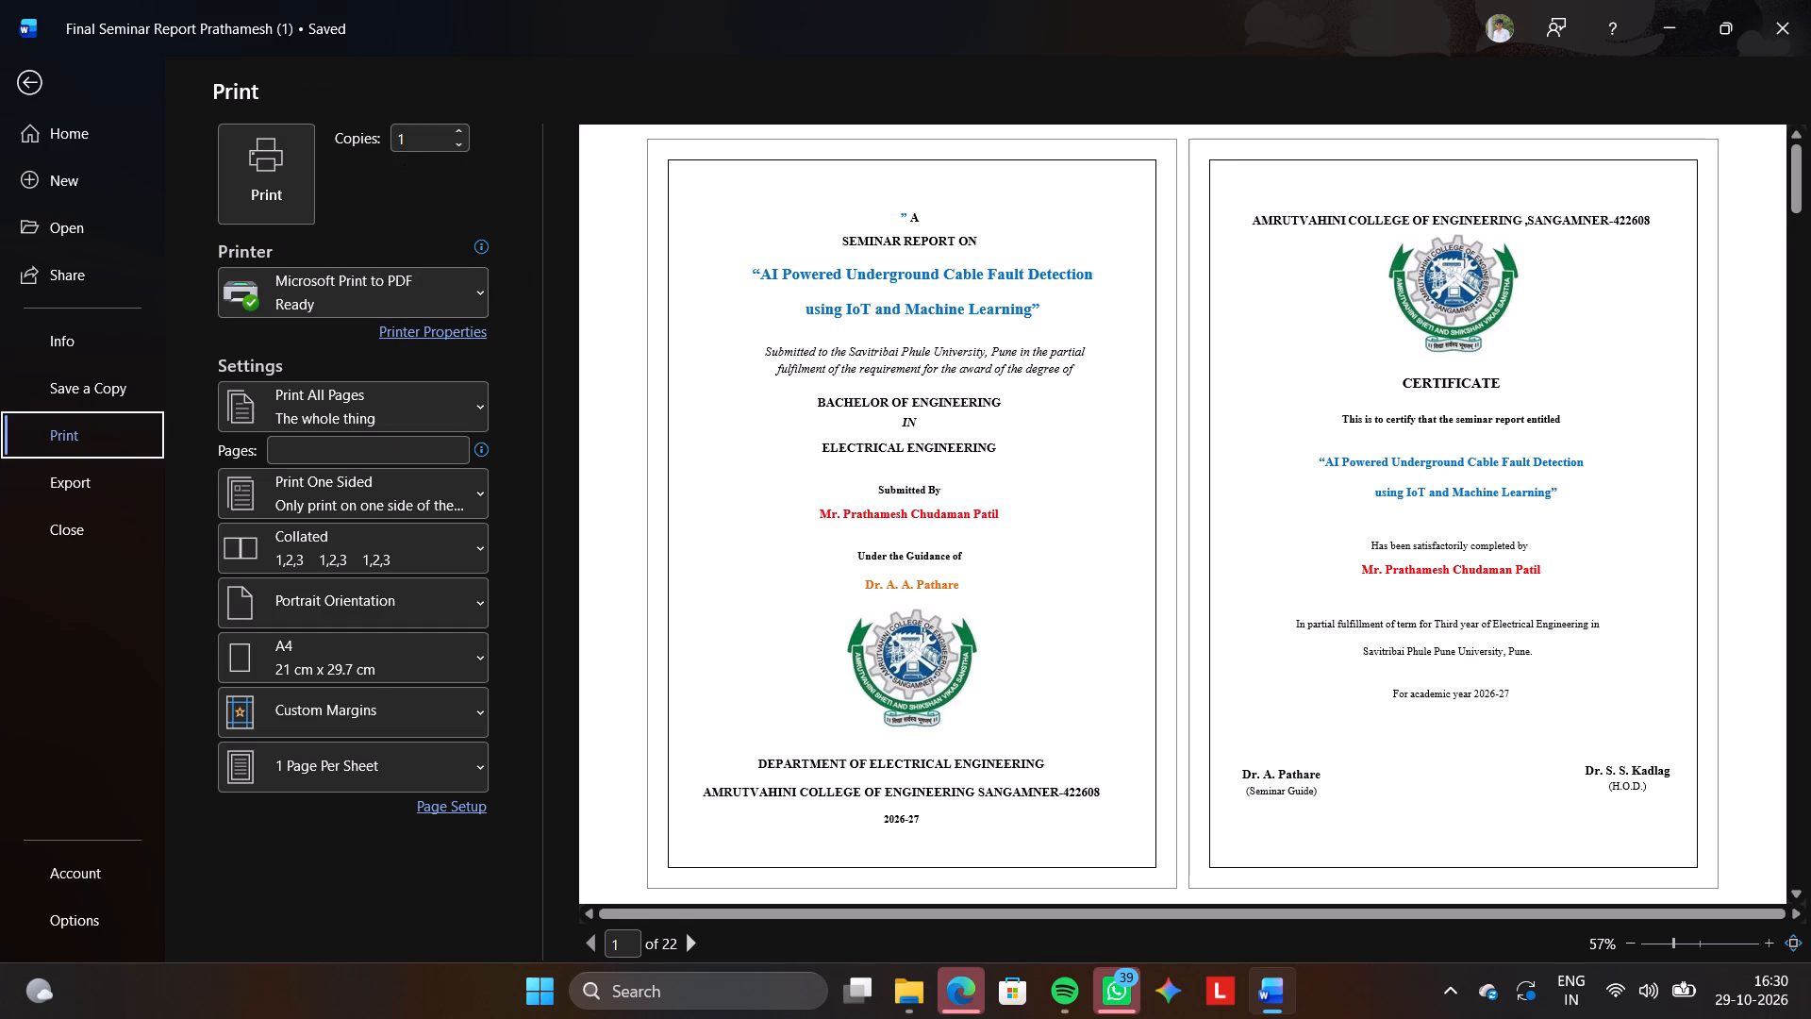
scroll(724, 639, "down", 9)
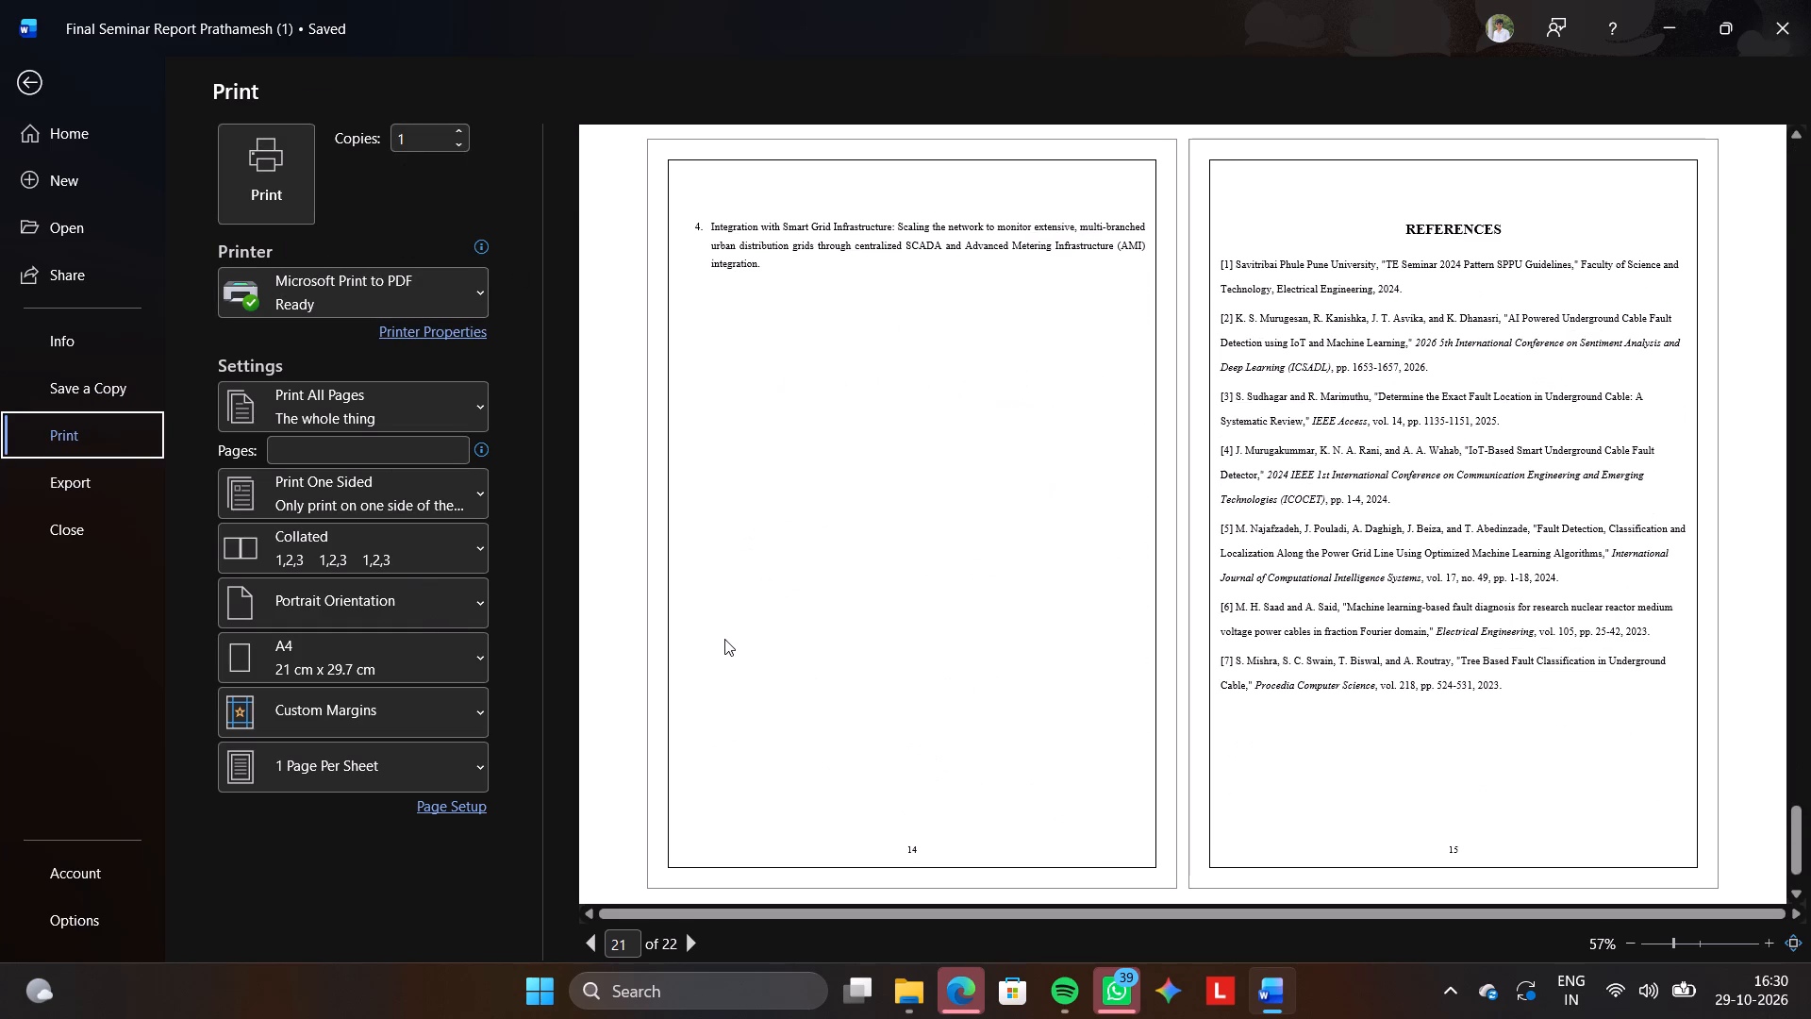
scroll(724, 639, "down", 7)
scroll(724, 639, "up", 11)
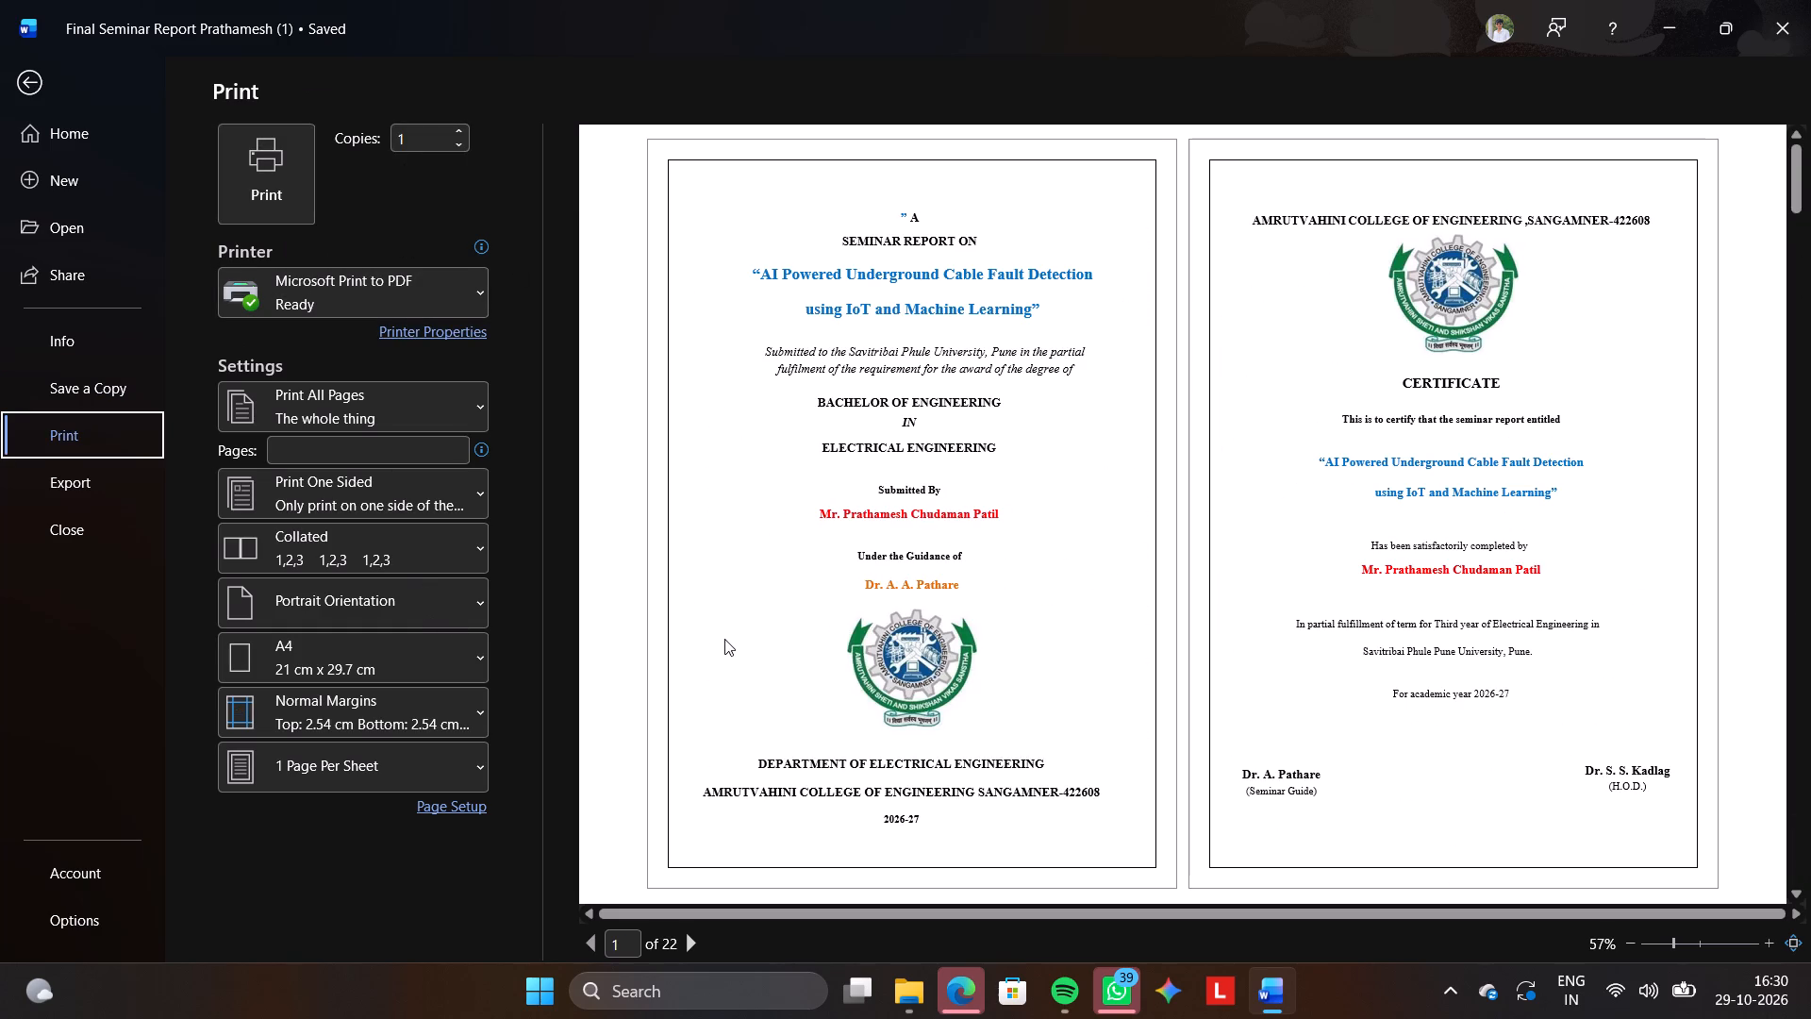
scroll(724, 639, "up", 4)
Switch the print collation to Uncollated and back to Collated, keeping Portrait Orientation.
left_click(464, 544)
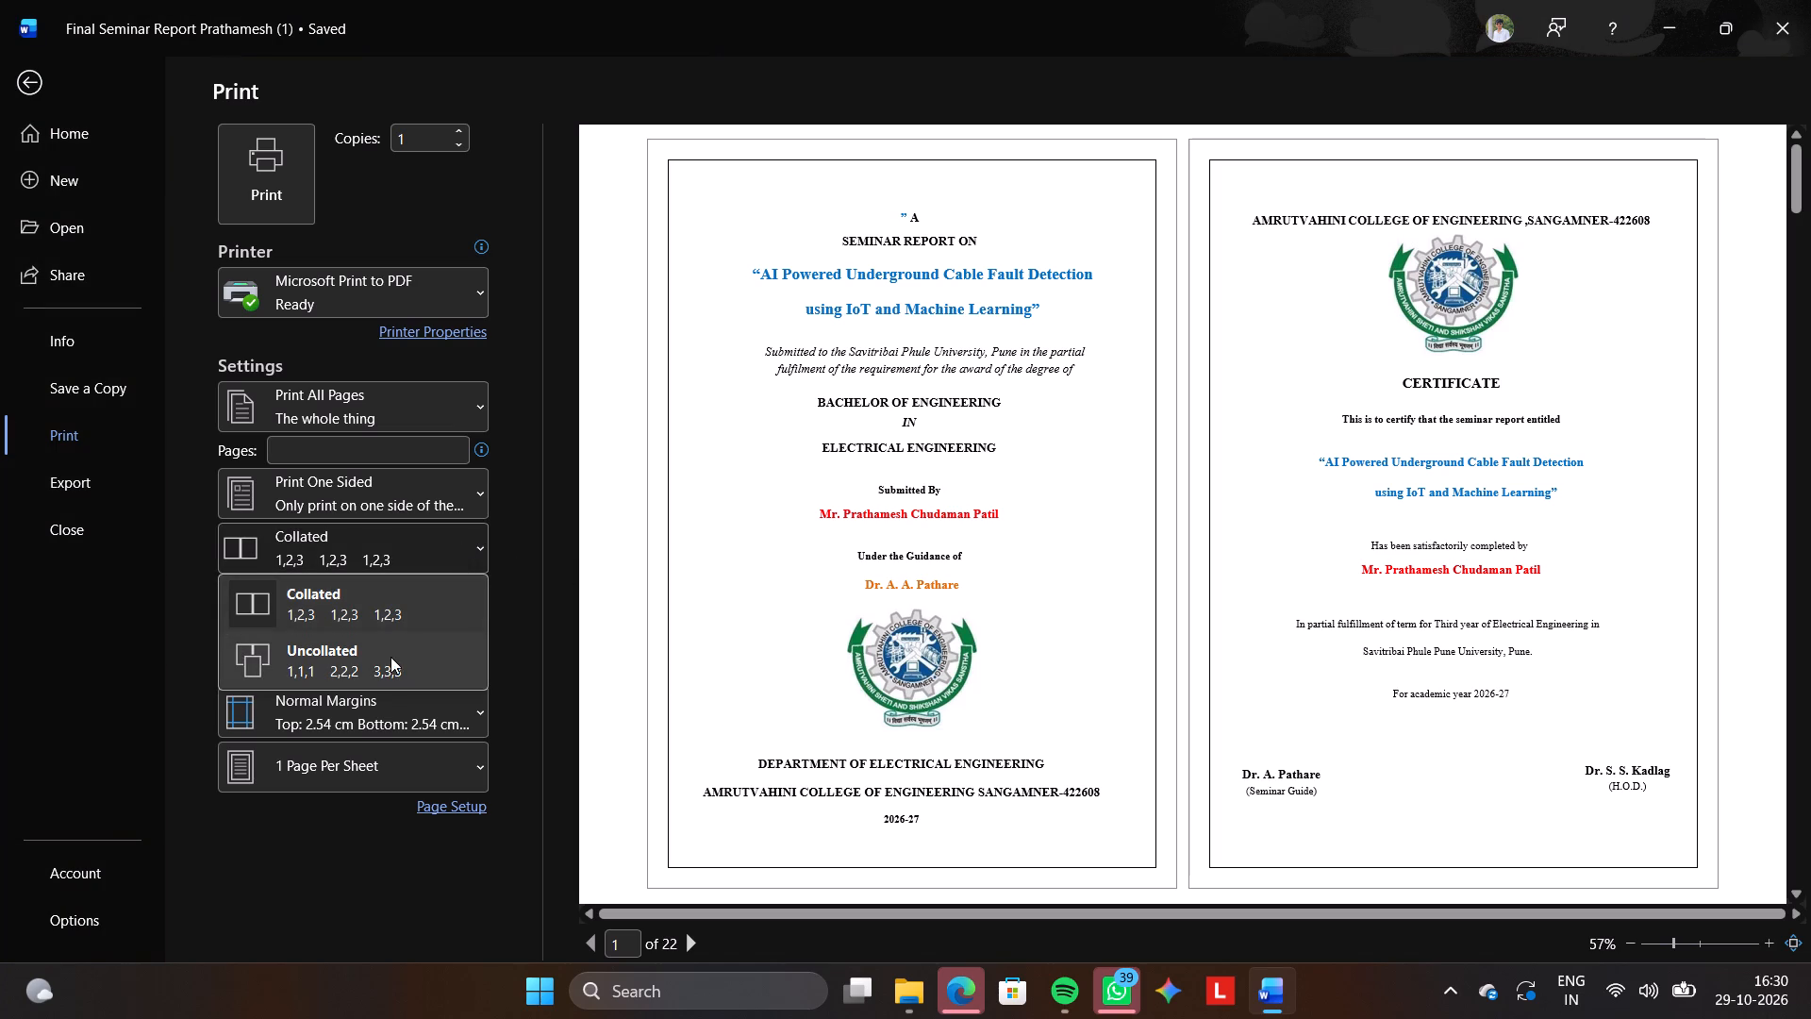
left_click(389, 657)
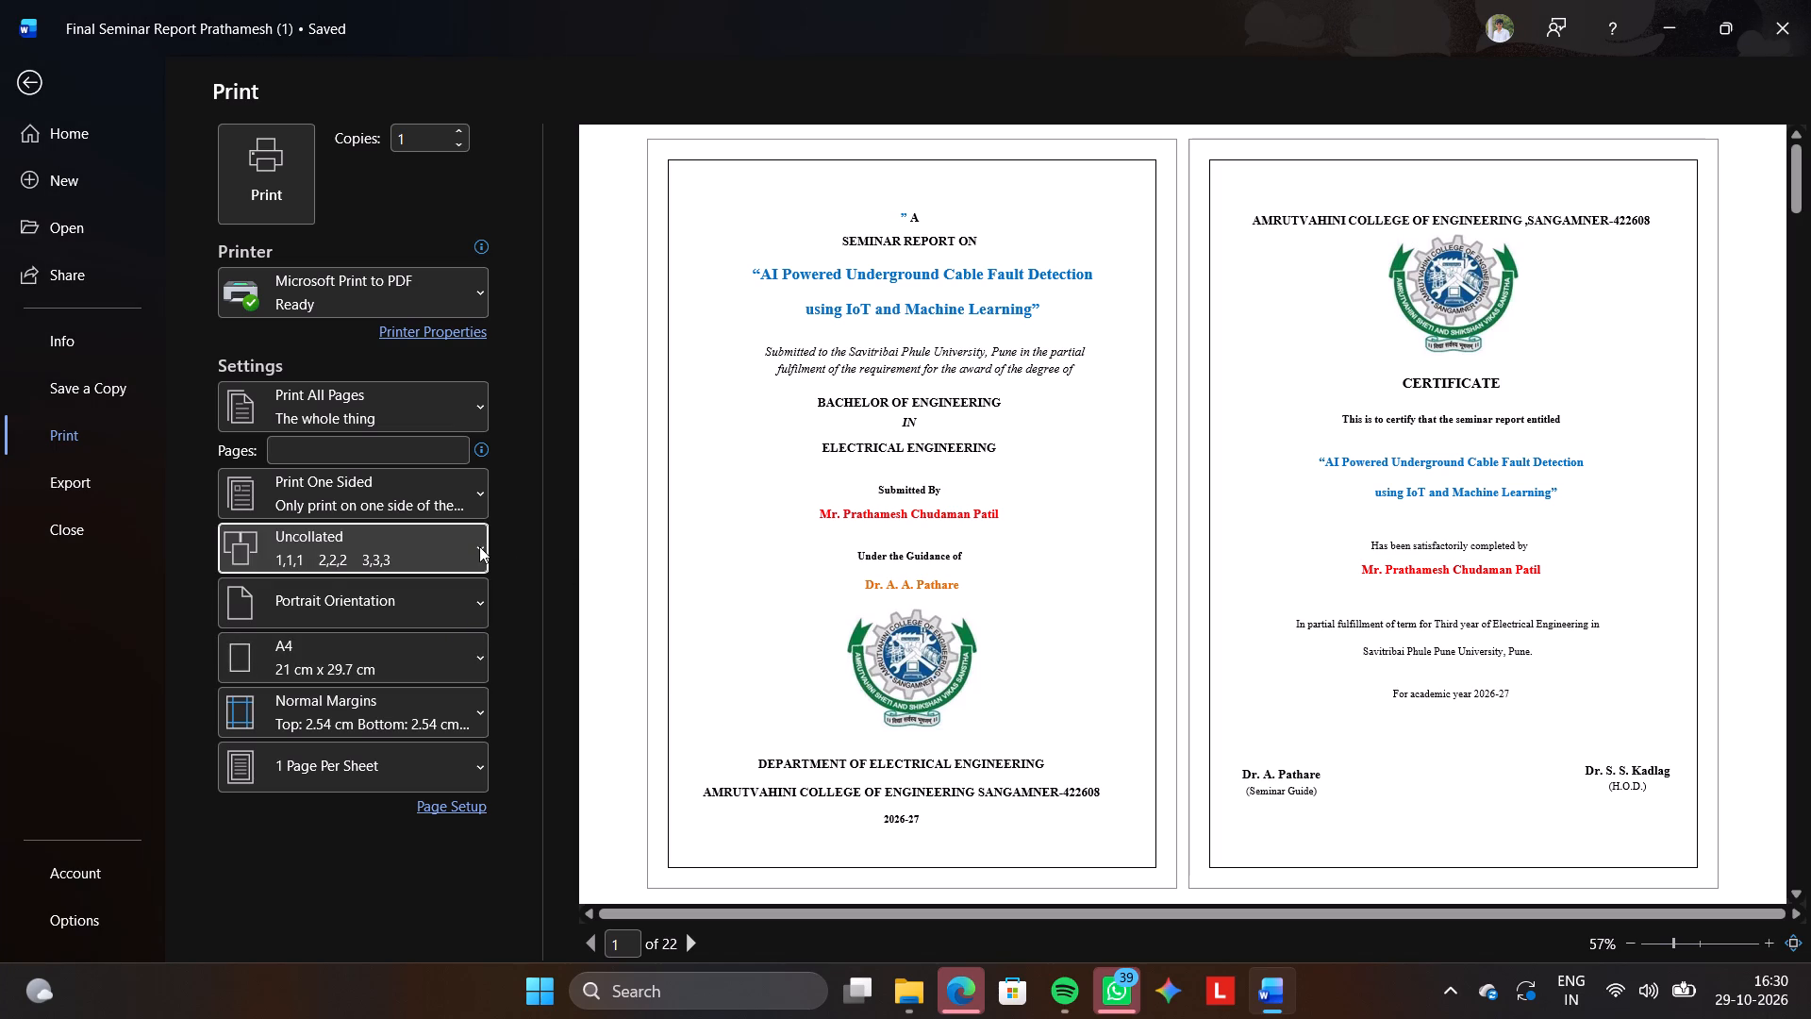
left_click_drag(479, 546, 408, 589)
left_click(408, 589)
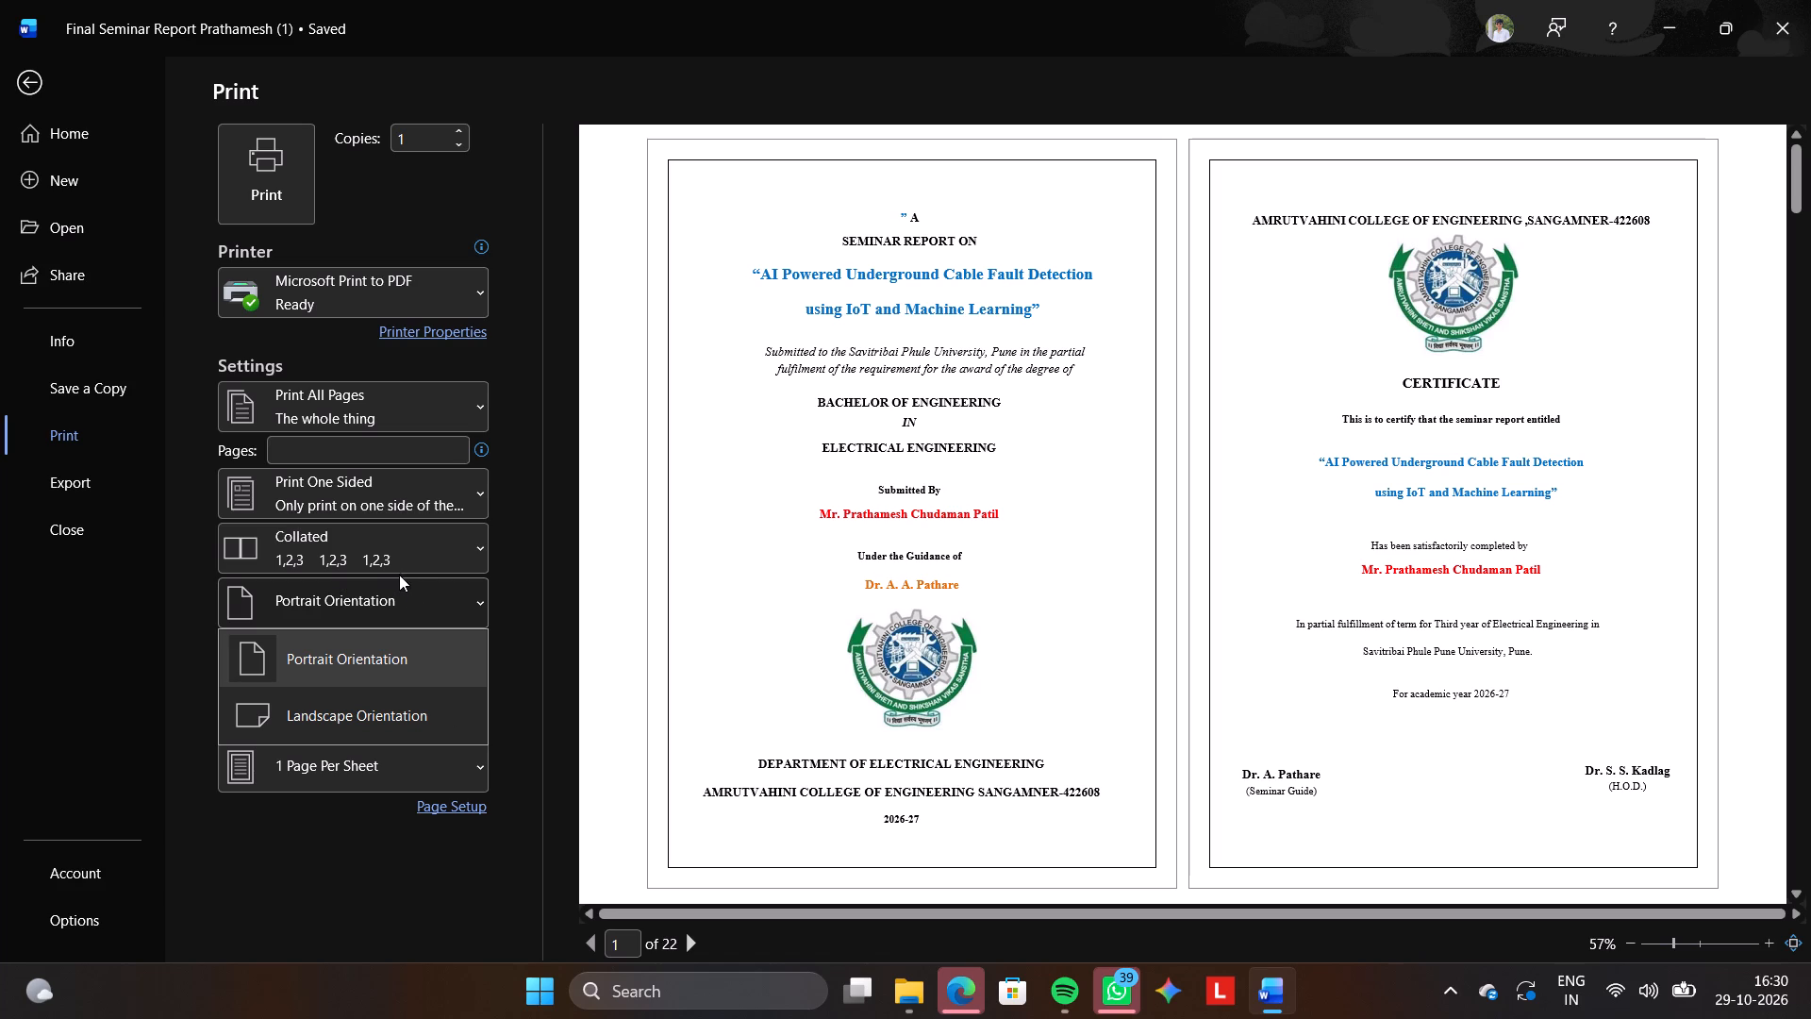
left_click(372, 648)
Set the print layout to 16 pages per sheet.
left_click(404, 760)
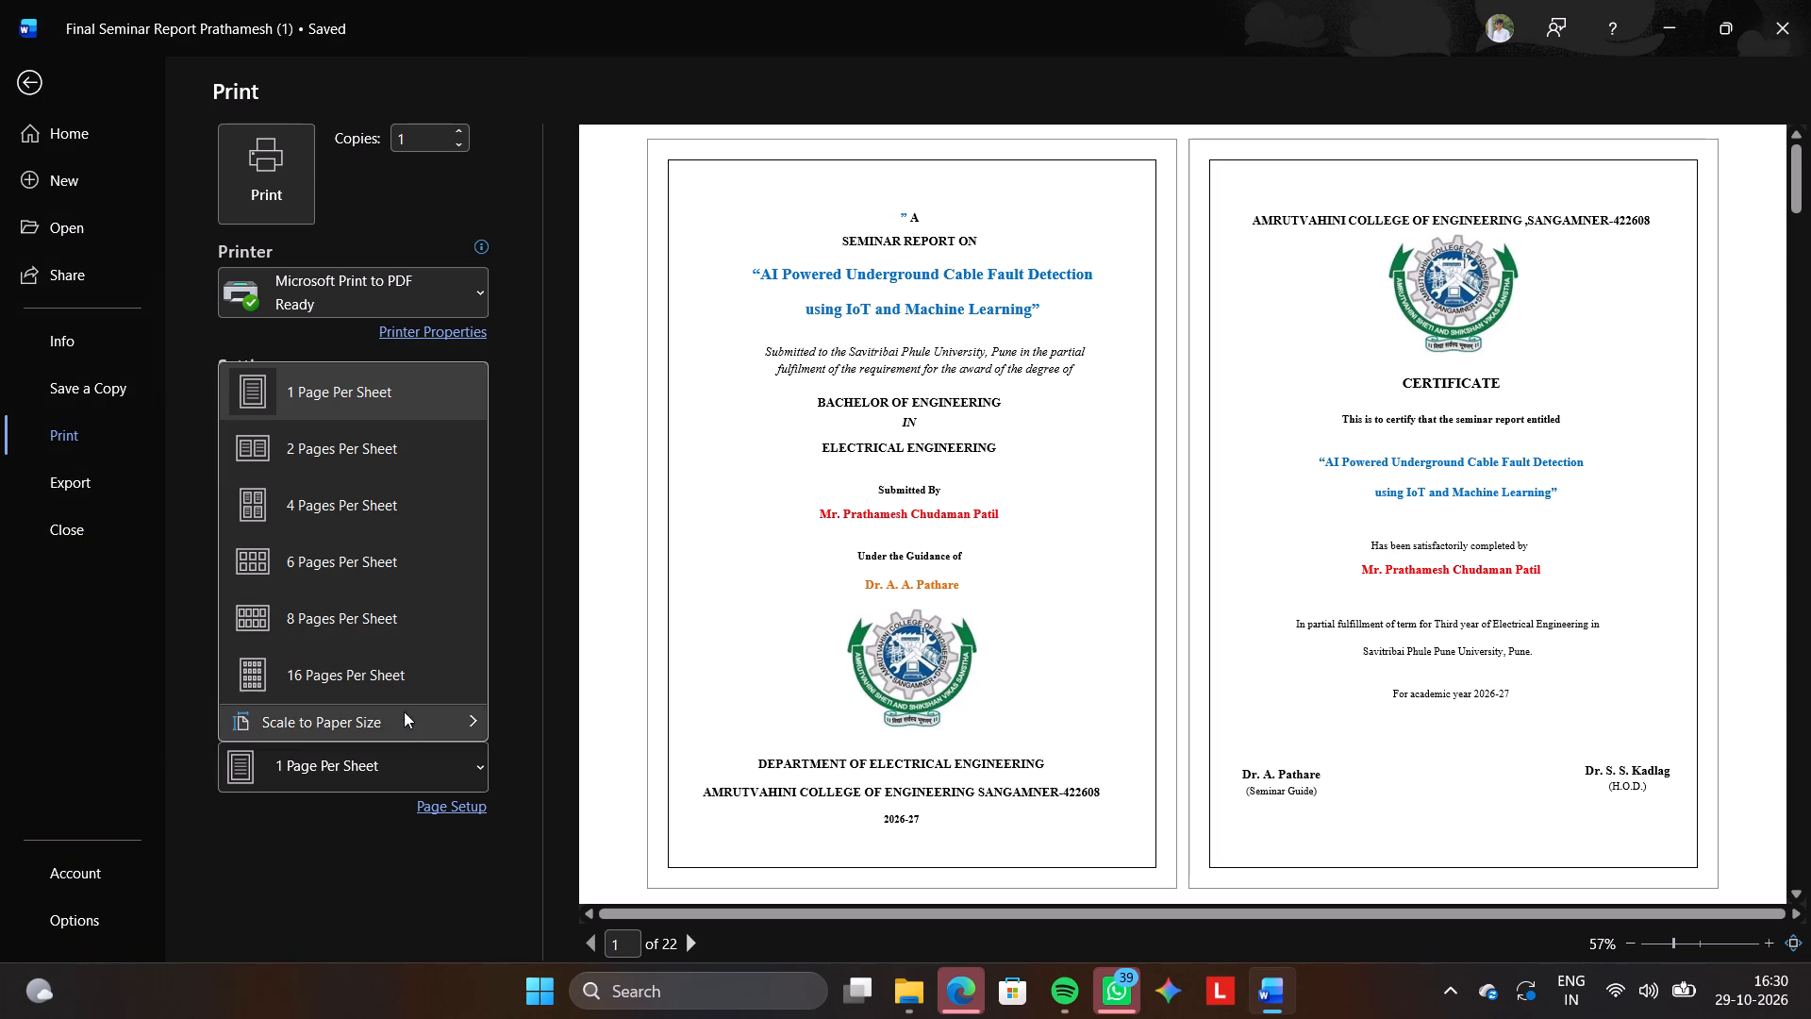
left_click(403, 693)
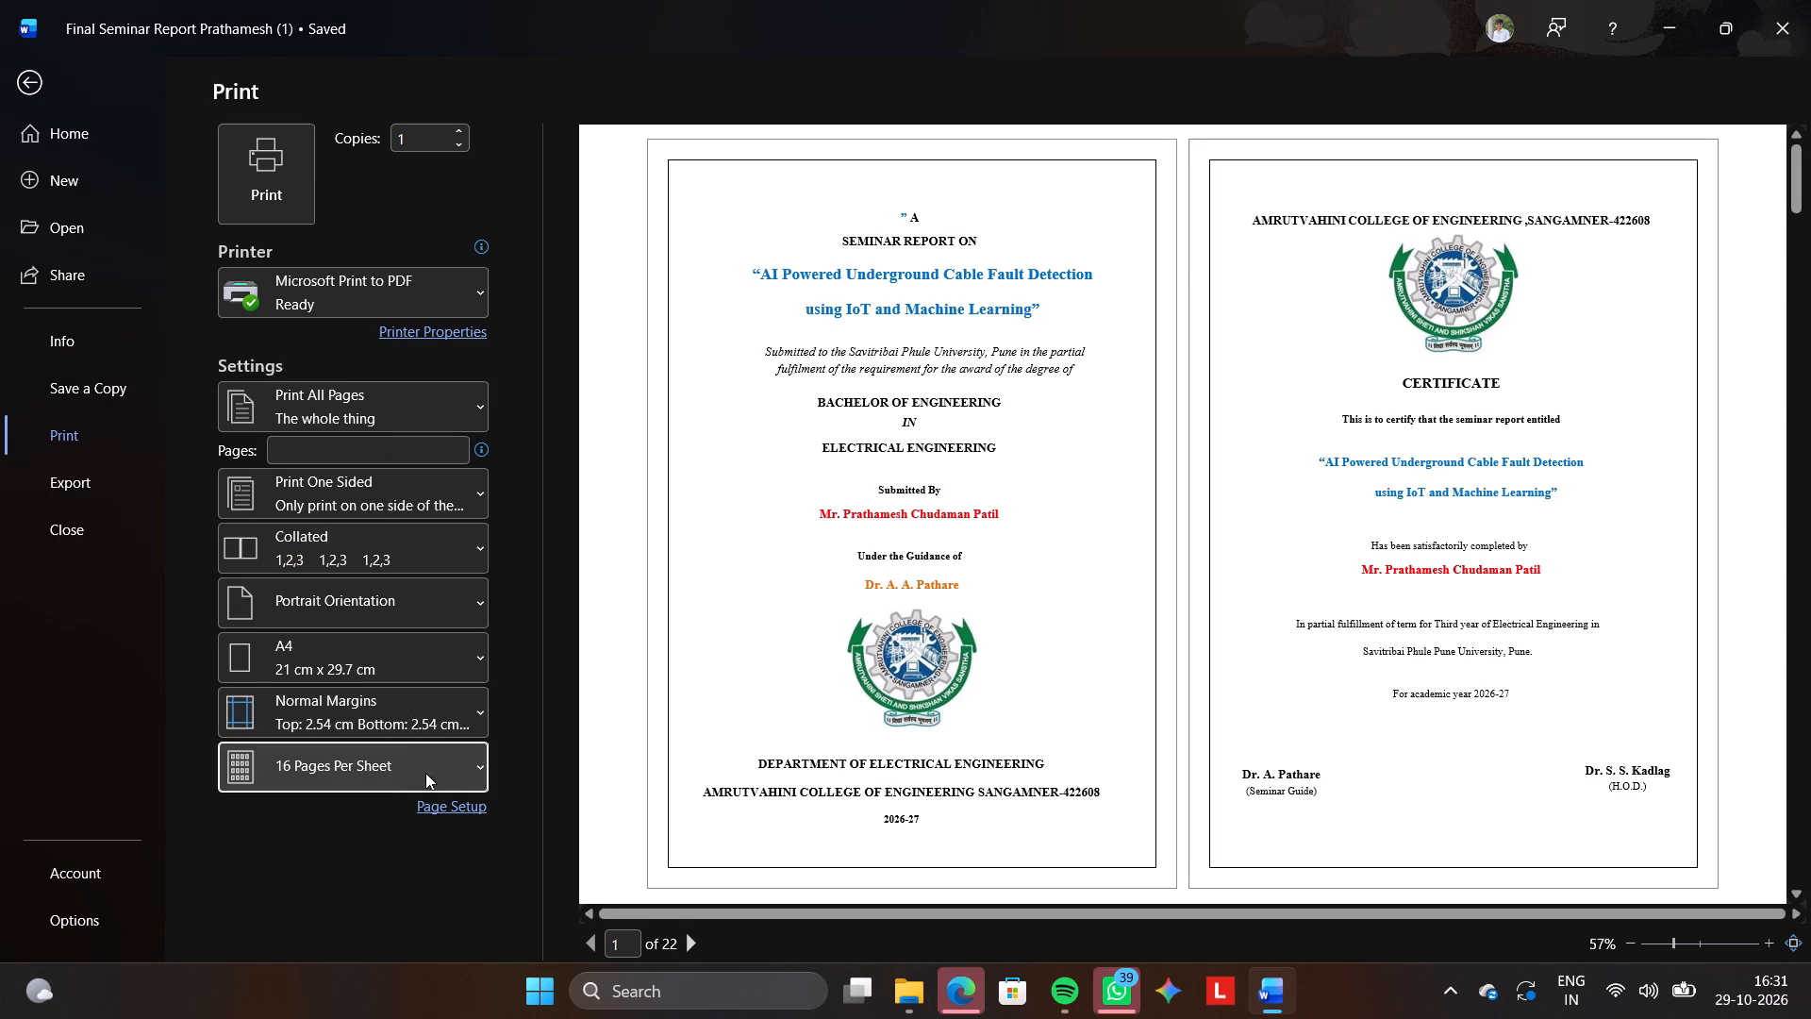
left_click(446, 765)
Set the left page margin to 3.81 cm and apply it to the whole document.
left_click(447, 807)
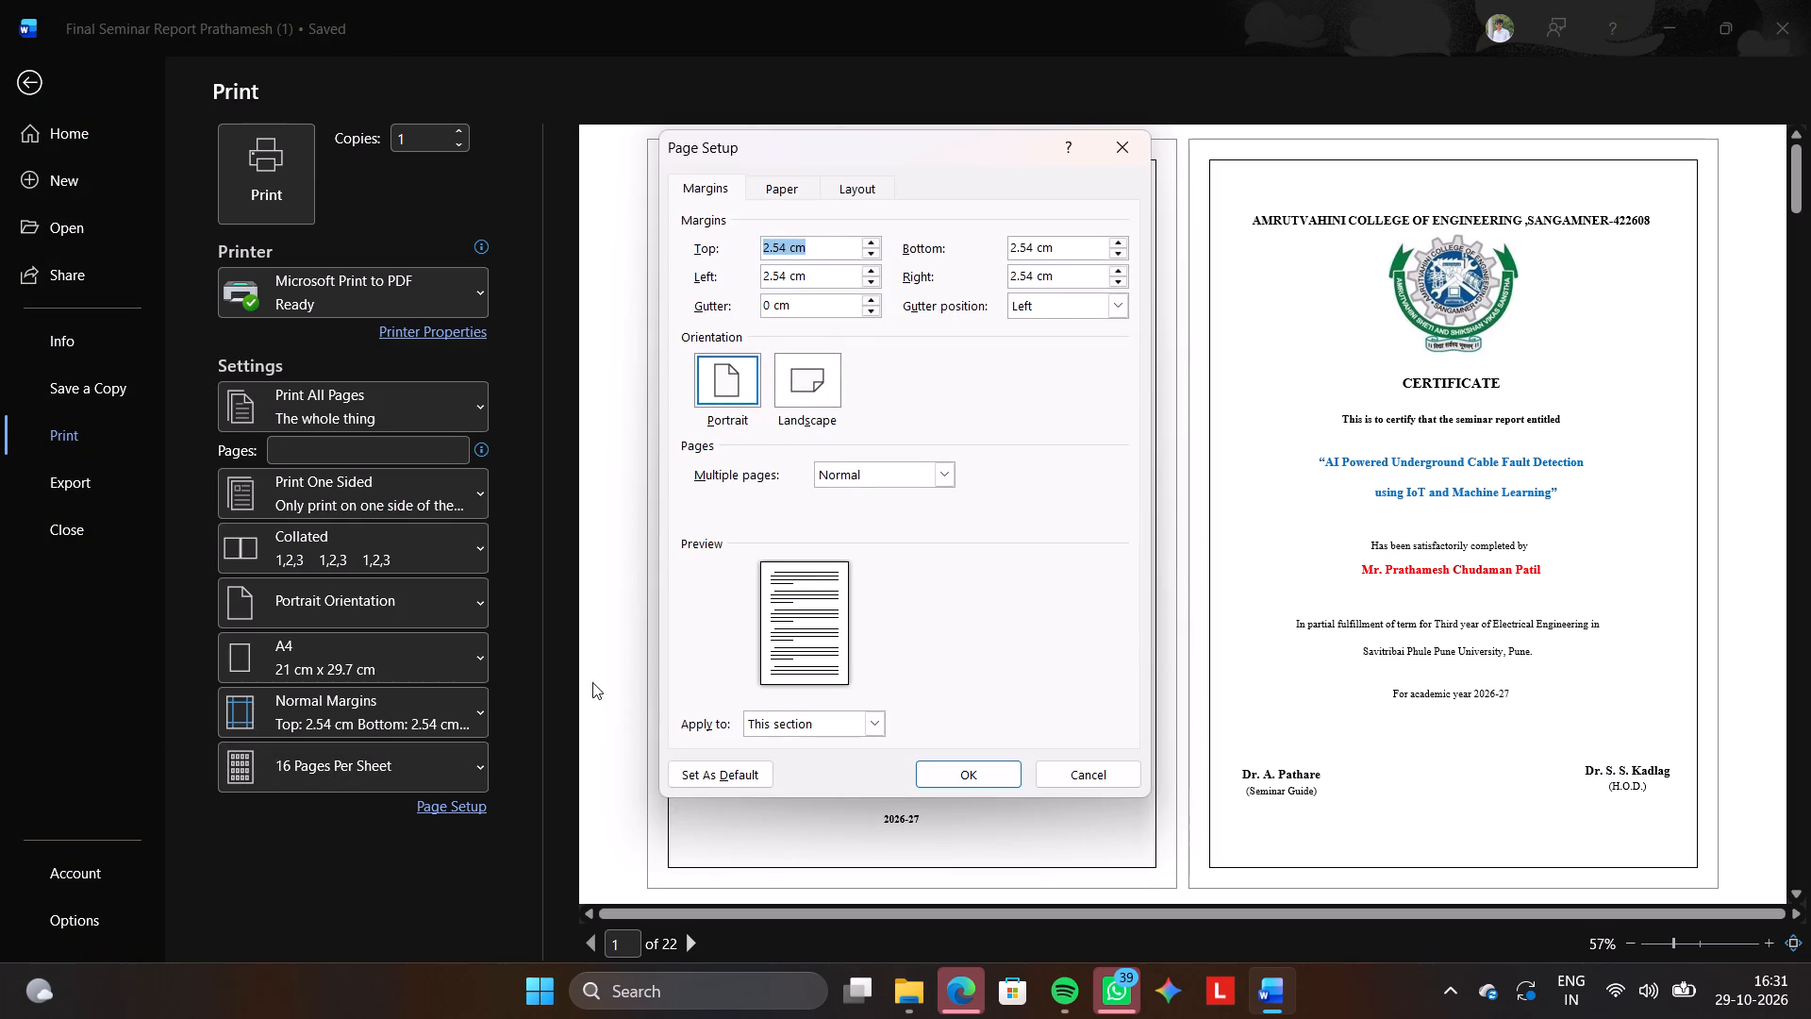
left_click(777, 282)
triple_click(777, 282)
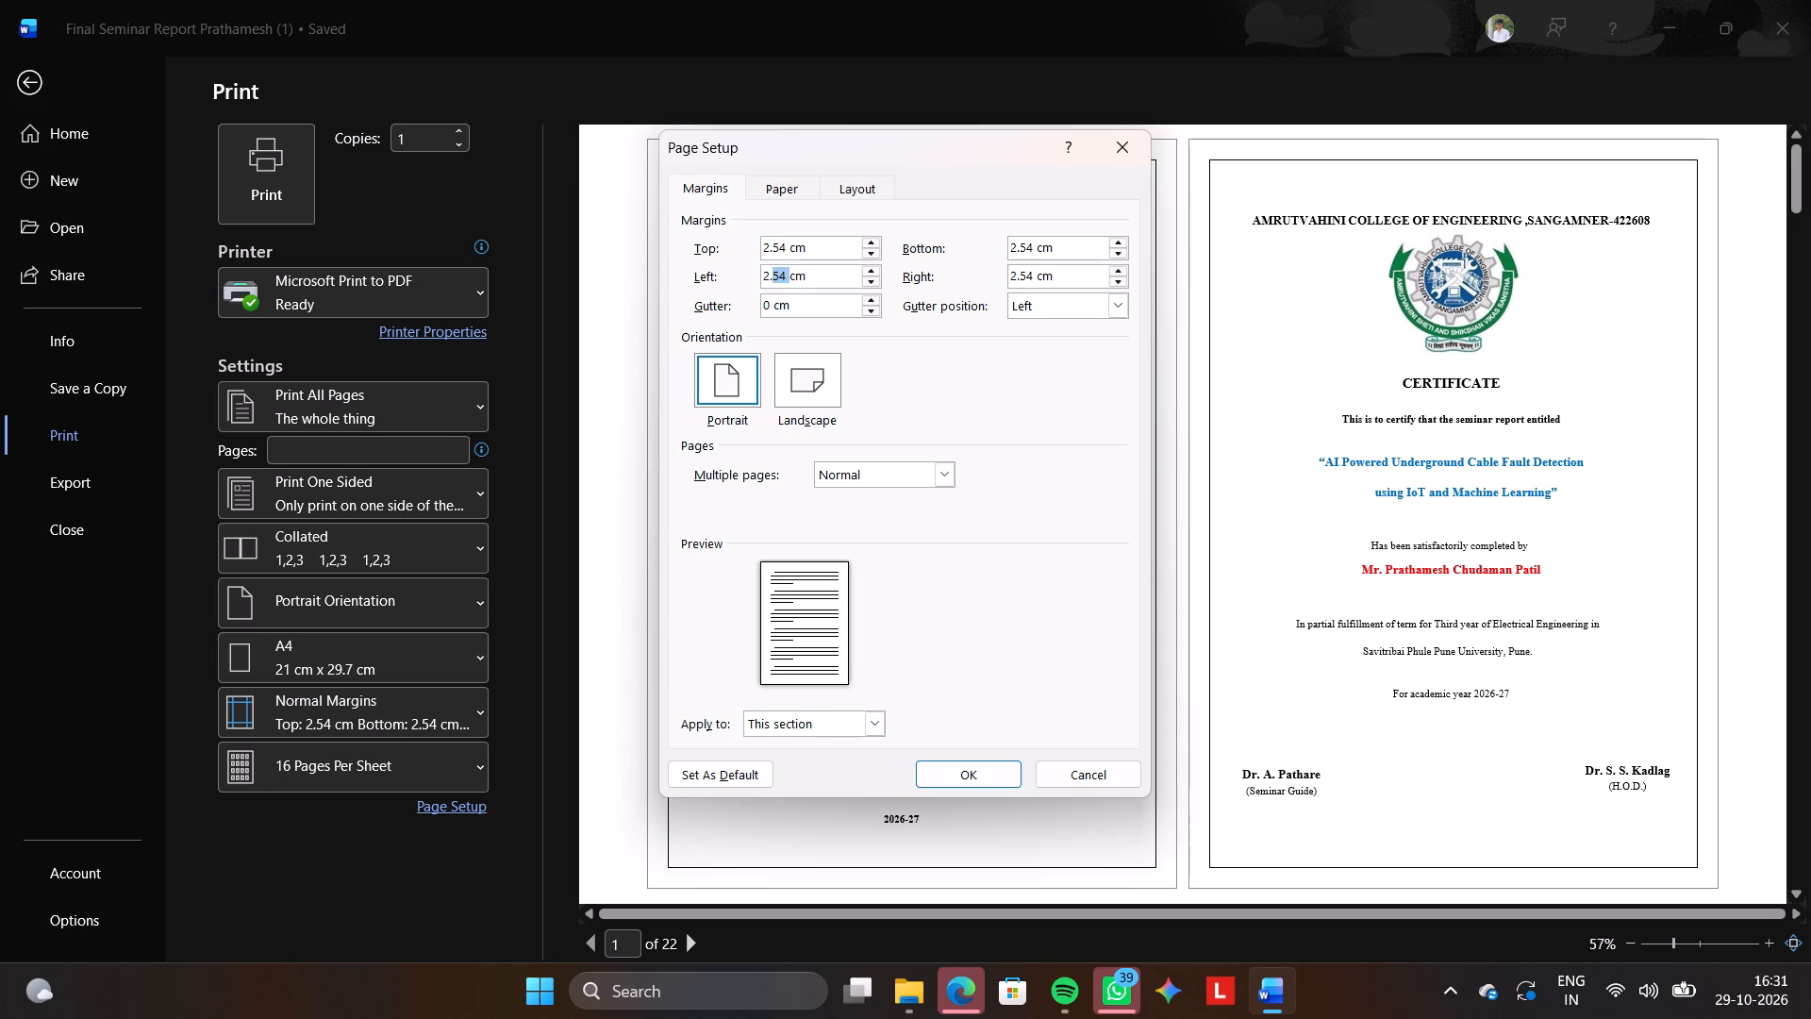
type("3.81")
left_click(875, 730)
left_click(839, 775)
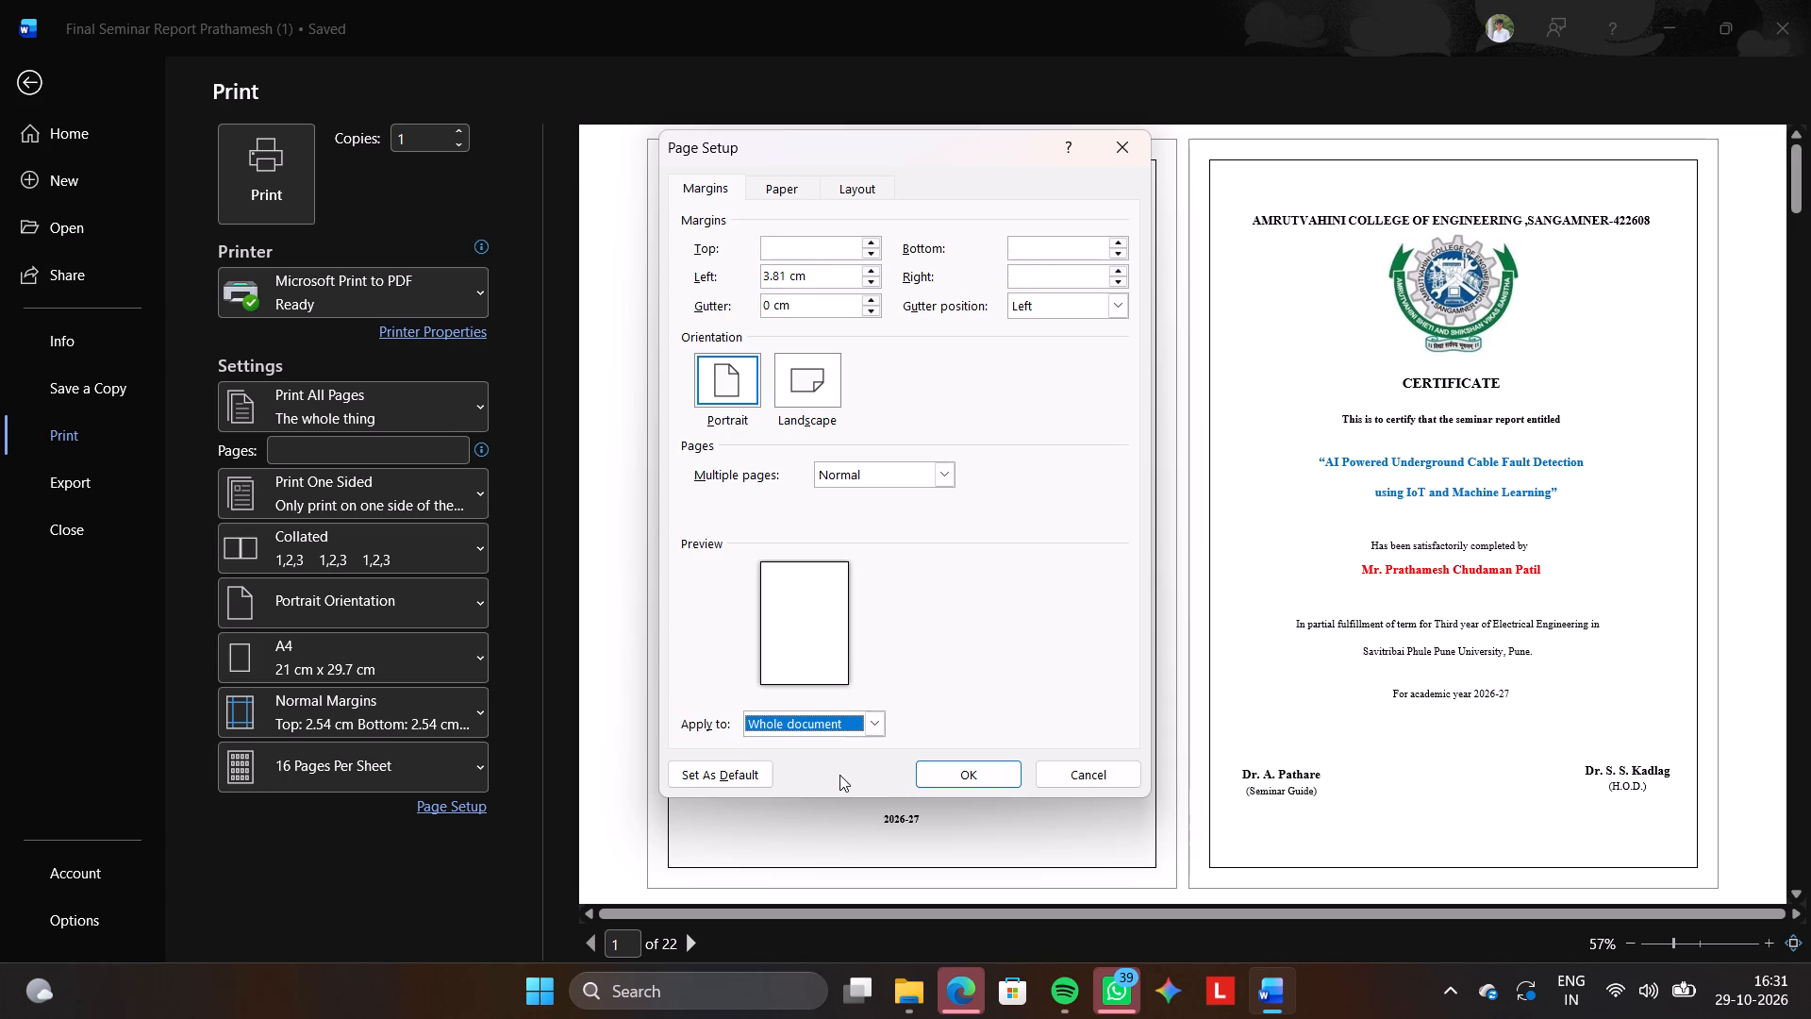
left_click(953, 781)
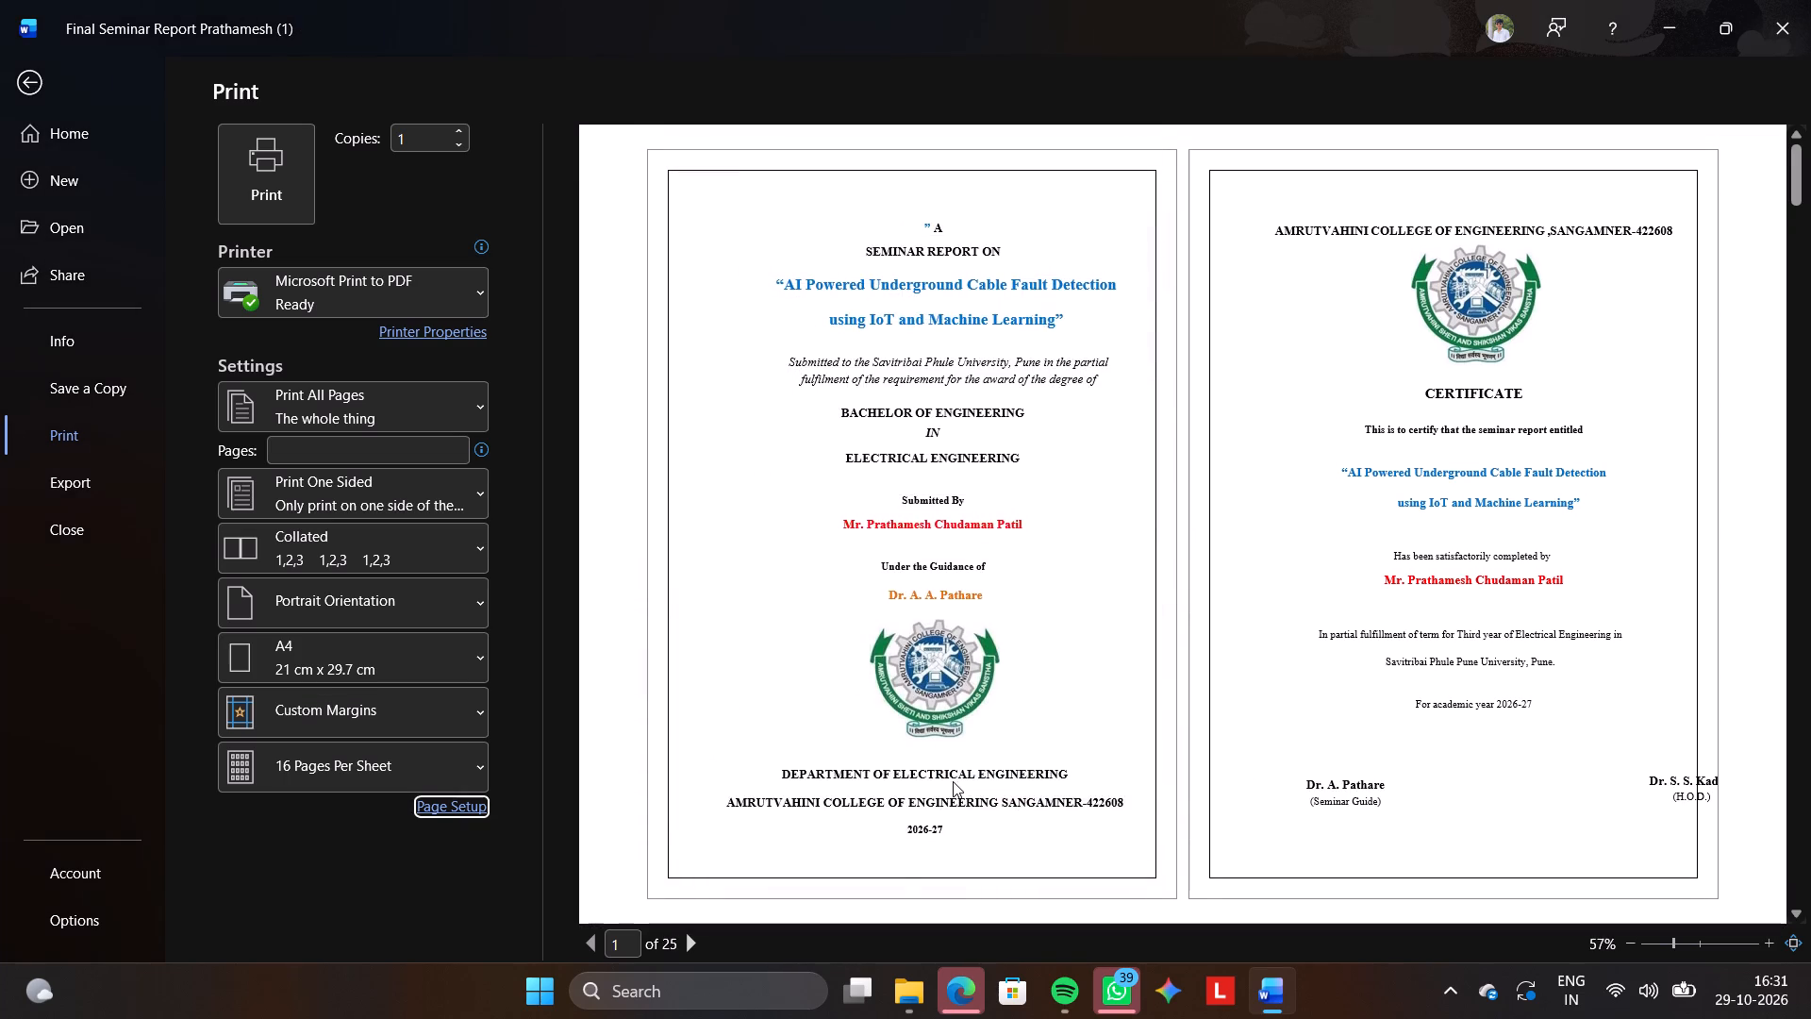
Check the print preview from the cover page to the References for how the new left margin affects the layout.
scroll(953, 781, "down", 1)
scroll(953, 781, "up", 1)
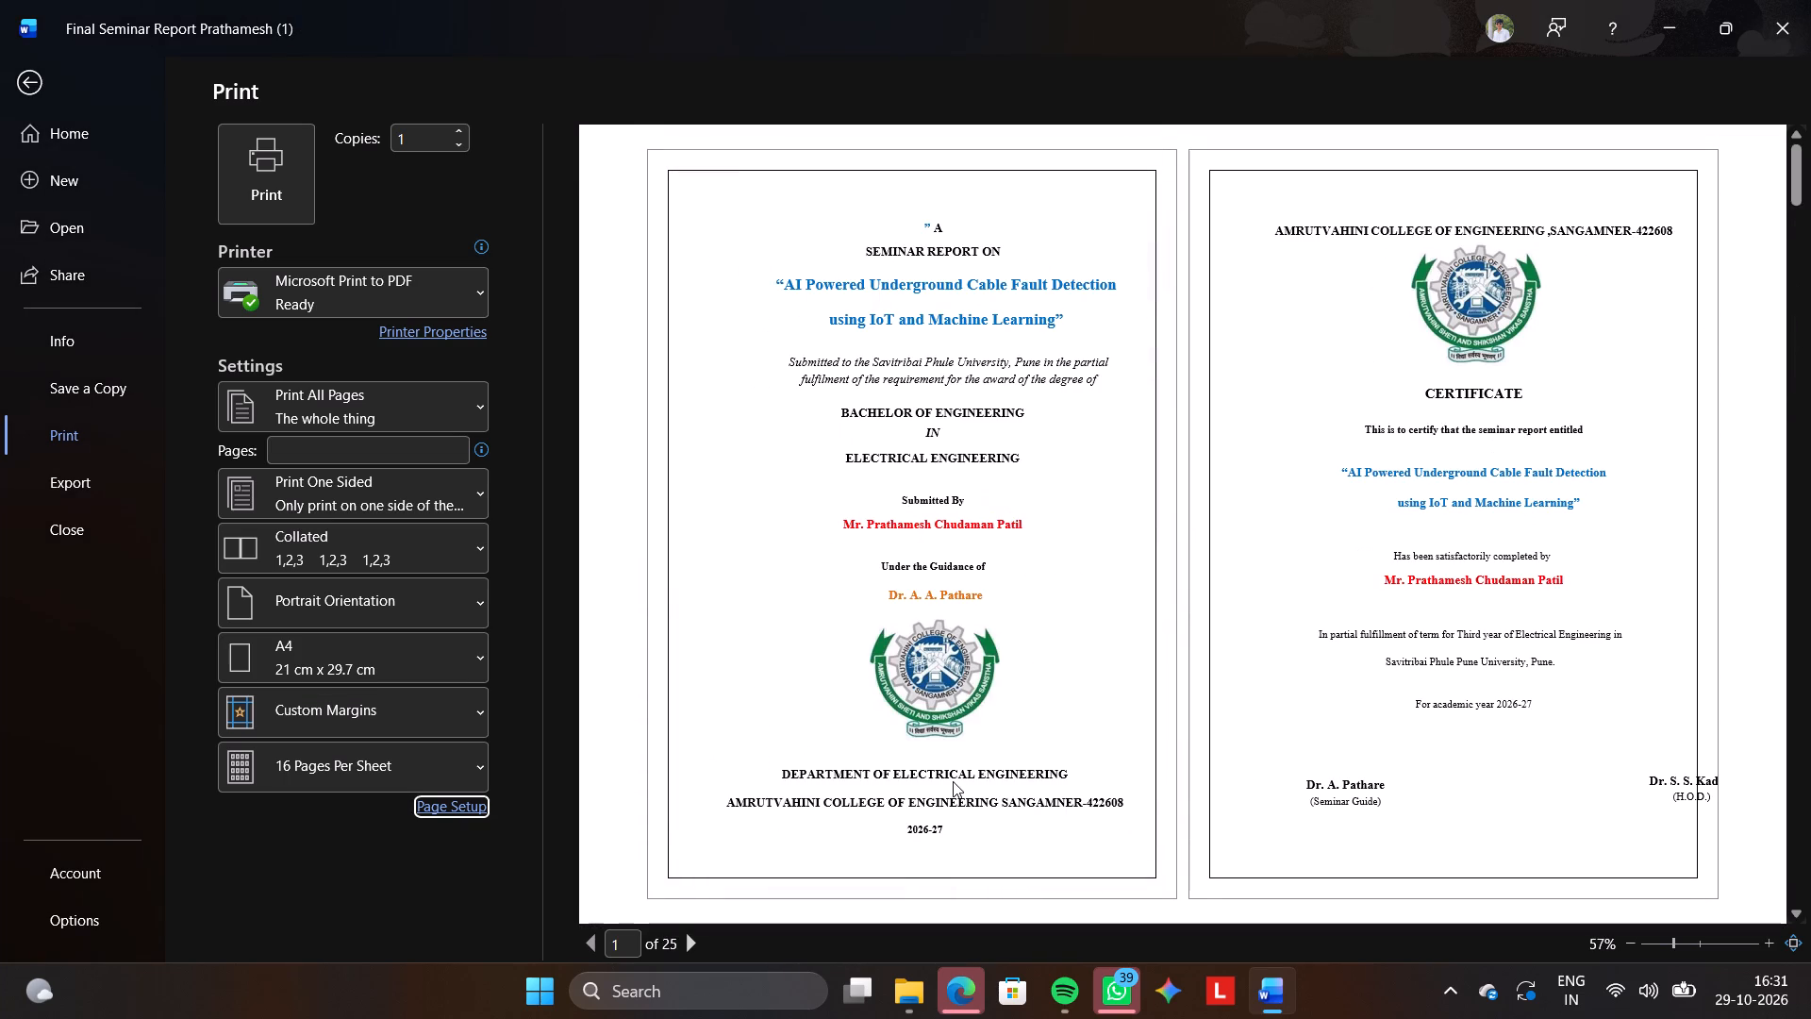
scroll(953, 781, "down", 1)
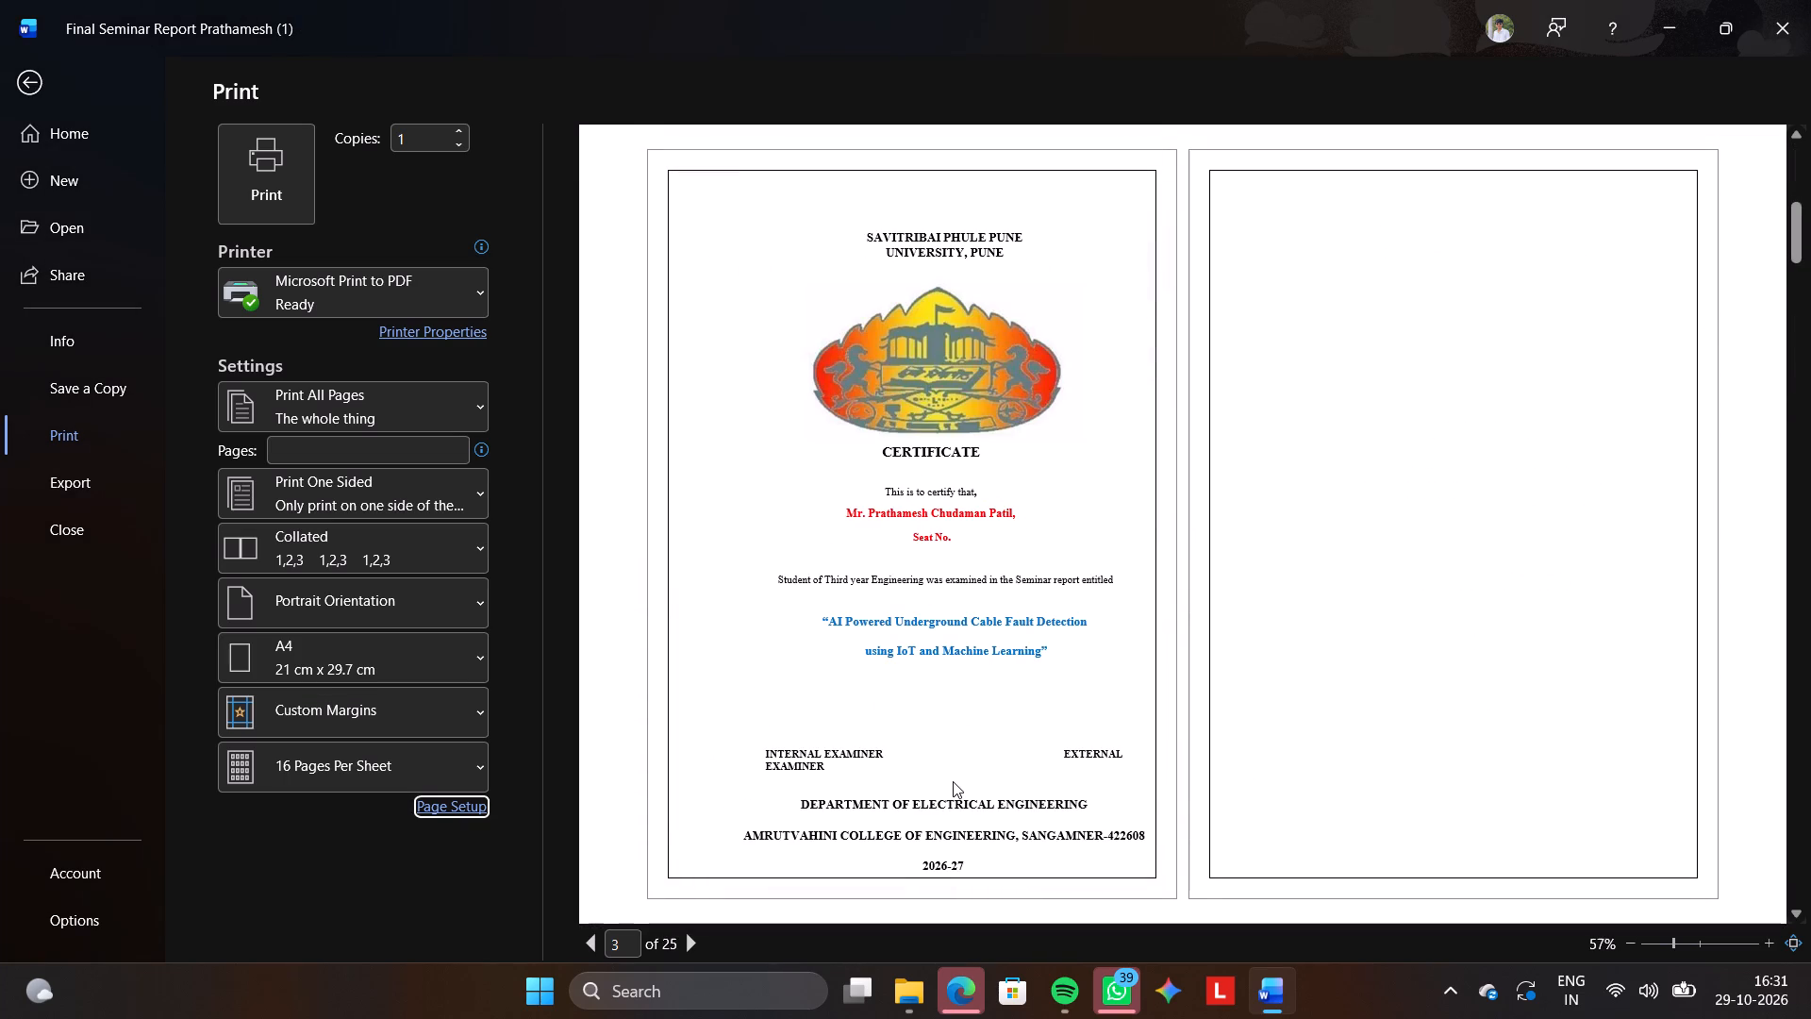
scroll(953, 781, "down", 2)
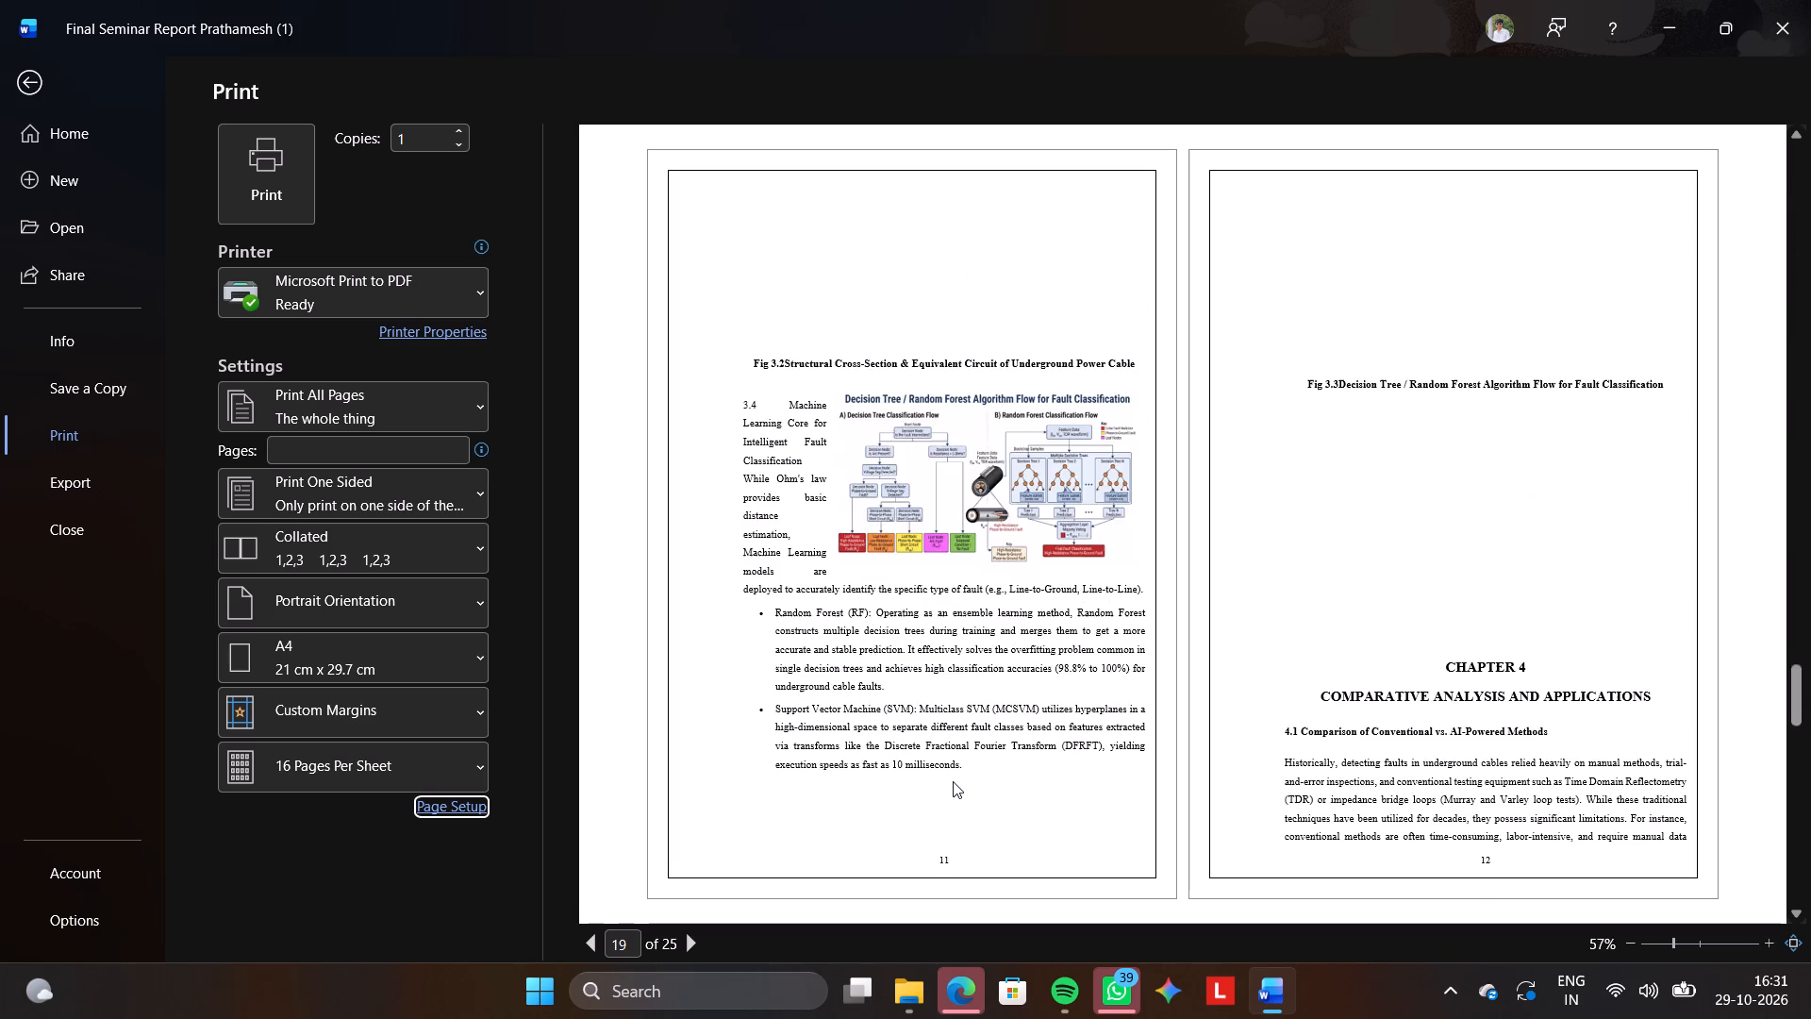
scroll(953, 781, "down", 4)
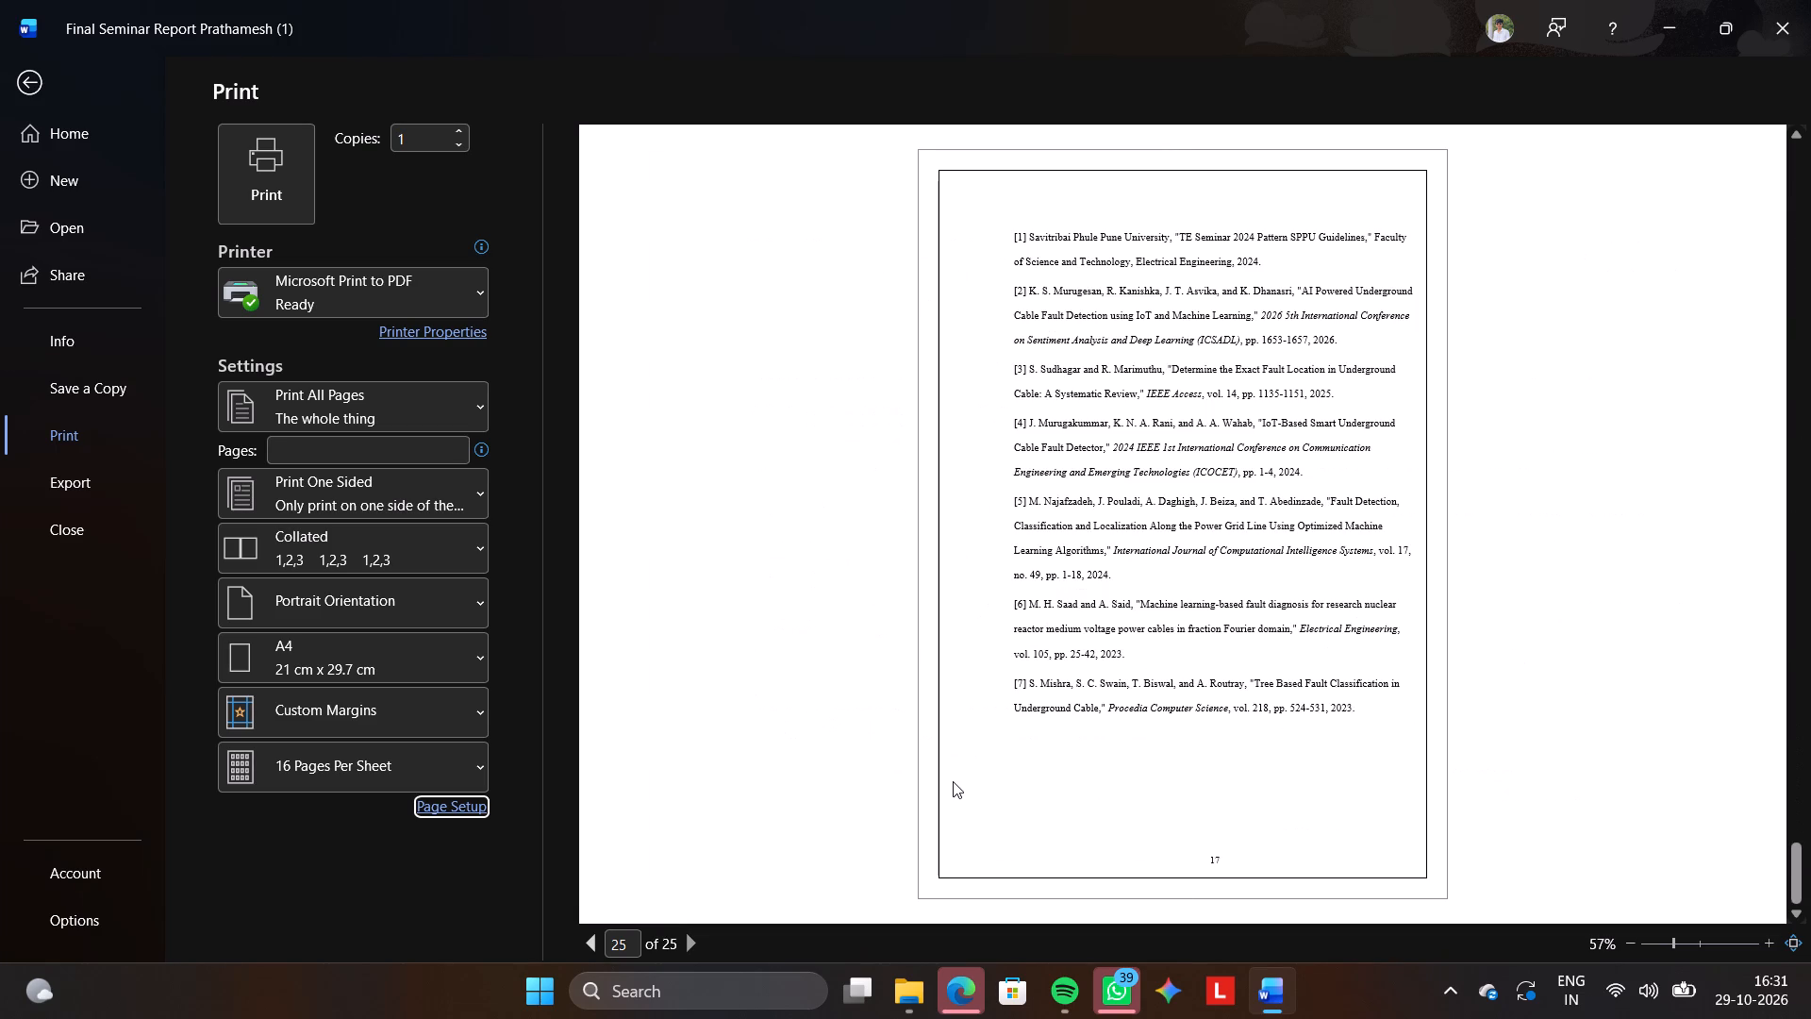
scroll(953, 781, "up", 7)
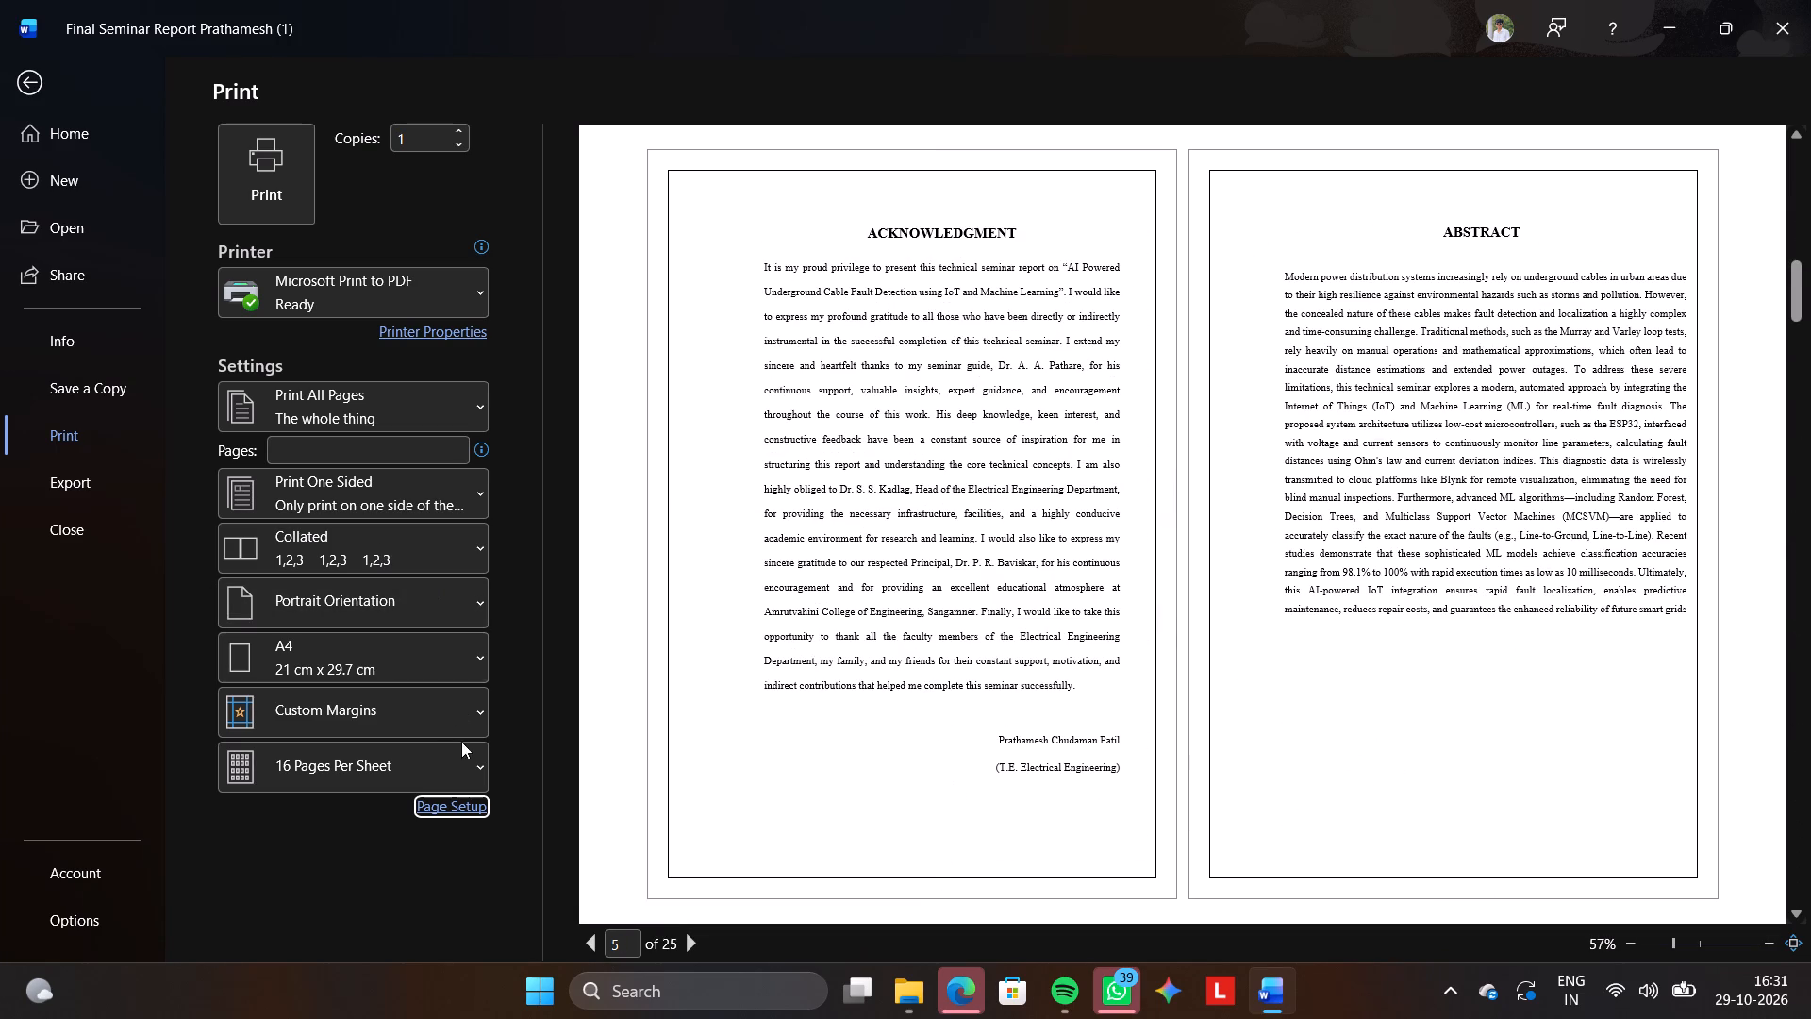
Set the print layout to 1 Page Per Sheet, keeping Microsoft Print to PDF as the printer.
left_click(443, 749)
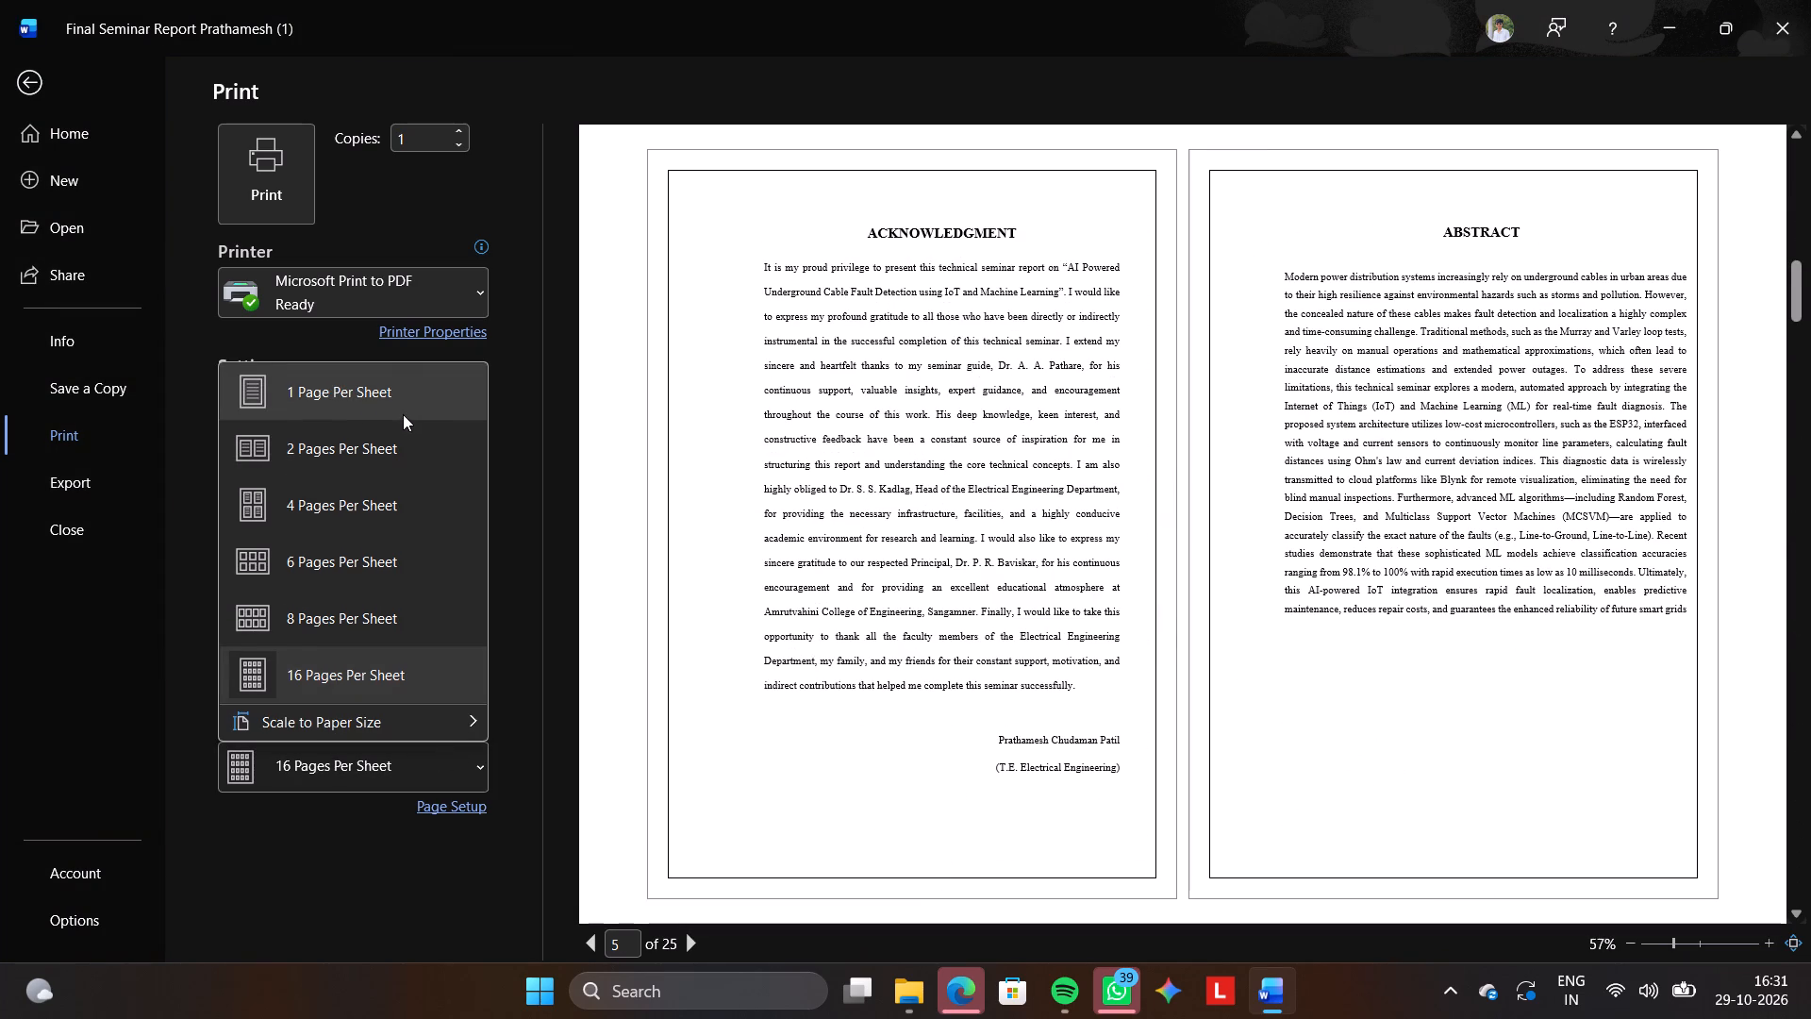
left_click(404, 414)
left_click(465, 280)
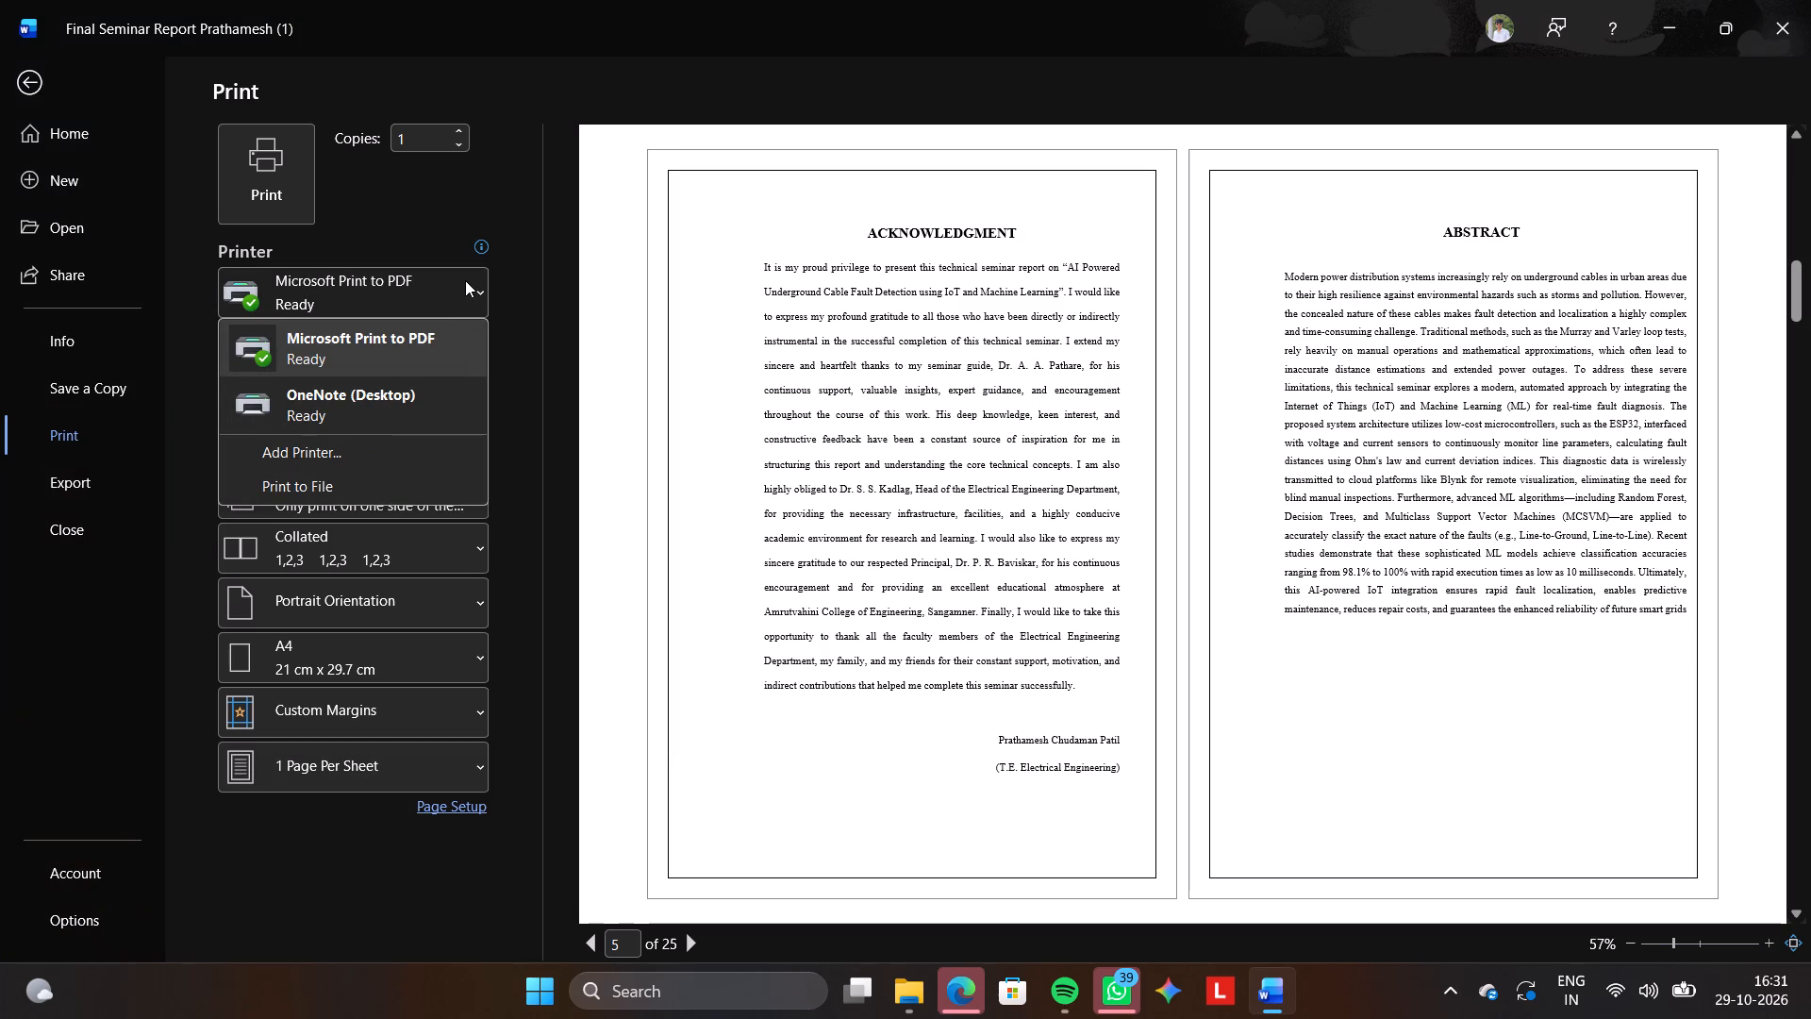
left_click(415, 350)
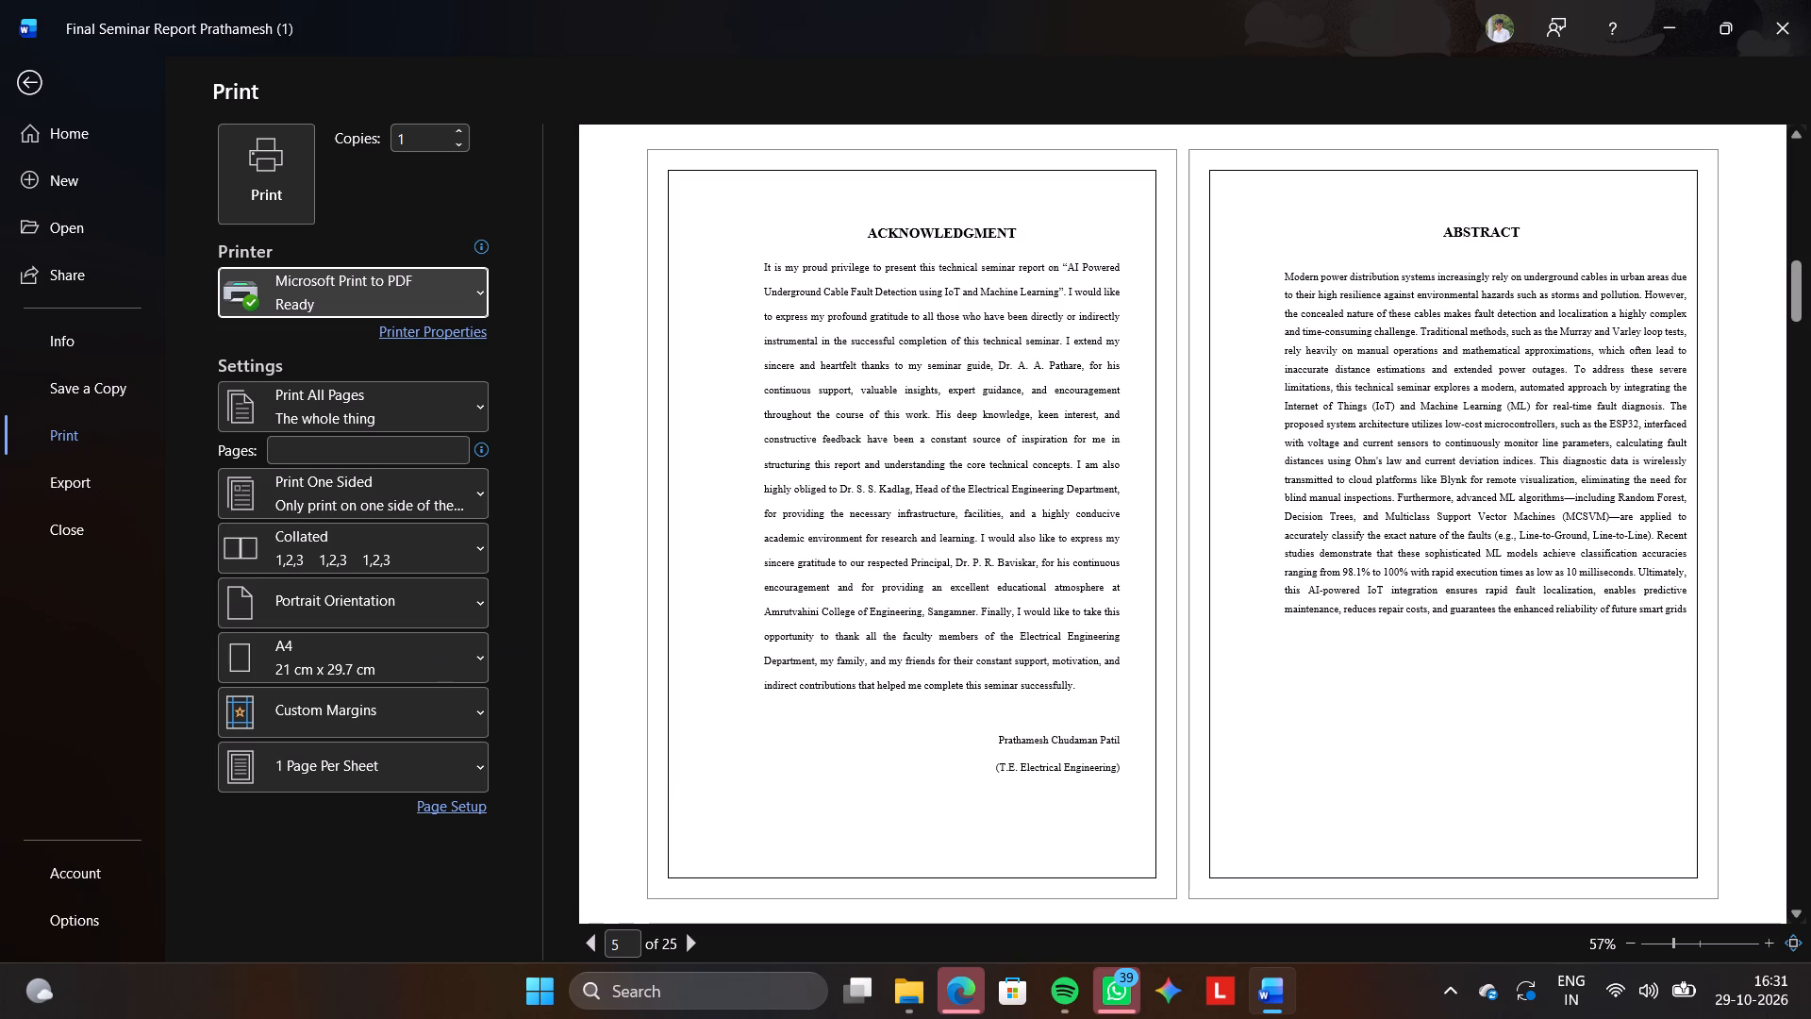
Review the Page Setup margins, paper and layout settings, and recheck the report's pages in the print preview.
left_click(456, 701)
left_click(459, 758)
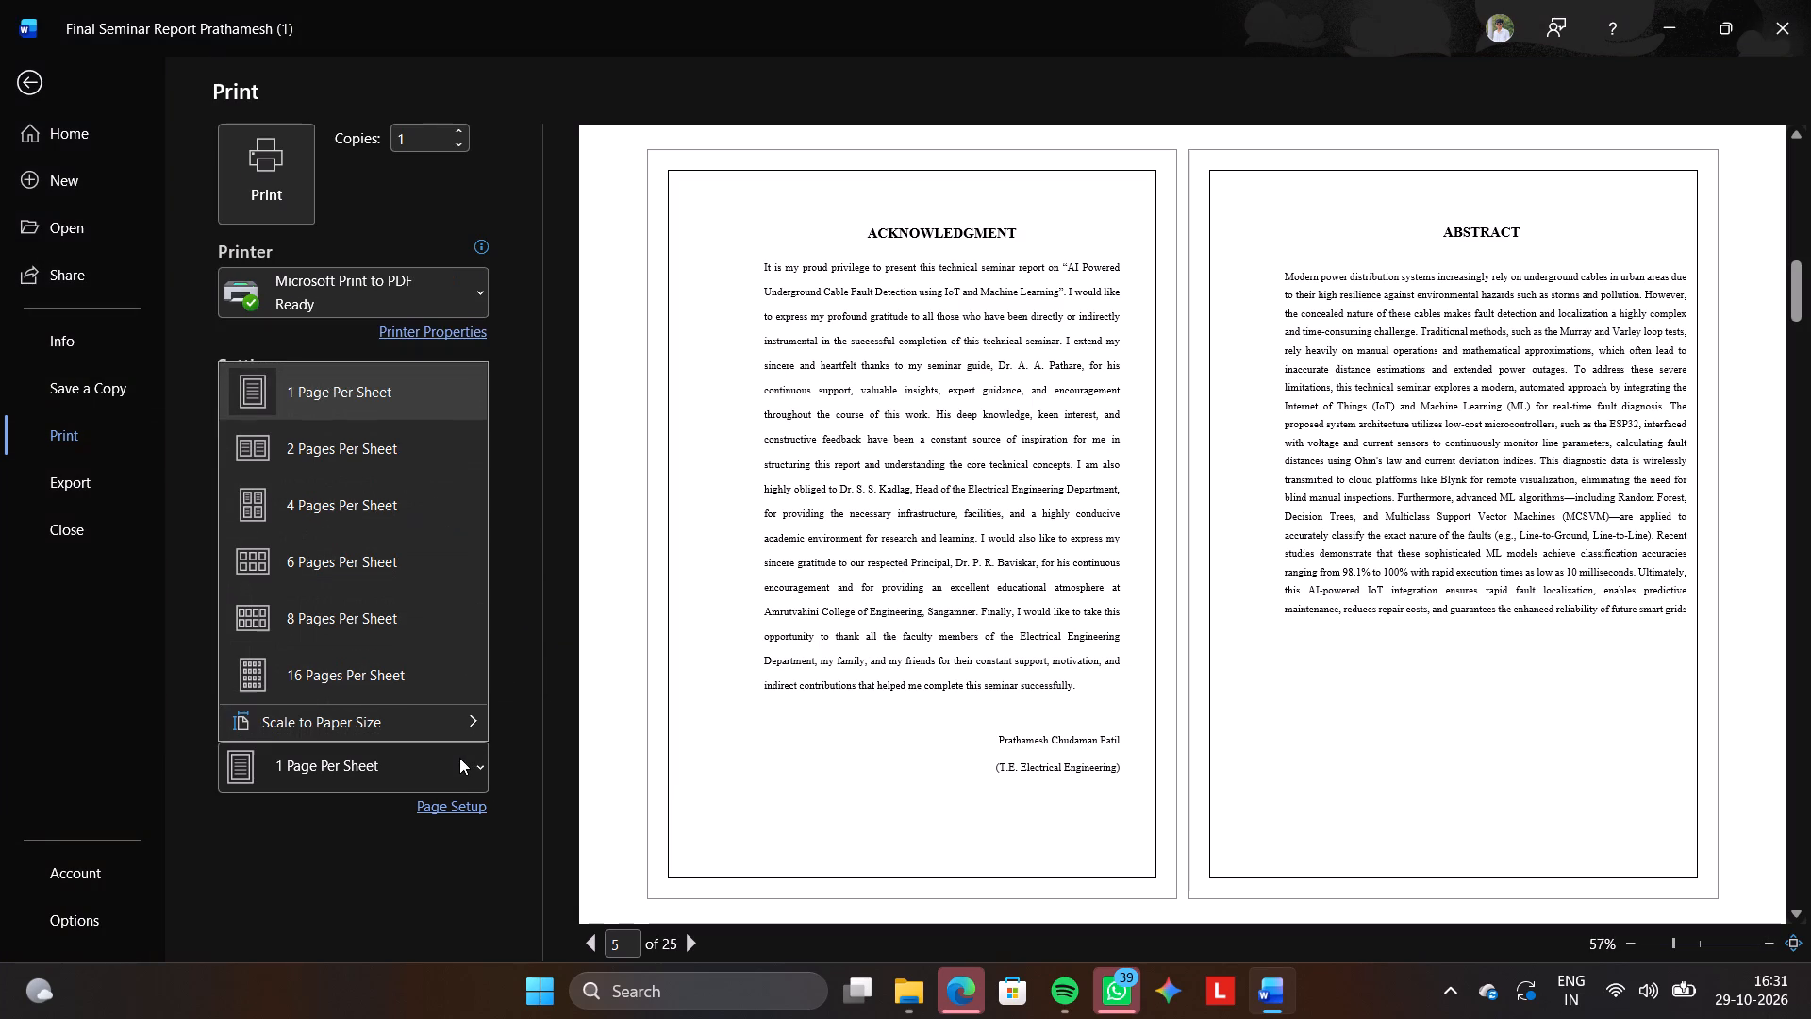
left_click(464, 802)
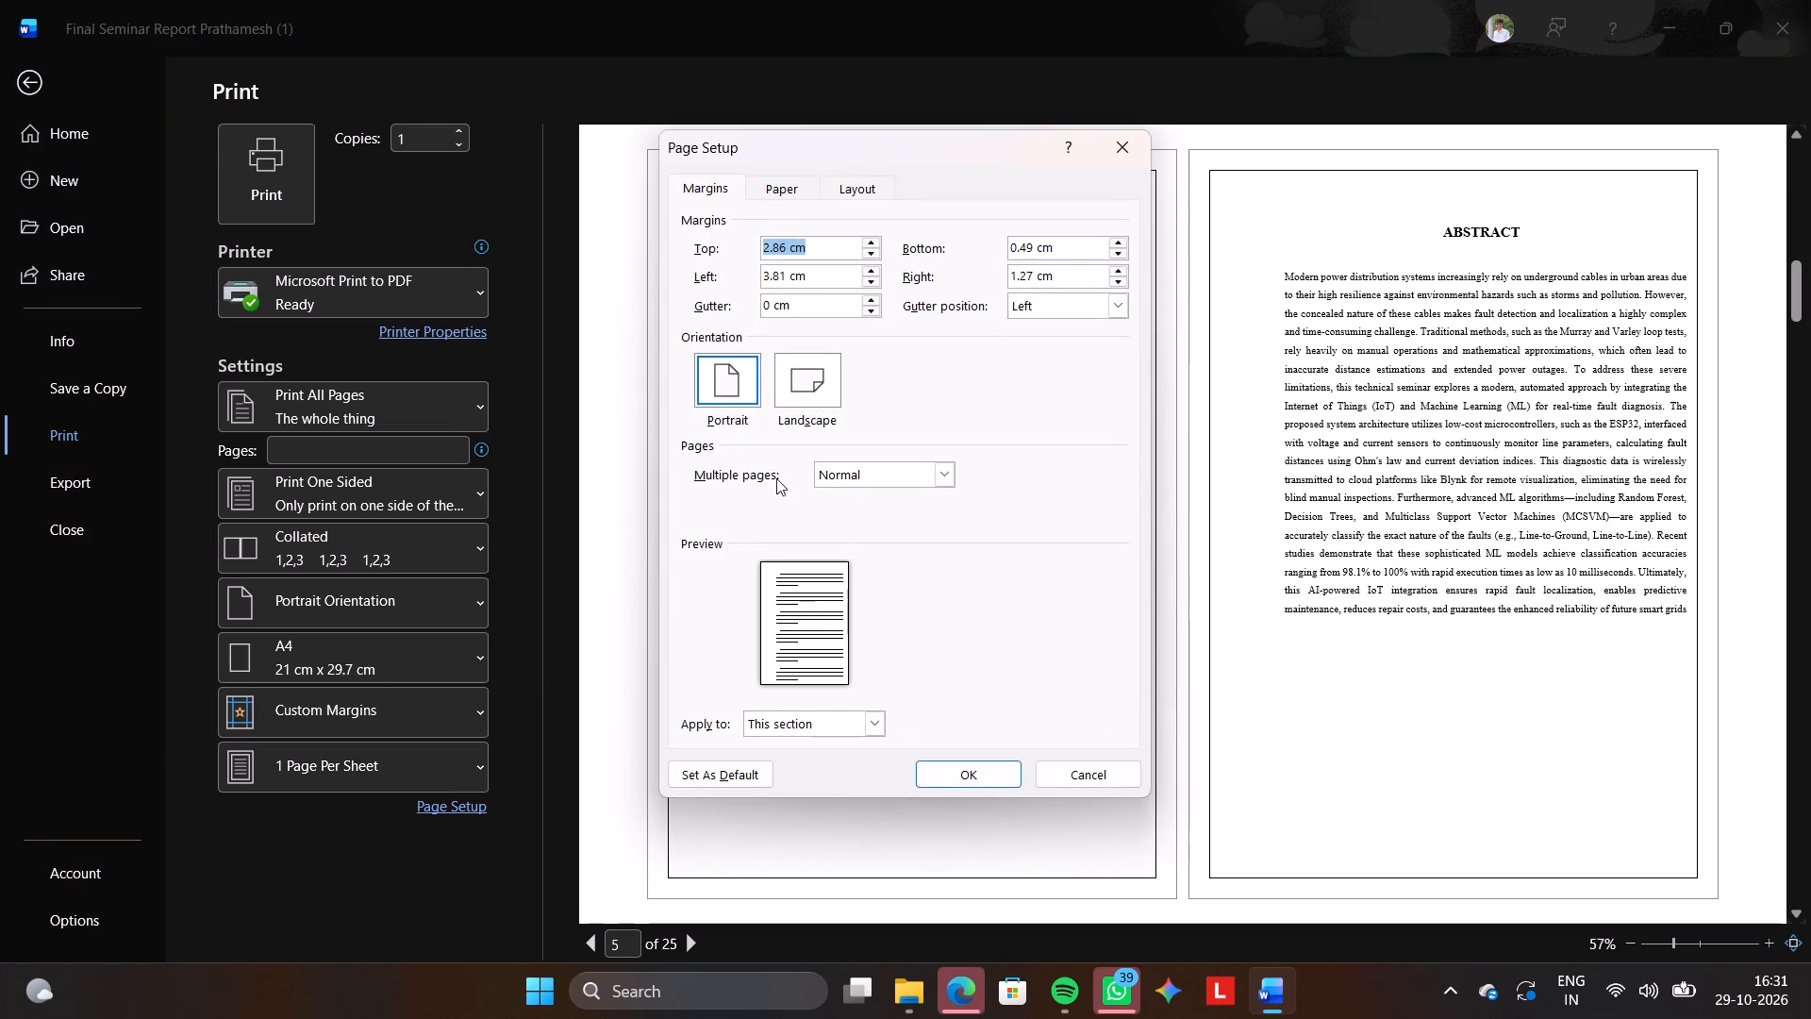
left_click(772, 189)
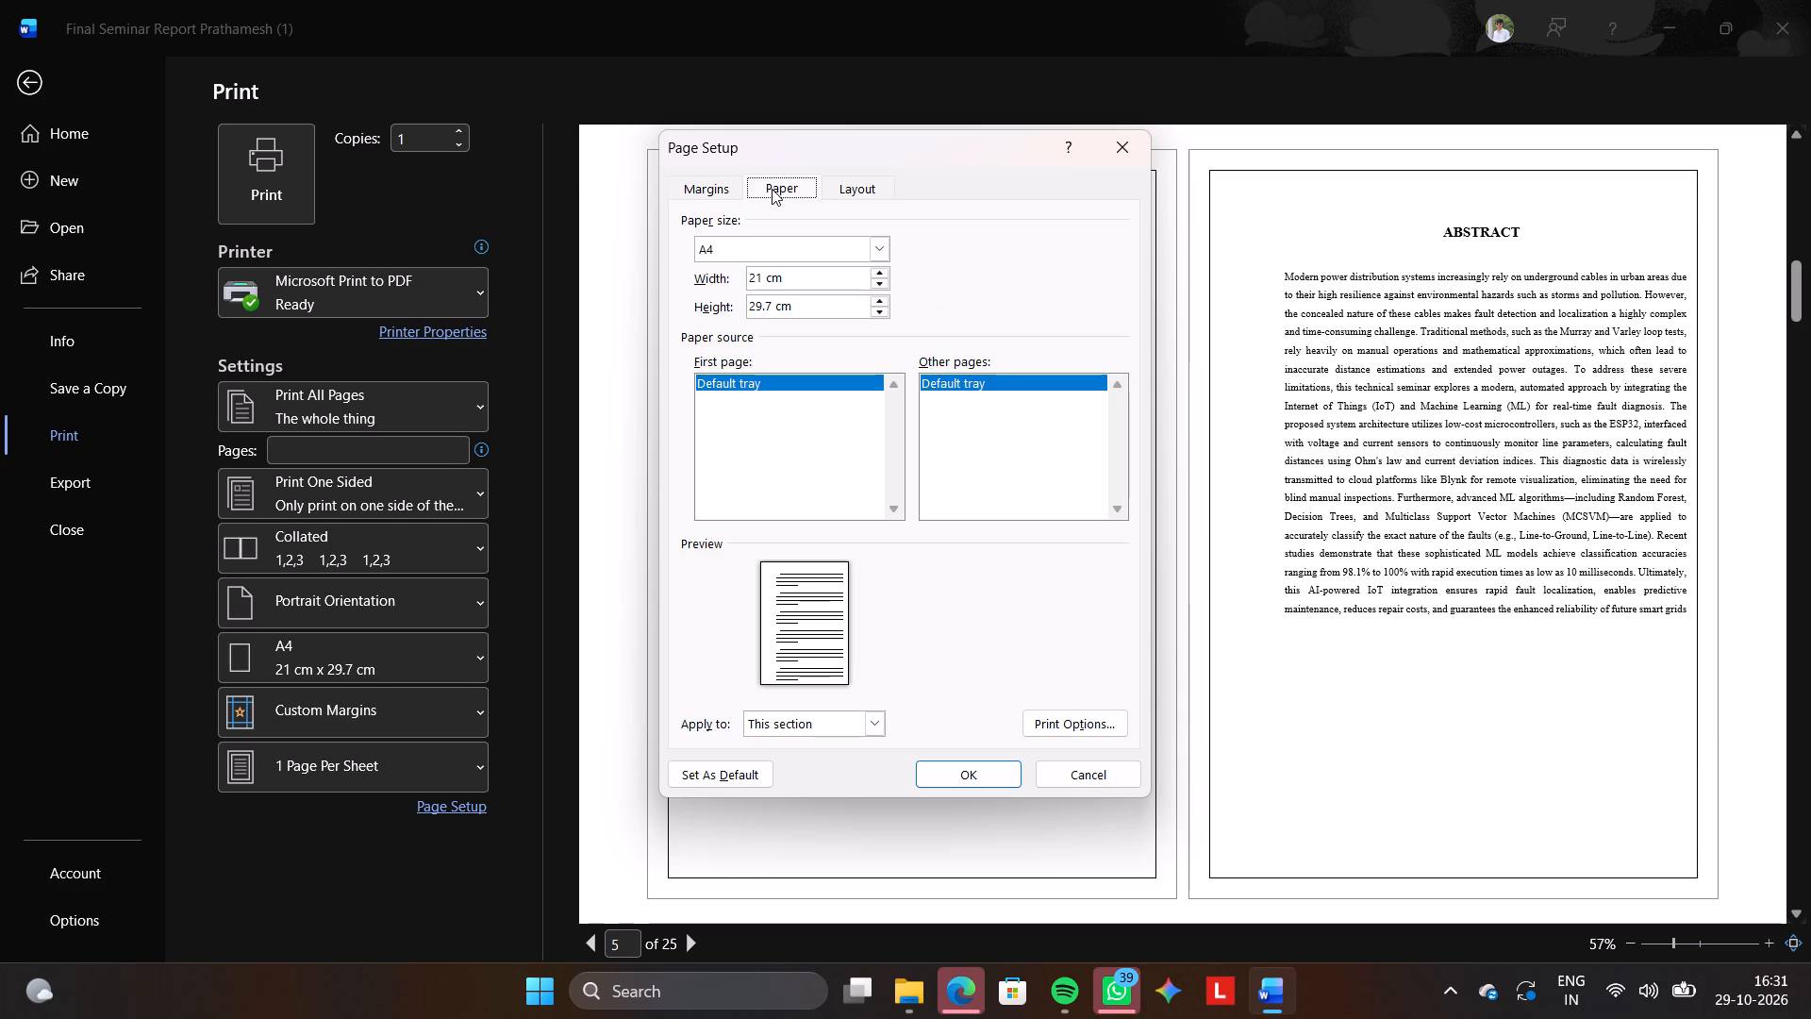
left_click(839, 186)
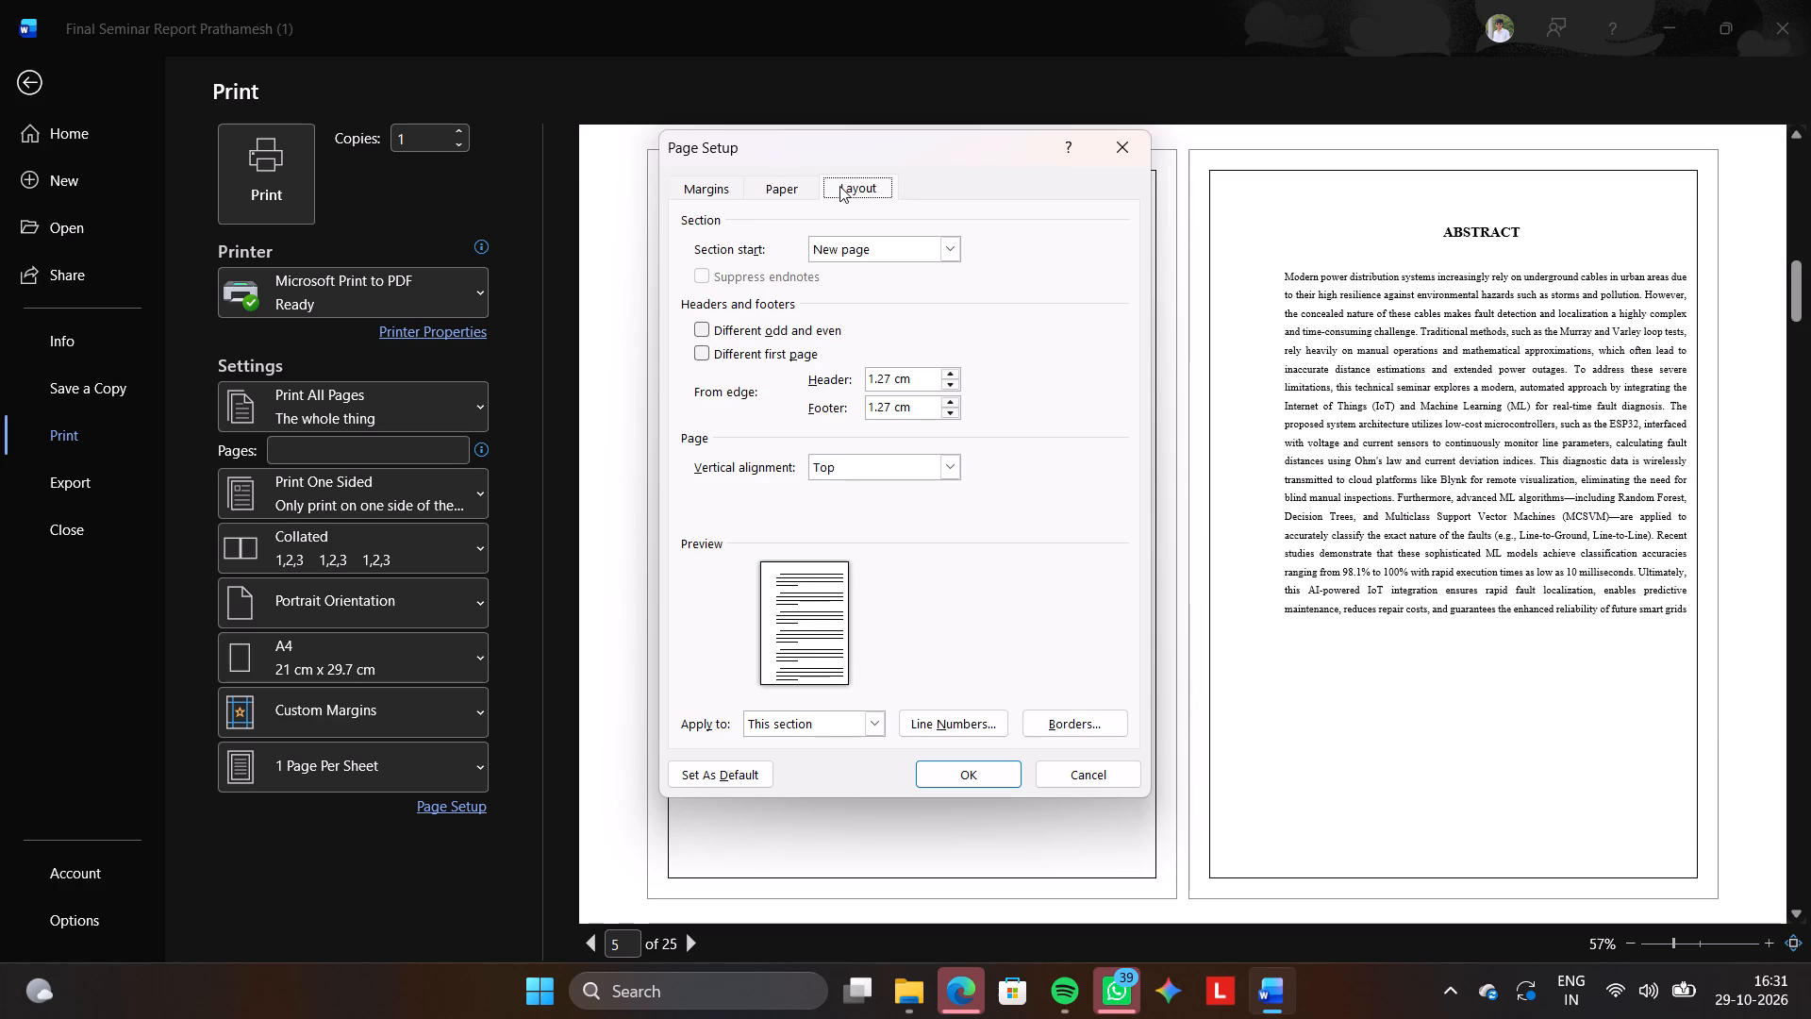
left_click_drag(720, 185, 1115, 147)
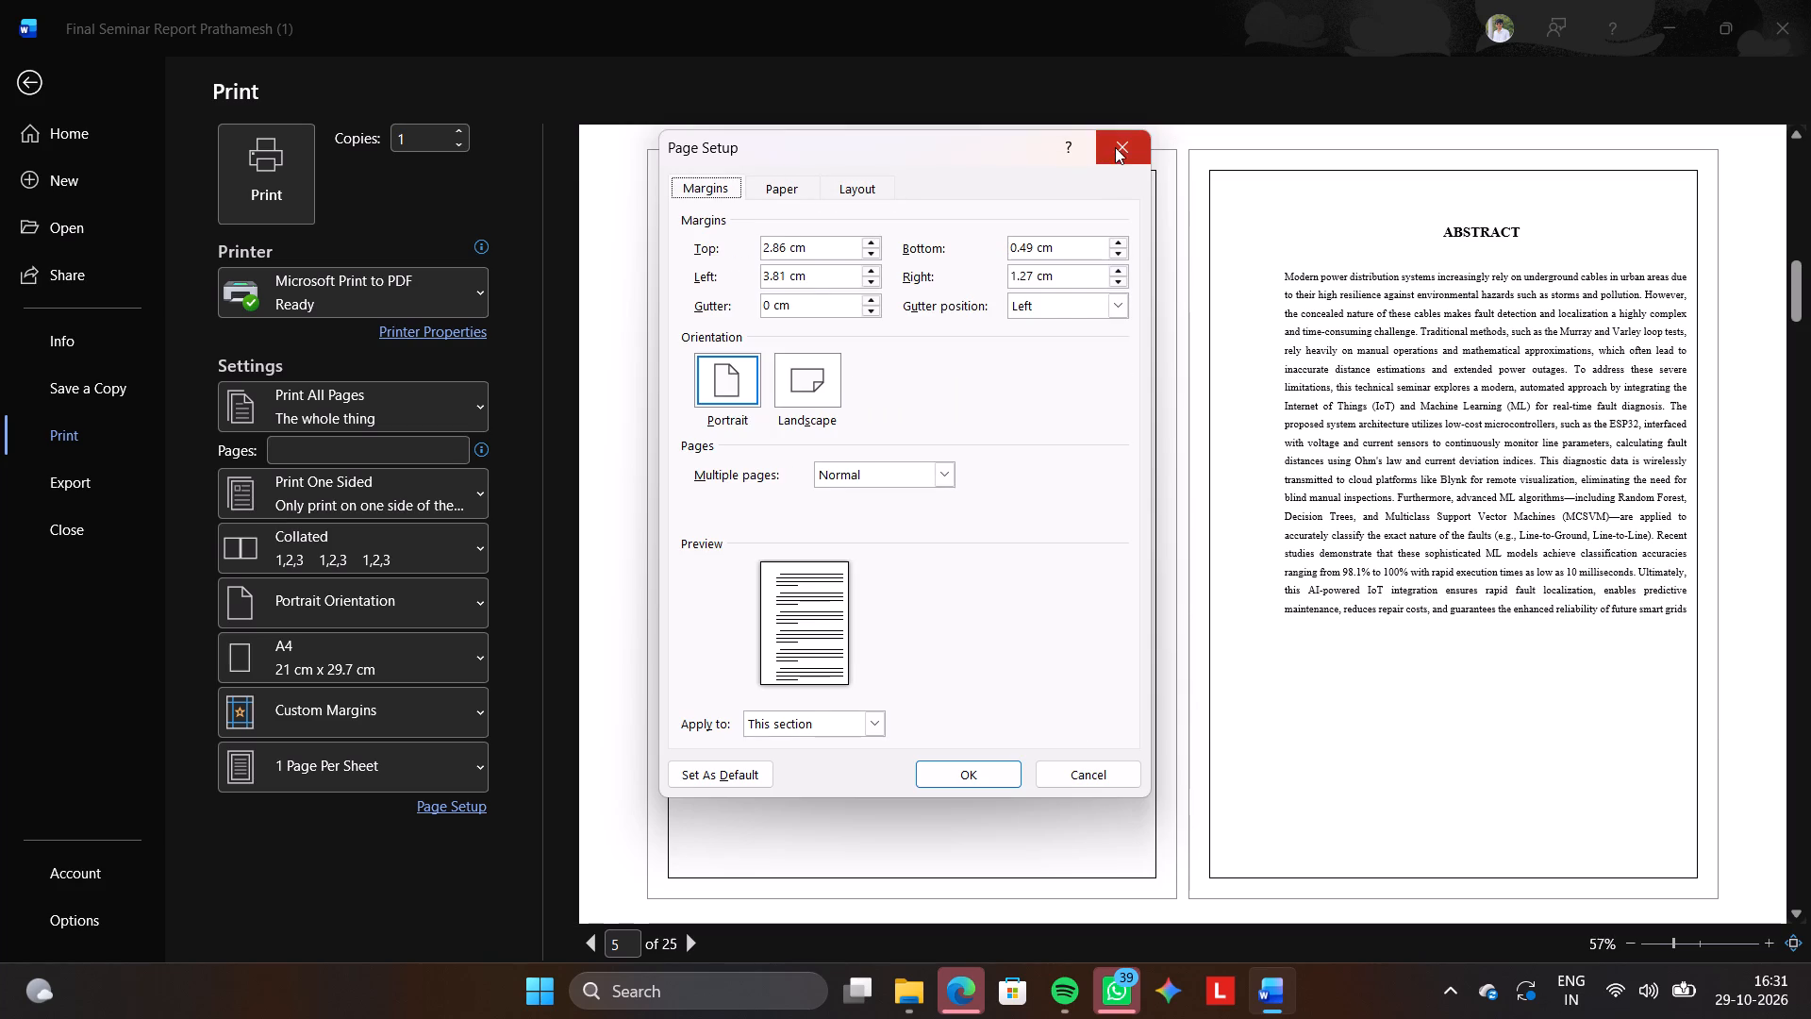
left_click(1115, 147)
scroll(1129, 445, "down", 5)
scroll(1129, 445, "up", 1)
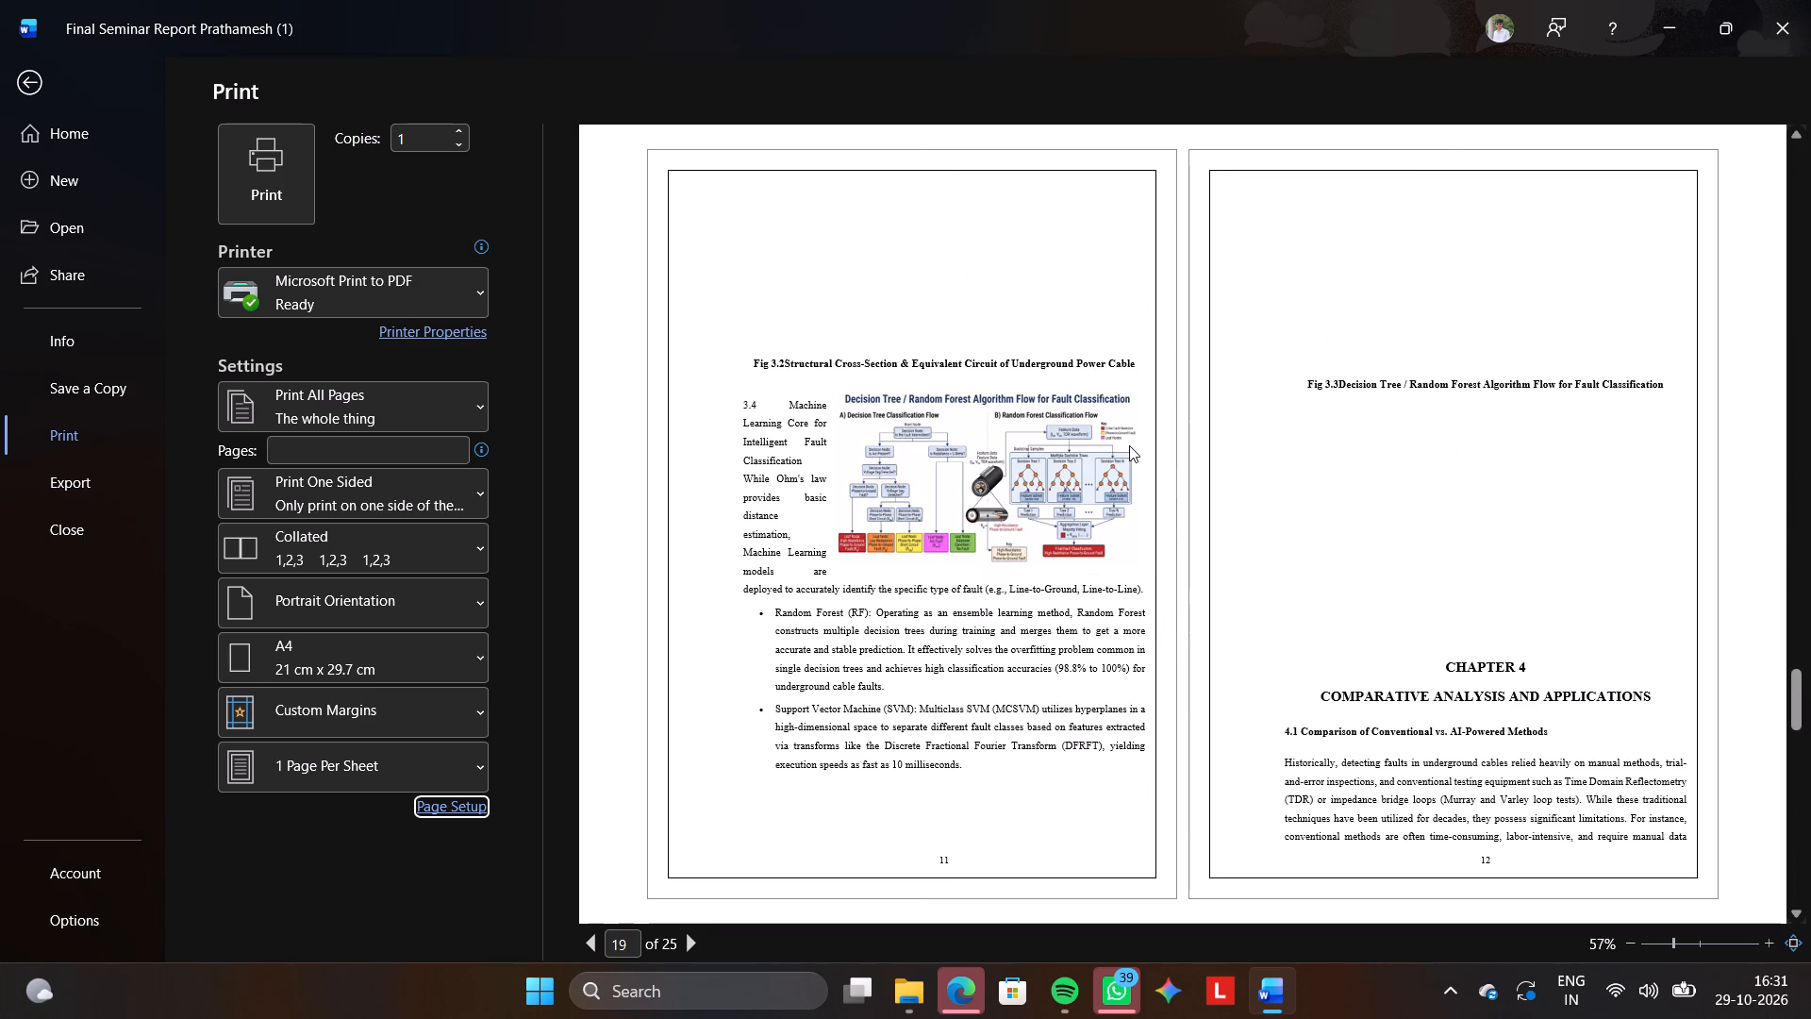
scroll(1129, 445, "up", 3)
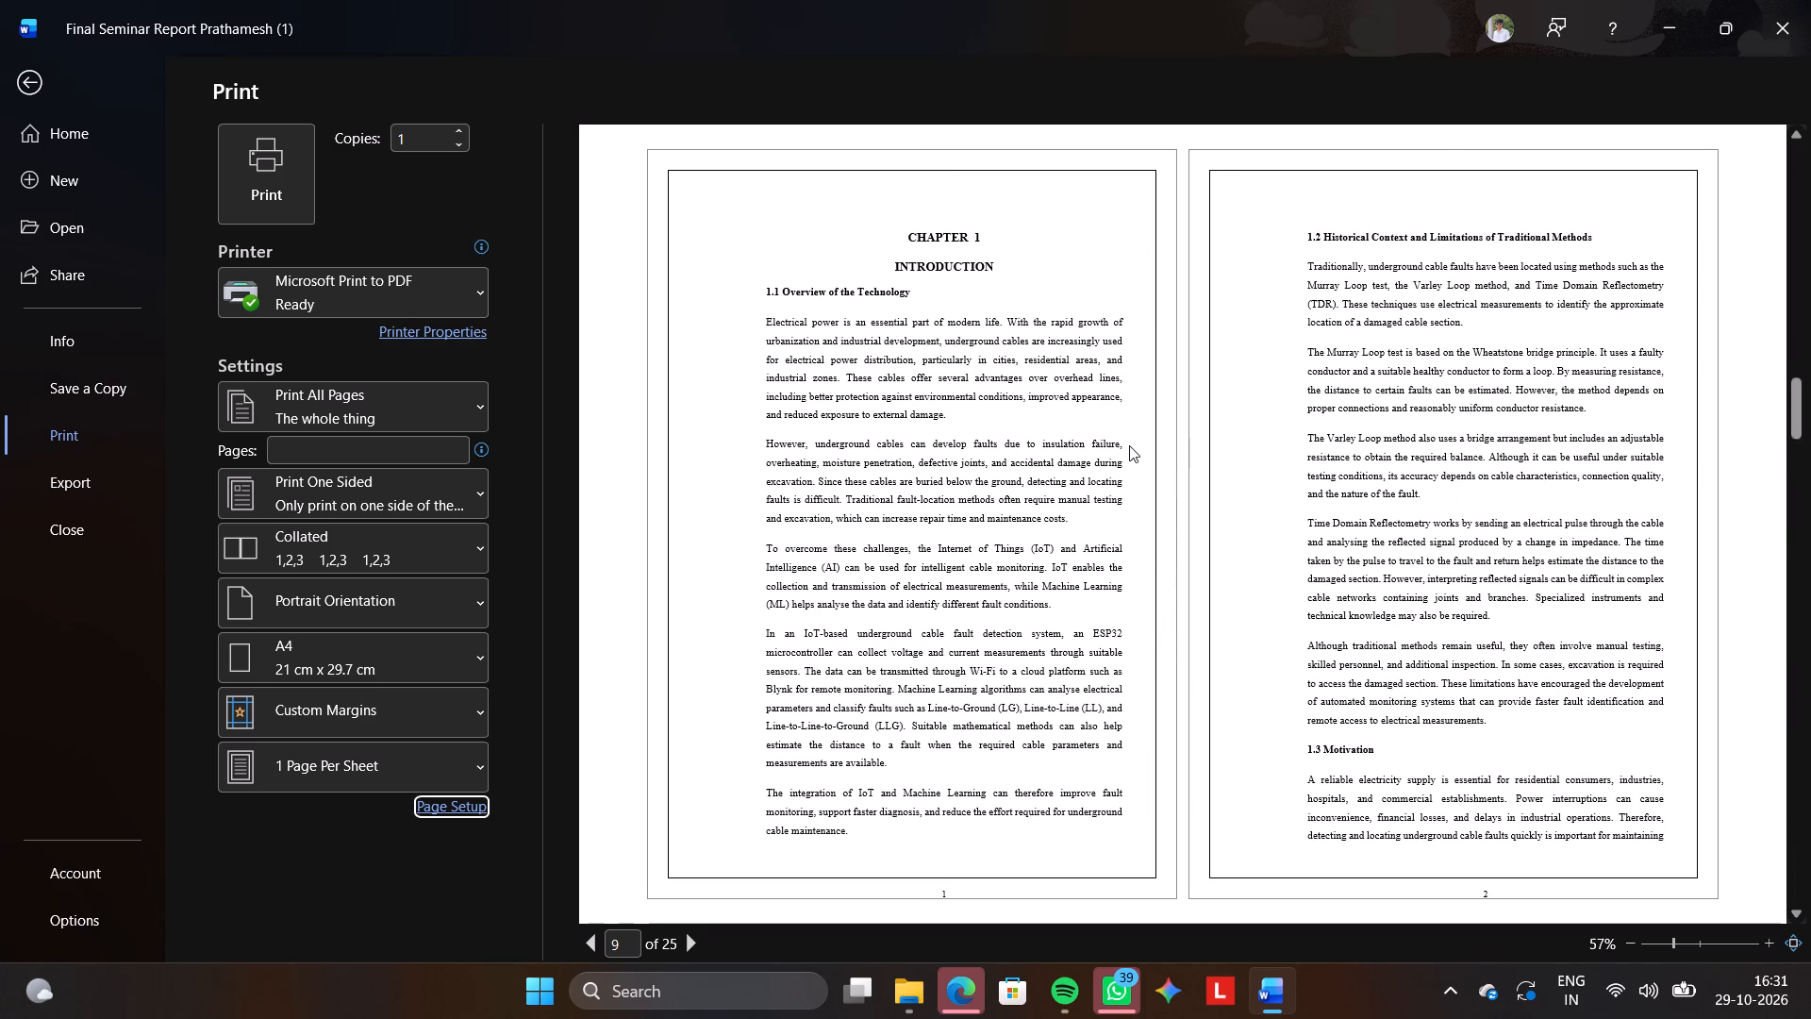
Print the seminar report to a PDF file named SEMINARpdf in the Documents folder.
left_click(273, 194)
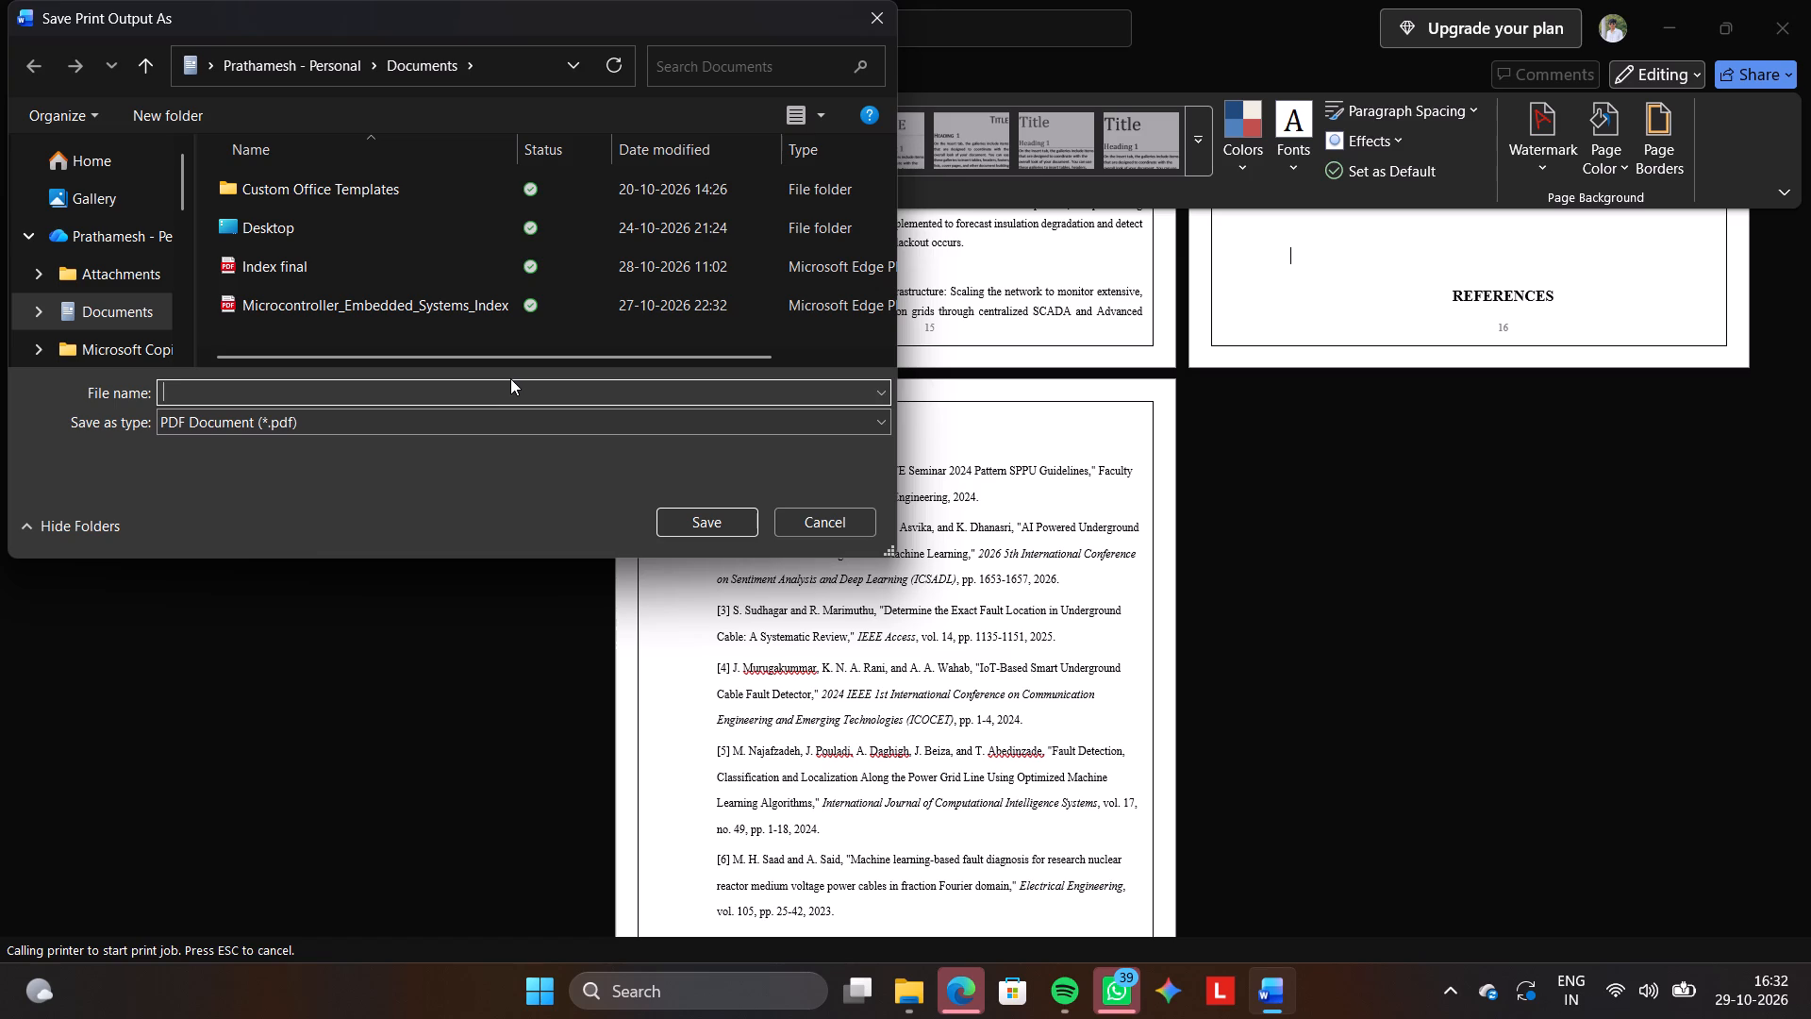
type("smi")
key("BackSpace")
key("BackSpace")
type("eminar")
key("space")
type("pdf")
left_click_drag(209, 395, 144, 401)
left_click(189, 388)
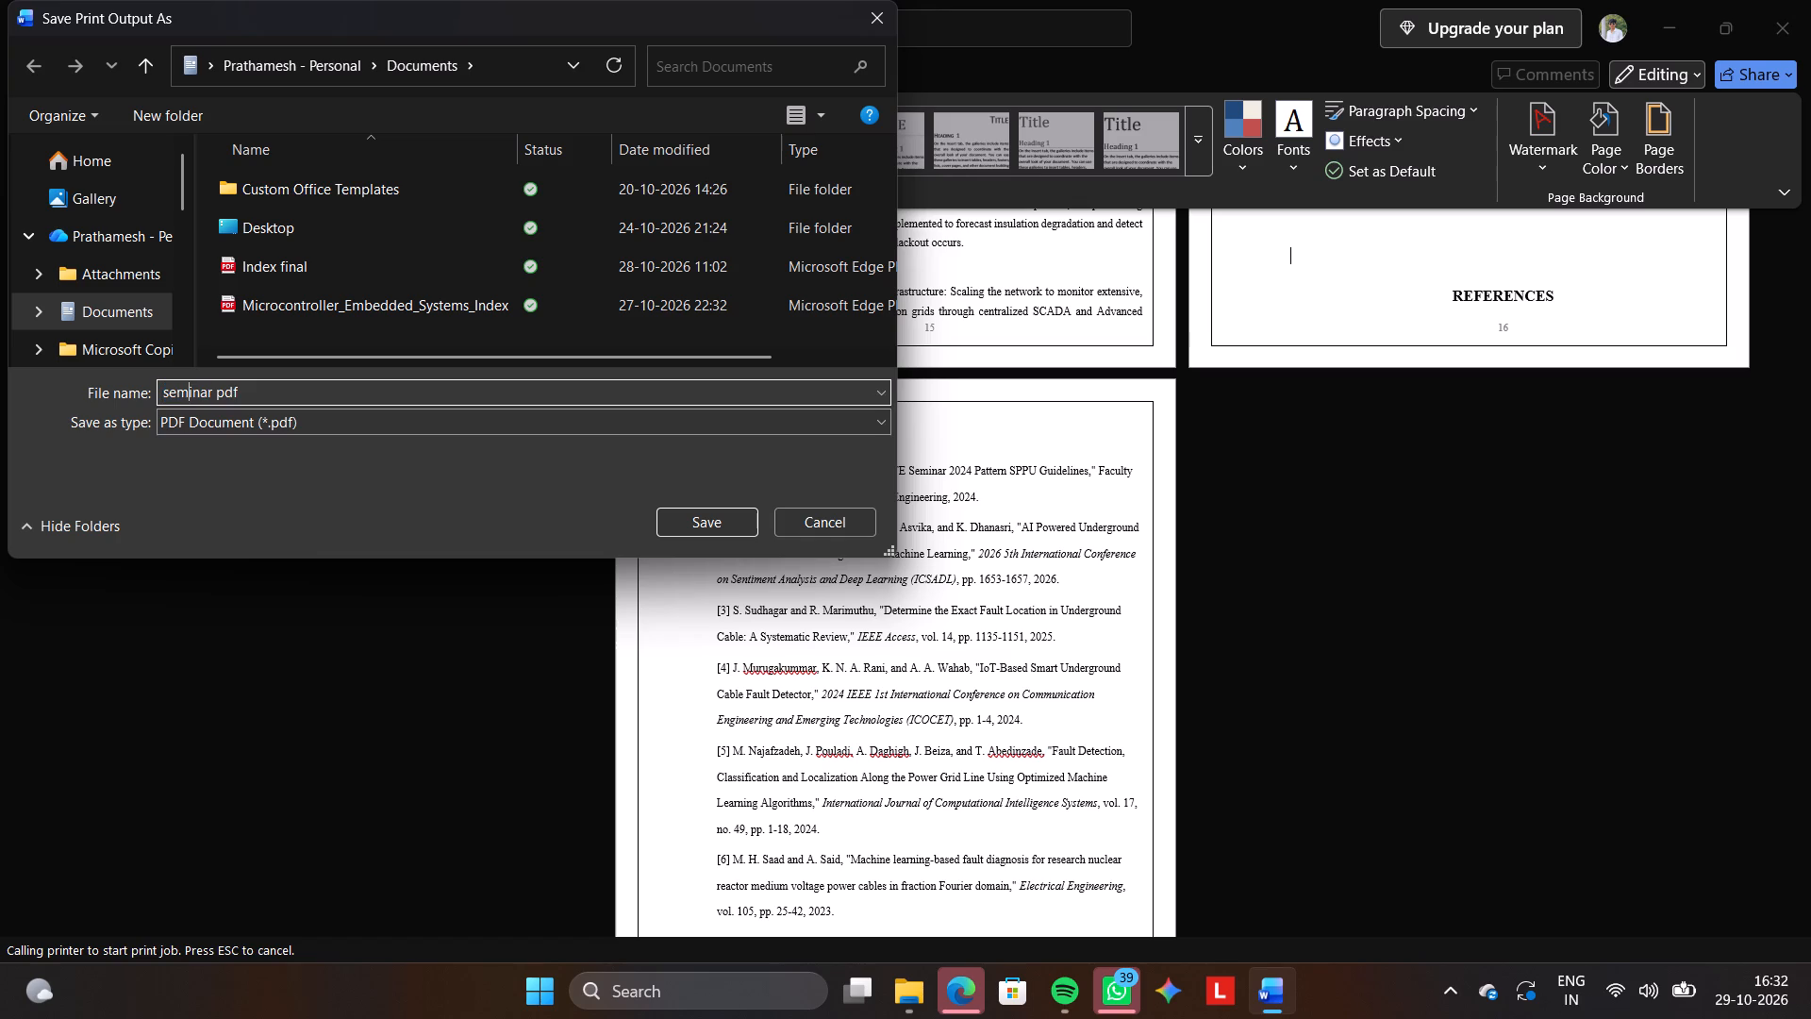
triple_click(189, 388)
triple_click(189, 388)
type("SEMINAR")
key("Return")
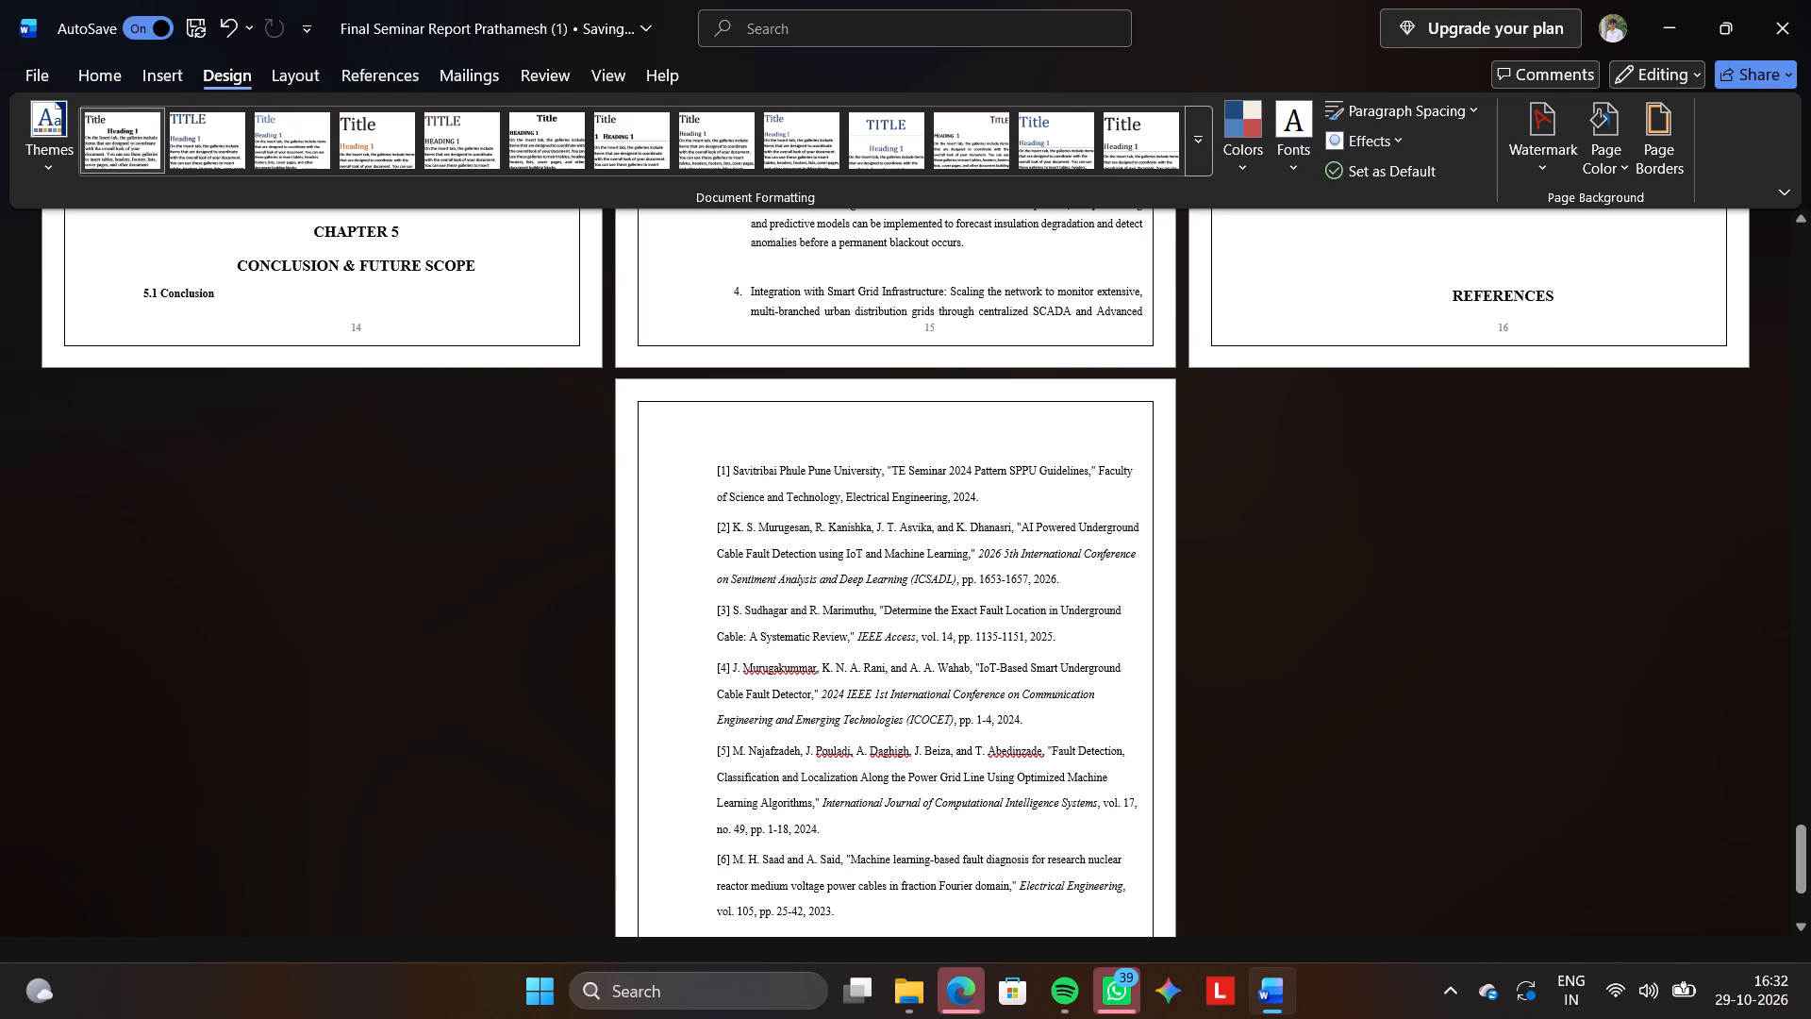
Switch to File Explorer and delete the Index final and Microcontroller_Embedded_Systems_Index PDFs from the Documents folder.
left_click(914, 990)
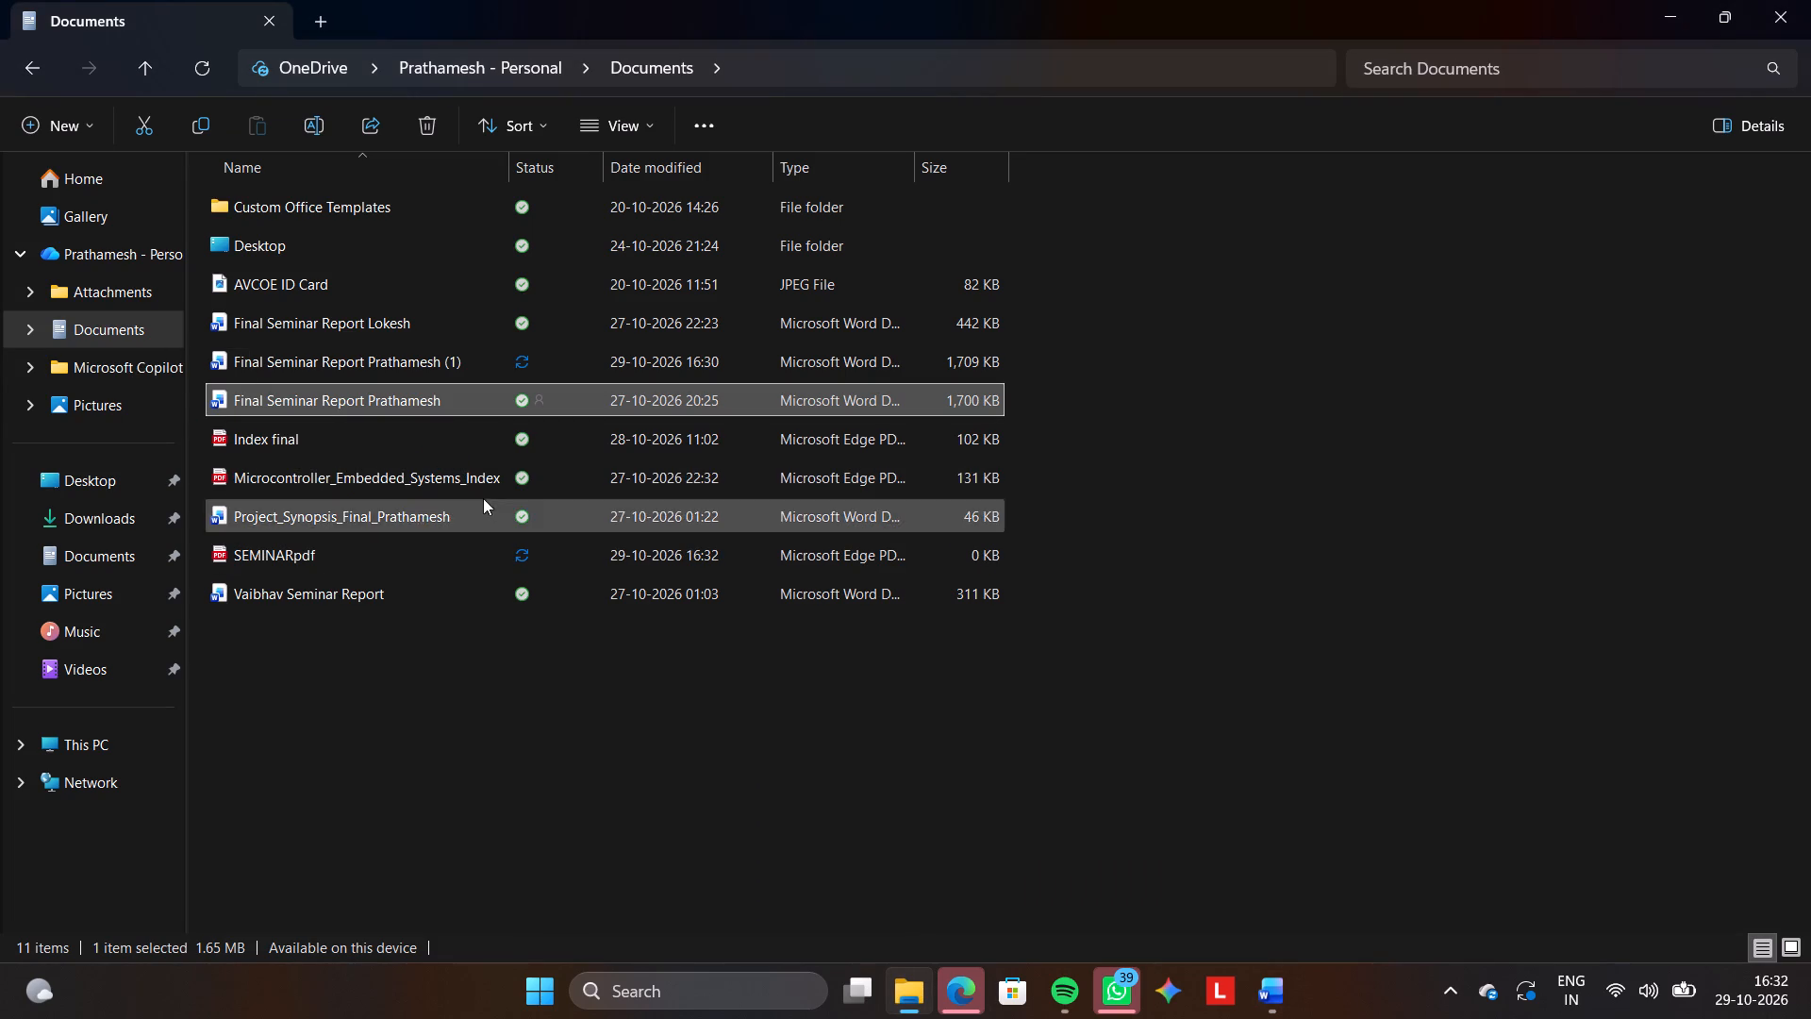
left_click(508, 467)
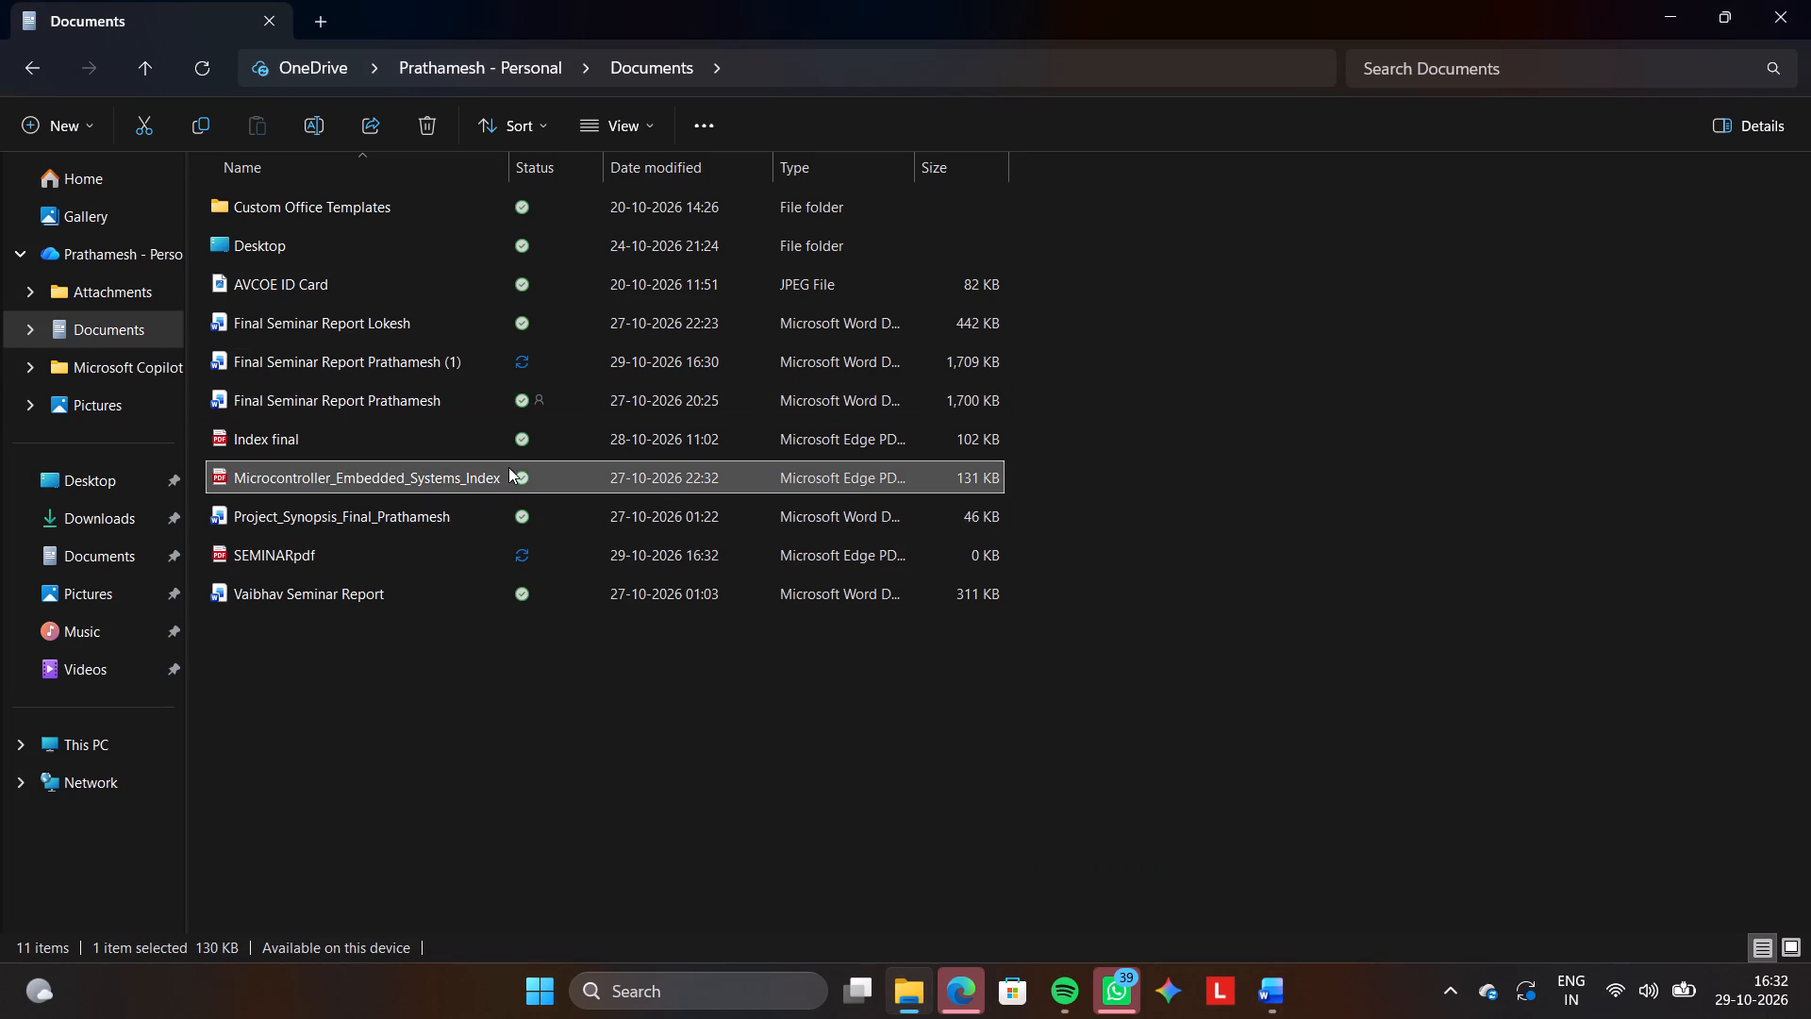
key("shift+Up")
left_click(433, 116)
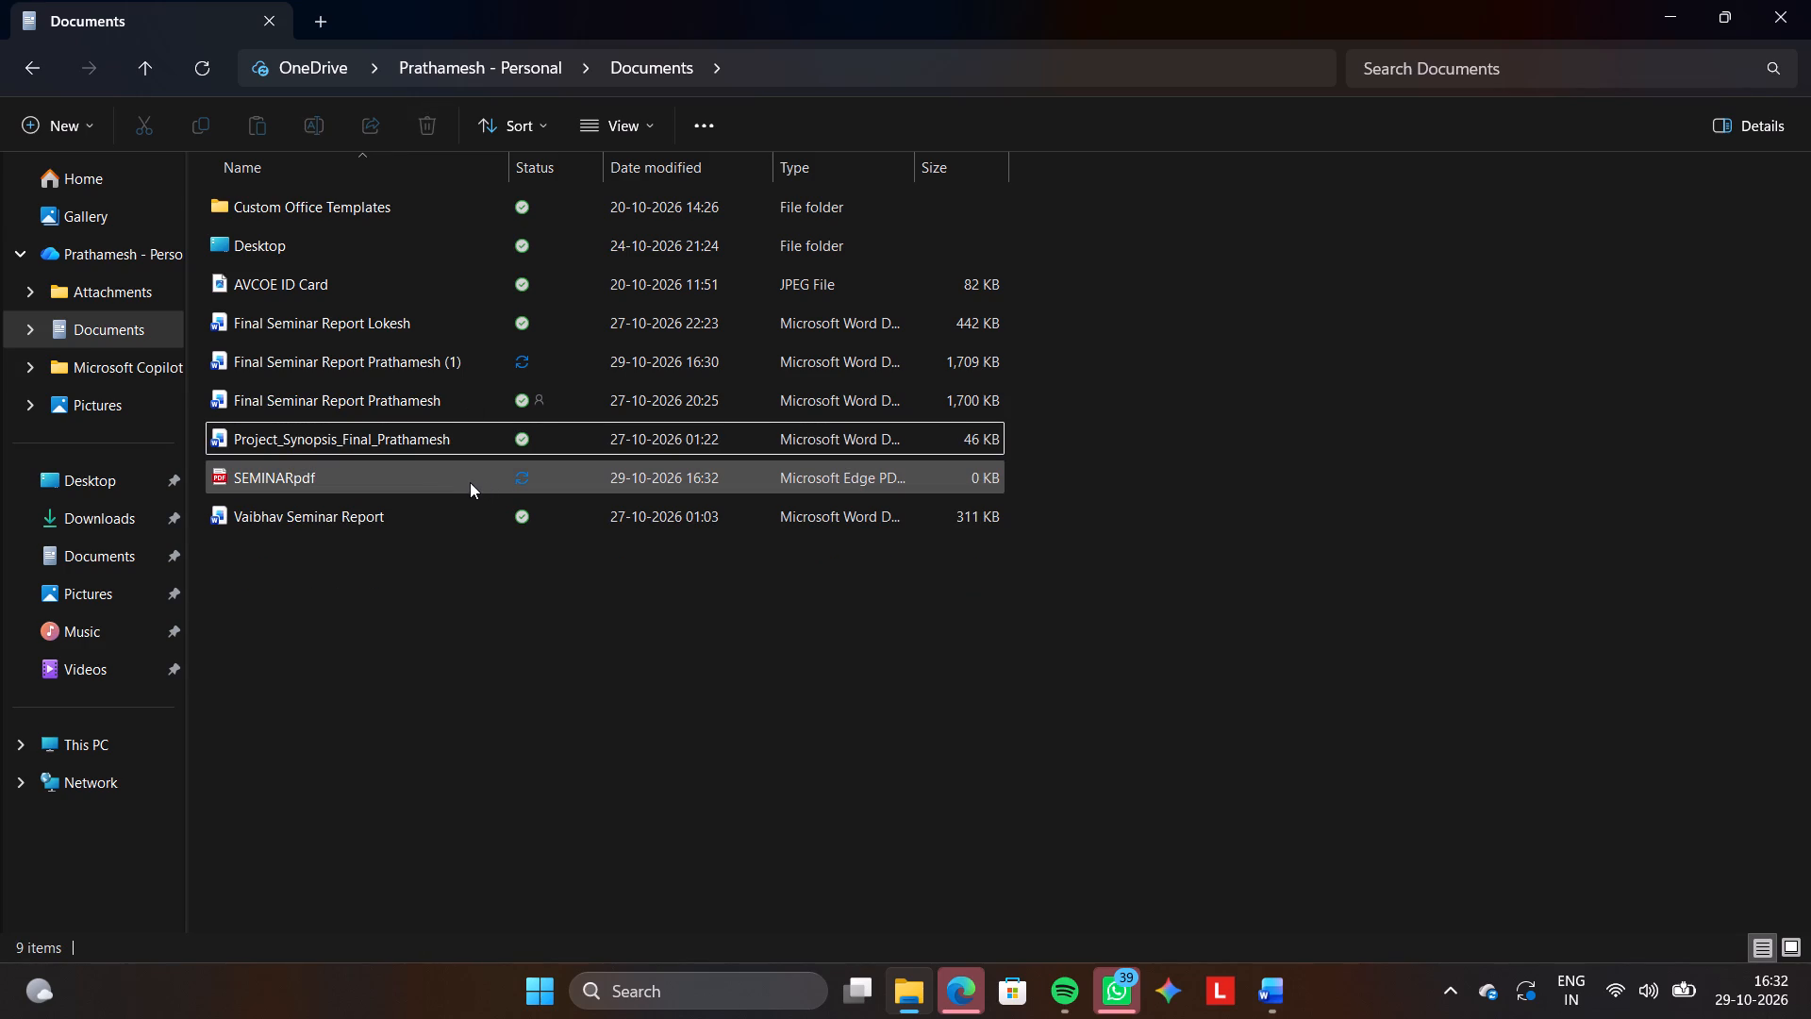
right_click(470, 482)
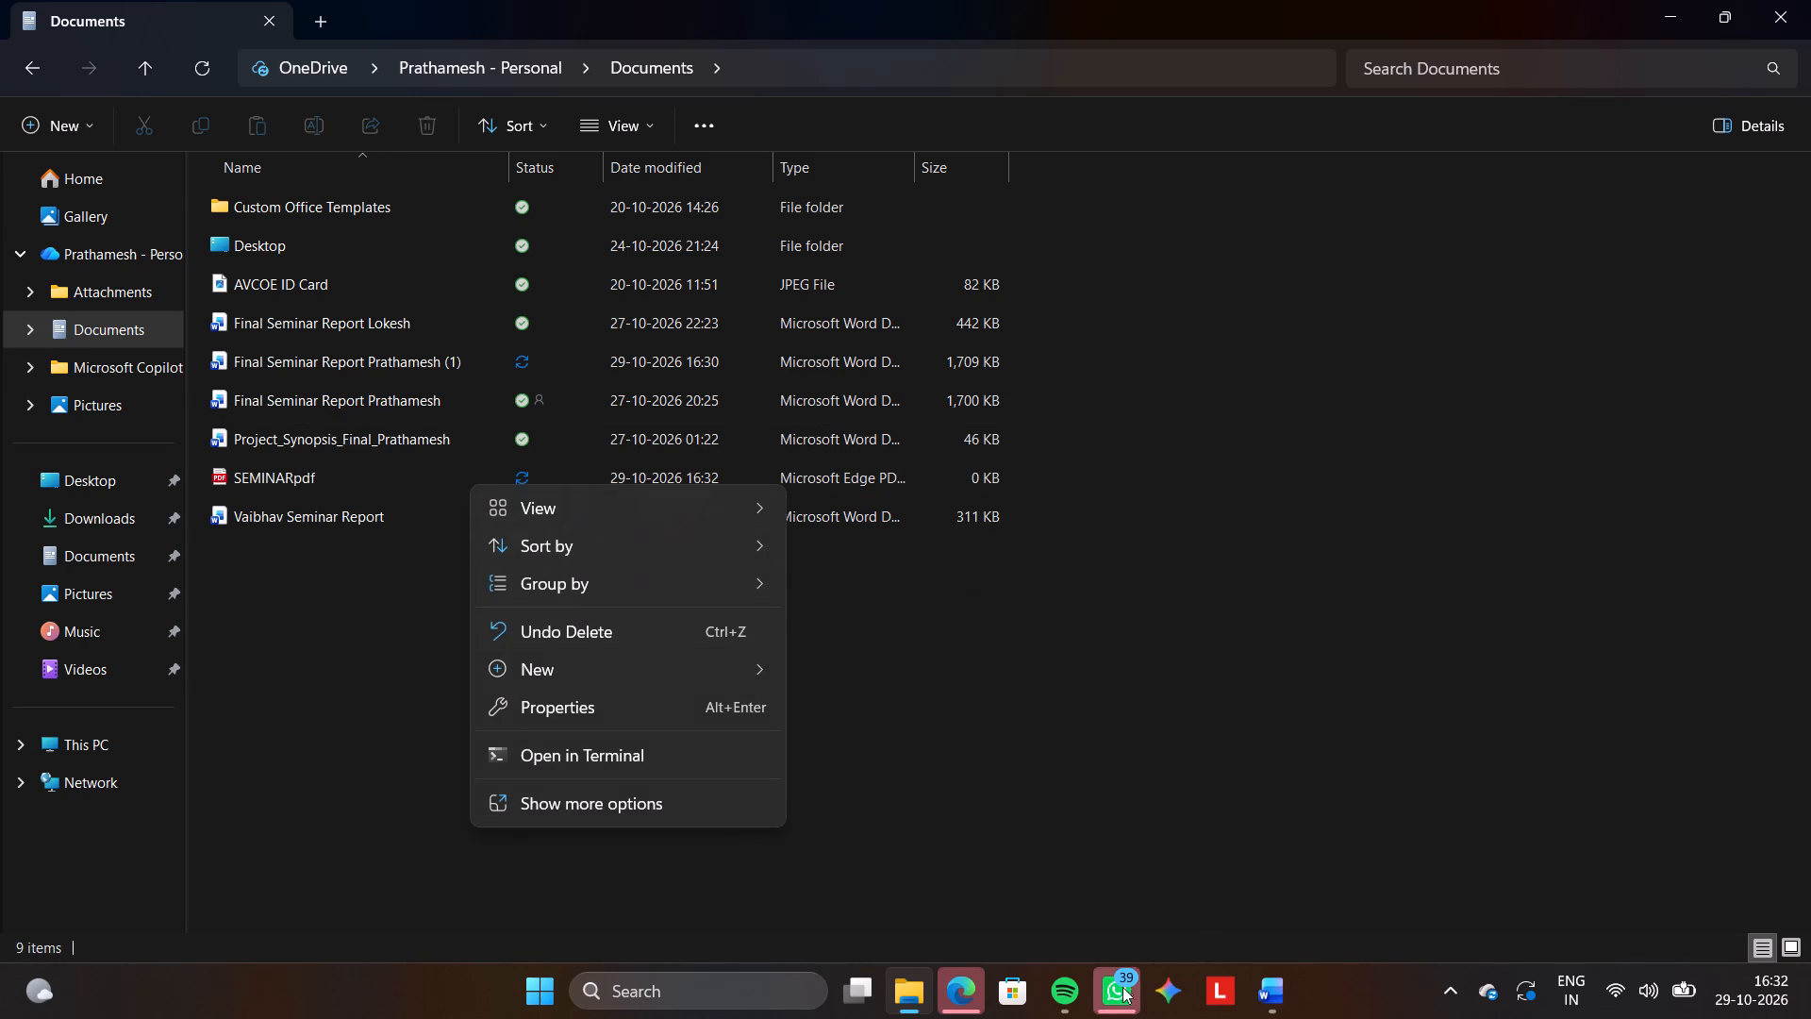
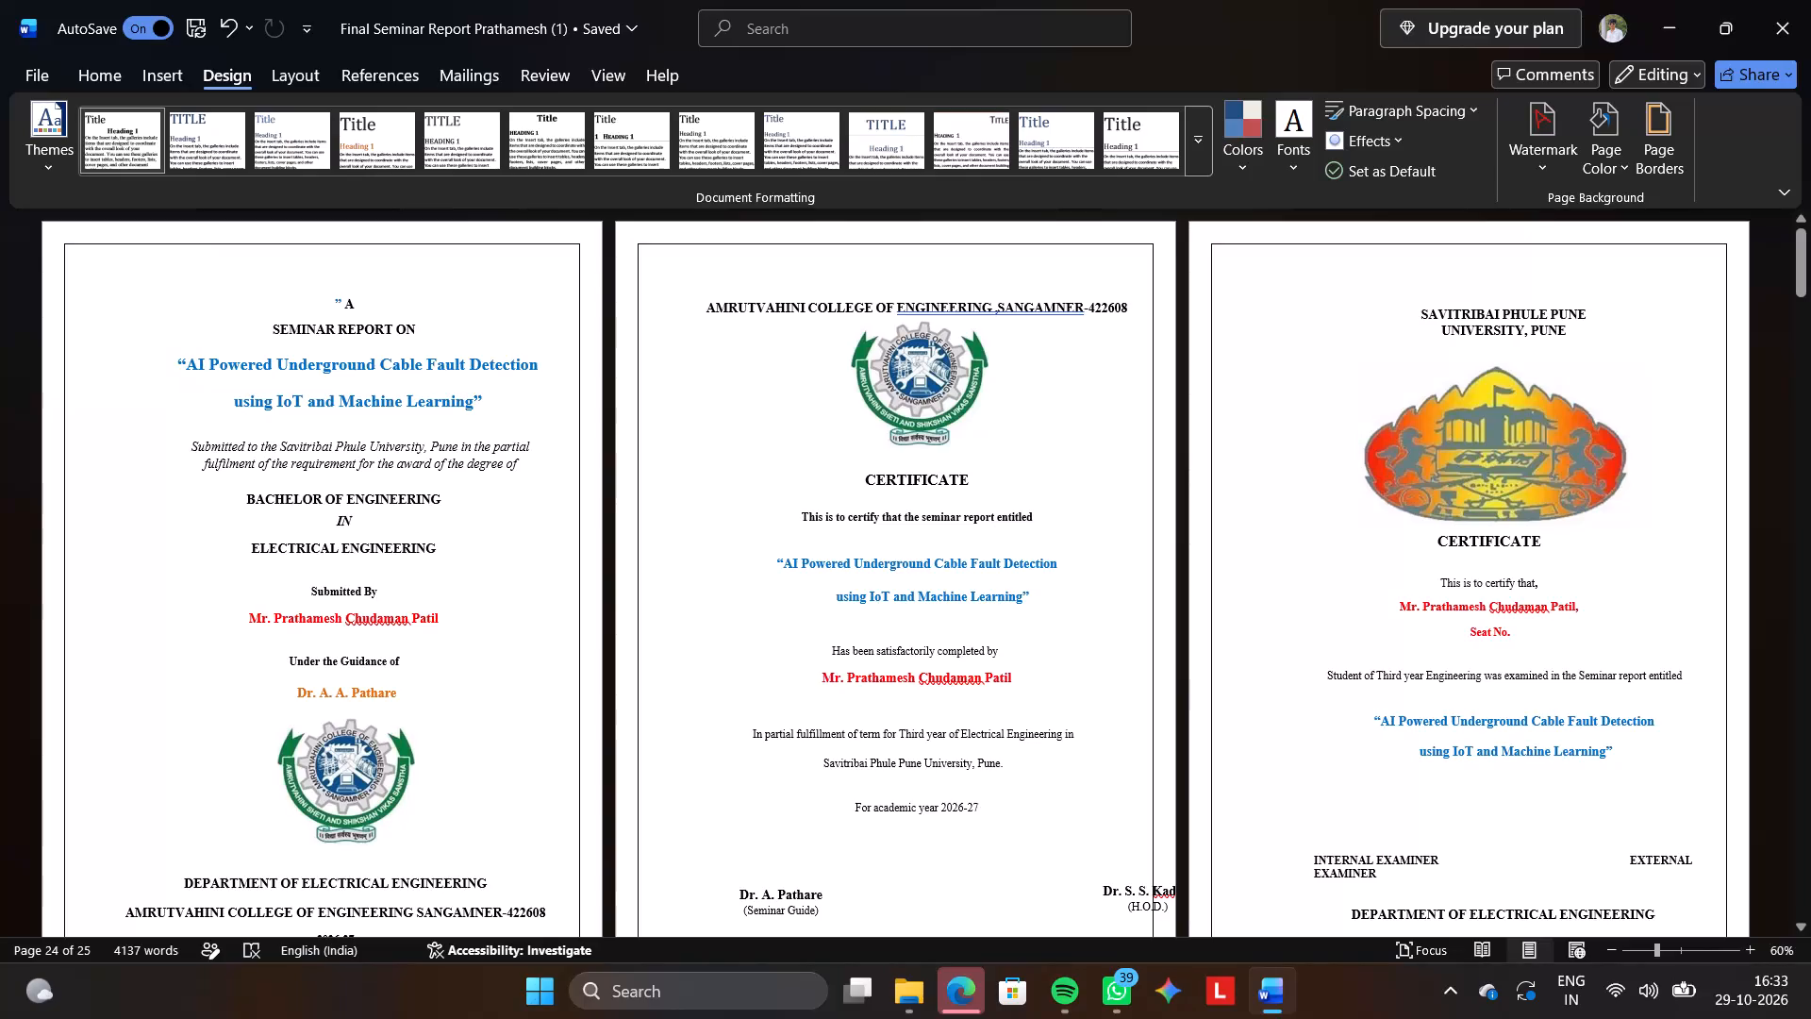
Undo the last left margin change in the seminar report and check the layout of its title and certificate pages.
key("ctrl+z")
scroll(769, 450, "down", 1)
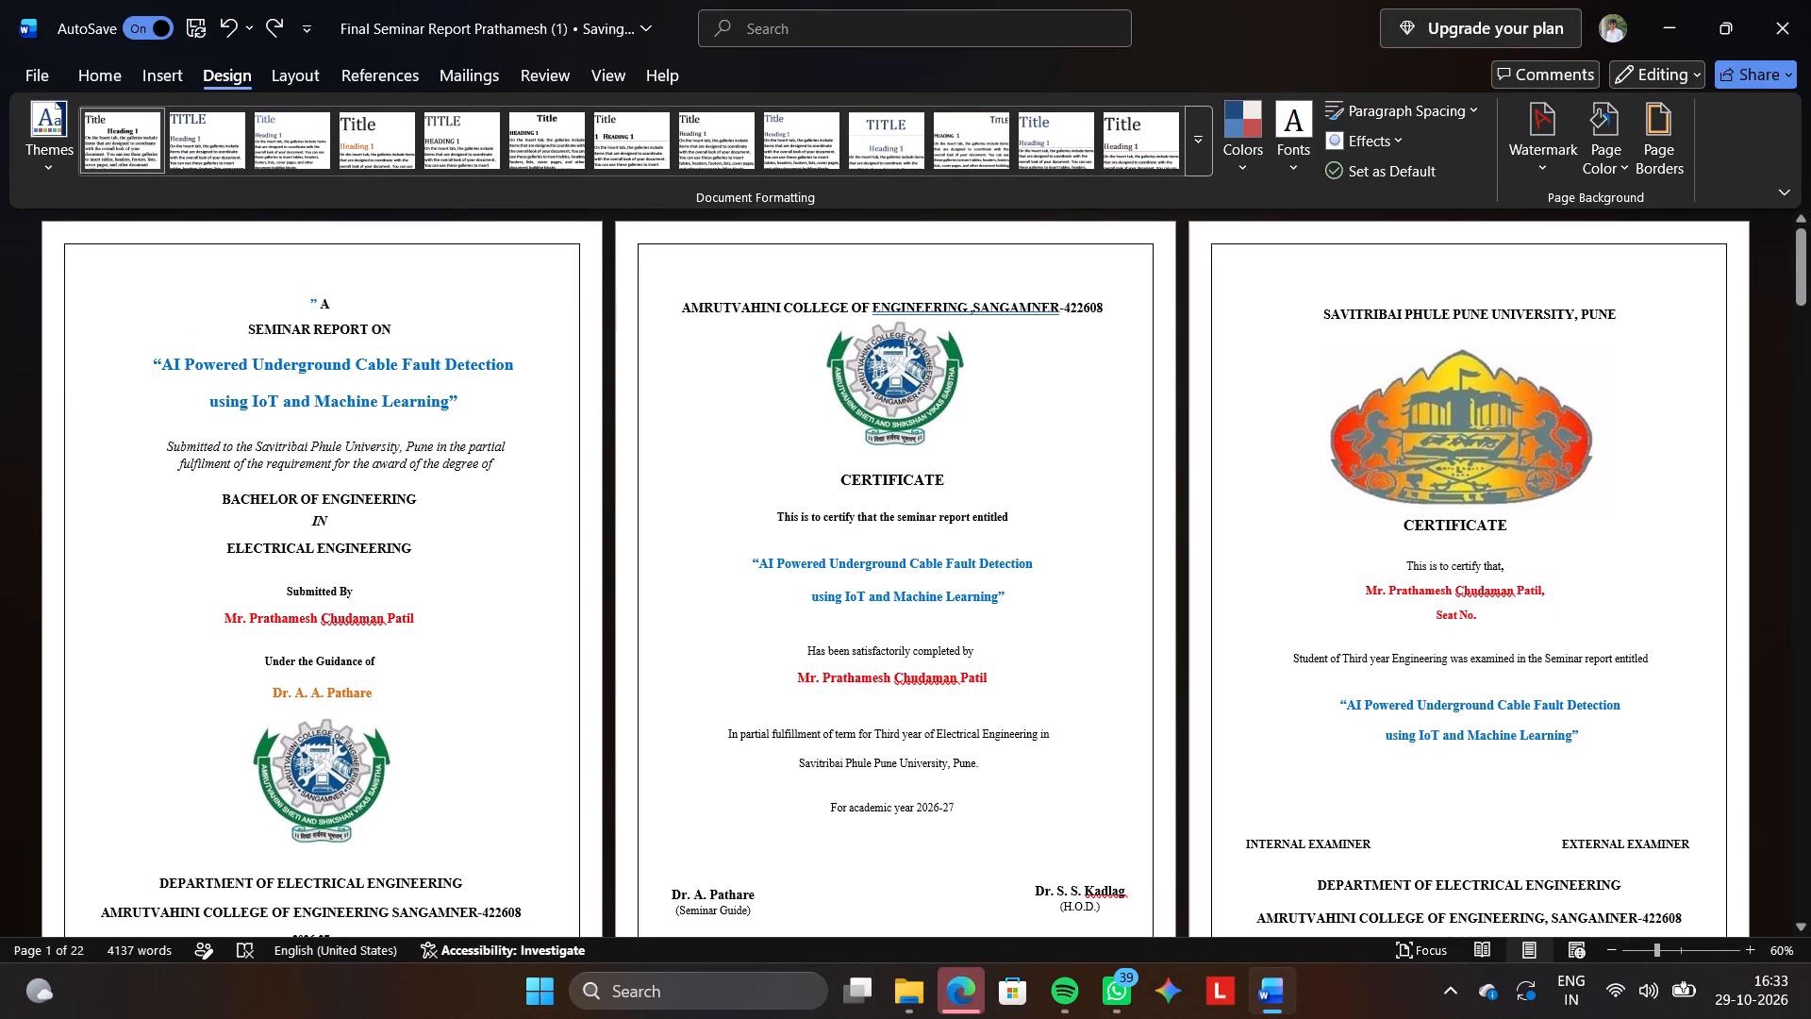
scroll(769, 450, "down", 1)
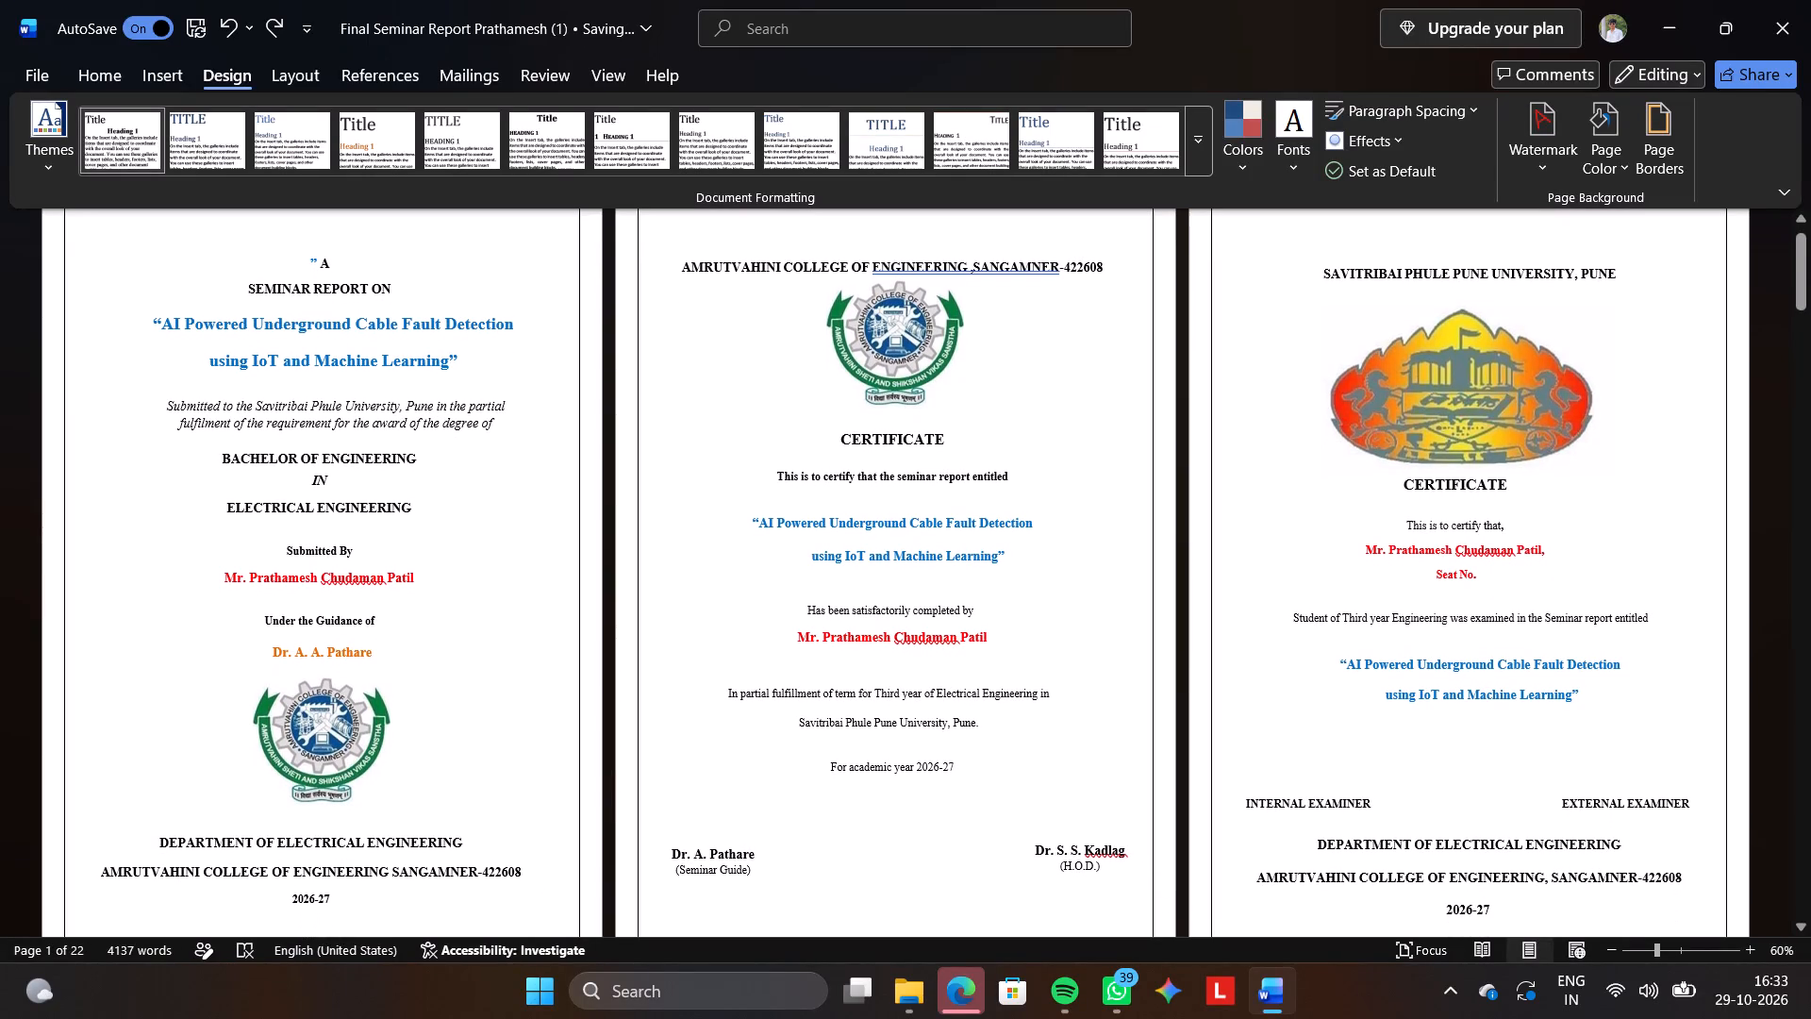
scroll(769, 450, "down", 1)
scroll(769, 450, "up", 1)
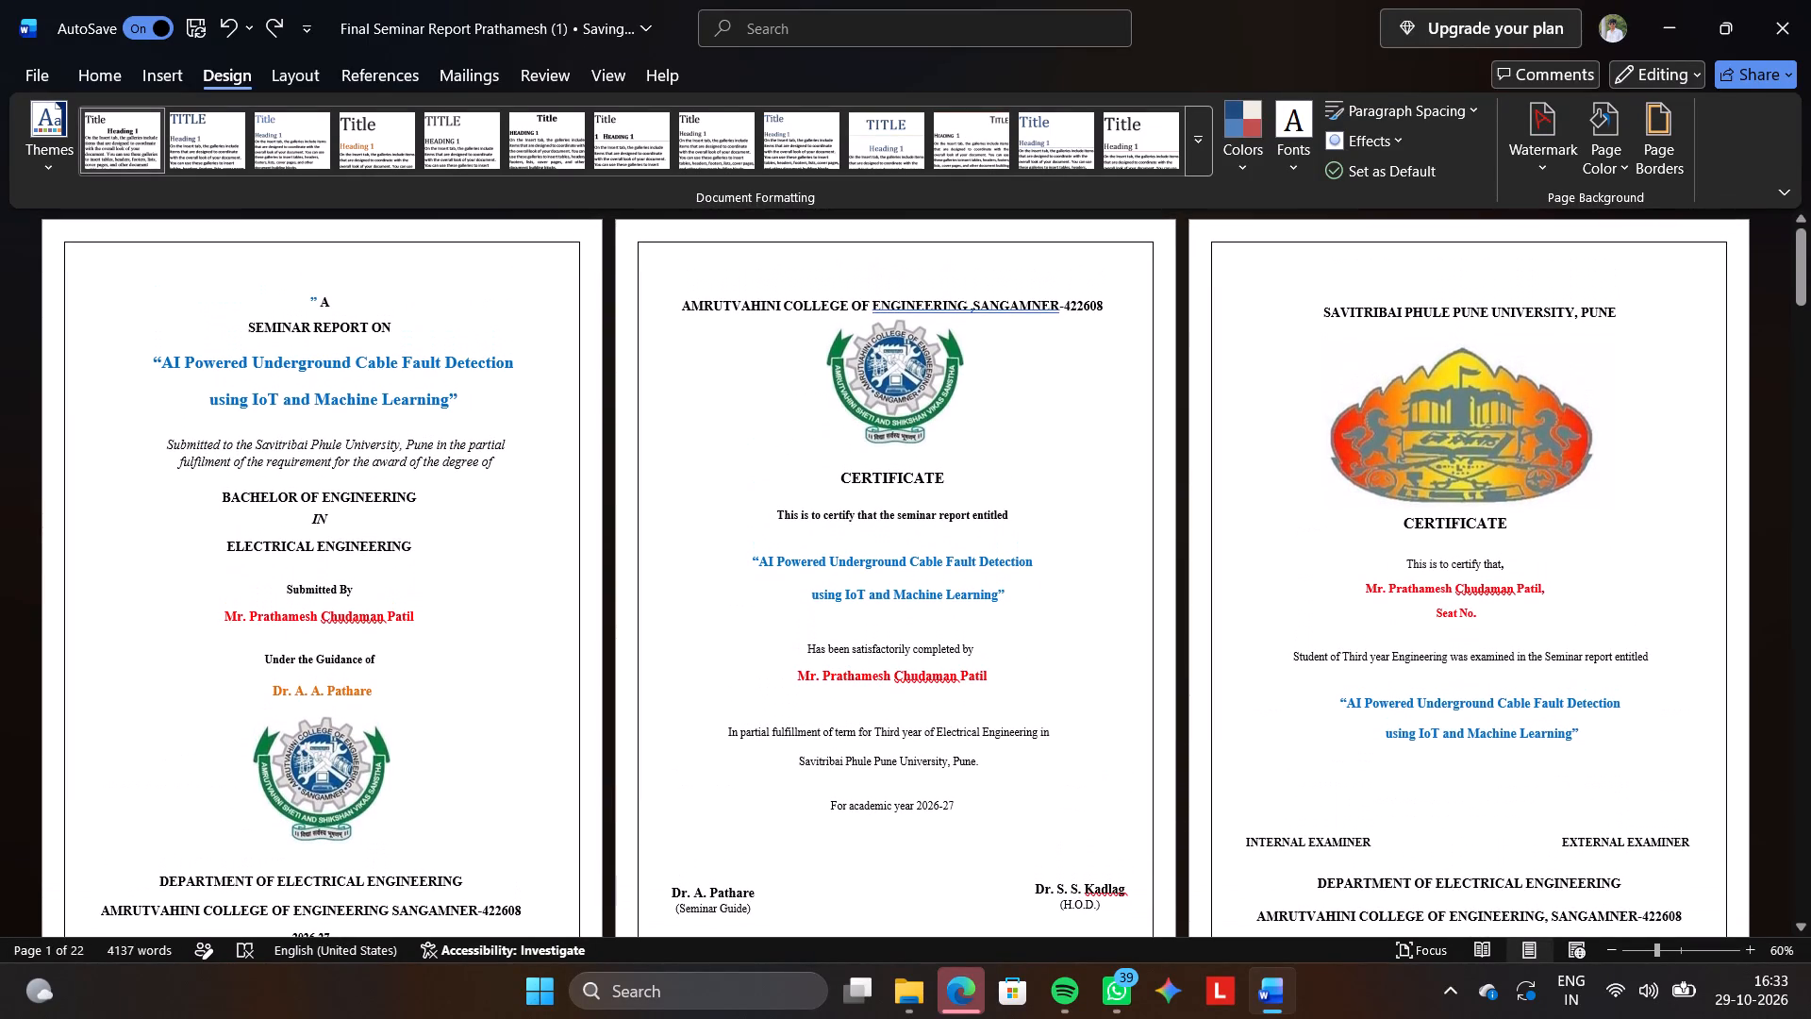
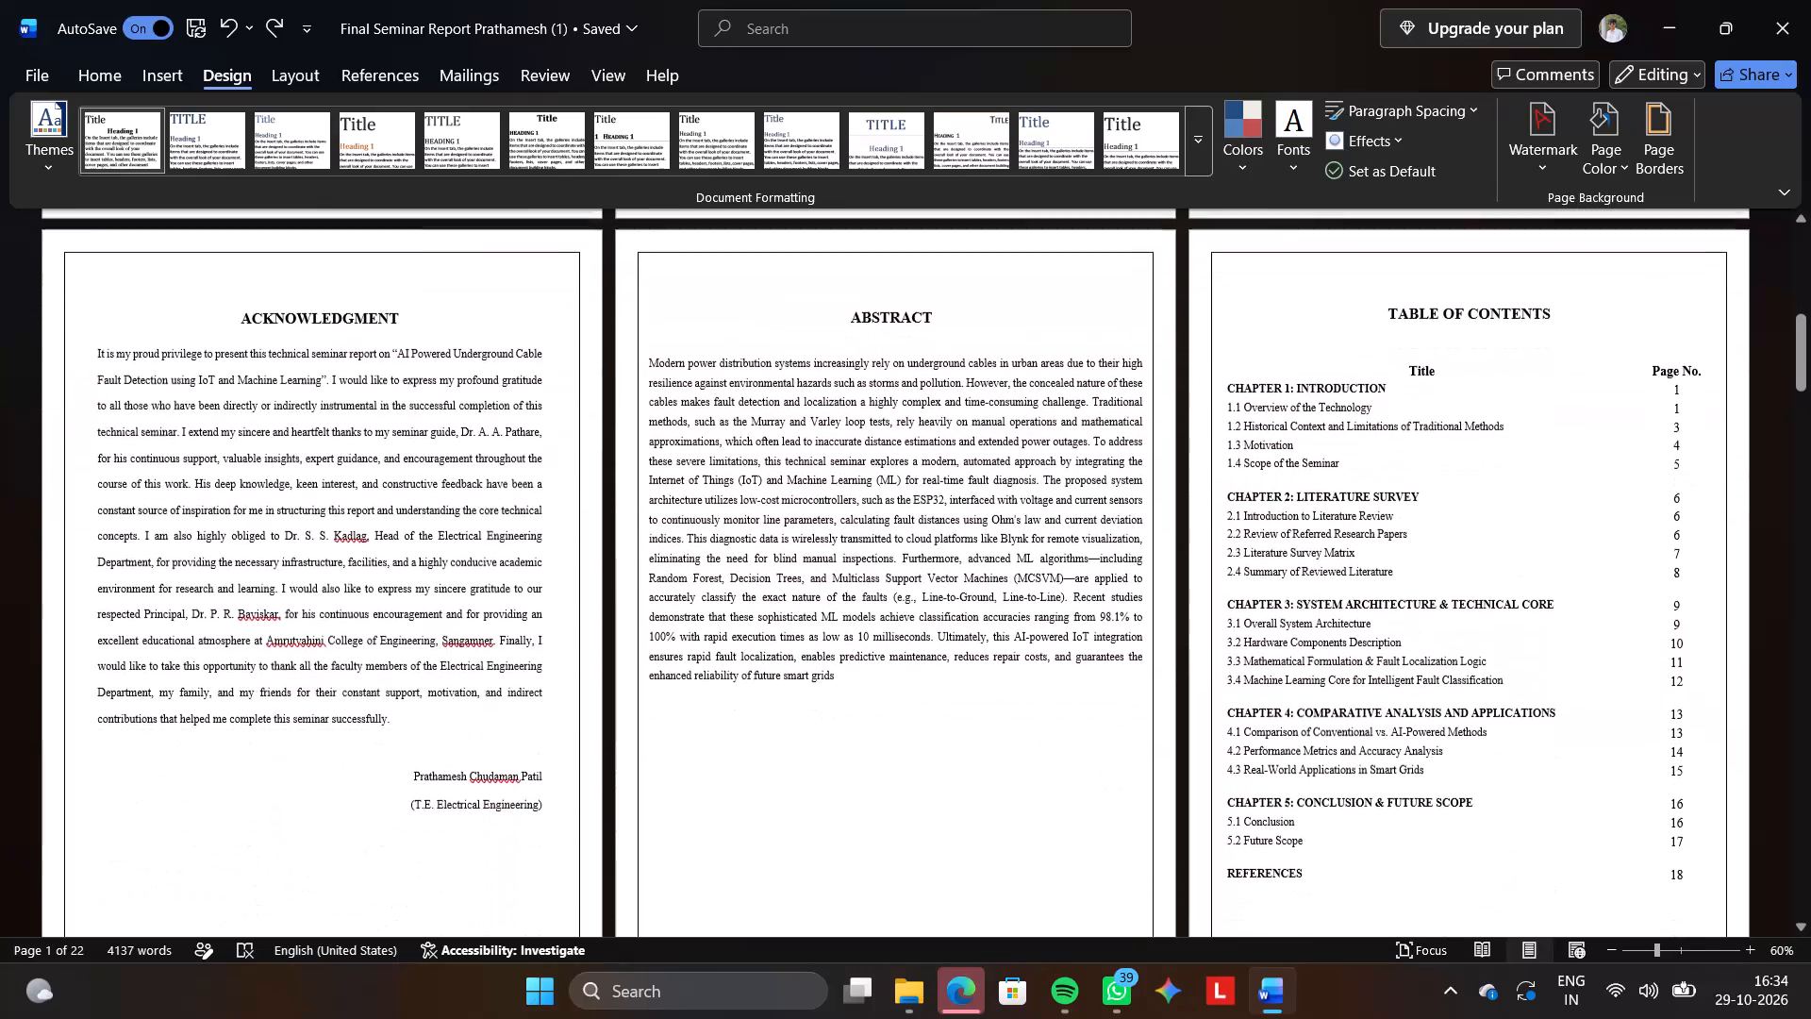
Examine the layout and text block of the acknowledgment page alongside the abstract and table of contents pages.
scroll(769, 450, "down", 1)
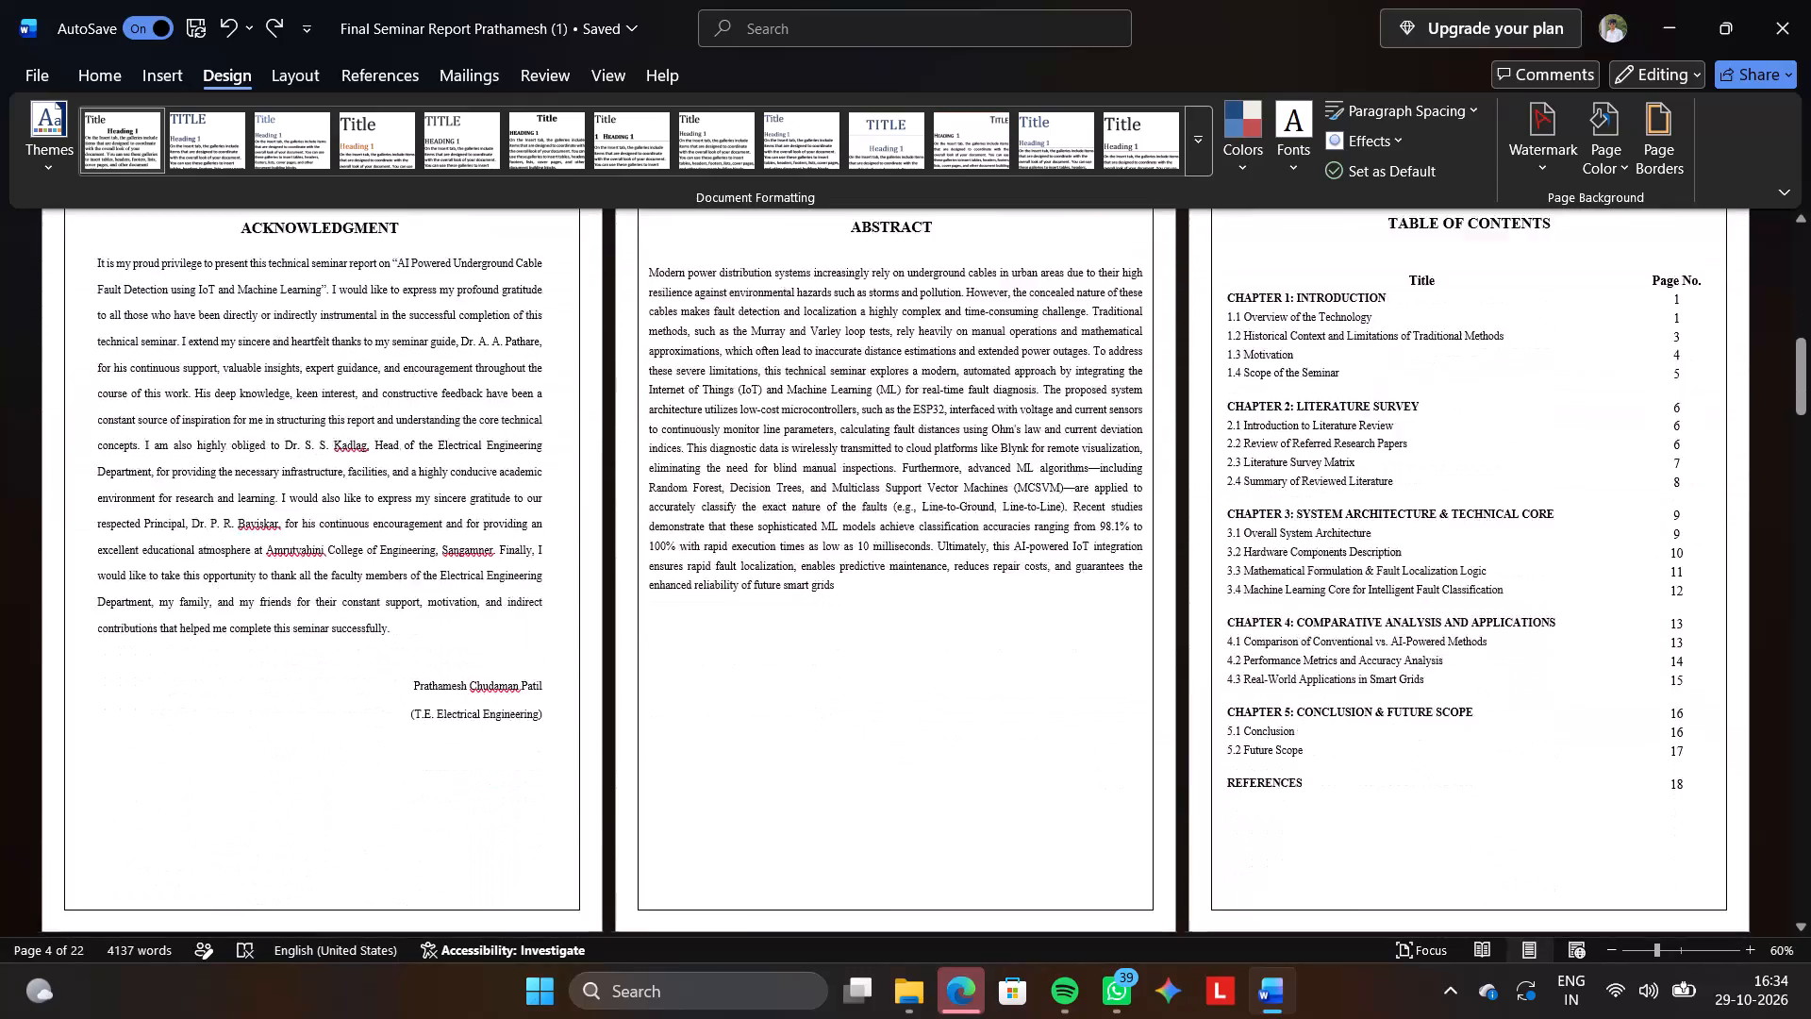
scroll(769, 450, "down", 1)
scroll(769, 450, "up", 1)
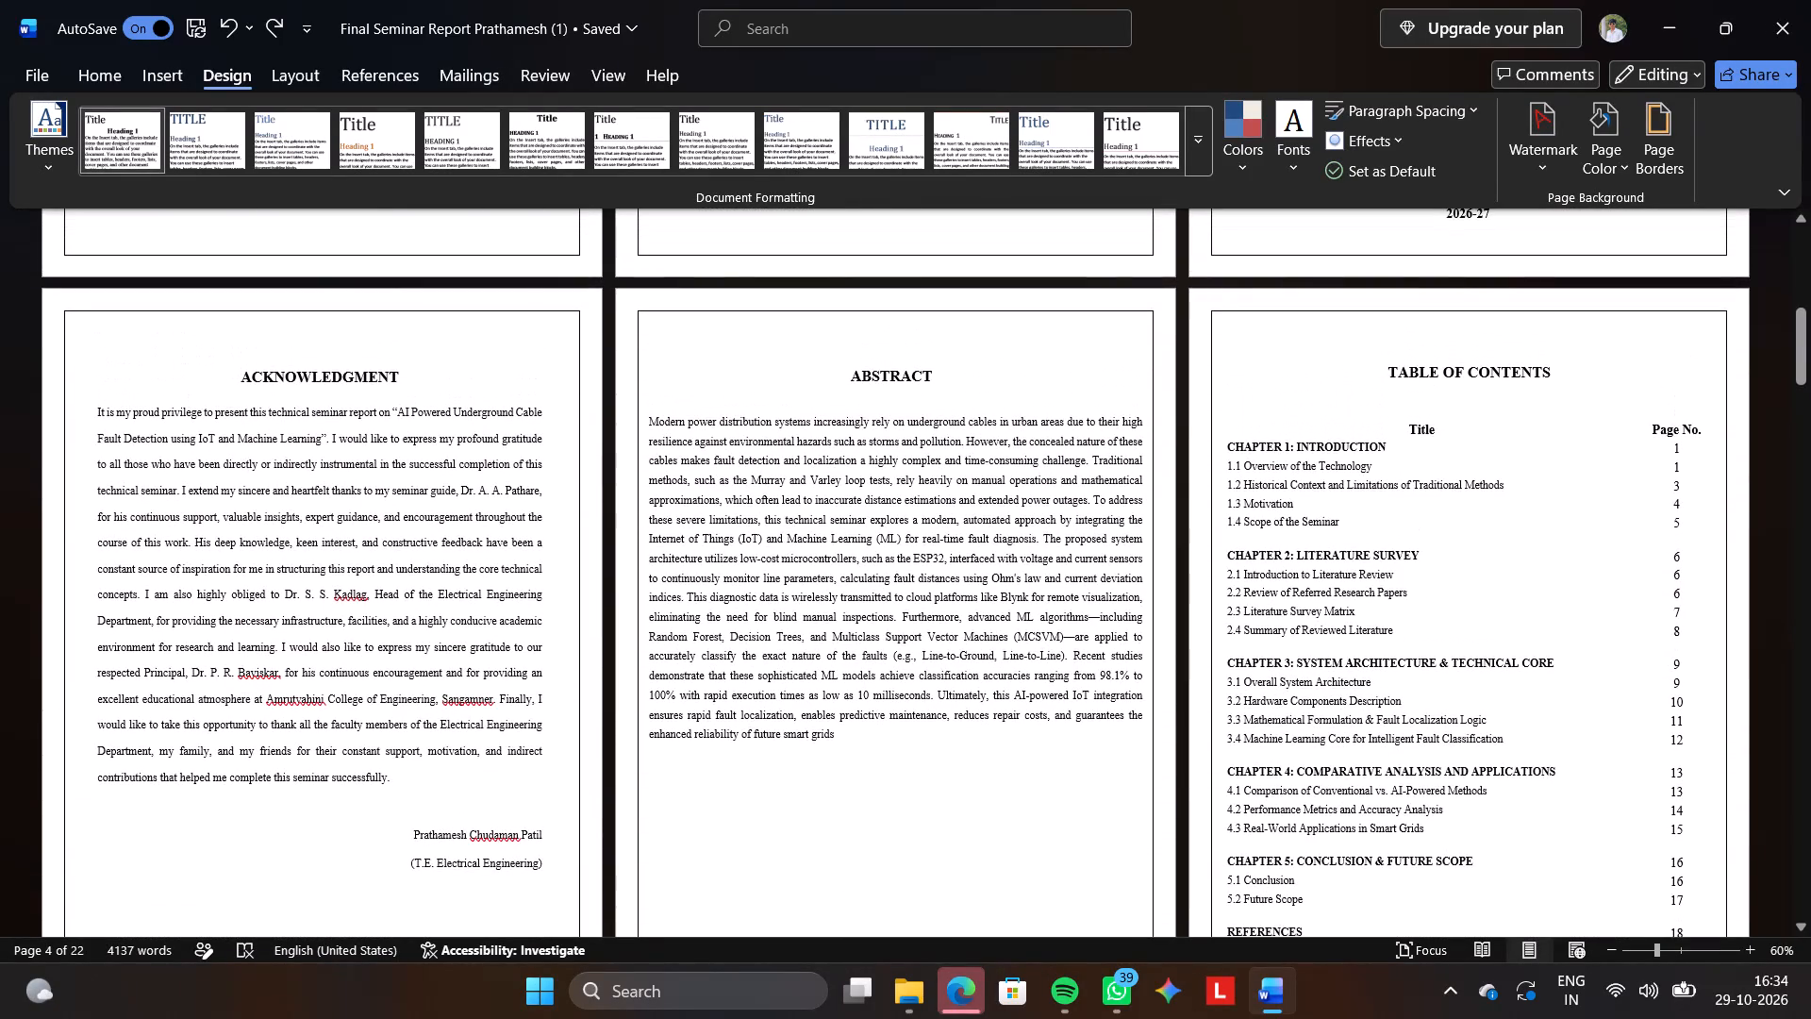
left_click_drag(179, 332, 523, 832)
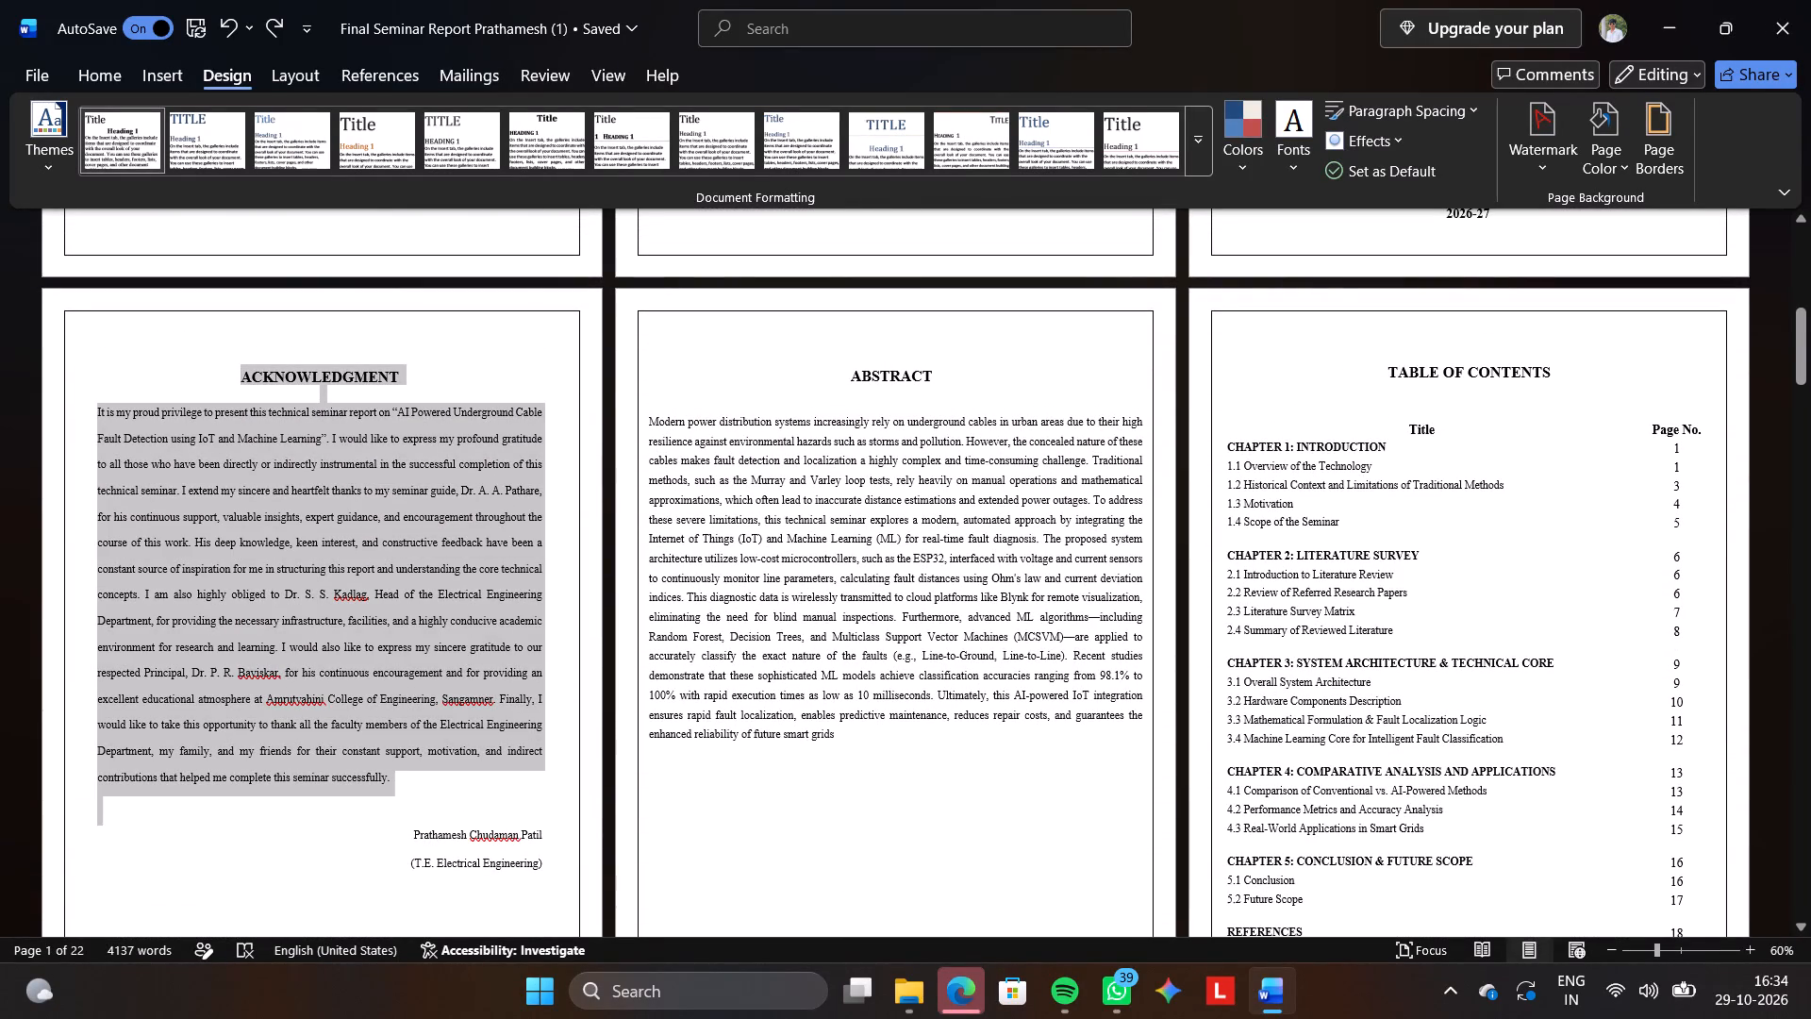
left_click_drag(523, 832, 538, 648)
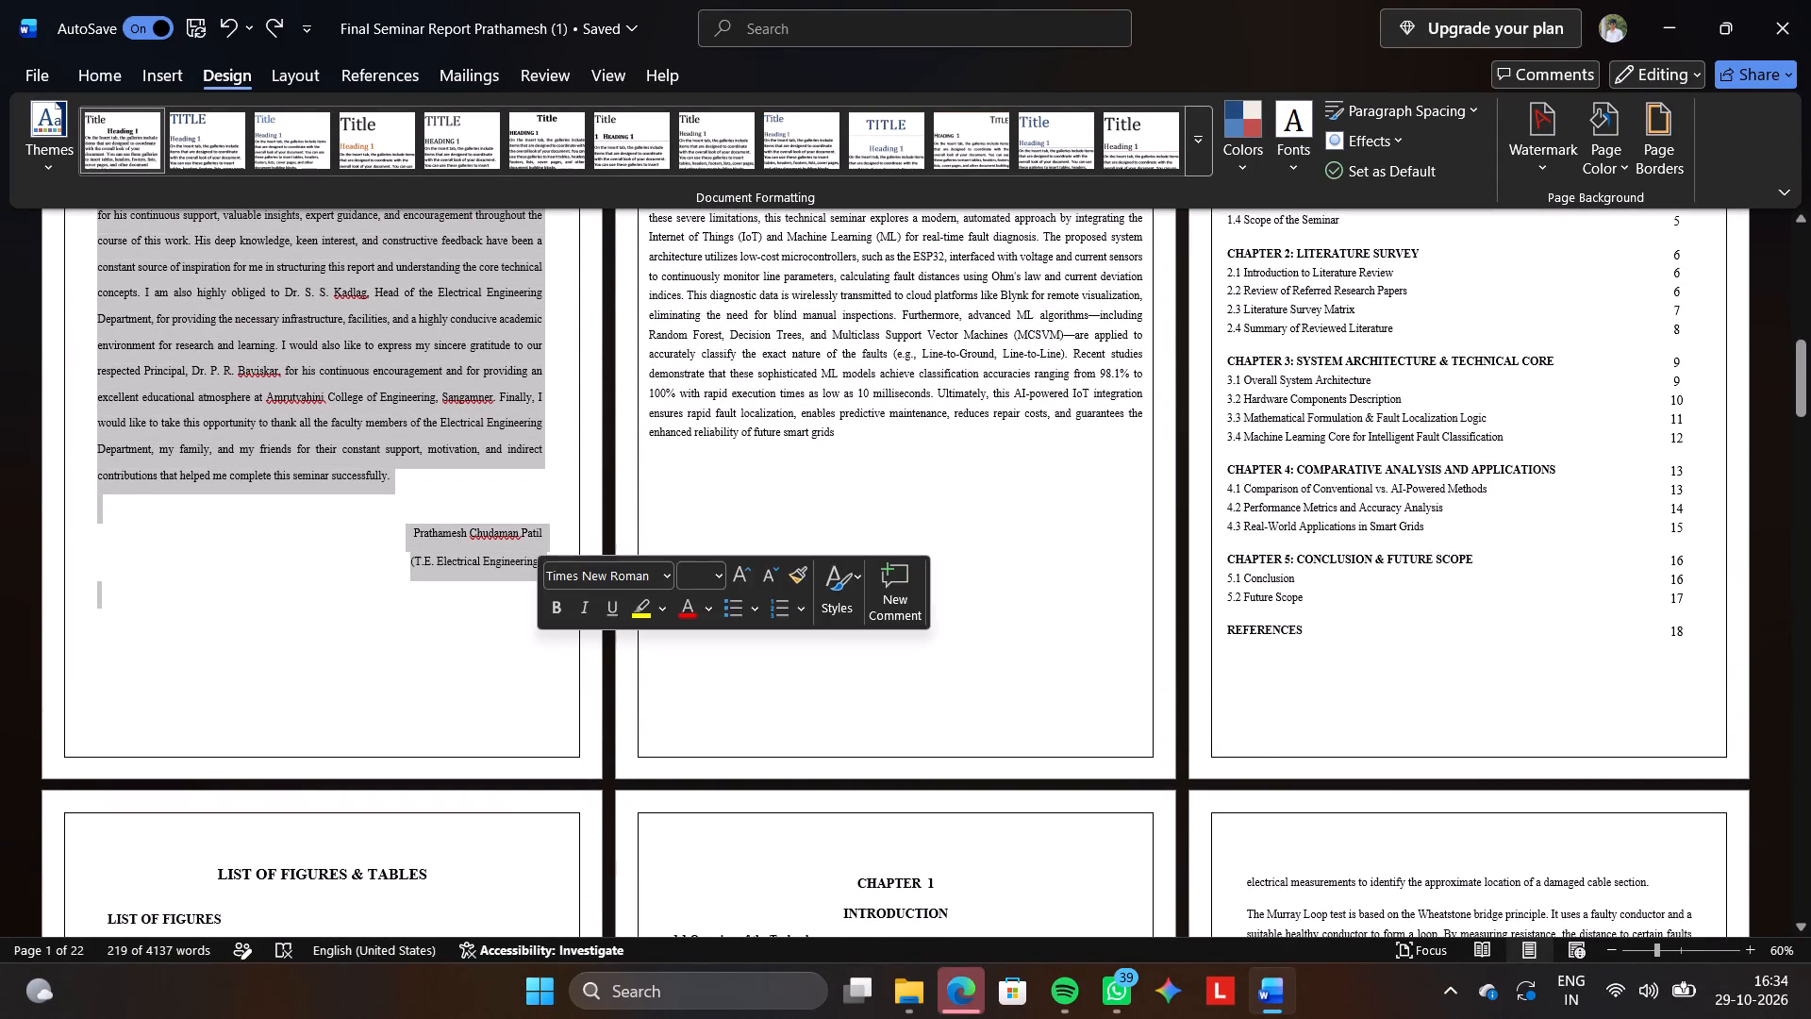
scroll(538, 648, "up", 1)
left_click(538, 648)
scroll(538, 648, "up", 2)
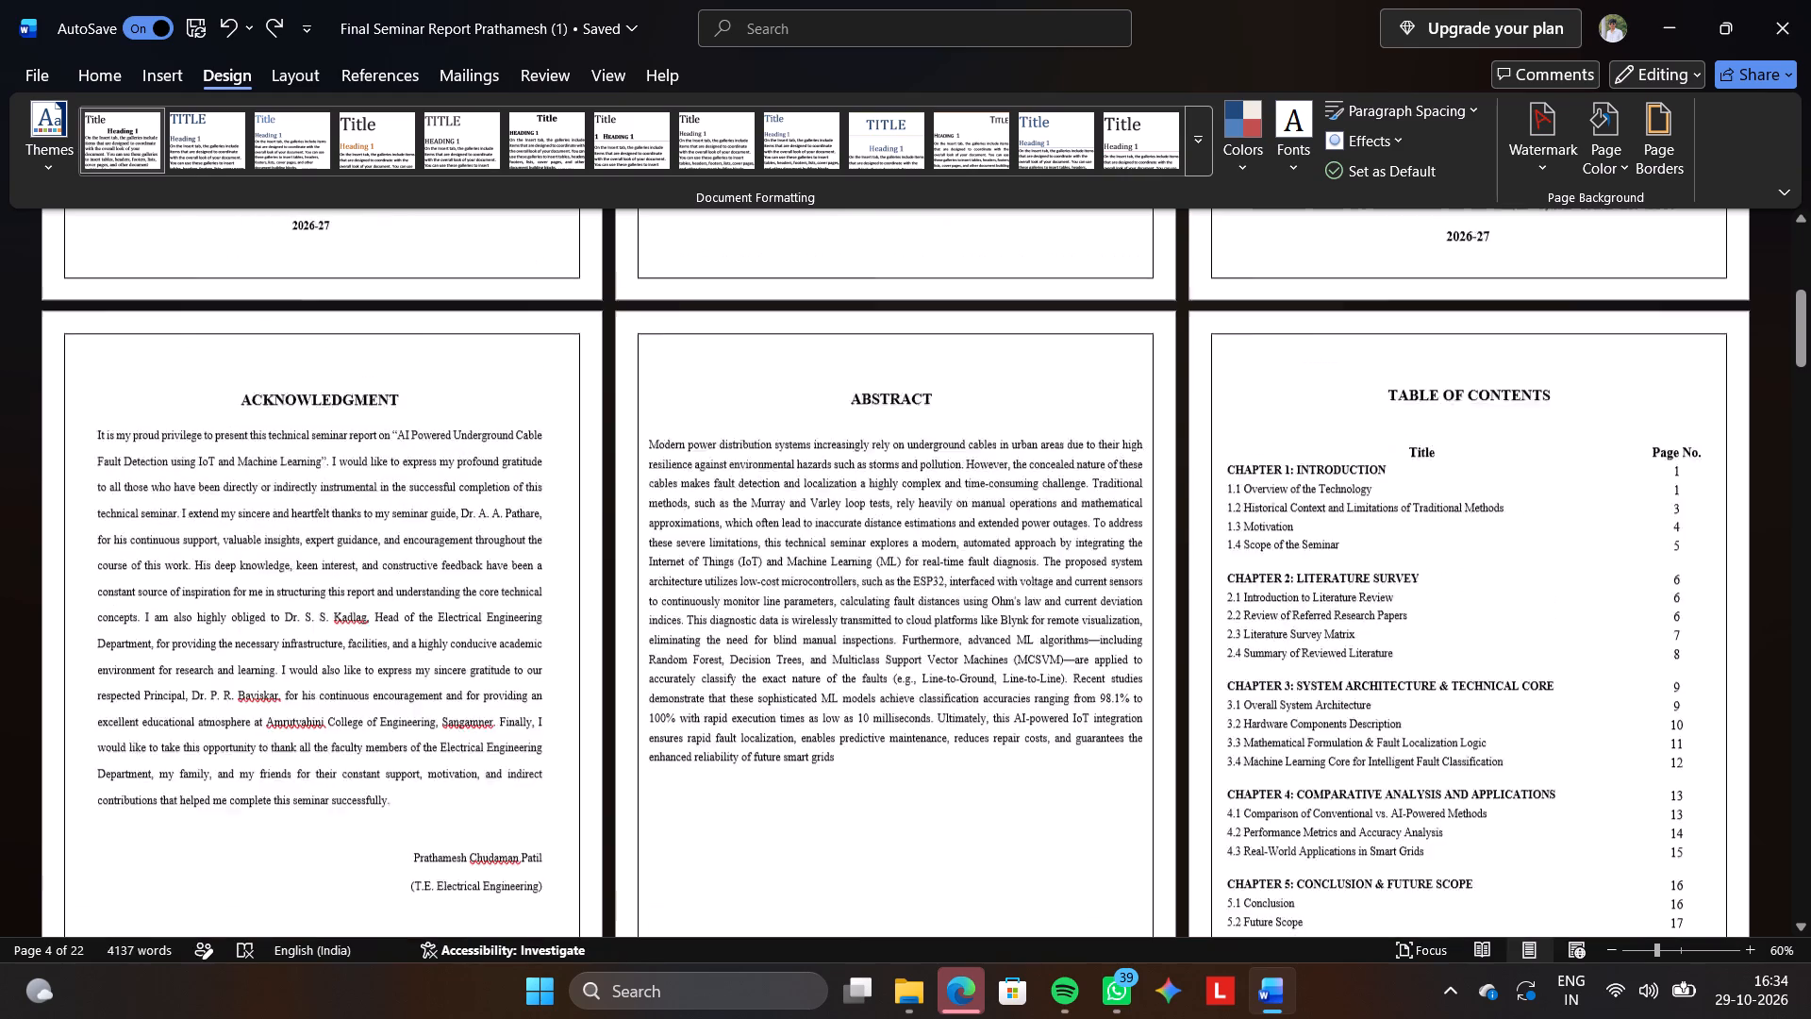
scroll(538, 648, "up", 4)
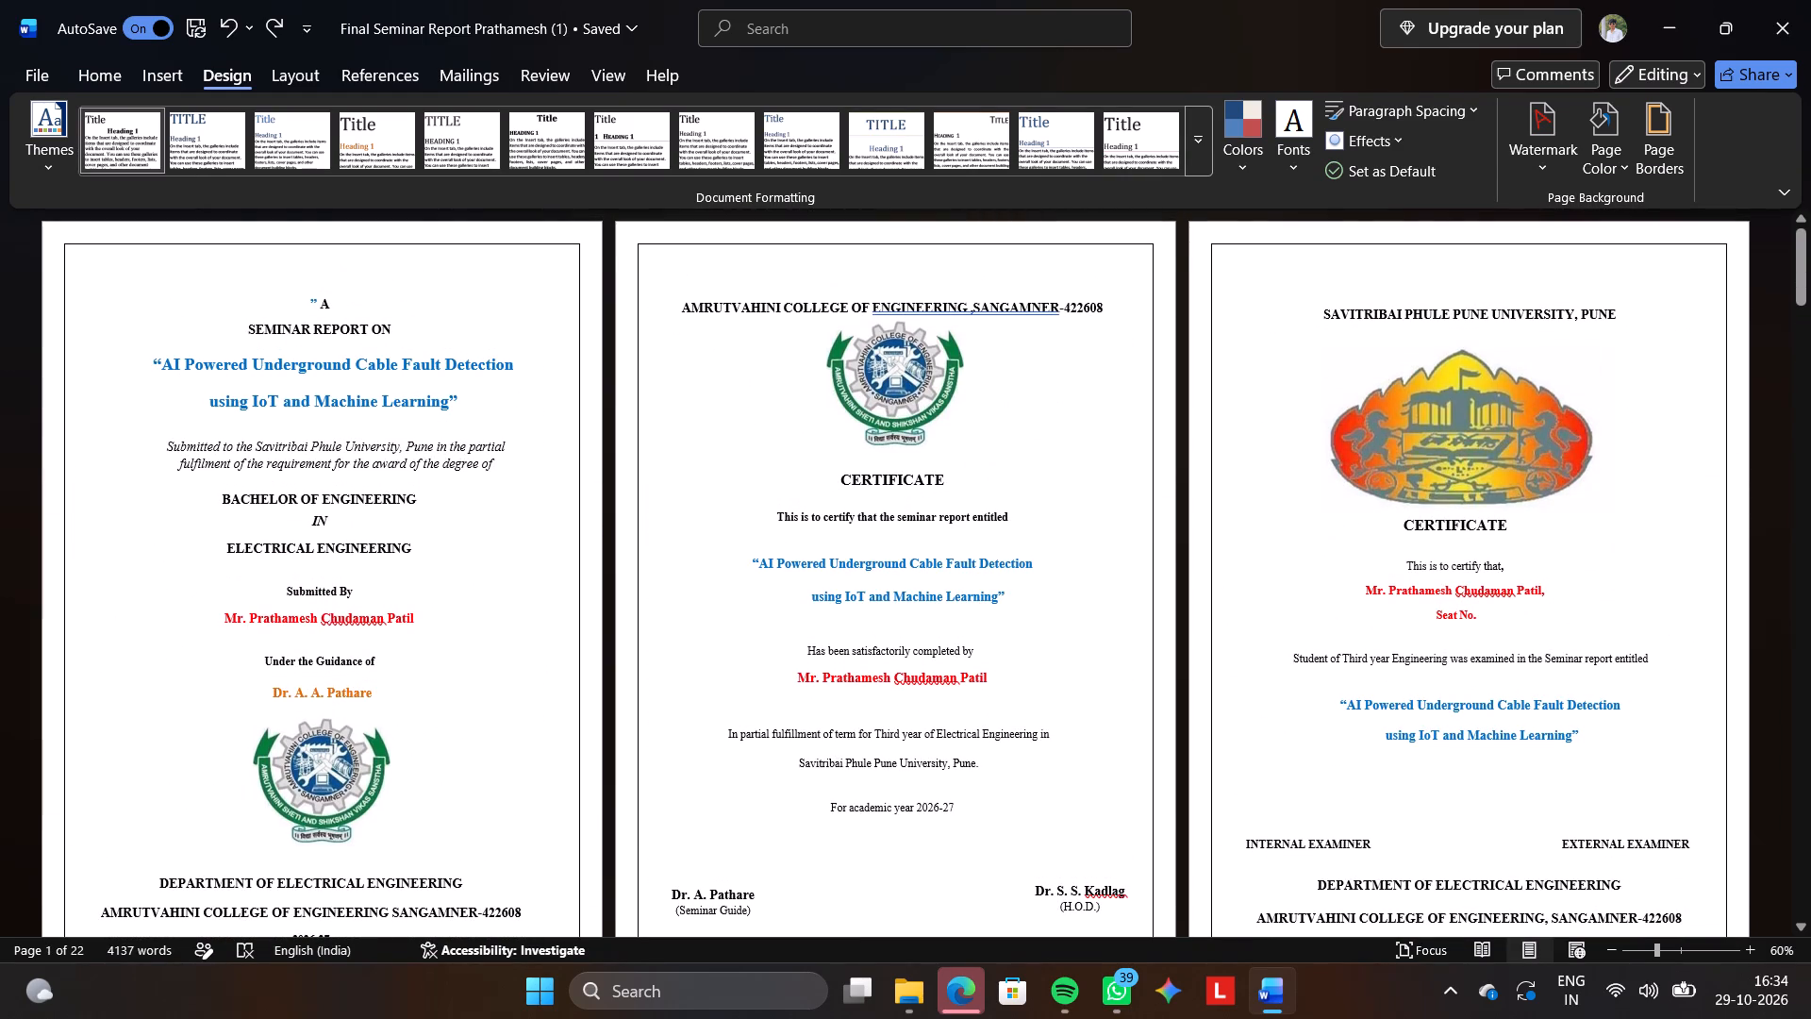
Review the page layout of the whole seminar report from the front pages through the chapters to the references.
scroll(998, 587, "down", 4)
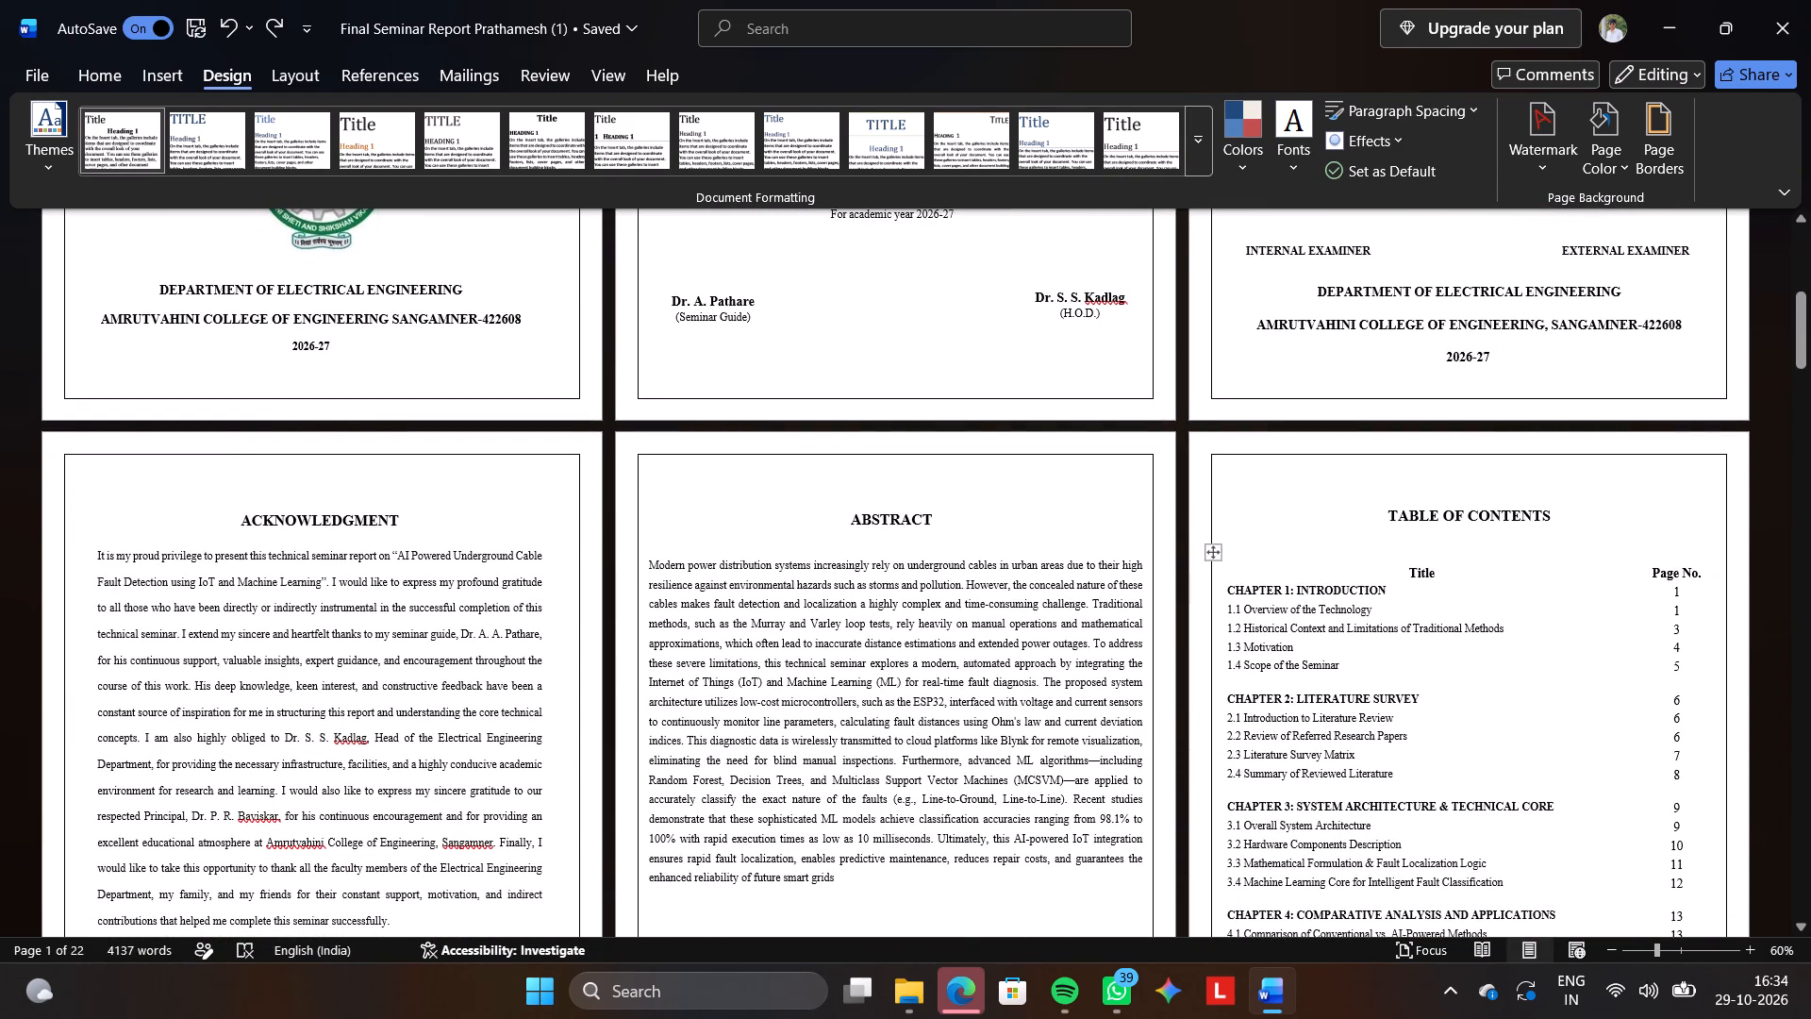
scroll(1188, 571, "down", 6)
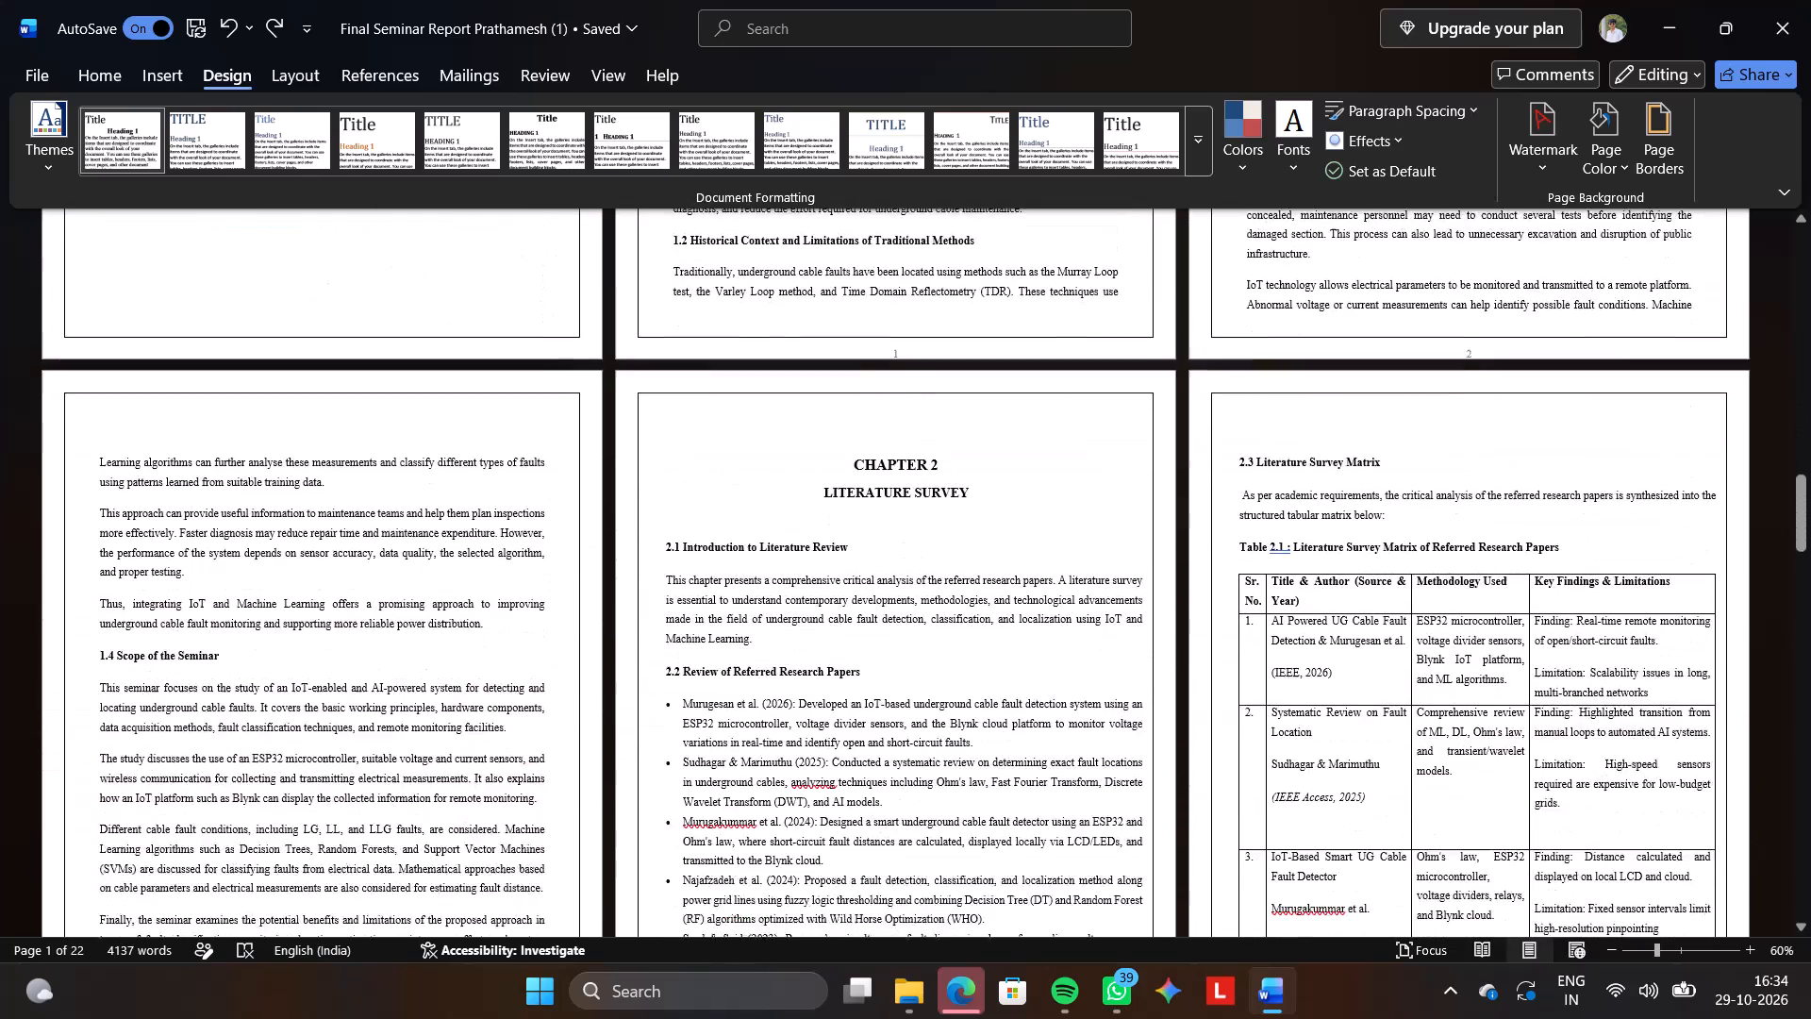
scroll(1188, 571, "down", 7)
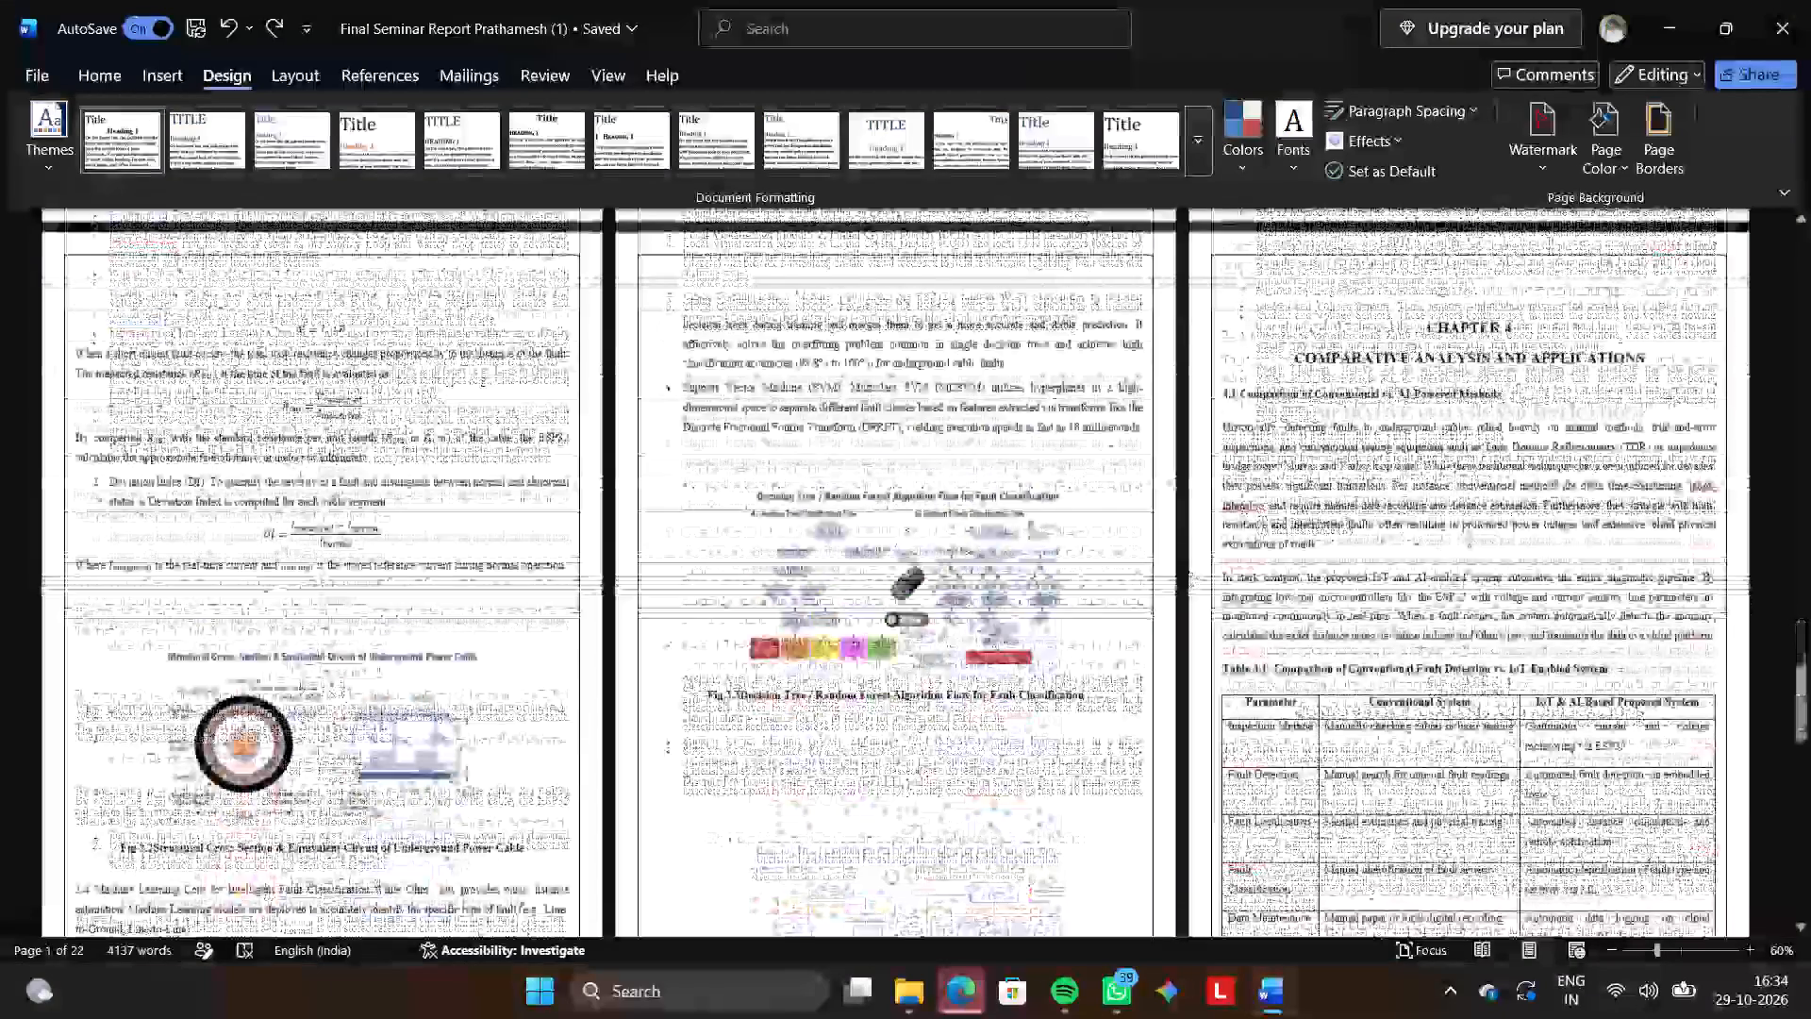
scroll(1188, 571, "down", 5)
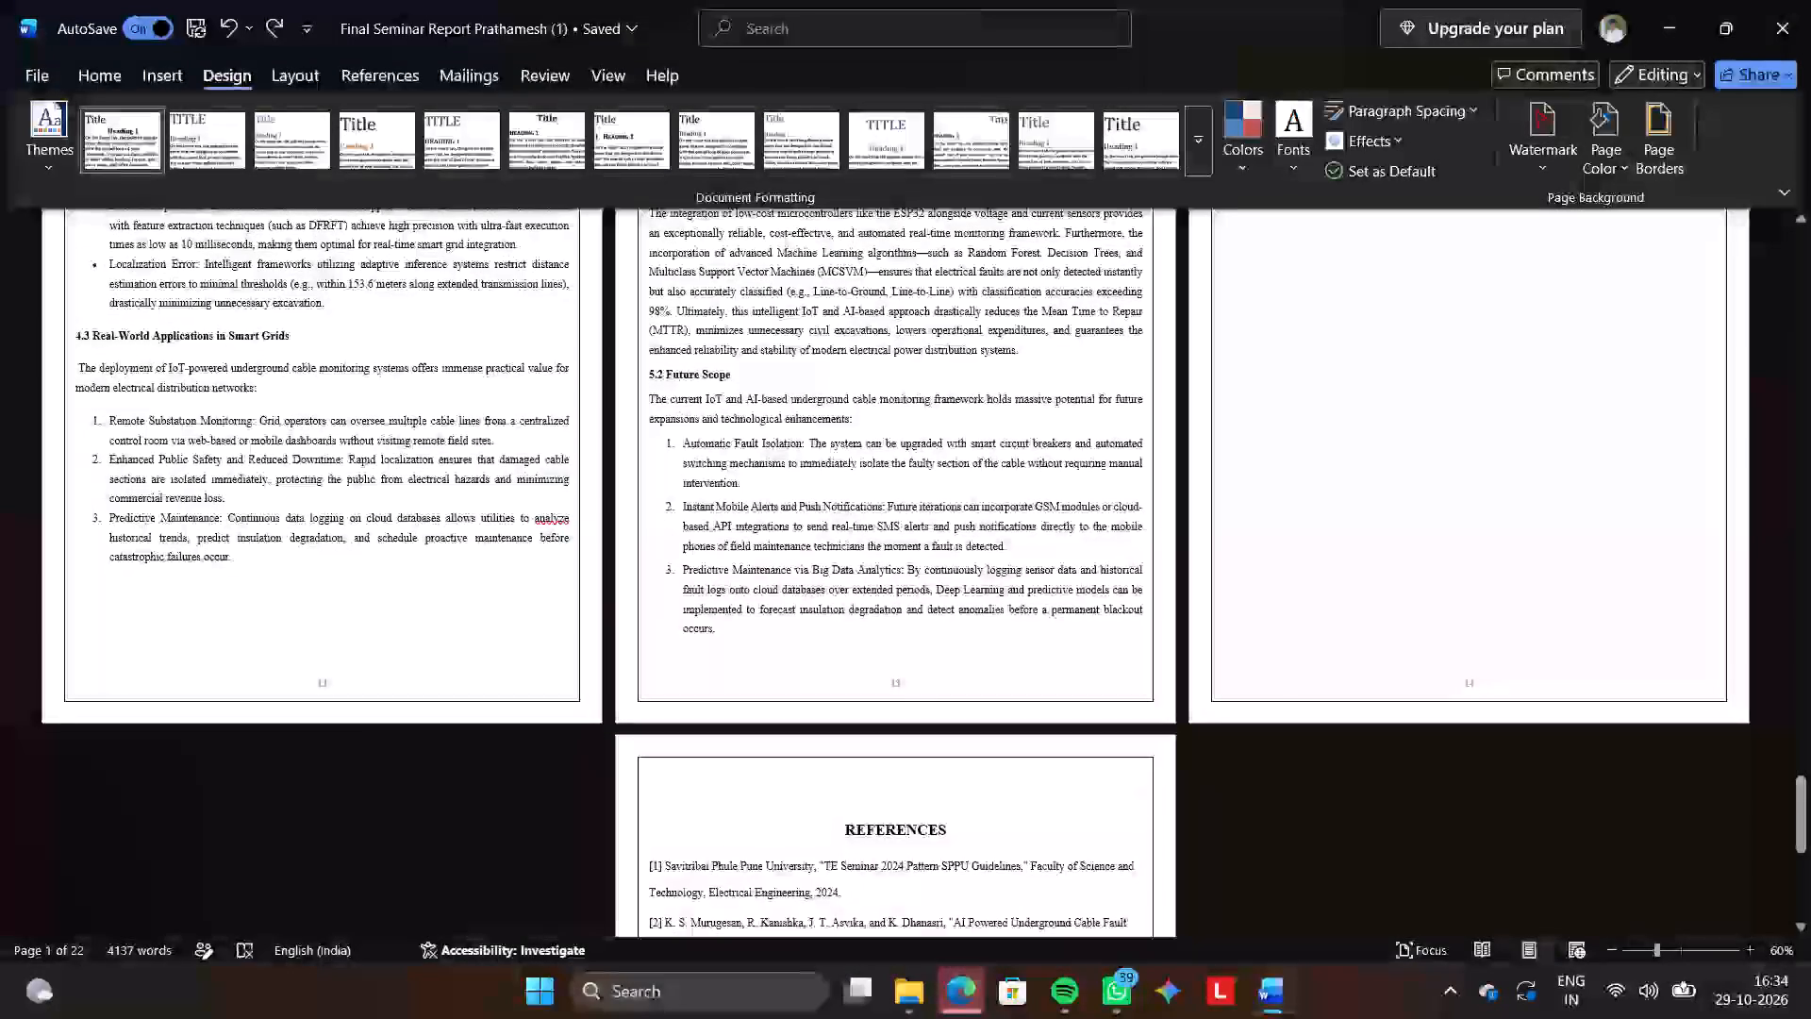
scroll(1188, 571, "down", 8)
scroll(1188, 571, "up", 6)
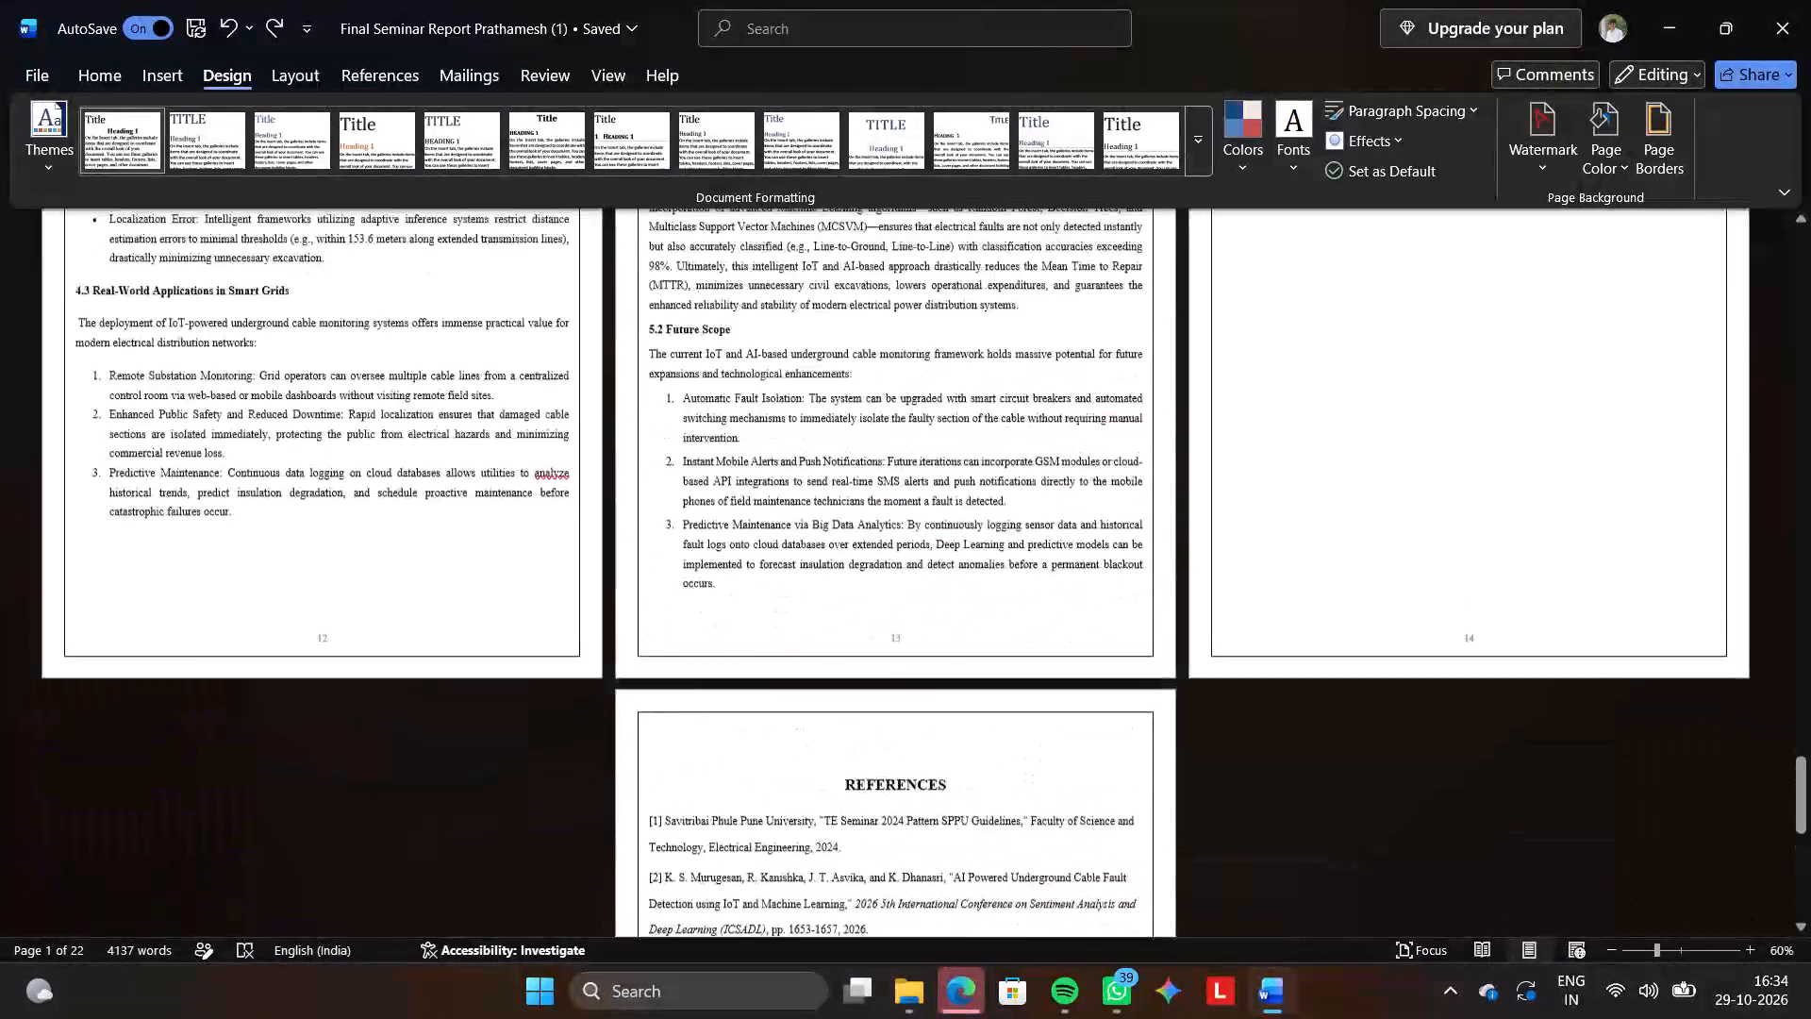
scroll(1188, 571, "up", 20)
scroll(1188, 571, "up", 16)
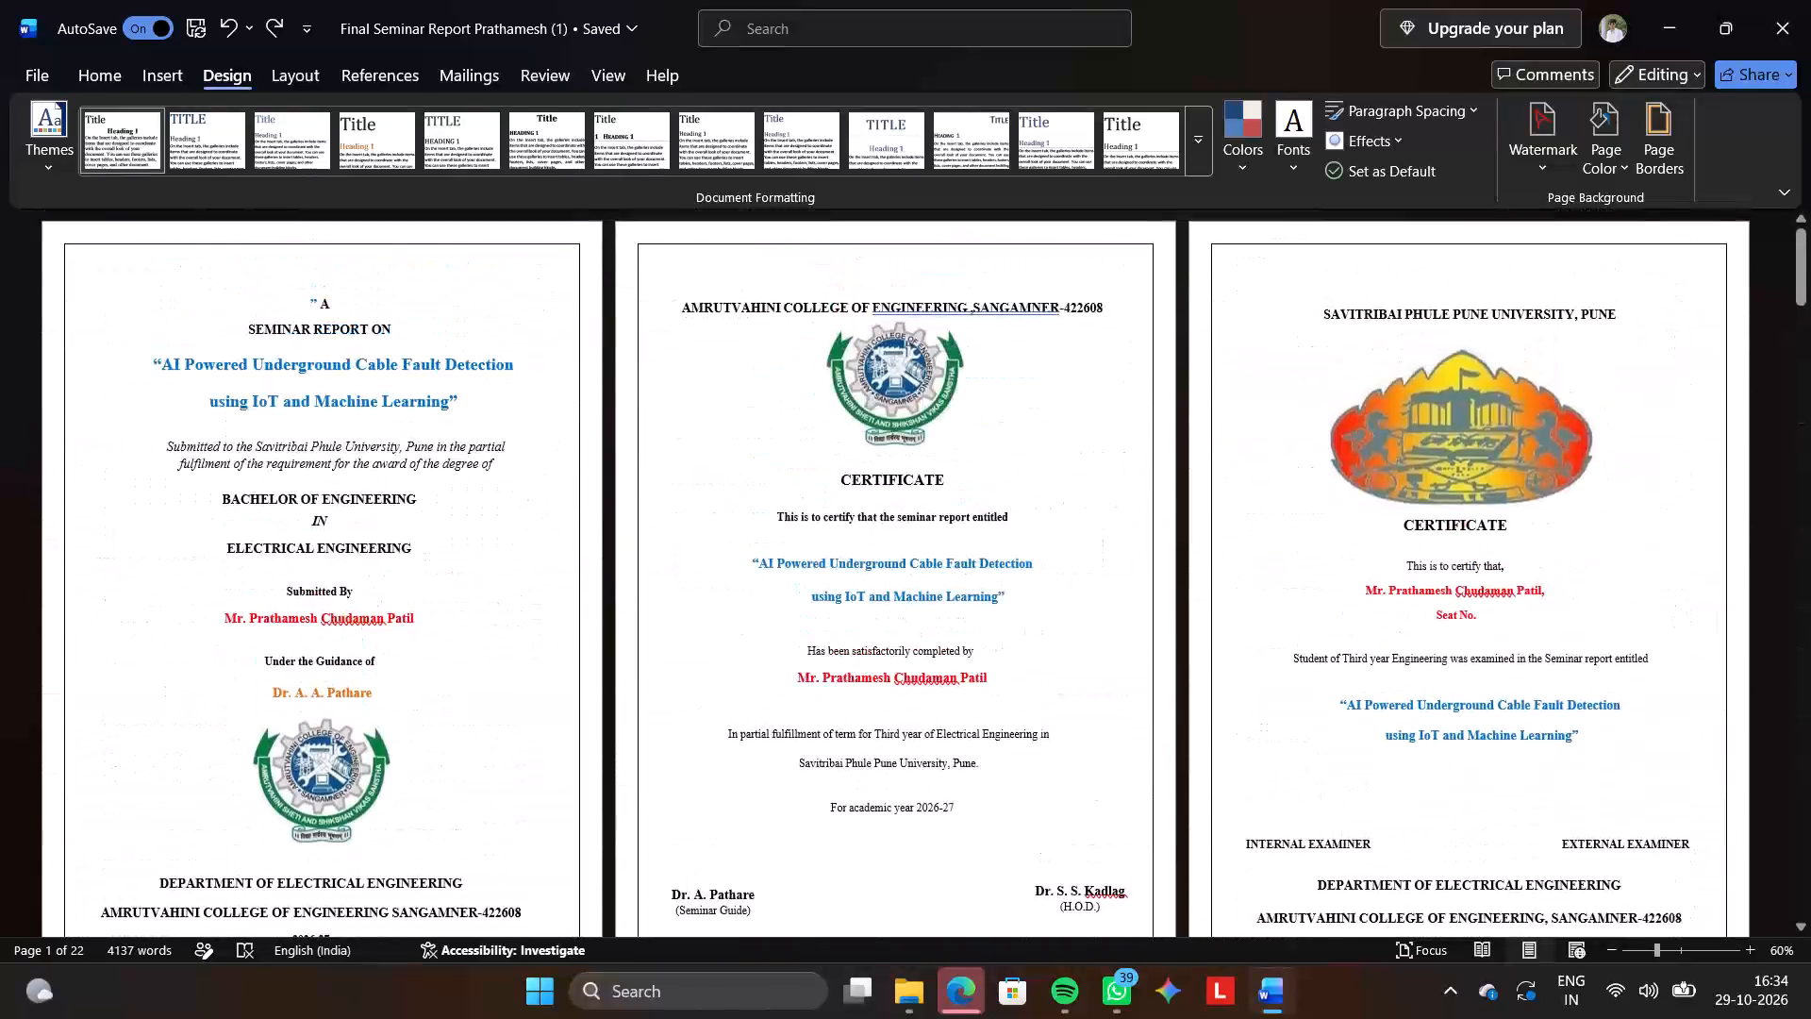
On the university certificate page, remove the spacing before "Student of Third year Engineering was examined" and insert a single line break there.
scroll(1604, 493, "down", 1)
scroll(1604, 493, "up", 2)
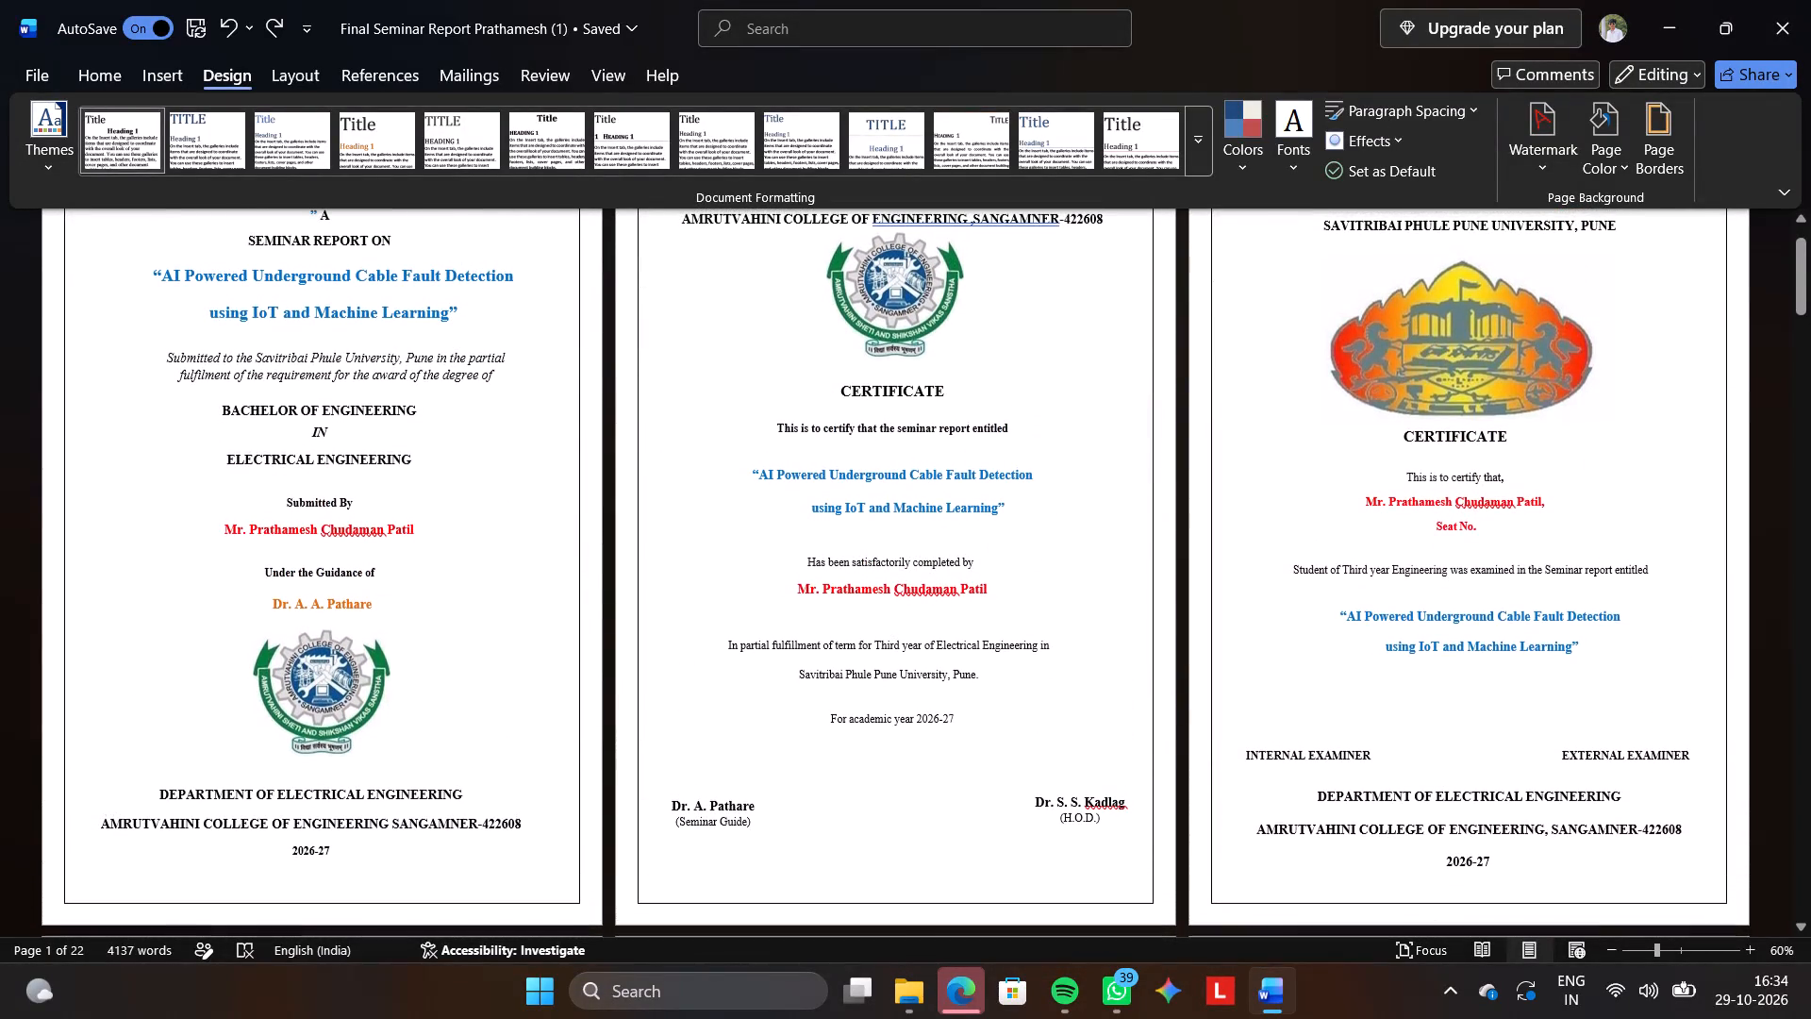
left_click_drag(1659, 572, 1271, 567)
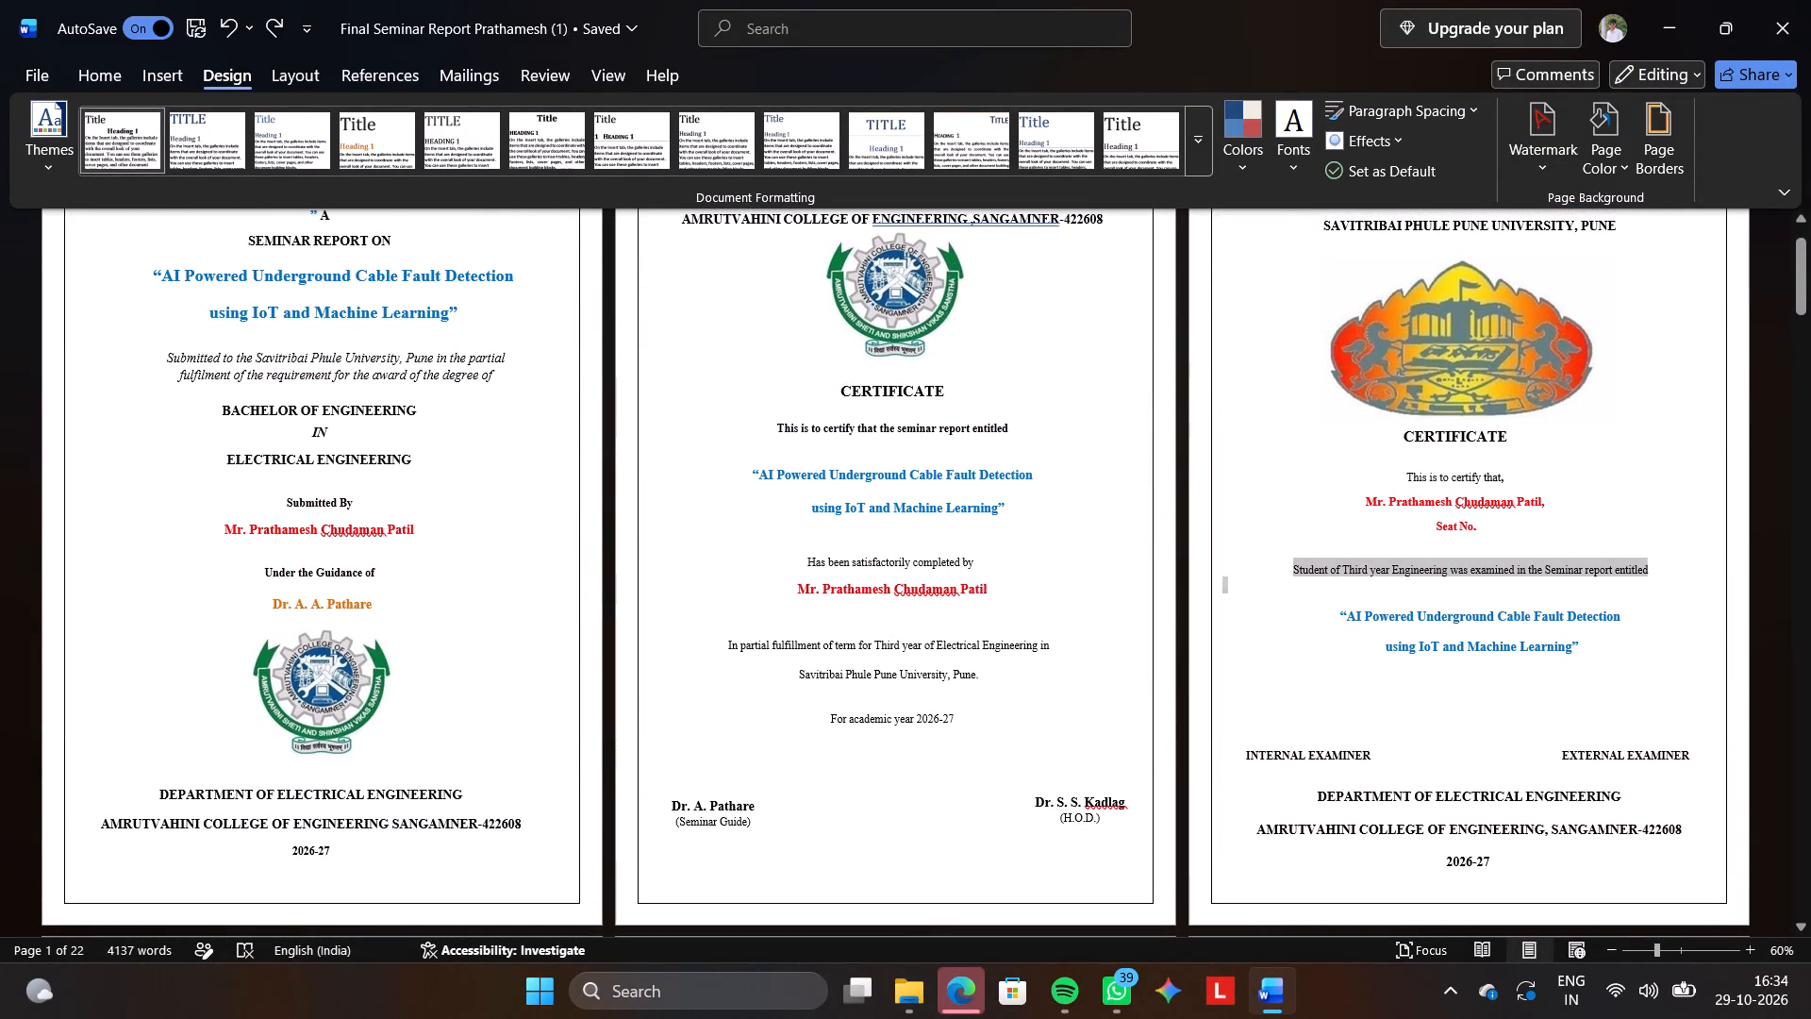
left_click_drag(1271, 567, 1271, 558)
left_click(1271, 558)
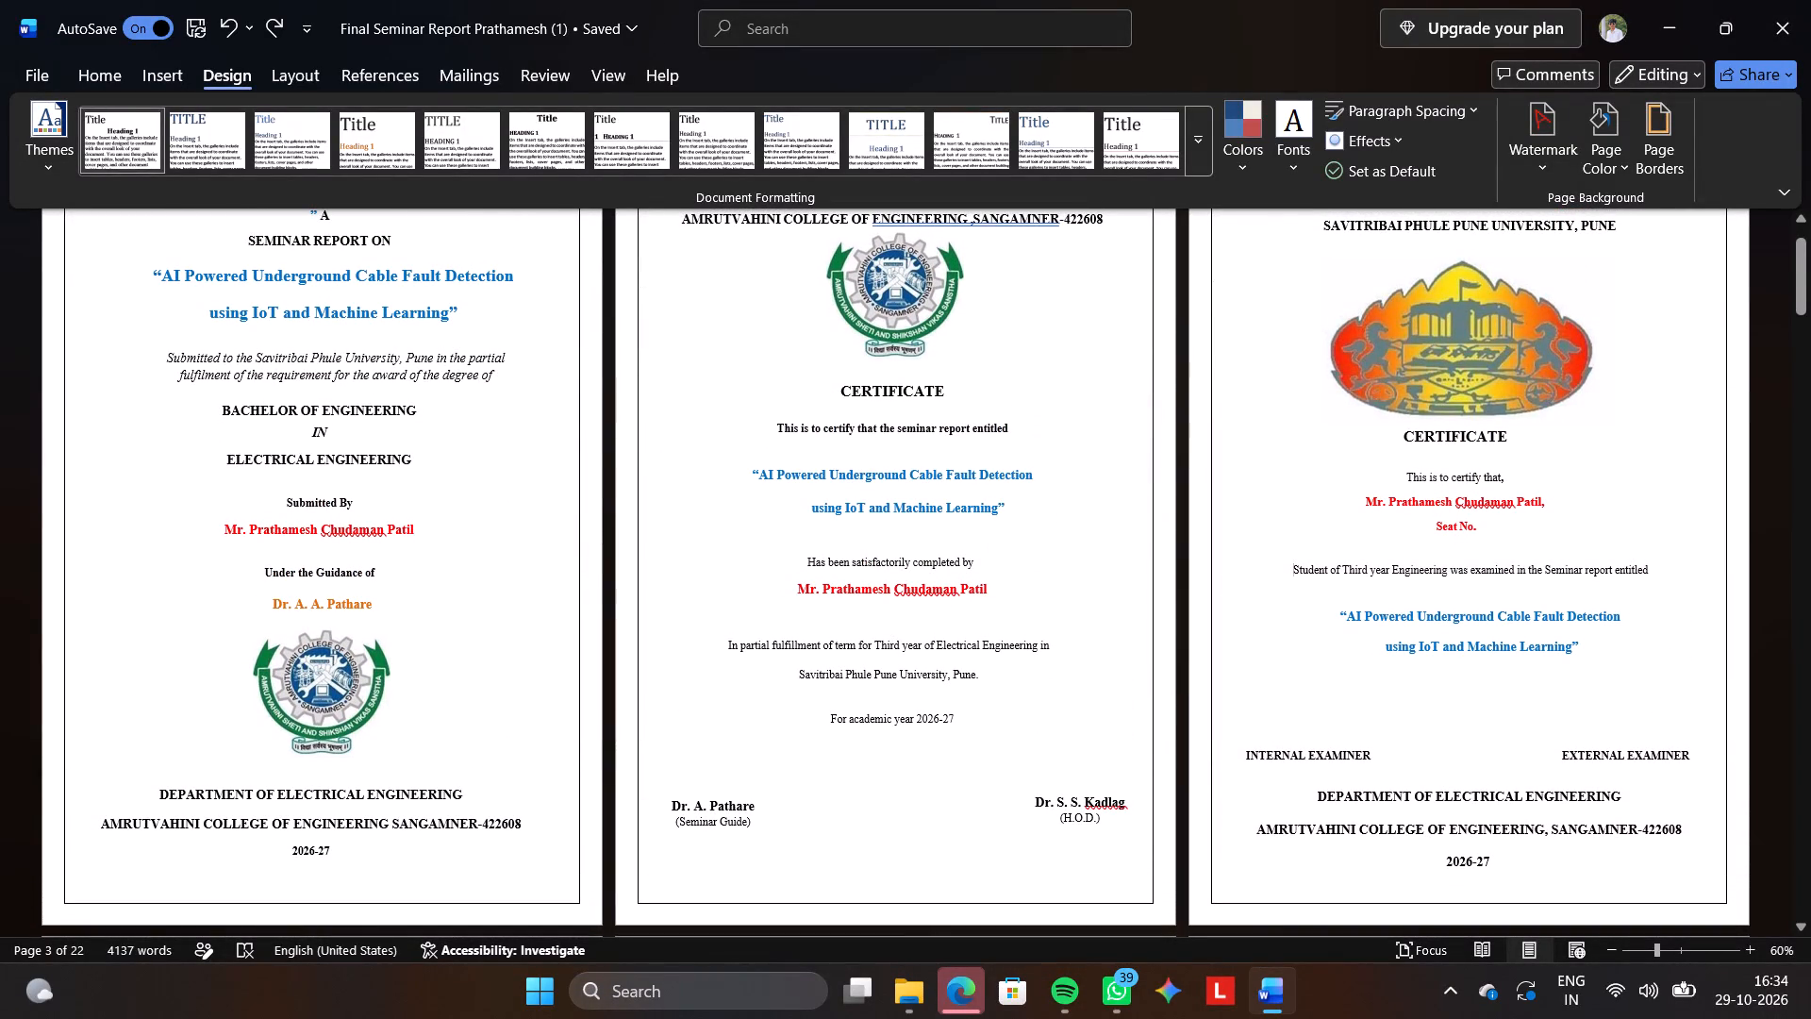
key("BackSpace")
key("BackSpace")
key("BackSpace")
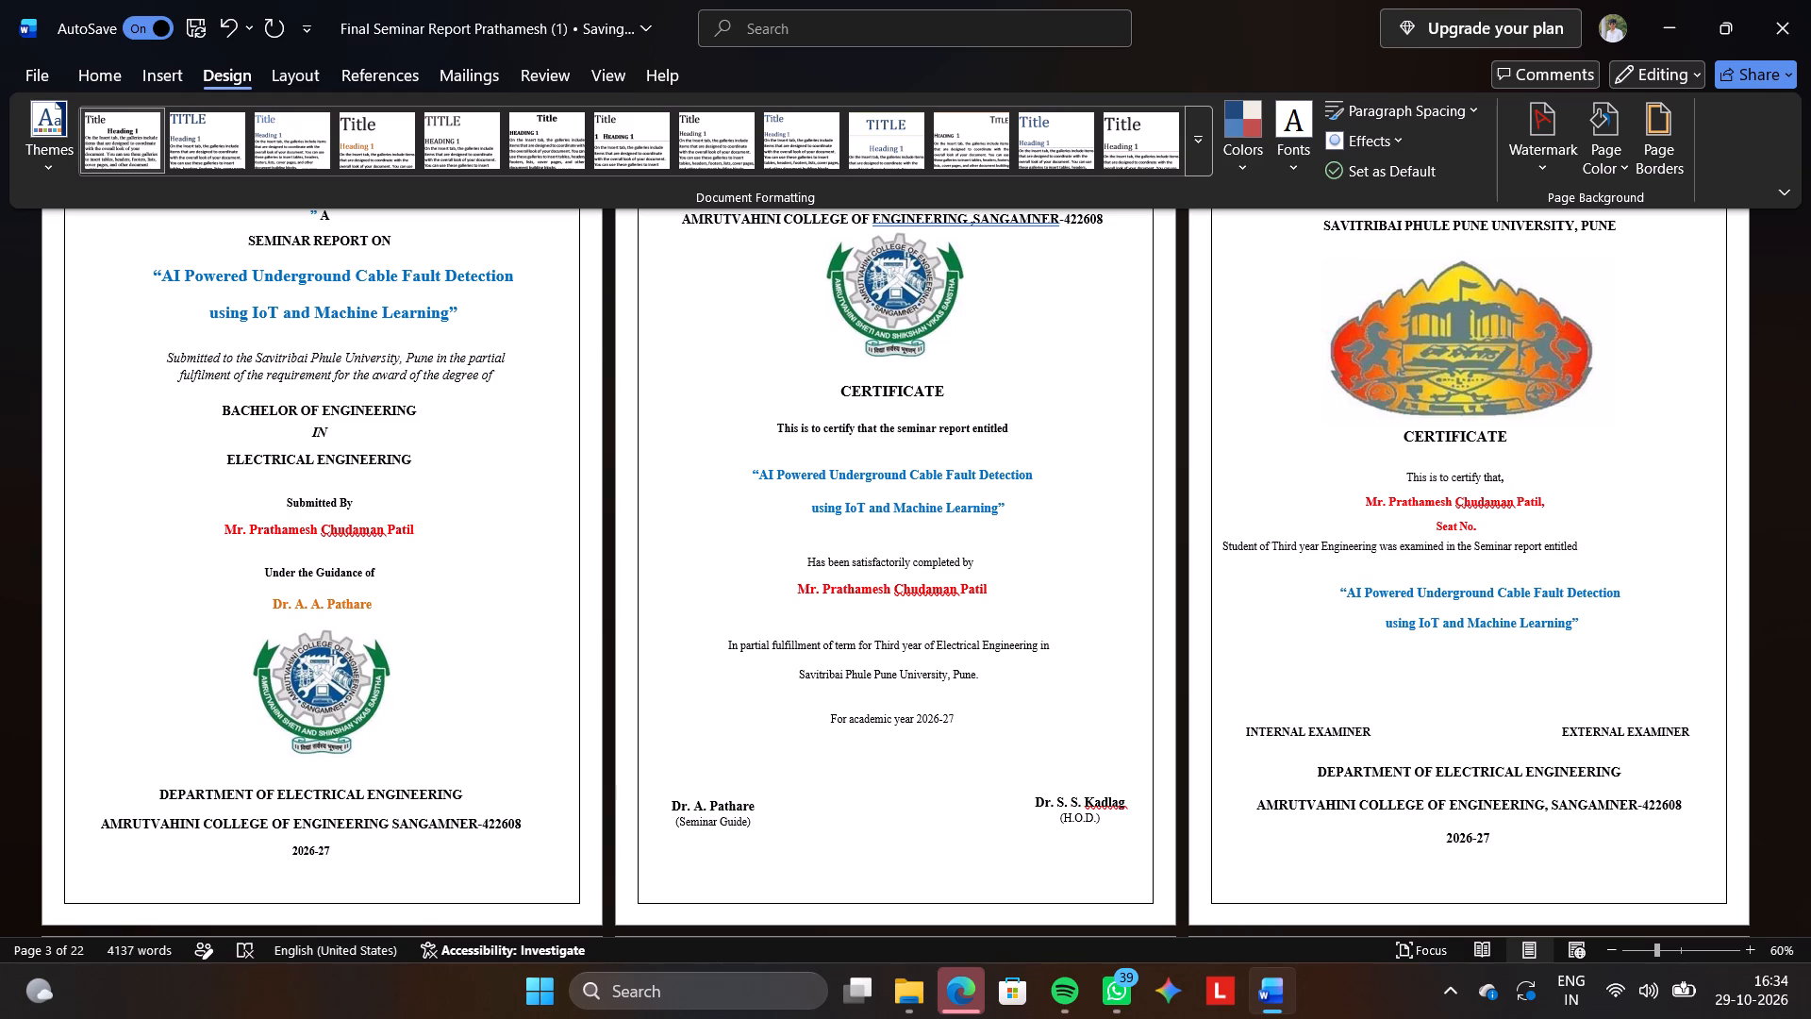
key("Return")
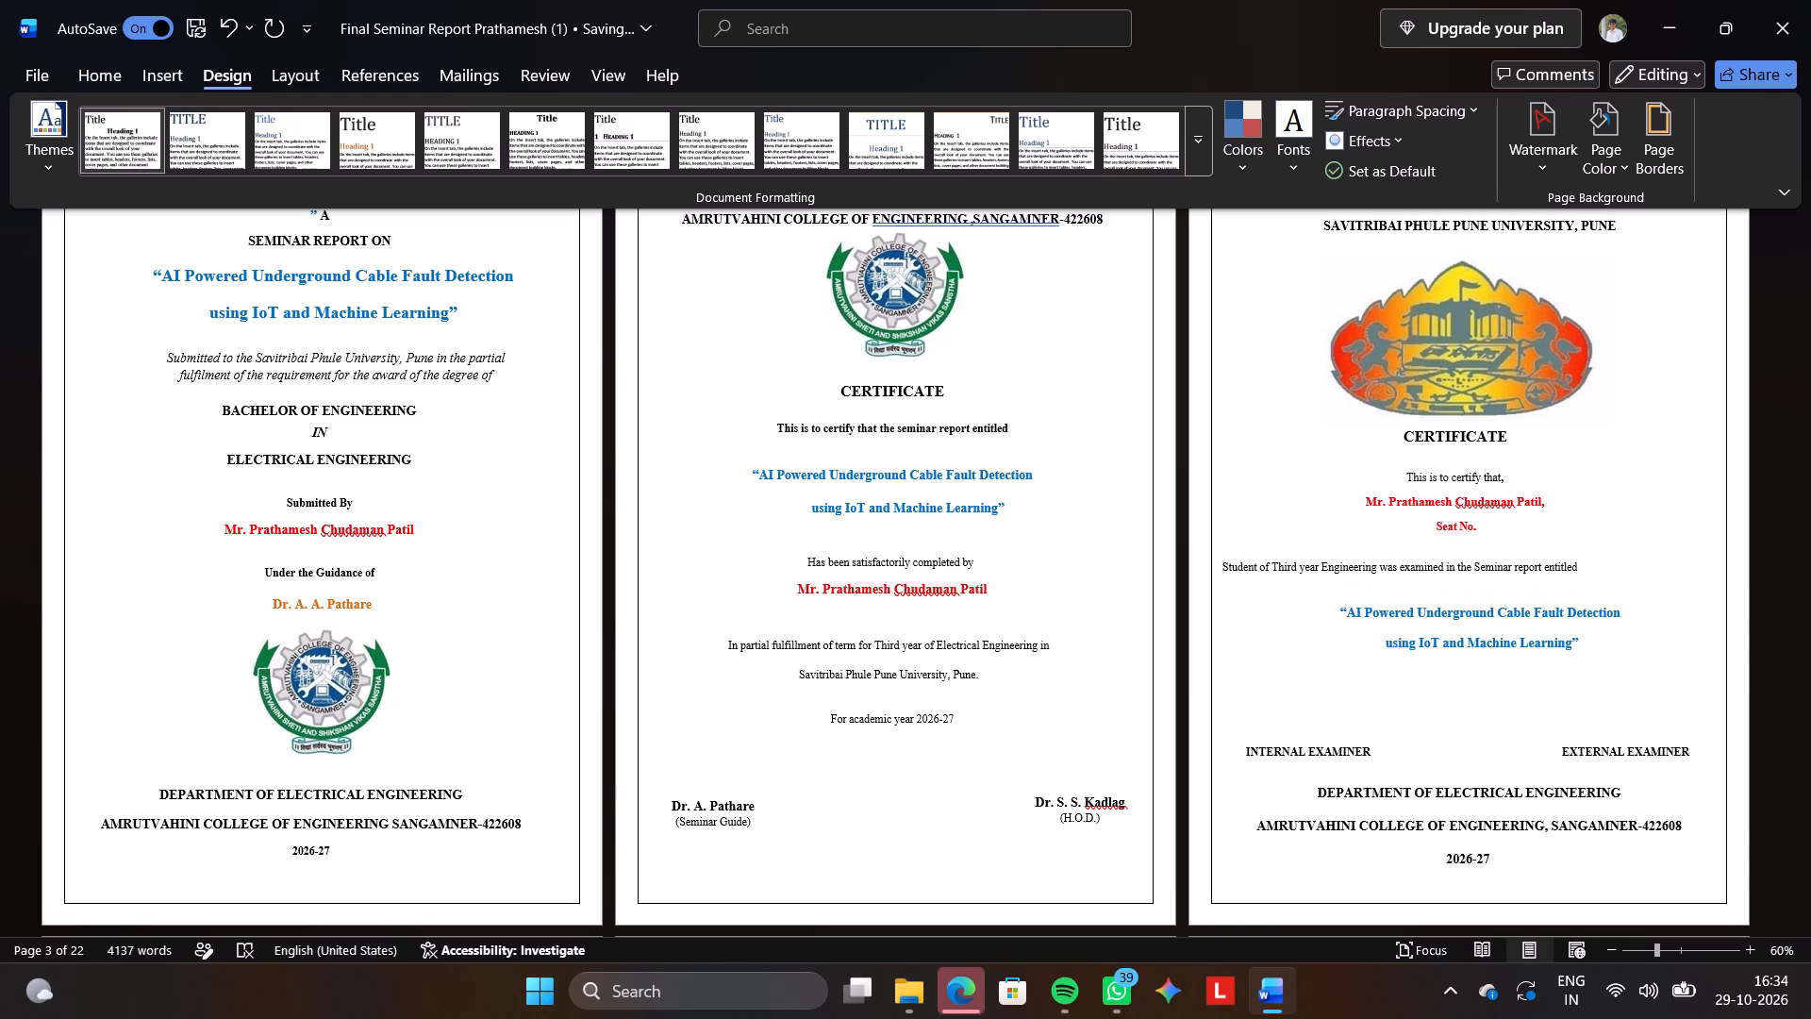
key("BackSpace")
key("Return")
left_click_drag(1598, 575, 1218, 567)
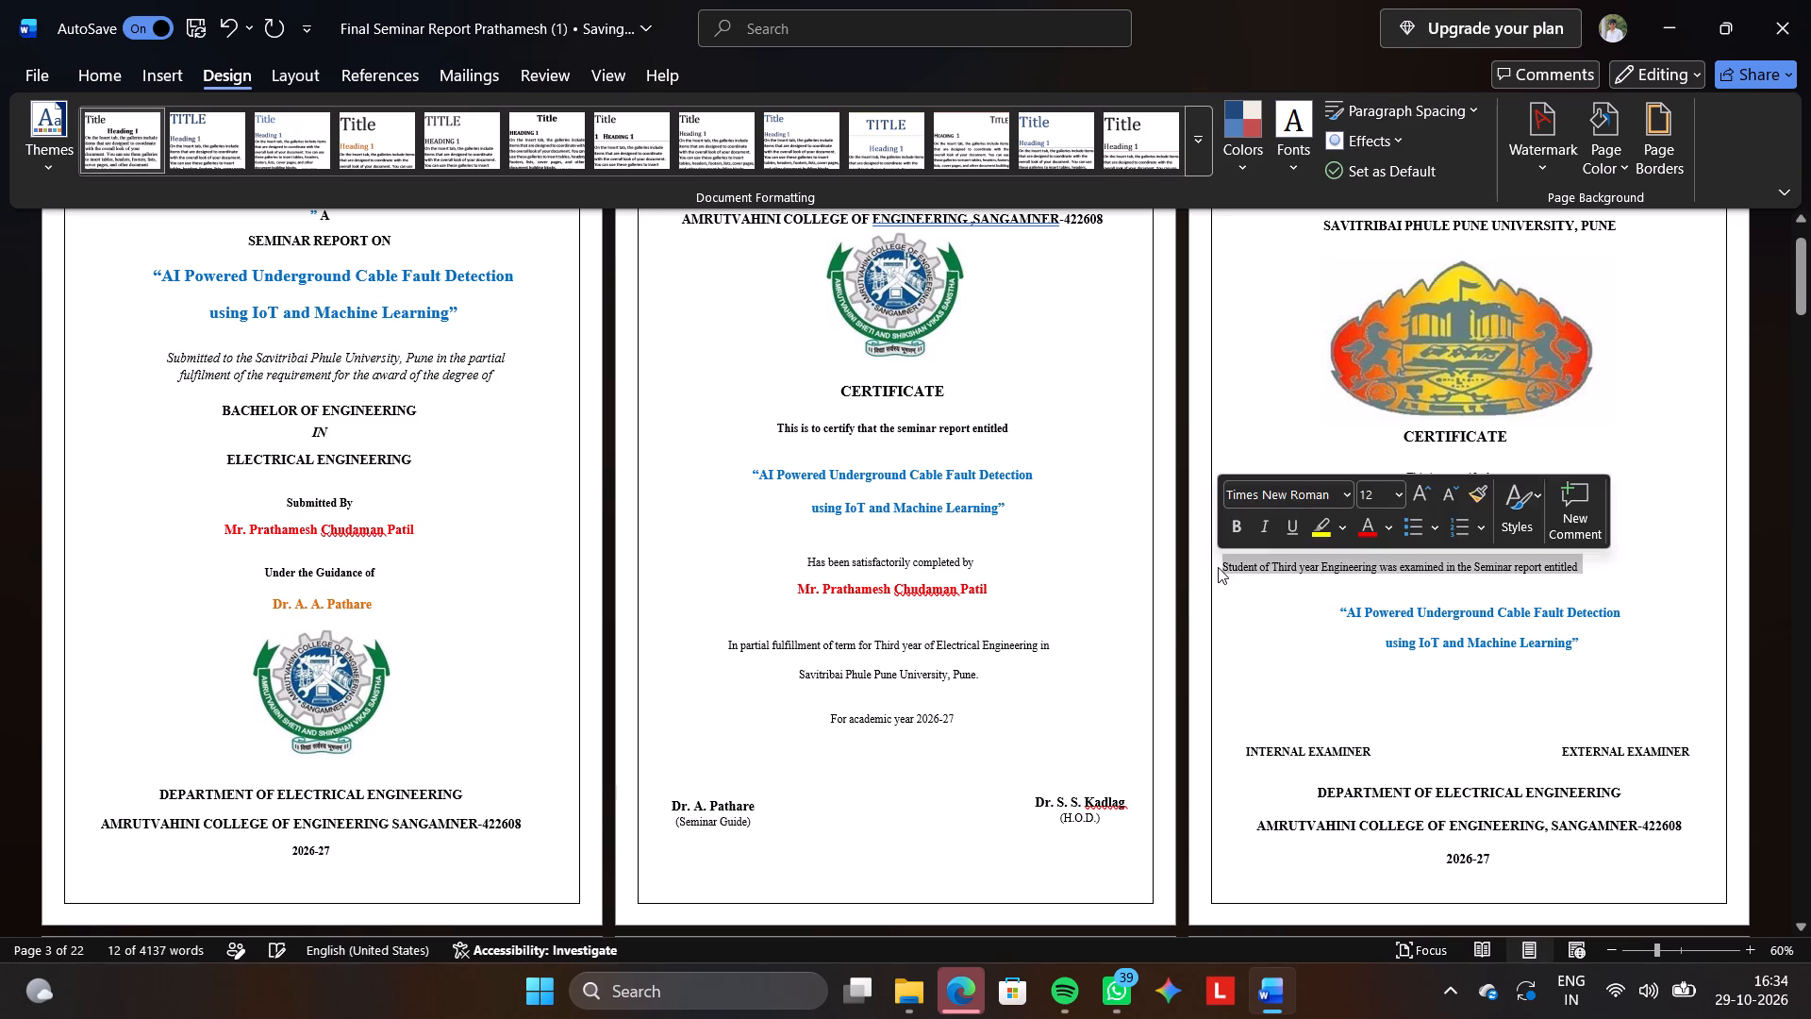
Center the line "Student of Third year Engineering was examined in the Seminar report entitled" on the university certificate page.
left_click(111, 85)
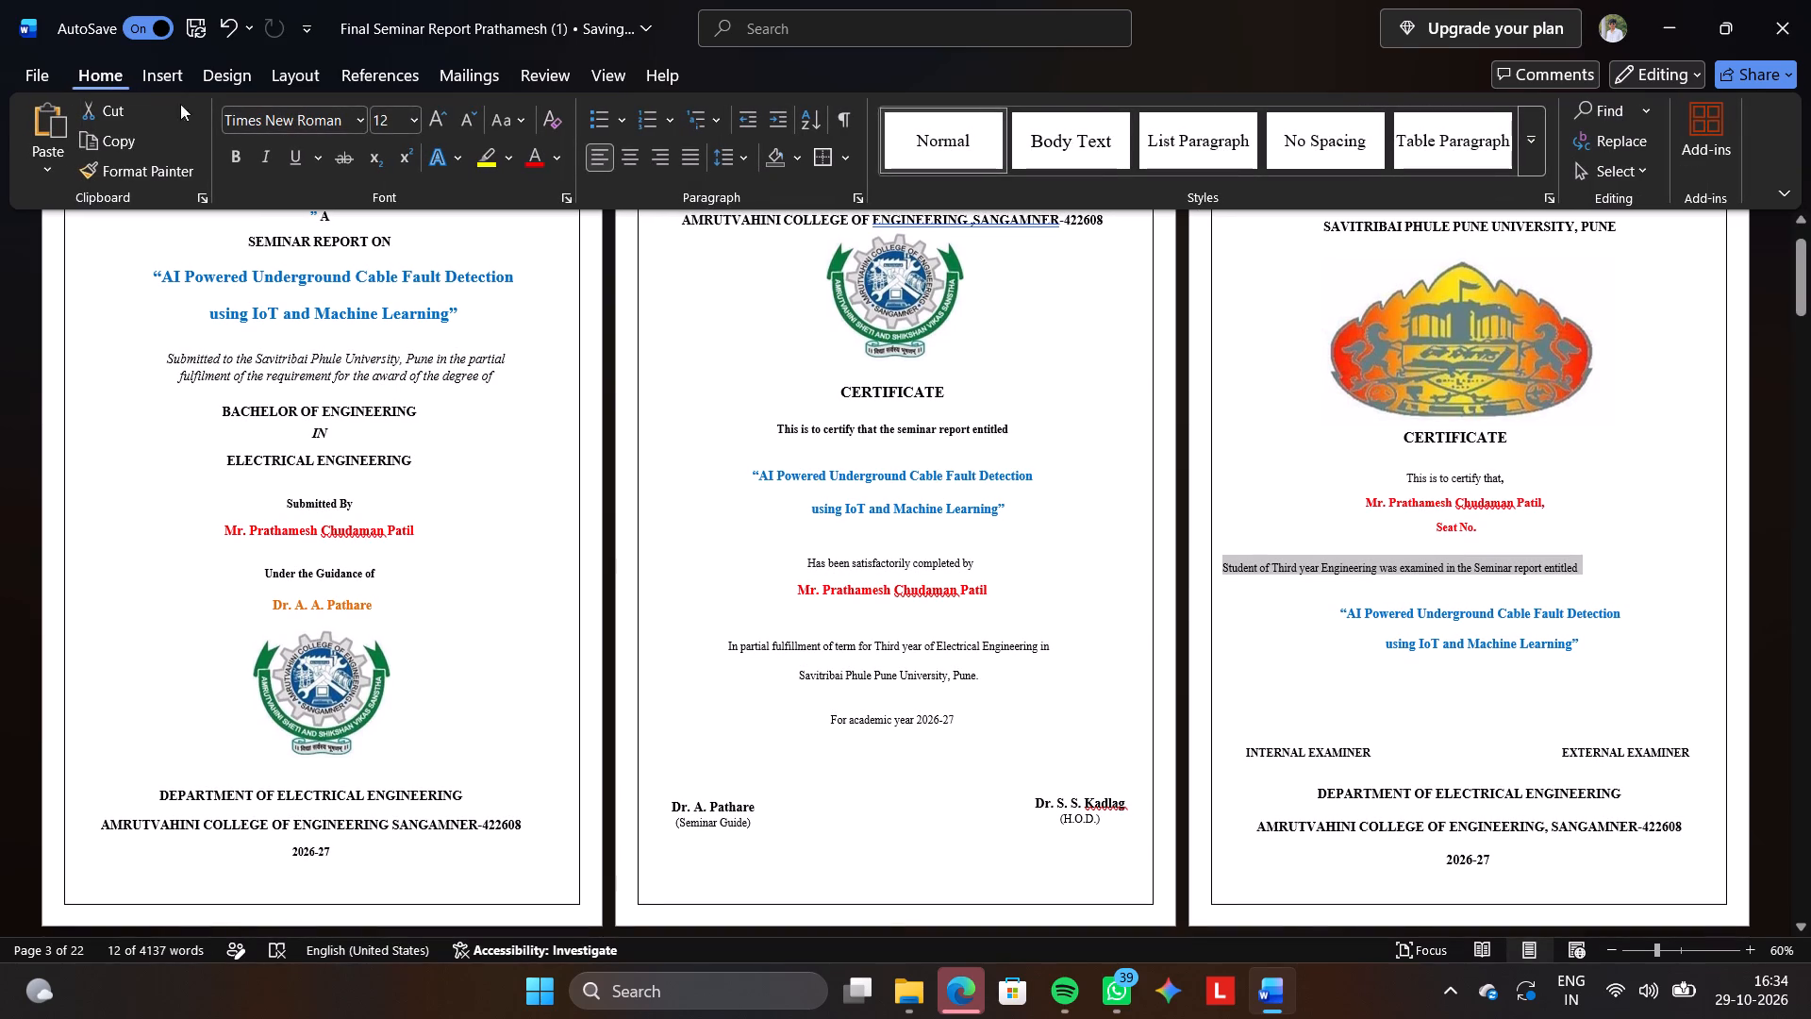
left_click(635, 158)
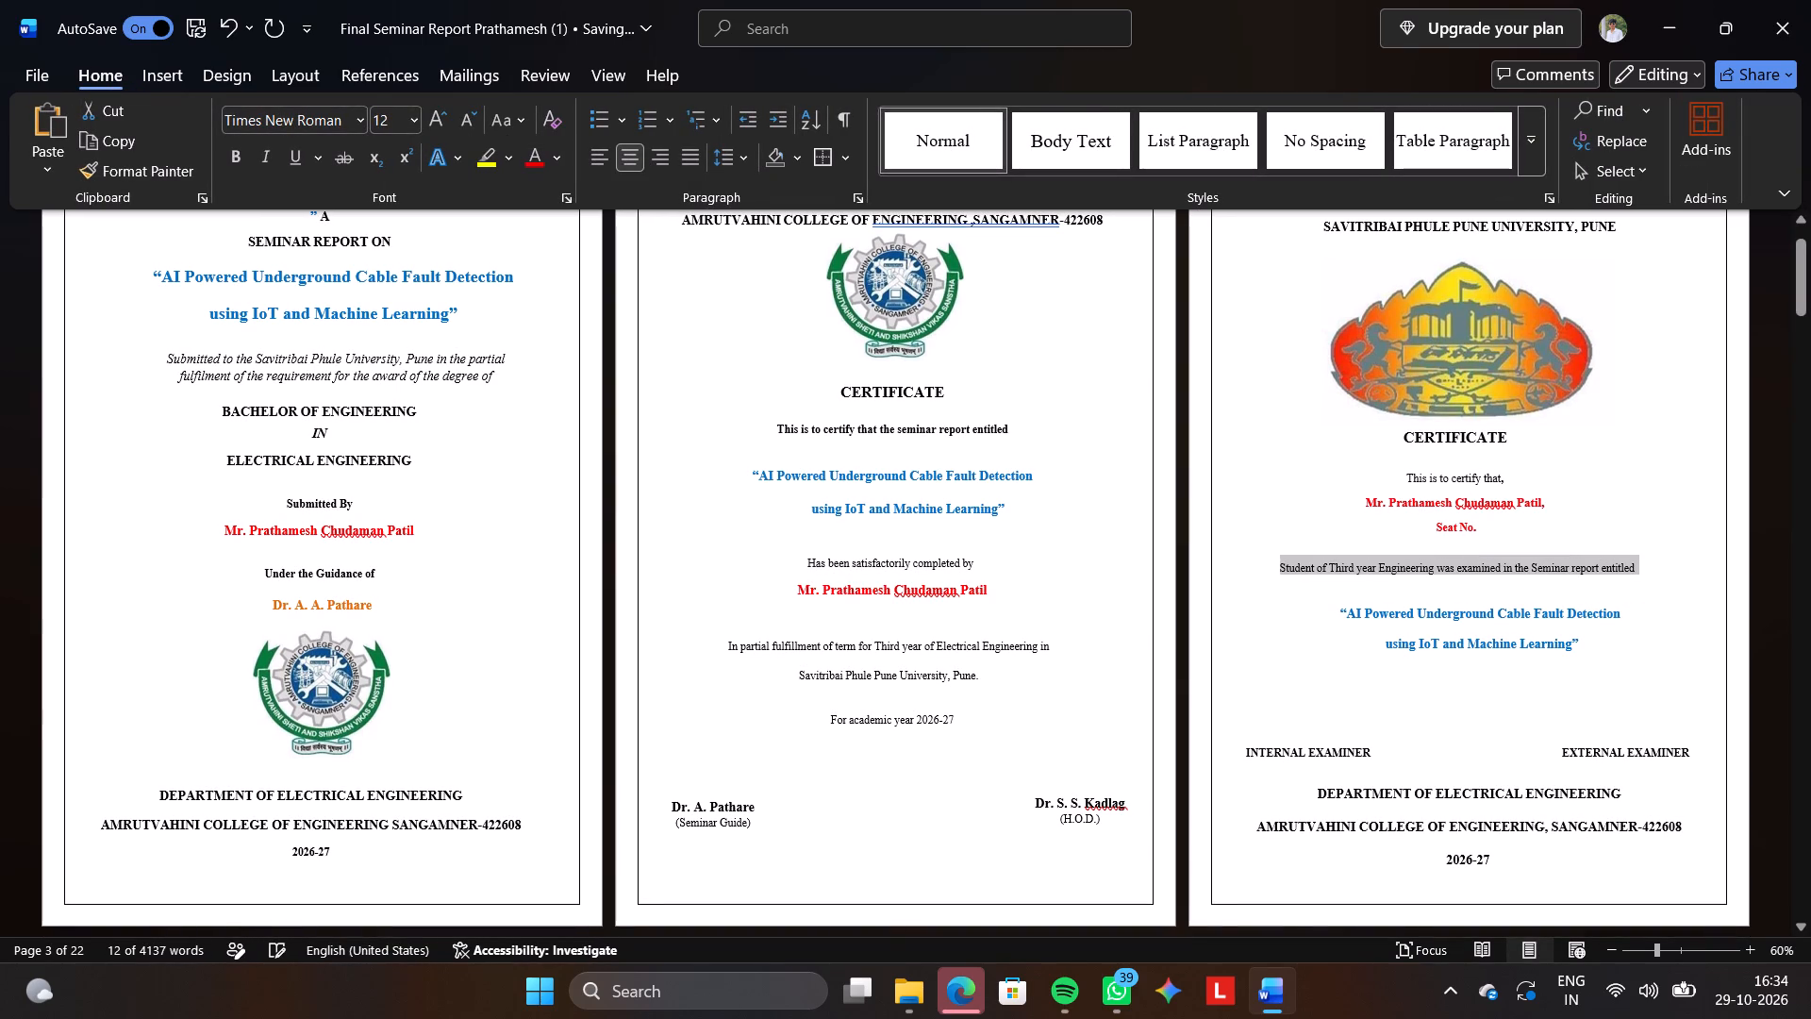
left_click(1334, 621)
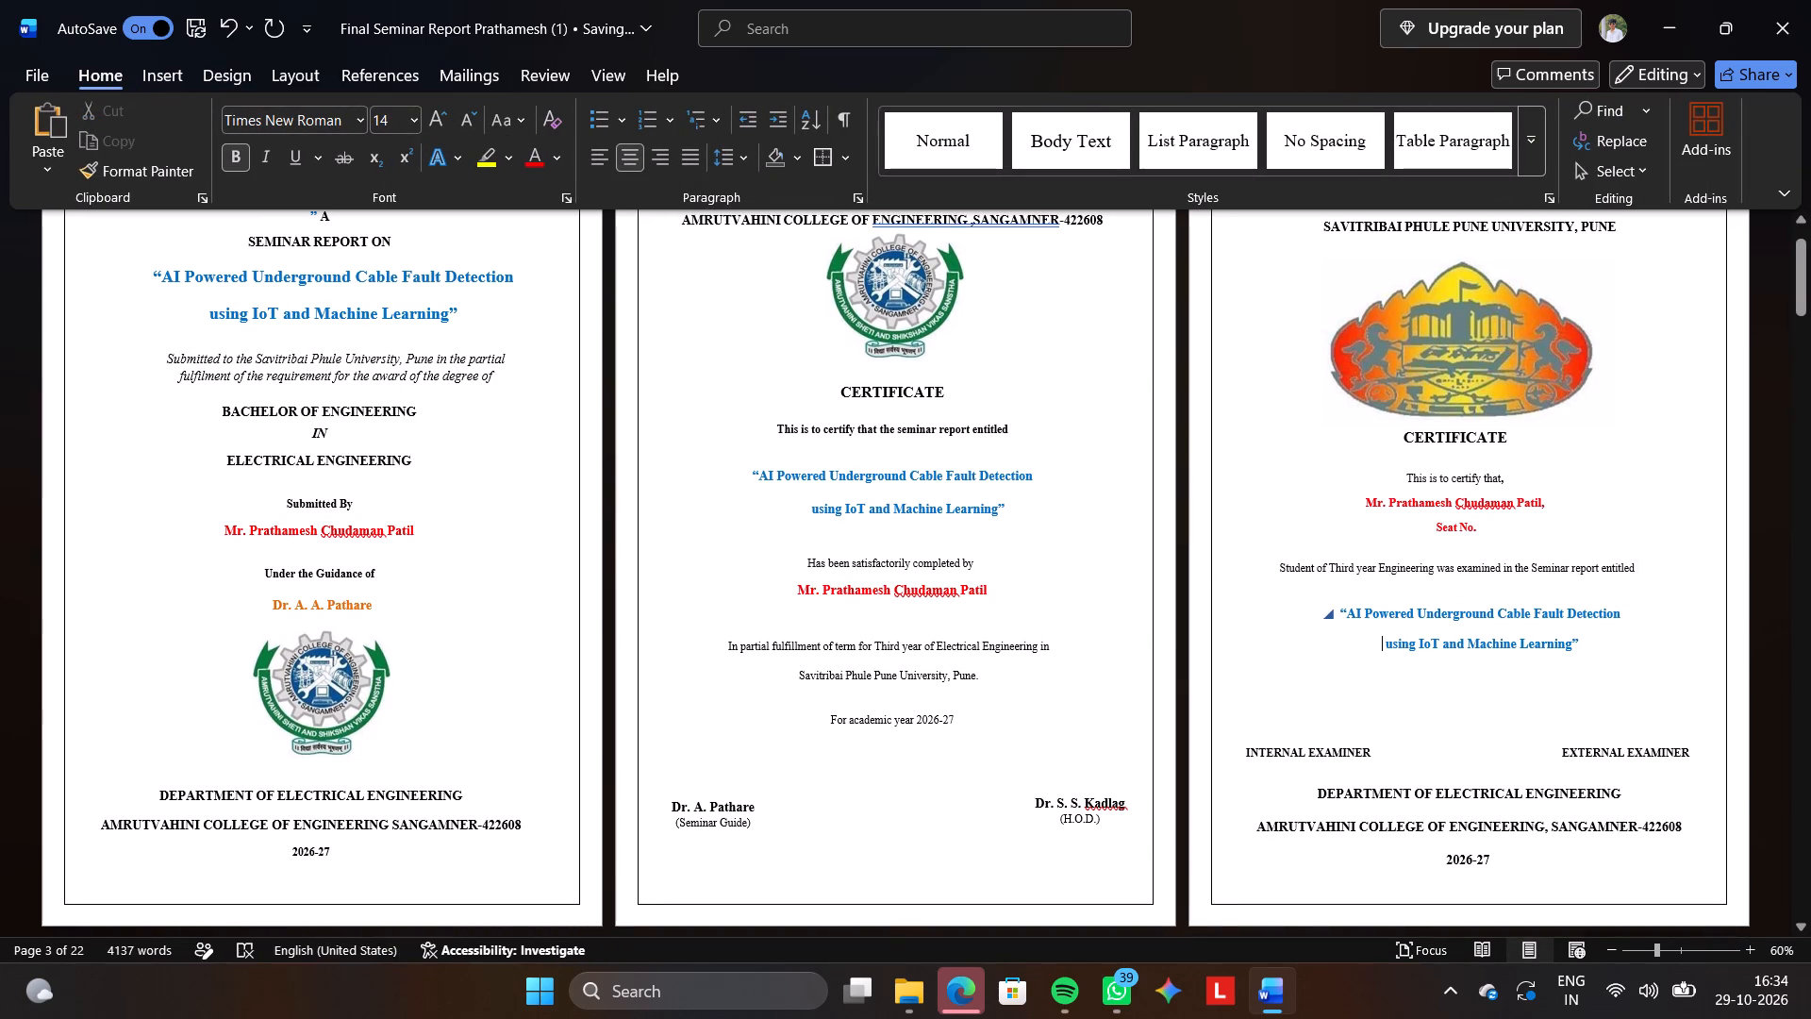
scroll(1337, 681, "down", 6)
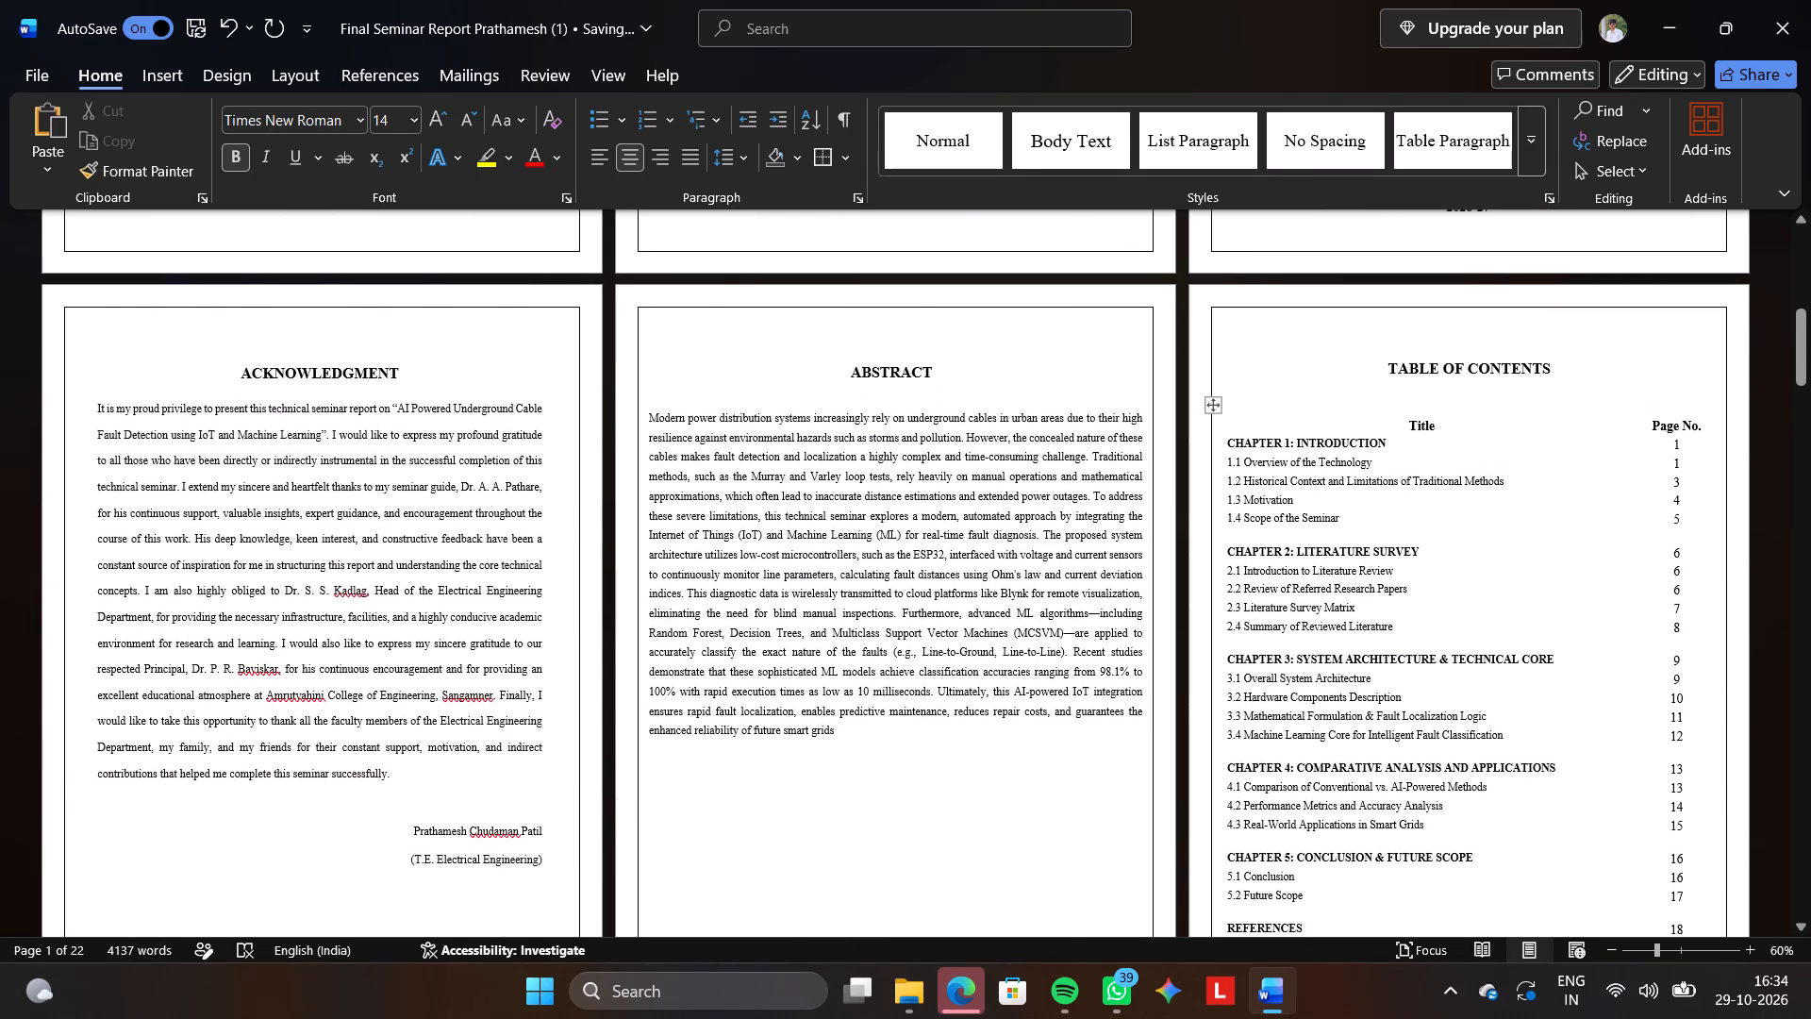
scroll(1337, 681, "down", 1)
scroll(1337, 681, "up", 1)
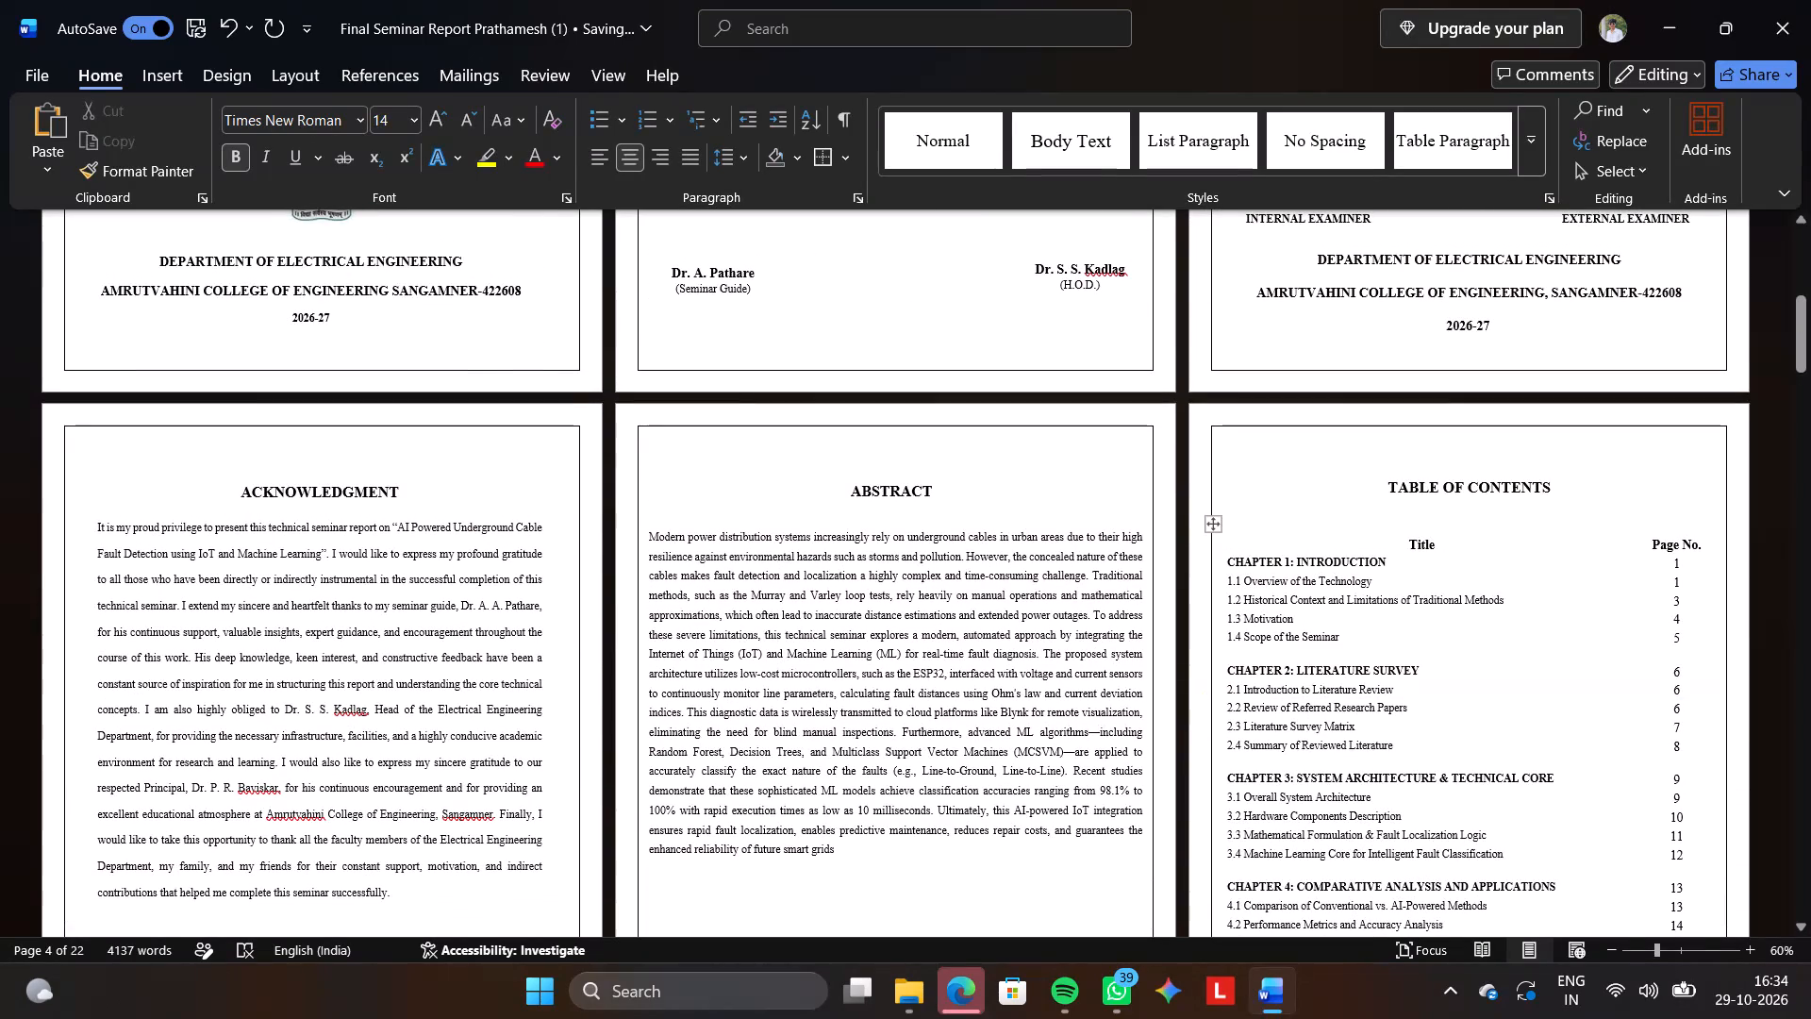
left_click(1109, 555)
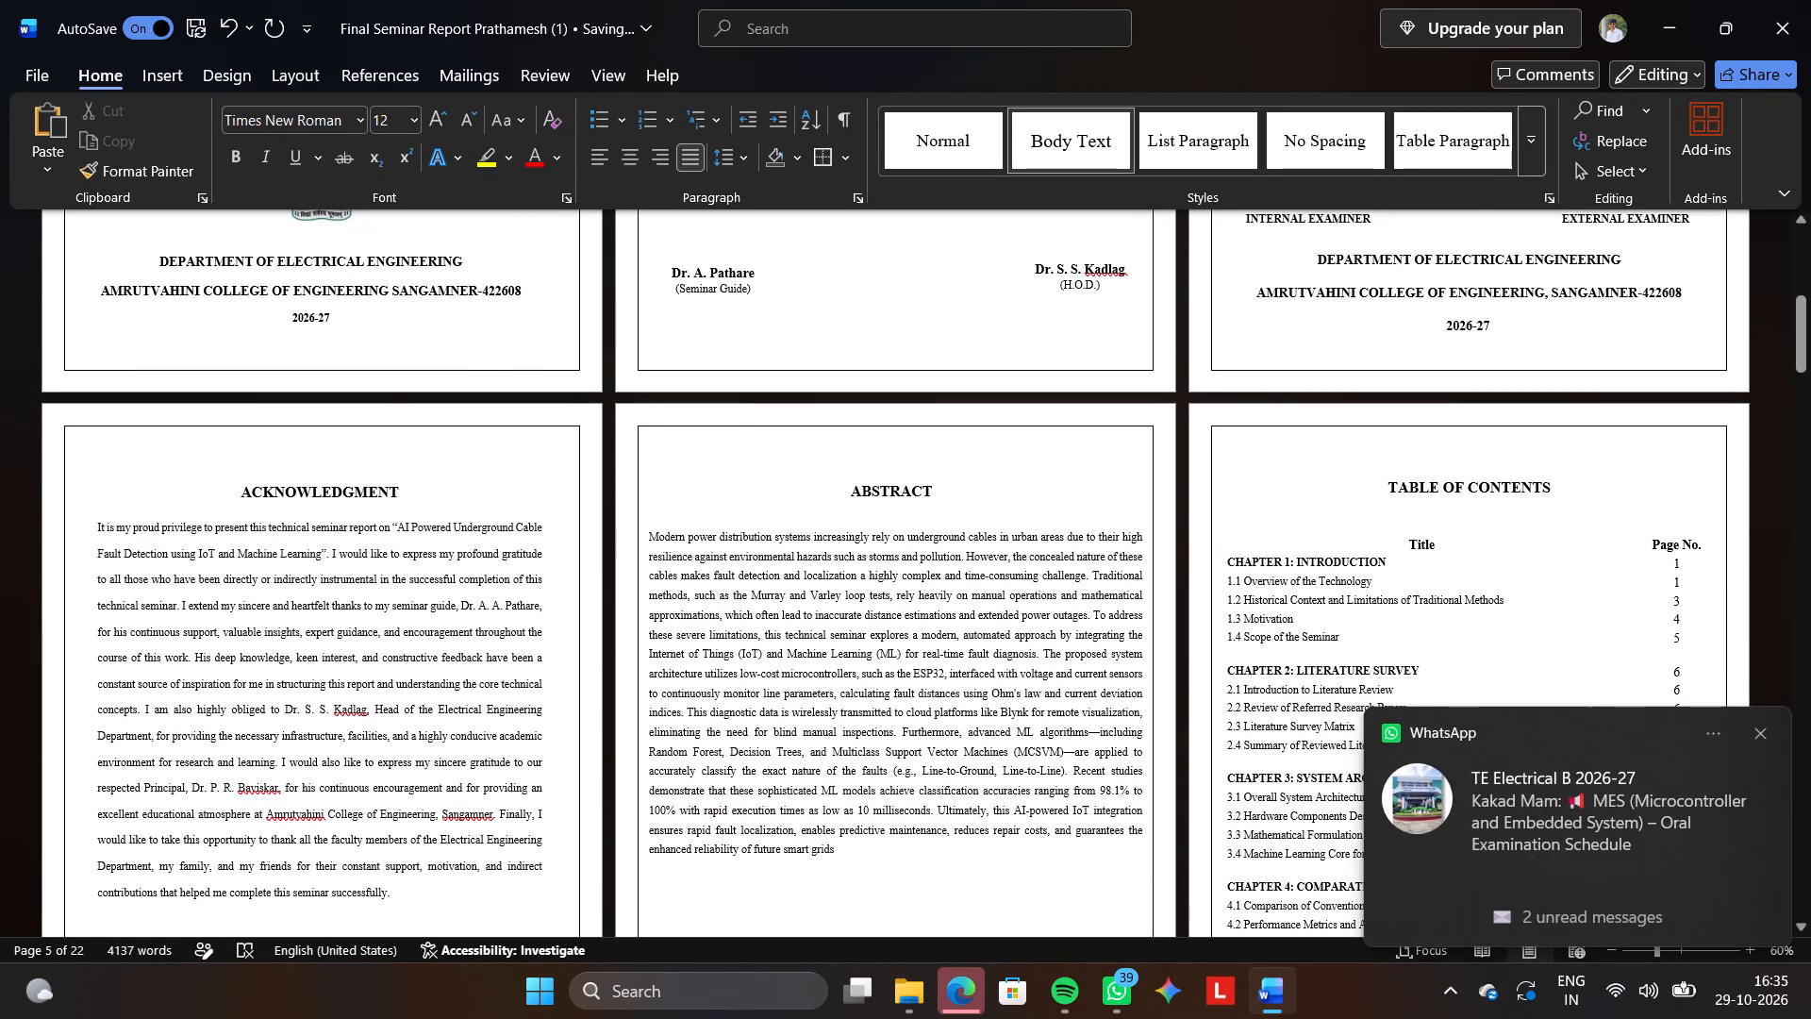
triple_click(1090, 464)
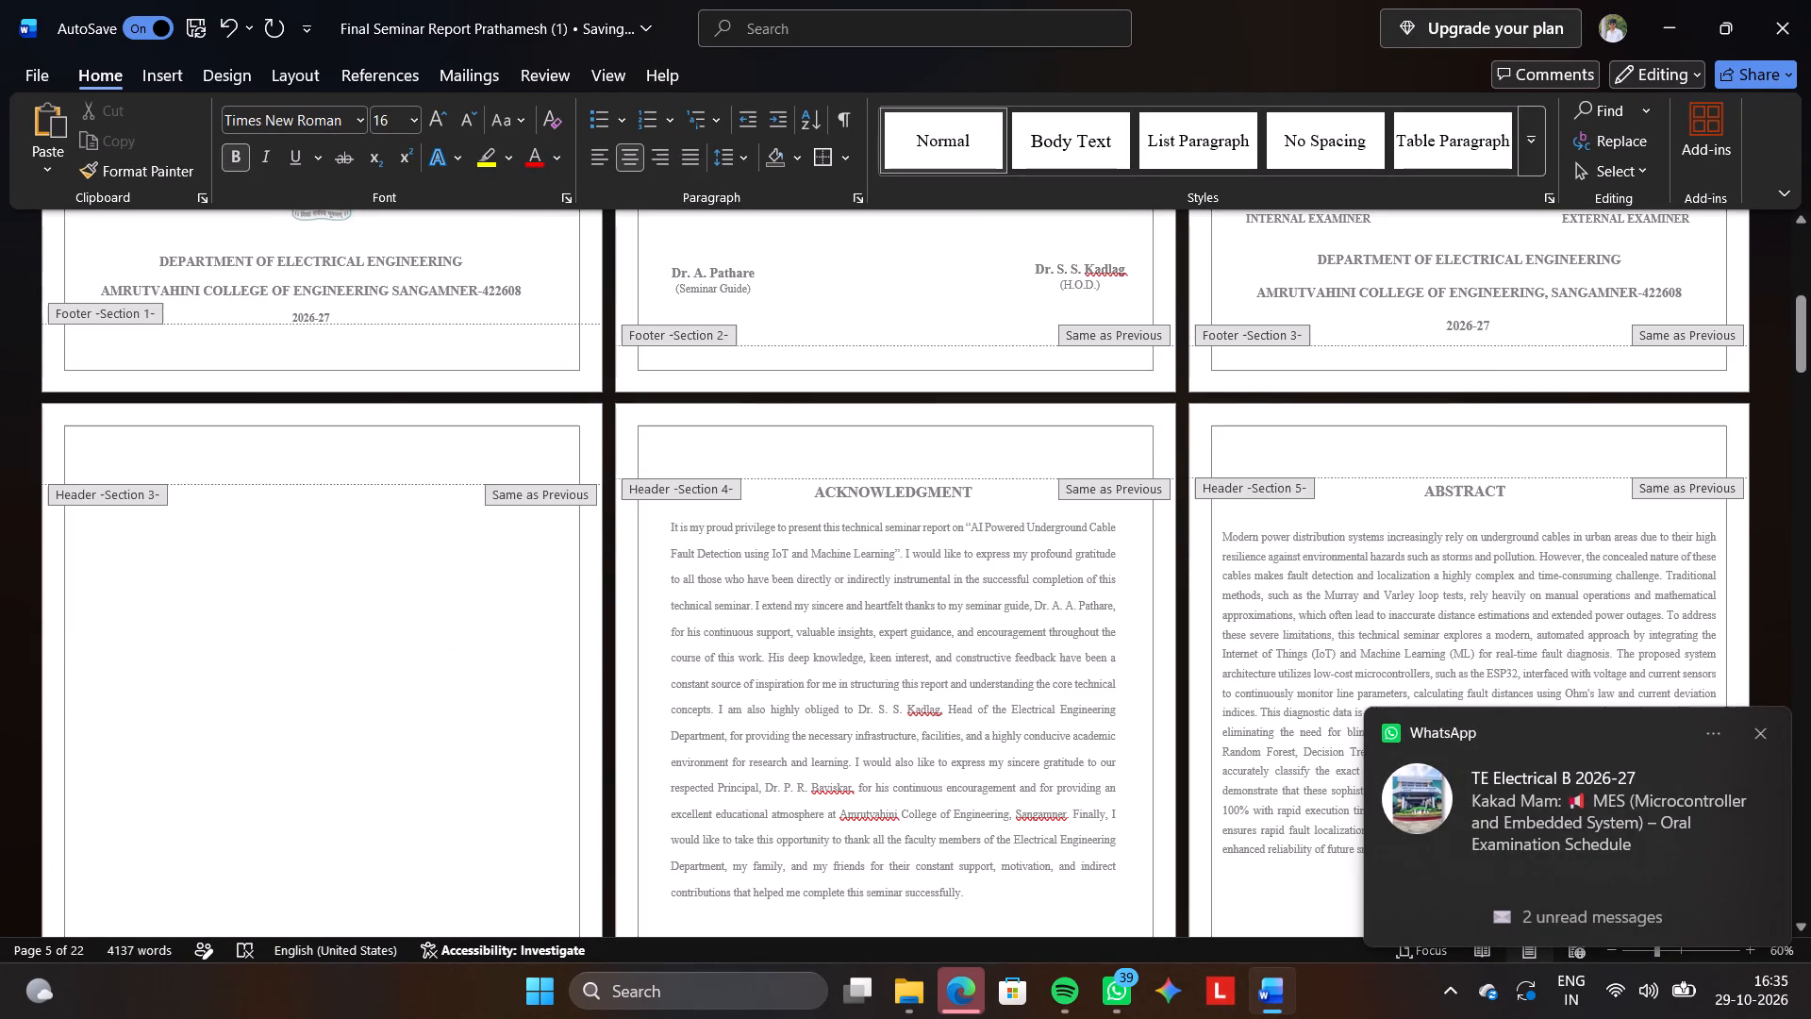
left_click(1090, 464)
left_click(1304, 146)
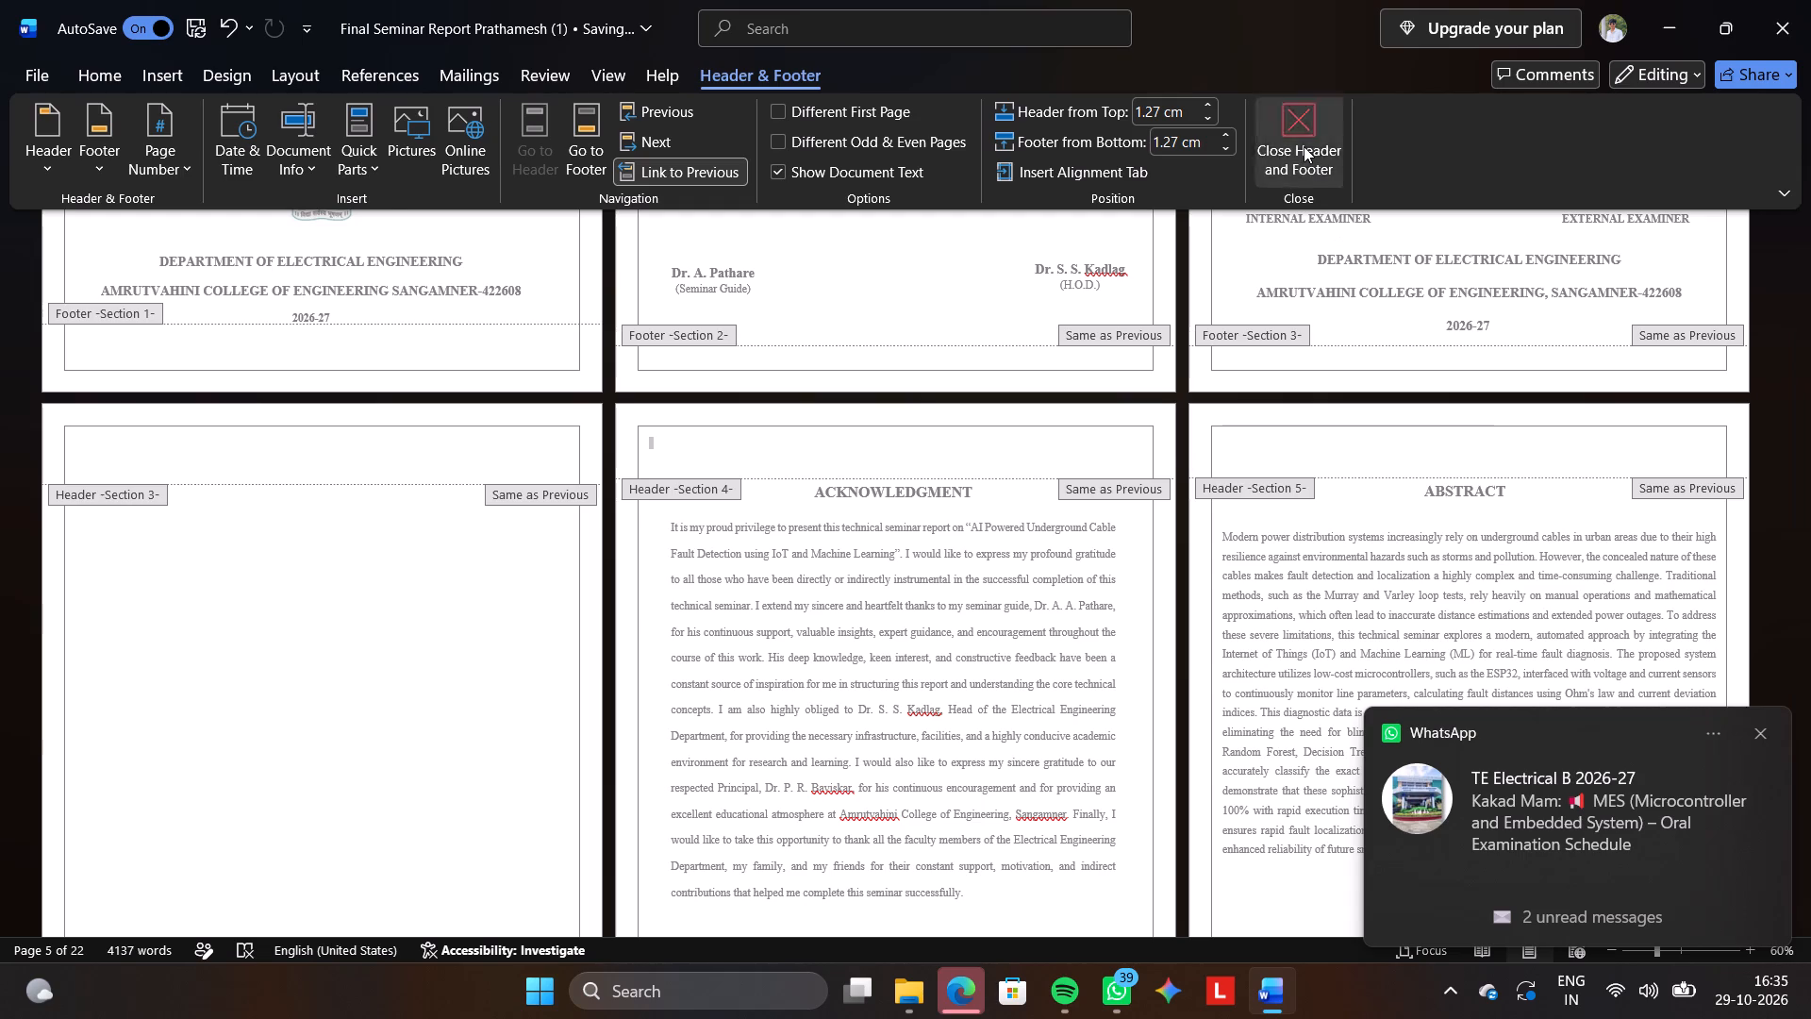
Select the body text of the abstract, starting from "Modern power distribution systems", for formatting.
scroll(999, 653, "down", 1)
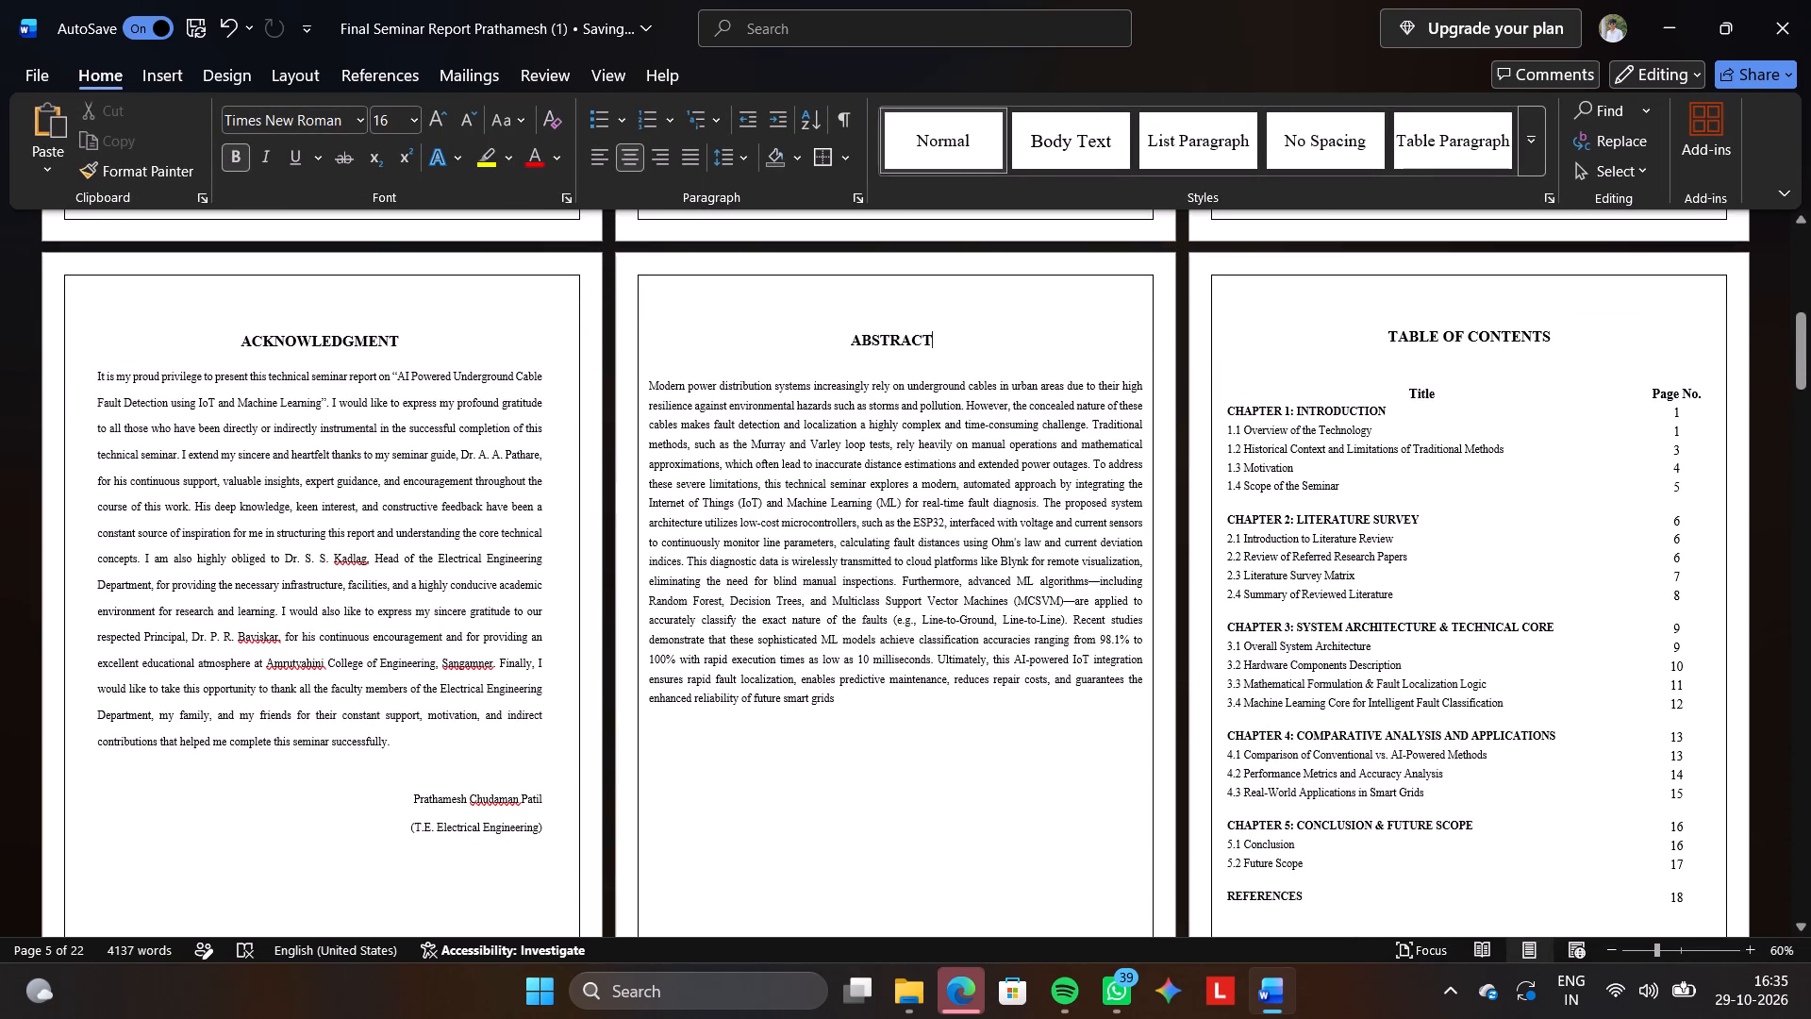
left_click(1144, 678)
left_click_drag(1144, 678, 695, 365)
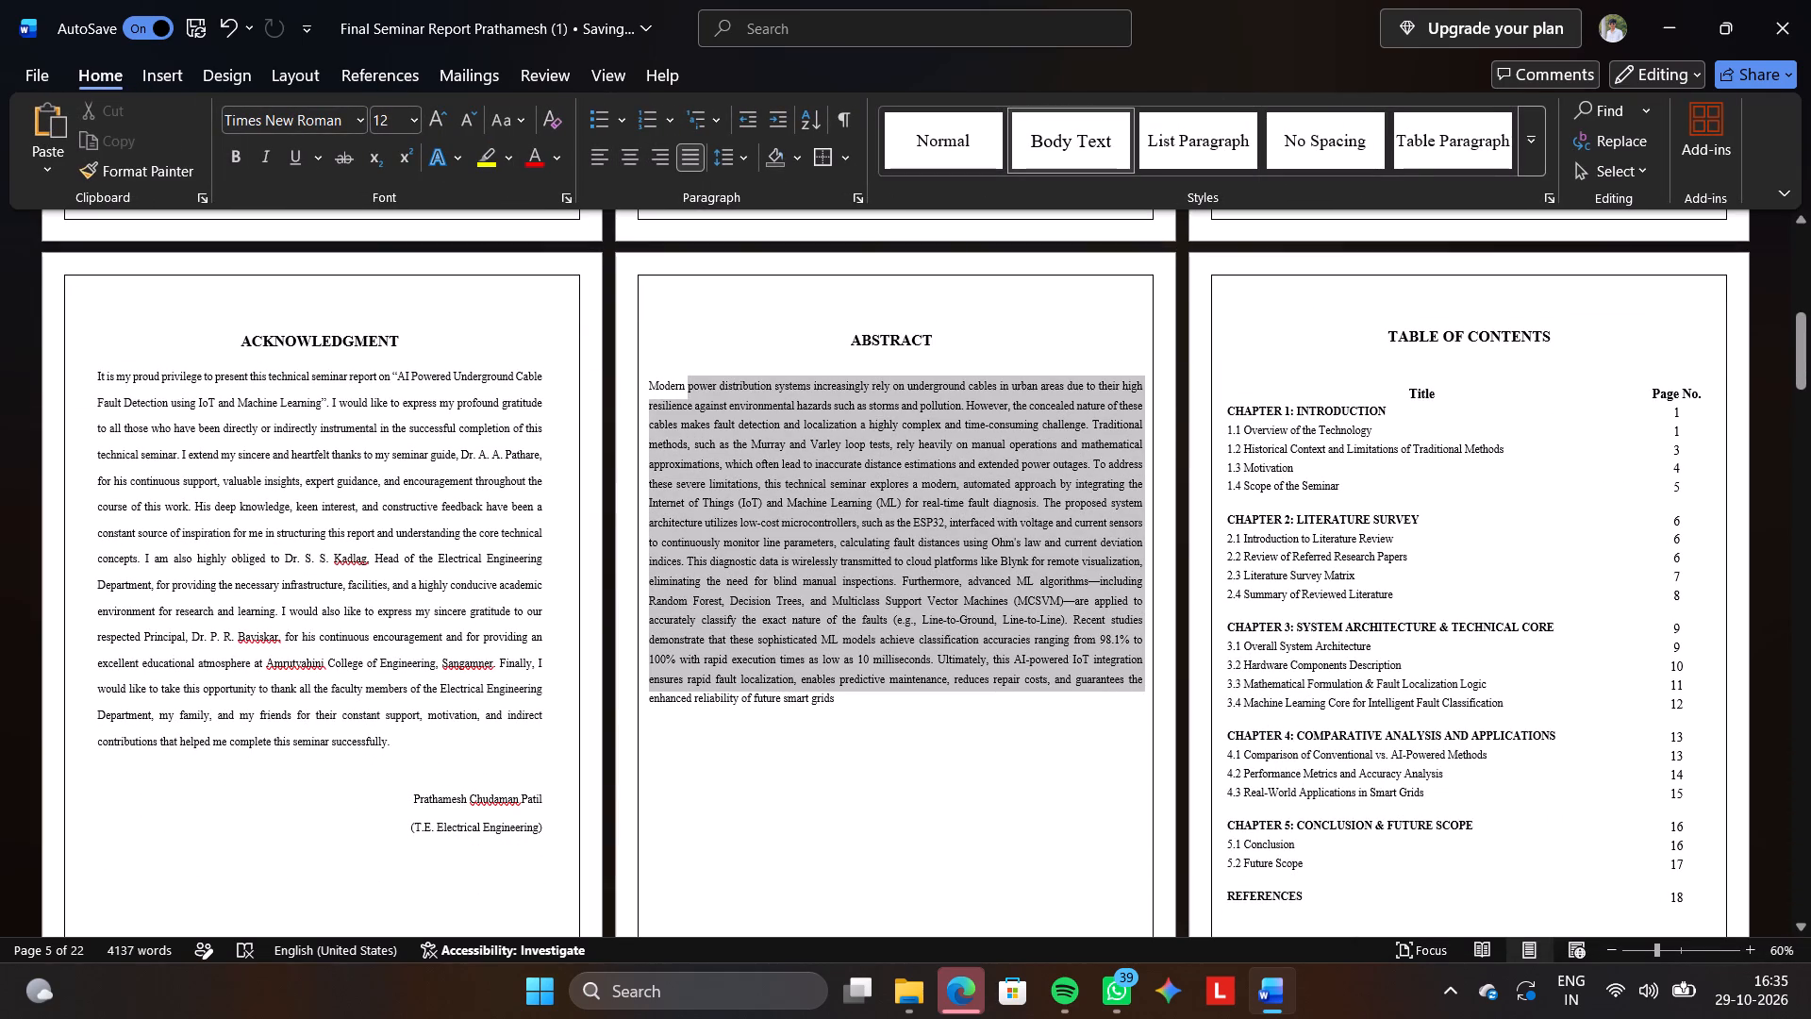
left_click_drag(695, 365, 669, 377)
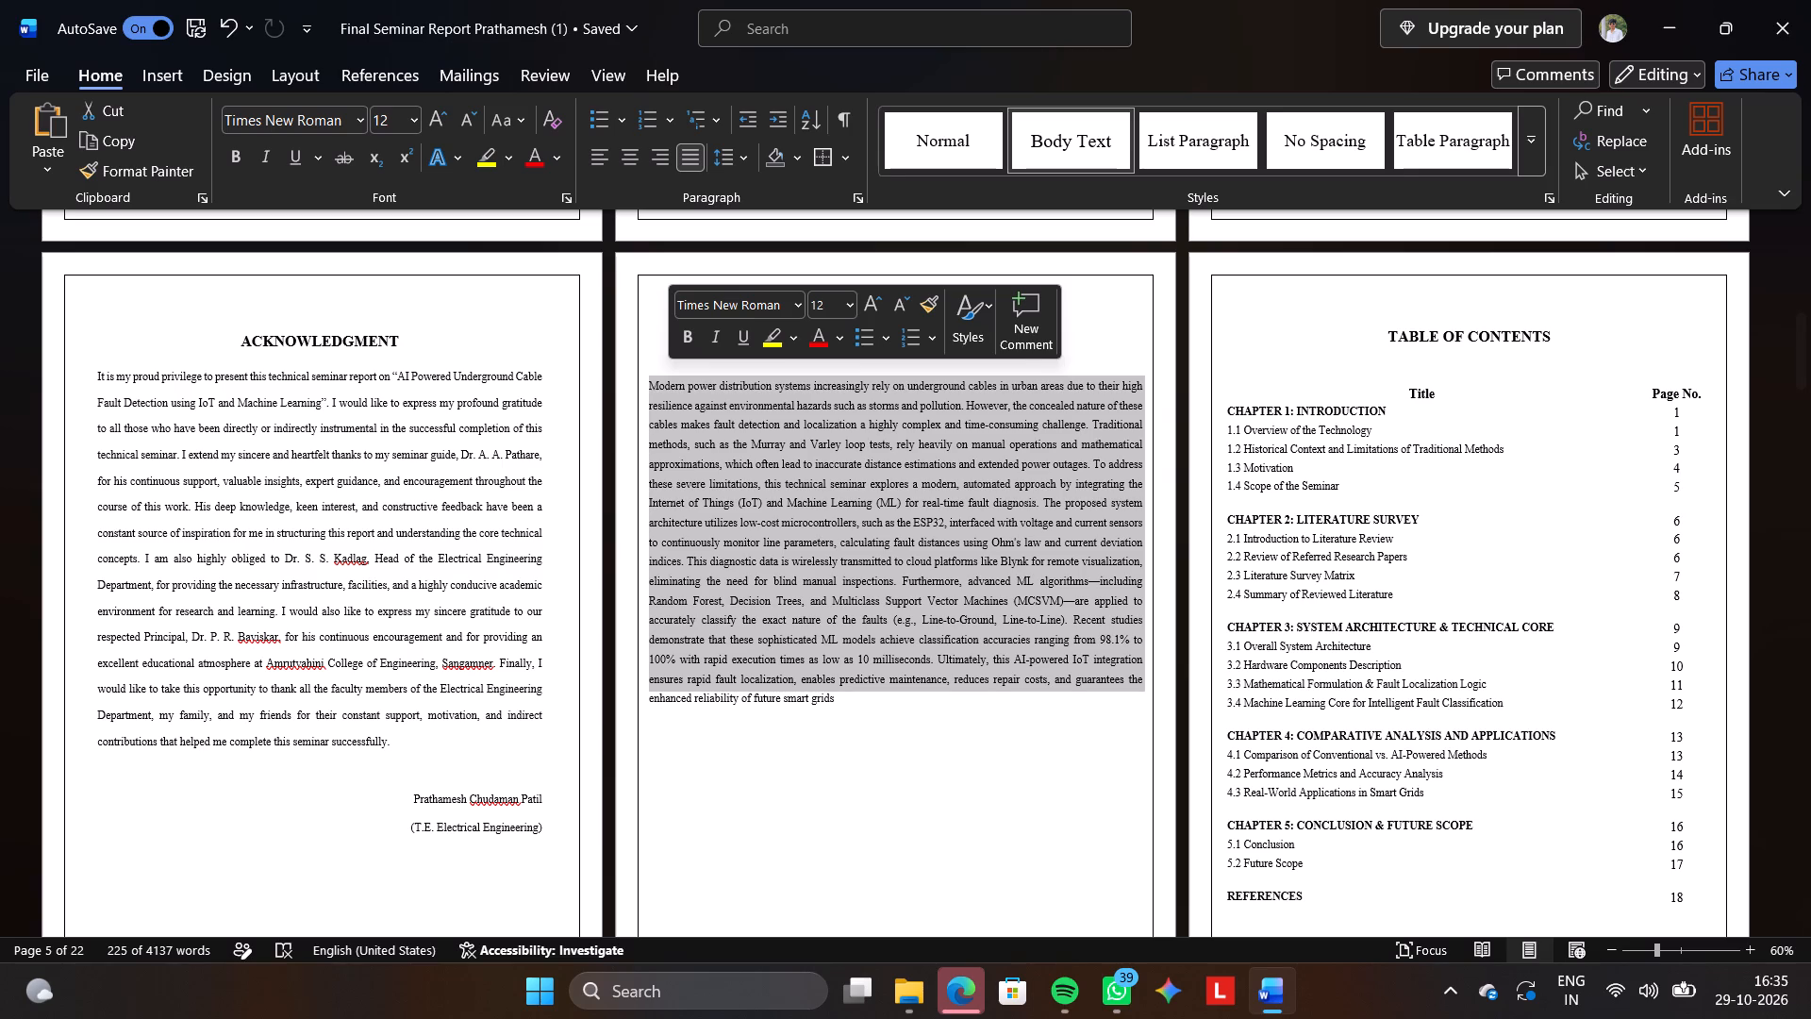
Change the line spacing of the whole body text on the abstract page.
left_click(884, 714)
left_click_drag(884, 714, 876, 712)
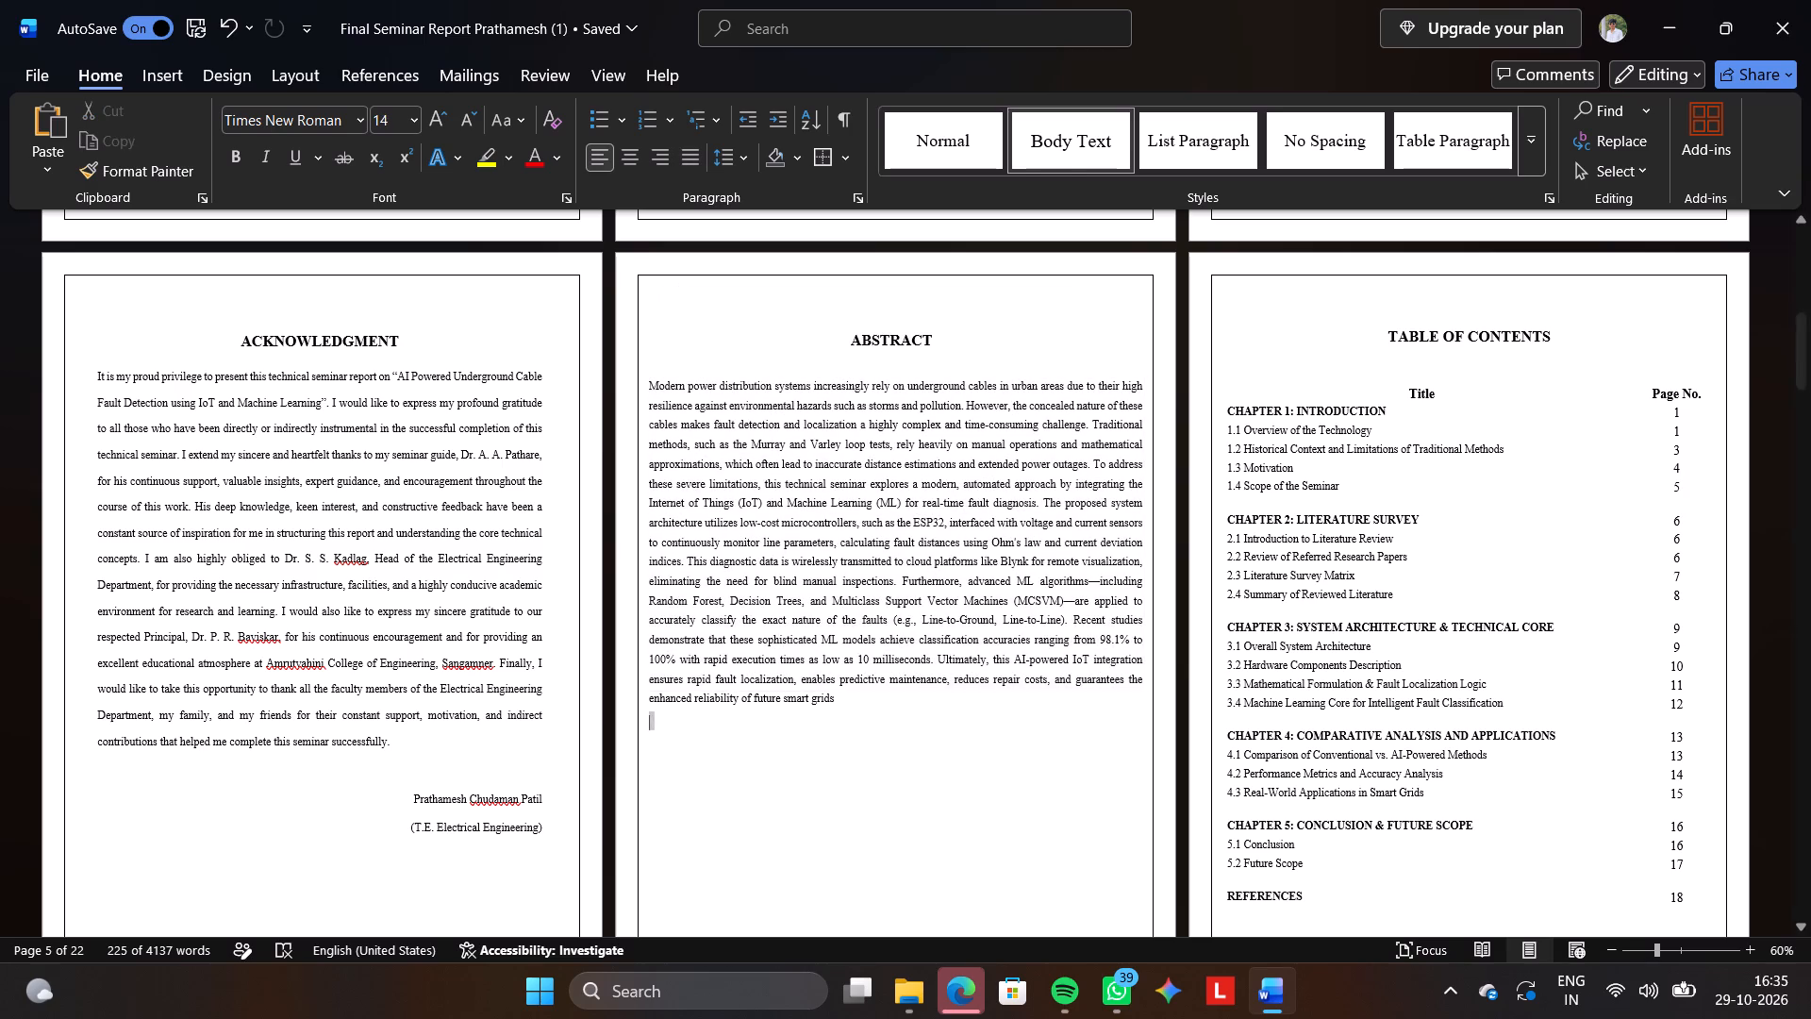
left_click_drag(876, 712, 655, 376)
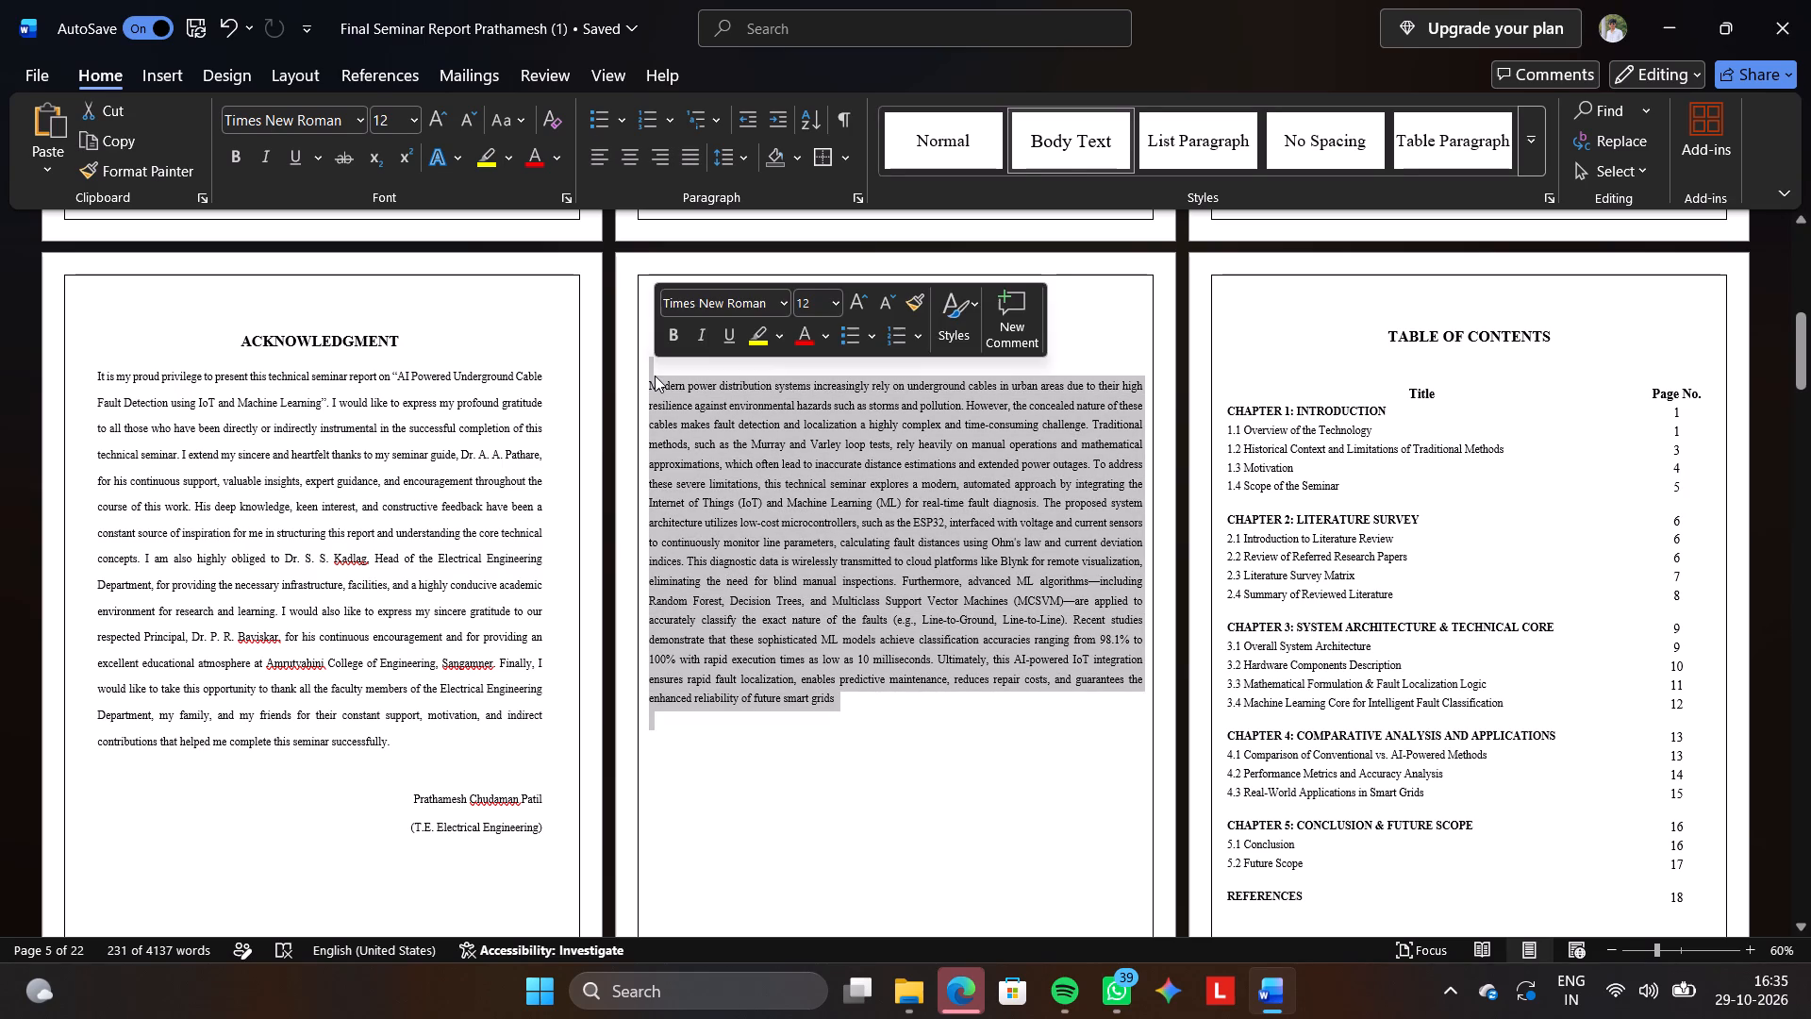
left_click(745, 164)
left_click(759, 242)
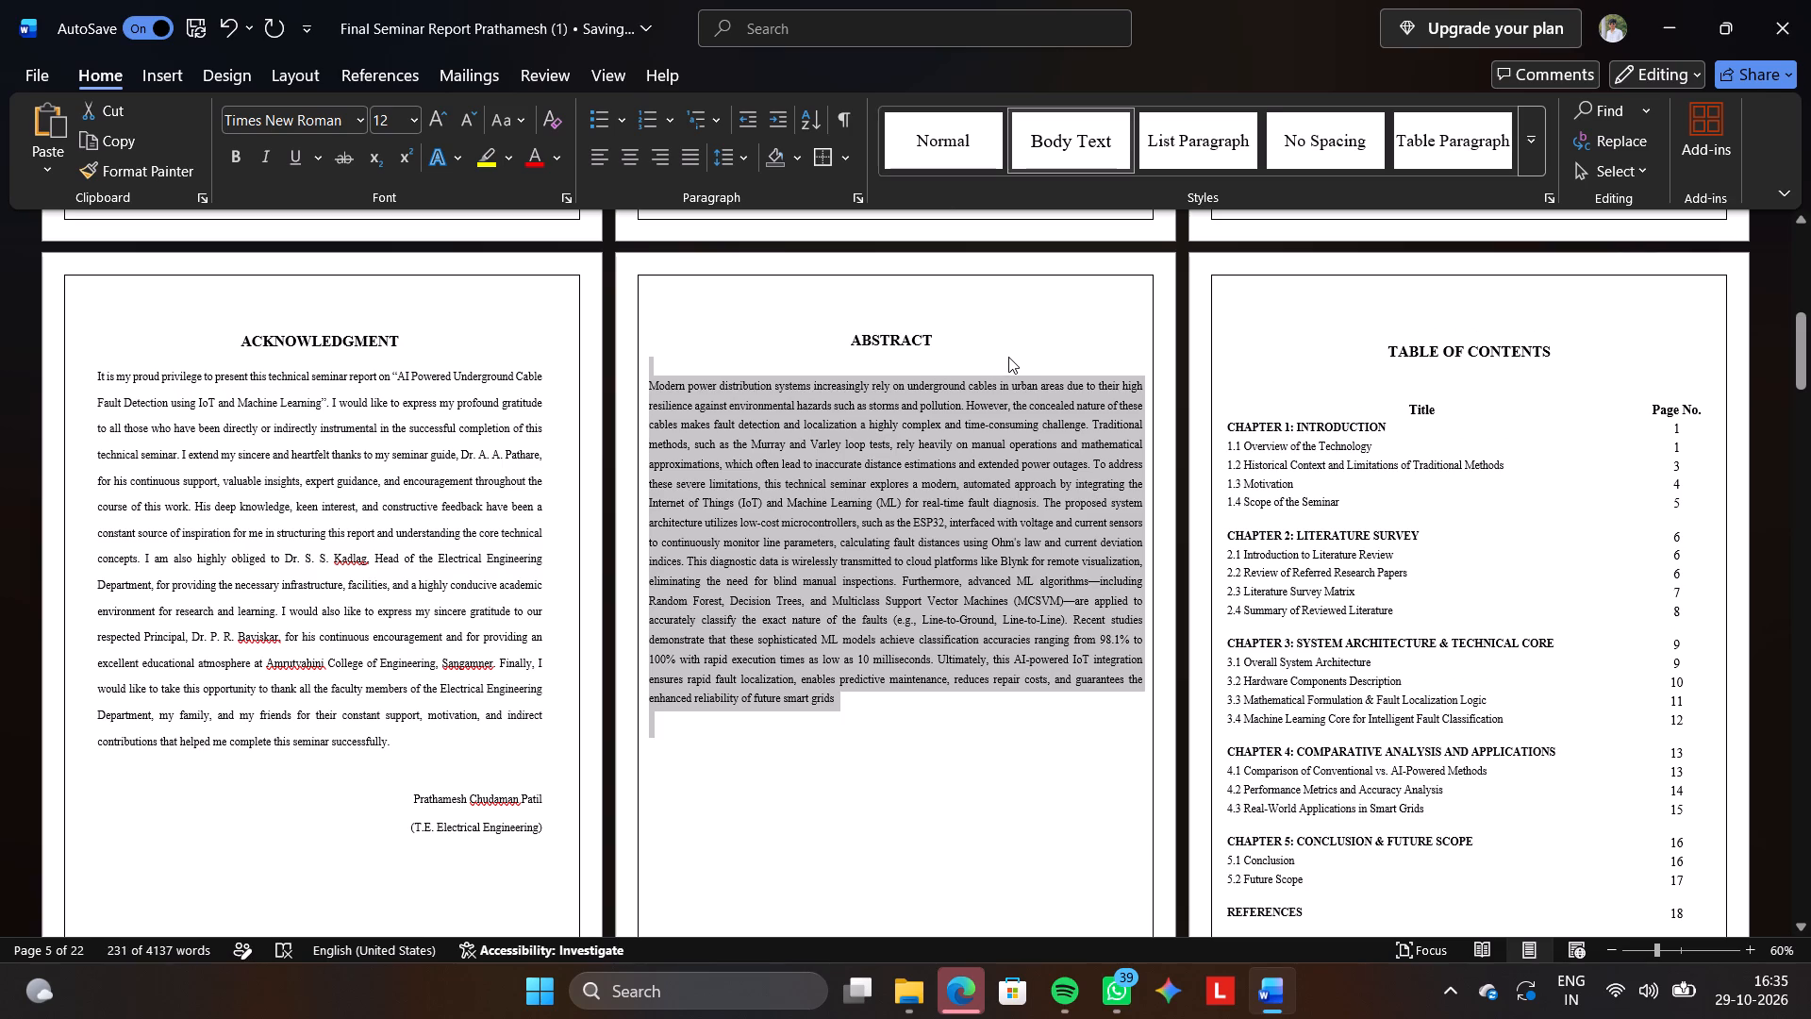
left_click(1008, 357)
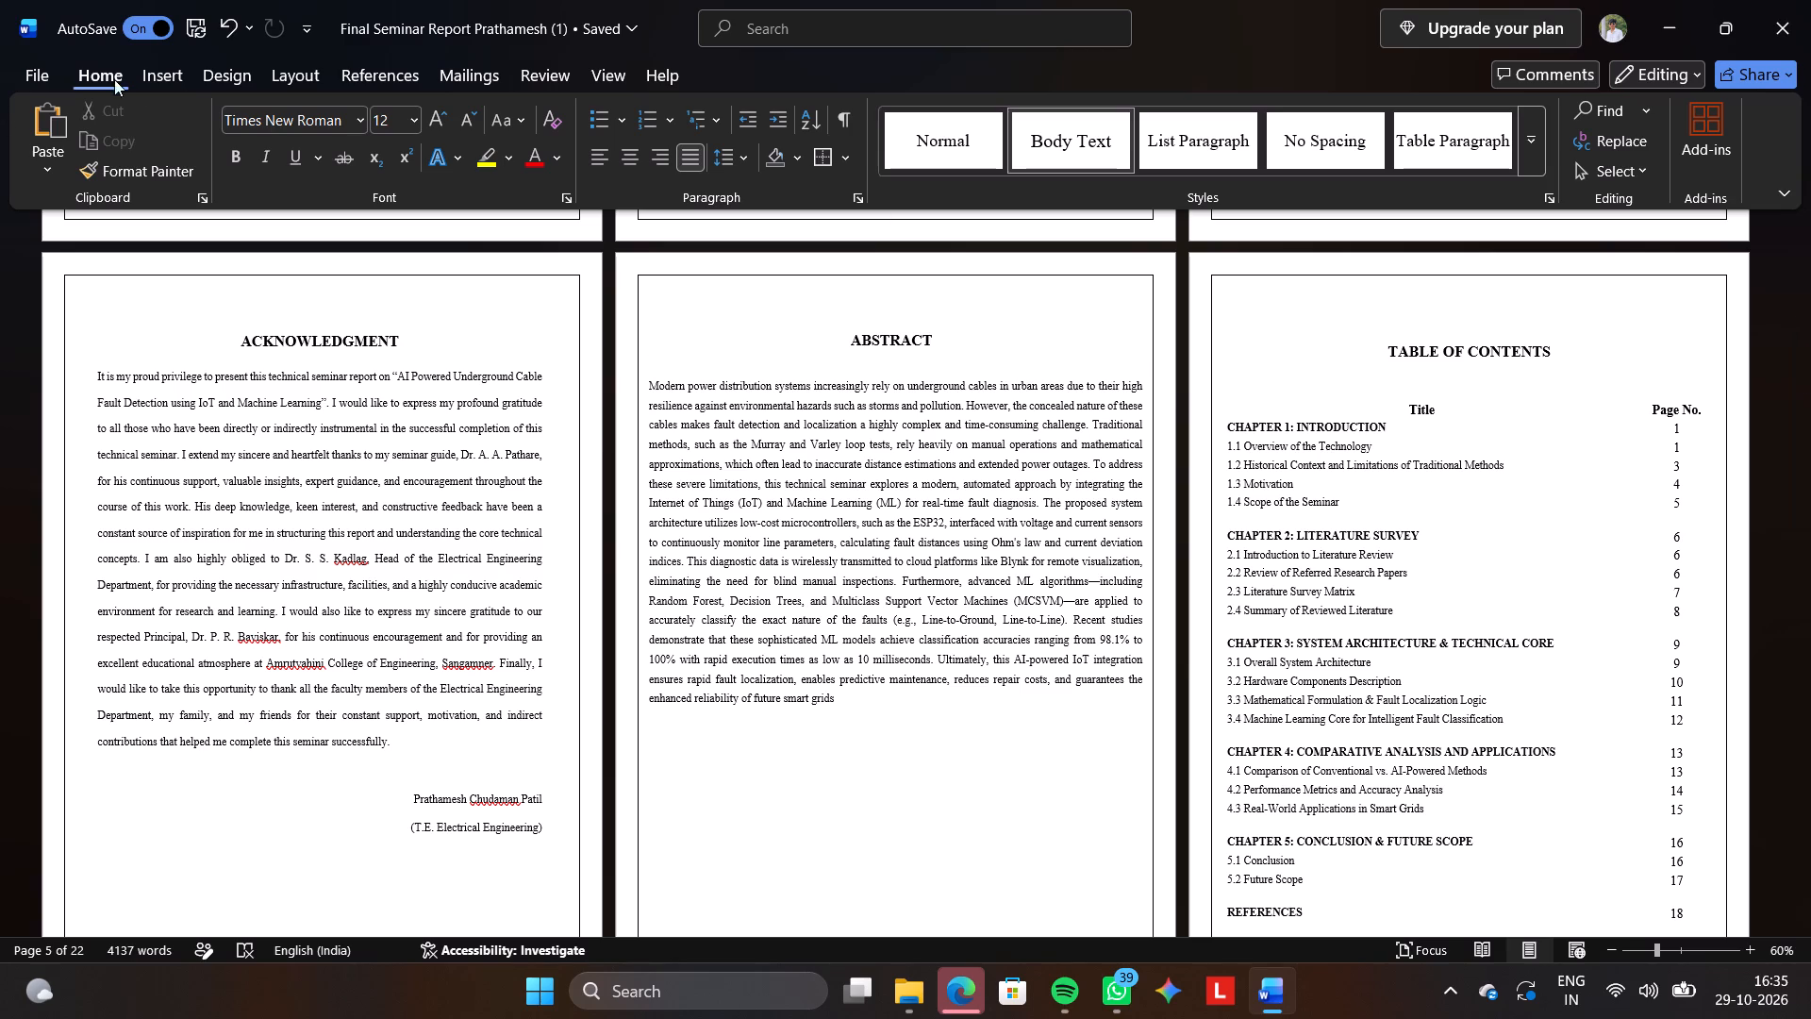
Share the seminar report with a suggested contact through a link that allows editing.
left_click(3, 84)
left_click(22, 75)
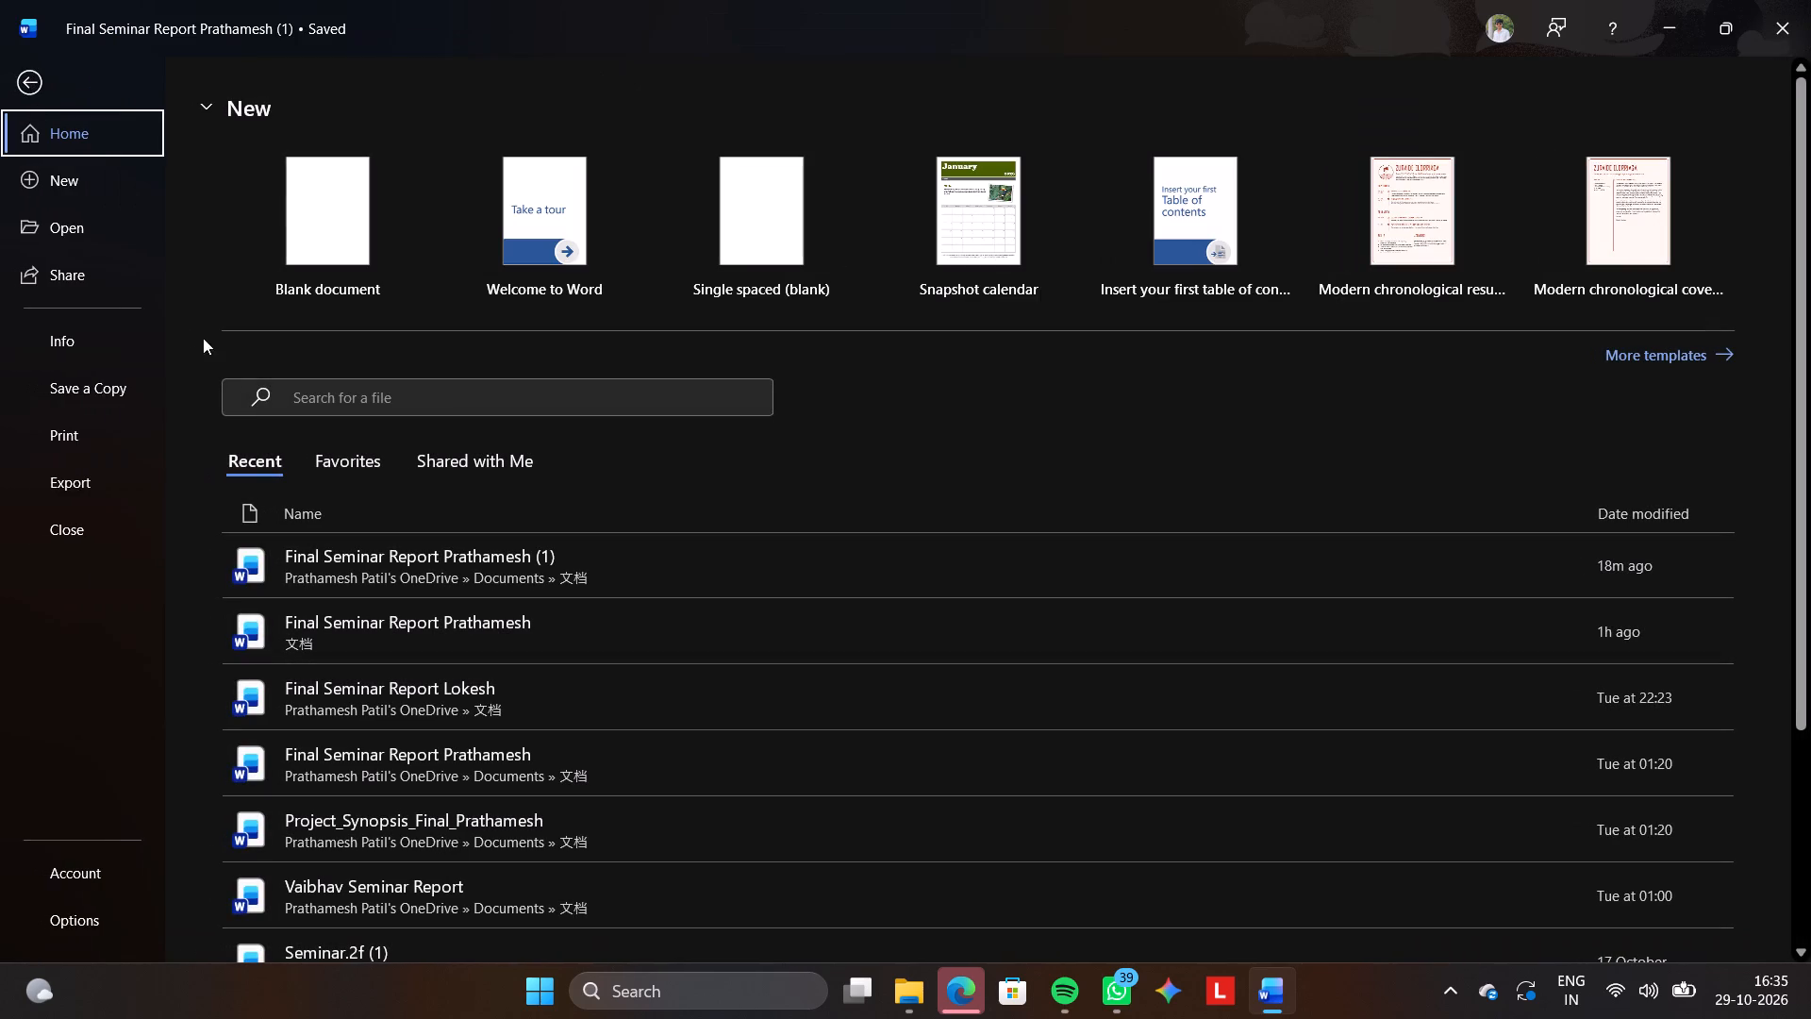
left_click(97, 482)
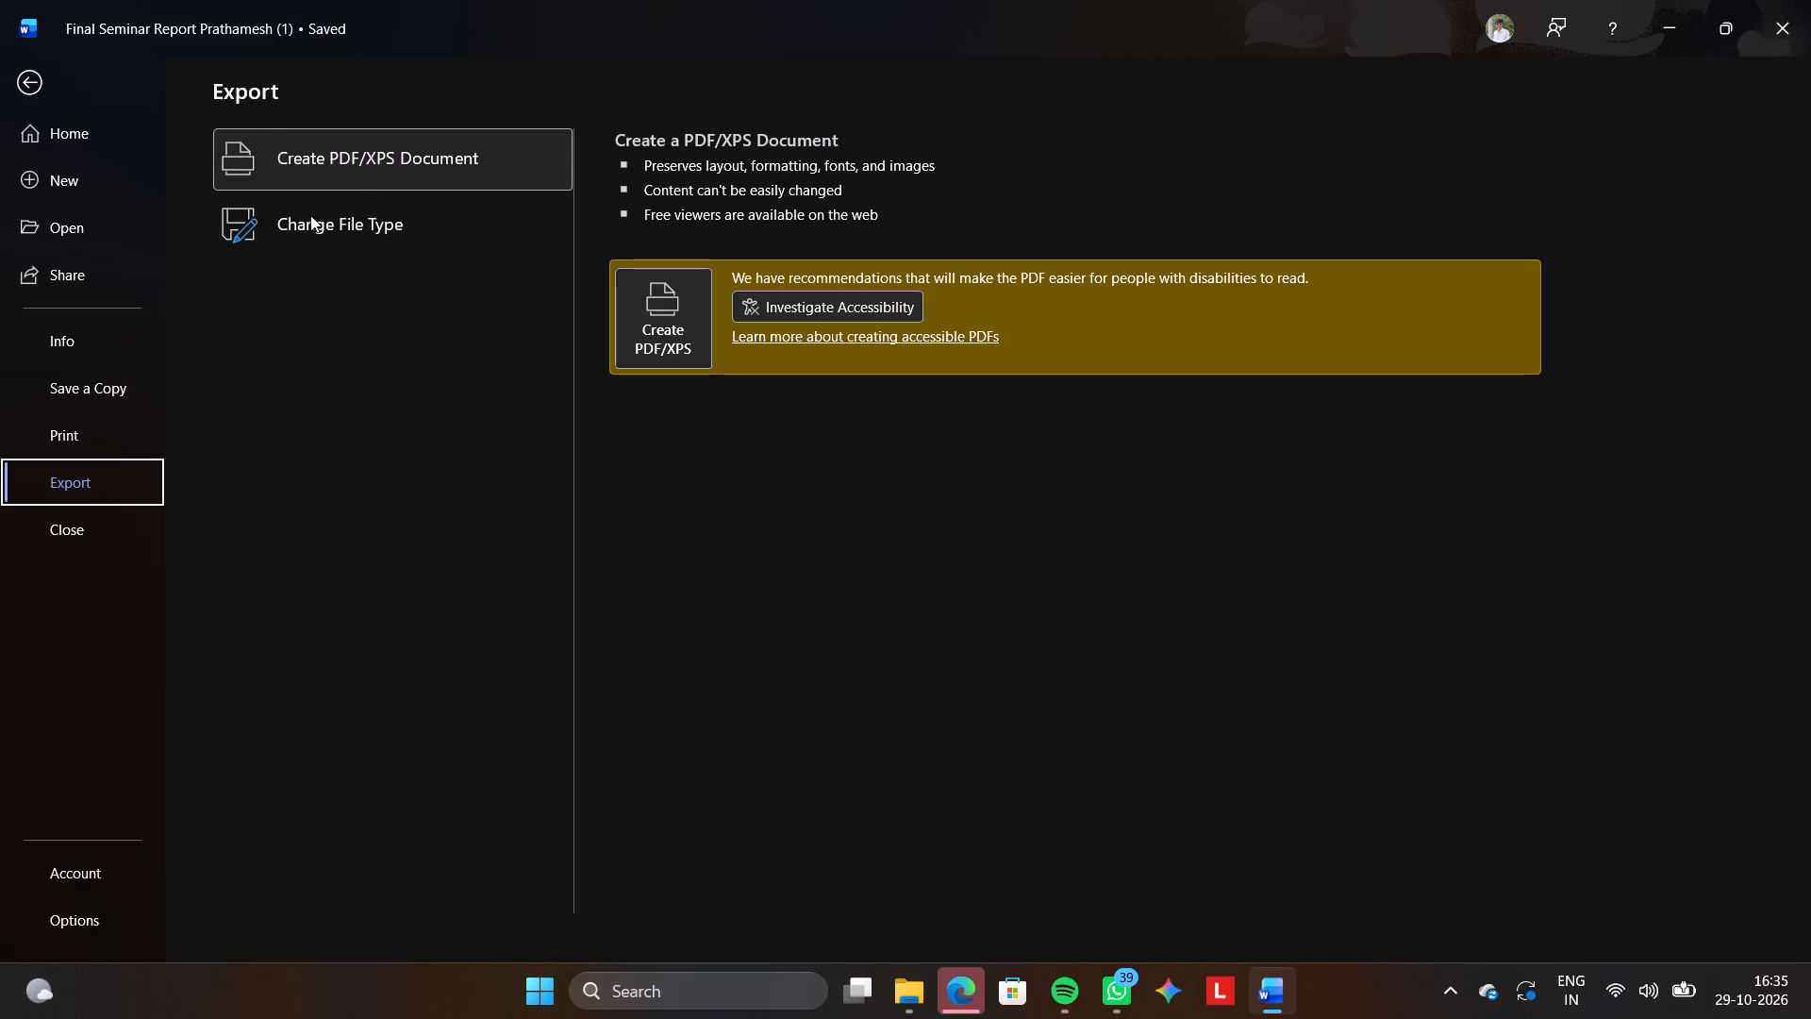
left_click(93, 399)
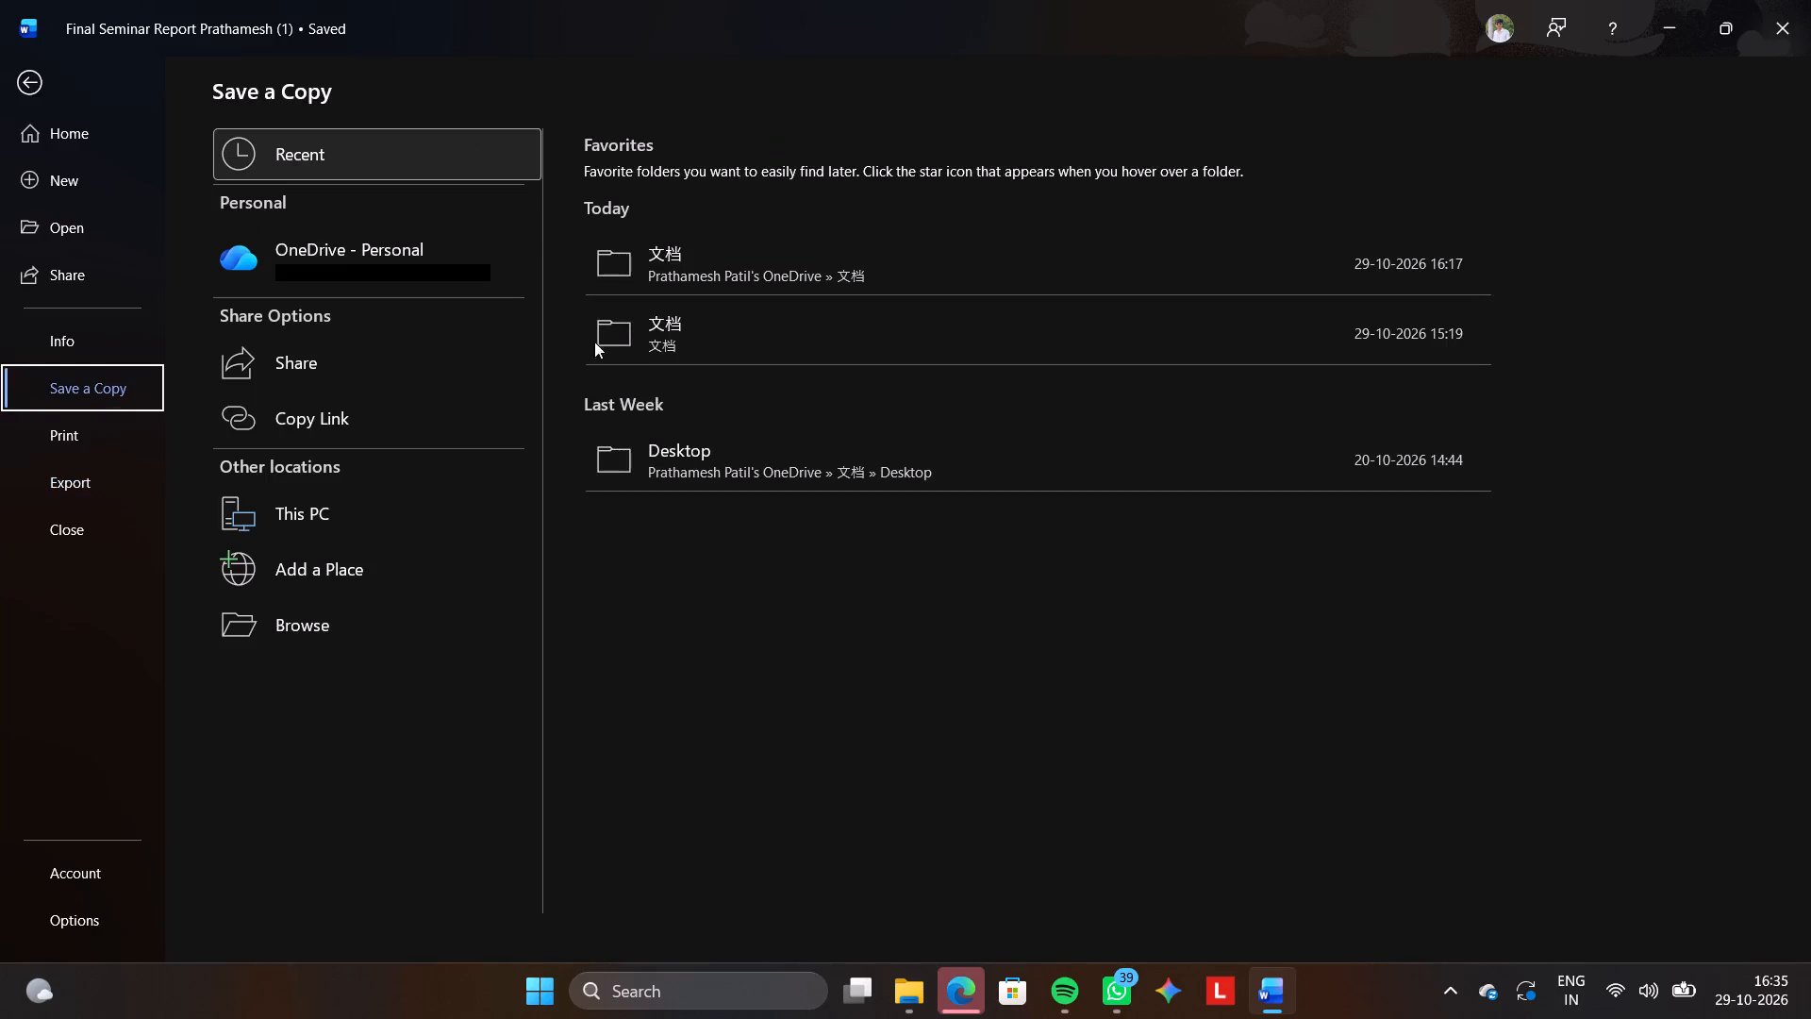
left_click(341, 371)
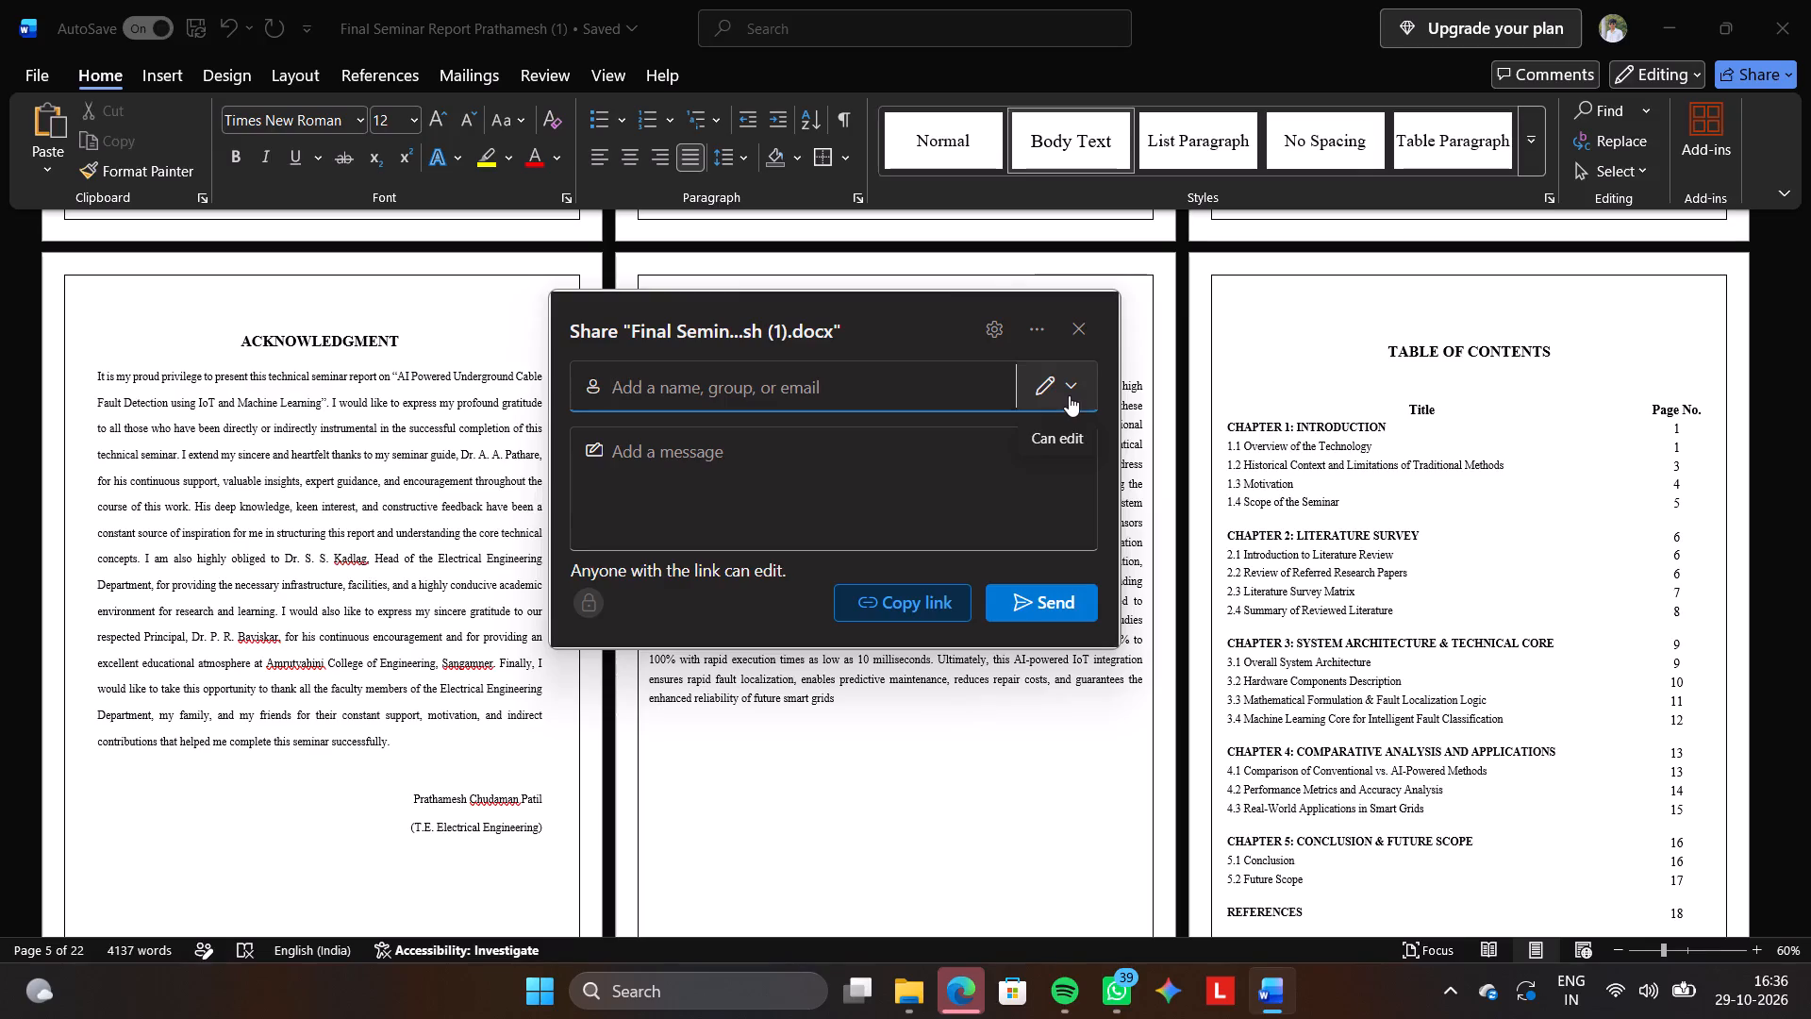
left_click(940, 381)
key("p")
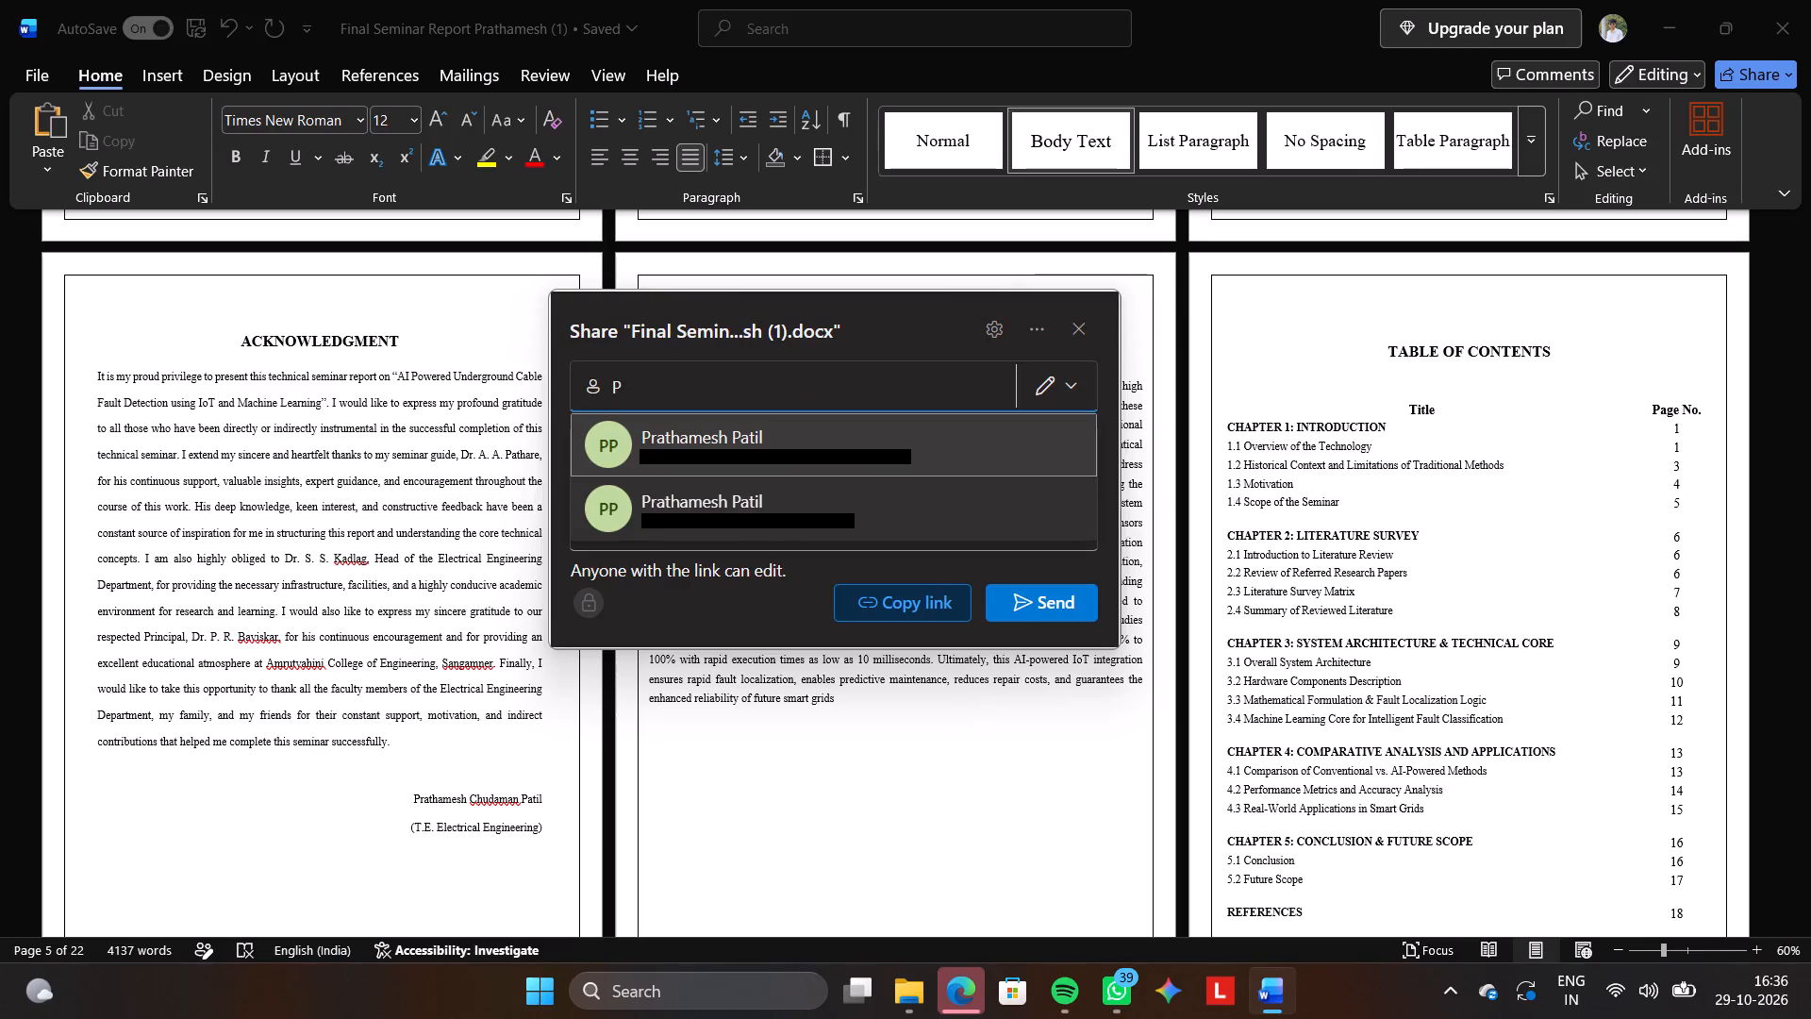
left_click(797, 533)
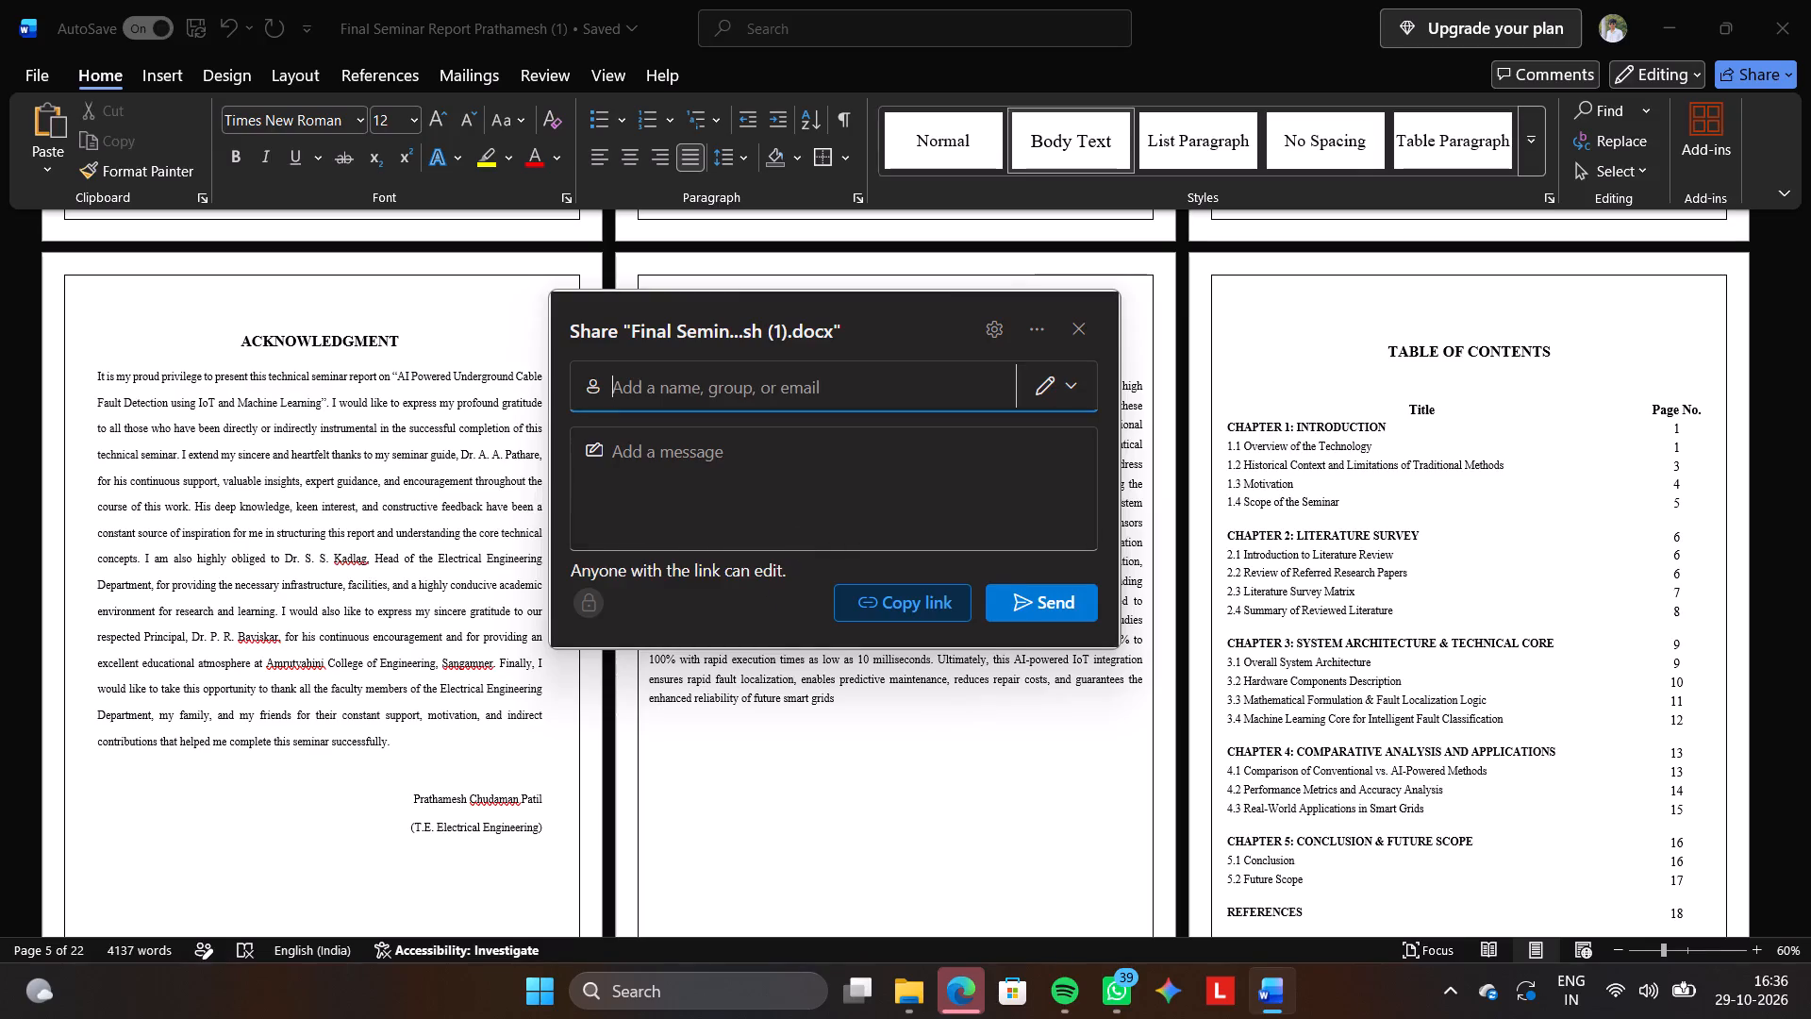
left_click(1055, 649)
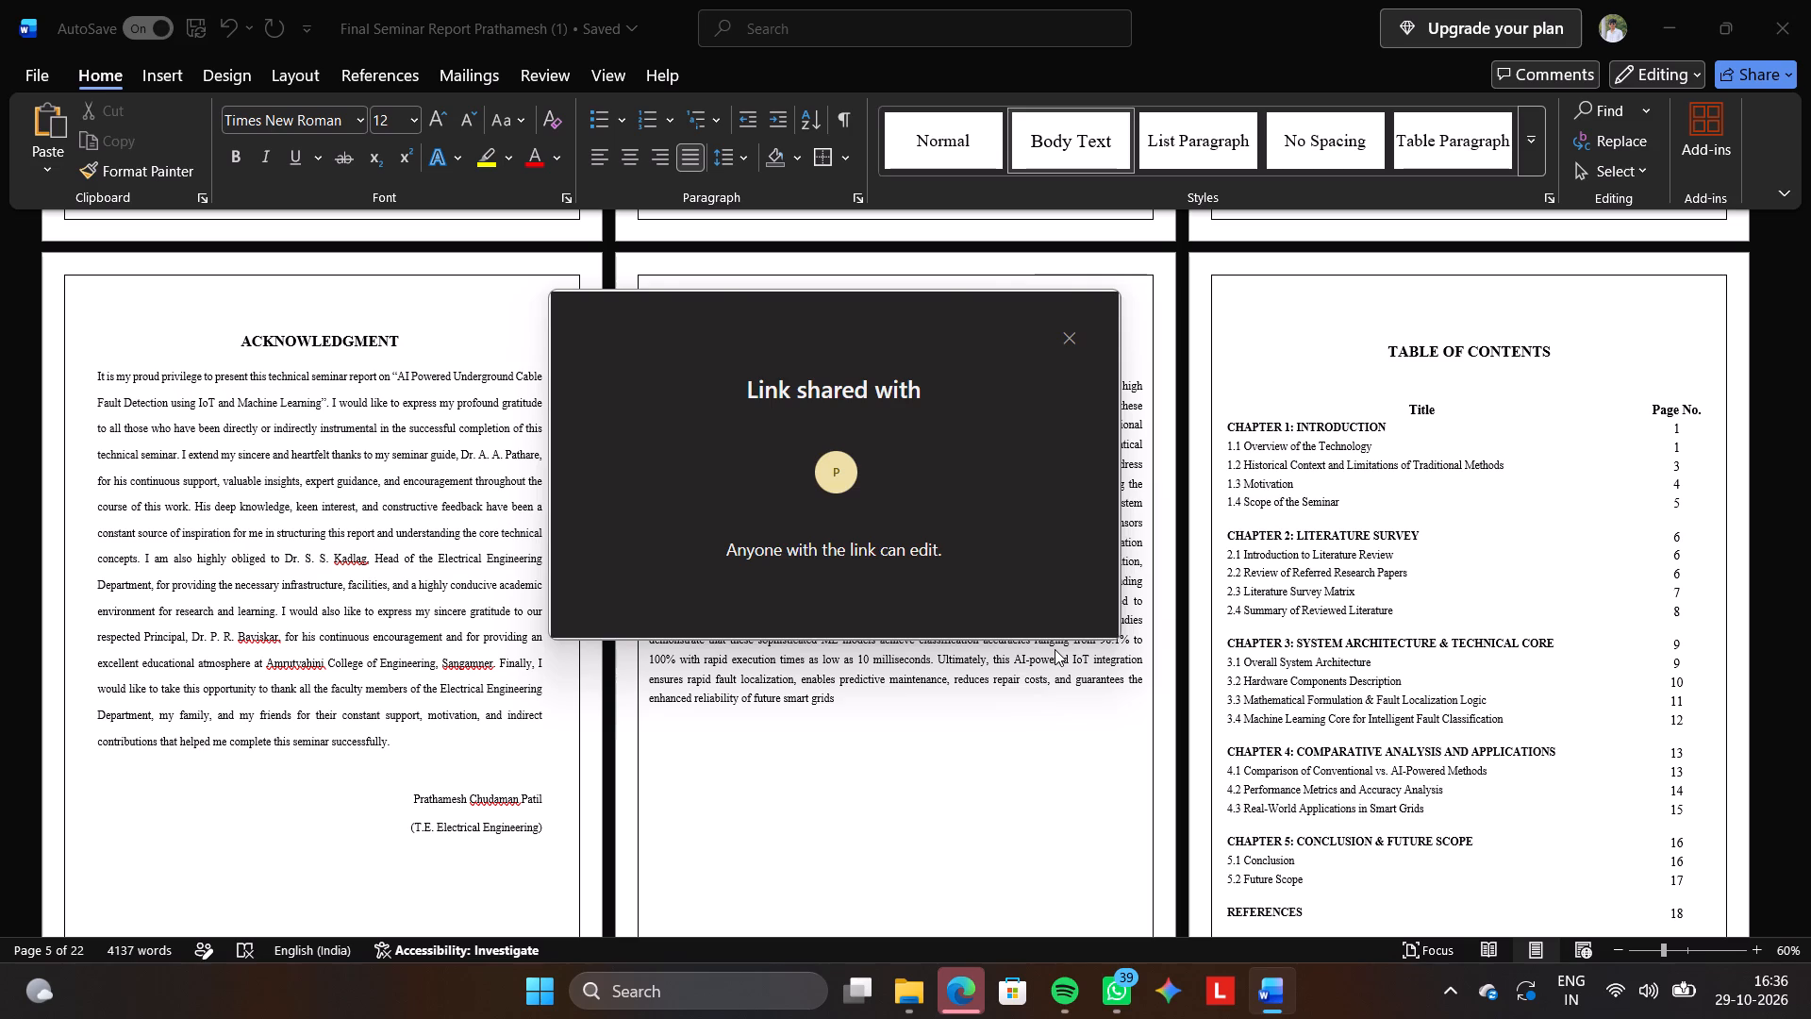
left_click(1074, 344)
Export the seminar report as a PDF to the OneDrive 文档 folder, keeping the suggested file name.
left_click(39, 58)
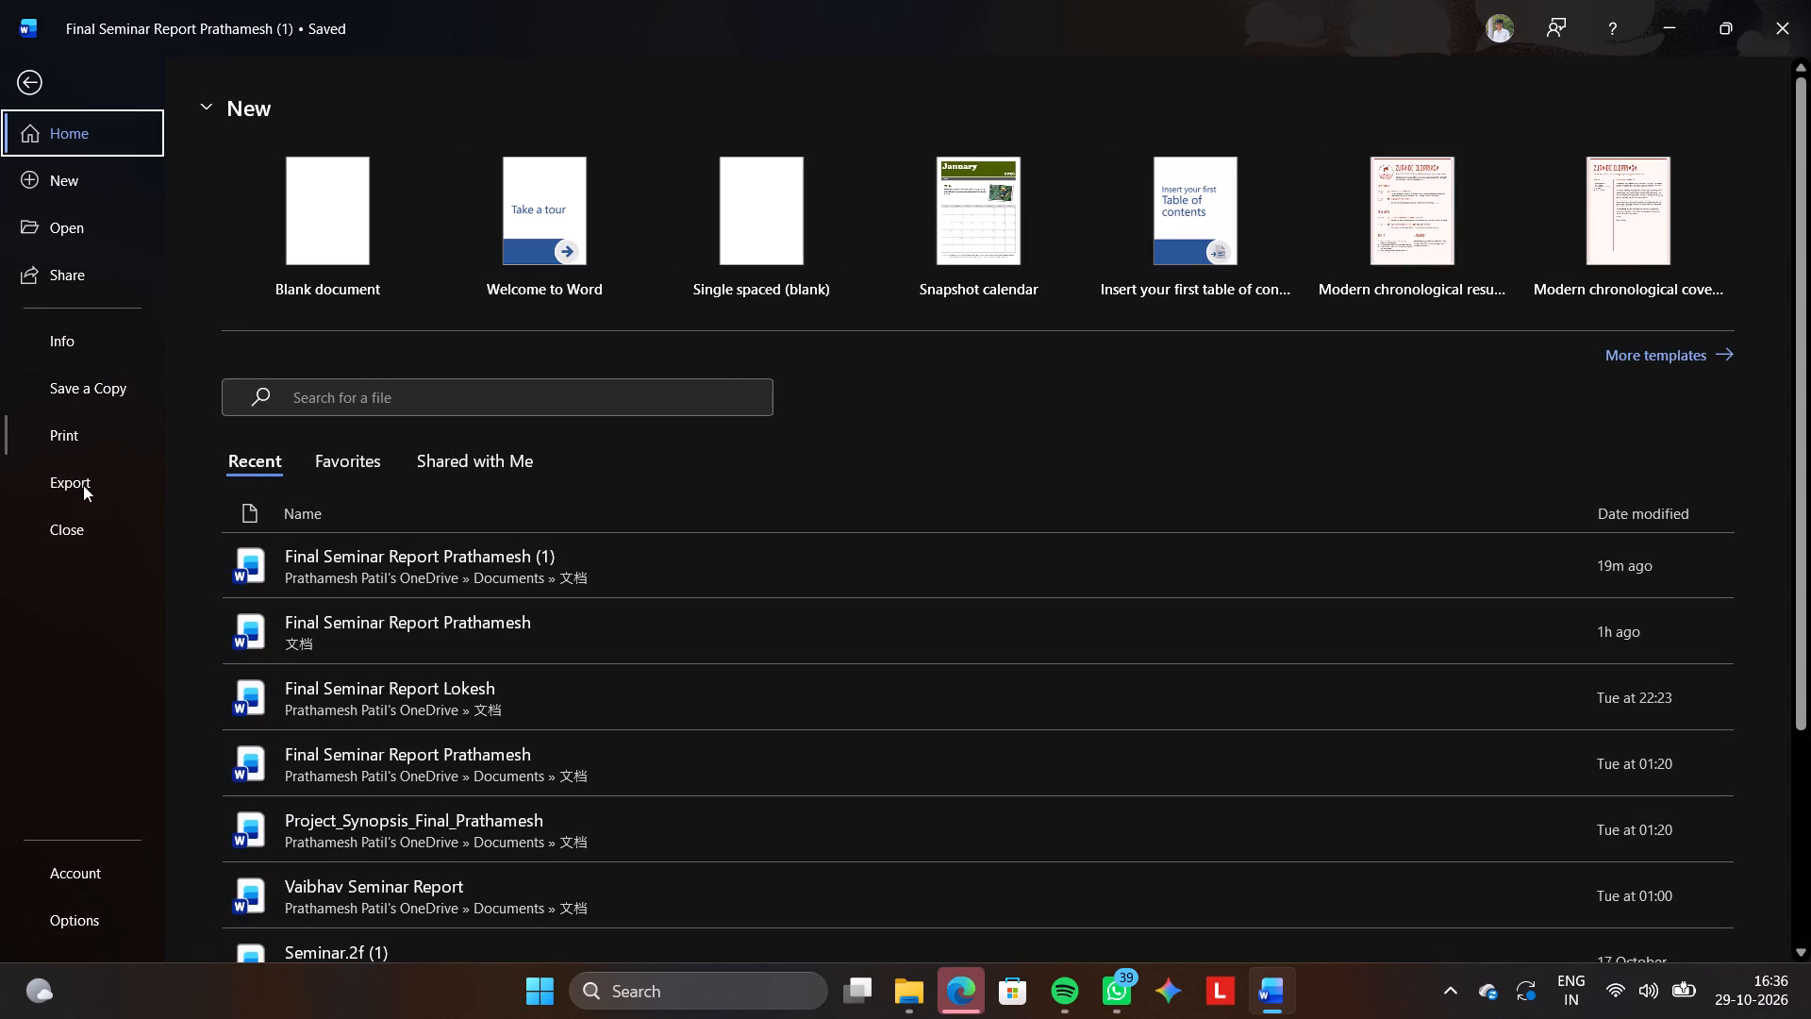
left_click(83, 485)
left_click(698, 325)
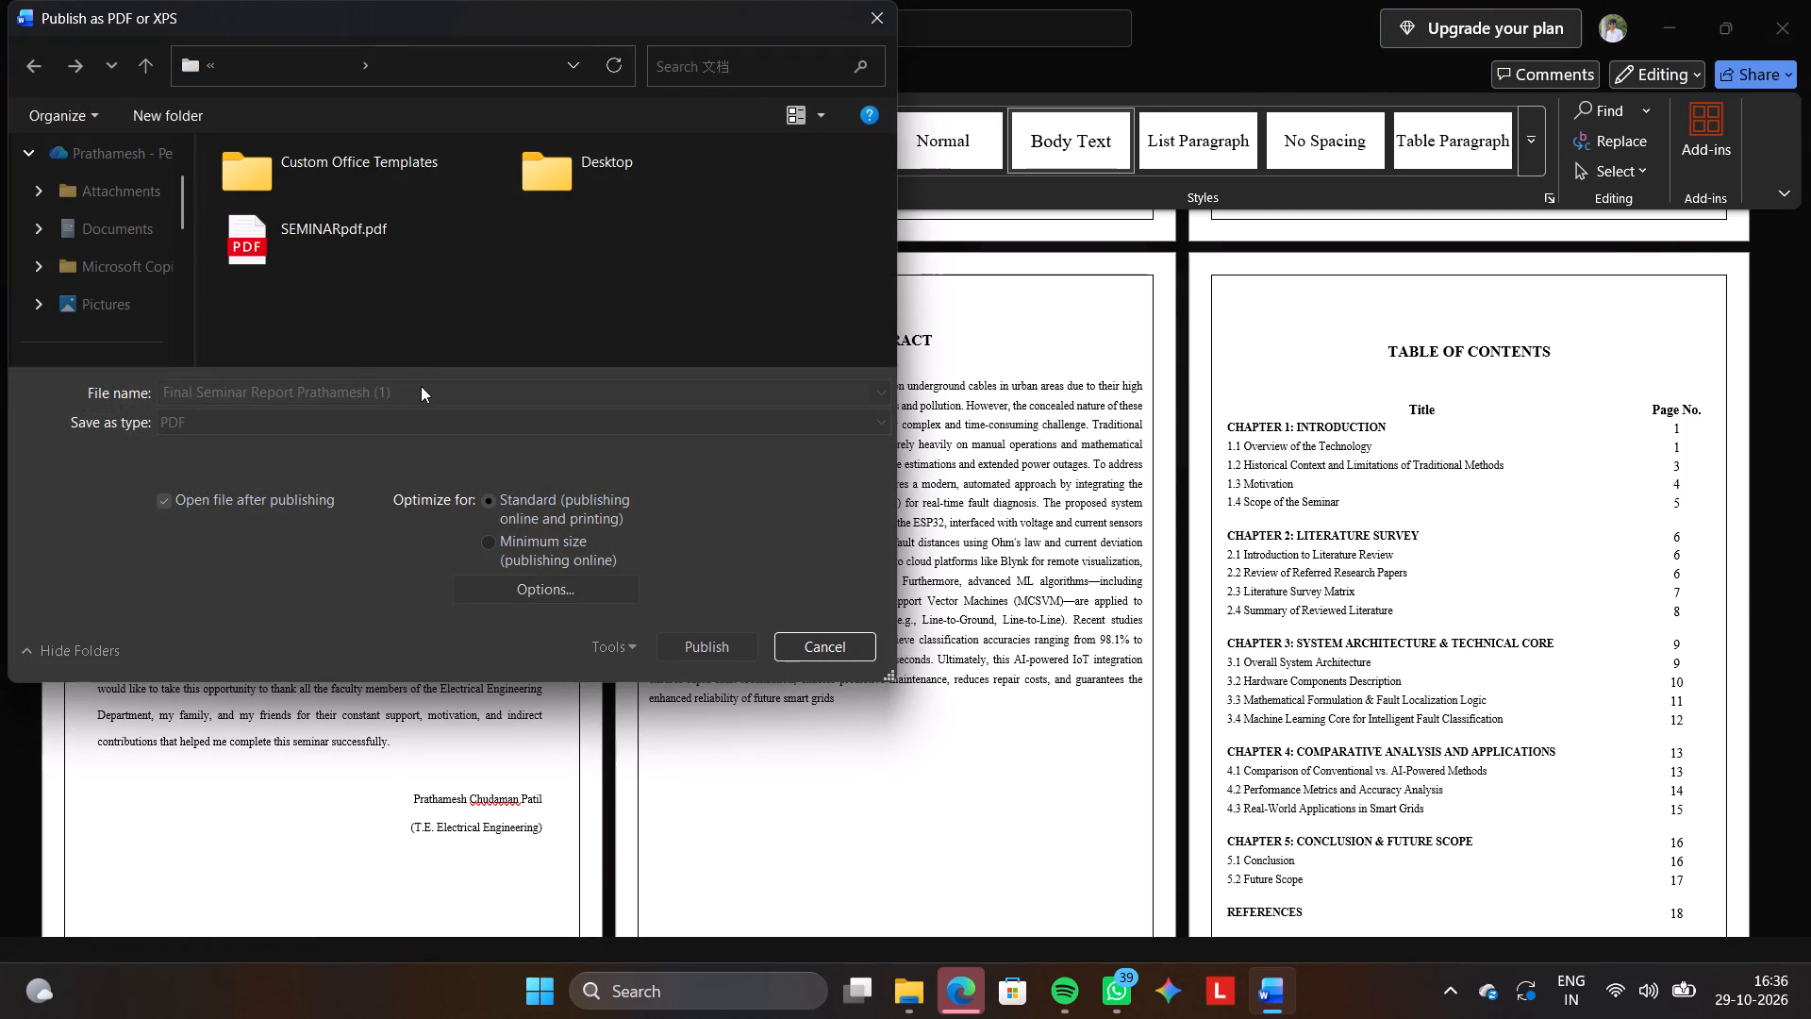
left_click(722, 643)
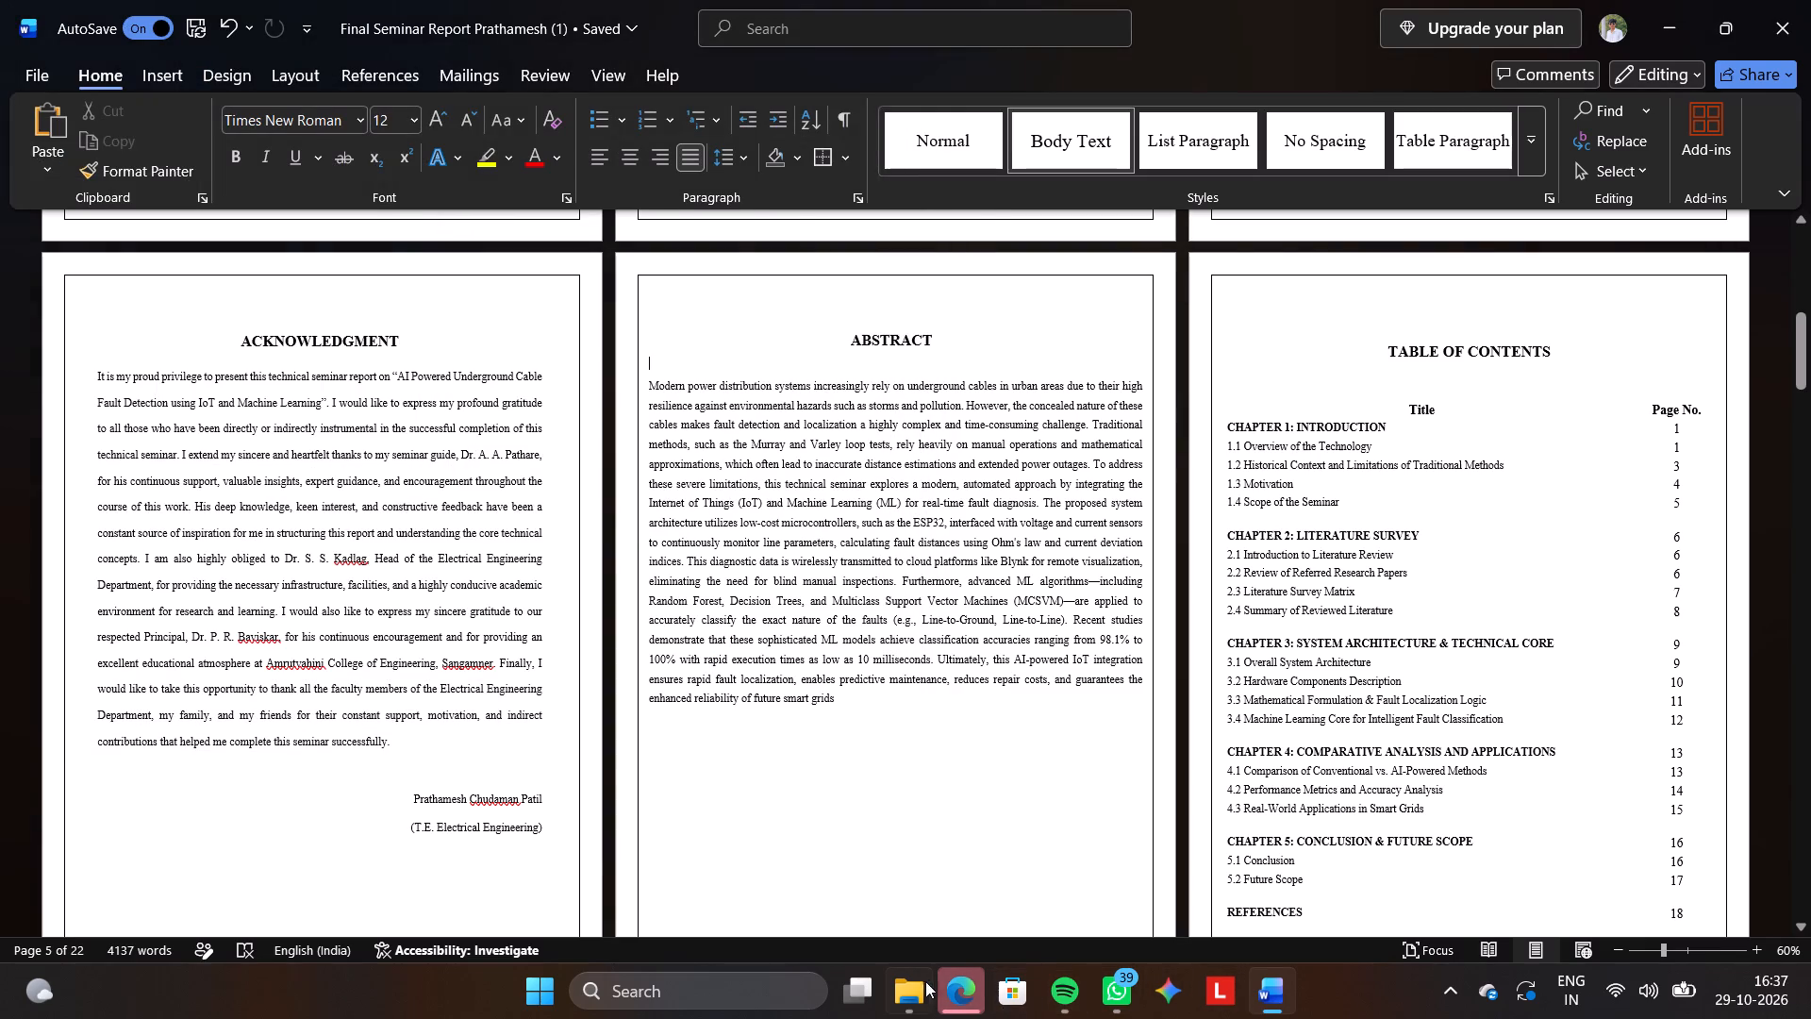
scroll(1102, 689, "down", 2)
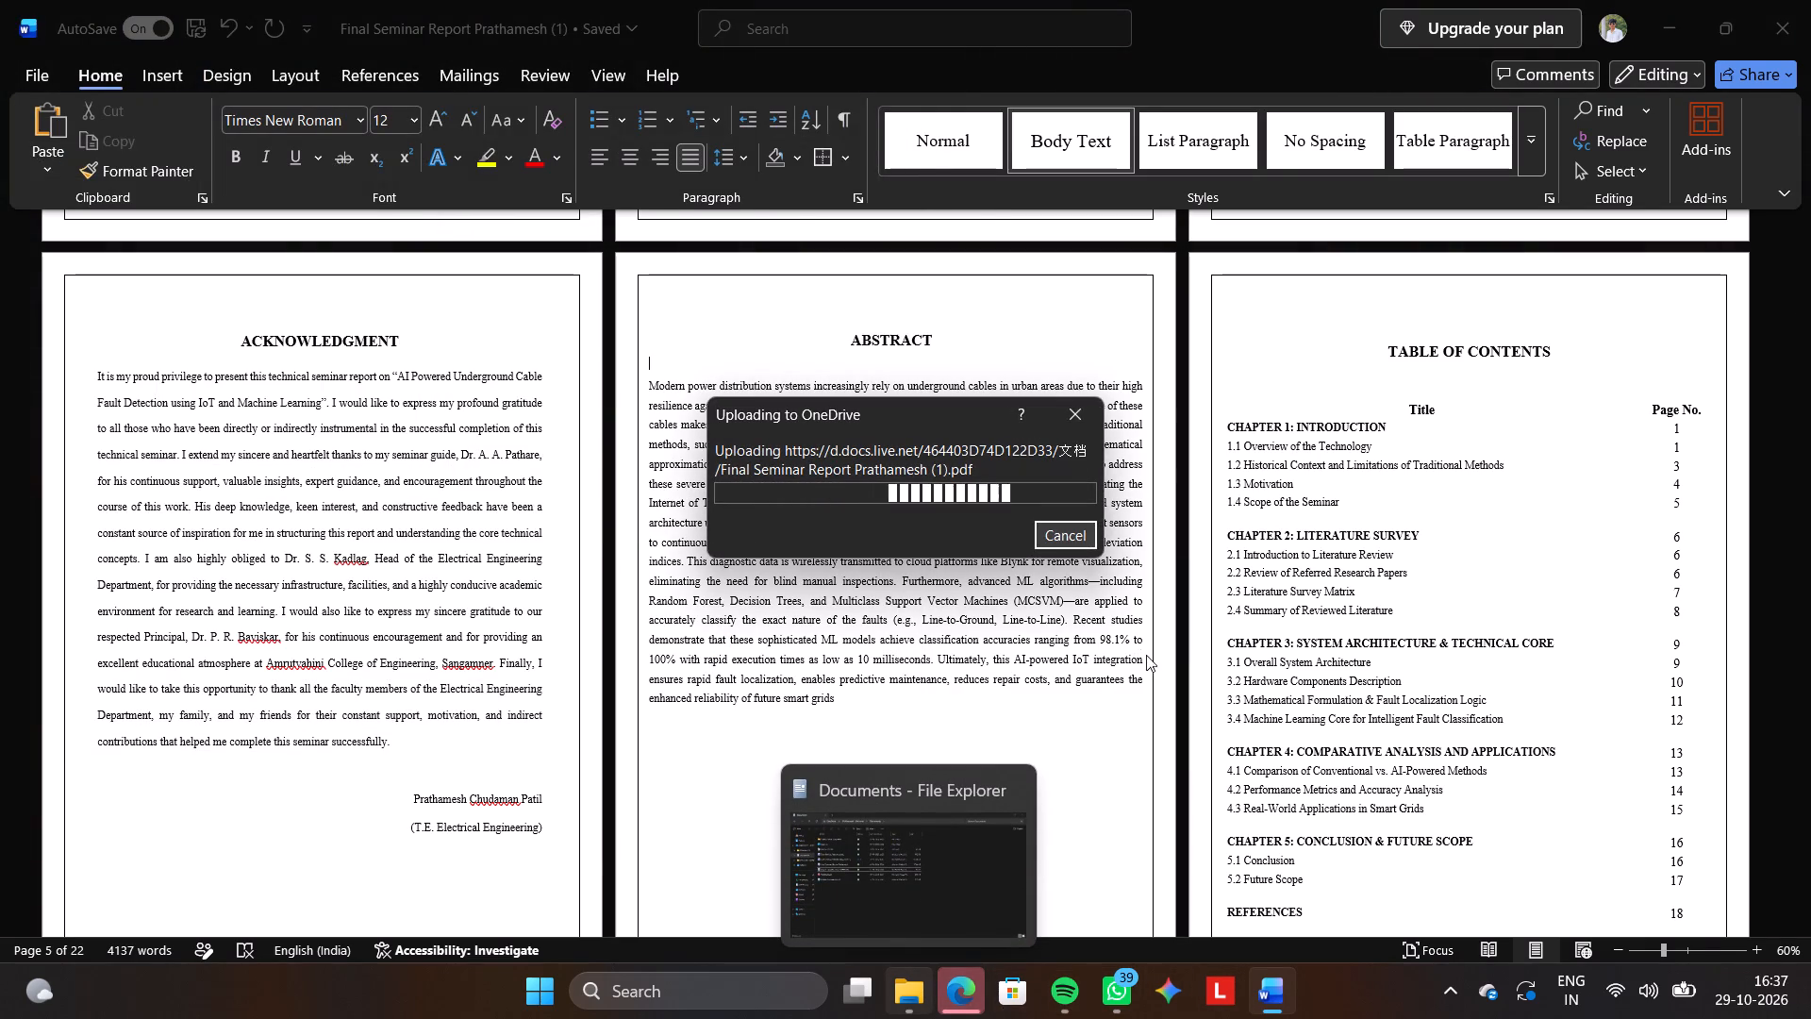
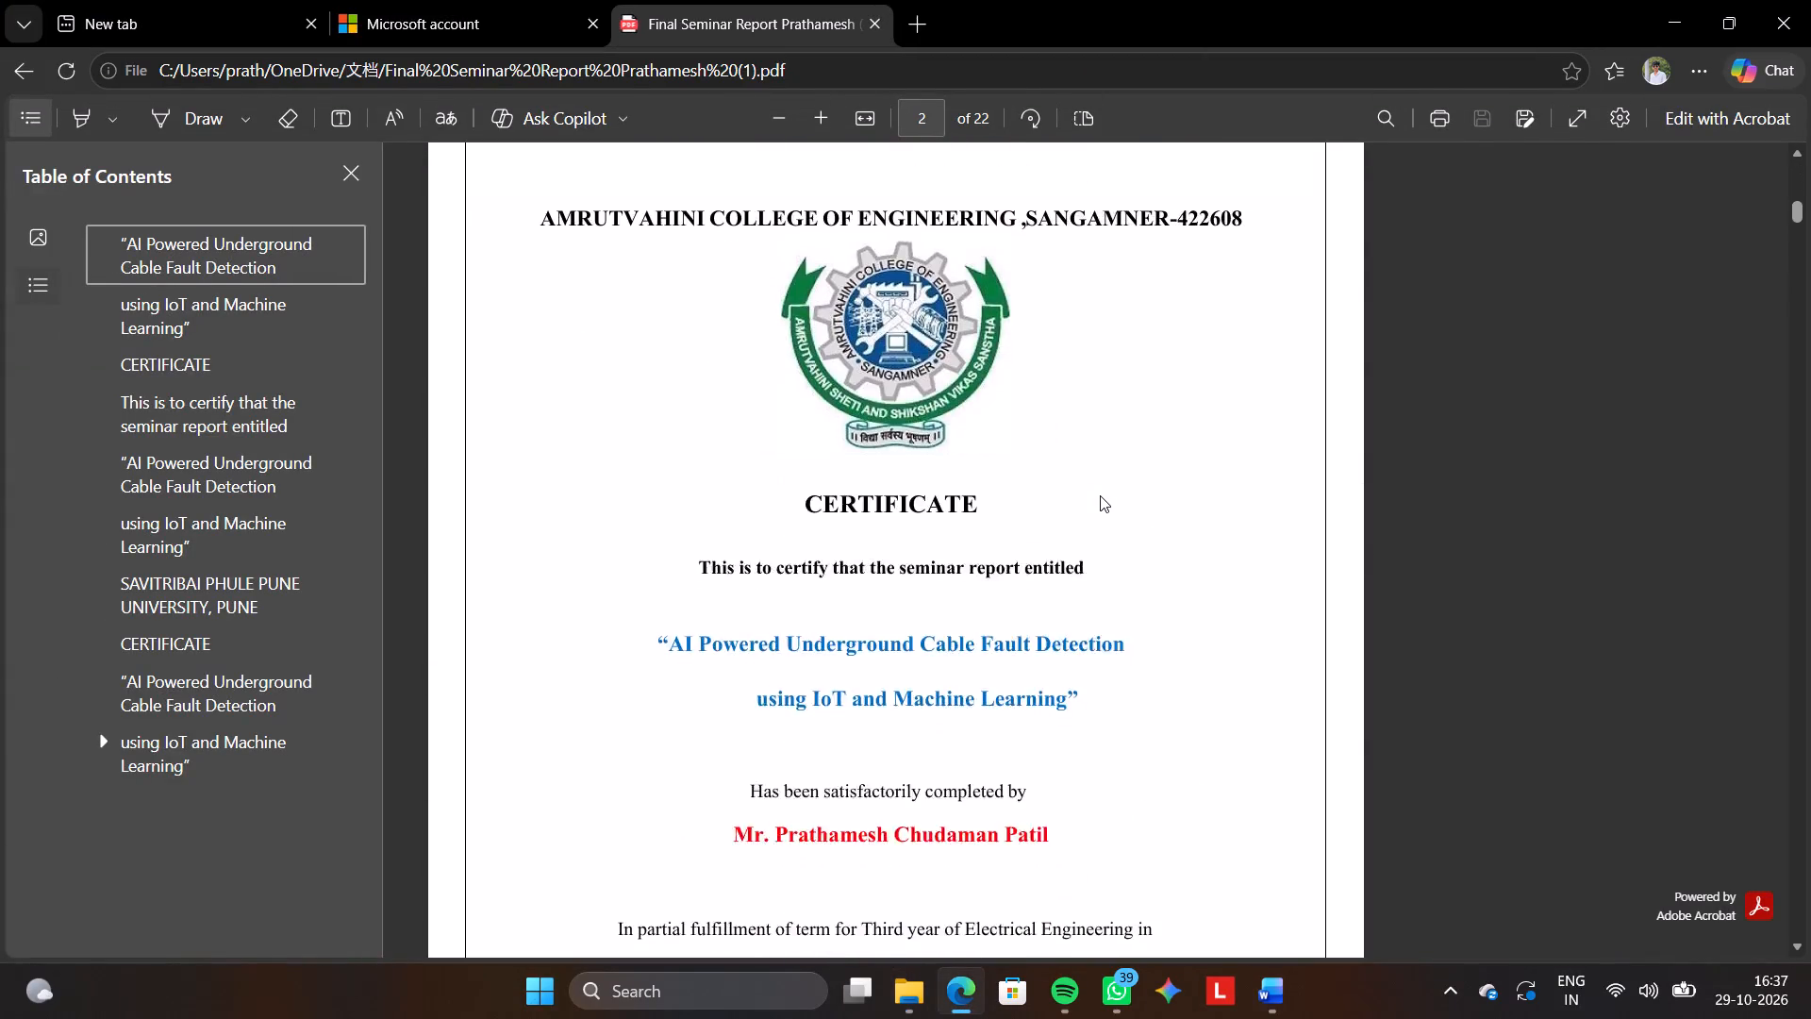
Look through all pages of the exported seminar report PDF, from the cover page to the references, to check the layout.
scroll(1100, 495, "down", 20)
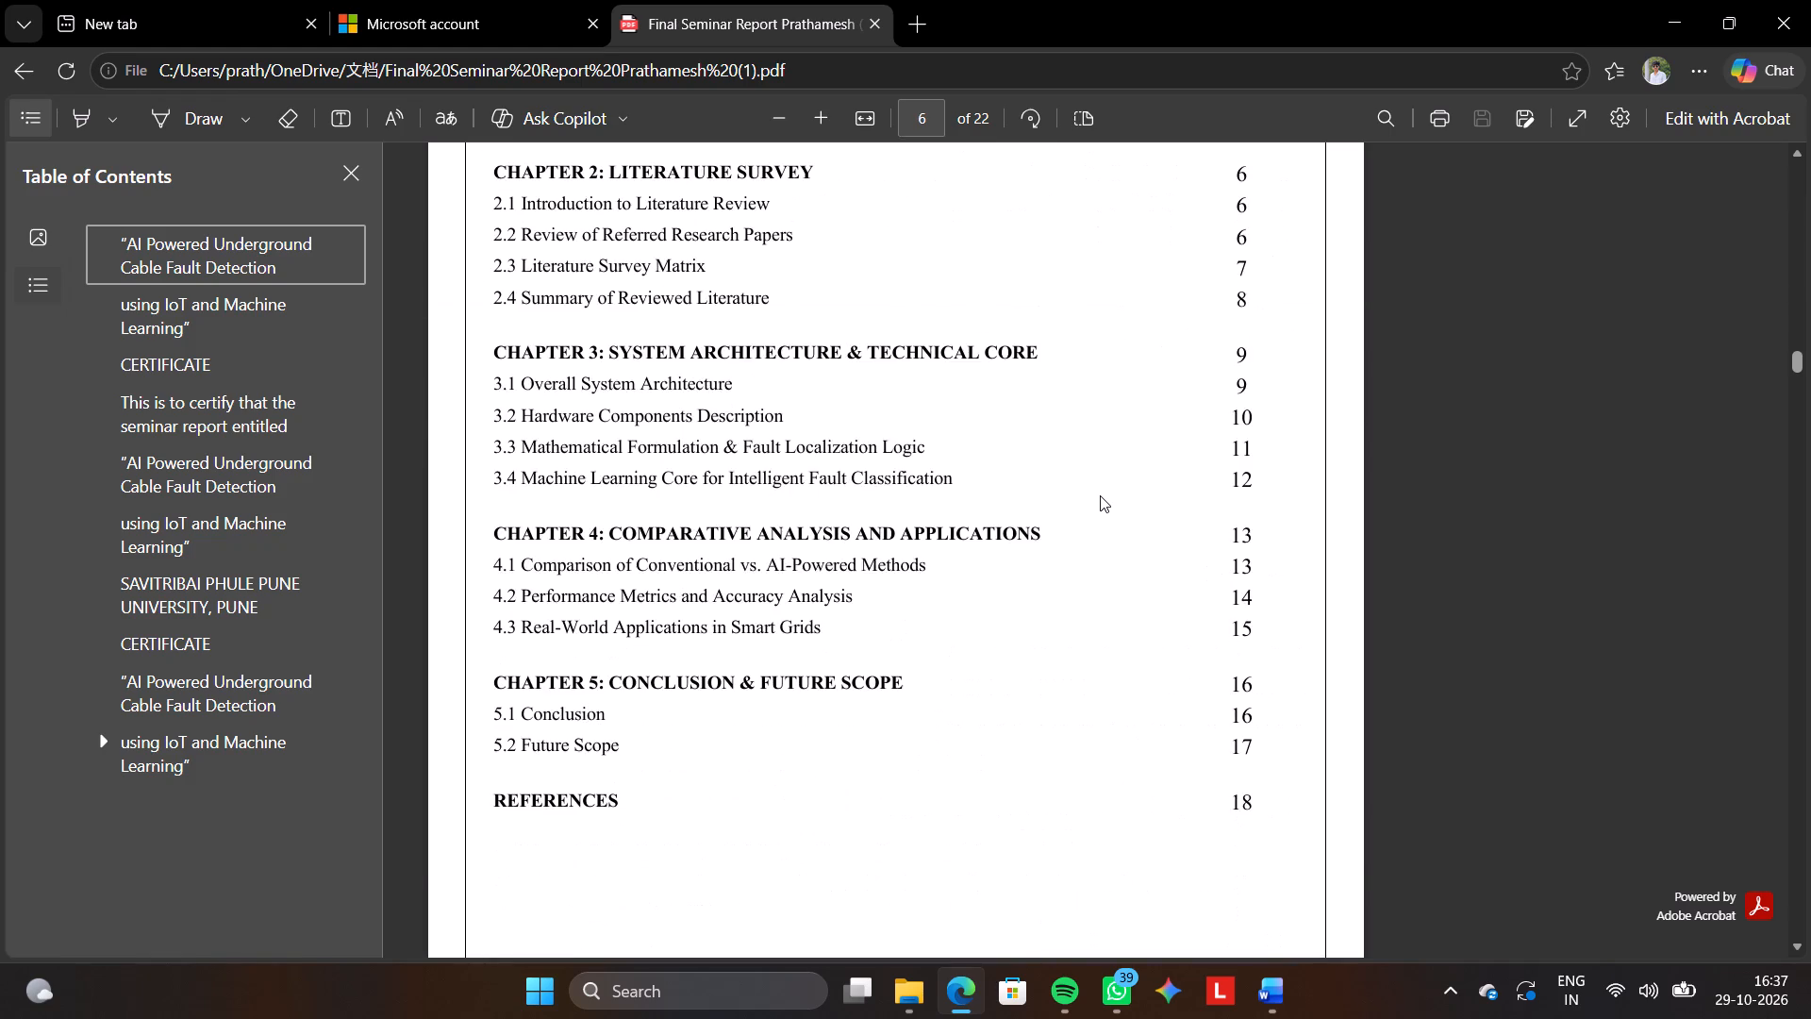
scroll(1100, 495, "down", 20)
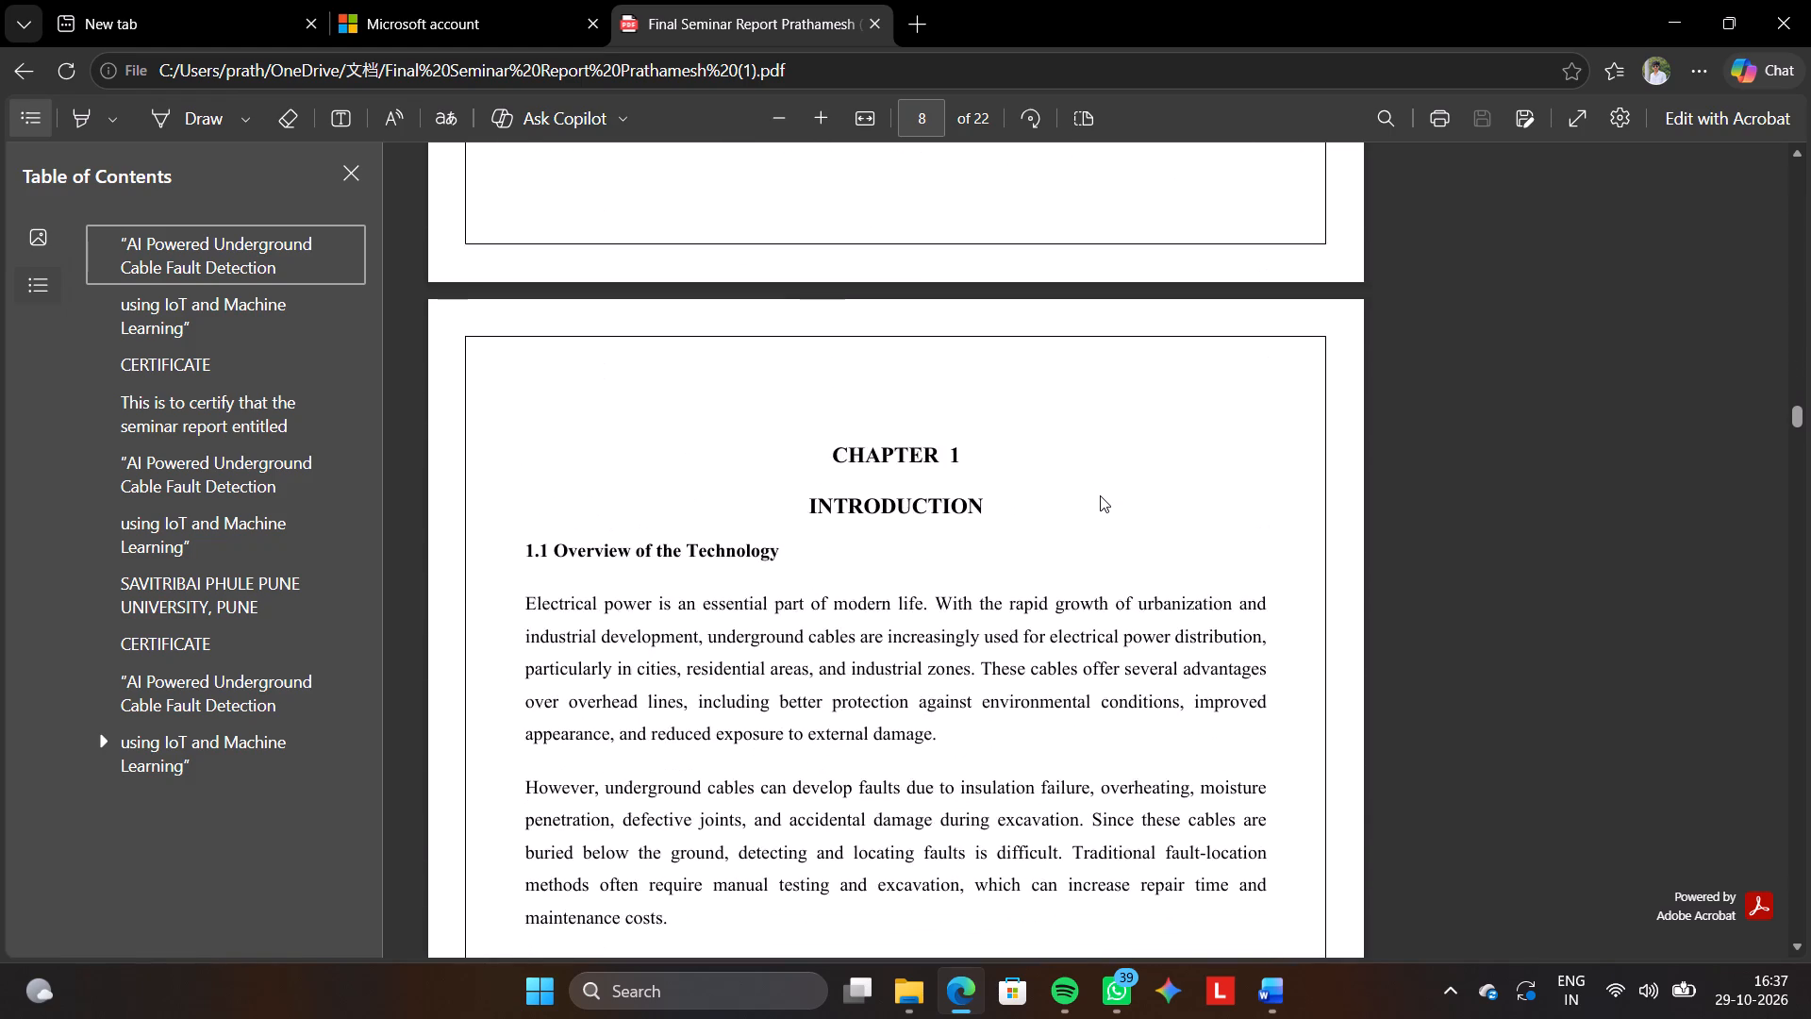
scroll(1100, 495, "down", 19)
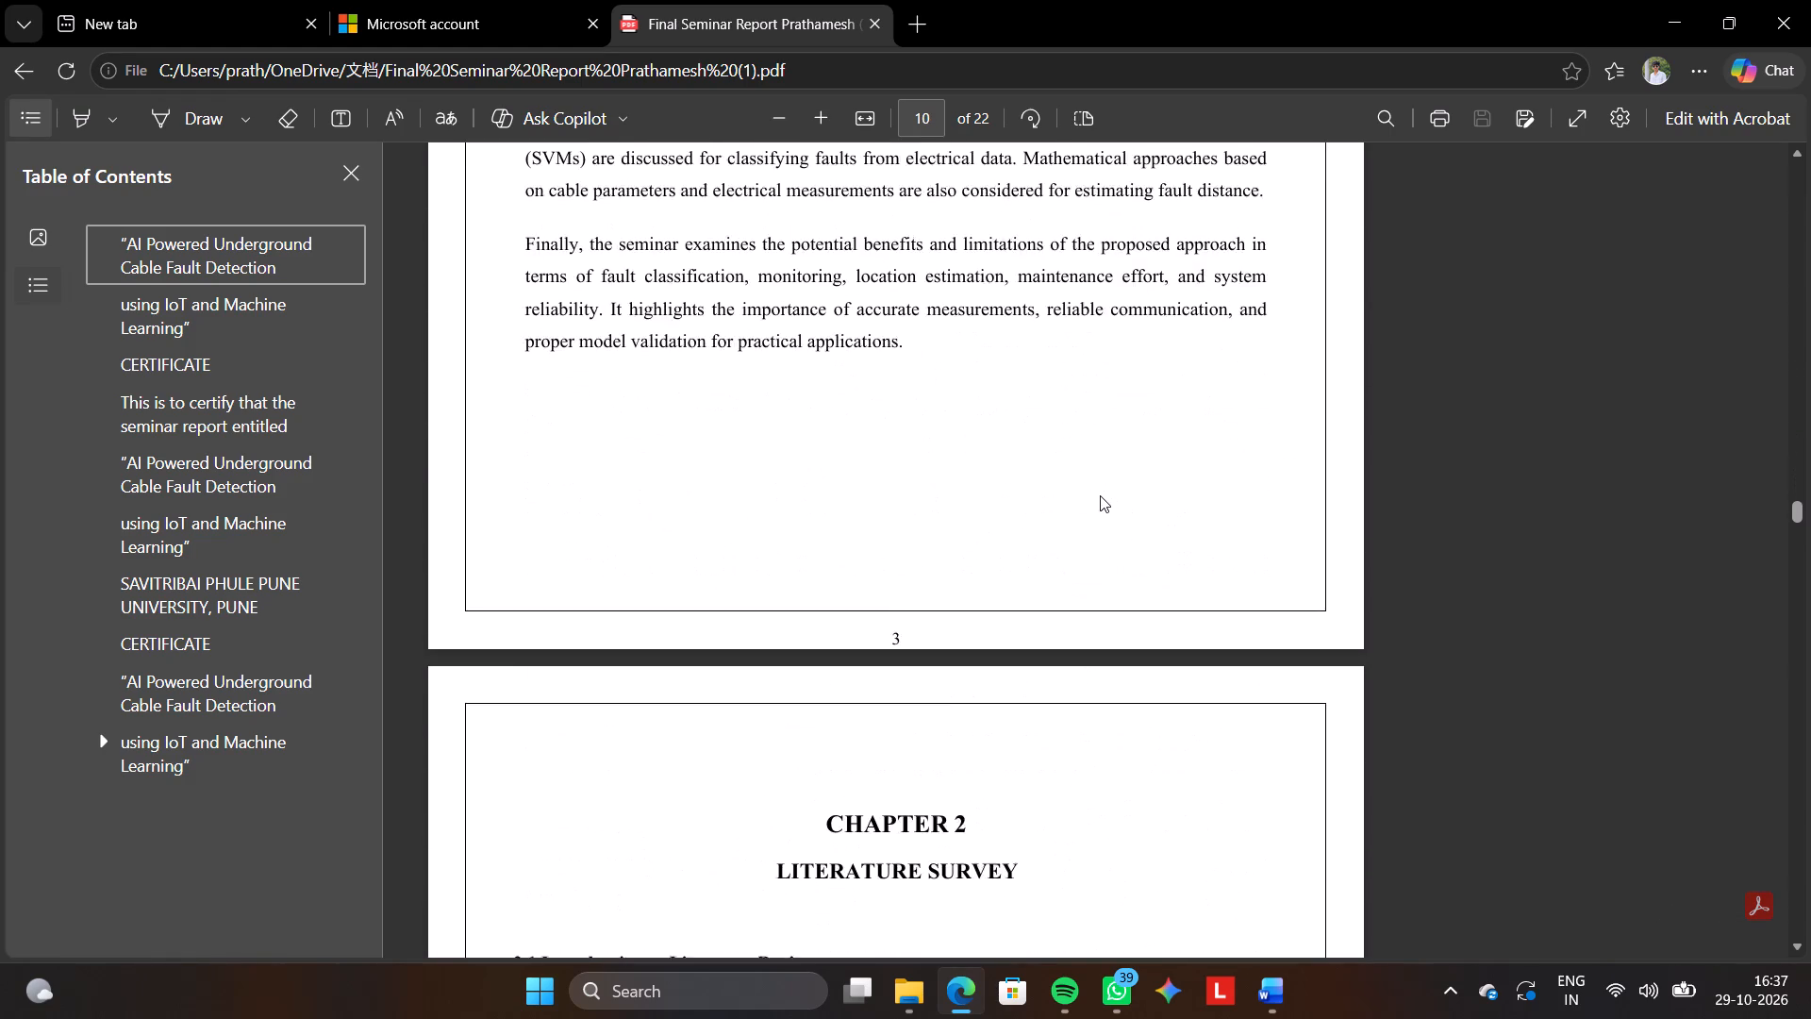
scroll(1100, 495, "down", 19)
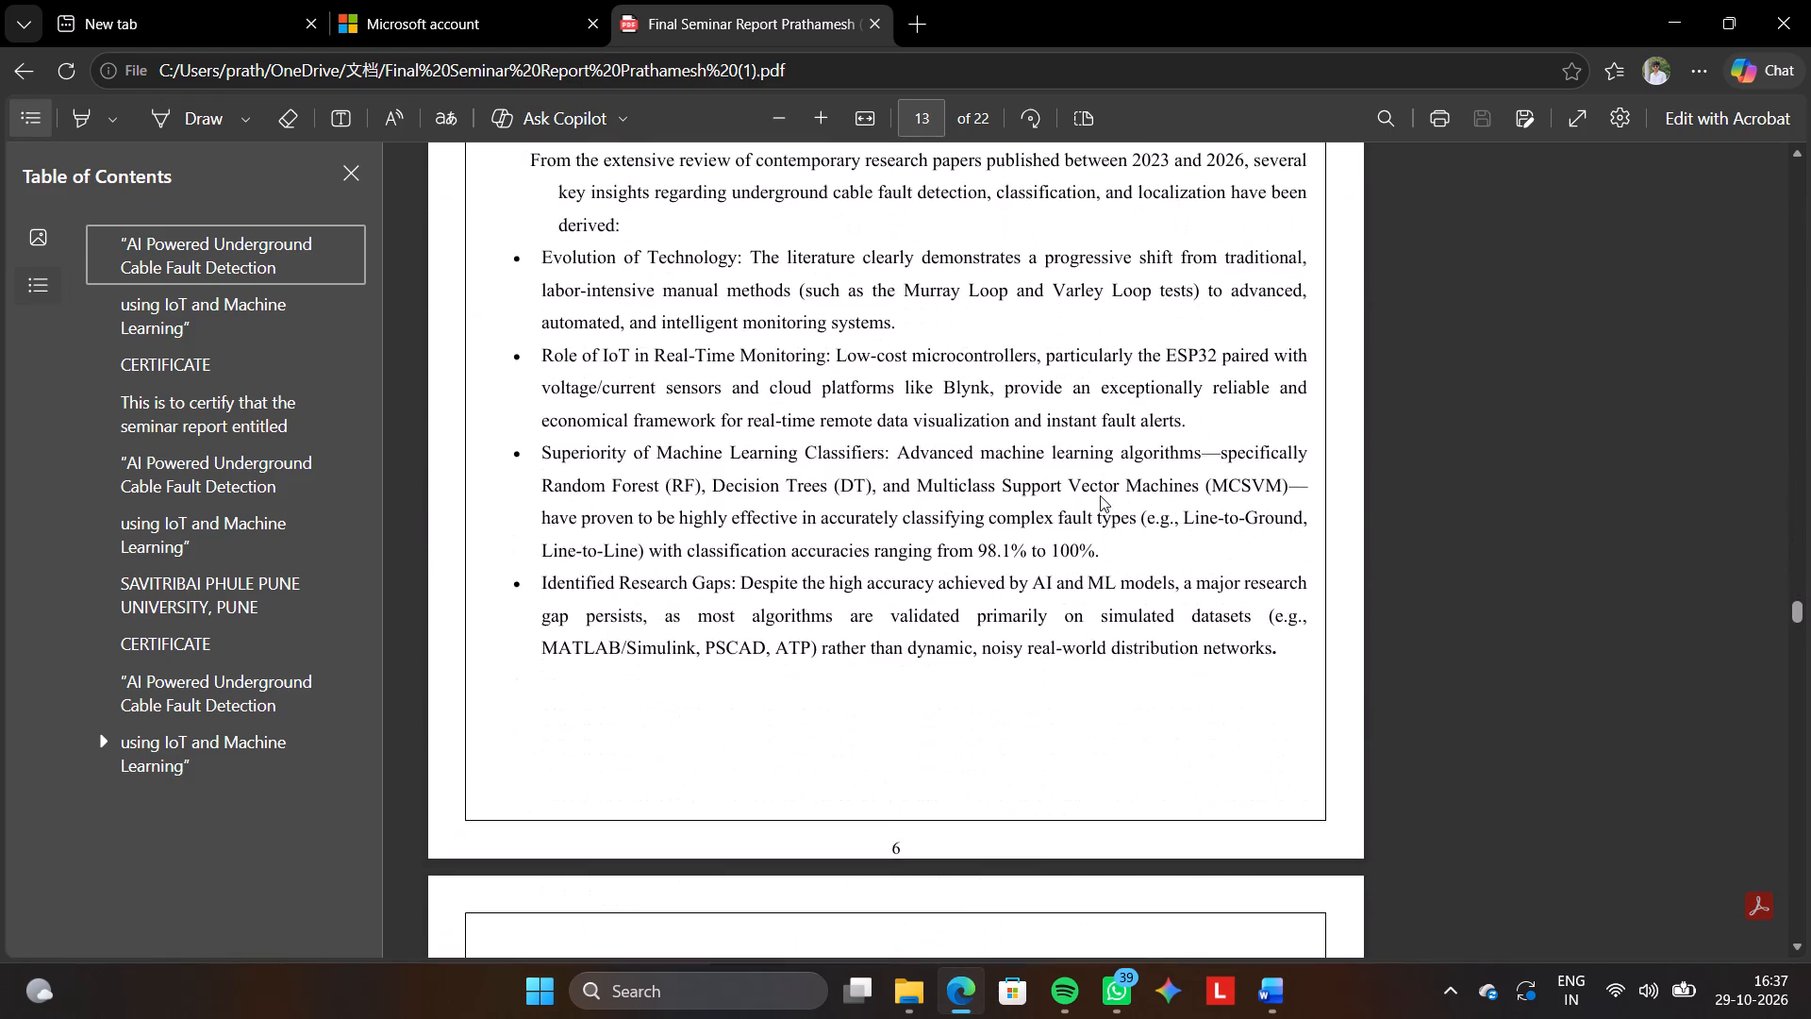
scroll(1100, 495, "down", 19)
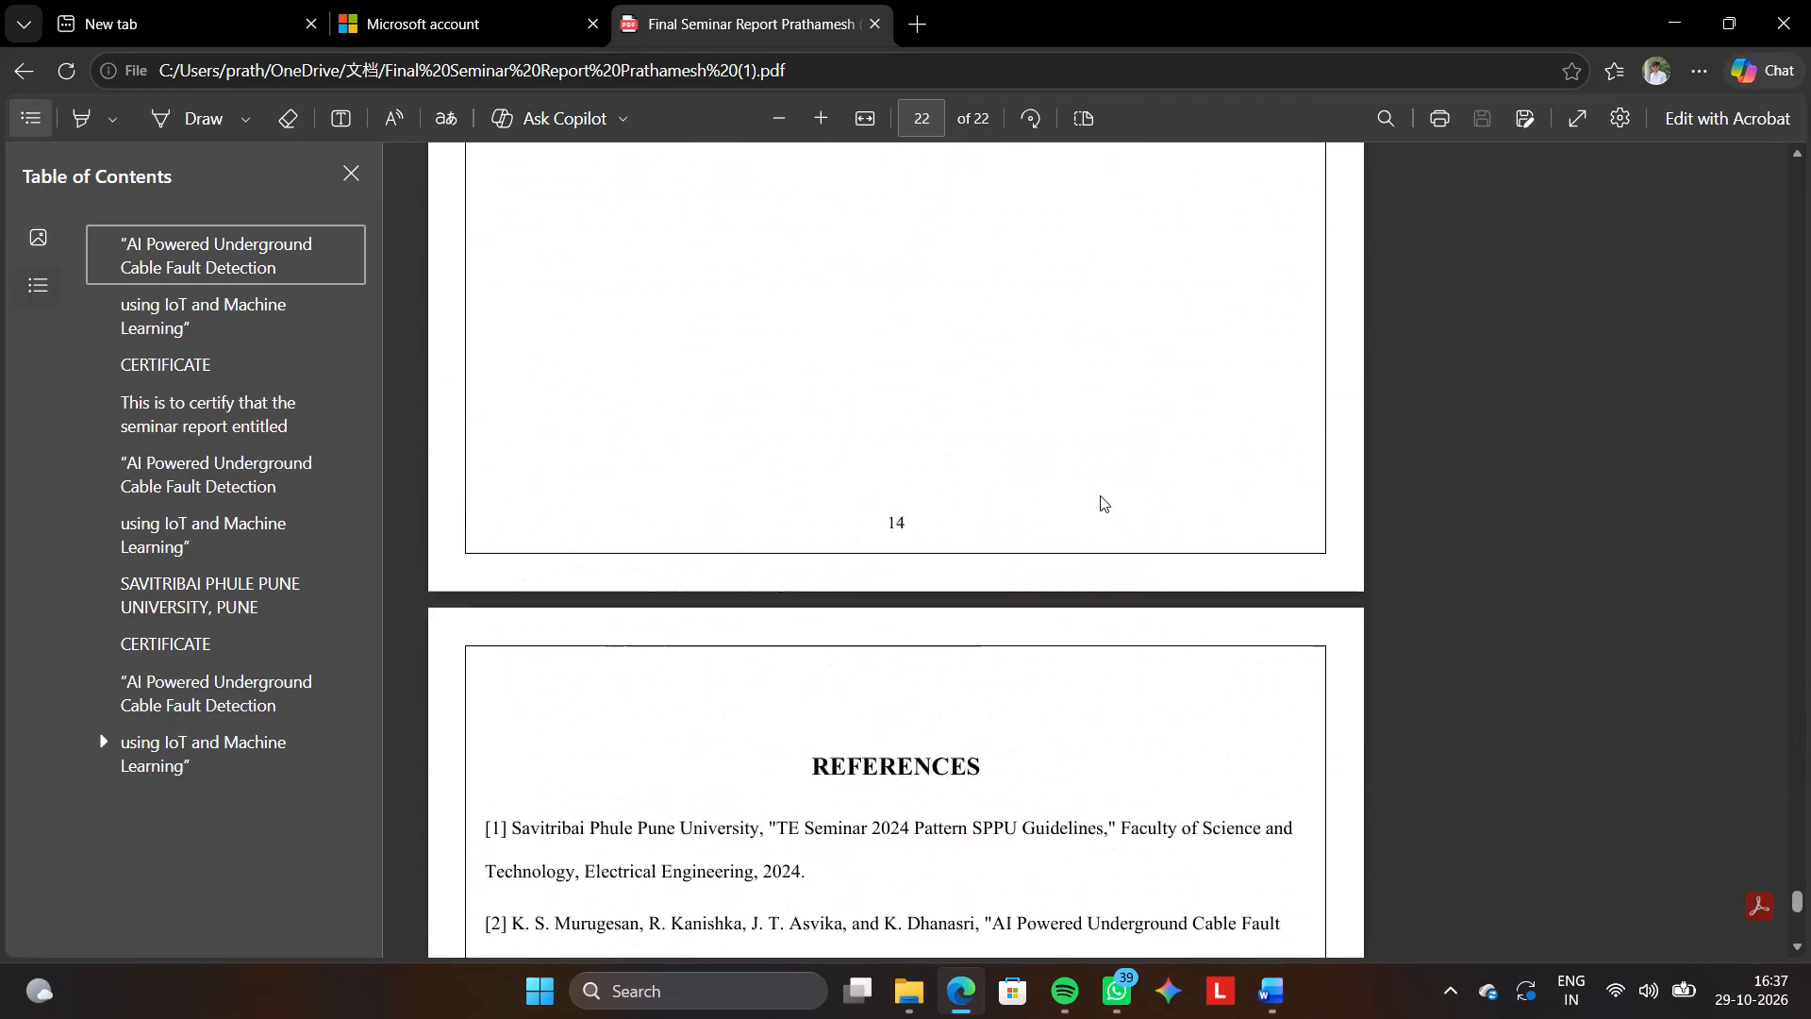
scroll(1100, 495, "down", 7)
scroll(1100, 495, "up", 15)
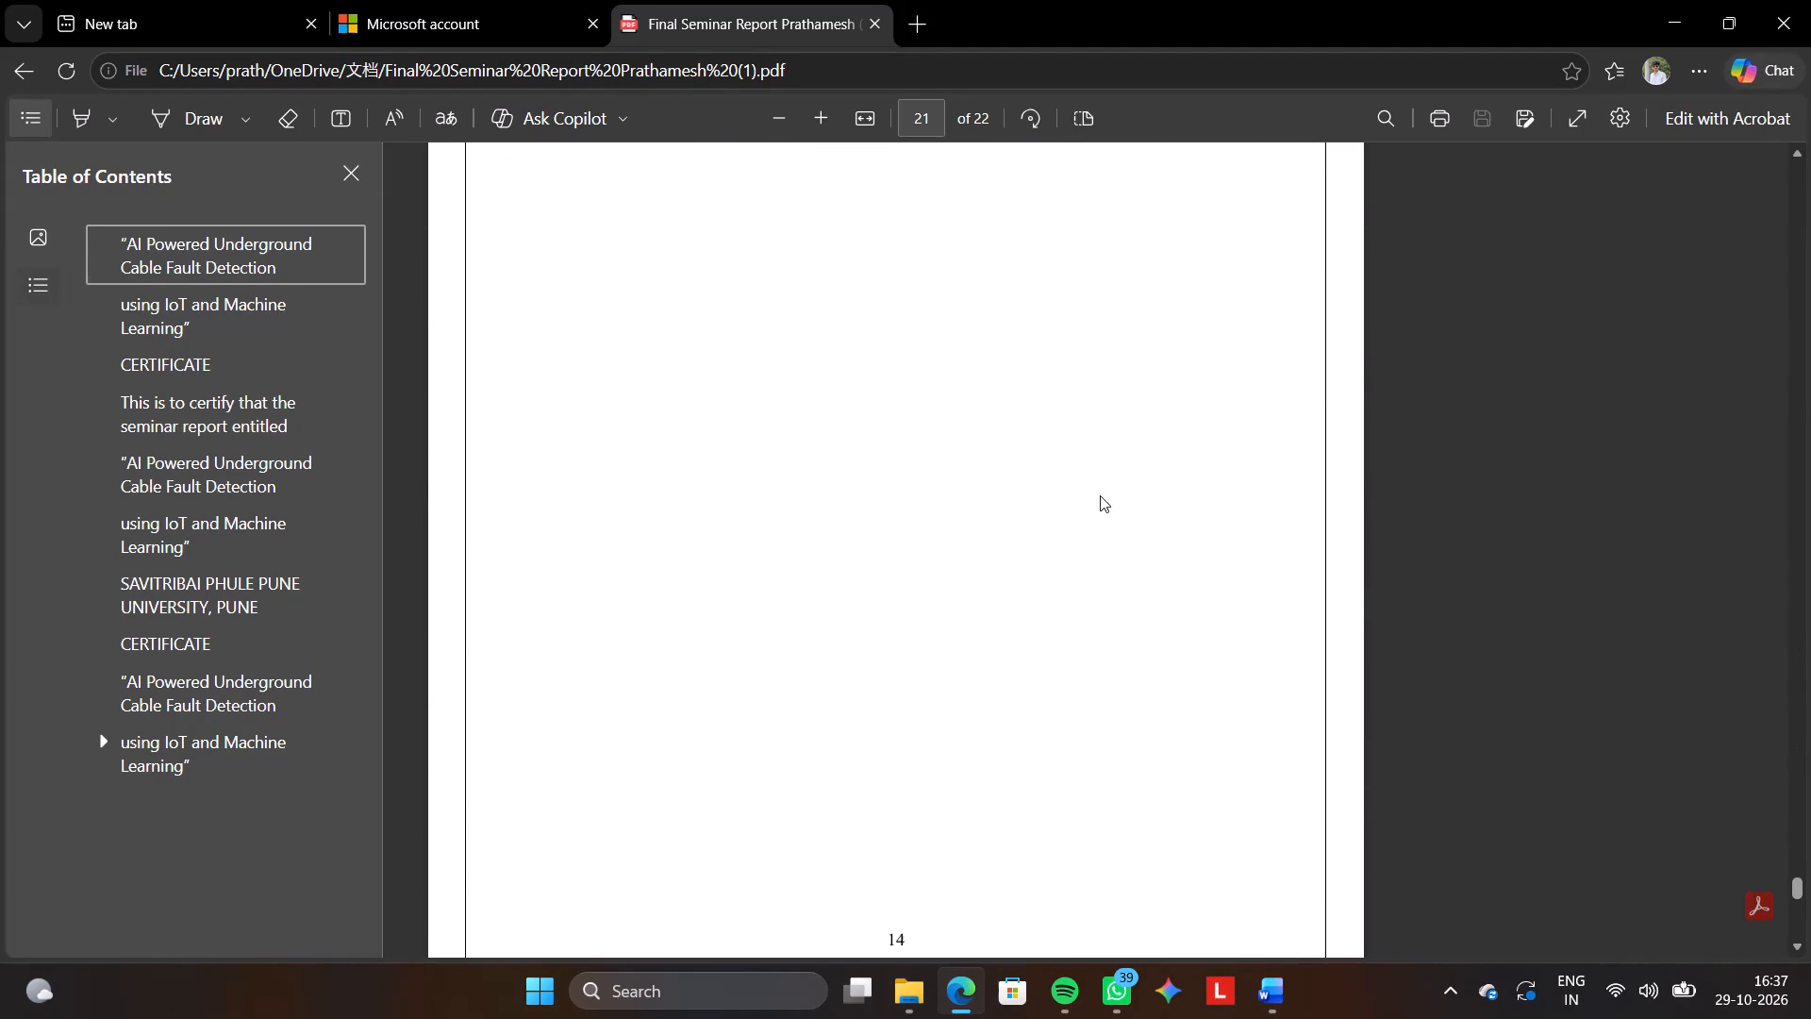
scroll(1100, 495, "up", 20)
scroll(1100, 495, "up", 4)
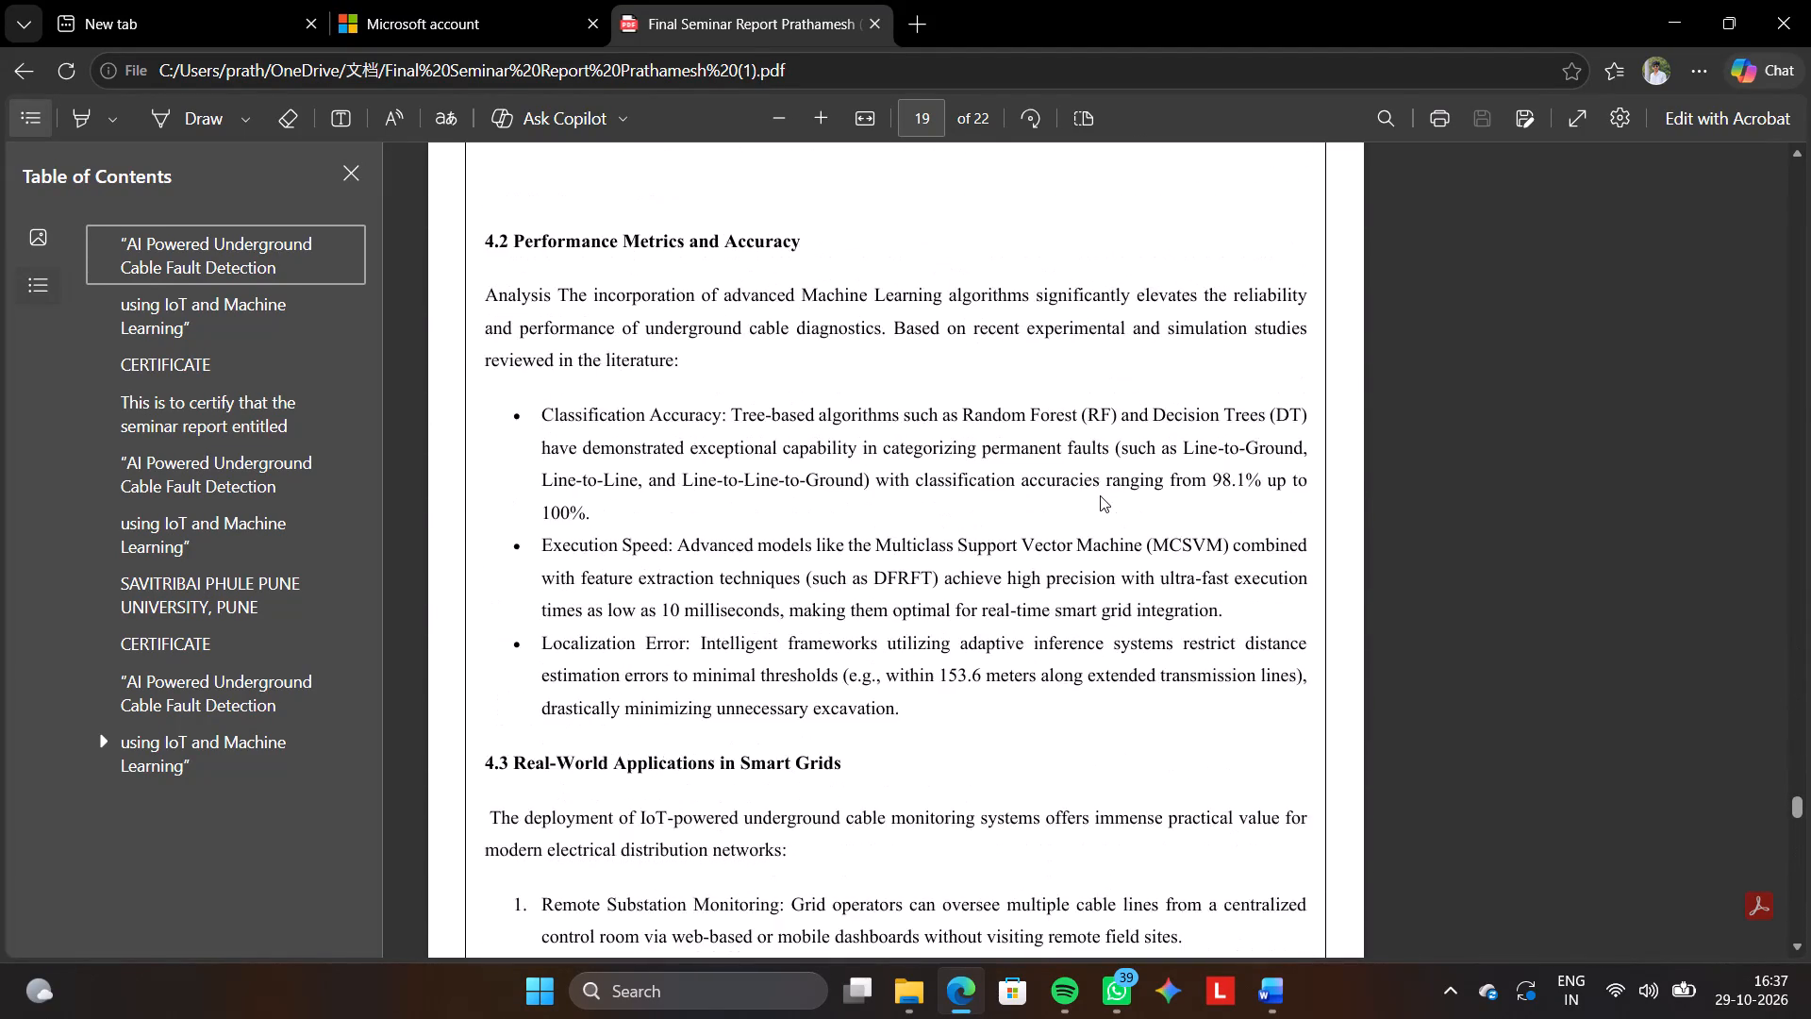
scroll(1100, 495, "up", 20)
scroll(1100, 495, "up", 4)
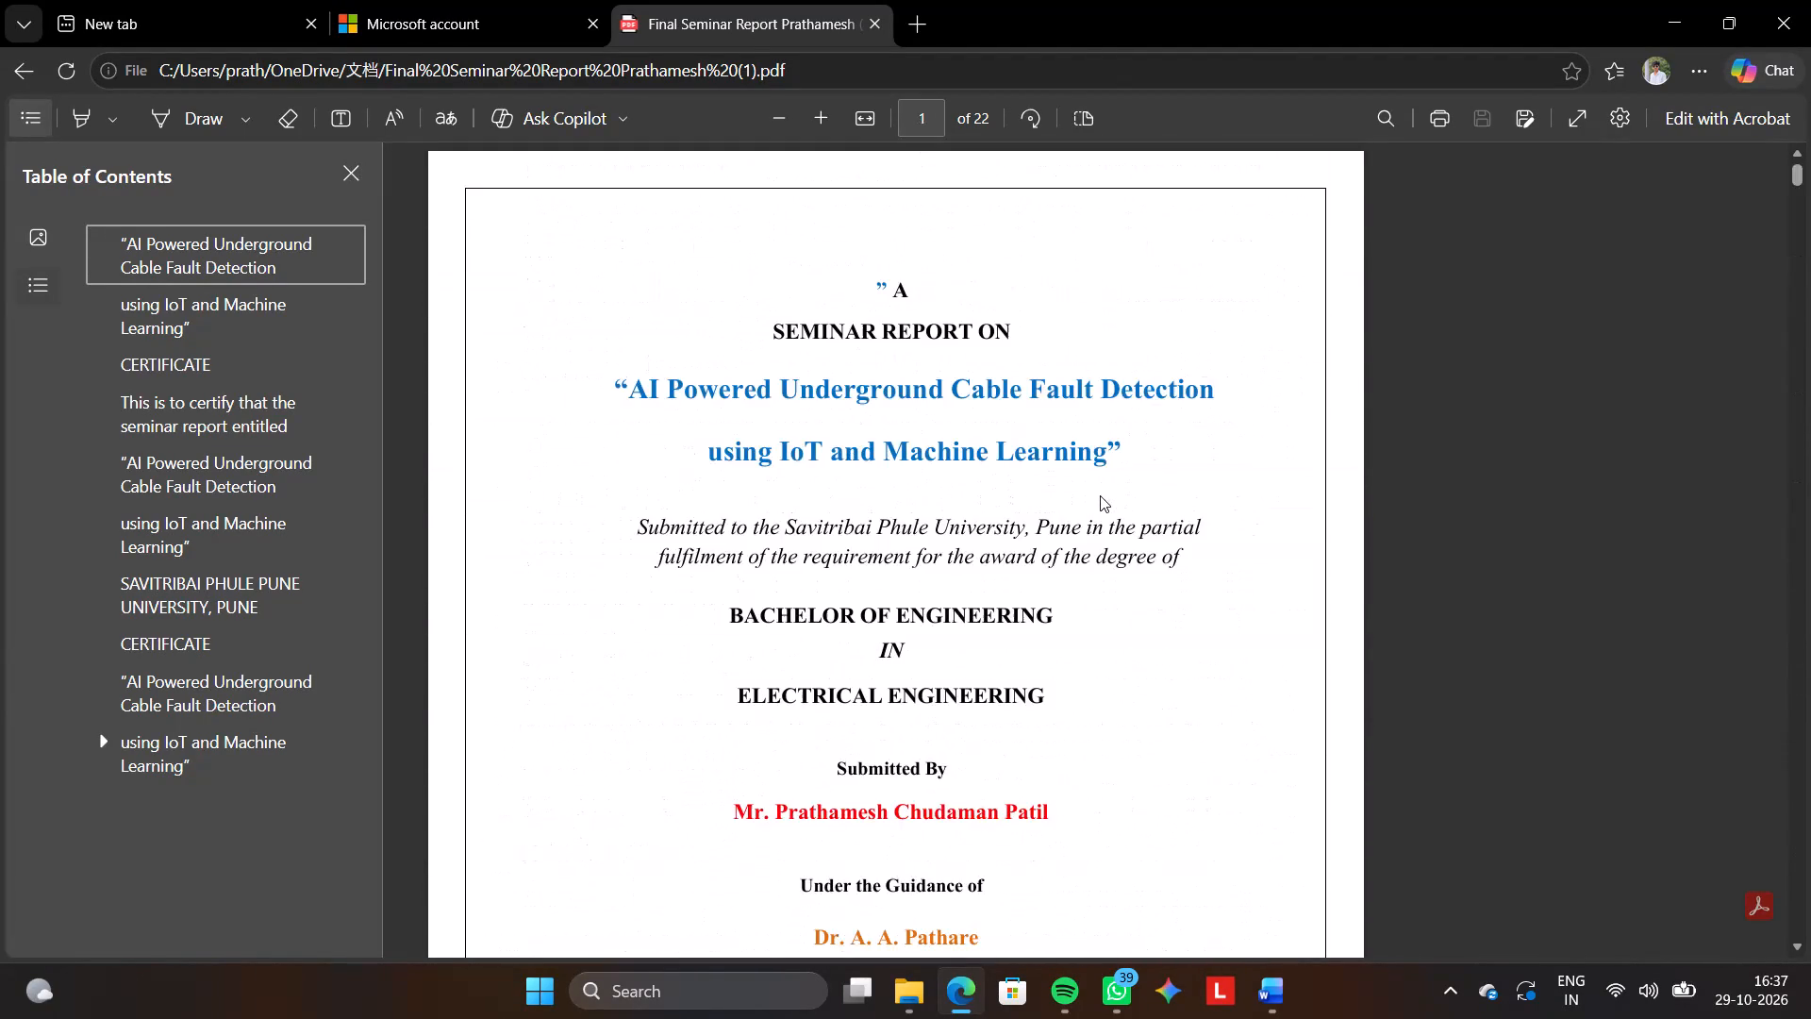
scroll(1100, 495, "up", 7)
scroll(1100, 495, "down", 8)
scroll(1100, 495, "down", 19)
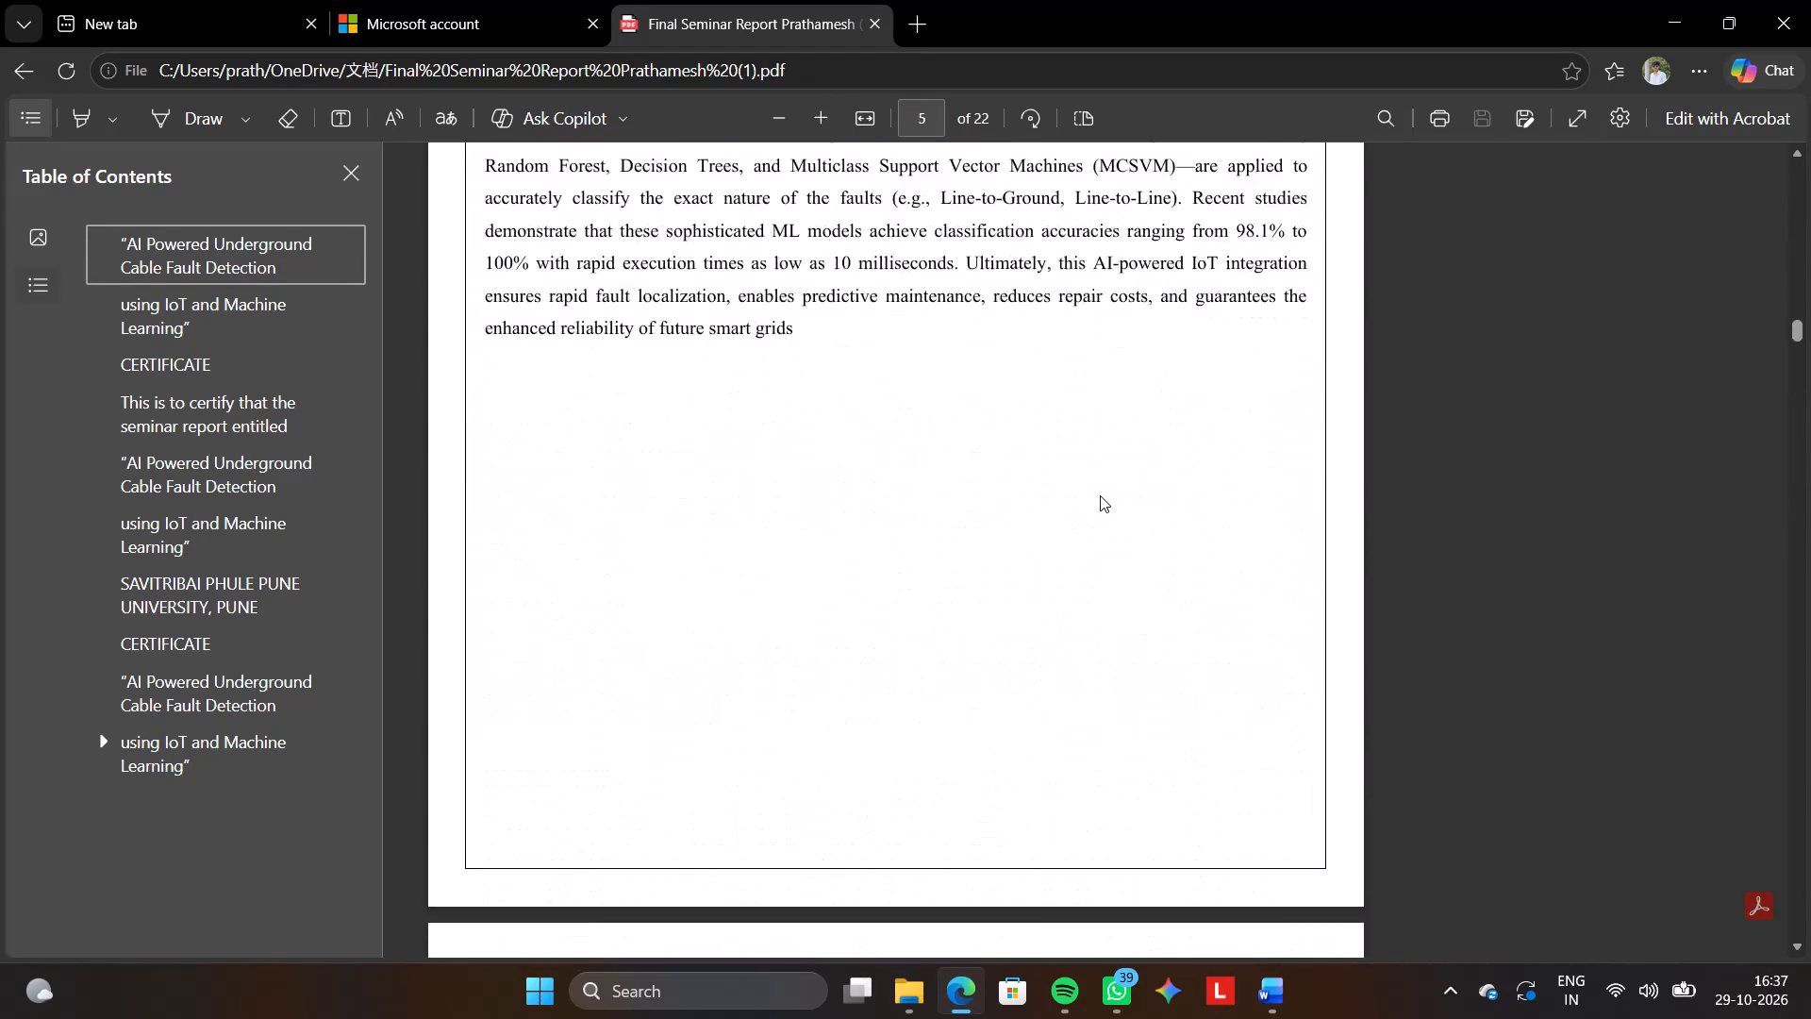
scroll(1100, 495, "down", 20)
scroll(1100, 495, "down", 20)
scroll(1100, 495, "down", 15)
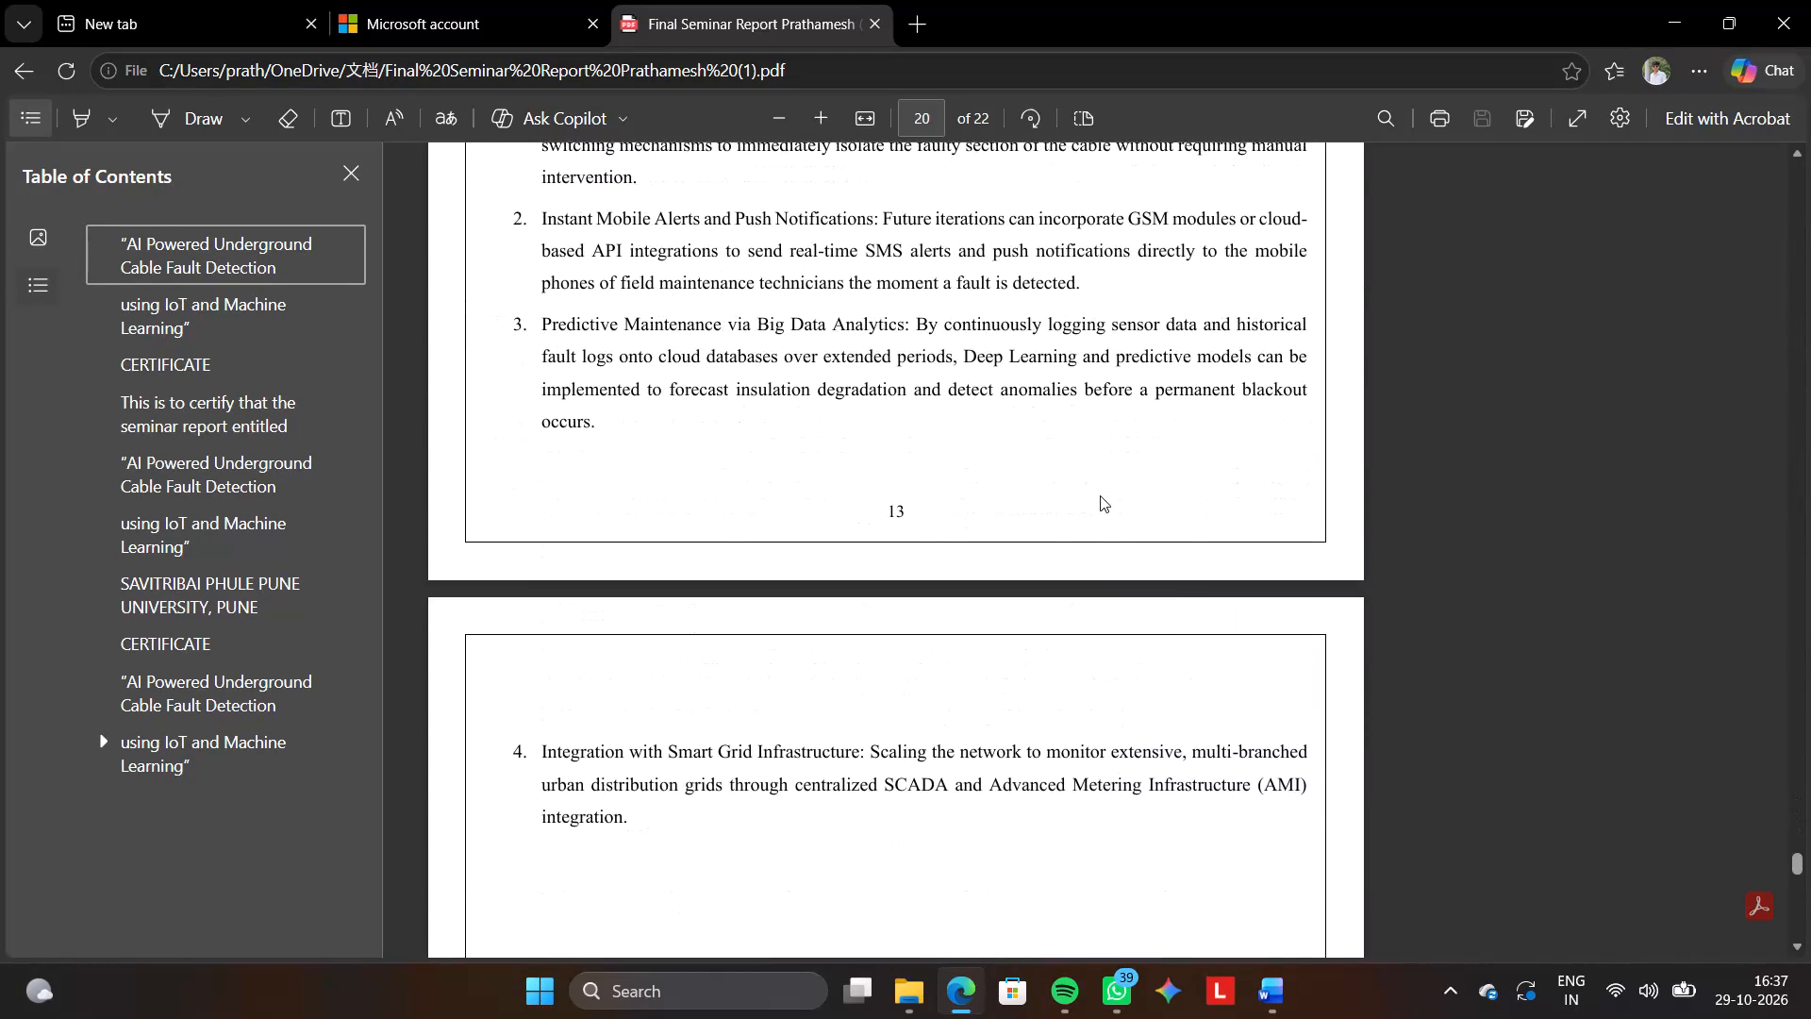
scroll(1100, 495, "down", 13)
Close the open windows: the browser showing the exported PDF, the Documents folder and the seminar report in Word.
left_click(1810, 0)
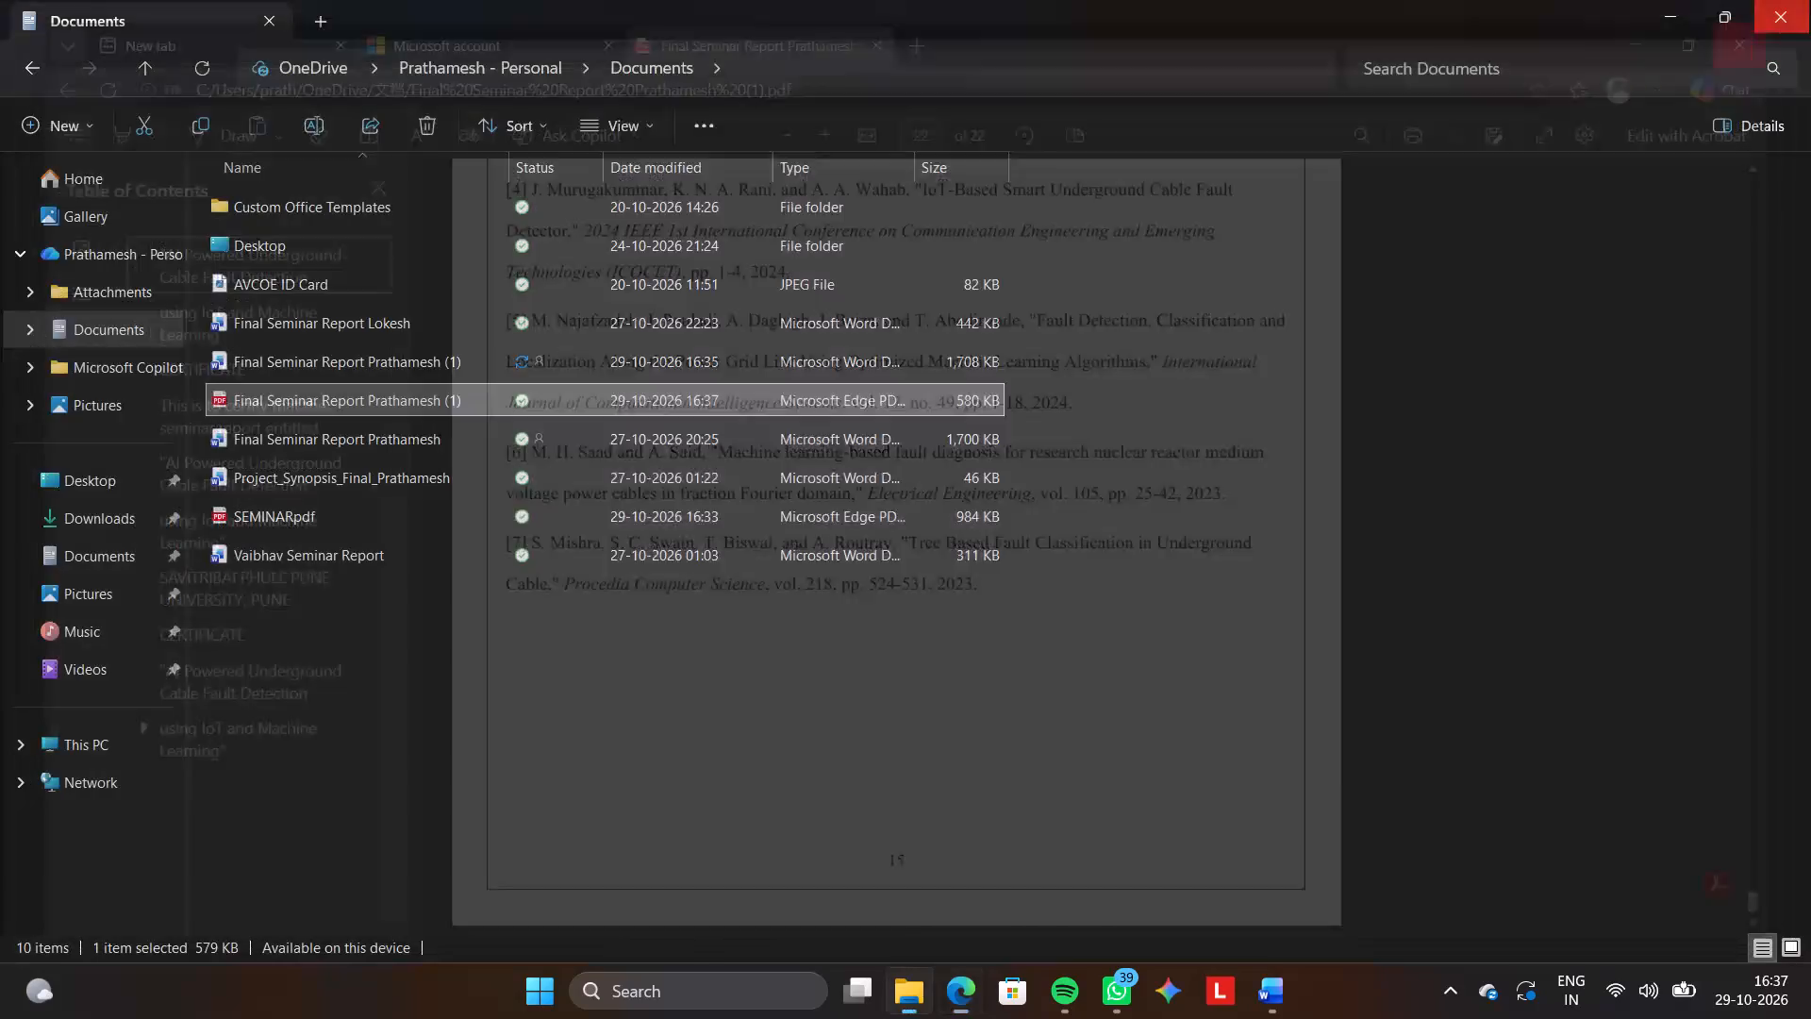
left_click(1810, 0)
left_click(1810, 0)
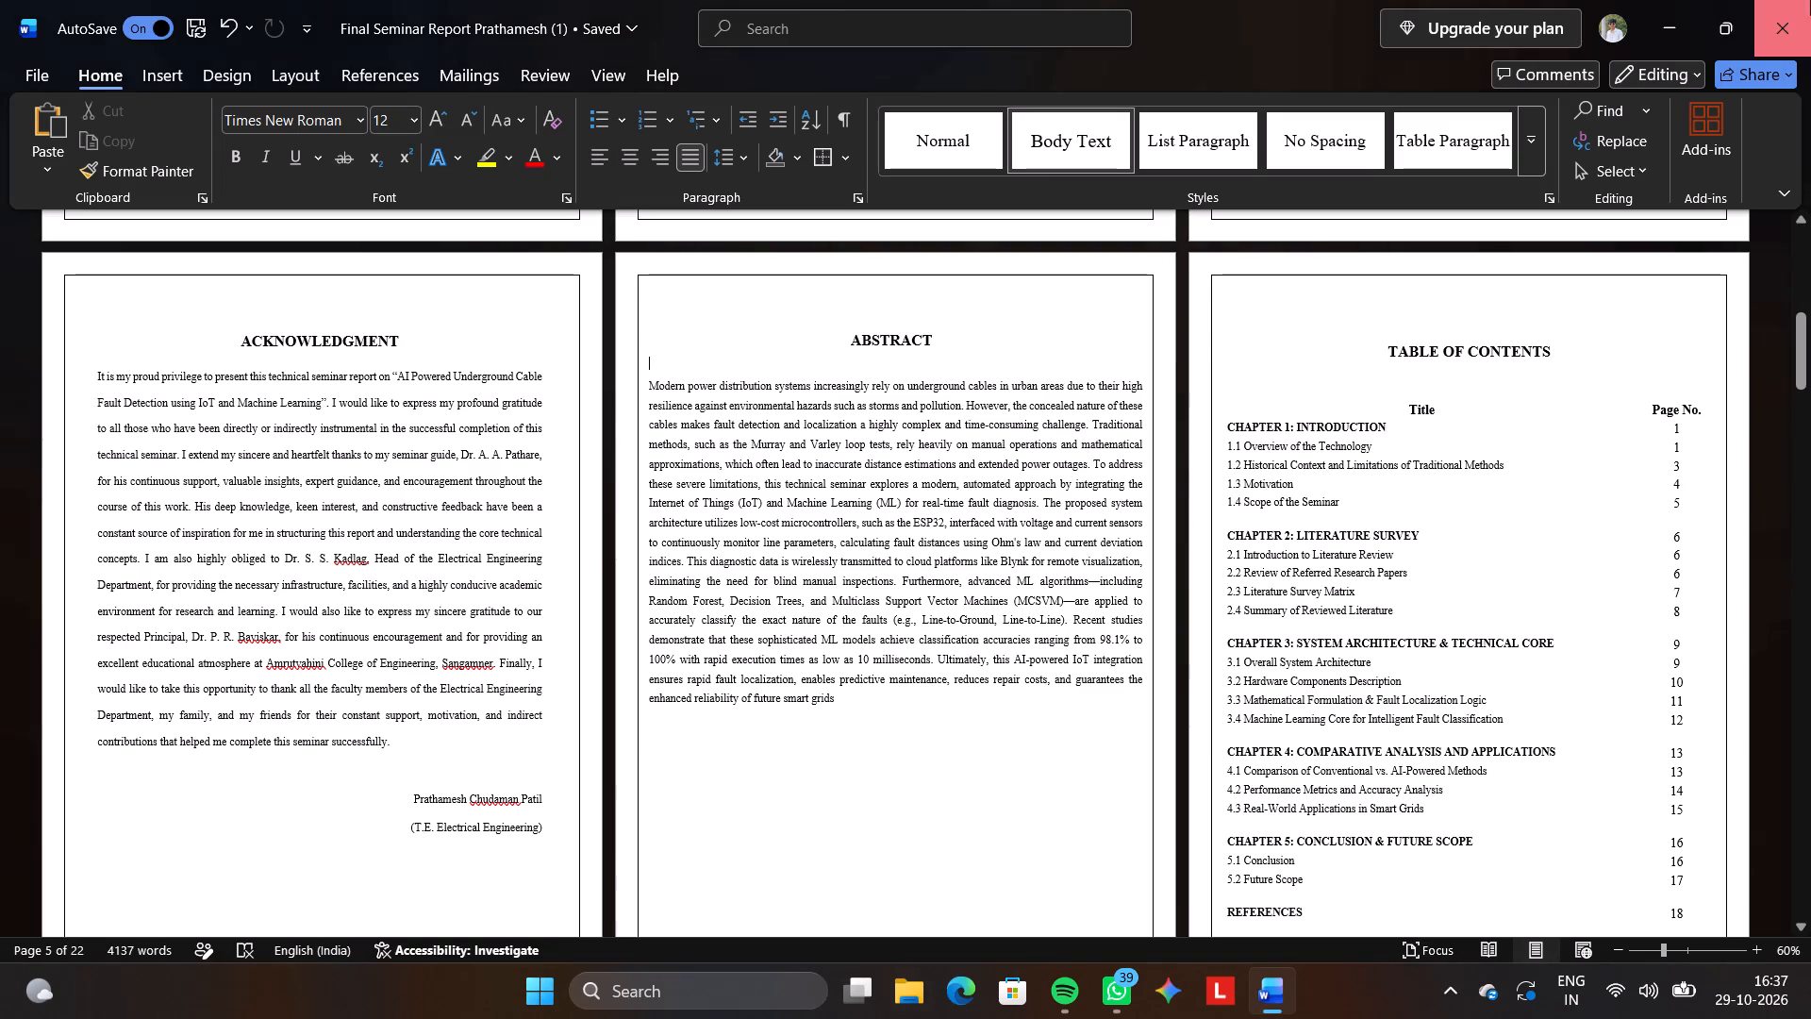